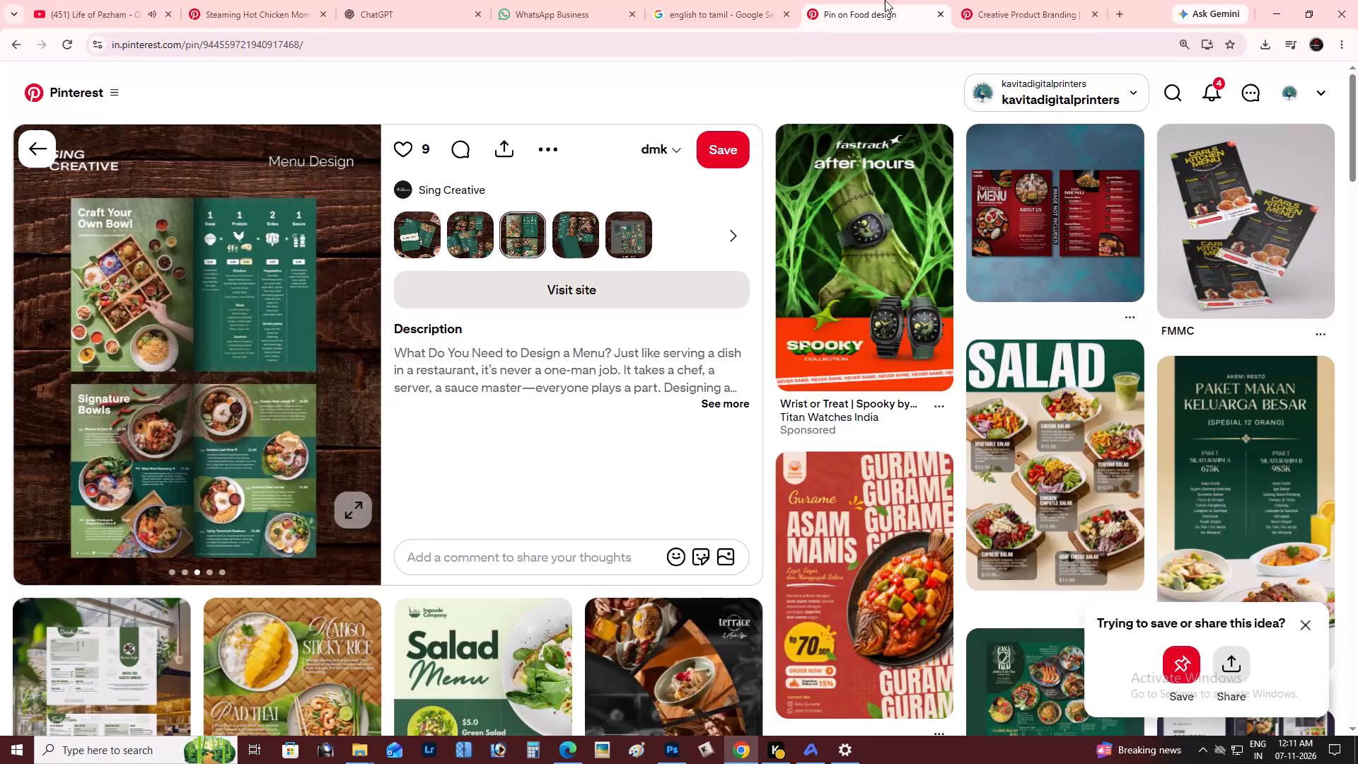
Search Pinterest for "green background" using the tab with the groundnut oil pin.
click(1025, 4)
scroll(1004, 183, down, 1)
scroll(1004, 183, up, 4)
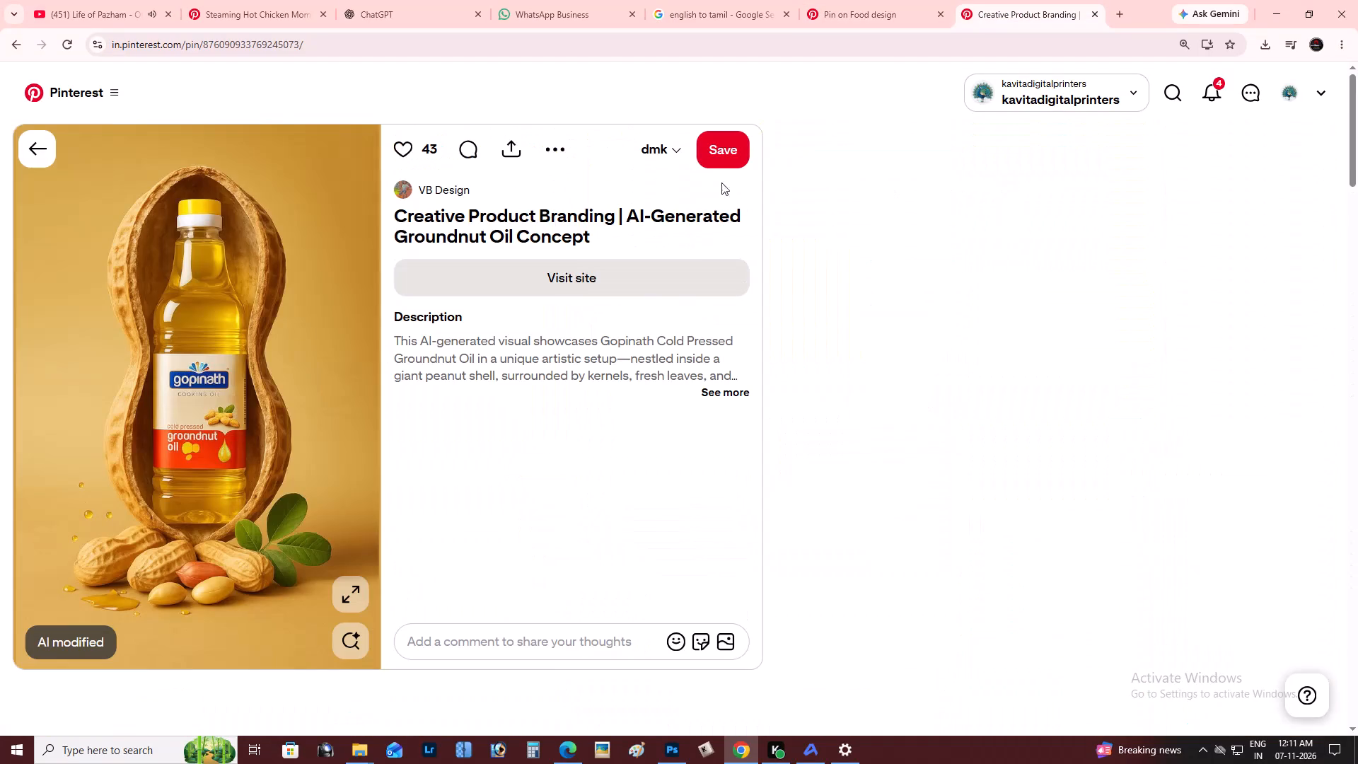
click(1172, 92)
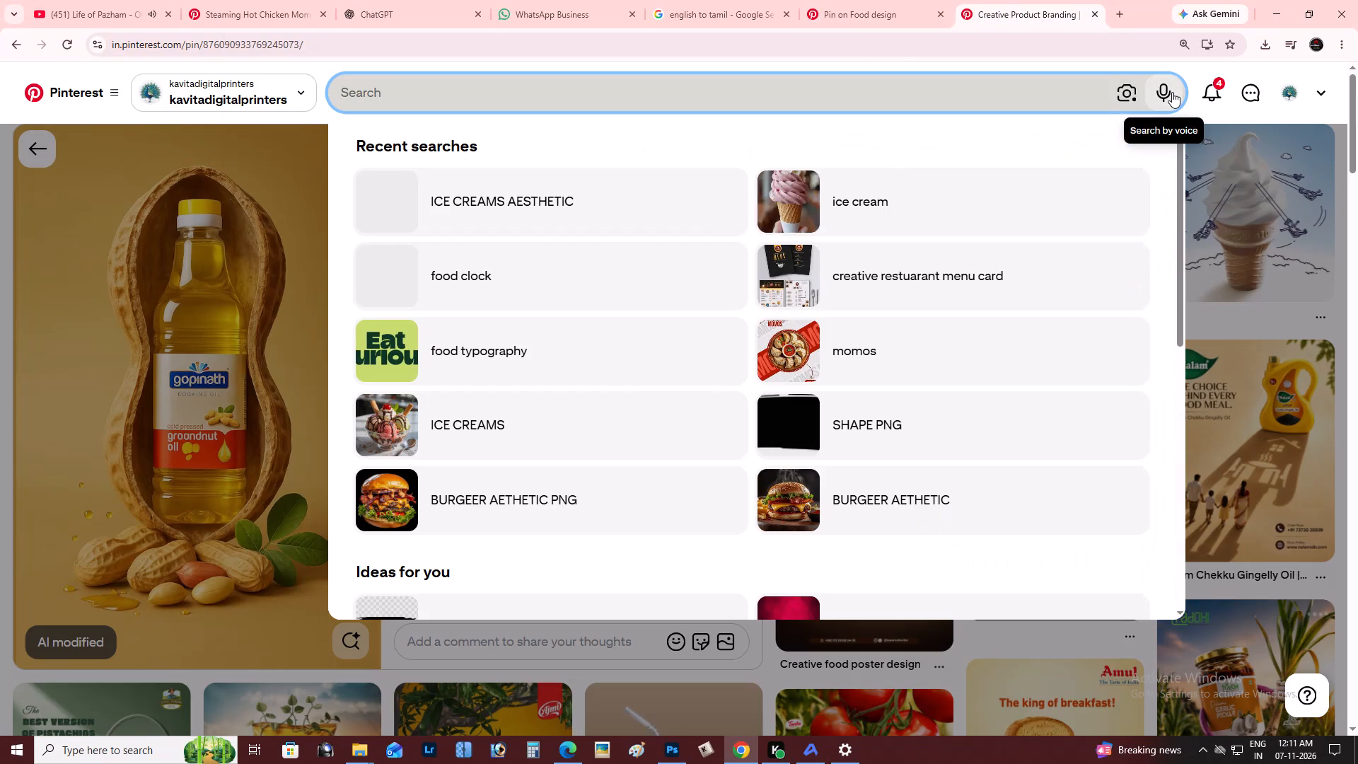
text(green back)
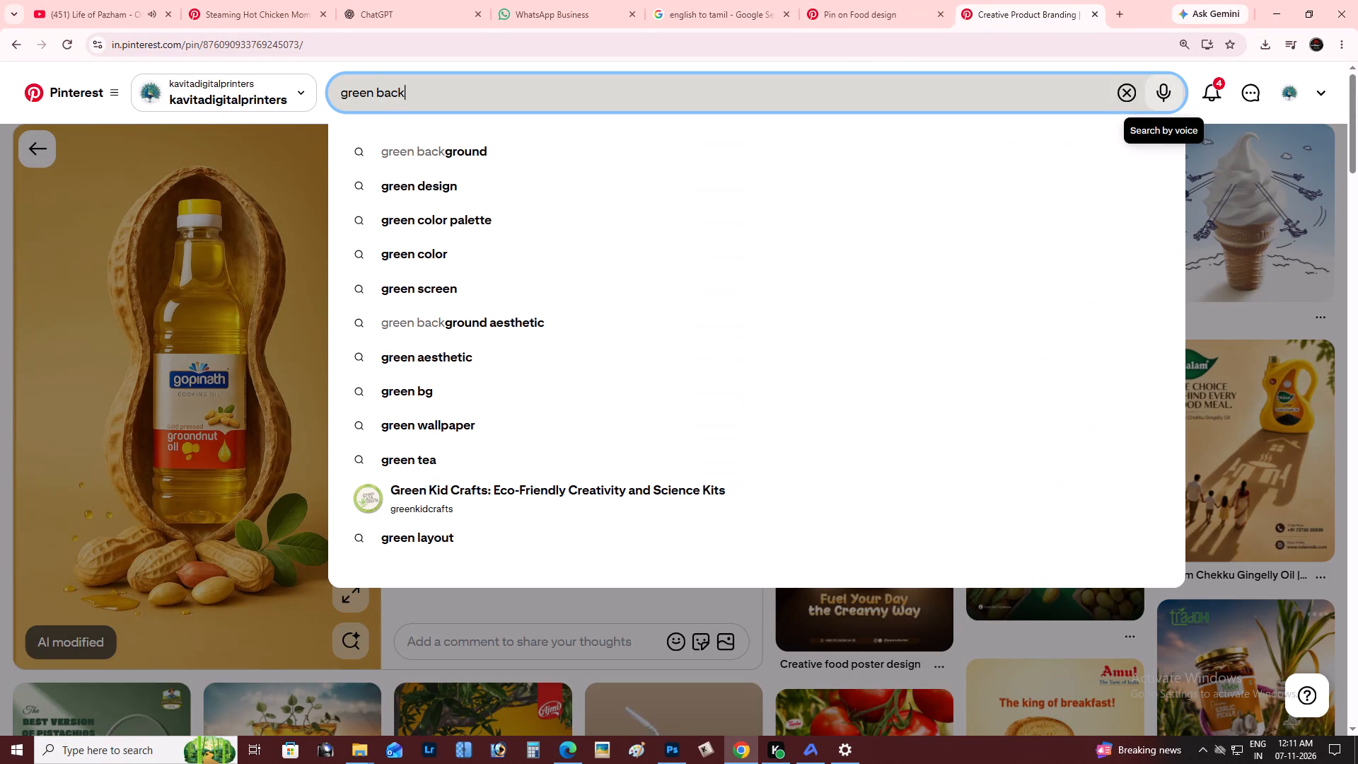
key(Down)
key(Return)
key(alt+Tab)
key(alt+Tab)
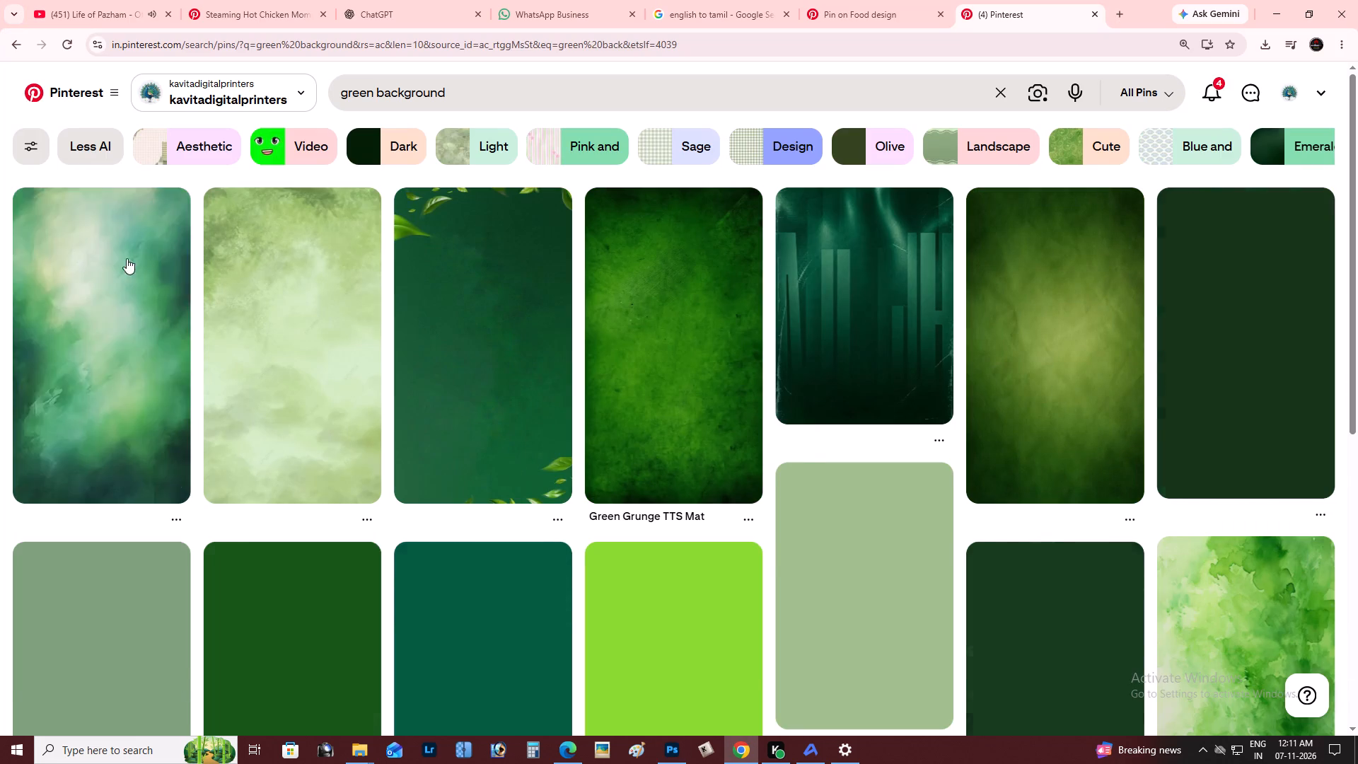
Look through the green background results for a suitable texture and open the dark green pin with thin lime lines.
drag(1357, 182, 1357, 201)
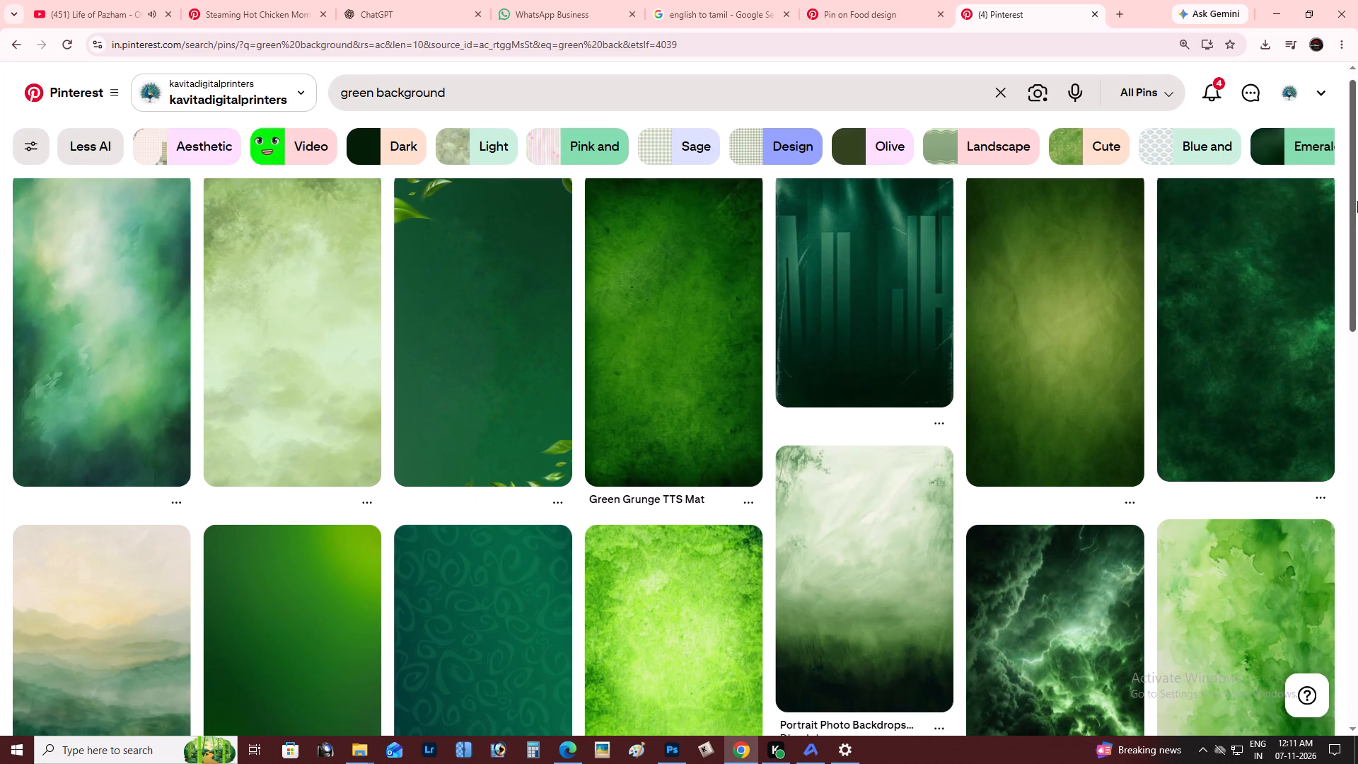
drag(1357, 201, 1357, 386)
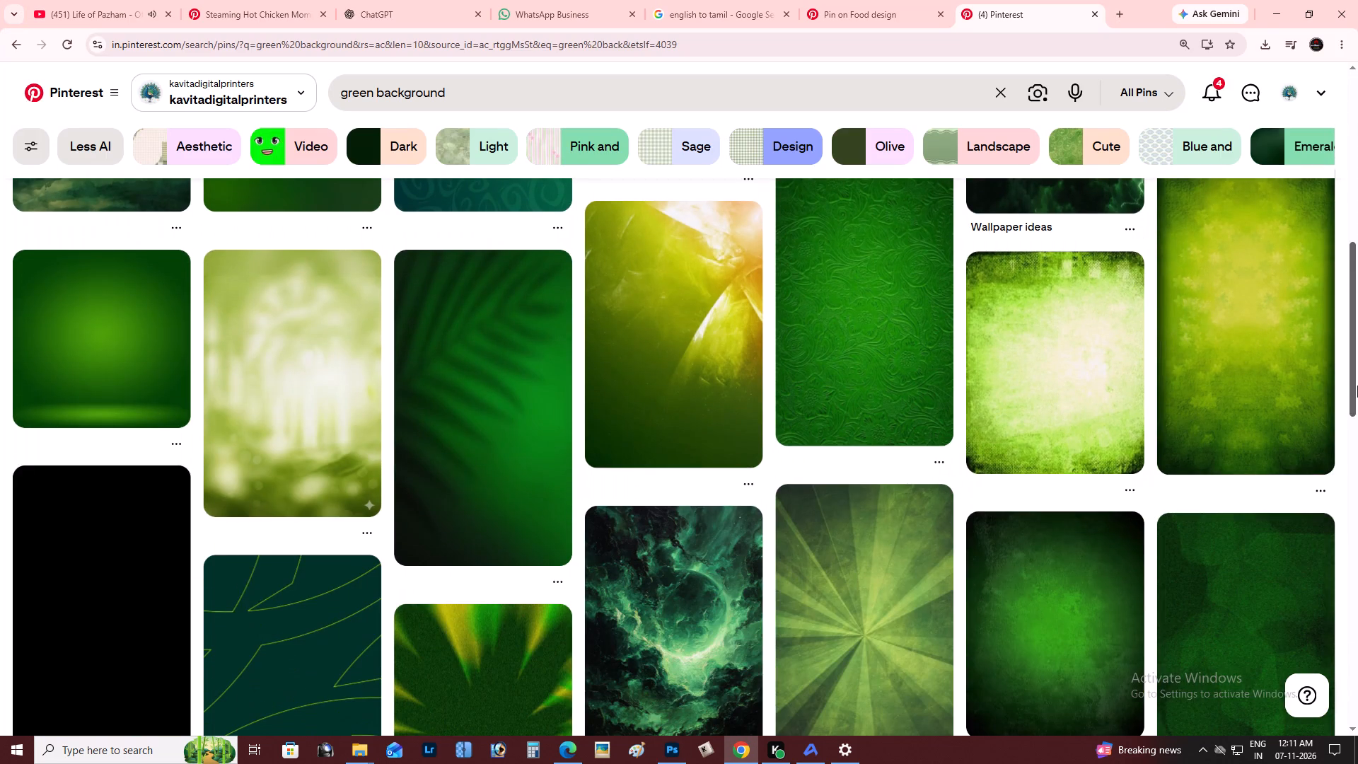
drag(1357, 386, 1357, 456)
key(alt+Tab)
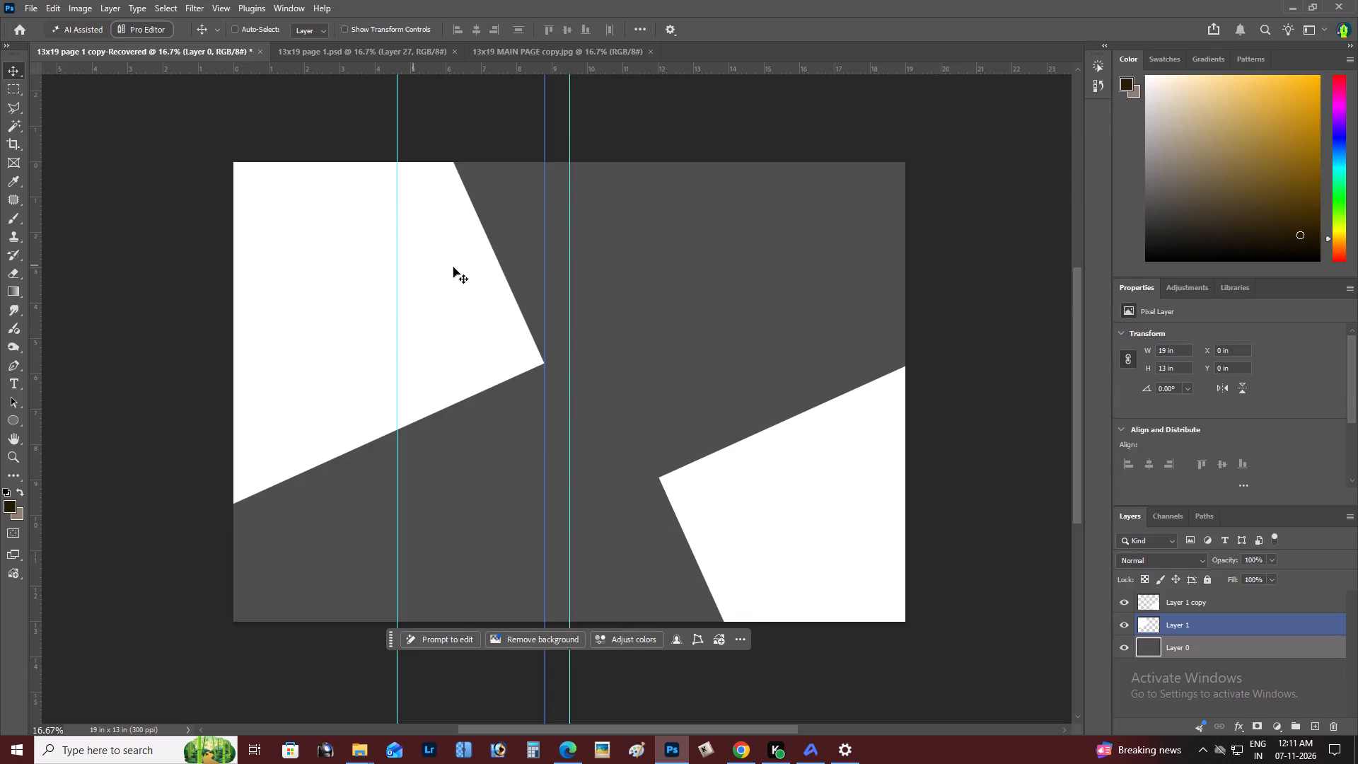
key(alt+Tab)
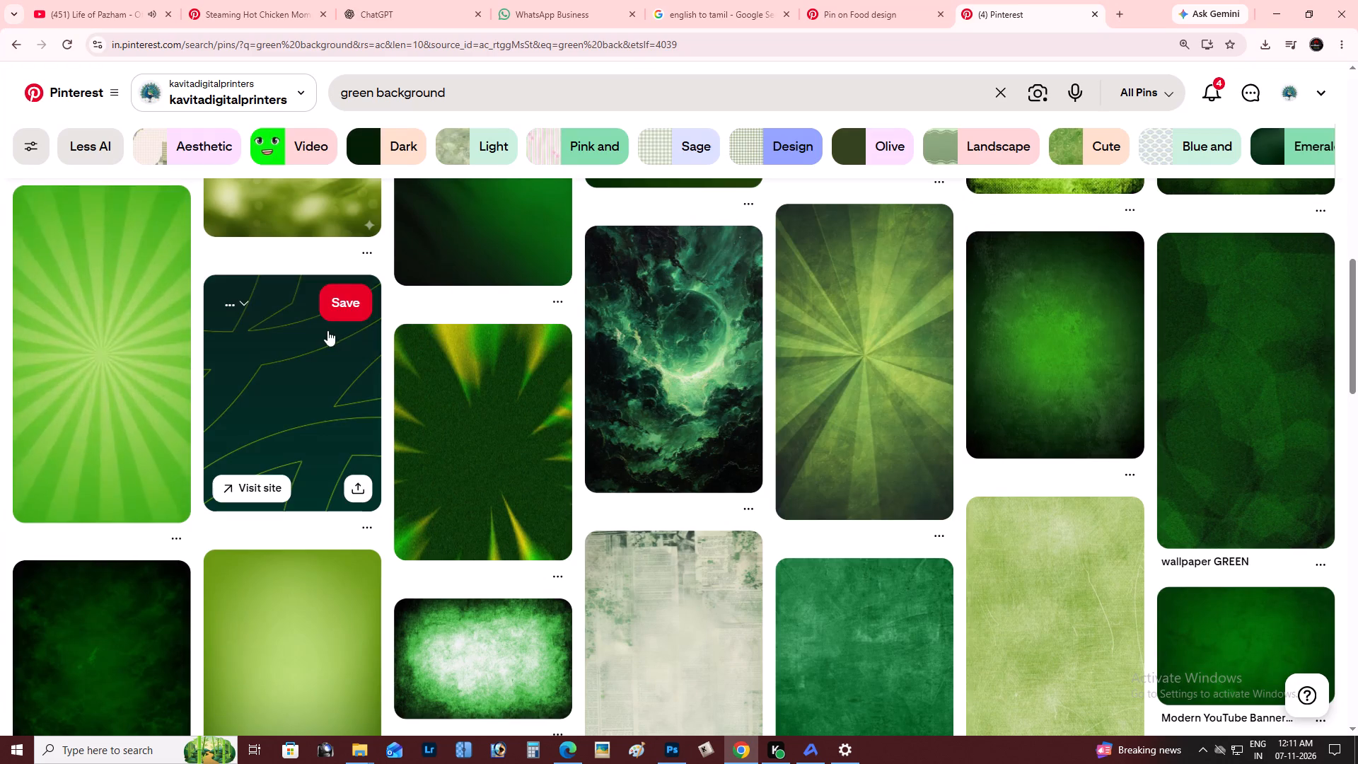
scroll(344, 318, up, 1)
scroll(376, 340, down, 1)
scroll(345, 322, up, 1)
scroll(346, 547, down, 1)
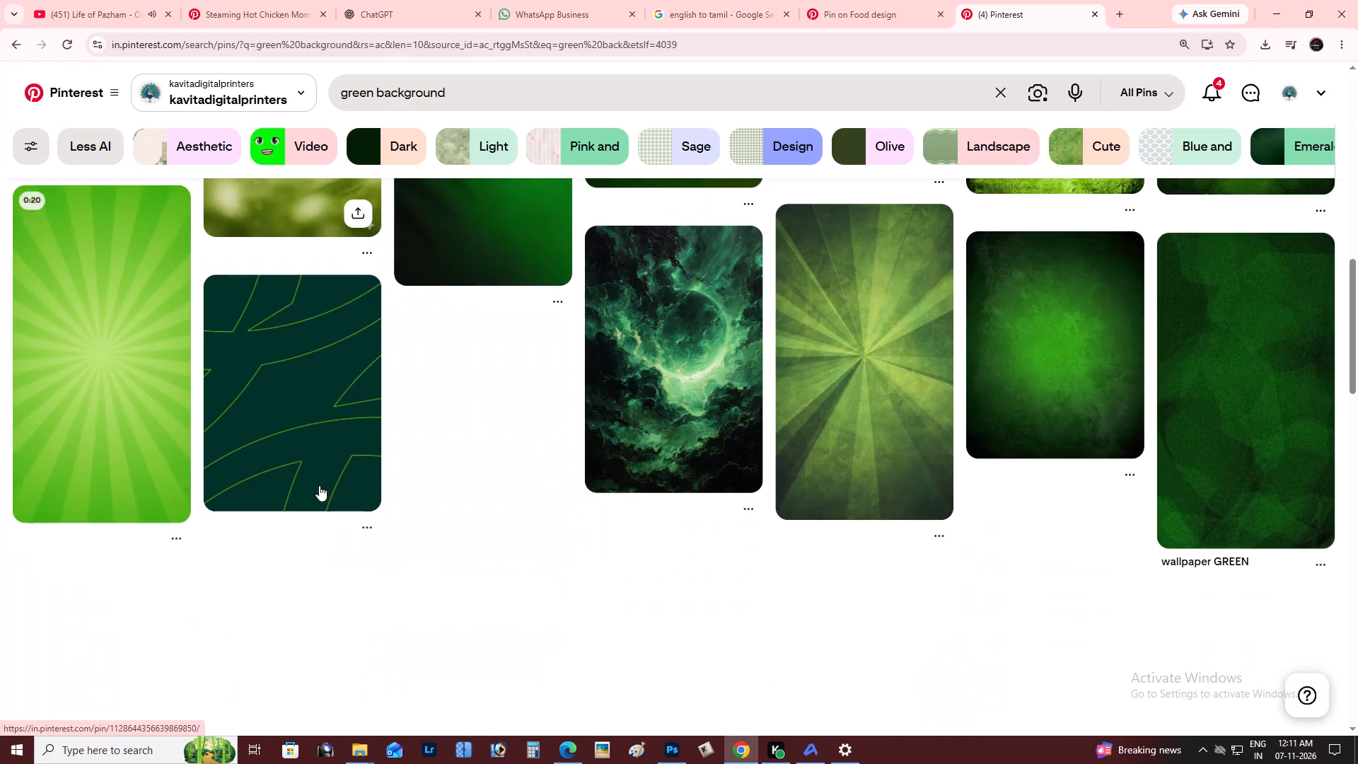
click(302, 419)
key(alt+Tab)
key(alt+Tab)
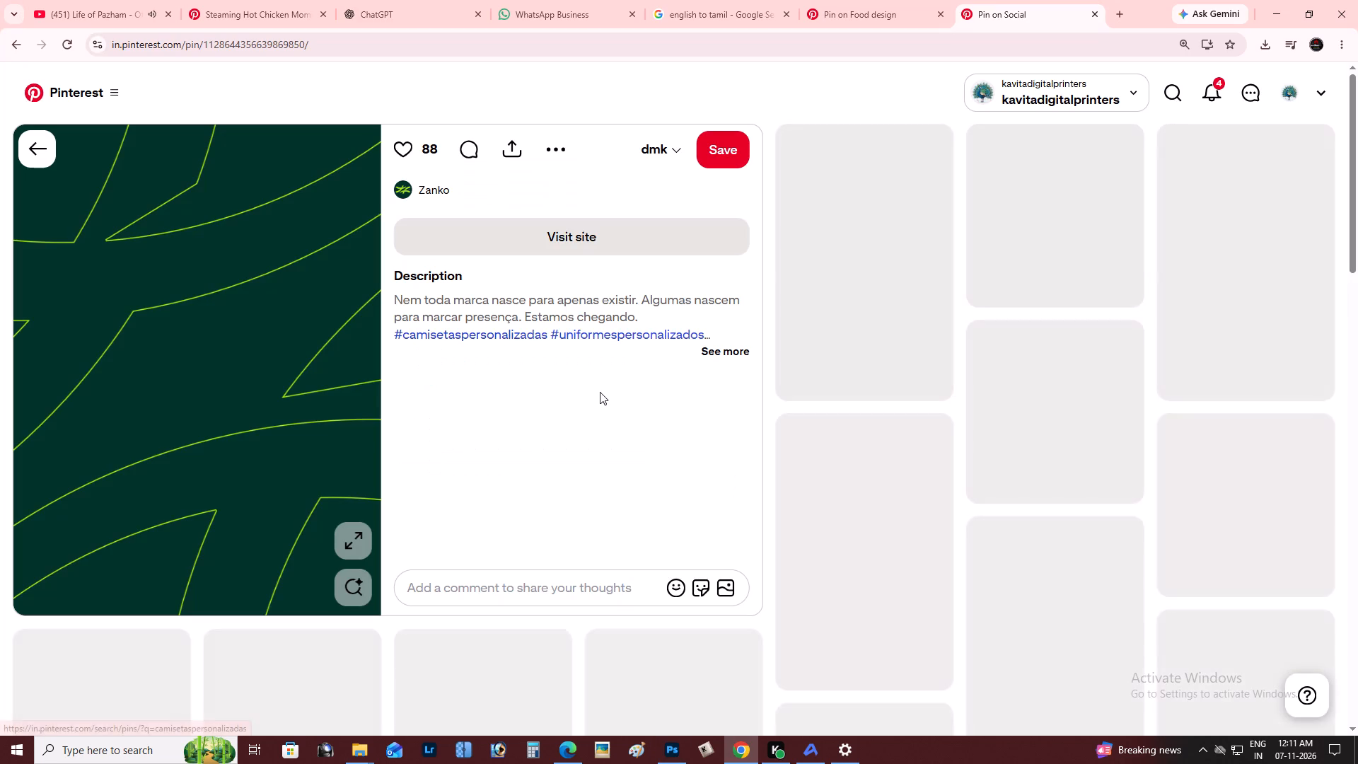
key(alt+Tab)
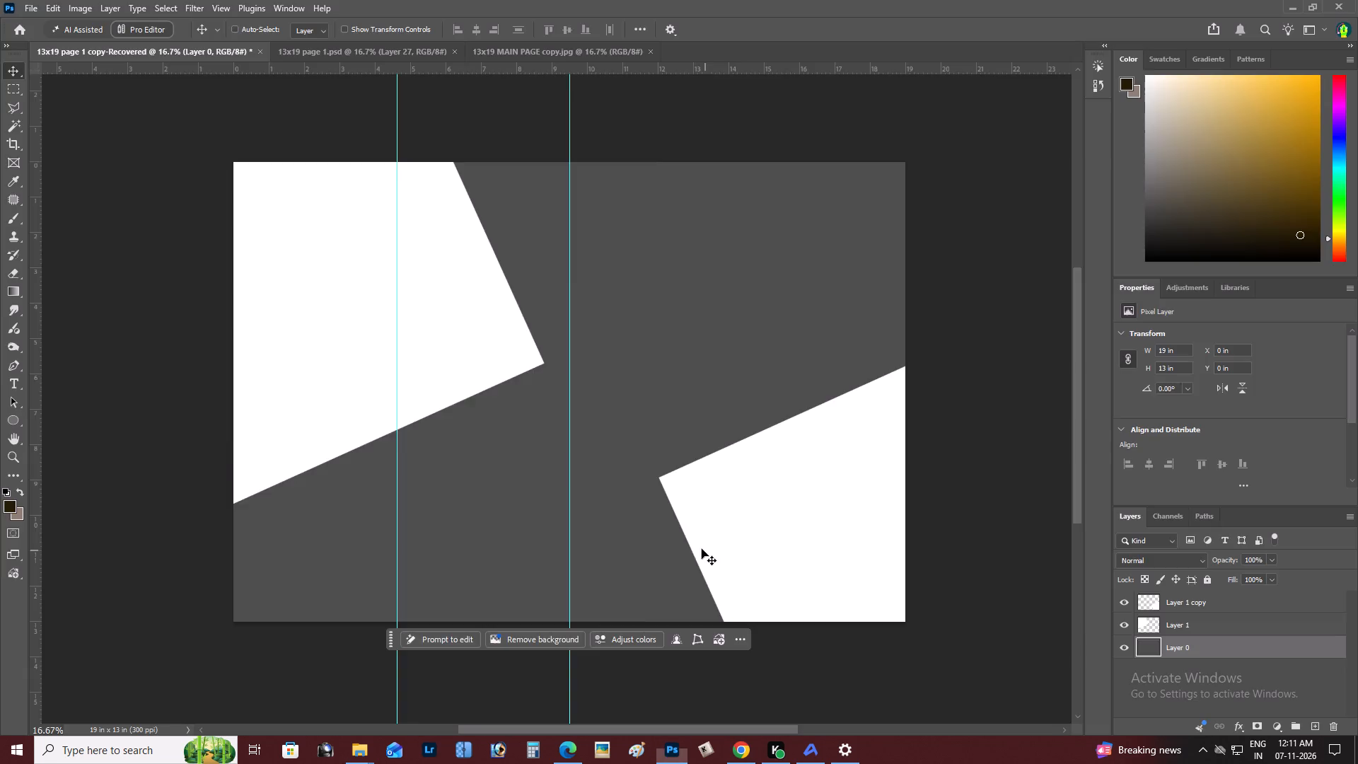
key(alt+Tab)
Browse the related pins and open the emerald wallpaper with the faint geometric line pattern.
drag(1357, 186, 1357, 258)
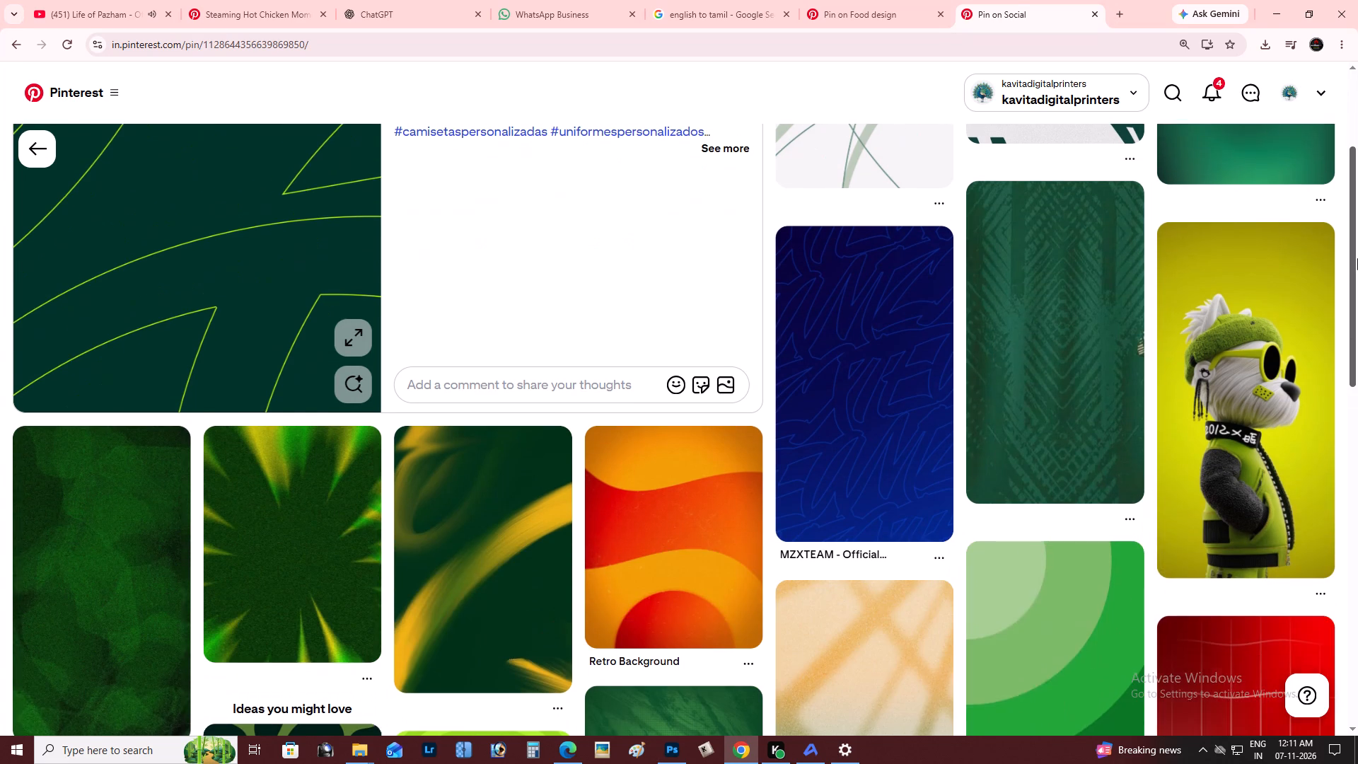
drag(1357, 258, 1357, 286)
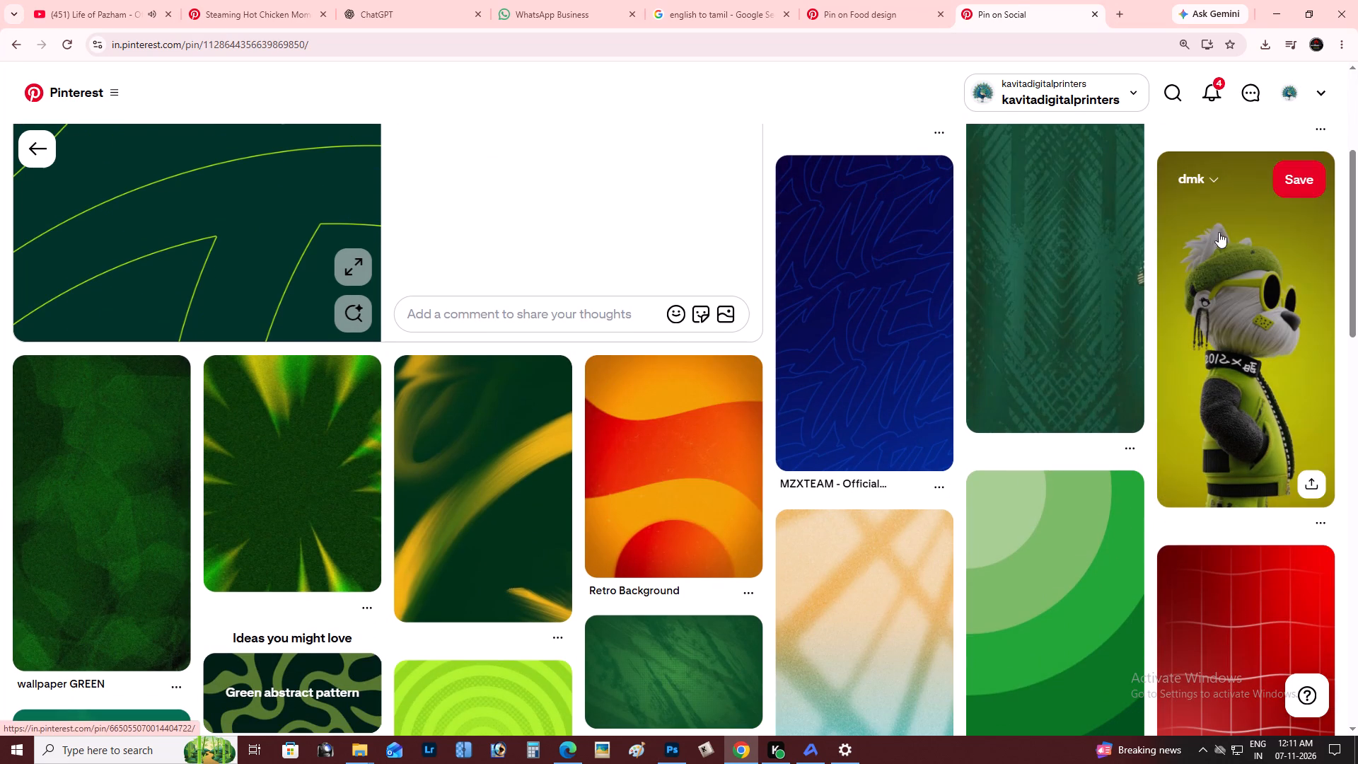
drag(1357, 177, 1357, 213)
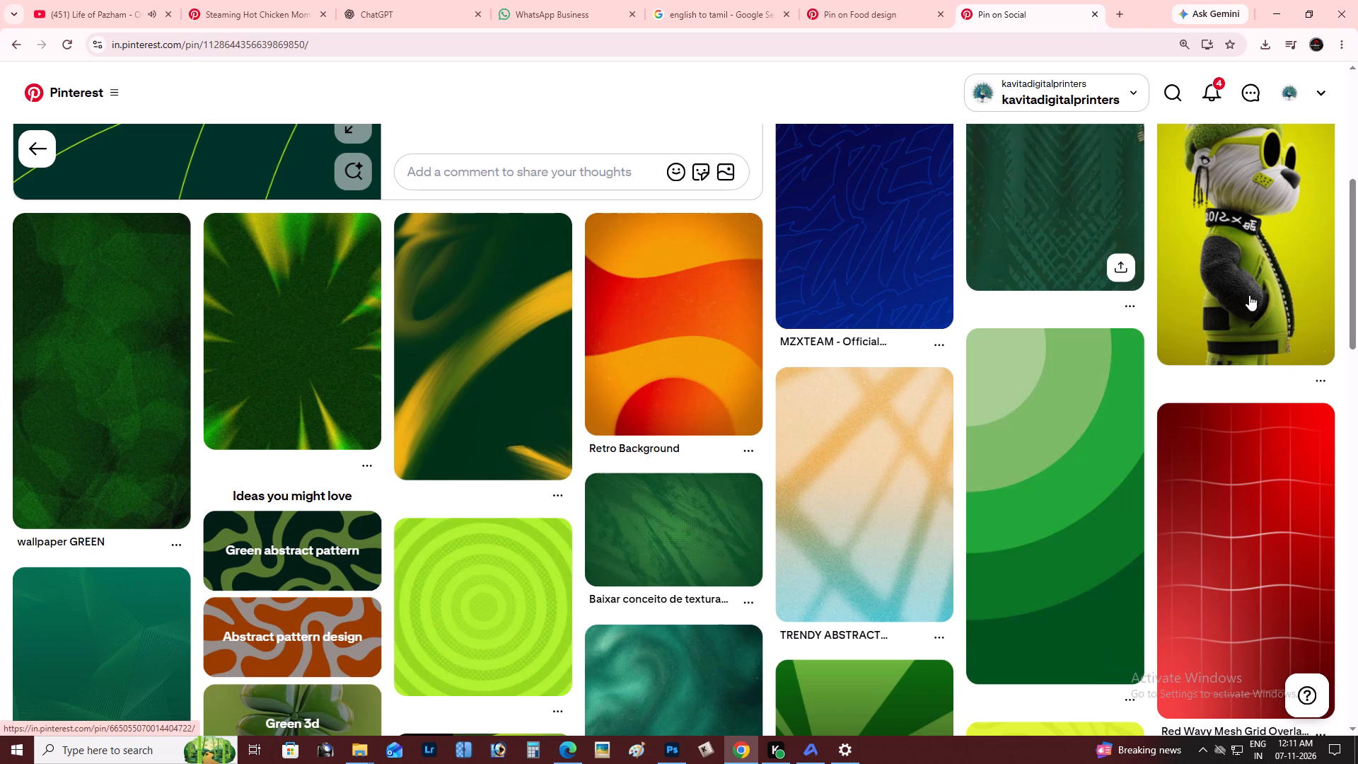
drag(1357, 311, 1357, 579)
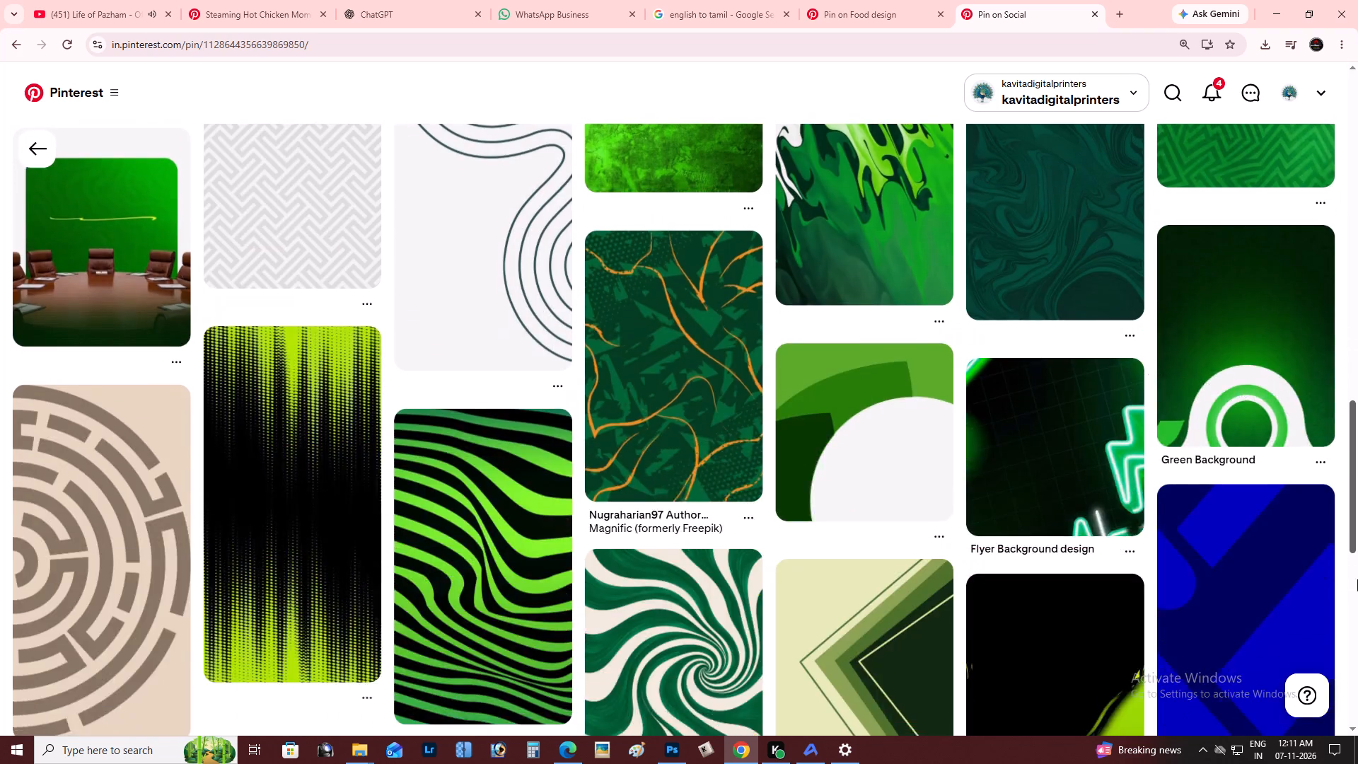
drag(1357, 579, 1357, 480)
click(251, 397)
key(alt+Tab)
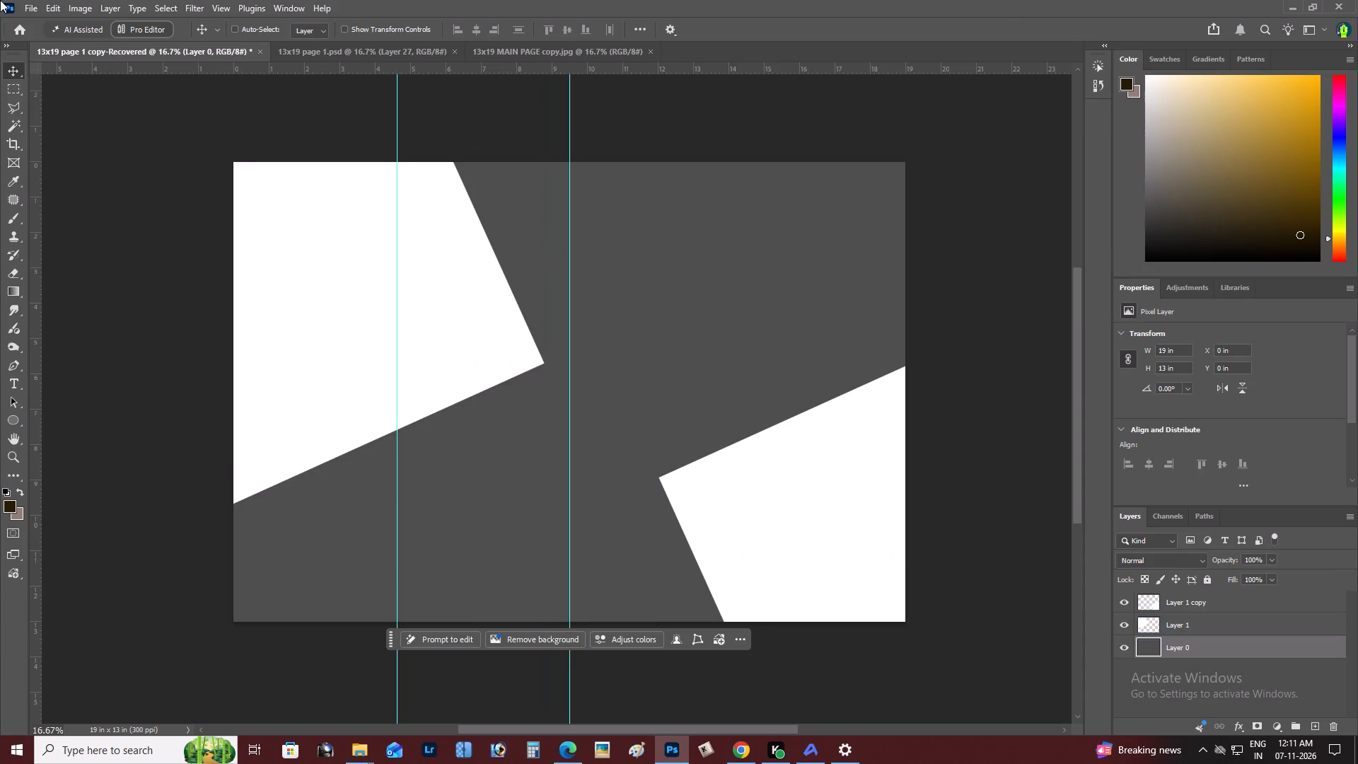
key(alt+Tab)
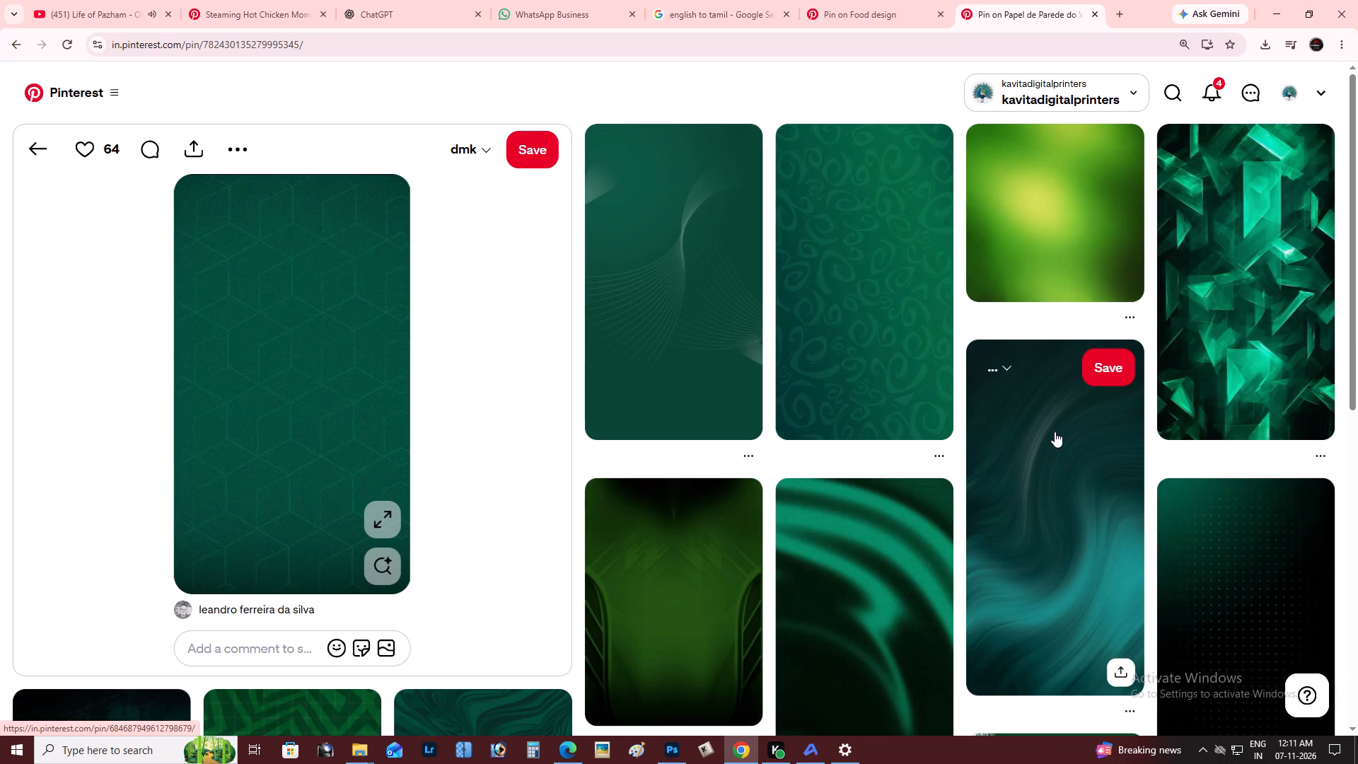
Examine more related green backgrounds and open the dark teal pin with a soft green glow in its centre.
drag(1357, 236, 1357, 257)
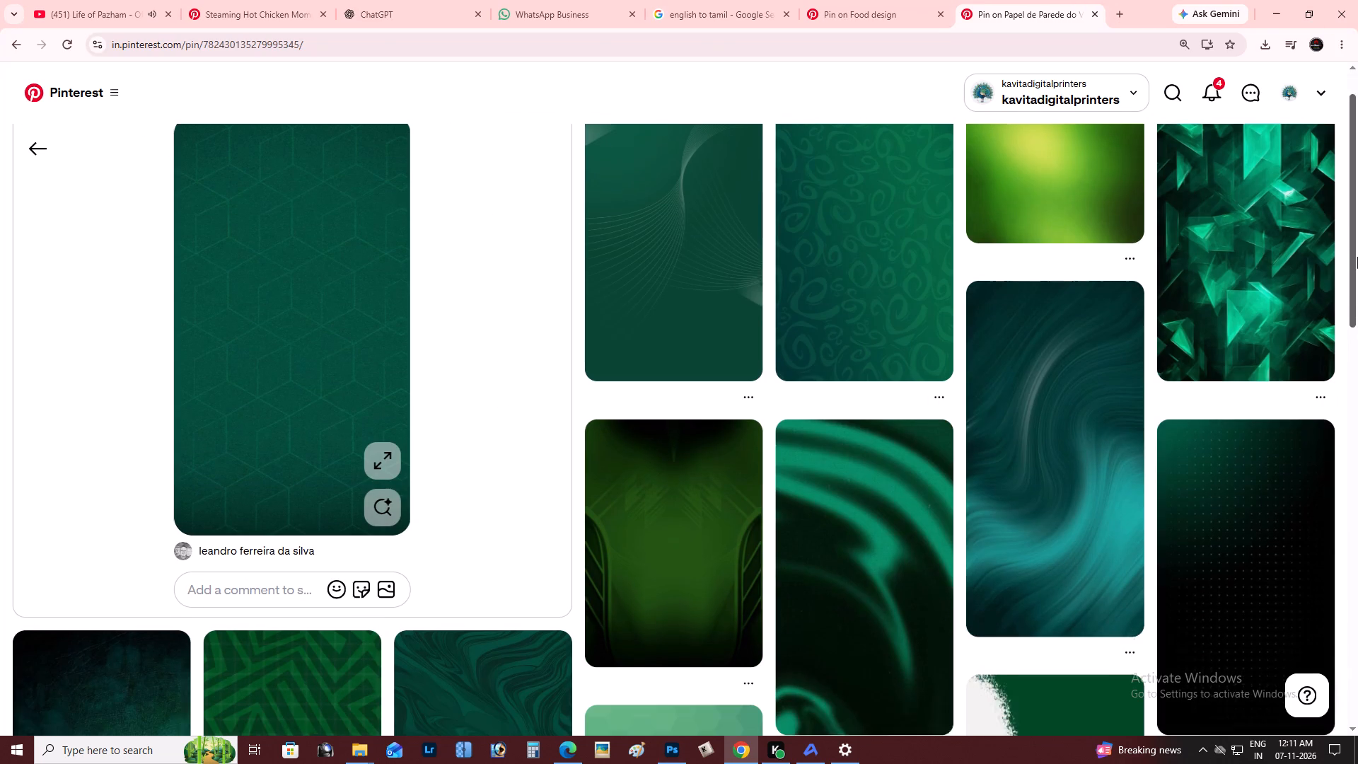
drag(1357, 257, 1357, 499)
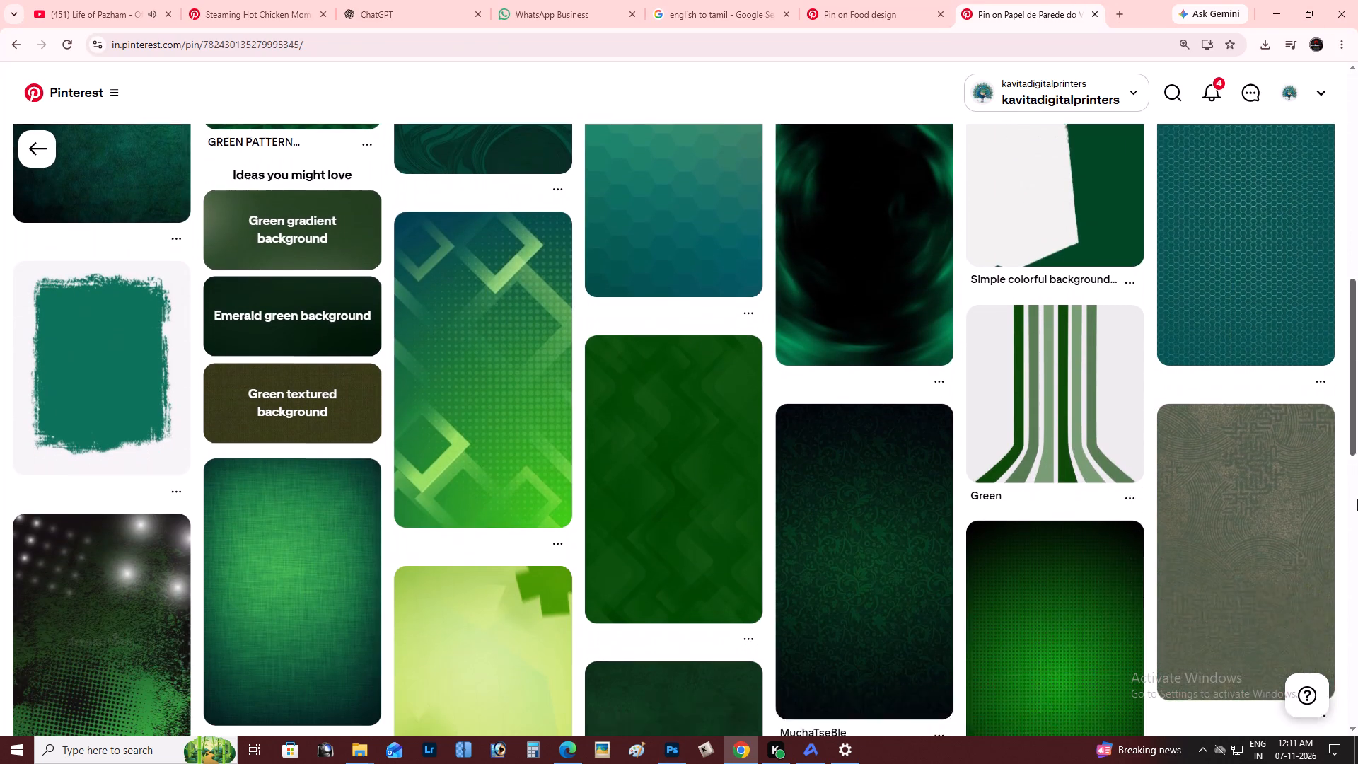
drag(1357, 499, 1338, 562)
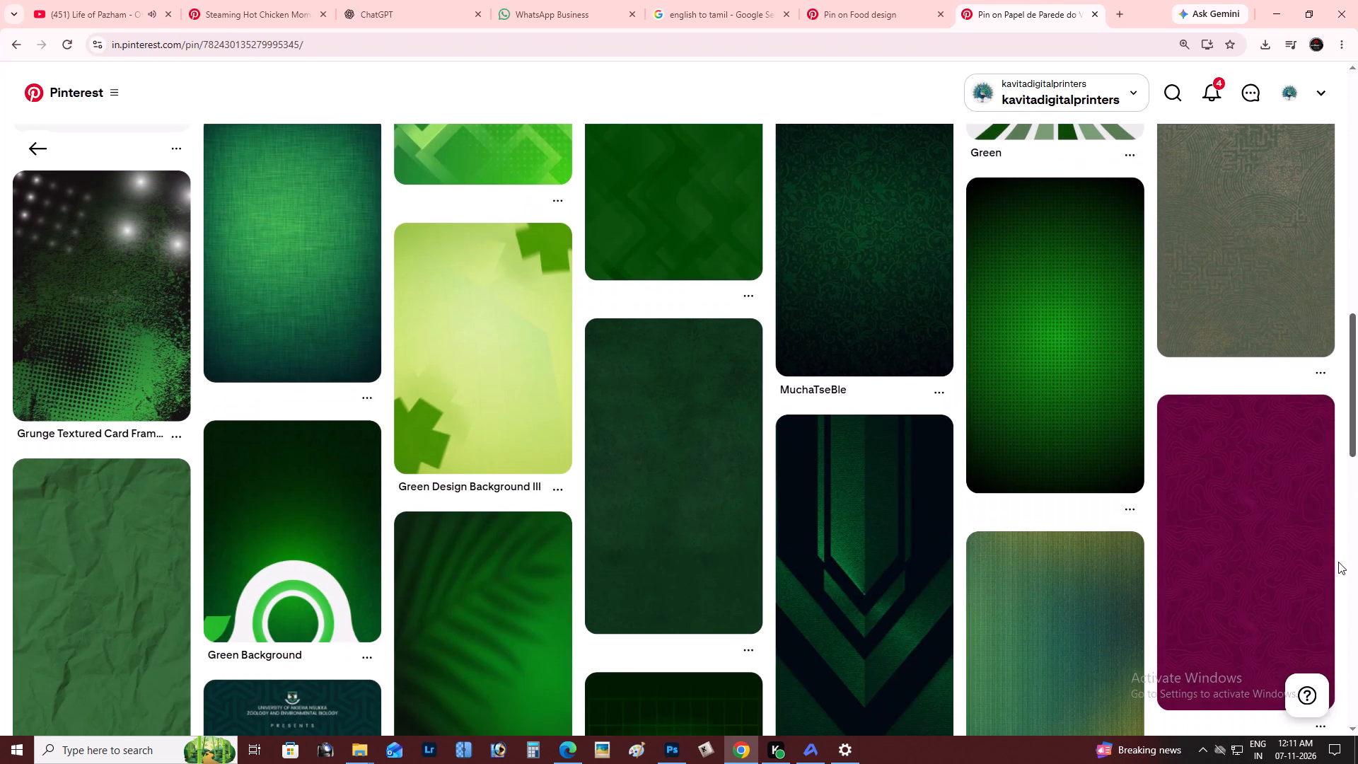
drag(1338, 562, 1346, 598)
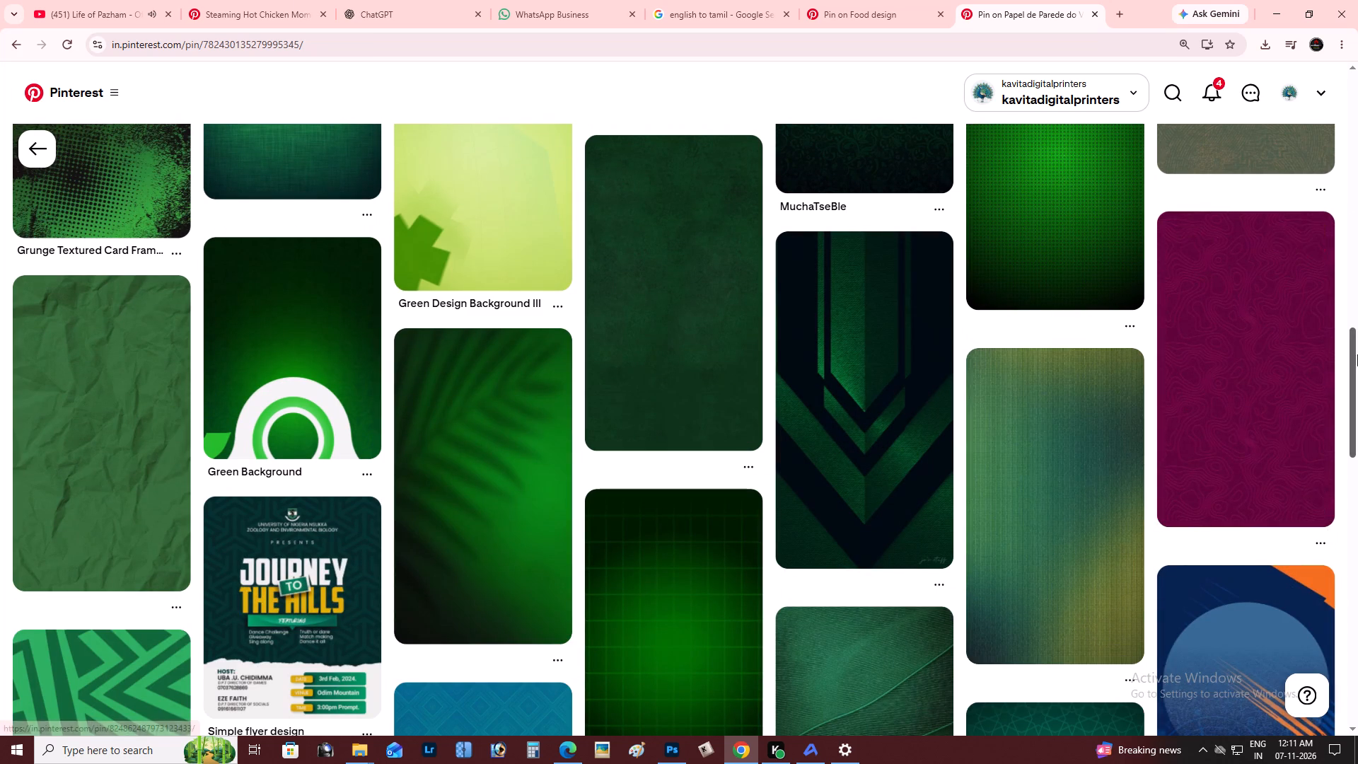
drag(1357, 368, 1357, 444)
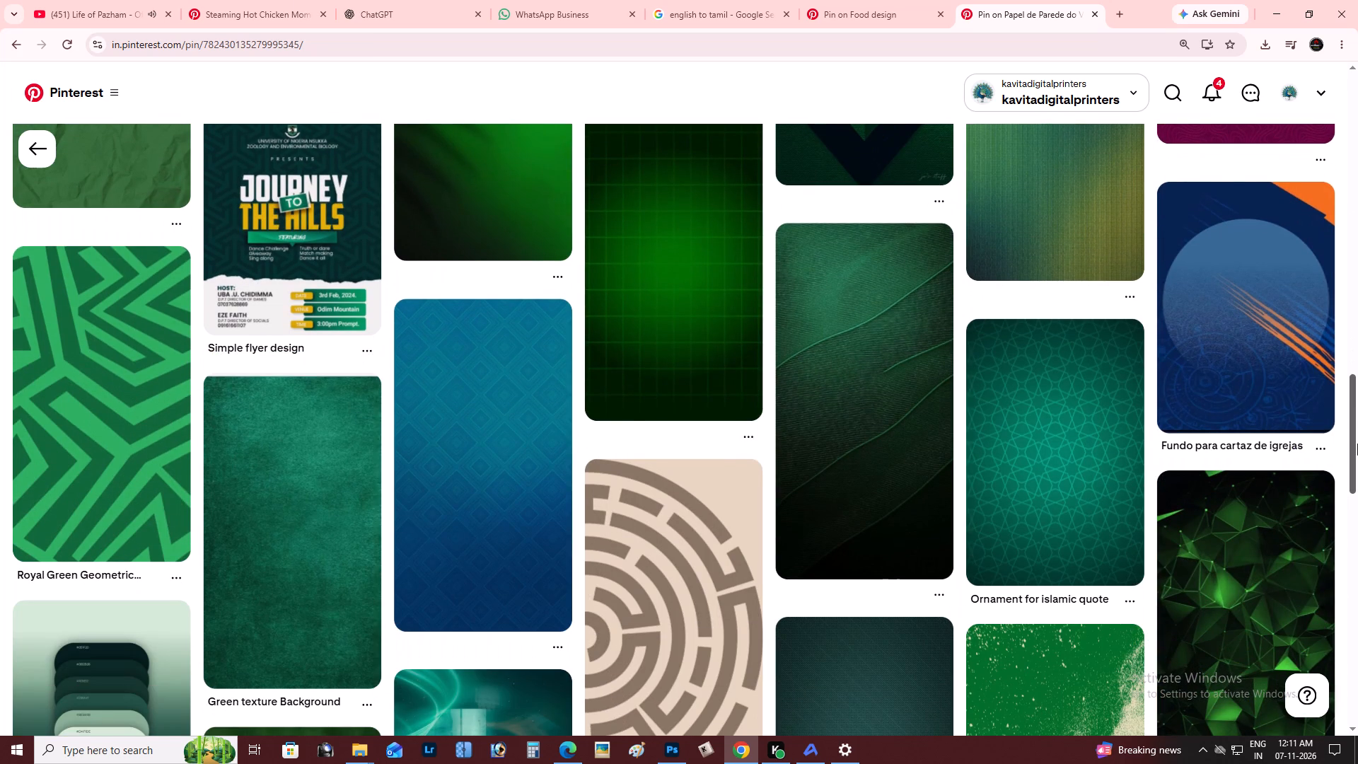
drag(1357, 444, 1357, 555)
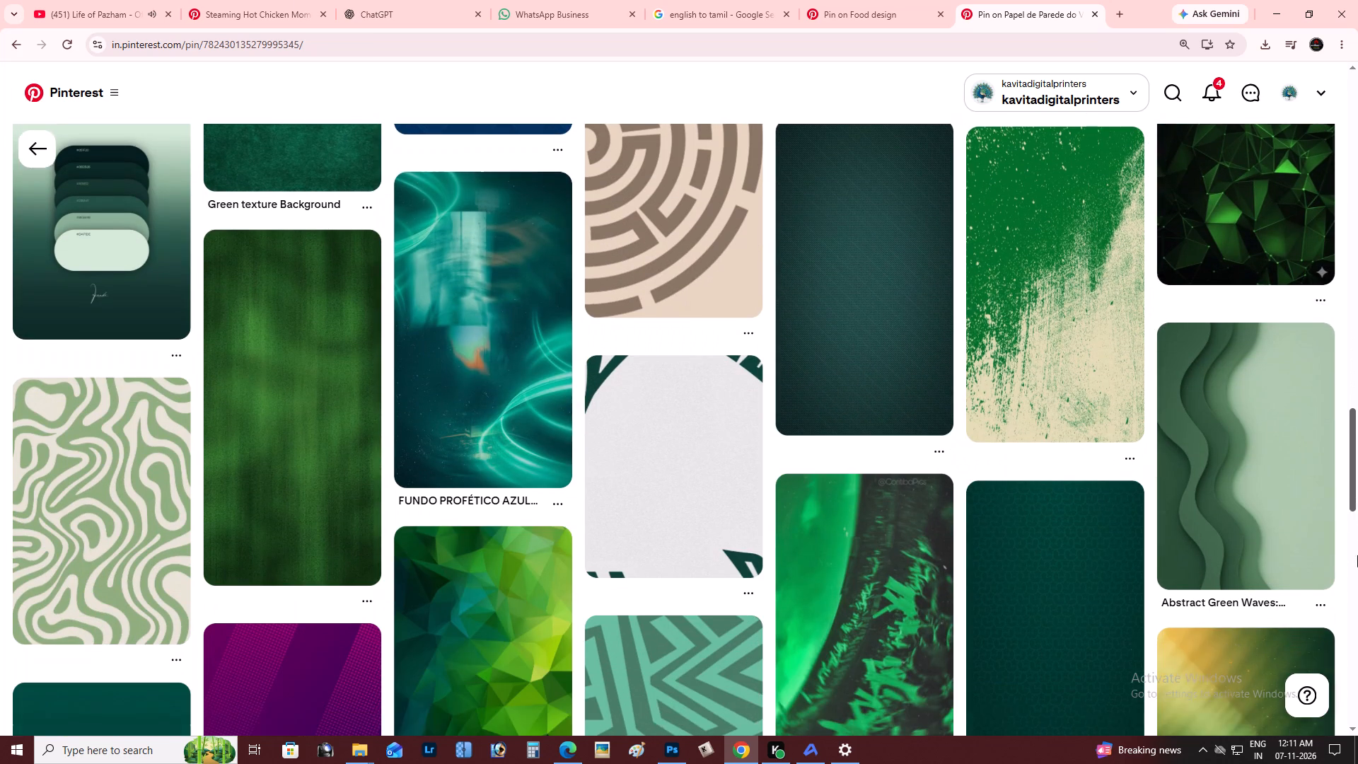
drag(1357, 555, 1357, 580)
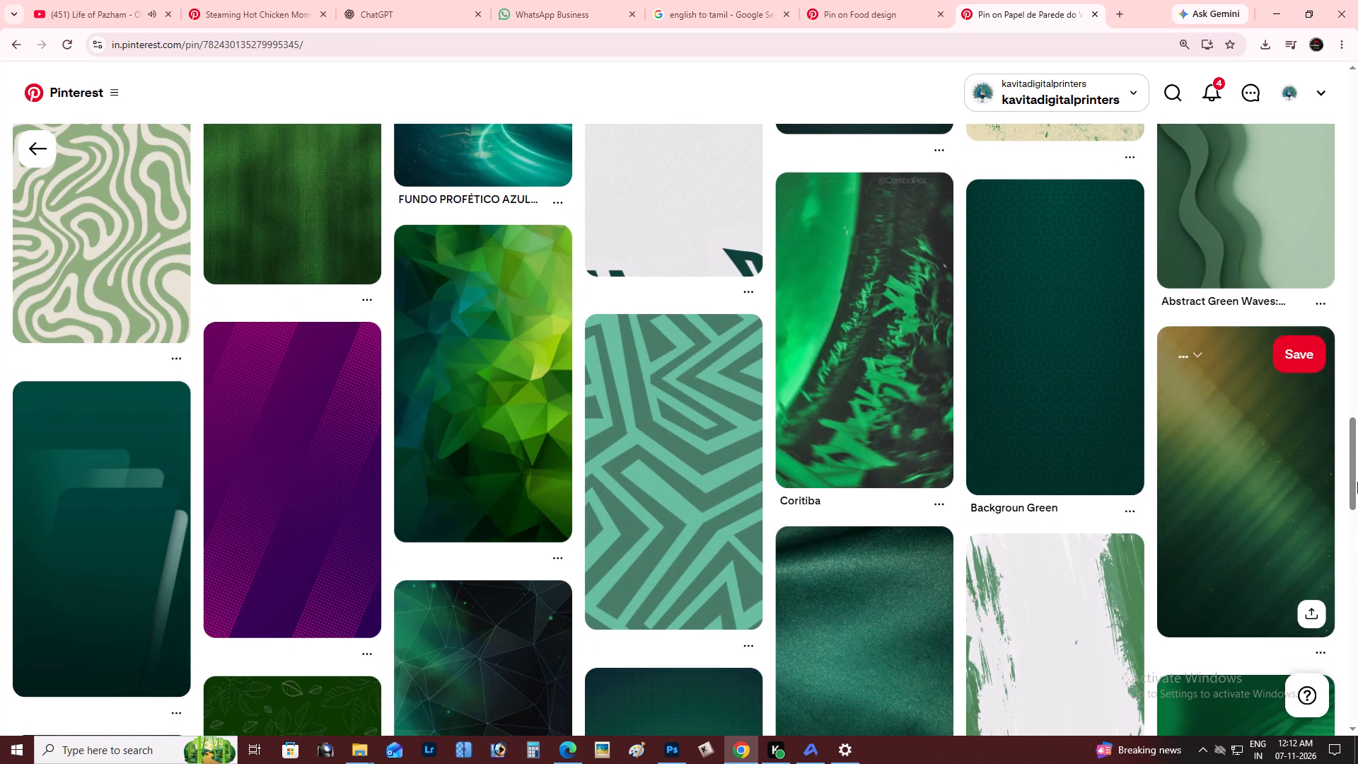
drag(1357, 482, 1357, 555)
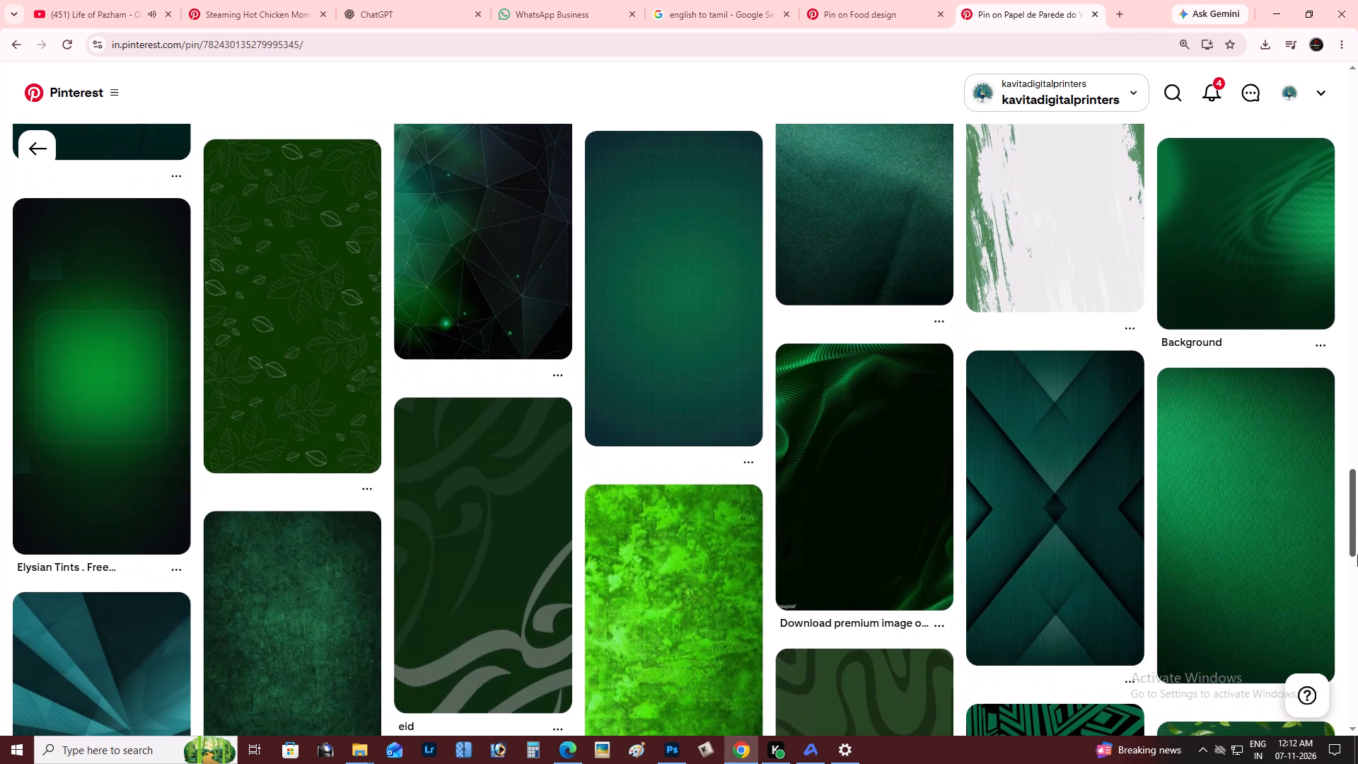
drag(1357, 555, 1357, 539)
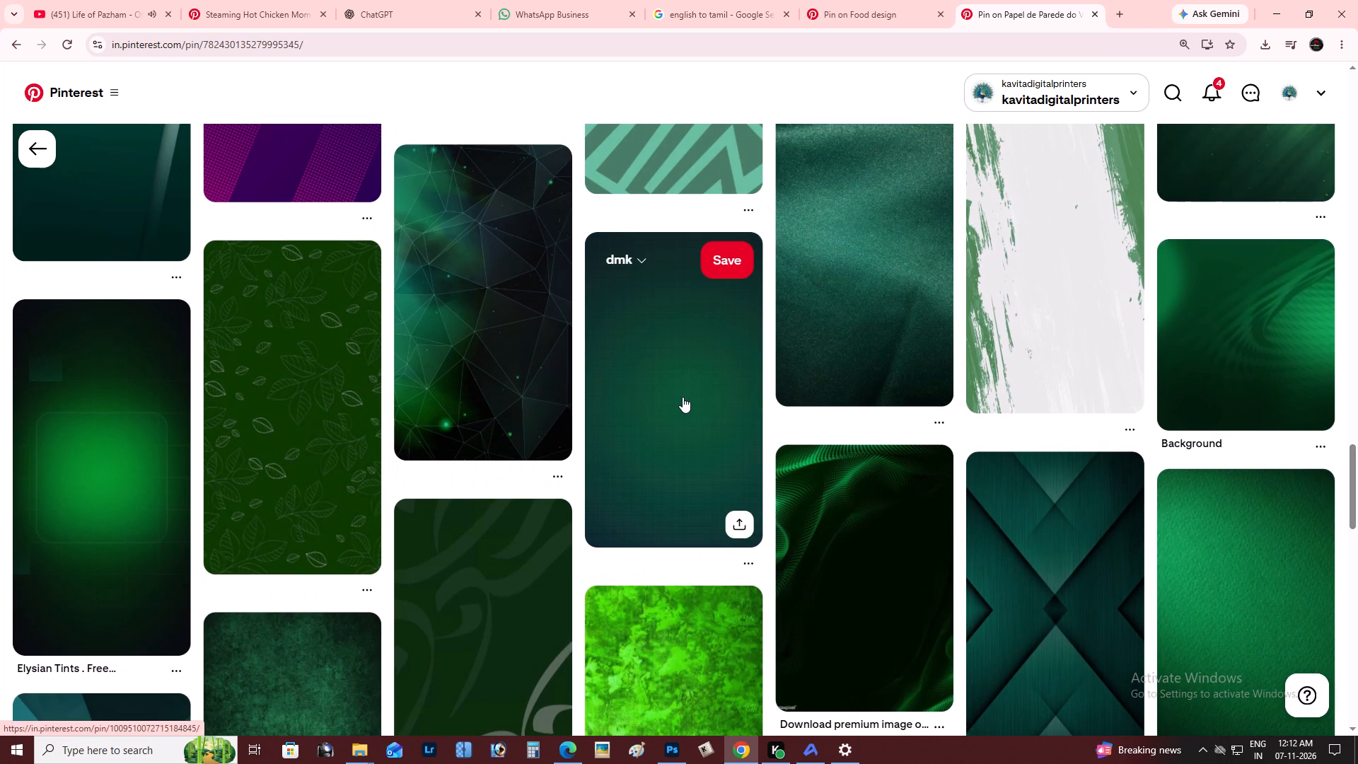
click(683, 397)
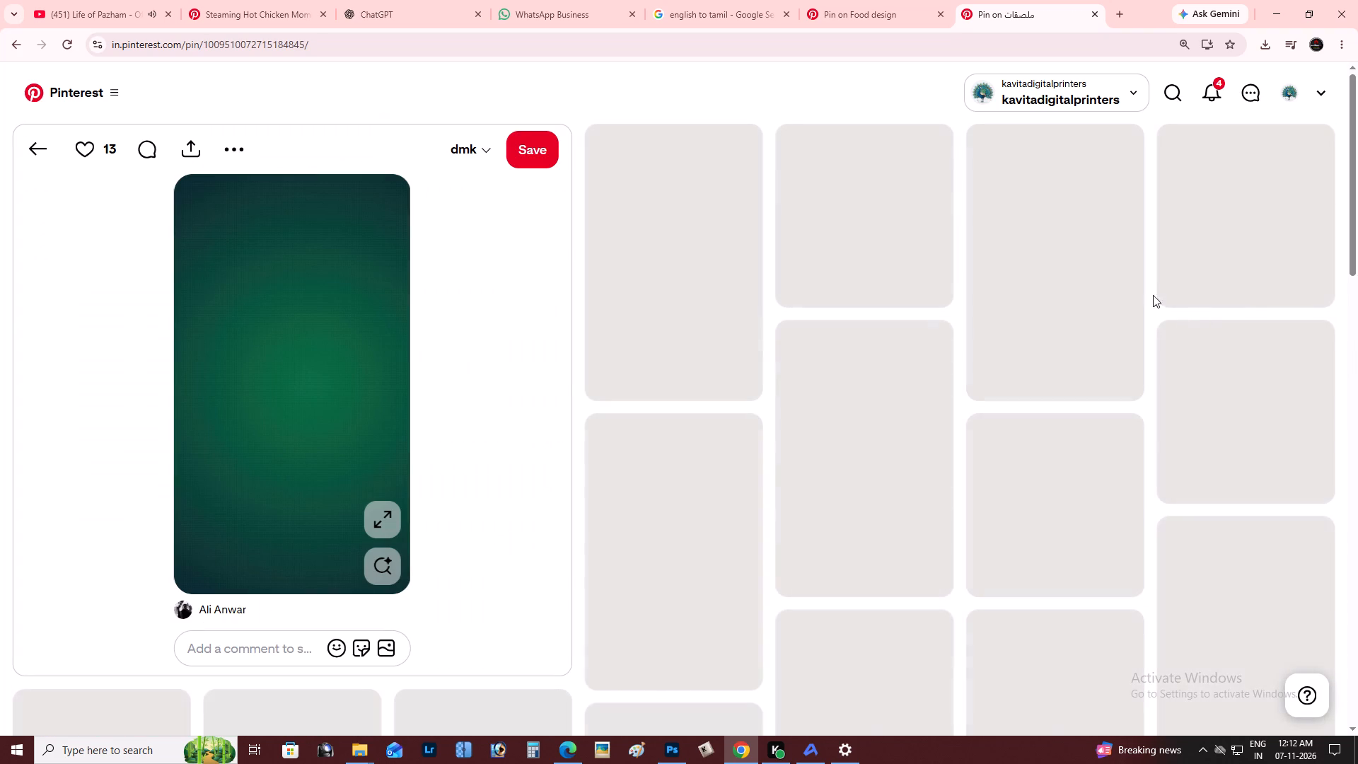
key(alt+Tab)
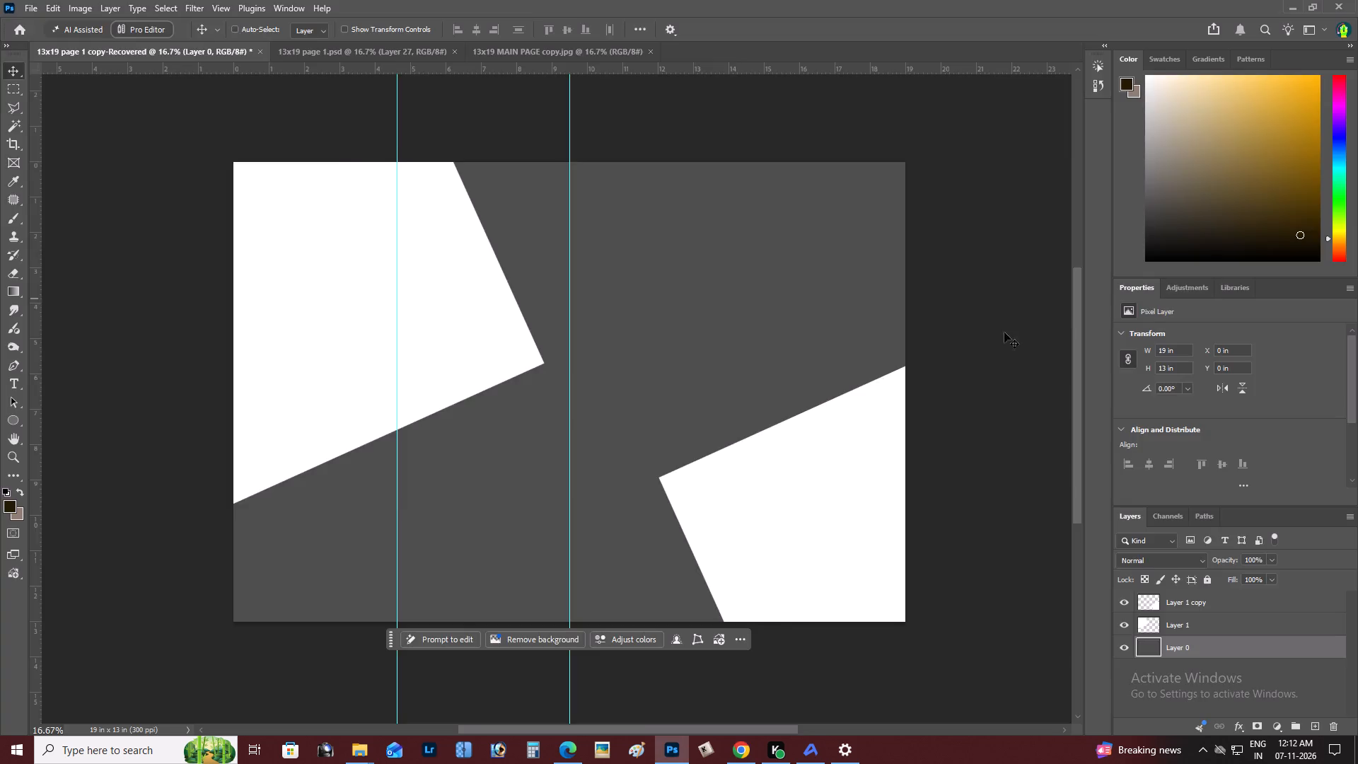
key(alt+Tab)
View the related "Sfondo iphone Originale" pin, followed by the "GREEN PATTERN BACKGROUND" pin suggested beside it.
scroll(934, 381, up, 4)
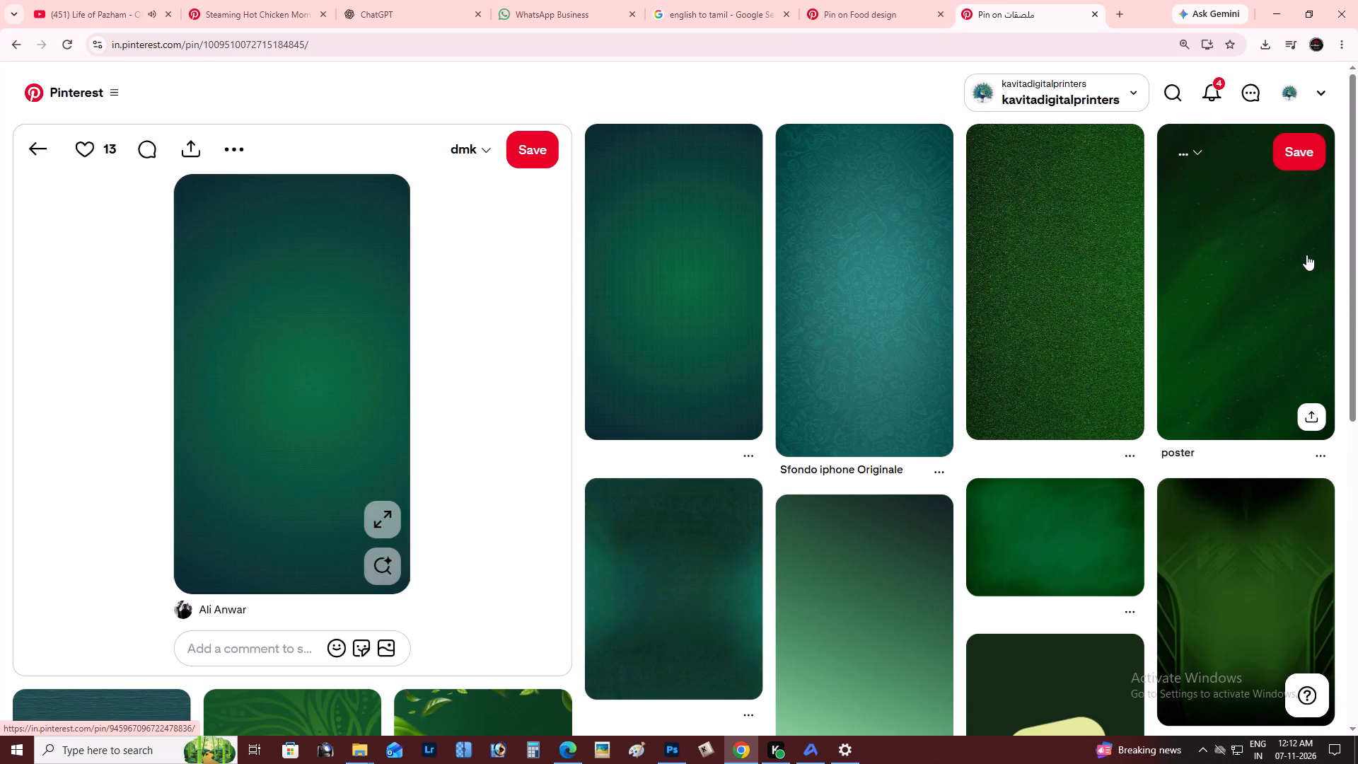
click(898, 323)
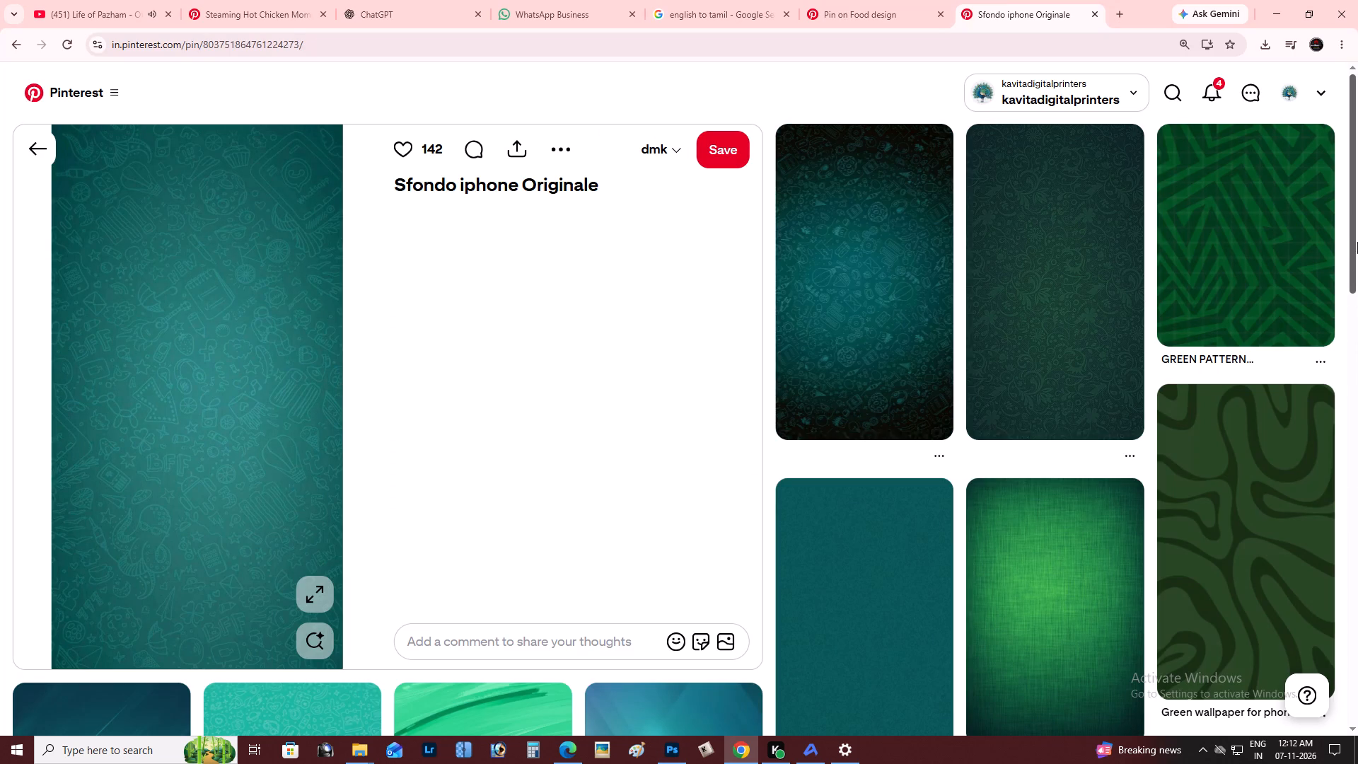
click(1298, 256)
key(alt+Tab)
key(alt+Tab)
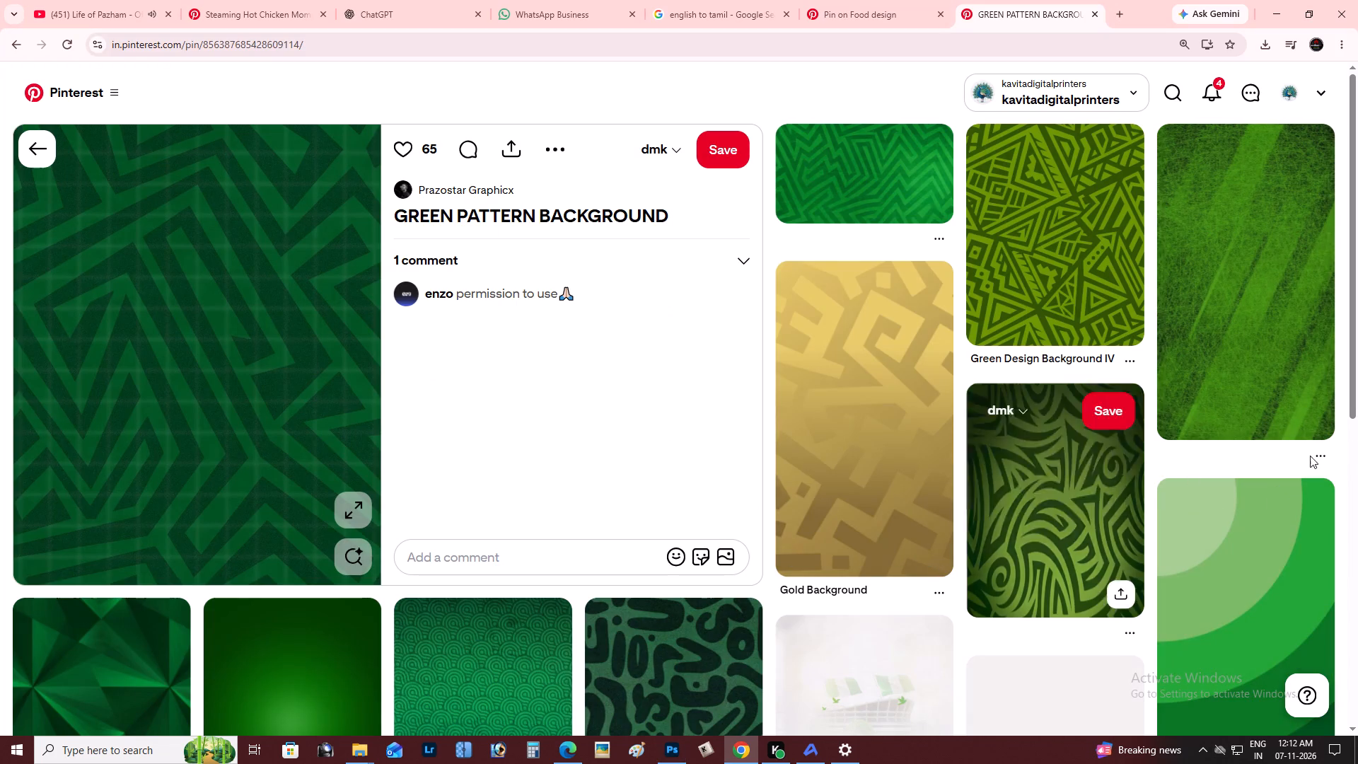
Find the landscape "Baixar conceito de textura verde gratuitamente" pin among the related ideas and copy its green texture image.
drag(1357, 339, 1357, 409)
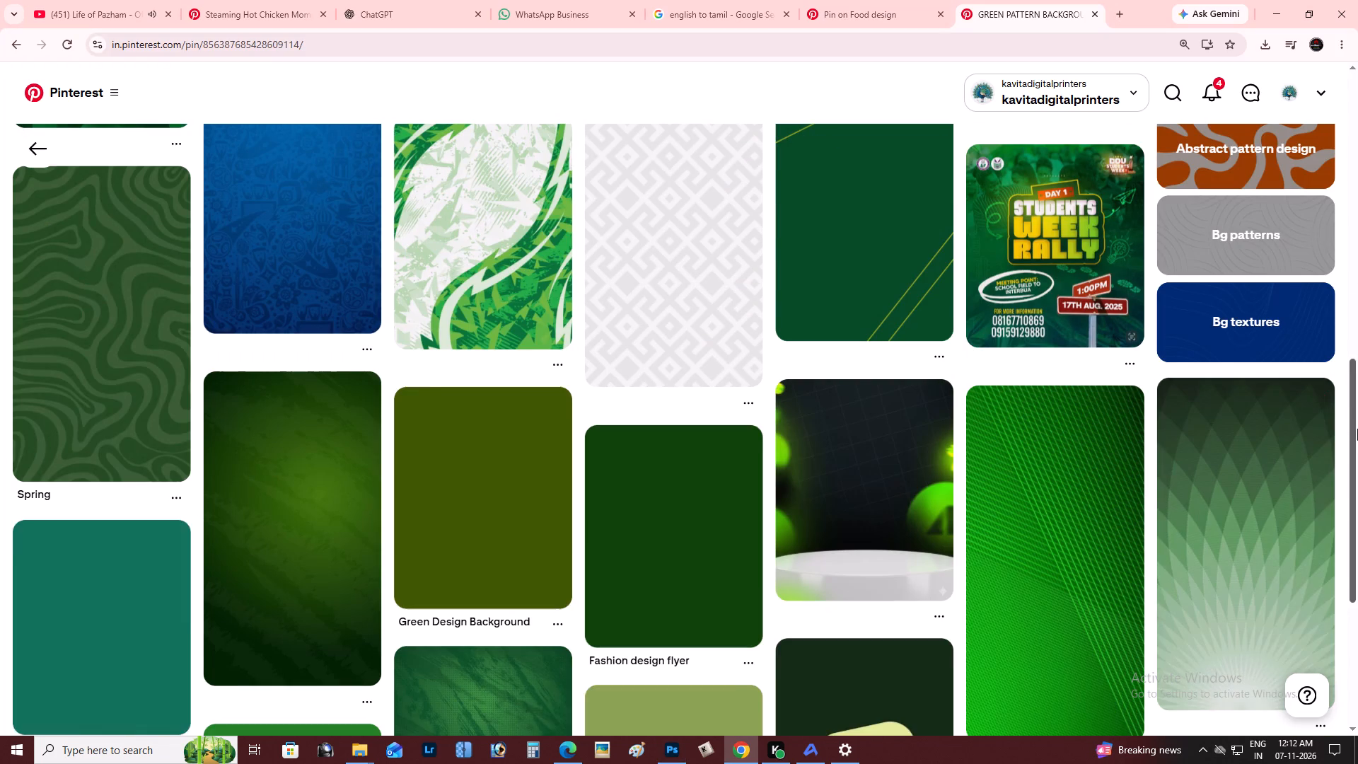
drag(1357, 426, 1357, 474)
click(494, 557)
key(alt+Tab)
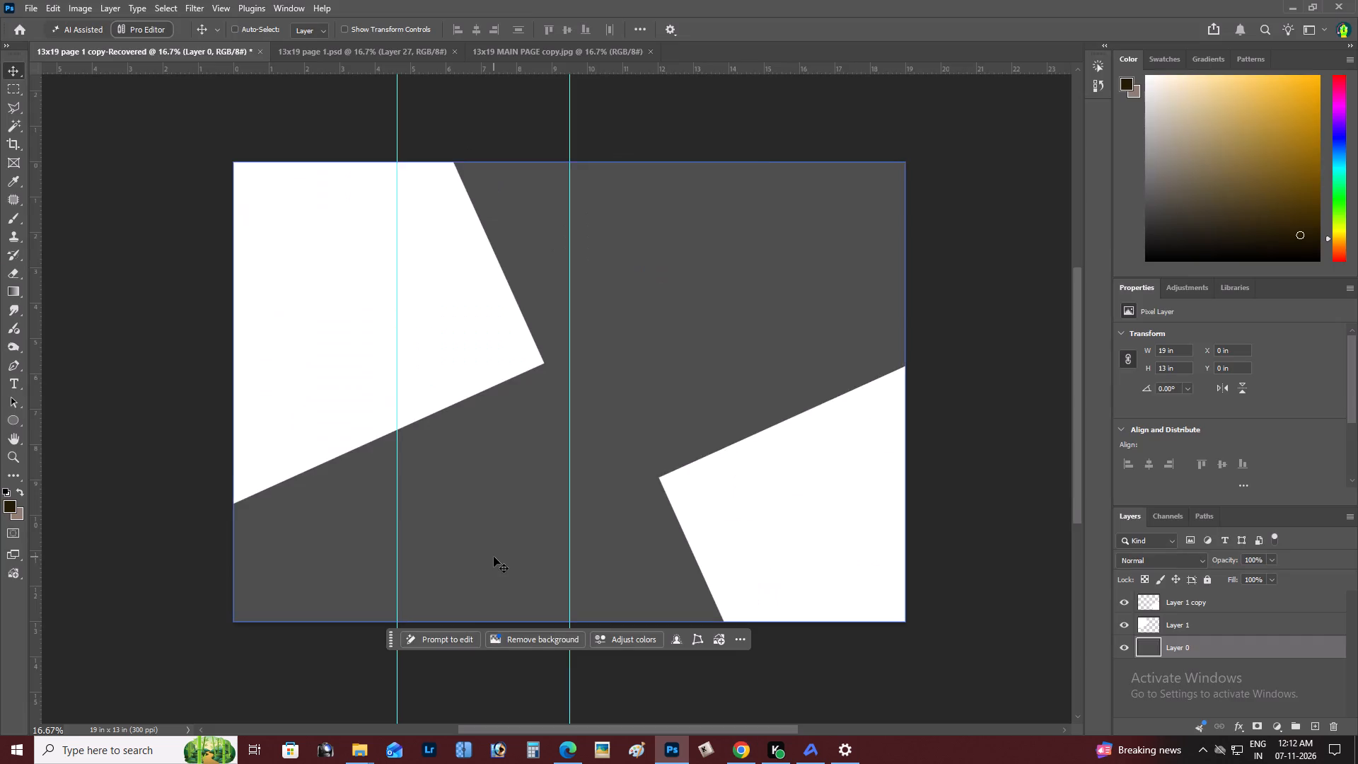
key(alt+Tab)
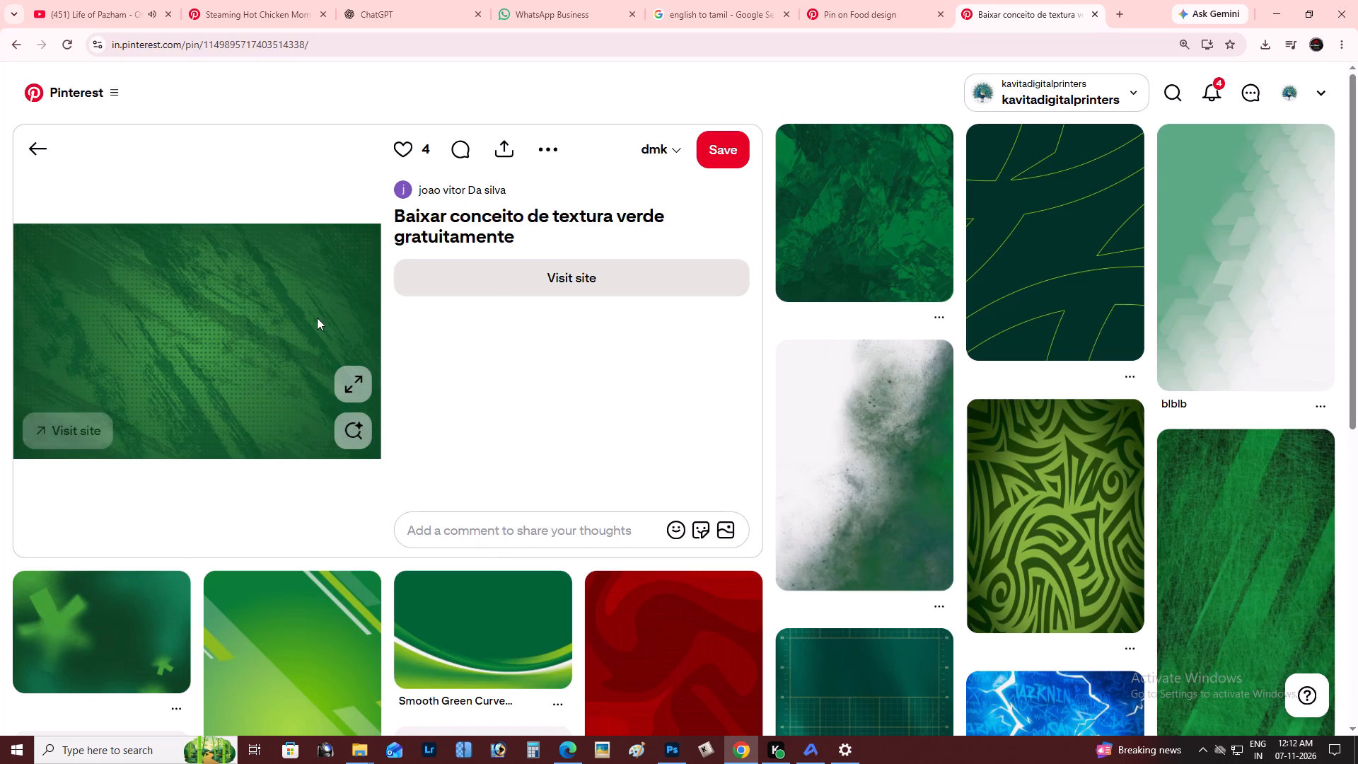
right_click(199, 304)
click(288, 369)
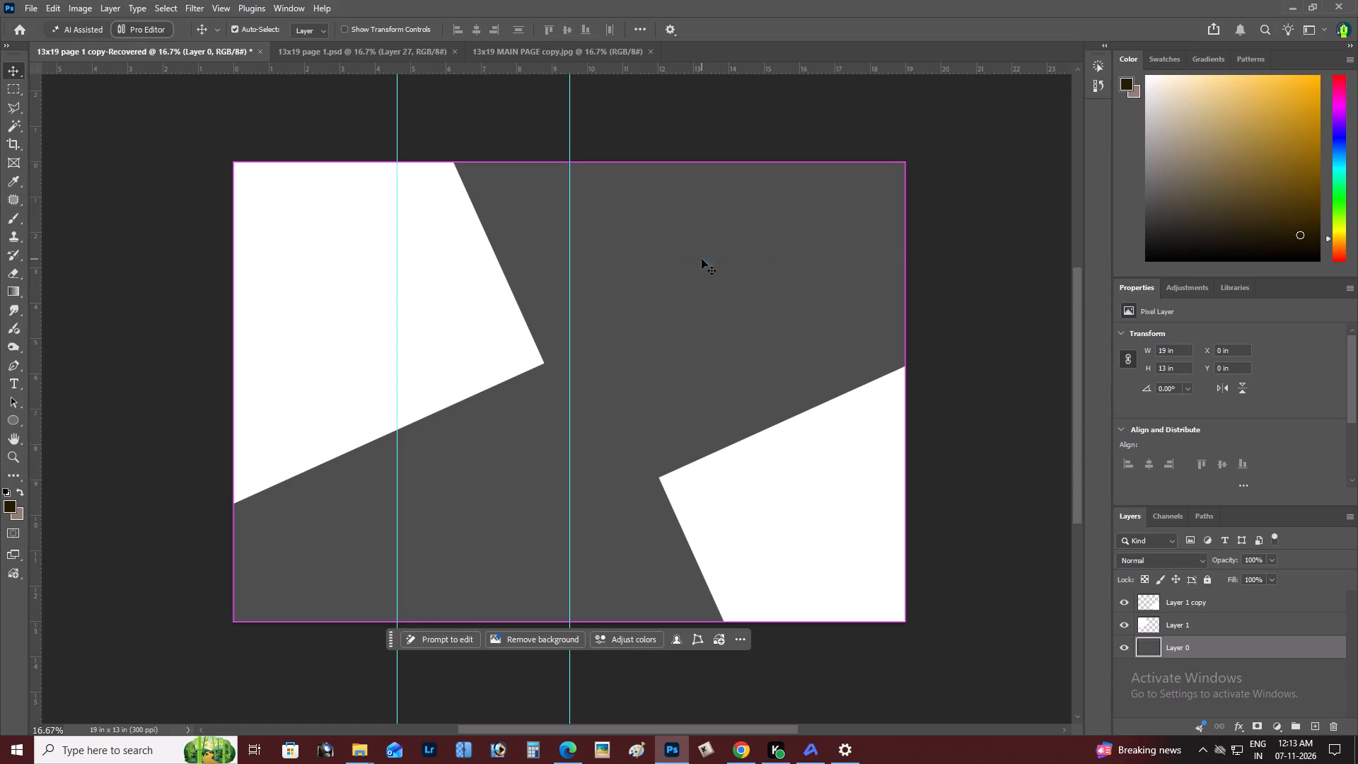
key(ctrl+v)
key(ctrl+t)
drag(661, 336, 881, 226)
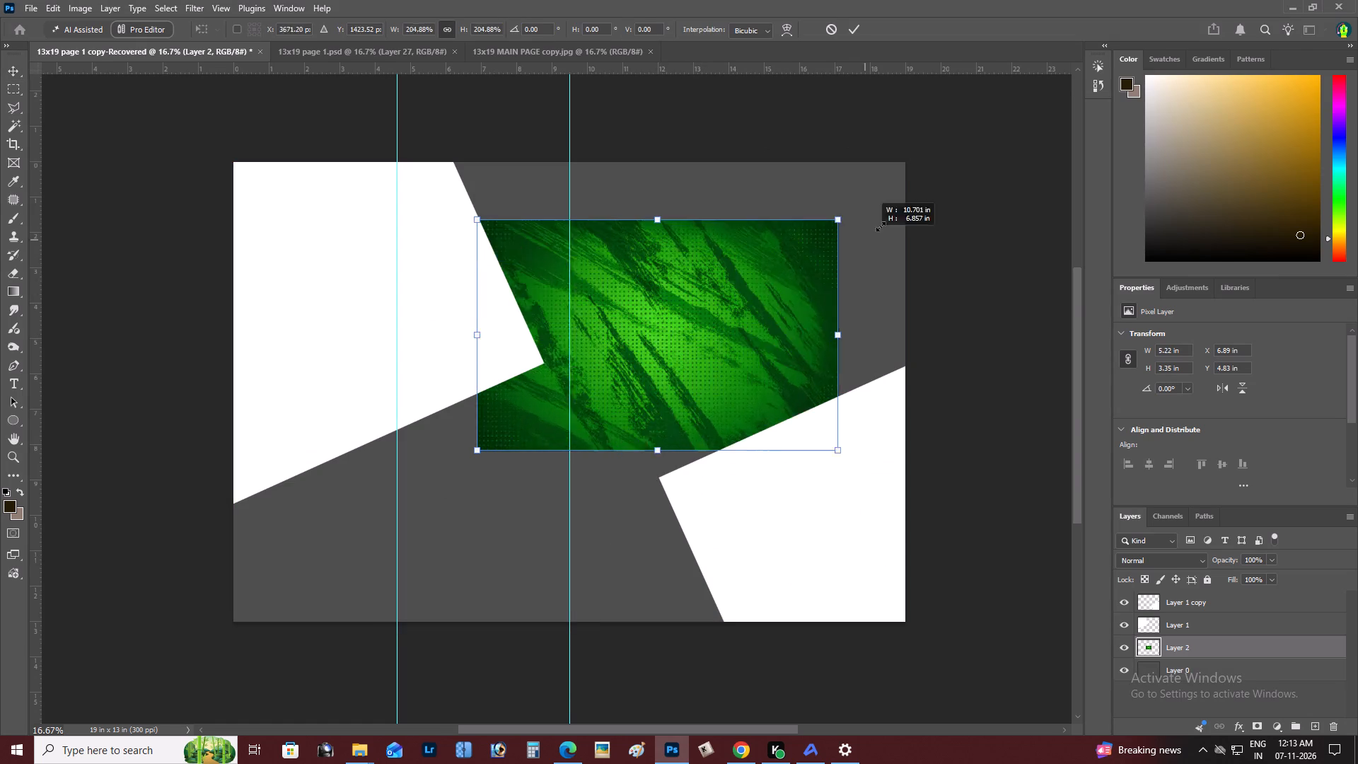
drag(881, 226, 957, 178)
drag(854, 305, 823, 307)
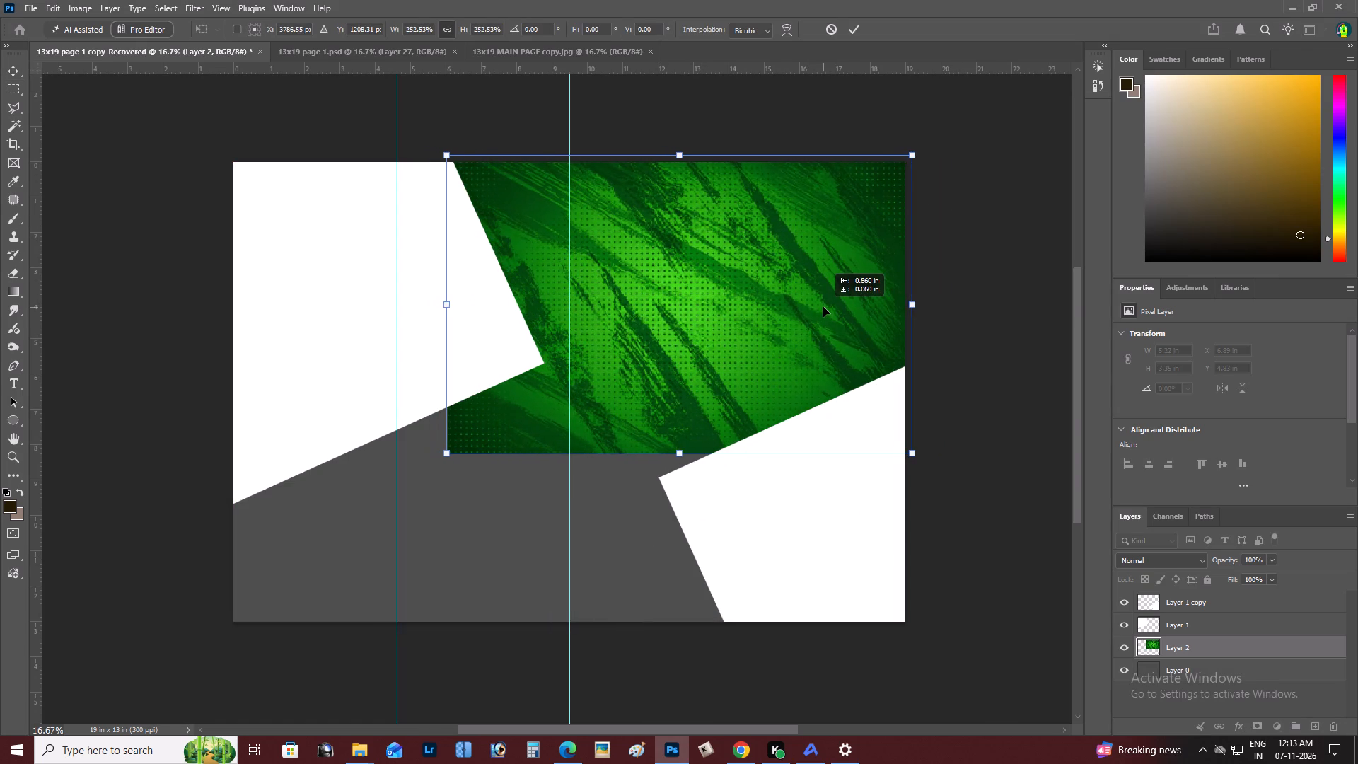
drag(823, 307, 823, 306)
key(ctrl+Return)
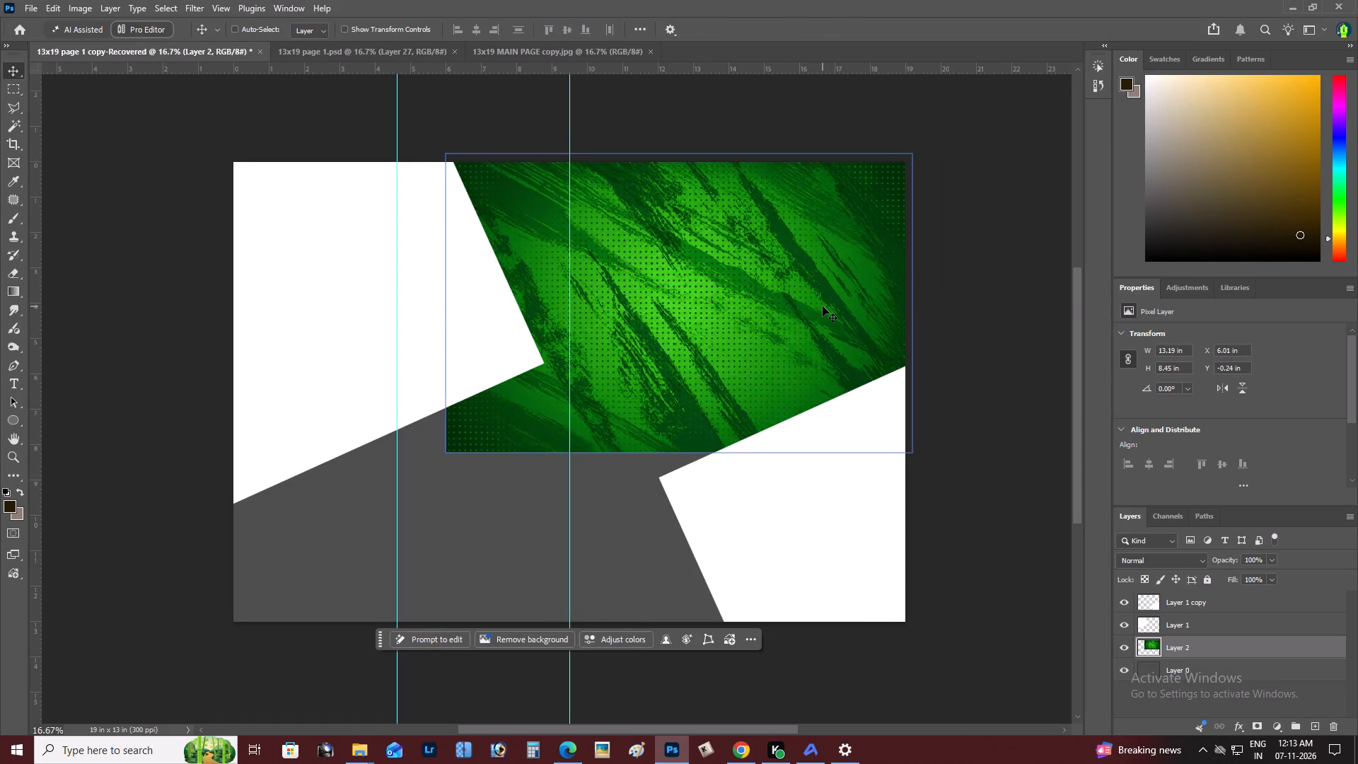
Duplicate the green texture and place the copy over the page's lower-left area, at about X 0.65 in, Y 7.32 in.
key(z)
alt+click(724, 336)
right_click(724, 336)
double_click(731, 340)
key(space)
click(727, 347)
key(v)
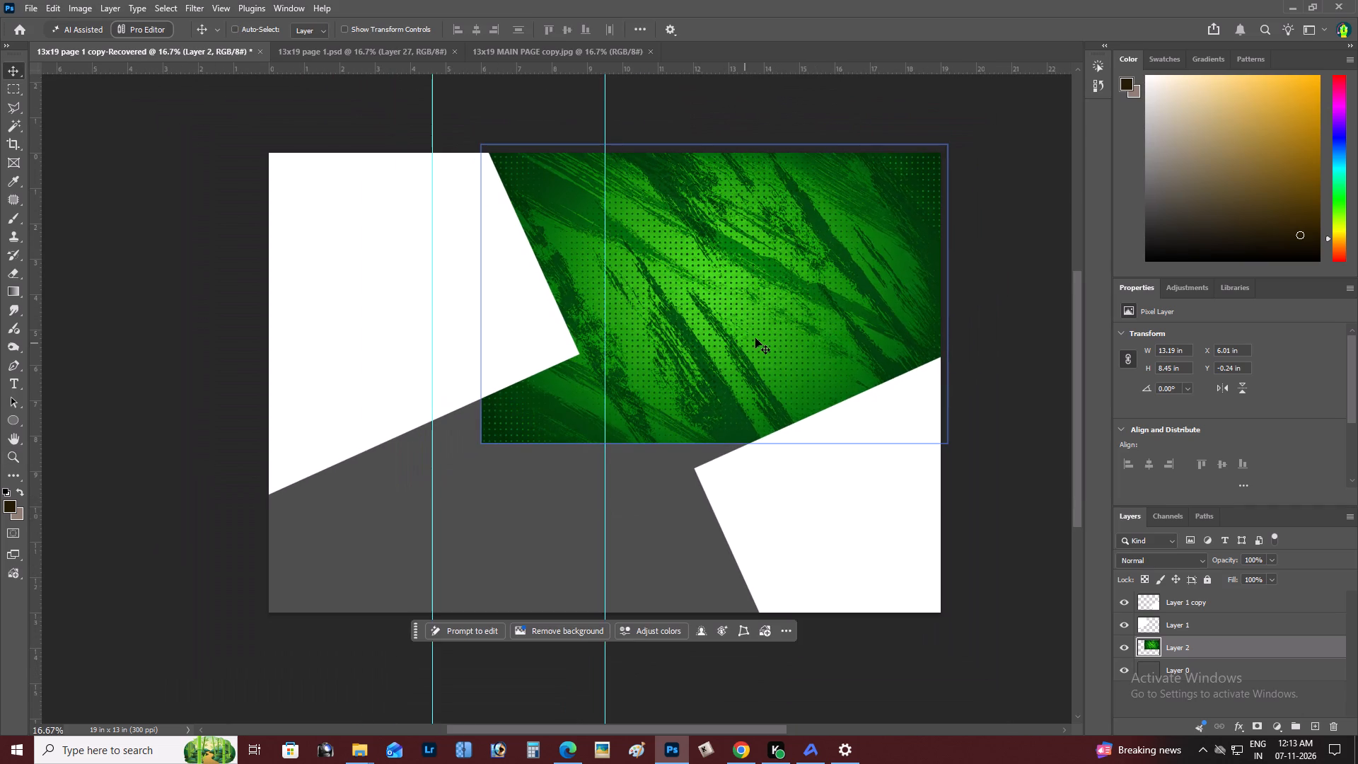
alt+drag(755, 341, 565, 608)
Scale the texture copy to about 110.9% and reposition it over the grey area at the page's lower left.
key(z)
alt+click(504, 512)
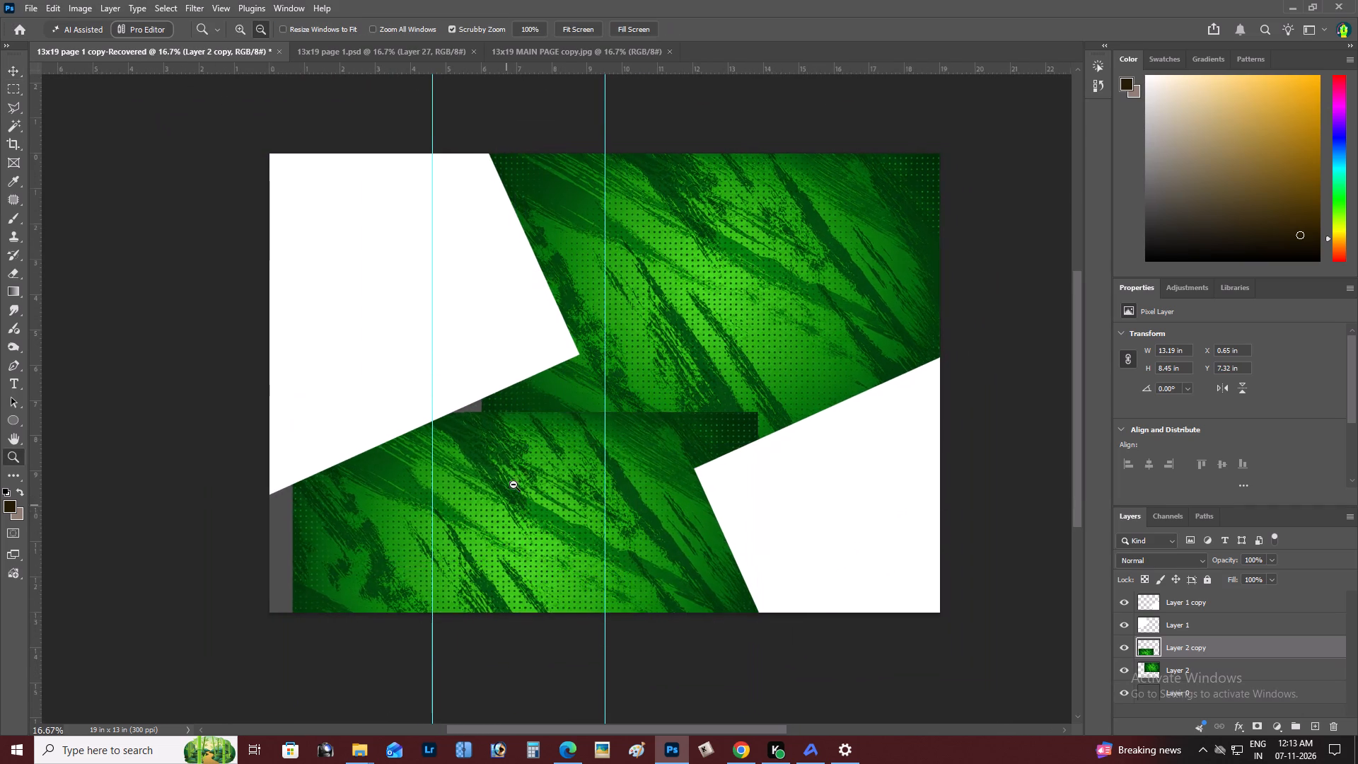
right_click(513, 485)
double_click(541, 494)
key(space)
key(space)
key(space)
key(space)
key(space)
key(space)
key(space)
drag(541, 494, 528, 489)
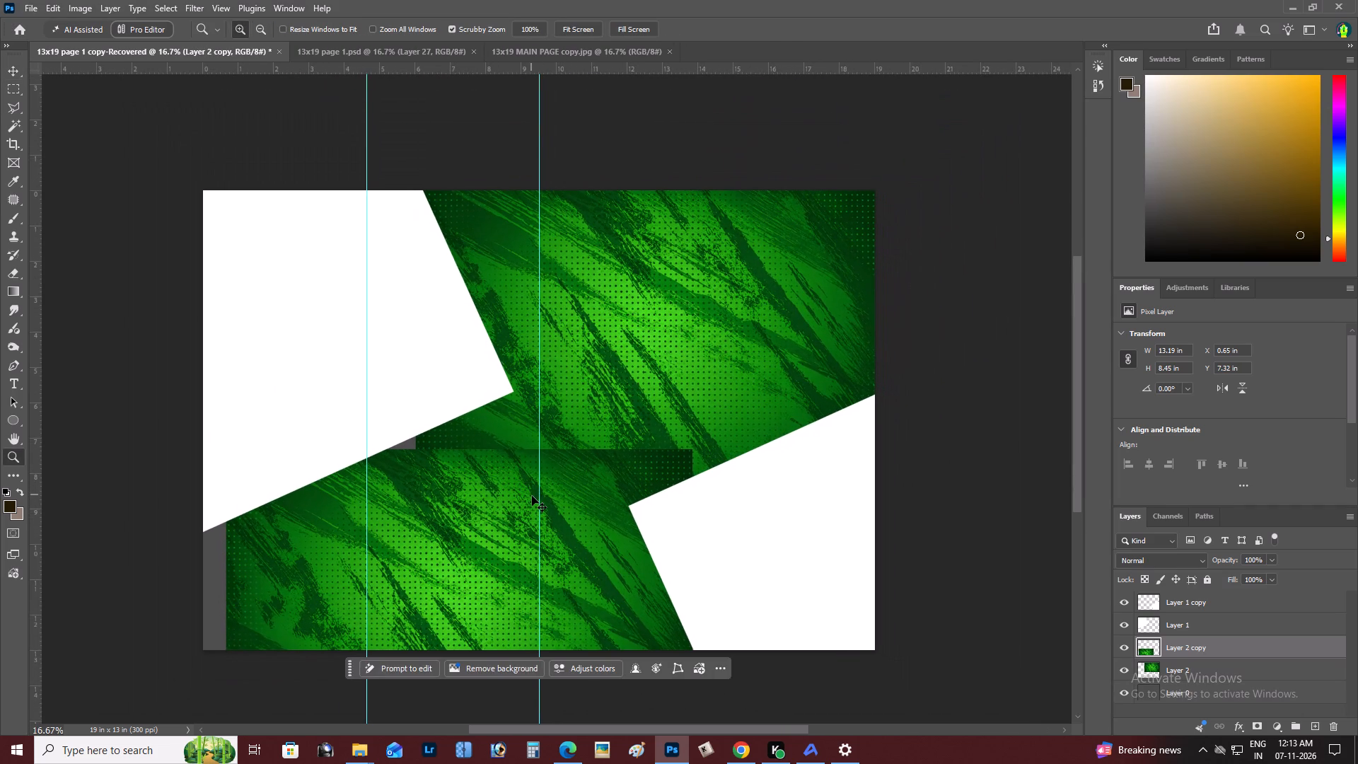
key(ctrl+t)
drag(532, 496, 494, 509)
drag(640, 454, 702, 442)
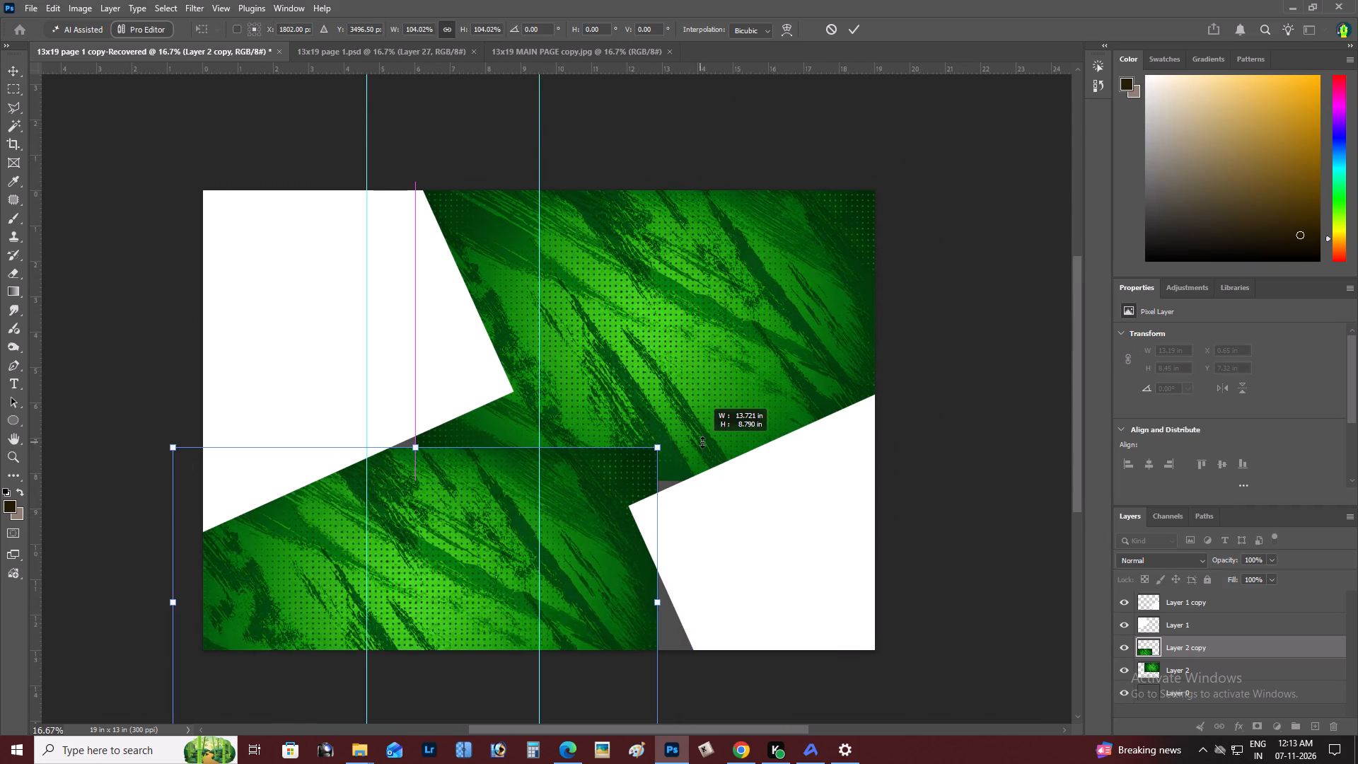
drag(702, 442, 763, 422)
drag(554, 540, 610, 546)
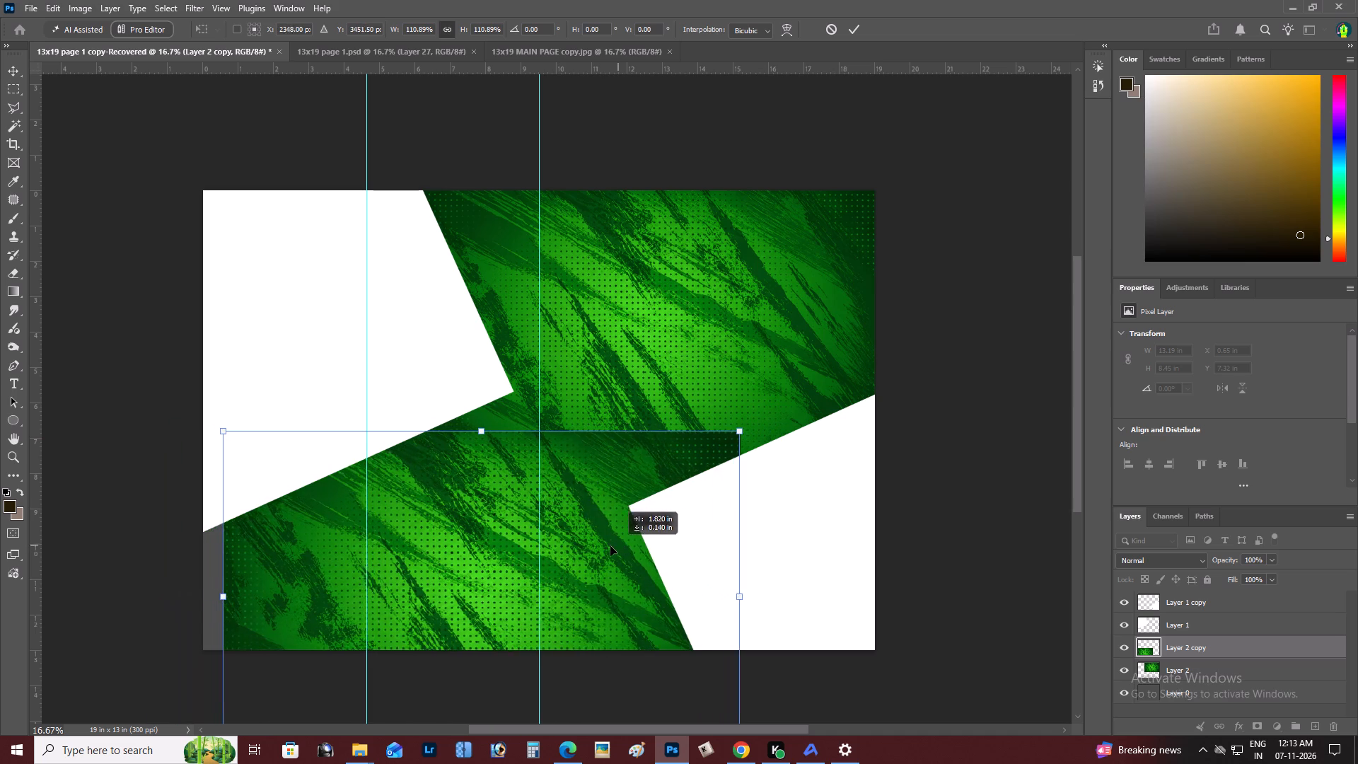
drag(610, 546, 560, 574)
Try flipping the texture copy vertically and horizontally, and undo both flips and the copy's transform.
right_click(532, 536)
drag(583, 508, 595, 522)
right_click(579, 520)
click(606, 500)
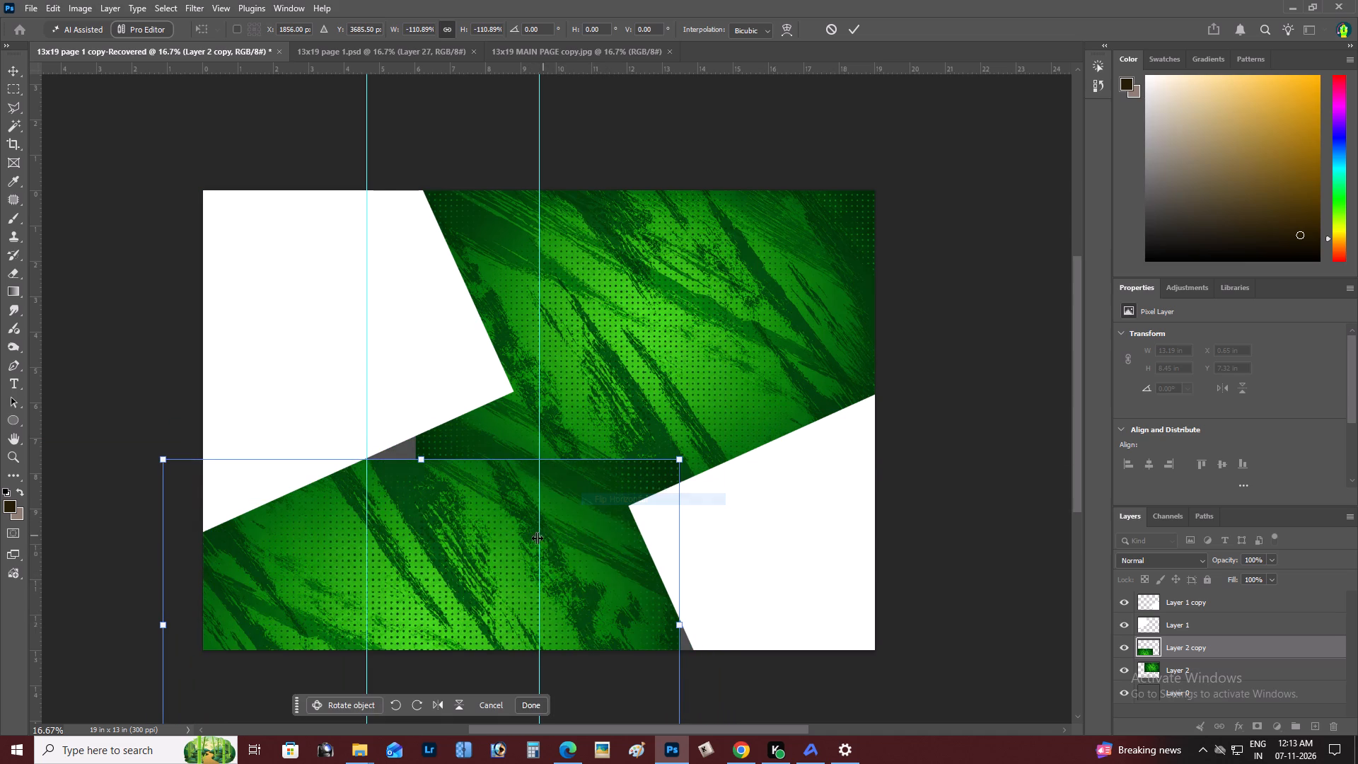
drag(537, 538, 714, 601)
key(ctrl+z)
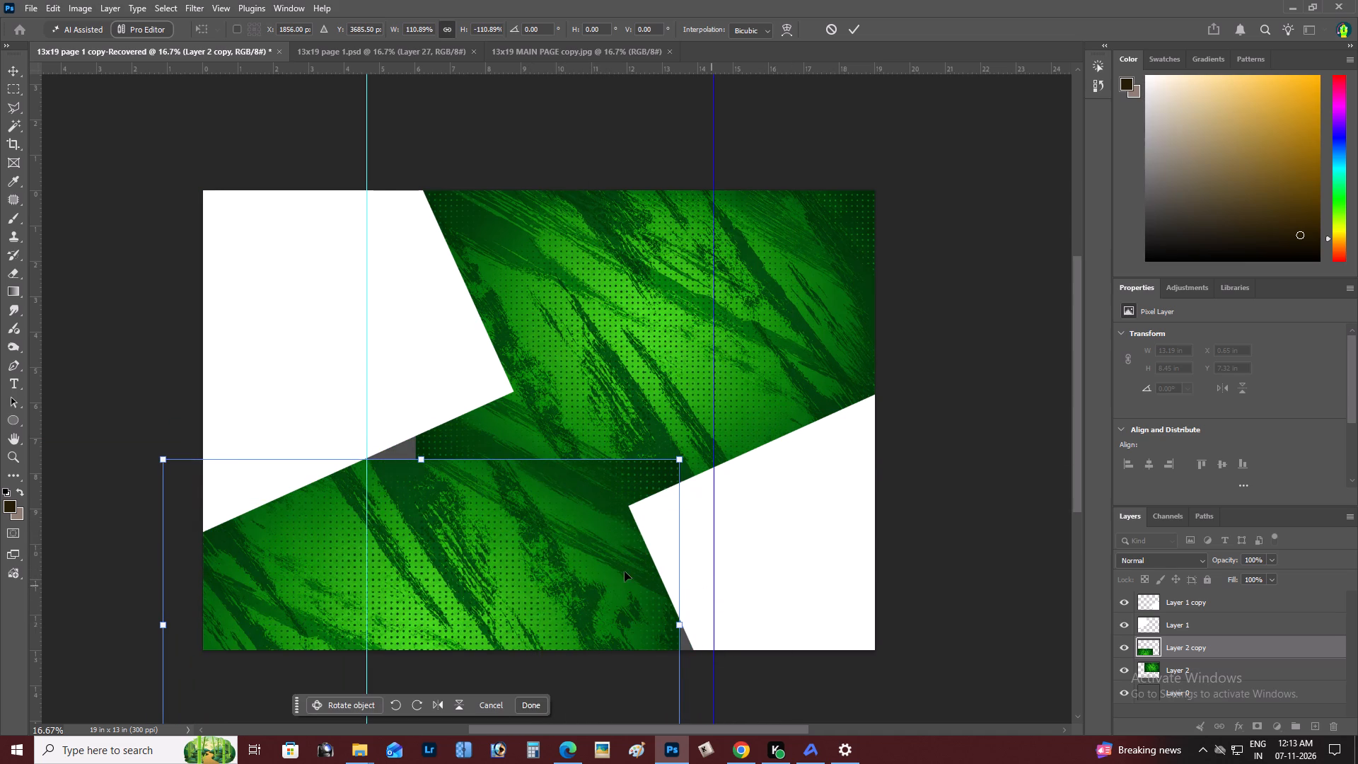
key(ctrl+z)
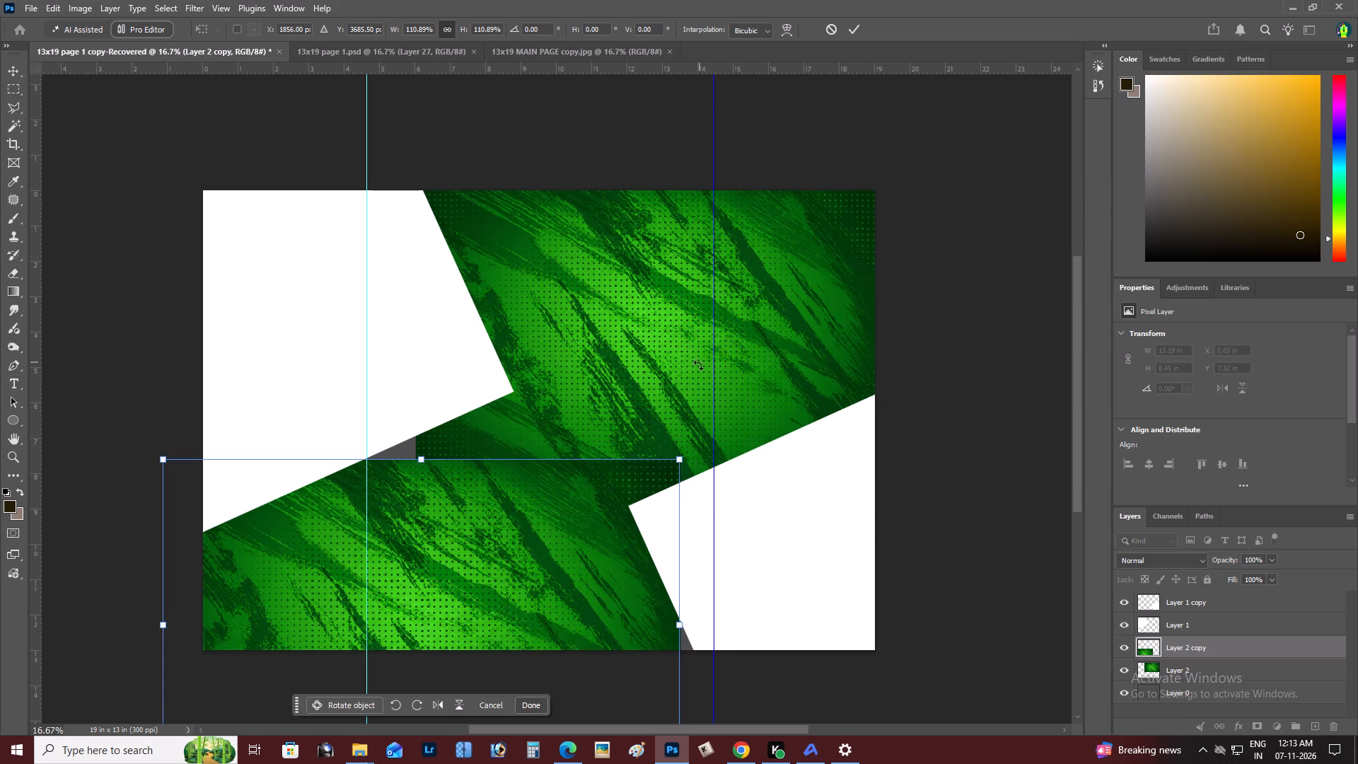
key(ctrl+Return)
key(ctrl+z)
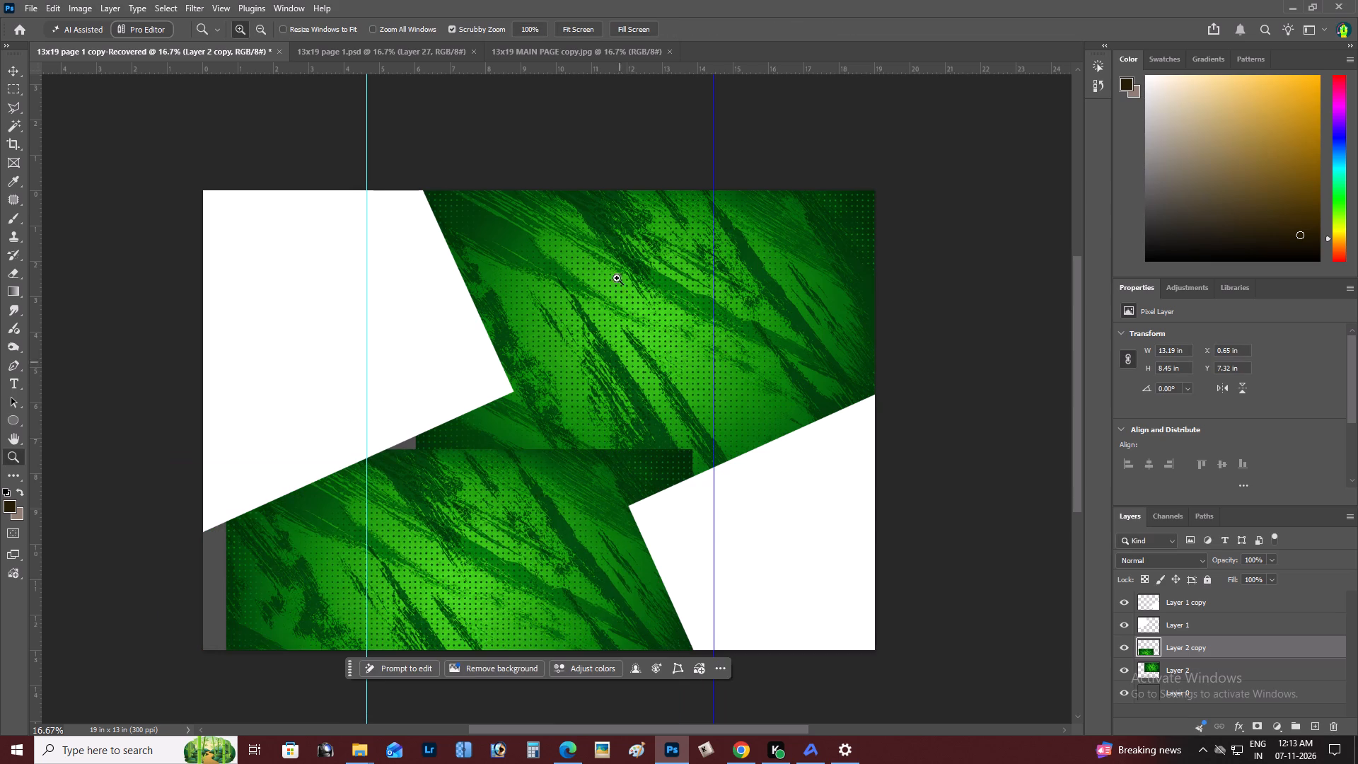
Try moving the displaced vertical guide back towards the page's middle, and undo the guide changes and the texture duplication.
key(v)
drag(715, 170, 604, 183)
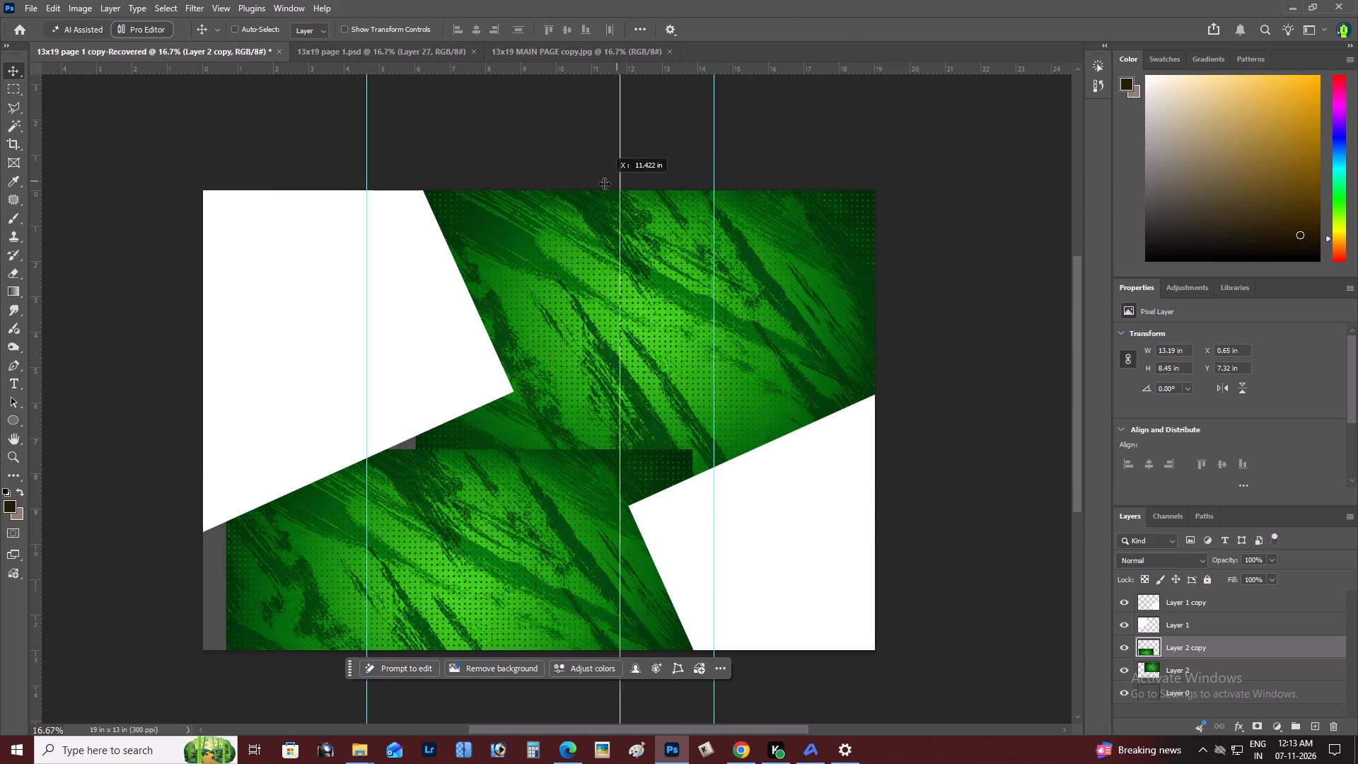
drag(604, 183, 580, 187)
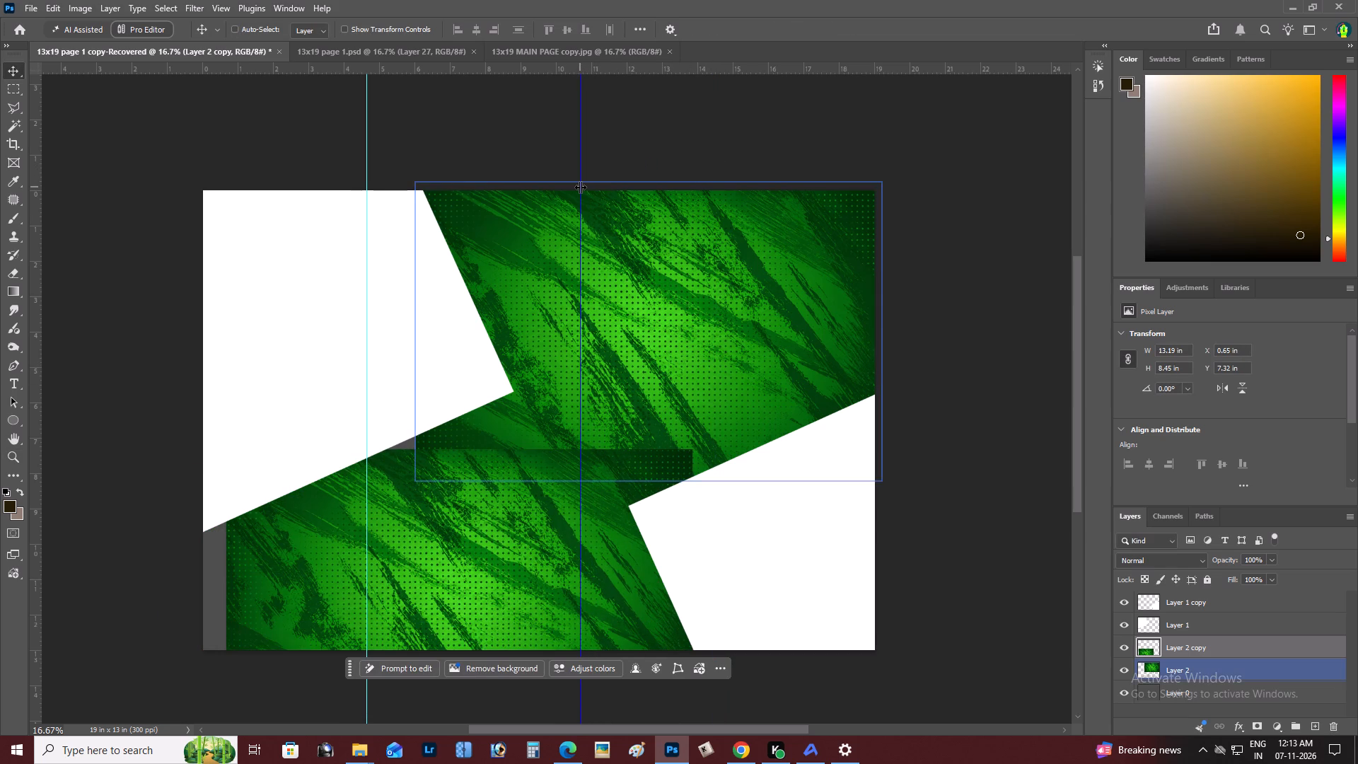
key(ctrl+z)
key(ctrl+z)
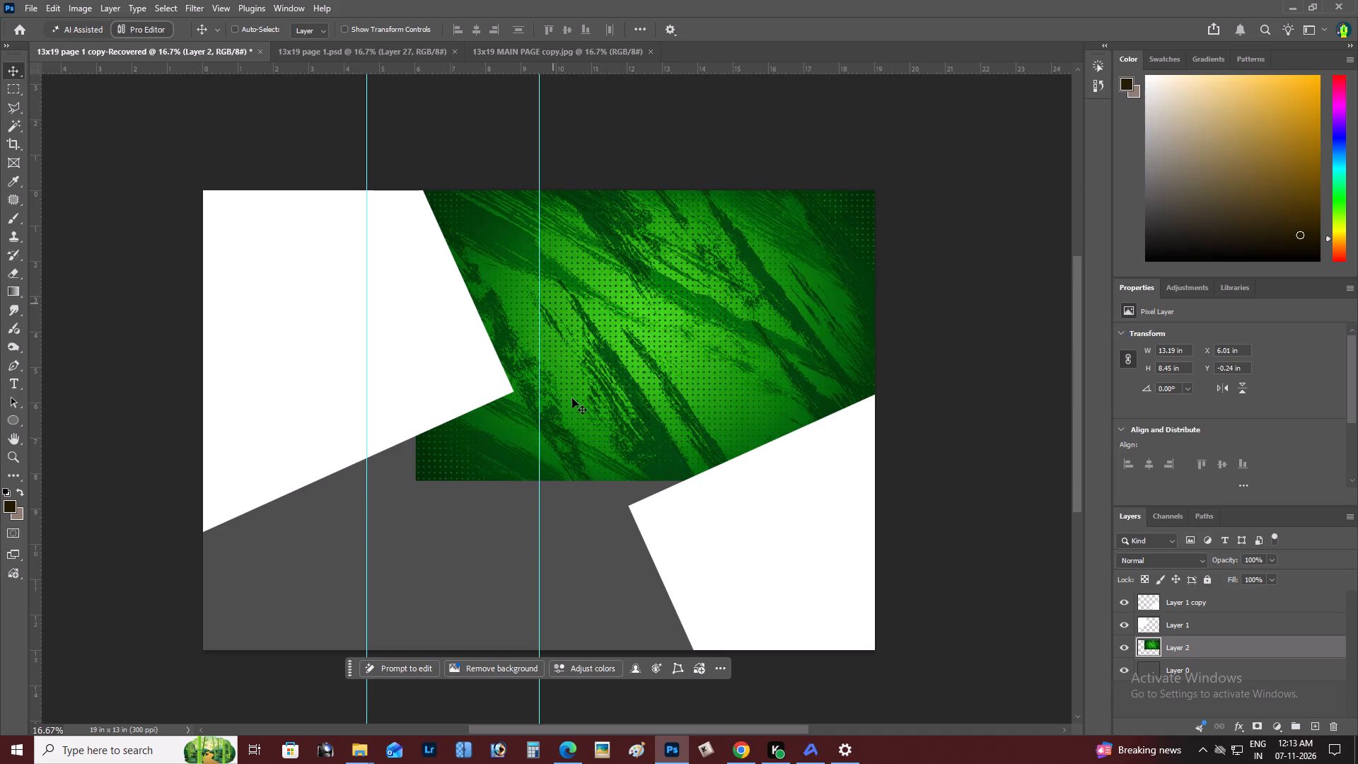
Duplicate the green texture and place the copy over the page's lower-left grey area, at about X 1.09 in, Y 7.01 in.
right_click(589, 389)
click(608, 393)
alt+drag(649, 381, 479, 642)
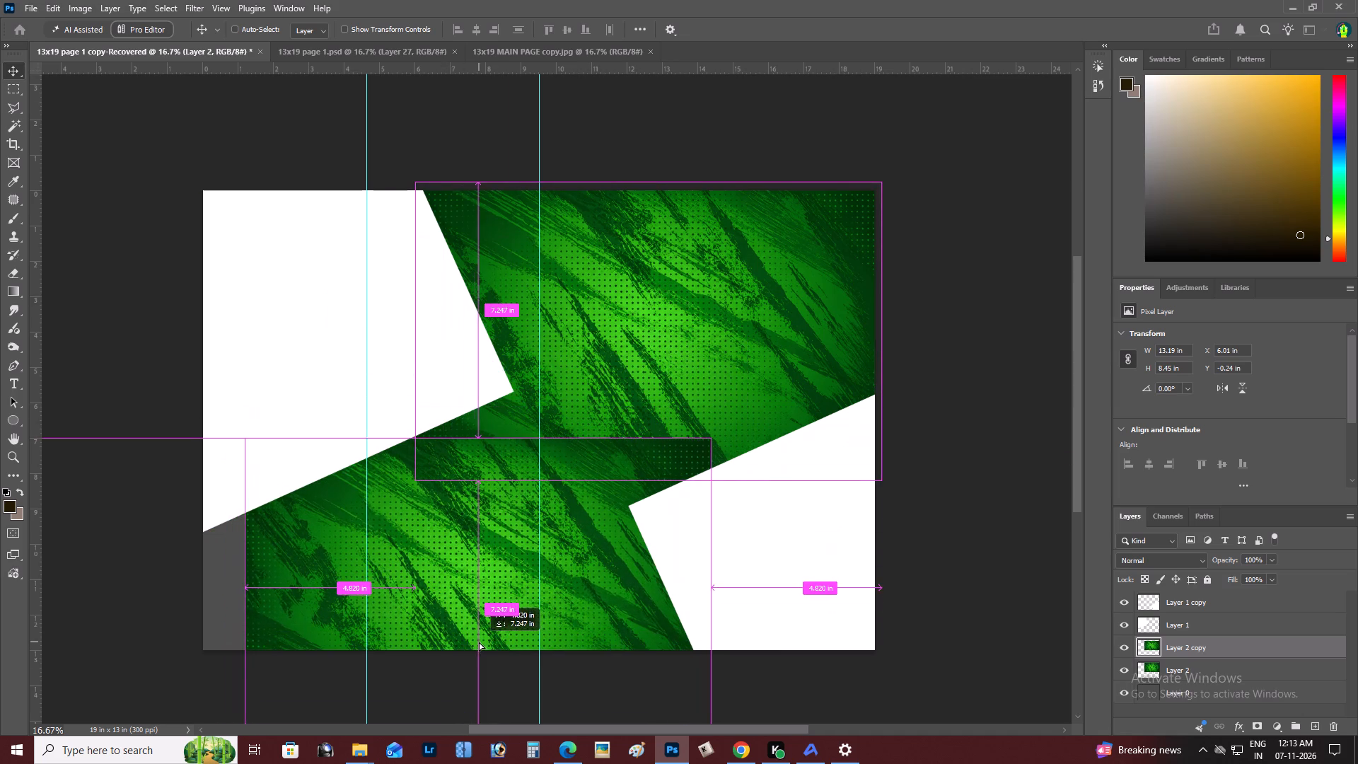
alt+drag(479, 642, 475, 635)
Scale the texture copy to about 116.65% and shift it to about X -0.41 in, Y 6.5 in to cover the grey area.
key(ctrl+t)
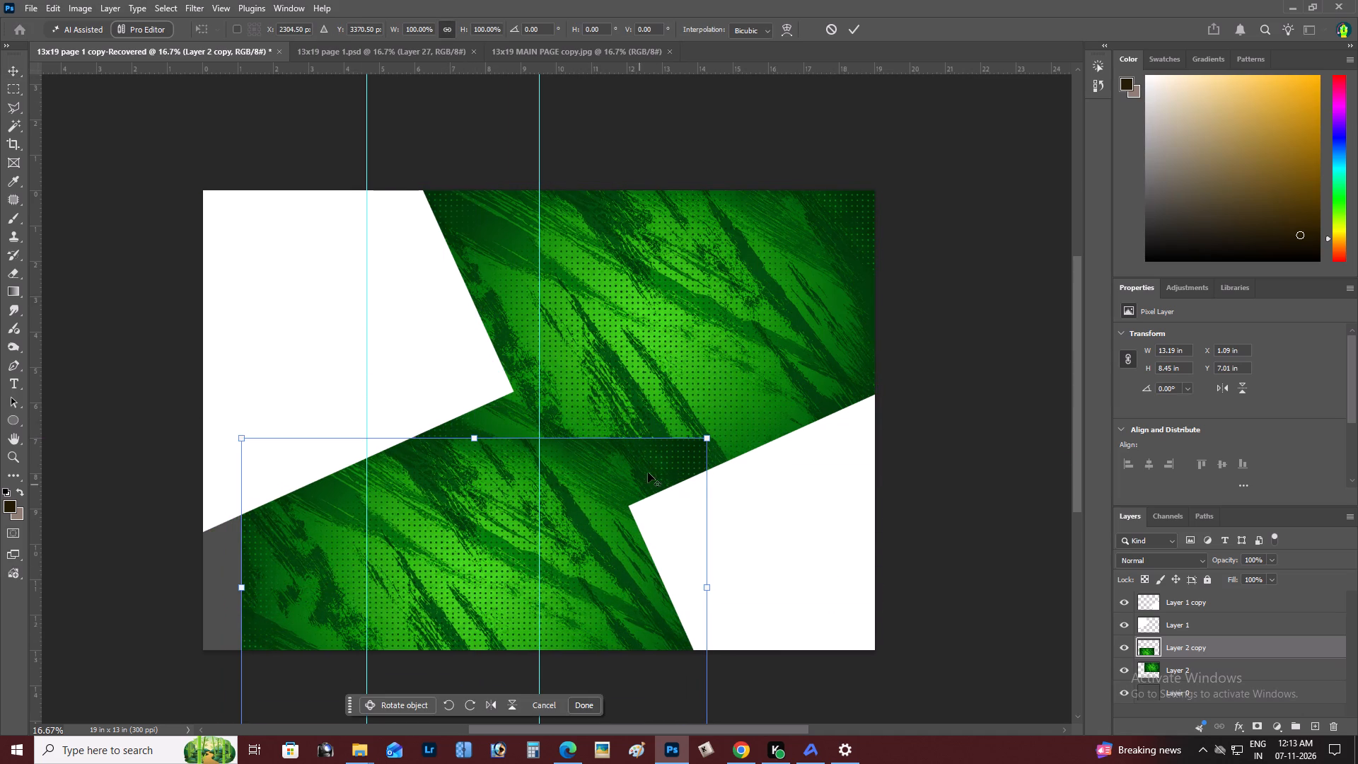
alt+drag(710, 441, 755, 427)
drag(714, 470, 700, 475)
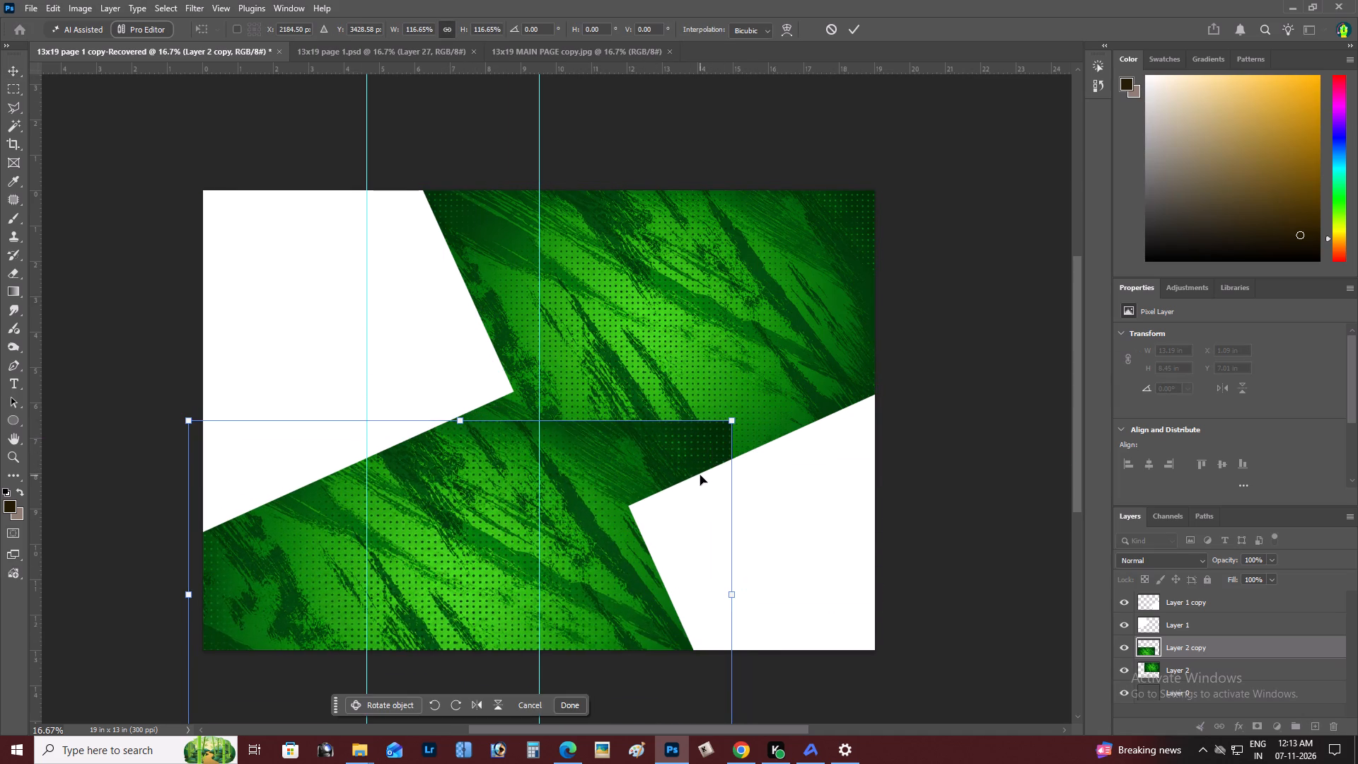
key(ctrl+Return)
Move the texture copy up to about X -0.23 in, Y 5.66 in, overlapping the upper texture.
key(z)
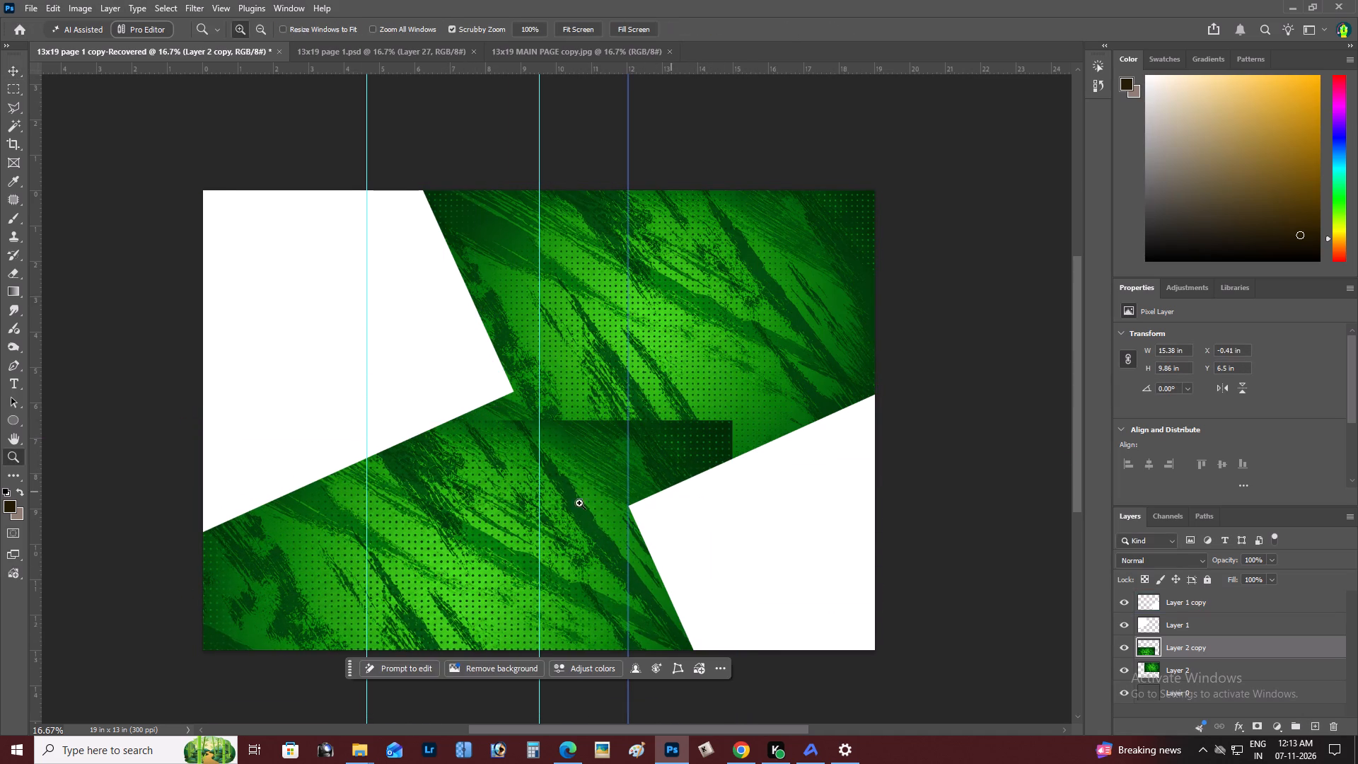
alt+click(550, 496)
right_click(593, 472)
double_click(615, 478)
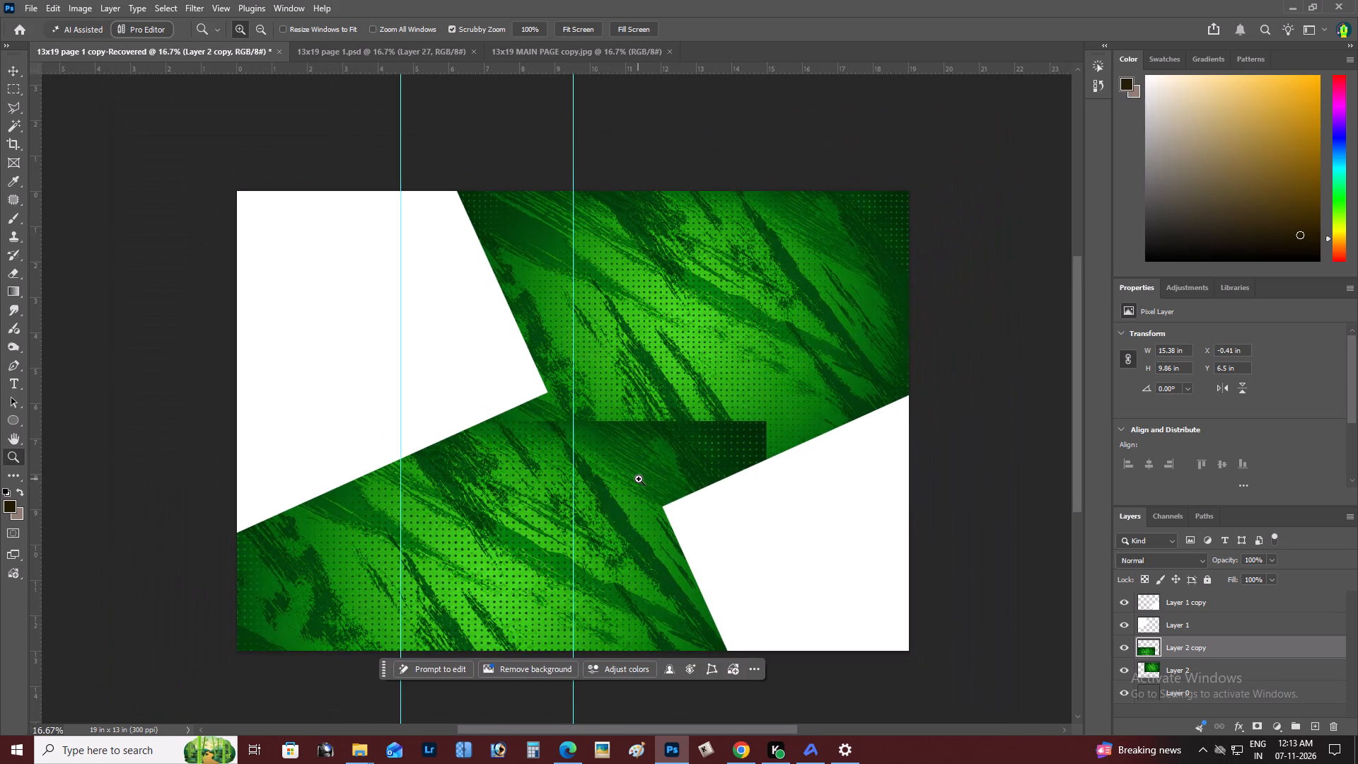
key(v)
right_click(663, 469)
click(690, 478)
drag(690, 478, 692, 460)
key(ctrl+z)
drag(697, 477, 702, 453)
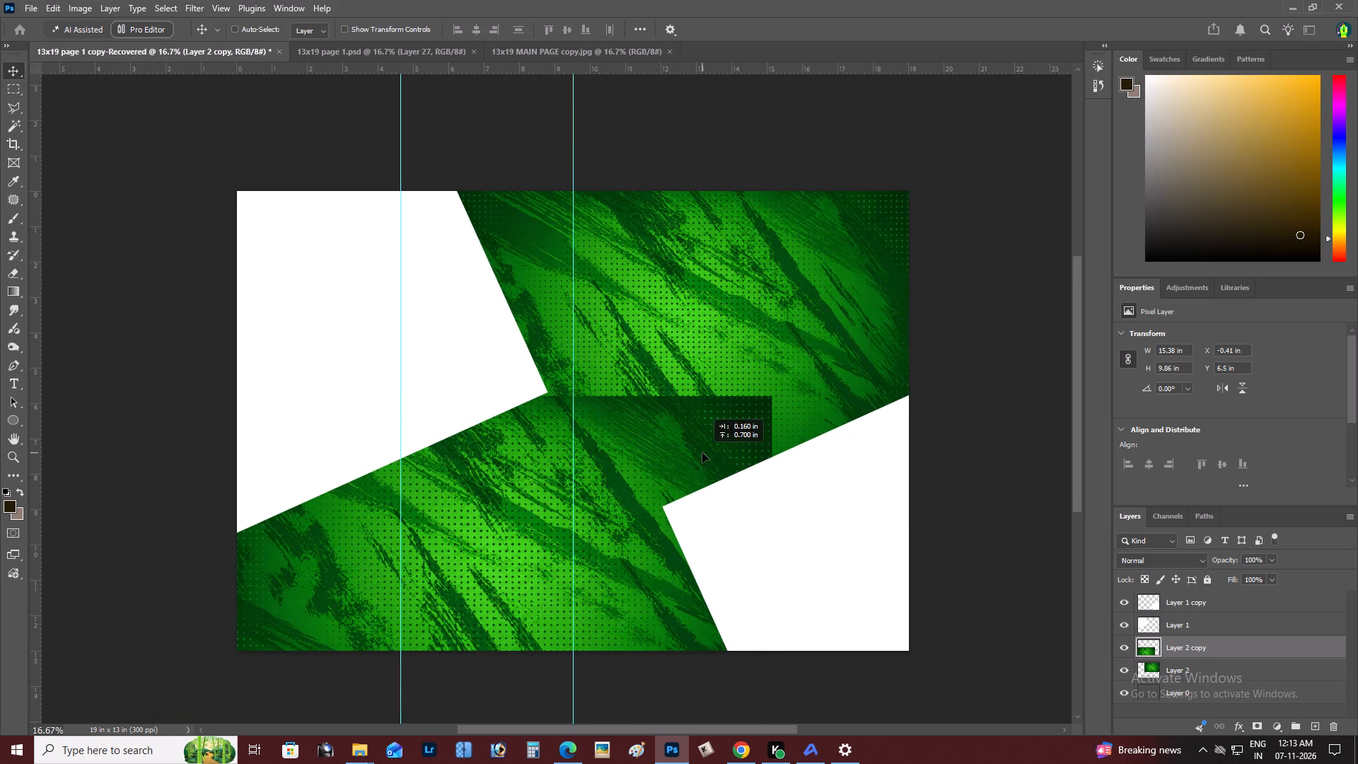
drag(702, 453, 703, 448)
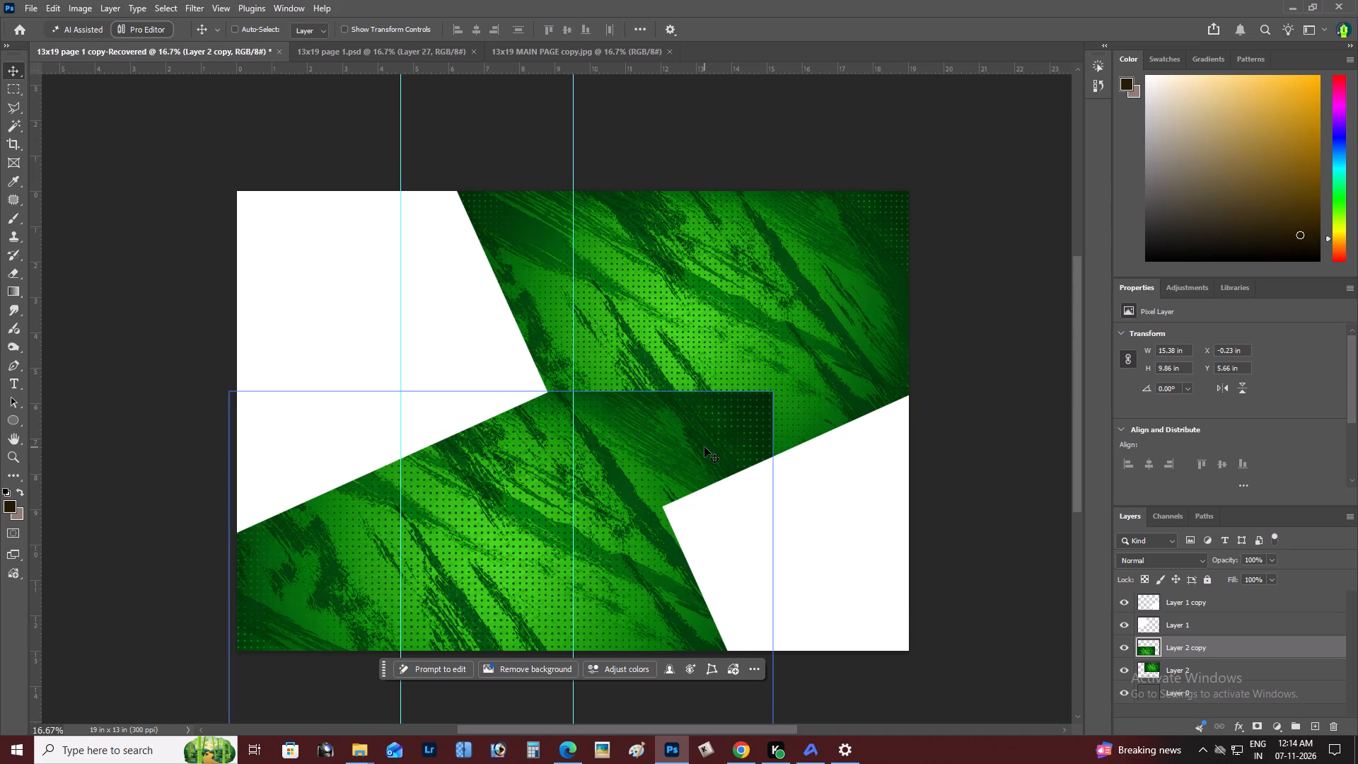
right_click(704, 447)
click(733, 460)
Examine the 13x19 MAIN PAGE copy.jpg design as a reference for the green background.
key(e)
click(361, 47)
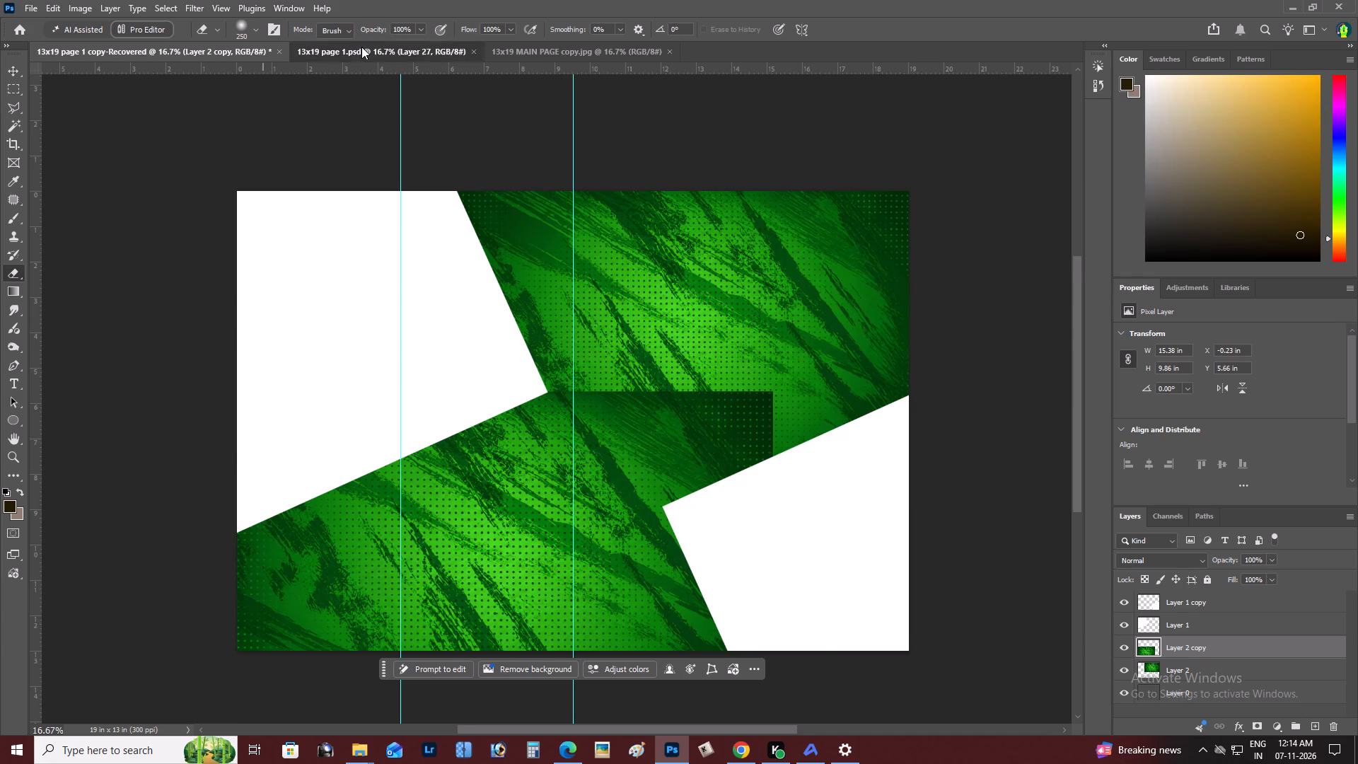
key(z)
alt+click(494, 272)
click(547, 51)
key(z)
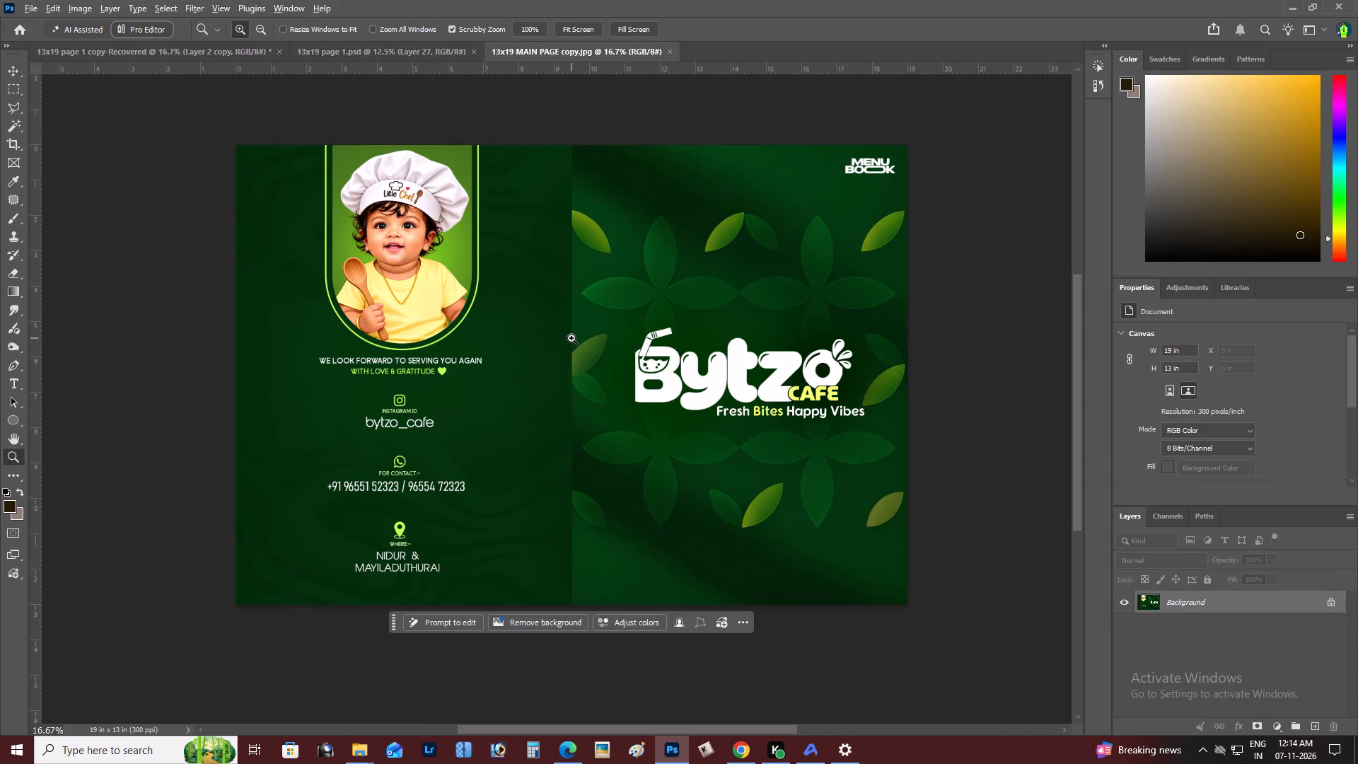
alt+click(571, 338)
key(space)
drag(570, 346, 562, 347)
click(596, 360)
key(space)
click(596, 360)
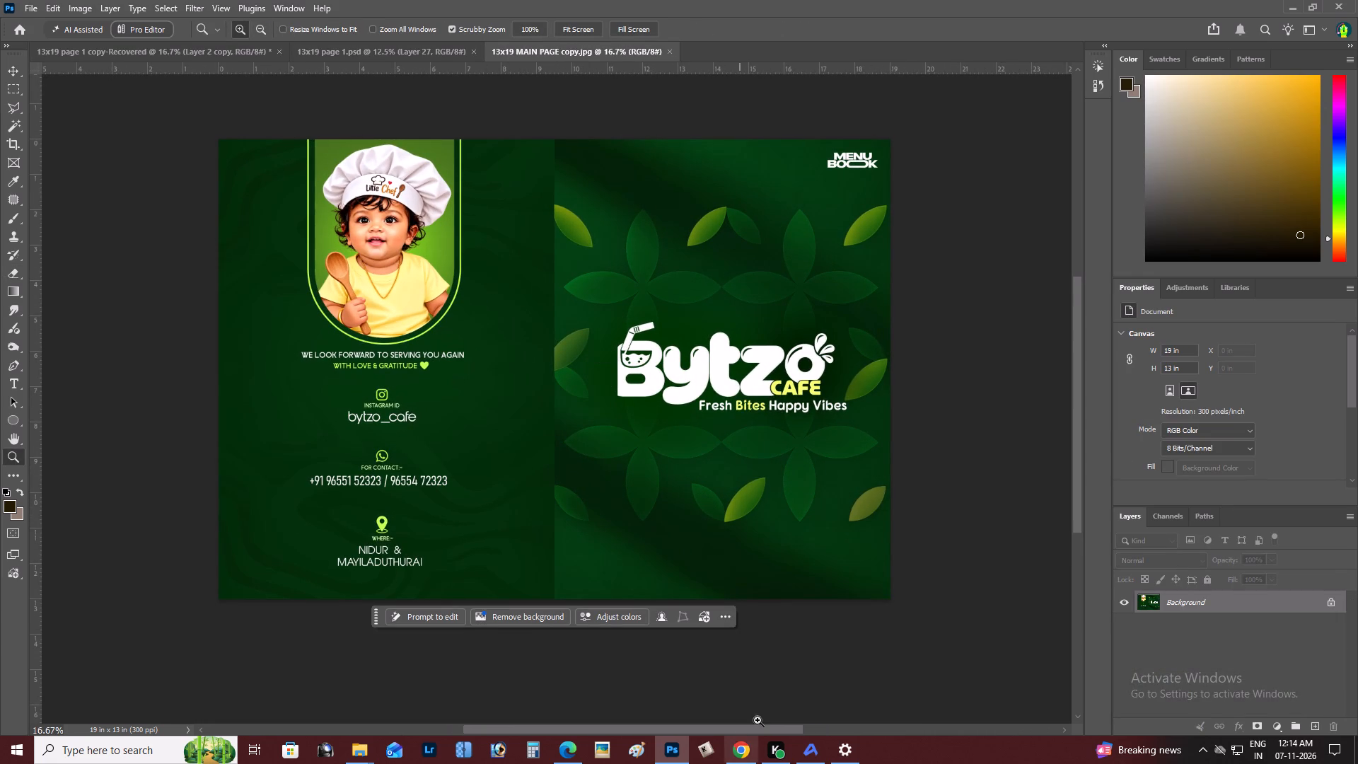
key(space)
key(space)
key(space)
key(space)
key(space)
key(space)
key(space)
key(space)
key(space)
key(space)
key(space)
key(space)
key(space)
key(space)
key(space)
key(space)
key(space)
key(space)
key(space)
key(space)
drag(663, 441, 642, 459)
key(z)
alt+click(603, 354)
right_click(610, 349)
double_click(626, 354)
key(space)
key(space)
key(space)
key(space)
key(space)
key(space)
key(space)
key(space)
key(space)
key(space)
key(space)
key(space)
key(space)
key(space)
key(space)
key(space)
key(space)
key(space)
key(space)
key(space)
drag(626, 354, 628, 360)
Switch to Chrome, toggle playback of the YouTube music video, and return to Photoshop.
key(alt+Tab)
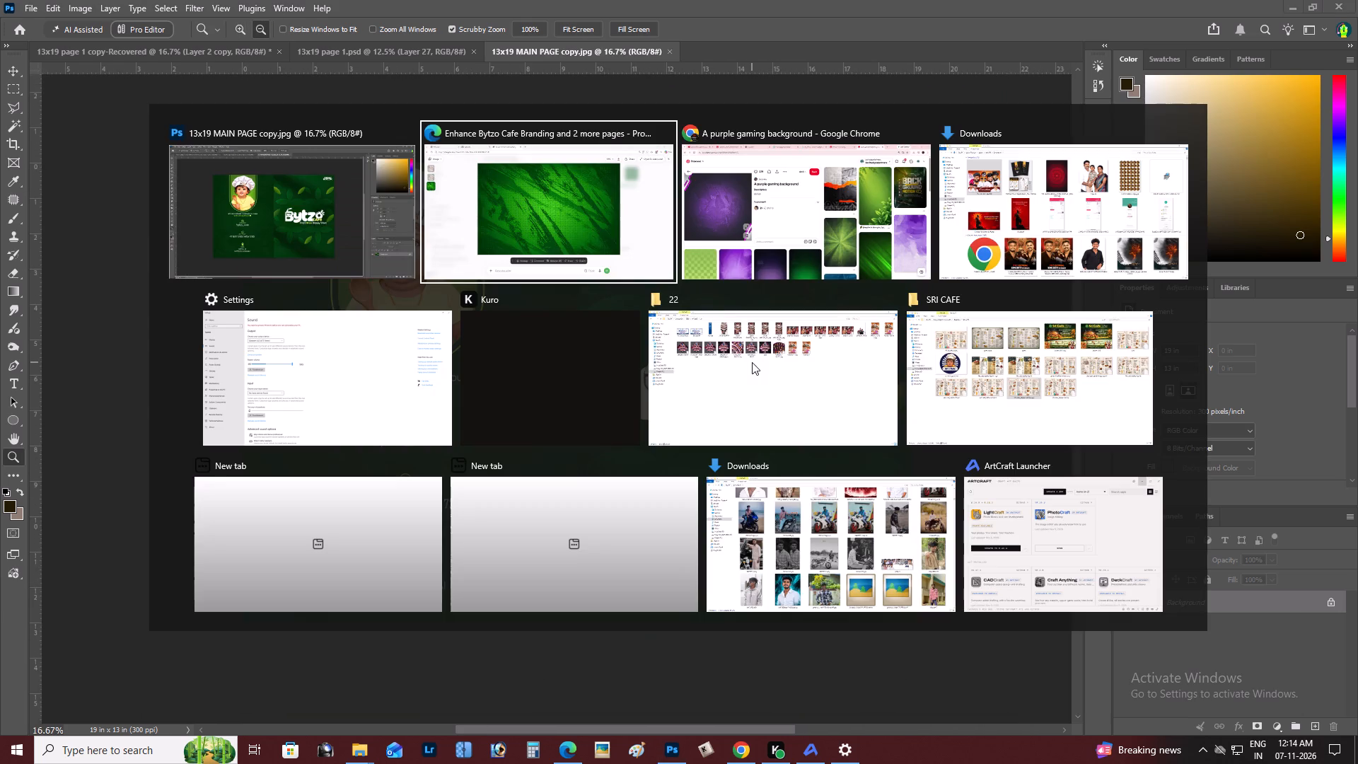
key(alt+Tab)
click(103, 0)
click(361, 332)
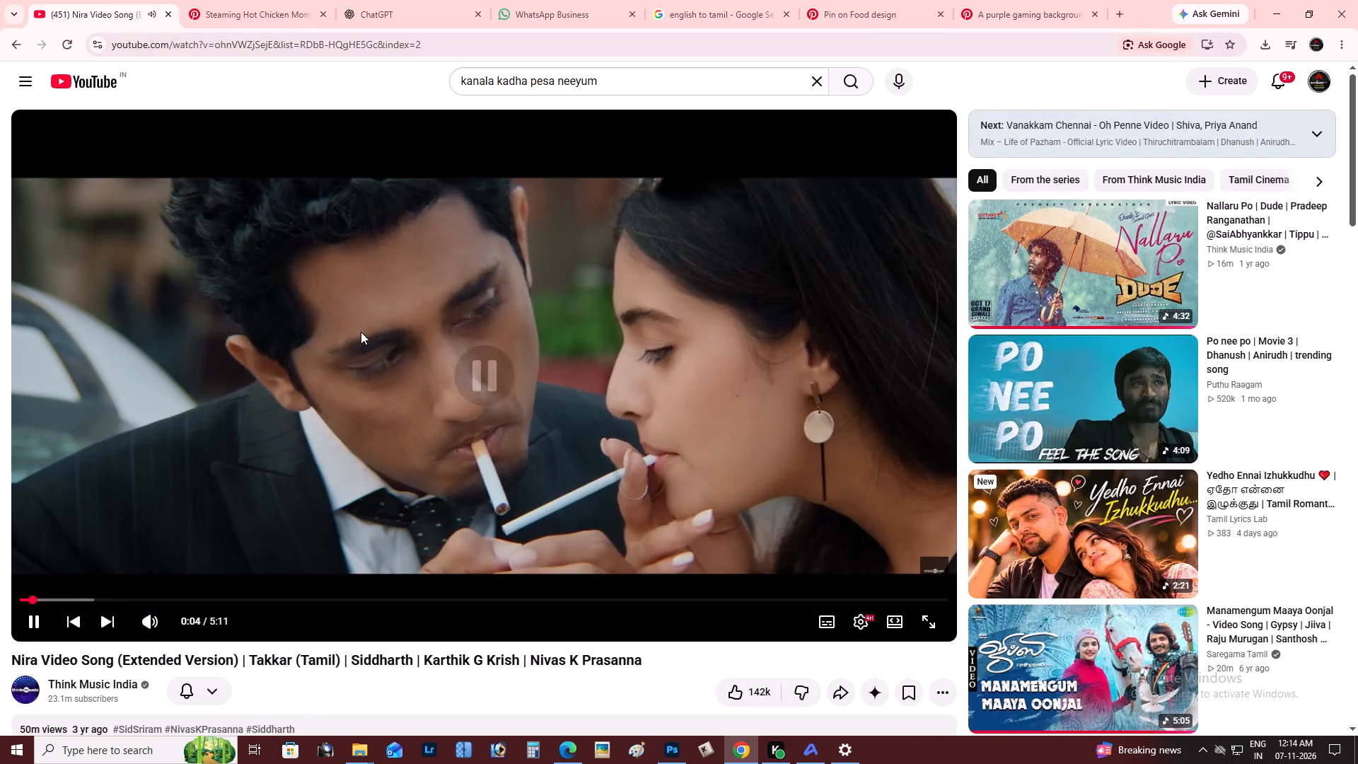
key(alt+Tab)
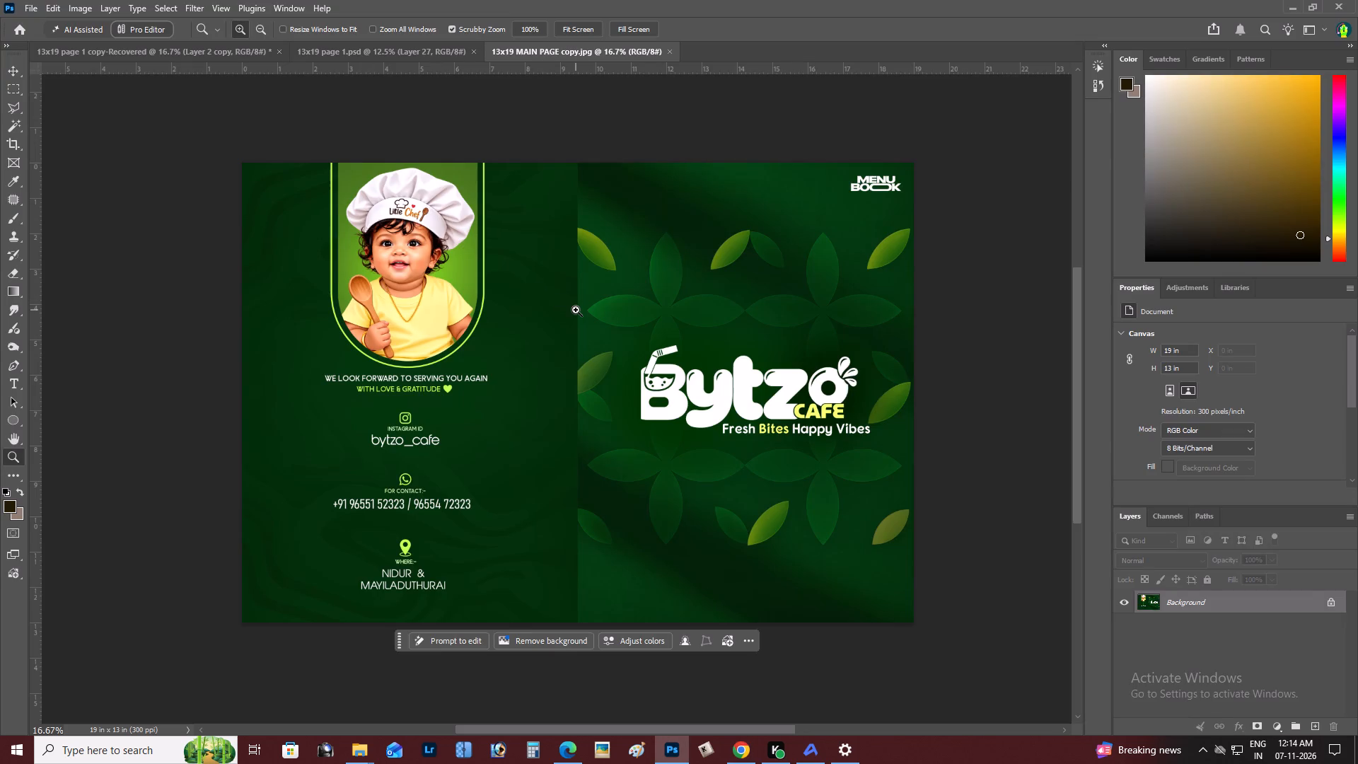
Compare the backgrounds and layouts of the 13x19 MAIN PAGE copy.jpg and 13x19 page 1.psd designs.
click(387, 47)
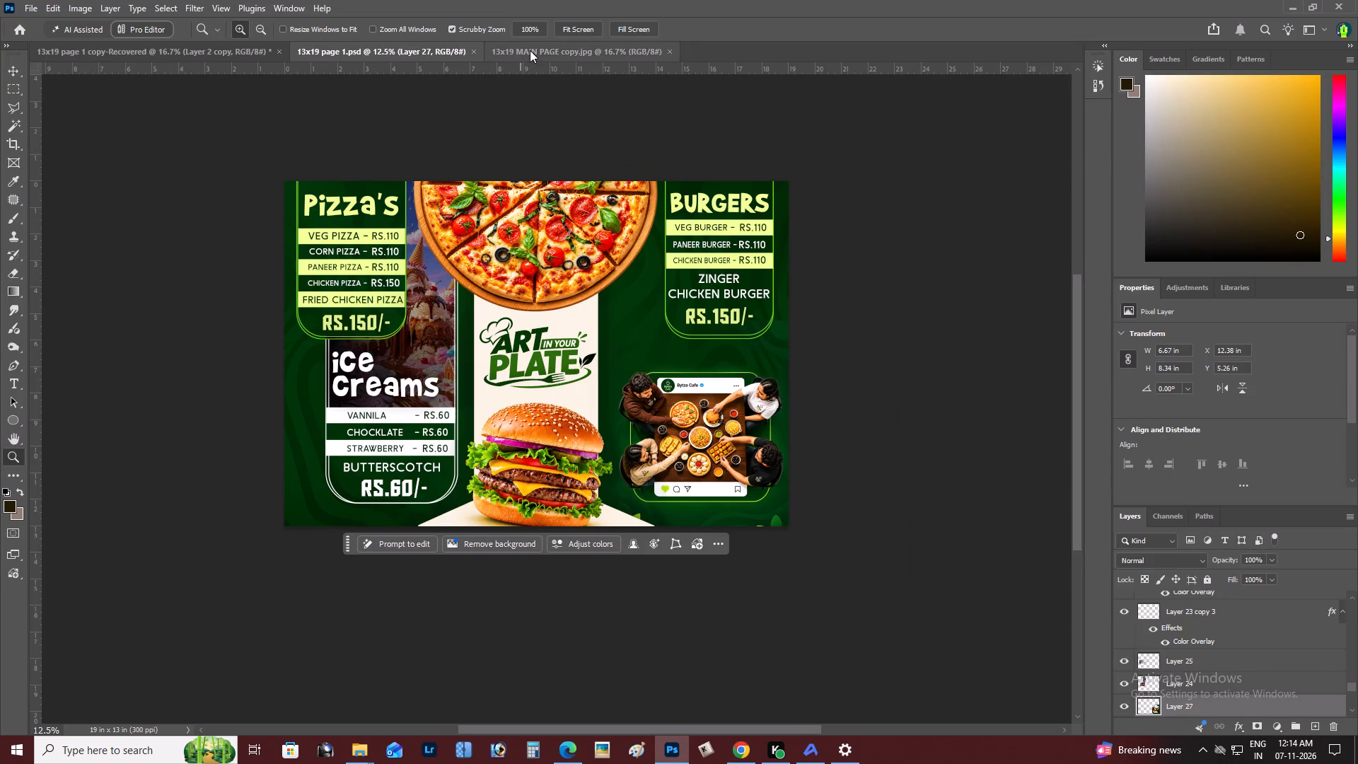
click(530, 50)
key(space)
key(space)
key(space)
key(space)
drag(596, 253, 554, 243)
click(668, 284)
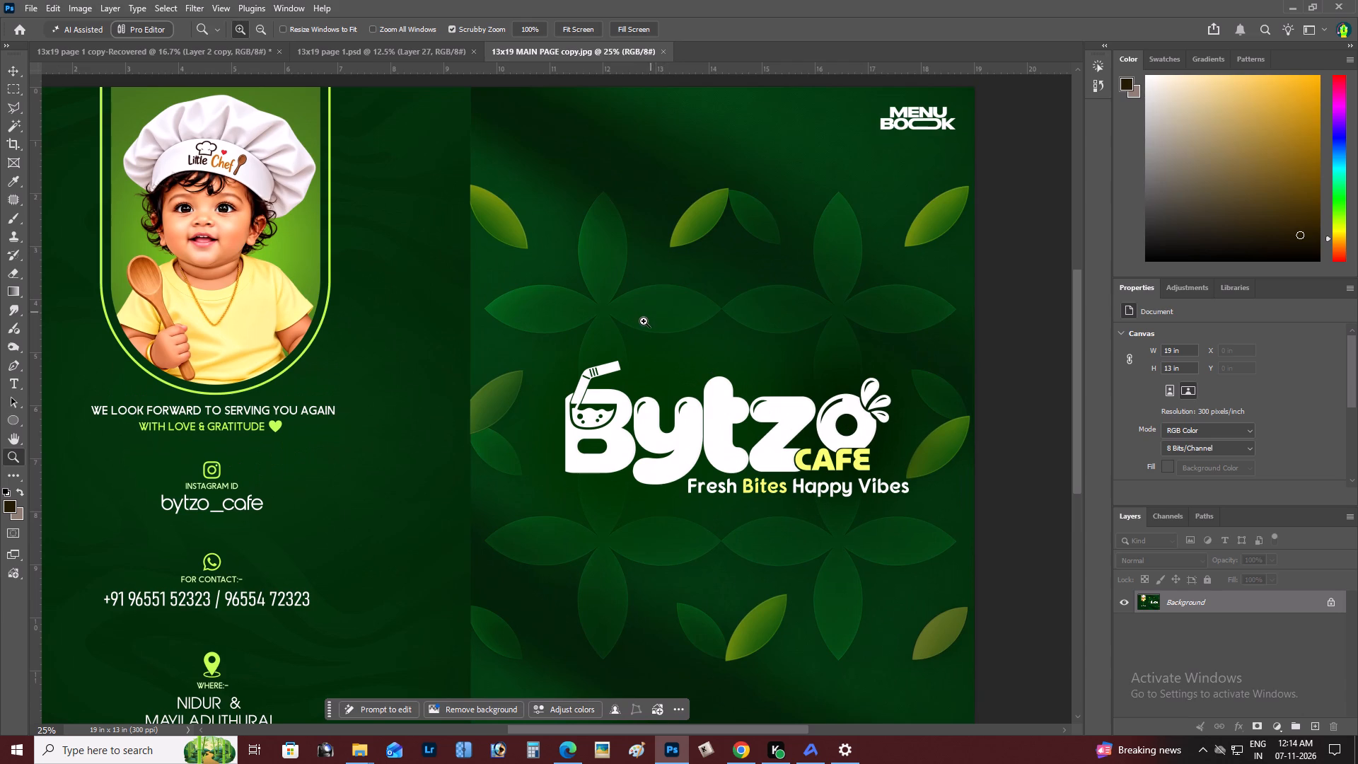
alt+click(644, 321)
key(space)
click(630, 350)
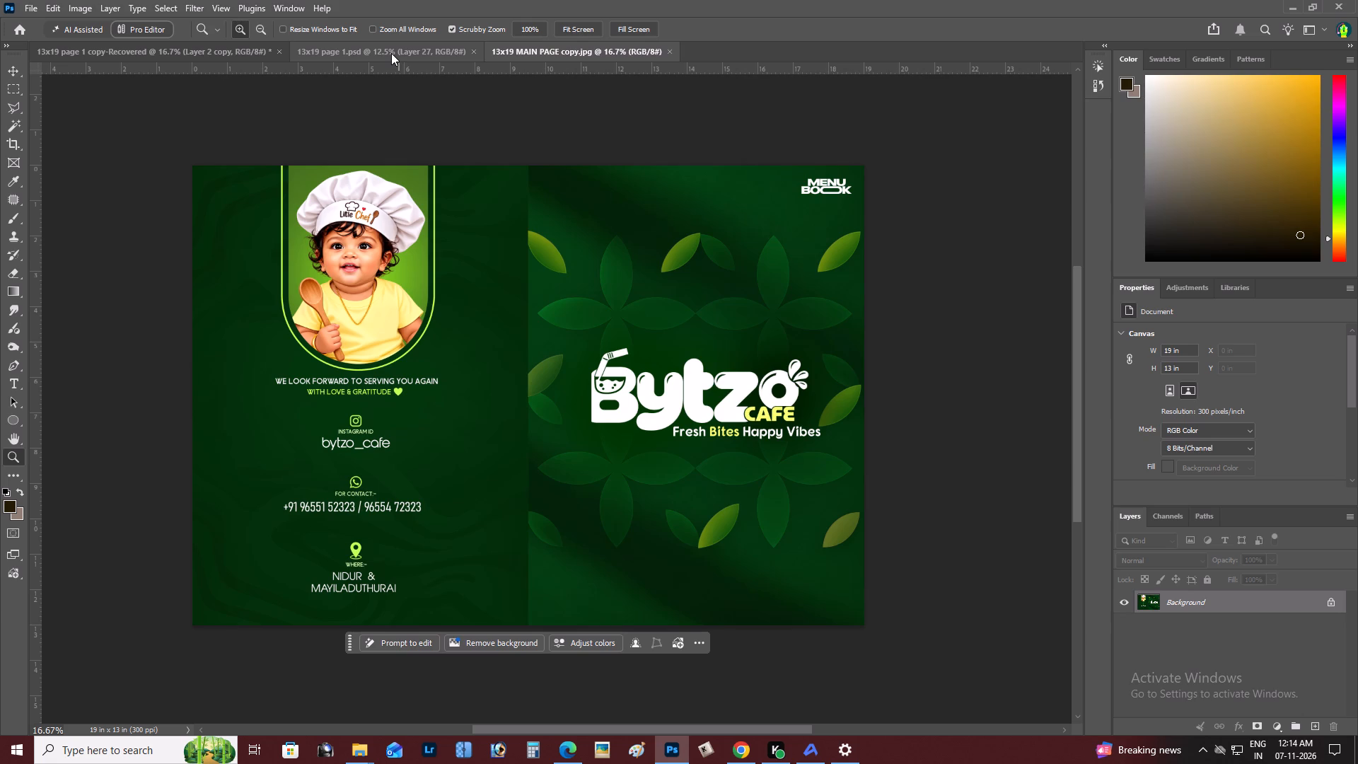
click(391, 53)
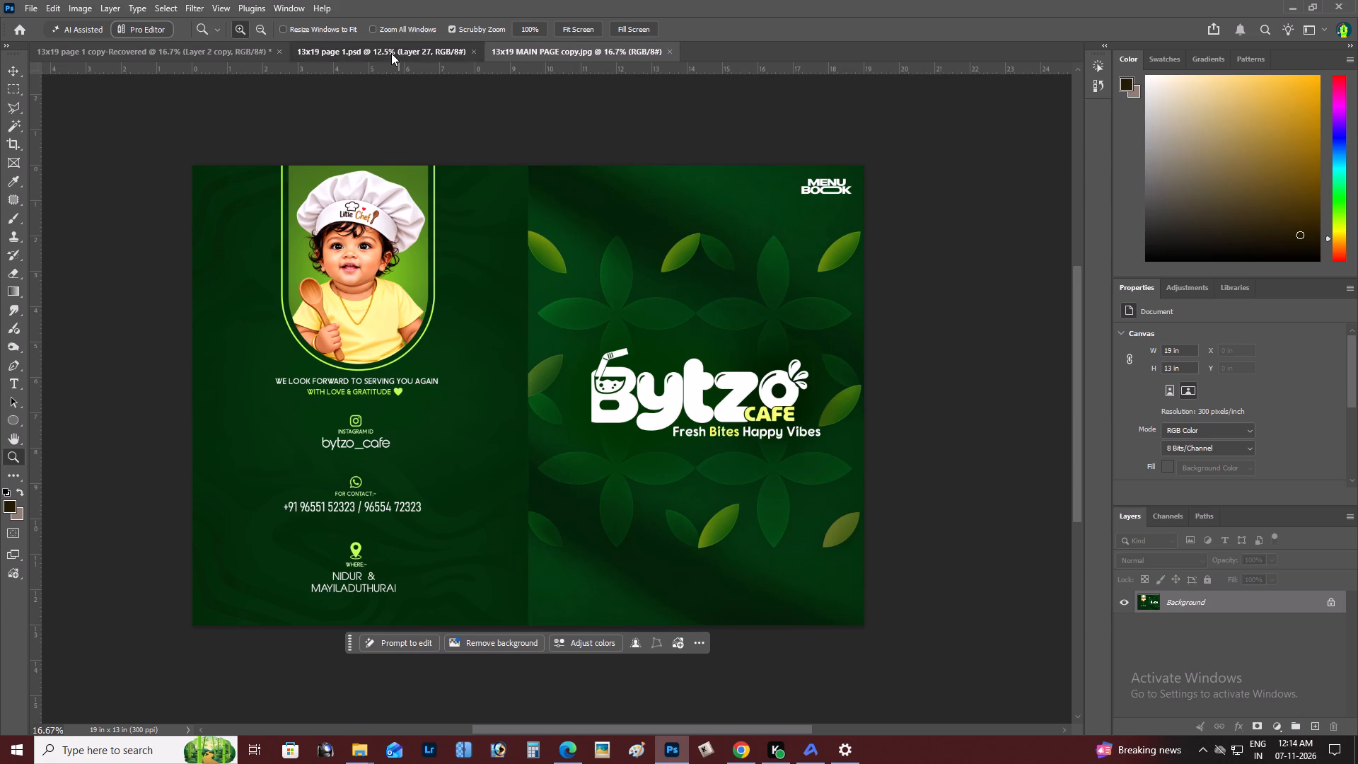
key(z)
alt+click(512, 241)
right_click(560, 366)
double_click(592, 377)
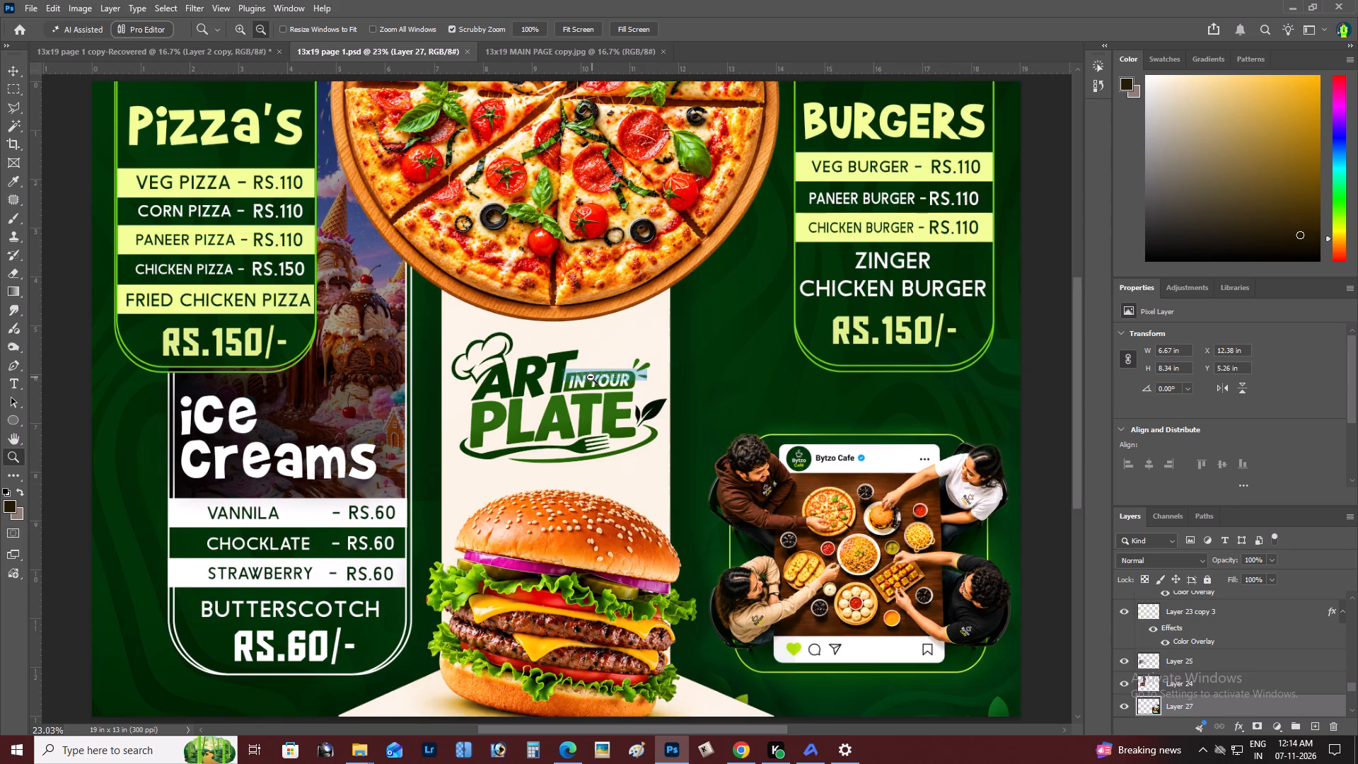
key(space)
key(space)
key(space)
key(space)
key(space)
drag(590, 377, 604, 374)
key(z)
alt+click(608, 402)
right_click(597, 390)
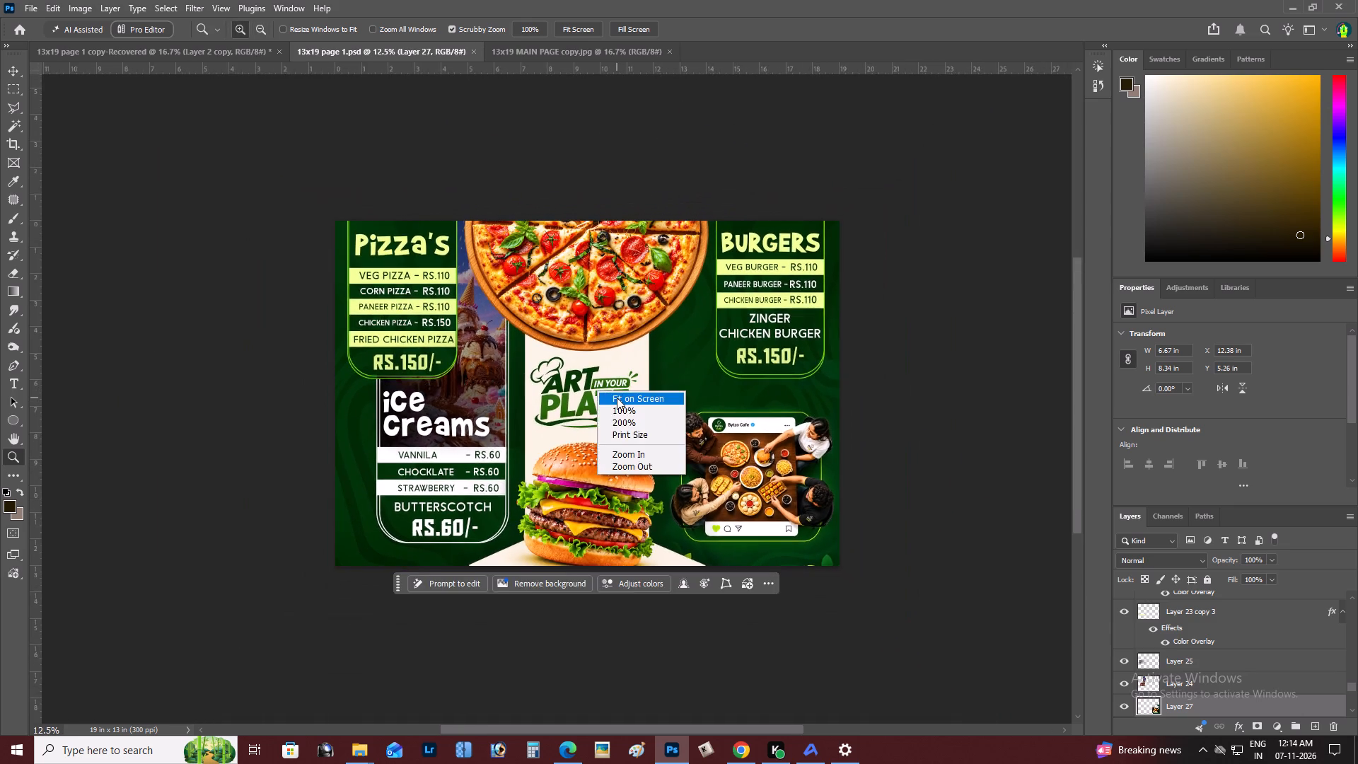
double_click(617, 398)
key(space)
drag(612, 400, 601, 402)
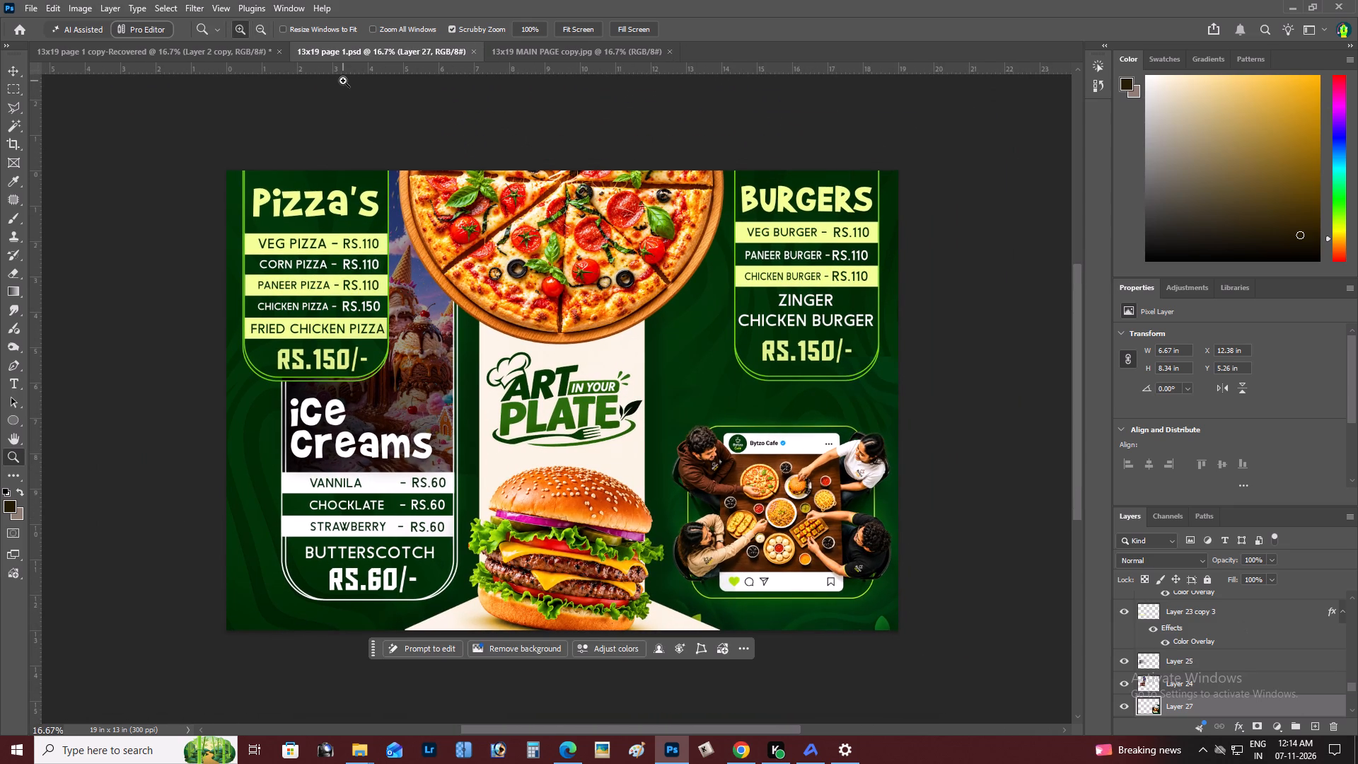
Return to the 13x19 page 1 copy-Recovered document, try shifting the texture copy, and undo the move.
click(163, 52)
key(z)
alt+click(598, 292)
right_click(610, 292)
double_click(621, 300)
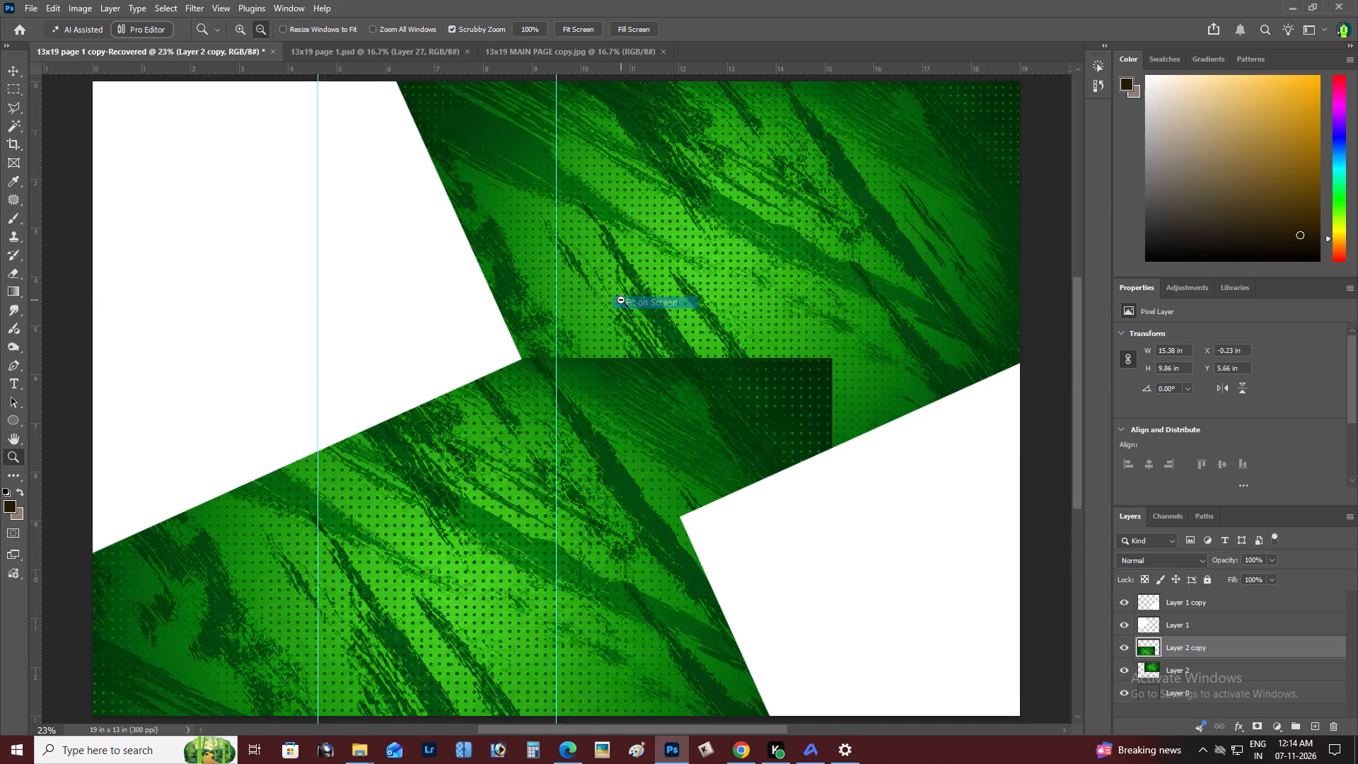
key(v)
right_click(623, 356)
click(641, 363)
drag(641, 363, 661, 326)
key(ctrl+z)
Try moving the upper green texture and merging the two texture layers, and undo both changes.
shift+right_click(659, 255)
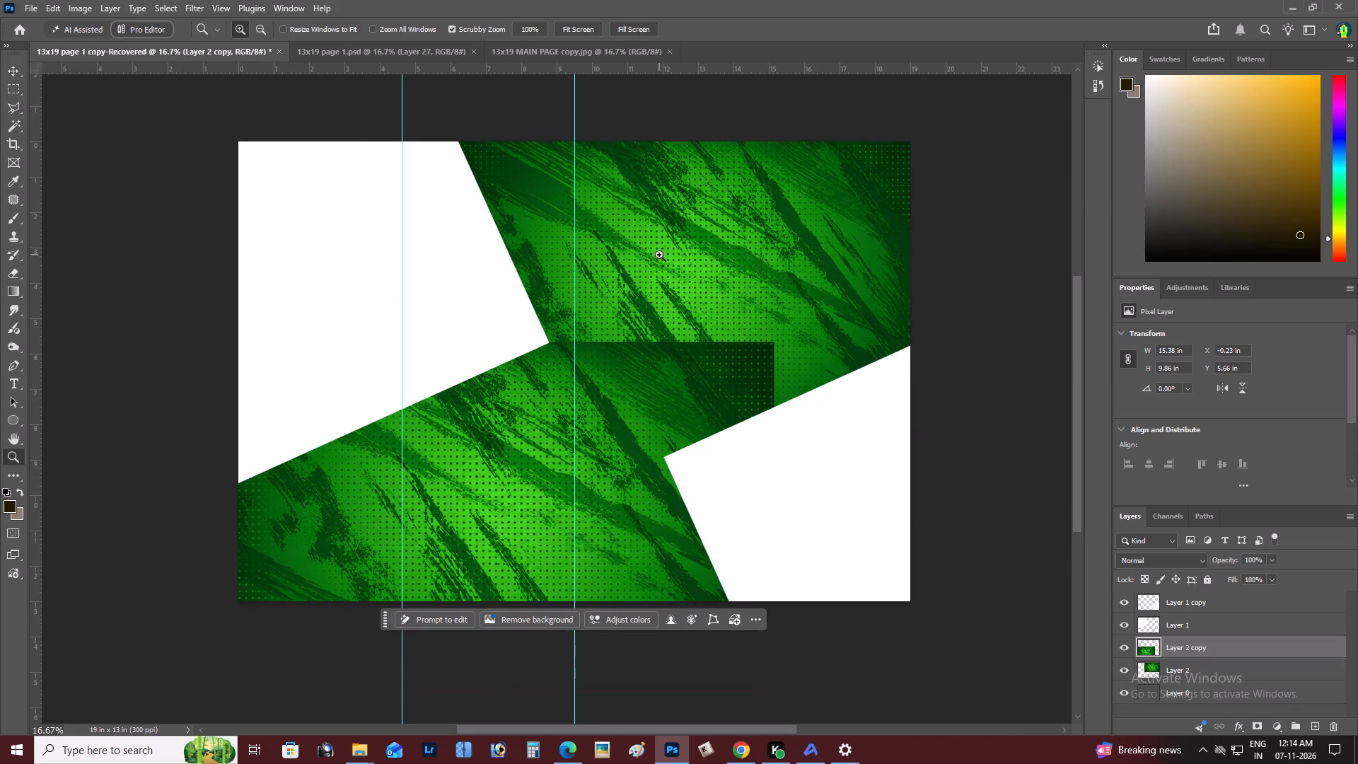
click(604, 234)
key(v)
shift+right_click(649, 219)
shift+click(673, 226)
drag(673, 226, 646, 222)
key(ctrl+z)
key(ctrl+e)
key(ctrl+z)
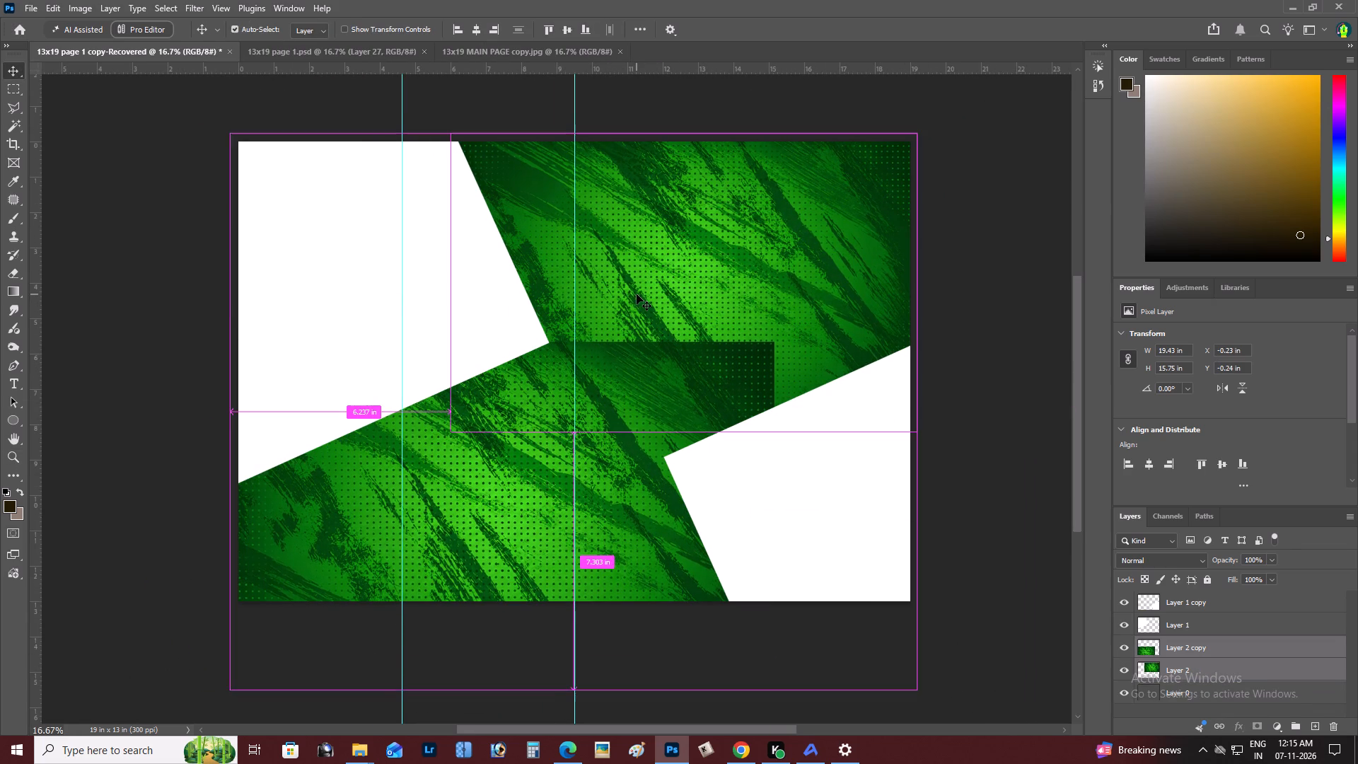
Select the lower texture copy and erase its hard upper edge and upper-right corner with an enlarged soft eraser.
right_click(654, 375)
click(667, 383)
drag(655, 379, 623, 372)
key(ctrl+z)
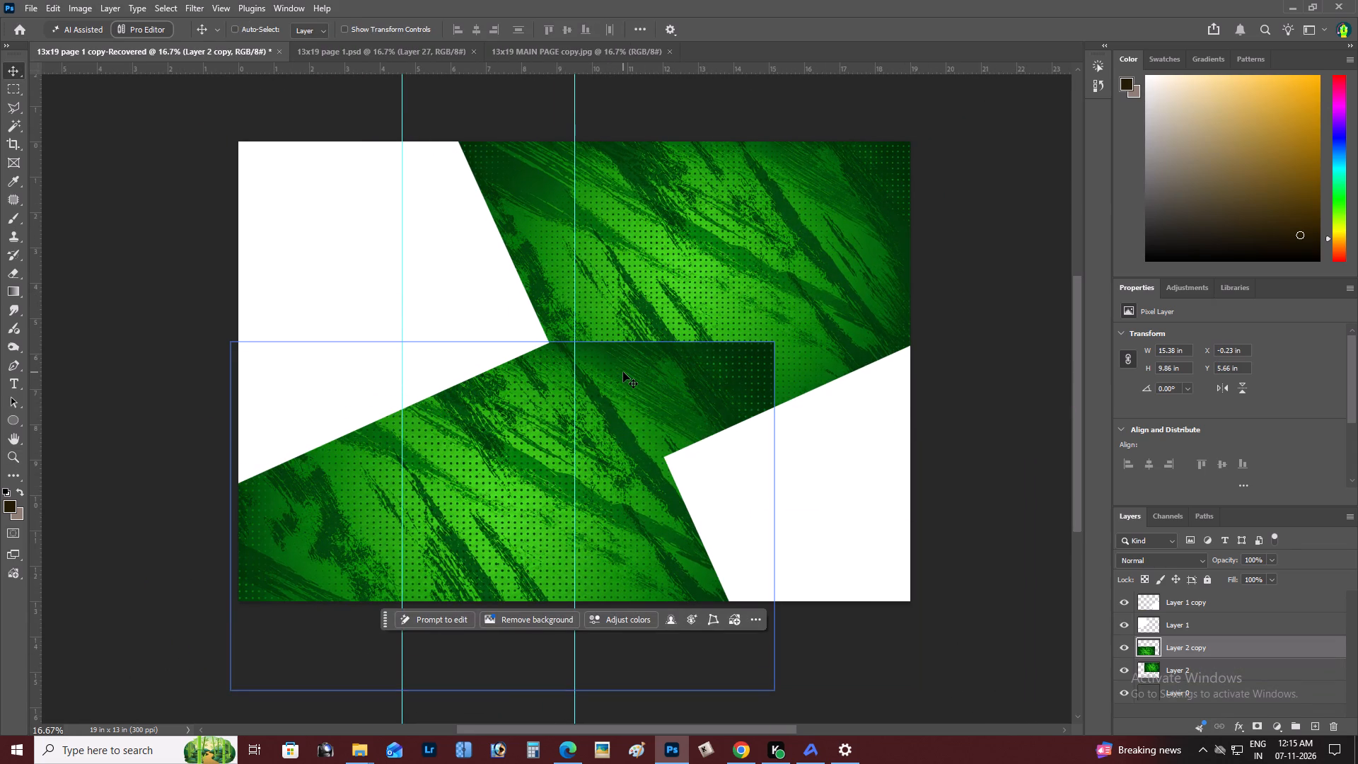
key(e)
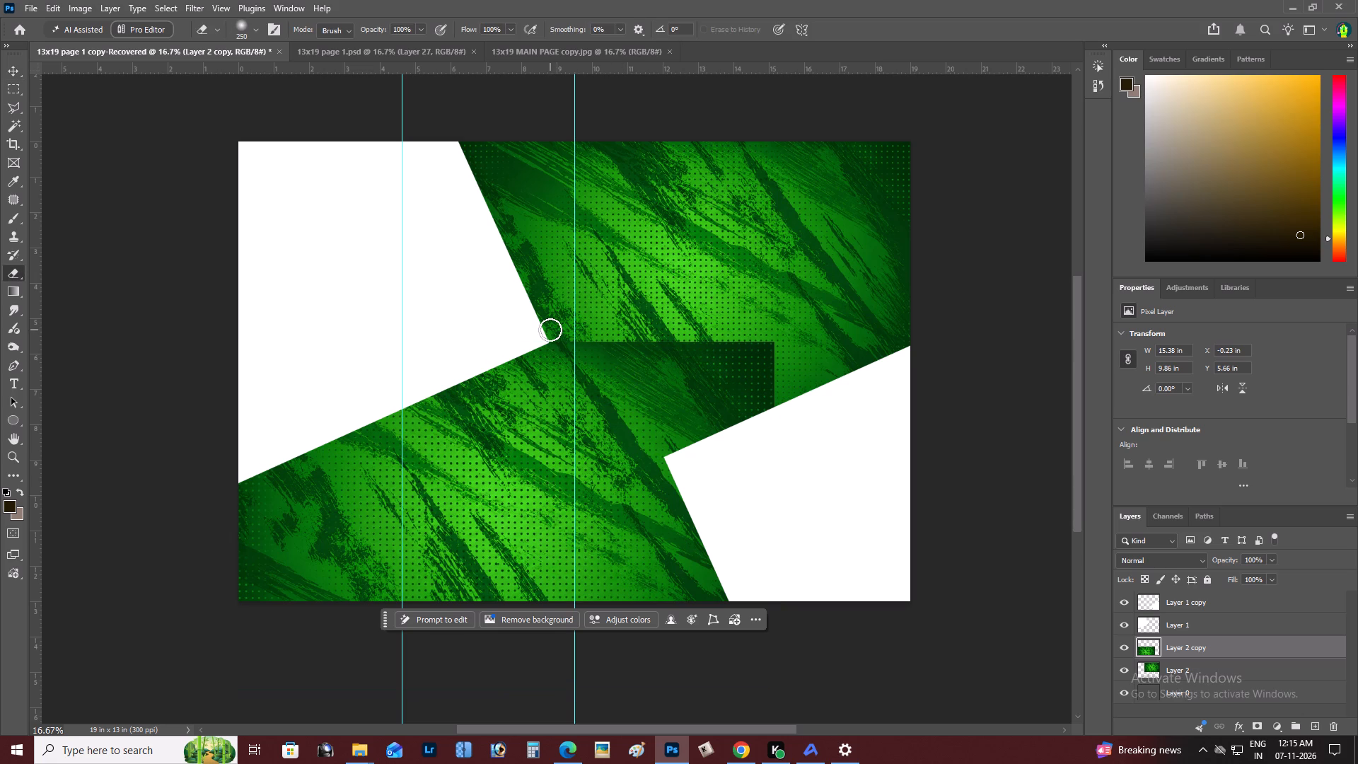
key(bracketright)
key(bracketright)
key(bracketright)
key(bracketright)
key(bracketright)
key(bracketright)
key(bracketright)
key(bracketright)
key(bracketright)
key(bracketright)
key(bracketright)
key(bracketright)
drag(559, 313, 824, 308)
drag(779, 309, 898, 497)
drag(726, 363, 874, 456)
Enlarge the soft eraser to 1600 and erase the hard upper edge and corner of the lower texture copy.
text(]])
key(bracketright)
drag(562, 288, 615, 311)
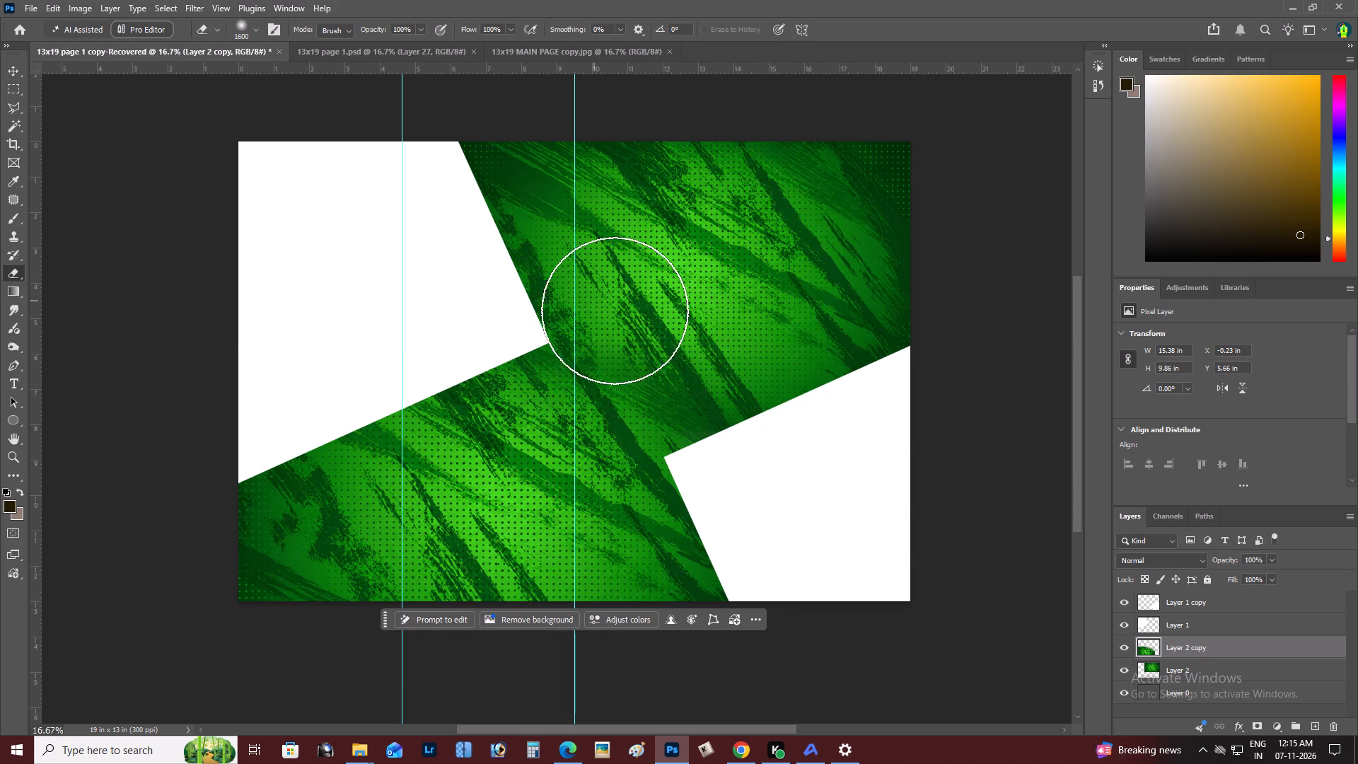
drag(615, 311, 935, 475)
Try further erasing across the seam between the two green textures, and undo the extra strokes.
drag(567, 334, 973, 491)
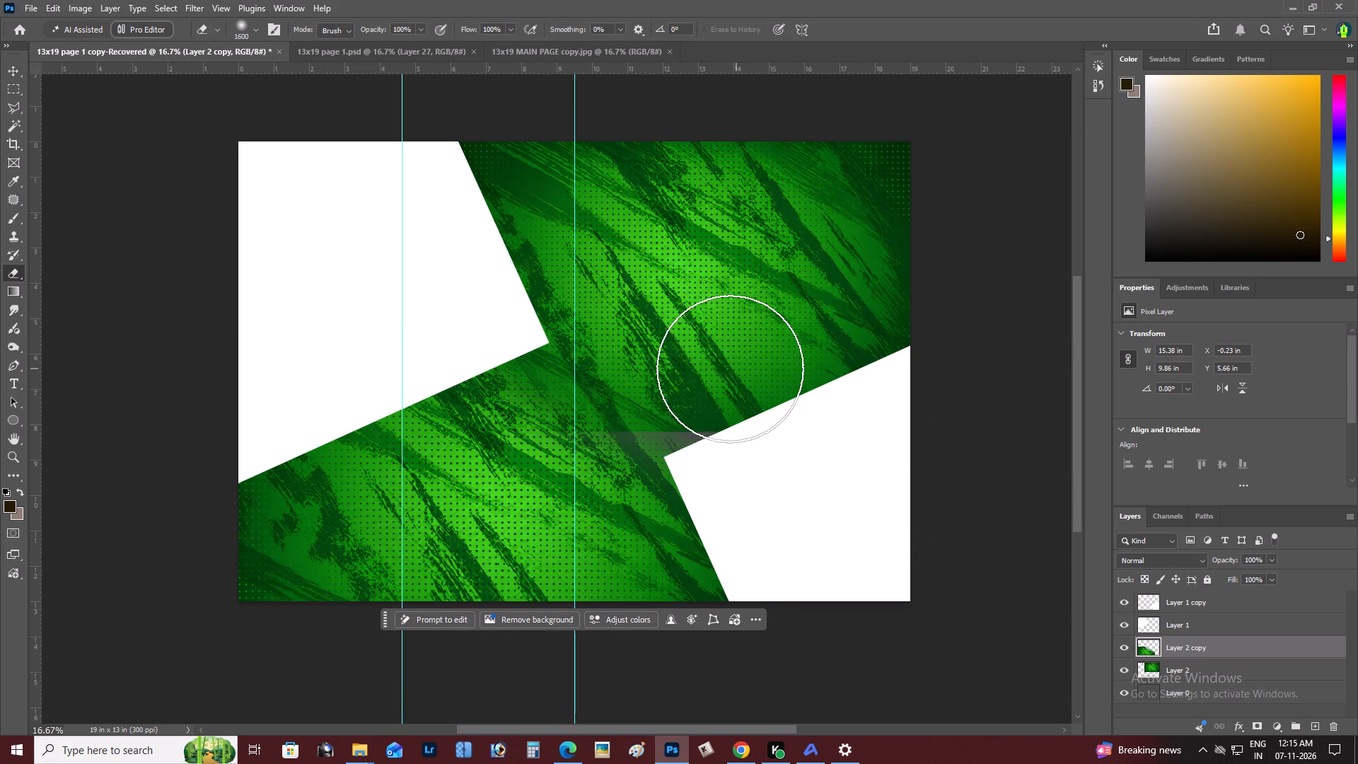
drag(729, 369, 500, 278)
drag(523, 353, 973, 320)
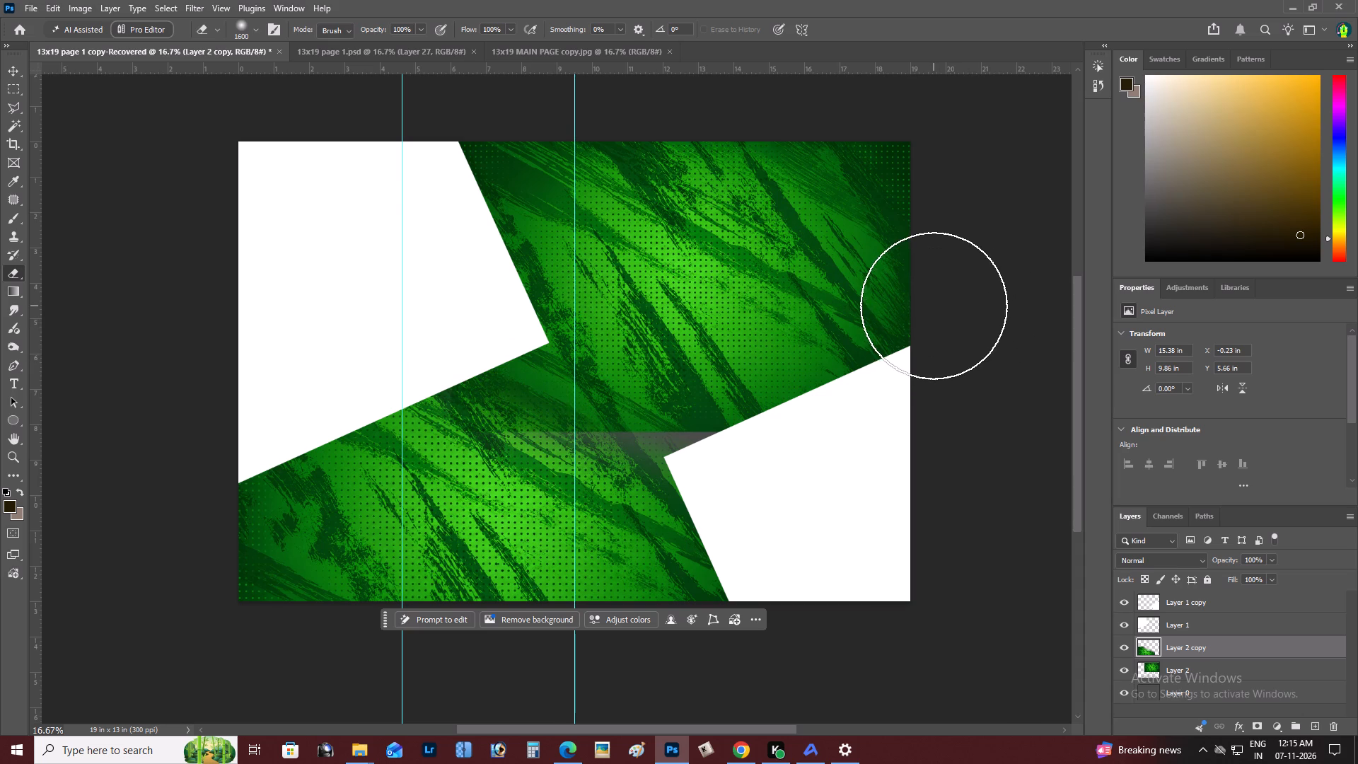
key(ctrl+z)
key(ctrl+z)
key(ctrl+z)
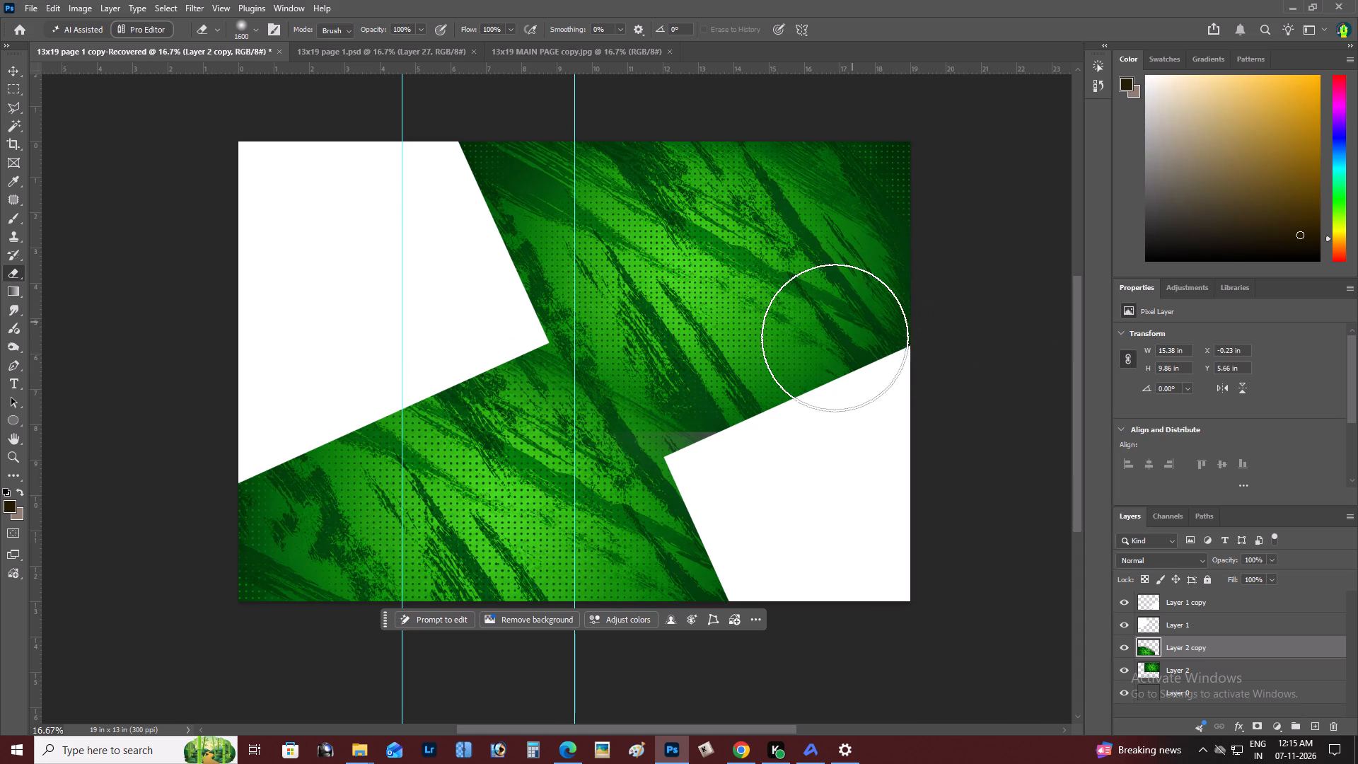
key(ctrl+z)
Merge the lower texture copy down into the Layer 2 texture.
key(z)
alt+click(652, 349)
right_click(652, 349)
double_click(656, 351)
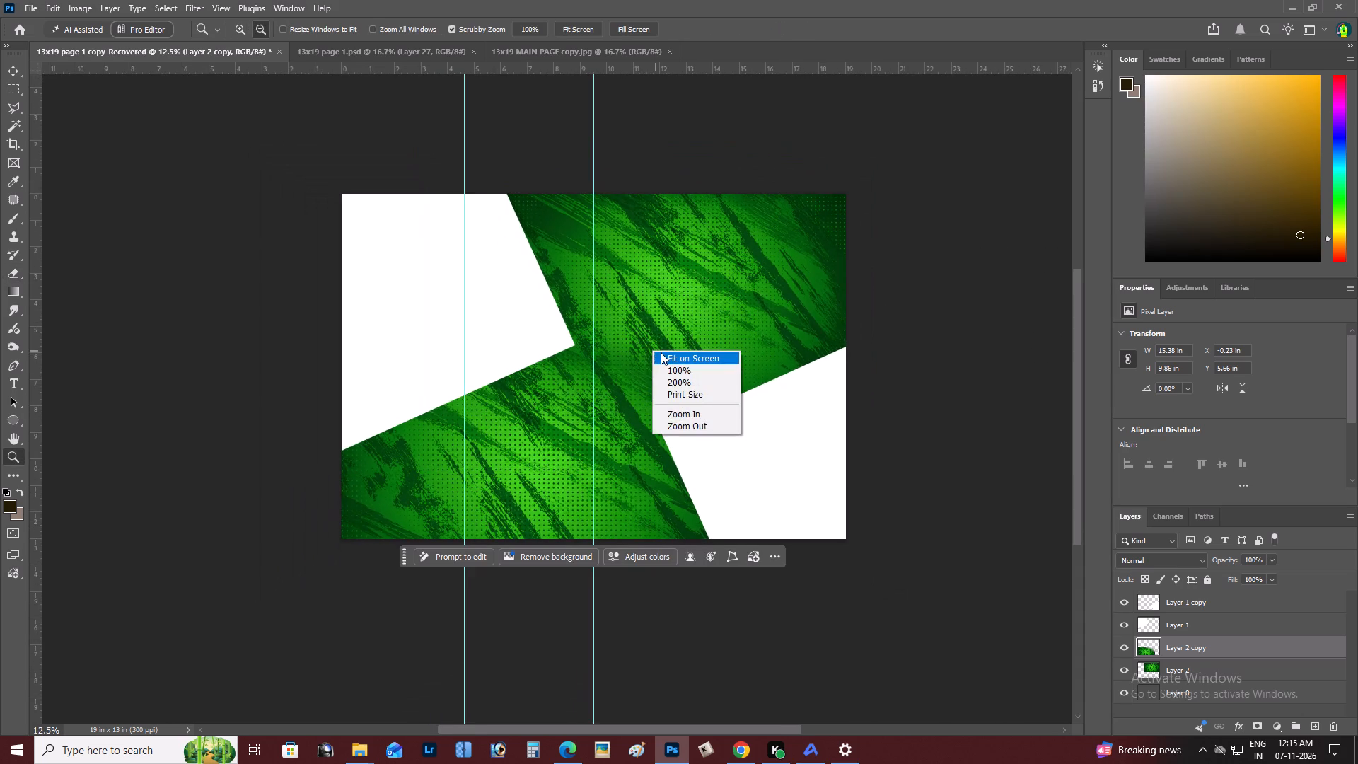
alt+click(661, 352)
key(ctrl+e)
Darken the merged green texture with Hue/Saturation, setting Lightness to -29.
key(z)
alt+click(655, 354)
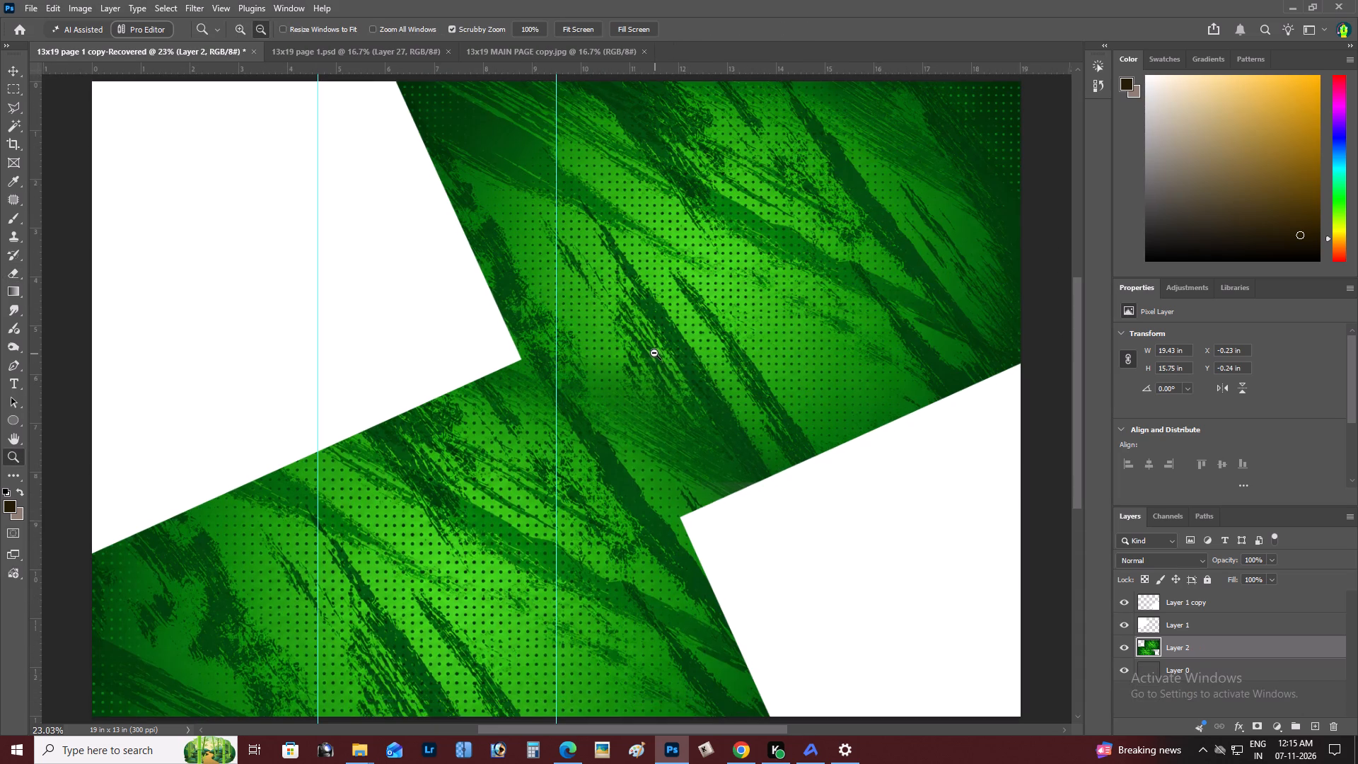
right_click(654, 353)
double_click(663, 356)
alt+click(669, 358)
right_click(661, 345)
double_click(675, 352)
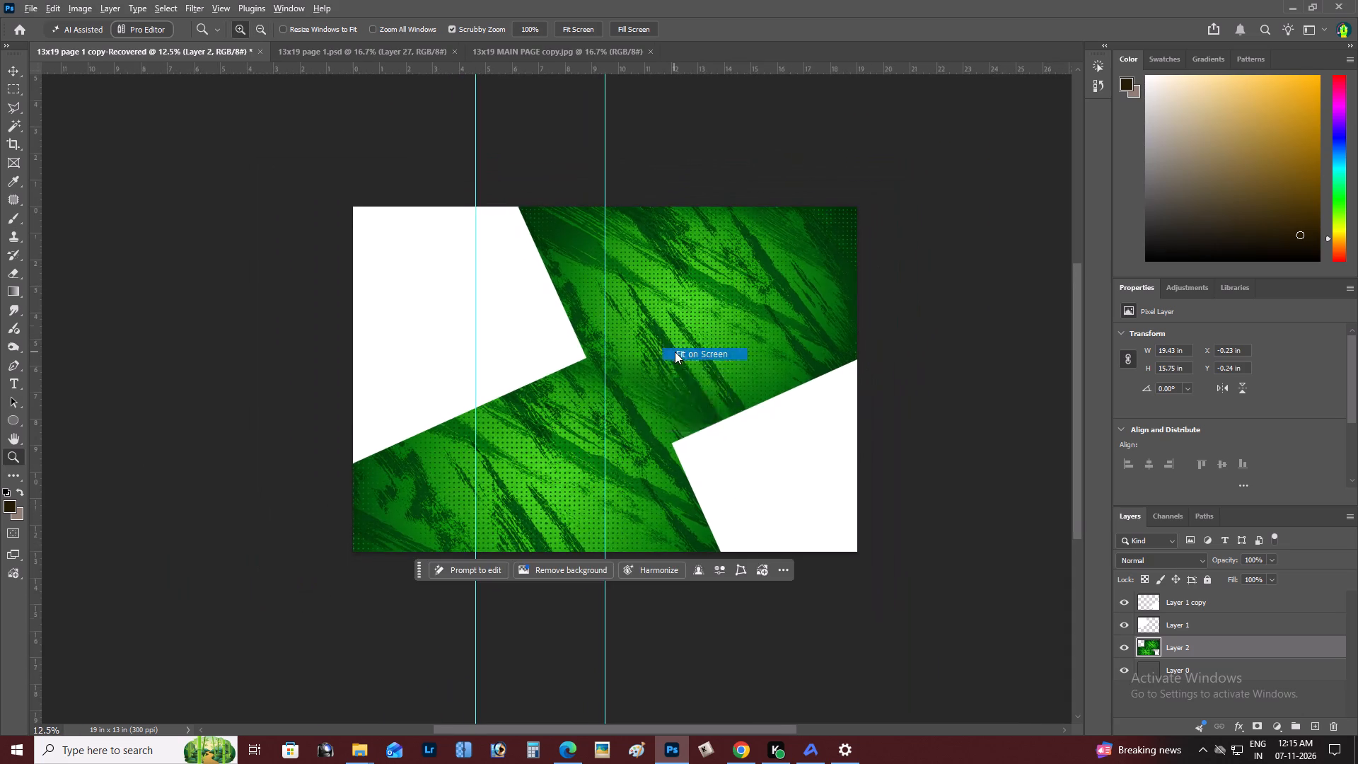
key(ctrl+l)
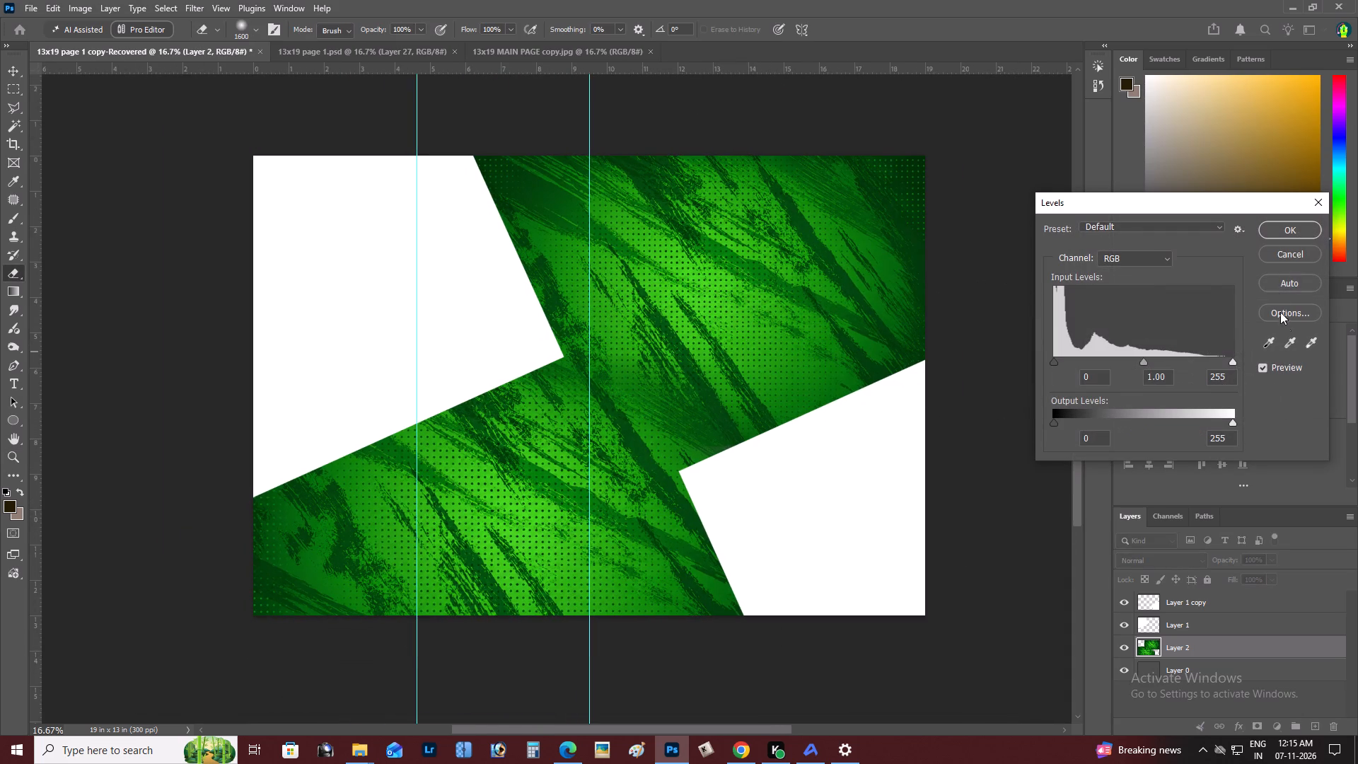
click(1275, 254)
key(ctrl+u)
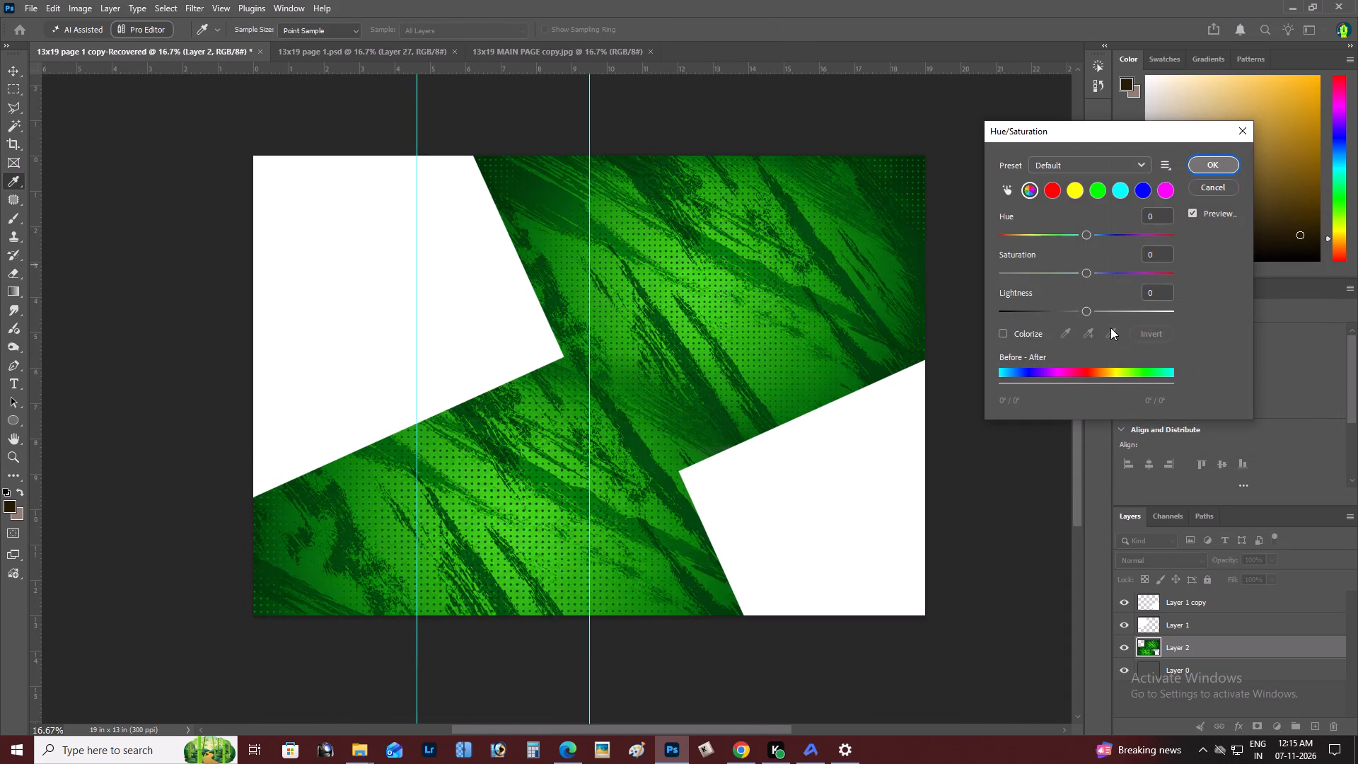
drag(1083, 308, 1060, 308)
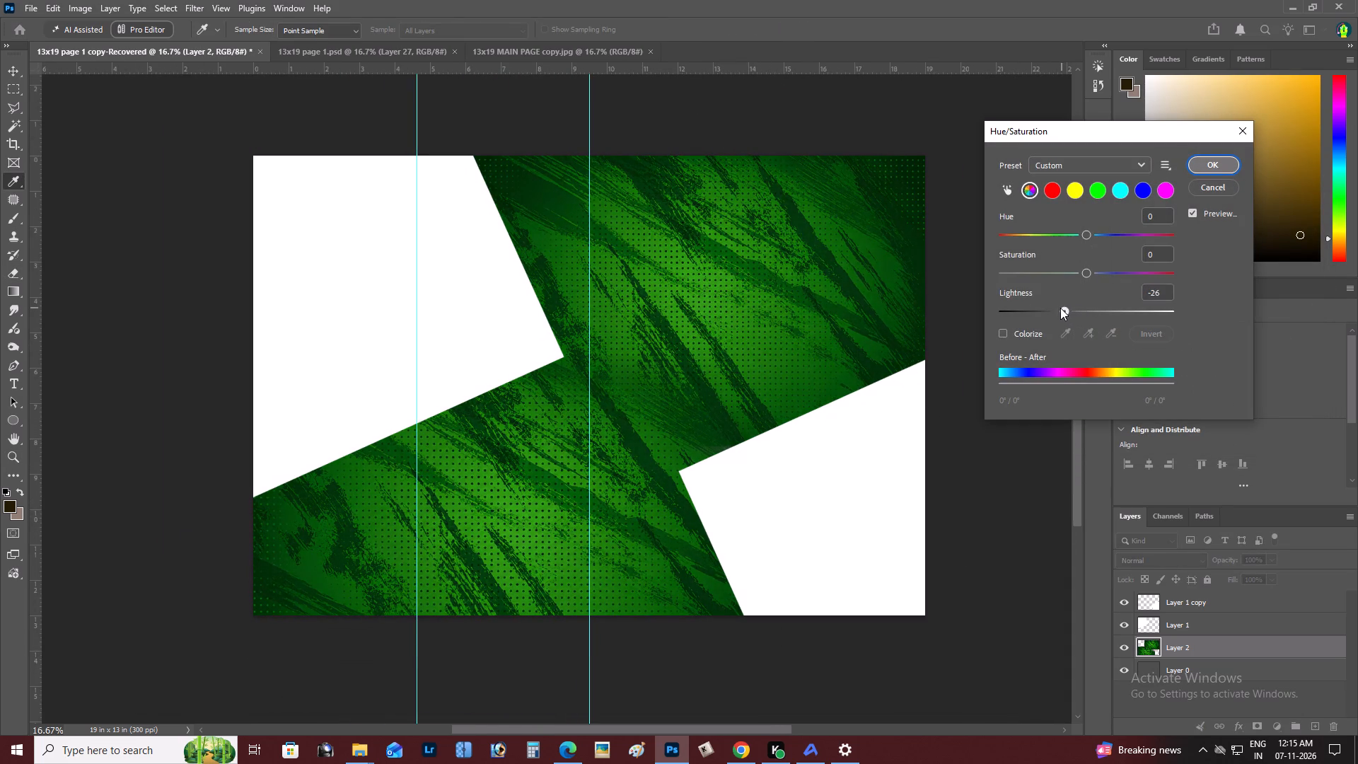
drag(1060, 308, 1059, 307)
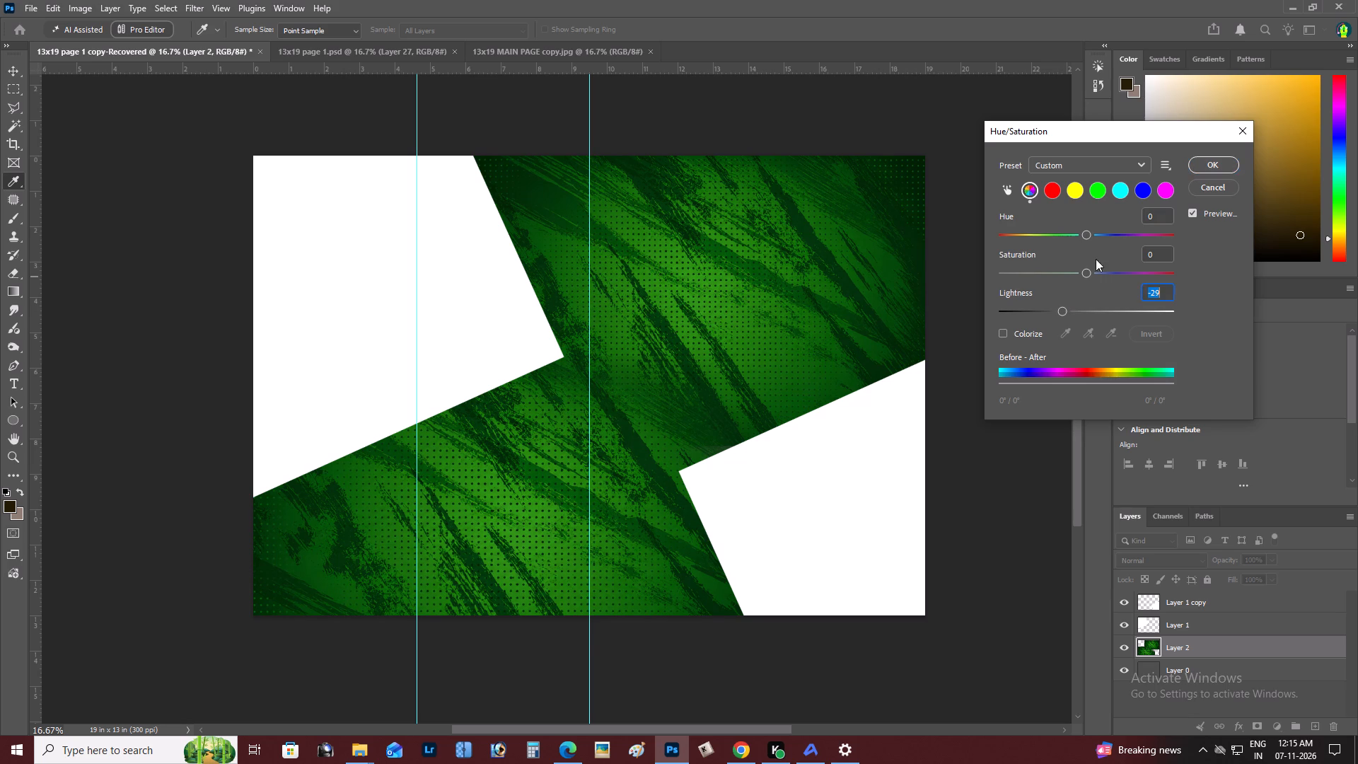
click(1213, 161)
Apply a second Hue/Saturation adjustment to the texture with Hue -3, Saturation -8 and Lightness -3.
key(ctrl+u)
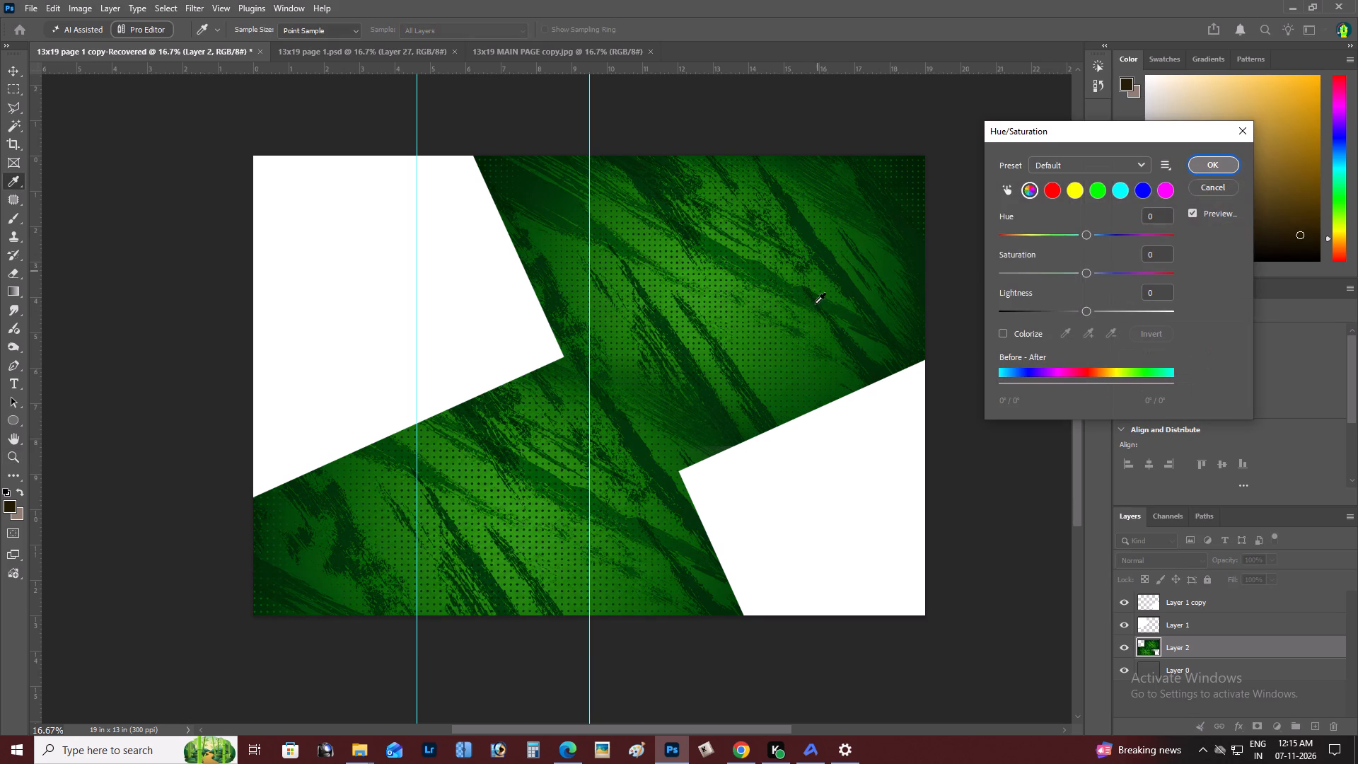
click(1086, 232)
drag(1081, 274, 1075, 272)
drag(1084, 311, 1062, 303)
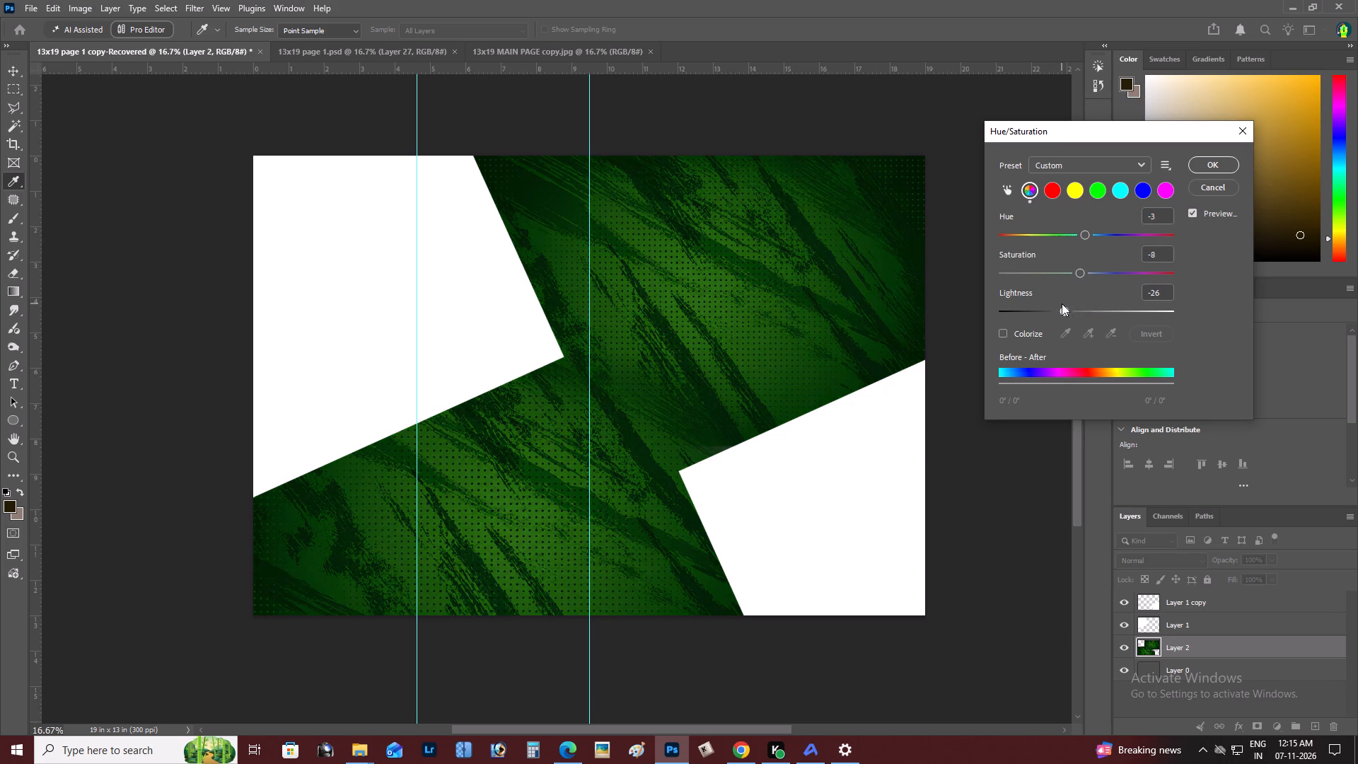
drag(1062, 303, 1081, 301)
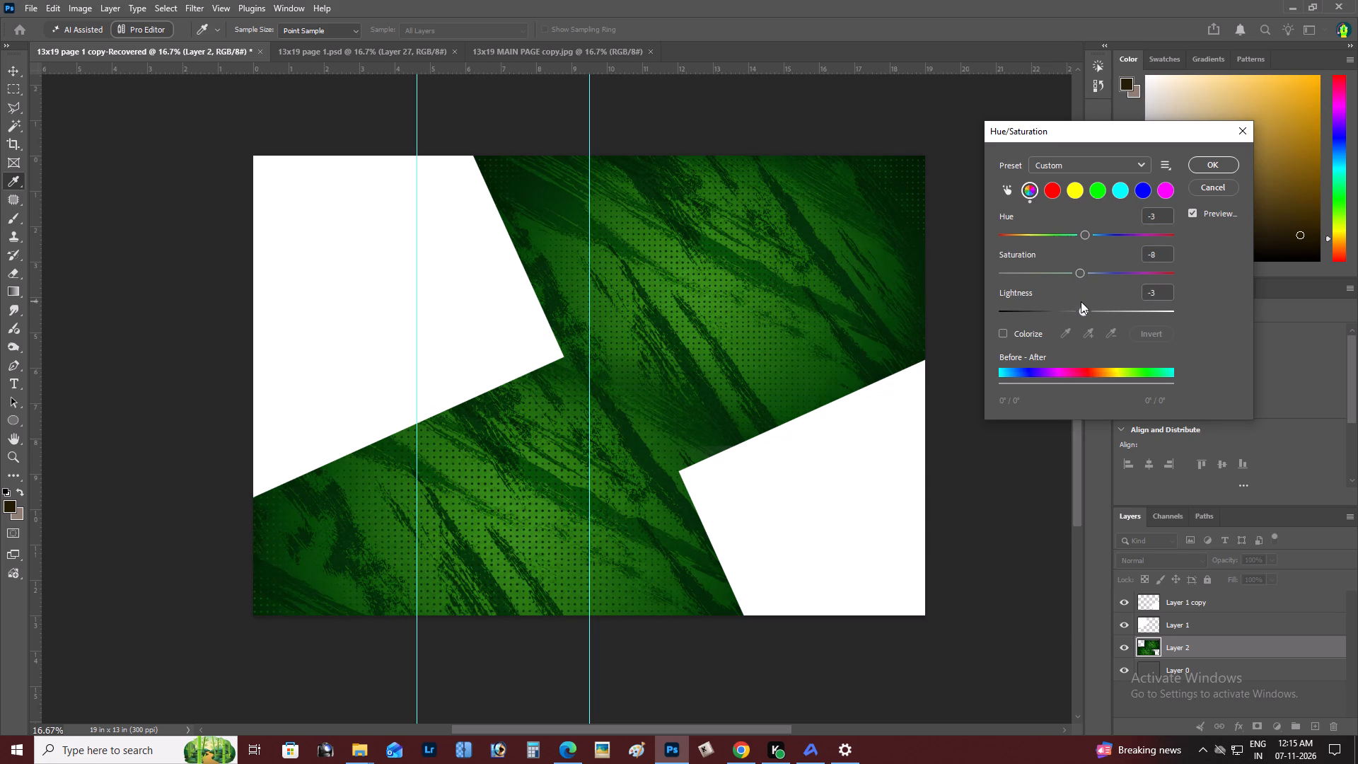
drag(1081, 301, 1081, 301)
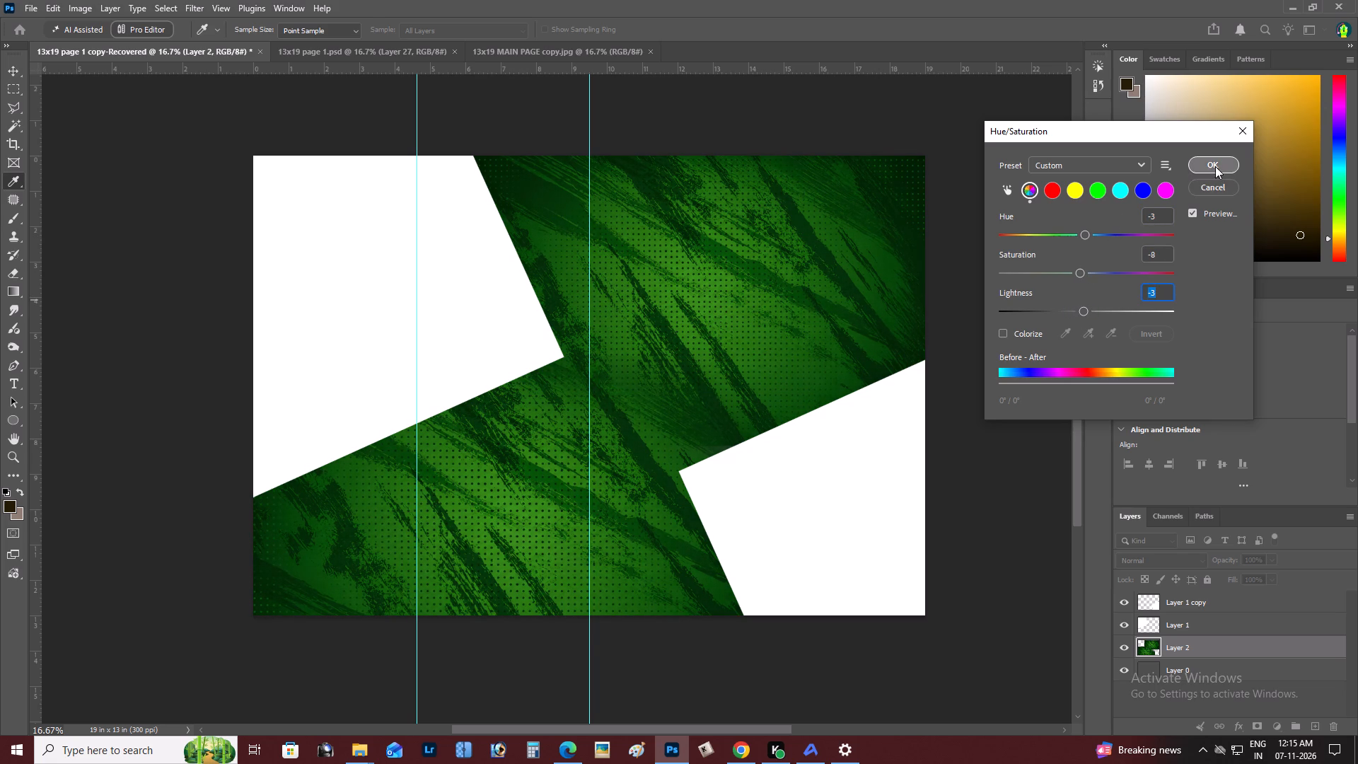
click(1215, 162)
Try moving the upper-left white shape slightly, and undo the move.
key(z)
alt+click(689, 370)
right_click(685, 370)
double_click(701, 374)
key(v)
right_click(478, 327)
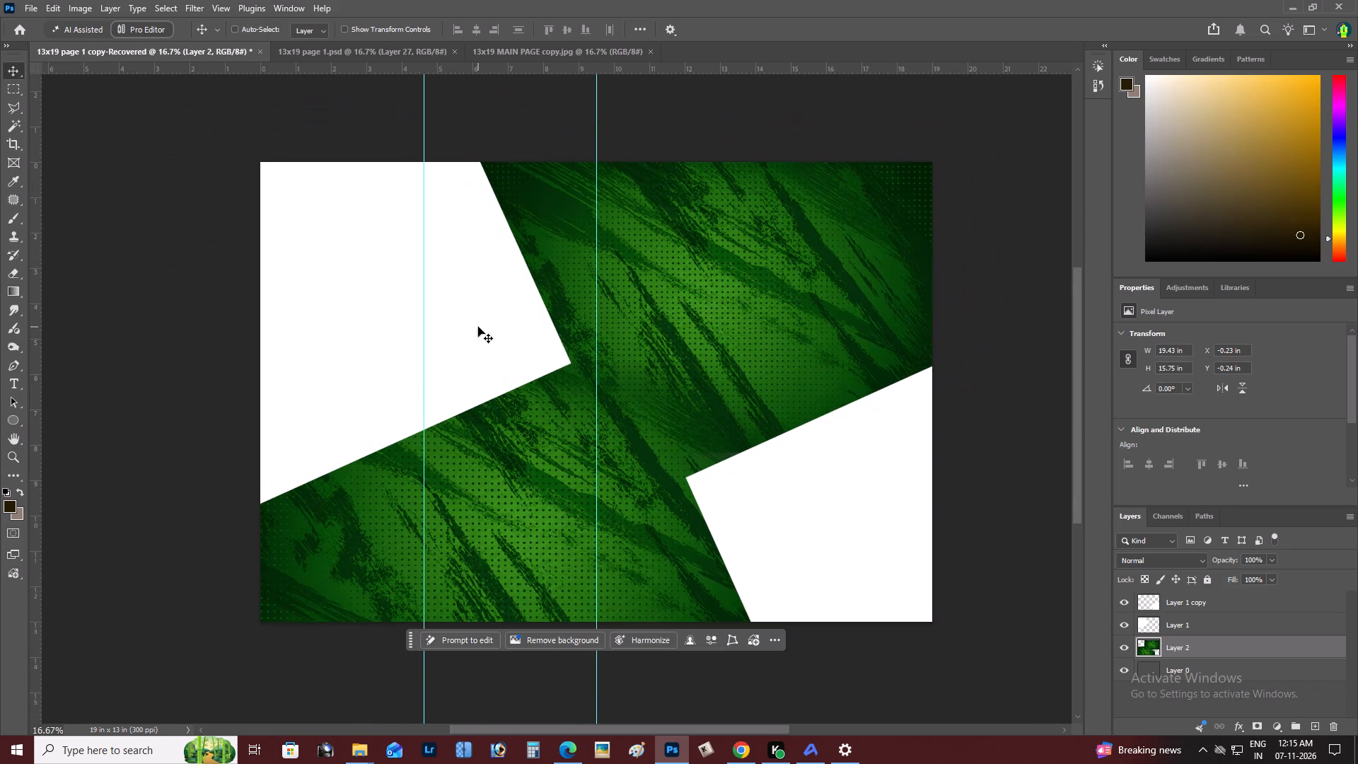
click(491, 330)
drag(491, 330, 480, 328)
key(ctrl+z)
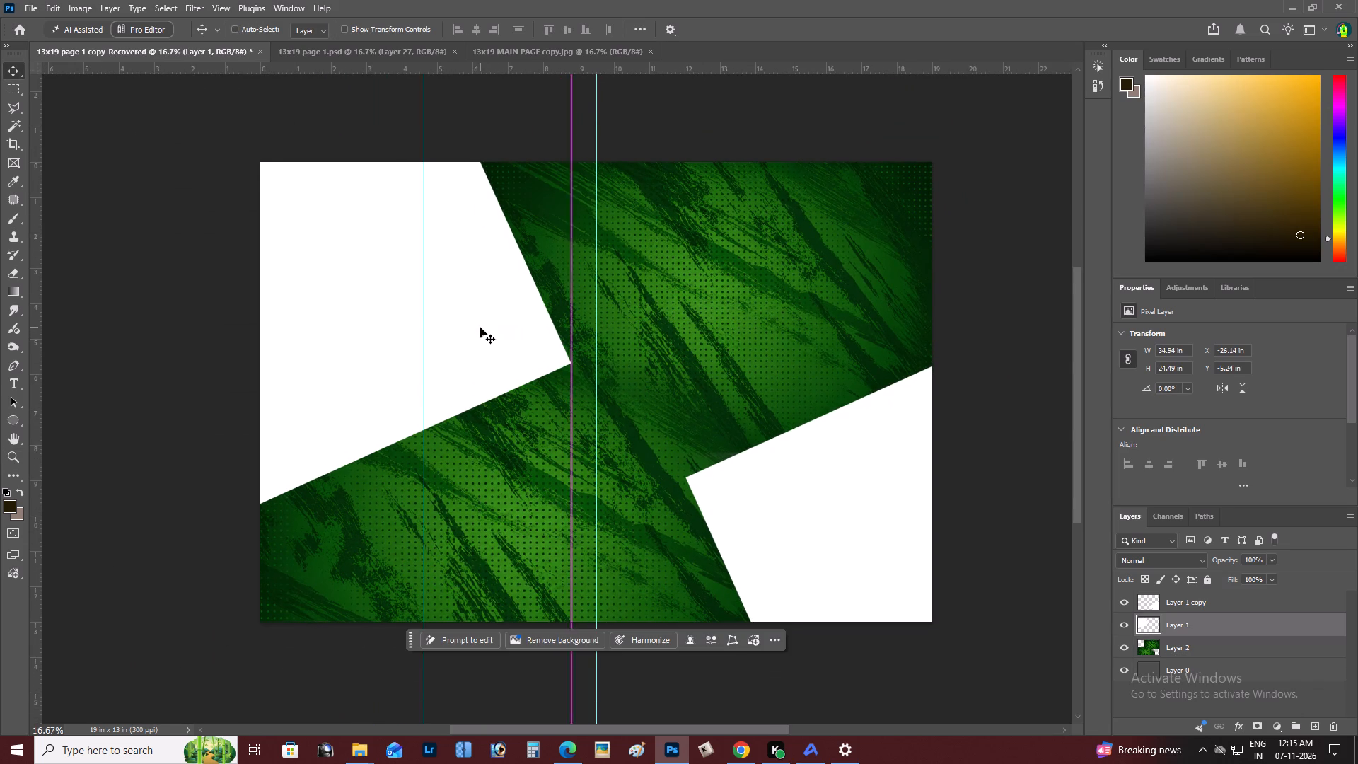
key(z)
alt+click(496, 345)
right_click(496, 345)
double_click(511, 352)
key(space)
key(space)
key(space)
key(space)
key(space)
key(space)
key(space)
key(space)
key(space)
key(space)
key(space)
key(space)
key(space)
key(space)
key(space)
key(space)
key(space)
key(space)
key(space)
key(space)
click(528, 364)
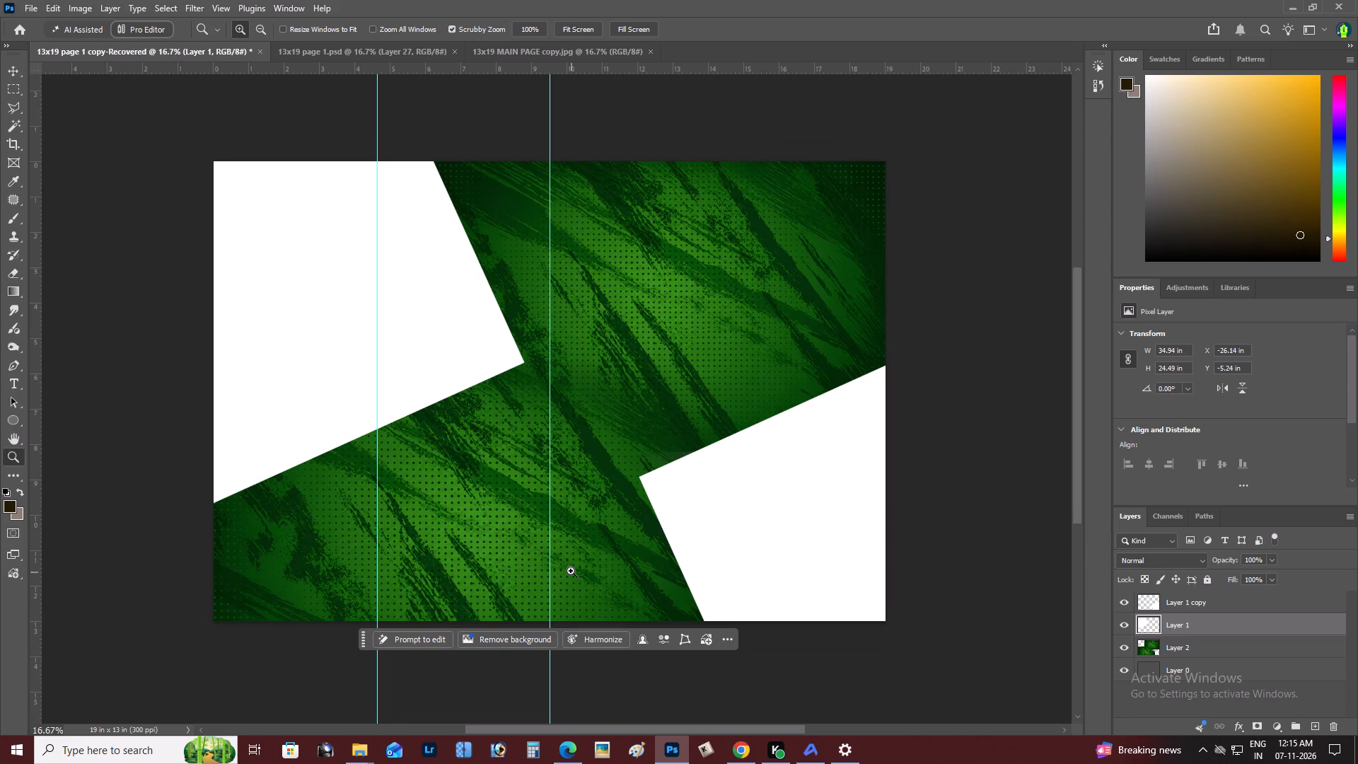
Switch to the Pinterest page in Chrome and search for "fried chicken".
key(alt+Tab)
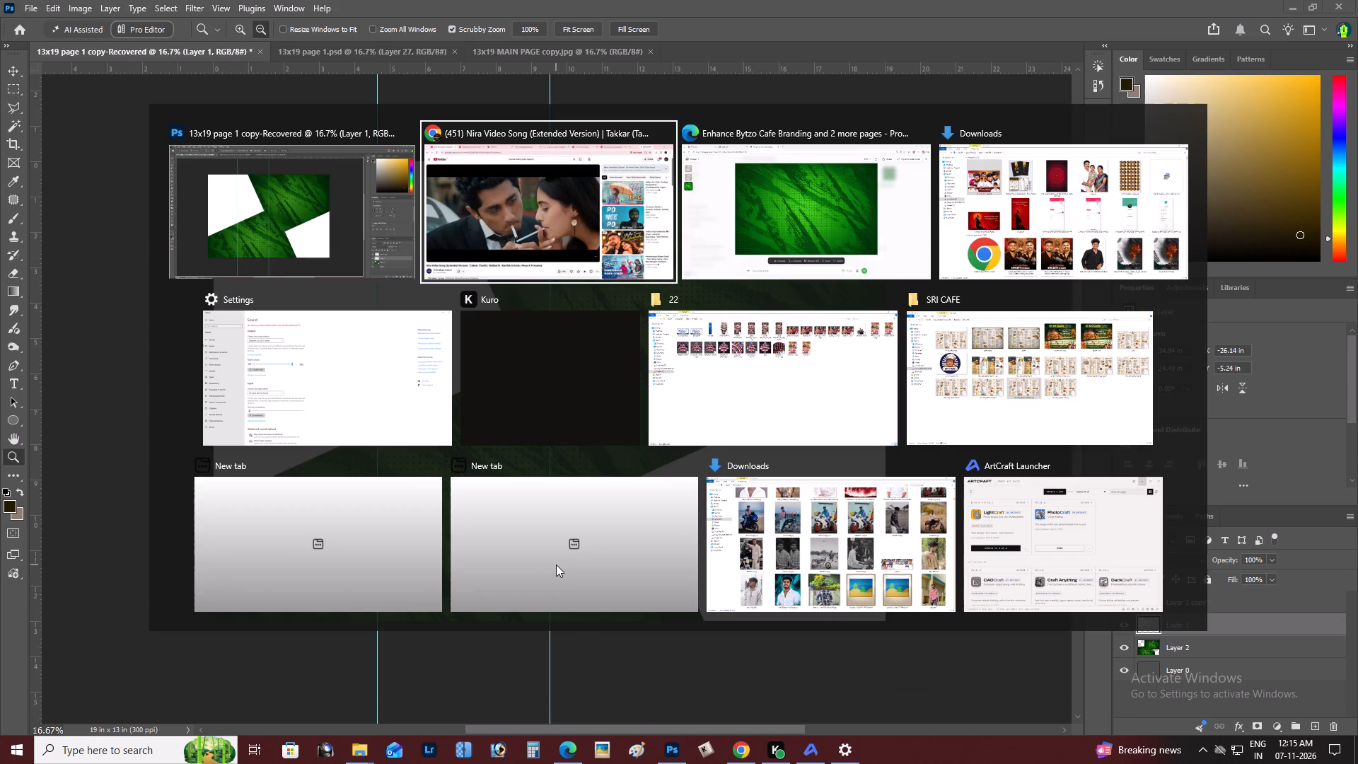
key(alt+Tab)
key(alt+Tab)
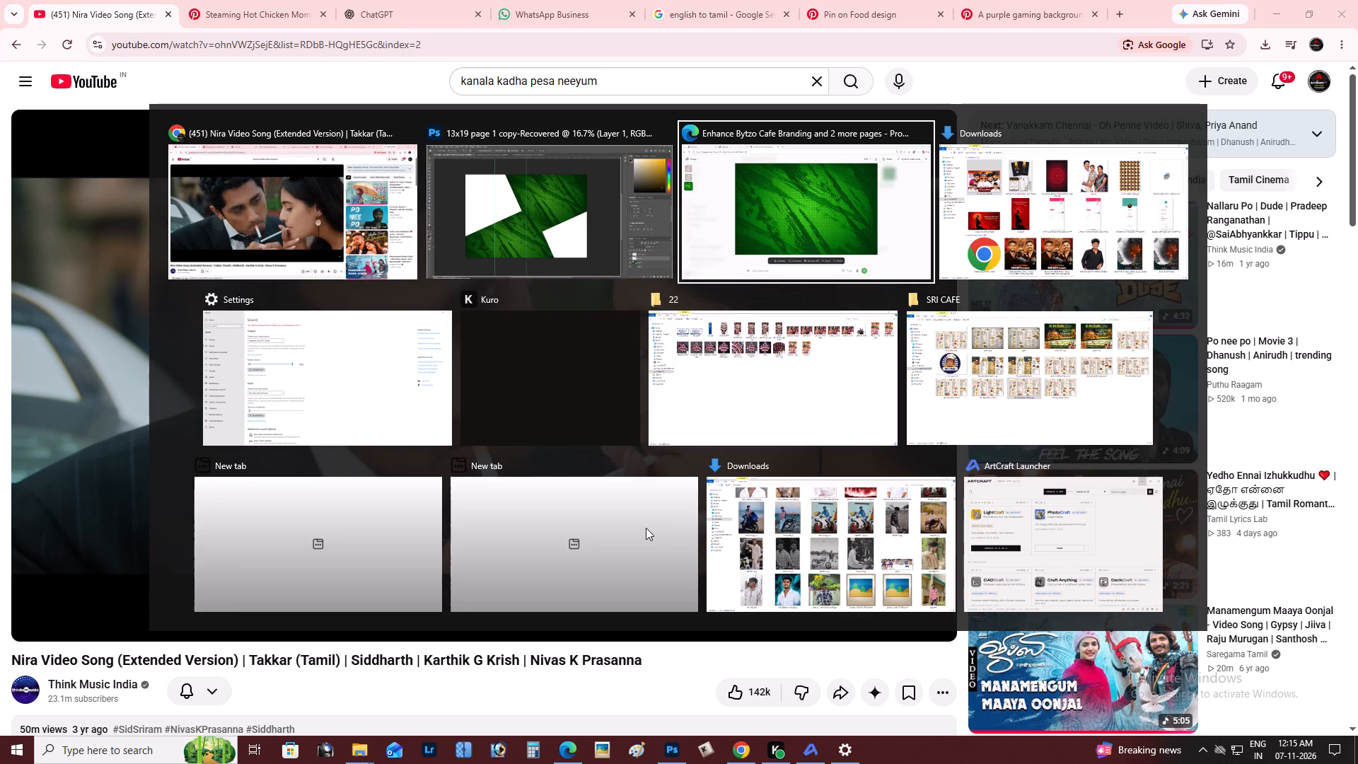
key(alt+Tab)
key(alt+Tab)
key(alt+Tab)
key(alt+Tab)
key(alt+Tab)
key(alt+Tab)
key(alt+Tab)
key(alt+Tab)
key(alt+Tab)
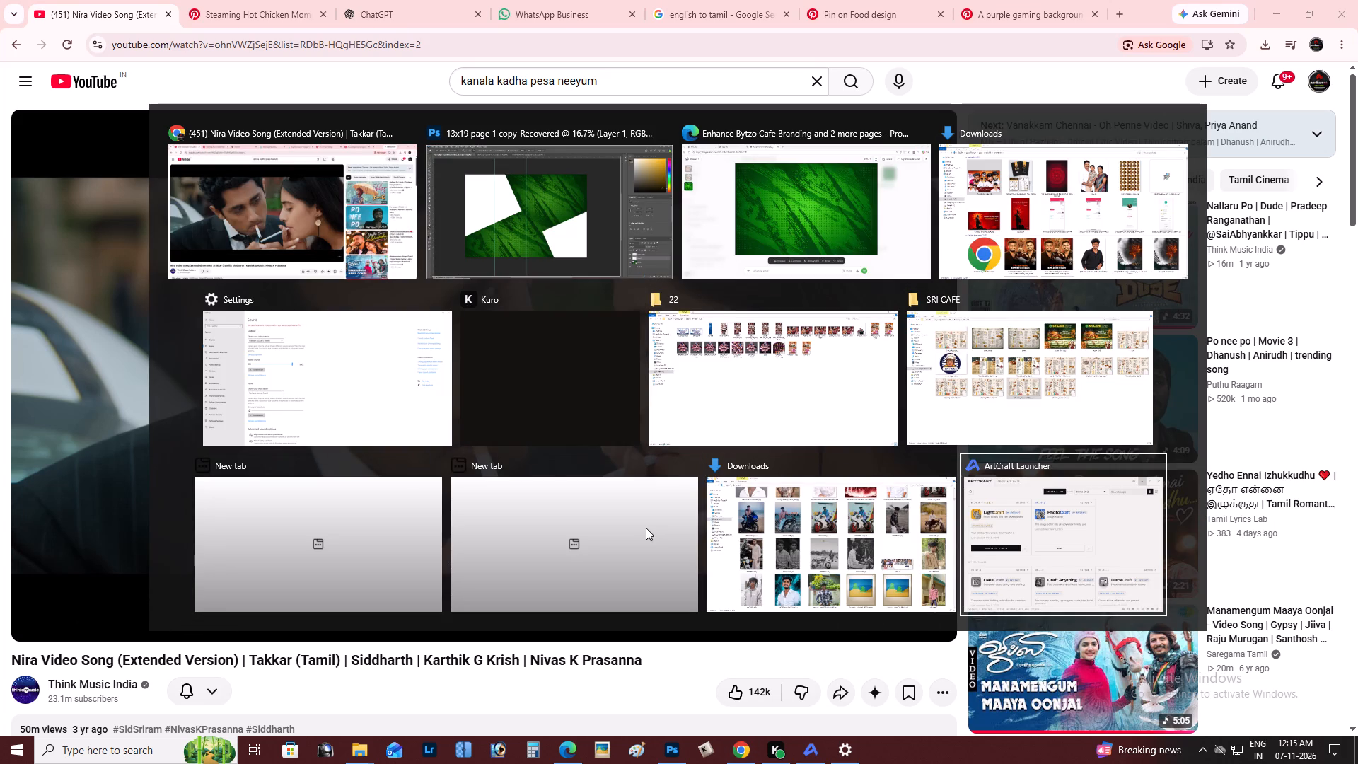
key(alt+Tab)
key(alt+Tab)
key(alt+Tab)
key(alt+Tab)
key(alt+Tab)
key(alt+Tab)
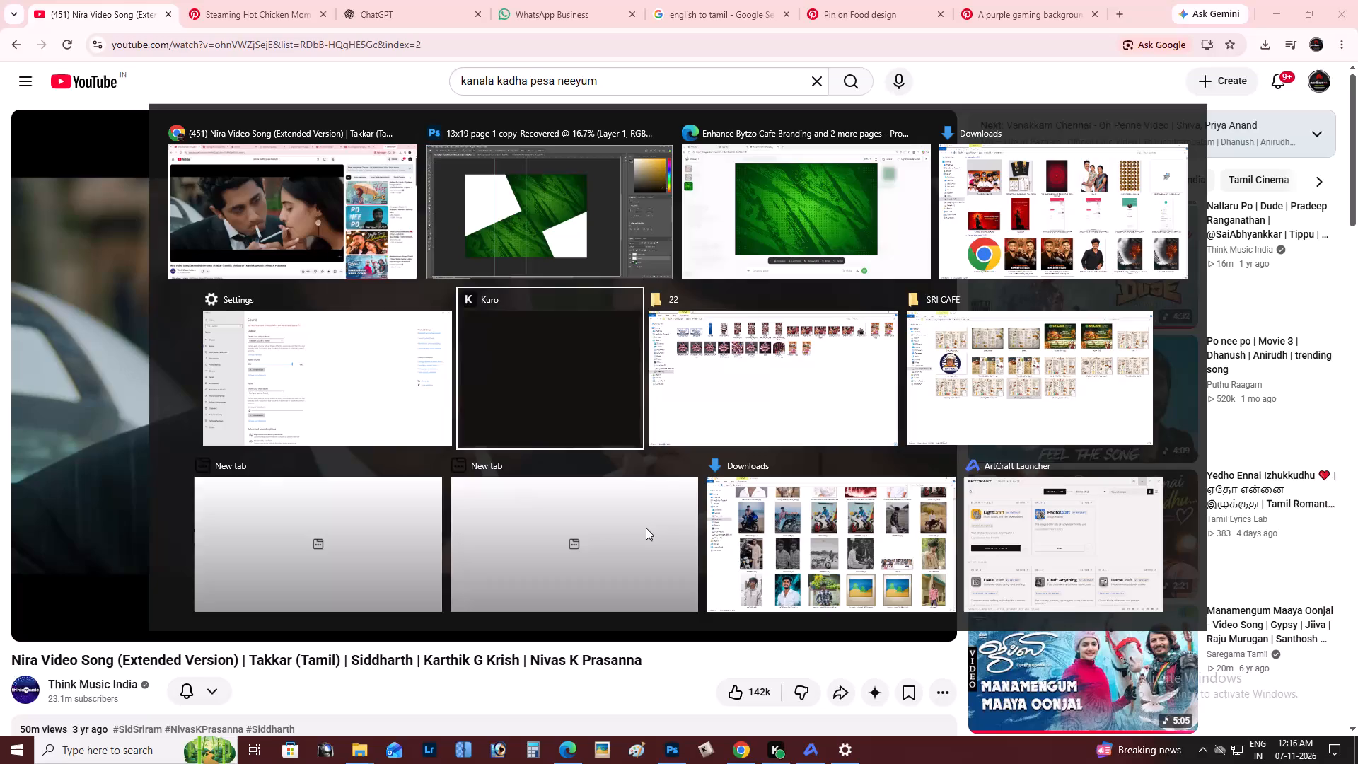
key(alt+Tab)
key(alt+Tab)
key(alt+Tab)
key(alt+Tab)
key(alt+Tab)
key(alt+Tab)
key(alt+Tab)
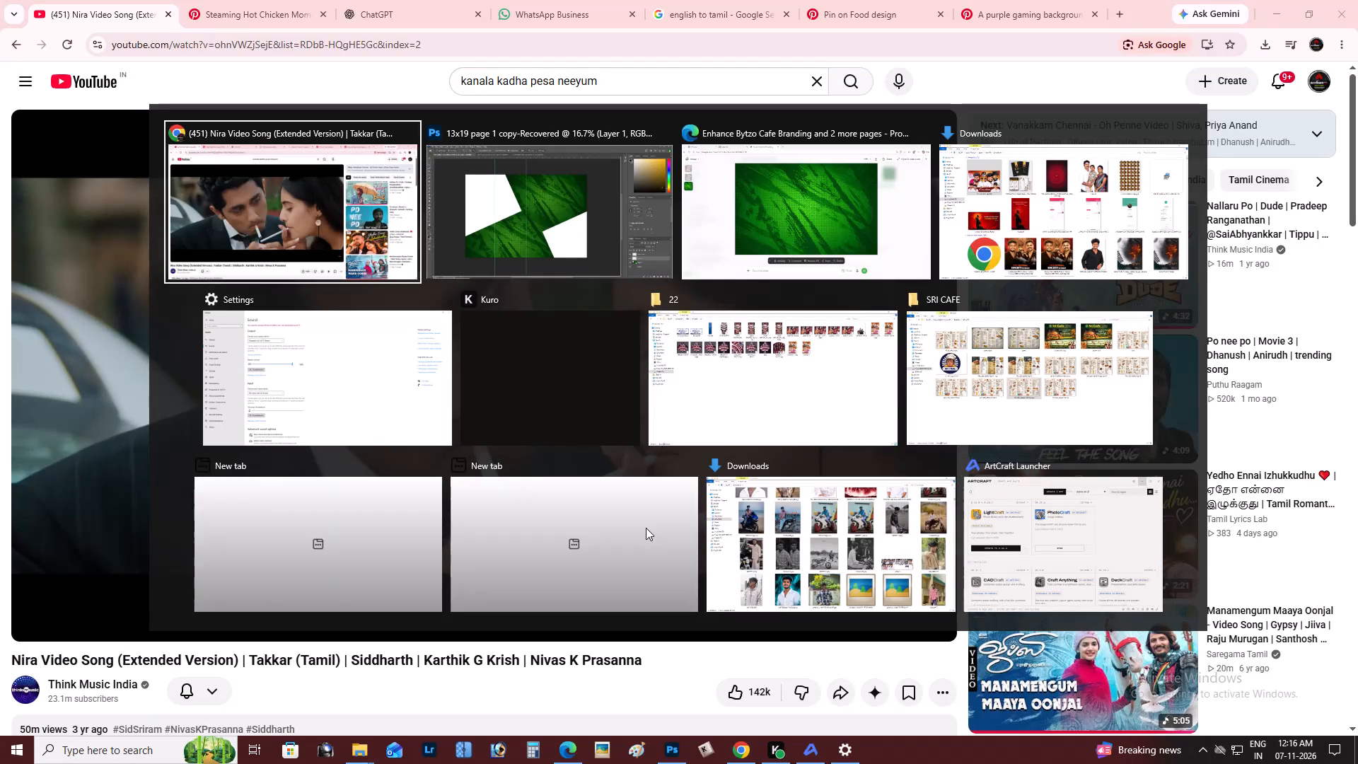
click(248, 0)
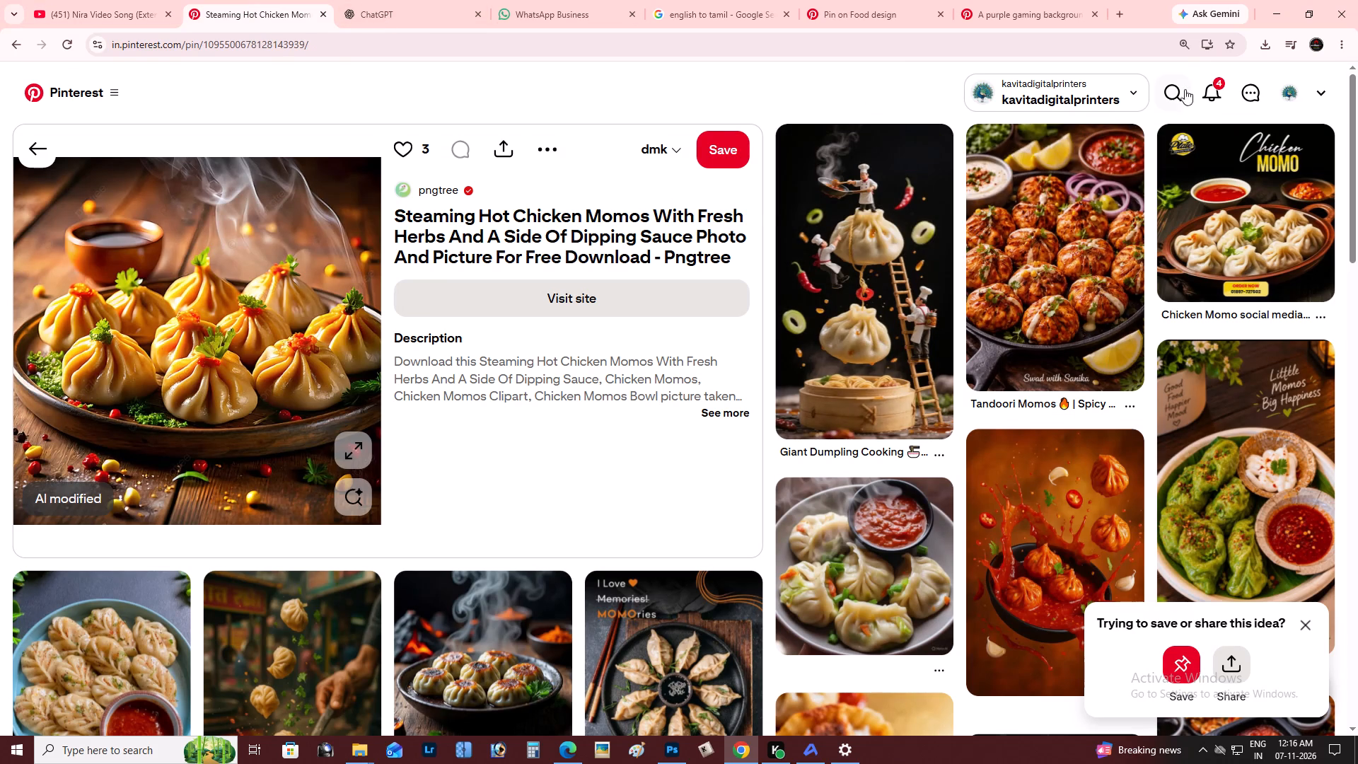
click(1178, 85)
text(fried cchic)
key(BackSpace)
key(BackSpace)
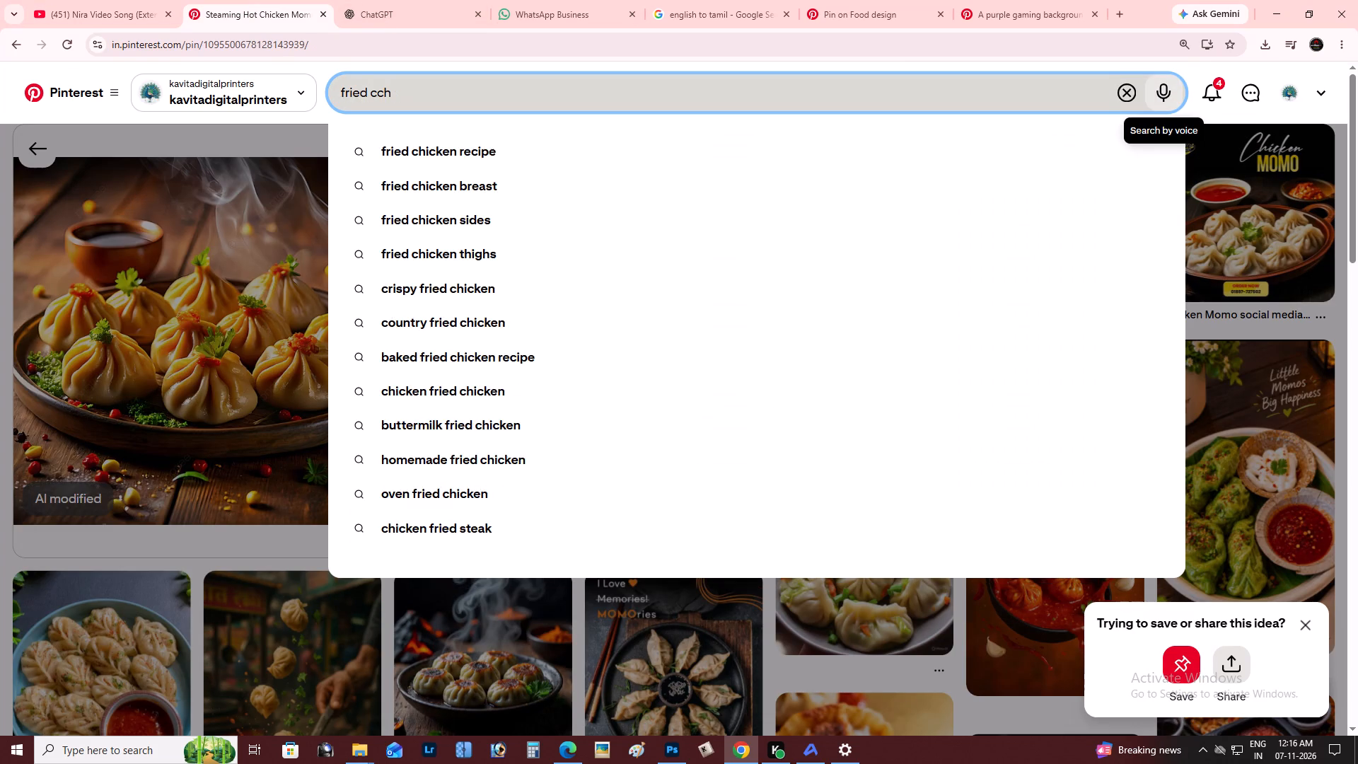
key(BackSpace)
key(BackSpace)
text(hicken)
key(Return)
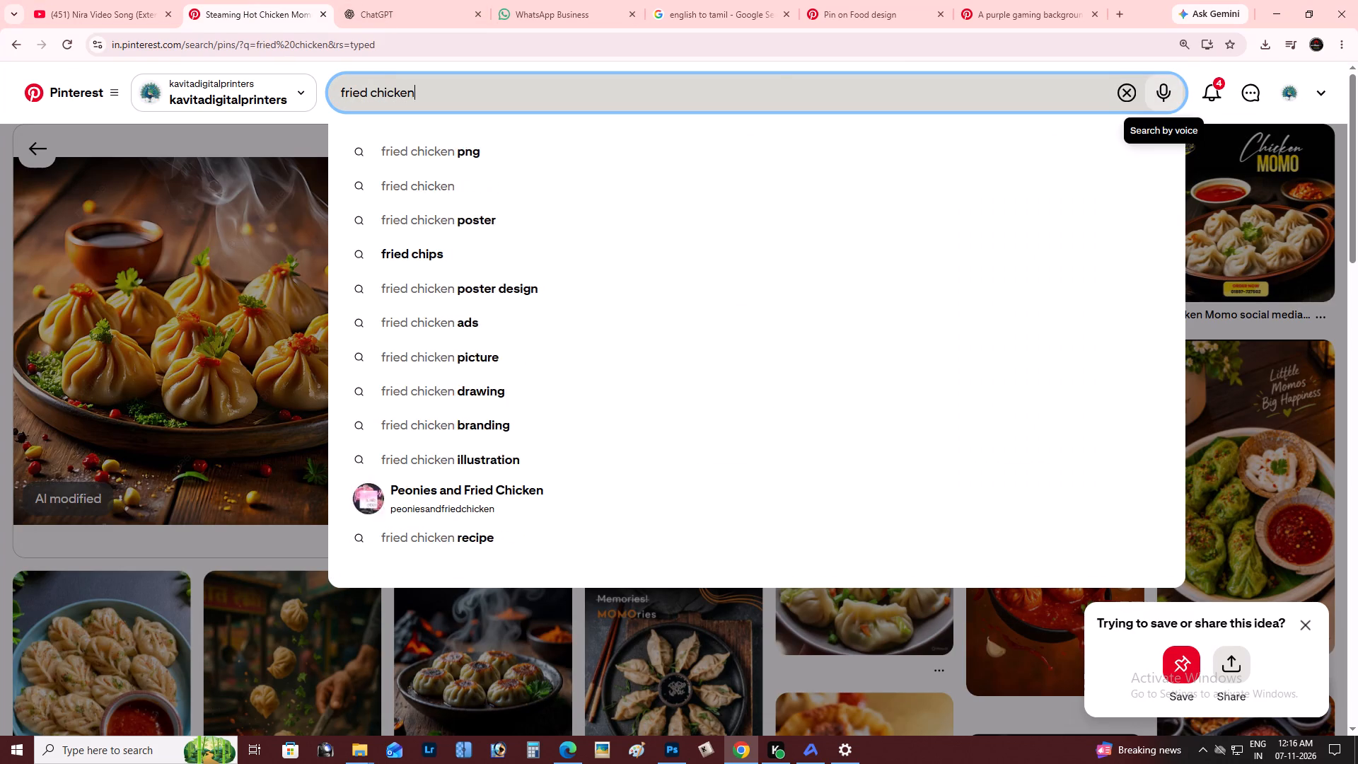
Examine the fried chicken results for food images that suit the design.
key(alt+Tab)
key(alt+Tab)
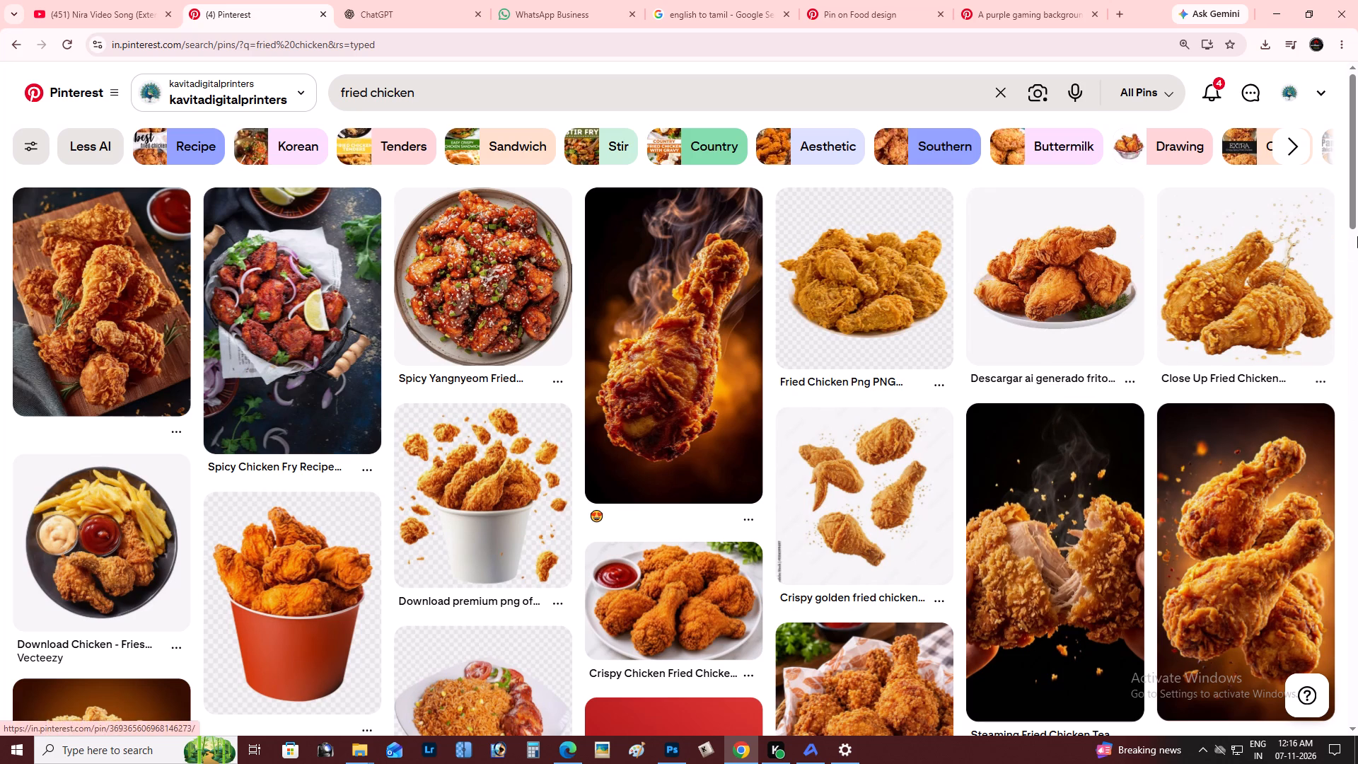
drag(1357, 178, 1357, 286)
key(alt+Tab)
key(alt+Tab)
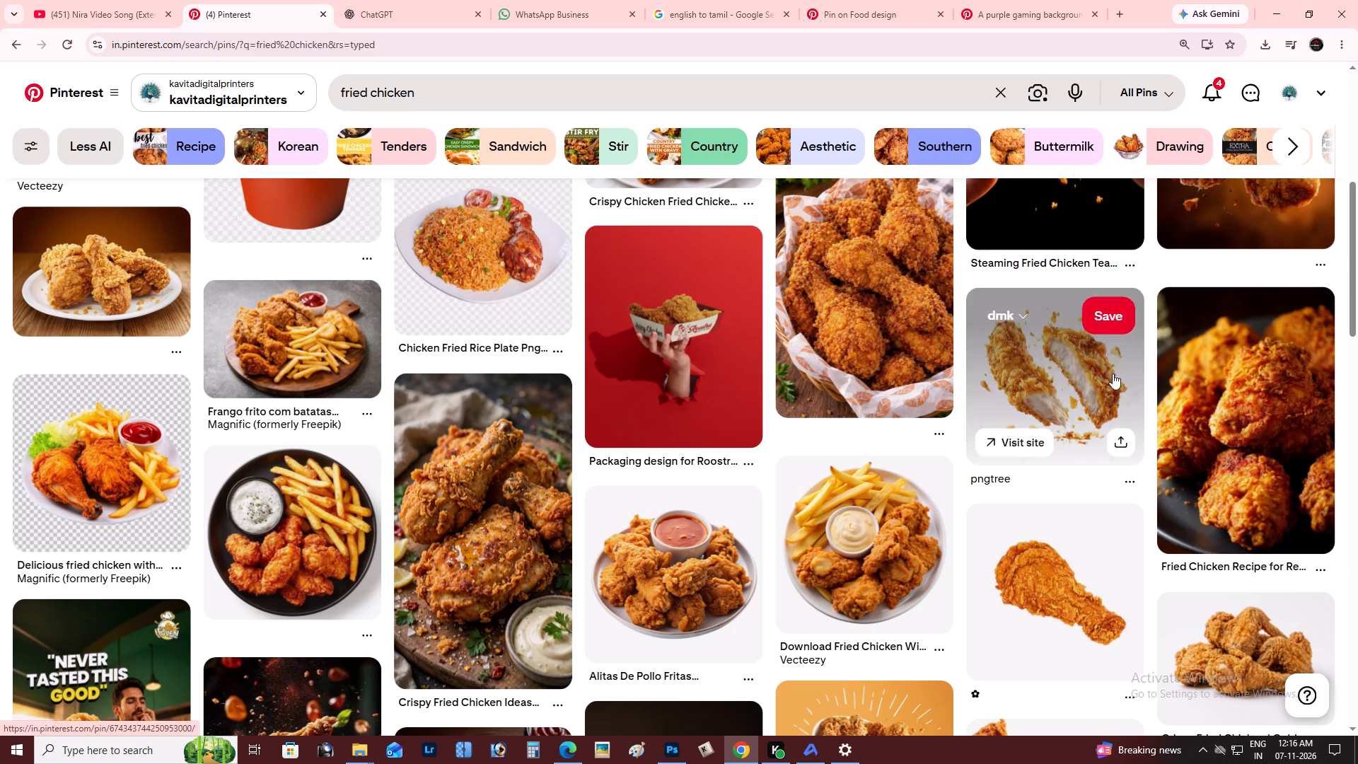
scroll(1340, 420, down, 1)
scroll(555, 185, up, 2)
Refine the Pinterest search to "fried chicken aesthetic".
click(489, 93)
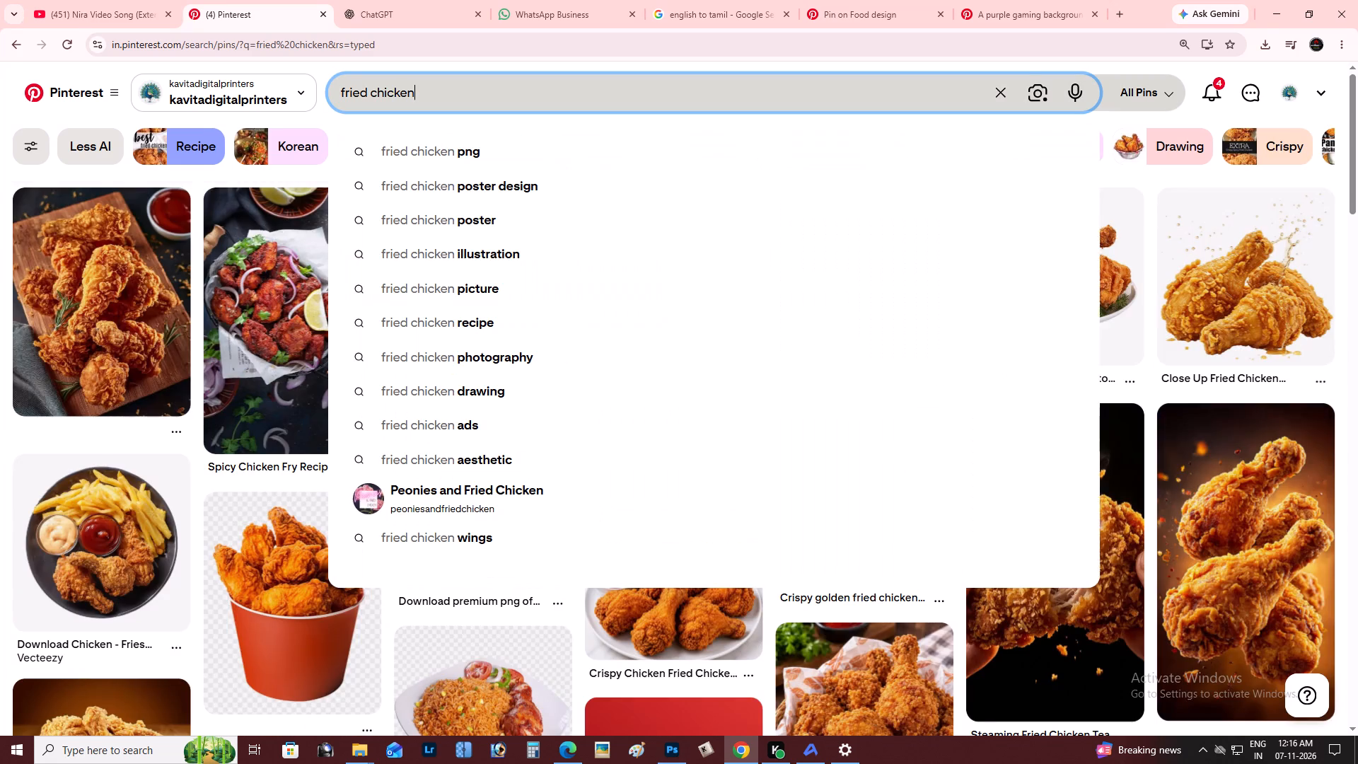
key(space)
text(aest)
click(436, 165)
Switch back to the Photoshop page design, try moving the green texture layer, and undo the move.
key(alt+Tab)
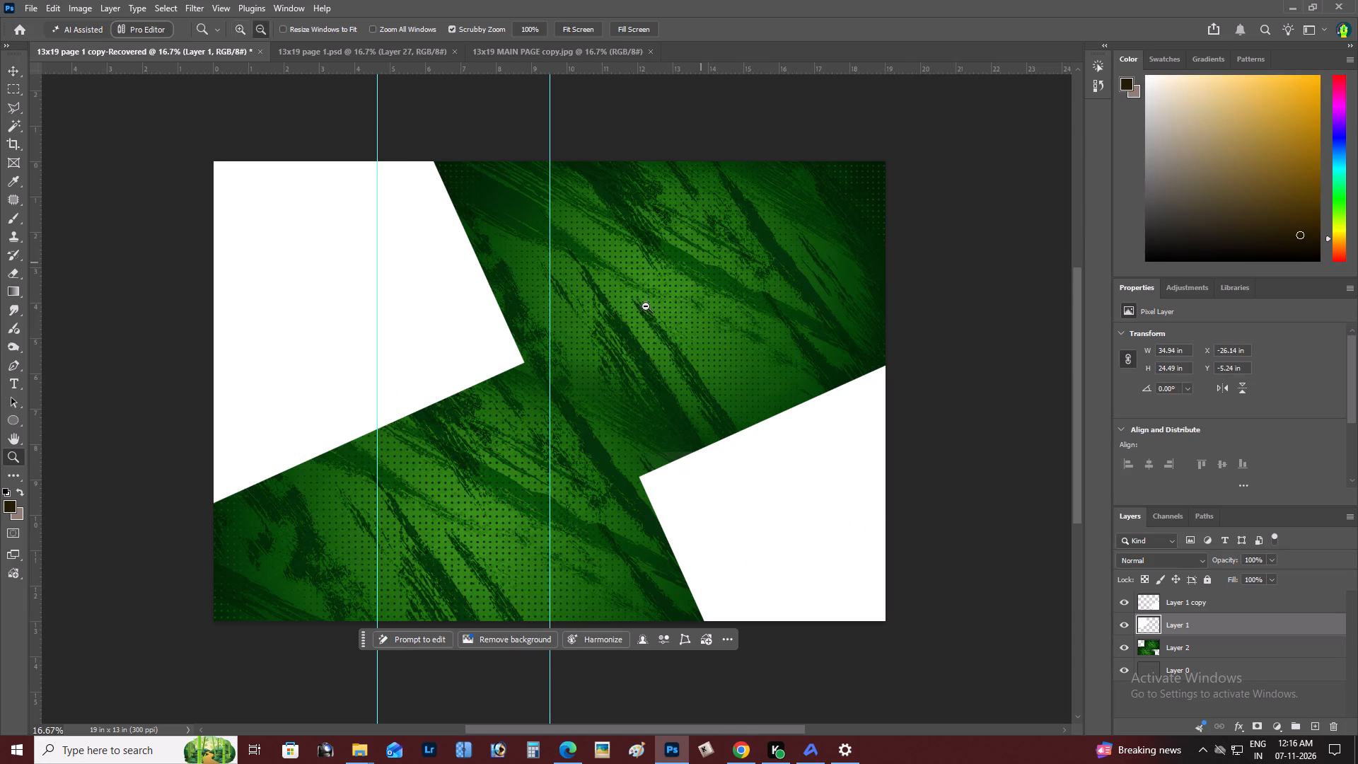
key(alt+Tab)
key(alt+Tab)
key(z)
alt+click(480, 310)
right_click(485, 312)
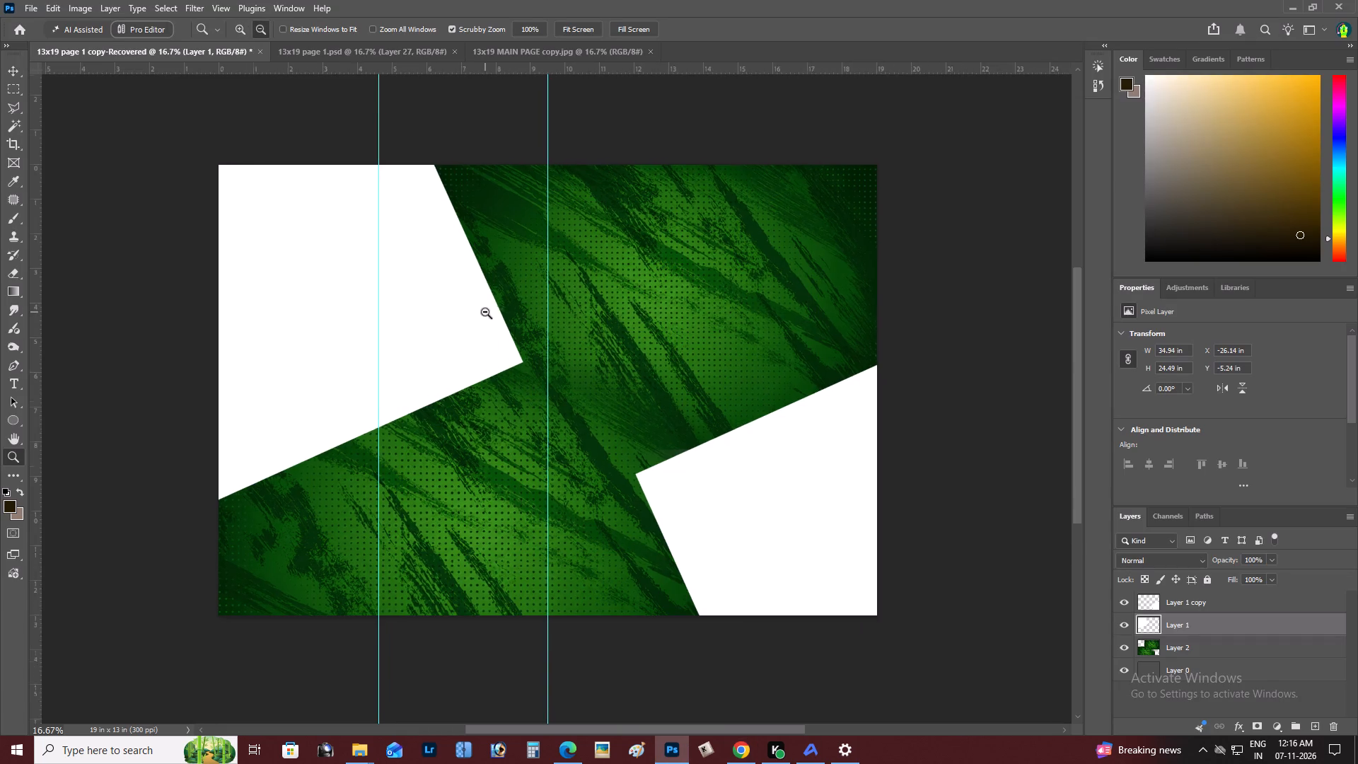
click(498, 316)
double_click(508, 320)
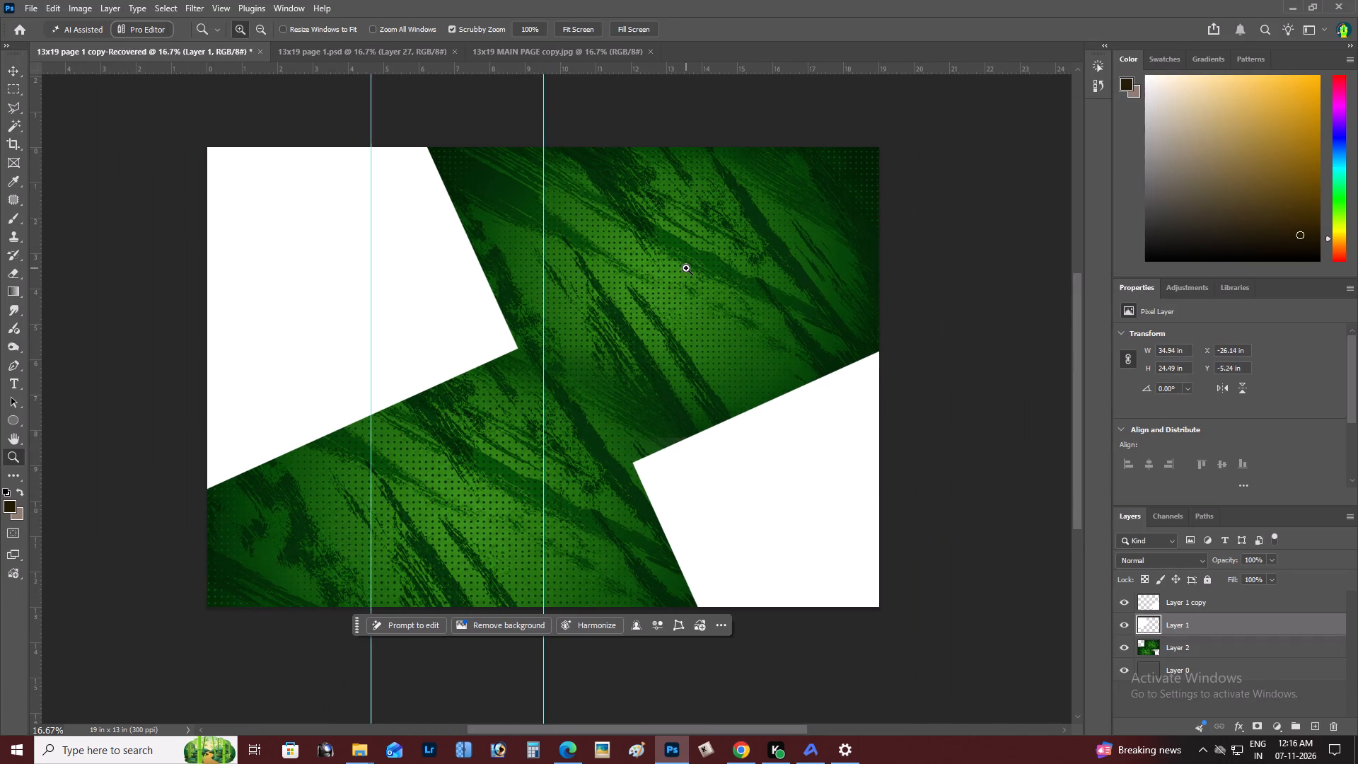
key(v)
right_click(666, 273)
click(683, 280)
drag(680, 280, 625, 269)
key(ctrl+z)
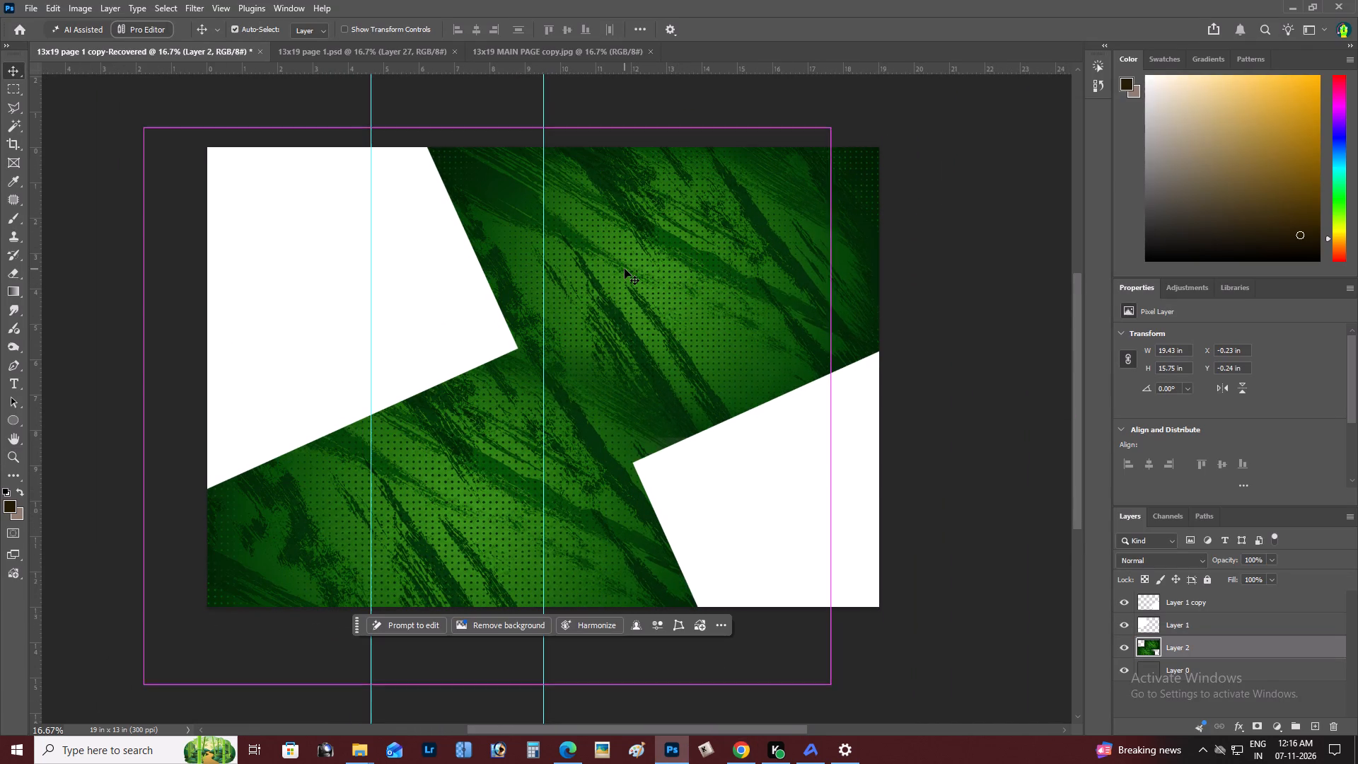
Switch to Pinterest in Chrome and examine the "fried chicken aesthetic" results for images that suit the page design.
key(alt+Tab)
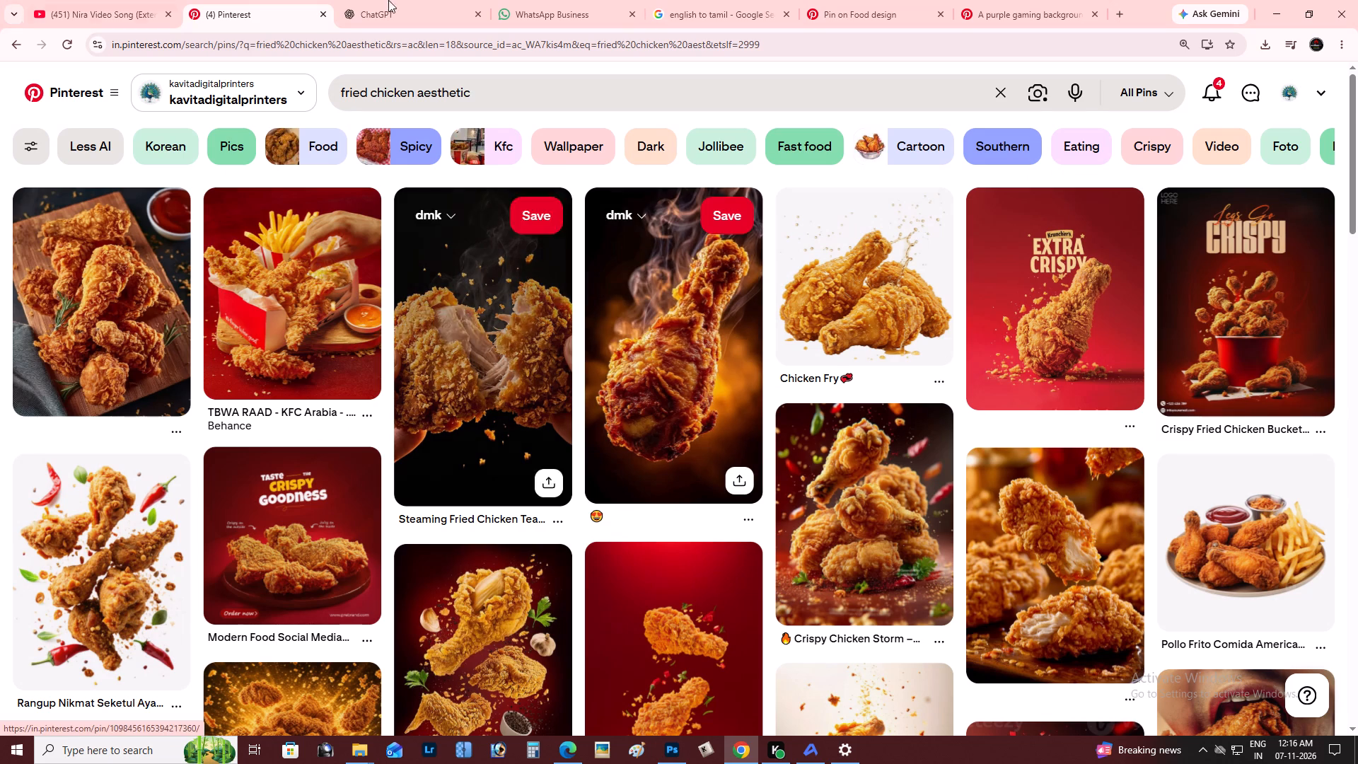
drag(1357, 166, 1357, 162)
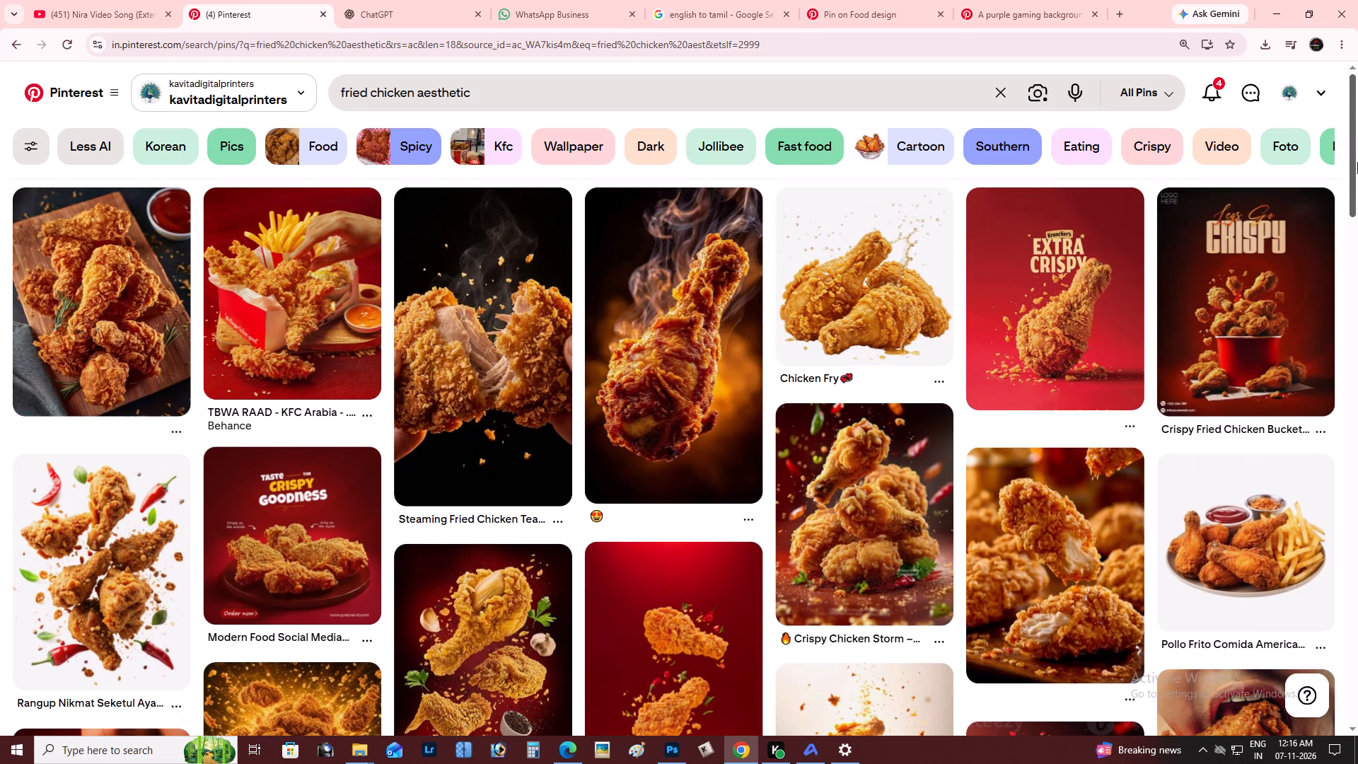
drag(1357, 162, 1357, 240)
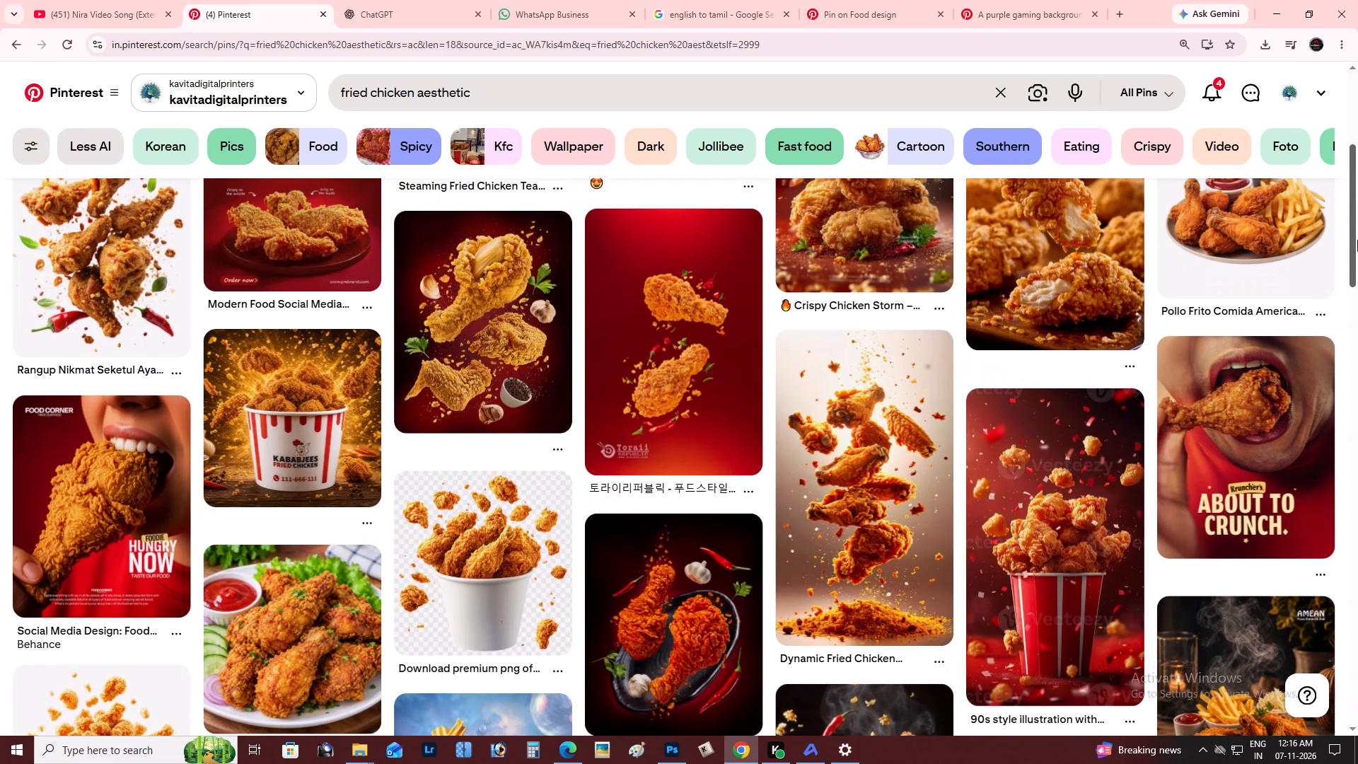
drag(1357, 240, 1357, 340)
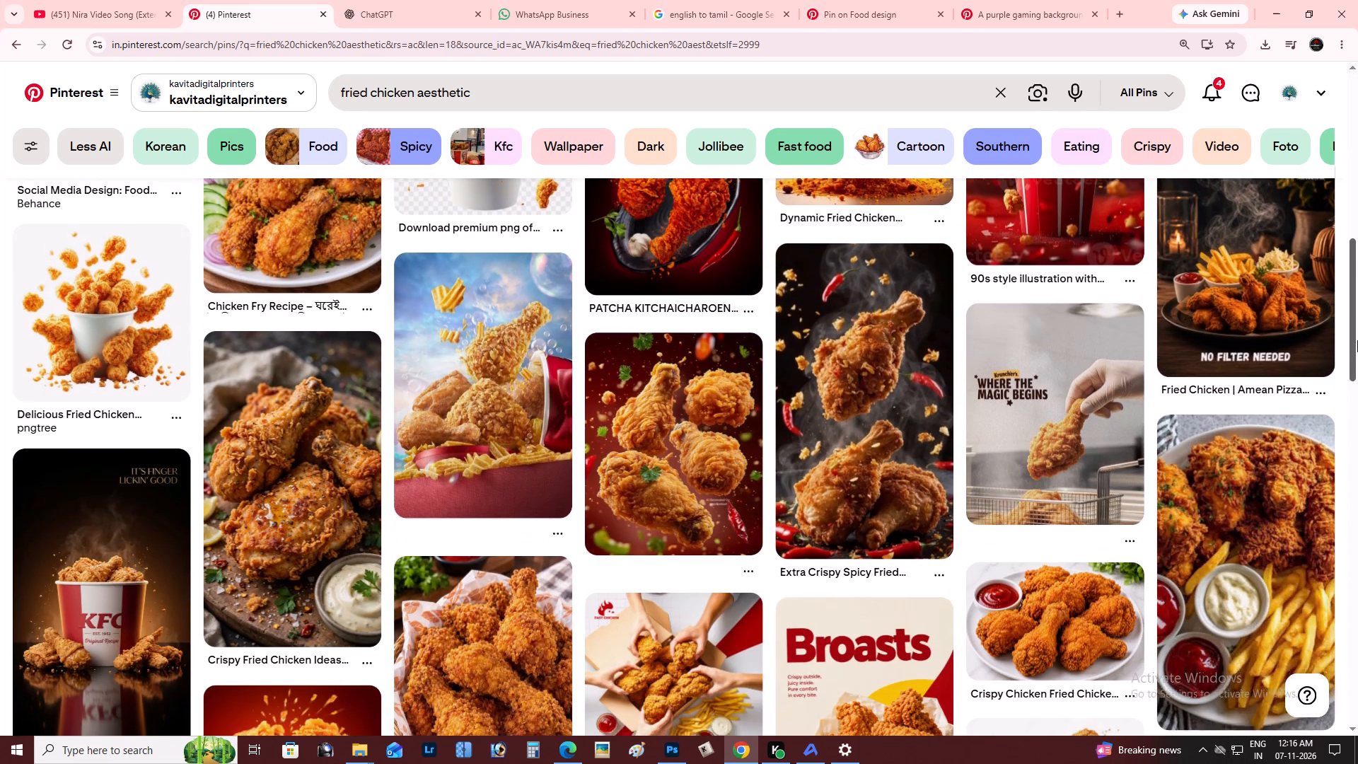
drag(1357, 340, 1357, 428)
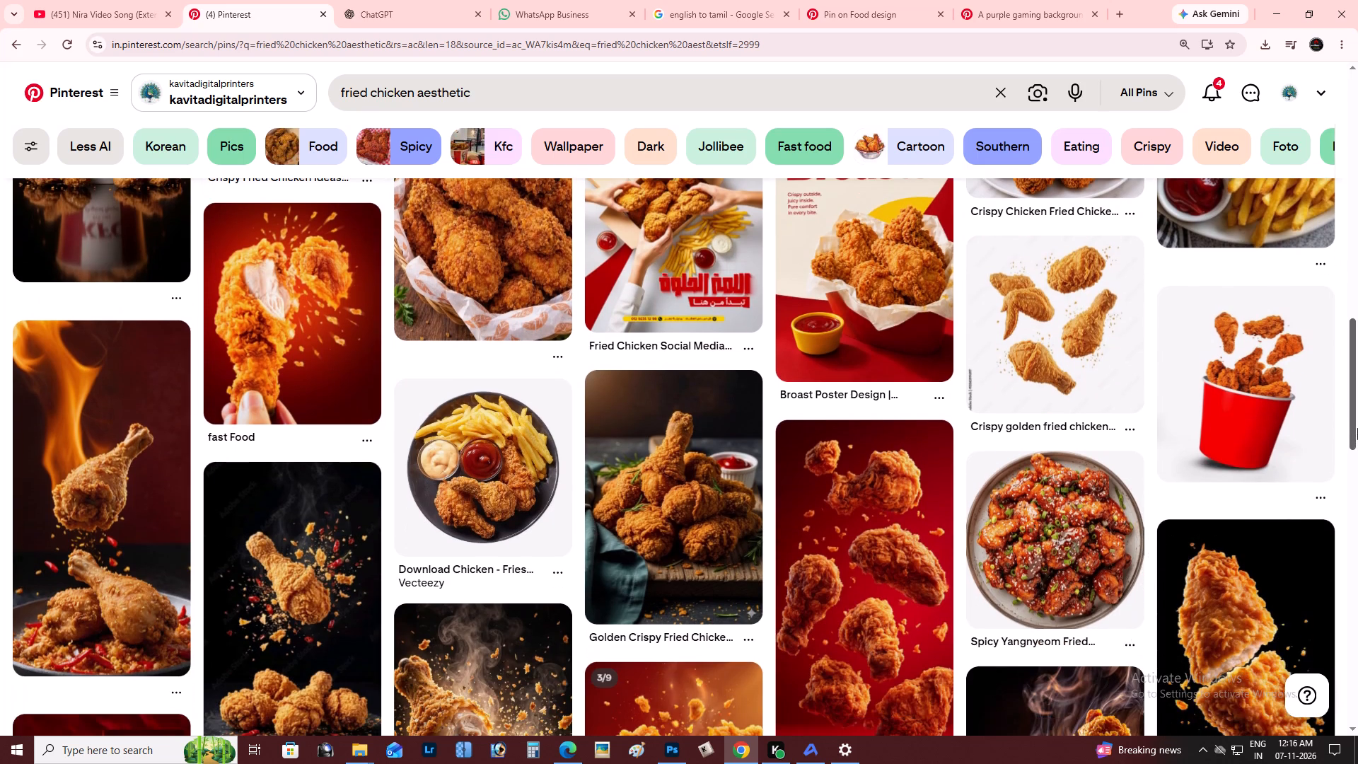
drag(1357, 428, 1357, 503)
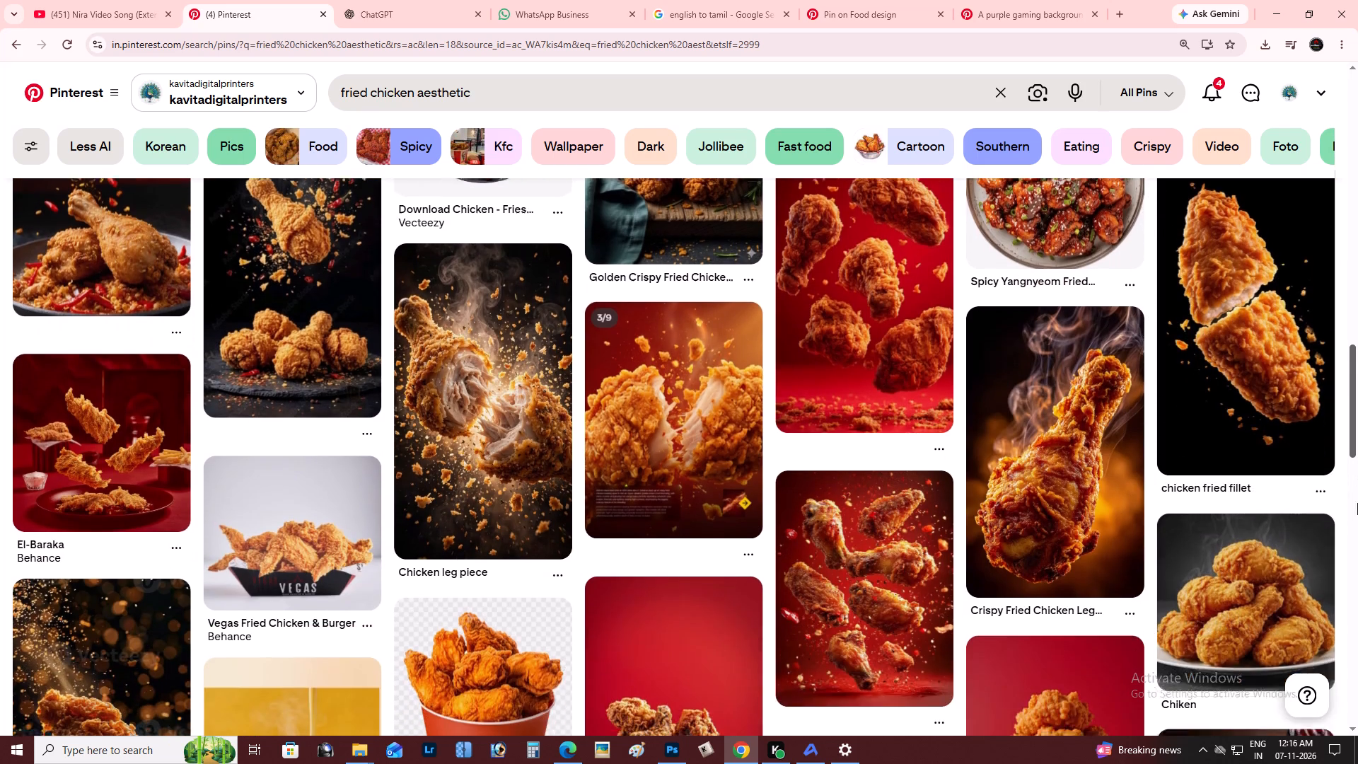
drag(1357, 503, 1357, 525)
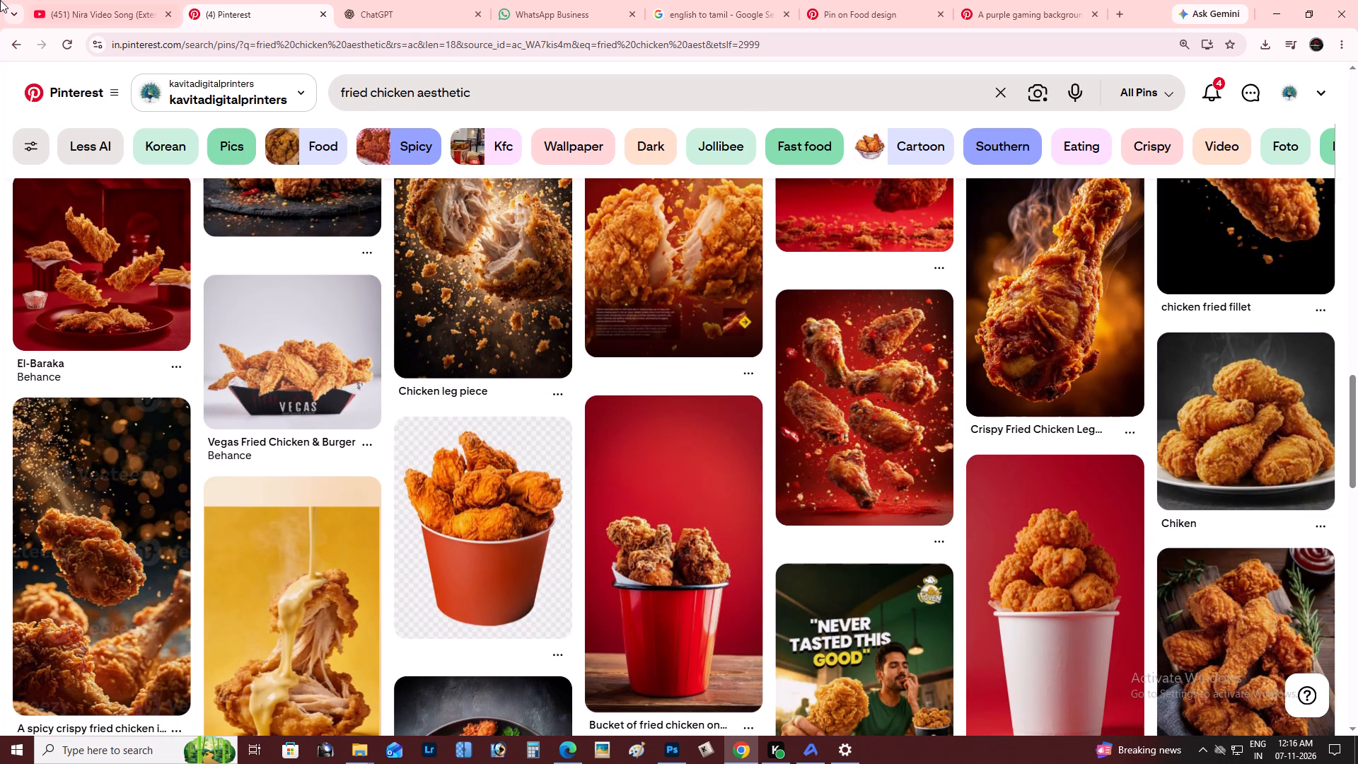
drag(1357, 463, 1357, 535)
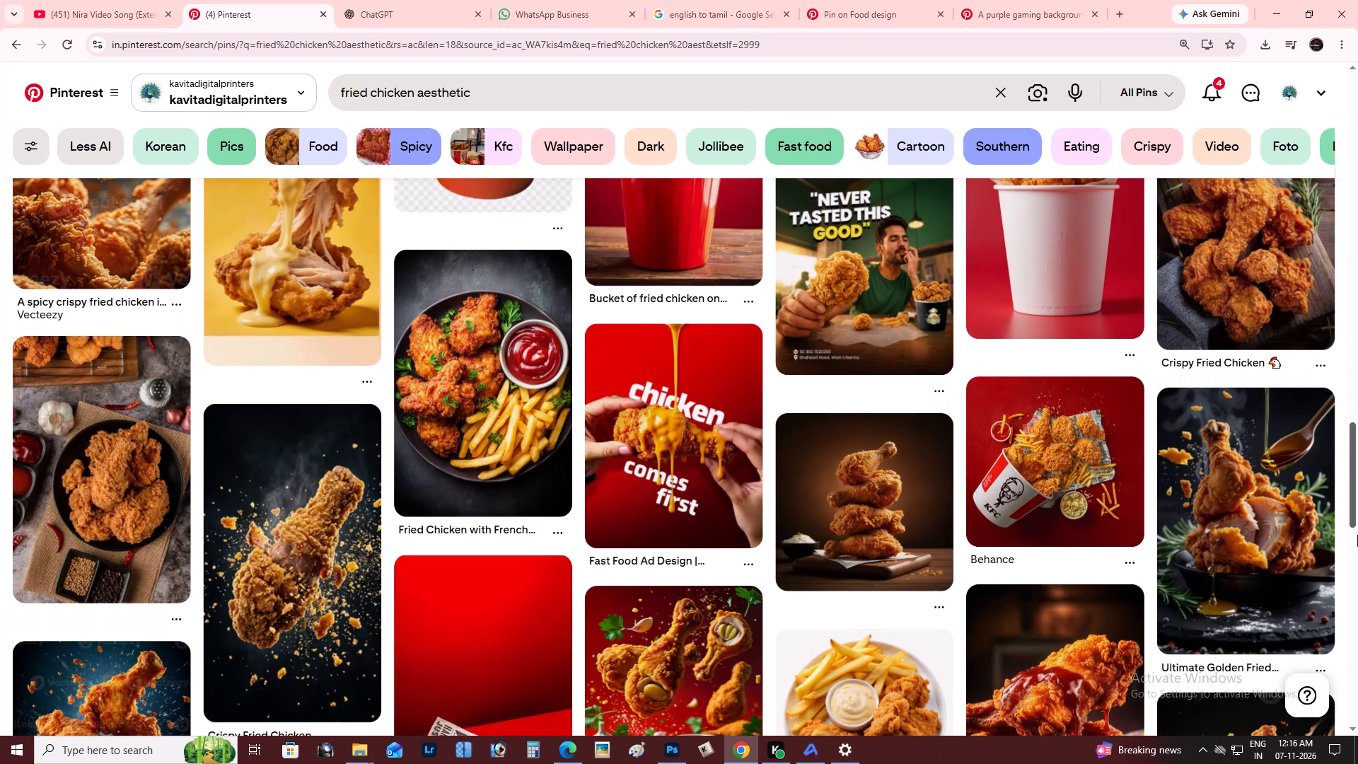
drag(1357, 535, 1357, 629)
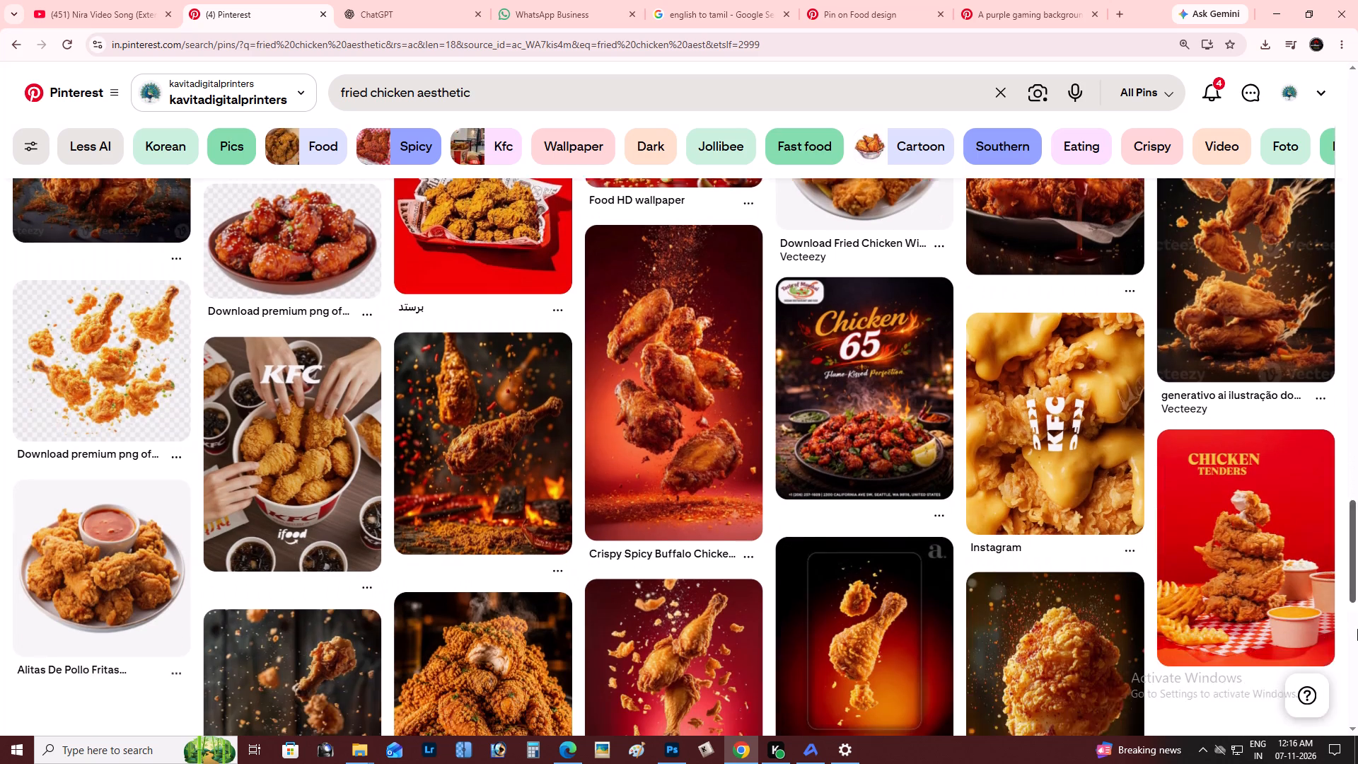
drag(1357, 629, 1357, 688)
Open the yellow Chick Chup Fried Chicken pin and examine its related pins for usable fried chicken images.
click(62, 380)
key(alt+Tab)
key(alt+Tab)
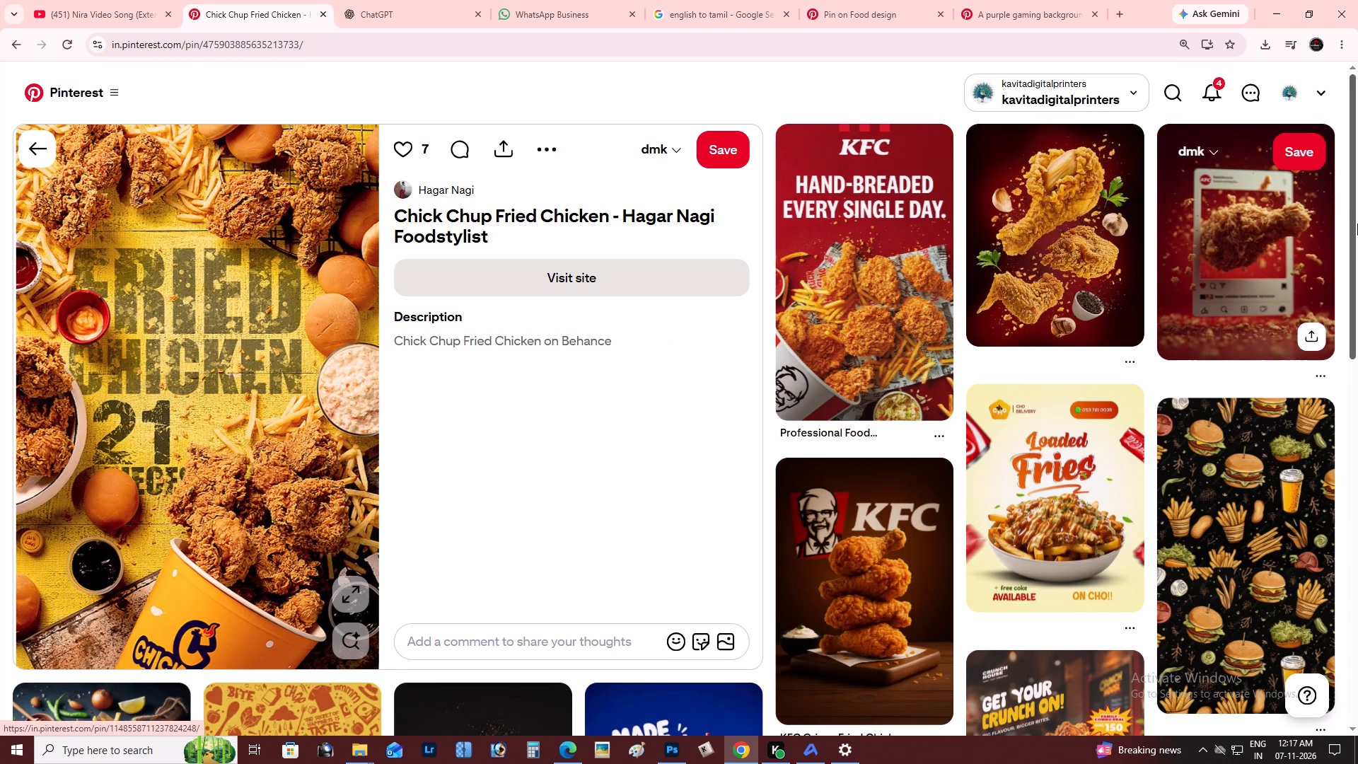
drag(1357, 223, 1357, 328)
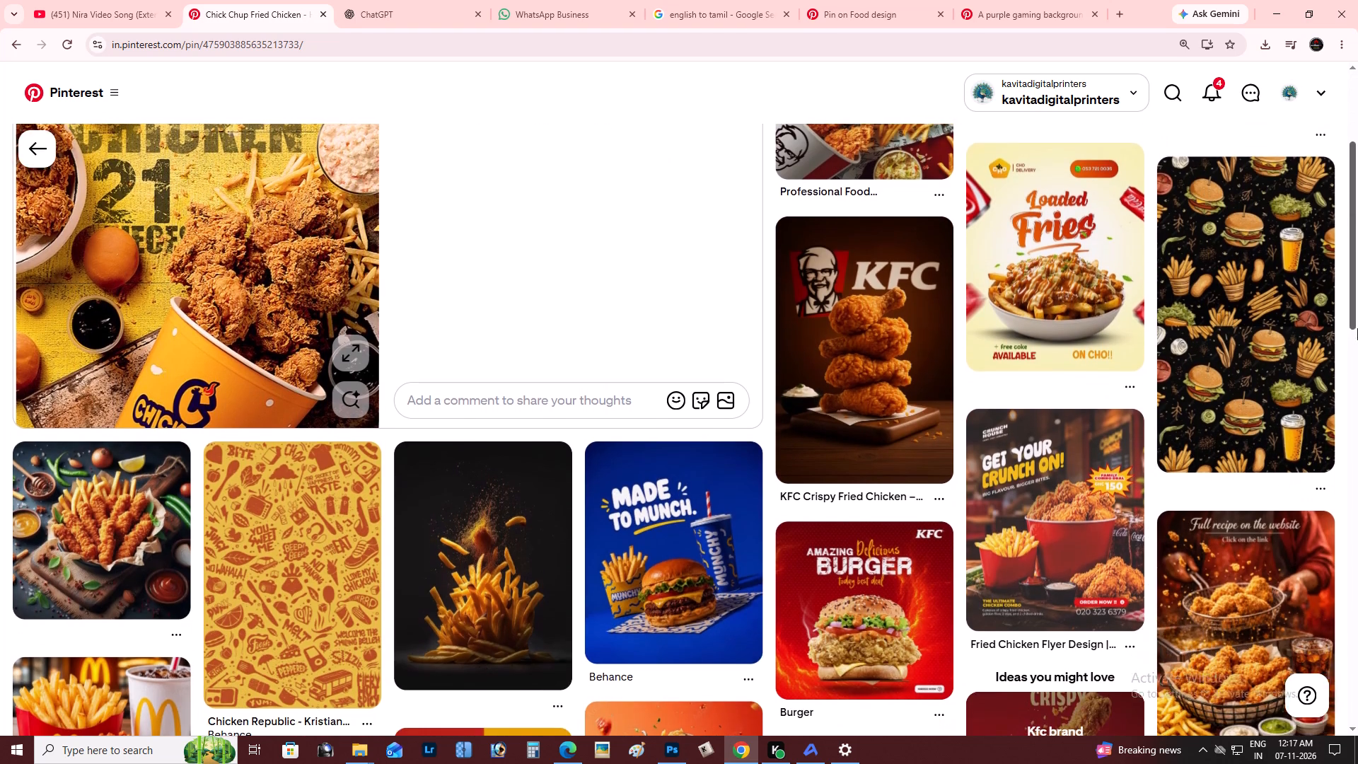
drag(1357, 328, 1357, 407)
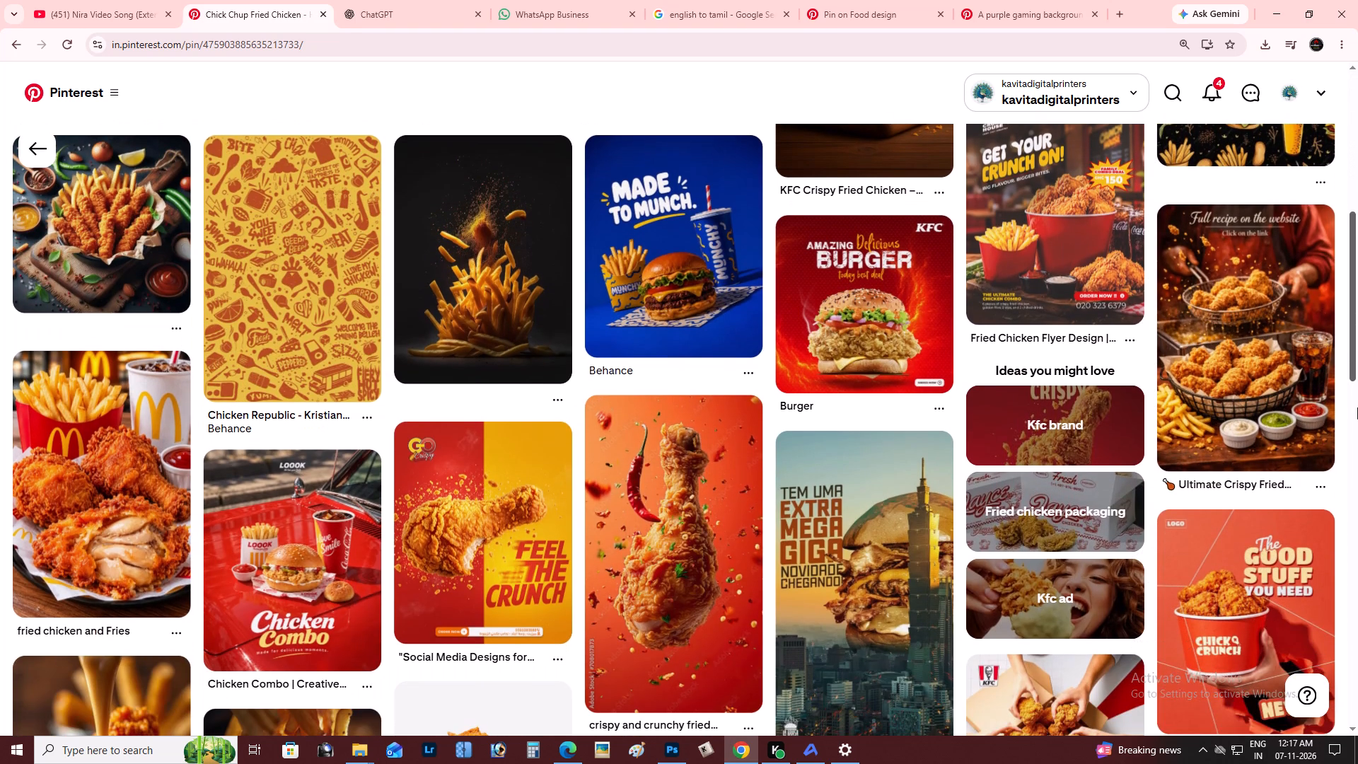
drag(1357, 407, 1357, 489)
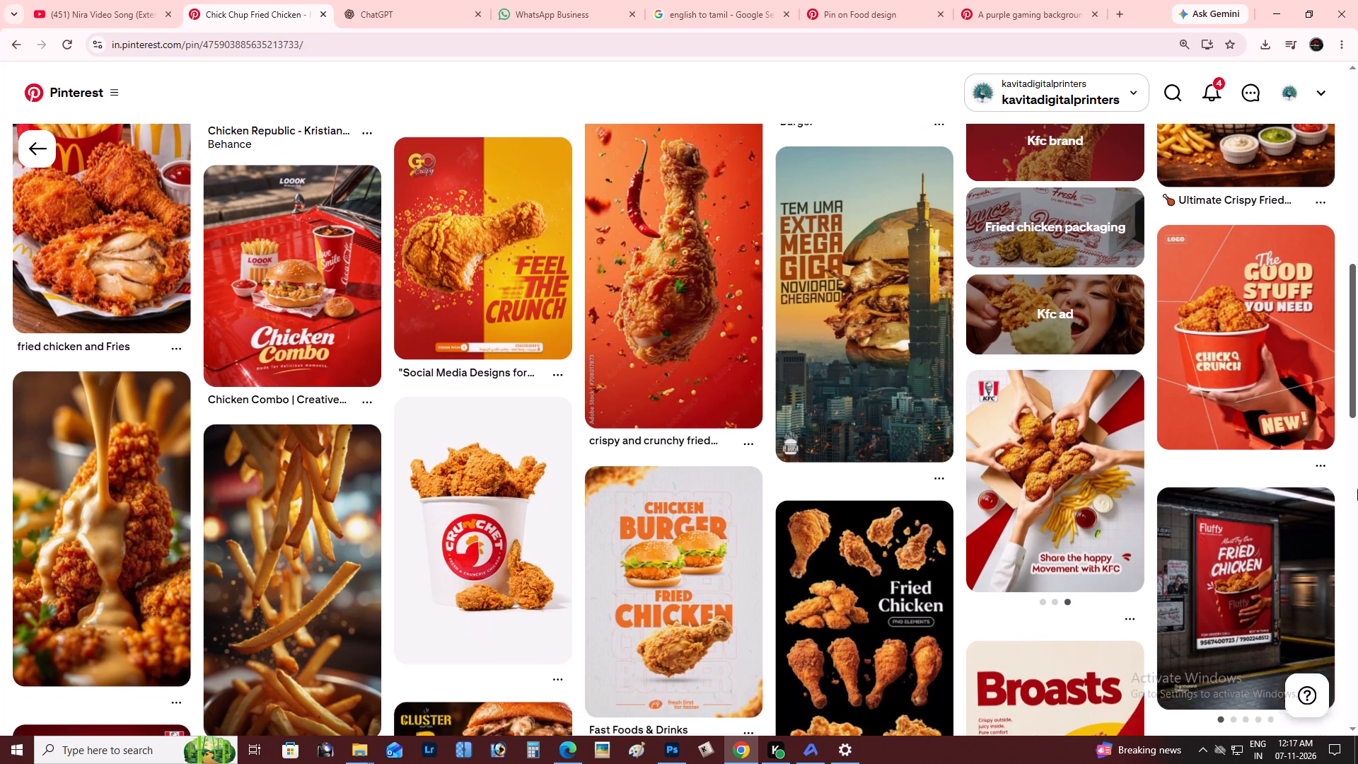
drag(1357, 489, 1357, 510)
drag(1357, 349, 1357, 463)
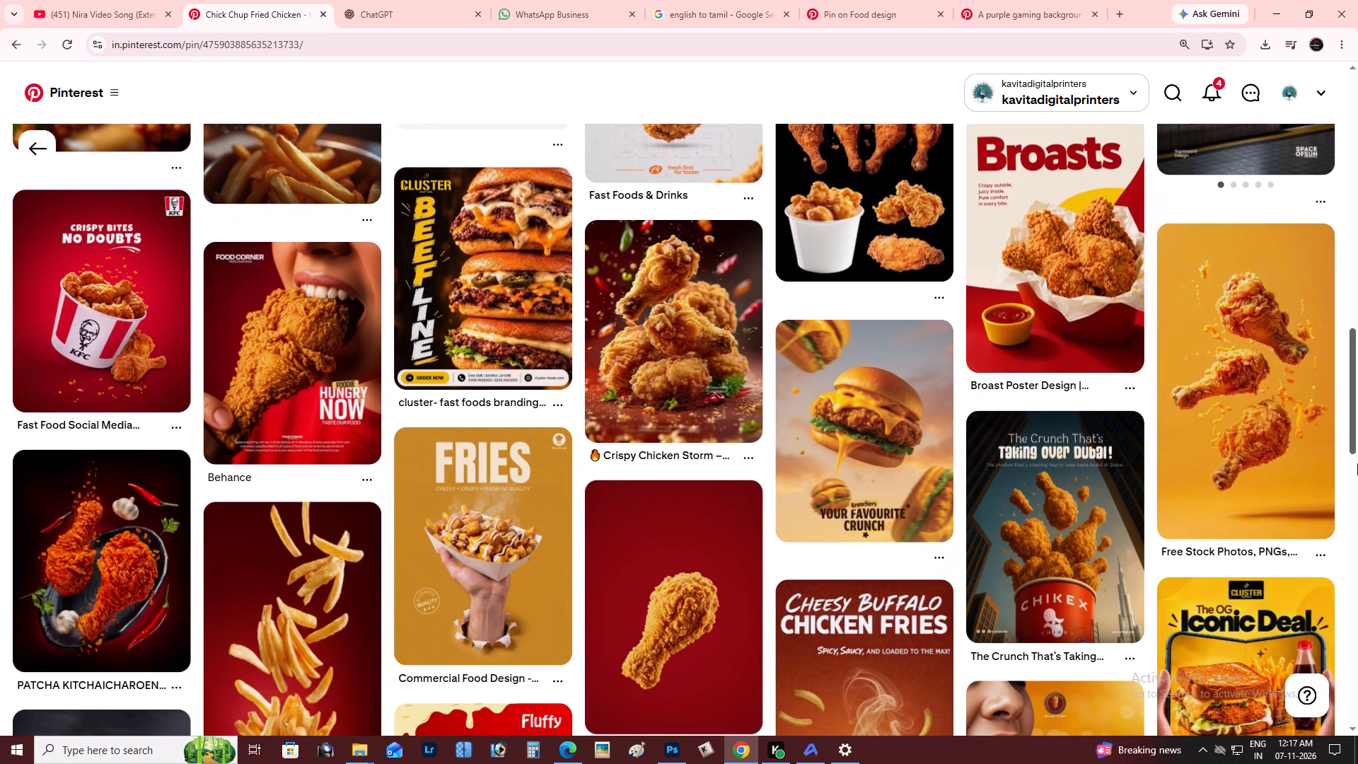
drag(1357, 463, 1357, 583)
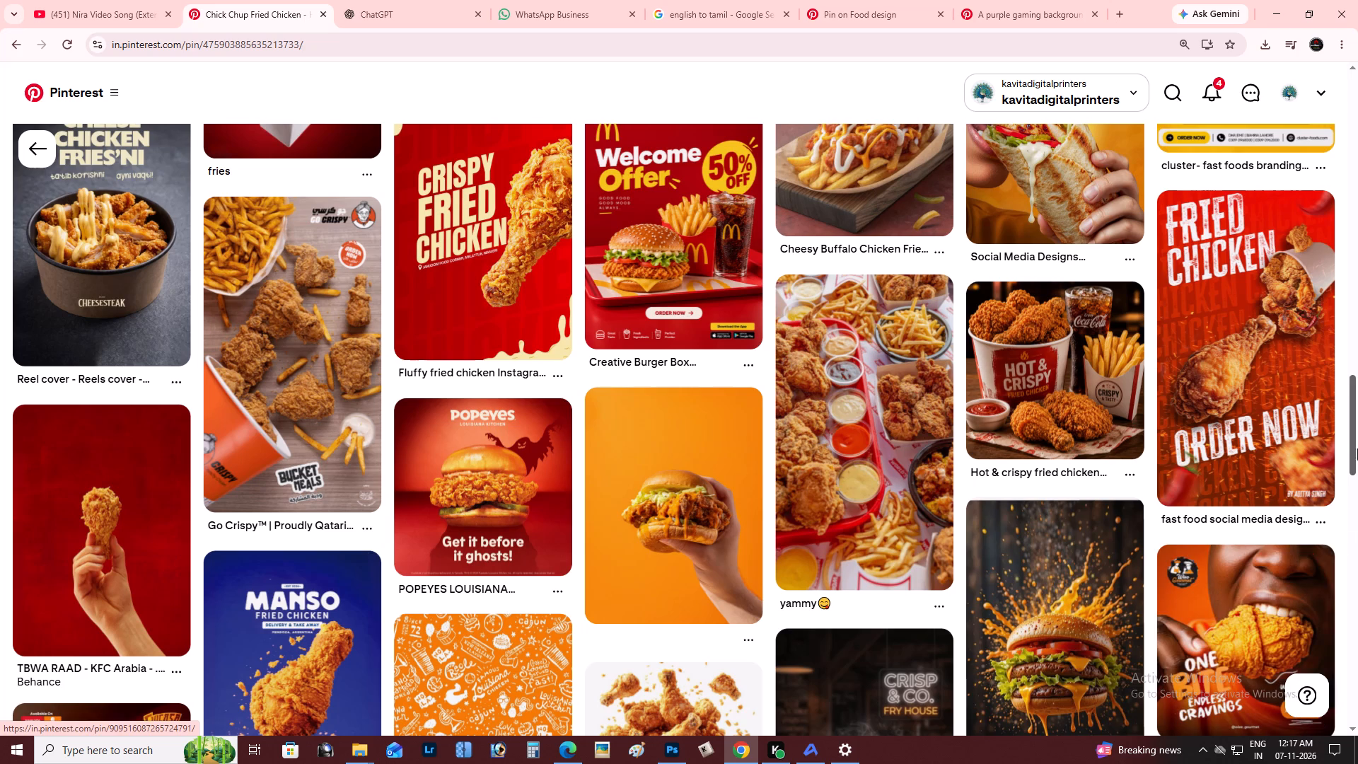
drag(1357, 432, 1357, 443)
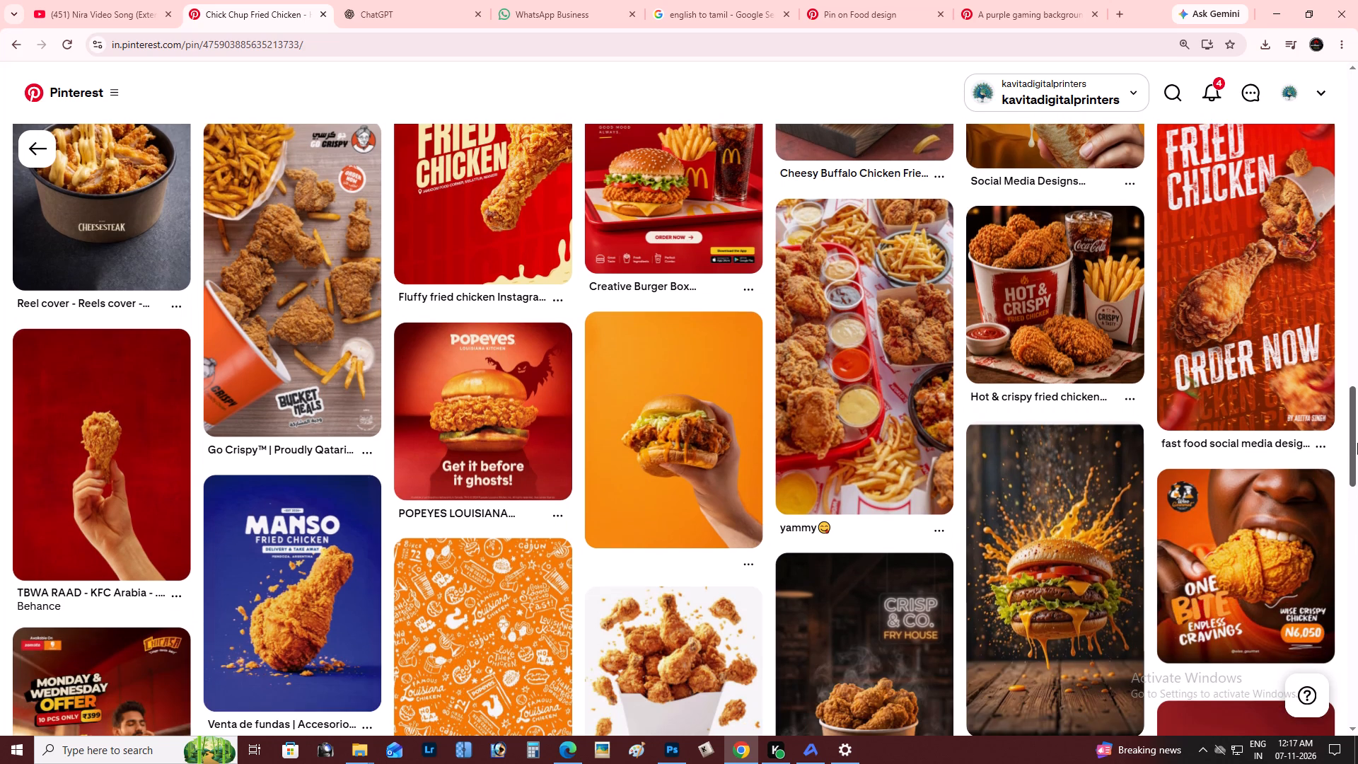
drag(1357, 443, 1357, 566)
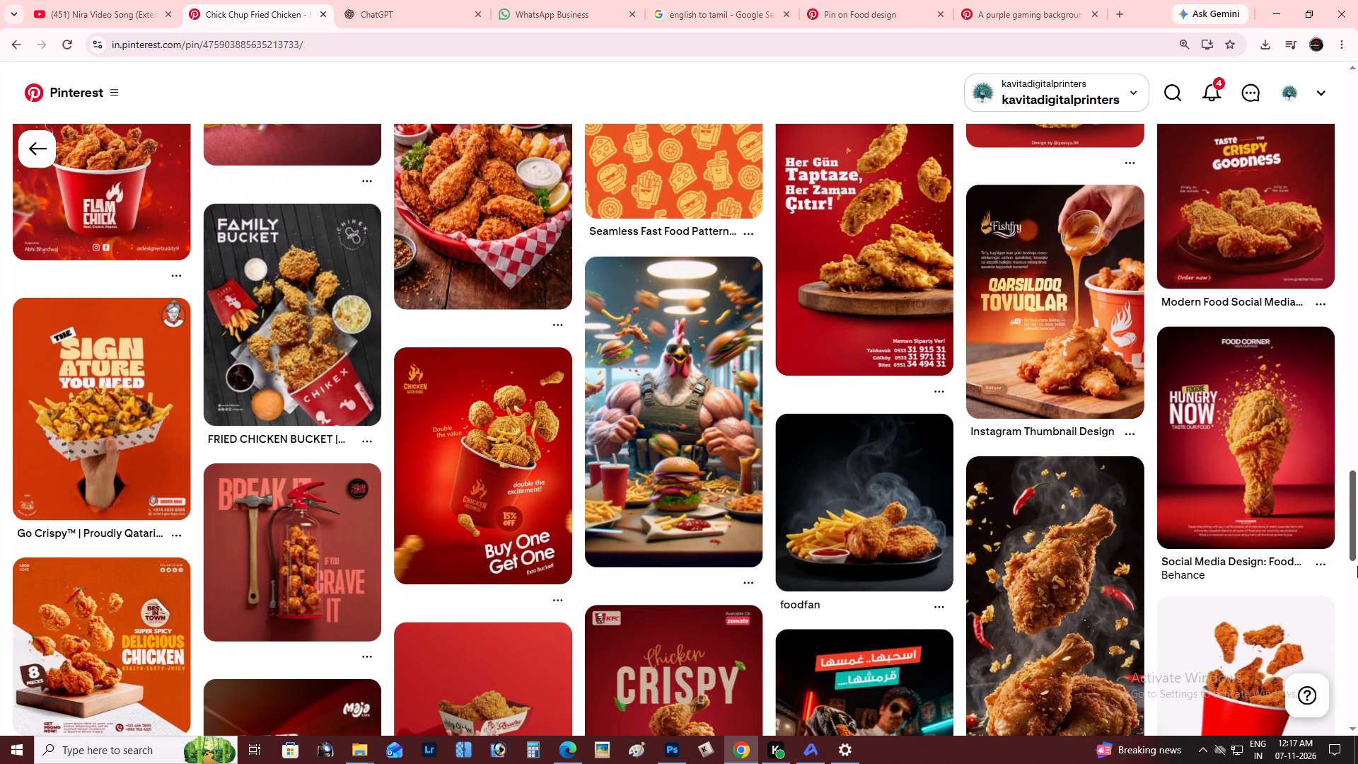
drag(1357, 566, 1357, 598)
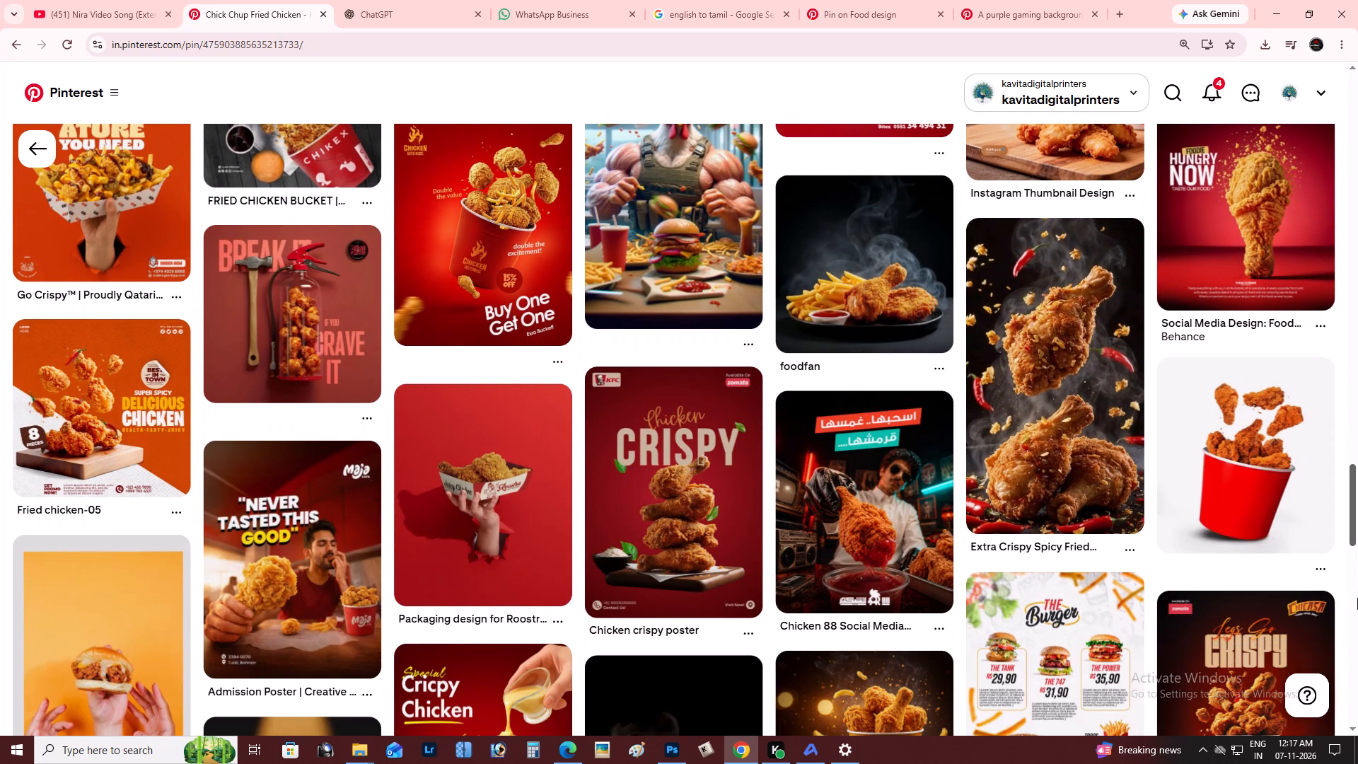
drag(1357, 598, 1357, 656)
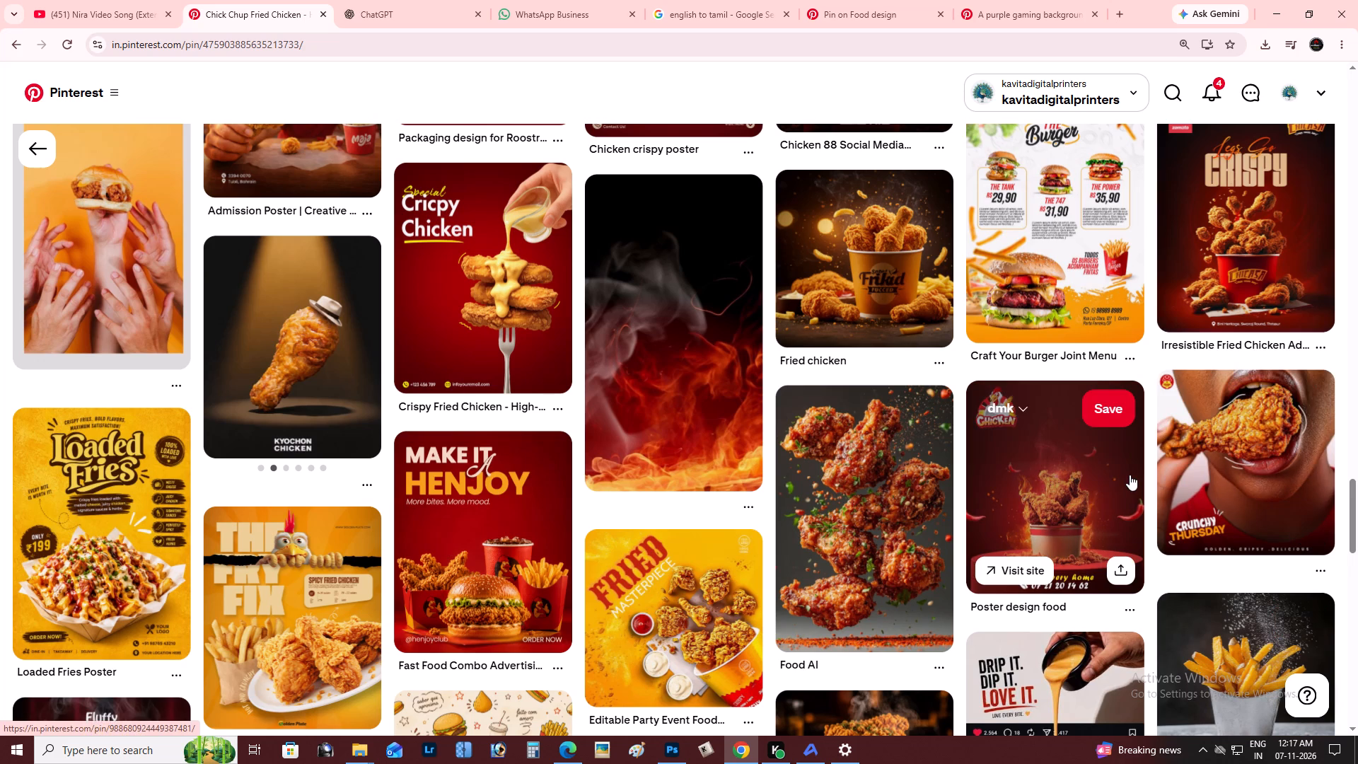
drag(1357, 506, 1357, 568)
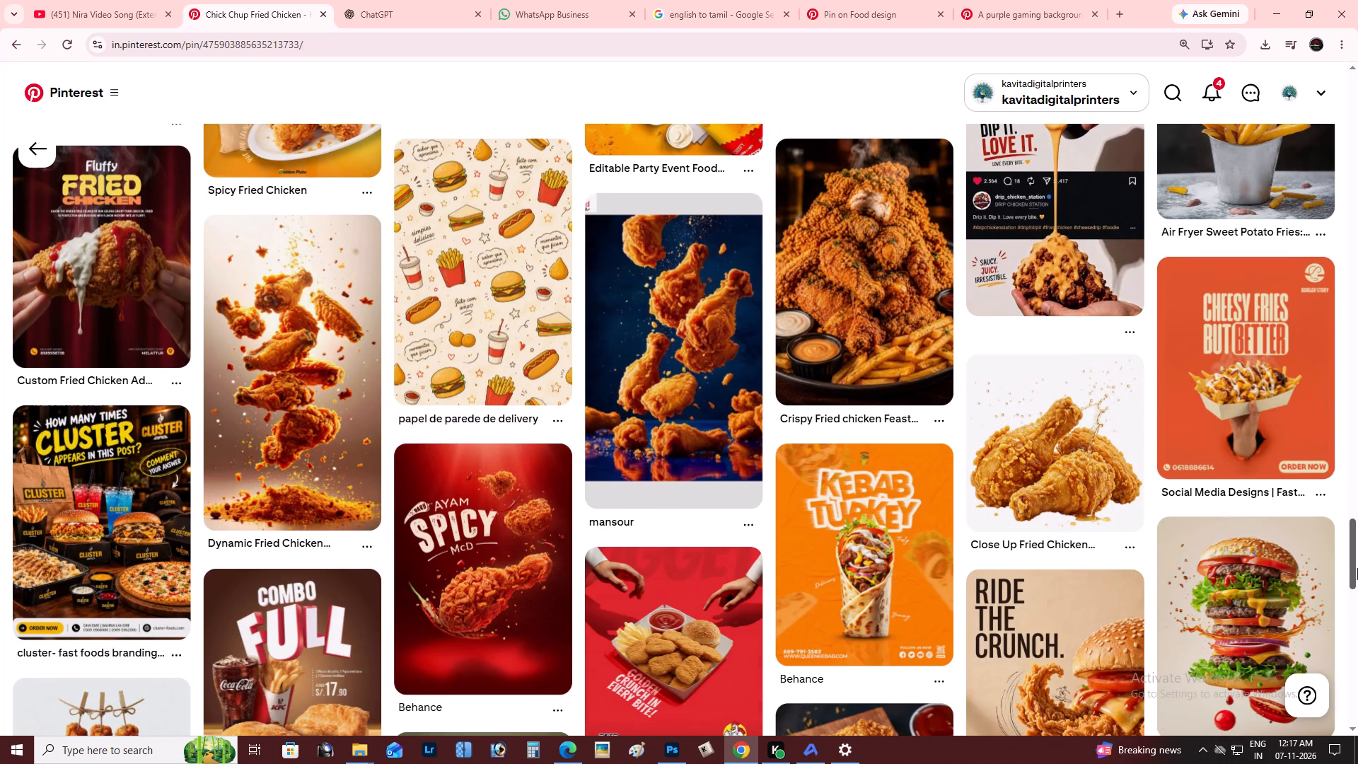
drag(1357, 568, 1357, 627)
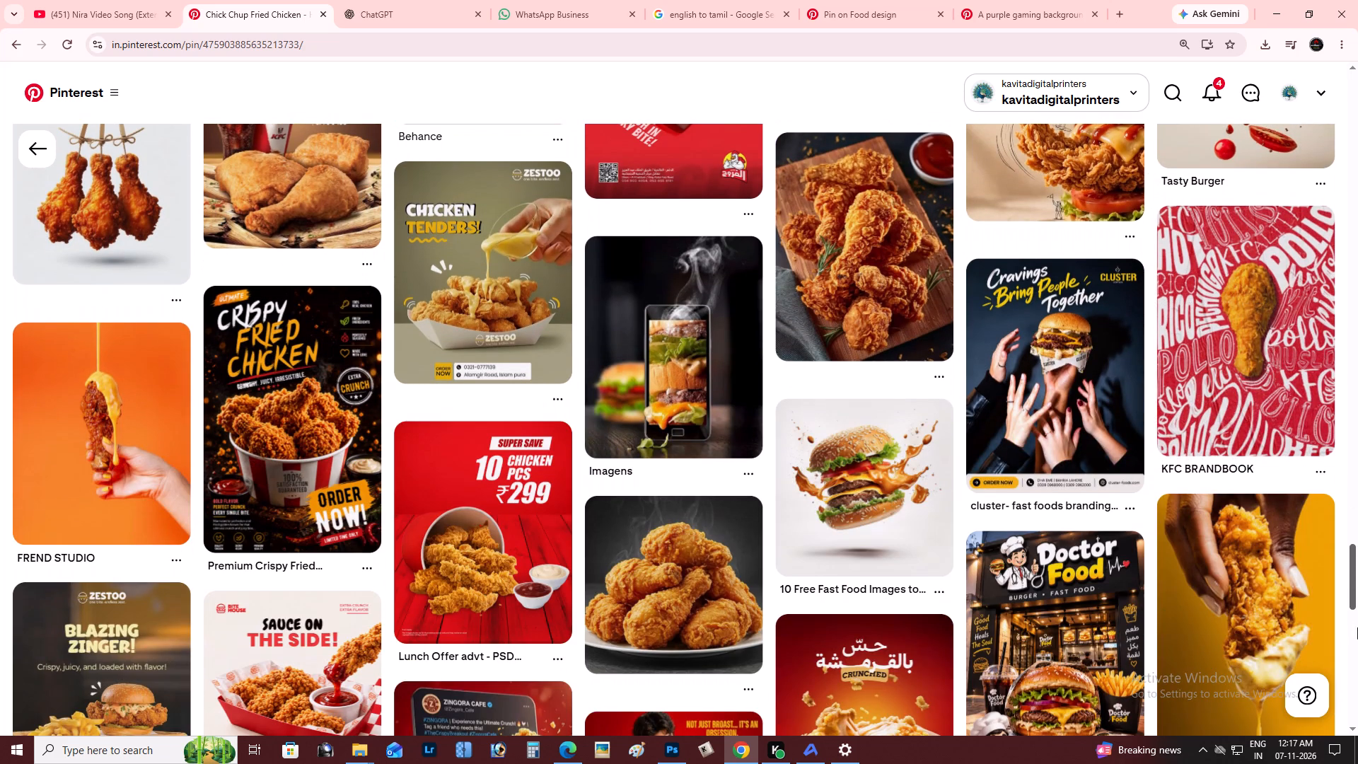
drag(1357, 627, 1357, 627)
Open the pin of fried chicken on a wooden board with ketchup and examine its related pins for suitable images.
click(869, 286)
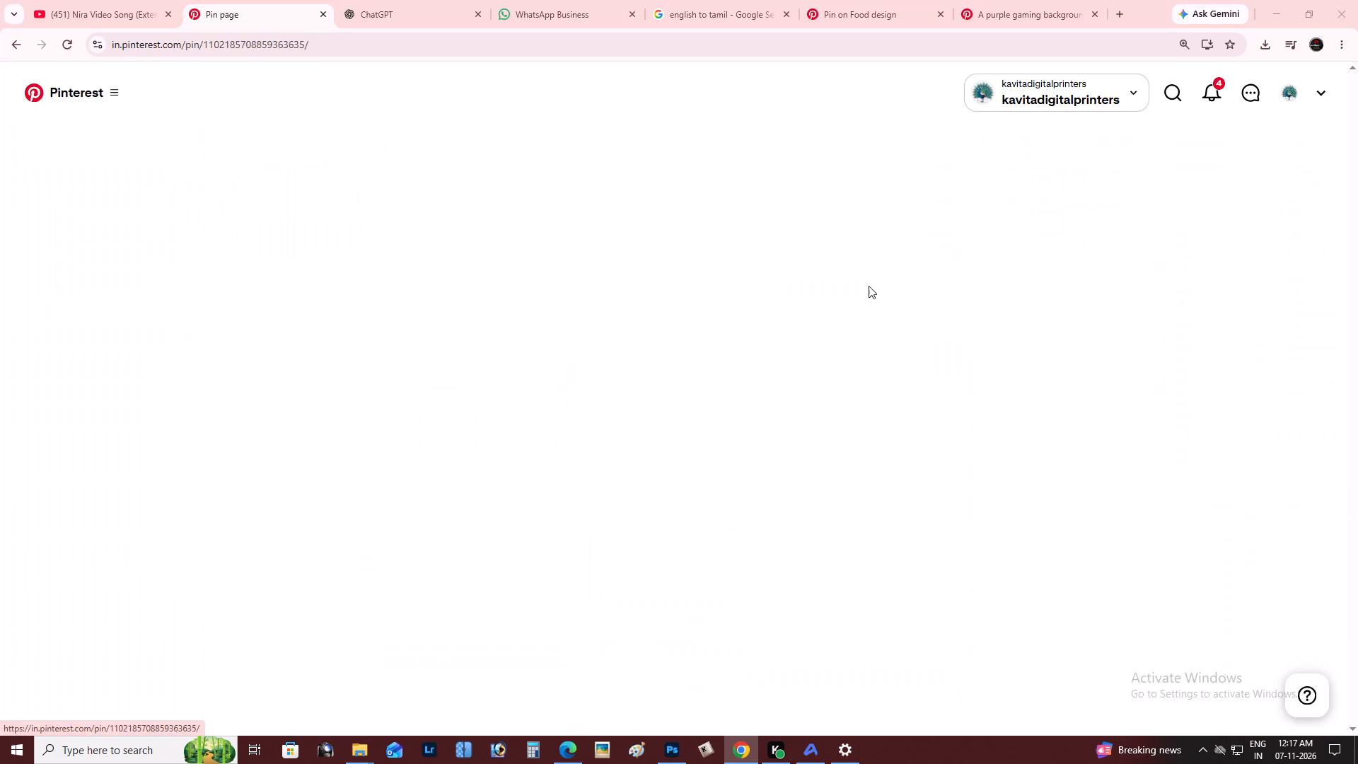
key(alt+Tab)
key(alt+Tab)
key(alt+Tab)
key(alt+Tab)
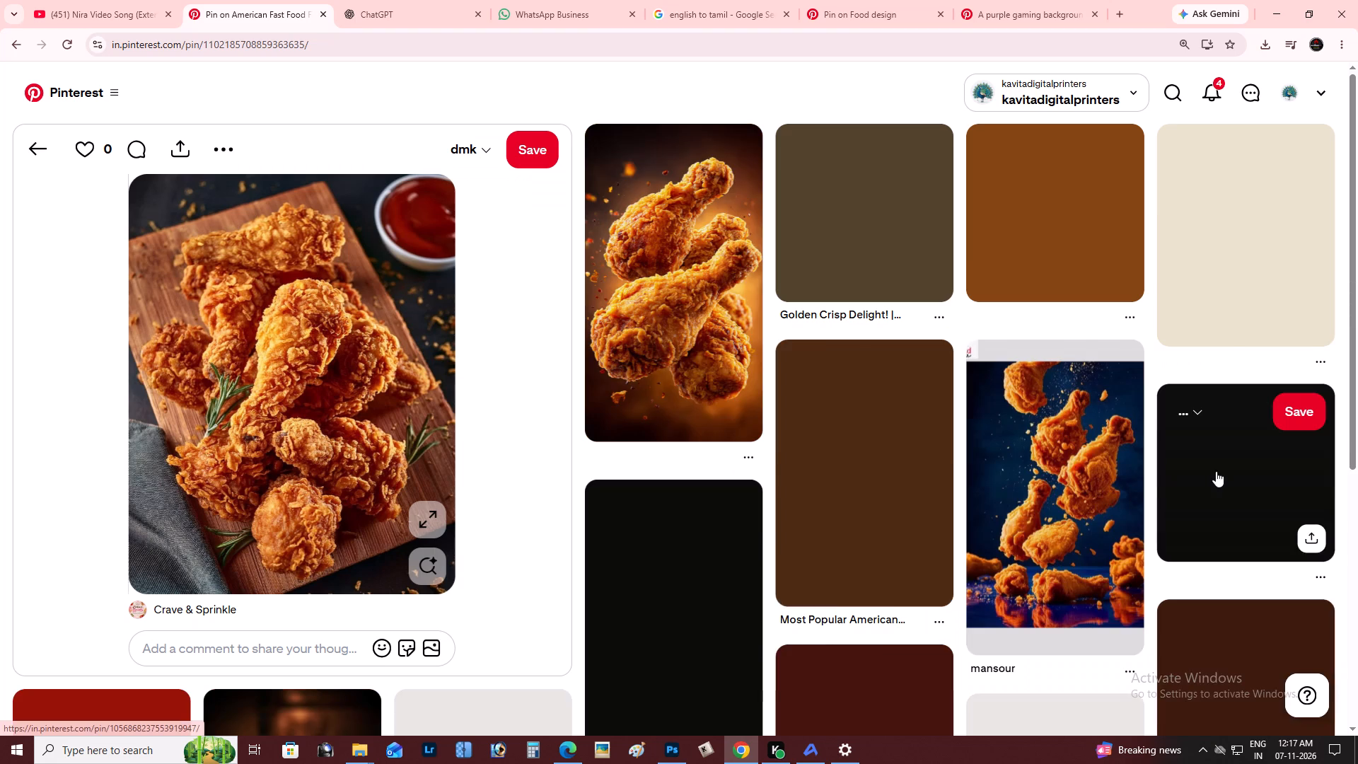
drag(1357, 215, 1357, 288)
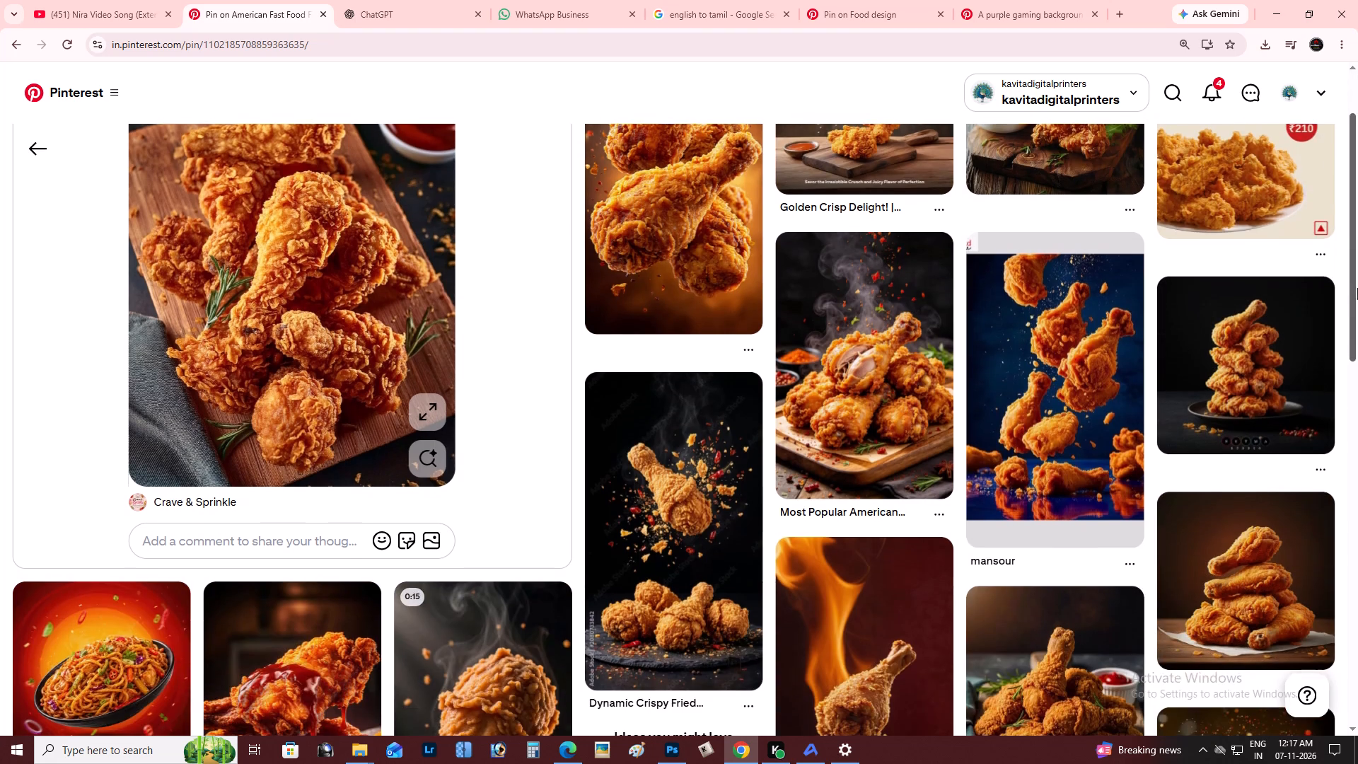
drag(1357, 288, 1357, 444)
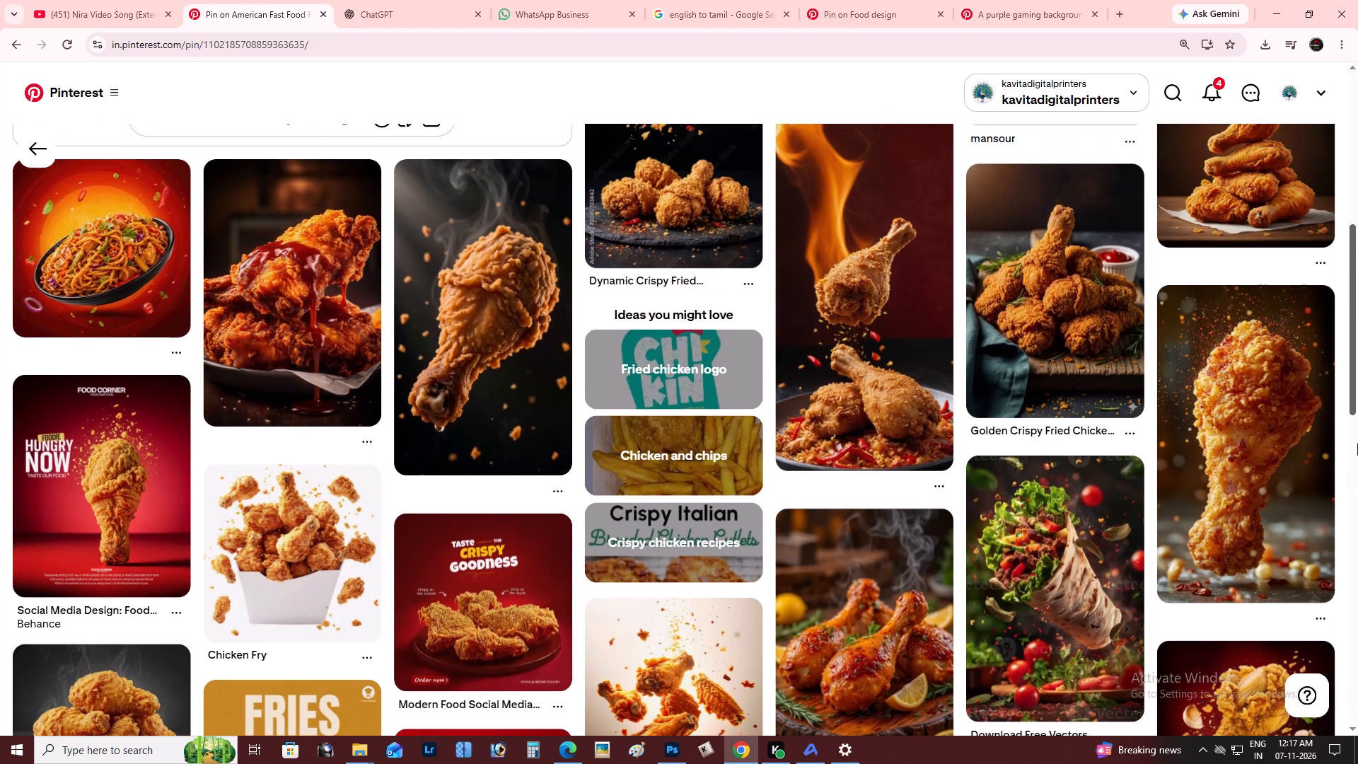
drag(1357, 444, 1357, 562)
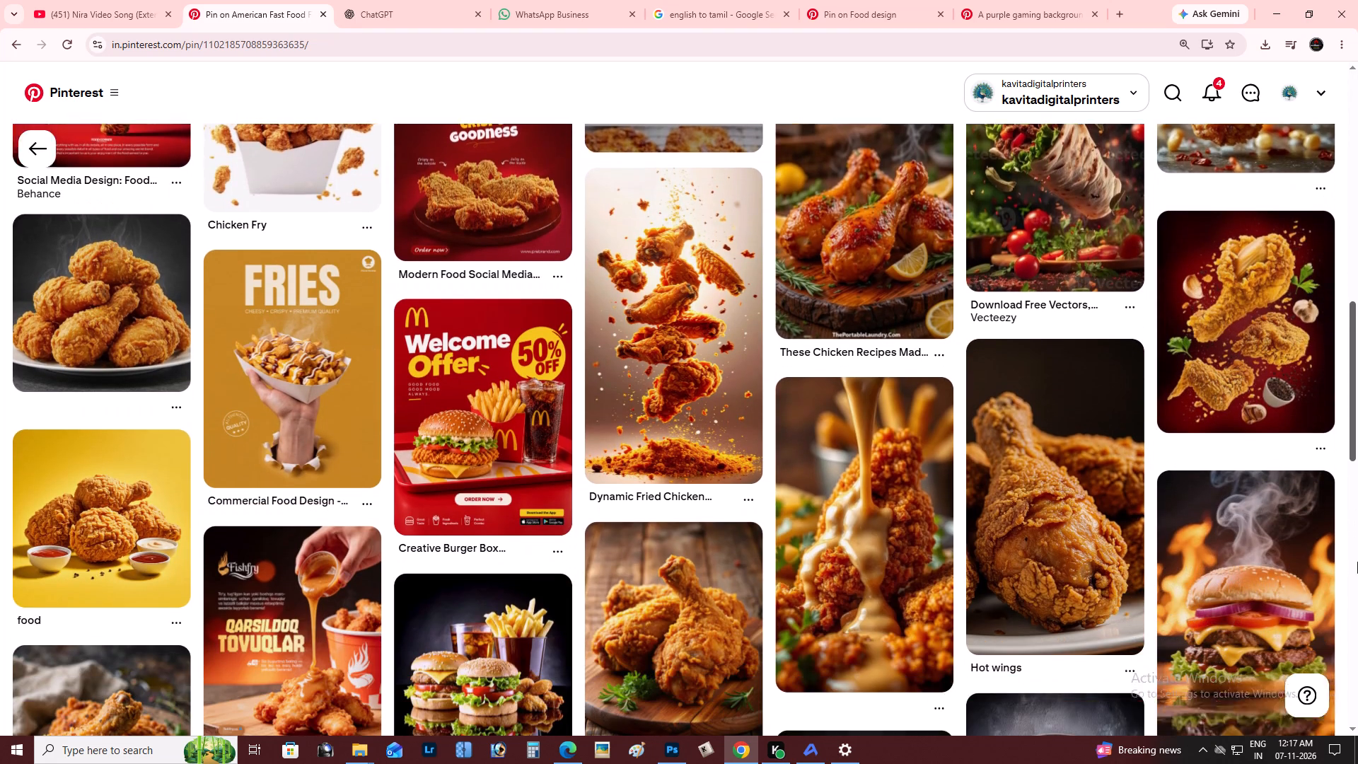
drag(1357, 562, 1355, 547)
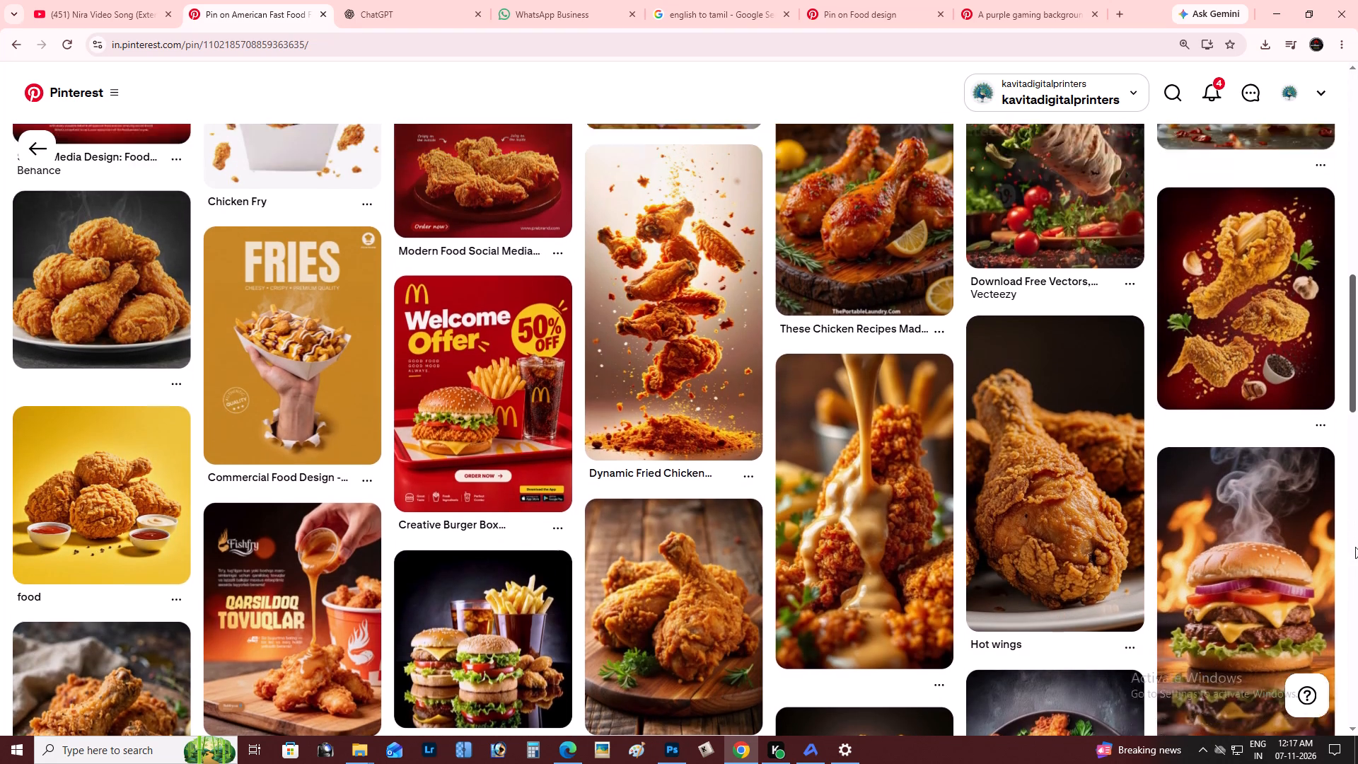
drag(1355, 547, 1352, 586)
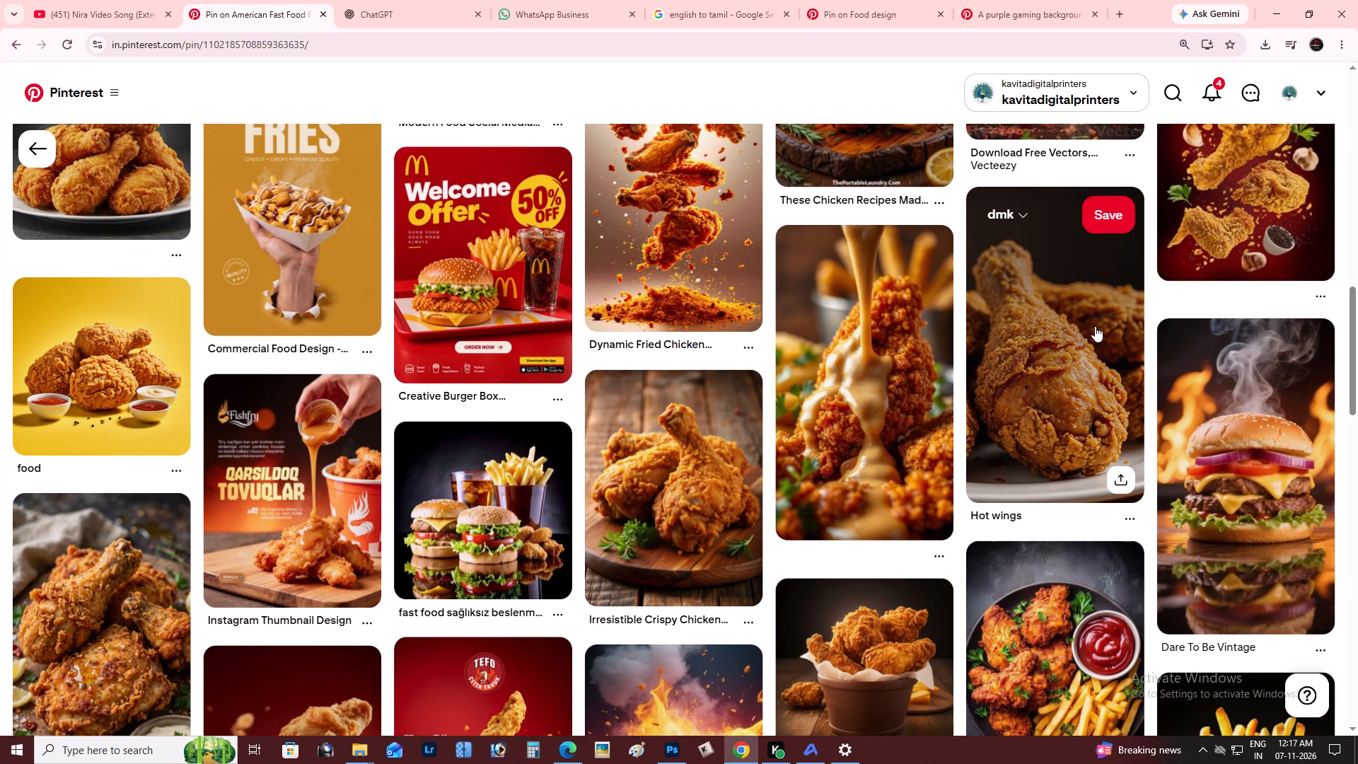
scroll(1095, 326, down, 1)
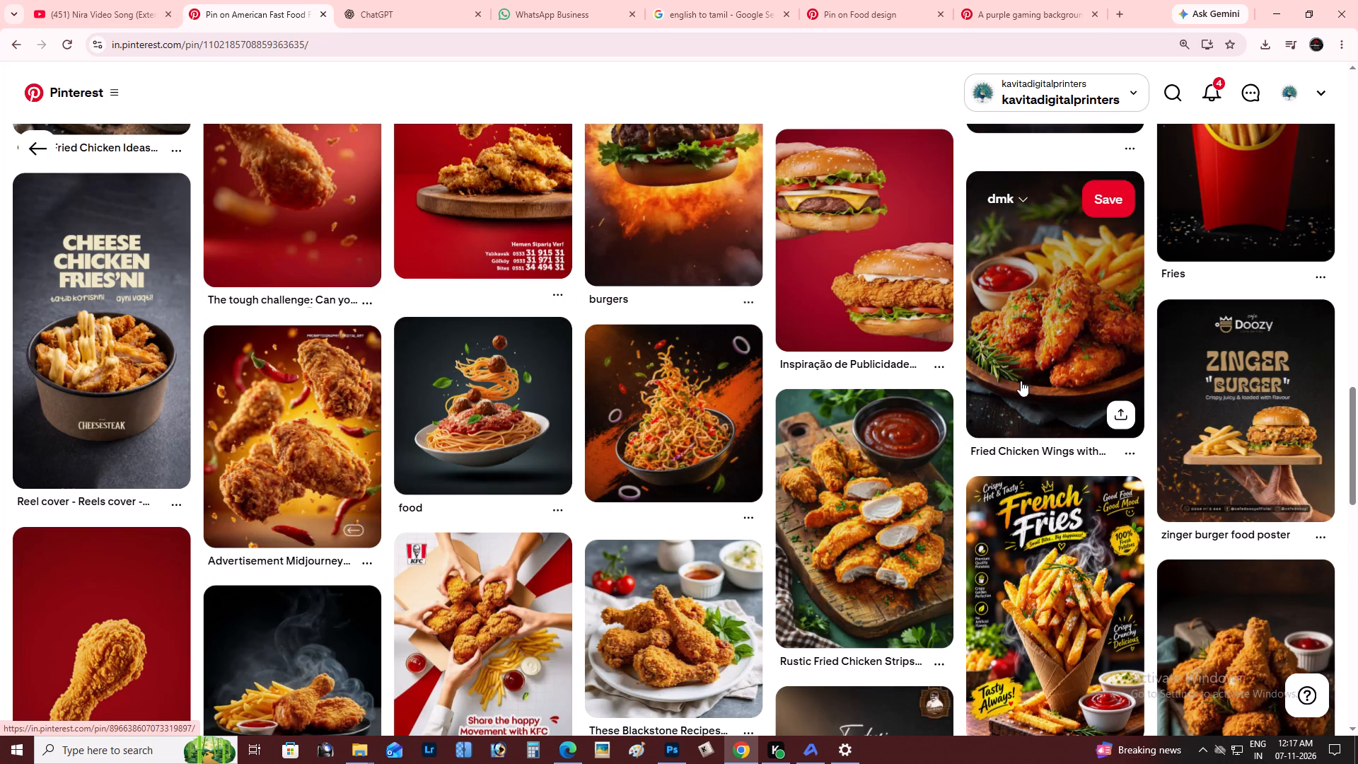
drag(1357, 465, 1357, 480)
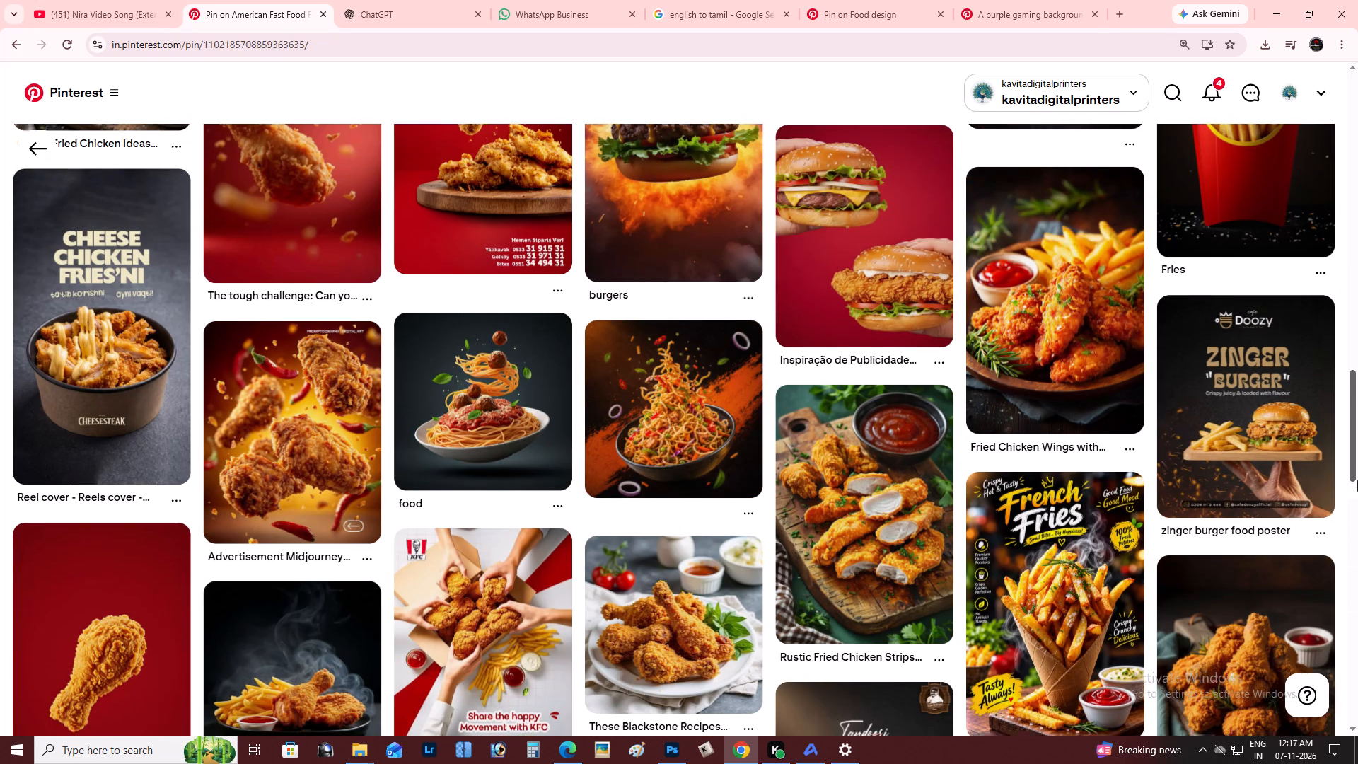
drag(1357, 480, 1357, 569)
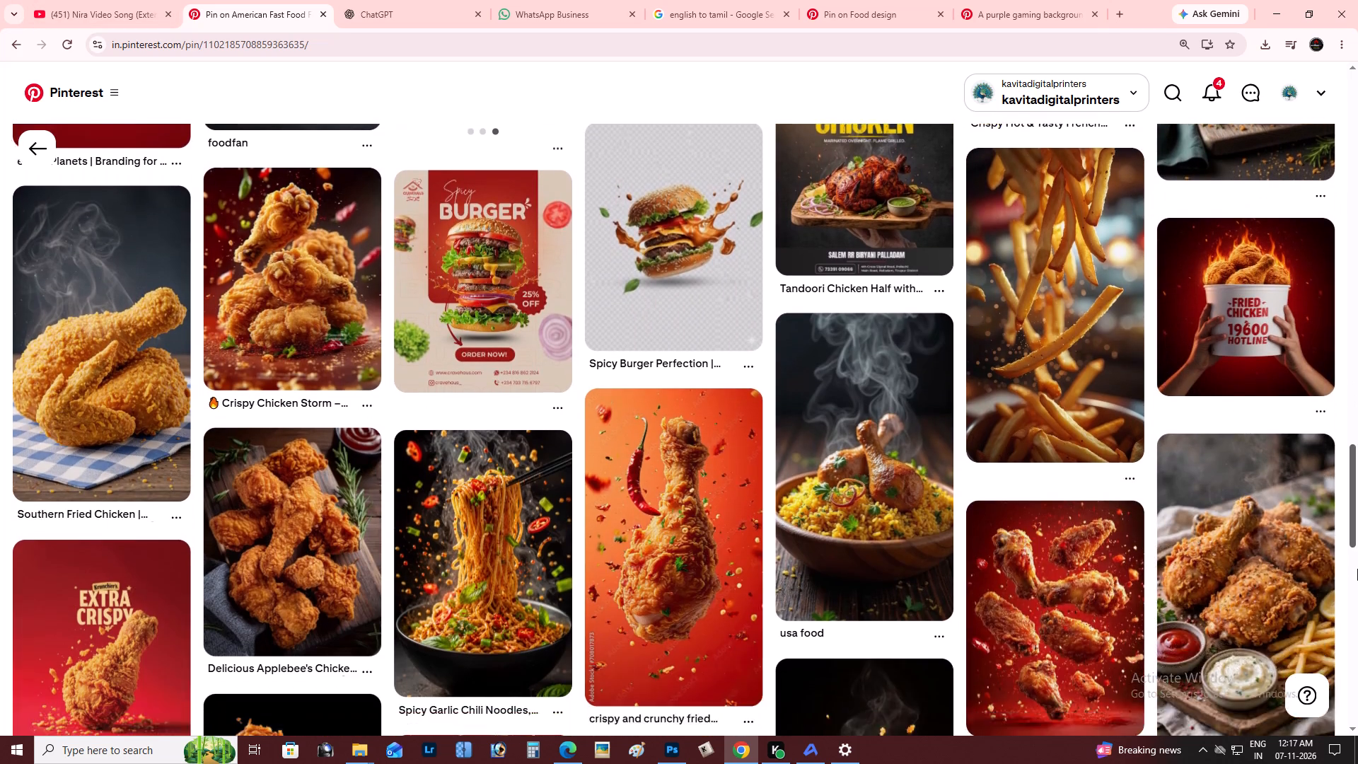
drag(1357, 569, 1357, 595)
scroll(1029, 571, down, 1)
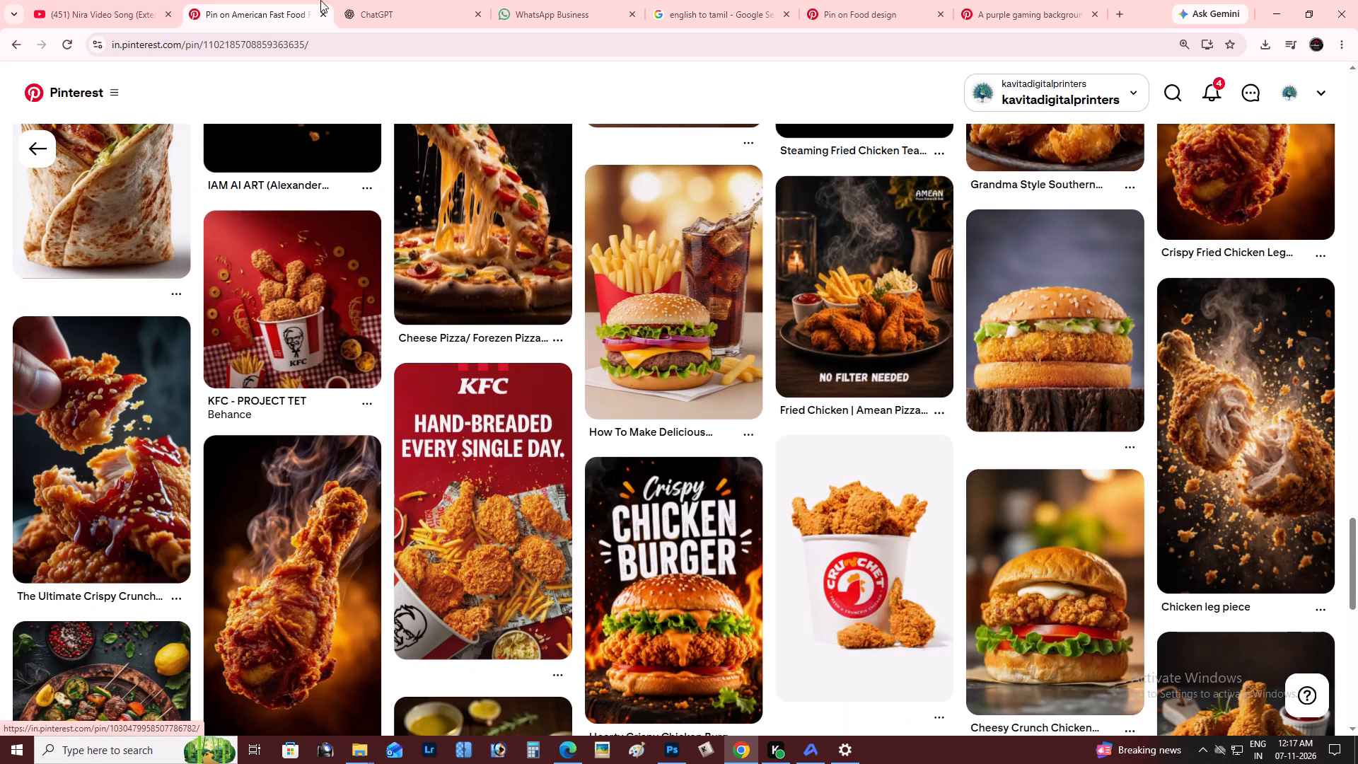
drag(1357, 548, 1357, 586)
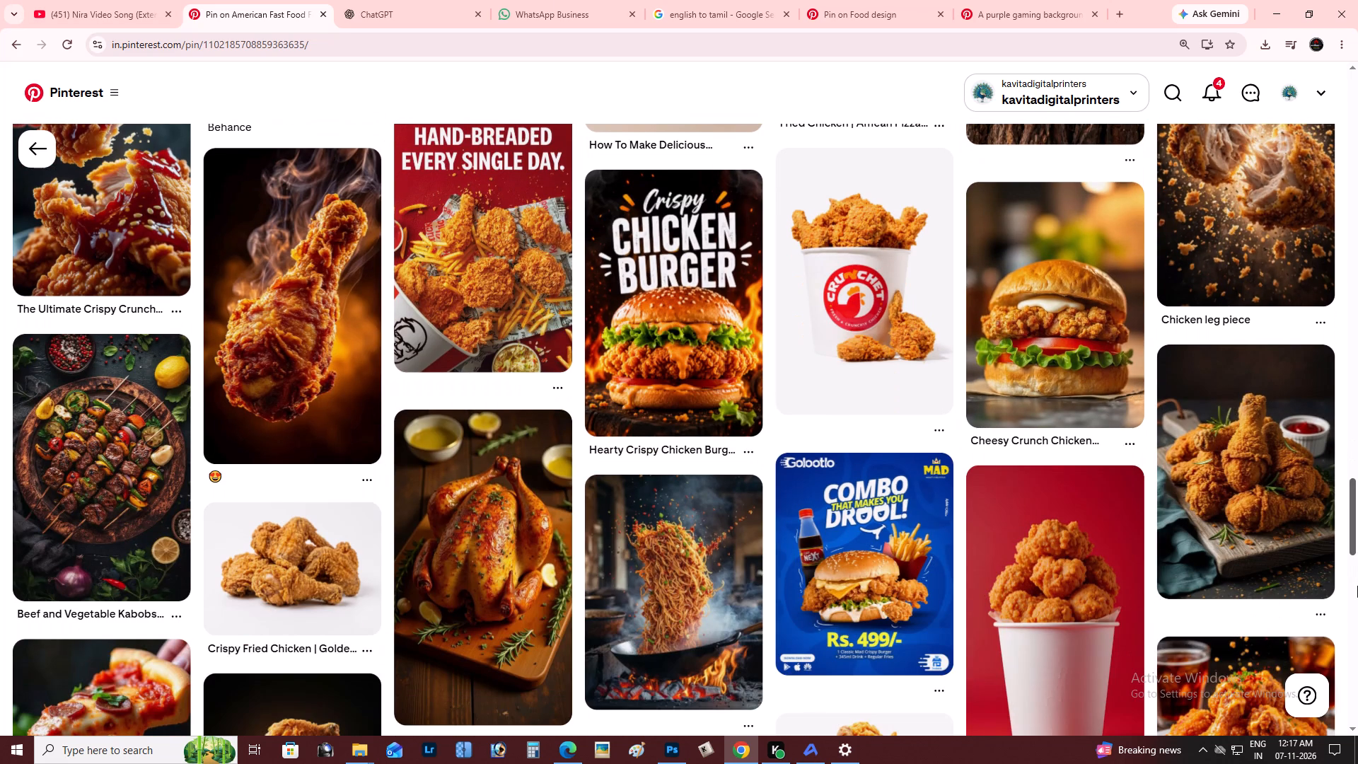
drag(1357, 586, 1357, 560)
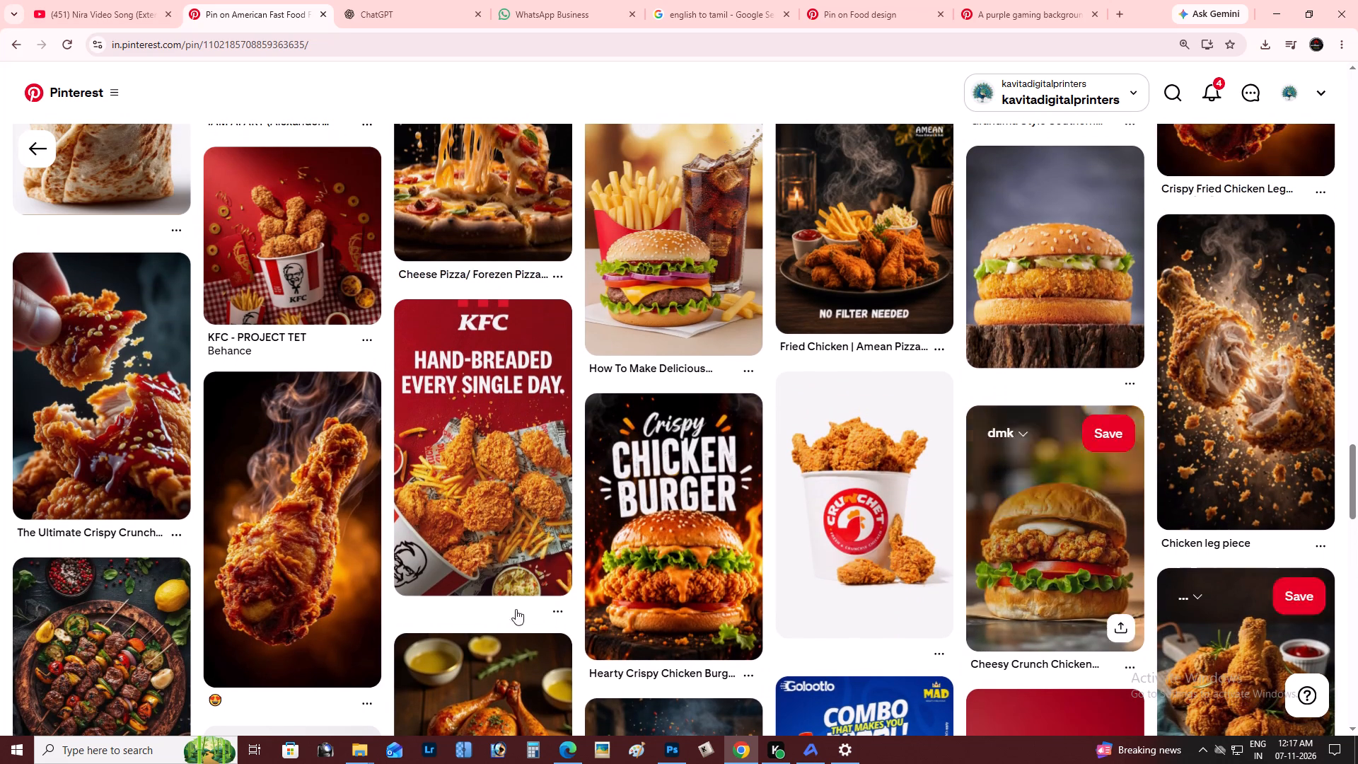
key(alt+Tab)
key(alt+Tab)
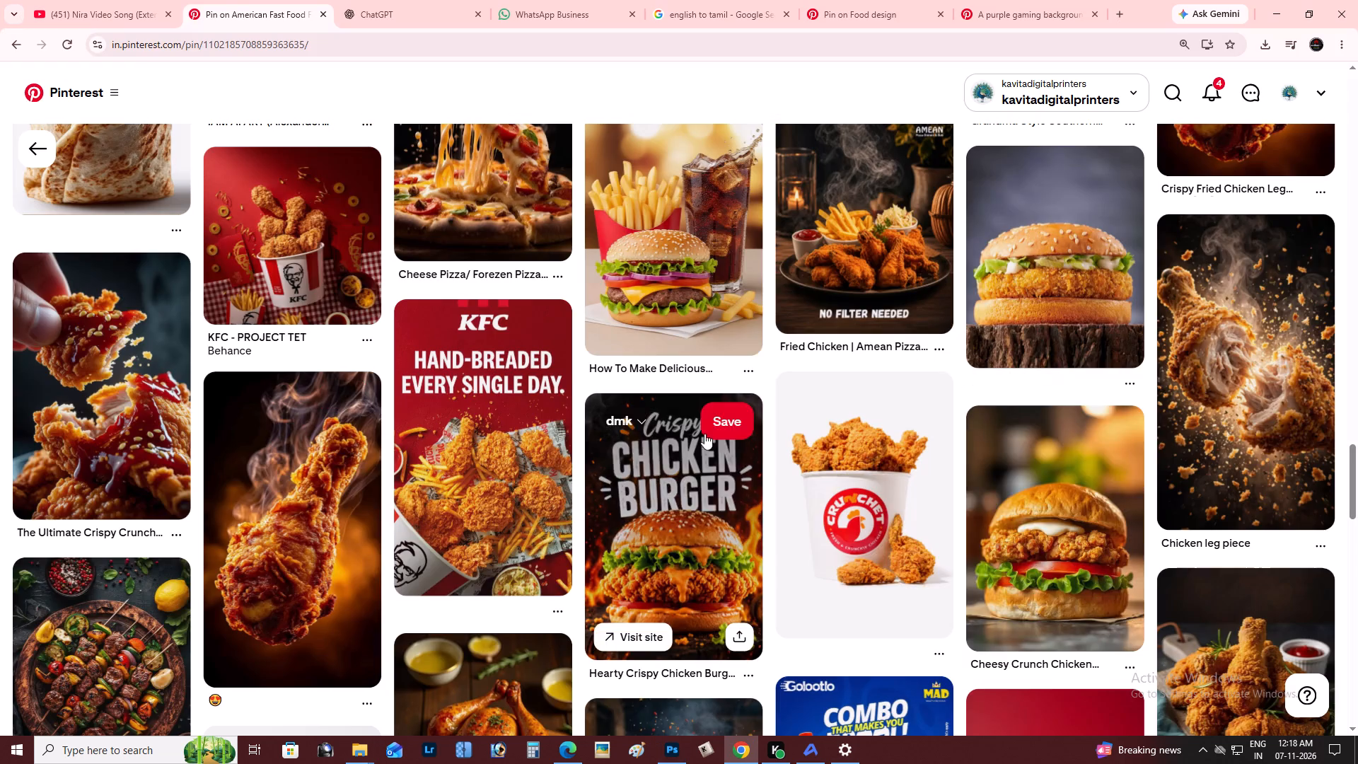
Open the related "Most Popular American Foods" pin and examine its related pins for usable fried chicken images.
scroll(721, 413, up, 4)
scroll(492, 387, up, 4)
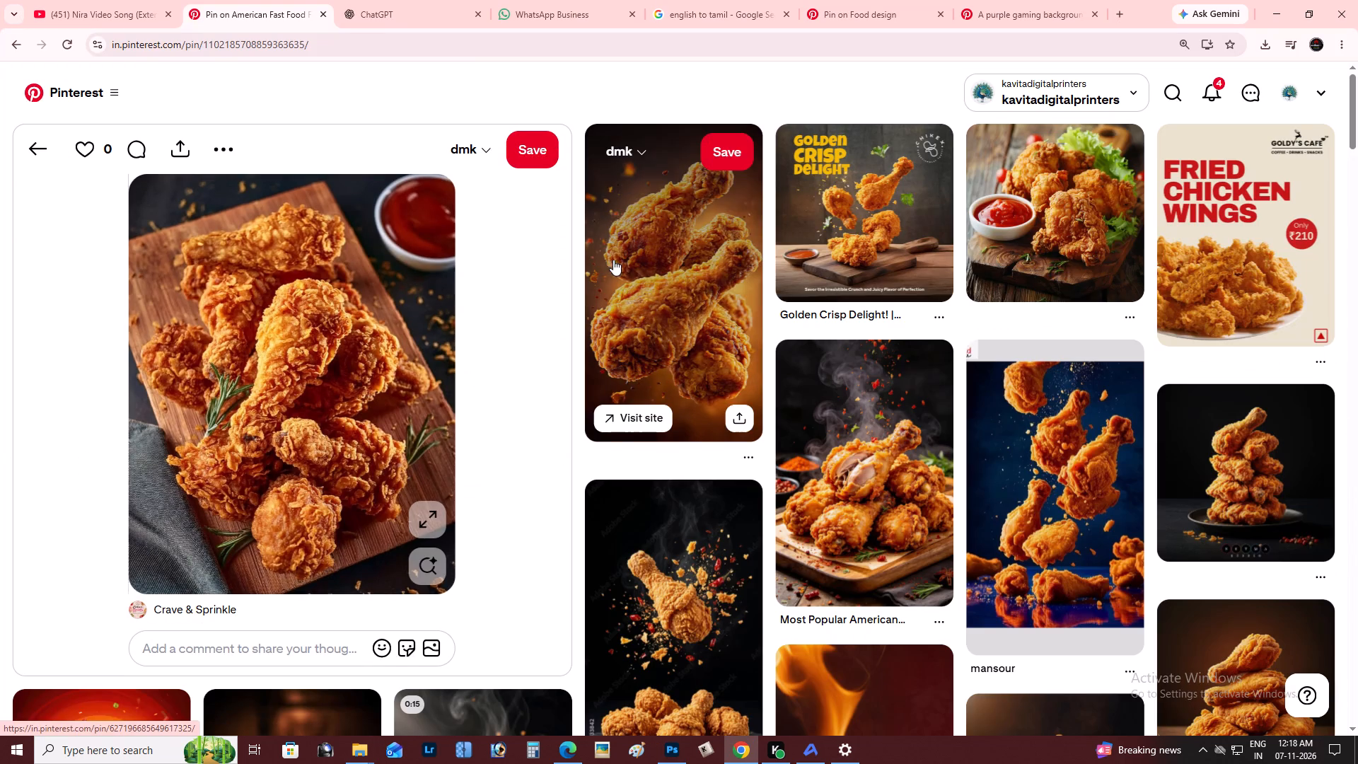
click(871, 487)
key(alt+Tab)
key(alt+Tab)
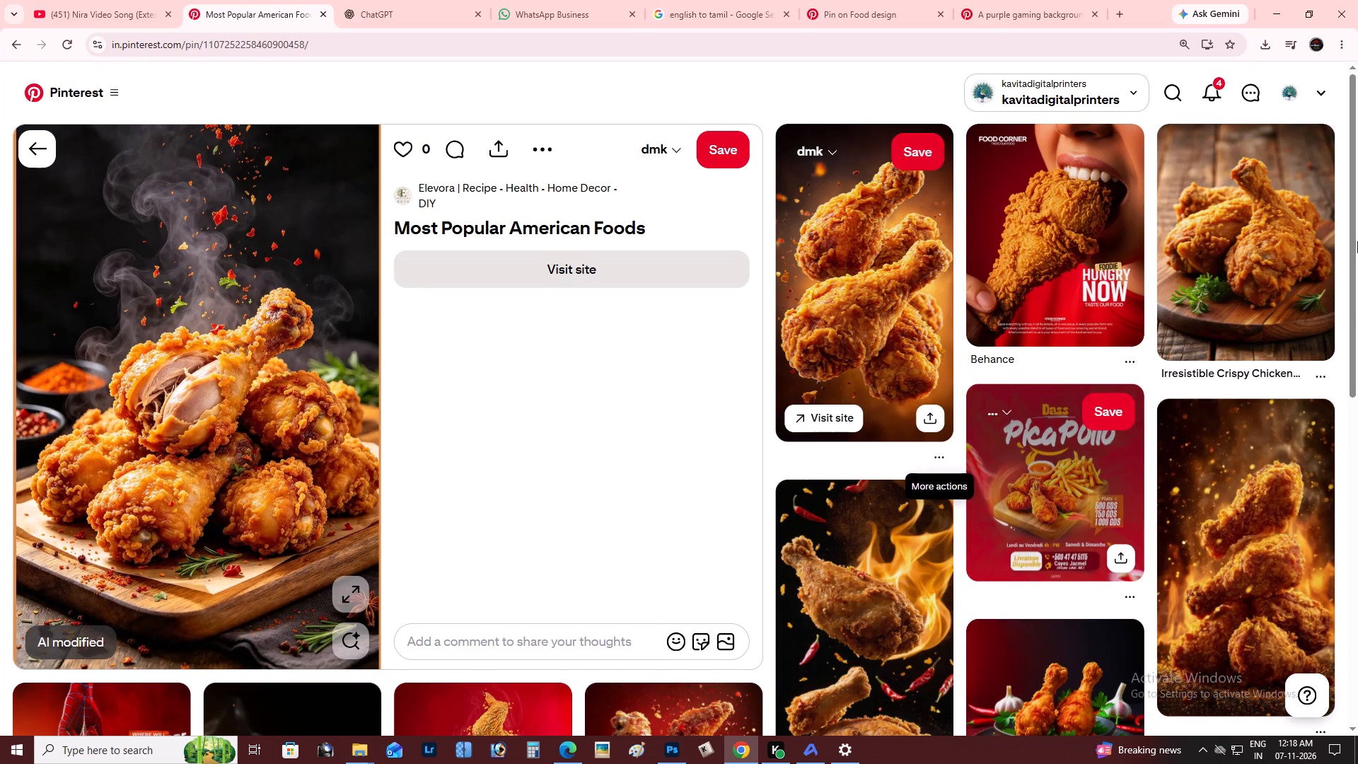
drag(1357, 222, 1357, 383)
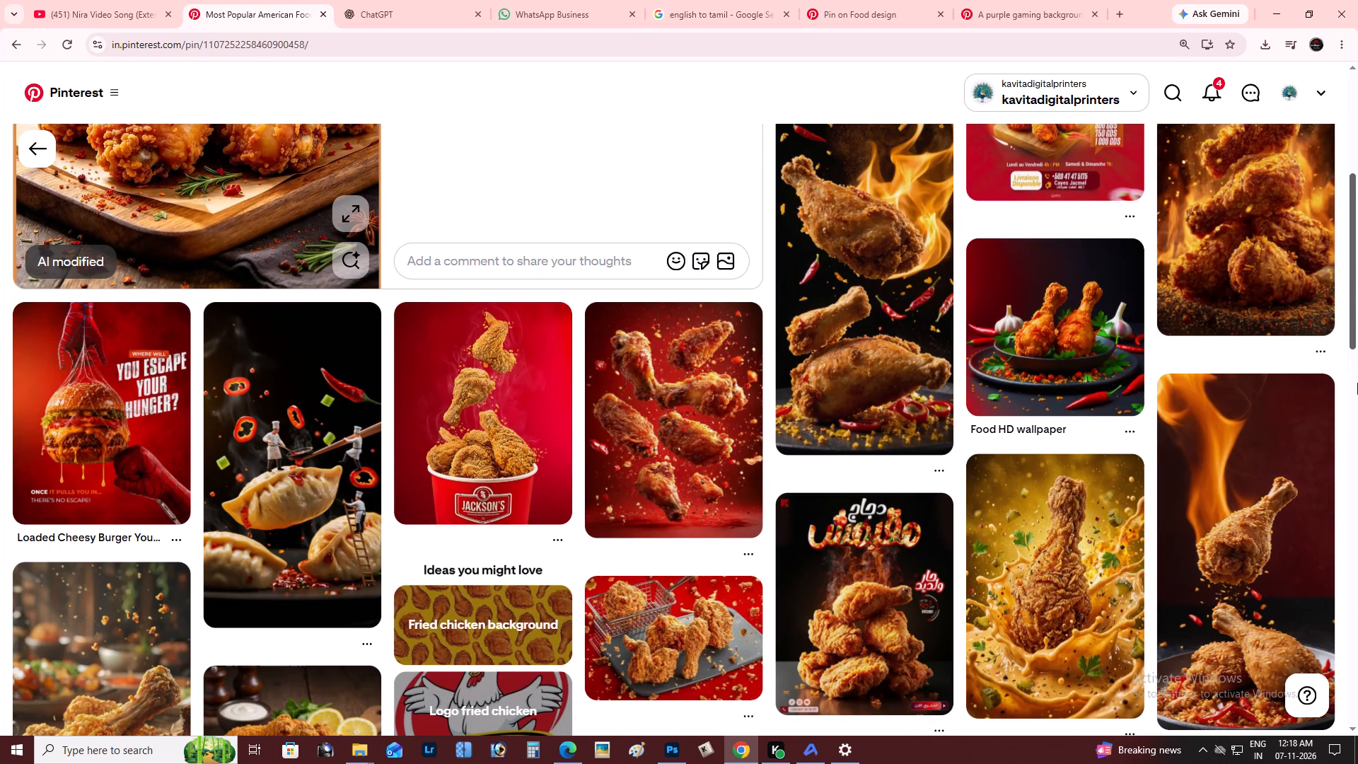
drag(1357, 383, 1357, 417)
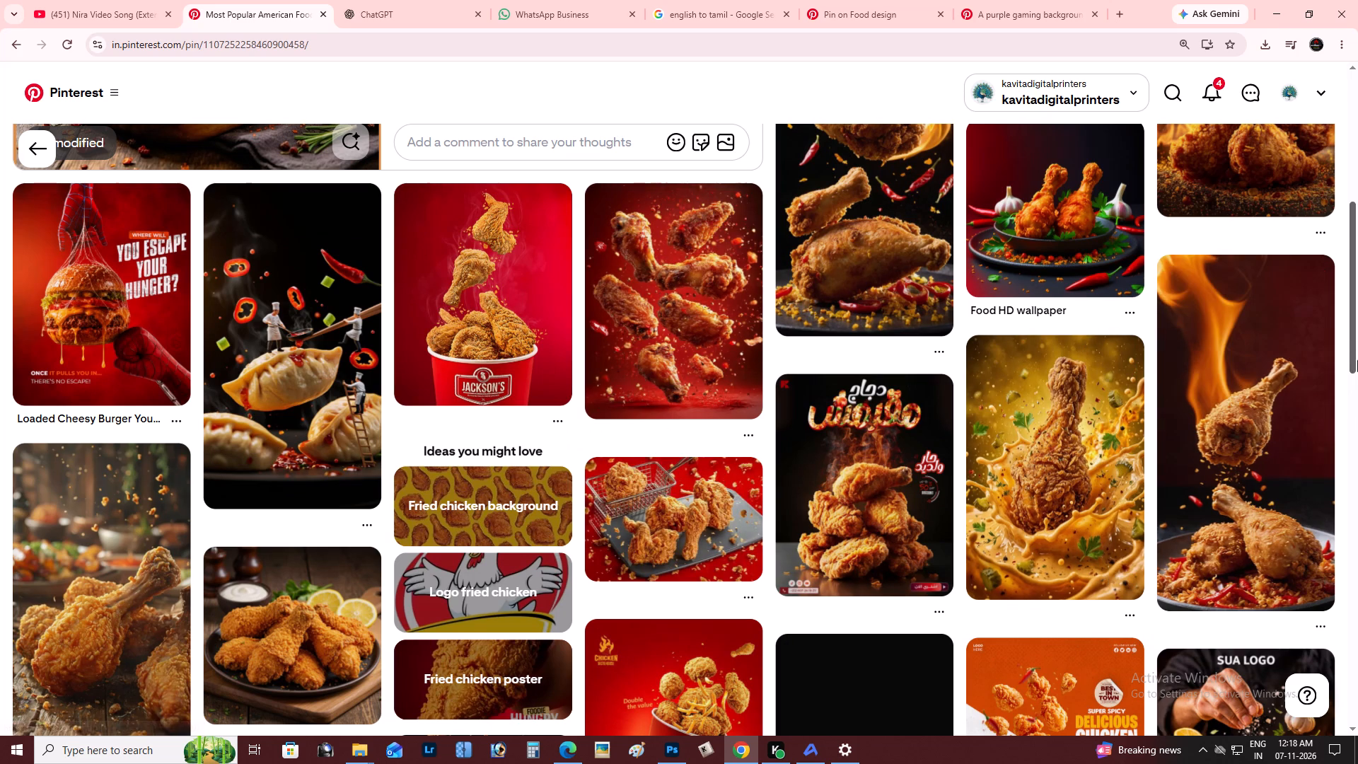
drag(1357, 350, 1357, 417)
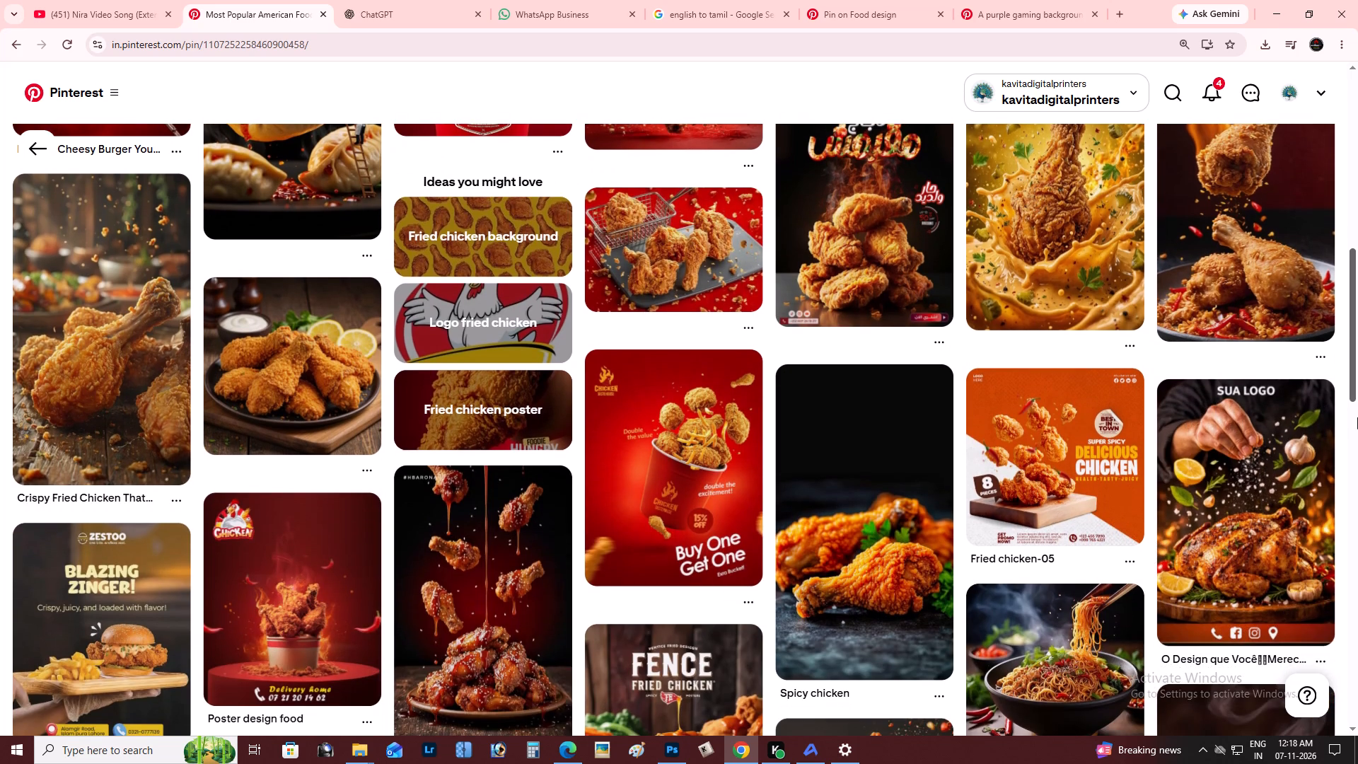
drag(1357, 417, 1357, 441)
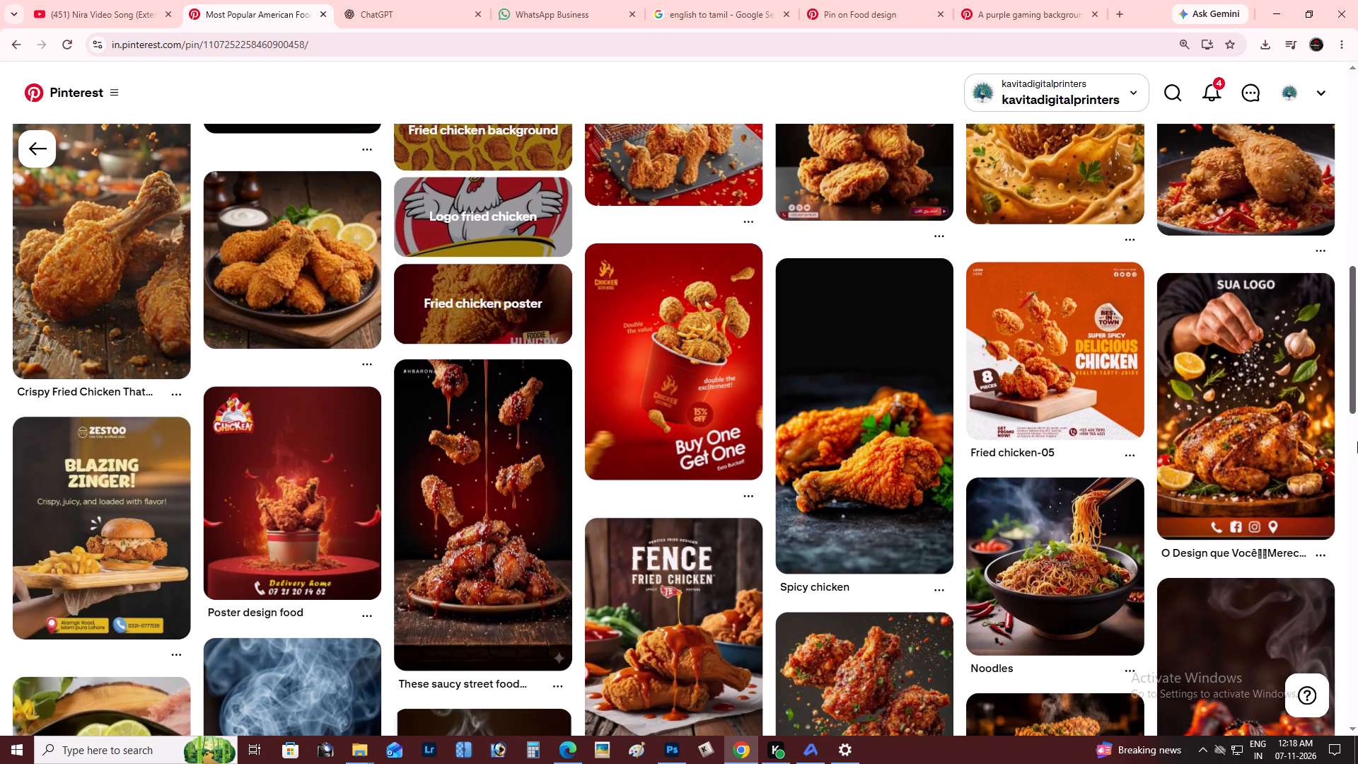
drag(1357, 441, 1357, 509)
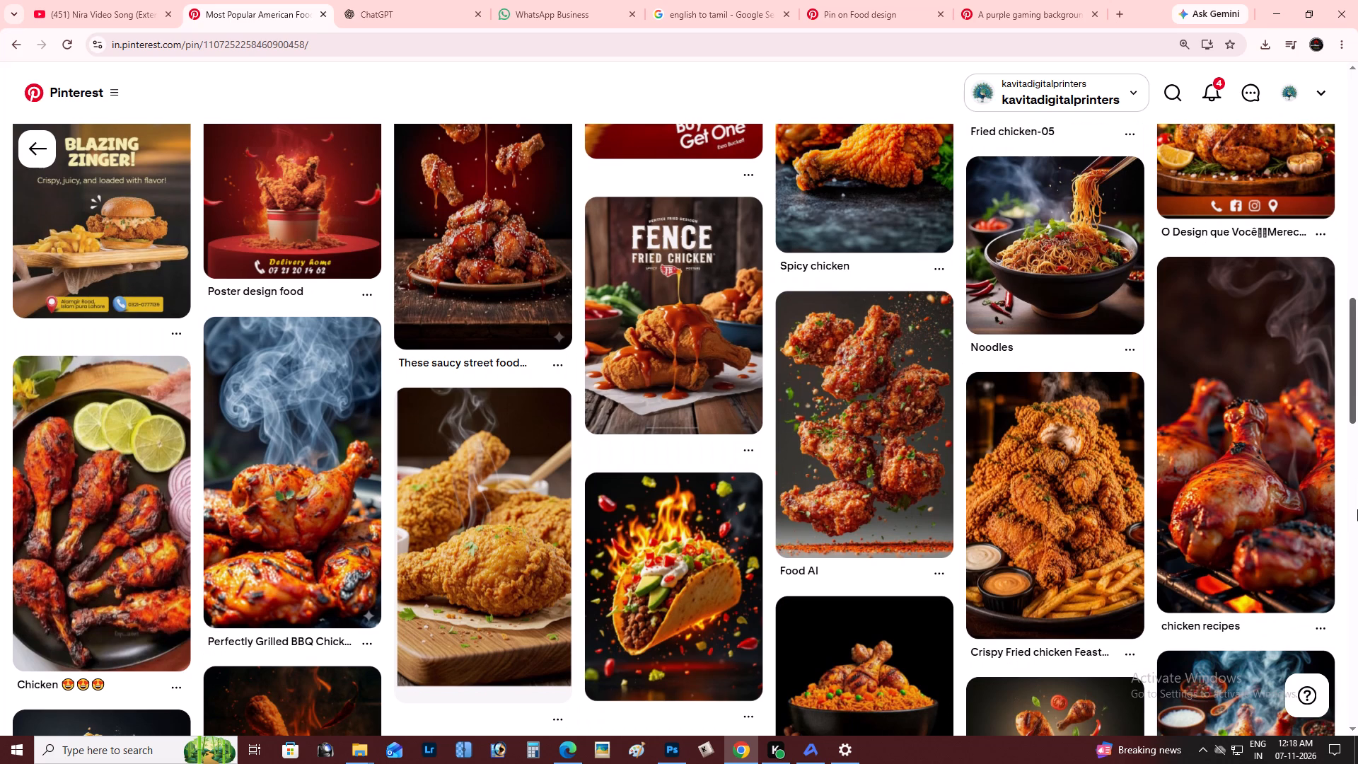
drag(1357, 509, 1357, 591)
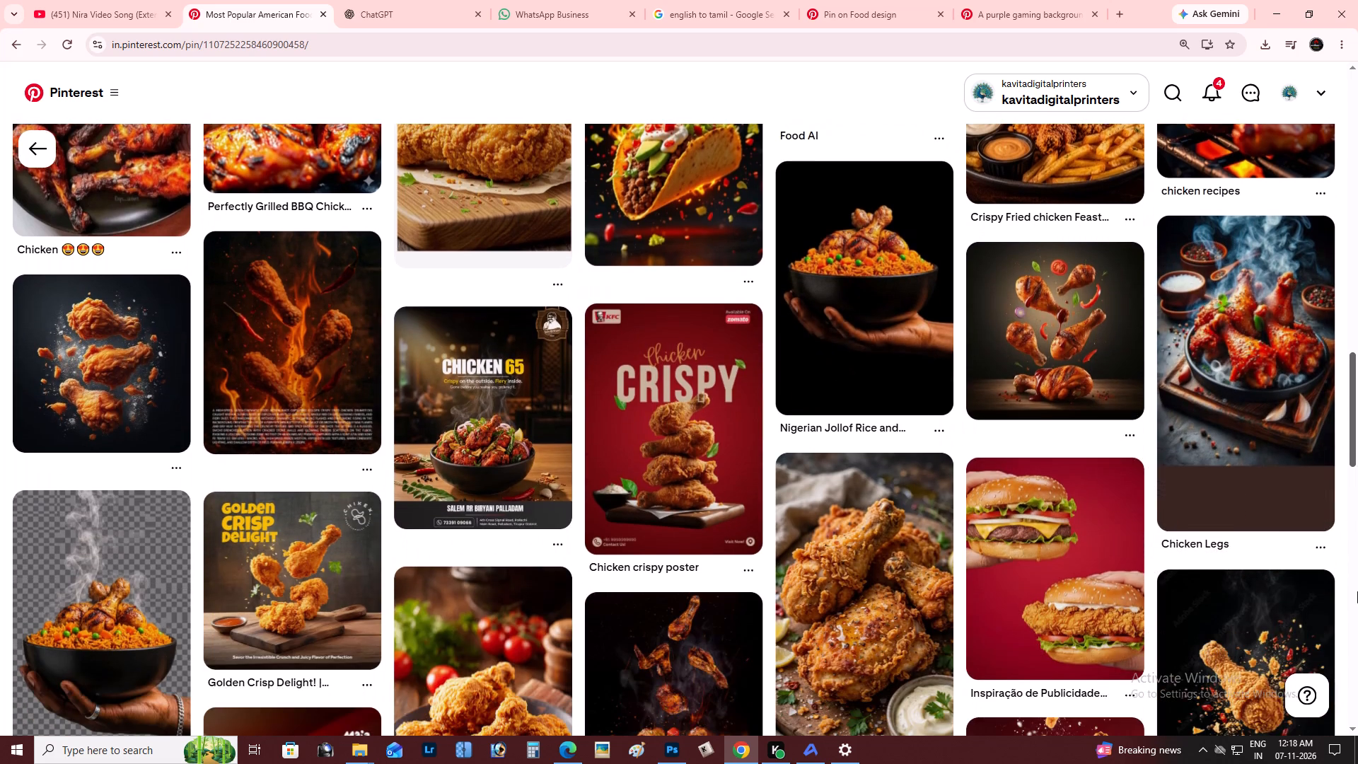
drag(1357, 591, 1357, 688)
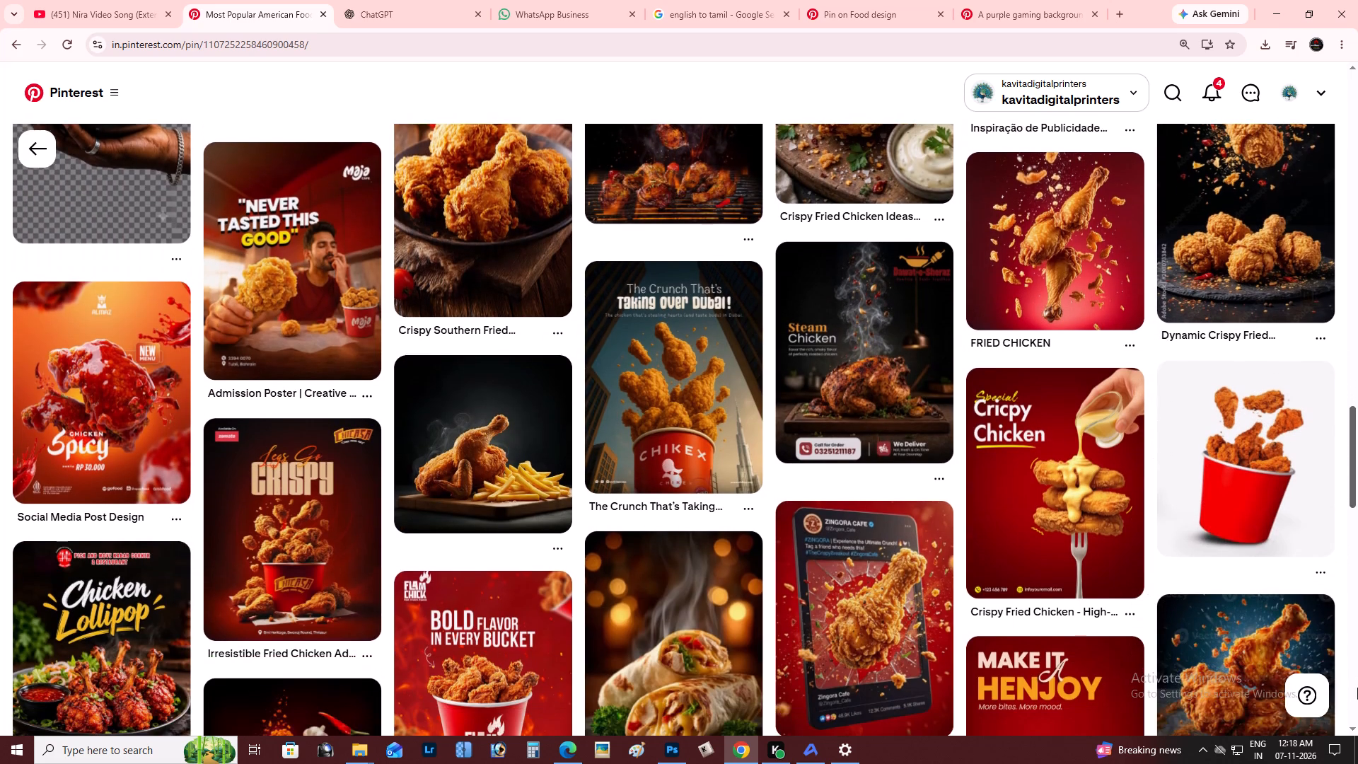
drag(1357, 688, 1357, 717)
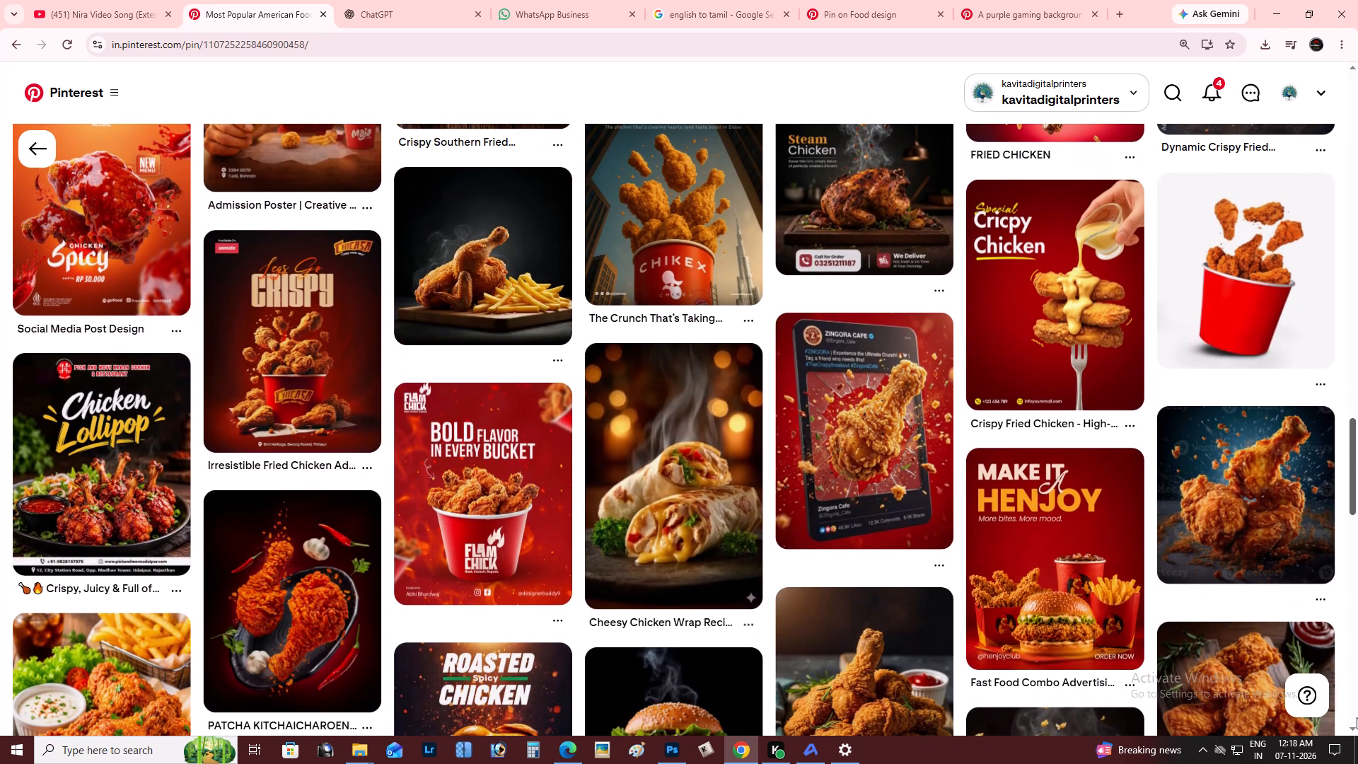
Copy the main fried chicken image of the "Most Popular American Foods" pin.
drag(1357, 717, 1357, 368)
right_click(221, 361)
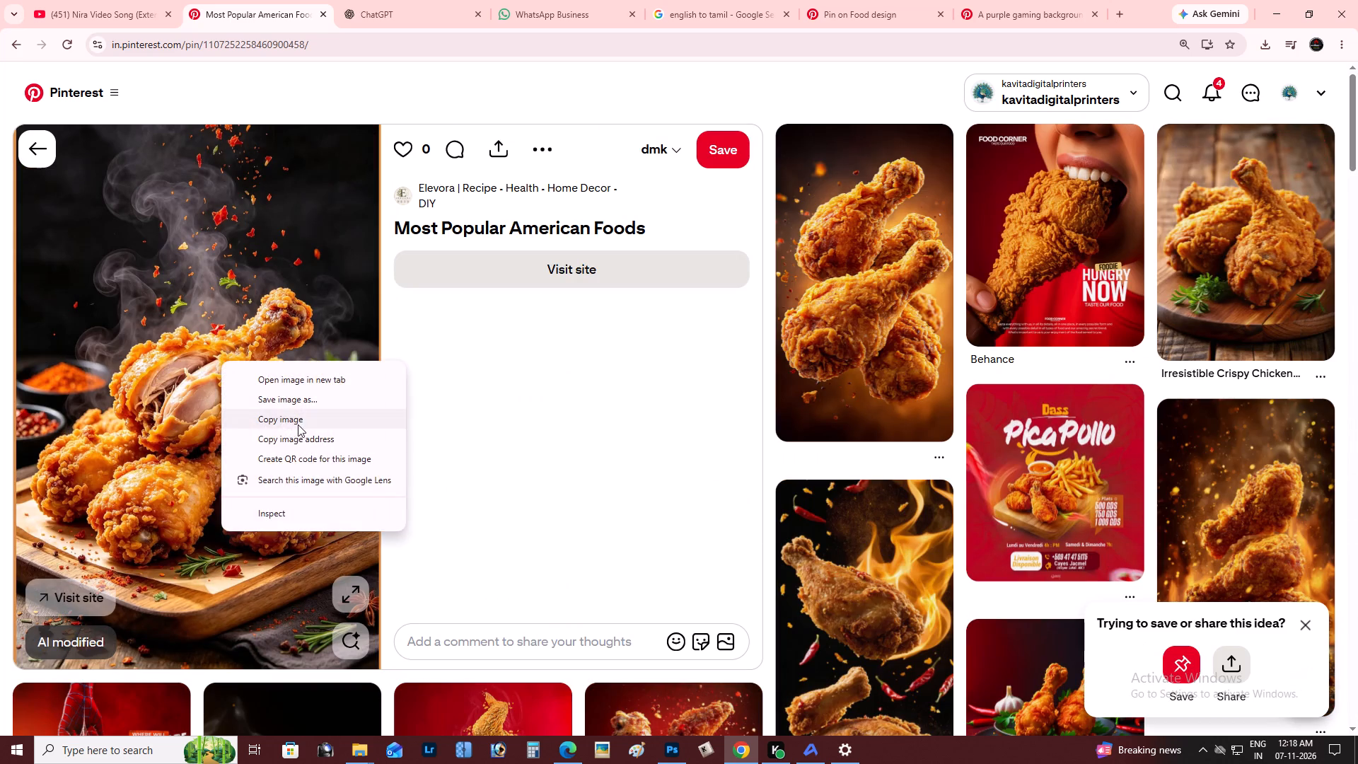
click(286, 416)
key(alt+Tab)
key(alt+Tab)
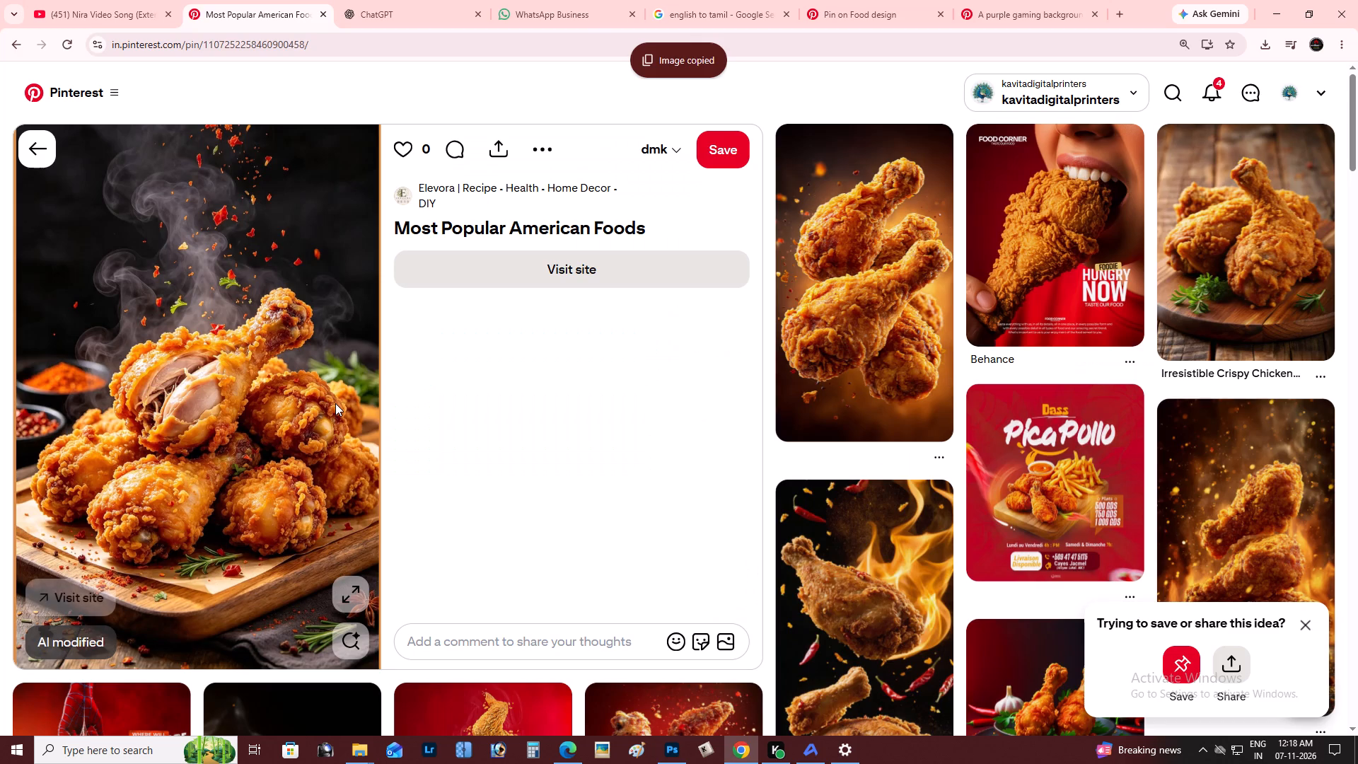
key(alt+Tab)
key(alt+Tab)
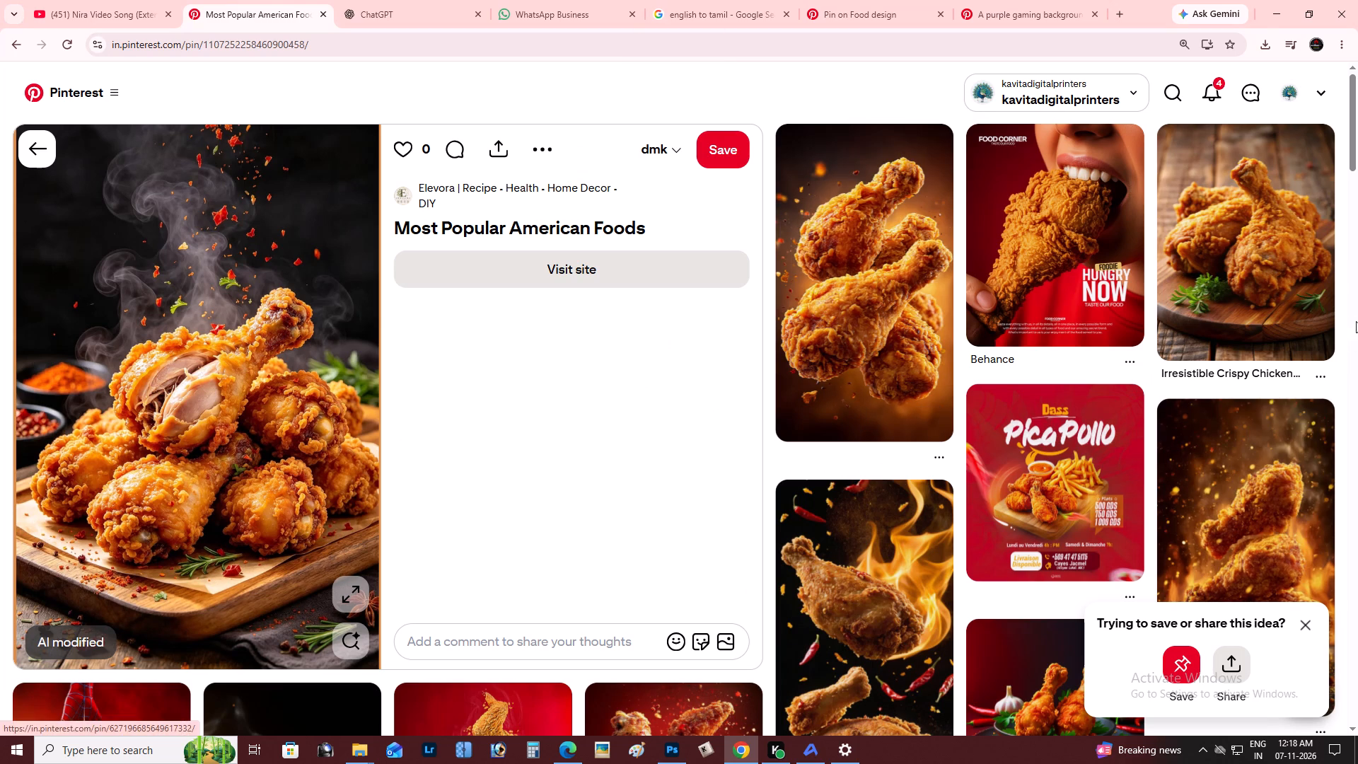
Examine the related pins of the "Most Popular American Foods" pin for further usable fried chicken images.
drag(1357, 148, 1357, 341)
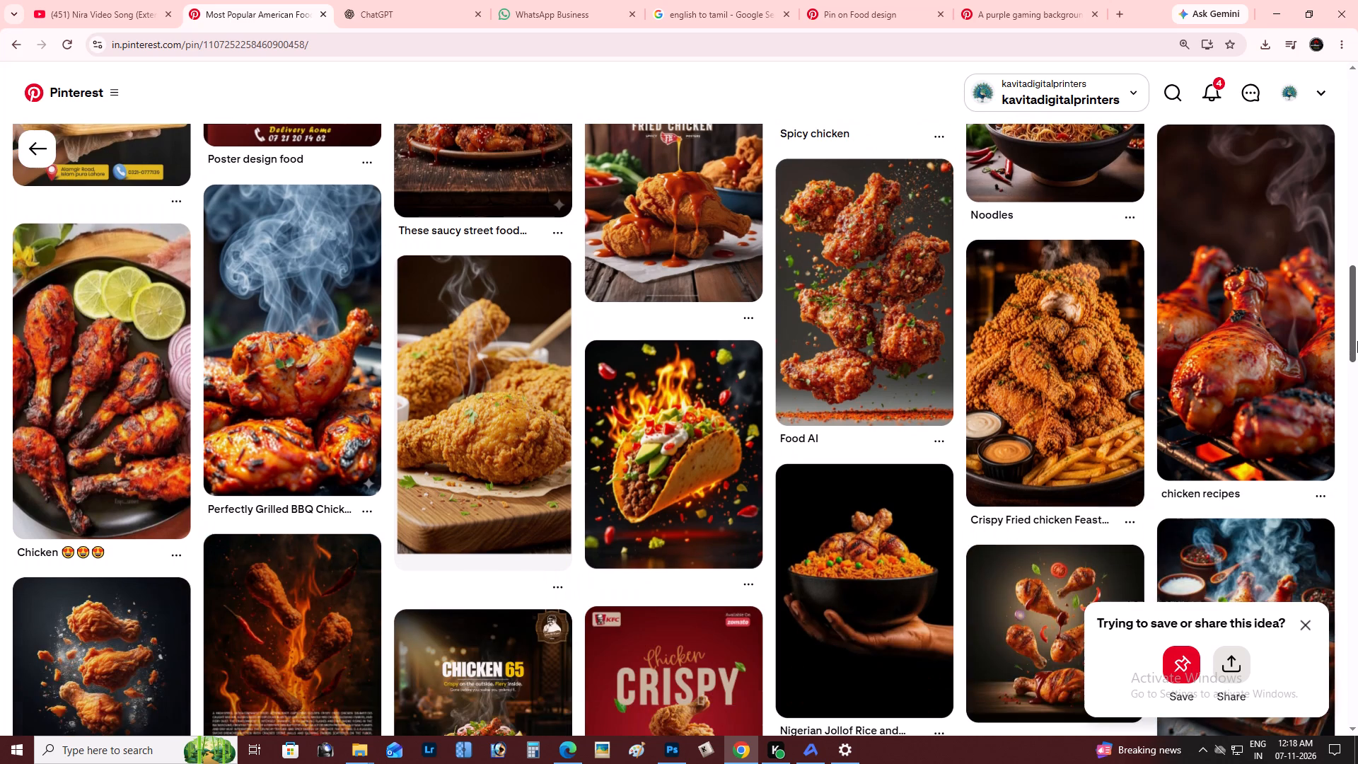
drag(1357, 341, 1357, 445)
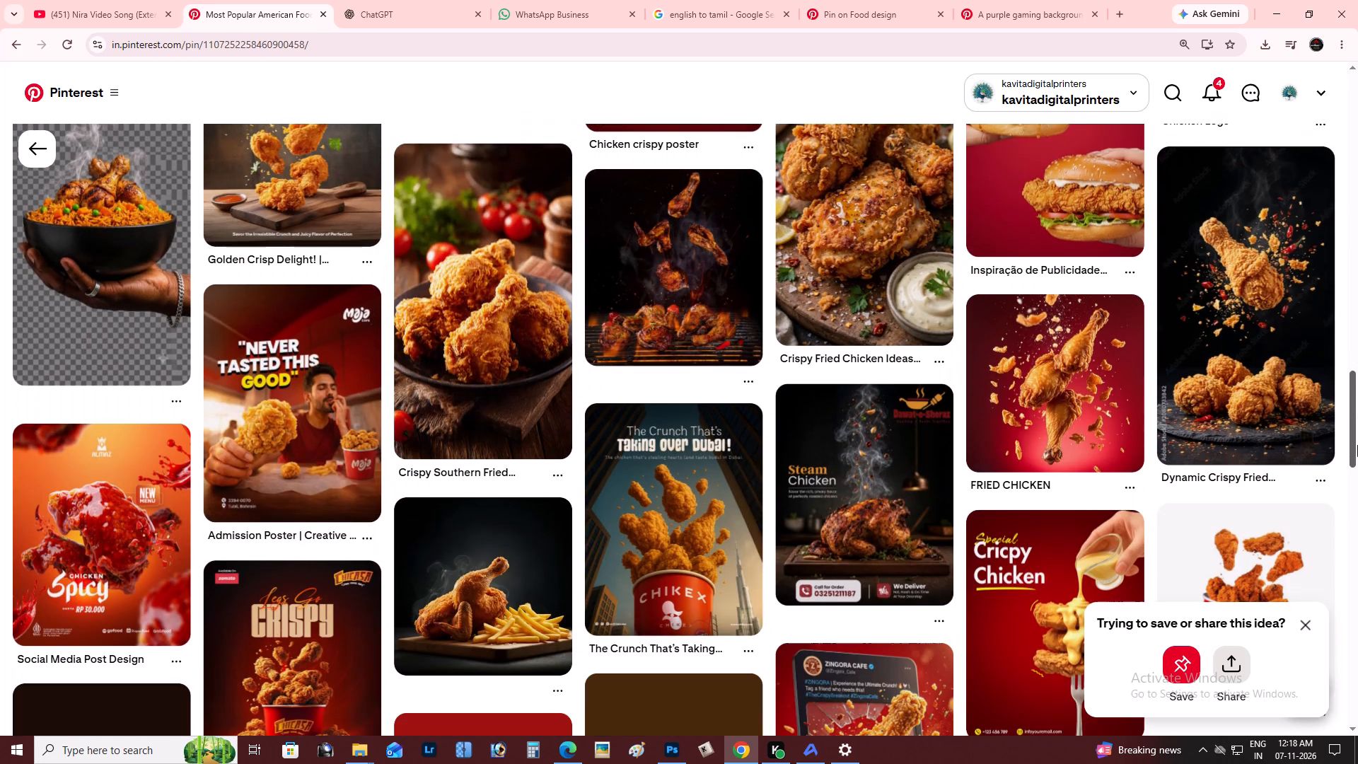
drag(1357, 445, 1357, 509)
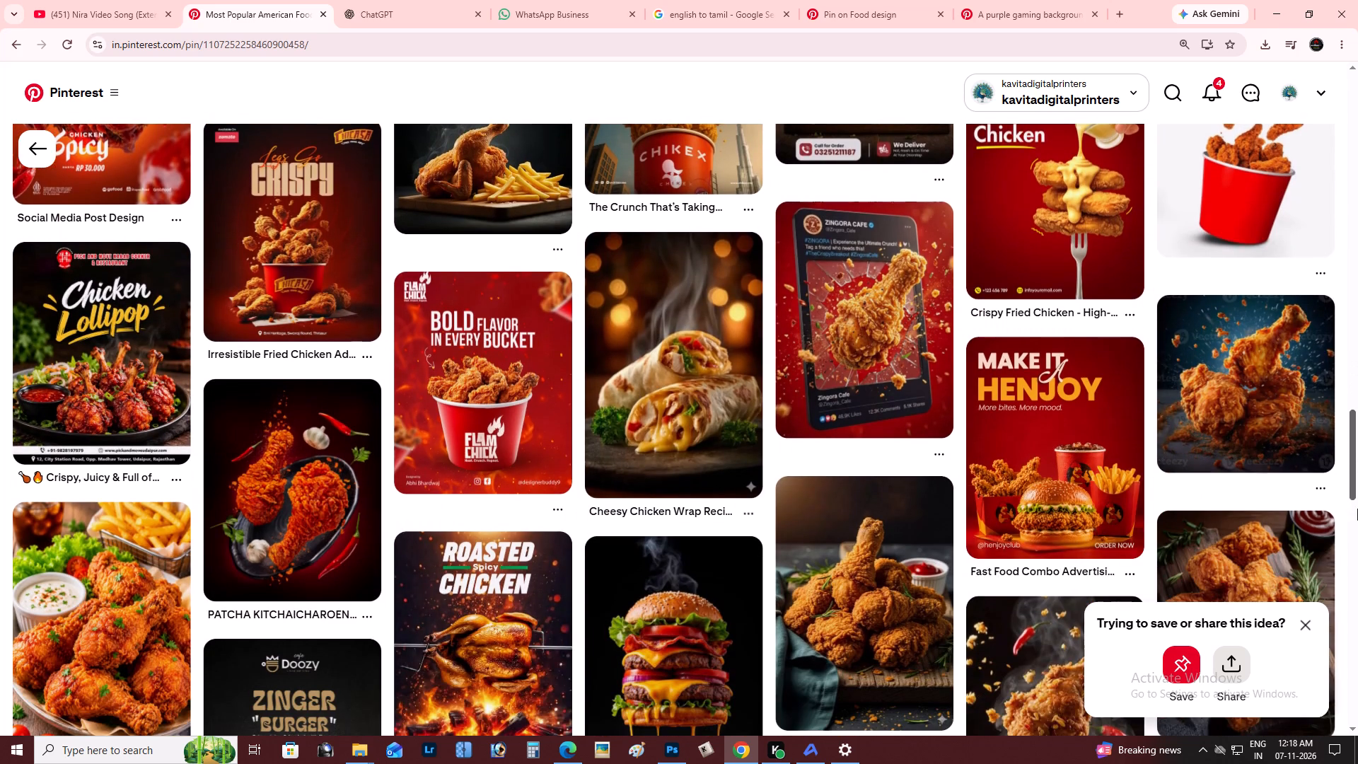
drag(1357, 509, 1357, 555)
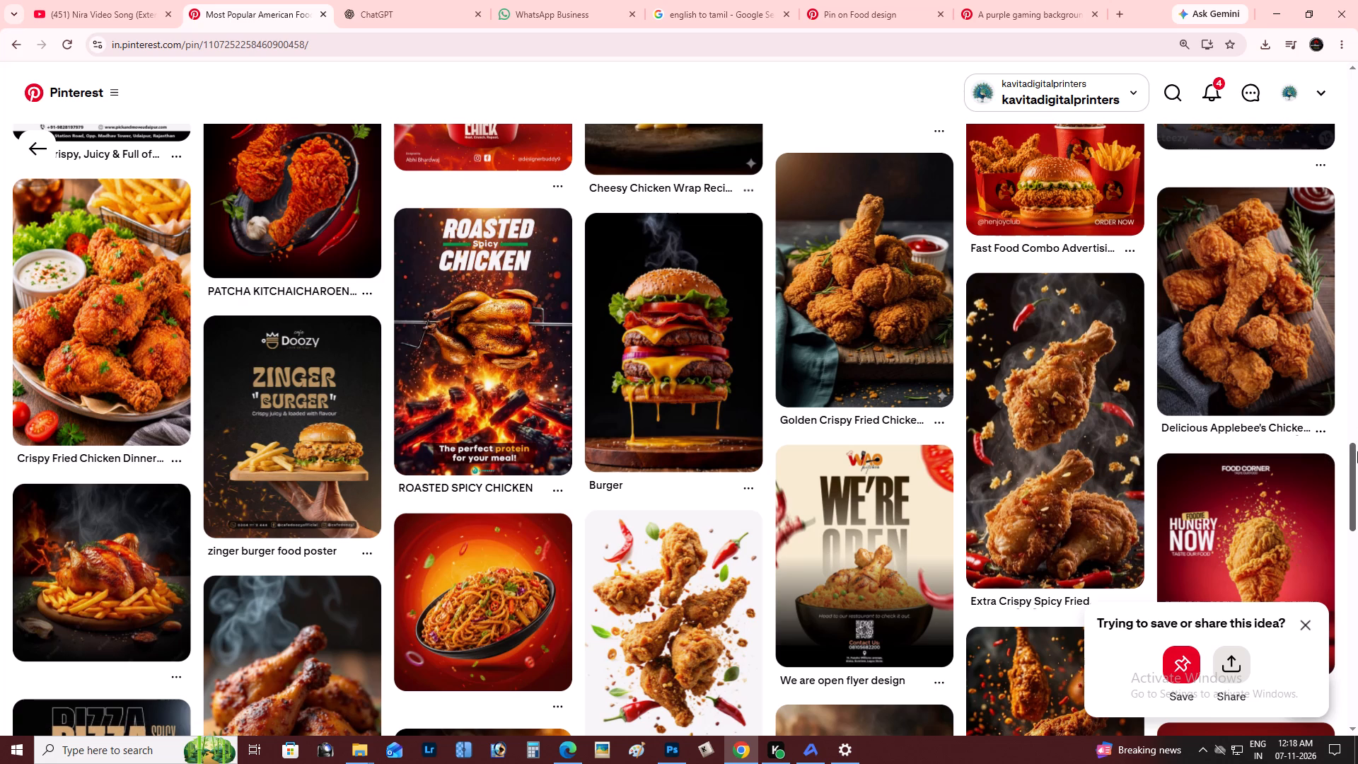
drag(1357, 480, 1357, 533)
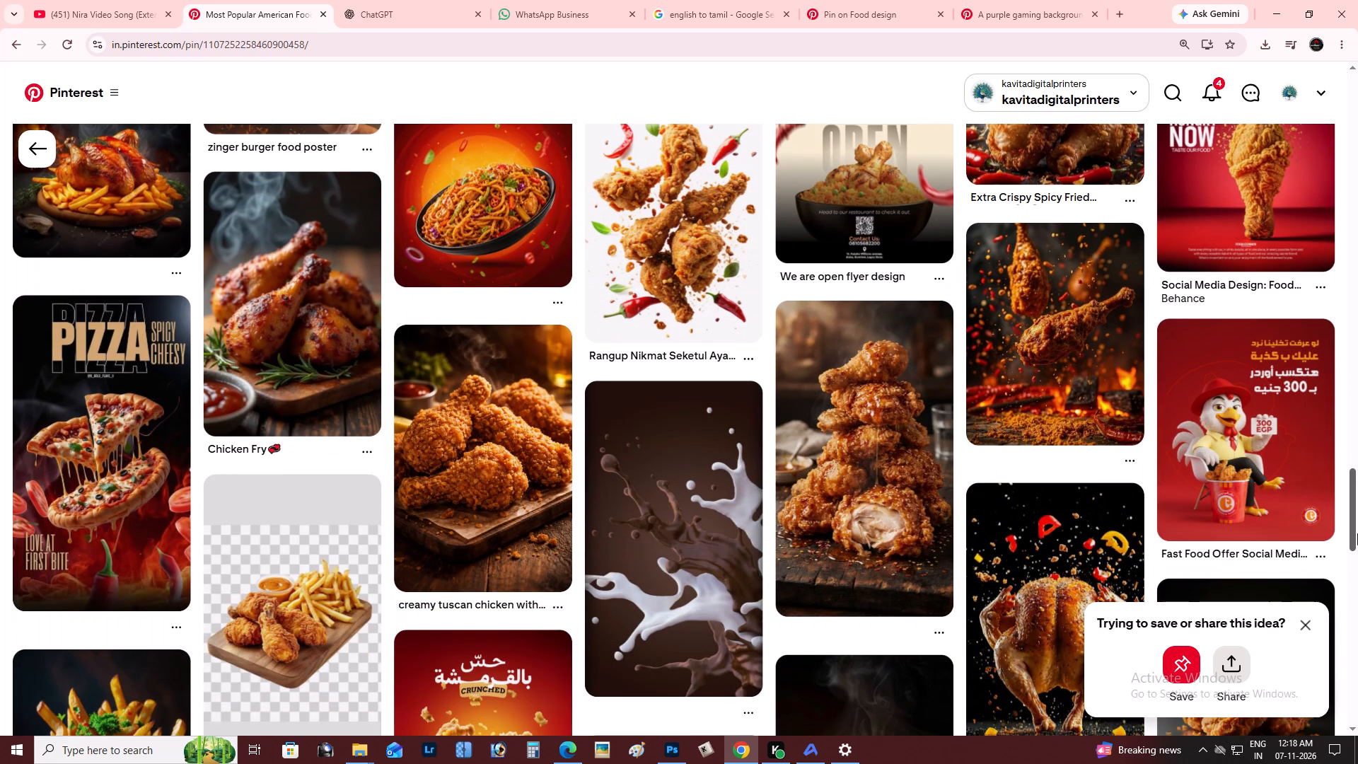
drag(1357, 533, 1357, 578)
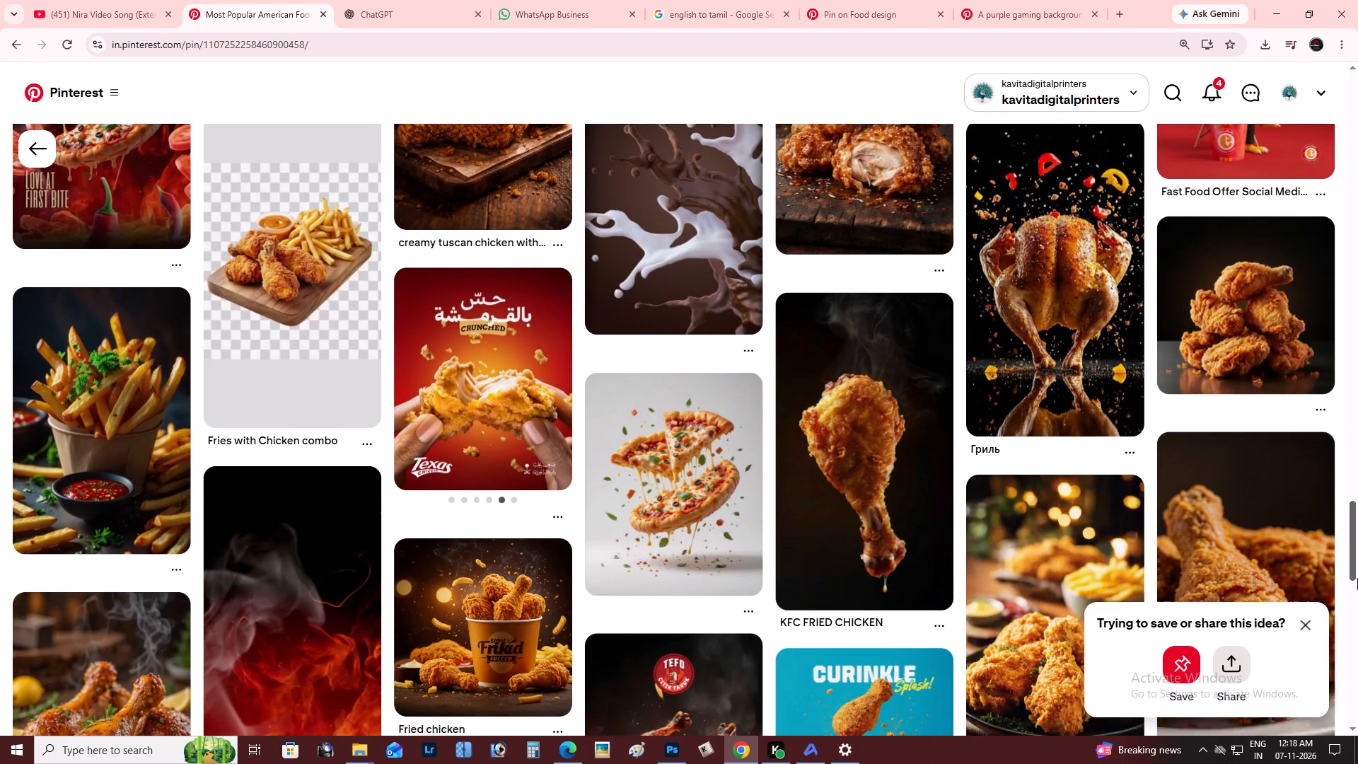
drag(1357, 578, 1357, 660)
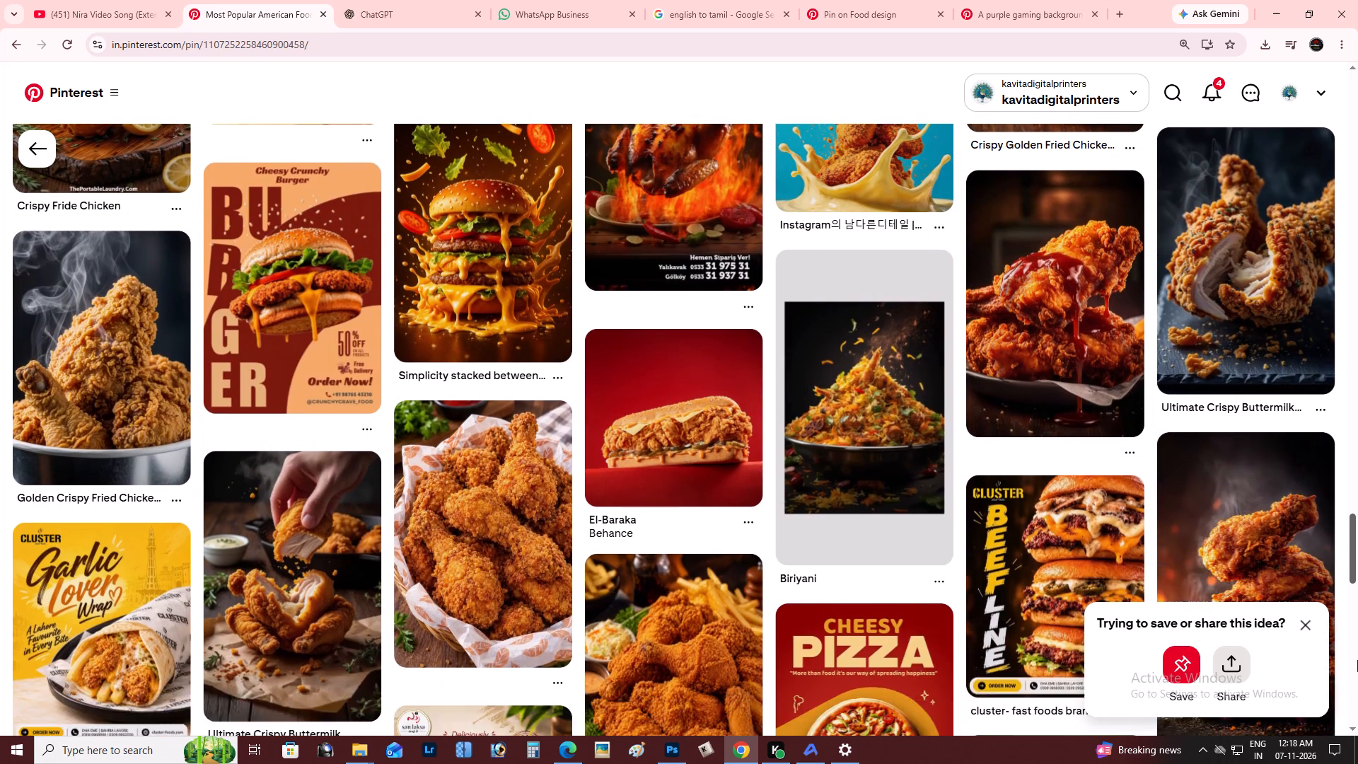
drag(1357, 660, 1354, 652)
scroll(1032, 546, down, 2)
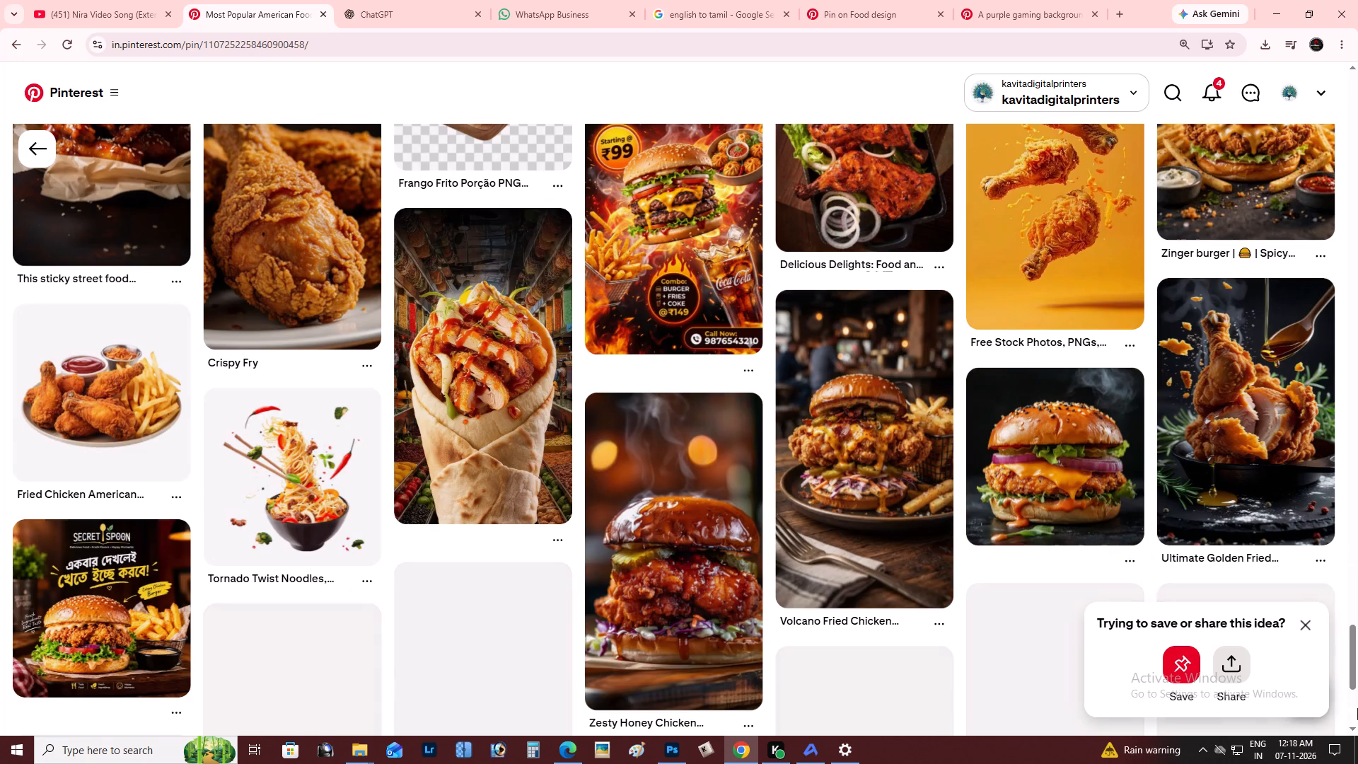
scroll(1067, 537, down, 1)
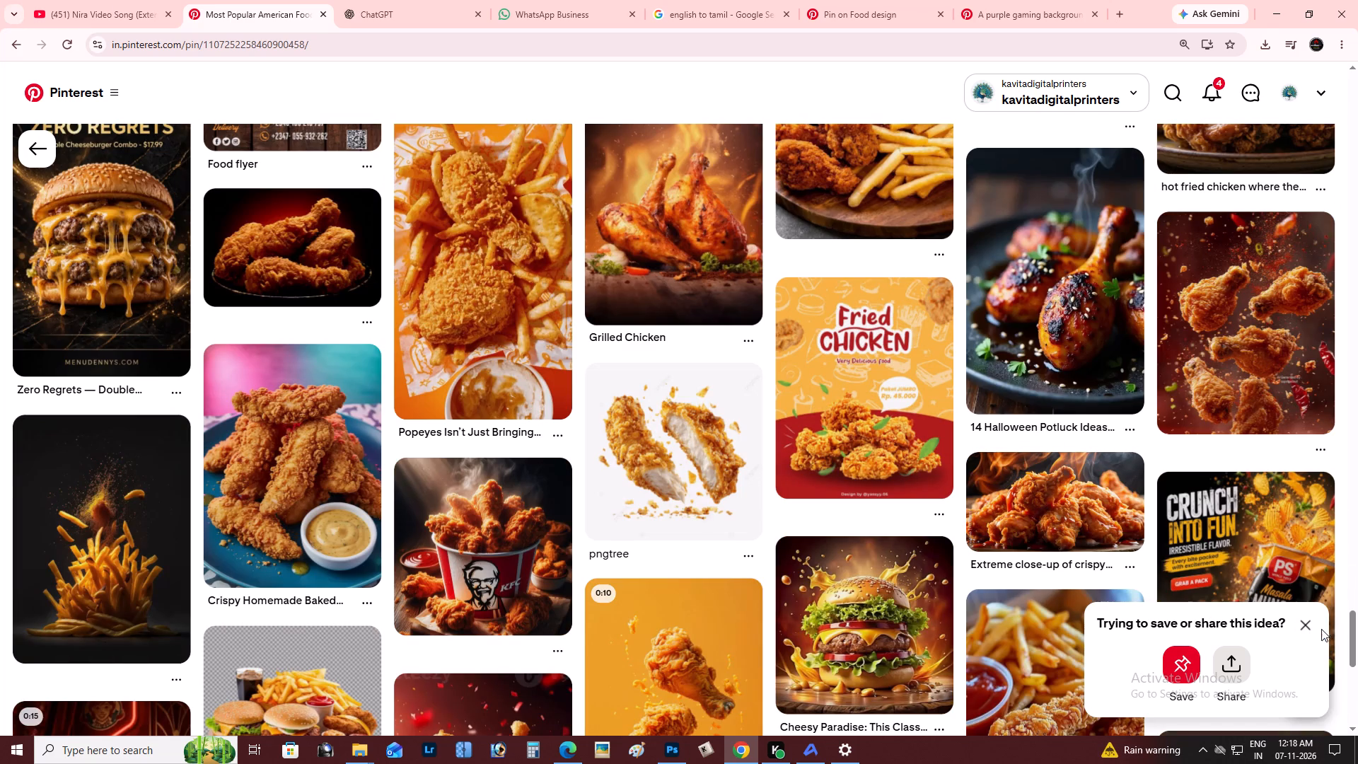
click(1308, 625)
scroll(1142, 501, down, 1)
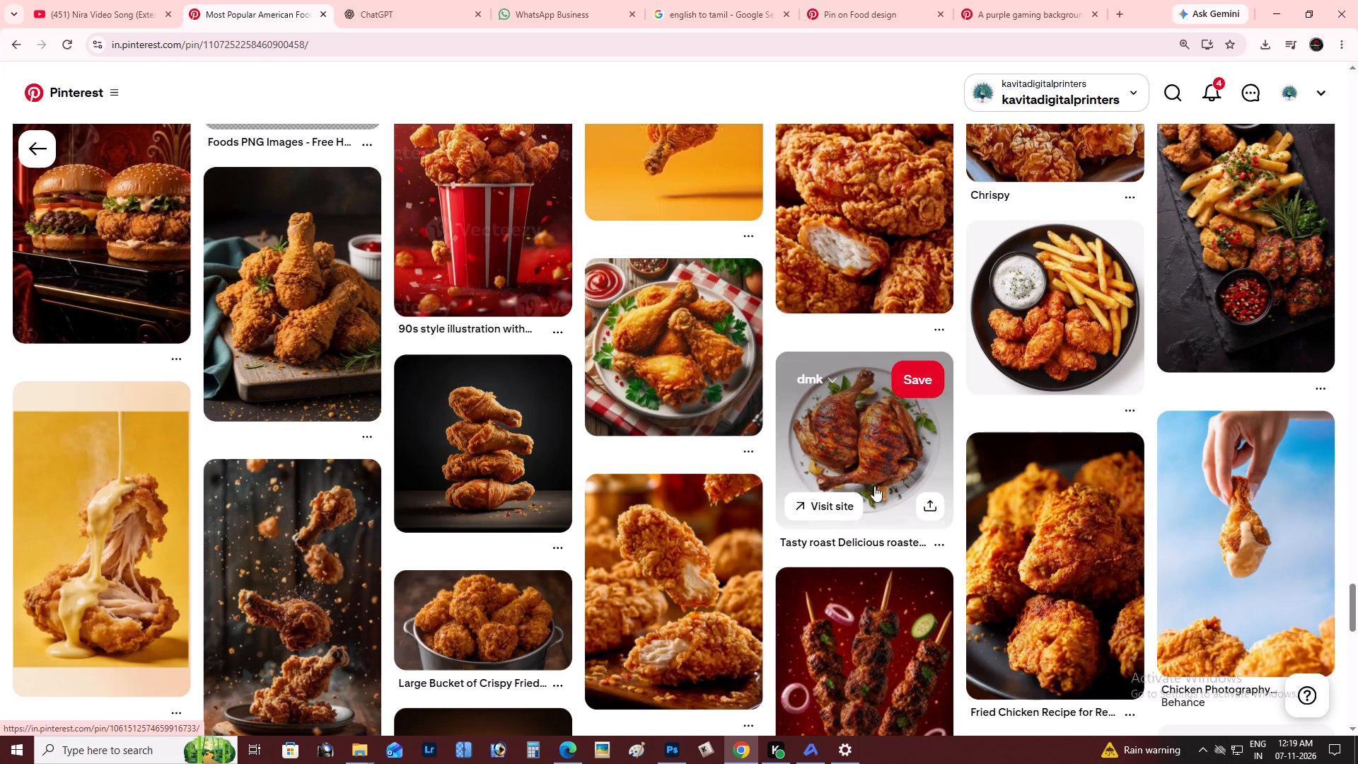
scroll(950, 476, down, 1)
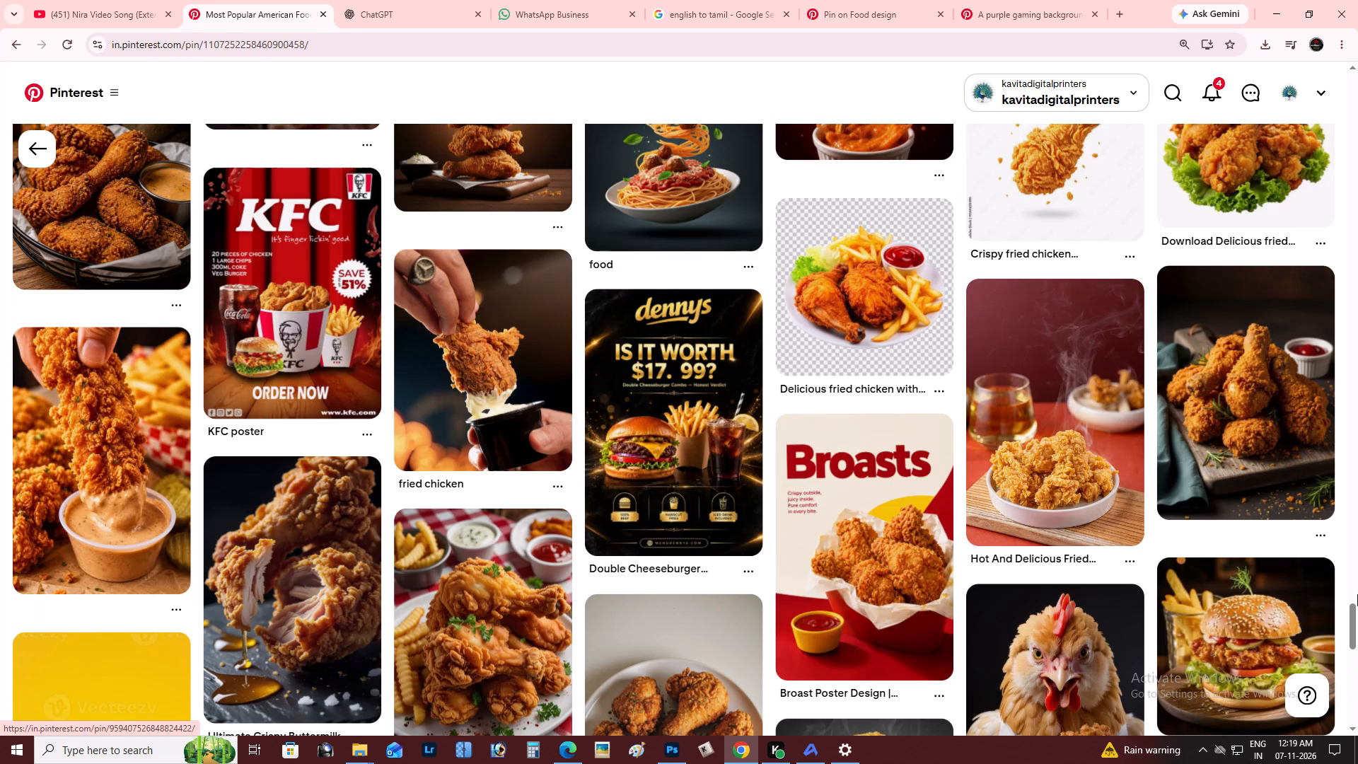
drag(1357, 606, 1357, 651)
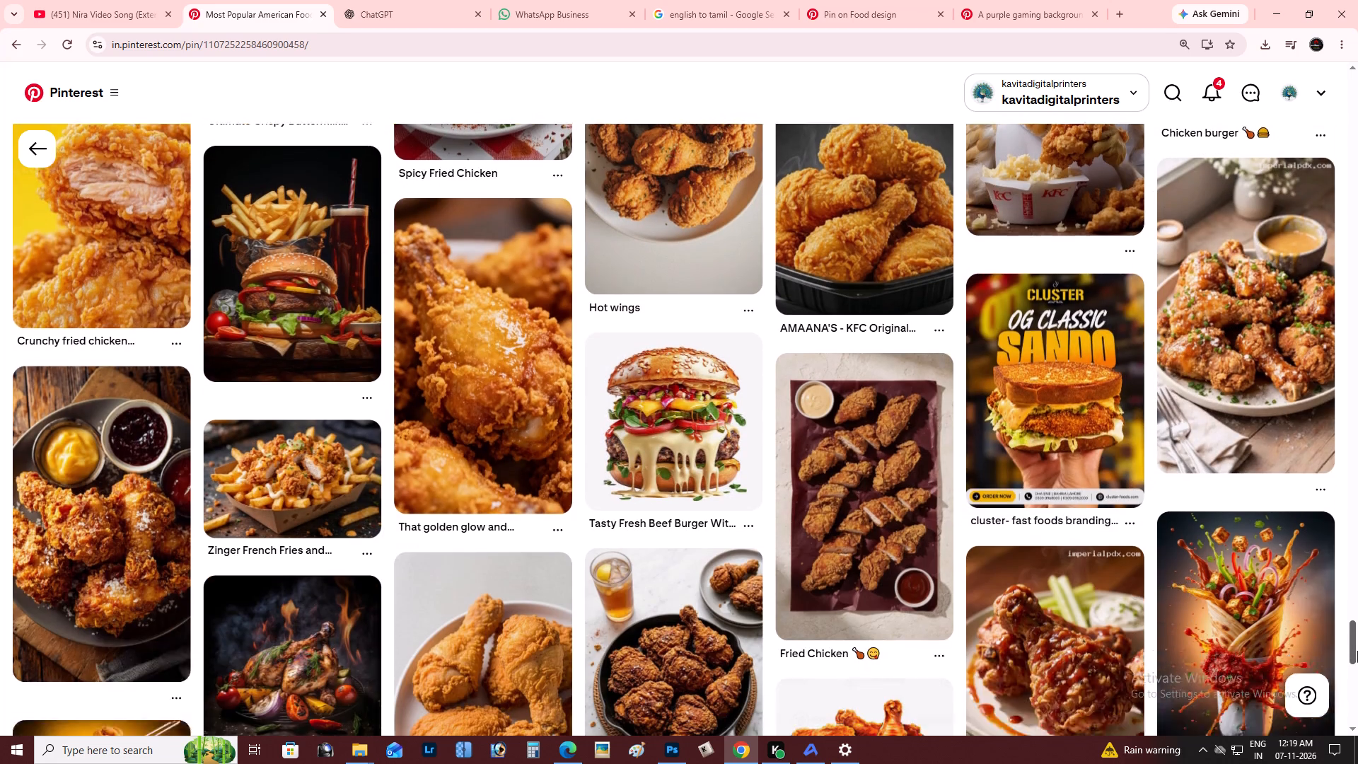
drag(1357, 651, 1357, 680)
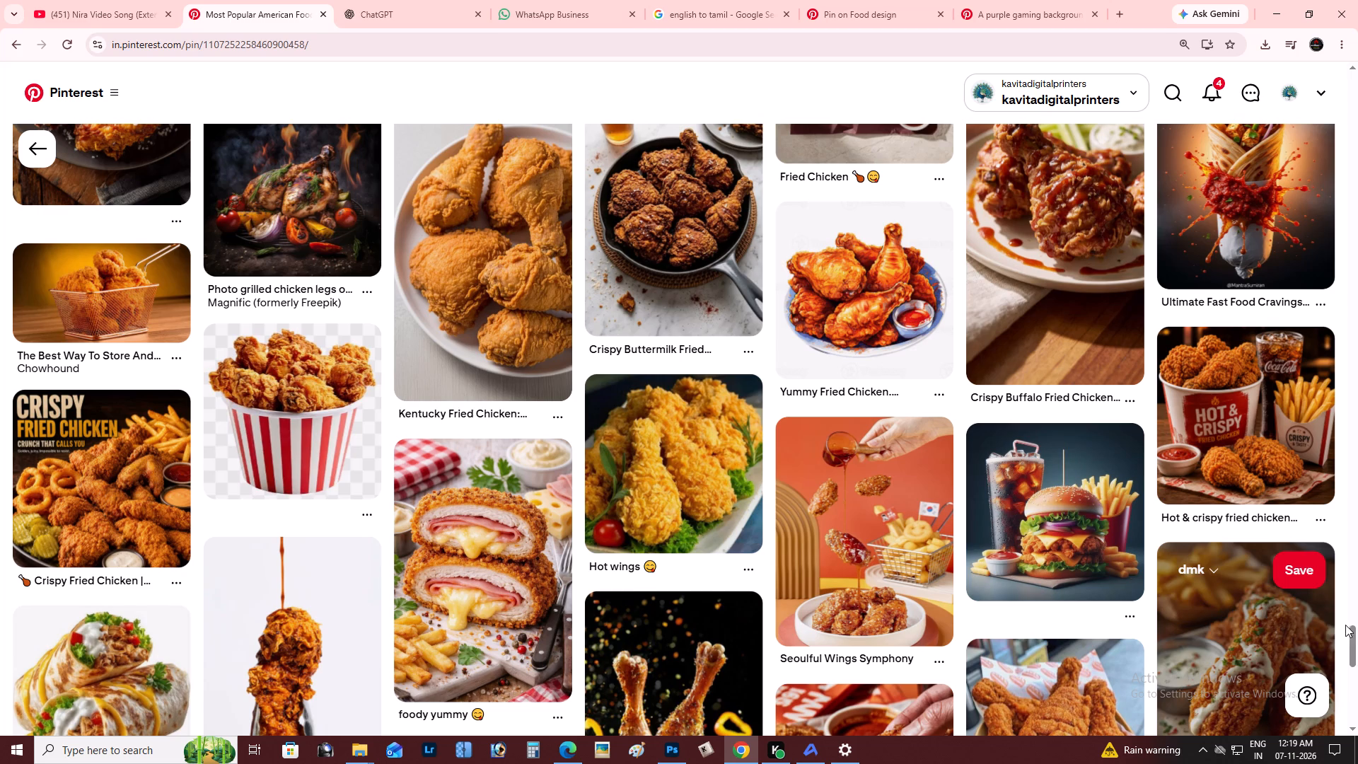
drag(1357, 634, 1357, 684)
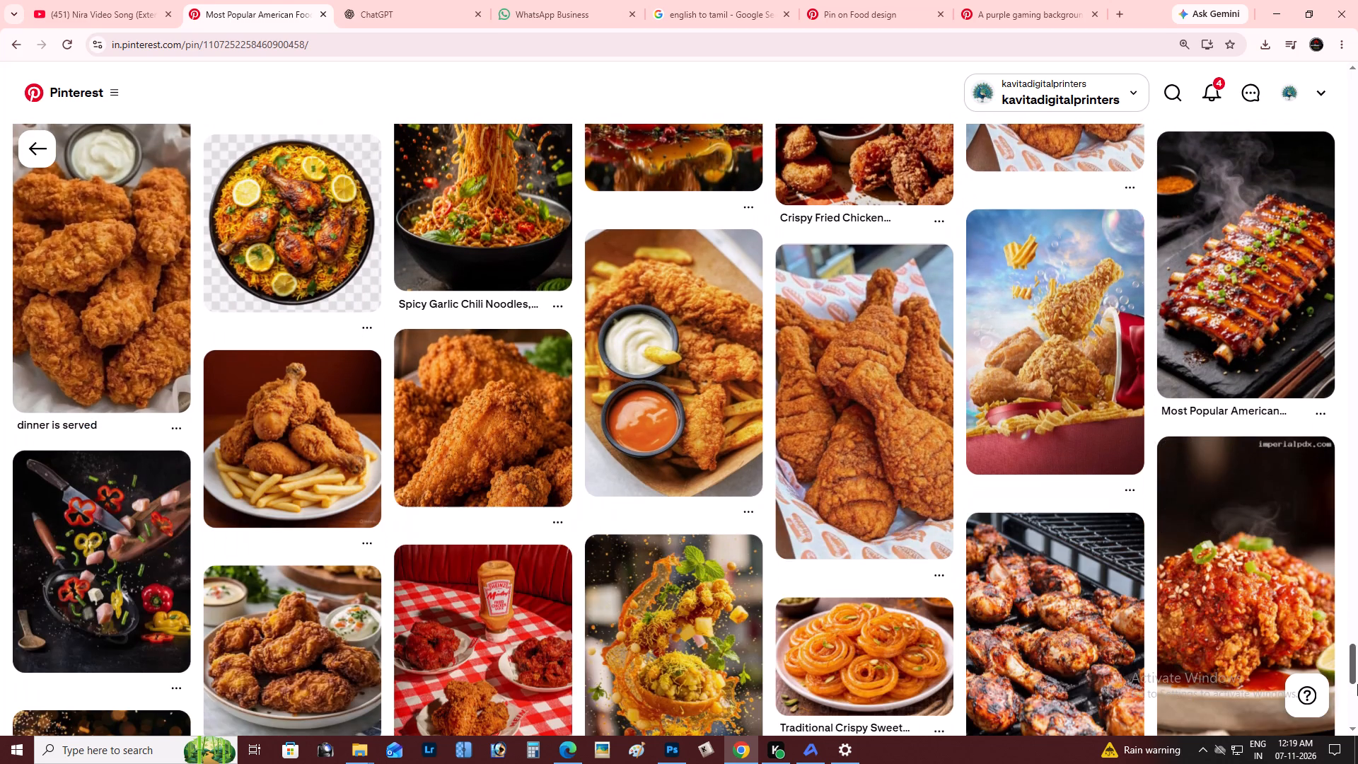
drag(1357, 684, 1357, 718)
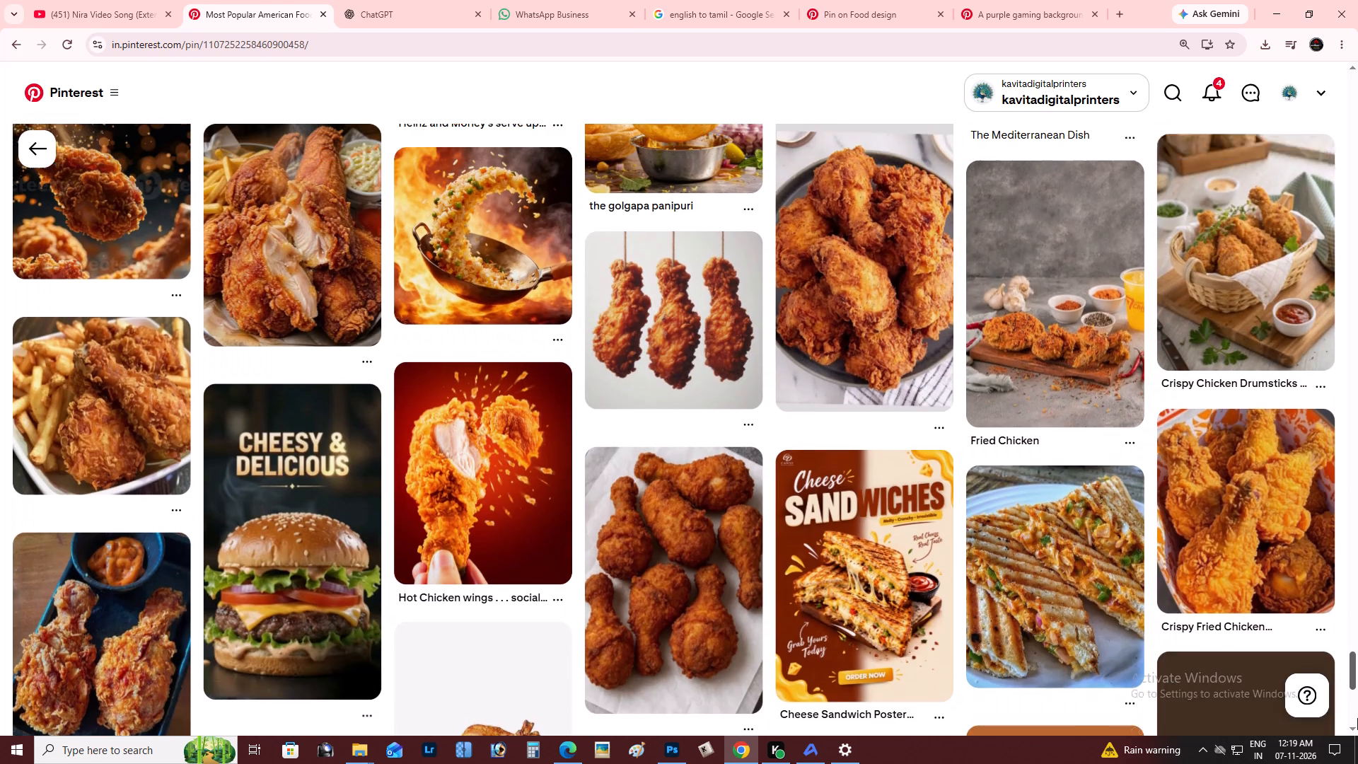
drag(1357, 718, 1357, 763)
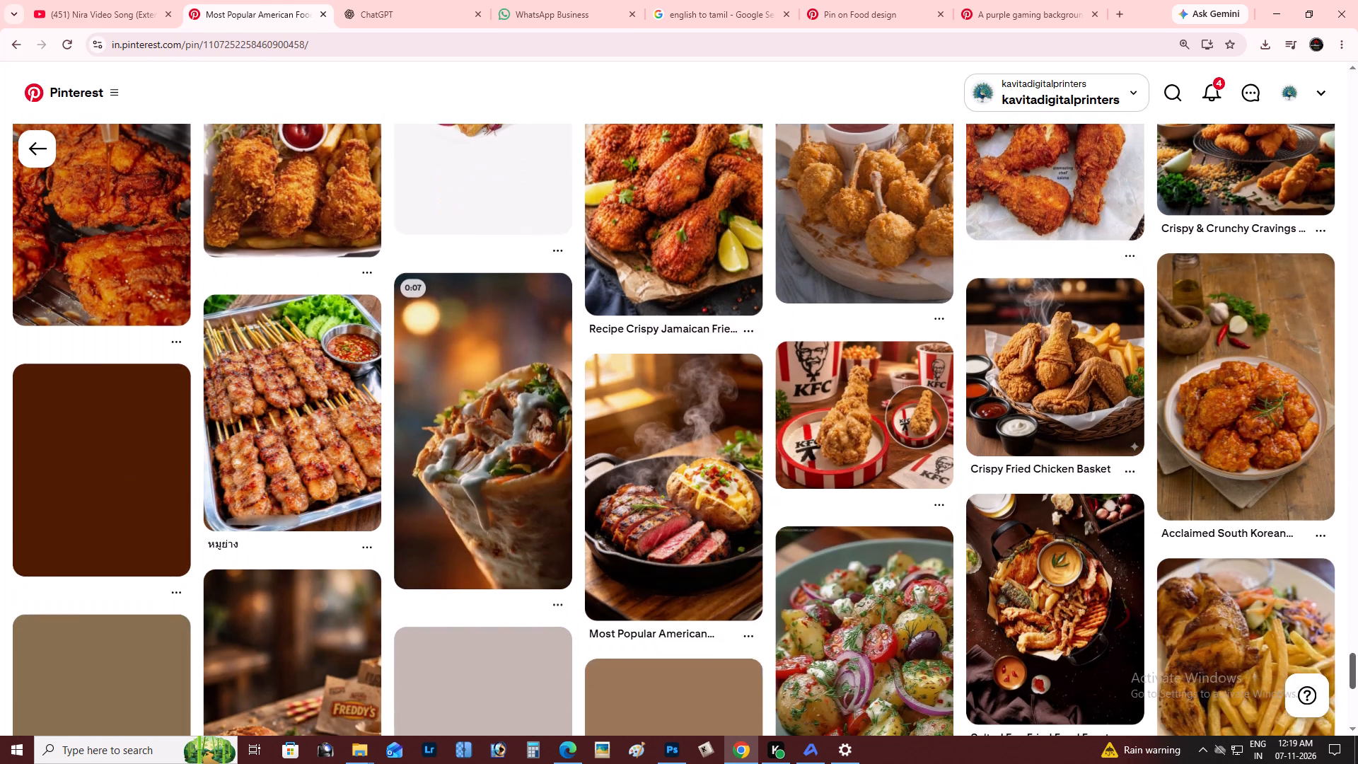
drag(1357, 763, 1357, 748)
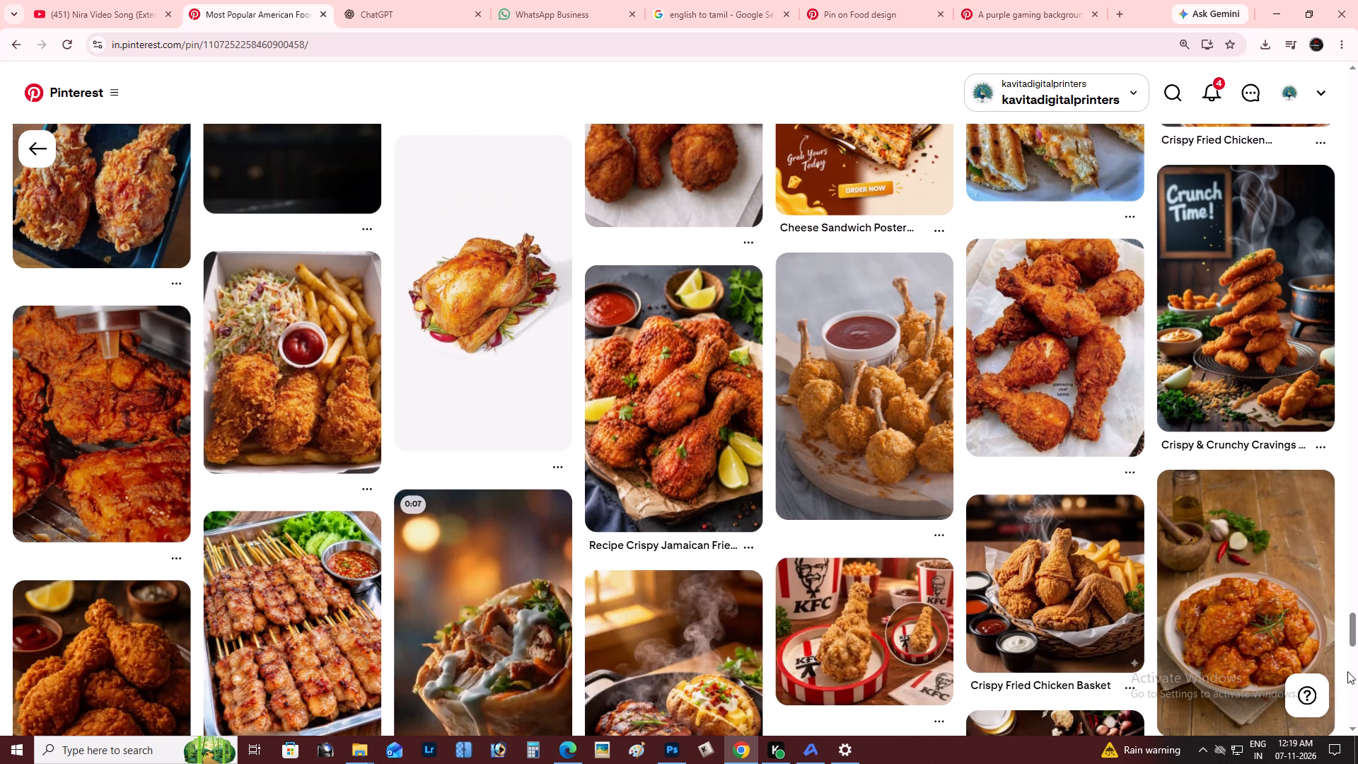
Copy the main fried chicken image of the "Most Popular American Foods" pin again.
drag(1357, 640, 1357, 328)
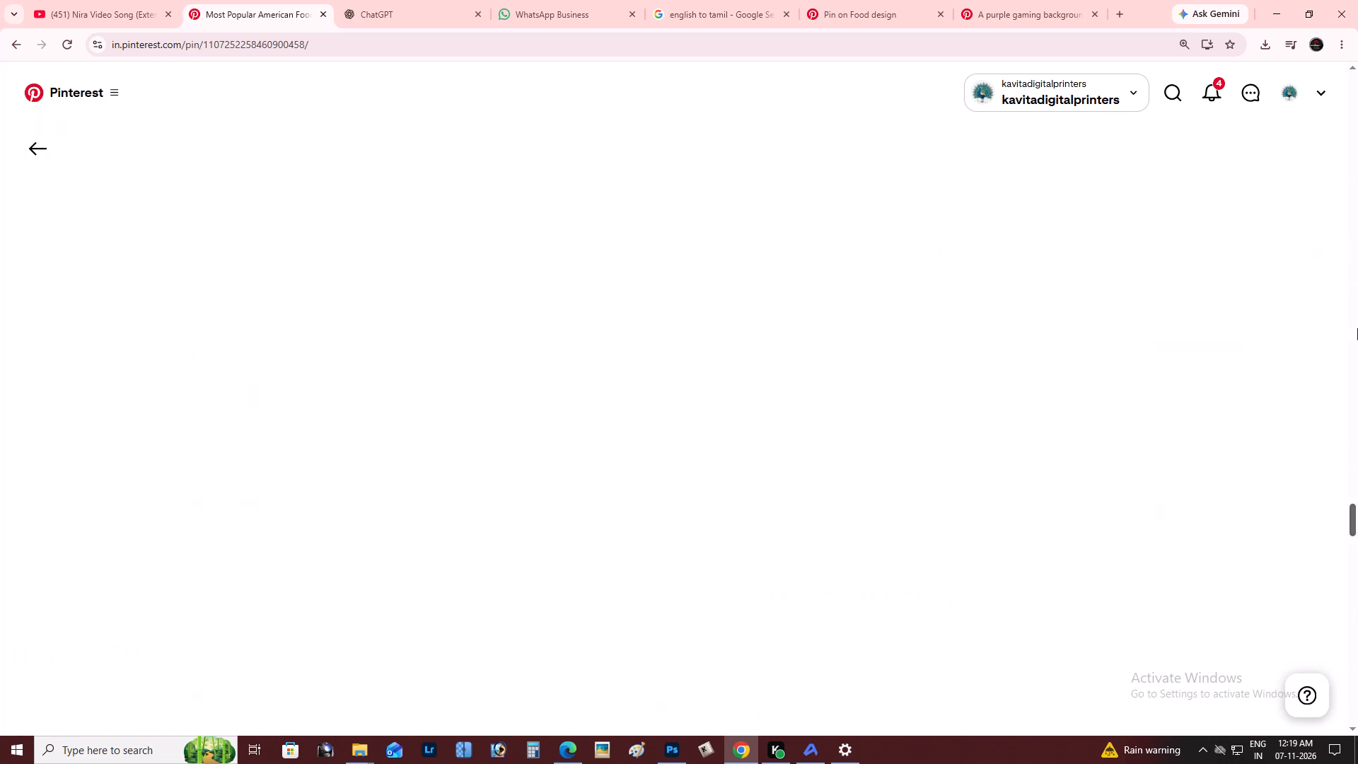
drag(1357, 328, 1357, 127)
right_click(260, 306)
click(342, 365)
Switch to Photoshop's 13x19 page 1 copy and add a new empty layer directly above the green texture layer.
key(alt+Tab)
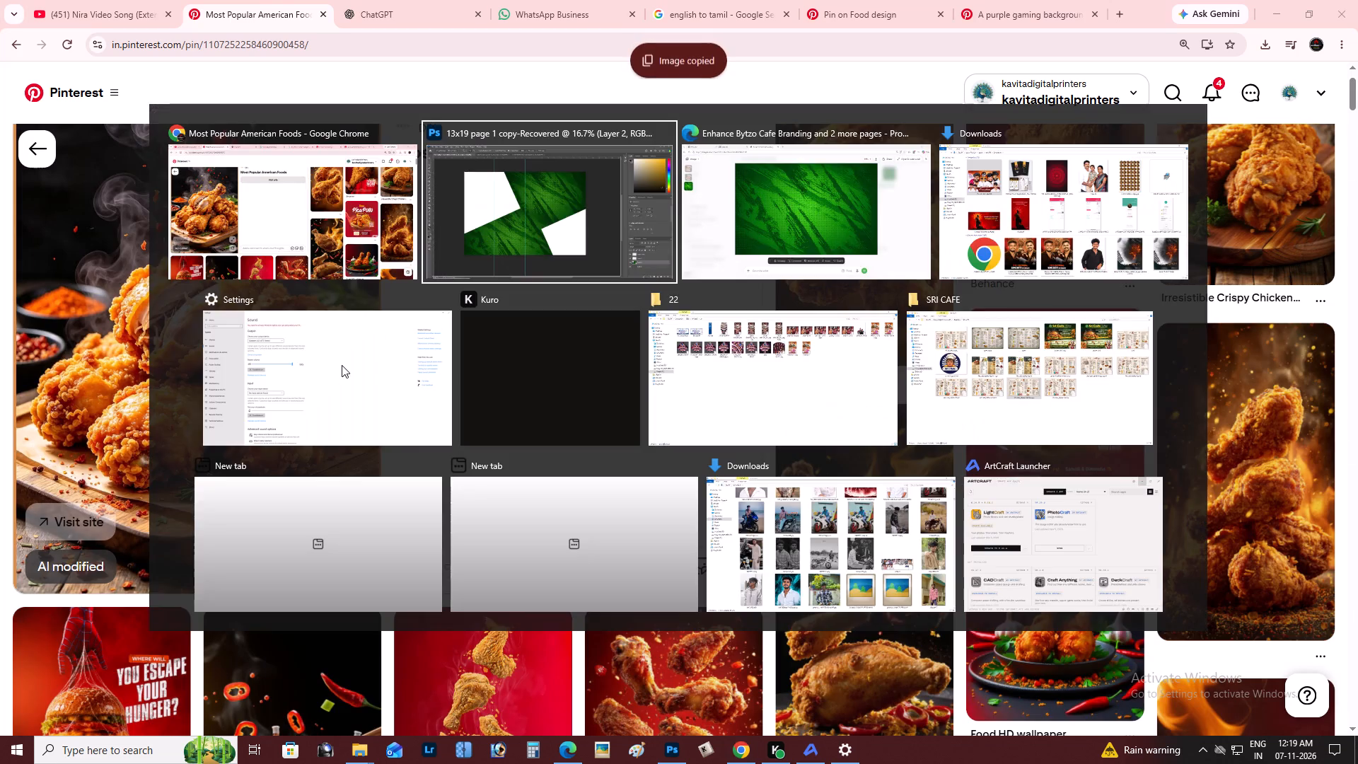
key(z)
alt+click(535, 408)
right_click(535, 408)
double_click(552, 415)
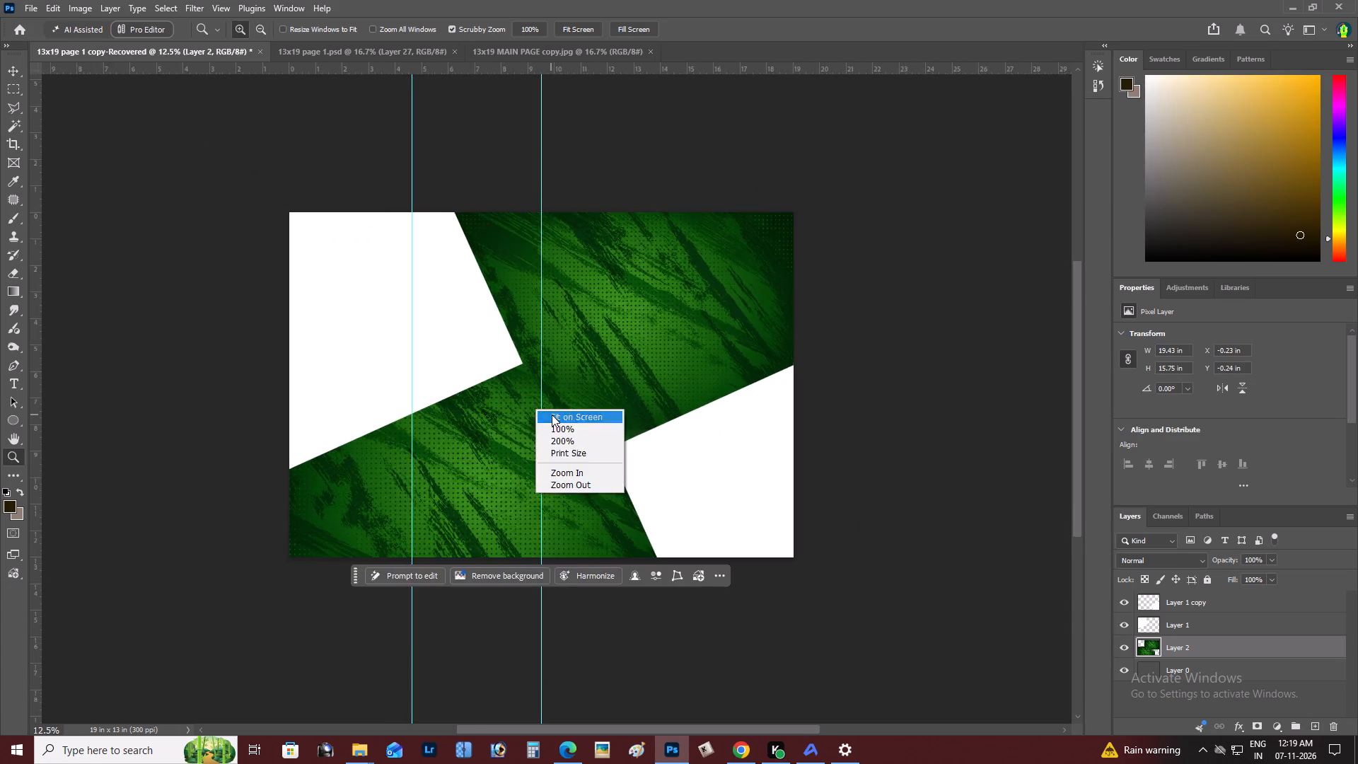
key(v)
right_click(592, 358)
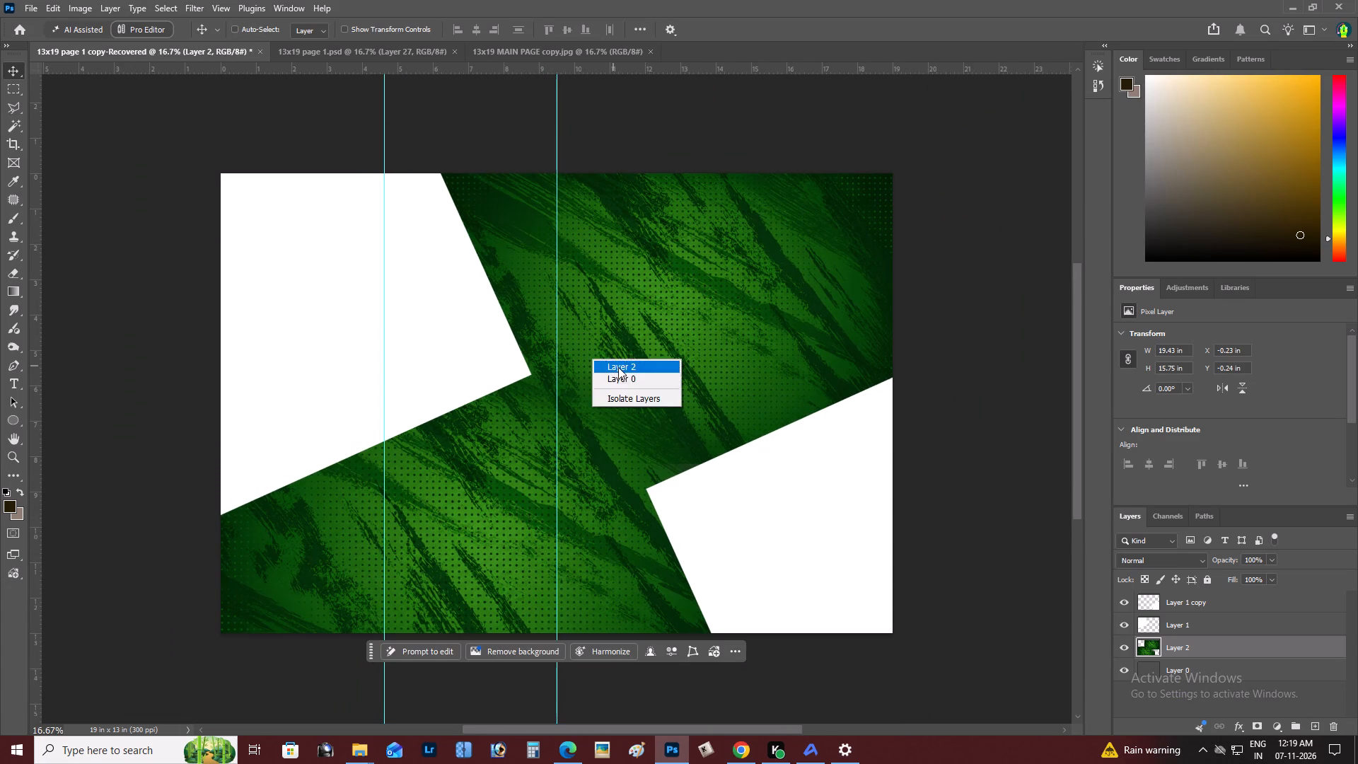
click(618, 367)
click(1307, 723)
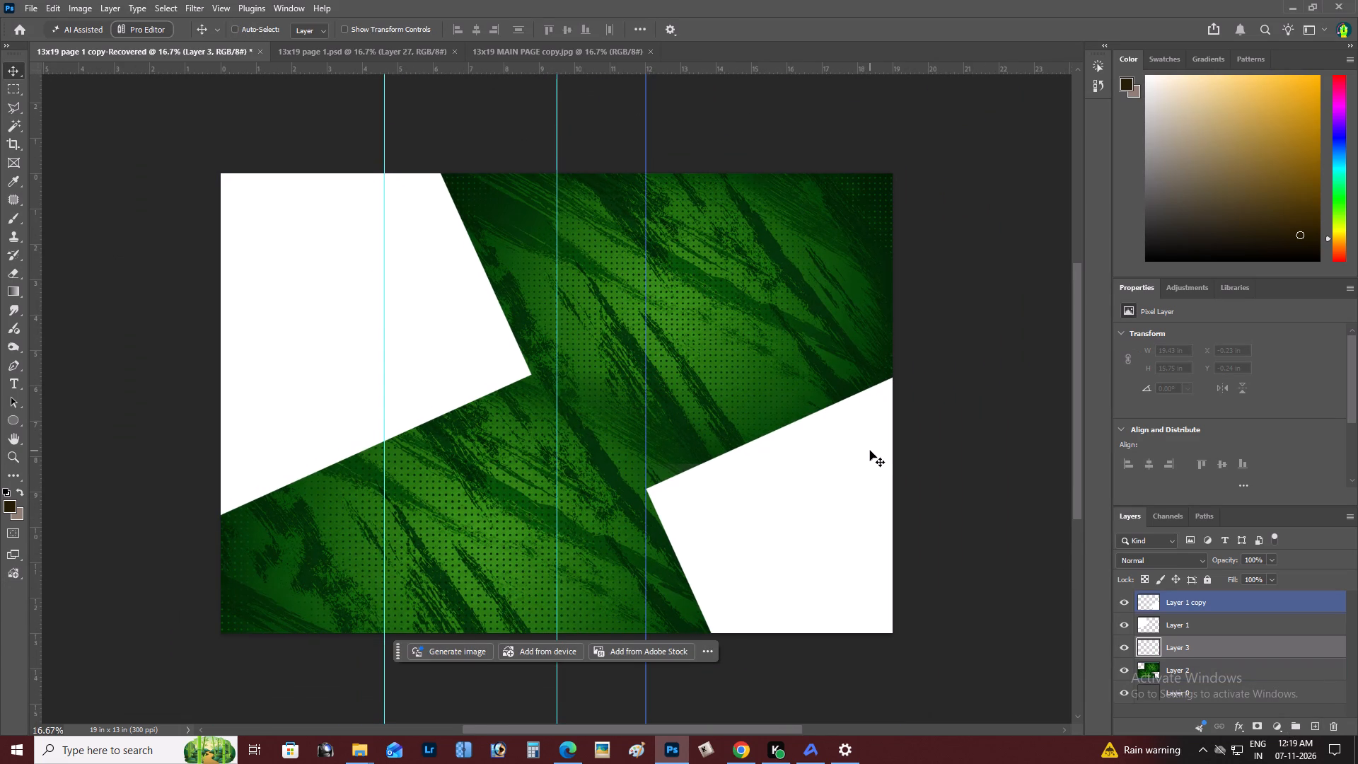
On the new layer, paint the page centre with a soft 3700 px brush in a deepened dark green sampled from the texture.
key(i)
key(i)
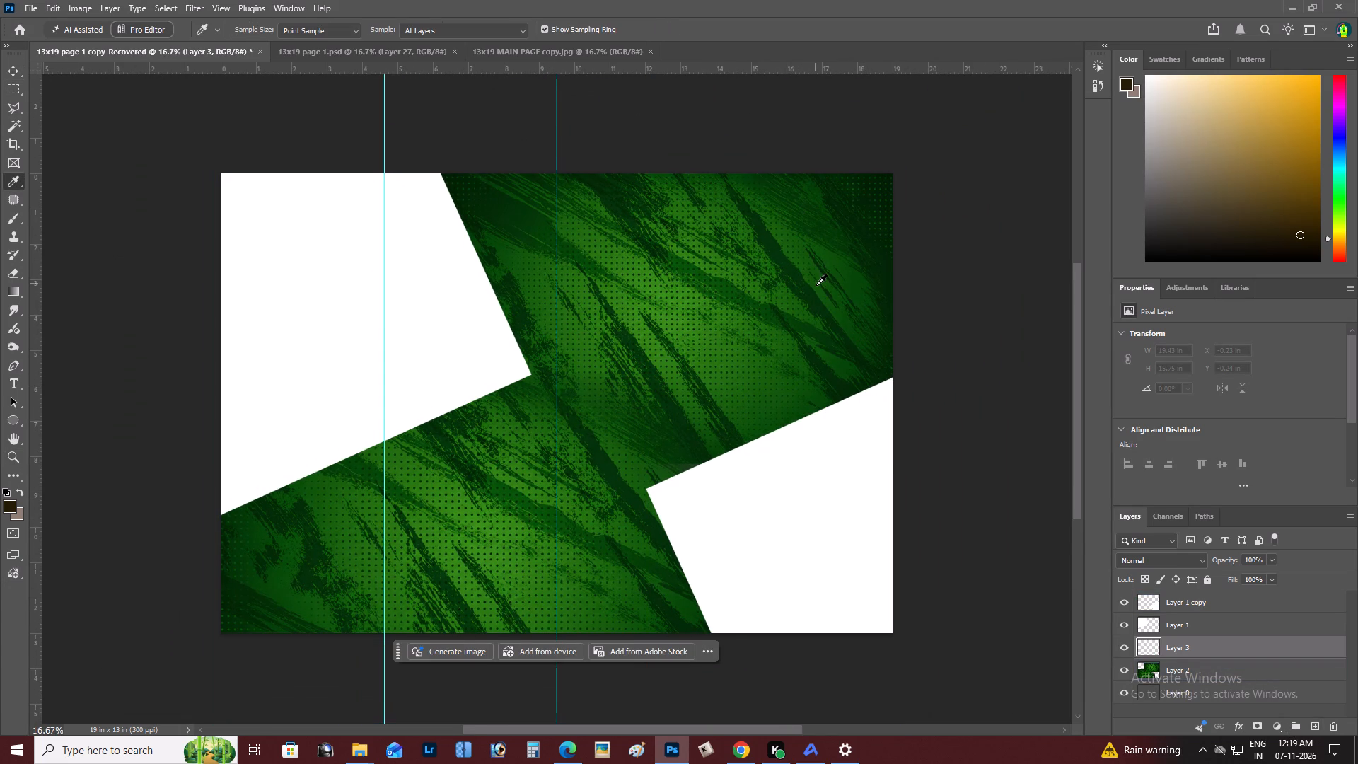
click(801, 281)
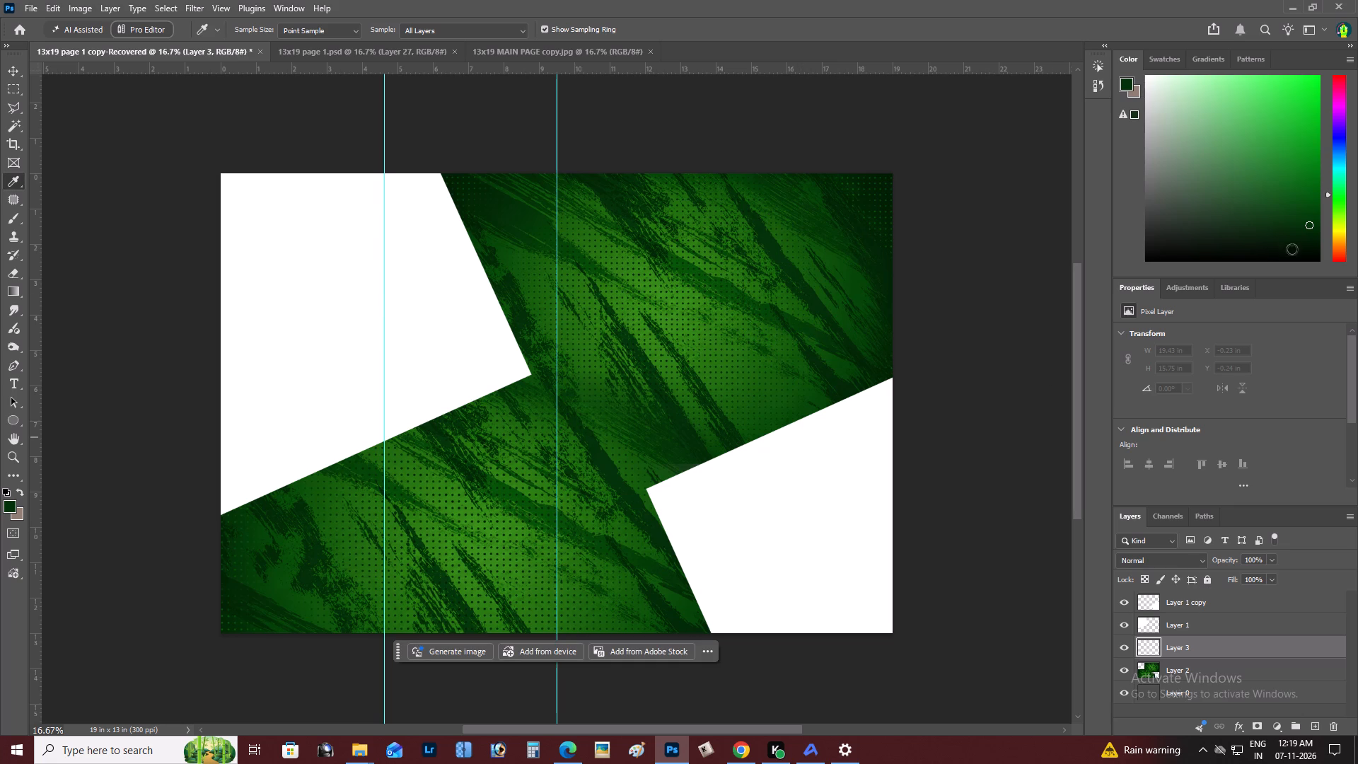
drag(1303, 233, 1328, 233)
key(b)
key(bracketright)
key(bracketright)
key(bracketright)
key(bracketright)
key(bracketright)
key(bracketright)
key(bracketright)
key(bracketright)
key(bracketright)
key(bracketright)
key(bracketright)
key(bracketright)
key(bracketright)
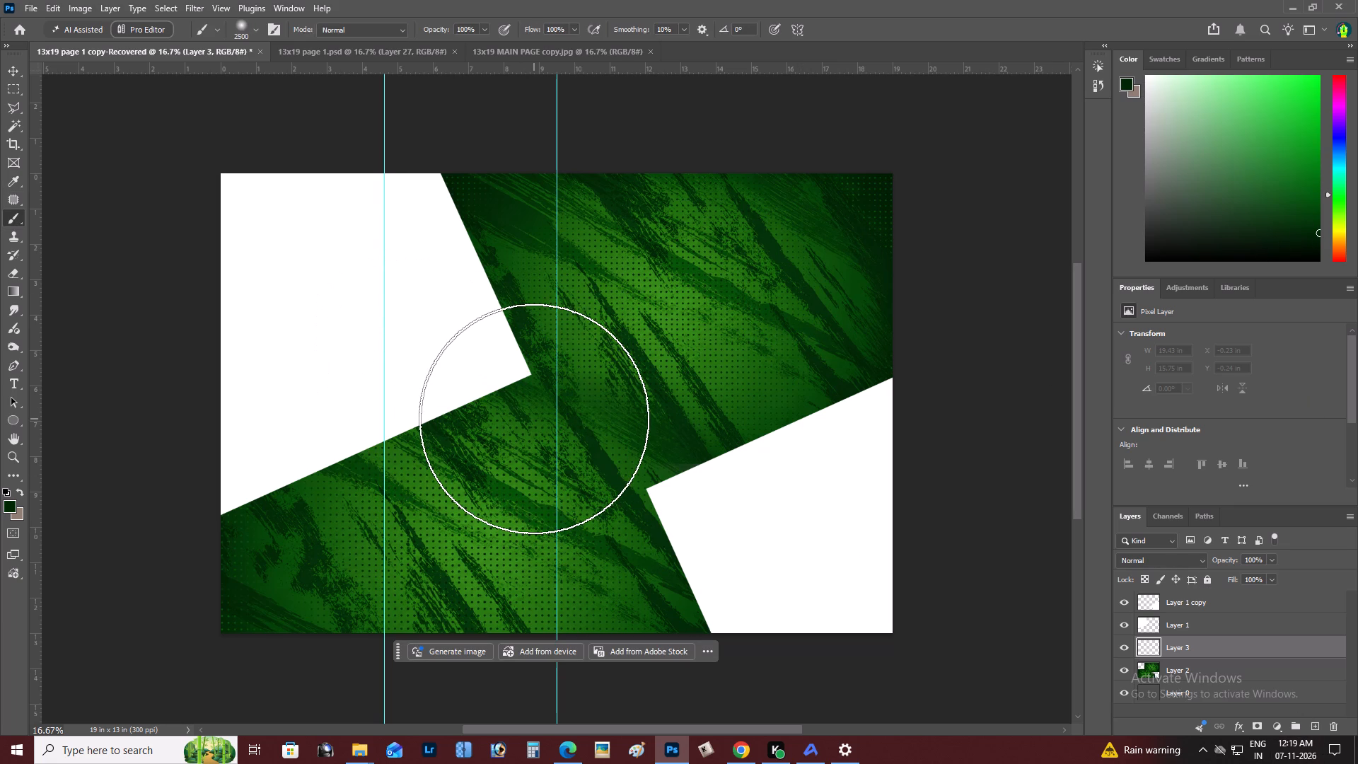
click(554, 448)
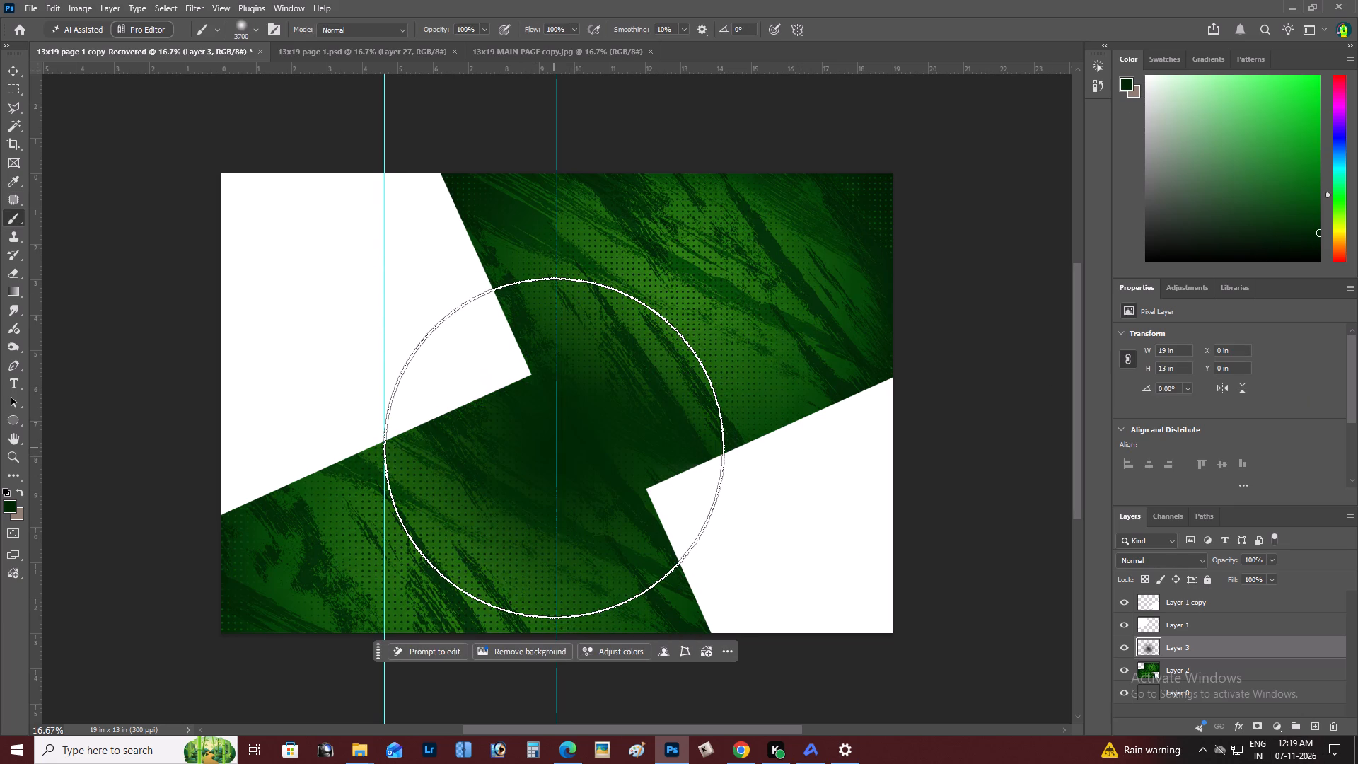
click(564, 426)
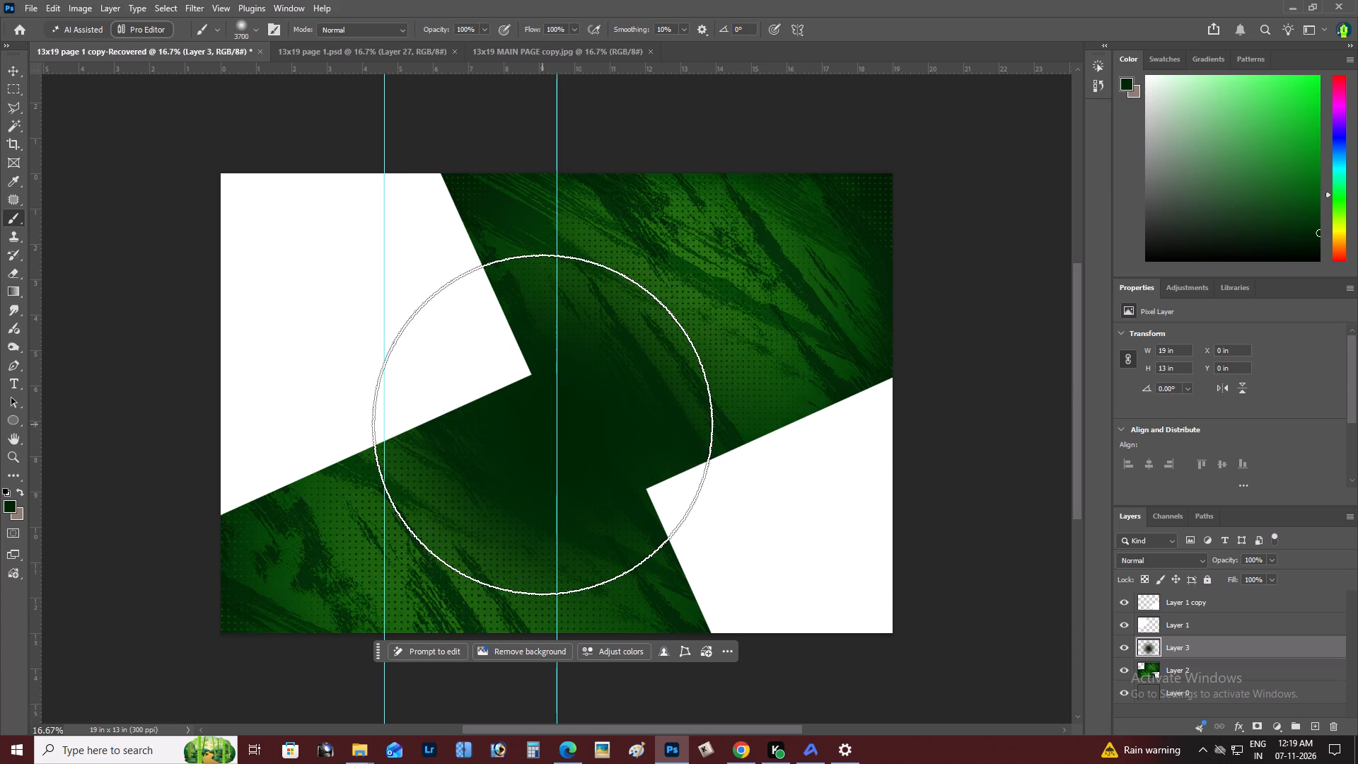
Extend the soft dark green shading over the green band's lower-left part and around the page centre.
key(z)
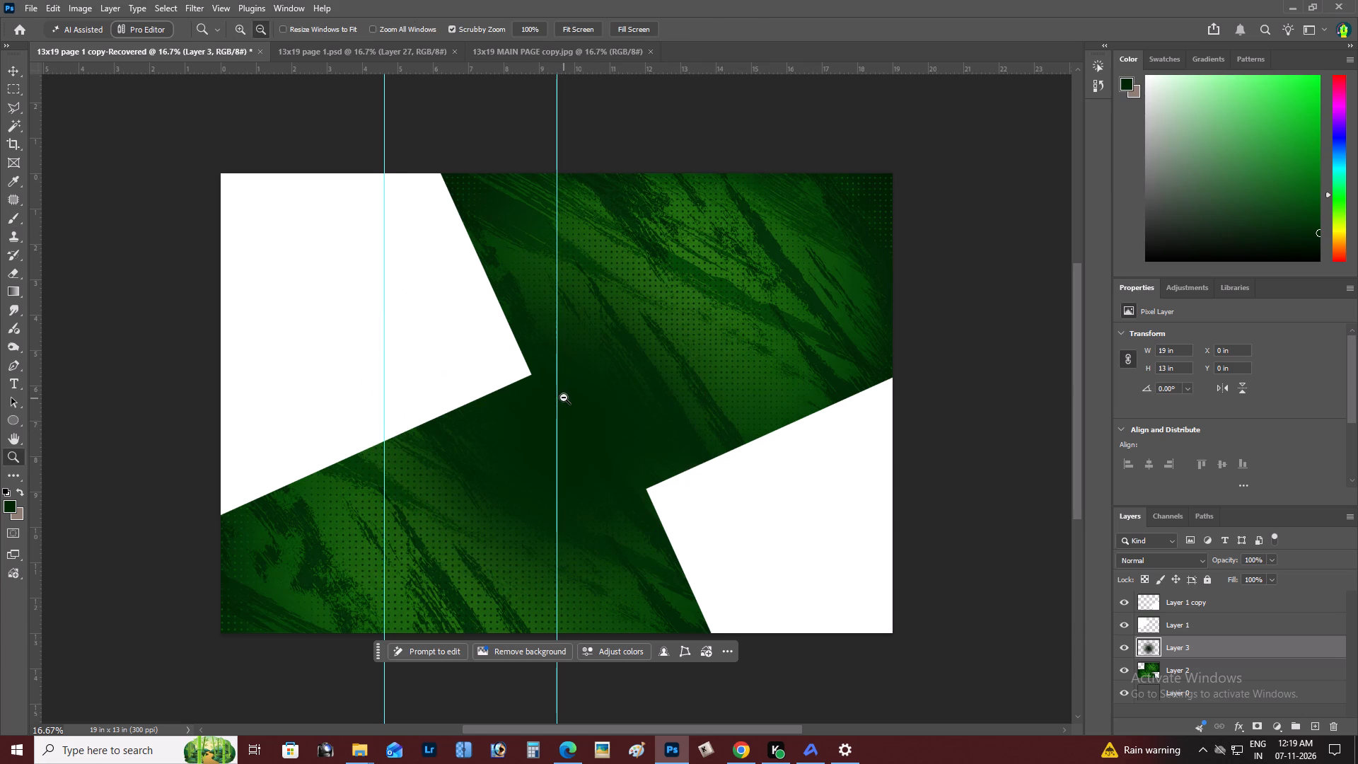
alt+click(567, 401)
right_click(574, 402)
double_click(588, 407)
key(space)
drag(563, 417, 553, 420)
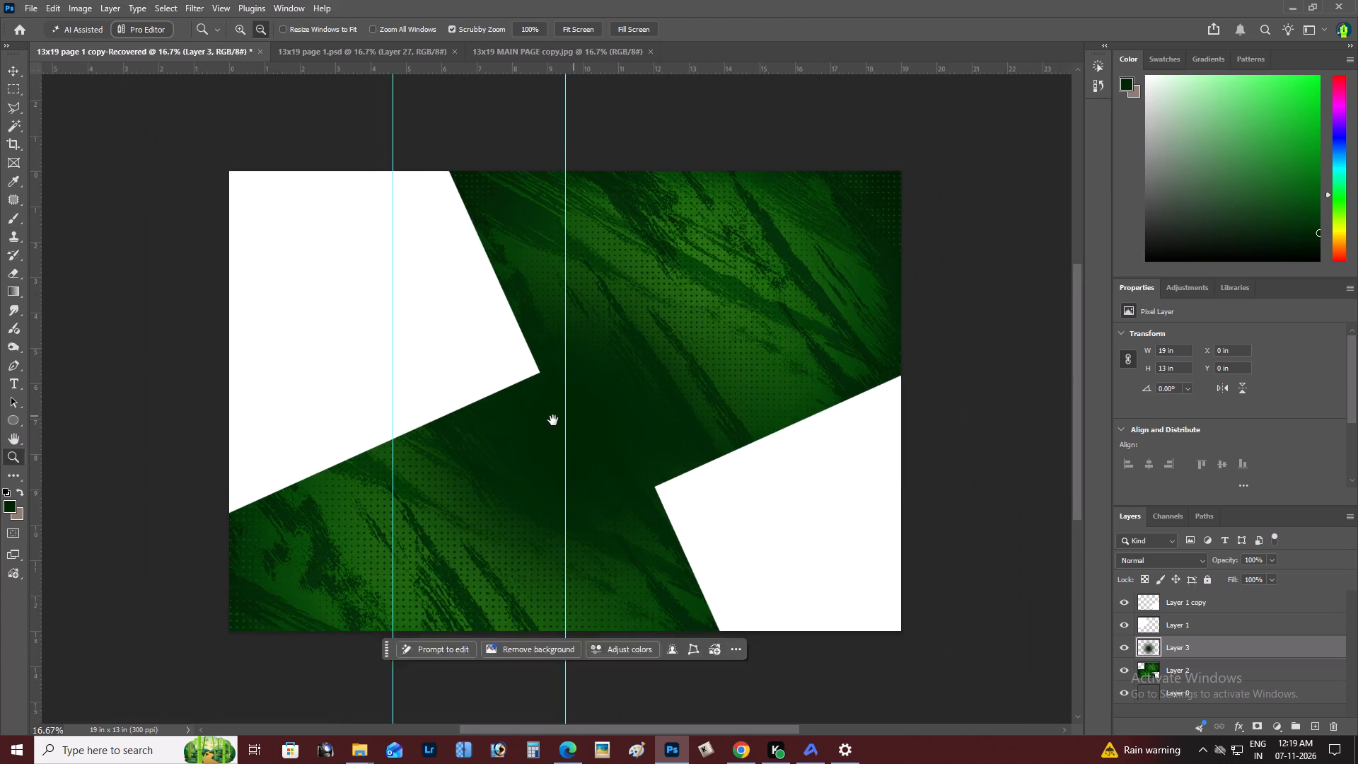
drag(553, 420, 546, 421)
key(z)
alt+click(546, 421)
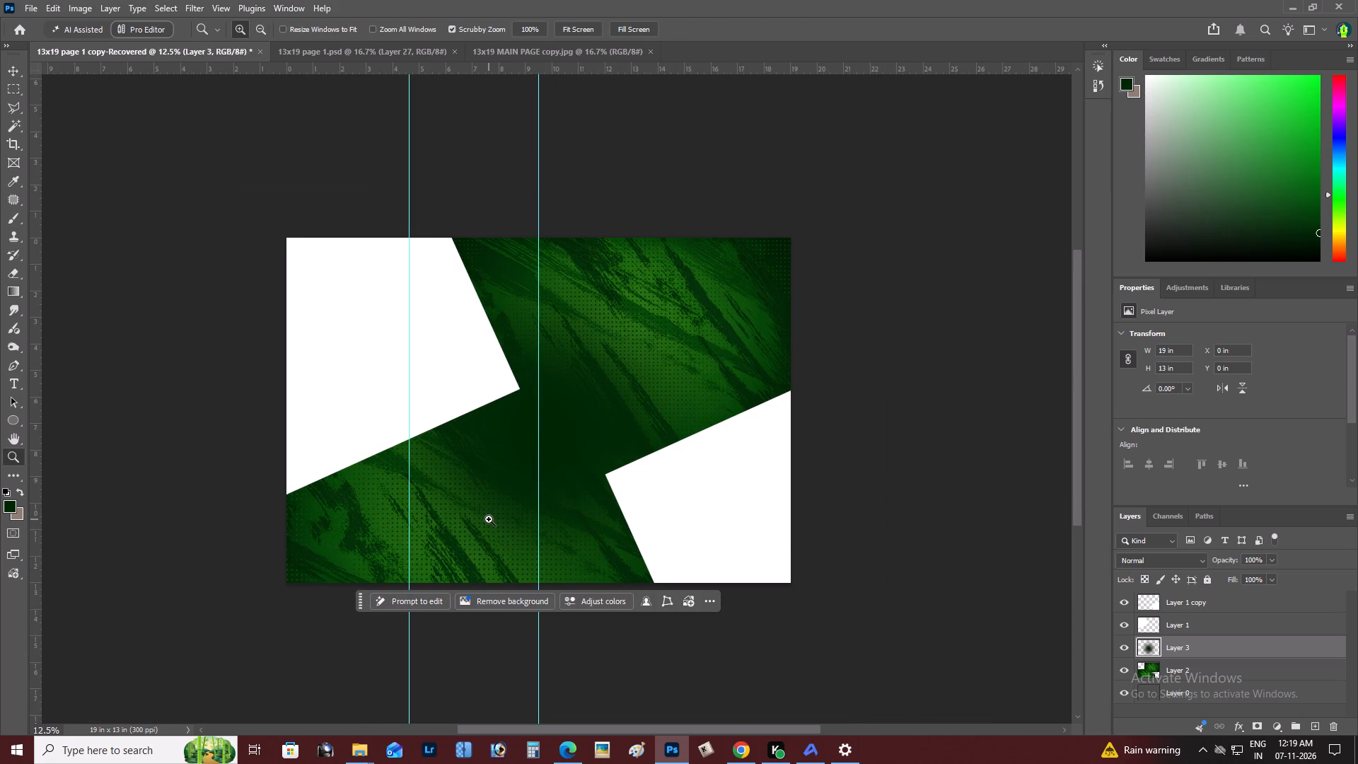
key(b)
click(452, 520)
key(space)
drag(498, 539, 498, 588)
click(580, 427)
Darken the green band beside the lower-right white shape and below the upper-left white shape with more soft dark green dabs.
key(z)
alt+click(622, 473)
right_click(630, 461)
click(649, 470)
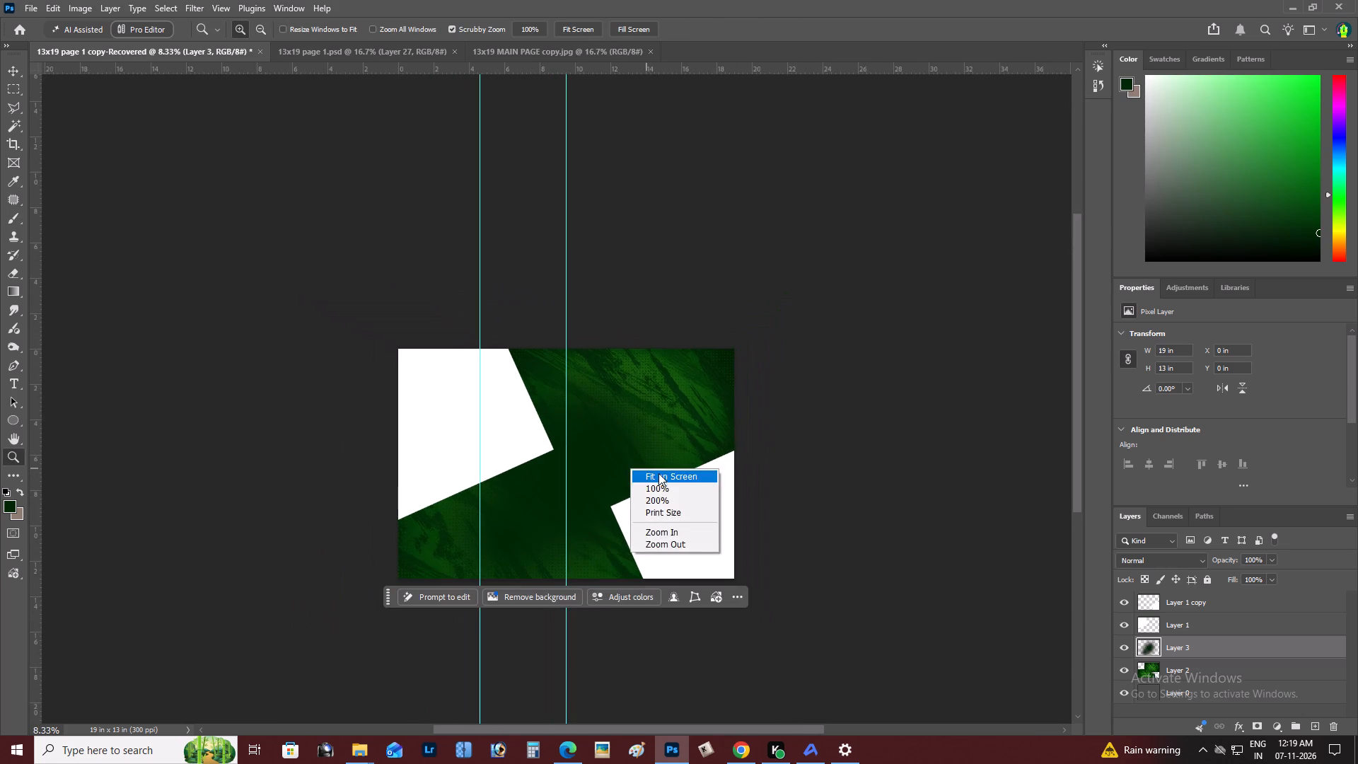
key(space)
key(space)
click(662, 476)
drag(662, 476, 649, 479)
scroll(731, 395, up, 2)
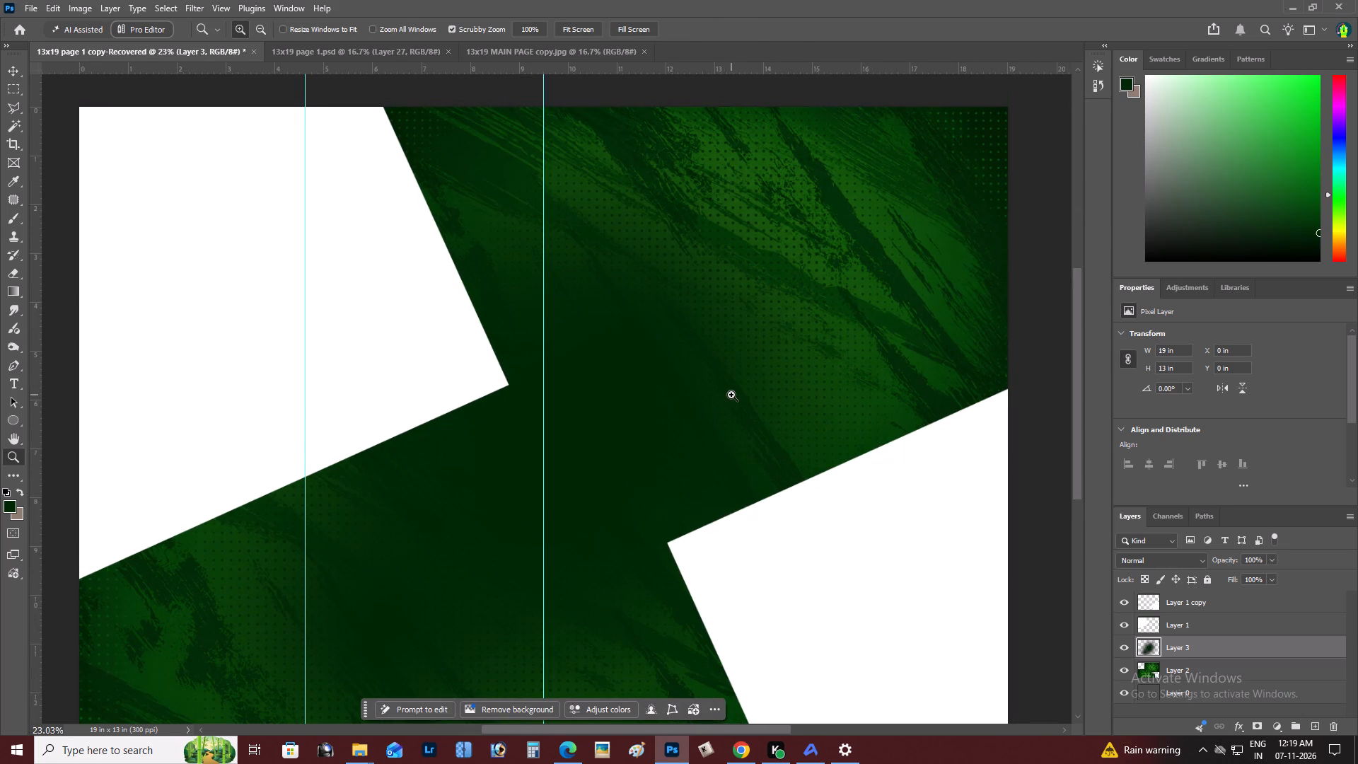
key(b)
click(723, 380)
key(z)
alt+click(680, 384)
right_click(679, 381)
click(707, 390)
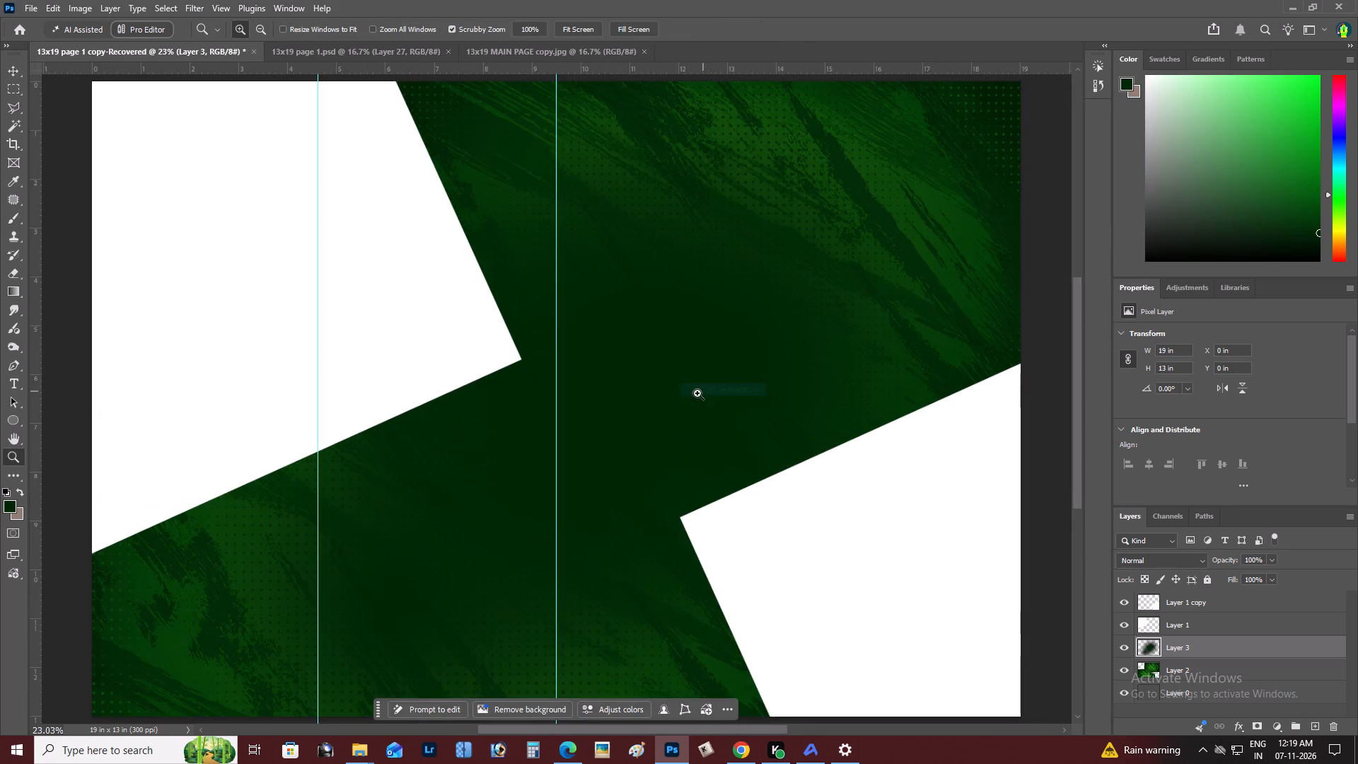
key(space)
drag(696, 394, 713, 390)
click(477, 492)
key(z)
alt+click(510, 435)
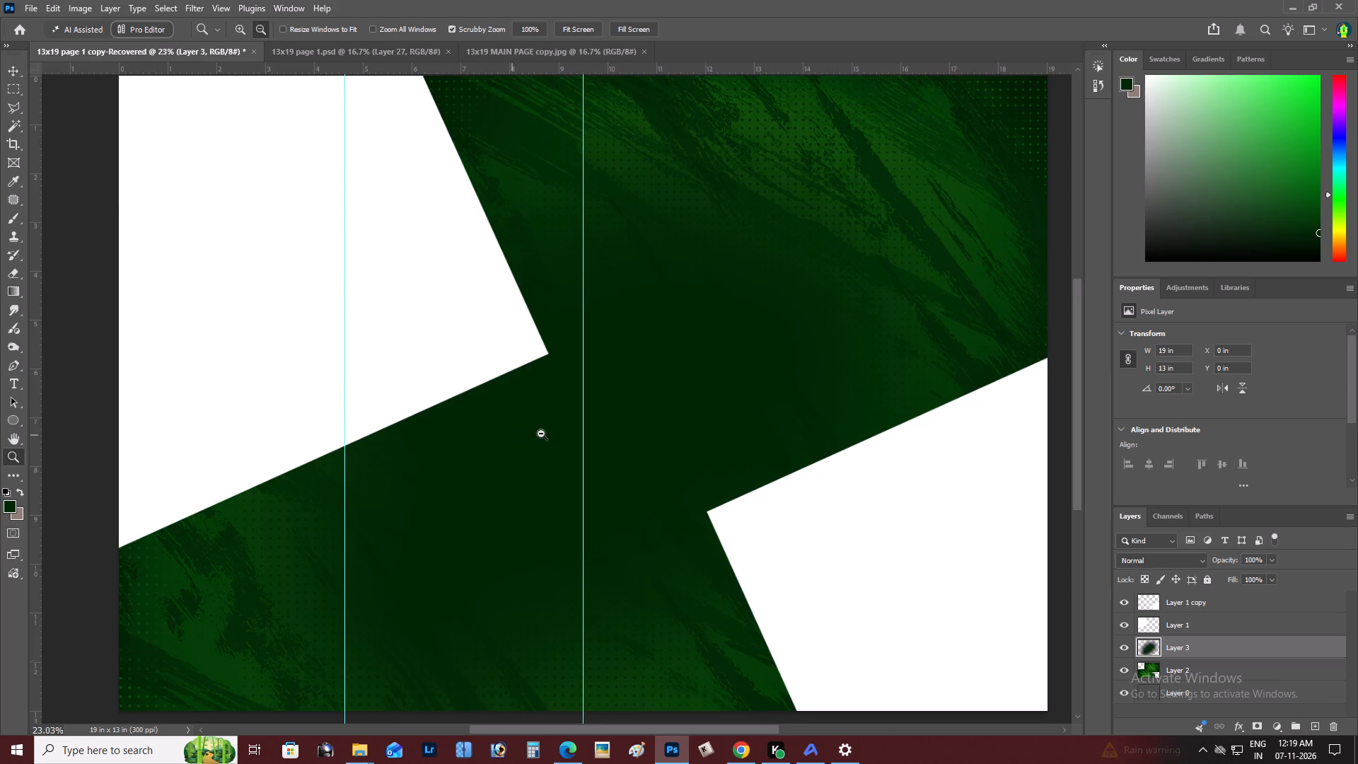
Set the opacity of the dark green shading layer to 78%.
right_click(541, 434)
click(559, 440)
alt+click(565, 443)
text(57z)
alt+click(565, 443)
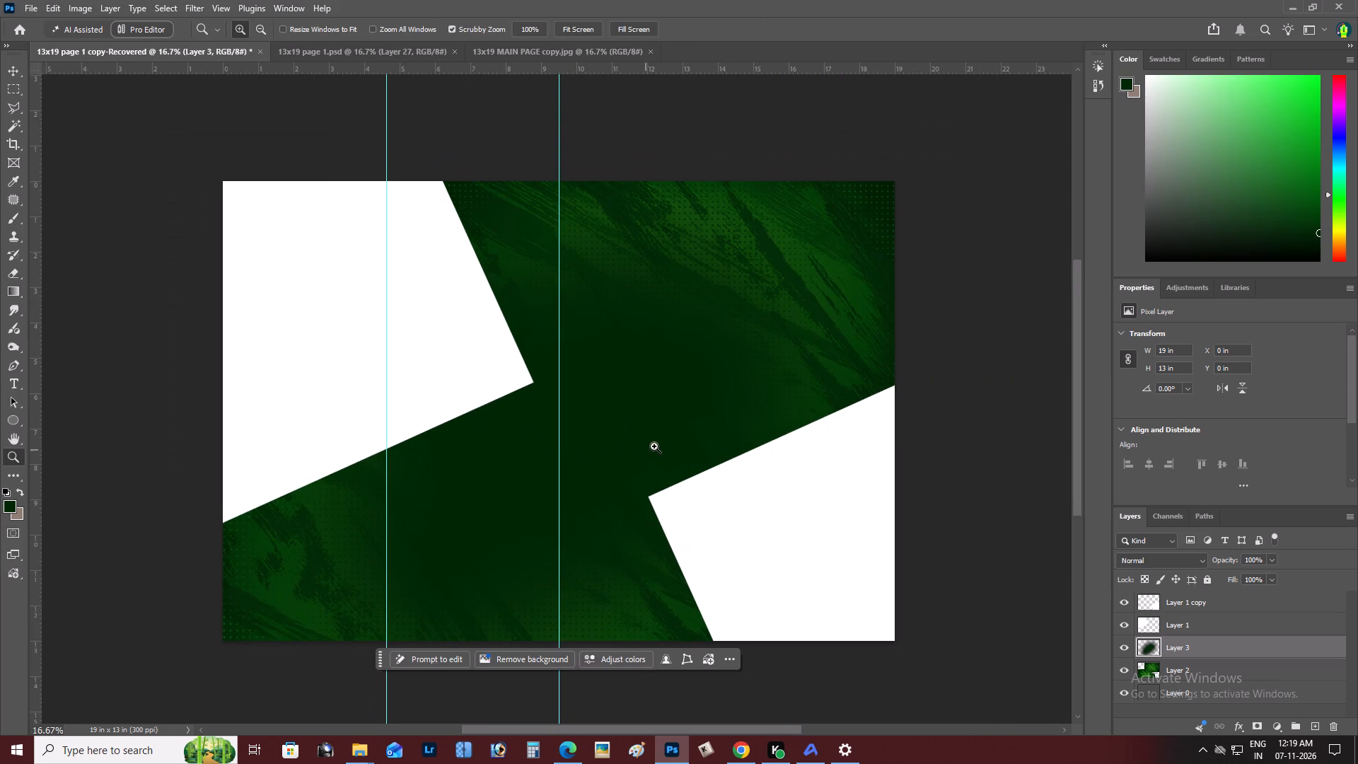
key(v)
text(578)
Inspect the softened dark shading over the green texture across the whole page.
key(z)
scroll(662, 436, up, 1)
alt+click(662, 436)
right_click(662, 436)
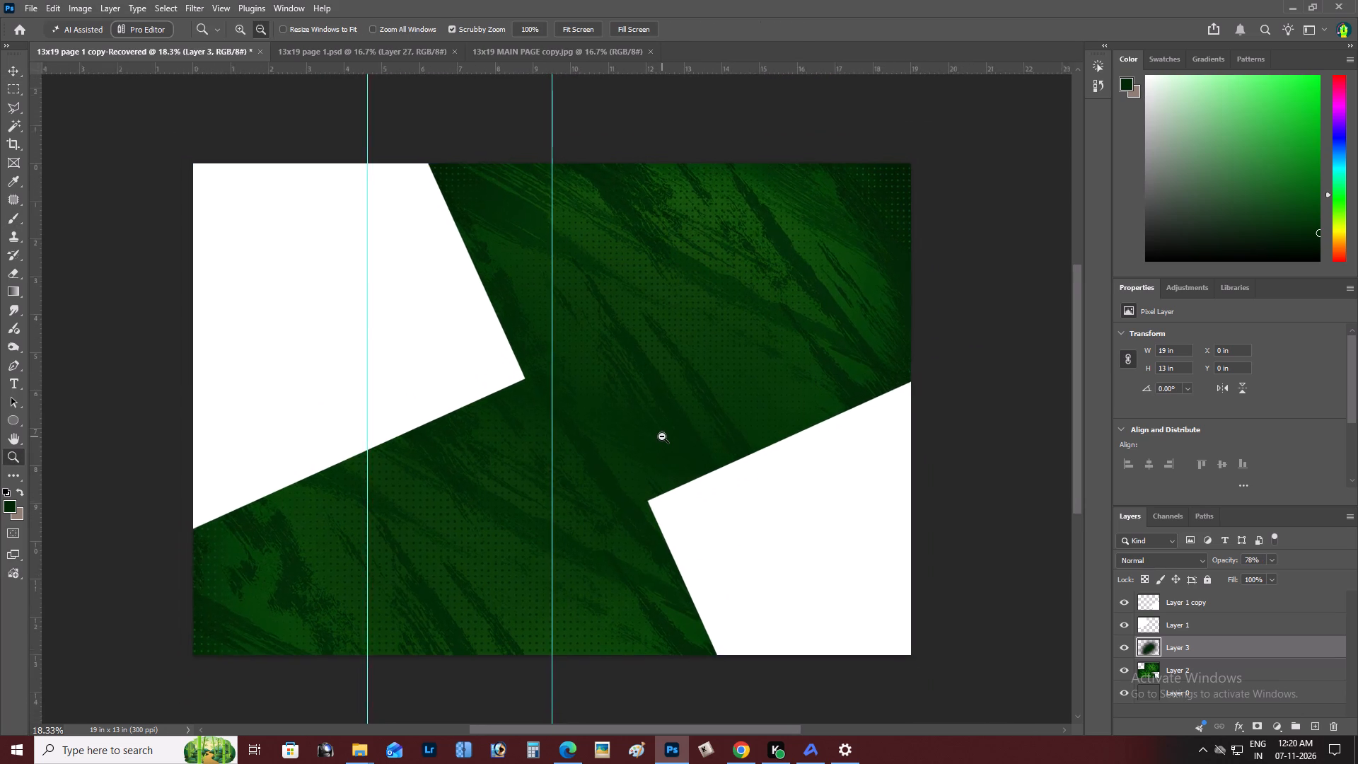
double_click(687, 446)
key(space)
key(space)
key(space)
key(space)
key(space)
key(space)
key(space)
key(space)
key(space)
key(space)
key(space)
key(space)
key(space)
key(space)
key(space)
key(space)
key(space)
drag(687, 446, 644, 469)
key(z)
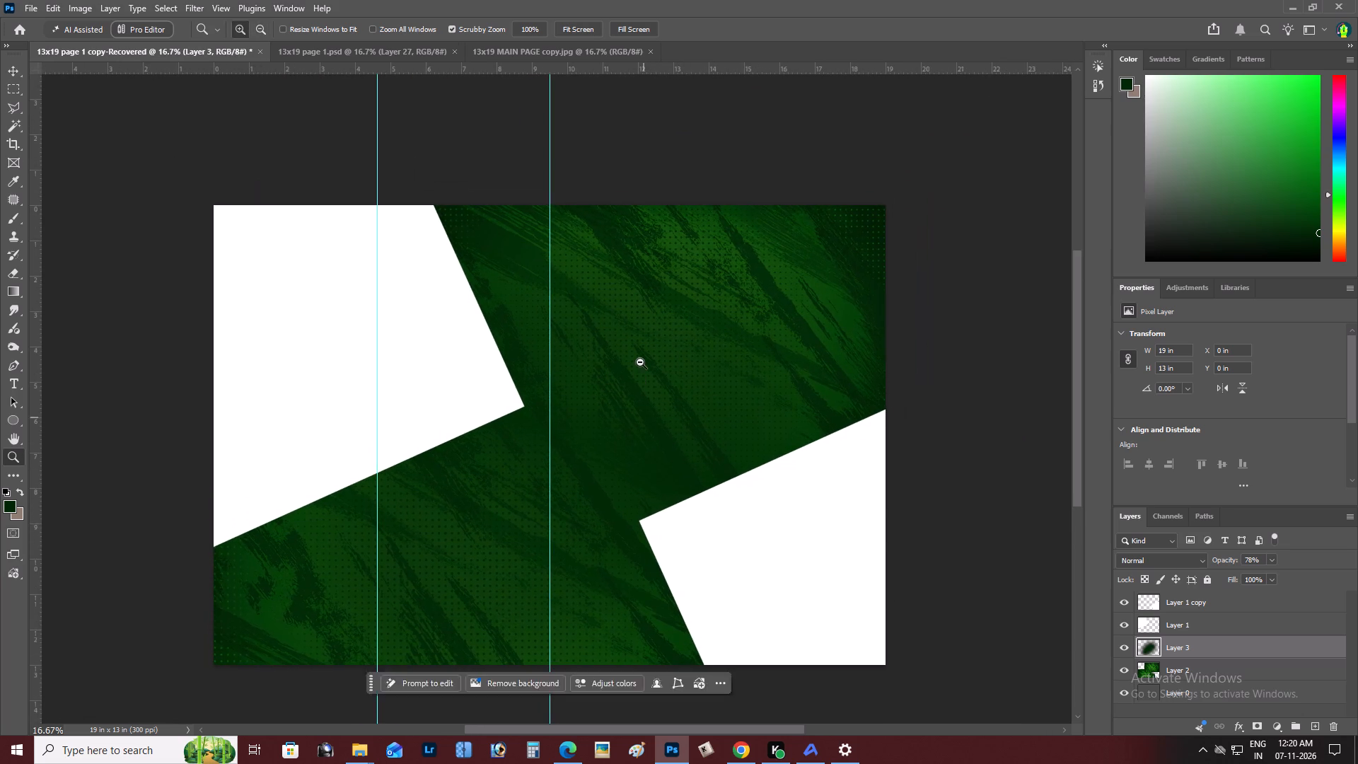
alt+click(640, 362)
right_click(645, 359)
double_click(669, 366)
key(z)
alt+click(636, 379)
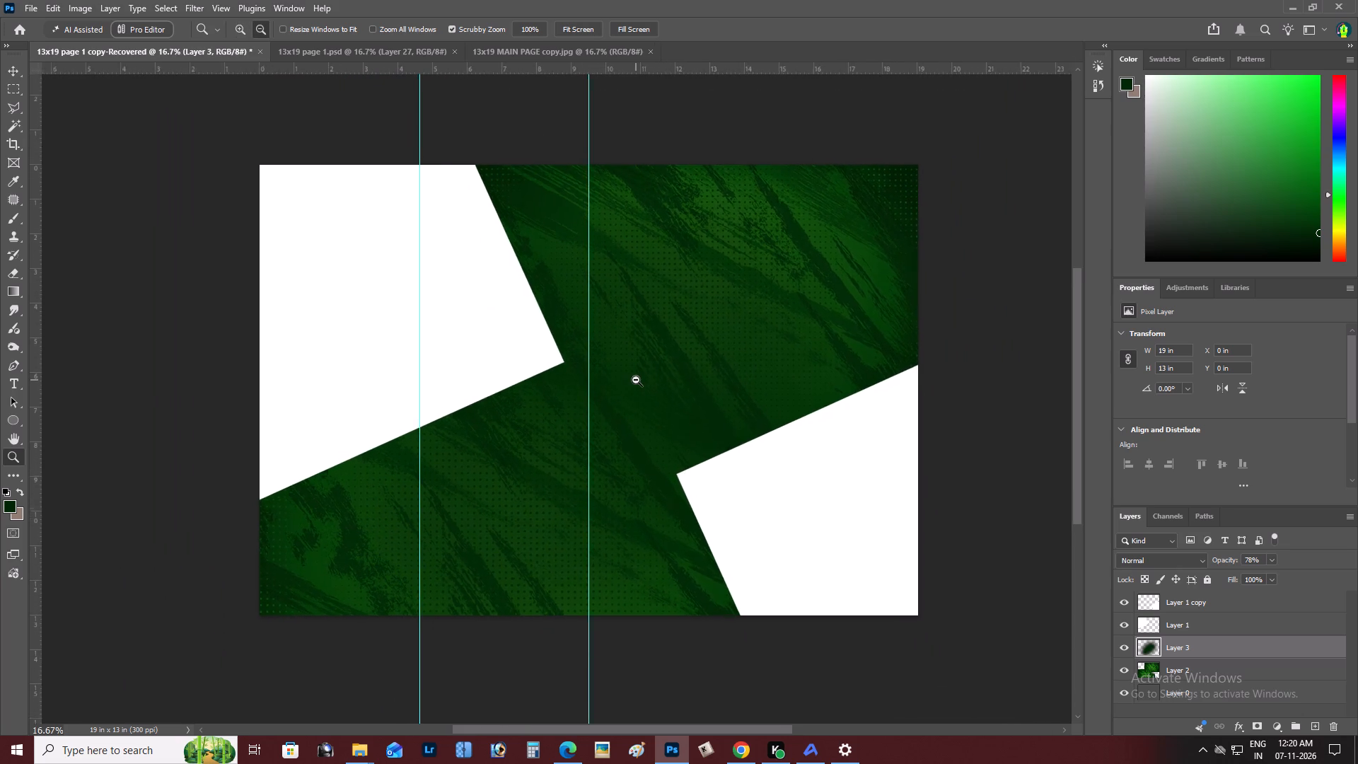
right_click(636, 380)
double_click(653, 387)
key(space)
key(space)
key(space)
key(space)
key(space)
key(space)
key(space)
drag(653, 387, 656, 405)
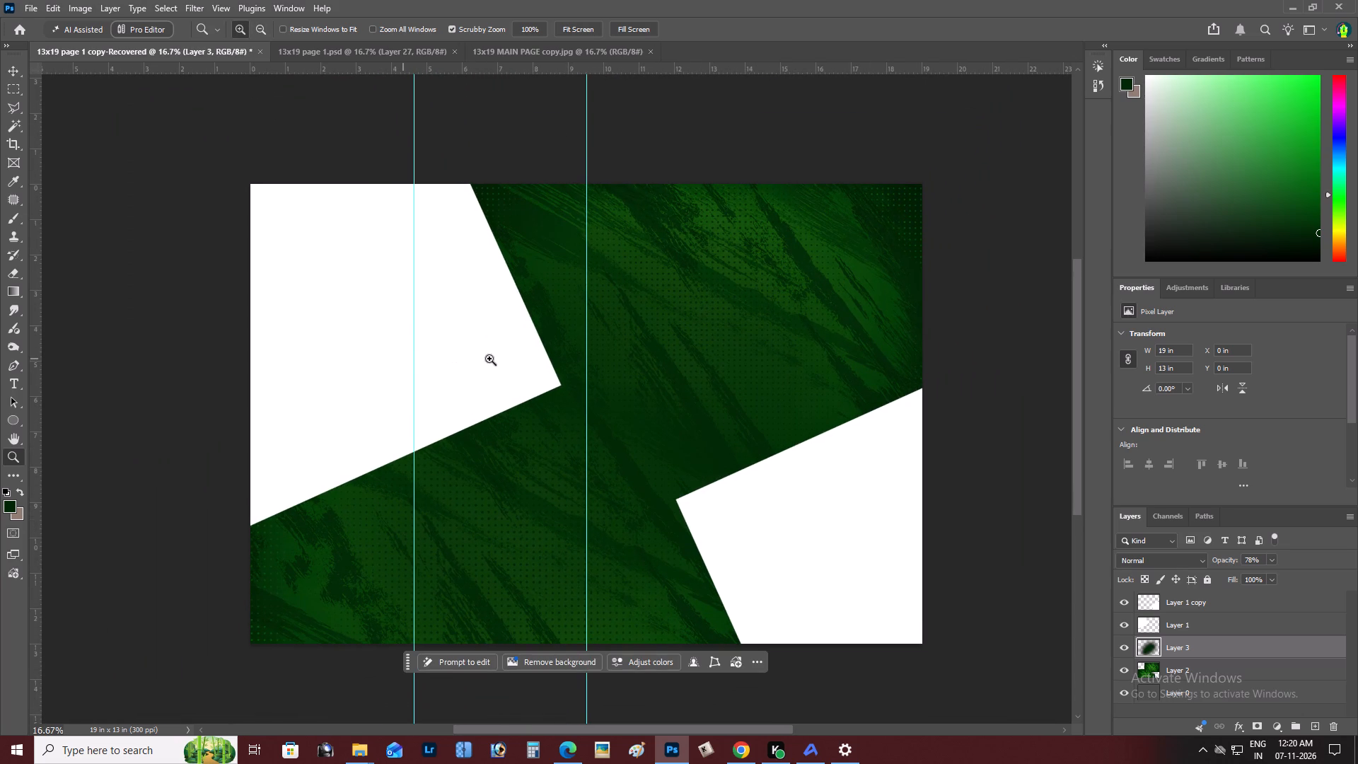
Select the lower-right white shape's layer on the canvas.
key(v)
right_click(803, 499)
click(842, 513)
Switch to Pinterest in Chrome and copy the opened pin's image of piled fried chicken on a wooden board.
key(alt+Tab)
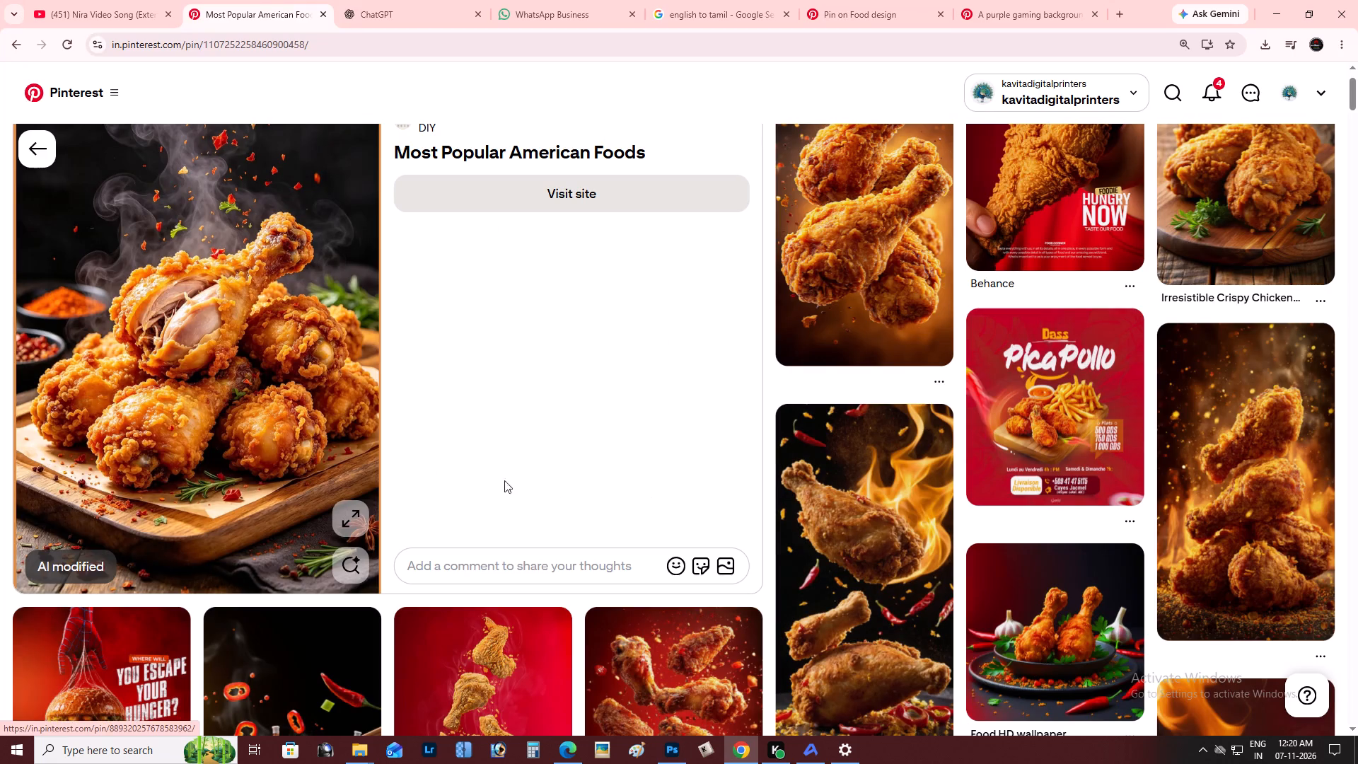
right_click(182, 400)
click(272, 452)
key(alt+Tab)
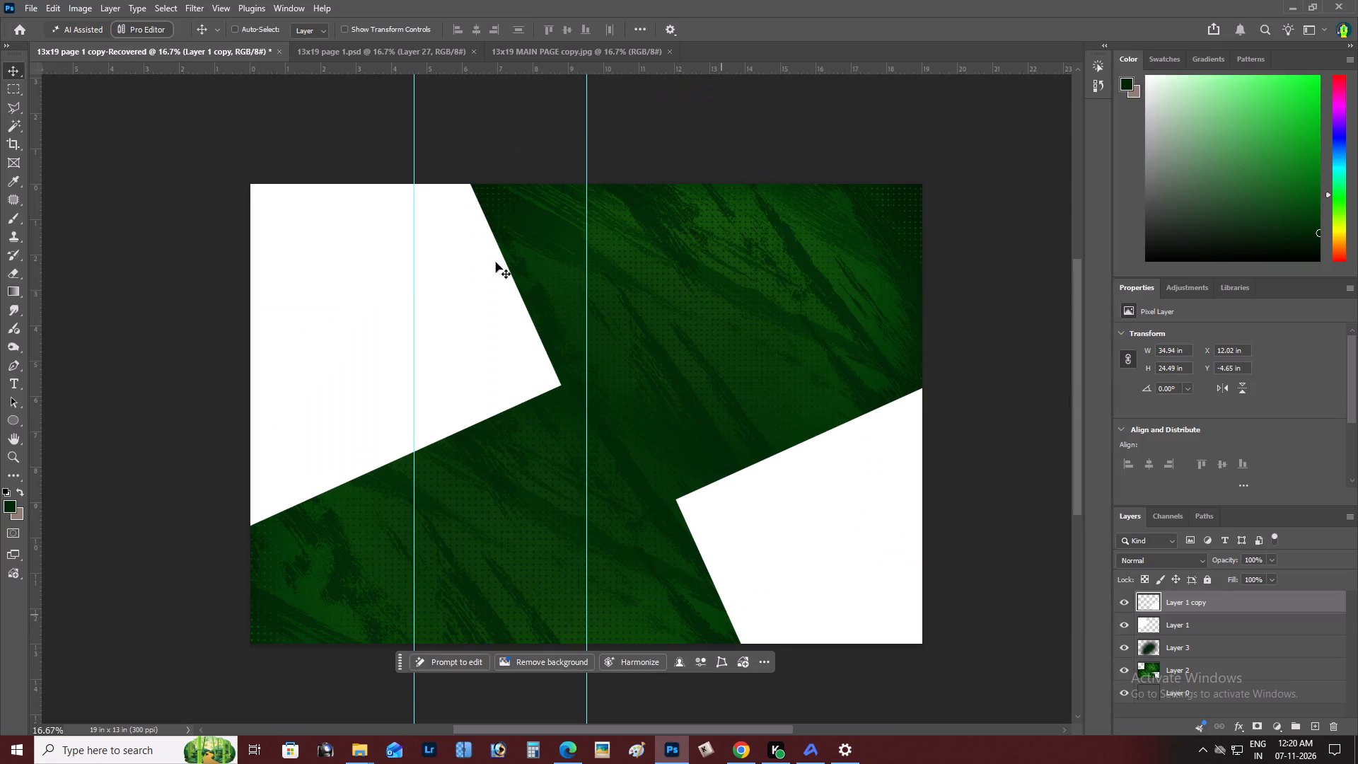
key(alt+Tab)
key(alt+Tab)
key(alt+Tab)
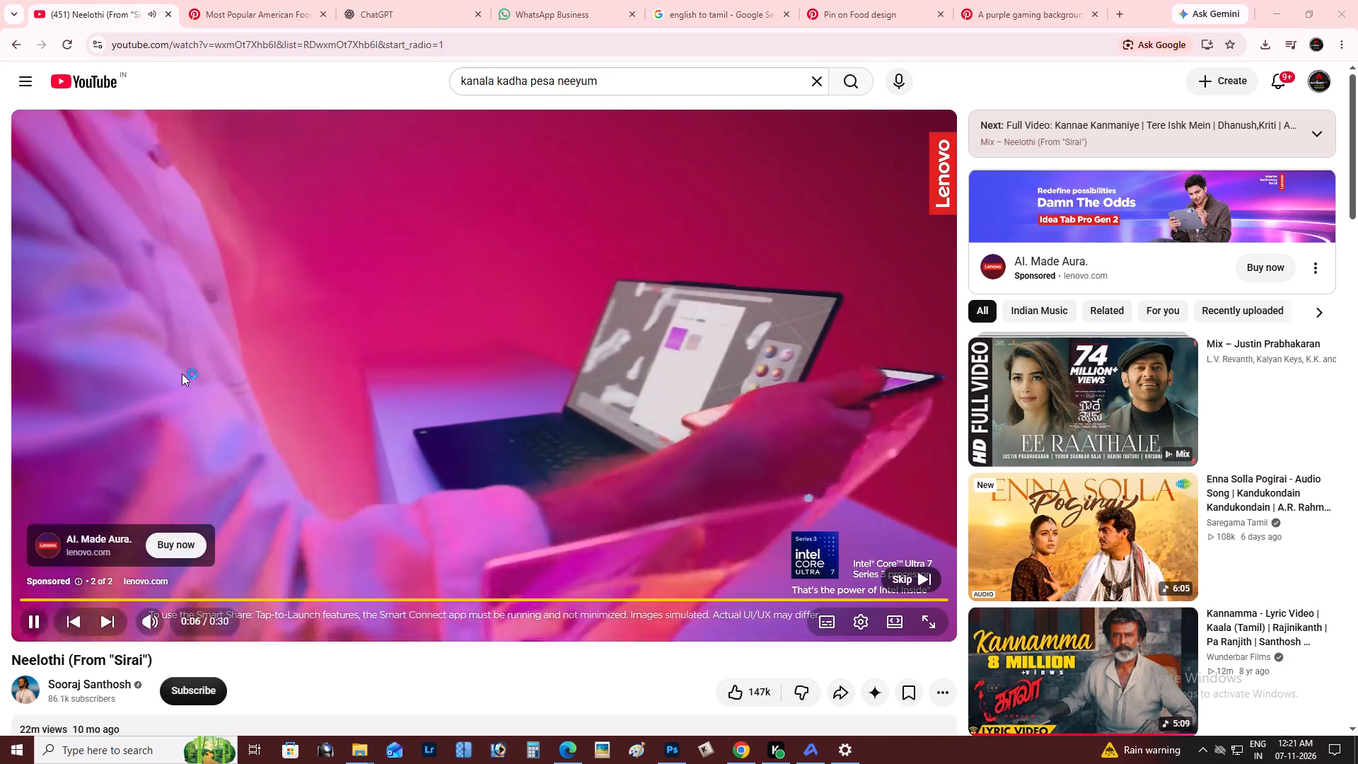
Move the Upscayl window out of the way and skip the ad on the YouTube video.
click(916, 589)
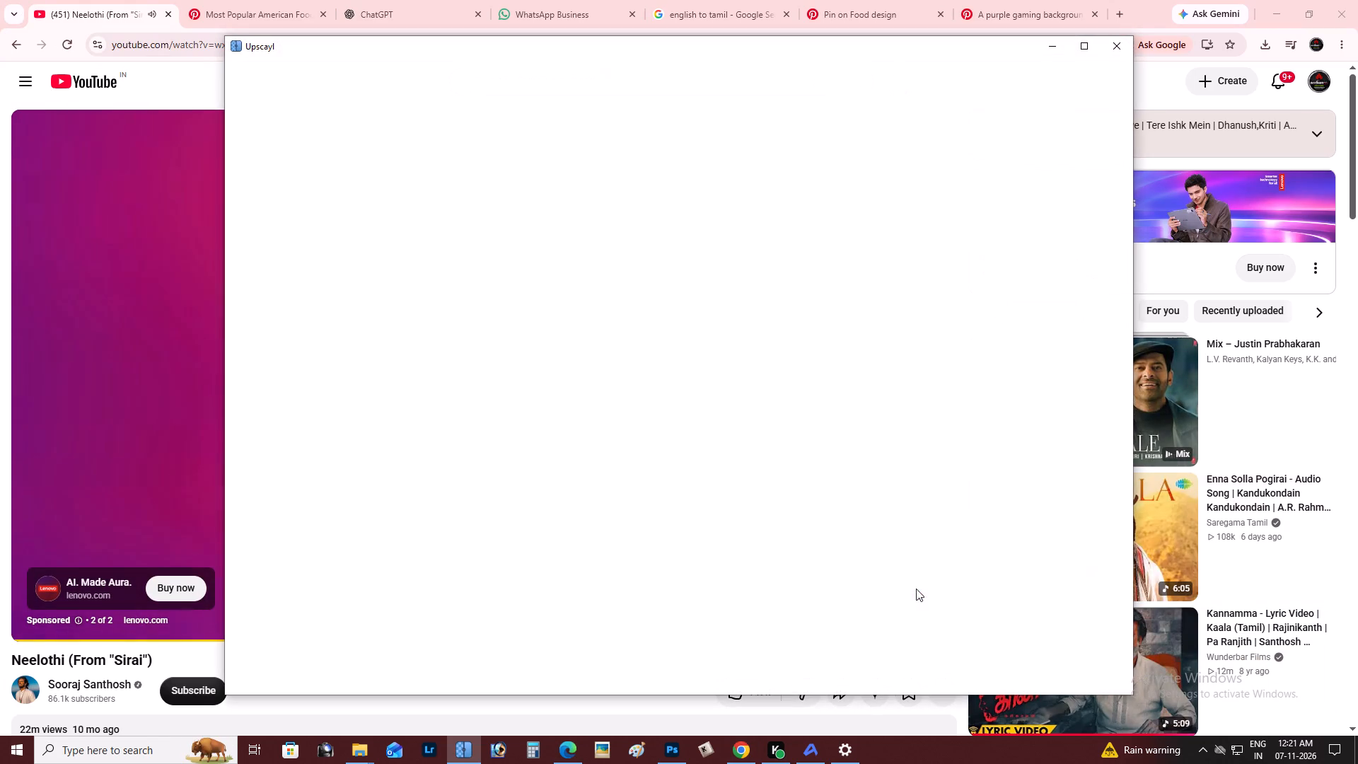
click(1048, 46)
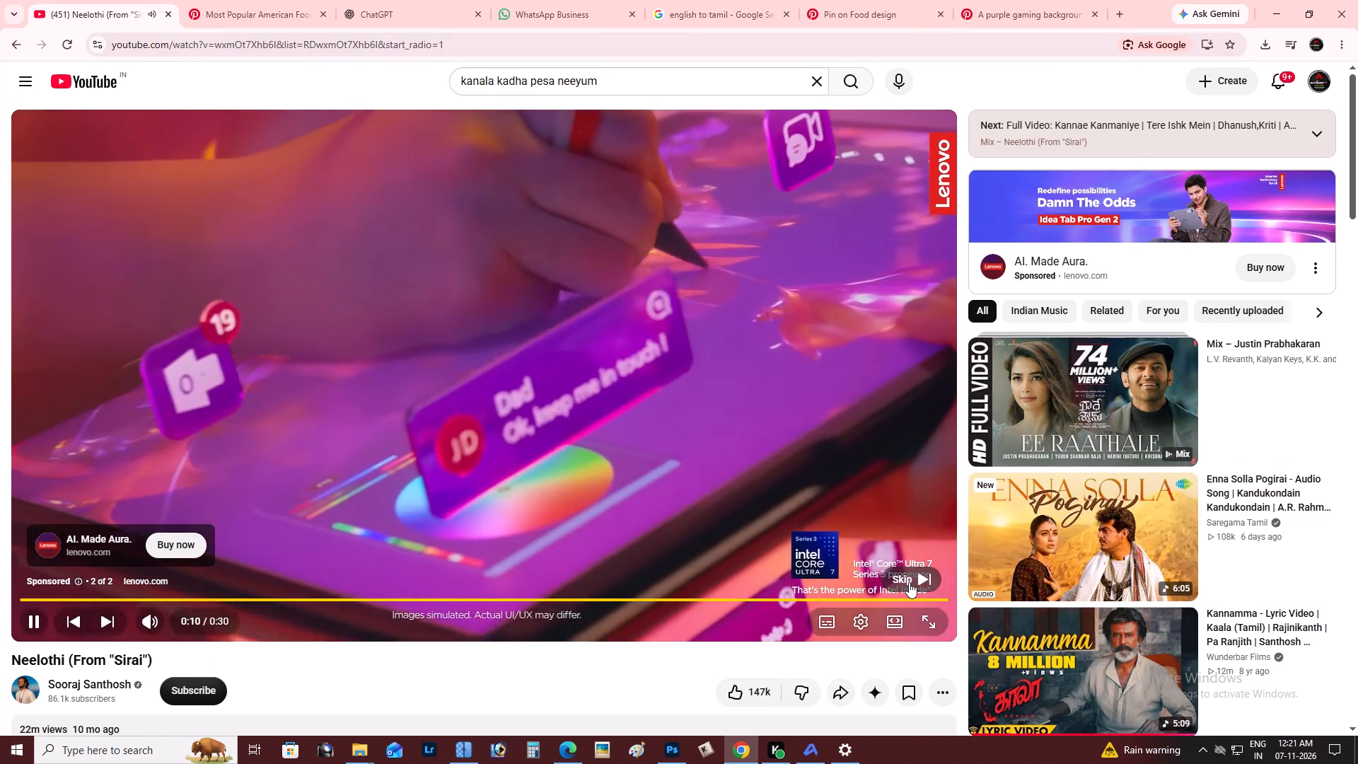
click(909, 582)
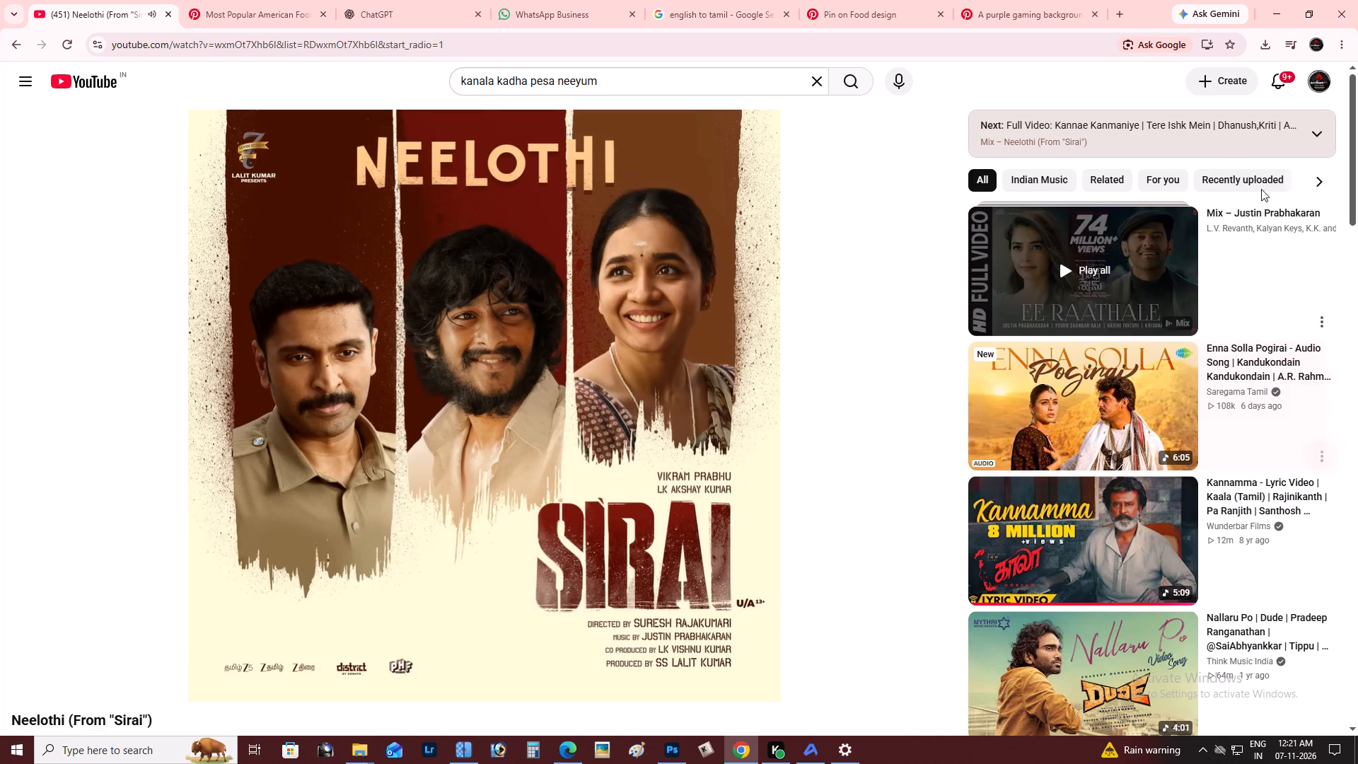
Minimise Chrome and Edge and bring Upscayl up in front of Photoshop.
click(1274, 7)
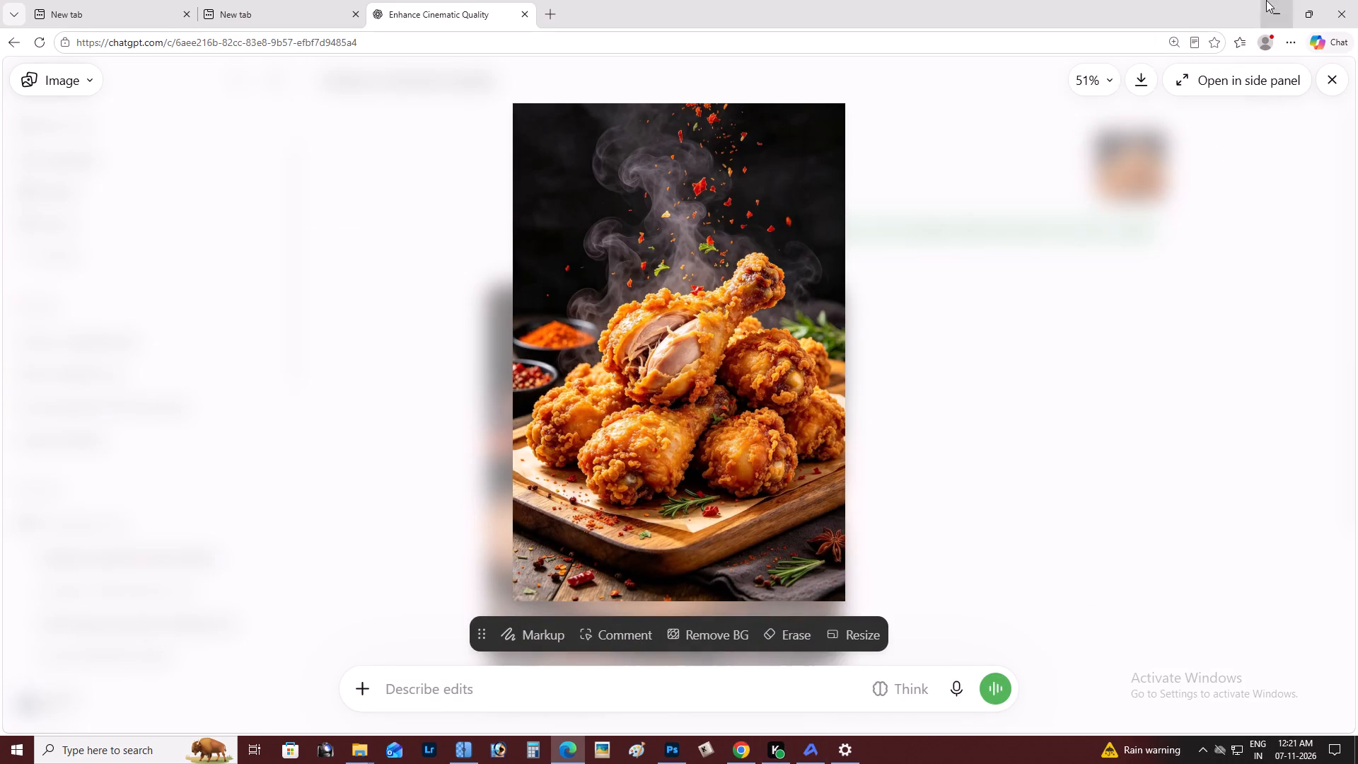
click(1272, 0)
click(812, 757)
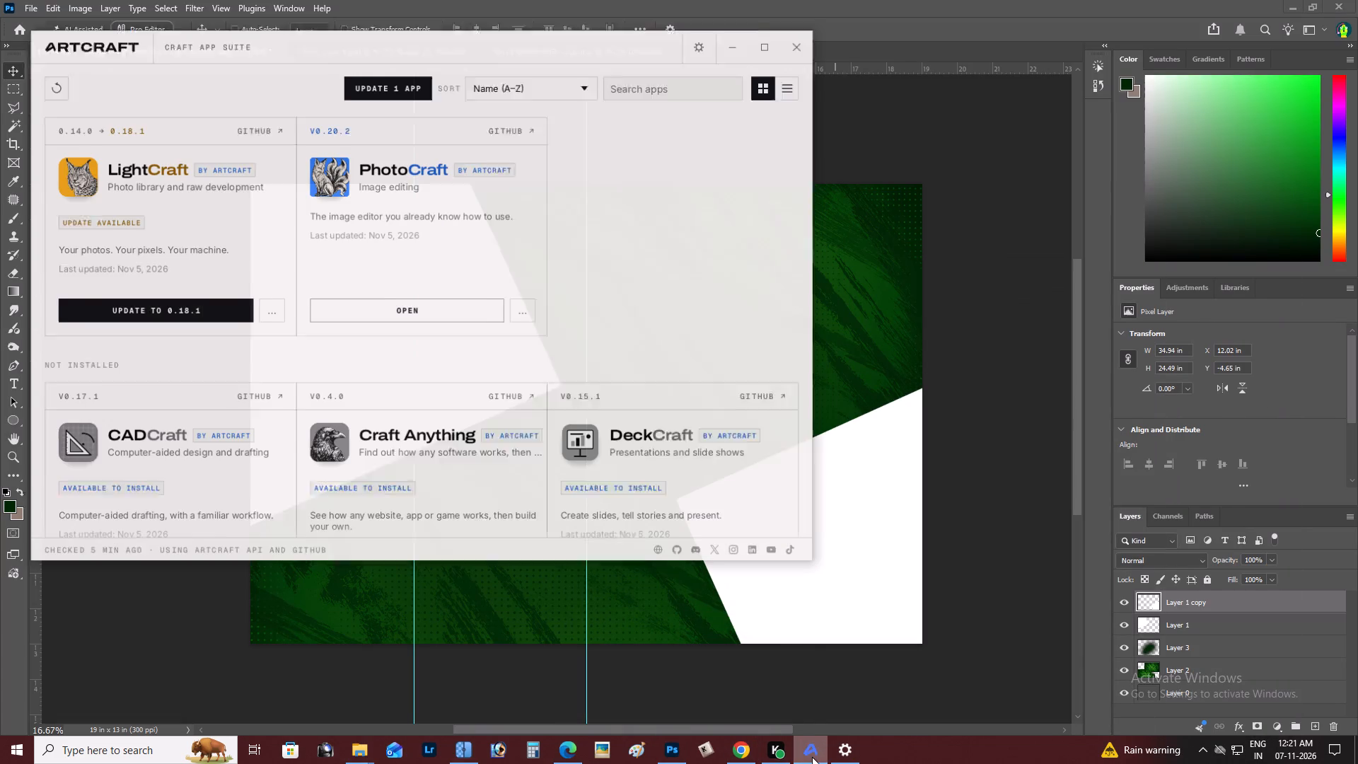
click(796, 37)
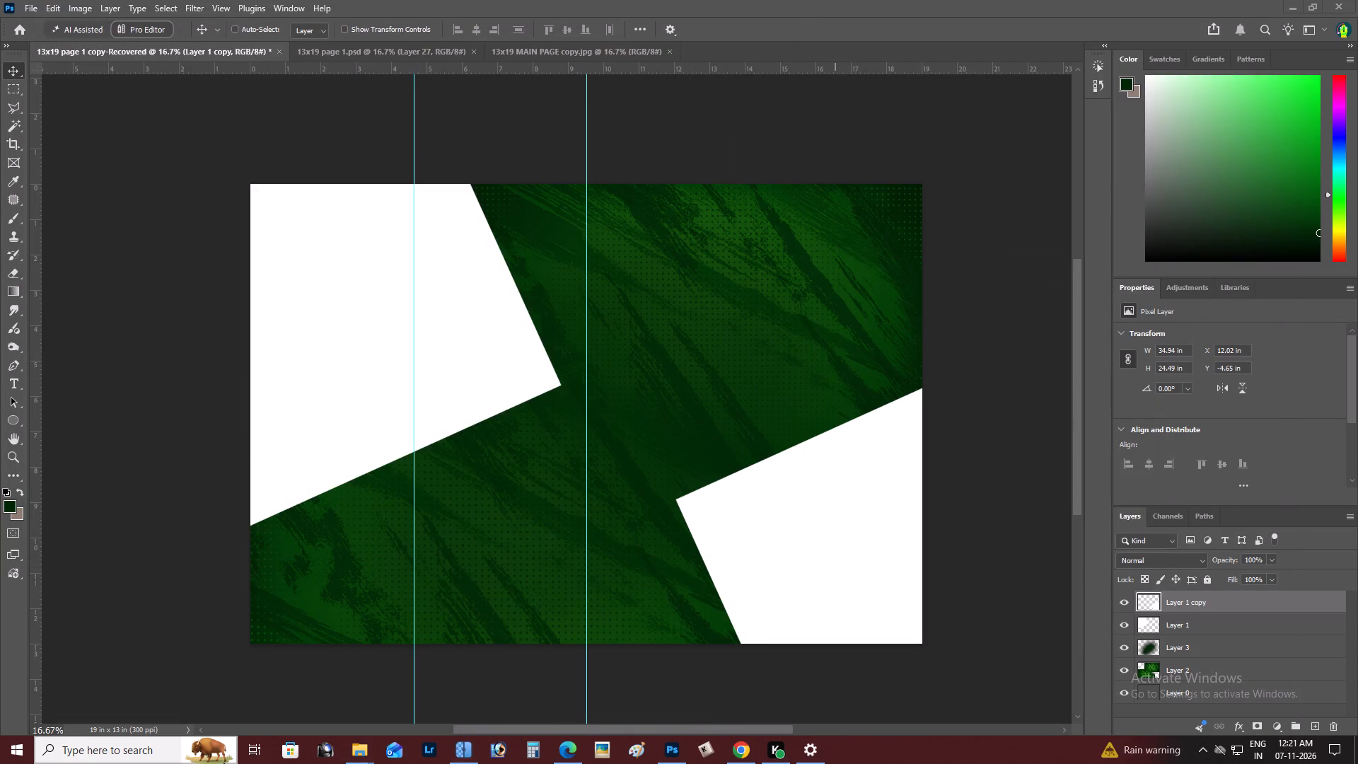
click(144, 758)
key(u)
click(161, 354)
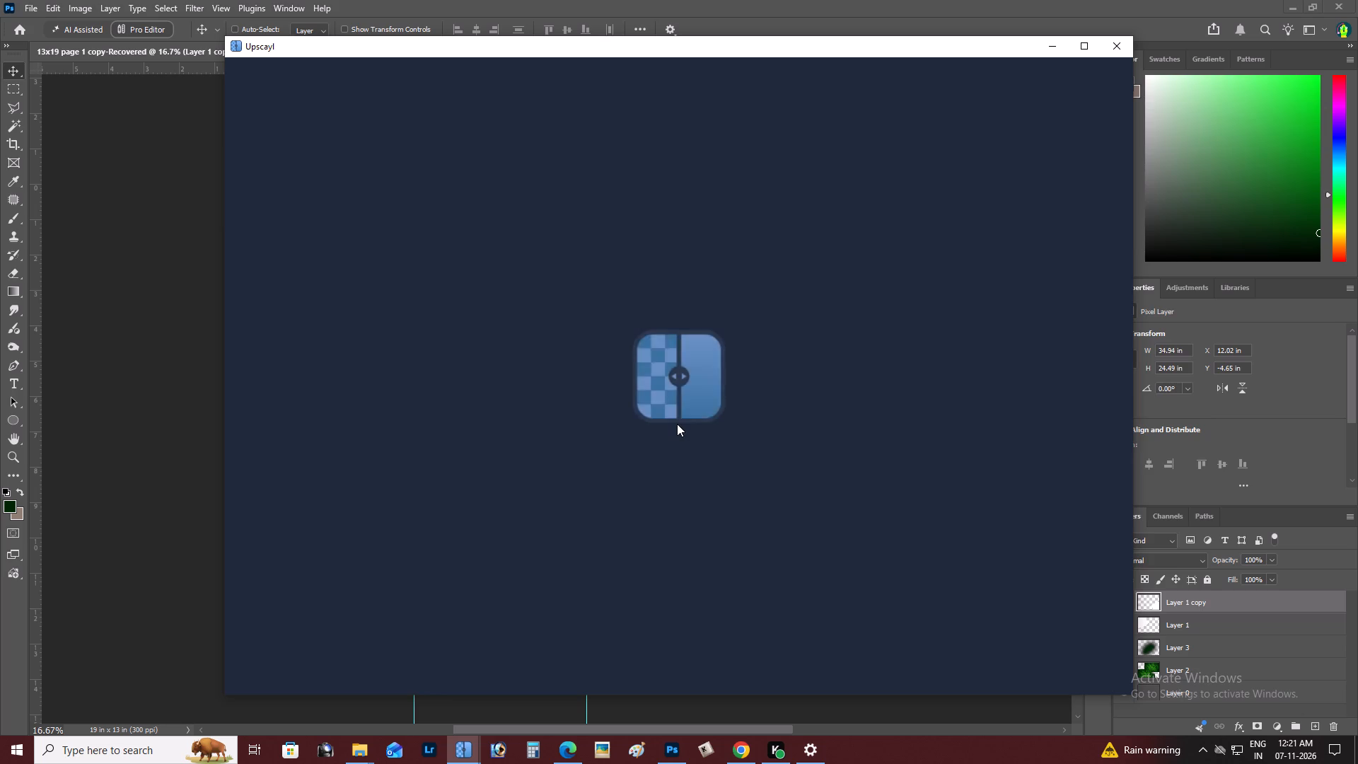
key(alt+Tab)
key(alt+Tab)
Dismiss Upscayl's initial preferences setup to reach its main upscaling screen.
click(672, 439)
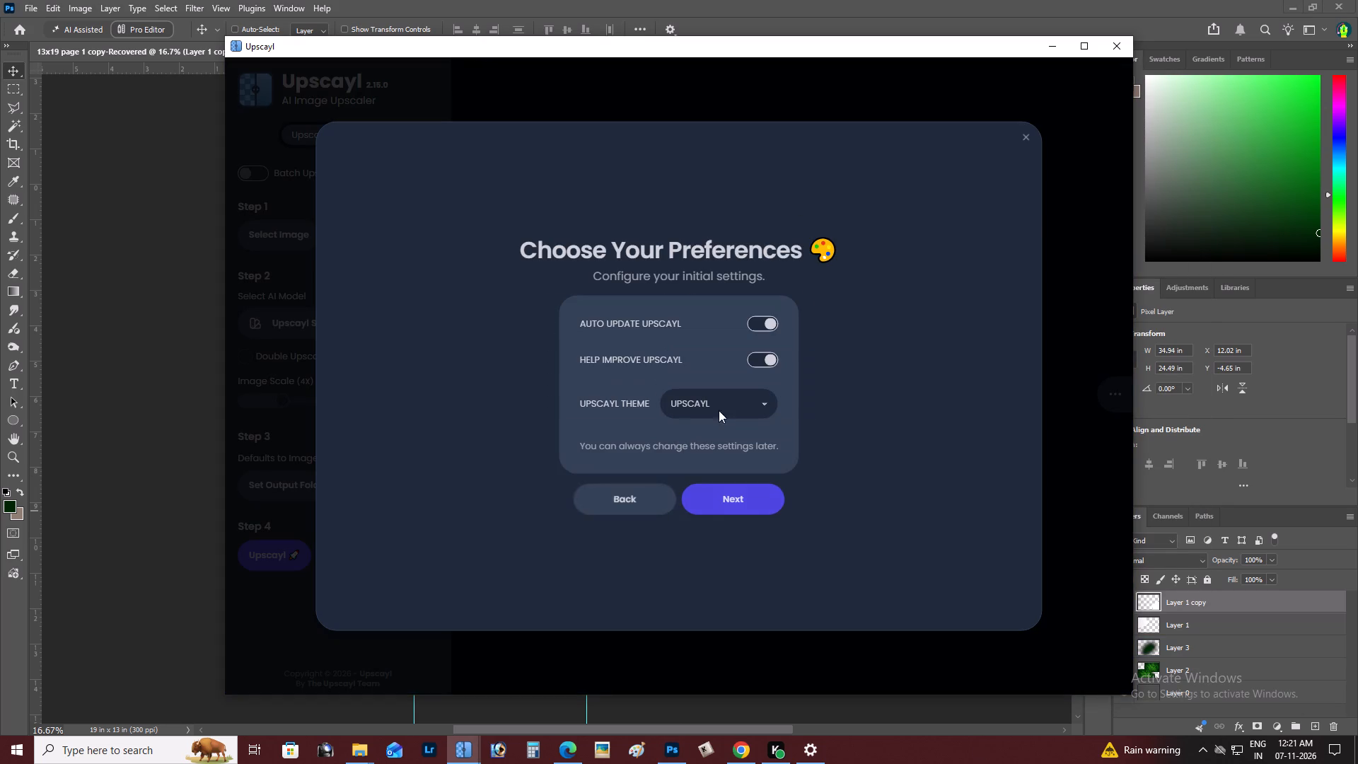
click(1034, 137)
click(1018, 137)
click(1026, 133)
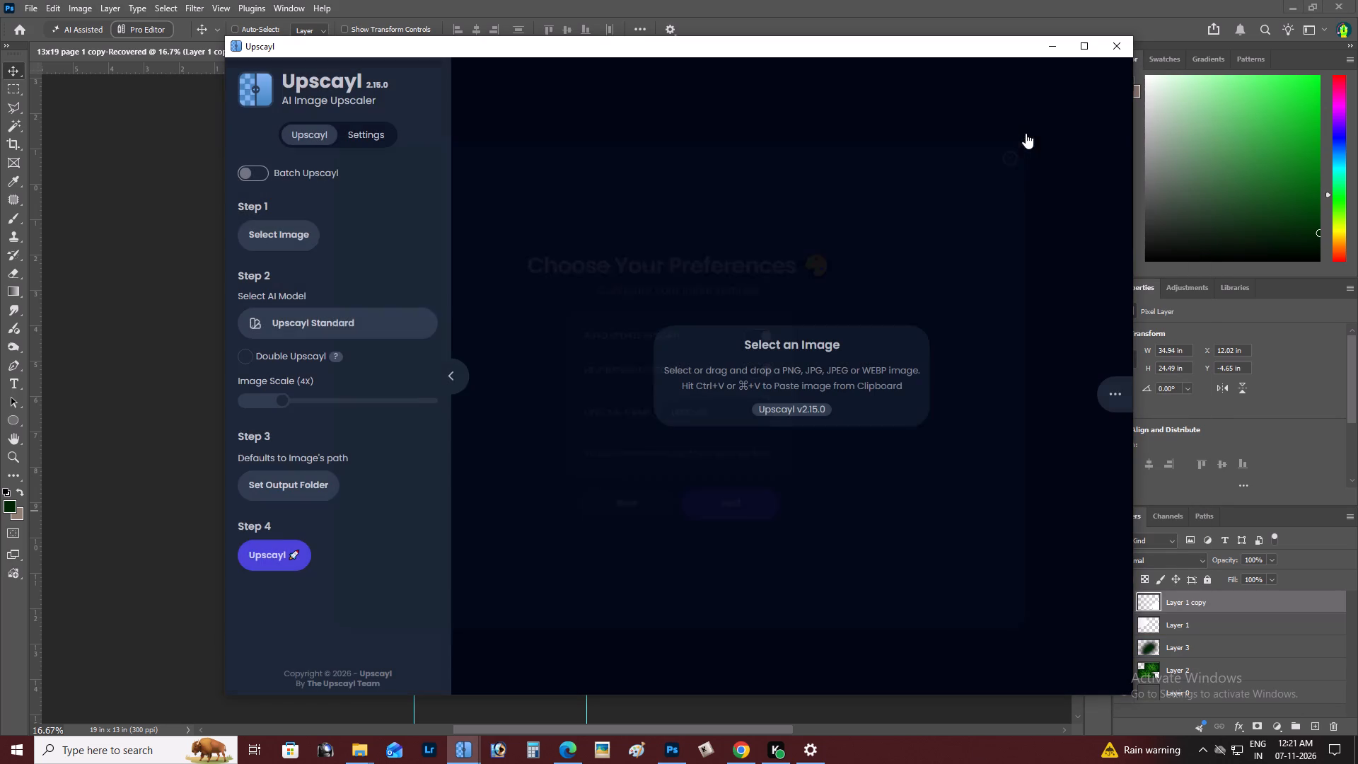
Upscale the ChatGPT fried chicken image from Downloads at 3X with the Upscayl Standard model.
click(283, 228)
double_click(249, 219)
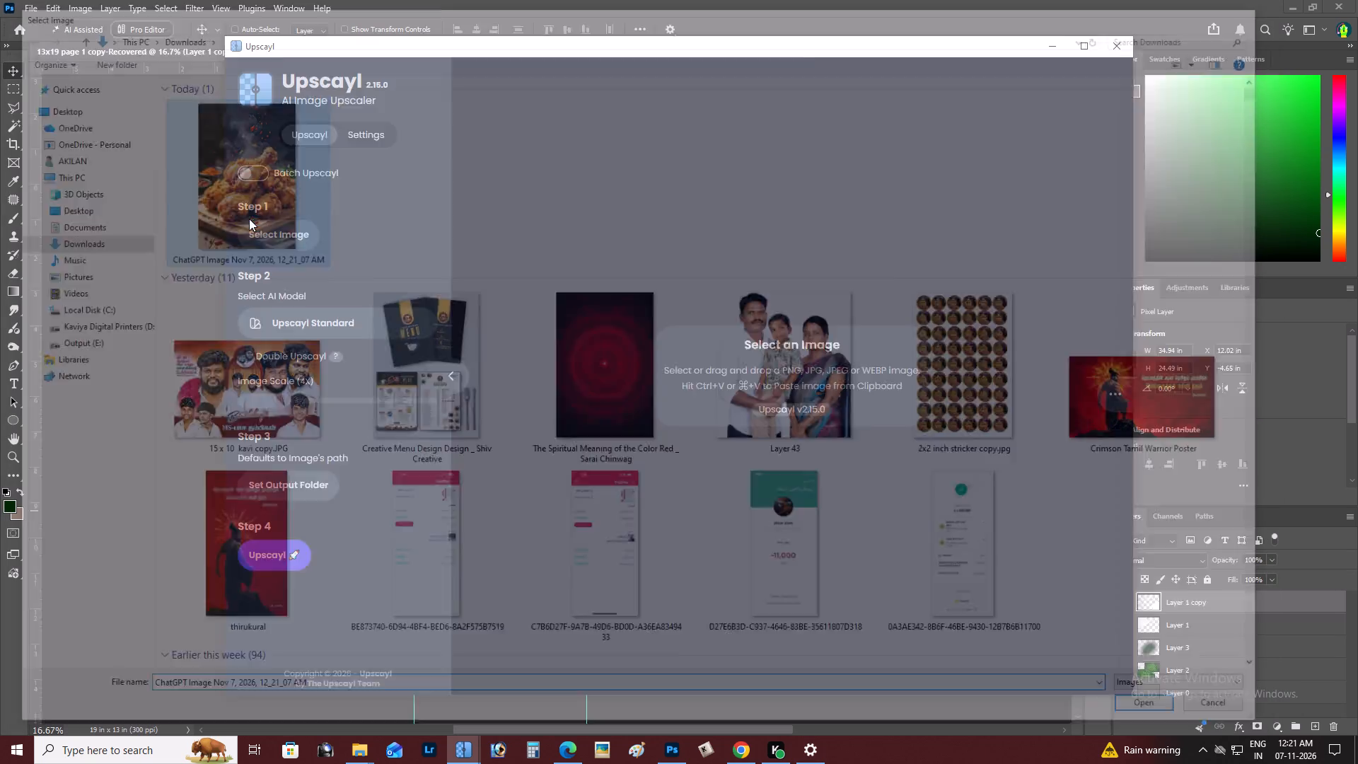
click(262, 402)
drag(265, 404, 274, 407)
click(276, 574)
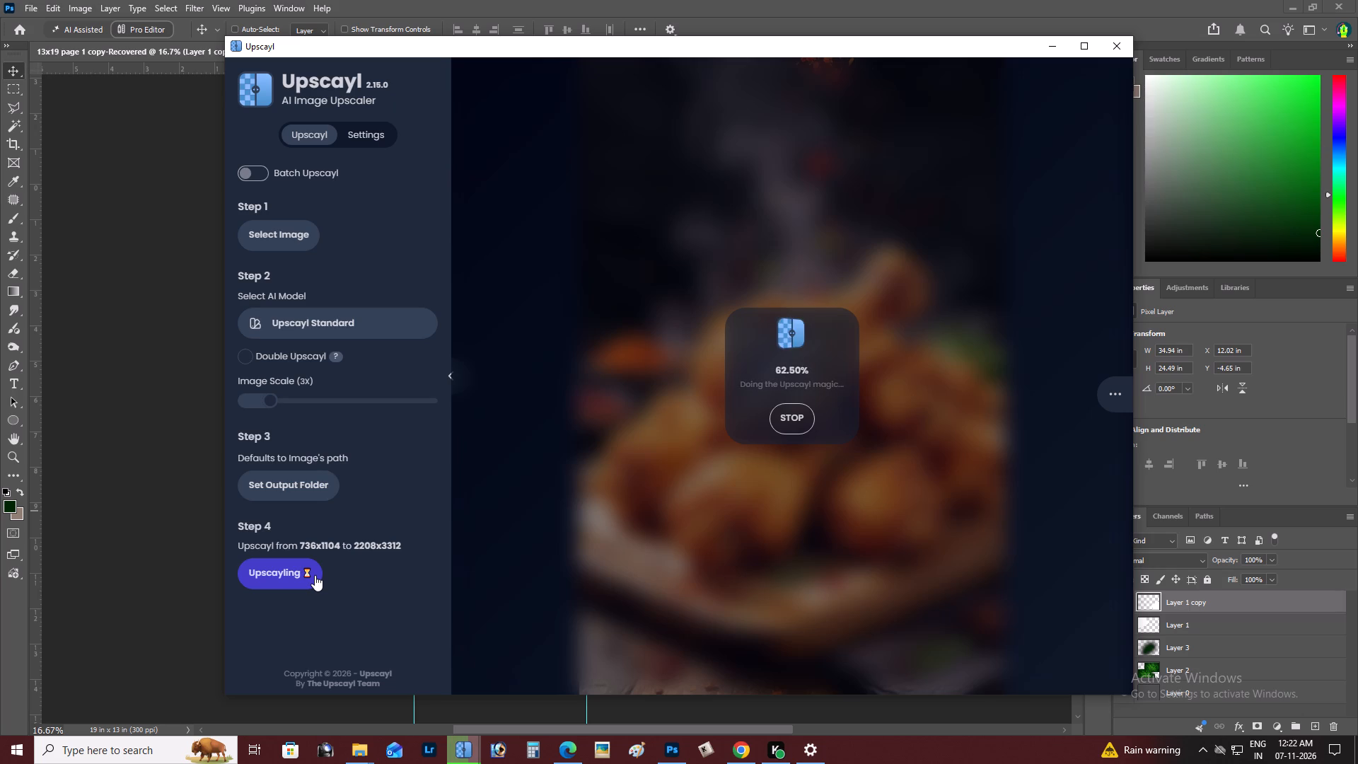
Inspect the upscaled chicken with the before/after comparison, close Upscayl, and return to the 13x19 page in Photoshop.
key(alt+Tab)
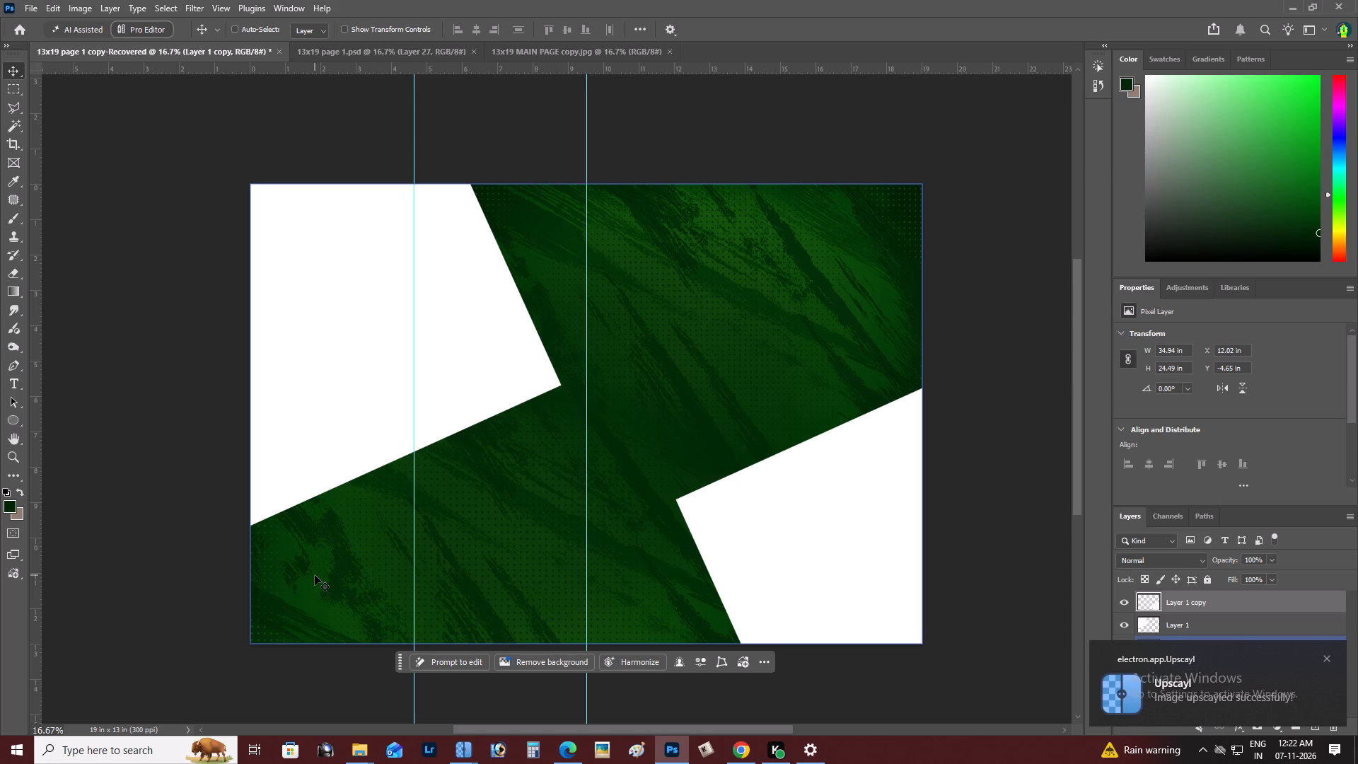
key(alt+Tab)
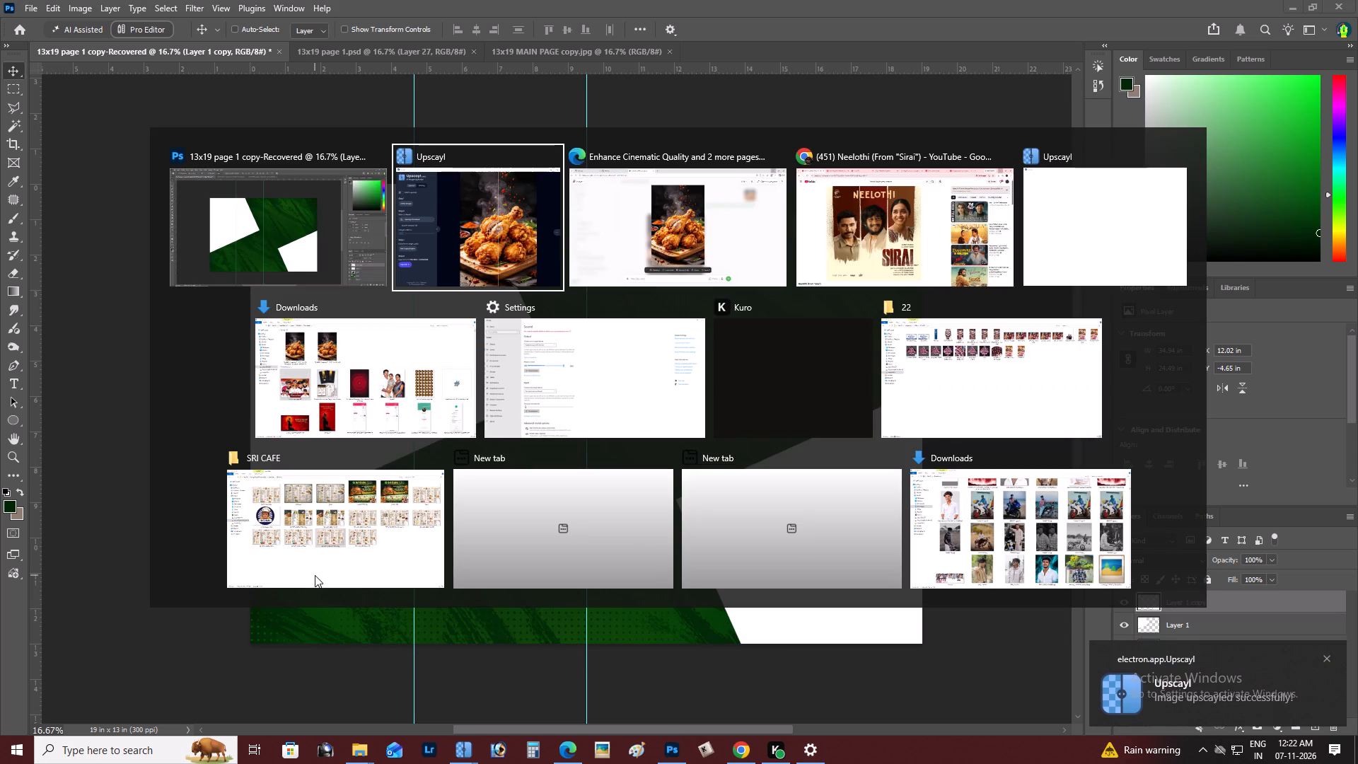
drag(806, 370, 385, 403)
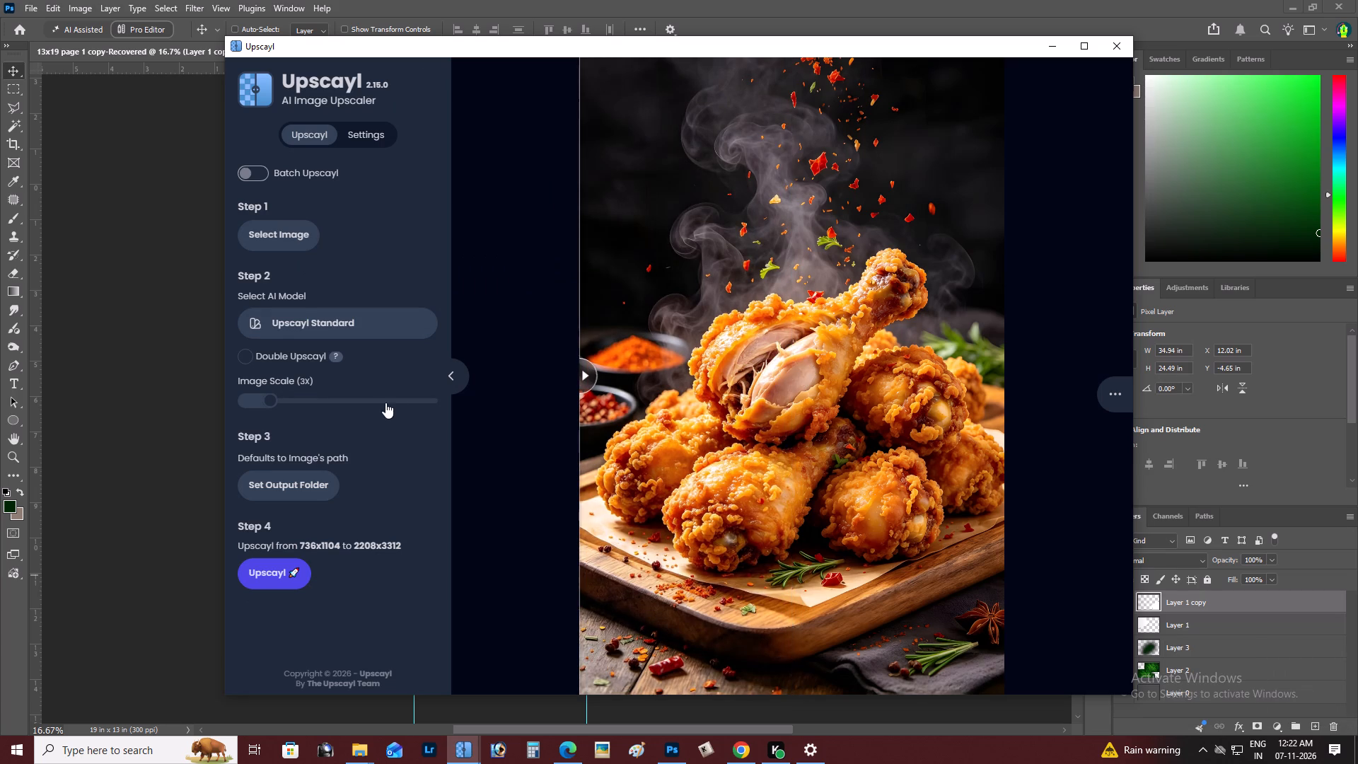
drag(385, 403, 385, 403)
click(1129, 45)
key(alt+Tab)
key(alt+Tab)
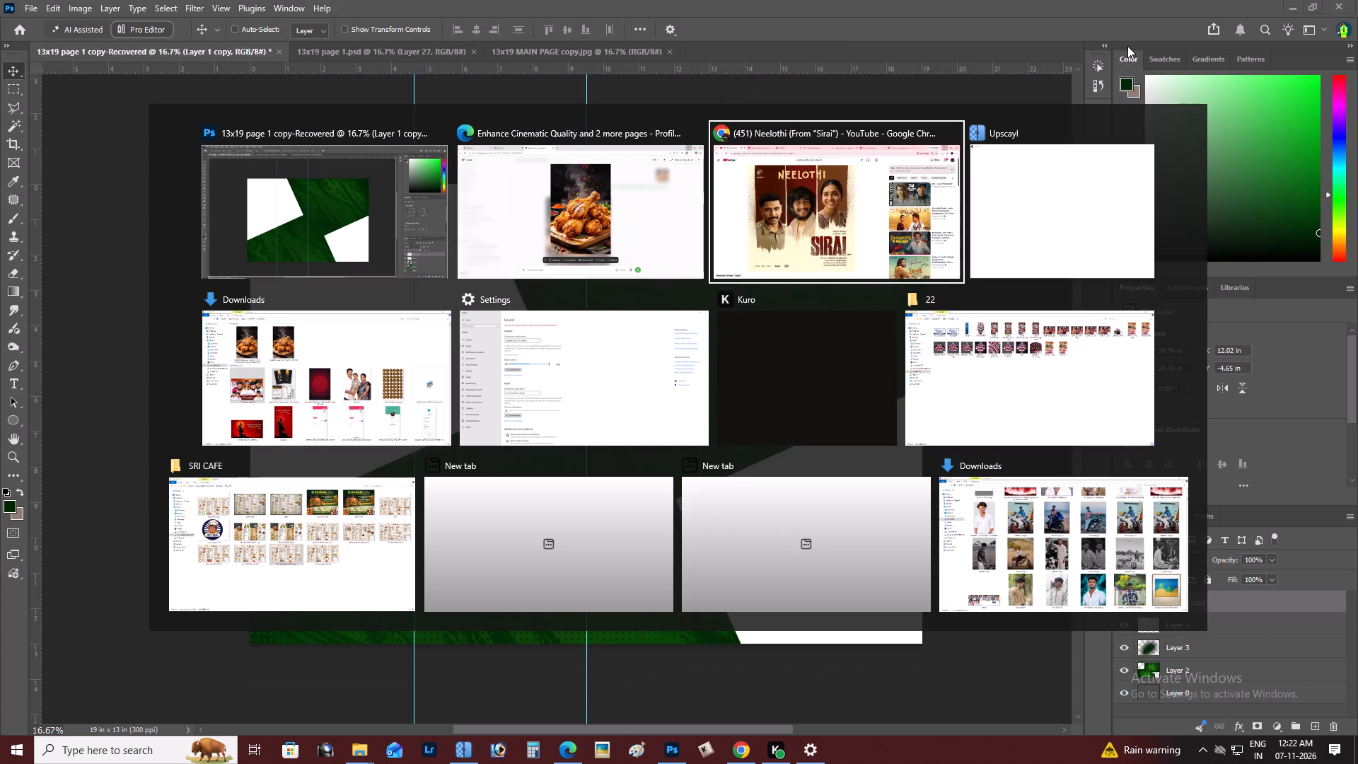
key(alt+Tab)
key(alt+Tab)
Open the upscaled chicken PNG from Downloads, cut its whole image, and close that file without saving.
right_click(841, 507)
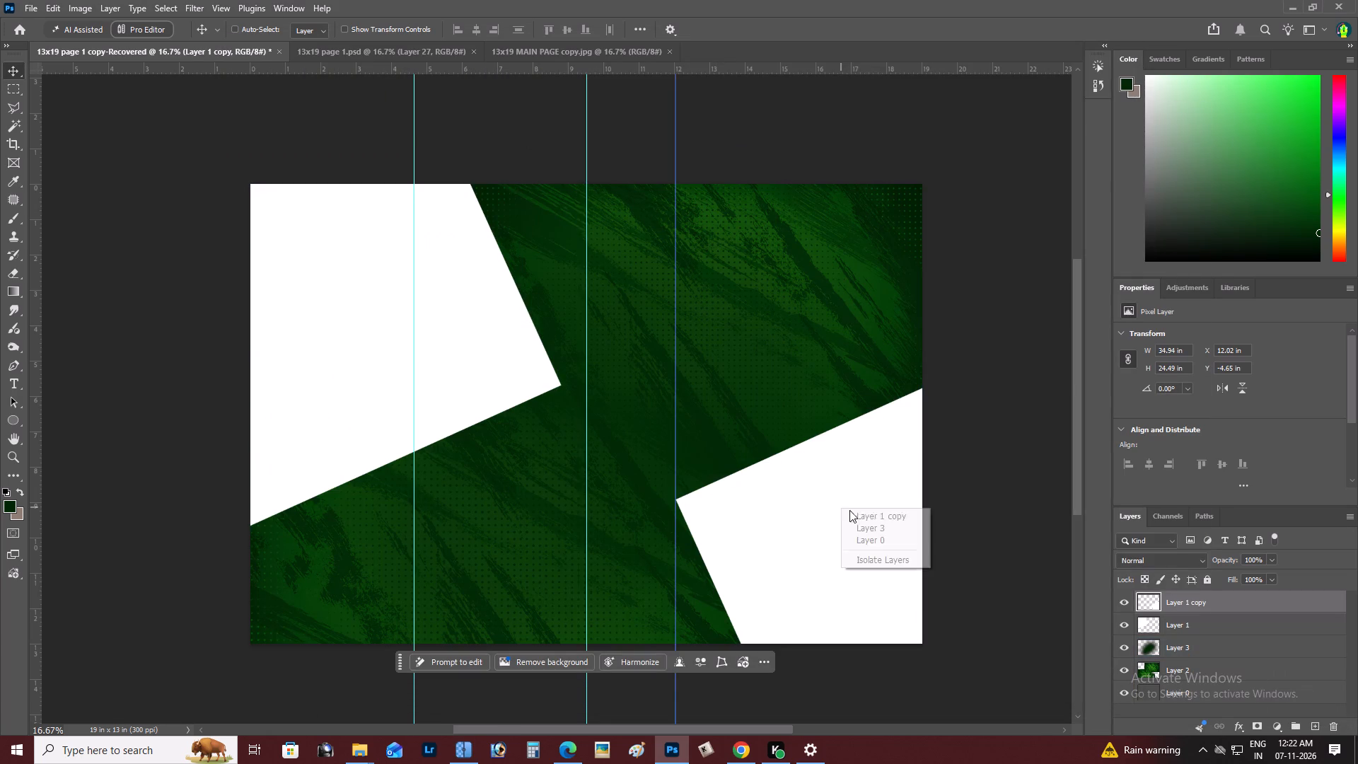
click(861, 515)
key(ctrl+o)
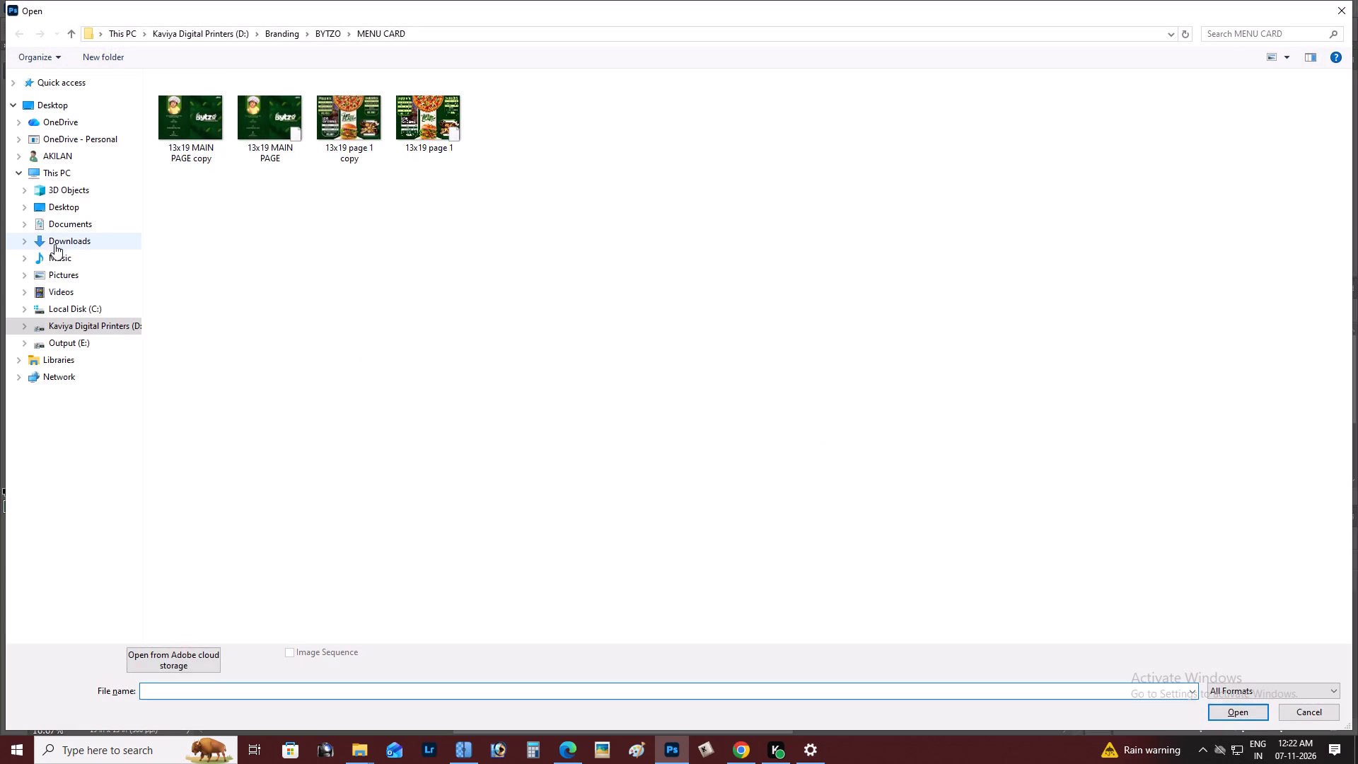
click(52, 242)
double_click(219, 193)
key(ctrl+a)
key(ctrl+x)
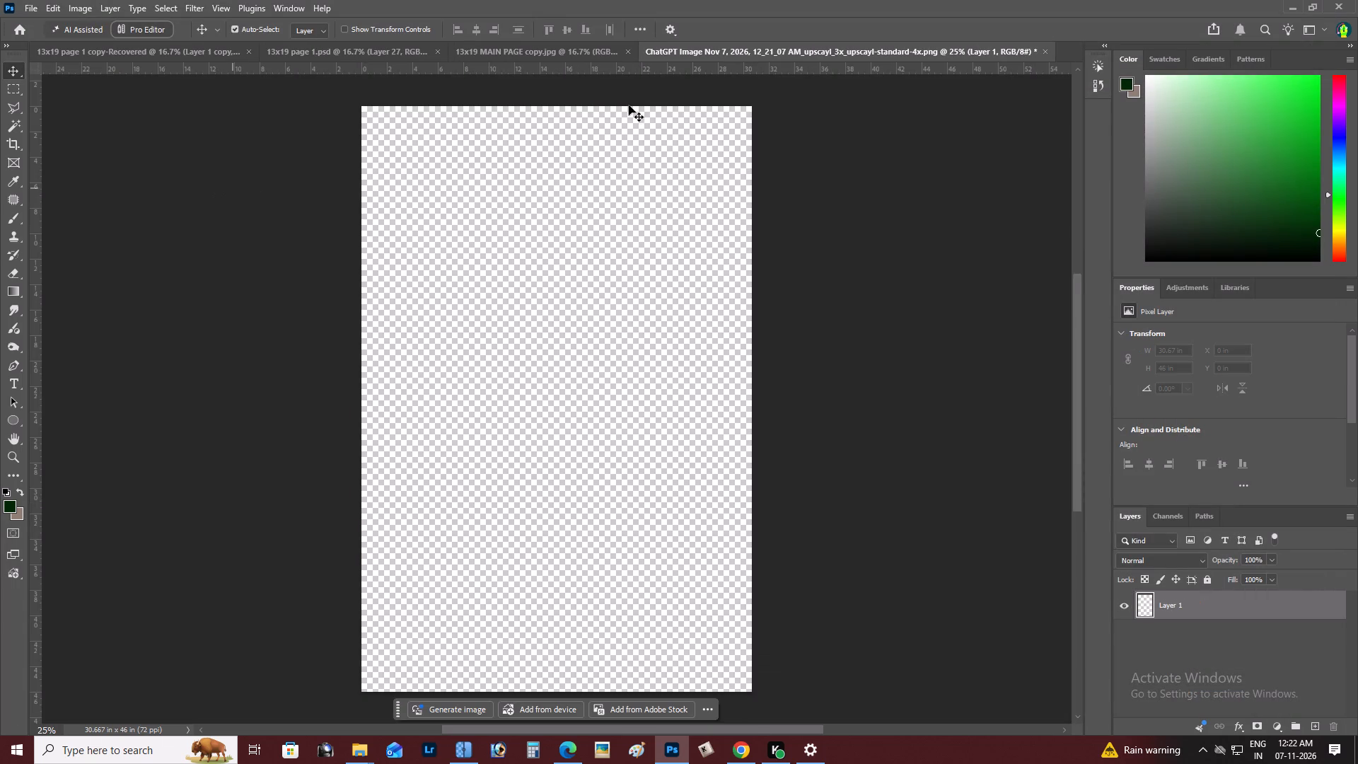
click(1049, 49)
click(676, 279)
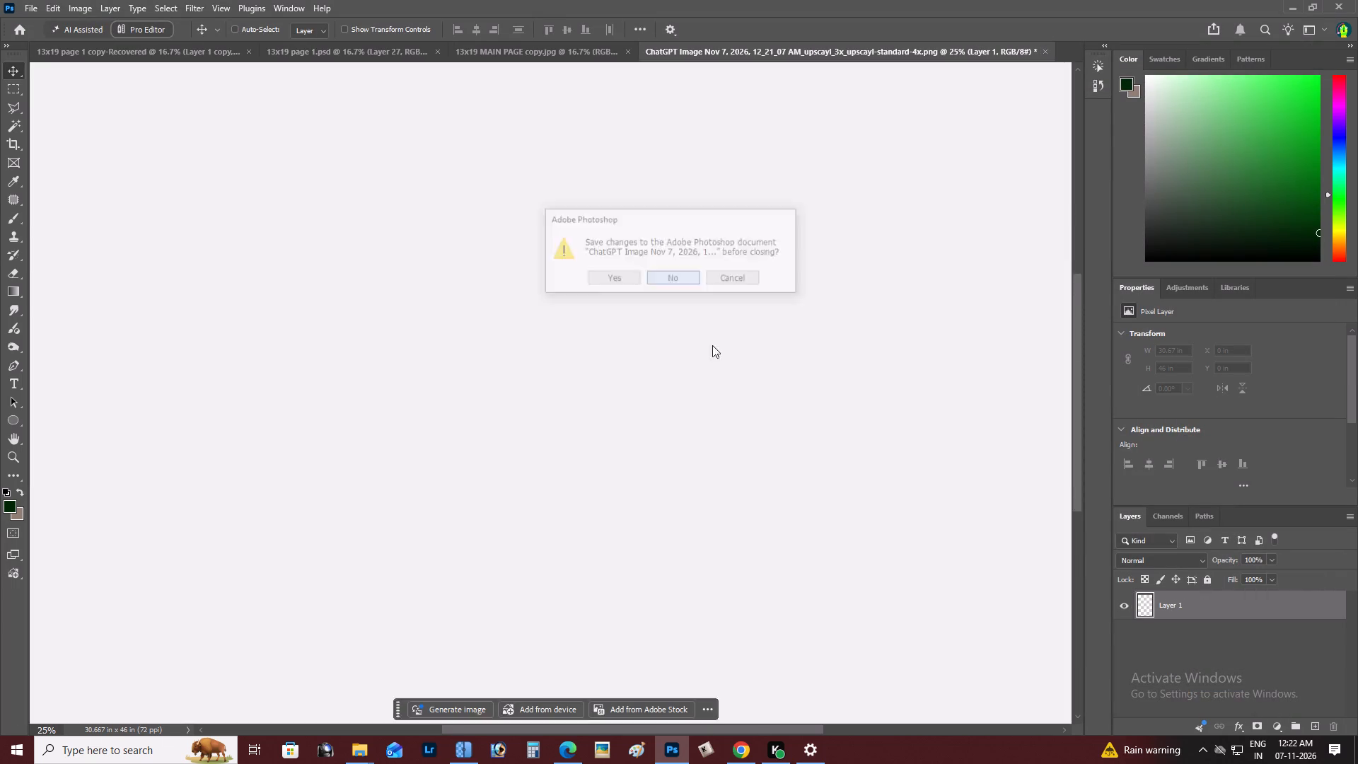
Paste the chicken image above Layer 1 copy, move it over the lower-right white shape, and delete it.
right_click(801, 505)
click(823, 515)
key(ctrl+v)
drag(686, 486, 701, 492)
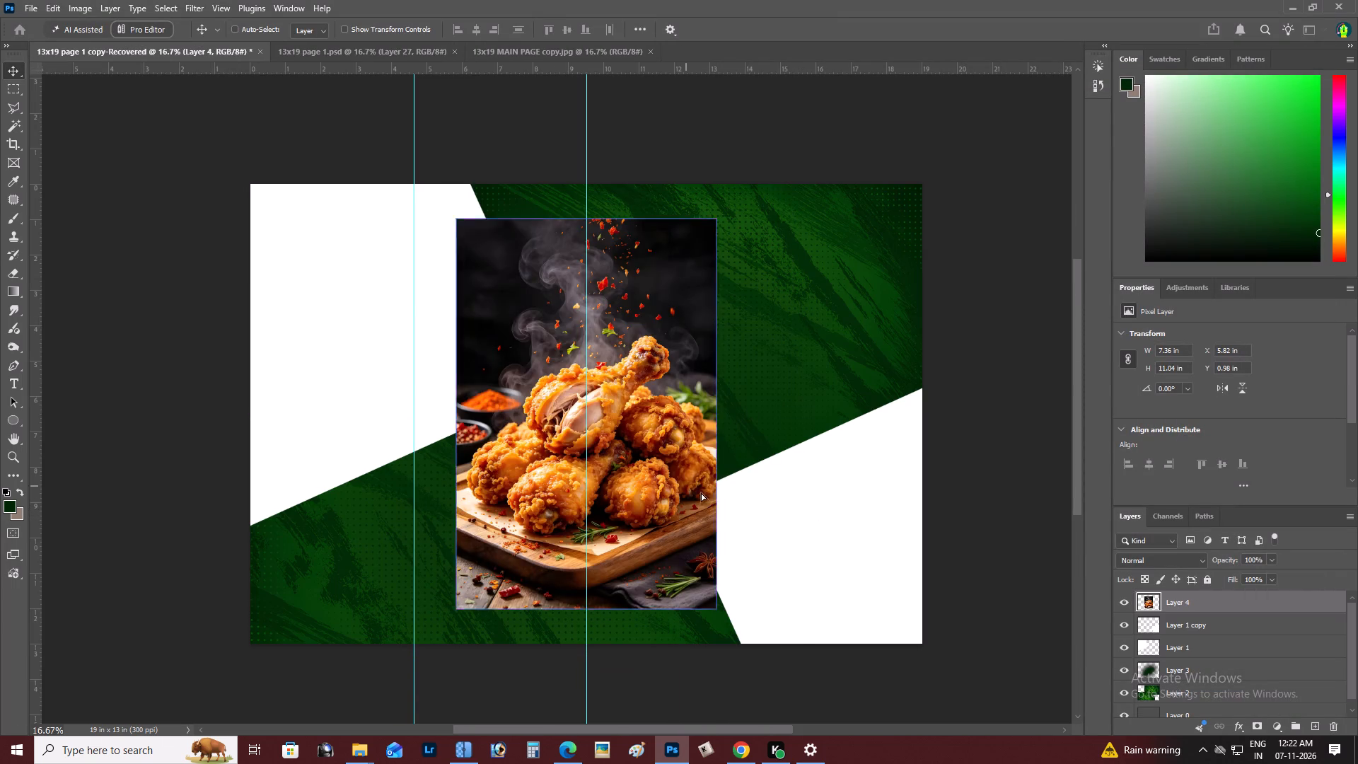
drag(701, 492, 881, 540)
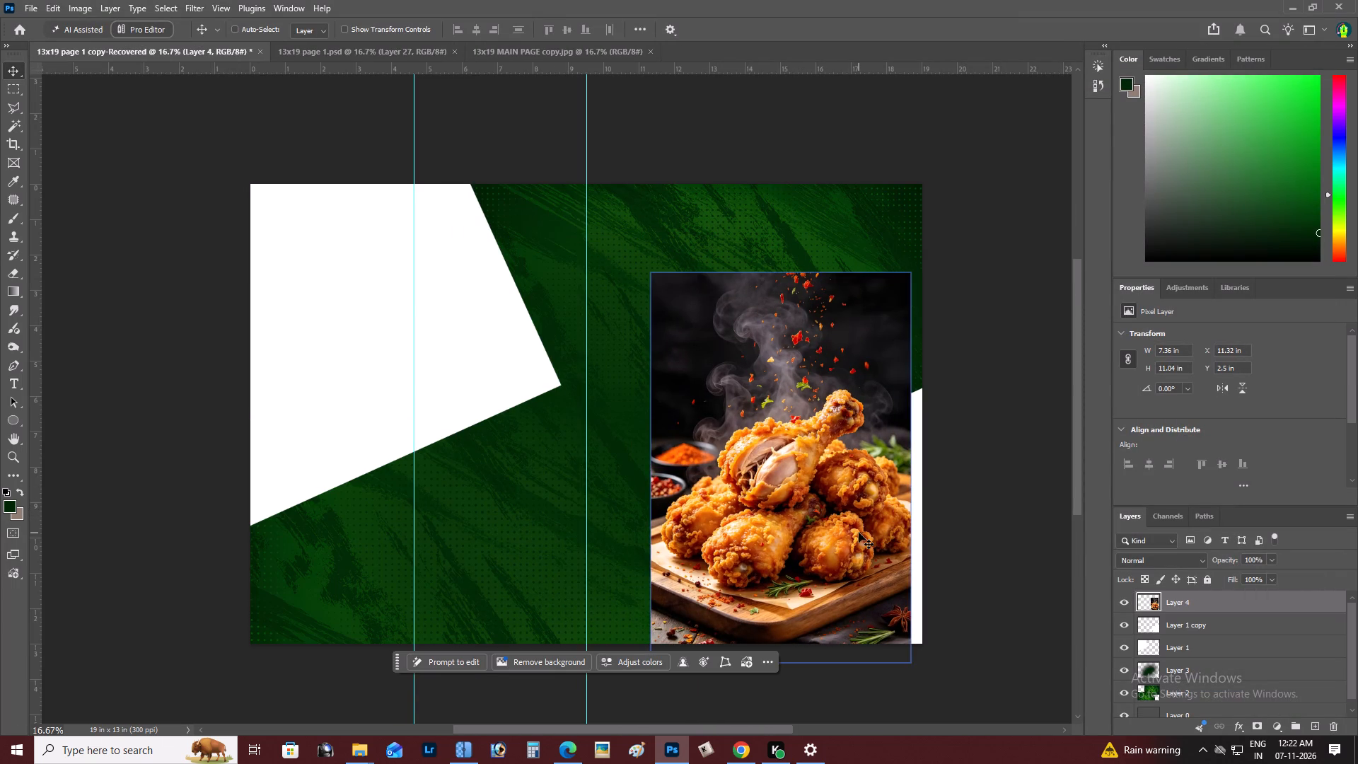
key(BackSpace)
Reopen the upscaled chicken PNG from Downloads, cut its whole image, and close the file without saving.
key(ctrl+o)
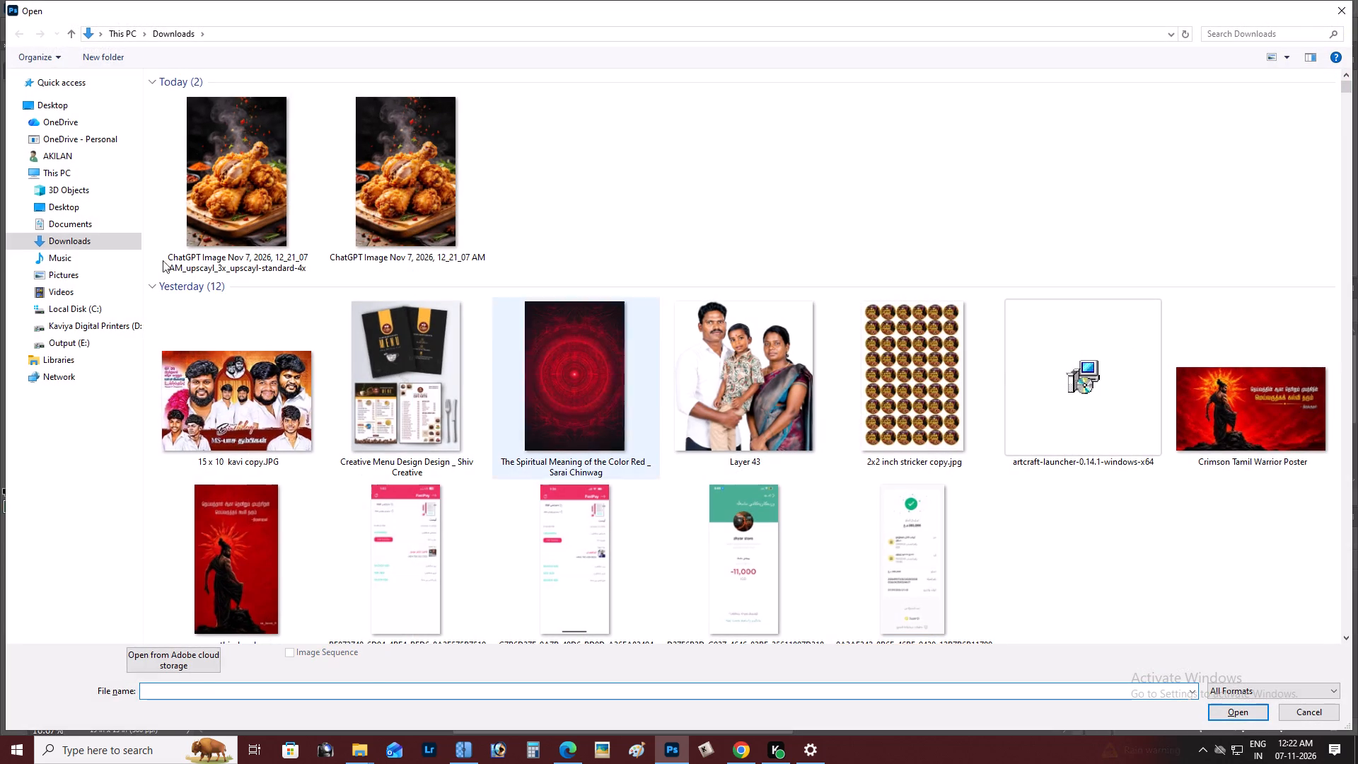
double_click(213, 188)
key(ctrl+a)
key(ctrl+x)
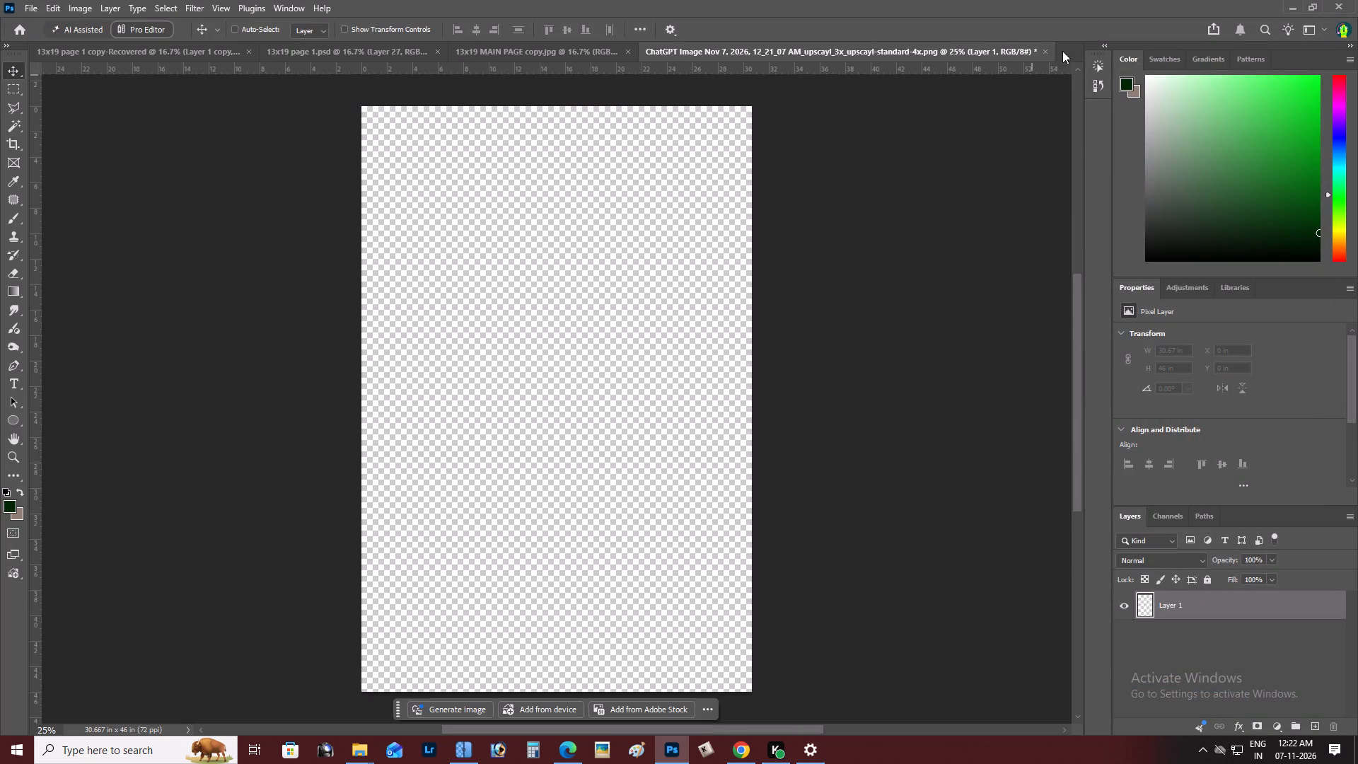
click(1044, 50)
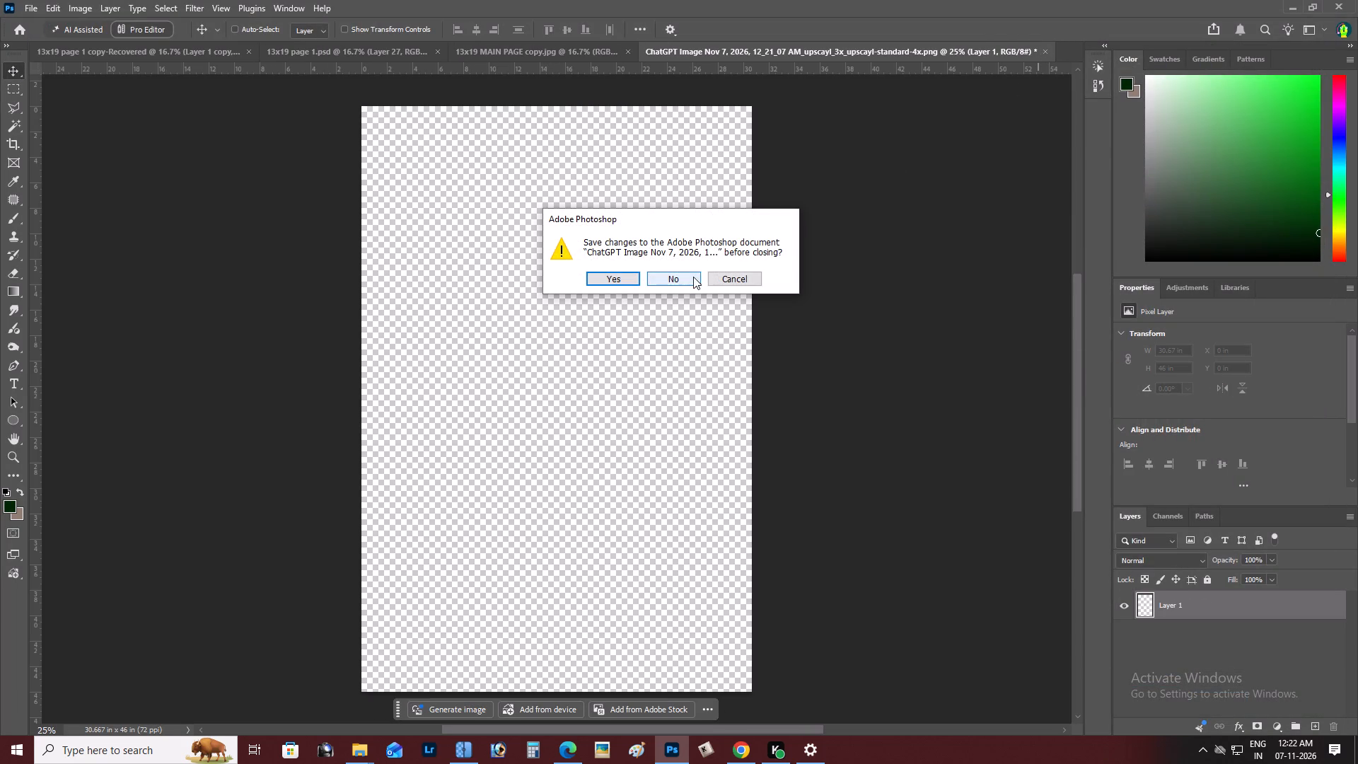
click(681, 276)
Paste the chicken image over the lower-right white shape and clip it to Layer 1 copy.
key(ctrl+v)
drag(701, 494, 794, 515)
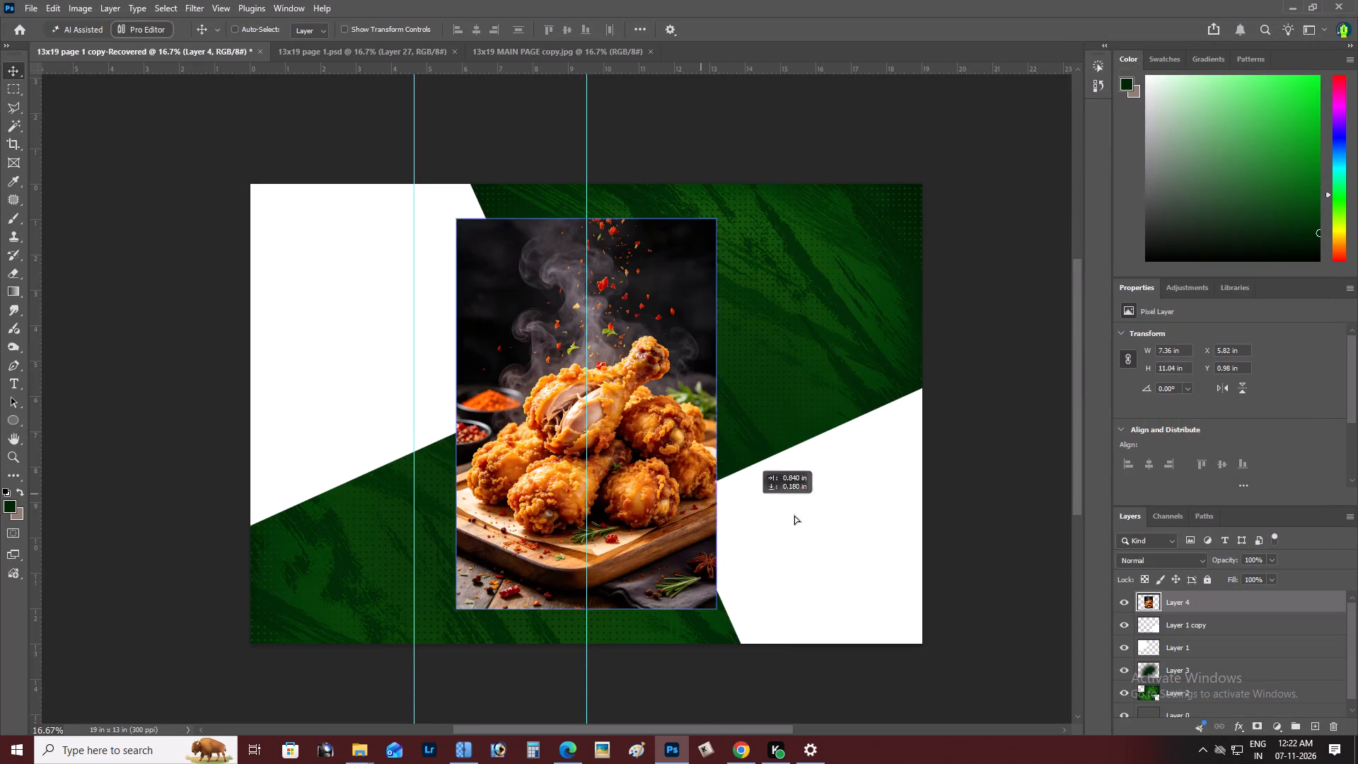
drag(794, 515, 913, 558)
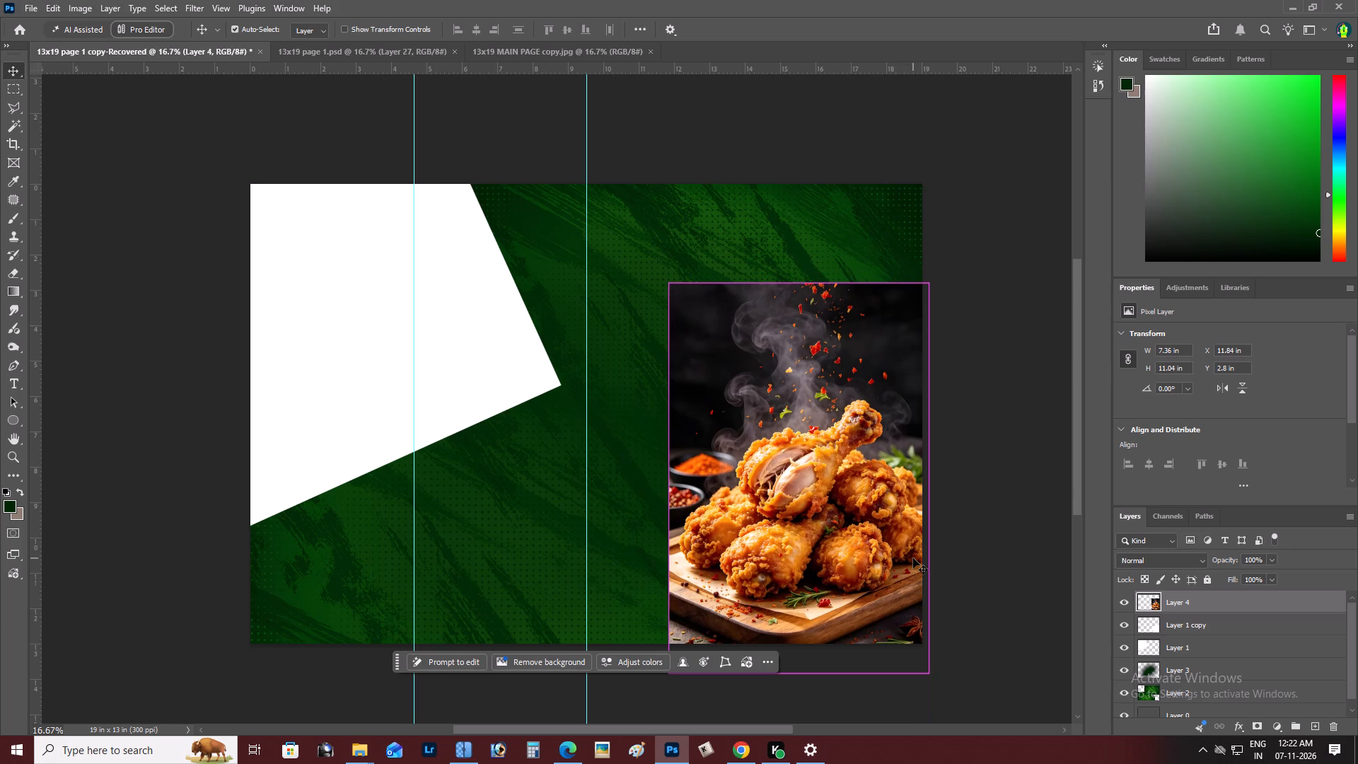
key(ctrl+bracketleft)
key(ctrl+bracketright)
key(ctrl+alt+g)
Move the clipped chicken image down and toward the page's right edge within the lower-right shape.
key(z)
alt+click(842, 540)
key(space)
drag(828, 530, 762, 482)
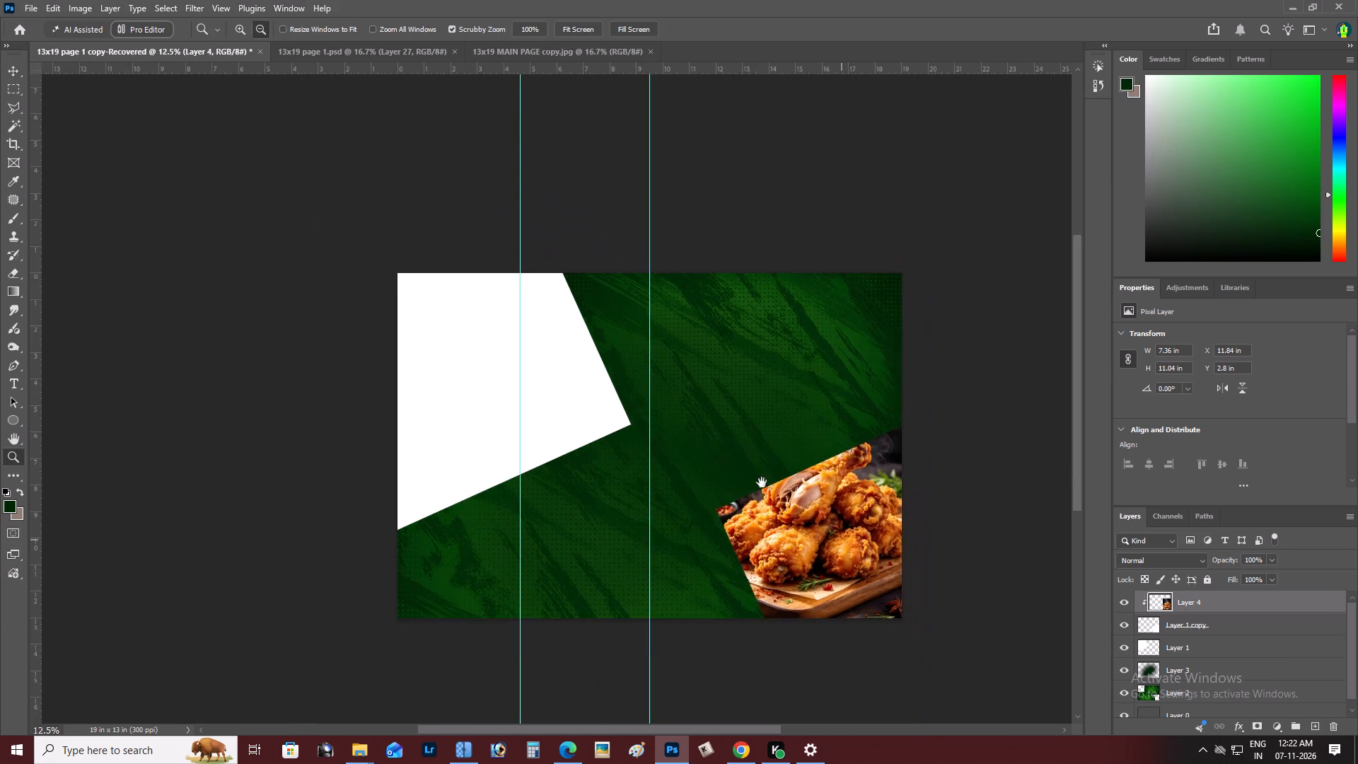
drag(762, 482, 646, 424)
key(z)
double_click(564, 370)
key(v)
drag(599, 376, 632, 420)
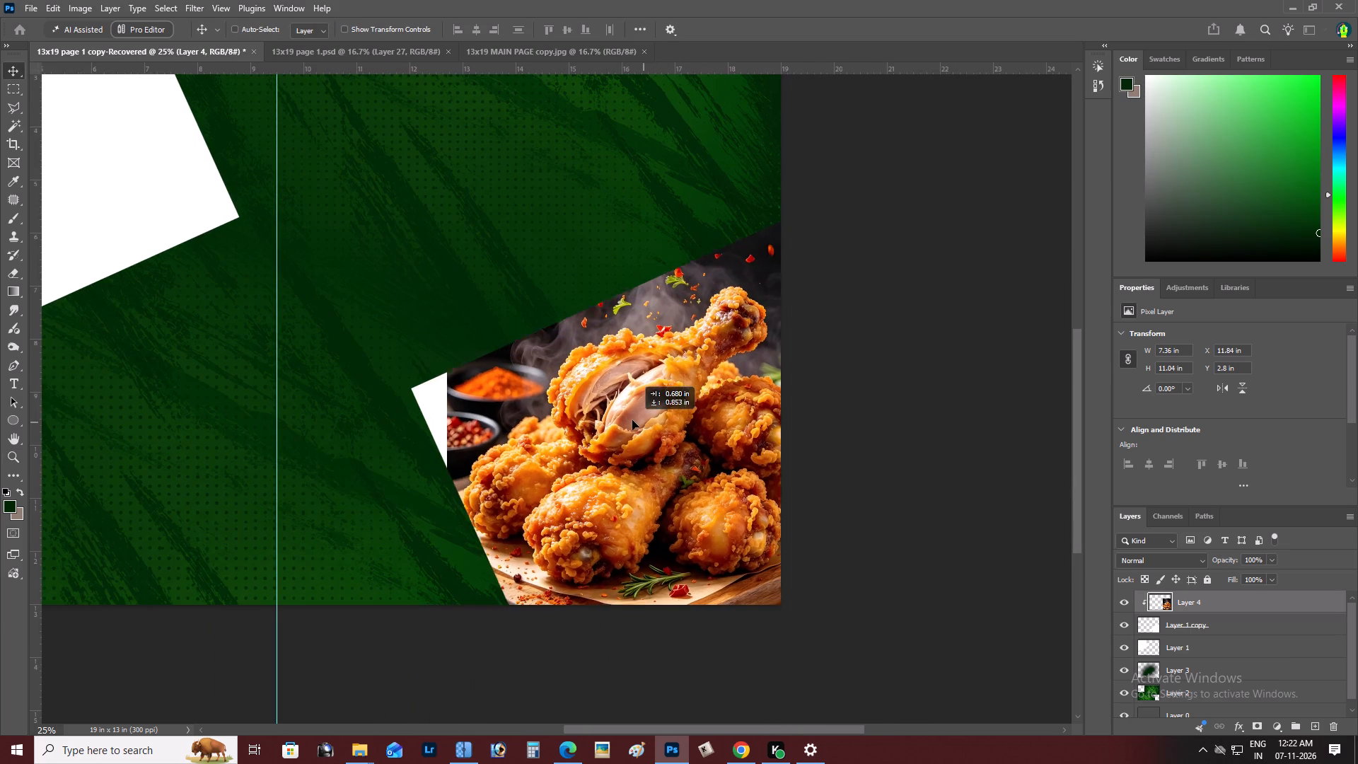
drag(632, 420, 627, 420)
Transform the chicken image to about 91.56% scale with about -0.28° rotation, and reposition it inside the lower-right shape.
key(z)
alt+click(657, 405)
key(space)
drag(656, 398, 639, 390)
key(ctrl+t)
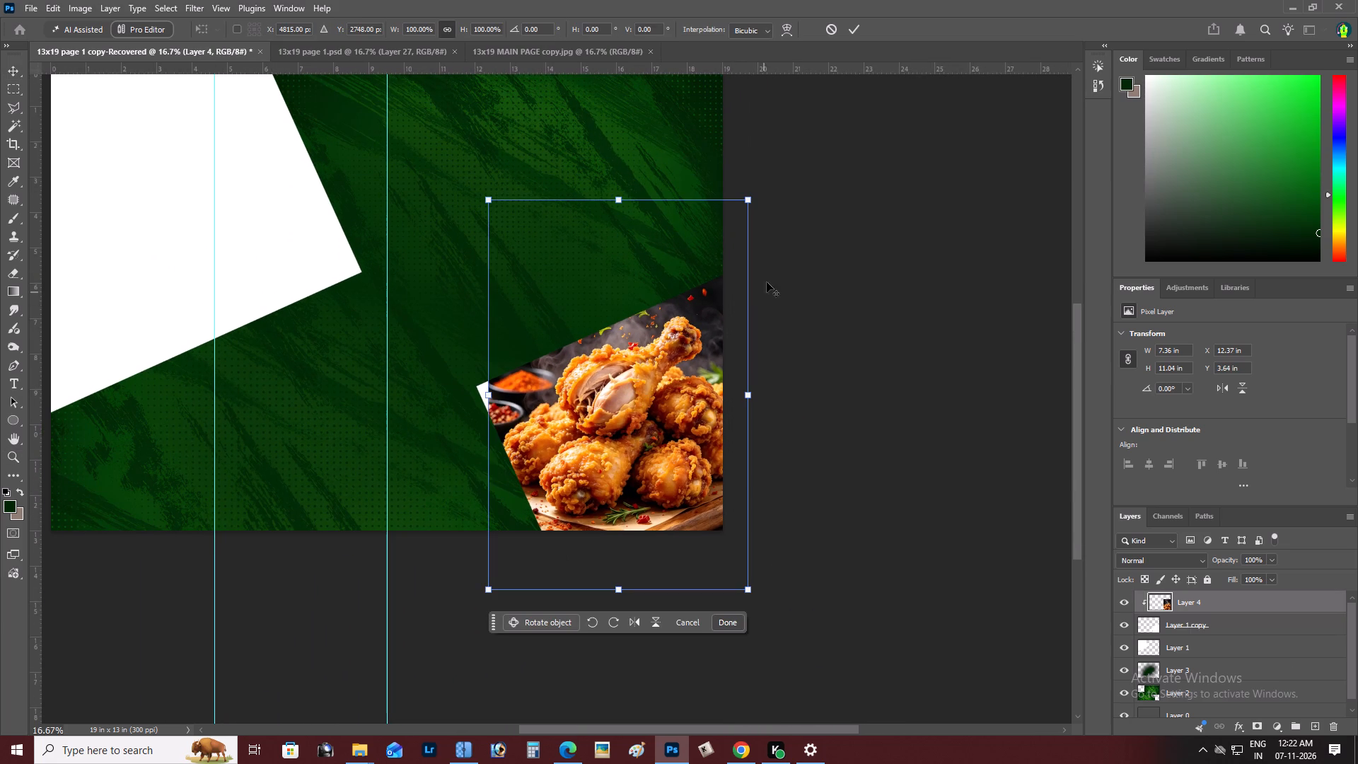
alt+drag(750, 202, 728, 211)
drag(742, 205, 725, 192)
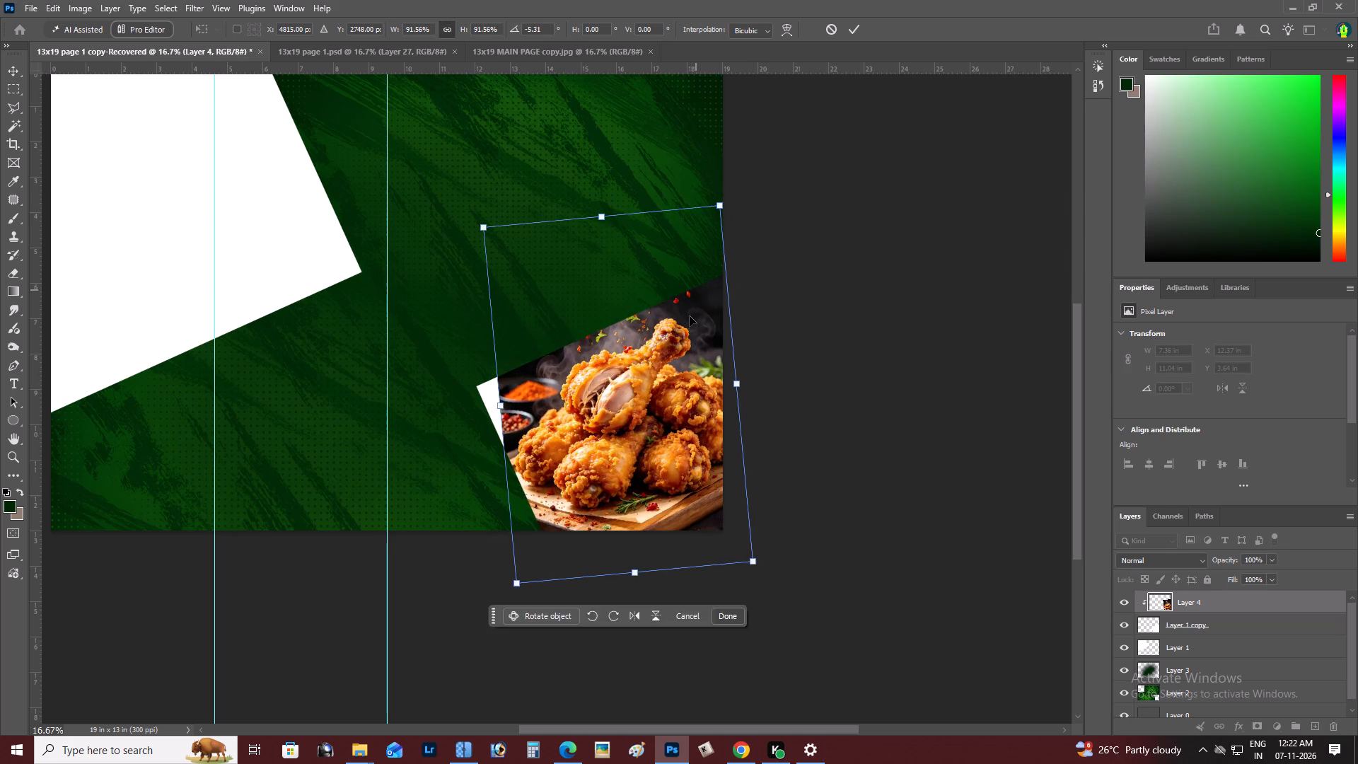
drag(690, 318, 663, 322)
drag(757, 238, 770, 253)
drag(670, 364, 686, 364)
key(ctrl+Return)
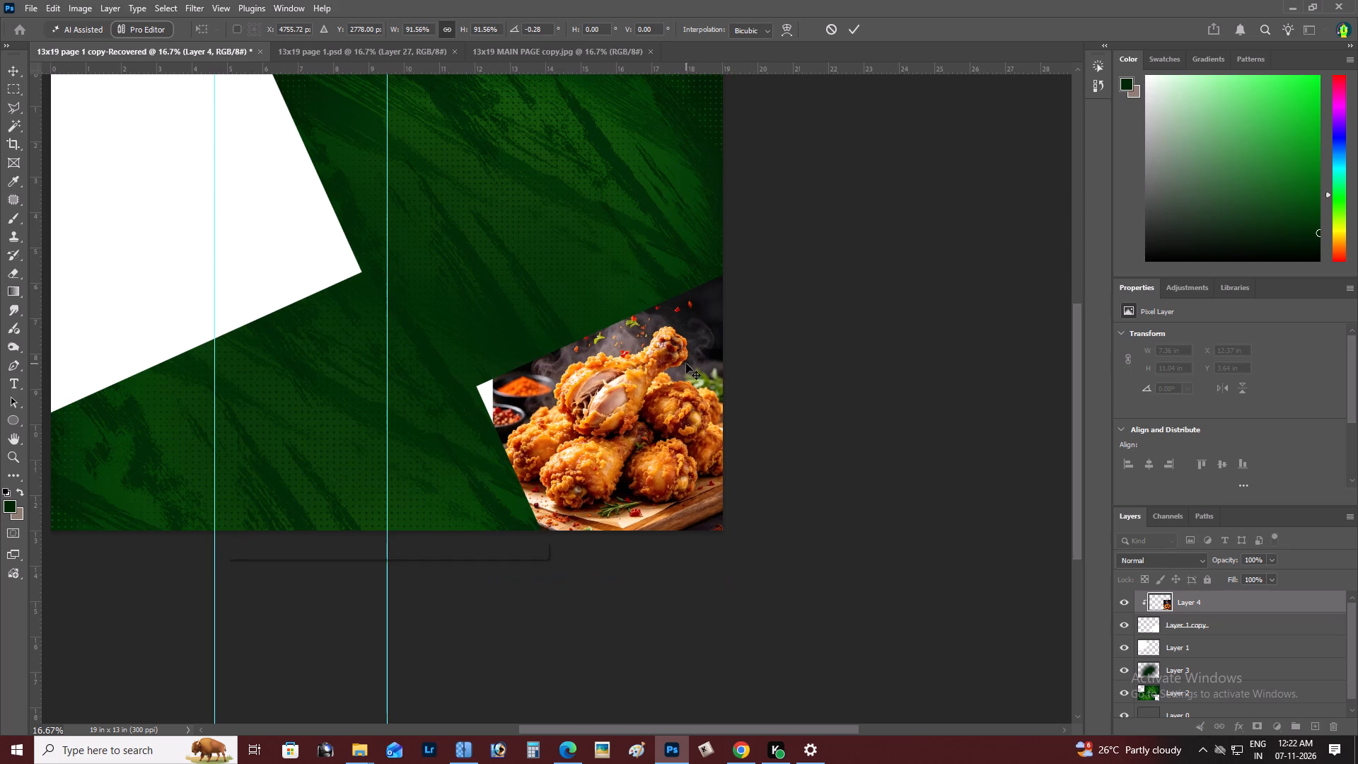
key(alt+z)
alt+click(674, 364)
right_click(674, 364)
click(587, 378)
Reposition the chicken image so it covers the inner left corner of the lower-right shape, at about X 12.02 in, Y 4.17 in.
key(z)
alt+click(588, 390)
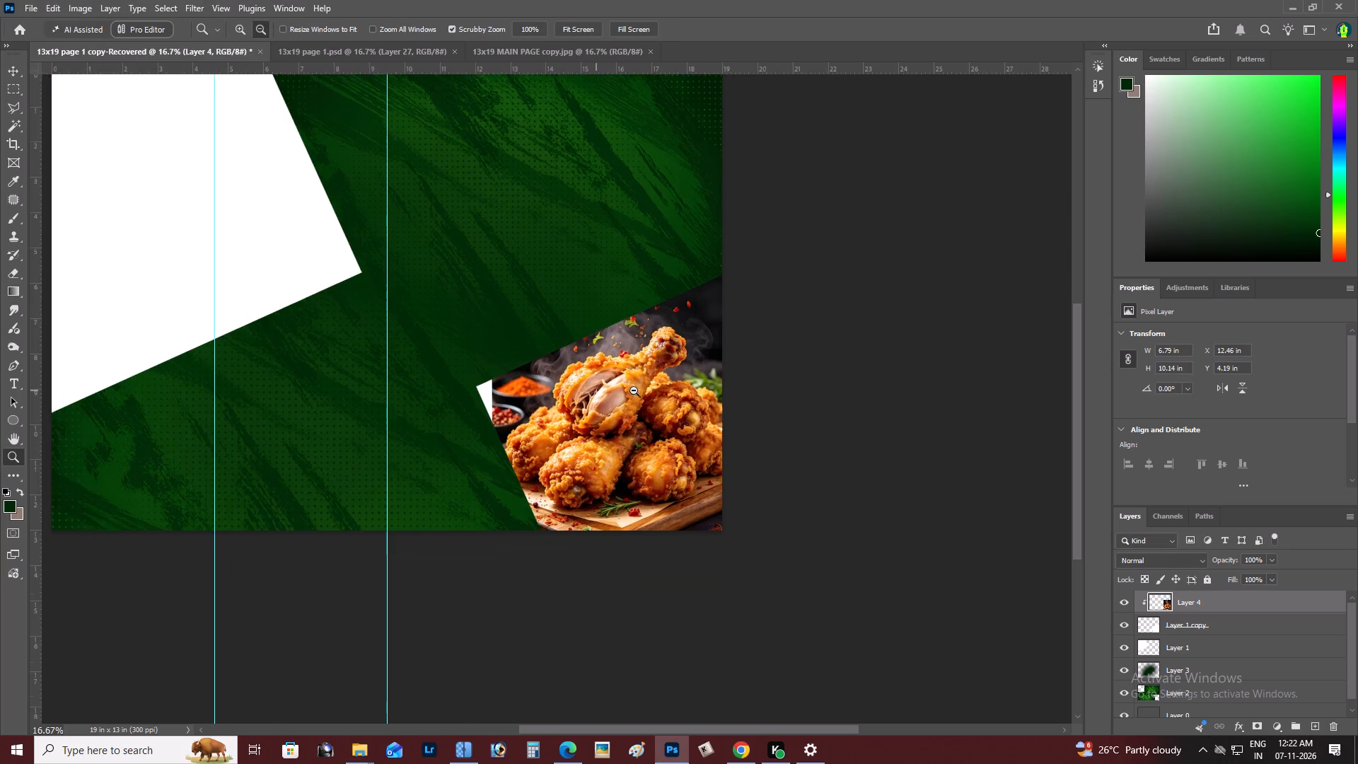
right_click(634, 390)
double_click(658, 400)
key(space)
key(space)
key(space)
key(space)
drag(660, 436, 583, 419)
key(v)
right_click(708, 494)
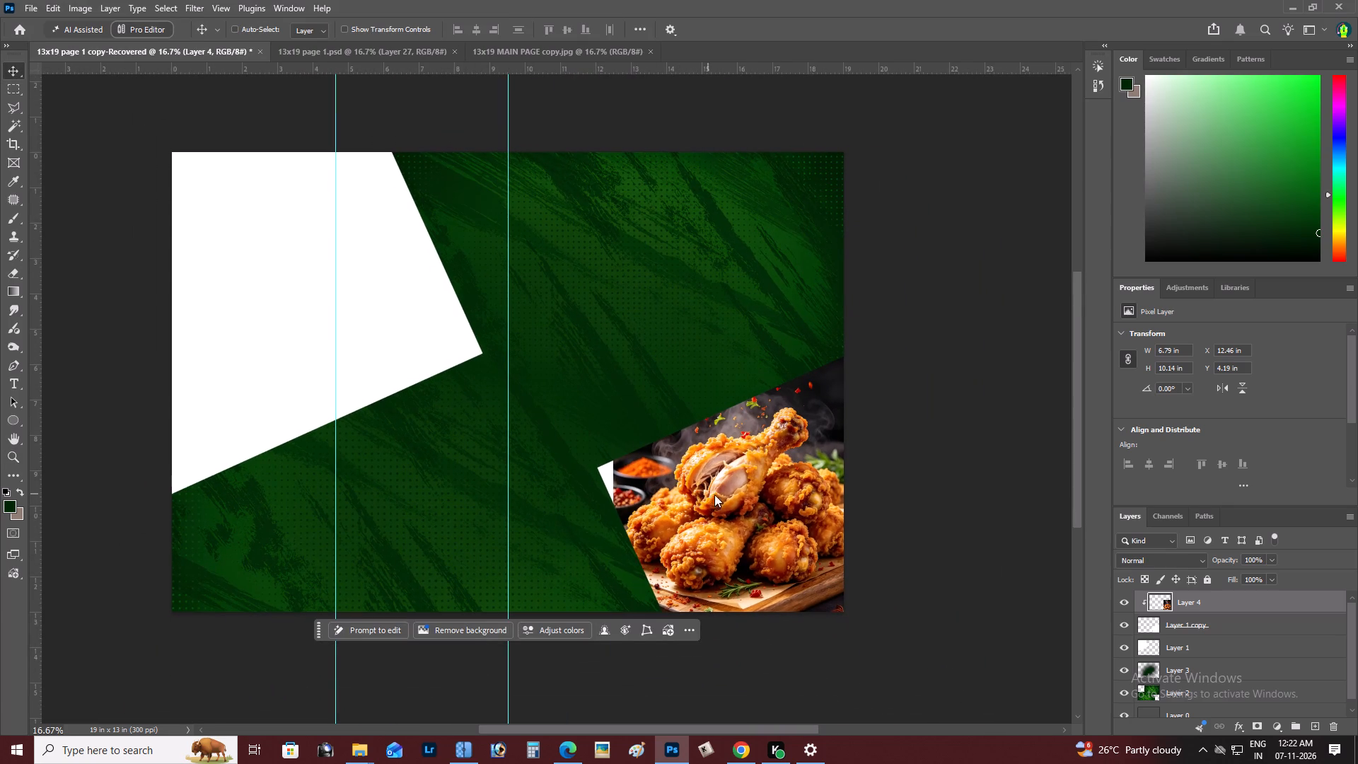
click(733, 499)
drag(734, 500, 746, 496)
key(z)
alt+click(669, 479)
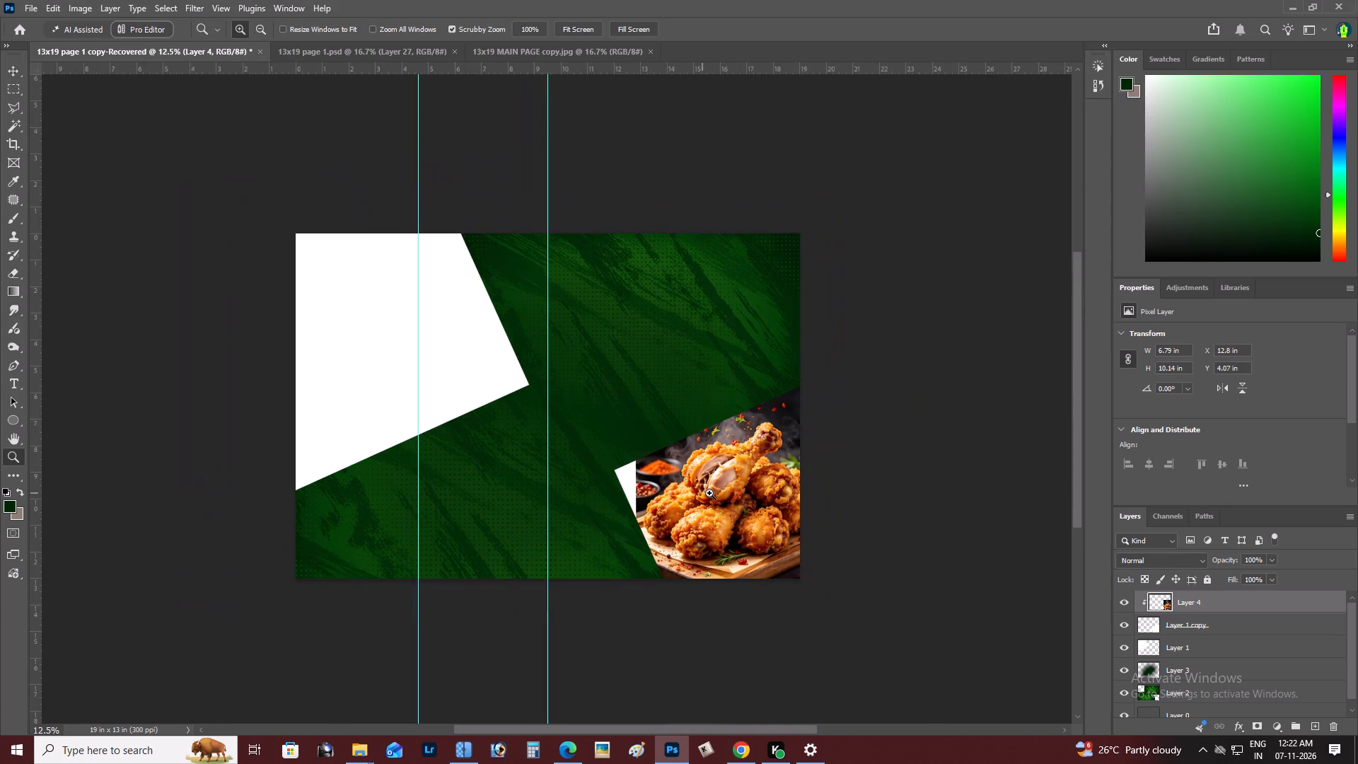
click(709, 493)
key(v)
drag(741, 490, 714, 494)
Enlarge the chicken image to about 7.18 × 10.72 in so it fills the shape up to the page's right edge.
key(ctrl+t)
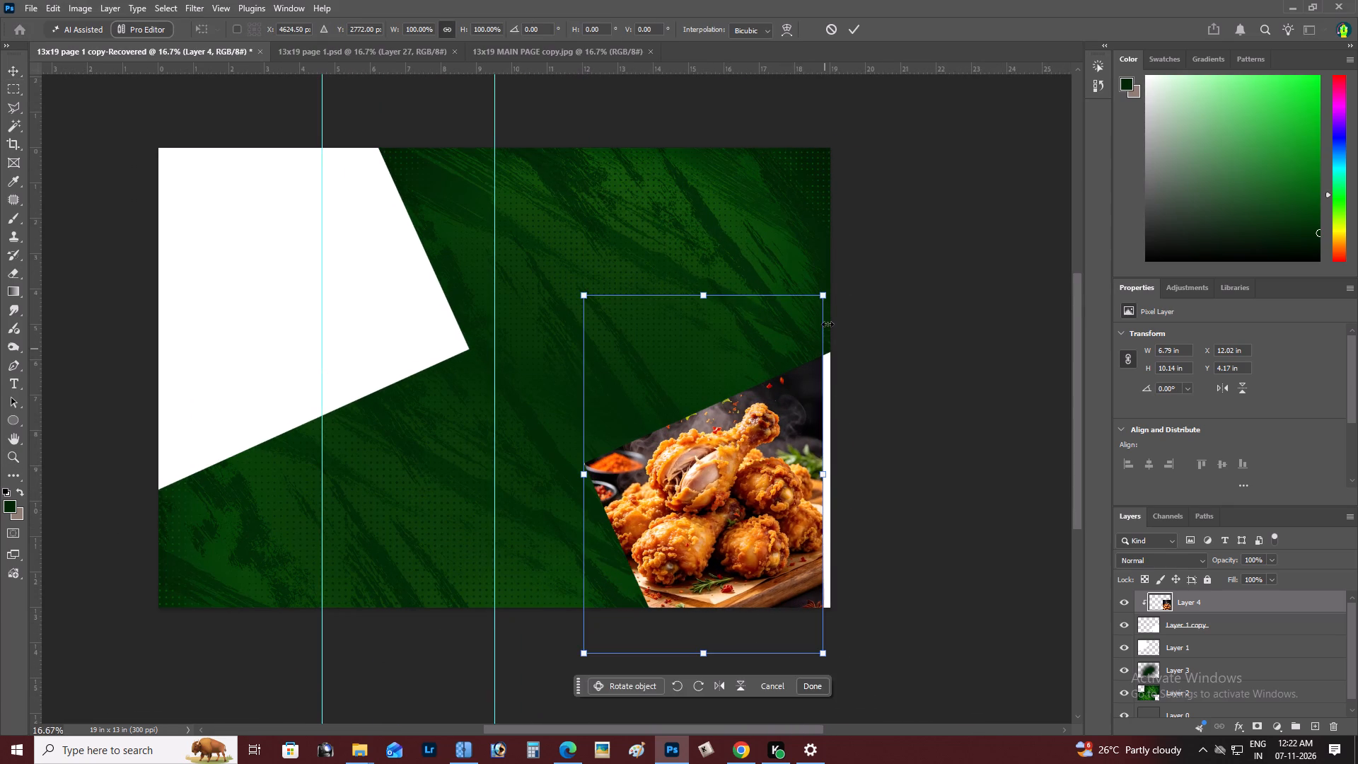
drag(826, 306, 845, 299)
key(ctrl+Return)
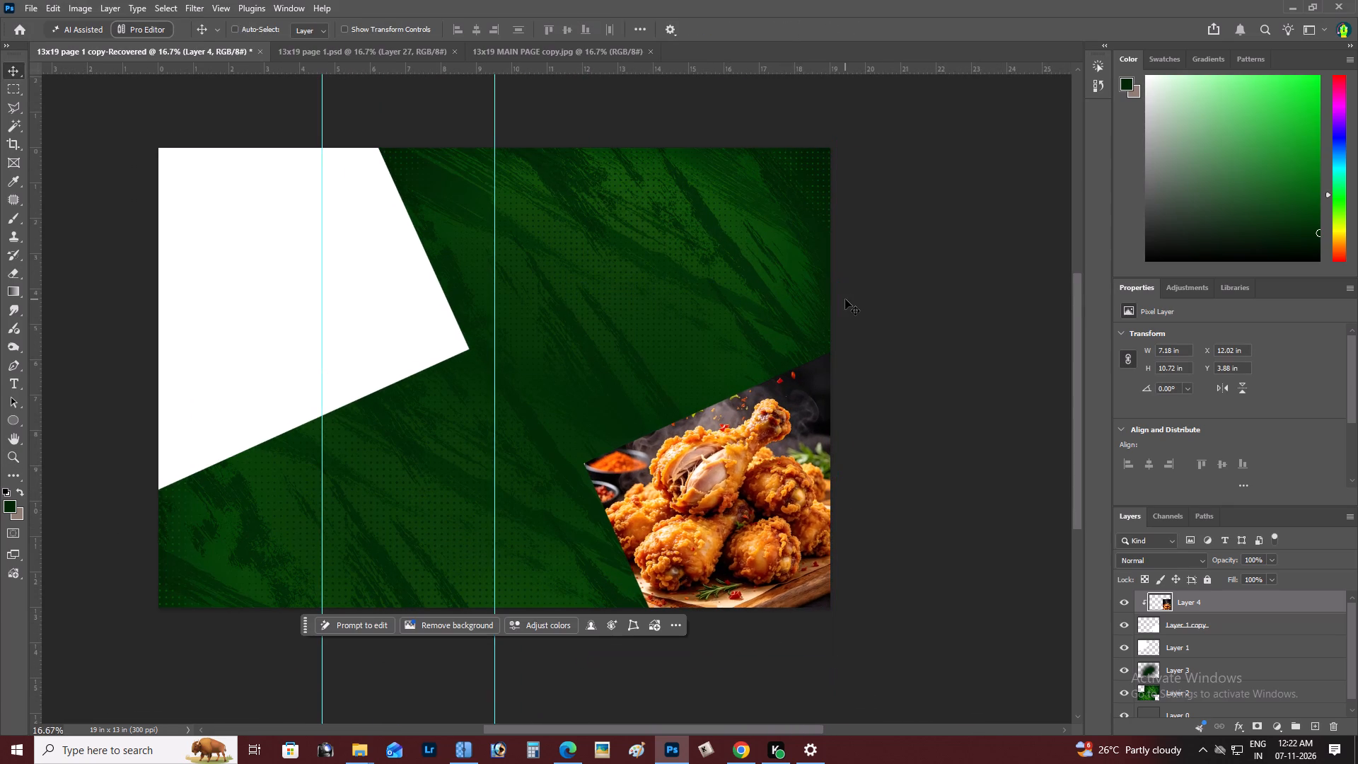
Apply Levels to the chicken image with input black at 10 and input white at 241.
key(ctrl+l)
key(ctrl+k)
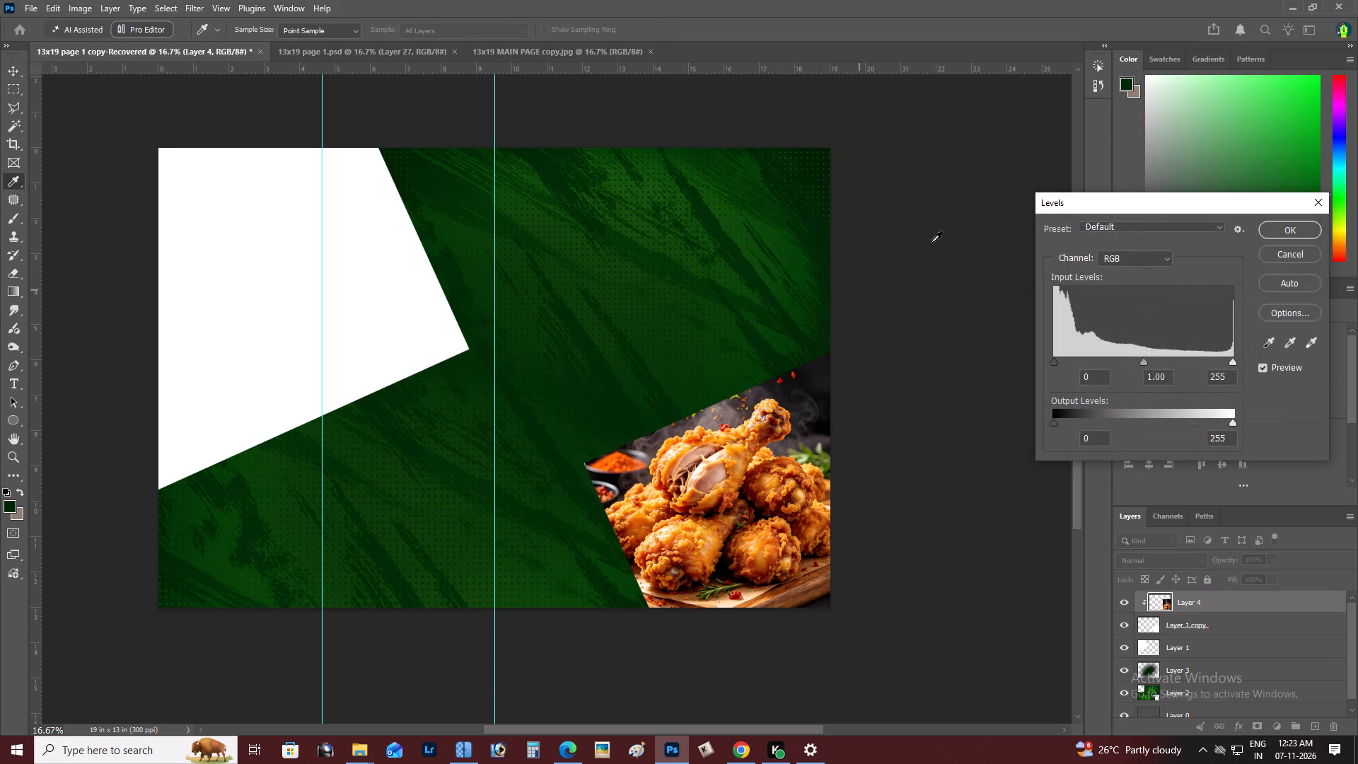
click(1228, 361)
click(1061, 361)
key(Return)
Nudge the chicken image slightly to the left within its clipping shape.
key(z)
alt+click(675, 439)
right_click(675, 439)
double_click(694, 447)
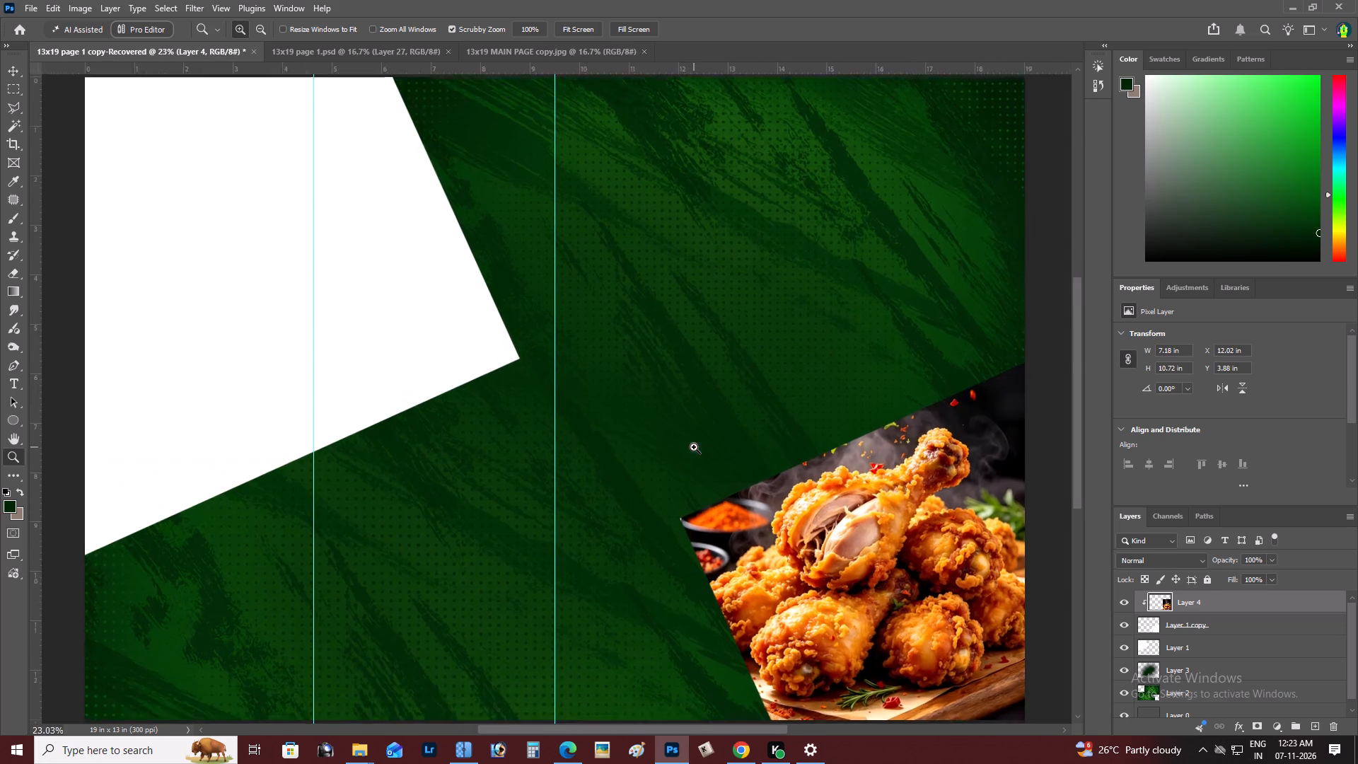
key(v)
key(Left)
Duplicate the Layer 1 copy shape beneath the clipped chicken image.
key(z)
alt+click(694, 447)
right_click(694, 447)
click(726, 461)
key(space)
key(space)
key(space)
key(space)
key(space)
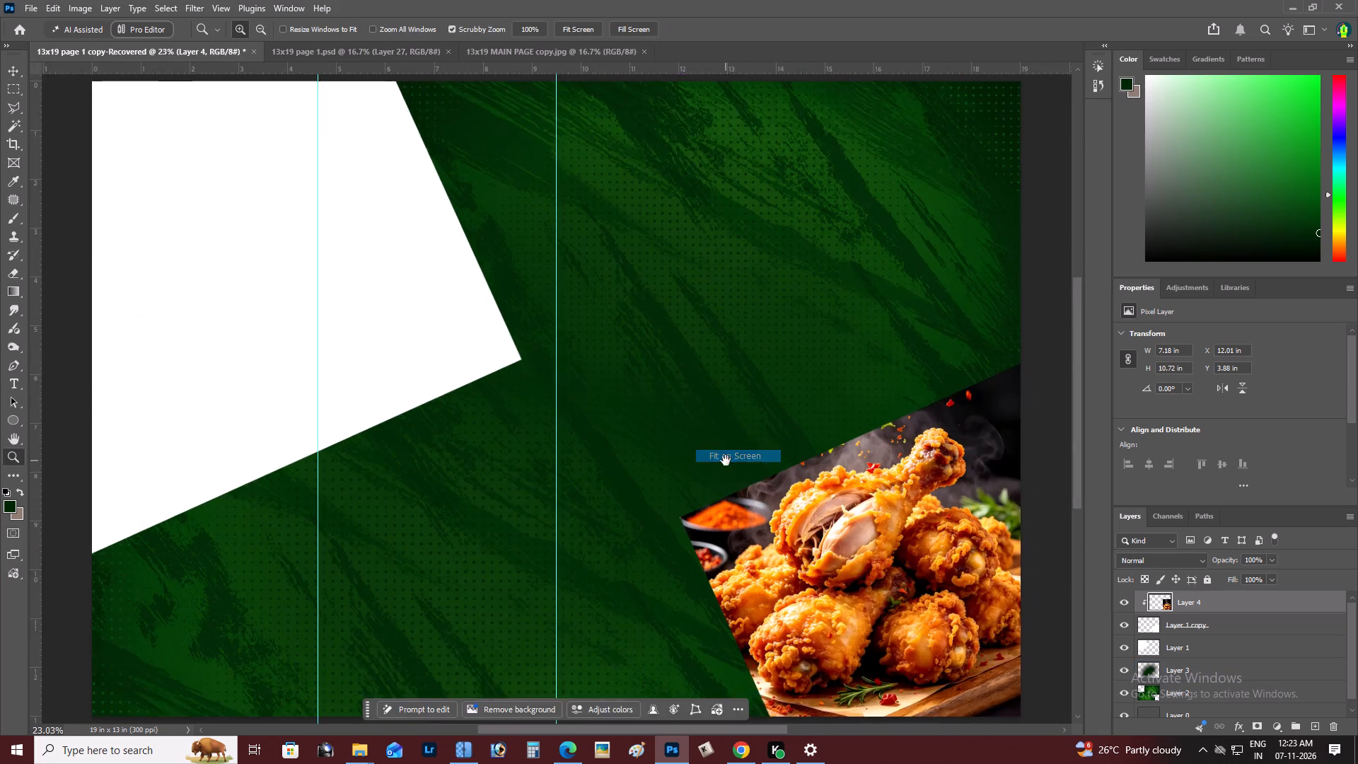
drag(725, 458, 596, 361)
click(1212, 632)
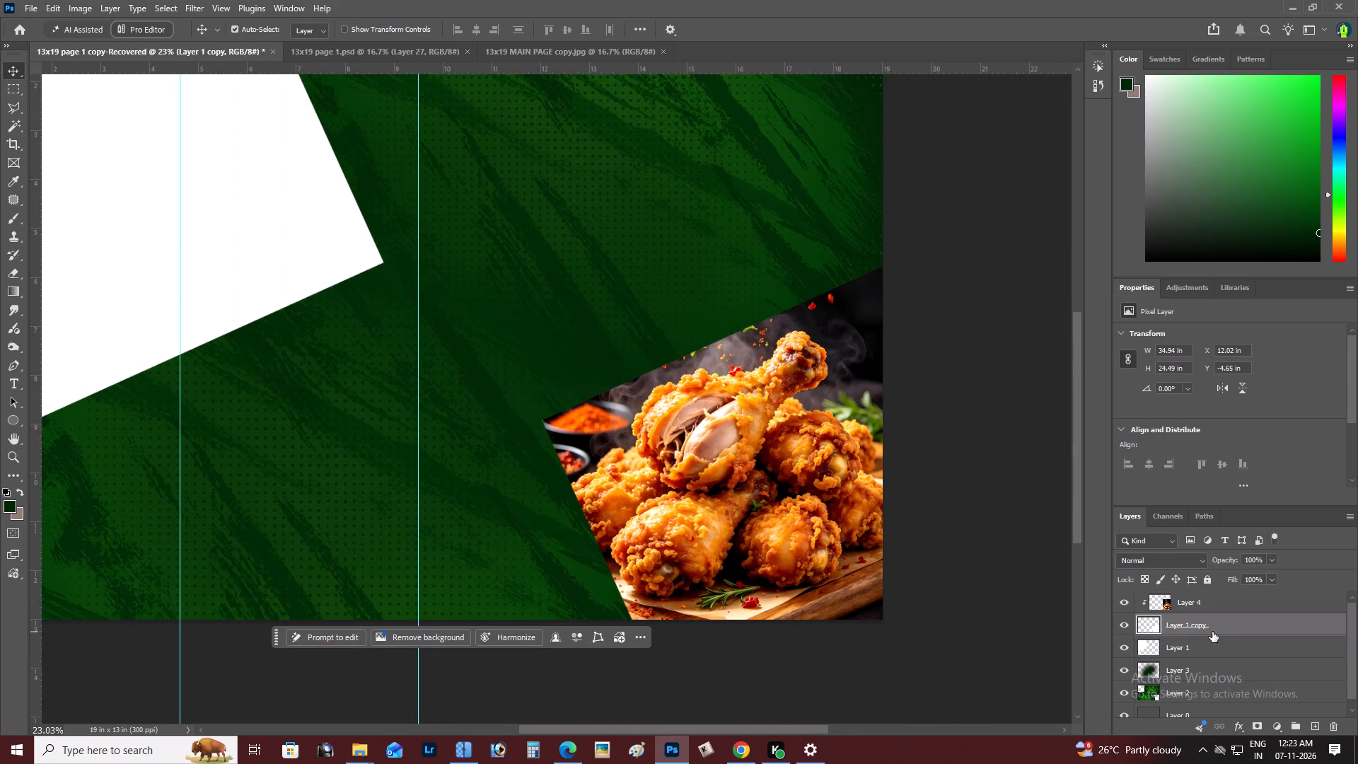
key(ctrl+j)
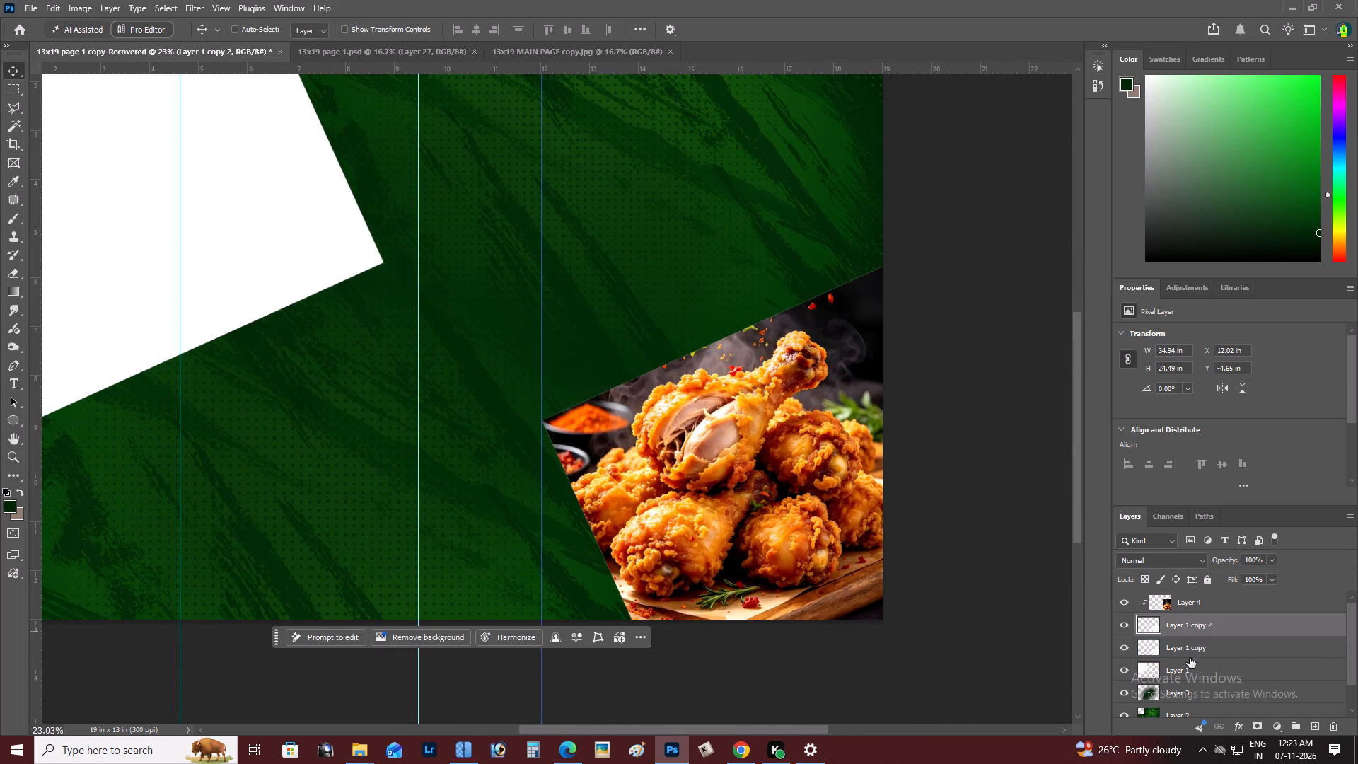
Offset the Layer 1 copy shape up and left to about X 11.92, Y −4.68 in, forming a thin border around the chicken image.
click(1181, 652)
key(v)
key(shift+Left)
key(shift+Left)
key(shift+Up)
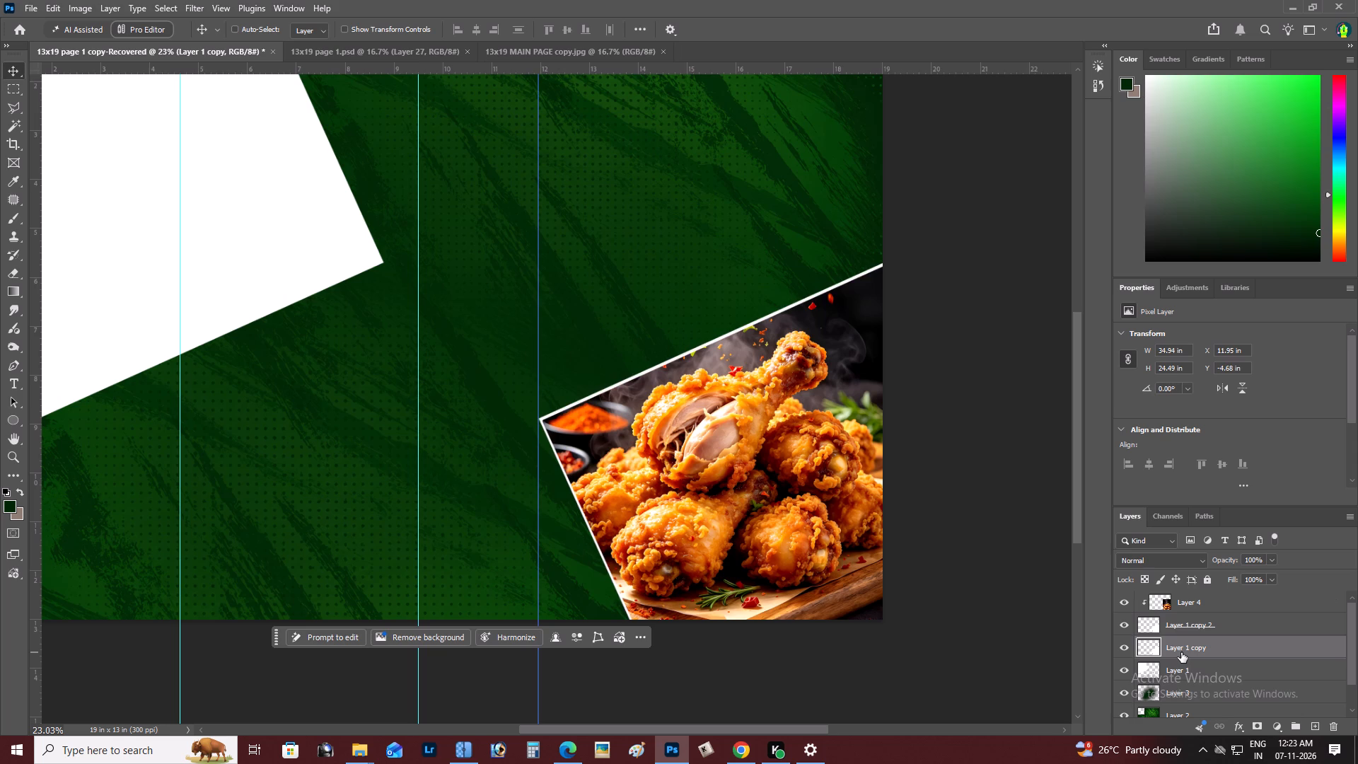
key(shift+Left)
Apply a Color Overlay of pale yellow #f9ff9c to the Layer 1 copy border shape.
key(z)
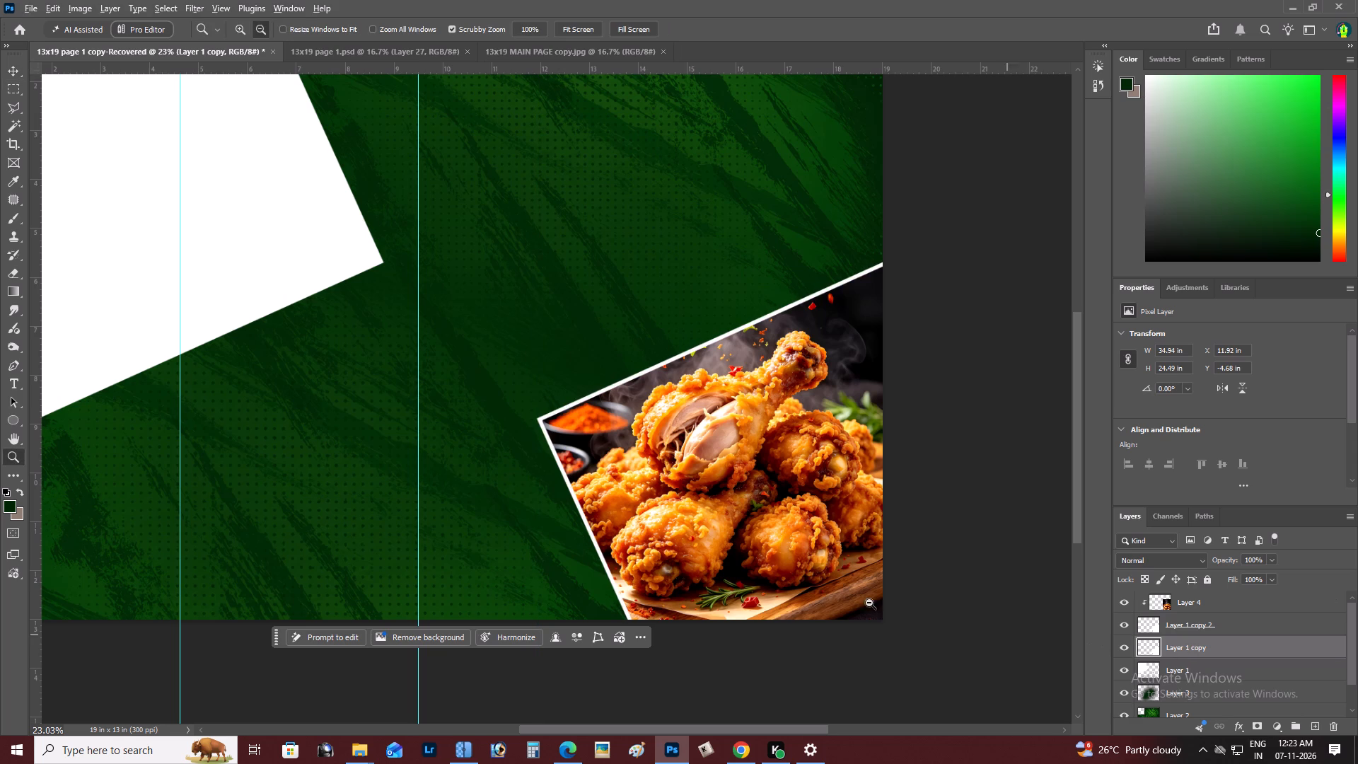
alt+click(628, 427)
right_click(628, 427)
double_click(642, 432)
key(space)
drag(642, 432, 615, 432)
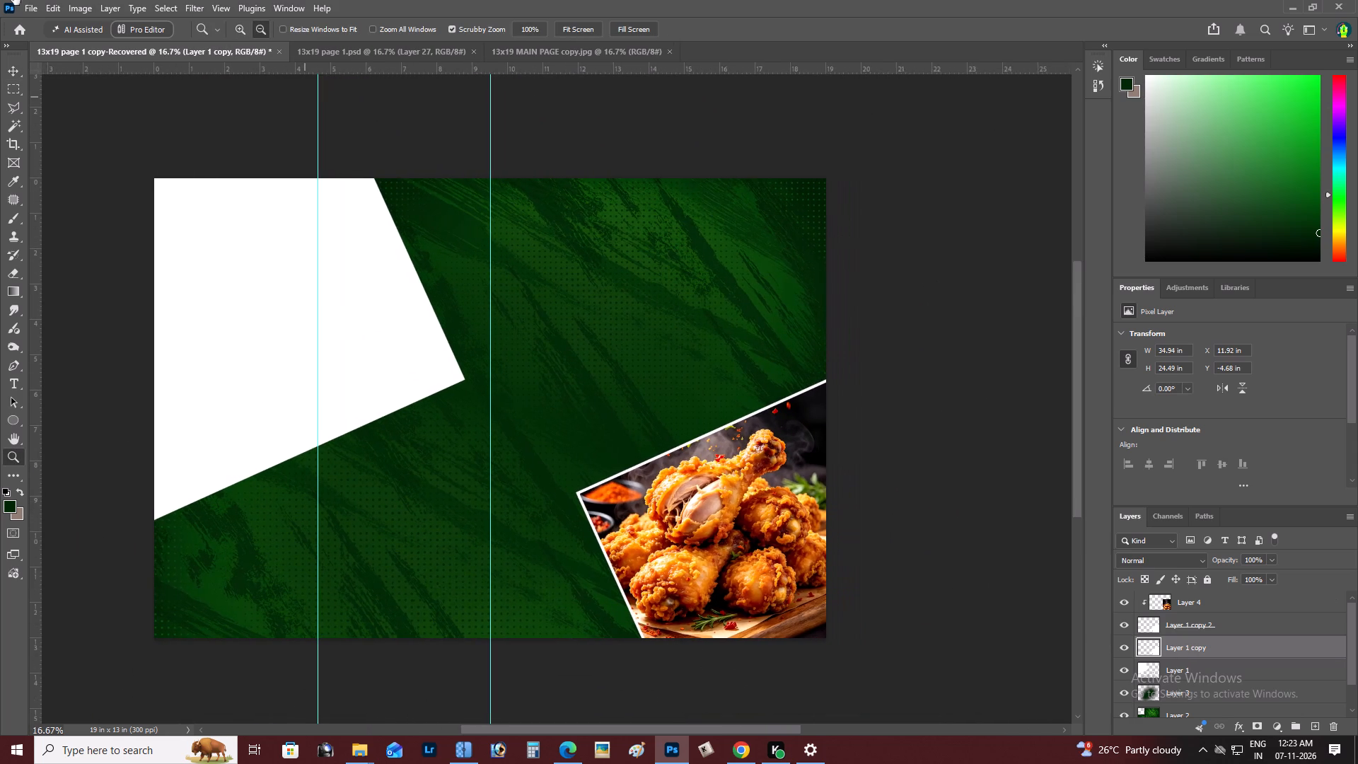
click(120, 0)
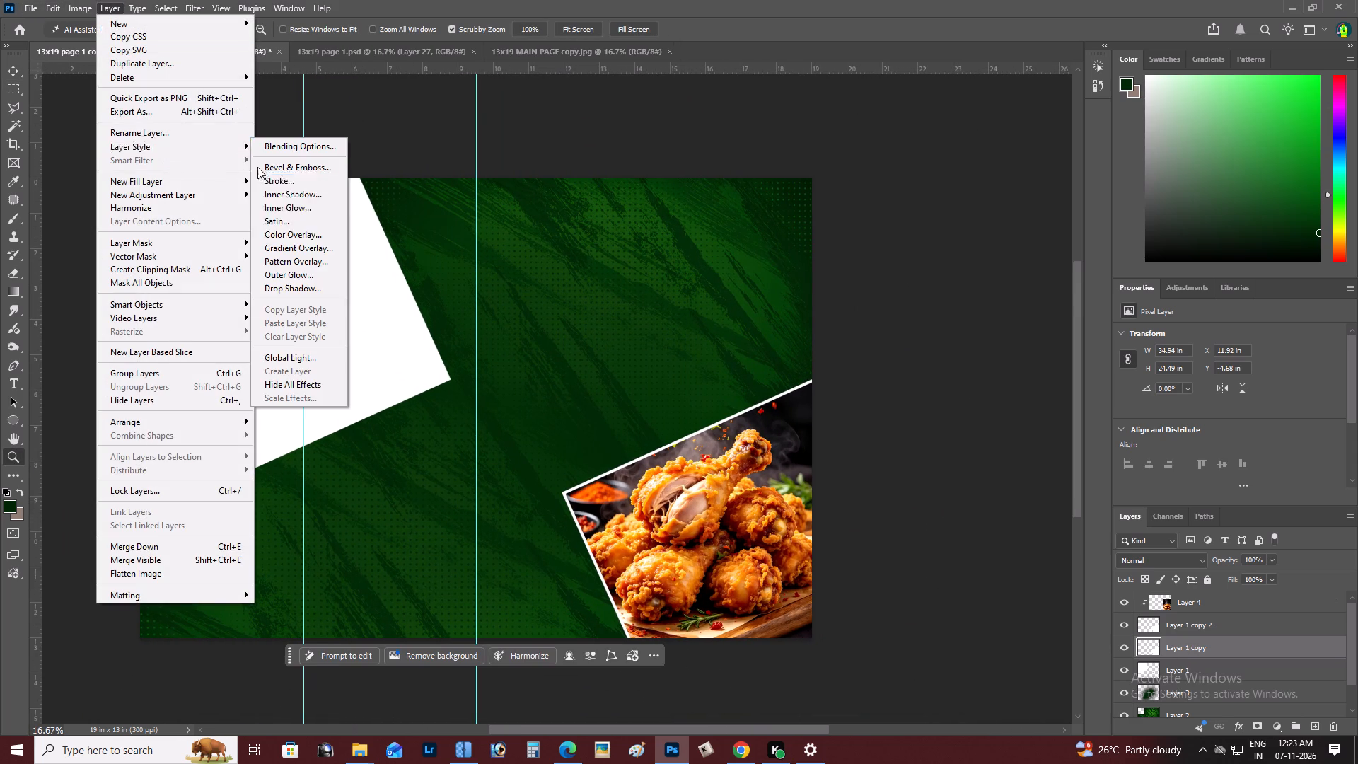
click(304, 233)
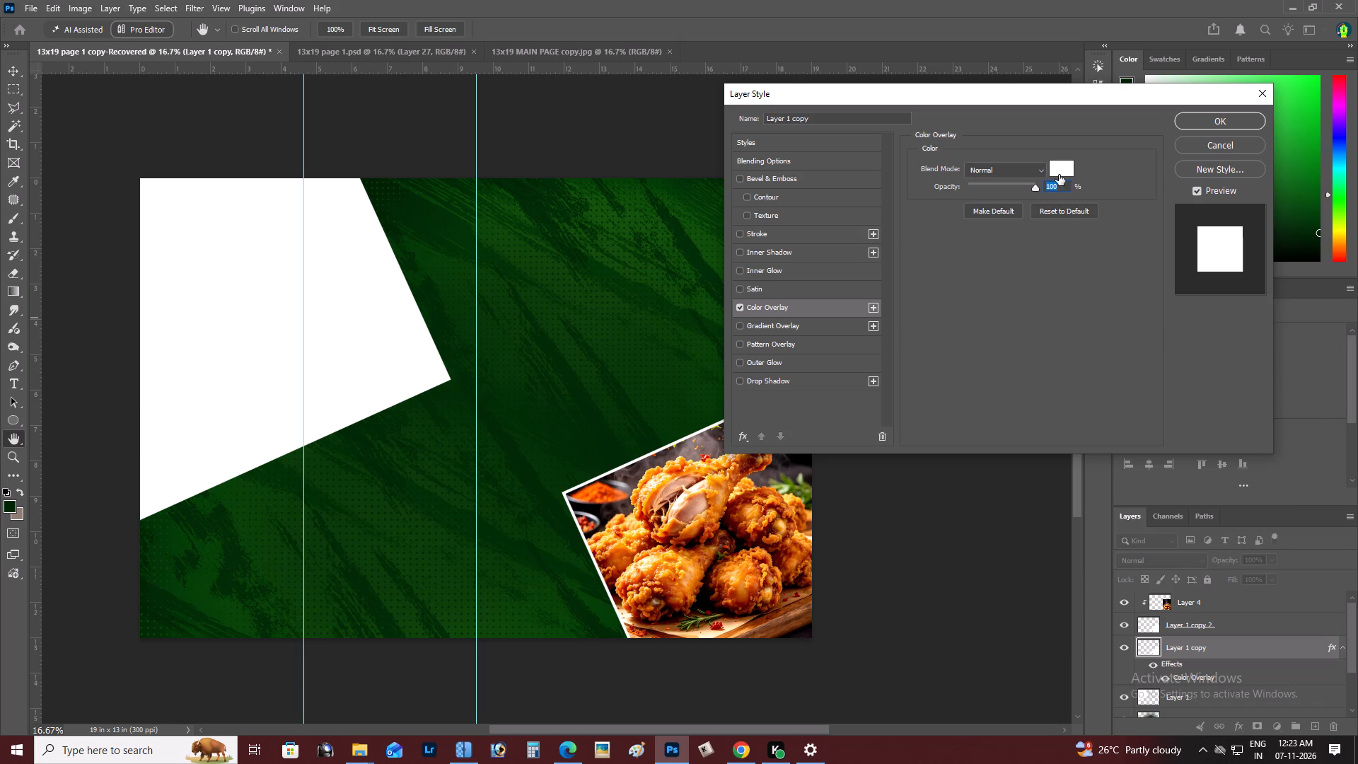
click(1059, 175)
click(1175, 492)
drag(1090, 366, 1037, 301)
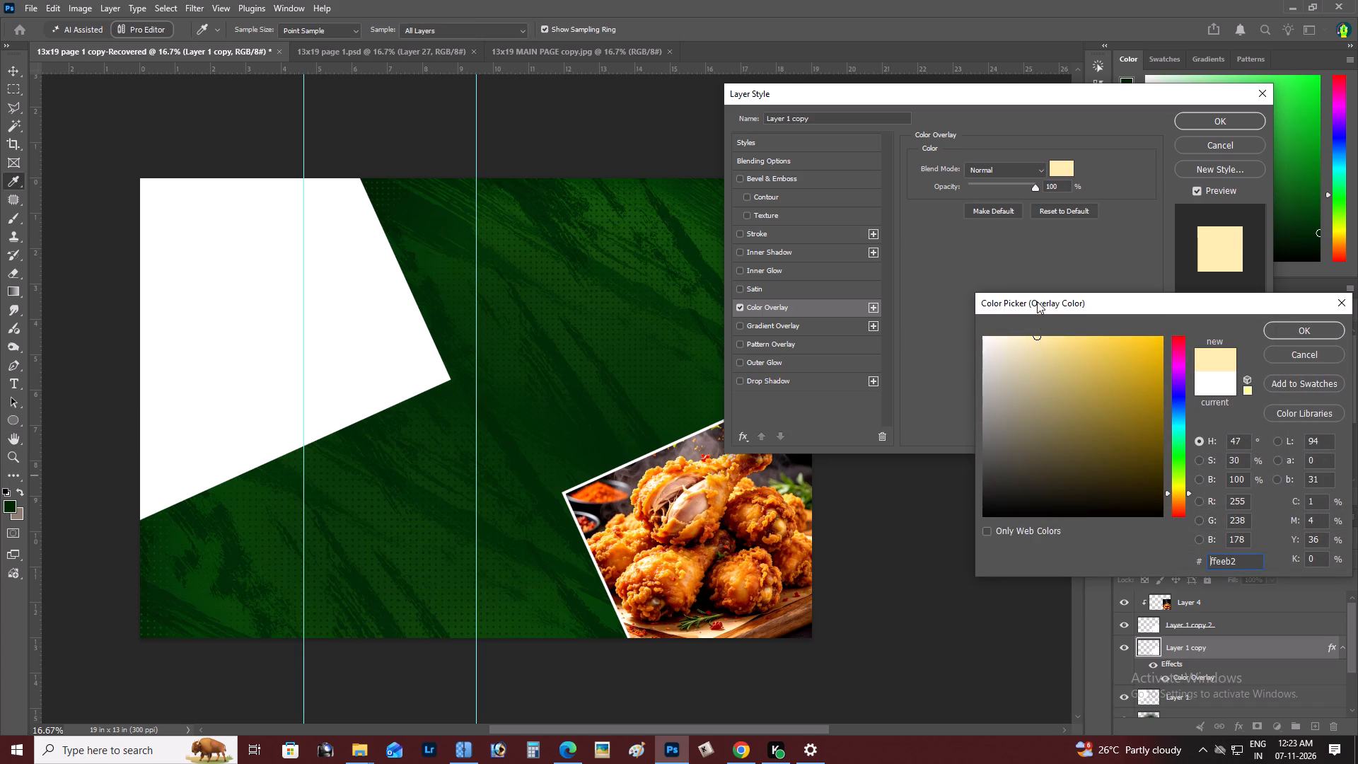
click(1174, 485)
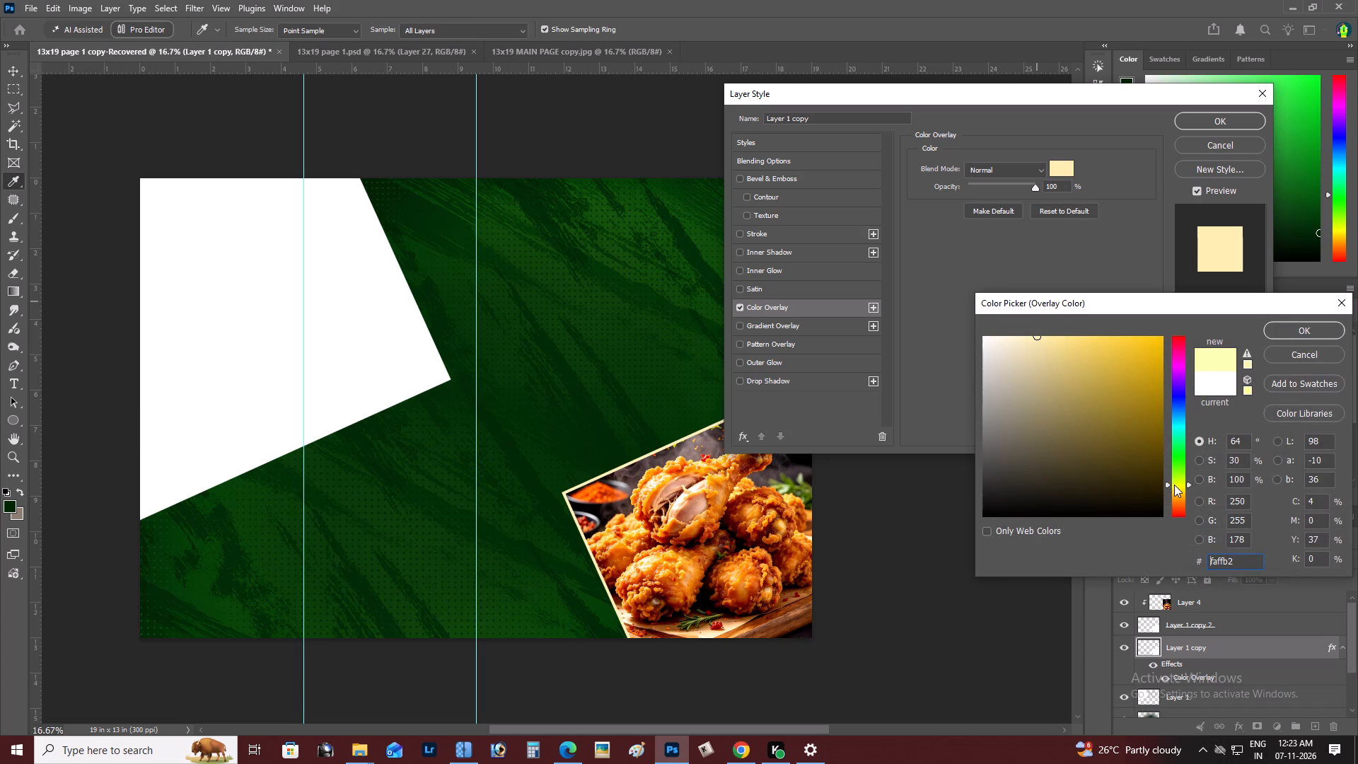
click(1174, 485)
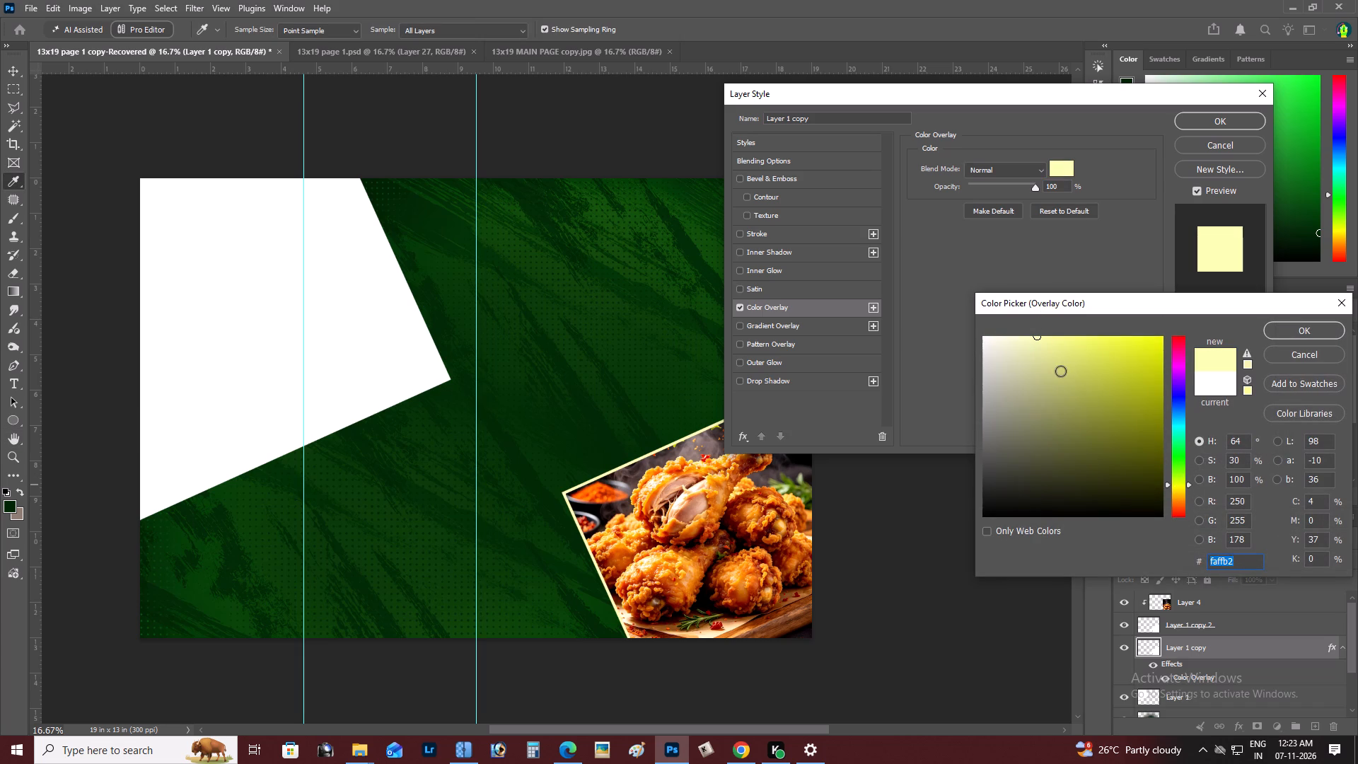
drag(1060, 363, 1052, 321)
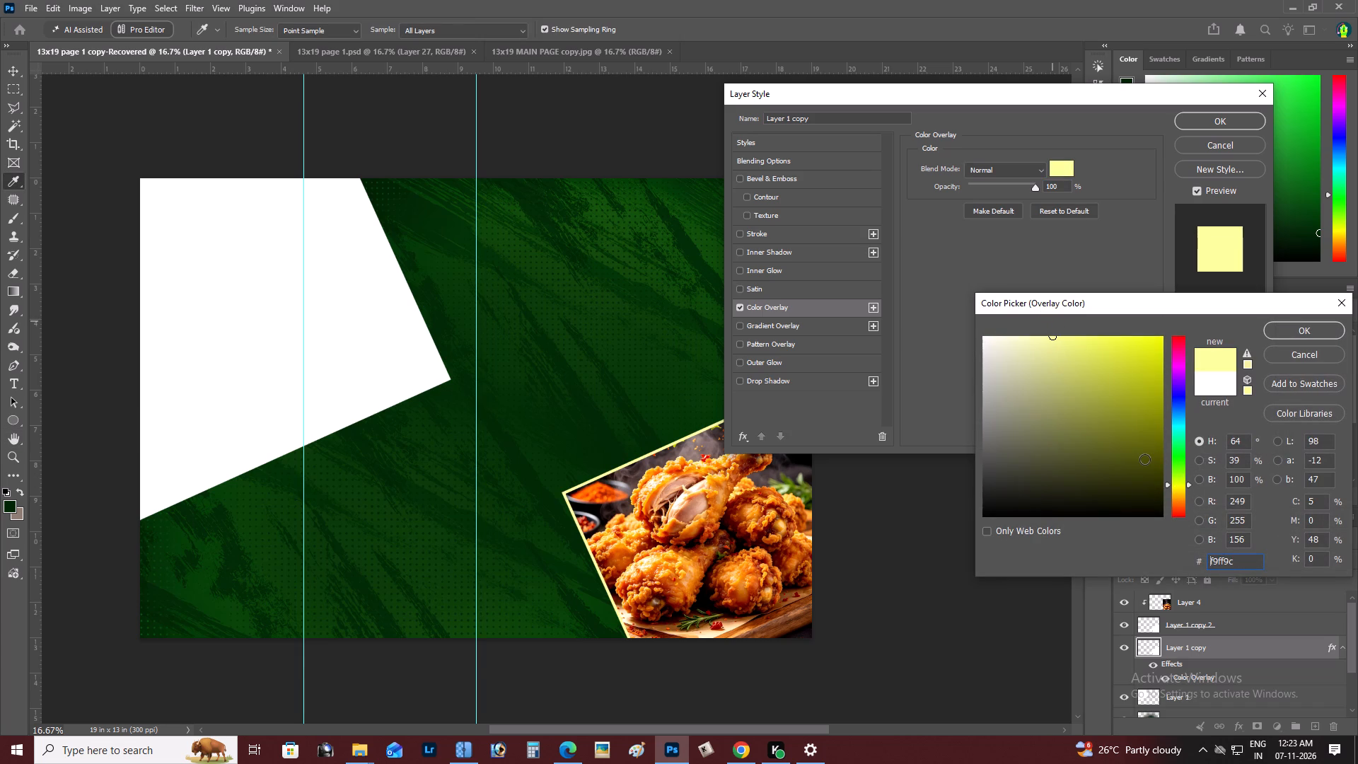
key(Return)
key(Return)
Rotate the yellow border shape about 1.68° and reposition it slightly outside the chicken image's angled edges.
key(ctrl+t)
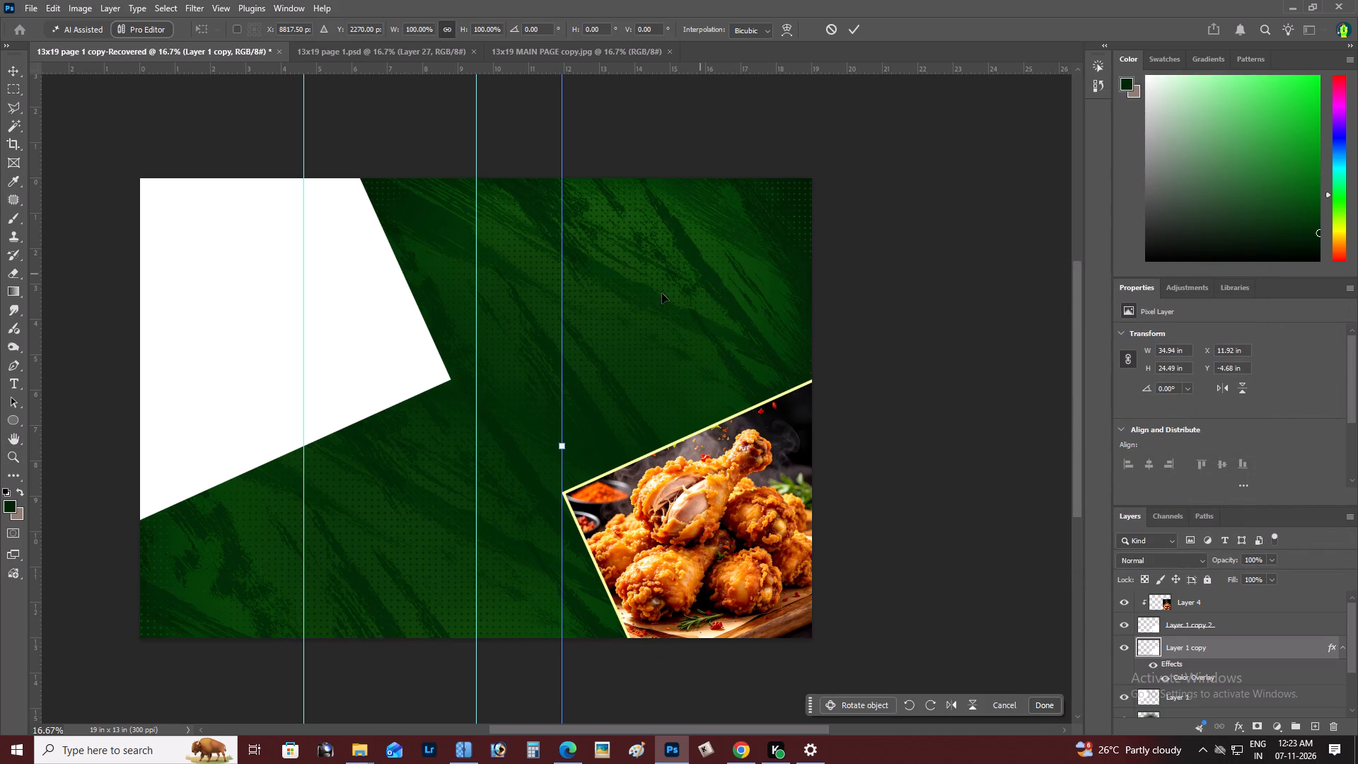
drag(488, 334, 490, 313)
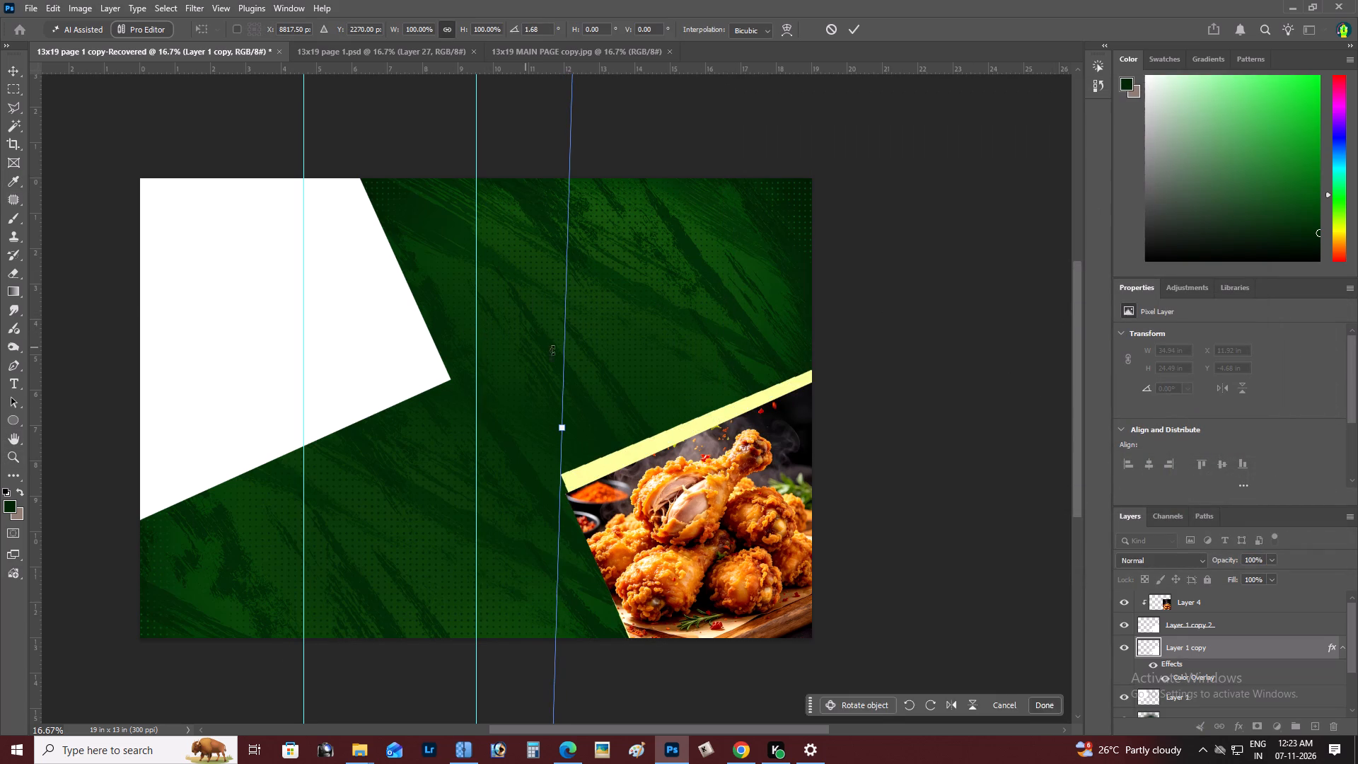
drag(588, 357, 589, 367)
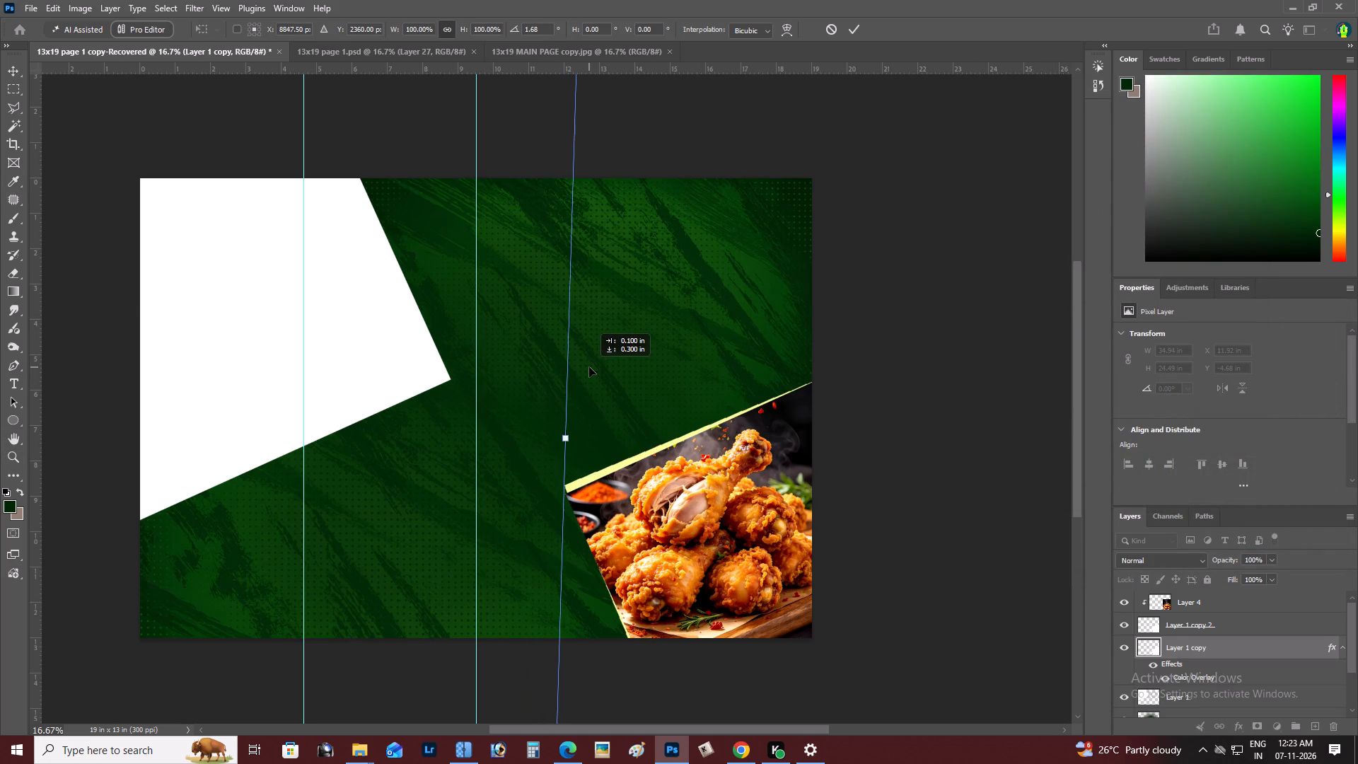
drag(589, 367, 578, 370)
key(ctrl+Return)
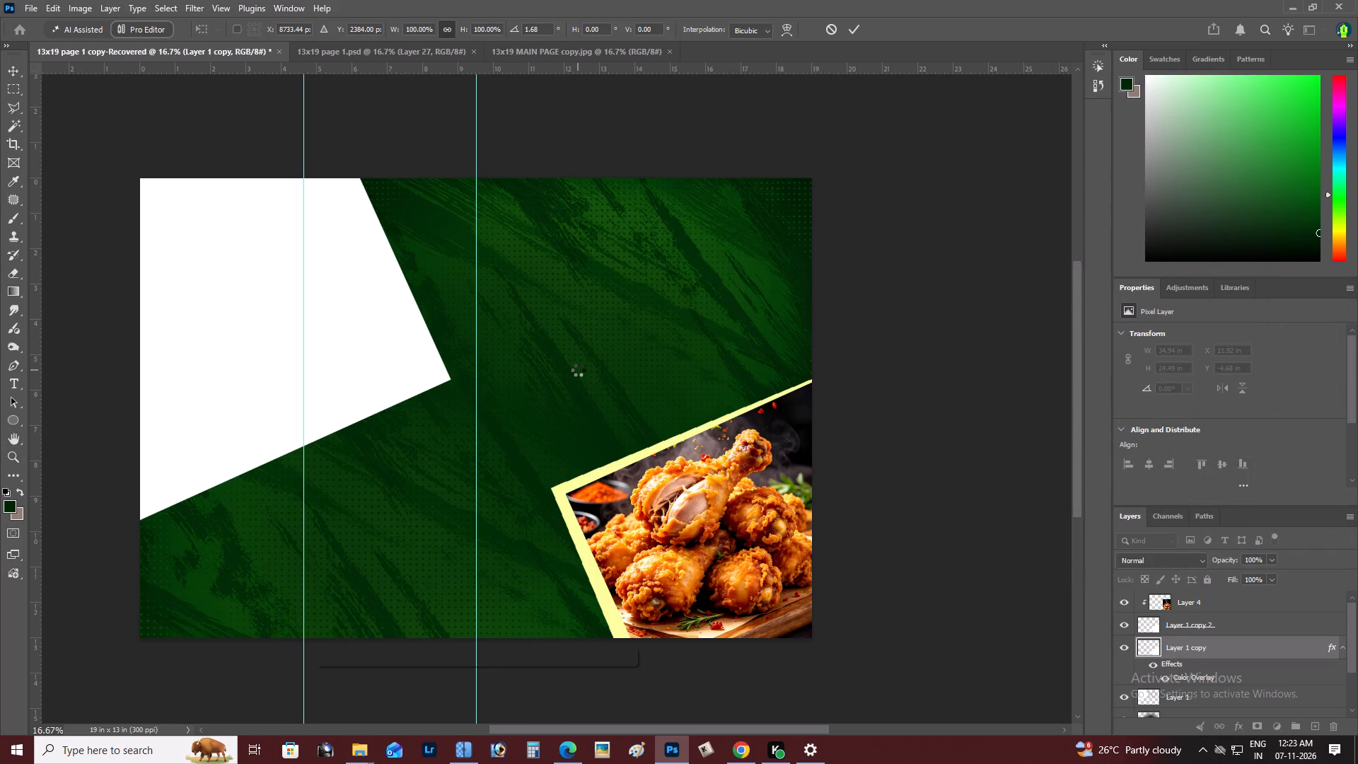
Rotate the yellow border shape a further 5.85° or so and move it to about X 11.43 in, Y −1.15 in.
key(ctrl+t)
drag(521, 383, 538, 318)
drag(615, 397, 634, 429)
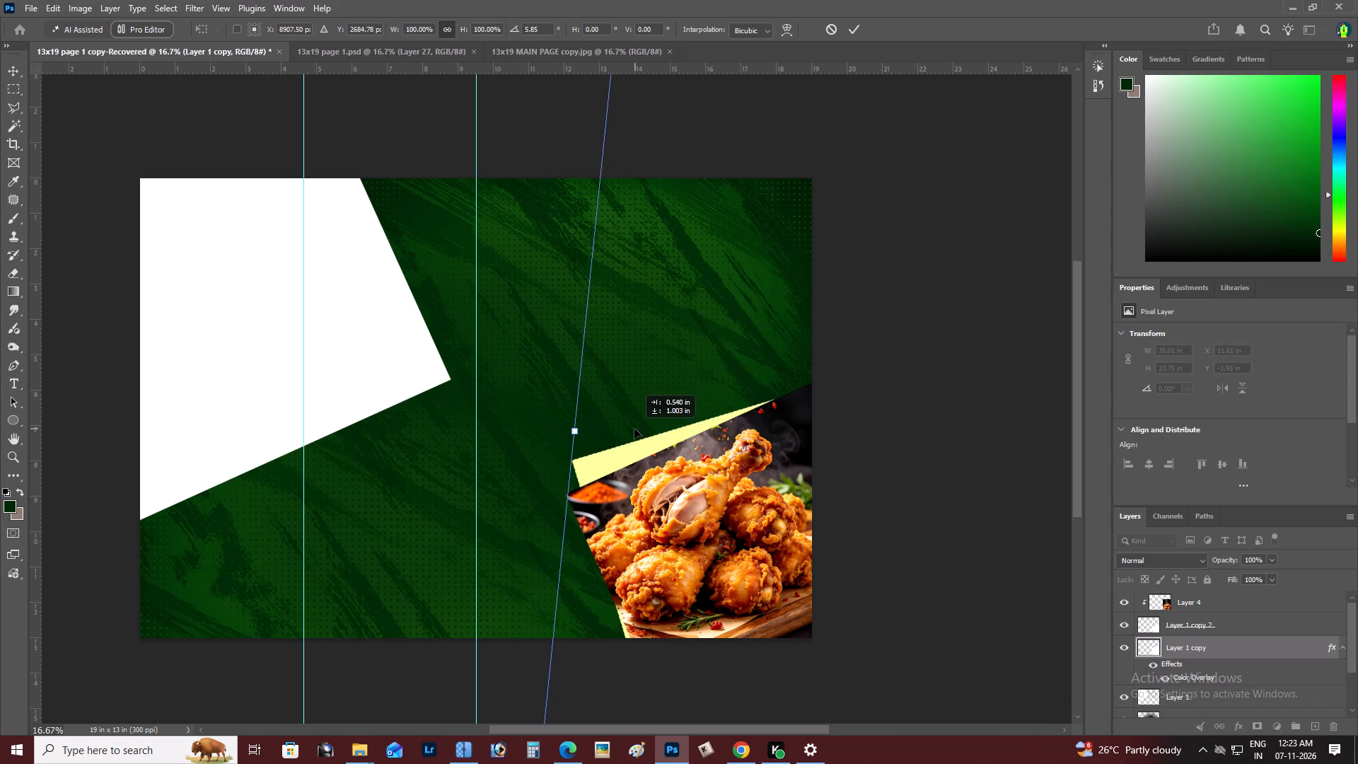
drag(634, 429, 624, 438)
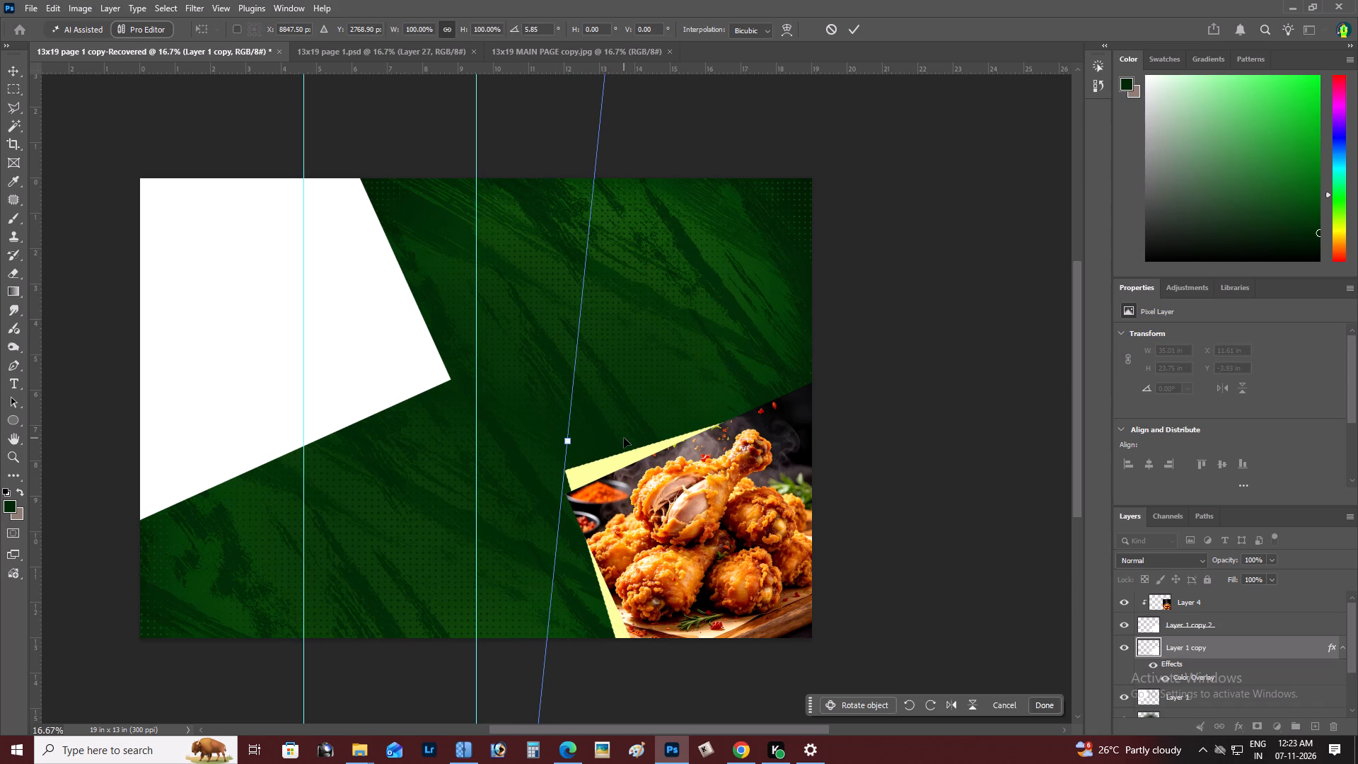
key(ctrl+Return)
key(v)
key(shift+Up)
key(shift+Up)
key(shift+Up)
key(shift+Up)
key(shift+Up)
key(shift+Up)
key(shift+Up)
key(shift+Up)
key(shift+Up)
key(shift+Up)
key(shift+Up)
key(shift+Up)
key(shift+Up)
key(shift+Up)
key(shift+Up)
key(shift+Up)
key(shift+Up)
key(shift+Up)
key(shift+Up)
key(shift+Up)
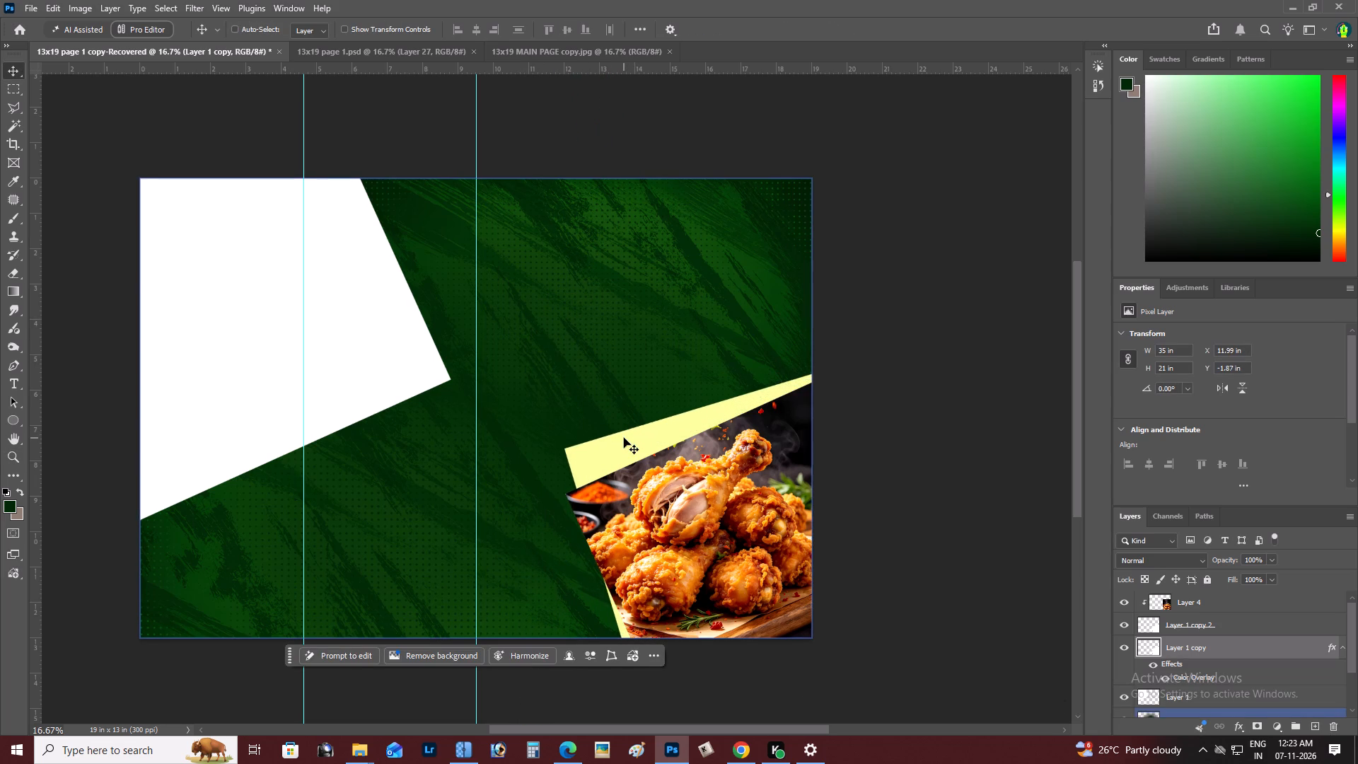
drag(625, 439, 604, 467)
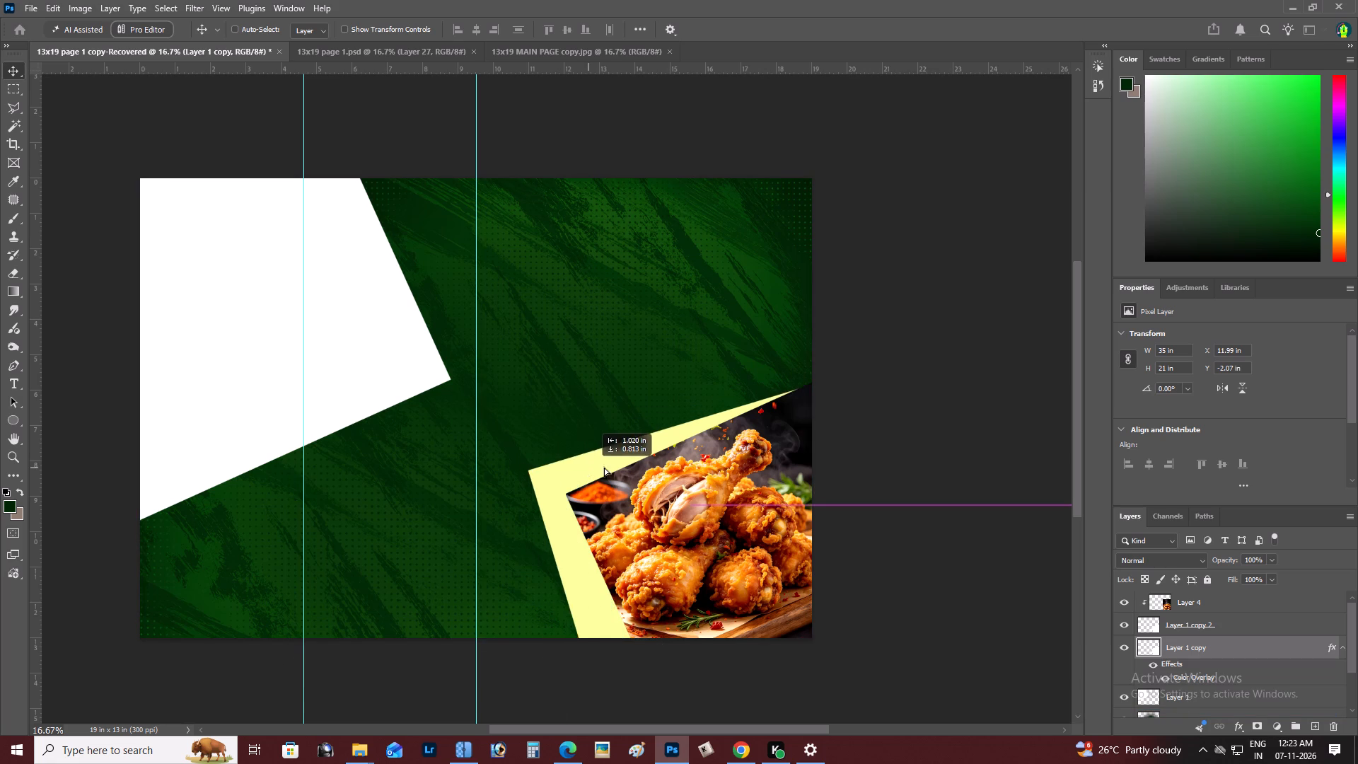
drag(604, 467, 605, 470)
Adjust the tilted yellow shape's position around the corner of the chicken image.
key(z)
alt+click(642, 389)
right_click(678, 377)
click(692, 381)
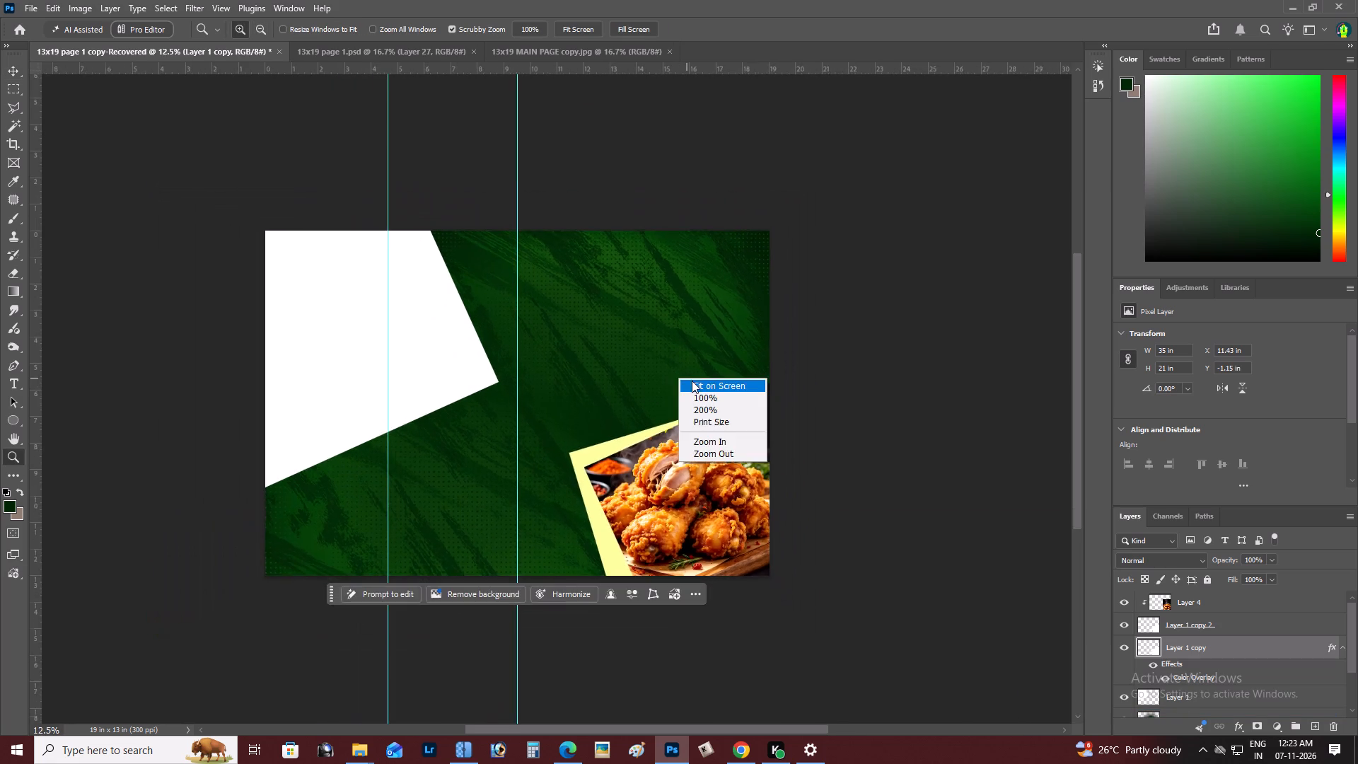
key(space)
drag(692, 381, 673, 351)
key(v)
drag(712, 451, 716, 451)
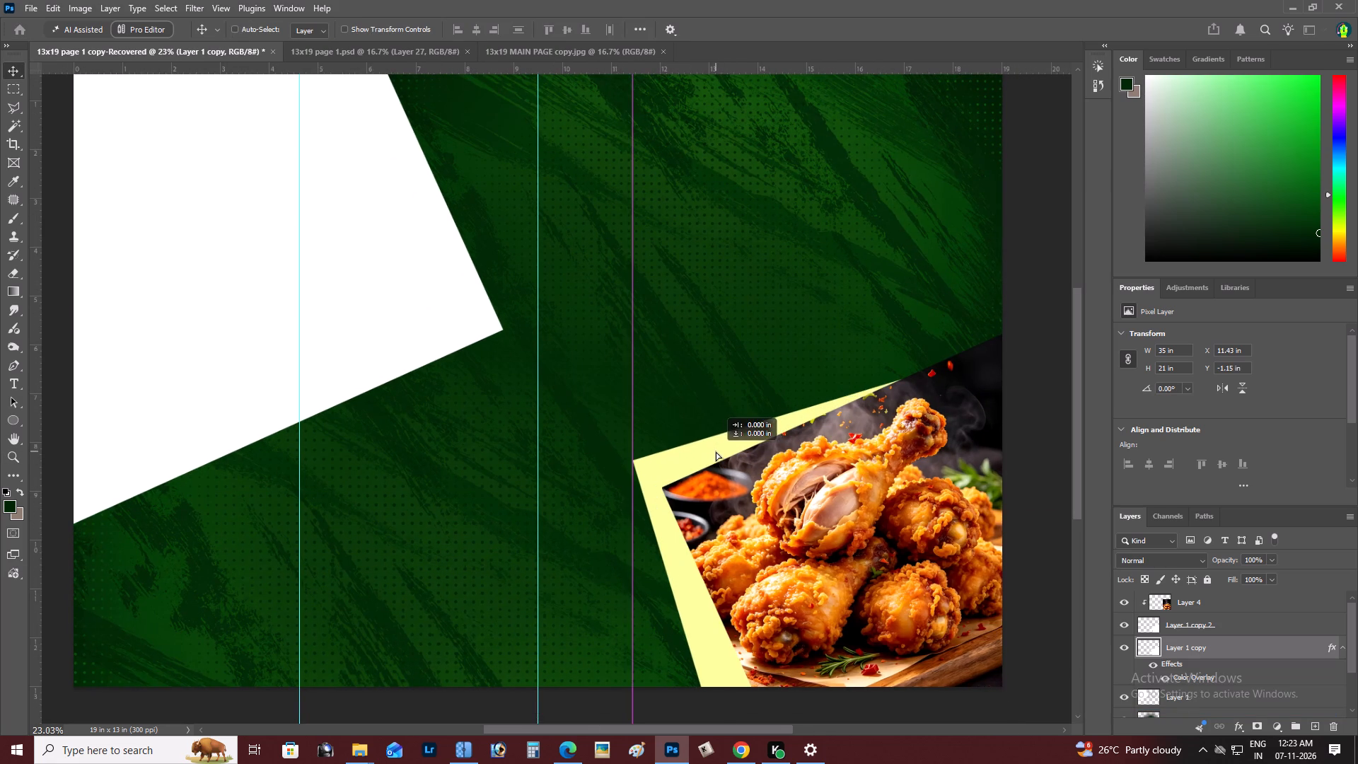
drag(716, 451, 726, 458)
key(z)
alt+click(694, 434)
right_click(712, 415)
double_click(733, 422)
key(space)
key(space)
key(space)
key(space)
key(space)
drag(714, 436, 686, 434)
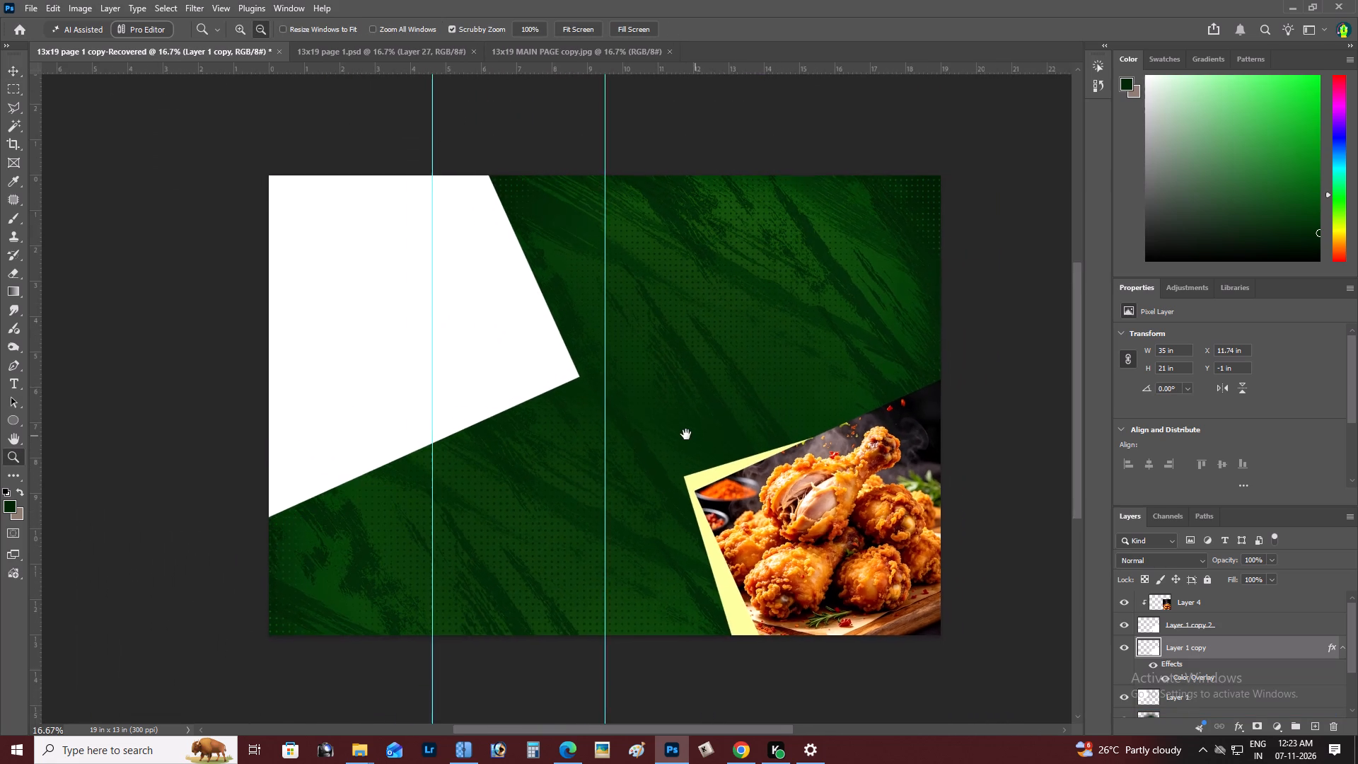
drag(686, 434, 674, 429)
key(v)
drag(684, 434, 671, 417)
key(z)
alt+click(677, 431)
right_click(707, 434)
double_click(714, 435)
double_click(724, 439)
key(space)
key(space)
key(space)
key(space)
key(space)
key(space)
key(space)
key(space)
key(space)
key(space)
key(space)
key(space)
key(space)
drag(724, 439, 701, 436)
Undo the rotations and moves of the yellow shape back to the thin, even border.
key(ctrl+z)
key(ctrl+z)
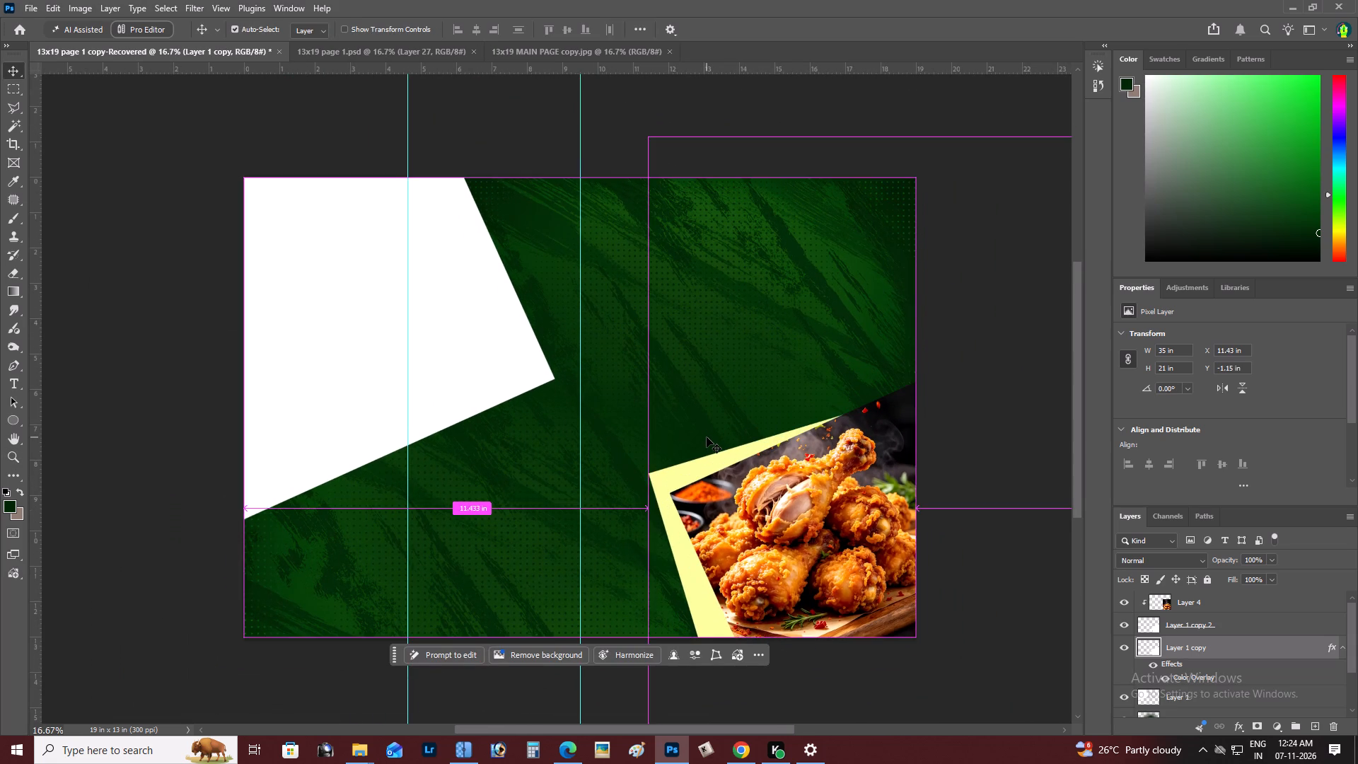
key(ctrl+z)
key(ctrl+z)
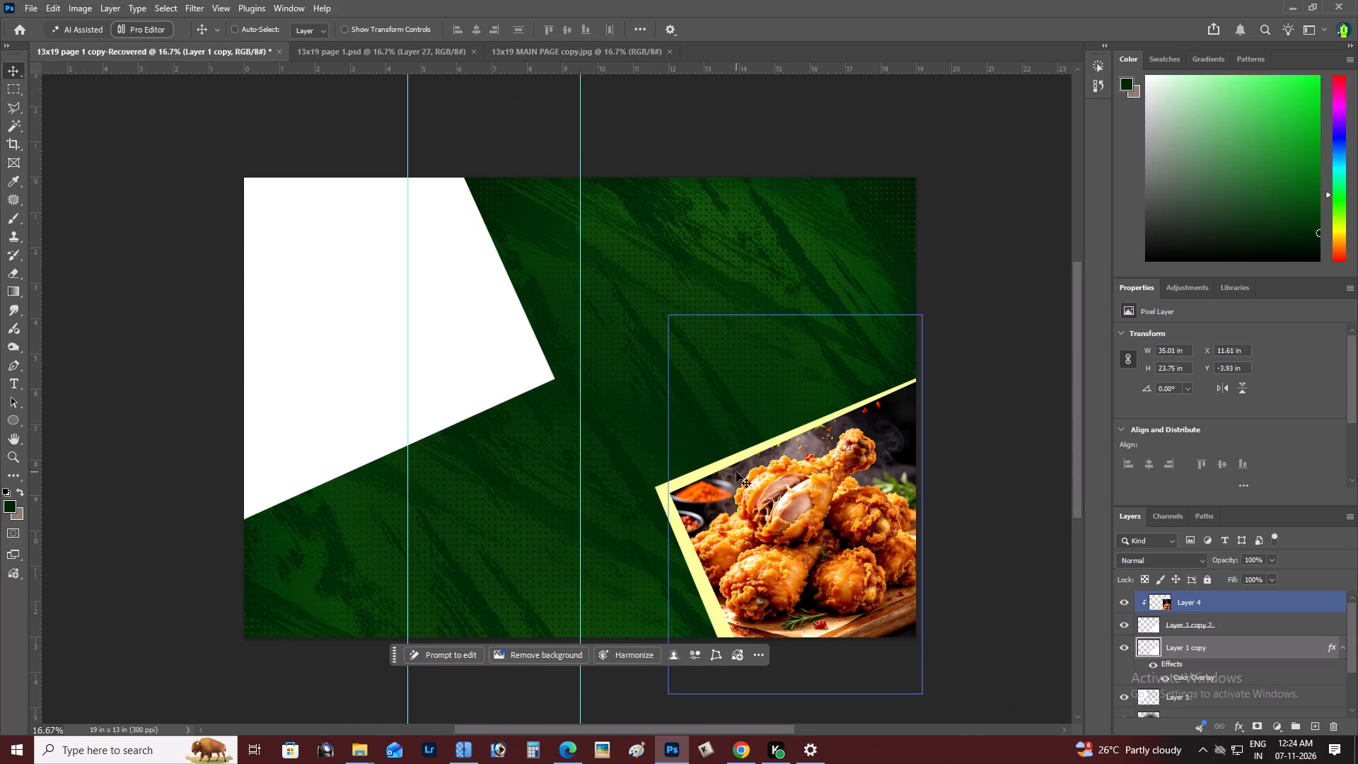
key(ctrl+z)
Move the yellow border shape up and left to about X 11.6 in, Y −4.81 in for a thicker even border.
key(z)
alt+click(775, 469)
right_click(779, 462)
click(798, 467)
key(space)
drag(796, 467, 786, 465)
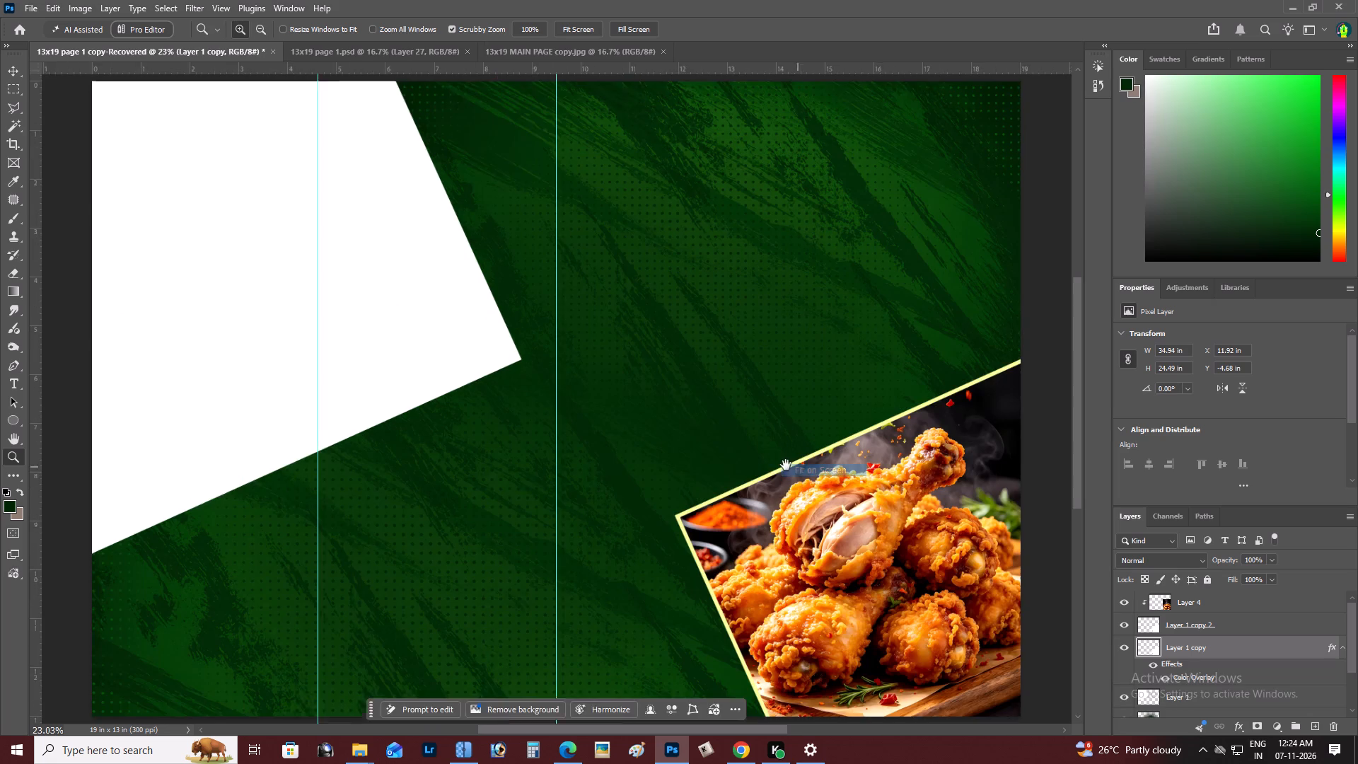
drag(786, 465, 769, 461)
key(v)
drag(681, 448, 666, 441)
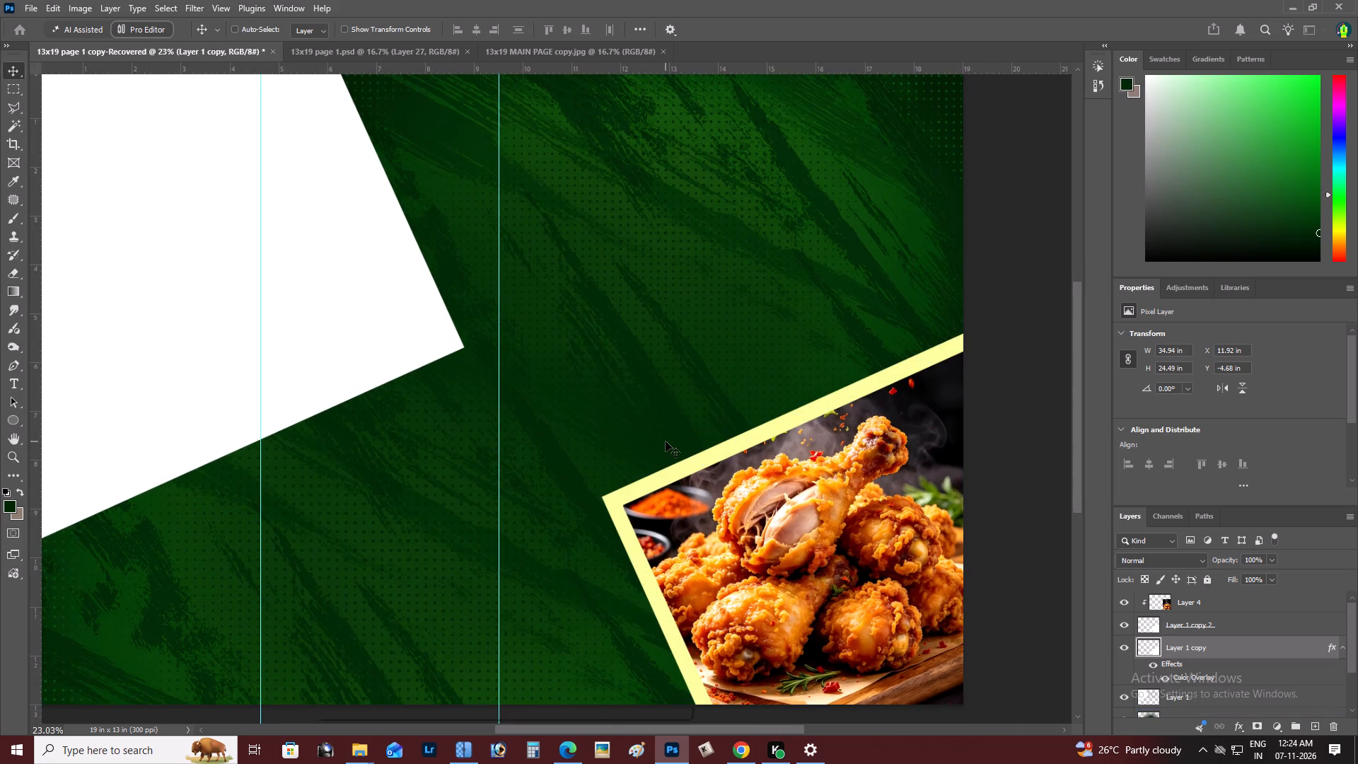
Rotate the yellow border shape about 1.13° and reposition it to about X 11.74 in, Y −4.19 in for a tapered border.
key(z)
alt+click(649, 441)
right_click(666, 435)
double_click(676, 439)
key(space)
key(space)
key(space)
key(space)
key(space)
key(space)
key(space)
drag(671, 441, 627, 447)
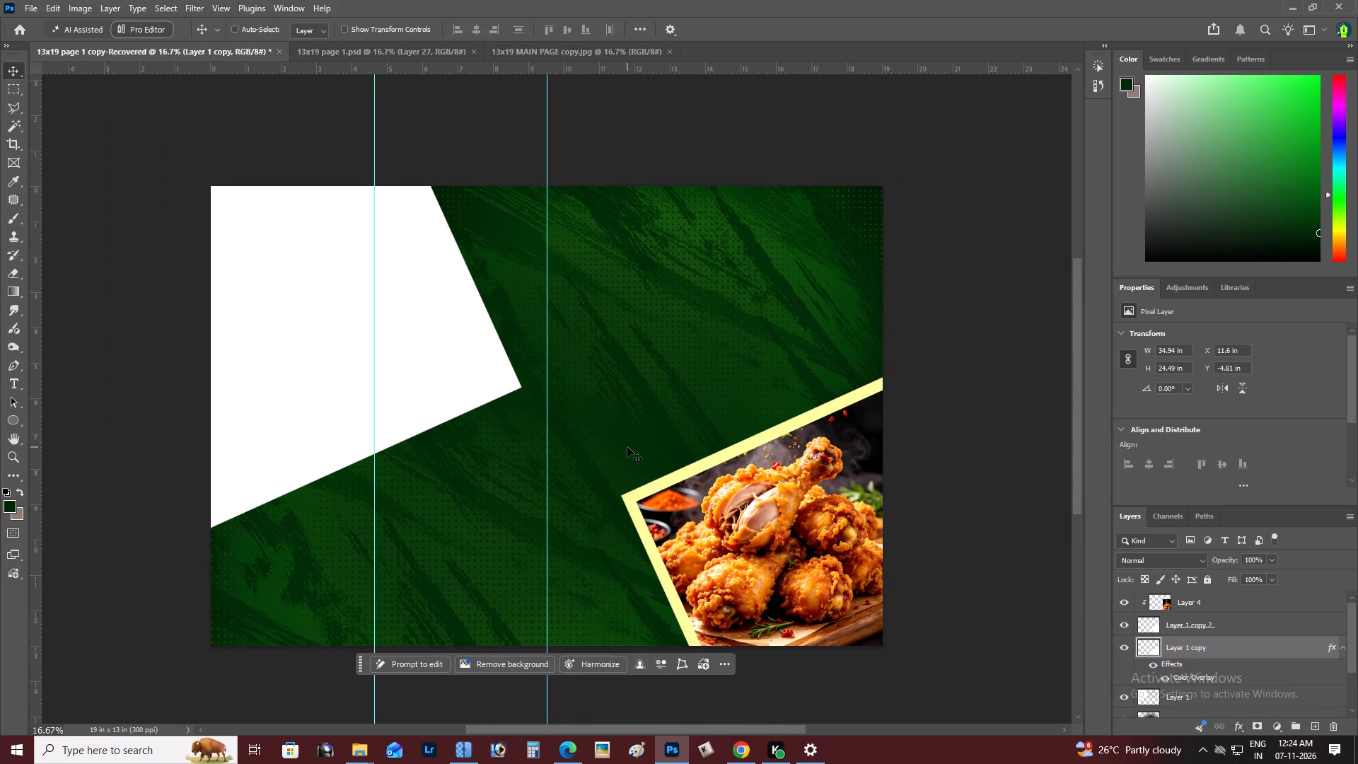
key(ctrl+r)
key(ctrl+t)
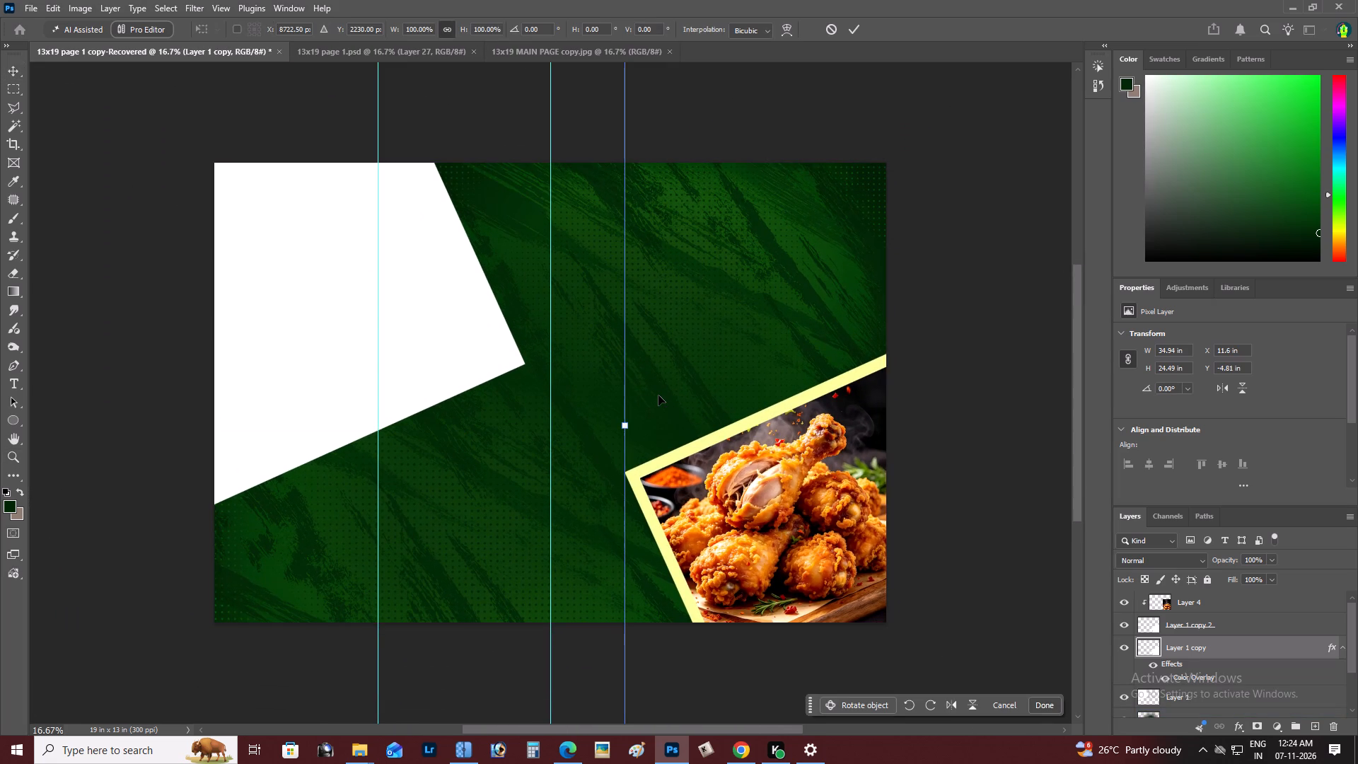
drag(565, 351, 566, 343)
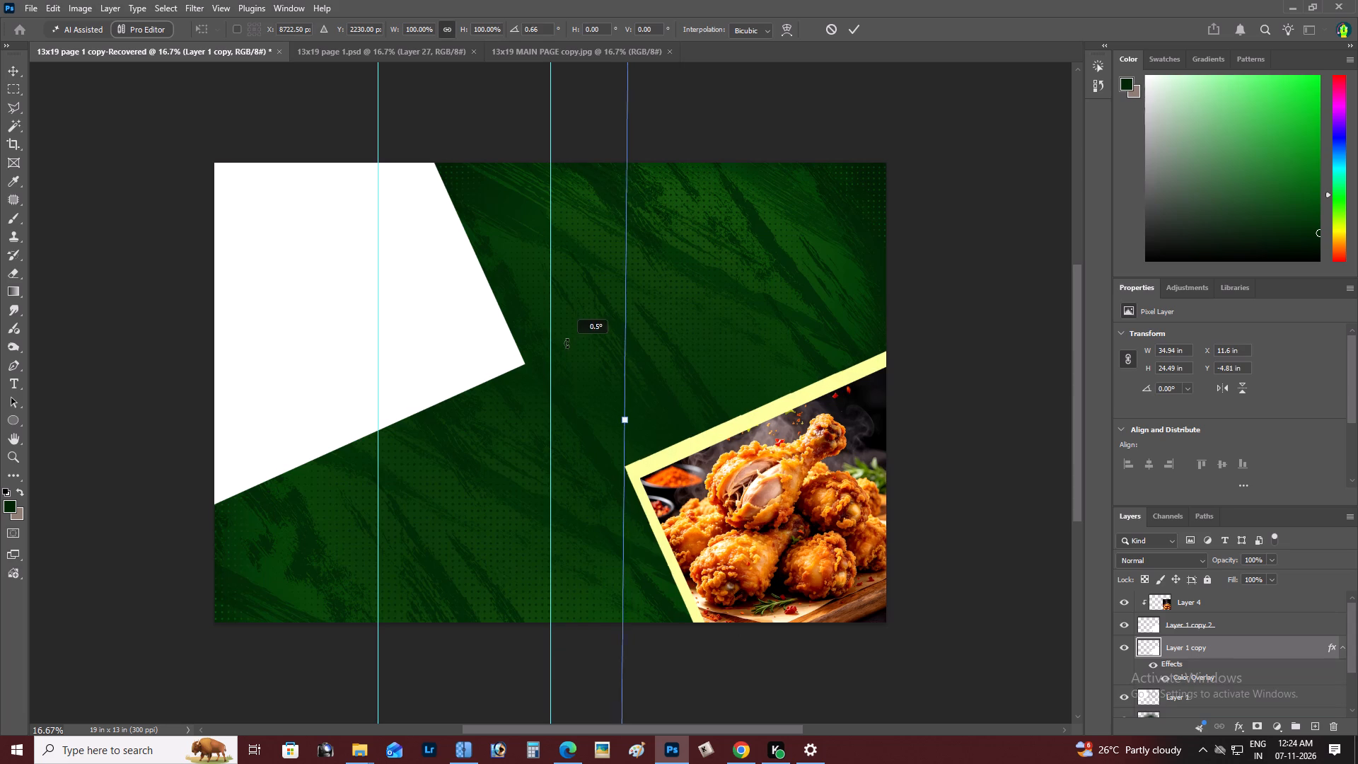
drag(566, 343, 566, 337)
drag(647, 353, 651, 367)
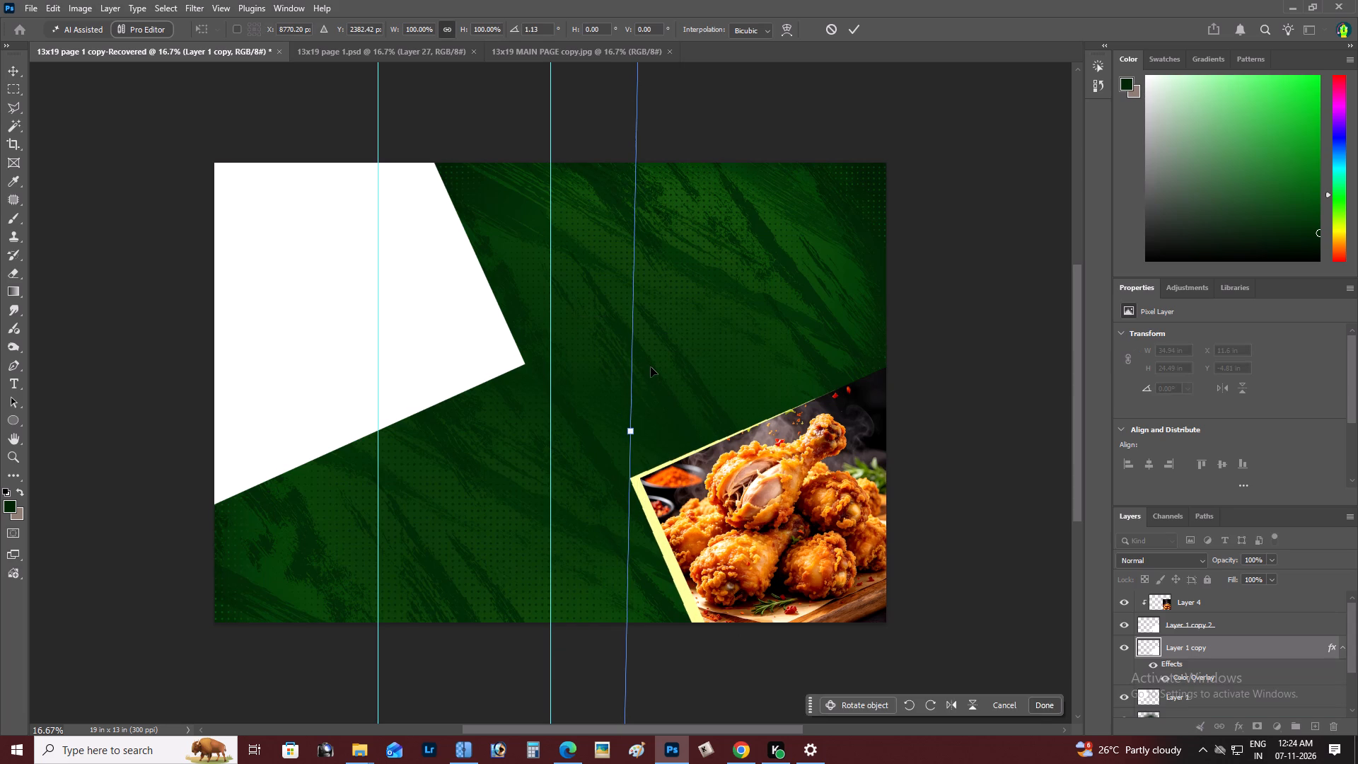
key(ctrl+Return)
key(v)
key(shift+Up)
key(shift+Up)
key(shift+Up)
key(shift+Up)
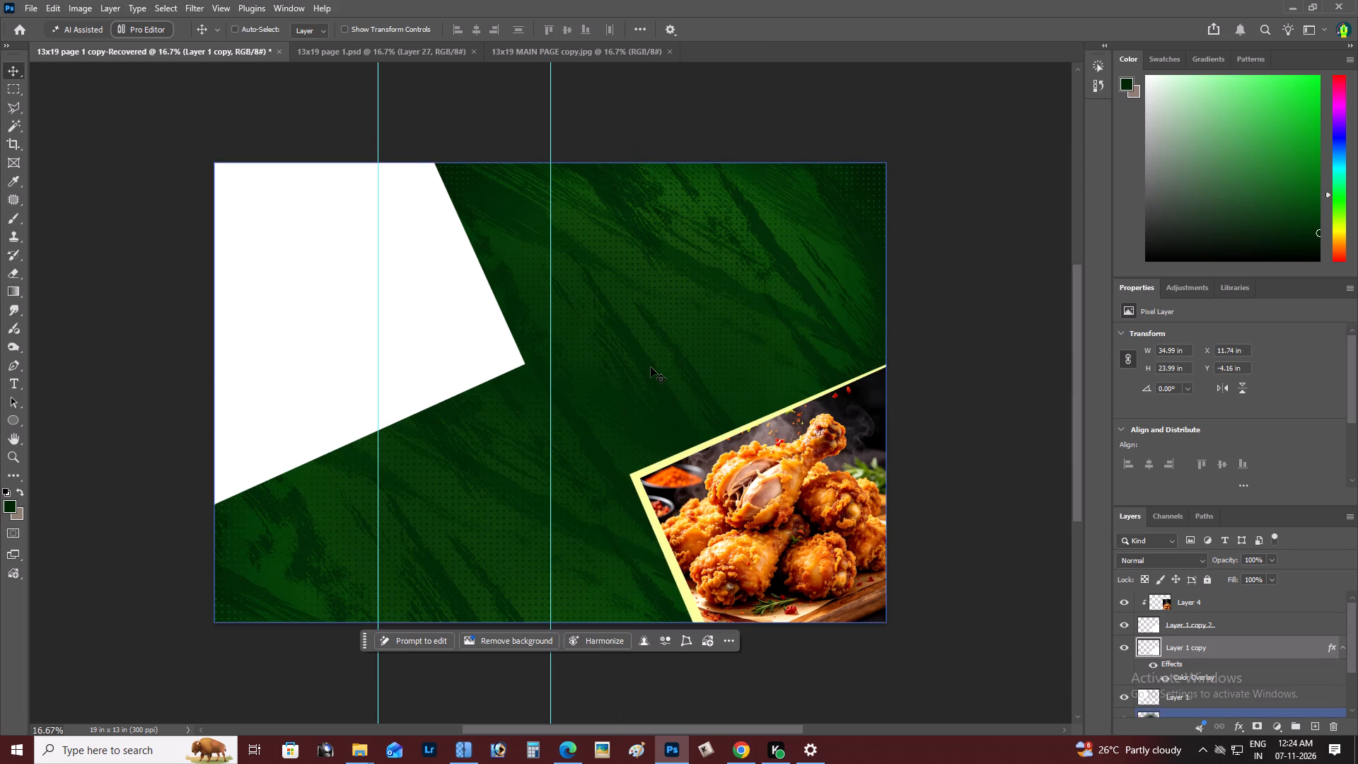
key(shift+Up)
Add a Drop Shadow effect to Layer 1 copy 2, the angled shape that holds the chicken image.
key(z)
alt+click(651, 367)
right_click(651, 367)
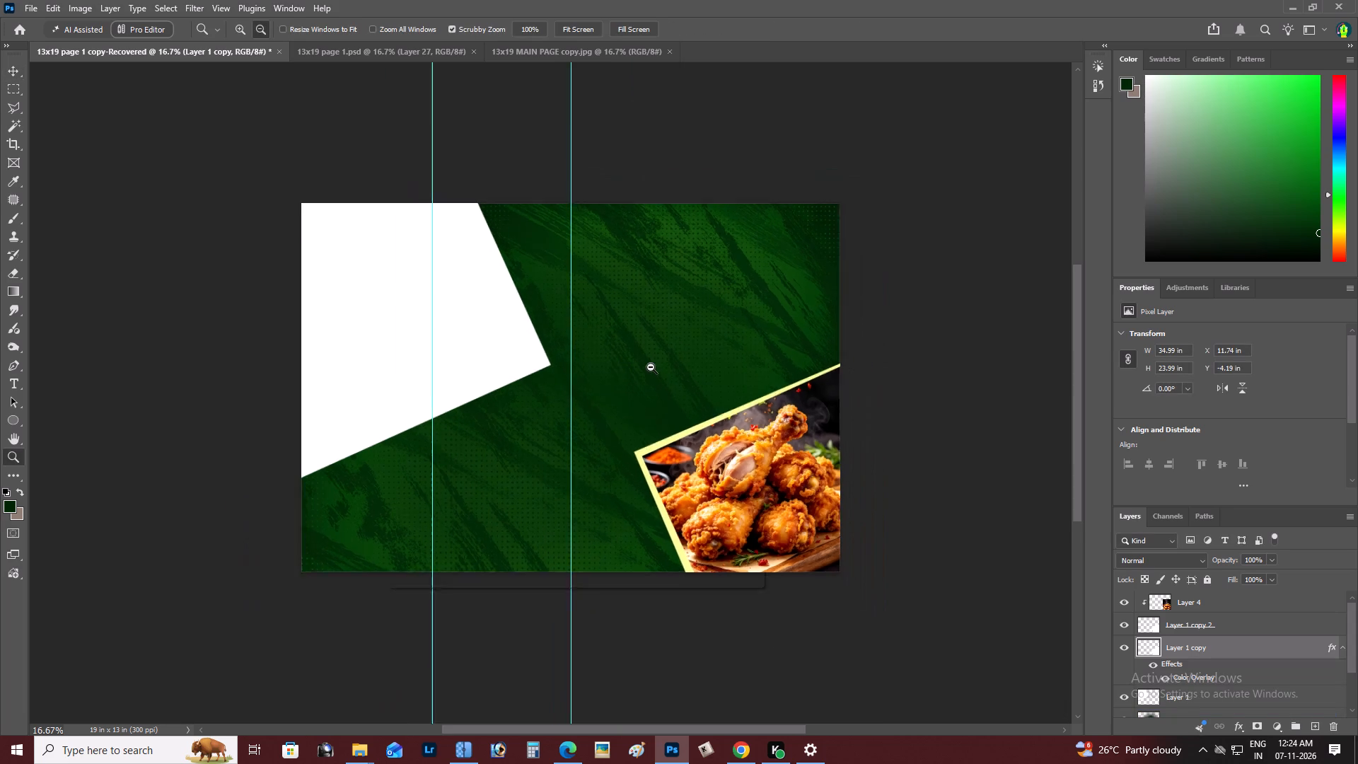
click(666, 376)
key(space)
drag(666, 376, 542, 372)
key(z)
click(1192, 637)
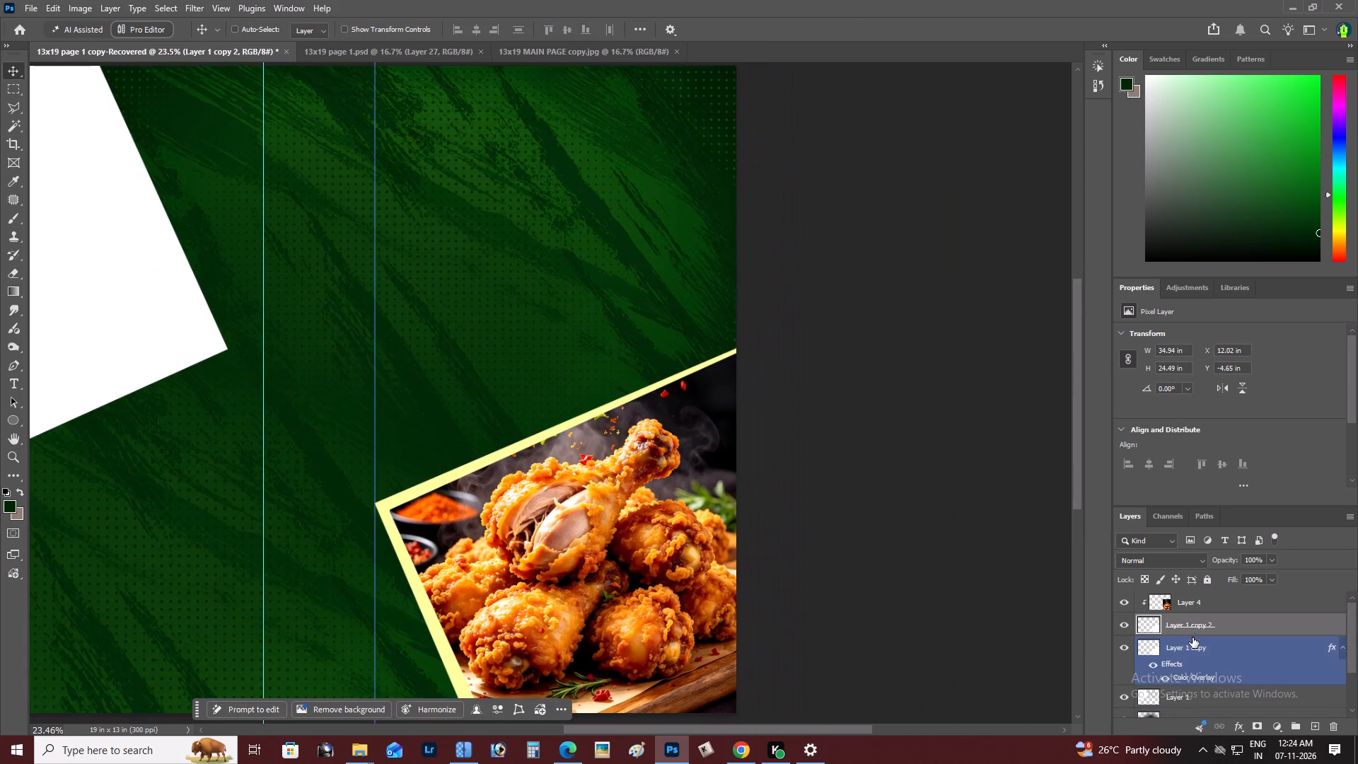
click(113, 8)
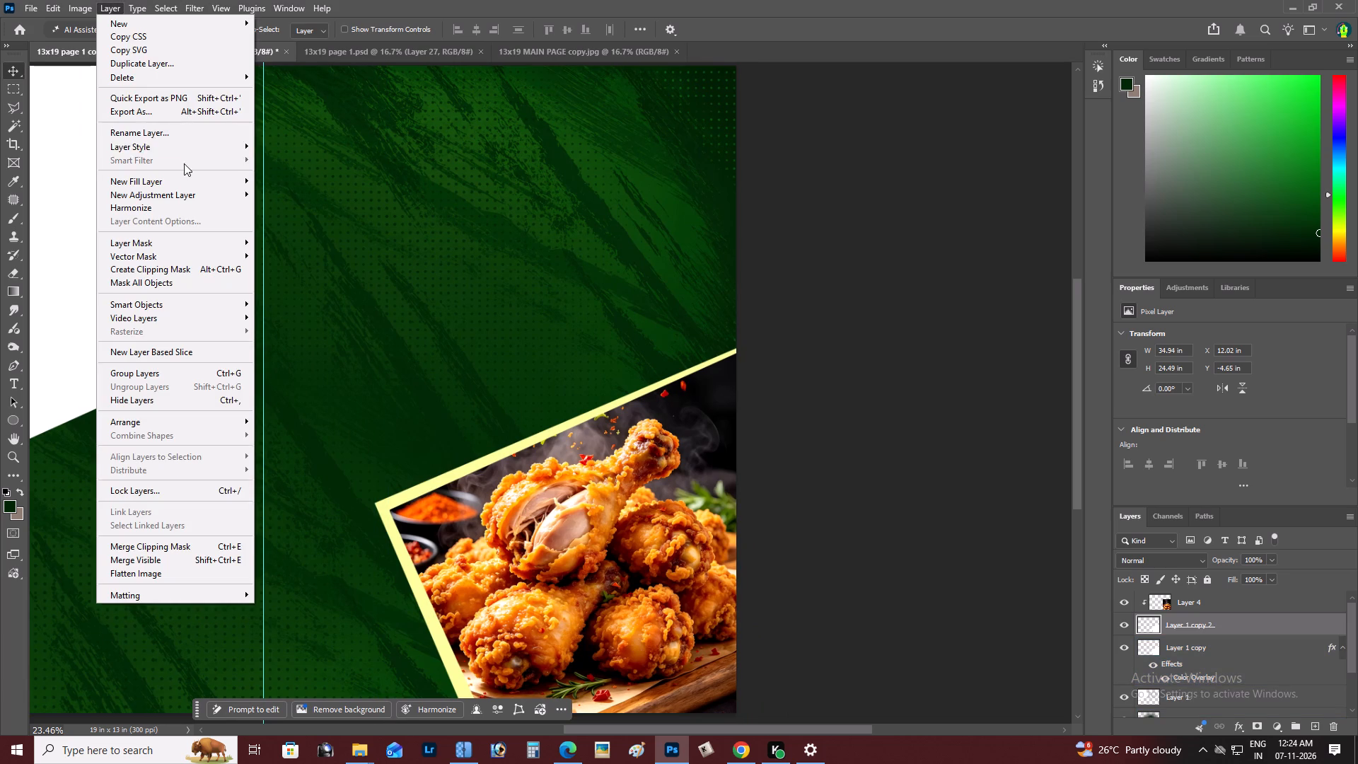
click(269, 289)
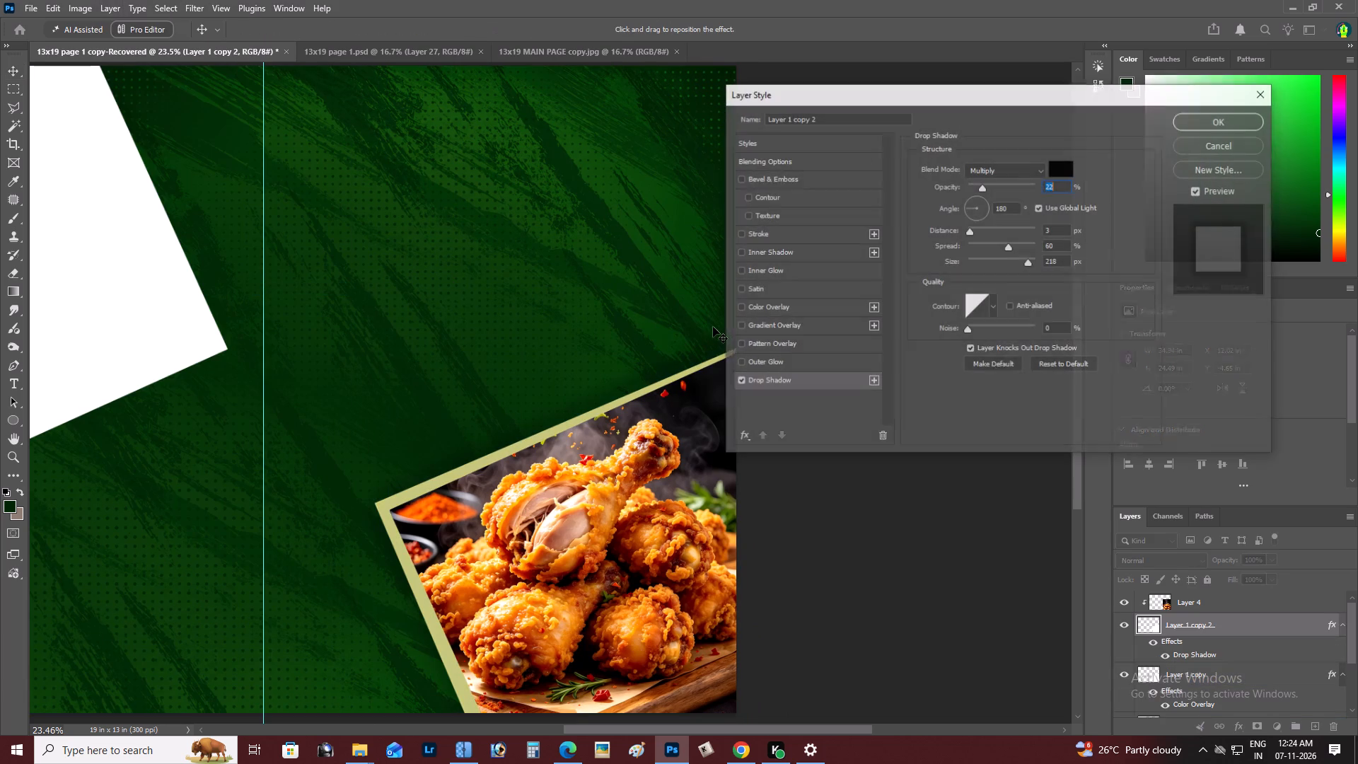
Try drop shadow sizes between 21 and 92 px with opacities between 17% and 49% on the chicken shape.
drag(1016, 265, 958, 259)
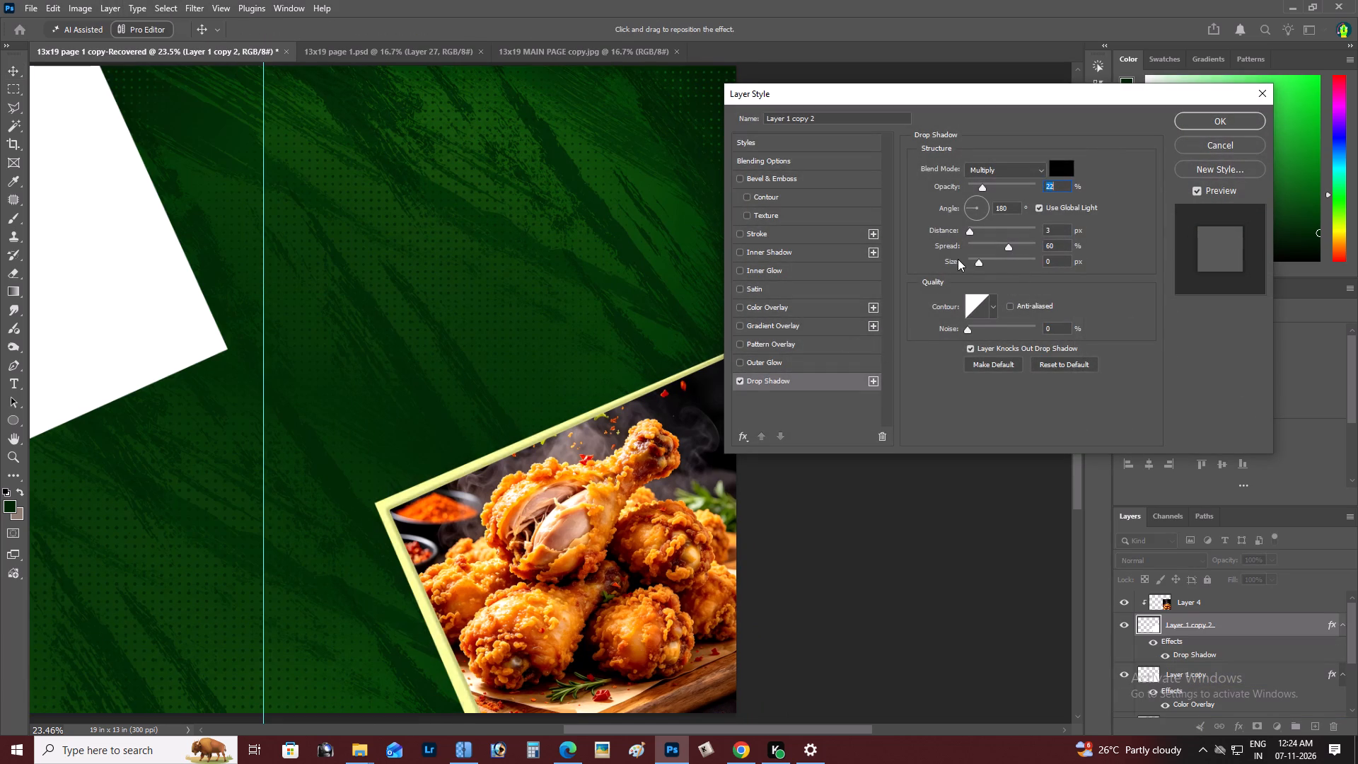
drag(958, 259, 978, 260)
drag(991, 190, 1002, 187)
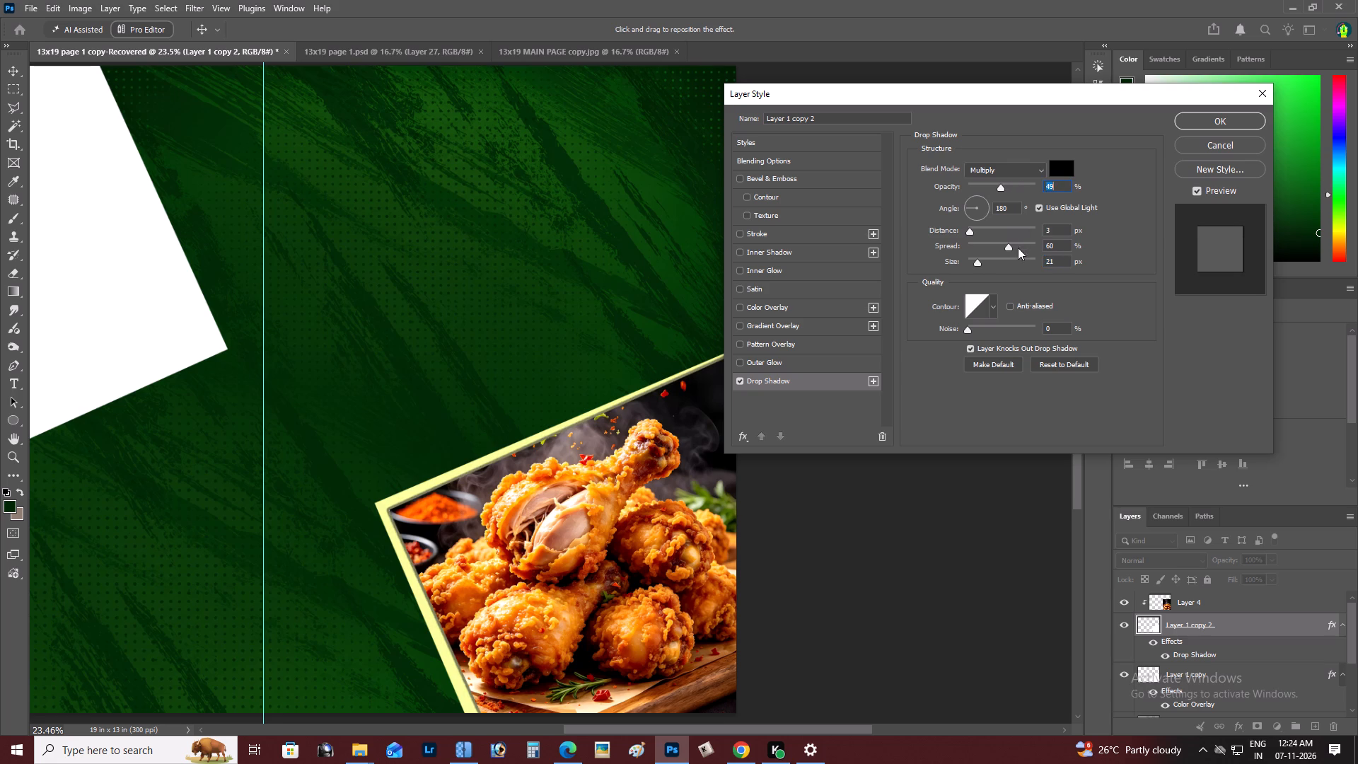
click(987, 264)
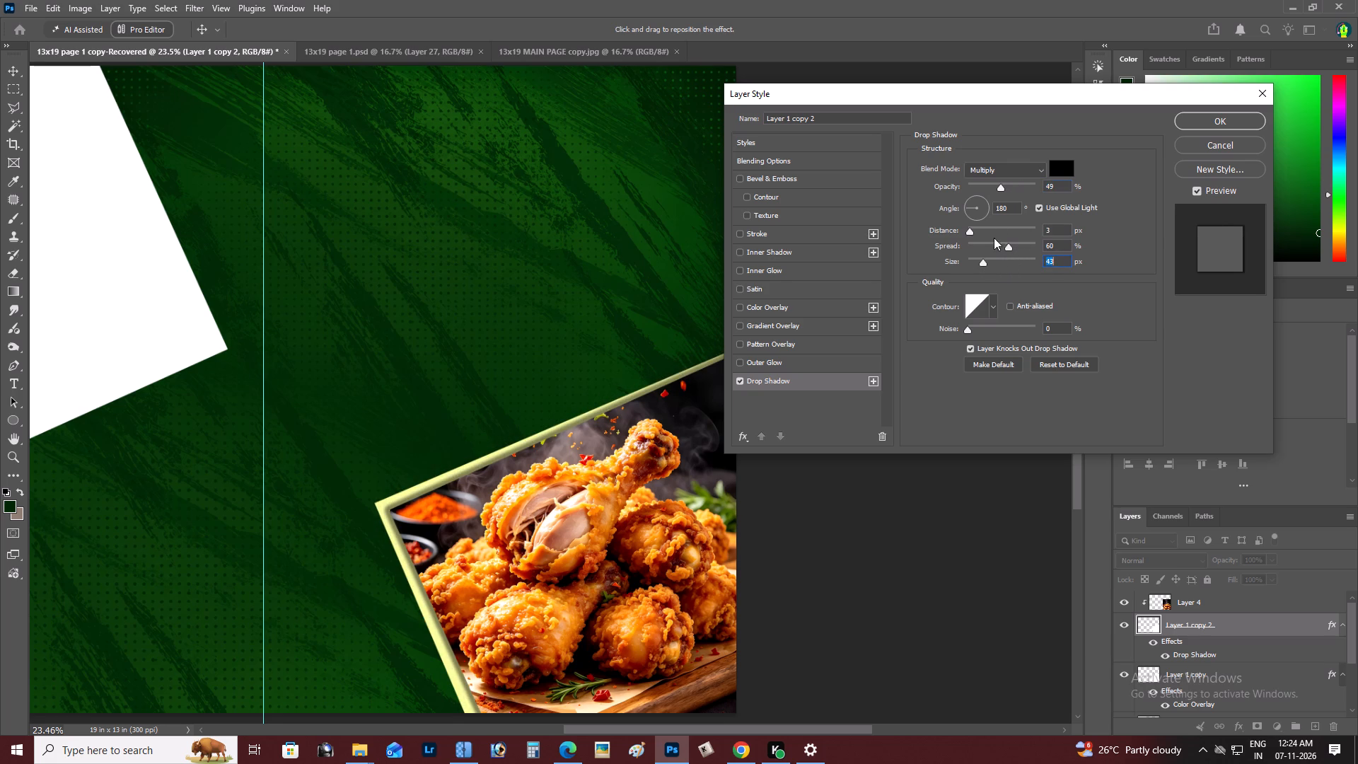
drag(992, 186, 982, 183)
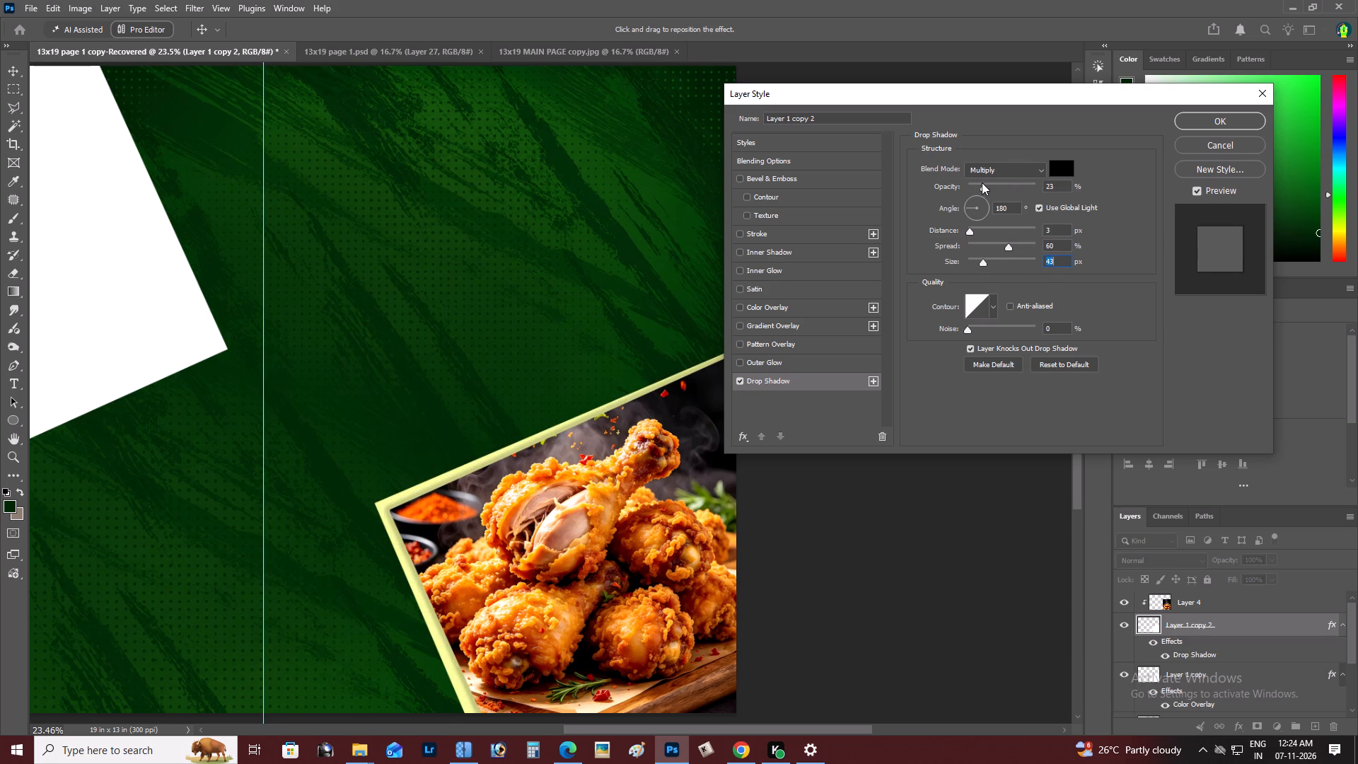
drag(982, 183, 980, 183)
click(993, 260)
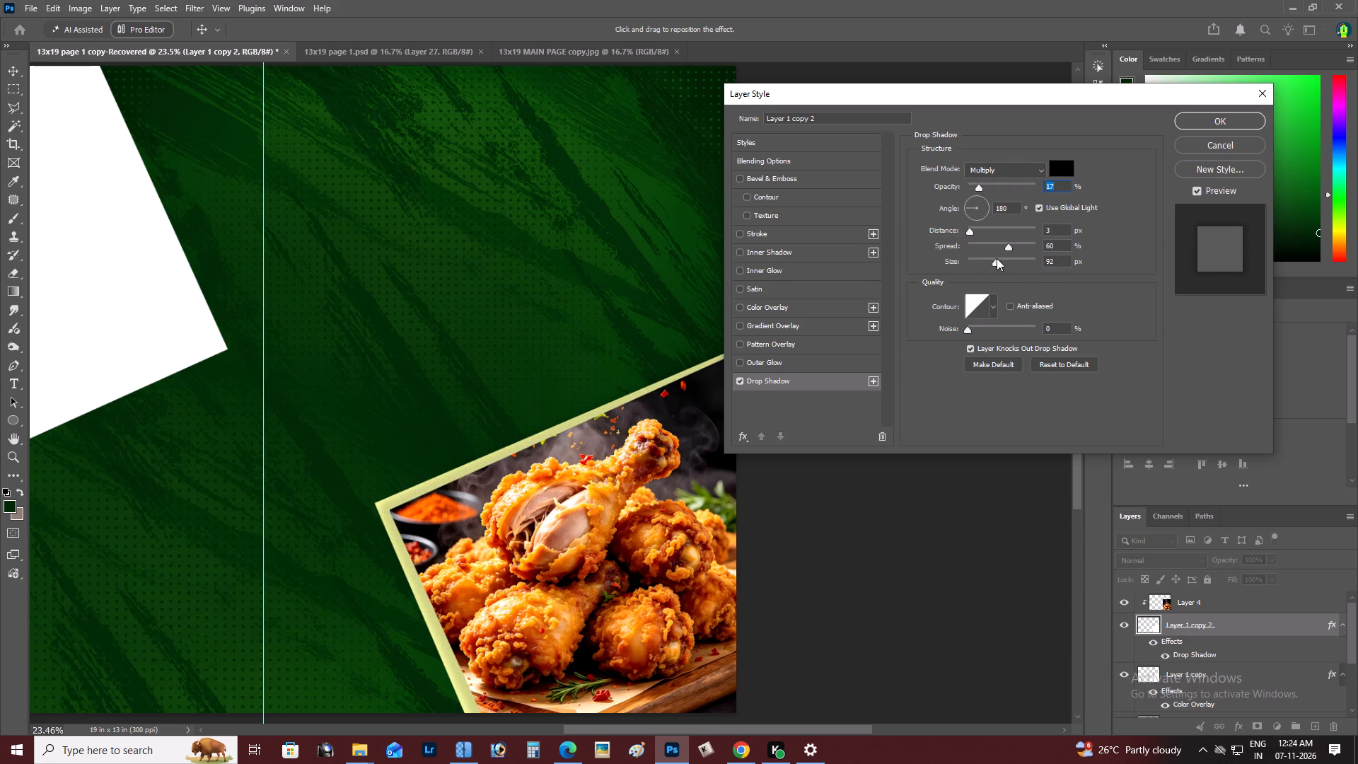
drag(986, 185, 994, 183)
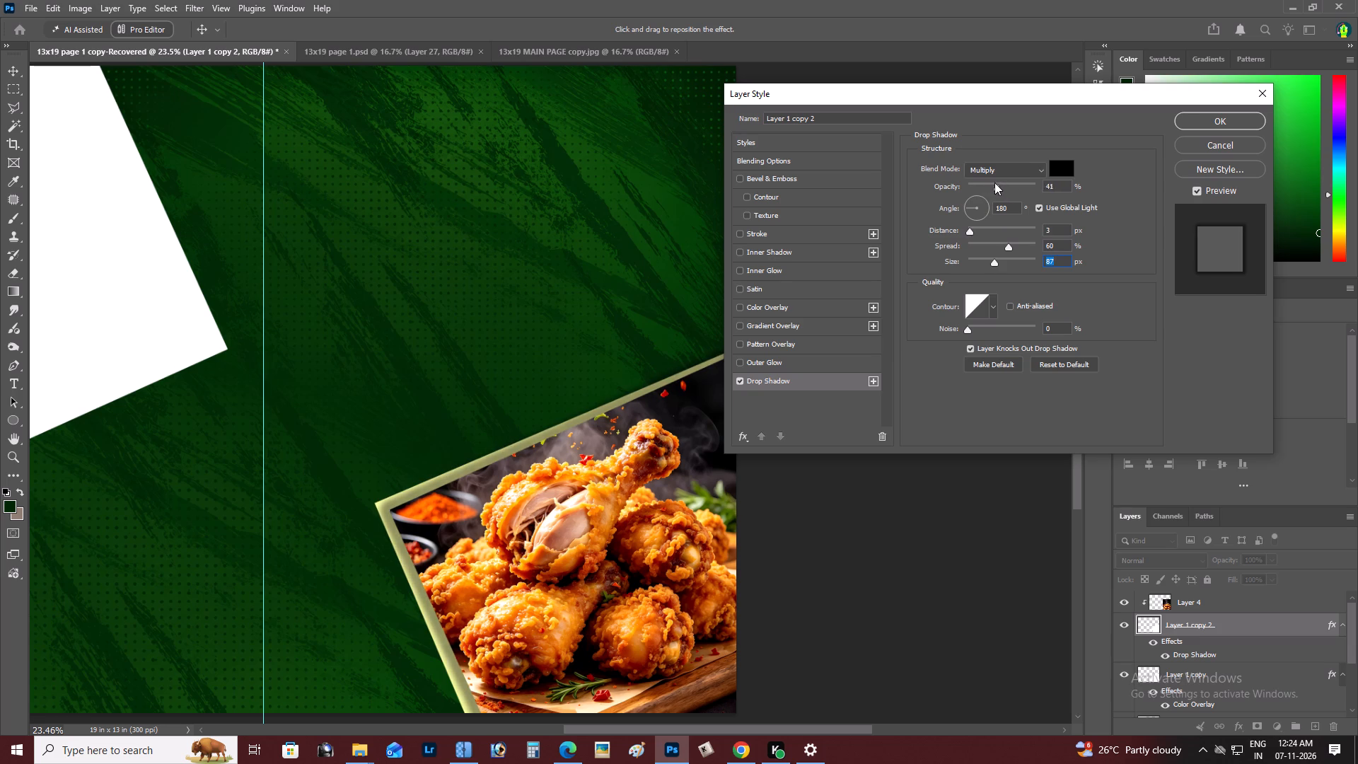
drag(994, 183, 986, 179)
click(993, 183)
Set the chicken shape's drop shadow to 100% opacity, 38 px distance and 202 px size with a small spread.
drag(996, 245, 960, 240)
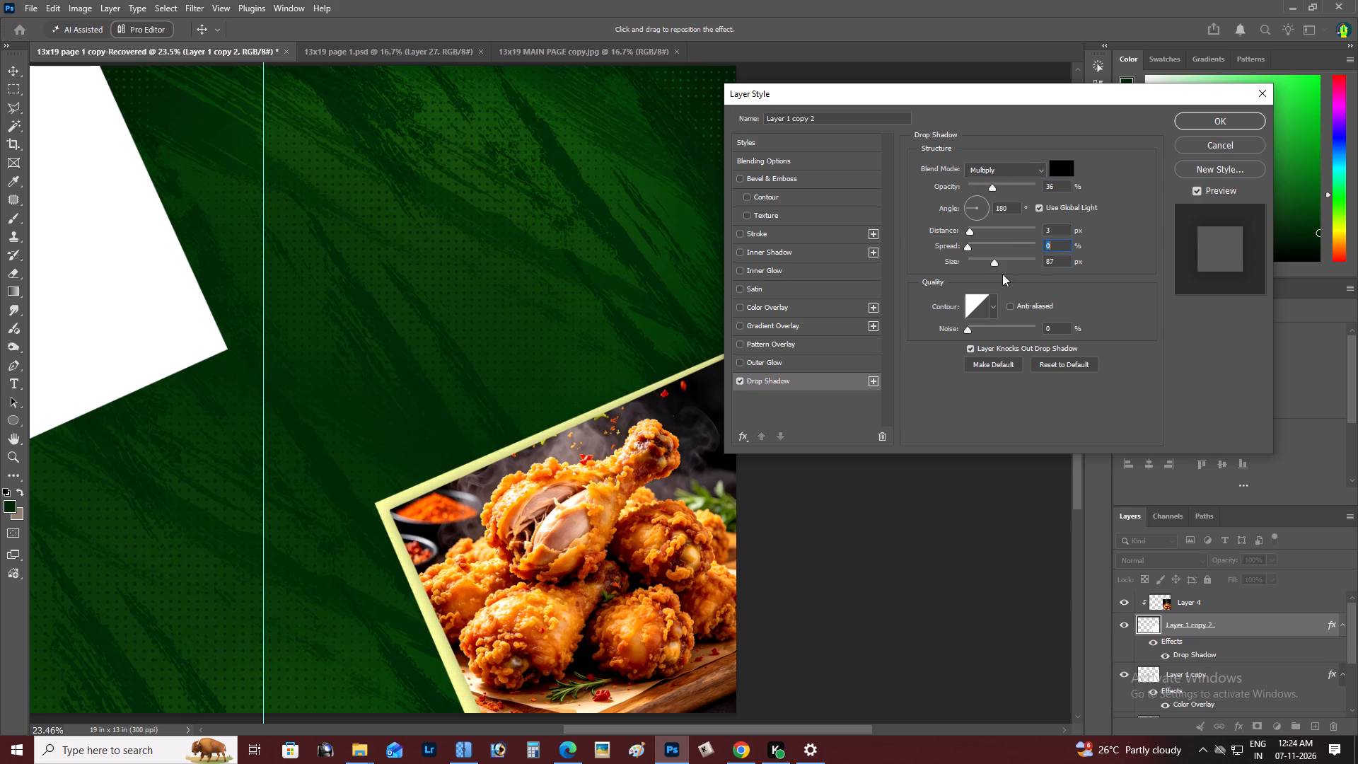
drag(1002, 257, 1025, 255)
drag(980, 234, 995, 231)
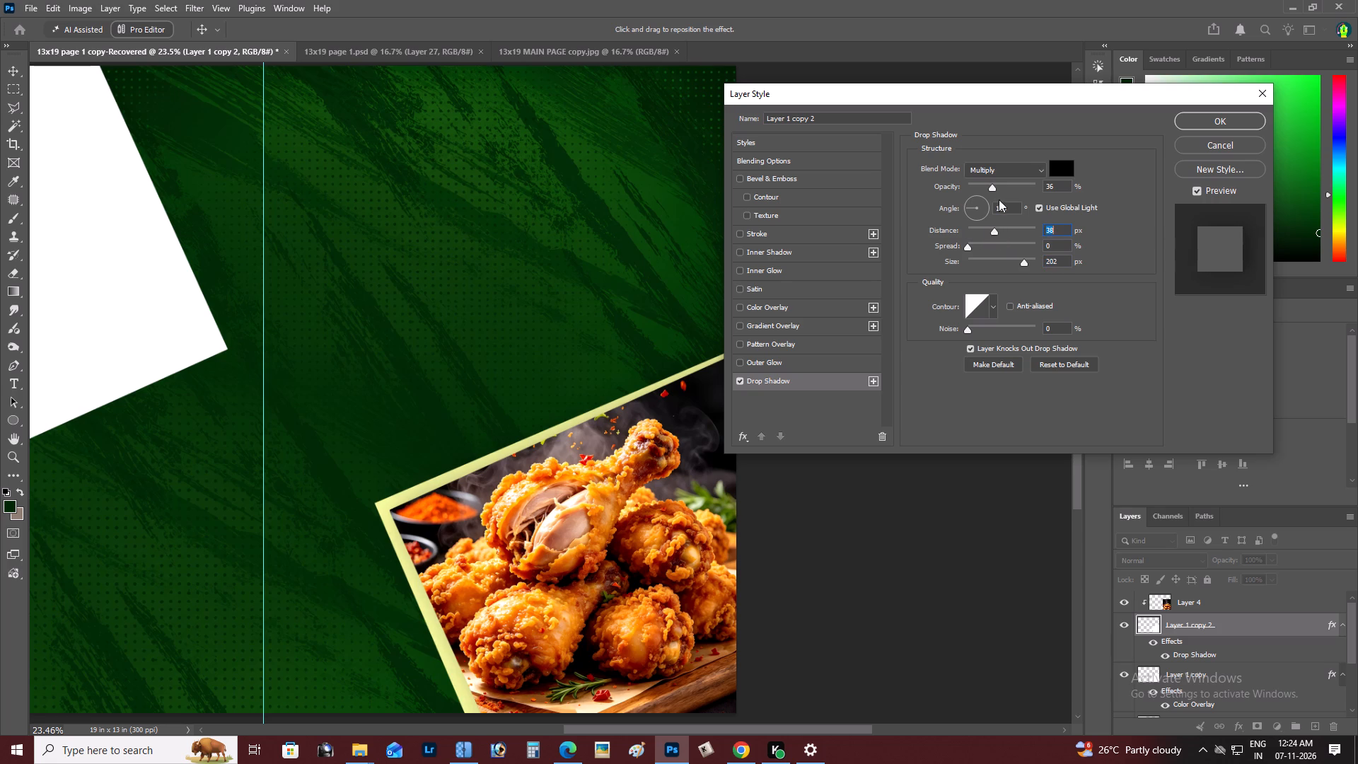
drag(998, 186, 1047, 190)
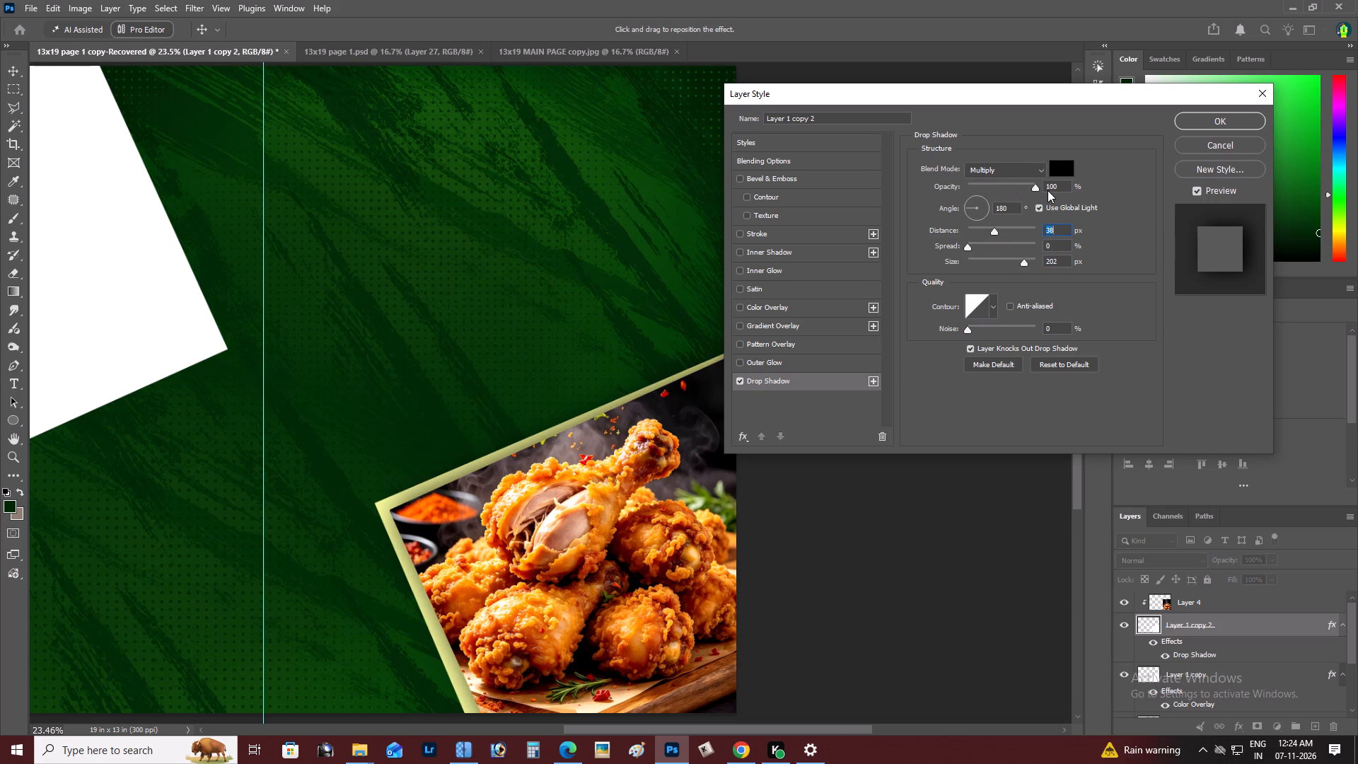
drag(1047, 190, 1053, 192)
drag(971, 246, 979, 250)
key(Return)
Nudge the yellow border shape, Layer 1 copy, up and left to about X 11.61 in, Y −4.28 in to widen the border.
key(z)
alt+click(350, 388)
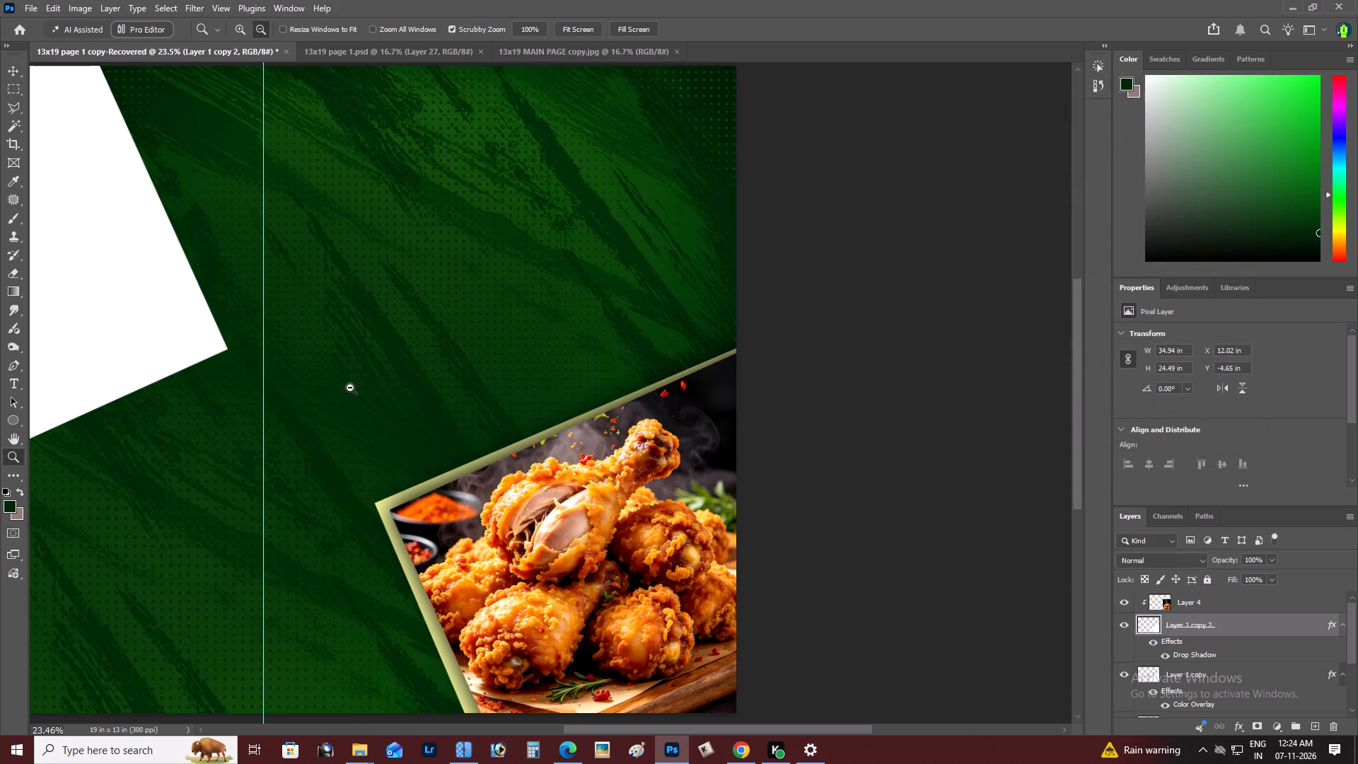
right_click(419, 374)
double_click(434, 378)
key(space)
drag(445, 385, 424, 381)
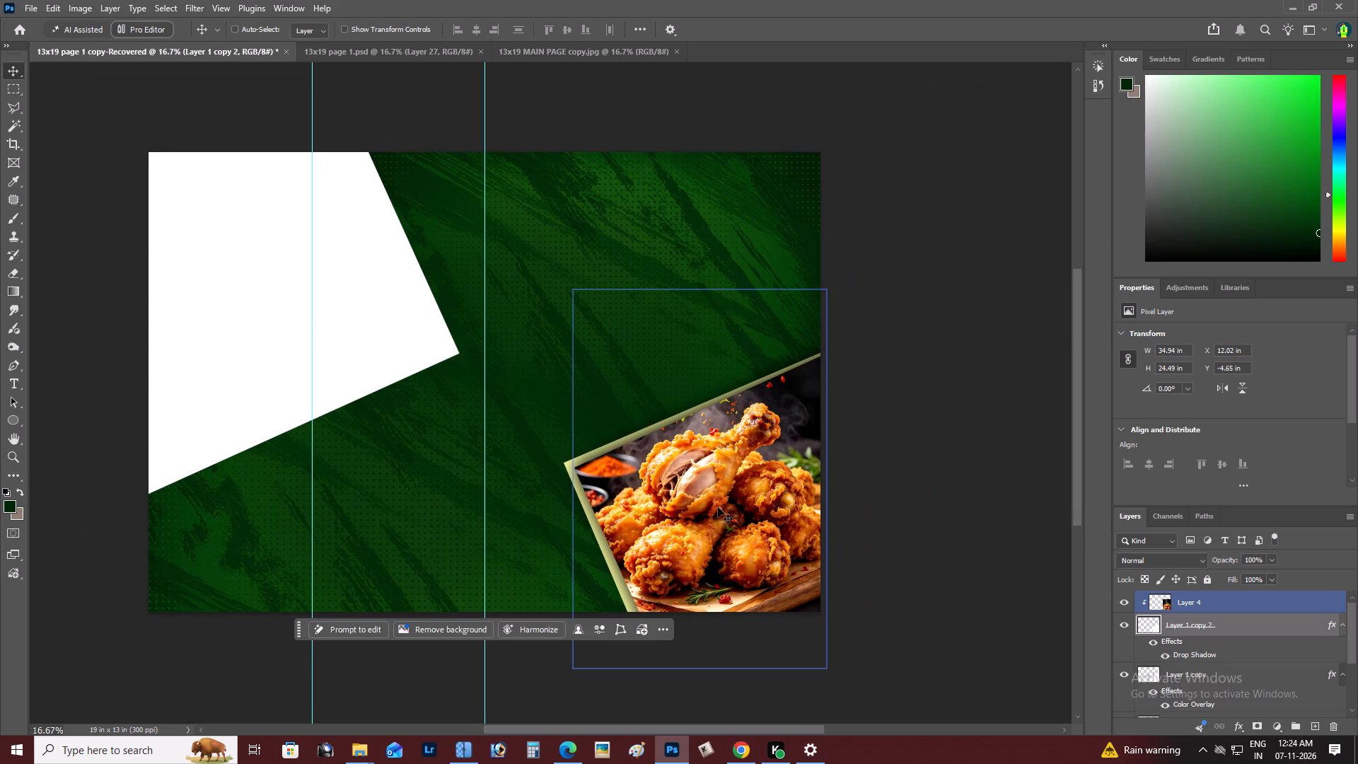
click(1226, 671)
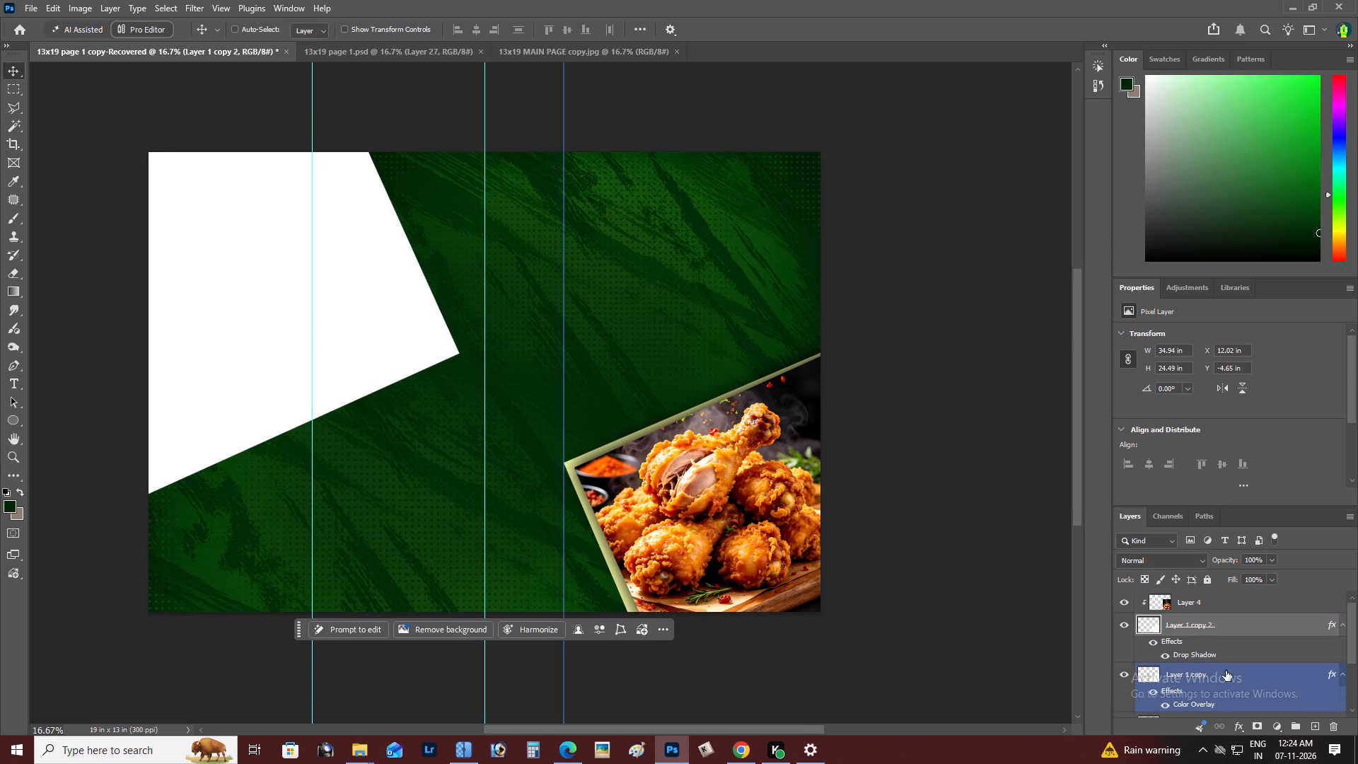
key(shift+Left)
key(shift+Left)
key(shift+Up)
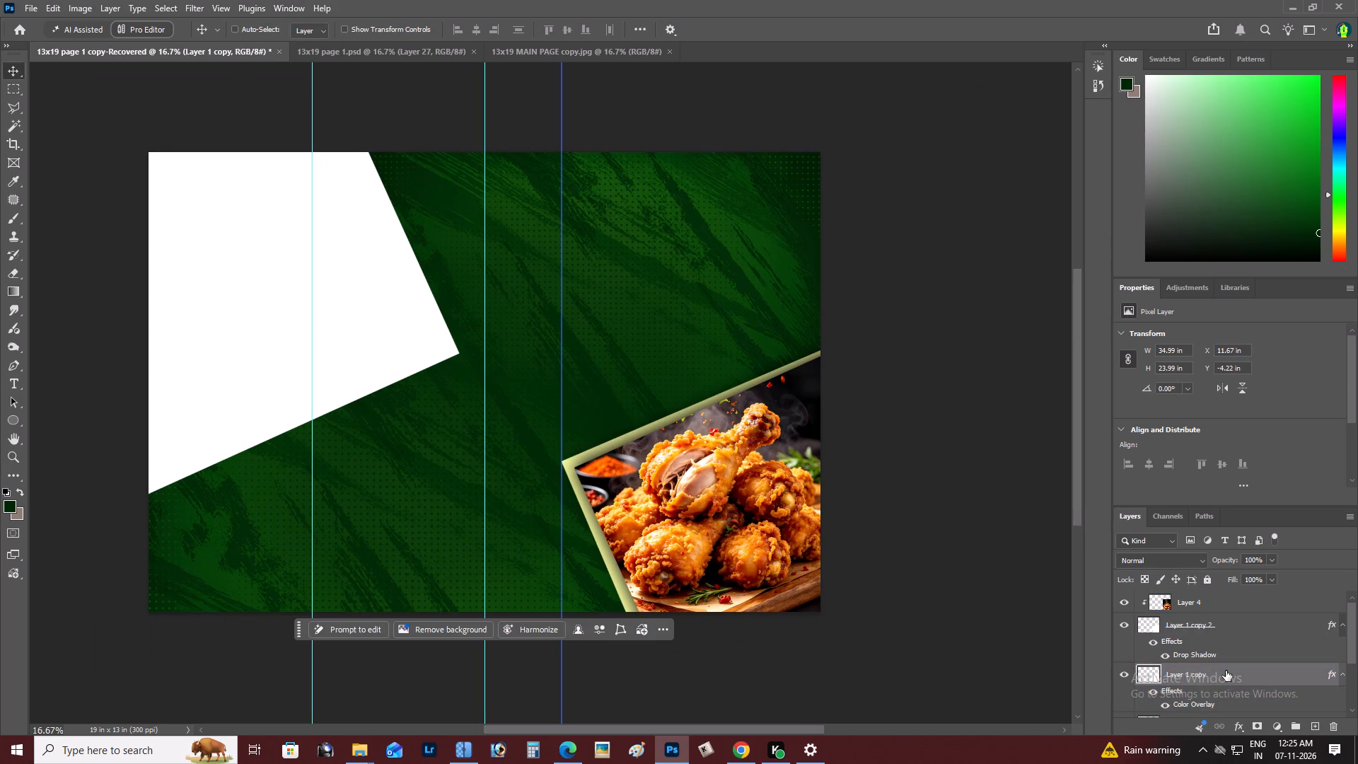
key(Up)
key(Up)
key(Up)
key(Up)
key(Up)
key(Left)
key(Left)
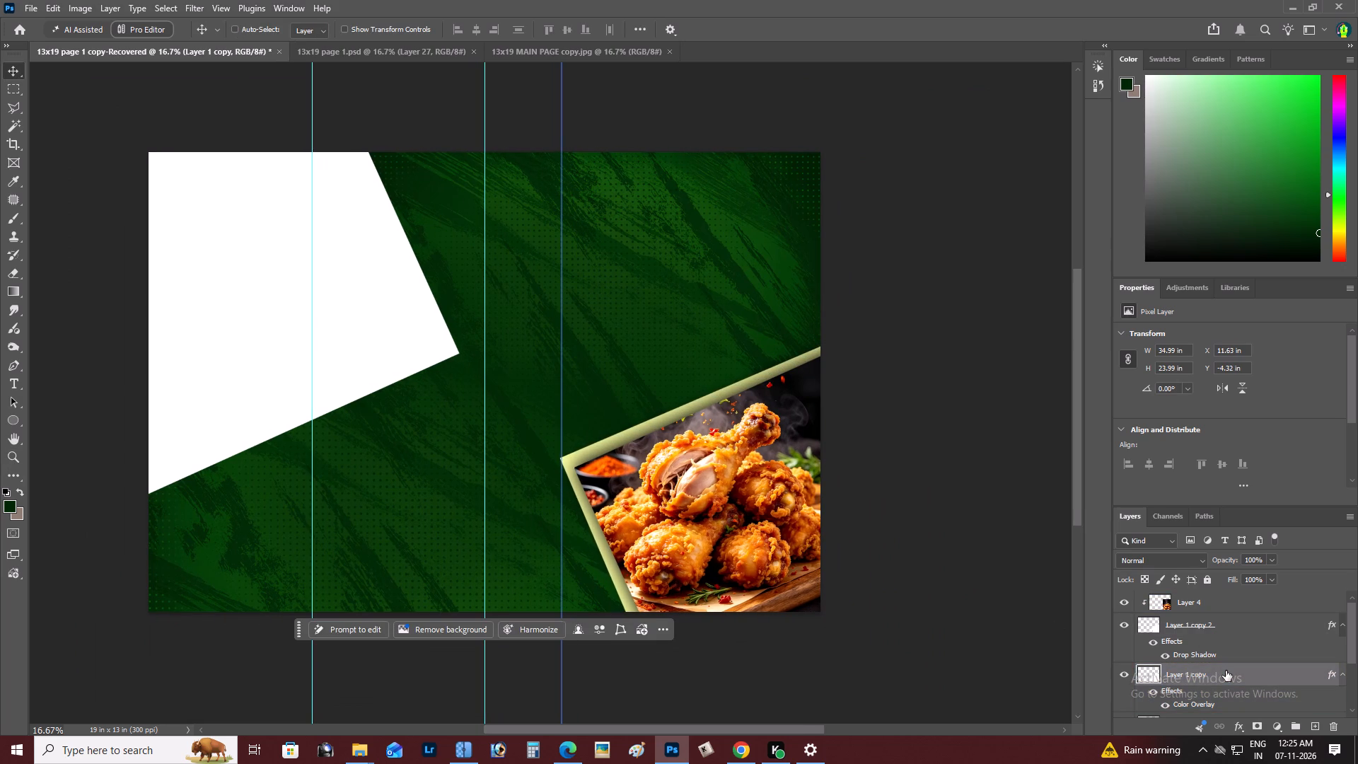
key(Left)
key(Down)
key(Down)
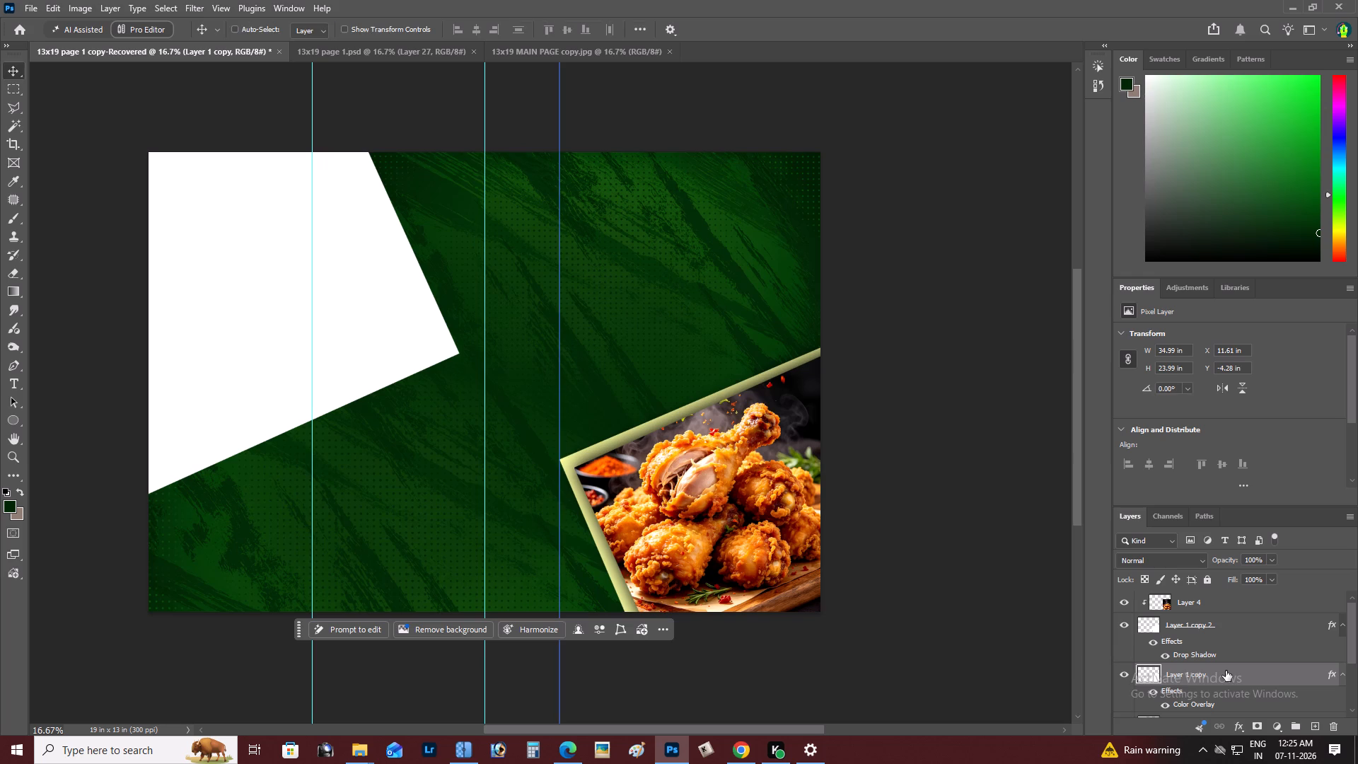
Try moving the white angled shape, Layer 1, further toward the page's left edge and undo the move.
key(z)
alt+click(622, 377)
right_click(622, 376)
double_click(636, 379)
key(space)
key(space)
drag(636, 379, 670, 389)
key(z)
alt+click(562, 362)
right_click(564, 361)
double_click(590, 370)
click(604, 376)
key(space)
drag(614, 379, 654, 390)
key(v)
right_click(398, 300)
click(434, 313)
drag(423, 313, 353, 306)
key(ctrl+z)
Switch to Chrome, search Pinterest for momos, and return to Photoshop.
key(alt+Tab)
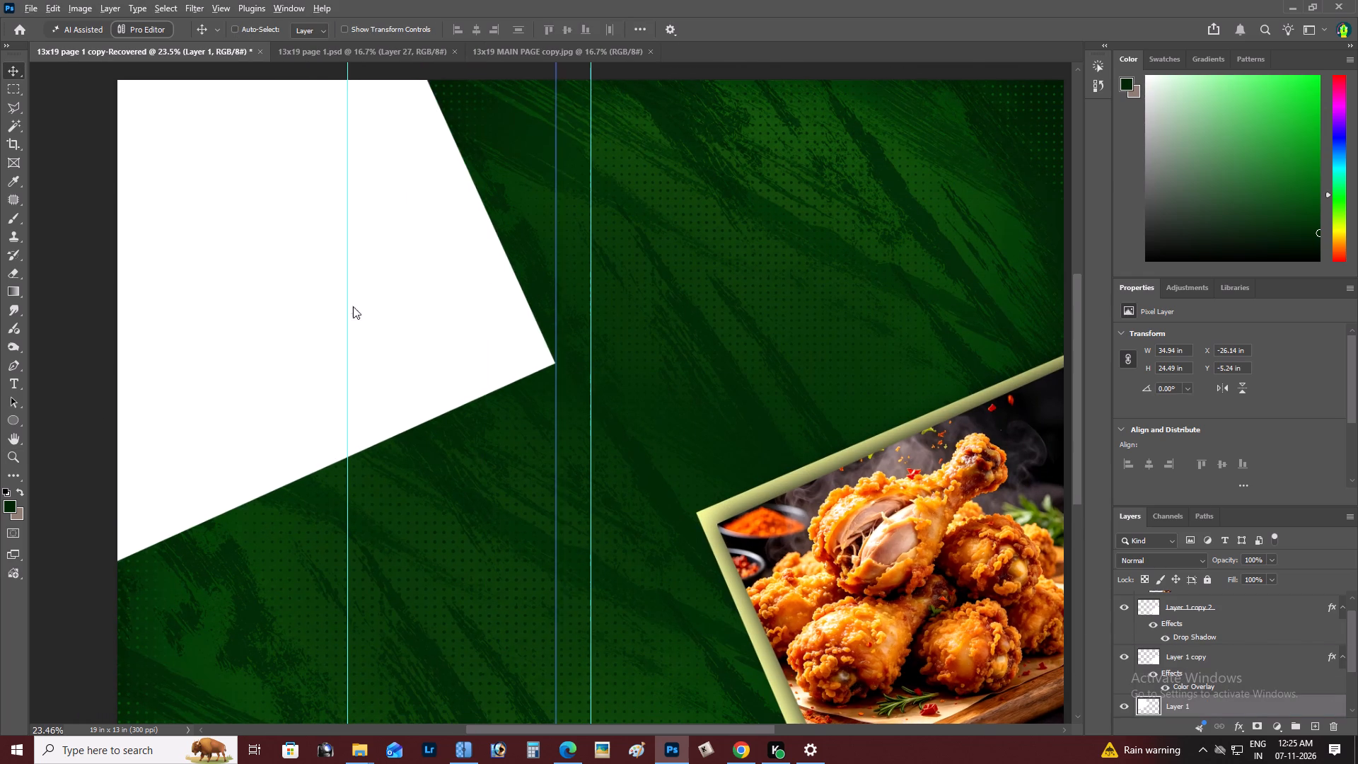
key(alt+Tab)
key(alt+Tab)
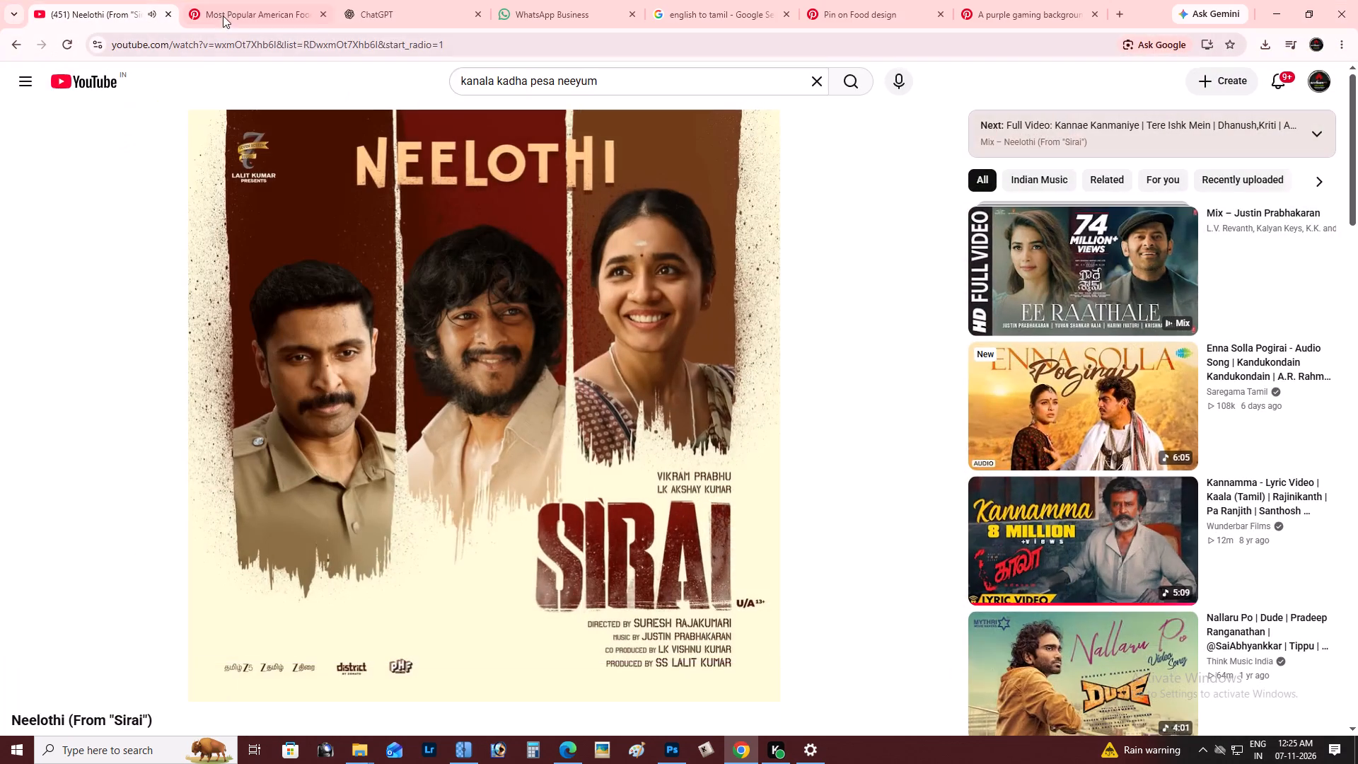
click(231, 3)
click(815, 268)
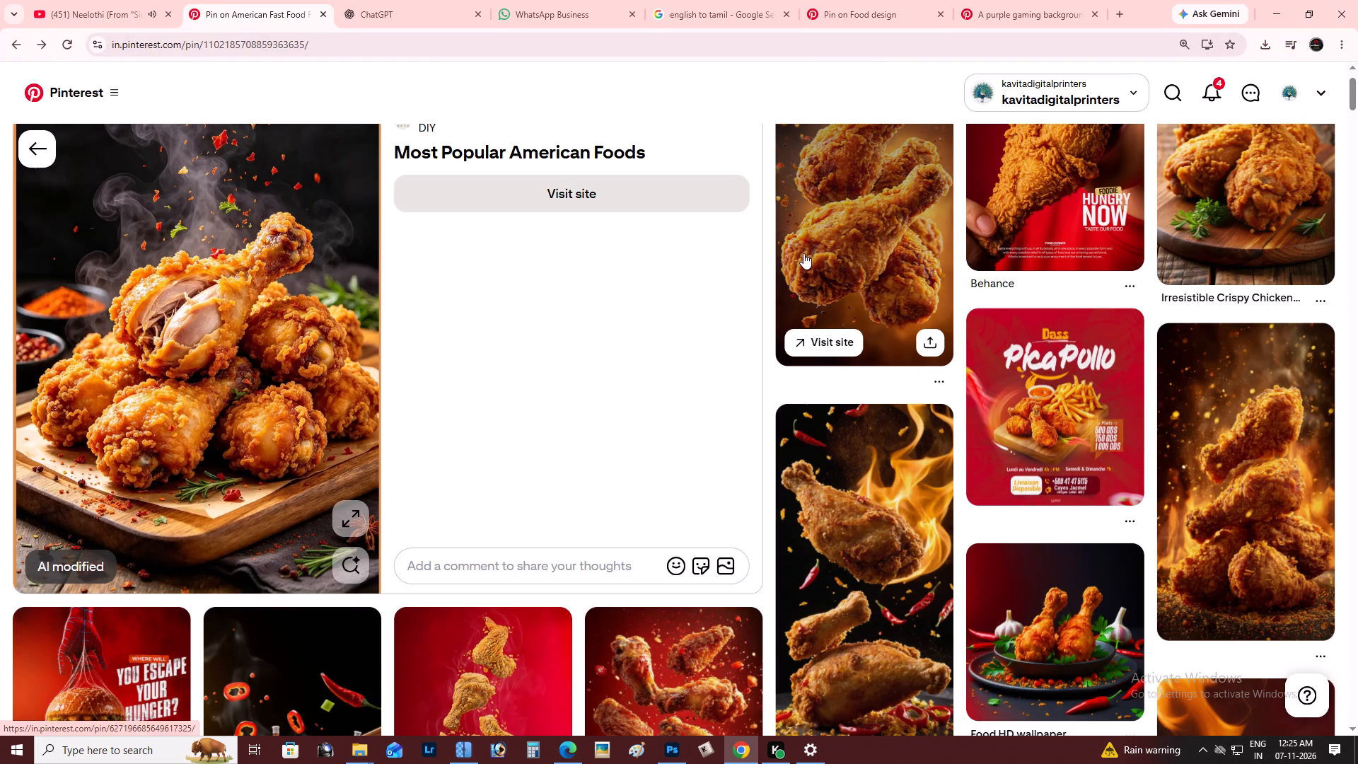
click(540, 372)
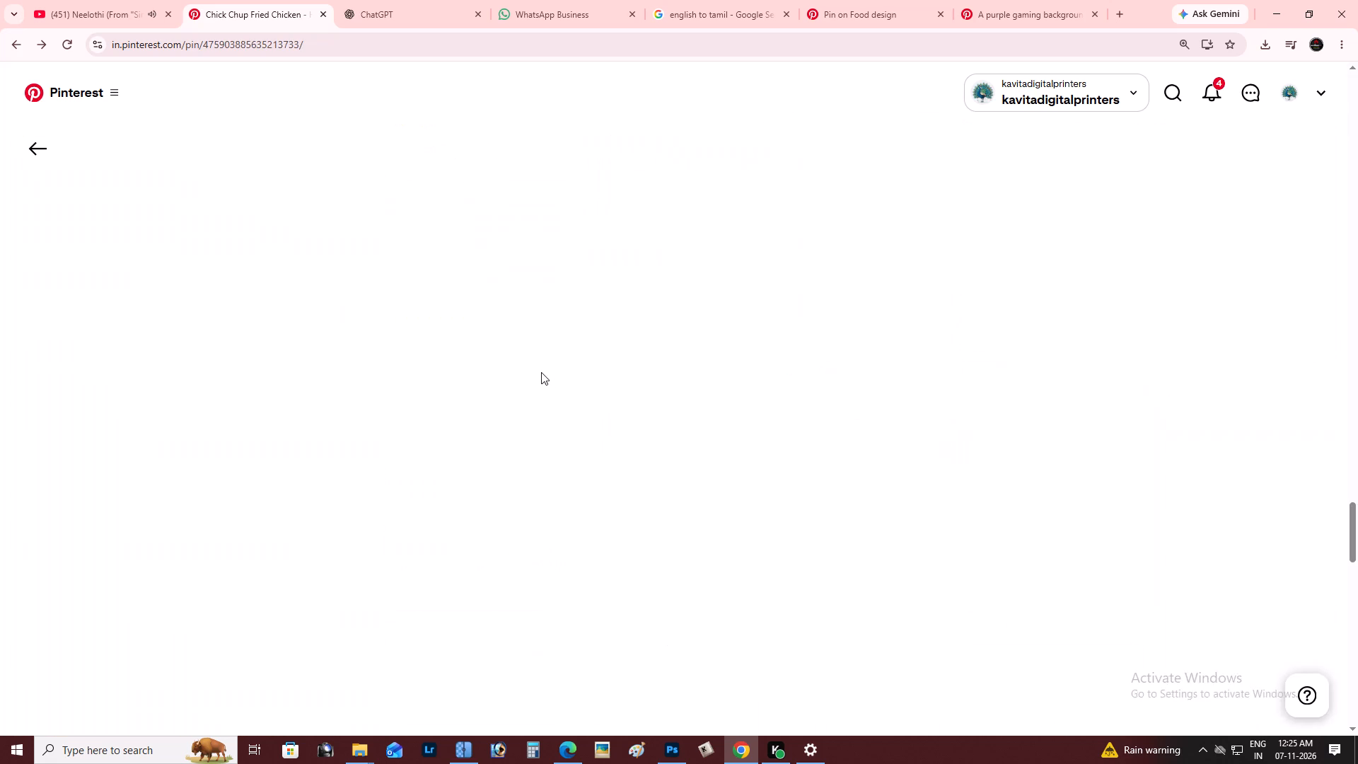
scroll(593, 366, up, 2)
scroll(538, 345, up, 4)
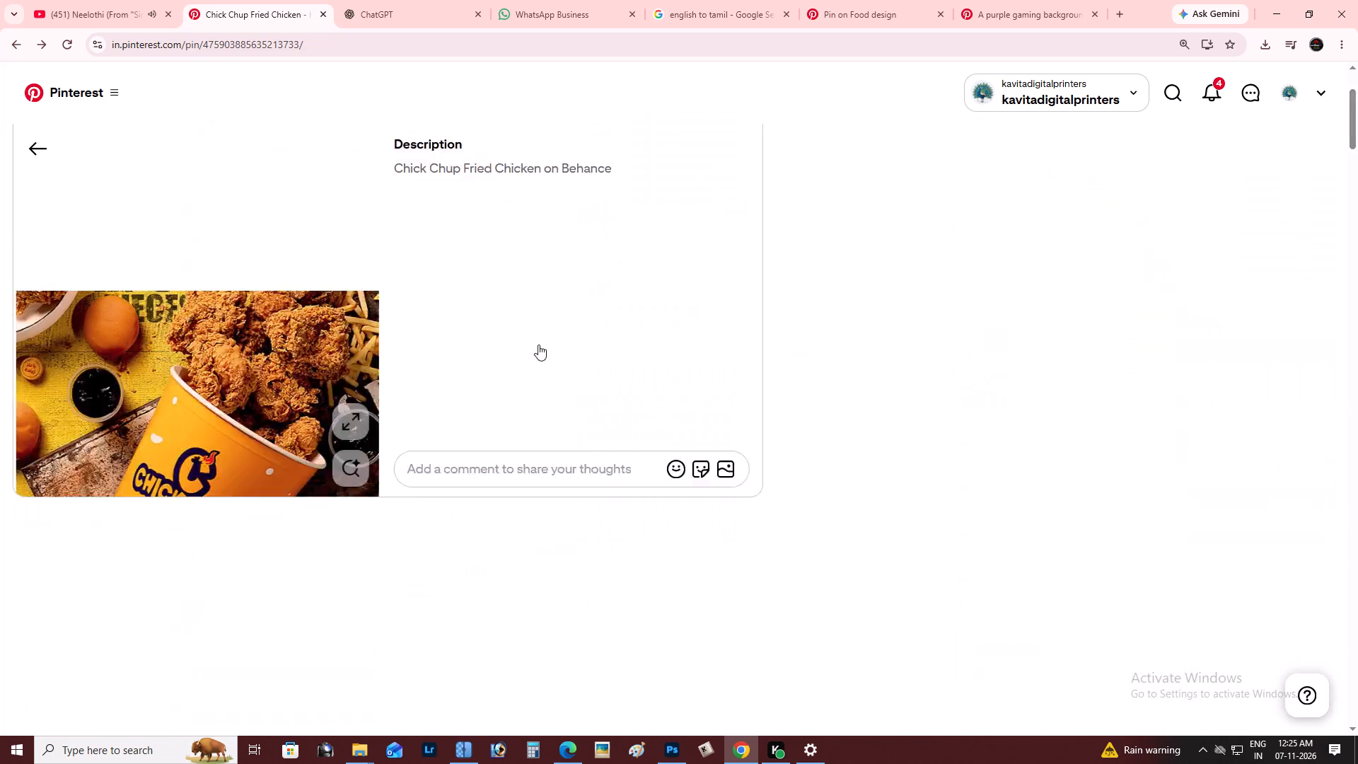
click(434, 280)
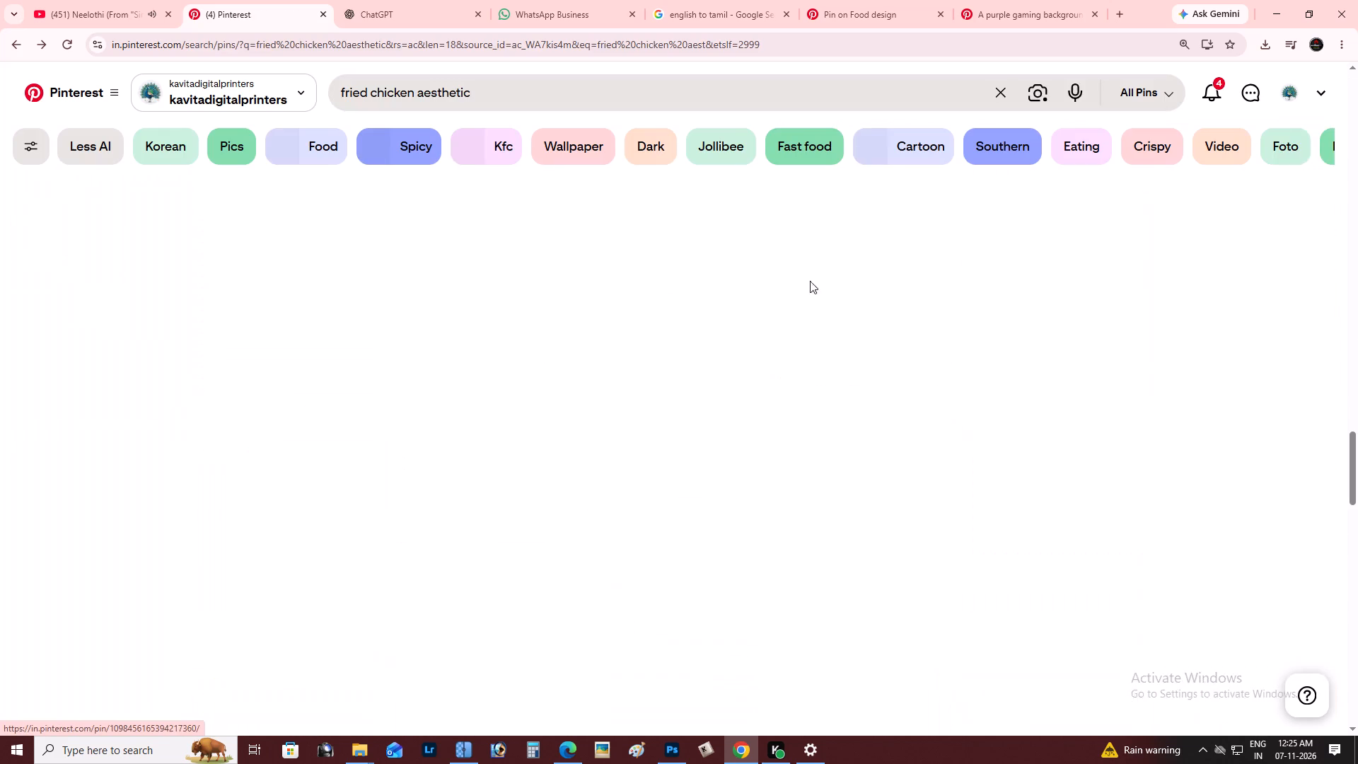
click(1011, 91)
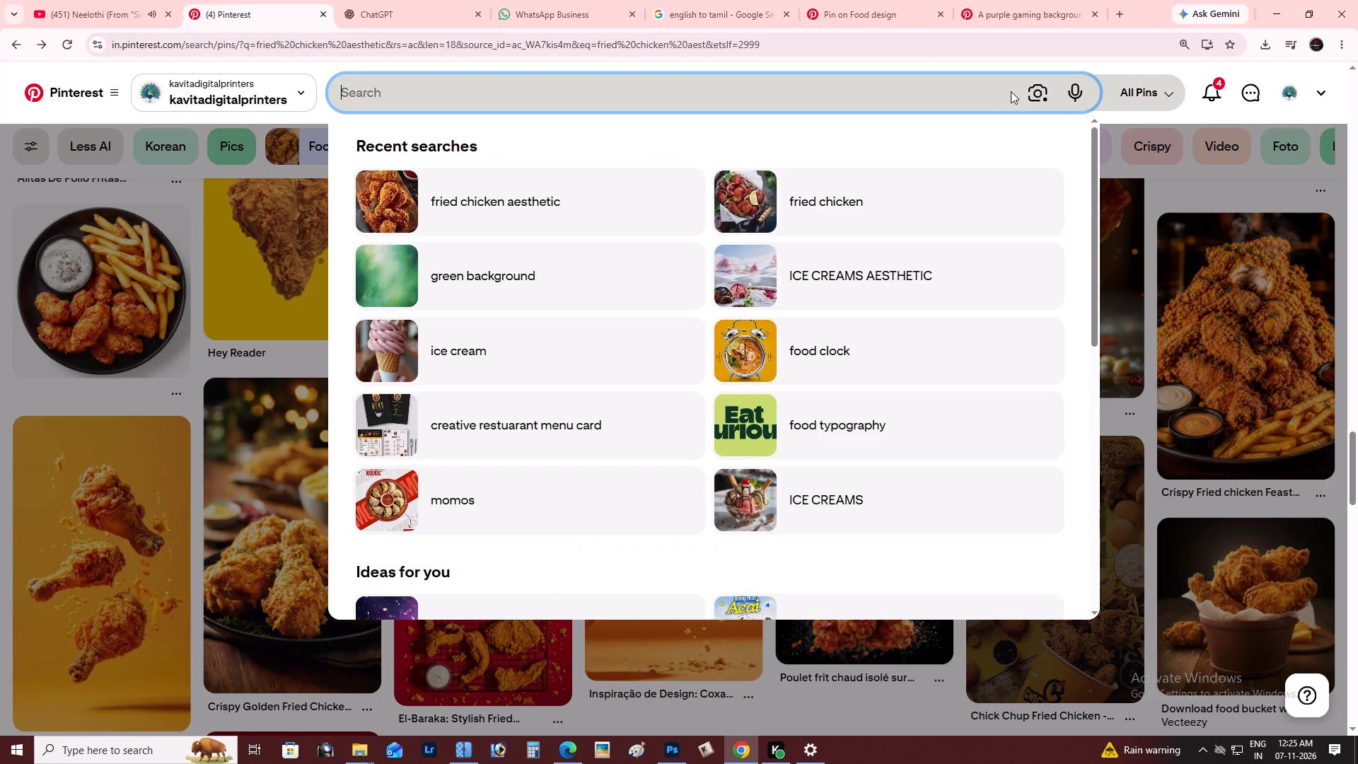
text(momos)
key(Return)
key(alt+Tab)
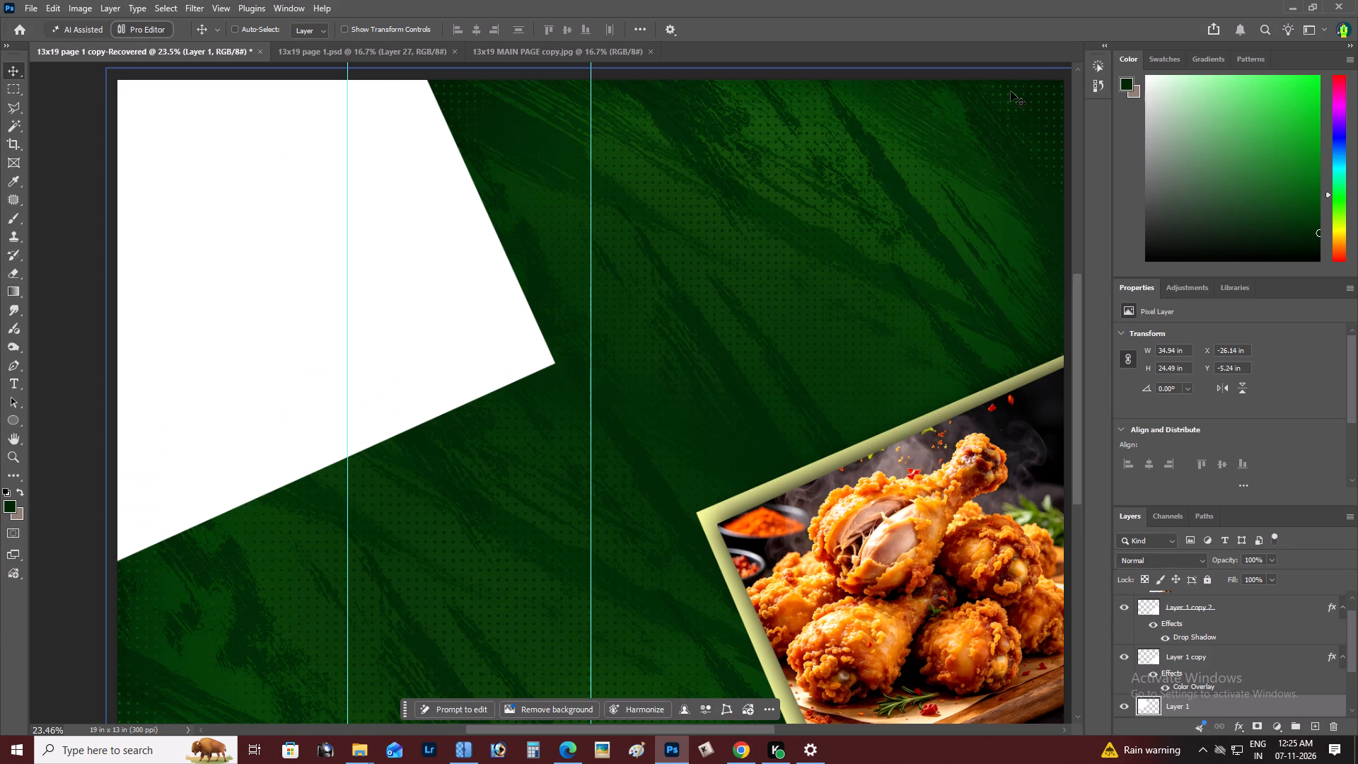
key(alt+Tab)
key(alt+Tab)
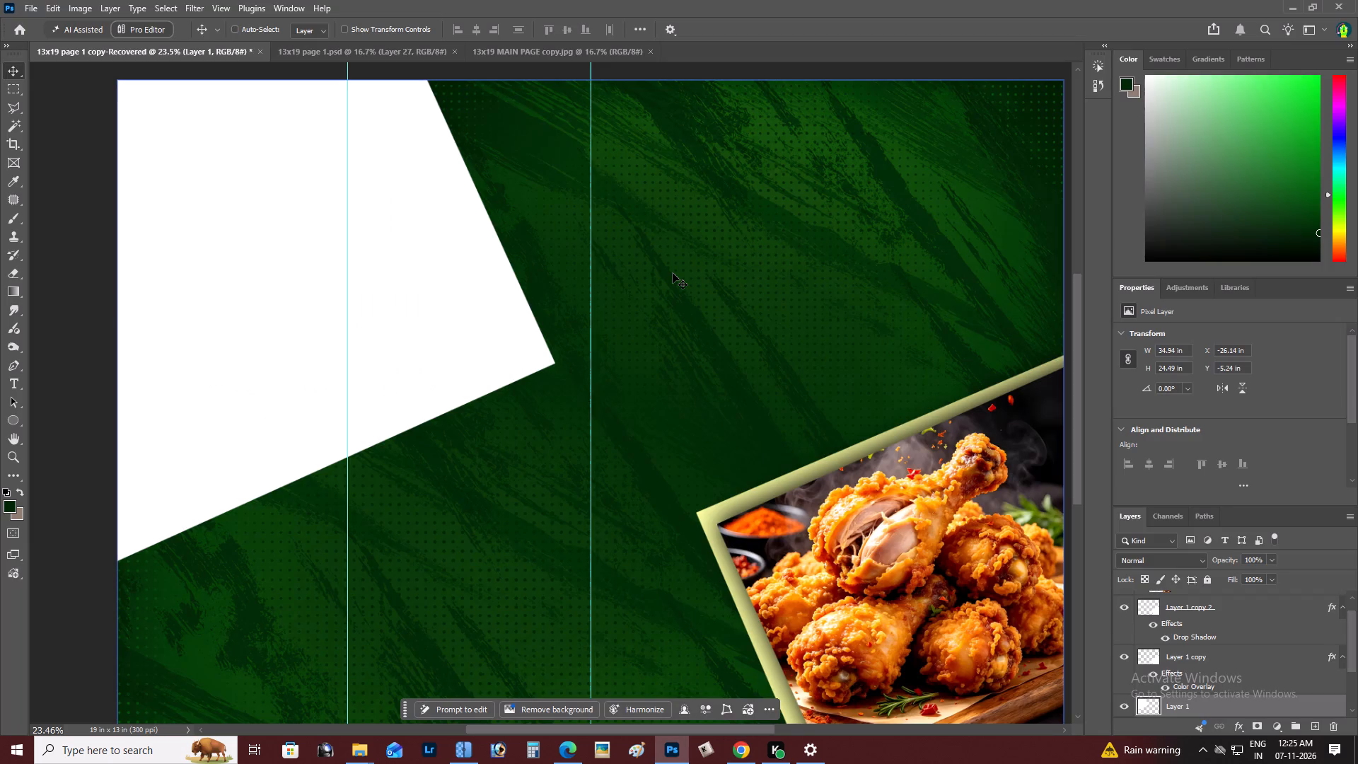
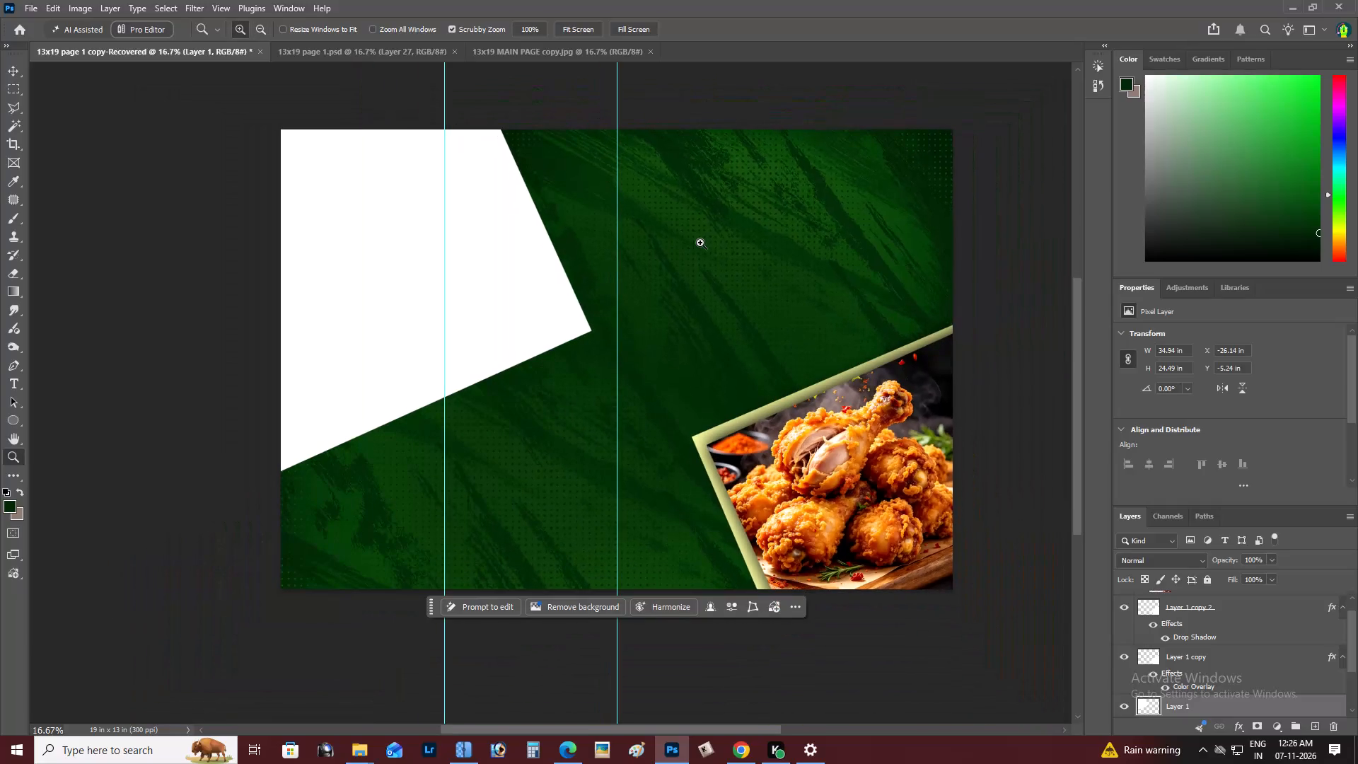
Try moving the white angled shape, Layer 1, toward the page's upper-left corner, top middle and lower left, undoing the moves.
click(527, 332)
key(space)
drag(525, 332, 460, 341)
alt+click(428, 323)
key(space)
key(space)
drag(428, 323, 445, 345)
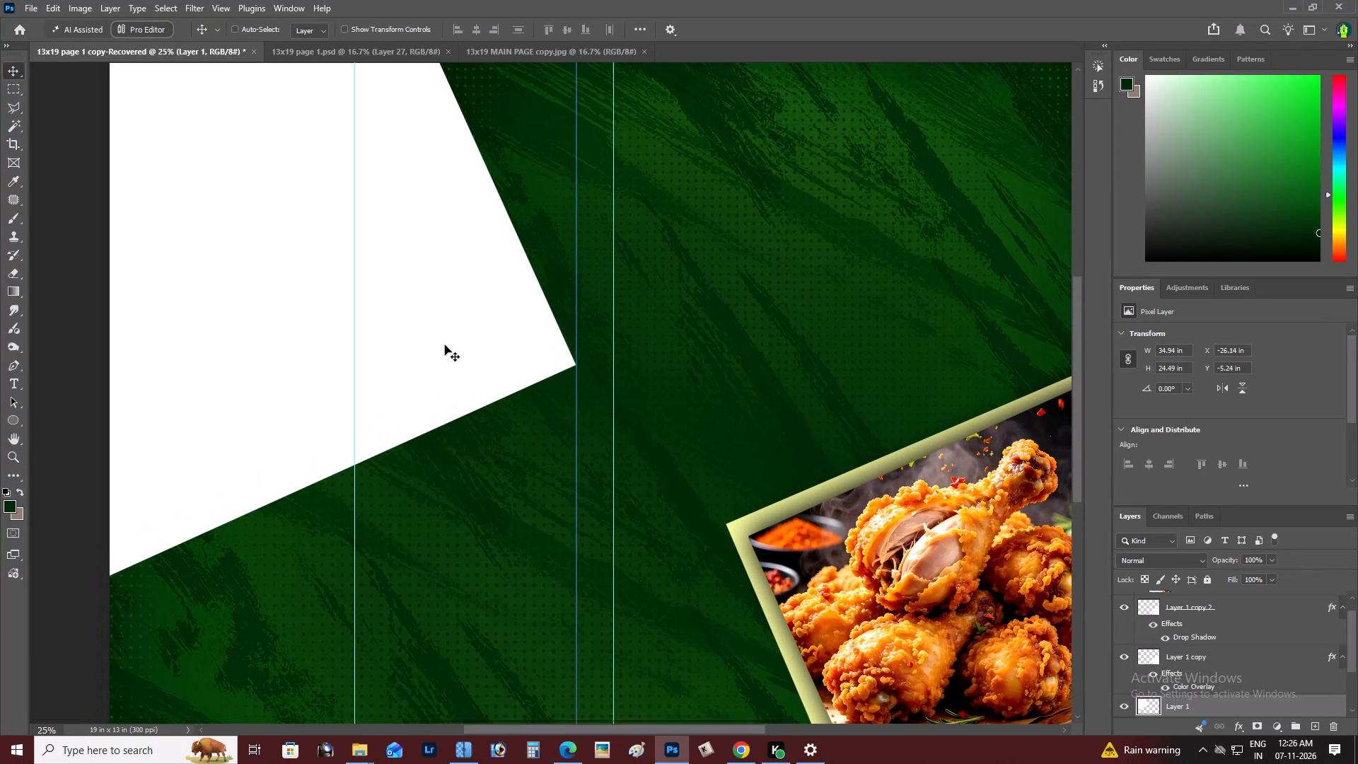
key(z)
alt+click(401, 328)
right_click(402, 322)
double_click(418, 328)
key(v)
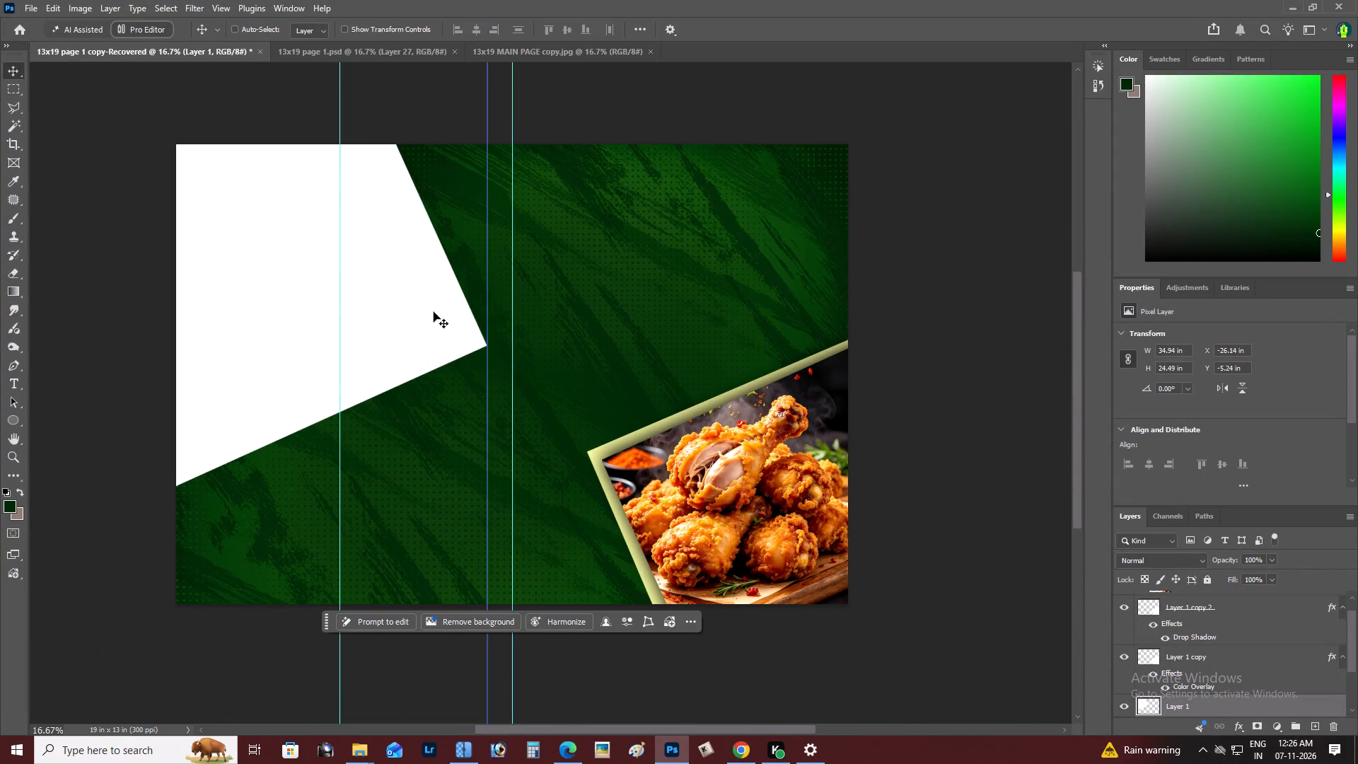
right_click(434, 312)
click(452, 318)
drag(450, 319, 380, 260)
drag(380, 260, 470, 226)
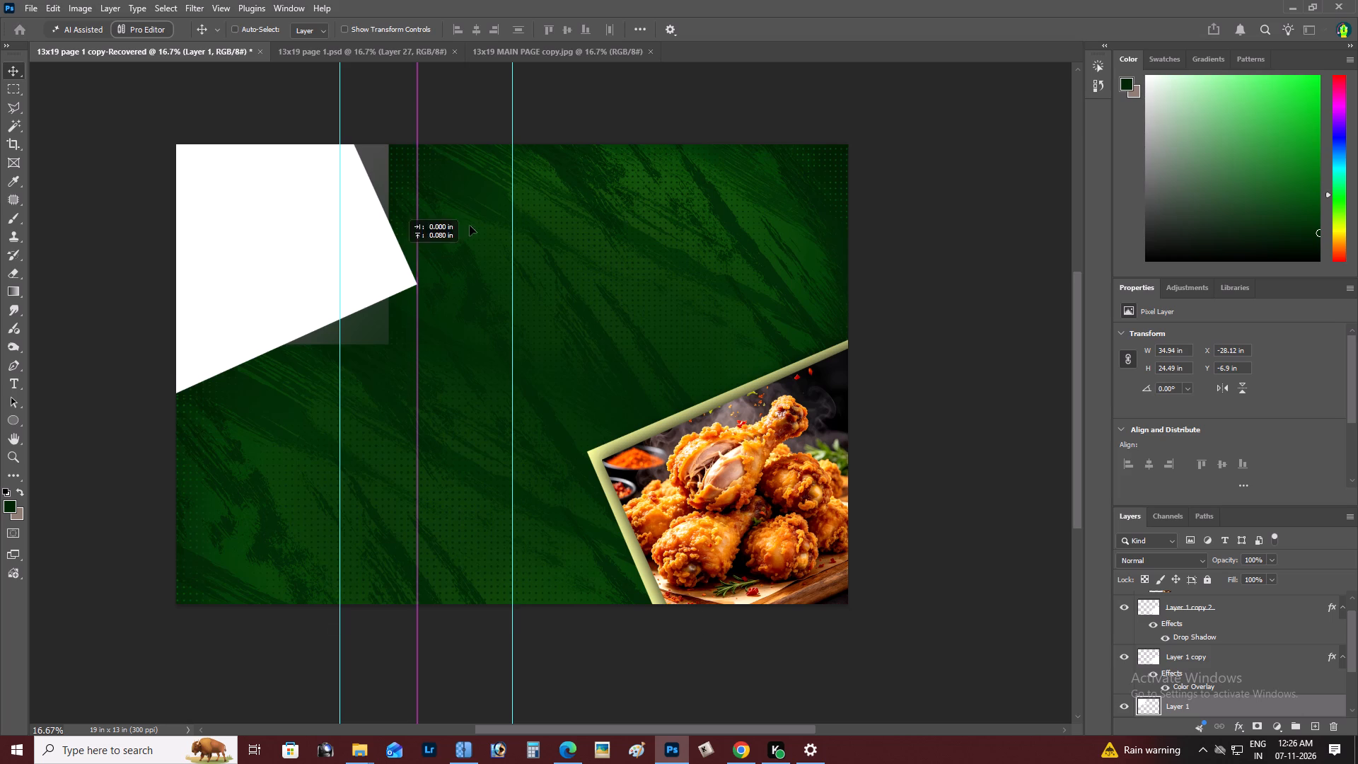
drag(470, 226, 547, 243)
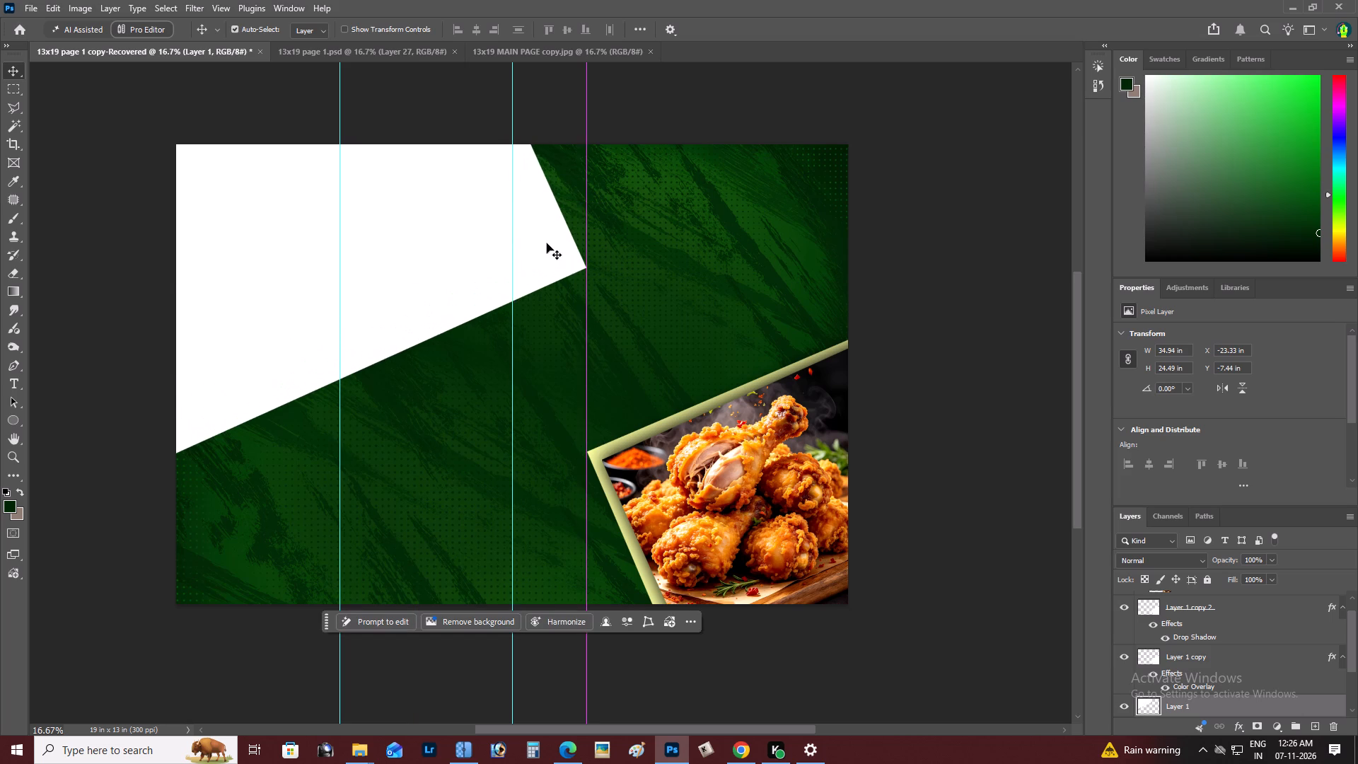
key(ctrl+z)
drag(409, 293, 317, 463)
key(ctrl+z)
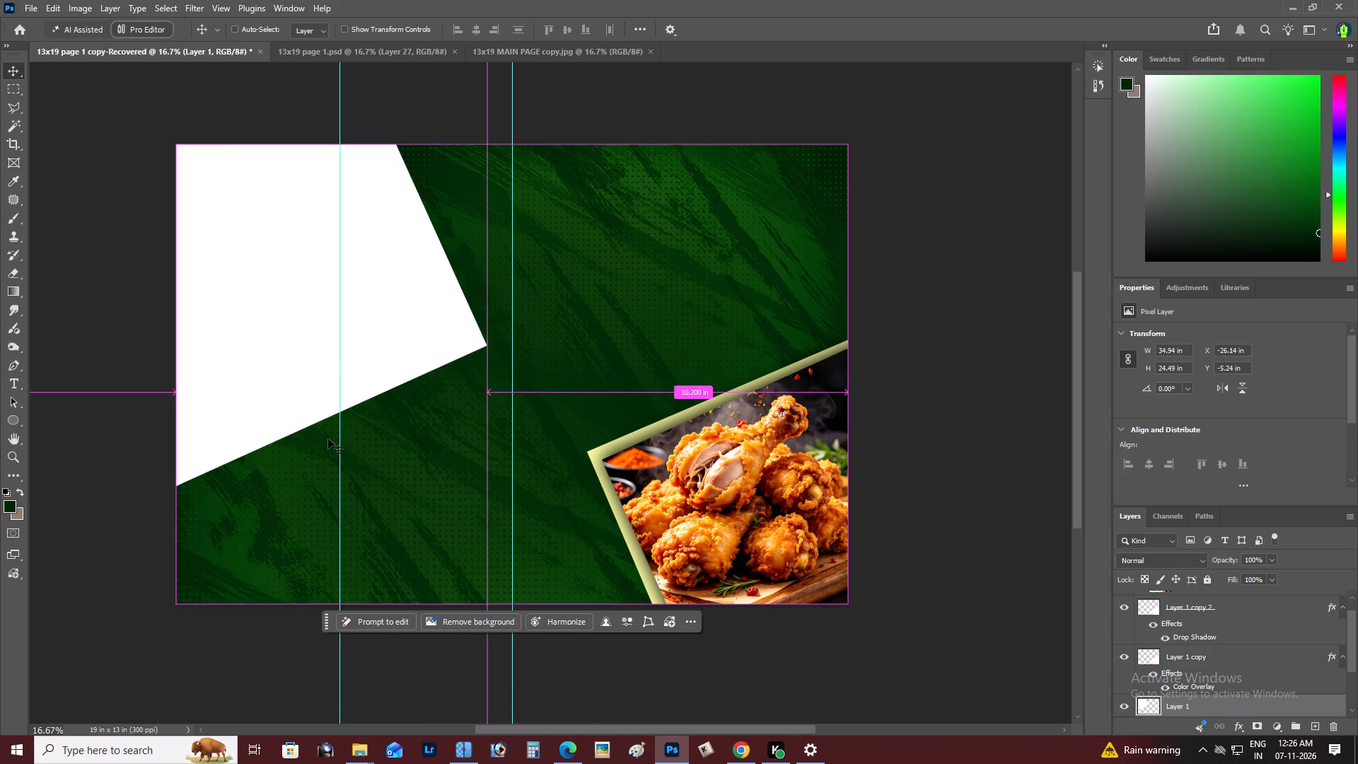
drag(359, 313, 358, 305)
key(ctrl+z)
Move the white angled shape, Layer 1, rightward across the page to about X −22.68 in, Y −5.24 in.
key(z)
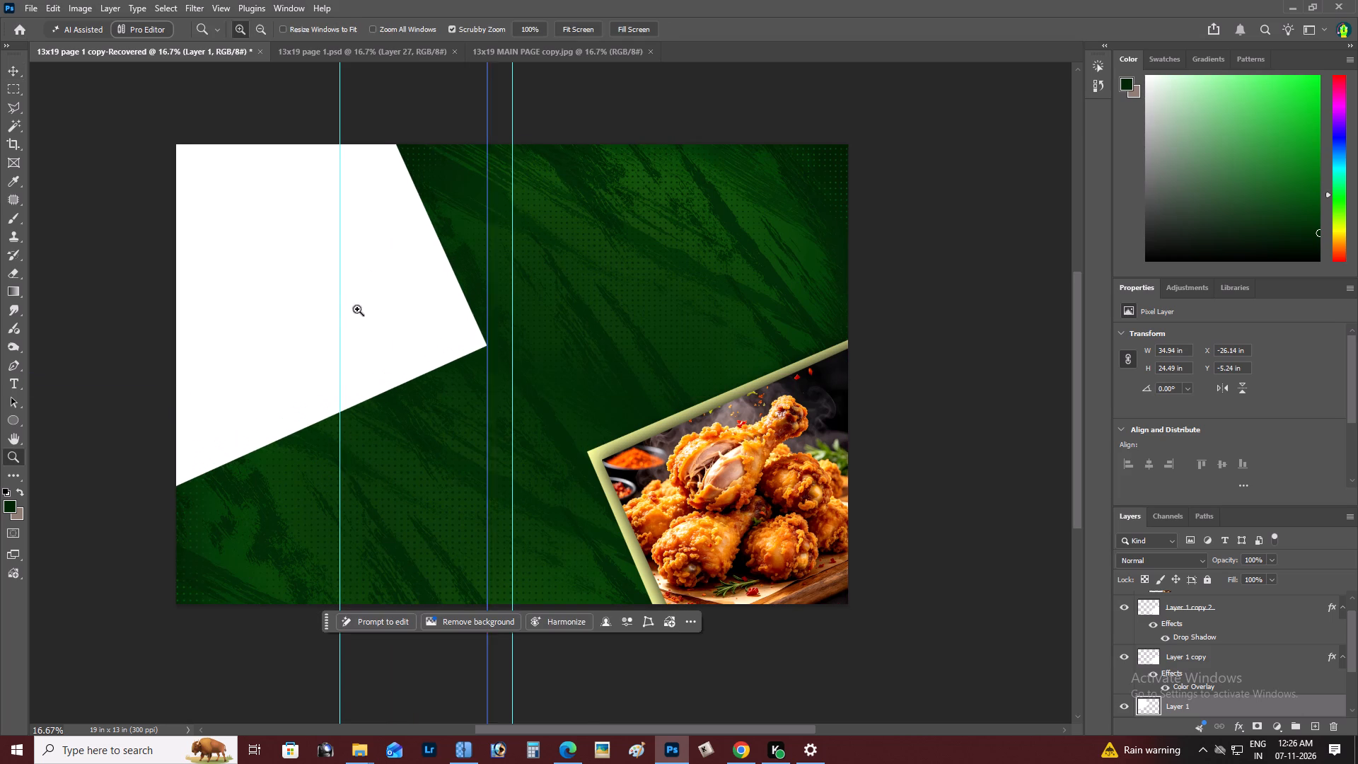
alt+click(360, 321)
click(361, 321)
key(space)
drag(361, 321, 376, 324)
alt+click(382, 325)
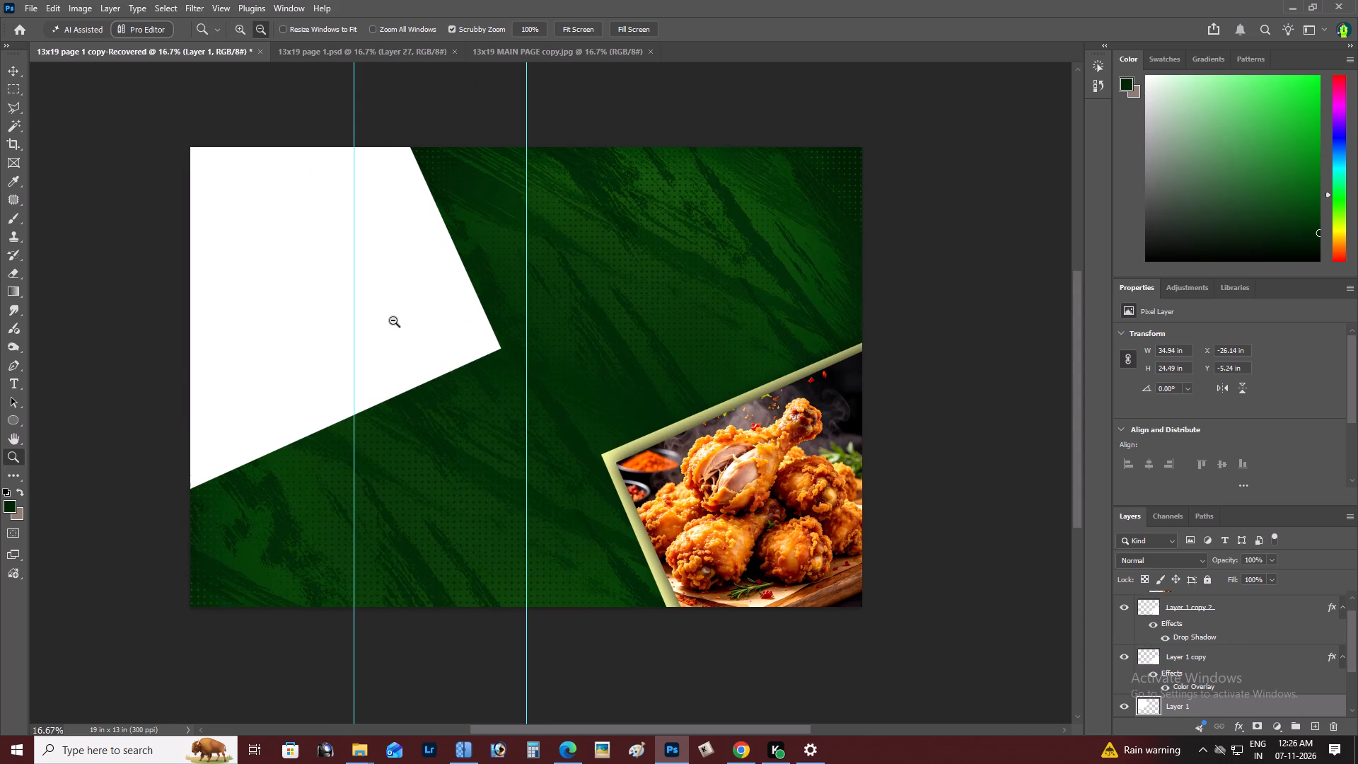
right_click(396, 318)
click(413, 324)
key(space)
key(space)
key(space)
drag(410, 326, 440, 357)
key(v)
right_click(428, 329)
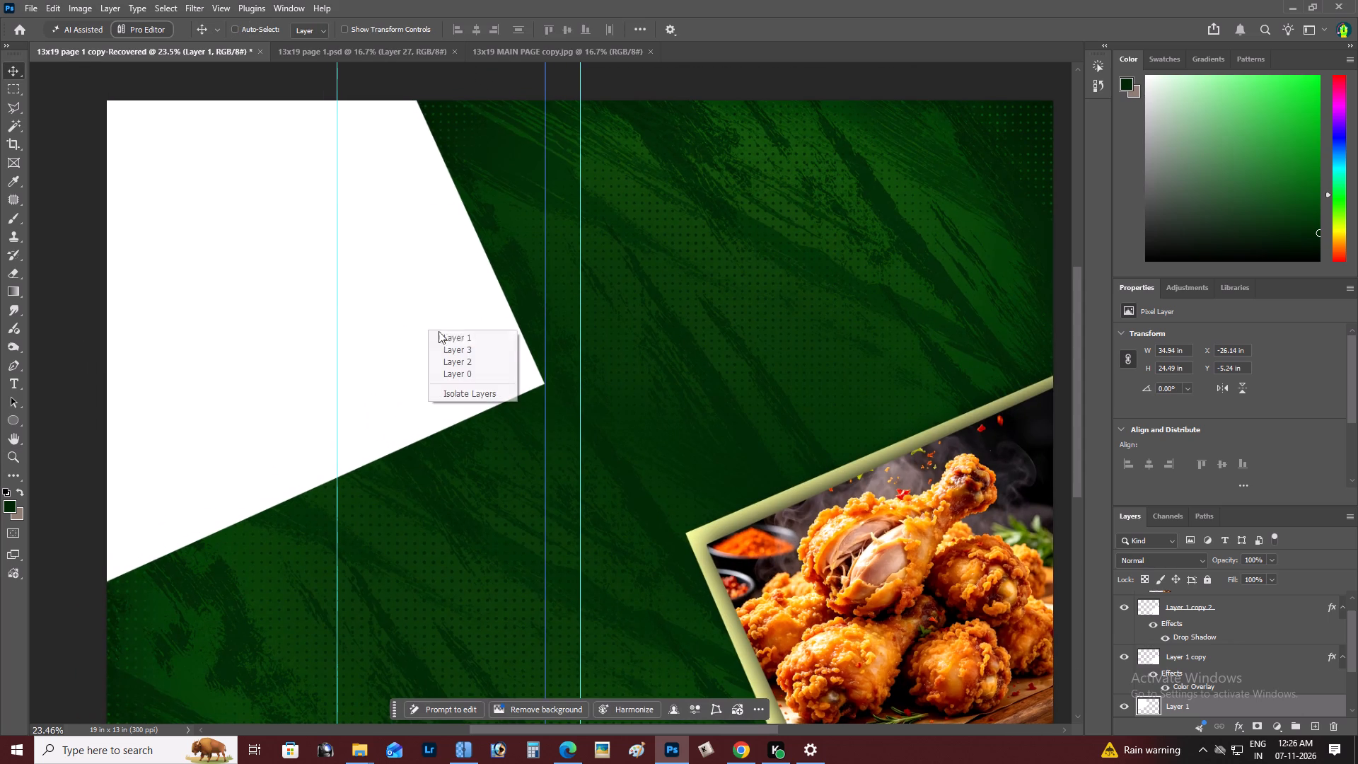
click(442, 333)
drag(442, 334, 492, 333)
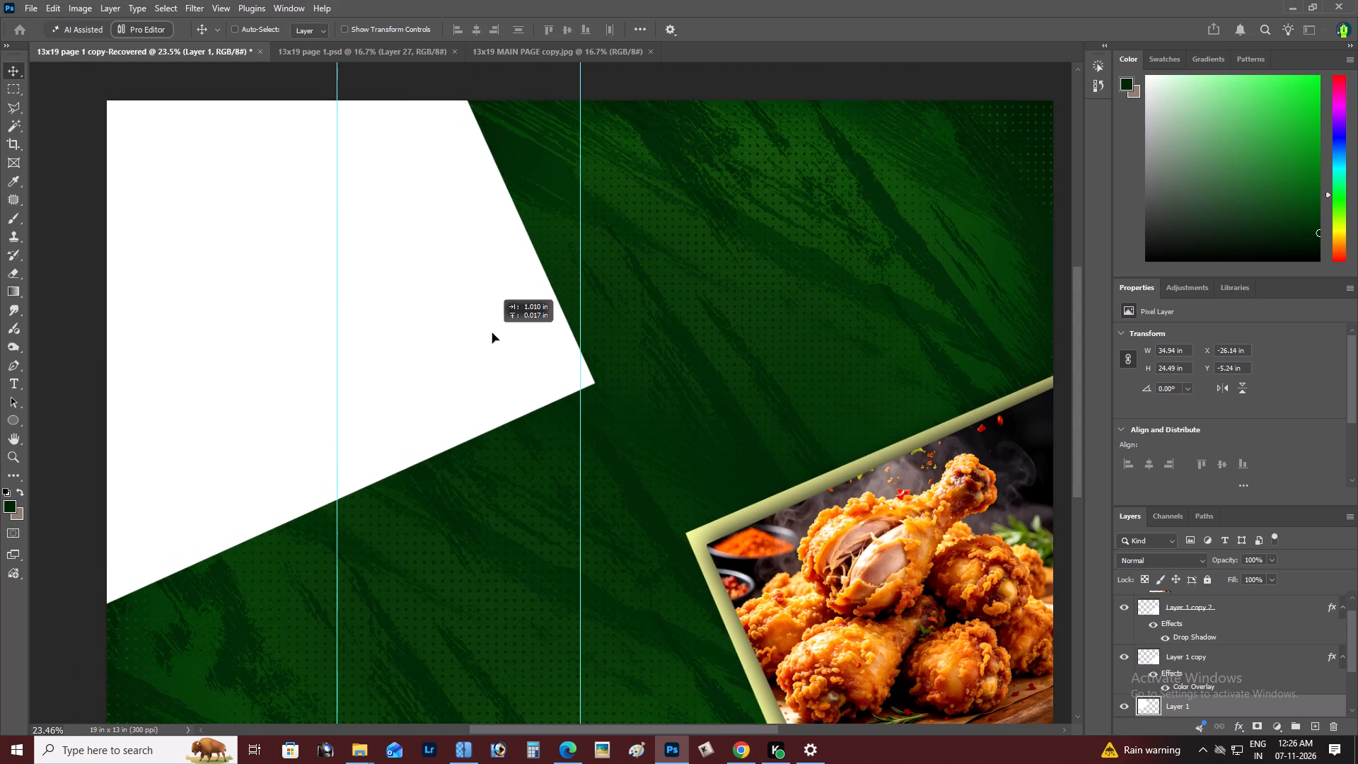
drag(492, 333, 472, 341)
key(z)
alt+click(435, 344)
right_click(436, 335)
double_click(456, 340)
key(space)
key(space)
key(space)
drag(433, 349, 452, 360)
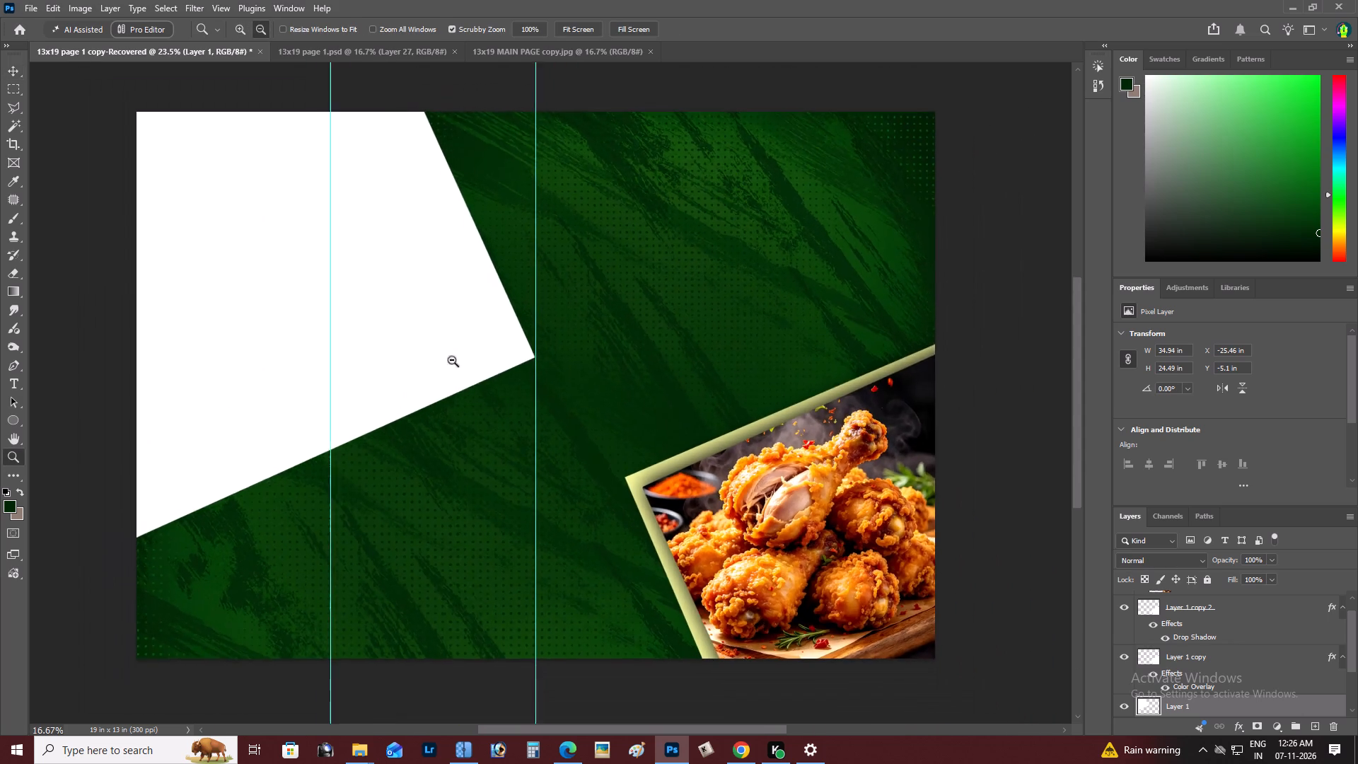
drag(452, 360, 501, 372)
key(v)
drag(498, 369, 610, 369)
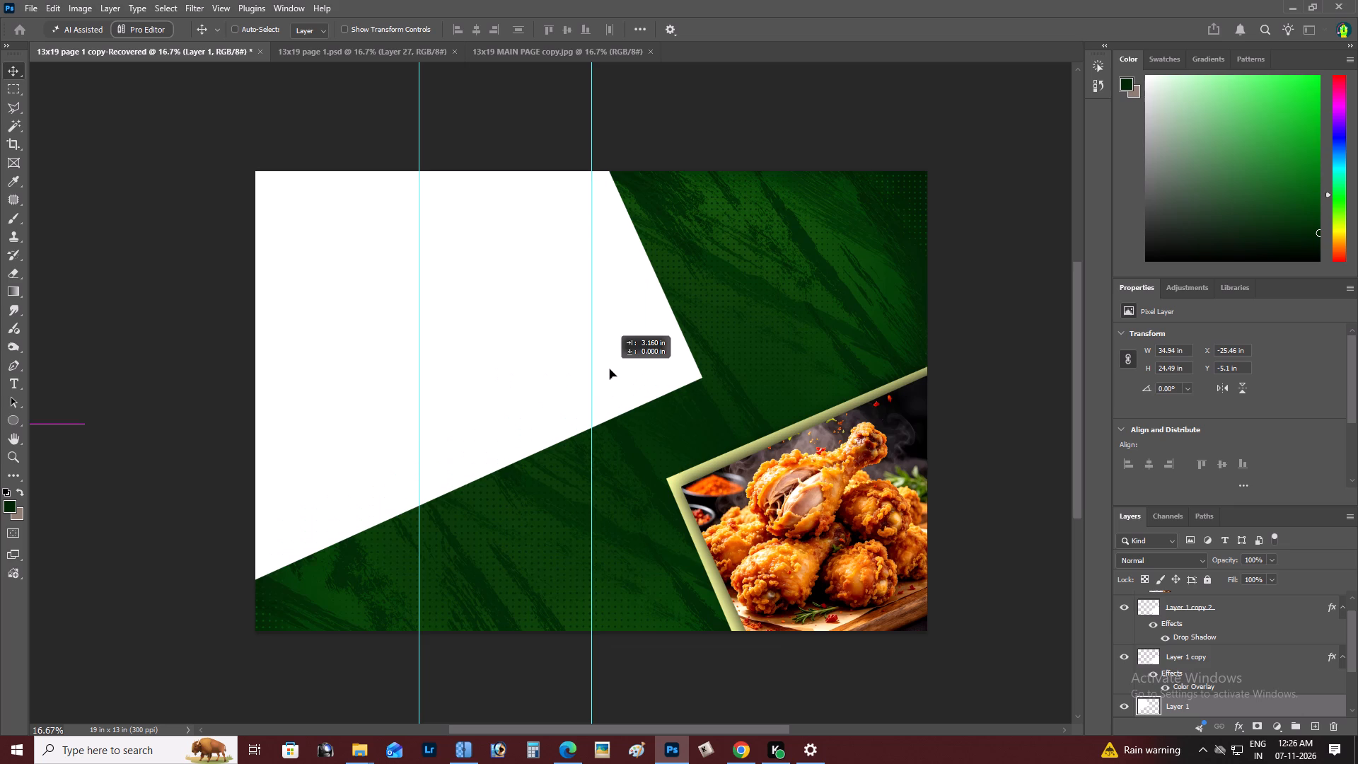
drag(610, 369, 586, 373)
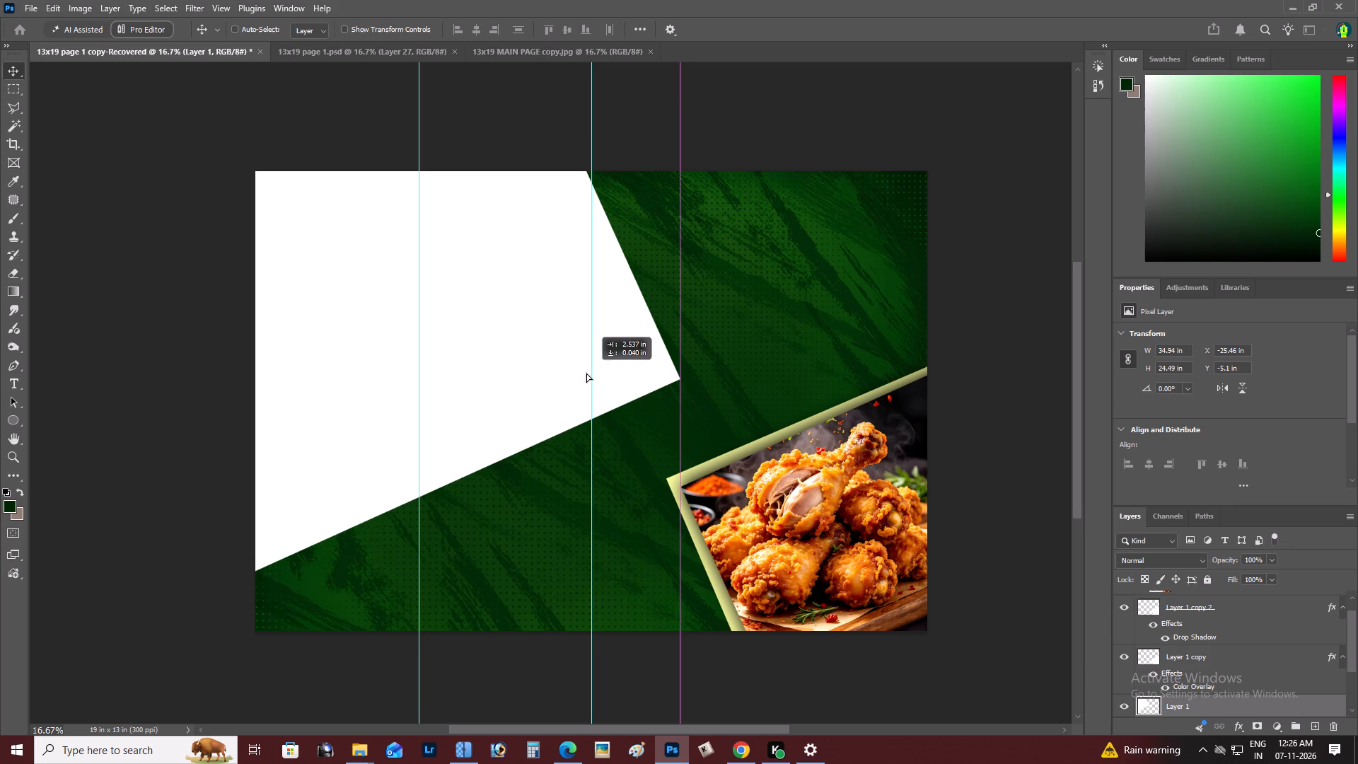
drag(586, 373, 596, 364)
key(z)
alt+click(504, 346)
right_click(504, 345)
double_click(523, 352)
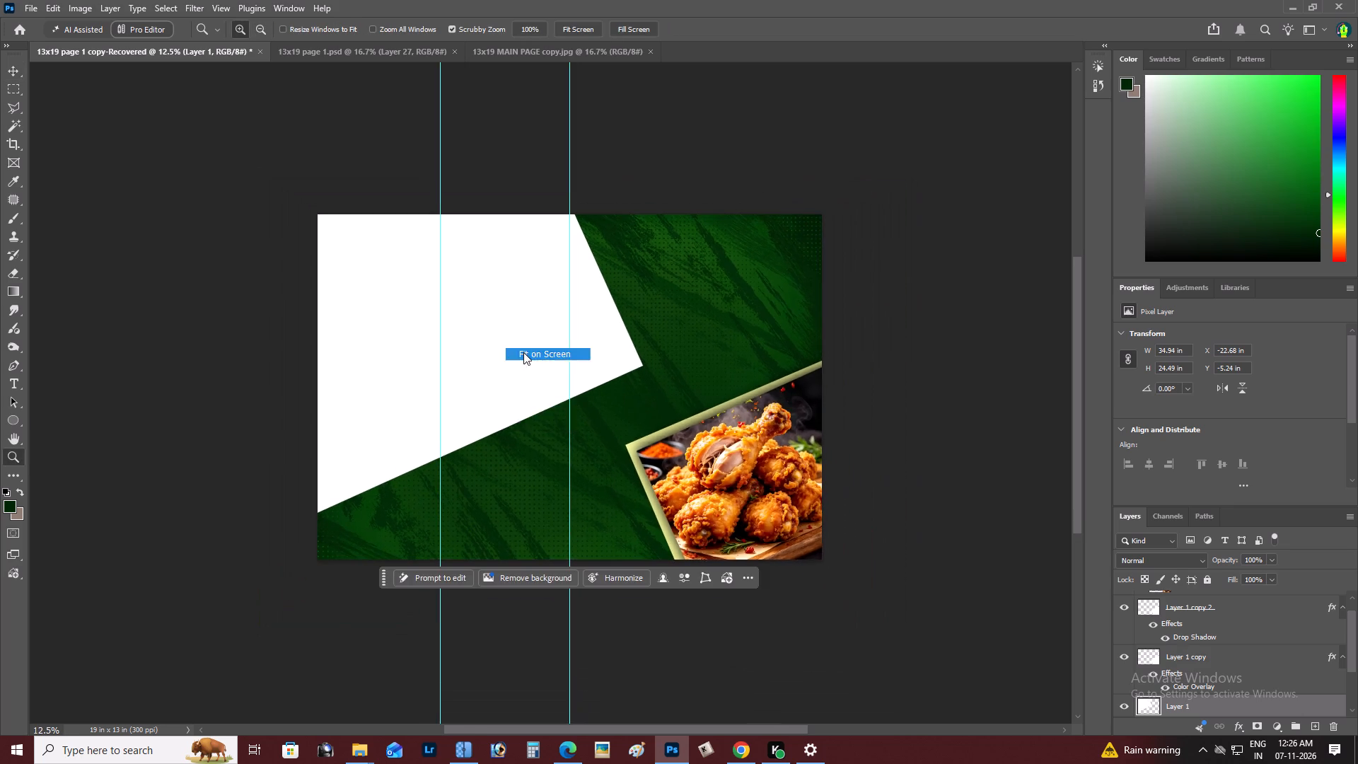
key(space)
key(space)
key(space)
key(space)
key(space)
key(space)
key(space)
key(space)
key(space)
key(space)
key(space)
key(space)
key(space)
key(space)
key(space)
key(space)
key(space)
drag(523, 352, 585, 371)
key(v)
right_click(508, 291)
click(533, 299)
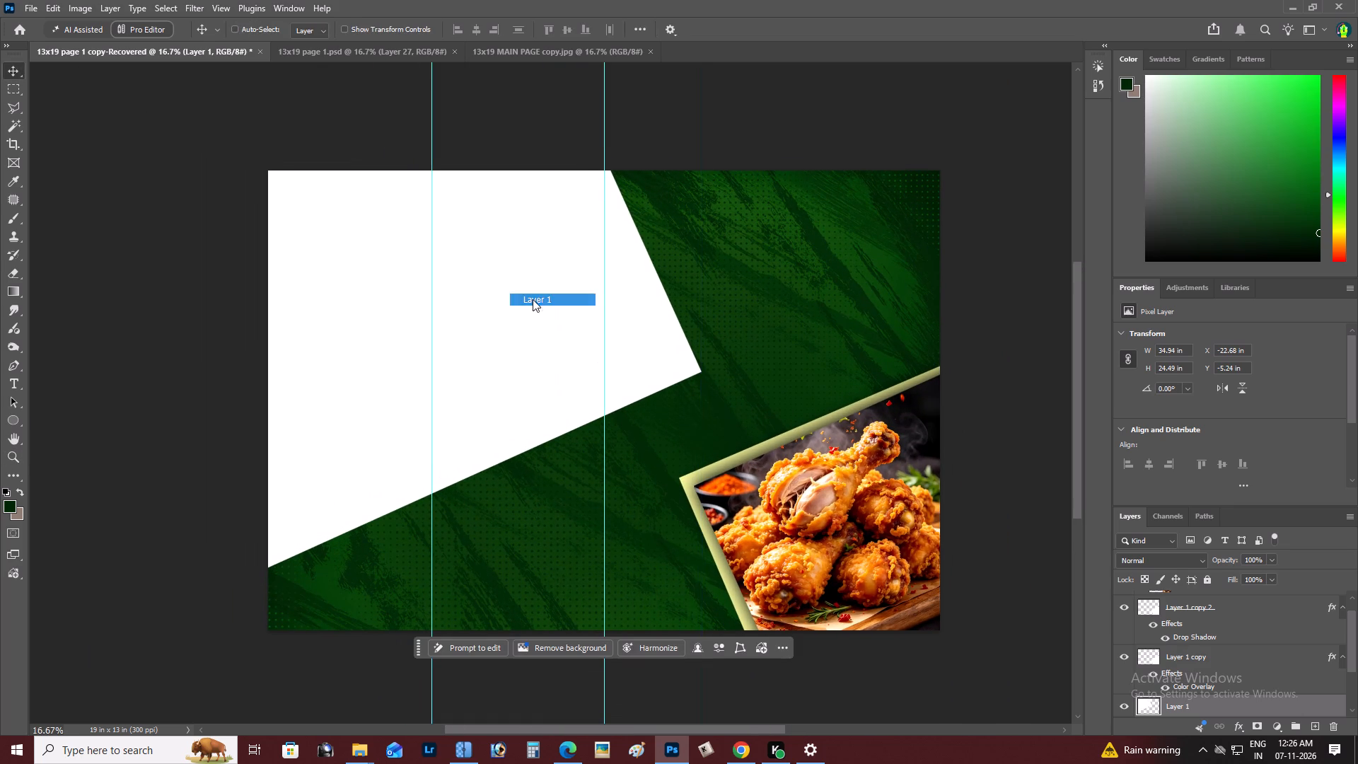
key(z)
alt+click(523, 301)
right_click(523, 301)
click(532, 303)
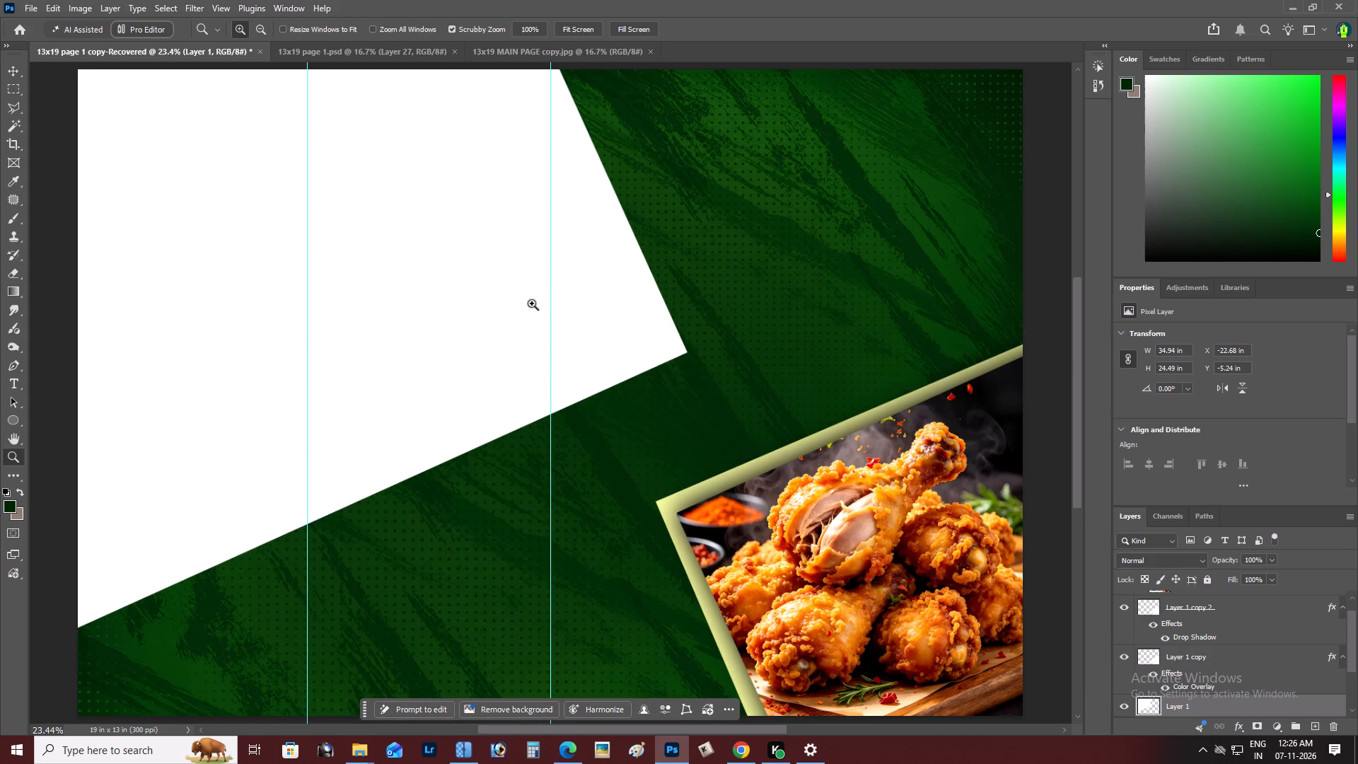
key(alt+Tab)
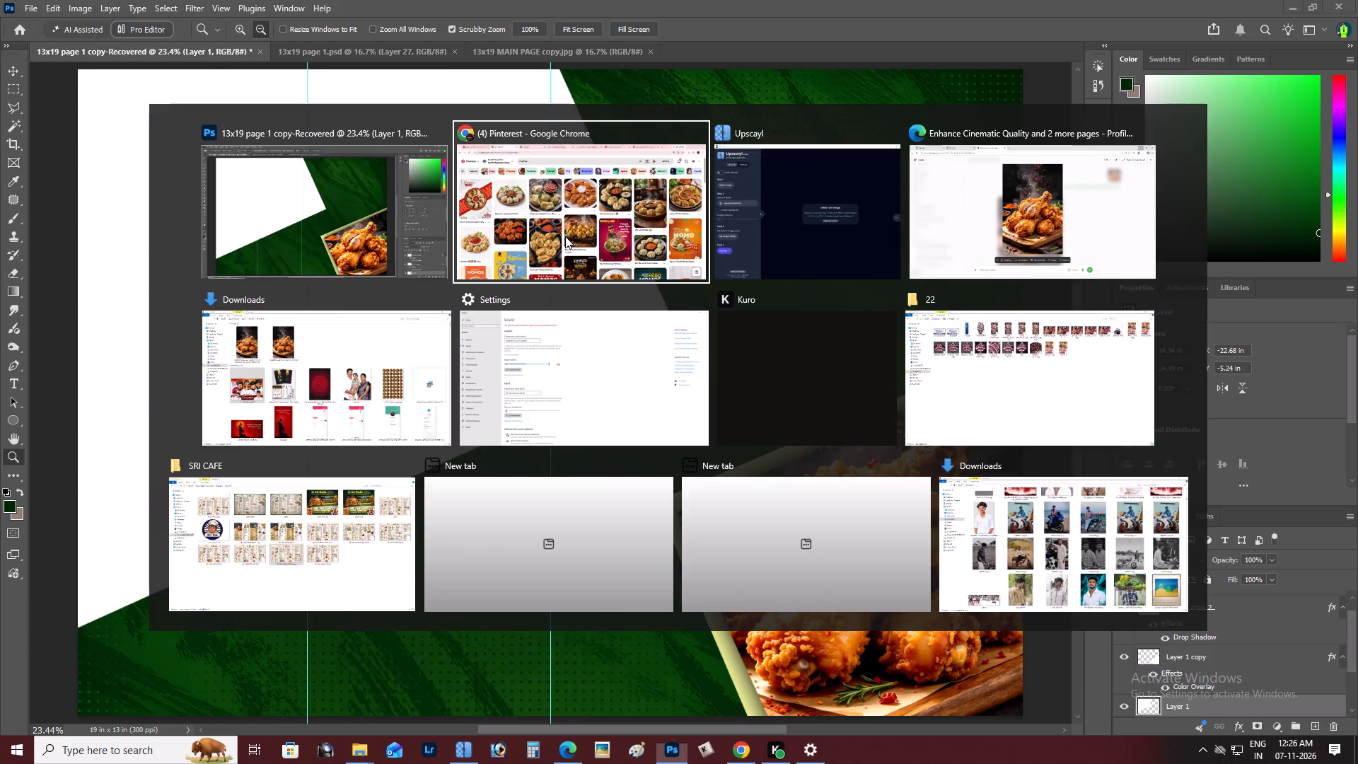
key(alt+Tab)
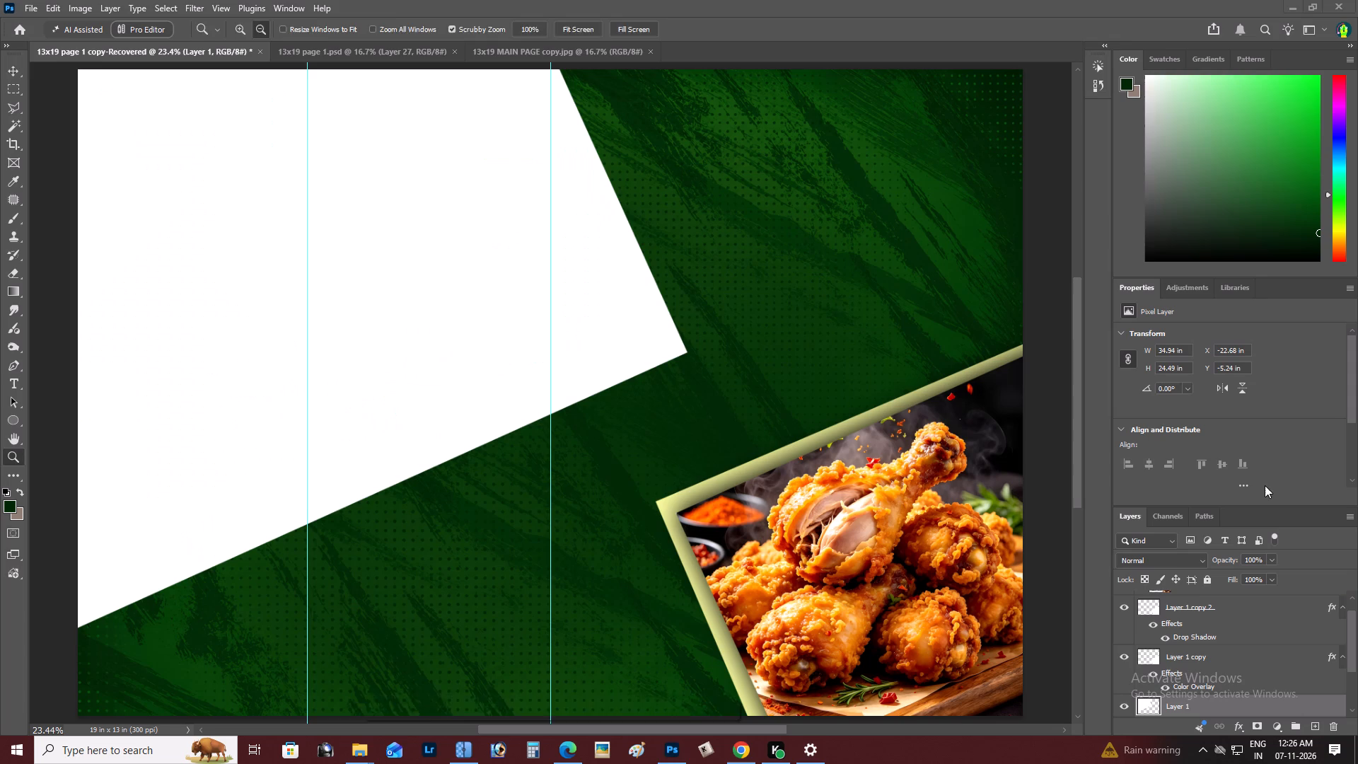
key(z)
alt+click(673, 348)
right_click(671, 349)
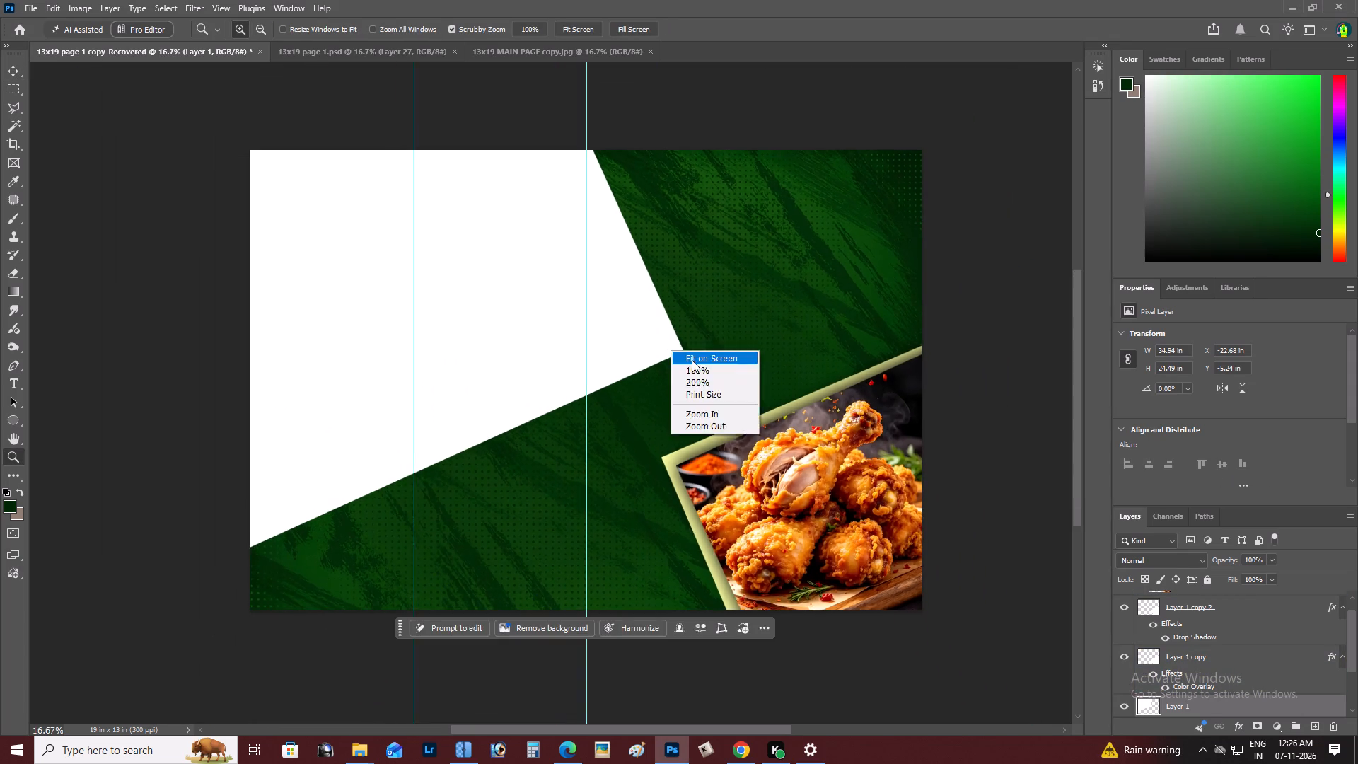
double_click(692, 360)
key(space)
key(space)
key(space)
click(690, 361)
Duplicate the yellow border shape, Layer 1 copy, toward the page's lower left at about X −18.96 in, Y 7.6 in.
key(v)
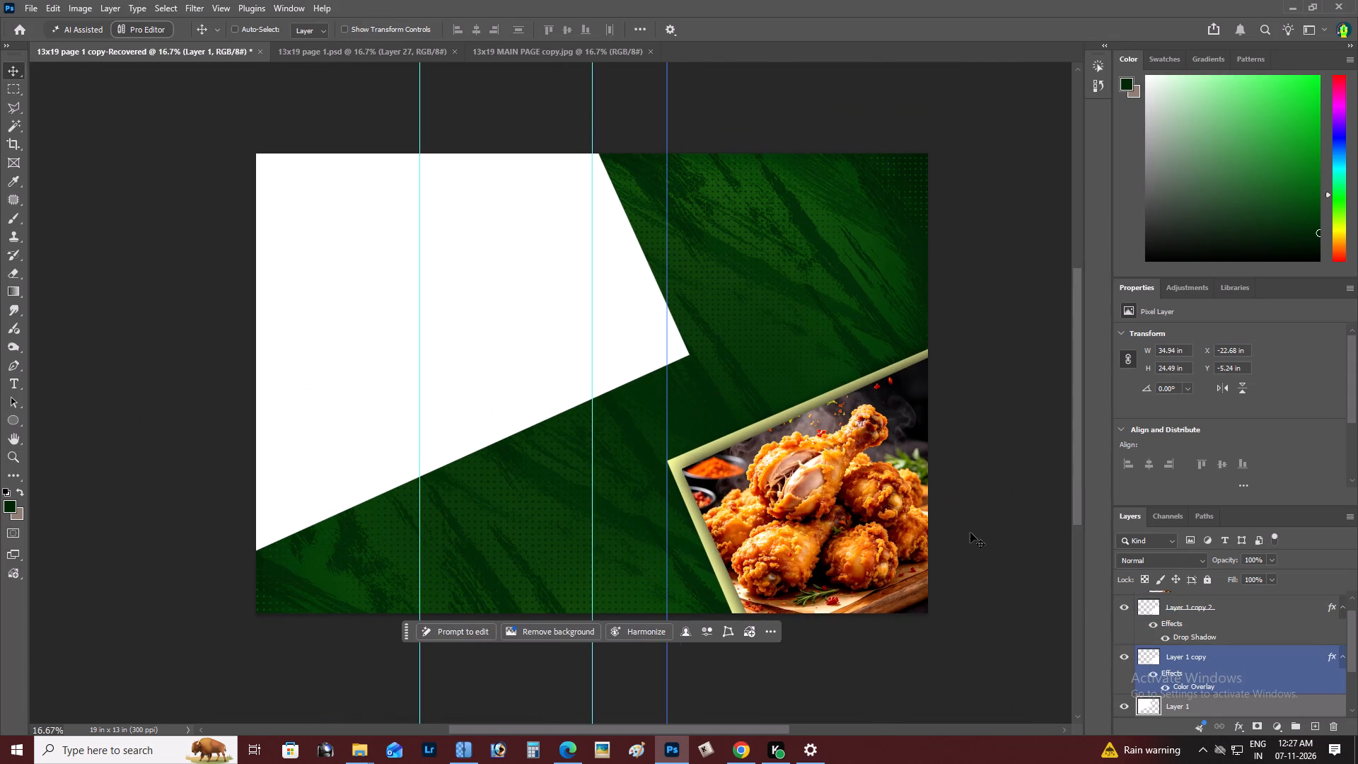
right_click(864, 377)
click(881, 383)
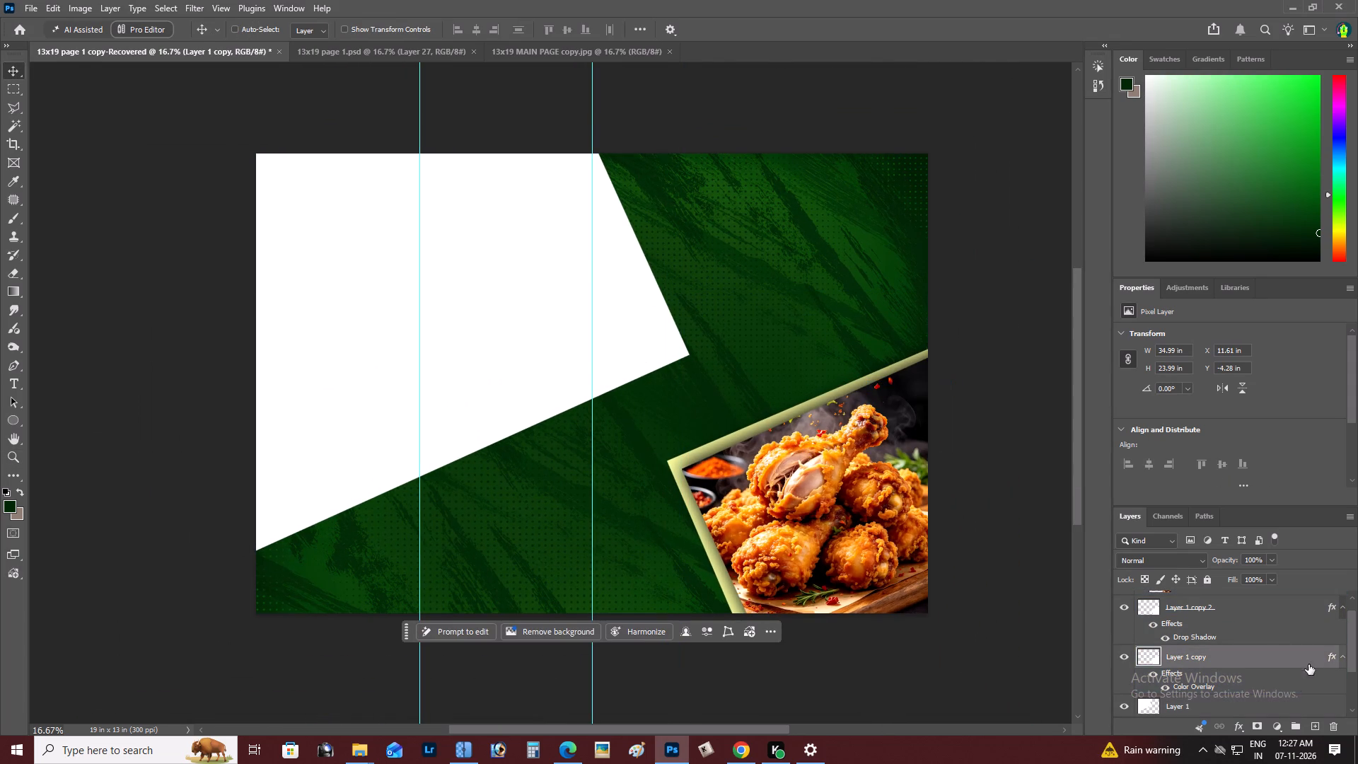
drag(711, 394, 637, 357)
key(ctrl+z)
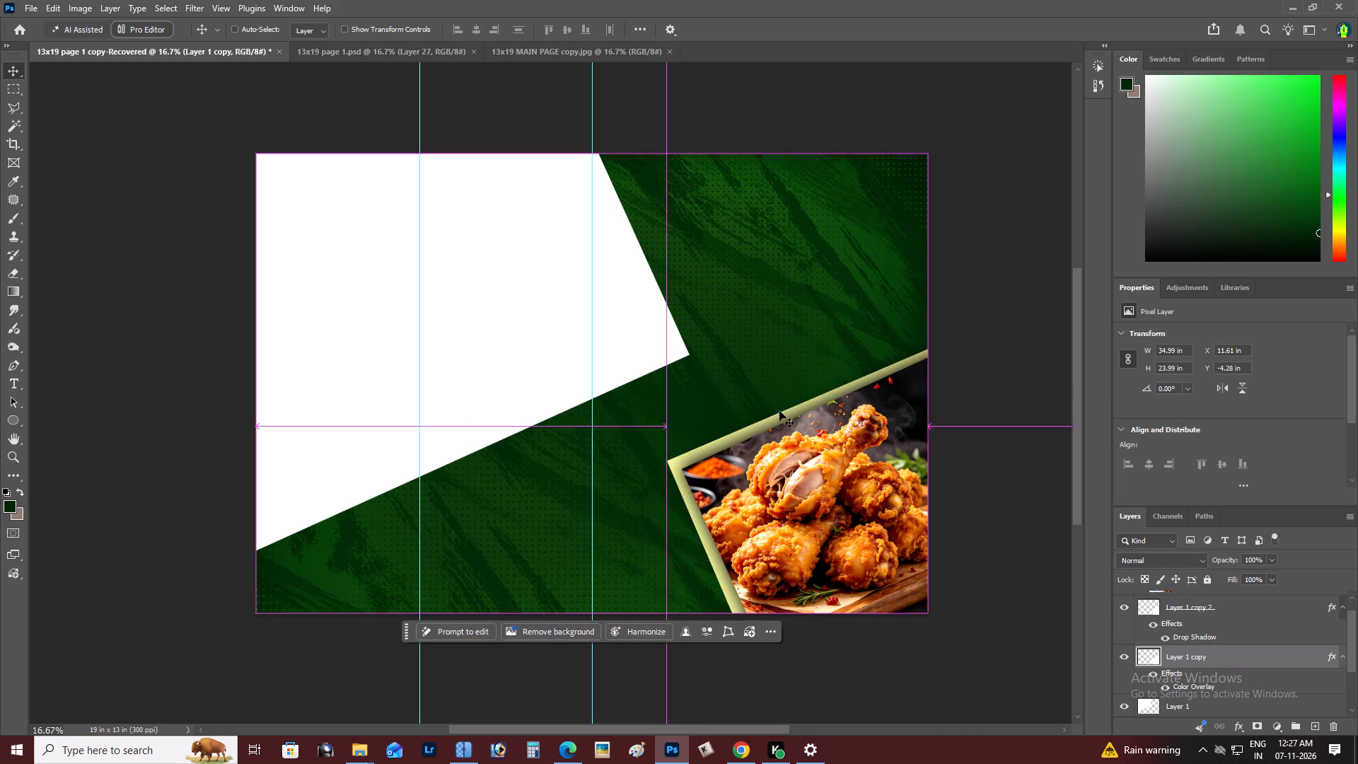
alt+drag(783, 410, 429, 558)
drag(629, 540, 300, 574)
drag(698, 393, 304, 625)
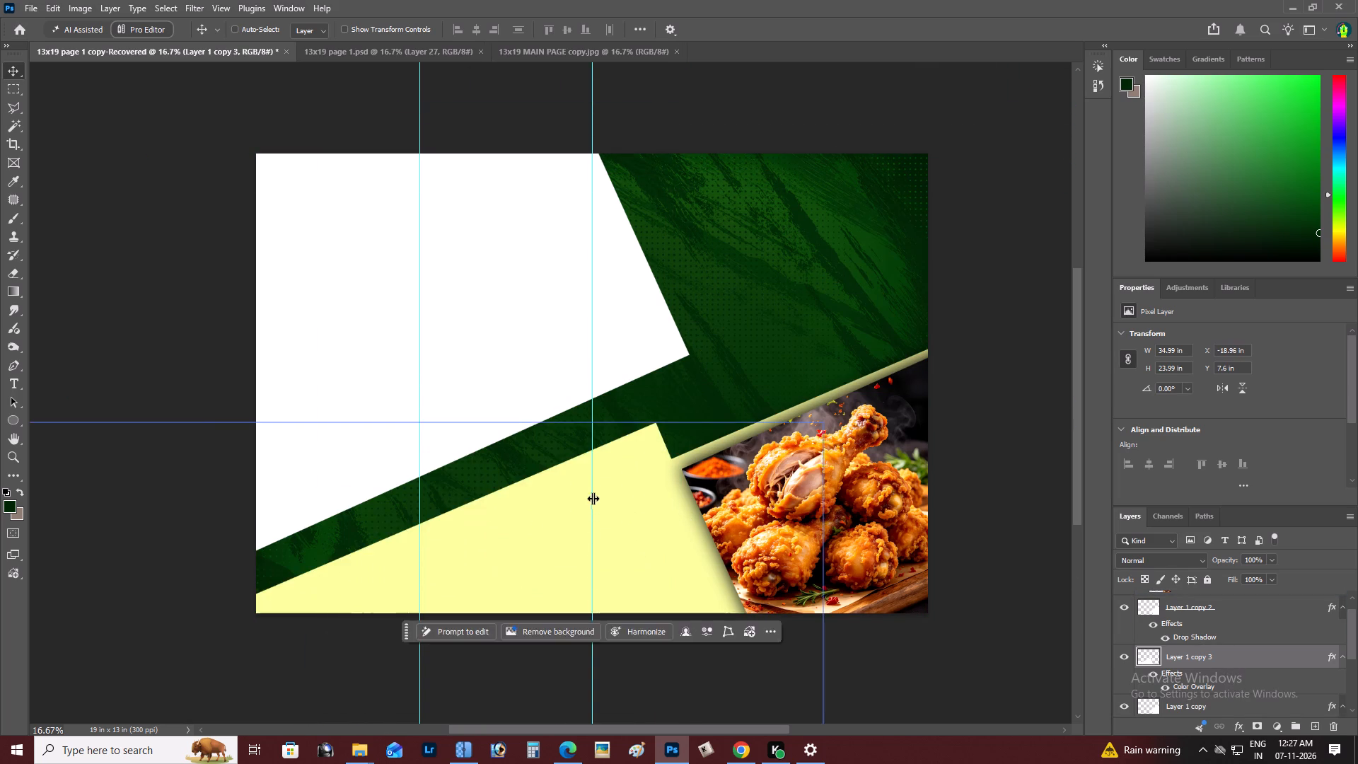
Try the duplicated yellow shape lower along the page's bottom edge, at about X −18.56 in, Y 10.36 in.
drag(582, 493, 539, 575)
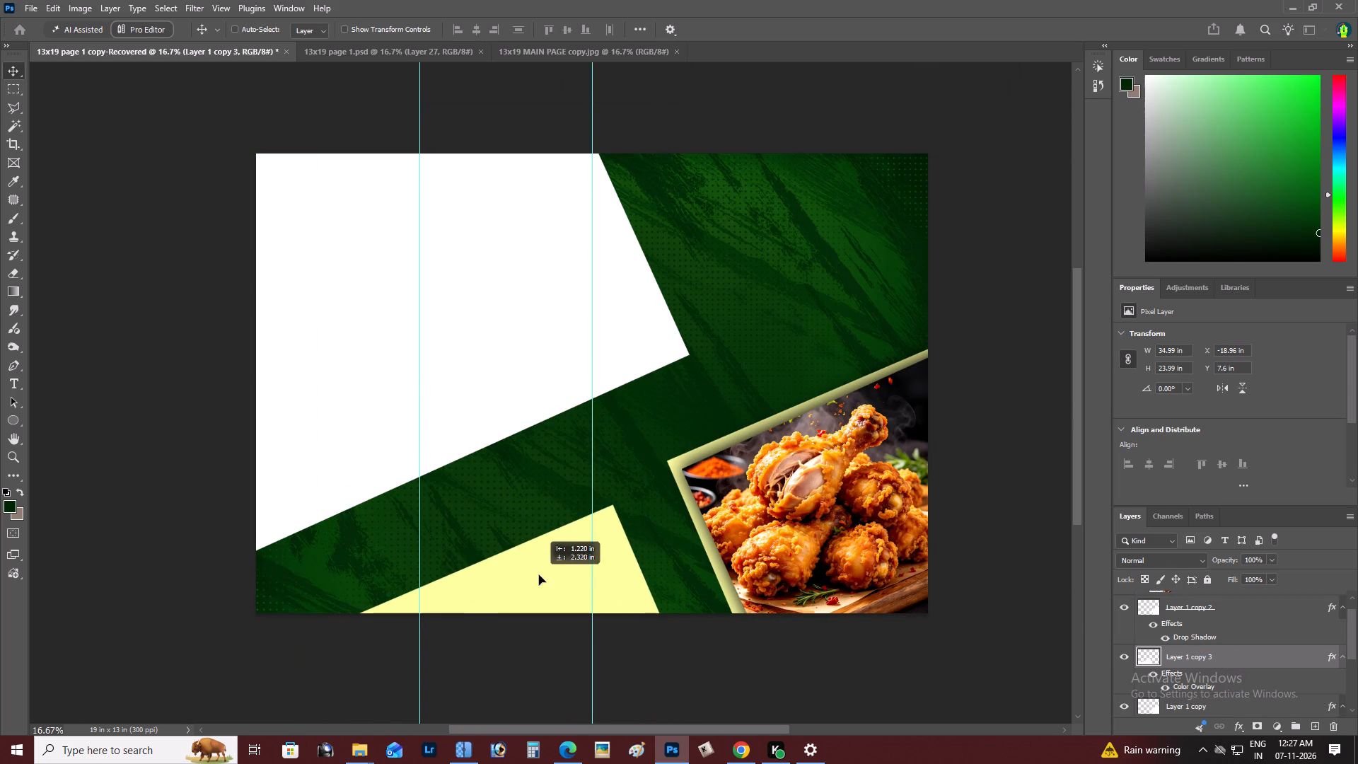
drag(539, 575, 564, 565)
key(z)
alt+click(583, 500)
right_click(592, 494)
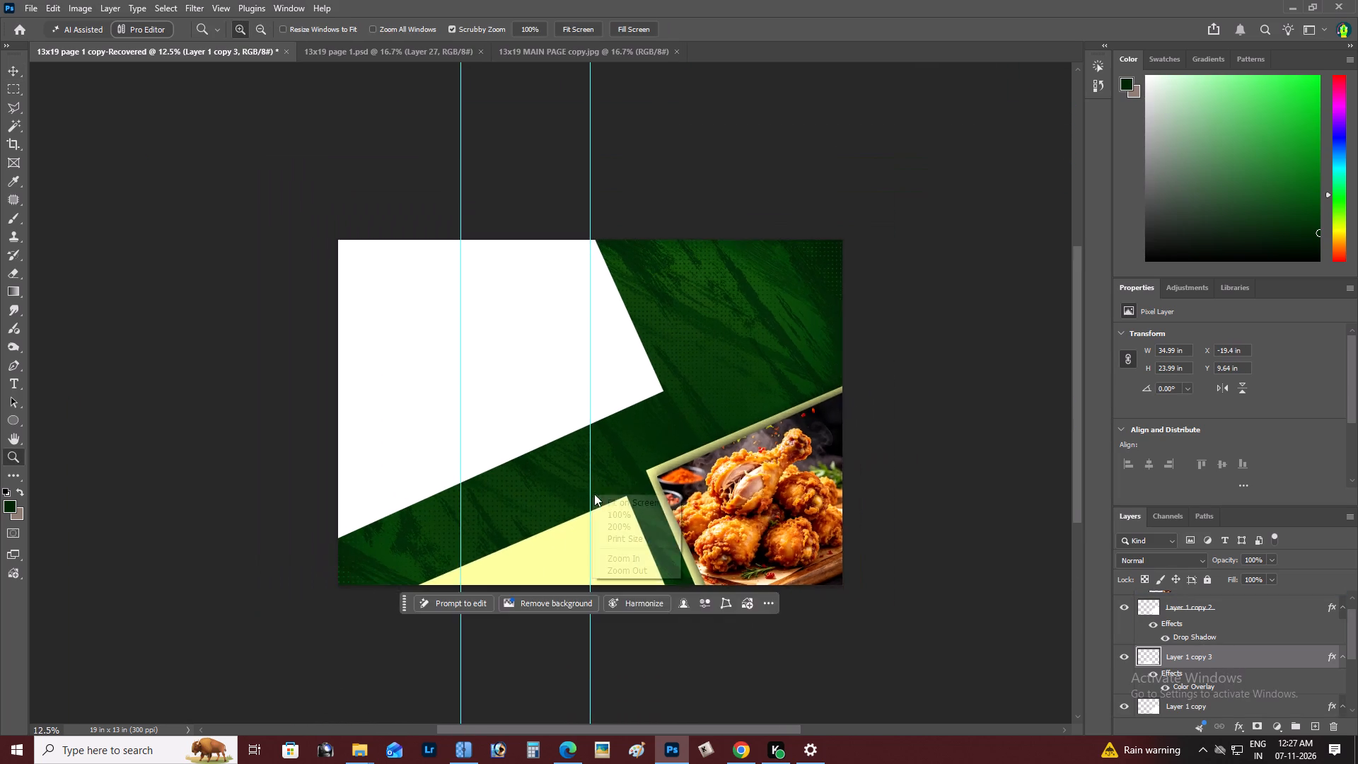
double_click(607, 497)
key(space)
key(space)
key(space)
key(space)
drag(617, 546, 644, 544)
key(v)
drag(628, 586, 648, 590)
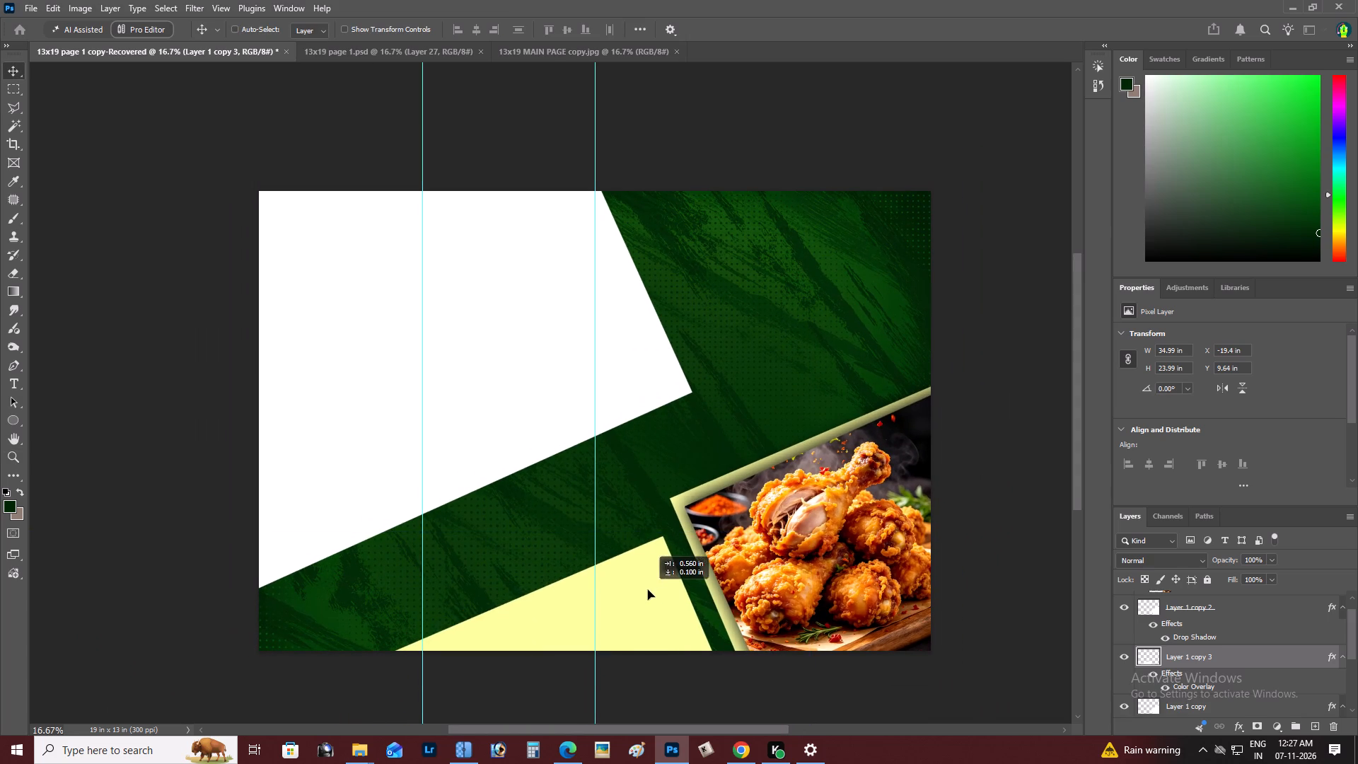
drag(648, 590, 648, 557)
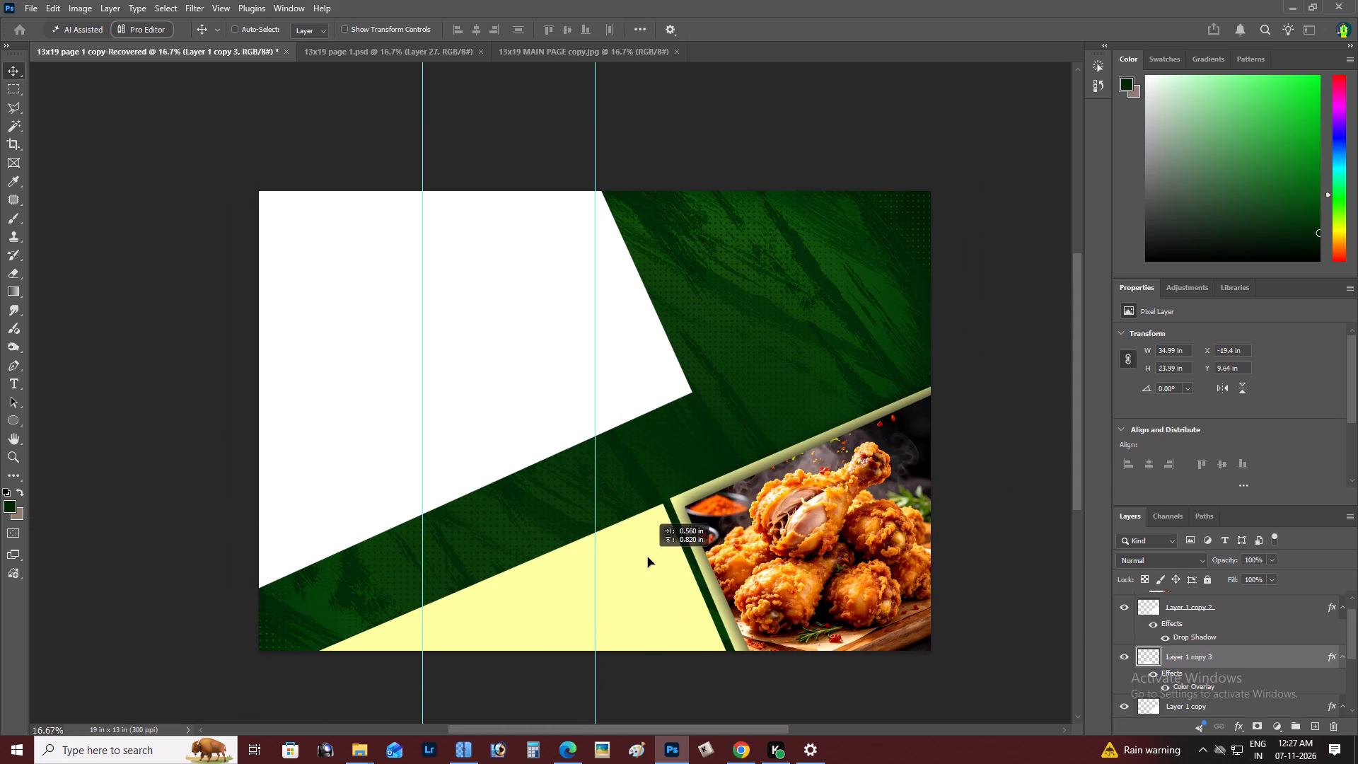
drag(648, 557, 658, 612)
Move the duplicated yellow shape into the page's lower-left corner, overlapping the white shape, at about X −27.6 in, Y 6.5 in.
drag(657, 613, 388, 598)
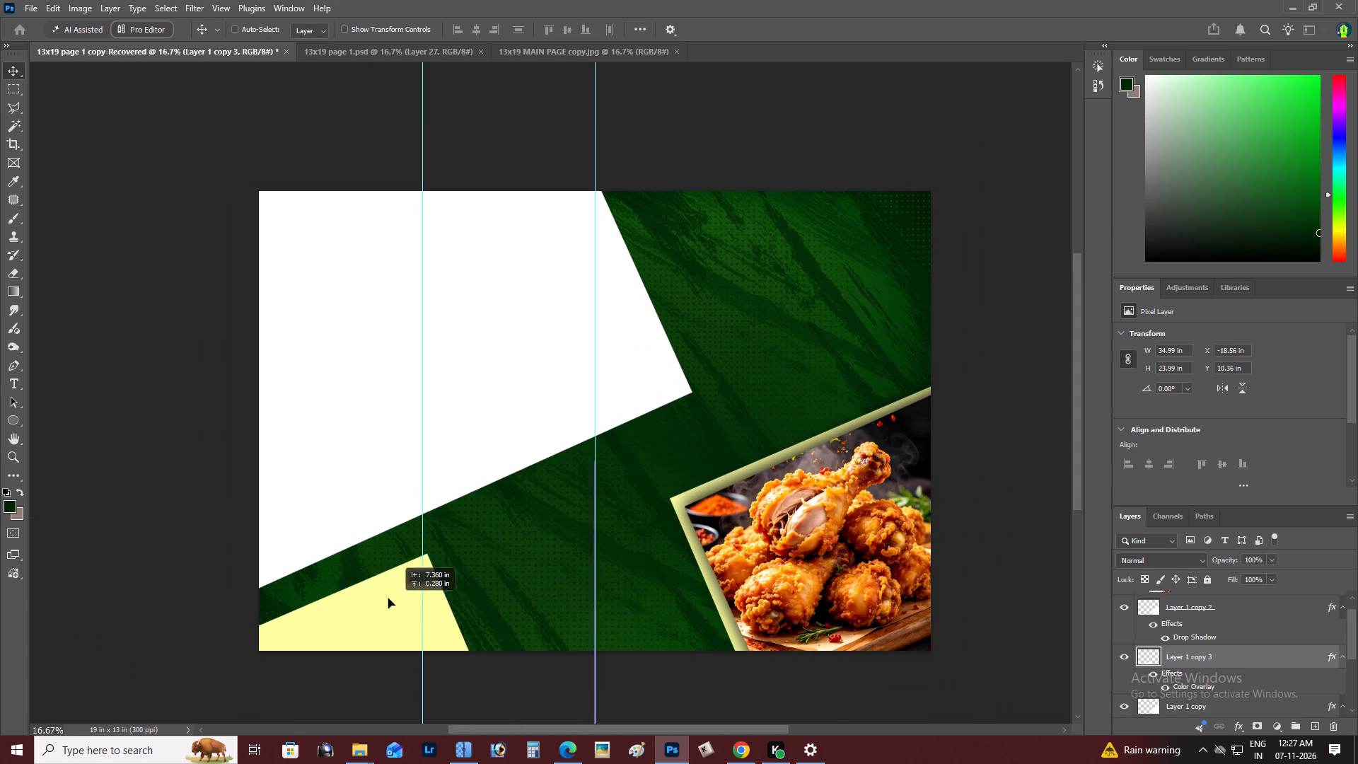
drag(388, 598, 386, 595)
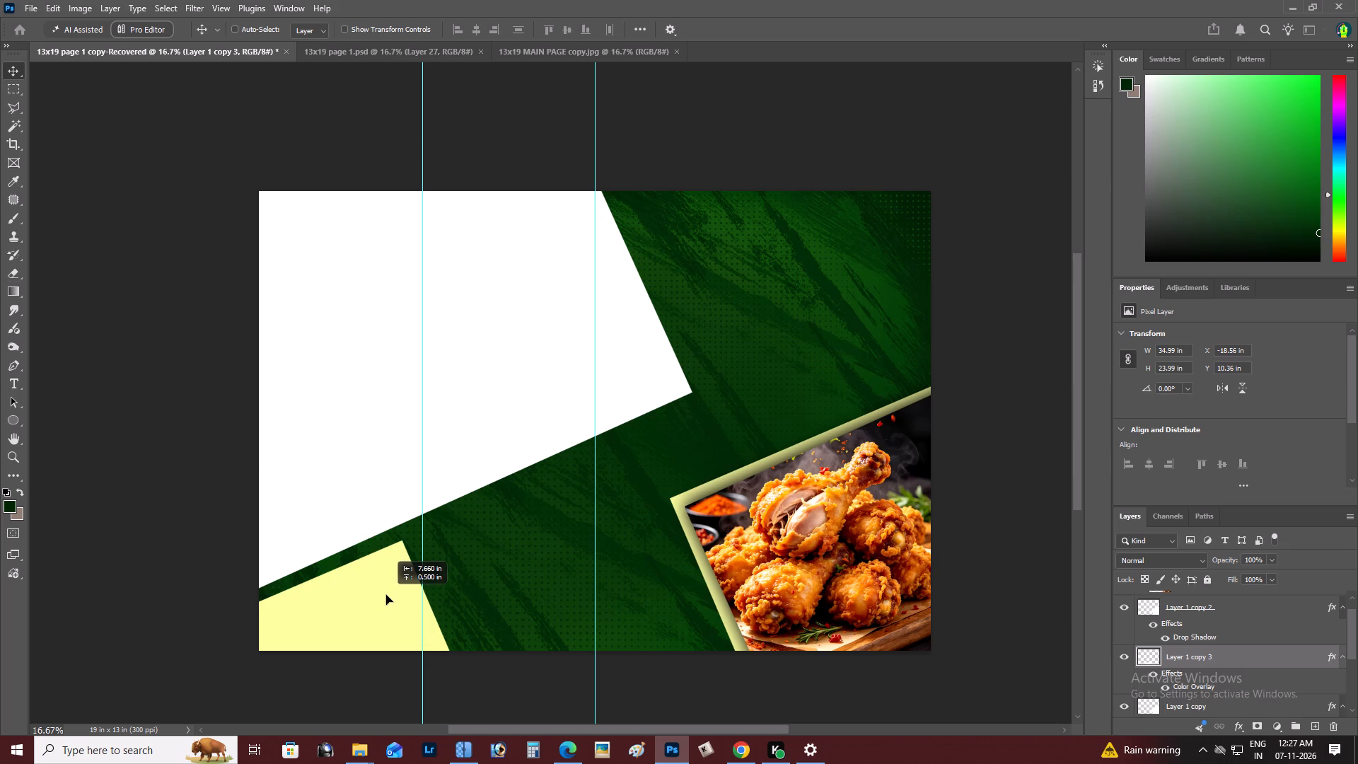
drag(386, 595, 387, 595)
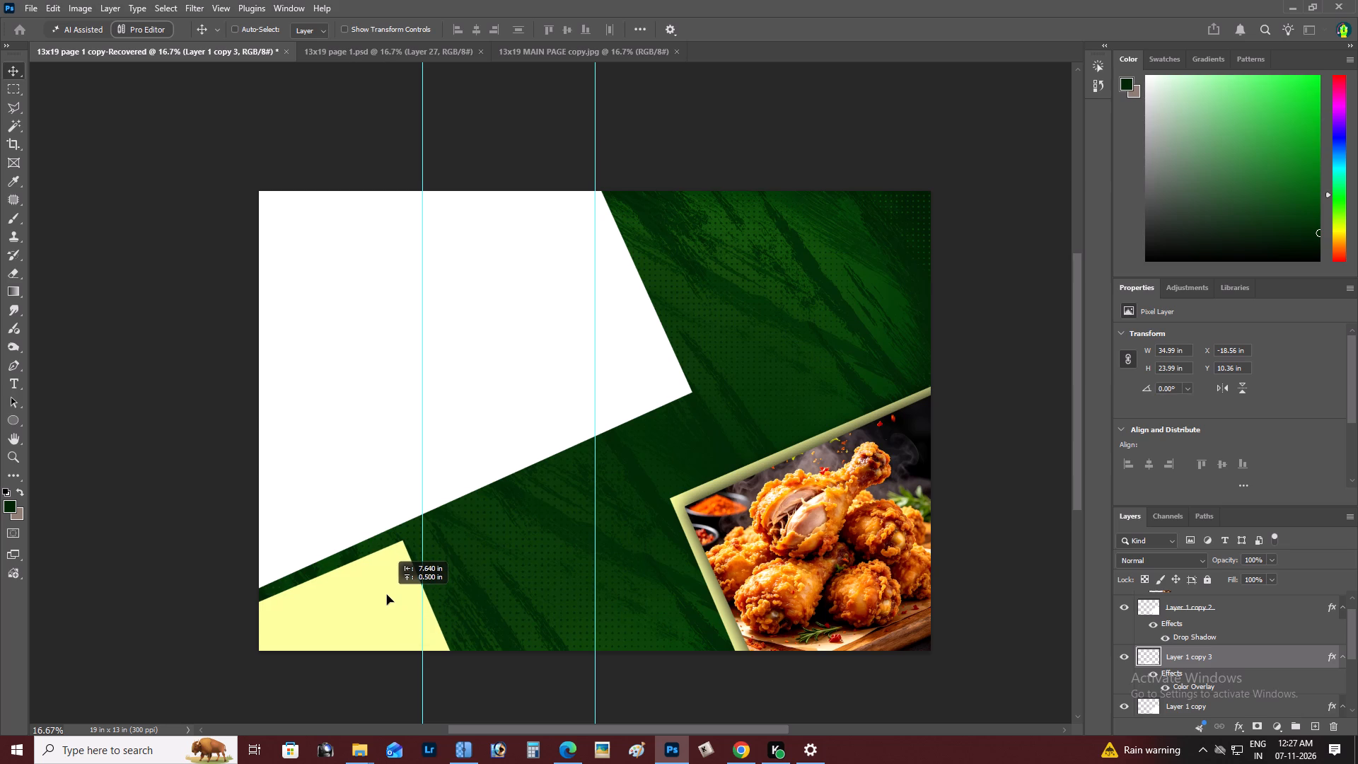
drag(387, 595, 613, 539)
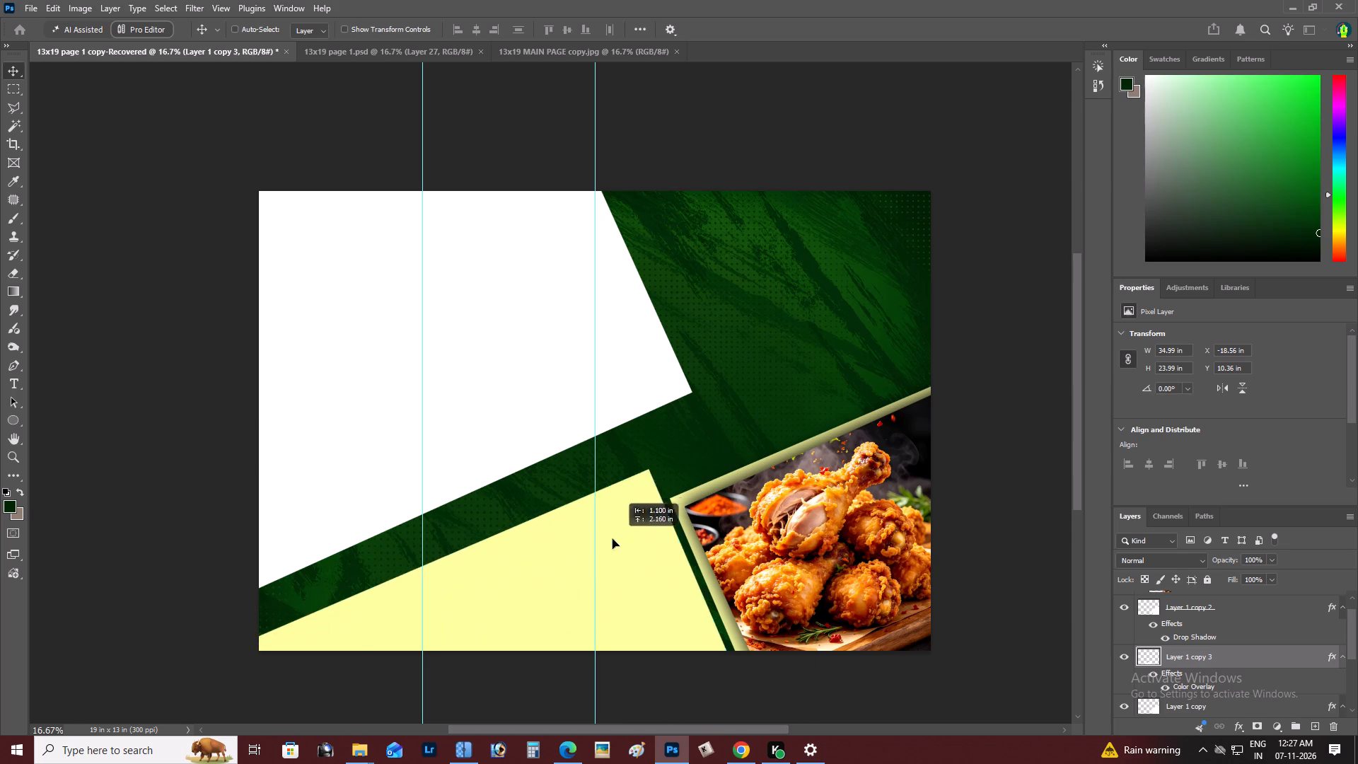
drag(613, 539, 397, 488)
drag(453, 563, 485, 528)
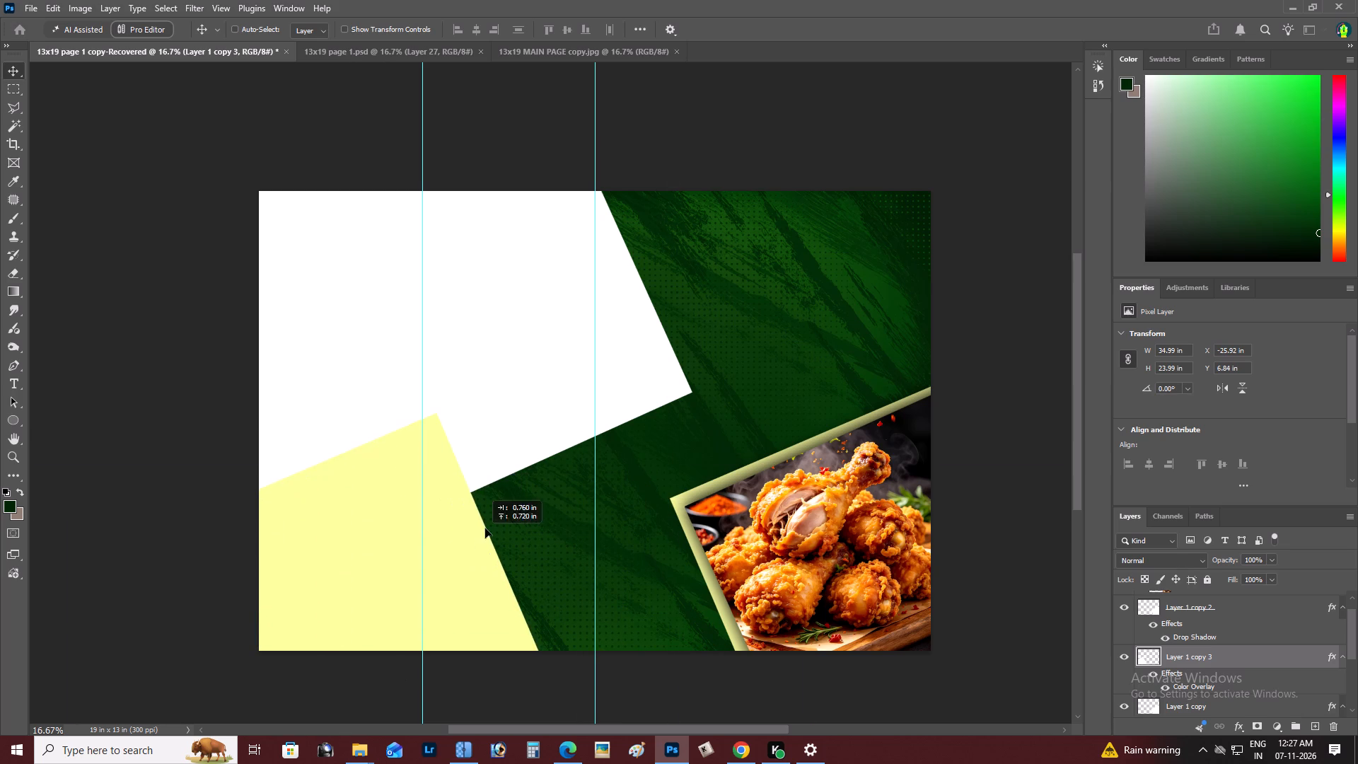
drag(485, 528, 424, 540)
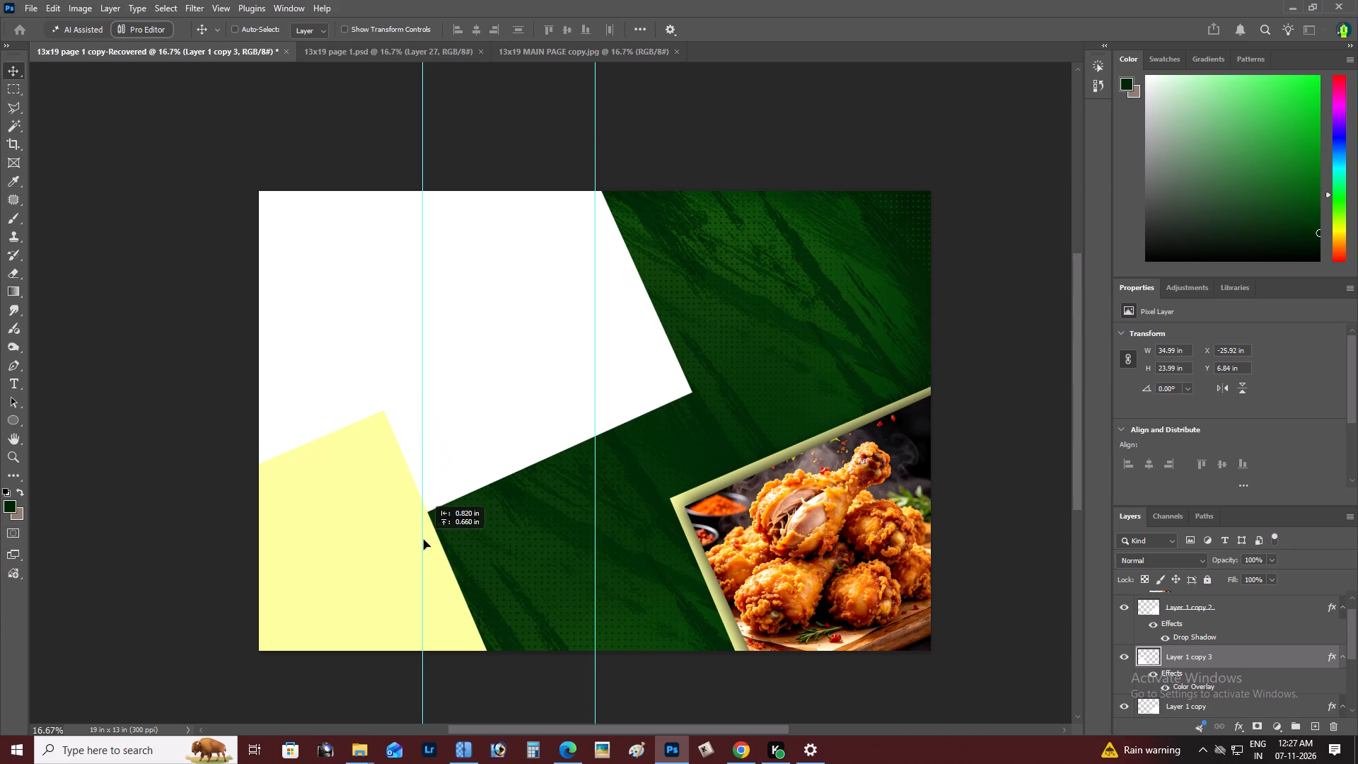
drag(424, 540, 393, 552)
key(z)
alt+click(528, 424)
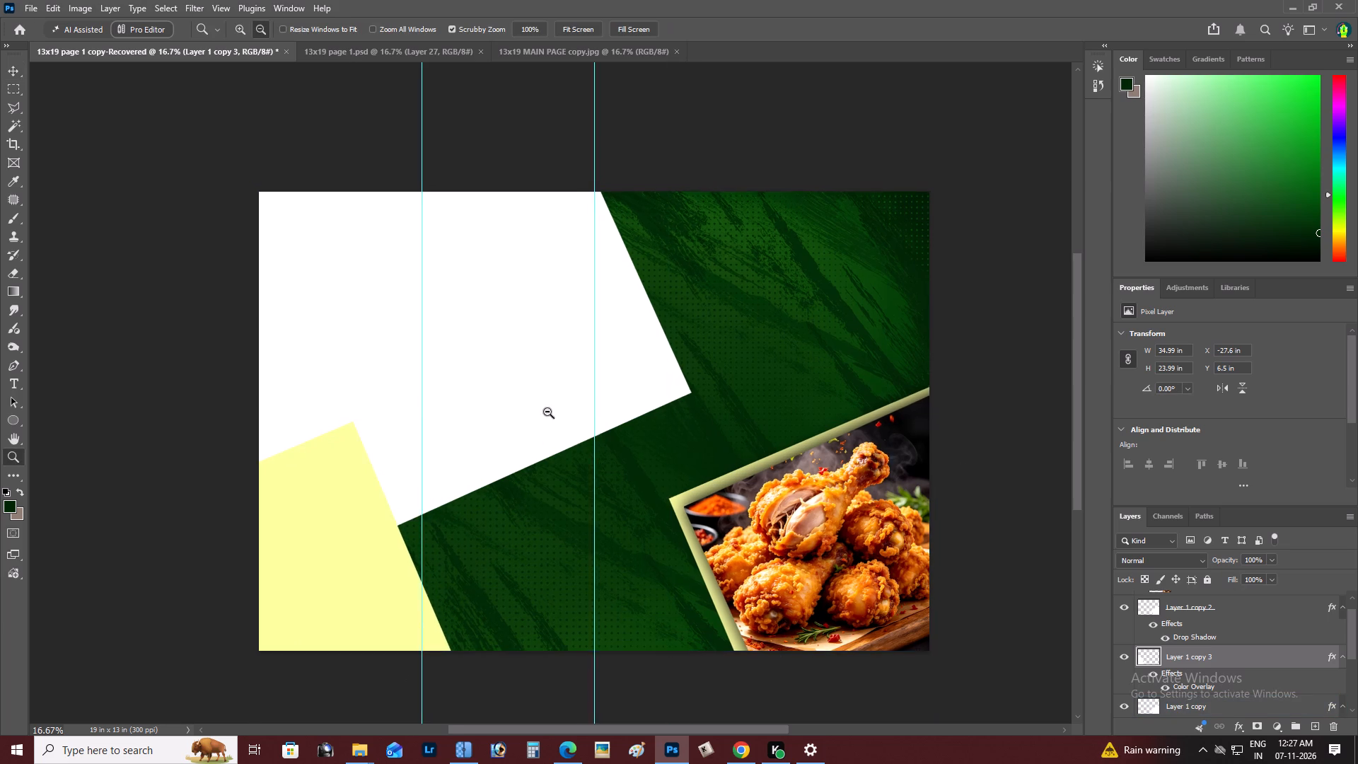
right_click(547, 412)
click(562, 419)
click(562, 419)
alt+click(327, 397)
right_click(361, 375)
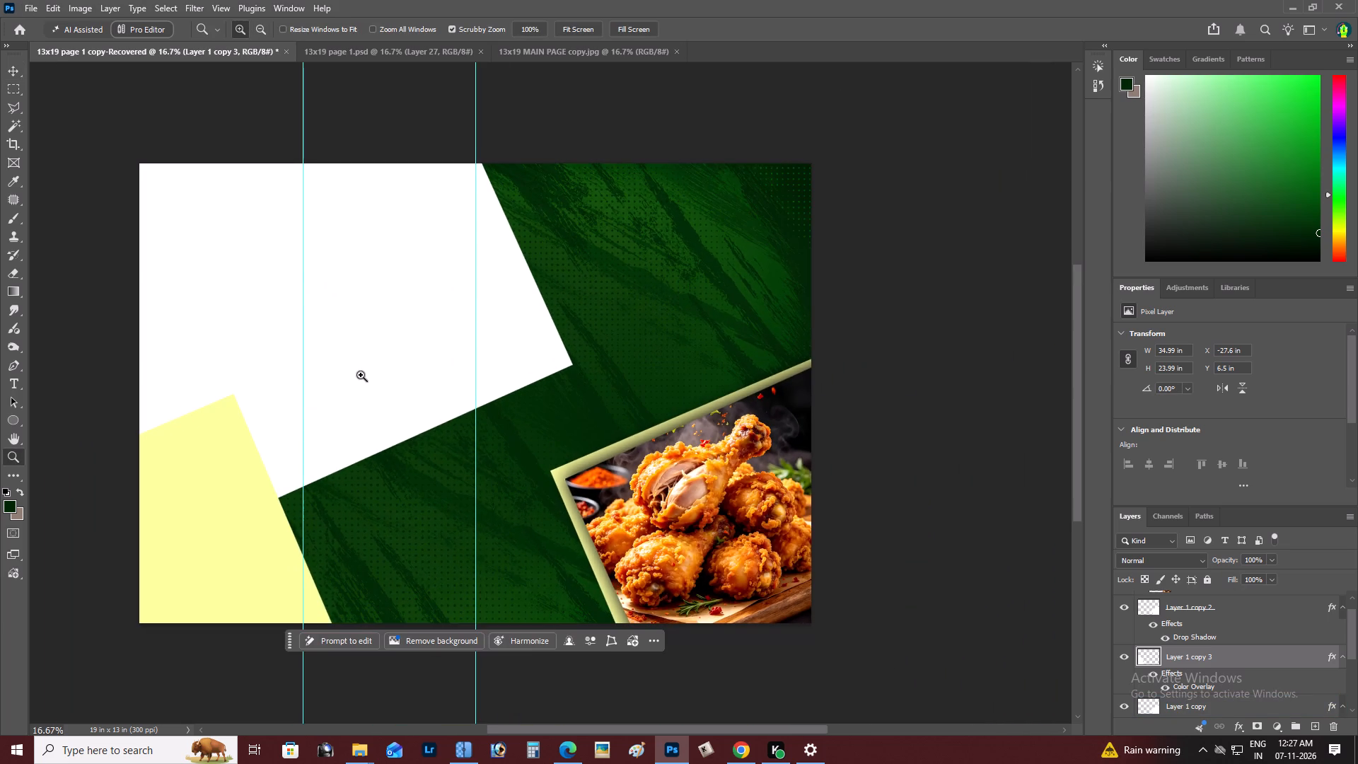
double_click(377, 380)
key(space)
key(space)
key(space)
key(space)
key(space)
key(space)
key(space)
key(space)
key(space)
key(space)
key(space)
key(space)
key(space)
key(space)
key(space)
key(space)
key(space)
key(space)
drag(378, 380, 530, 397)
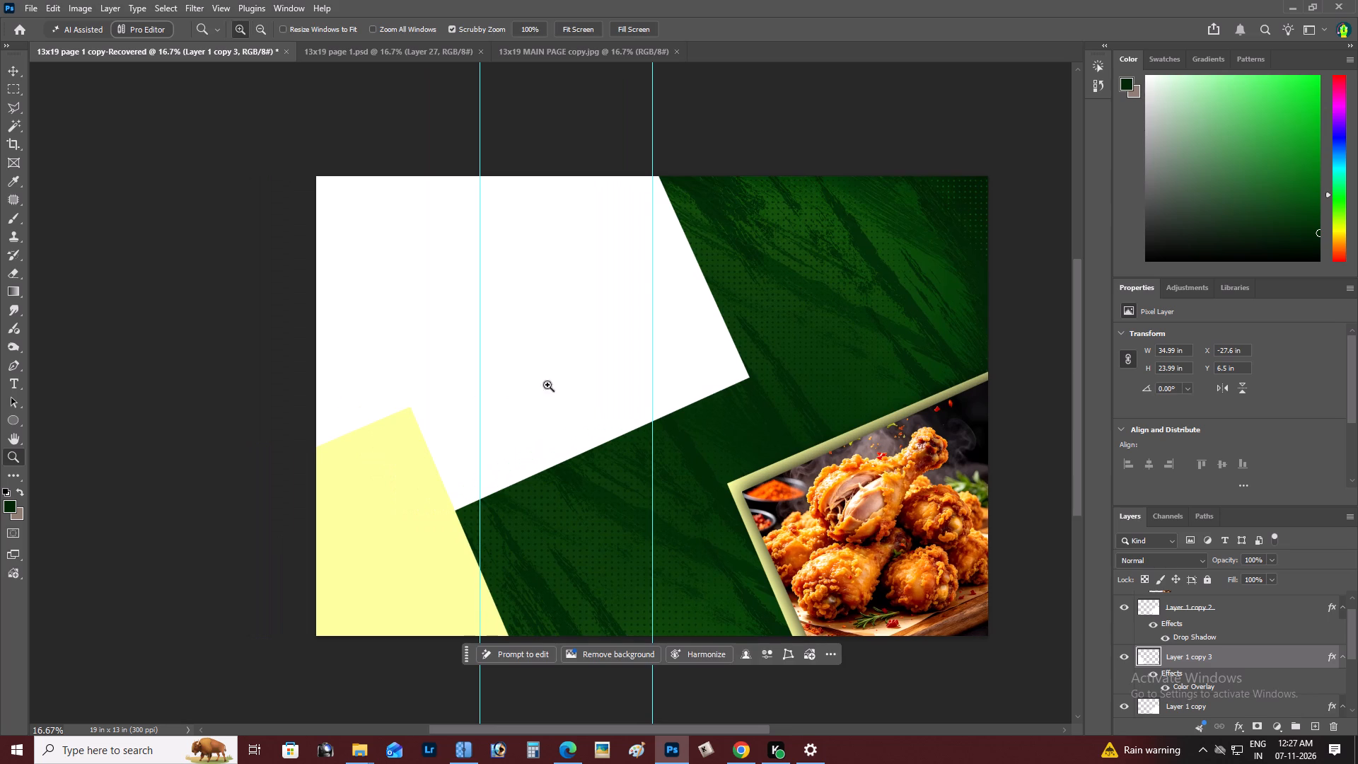
Move the white angled shape, Layer 1, toward the page's left side at about X −25.64 in, Y −4.28 in.
key(v)
right_click(562, 366)
click(578, 370)
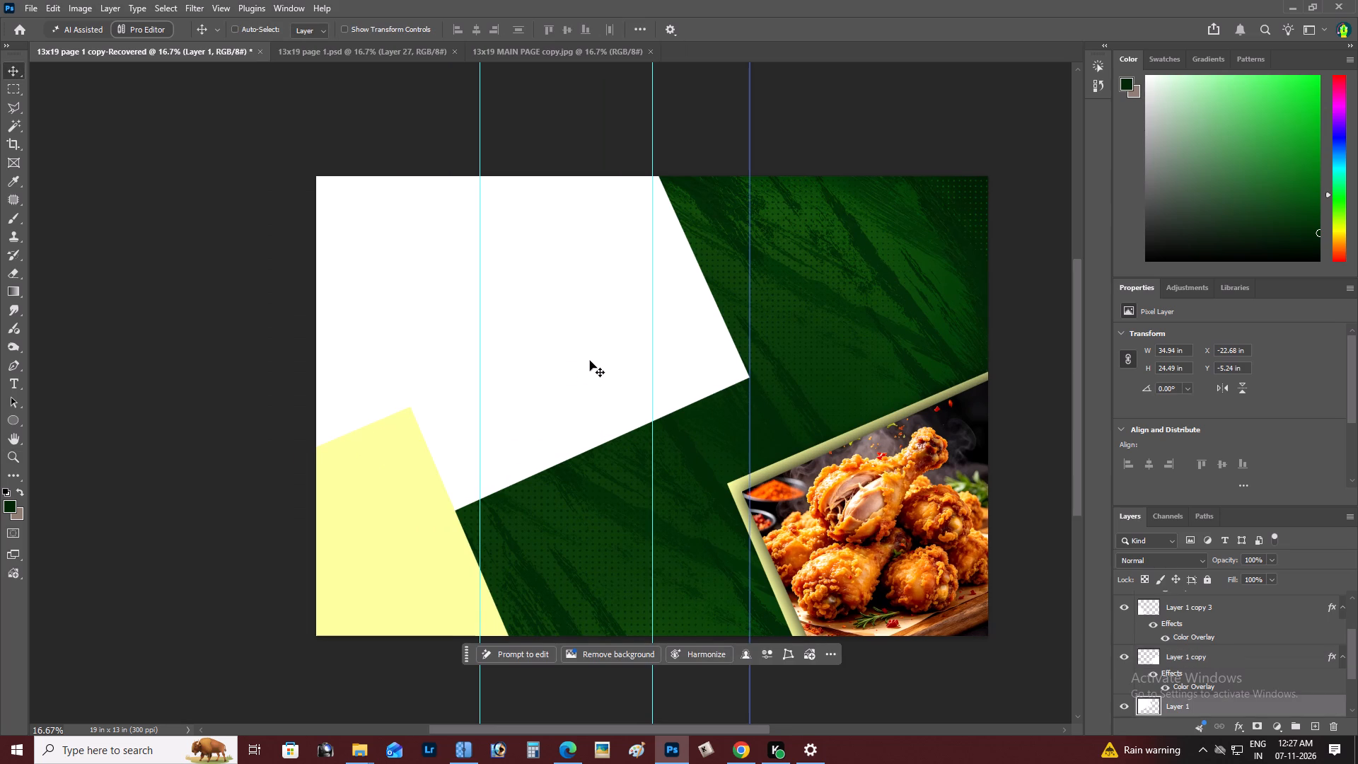
drag(590, 361, 519, 361)
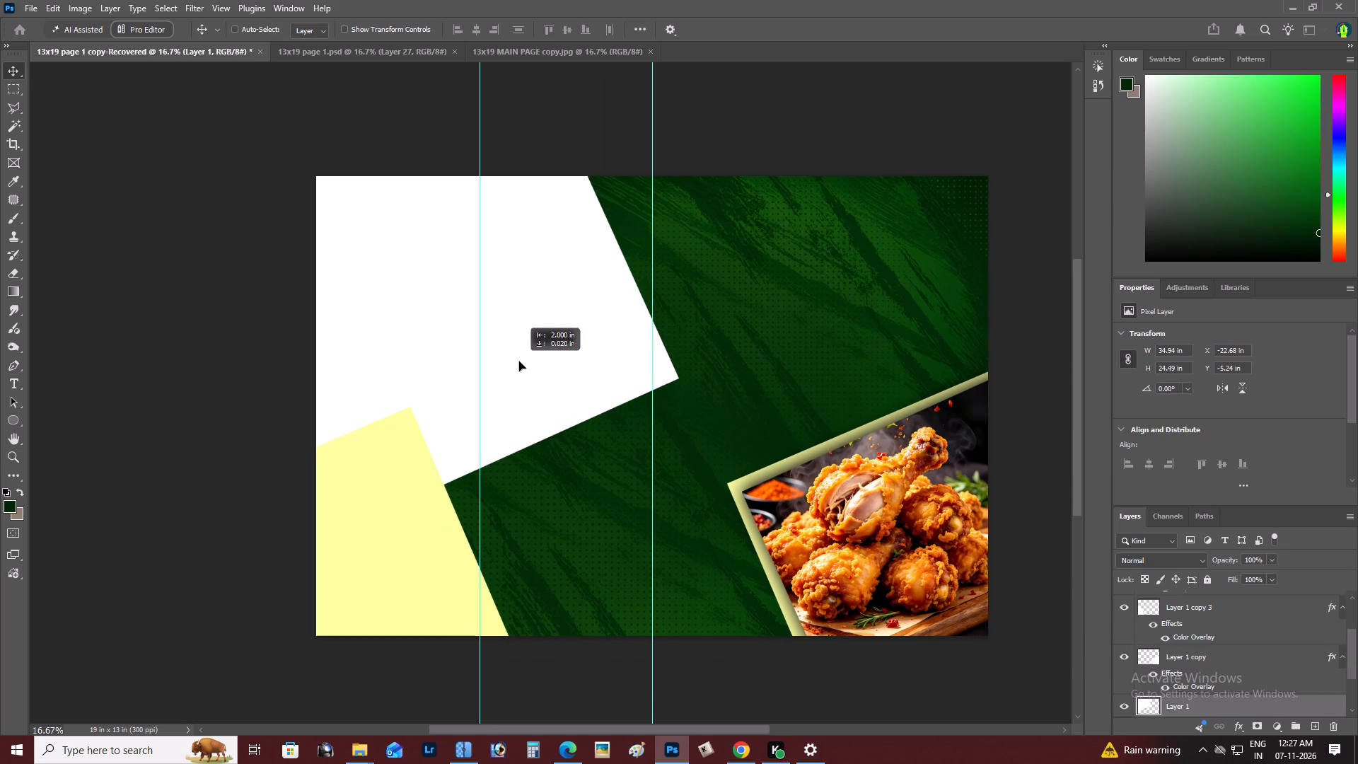
drag(519, 361, 485, 396)
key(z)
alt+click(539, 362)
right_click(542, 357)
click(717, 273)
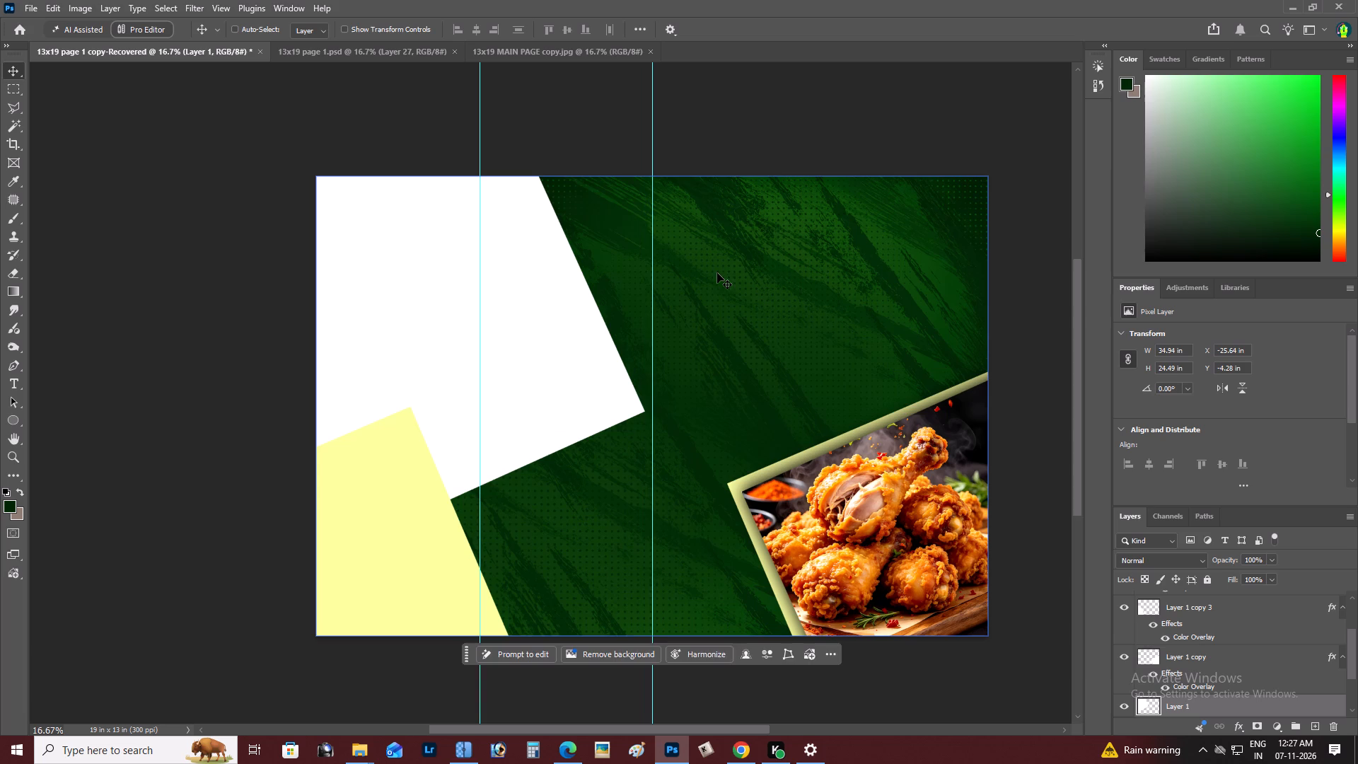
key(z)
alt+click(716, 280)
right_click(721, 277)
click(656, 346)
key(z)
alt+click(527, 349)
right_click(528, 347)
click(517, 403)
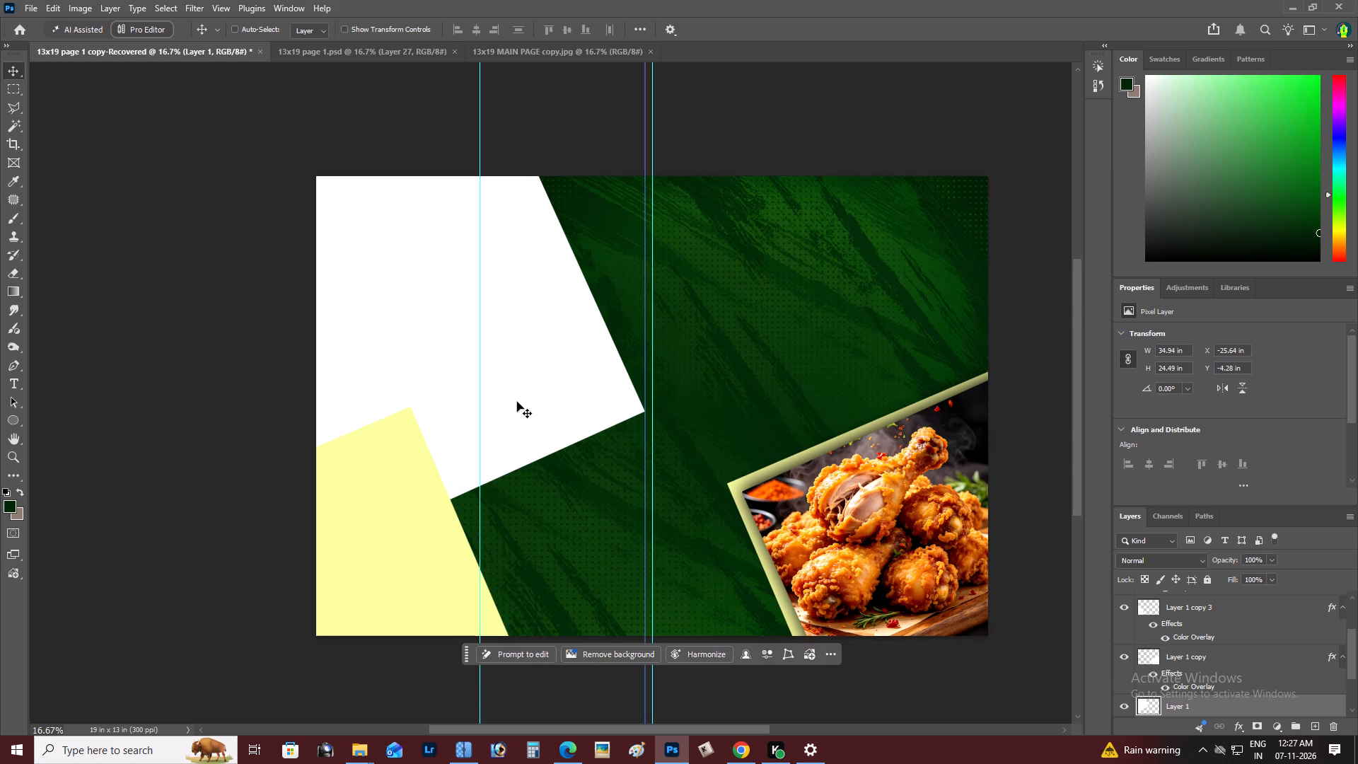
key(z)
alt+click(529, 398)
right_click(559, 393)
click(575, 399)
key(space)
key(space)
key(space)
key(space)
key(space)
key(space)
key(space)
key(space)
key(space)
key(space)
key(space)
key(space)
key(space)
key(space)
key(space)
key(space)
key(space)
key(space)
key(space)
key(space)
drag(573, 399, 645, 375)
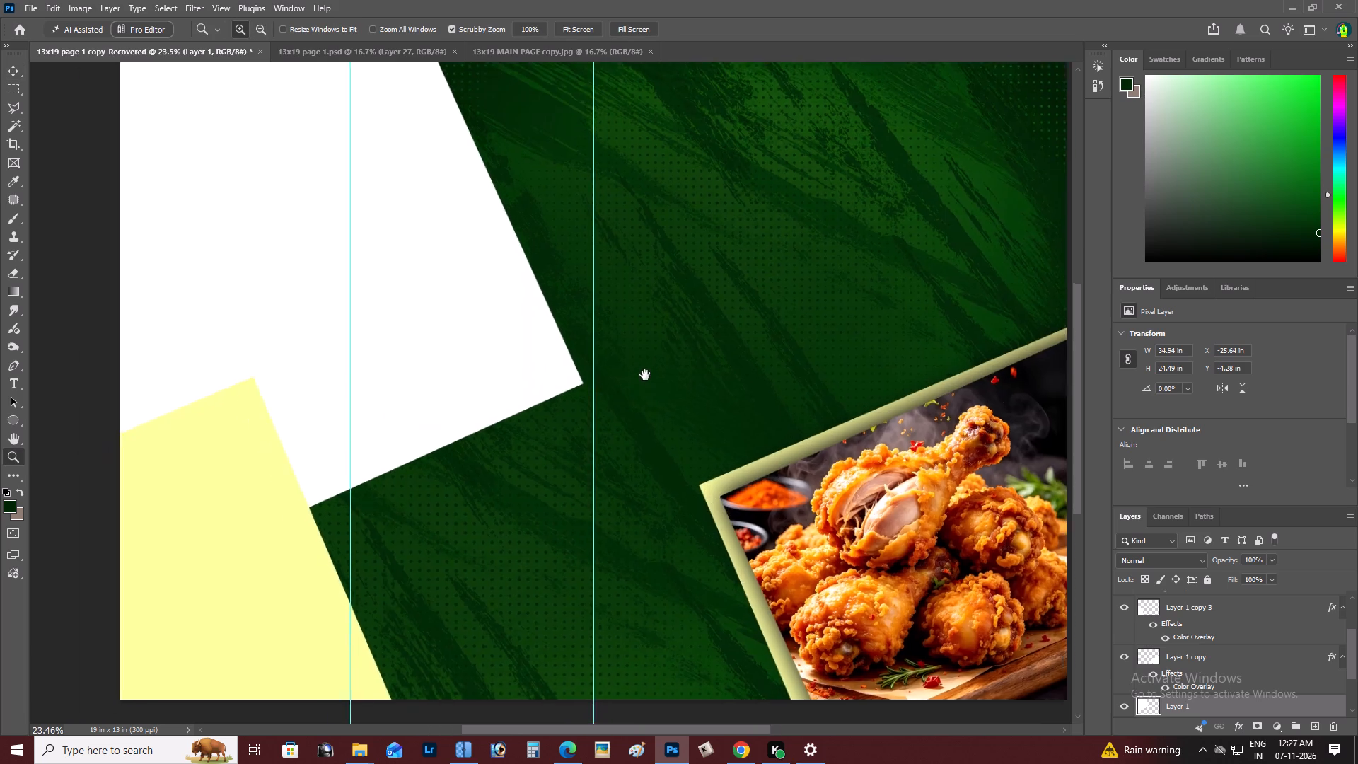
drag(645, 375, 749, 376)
Create a new empty layer and merge the lower-left yellow shape, Layer 1 copy 3, with it to flatten its color overlay.
key(v)
right_click(371, 458)
click(390, 461)
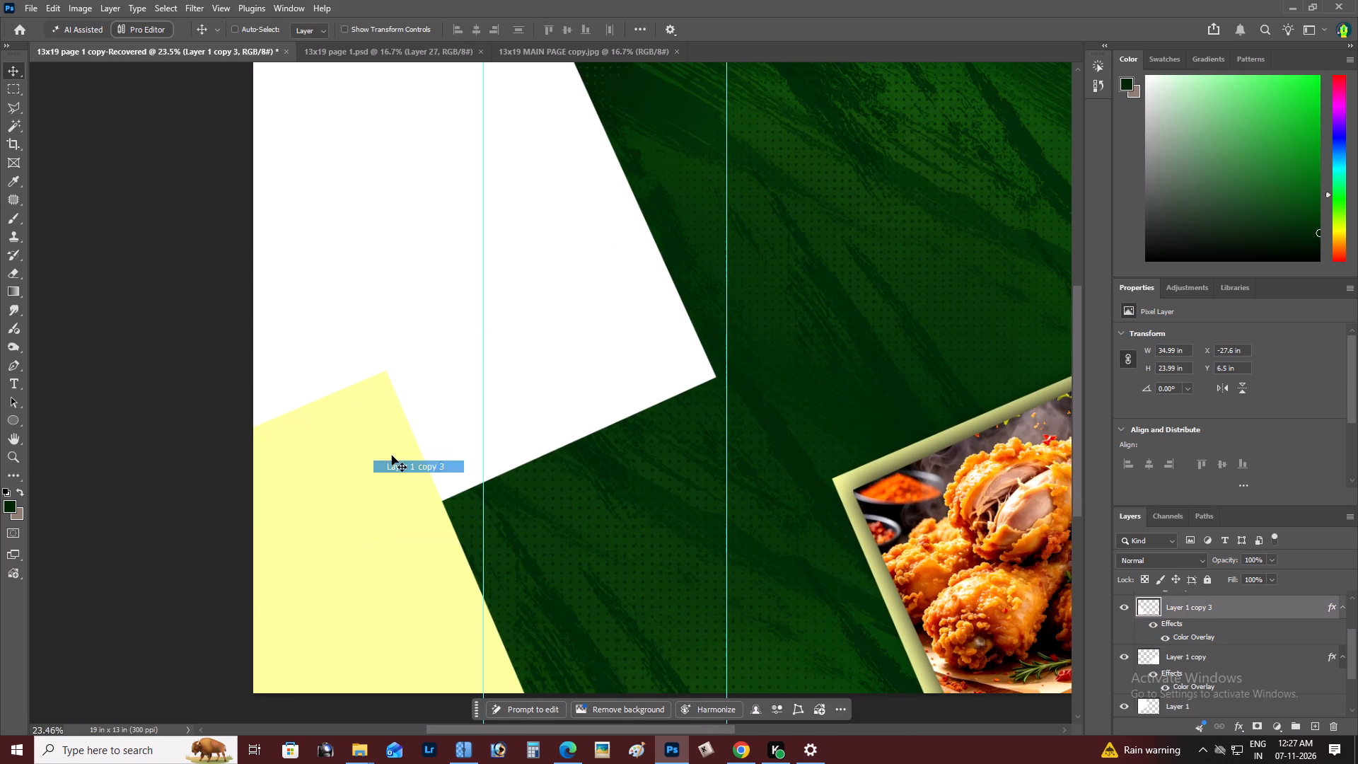
click(1218, 662)
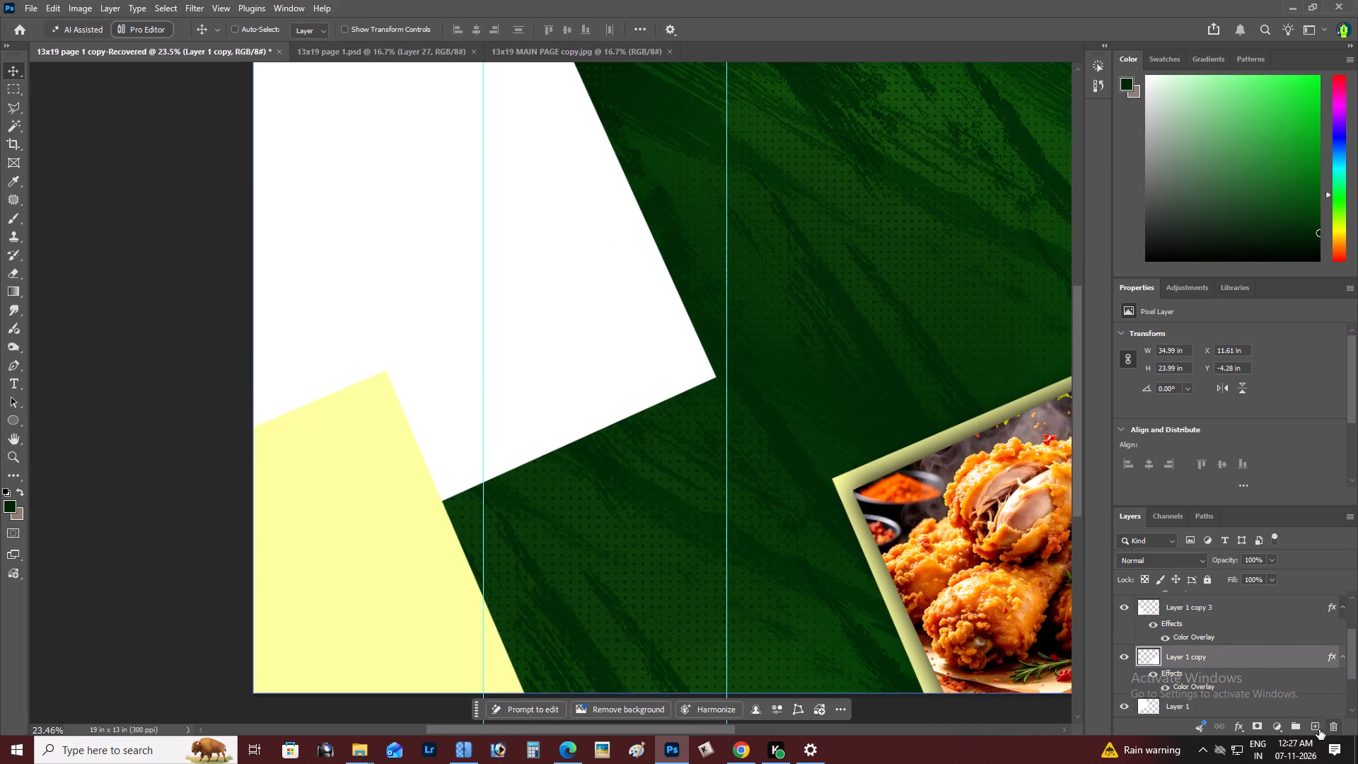
click(1315, 725)
click(1220, 608)
key(ctrl+e)
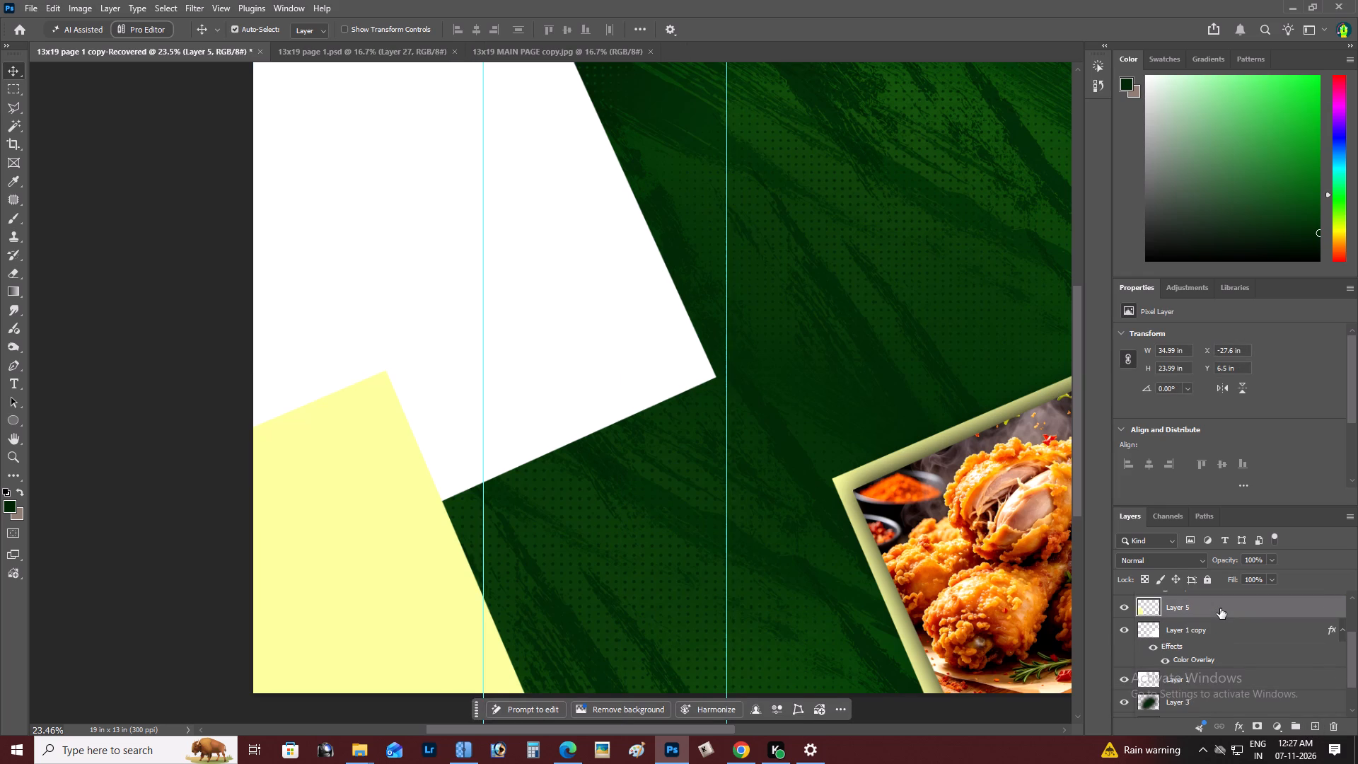
Switch to Pinterest in Chrome and view the STEAM MOMO, Smoky Tandoori Momos and Spicy momo pins in turn.
key(alt+Tab)
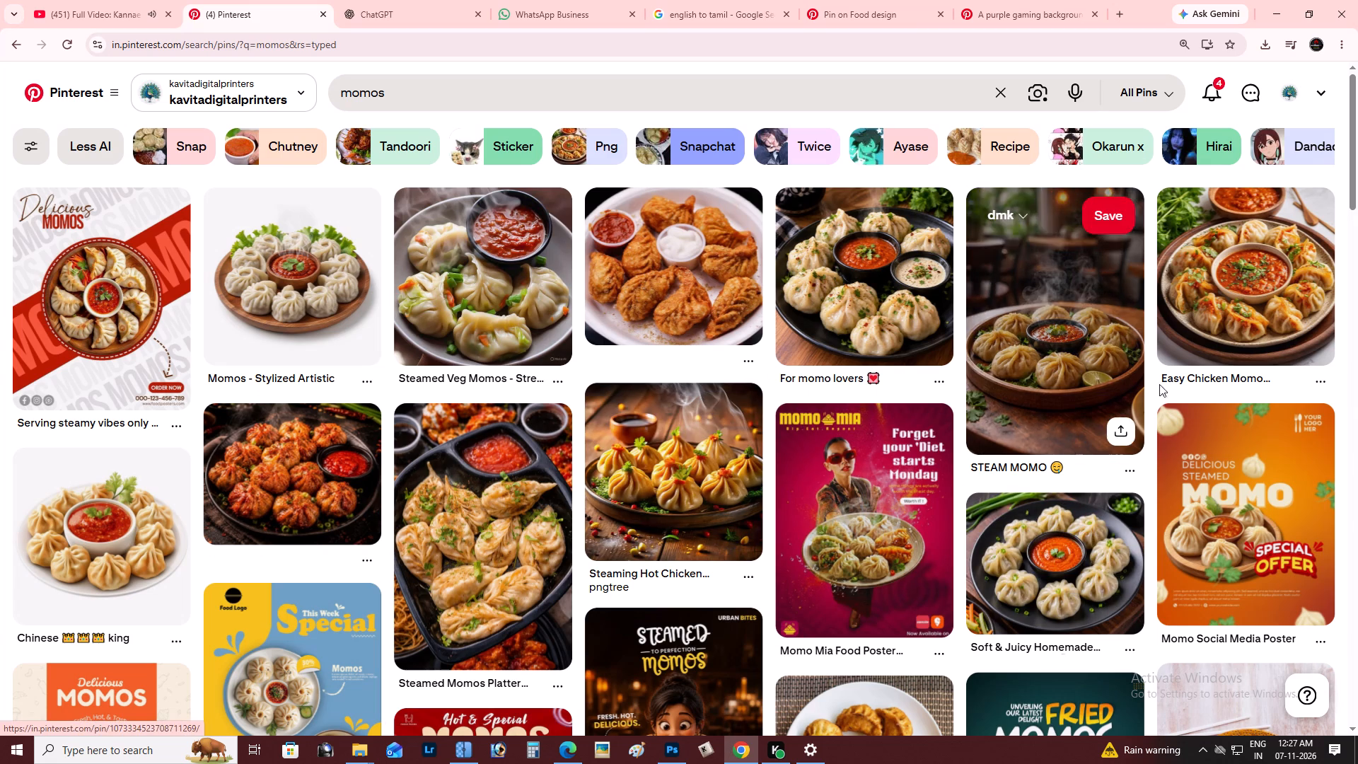
click(1074, 320)
key(alt+Tab)
key(alt+Tab)
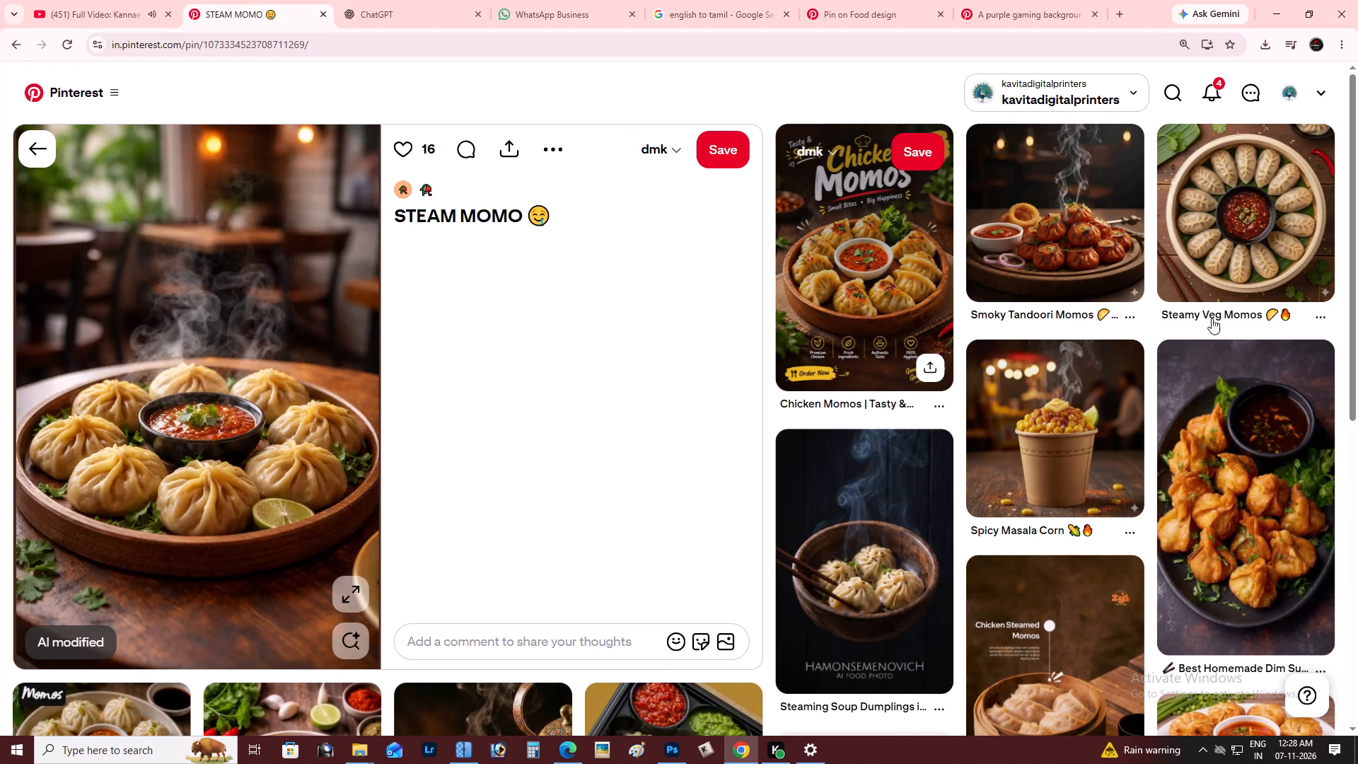
click(1033, 227)
key(alt+Tab)
key(alt+Tab)
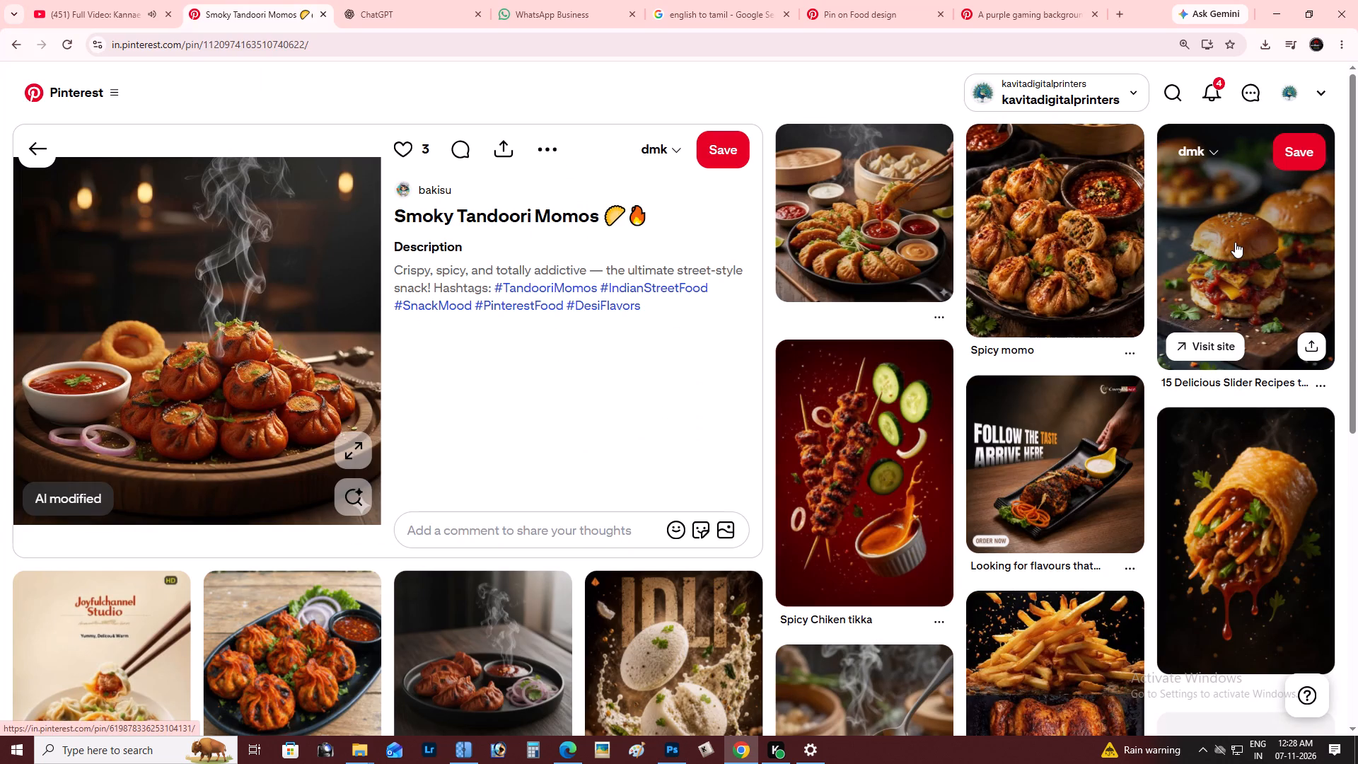
click(1098, 253)
key(alt+Tab)
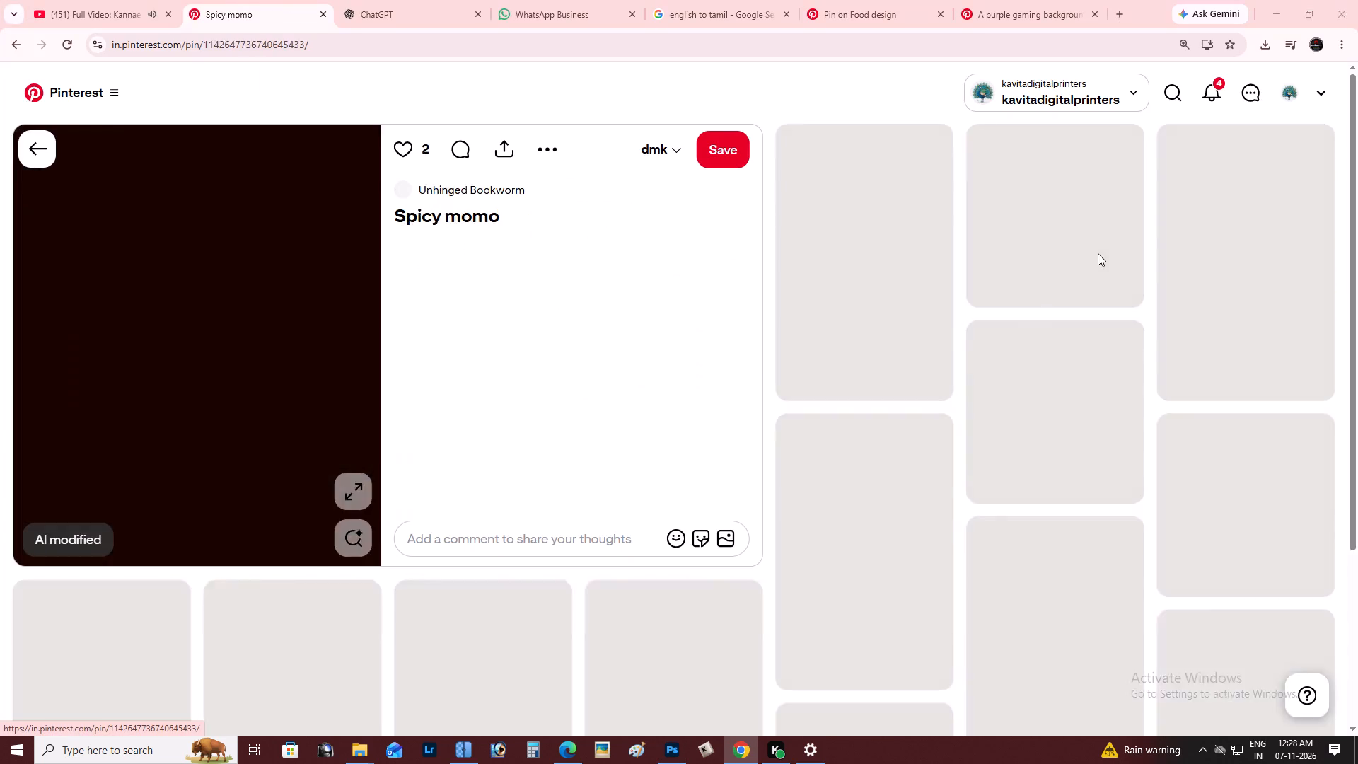
key(alt+Tab)
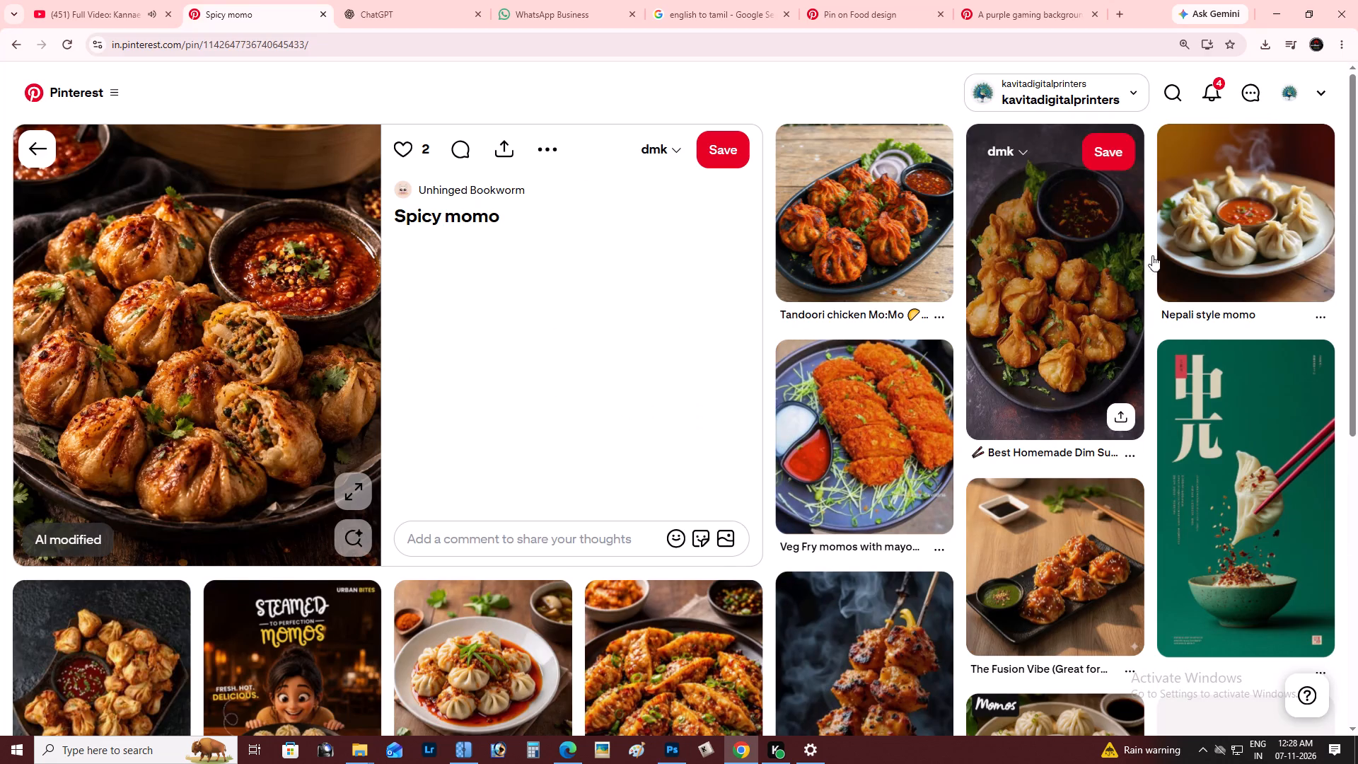
Browse the related pins below the Spicy momo pin for a suitable momos image.
drag(1357, 209, 1357, 346)
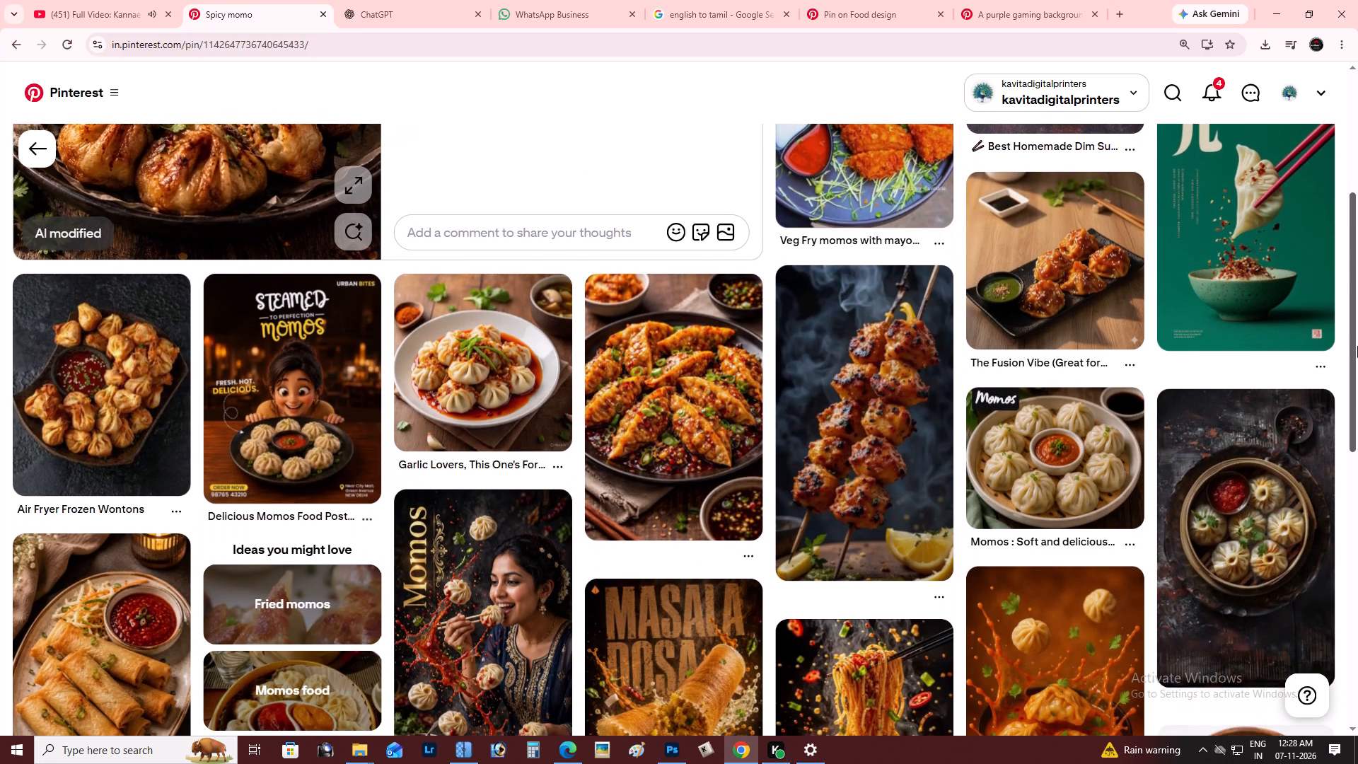
drag(1357, 346, 1357, 419)
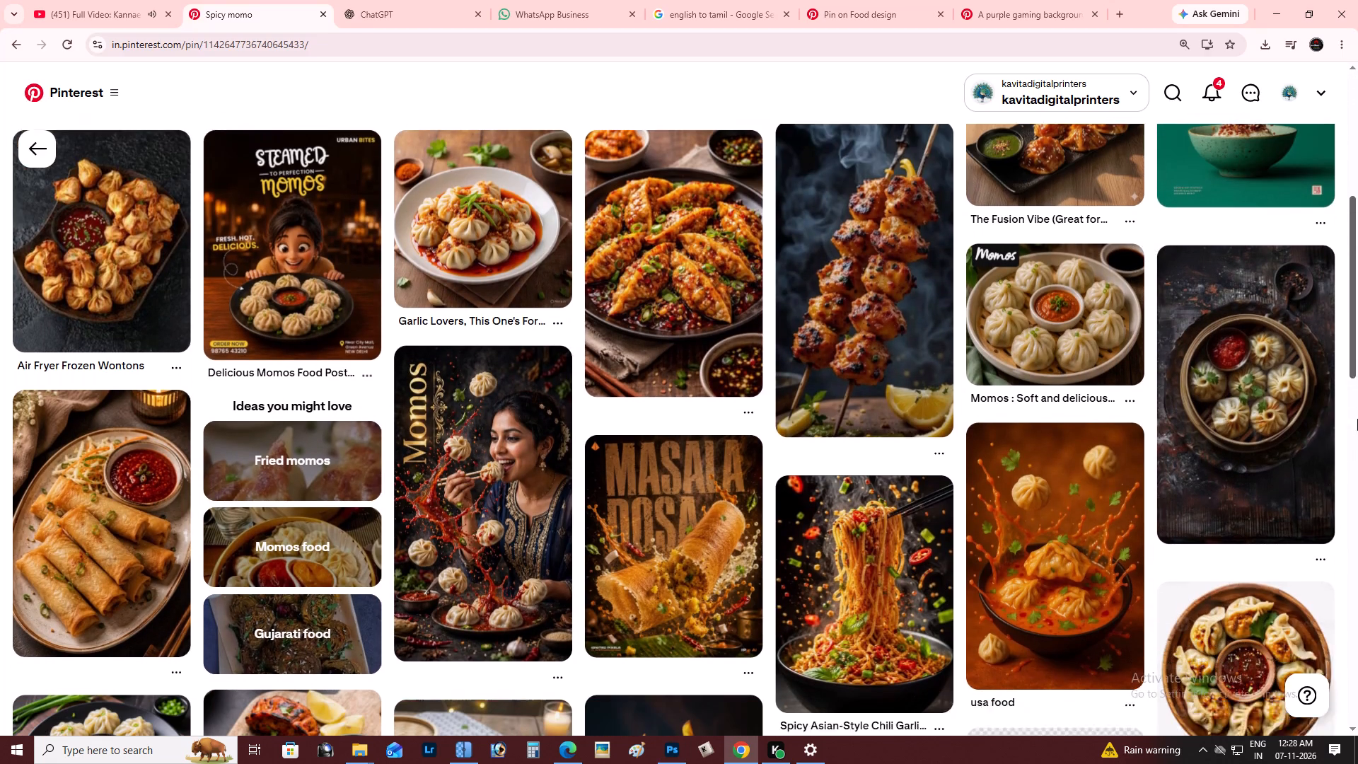
drag(1357, 419, 1342, 618)
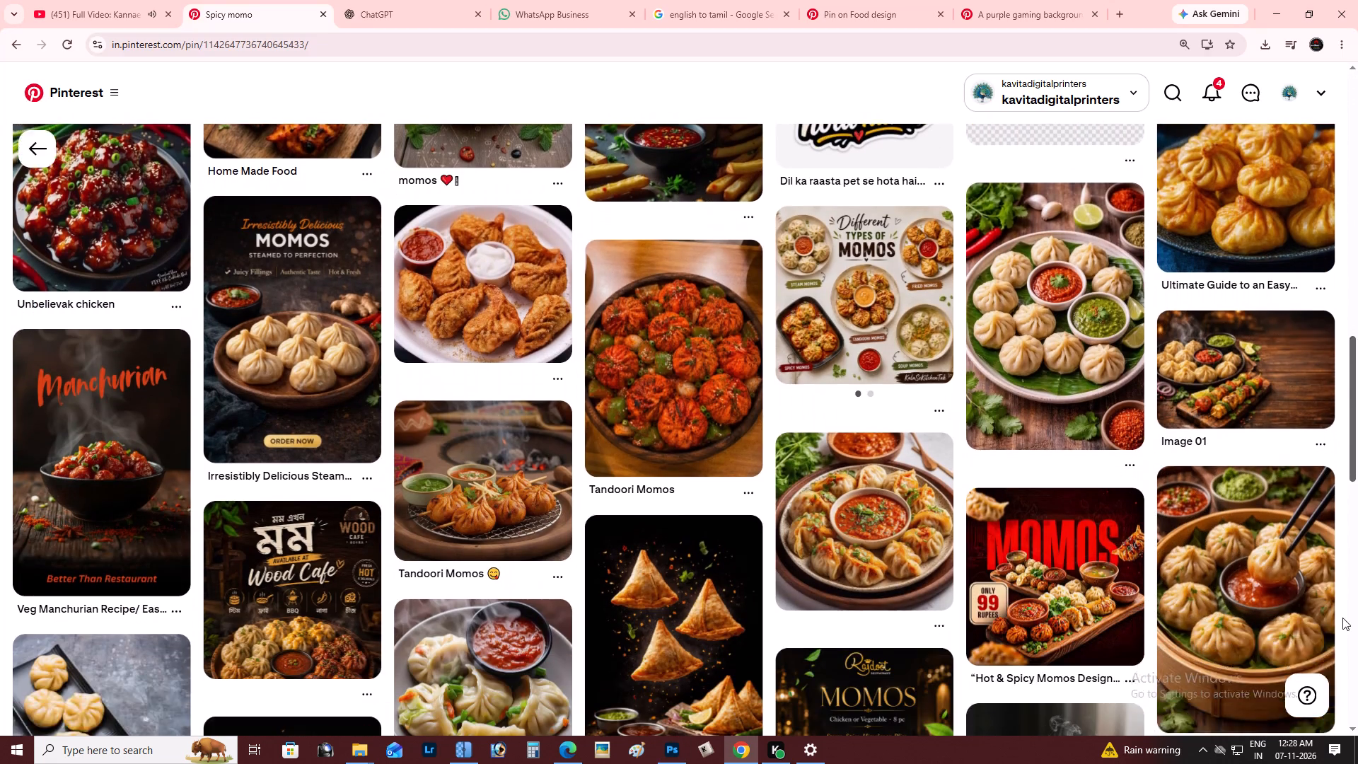
drag(1342, 618, 1357, 708)
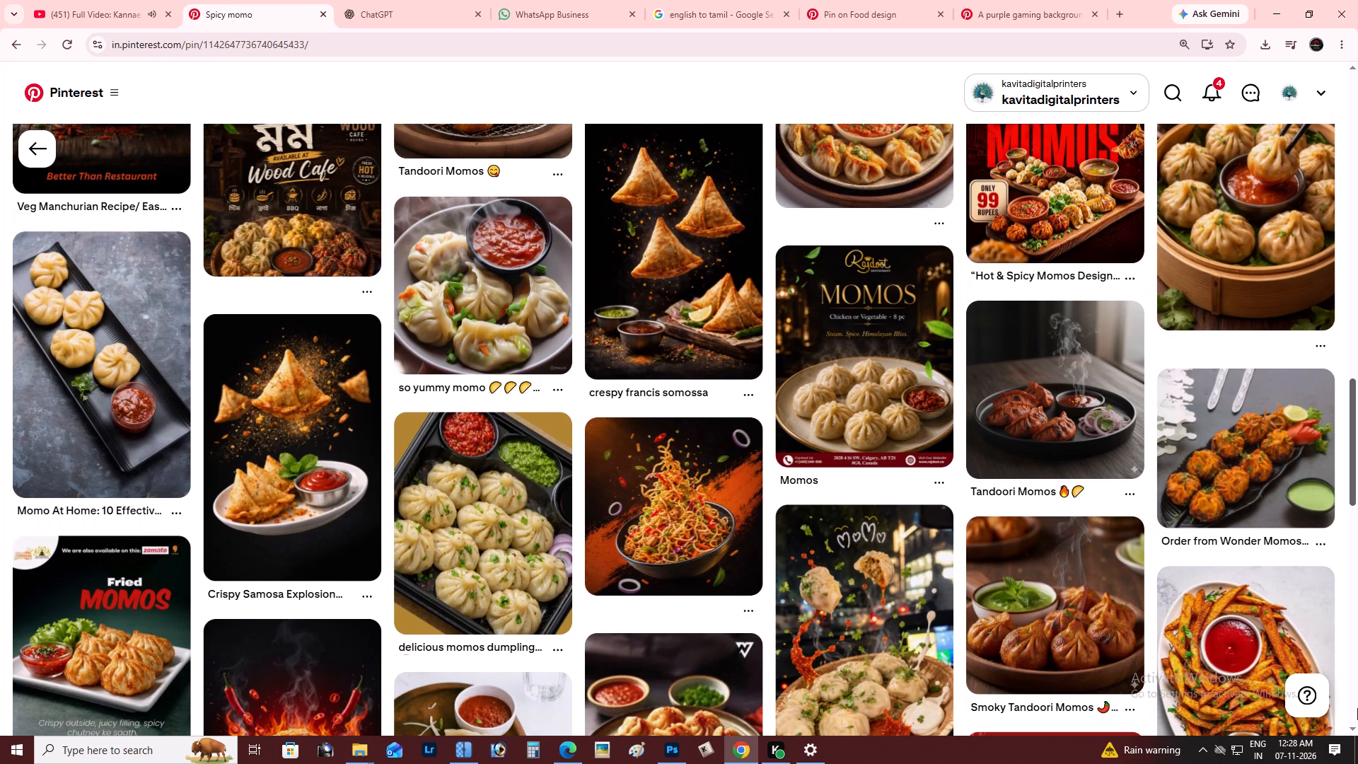
drag(1357, 708, 1357, 752)
drag(1357, 440, 1357, 497)
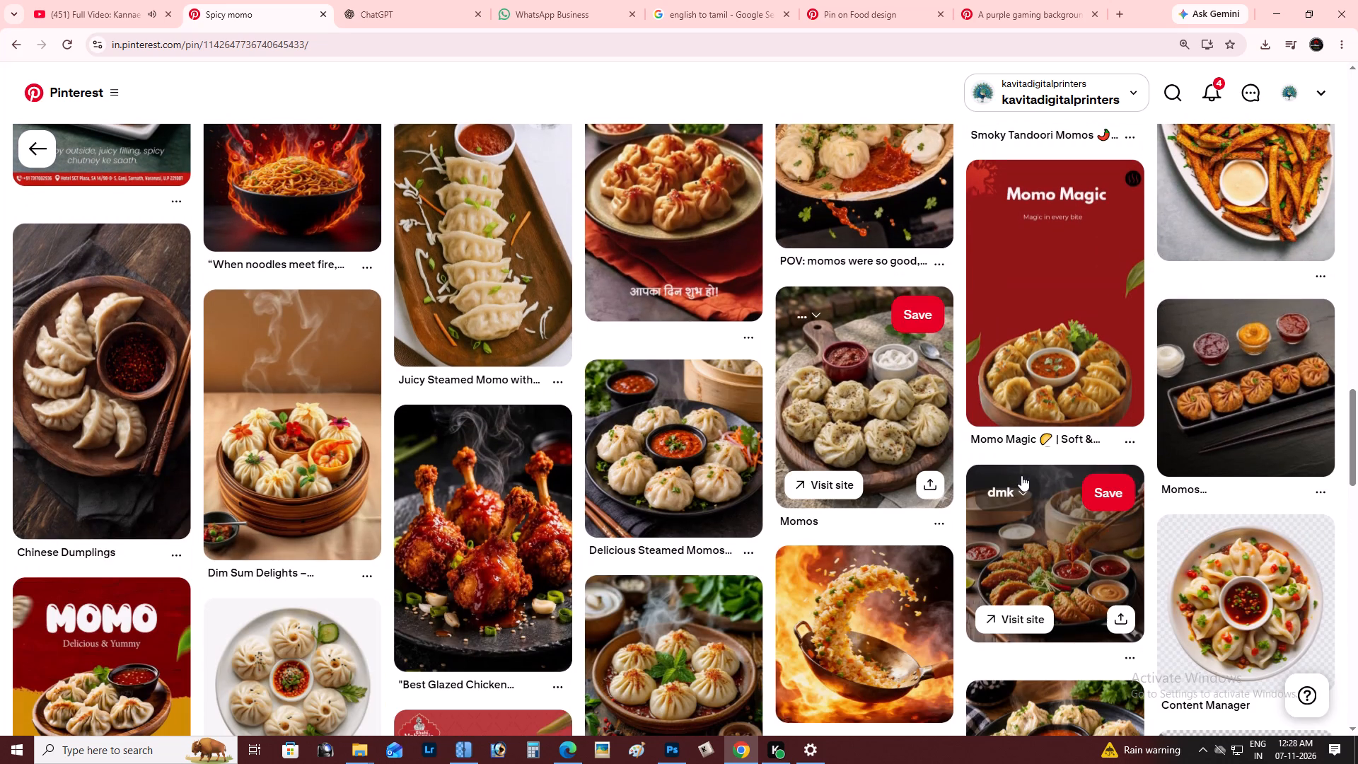
drag(1357, 494, 1357, 479)
drag(1357, 466, 1357, 514)
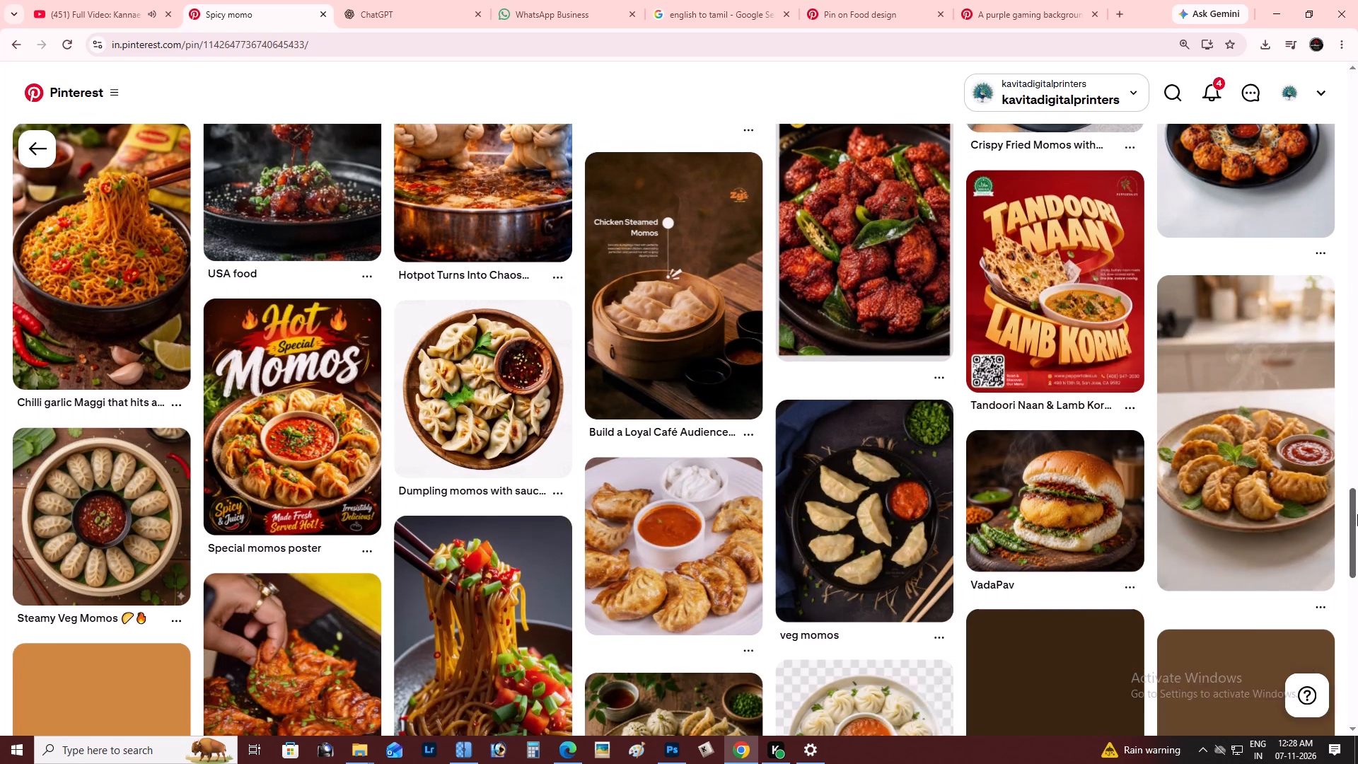
drag(1357, 514, 1357, 555)
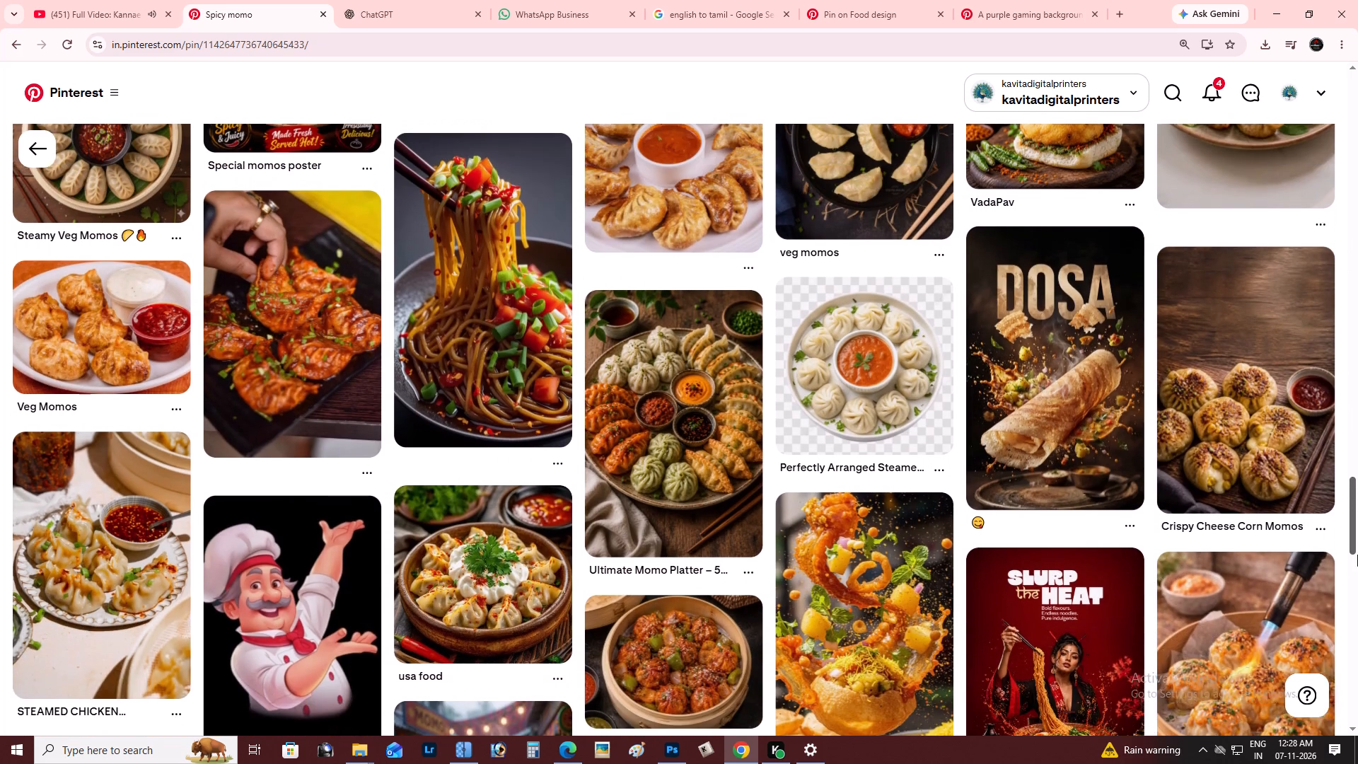
drag(1357, 555, 1357, 579)
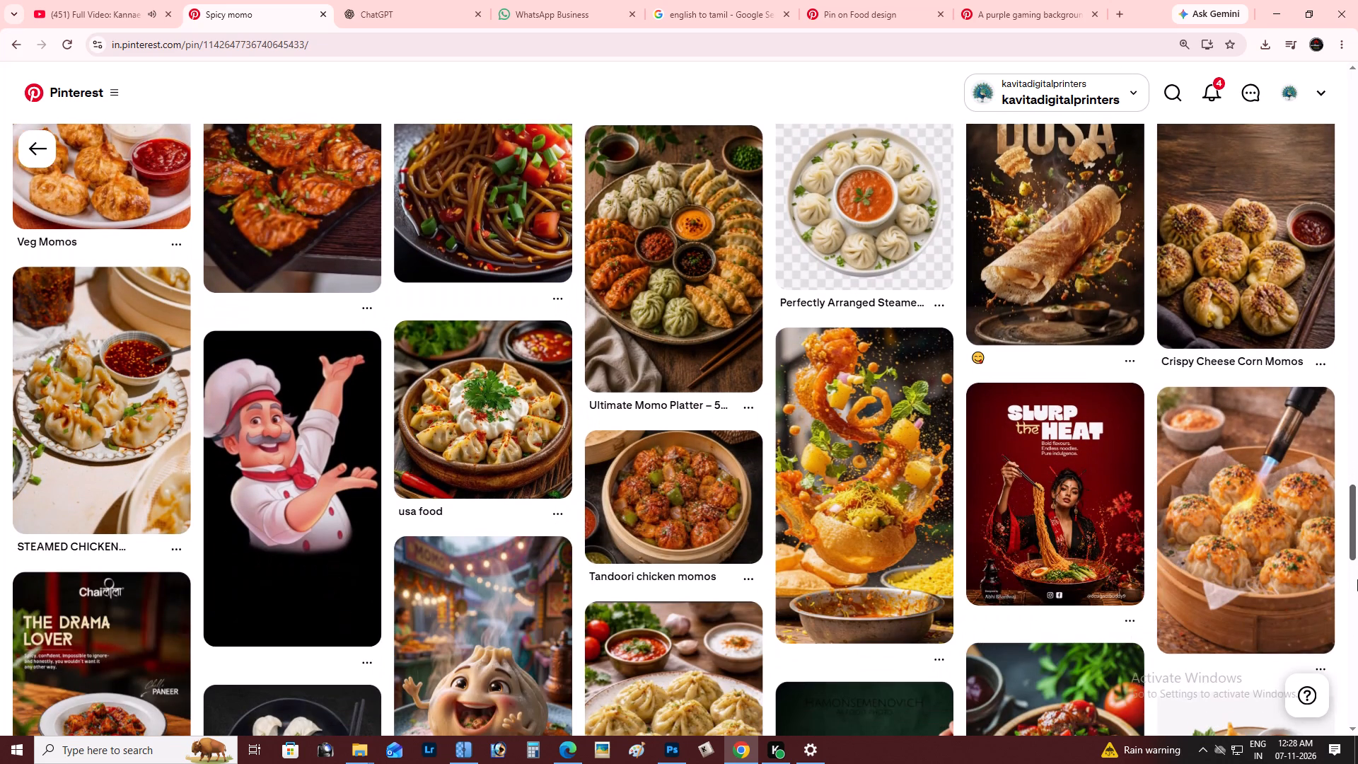
drag(1357, 579, 1357, 614)
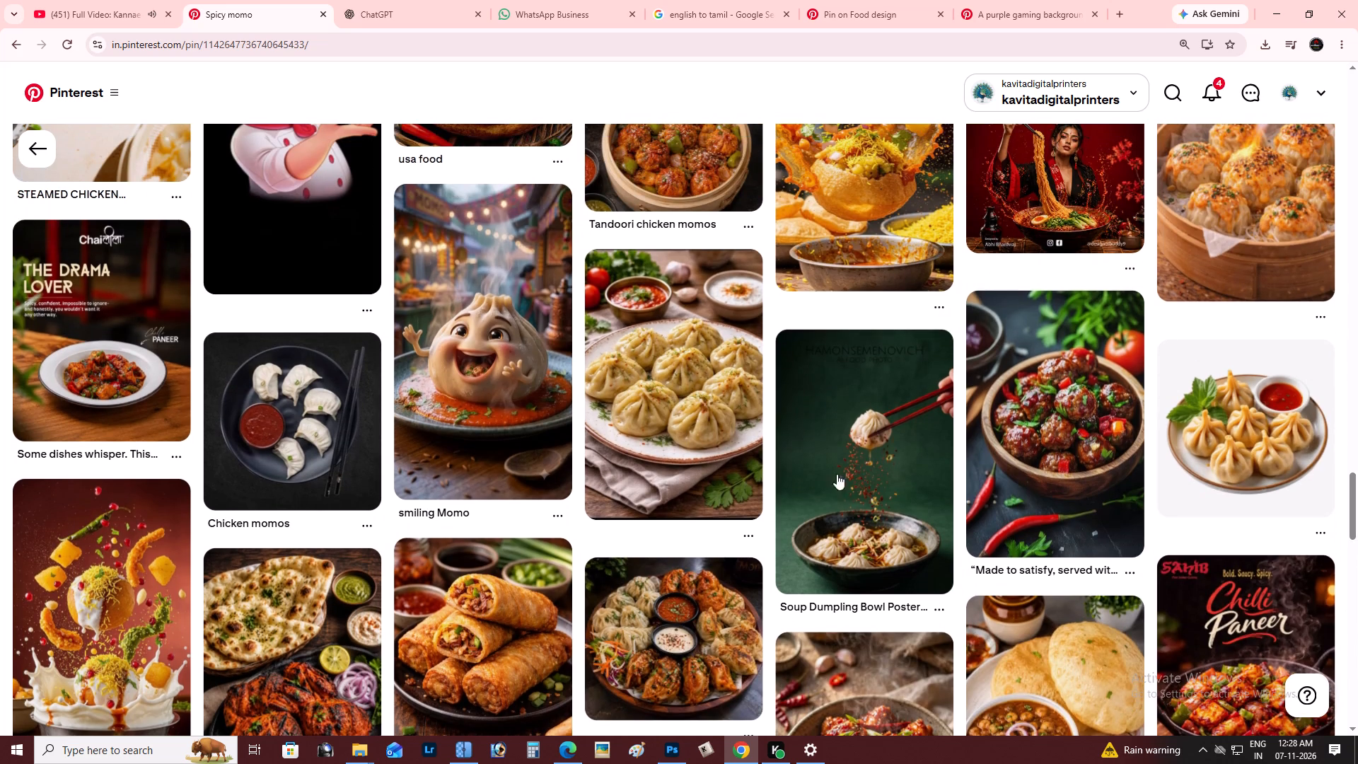
Open the smiling Momo pin and look through its related pins for a usable food image.
click(479, 336)
key(alt+Tab)
key(alt+Tab)
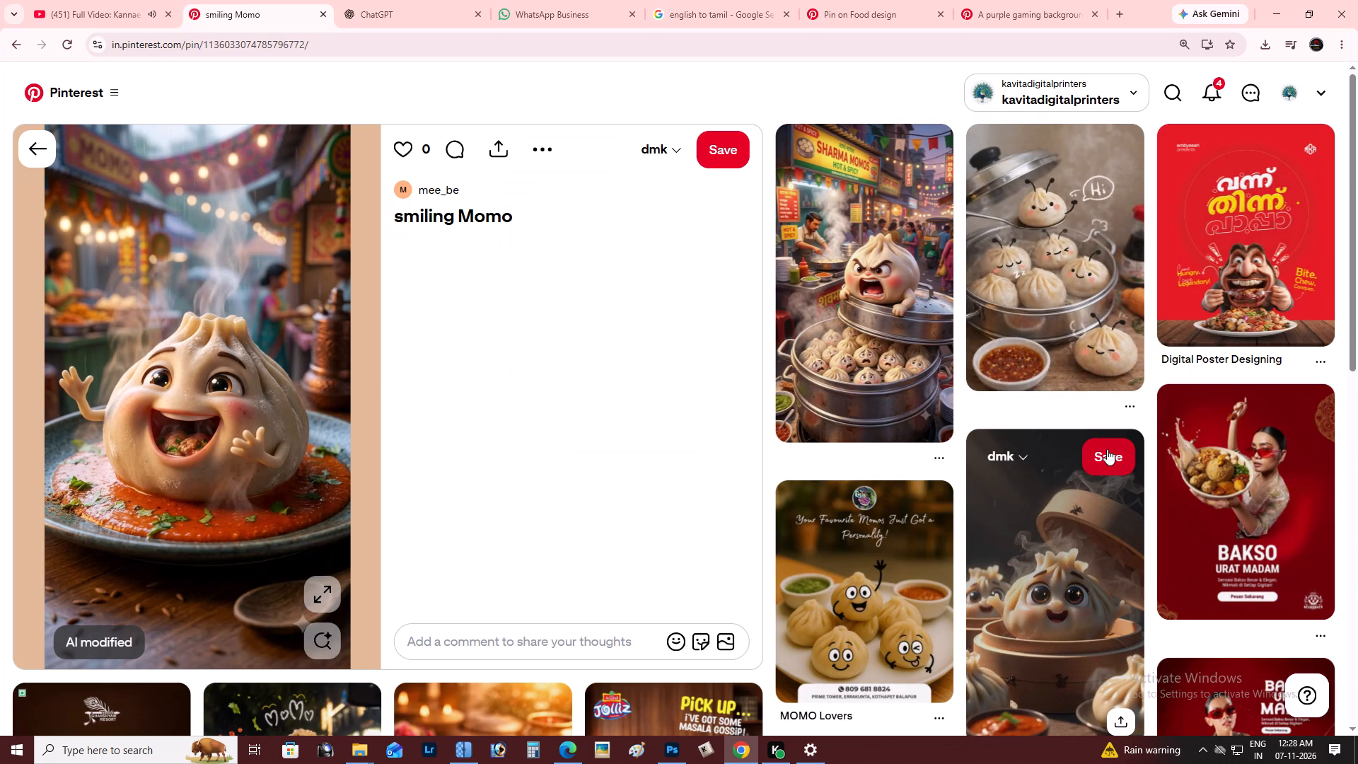
drag(1357, 185, 1357, 219)
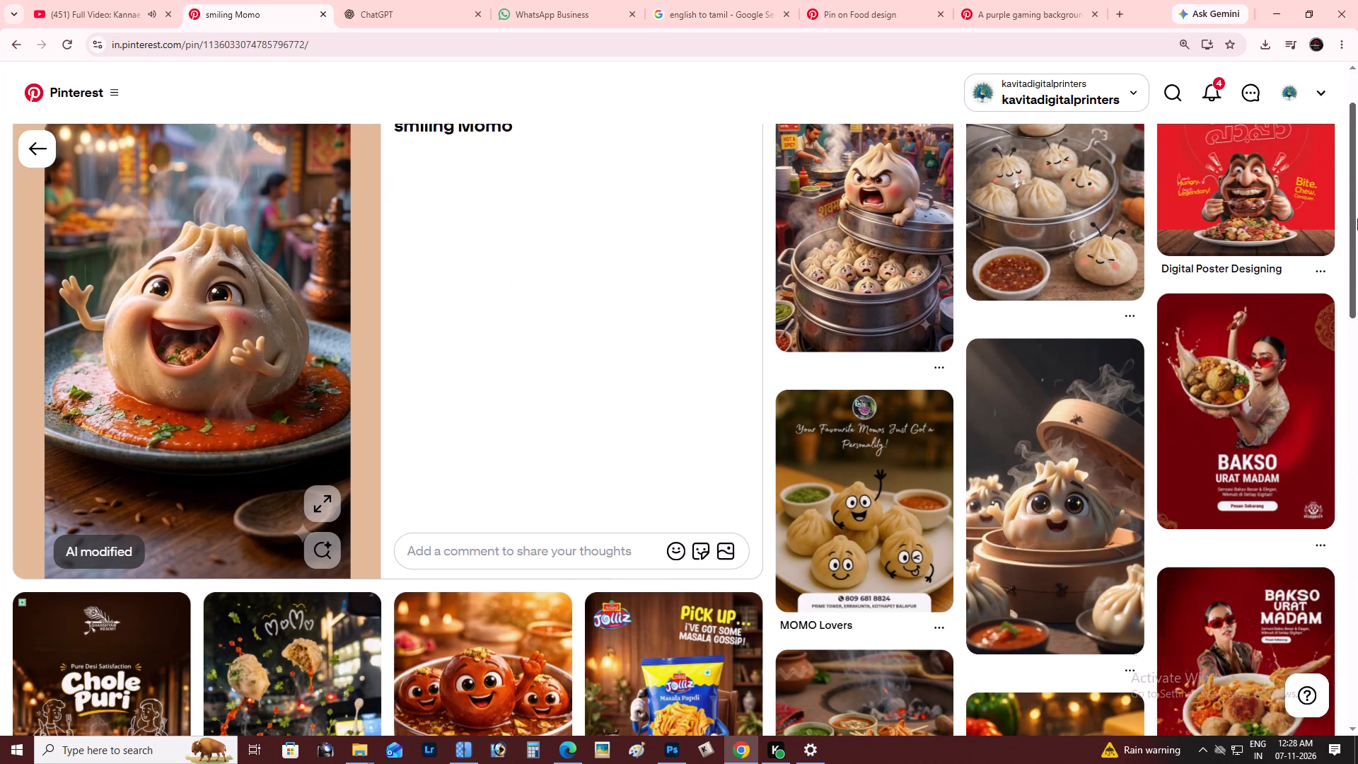
drag(1357, 219, 1357, 294)
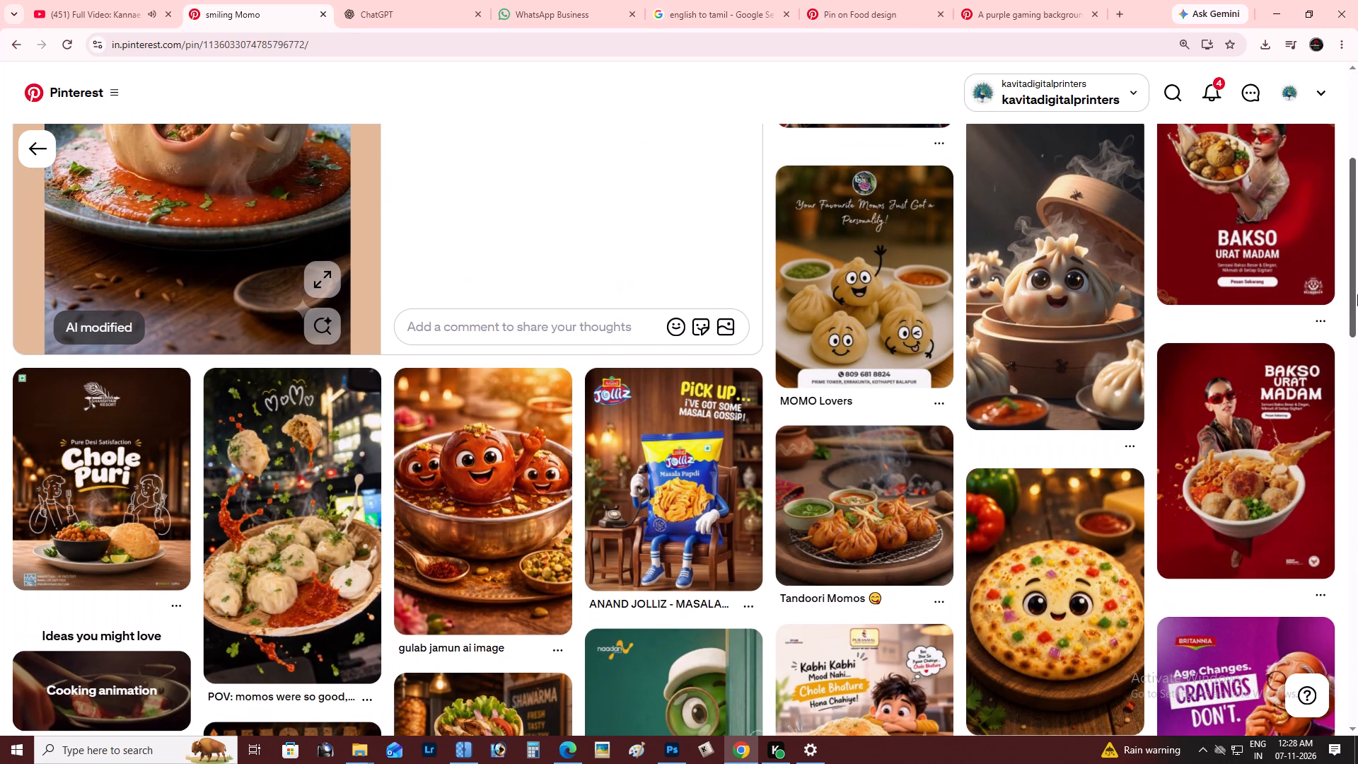
drag(1357, 294, 1357, 325)
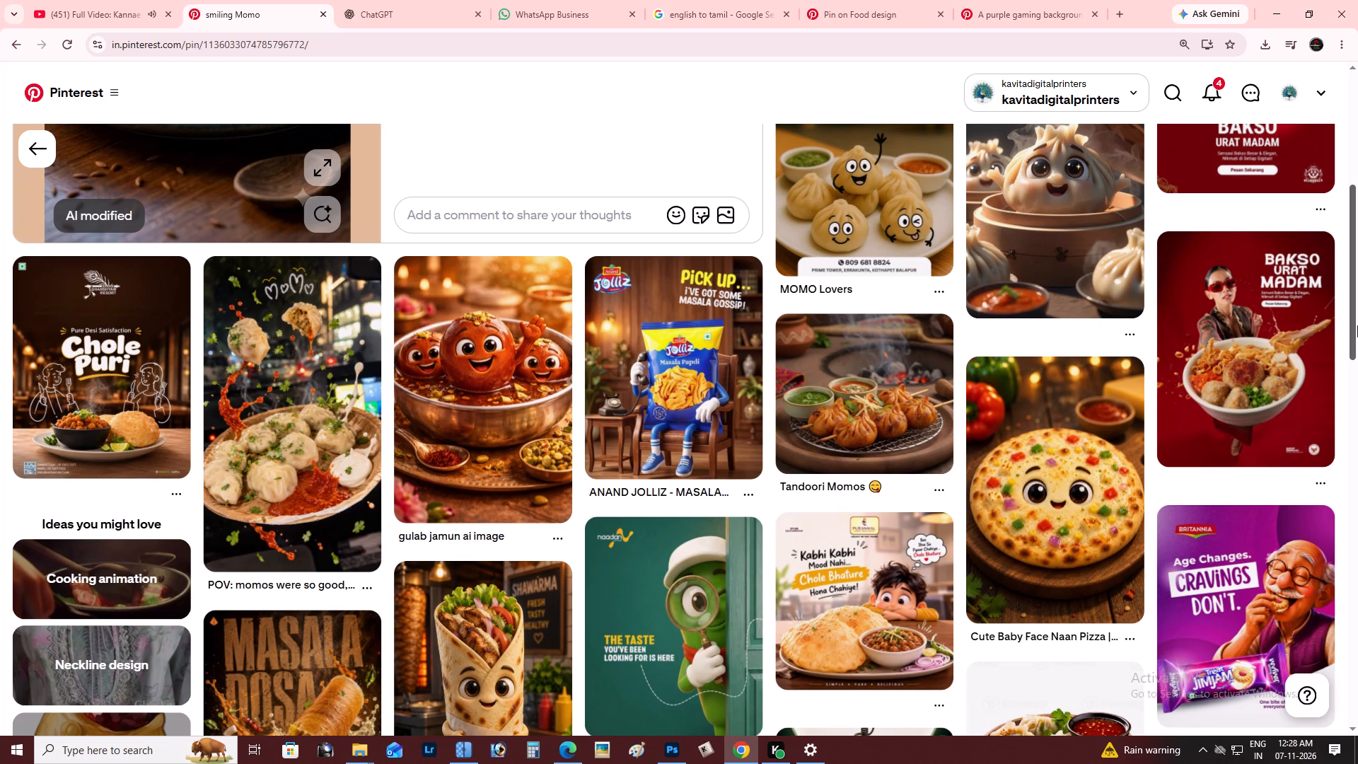
drag(1357, 325, 1357, 399)
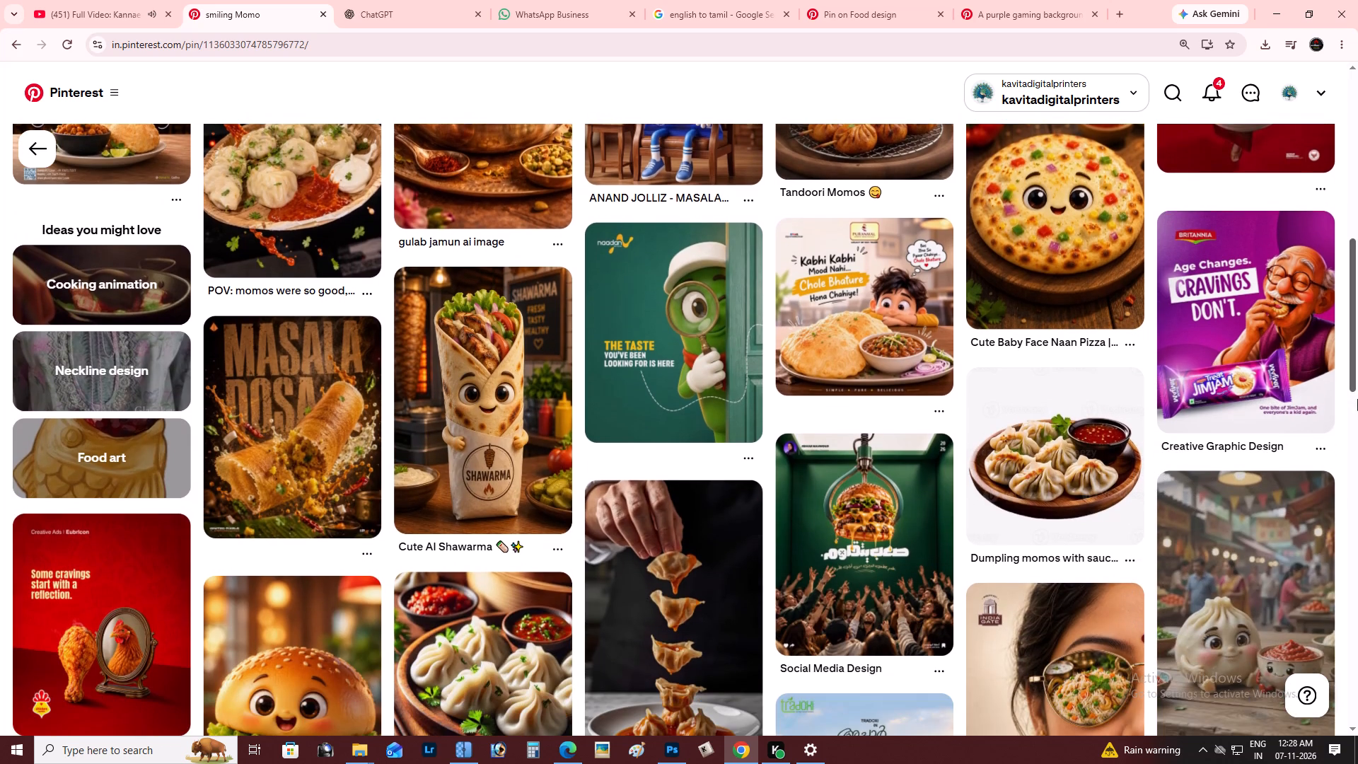
drag(1357, 399, 1357, 506)
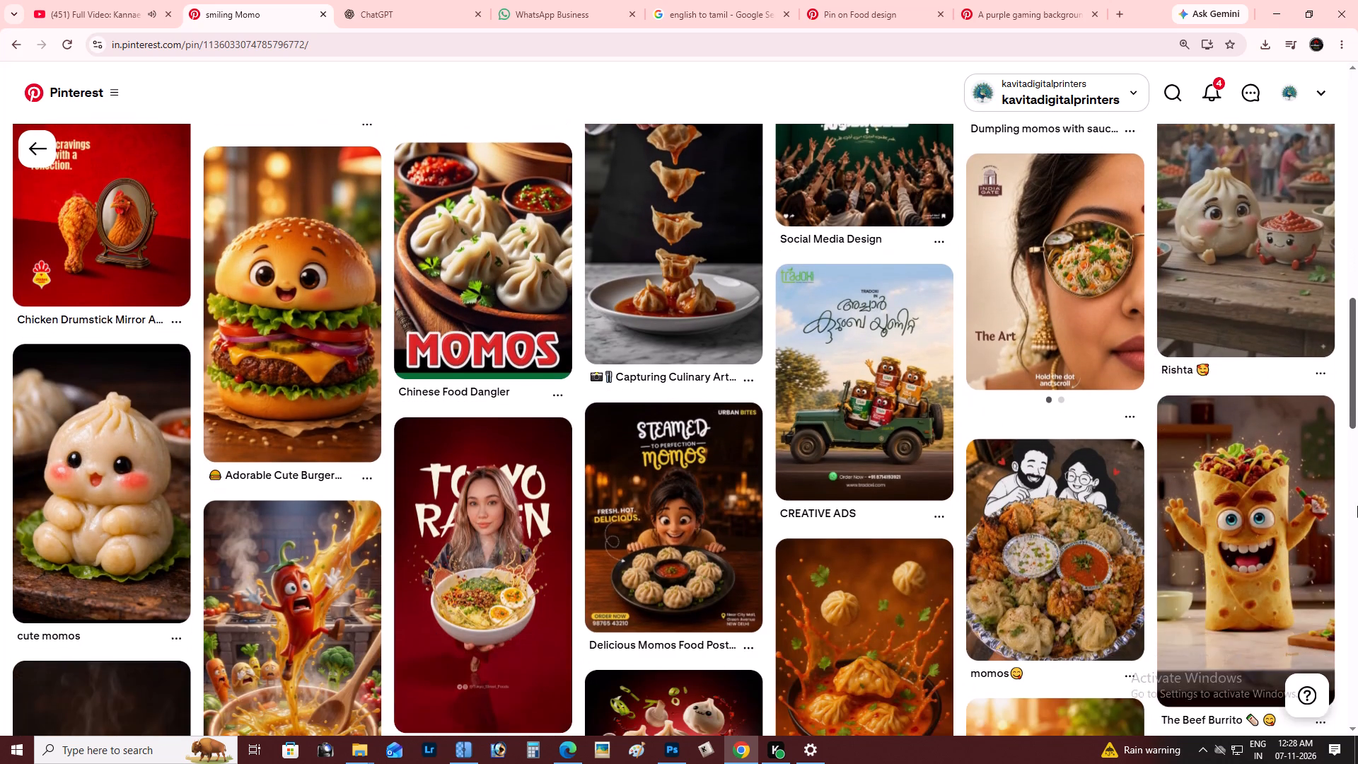
drag(1357, 506, 1357, 529)
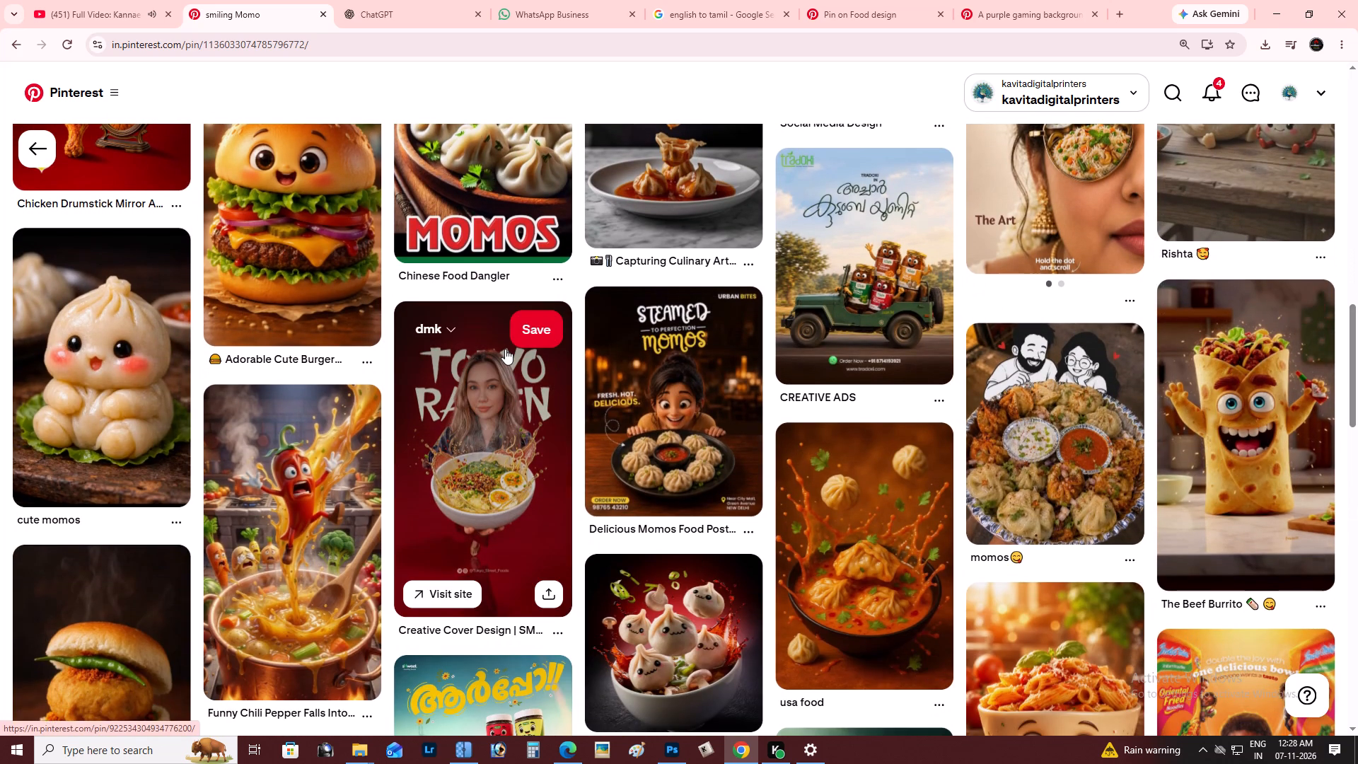
scroll(505, 349, down, 1)
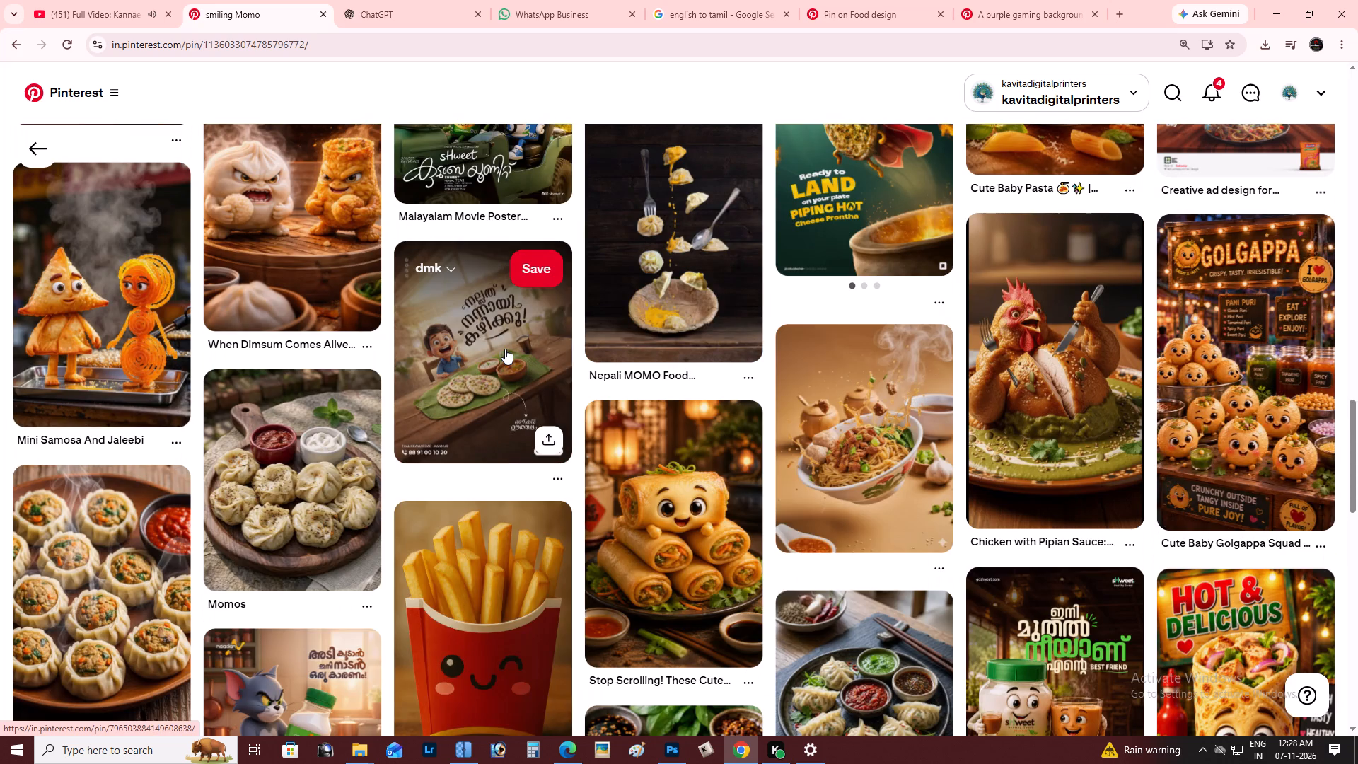
click(505, 349)
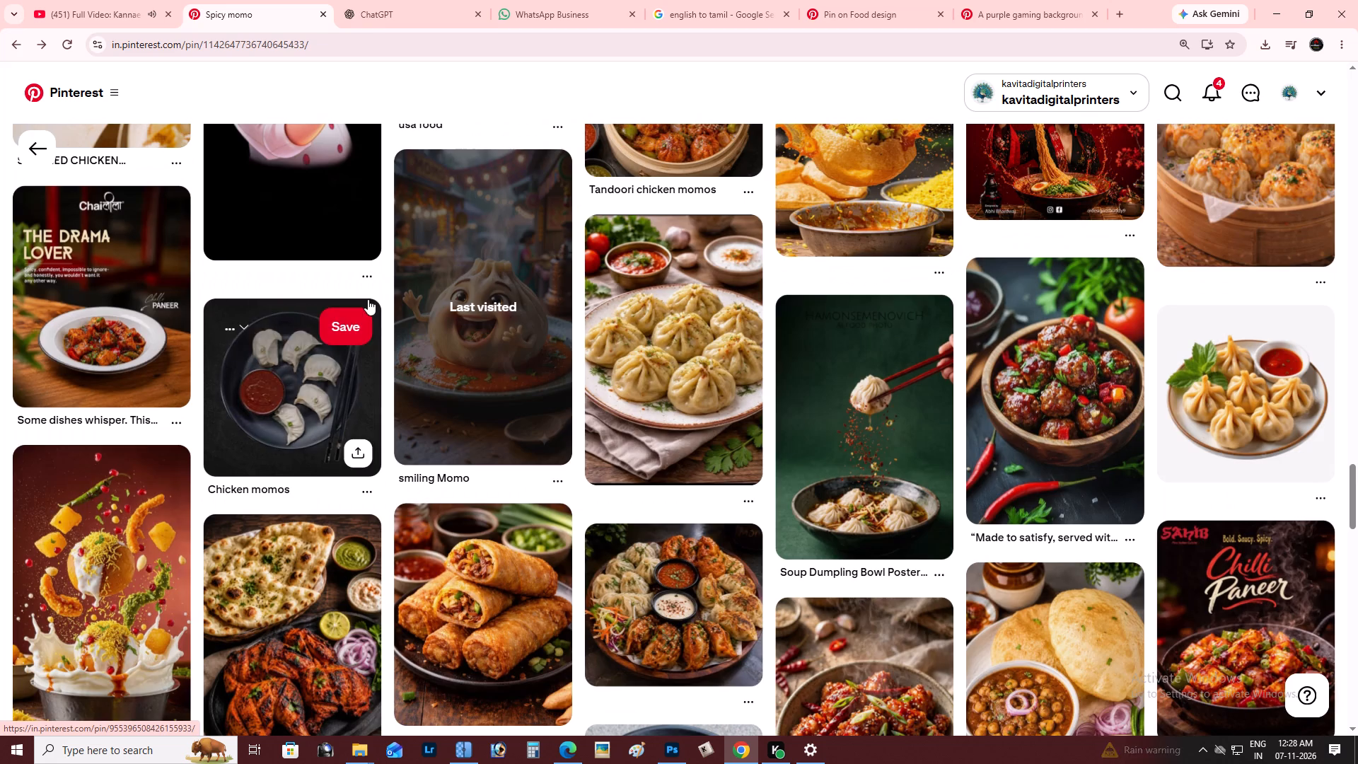
Go back through the Spicy momo pin to Smoky Tandoori Momos and open its related pin of fried momos with dipping sauces.
scroll(368, 299, up, 6)
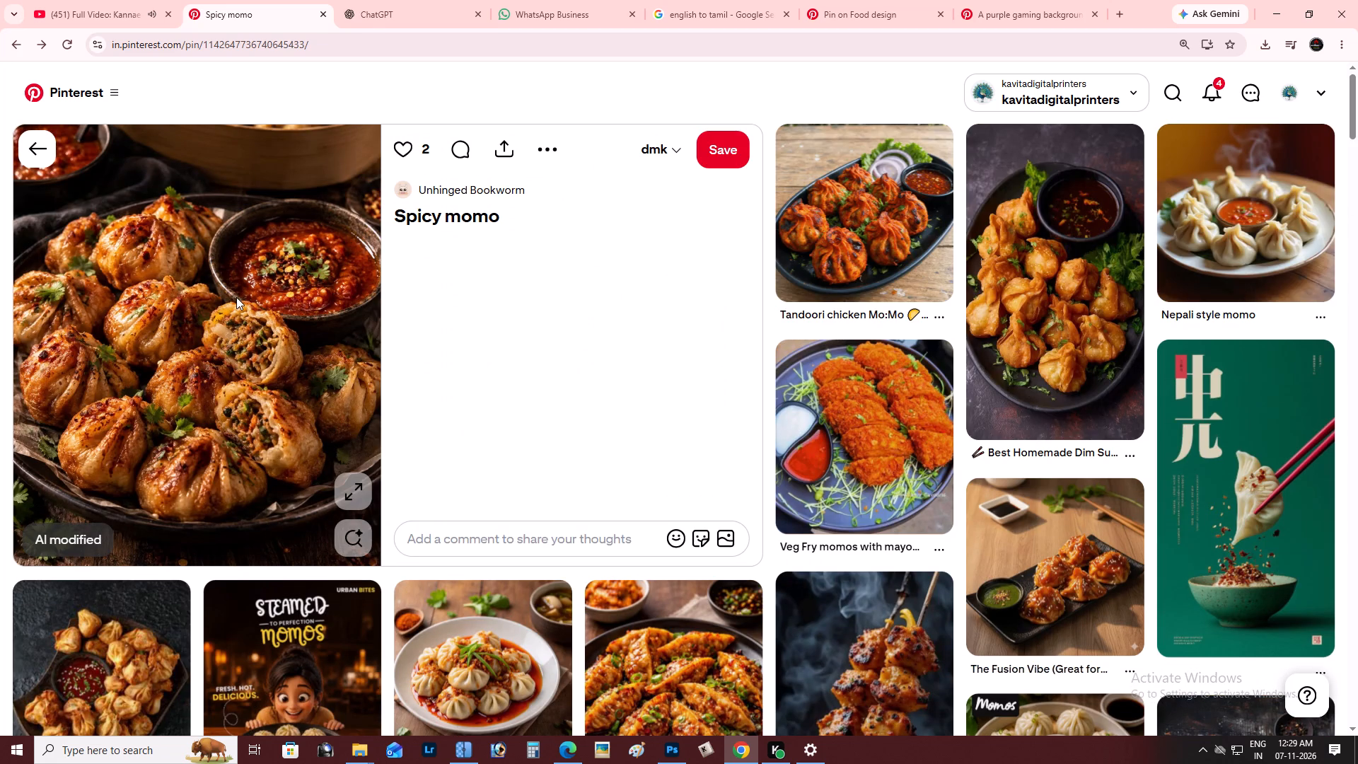
key(alt+Tab)
key(alt+Tab)
click(236, 297)
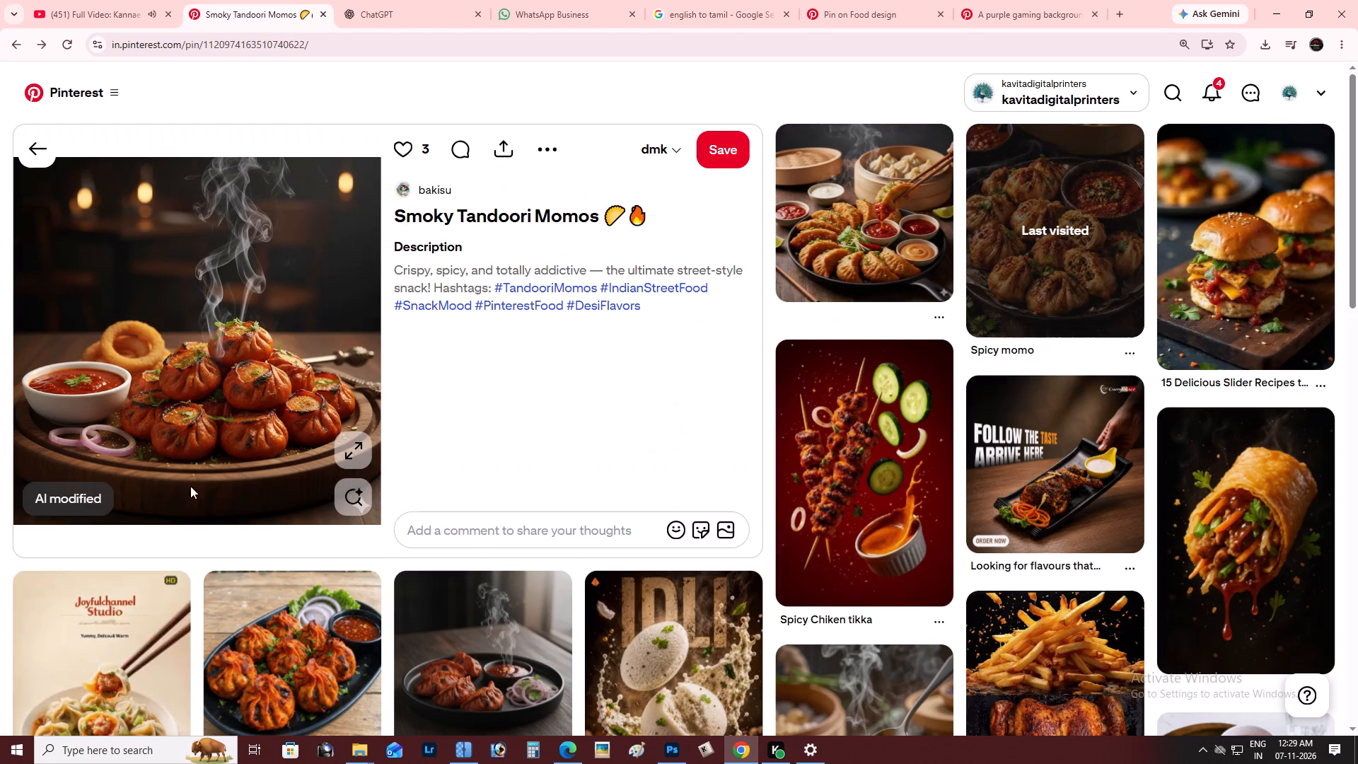
scroll(267, 493, up, 2)
click(896, 217)
key(alt+Tab)
key(alt+Tab)
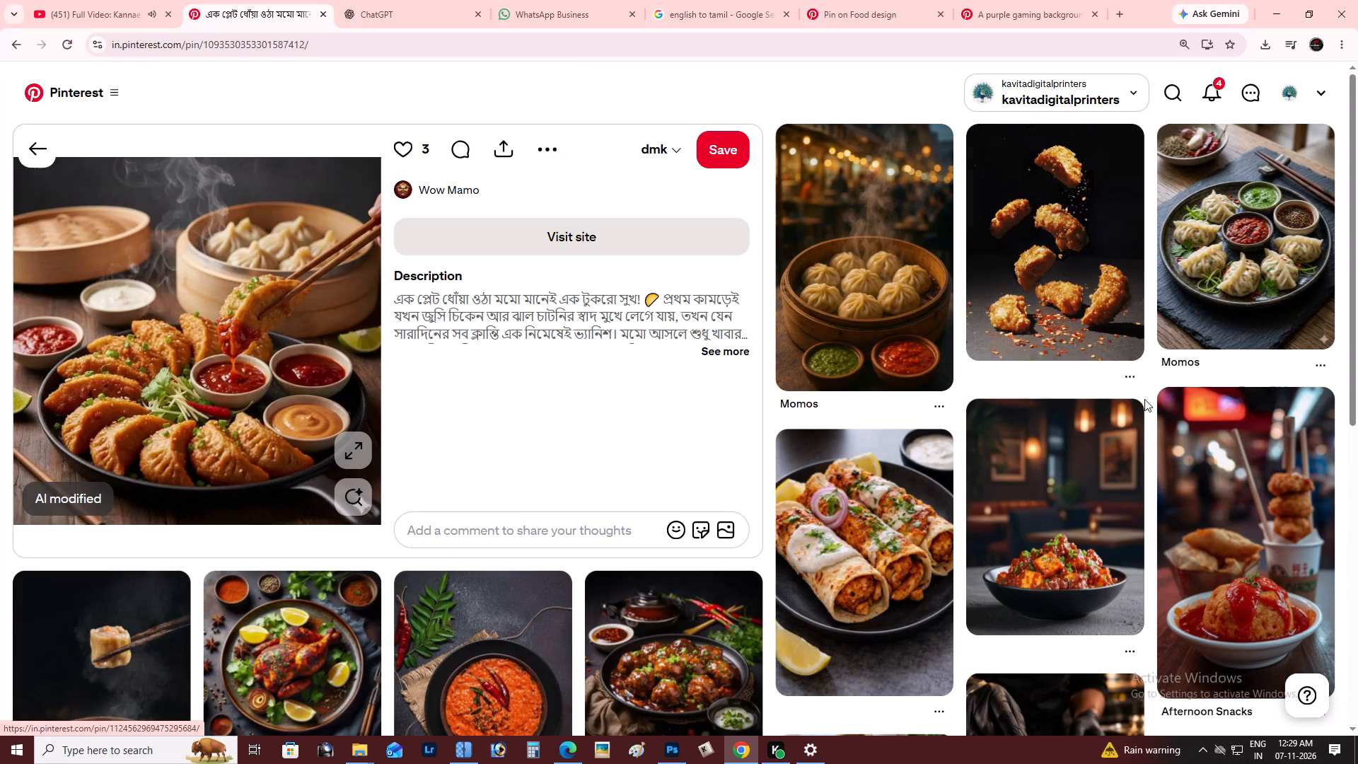
Browse the related pins of the fried momos with dipping sauces and open the Momo pin with the red sauce bowl.
drag(1357, 218, 1357, 296)
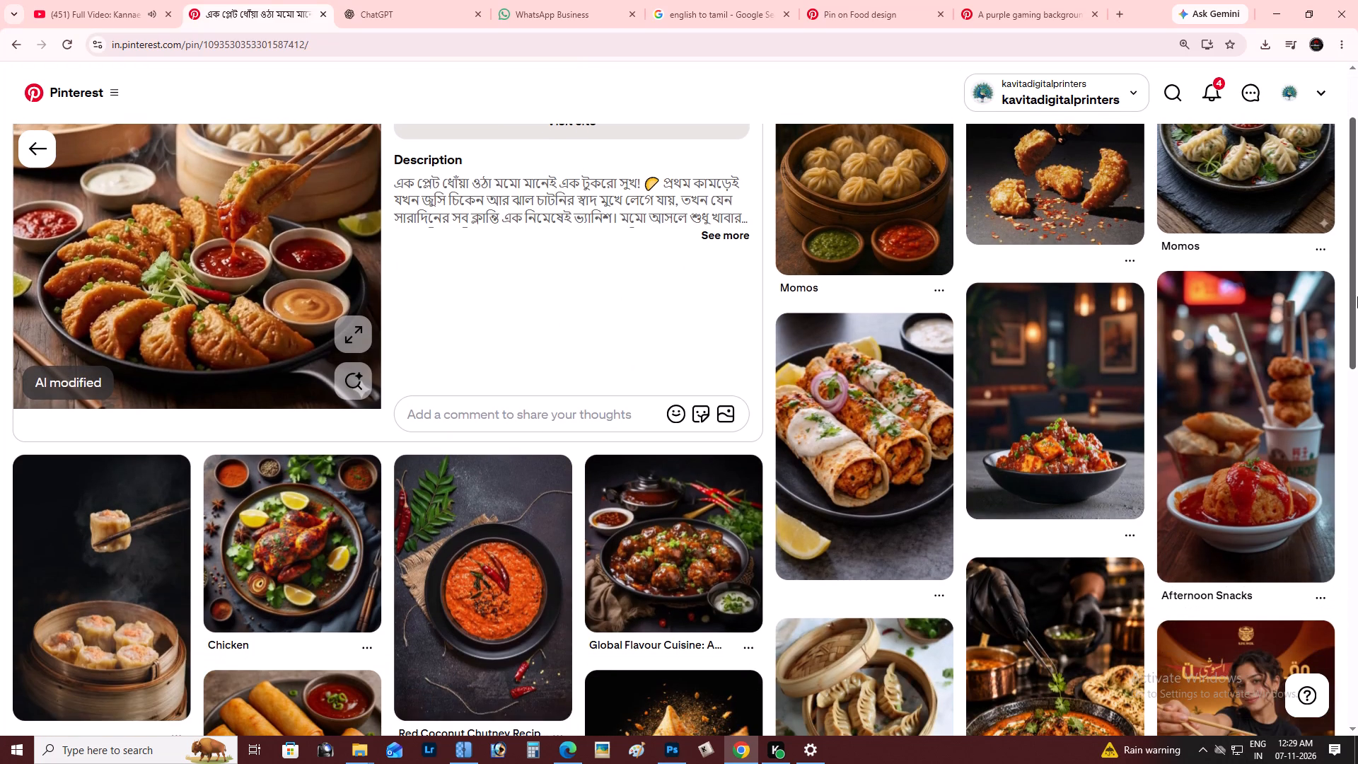
drag(1357, 296, 1357, 456)
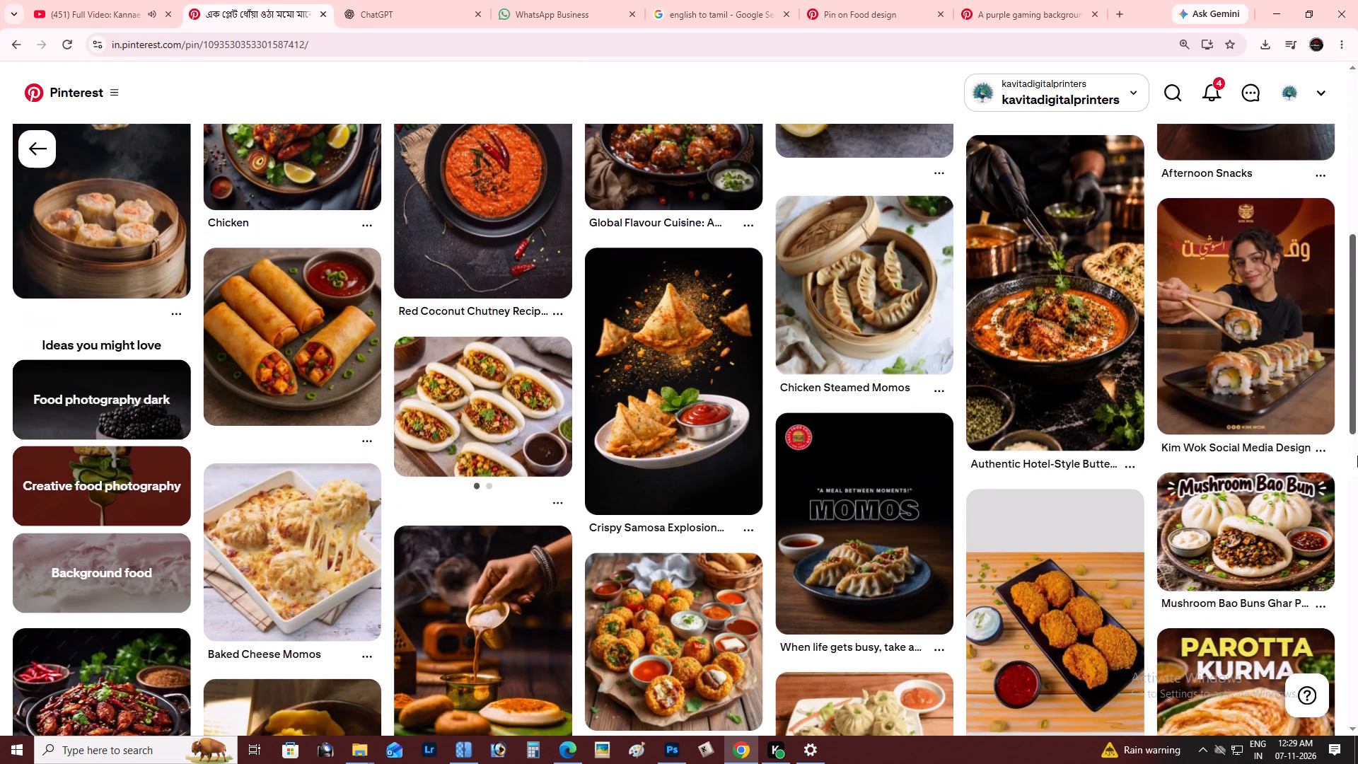
drag(1357, 456, 1357, 565)
click(678, 399)
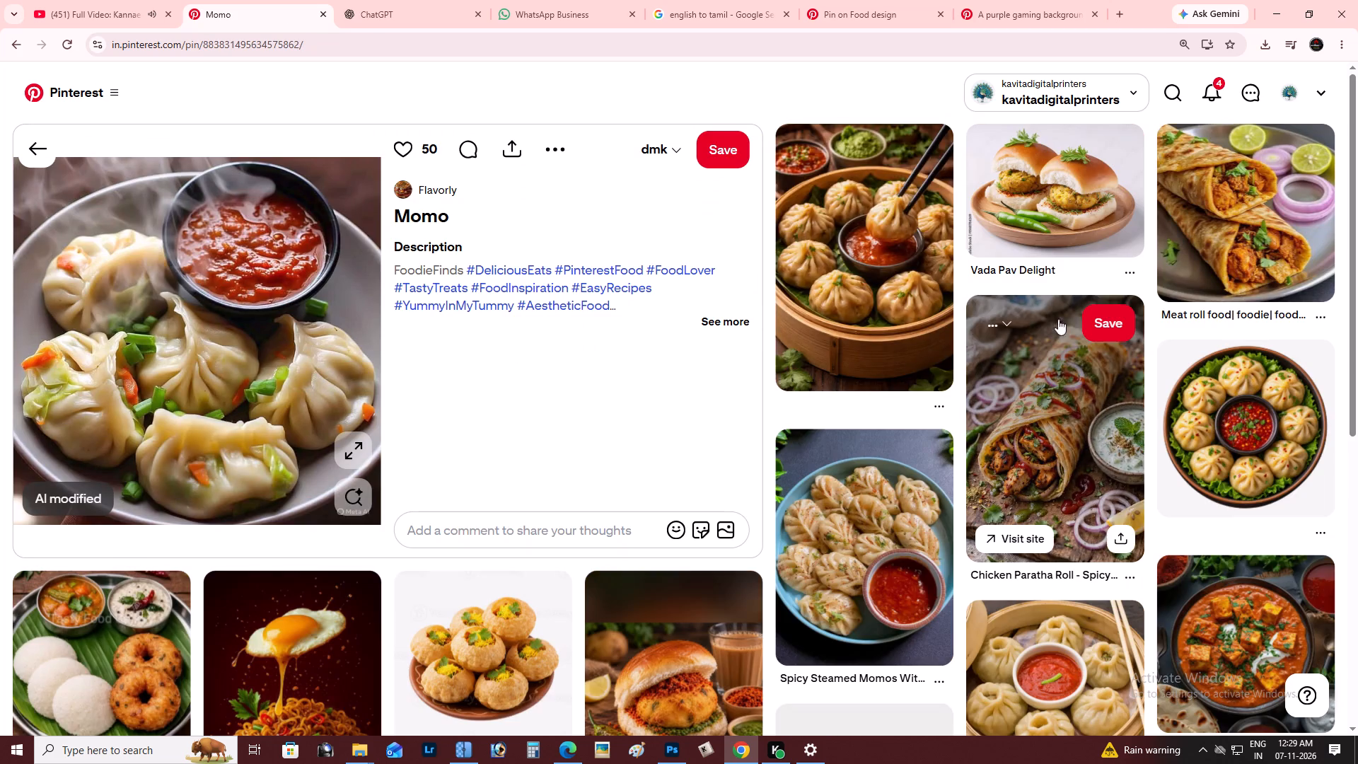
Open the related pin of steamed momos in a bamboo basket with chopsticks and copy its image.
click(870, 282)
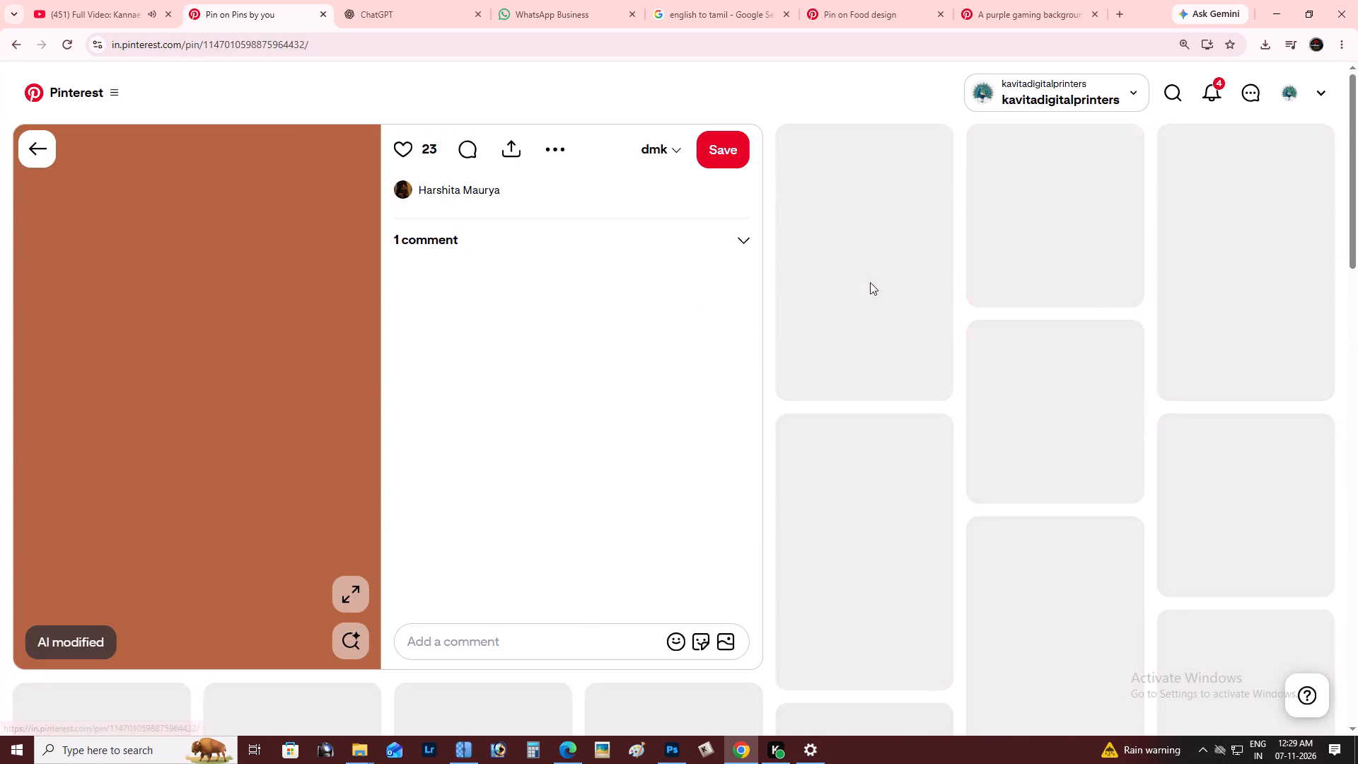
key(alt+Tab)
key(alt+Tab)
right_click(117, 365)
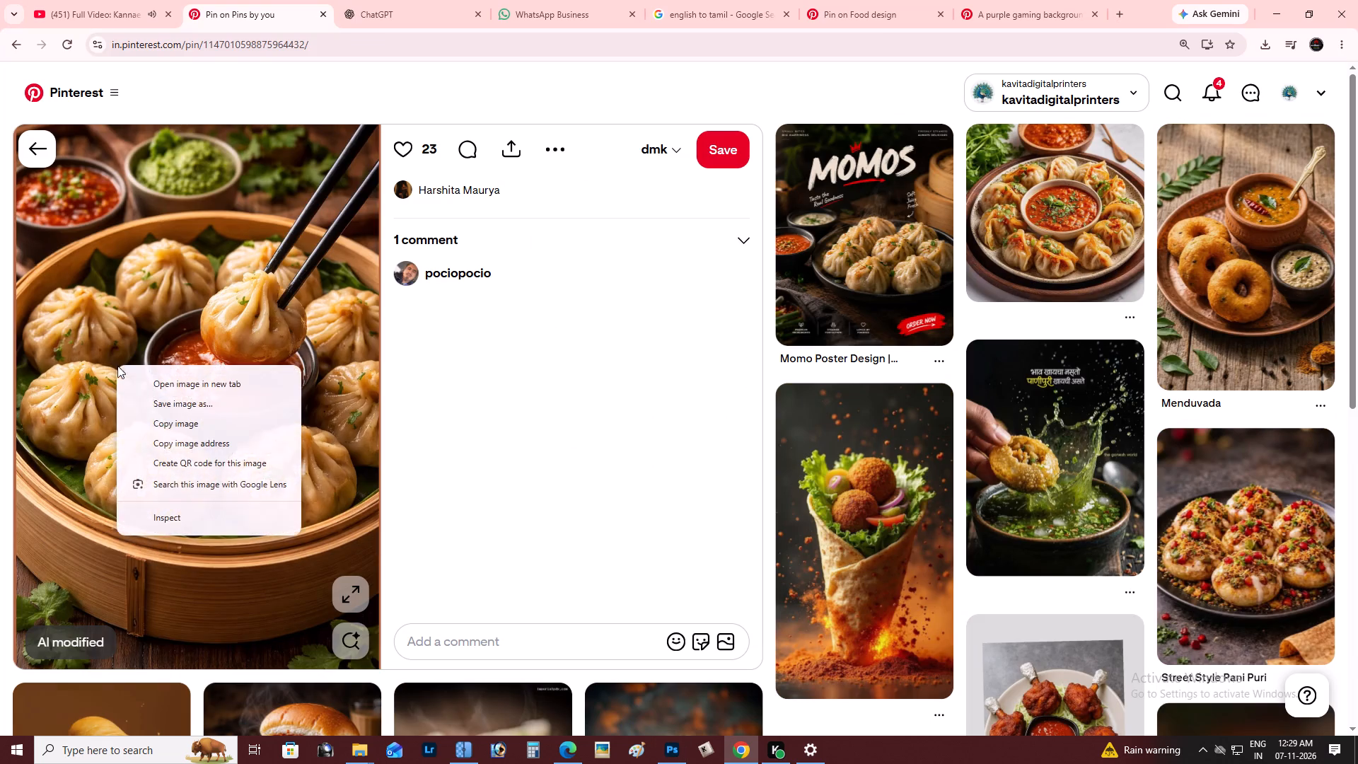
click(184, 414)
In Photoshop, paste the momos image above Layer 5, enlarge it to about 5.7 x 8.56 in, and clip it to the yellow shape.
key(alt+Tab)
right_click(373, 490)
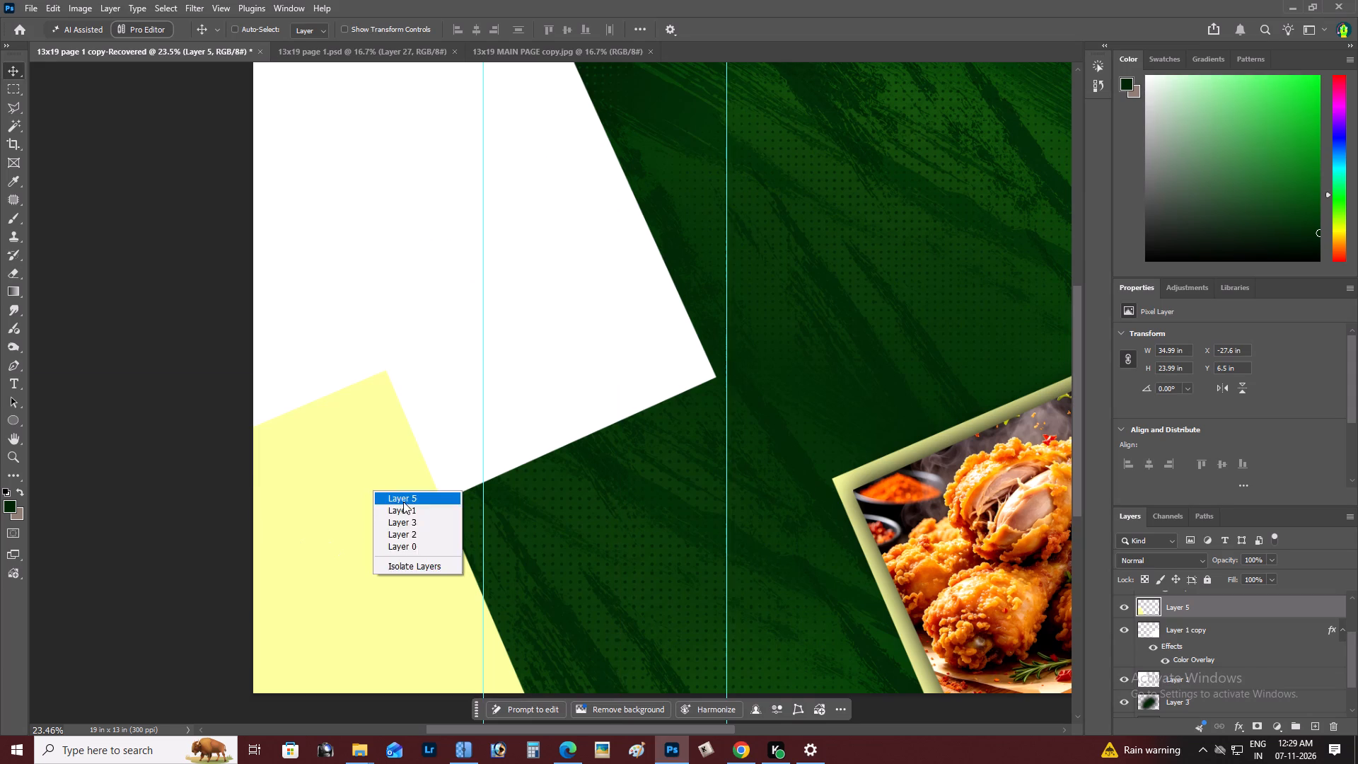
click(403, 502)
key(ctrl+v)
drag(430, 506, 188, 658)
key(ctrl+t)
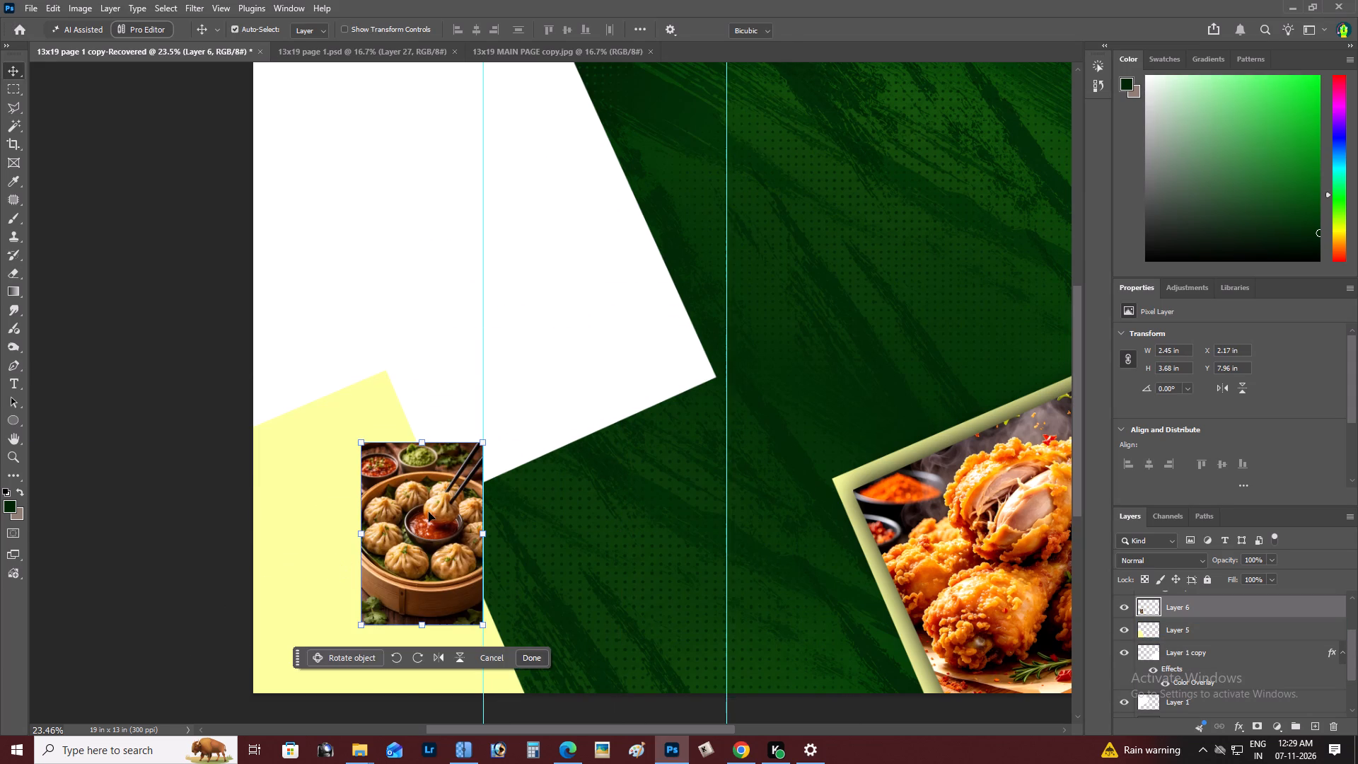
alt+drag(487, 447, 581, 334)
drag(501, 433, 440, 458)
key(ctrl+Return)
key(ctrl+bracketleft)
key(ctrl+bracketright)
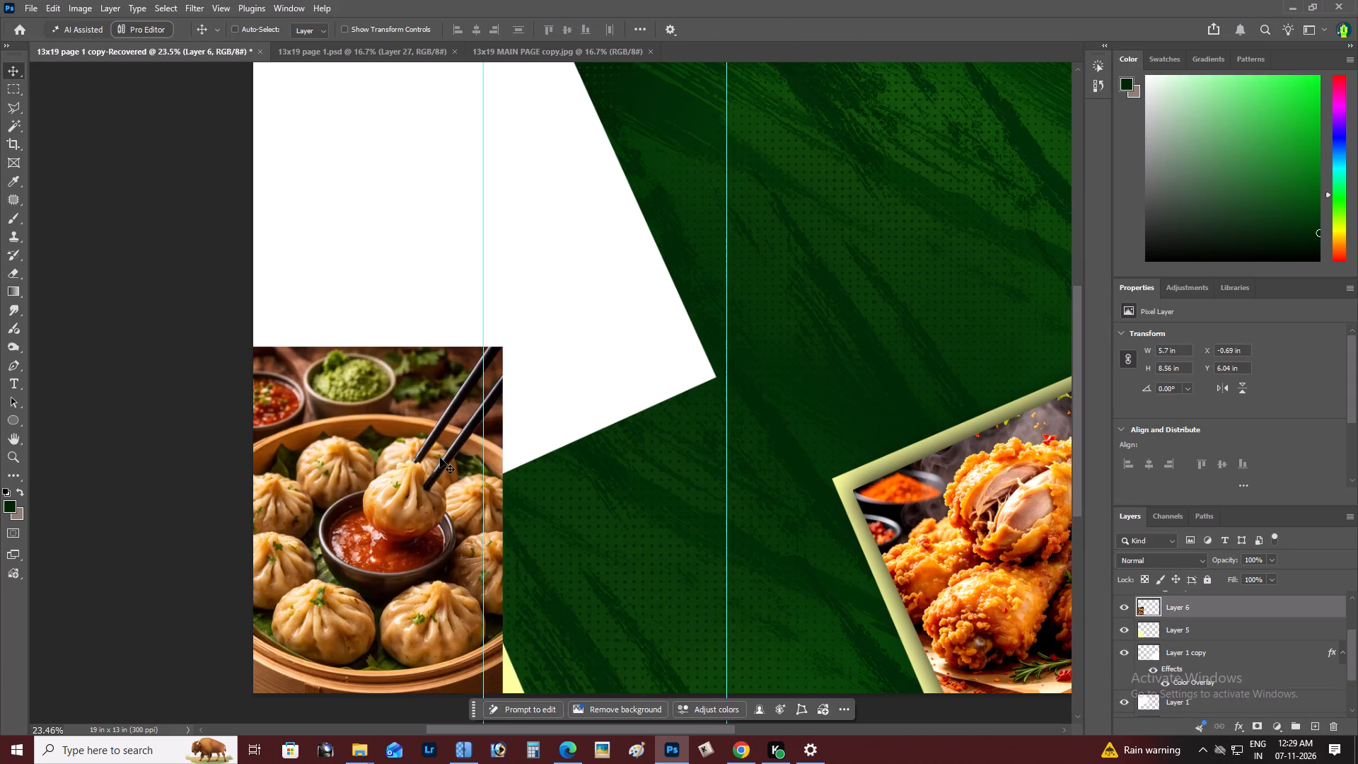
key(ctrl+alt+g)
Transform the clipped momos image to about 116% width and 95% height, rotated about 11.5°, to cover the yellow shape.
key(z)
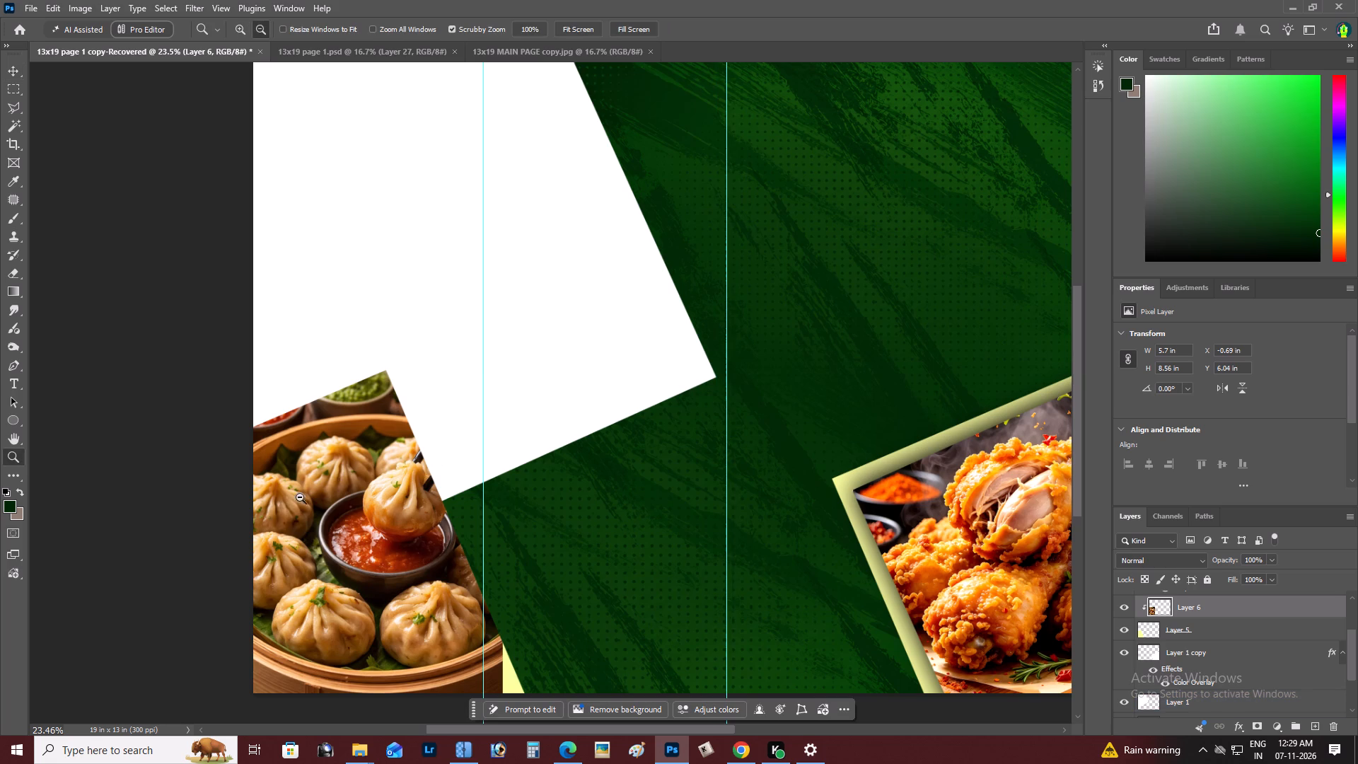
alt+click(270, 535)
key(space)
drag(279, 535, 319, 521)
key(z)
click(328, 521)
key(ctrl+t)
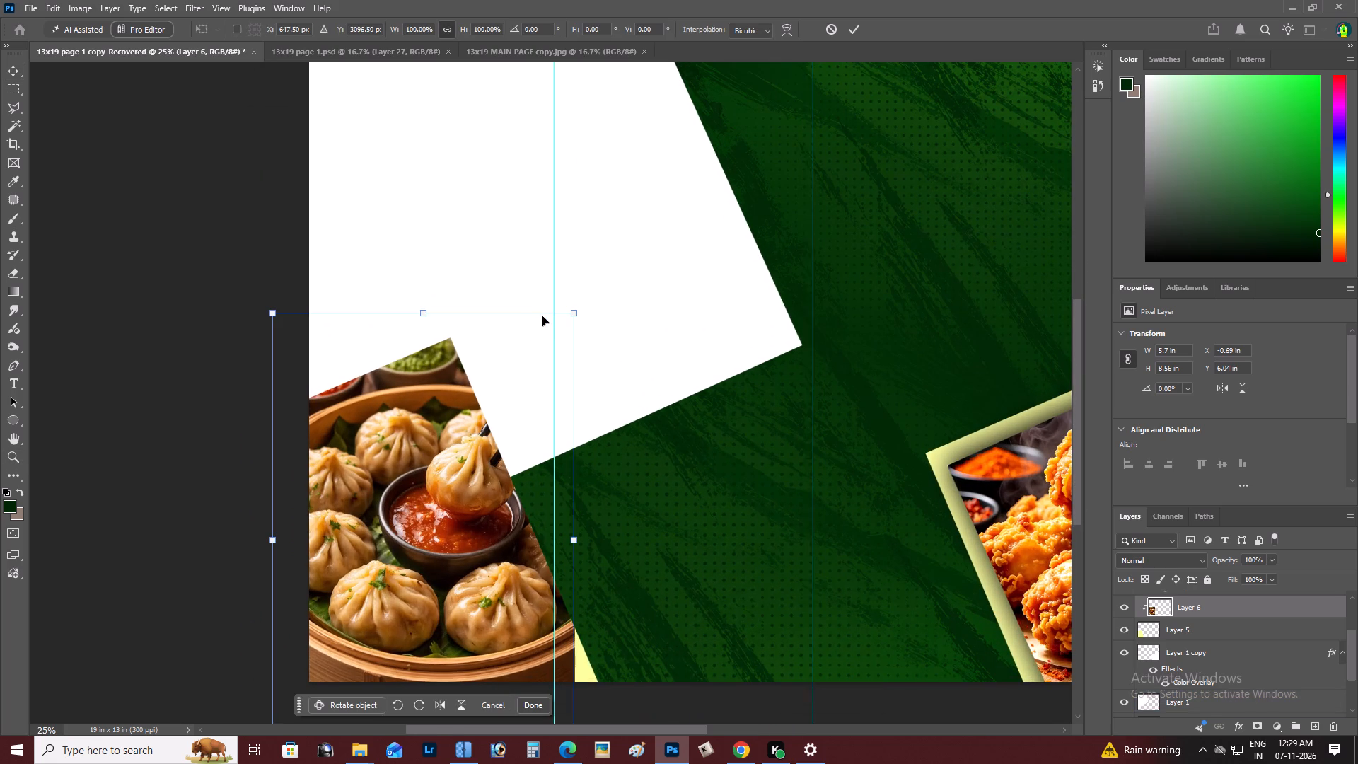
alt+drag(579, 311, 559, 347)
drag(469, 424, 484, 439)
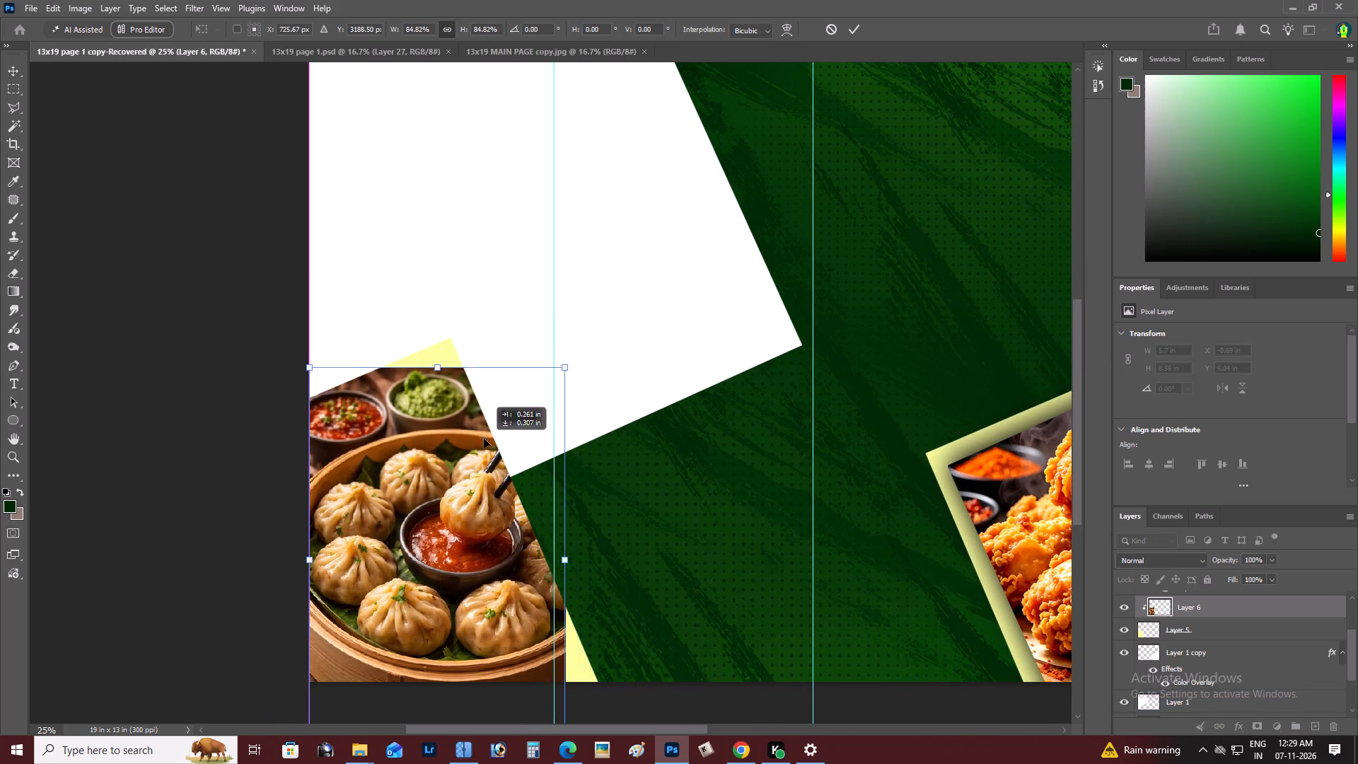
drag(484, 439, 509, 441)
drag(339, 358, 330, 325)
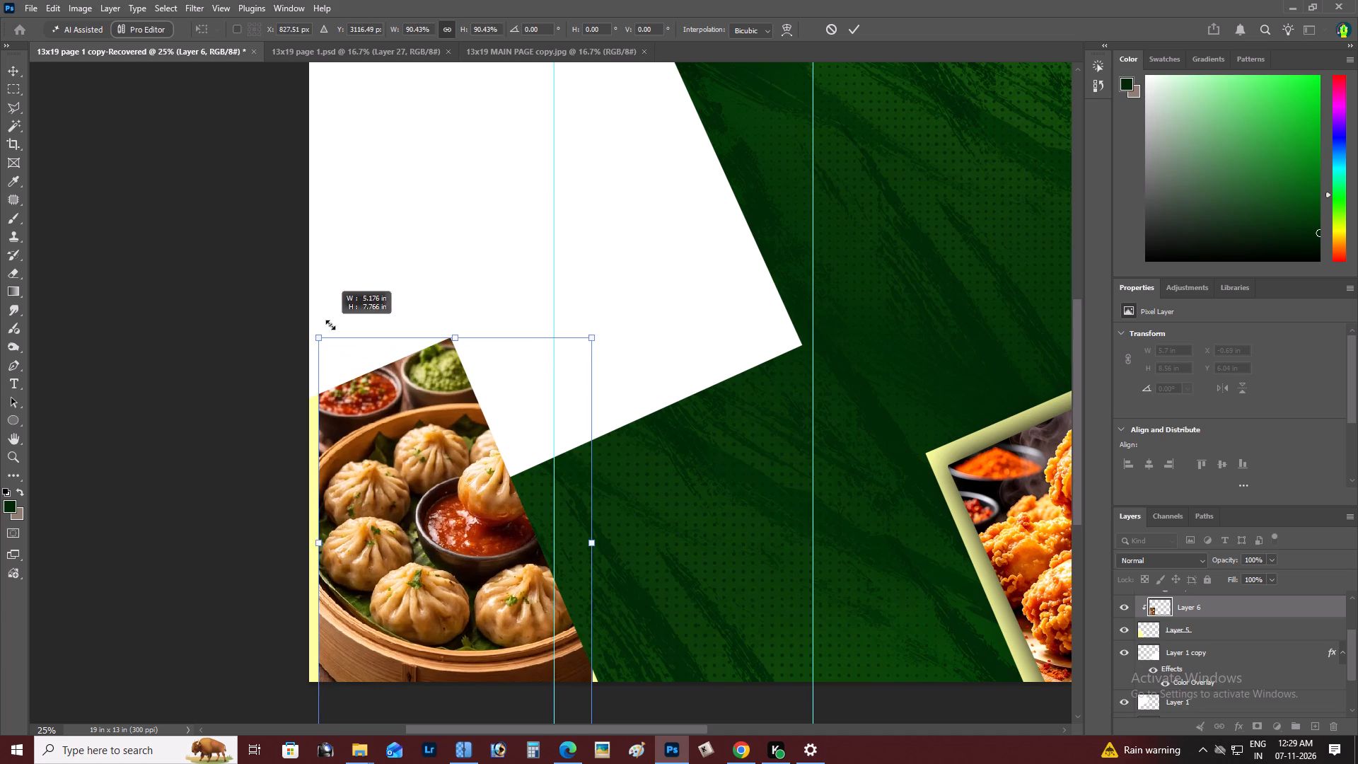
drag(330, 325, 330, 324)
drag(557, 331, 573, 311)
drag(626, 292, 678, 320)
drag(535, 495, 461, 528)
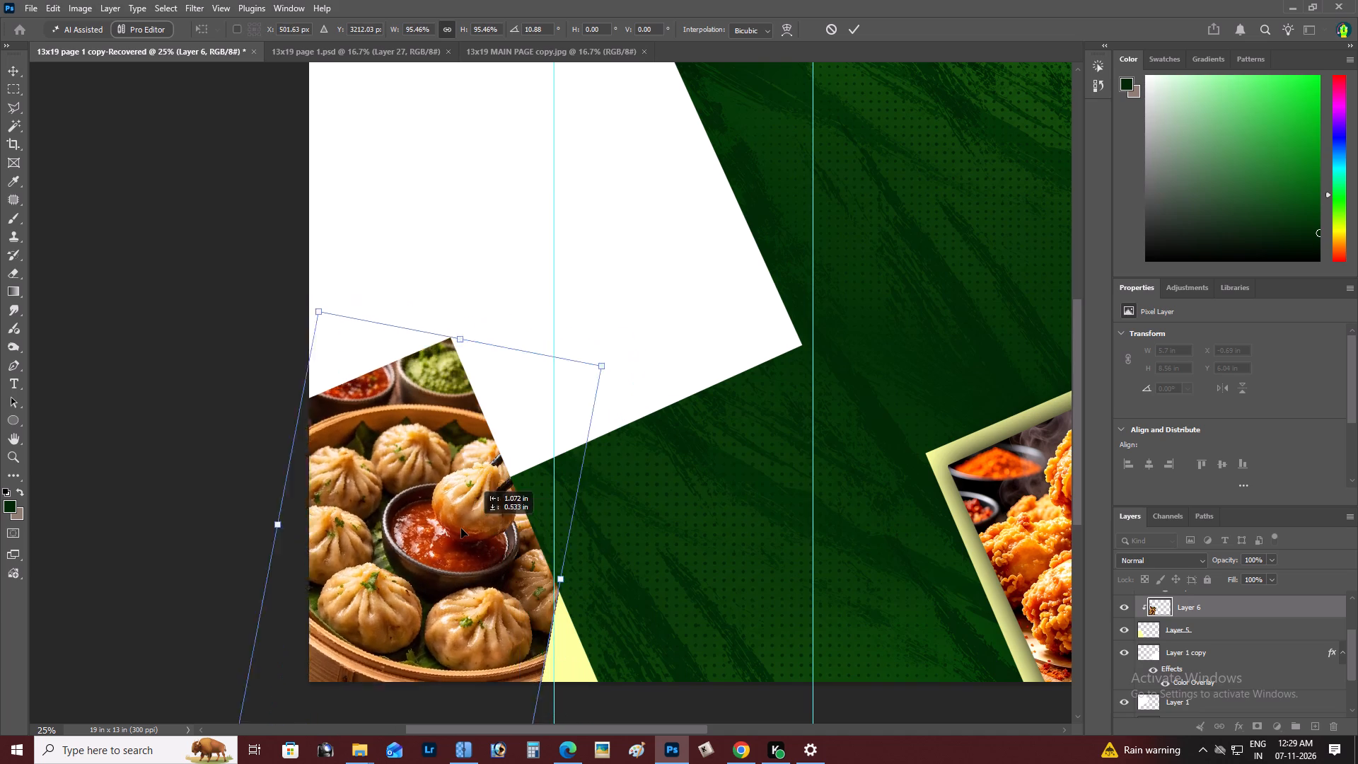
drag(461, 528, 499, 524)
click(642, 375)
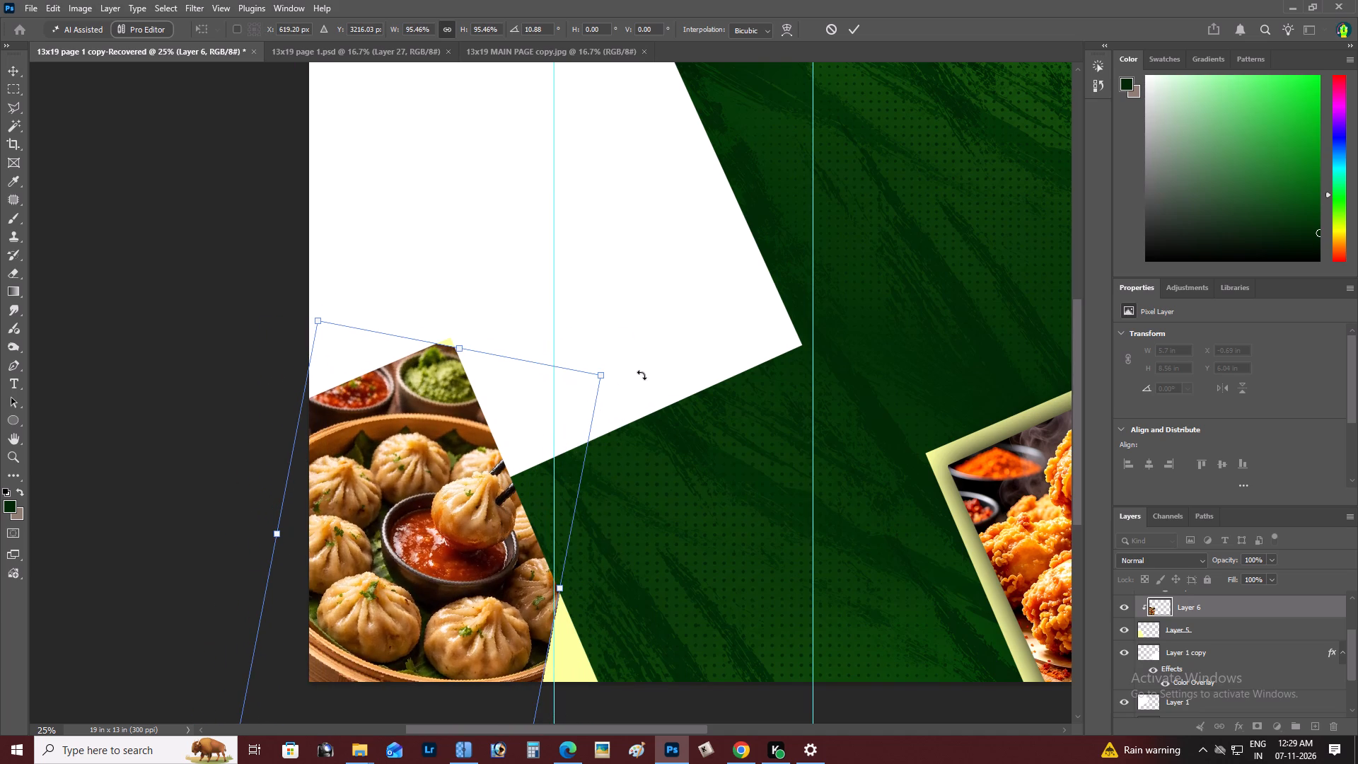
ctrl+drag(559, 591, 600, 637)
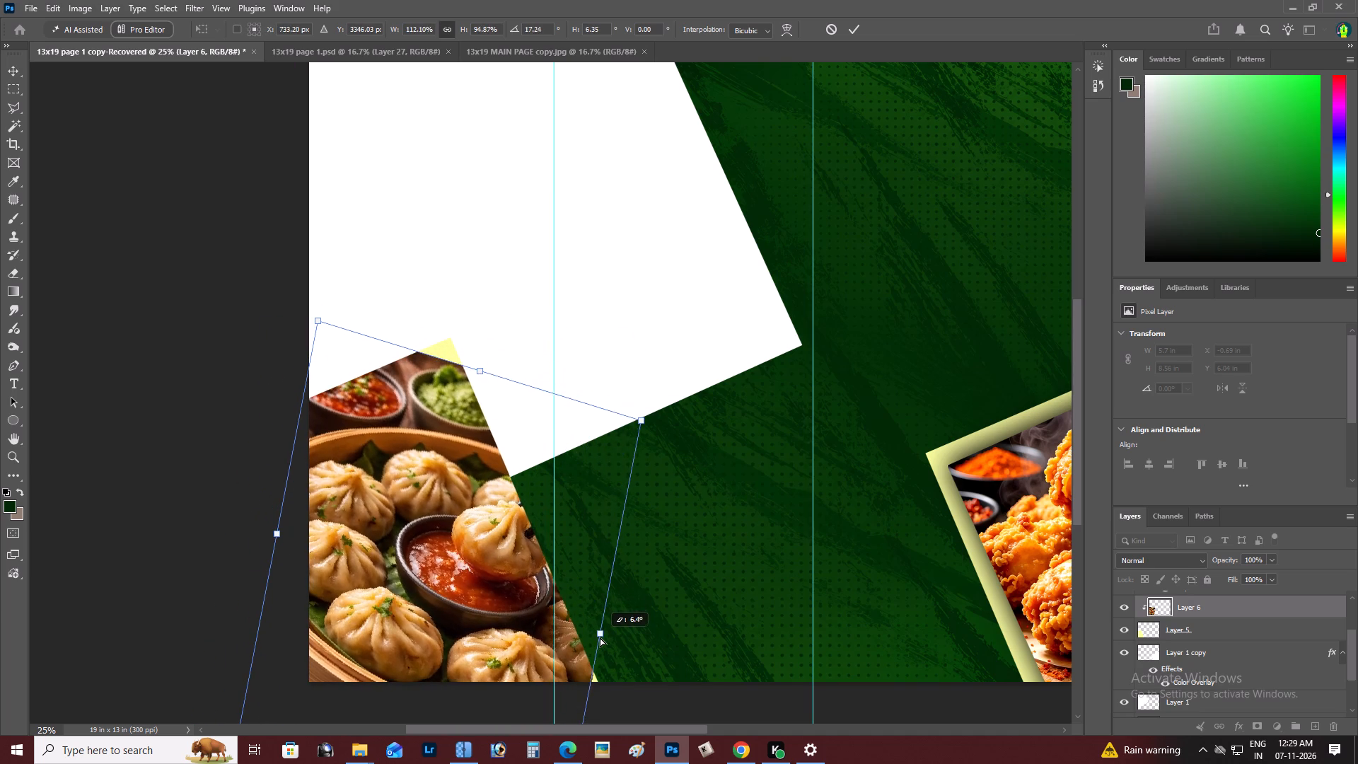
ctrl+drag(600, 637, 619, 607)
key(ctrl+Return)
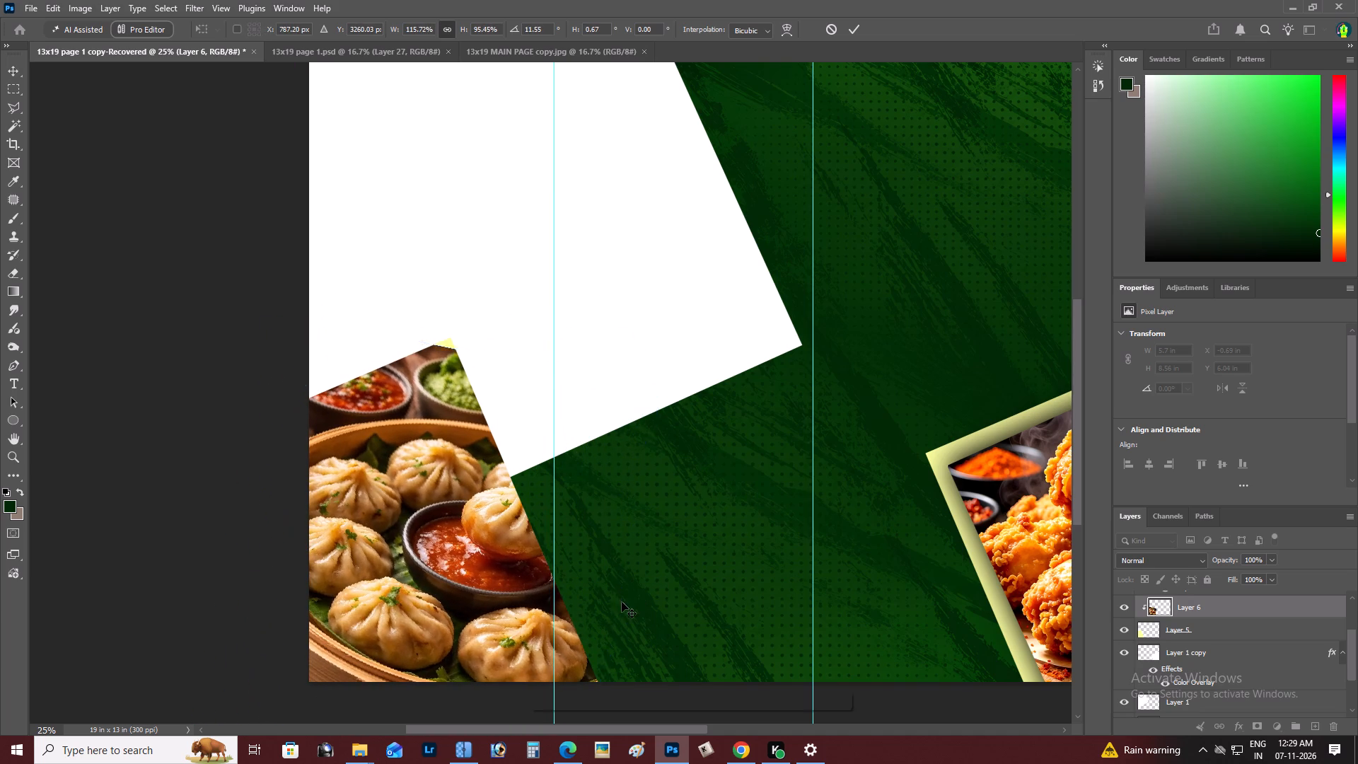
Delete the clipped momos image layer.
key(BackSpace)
Switch to Pinterest in Chrome and browse the related pins of the bamboo-basket momos for another momos image.
key(alt+Tab)
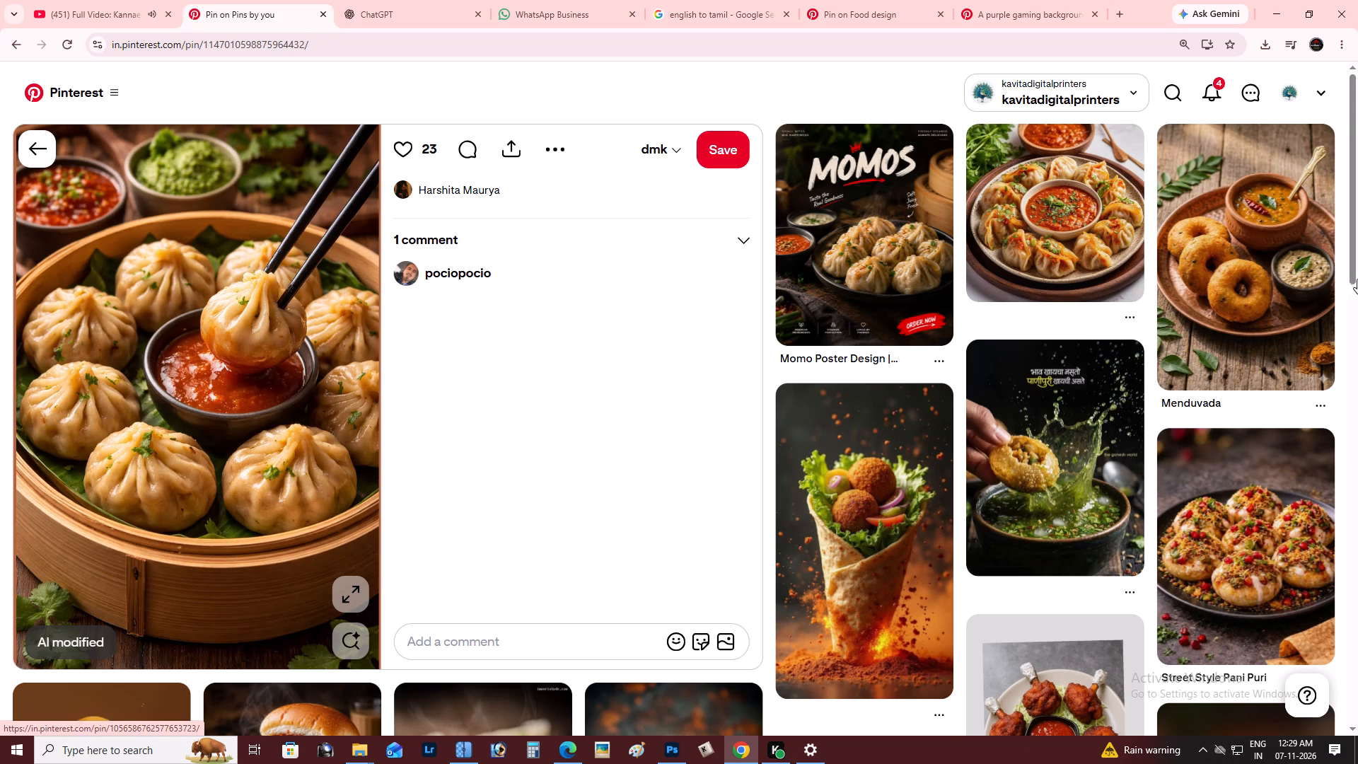
scroll(1357, 437, down, 1)
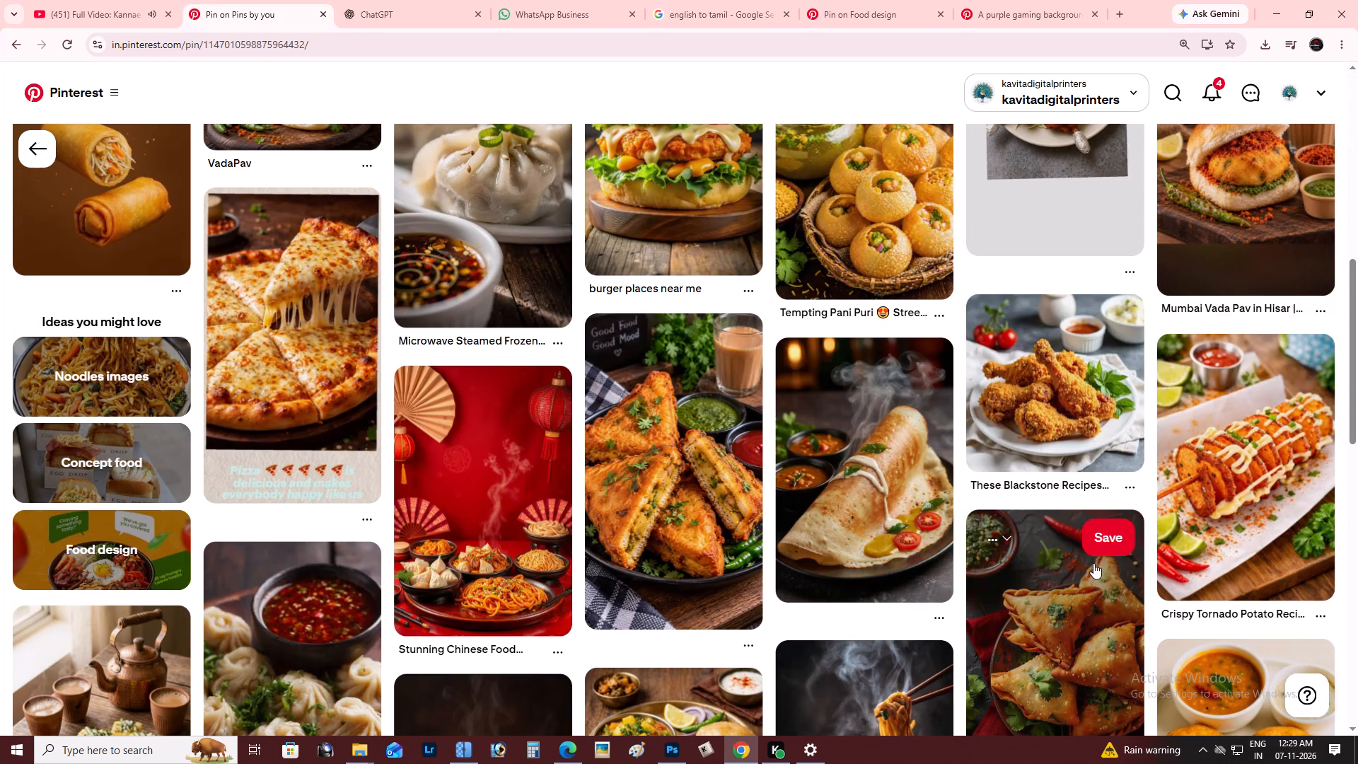
scroll(1086, 549, down, 1)
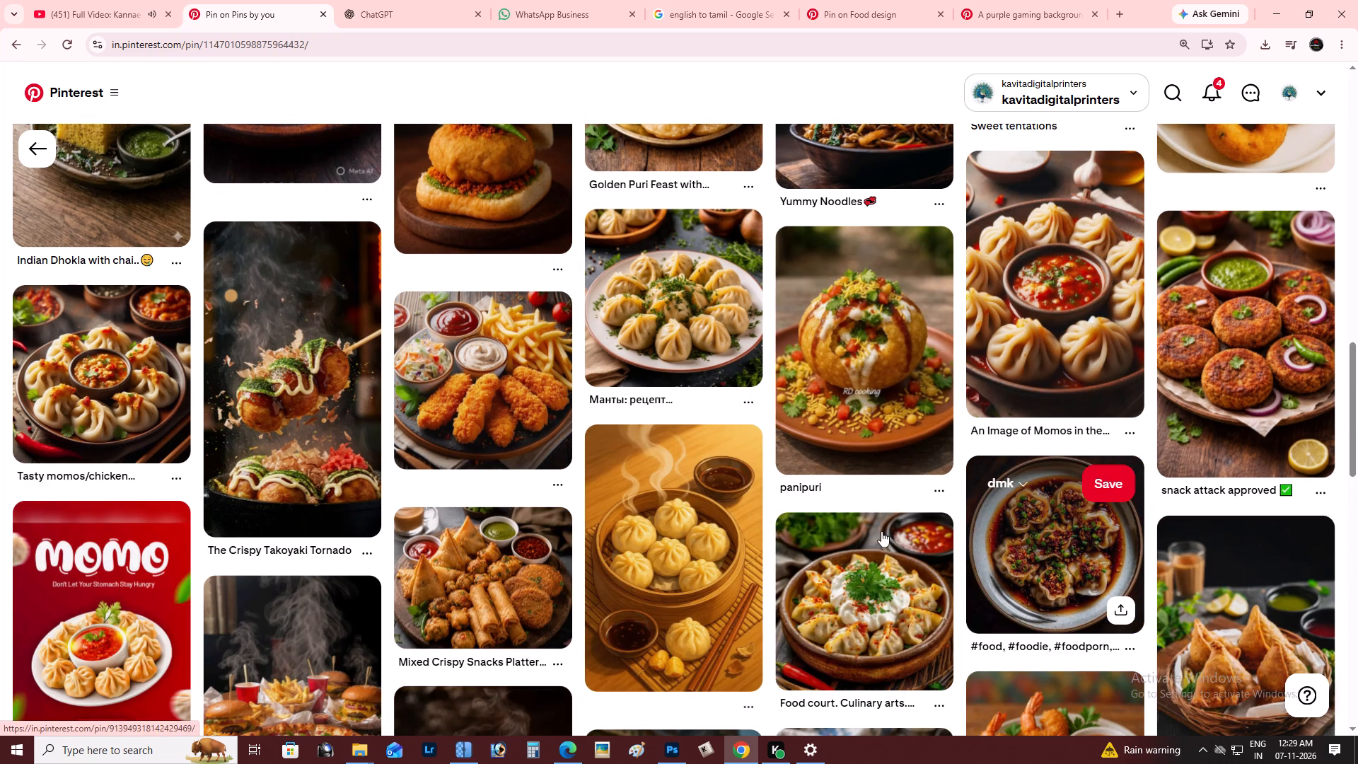
drag(1357, 381, 1357, 521)
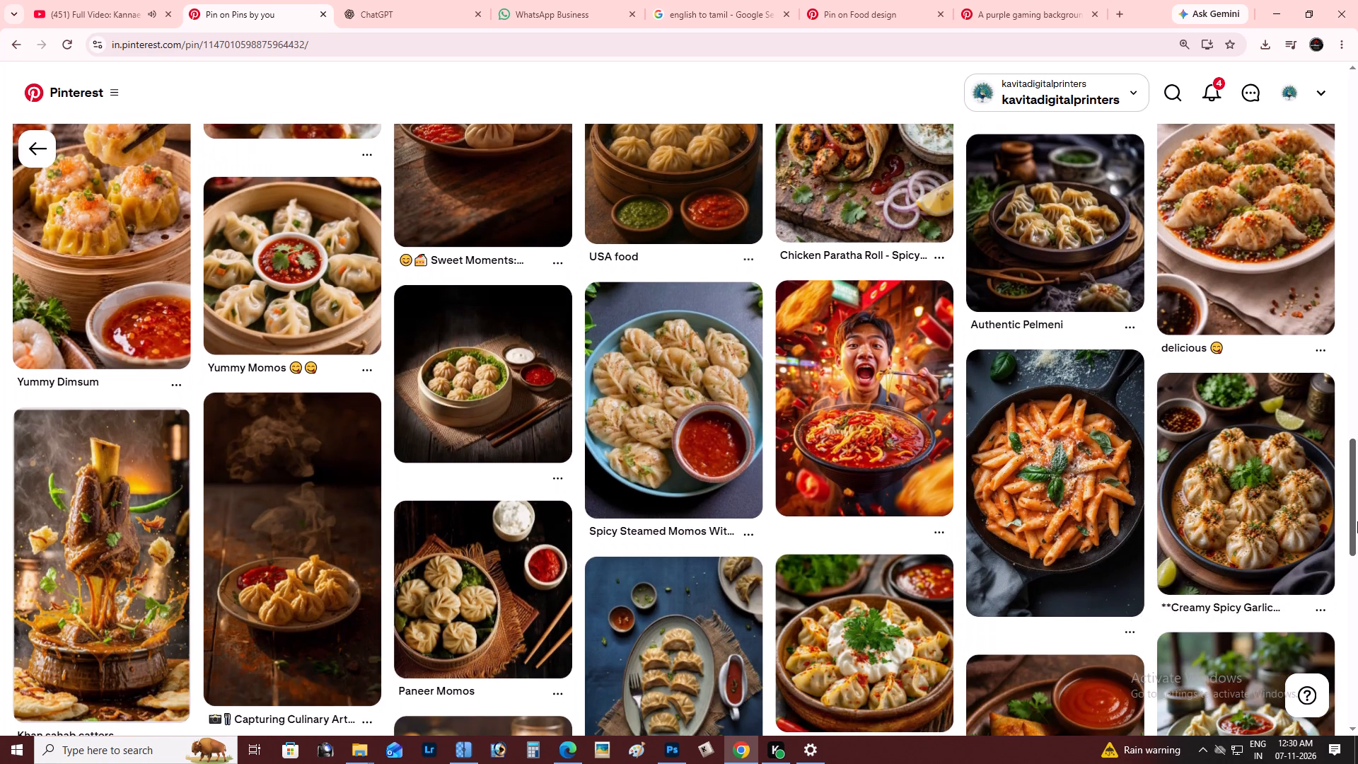
drag(1357, 521, 1357, 577)
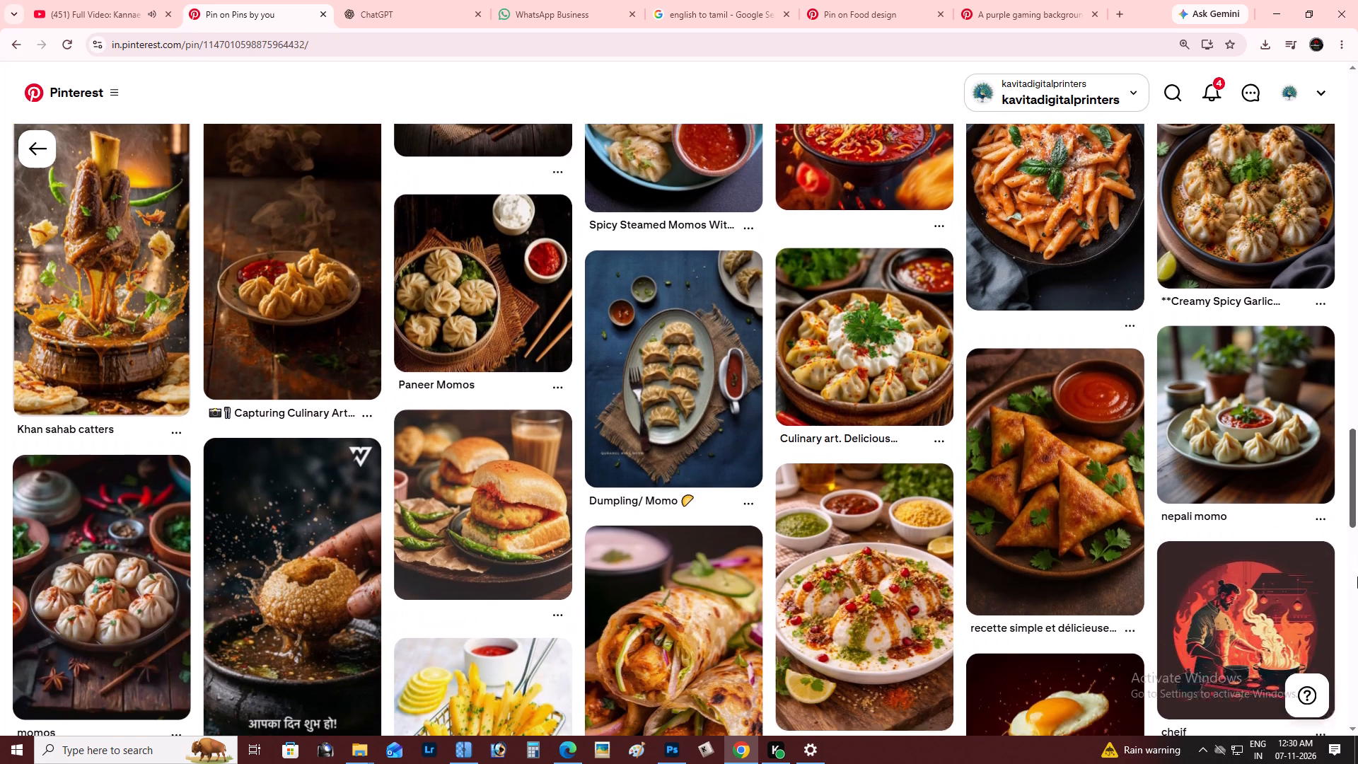
drag(1357, 577, 1357, 657)
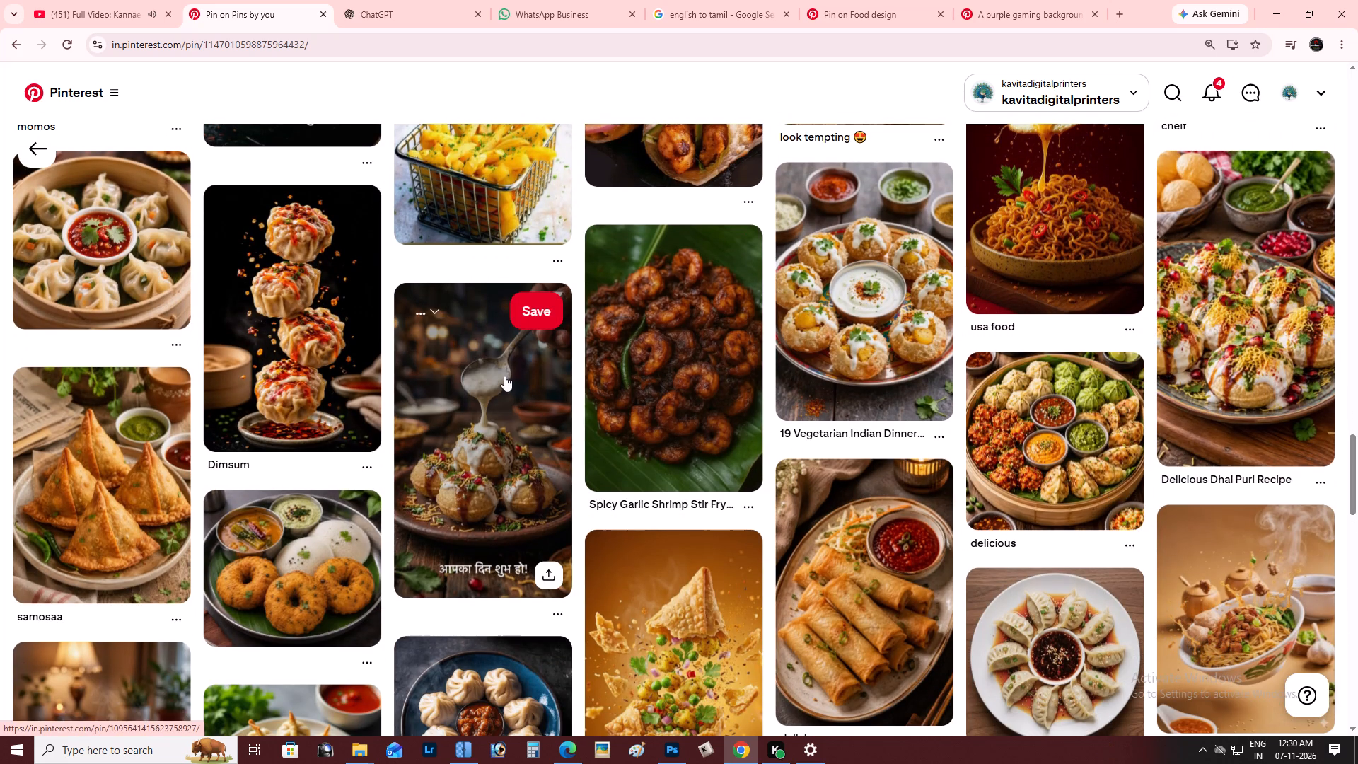
Go back to the Momo pin and look through its related pins for a suitable momos picture.
click(504, 376)
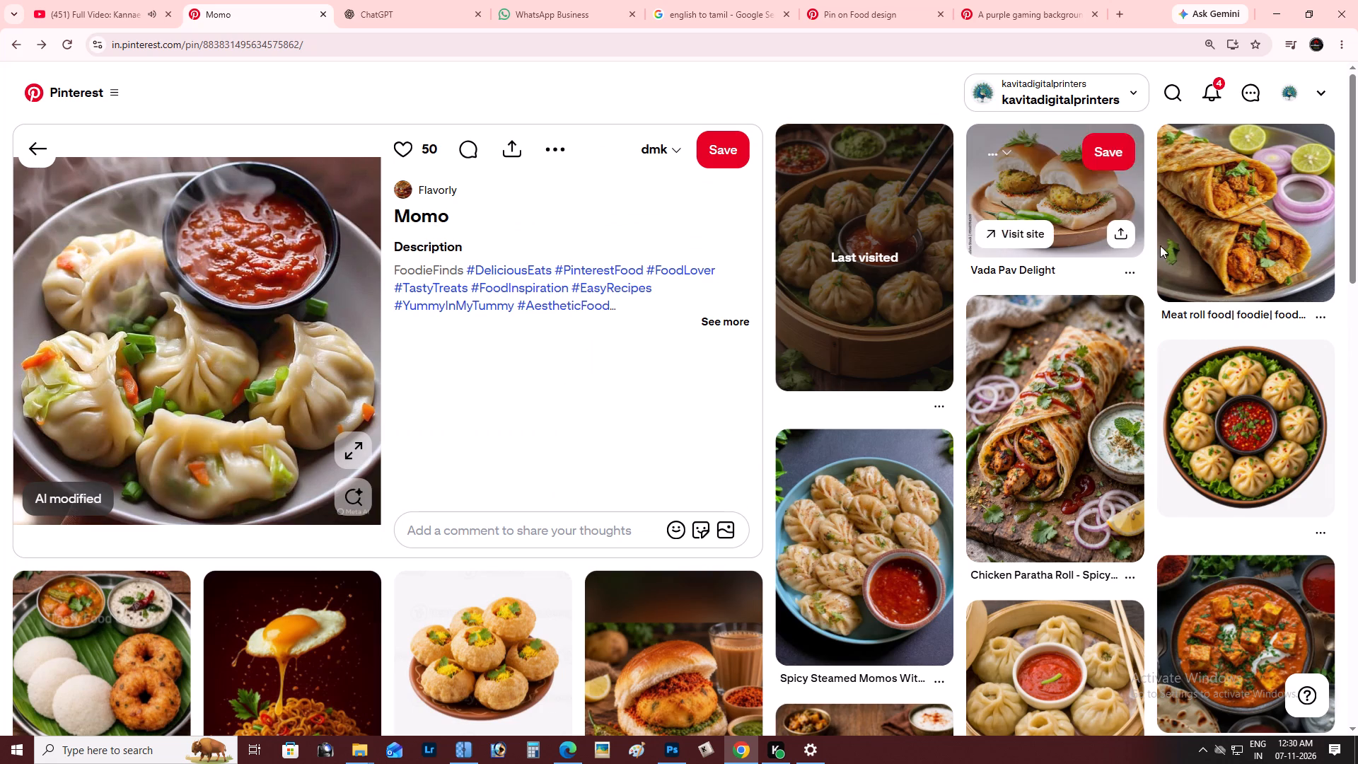
drag(1357, 204, 1354, 290)
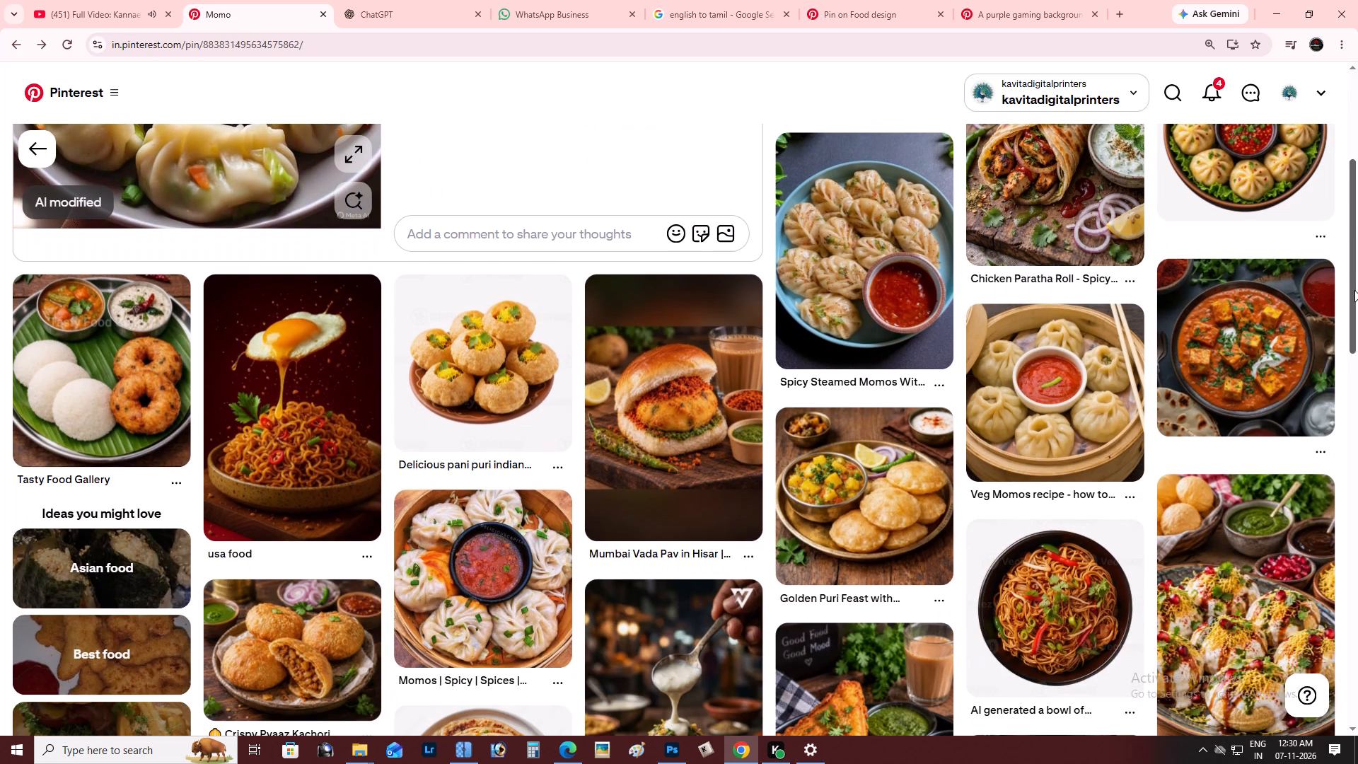
drag(1354, 290, 1340, 477)
drag(1357, 356, 1357, 451)
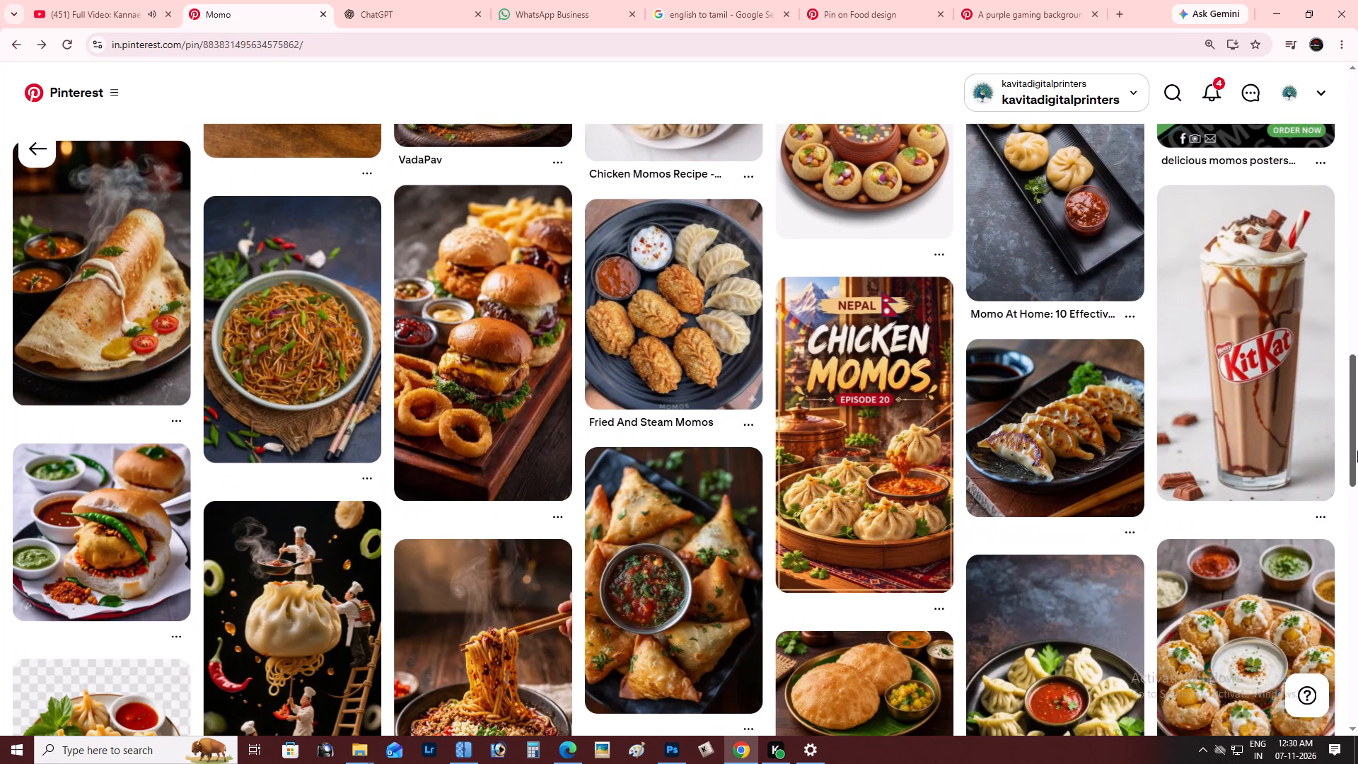
drag(1357, 451, 1357, 455)
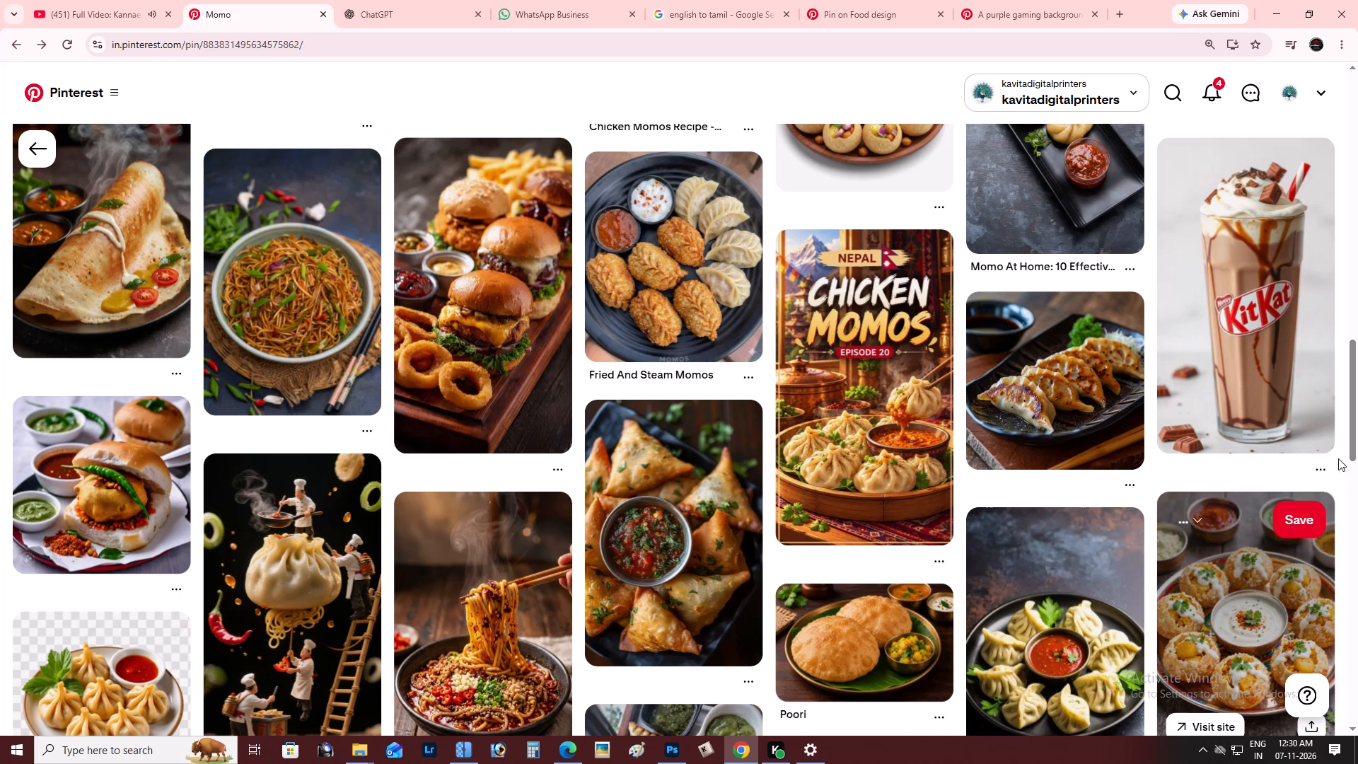
drag(1357, 394, 1357, 523)
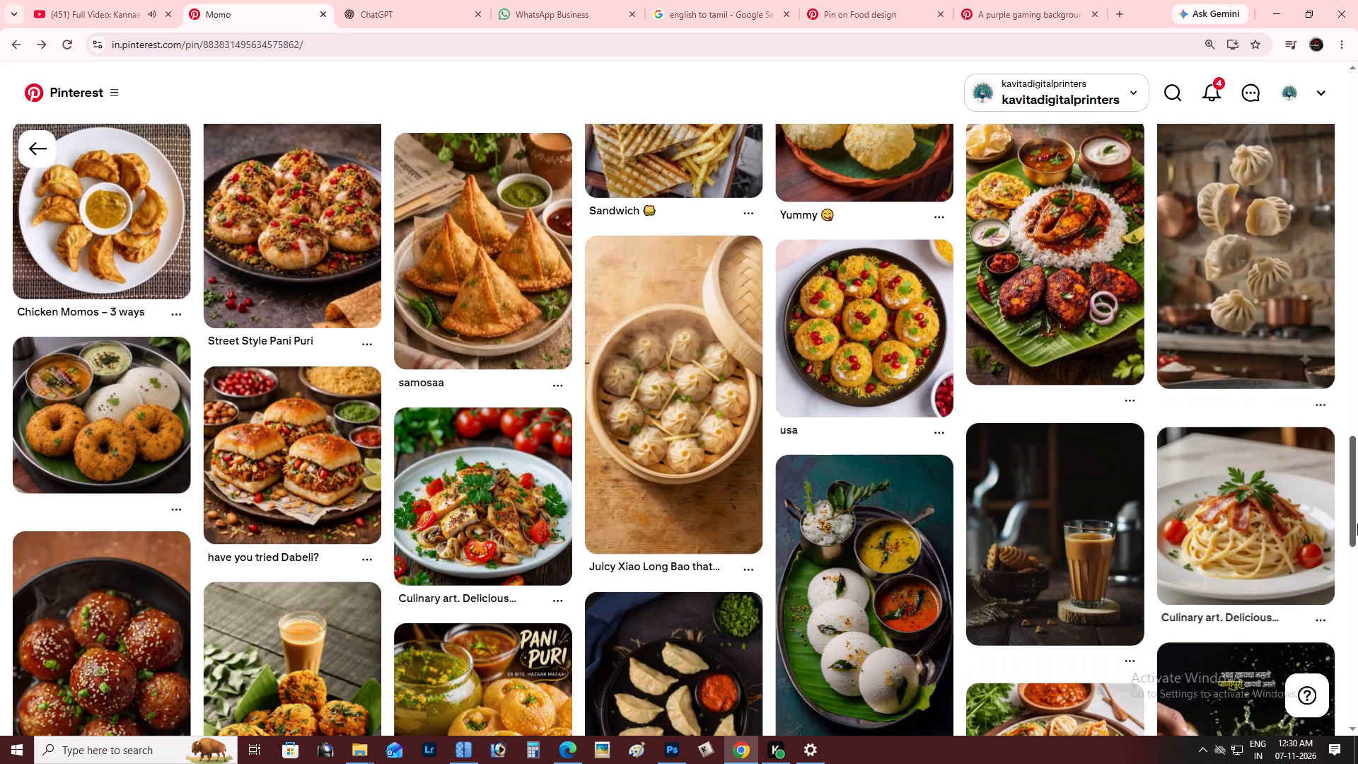
drag(1357, 523, 1357, 625)
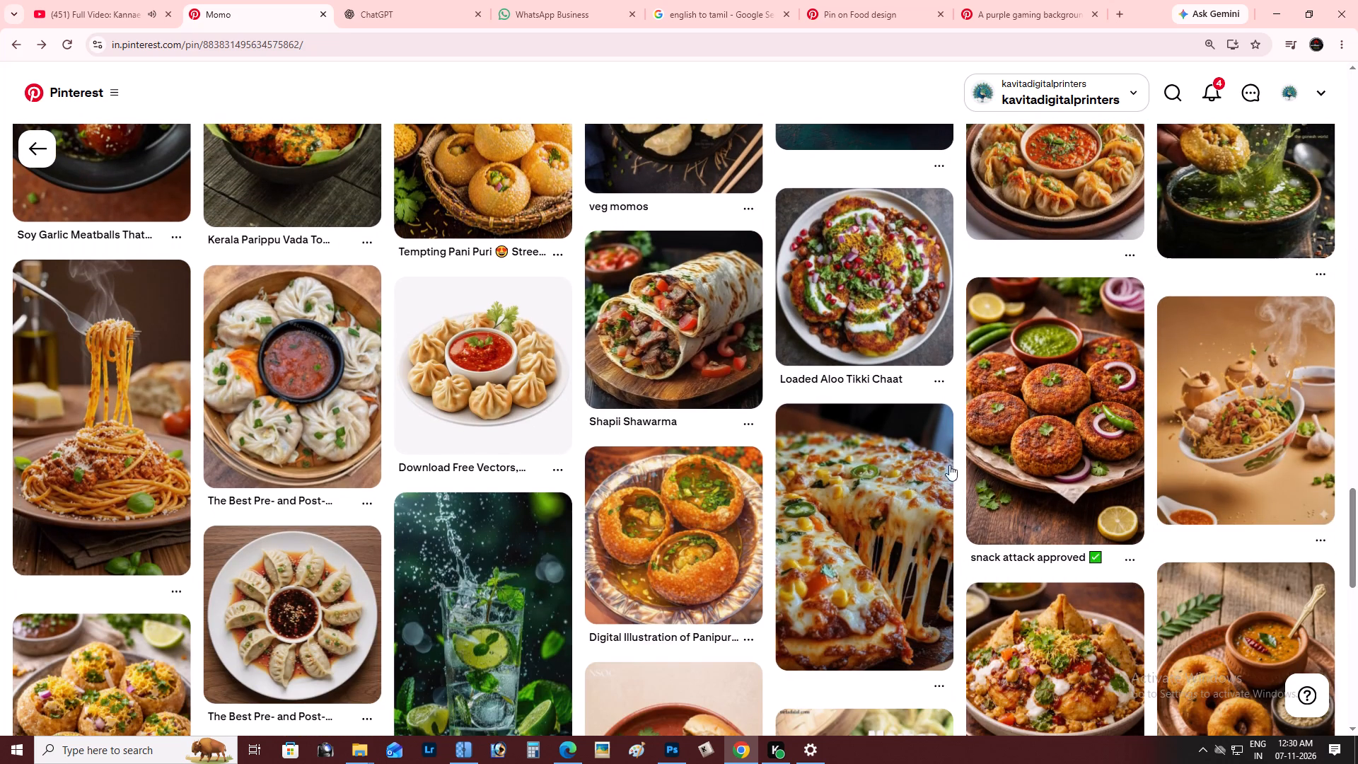
Go back to the pin of fried momos with dipping sauces and look over its related pins again.
click(394, 307)
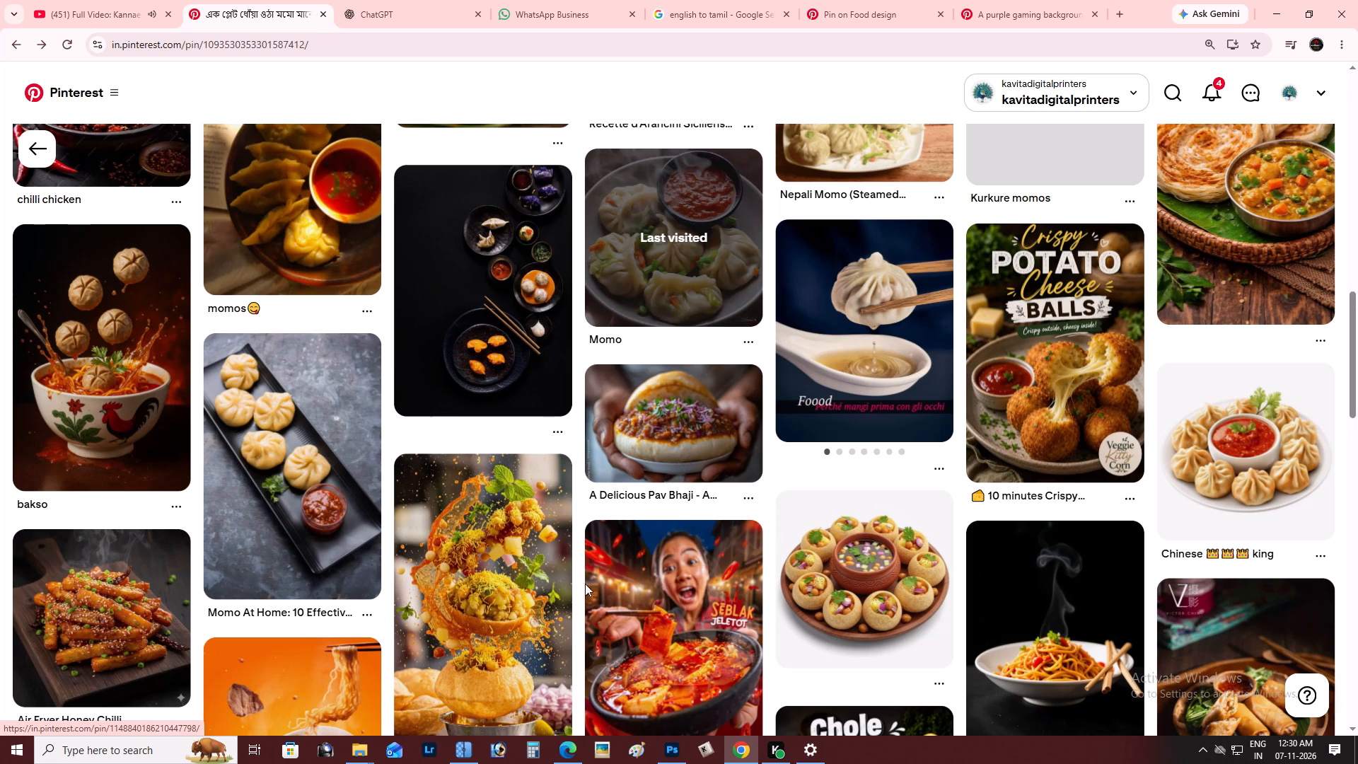
scroll(780, 528, down, 1)
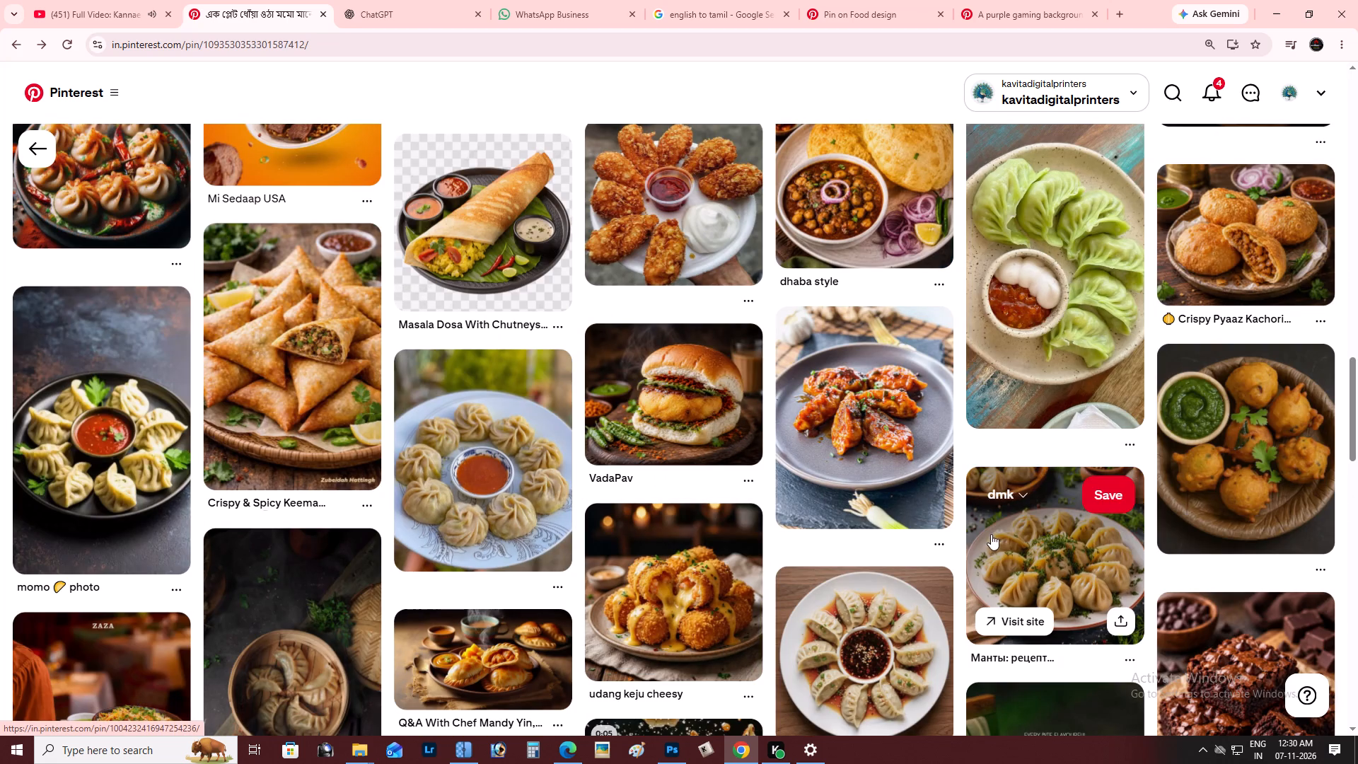
scroll(992, 529, up, 2)
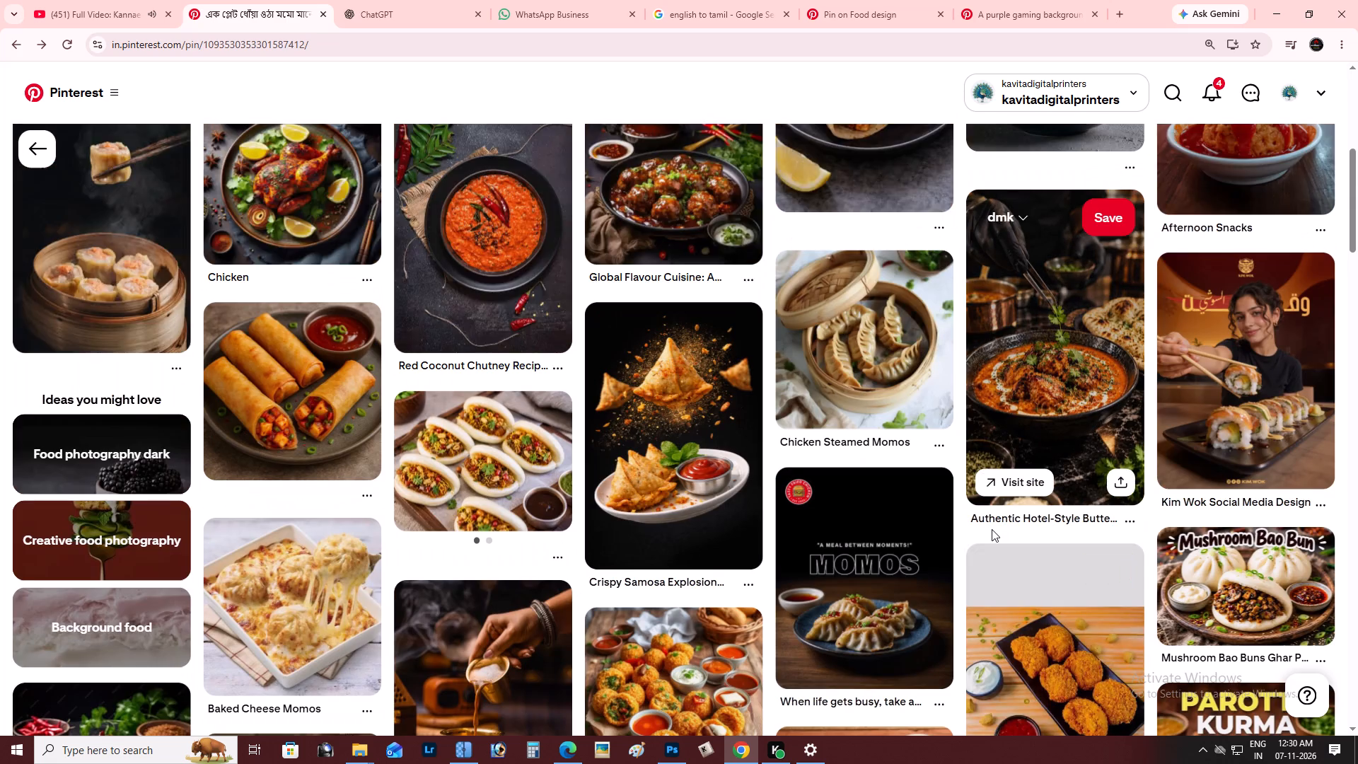
scroll(992, 529, up, 1)
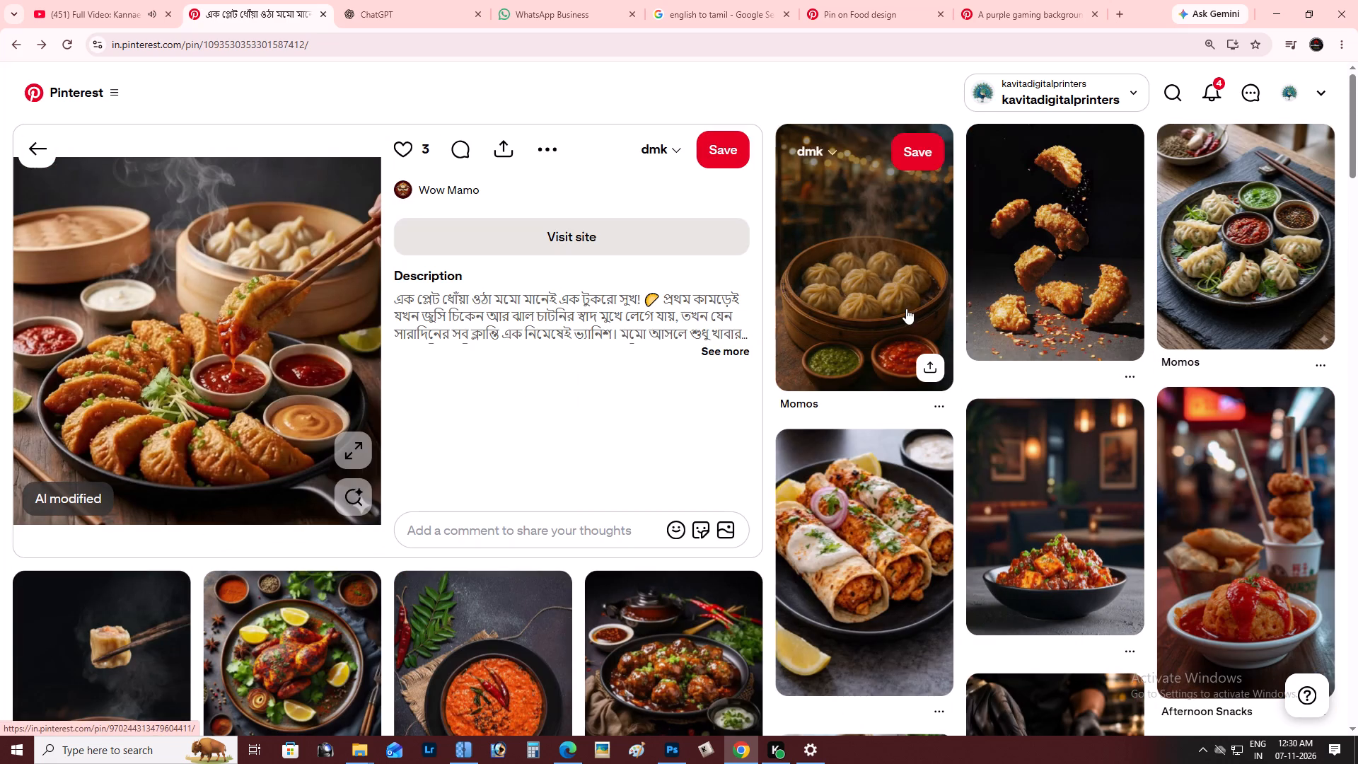
scroll(906, 308, down, 2)
Go back through the previously opened pins to the Pinterest search results for momos.
click(801, 440)
scroll(397, 326, up, 2)
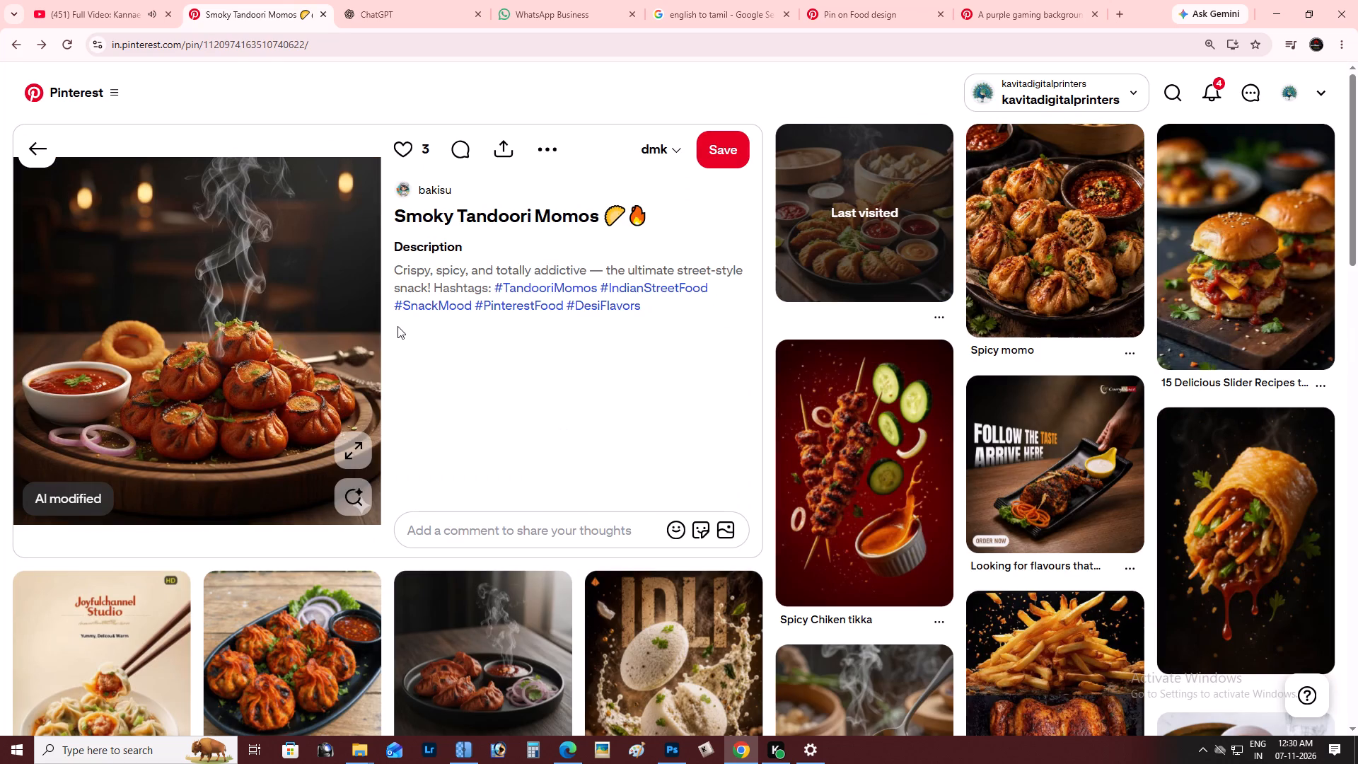
click(397, 326)
scroll(533, 282, up, 2)
click(533, 282)
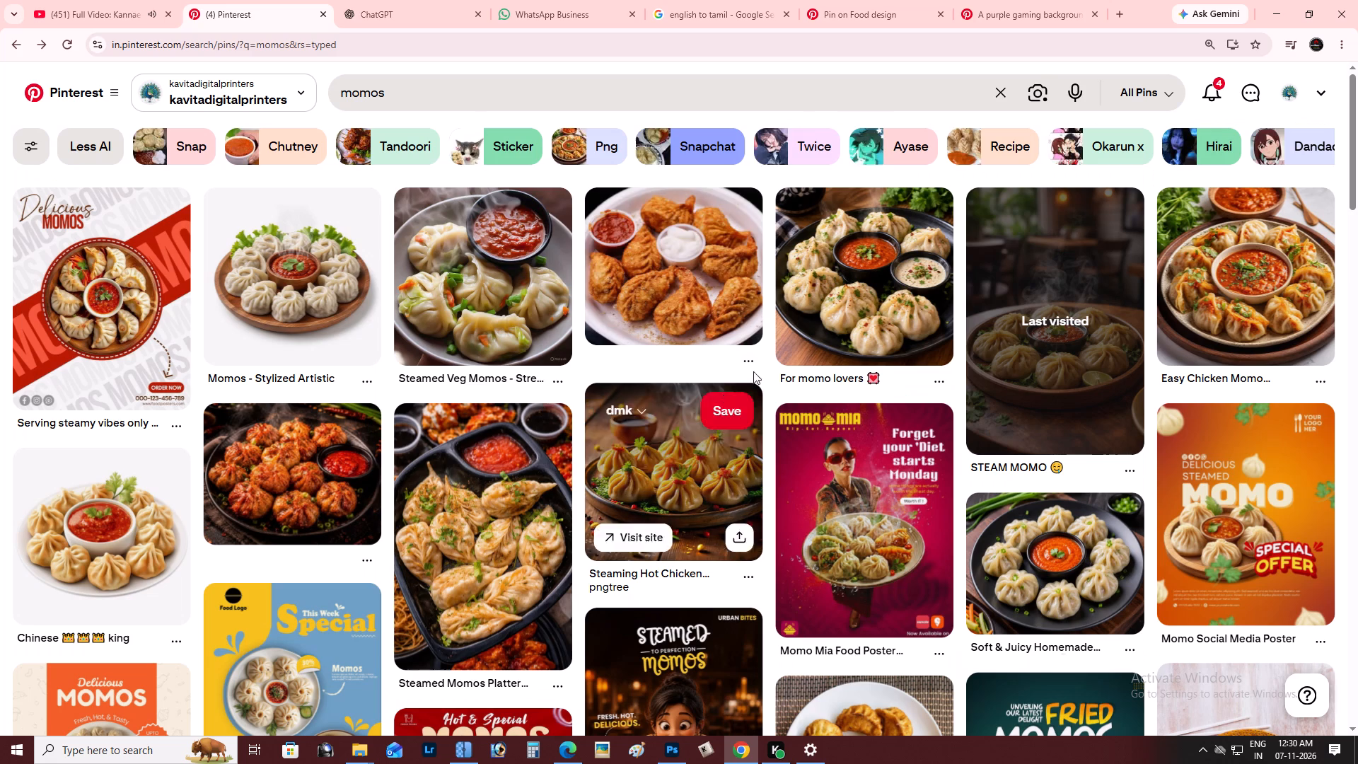
Search Pinterest for "momos aesthetic" and look over the results for a suitable momos picture.
scroll(734, 328, up, 2)
click(508, 90)
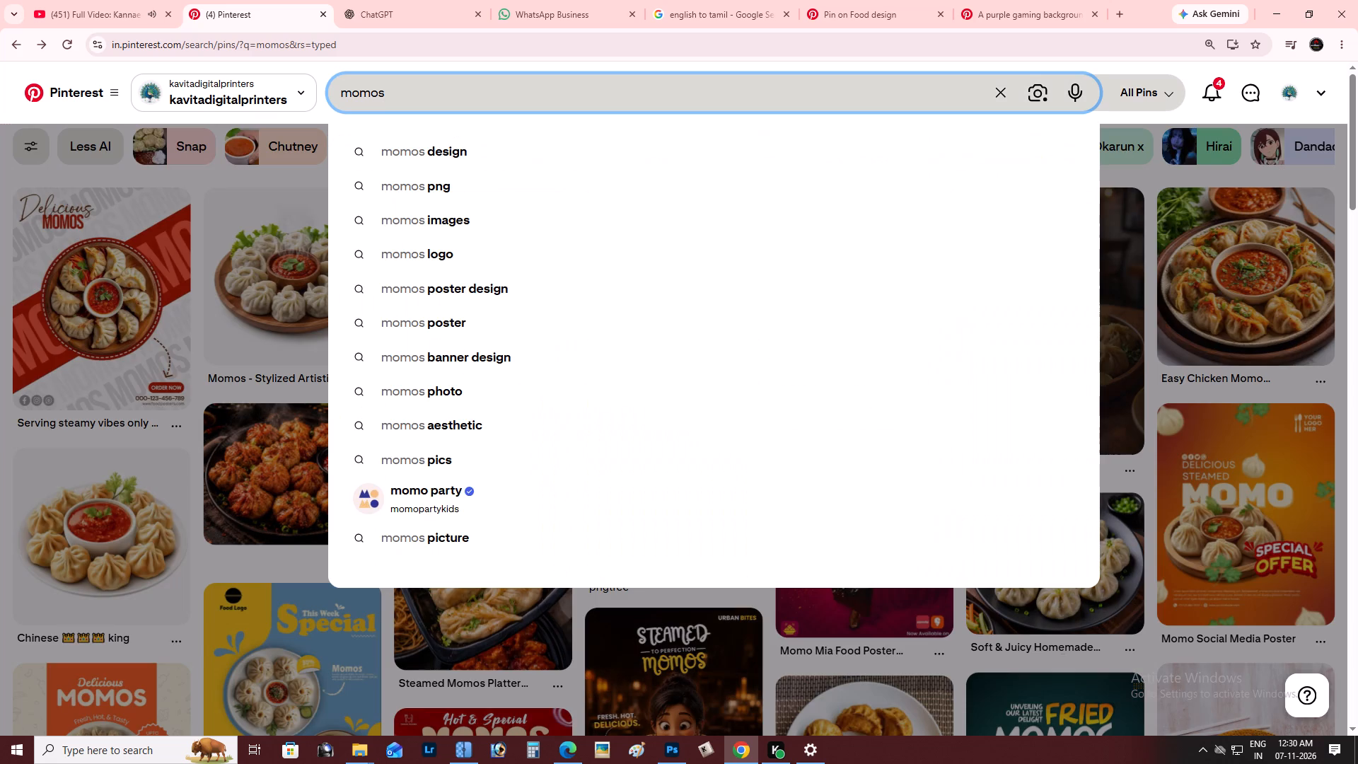
key(b)
key(space)
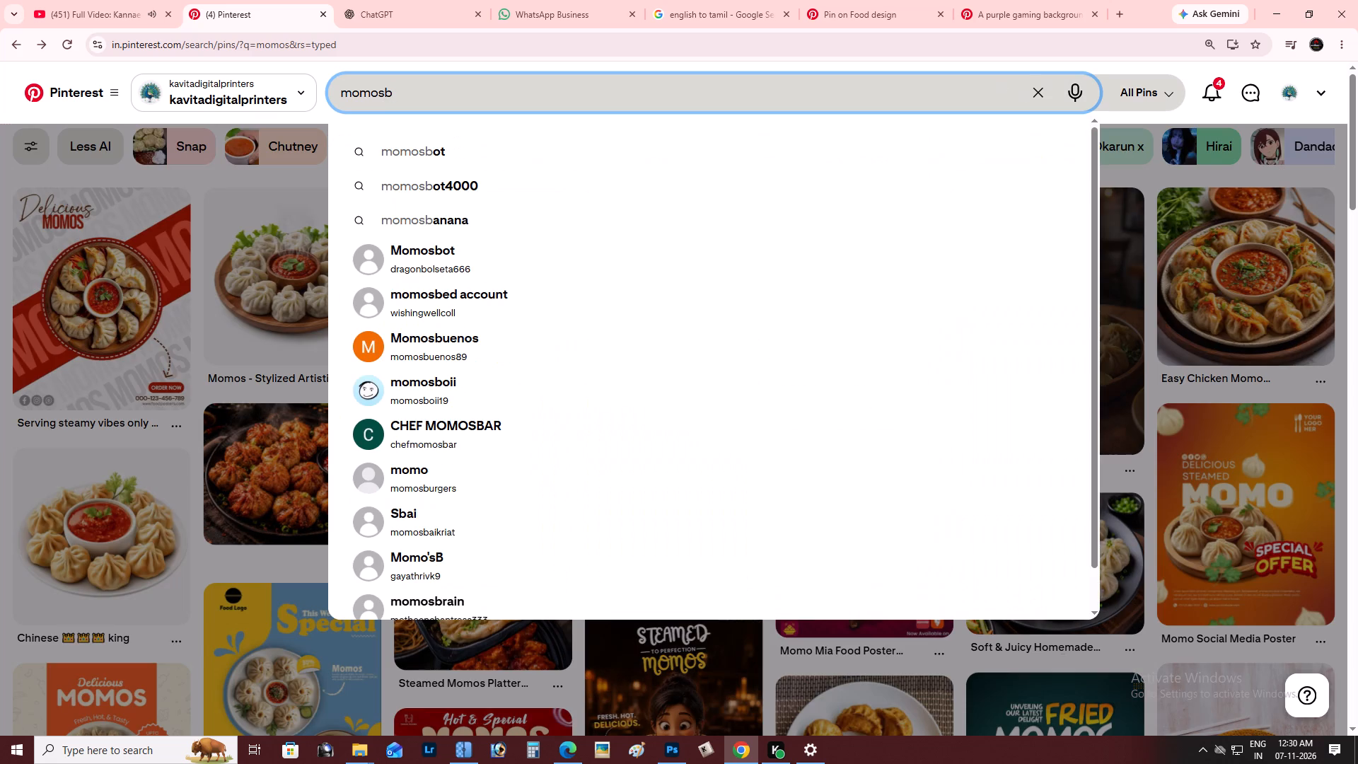
key(BackSpace)
key(BackSpace)
key(space)
text(aes)
click(559, 151)
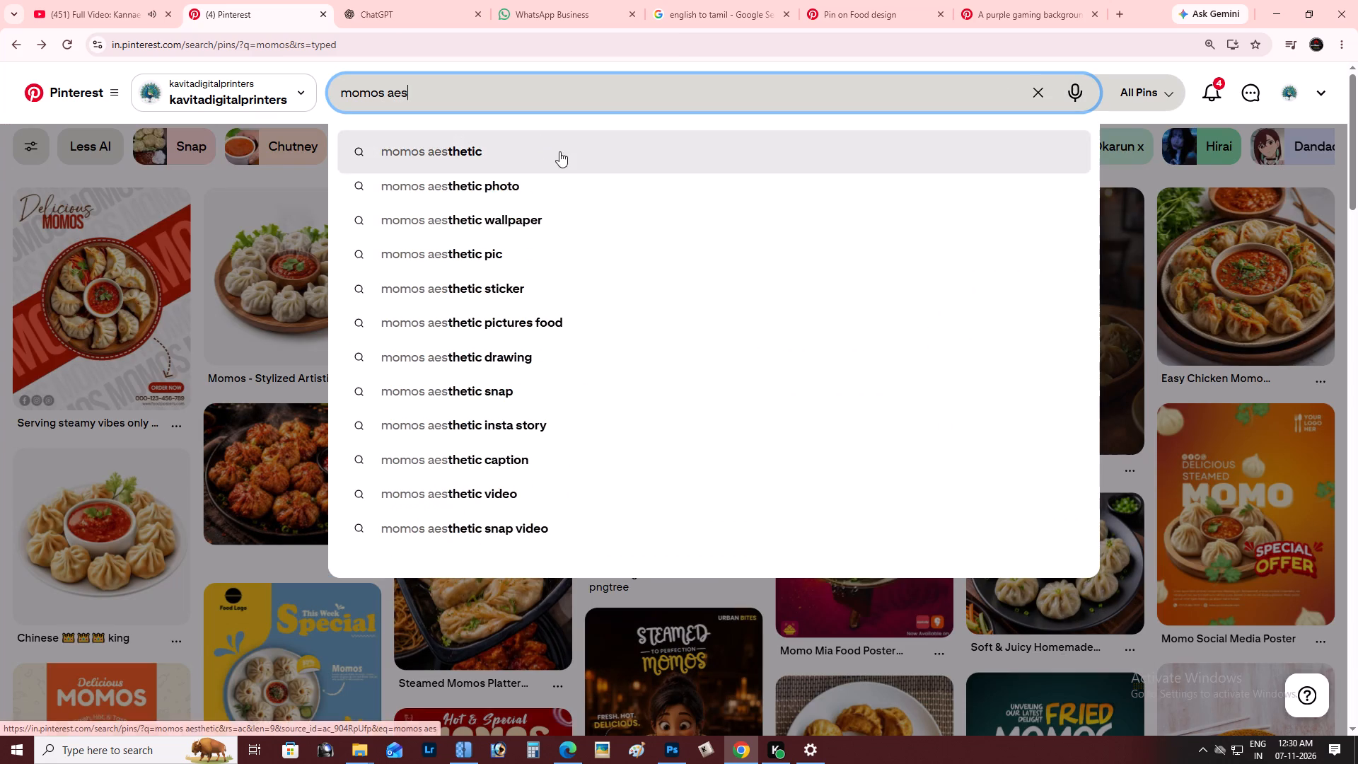
key(alt+Tab)
key(alt+Tab)
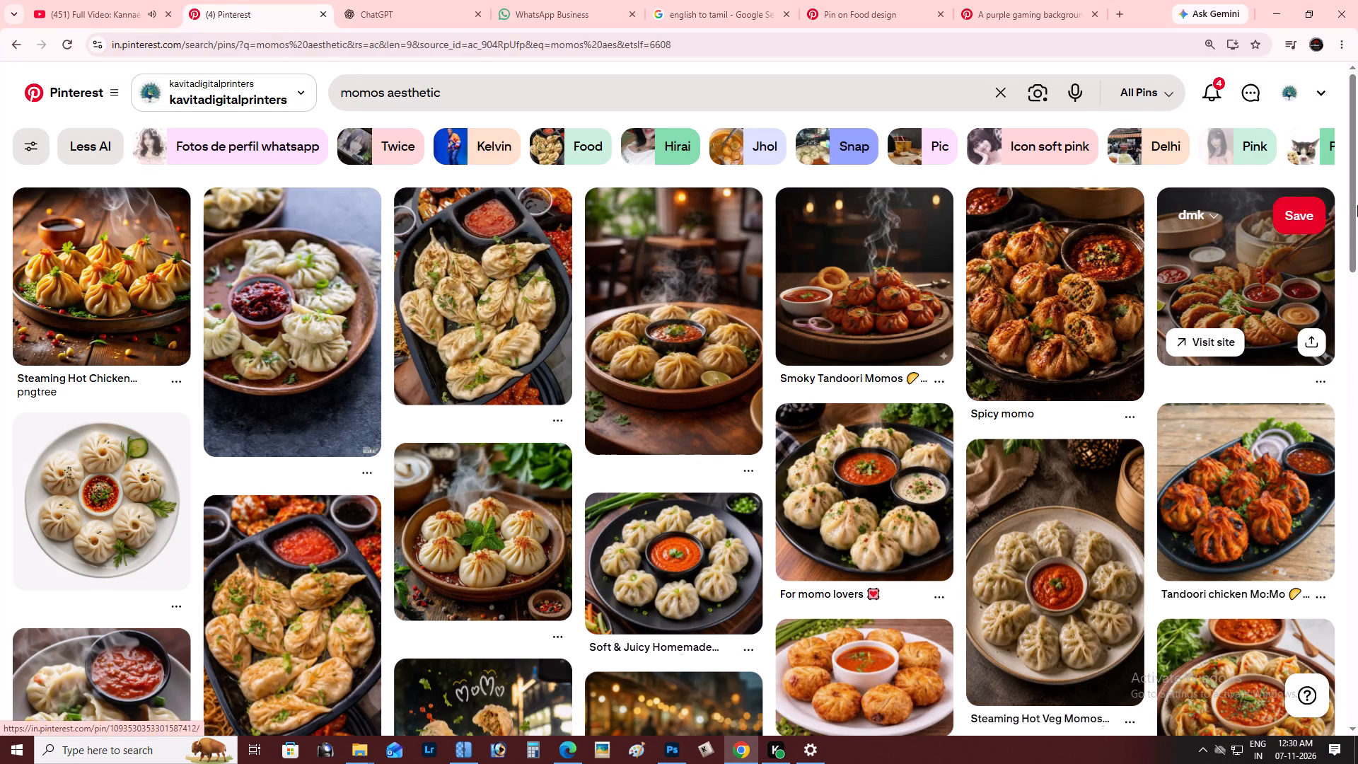
drag(1357, 207, 1357, 376)
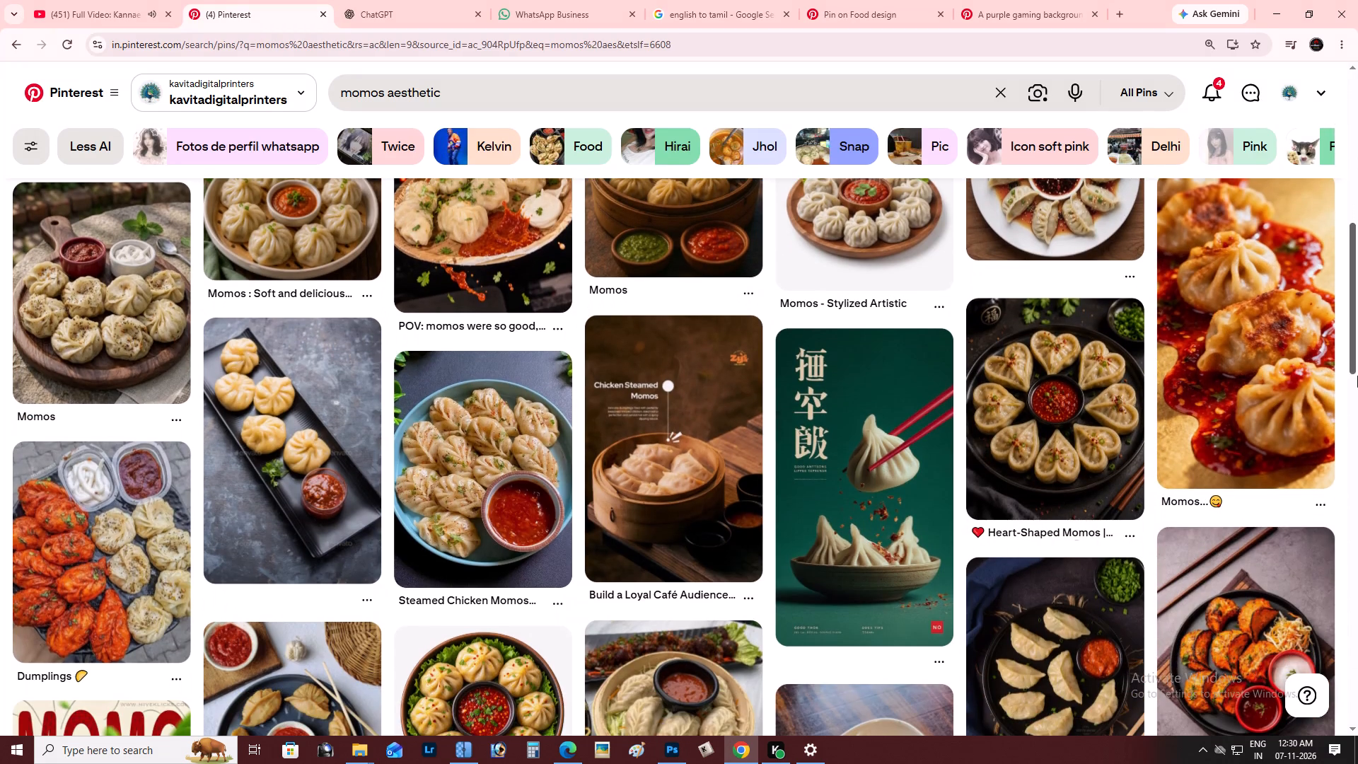
drag(1357, 376, 1357, 157)
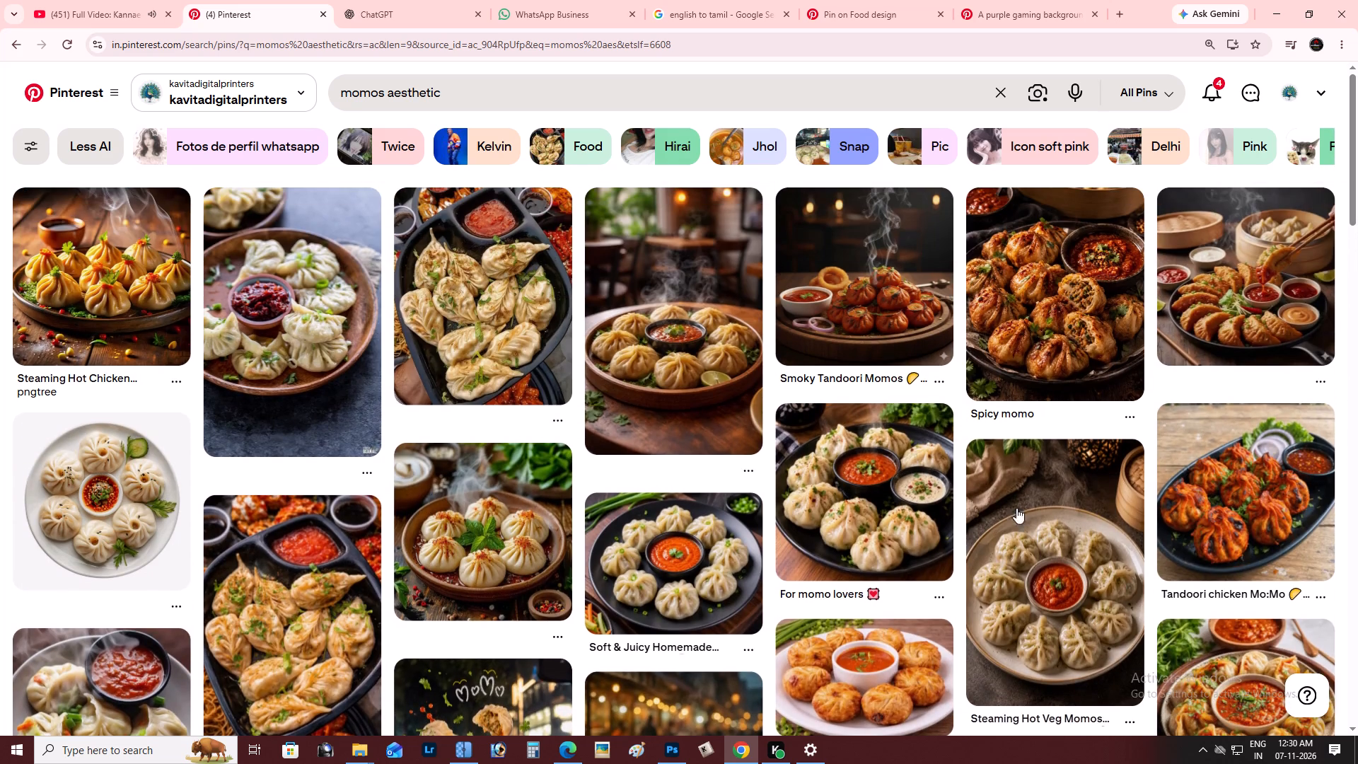
Open the Steaming Hot Chicken Momos pin from pngtree and look through its related pins.
click(100, 271)
key(alt+Tab)
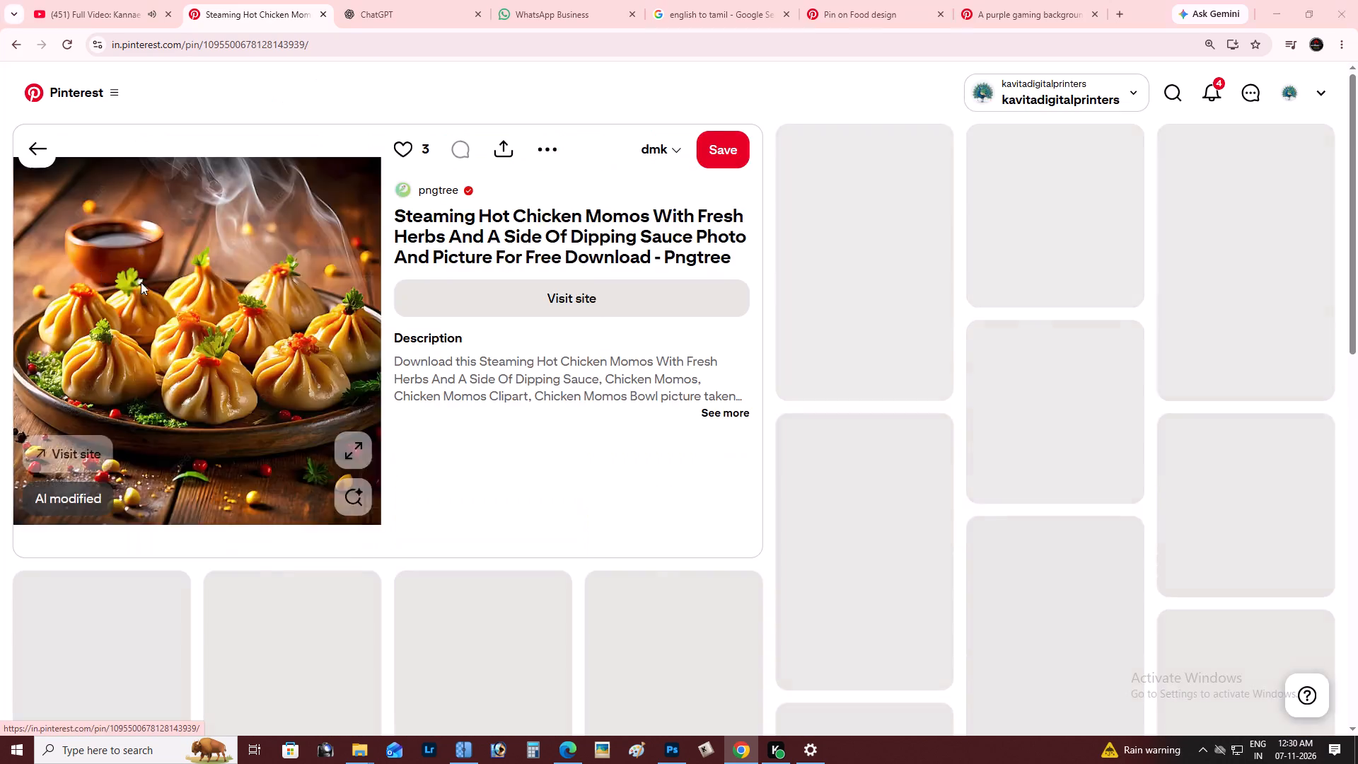
key(alt+Tab)
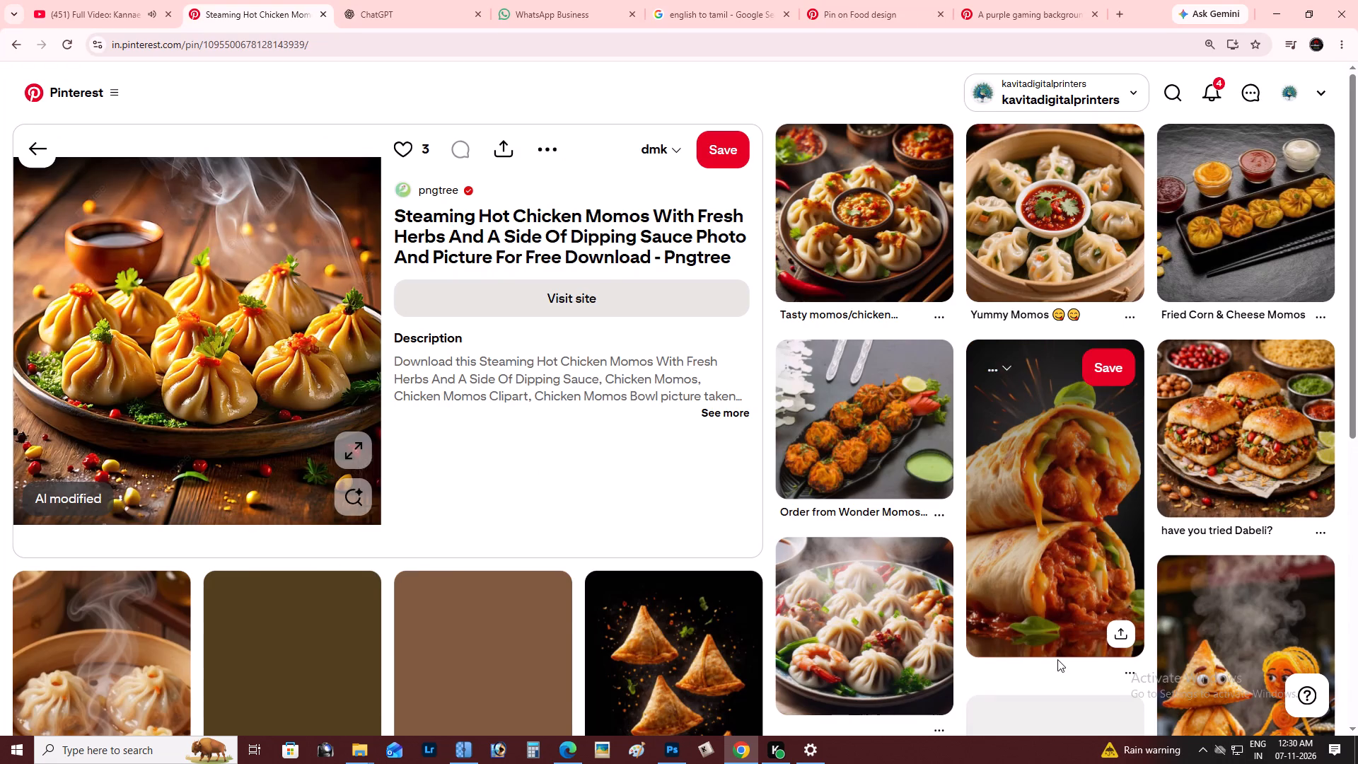
drag(1357, 265, 1357, 283)
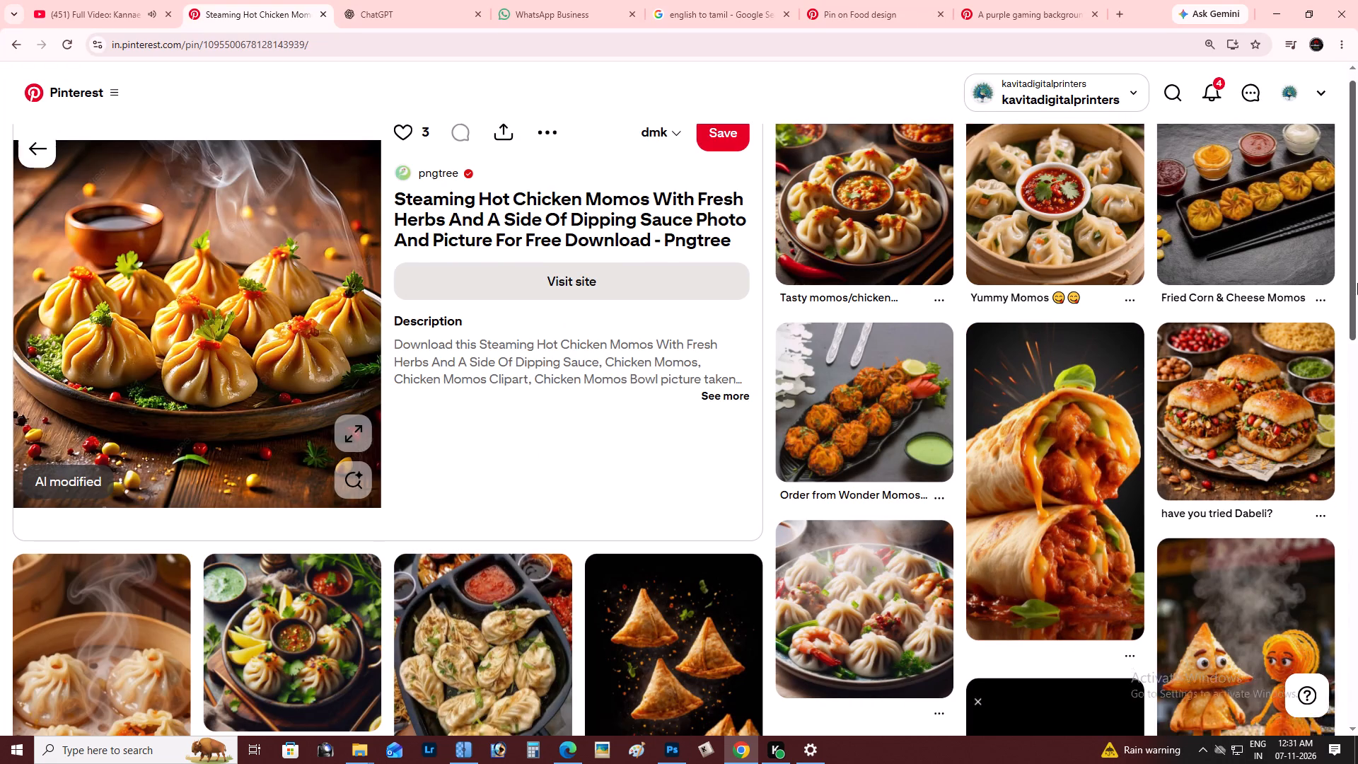
drag(1357, 283, 1357, 407)
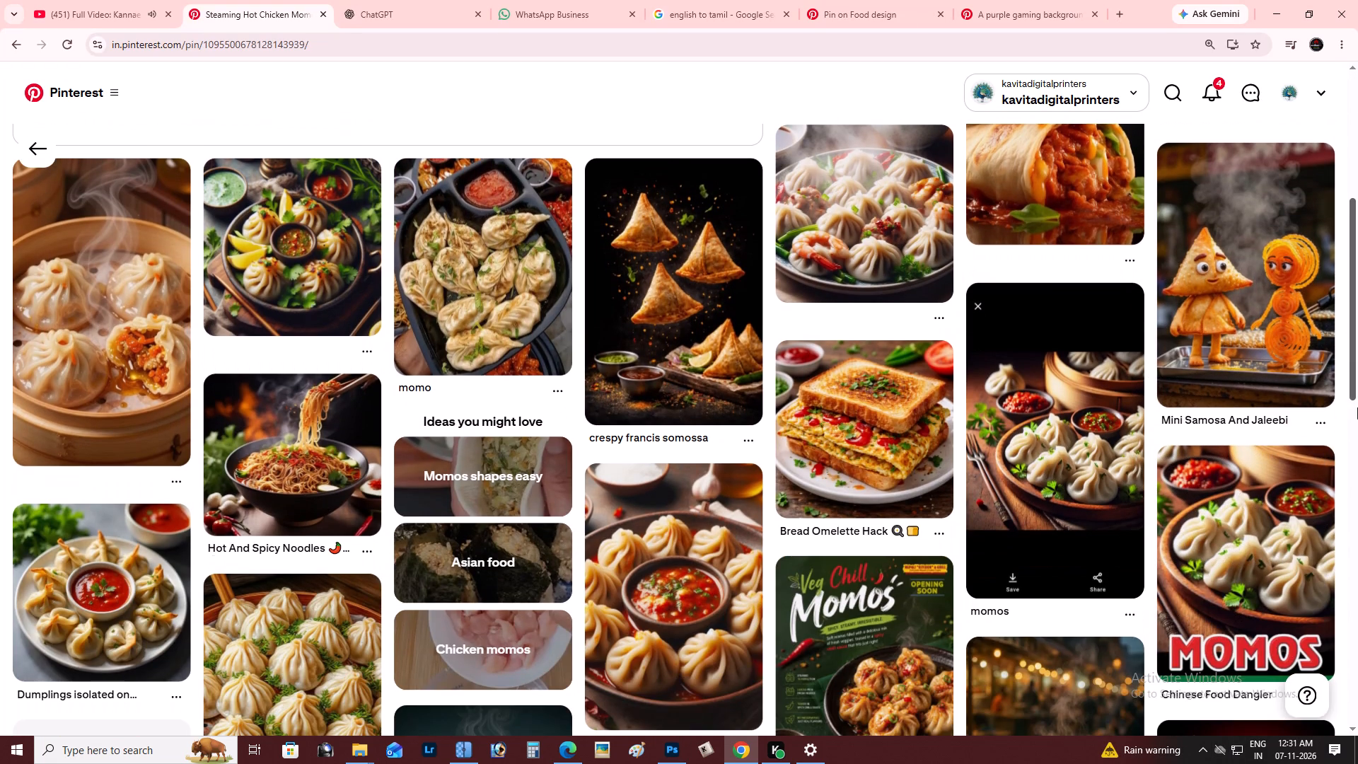
drag(1357, 407, 1357, 453)
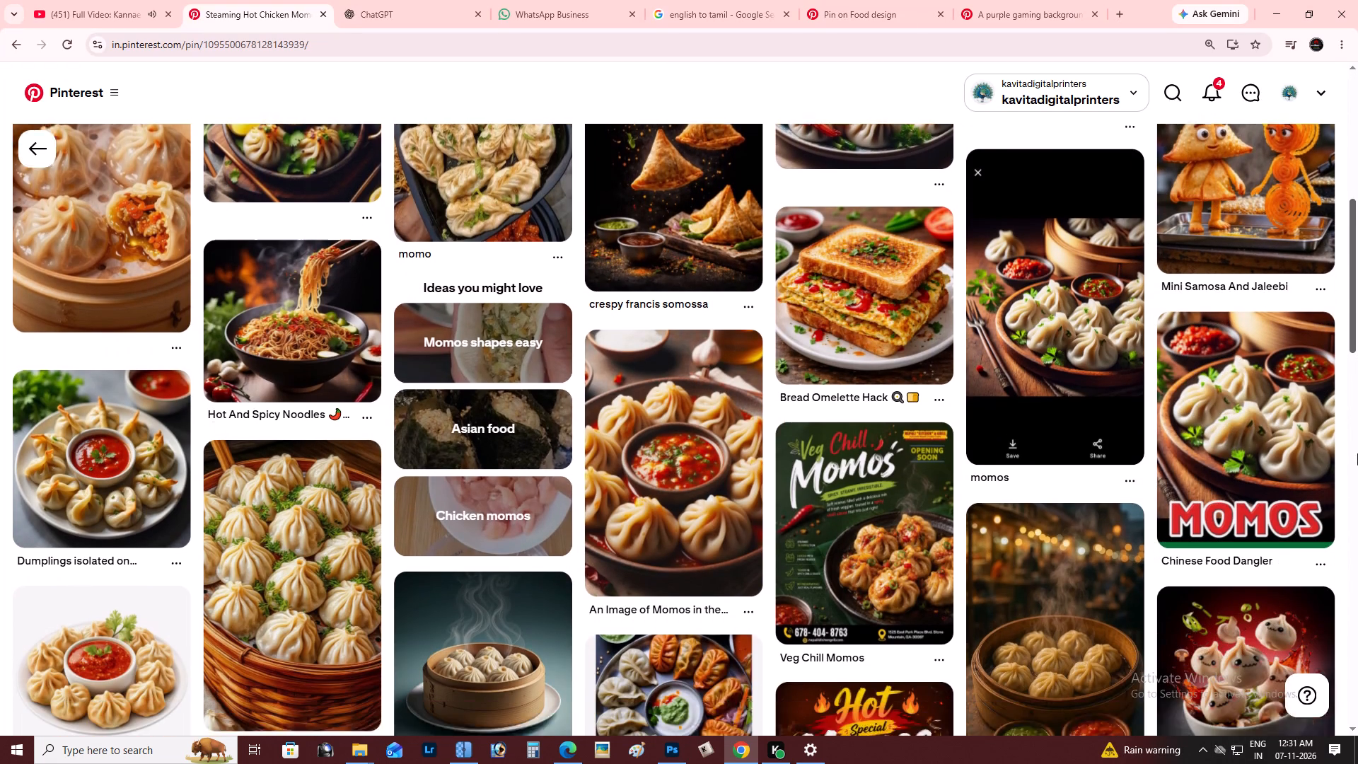
drag(1357, 453, 1357, 474)
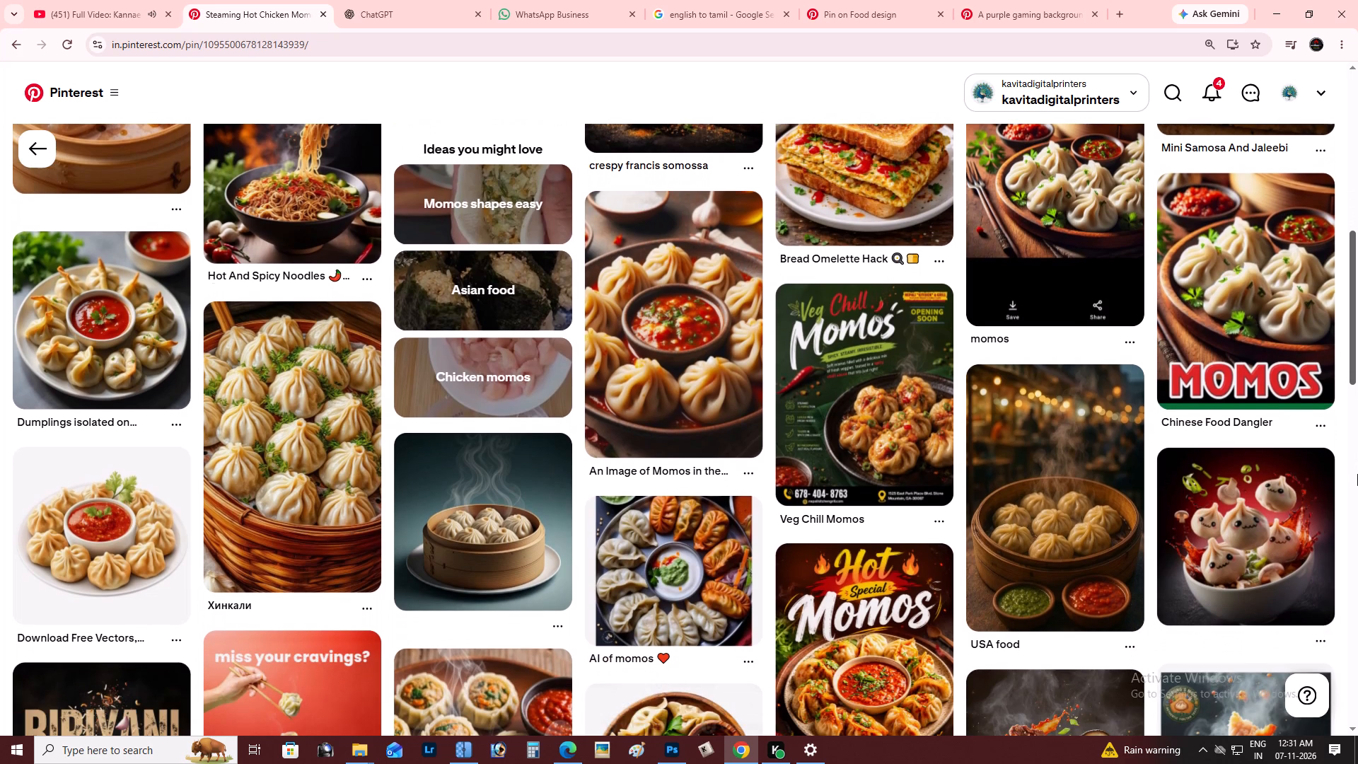
drag(1357, 474, 1357, 500)
key(alt+Tab)
key(alt+Tab)
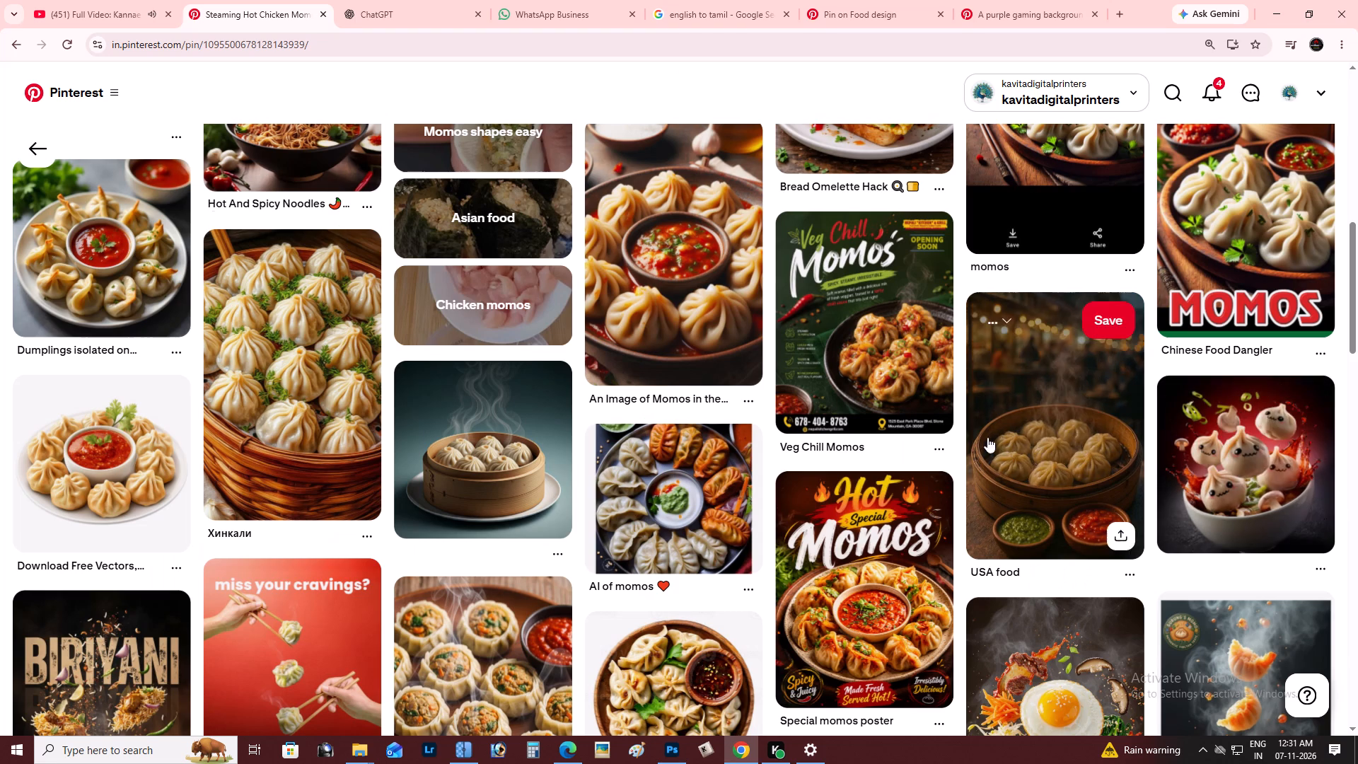
scroll(917, 429, up, 3)
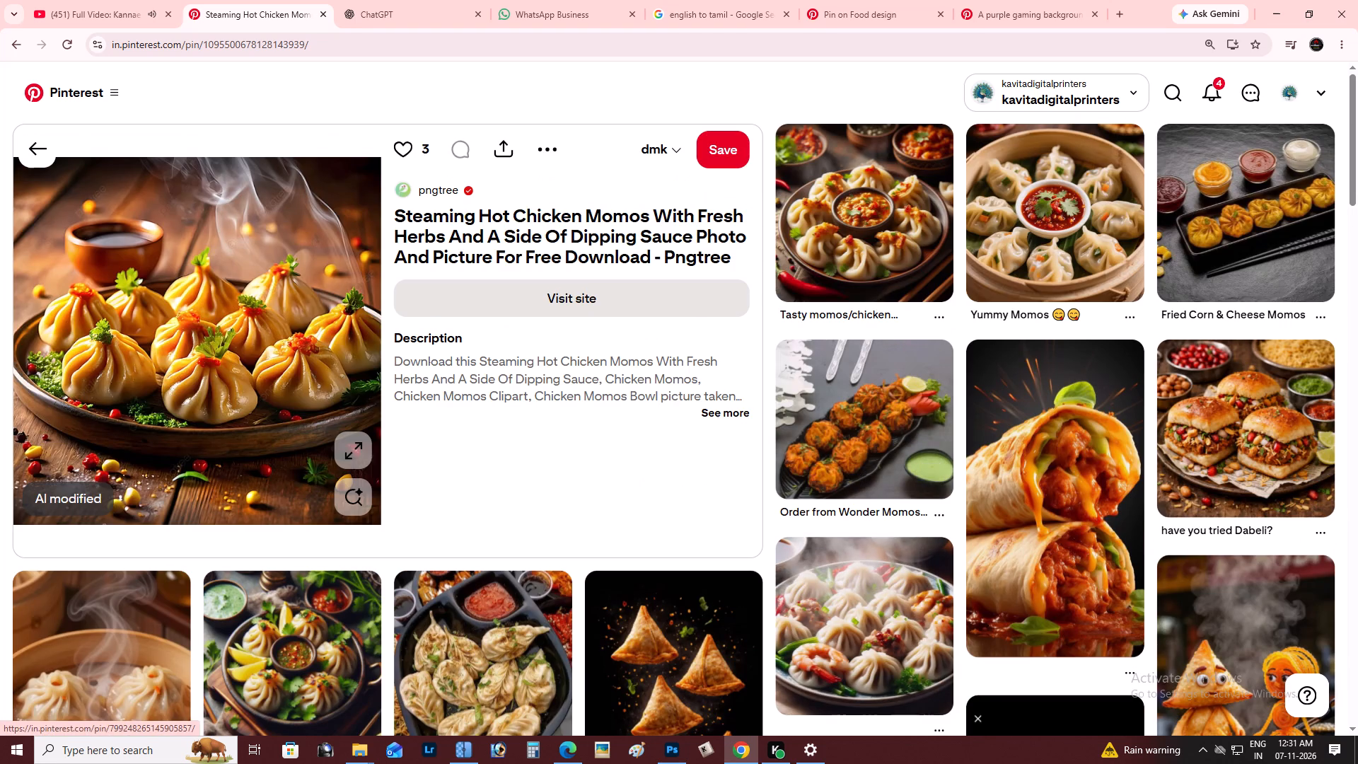
right_click(303, 309)
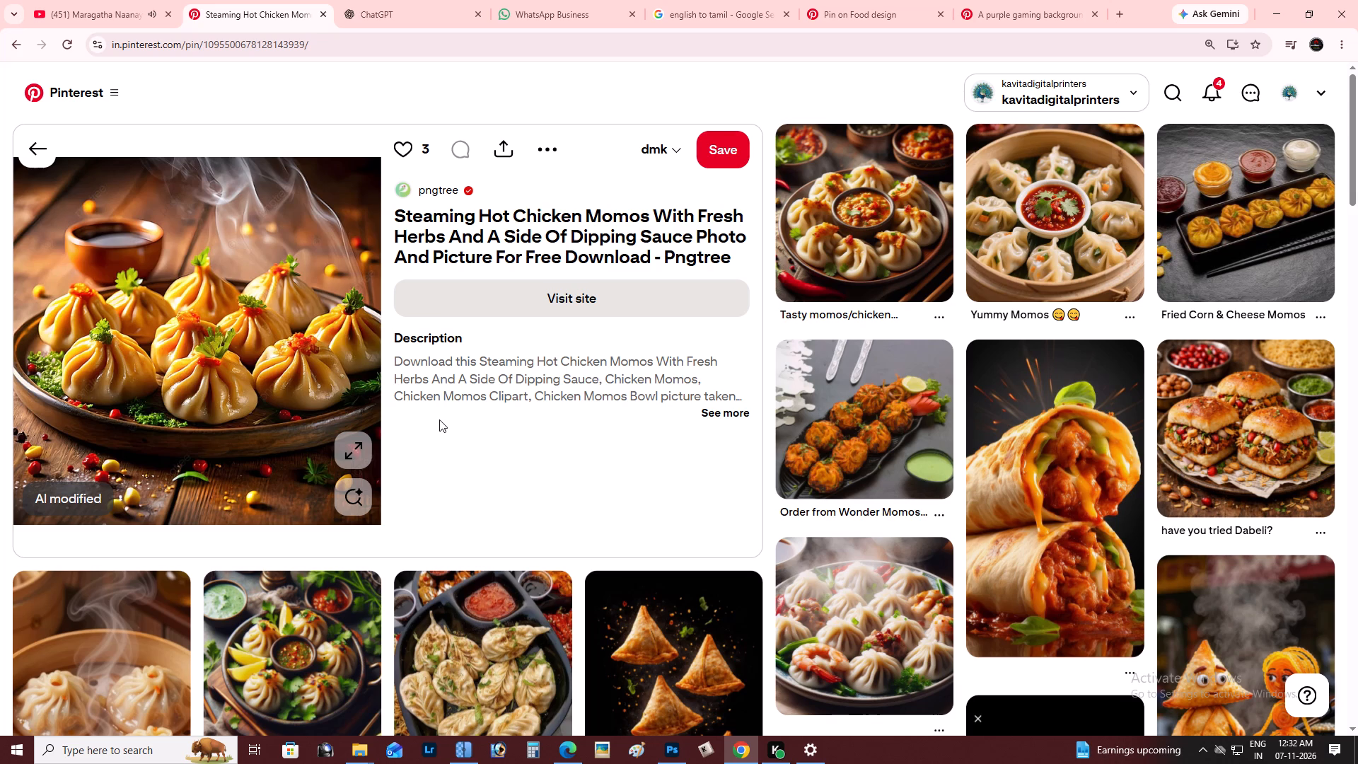
drag(1357, 189, 1357, 283)
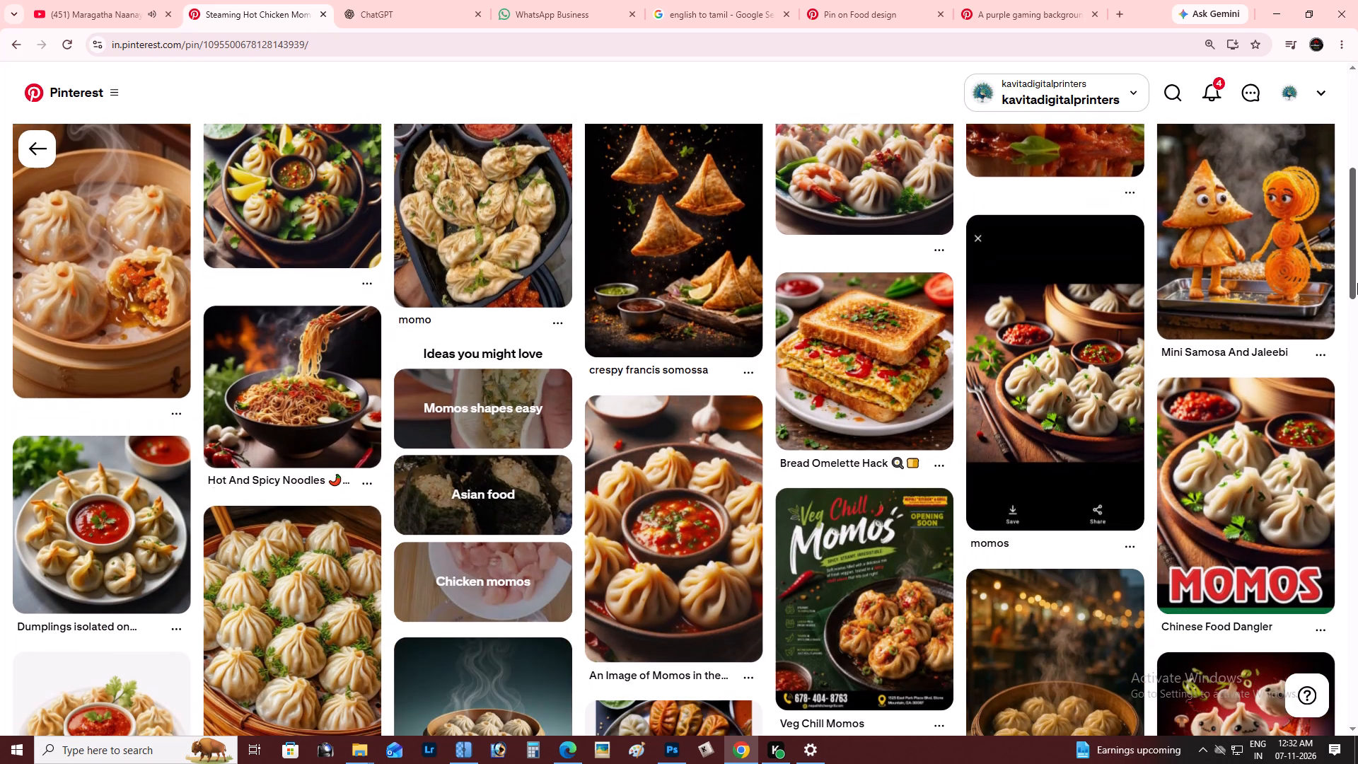
drag(1357, 283, 1357, 419)
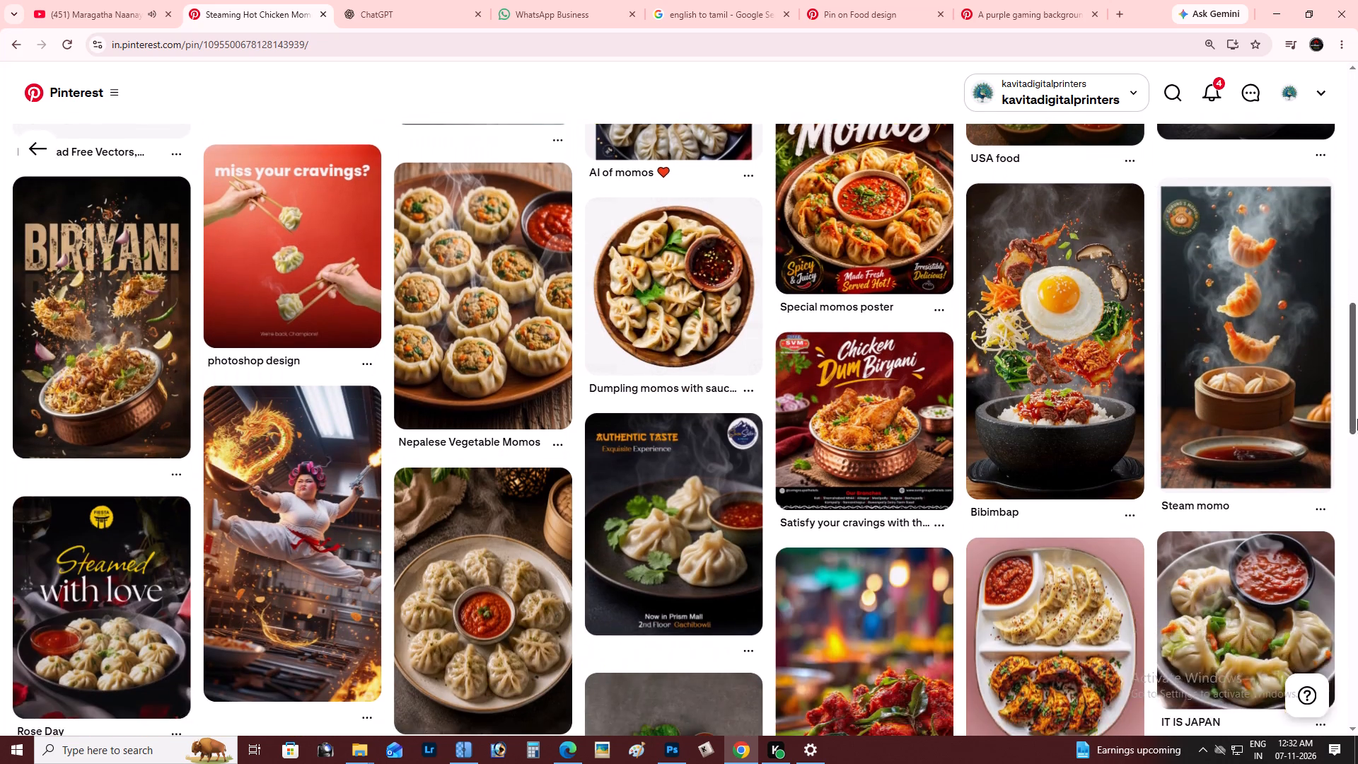
drag(1357, 419, 1357, 478)
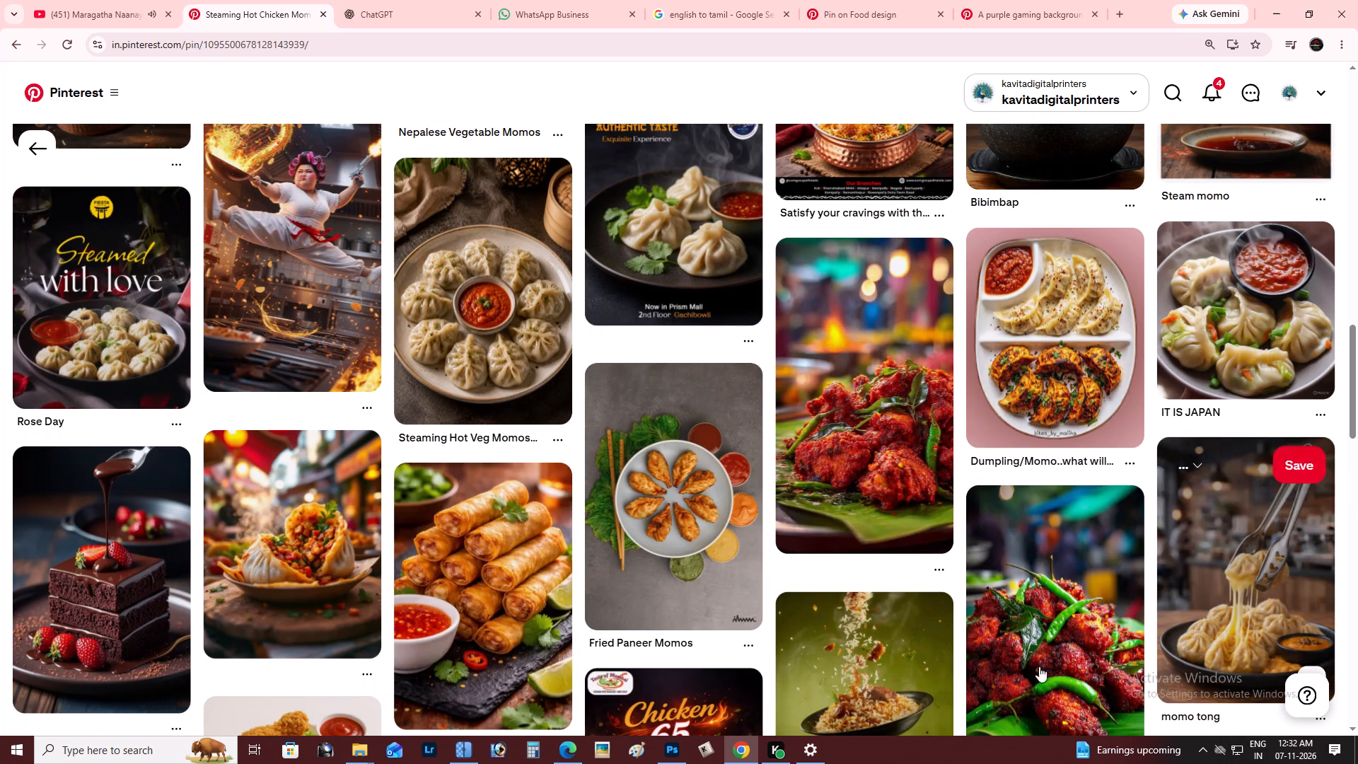
click(711, 0)
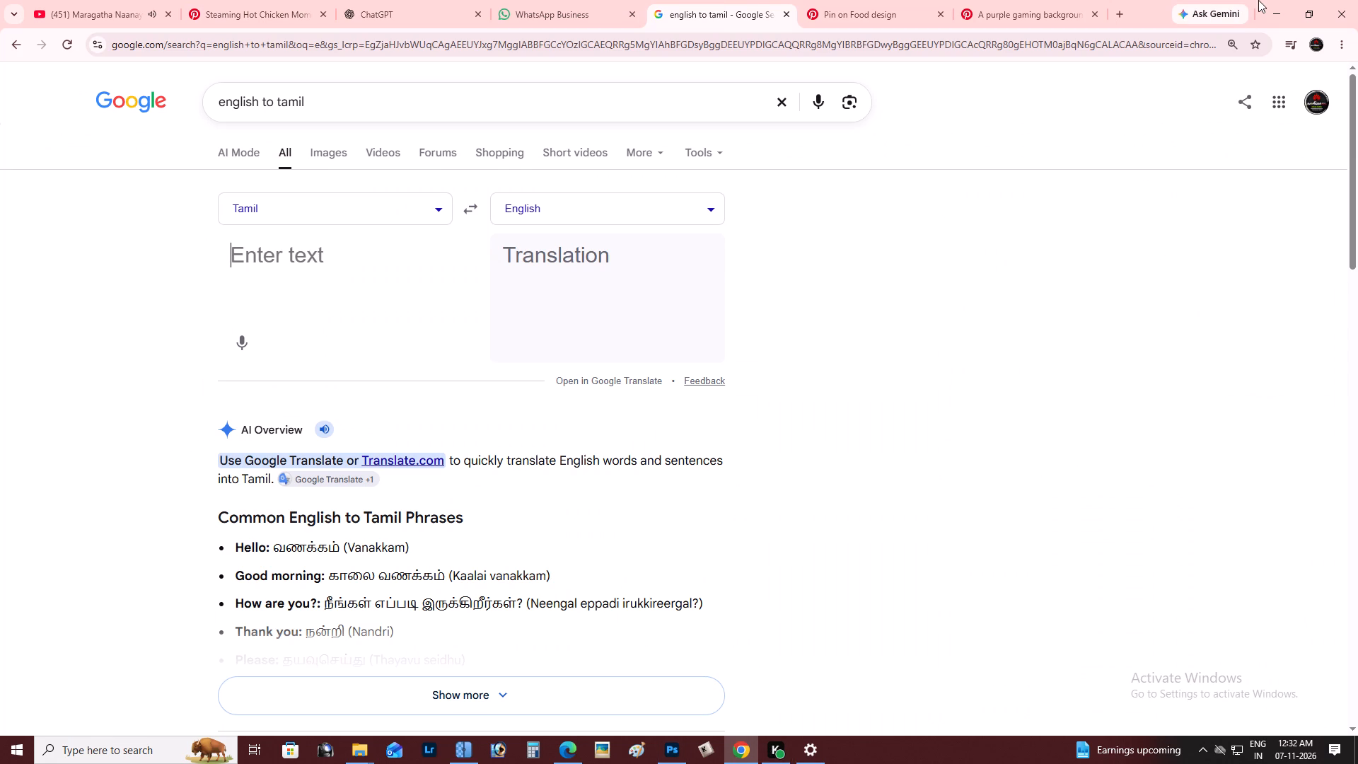
Return to ChatGPT in Edge, enlarge the generated momos image and copy it.
key(alt+Tab)
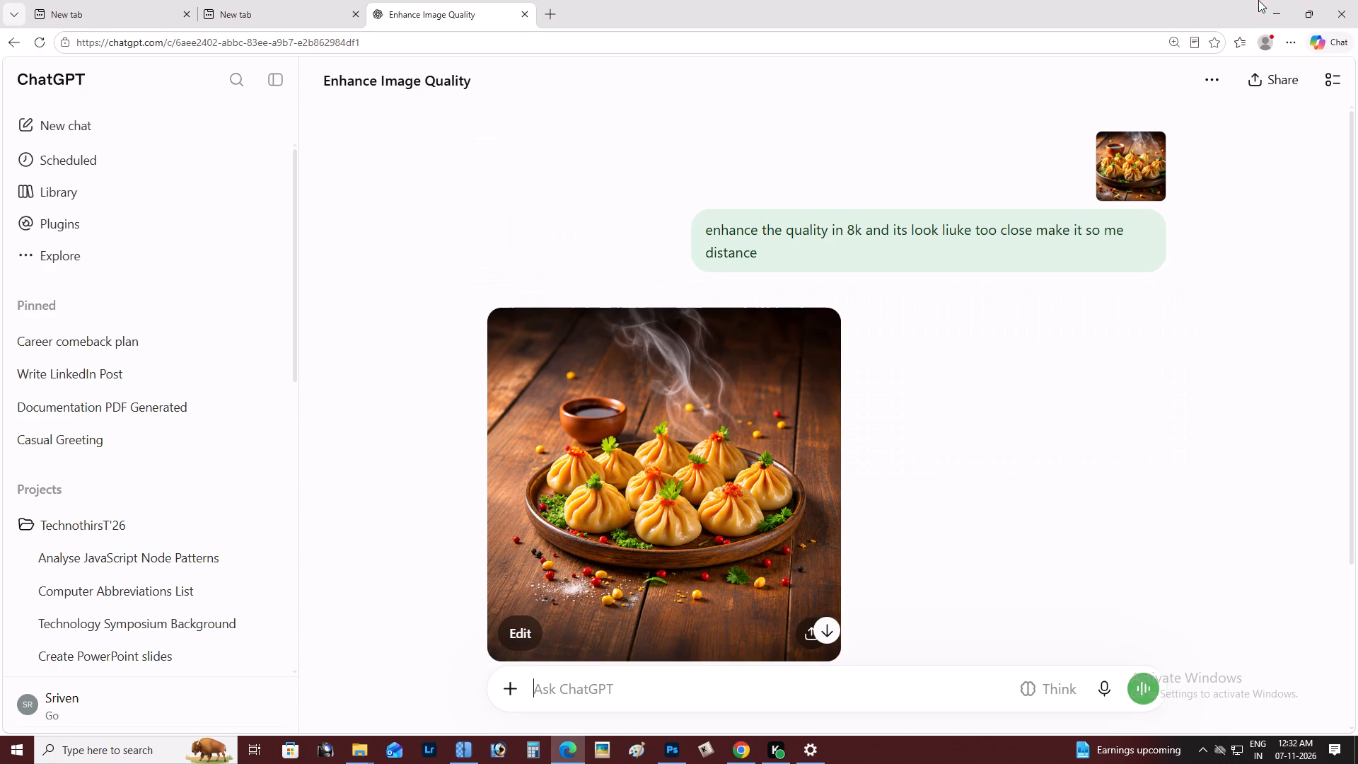
click(662, 441)
right_click(667, 328)
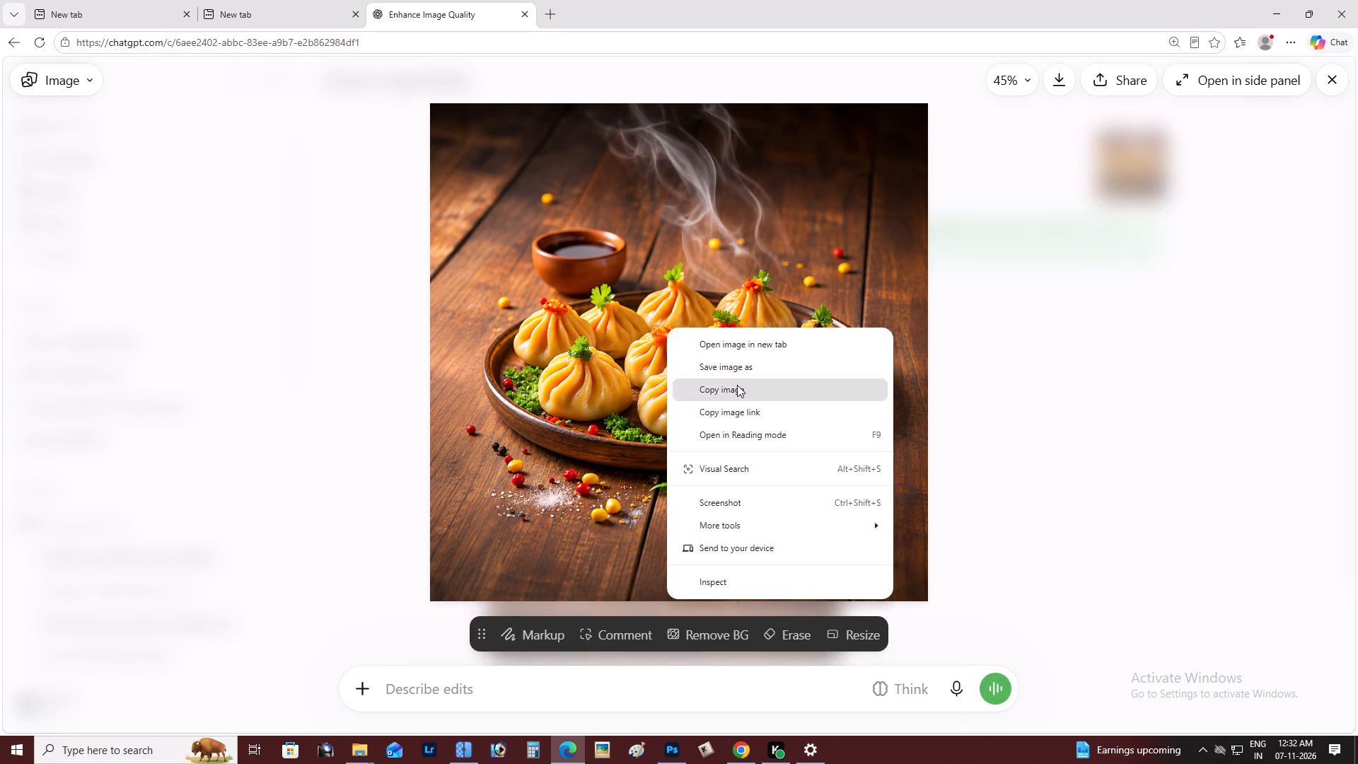
click(741, 388)
Switch to Photoshop, paste the generated momos image above Layer 5 and move it over the pale-yellow shape in the page's lower-left corner.
key(alt+Tab)
key(alt+Tab)
right_click(371, 504)
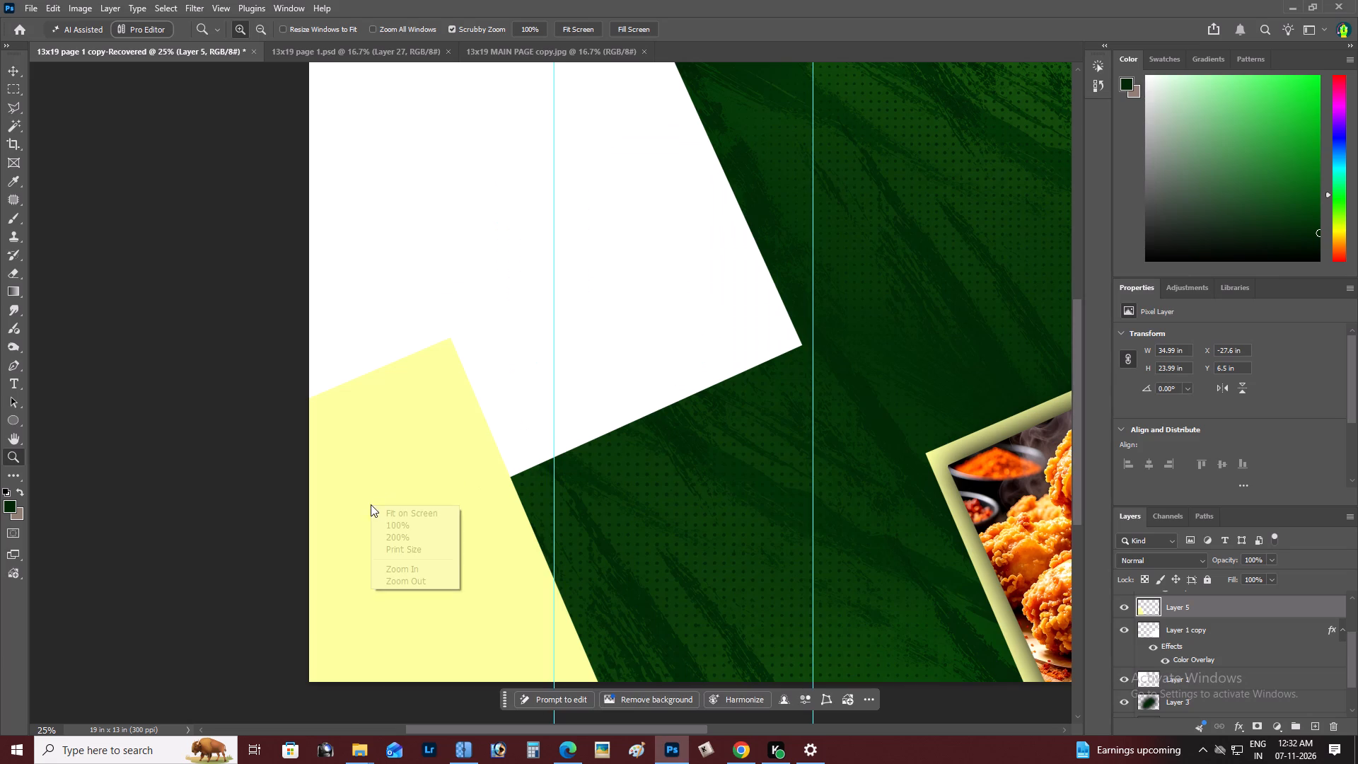
click(370, 459)
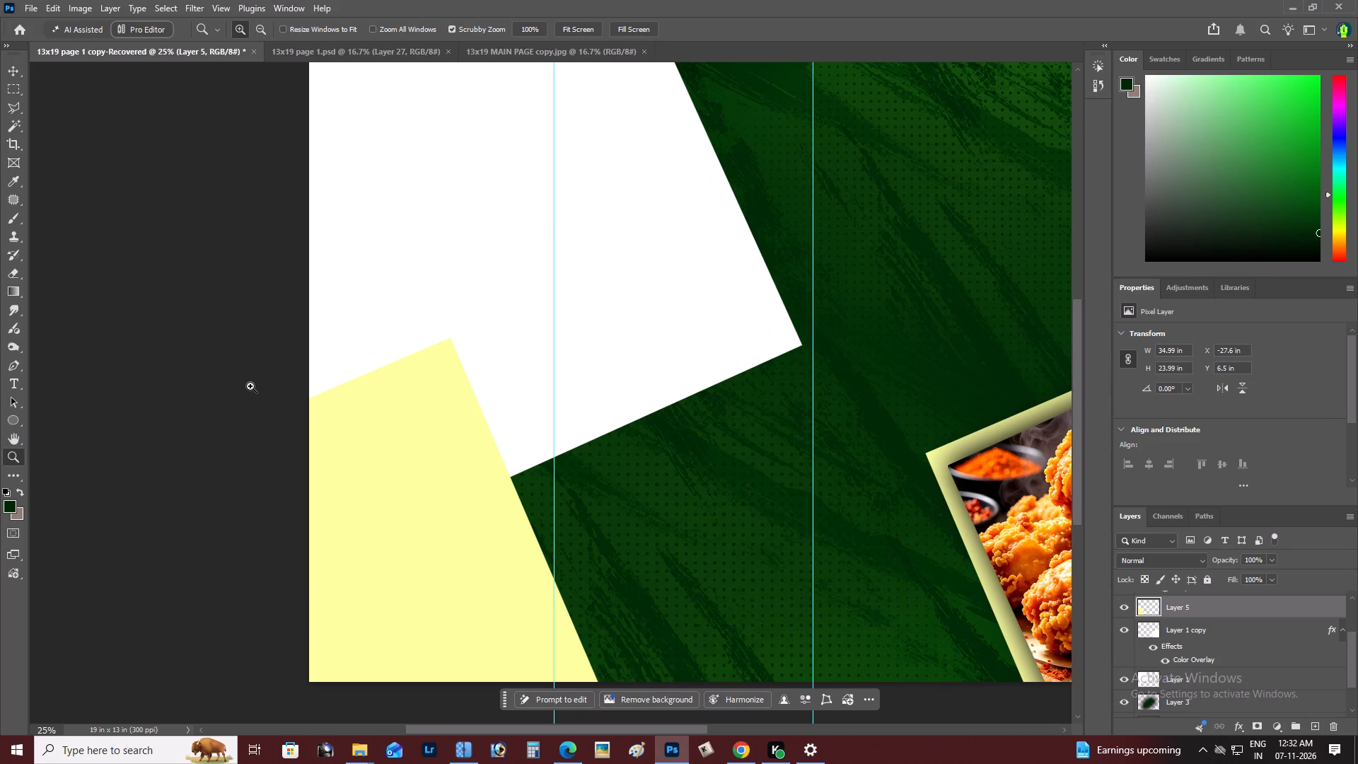
key(v)
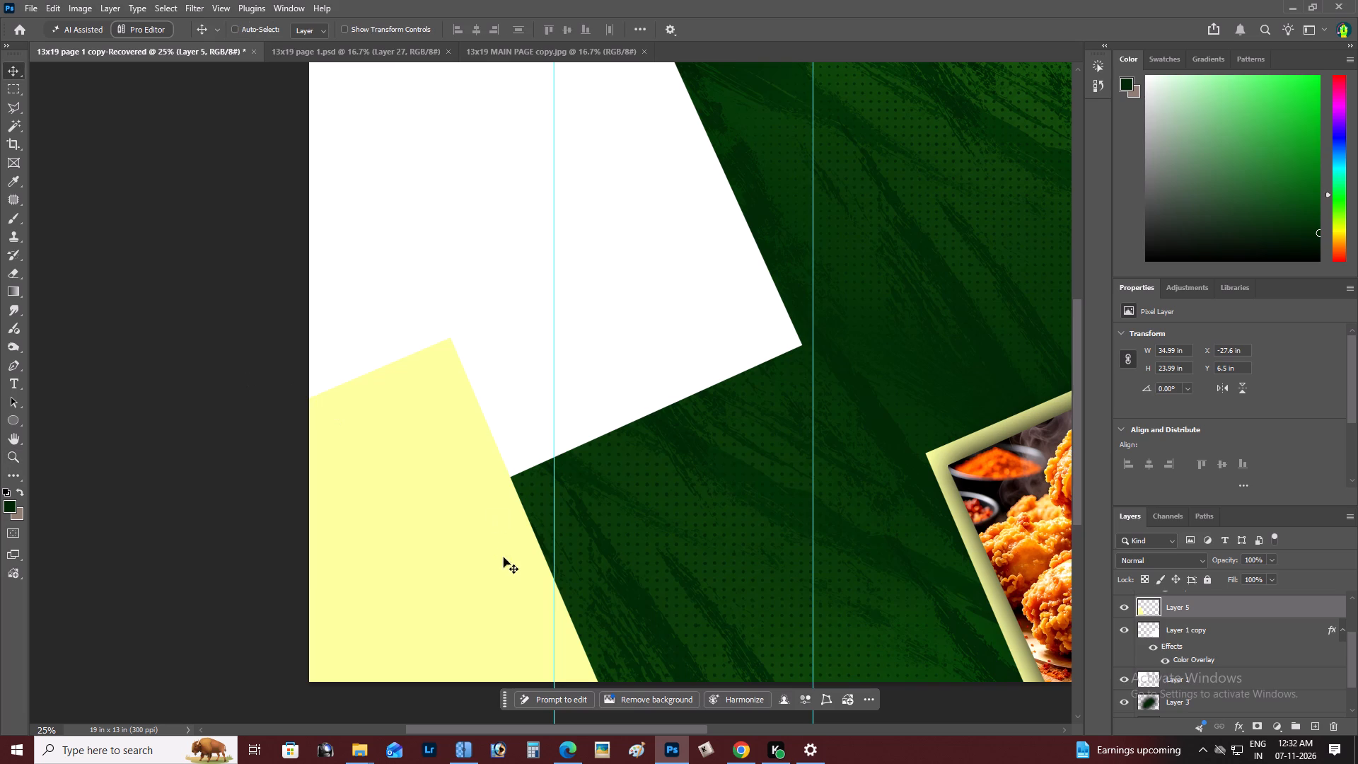
right_click(489, 524)
click(506, 527)
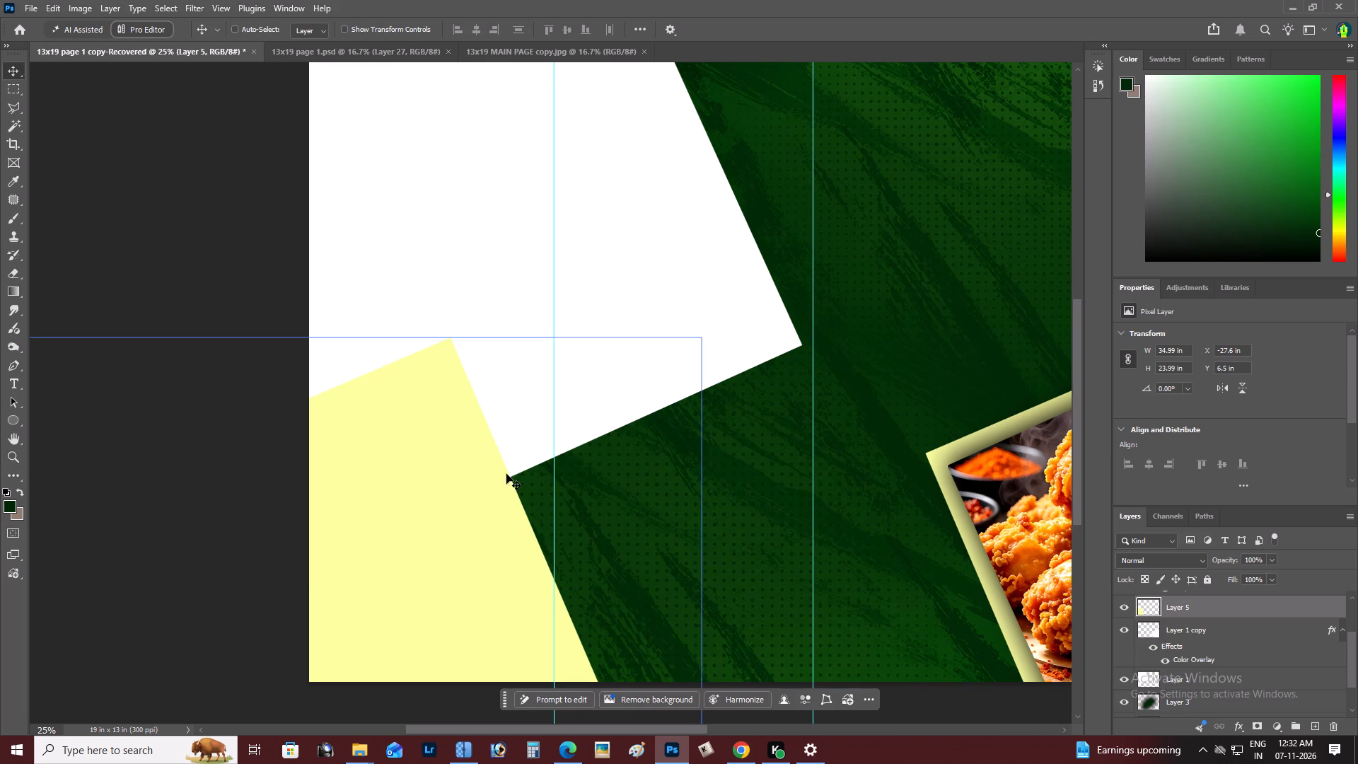
key(ctrl+v)
drag(714, 422, 422, 591)
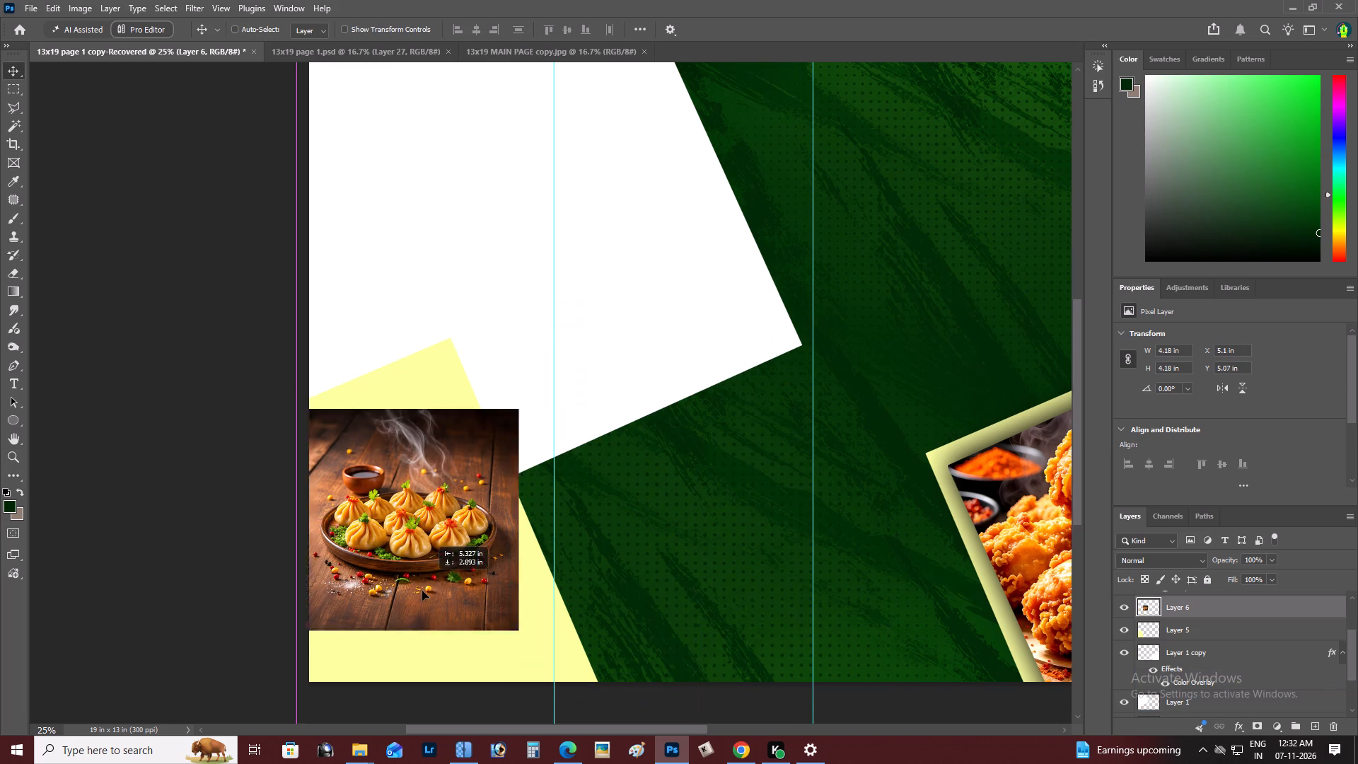
Enlarge the momos image to about 6.27 in square and position it over the pale-yellow shape in the page's lower-left corner.
drag(422, 591, 444, 619)
key(ctrl+t)
alt+drag(533, 464, 562, 446)
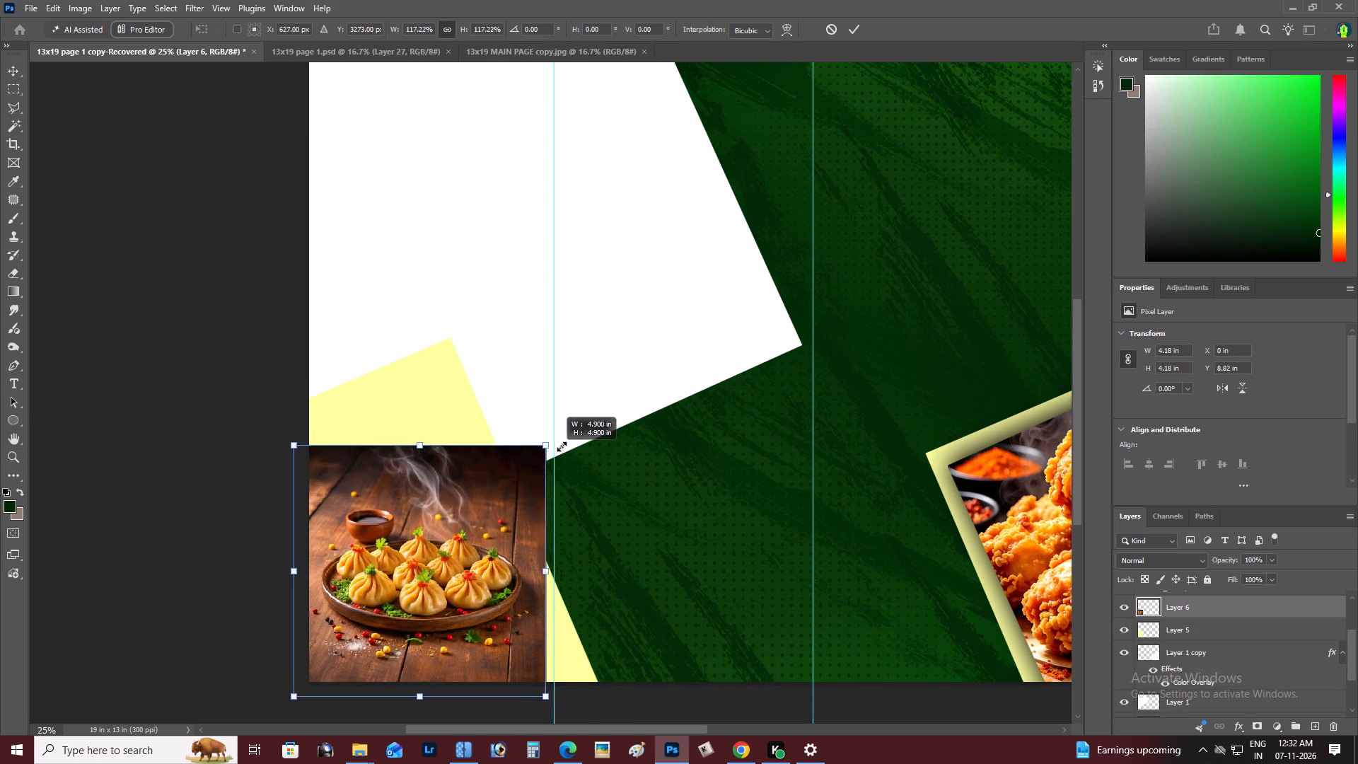
alt+drag(562, 446, 601, 421)
drag(458, 535, 478, 501)
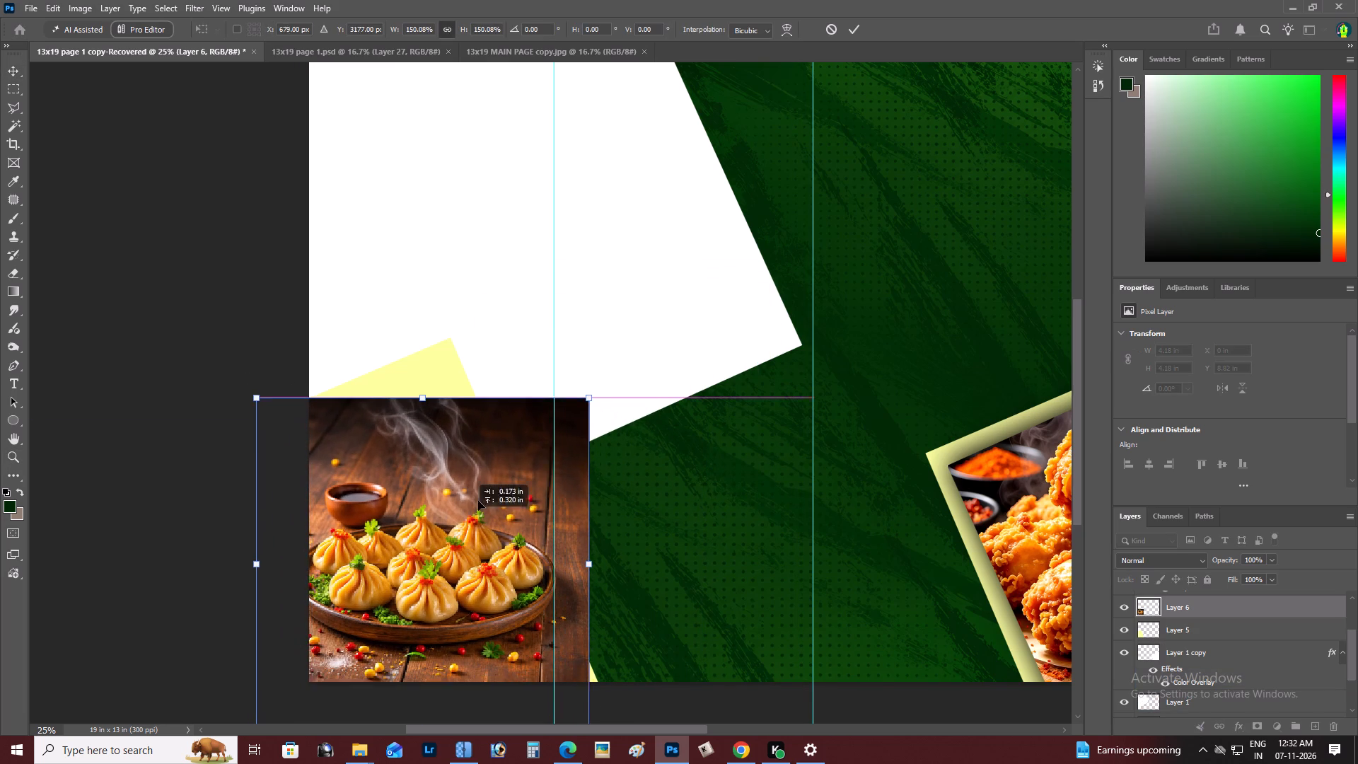
drag(478, 501, 485, 479)
key(ctrl+Return)
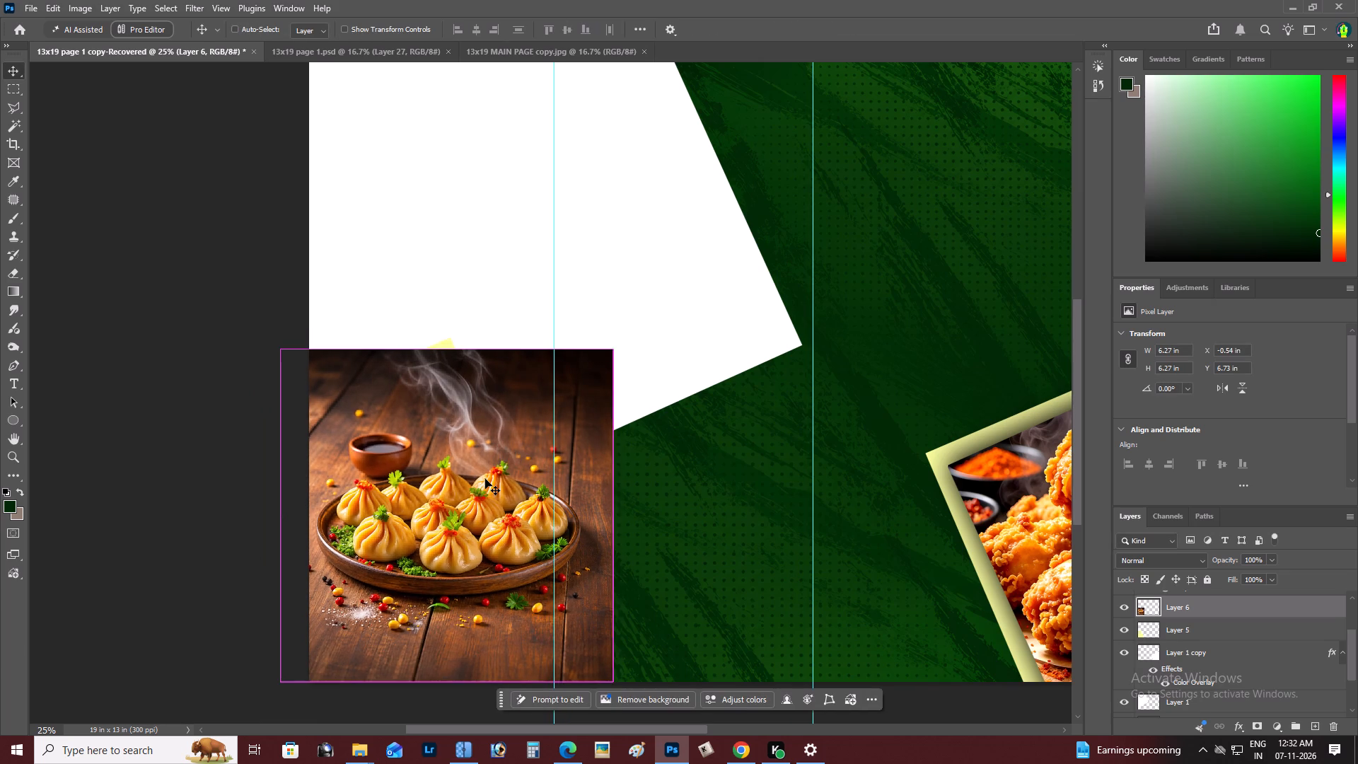
Clip the momos image to the pale-yellow Layer 5 shape and shift it slightly left and down within the shape.
key(ctrl+bracketleft)
key(ctrl+bracketright)
key(ctrl+alt+g)
drag(431, 525, 397, 525)
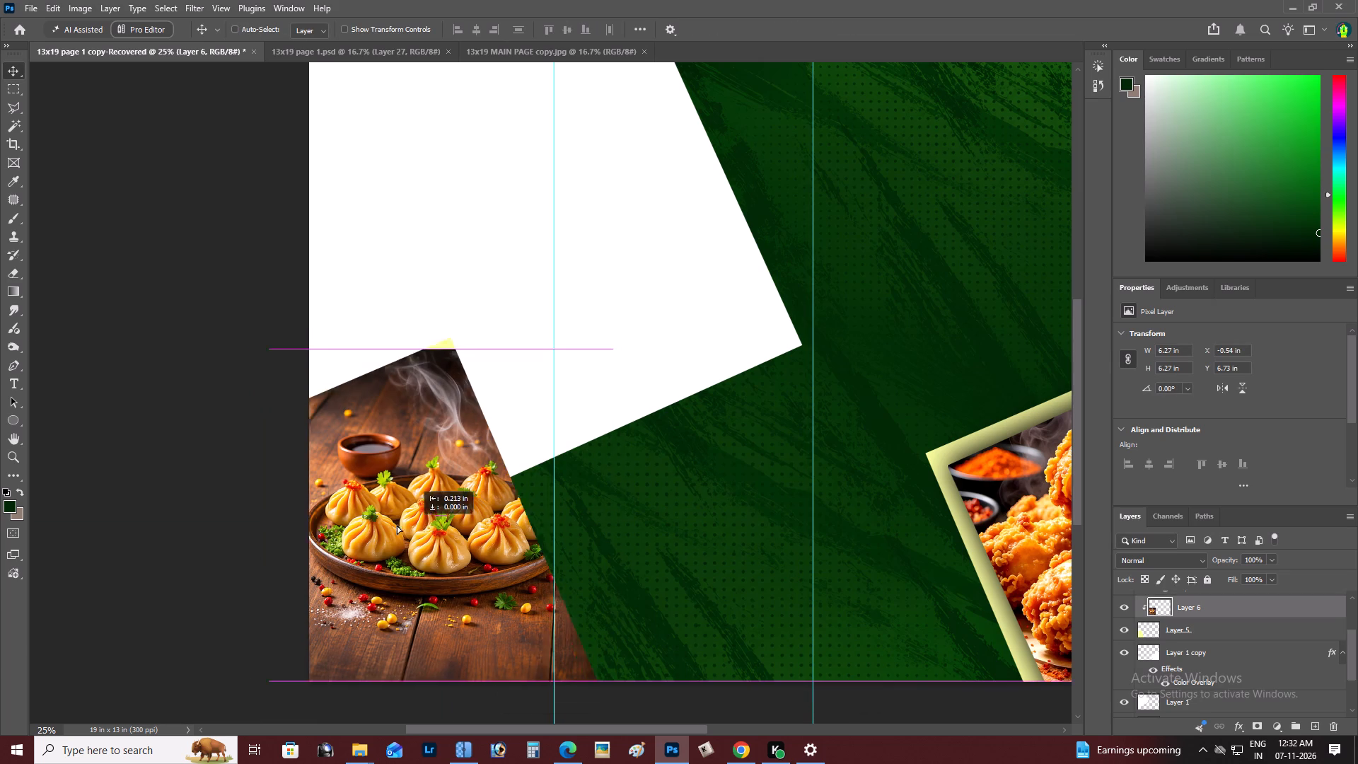
drag(397, 525, 406, 533)
Scale the clipped momos image up to about 7.67 in square and reposition it to fill the angled shape.
key(ctrl+t)
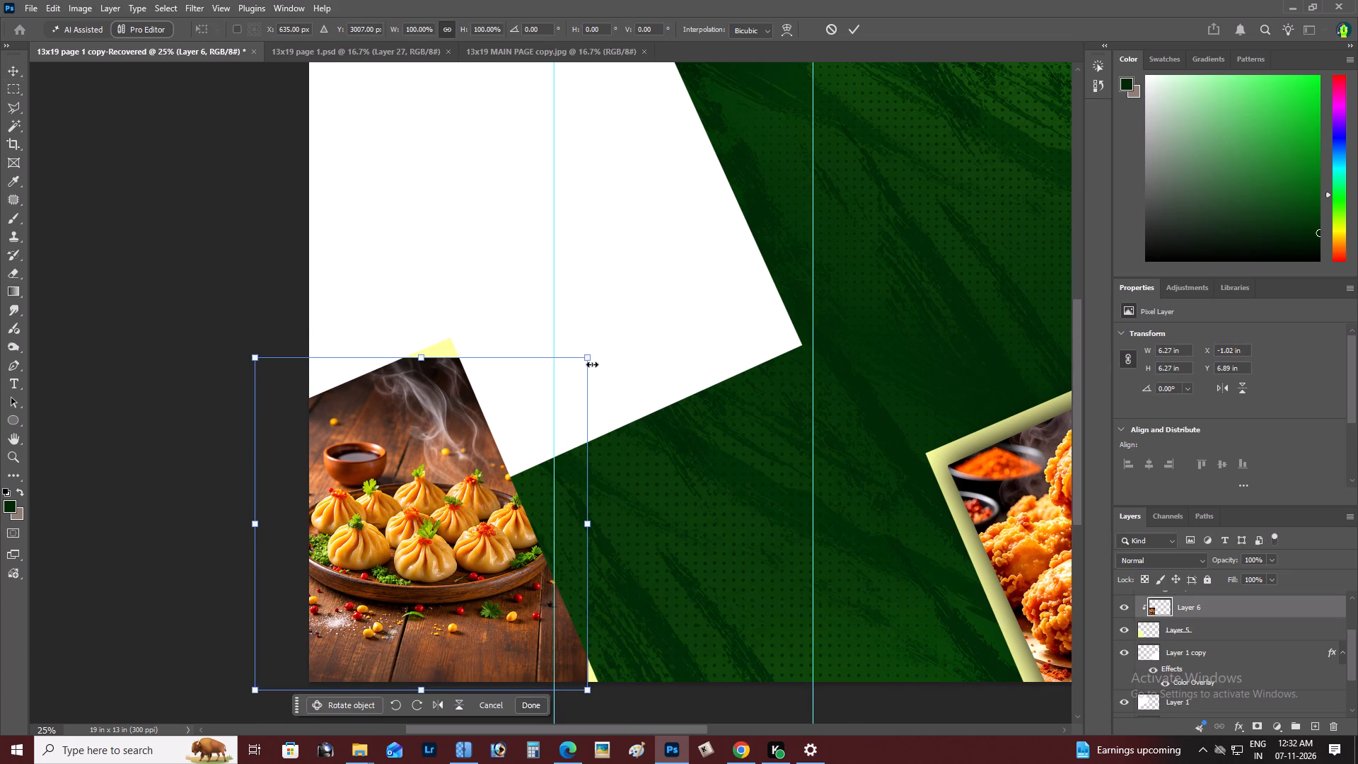
alt+drag(589, 358, 632, 332)
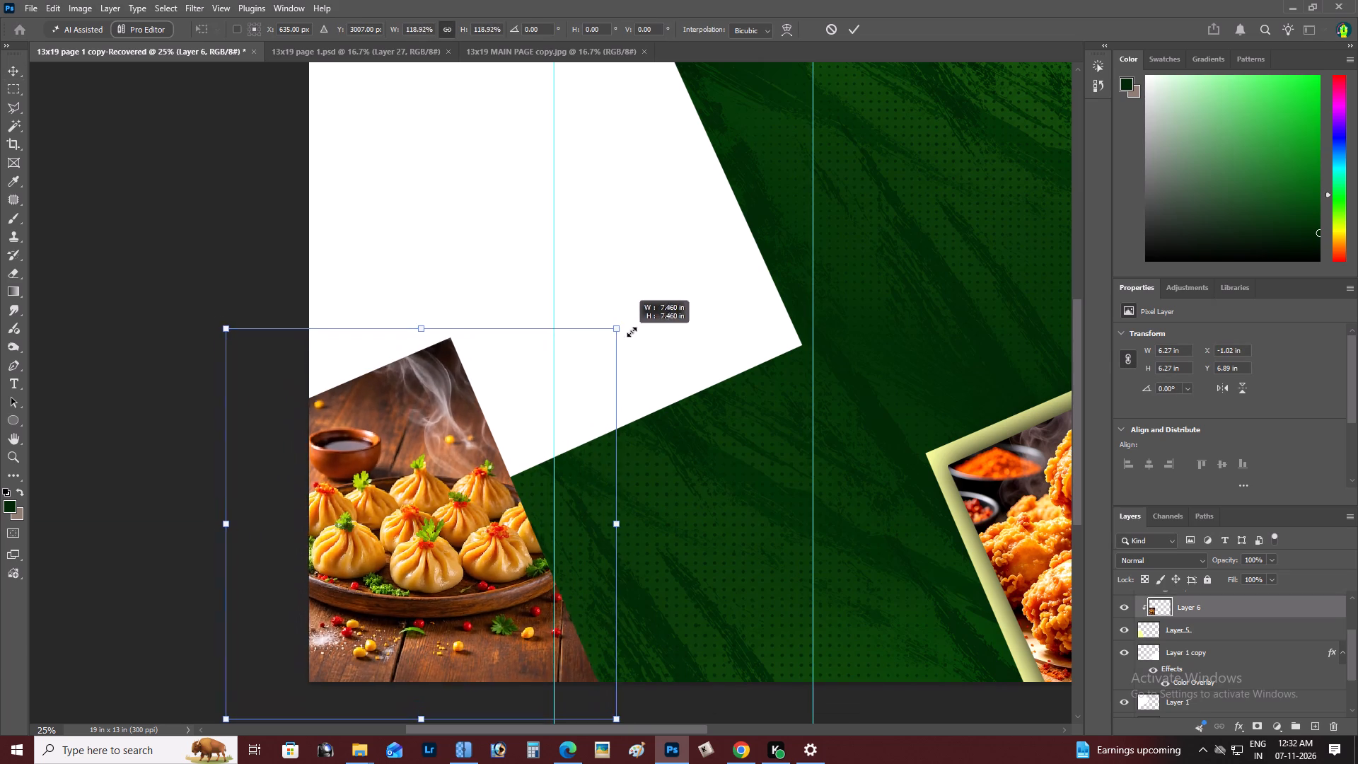
alt+drag(632, 332, 635, 330)
drag(505, 505, 521, 521)
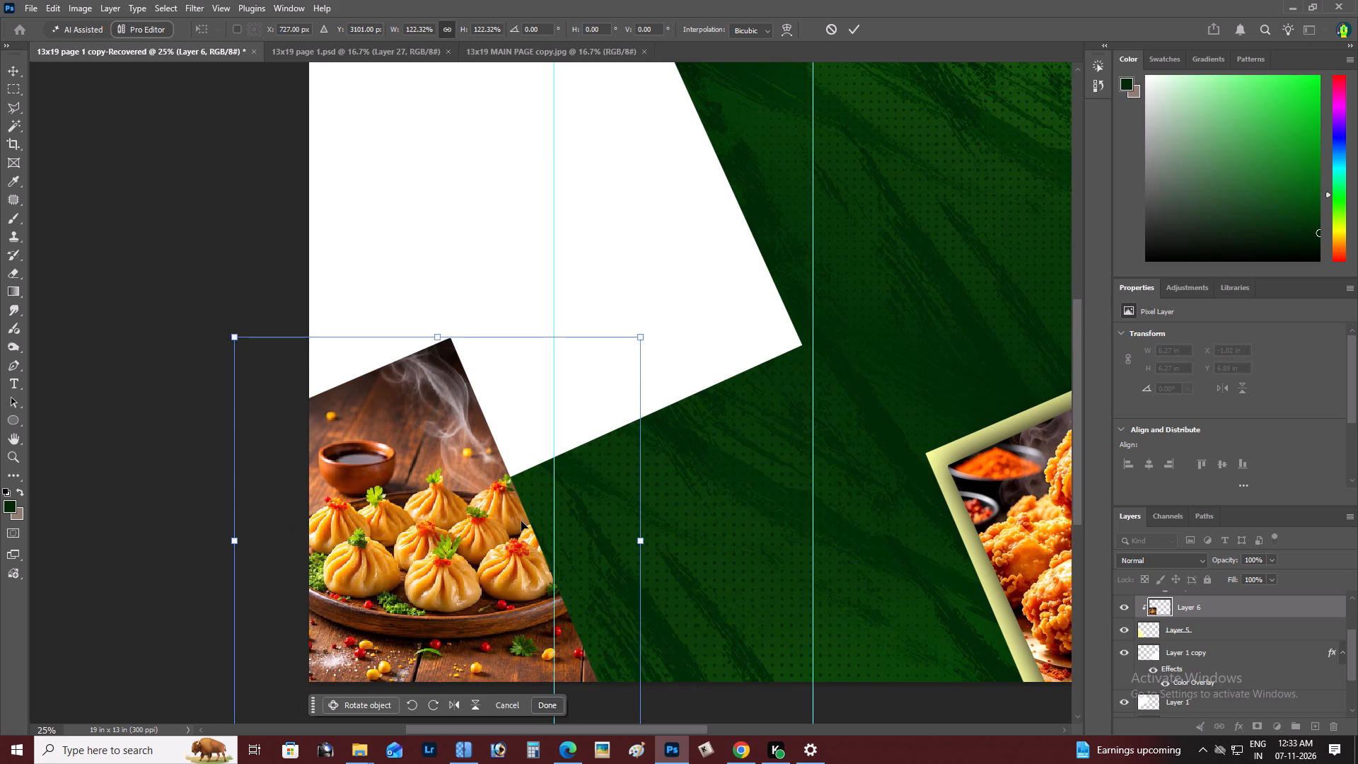
key(ctrl+Return)
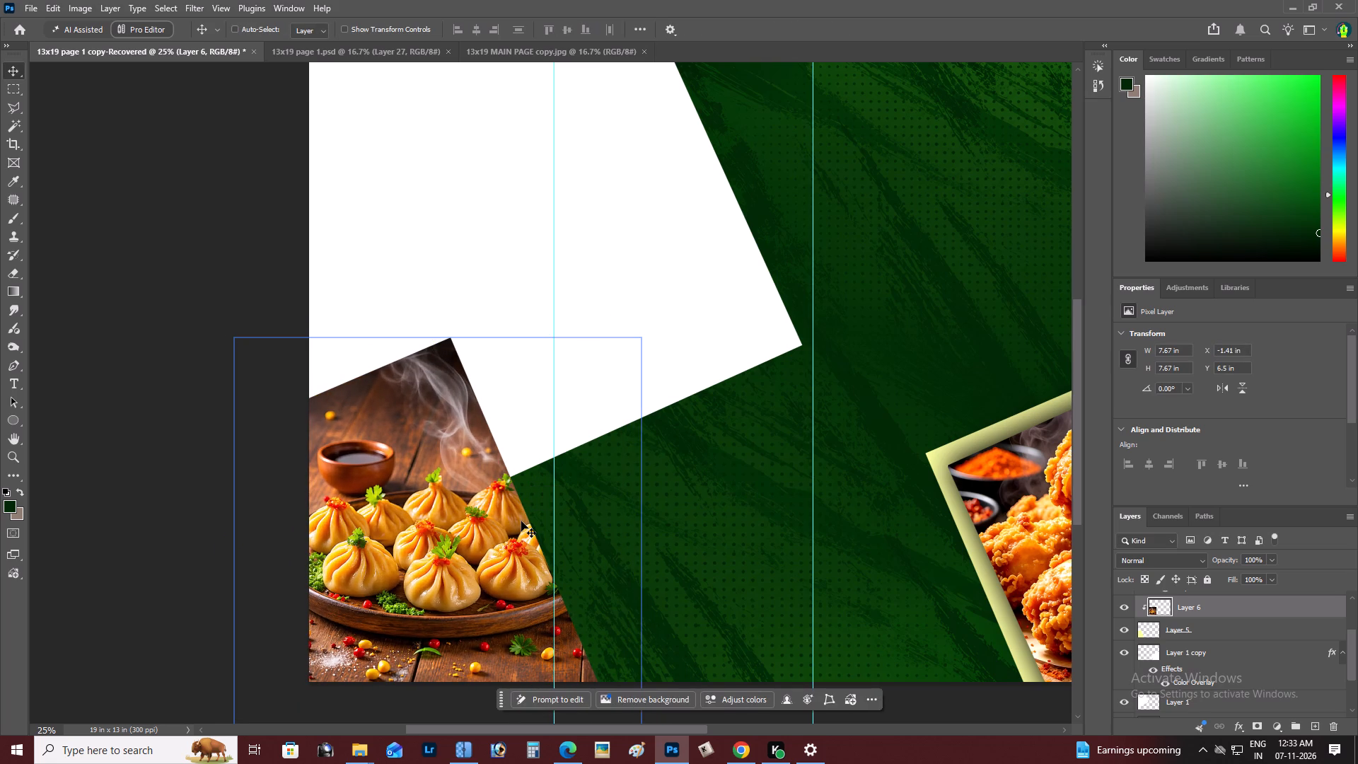
Darken the momos image's shadows with Levels, setting the black input level to 15.
key(ctrl+l)
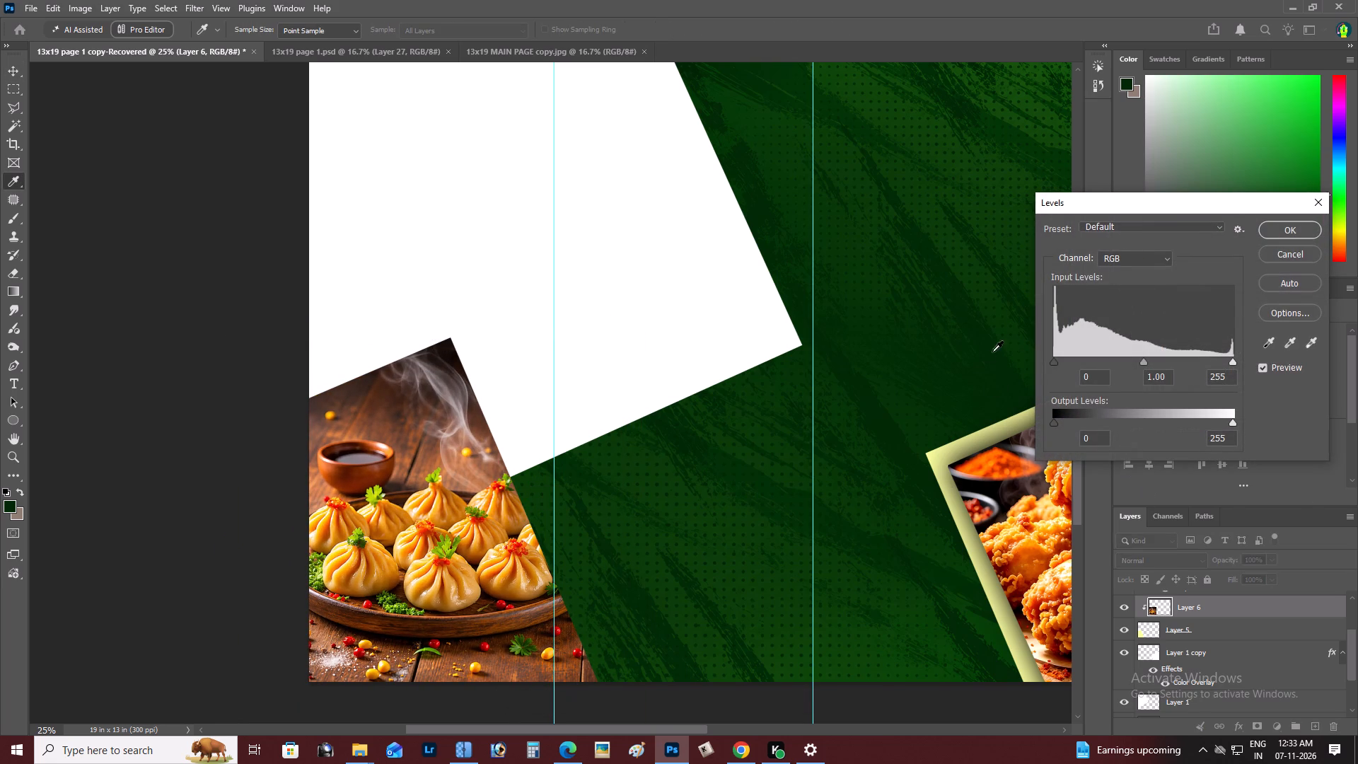
click(1062, 359)
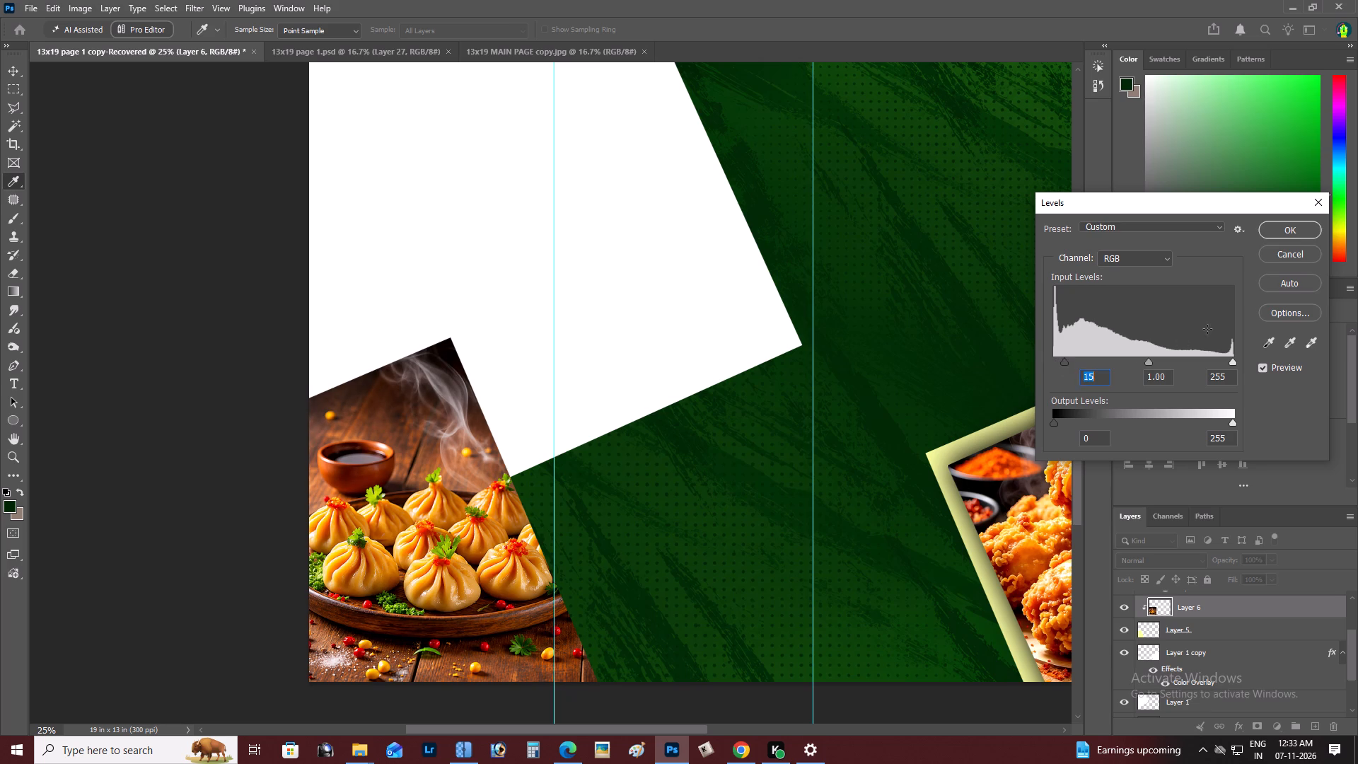
click(1296, 237)
Duplicate the pale-yellow Layer 5 beneath the clipped momos image.
key(z)
alt+click(735, 381)
right_click(735, 381)
double_click(761, 392)
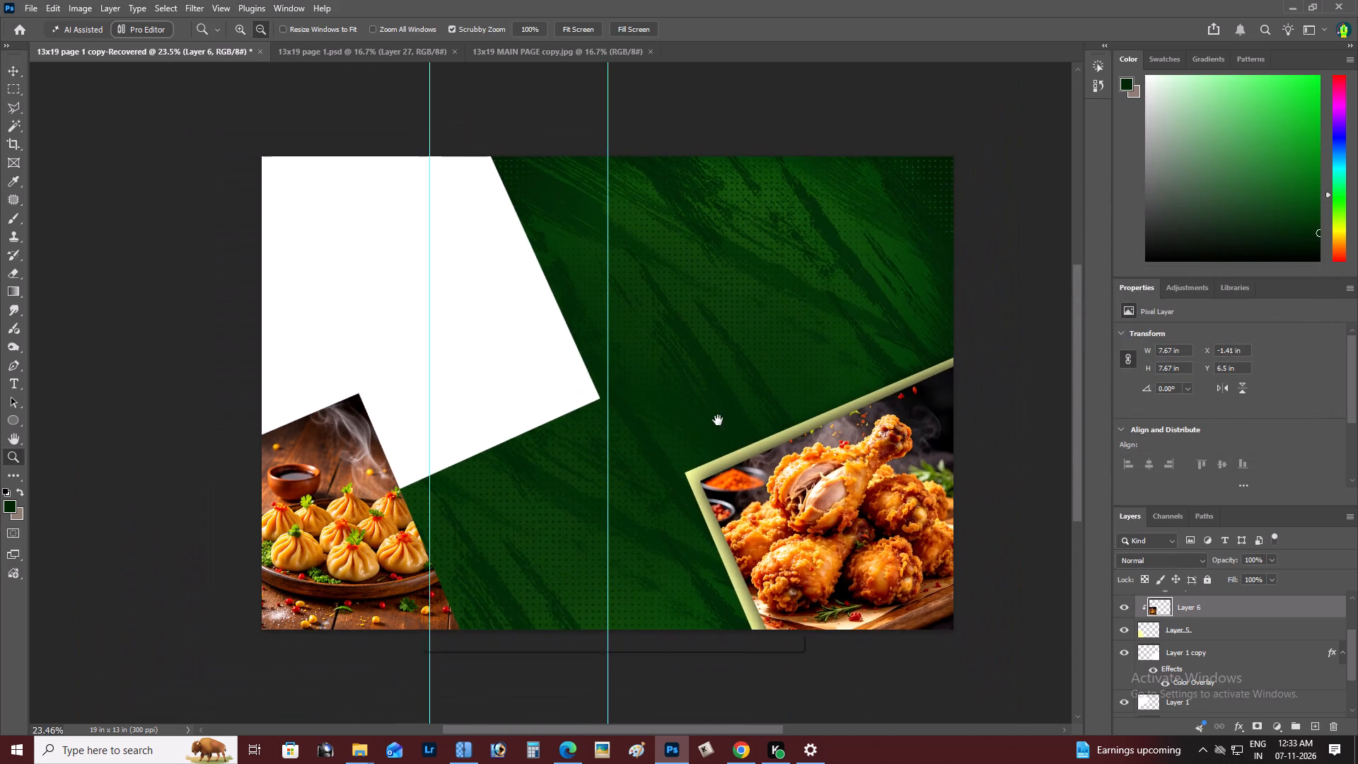
key(space)
drag(713, 421, 726, 427)
key(v)
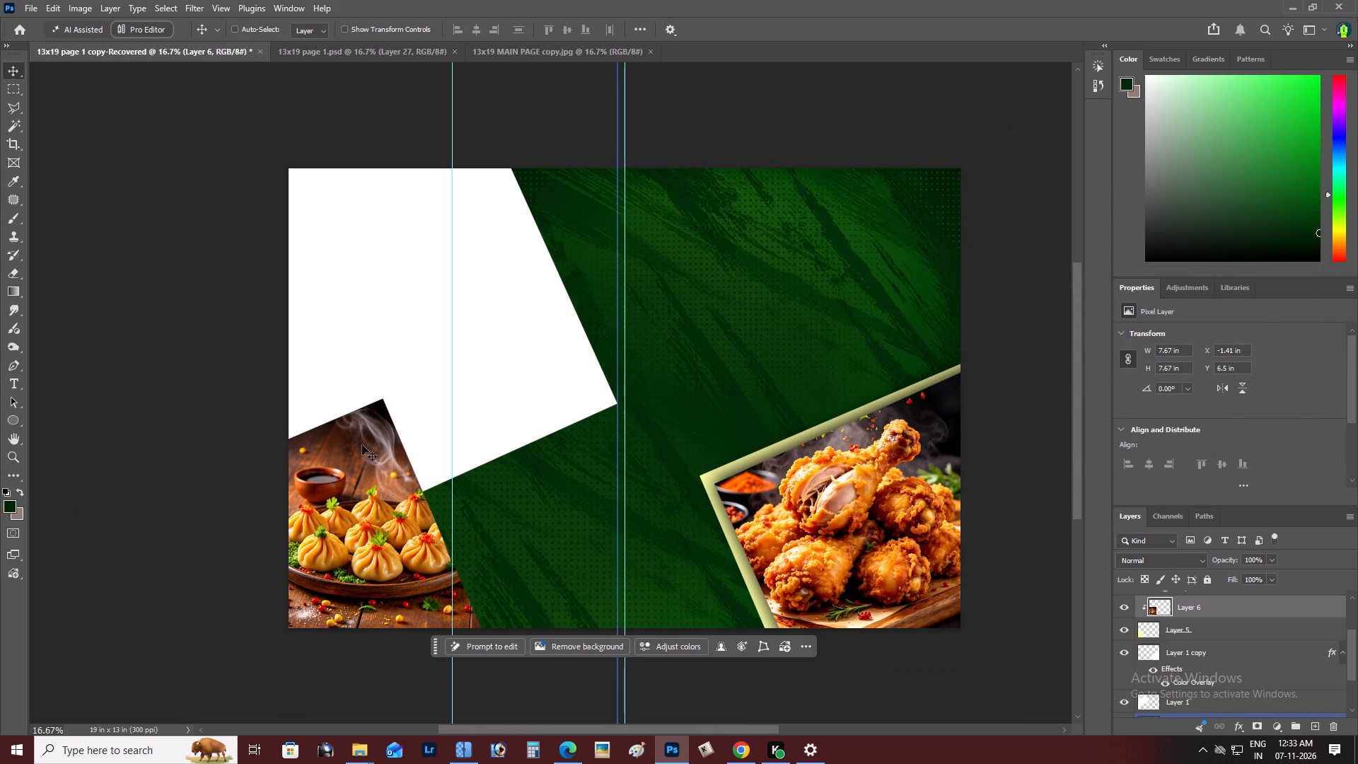
click(1176, 627)
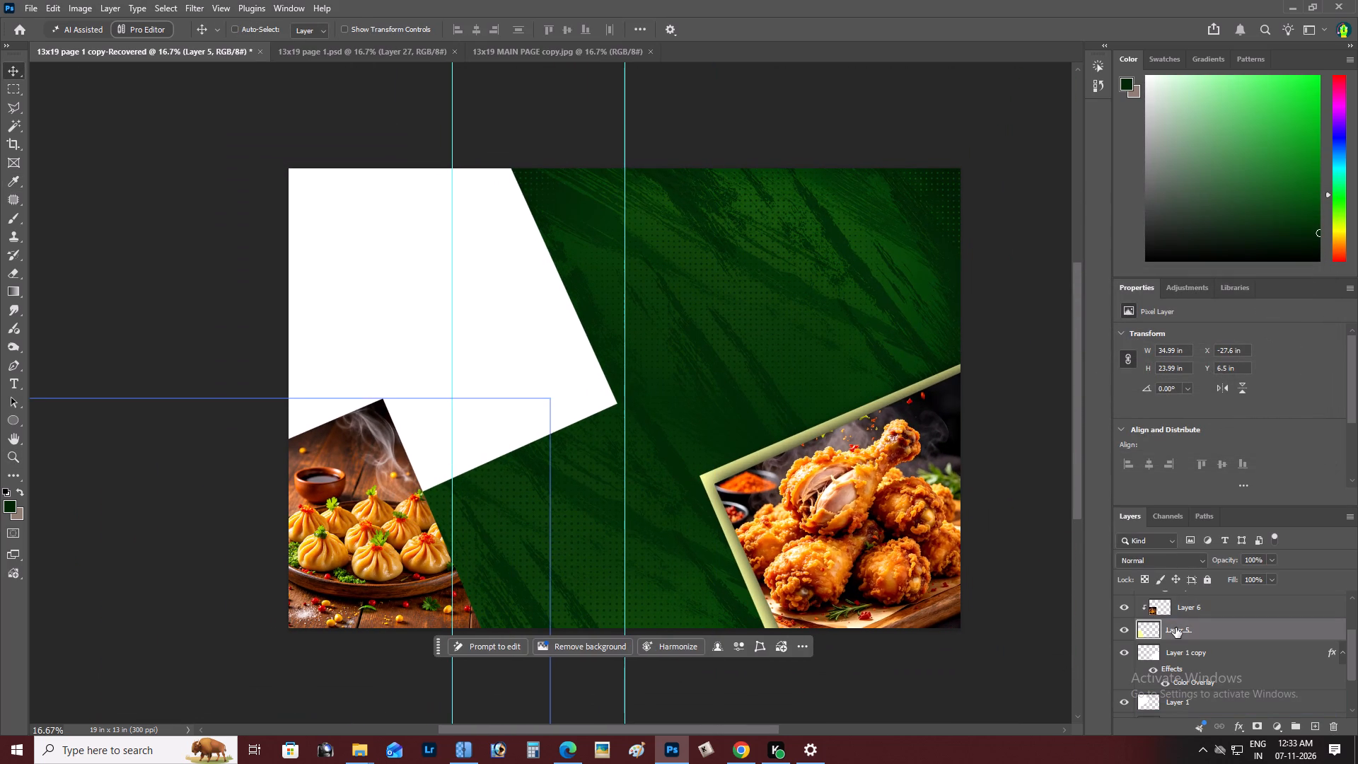
key(ctrl+j)
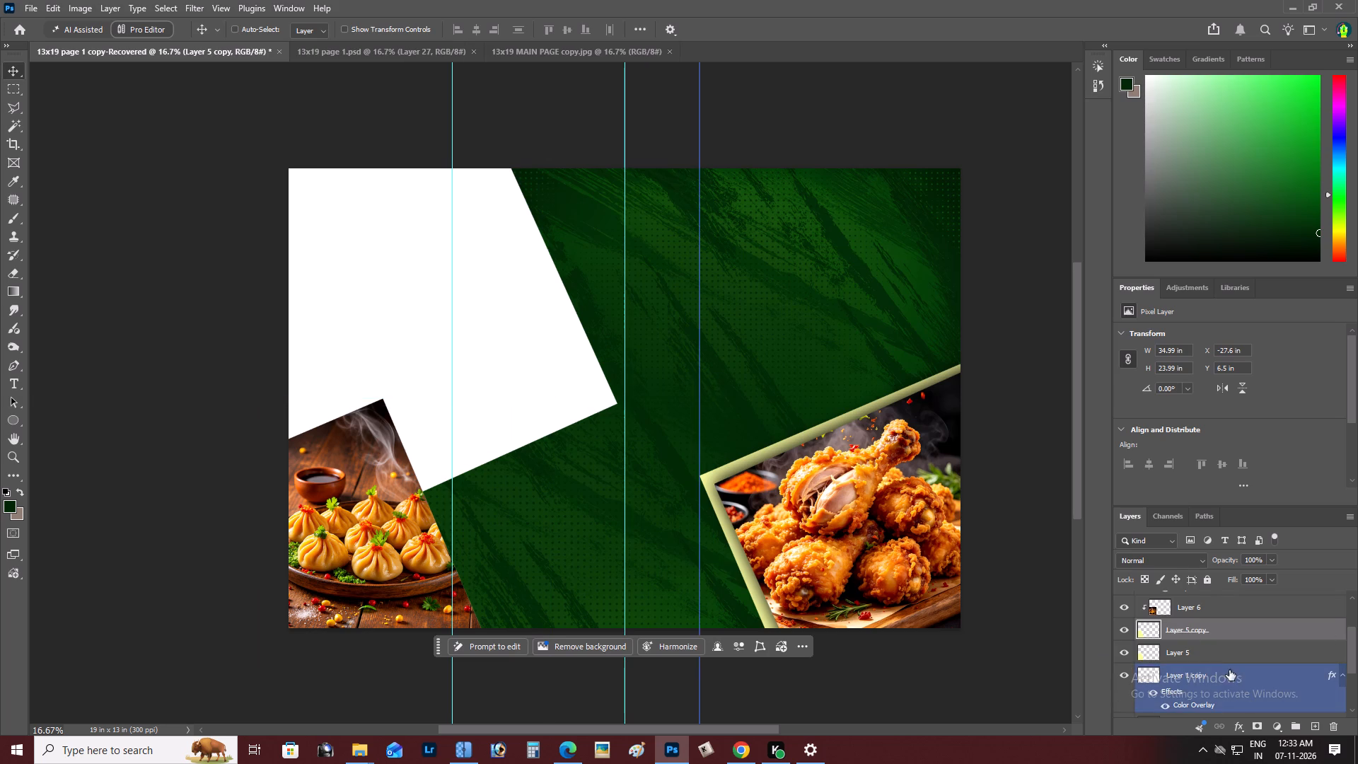
Scale the lower Layer 5 shape up to about 102% so its yellow edge extends beyond the momos image.
click(1219, 665)
click(1209, 660)
key(ctrl+t)
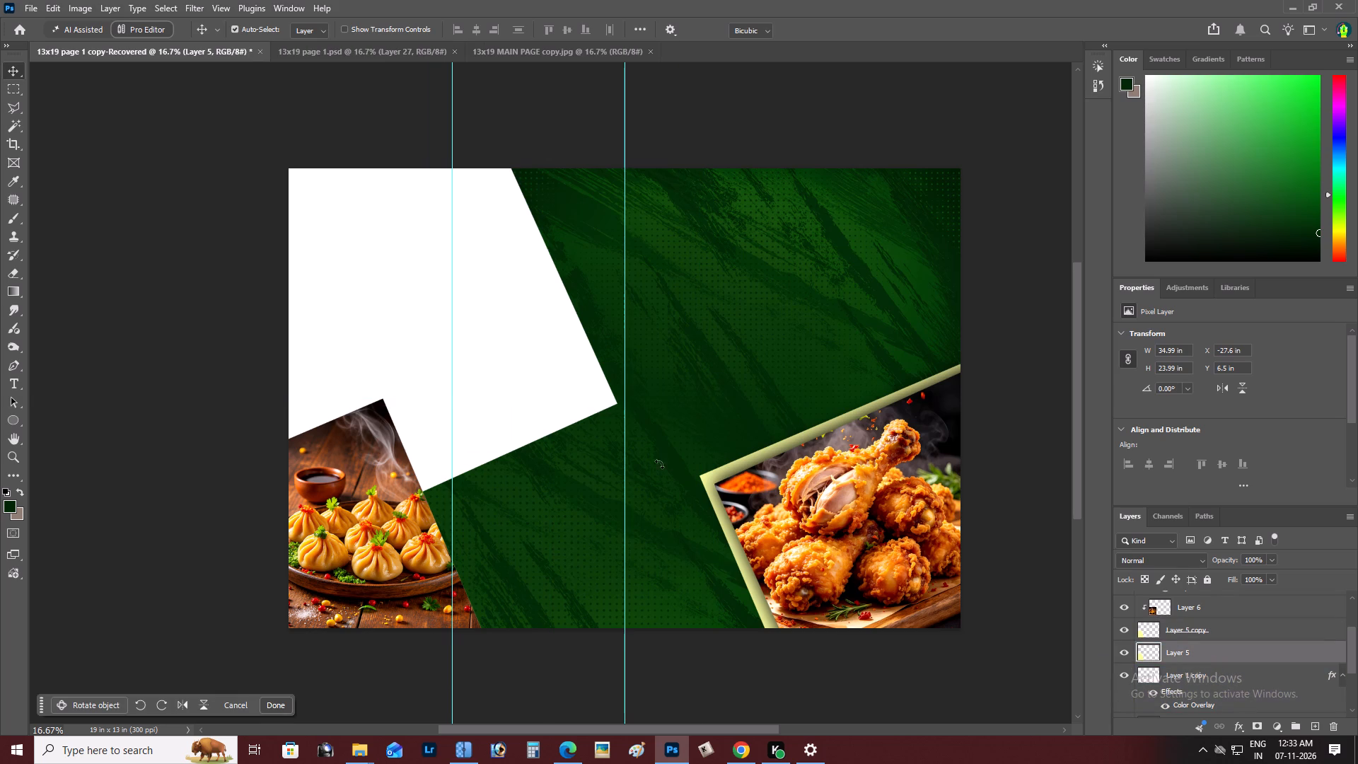
alt+drag(550, 403, 560, 390)
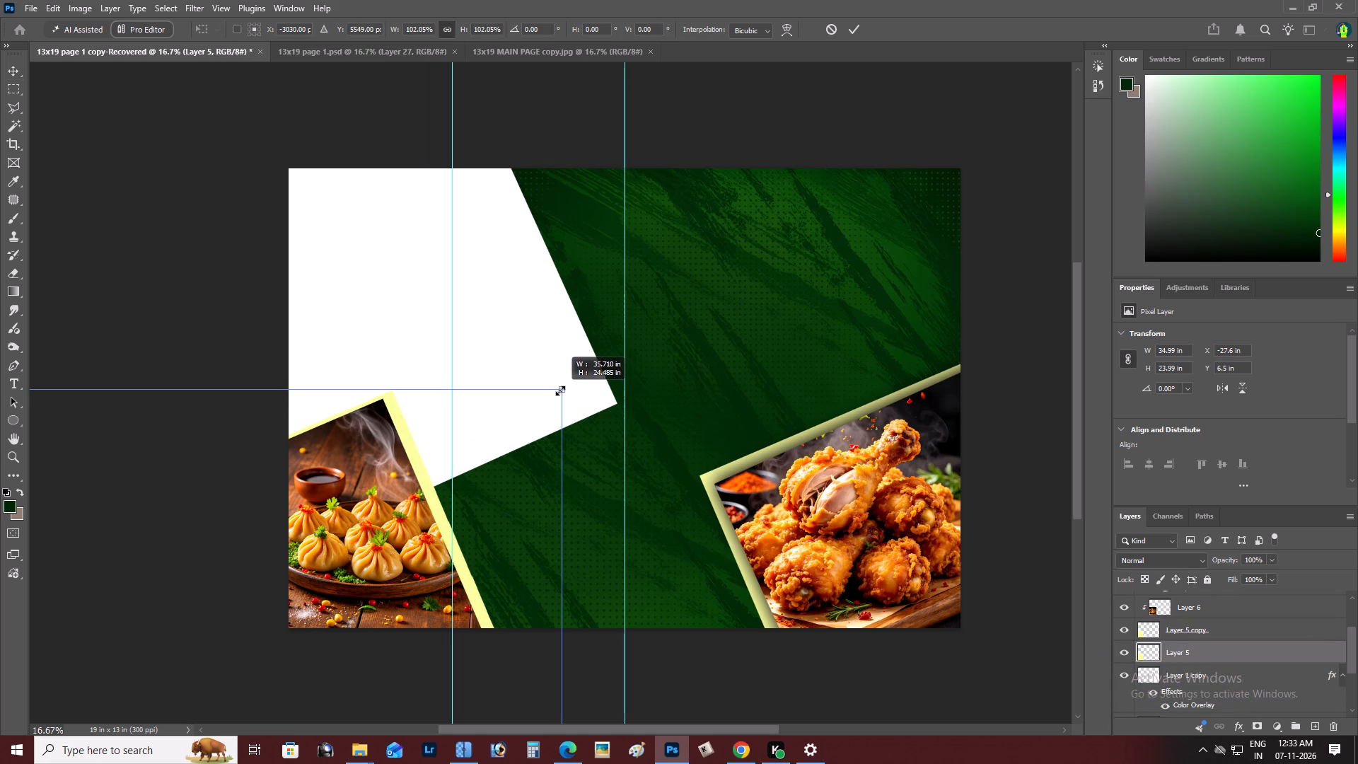
alt+drag(560, 390, 558, 389)
Rotate the lower Layer 5 shape to about 8.74° and position it as an uneven yellow border behind the momos image.
drag(584, 349, 600, 356)
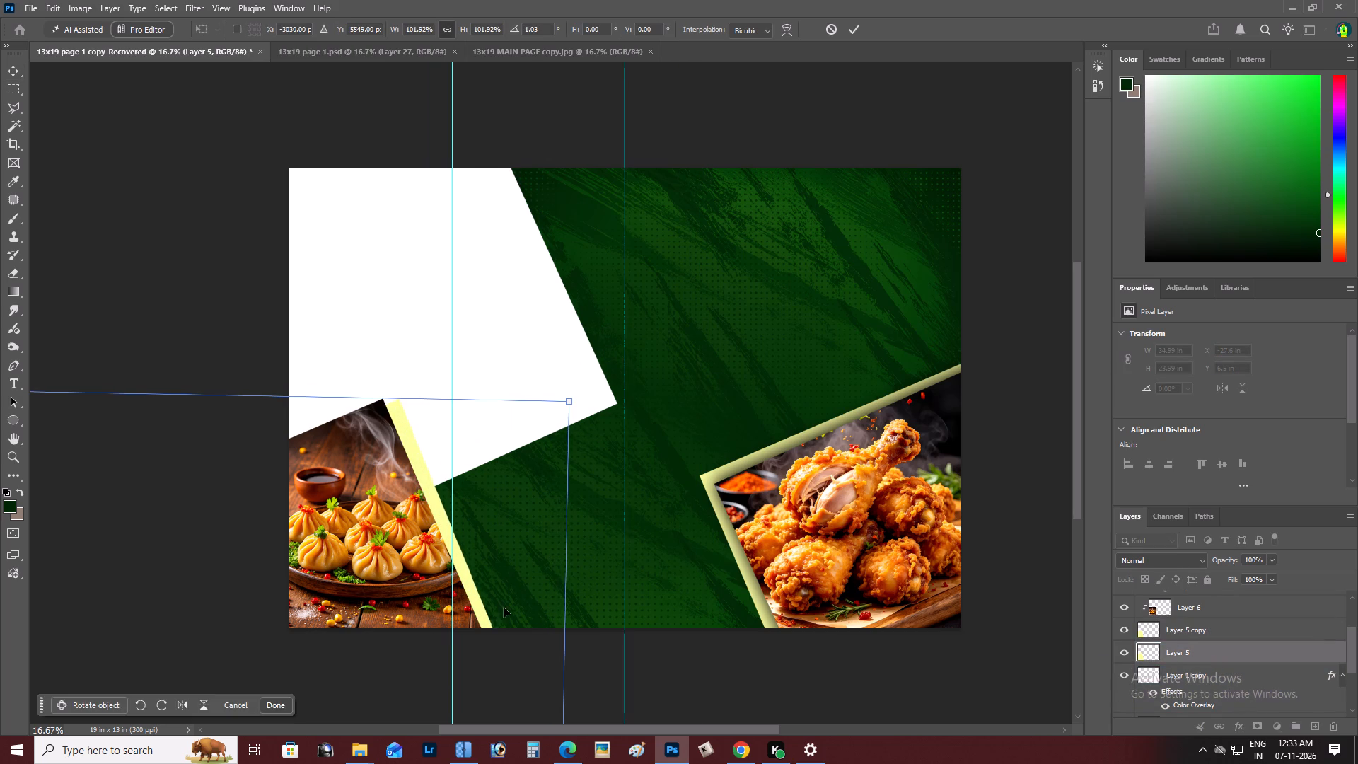
drag(513, 562, 498, 546)
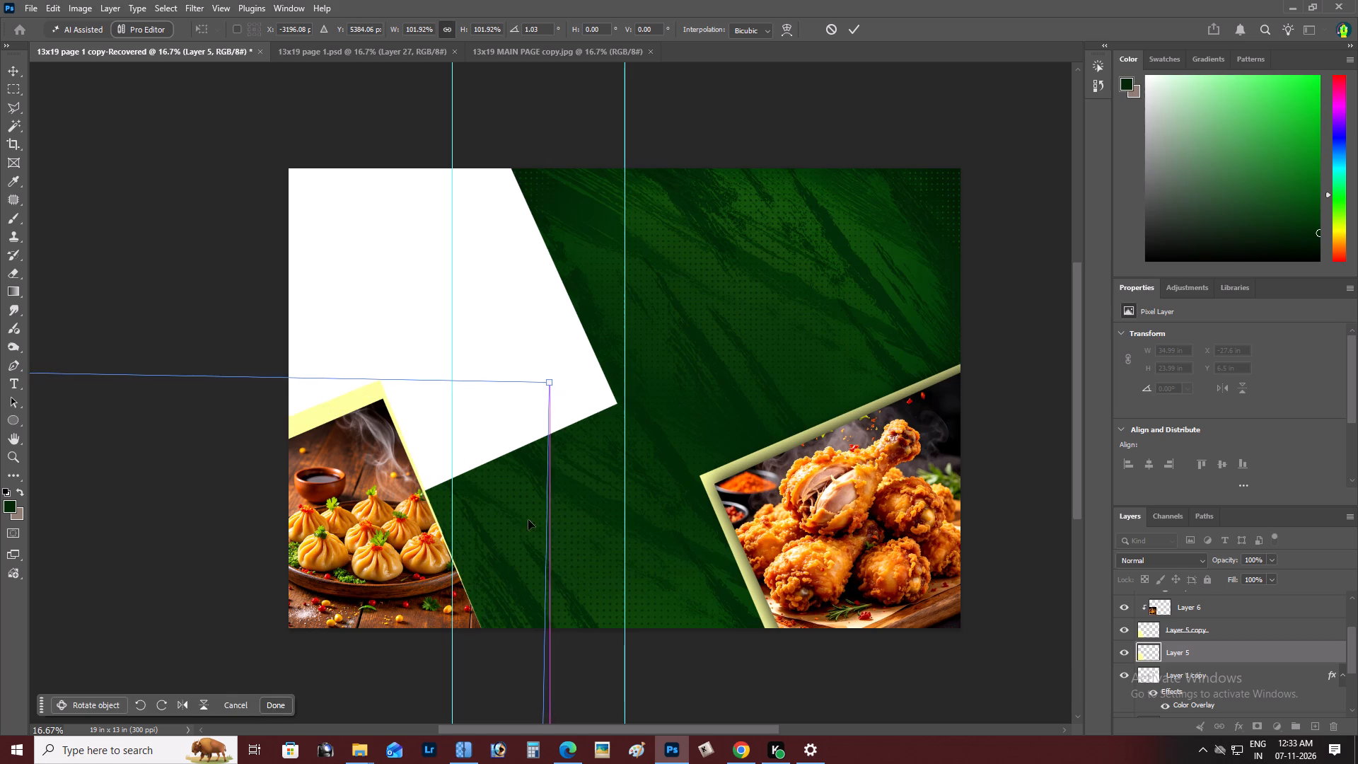
drag(593, 375, 619, 390)
drag(567, 436, 568, 423)
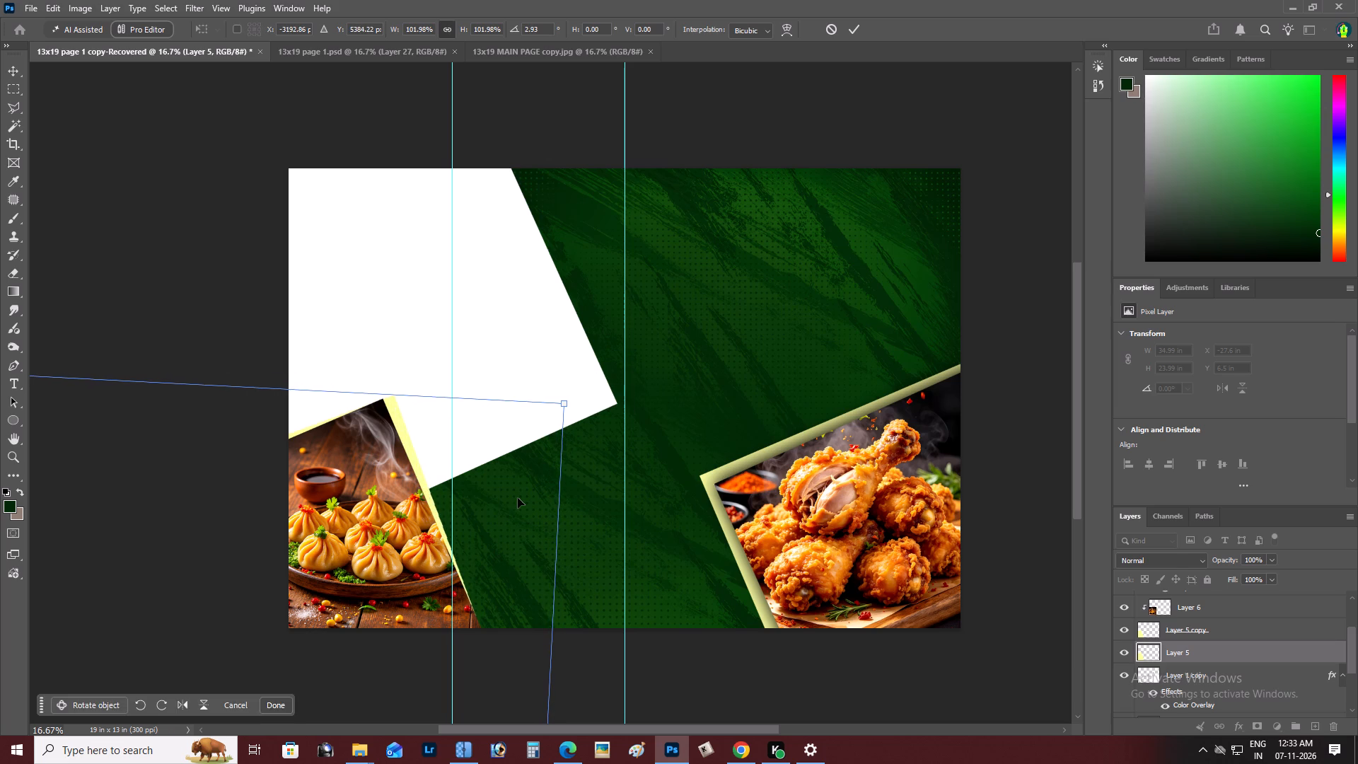
drag(518, 498, 520, 487)
drag(616, 332, 668, 401)
drag(521, 514, 487, 471)
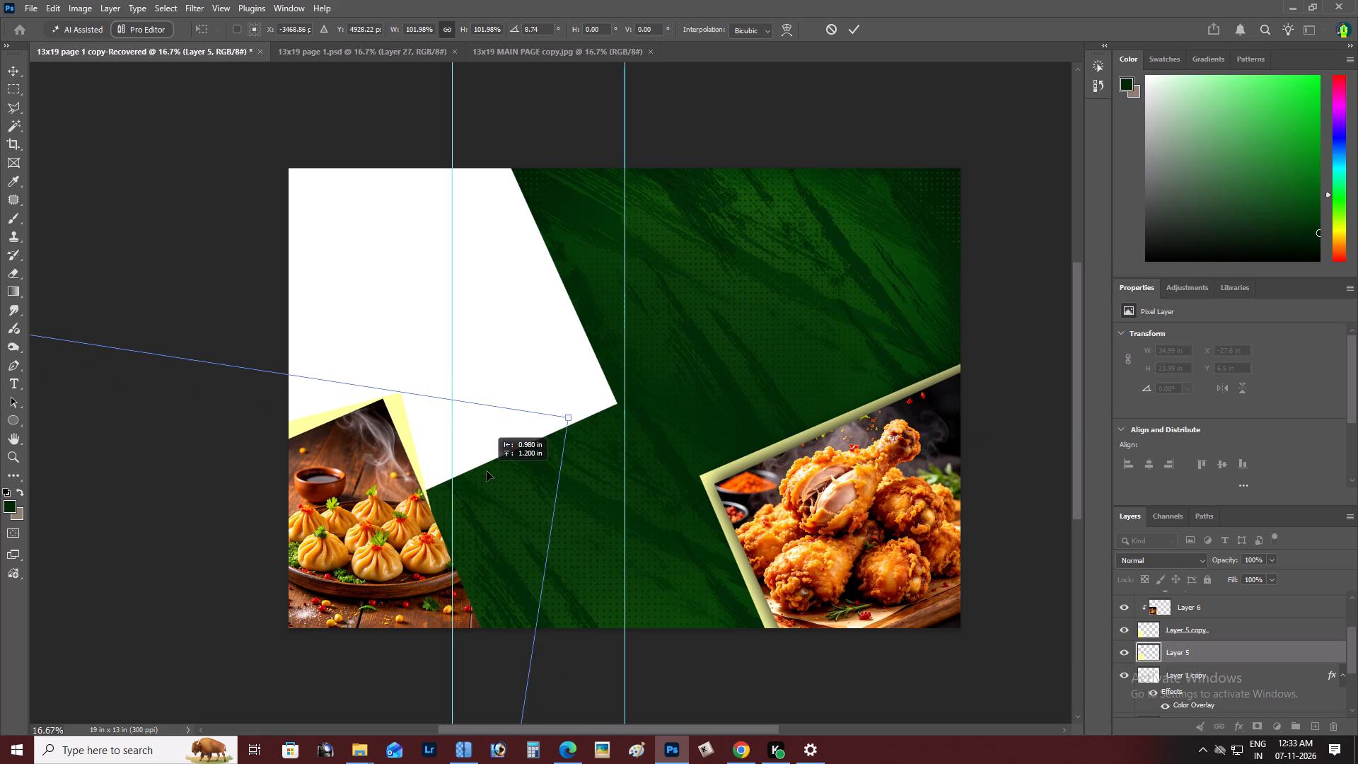
drag(487, 471, 494, 462)
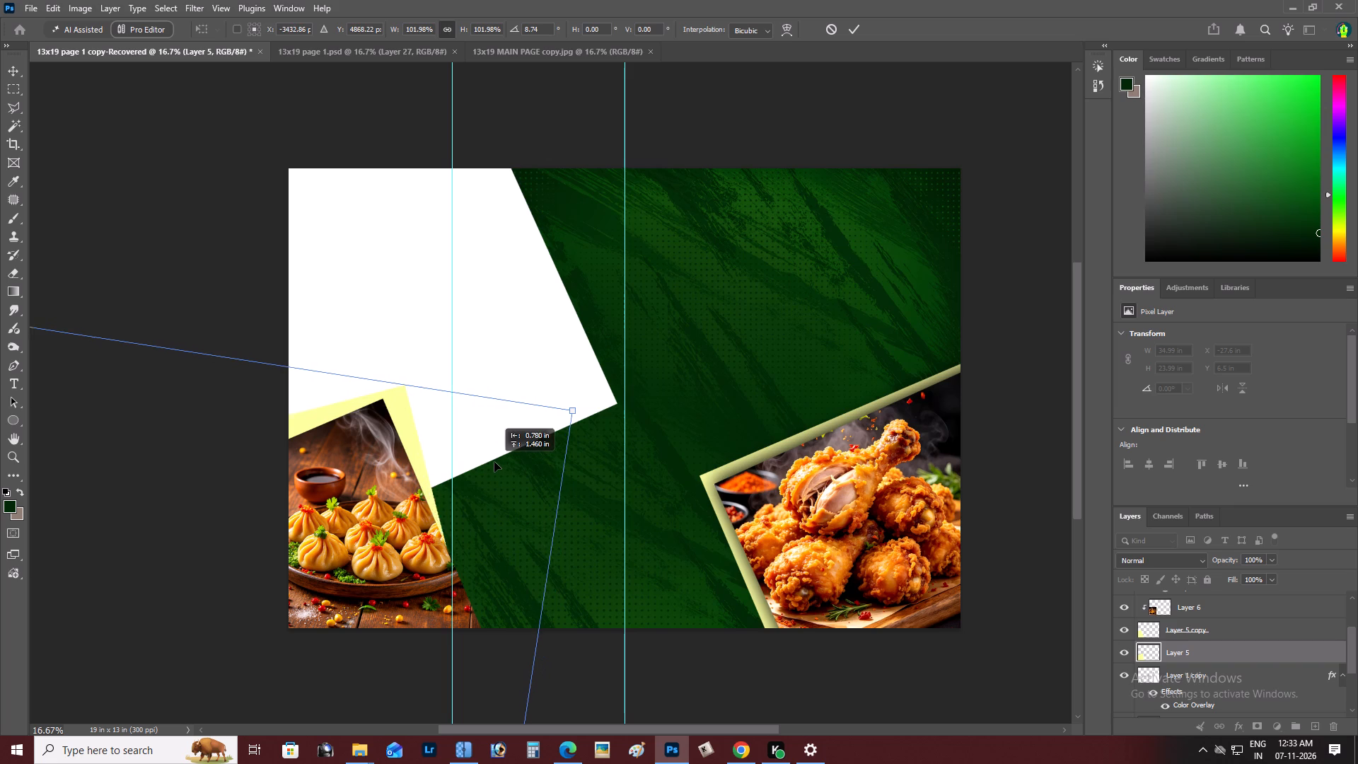
drag(494, 462, 492, 458)
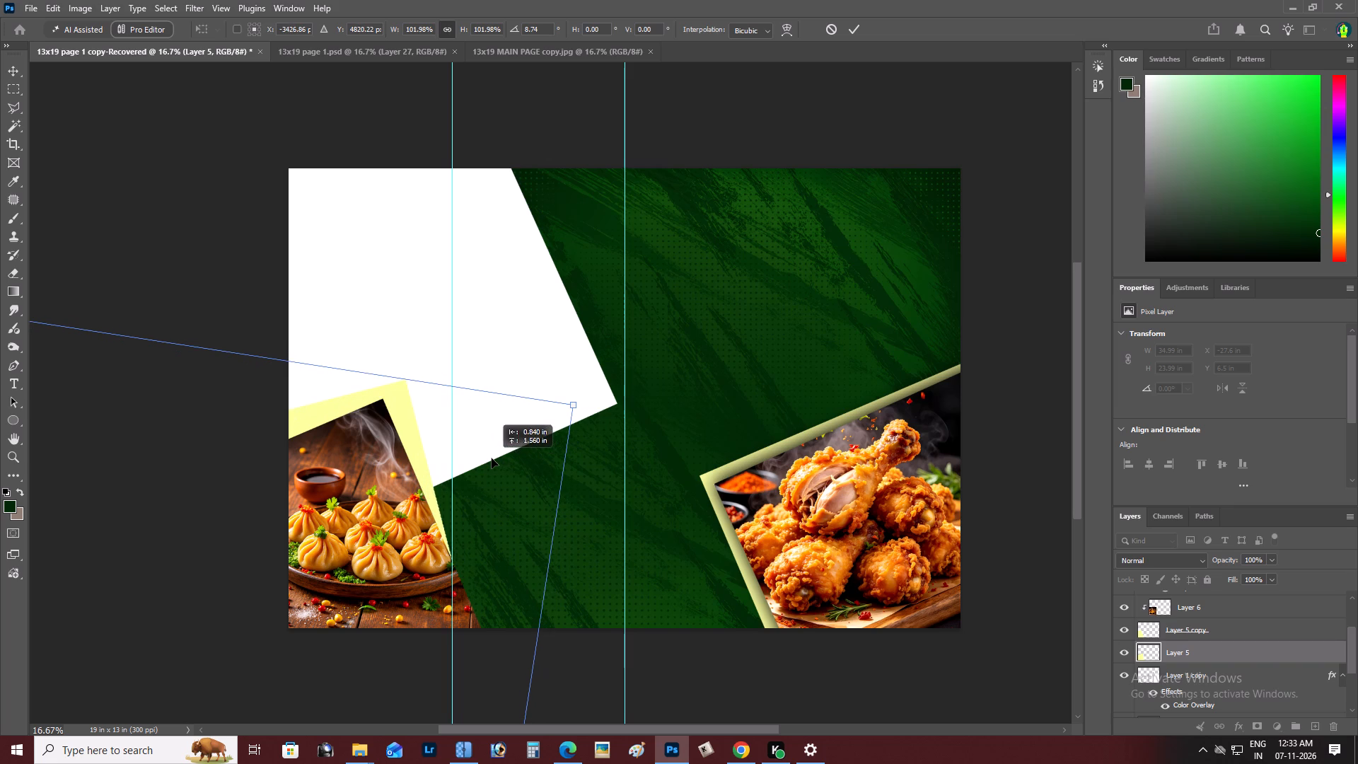
drag(492, 458, 491, 465)
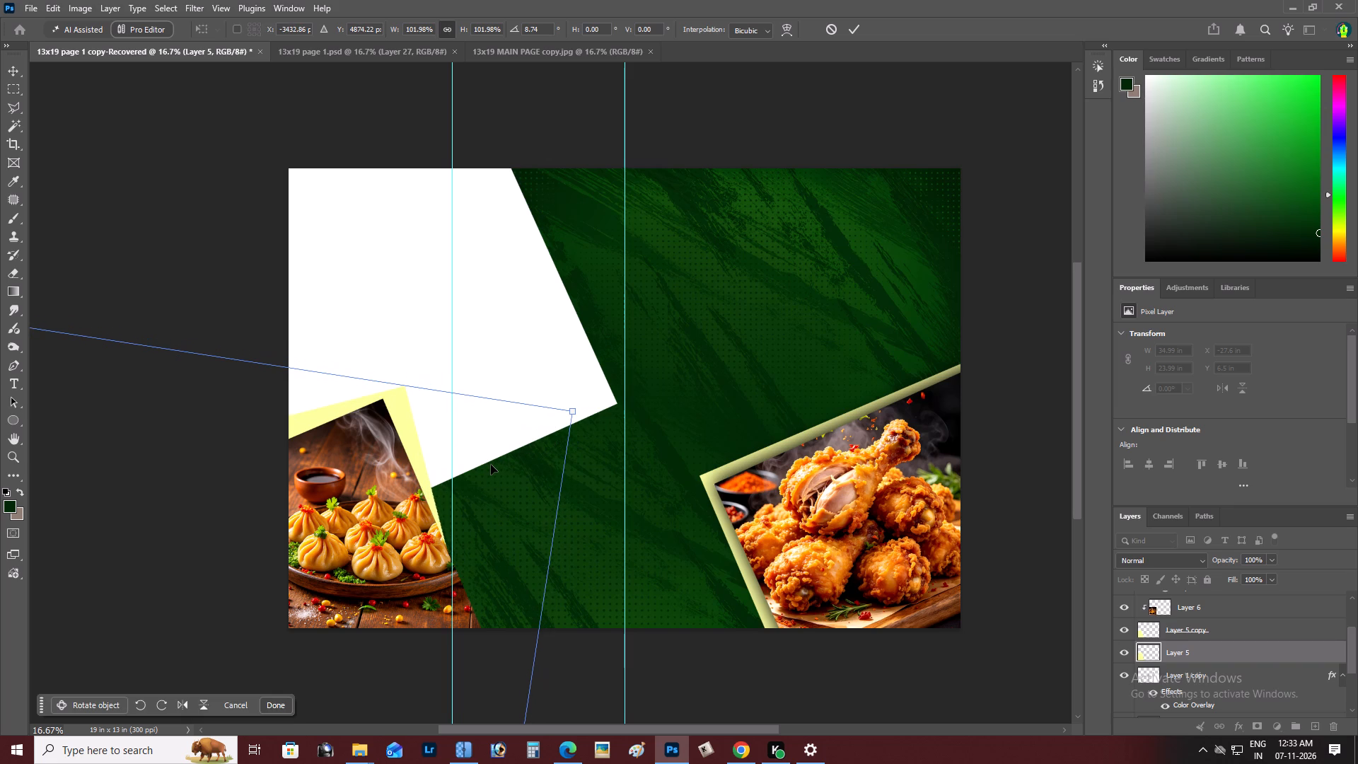
key(ctrl+Return)
key(v)
key(shift+Down)
key(shift+Down)
key(shift+Down)
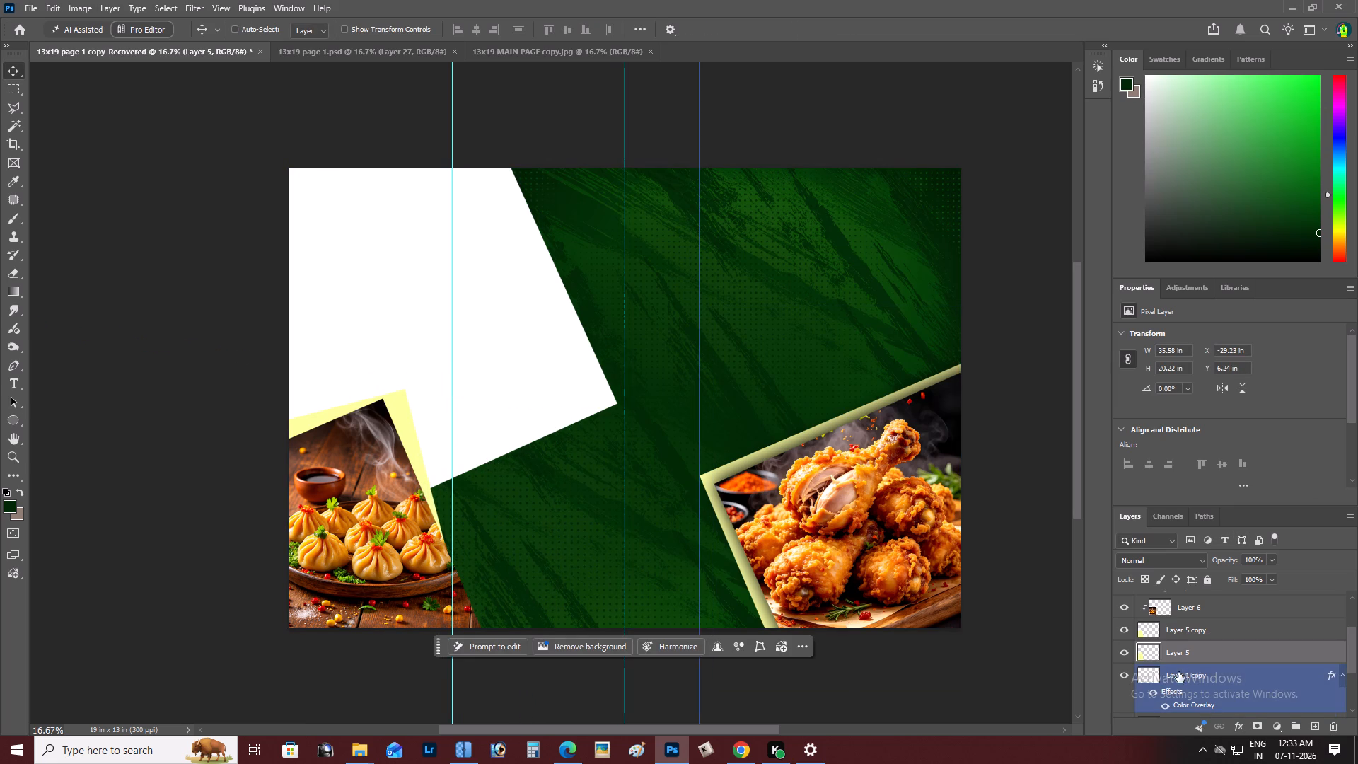
Add a drop shadow to Layer 5 copy with opacity about 35%, distance 42 px, spread 30% and size 73 px.
click(1178, 633)
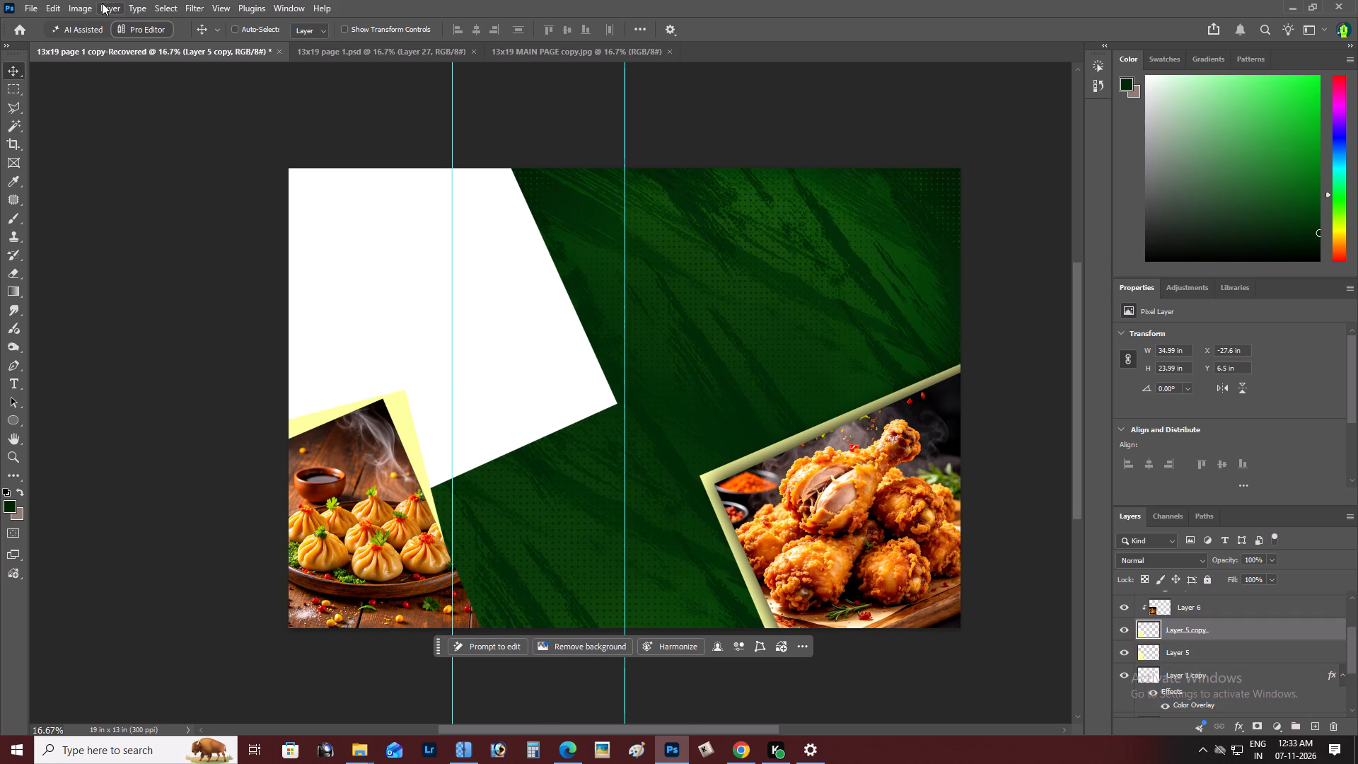
click(108, 4)
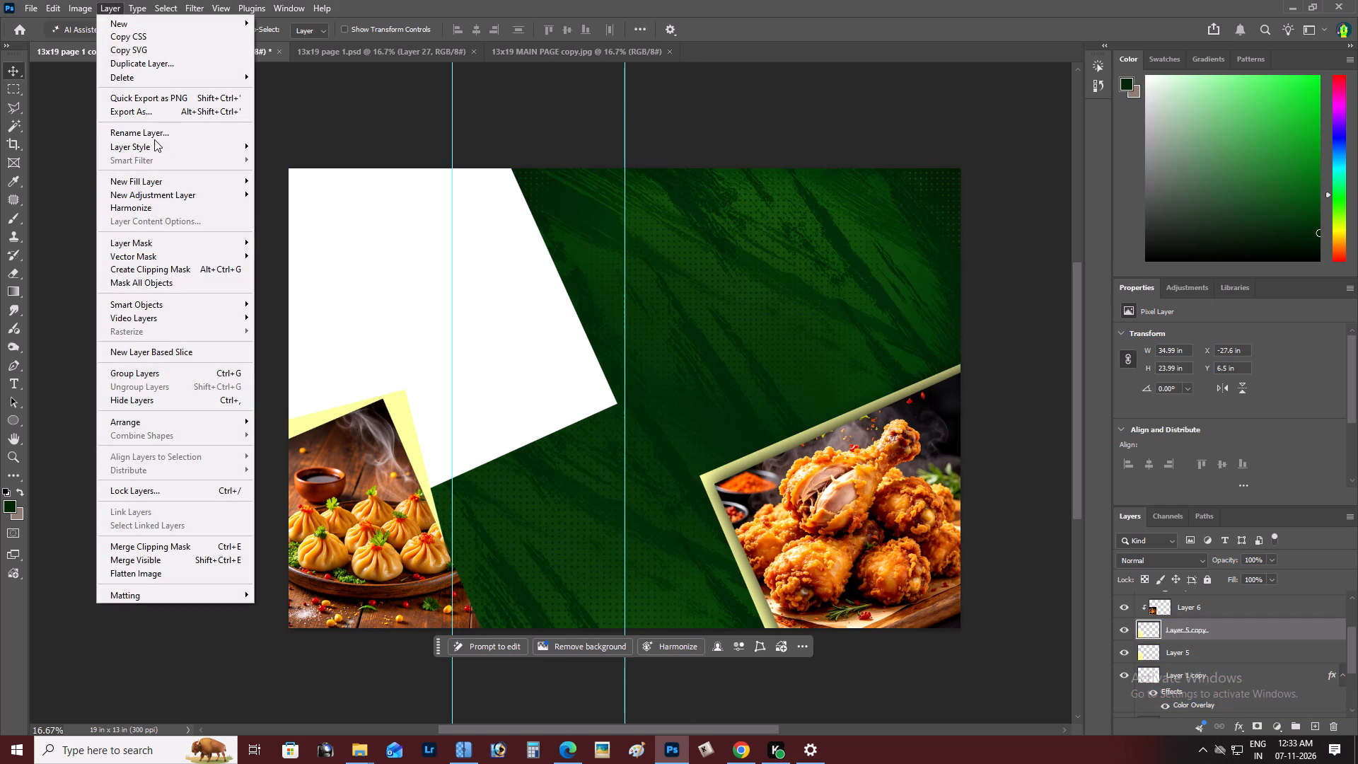
click(287, 290)
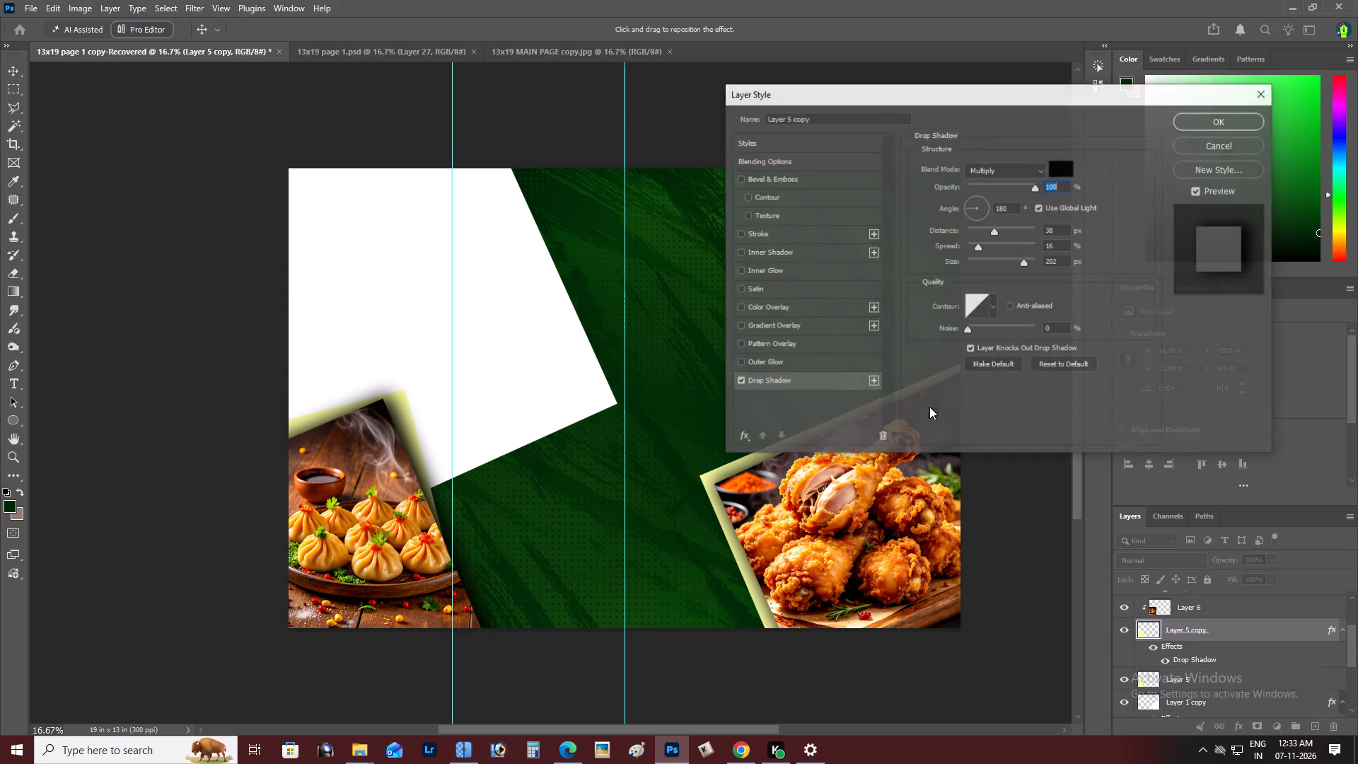
drag(1011, 260, 982, 262)
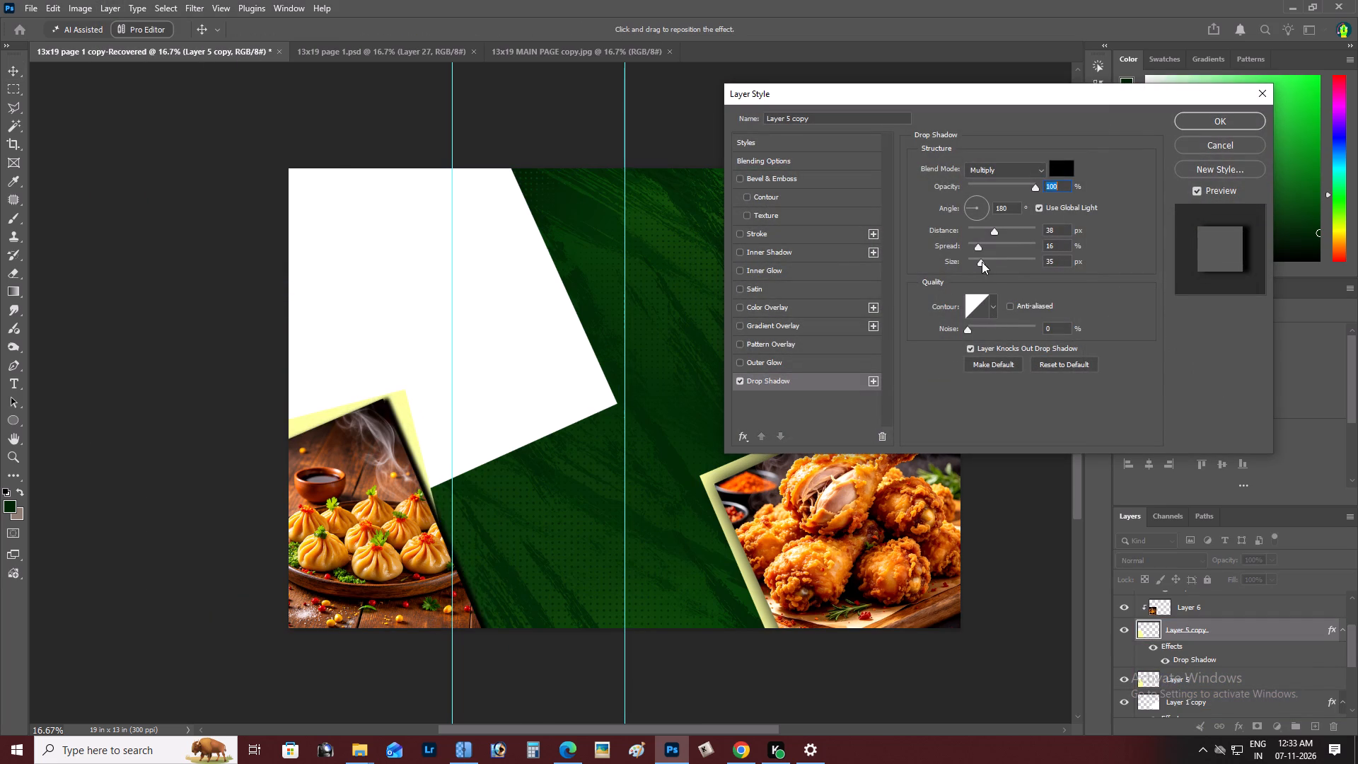
drag(982, 262, 992, 262)
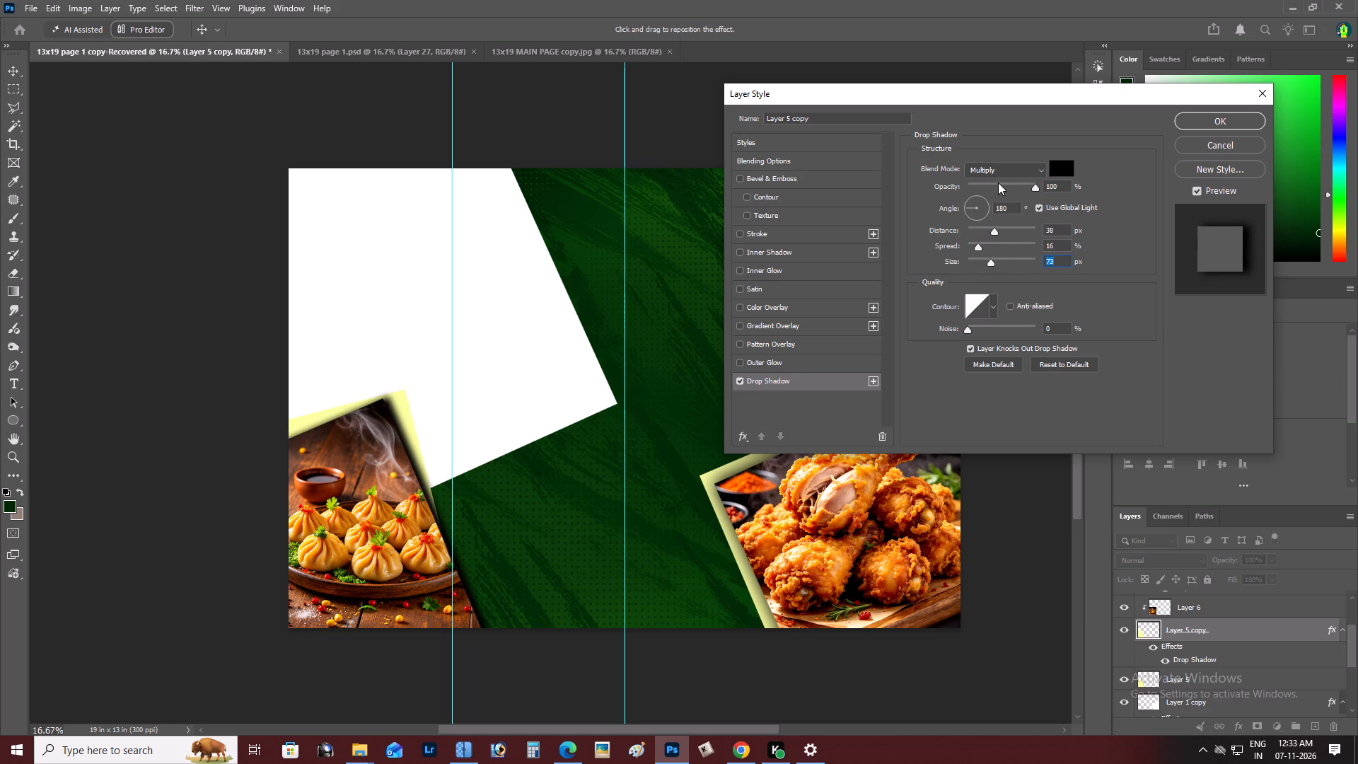
drag(997, 182, 982, 190)
click(997, 230)
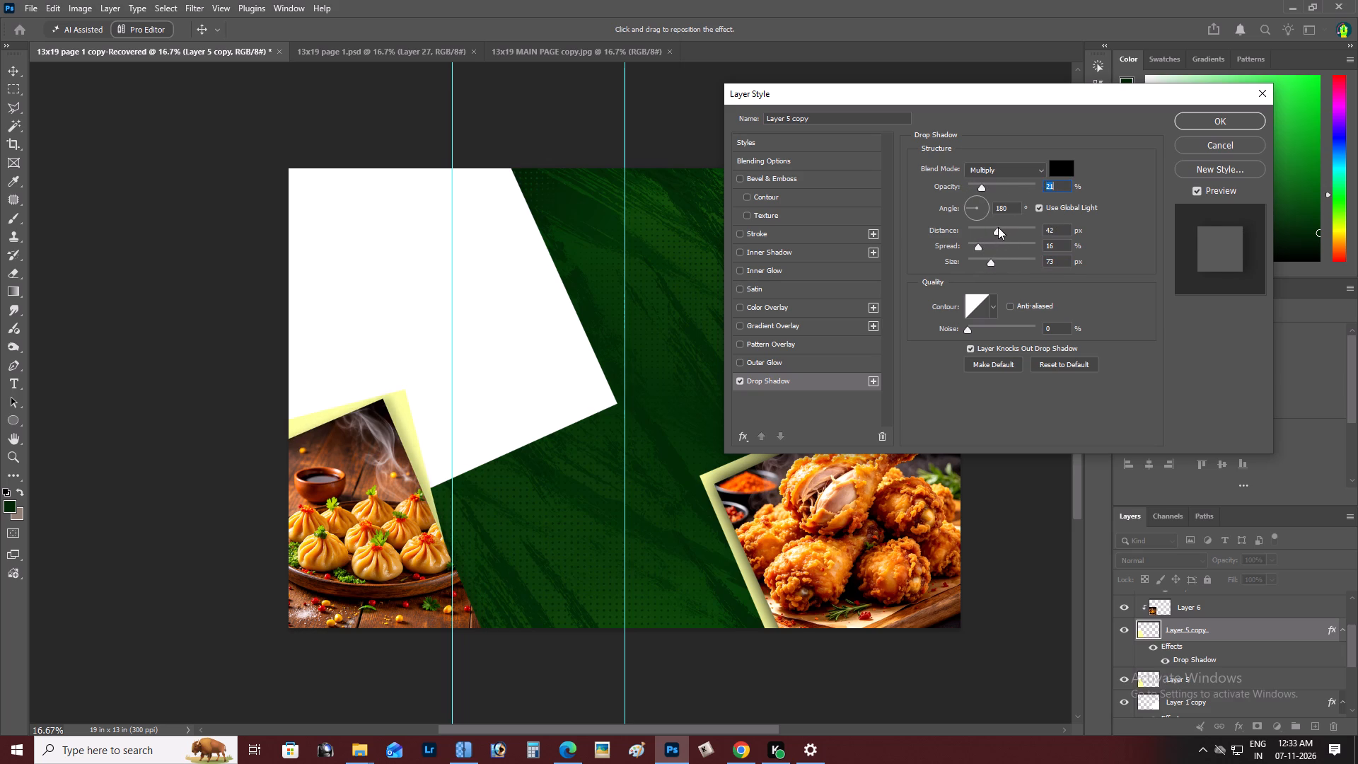
click(986, 248)
click(990, 183)
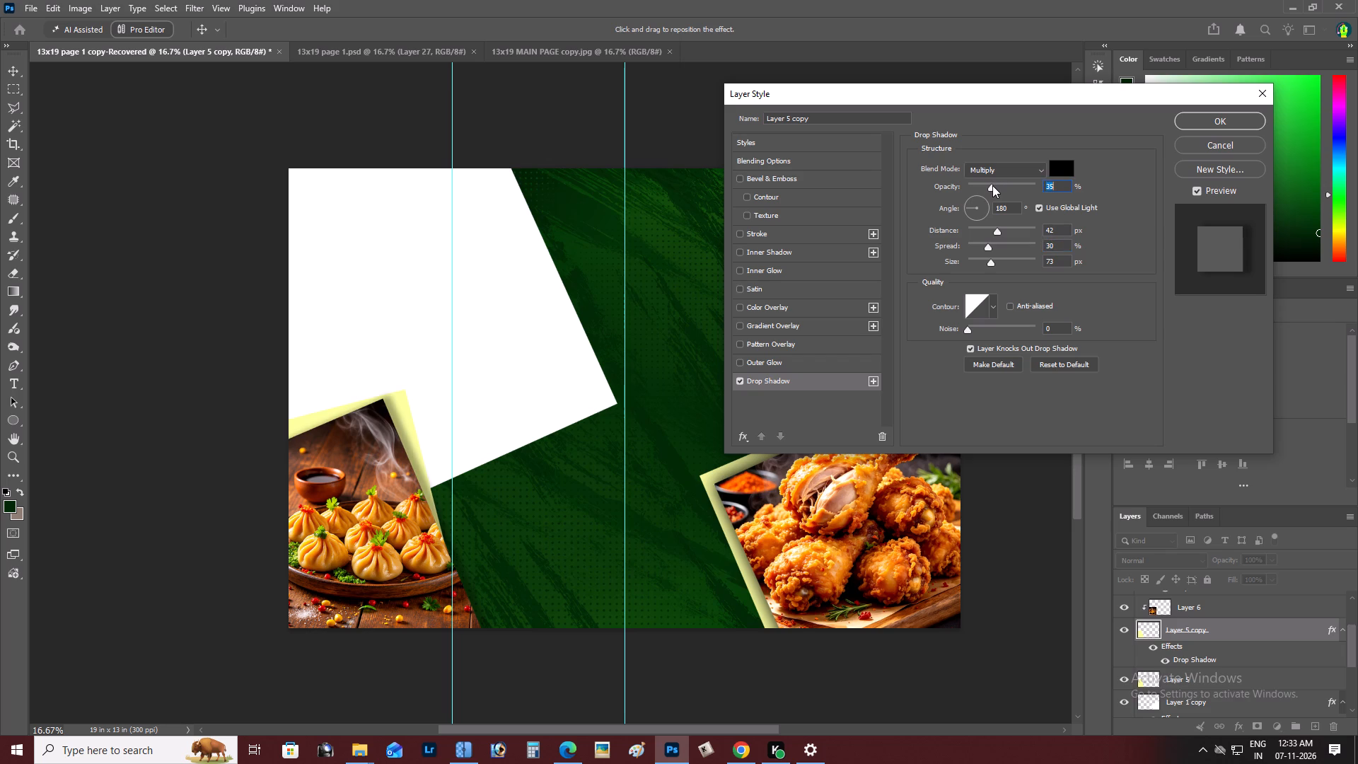
click(1203, 122)
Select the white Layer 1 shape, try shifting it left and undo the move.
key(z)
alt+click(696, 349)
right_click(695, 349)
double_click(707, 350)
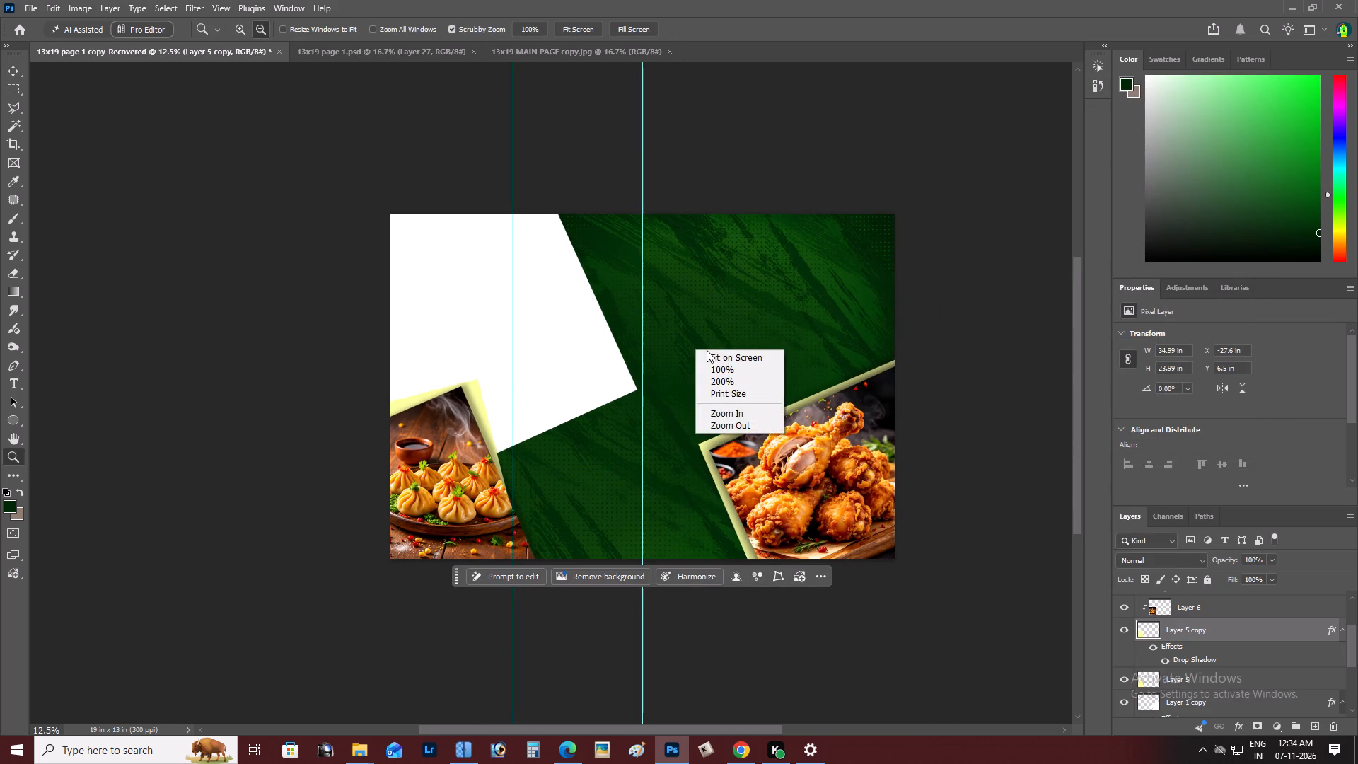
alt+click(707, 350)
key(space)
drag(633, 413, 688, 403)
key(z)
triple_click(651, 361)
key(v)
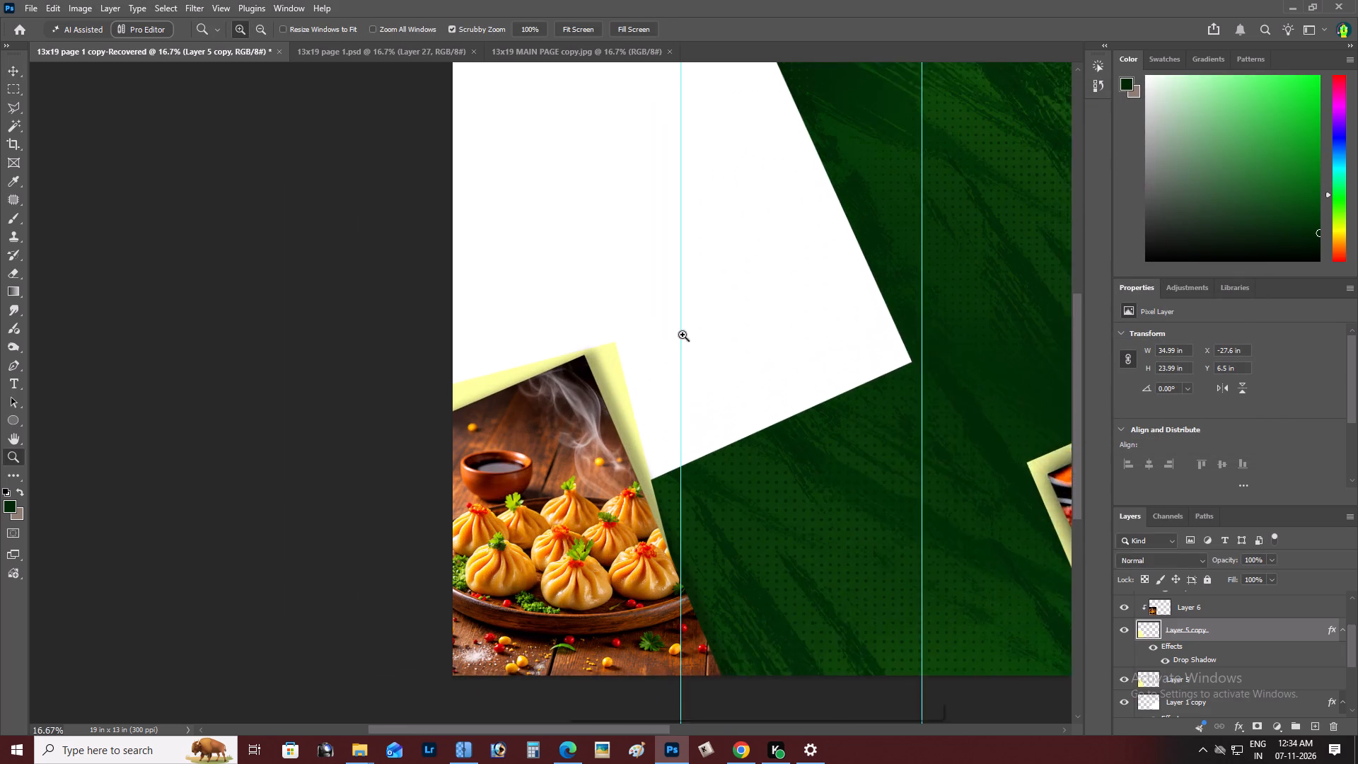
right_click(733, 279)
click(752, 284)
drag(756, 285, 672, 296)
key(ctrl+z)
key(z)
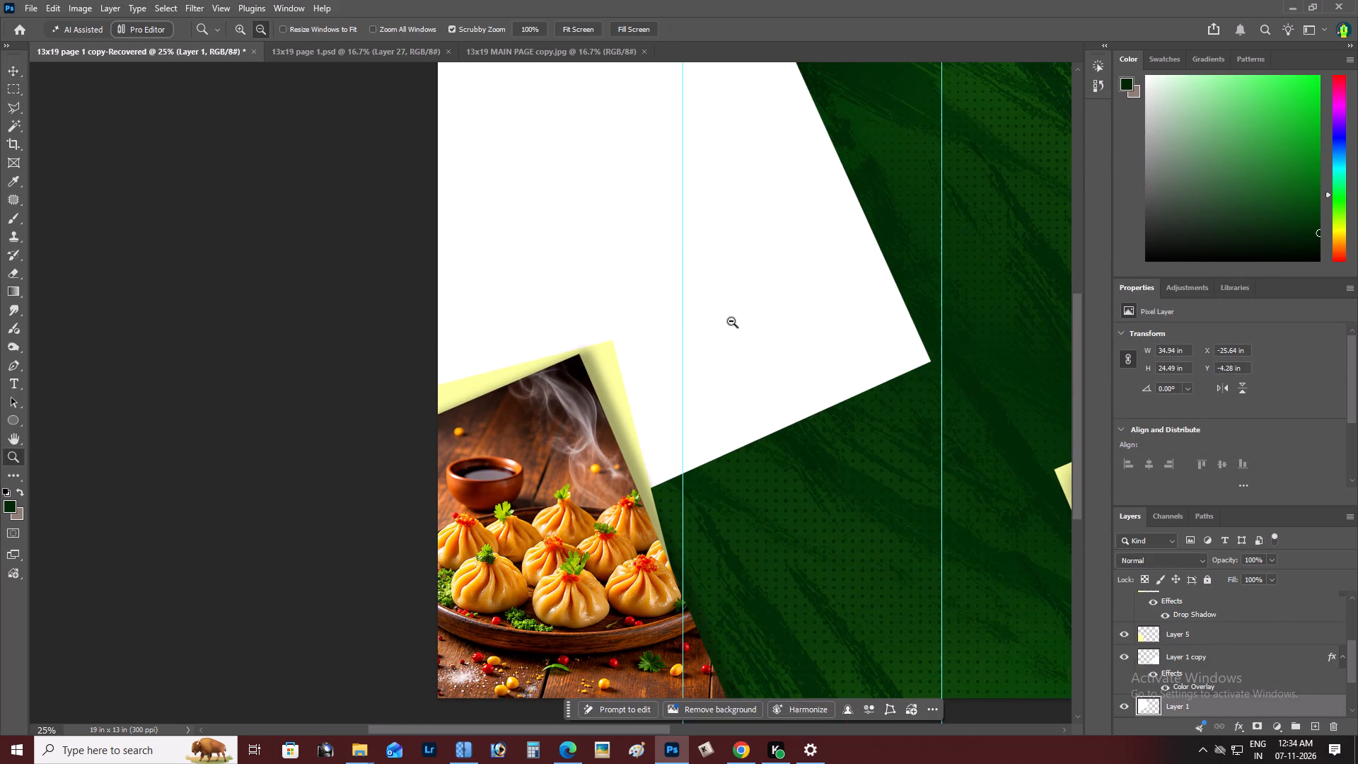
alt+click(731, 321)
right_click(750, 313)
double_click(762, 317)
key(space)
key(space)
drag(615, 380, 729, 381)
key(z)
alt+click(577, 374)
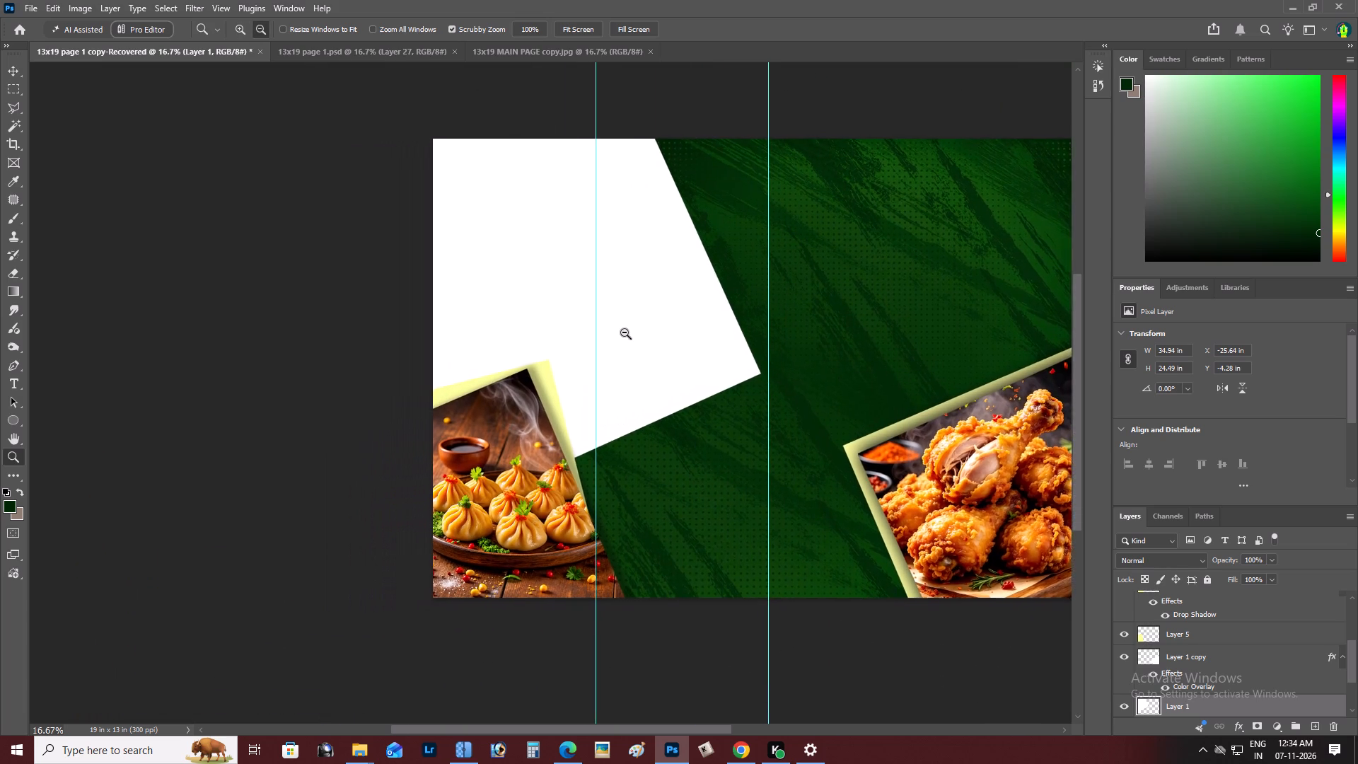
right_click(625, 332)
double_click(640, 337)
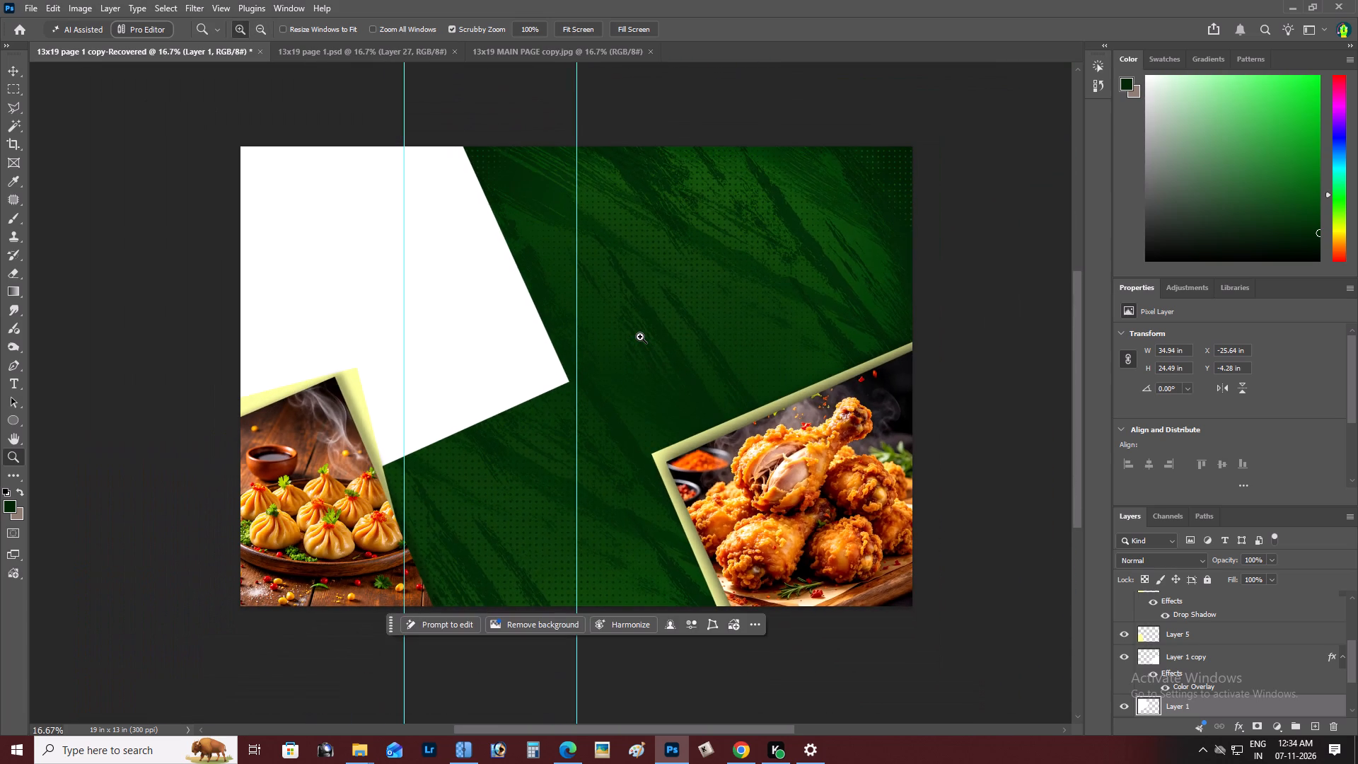
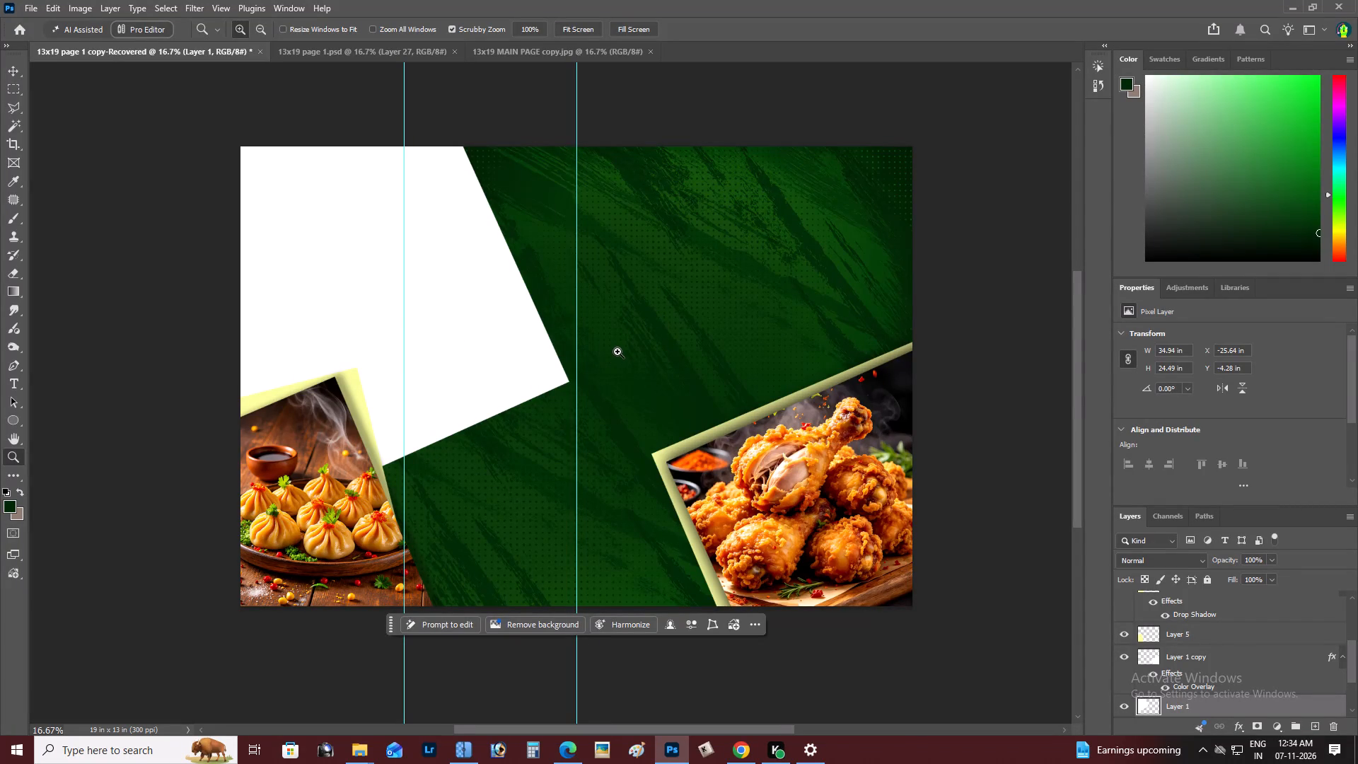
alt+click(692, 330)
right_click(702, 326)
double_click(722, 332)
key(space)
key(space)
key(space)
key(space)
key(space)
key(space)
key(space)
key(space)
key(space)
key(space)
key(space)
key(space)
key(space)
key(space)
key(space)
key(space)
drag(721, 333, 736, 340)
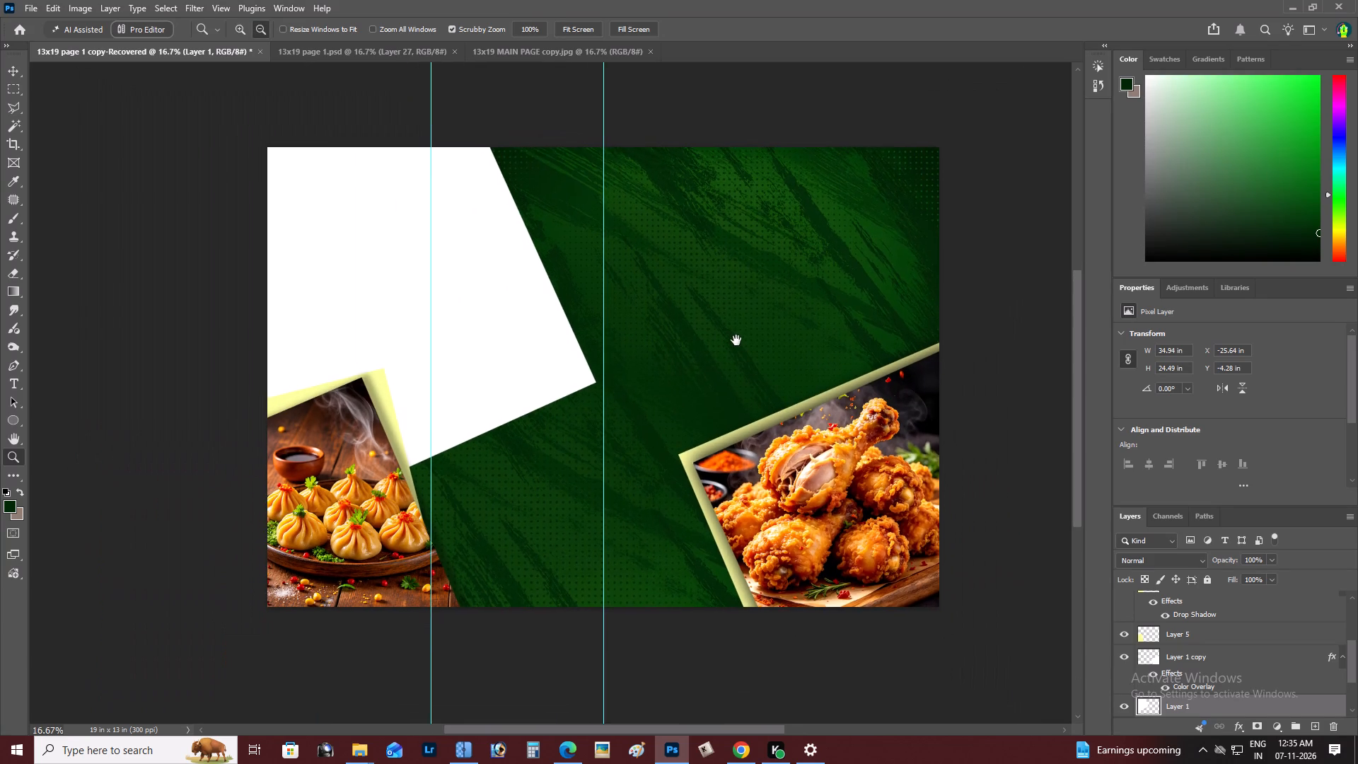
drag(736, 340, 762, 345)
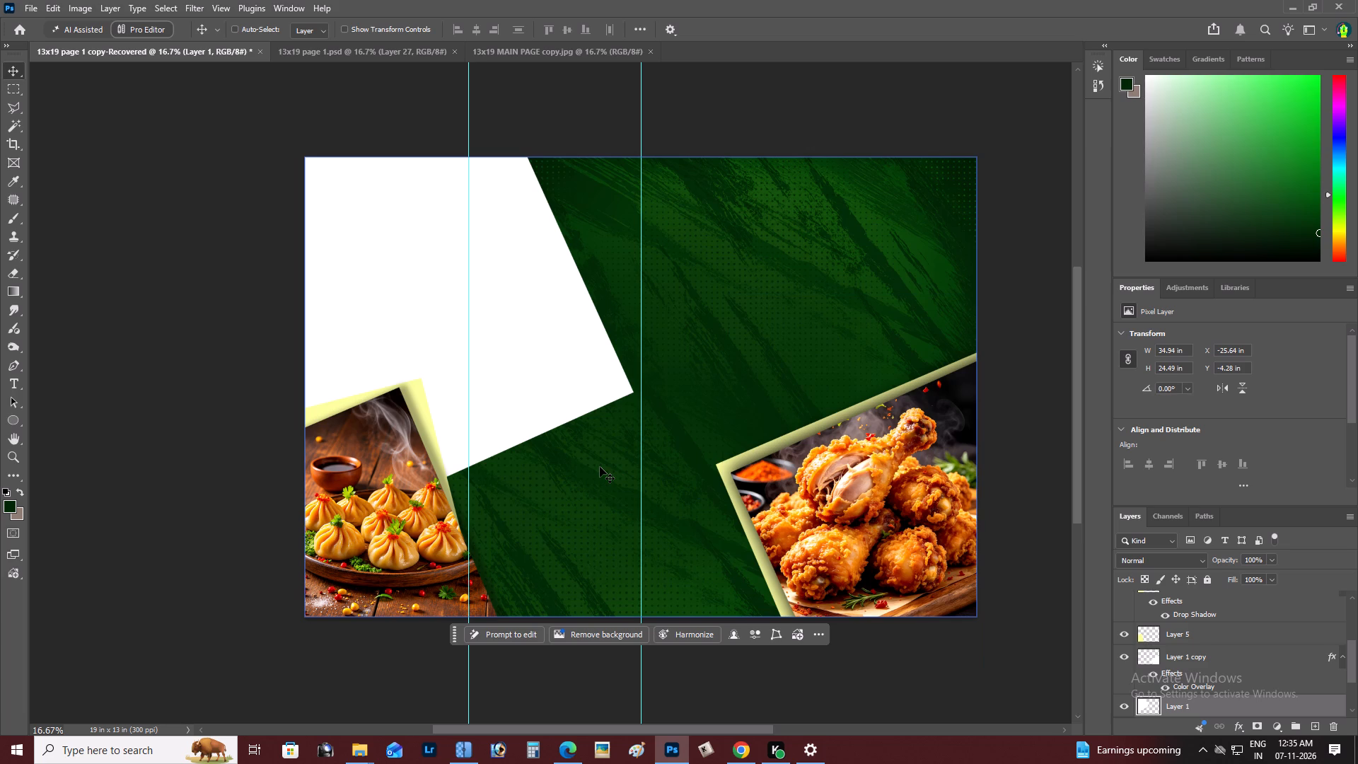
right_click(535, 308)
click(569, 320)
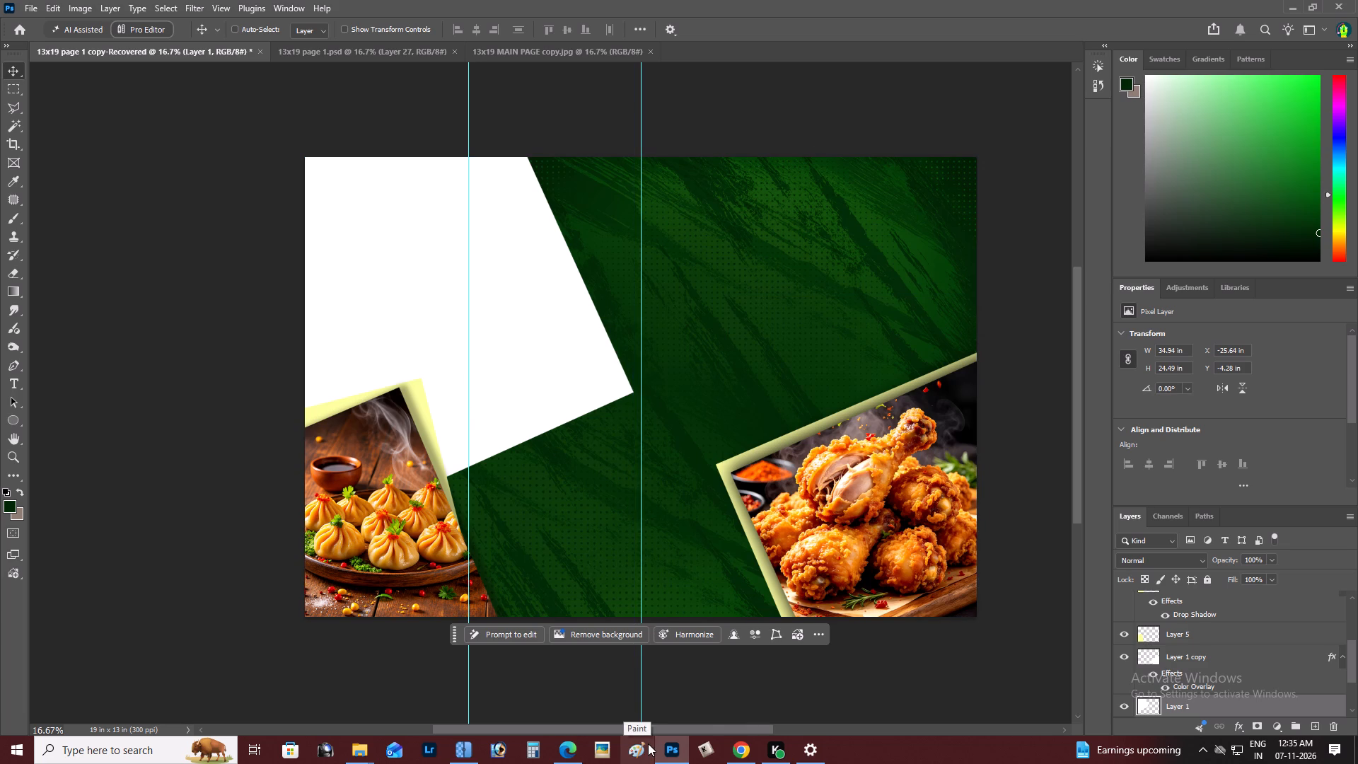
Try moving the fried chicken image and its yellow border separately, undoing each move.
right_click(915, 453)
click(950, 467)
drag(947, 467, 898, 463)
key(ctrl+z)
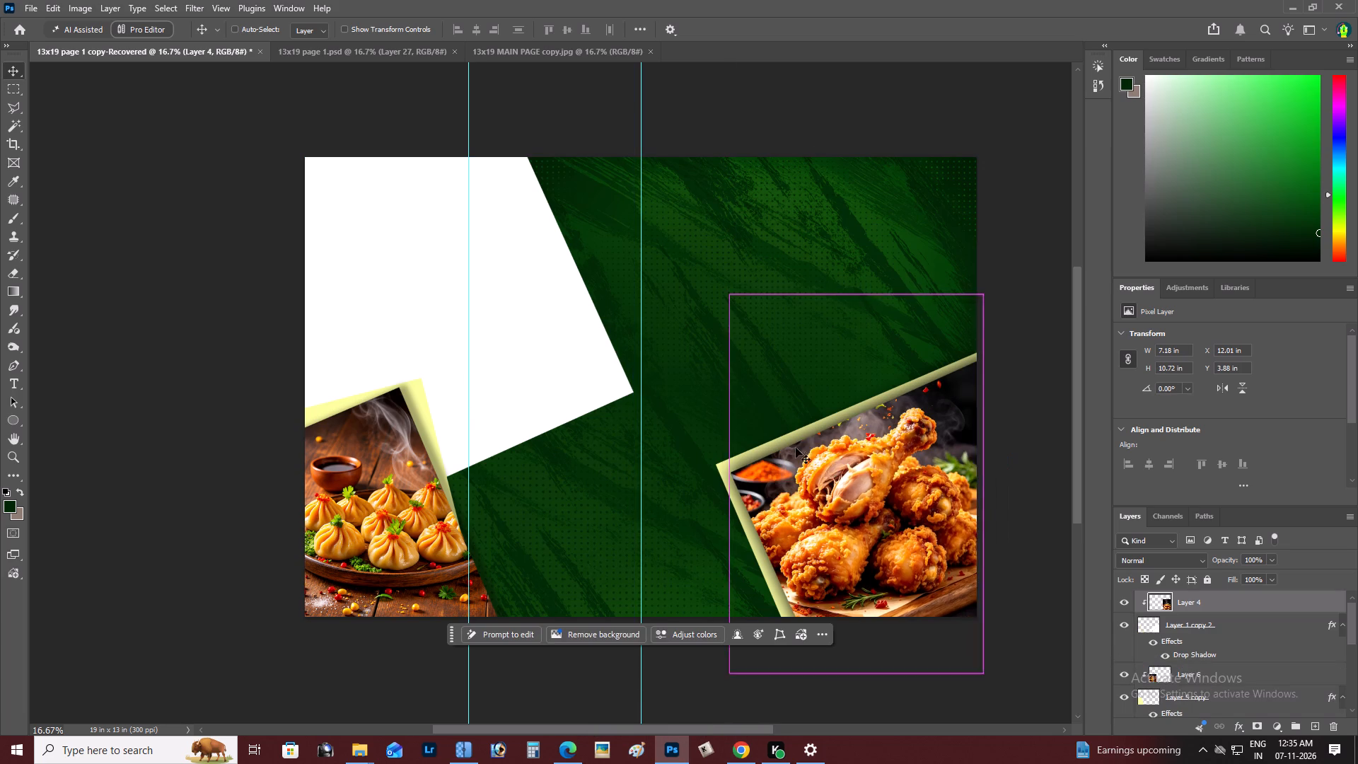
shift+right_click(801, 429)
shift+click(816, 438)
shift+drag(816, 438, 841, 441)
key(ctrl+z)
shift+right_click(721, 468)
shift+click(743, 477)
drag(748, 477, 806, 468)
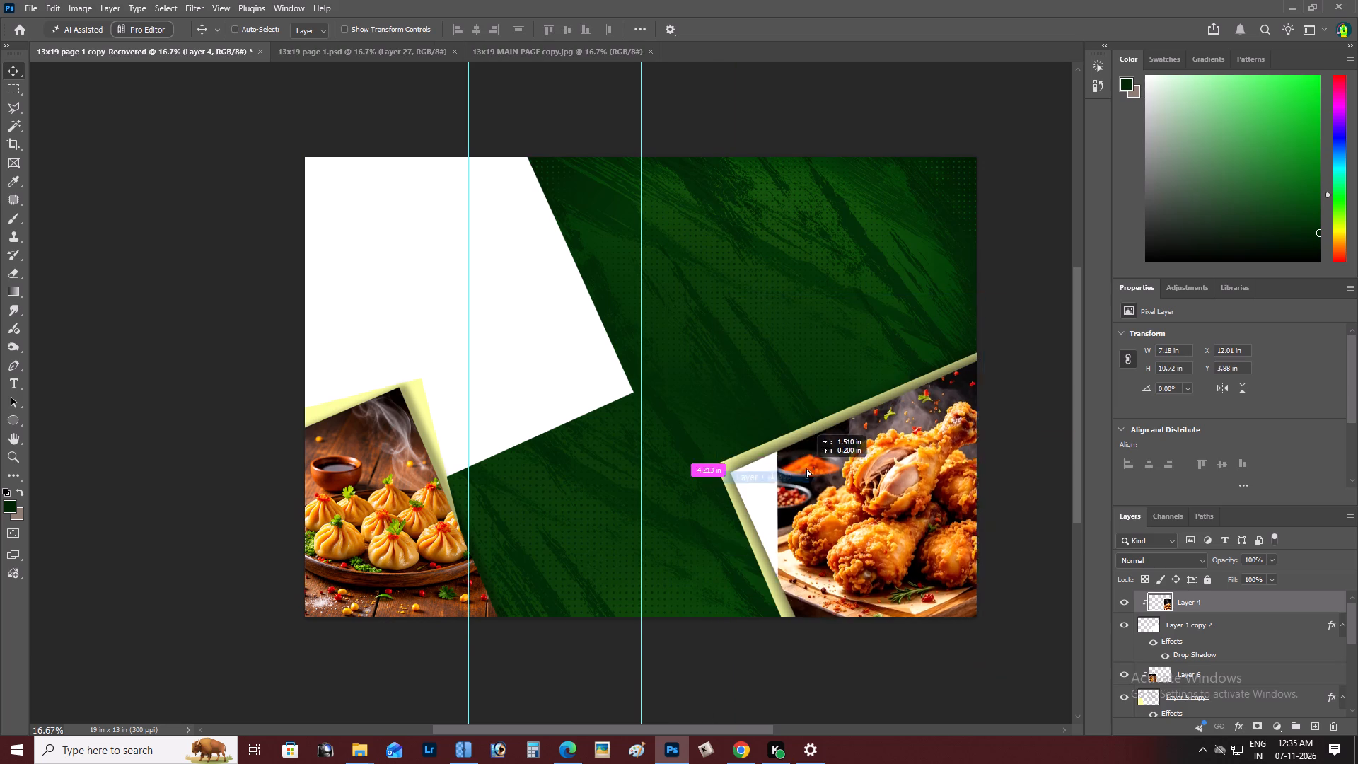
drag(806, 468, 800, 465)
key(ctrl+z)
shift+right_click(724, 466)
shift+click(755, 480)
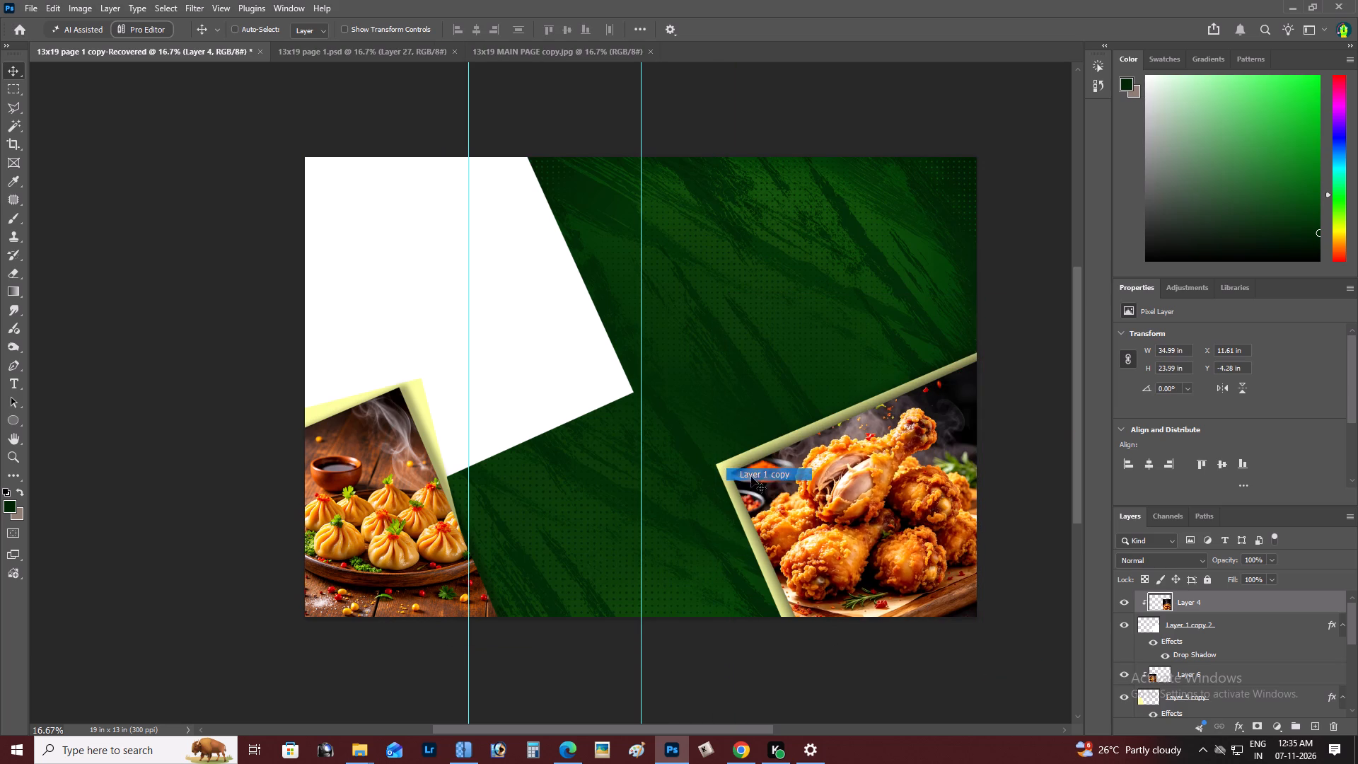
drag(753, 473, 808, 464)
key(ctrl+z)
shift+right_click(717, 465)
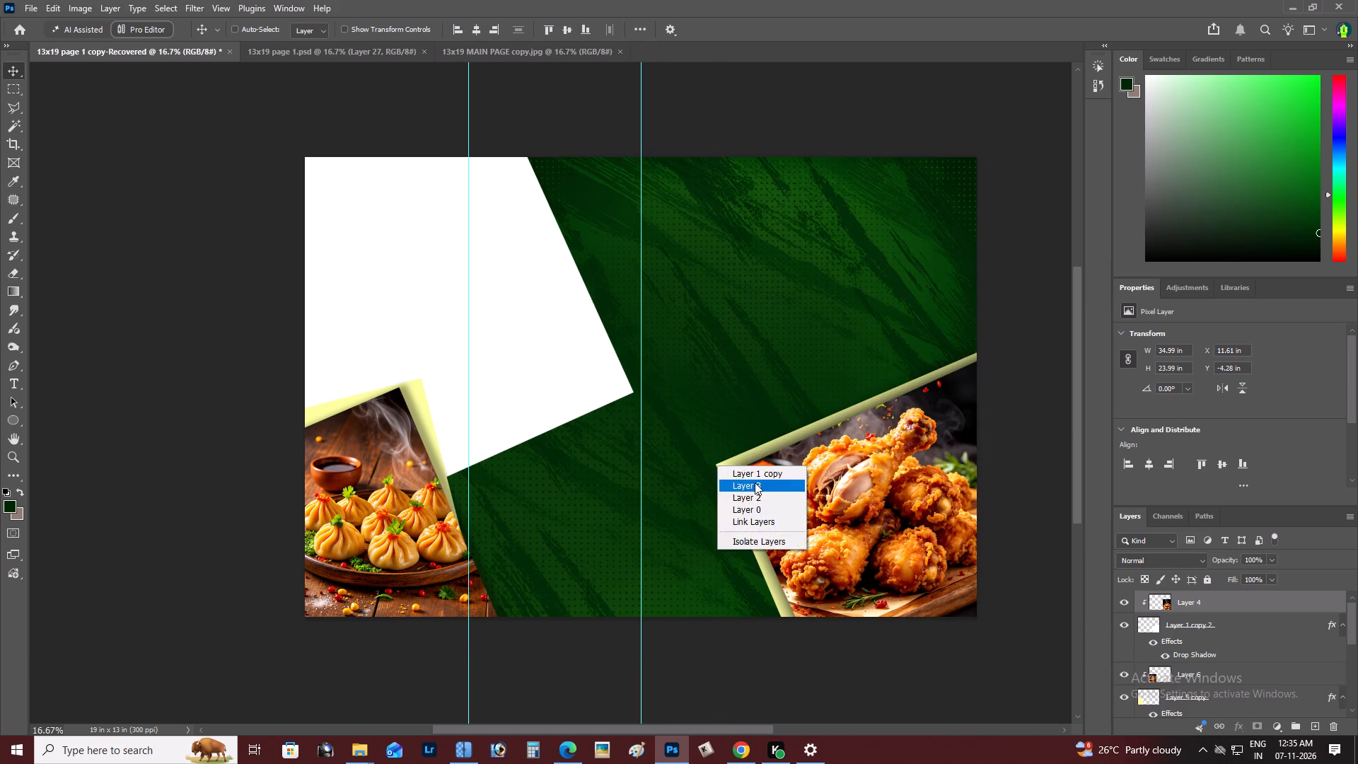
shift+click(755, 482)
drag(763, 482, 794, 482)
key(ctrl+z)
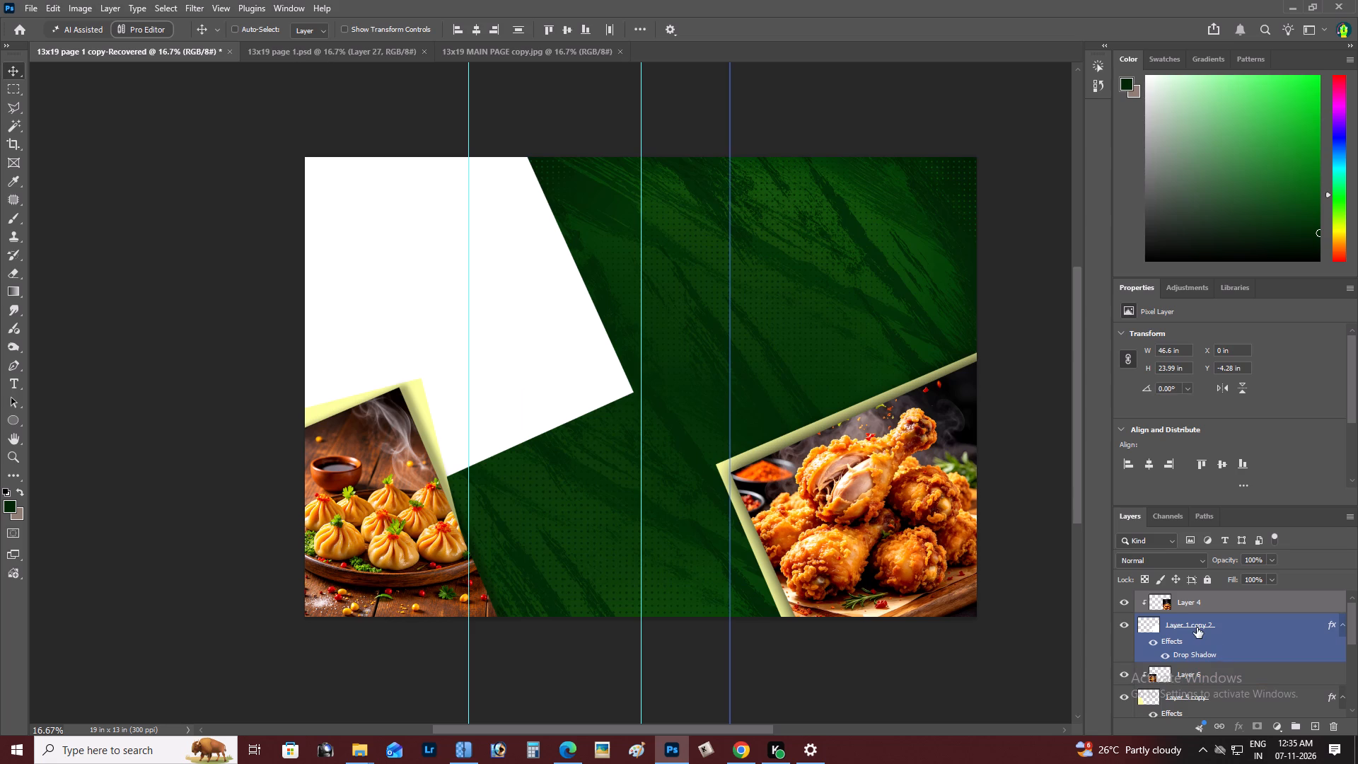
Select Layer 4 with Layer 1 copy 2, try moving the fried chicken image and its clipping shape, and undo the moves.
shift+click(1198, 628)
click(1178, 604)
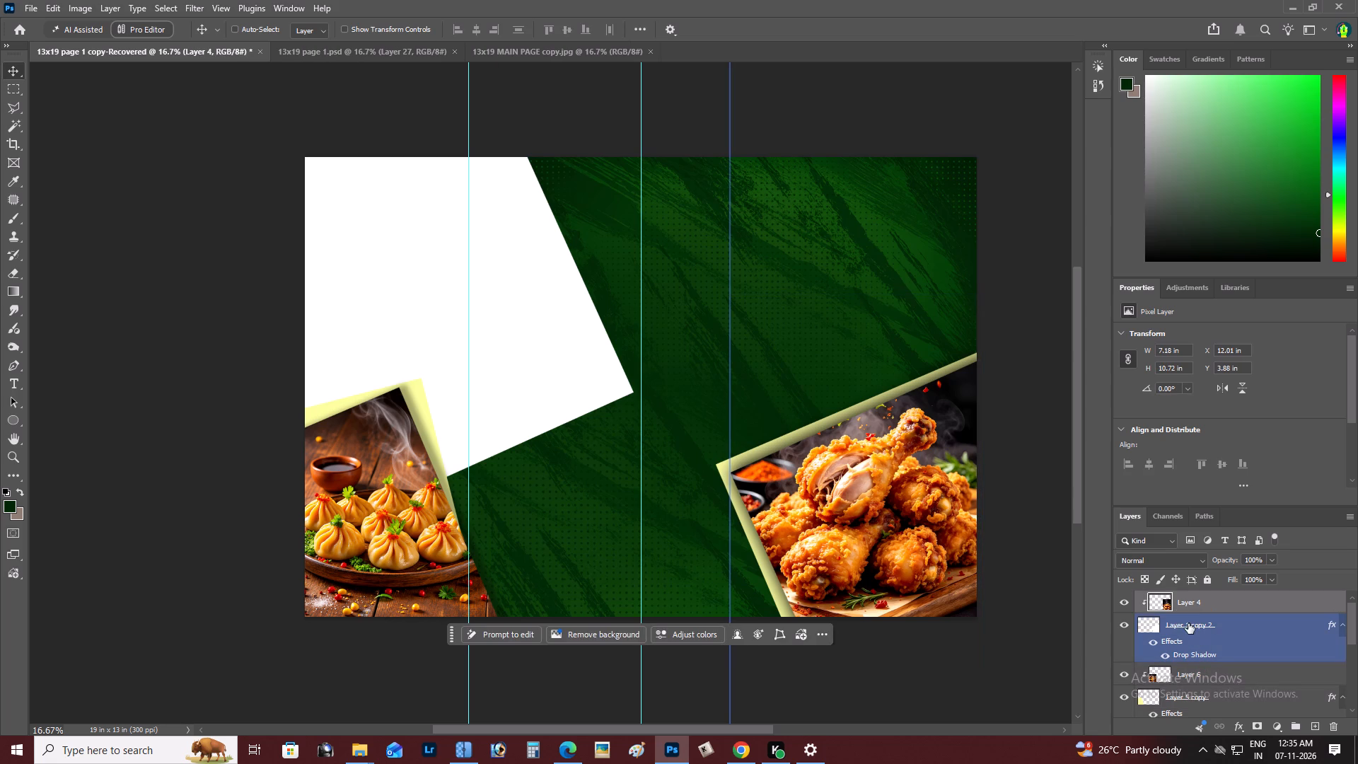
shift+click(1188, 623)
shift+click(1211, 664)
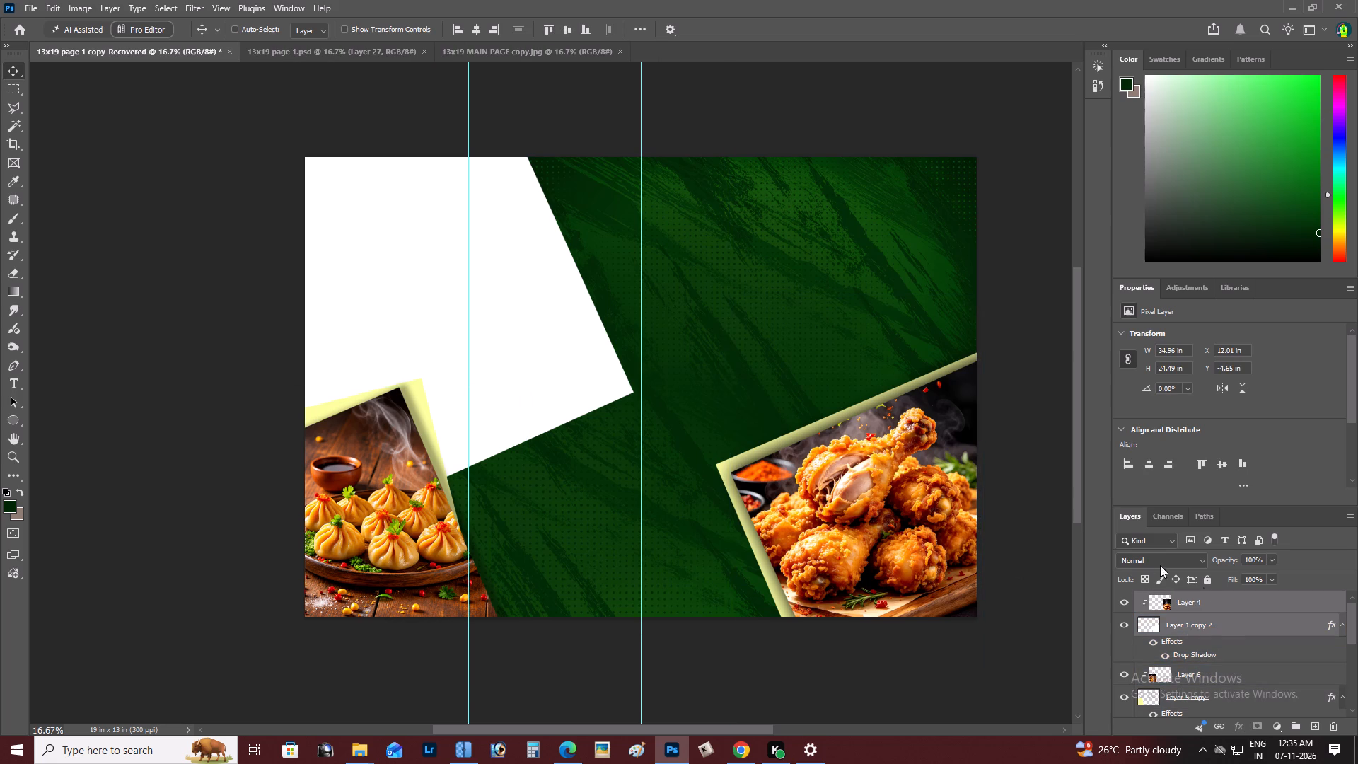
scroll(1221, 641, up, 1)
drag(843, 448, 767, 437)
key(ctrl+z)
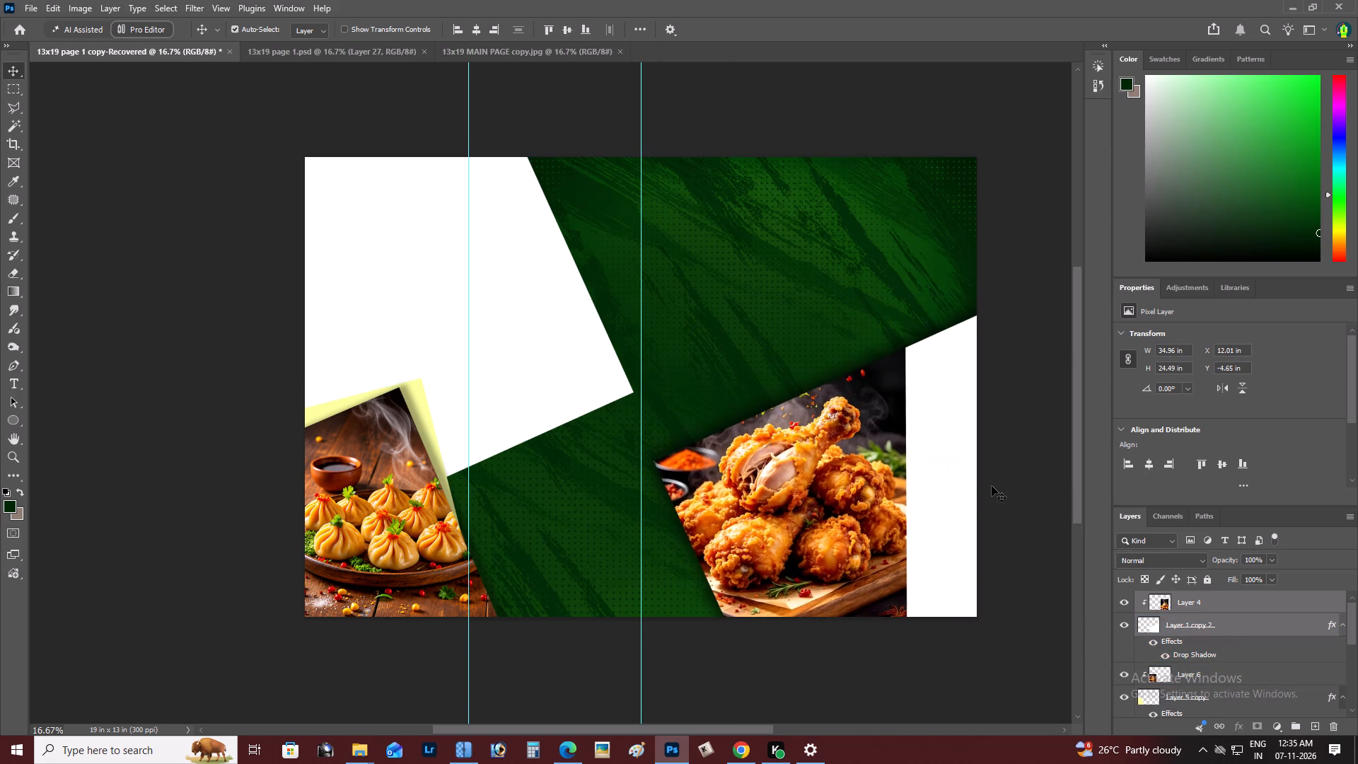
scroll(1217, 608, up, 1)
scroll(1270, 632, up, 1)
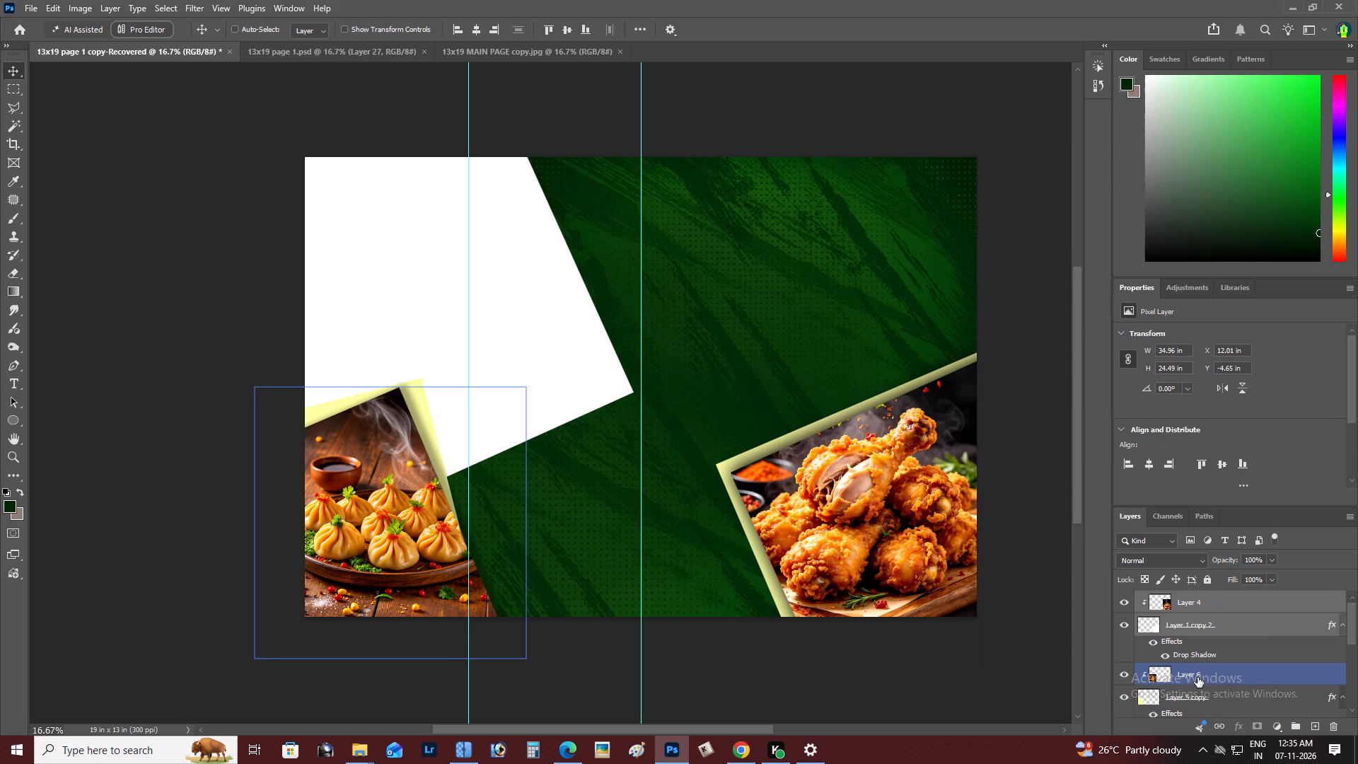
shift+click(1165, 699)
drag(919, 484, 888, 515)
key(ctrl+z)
Select the fried chicken image, its clipping shape and its yellow border together and shift them right to about X 12.79 in.
right_click(866, 461)
click(898, 470)
drag(910, 472, 934, 477)
key(ctrl+z)
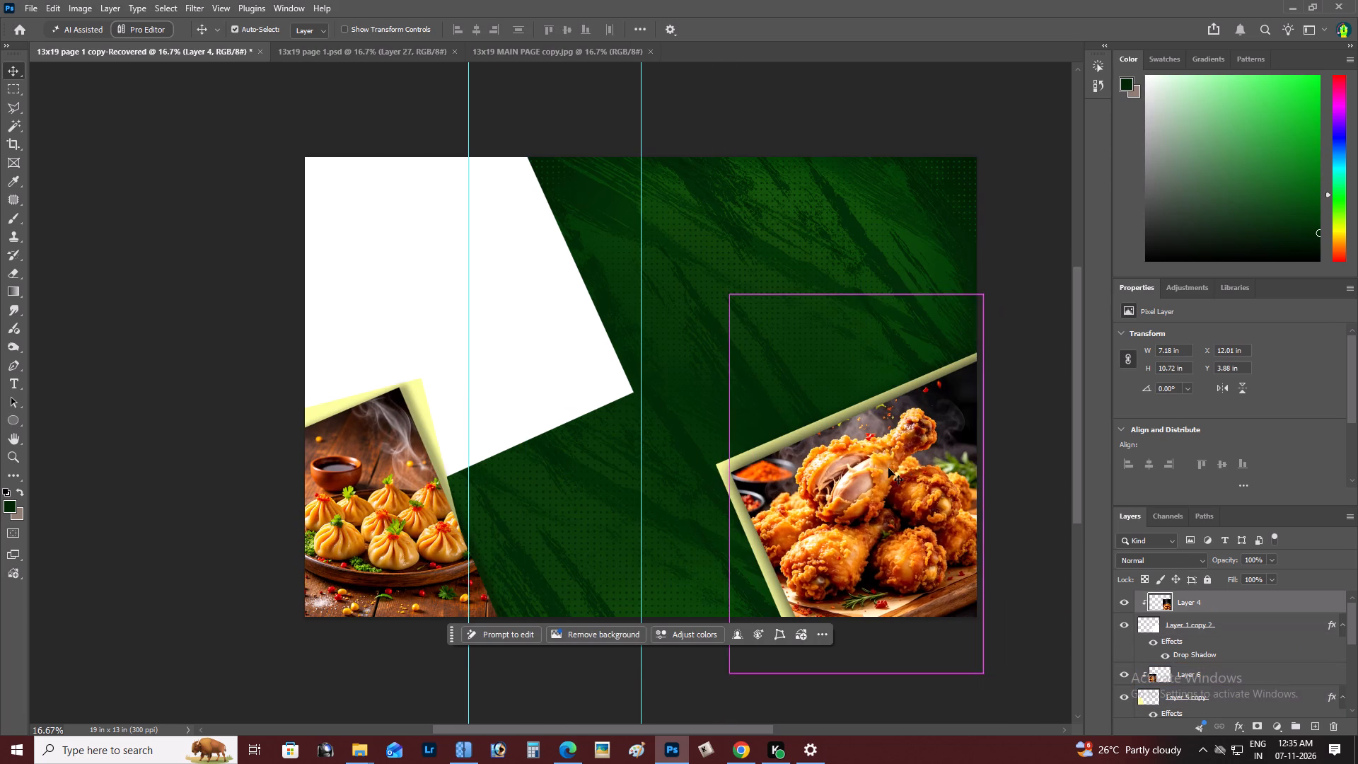
shift+right_click(882, 464)
shift+click(910, 485)
drag(910, 482, 939, 485)
key(ctrl+z)
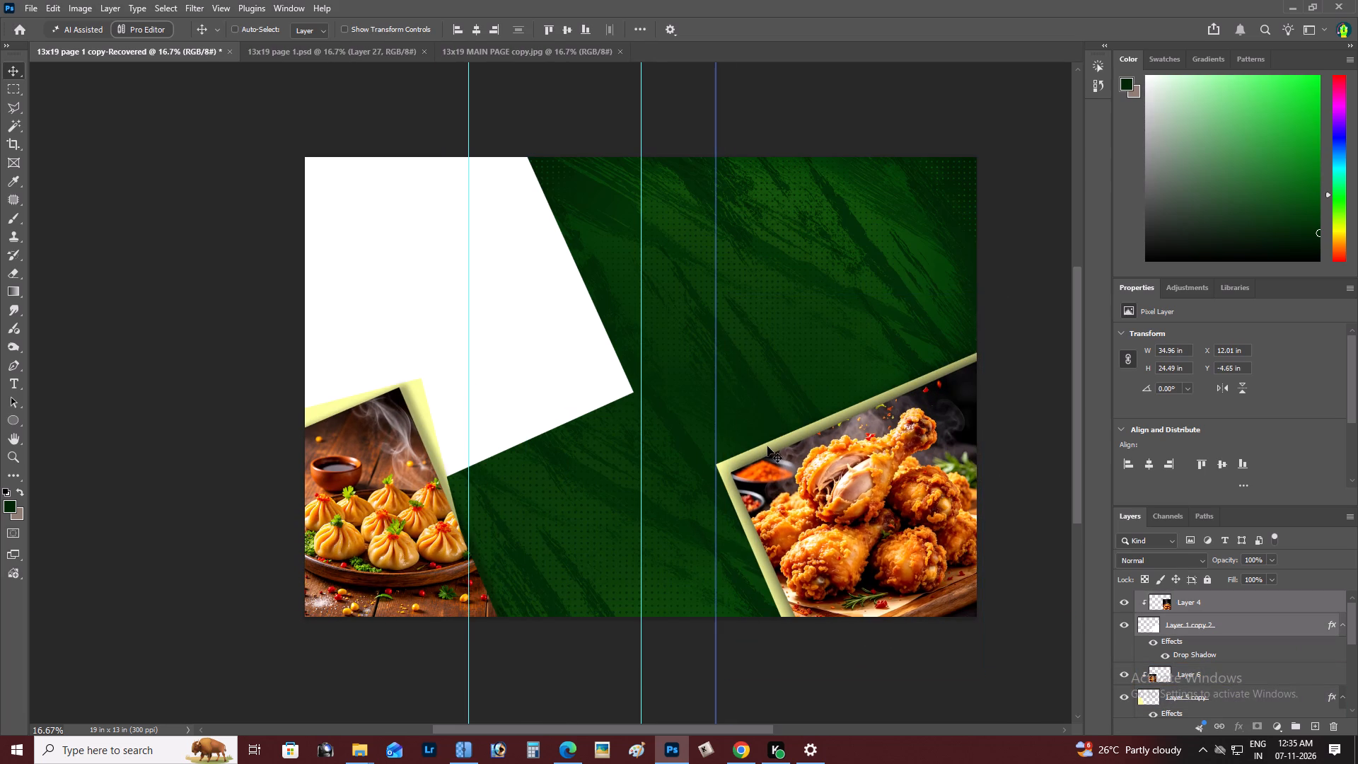
shift+right_click(767, 446)
shift+click(775, 450)
drag(792, 449, 808, 448)
key(ctrl+z)
drag(809, 448, 848, 451)
Scale the bordered fried chicken group down to about 88.55% and reposition it in the page's lower-right corner at about X 12.76 in, Y -2.88 in.
key(z)
alt+click(808, 444)
right_click(808, 444)
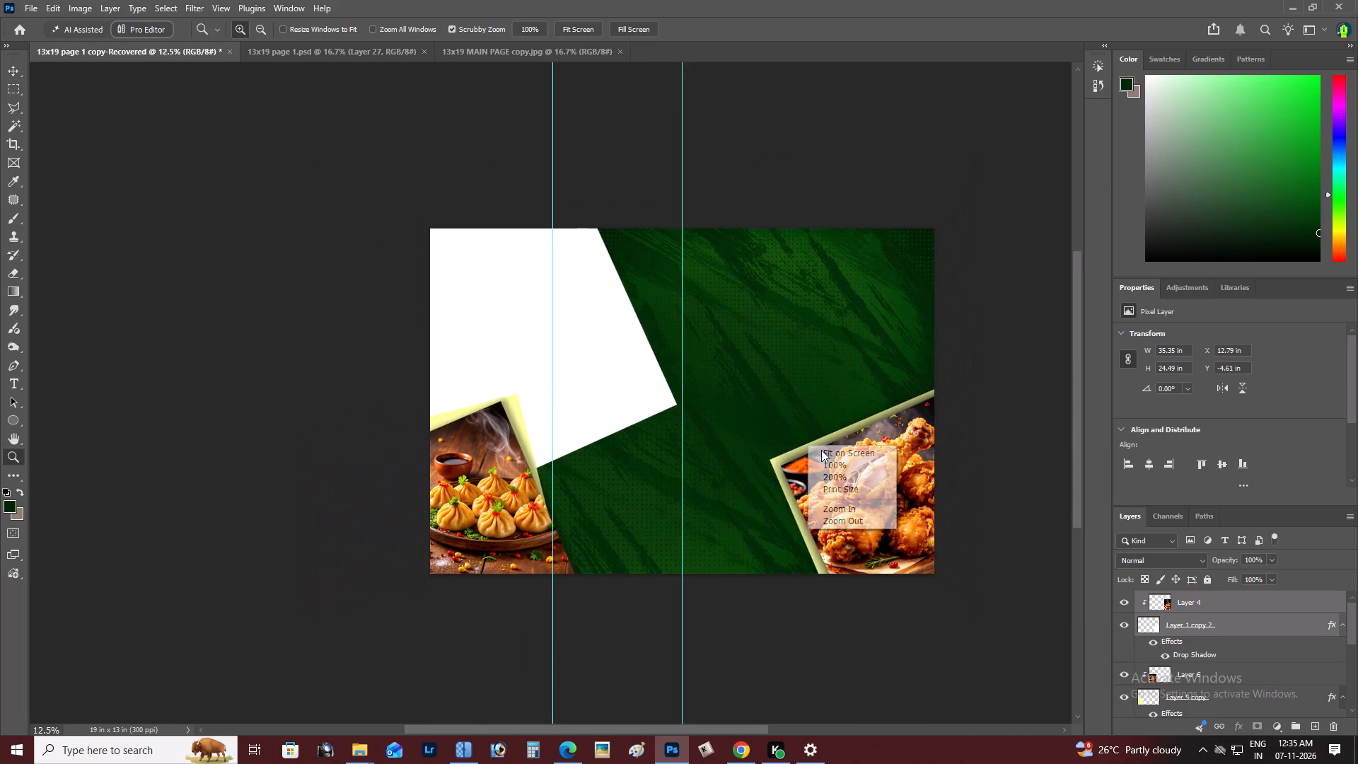
click(821, 450)
key(space)
key(space)
drag(822, 444, 794, 376)
key(v)
click(829, 424)
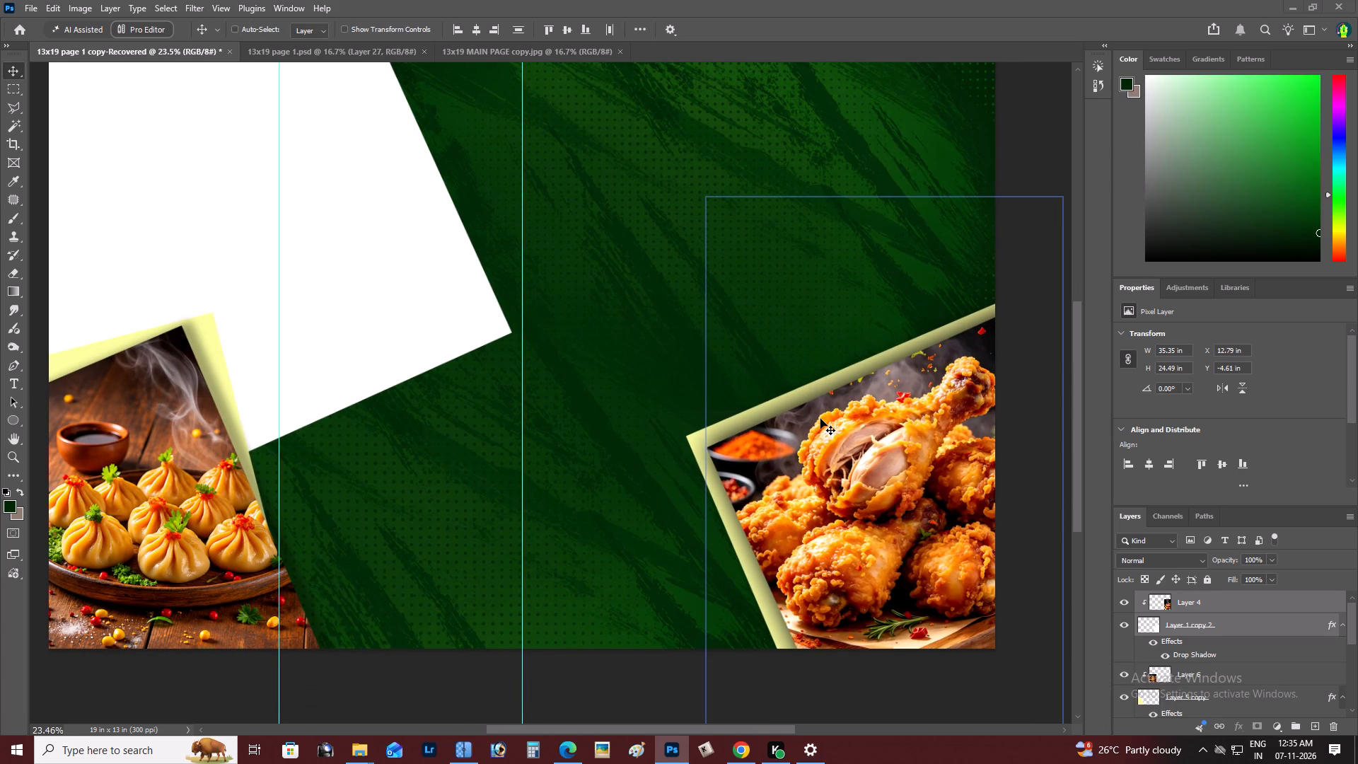
click(746, 401)
key(z)
alt+double_click(743, 419)
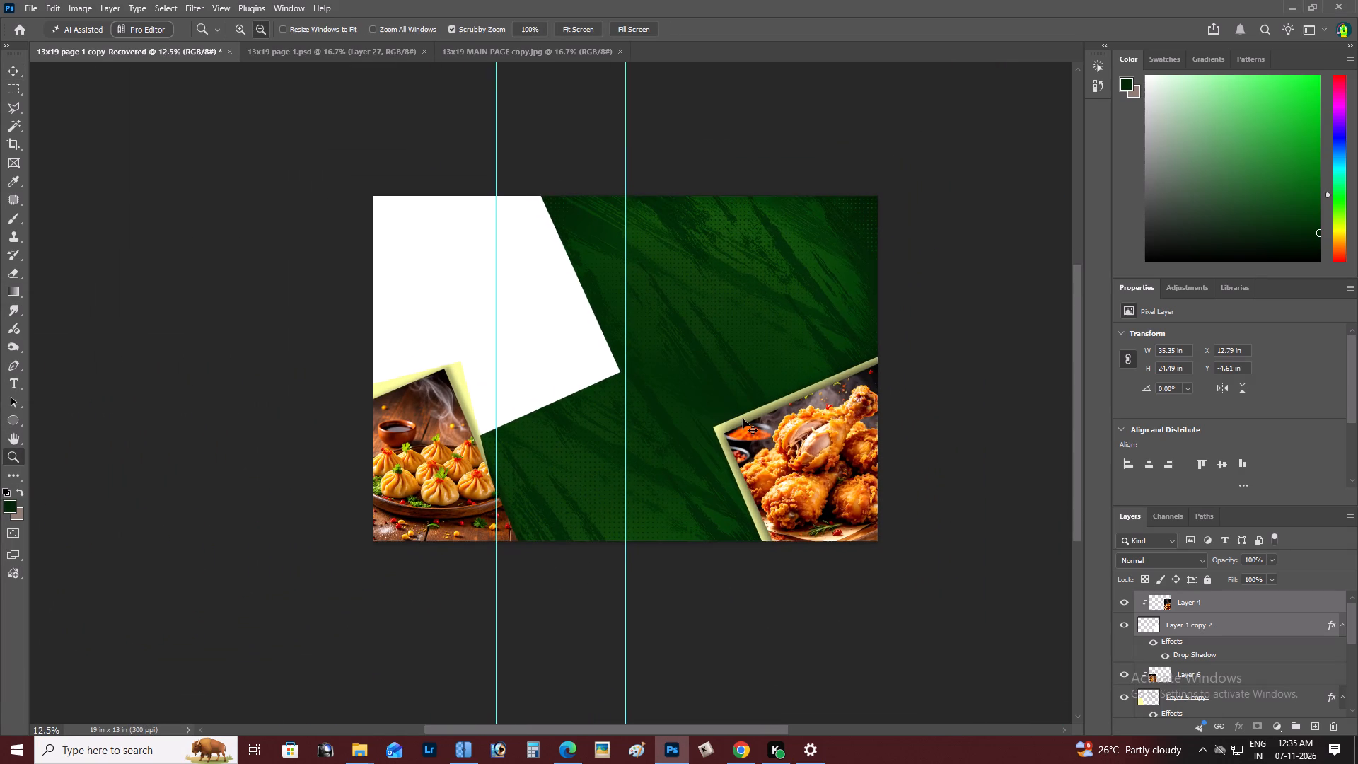
key(ctrl+t)
alt+drag(710, 74, 748, 92)
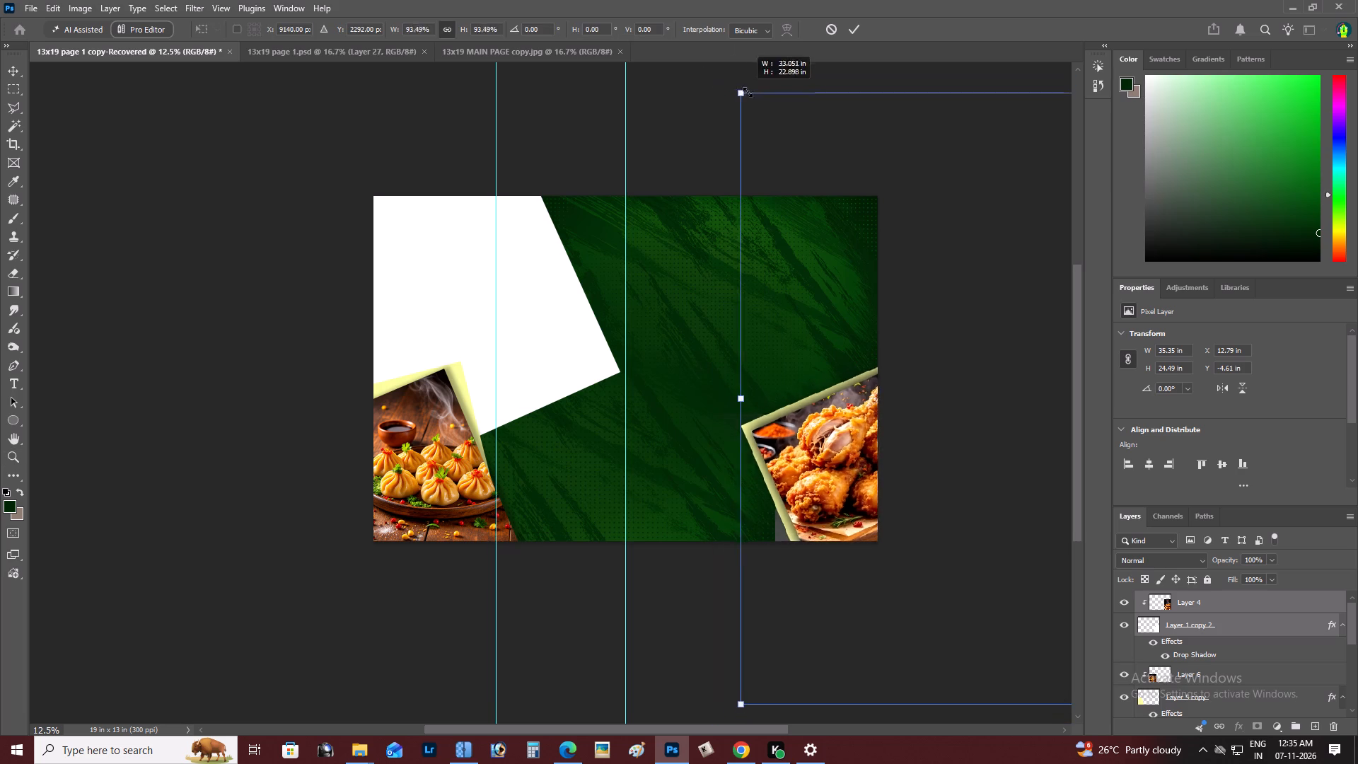
alt+drag(748, 92, 758, 96)
drag(848, 247, 816, 279)
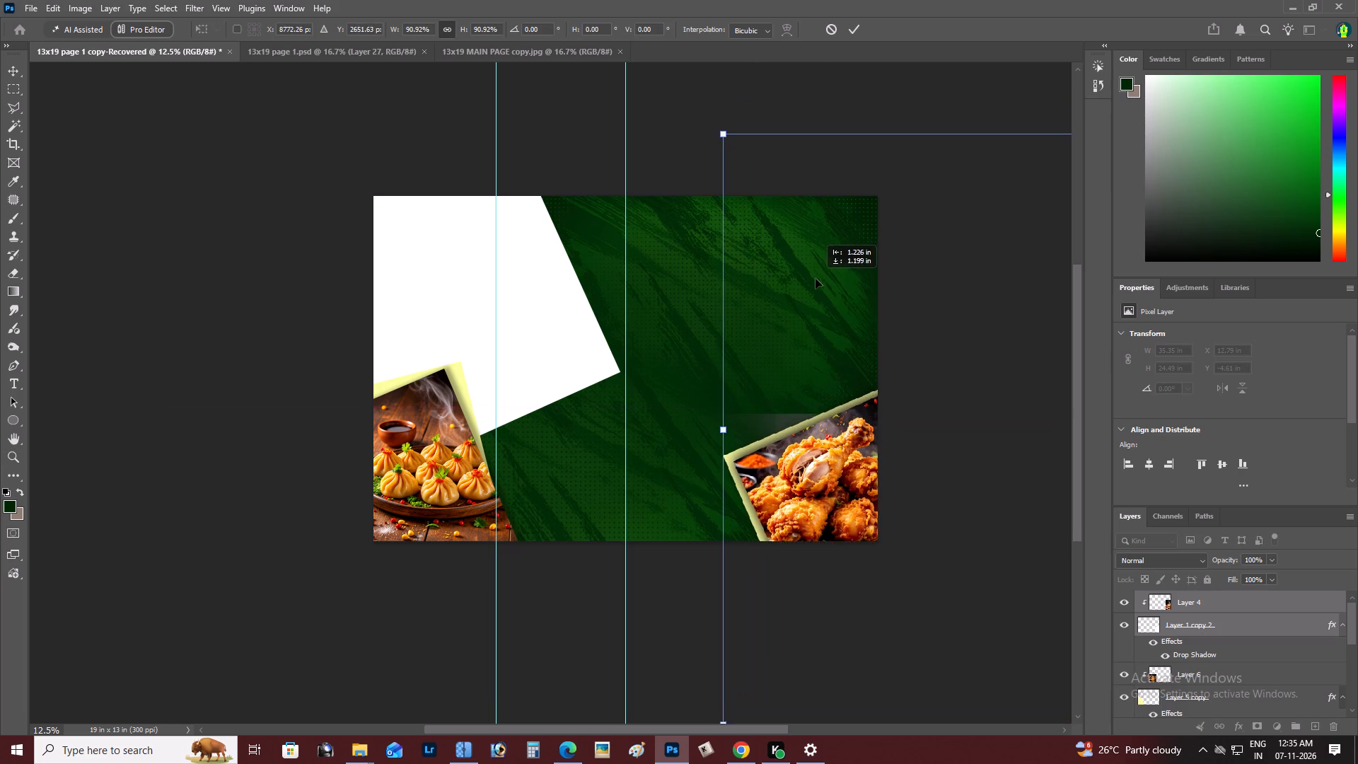
drag(816, 279, 807, 270)
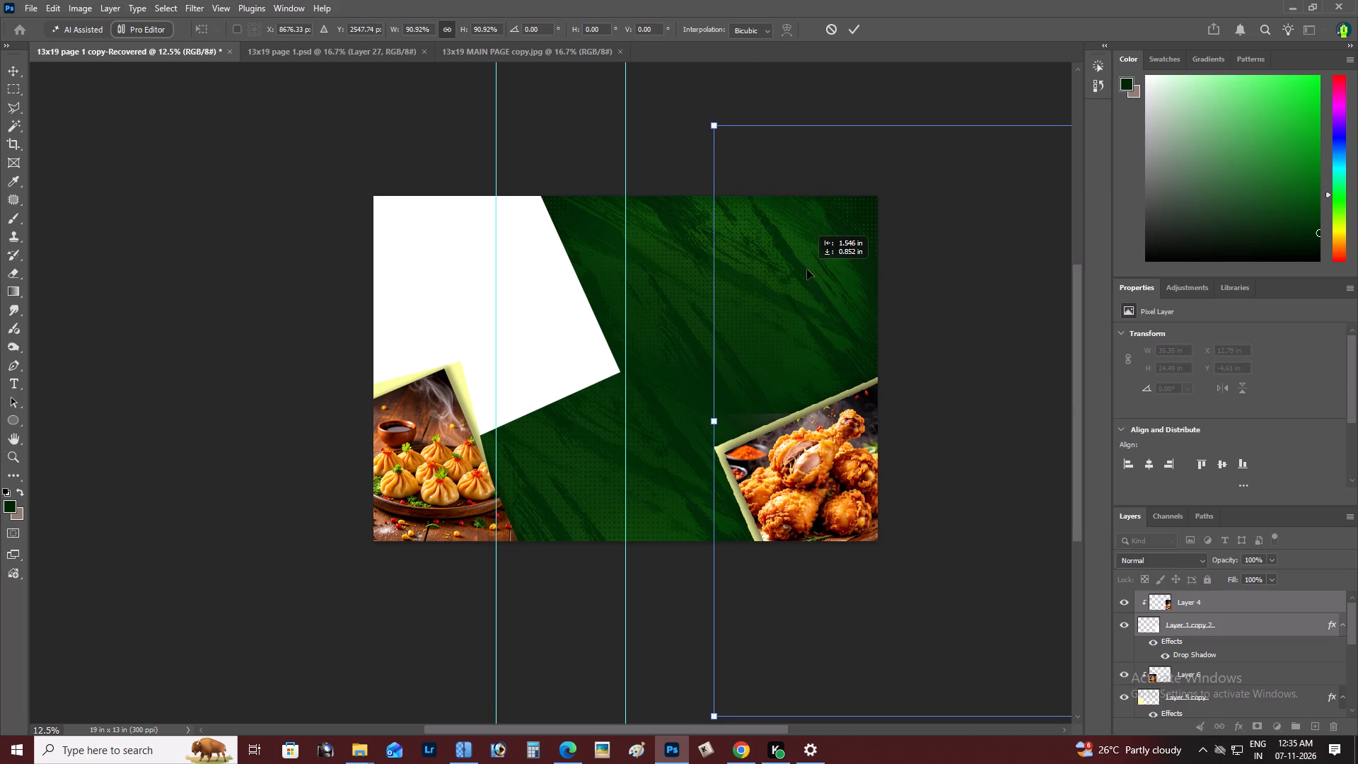
drag(807, 270, 803, 259)
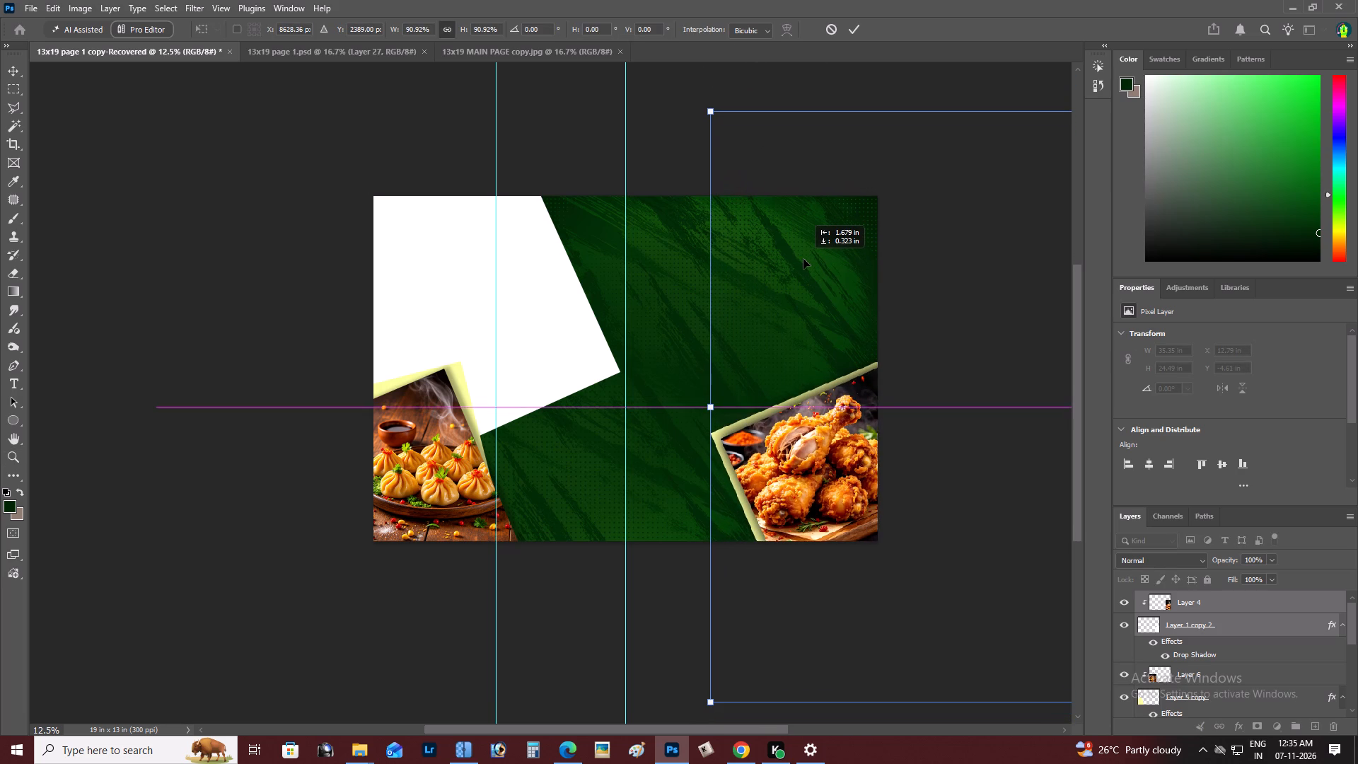
drag(803, 259, 816, 261)
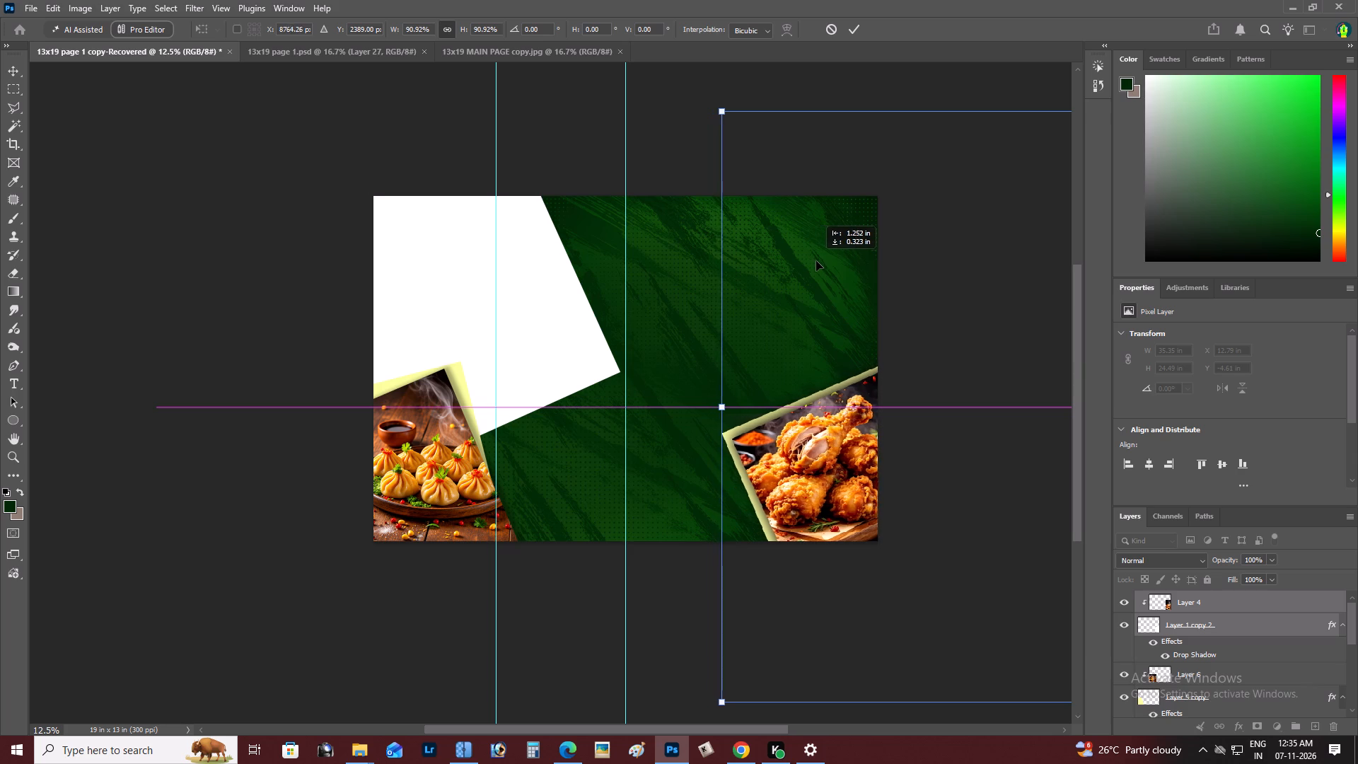
drag(816, 261, 820, 260)
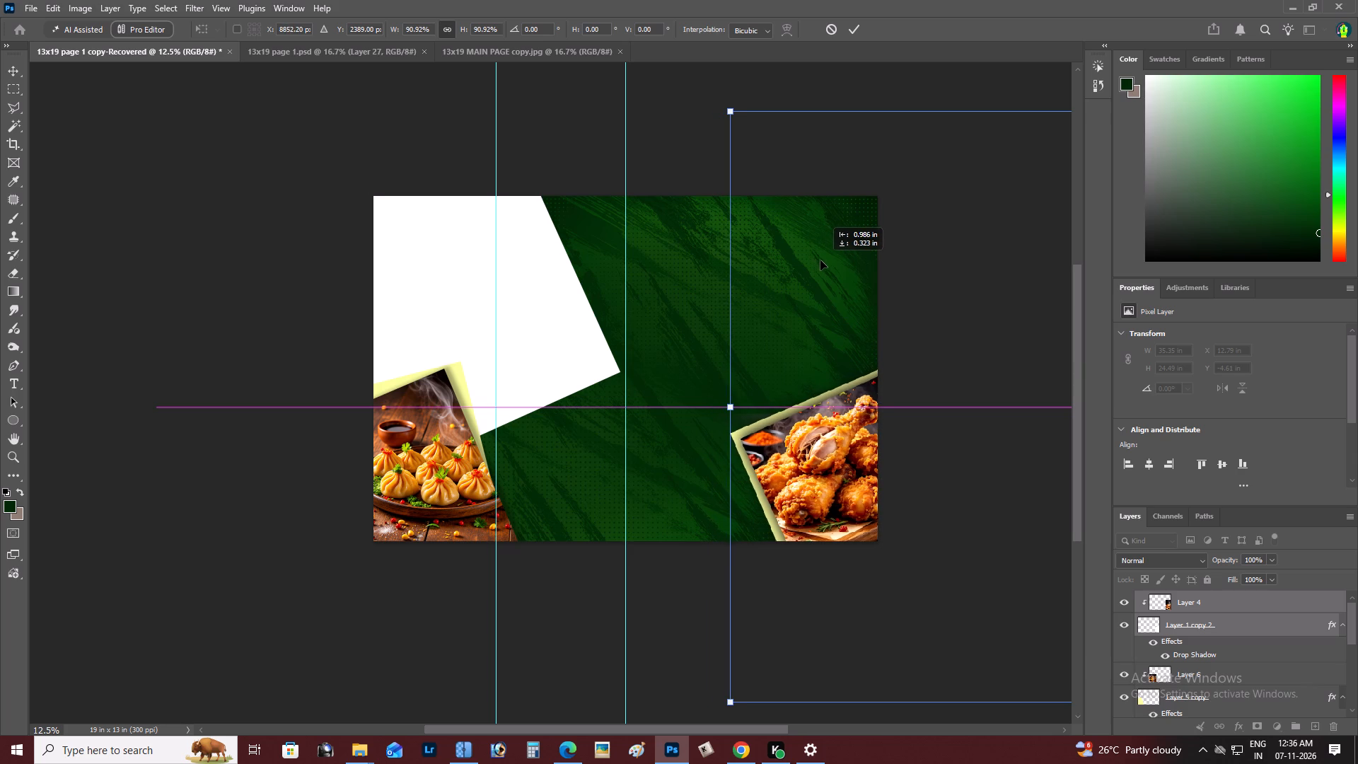
drag(820, 260, 816, 258)
alt+drag(724, 112, 736, 117)
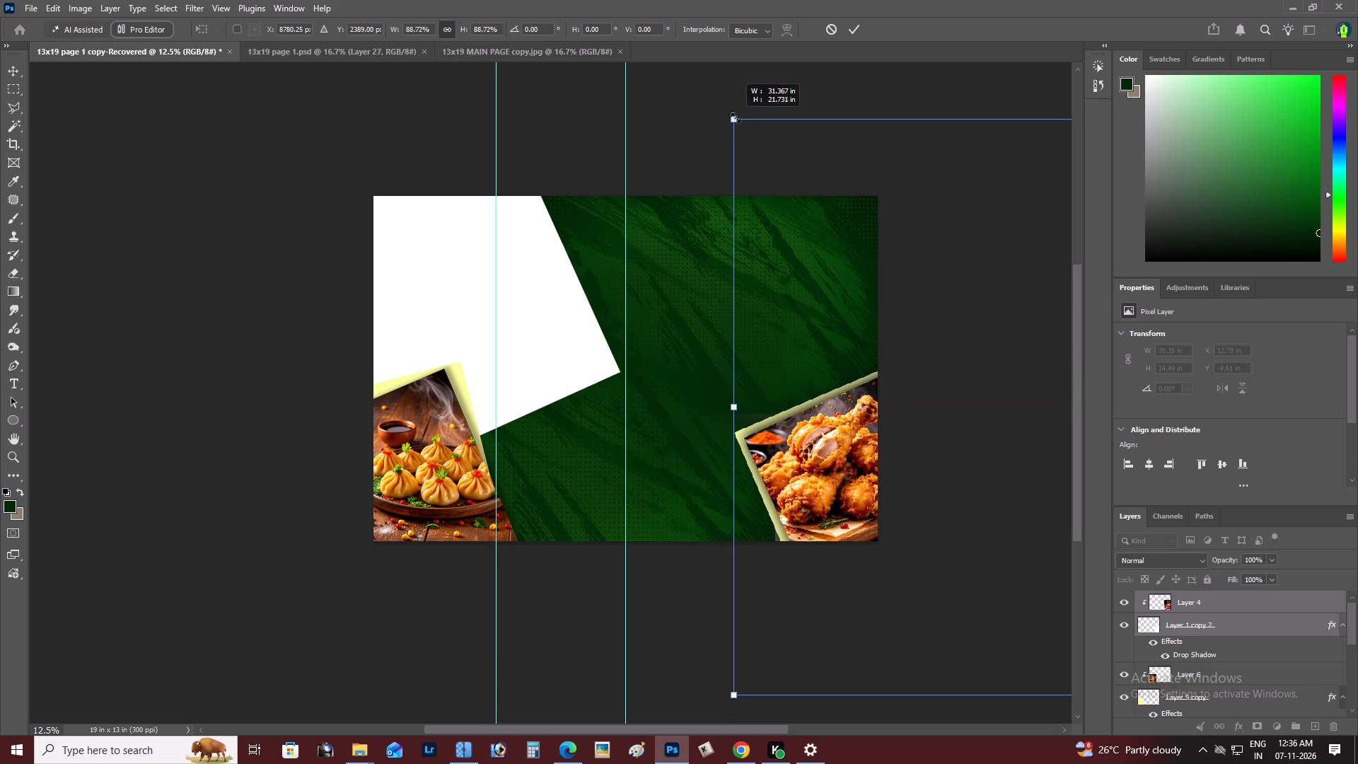
alt+drag(736, 117, 736, 118)
drag(794, 241, 772, 243)
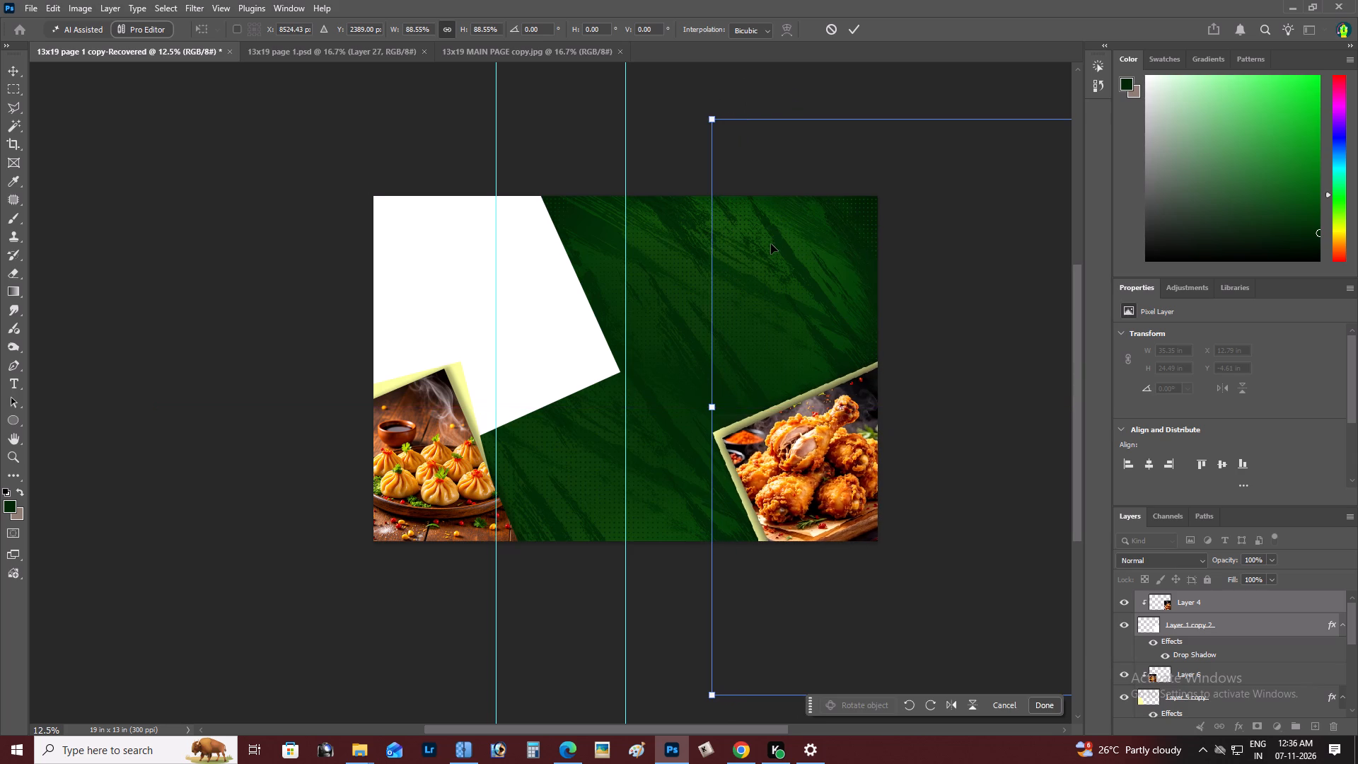
key(ctrl+Return)
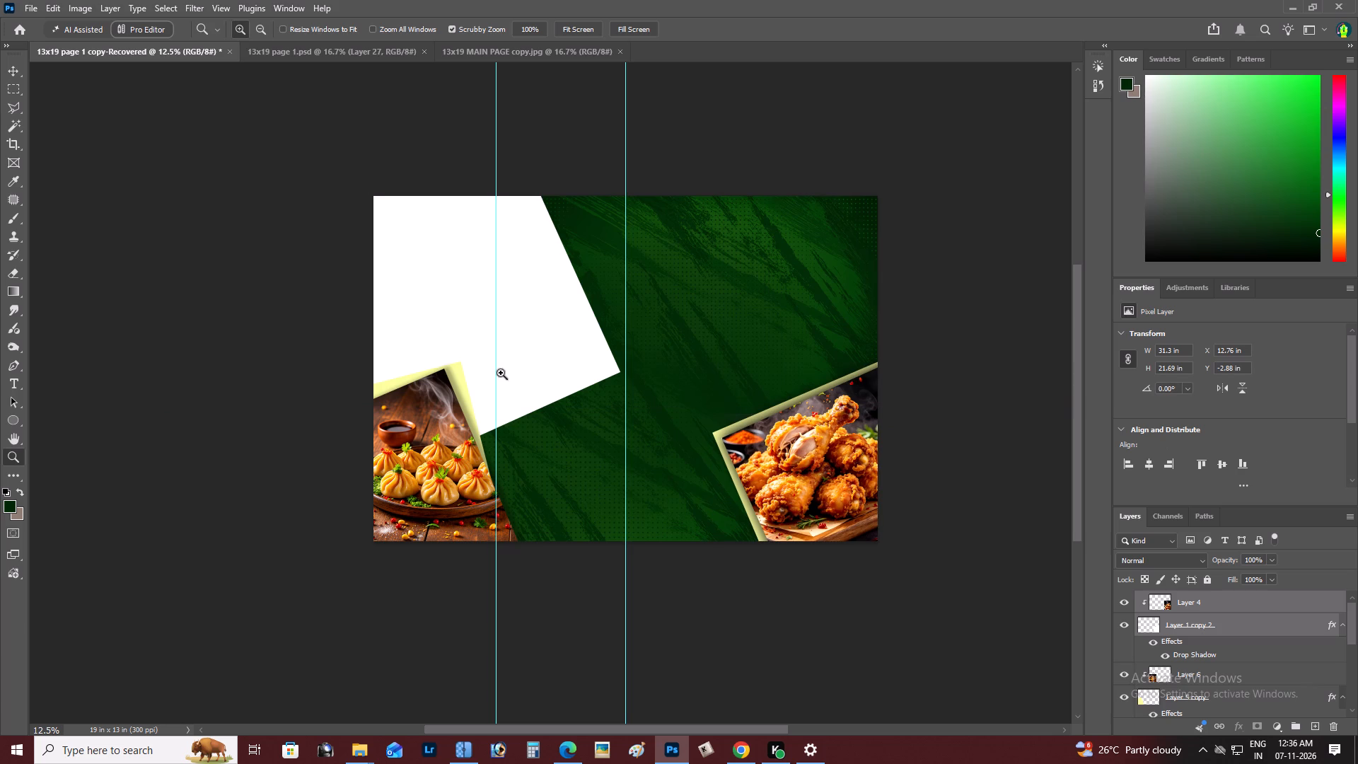
Examine the fried chicken image's yellow border and shadow up close, along with the overall page layout.
key(z)
alt+click(676, 361)
right_click(676, 361)
click(707, 369)
click(720, 393)
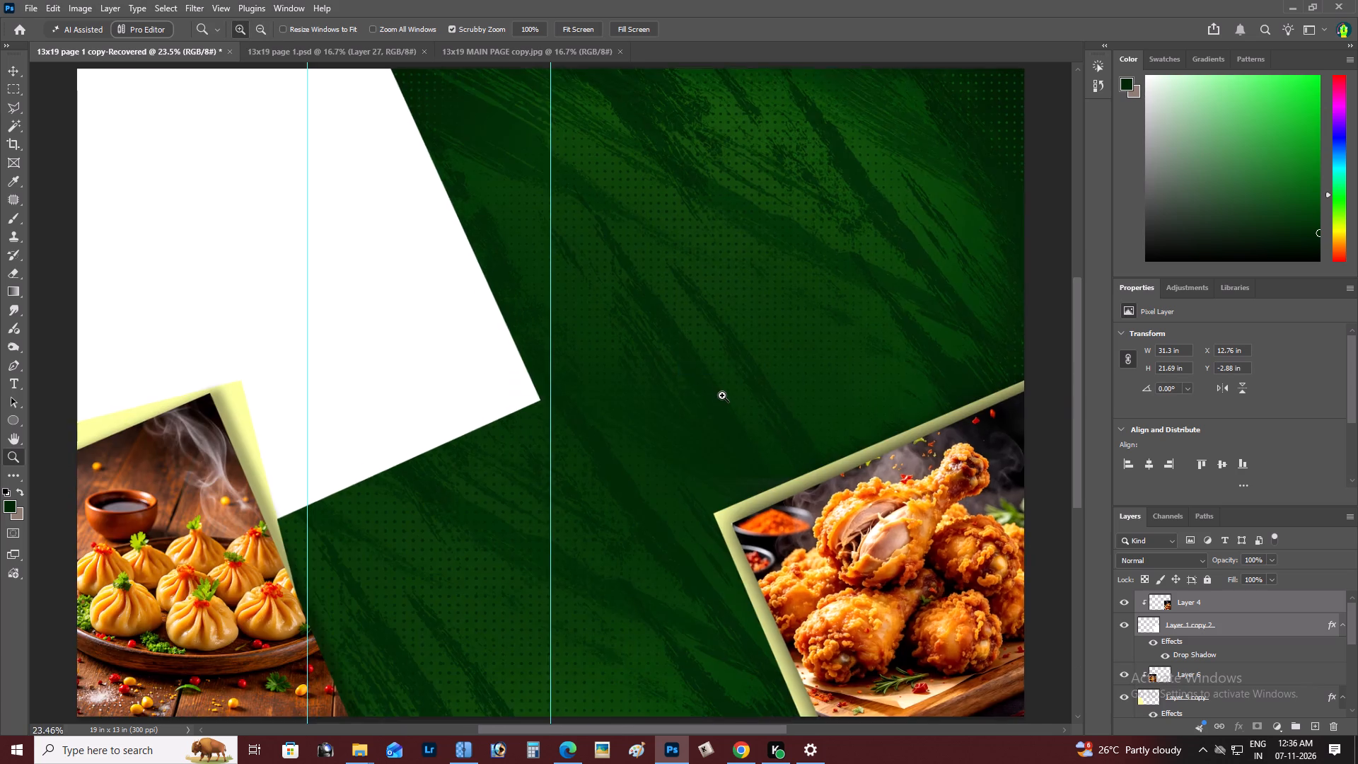
click(724, 397)
key(space)
key(space)
key(space)
key(space)
key(space)
key(space)
key(space)
key(space)
key(space)
key(space)
key(space)
key(space)
key(space)
key(space)
key(space)
key(space)
key(space)
key(space)
key(space)
key(space)
drag(724, 388, 528, 248)
key(z)
click(553, 366)
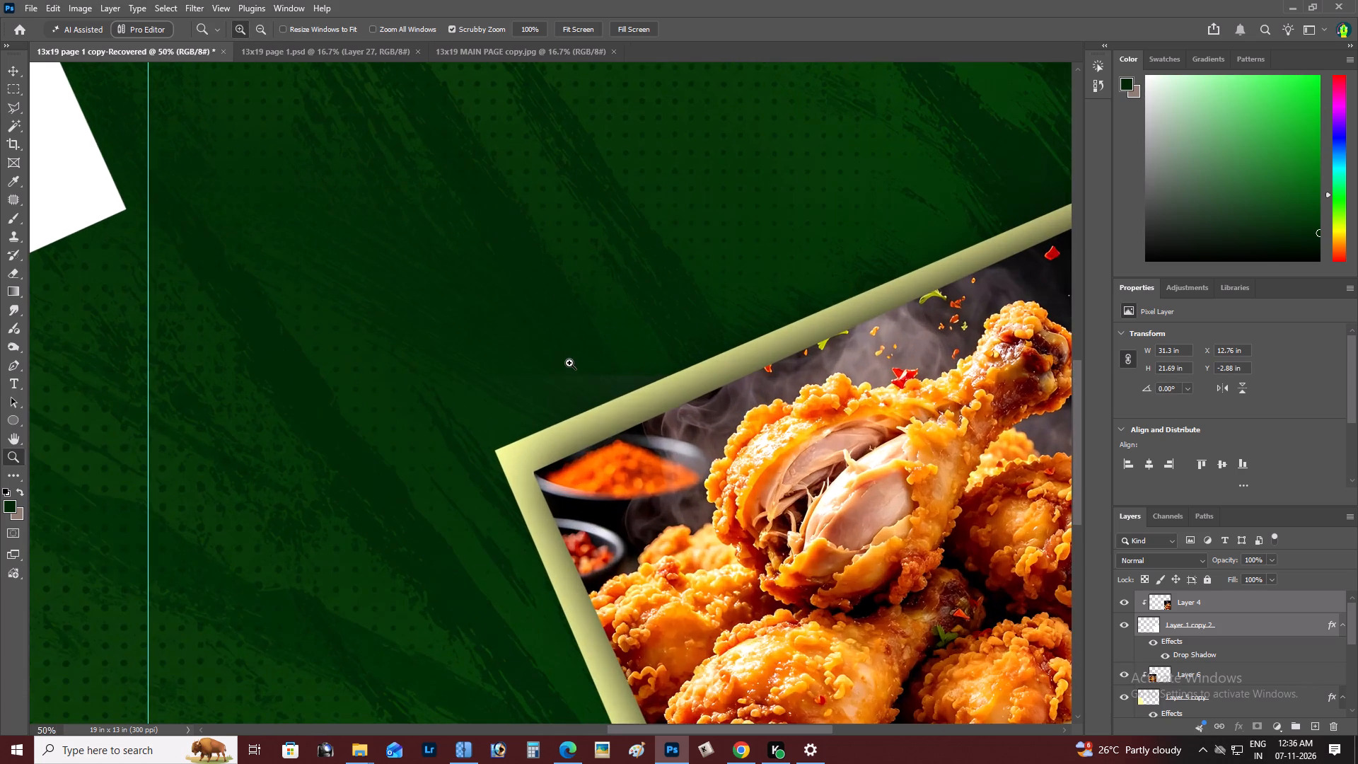
right_click(569, 363)
double_click(591, 371)
key(space)
key(space)
key(space)
key(space)
key(space)
key(space)
key(space)
key(space)
key(space)
key(space)
key(space)
drag(581, 384, 586, 355)
key(z)
alt+click(644, 364)
right_click(651, 360)
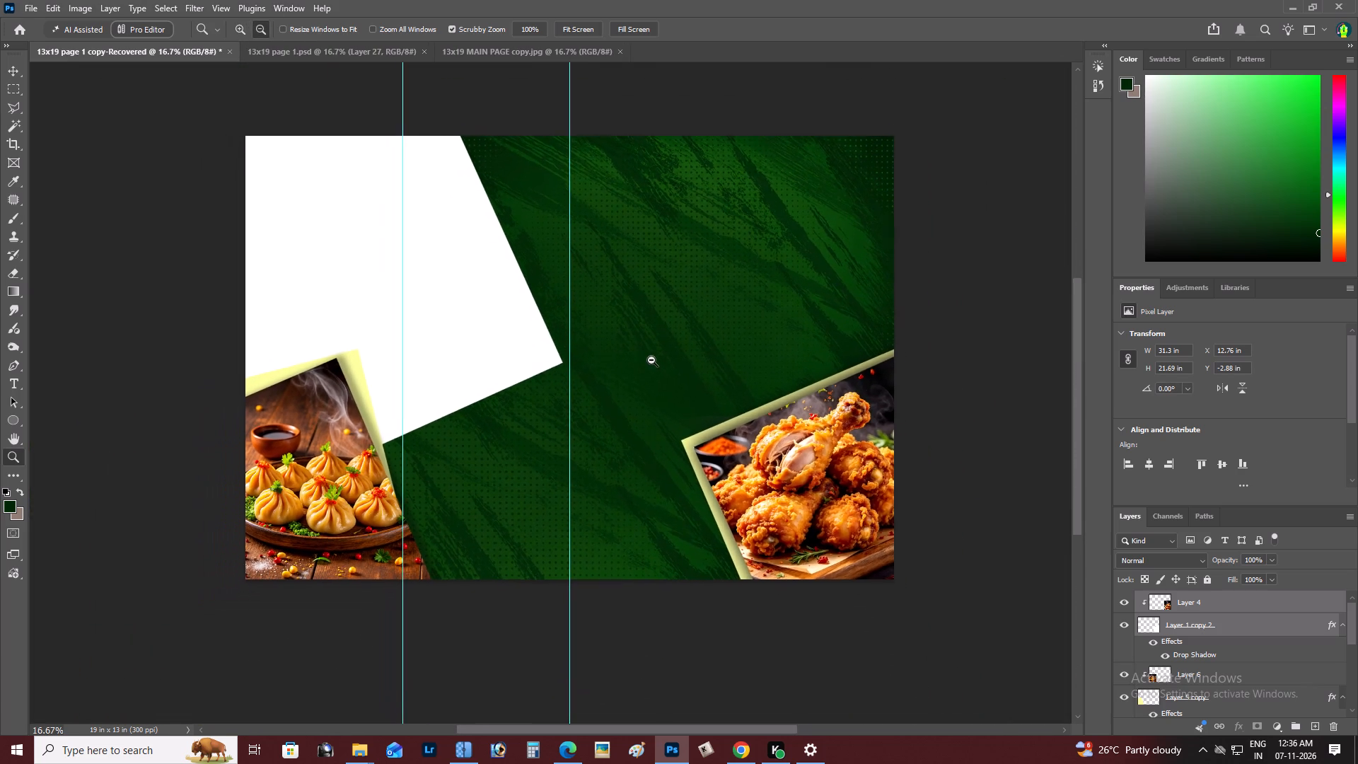
double_click(666, 364)
key(space)
key(space)
key(space)
key(space)
key(space)
key(space)
key(space)
key(space)
key(space)
key(space)
key(space)
key(space)
key(space)
key(space)
key(space)
key(space)
drag(461, 438, 550, 432)
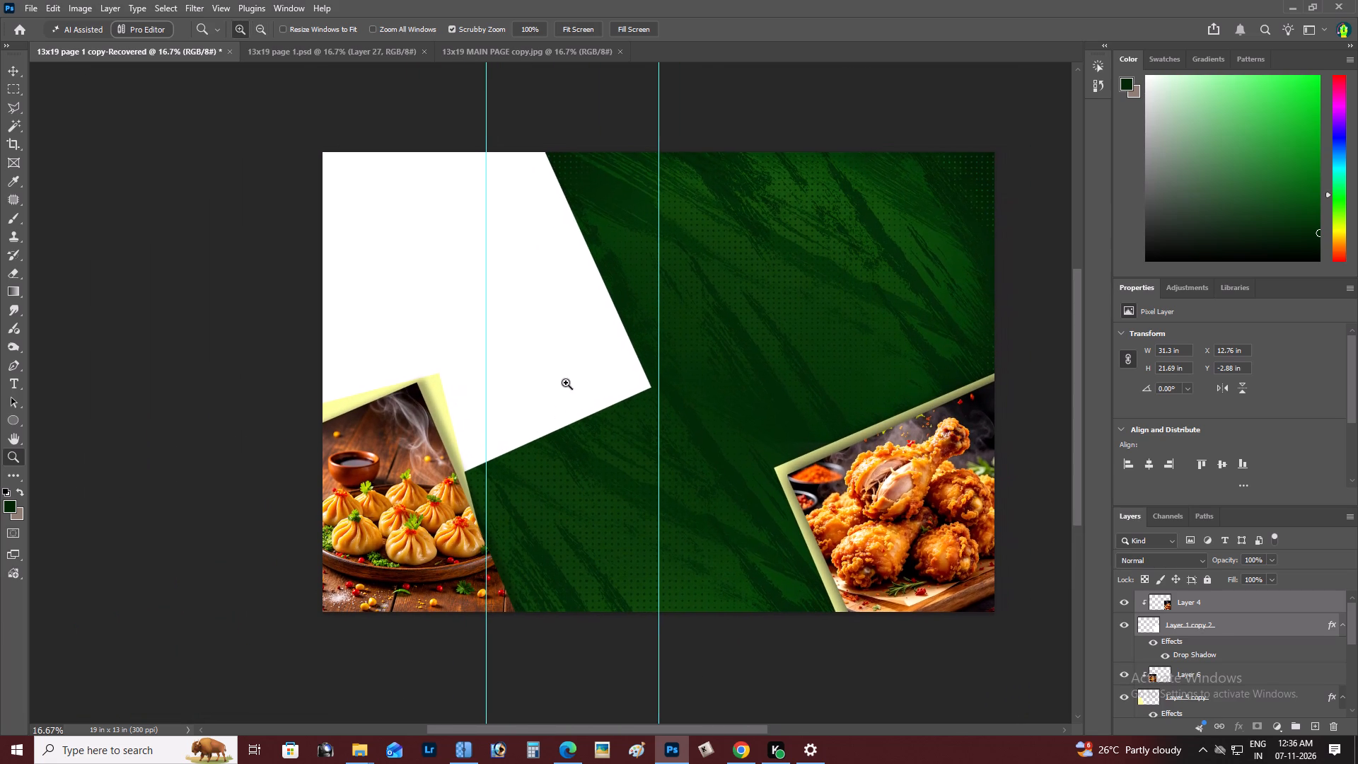
Move the white angled shape (Layer 1) left and down to X -27.6 in, Y -3.45 in.
key(v)
right_click(567, 379)
click(590, 383)
drag(589, 382, 542, 365)
right_click(658, 274)
click(676, 282)
click(544, 306)
right_click(551, 344)
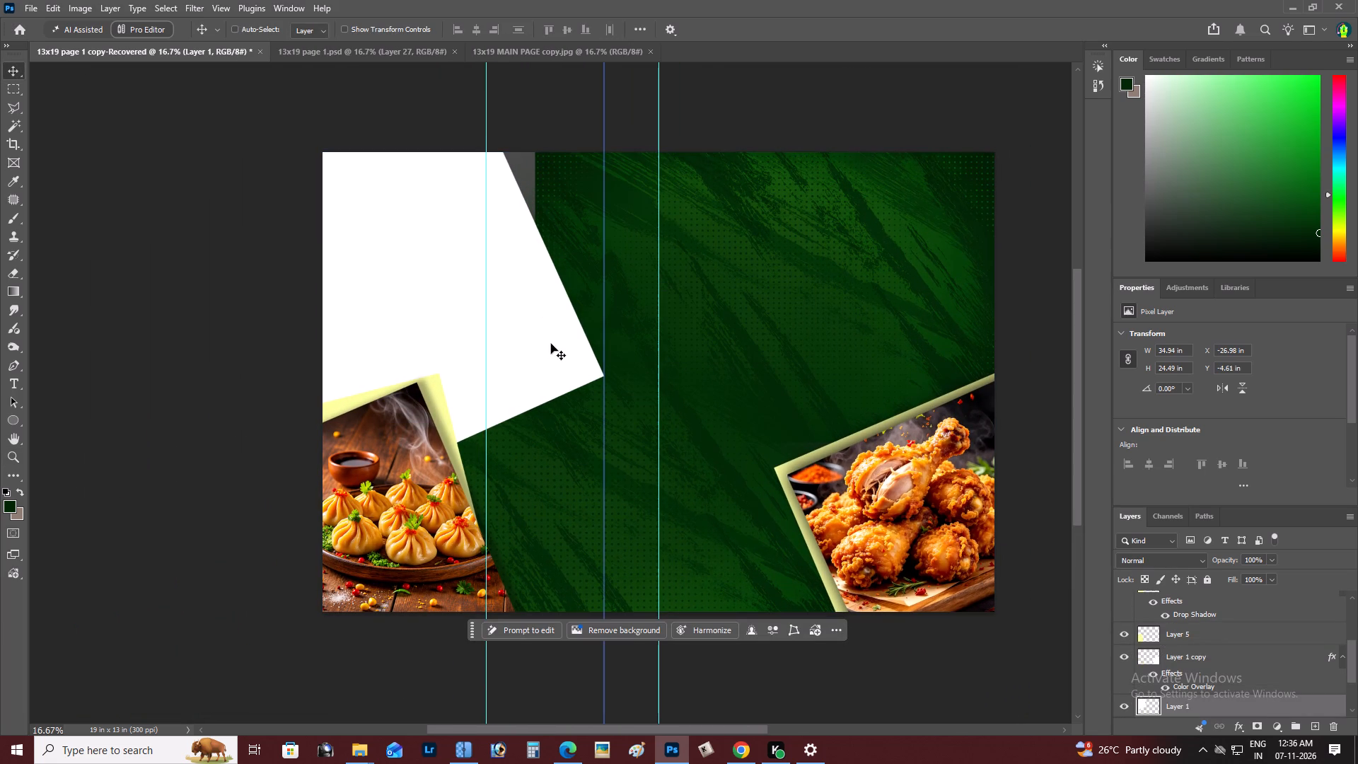
click(568, 352)
drag(566, 352, 578, 444)
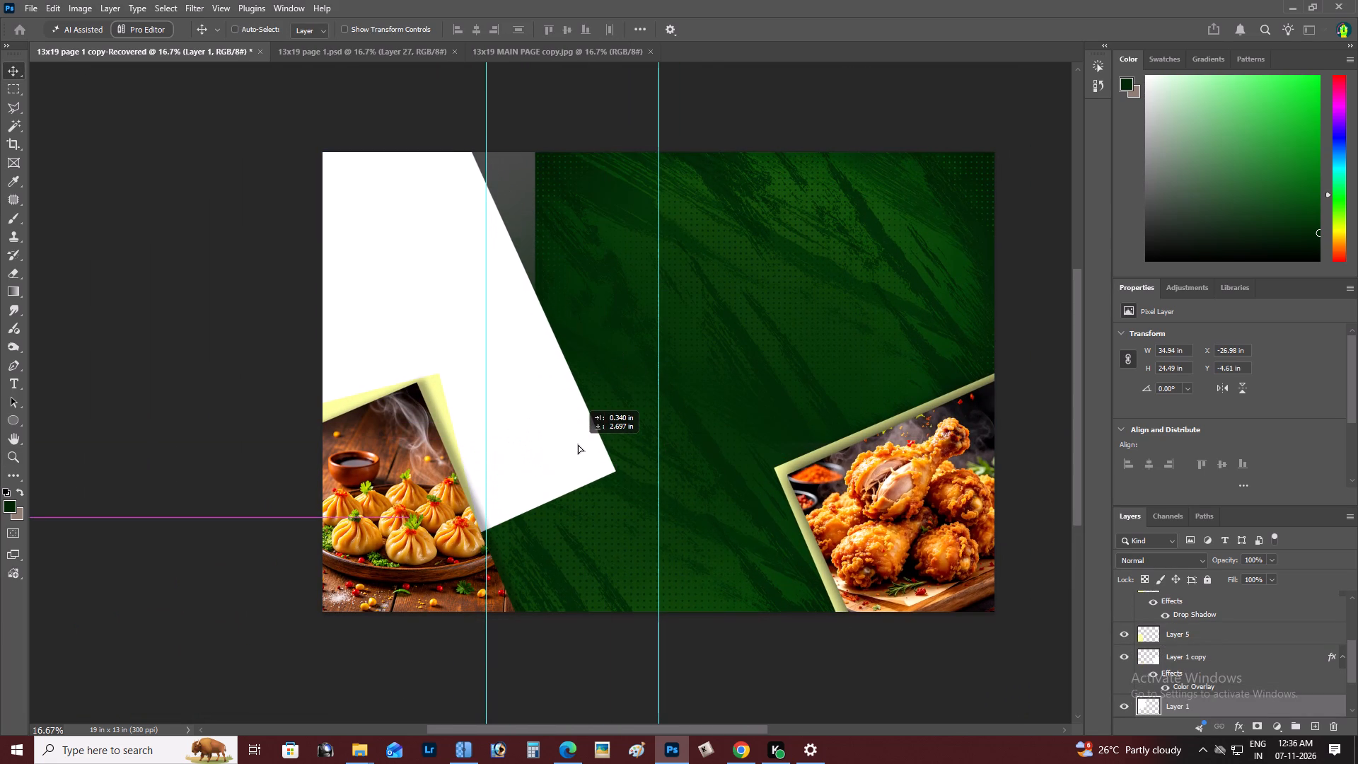
drag(578, 444, 540, 393)
Select the dark vignette overlay (Layer 3) and shift it left to X -0.6 in.
right_click(600, 289)
click(624, 297)
drag(624, 297, 603, 298)
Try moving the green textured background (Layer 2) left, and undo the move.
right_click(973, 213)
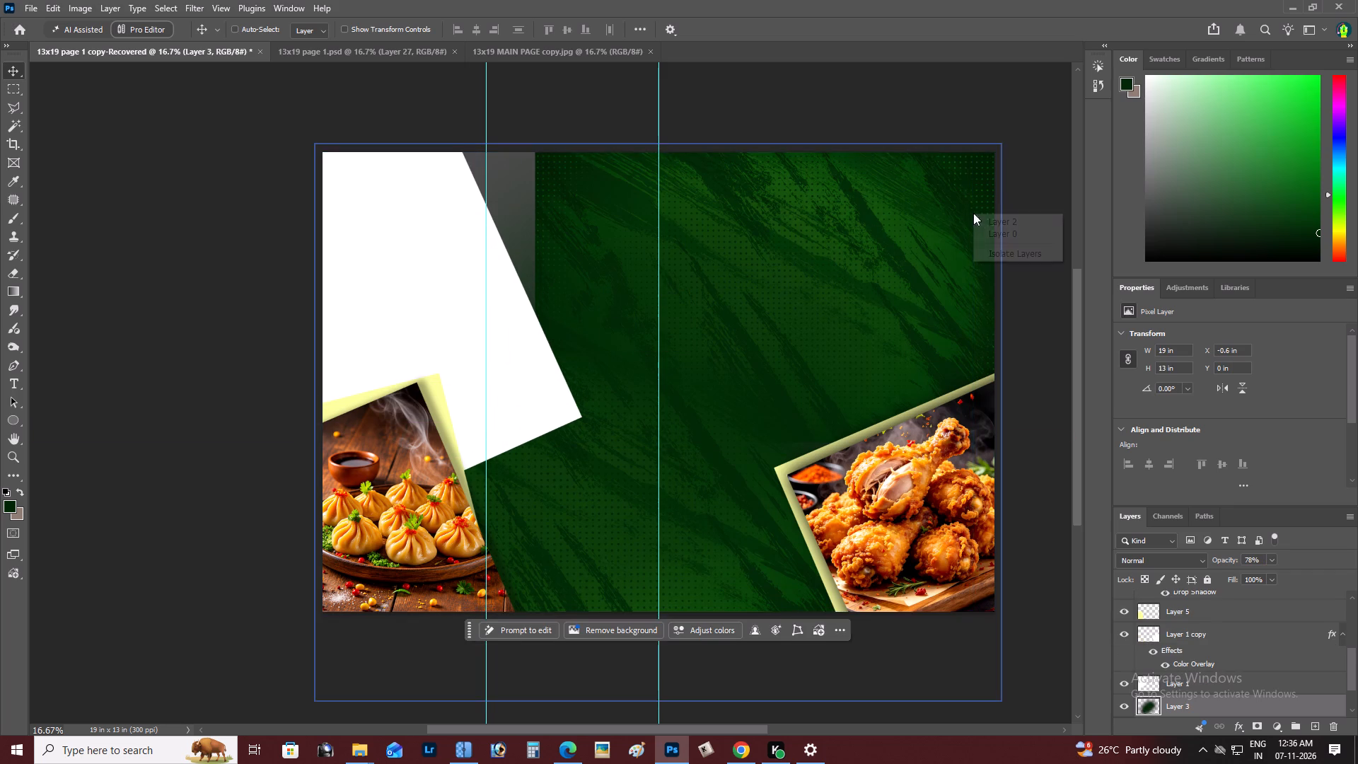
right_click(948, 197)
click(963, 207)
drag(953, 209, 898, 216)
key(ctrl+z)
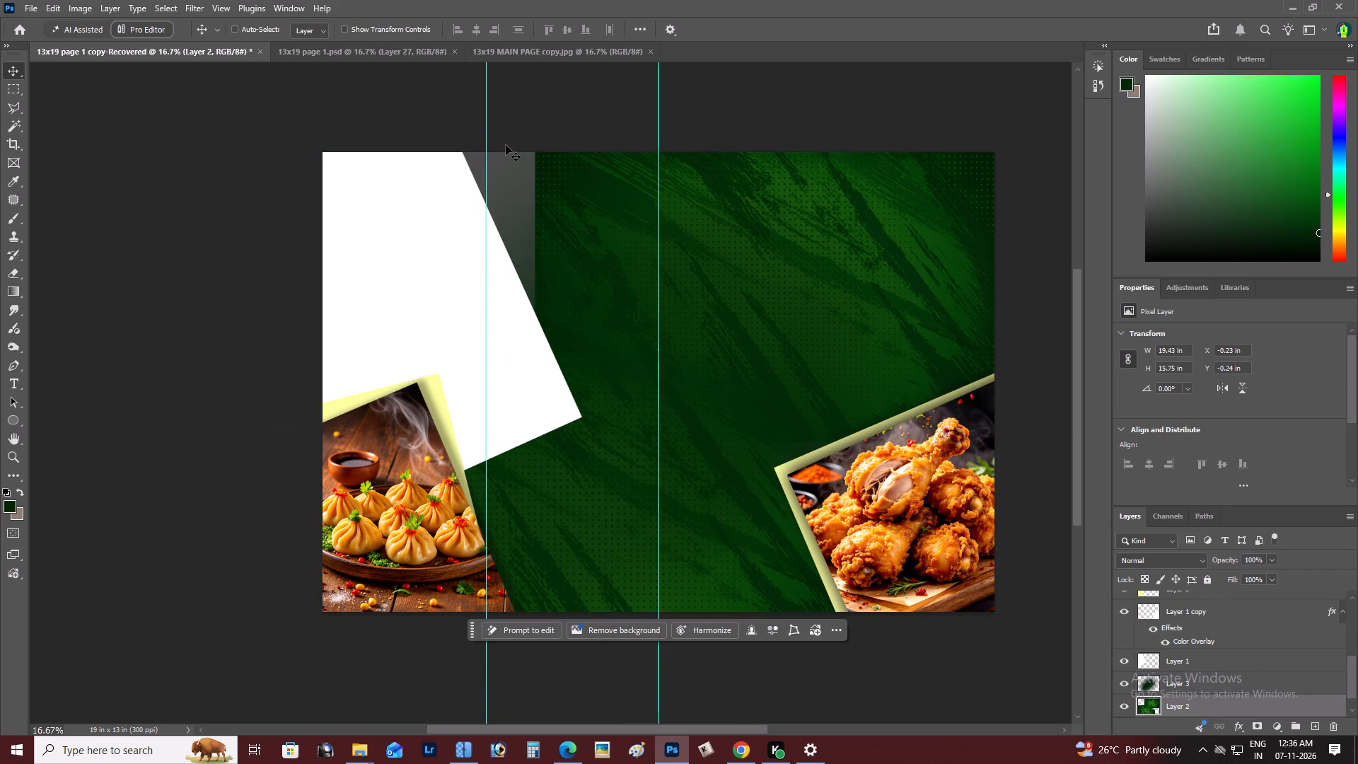
Select the upper part of Layer 2 beside the white shape, stretch its width to 156.37% leftward over the gap, and deselect.
key(m)
click(463, 96)
alt+double_click(574, 197)
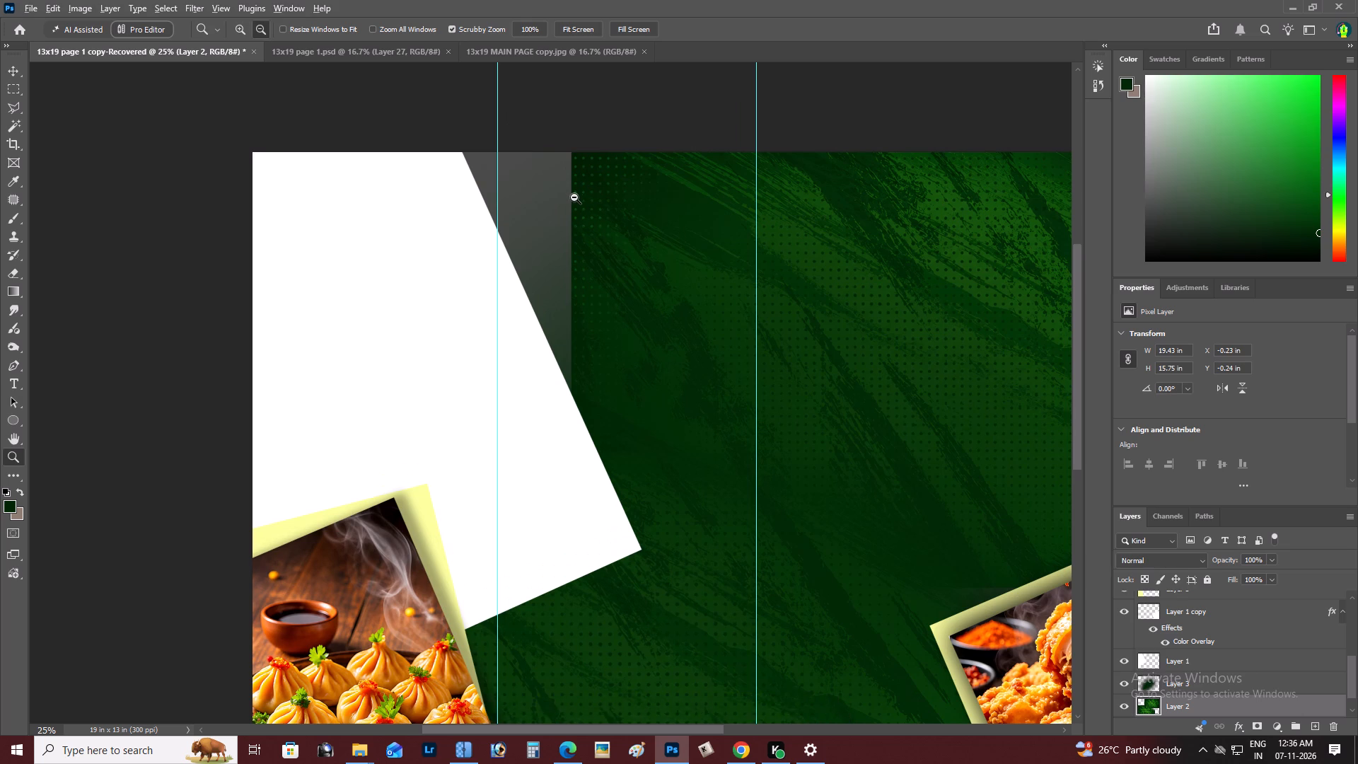
key(m)
drag(540, 146, 594, 216)
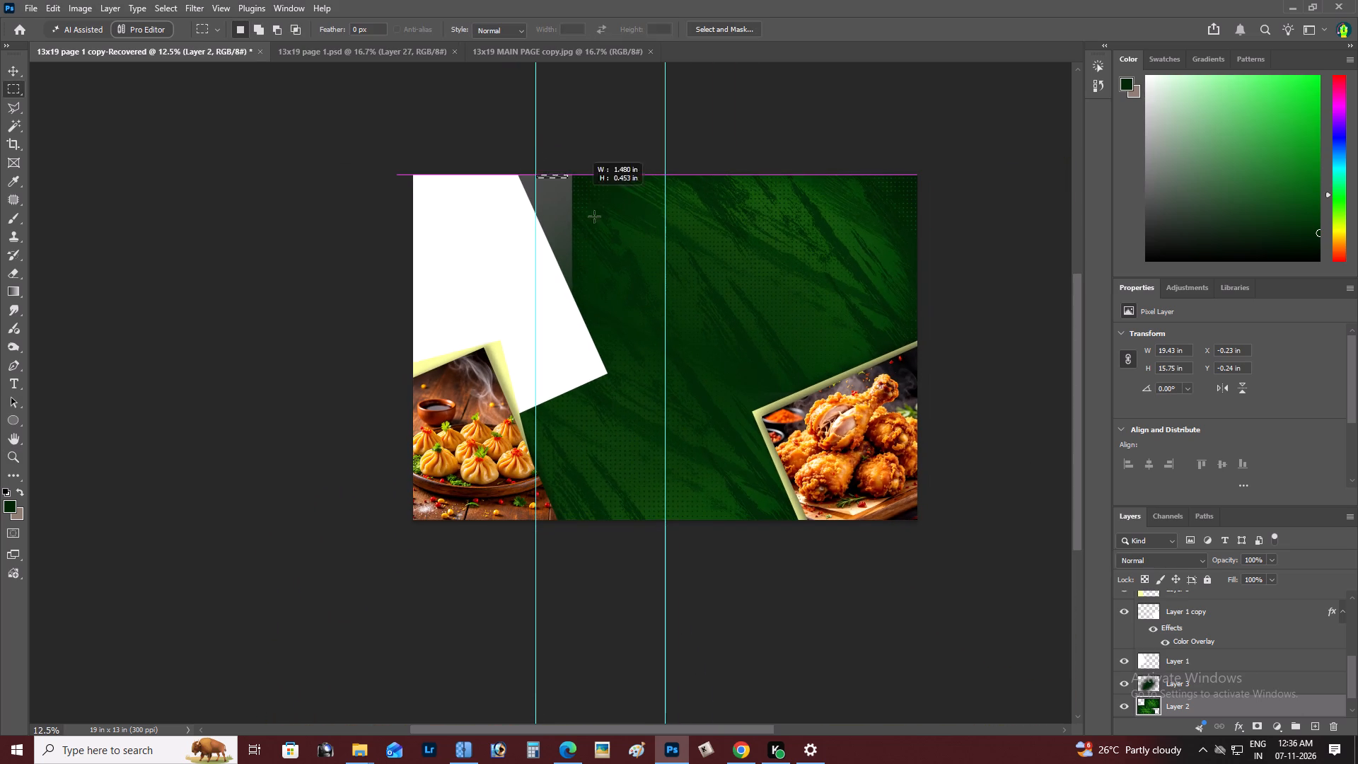
drag(594, 216, 709, 394)
key(ctrl+t)
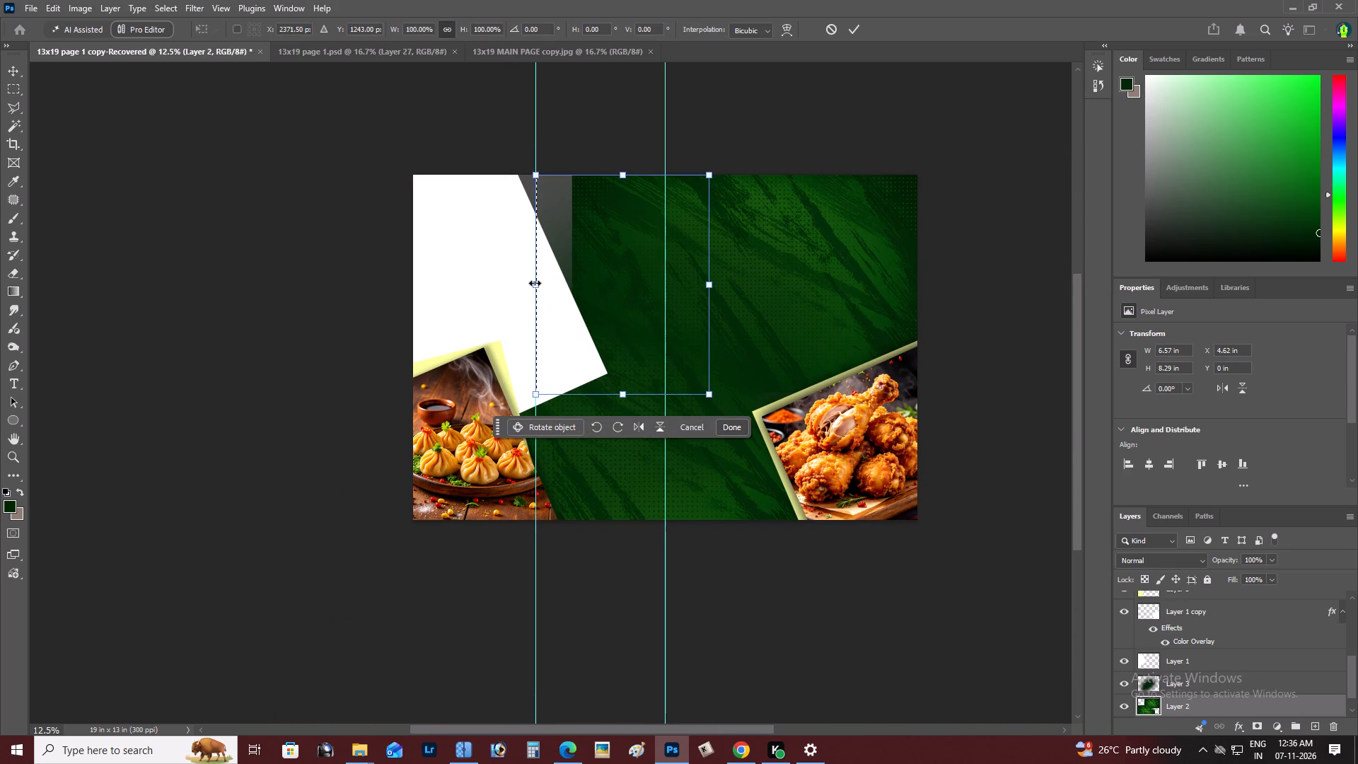
shift+drag(535, 283, 436, 279)
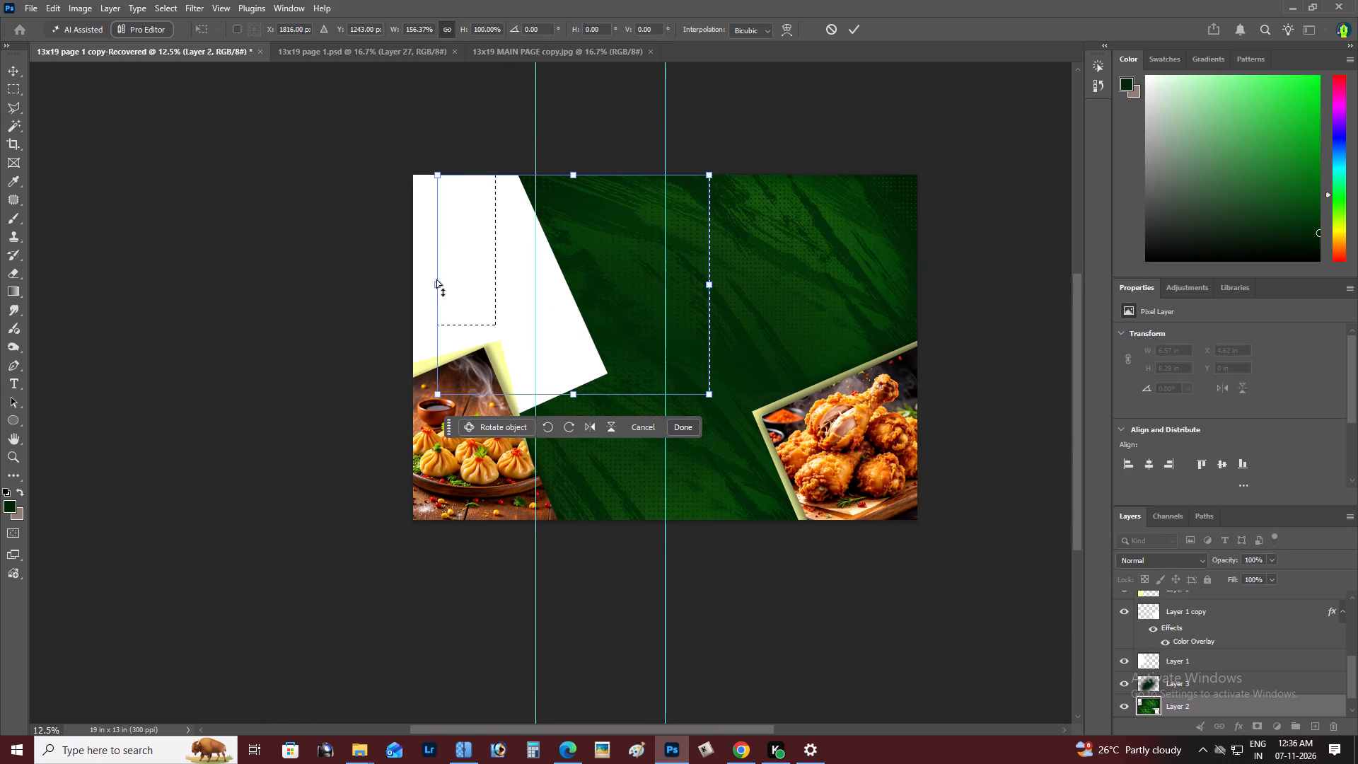
key(ctrl+Return)
key(ctrl+d)
Darken the green textured background with Hue/Saturation by setting Lightness to -38.
key(z)
alt+click(742, 257)
right_click(742, 257)
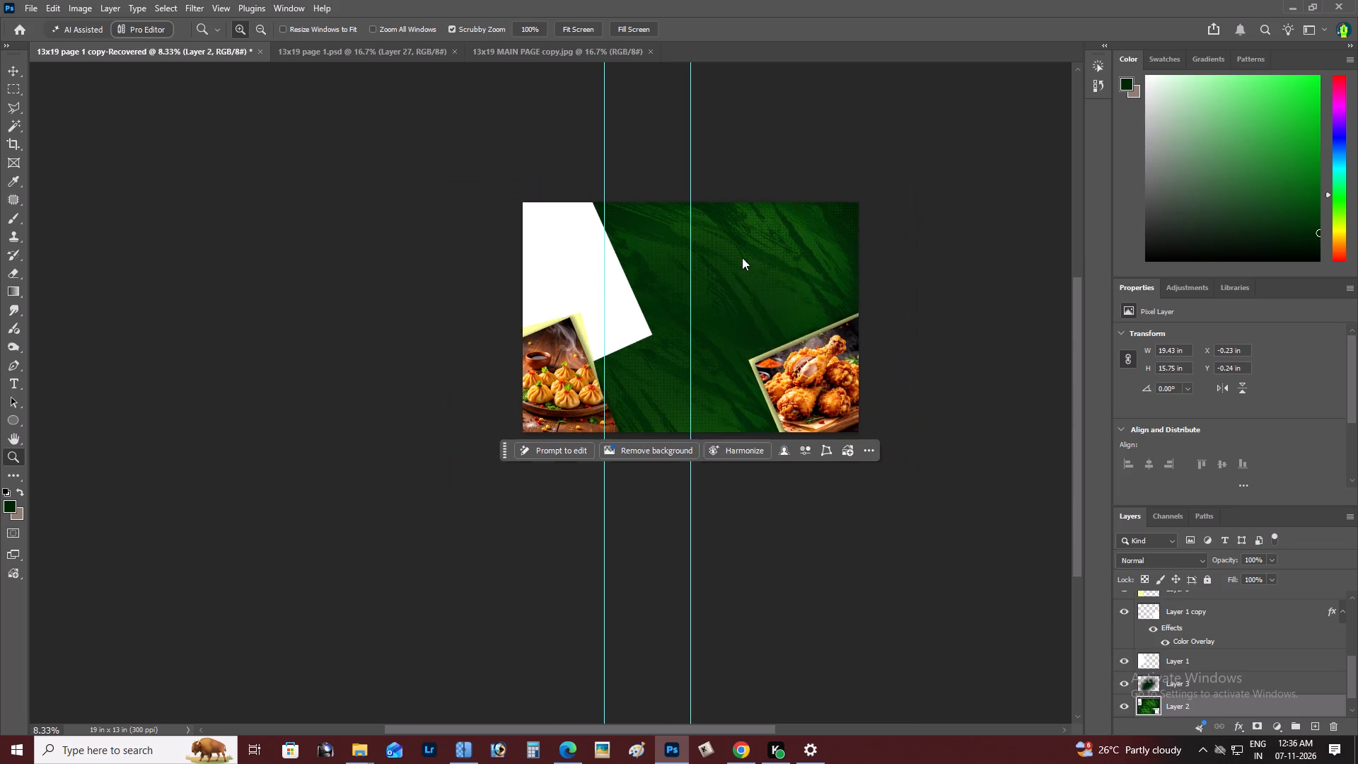
double_click(756, 268)
alt+click(756, 268)
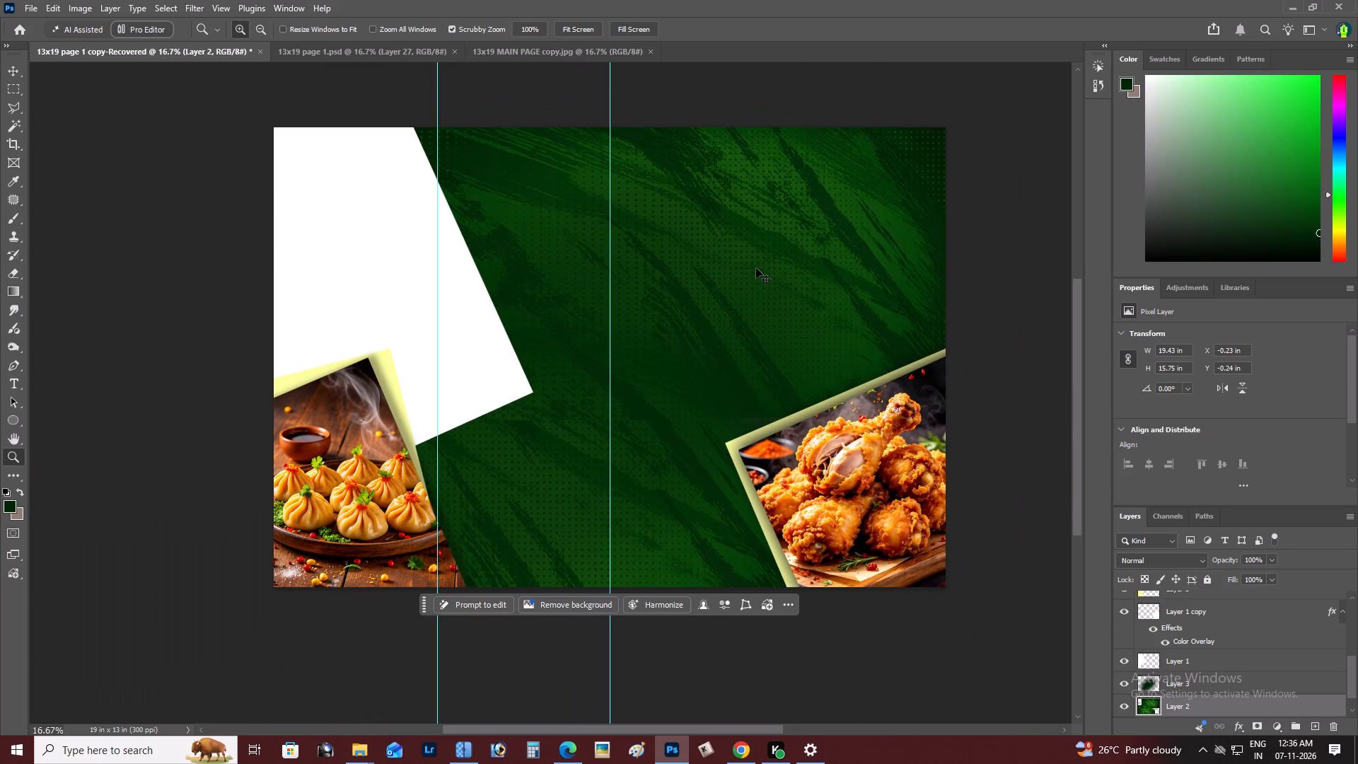
key(ctrl+u)
click(1076, 311)
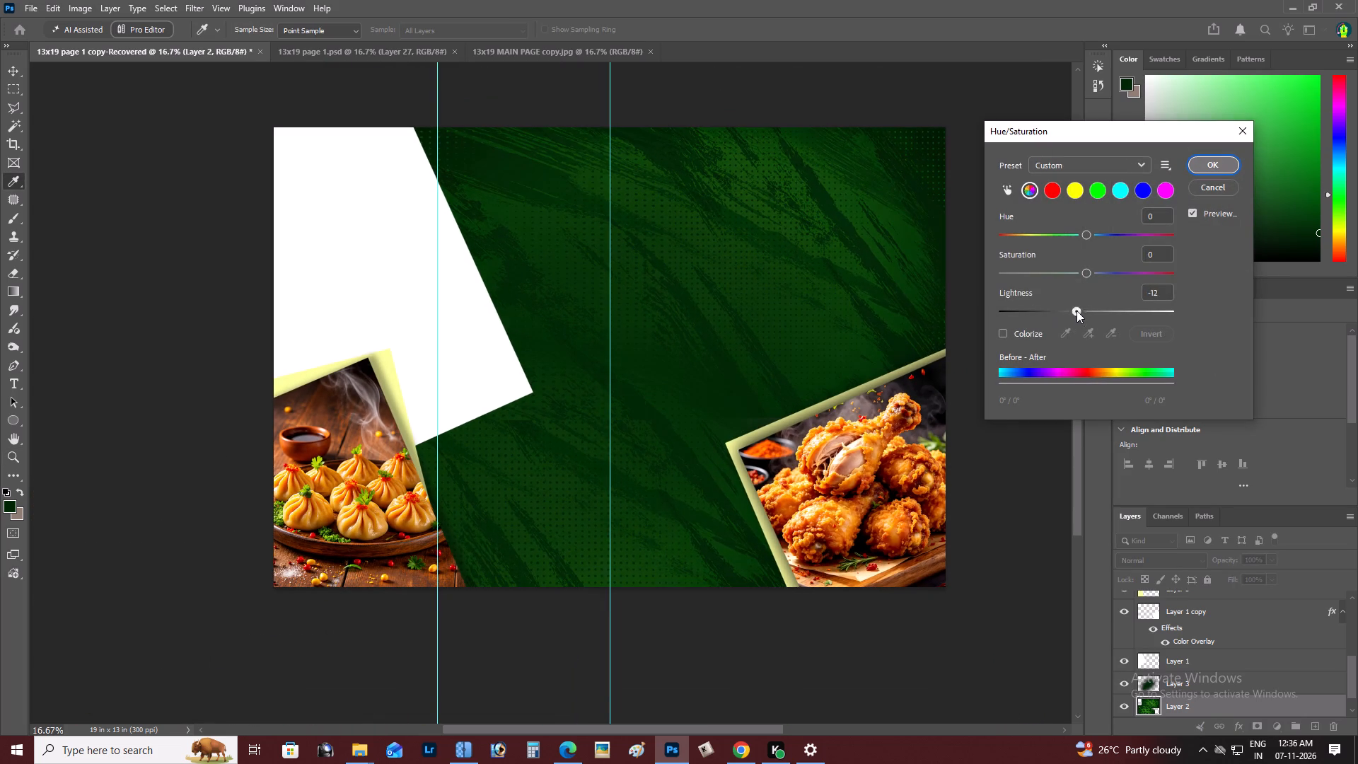
click(1057, 311)
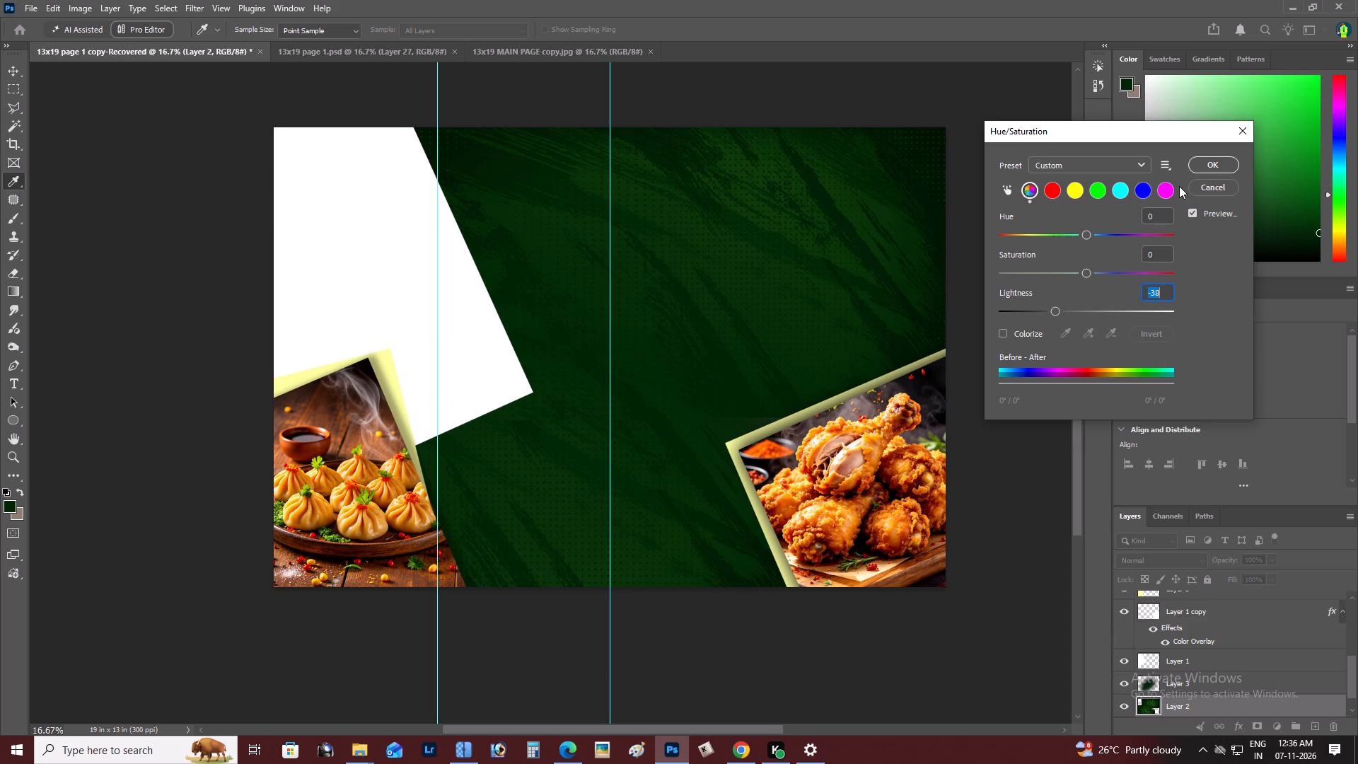
click(1203, 166)
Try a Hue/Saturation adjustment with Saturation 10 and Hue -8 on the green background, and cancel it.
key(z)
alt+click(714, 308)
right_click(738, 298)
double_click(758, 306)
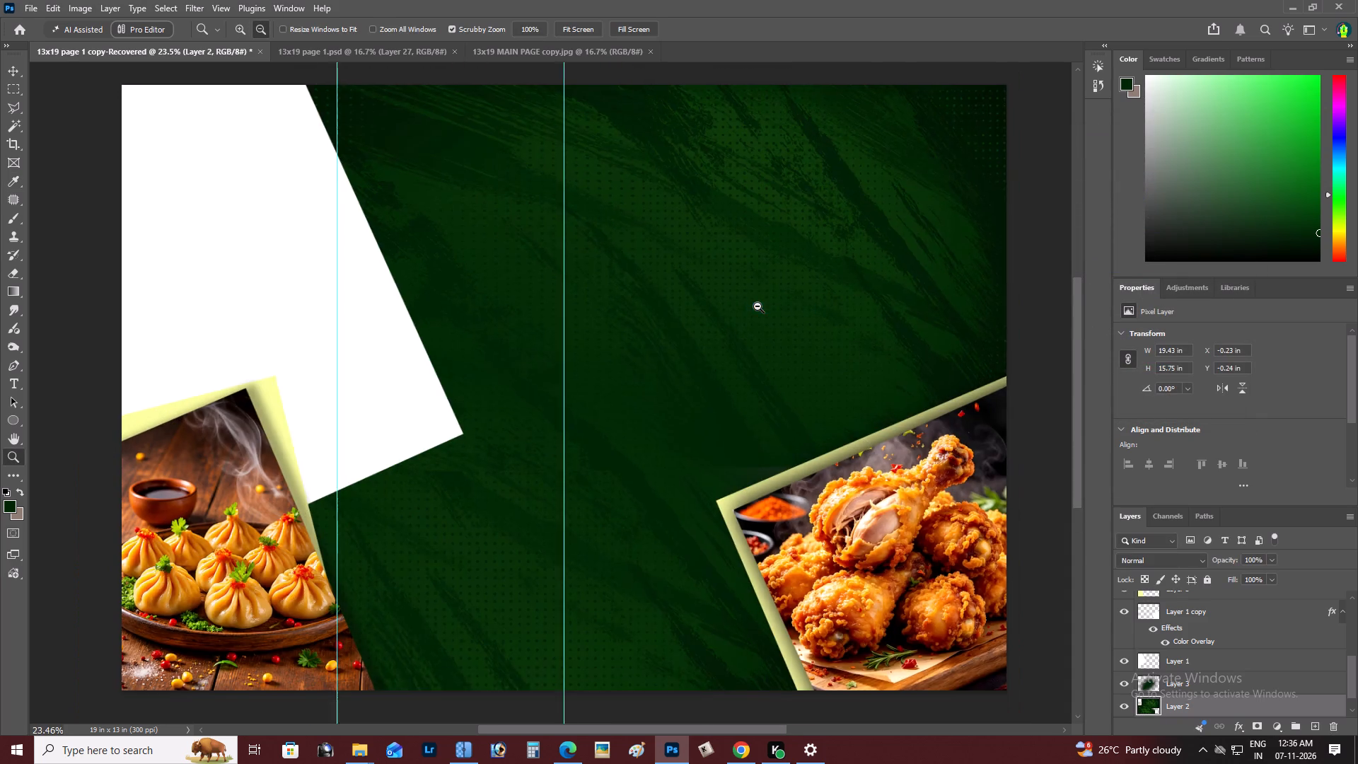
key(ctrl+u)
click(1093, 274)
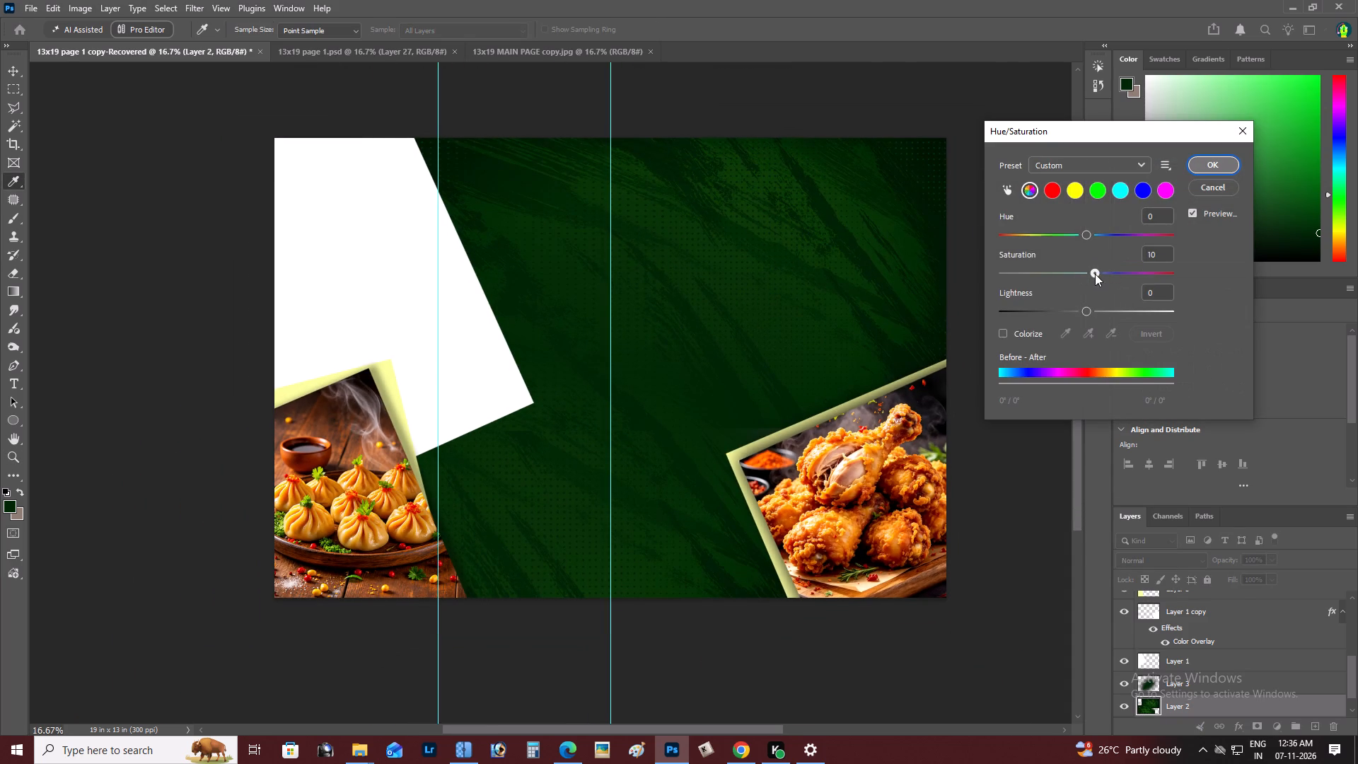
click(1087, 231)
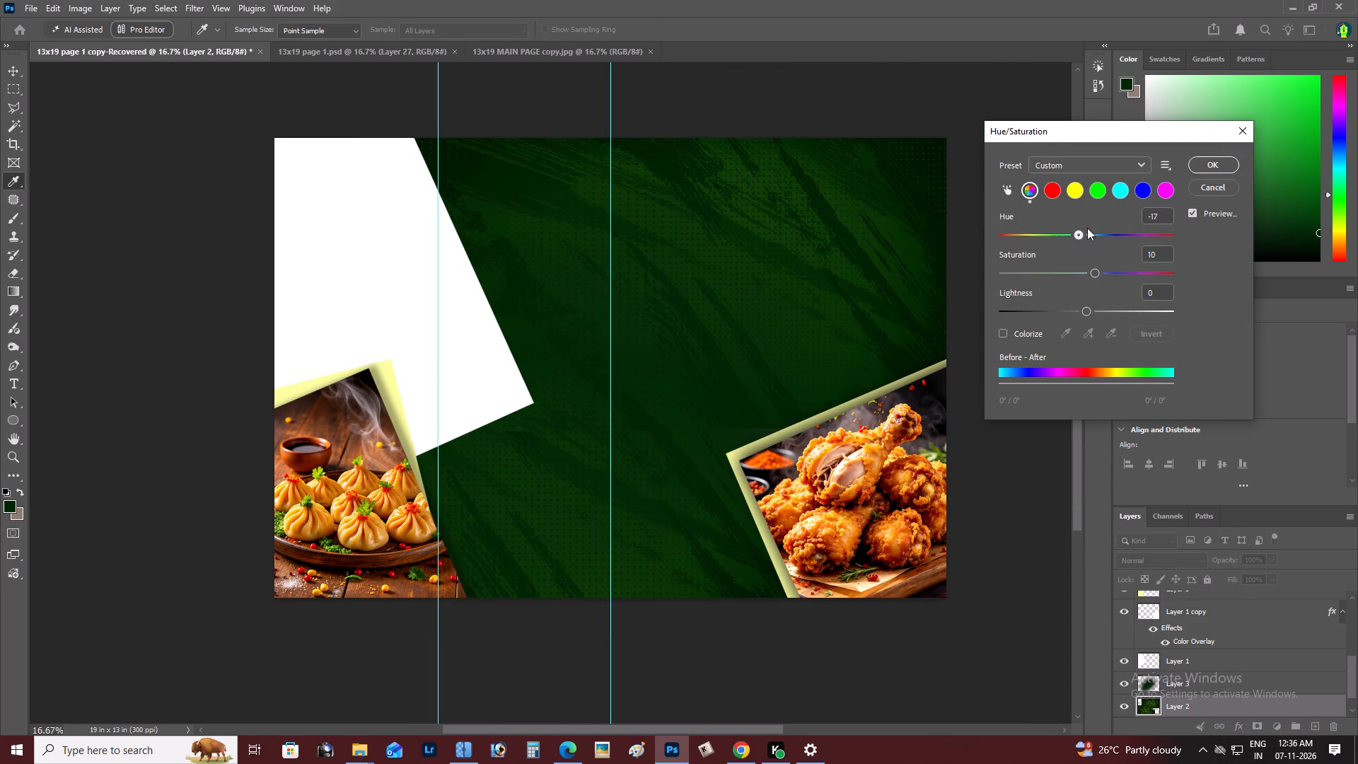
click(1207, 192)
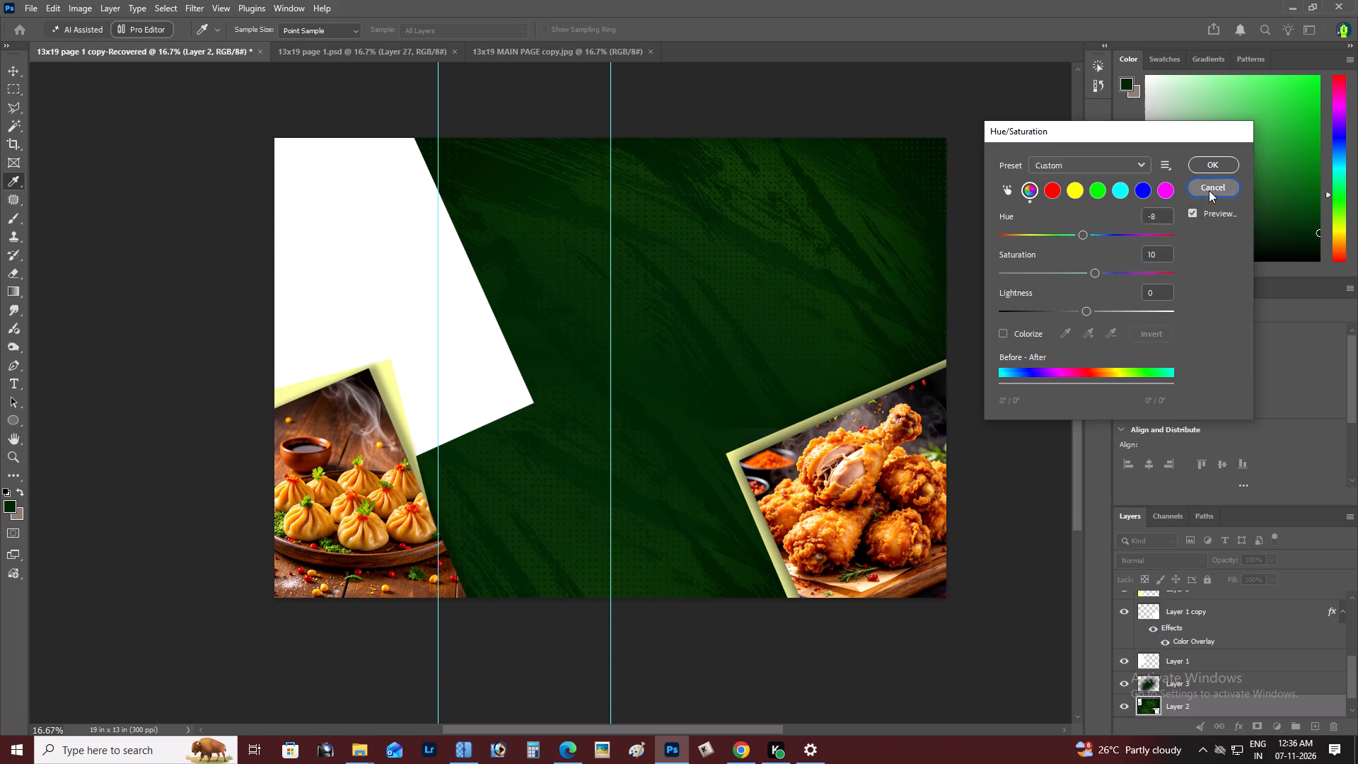
Apply Levels to the green textured background with the white input level set to 242.
key(z)
alt+click(707, 336)
right_click(713, 332)
double_click(733, 340)
key(ctrl+l)
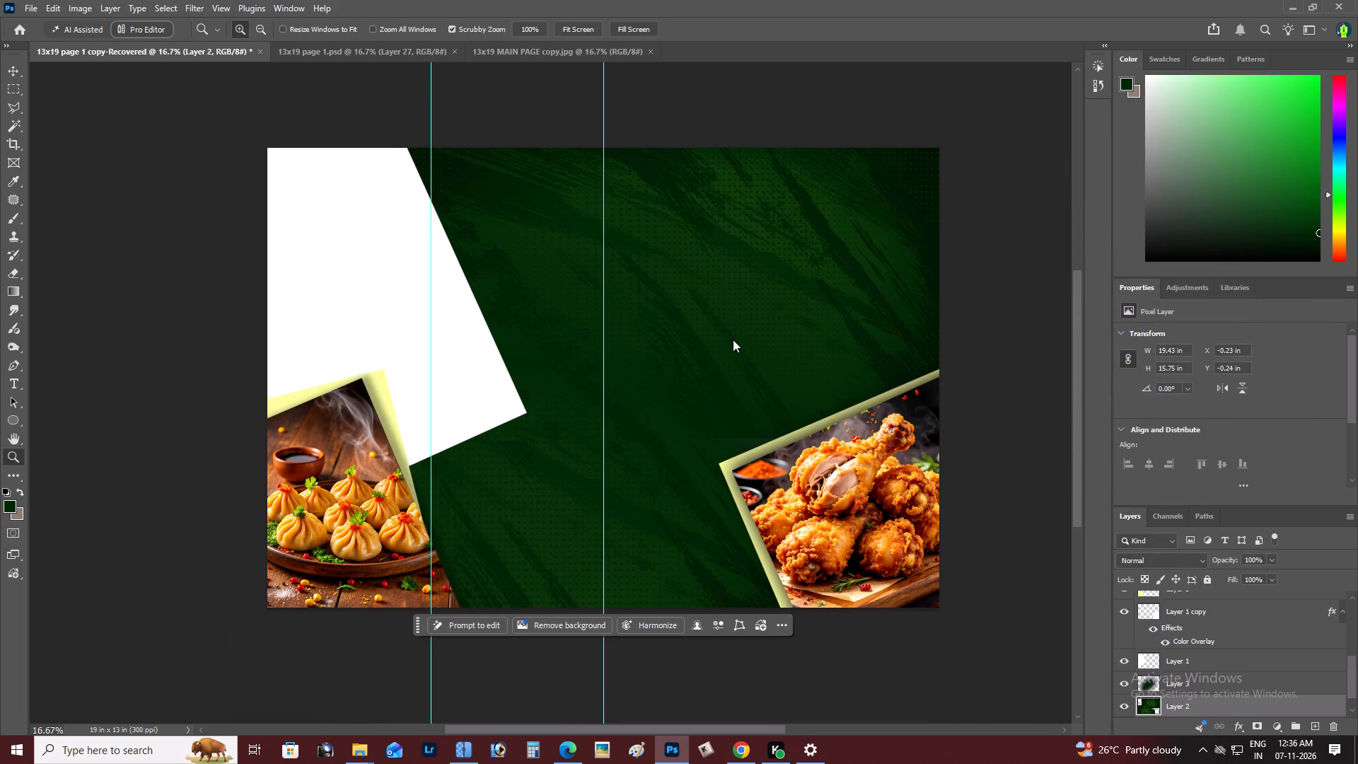
drag(1062, 359, 1035, 352)
drag(1230, 362, 1224, 362)
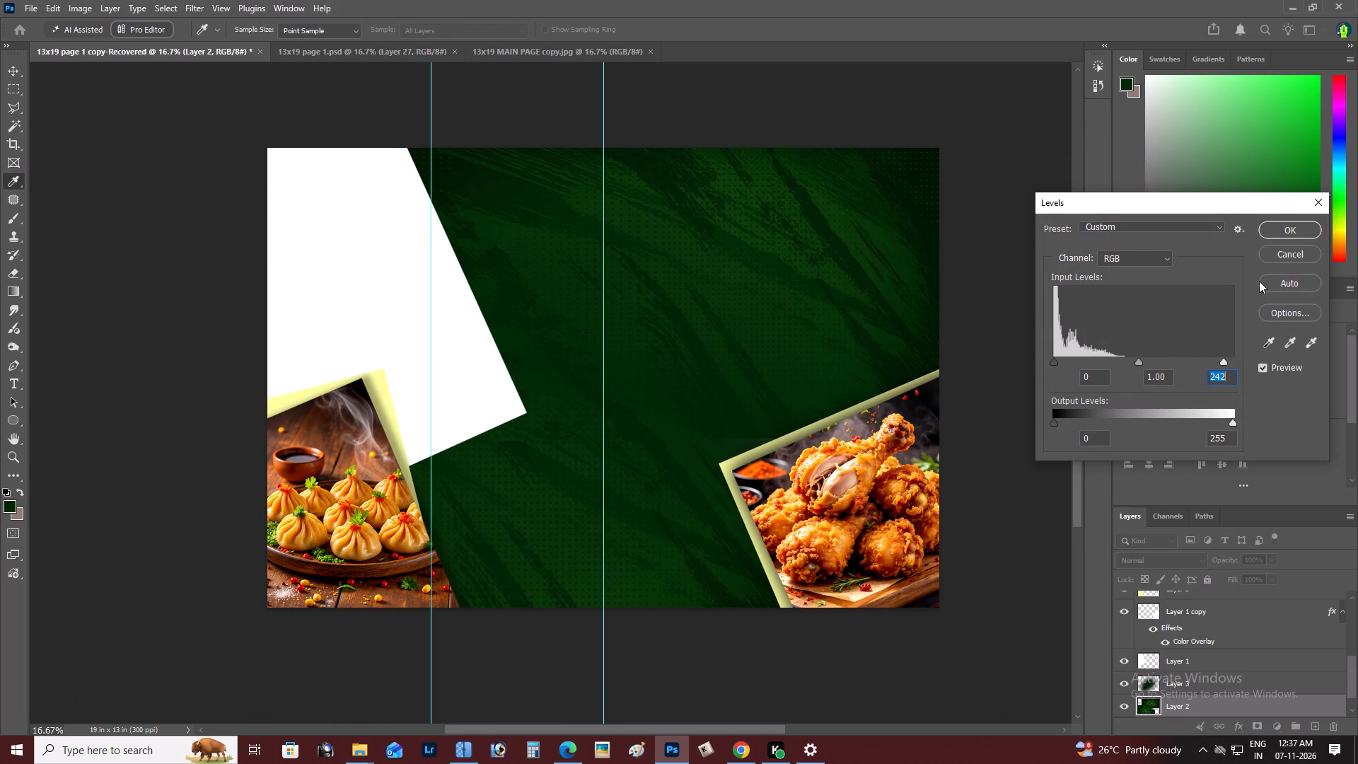
click(1294, 226)
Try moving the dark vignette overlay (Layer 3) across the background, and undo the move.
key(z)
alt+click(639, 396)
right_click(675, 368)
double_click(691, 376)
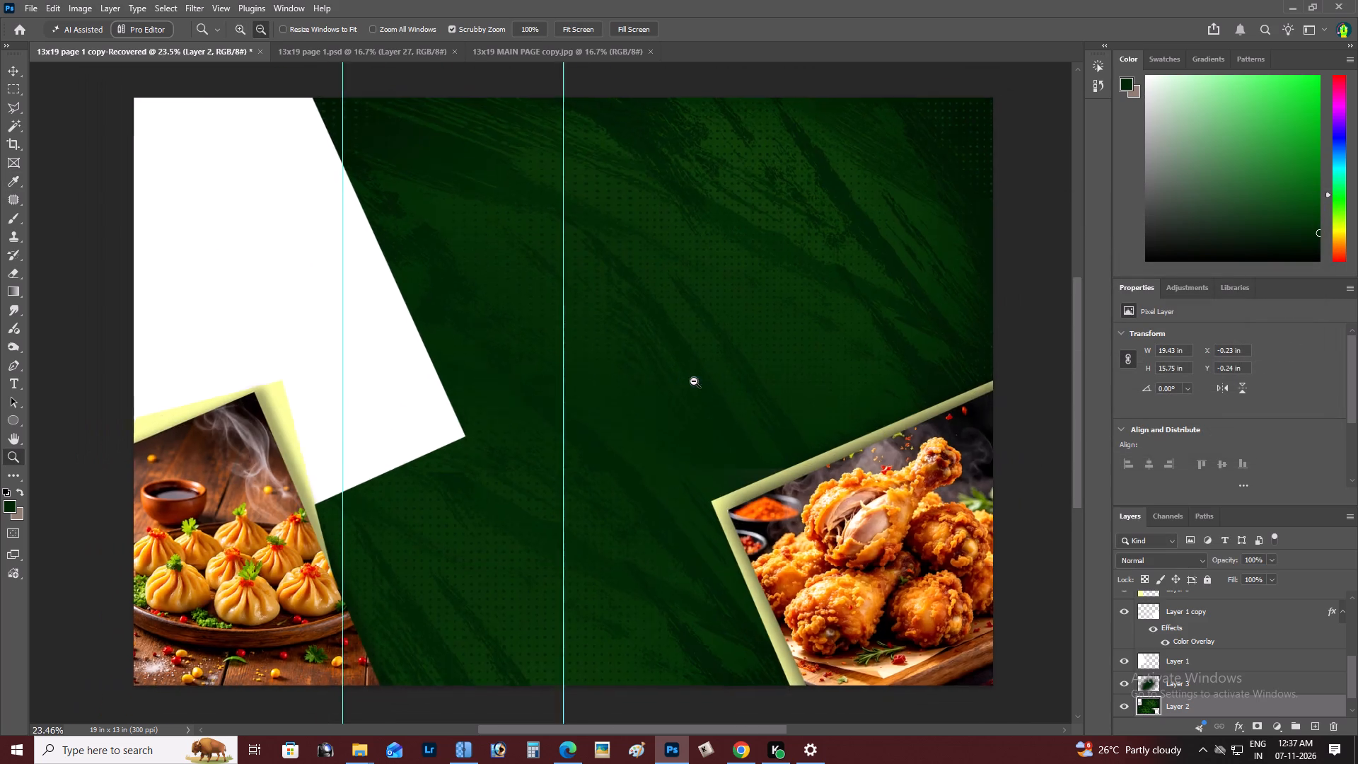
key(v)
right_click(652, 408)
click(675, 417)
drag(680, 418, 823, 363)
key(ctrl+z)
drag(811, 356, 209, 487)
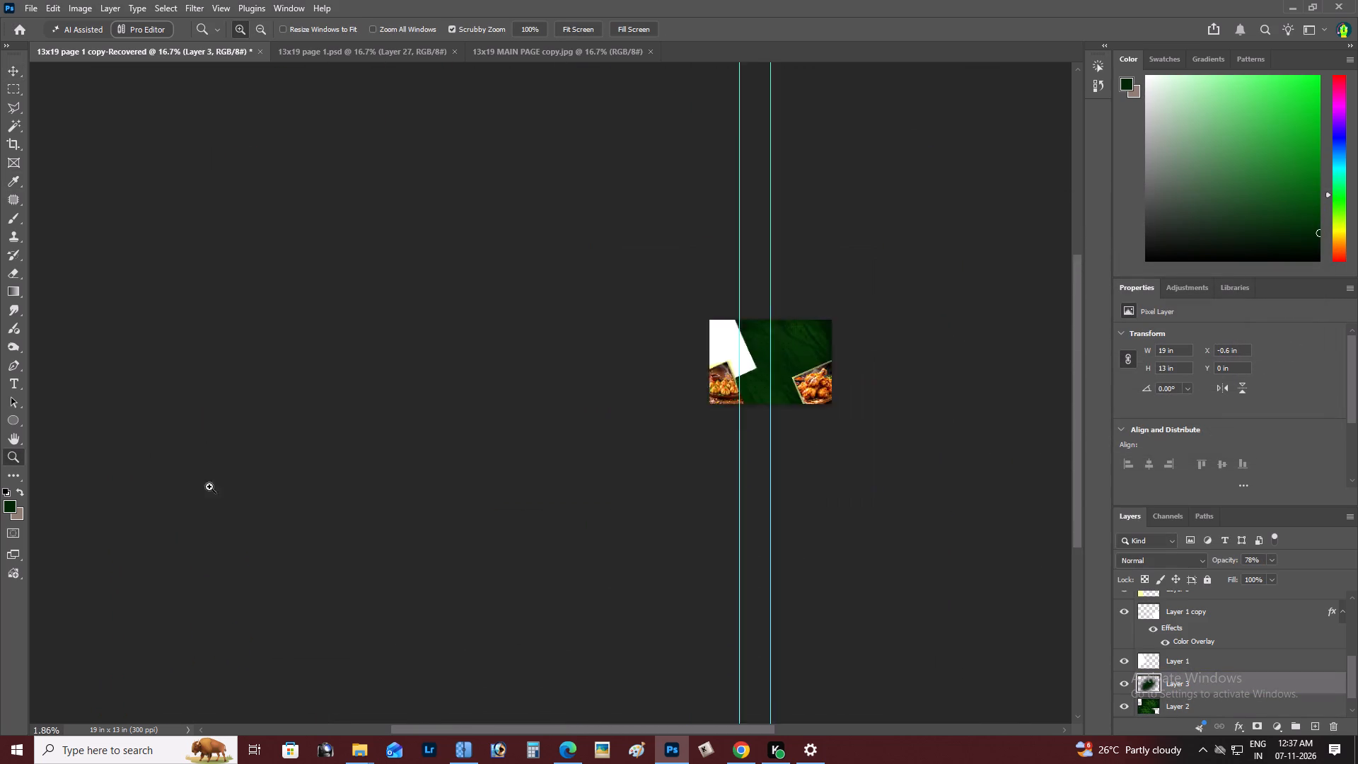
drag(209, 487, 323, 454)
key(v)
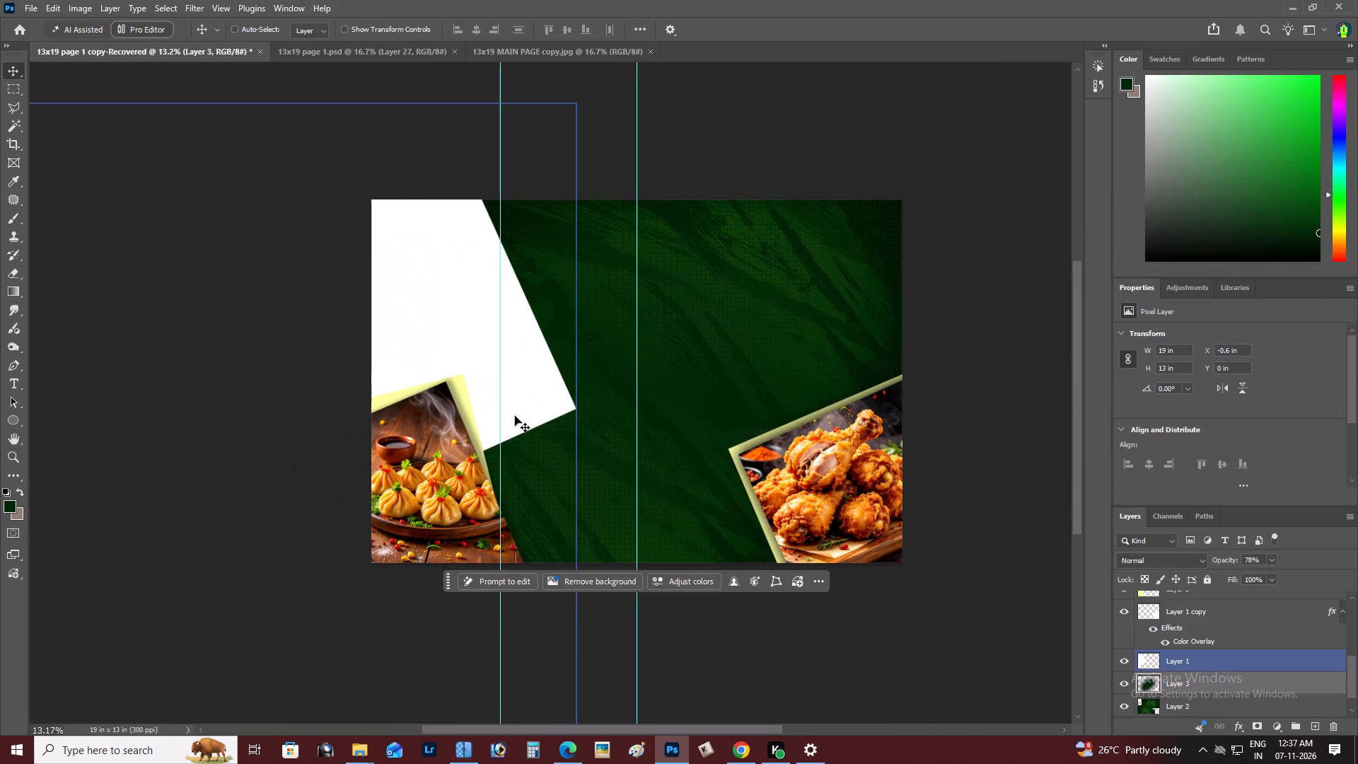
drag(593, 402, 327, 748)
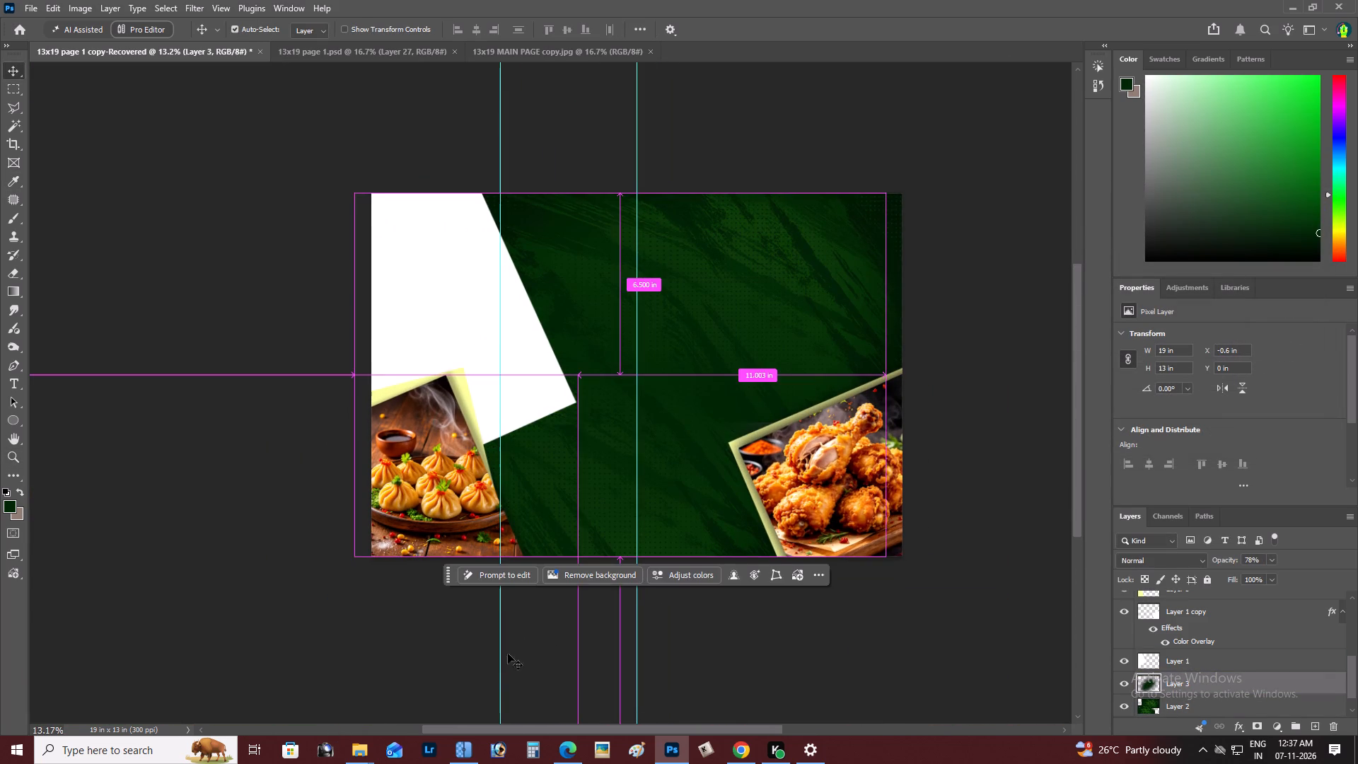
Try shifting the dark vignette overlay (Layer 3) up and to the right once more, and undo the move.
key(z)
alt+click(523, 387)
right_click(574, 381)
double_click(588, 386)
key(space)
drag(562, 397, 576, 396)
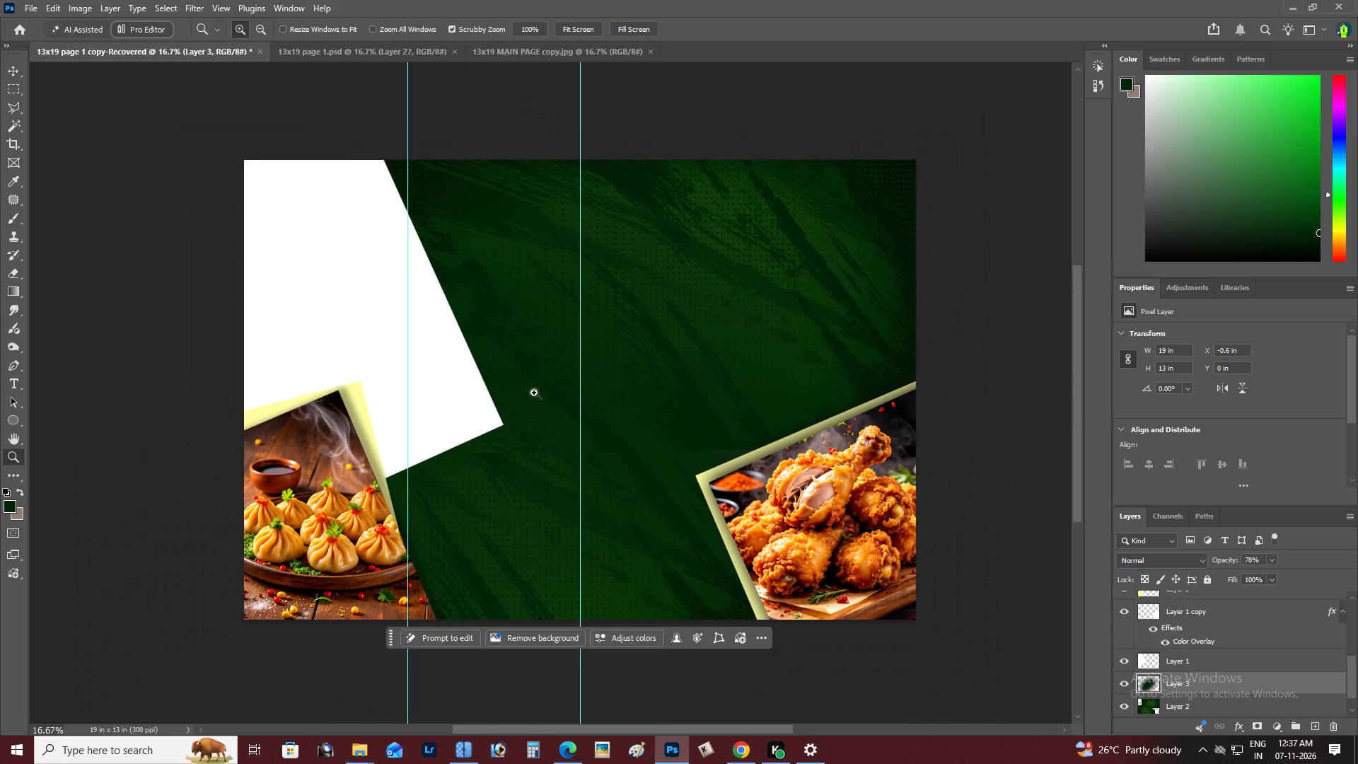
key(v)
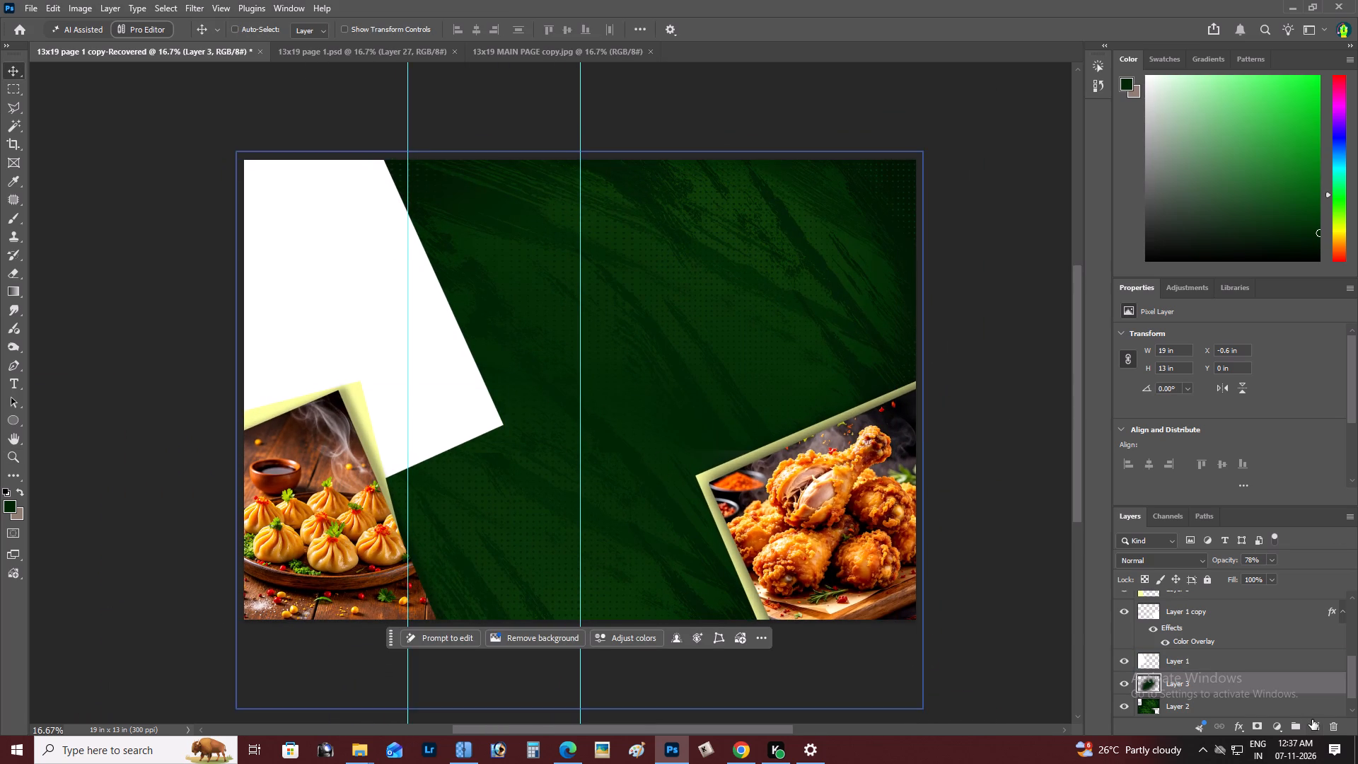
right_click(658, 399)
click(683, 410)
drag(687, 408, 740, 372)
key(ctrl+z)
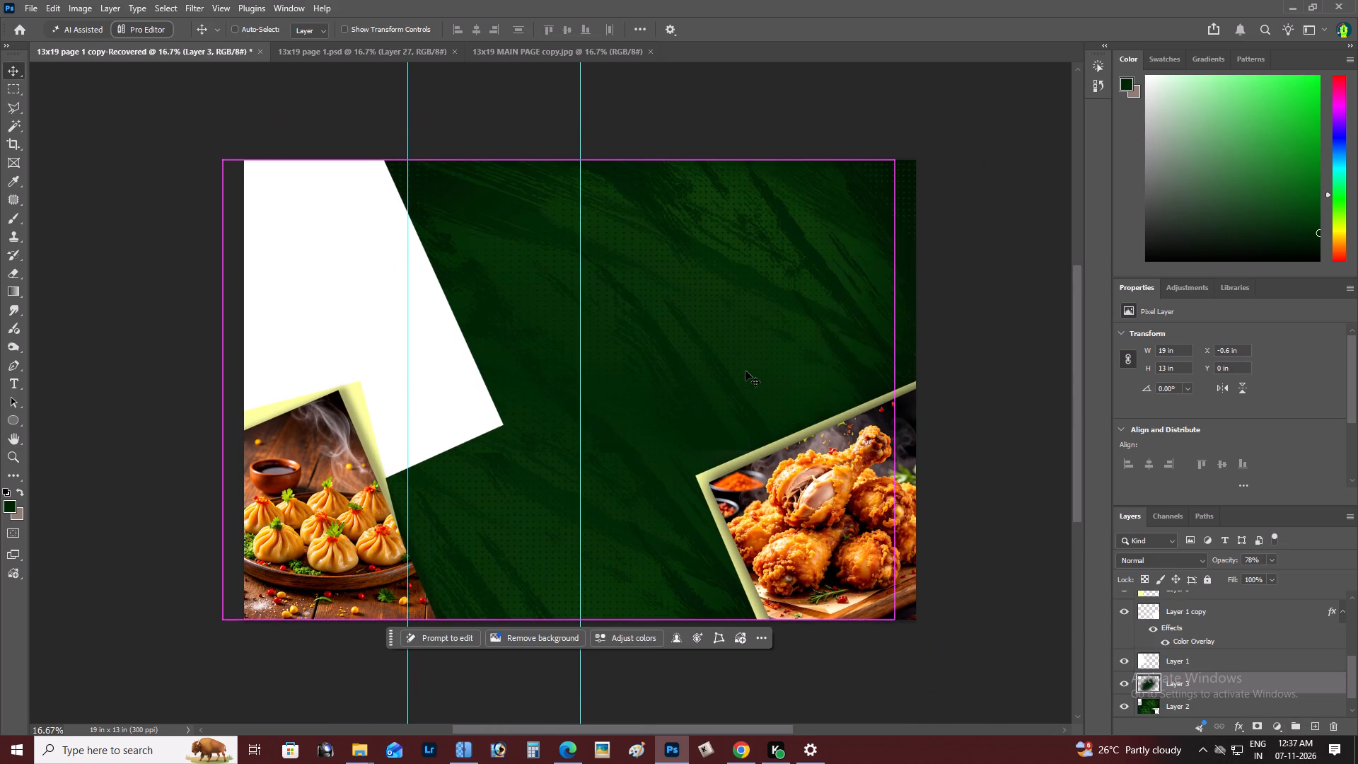
Try the dark vignette overlay (Layer 3) at 100% opacity, and set its opacity to 80%.
key(0)
key(z)
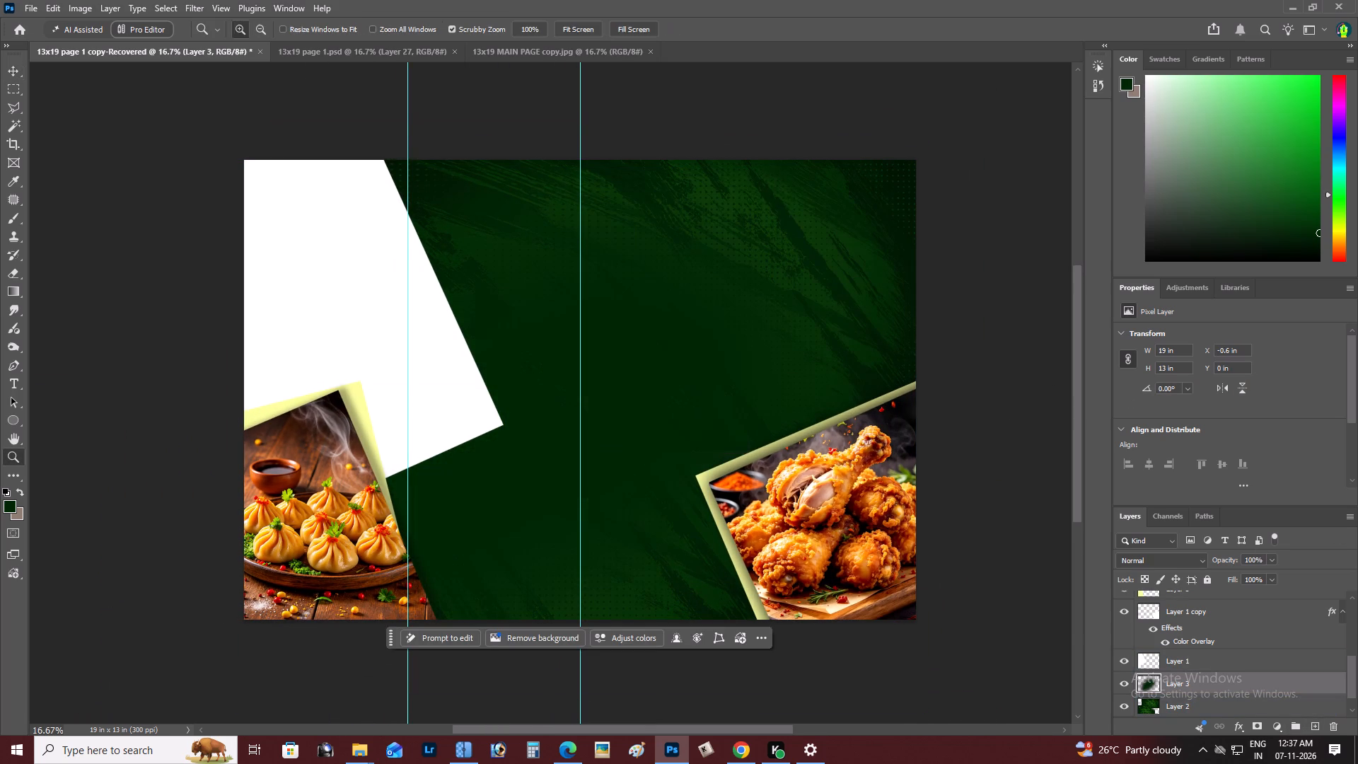
key(8)
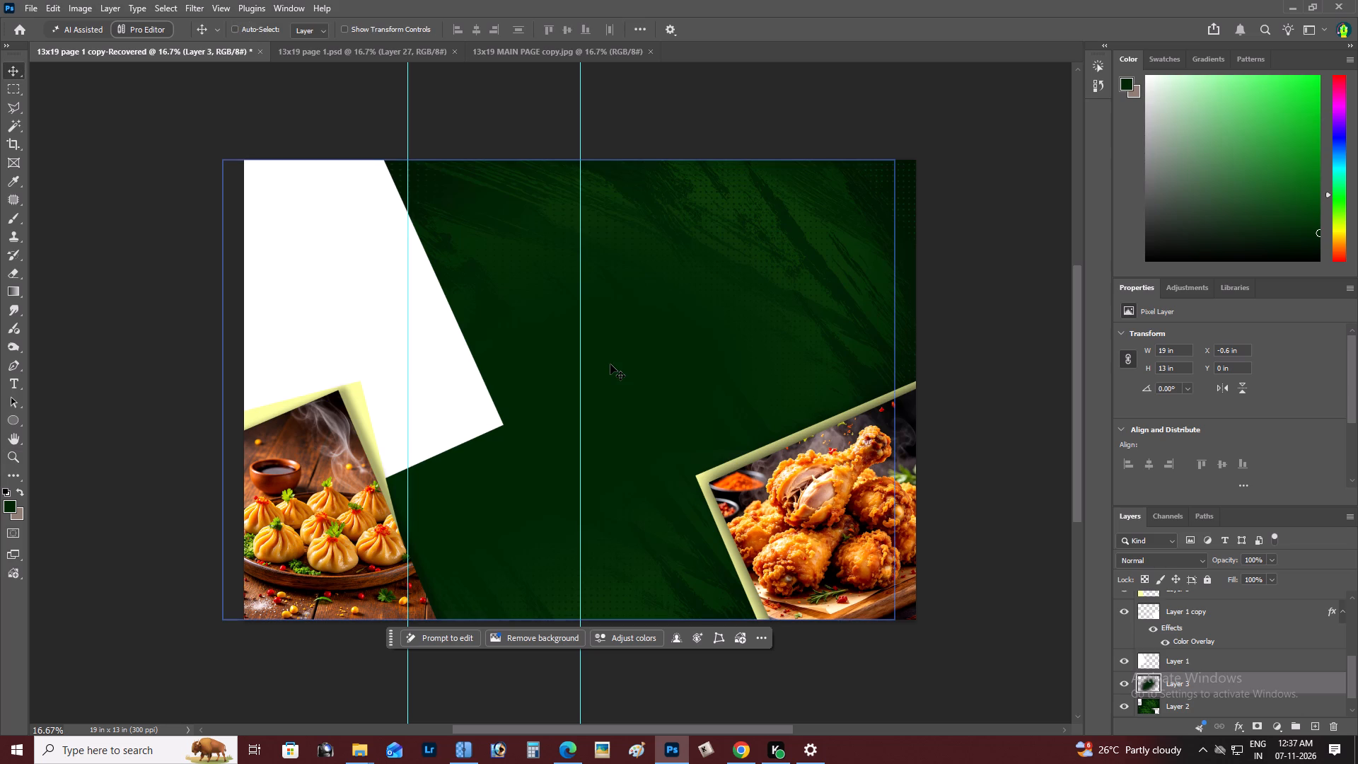
click(610, 364)
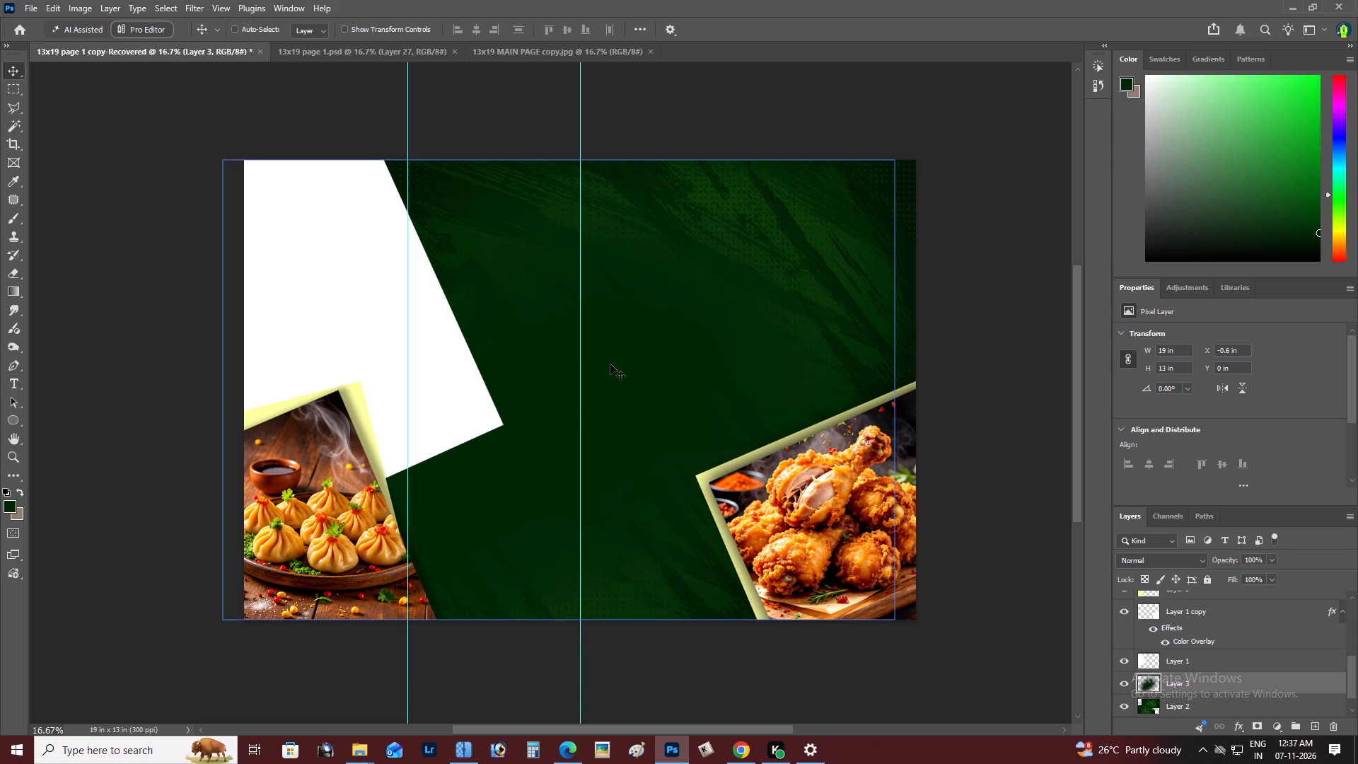
key(8)
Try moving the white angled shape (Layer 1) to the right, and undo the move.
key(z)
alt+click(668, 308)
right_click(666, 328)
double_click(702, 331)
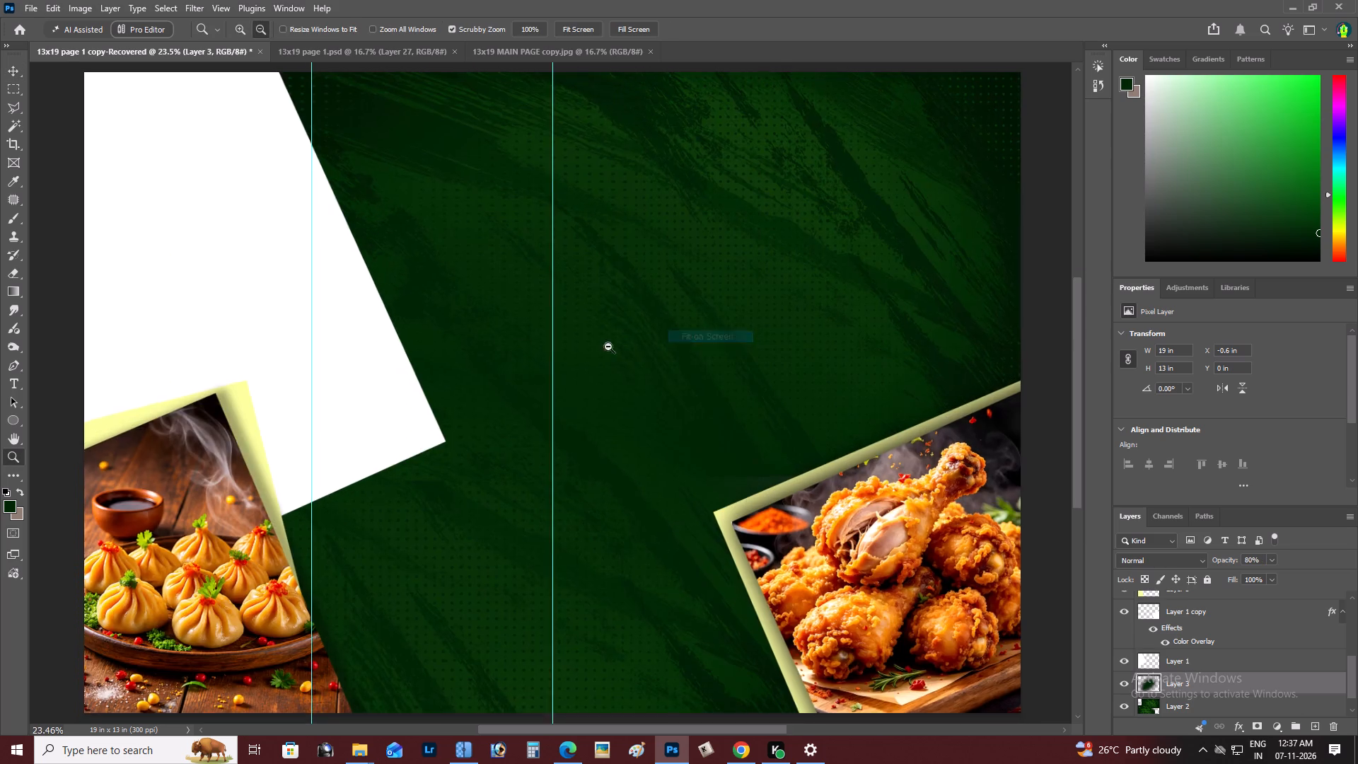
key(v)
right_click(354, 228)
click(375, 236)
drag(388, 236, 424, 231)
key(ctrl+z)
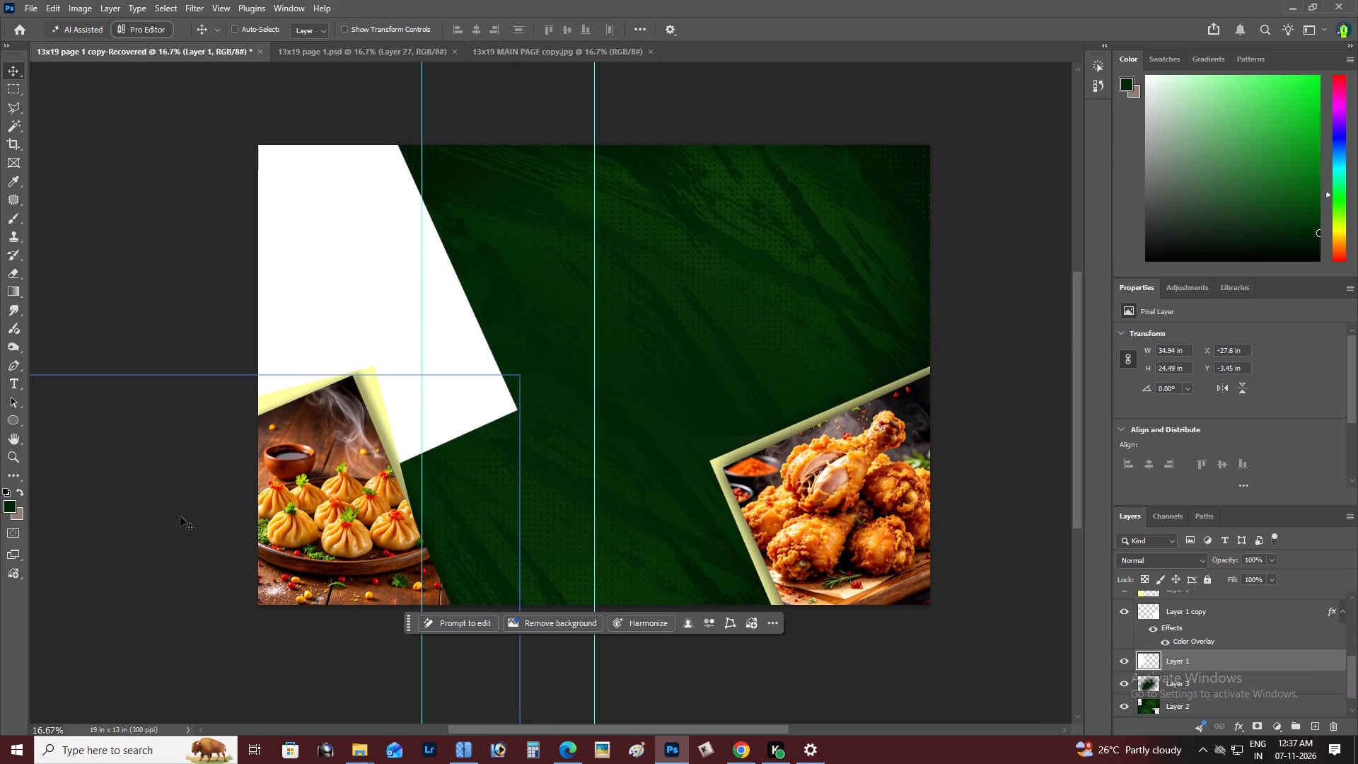
Examine the overall page layout and how the white shape sits against the momo image and dark green background.
key(z)
alt+click(542, 461)
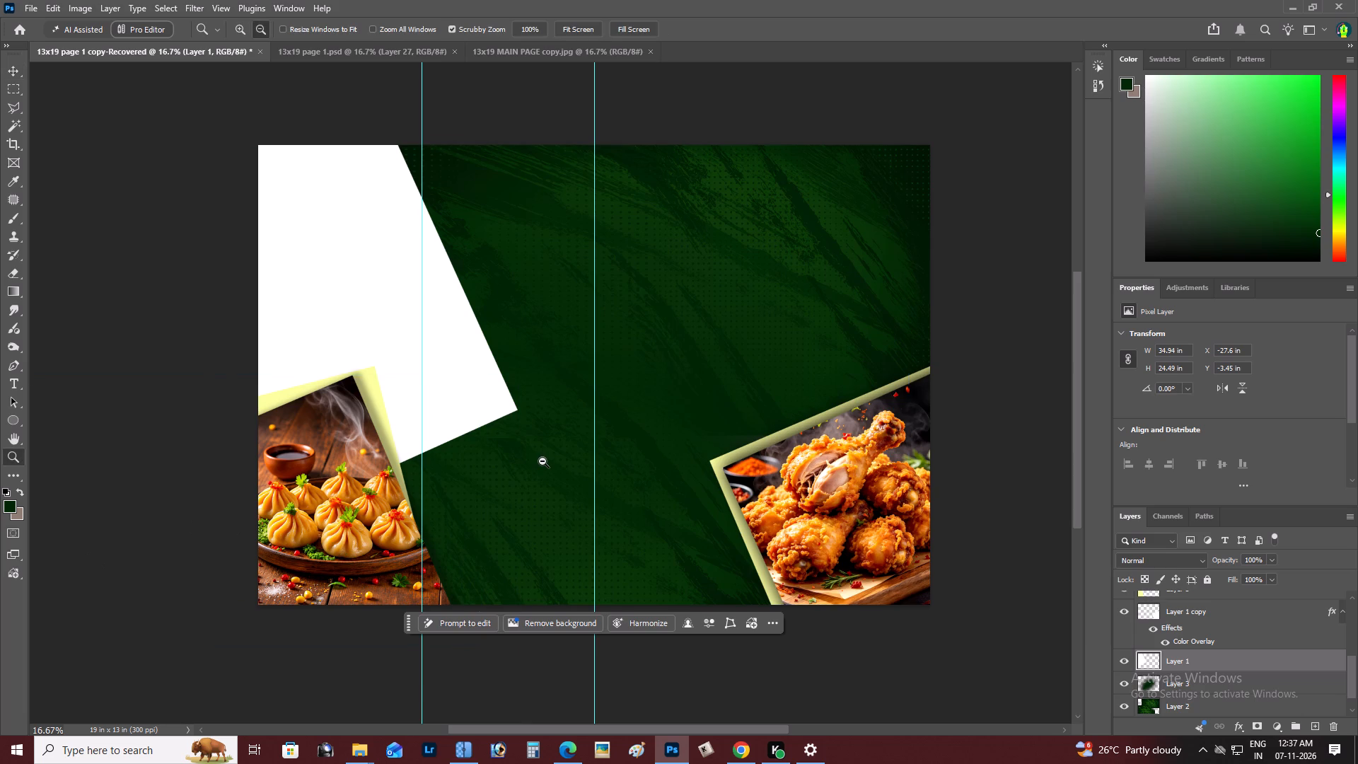
right_click(542, 461)
double_click(559, 467)
key(space)
key(space)
drag(522, 472, 566, 460)
key(z)
alt+click(421, 465)
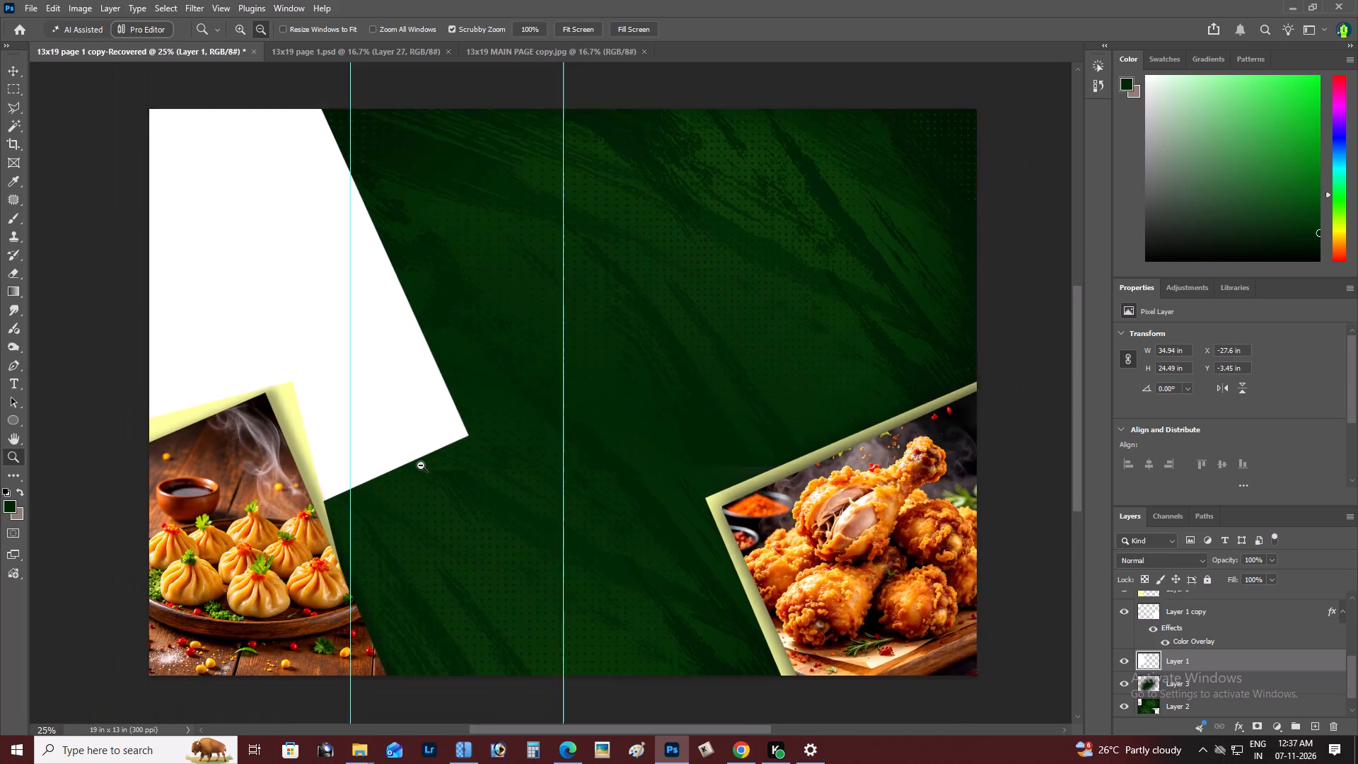
key(space)
key(space)
key(space)
key(space)
drag(421, 465, 434, 470)
Move the white angled shape (Layer 1) right and down to about X -26.78 in, Y -2.09 in.
key(v)
right_click(332, 309)
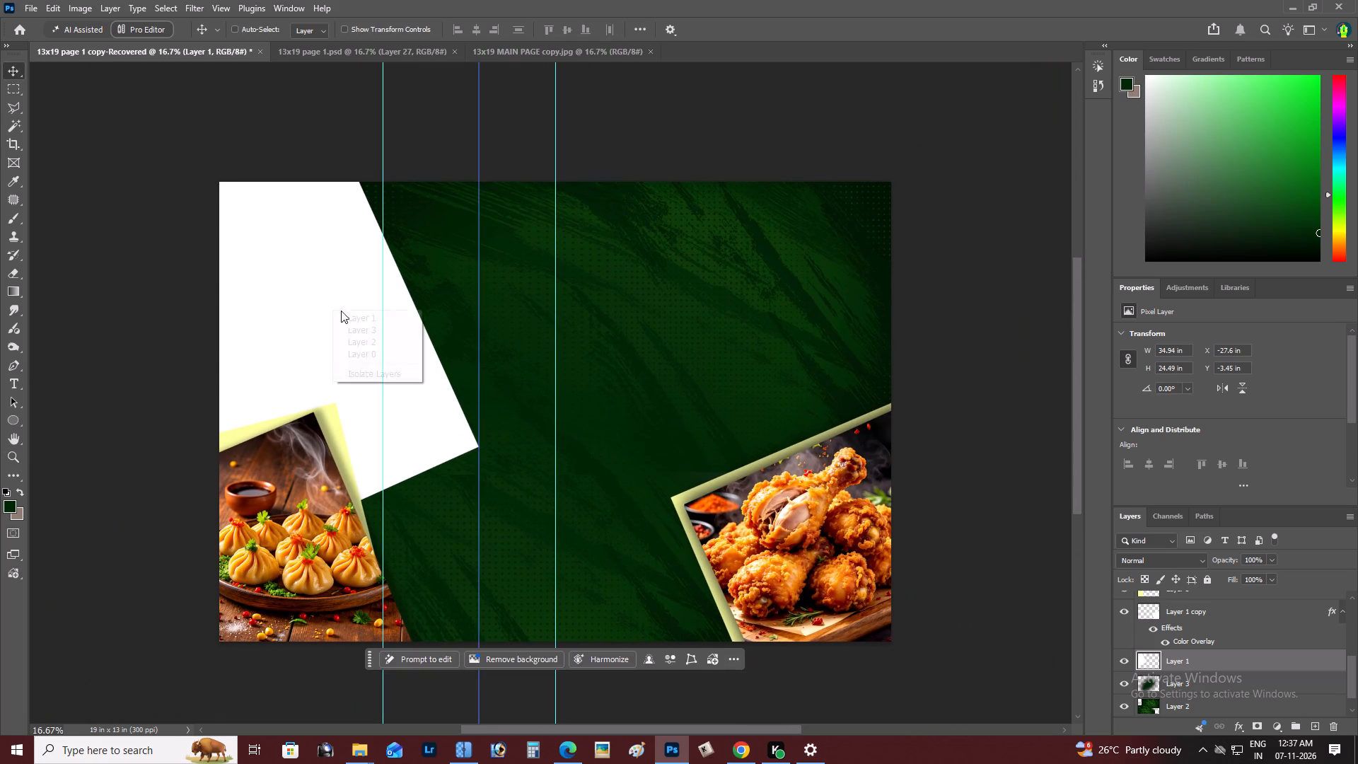
click(352, 315)
drag(352, 315, 376, 317)
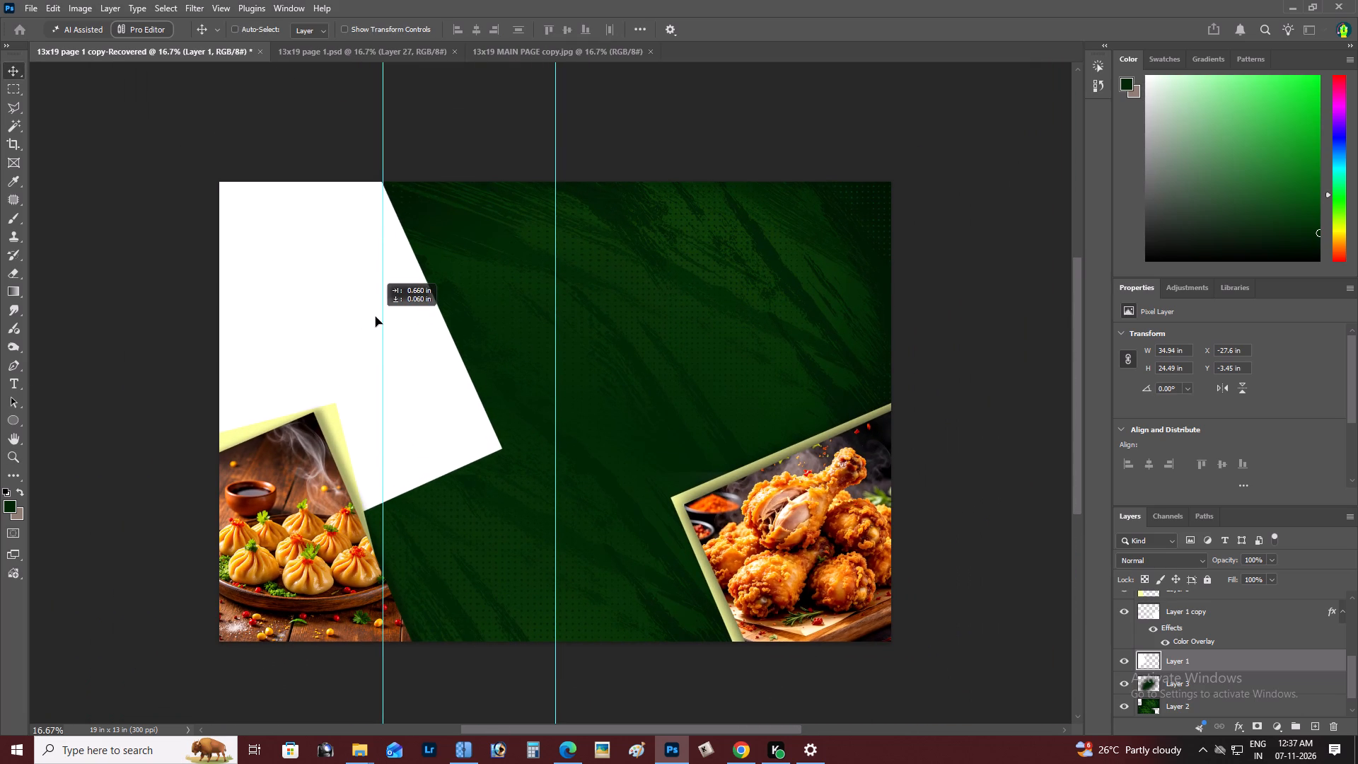
drag(376, 317, 367, 353)
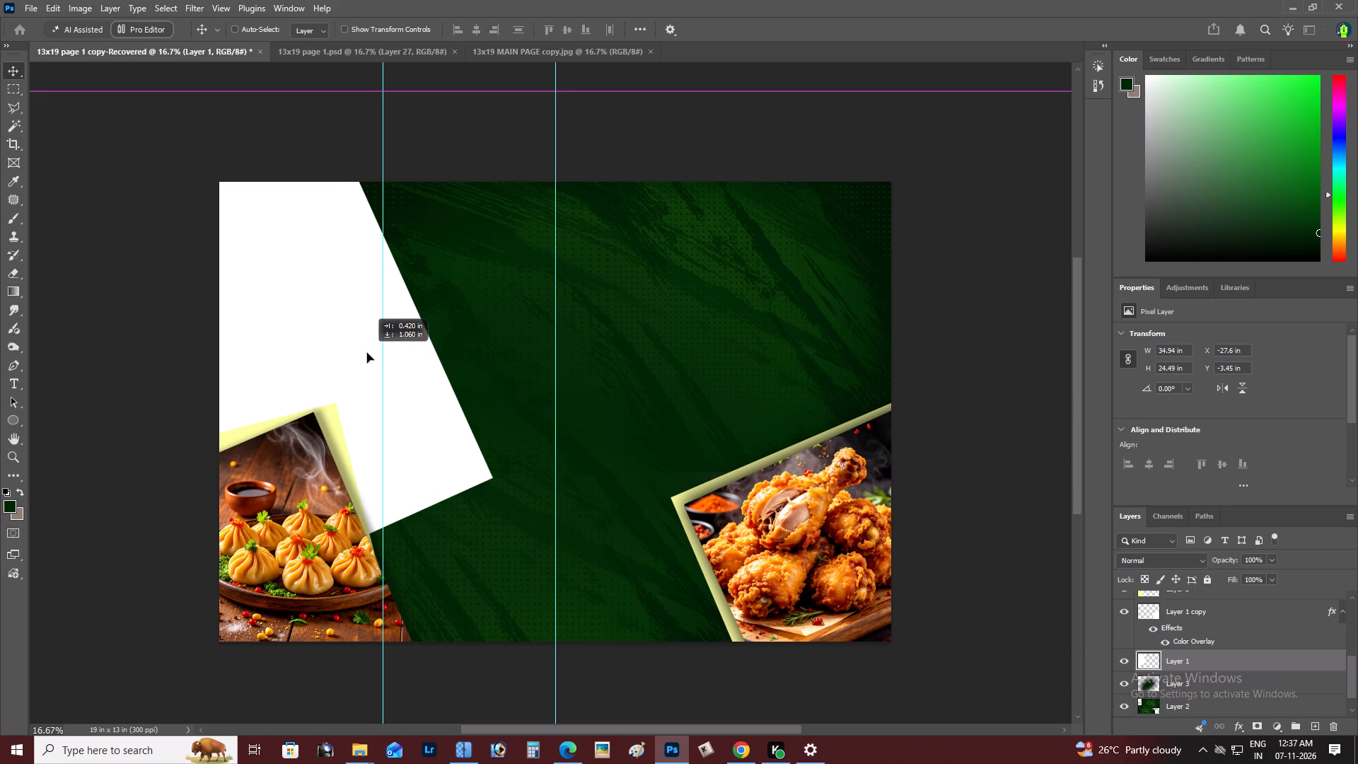
drag(367, 353, 378, 361)
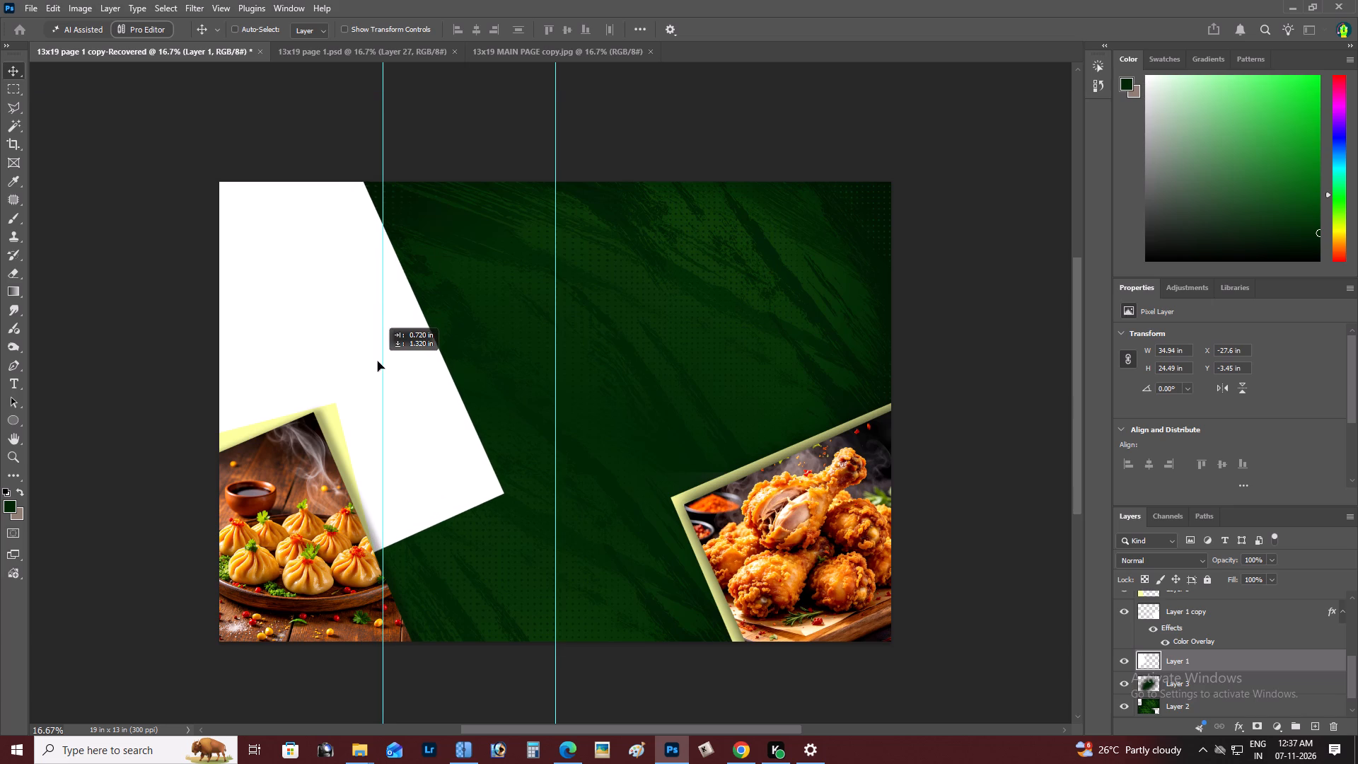
drag(378, 361, 381, 363)
Examine the overall page layout and how the white angled shape sits above the momo image.
key(z)
alt+click(308, 361)
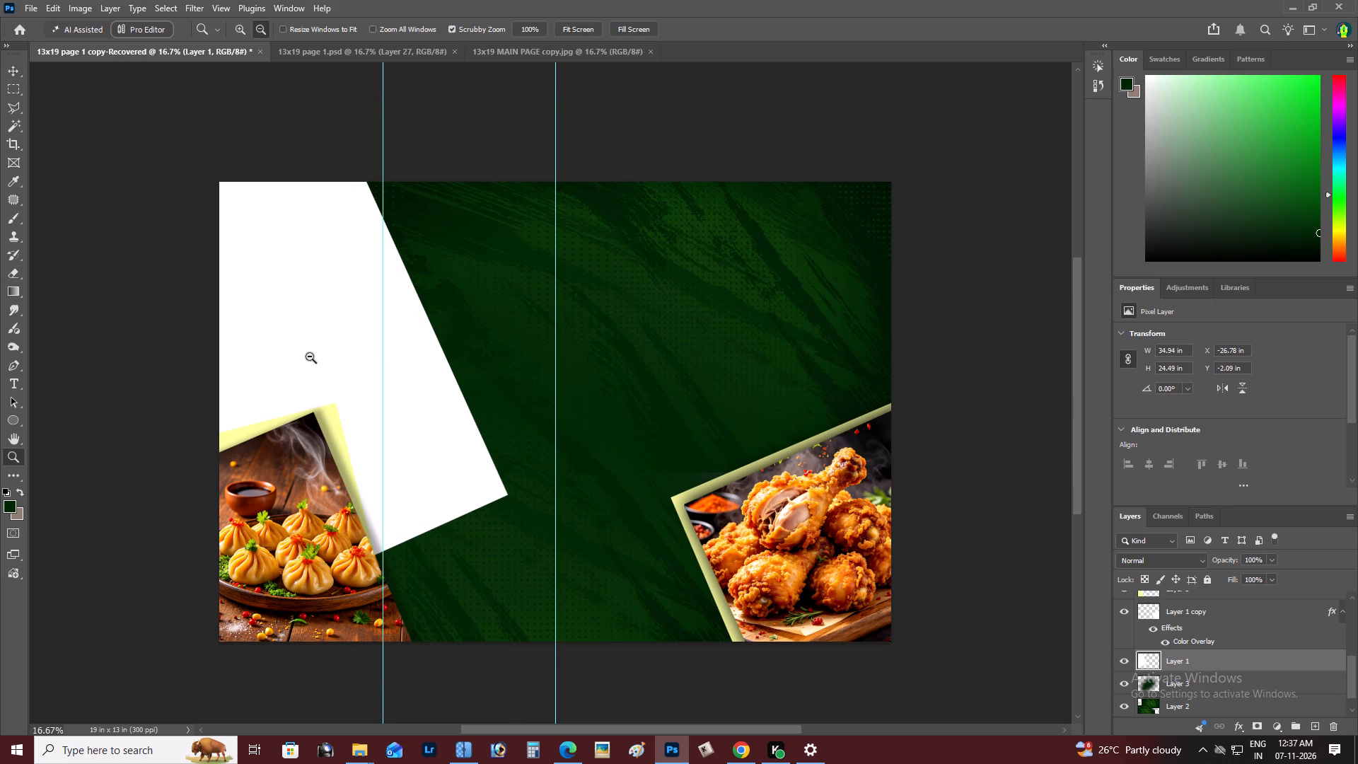
right_click(322, 346)
double_click(339, 354)
key(space)
key(space)
key(space)
key(space)
key(space)
key(space)
key(space)
key(space)
key(space)
key(space)
key(space)
key(space)
key(space)
key(space)
key(space)
drag(333, 366, 350, 374)
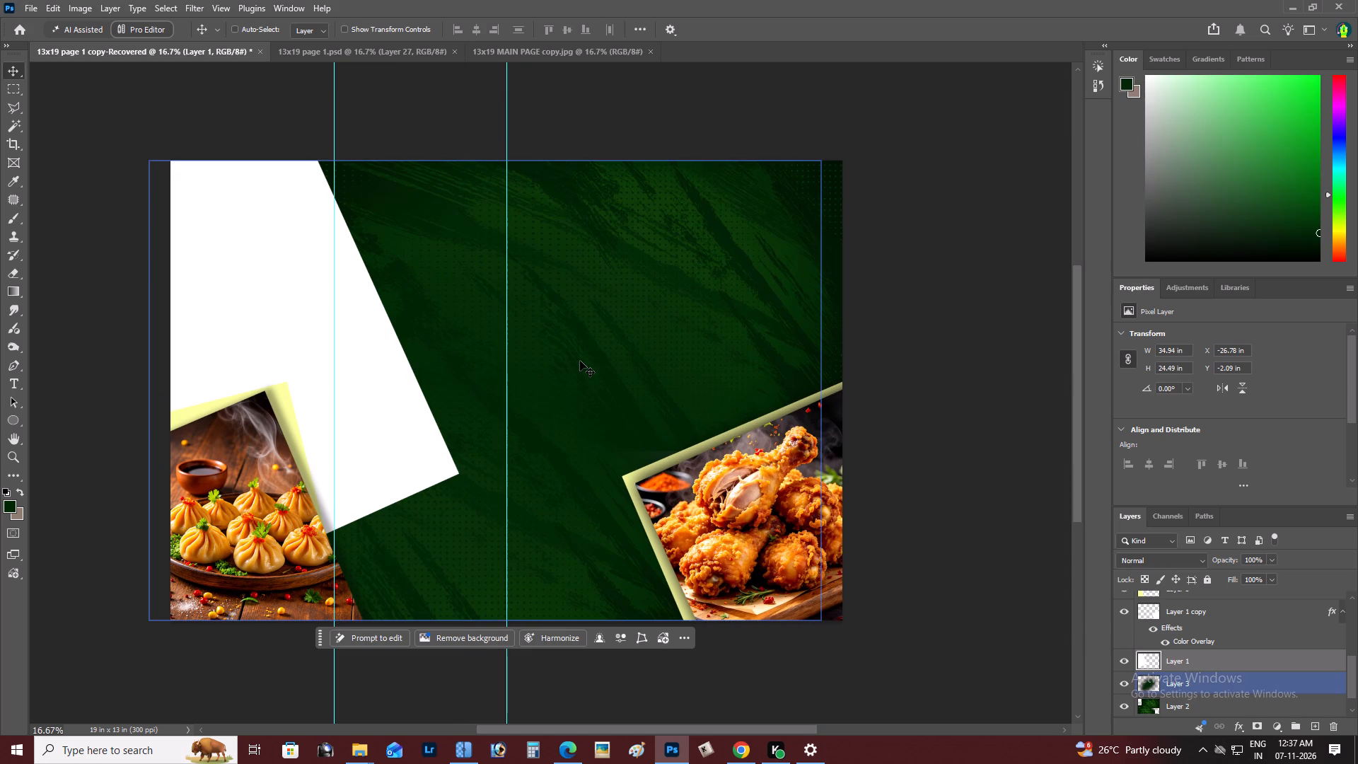
Look through the BYTZO MYD branding folder and its new and final subfolders for a reusable design file.
key(ctrl+o)
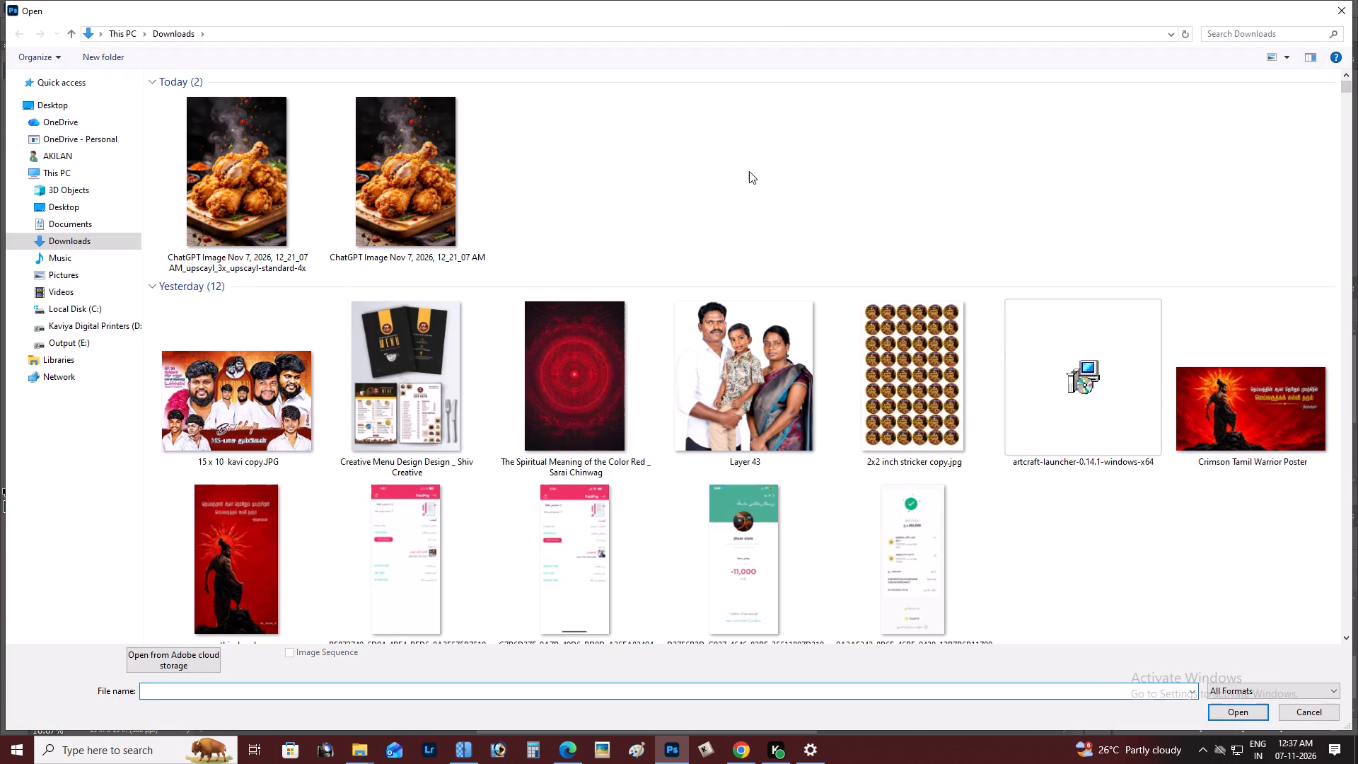
click(1305, 714)
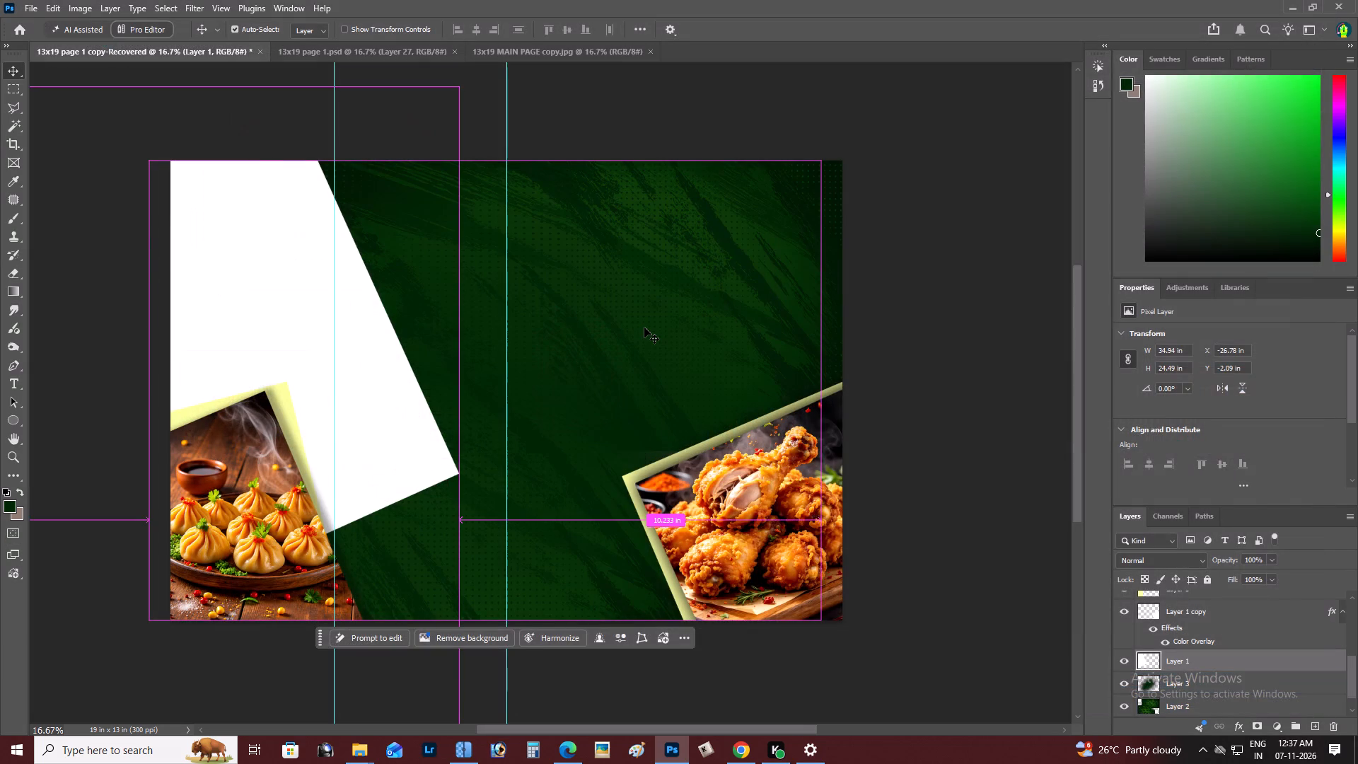
key(ctrl+o)
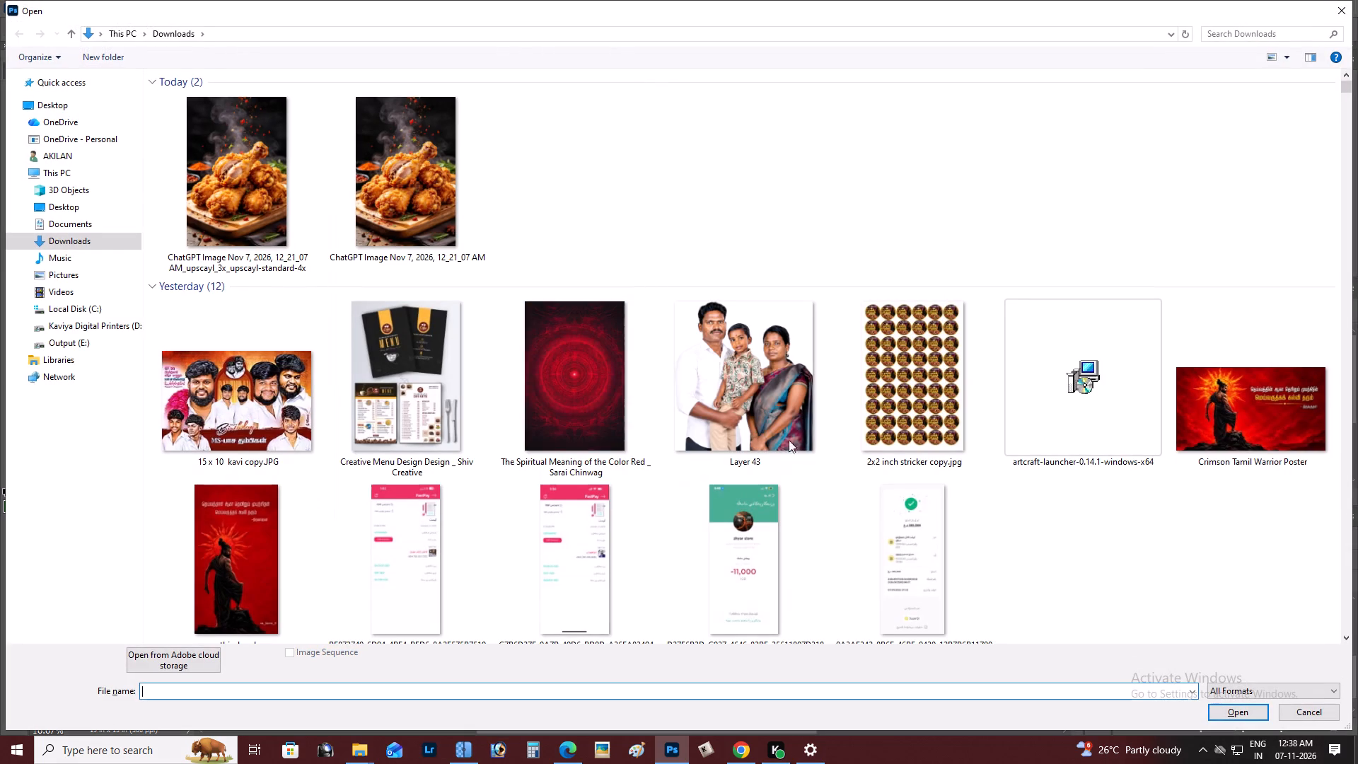
click(98, 323)
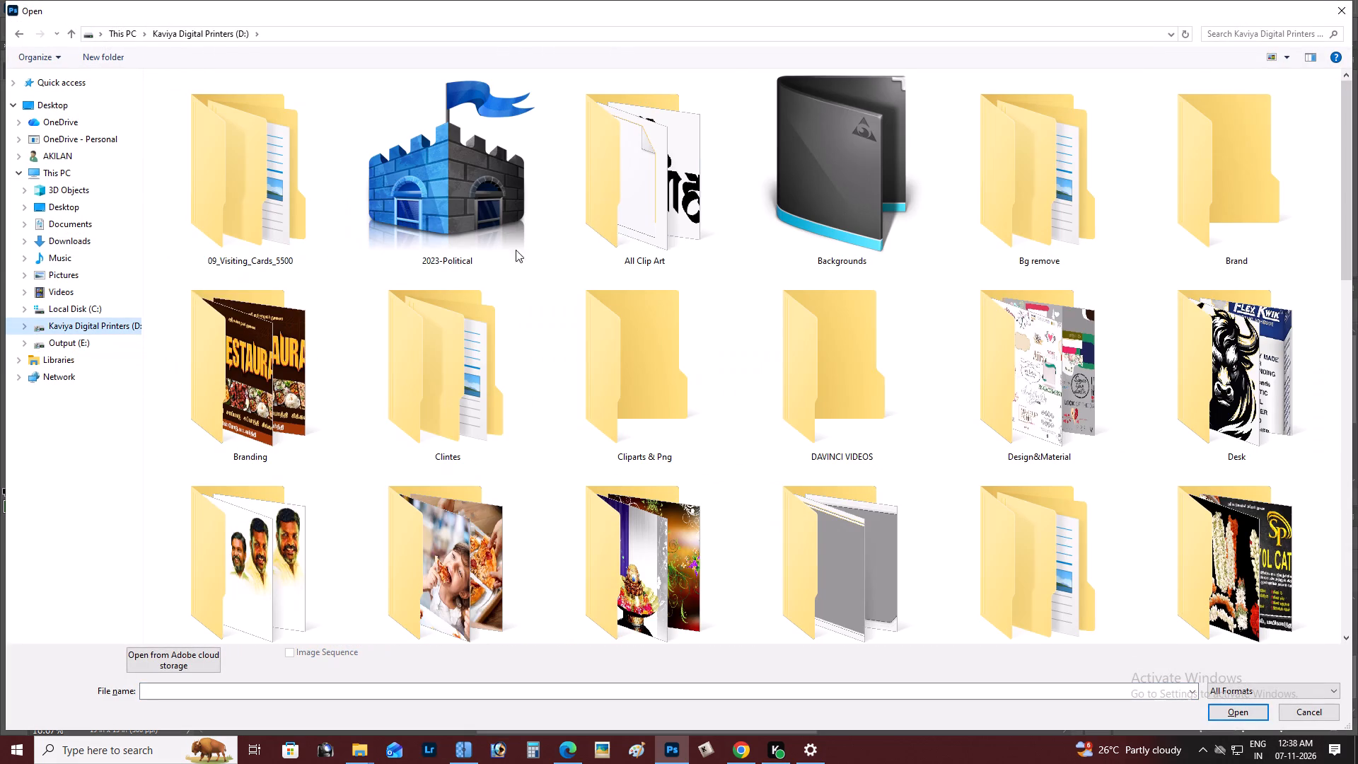
click(287, 417)
click(287, 417)
double_click(1252, 342)
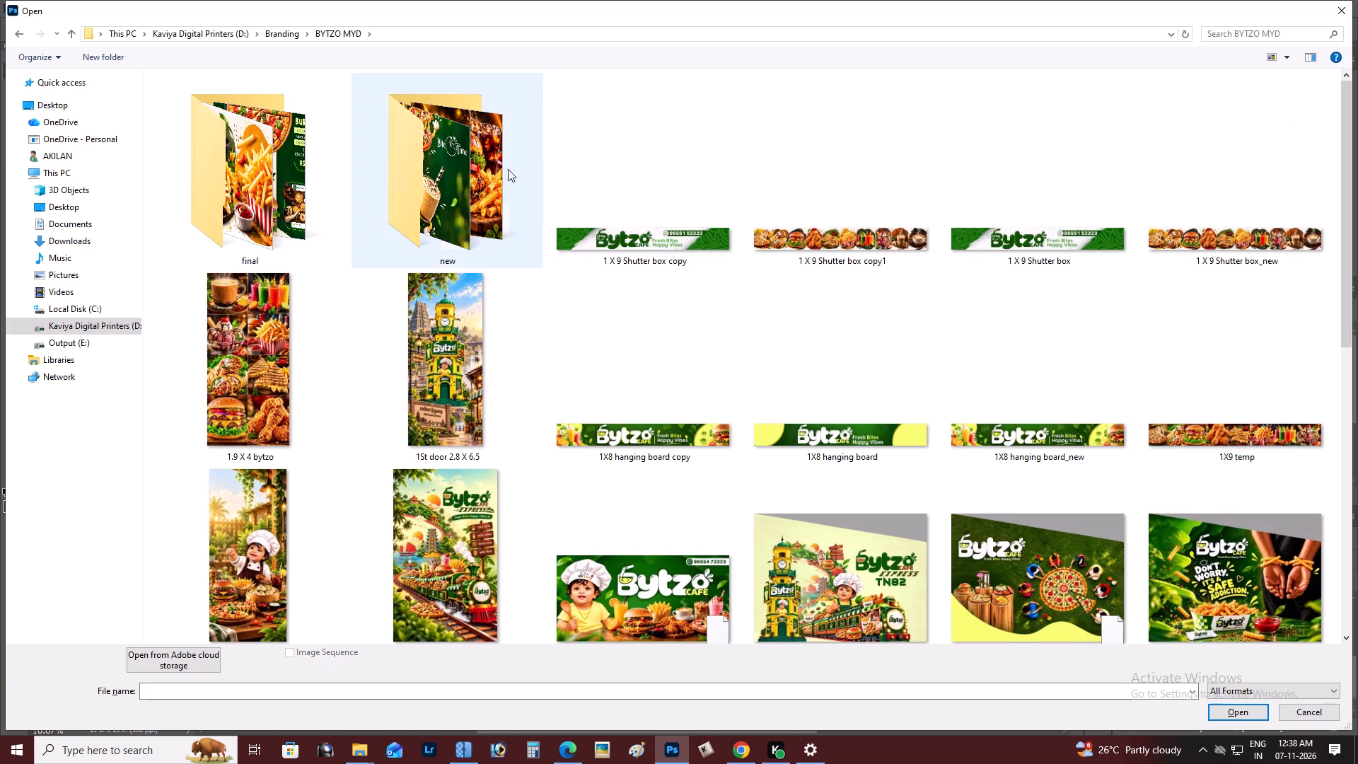
double_click(407, 170)
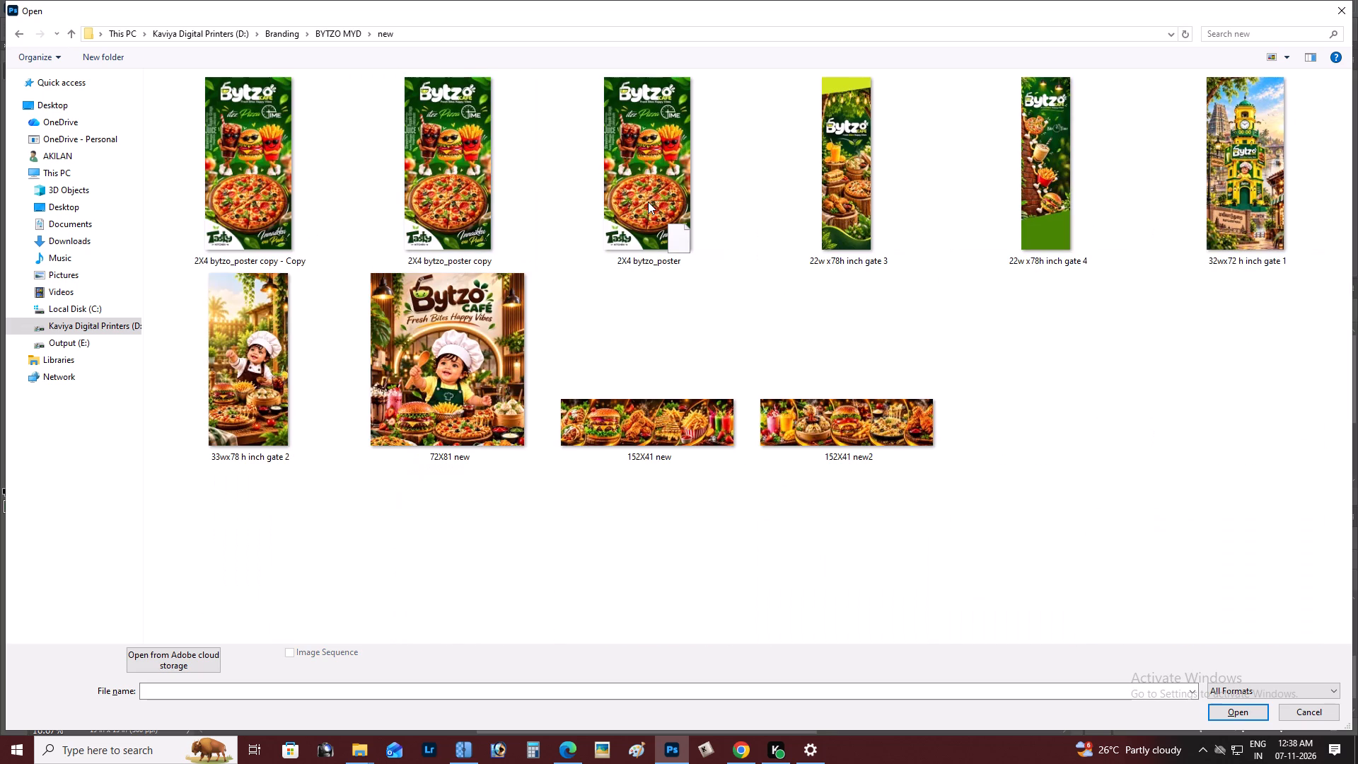
key(BackSpace)
double_click(285, 164)
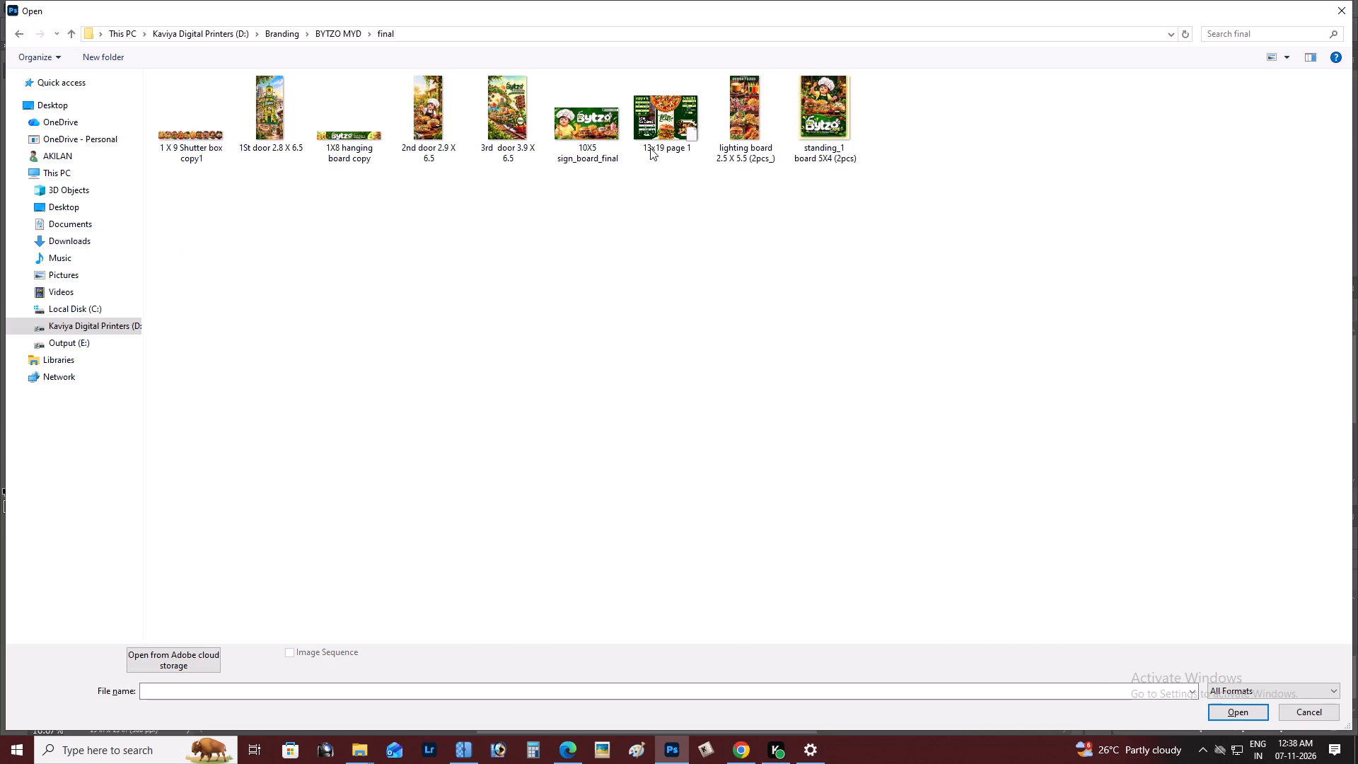
key(BackSpace)
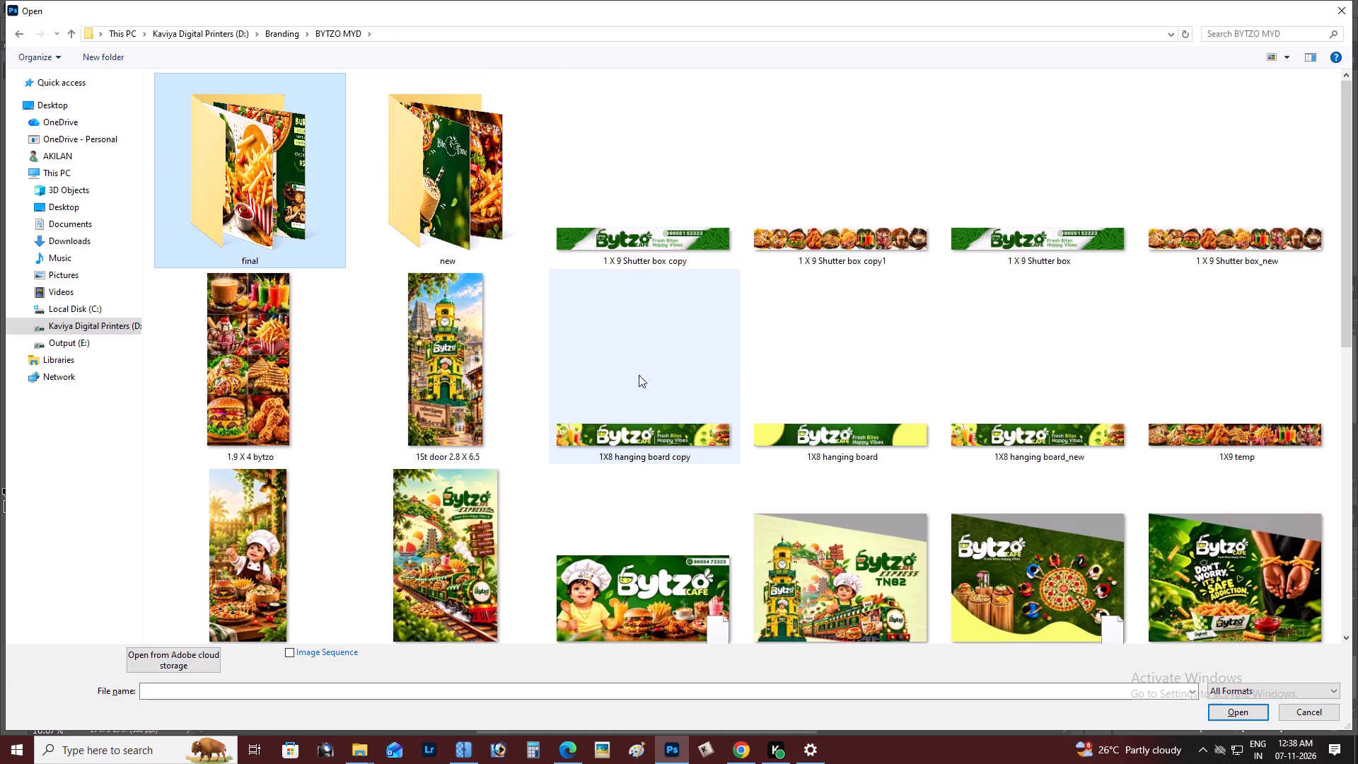
scroll(753, 422, down, 7)
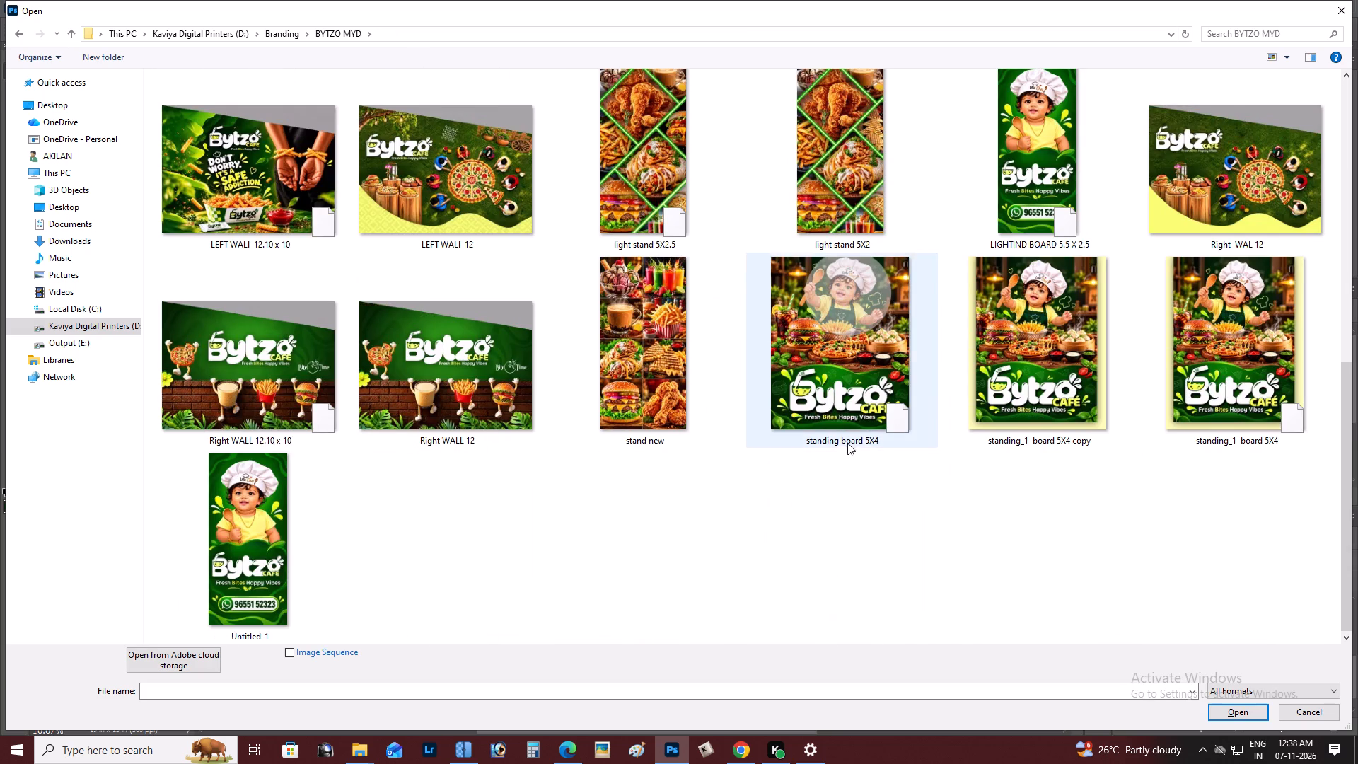
Open venyl 8X3.5.psd from the BYTZO folder under Branding.
key(BackSpace)
double_click(1046, 390)
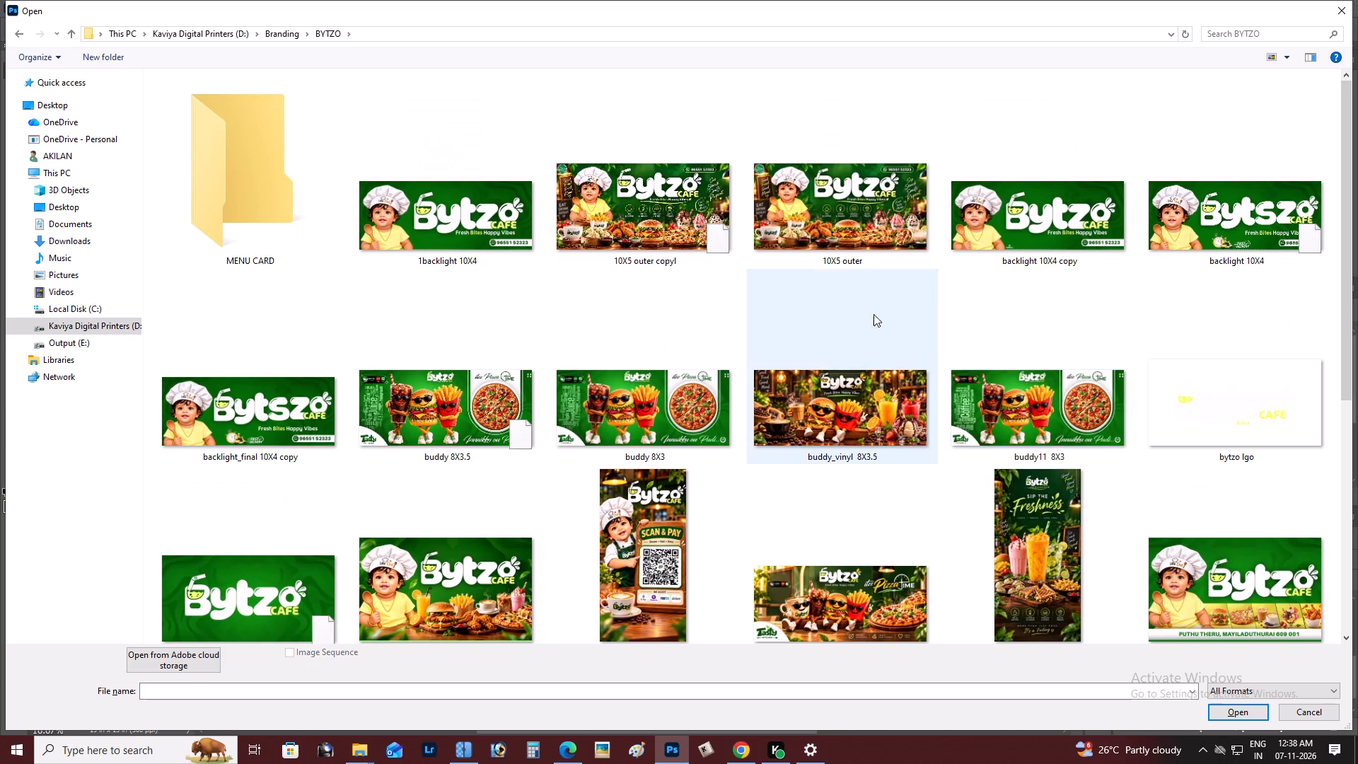
scroll(1072, 520, down, 3)
double_click(1253, 402)
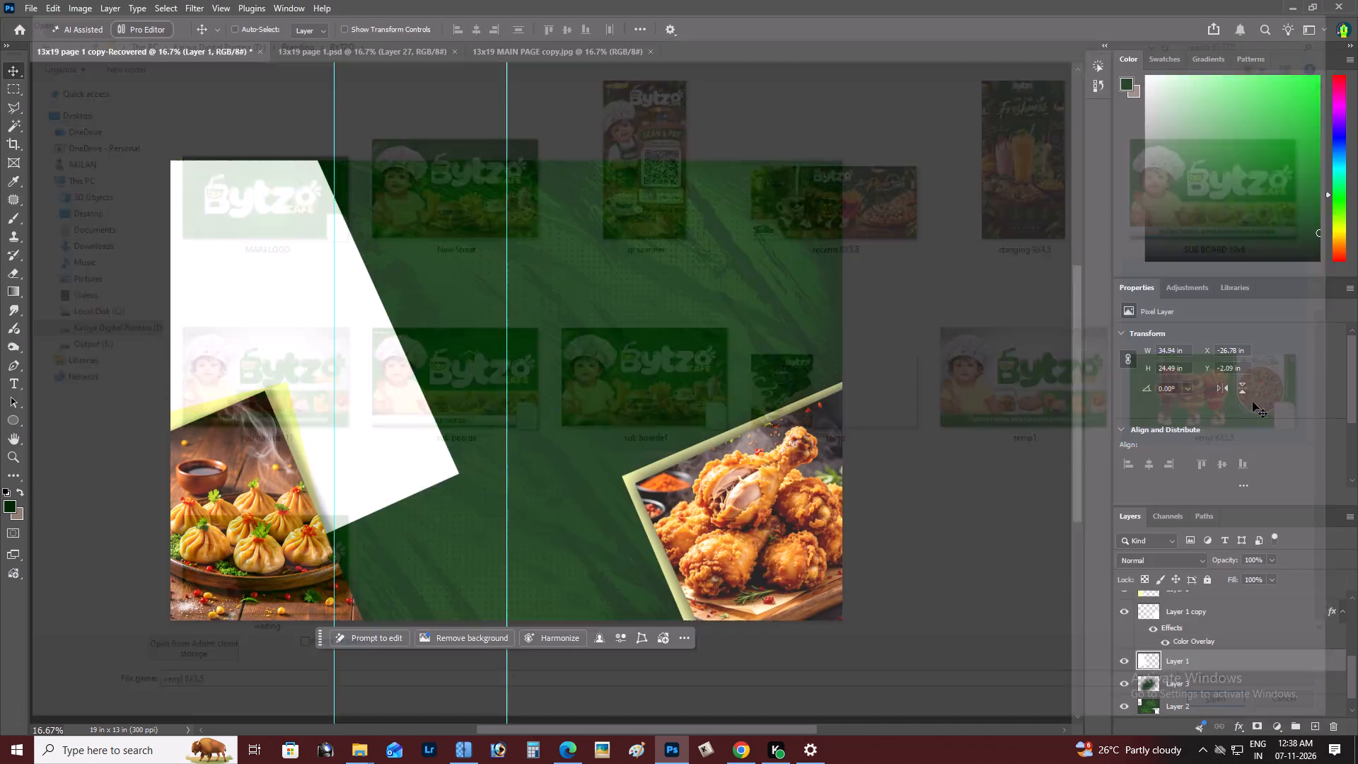
Copy the white round-bottomed panel (Layer 4) into the 13x19 page 1 copy document, placing it at about X 8.71 in, Y 1.48 in.
right_click(946, 198)
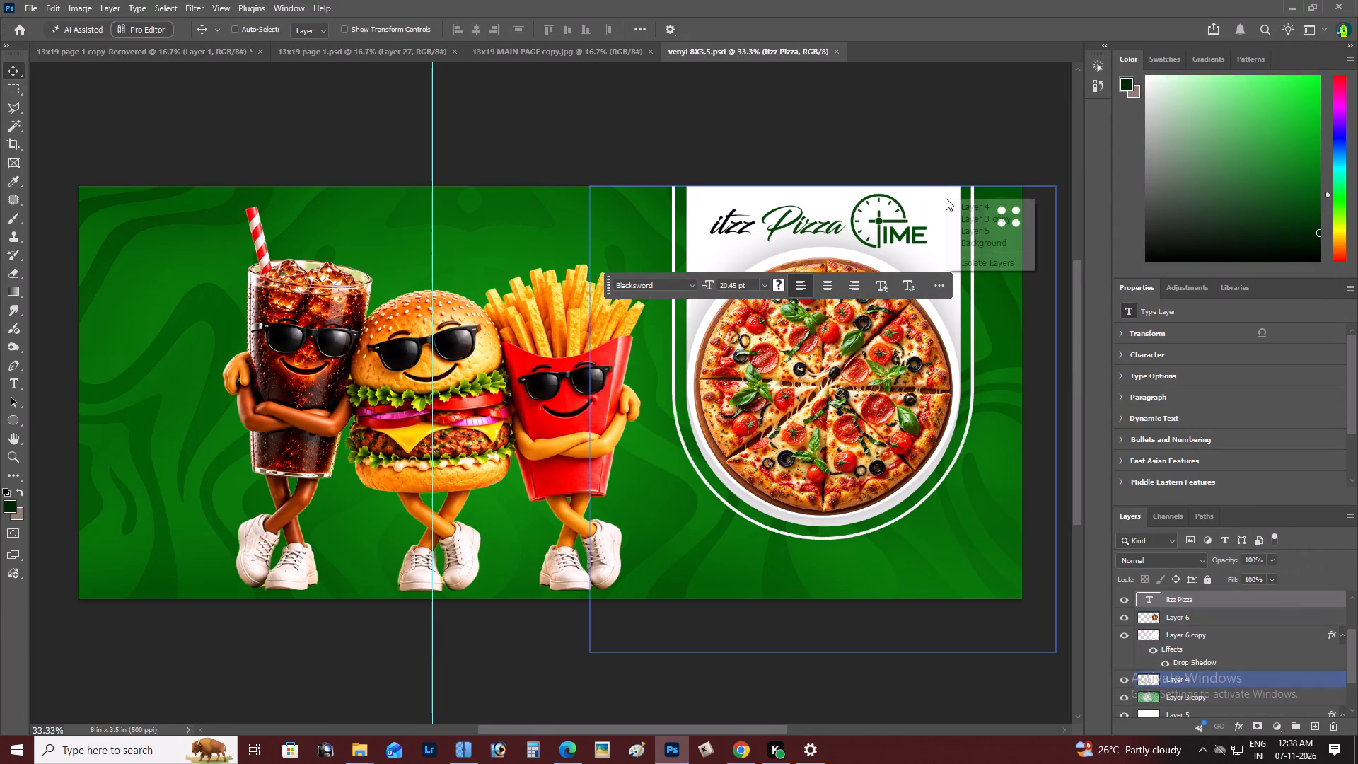
click(959, 204)
drag(958, 207, 881, 236)
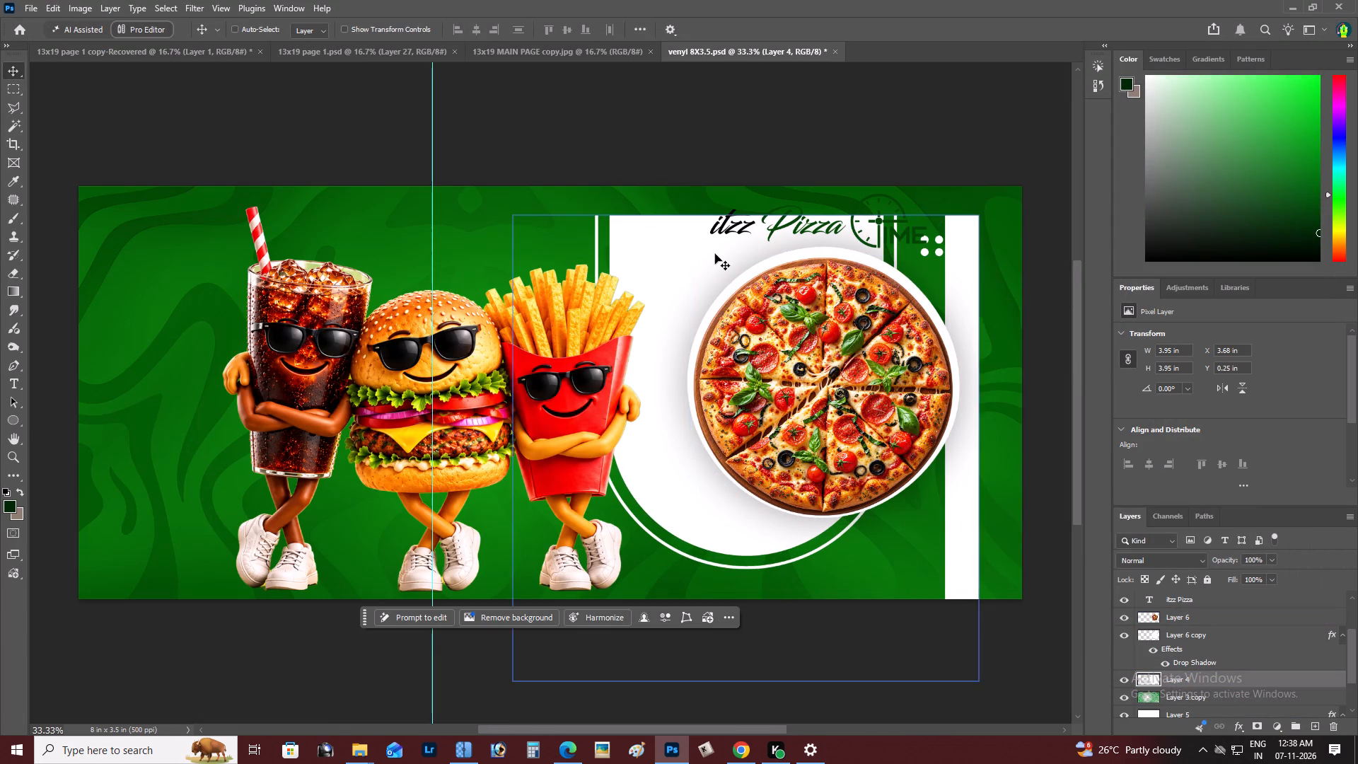
right_click(714, 252)
click(727, 258)
drag(725, 257, 411, 60)
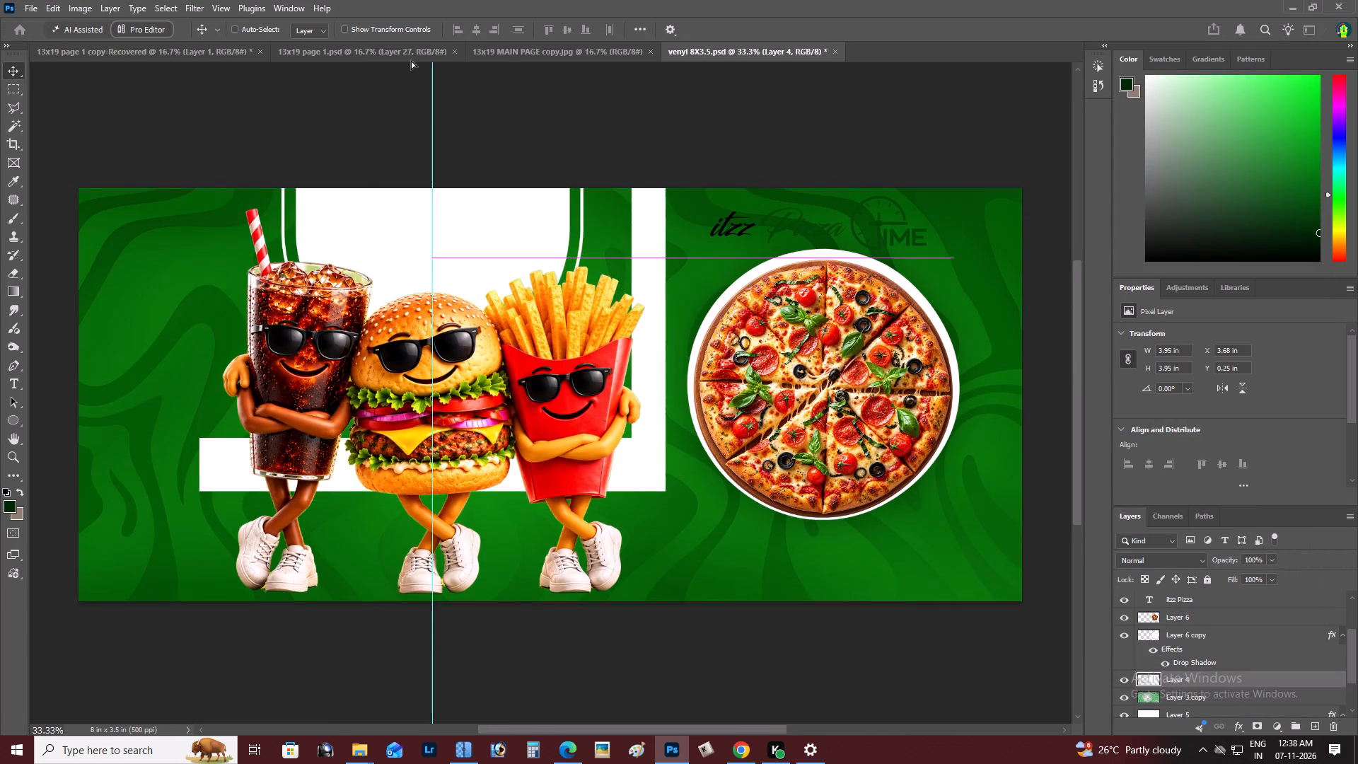
drag(411, 60, 513, 50)
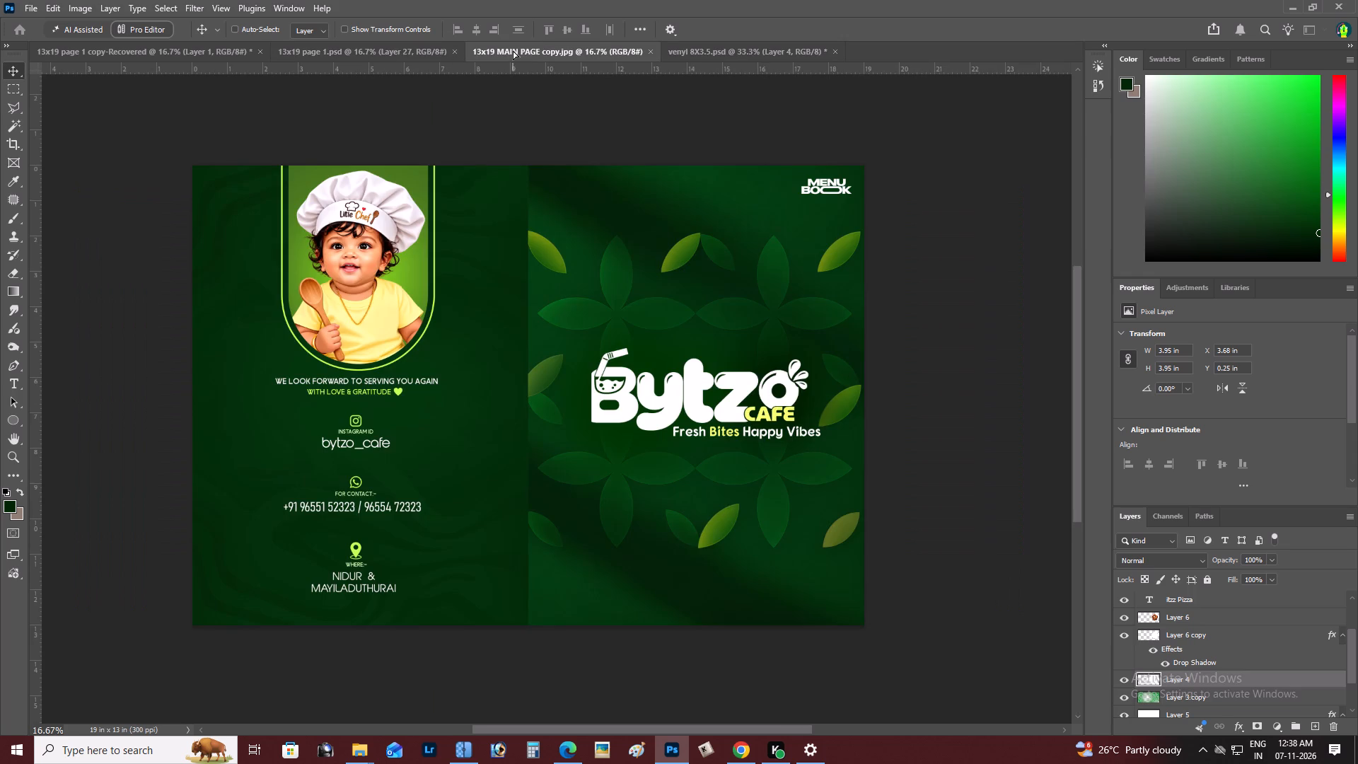
drag(513, 50, 553, 248)
drag(554, 248, 555, 282)
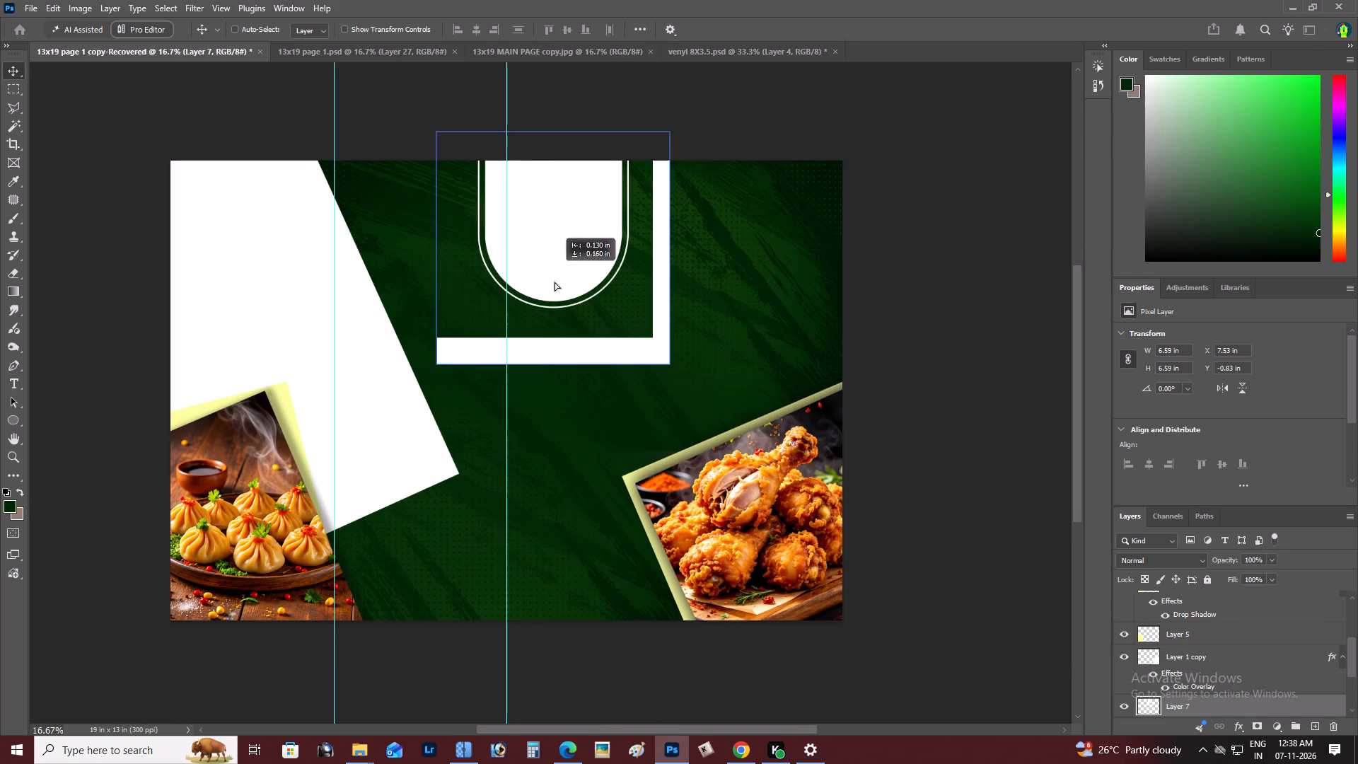
drag(555, 282, 514, 258)
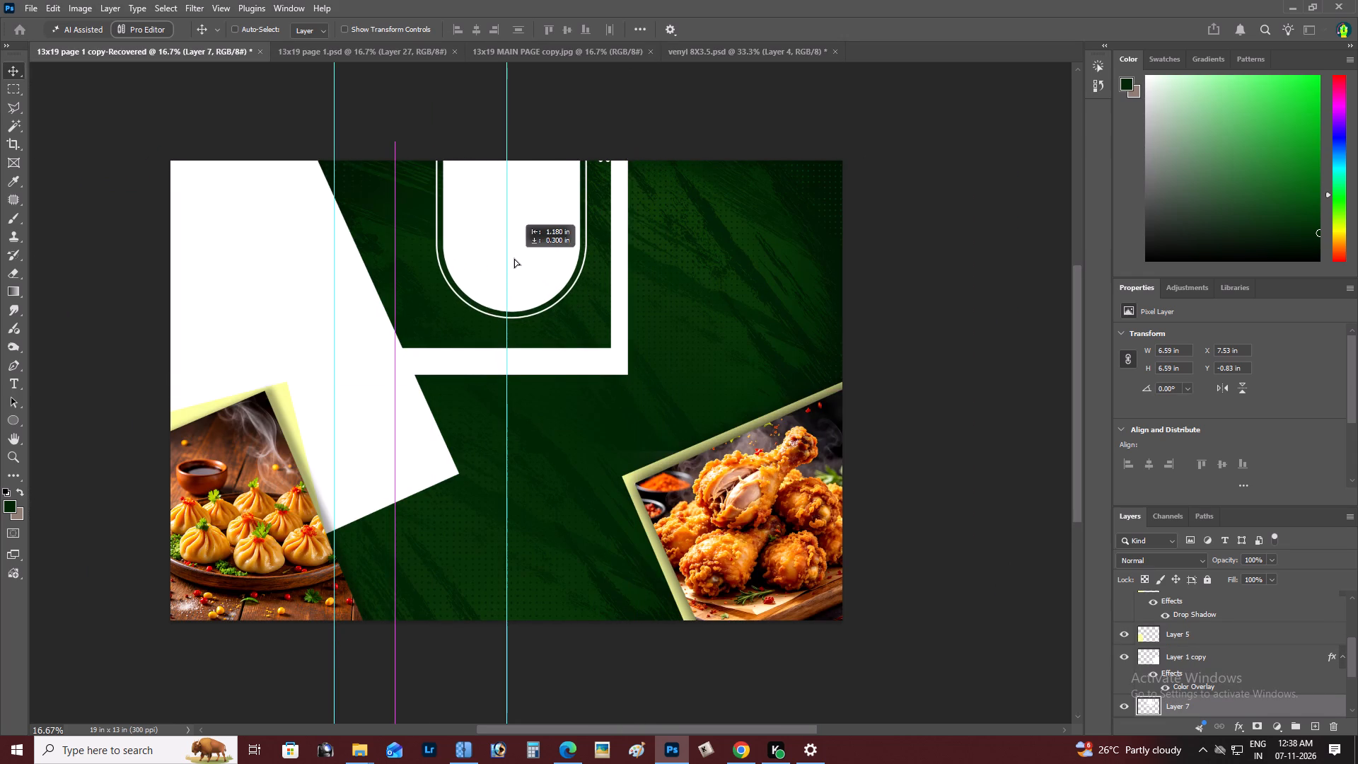
drag(514, 258, 580, 265)
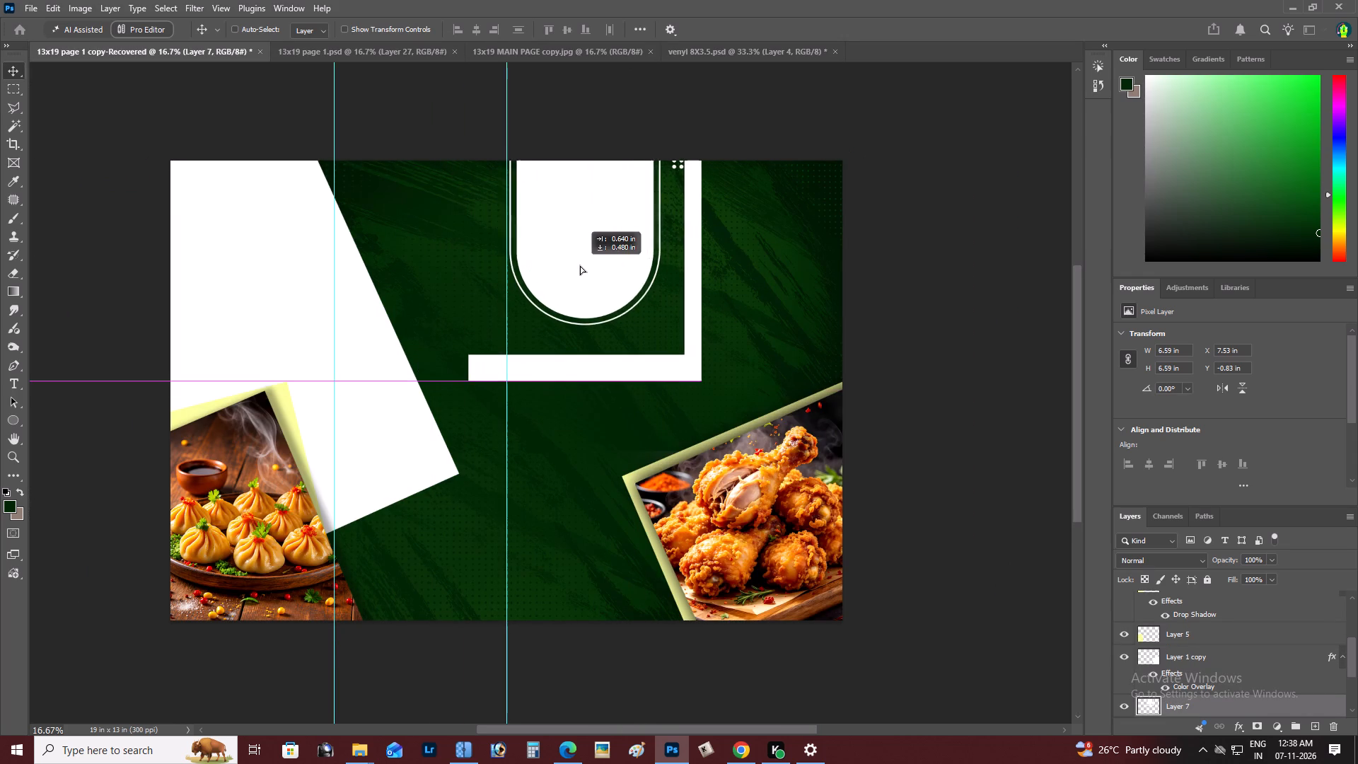
drag(580, 265, 591, 310)
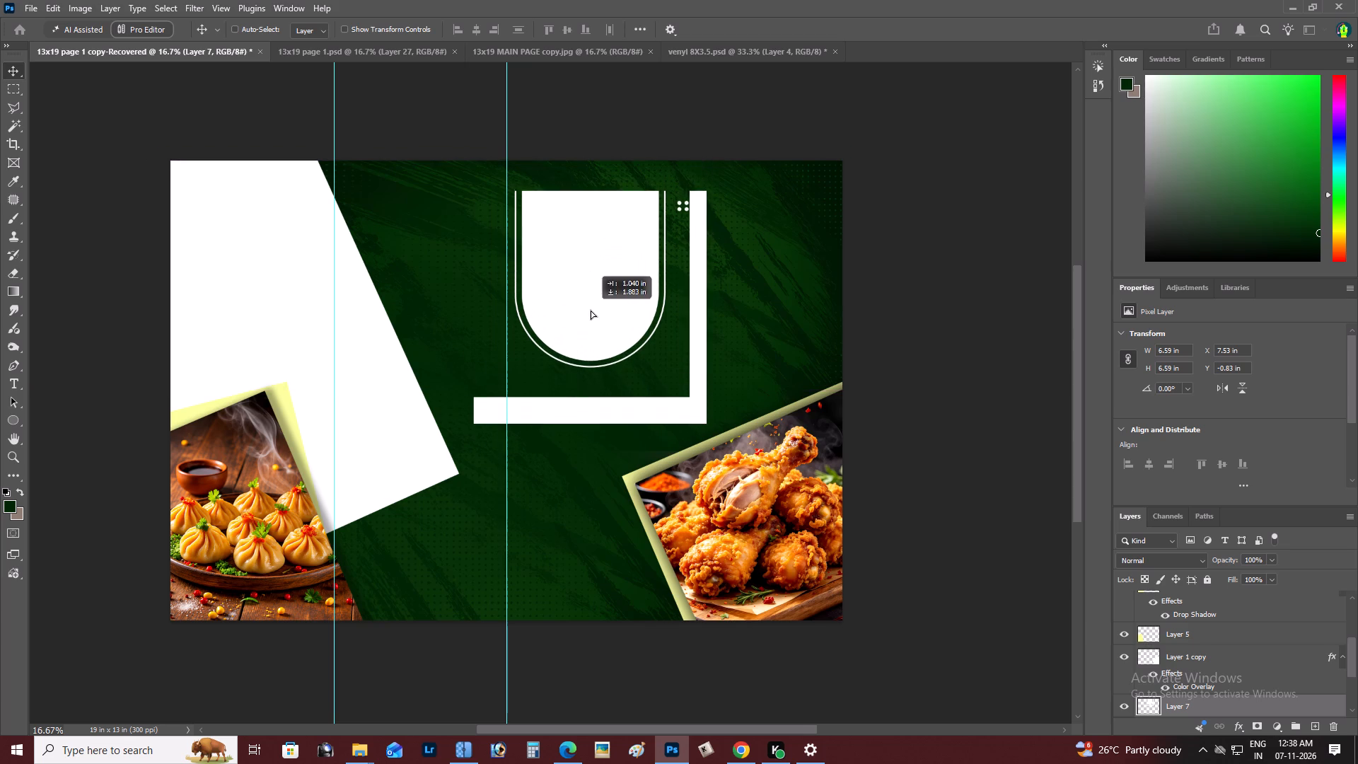
drag(591, 310, 596, 331)
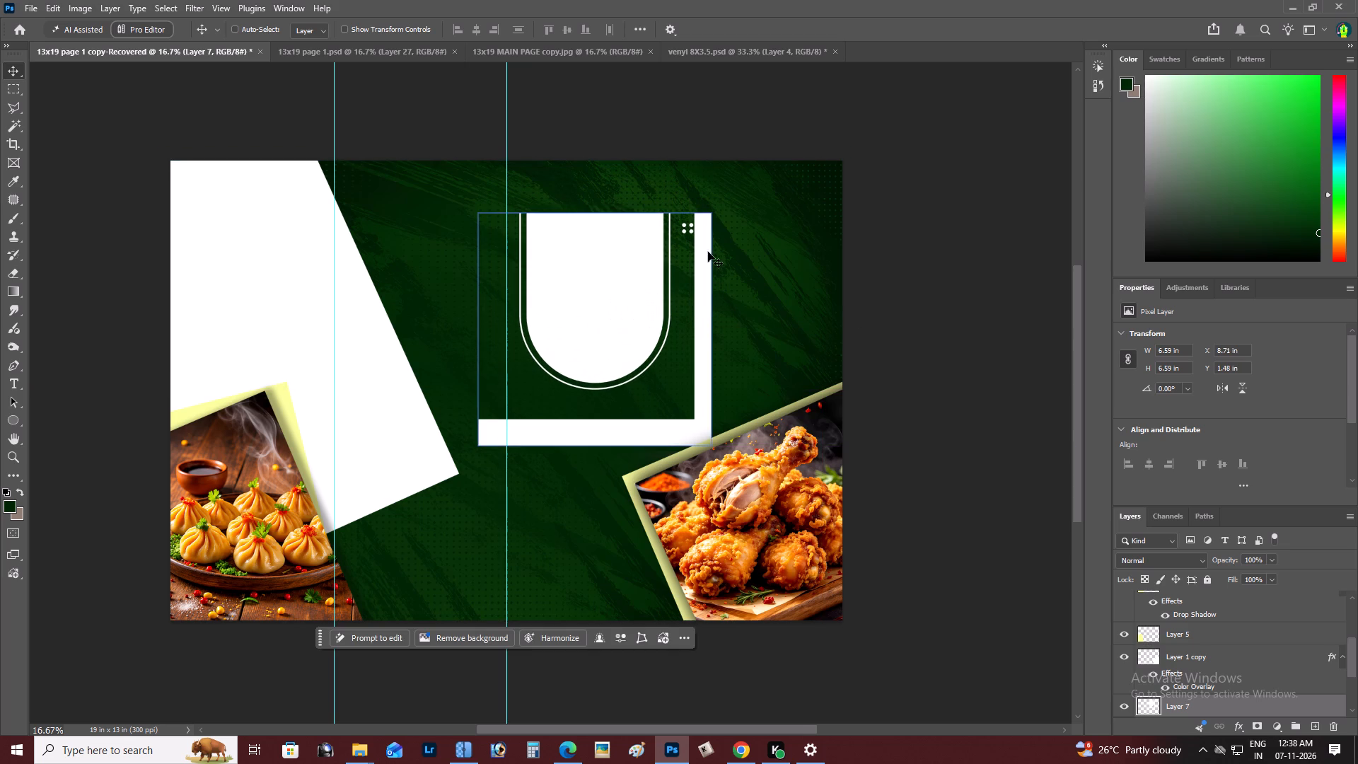
Delete the vertical strip with dots and the horizontal bar surrounding the white round-bottomed panel on Layer 7.
key(m)
drag(675, 206, 775, 555)
key(BackSpace)
key(ctrl+d)
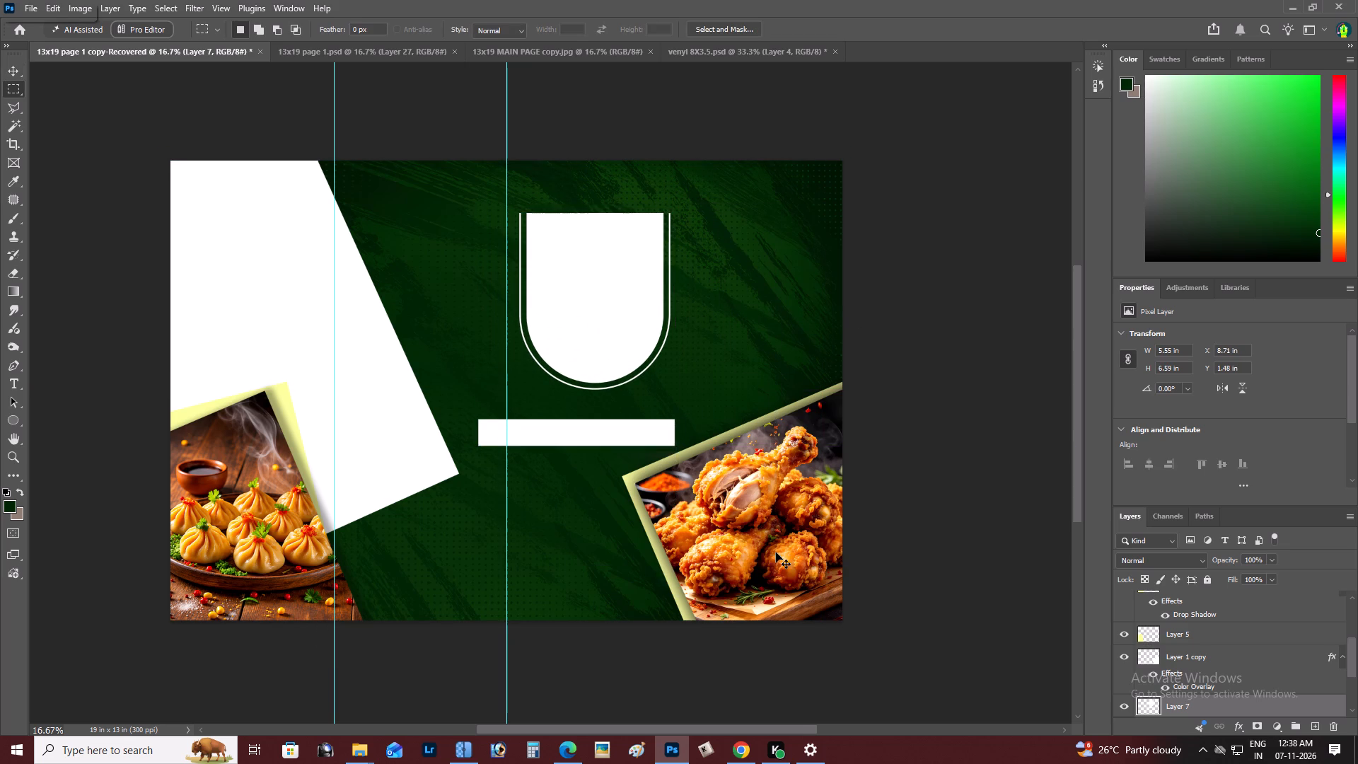
drag(429, 410, 733, 499)
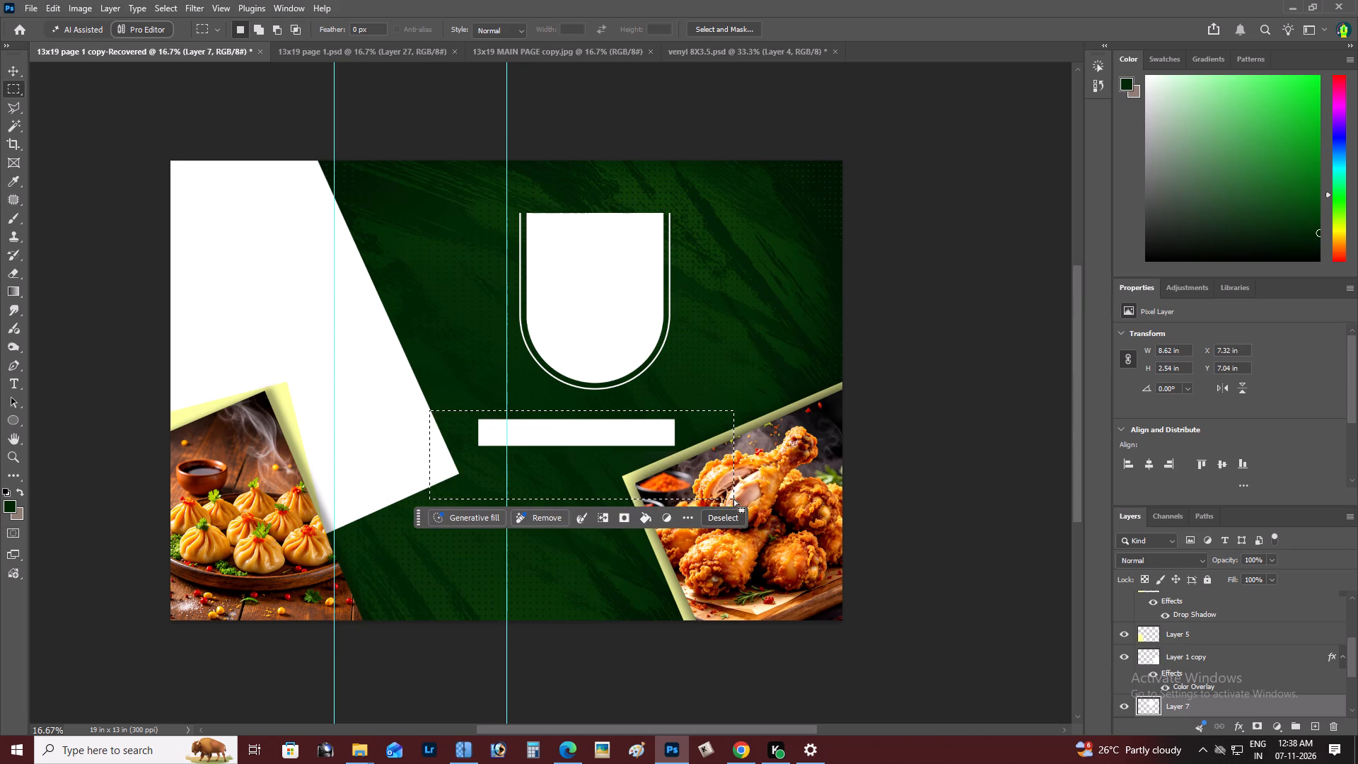
key(BackSpace)
key(ctrl+d)
Stretch the upper part of the white round-bottomed panel vertically to about 170% so it runs past the page's top edge.
drag(467, 156, 753, 298)
key(ctrl+t)
shift+drag(617, 161, 625, 112)
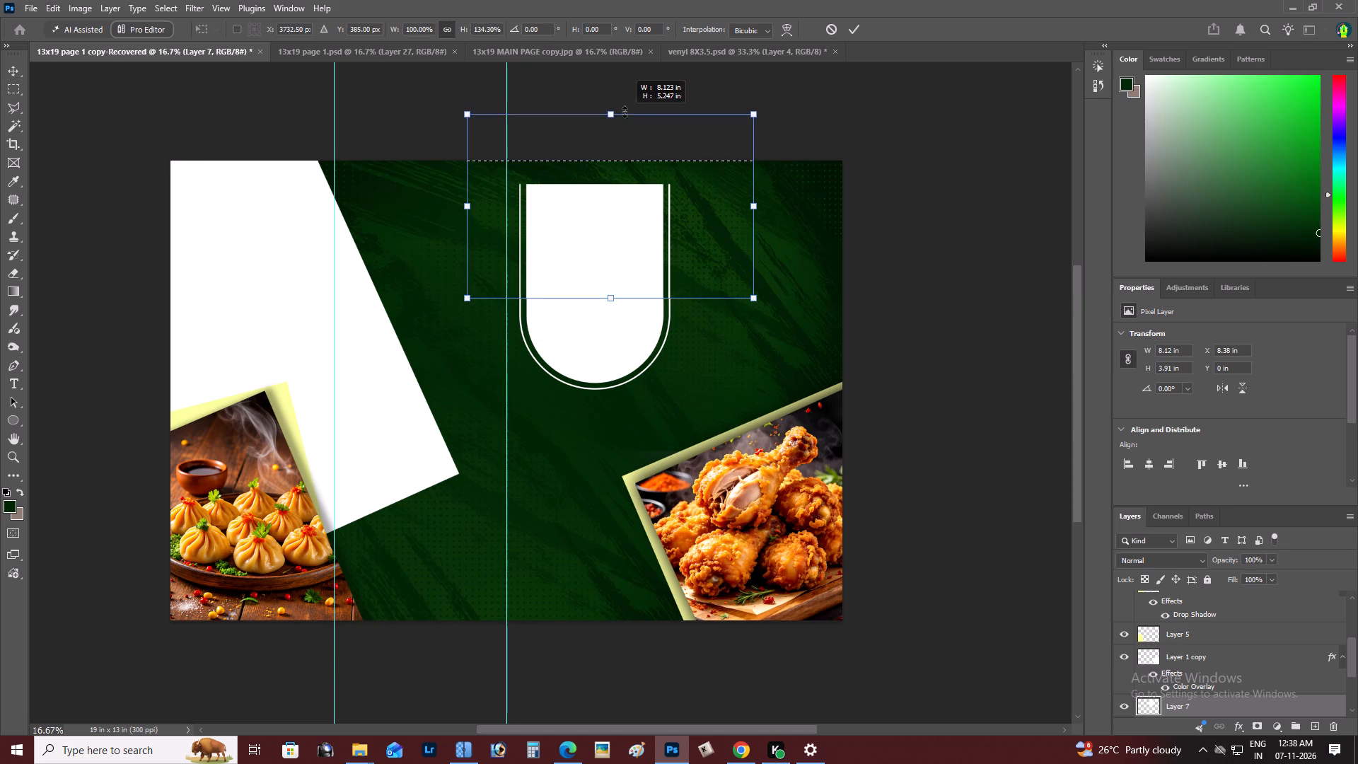
shift+drag(625, 112, 628, 65)
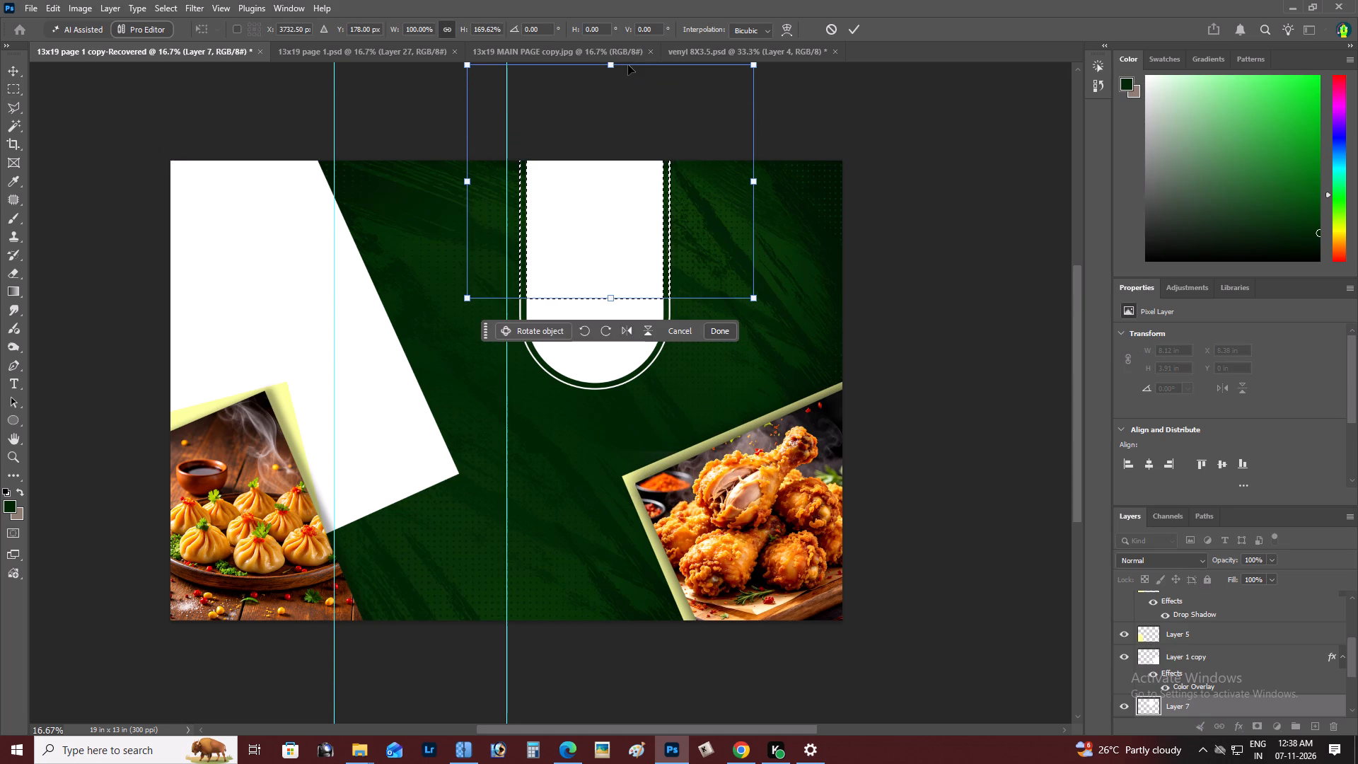
key(ctrl+Return)
key(ctrl+d)
Scale the white round-bottomed panel (Layer 7) up to about 5.47 × 8.29 in and shift it slightly.
key(z)
alt+click(616, 243)
right_click(618, 243)
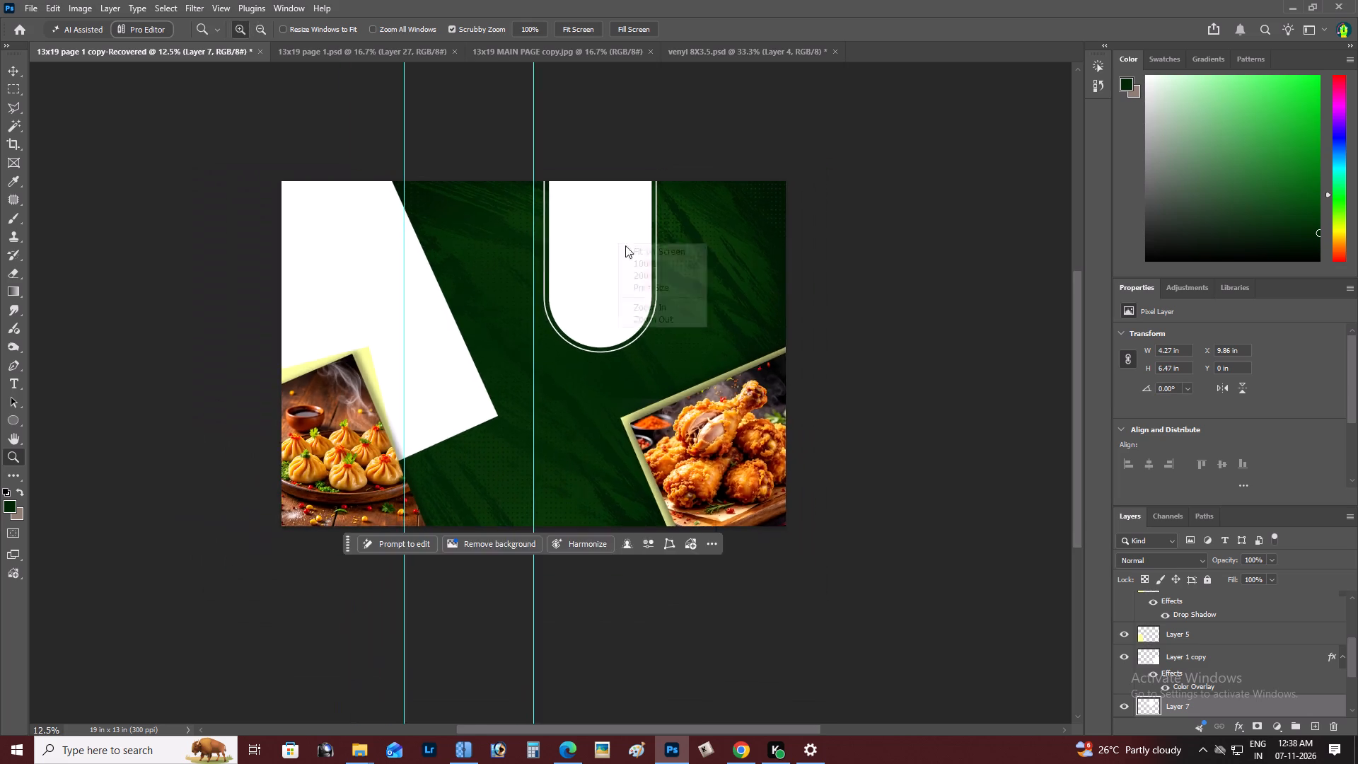
double_click(635, 250)
key(ctrl+t)
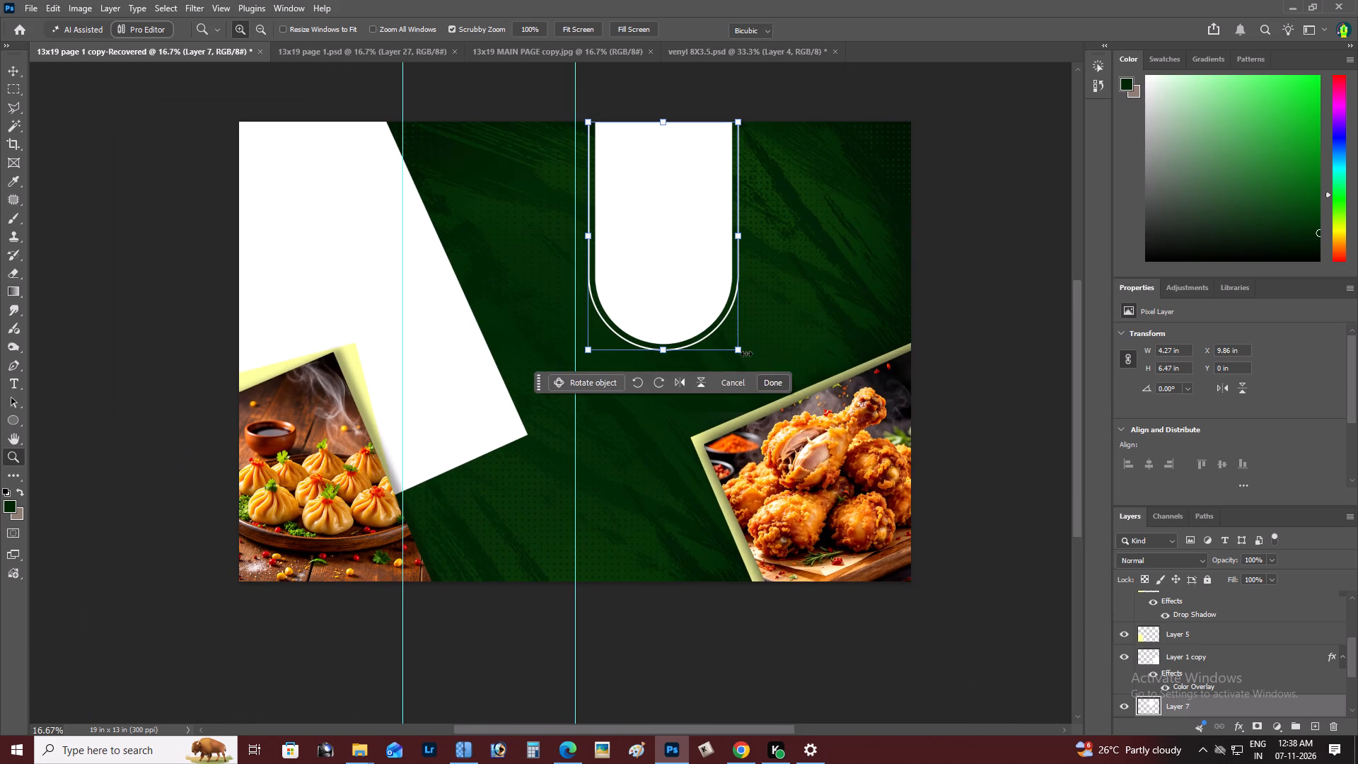
alt+drag(746, 354, 767, 367)
drag(690, 336, 707, 342)
key(ctrl+Return)
Move the white round-bottomed panel right and up to about X 10.03 in, Y -1.13 in.
key(z)
alt+click(707, 342)
right_click(707, 342)
double_click(729, 352)
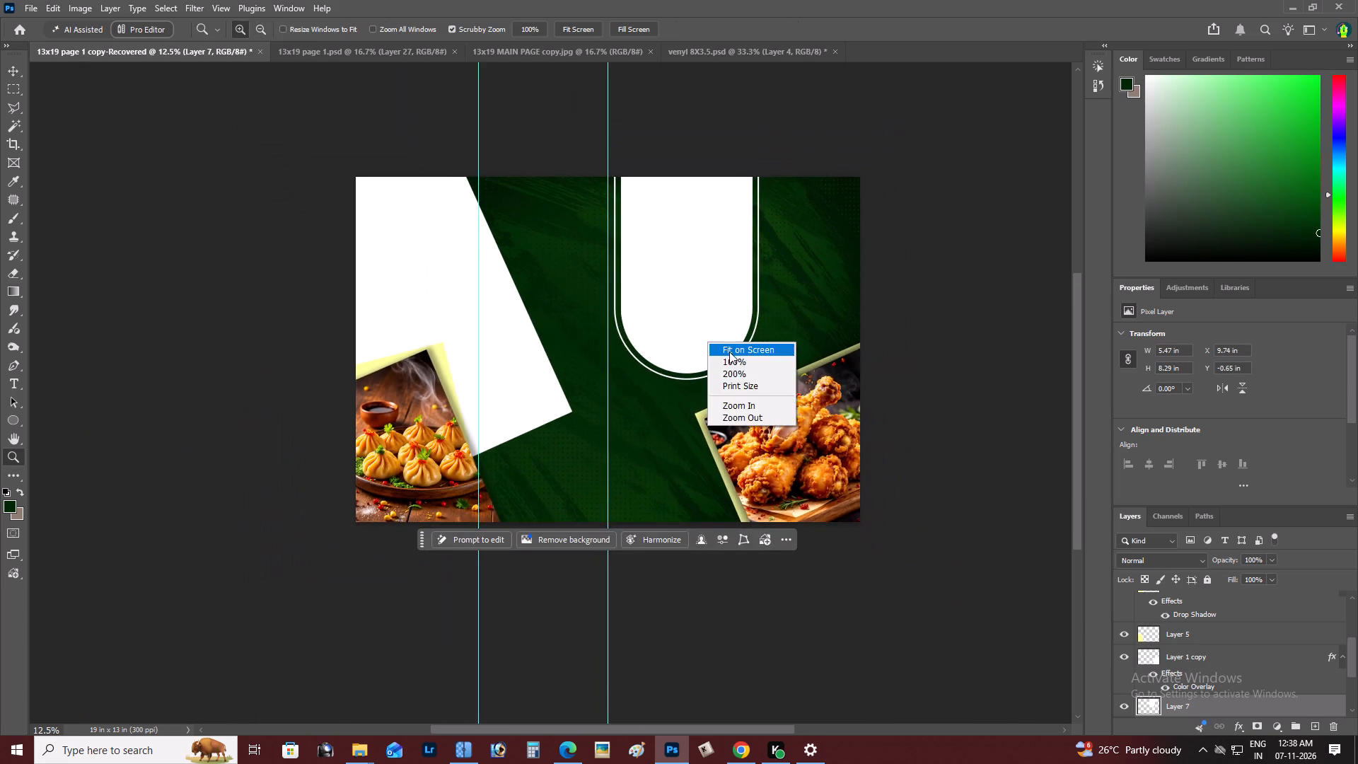
key(space)
key(space)
key(space)
key(space)
key(space)
key(space)
drag(730, 352, 687, 377)
key(v)
right_click(684, 351)
click(697, 356)
drag(698, 354, 703, 339)
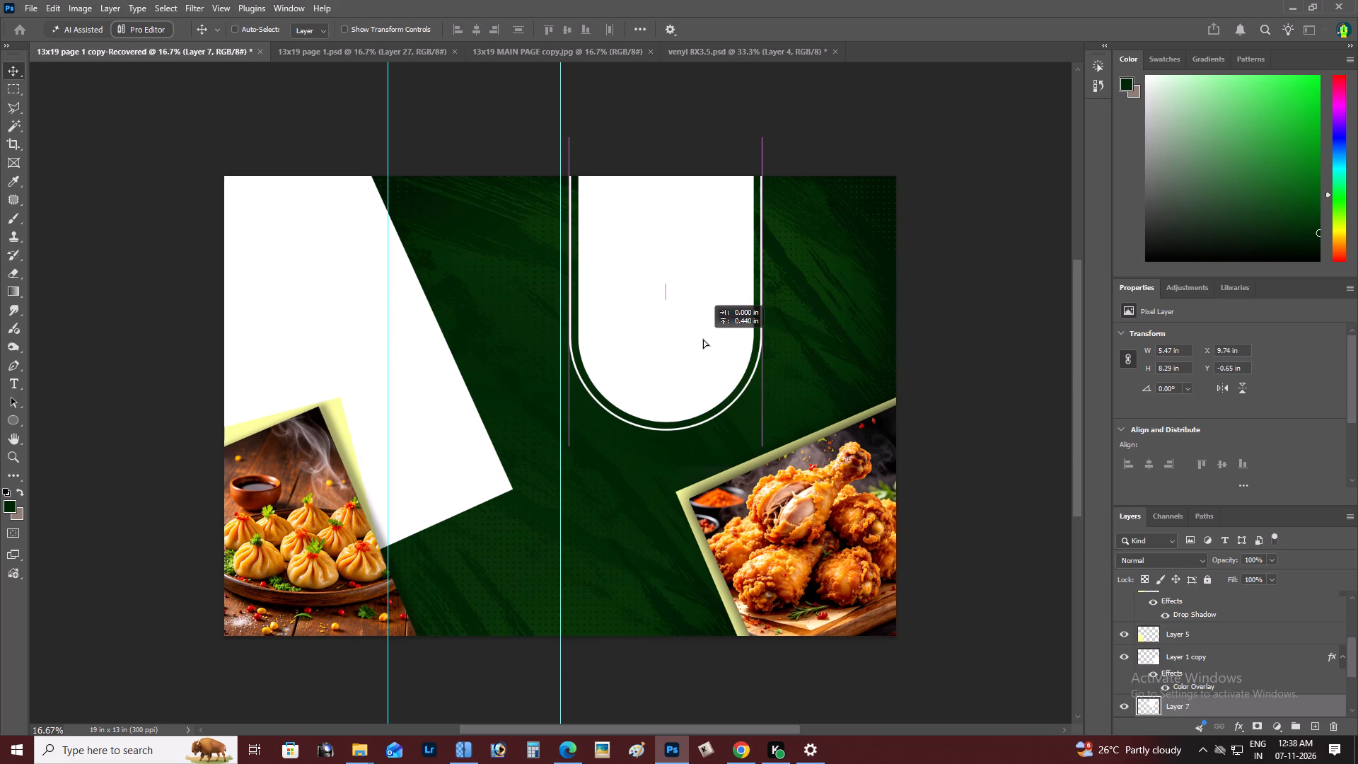
drag(703, 339, 704, 337)
Scale the white round-bottomed panel (Layer 7) down to about 4.93 × 7.48 in and shift it slightly left.
key(ctrl+t)
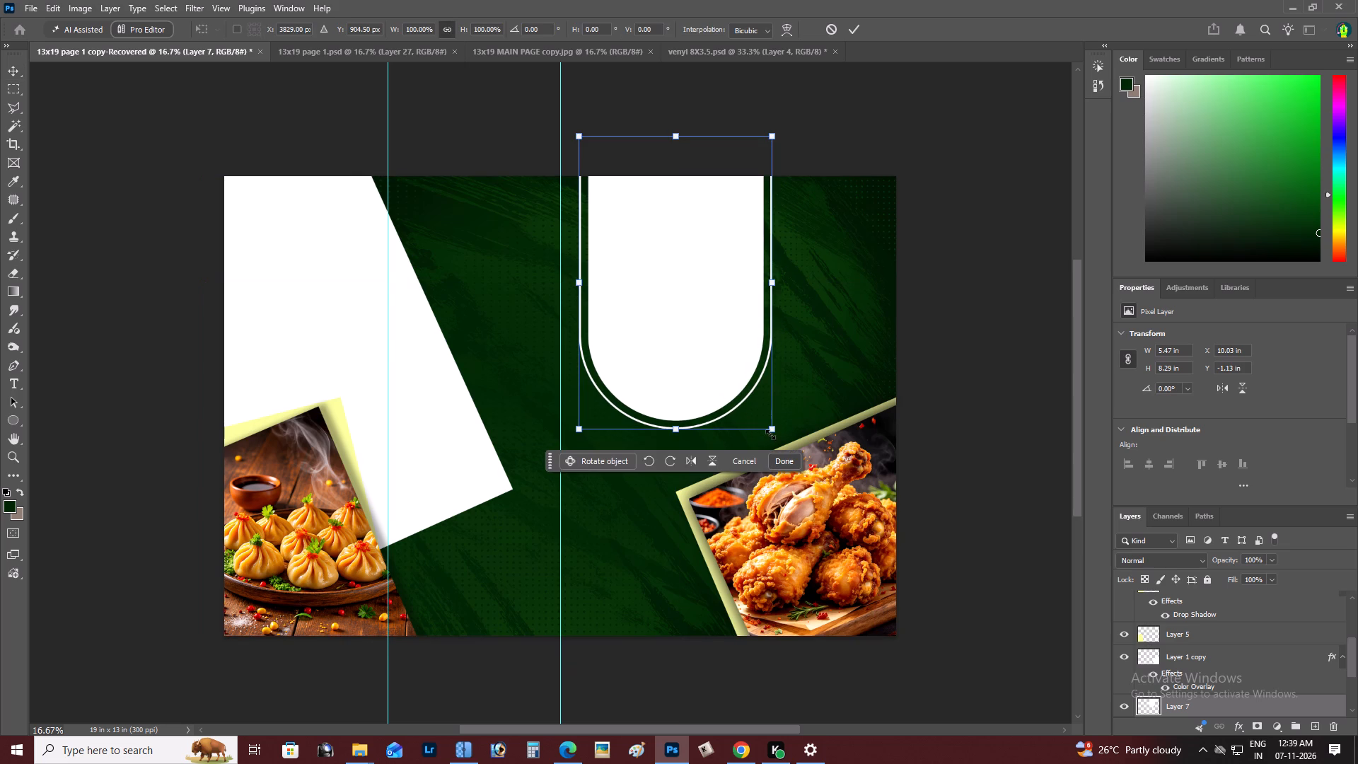
alt+drag(770, 432, 764, 415)
drag(715, 365, 707, 364)
key(ctrl+Return)
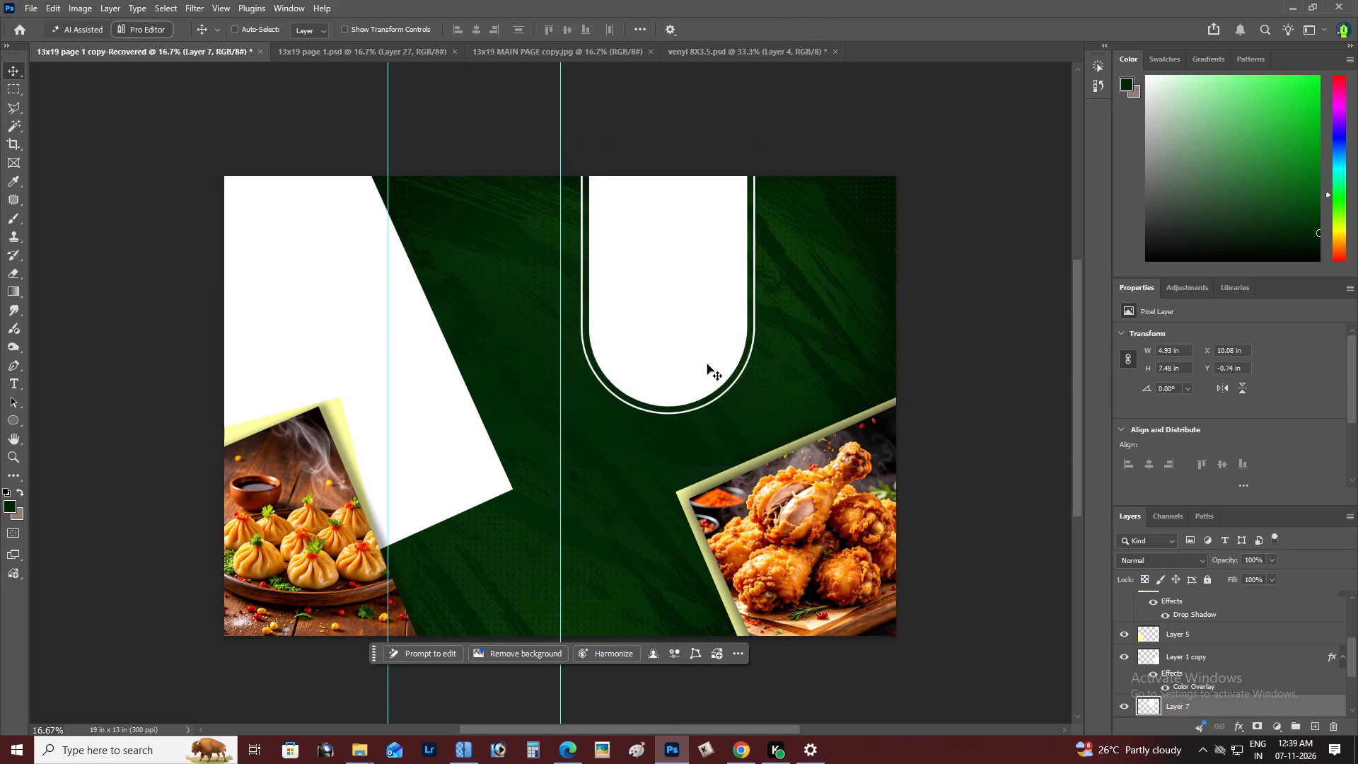
Nudge the white round-bottomed panel left and down to about X 9.94 in, Y -0.54 in.
key(v)
key(shift+Left)
key(shift+Left)
key(shift+Left)
key(shift+Left)
key(shift+Down)
key(shift+Down)
key(shift+Down)
key(shift+Down)
key(shift+Down)
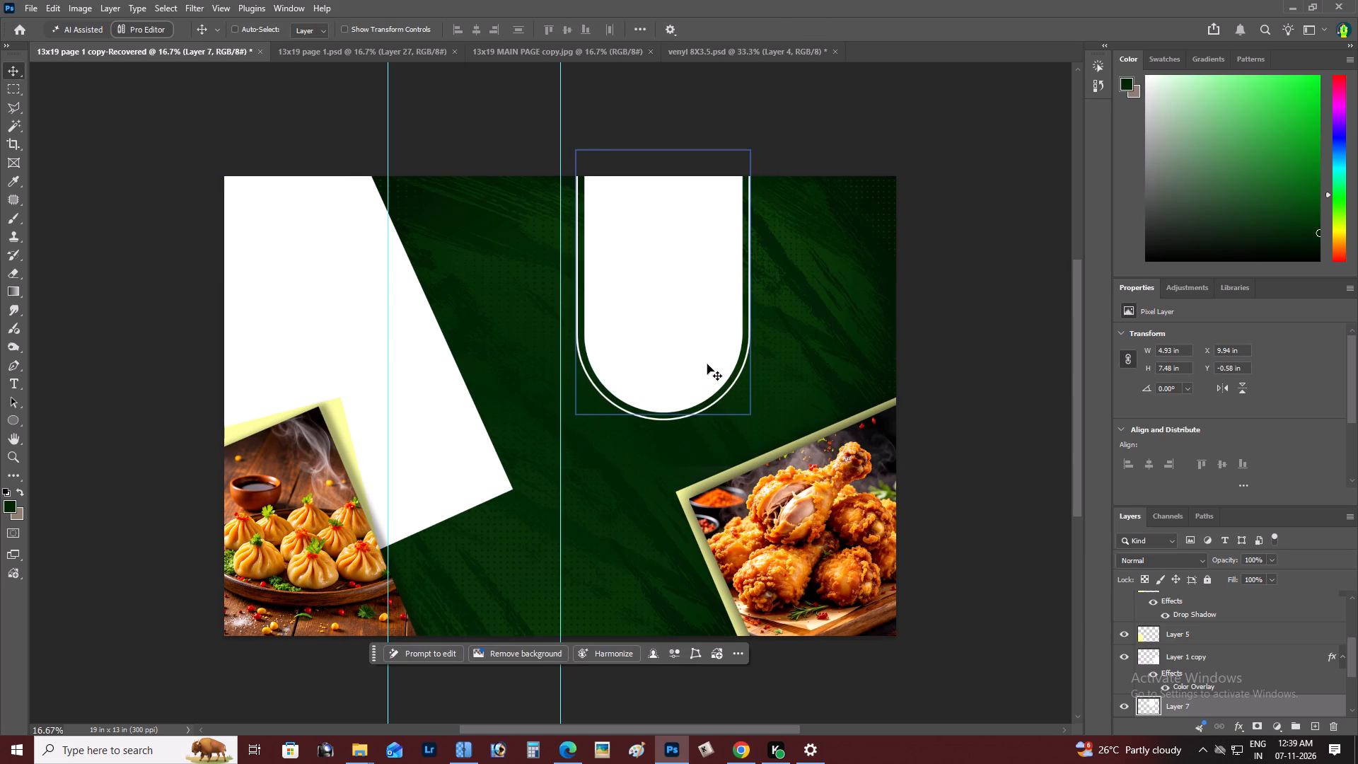
key(shift+Down)
Examine the white round-bottomed panel and its outline up close and against the whole page layout.
key(z)
alt+click(706, 326)
click(806, 274)
key(z)
alt+click(776, 293)
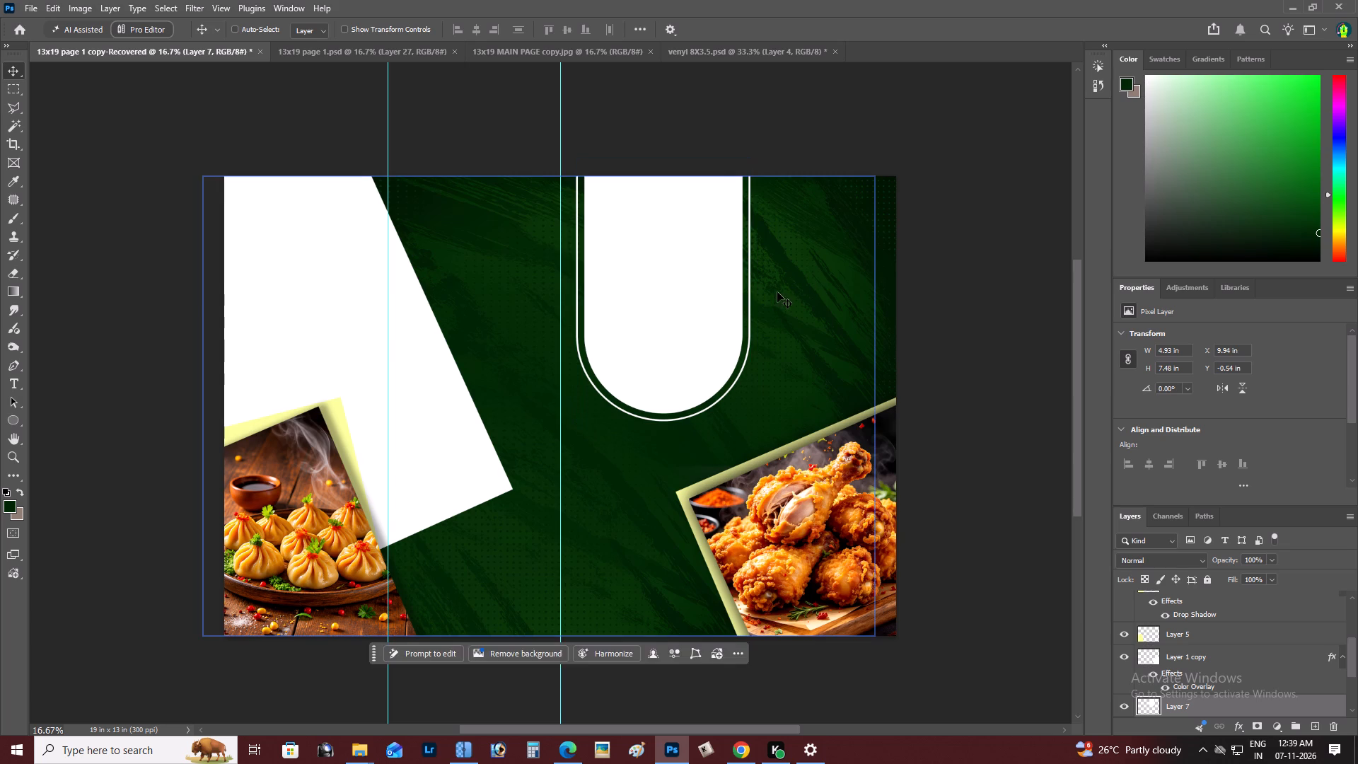
click(793, 298)
key(z)
alt+click(733, 320)
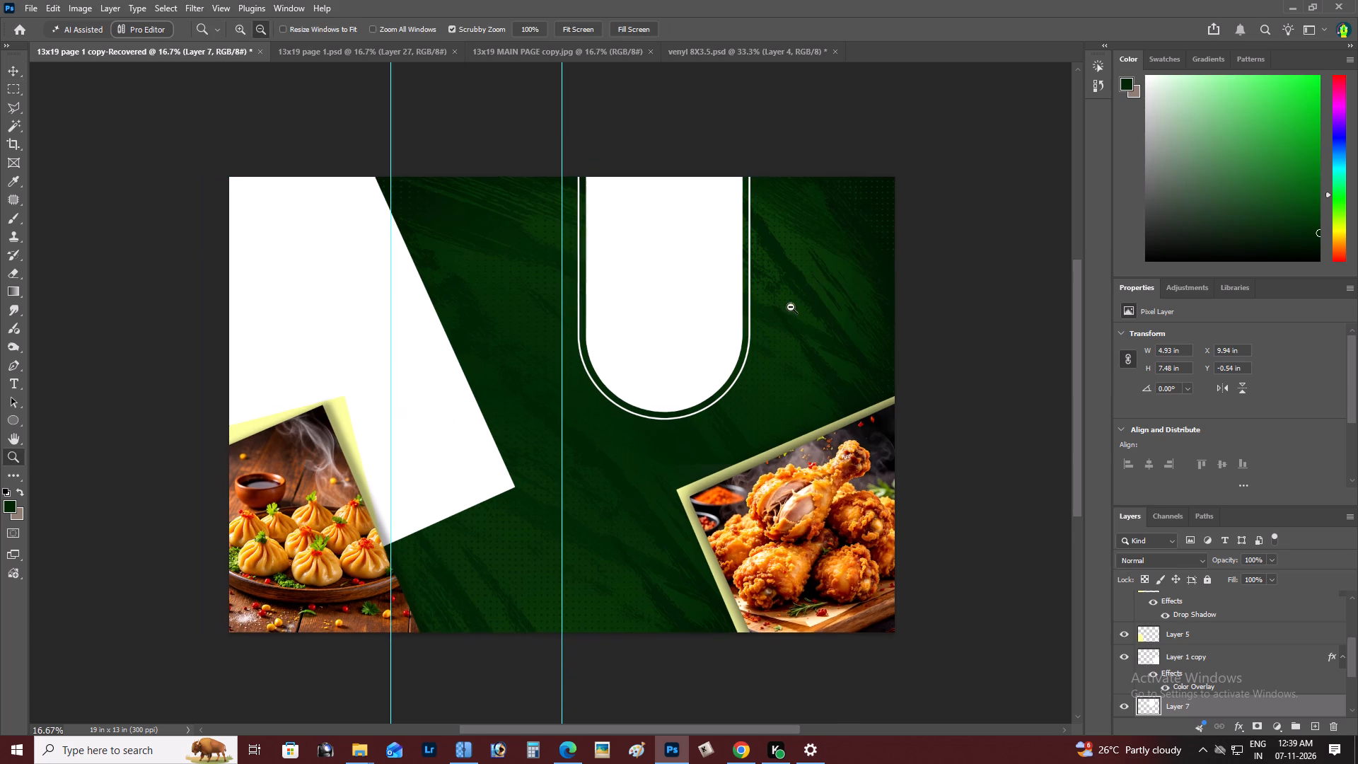
right_click(791, 307)
double_click(804, 313)
key(space)
key(space)
key(space)
key(space)
key(space)
key(space)
key(space)
key(space)
key(space)
key(space)
key(space)
key(space)
key(space)
key(space)
key(space)
key(space)
key(space)
key(space)
key(space)
key(space)
drag(797, 316, 716, 381)
key(z)
triple_click(768, 274)
key(v)
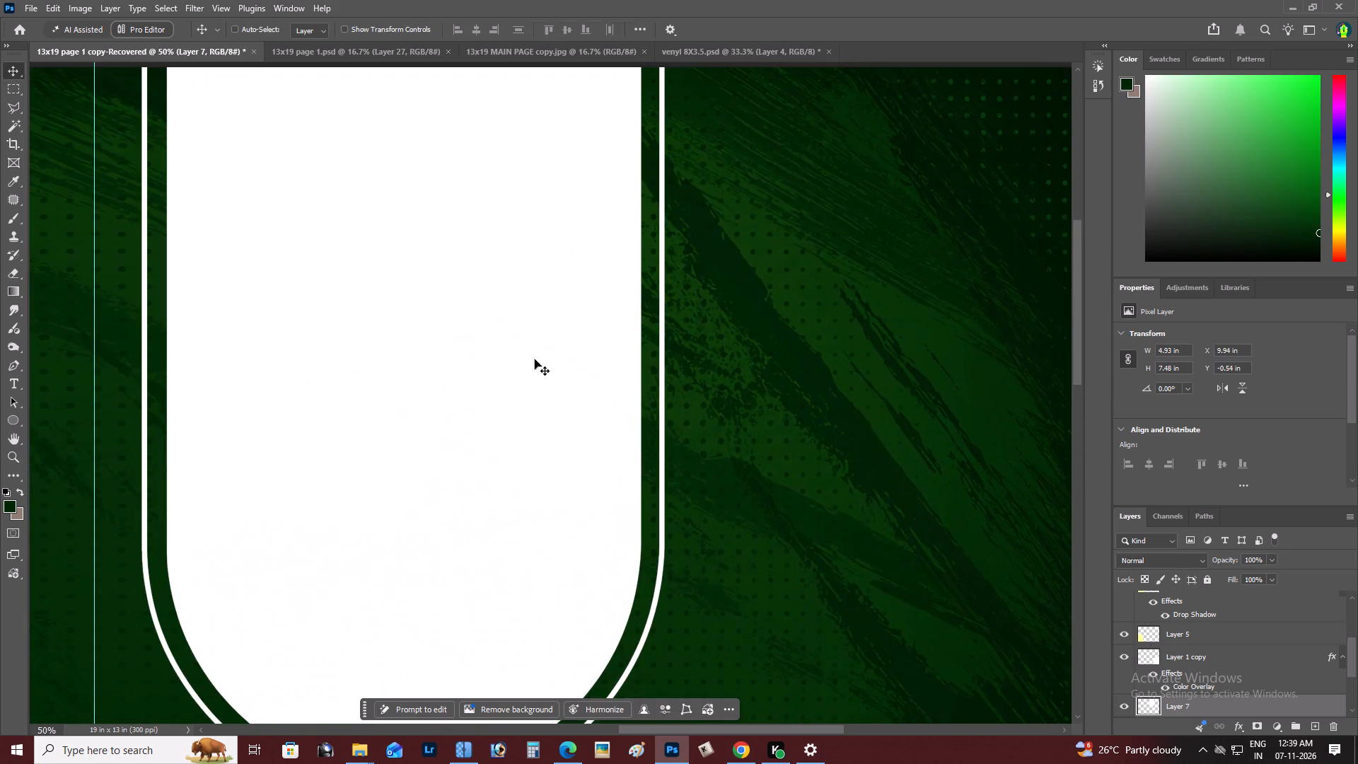
right_click(535, 359)
click(550, 363)
key(z)
alt+click(545, 359)
key(z)
alt+click(547, 339)
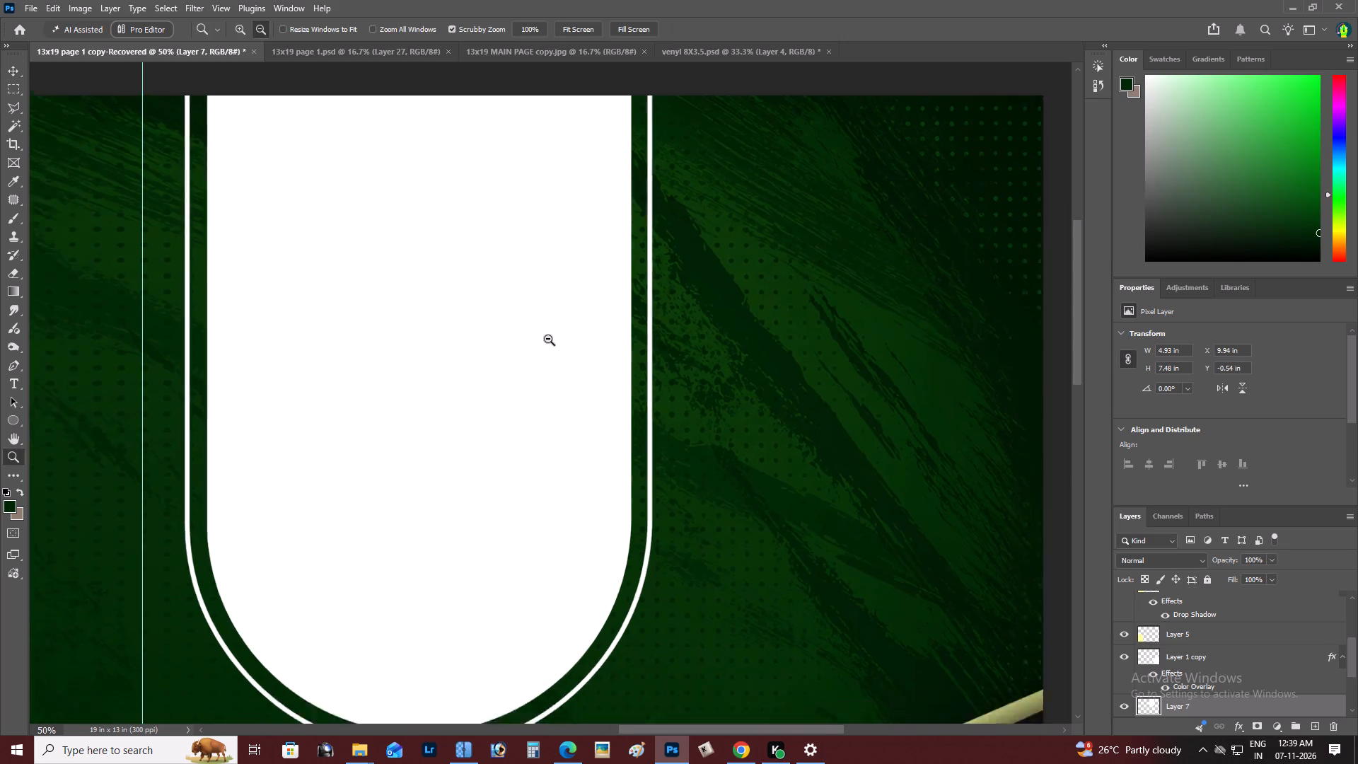
alt+click(548, 339)
right_click(552, 332)
double_click(574, 339)
key(space)
drag(578, 340, 530, 359)
Scale the white round-bottomed panel down to about 4.83 × 7.33 in and place it at about X 9.89 in, Y -0.37 in.
key(ctrl+t)
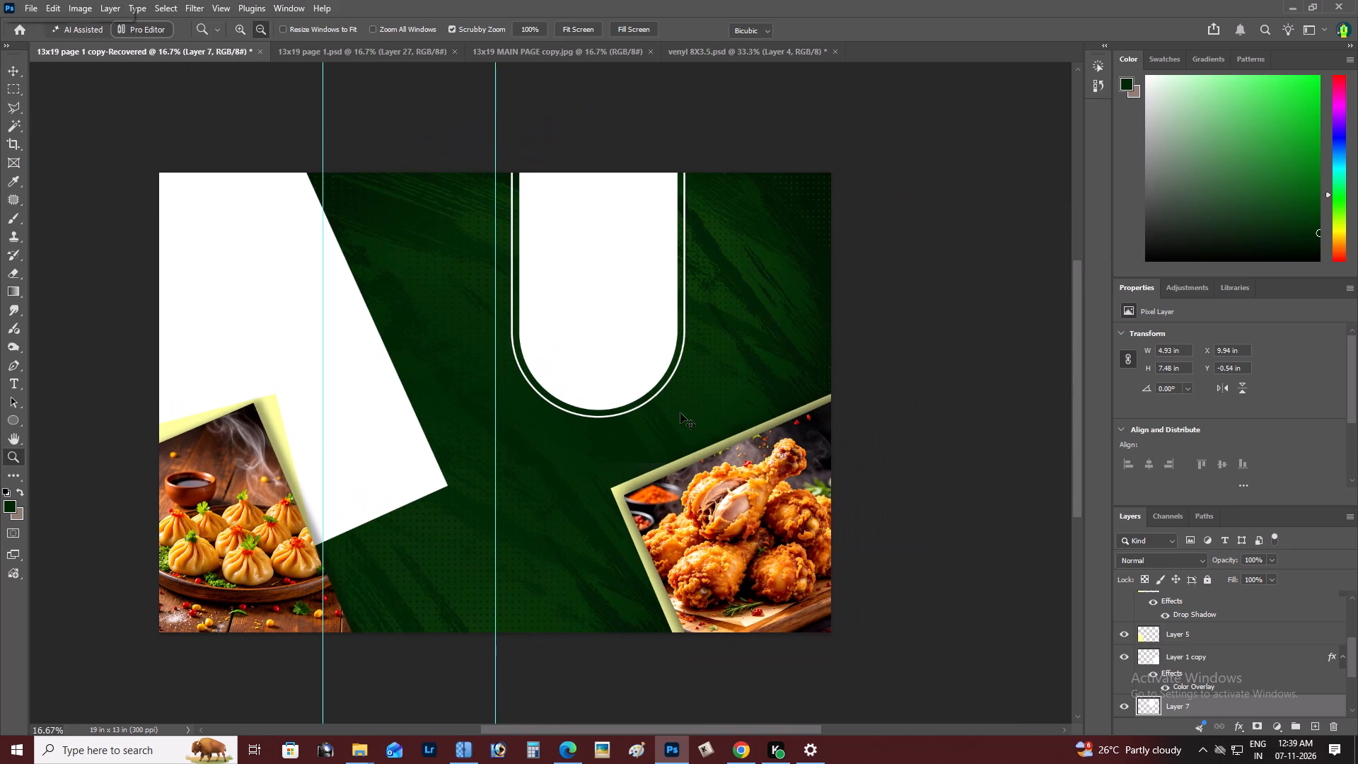
alt+drag(681, 420, 672, 413)
drag(655, 366, 641, 363)
drag(671, 405, 685, 414)
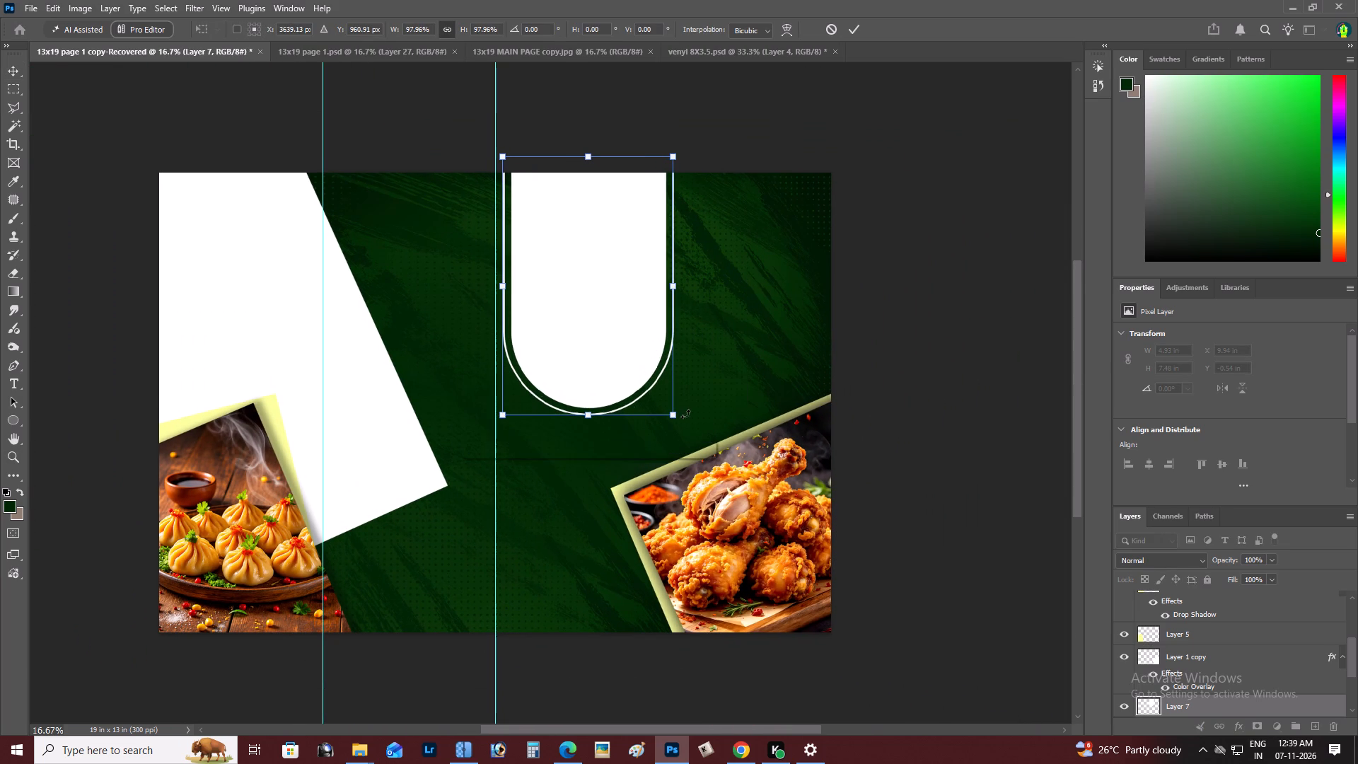
drag(582, 371, 588, 371)
key(ctrl+Return)
key(v)
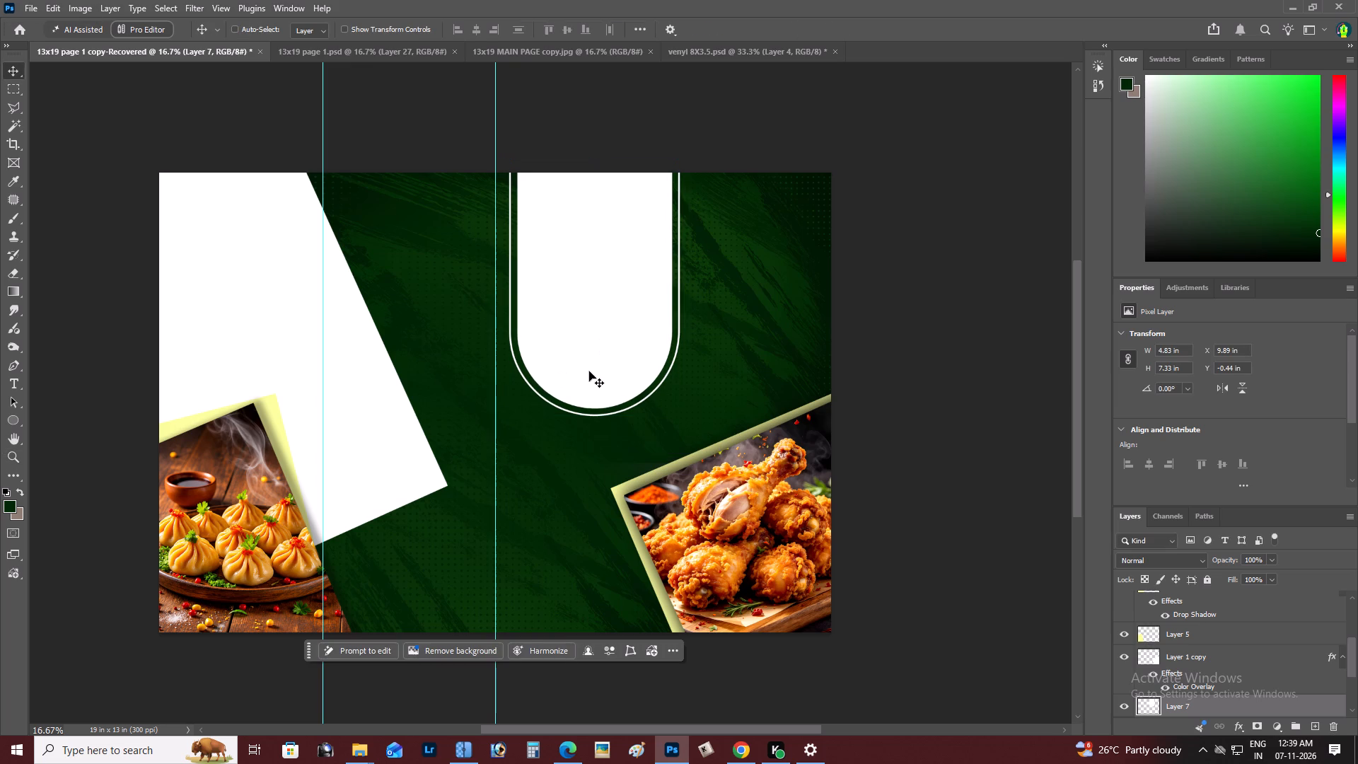
key(shift+Down)
key(shift+Down)
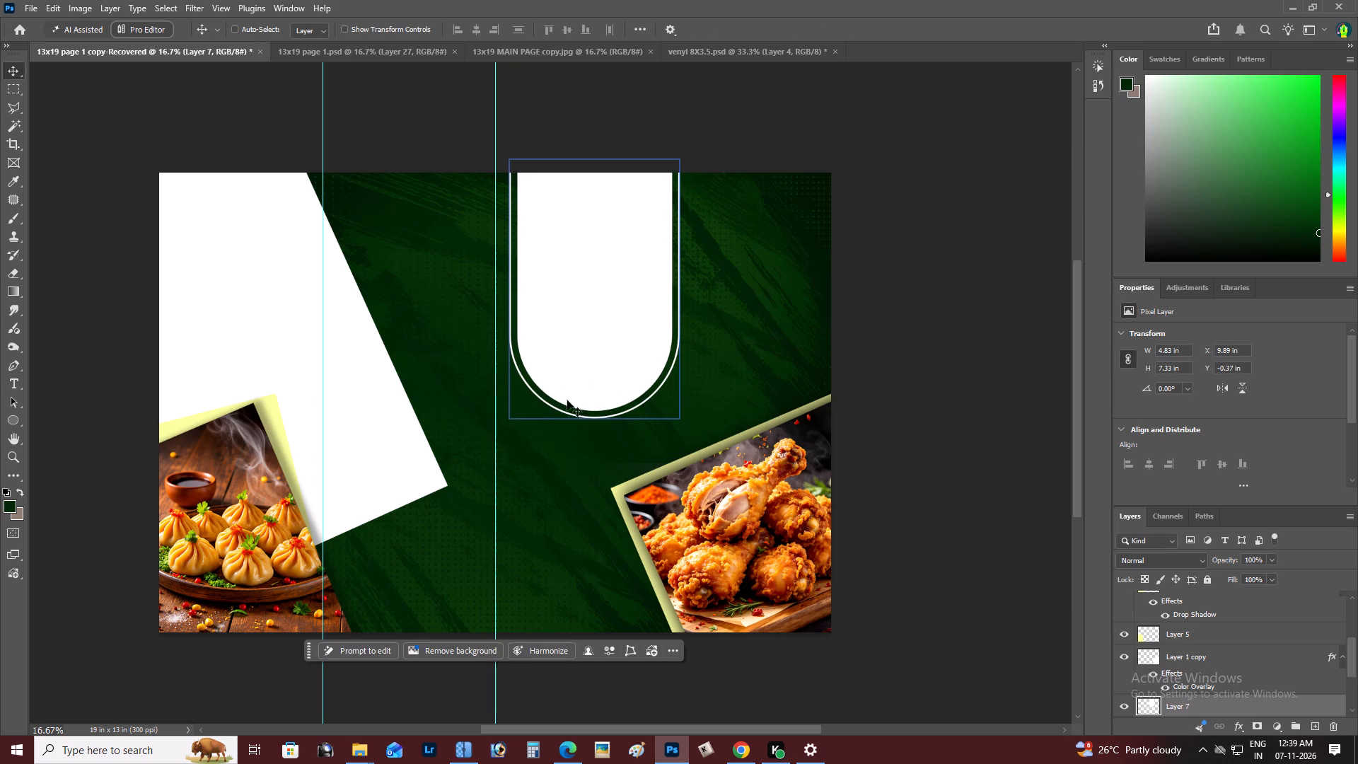
Select the white angled panel on Layer 1 and examine the page layout up close and as a whole.
right_click(307, 362)
click(332, 374)
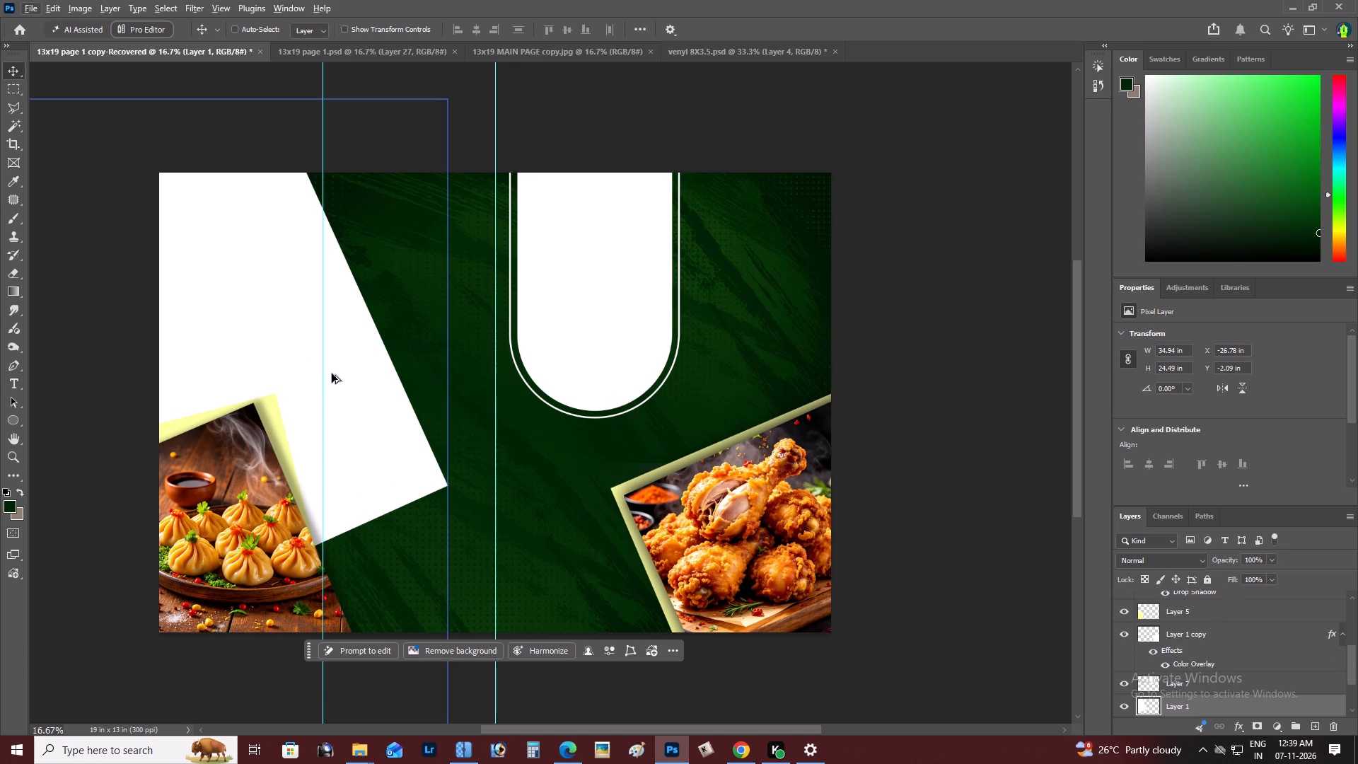
key(z)
alt+click(616, 333)
right_click(616, 333)
click(628, 339)
key(space)
drag(628, 339, 643, 346)
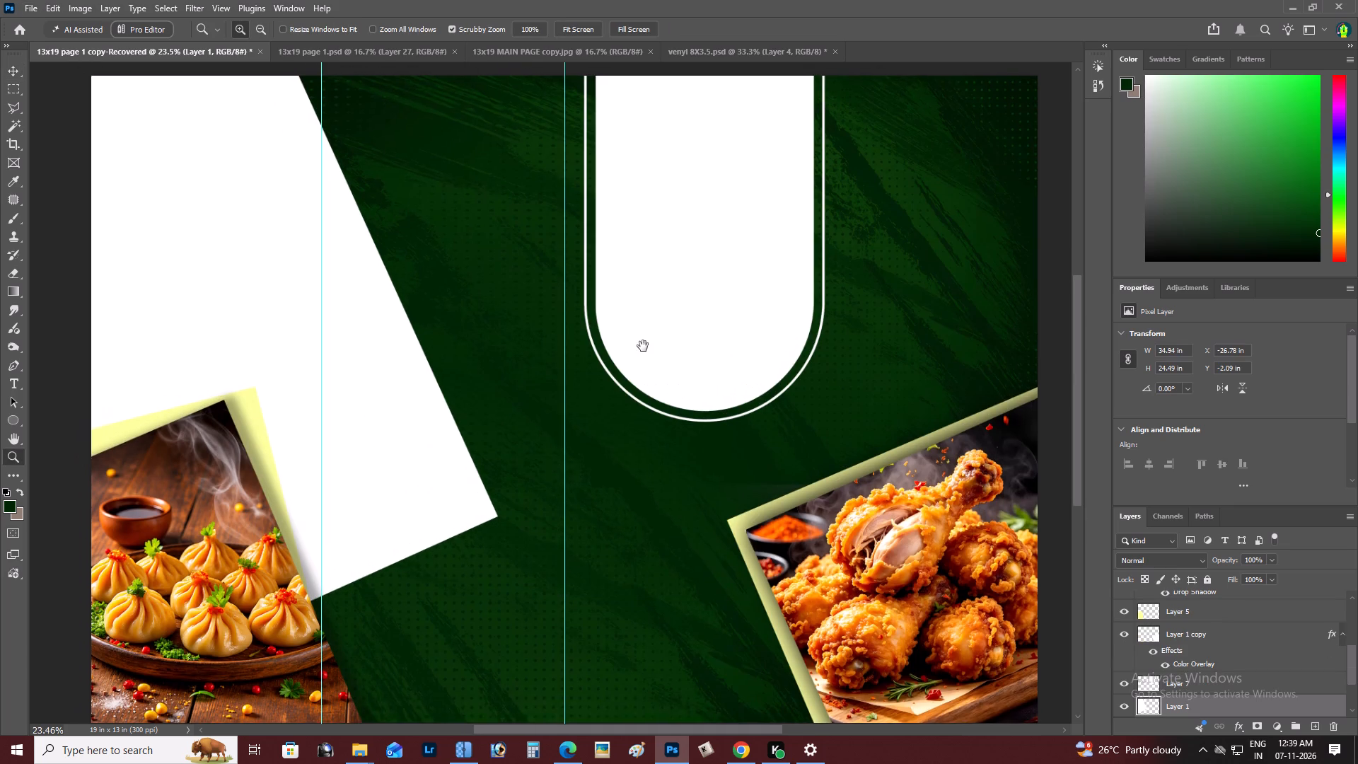
drag(643, 346, 639, 346)
key(z)
alt+click(595, 328)
right_click(647, 319)
double_click(675, 328)
key(space)
key(space)
key(space)
key(space)
key(space)
key(space)
key(space)
key(space)
key(space)
key(space)
key(space)
key(space)
key(space)
key(space)
key(space)
key(space)
key(space)
key(space)
key(space)
key(space)
drag(673, 330, 647, 335)
key(v)
right_click(356, 299)
click(376, 306)
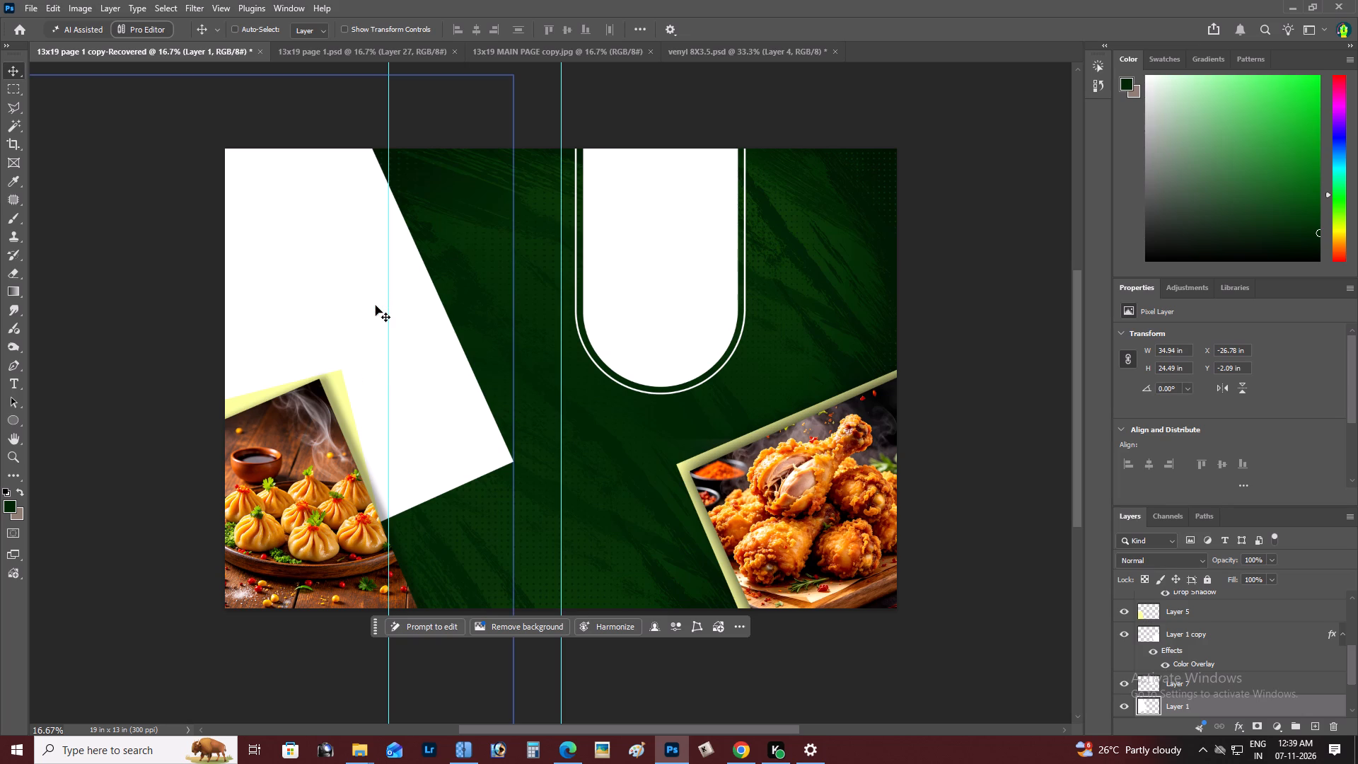
Switch to Pinterest in Chrome and search for "french fries".
key(alt+Tab)
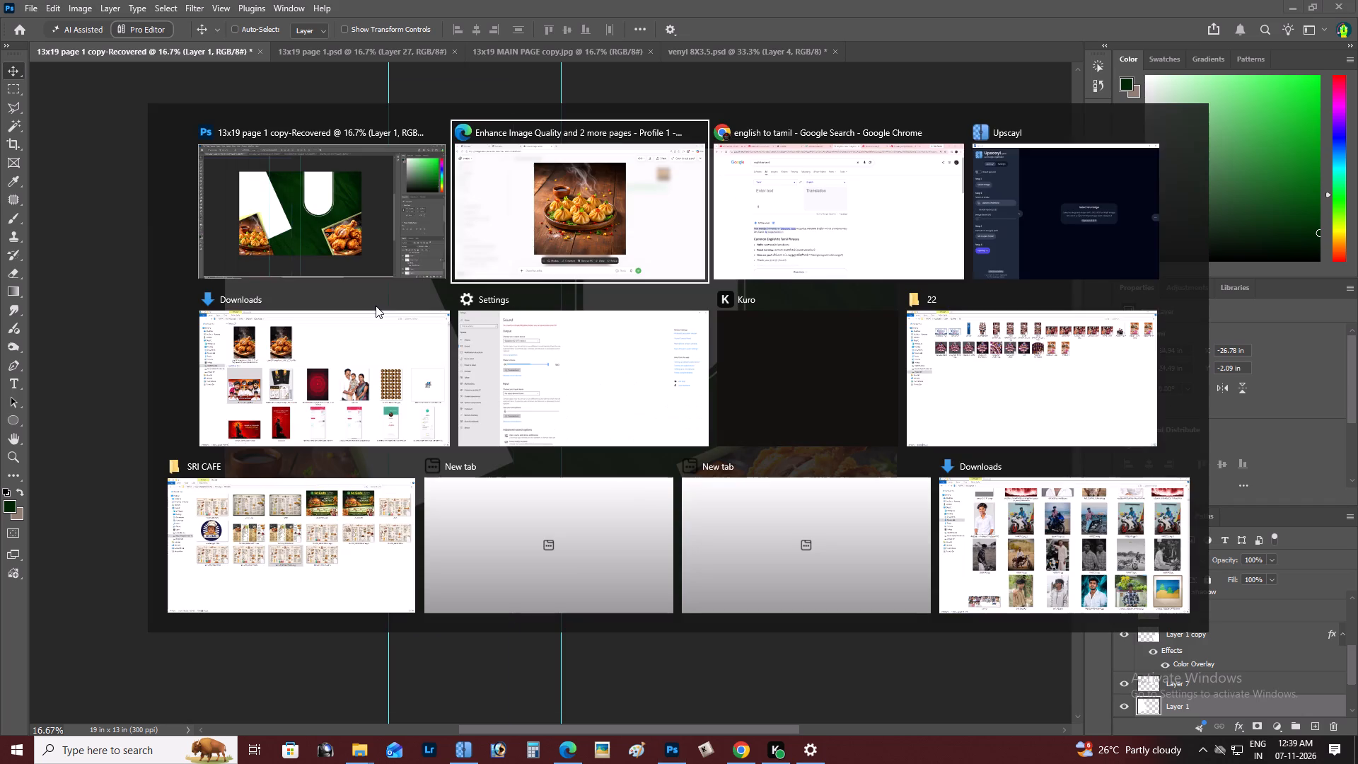
key(alt+Tab)
click(273, 8)
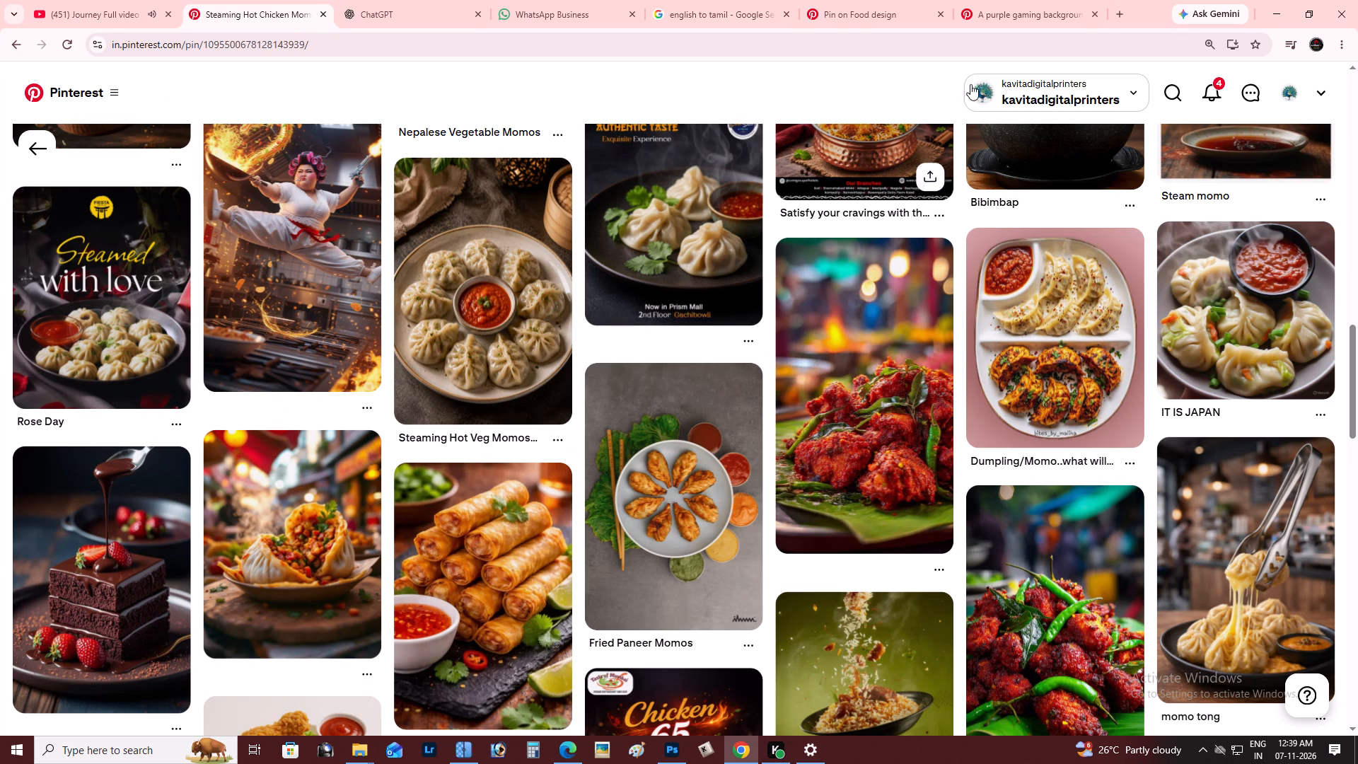
click(1180, 92)
text(french fries)
key(Return)
Browse the french fries results and open the pin of fries in a basket with ketchup bowls on brown paper.
key(alt+Tab)
key(alt+Tab)
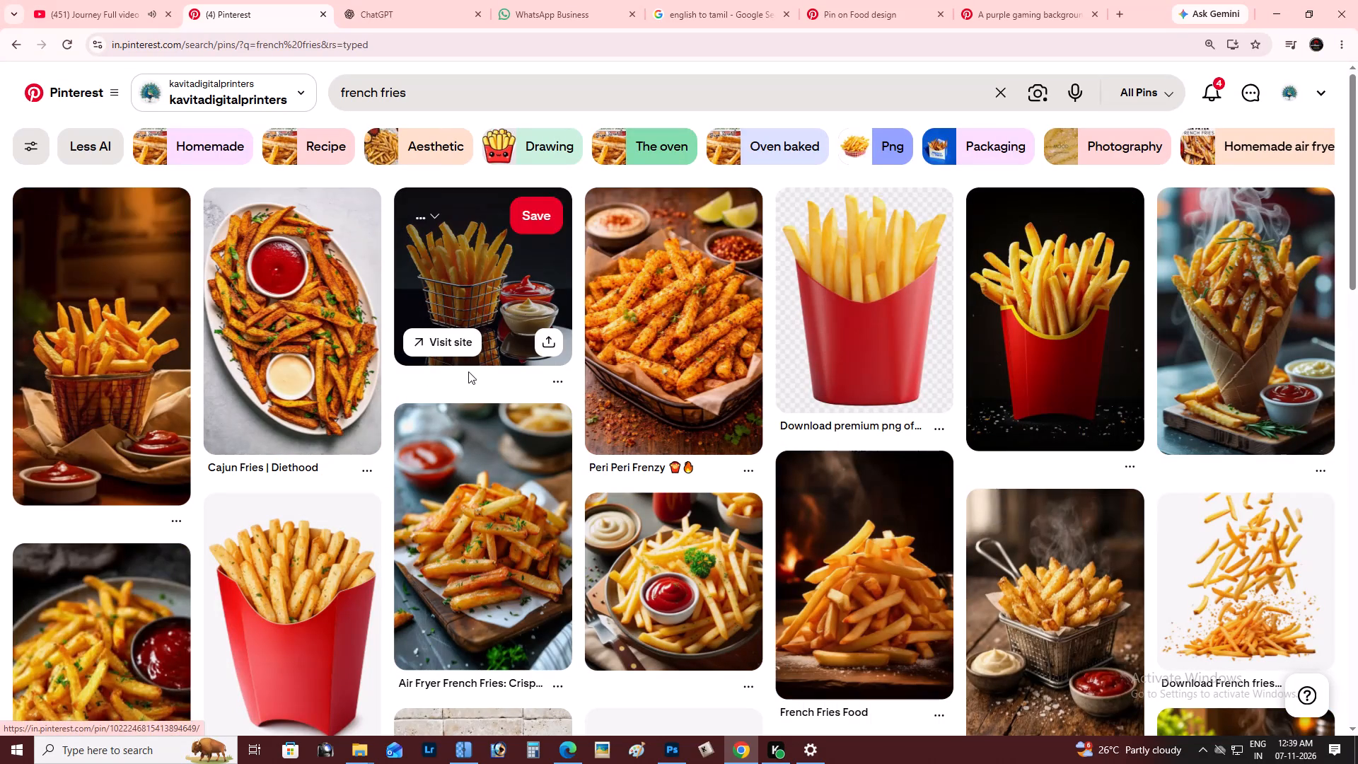
drag(1357, 233, 1355, 388)
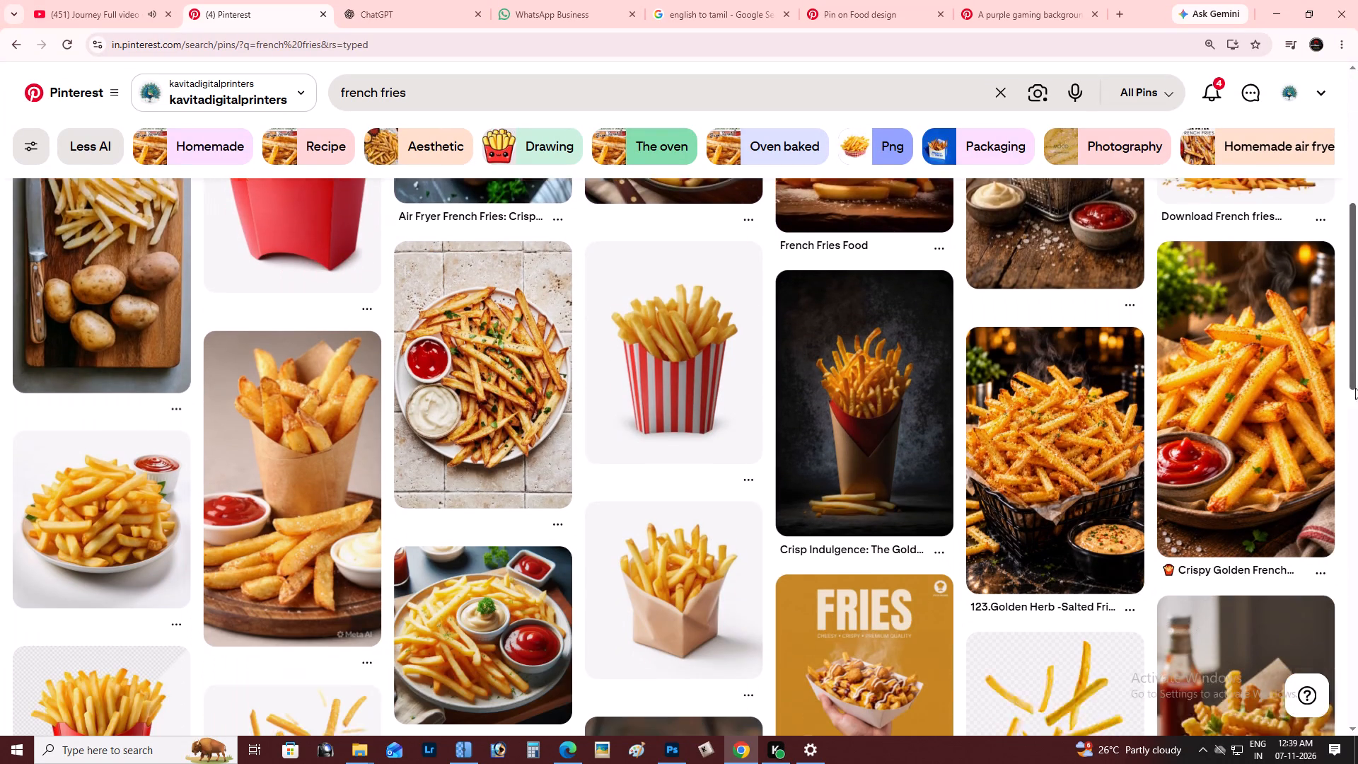
drag(1355, 388, 1351, 512)
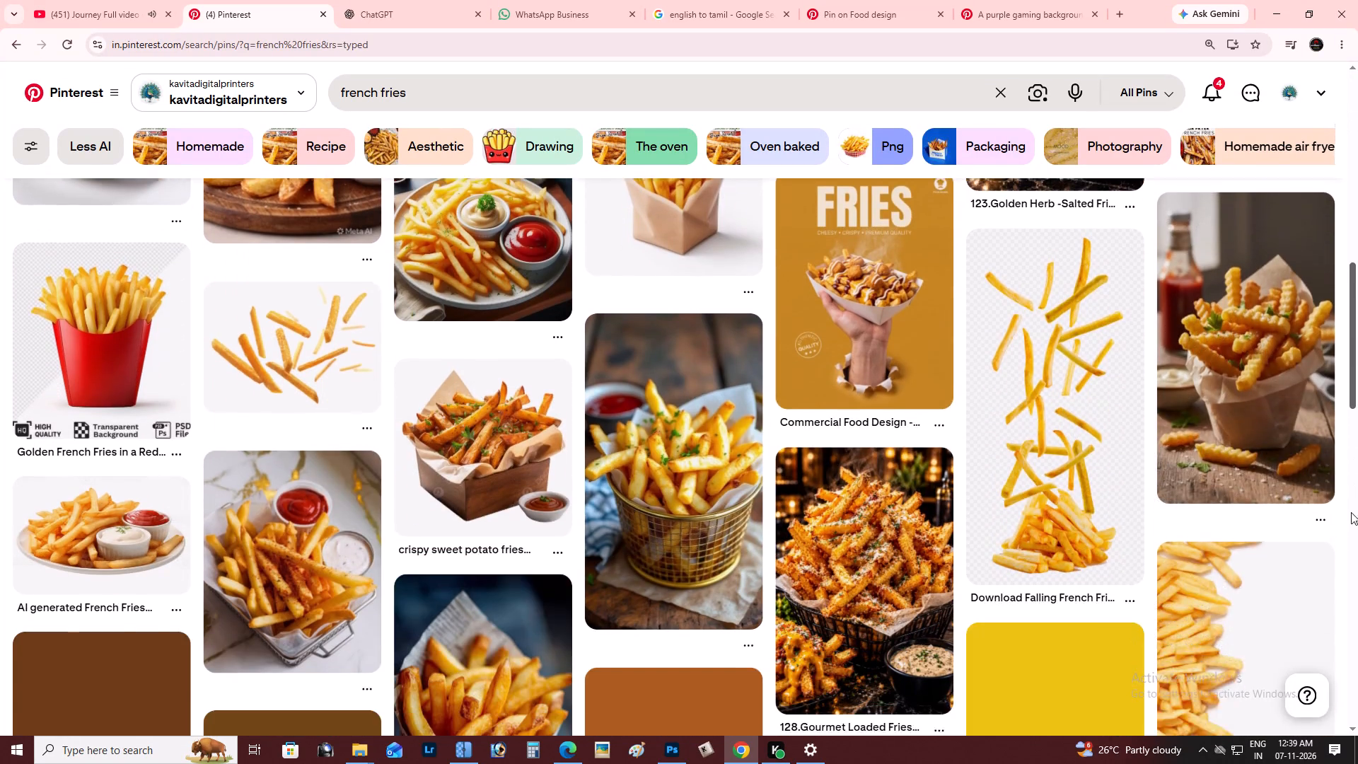
drag(1351, 512, 1357, 224)
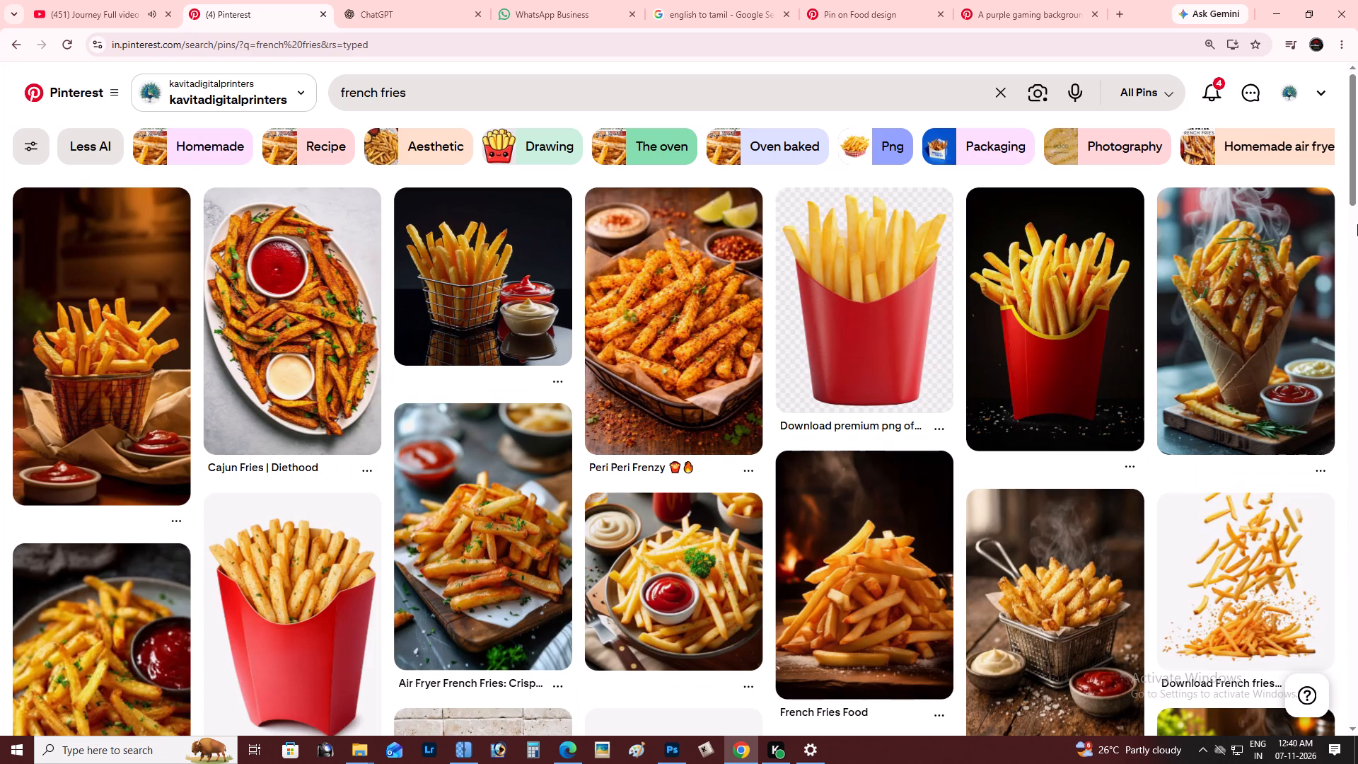
click(128, 311)
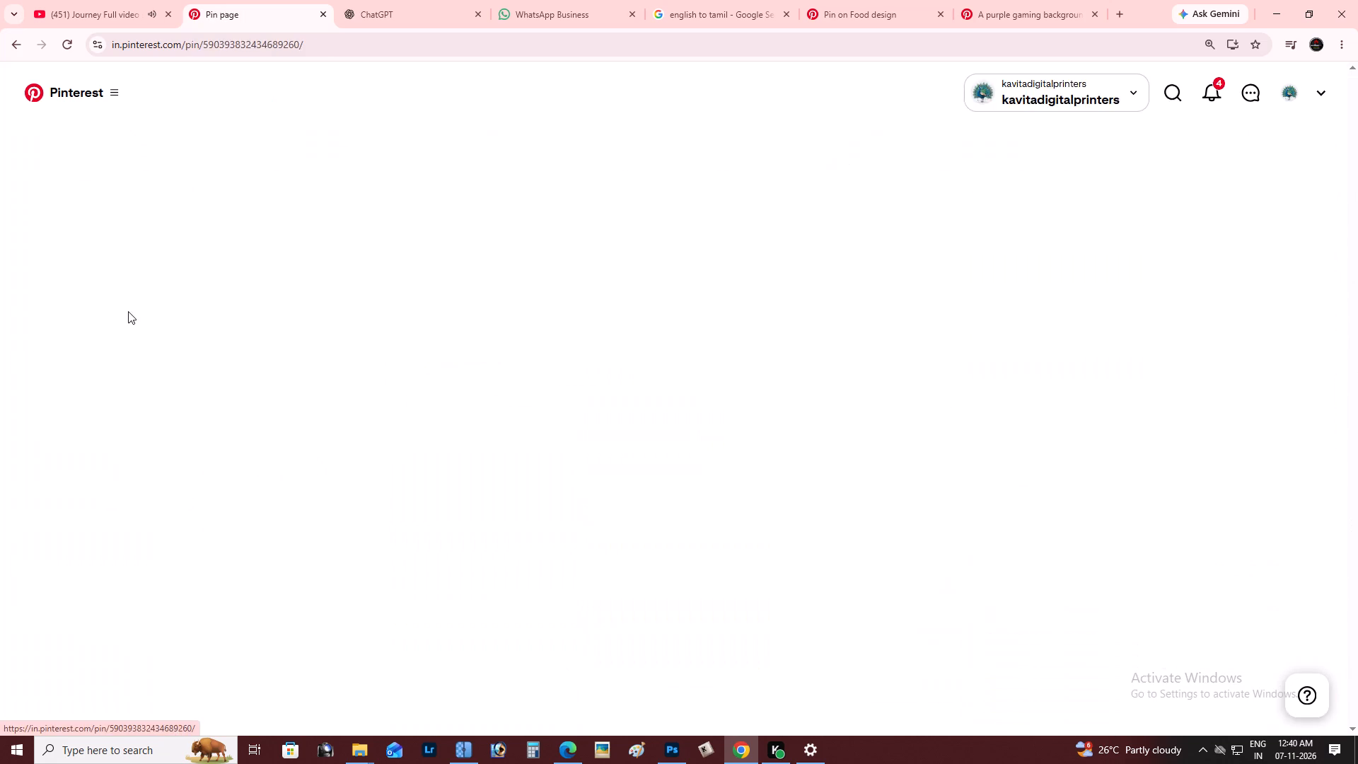
Browse the related images and open the pin of fries in a red-and-white striped box with a burger behind.
key(alt+Tab)
key(alt+Tab)
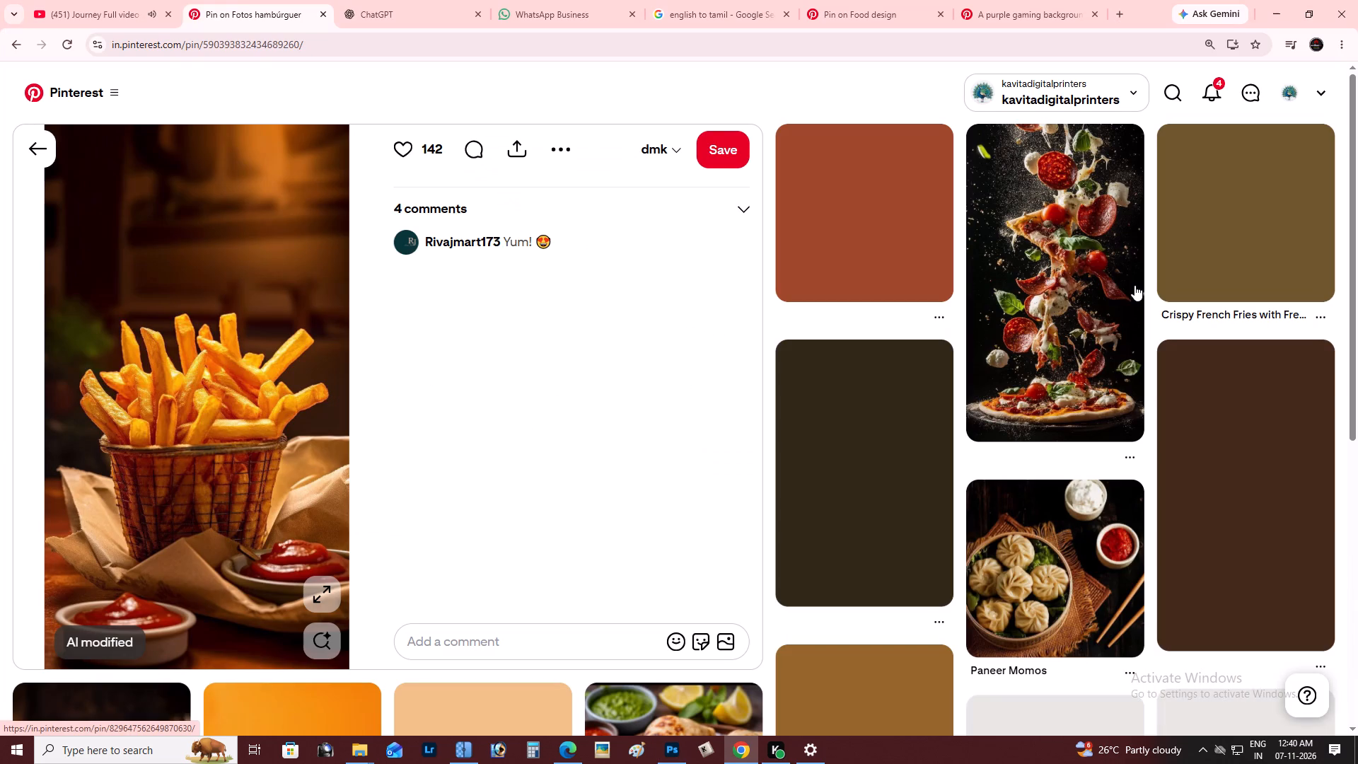
drag(1357, 208, 1357, 245)
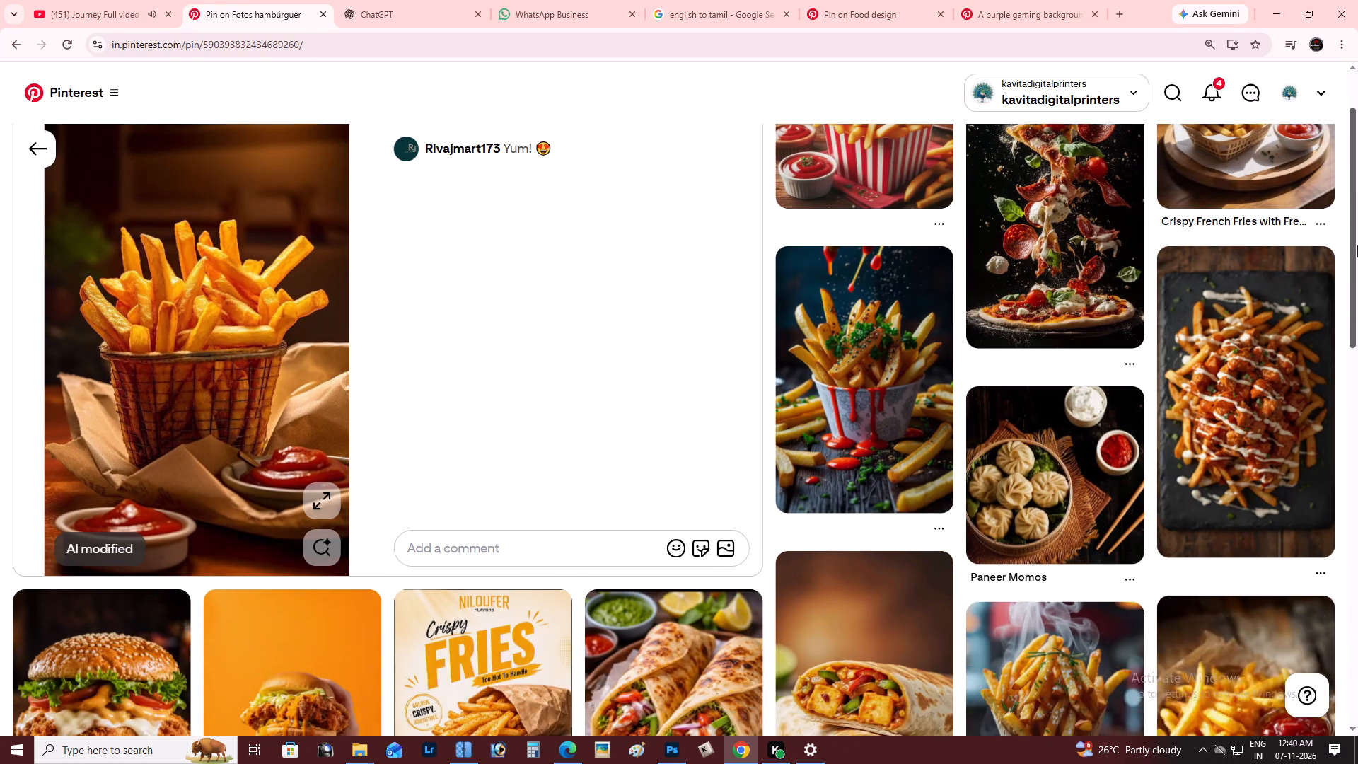
drag(1357, 245, 1357, 145)
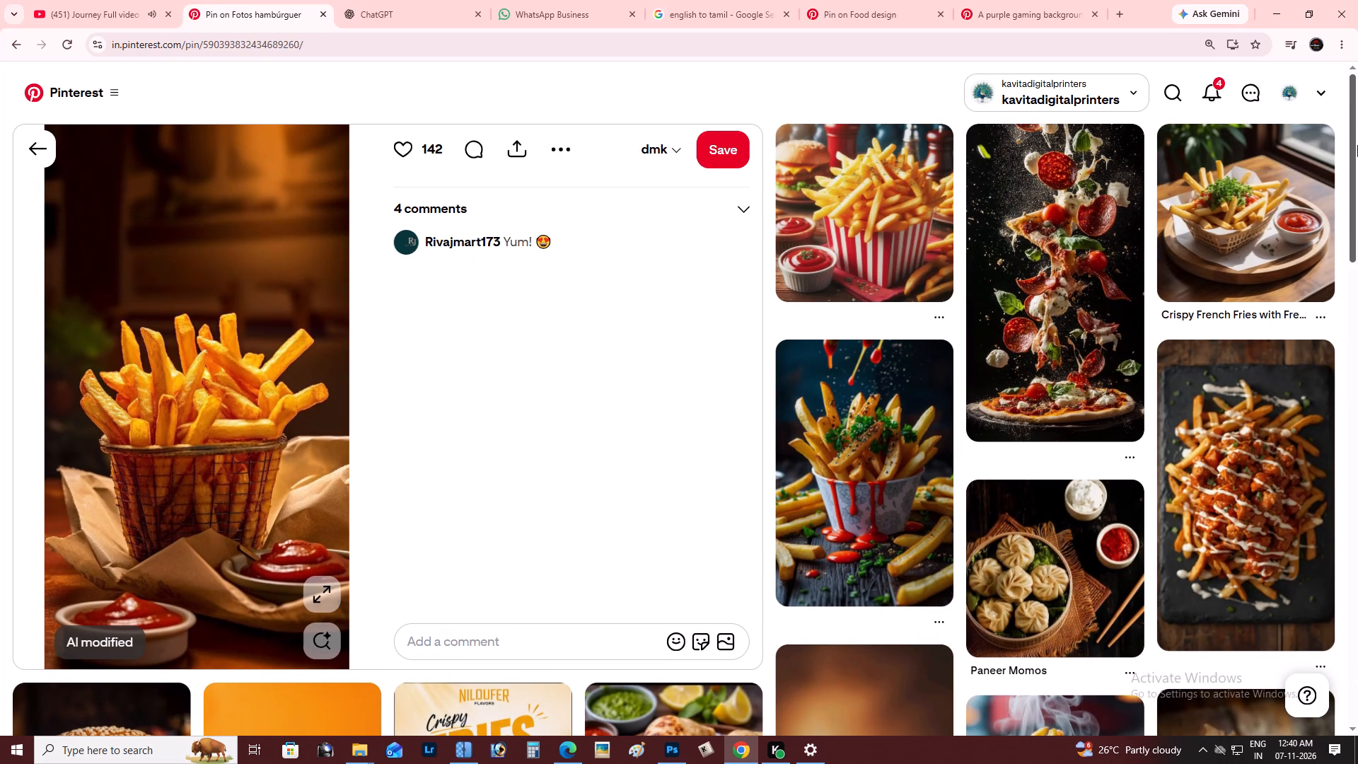
drag(1357, 145, 1357, 286)
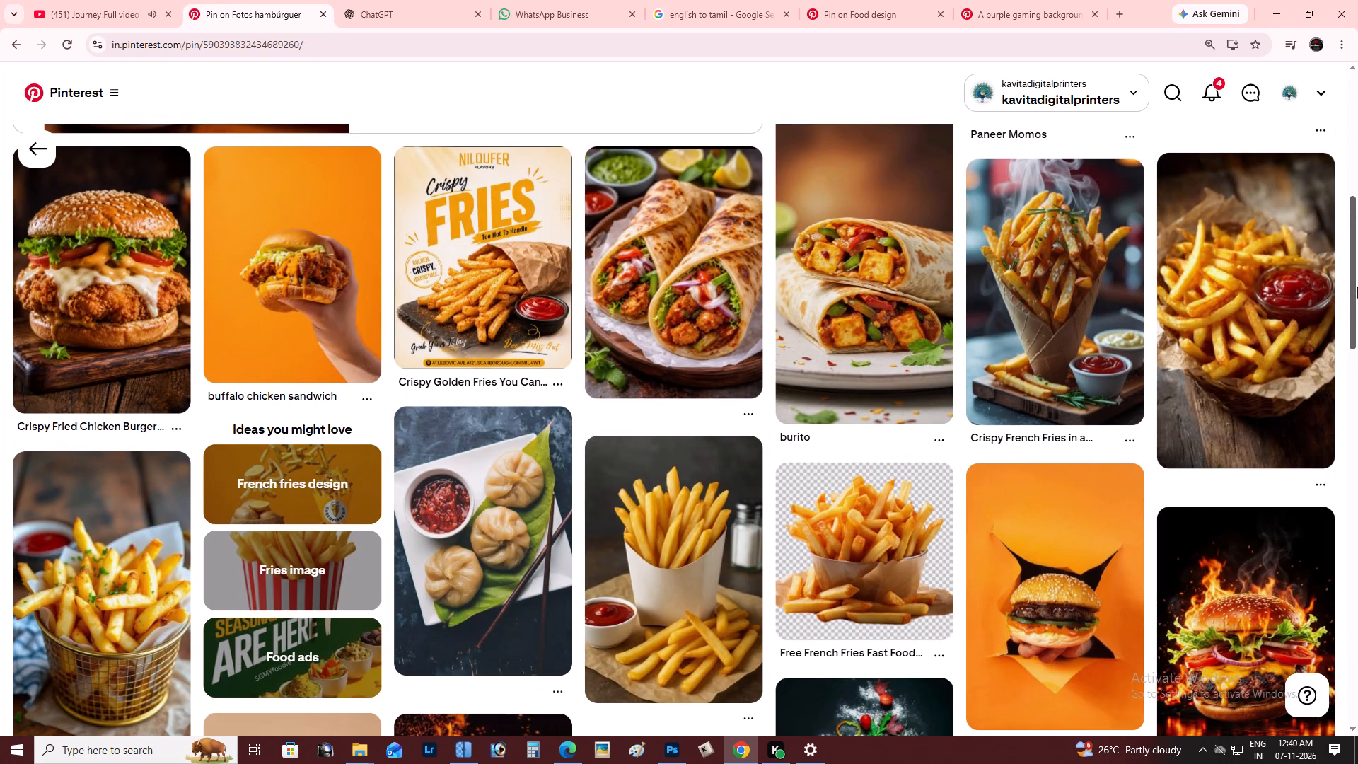
drag(1357, 286, 1357, 484)
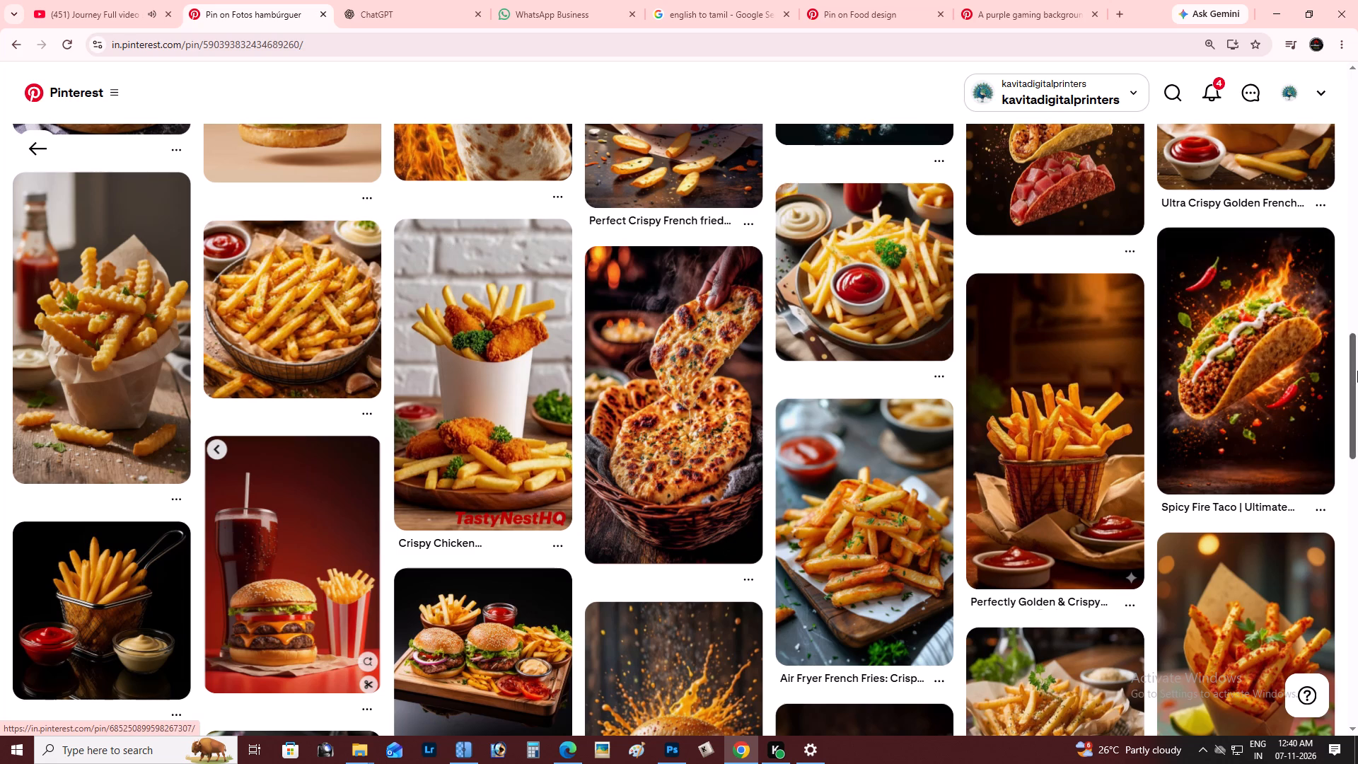
drag(1357, 372, 1357, 450)
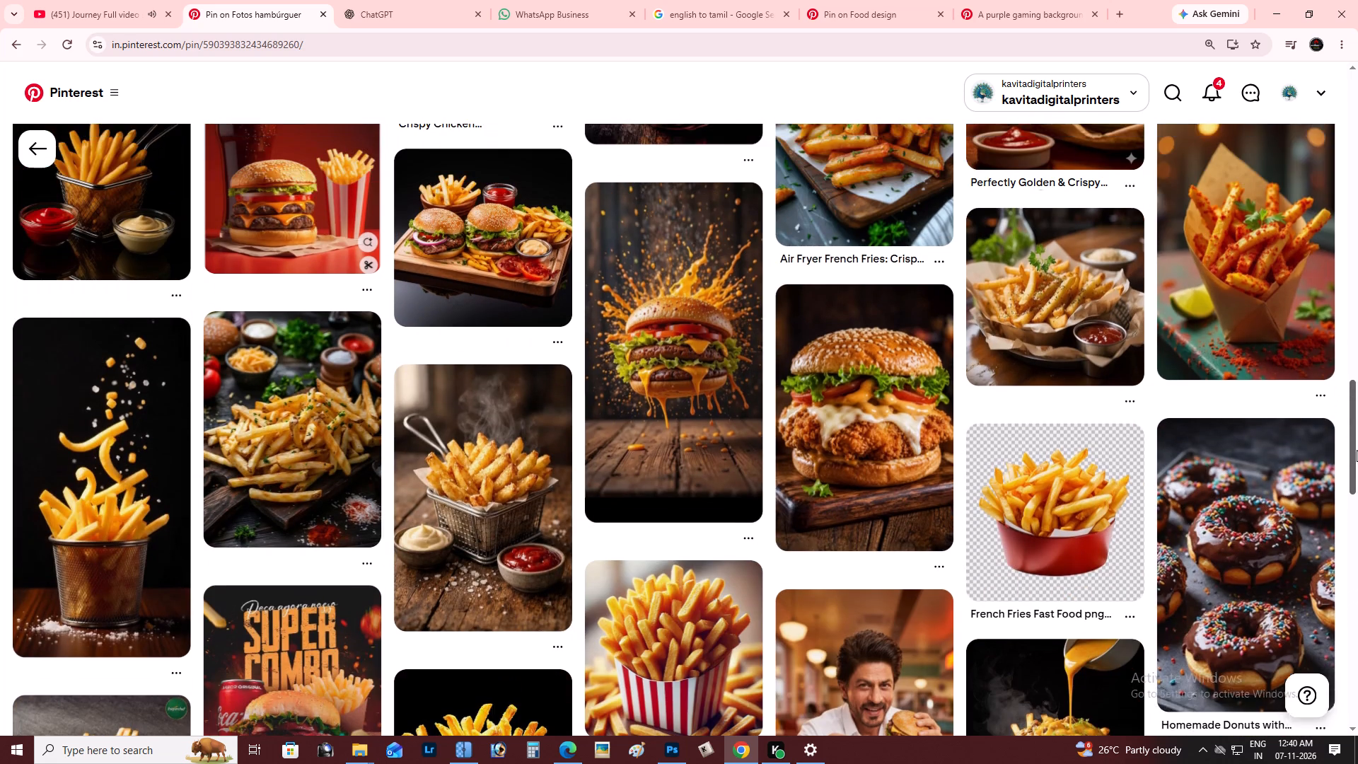
drag(1357, 450, 1357, 161)
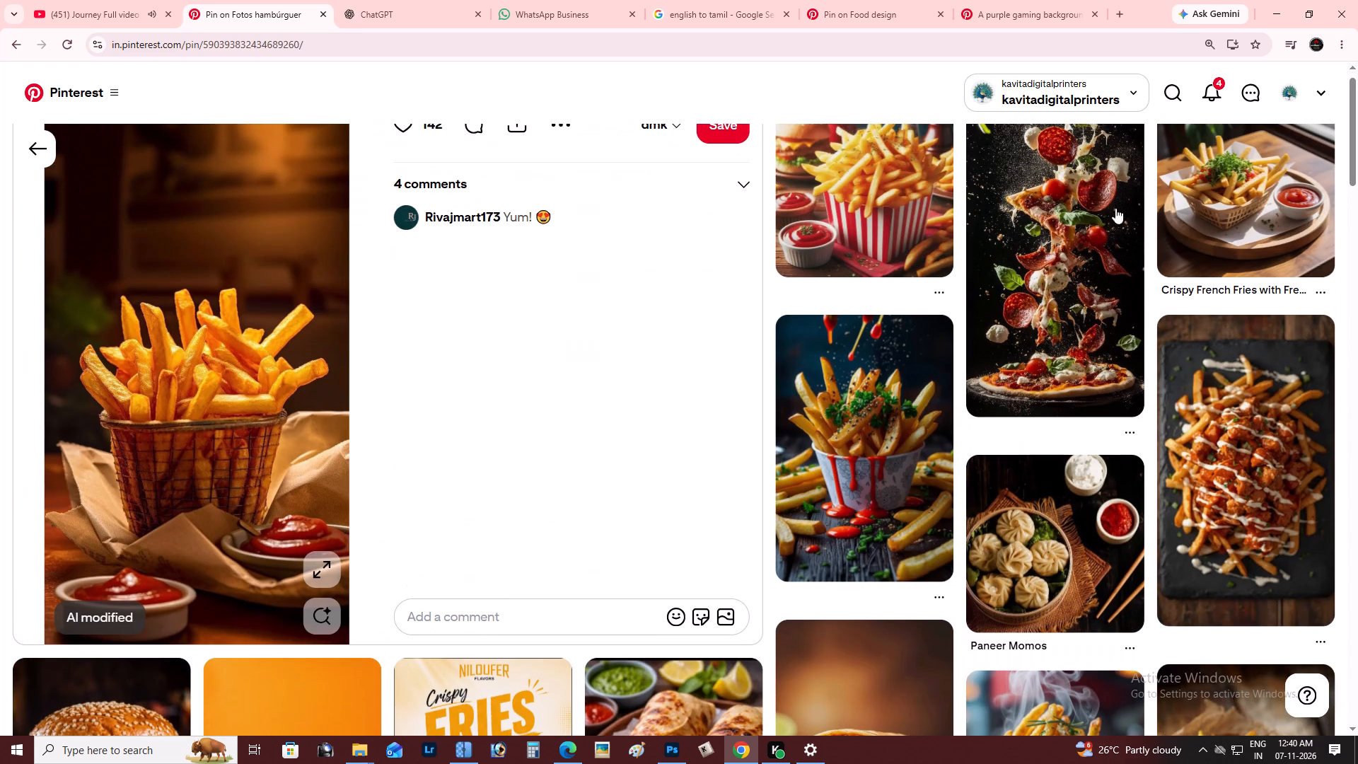
click(852, 195)
Browse the pins related to the striped-box fries and open the one of fries in a red carton on black.
key(alt+Tab)
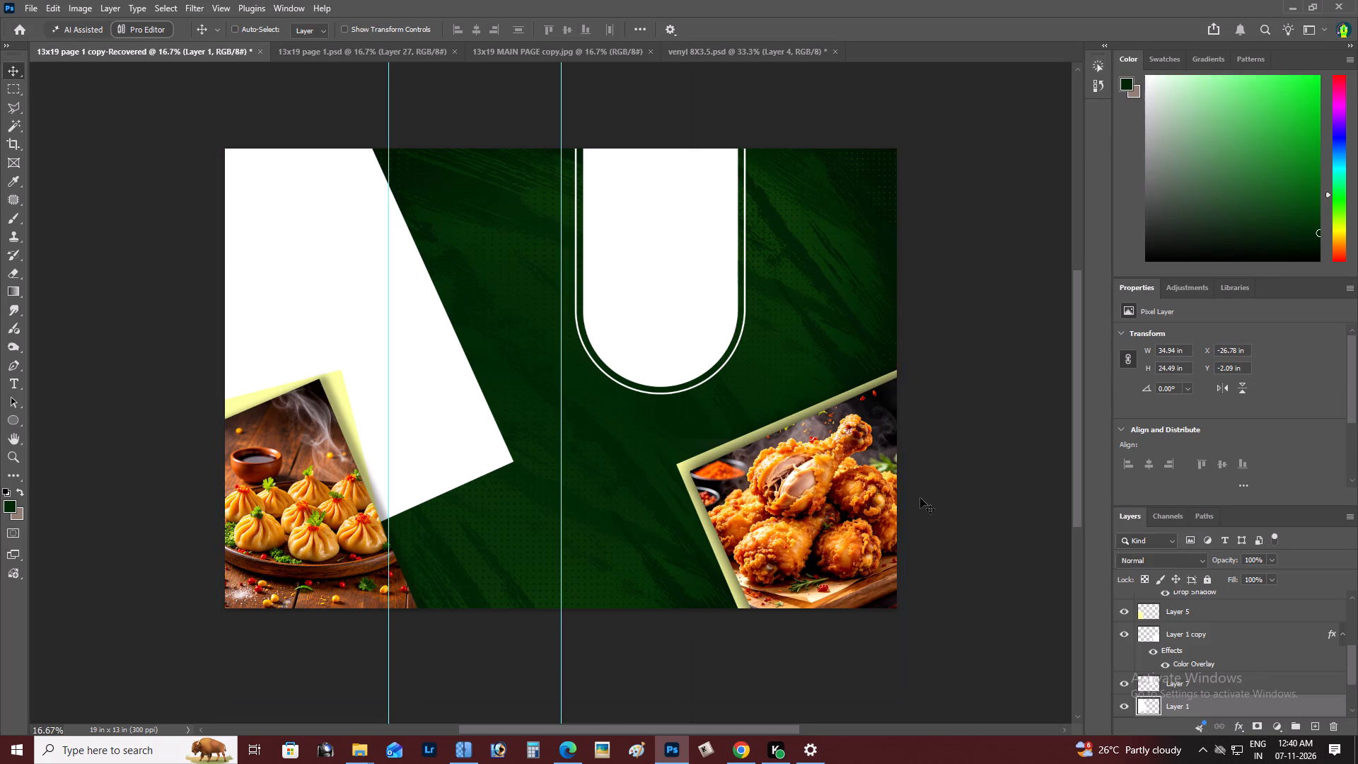
key(alt+Tab)
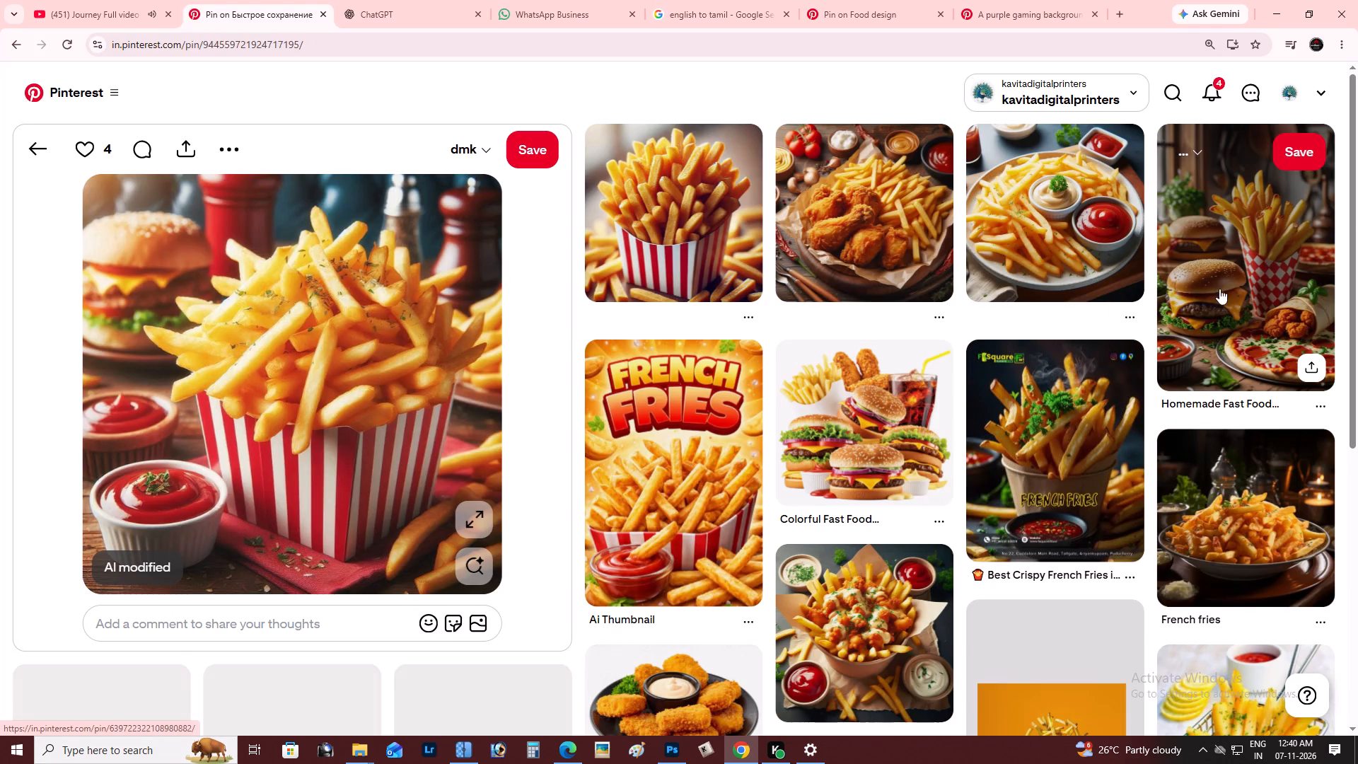
drag(1357, 243, 1355, 465)
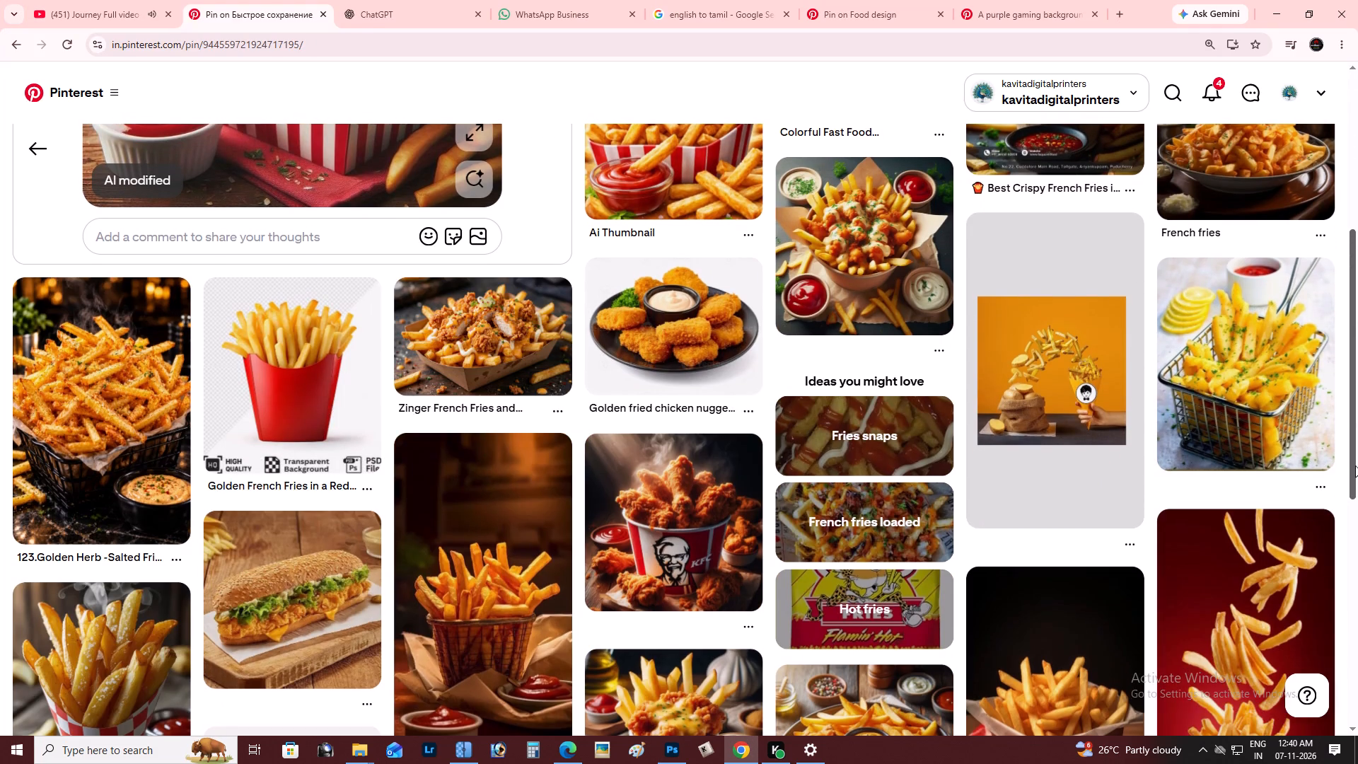
drag(1355, 465, 1357, 555)
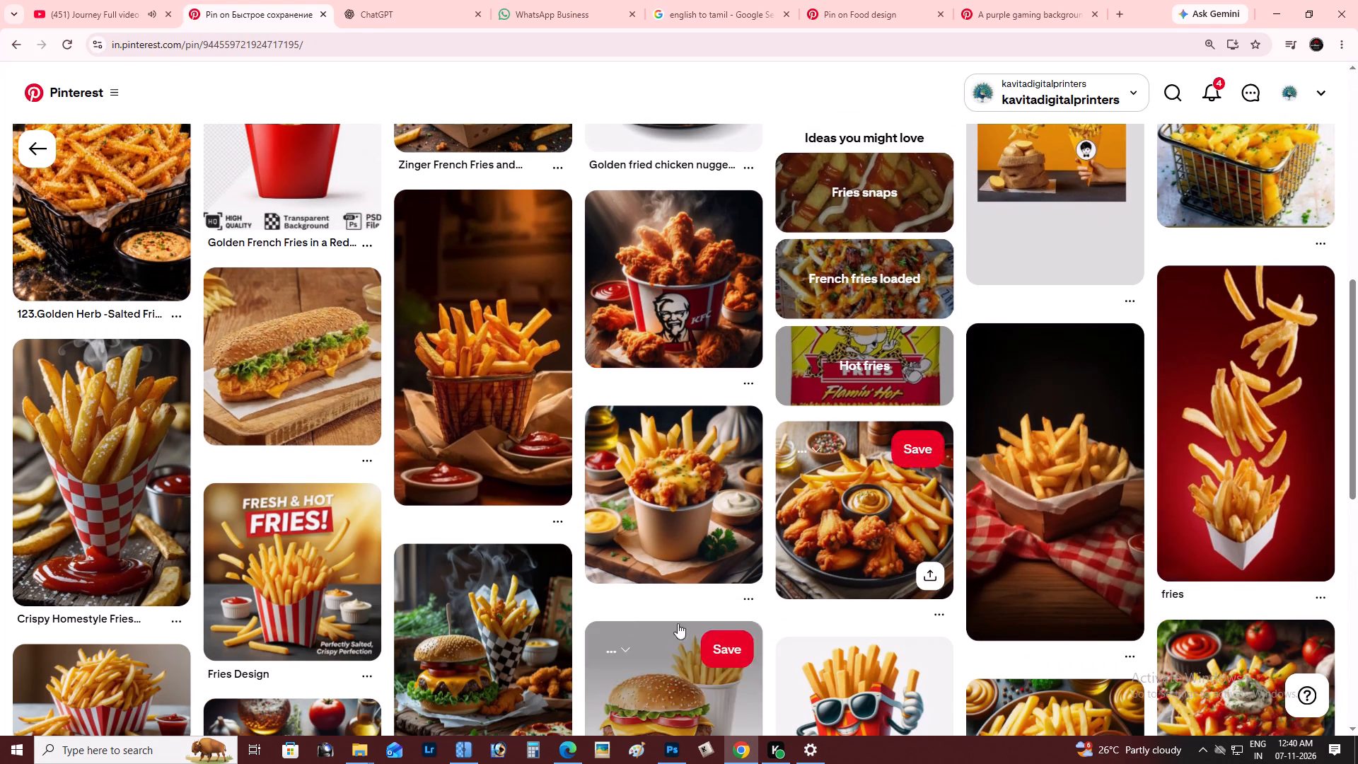
scroll(1090, 481, down, 1)
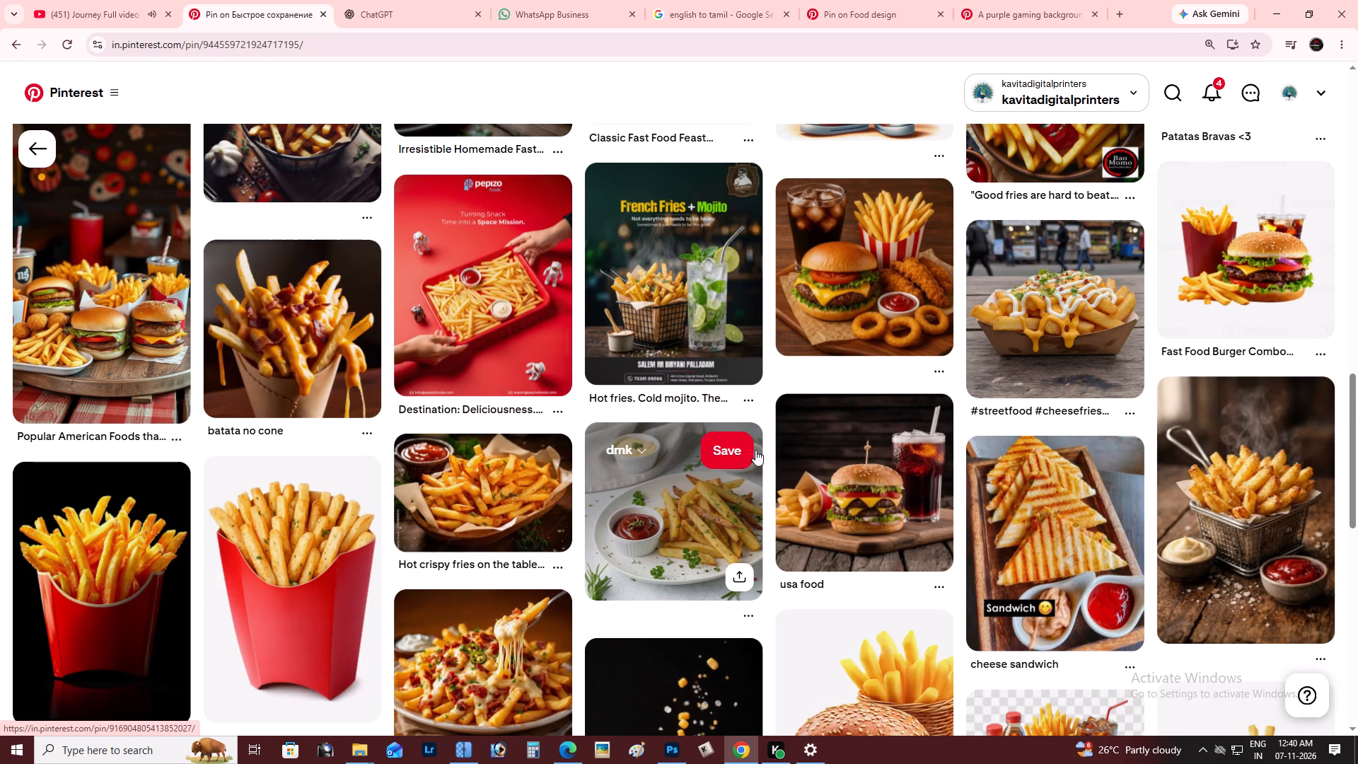
click(125, 564)
Browse the images related to the pin of fries in a red carton, and return to the basket-and-ketchup fries pin.
key(alt+Tab)
key(alt+Tab)
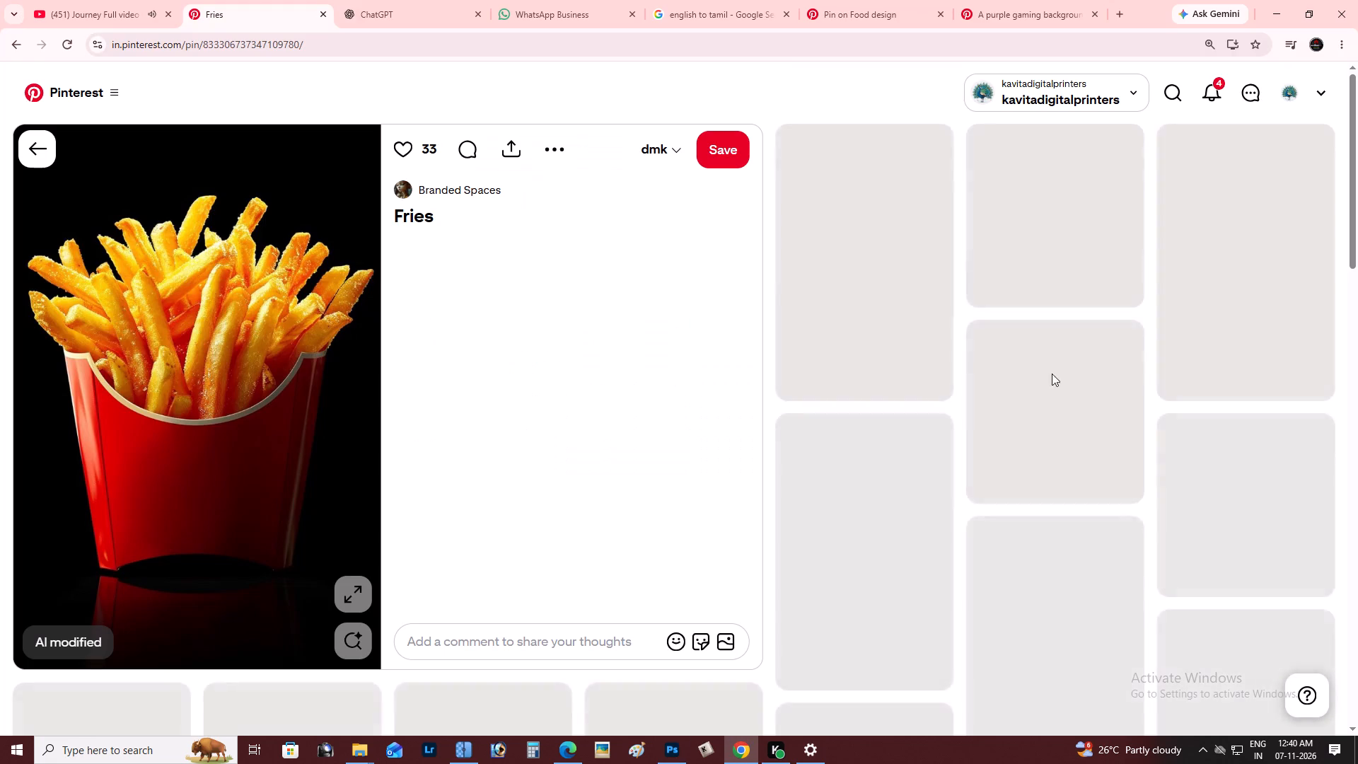
drag(1357, 220, 1357, 314)
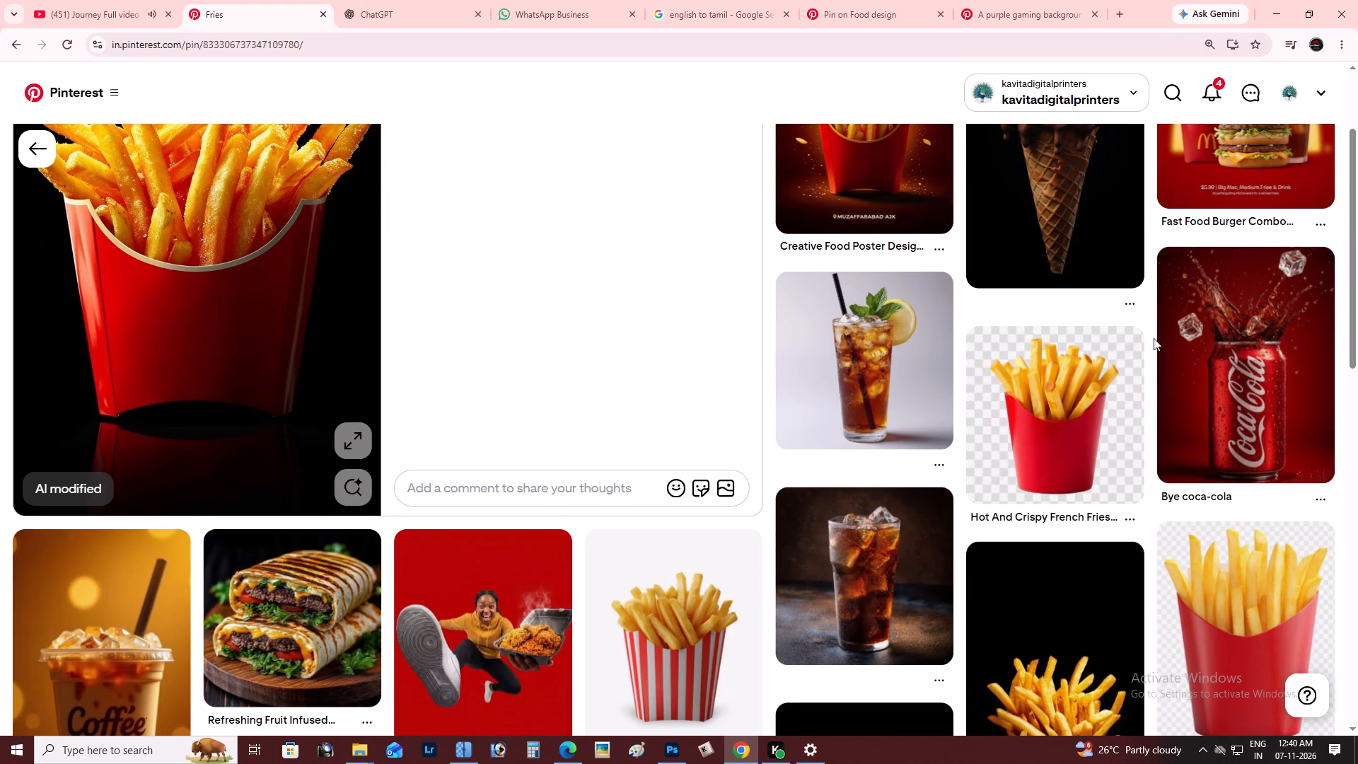
click(712, 428)
click(711, 427)
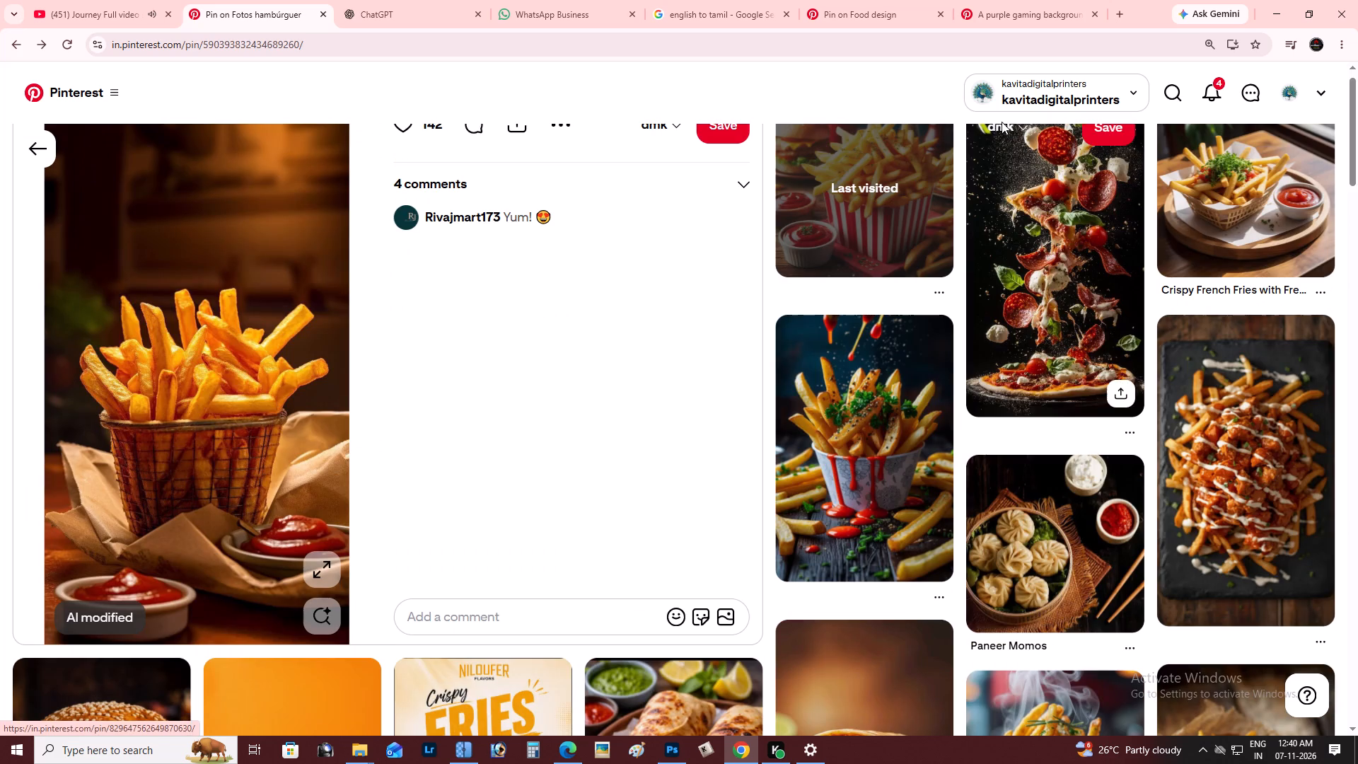
Search Pinterest for "french fries aesthetic".
click(1173, 87)
text(french fries aesther)
key(BackSpace)
text(tic)
key(Return)
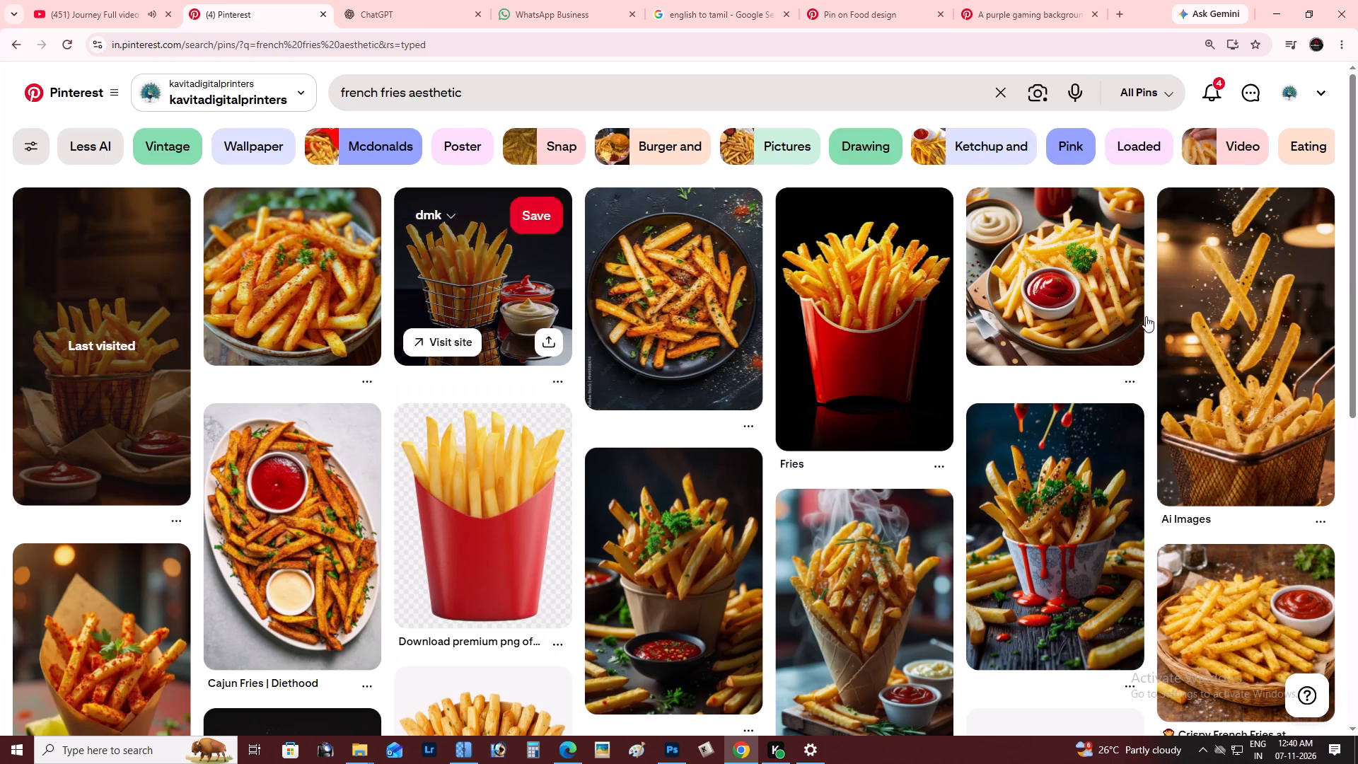
Look through the "french fries aesthetic" results for a picture suited to the menu's white panel.
drag(1357, 255, 1357, 487)
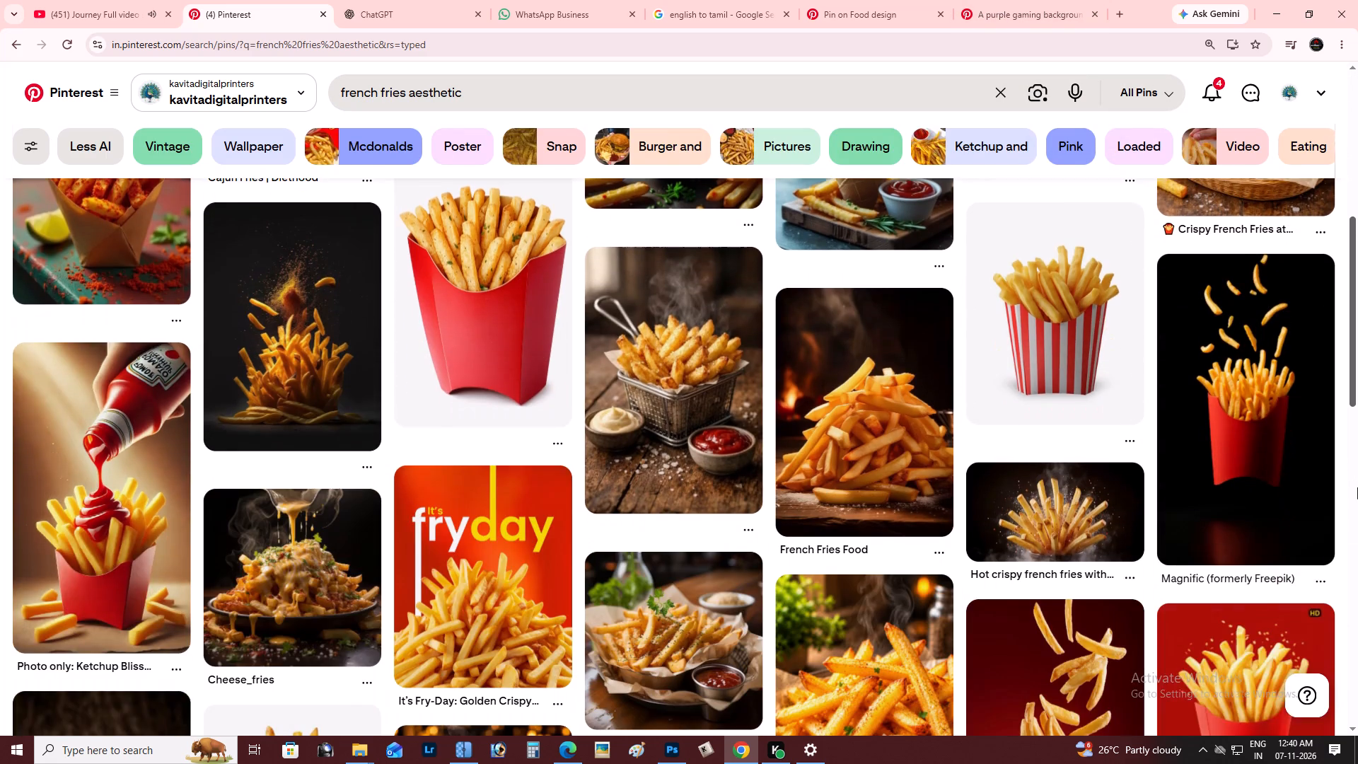
drag(1357, 487, 1357, 688)
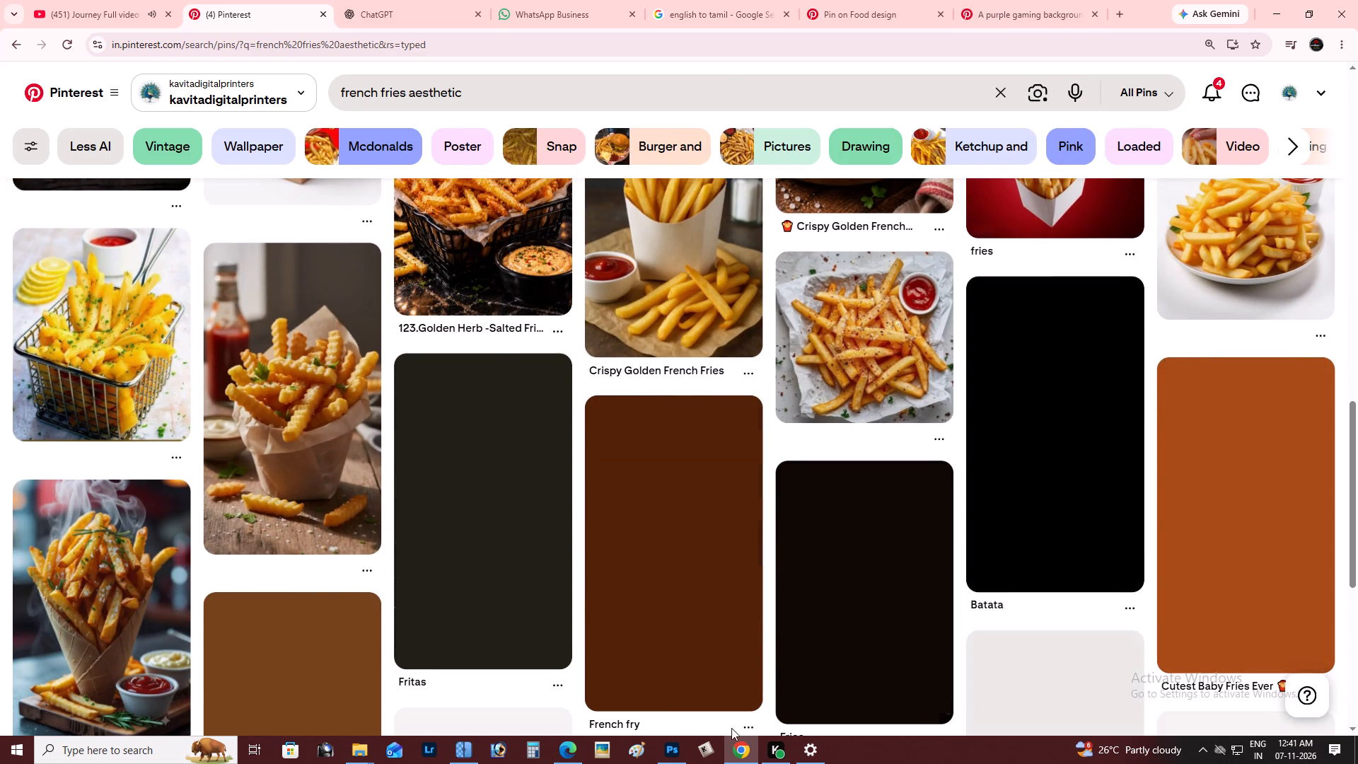
drag(1357, 393, 1357, 553)
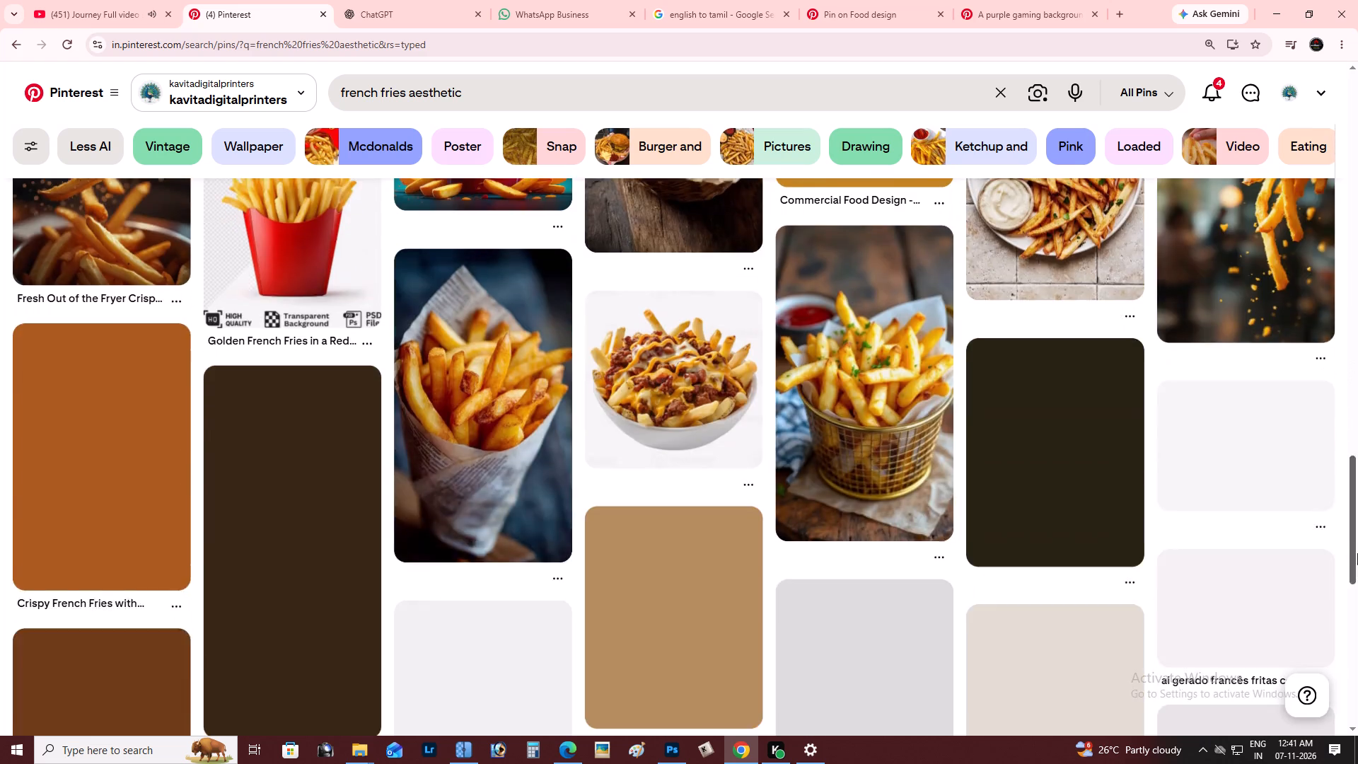
drag(1357, 553, 1357, 545)
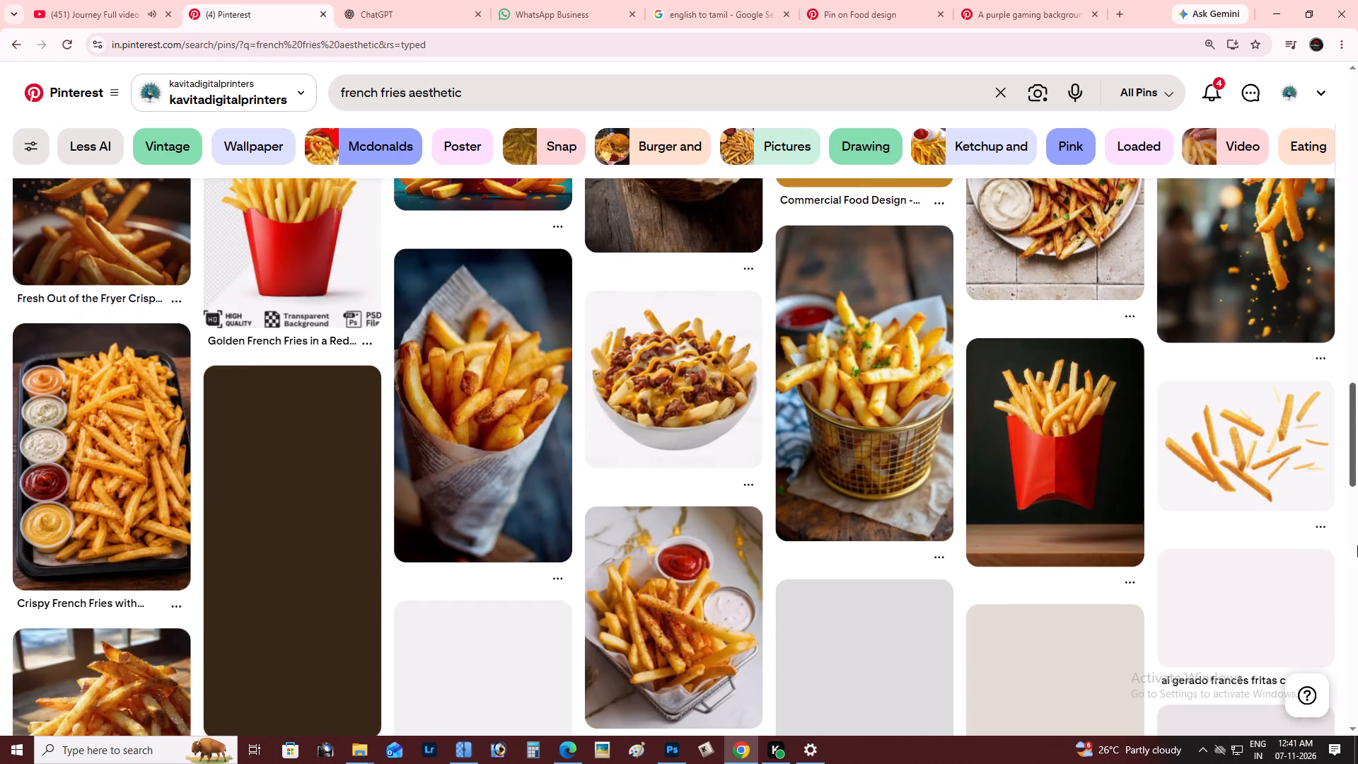
drag(1357, 545, 1357, 565)
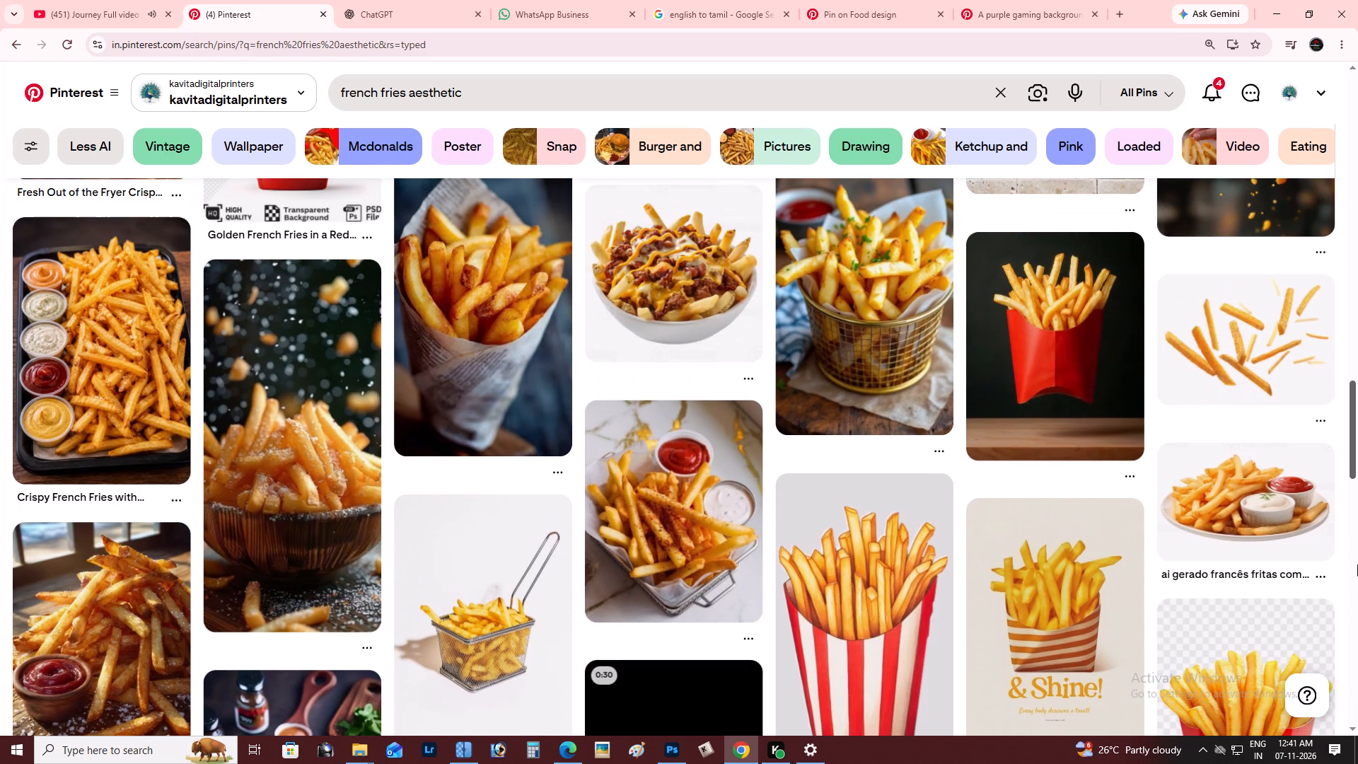
drag(1357, 565, 1357, 687)
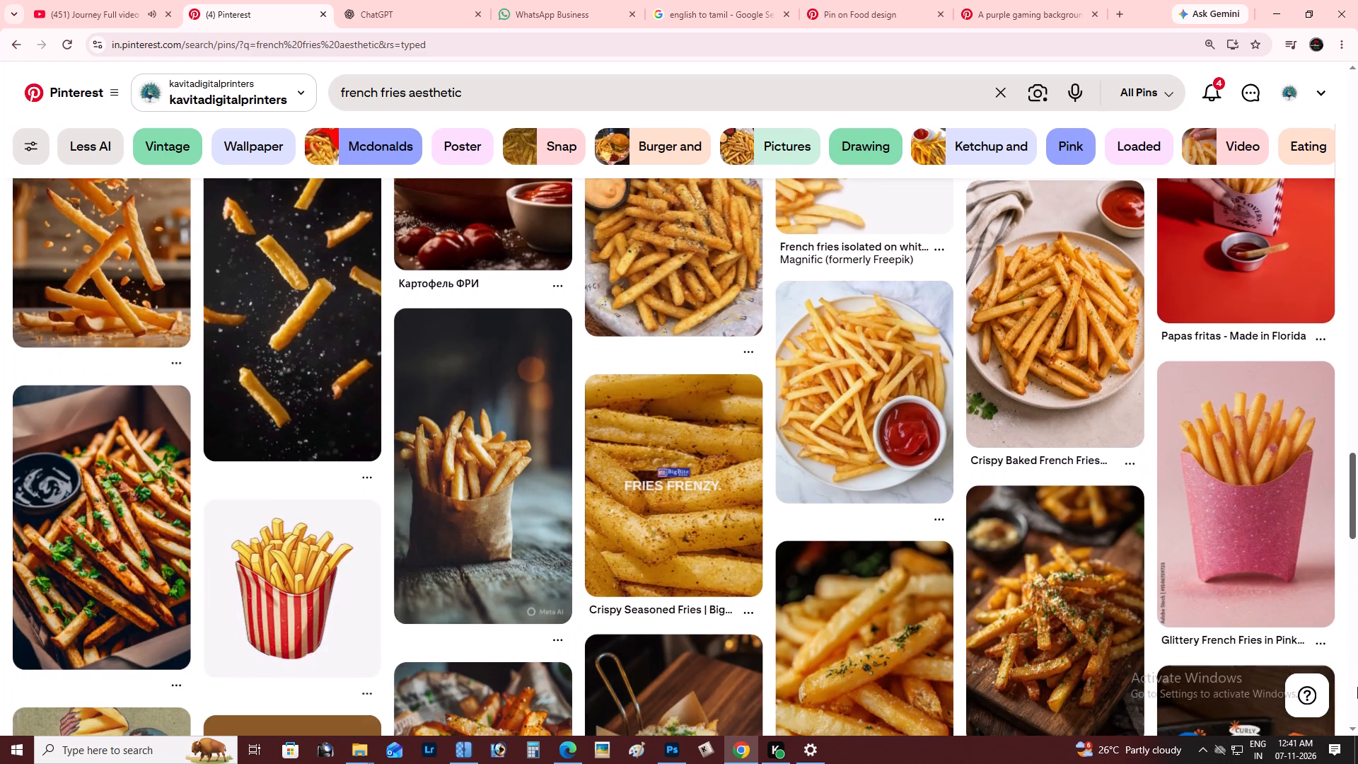
drag(1357, 687, 1357, 689)
key(alt+Tab)
key(alt+Tab)
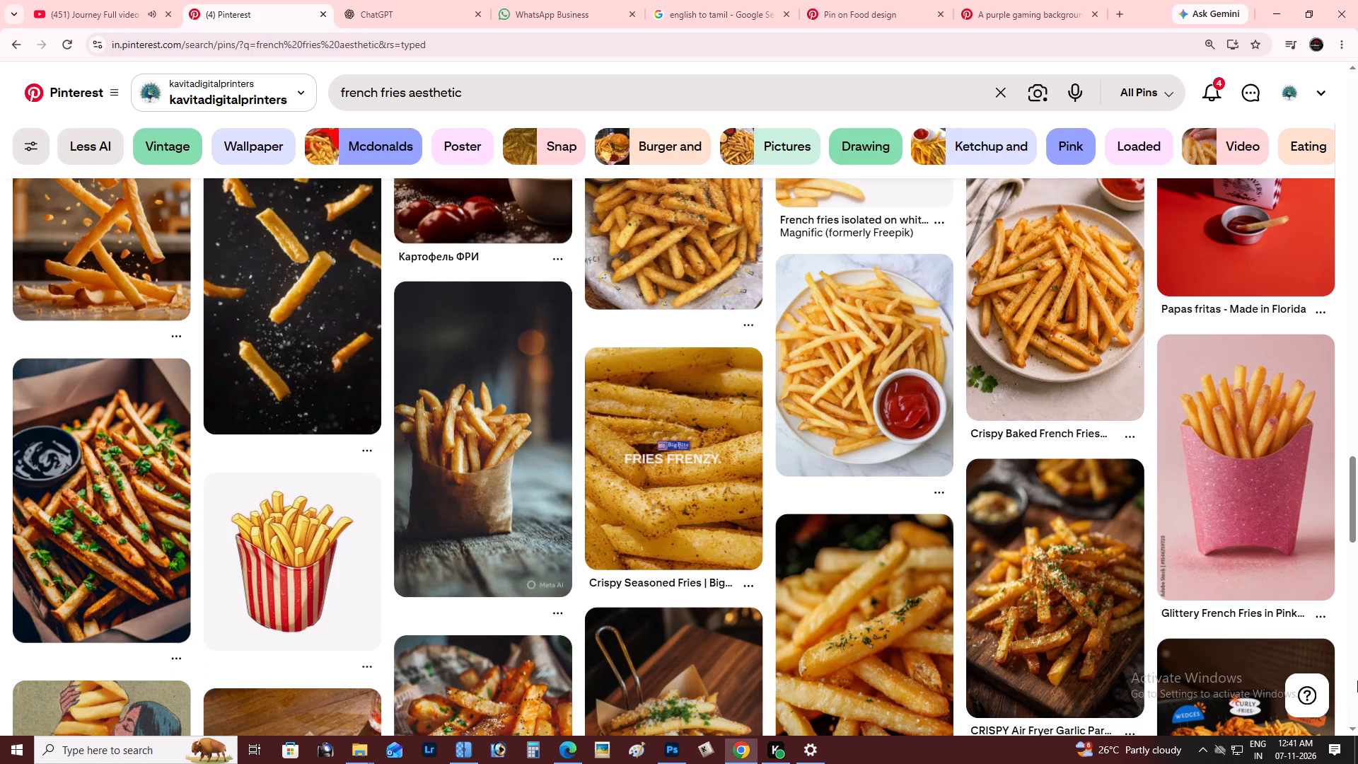
Switch to Photoshop and select Layer 1, the slanted white panel above the momos image.
key(alt+Tab)
key(v)
right_click(312, 246)
click(333, 253)
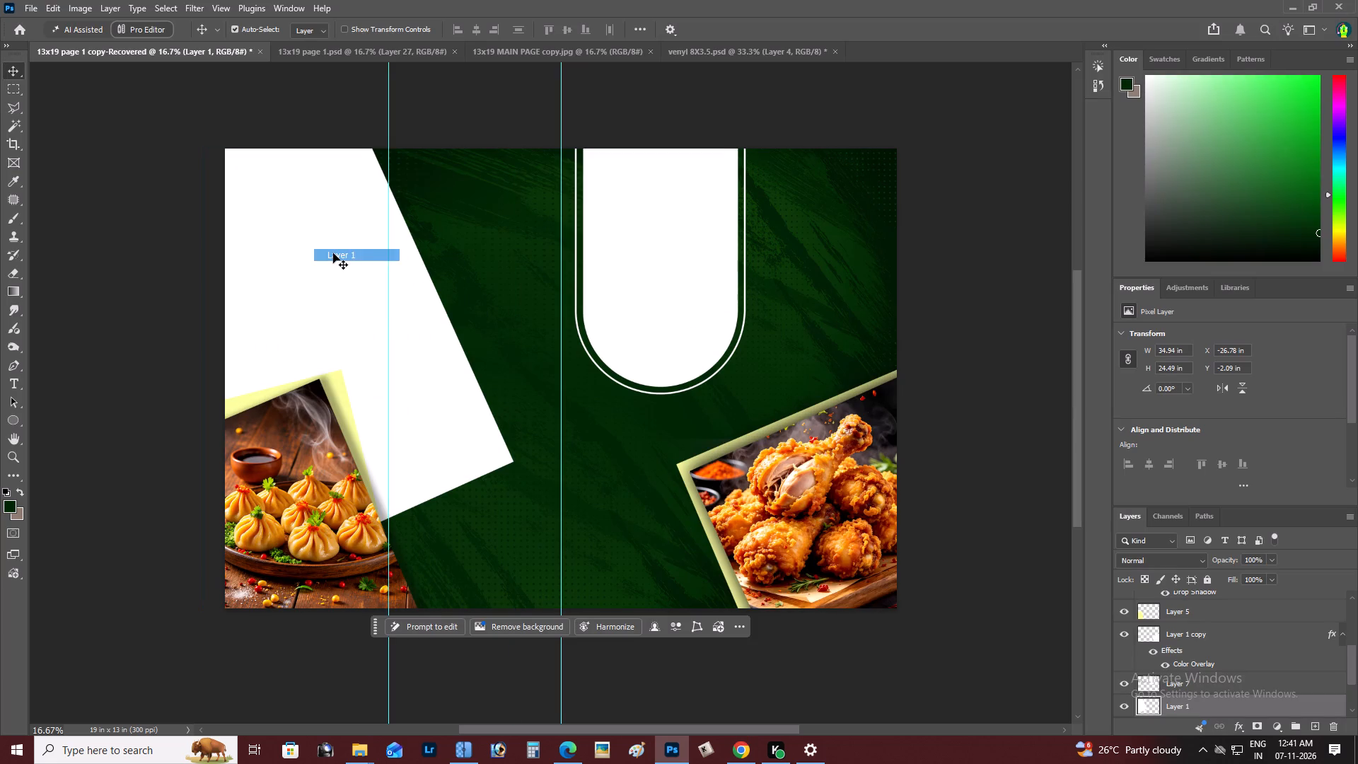
Browse the BYTZO, BYTZO MYD and MENU CARD folders for an existing design with french fries artwork.
key(ctrl+o)
double_click(212, 220)
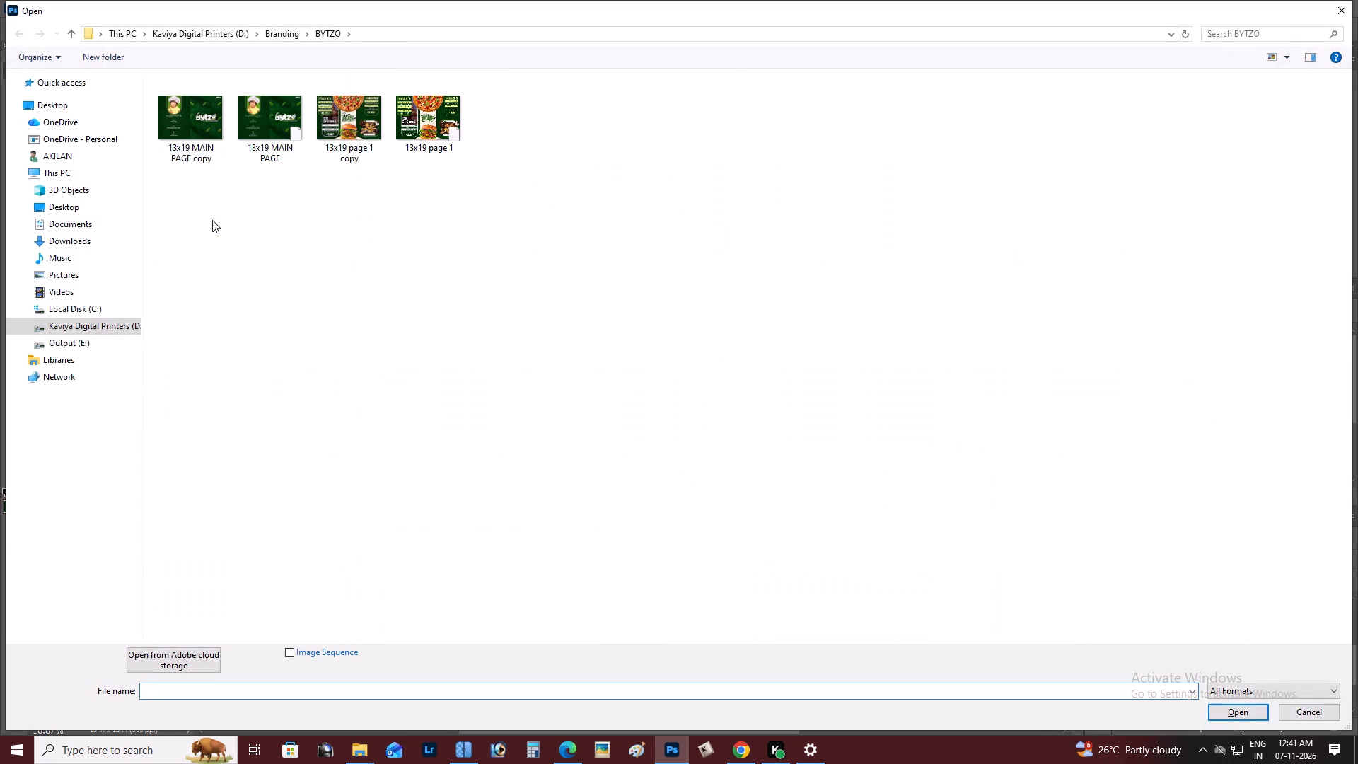
key(BackSpace)
scroll(930, 504, down, 2)
scroll(794, 504, down, 3)
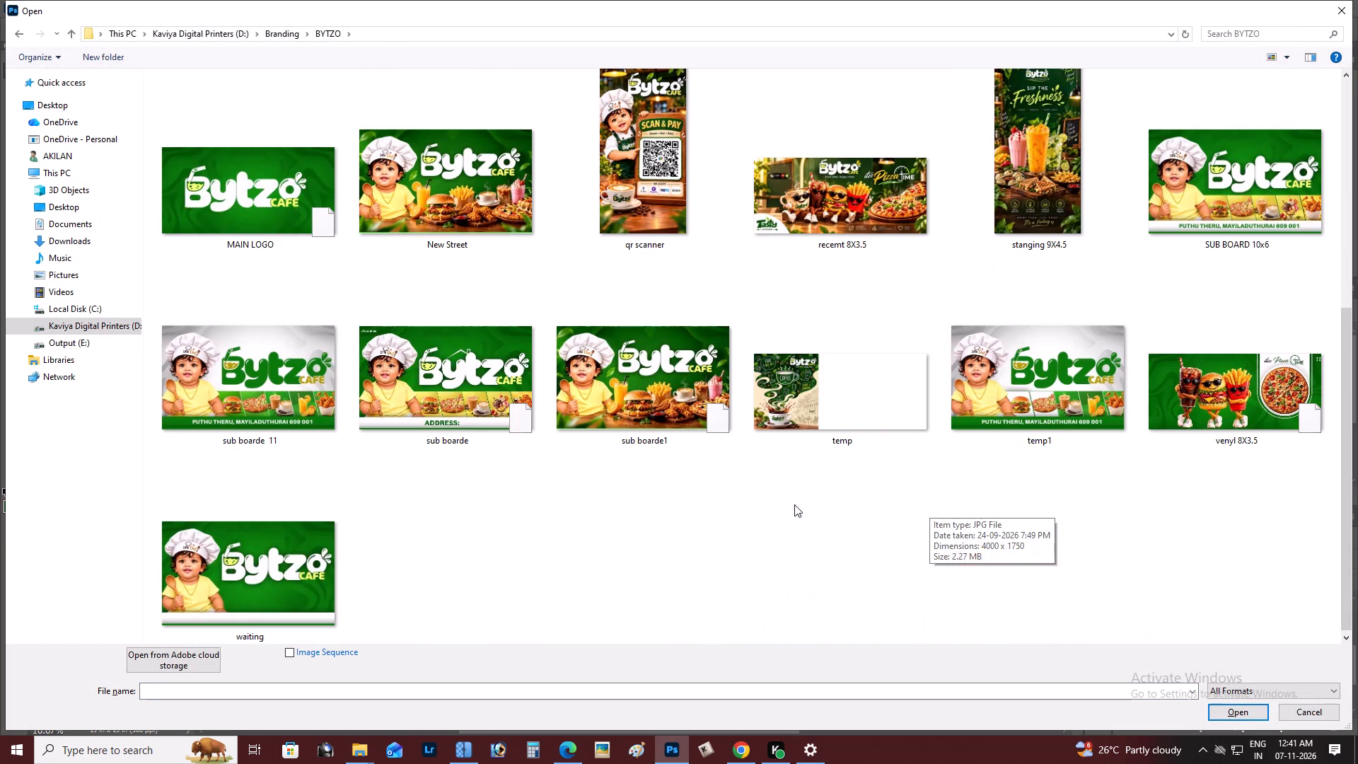
key(BackSpace)
double_click(1190, 352)
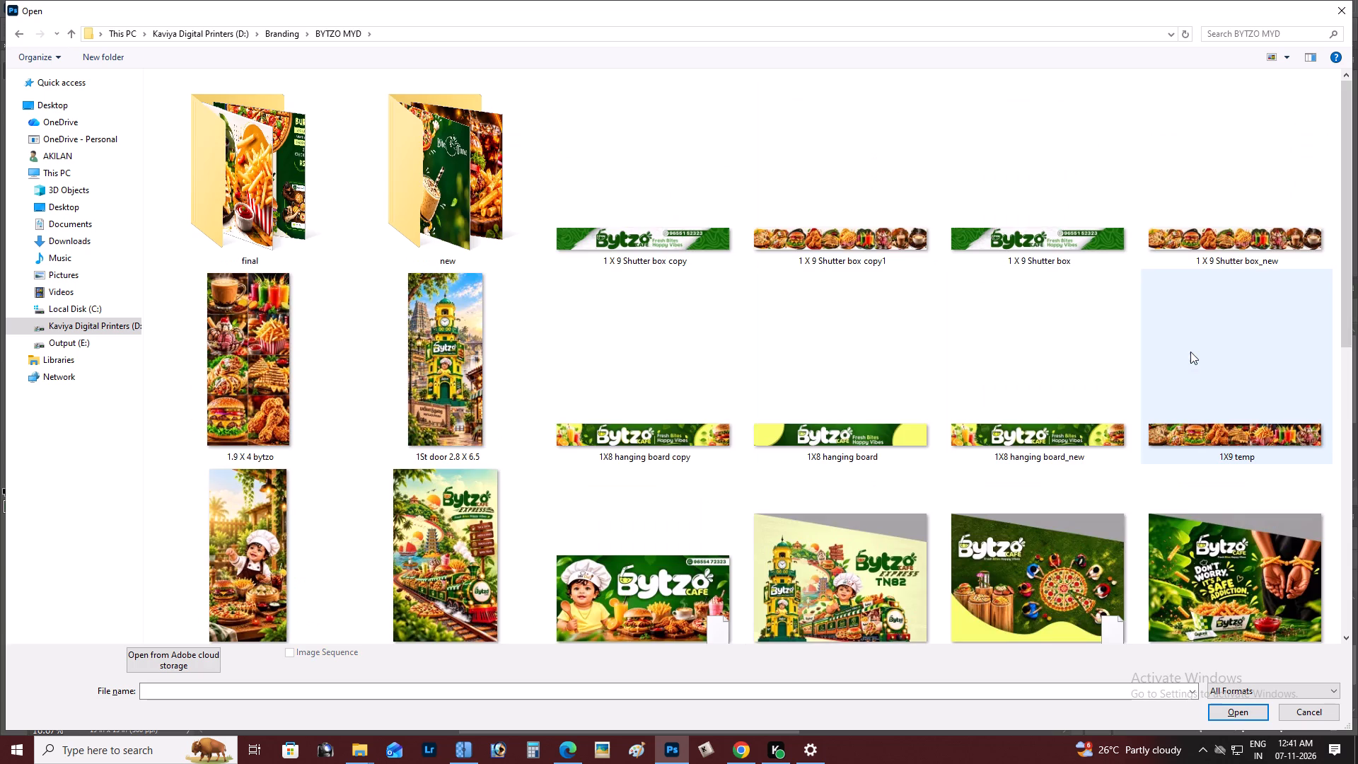
key(BackSpace)
double_click(1052, 388)
scroll(910, 396, down, 3)
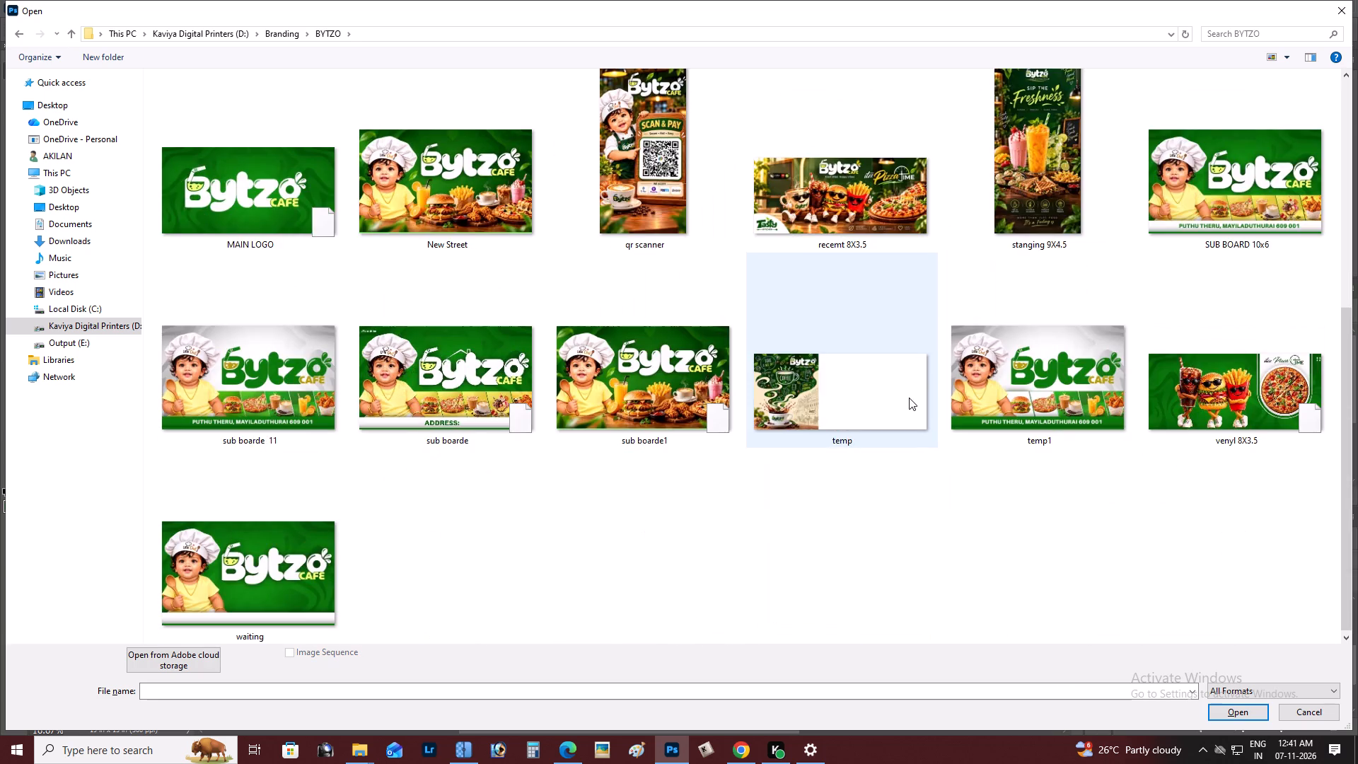
scroll(883, 402, up, 2)
double_click(256, 185)
key(BackSpace)
key(BackSpace)
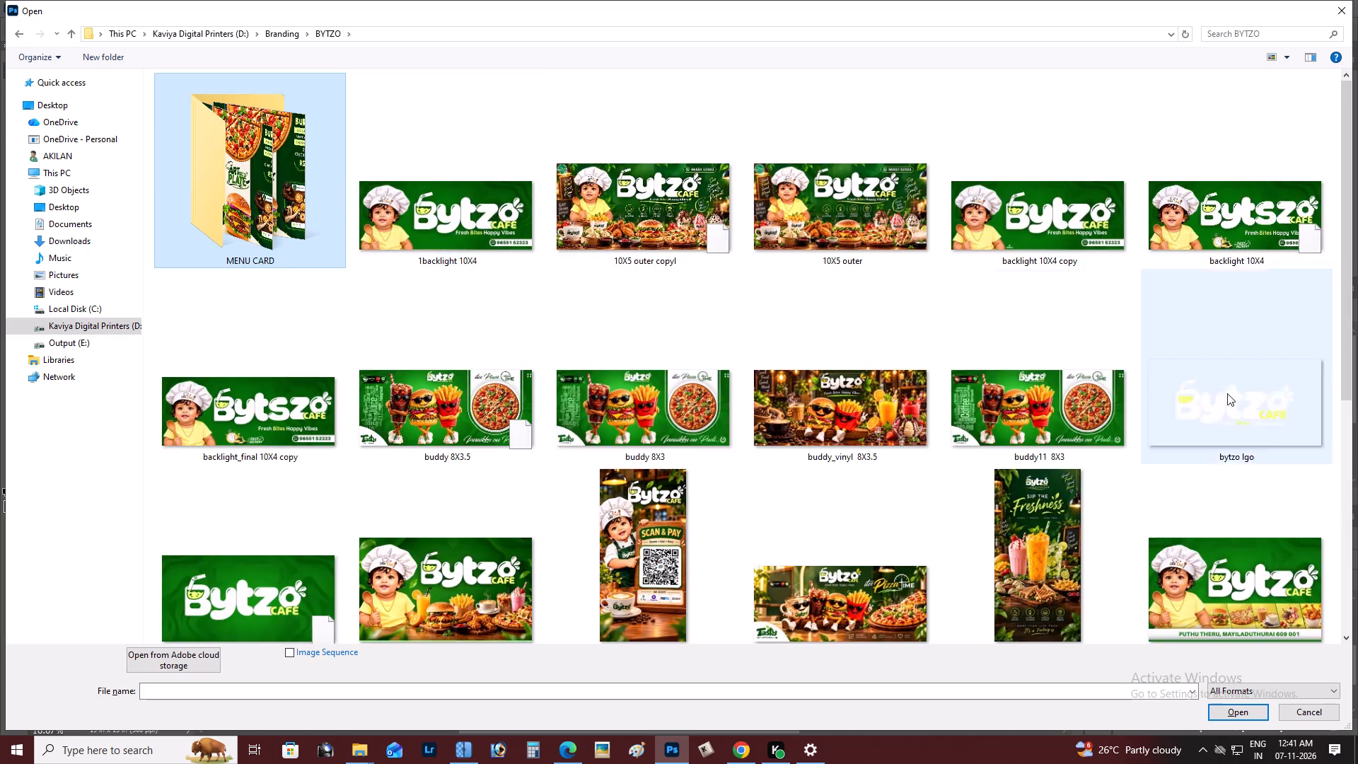
Open the layered file LEFT WALI 12.10 x 10 from the BYTZO MYD folder.
double_click(1267, 403)
scroll(1018, 403, down, 2)
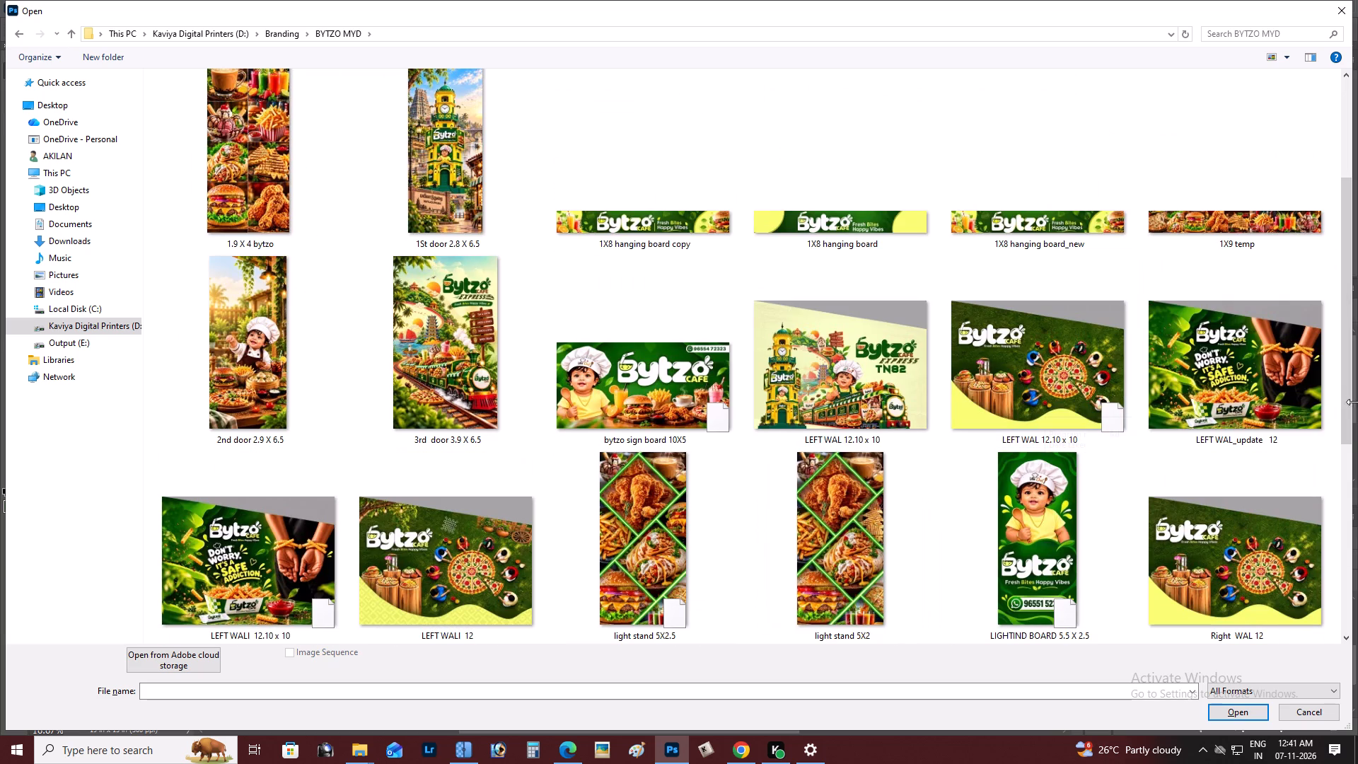
click(252, 584)
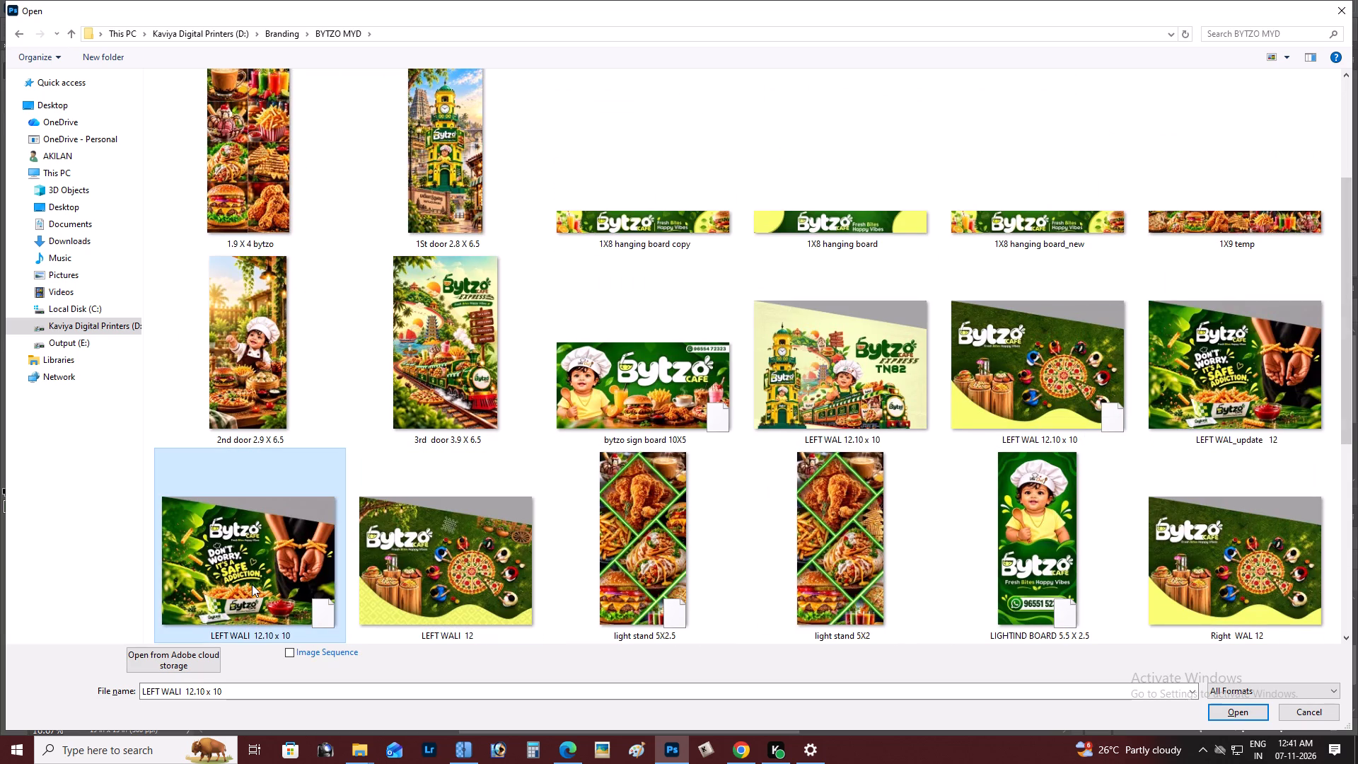
double_click(252, 584)
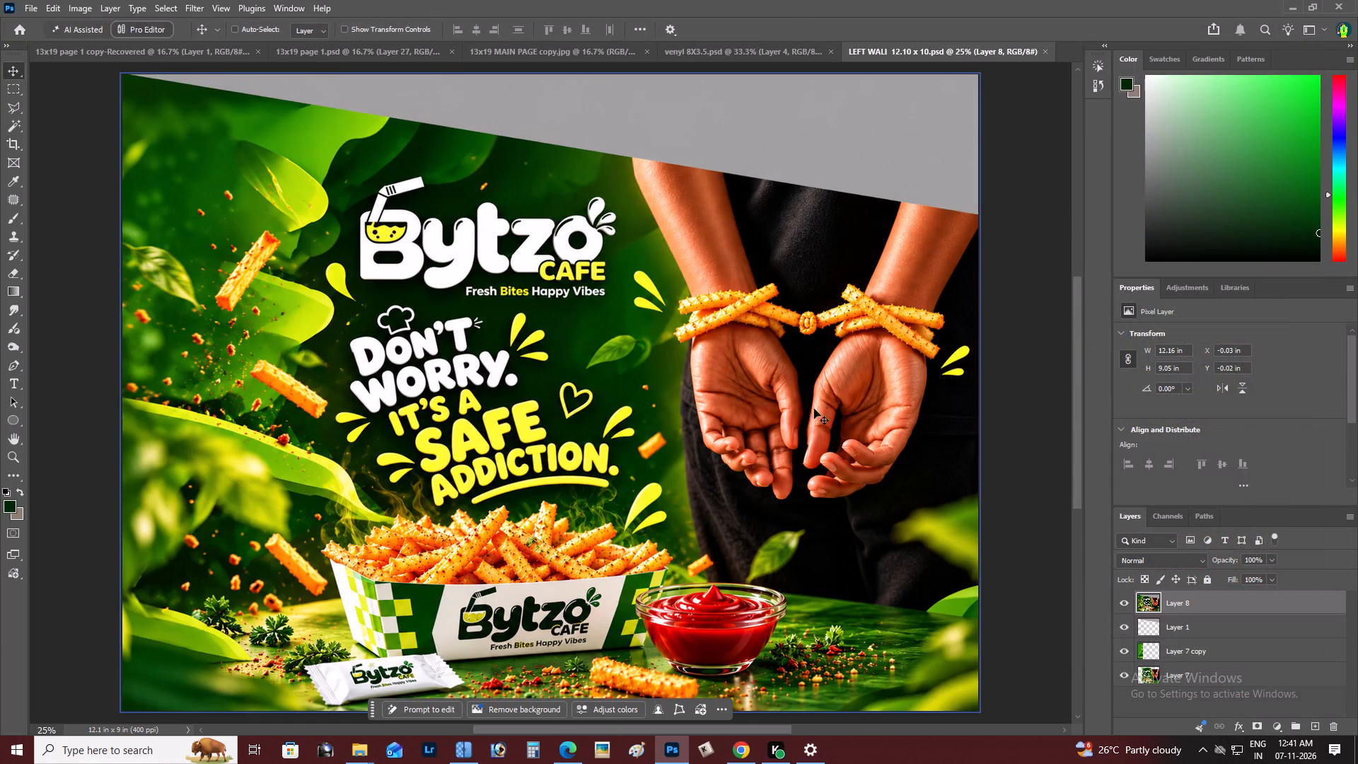
Move Layer 8 about 9.9 in to the left to uncover the artwork beneath it.
right_click(821, 372)
click(837, 377)
drag(831, 376, 134, 467)
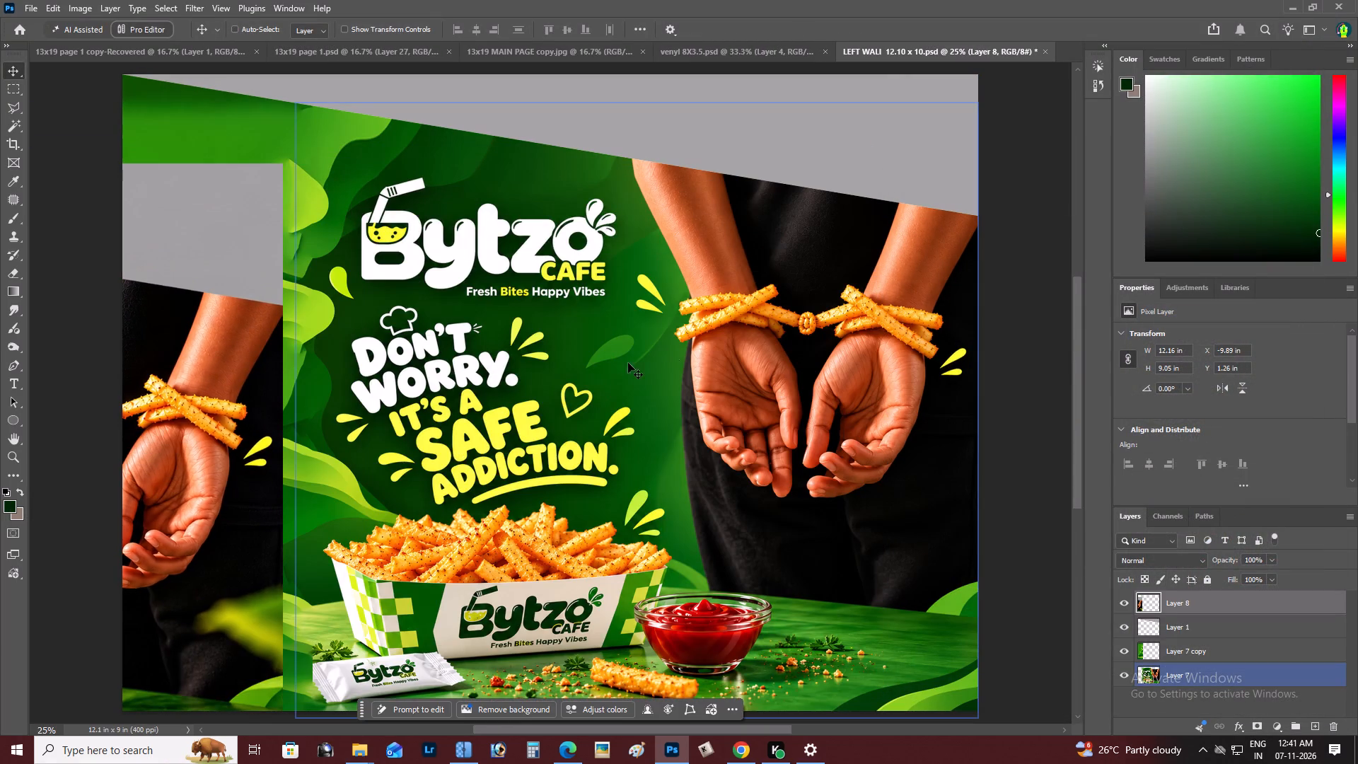
Copy Layer 7, the fries and bound-hands artwork, into the 13x19 page 1 copy-Recovered document.
right_click(723, 340)
click(741, 347)
drag(749, 348, 708, 250)
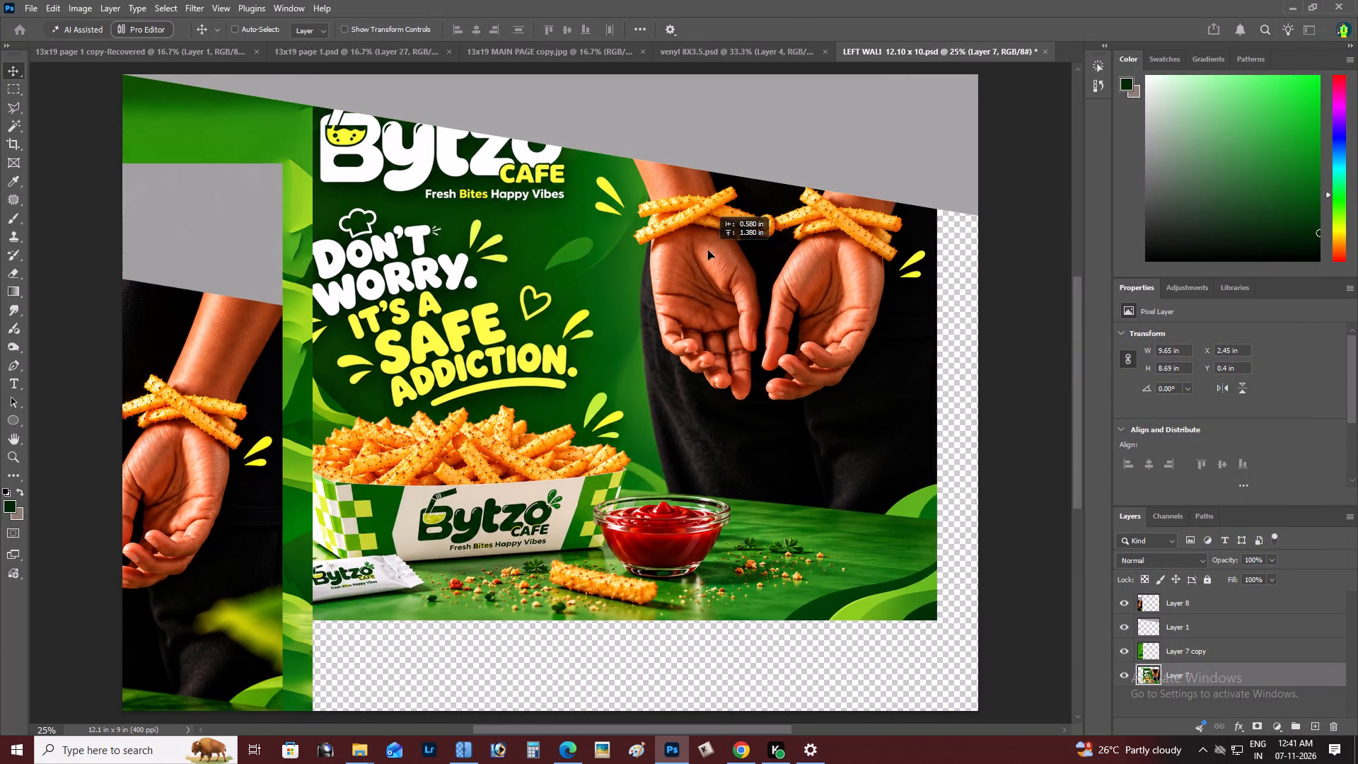
drag(708, 250, 163, 84)
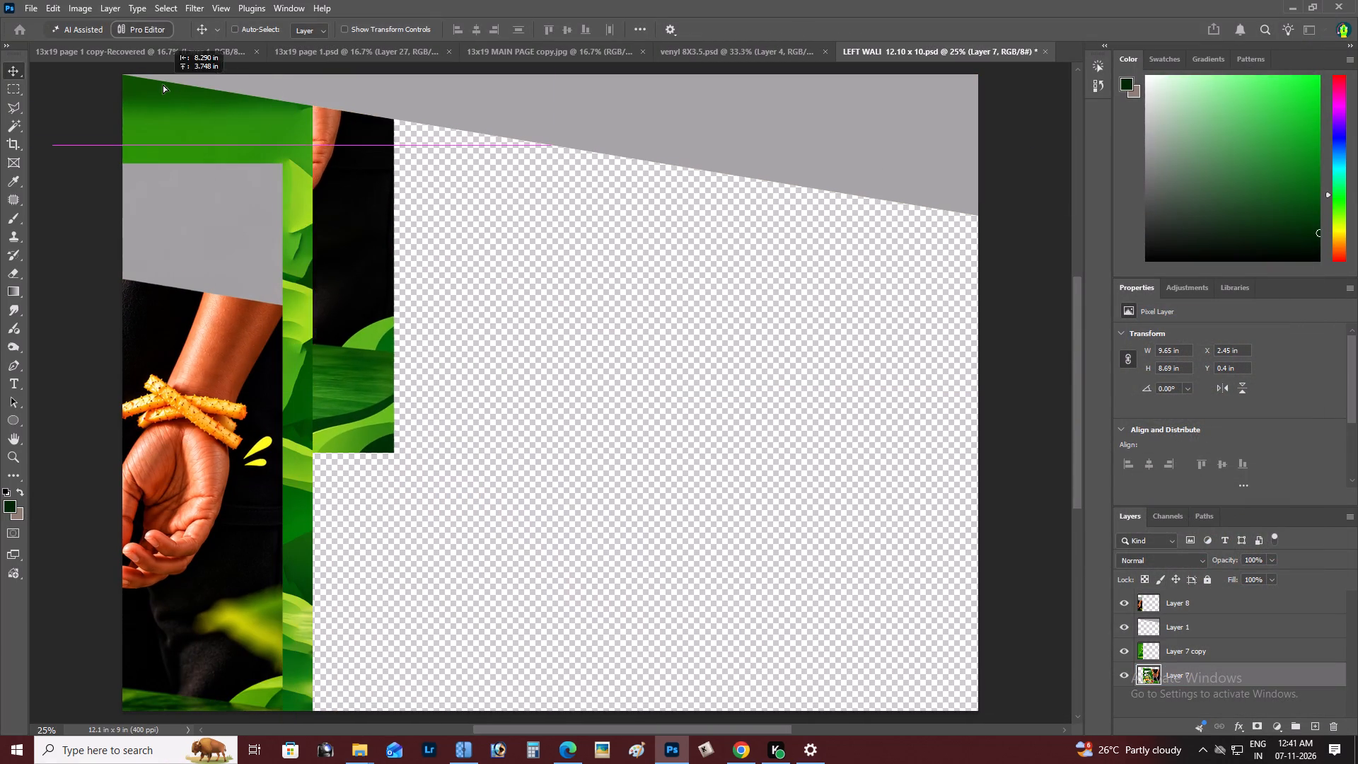
drag(163, 84, 315, 244)
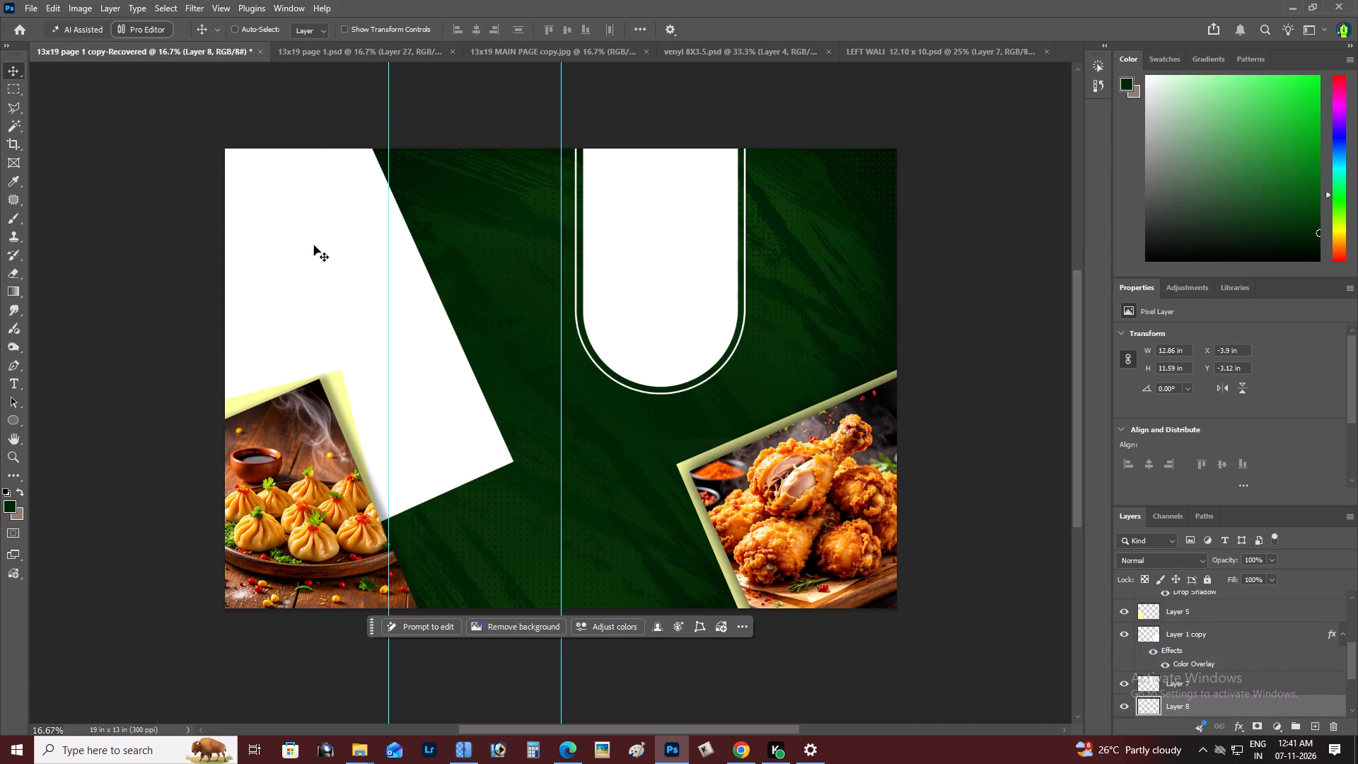
Move the copied artwork down over the slanted white panel and clip it to Layer 1.
drag(314, 245, 284, 389)
key(ctrl+bracketleft)
key(ctrl+bracketright)
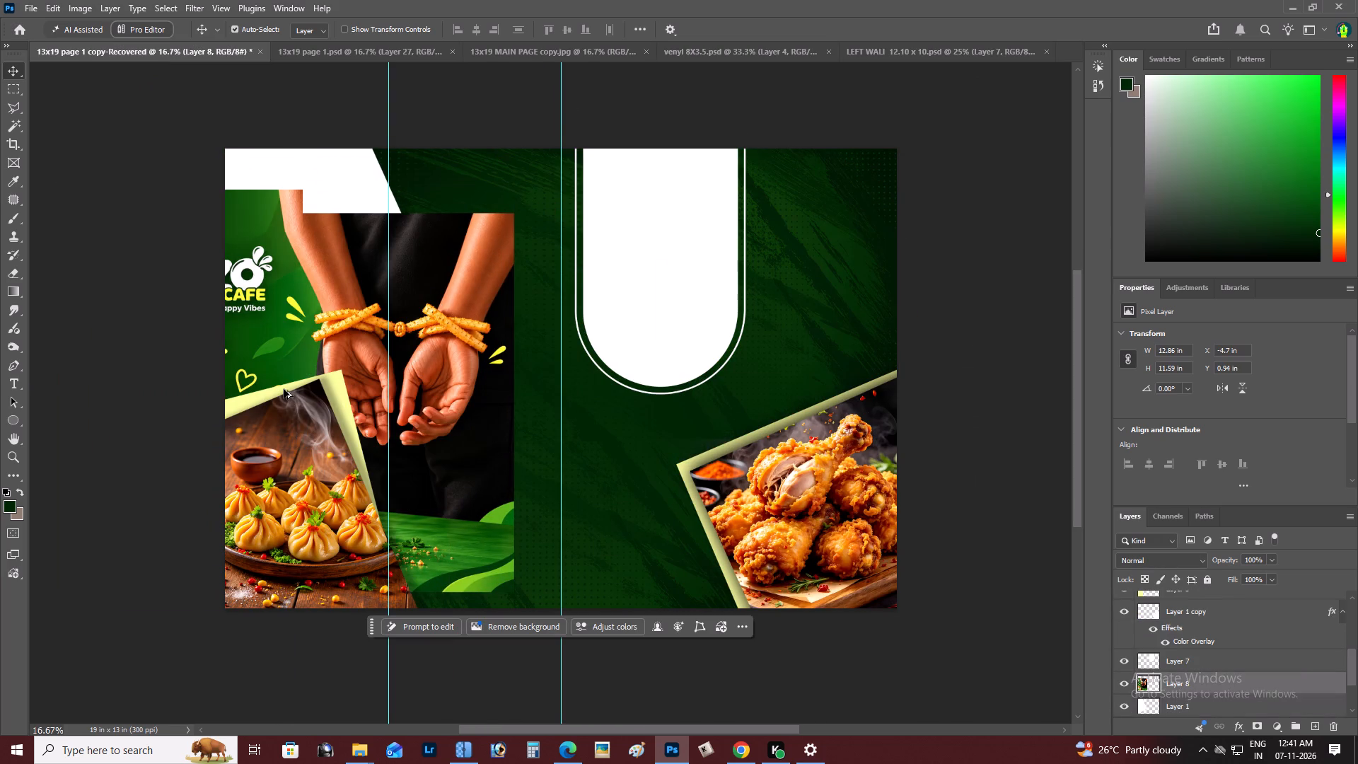
key(ctrl+alt+g)
Scale the clipped artwork to about 80% and position it so the fries-bound hands fill the area above the momos image.
drag(419, 332, 364, 266)
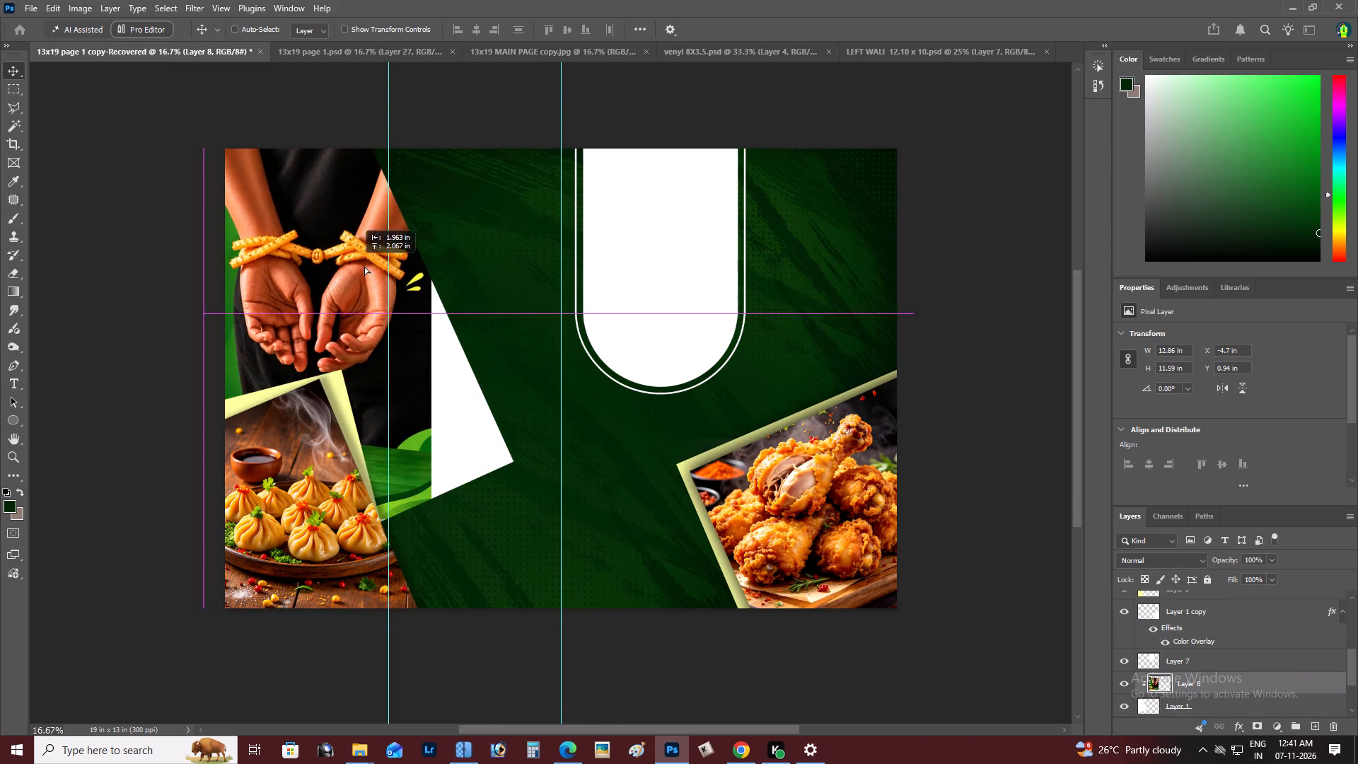
drag(364, 266, 588, 201)
drag(495, 387, 510, 415)
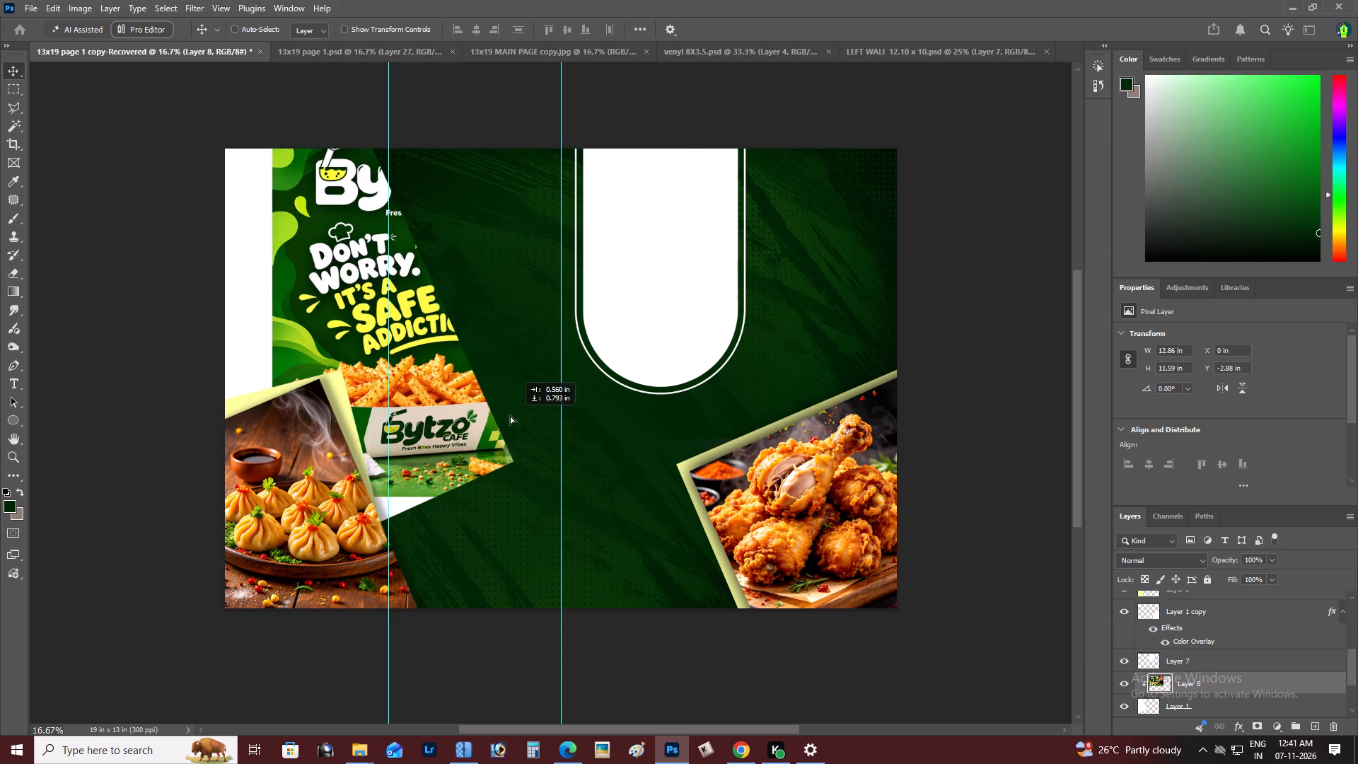
drag(510, 415, 470, 380)
key(ctrl+t)
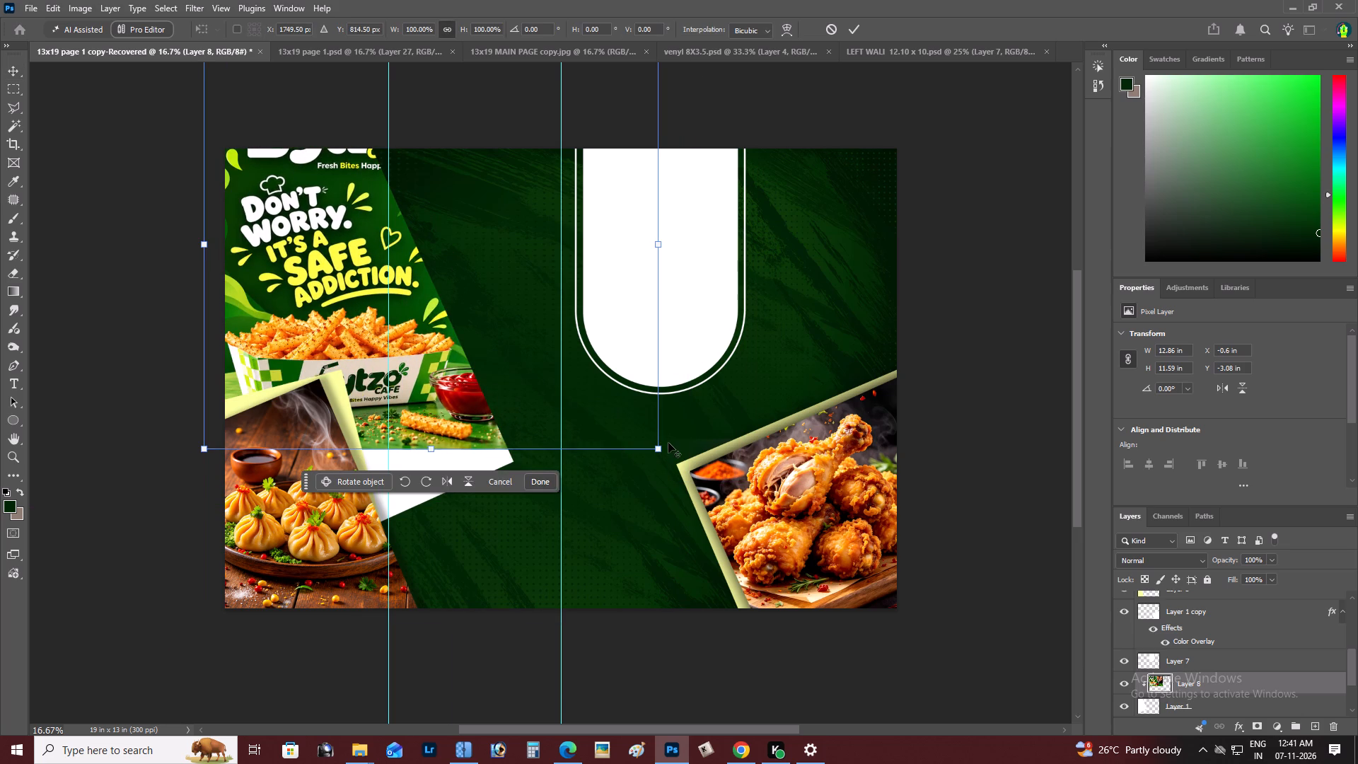
alt+drag(657, 448, 751, 509)
drag(608, 460, 596, 354)
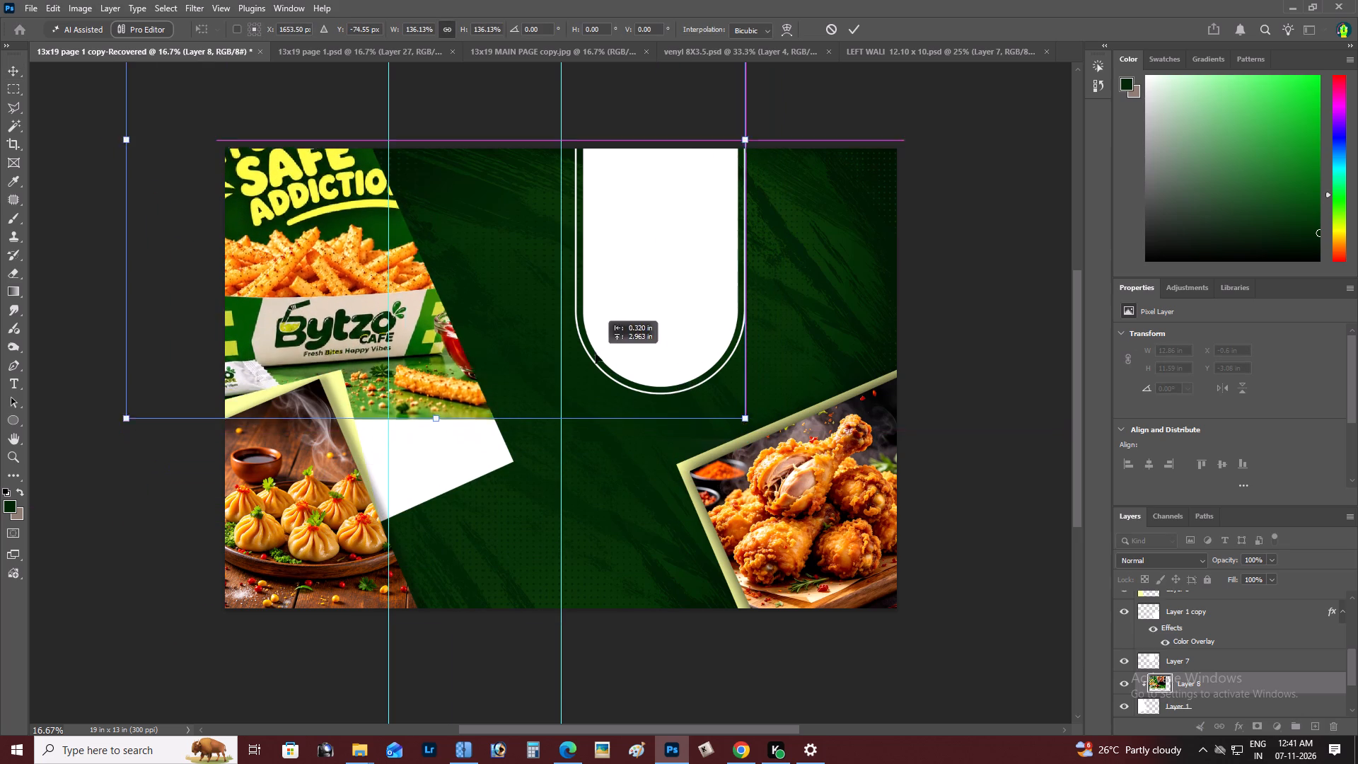
drag(596, 354, 594, 354)
alt+drag(729, 418, 546, 365)
drag(489, 250, 483, 274)
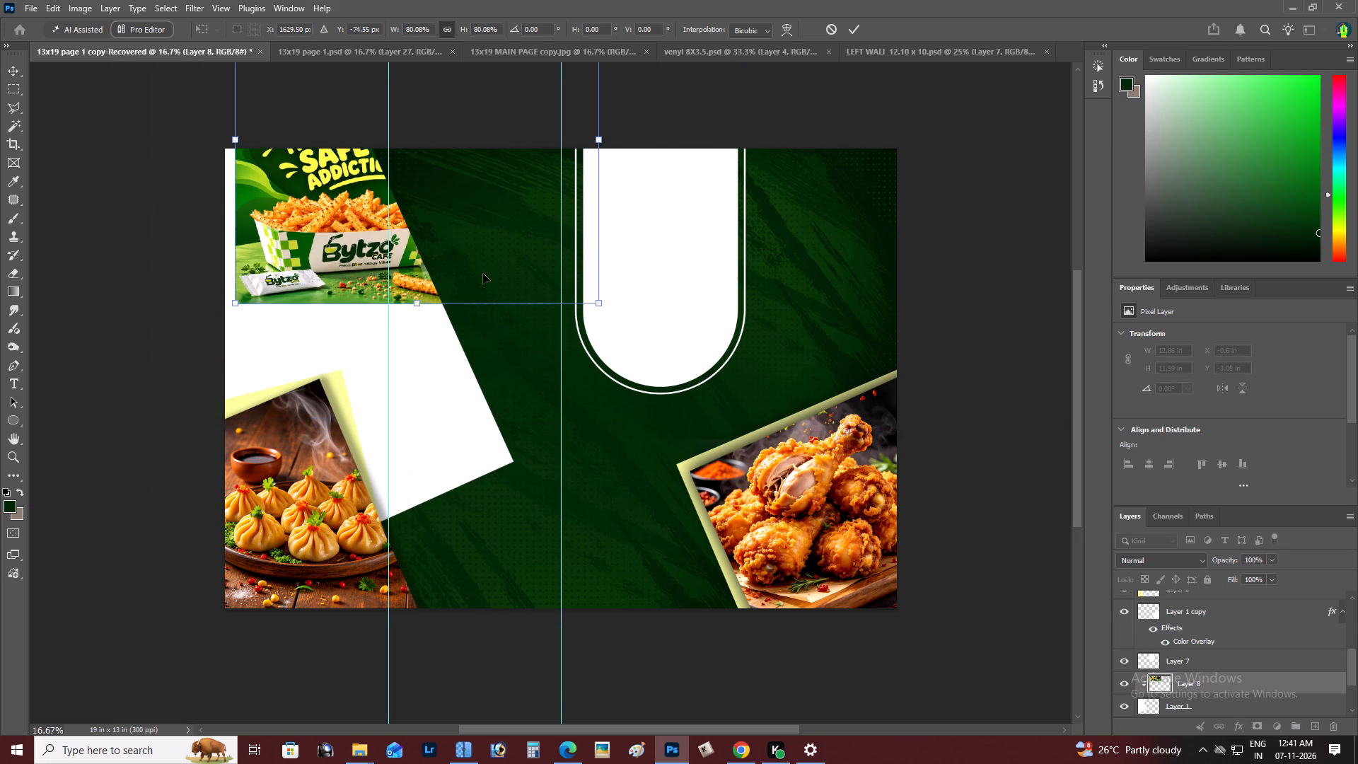
drag(483, 274, 554, 459)
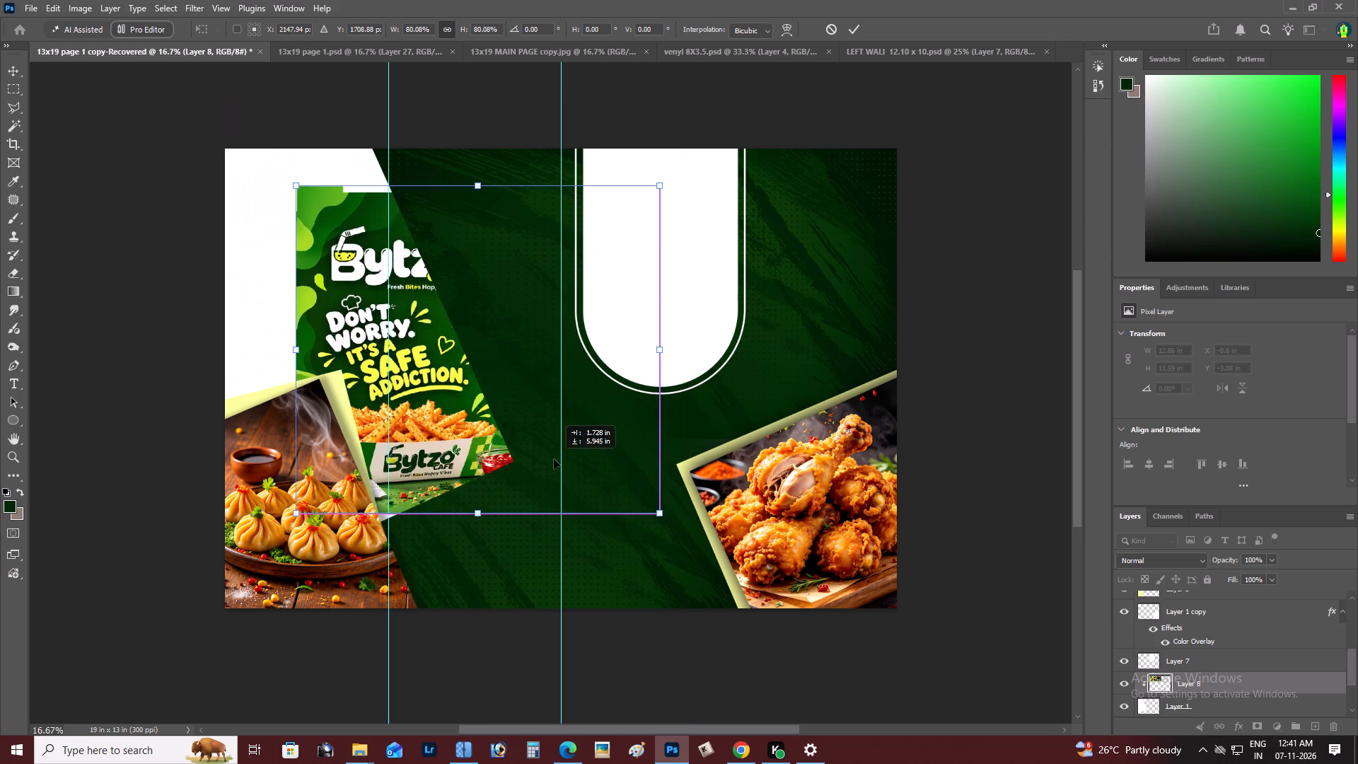
drag(554, 459, 312, 390)
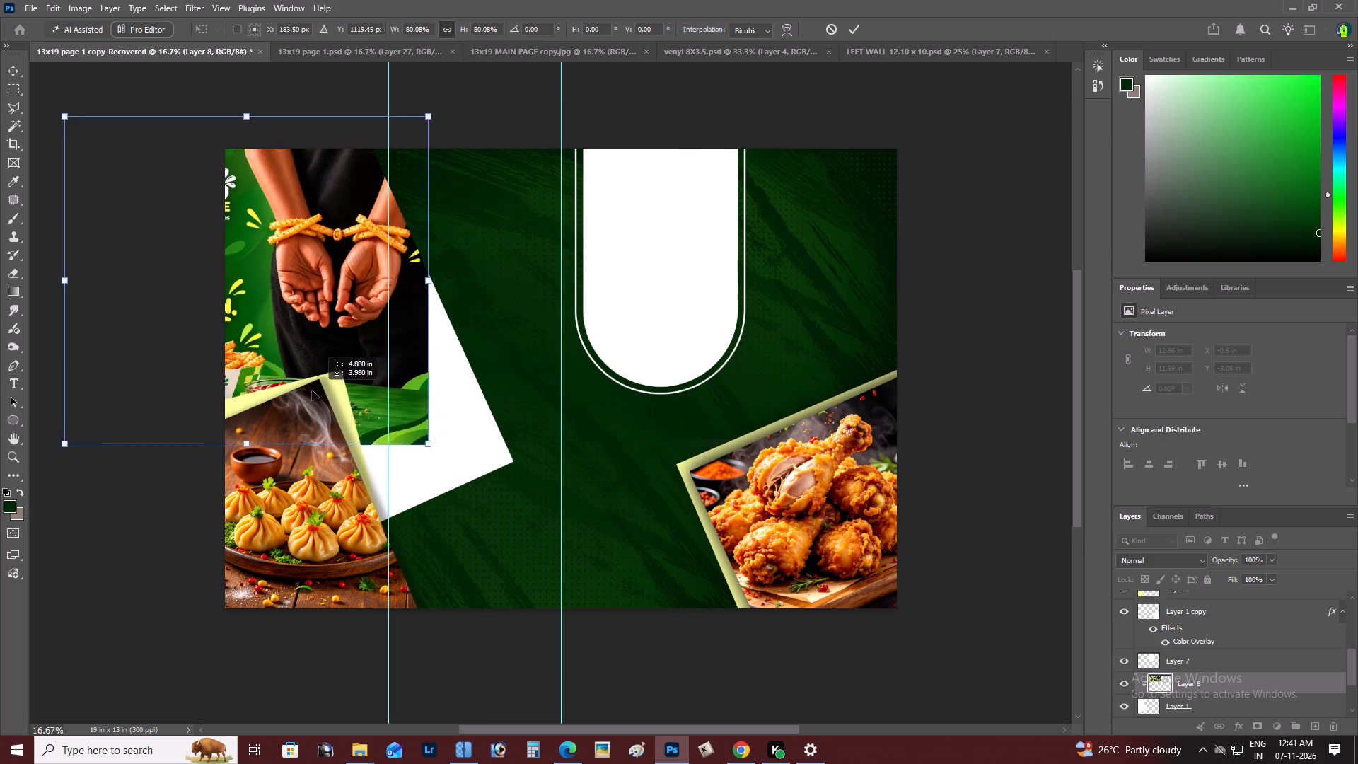
drag(312, 390, 281, 388)
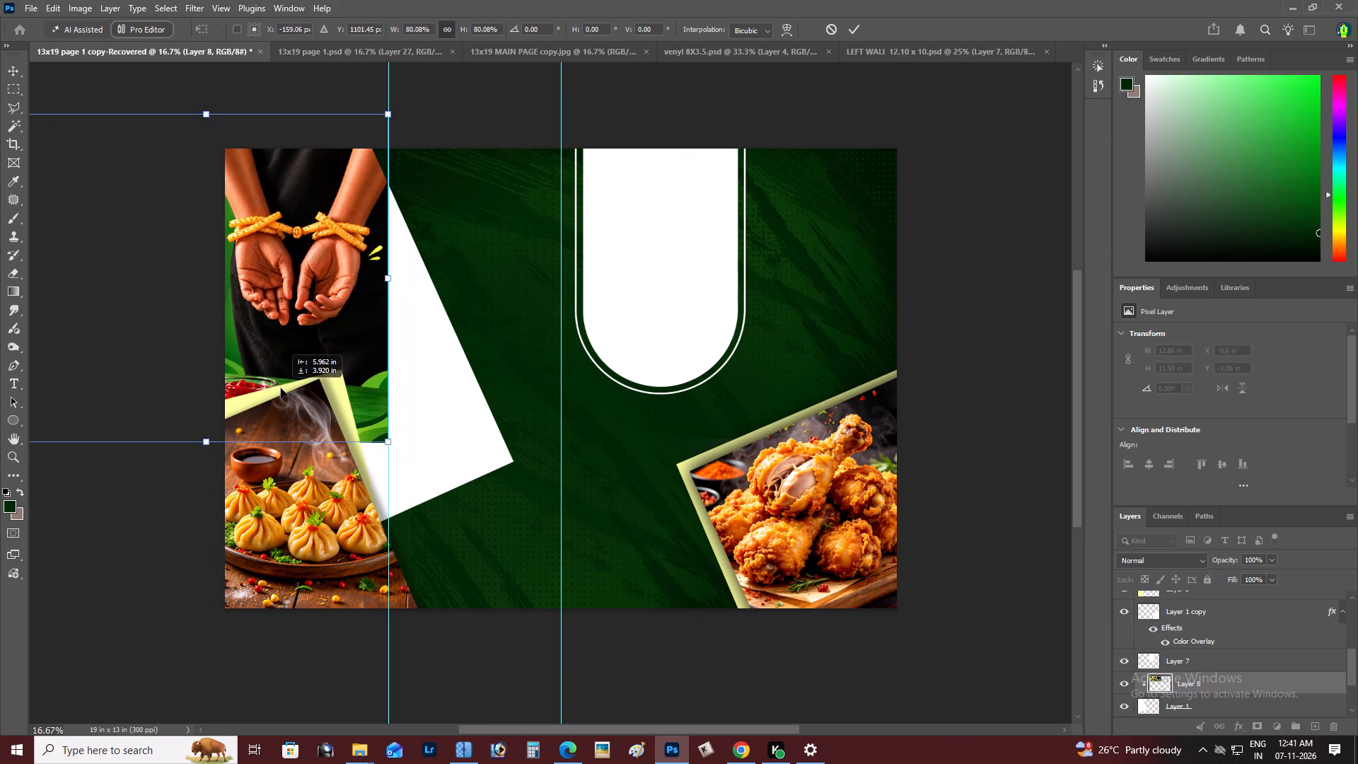
drag(281, 388, 295, 393)
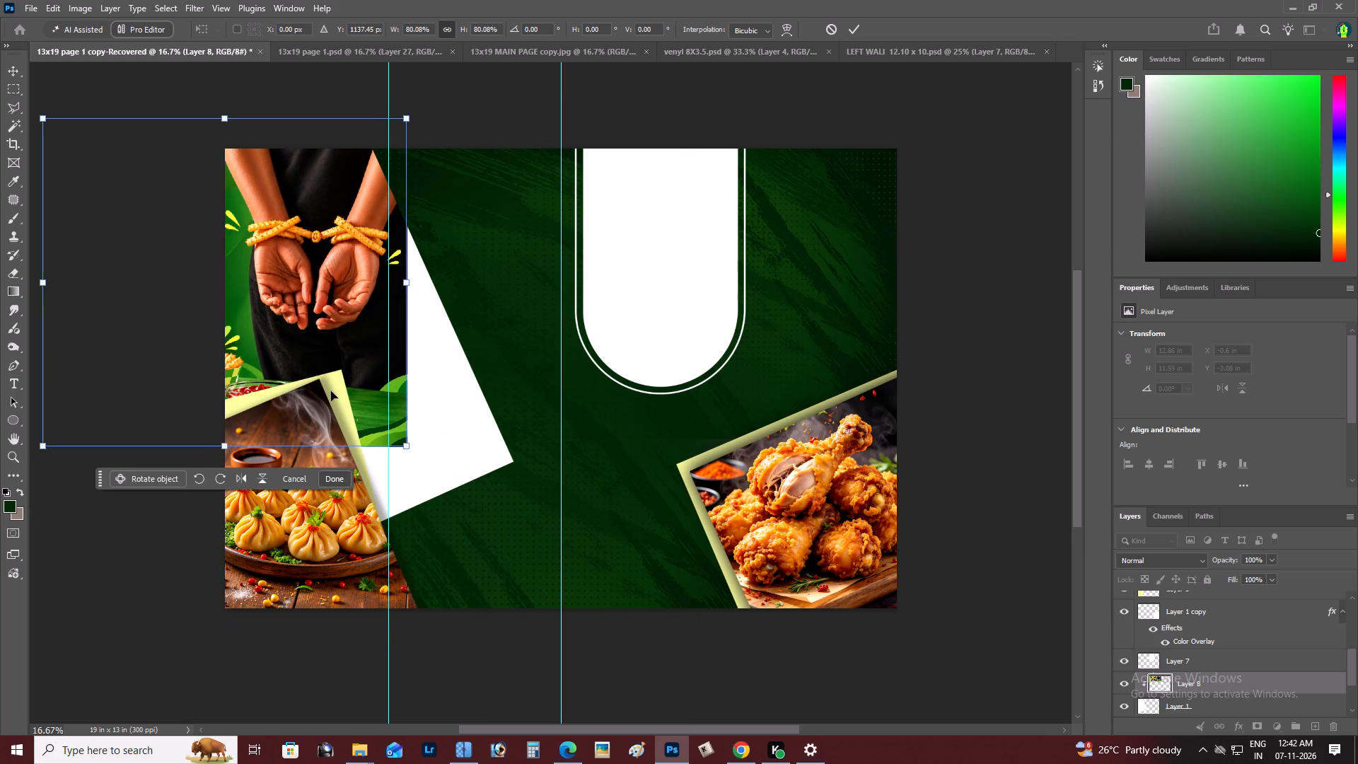
key(ctrl+Return)
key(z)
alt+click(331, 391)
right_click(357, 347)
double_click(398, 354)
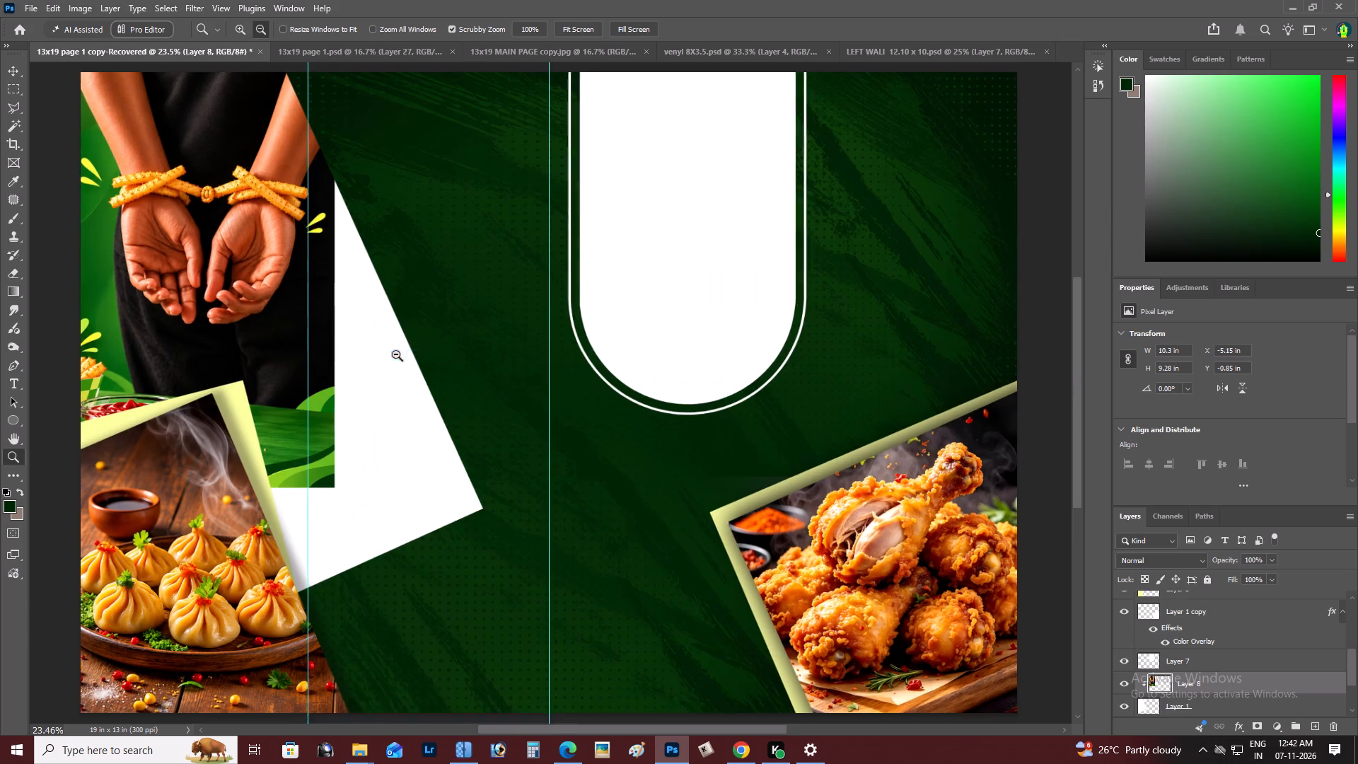
Undo the recent moving, clipping and scaling of the fries-bound hands artwork and delete it from the slanted white panel.
key(space)
drag(396, 354, 499, 372)
key(v)
drag(412, 362, 585, 437)
key(ctrl+z)
key(ctrl+z)
key(ctrl+z)
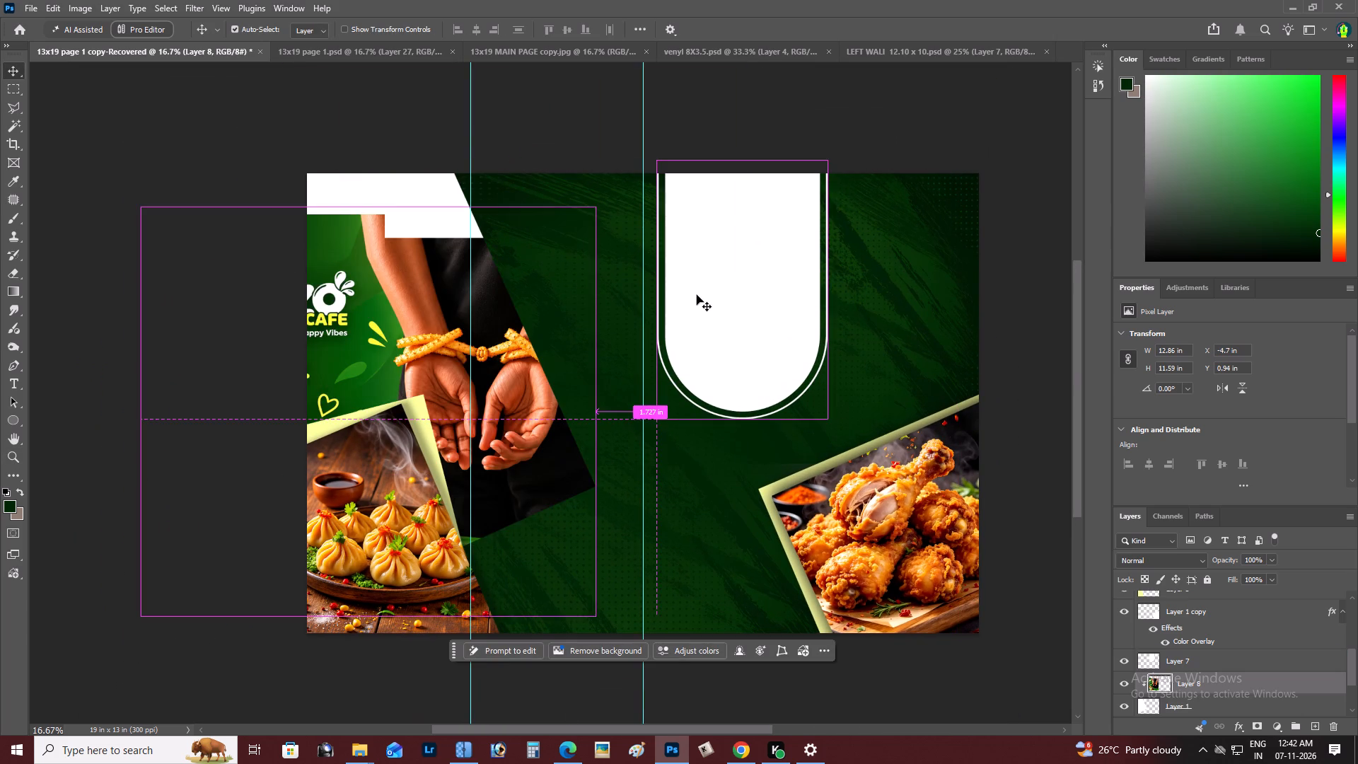
key(ctrl+z)
key(ctrl+z)
key(ctrl+z)
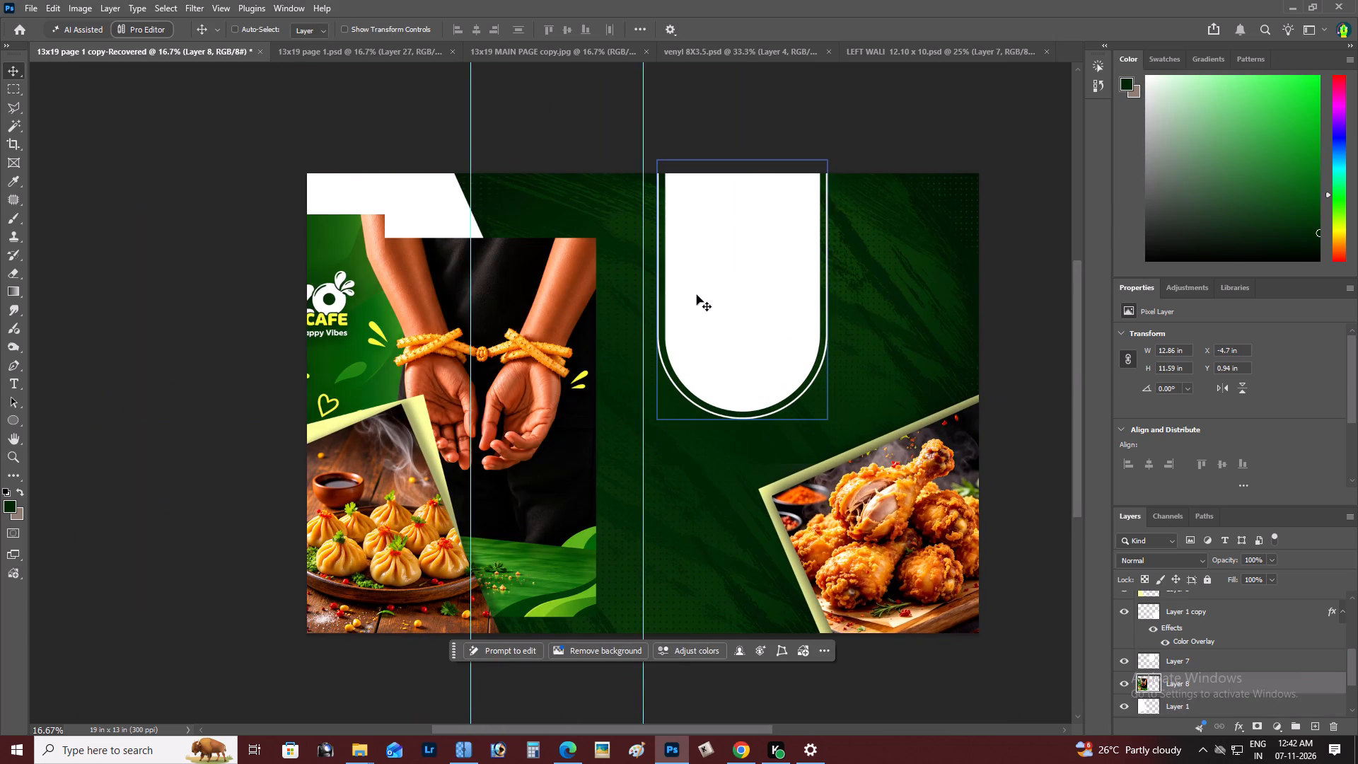
key(BackSpace)
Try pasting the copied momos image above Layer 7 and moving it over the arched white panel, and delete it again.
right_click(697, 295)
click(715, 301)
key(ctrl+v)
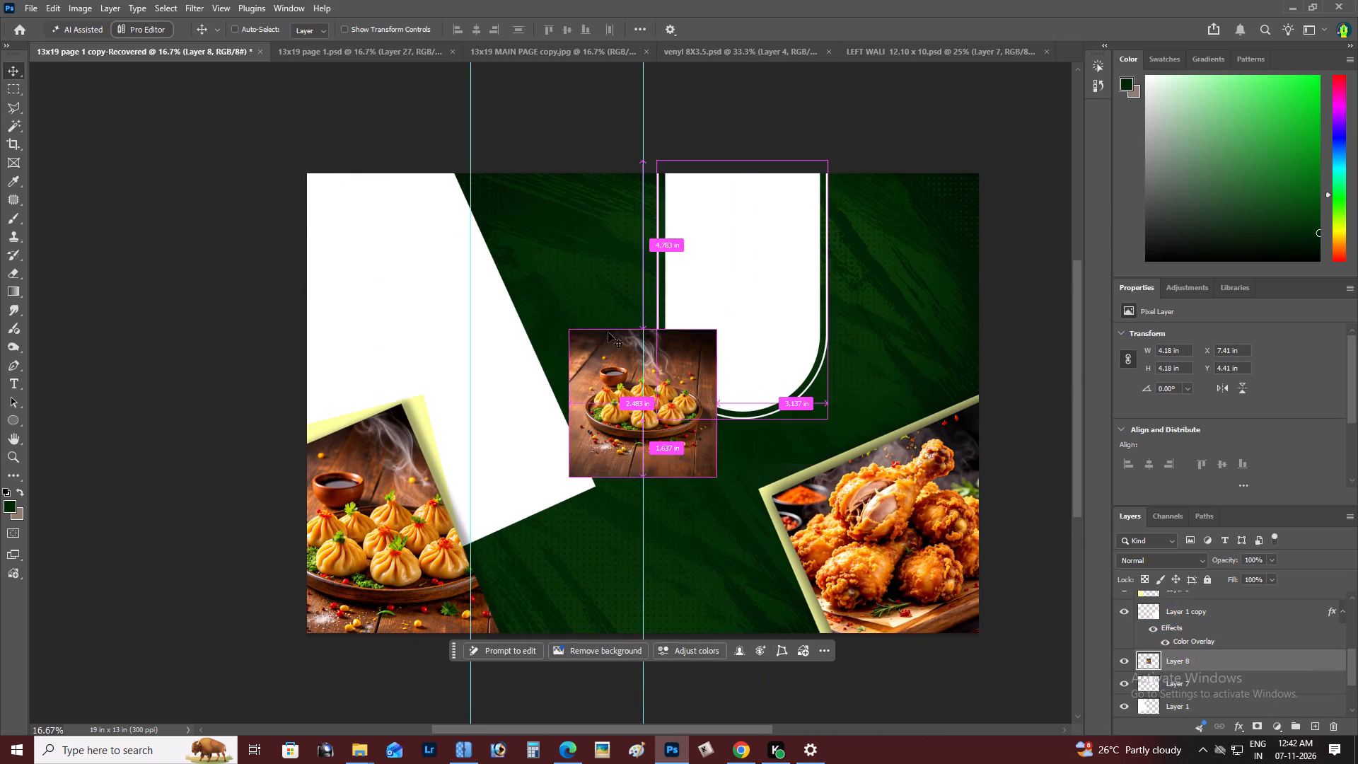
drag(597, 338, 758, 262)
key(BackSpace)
Switch to Chrome and look through the "french fries aesthetic" Pinterest results and the open menu-design and background pins for panel artwork.
key(alt+Tab)
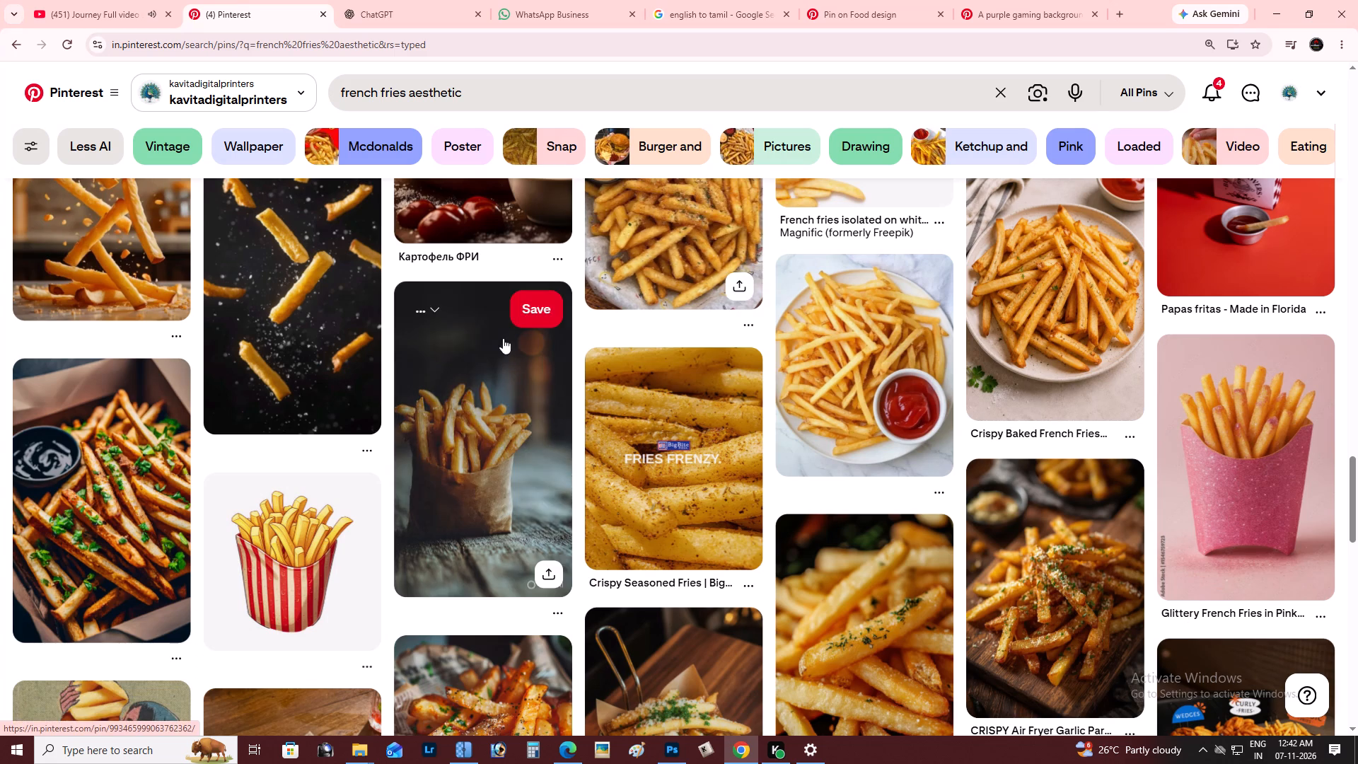
scroll(622, 504, up, 1)
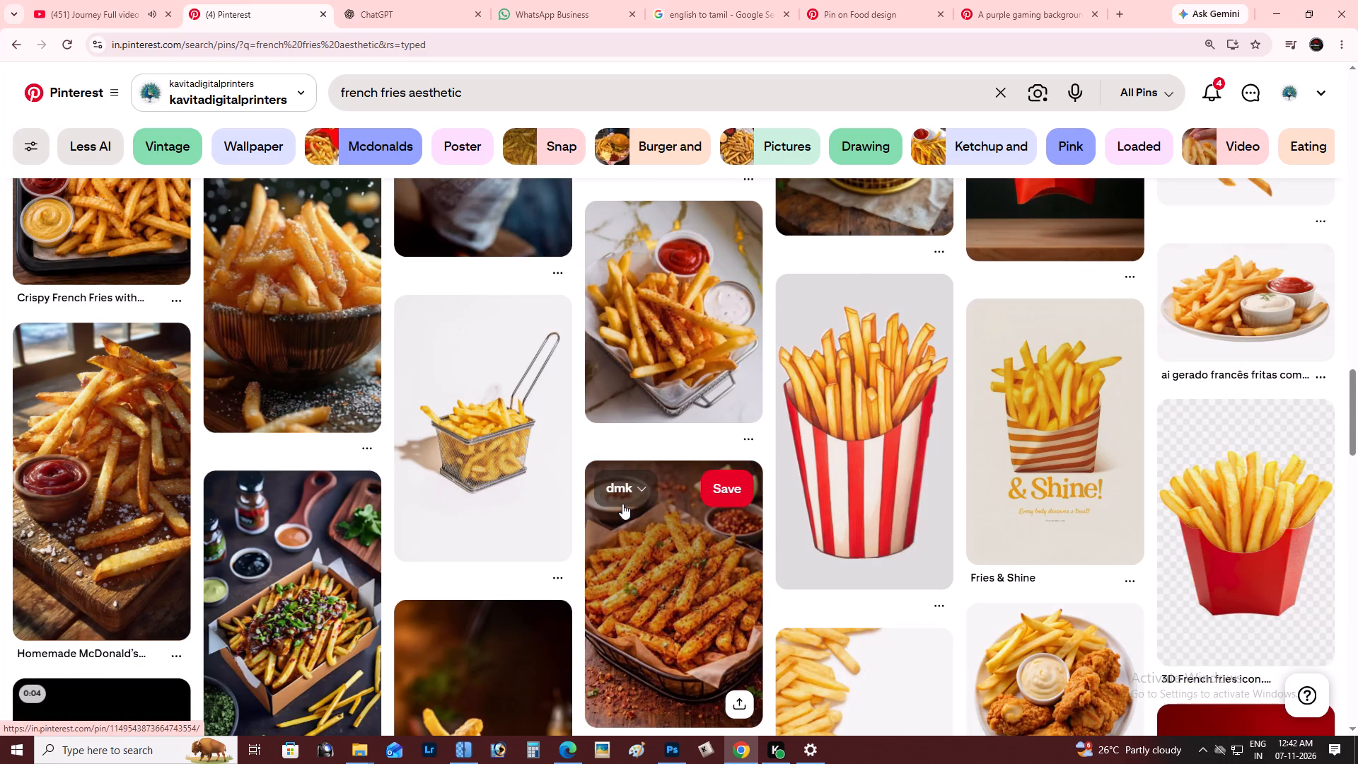
scroll(622, 504, up, 2)
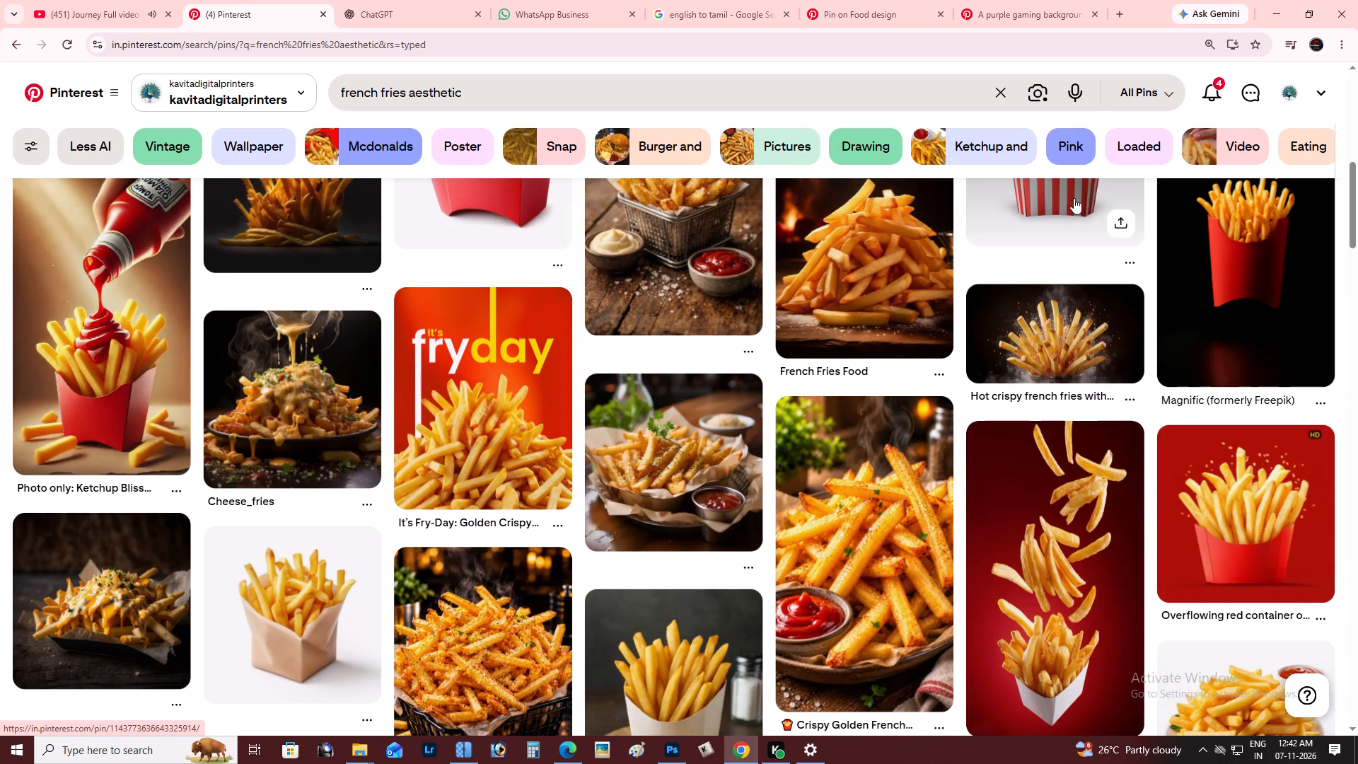
scroll(541, 625, up, 2)
scroll(732, 499, up, 1)
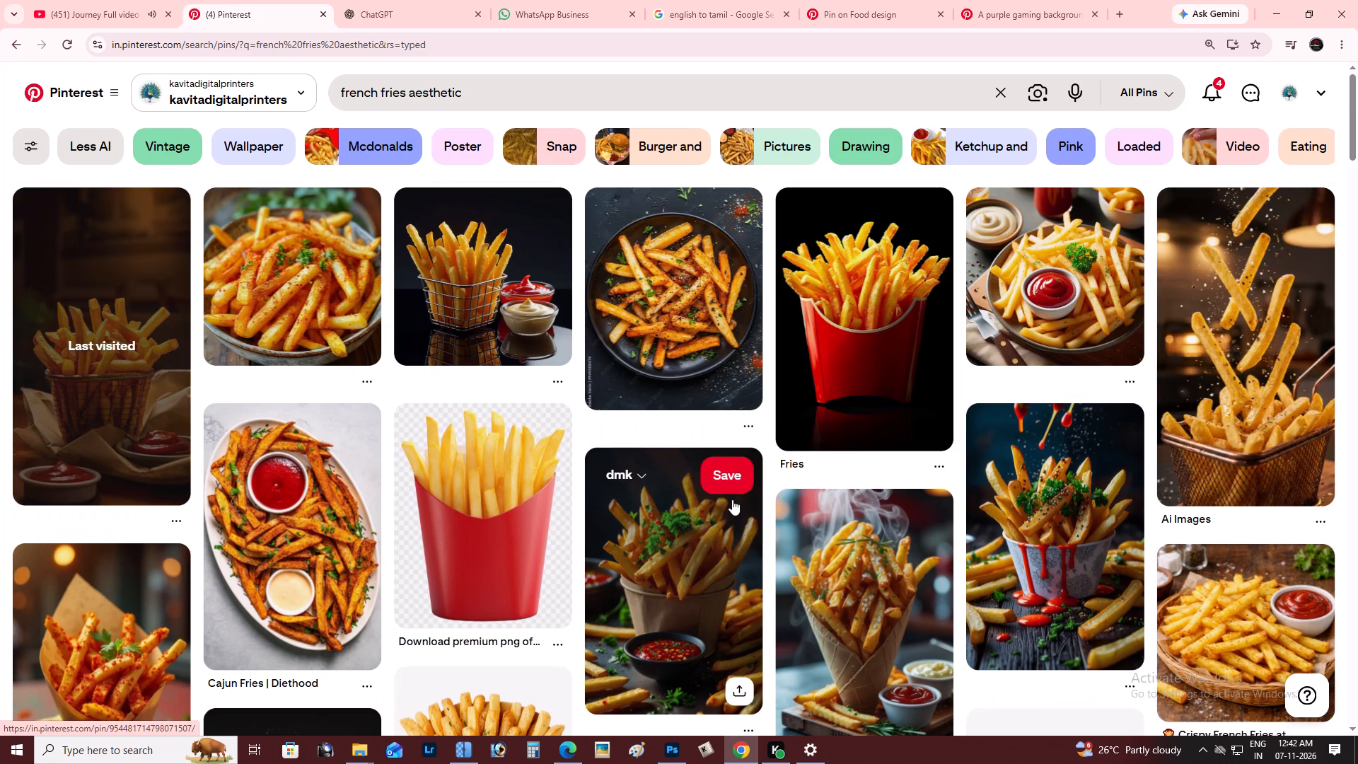
key(alt+Tab)
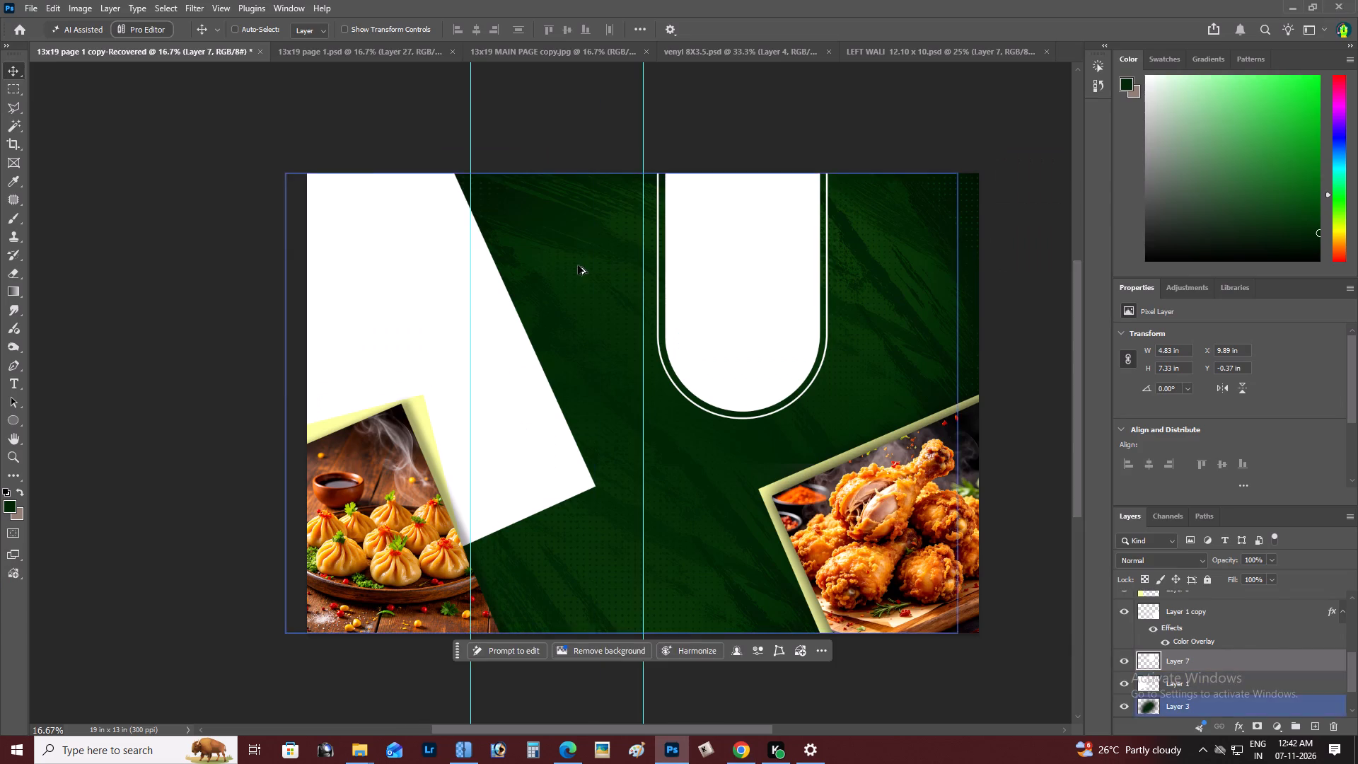
key(alt+Tab)
drag(482, 90, 0, 158)
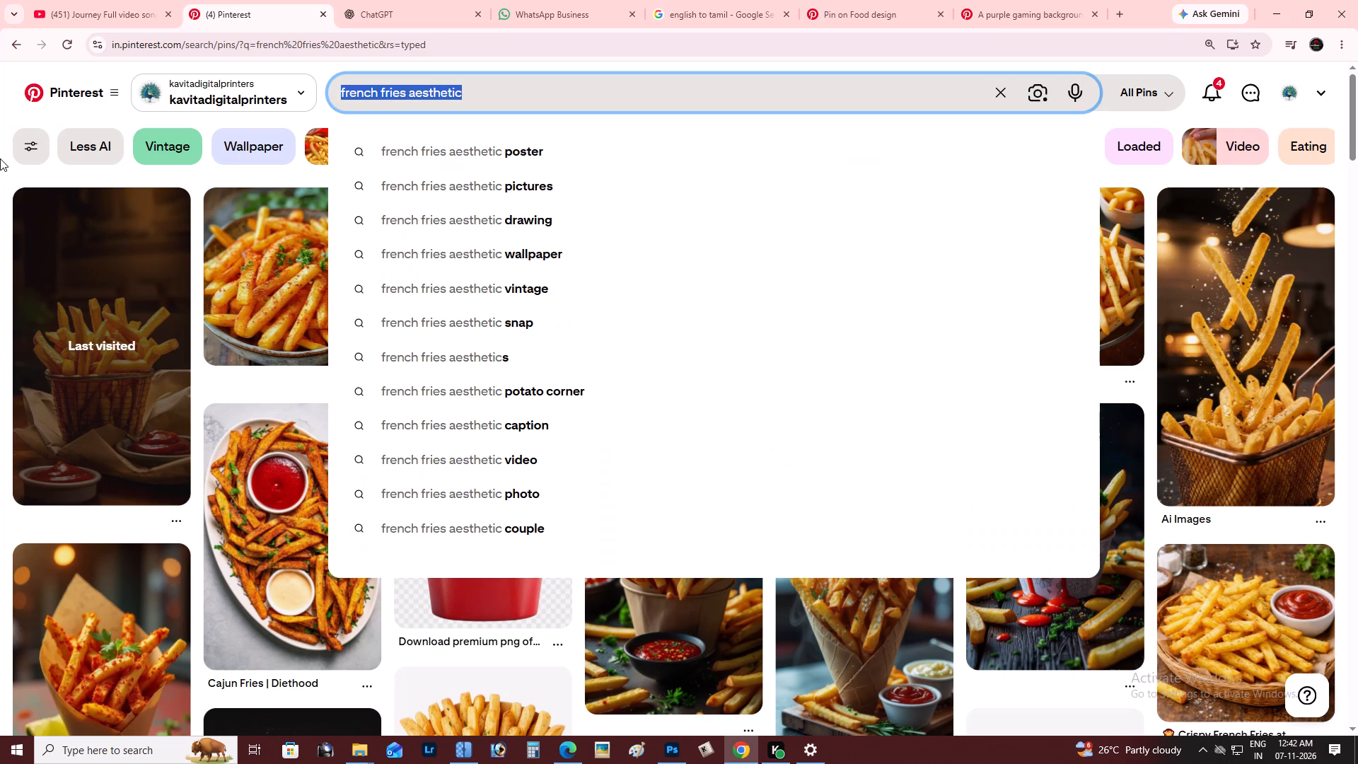
click(869, 0)
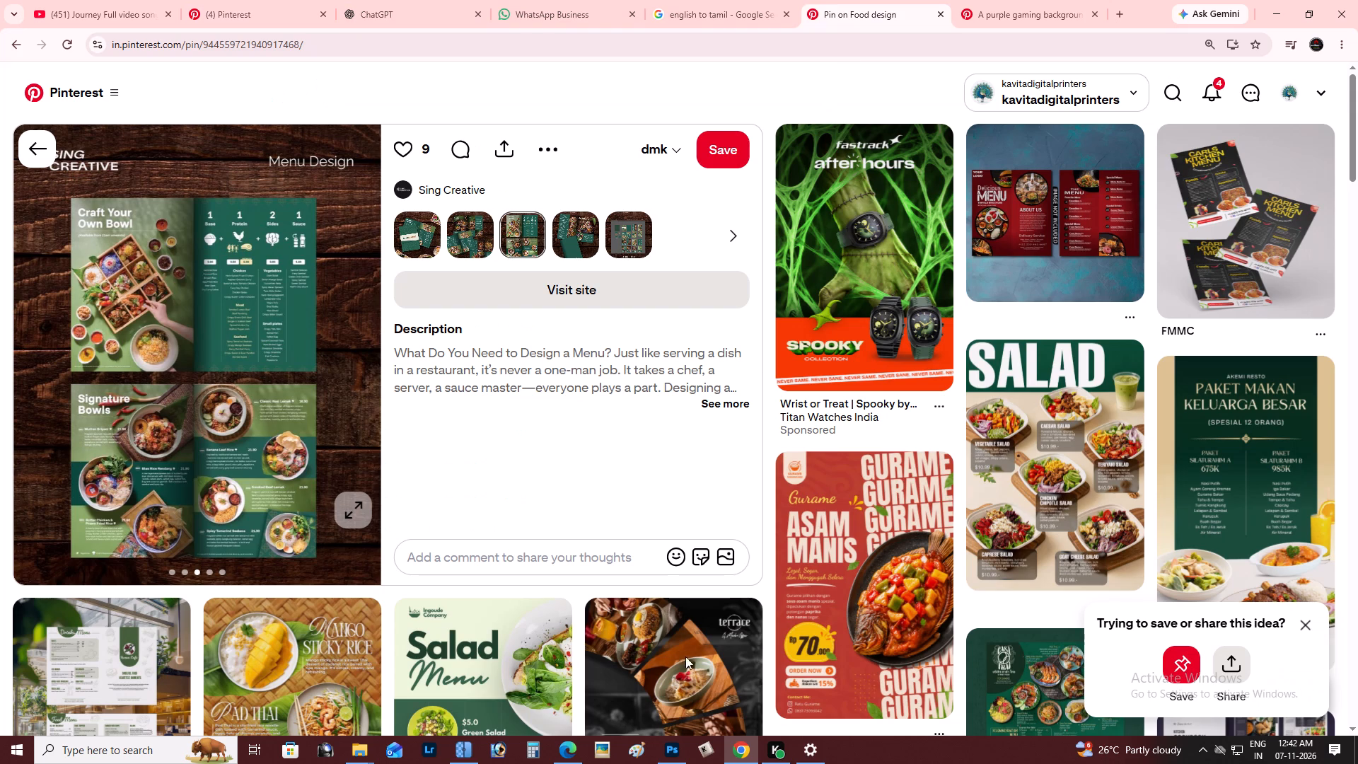
click(210, 1)
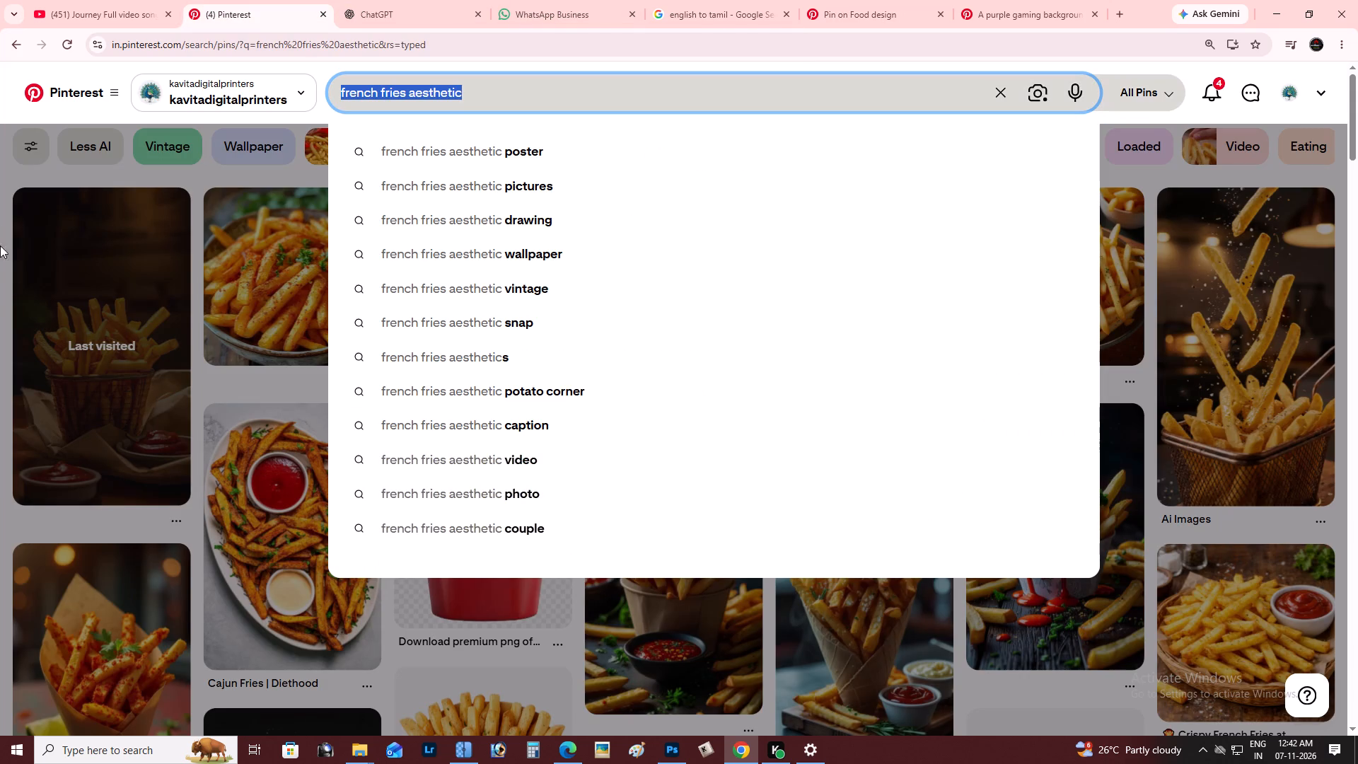
click(1009, 0)
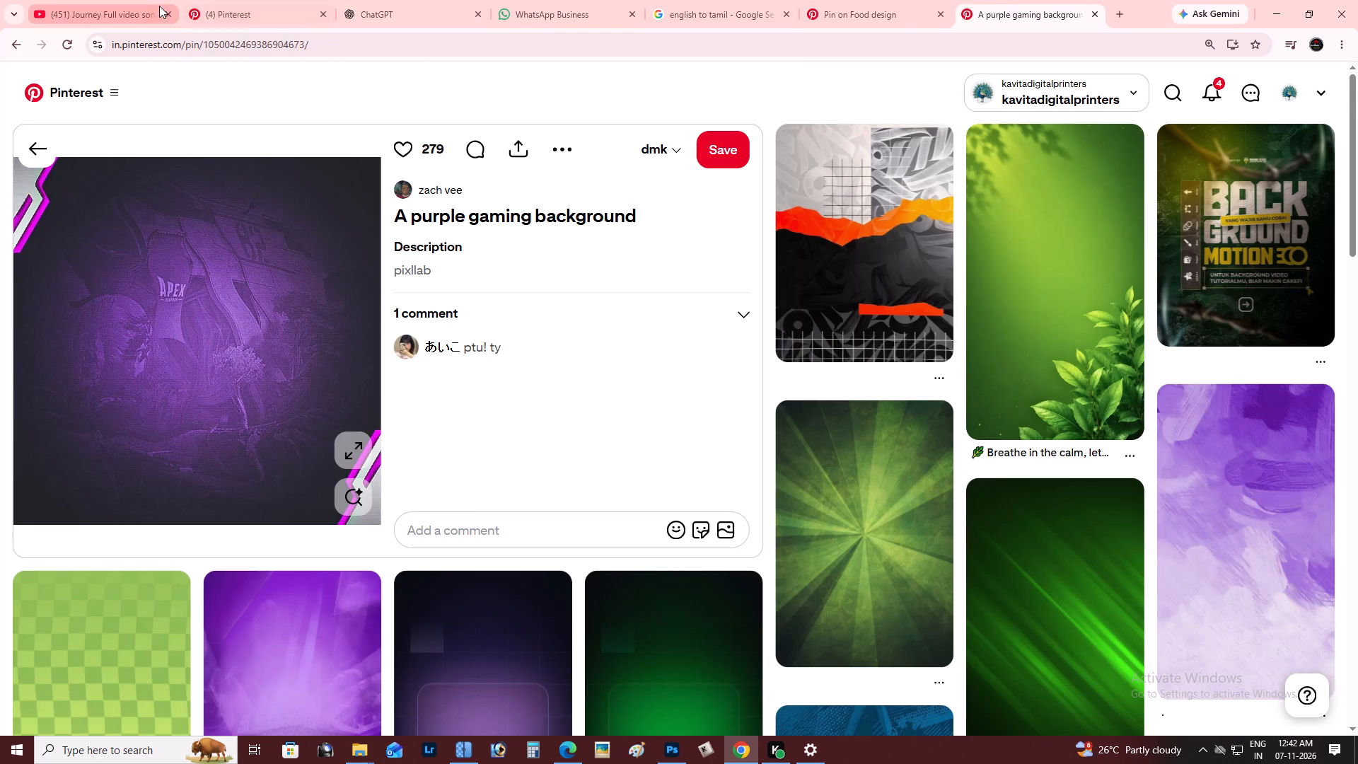
click(226, 0)
Leave the french fries pins and search results and open the Pinterest home feed.
click(1231, 425)
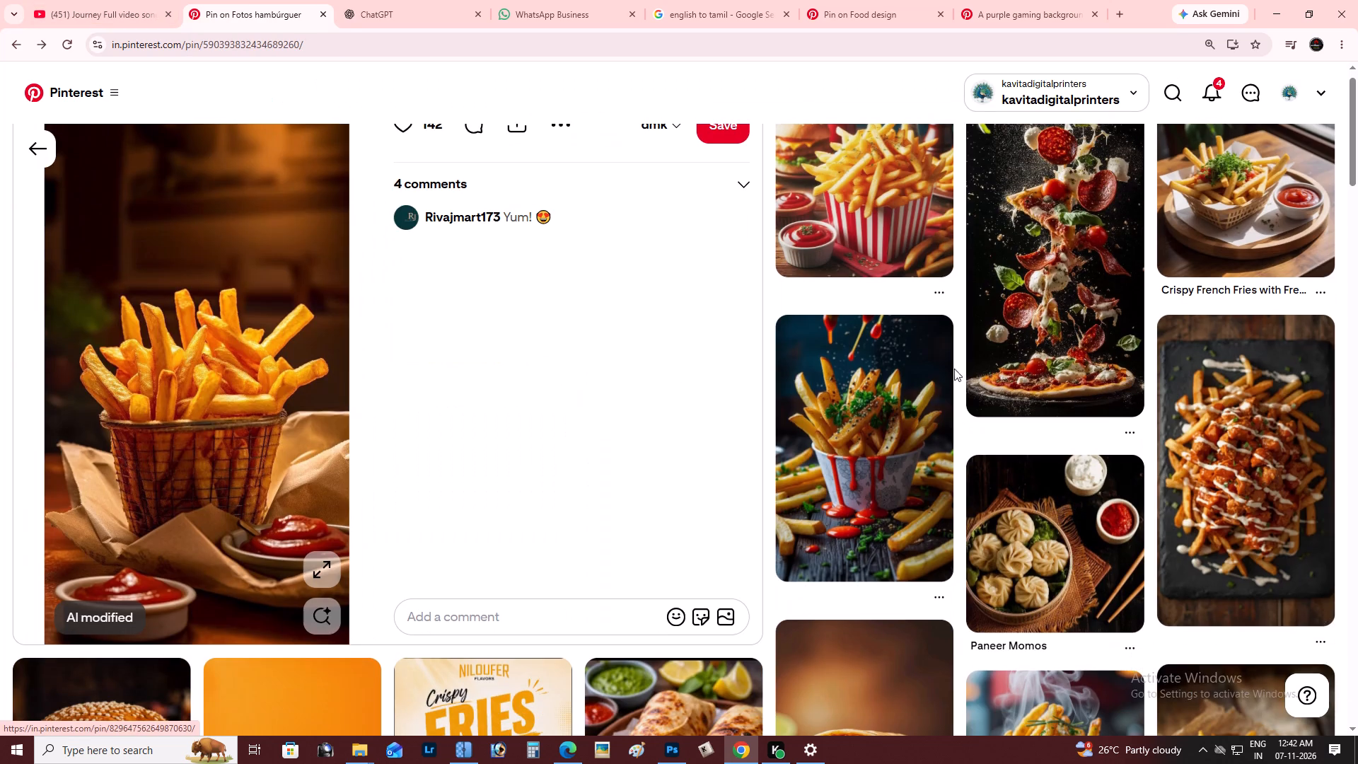
scroll(948, 367, up, 1)
click(948, 367)
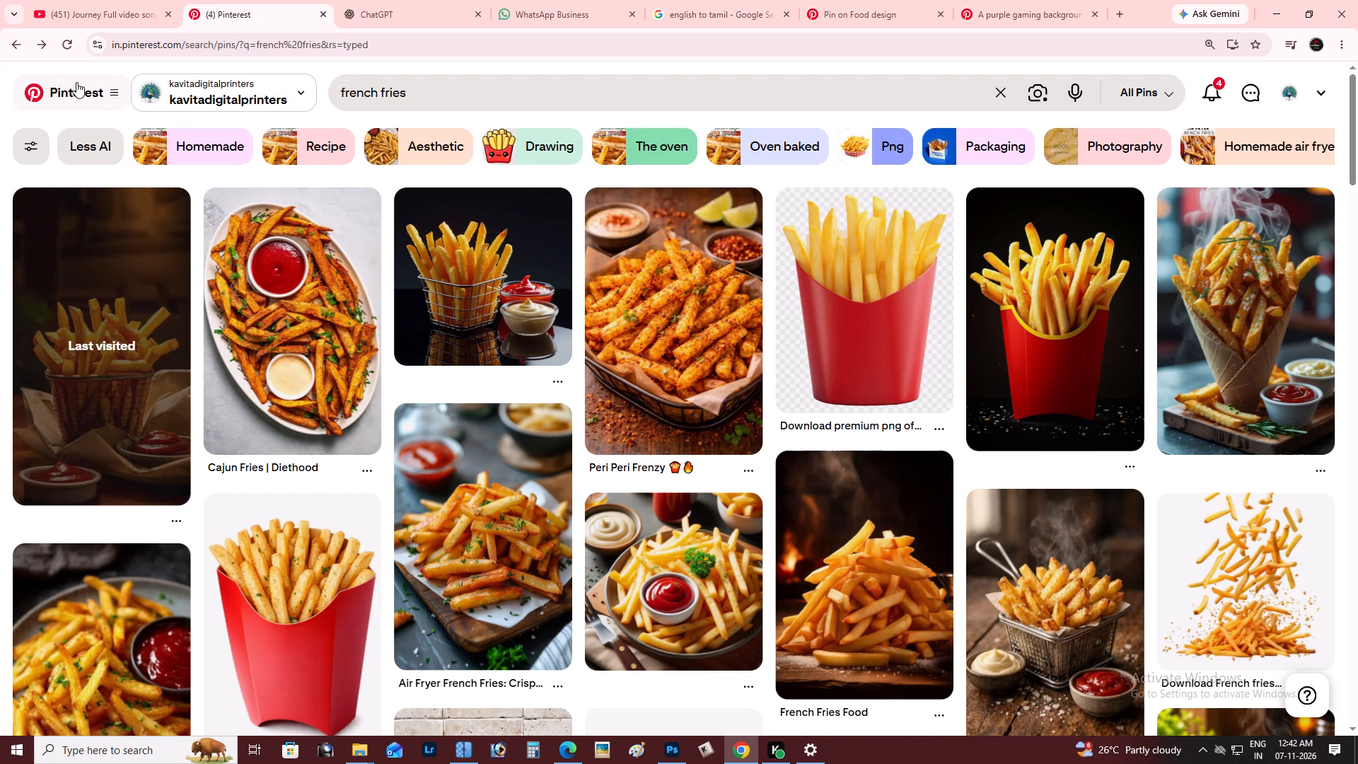
click(105, 97)
click(144, 233)
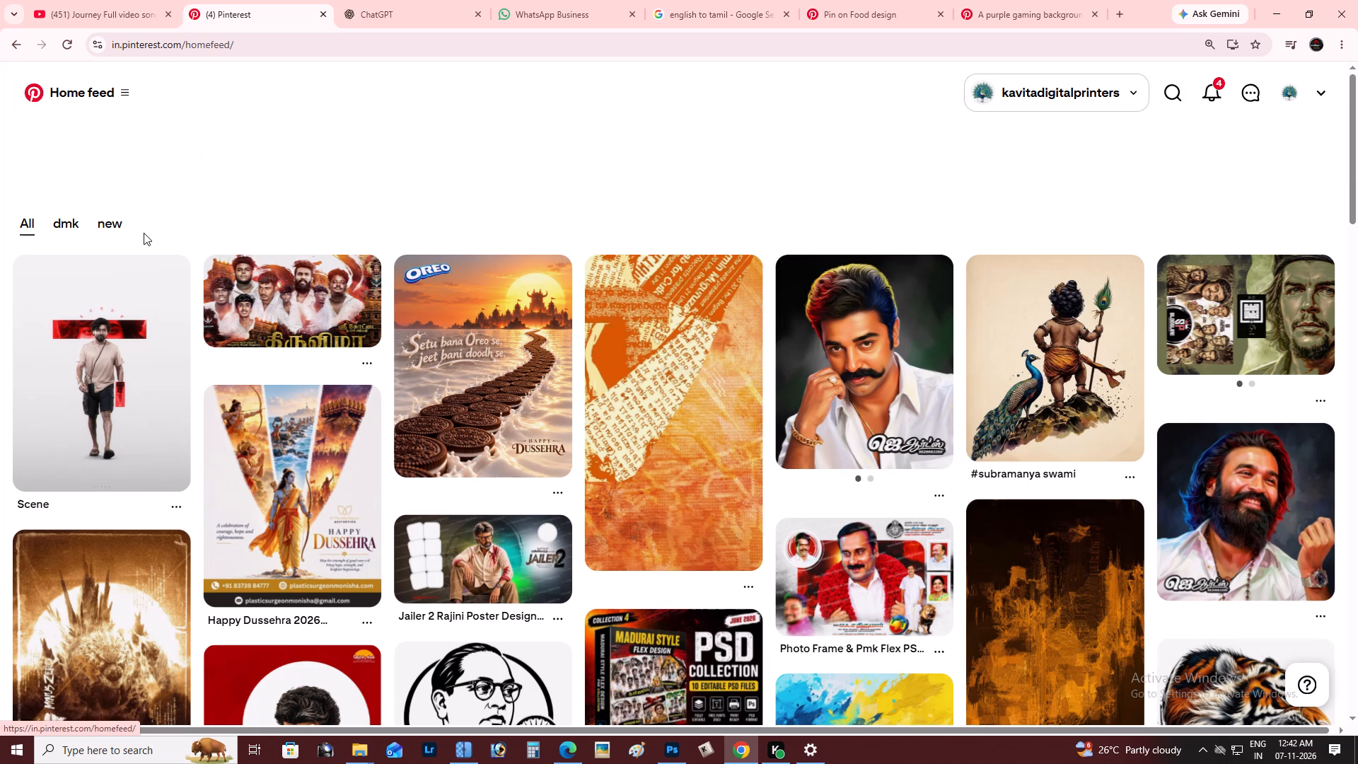
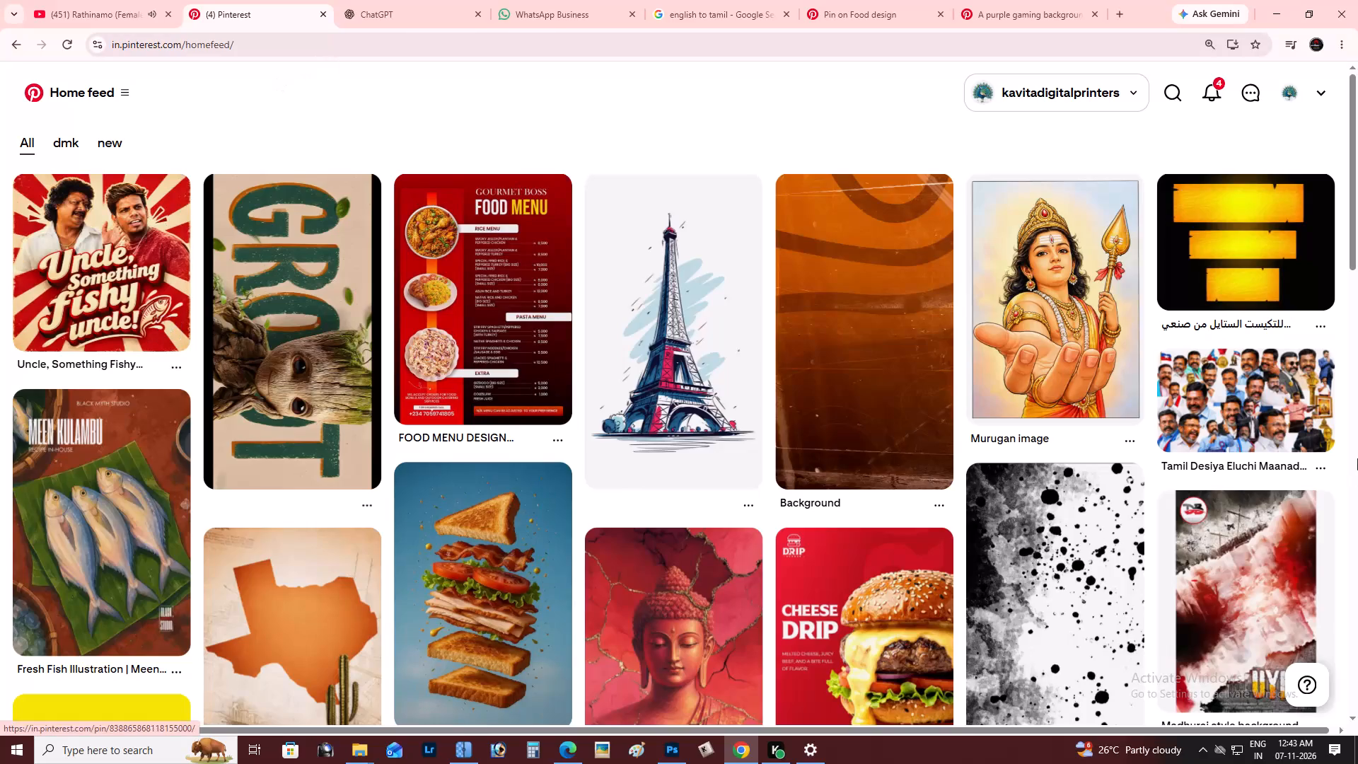
Look through the Pinterest home feed and the pins related to the red-striped french fries box for panel artwork.
scroll(1357, 457, up, 1)
scroll(1357, 457, down, 2)
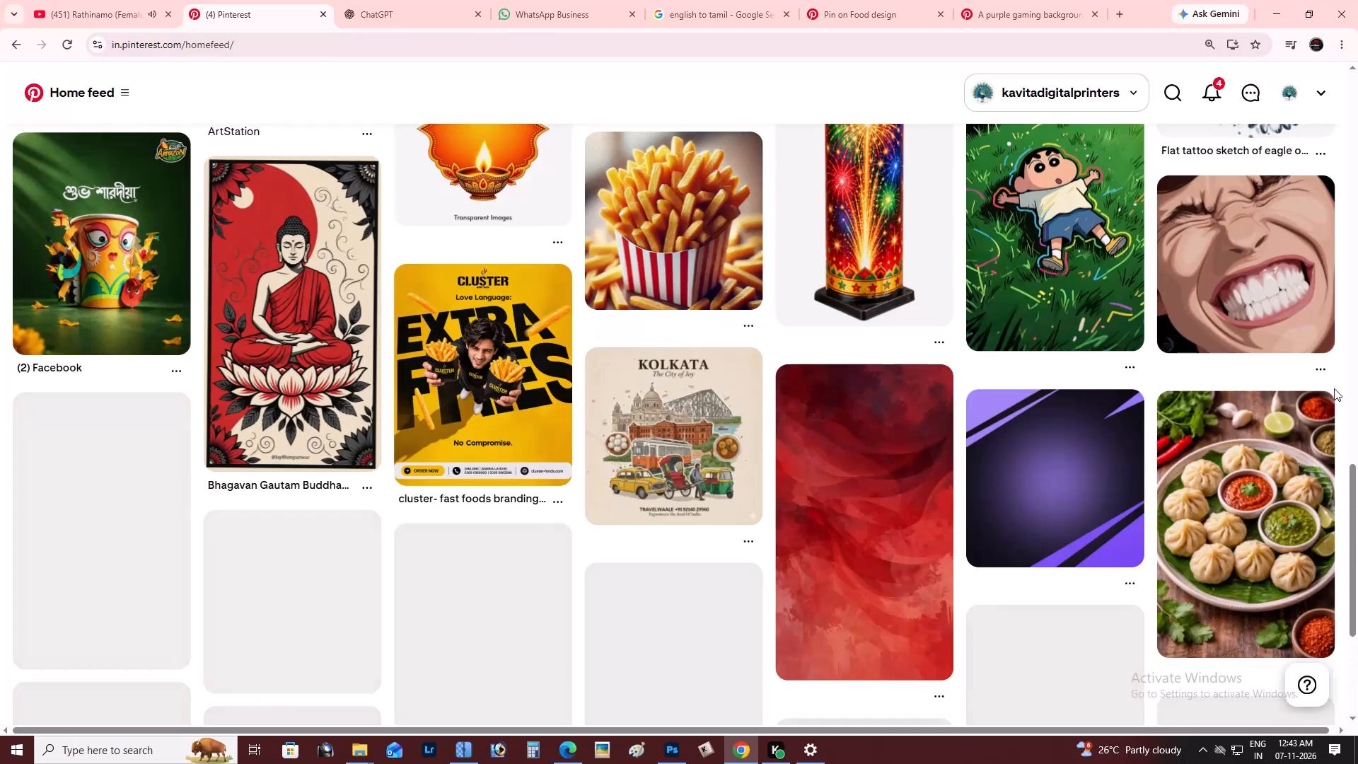
click(637, 223)
key(alt+Tab)
key(alt+Tab)
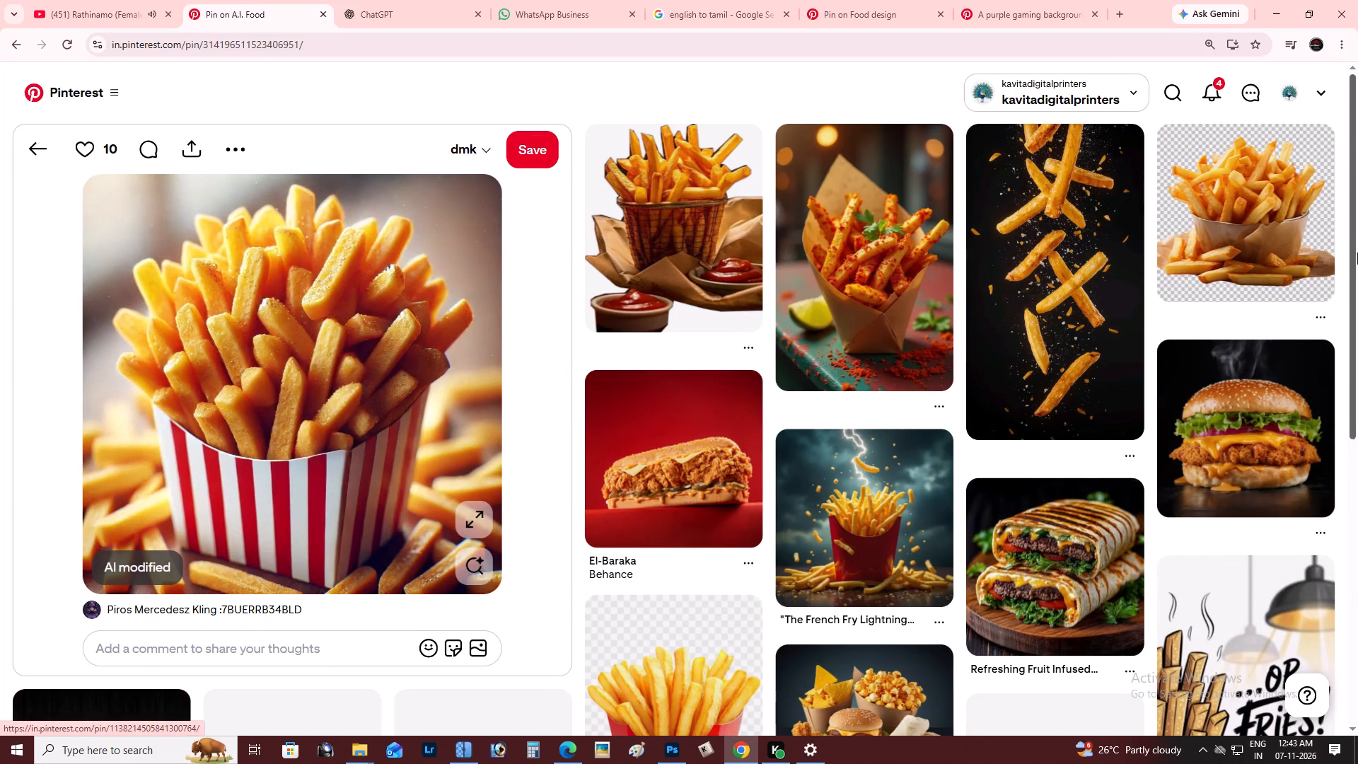
drag(1357, 238, 1357, 339)
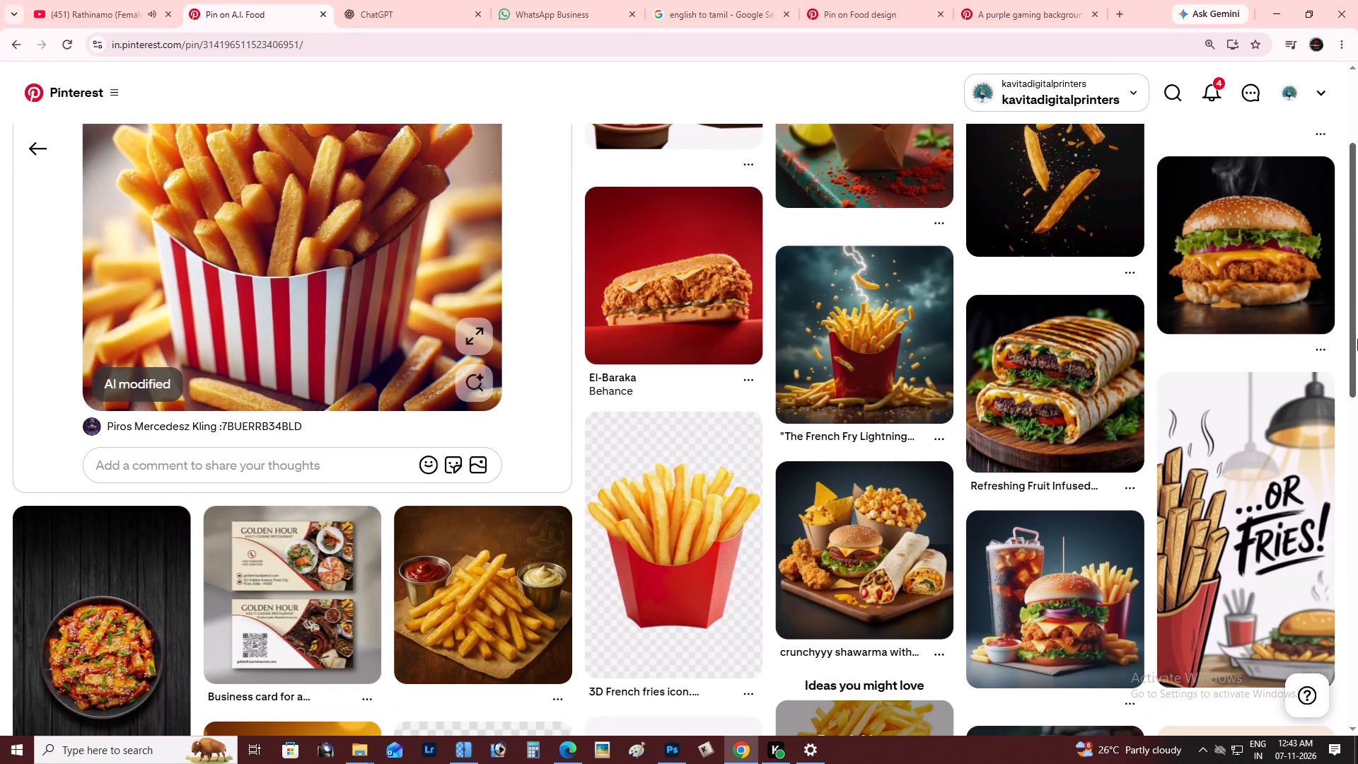
drag(1357, 339, 1357, 444)
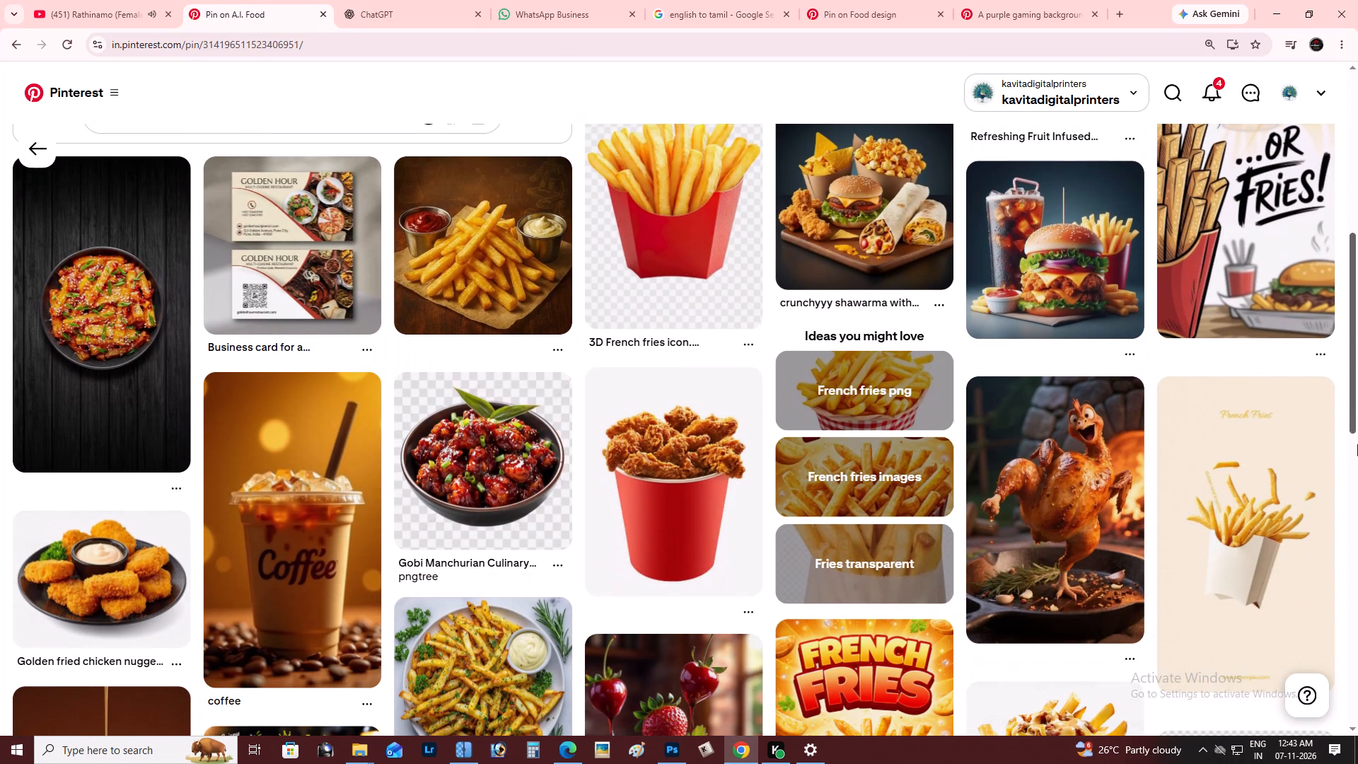
drag(1357, 444, 1357, 588)
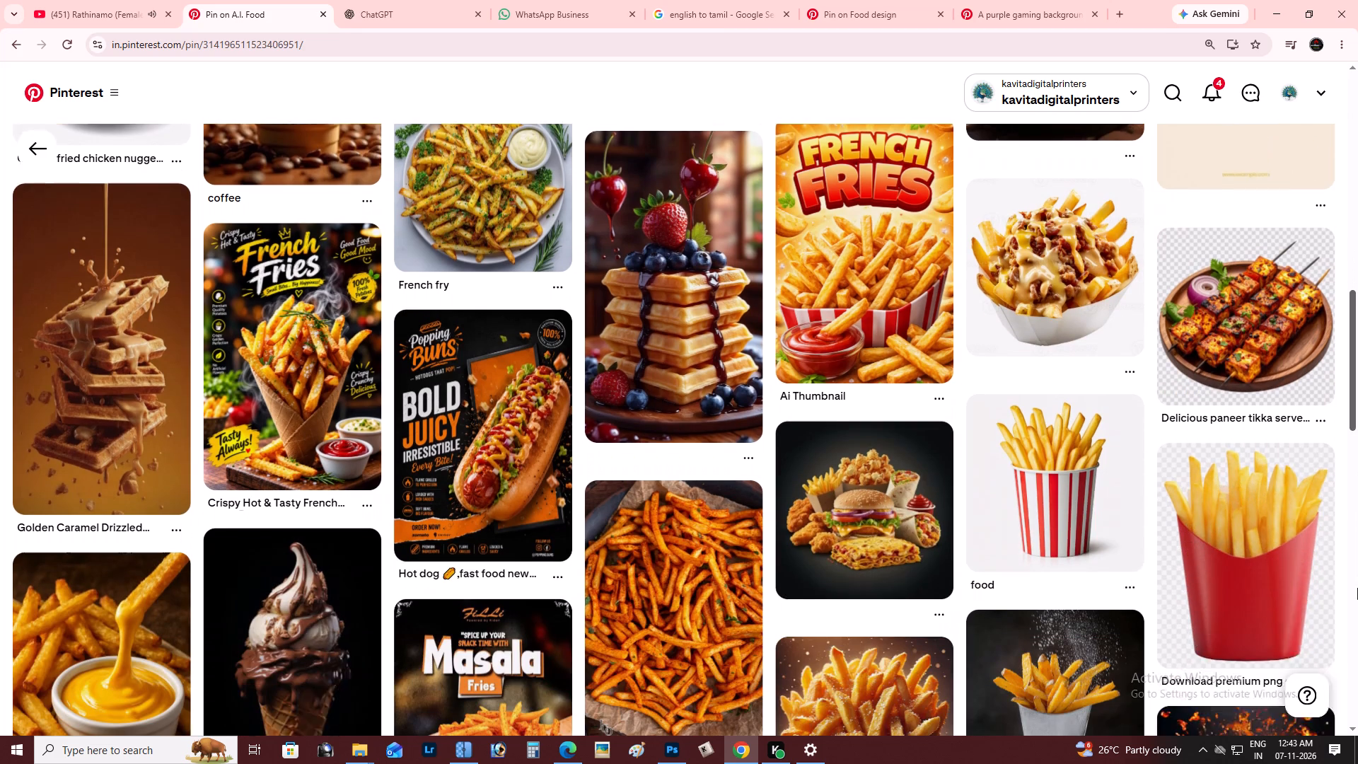
drag(1357, 588, 1357, 647)
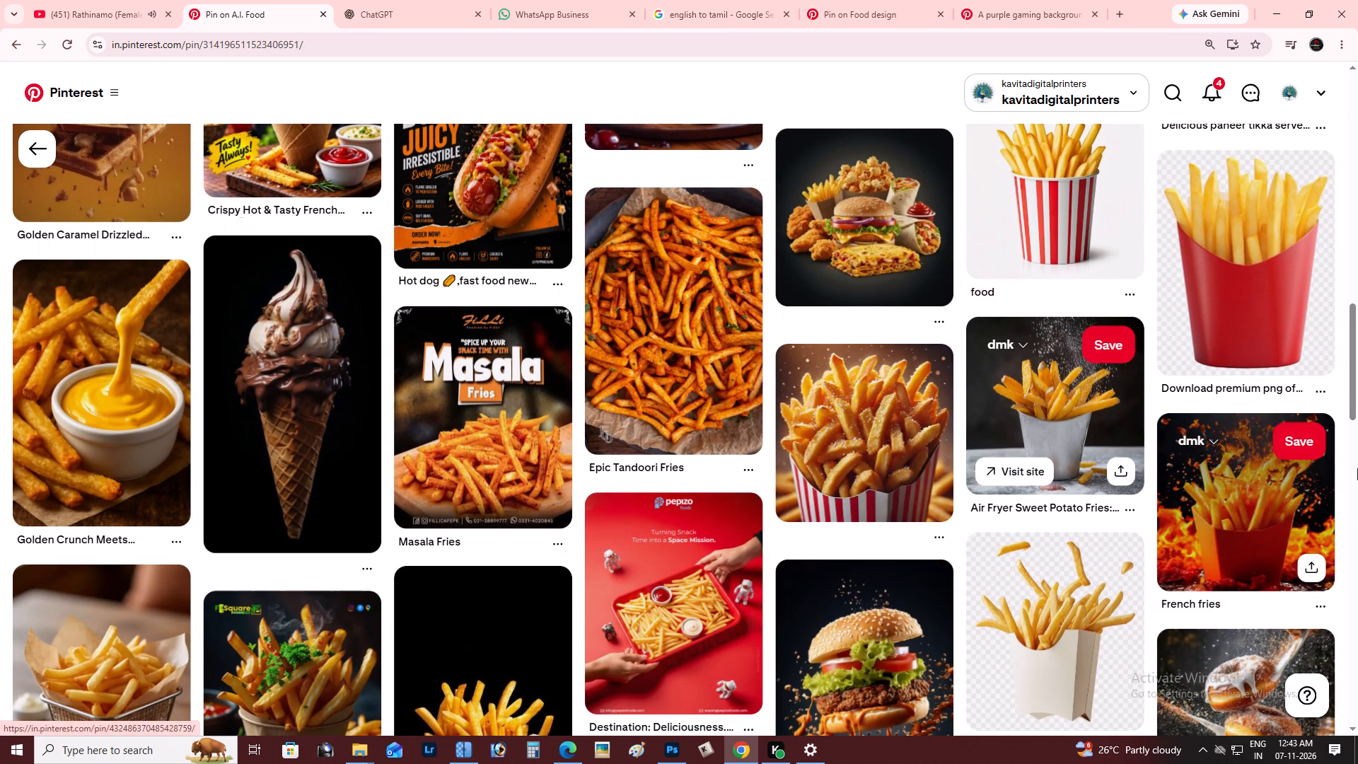
drag(1357, 421, 1357, 461)
Open the red "It's fryday" poster pin and compare it with the menu page in Photoshop.
click(1027, 273)
key(alt+Tab)
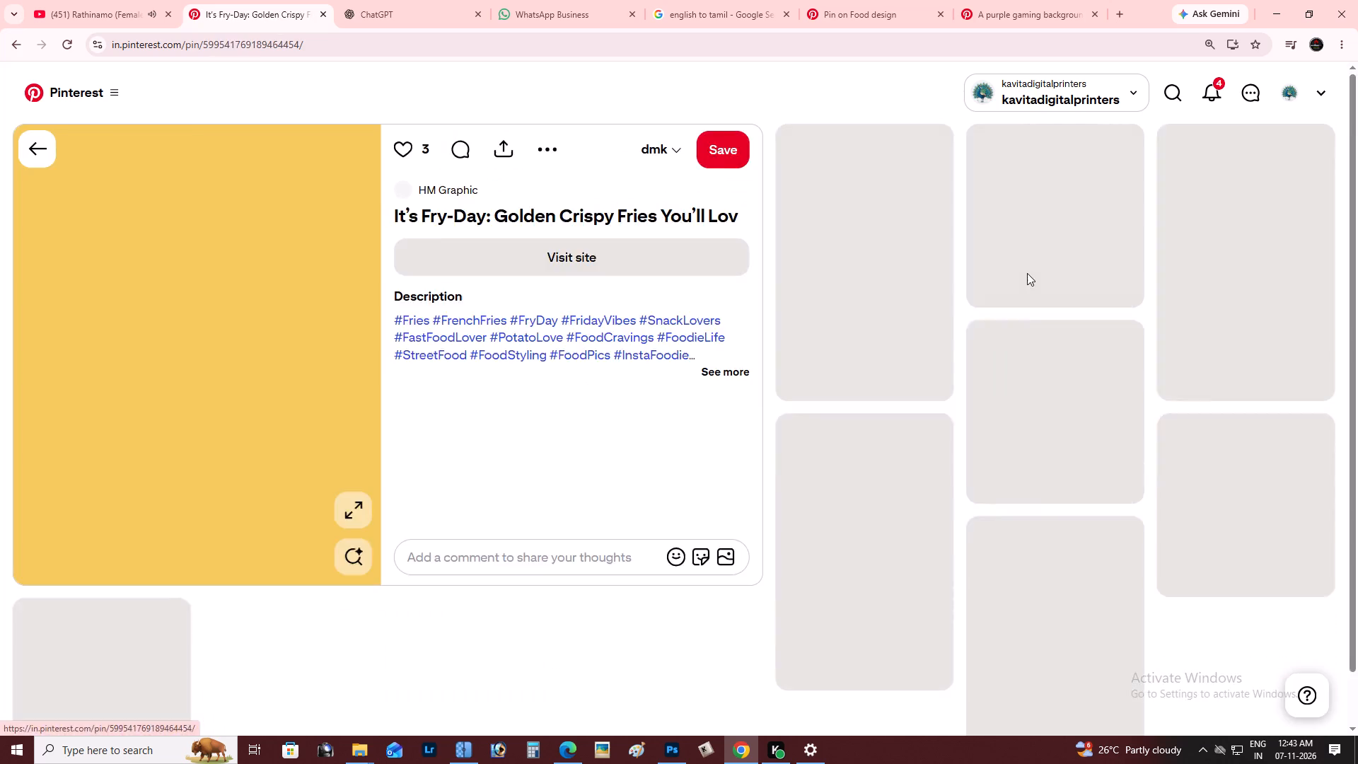
key(alt+Tab)
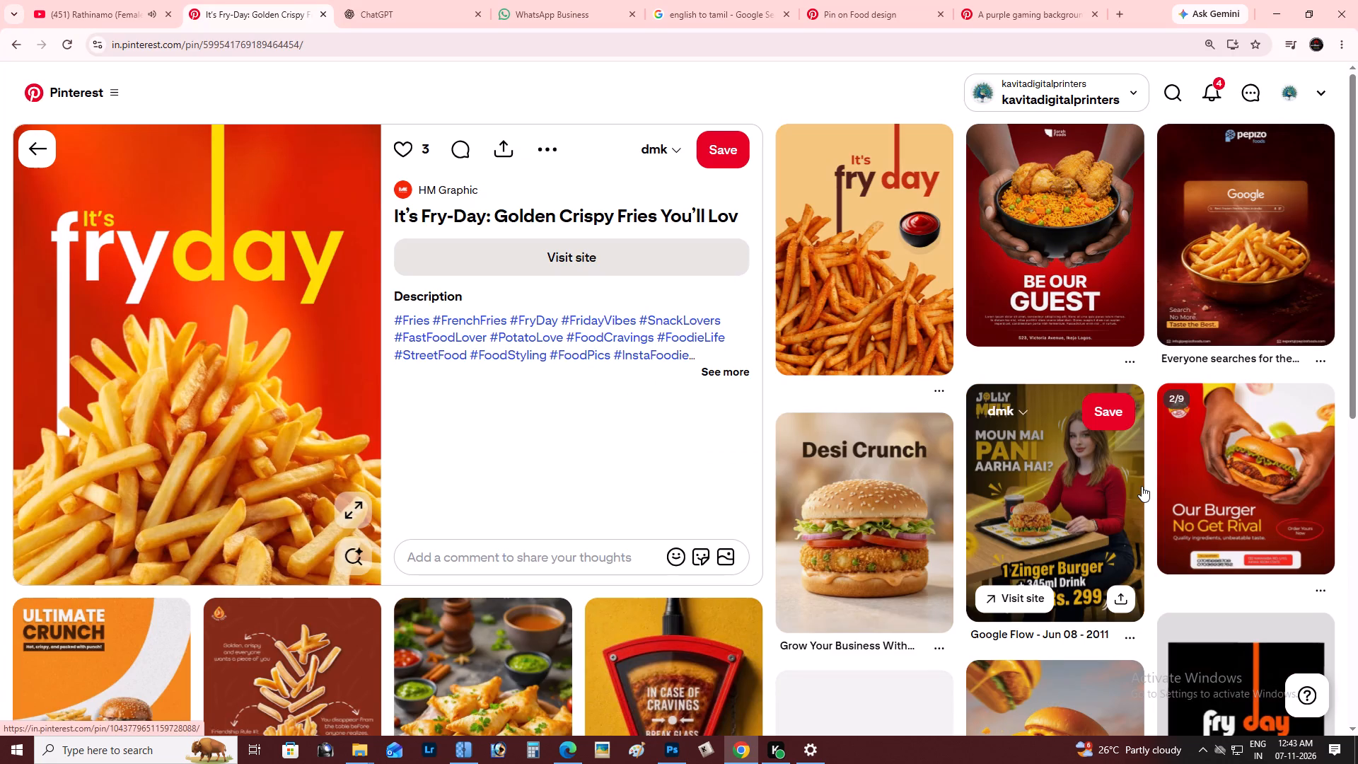
key(alt+Tab)
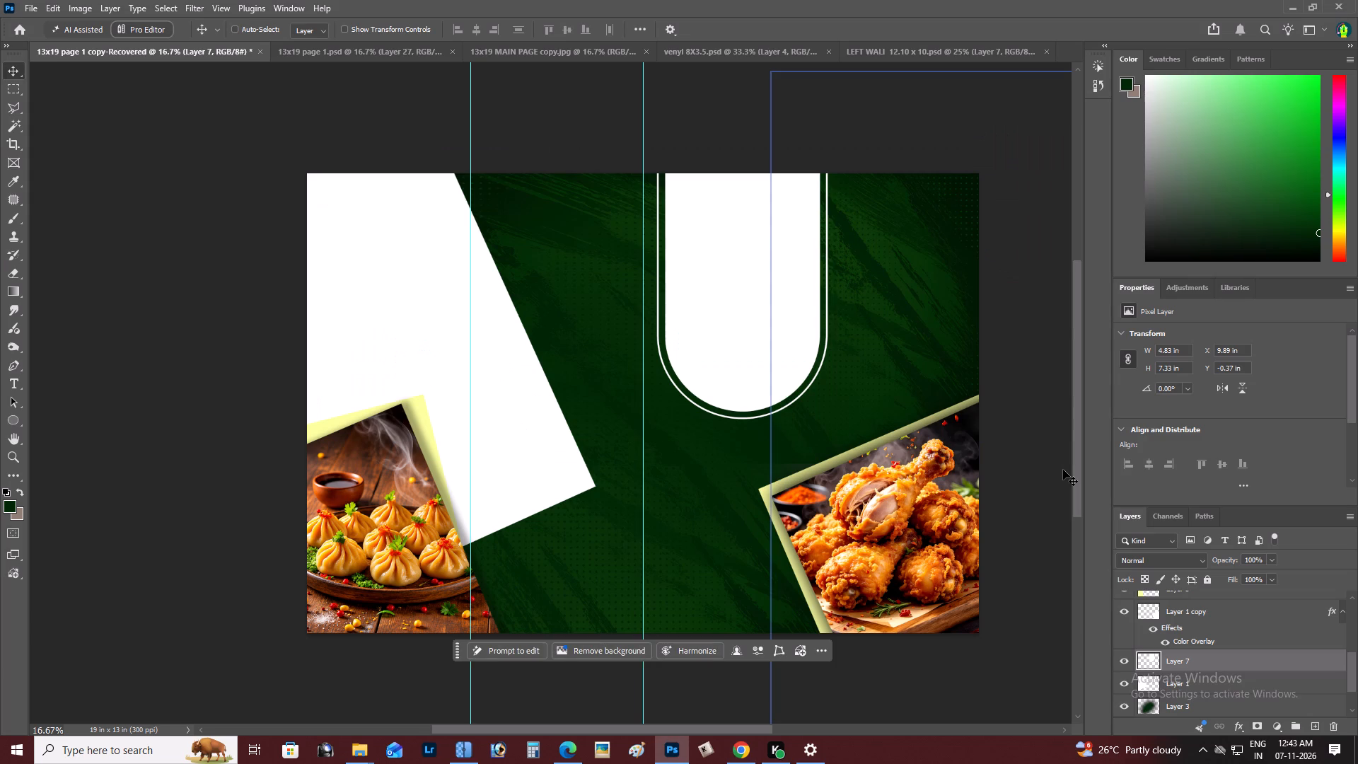
key(alt+Tab)
key(alt+Tab)
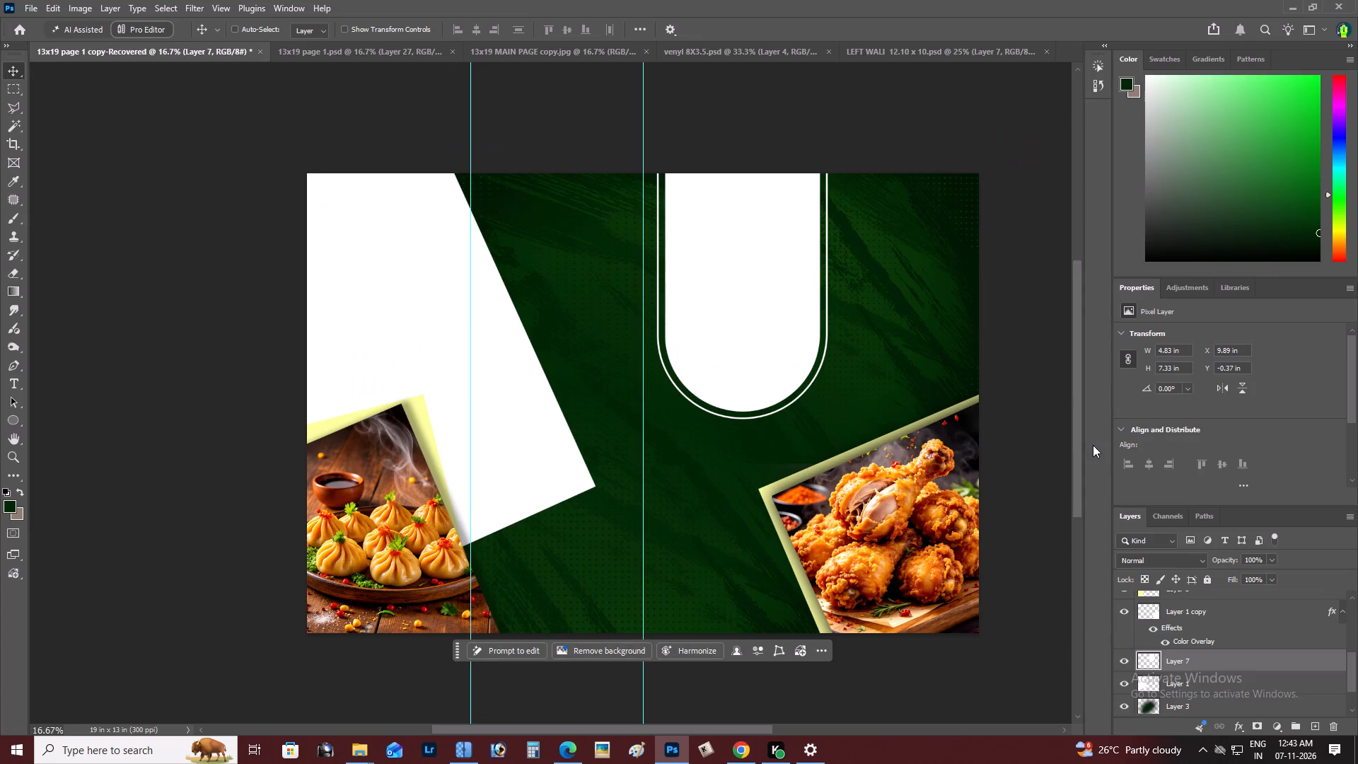
key(alt+Tab)
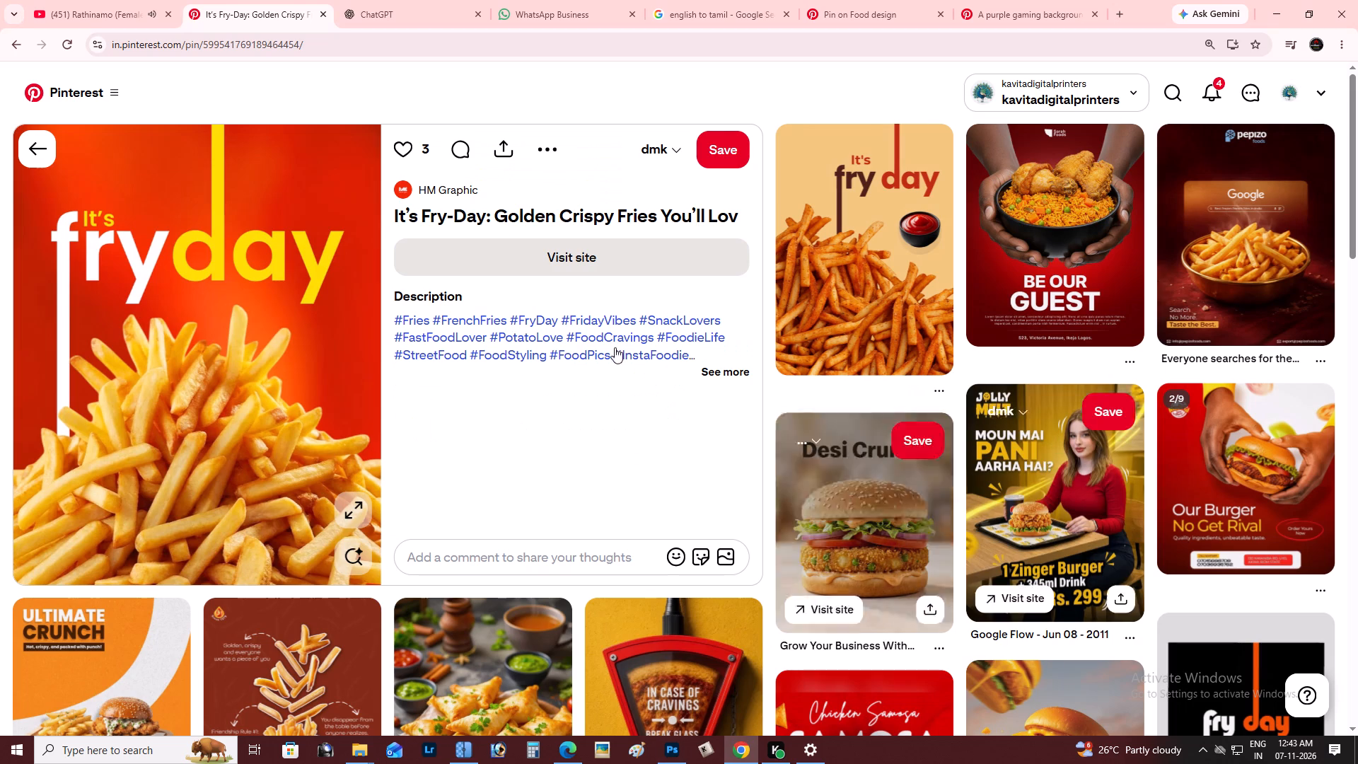
Open the peach "It's fry day" poster pin and examine its related food designs against the Photoshop menu page.
click(871, 241)
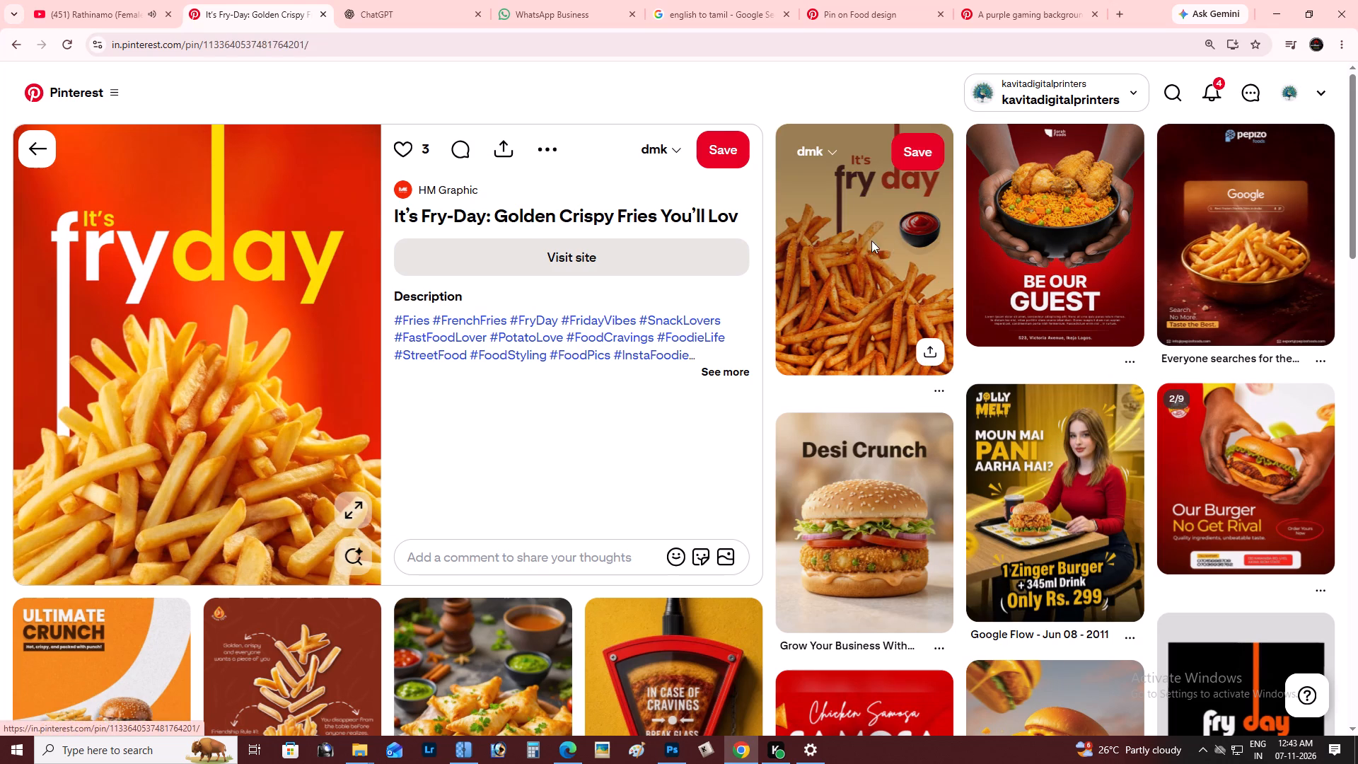
key(alt+Tab)
key(alt+Tab)
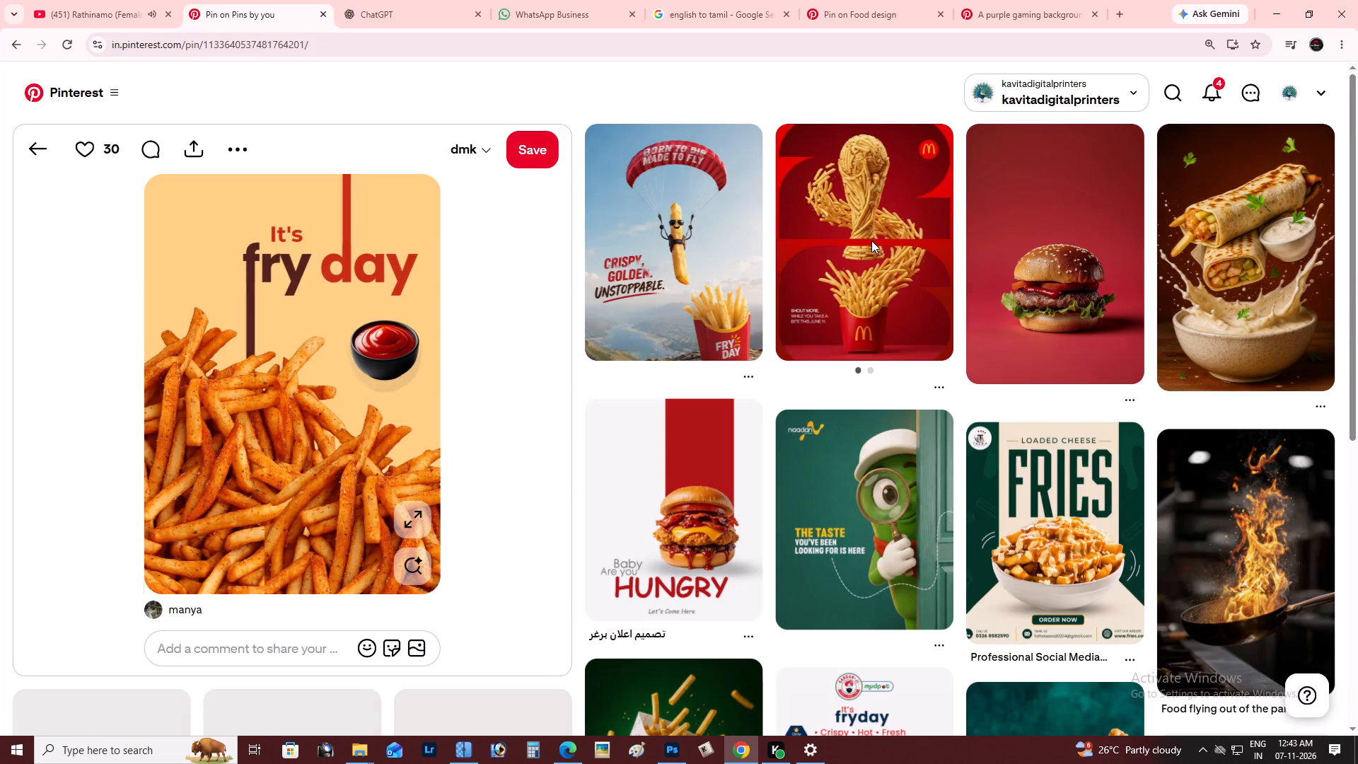
key(alt+Tab)
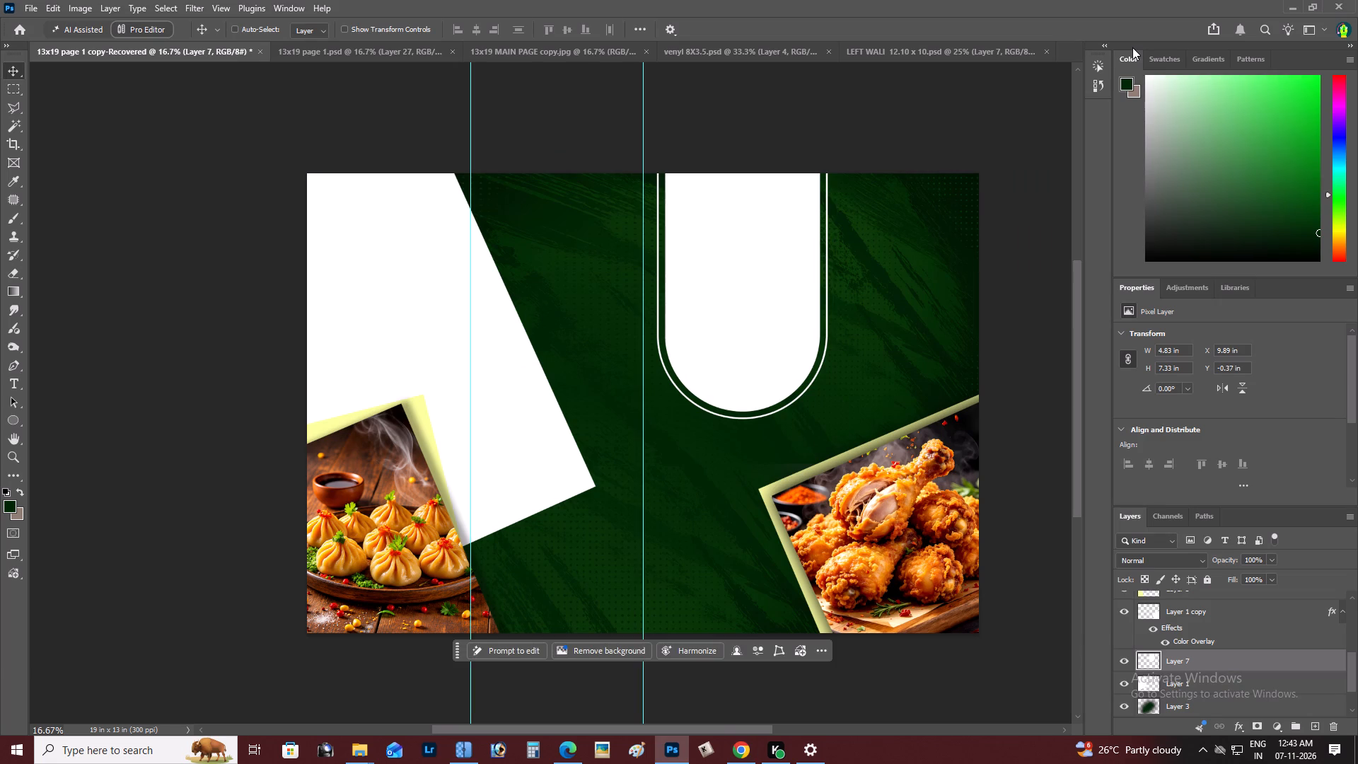
key(alt+Tab)
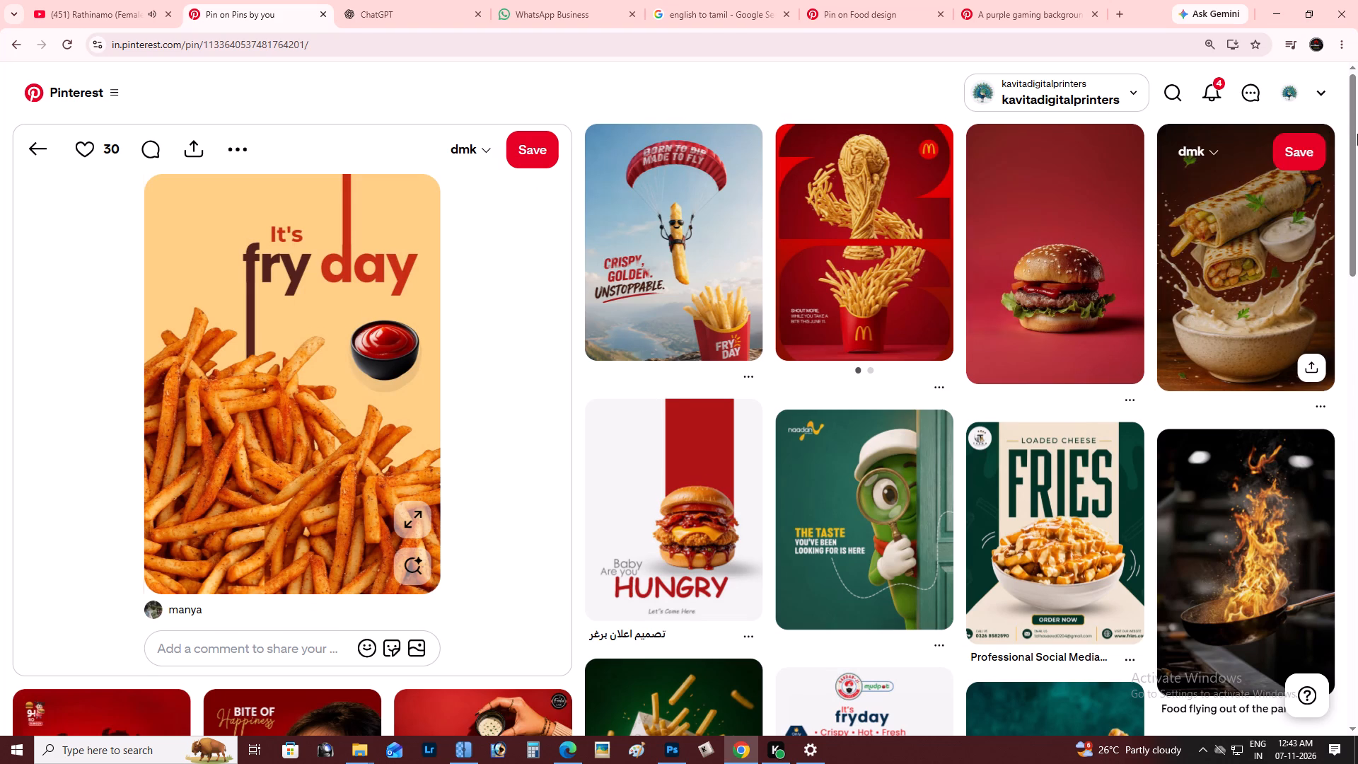
drag(1357, 137, 1357, 231)
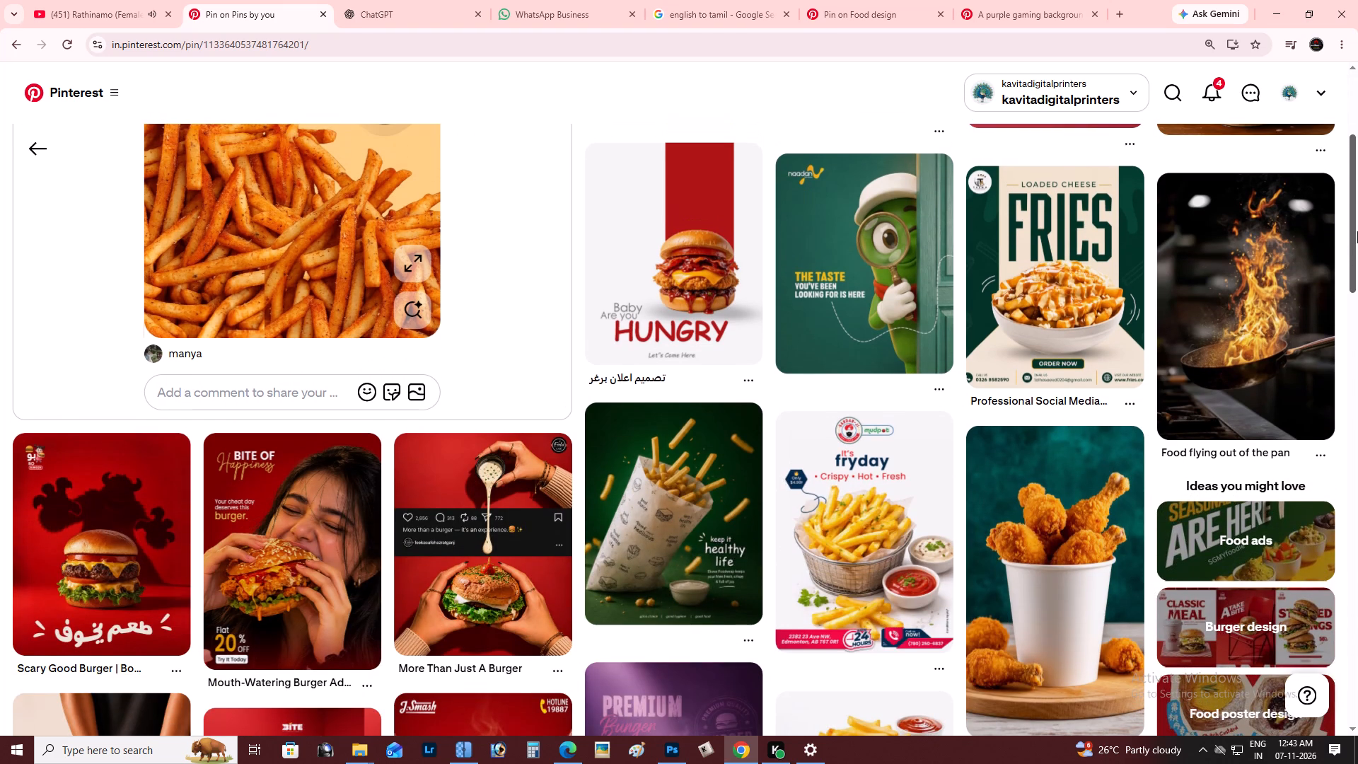
drag(1357, 231, 1357, 245)
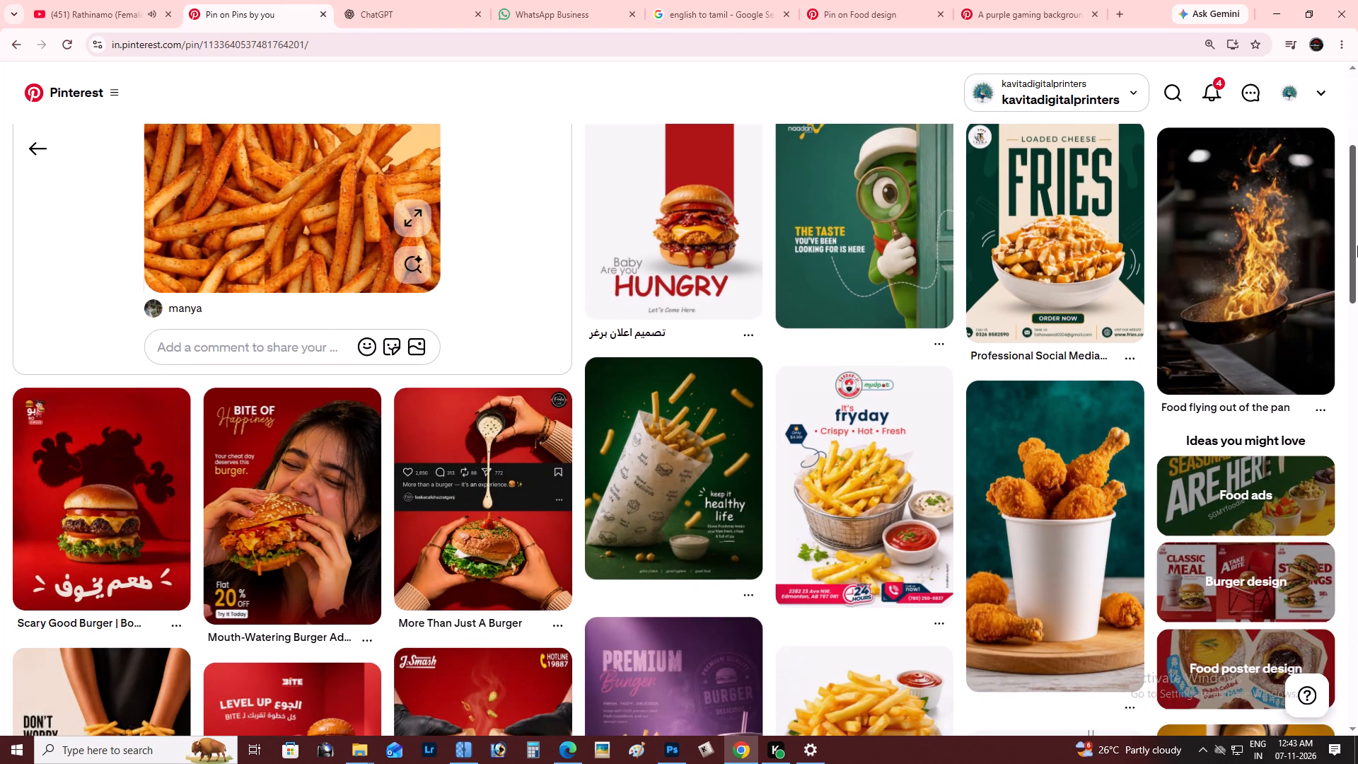
drag(1357, 245, 1352, 272)
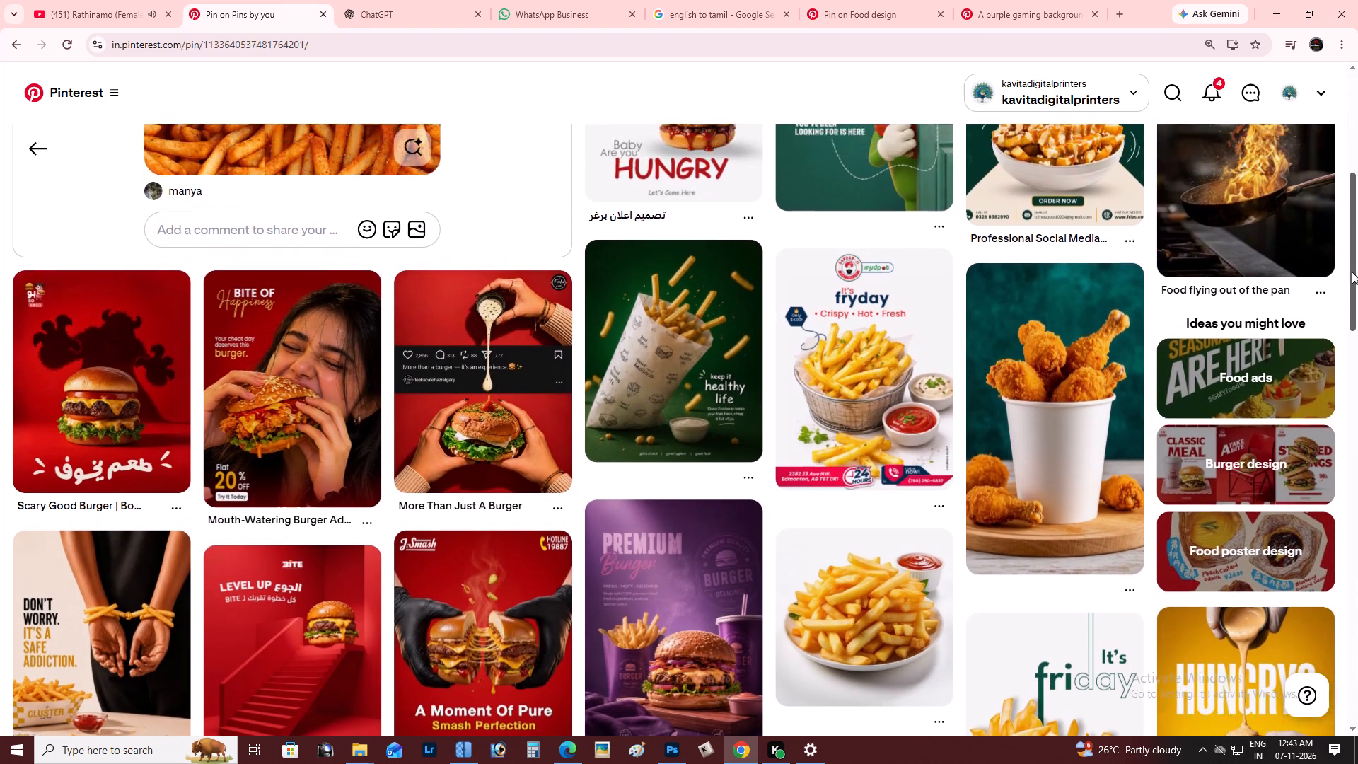
drag(1352, 272, 1357, 346)
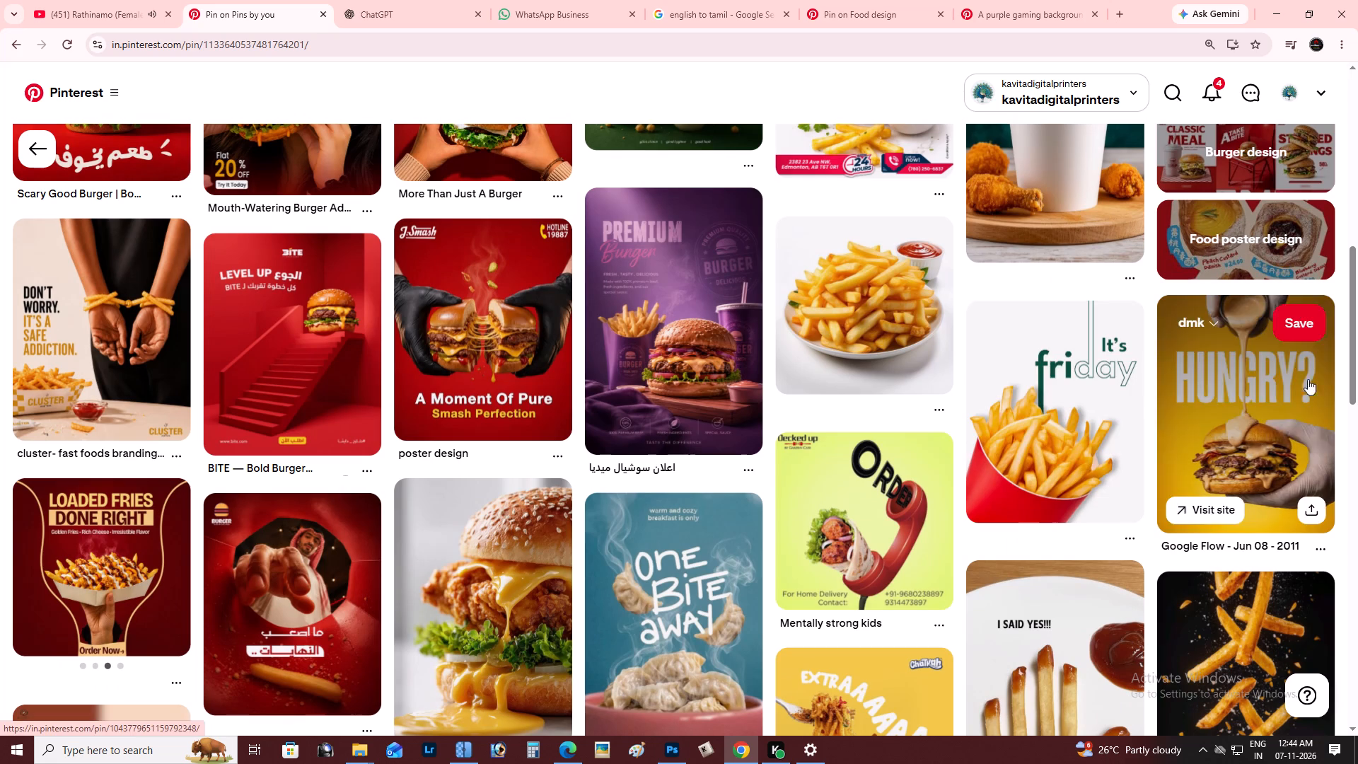
drag(1357, 305, 1357, 357)
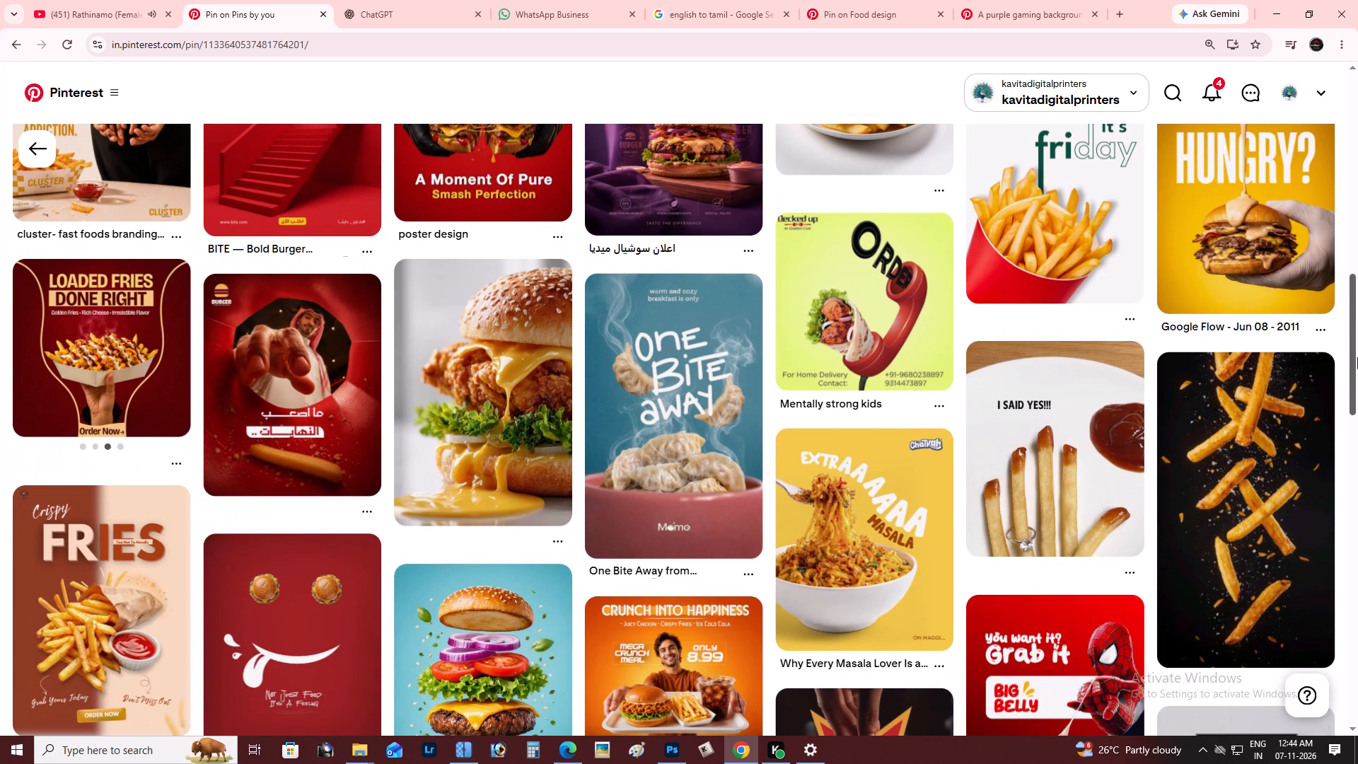
drag(1357, 357, 1357, 335)
key(alt+Tab)
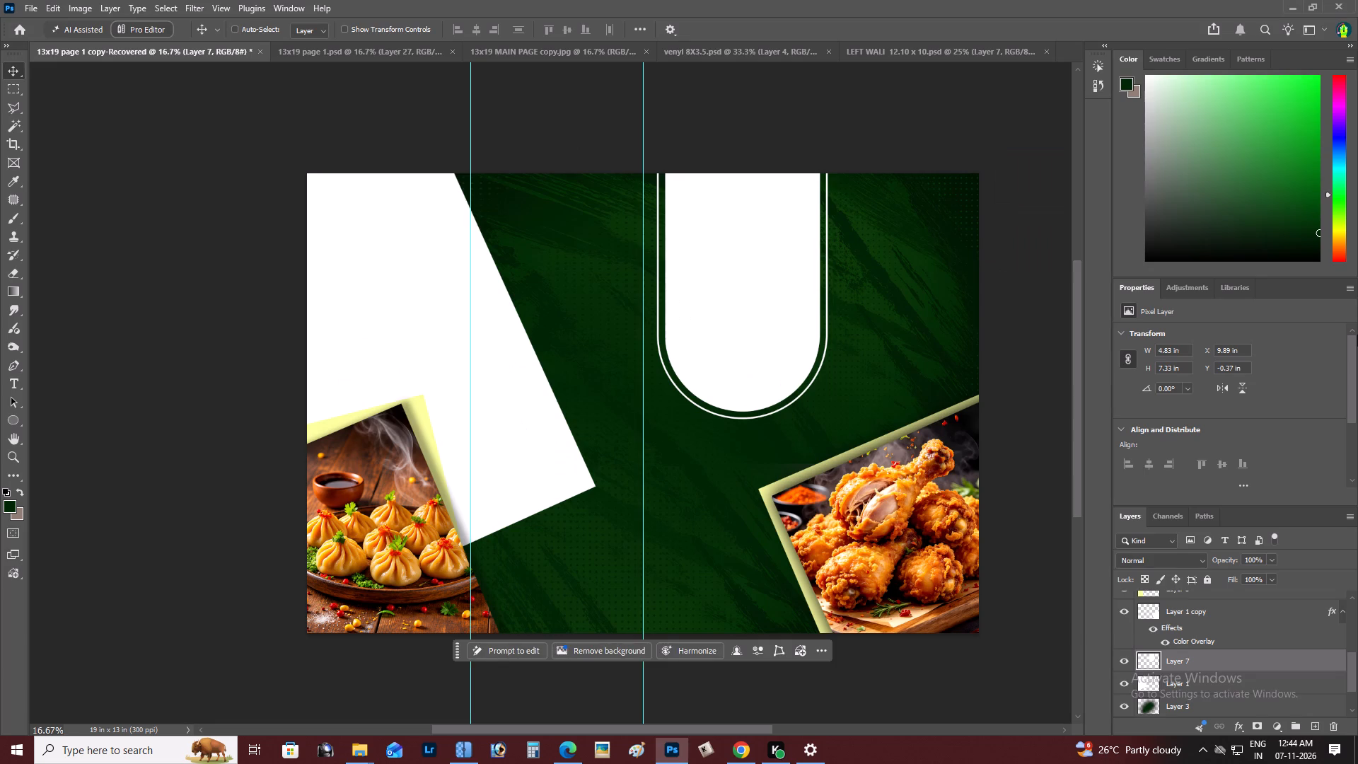
key(alt+Tab)
Copy the peach "It's fry day" poster image with the fries and ketchup bowl from its pin.
scroll(747, 355, up, 2)
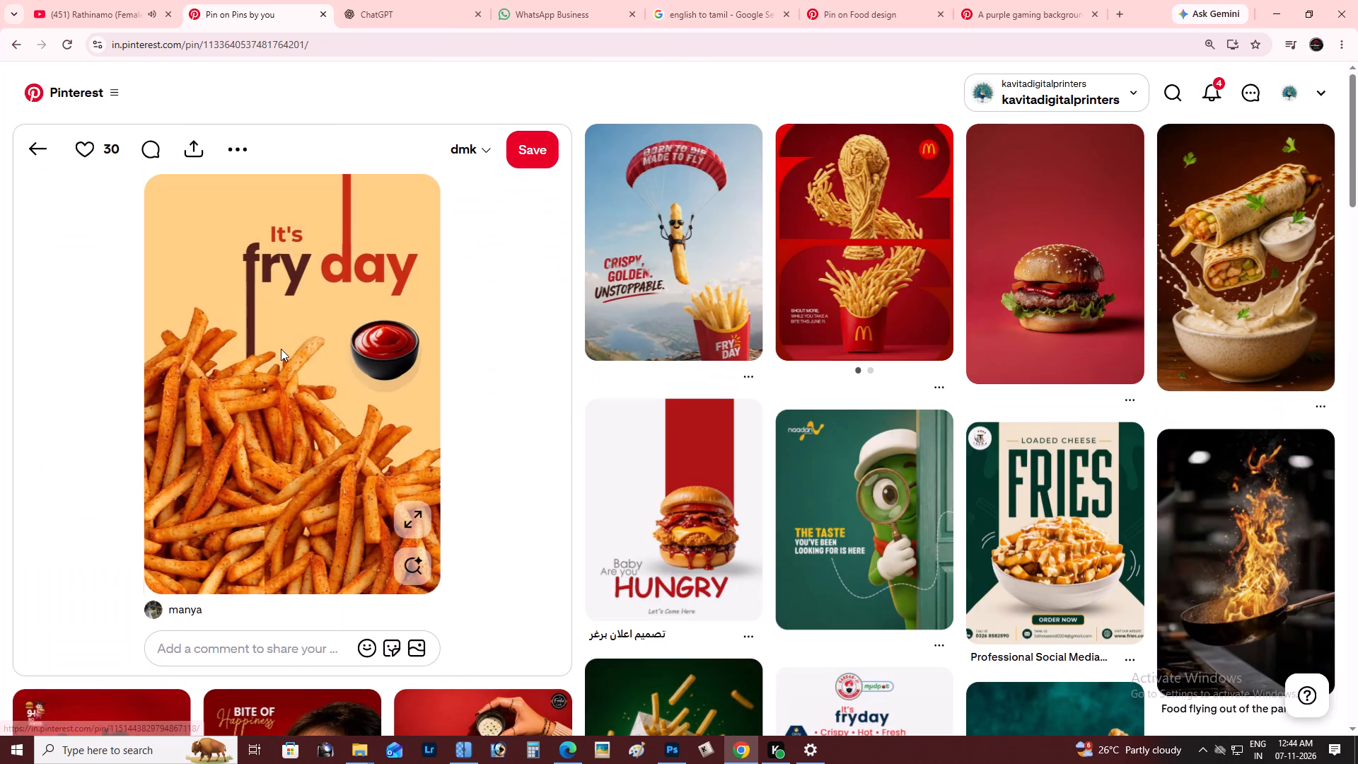
right_click(337, 351)
click(378, 410)
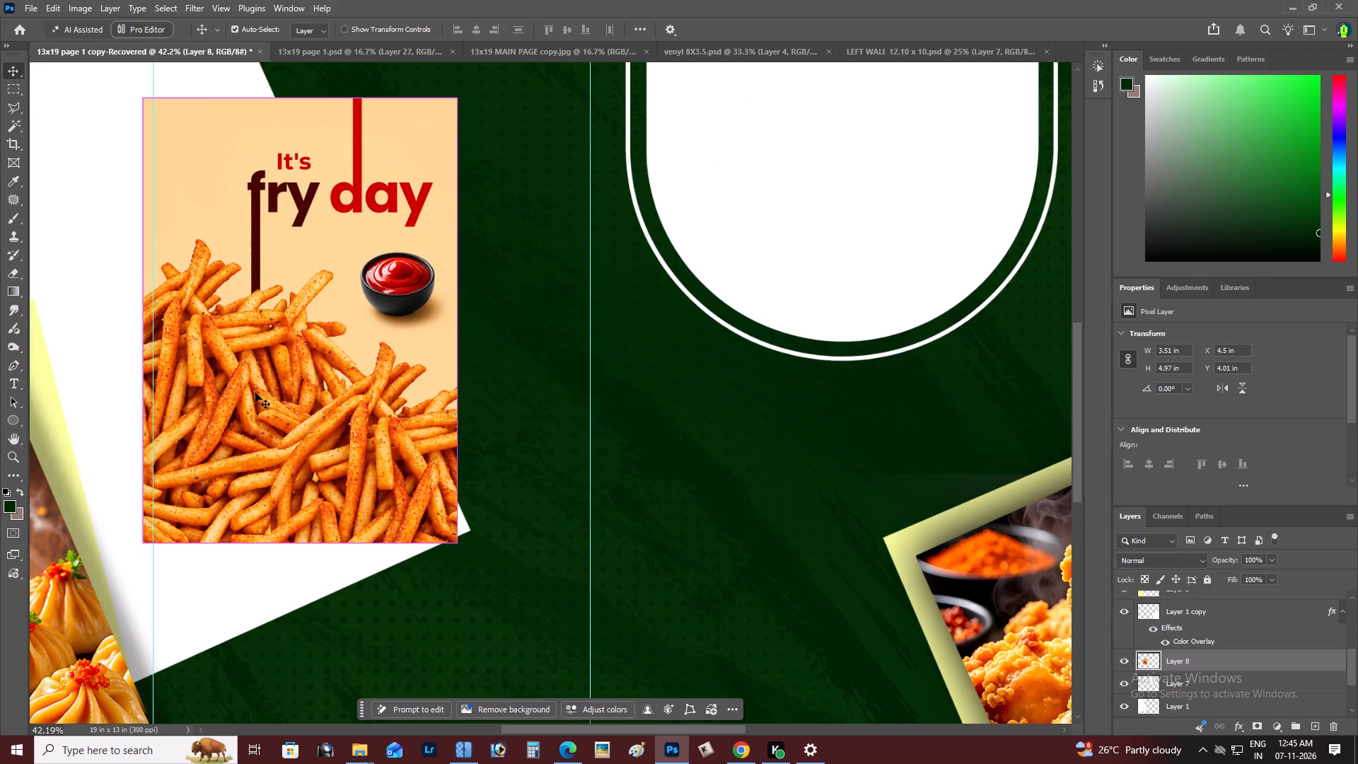
Reorder the fries layer to sit directly above Layer 1 and clip it to the slanted white panel.
key(ctrl+bracketleft)
key(ctrl+bracketright)
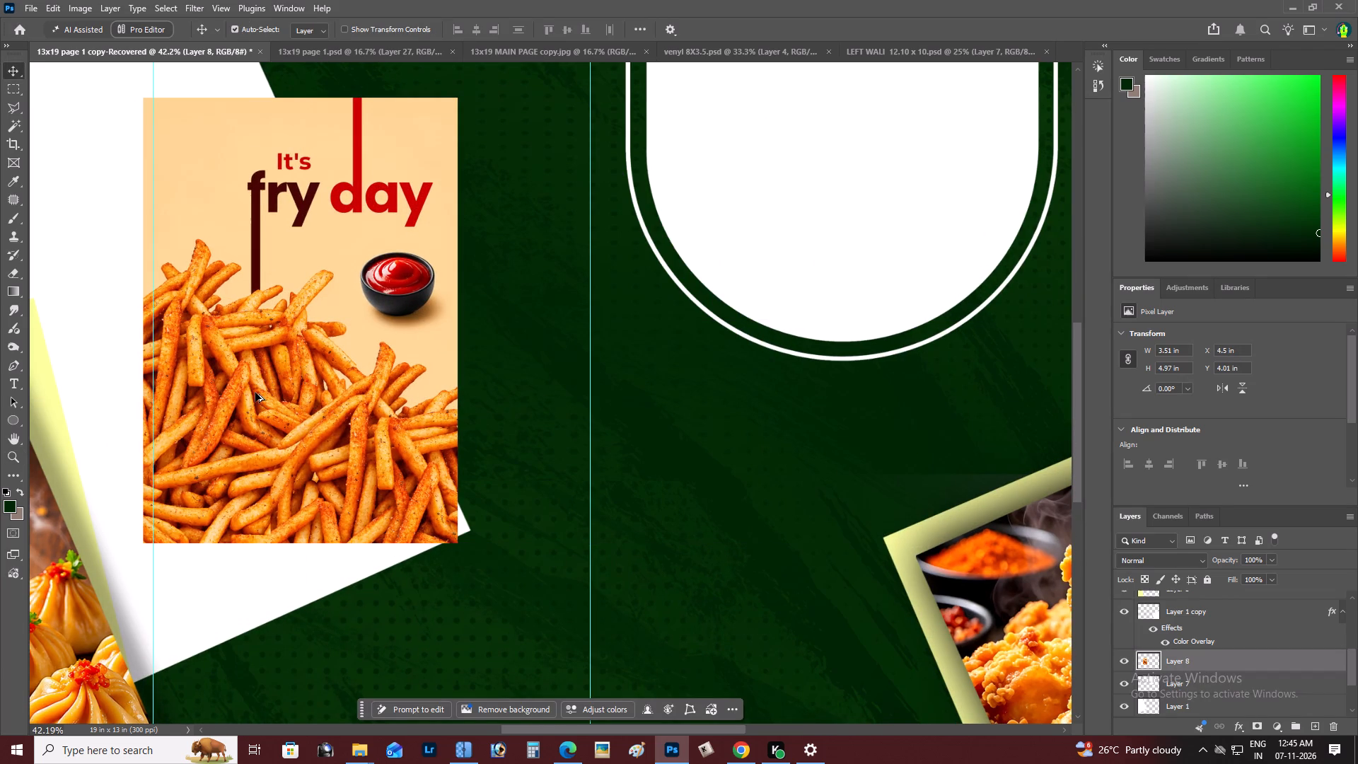
key(ctrl+alt+g)
key(ctrl+z)
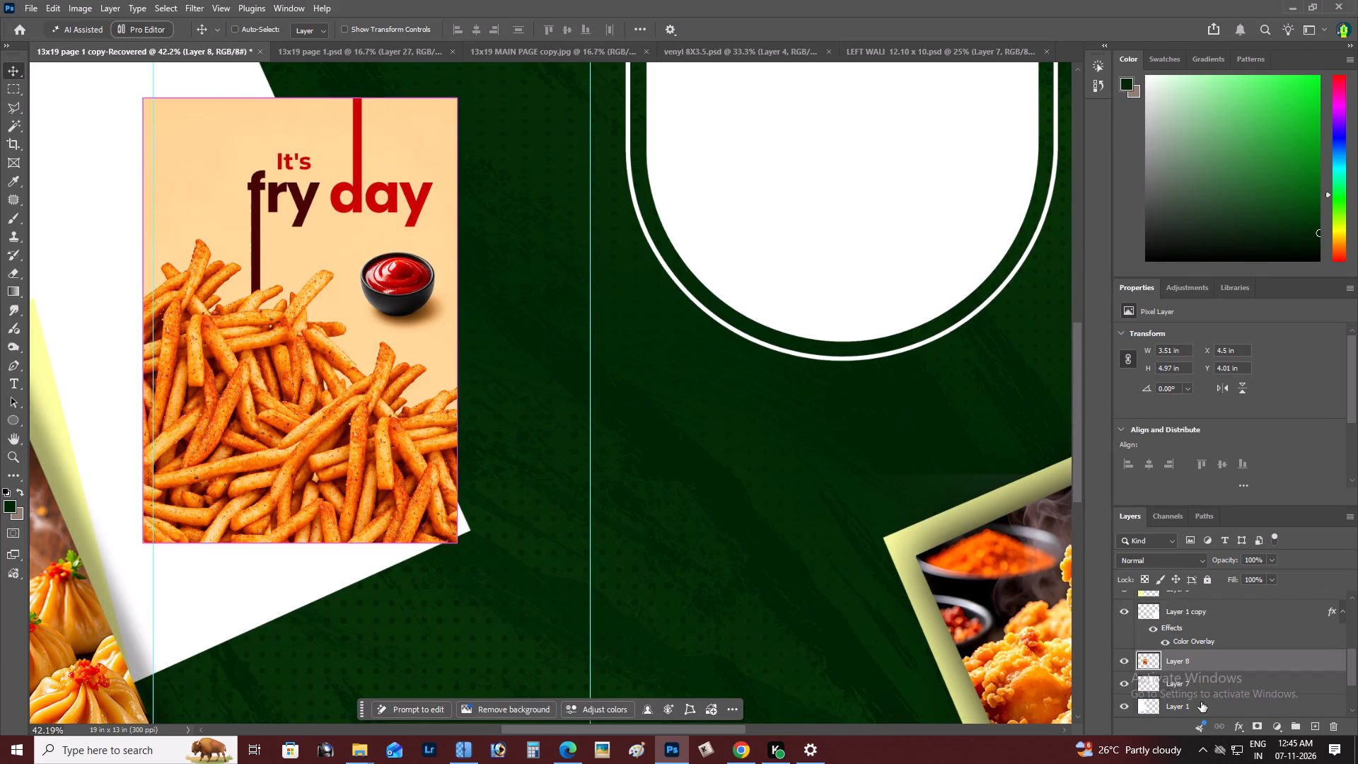
key(ctrl+bracketleft)
key(ctrl+bracketleft)
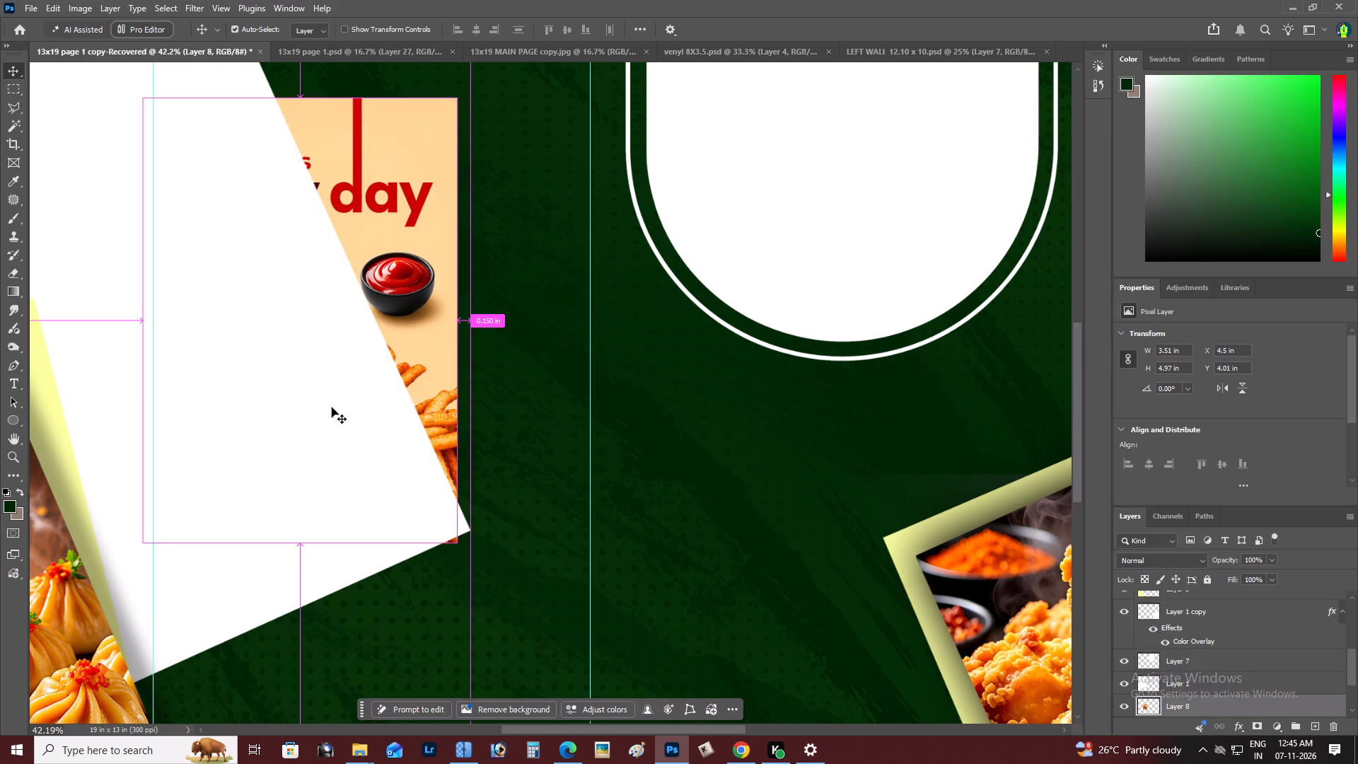
key(ctrl+bracketright)
key(ctrl+alt+g)
Move the clipped fries image further inside the slanted white panel, partly behind the dumpling photo.
key(z)
alt+click(332, 407)
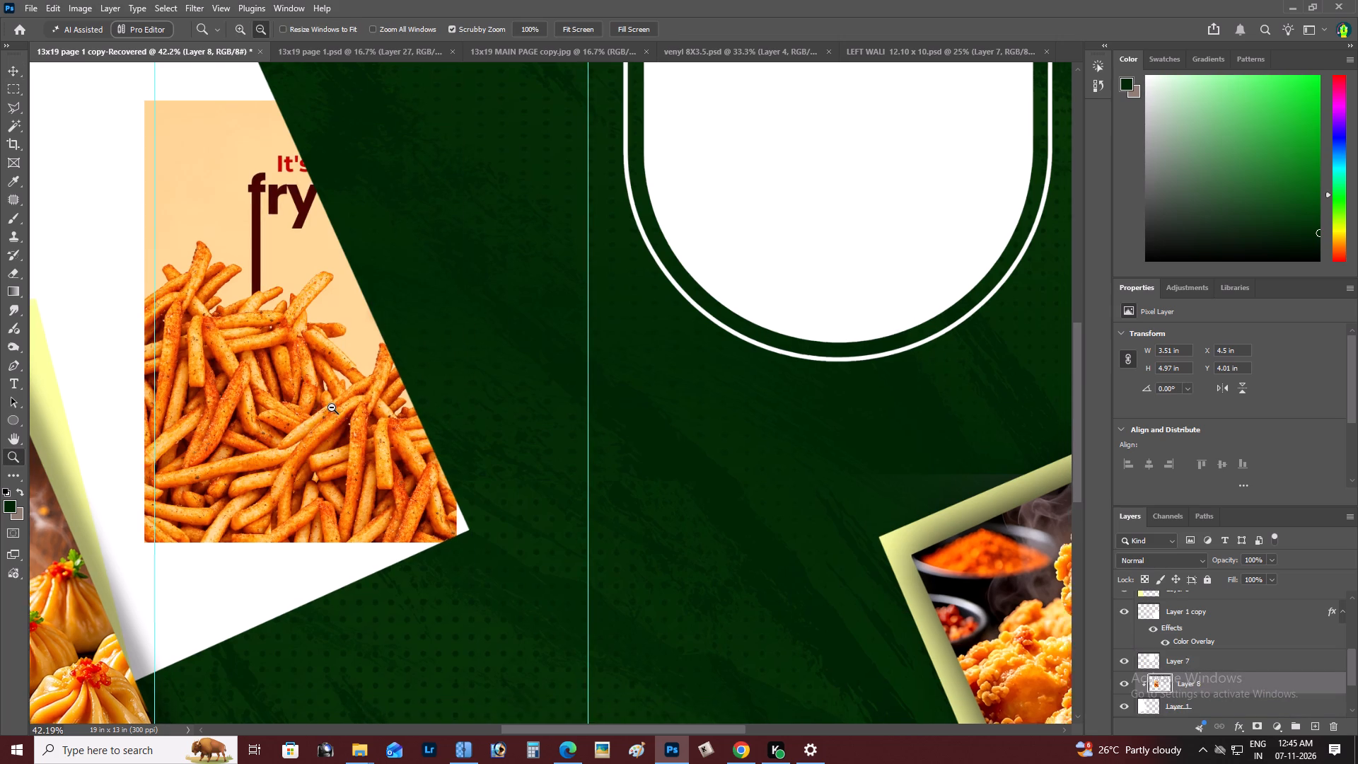
alt+click(332, 407)
key(space)
key(space)
drag(335, 416, 411, 417)
key(v)
drag(409, 417, 302, 420)
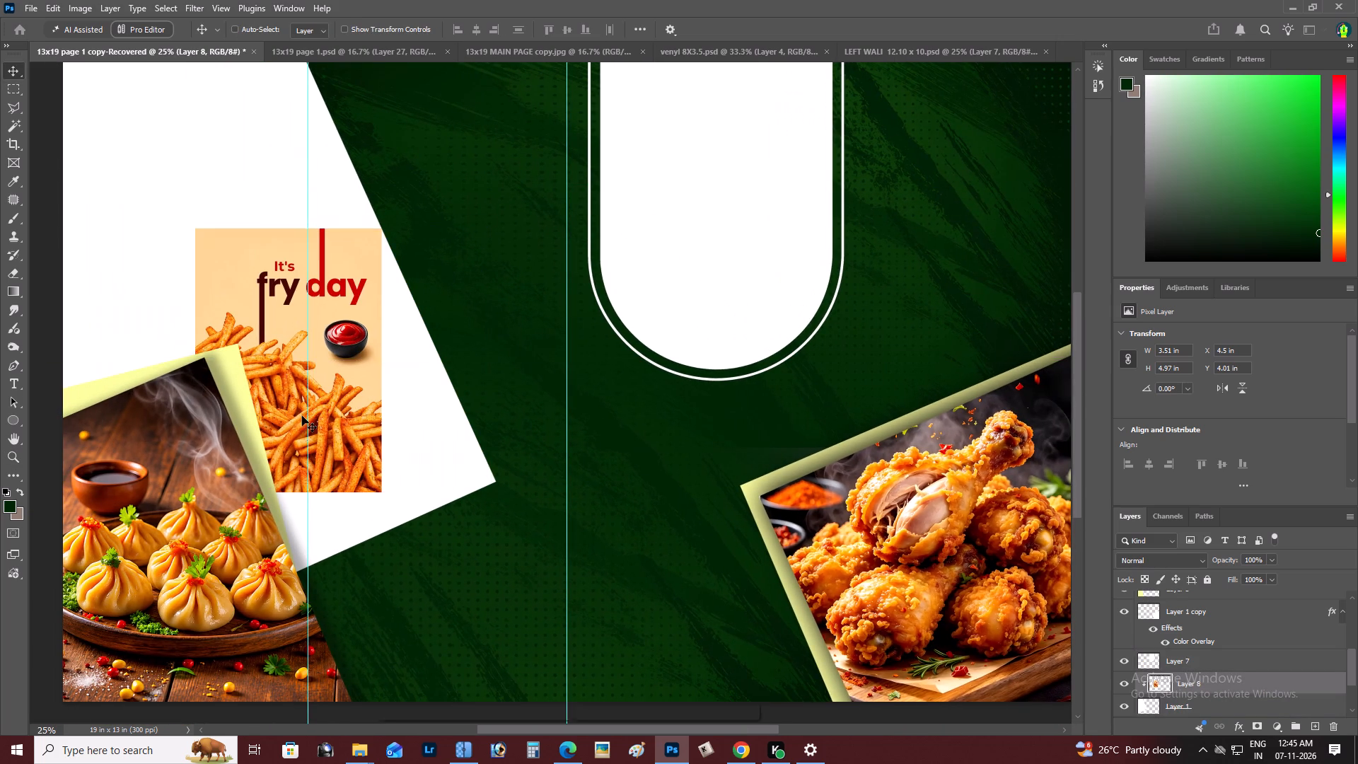
Enlarge the fries image to about 221% and rotate it about -12° so the fries fill the panel's lower corner.
key(ctrl+t)
alt+drag(384, 232, 516, 178)
drag(367, 285, 421, 265)
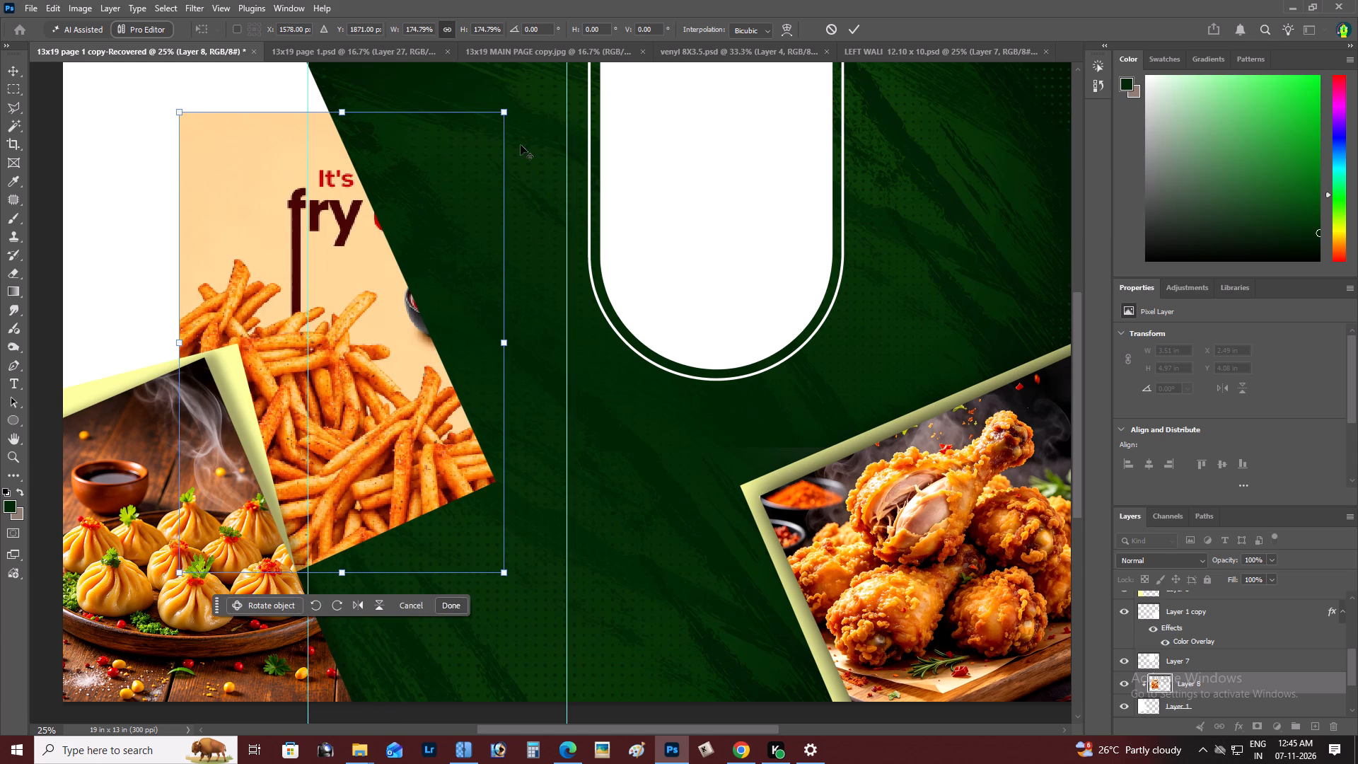
alt+drag(504, 110, 533, 115)
drag(417, 212, 303, 165)
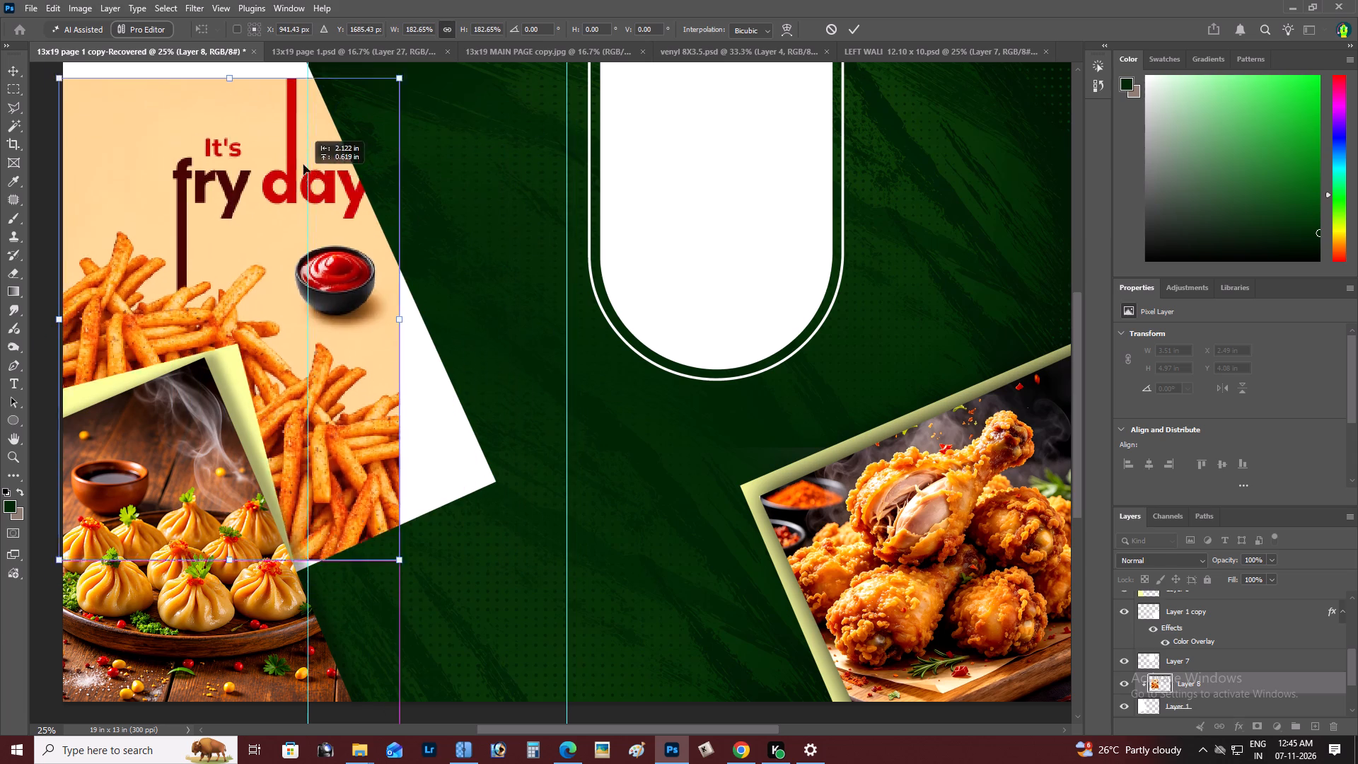
drag(303, 165, 303, 98)
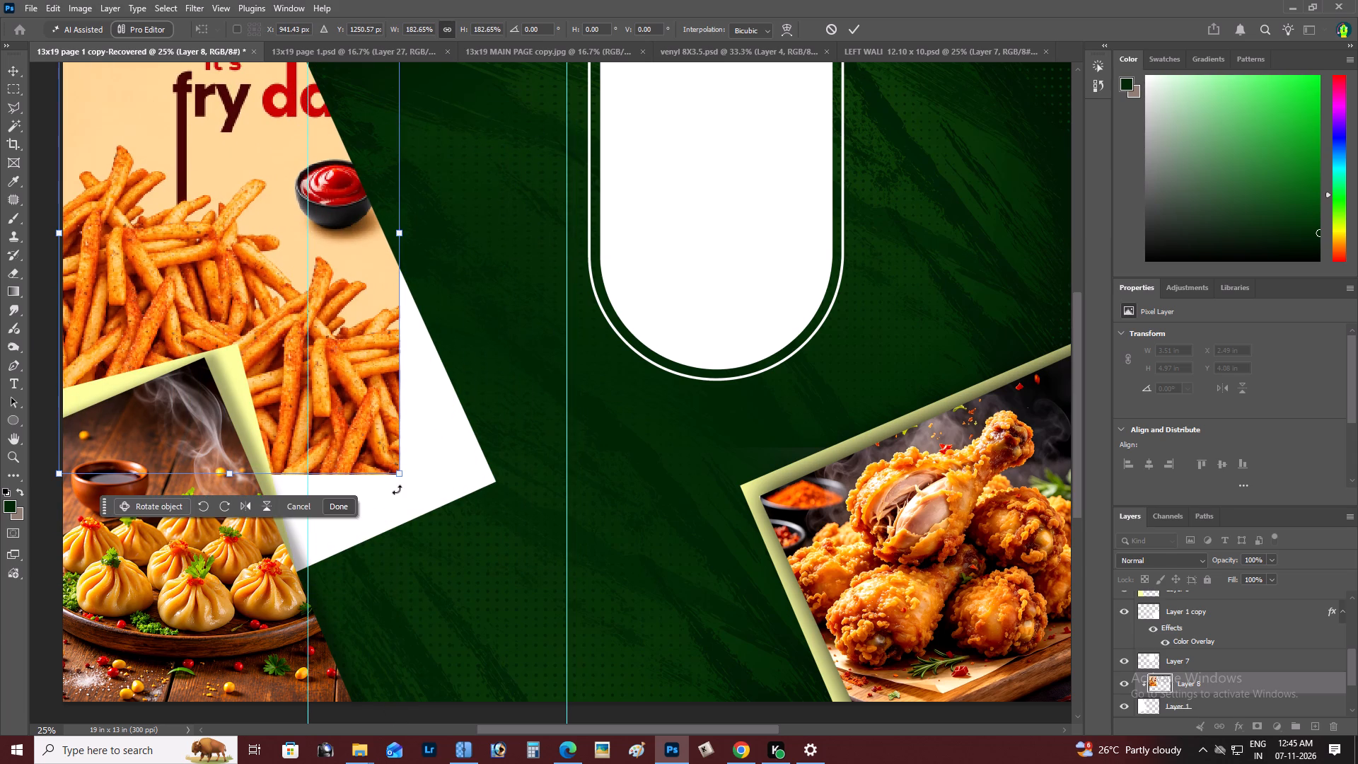
drag(402, 480, 485, 572)
drag(431, 494, 444, 494)
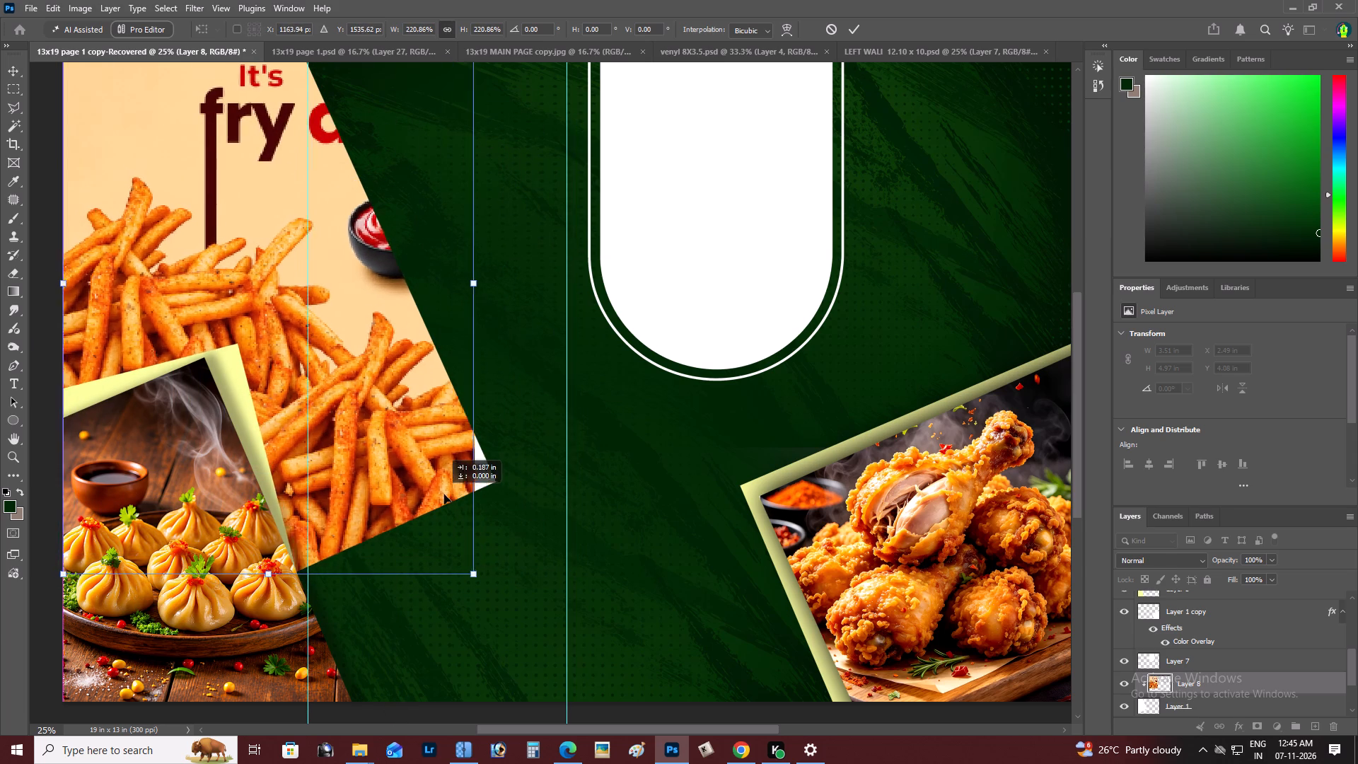
drag(444, 494, 418, 503)
drag(550, 354, 571, 307)
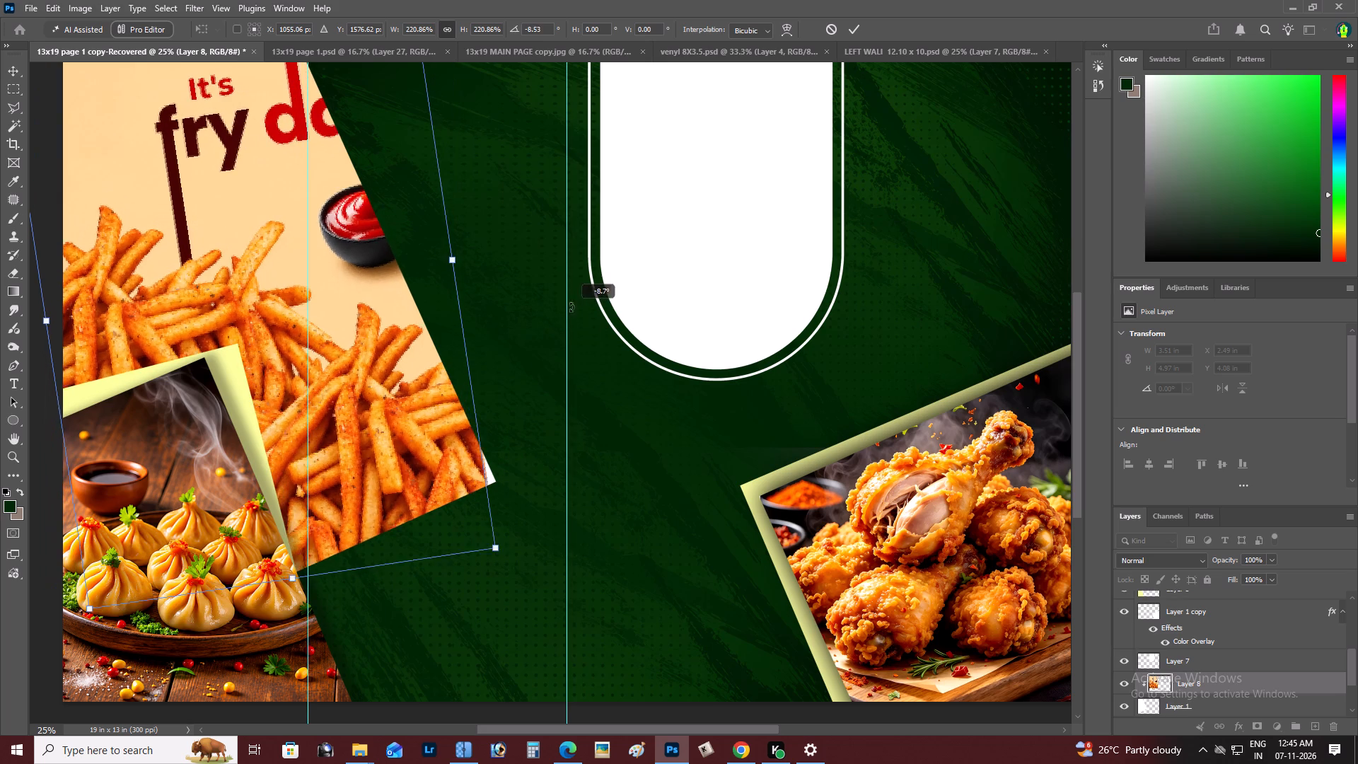
drag(571, 307, 568, 291)
drag(359, 415, 370, 446)
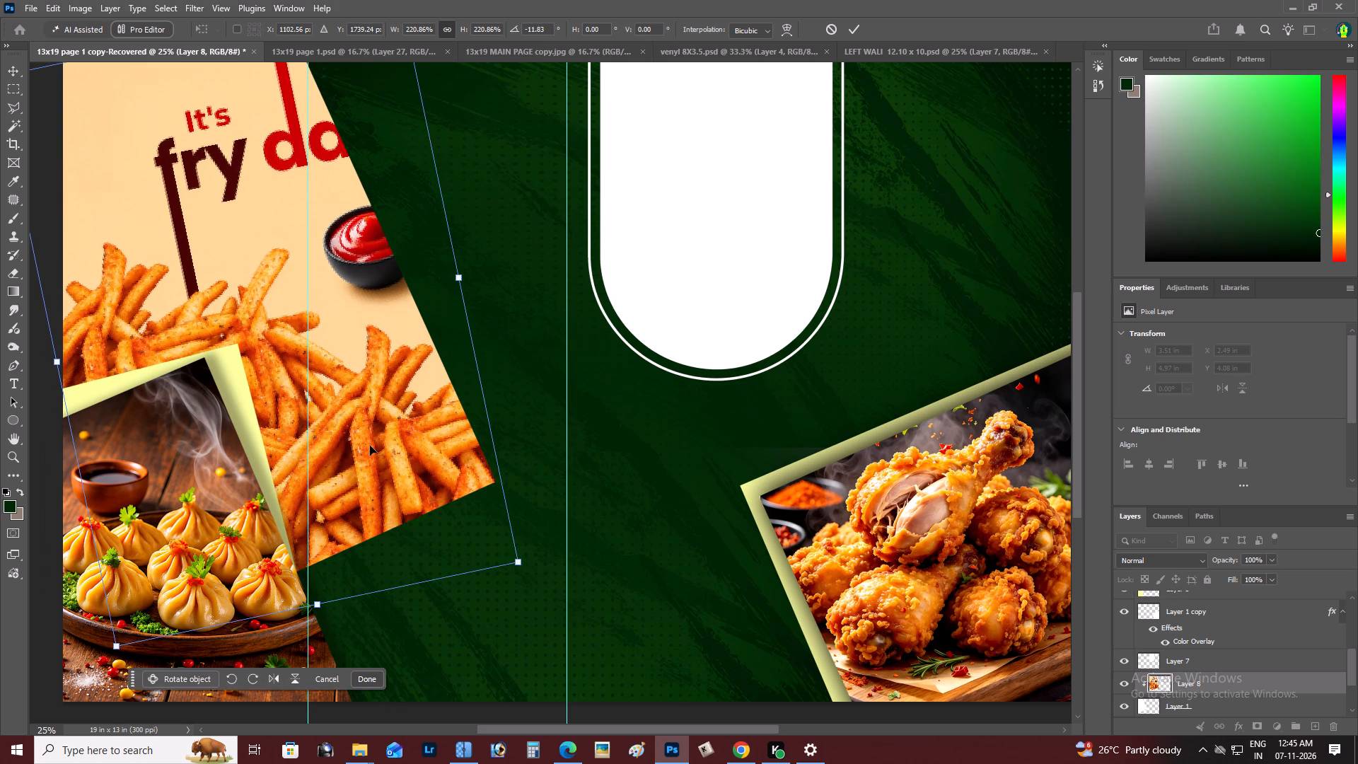
key(ctrl+Return)
Scale the fries image to about 99%, shift it slightly down and left in the panel, and nudge it up.
key(z)
alt+click(294, 333)
right_click(295, 320)
click(326, 328)
key(space)
key(space)
drag(324, 328, 413, 381)
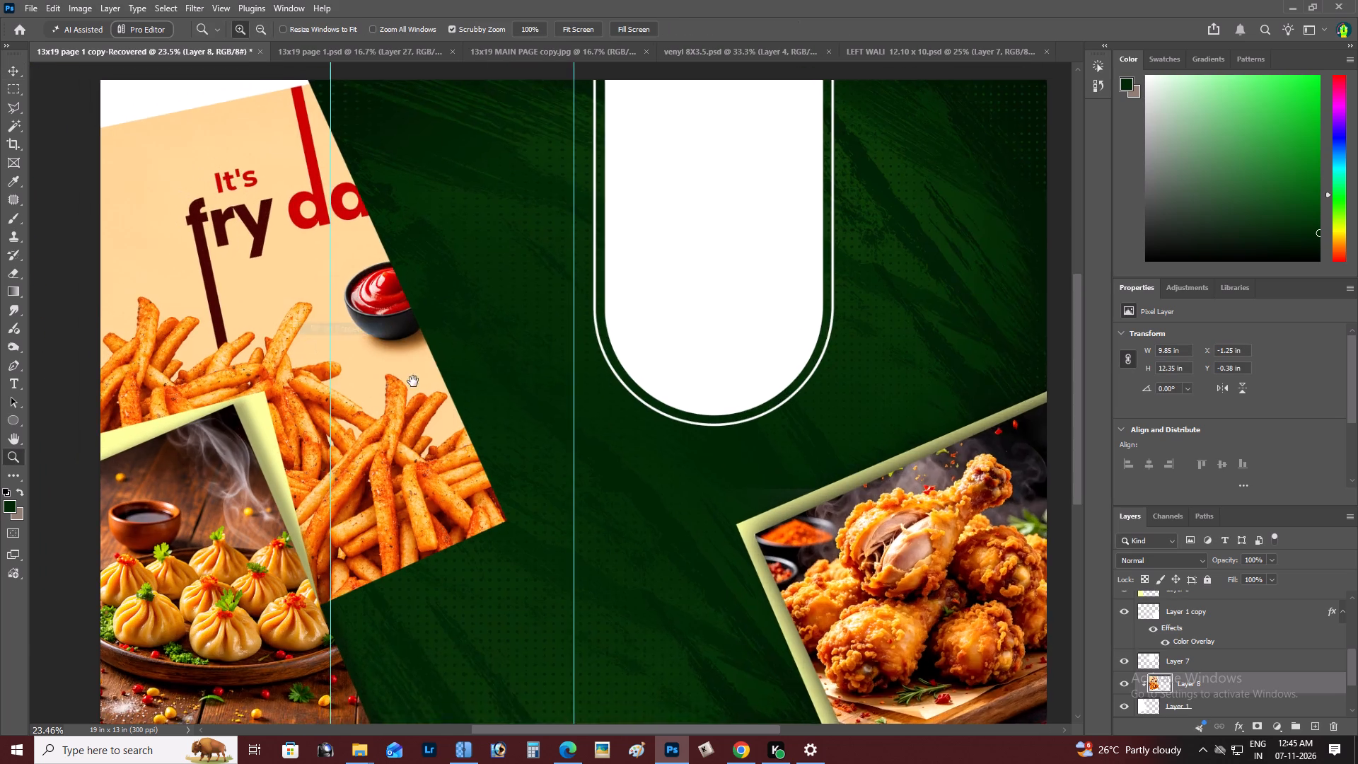
drag(413, 381, 458, 403)
key(z)
alt+click(364, 384)
alt+click(368, 380)
key(space)
key(space)
drag(354, 383, 405, 414)
key(z)
click(419, 407)
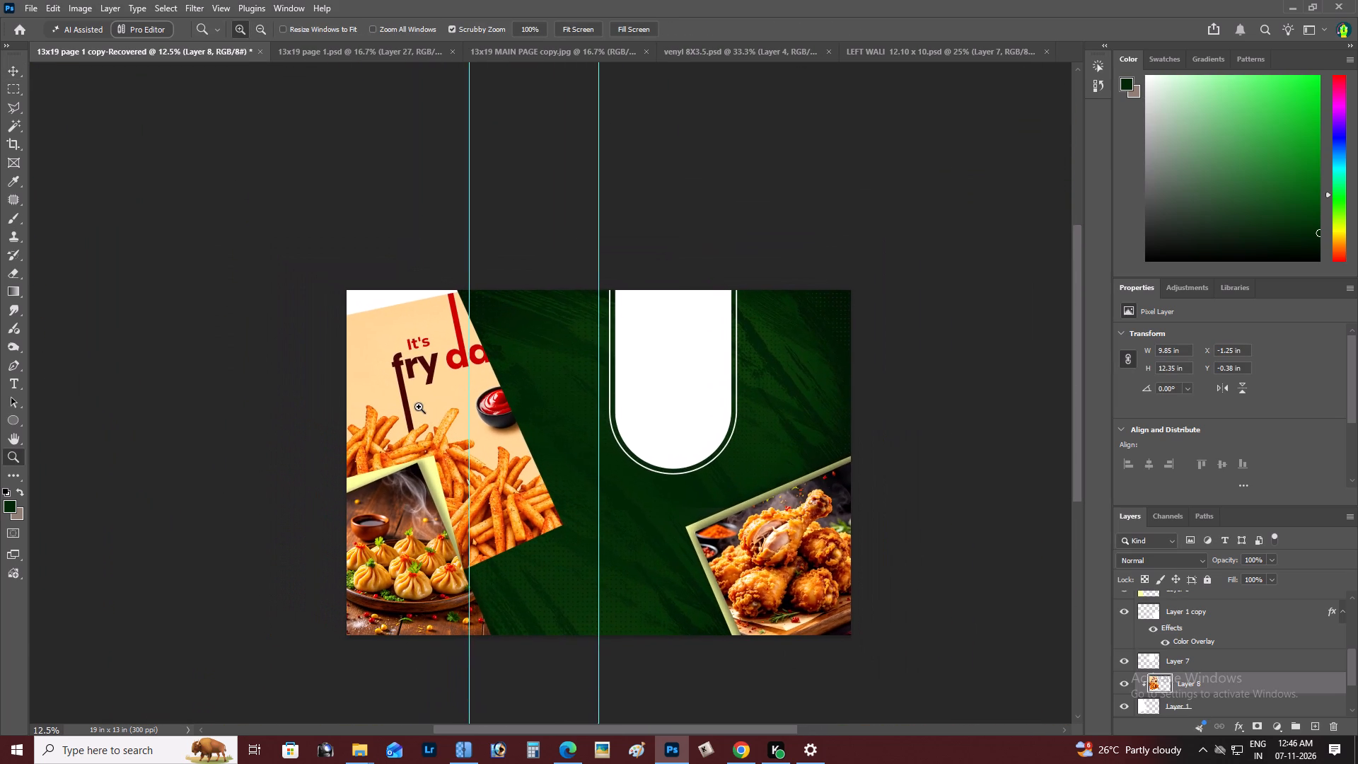
click(419, 407)
key(ctrl+t)
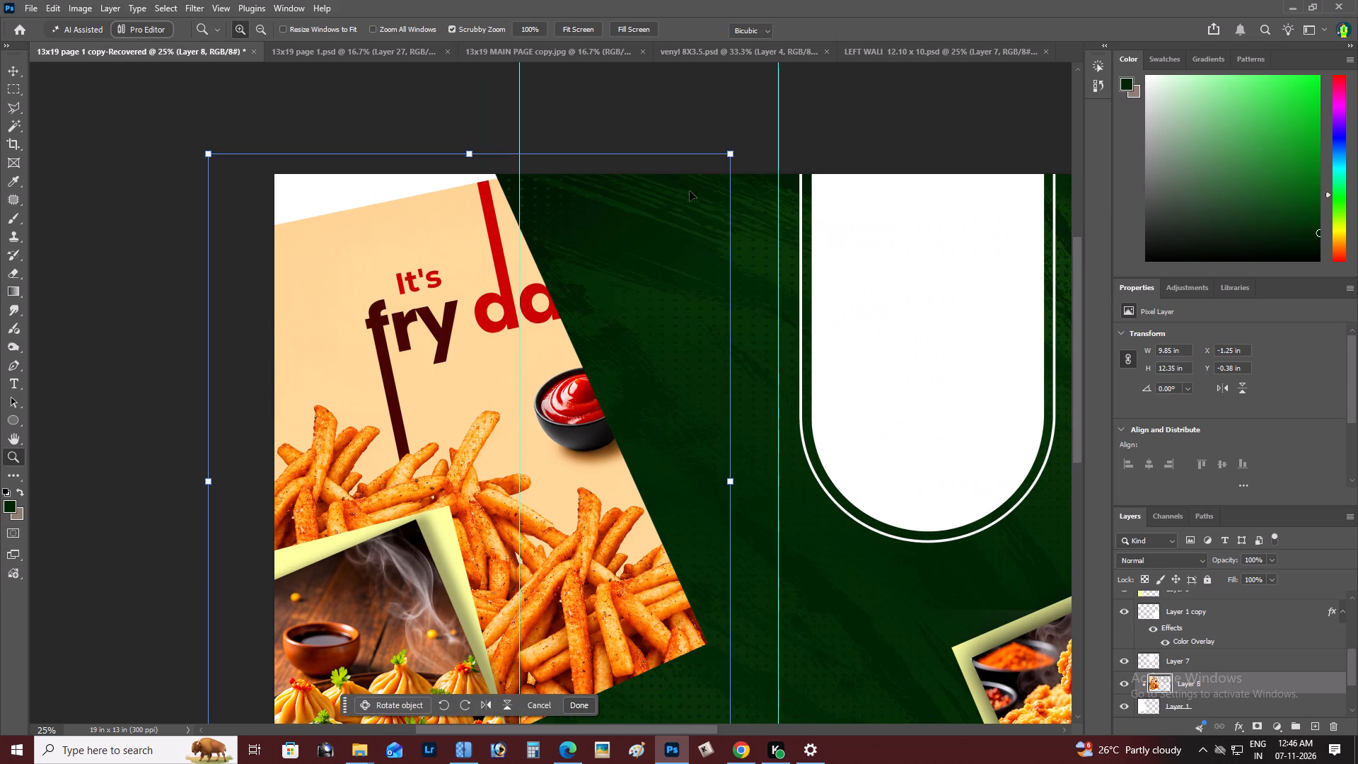
alt+drag(734, 149, 709, 164)
drag(638, 294, 622, 306)
alt+drag(697, 185, 734, 183)
drag(680, 276, 690, 278)
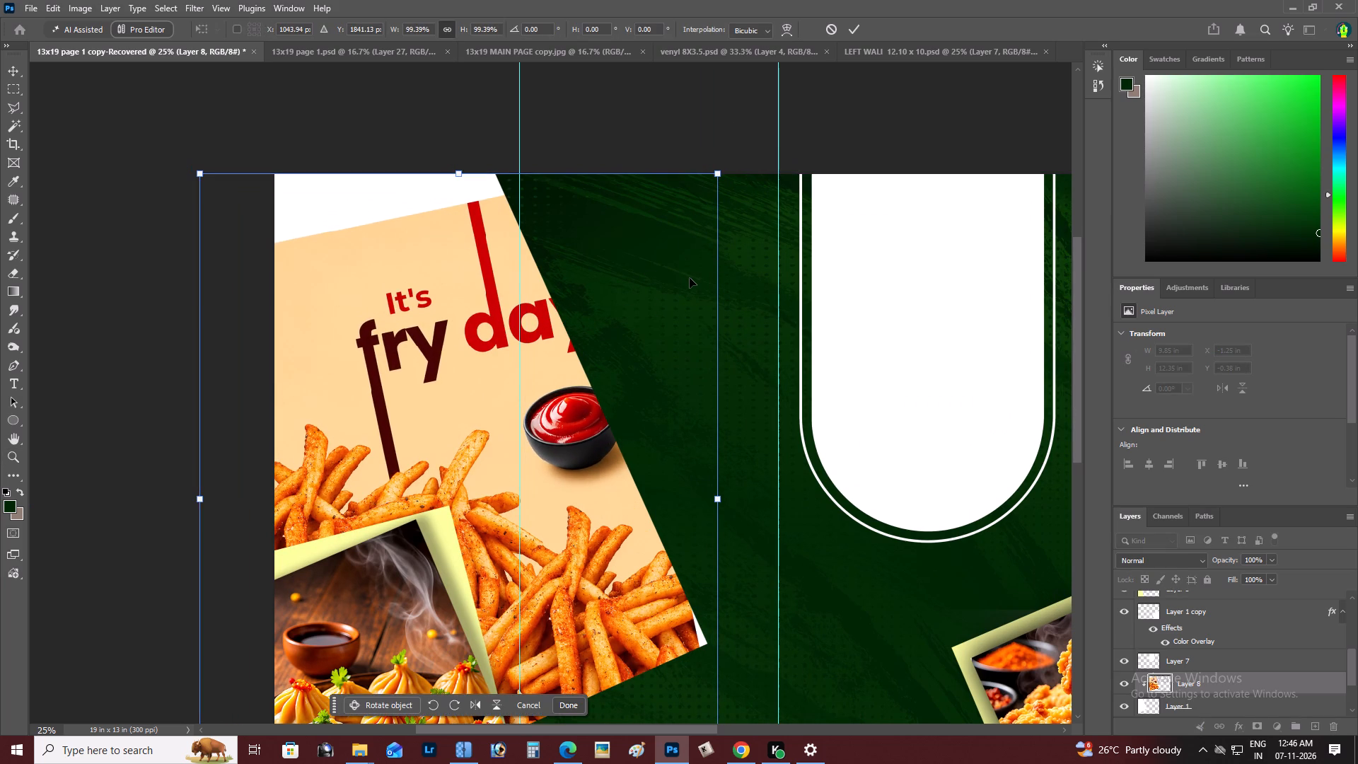
key(ctrl+Return)
key(v)
key(shift+Up)
key(shift+Up)
key(shift+Up)
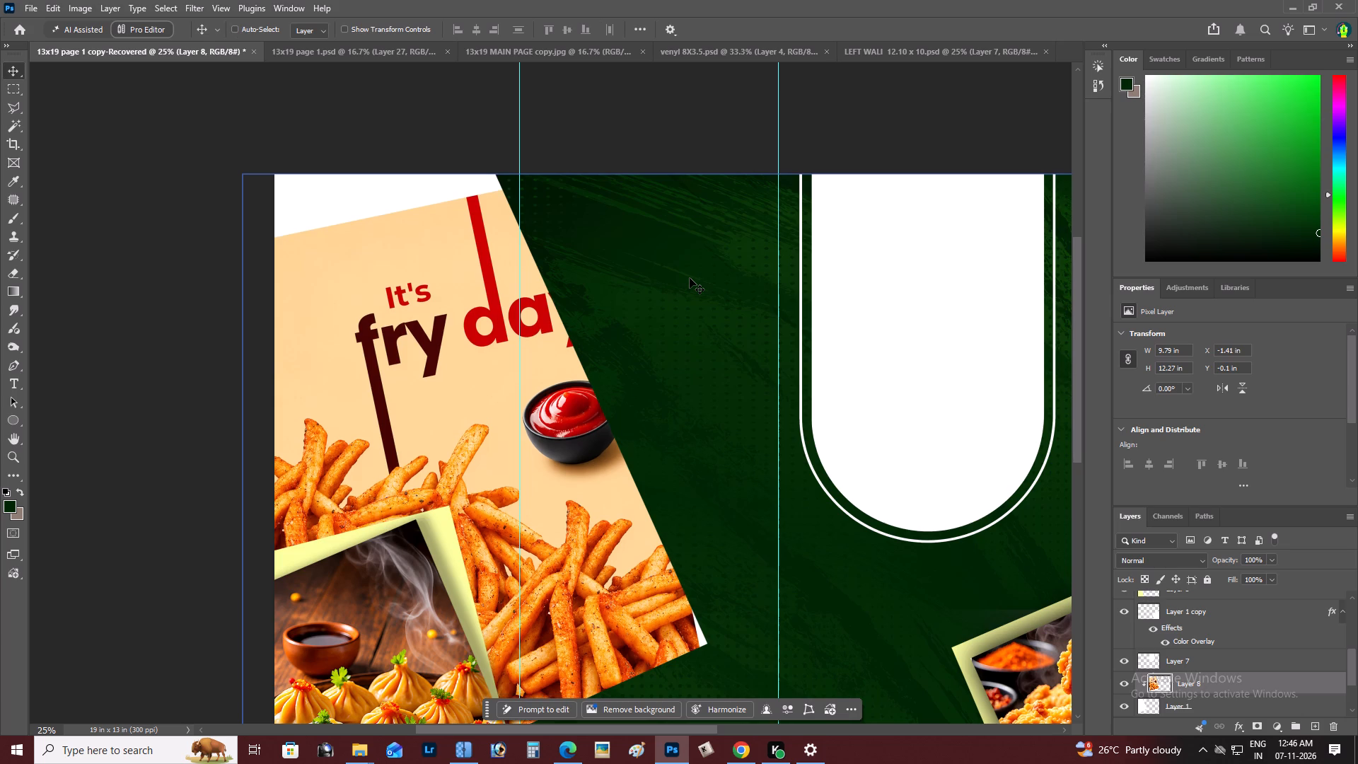
Brighten the fries image with Levels, setting the white input level to 213.
key(z)
alt+click(383, 385)
right_click(449, 360)
click(476, 367)
key(space)
key(space)
key(space)
key(space)
key(space)
key(space)
key(space)
key(space)
key(space)
key(space)
key(space)
key(space)
key(space)
key(space)
key(space)
drag(476, 367, 653, 386)
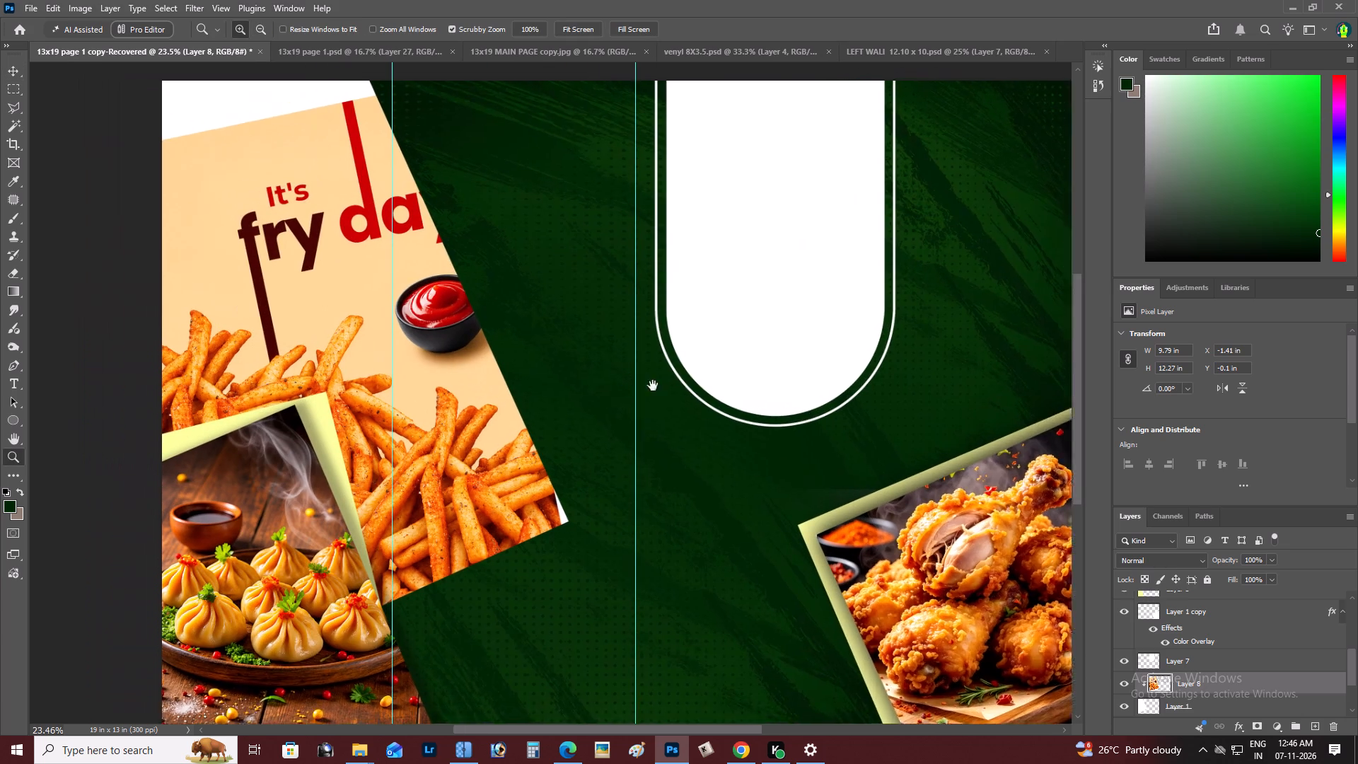
drag(653, 386, 739, 403)
key(ctrl+l)
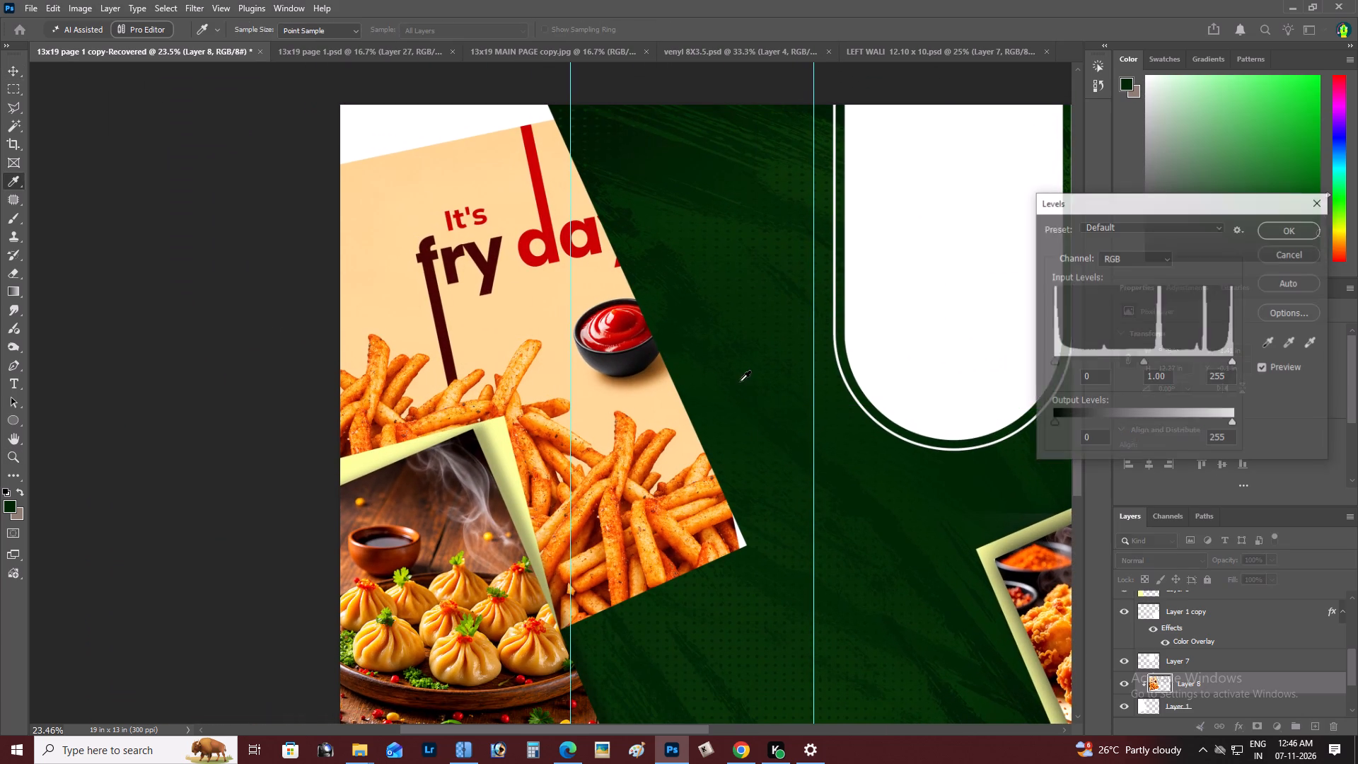
drag(1232, 360, 1218, 359)
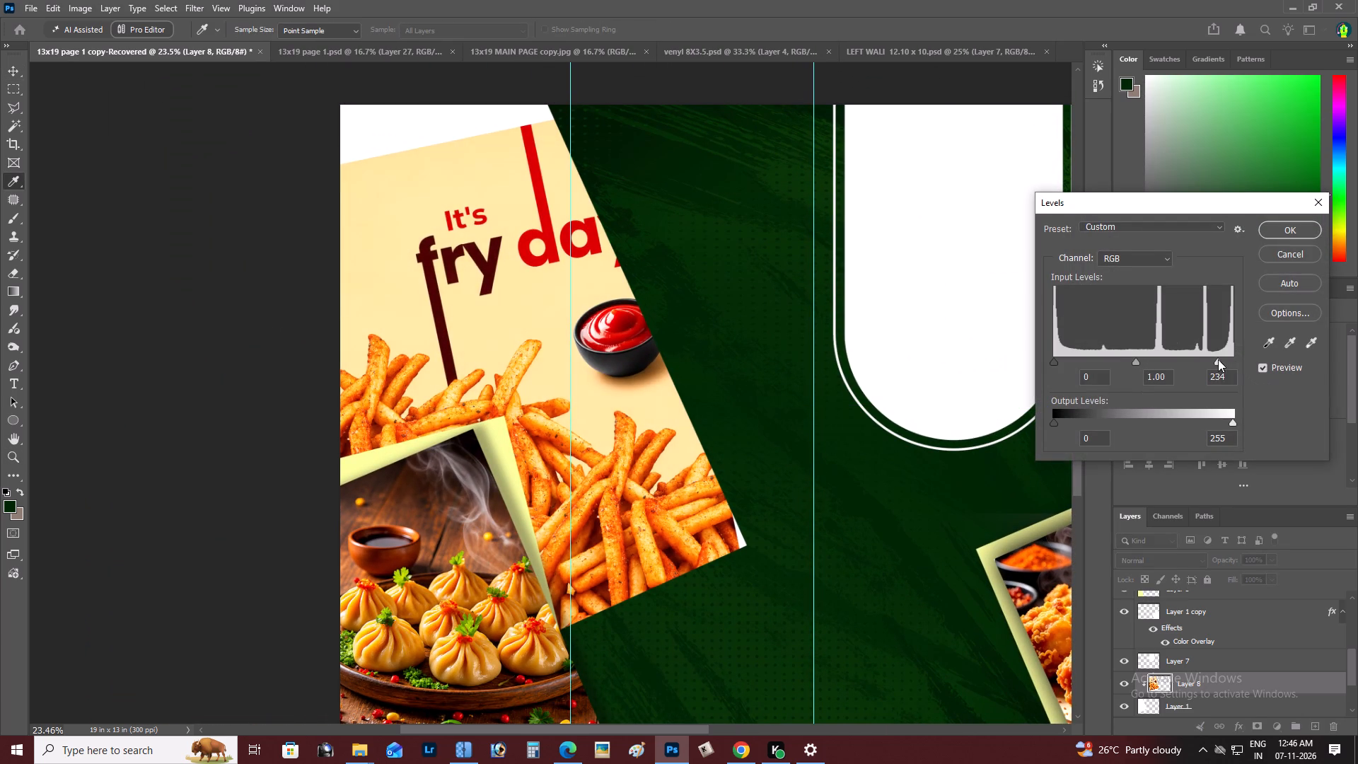
drag(1218, 359, 1203, 351)
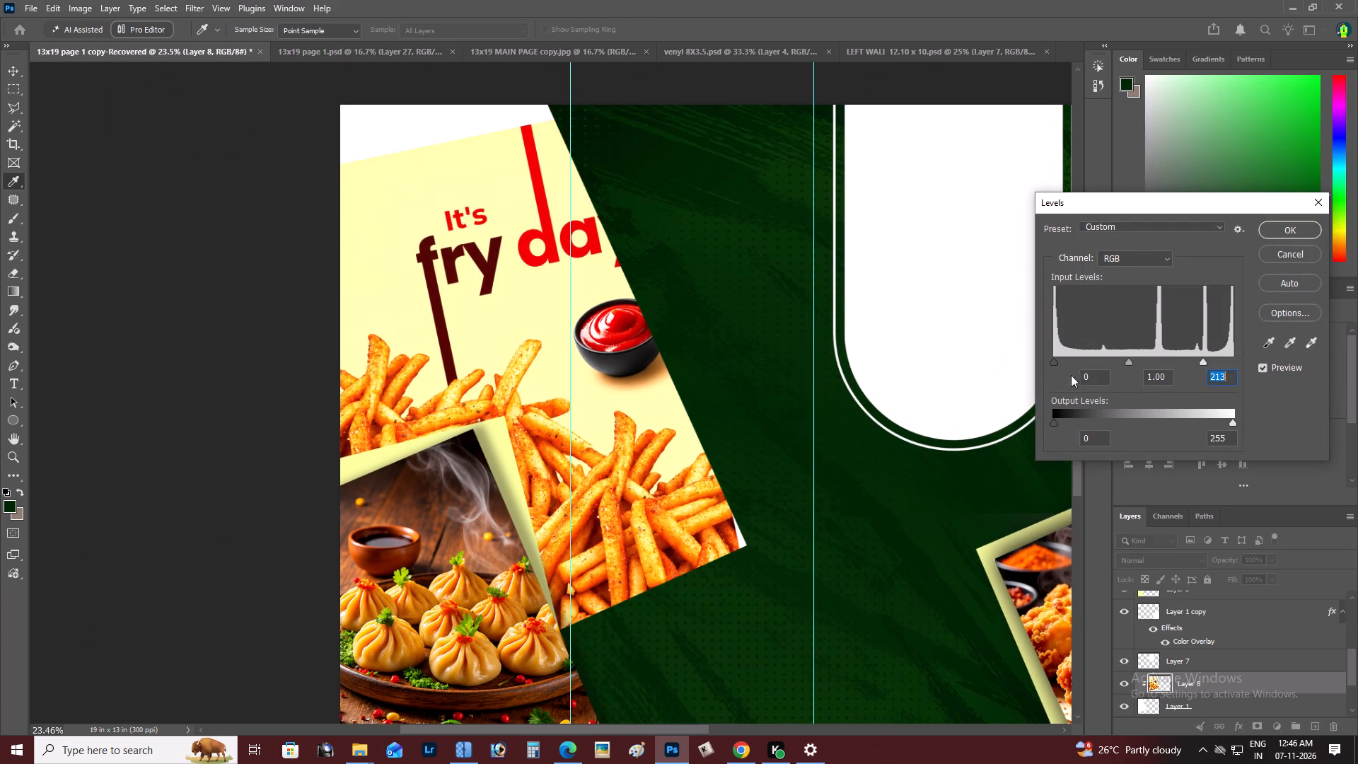
drag(1062, 362, 1060, 360)
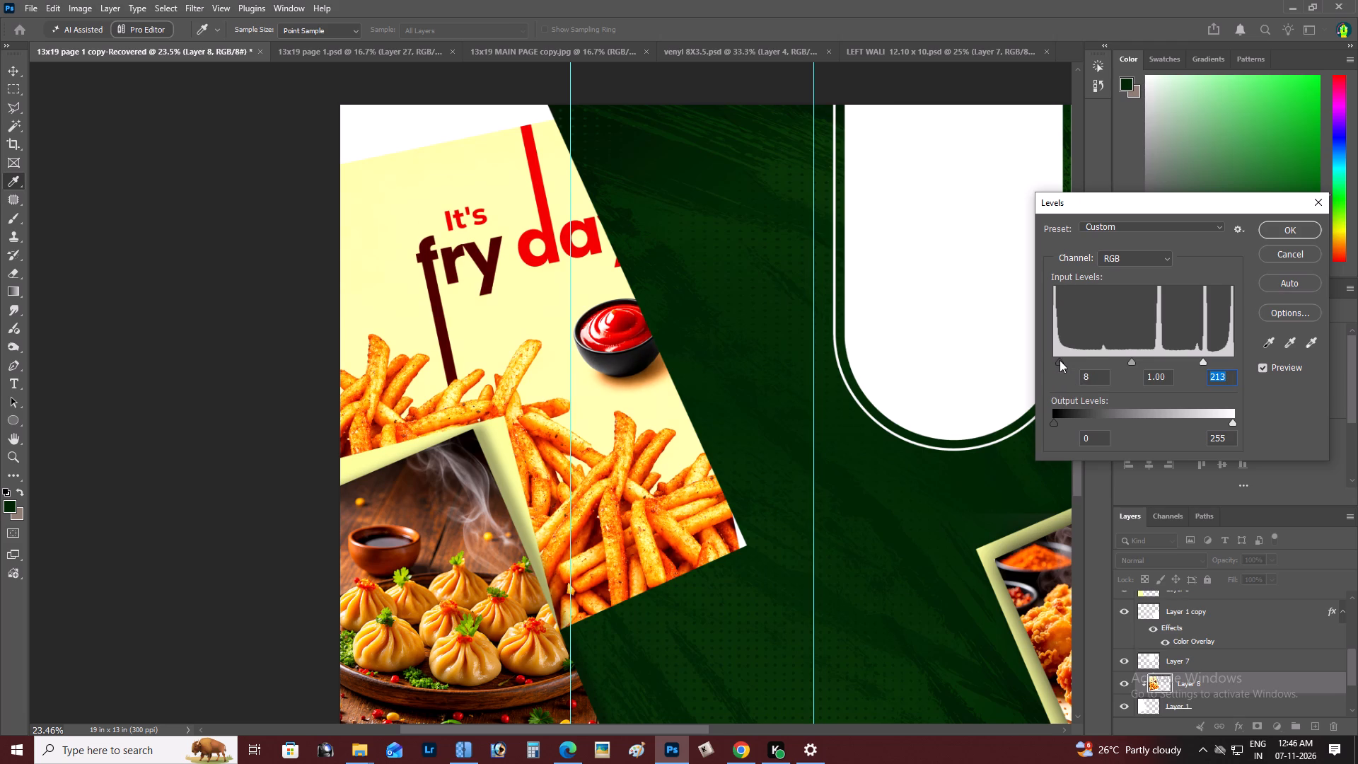
drag(1060, 360, 1053, 357)
click(1289, 236)
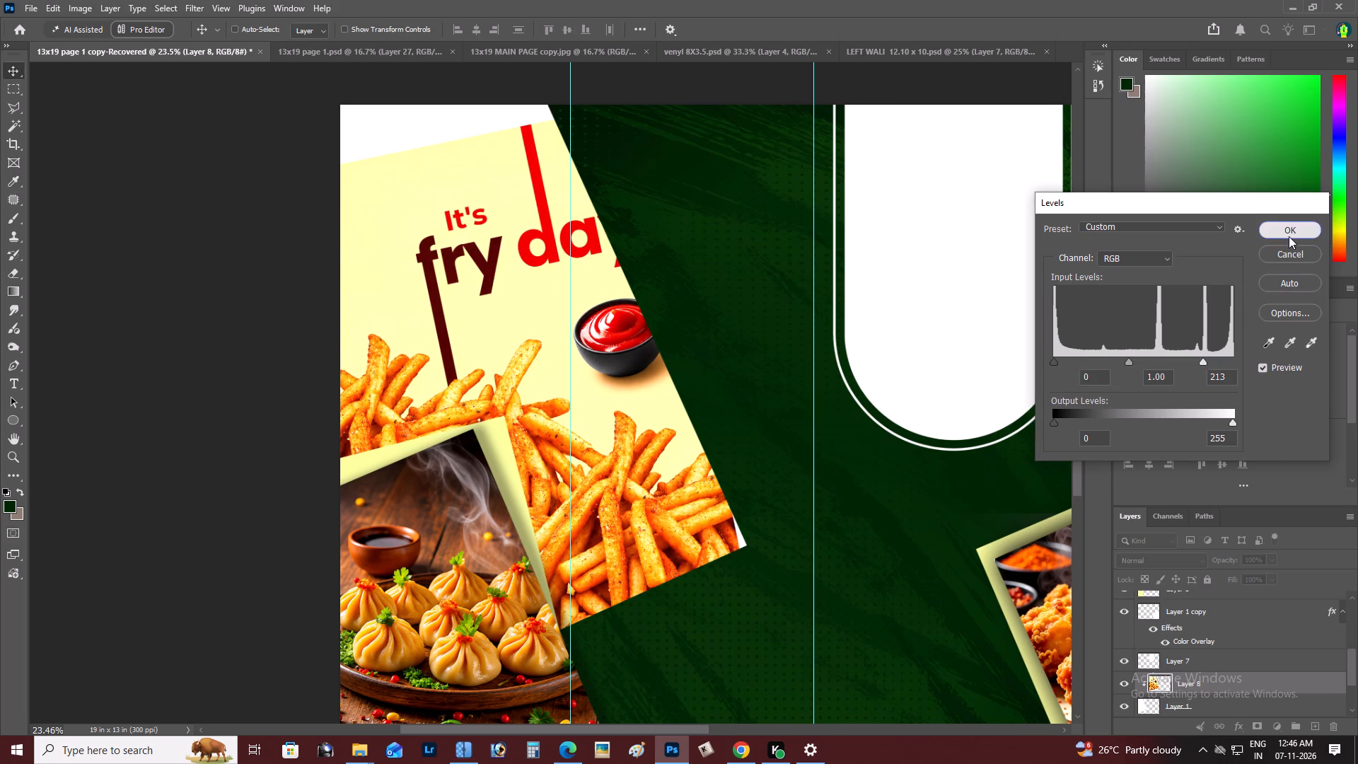
Raise the fries image's saturation to 7 with Hue/Saturation.
key(ctrl+u)
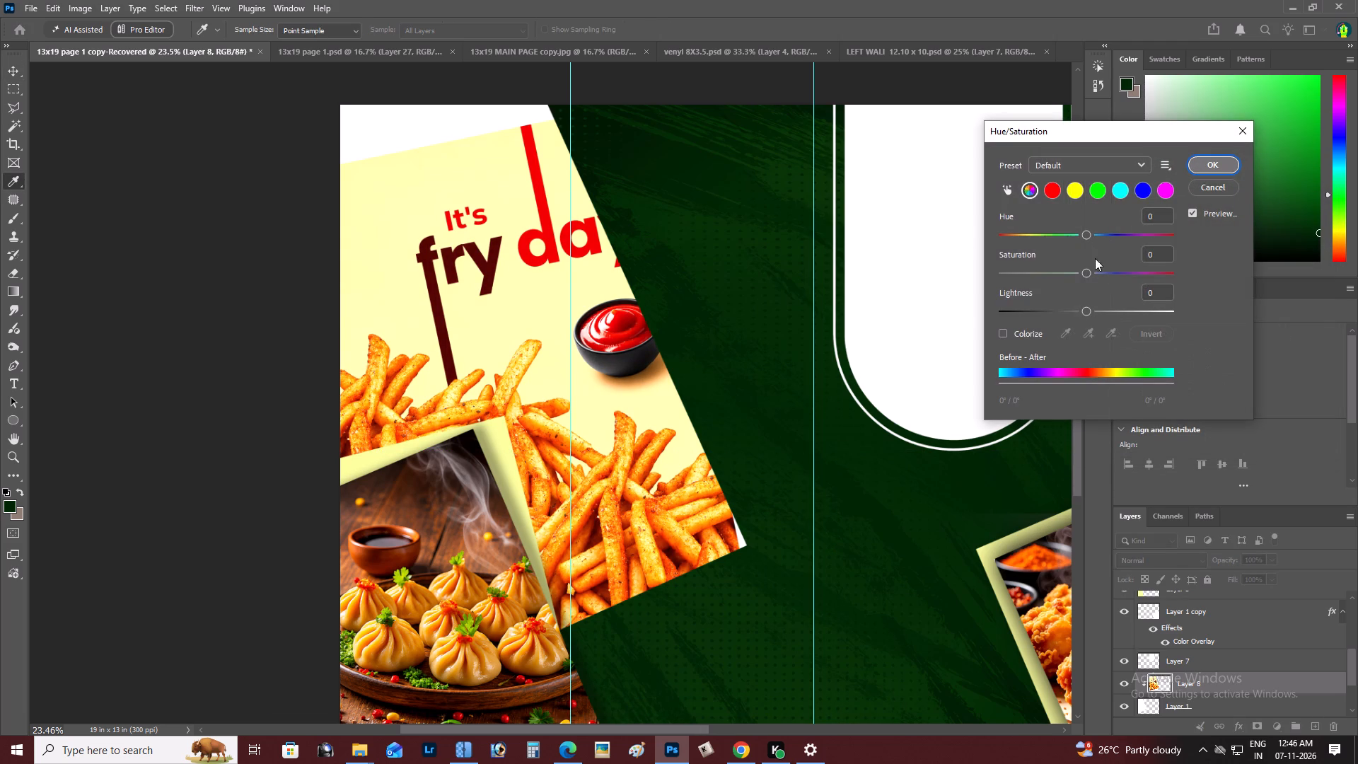
click(1089, 273)
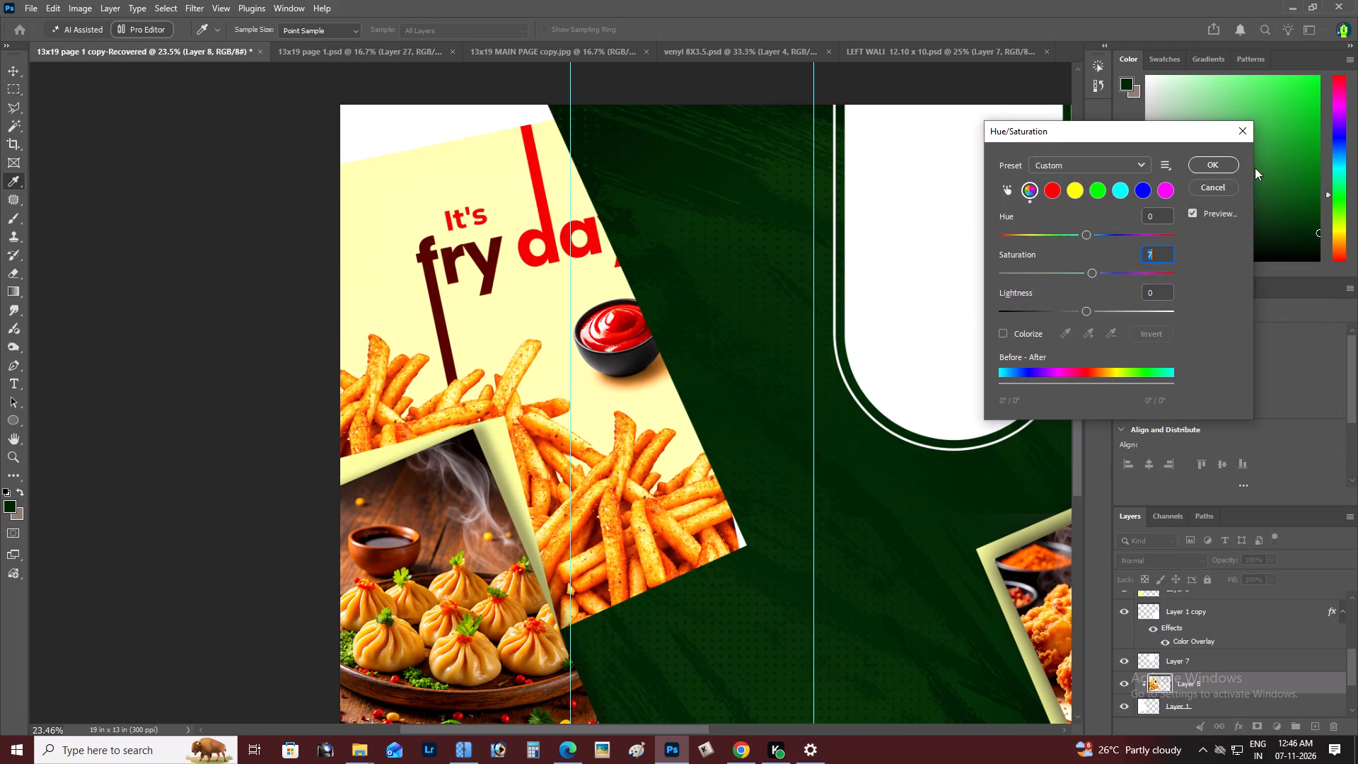
click(1217, 158)
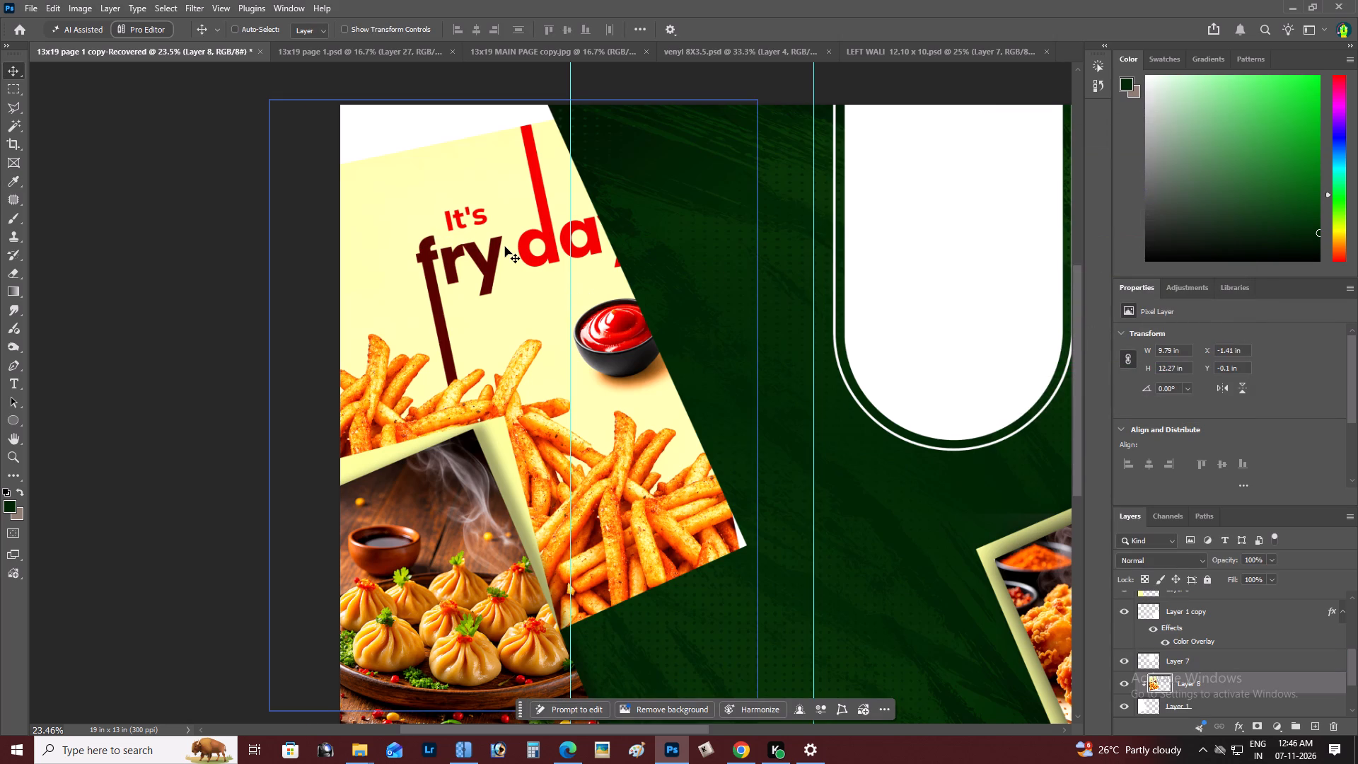
Sample the fries image's pale yellow background and brush it over the white gap at the panel's top, at 70% opacity.
key(i)
click(432, 162)
key(b)
click(453, 142)
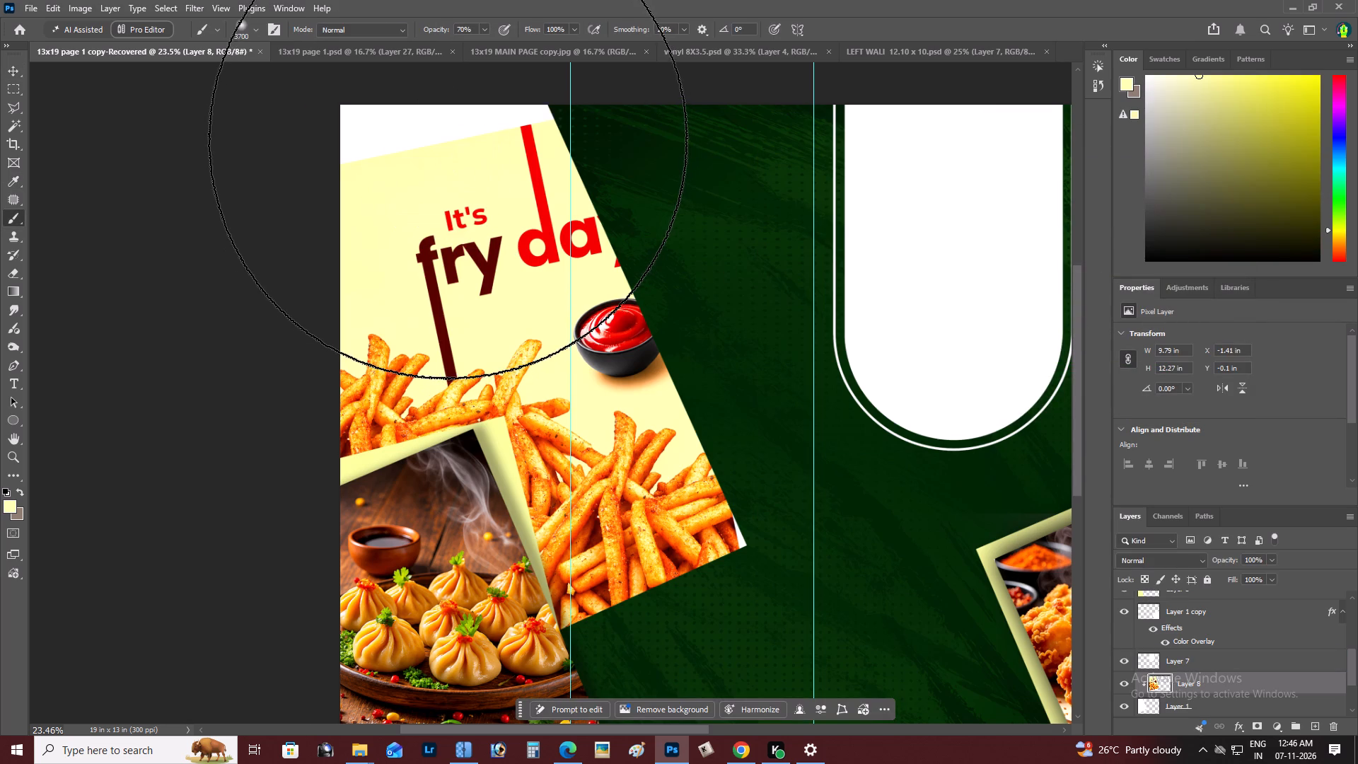
key(ctrl+z)
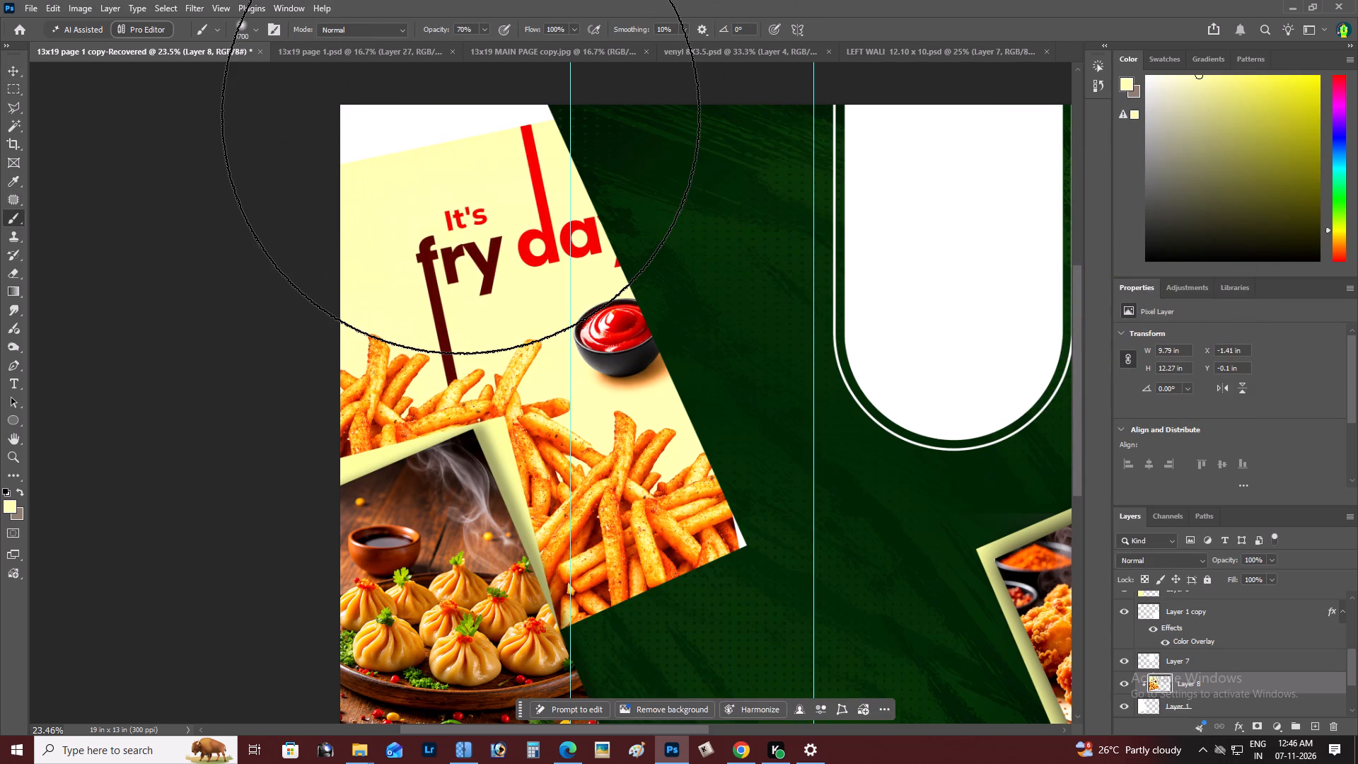
key(bracketleft)
key(bracketleft)
key(bracketleft)
key(bracketleft)
key(bracketleft)
key(bracketleft)
key(bracketleft)
key(bracketleft)
key(bracketleft)
key(bracketleft)
key(bracketleft)
key(bracketleft)
drag(458, 115, 382, 106)
text([[)
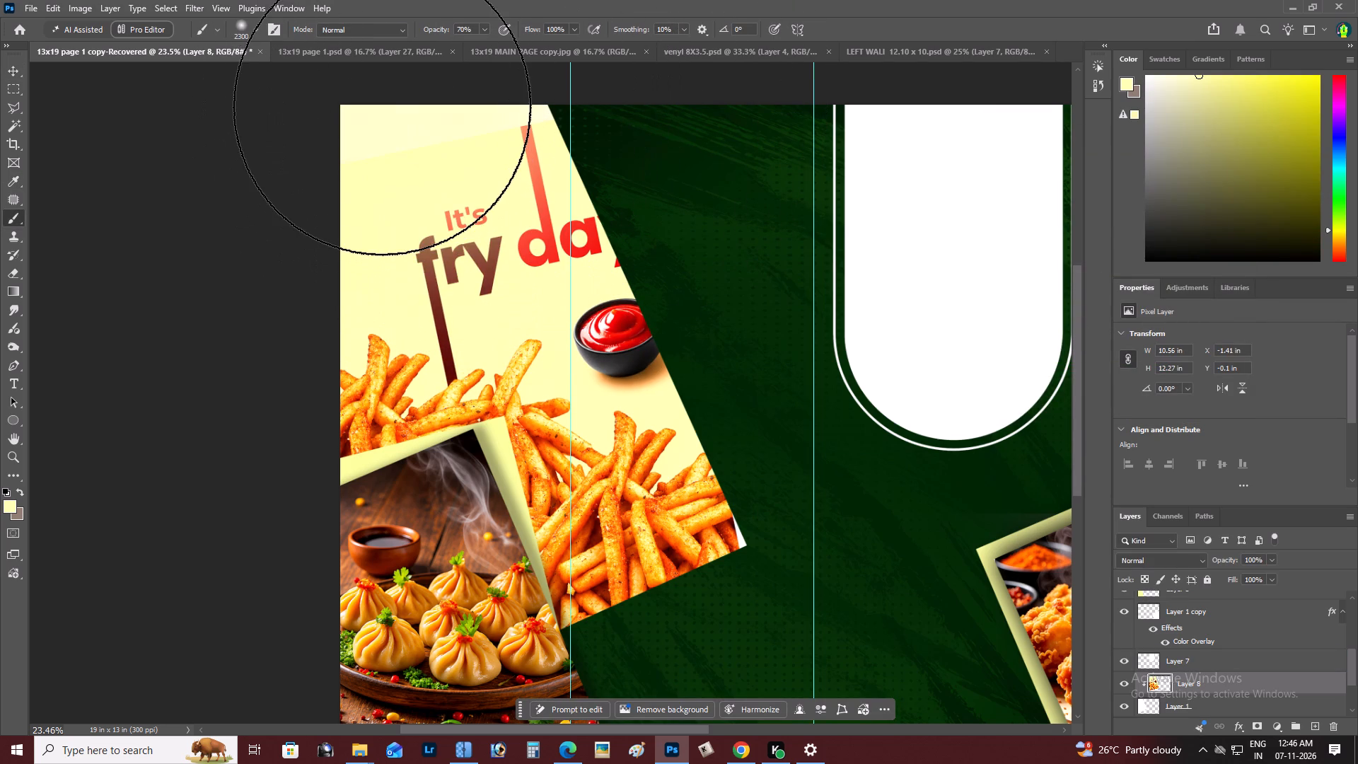
drag(410, 110, 558, 115)
triple_click(554, 116)
click(554, 116)
drag(554, 117, 564, 153)
Brush pale yellow over the tall red stem and the upper part of the "It's fry day" lettering, using a 1000 px brush.
key(bracketleft)
key(bracketleft)
drag(448, 168, 521, 198)
drag(576, 196, 591, 215)
drag(600, 226, 605, 240)
click(605, 240)
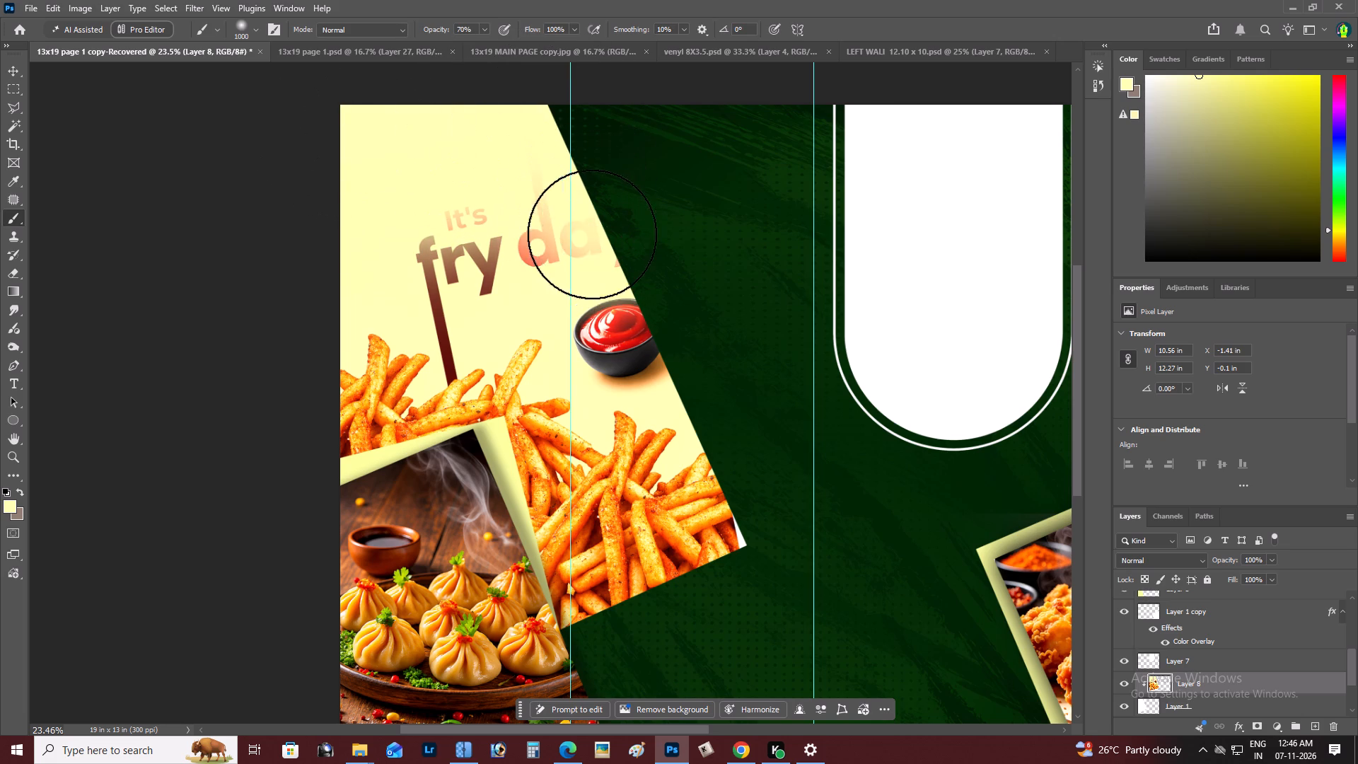
Paint pale yellow over the "It's fry day" lettering, reducing the brush from 900 to 600 px.
key(bracketleft)
key(bracketleft)
drag(528, 204, 436, 223)
click(435, 223)
double_click(458, 236)
drag(478, 247, 484, 251)
drag(484, 251, 526, 265)
drag(542, 259, 566, 257)
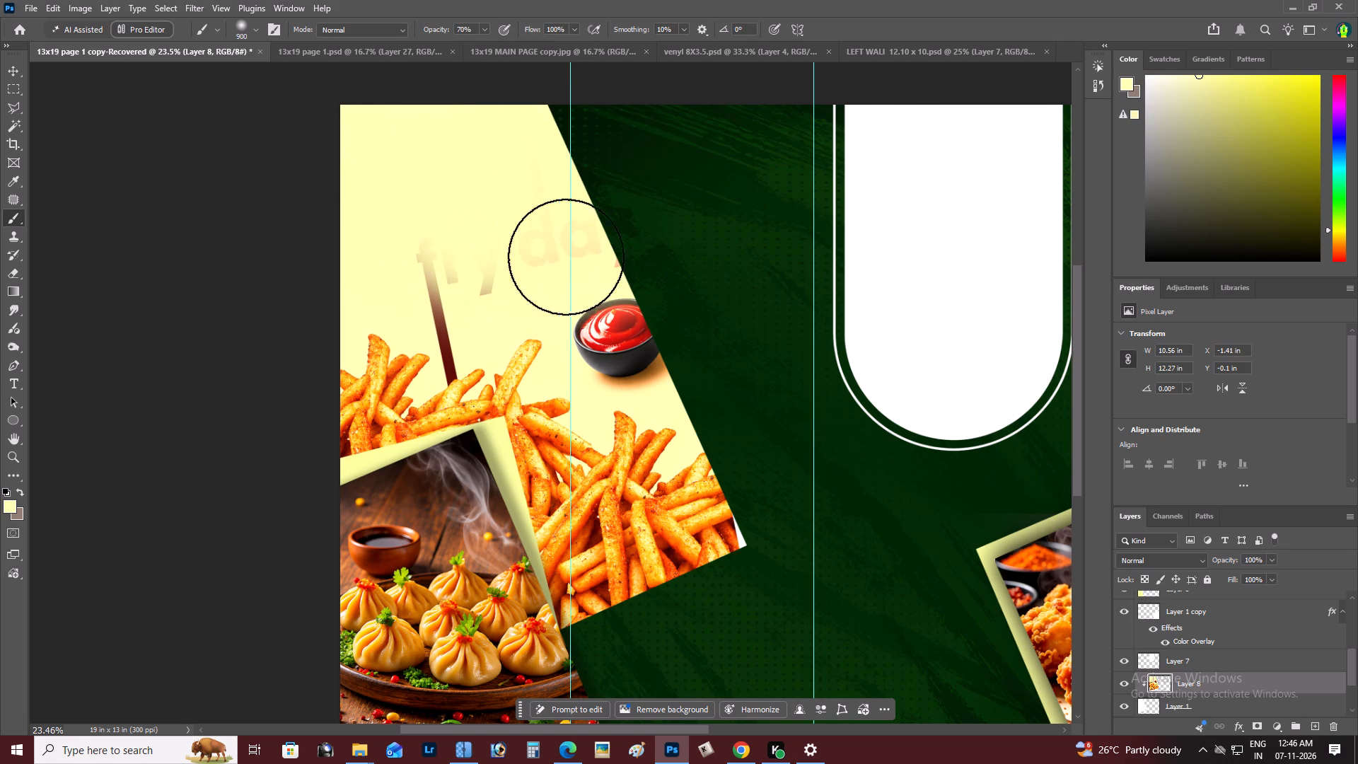
drag(566, 257, 577, 254)
drag(577, 254, 614, 246)
drag(504, 244, 414, 247)
drag(424, 248, 519, 243)
click(436, 252)
key(bracketleft)
key(bracketleft)
key(bracketleft)
drag(440, 255, 441, 257)
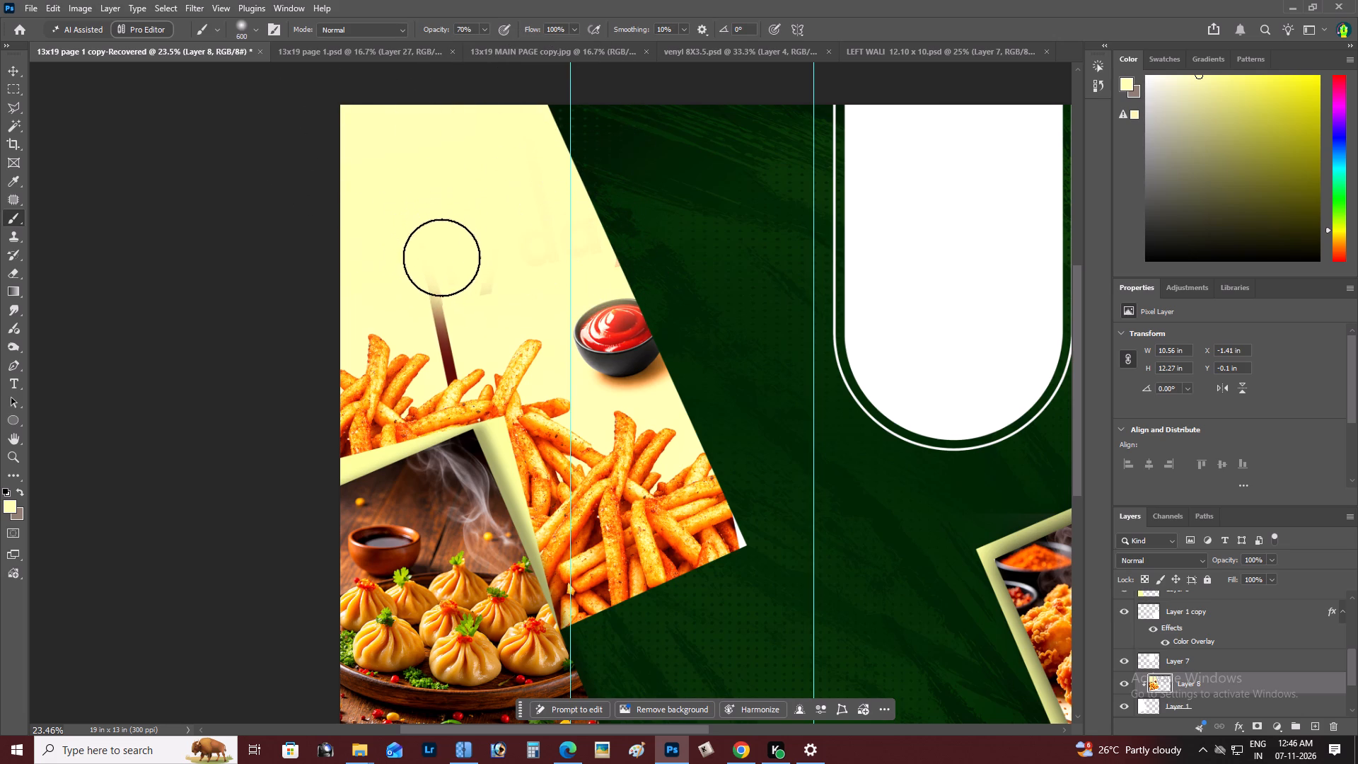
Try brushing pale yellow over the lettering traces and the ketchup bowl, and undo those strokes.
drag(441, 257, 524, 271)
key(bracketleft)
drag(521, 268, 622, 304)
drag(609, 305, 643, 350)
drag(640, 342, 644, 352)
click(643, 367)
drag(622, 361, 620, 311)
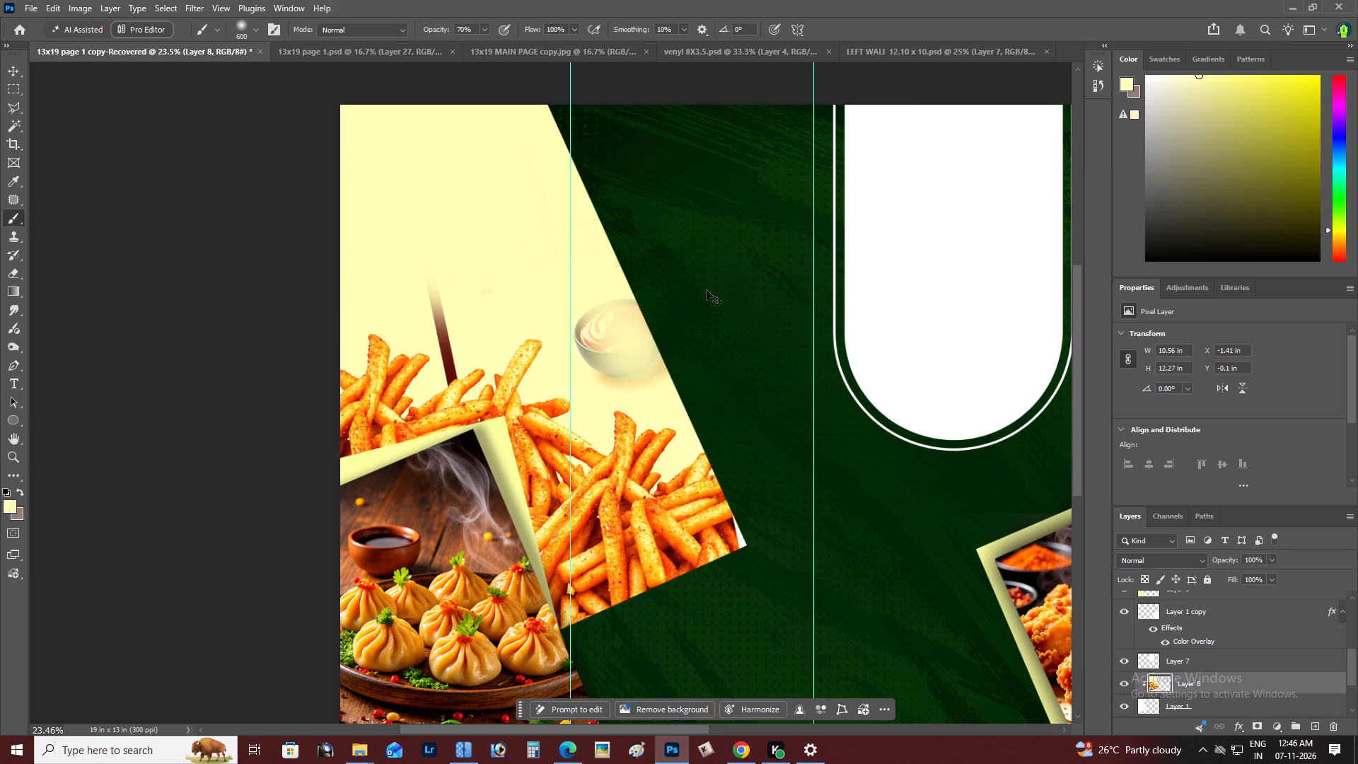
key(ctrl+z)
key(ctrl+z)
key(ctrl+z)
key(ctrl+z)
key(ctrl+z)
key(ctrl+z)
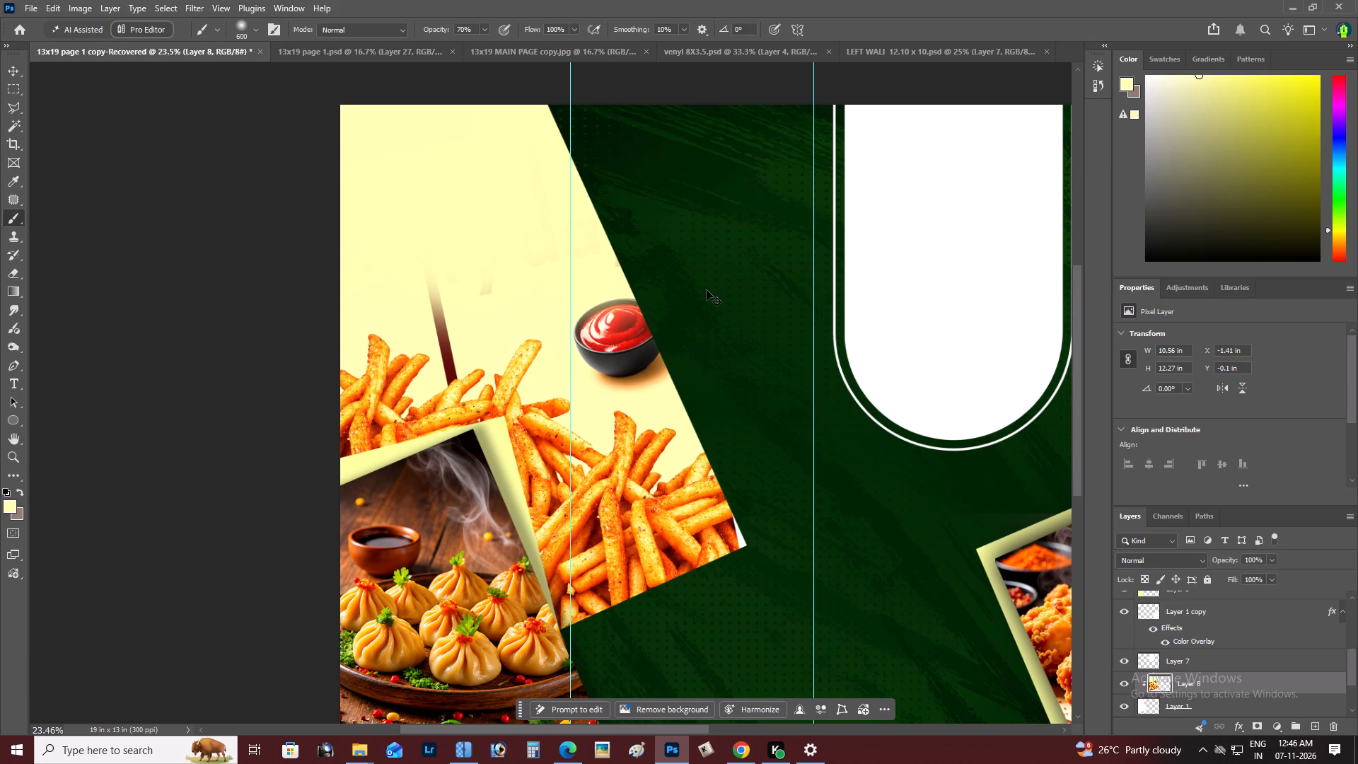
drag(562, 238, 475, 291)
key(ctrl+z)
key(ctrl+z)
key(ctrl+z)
Brush pale yellow over the remaining traces of the lettering with the 600 px brush.
drag(564, 238, 438, 261)
drag(448, 251, 522, 284)
drag(533, 246, 465, 313)
drag(435, 253, 445, 307)
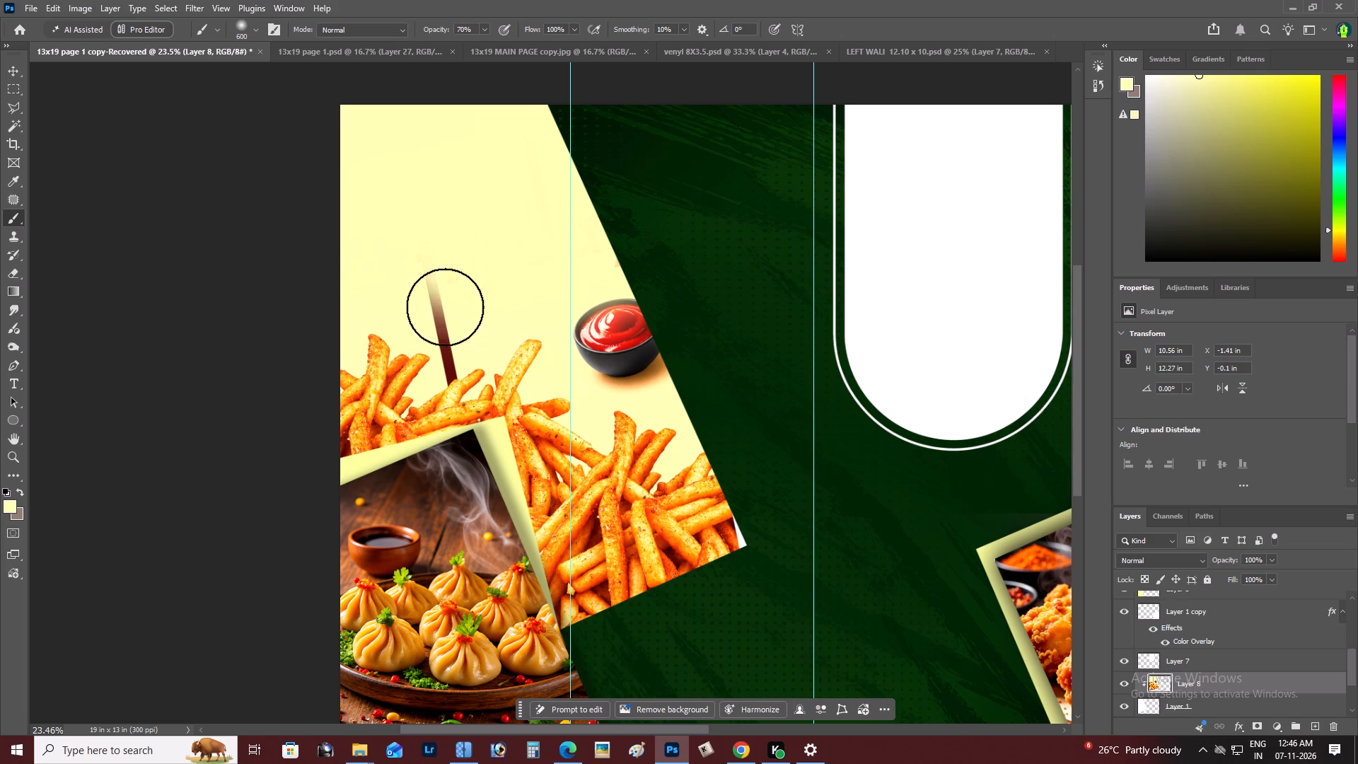
drag(445, 307, 446, 313)
drag(446, 302, 447, 309)
Cover the upper part of the dark stem above the fries with pale yellow, using a 300 px brush.
key(bracketleft)
key(bracketleft)
key(bracketleft)
key(bracketleft)
key(bracketleft)
key(bracketleft)
key(bracketleft)
key(bracketleft)
key(bracketleft)
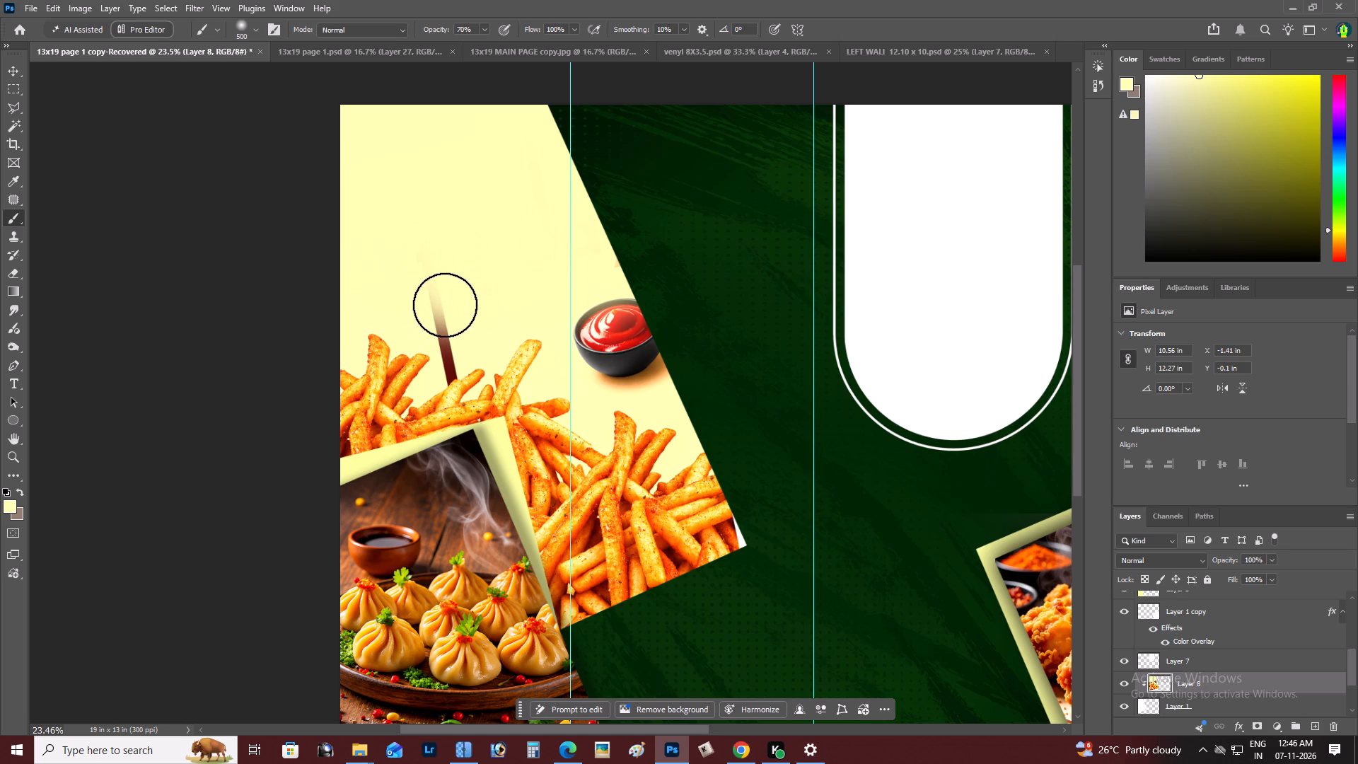
drag(410, 245, 453, 261)
key(bracketright)
key(bracketright)
text(]])
key(bracketright)
key(bracketright)
drag(429, 256, 448, 355)
double_click(443, 349)
drag(443, 345, 441, 325)
click(436, 301)
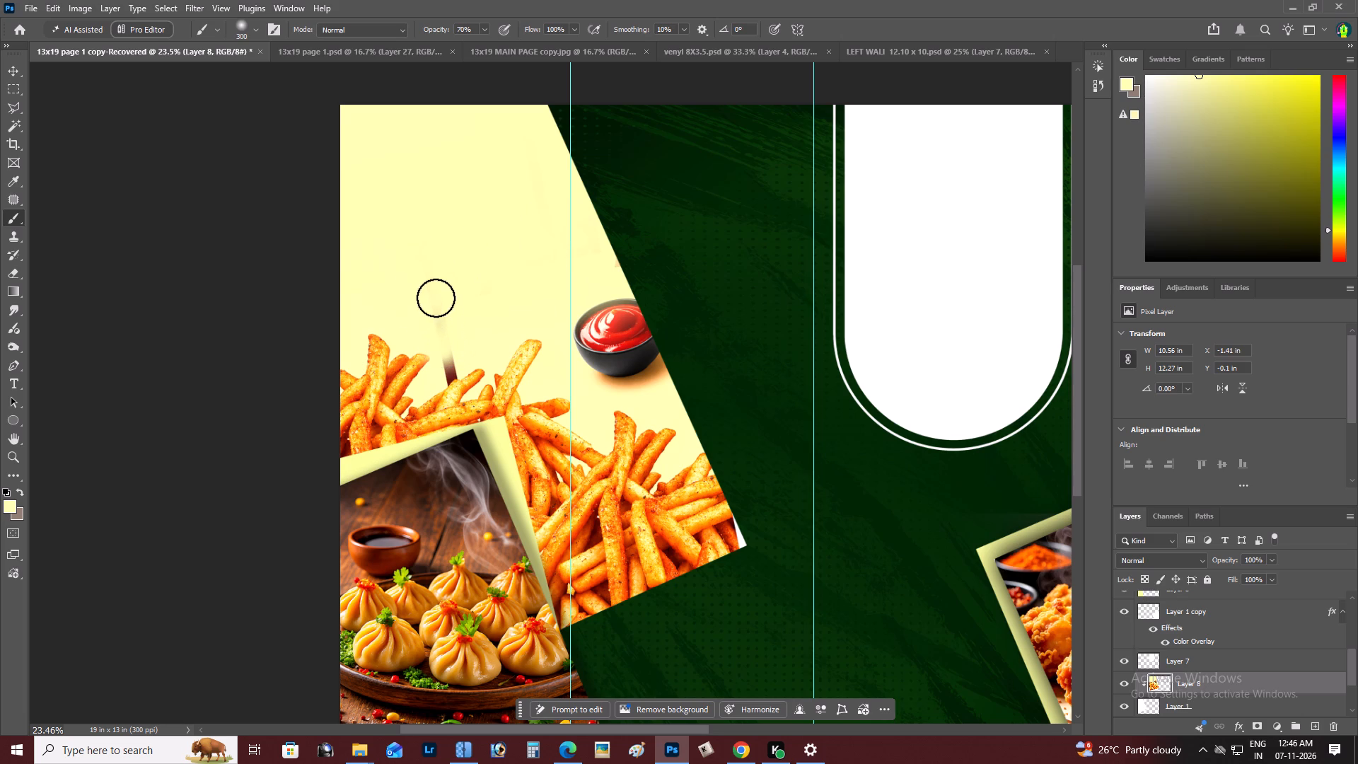
click(436, 294)
drag(424, 252, 434, 339)
Brush pale yellow over the lower part of the dark stem down to the fries, using a 125 px brush.
key(bracketleft)
key(bracketleft)
key(bracketleft)
key(bracketleft)
key(bracketleft)
drag(447, 352, 451, 363)
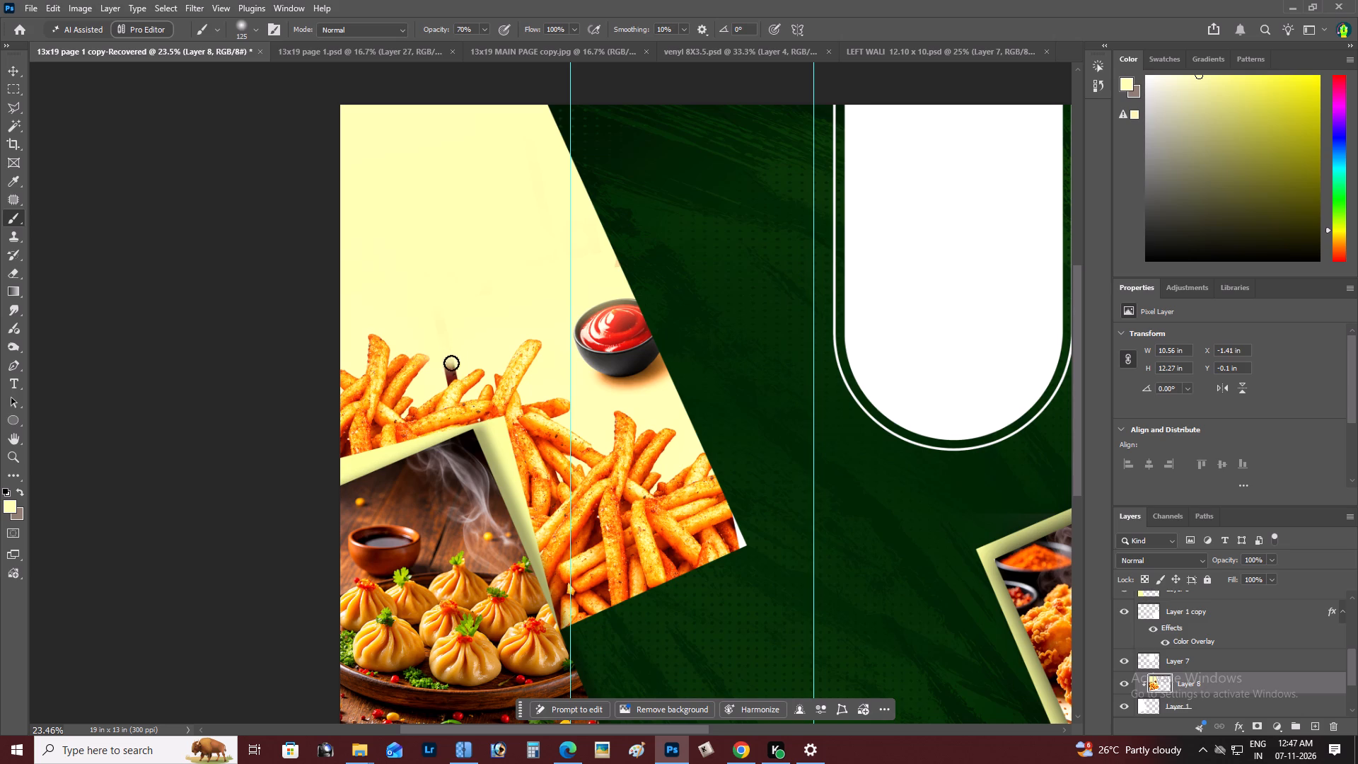
drag(451, 363, 445, 373)
click(445, 373)
drag(450, 332, 445, 333)
drag(445, 333, 439, 318)
drag(439, 320, 460, 360)
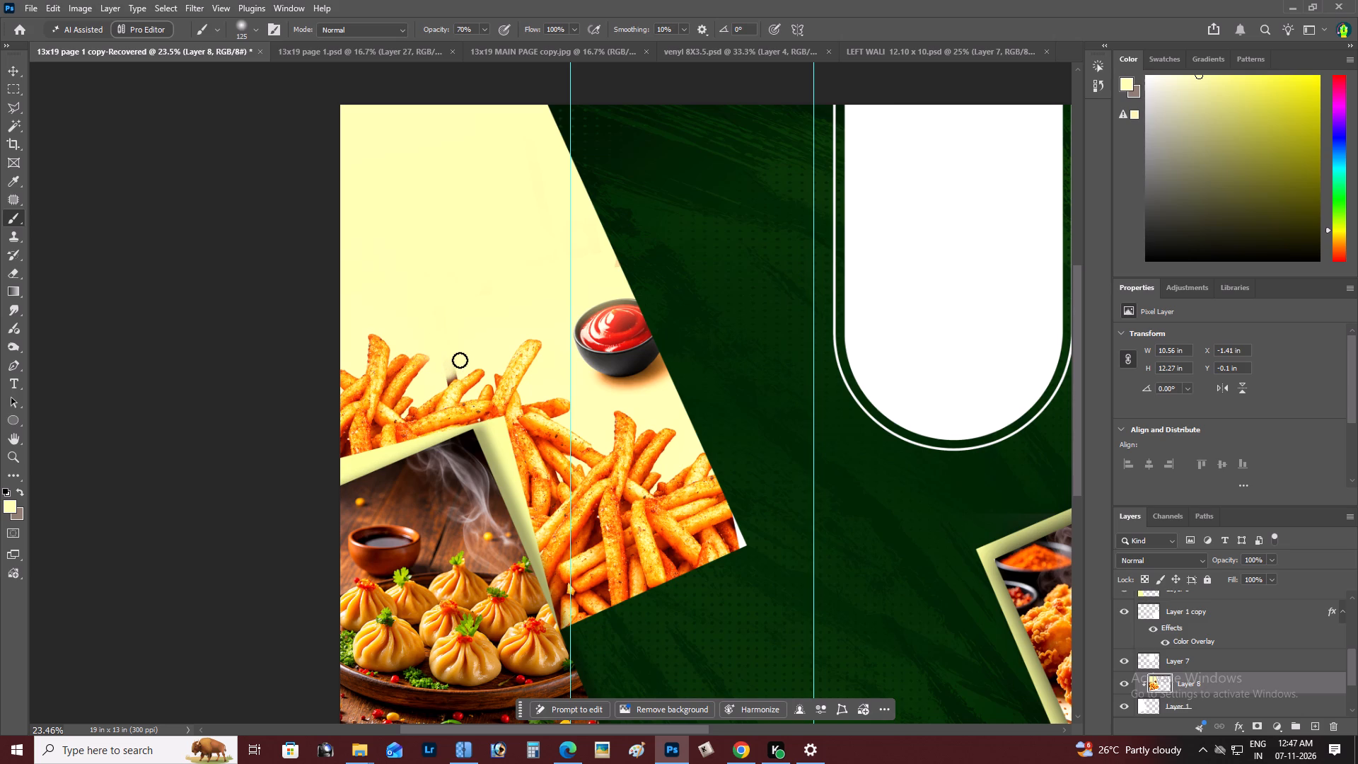
Clean the last of the dark stem along the fry's edge with pale yellow, reducing the brush to 50 px.
key(z)
double_click(456, 361)
triple_click(453, 369)
click(453, 369)
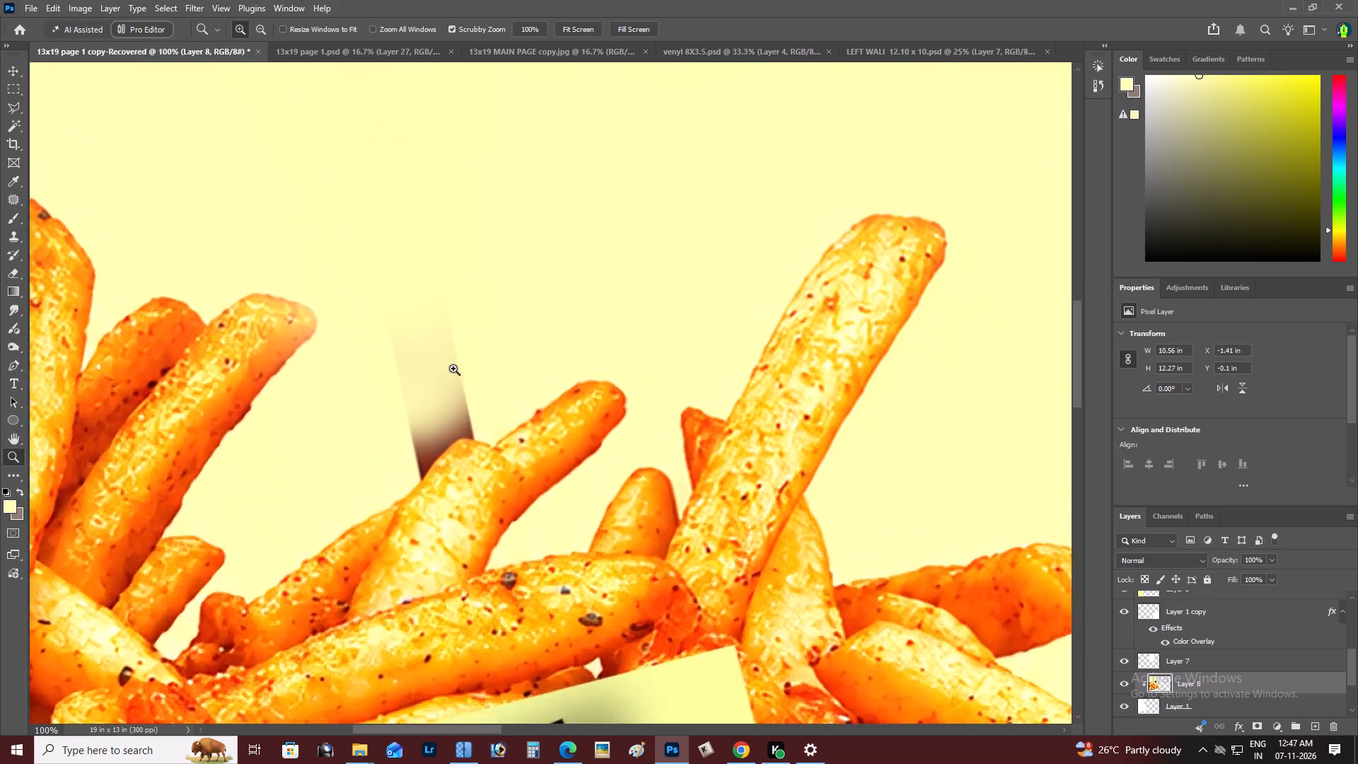
key(n)
key(b)
drag(439, 318, 432, 351)
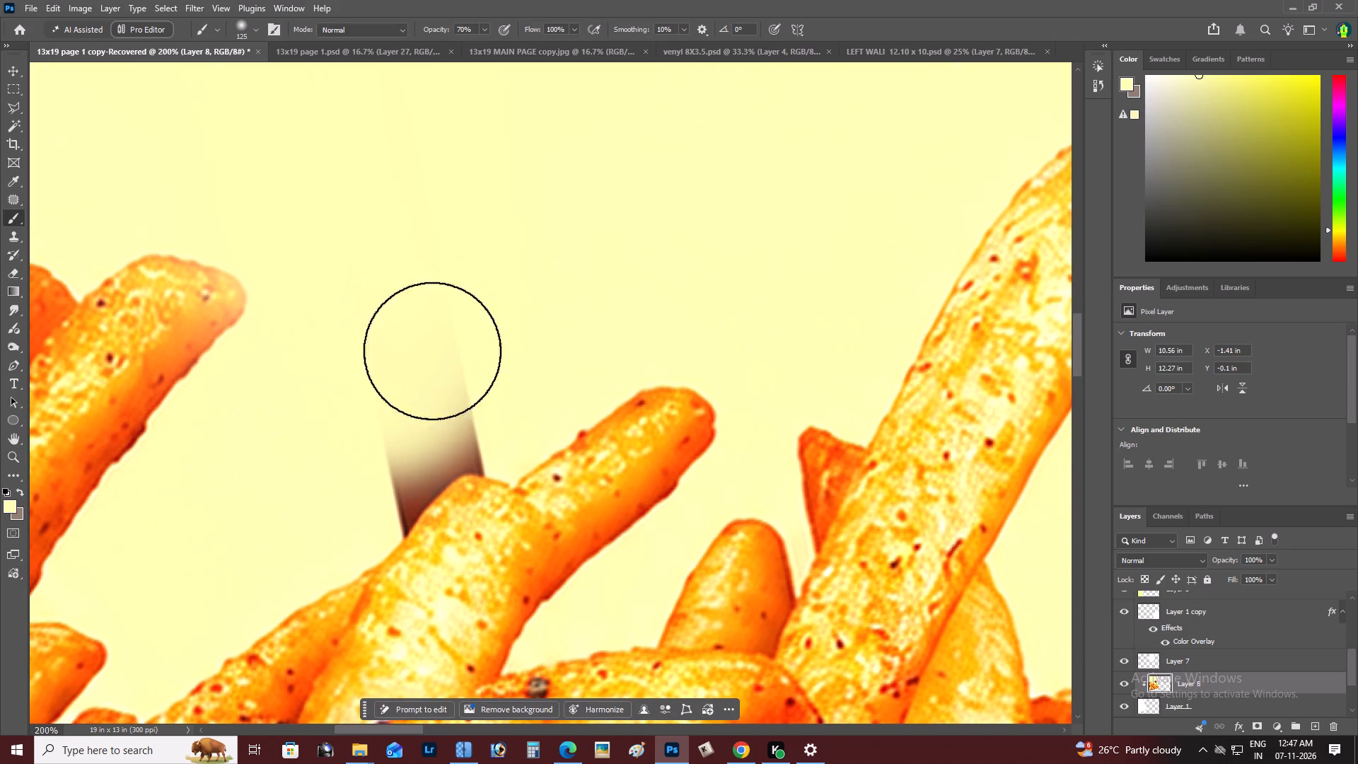
drag(432, 351, 437, 403)
key(bracketleft)
key(bracketleft)
key(bracketleft)
key(bracketleft)
key(bracketleft)
key(bracketleft)
key(bracketleft)
key(bracketleft)
key(bracketleft)
drag(426, 405, 489, 433)
drag(487, 434, 406, 458)
drag(430, 446, 393, 496)
drag(393, 506, 389, 516)
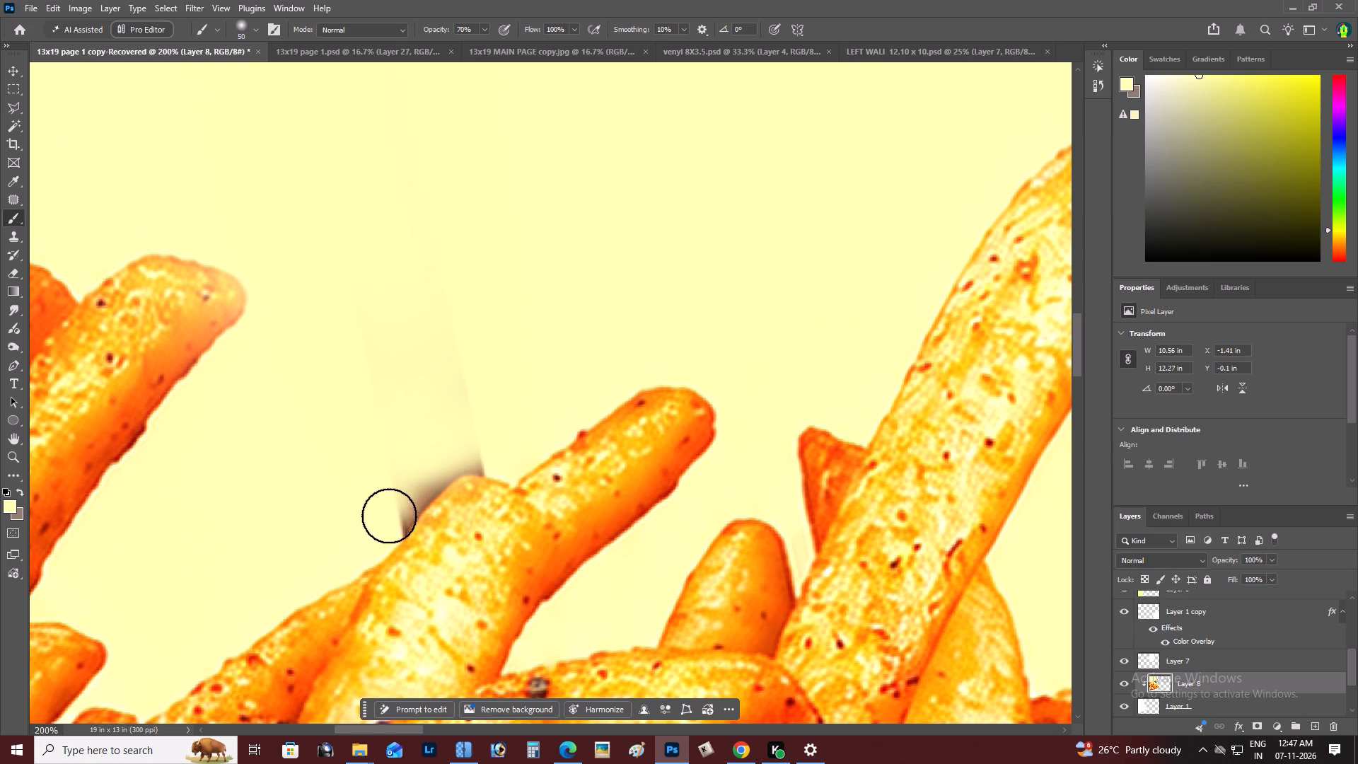
click(389, 516)
drag(395, 516, 483, 458)
drag(481, 460, 451, 310)
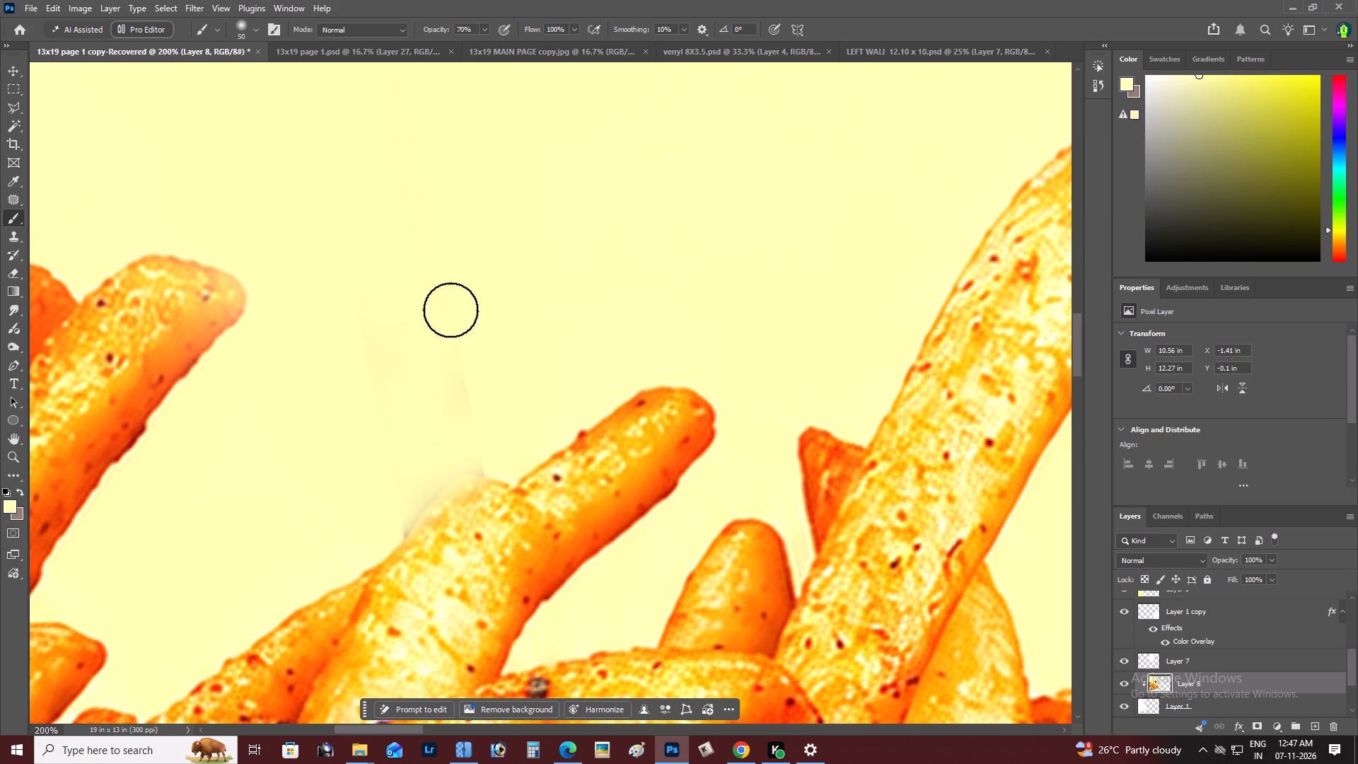
drag(451, 310, 526, 456)
Examine the retouched background above the fries and the ketchup bowl at the panel's slanted edge.
key(z)
alt+click(466, 419)
right_click(474, 411)
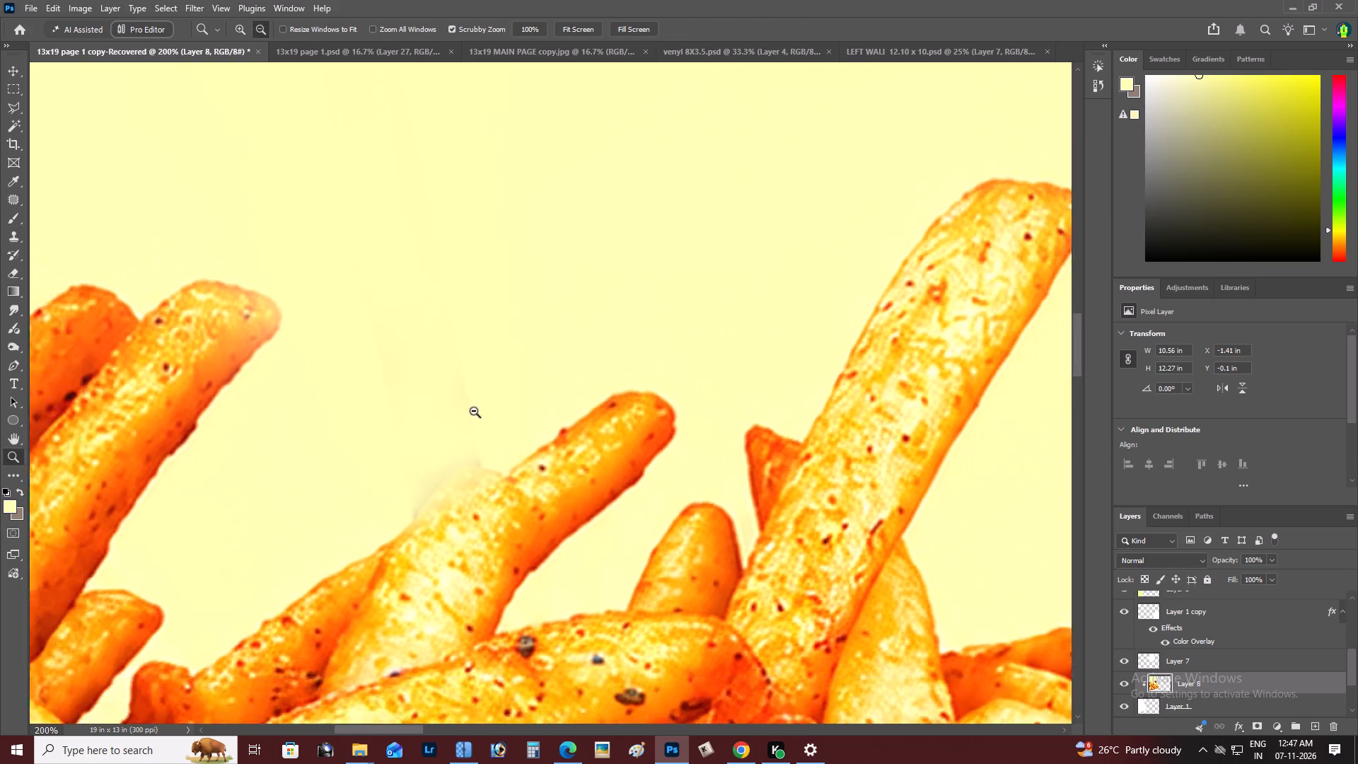
double_click(501, 420)
key(space)
drag(434, 446, 516, 470)
key(z)
alt+click(399, 396)
right_click(436, 381)
click(456, 390)
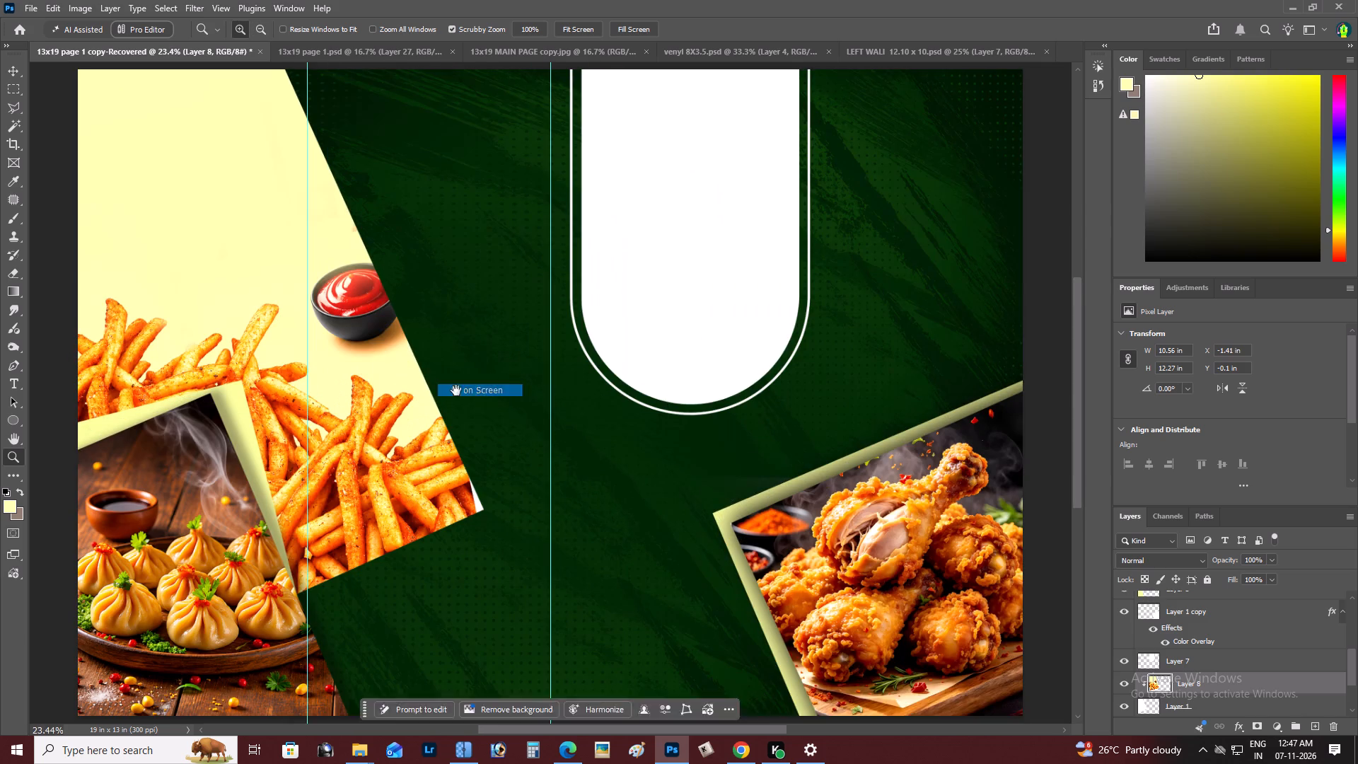
key(space)
drag(465, 395, 493, 405)
key(v)
key(z)
triple_click(398, 309)
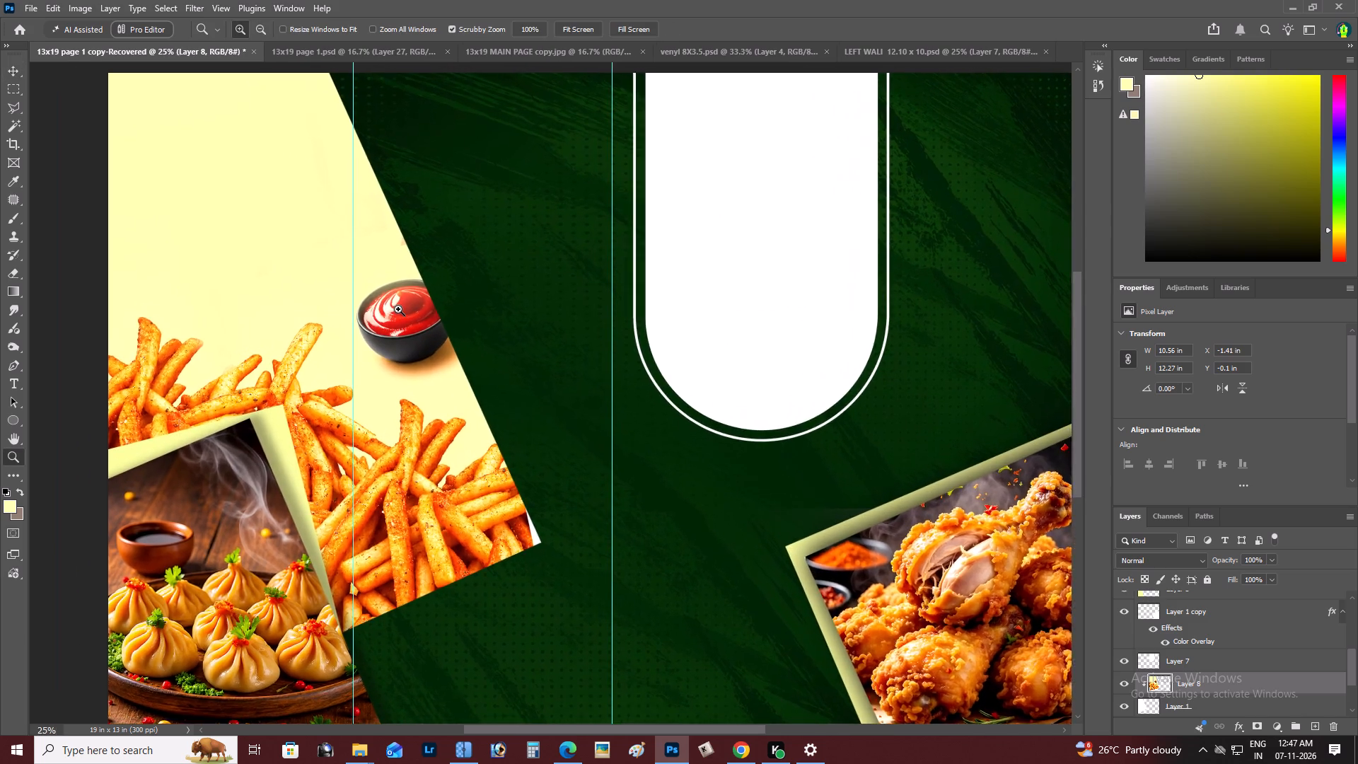
key(v)
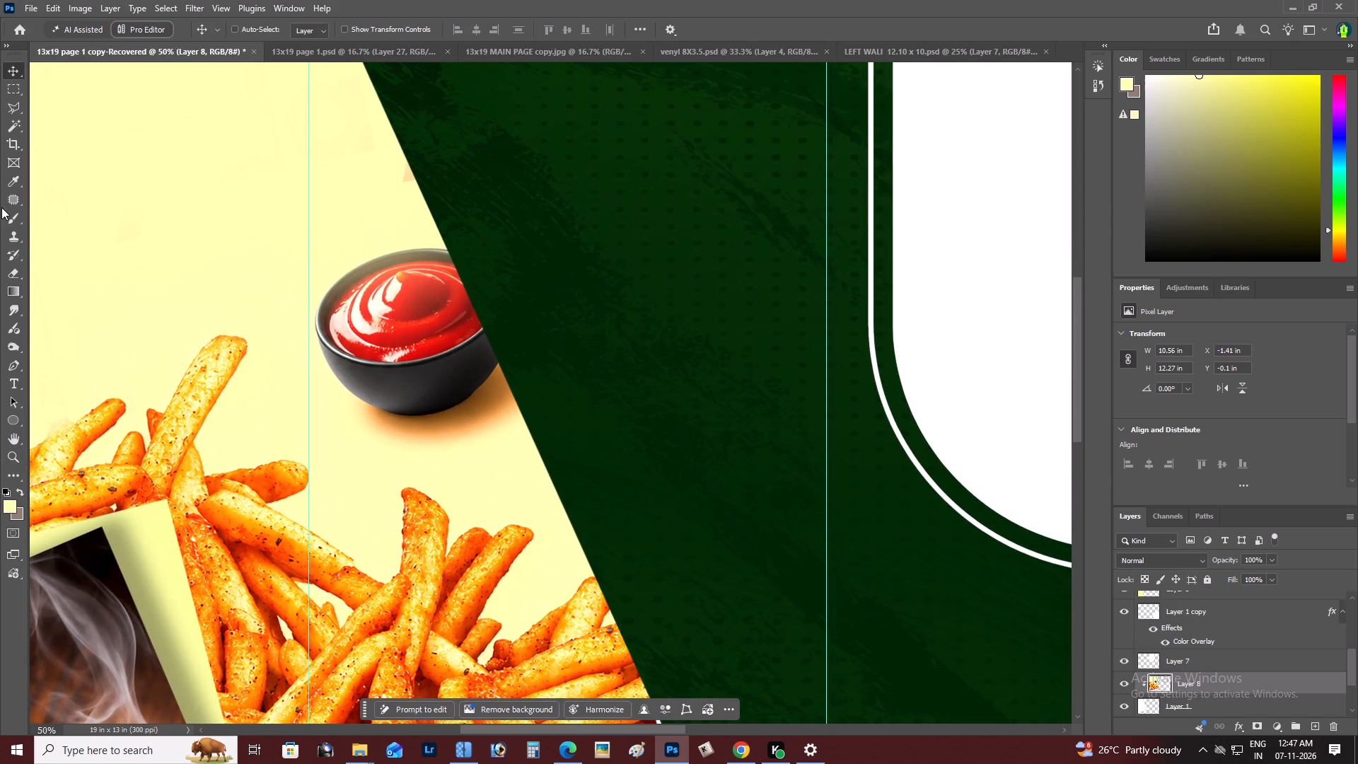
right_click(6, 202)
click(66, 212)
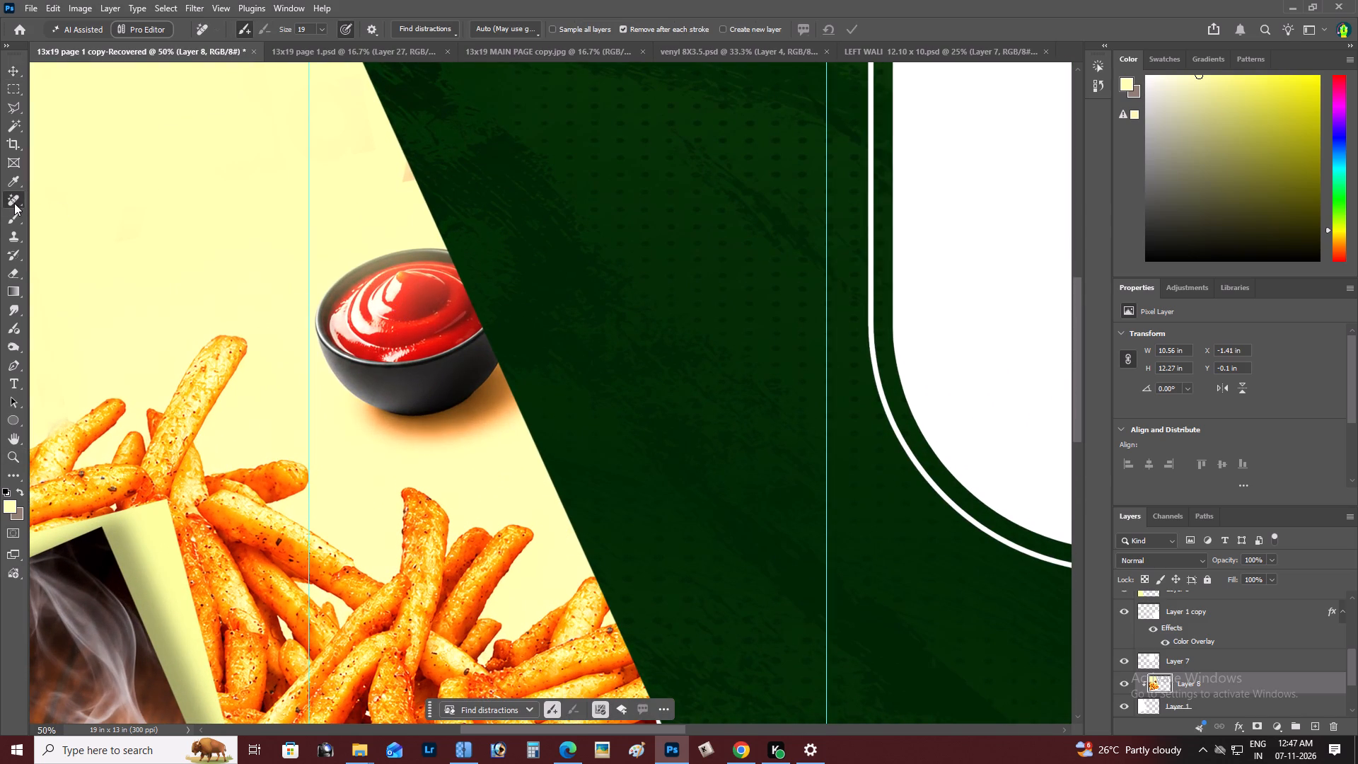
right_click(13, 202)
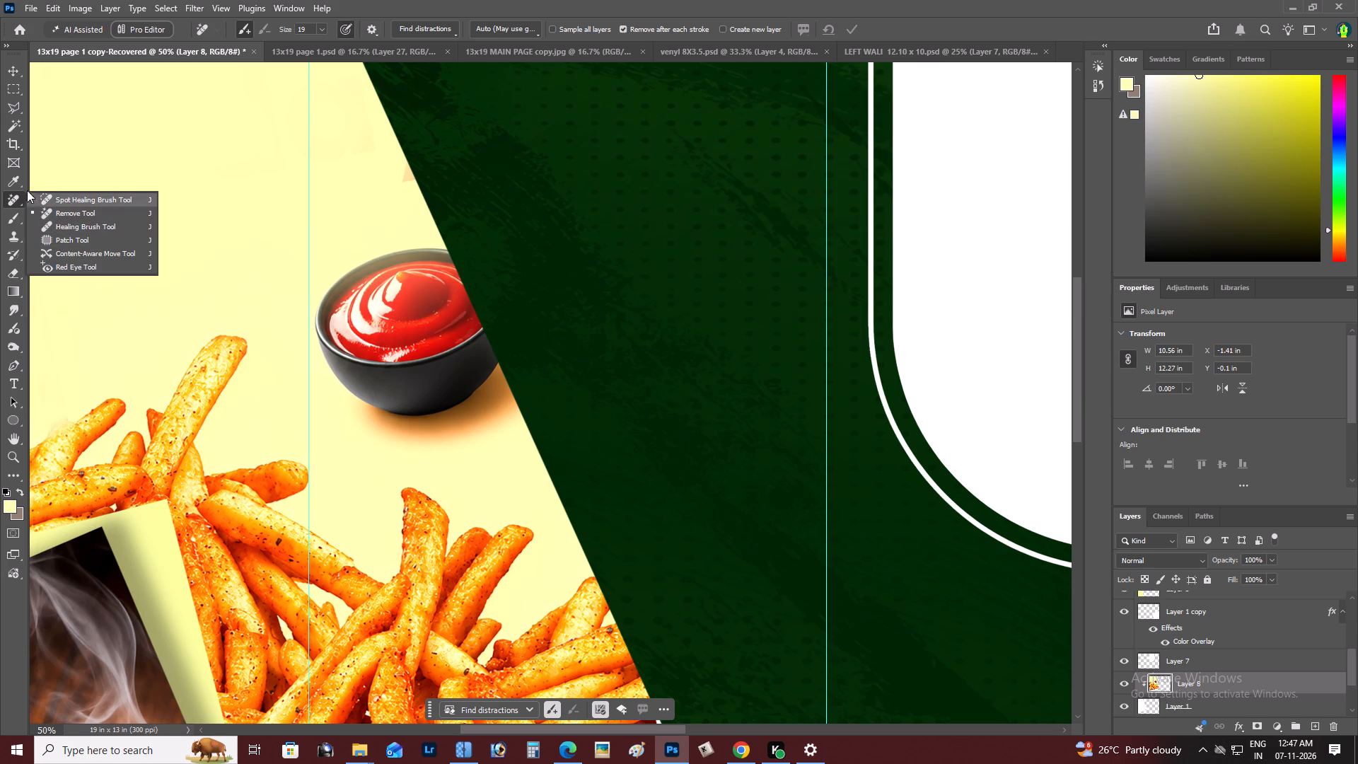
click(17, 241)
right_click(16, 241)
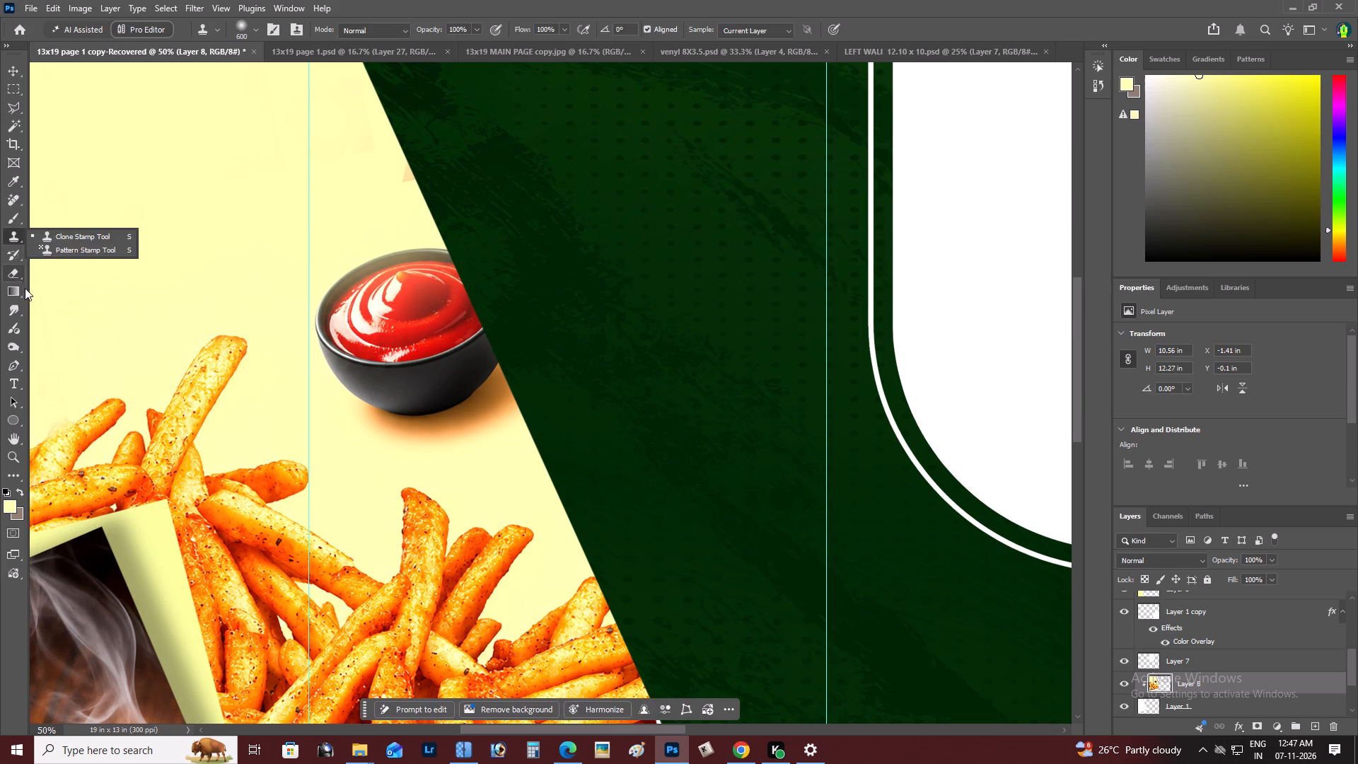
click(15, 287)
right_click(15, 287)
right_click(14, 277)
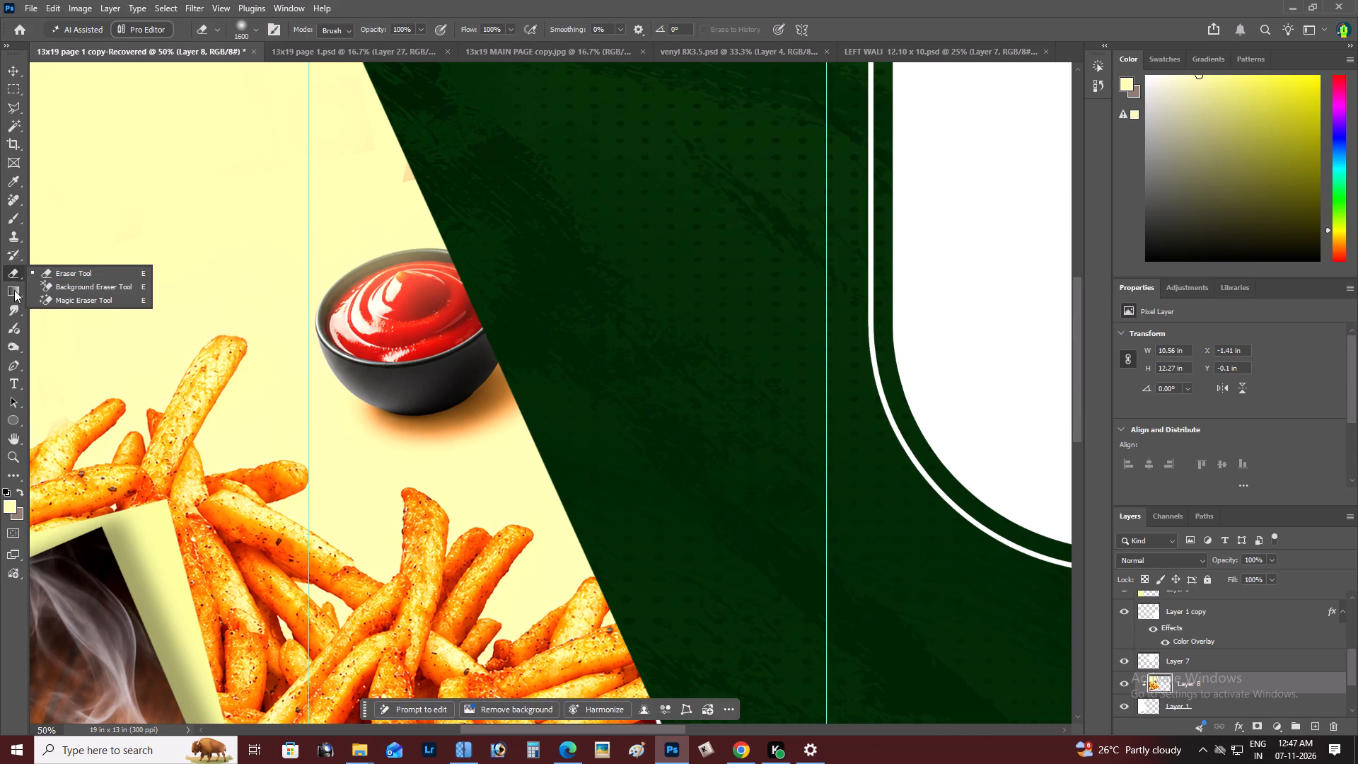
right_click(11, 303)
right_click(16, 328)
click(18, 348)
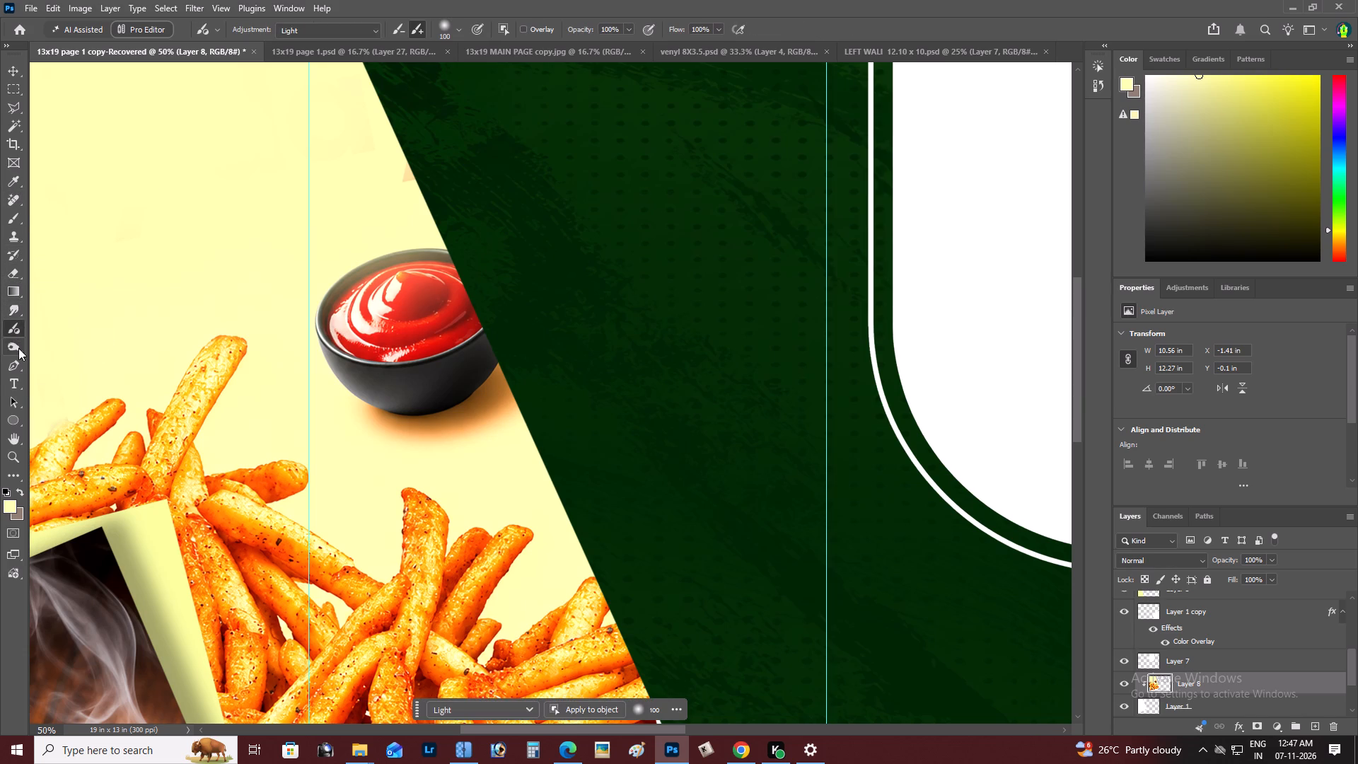
Darken the upper part of the ketchup bowl with the Burn tool at 500 px, midtones range, 50% exposure.
click(10, 347)
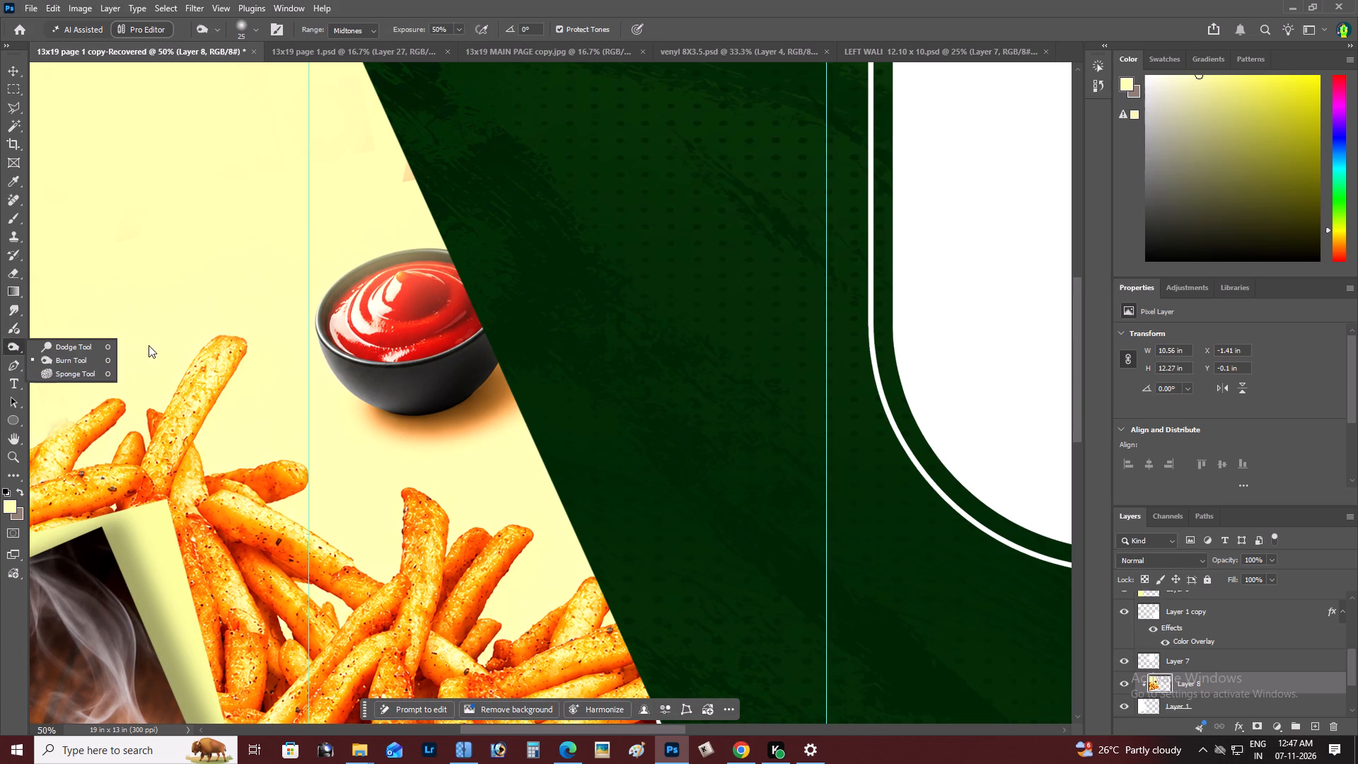
click(85, 361)
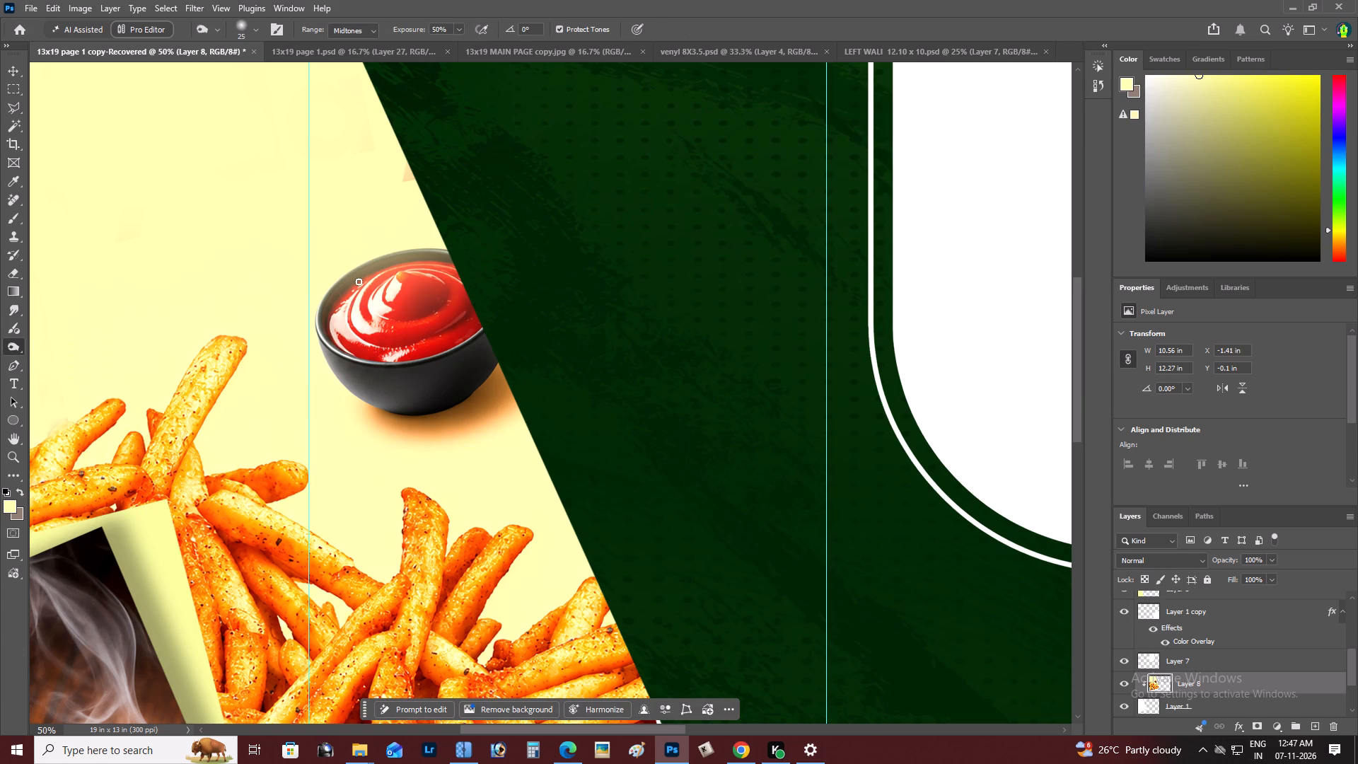
key(bracketright)
key(bracketright)
key(bracketright)
key(bracketright)
key(bracketright)
key(bracketright)
key(bracketright)
key(bracketright)
key(bracketright)
key(bracketright)
key(bracketright)
key(bracketright)
key(bracketright)
key(bracketright)
key(bracketright)
key(bracketright)
key(bracketright)
key(bracketright)
drag(359, 282, 452, 274)
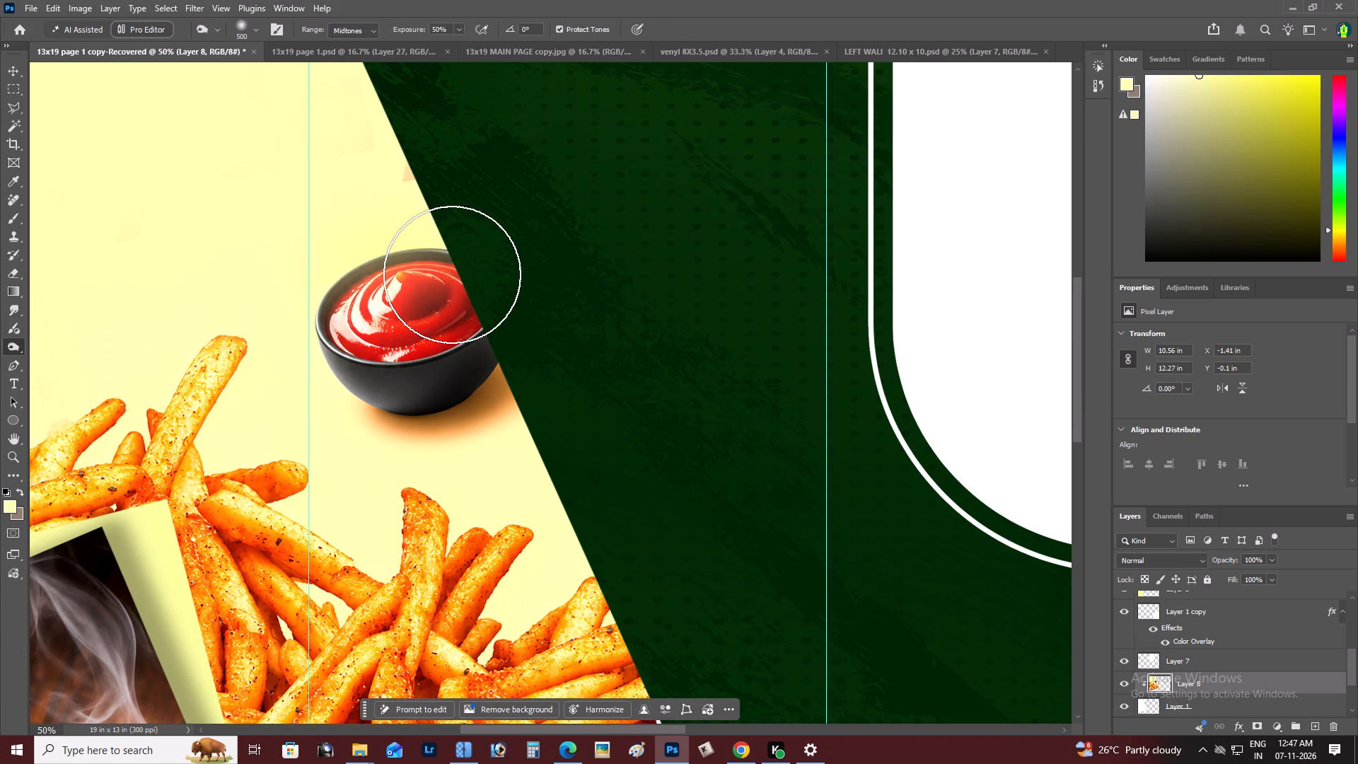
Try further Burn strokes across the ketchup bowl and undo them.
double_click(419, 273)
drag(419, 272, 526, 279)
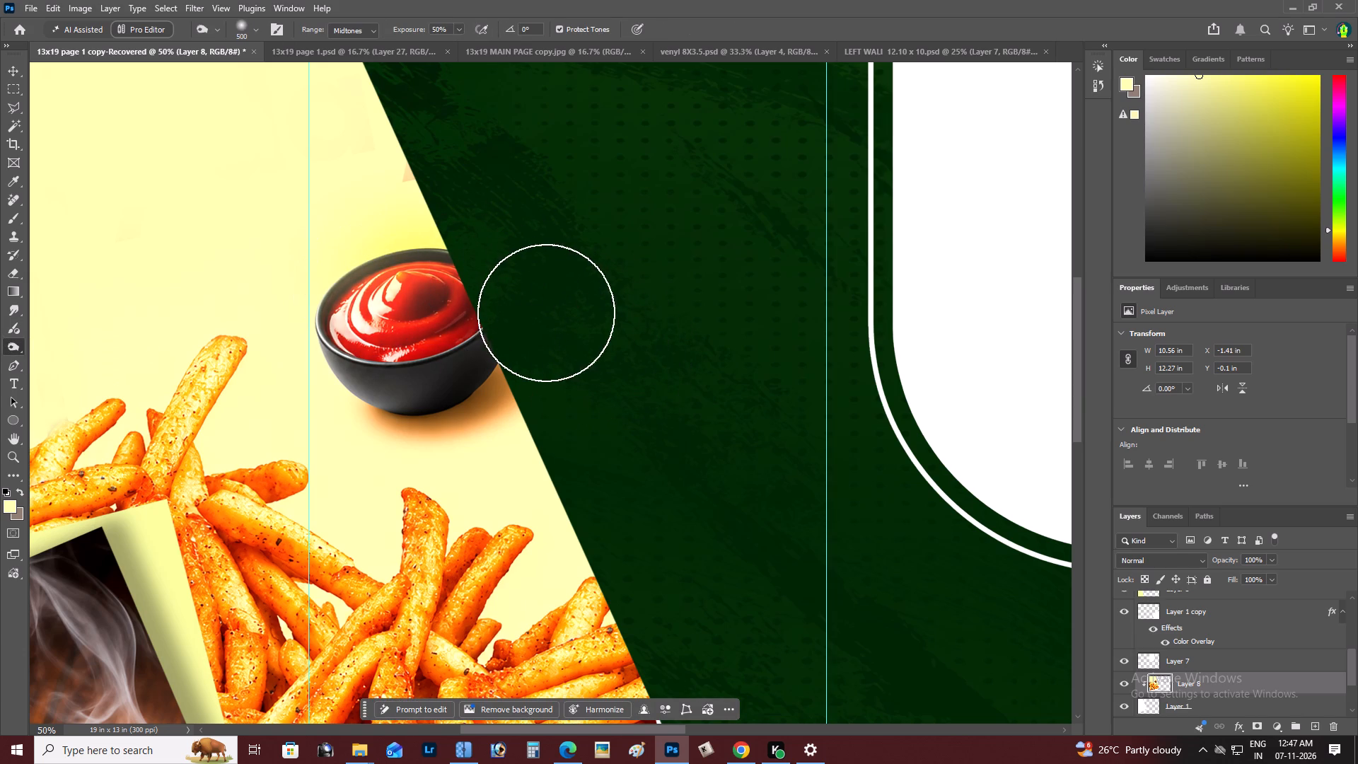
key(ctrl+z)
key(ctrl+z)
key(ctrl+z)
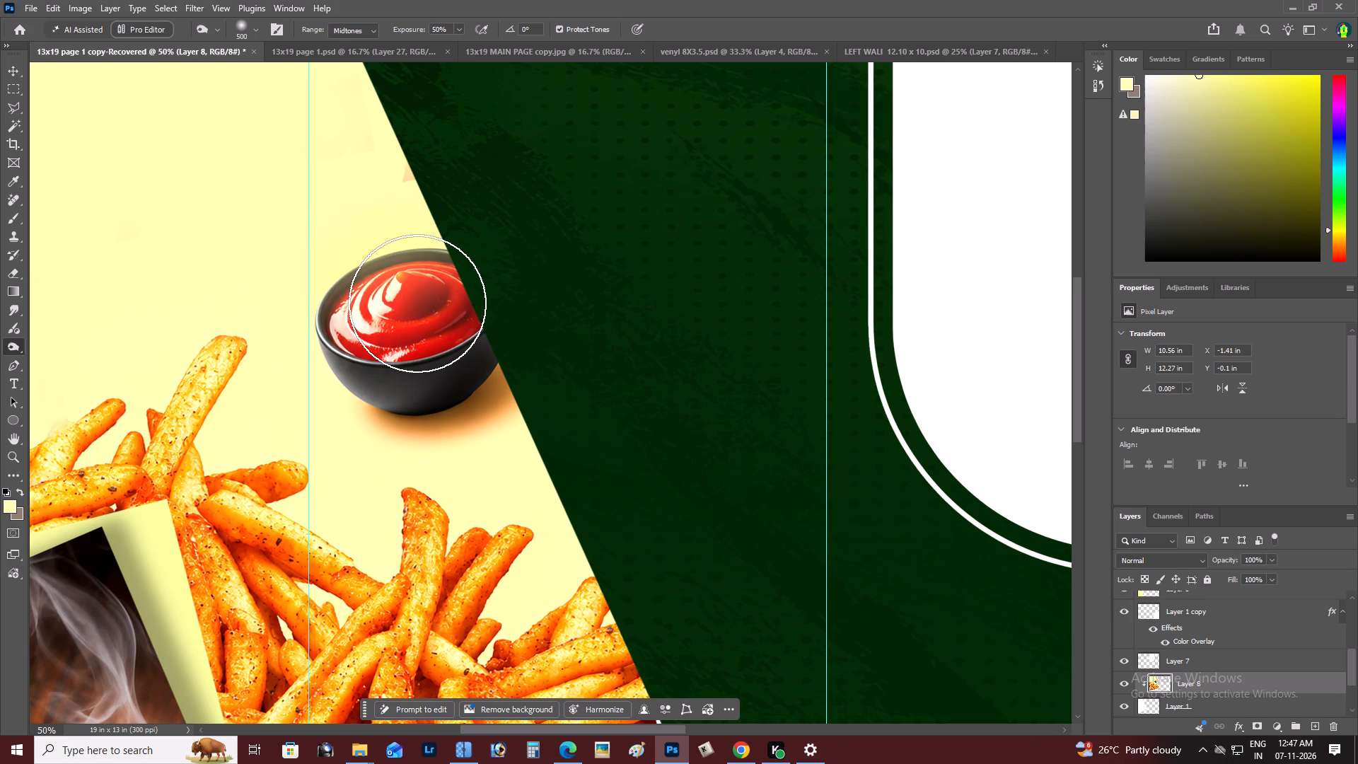
Darken the center and inner side of the ketchup swirl with the Burn tool at 300 px, midtones, 50% exposure.
key(bracketleft)
key(bracketleft)
drag(416, 301, 406, 301)
click(406, 301)
double_click(381, 311)
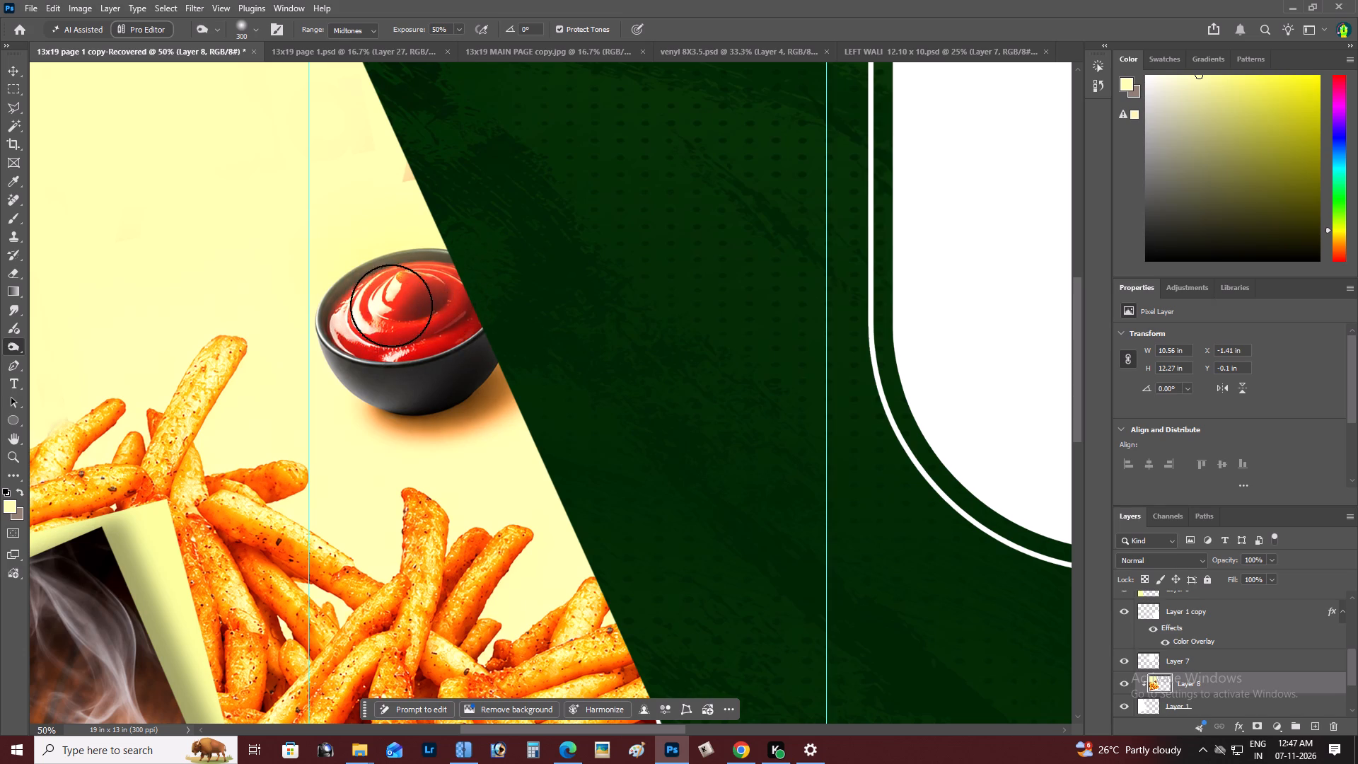
drag(392, 306, 424, 303)
drag(424, 303, 448, 307)
drag(426, 299, 460, 312)
Examine the burned ketchup bowl up close and the overall page composition.
key(z)
alt+click(381, 314)
right_click(381, 311)
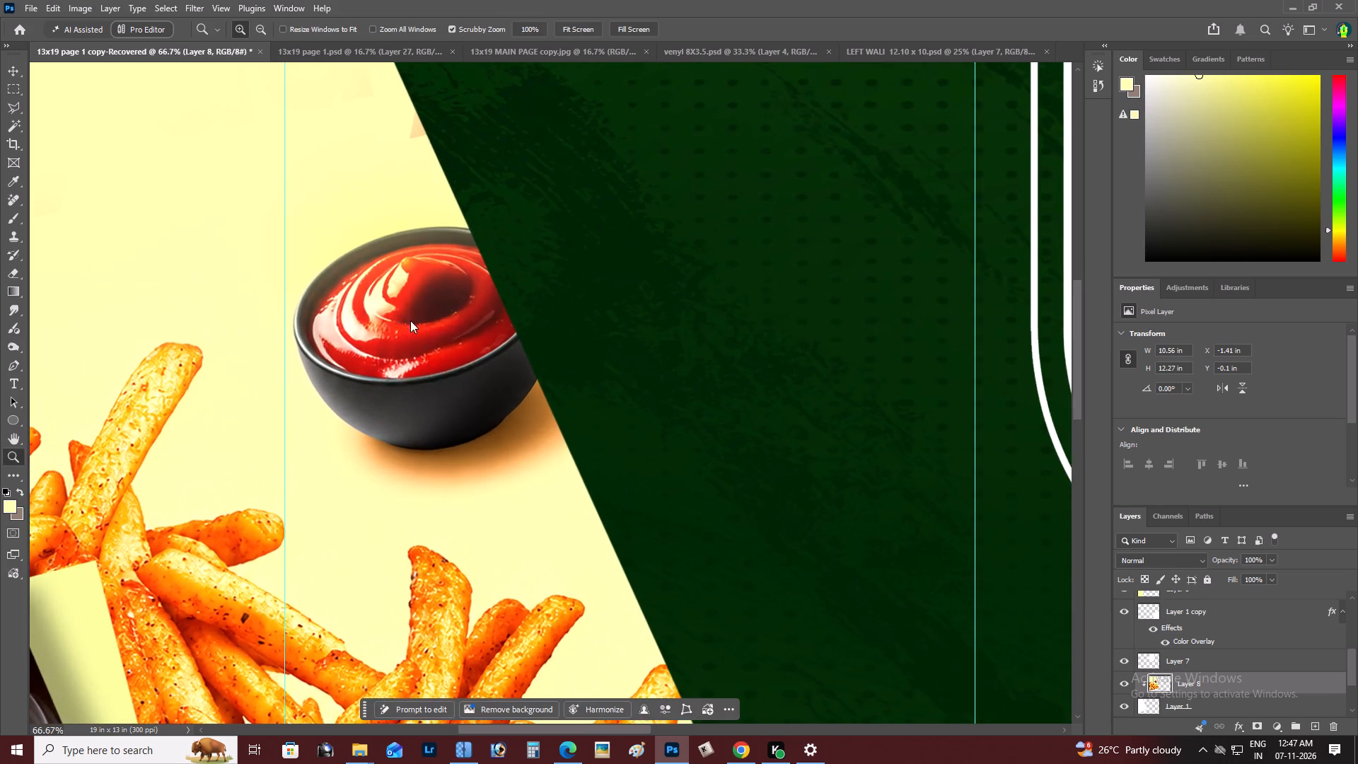
double_click(416, 323)
key(space)
key(space)
key(space)
key(space)
key(space)
drag(398, 345, 579, 373)
key(z)
alt+click(435, 380)
right_click(486, 374)
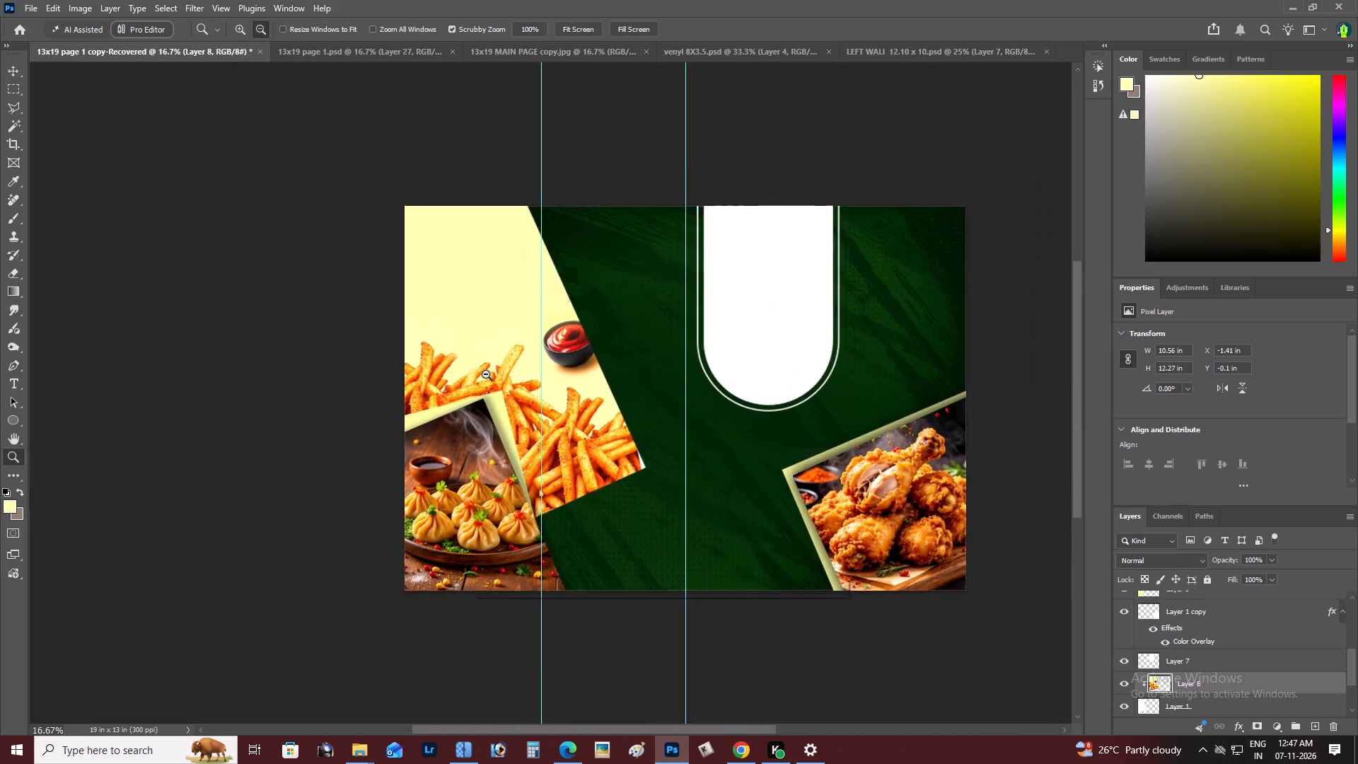
click(500, 378)
key(space)
key(space)
key(space)
drag(500, 378, 616, 389)
key(z)
alt+click(364, 324)
key(space)
key(space)
key(space)
key(space)
key(space)
key(space)
drag(368, 322, 445, 357)
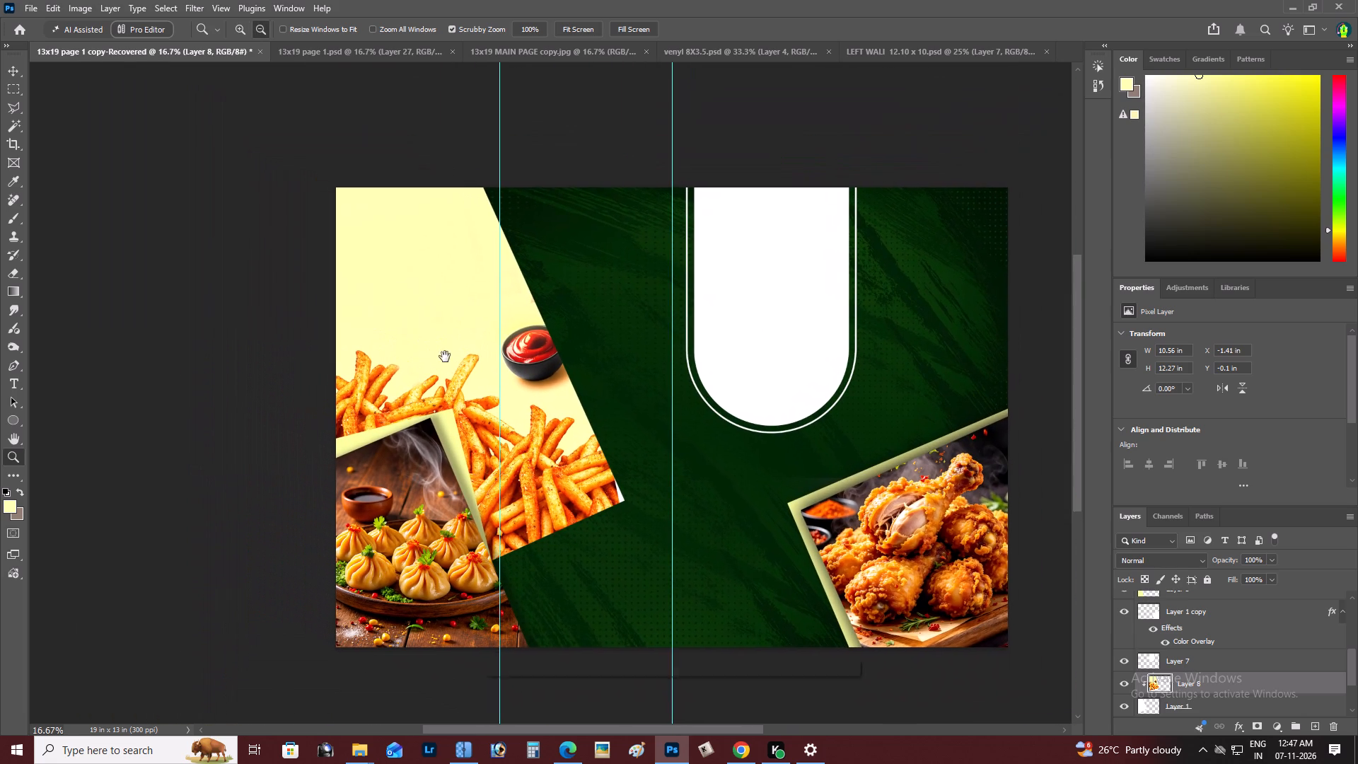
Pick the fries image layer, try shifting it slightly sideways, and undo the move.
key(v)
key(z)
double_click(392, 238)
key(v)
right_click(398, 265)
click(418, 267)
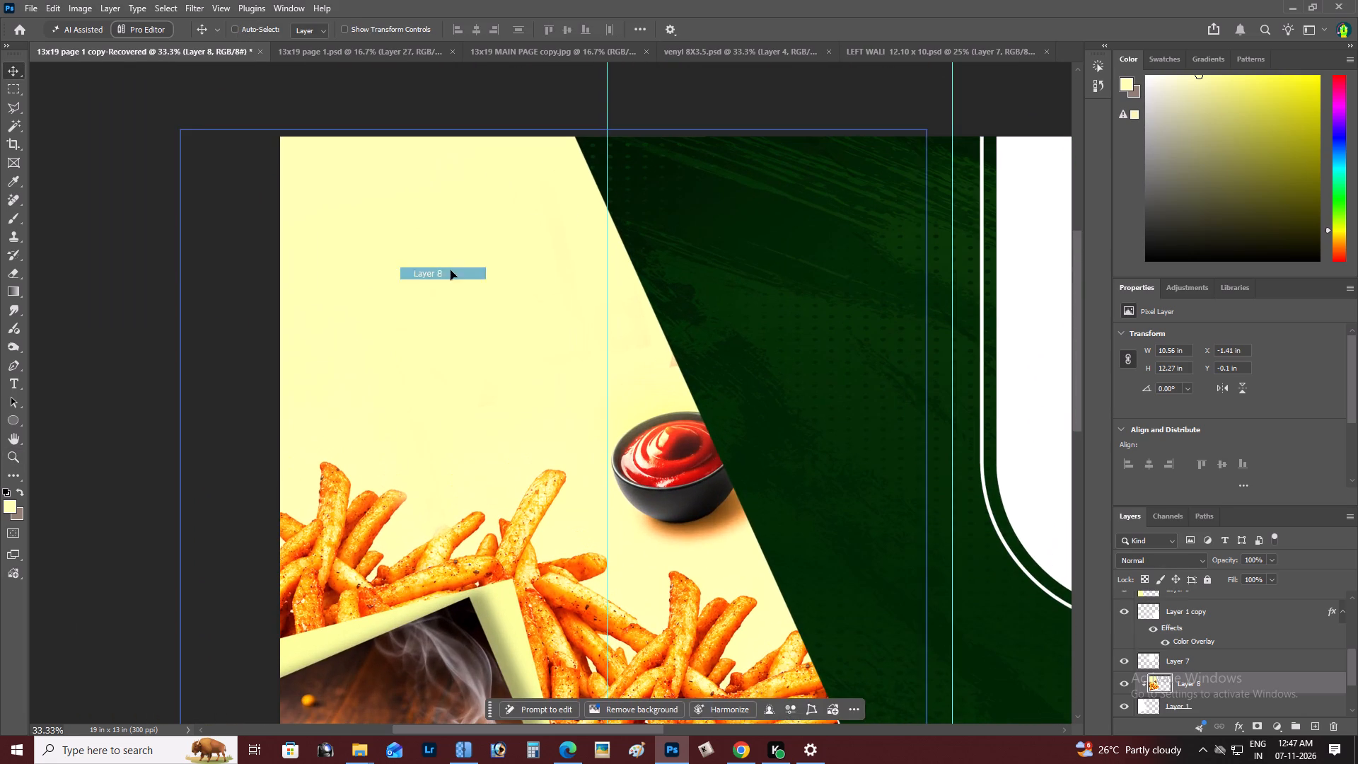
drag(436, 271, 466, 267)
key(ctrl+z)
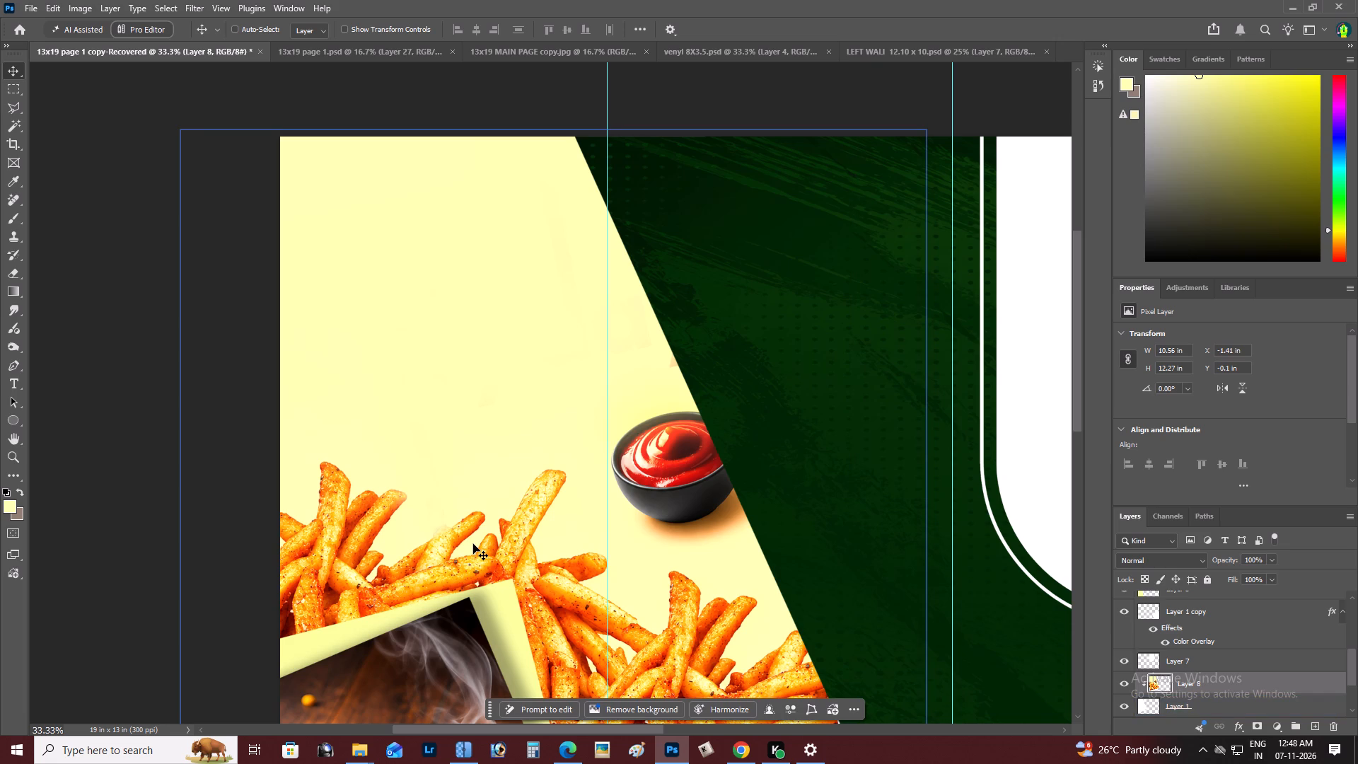
Switch to the Microsoft Edge window showing the fry day poster image.
key(alt+Tab)
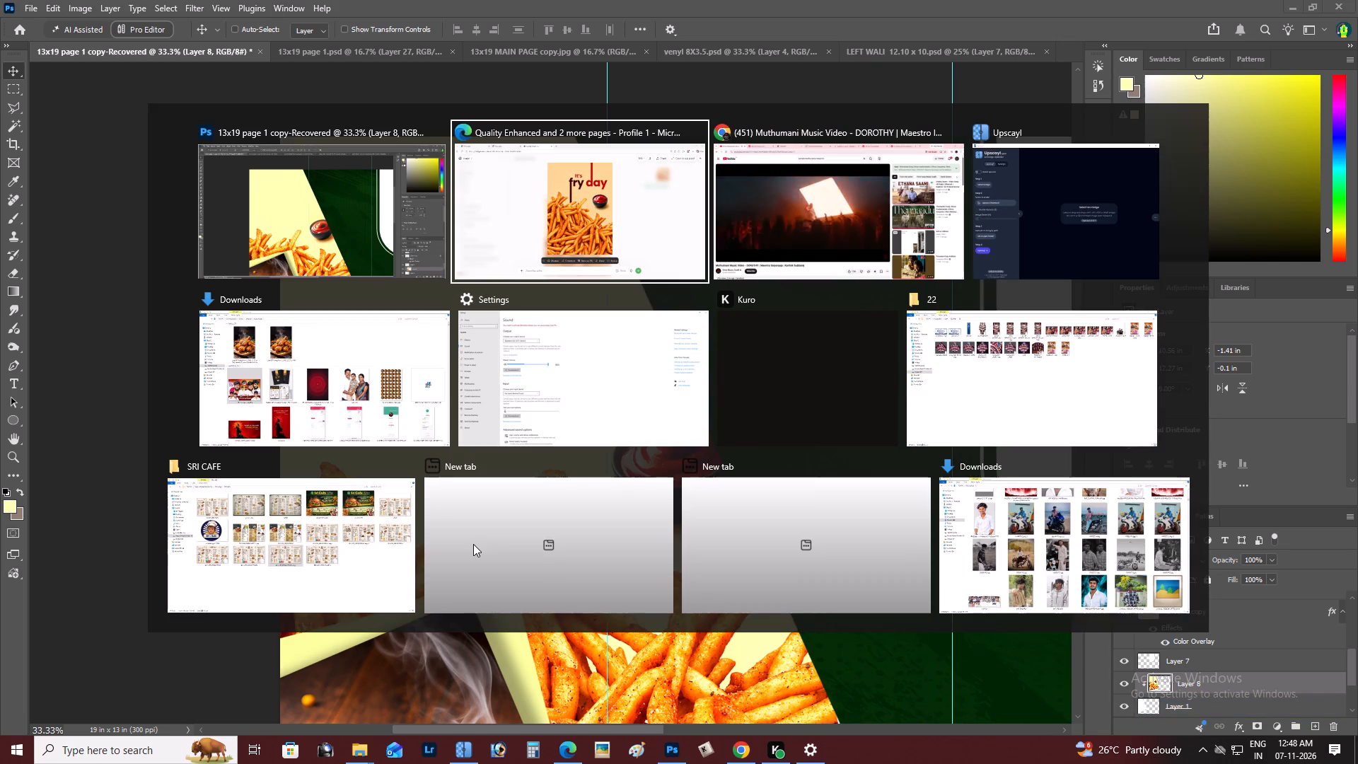
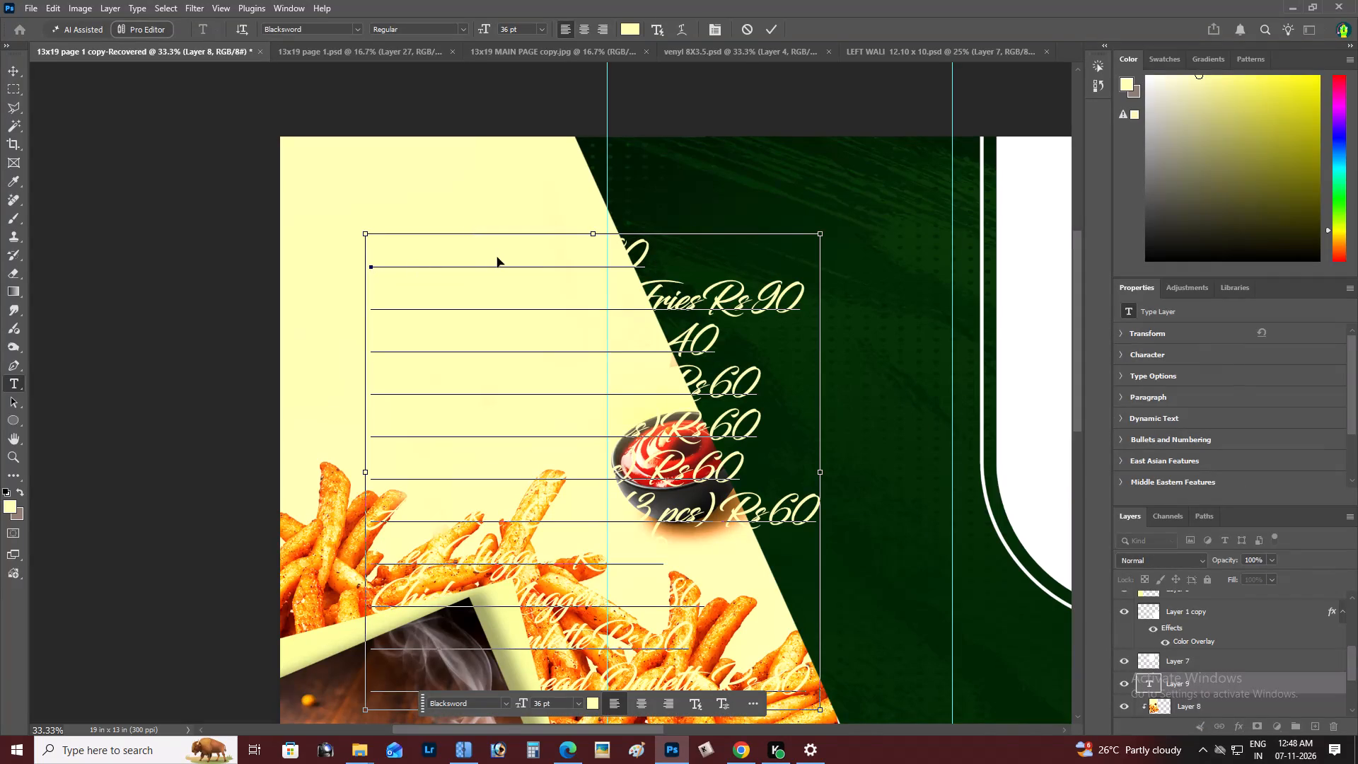
Recolour the snack price list text to the dark green #022104 sampled from the background.
click(774, 30)
click(628, 27)
click(737, 204)
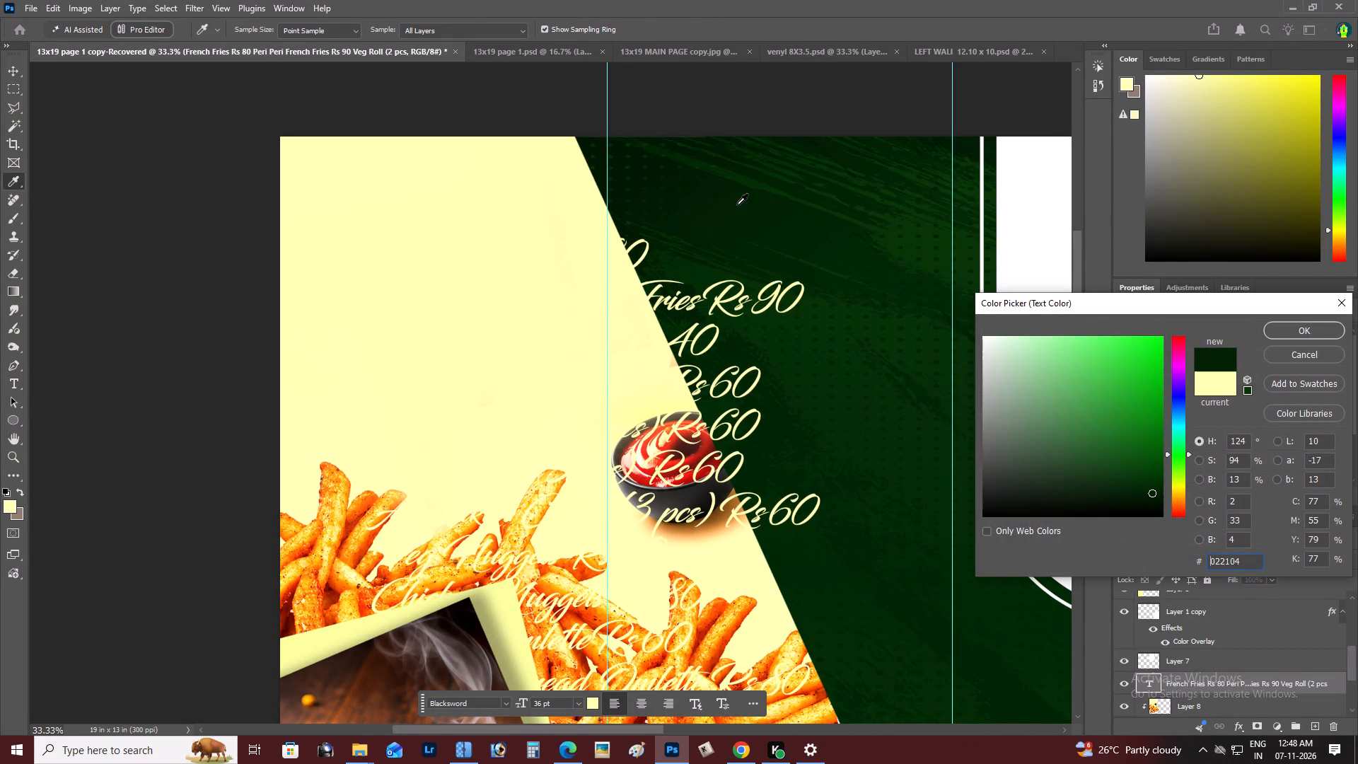
click(1308, 323)
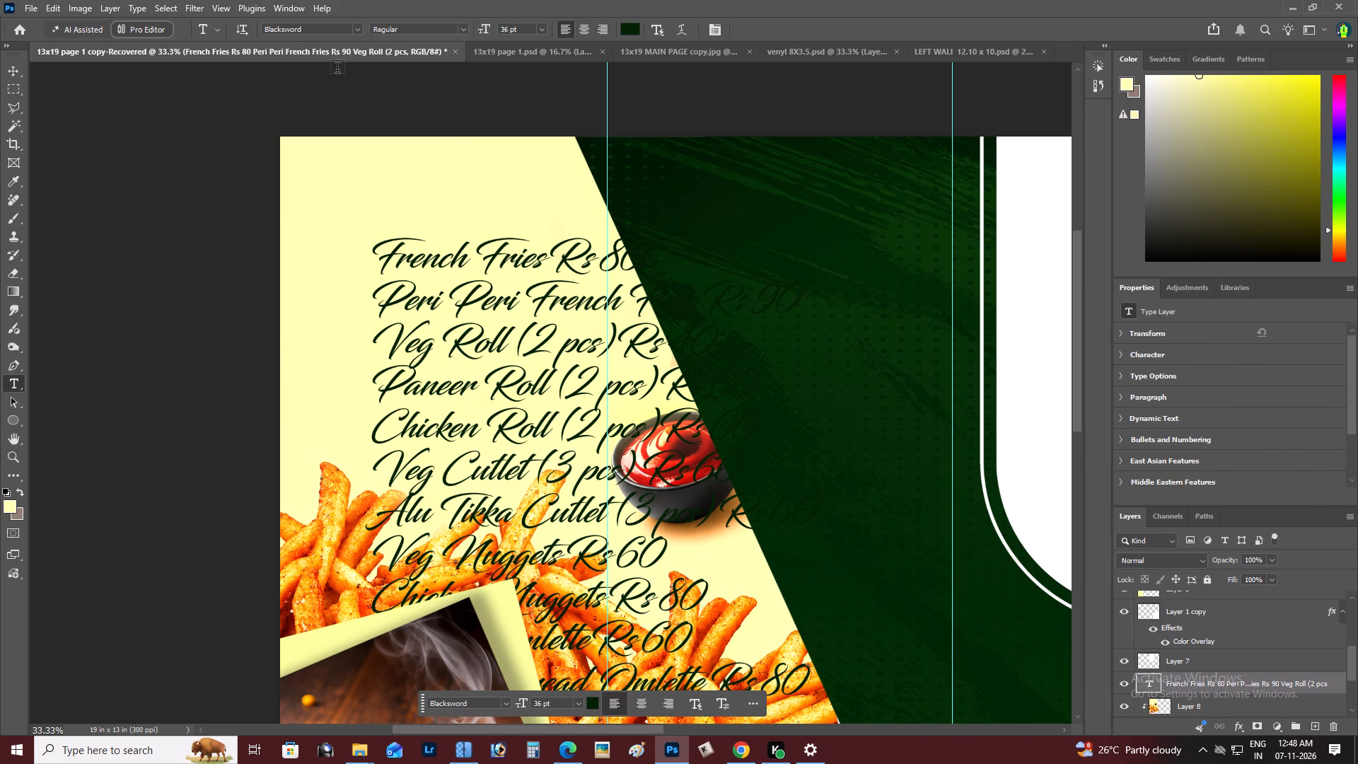
Change the snack price list's font to Anton Regular.
click(353, 28)
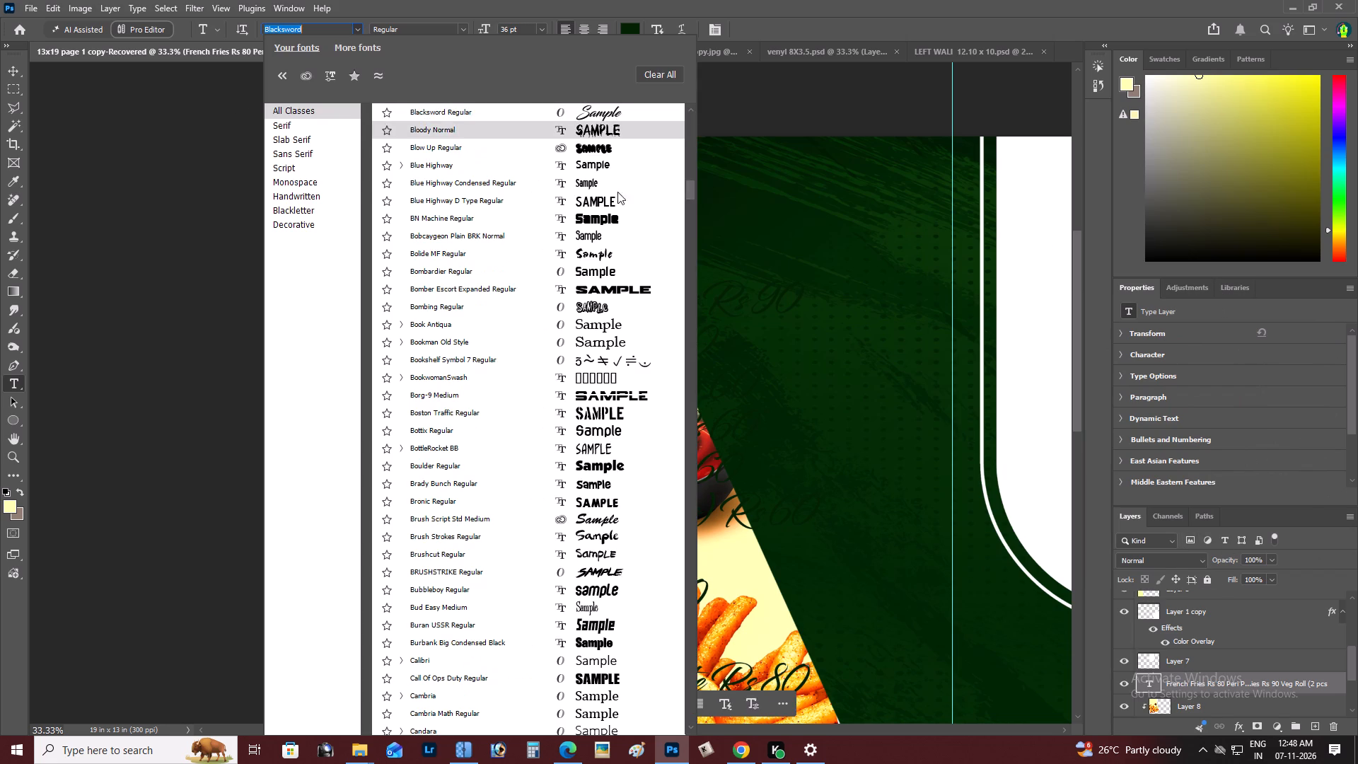
click(309, 122)
click(297, 113)
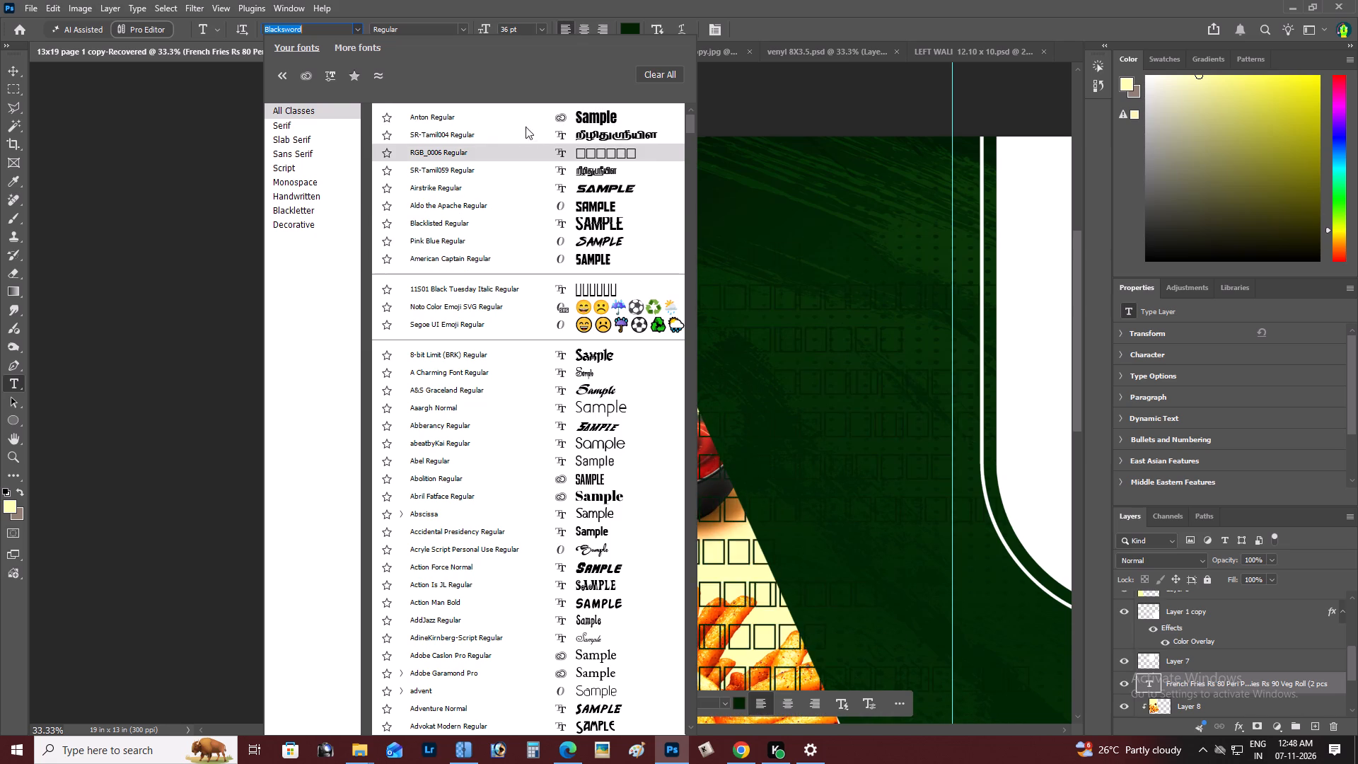
click(516, 111)
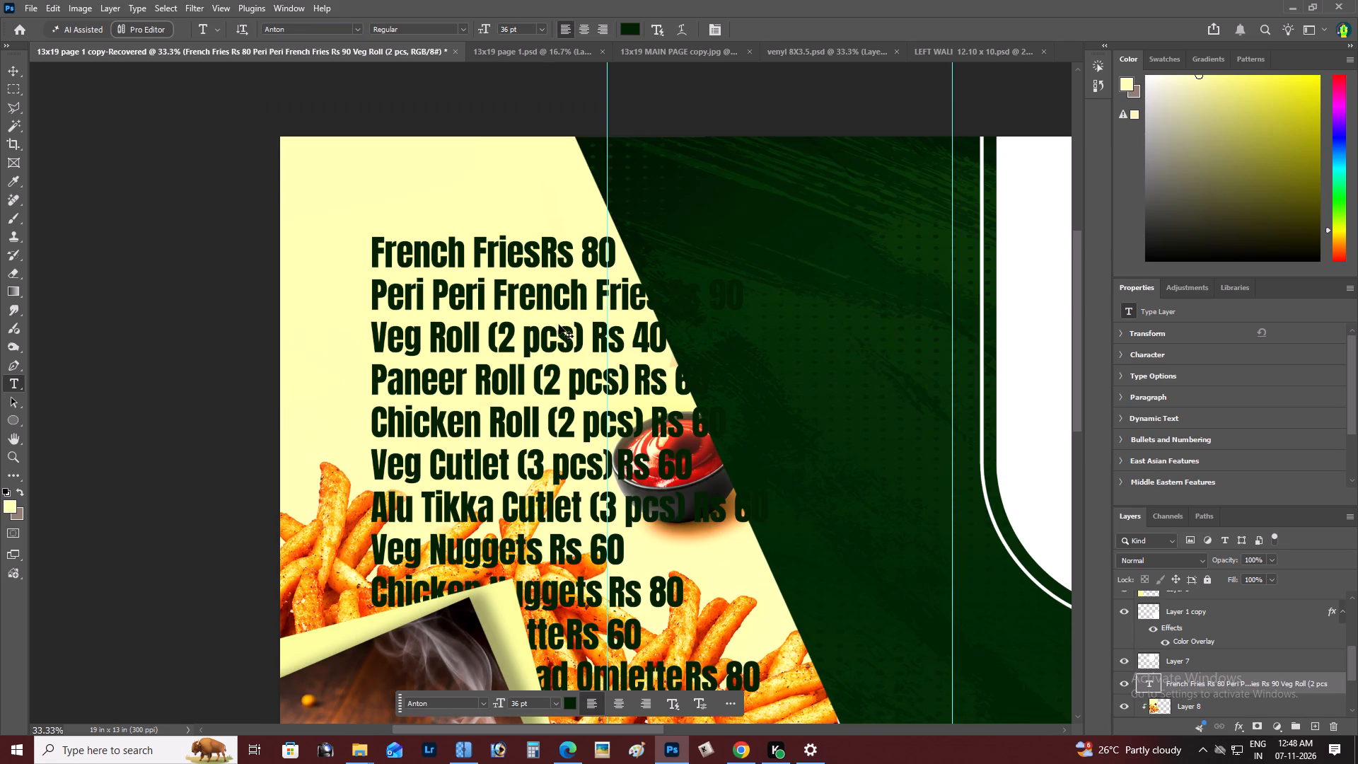
Scale the snack price list to about 64% and place it in the upper part of the cream panel, above the fries.
key(ctrl+t)
alt+drag(375, 232, 492, 352)
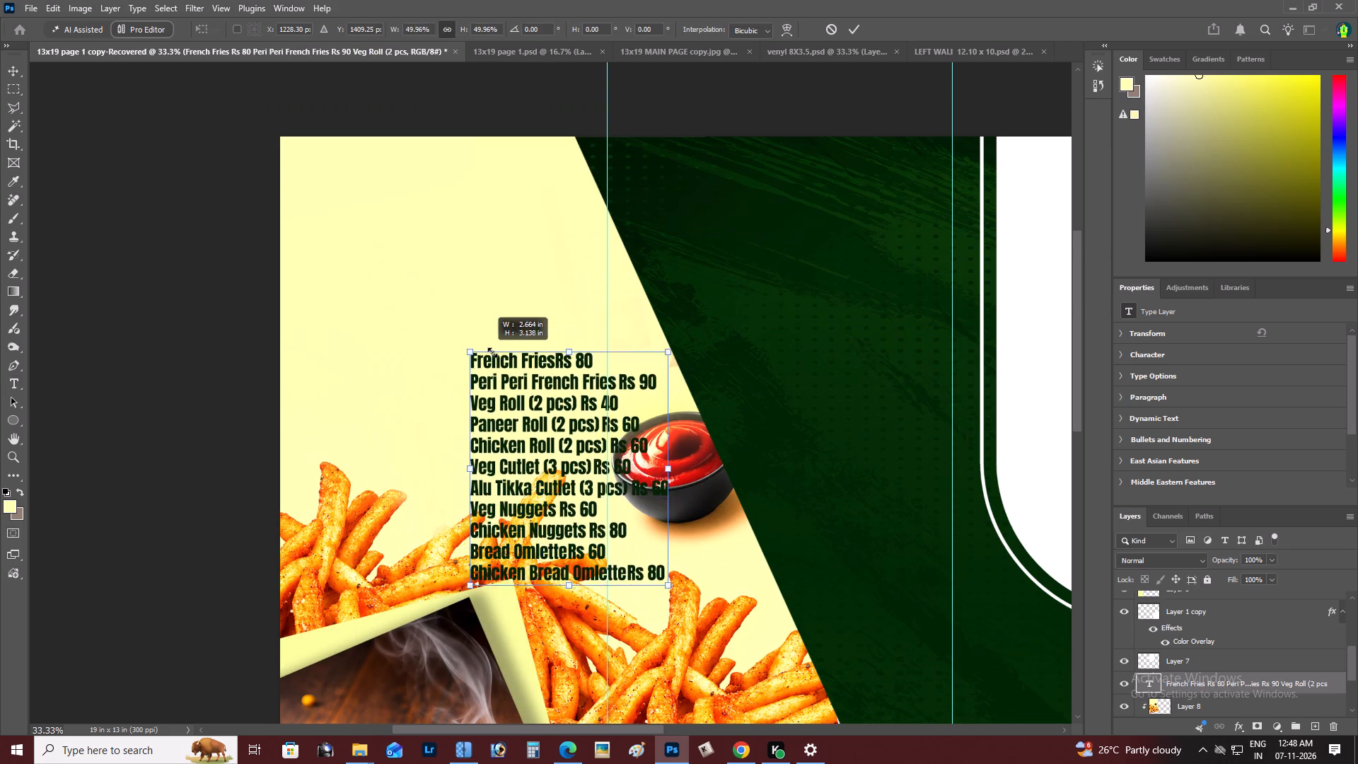
alt+drag(492, 352, 494, 353)
drag(552, 403, 405, 207)
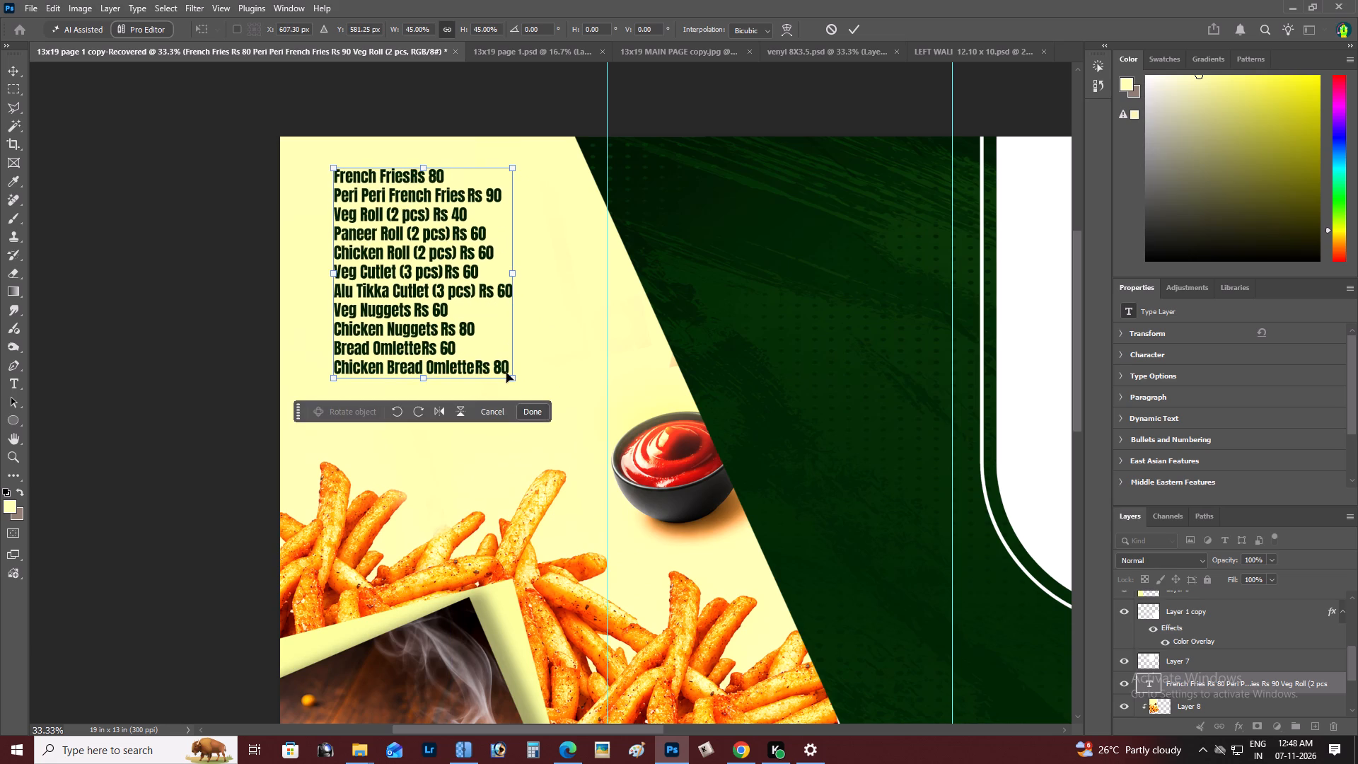
drag(510, 376, 579, 468)
drag(538, 403, 501, 383)
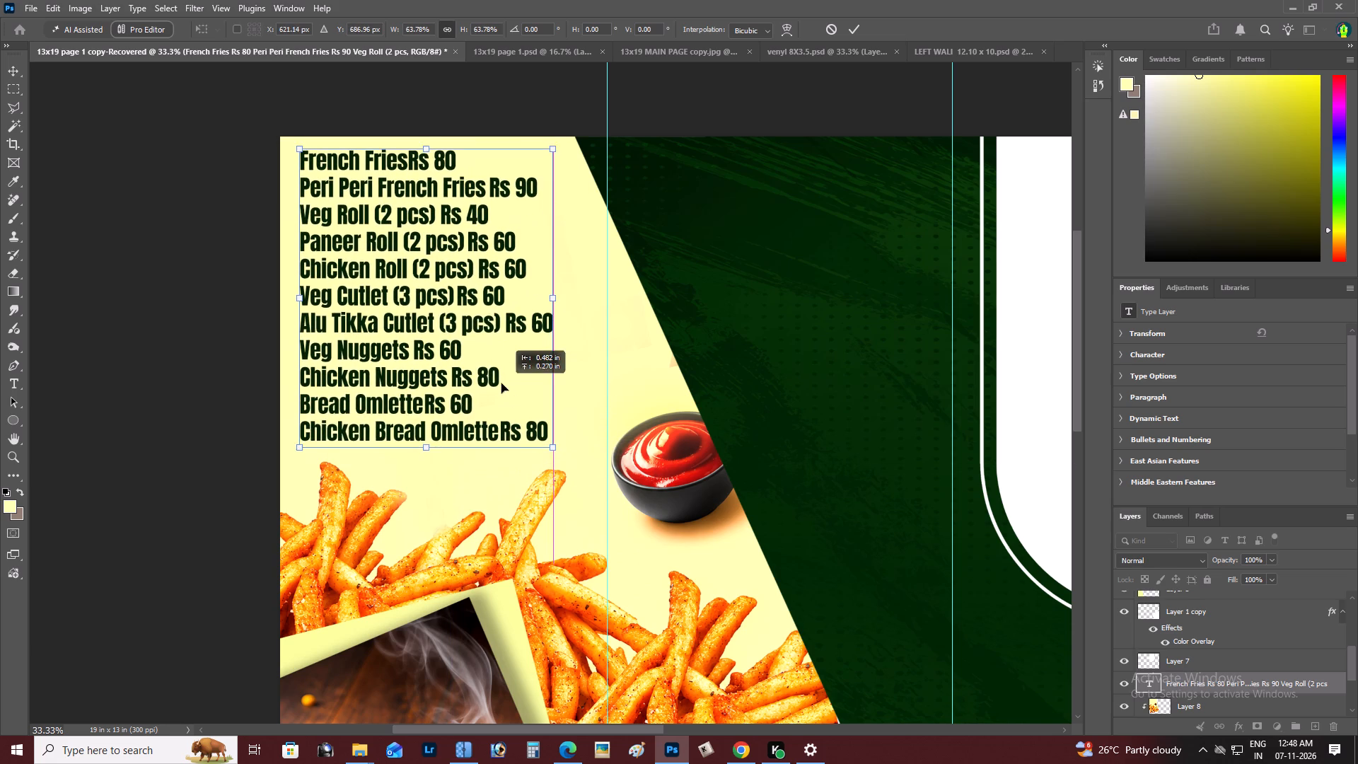
drag(501, 383, 502, 385)
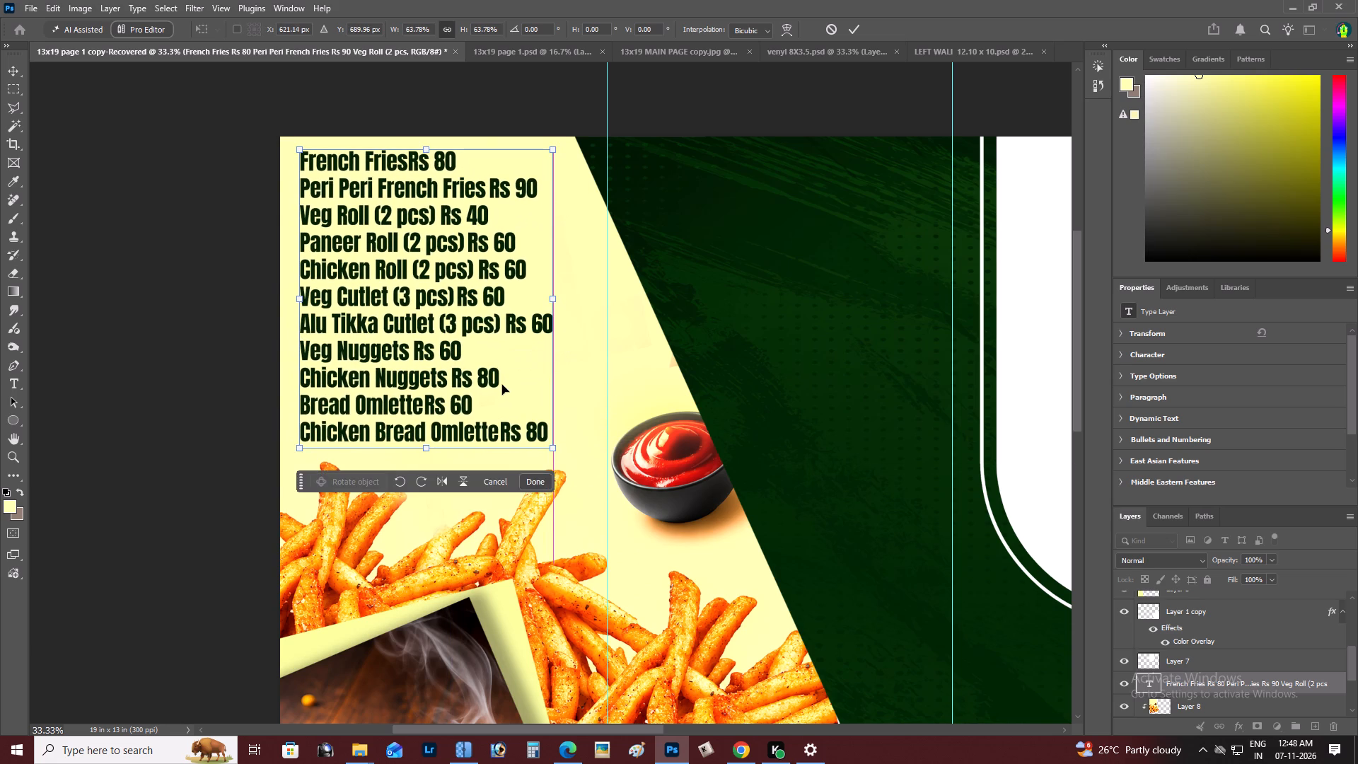
key(ctrl+Return)
Examine the whole menu page to judge how the resized price list sits in the layout.
key(z)
alt+click(451, 314)
right_click(451, 314)
double_click(472, 321)
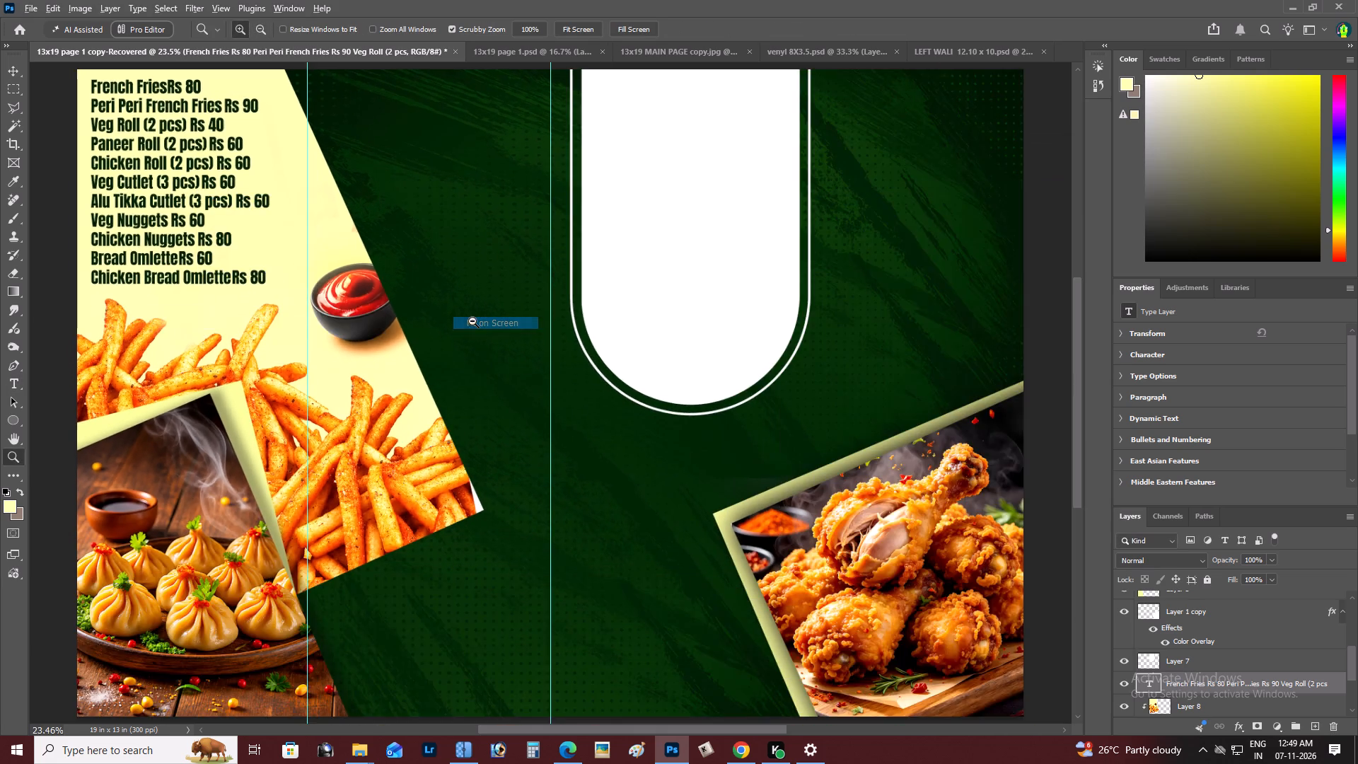
key(space)
key(space)
key(space)
key(space)
key(space)
key(space)
key(space)
key(space)
key(space)
drag(515, 311, 637, 374)
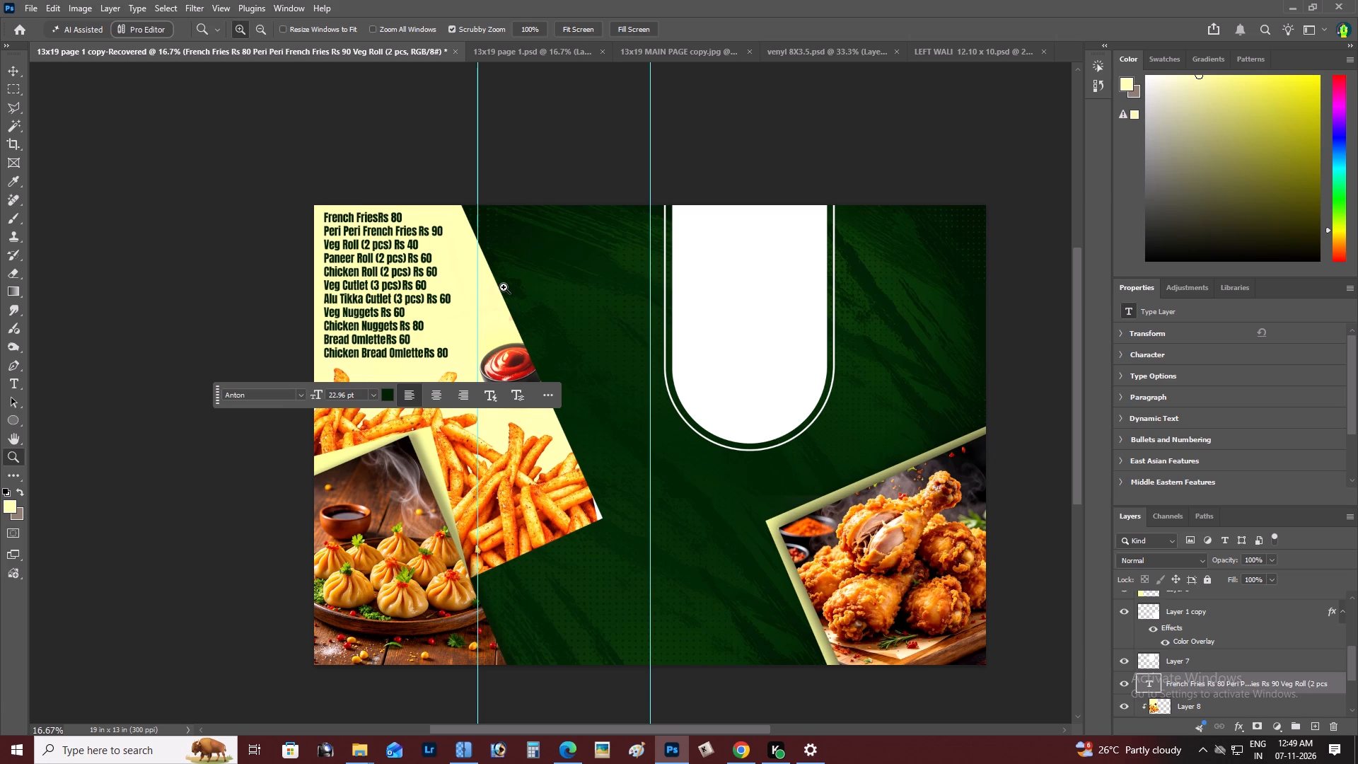
Delete the line "Alu Tikka Cutlet (3 pcs) Rs 60" from the snack price list, leaving no blank line.
double_click(373, 323)
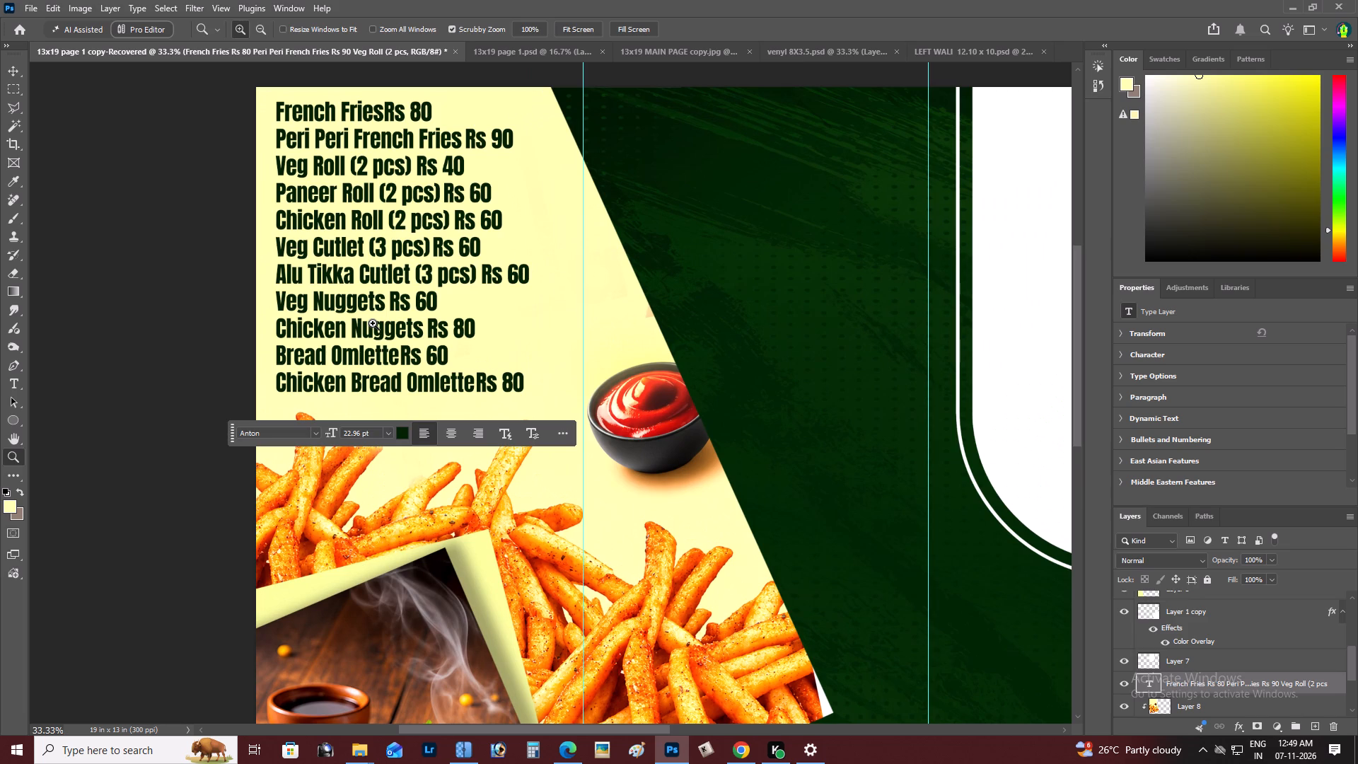
key(t)
drag(276, 272, 562, 272)
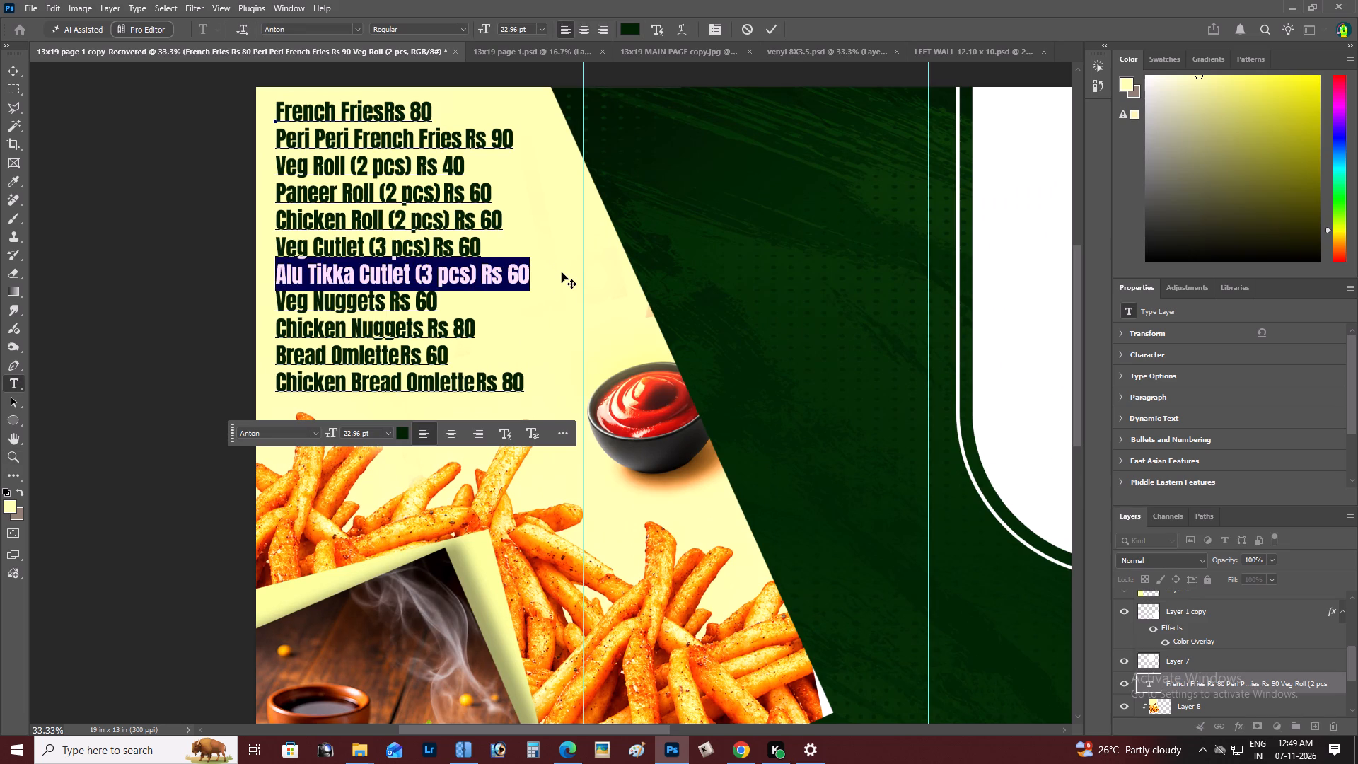
key(BackSpace)
key(BackSpace)
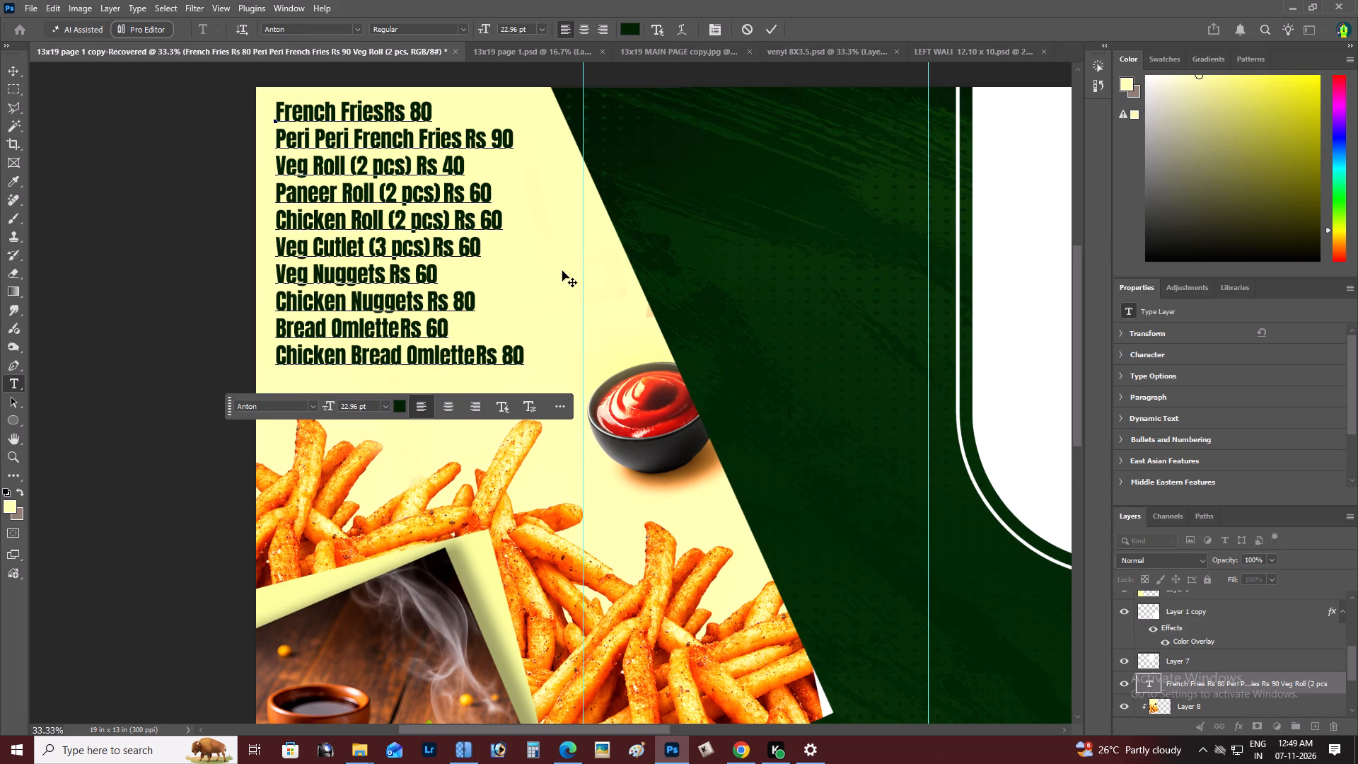
key(ctrl+Return)
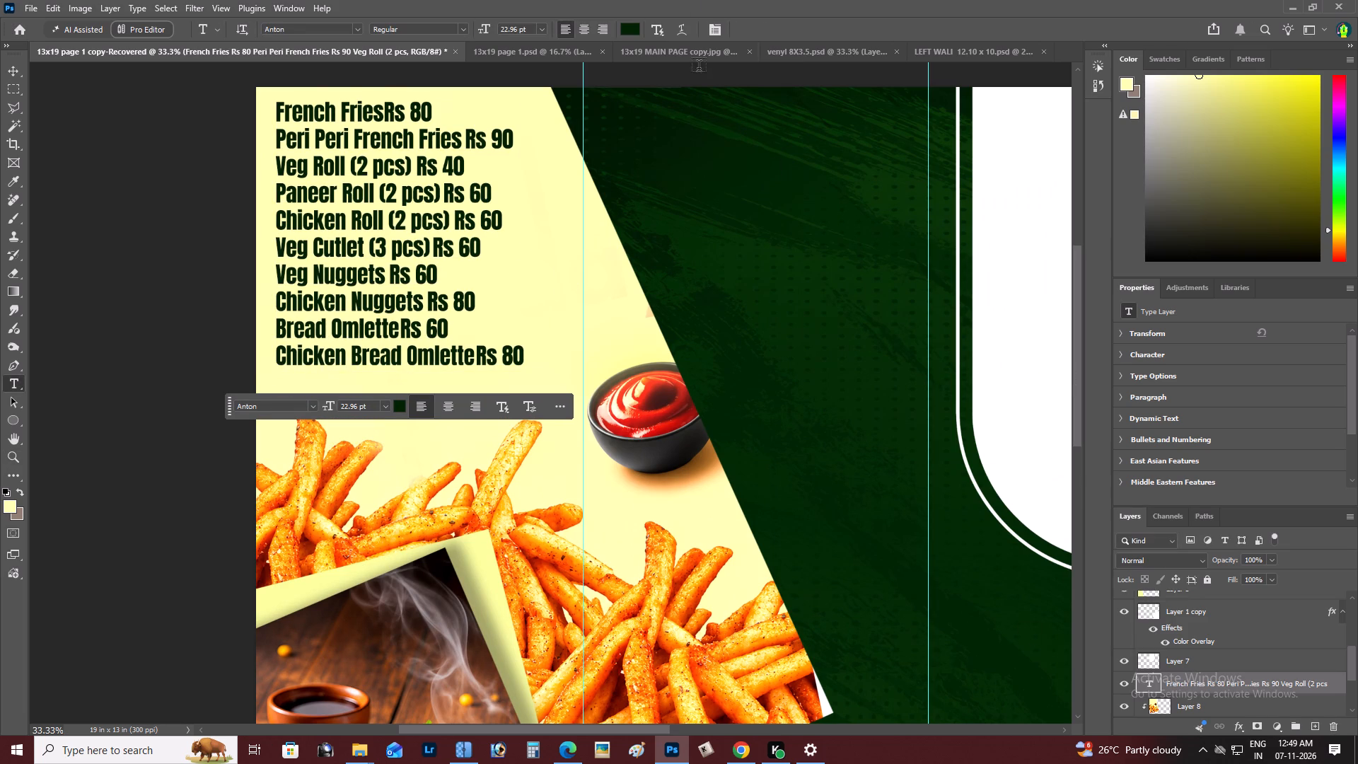
Examine the cover design in the 13x19 MAIN PAGE copy.jpg document for reference.
click(678, 57)
key(space)
key(space)
key(space)
key(space)
key(space)
key(space)
key(space)
key(space)
key(space)
key(space)
key(space)
key(space)
key(space)
key(space)
key(space)
drag(525, 272, 569, 279)
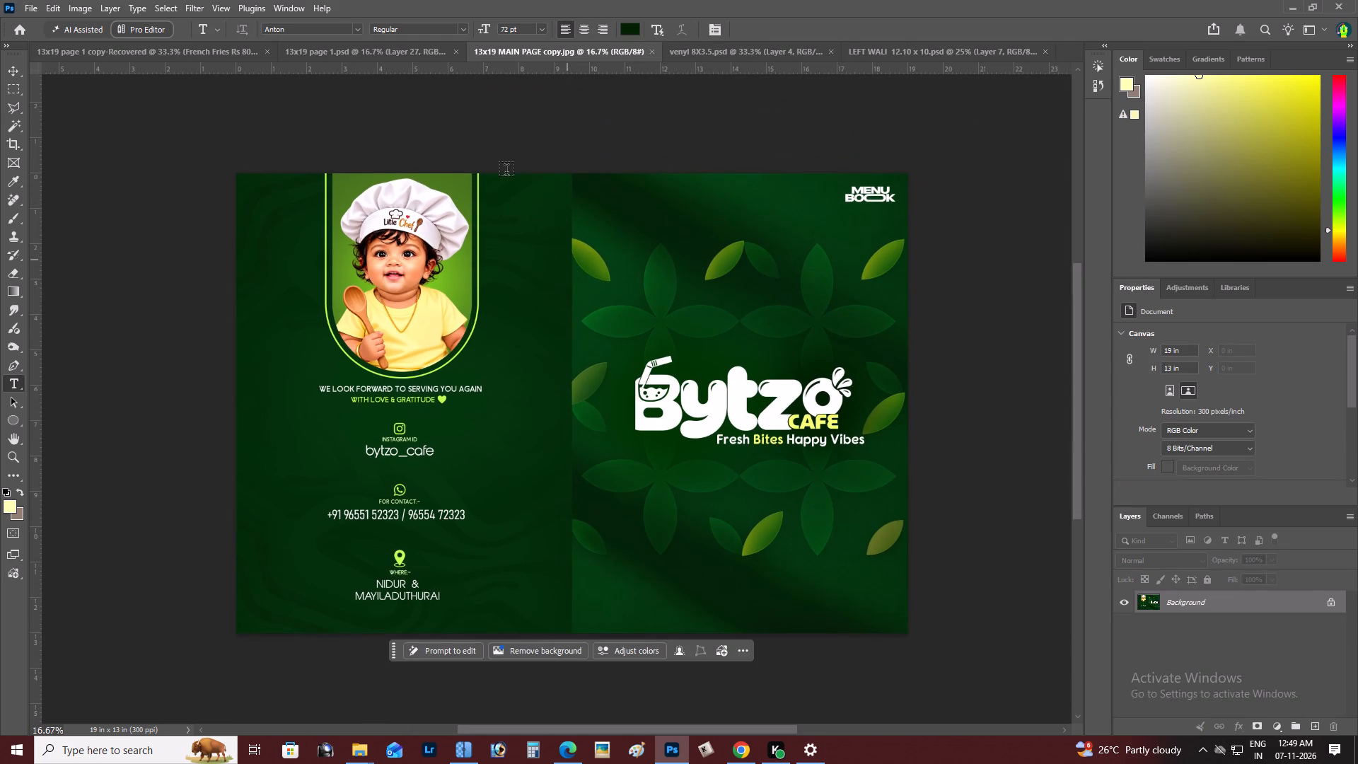
In 13x19 page 1.psd, inspect the font used for the "VEG PIZZA - RS.110" menu line.
click(391, 48)
key(z)
double_click(304, 263)
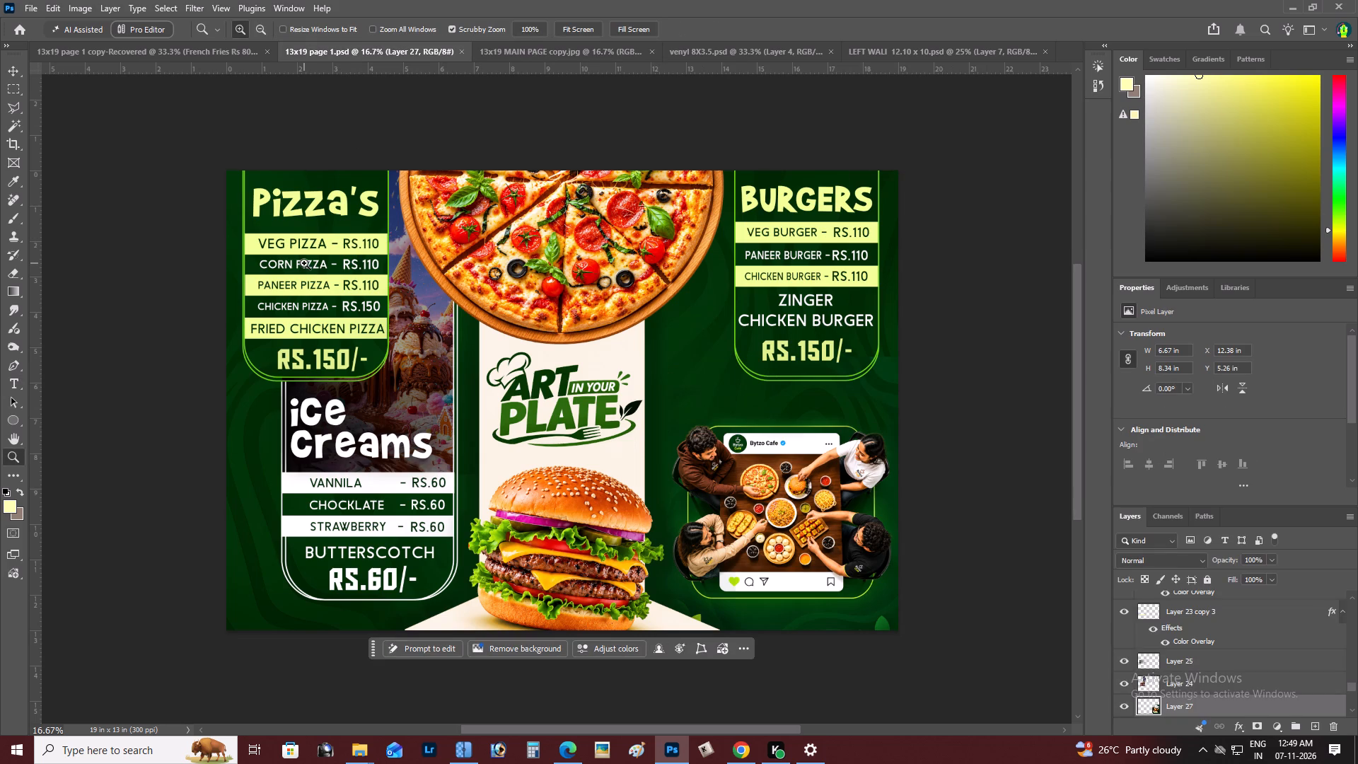
click(311, 242)
key(t)
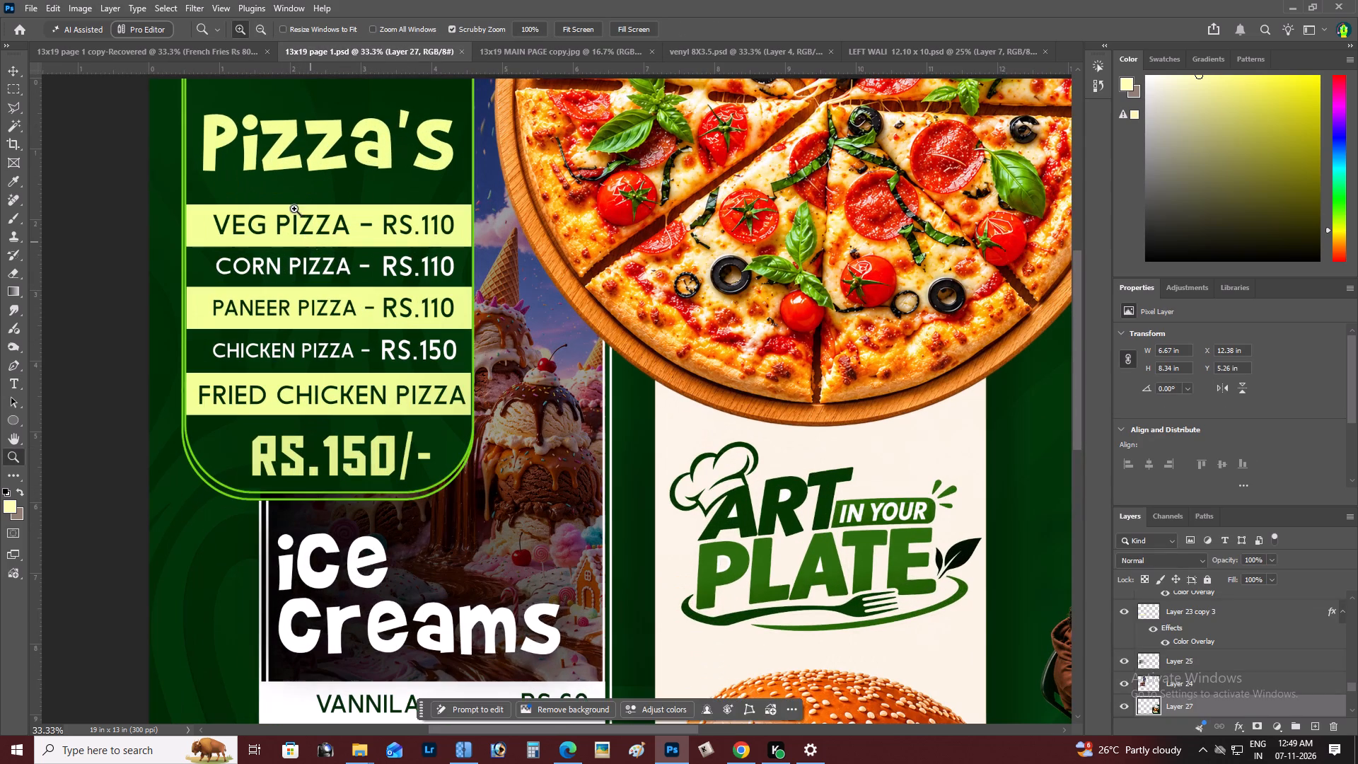
click(313, 219)
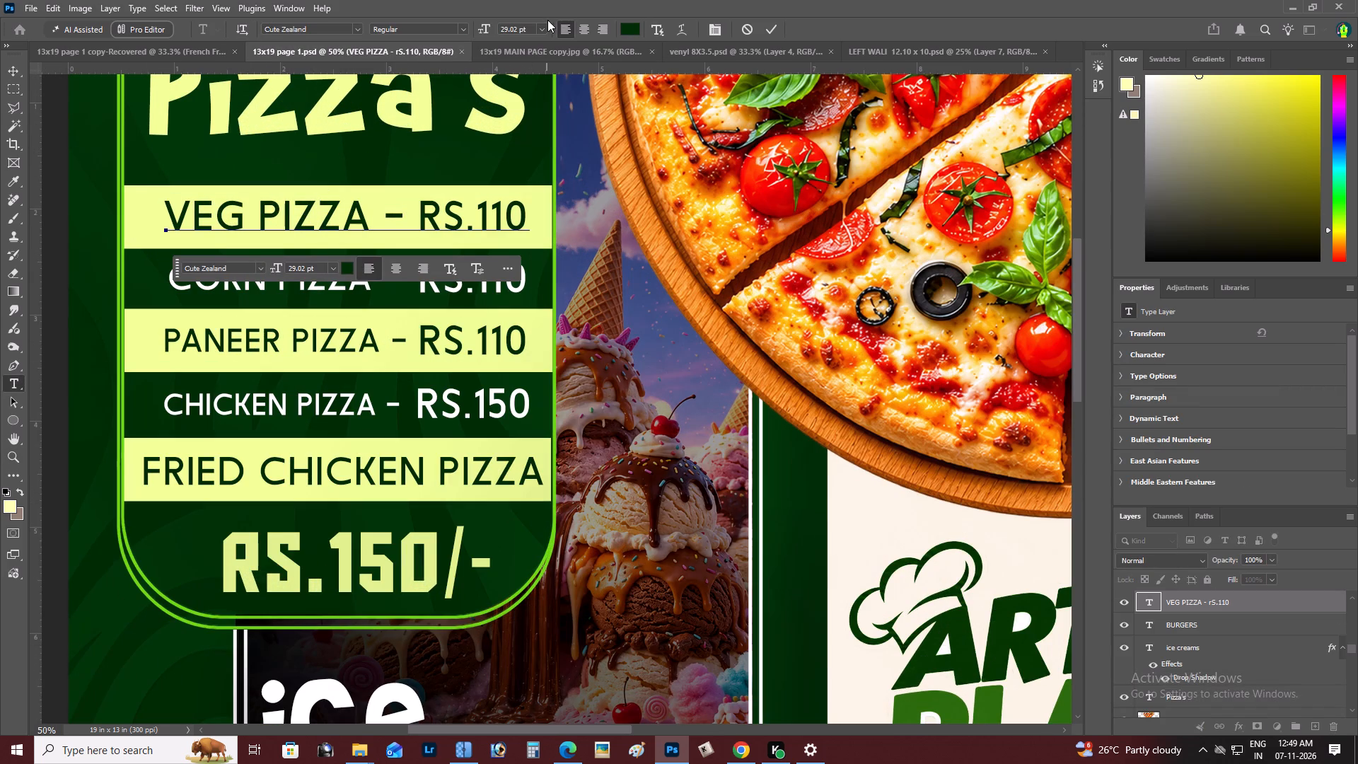
click(771, 28)
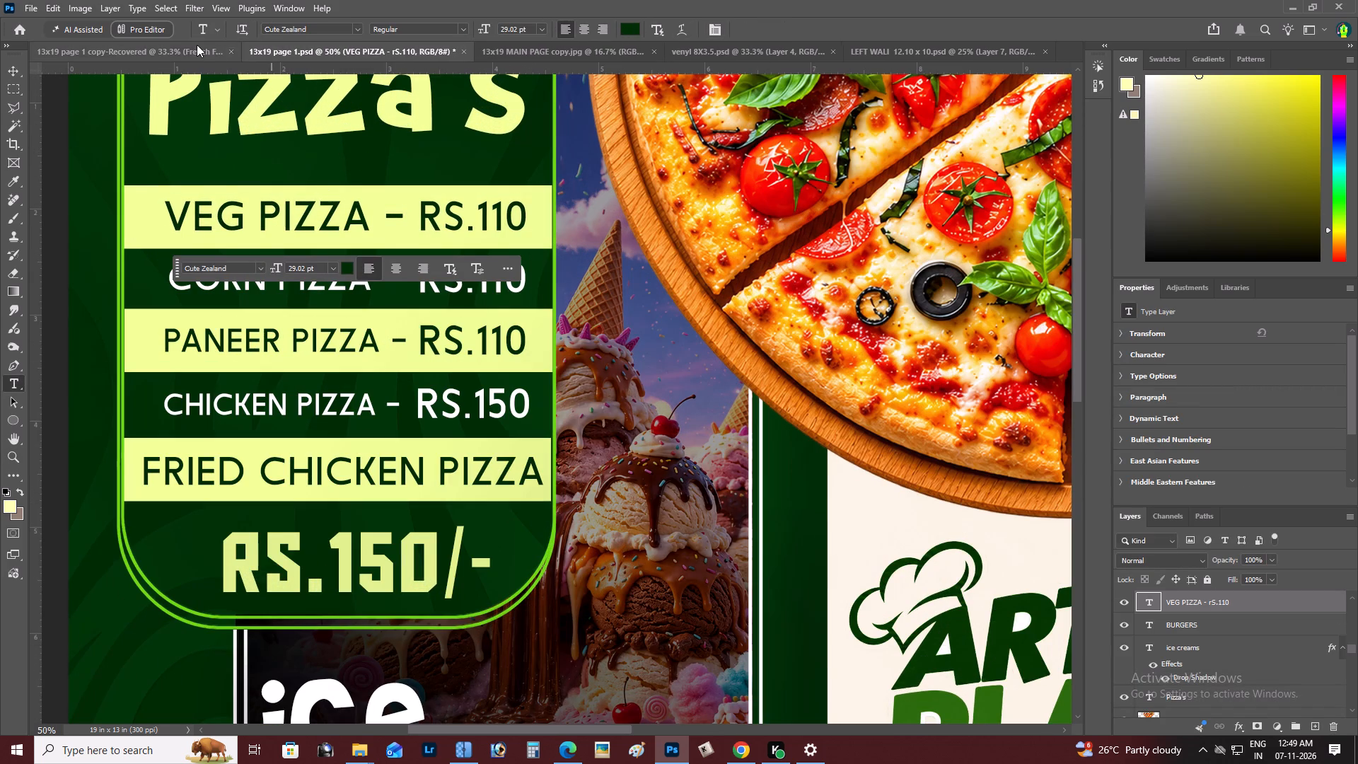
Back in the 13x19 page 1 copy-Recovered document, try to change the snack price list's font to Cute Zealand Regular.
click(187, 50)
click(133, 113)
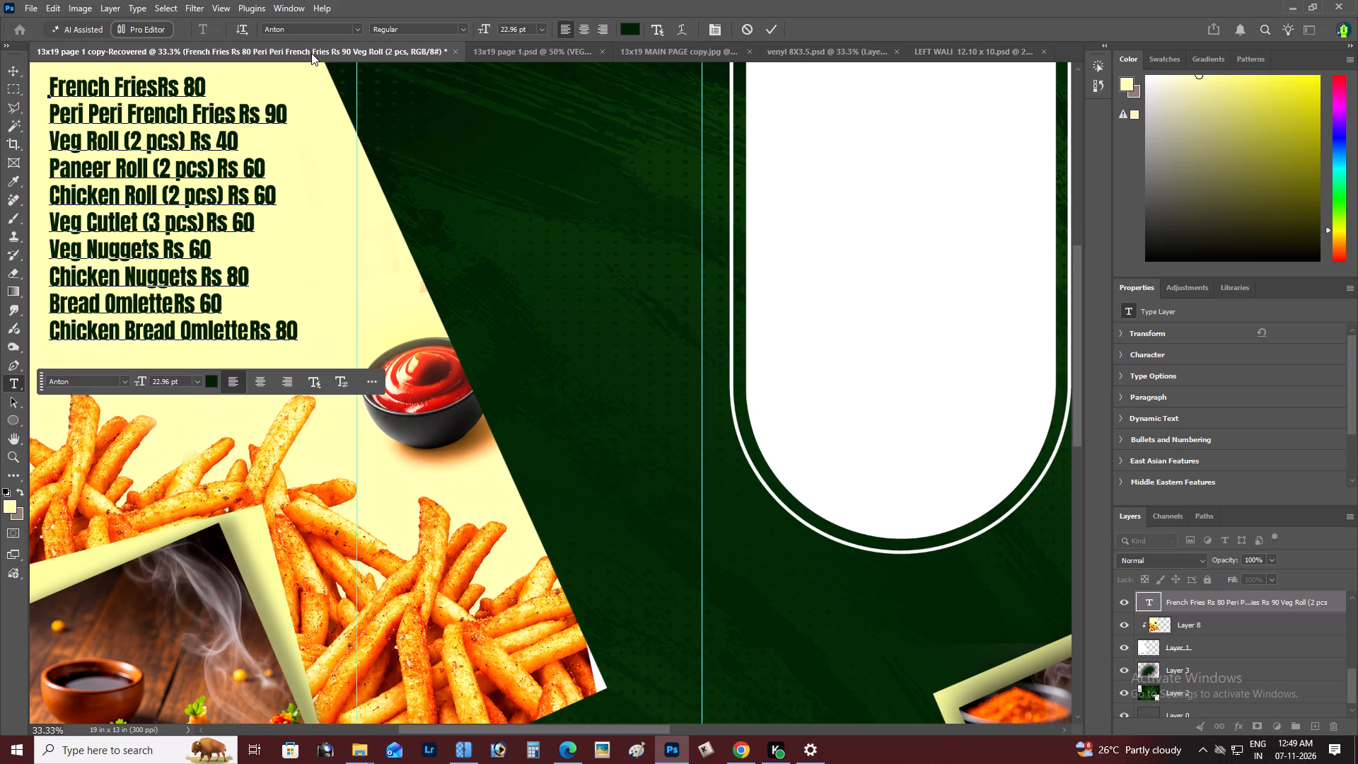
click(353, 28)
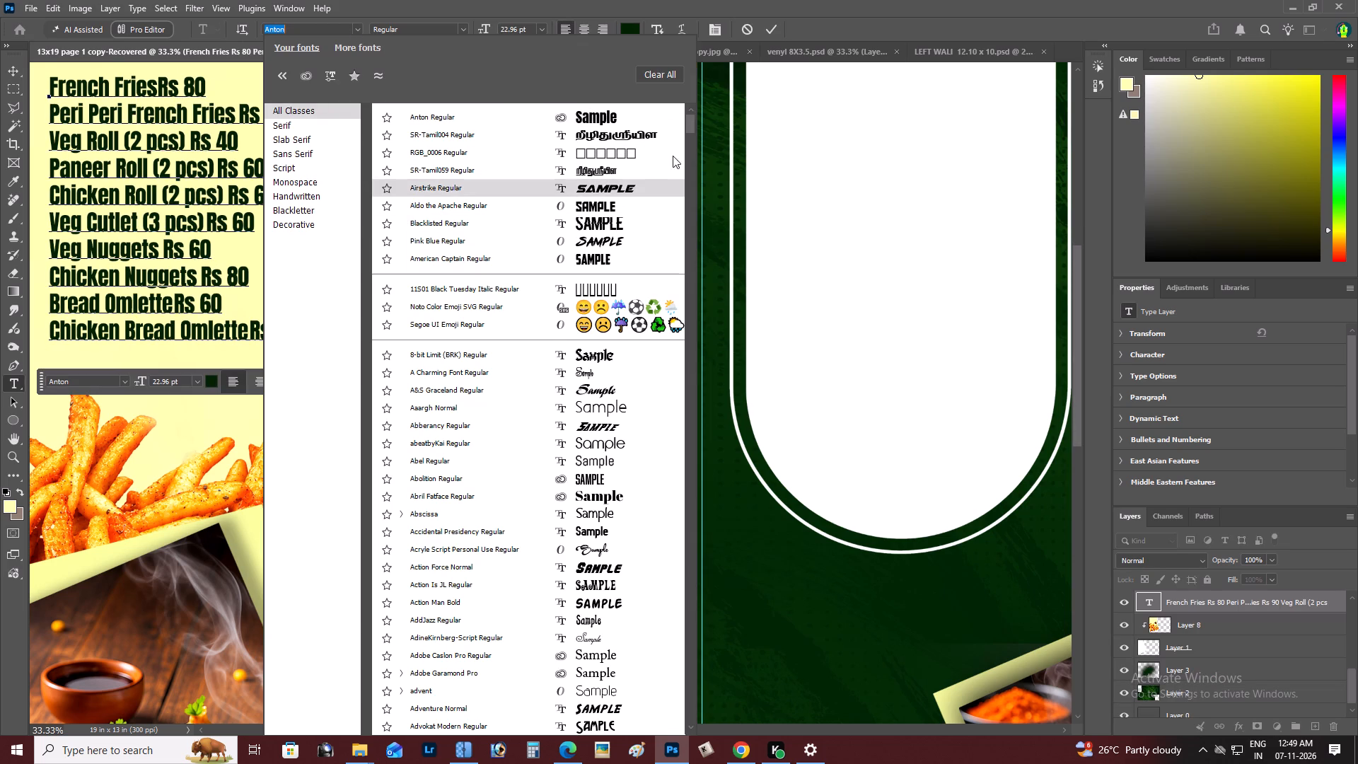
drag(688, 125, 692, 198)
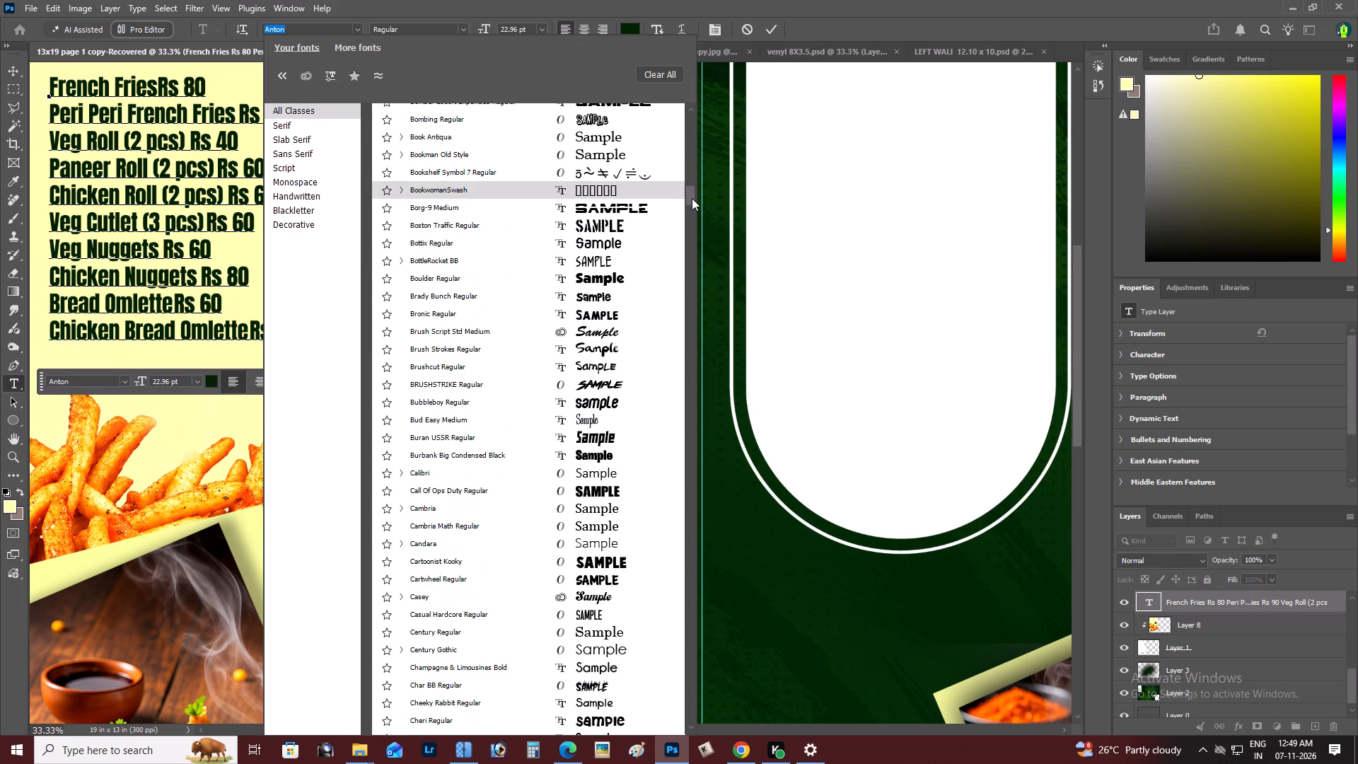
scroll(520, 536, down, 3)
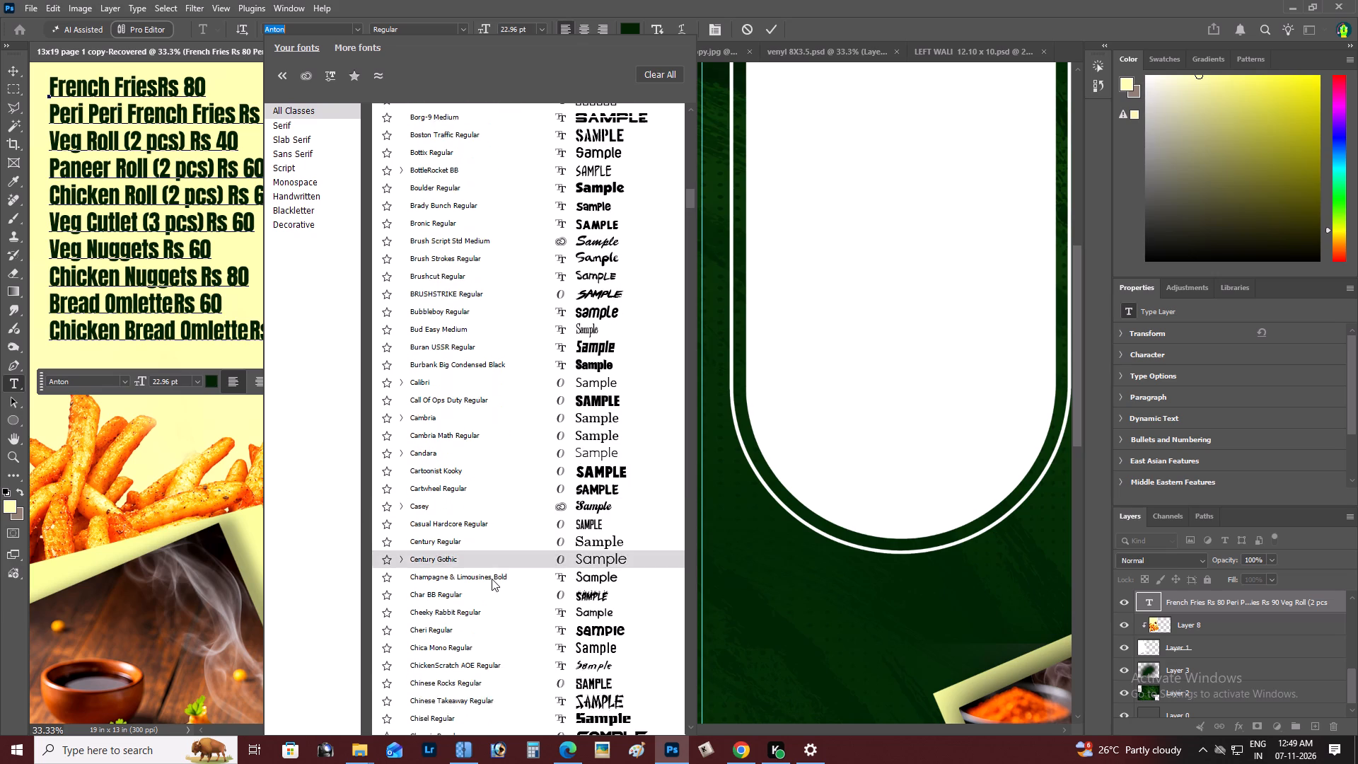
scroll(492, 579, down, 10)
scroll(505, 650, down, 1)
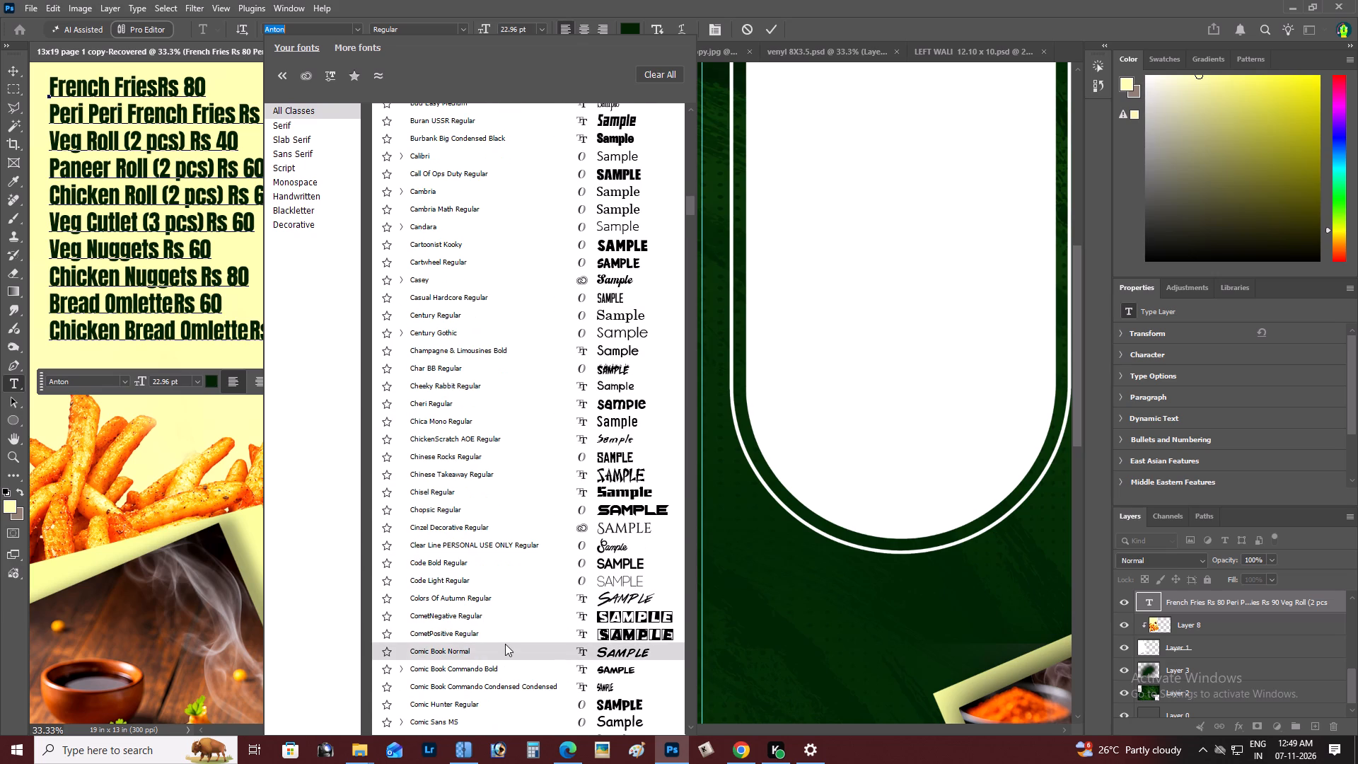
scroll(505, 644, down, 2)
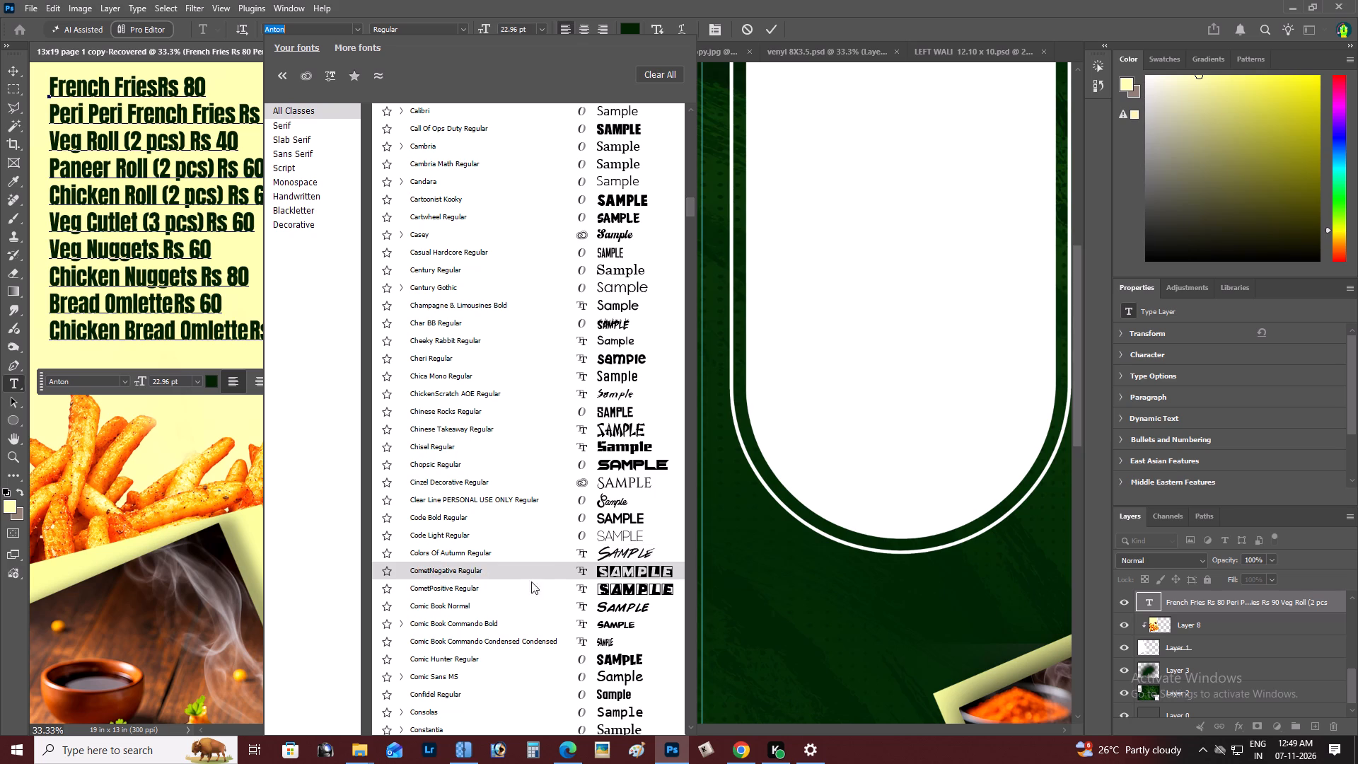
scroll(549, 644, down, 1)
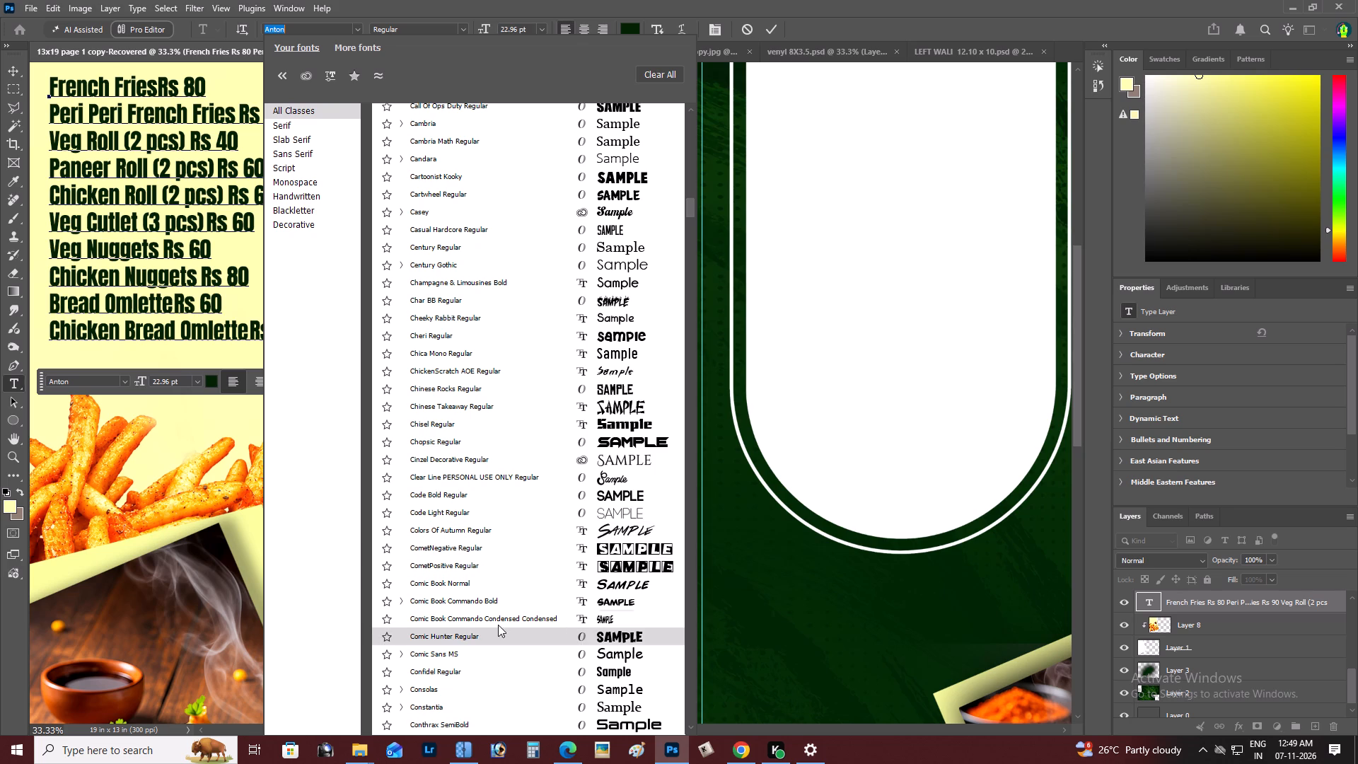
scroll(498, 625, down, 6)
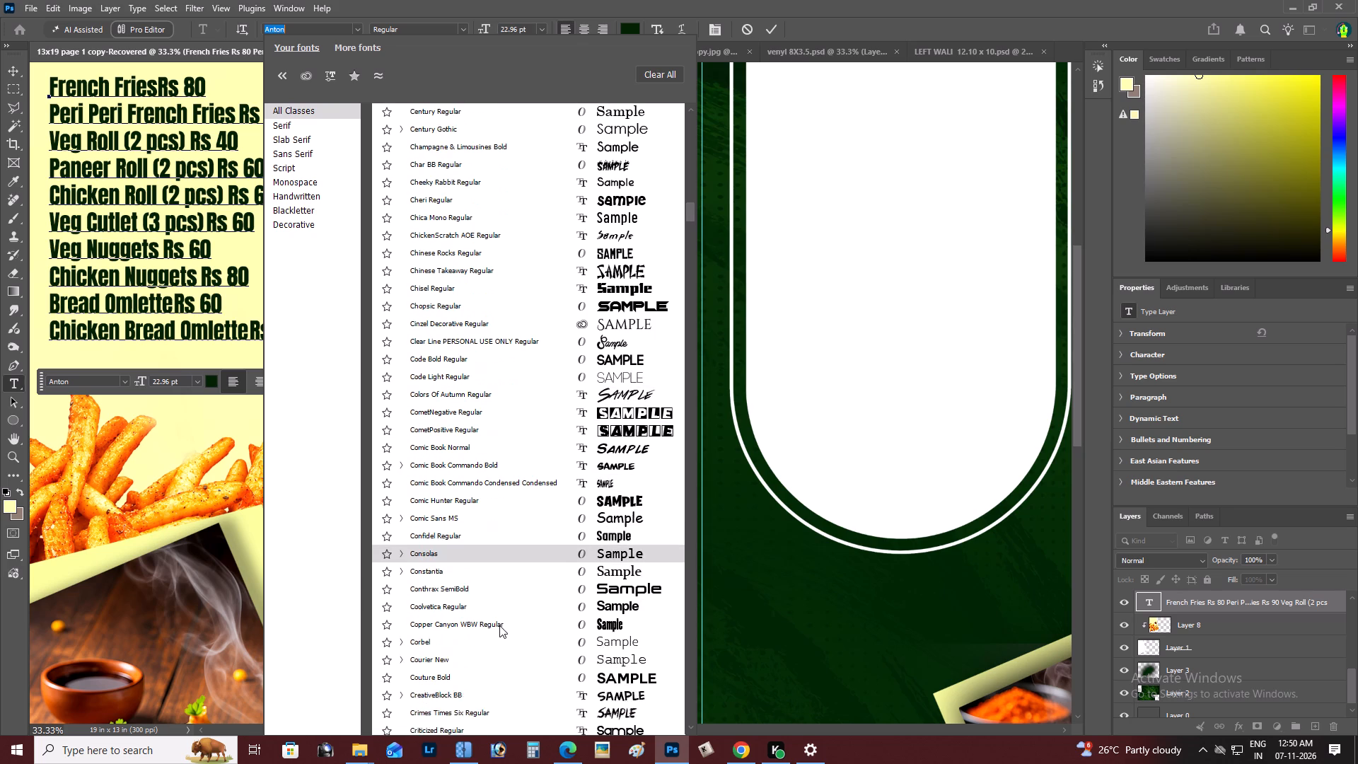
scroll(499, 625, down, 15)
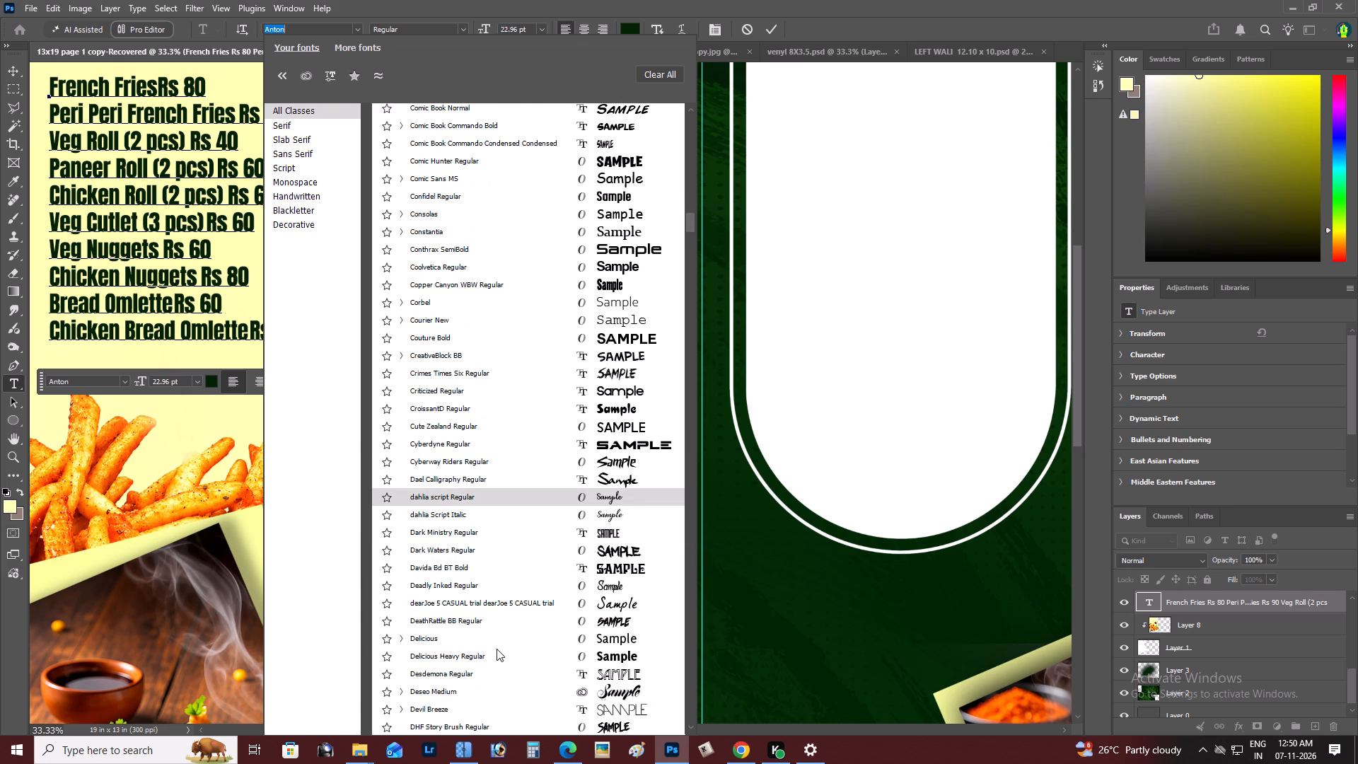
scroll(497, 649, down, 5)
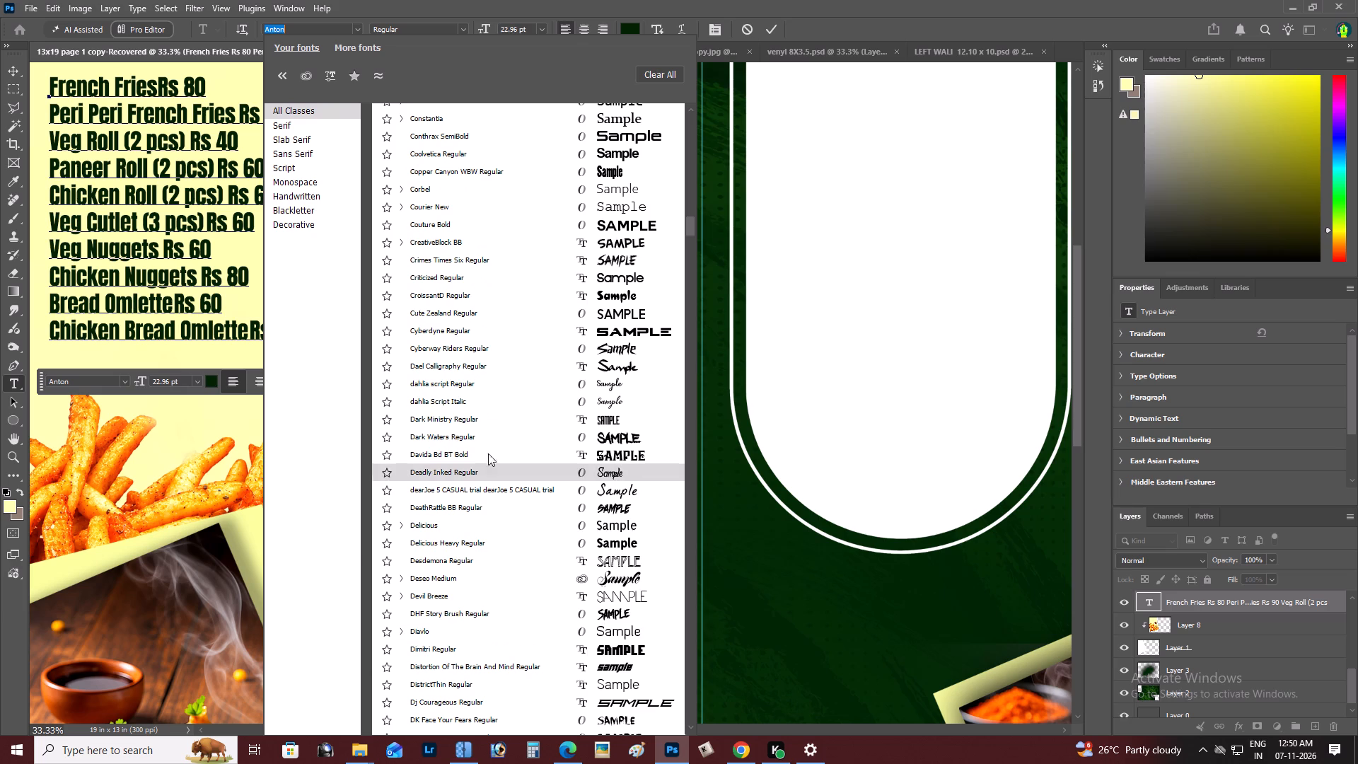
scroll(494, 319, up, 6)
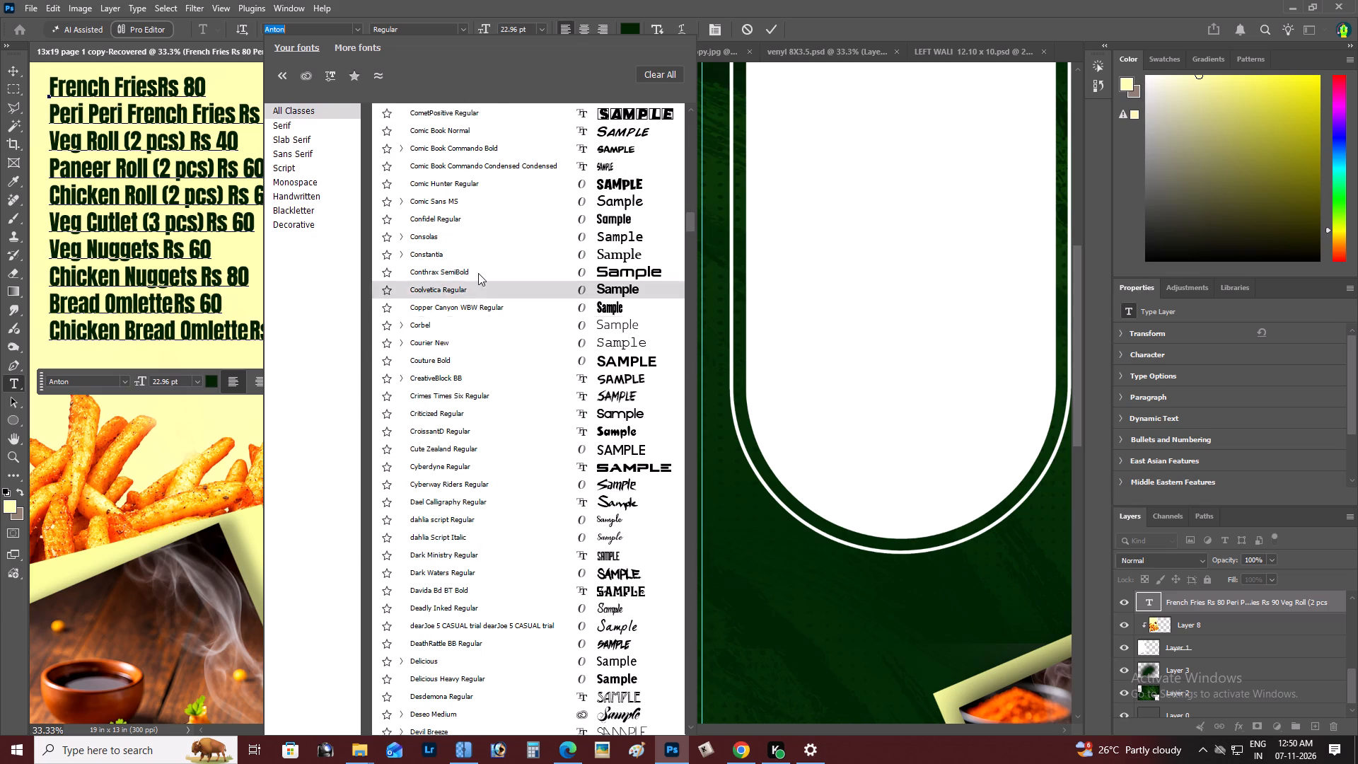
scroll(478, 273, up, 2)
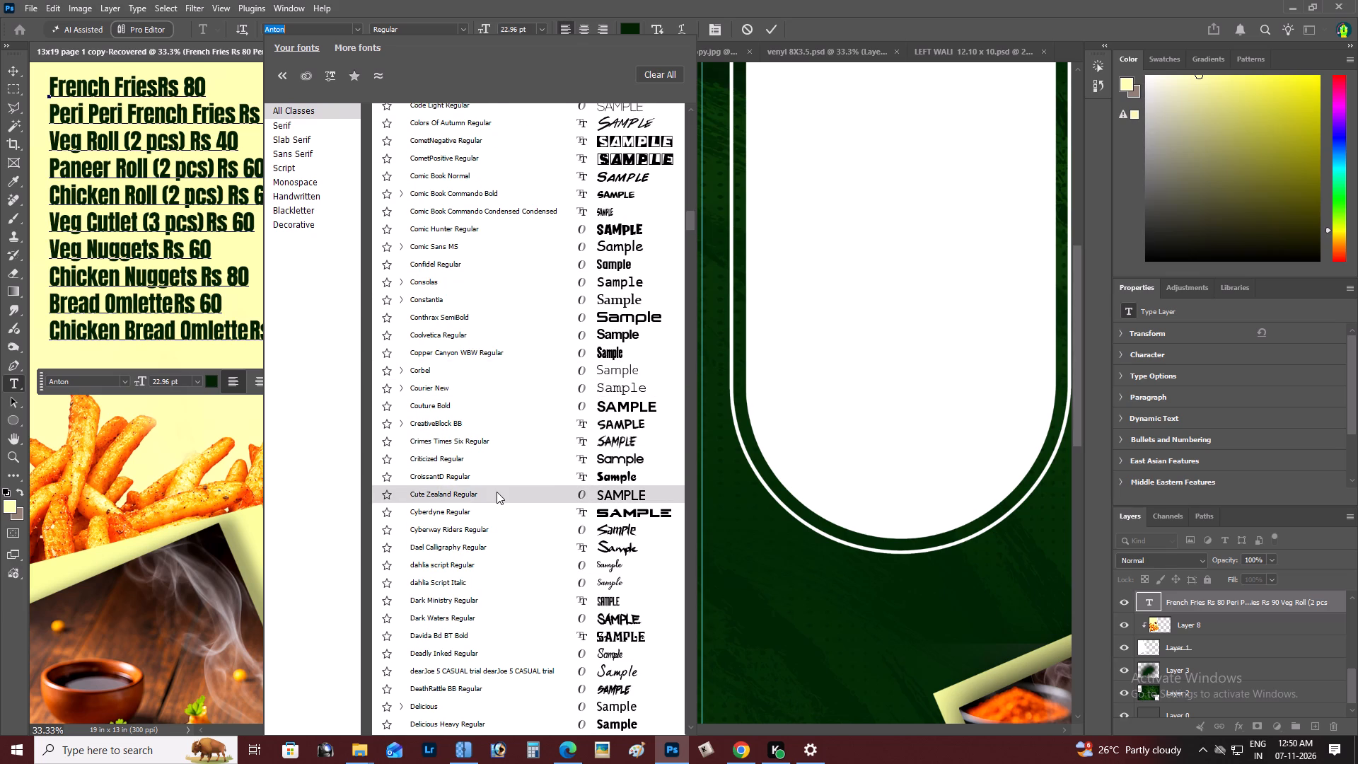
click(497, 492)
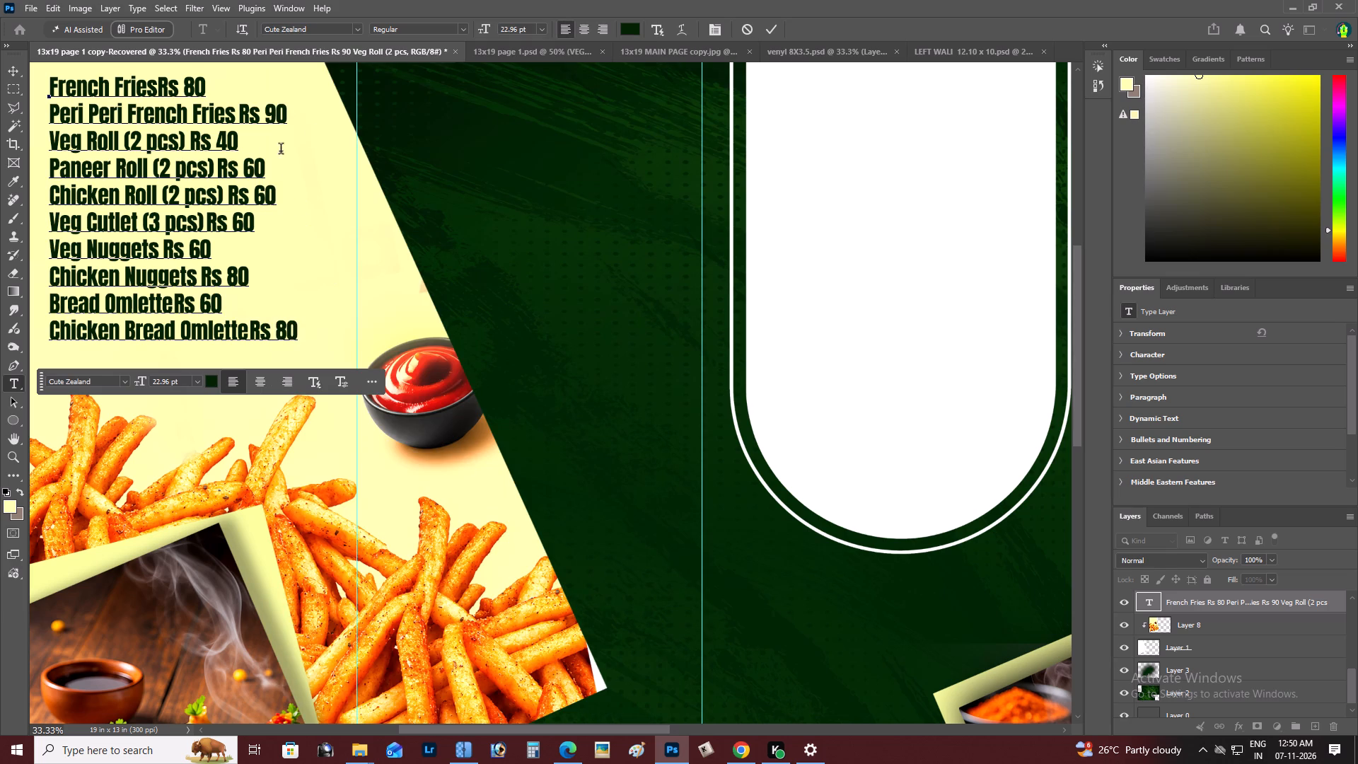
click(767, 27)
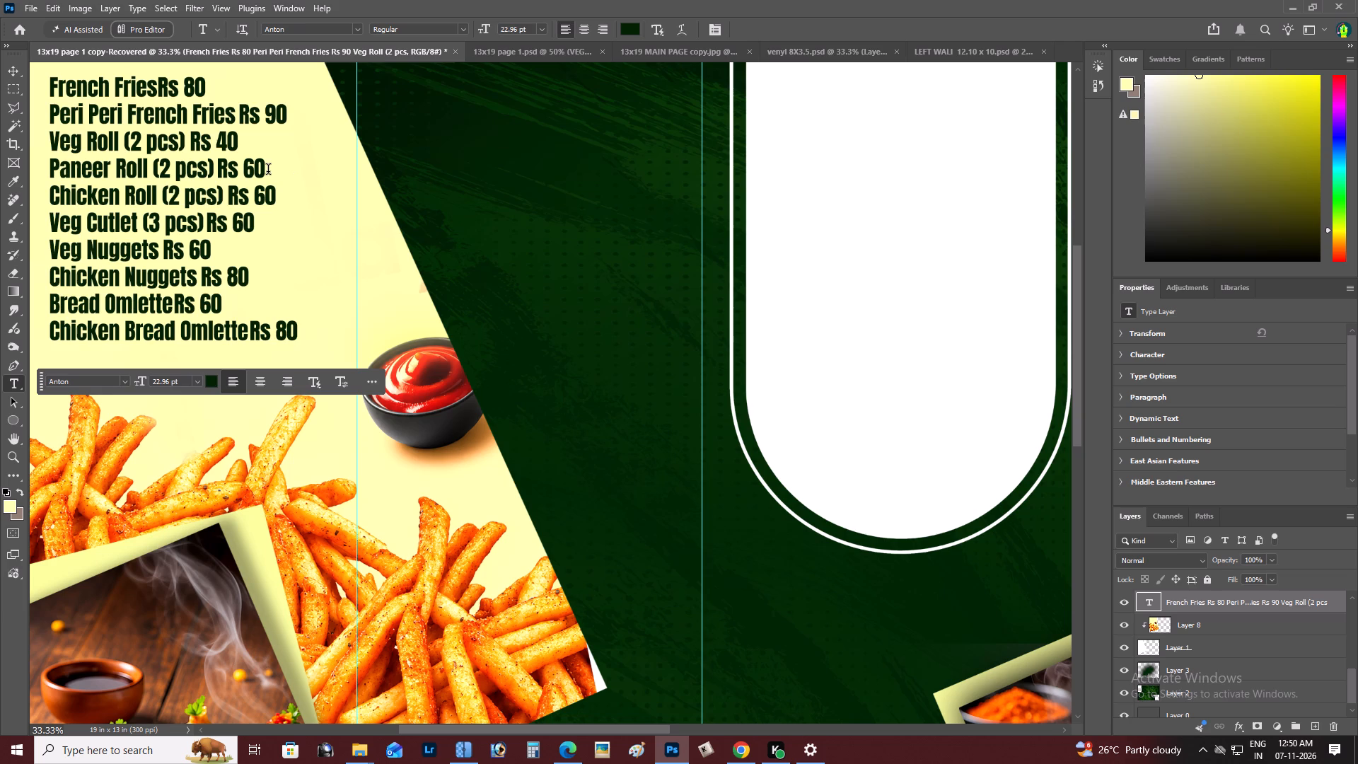
Apply the Cute Zealand Regular font to all lines of the snack price list.
click(173, 163)
key(ctrl+a)
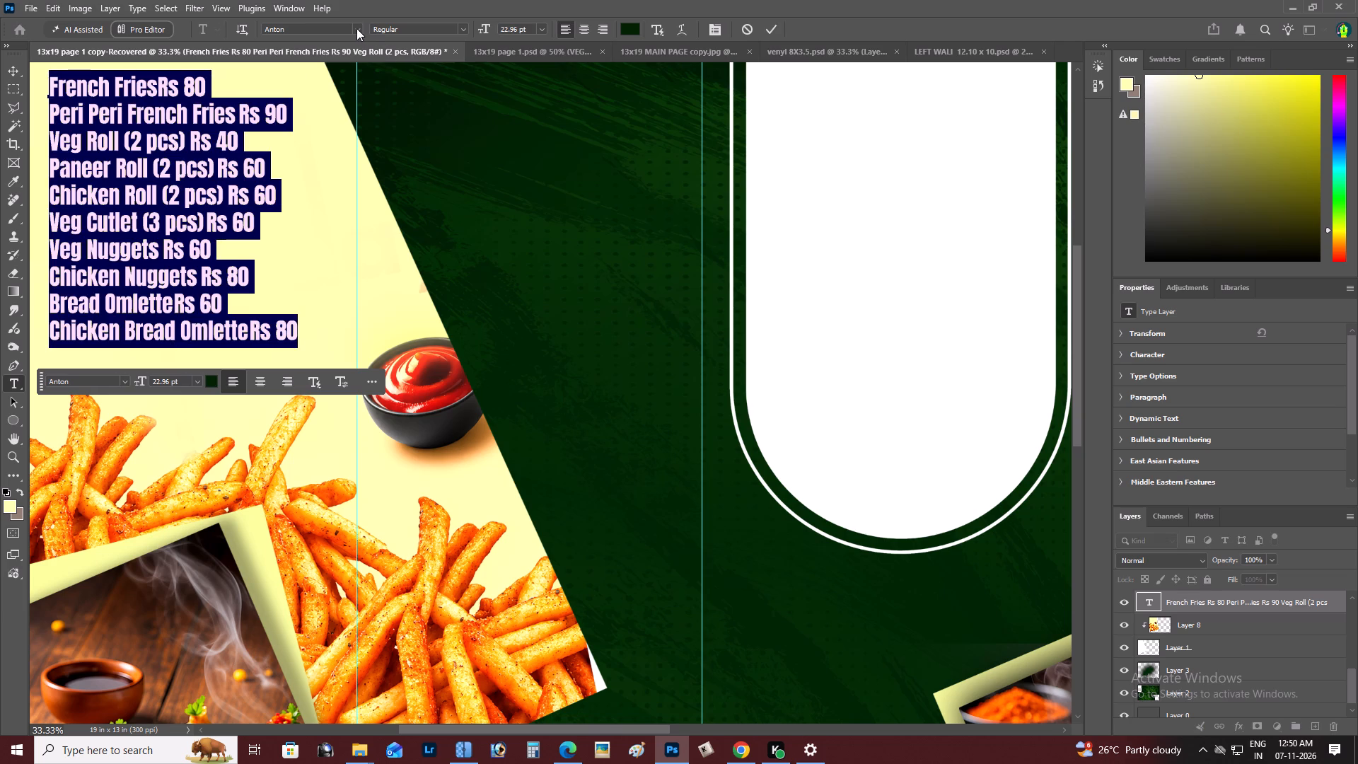
click(356, 28)
click(499, 117)
click(358, 29)
click(543, 115)
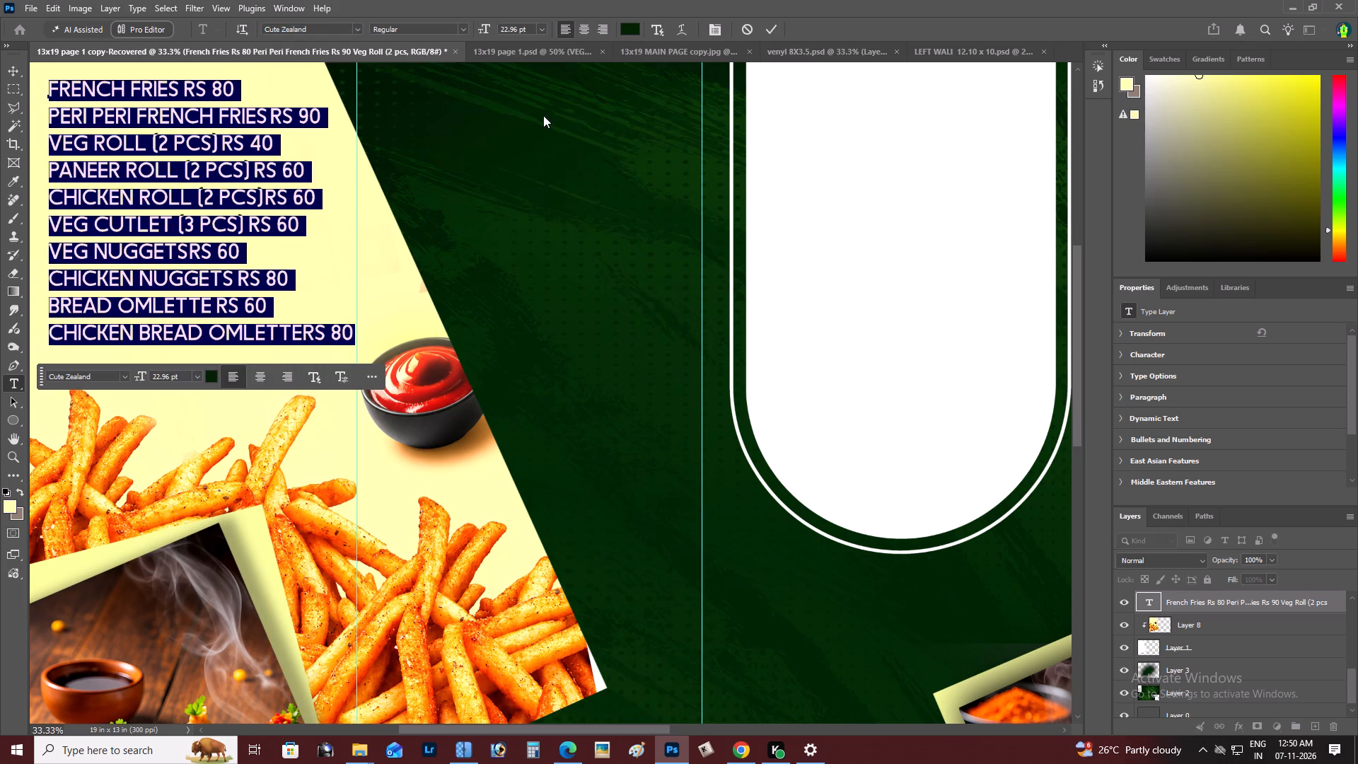
click(771, 25)
Scale the snack price list down proportionally to about 86% and position it inside the upper part of the cream panel.
key(z)
alt+click(294, 213)
right_click(294, 213)
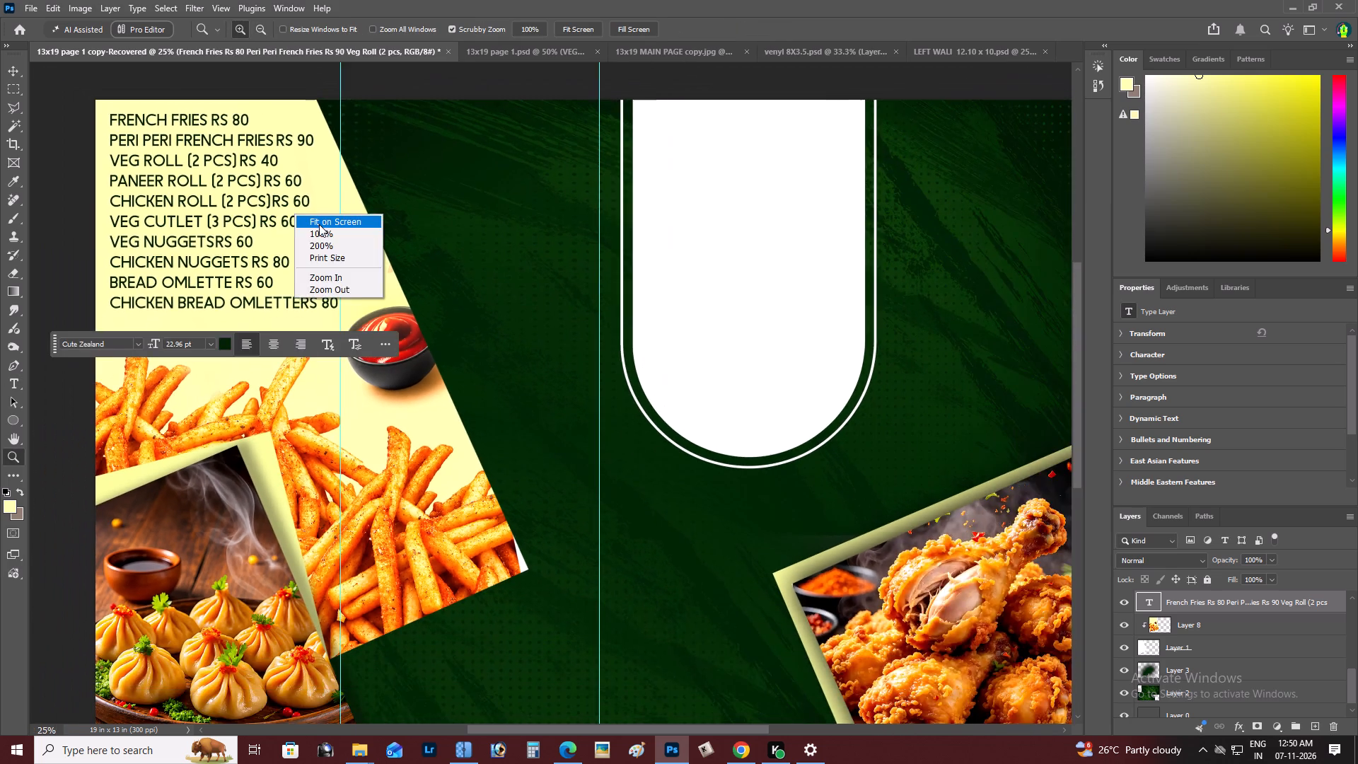
click(319, 224)
key(space)
key(space)
key(space)
key(space)
key(space)
key(space)
key(space)
key(space)
key(space)
key(space)
key(space)
key(space)
key(space)
key(space)
key(space)
key(space)
key(space)
key(space)
key(space)
key(space)
drag(319, 224, 493, 303)
key(z)
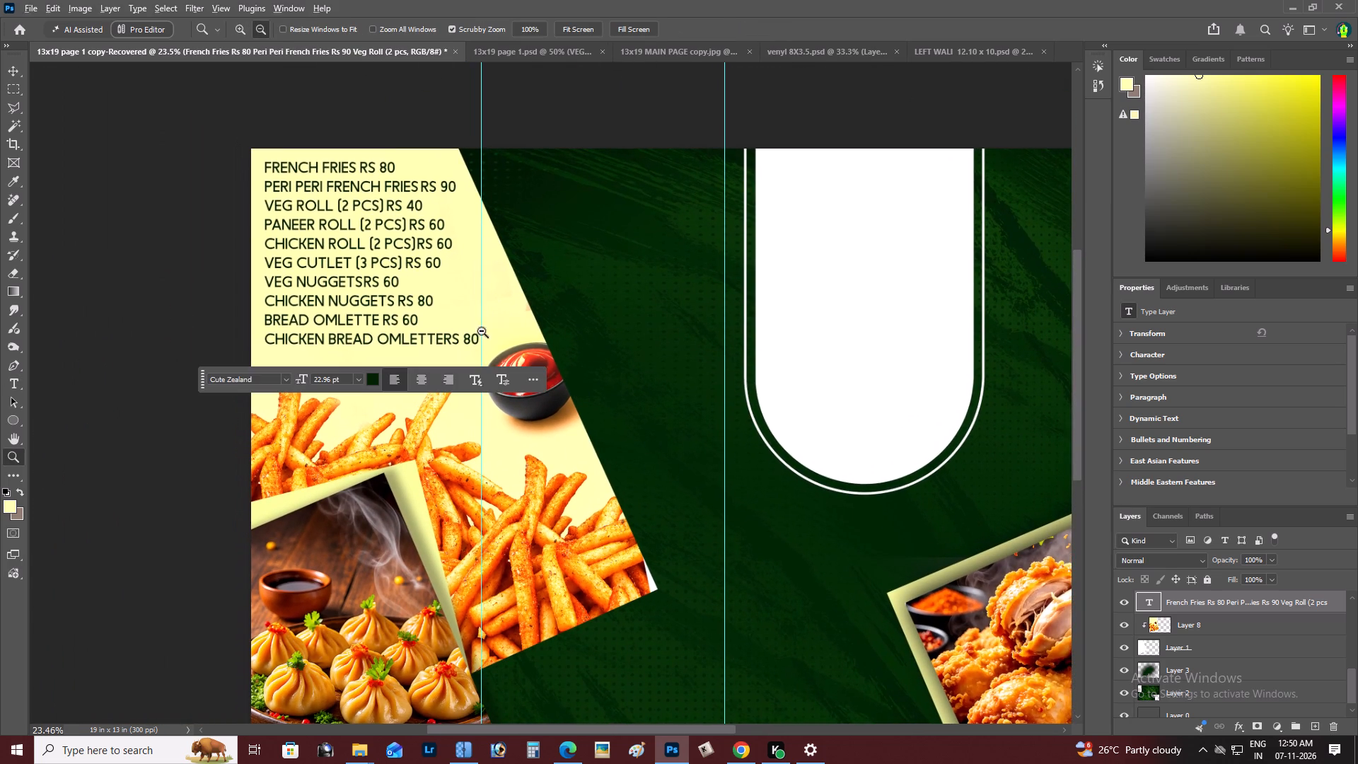
alt+click(459, 291)
right_click(465, 279)
click(482, 284)
key(space)
key(space)
key(space)
key(space)
key(space)
key(space)
key(space)
key(space)
key(space)
drag(482, 284, 719, 361)
key(z)
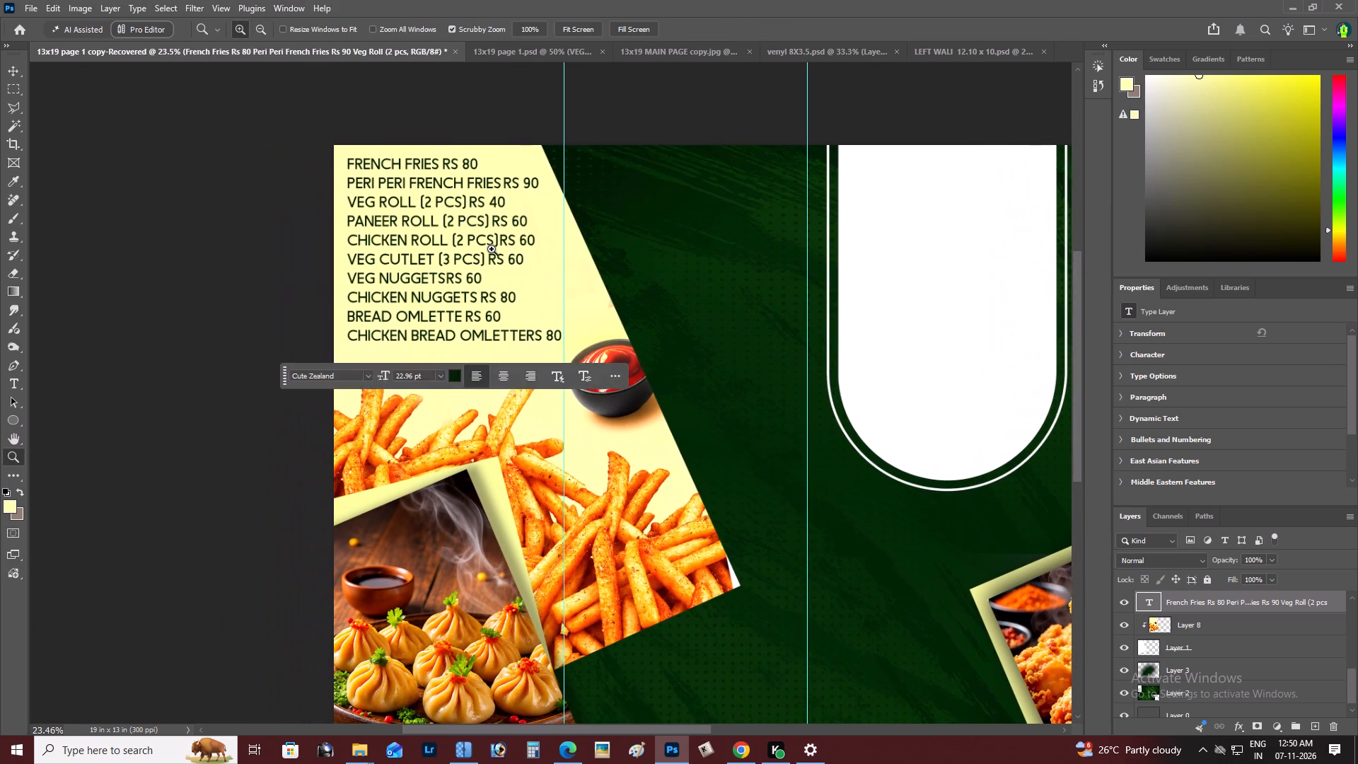
click(492, 249)
drag(492, 249, 535, 257)
key(space)
key(space)
key(space)
drag(540, 256, 592, 278)
key(ctrl+t)
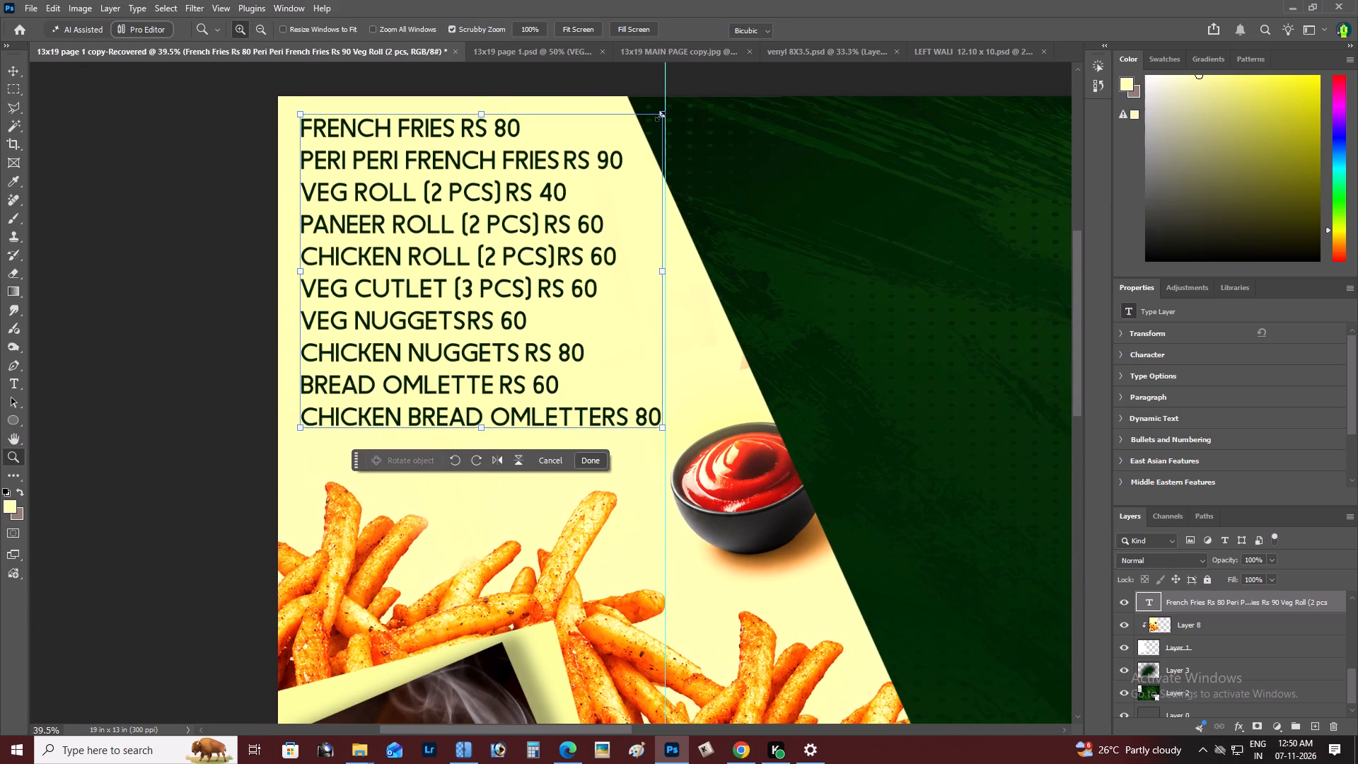
alt+drag(668, 111, 629, 120)
drag(601, 192, 596, 196)
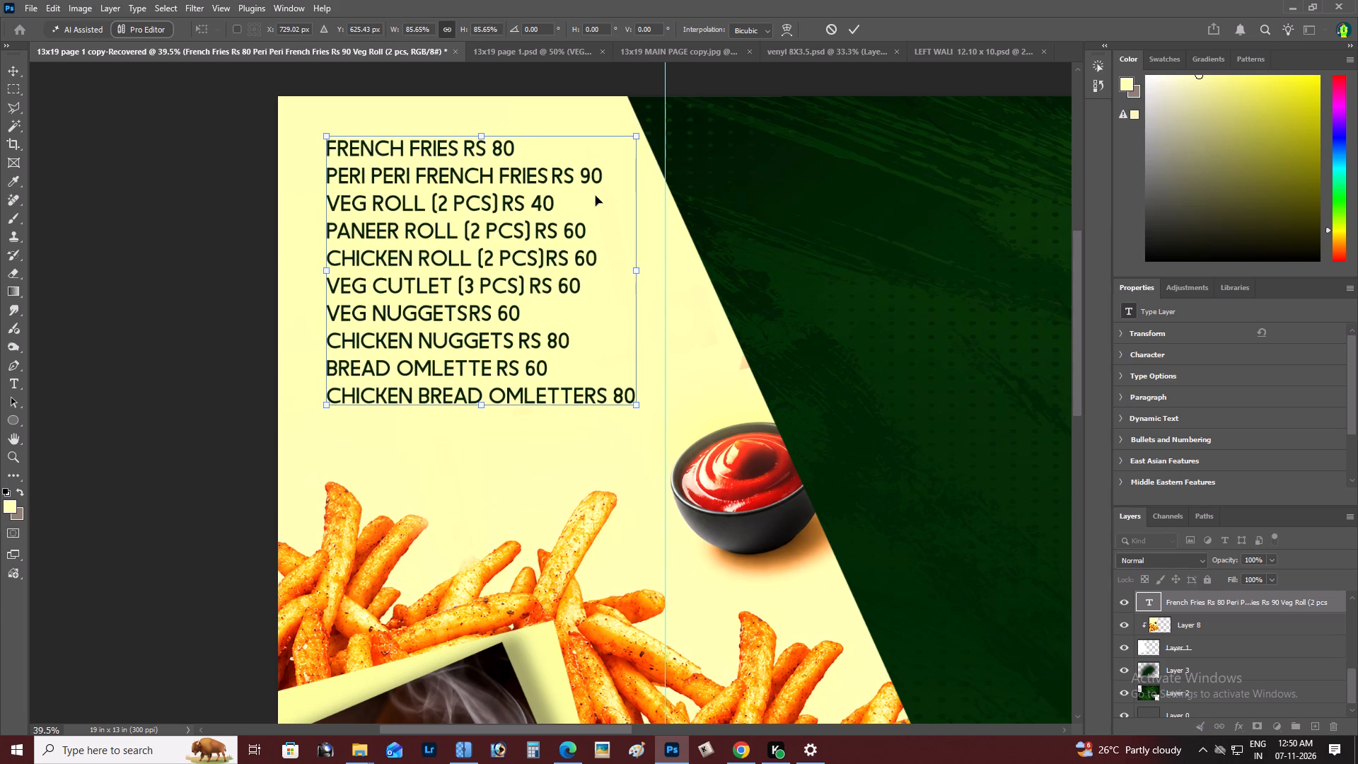
drag(596, 196, 575, 203)
key(ctrl+Return)
Increase the line spacing of the whole snack price list so it spreads down to just above the fries.
key(z)
alt+click(575, 203)
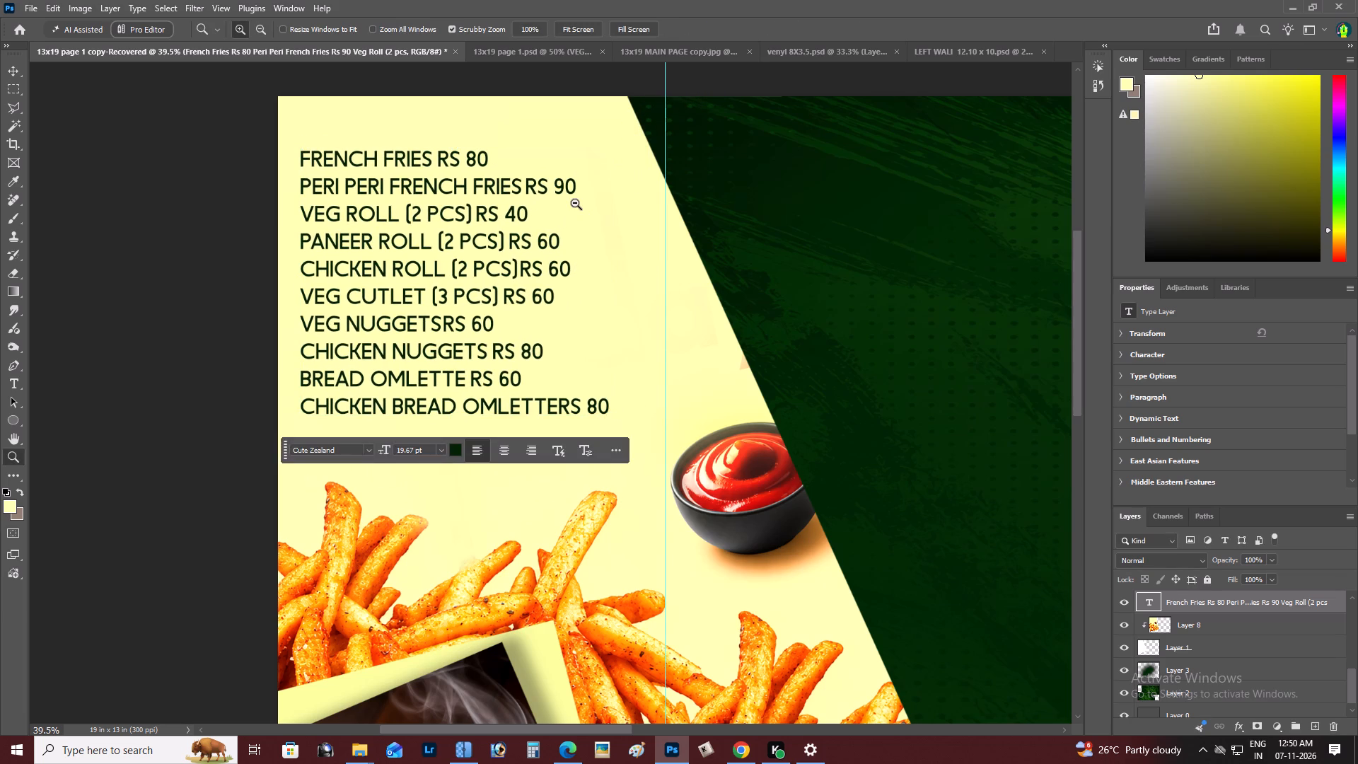
right_click(575, 203)
click(588, 212)
key(space)
key(space)
key(space)
key(space)
key(space)
key(space)
key(space)
key(space)
key(space)
key(space)
key(space)
drag(587, 212, 729, 242)
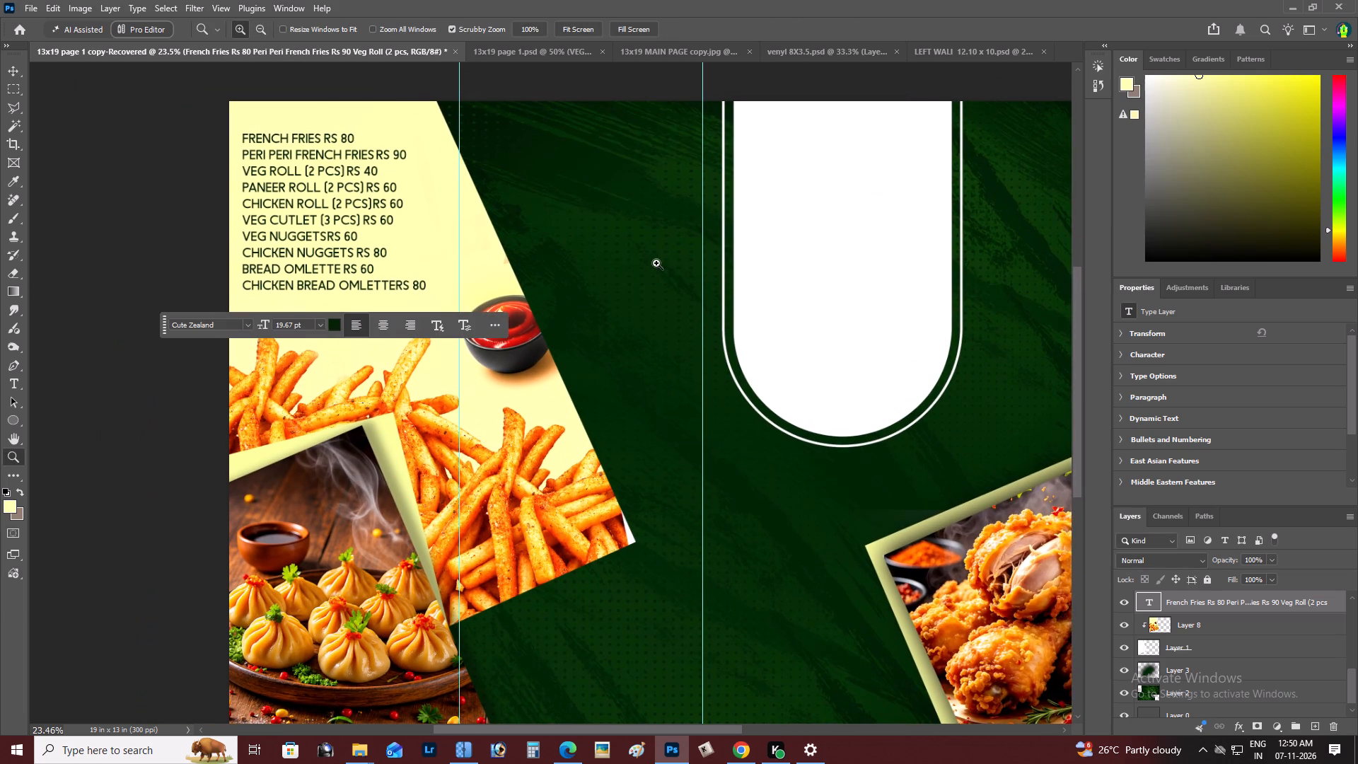
key(z)
alt+click(529, 190)
right_click(385, 226)
click(400, 232)
key(space)
key(space)
key(space)
key(space)
key(space)
drag(400, 232, 583, 275)
key(z)
double_click(344, 189)
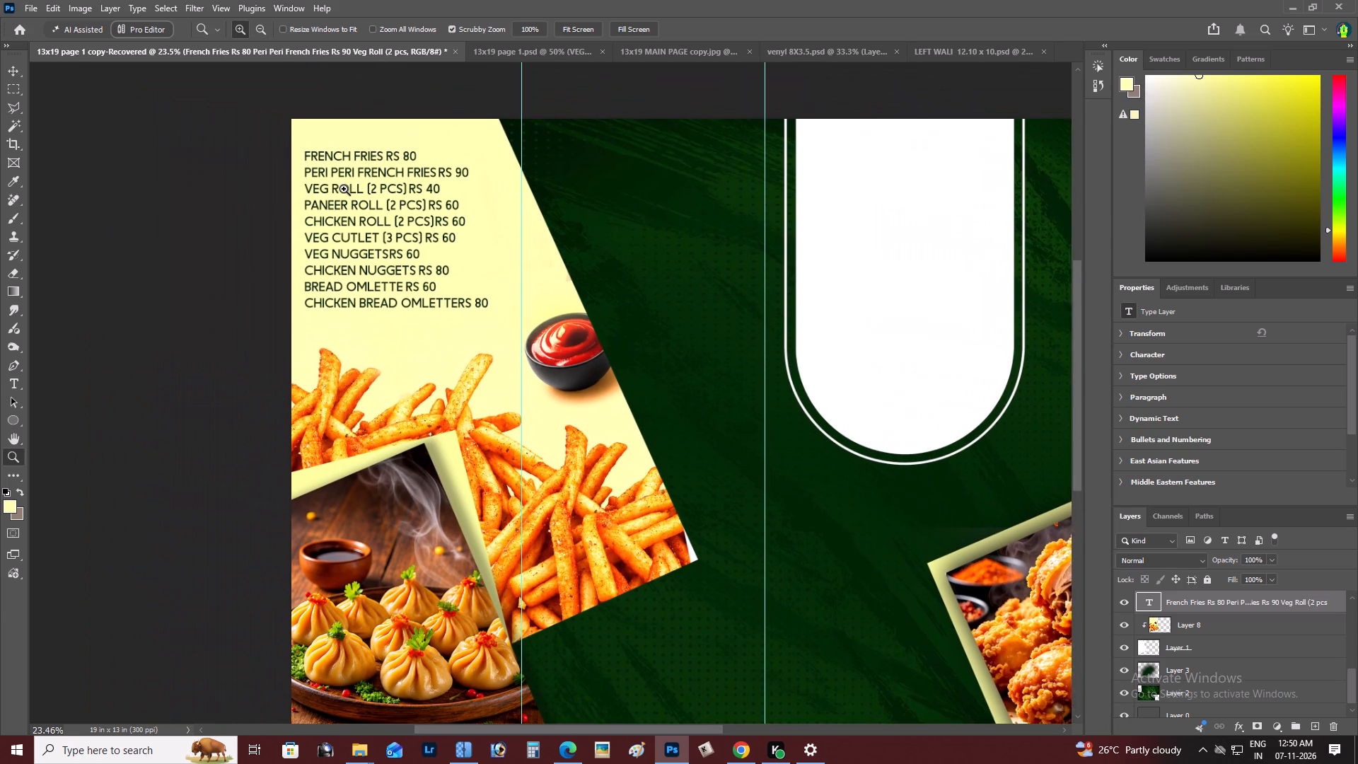
key(t)
click(351, 146)
key(ctrl+a)
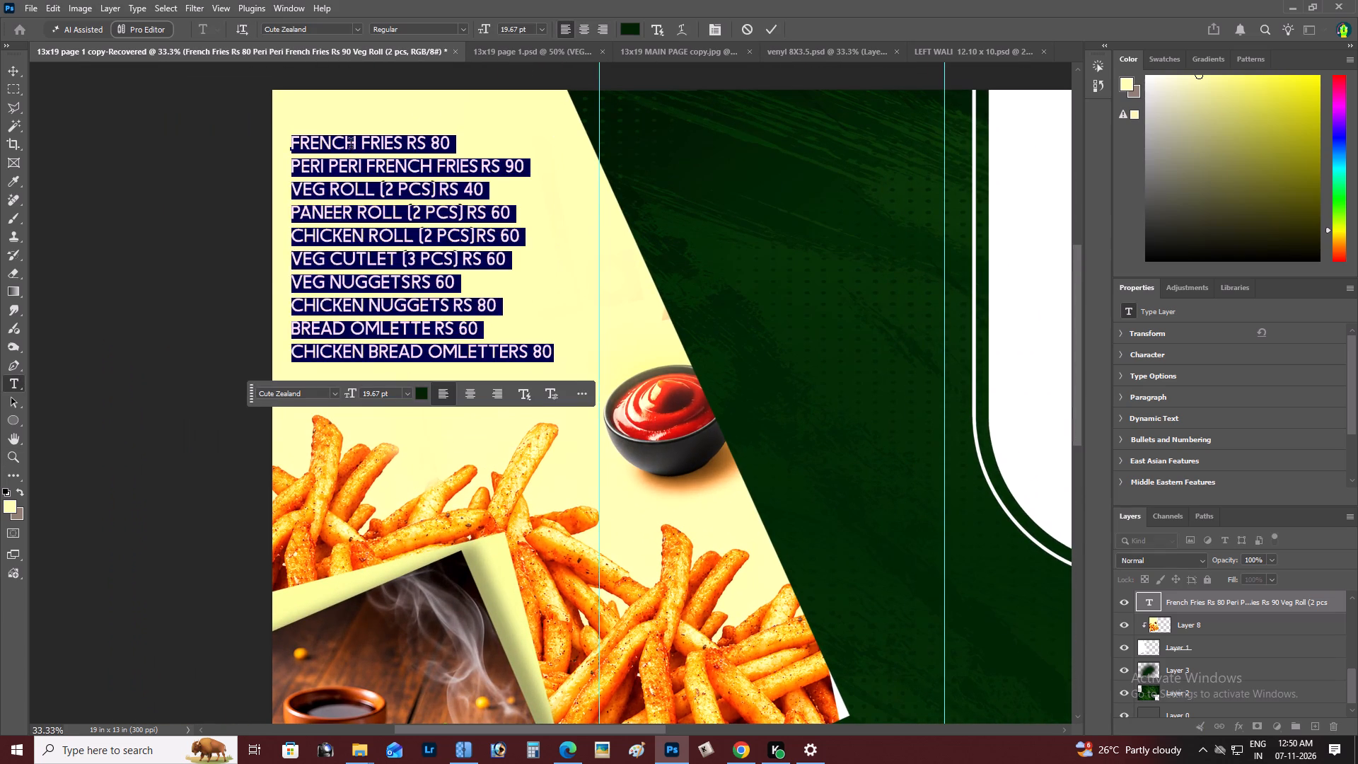
key(alt+Down)
key(alt+Down)
key(alt+Down)
key(alt+Down)
key(alt+Down)
key(alt+Down)
key(alt+Down)
key(alt+Down)
key(alt+Down)
key(alt+Down)
key(alt+Down)
key(alt+Down)
key(alt+Down)
key(alt+Down)
key(alt+Down)
key(alt+Down)
key(alt+Down)
key(alt+Down)
key(alt+Down)
key(alt+Down)
key(alt+Down)
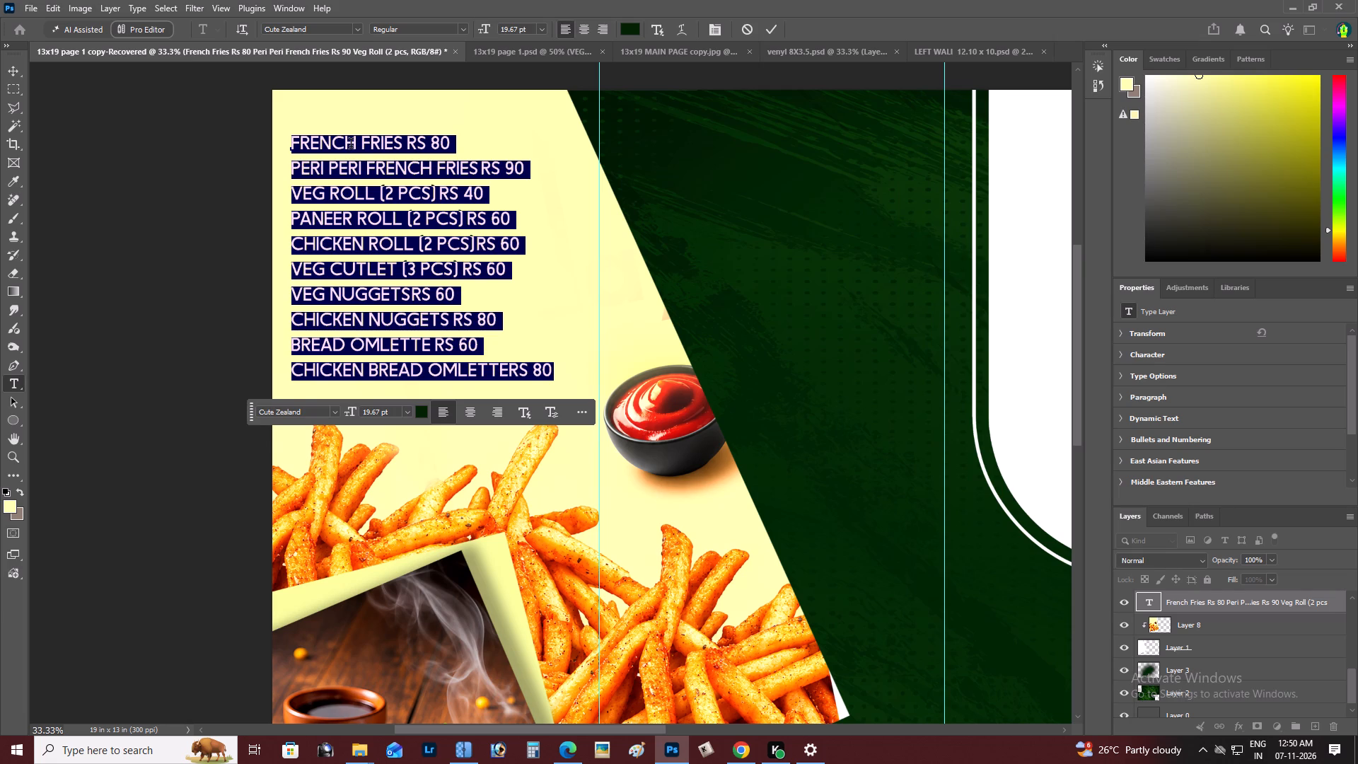
key(alt+Down)
key(alt+Down)
key(alt+Down)
key(alt+Down)
key(alt+Down)
key(alt+Down)
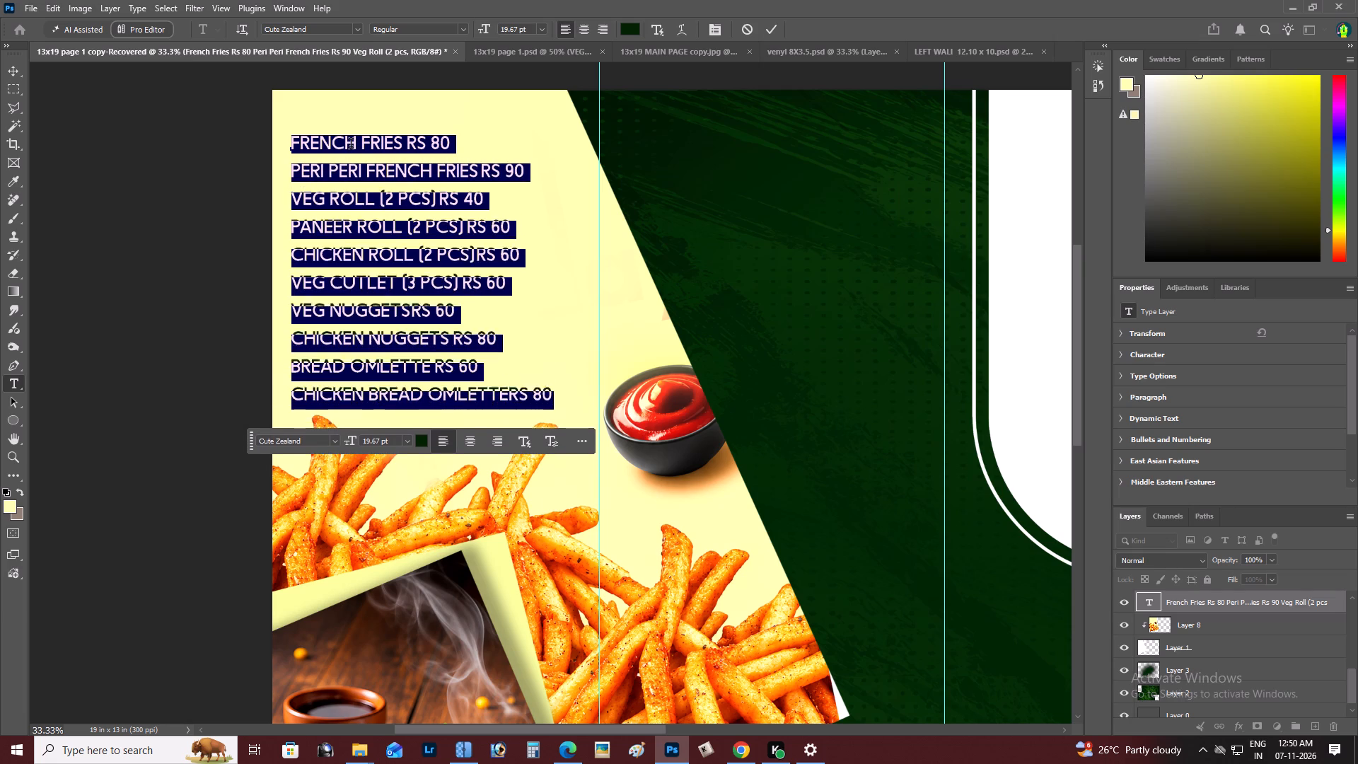
key(alt+Down)
key(alt+Up)
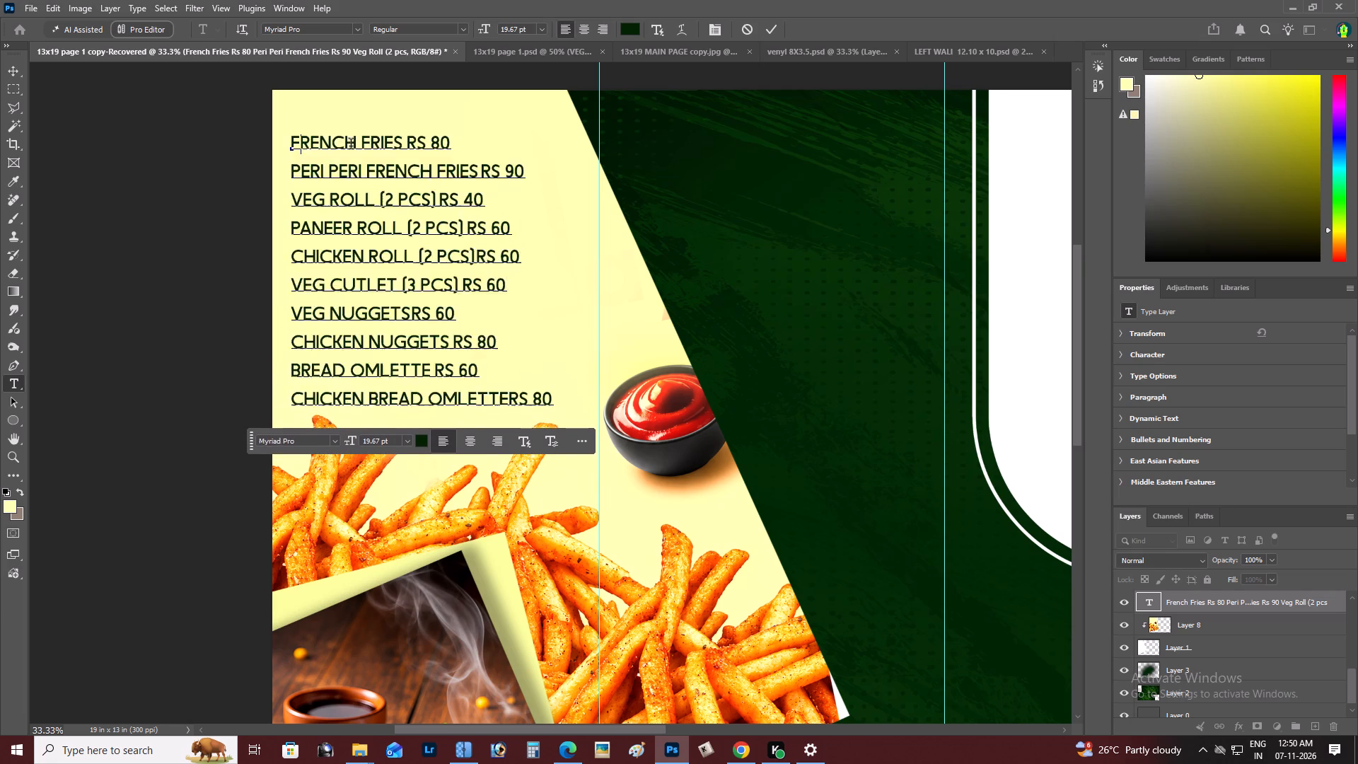
key(ctrl+z)
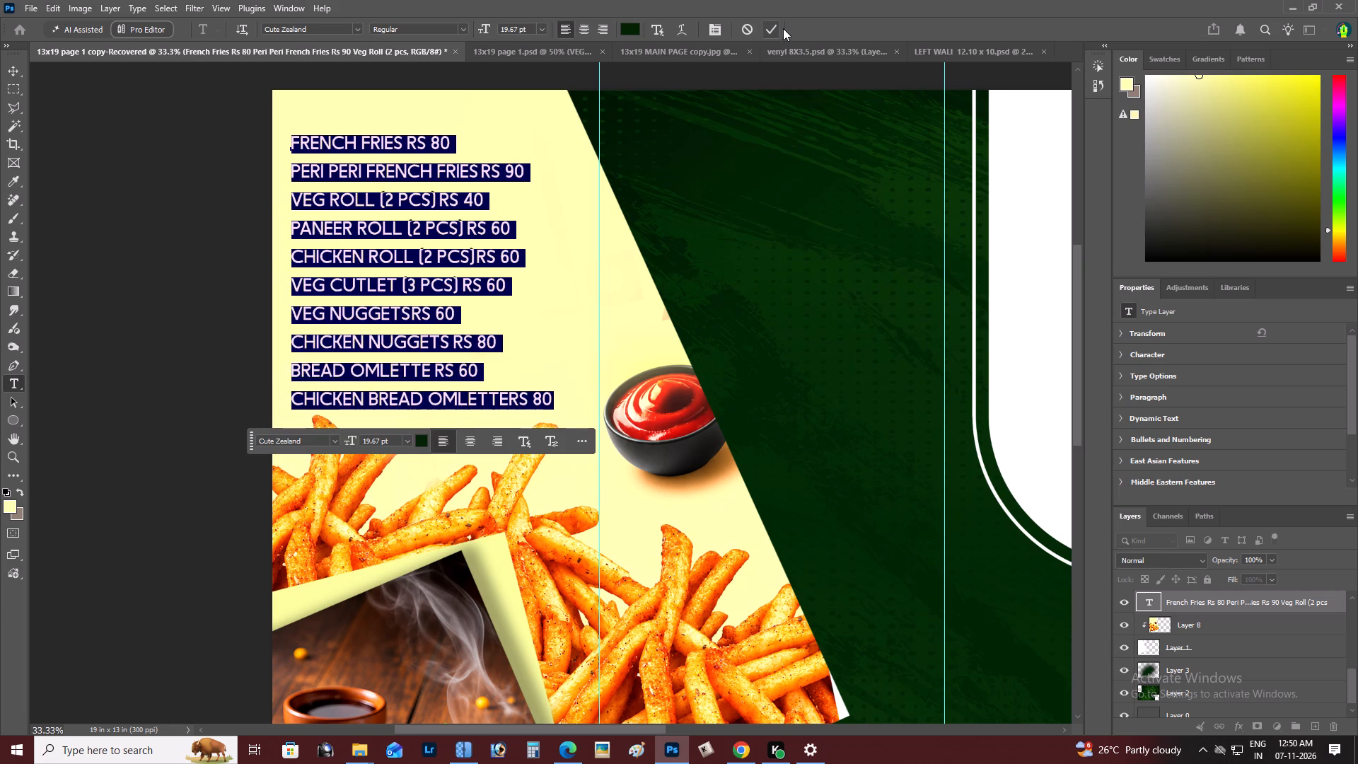
click(778, 28)
Enlarge the snack price list slightly to about 19.92 pt and reposition it within the cream panel.
key(z)
alt+click(469, 187)
right_click(468, 187)
click(491, 191)
key(space)
key(space)
key(space)
key(space)
key(space)
key(space)
key(space)
key(space)
key(space)
key(space)
key(space)
key(space)
drag(494, 192, 566, 226)
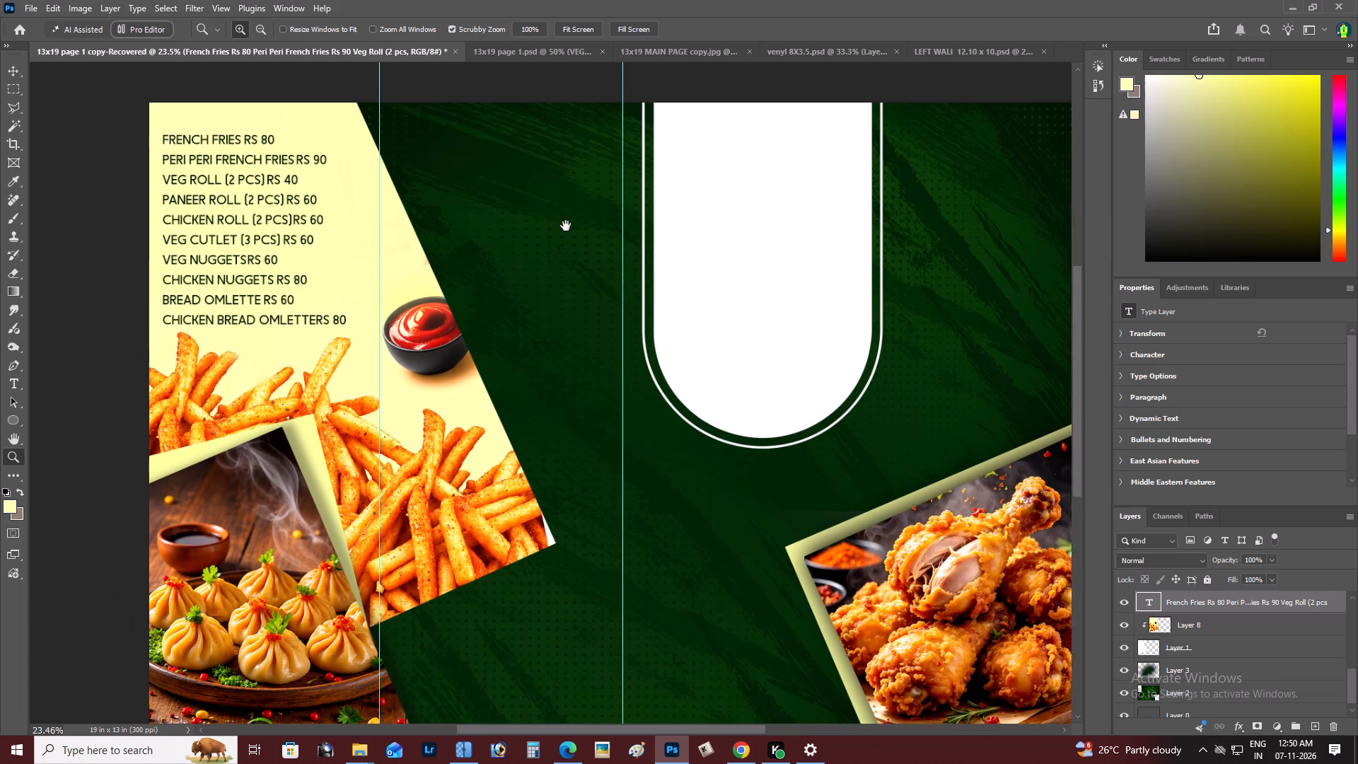
drag(566, 226, 573, 224)
key(ctrl+t)
drag(347, 133, 353, 130)
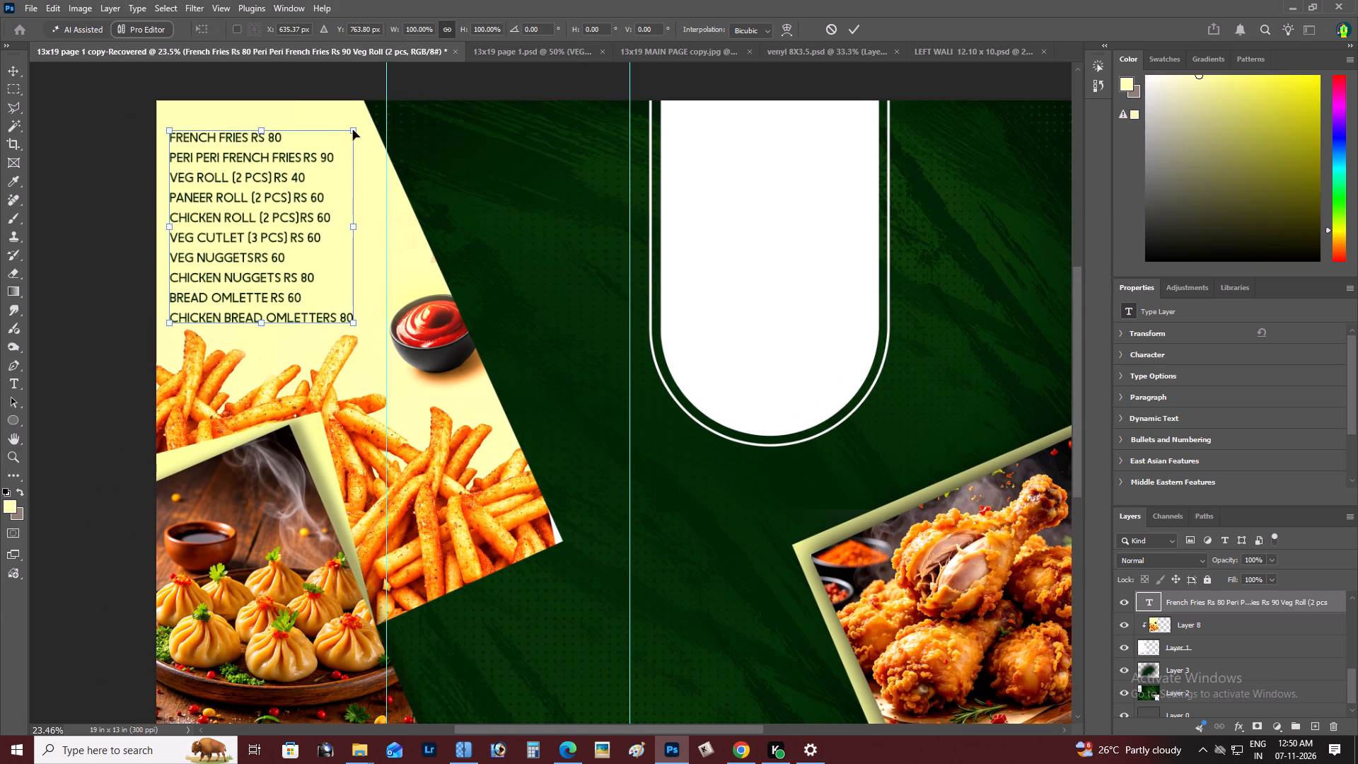
drag(353, 130, 358, 128)
click(370, 123)
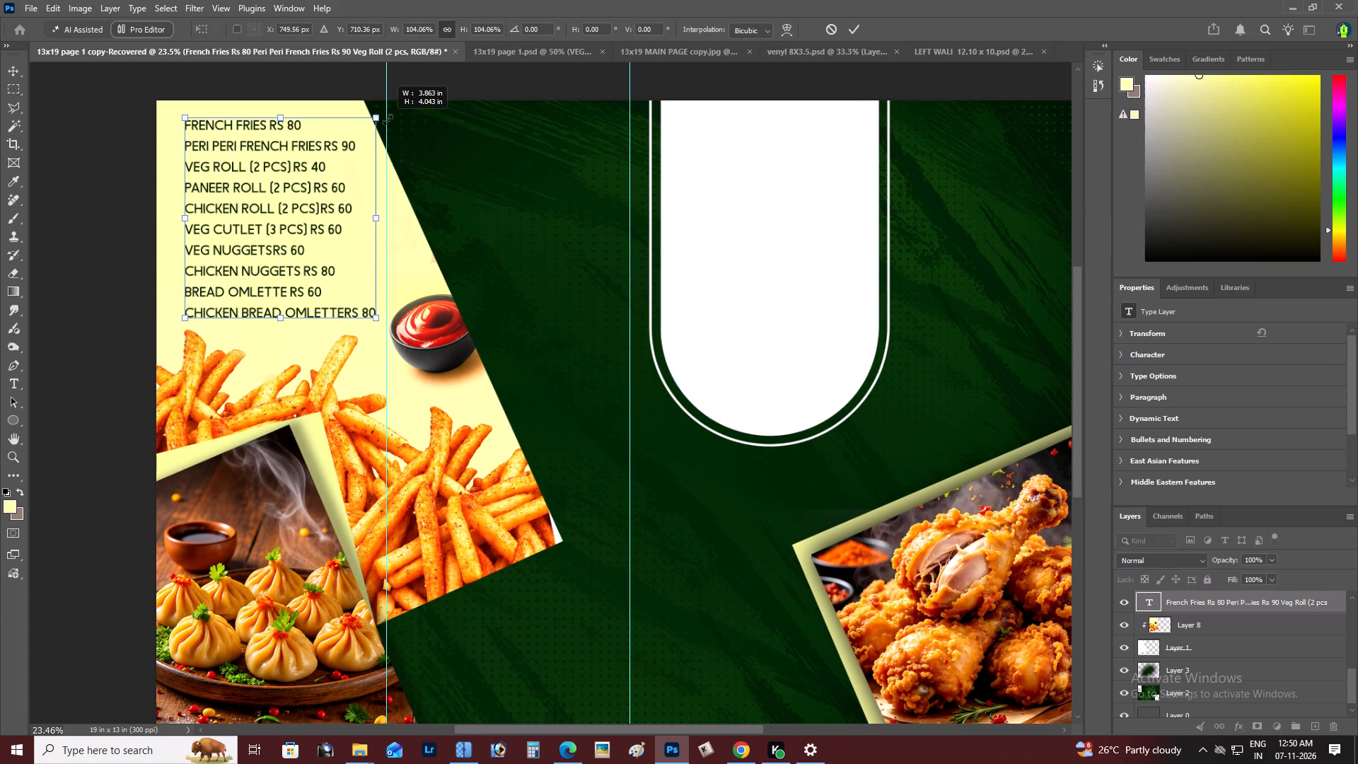
drag(349, 188, 338, 194)
key(ctrl+Return)
Nudge the snack price list slightly to the right within the cream panel.
key(v)
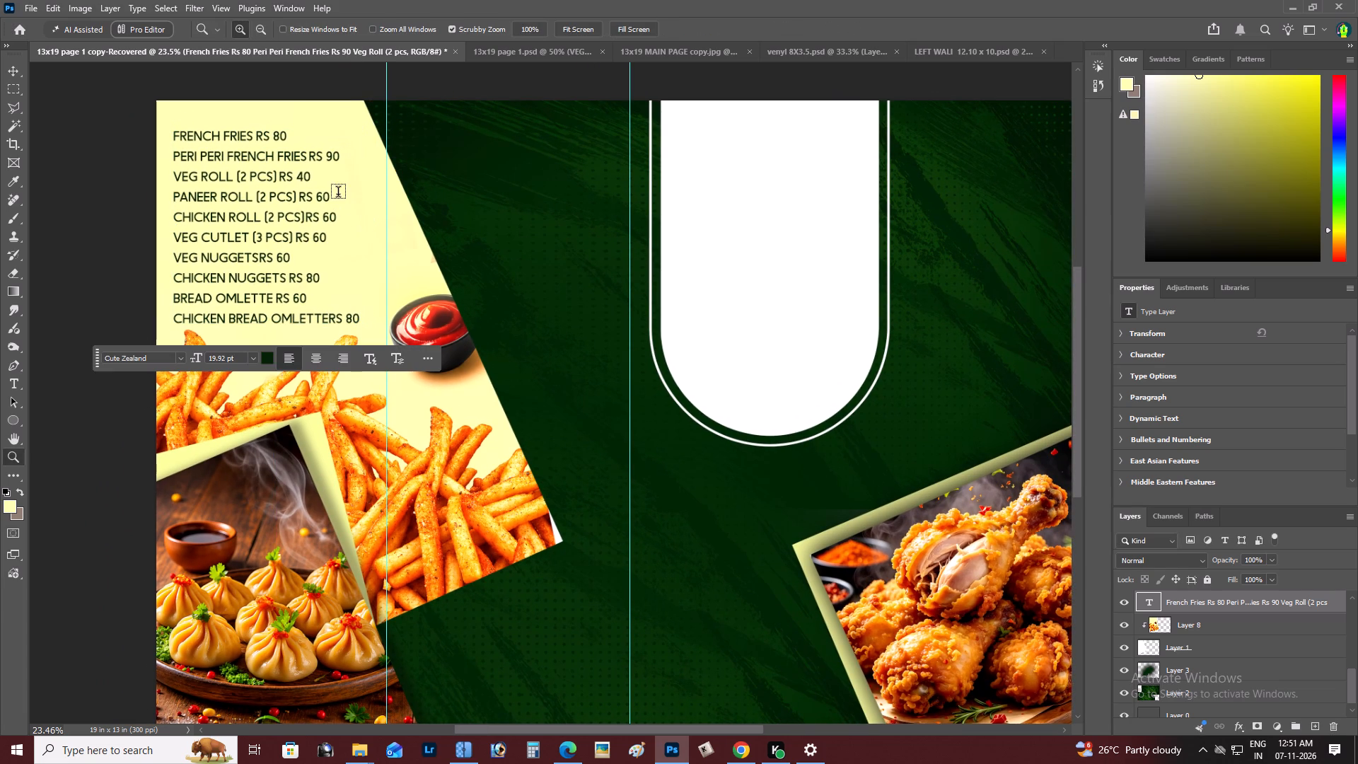
key(v)
key(shift+Left)
key(shift+Right)
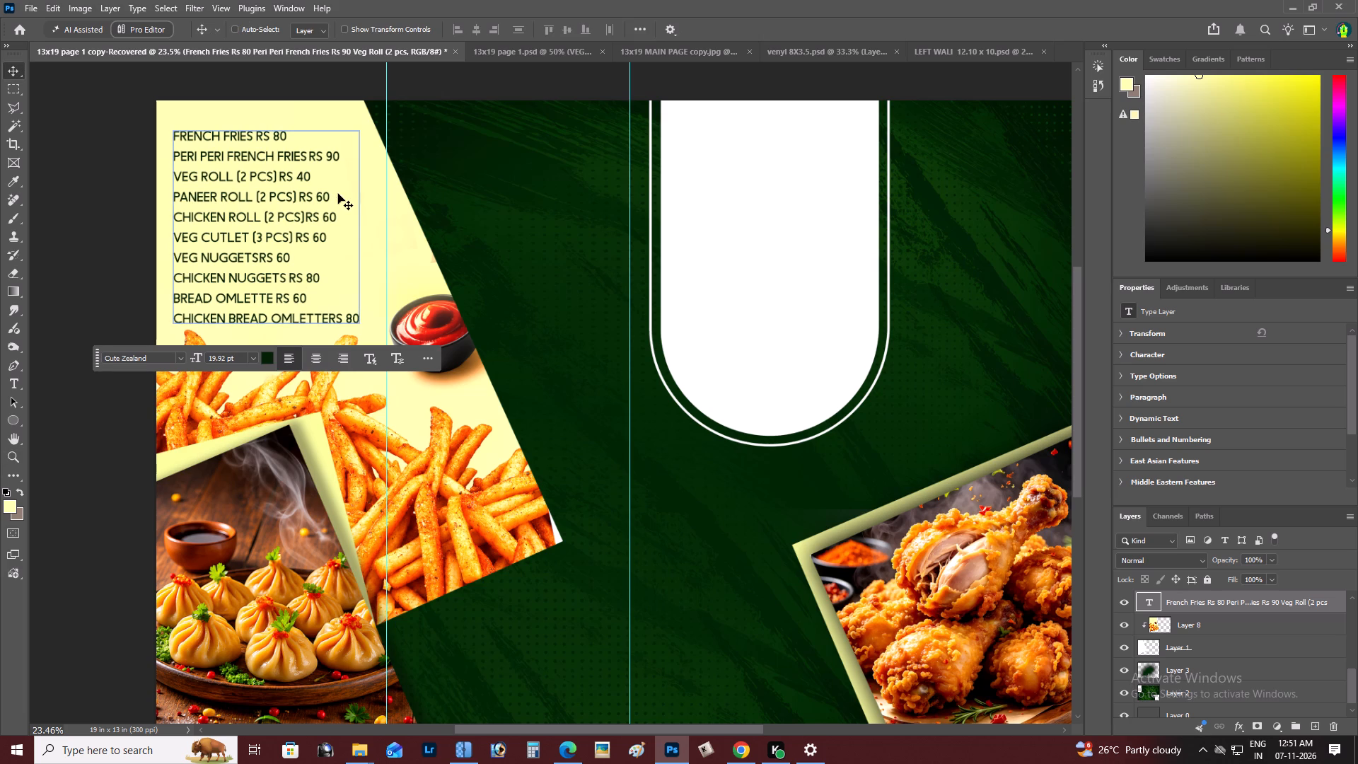
key(z)
alt+click(338, 194)
alt+right_click(338, 194)
double_click(341, 198)
key(space)
drag(204, 257, 240, 272)
key(v)
key(shift+Right)
key(shift+Right)
key(shift+Right)
key(shift+Right)
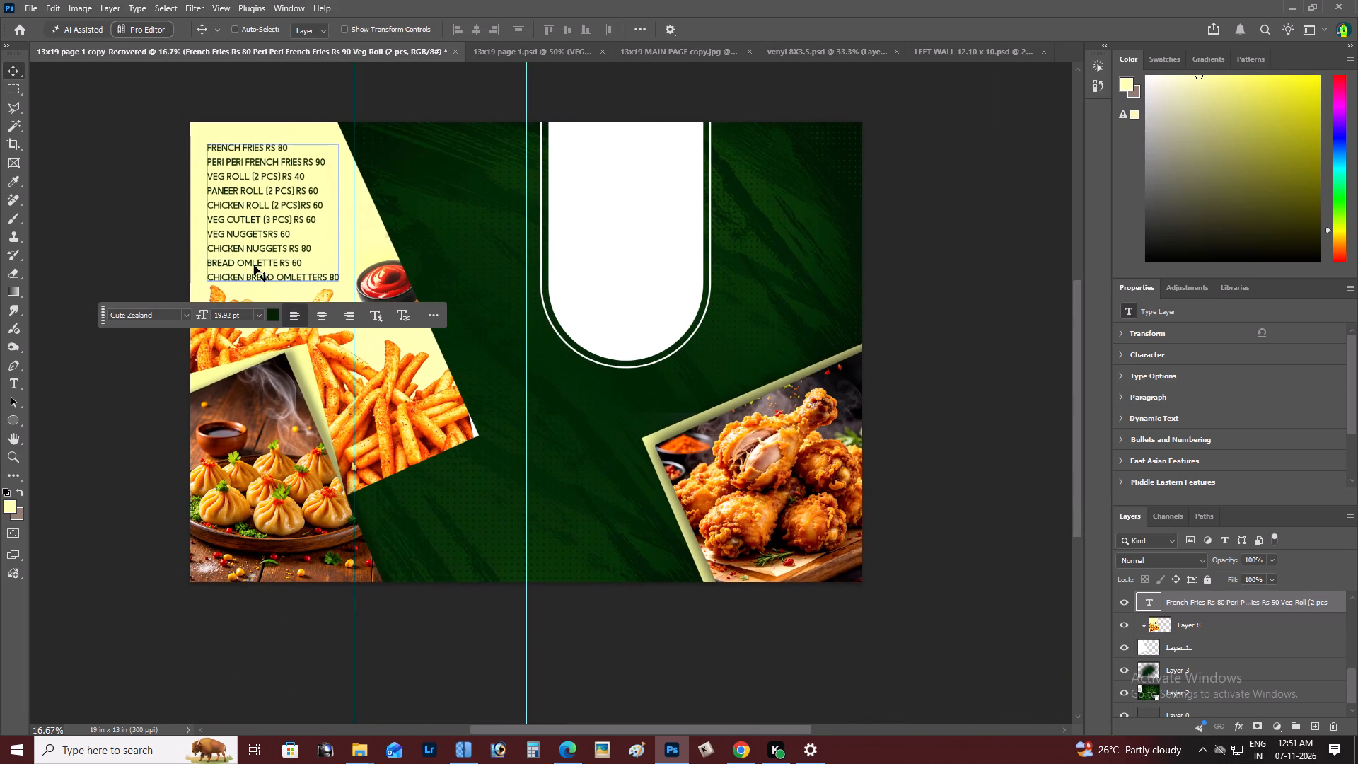
Nudge the snack price list slightly right and down within the cream panel.
key(shift+Right)
key(shift+Down)
key(shift+Down)
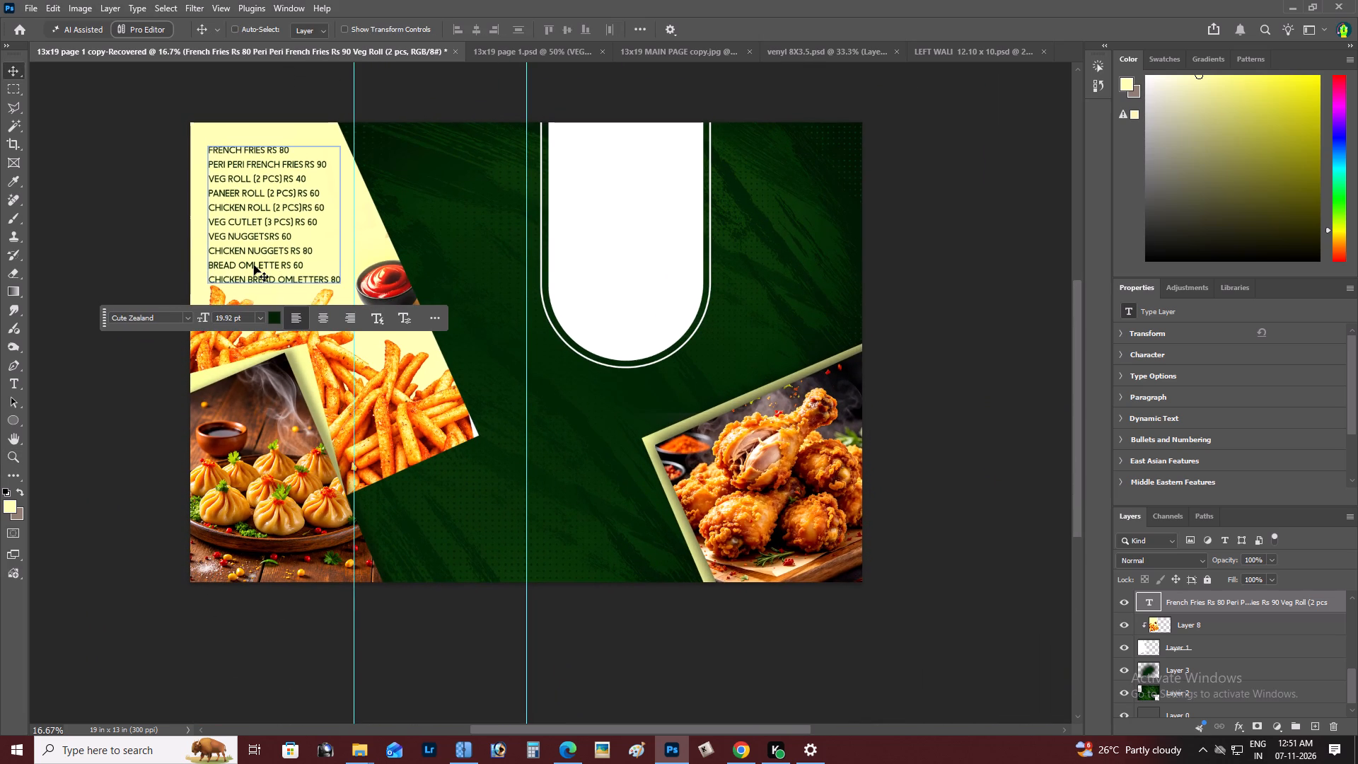
Move the fries image on Layer 8 down and slightly right, to about X -1.25 in, Y 0.23 in, away from the price list.
right_click(378, 382)
click(391, 384)
drag(390, 384, 372, 384)
click(411, 395)
drag(407, 395, 383, 390)
key(ctrl+z)
key(shift+Down)
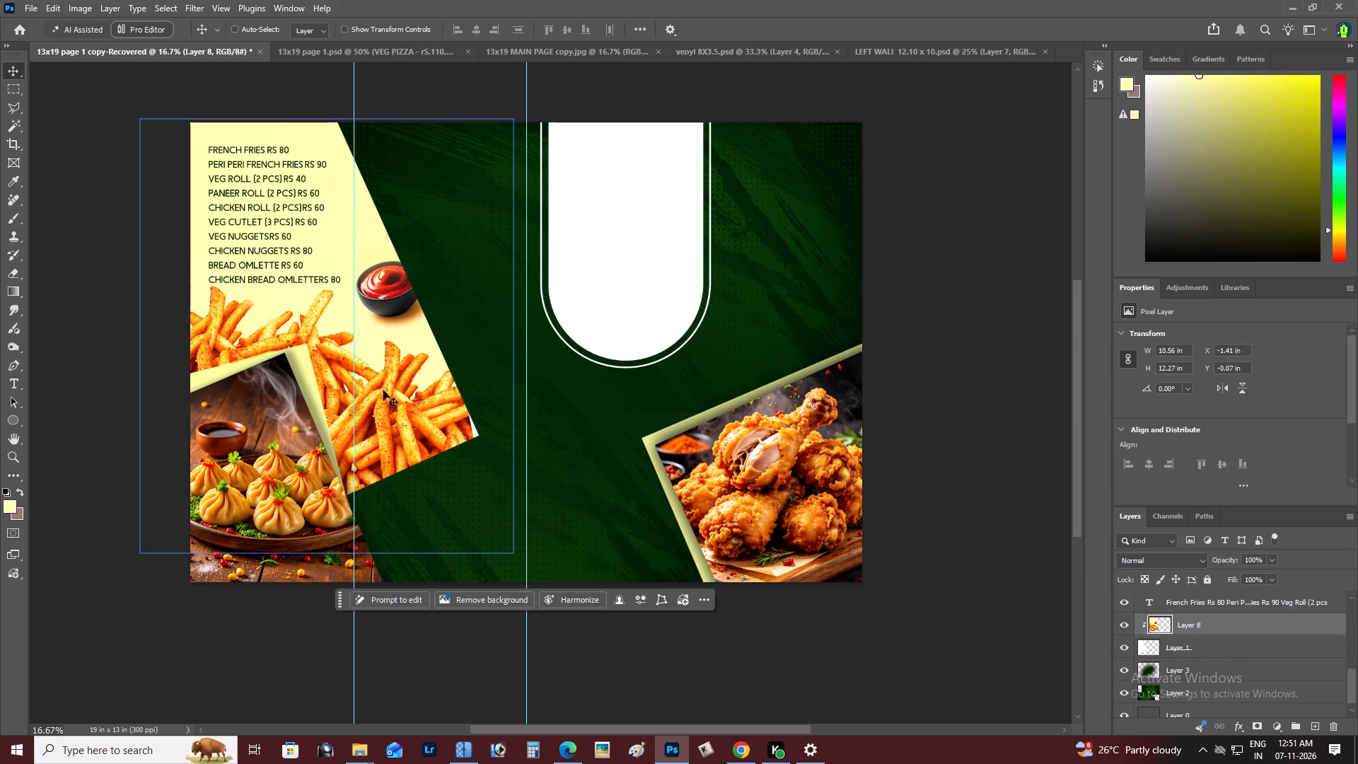
key(shift+Down)
key(shift+Down)
key(shift+Down)
key(shift+Down)
key(shift+Right)
key(shift+Right)
key(shift+Right)
key(shift+Right)
key(shift+Right)
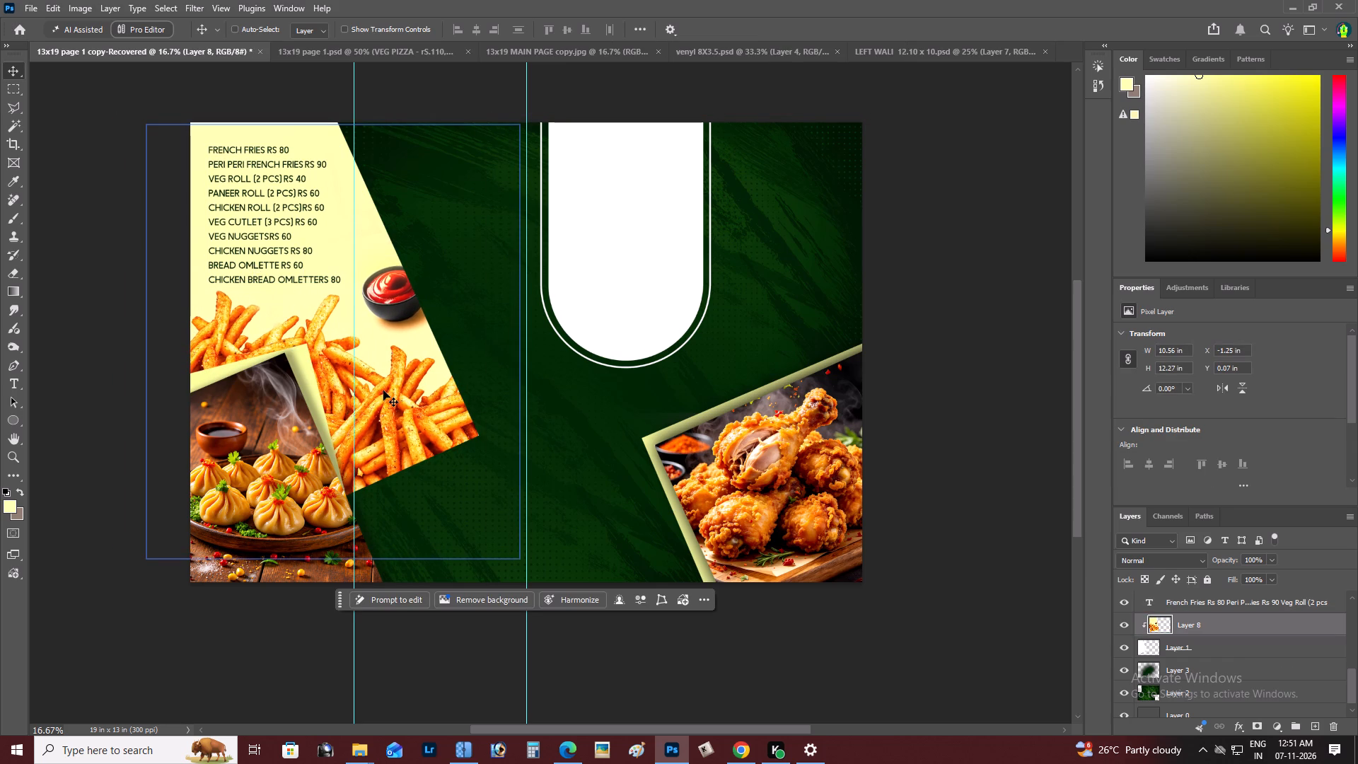
key(shift+Down)
key(Down)
key(Down)
key(Down)
key(shift+Down)
key(shift+Down)
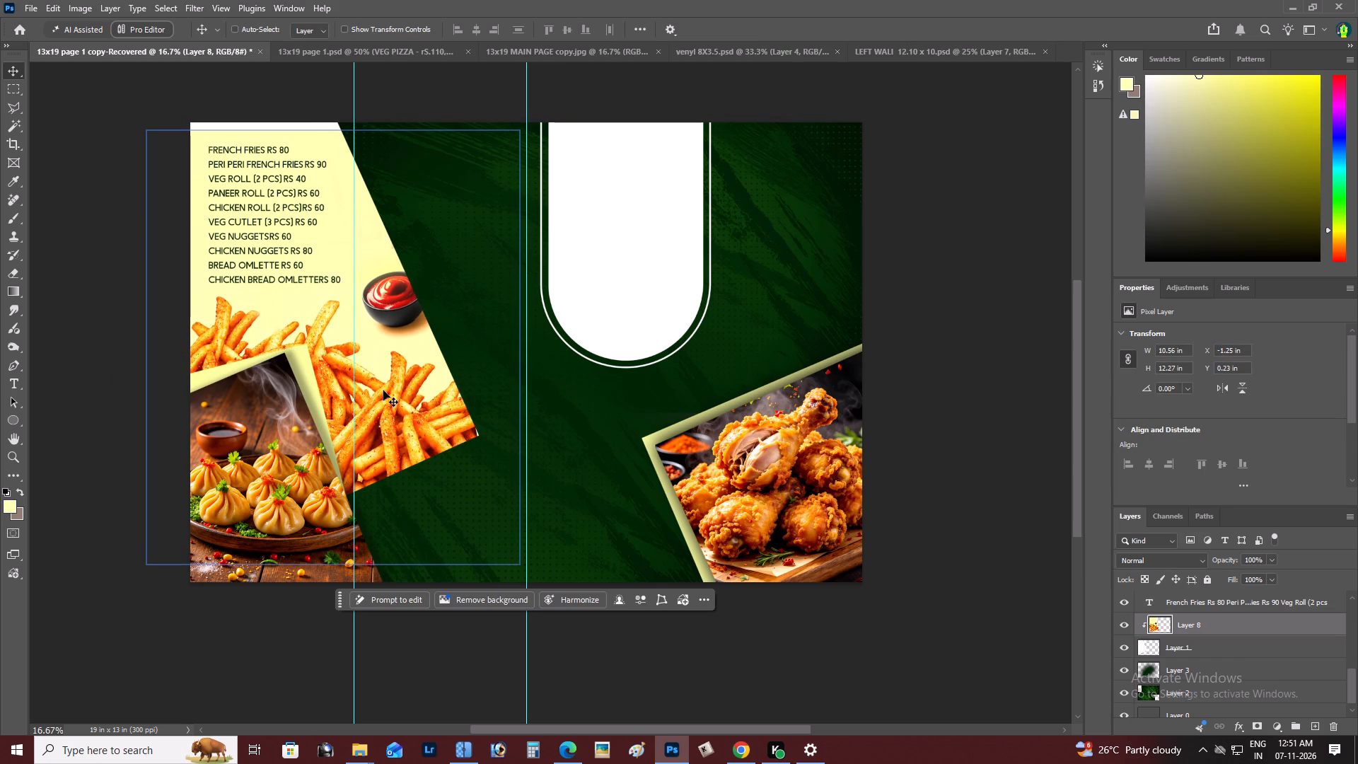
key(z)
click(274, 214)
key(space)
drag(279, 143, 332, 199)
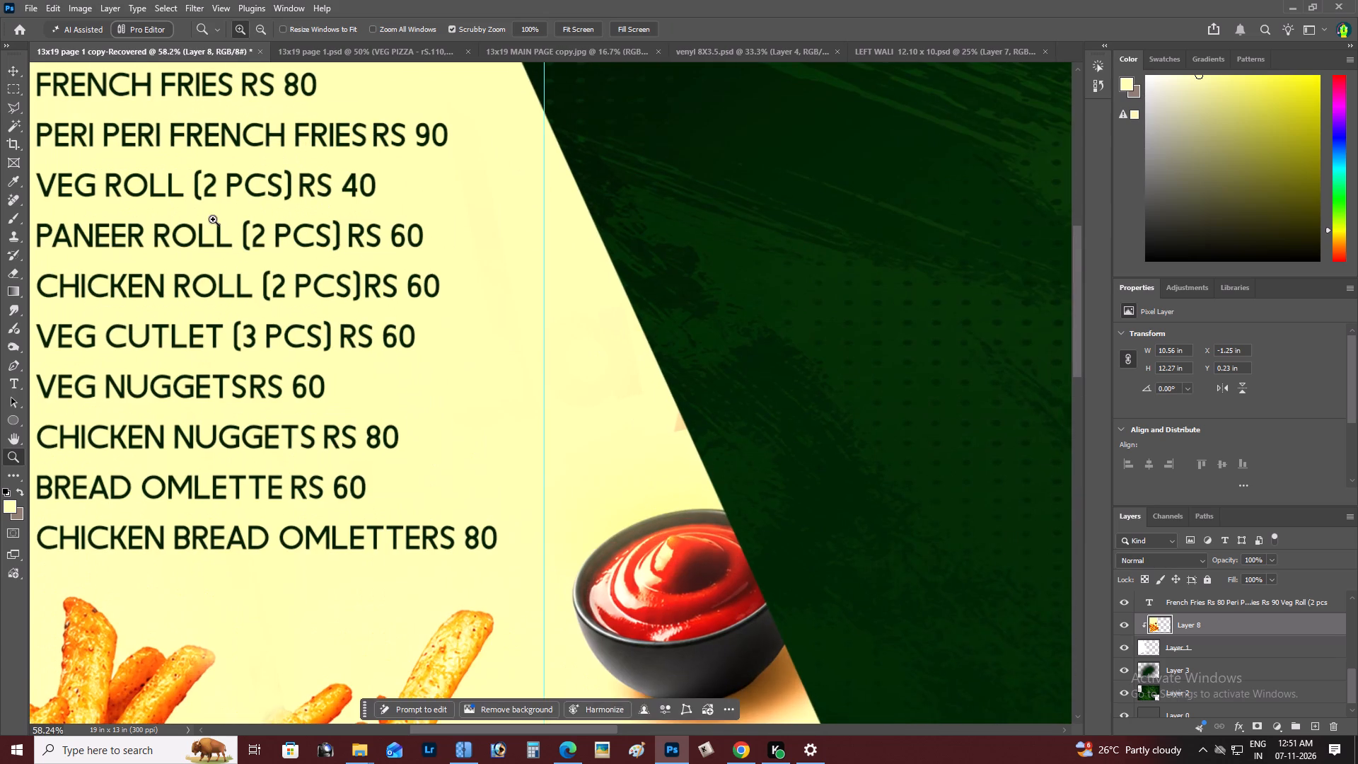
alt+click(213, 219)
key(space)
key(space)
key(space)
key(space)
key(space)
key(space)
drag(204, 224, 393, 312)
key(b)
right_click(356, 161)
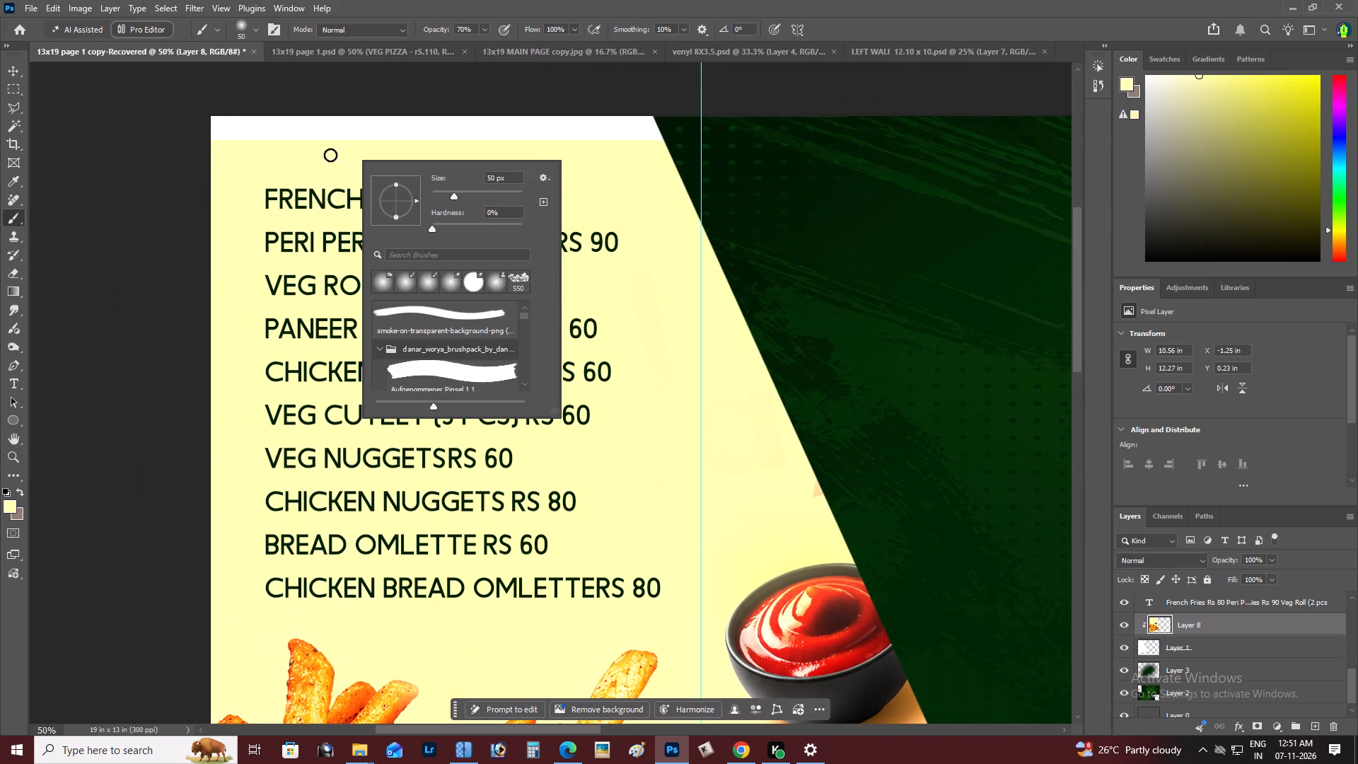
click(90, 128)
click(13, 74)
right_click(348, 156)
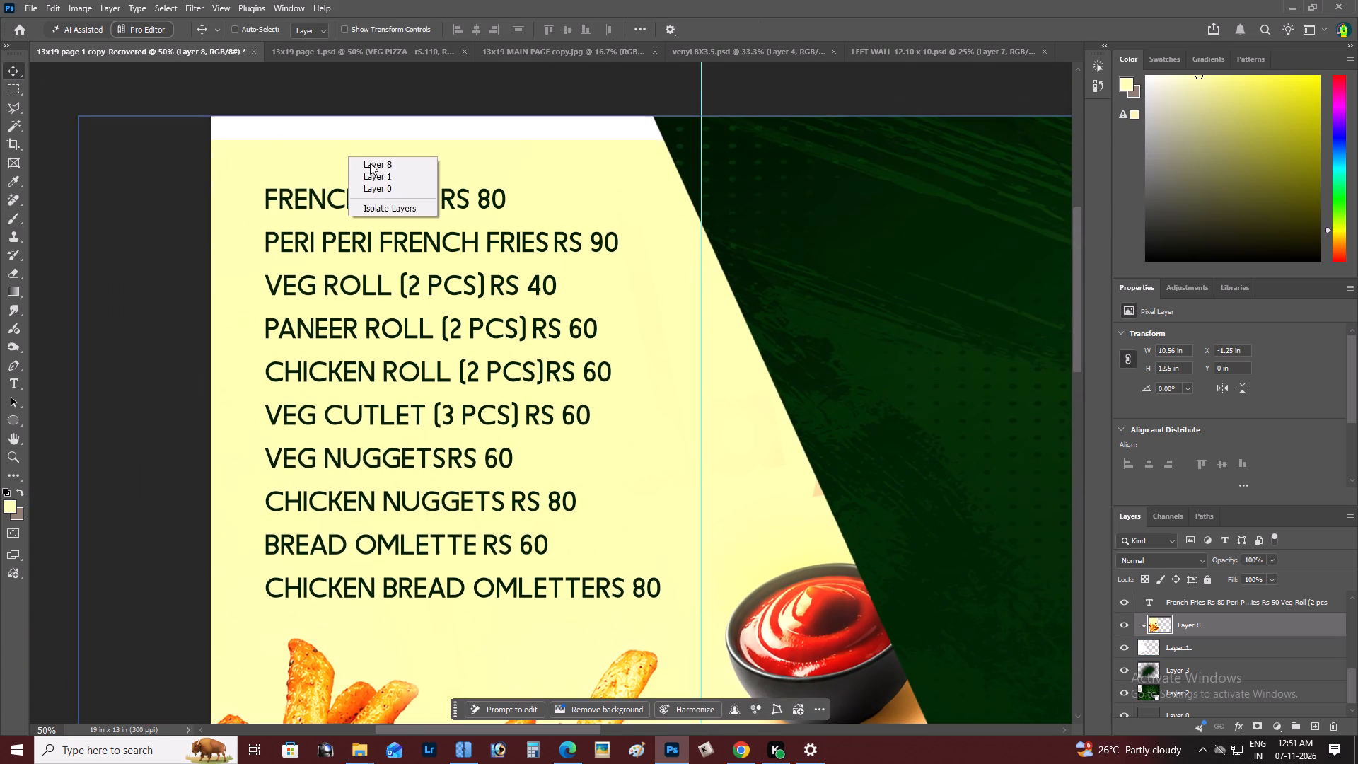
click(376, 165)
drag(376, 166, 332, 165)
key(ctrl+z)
Stretch the top strip of the fries image upward to about 180% height, covering the white gap along the page's top edge.
scroll(497, 200, up, 3)
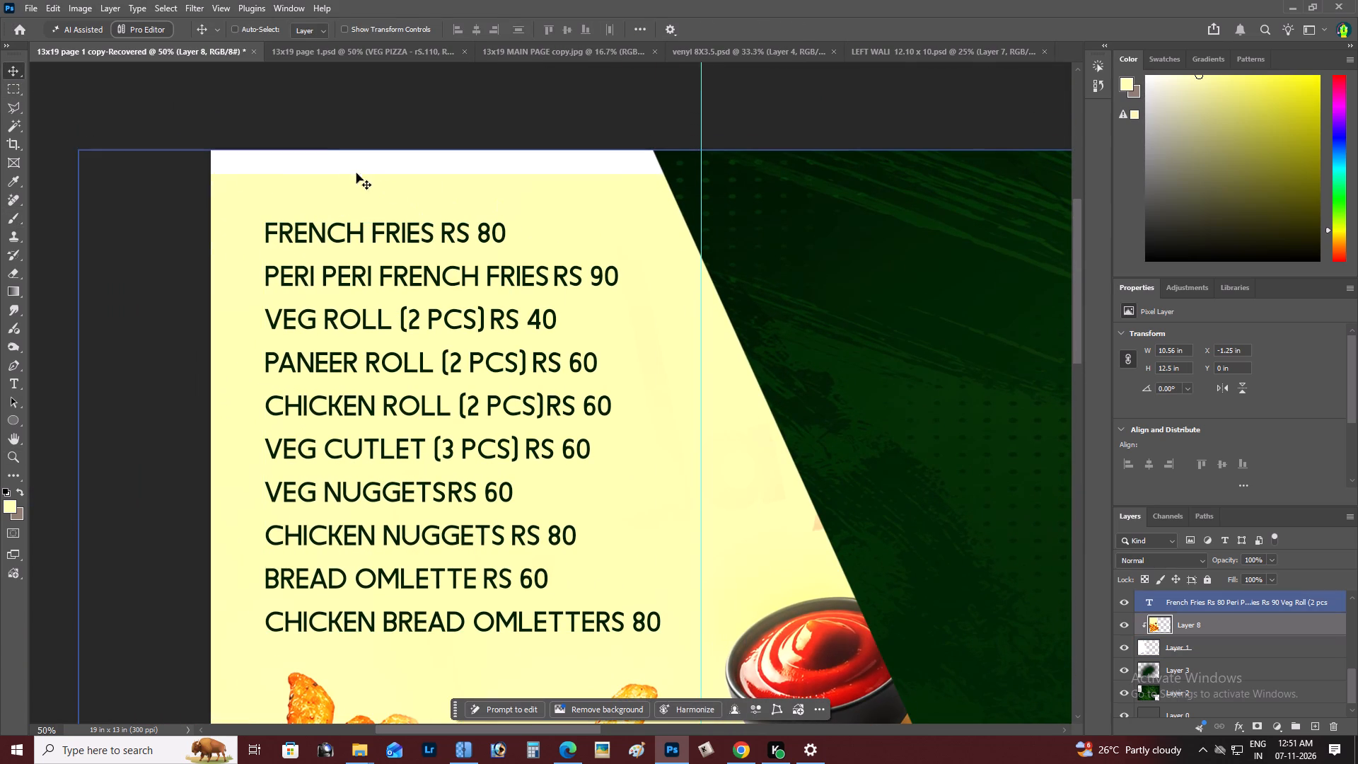
key(m)
drag(184, 121, 678, 210)
key(ctrl+t)
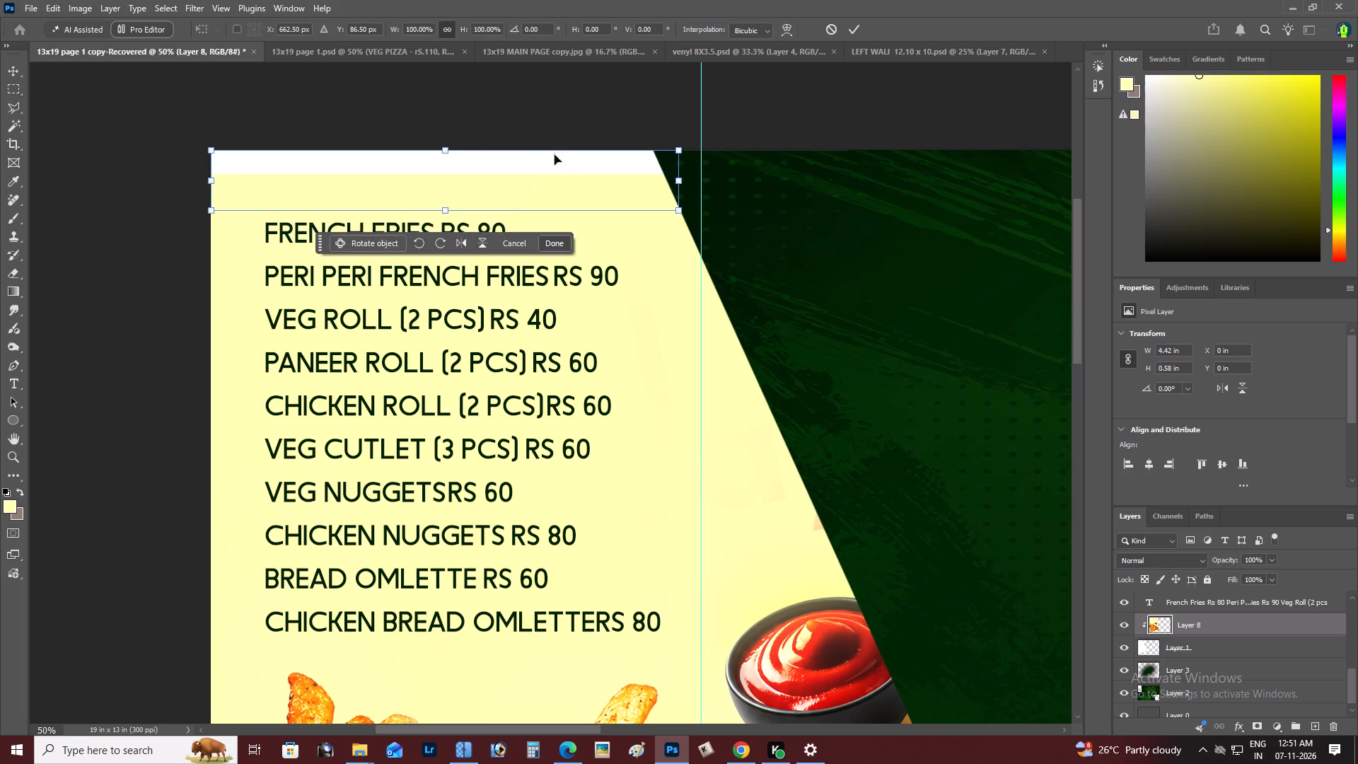
shift+drag(447, 148, 455, 99)
key(ctrl+Return)
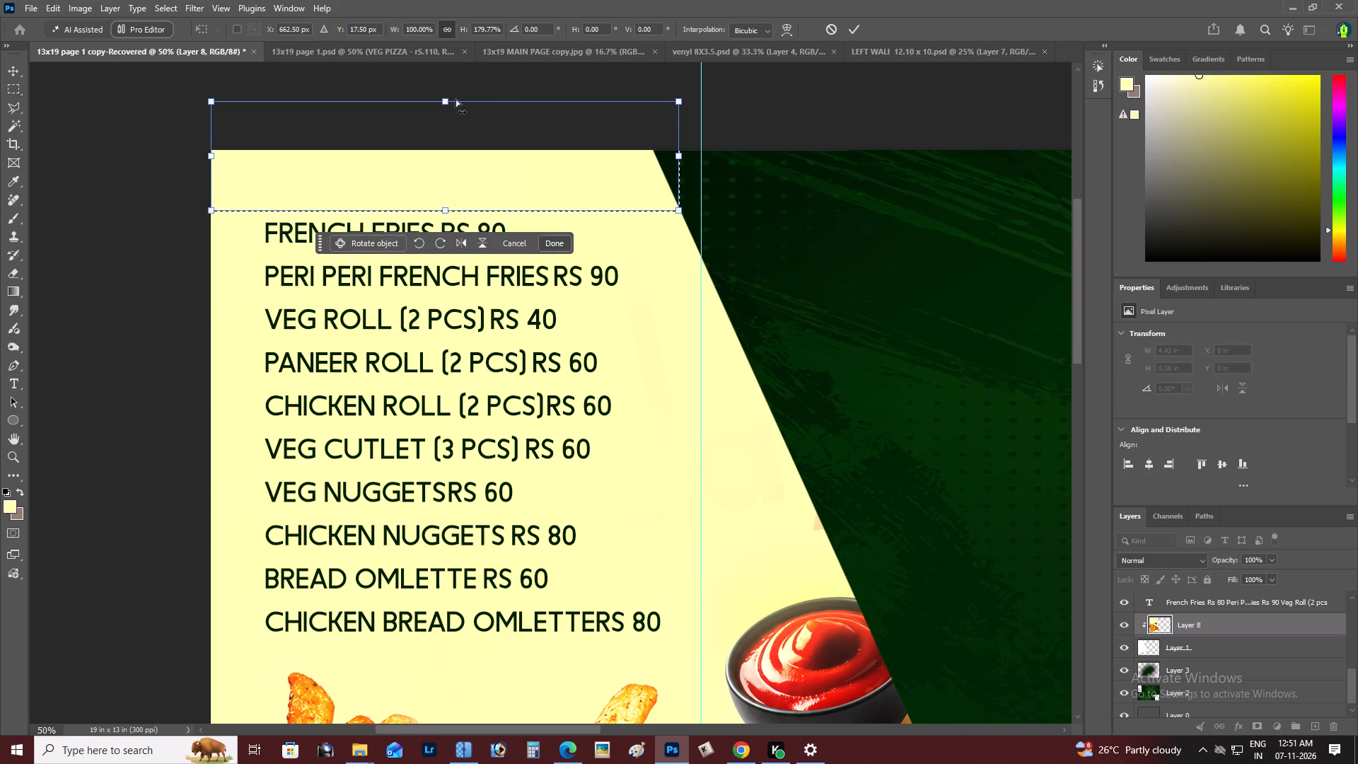
key(ctrl+d)
Enlarge the snack price list to about 108% (21.52 pt) and reposition it in the cream panel just above the fries.
scroll(455, 99, up, 1)
key(z)
alt+click(460, 349)
right_click(460, 349)
click(472, 354)
key(space)
drag(472, 354, 498, 361)
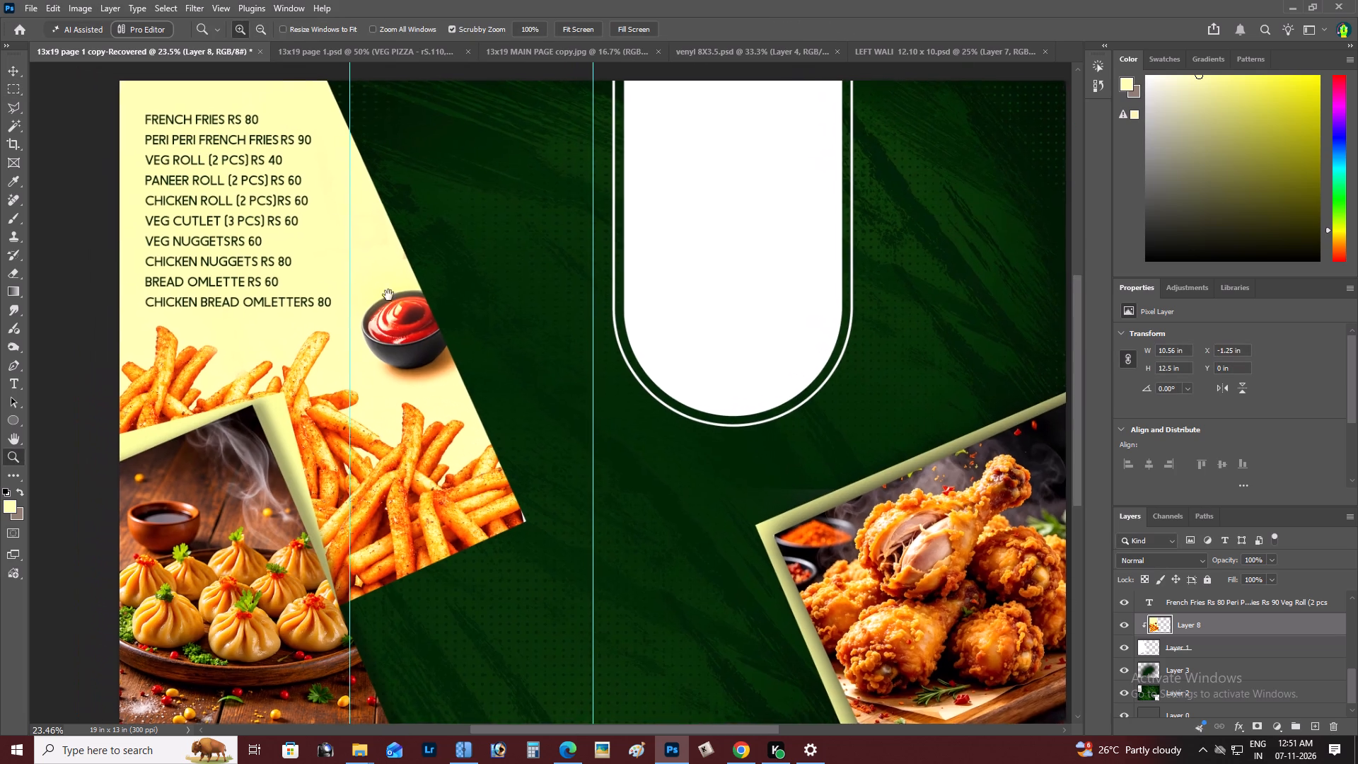
key(v)
right_click(190, 146)
click(216, 156)
drag(219, 156, 229, 161)
key(ctrl+t)
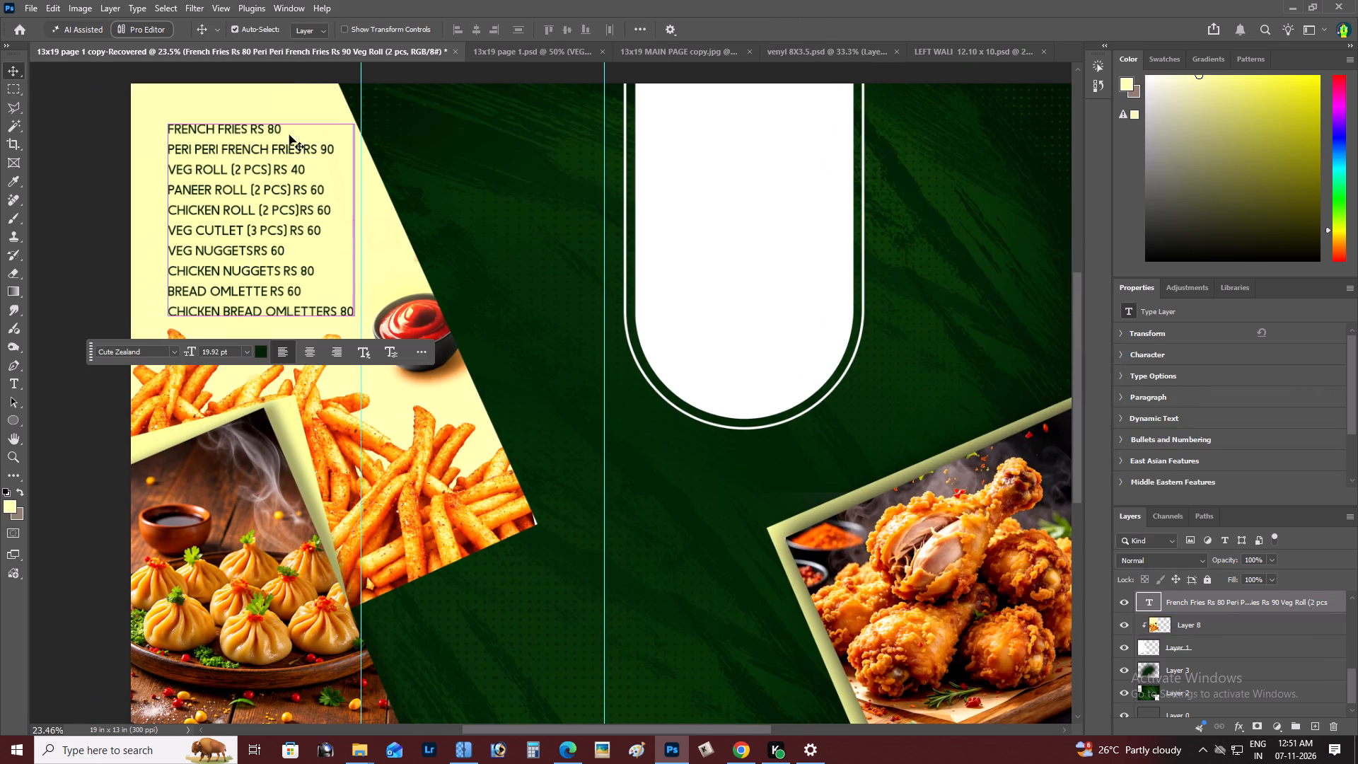
alt+drag(356, 117, 368, 113)
drag(330, 157, 320, 158)
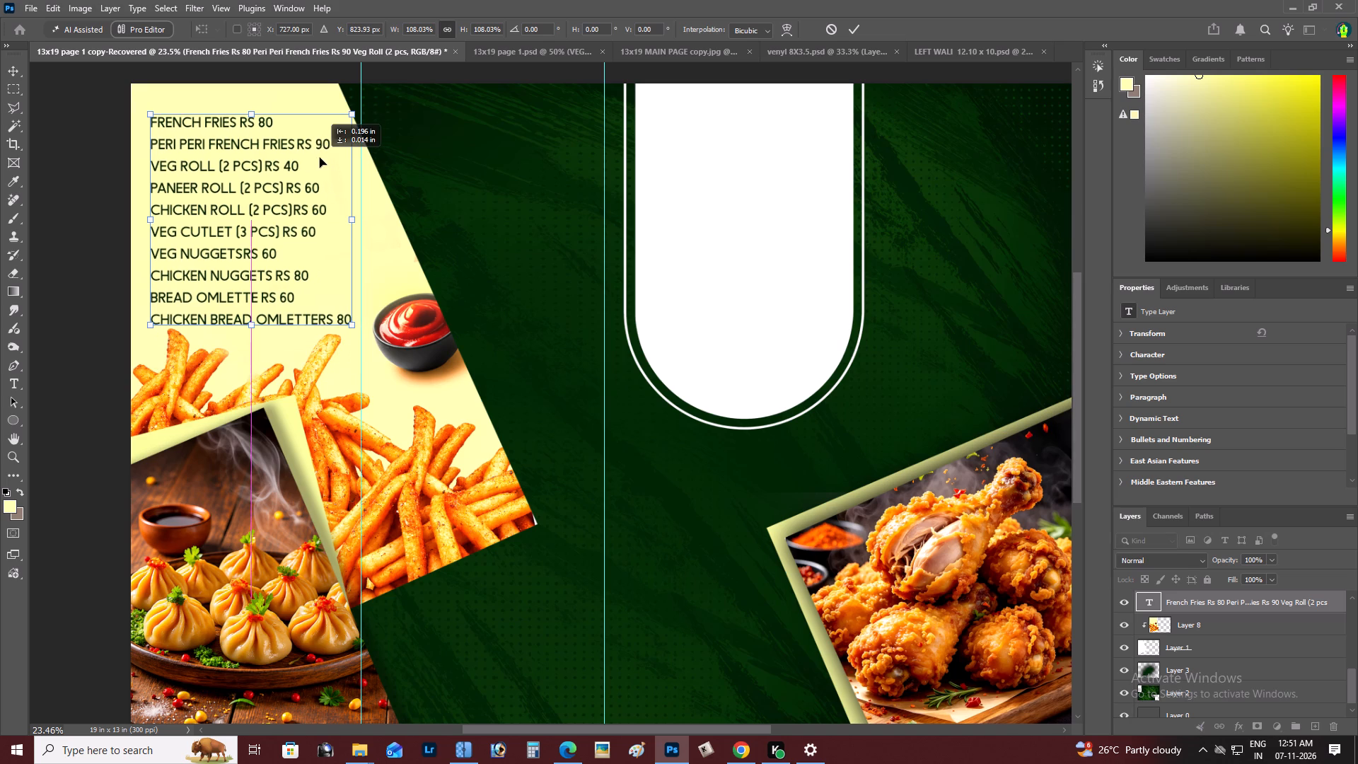
drag(320, 158, 317, 158)
key(ctrl+Return)
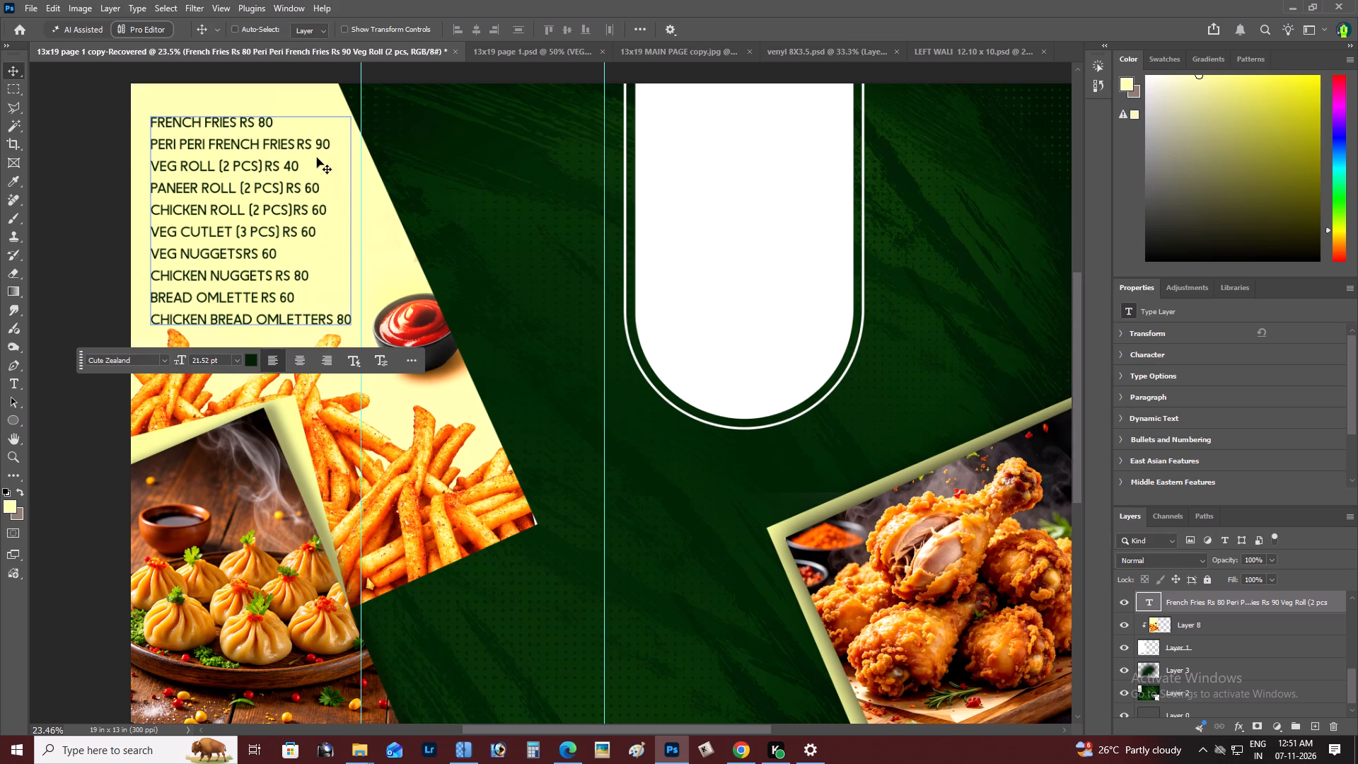
key(shift+Right)
key(shift+Right)
key(shift+Down)
Scale the snack price list down to about 93% (19.98 pt) and nudge it left and slightly down.
key(z)
double_click(317, 158)
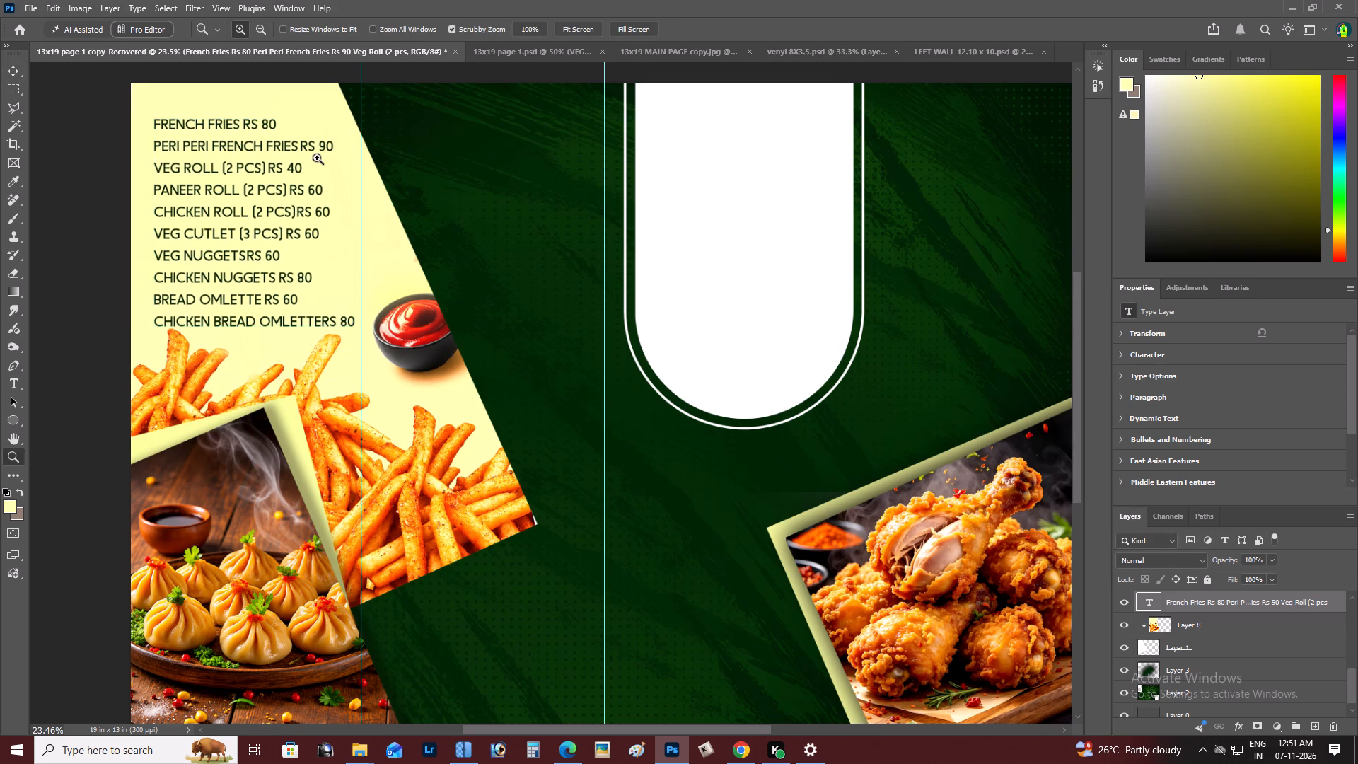
key(space)
drag(317, 158, 330, 161)
key(ctrl+t)
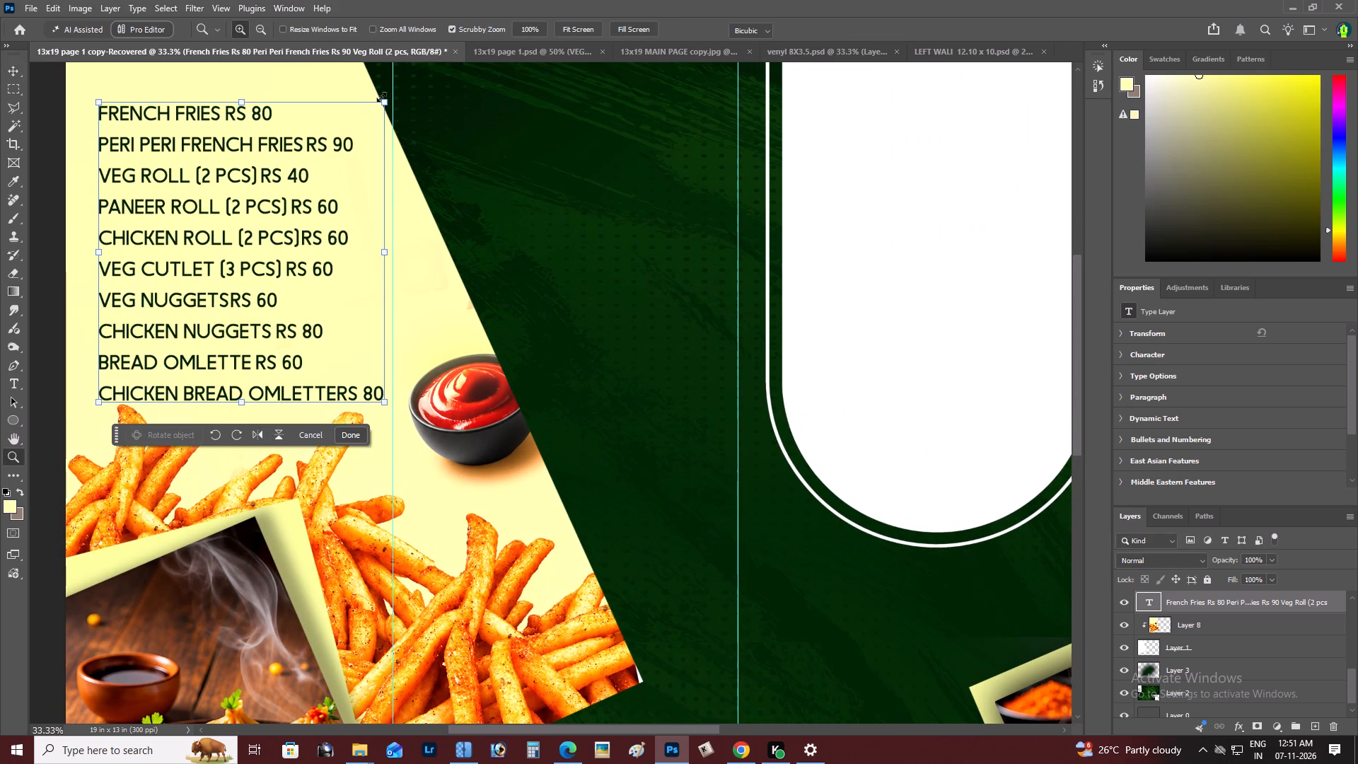
alt+drag(387, 100, 370, 104)
key(ctrl+Return)
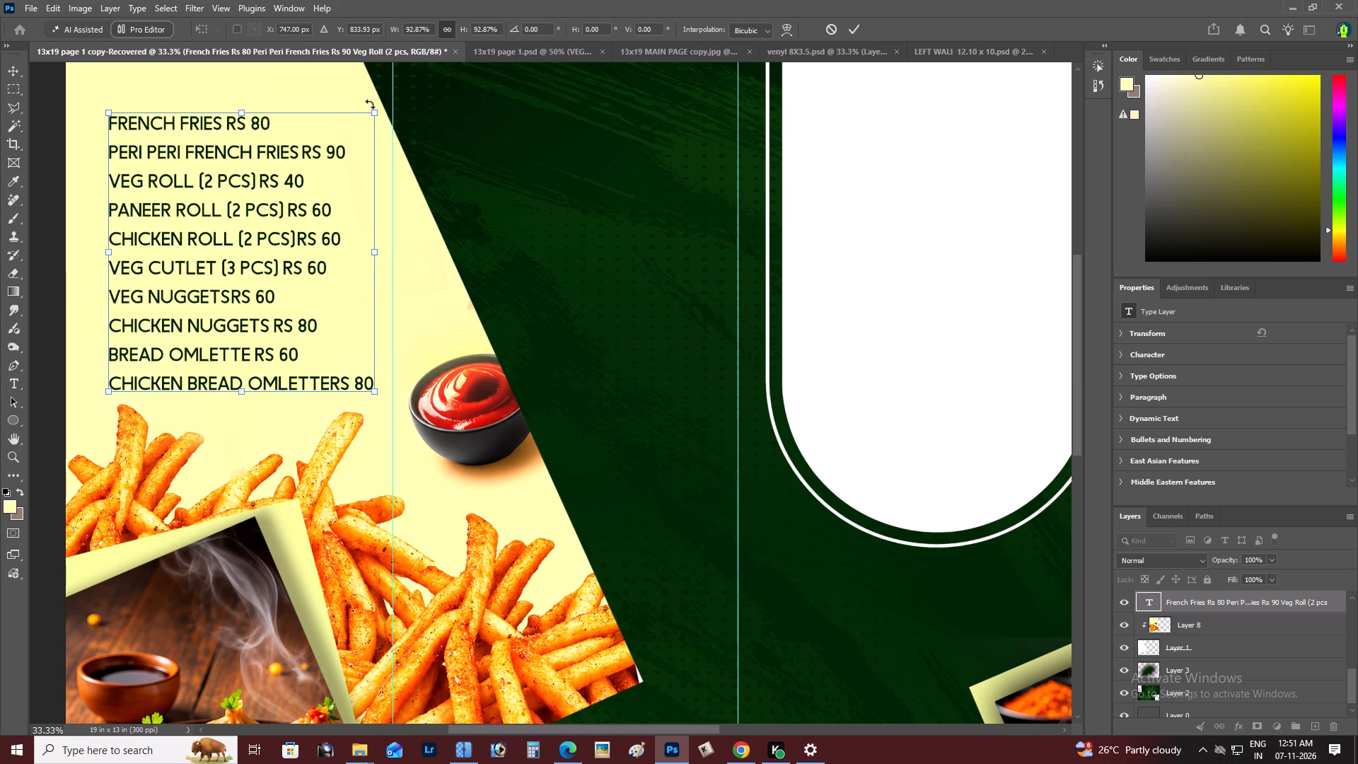
key(v)
key(shift+Left)
key(shift+Left)
key(shift+Left)
key(shift+Left)
key(shift+Down)
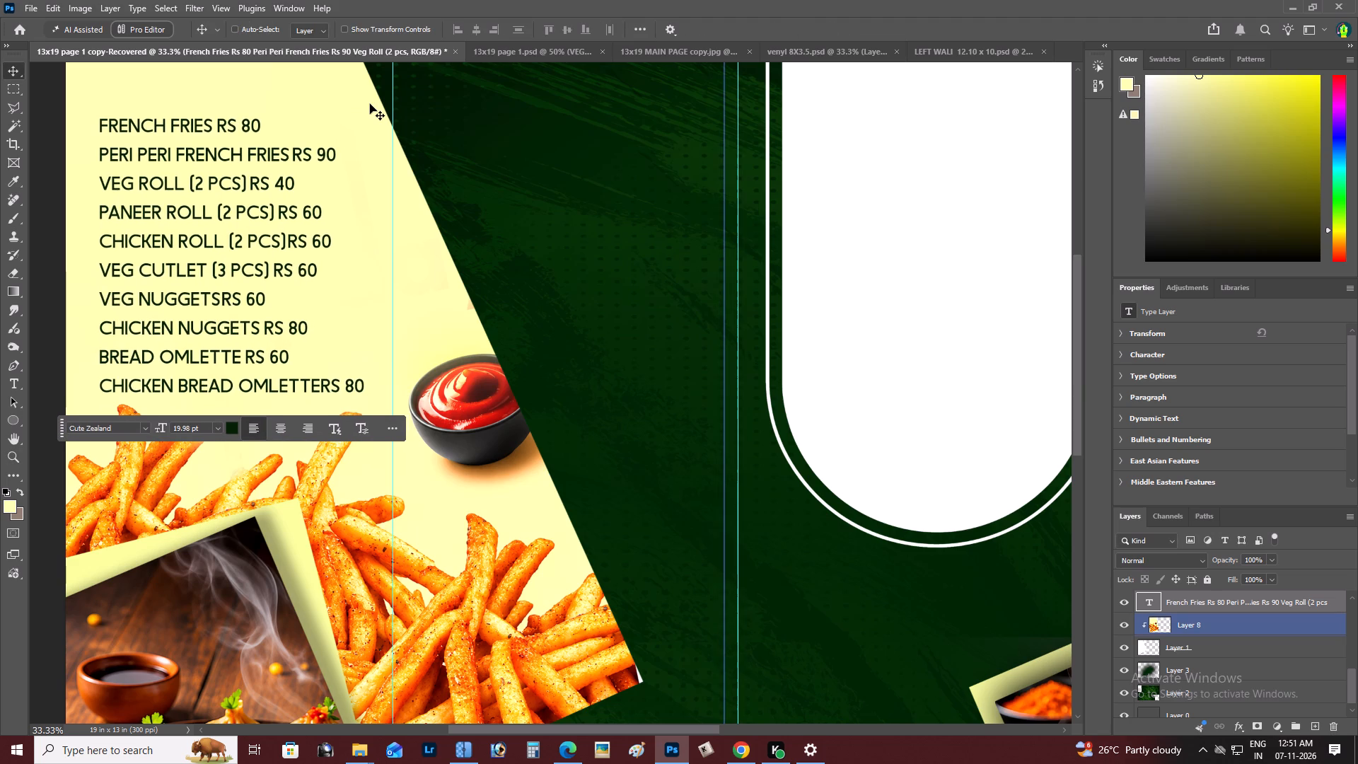
Rewrite the French Fries price as RS.80 and pad it with spaces so it sits near the cream panel's slanted edge.
key(z)
click(234, 86)
click(236, 127)
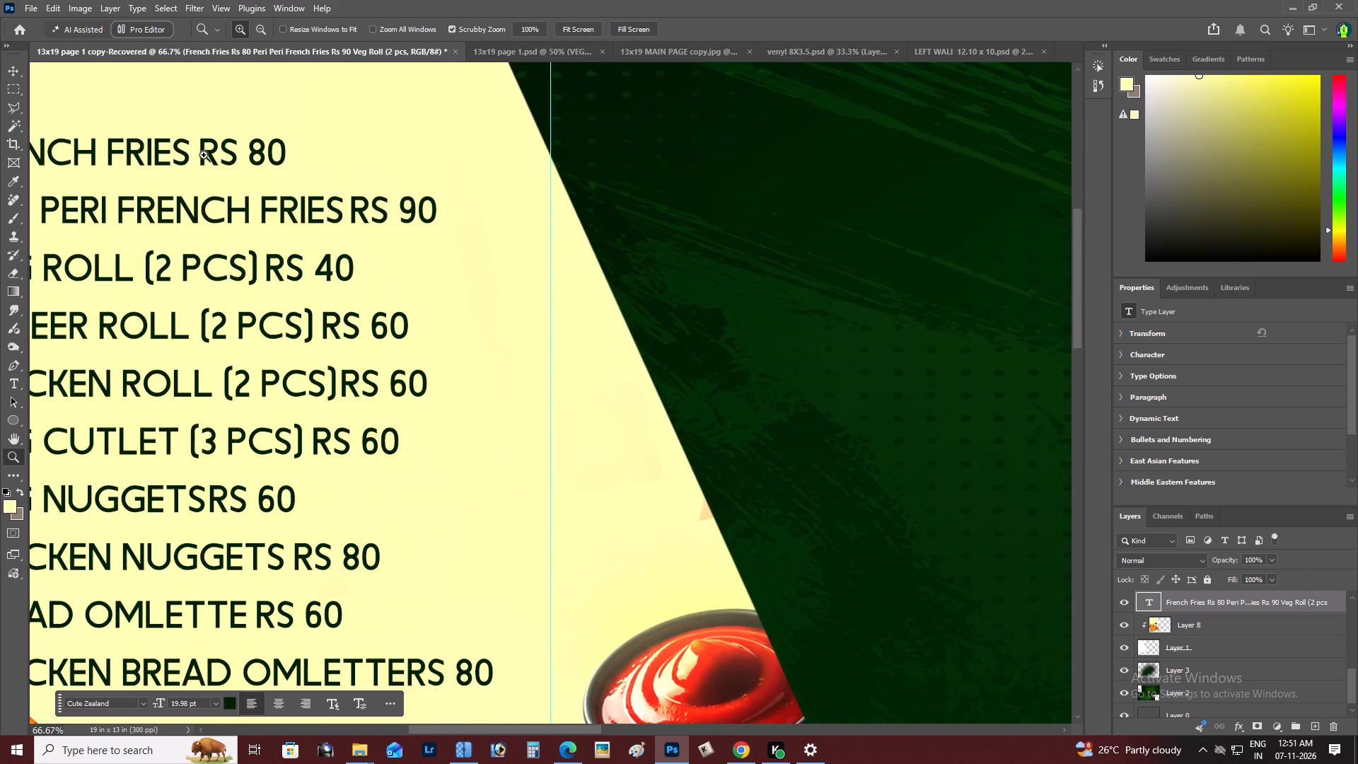
key(space)
key(space)
key(space)
key(space)
key(space)
key(space)
key(space)
drag(256, 173, 371, 175)
key(t)
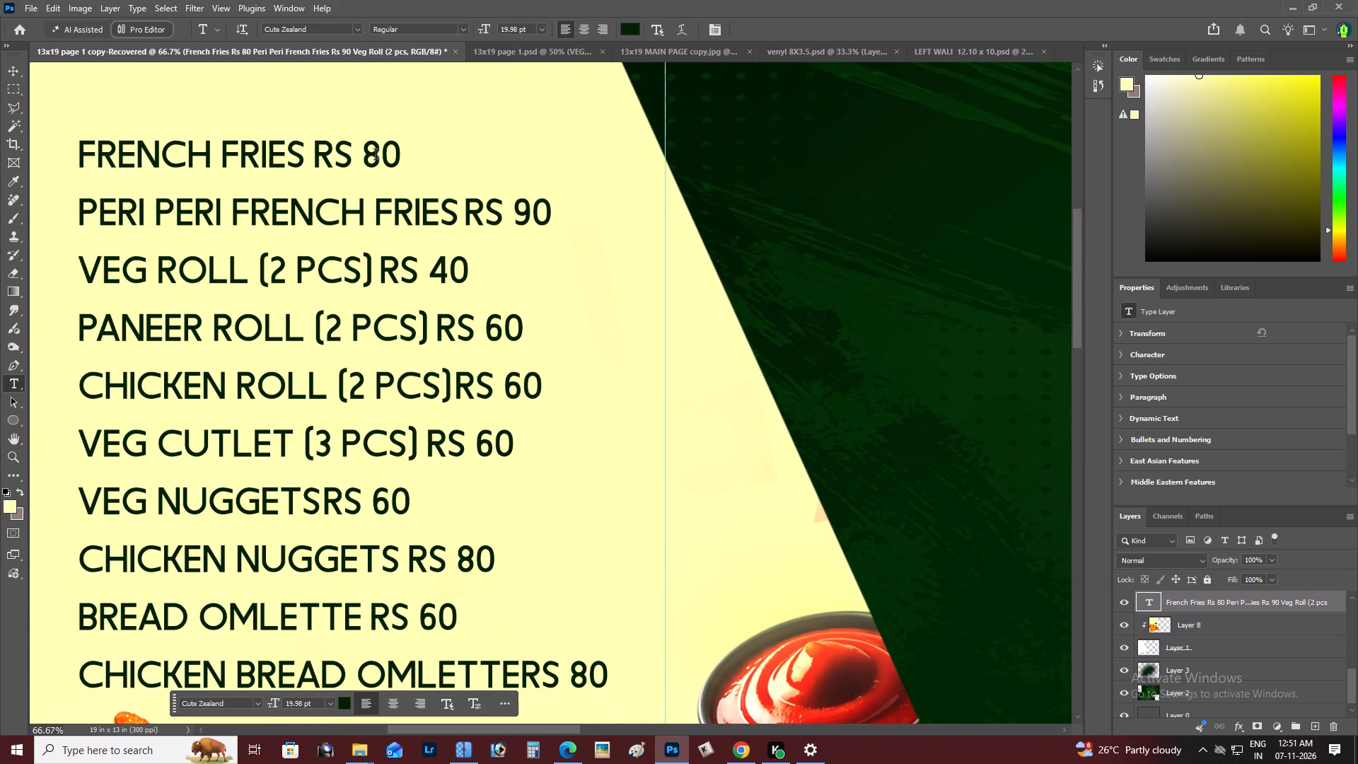
click(365, 151)
key(BackSpace)
key(period)
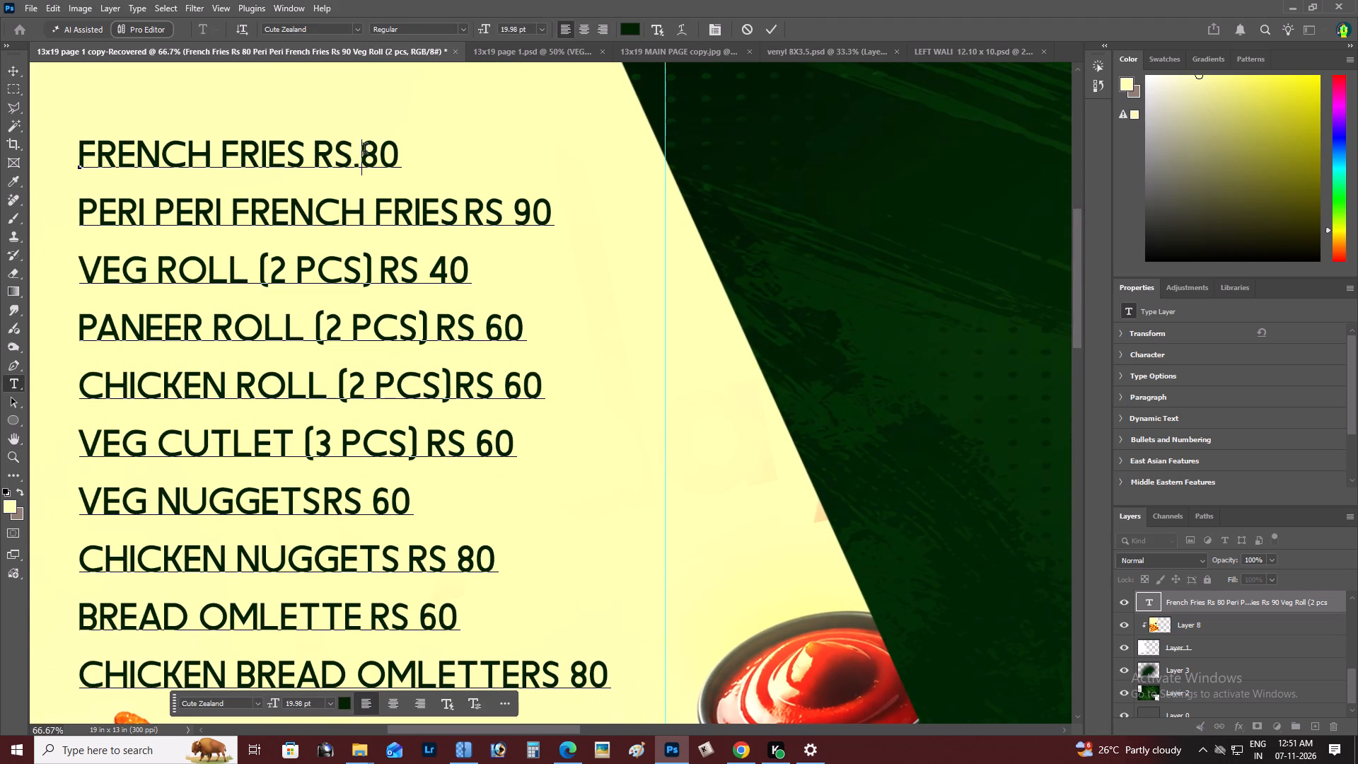
key(Left)
key(Left)
key(Left)
key(space)
key(space)
key(space)
key(space)
key(space)
key(space)
key(space)
key(space)
key(space)
key(space)
key(space)
key(space)
key(space)
key(space)
key(space)
key(space)
key(space)
key(space)
key(space)
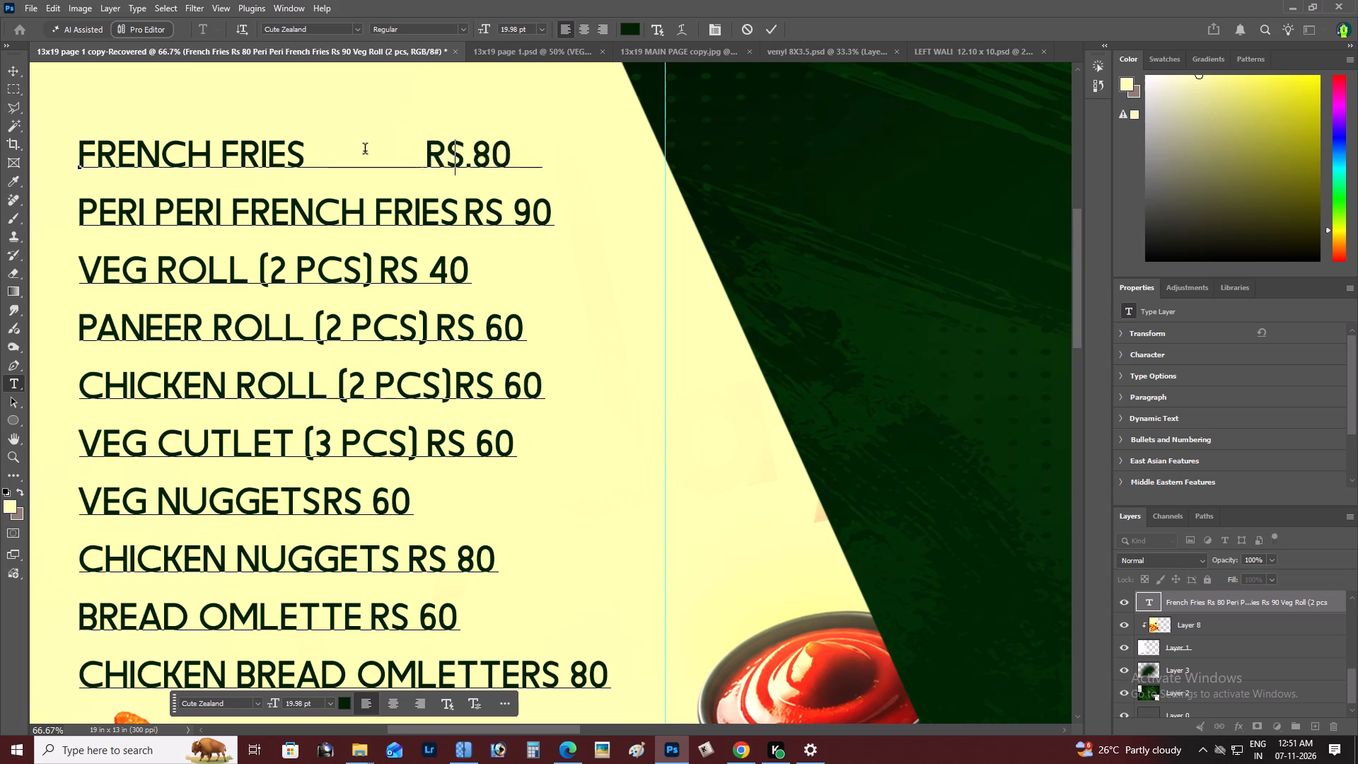
key(space)
key(space)
key(space)
key(space)
key(space)
key(space)
key(space)
key(space)
key(space)
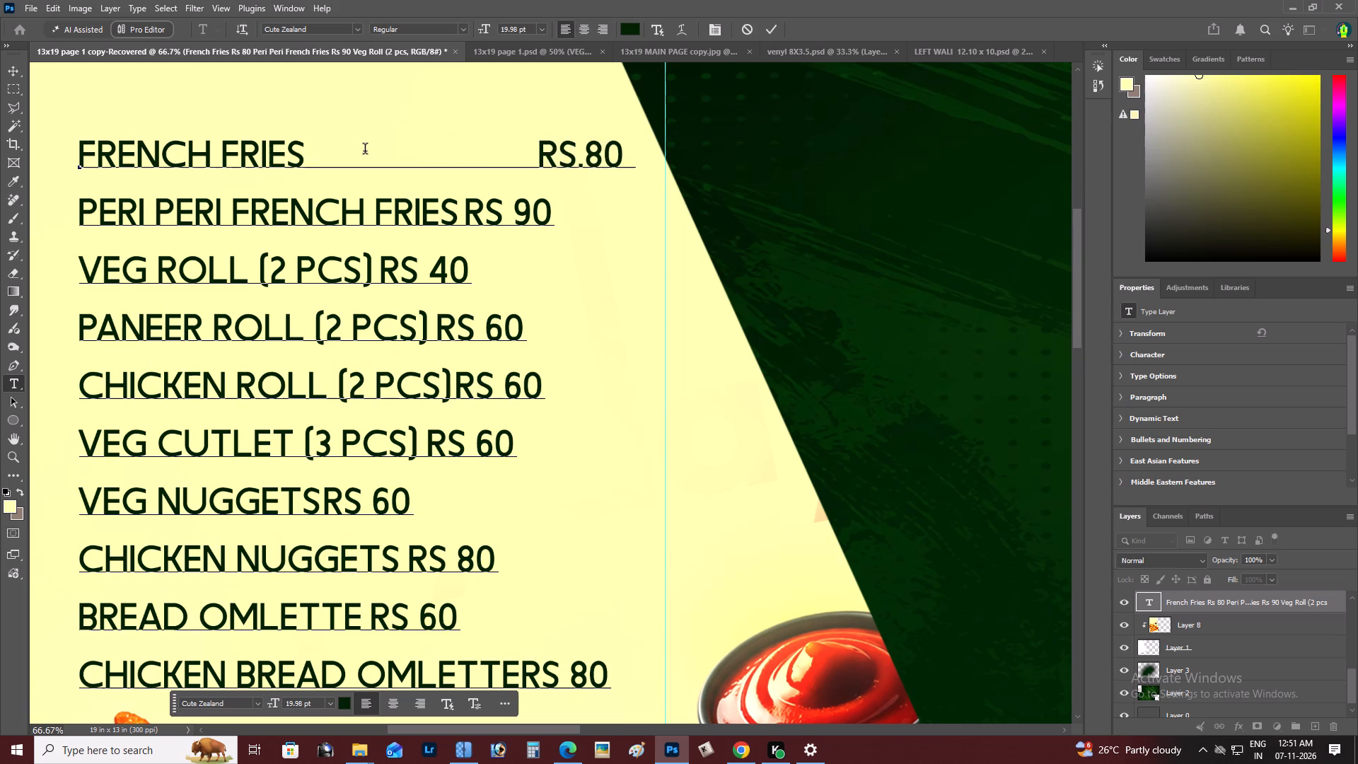
Rewrite the Peri Peri French Fries price as RS.90 and space it over to align beneath RS.80.
key(Down)
key(Left)
key(Left)
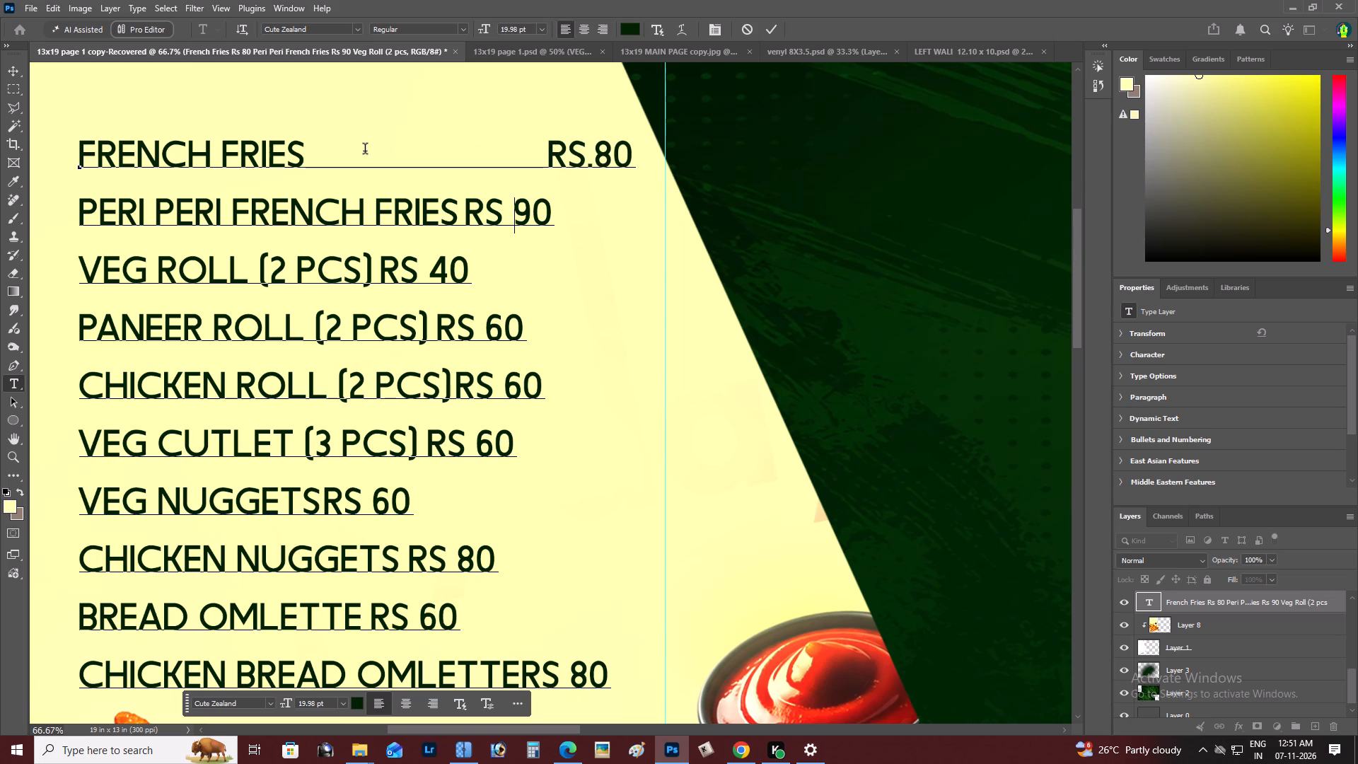
key(BackSpace)
key(period)
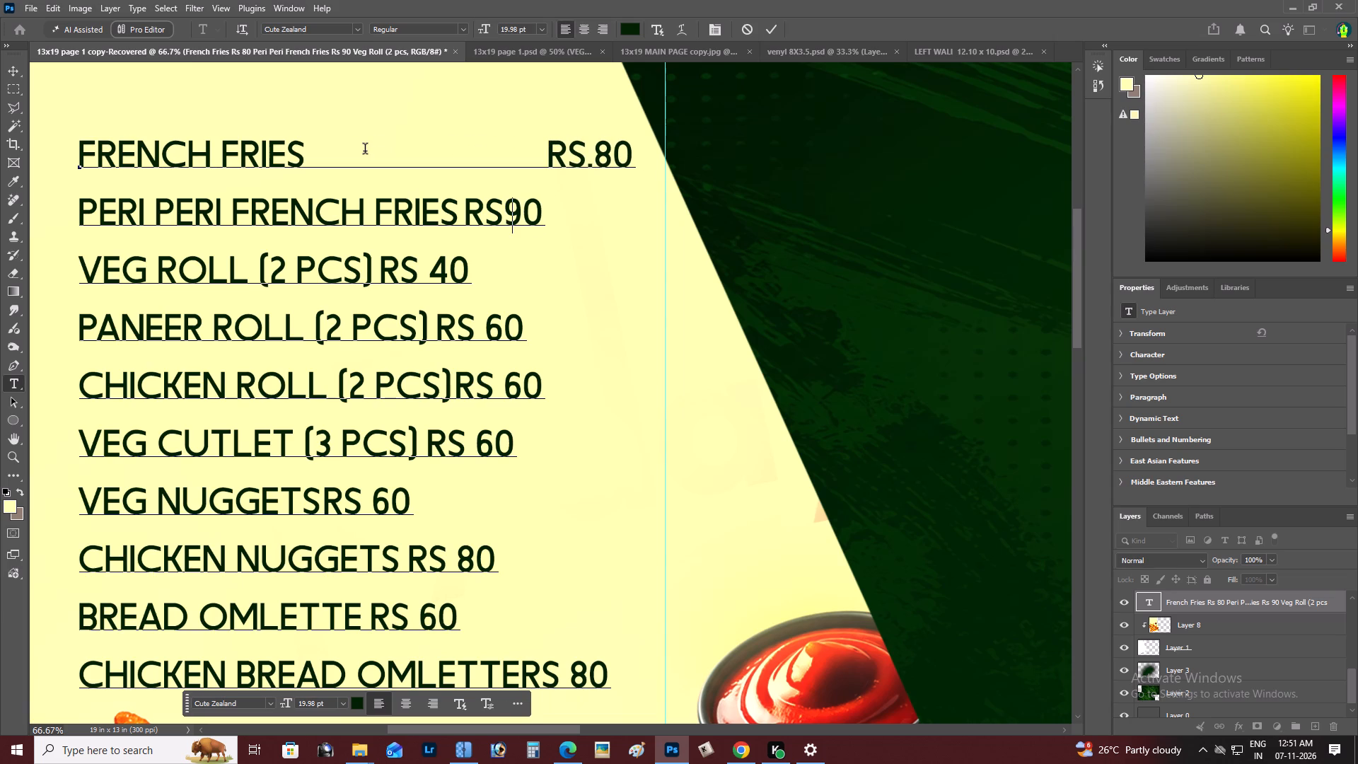
key(Left)
key(Left)
key(Left)
key(space)
key(space)
key(space)
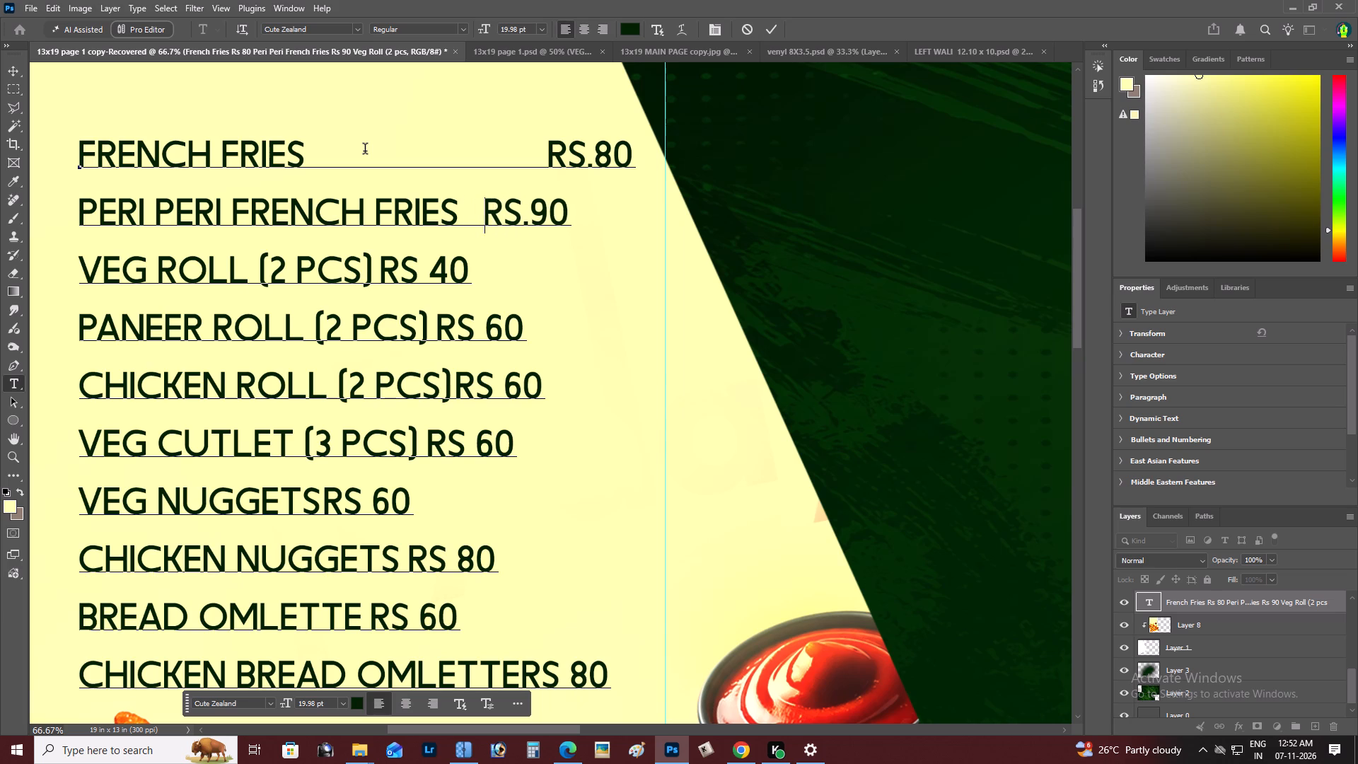
key(space)
key(space)
key(space)
key(space)
key(space)
key(space)
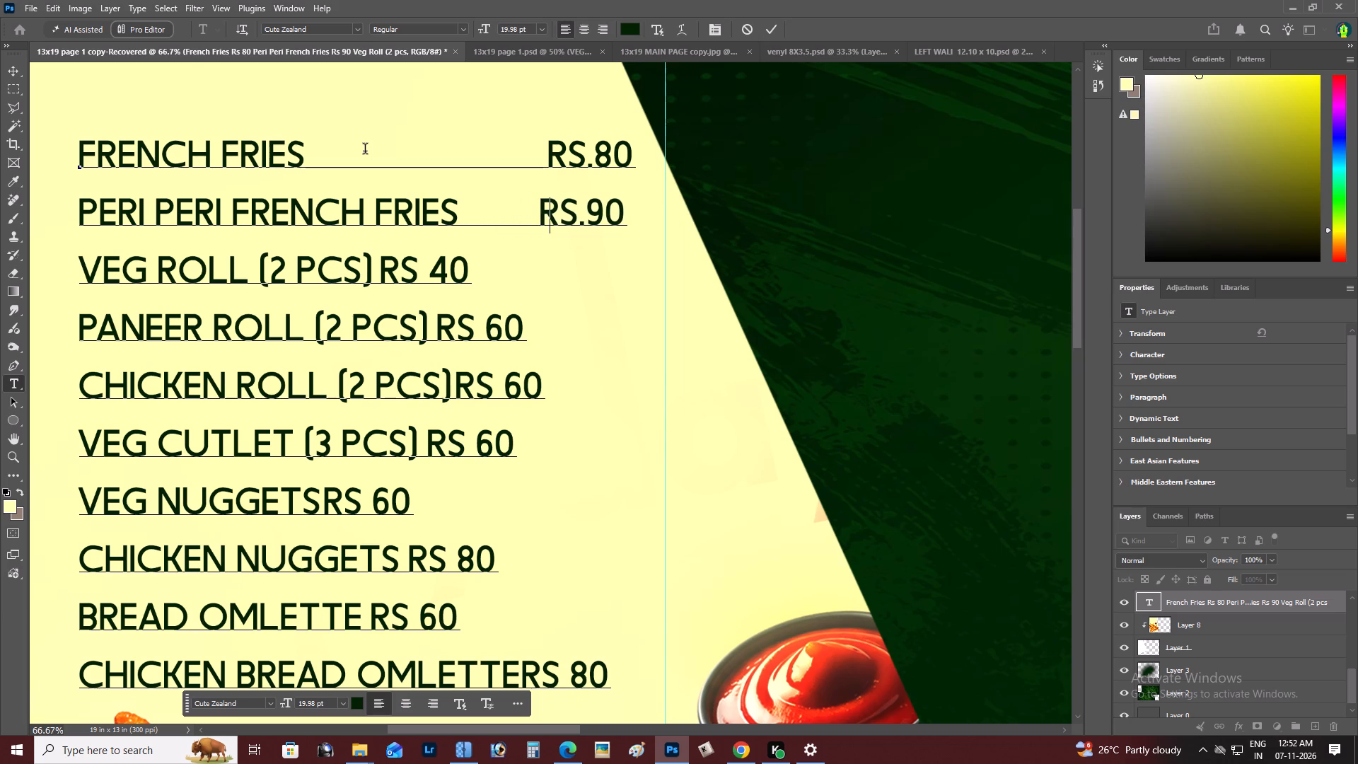
Rewrite the Veg Roll (2 pcs) price as RS.40 and space it over to align beneath RS.90.
key(Down)
key(Left)
key(Left)
key(Left)
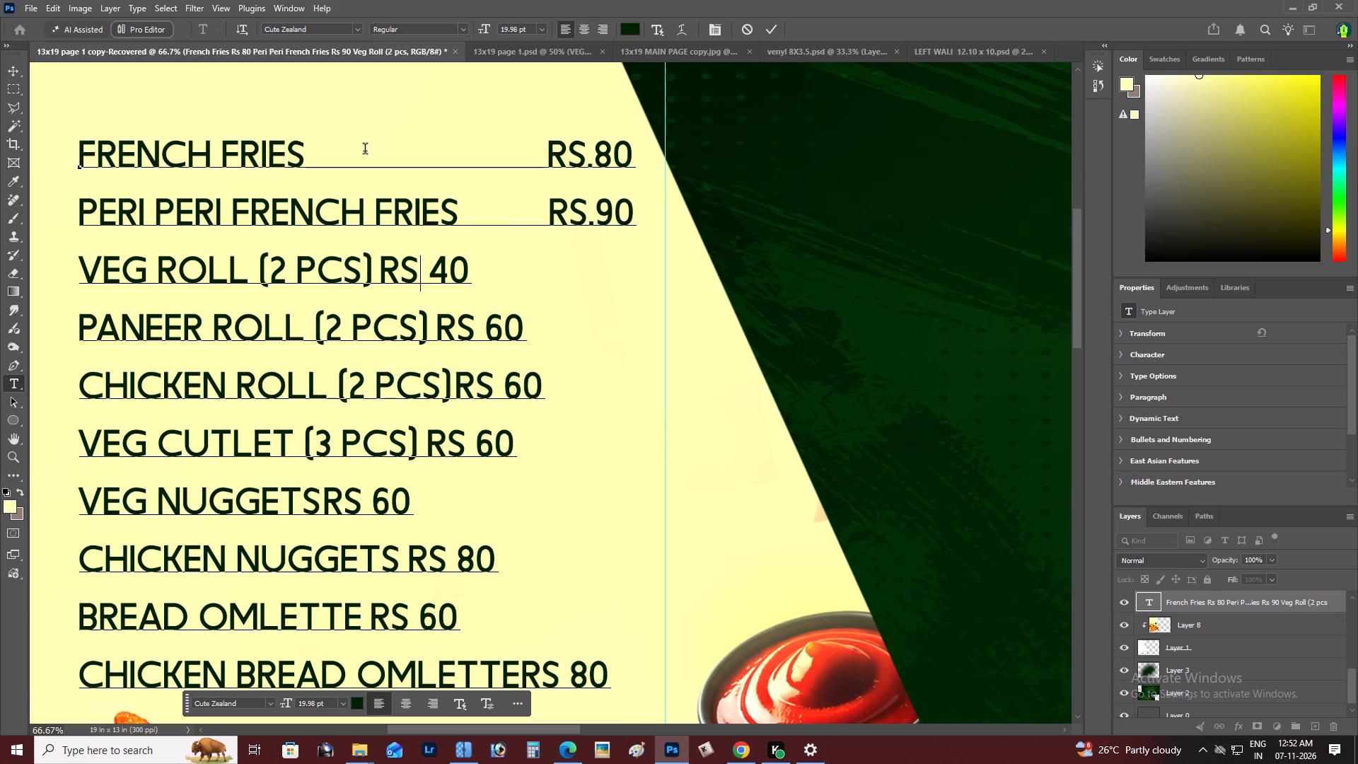
key(Left)
key(Right)
key(Right)
key(BackSpace)
key(period)
key(Left)
key(Left)
key(Left)
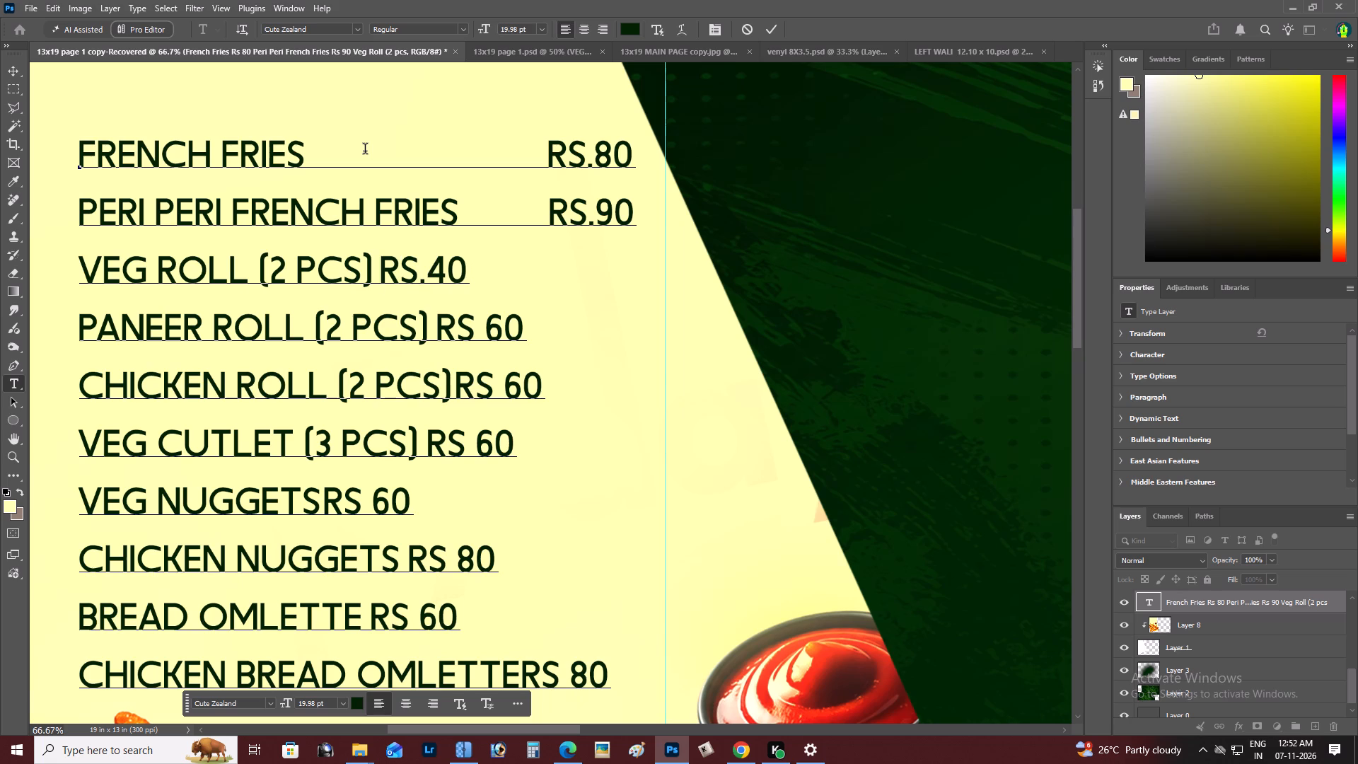
key(space)
key(space)
key(space)
key(space)
key(space)
key(space)
key(space)
key(space)
key(space)
key(space)
key(space)
key(space)
key(space)
key(space)
key(space)
key(space)
key(space)
key(space)
key(space)
key(space)
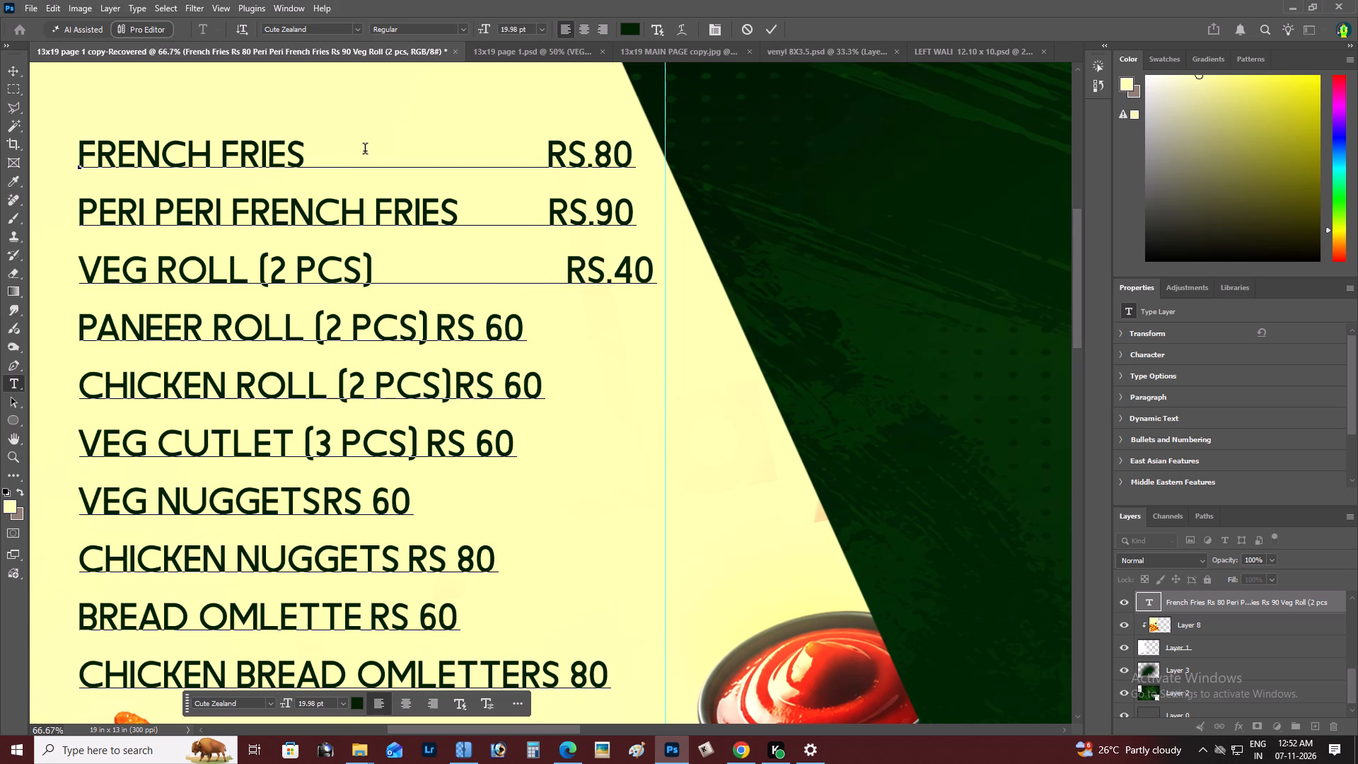
key(BackSpace)
key(BackSpace)
key(BackSpace)
key(space)
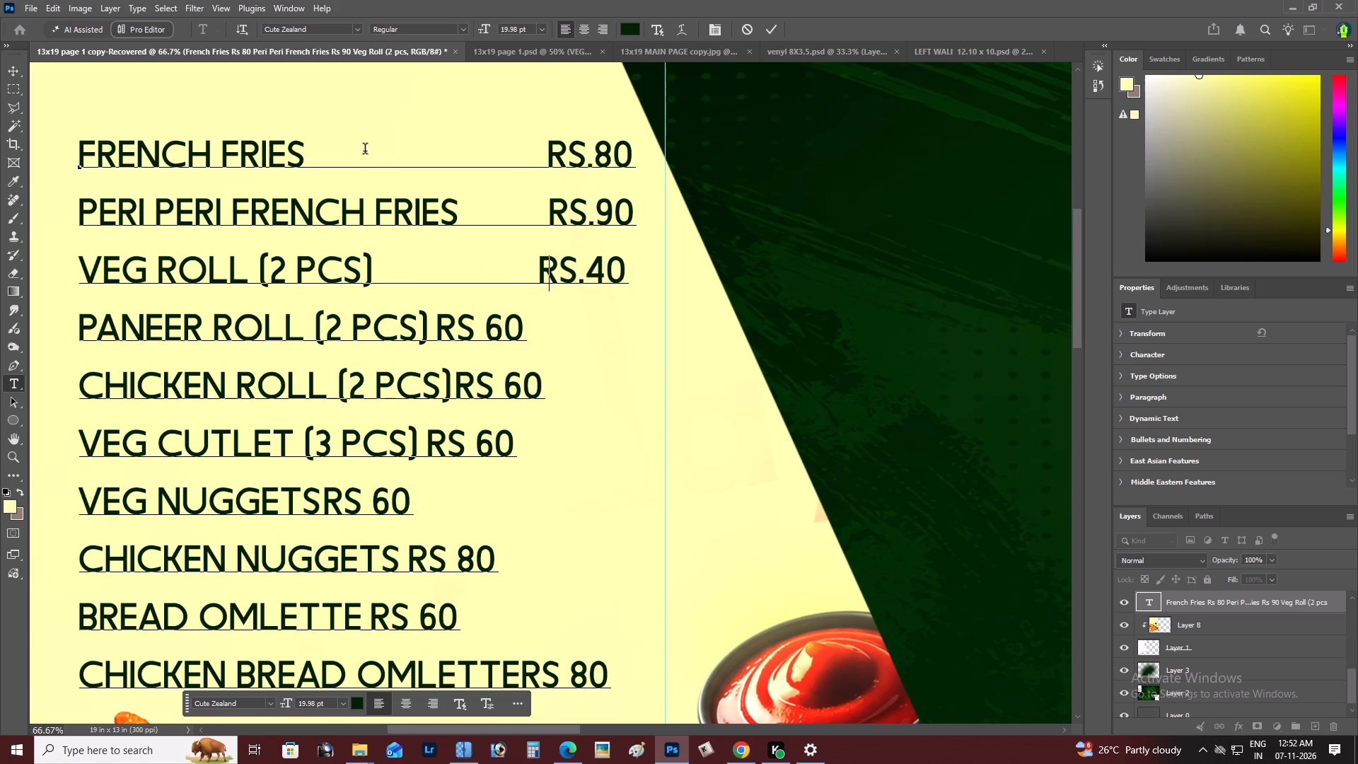
Rewrite the Paneer Roll (2 pcs) price as RS.60, space it over to align beneath RS.40, and commit the text.
key(Down)
key(Left)
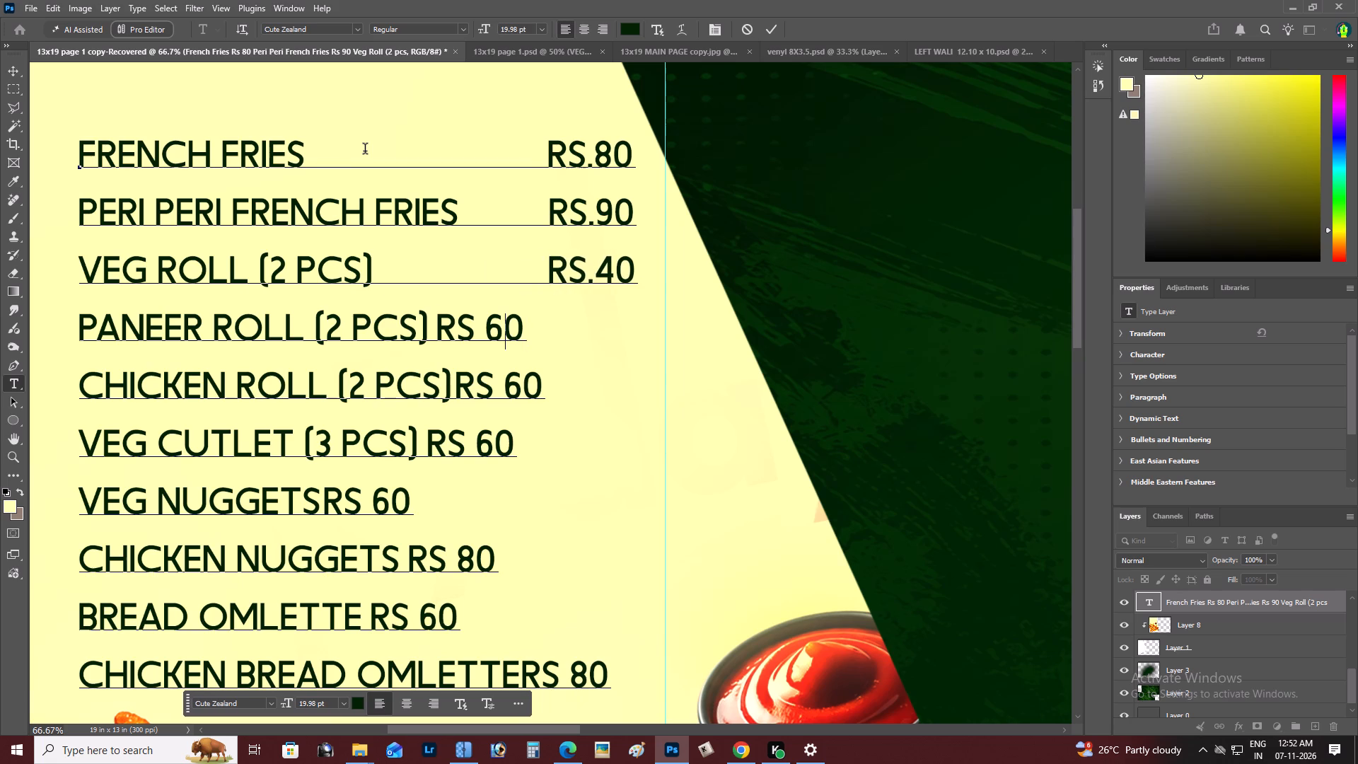
key(Left)
key(Left)
key(Left)
key(Left)
key(Right)
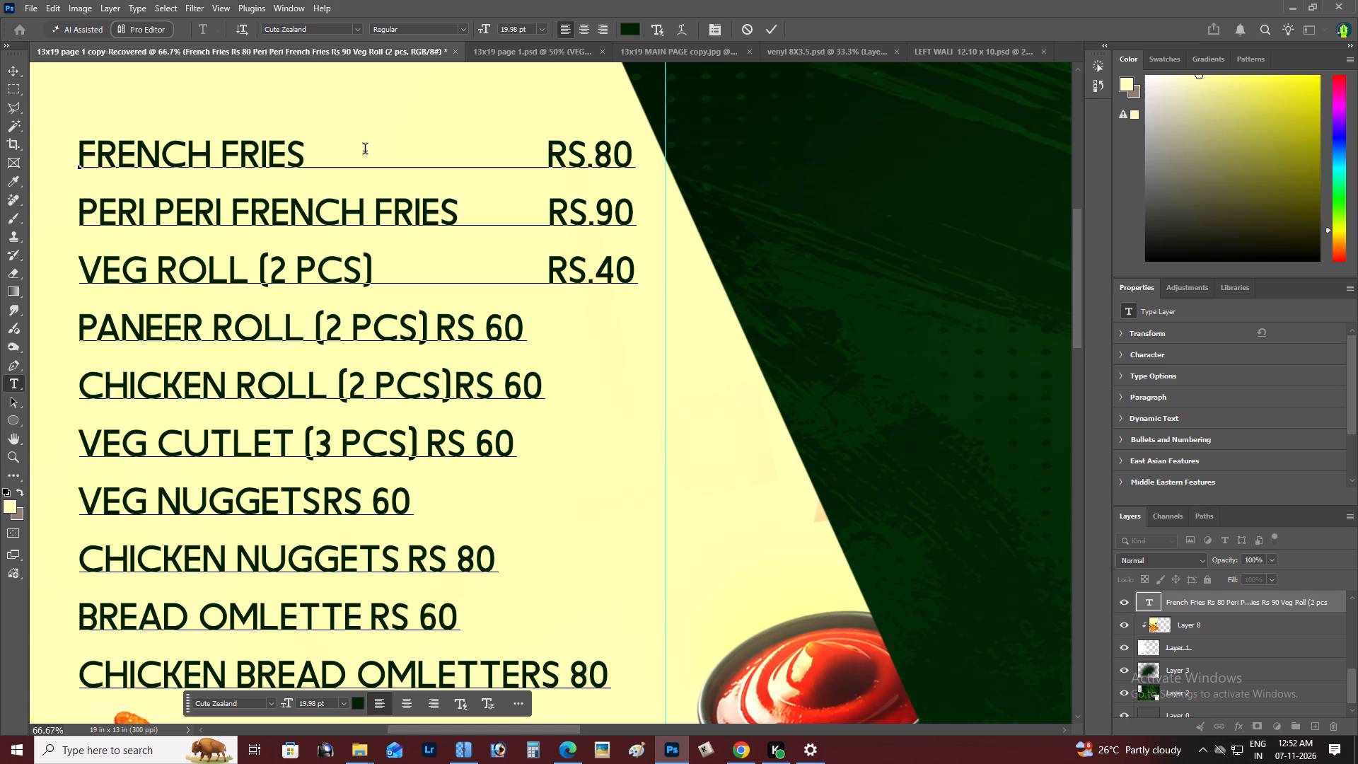
key(Right)
key(Right)
key(BackSpace)
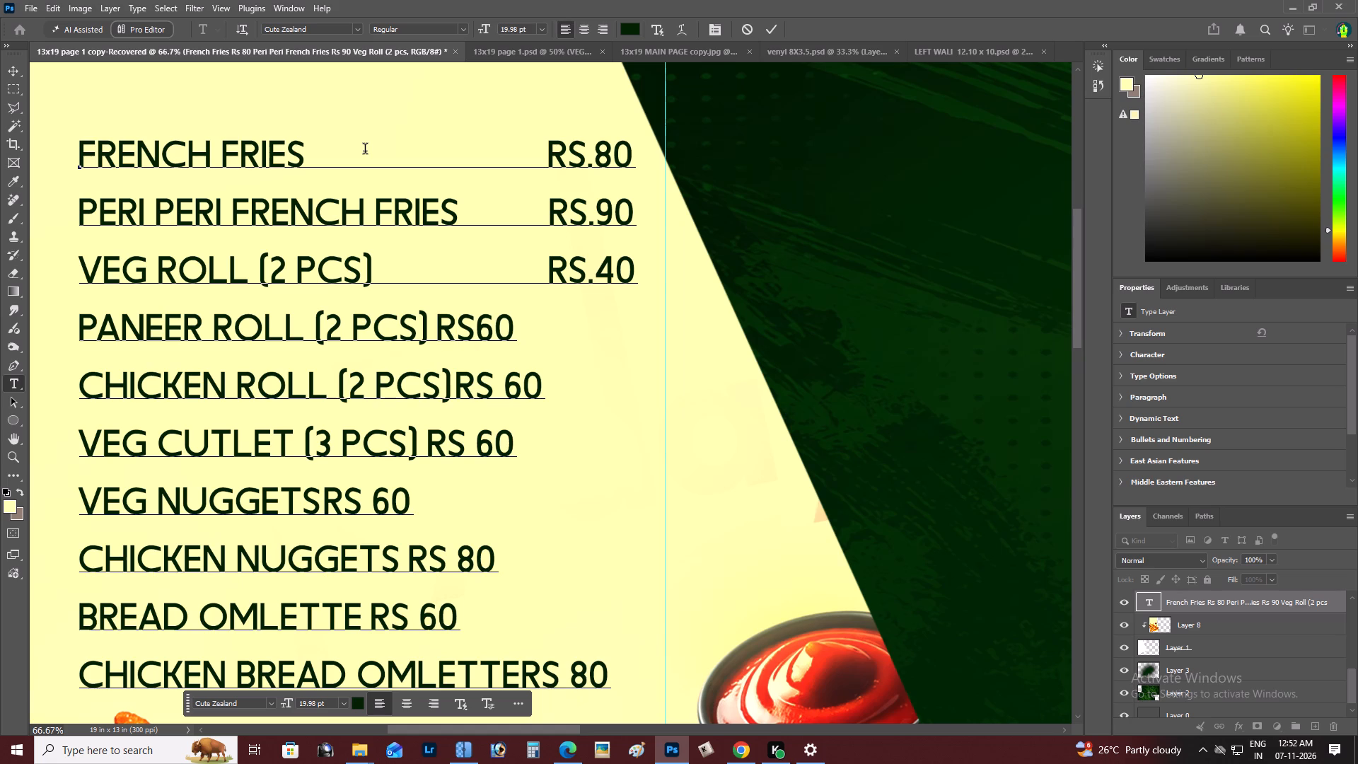
key(period)
key(Left)
key(Left)
key(Left)
key(space)
key(space)
key(space)
key(space)
key(space)
key(space)
key(space)
key(space)
key(space)
key(space)
key(space)
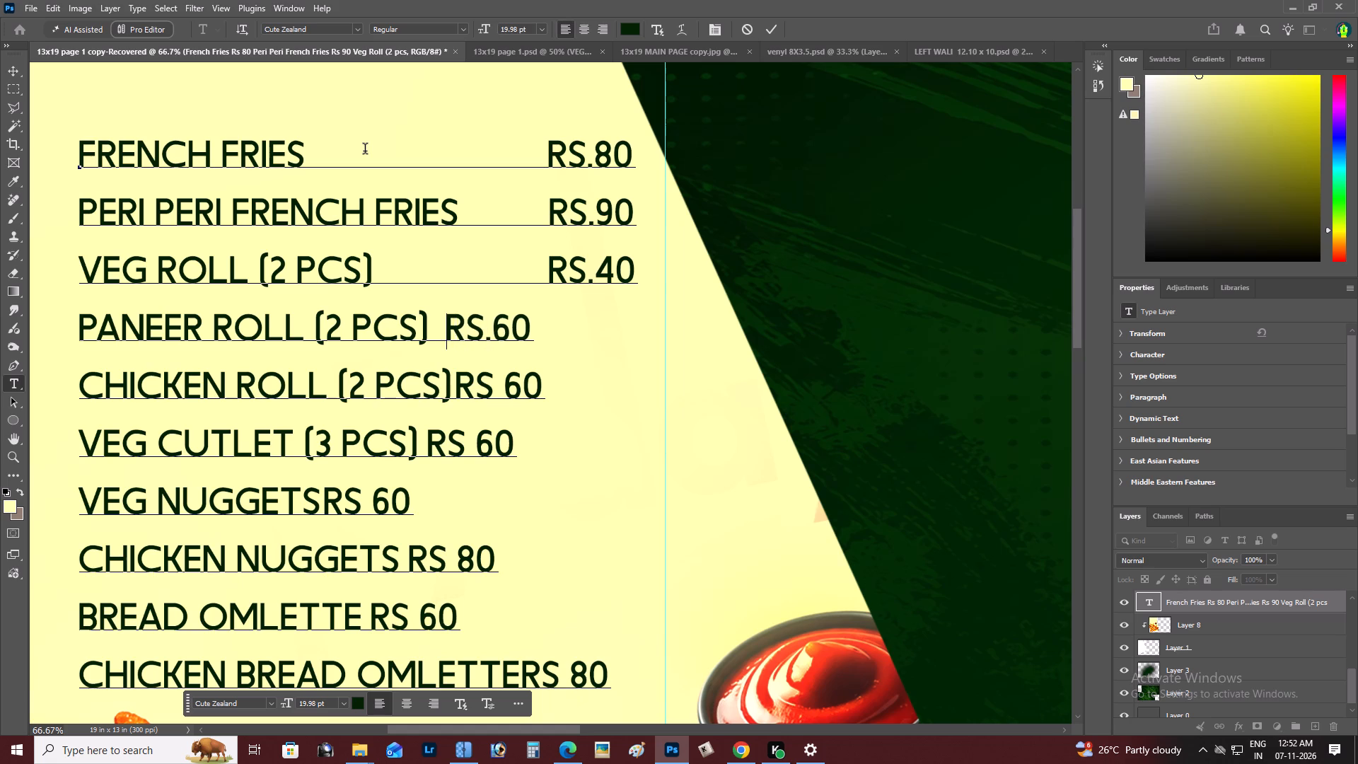
key(space)
key(space)
key(space)
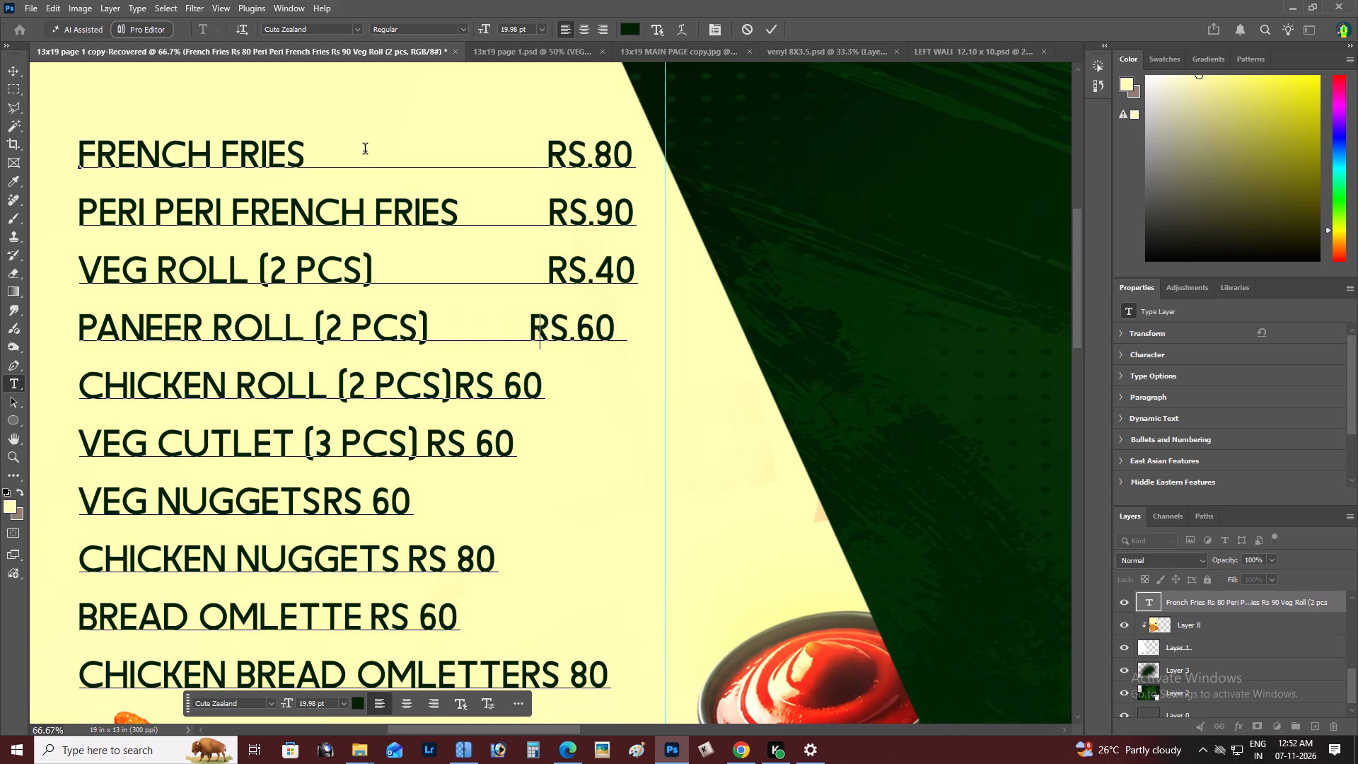
key(space)
key(ctrl+Return)
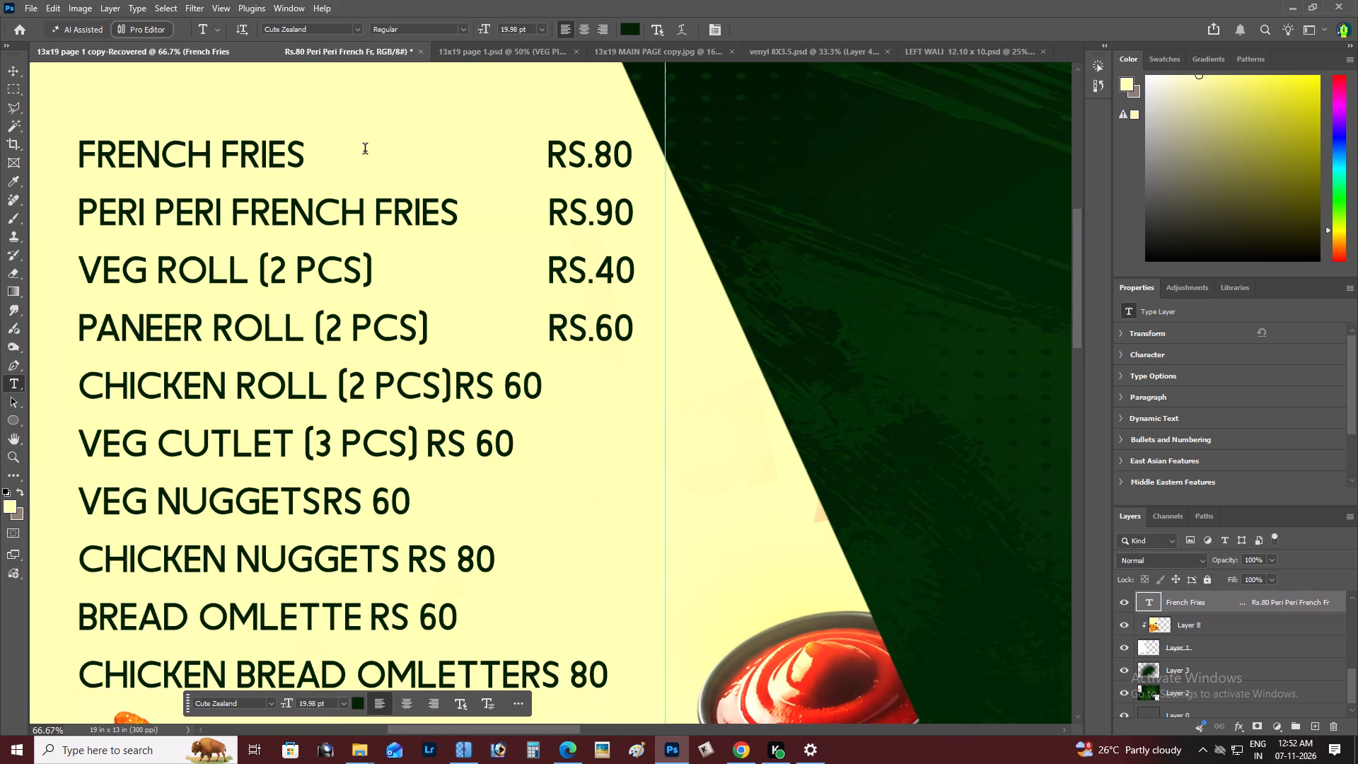
Review the snack list's price column within the whole page layout and compare it with the pizza price list in 13x19 page 1.psd.
key(z)
alt+click(429, 258)
right_click(460, 241)
triple_click(477, 243)
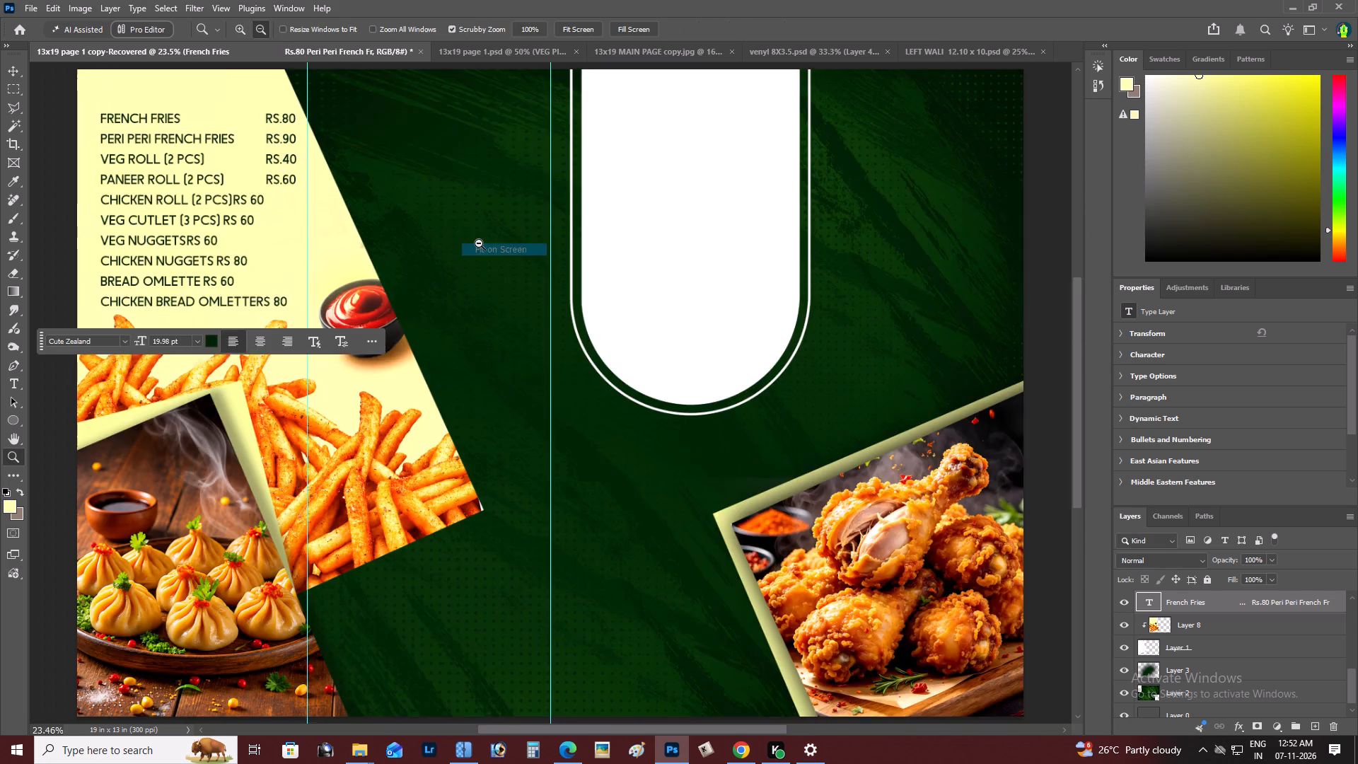
alt+click(479, 243)
key(space)
key(space)
key(space)
key(space)
key(space)
drag(452, 280, 480, 289)
key(z)
triple_click(333, 200)
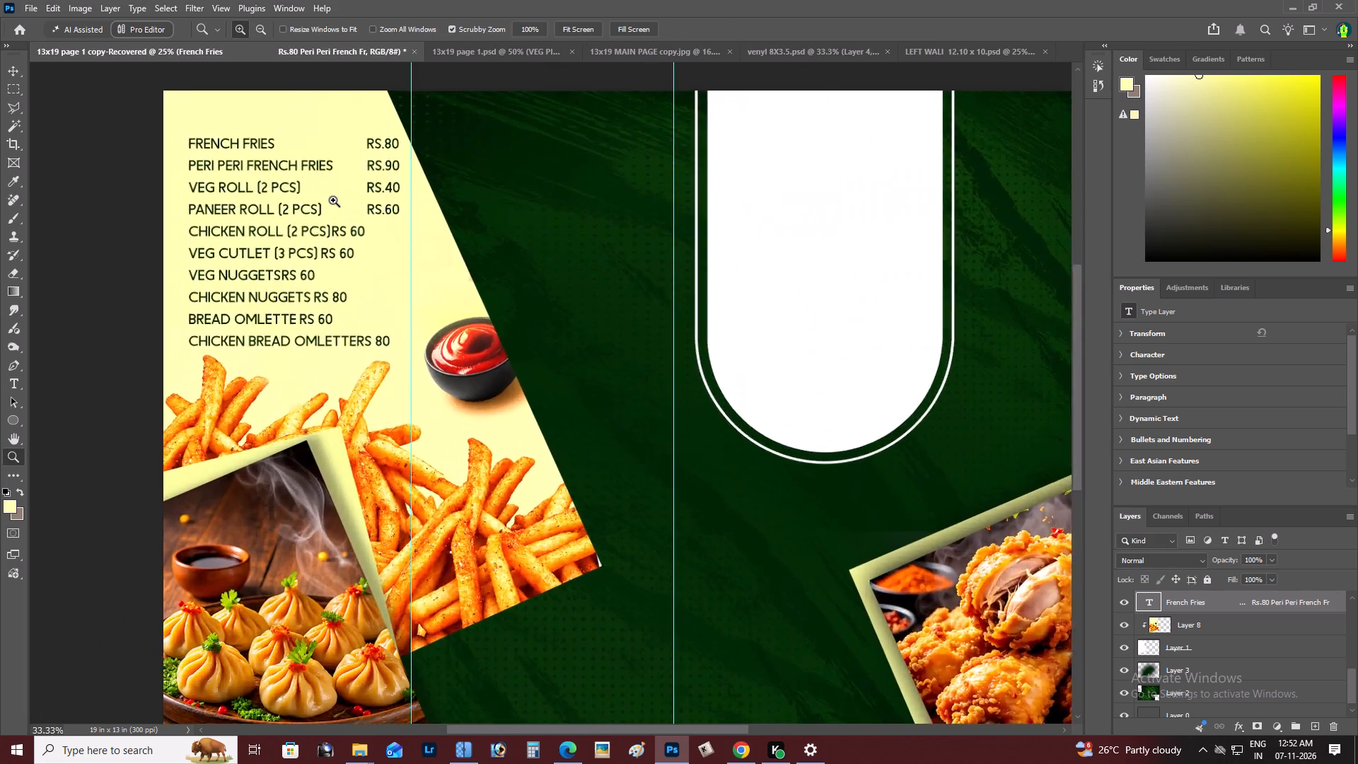
click(472, 46)
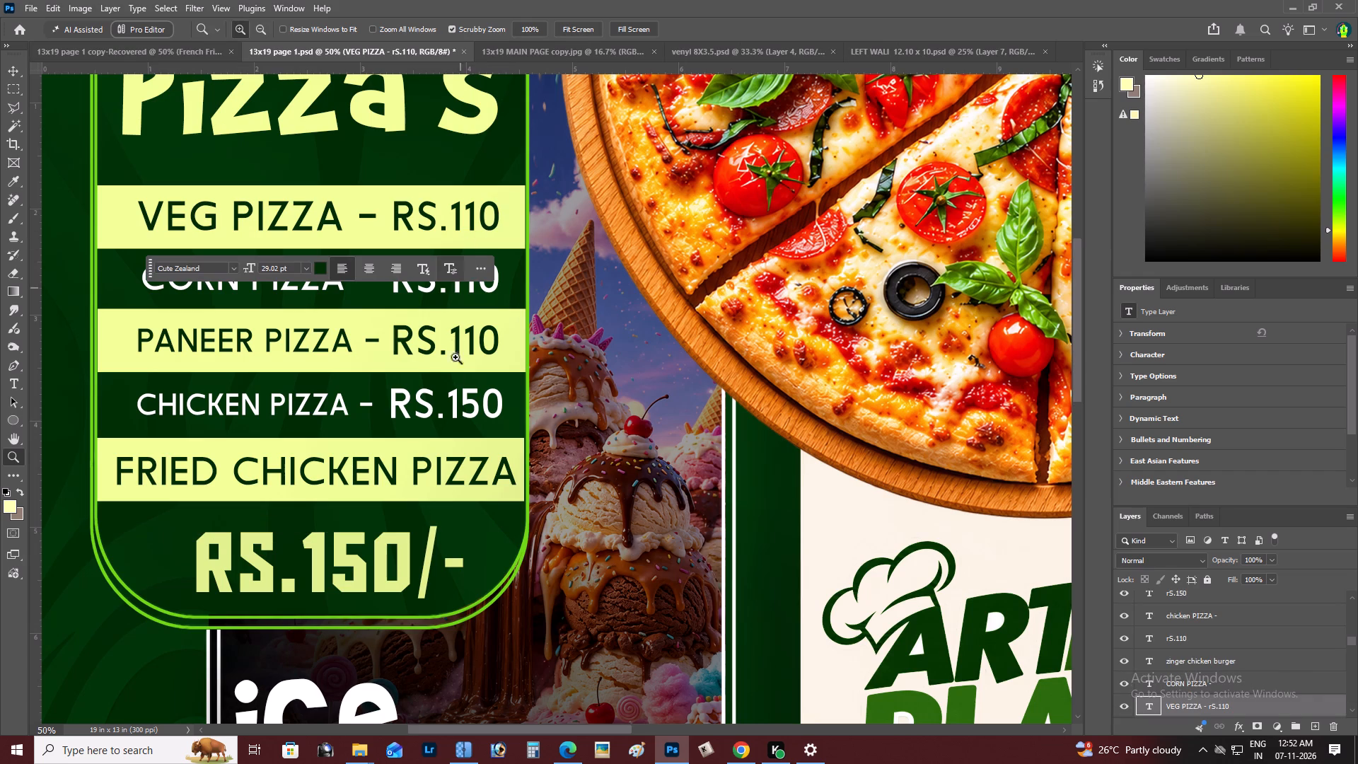
click(134, 53)
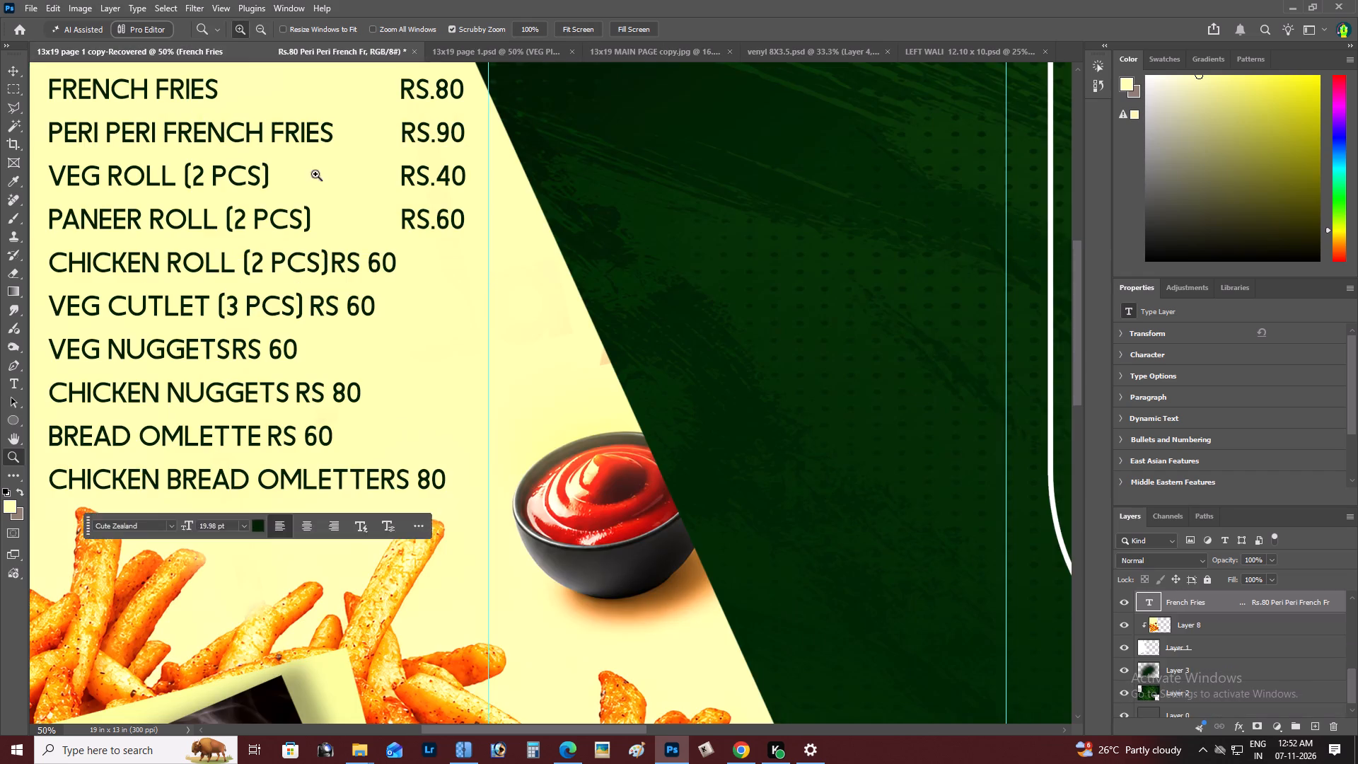
key(z)
alt+click(344, 180)
right_click(391, 178)
click(400, 183)
key(space)
drag(379, 201, 426, 237)
key(z)
alt+click(316, 219)
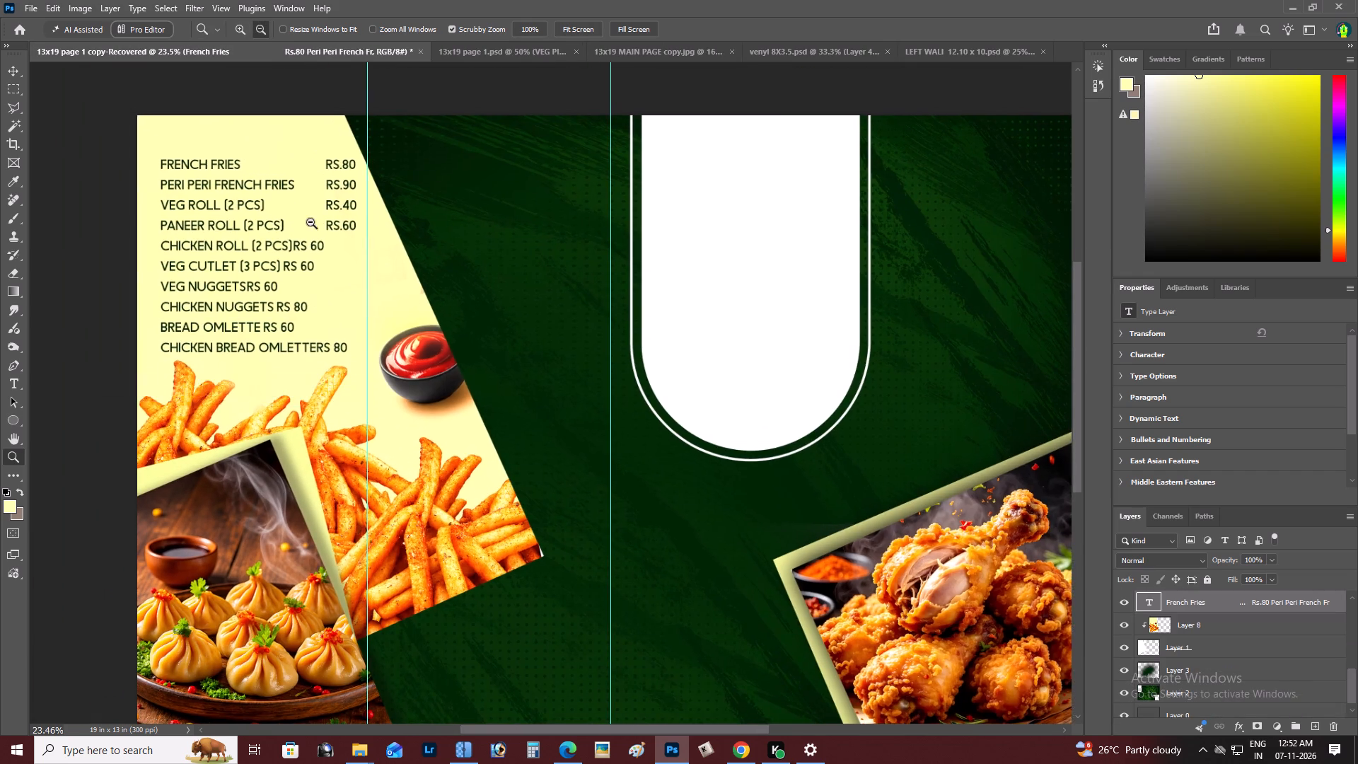
Rewrite the Chicken Roll (2 pcs) price as RS.60, space it over to align beneath the Paneer Roll price, and commit the text.
alt+triple_click(282, 255)
click(297, 241)
key(space)
key(space)
key(space)
key(space)
key(space)
key(space)
drag(311, 216, 279, 301)
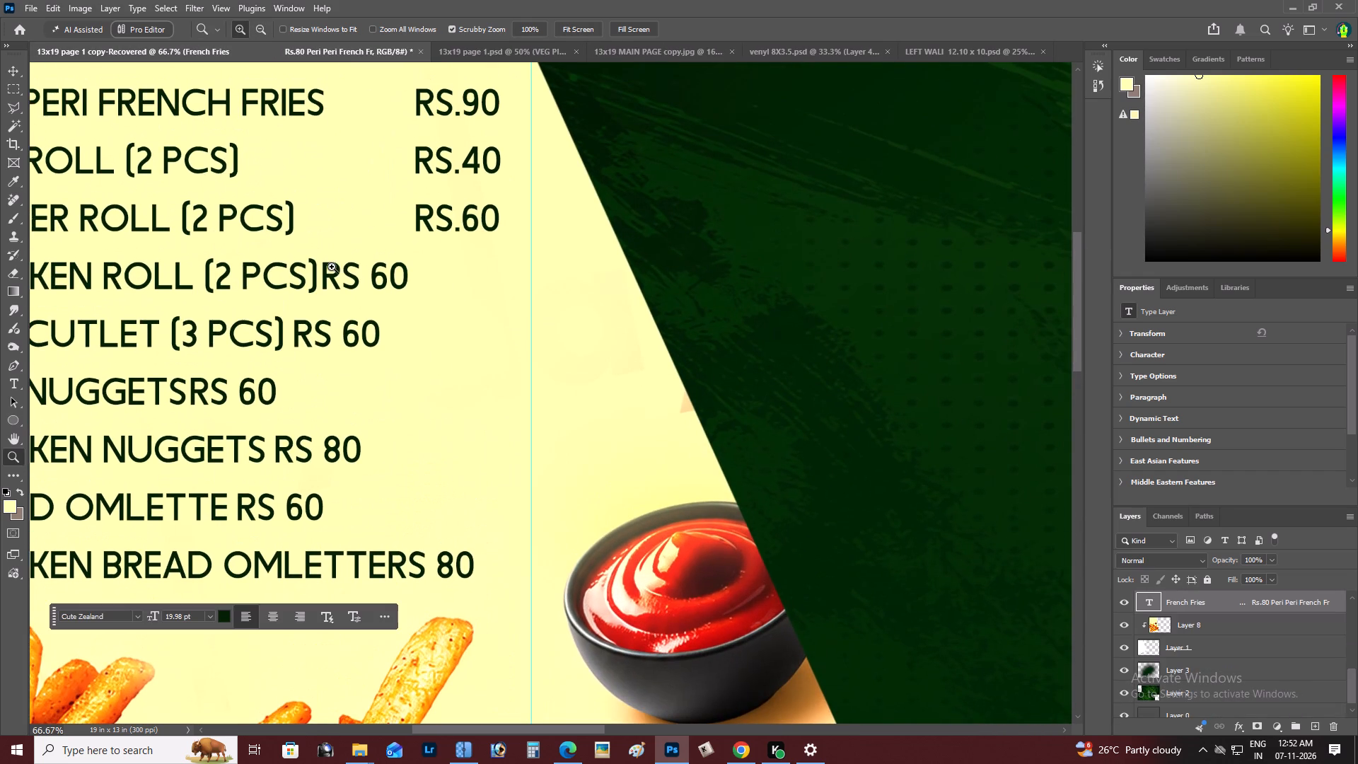
key(t)
click(377, 270)
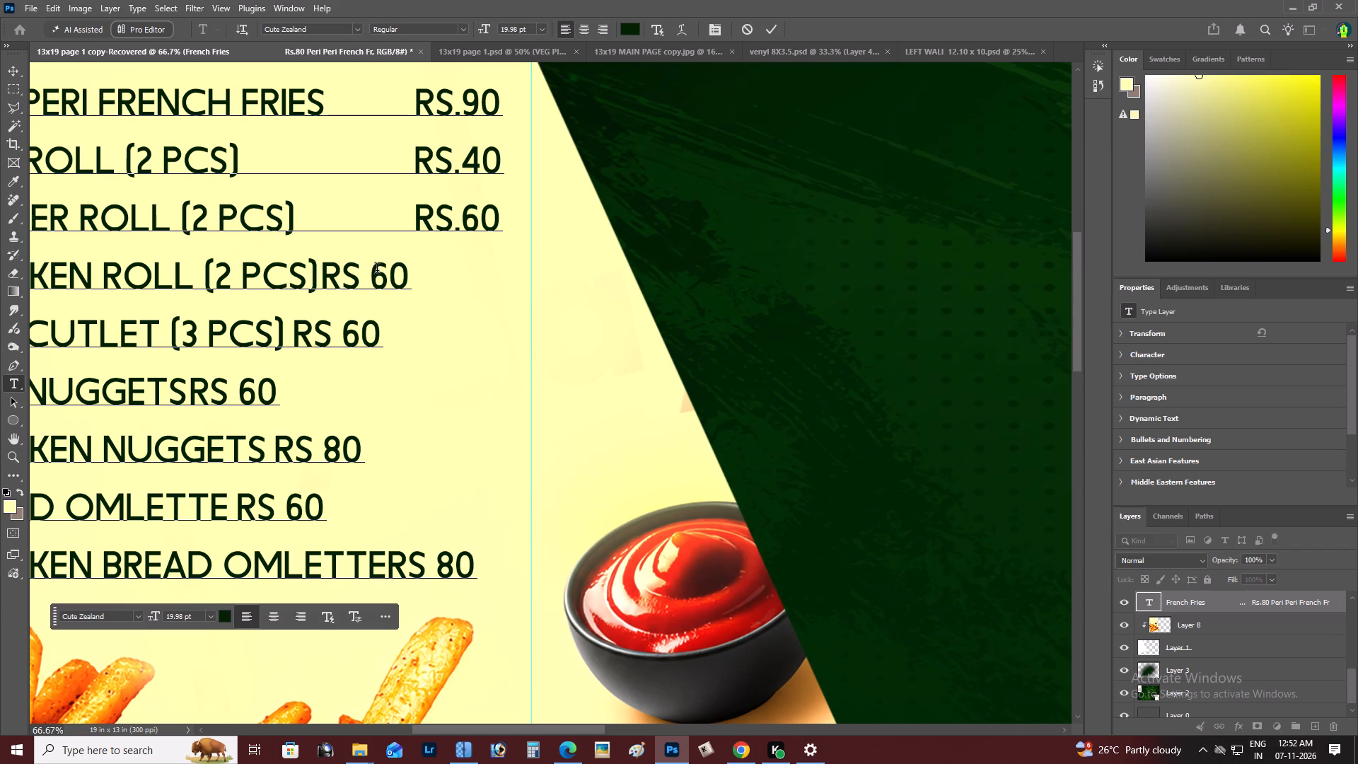
key(BackSpace)
key(period)
key(Left)
key(Left)
key(Left)
key(space)
key(space)
key(space)
key(space)
key(space)
key(space)
key(space)
key(space)
key(space)
key(space)
key(space)
key(space)
key(space)
key(space)
key(space)
key(space)
key(space)
key(space)
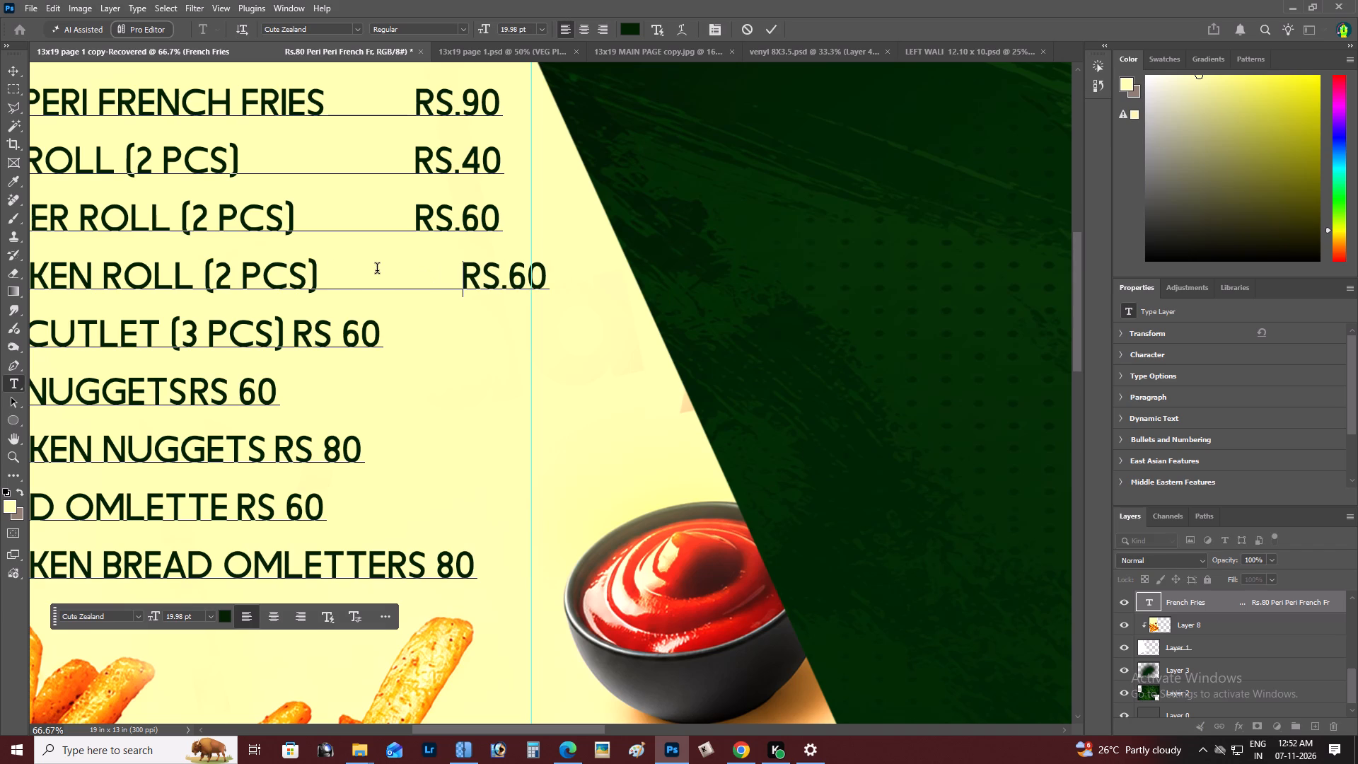
key(BackSpace)
key(BackSpace)
key(BackSpace)
key(BackSpace)
key(BackSpace)
key(BackSpace)
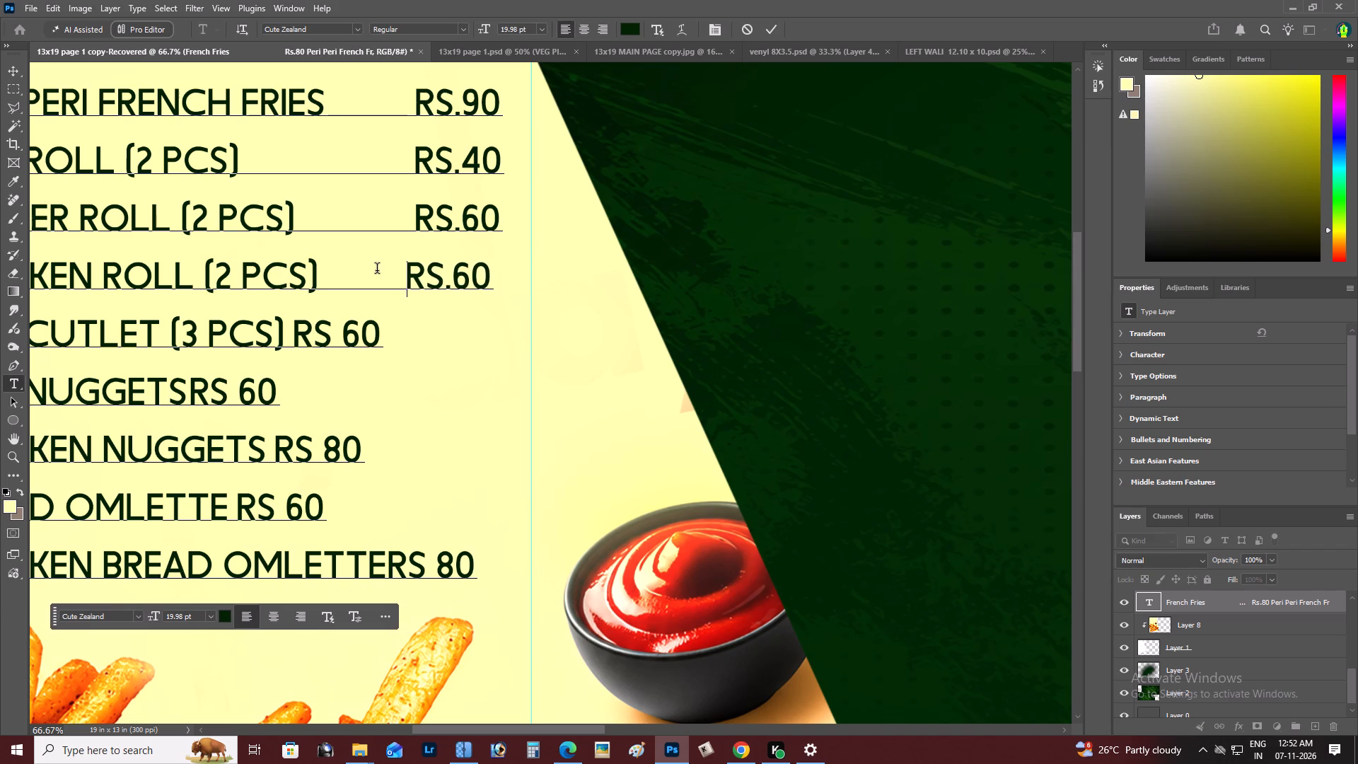
key(space)
key(ctrl+Return)
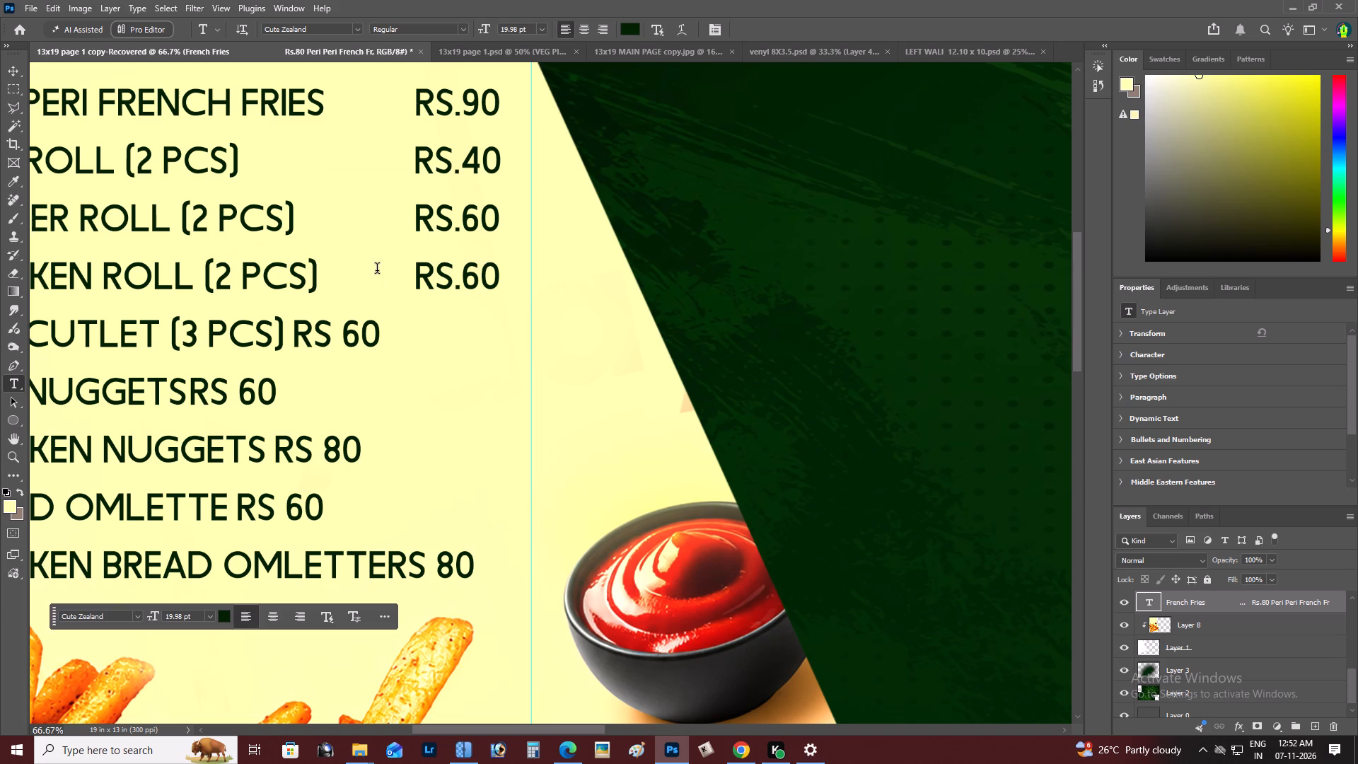
Rewrite the Veg Cutlet (3 pcs) price as RS.60 and space it over to align beneath the Chicken Roll price.
click(294, 339)
key(Right)
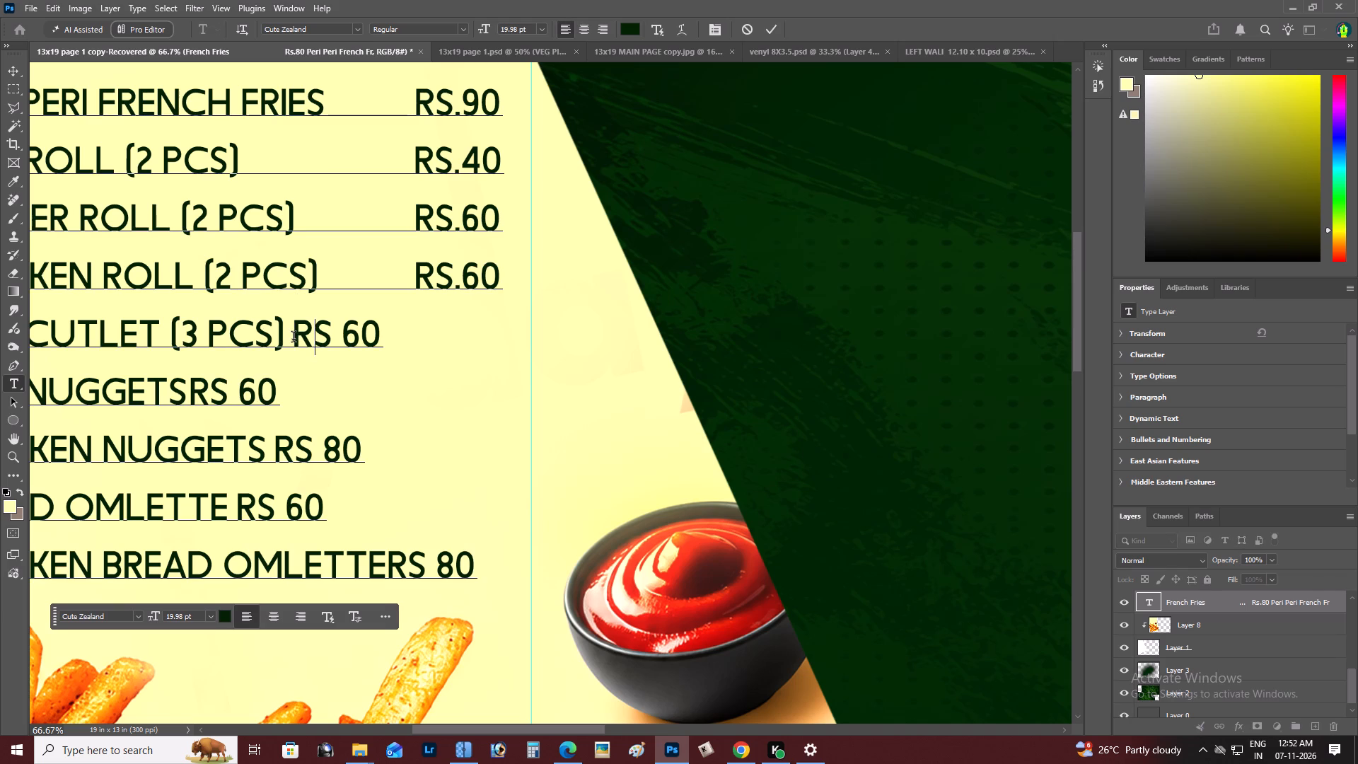
key(Right)
key(Right)
key(BackSpace)
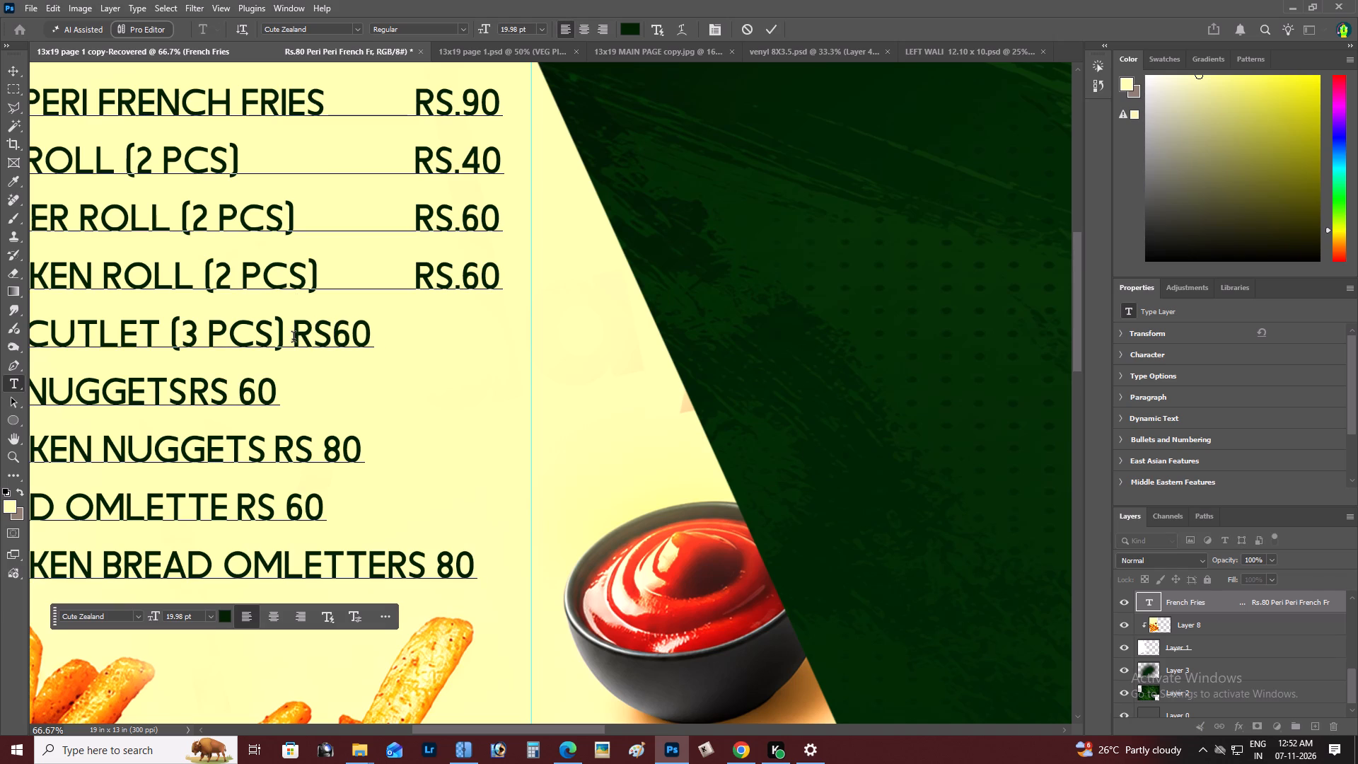
key(period)
key(Left)
key(Left)
key(Left)
key(space)
key(space)
key(space)
key(space)
key(space)
key(space)
key(space)
key(space)
key(space)
key(space)
key(space)
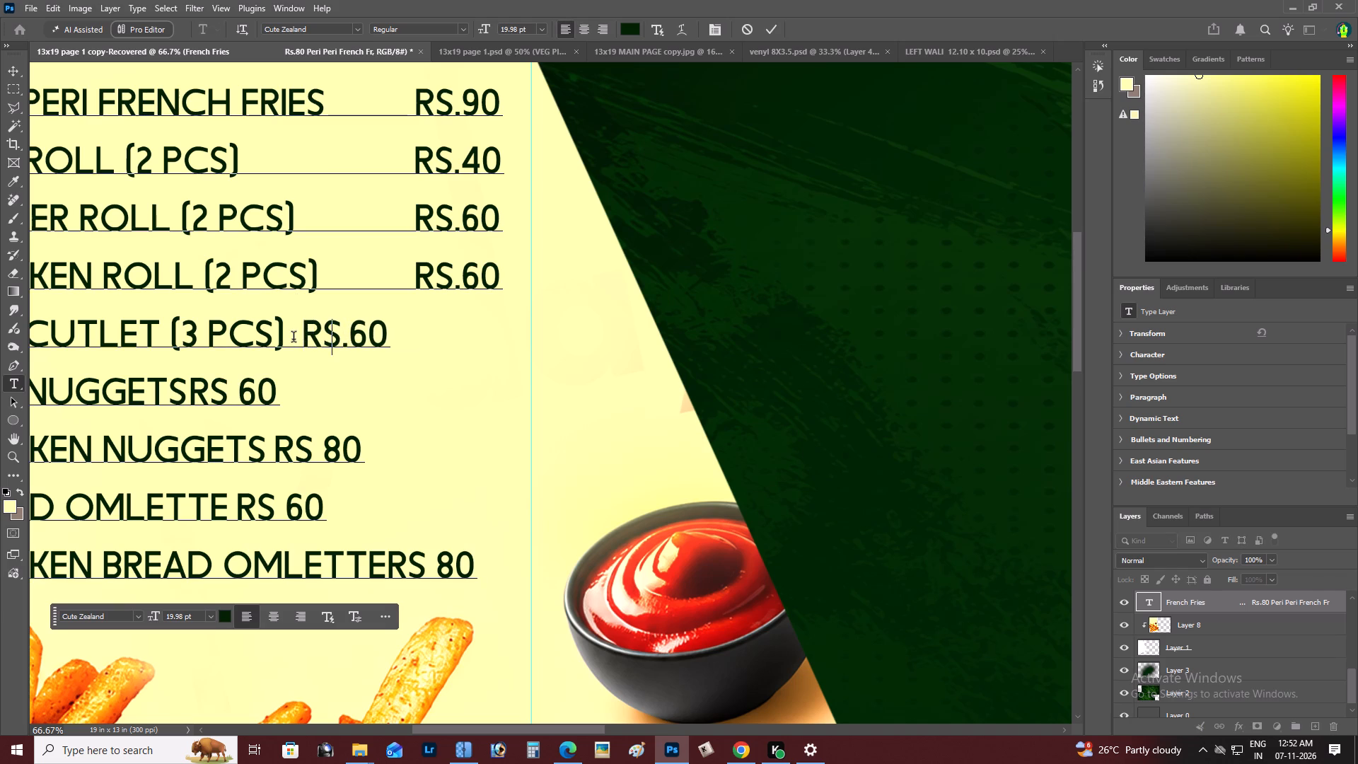
key(space)
key(space)
key(space)
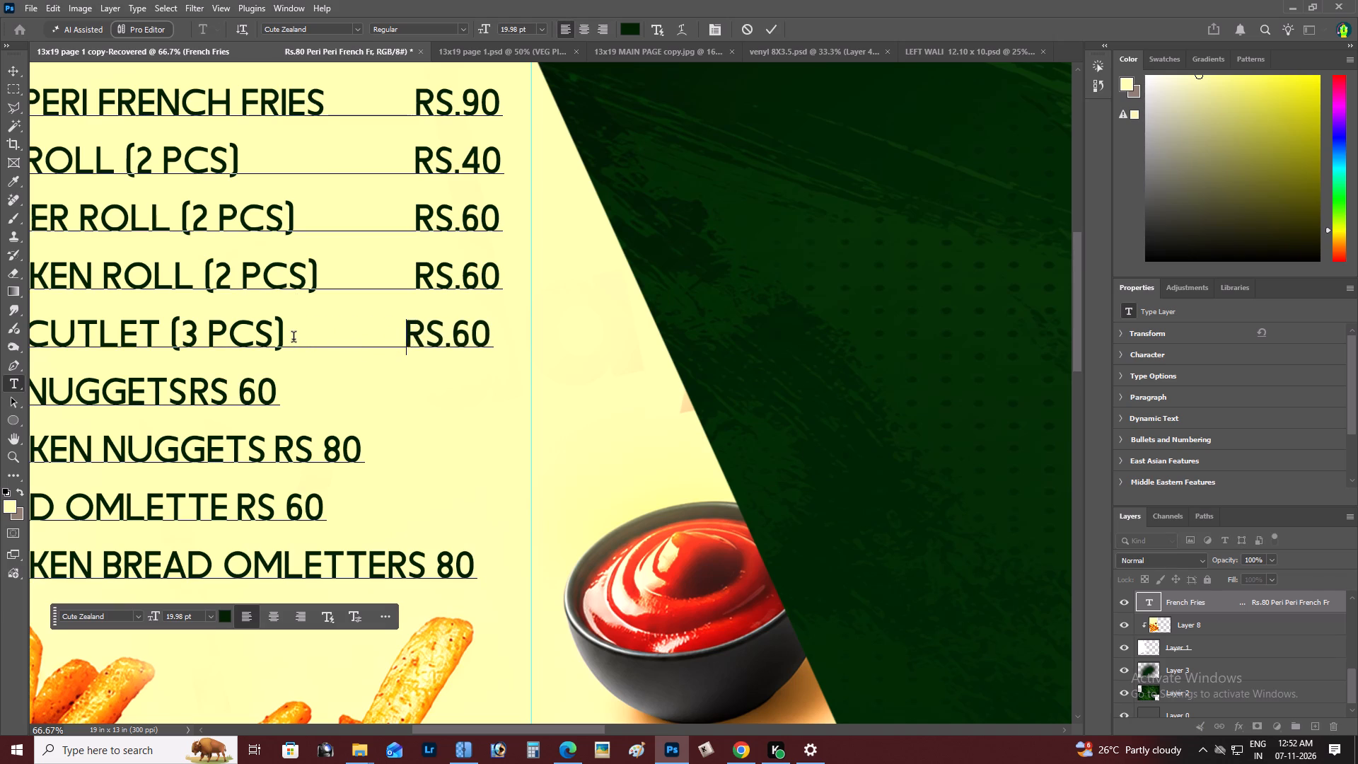
key(space)
Rewrite the Veg Nuggets price as RS.60 and space it over to align beneath the Veg Cutlet price.
key(Down)
key(Left)
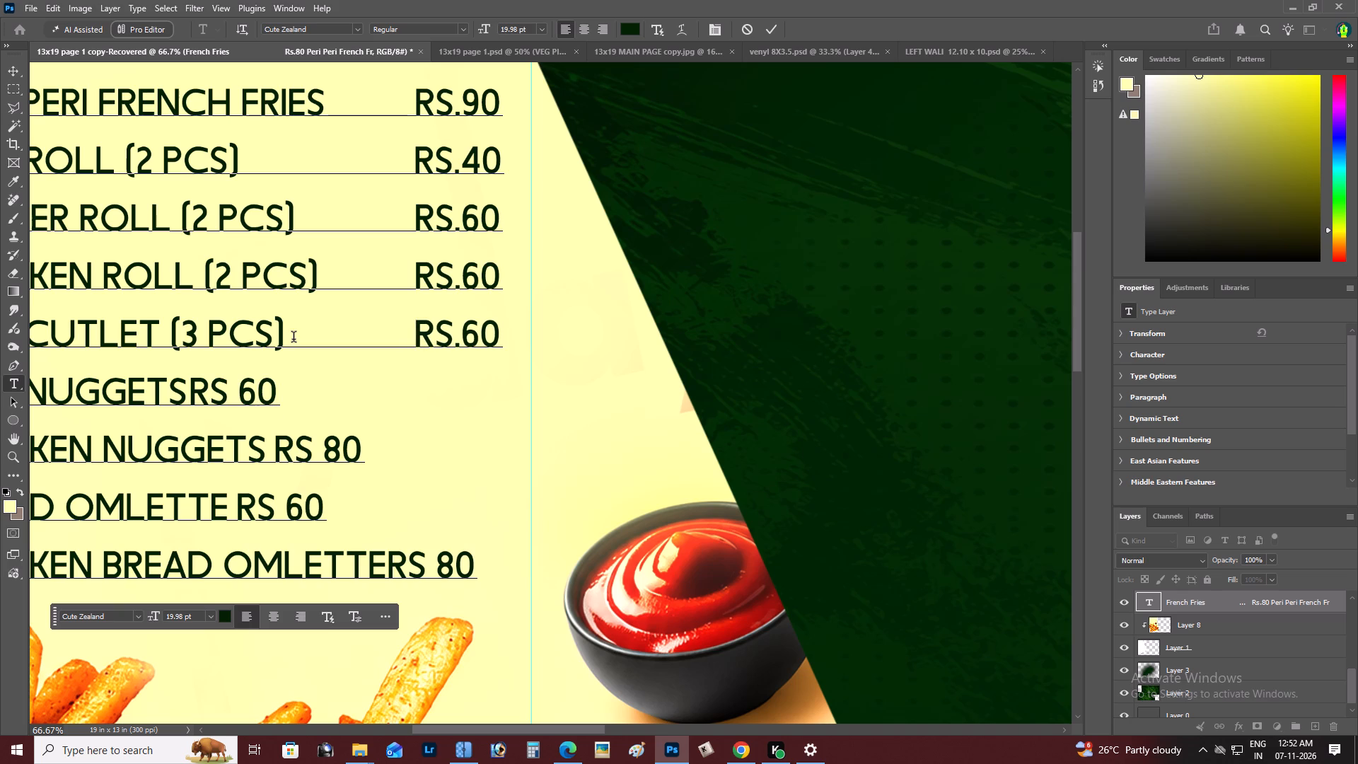
key(Left)
key(BackSpace)
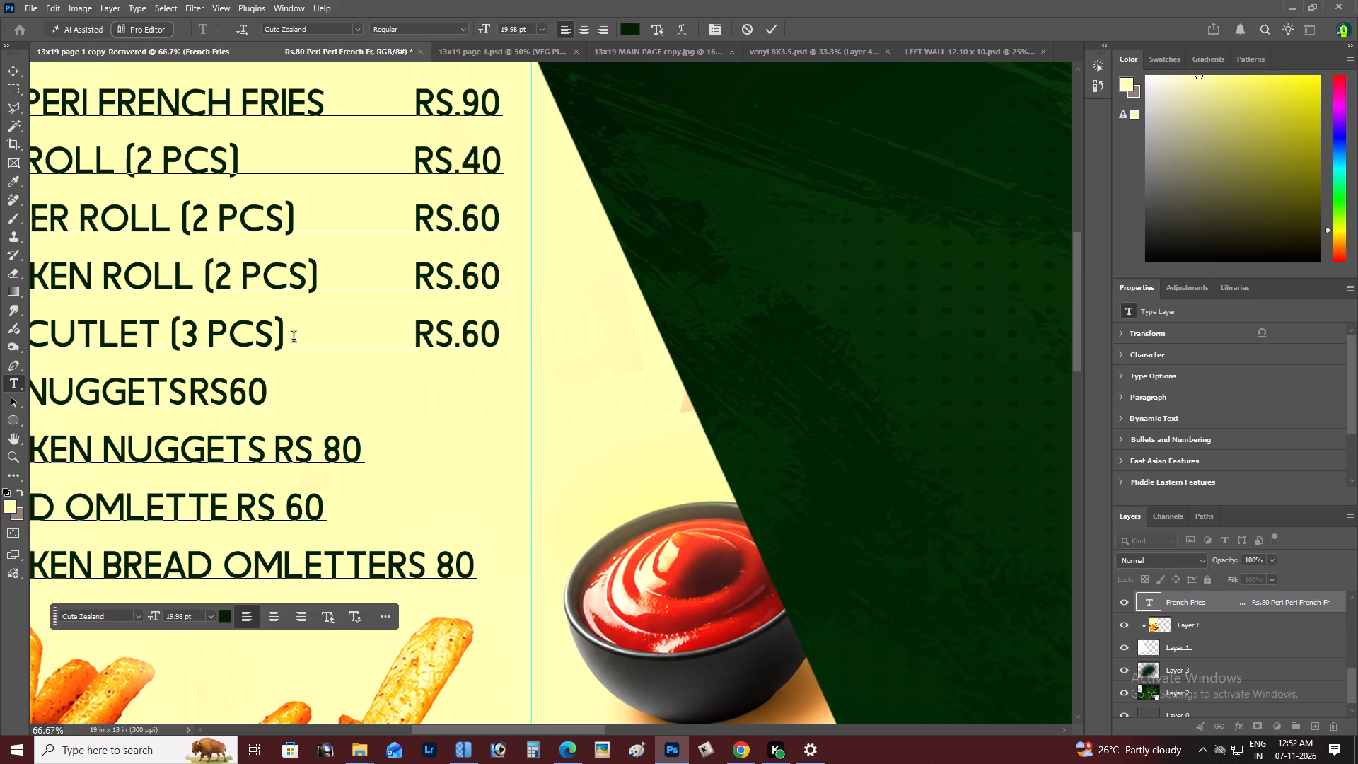
key(period)
key(Left)
key(Left)
key(Left)
key(space)
key(space)
key(space)
key(space)
key(space)
key(space)
key(space)
key(space)
key(space)
key(space)
key(space)
key(space)
key(space)
key(space)
key(space)
key(space)
key(space)
key(space)
key(space)
key(space)
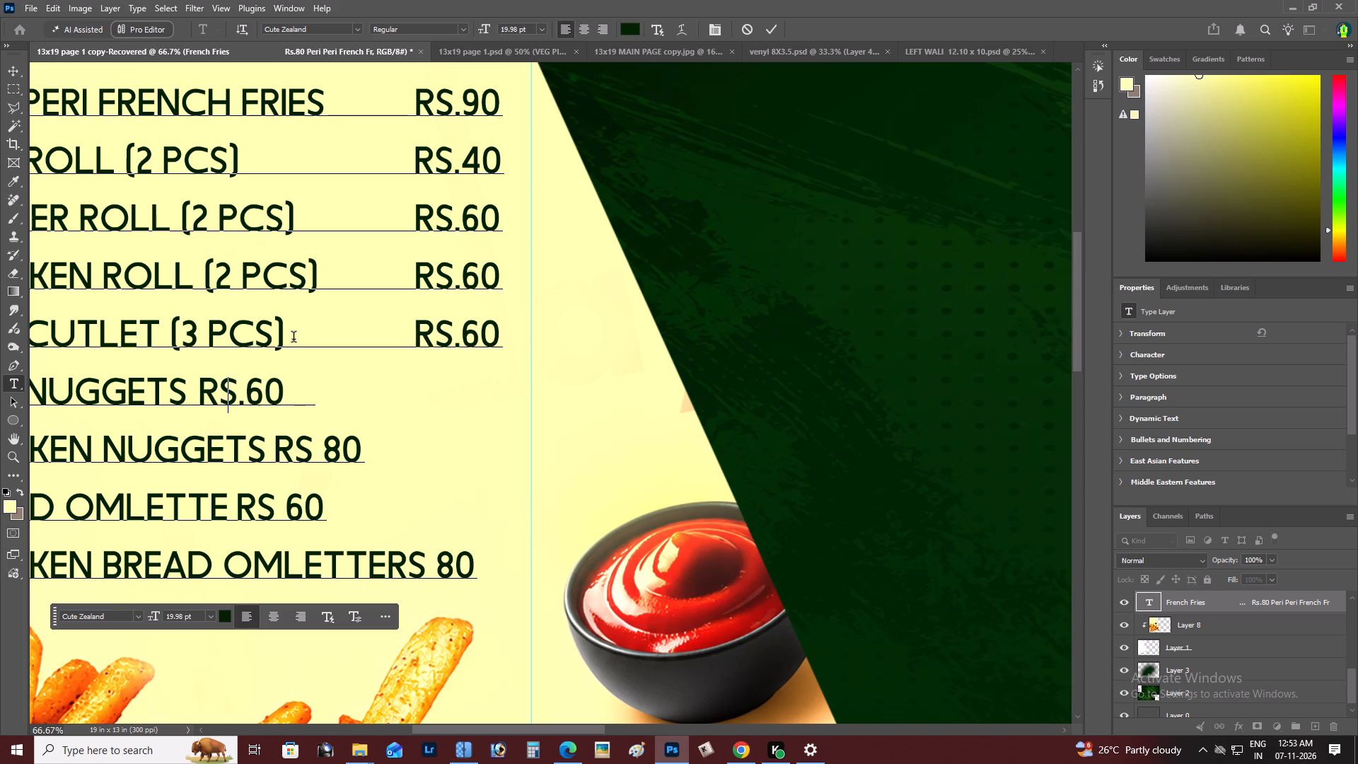
key(BackSpace)
key(BackSpace)
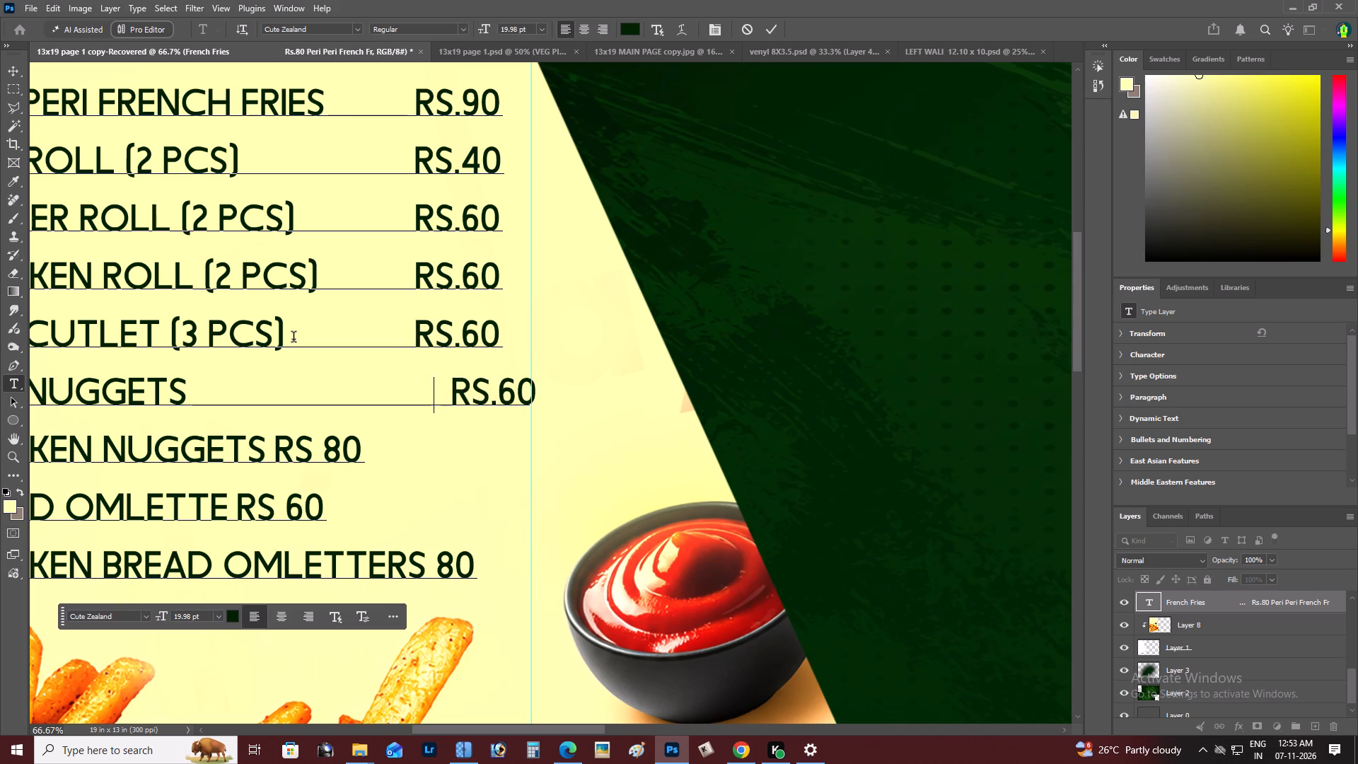
key(BackSpace)
key(BackSpace)
key(BackSpace)
key(space)
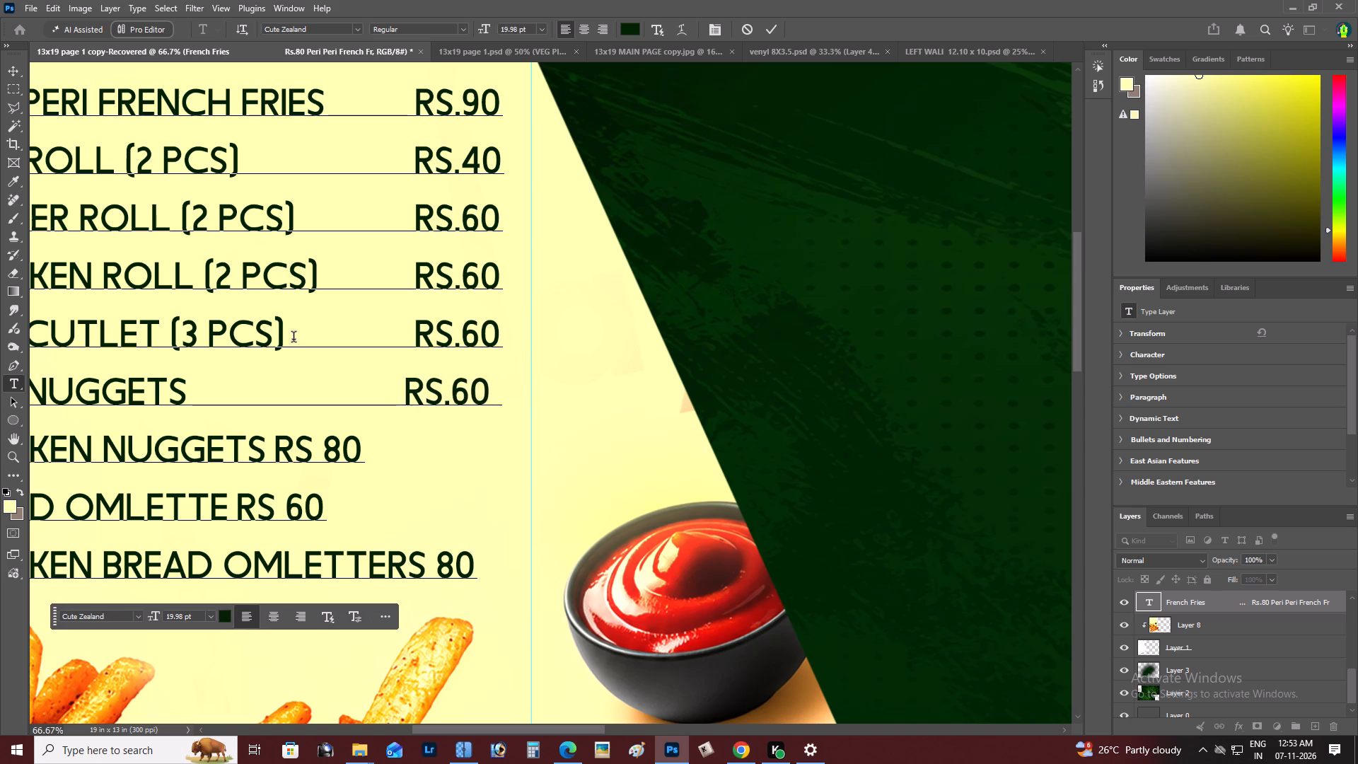
Rewrite the Chicken Nuggets price as RS.80 and space it over to align beneath the Veg Nuggets price.
key(Down)
key(Left)
key(Left)
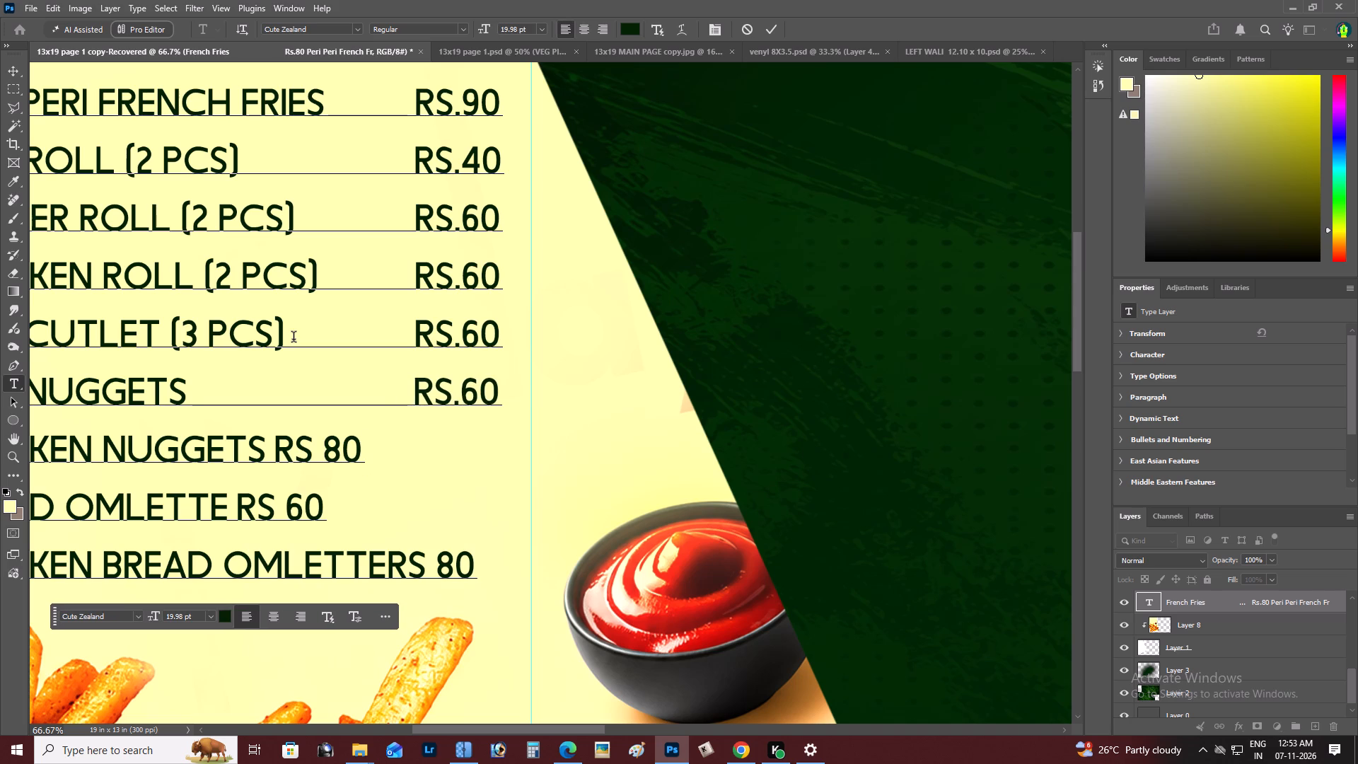
key(BackSpace)
key(period)
key(Left)
key(Left)
key(Left)
key(space)
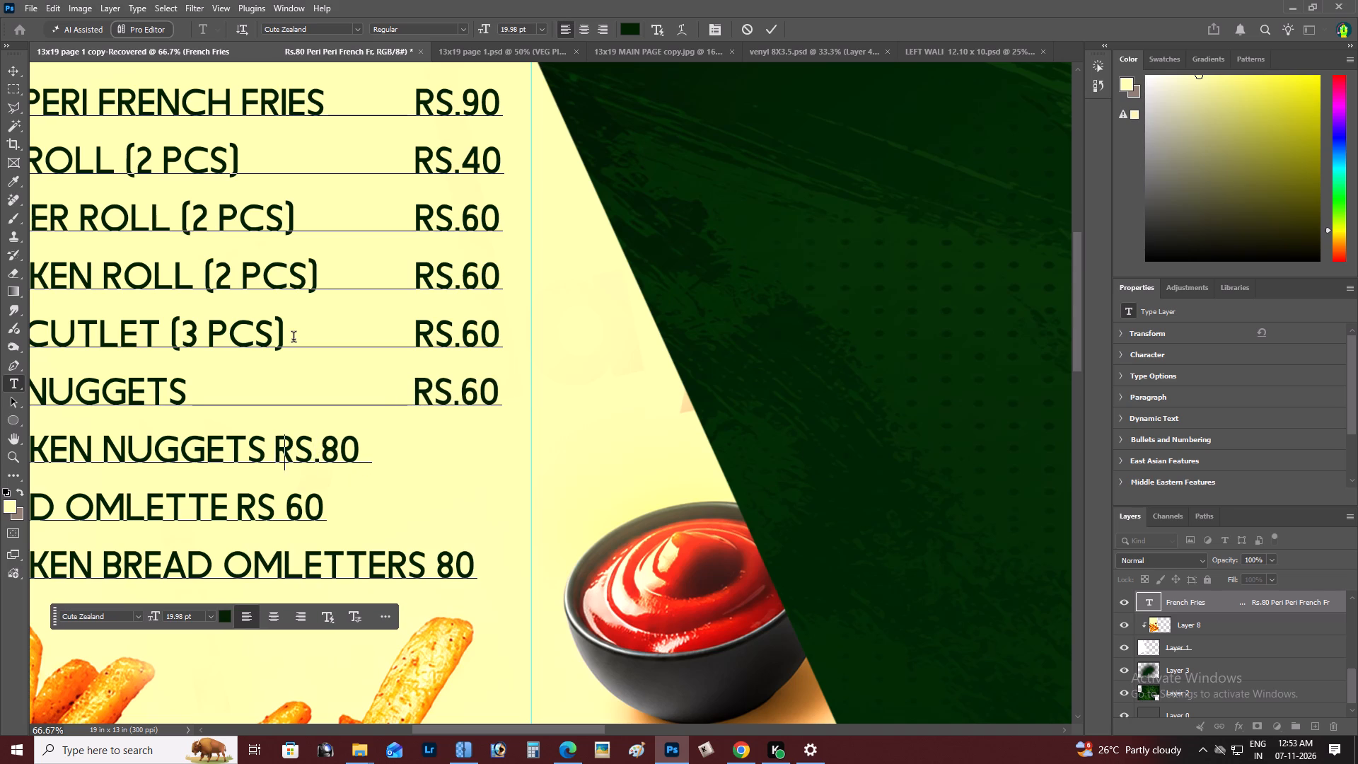
key(space)
key(space)
key(space)
key(space)
key(space)
key(space)
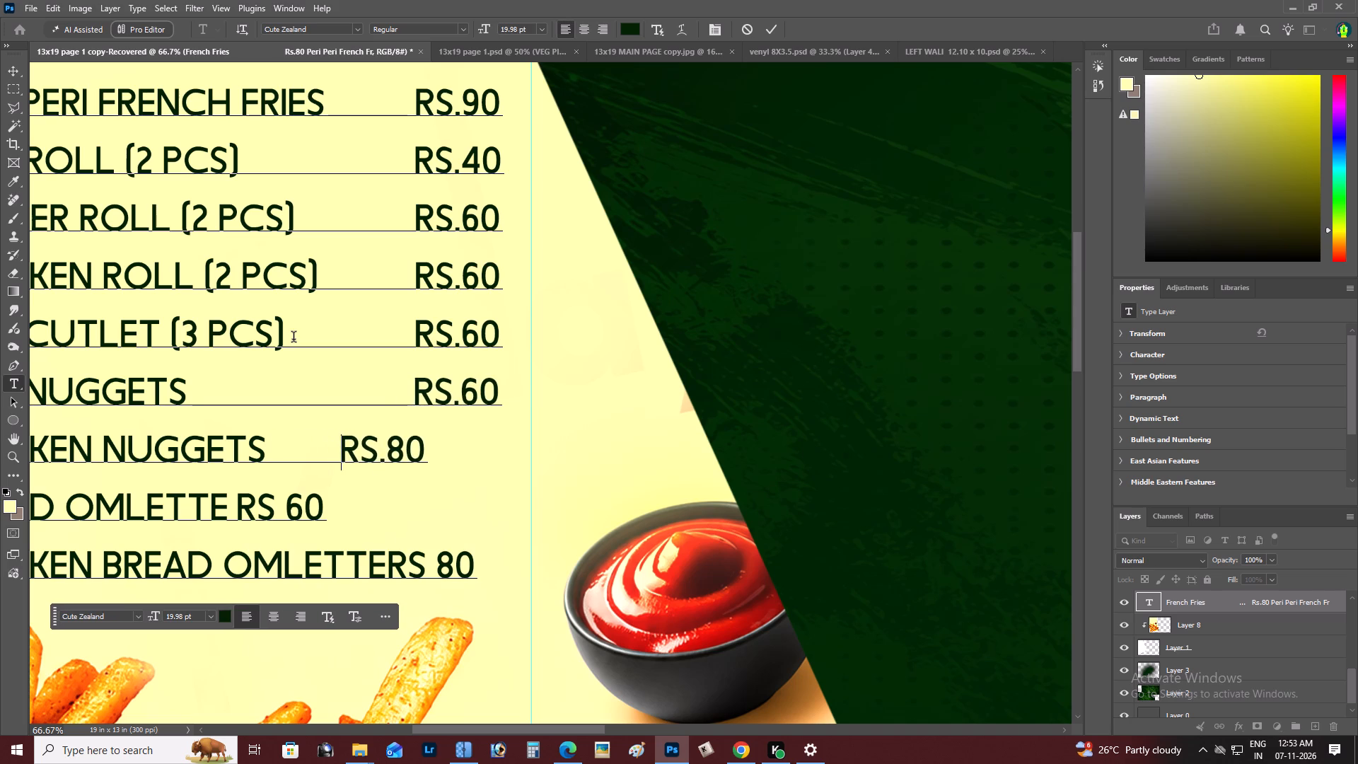
key(space)
key(space)
key(space)
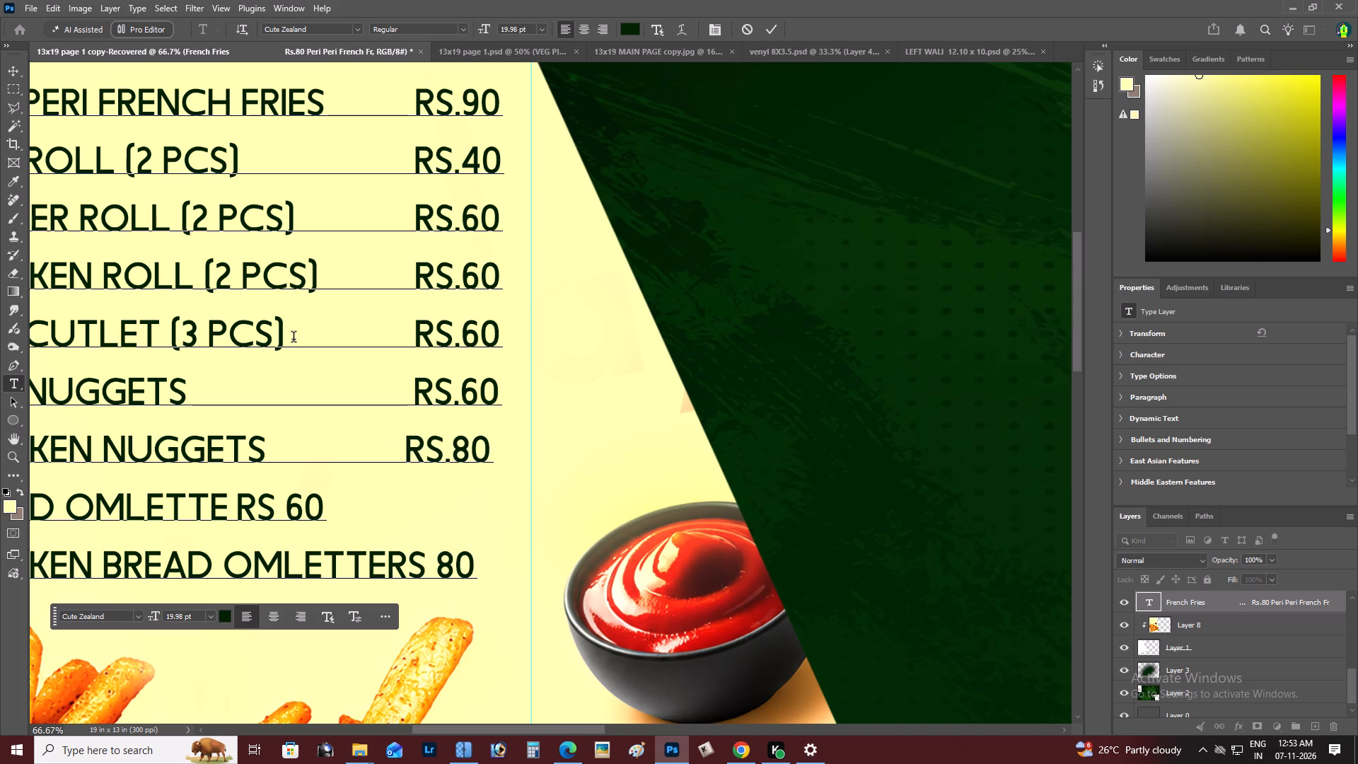
key(space)
Rewrite the Bread Omlette price as RS.60 and space it over to align beneath the Chicken Nuggets price.
key(Down)
key(Left)
key(Left)
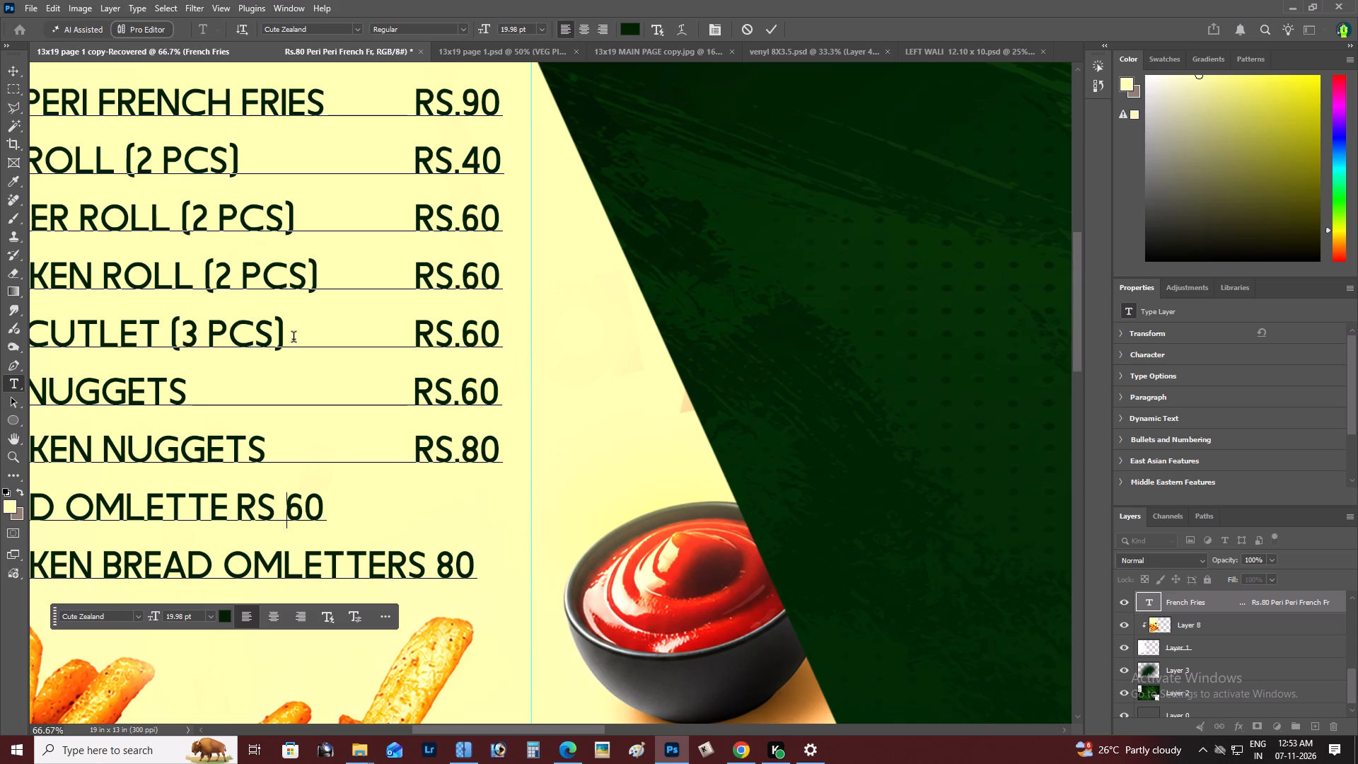
key(BackSpace)
key(period)
key(Left)
key(Left)
key(Left)
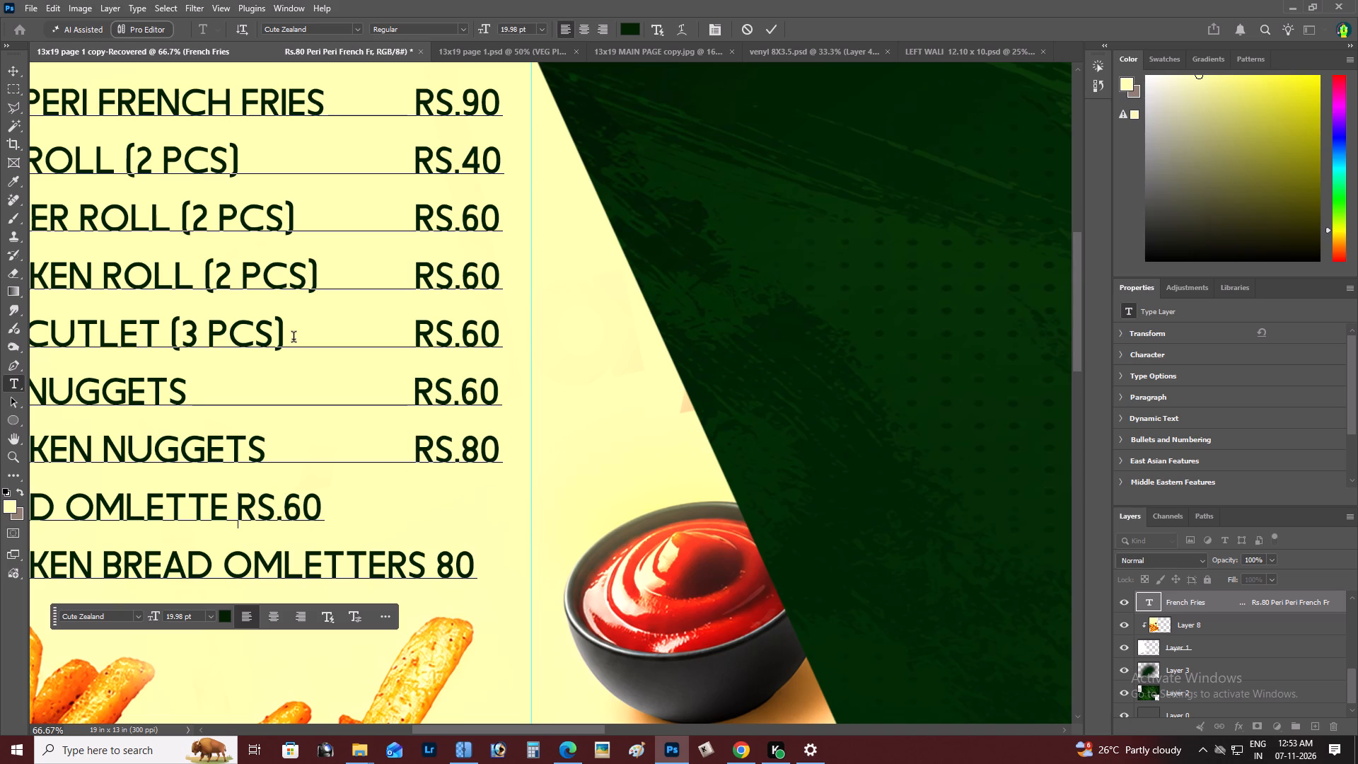
key(space)
key(space)
key(space)
key(space)
key(space)
key(space)
key(space)
key(space)
key(space)
key(space)
key(space)
key(space)
key(space)
key(space)
key(space)
key(space)
key(space)
key(space)
key(space)
key(space)
key(space)
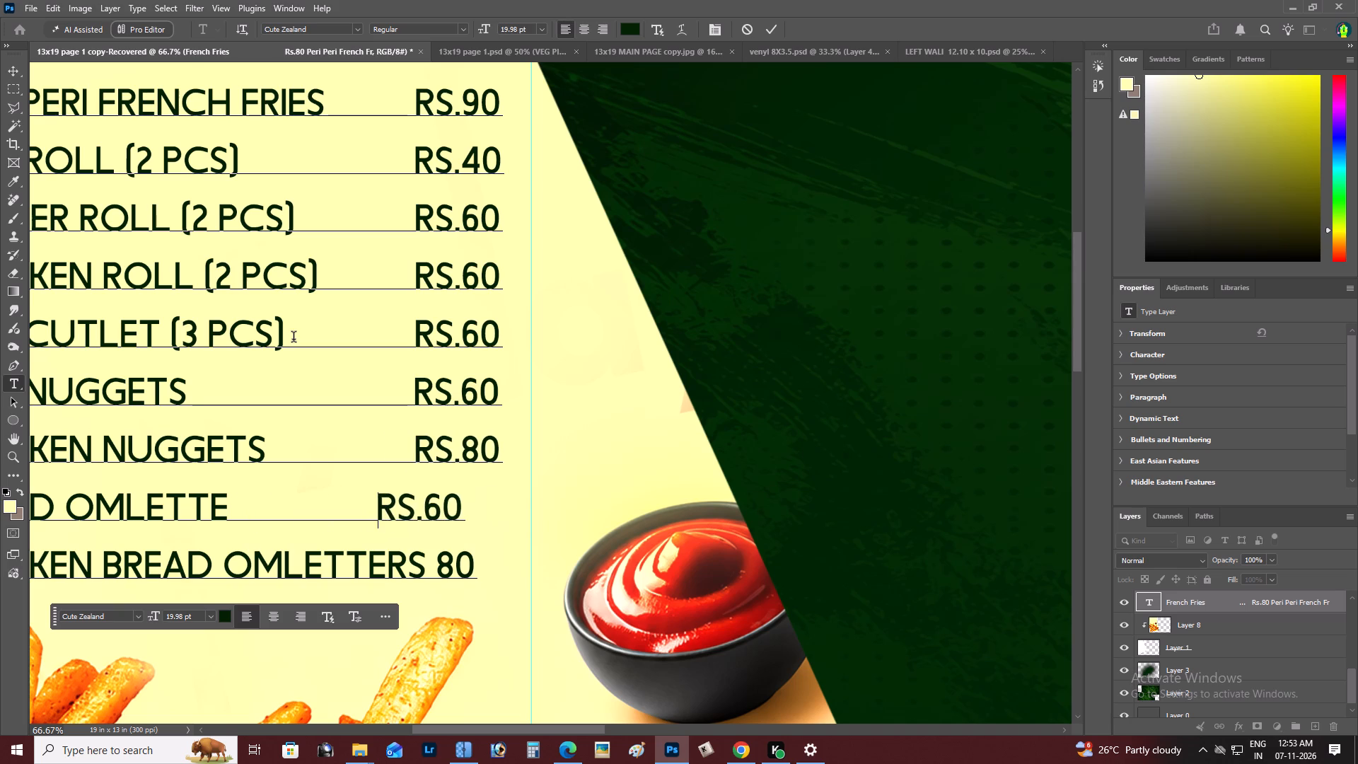
key(space)
key(space)
key(space)
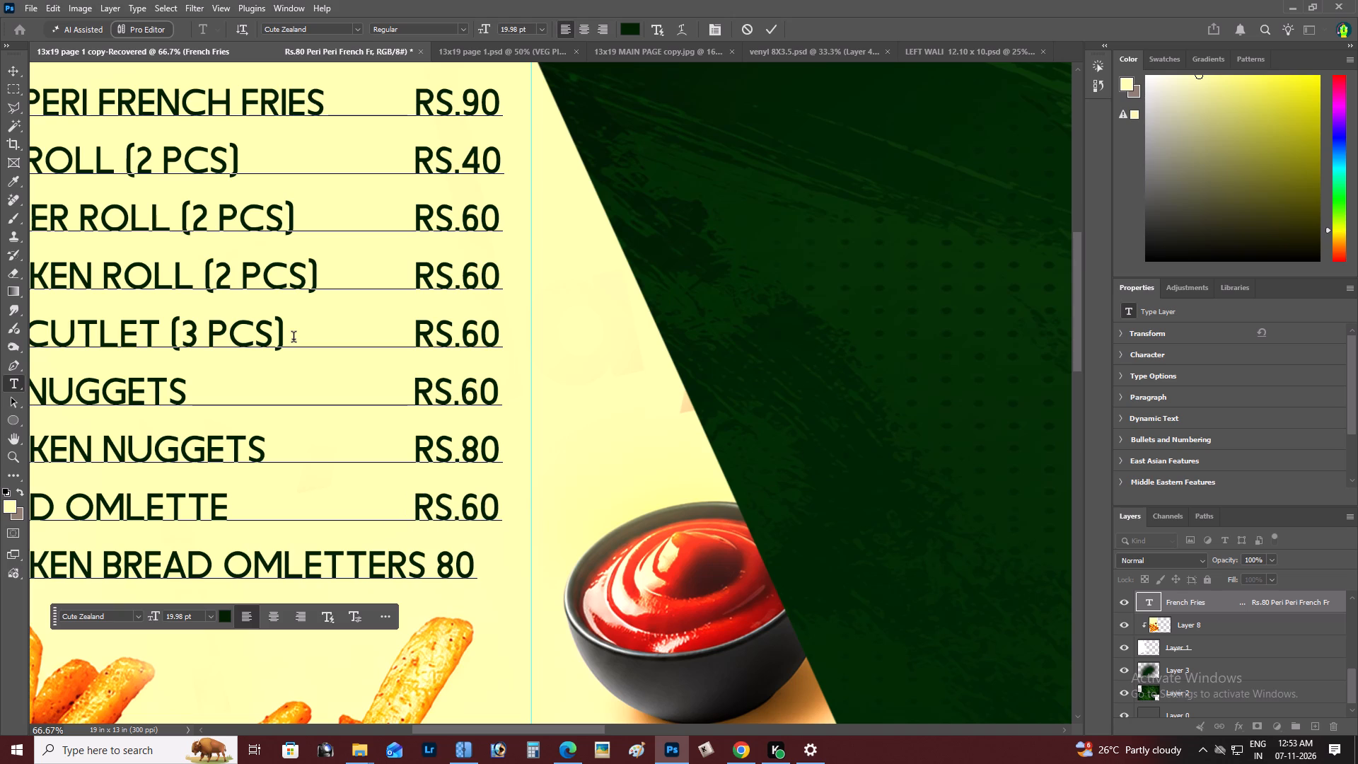
Separate the Chicken Bread Omlette price from its item name, rewrite it as RS.80 aligned beneath the Bread Omlette price, and commit the text.
key(Down)
key(Right)
key(Right)
key(BackSpace)
key(Left)
key(Left)
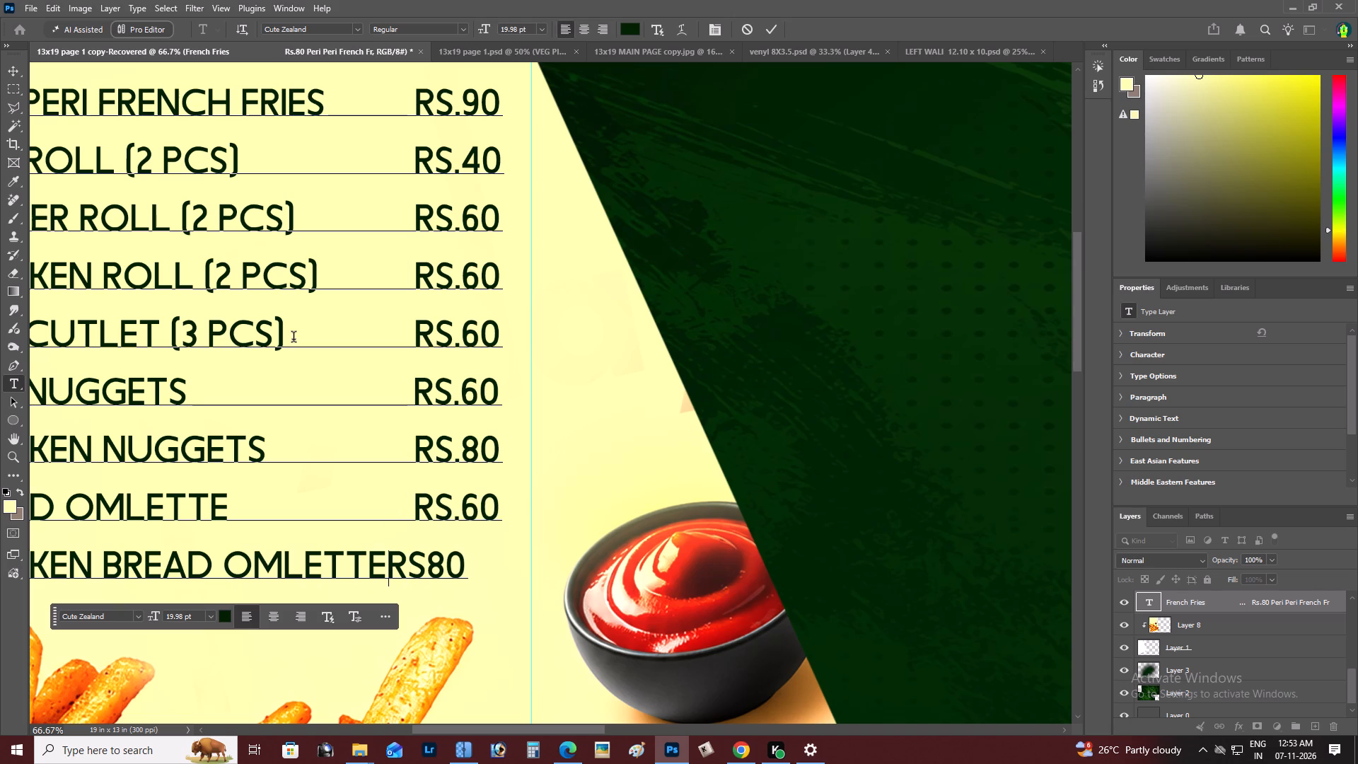
key(space)
key(space)
key(space)
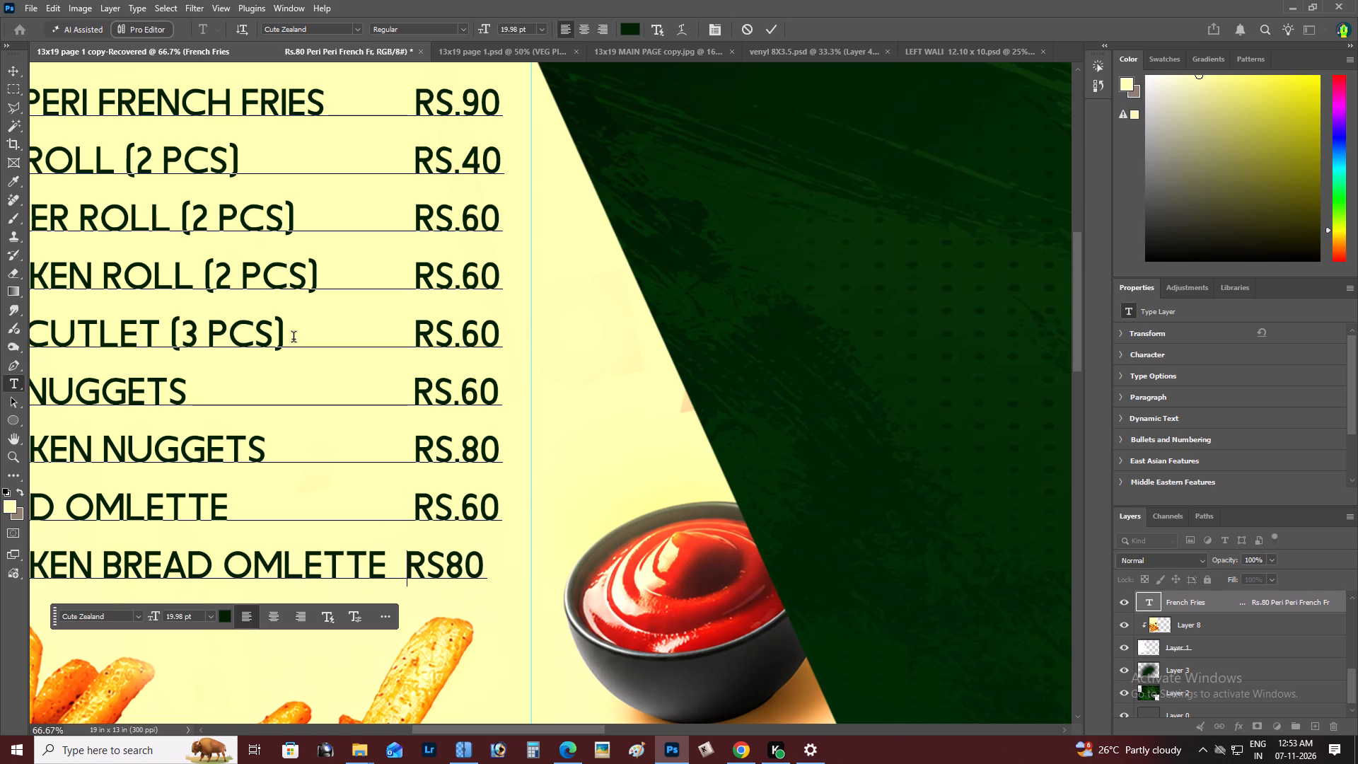
key(Right)
key(Right)
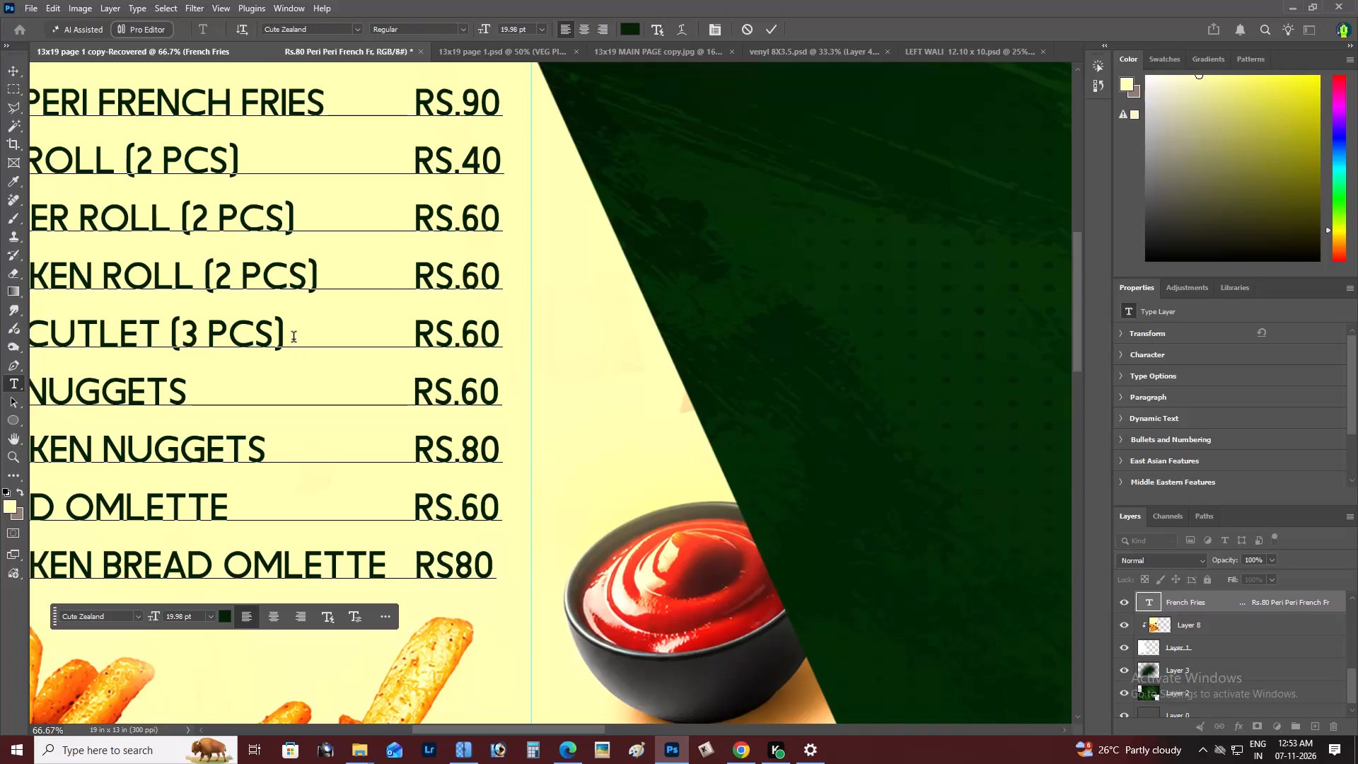
key(period)
key(Left)
key(Left)
key(Left)
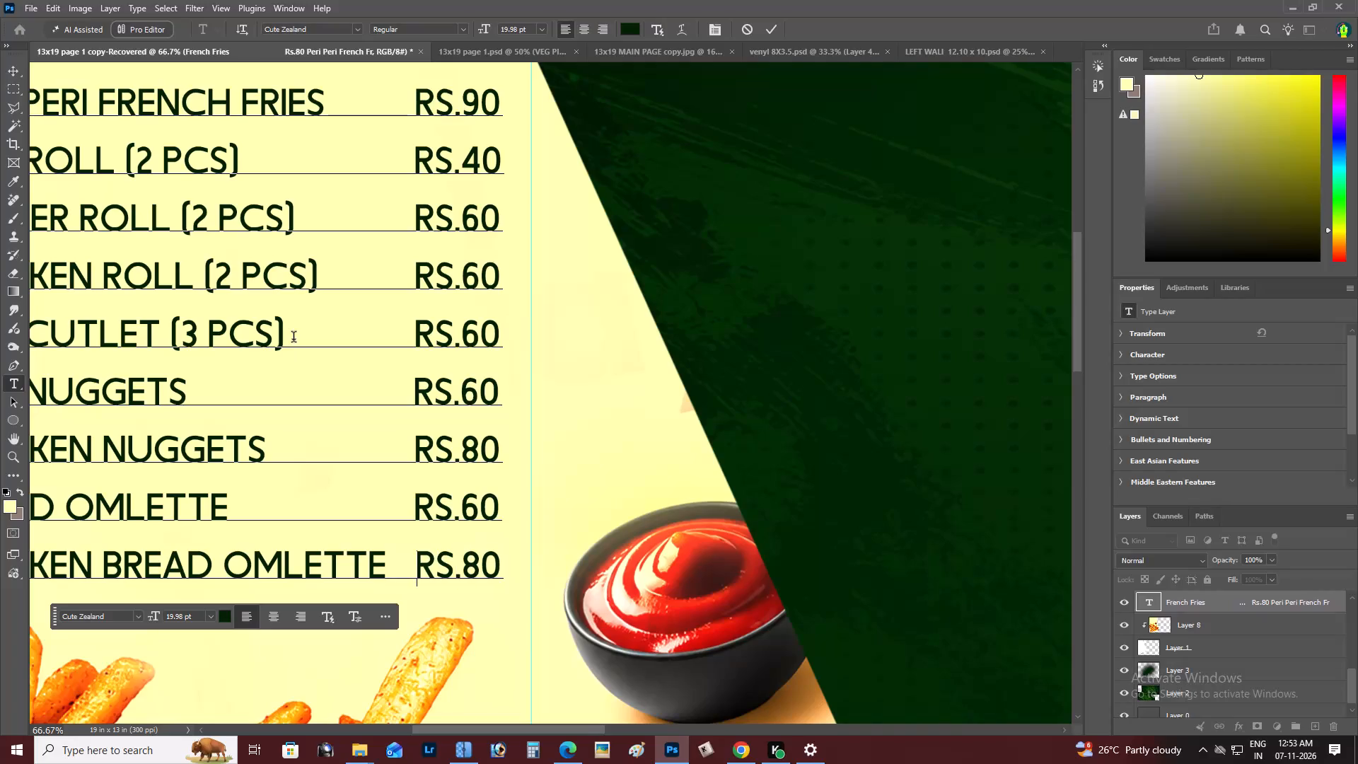
key(BackSpace)
key(space)
key(ctrl+Return)
Review the completed snack price list within the surrounding page layout.
key(z)
alt+click(519, 446)
right_click(513, 445)
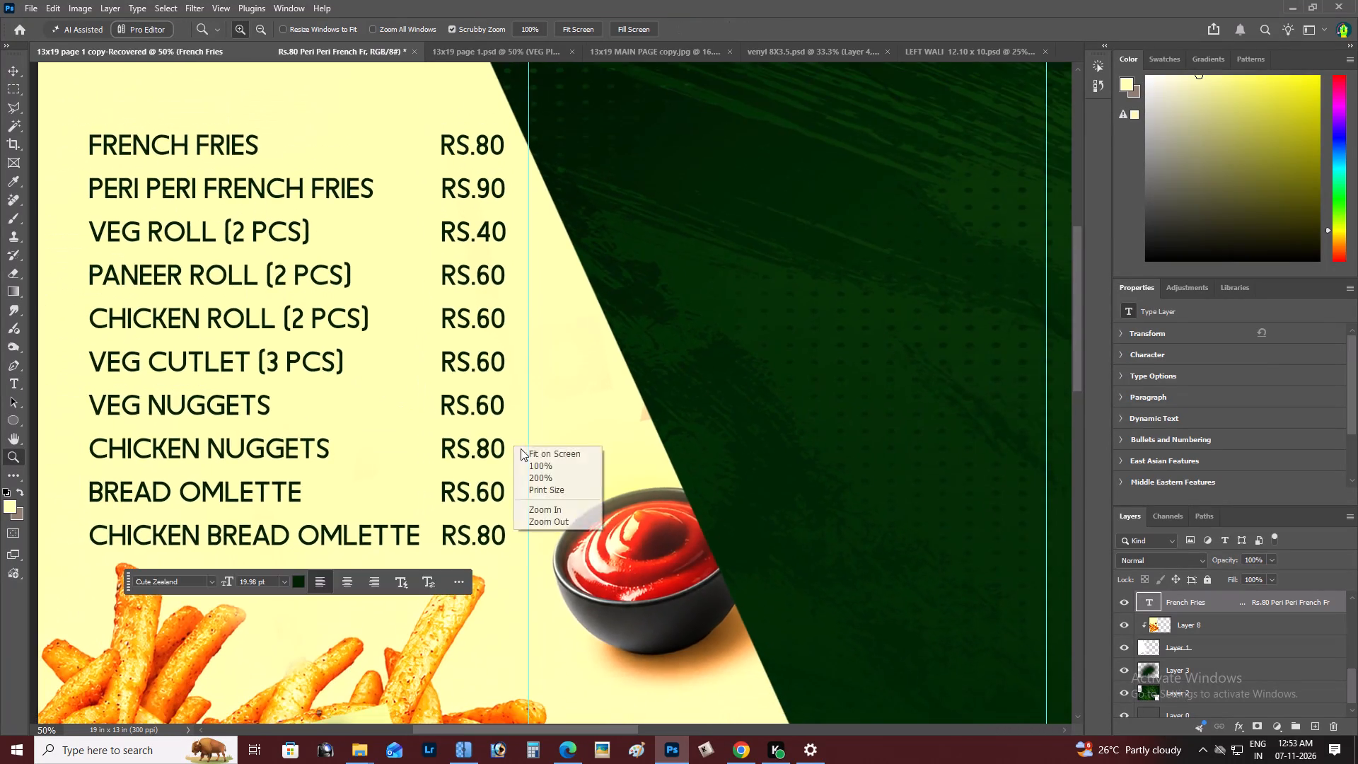
click(524, 451)
key(space)
key(space)
key(space)
key(space)
key(space)
key(space)
key(space)
key(space)
key(space)
key(space)
key(space)
key(space)
key(space)
key(space)
key(space)
key(space)
drag(470, 456, 668, 527)
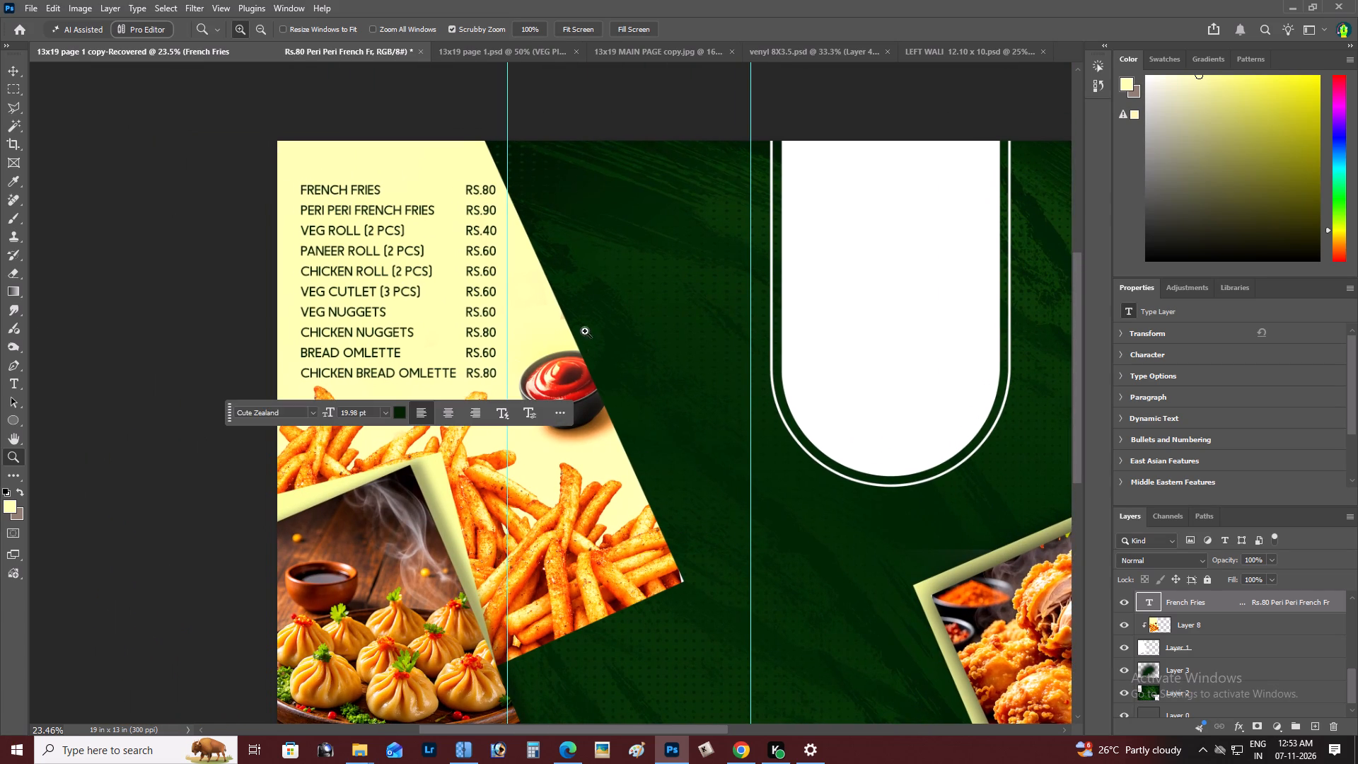
key(z)
alt+click(413, 287)
right_click(413, 287)
click(429, 291)
key(space)
key(space)
key(space)
key(space)
drag(421, 279, 587, 377)
Add an olive #a7a754 bar about 4.07 × 0.36 in on a new layer across the French Fries row, placed behind the text.
key(z)
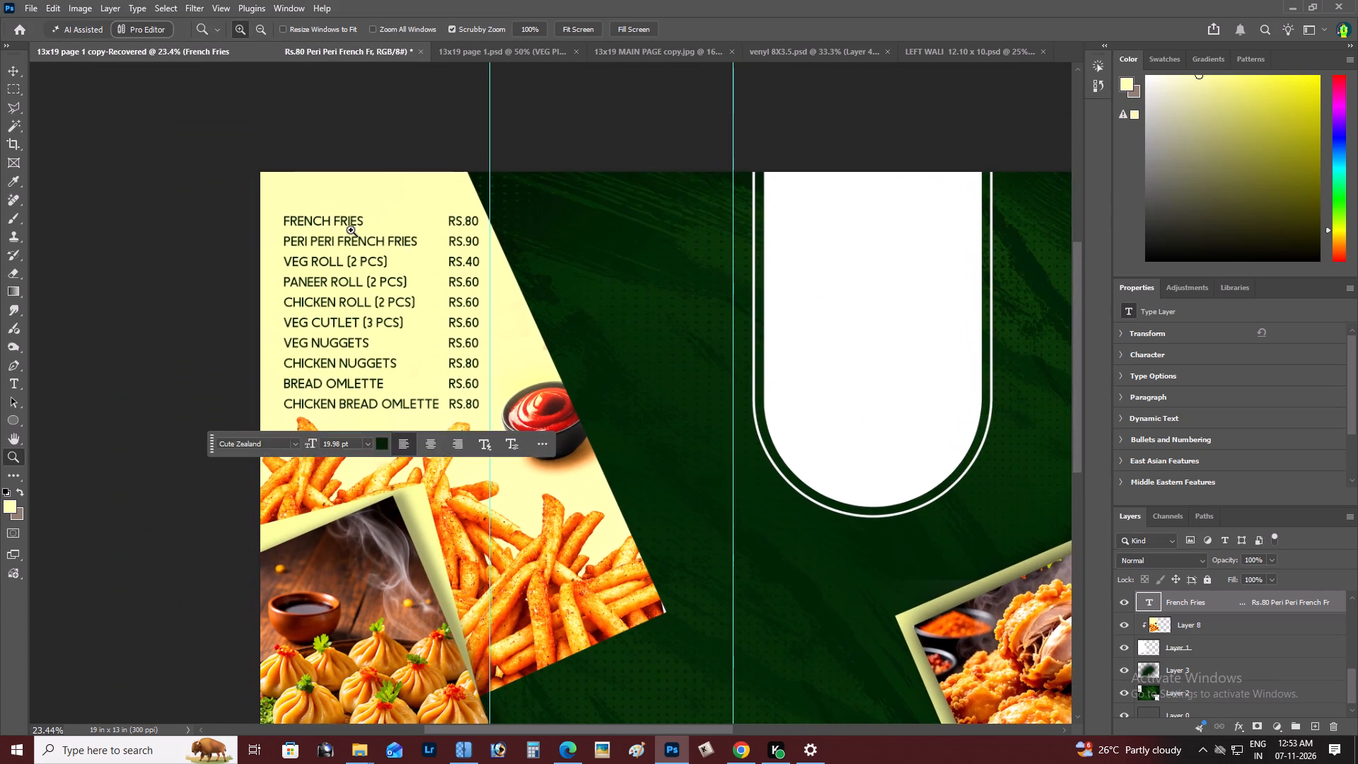
triple_click(351, 230)
key(space)
key(space)
key(space)
key(space)
key(space)
key(space)
key(space)
key(space)
key(space)
key(space)
key(space)
key(space)
key(space)
key(space)
key(space)
key(space)
key(space)
key(space)
key(space)
key(space)
drag(351, 230, 350, 239)
key(m)
drag(200, 202, 199, 202)
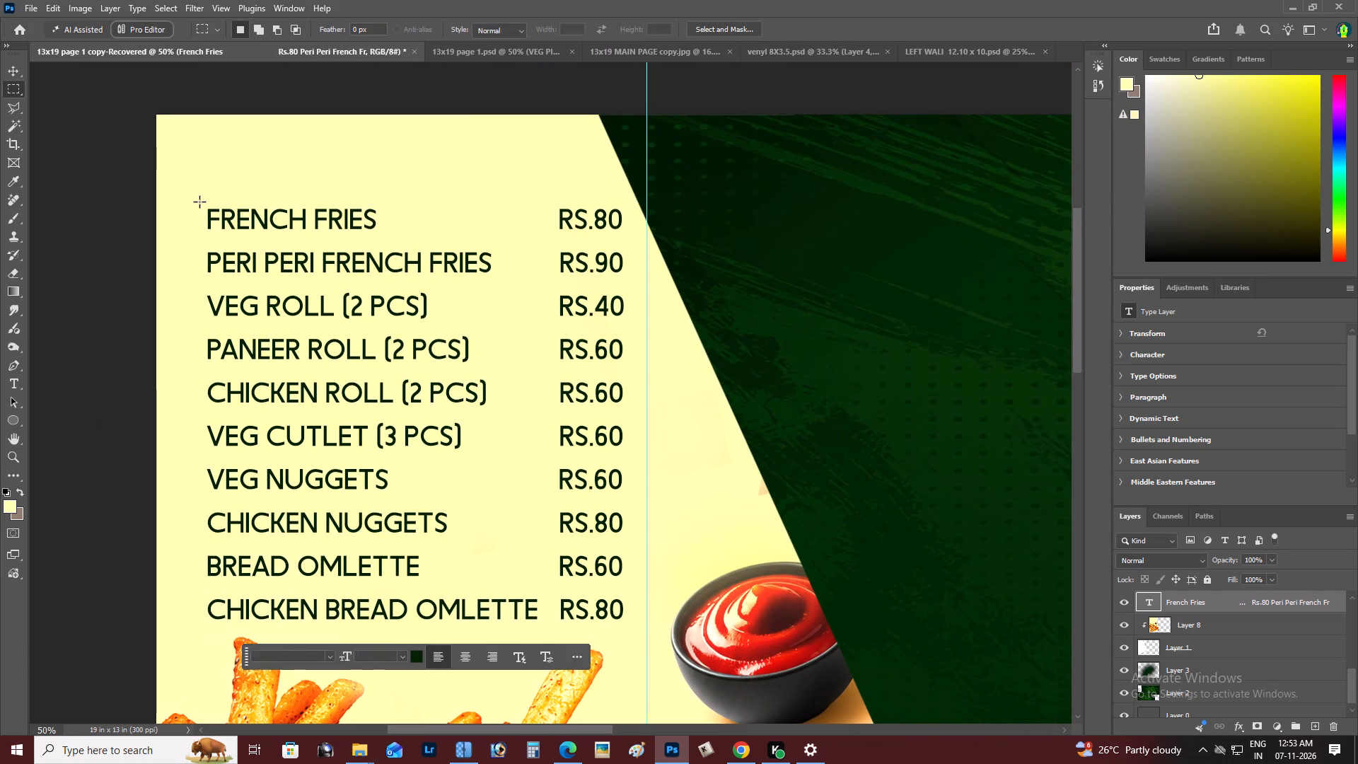
drag(199, 202, 605, 238)
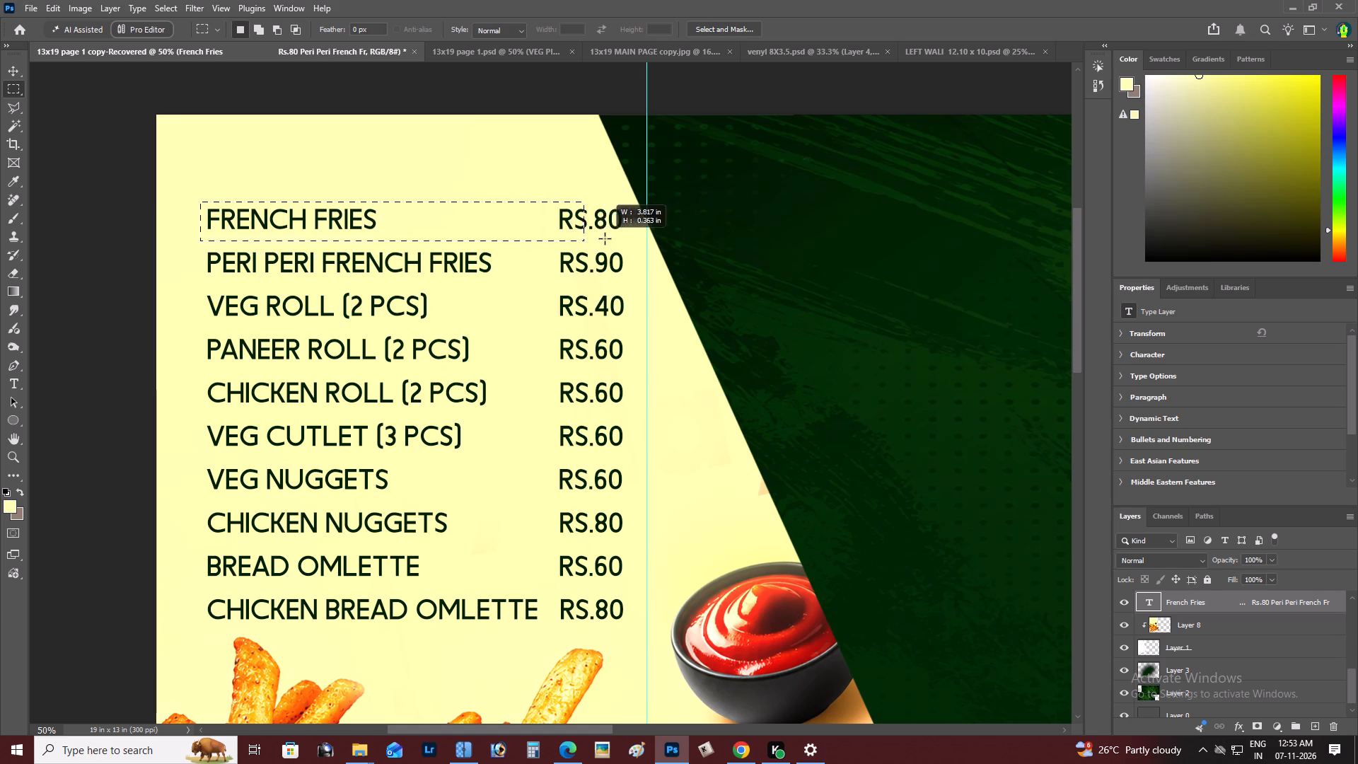
drag(605, 238, 631, 238)
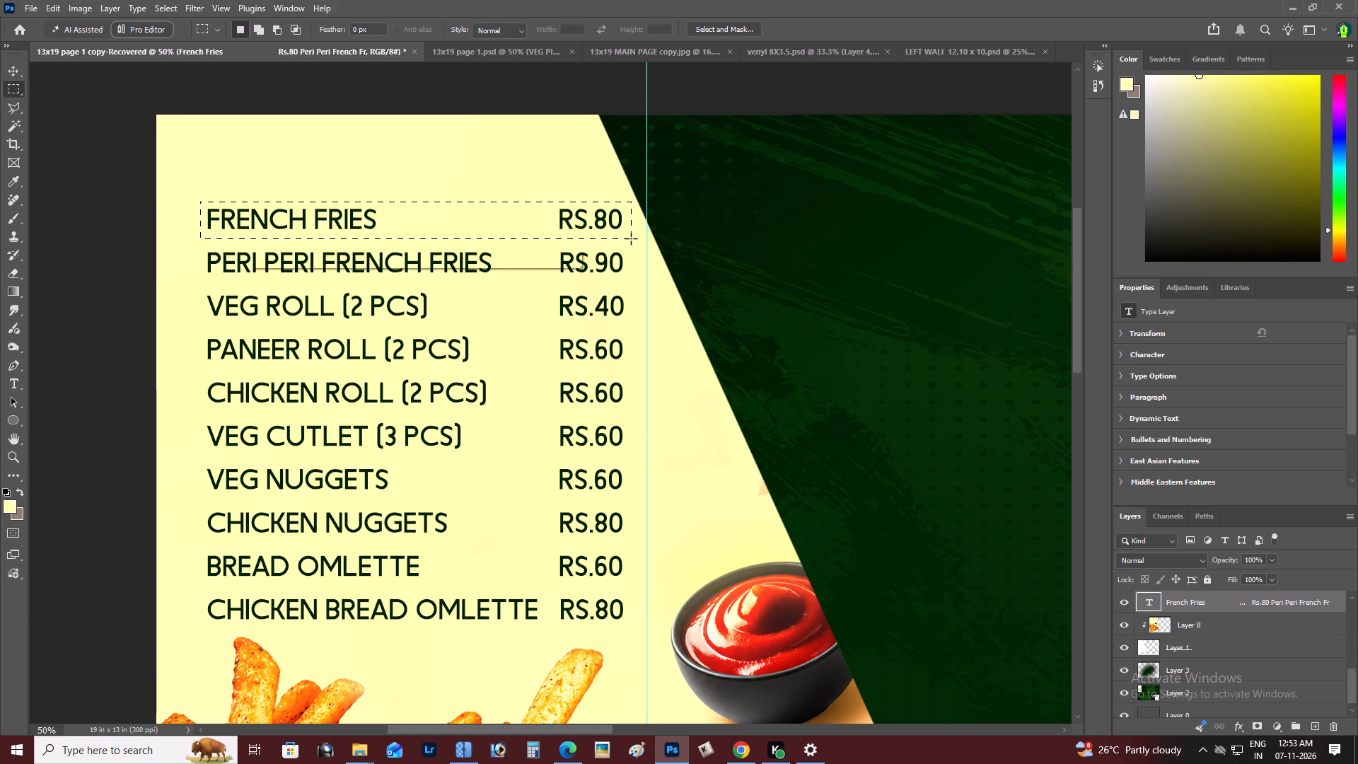
click(1315, 722)
click(482, 259)
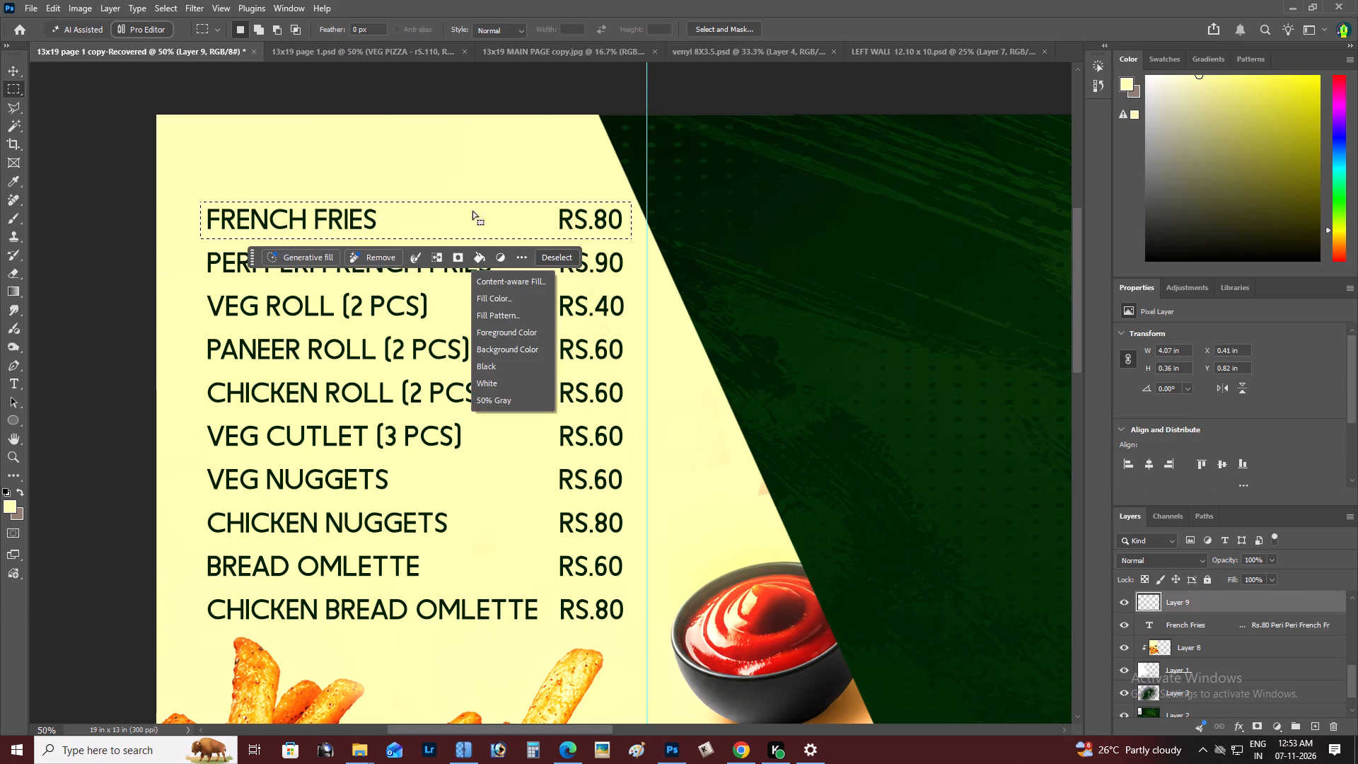
click(499, 301)
click(459, 185)
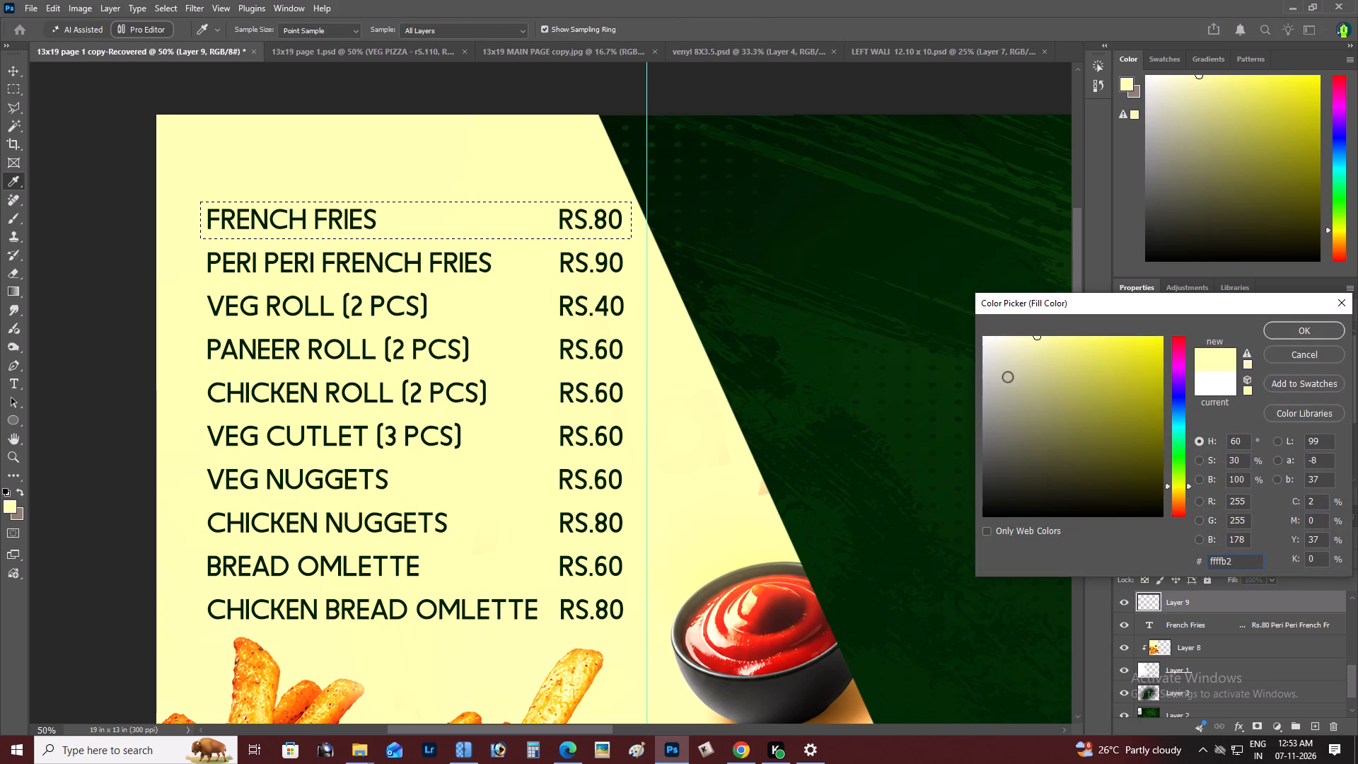
click(1064, 385)
click(1072, 398)
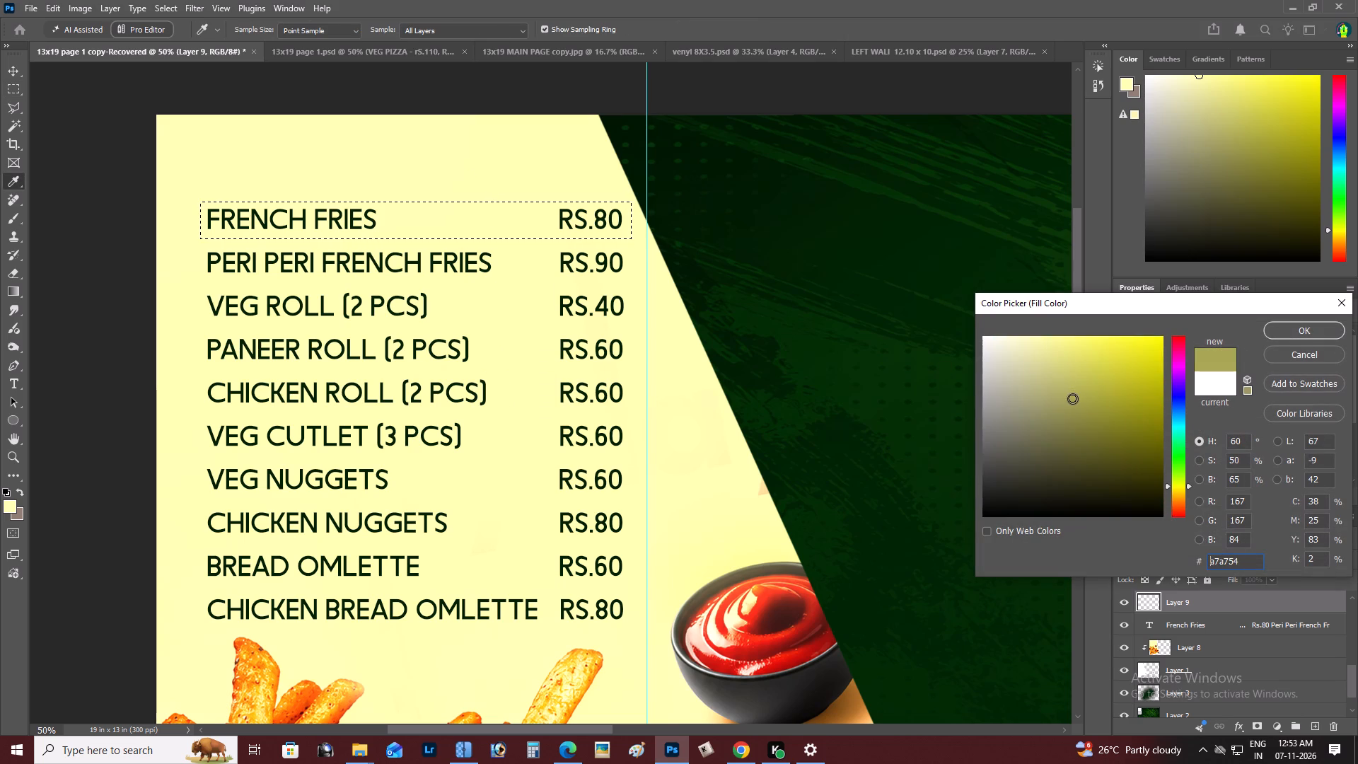
click(1285, 332)
key(Return)
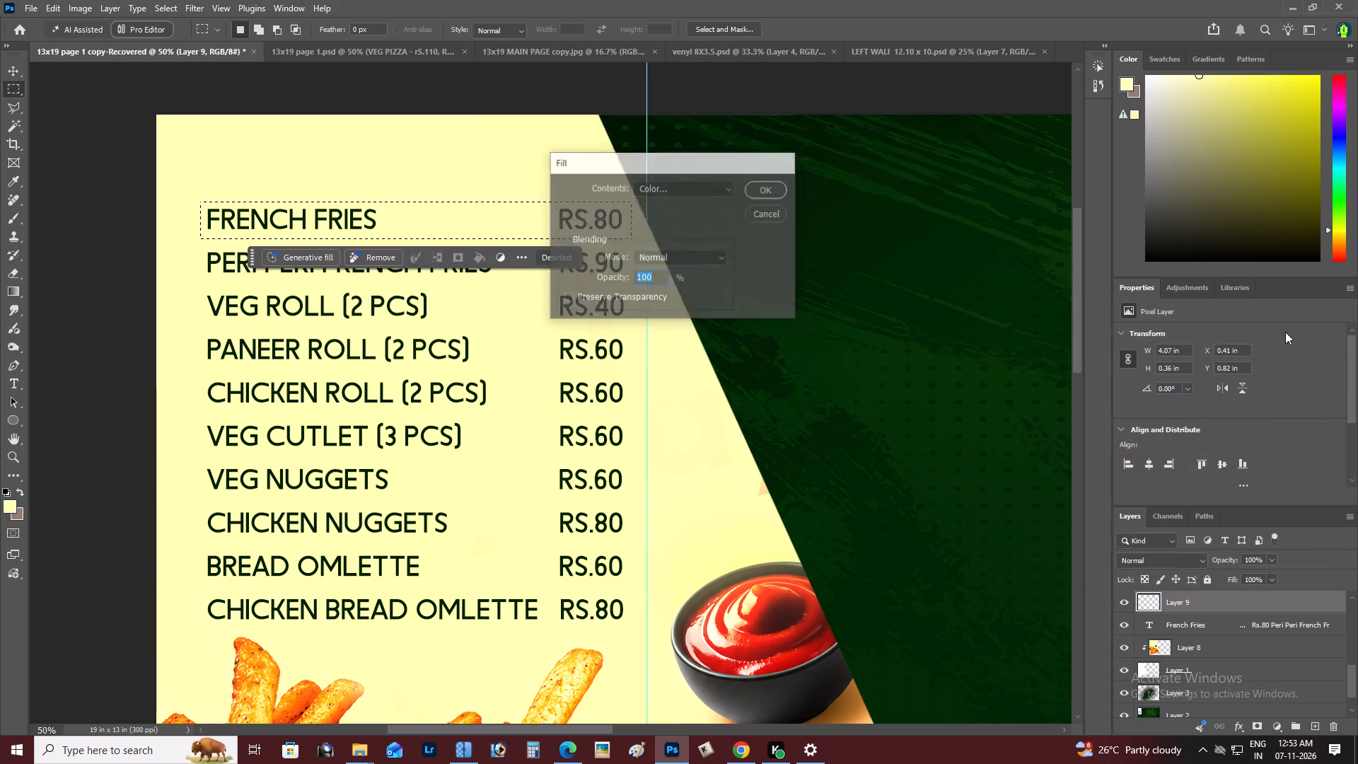
key(ctrl+d)
key(ctrl+bracketleft)
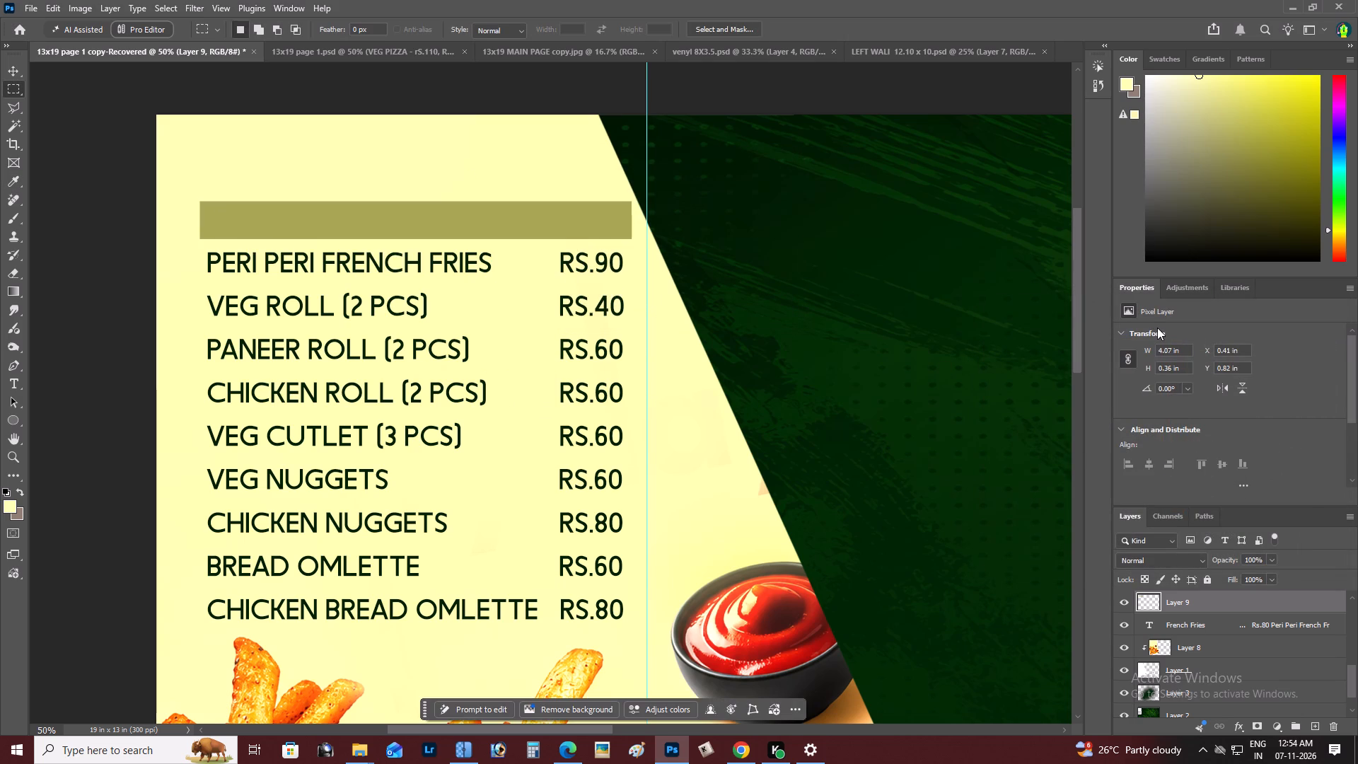
Fade the price end of the French Fries bar into the cream panel using the soft 1600 px Eraser.
key(z)
alt+click(581, 271)
right_click(581, 271)
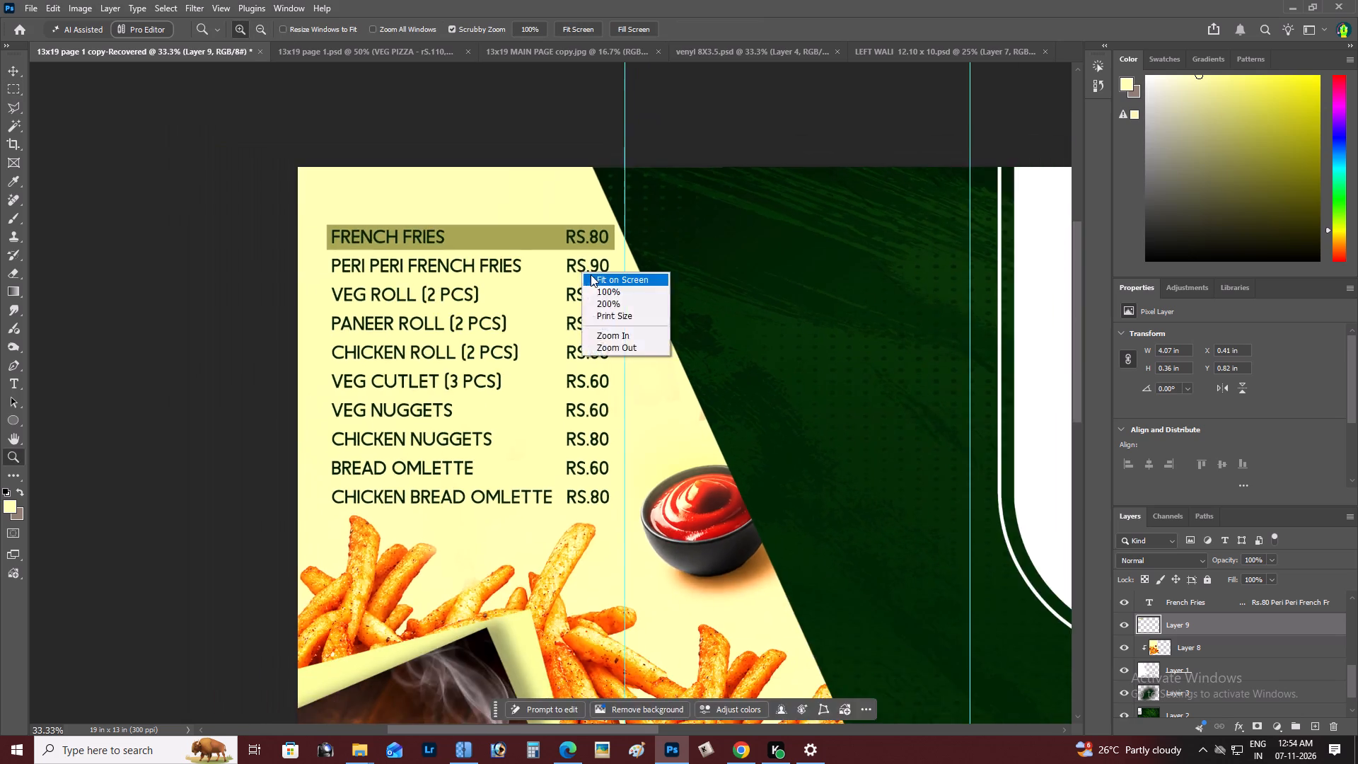
click(591, 274)
key(space)
key(space)
drag(591, 274, 773, 321)
key(z)
triple_click(355, 176)
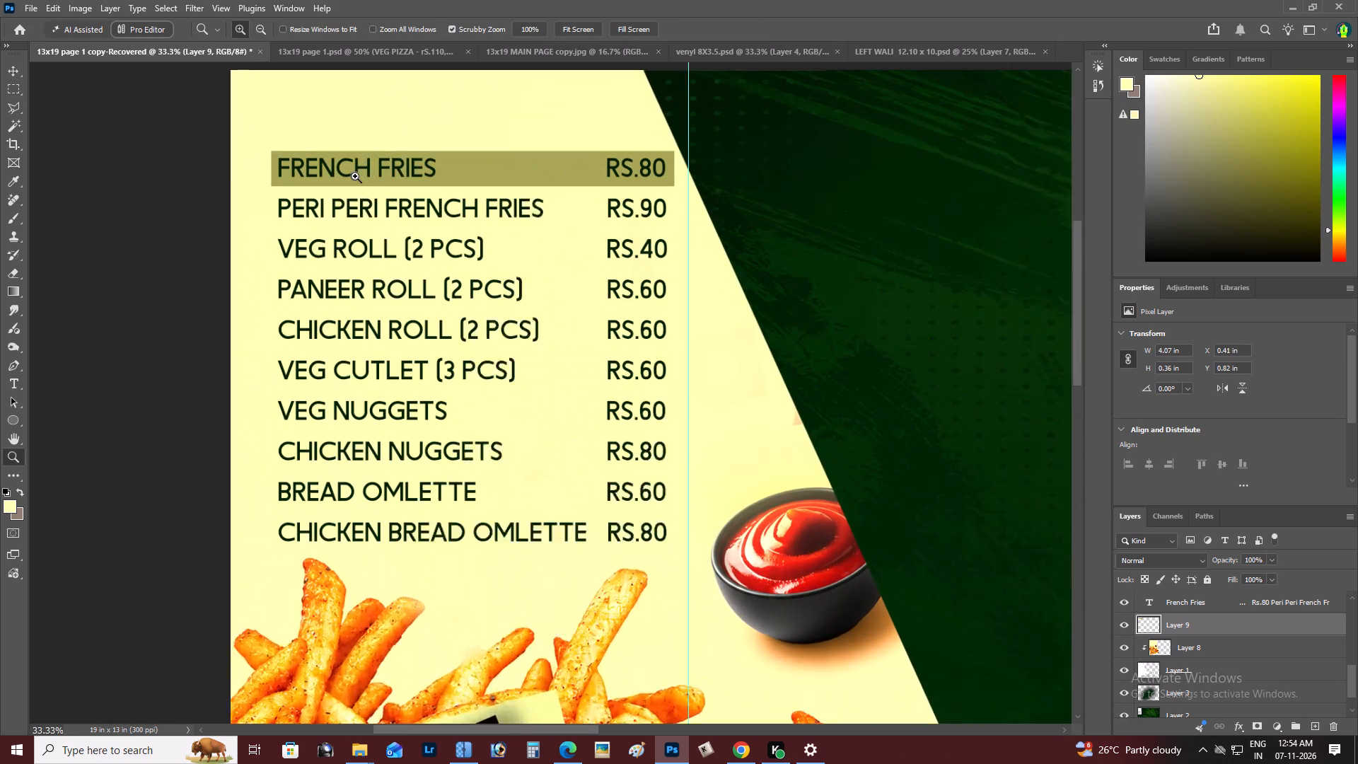
key(v)
key(Up)
key(Down)
key(e)
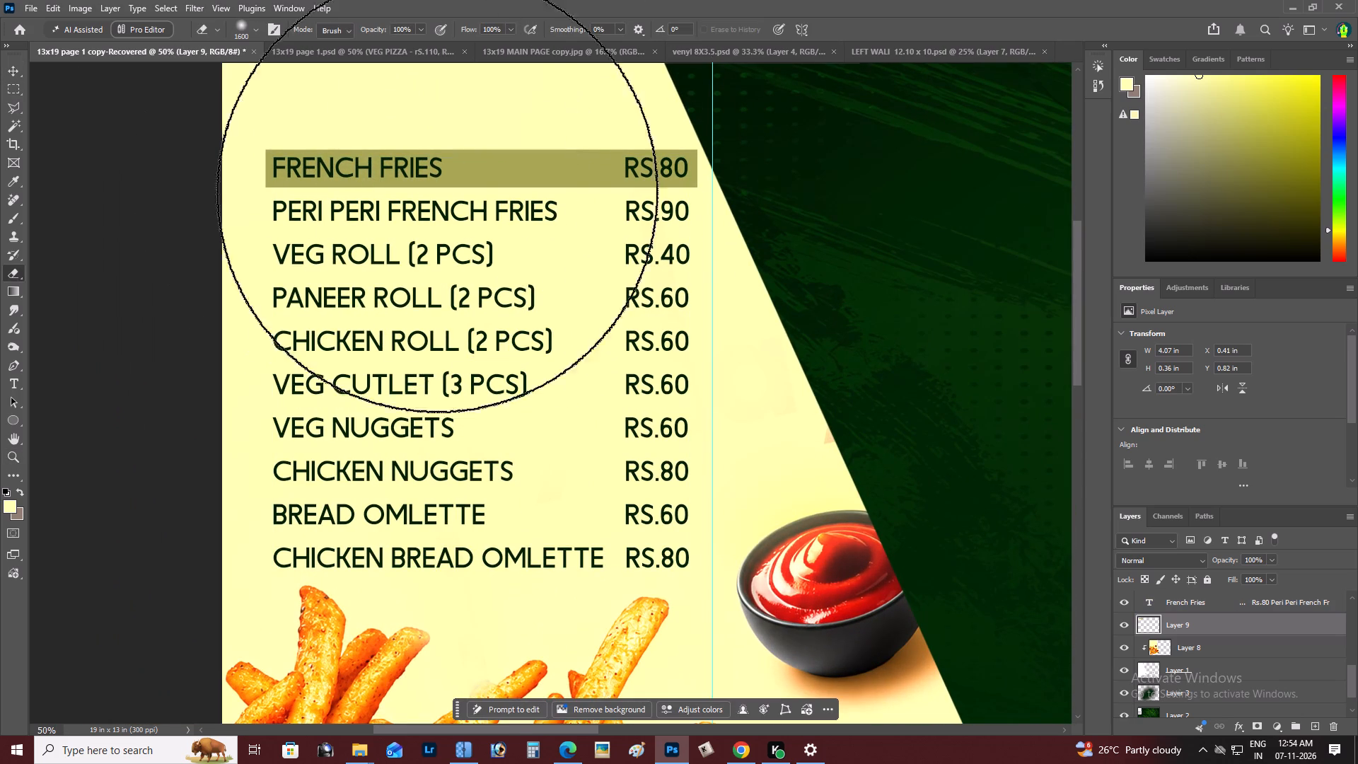
click(662, 197)
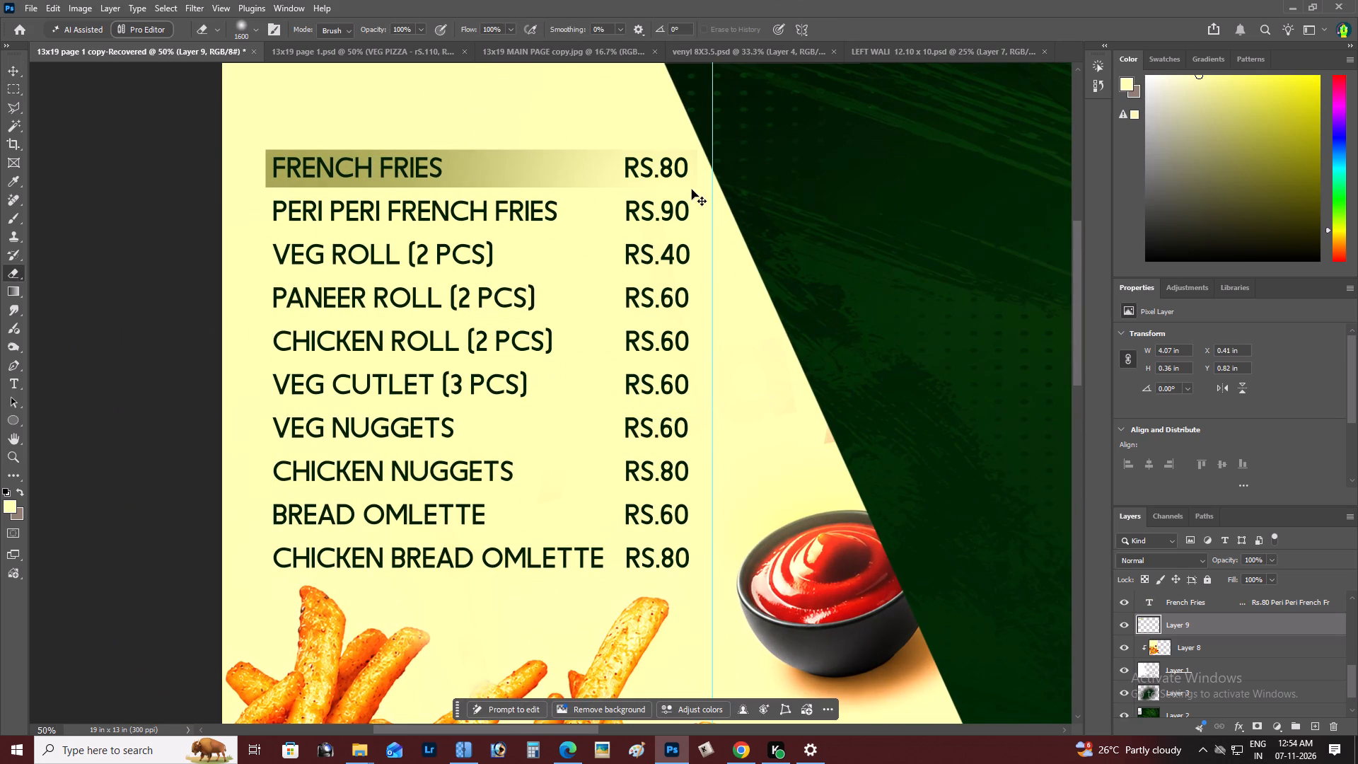
key(ctrl+z)
click(692, 190)
Examine the faded French Fries bar within the surrounding page layout.
key(z)
alt+click(594, 189)
right_click(594, 189)
click(608, 193)
key(space)
key(space)
key(space)
key(space)
key(space)
key(space)
key(space)
key(space)
key(space)
key(space)
key(space)
key(space)
key(space)
drag(608, 193, 709, 230)
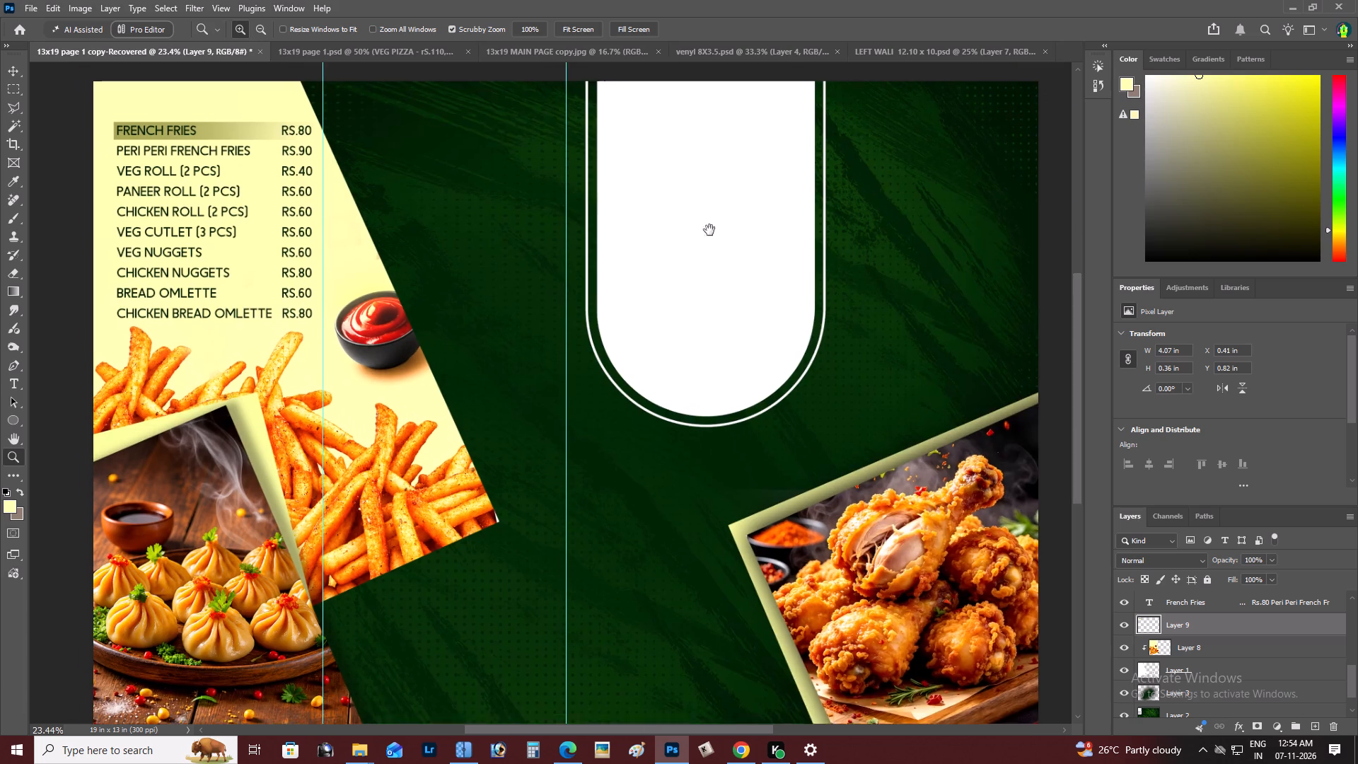
drag(709, 230, 843, 250)
Apply a Color Overlay to the French Fries bar in dark green #002505 sampled from the page background.
key(z)
double_click(449, 185)
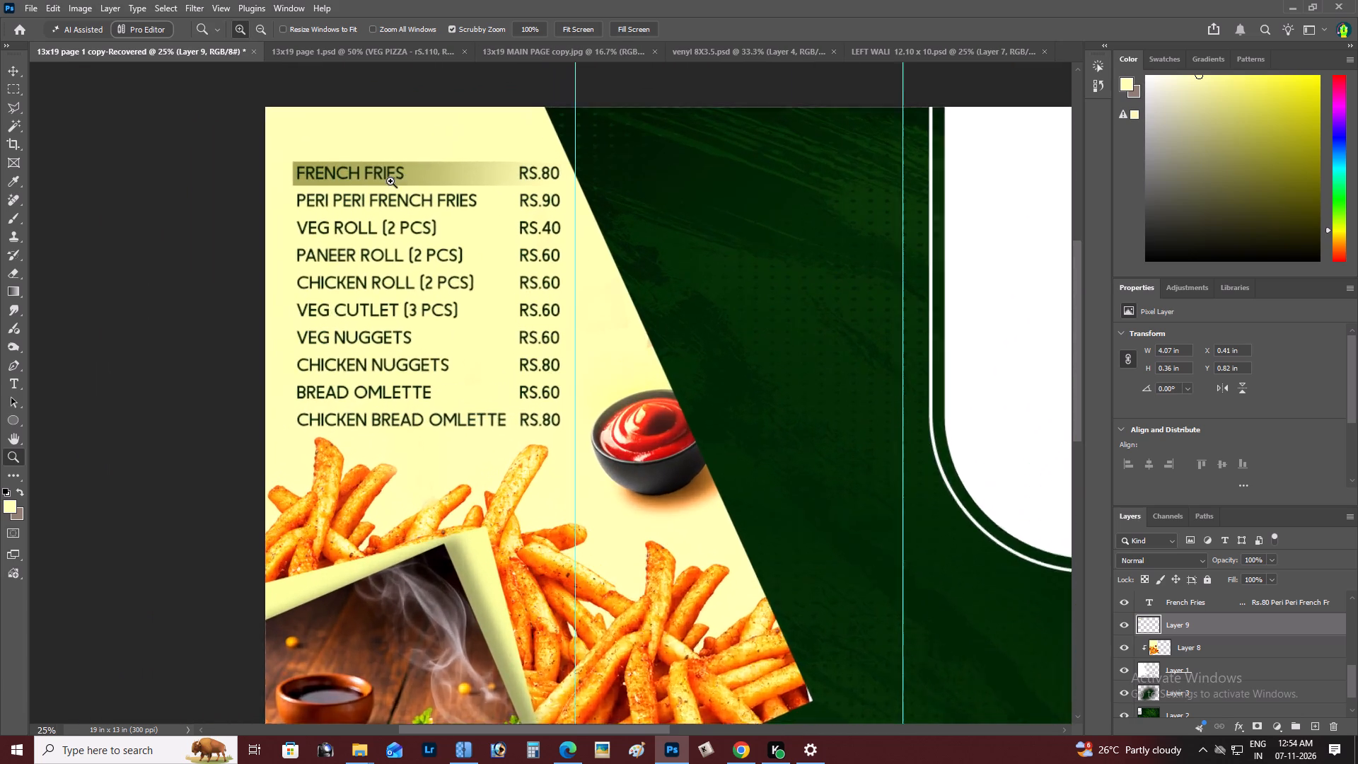
click(364, 178)
key(v)
right_click(351, 169)
click(434, 159)
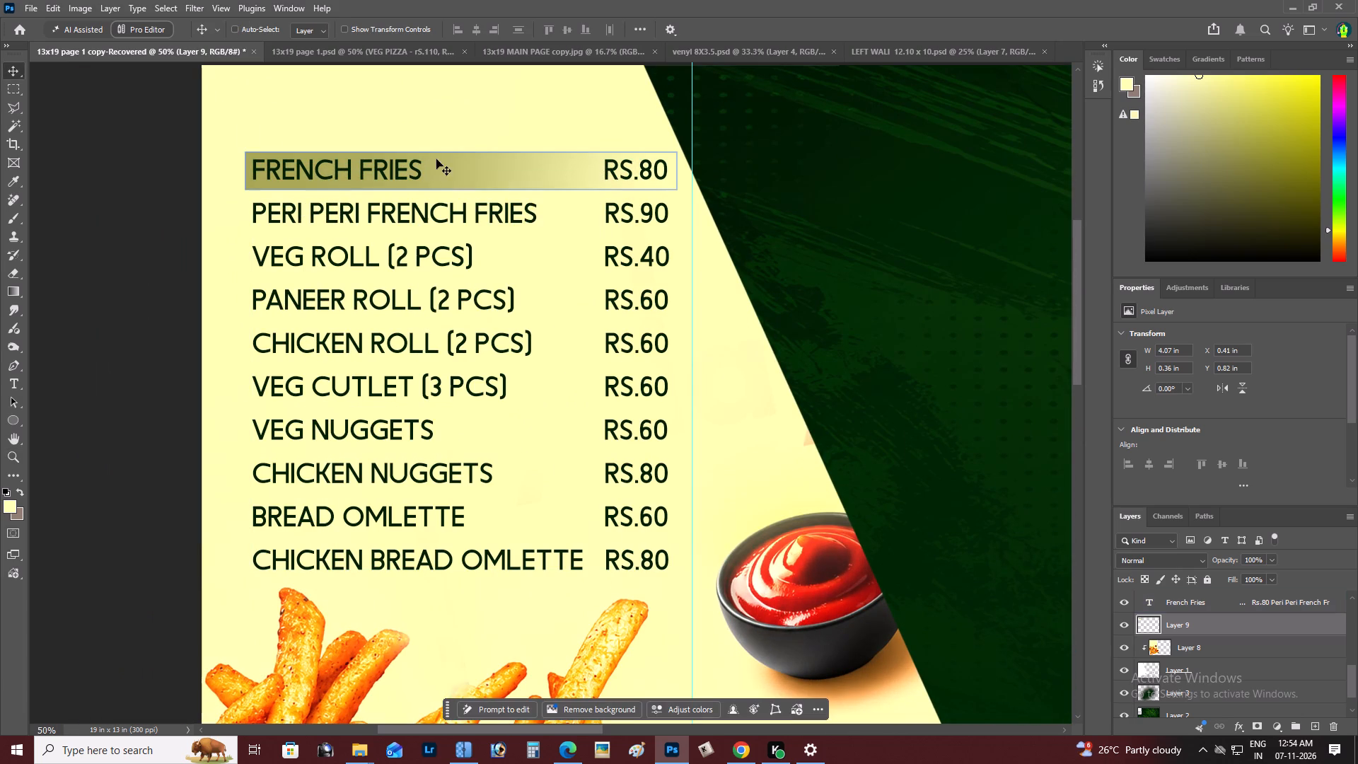
right_click(471, 159)
click(489, 167)
drag(491, 168, 429, 158)
key(ctrl+z)
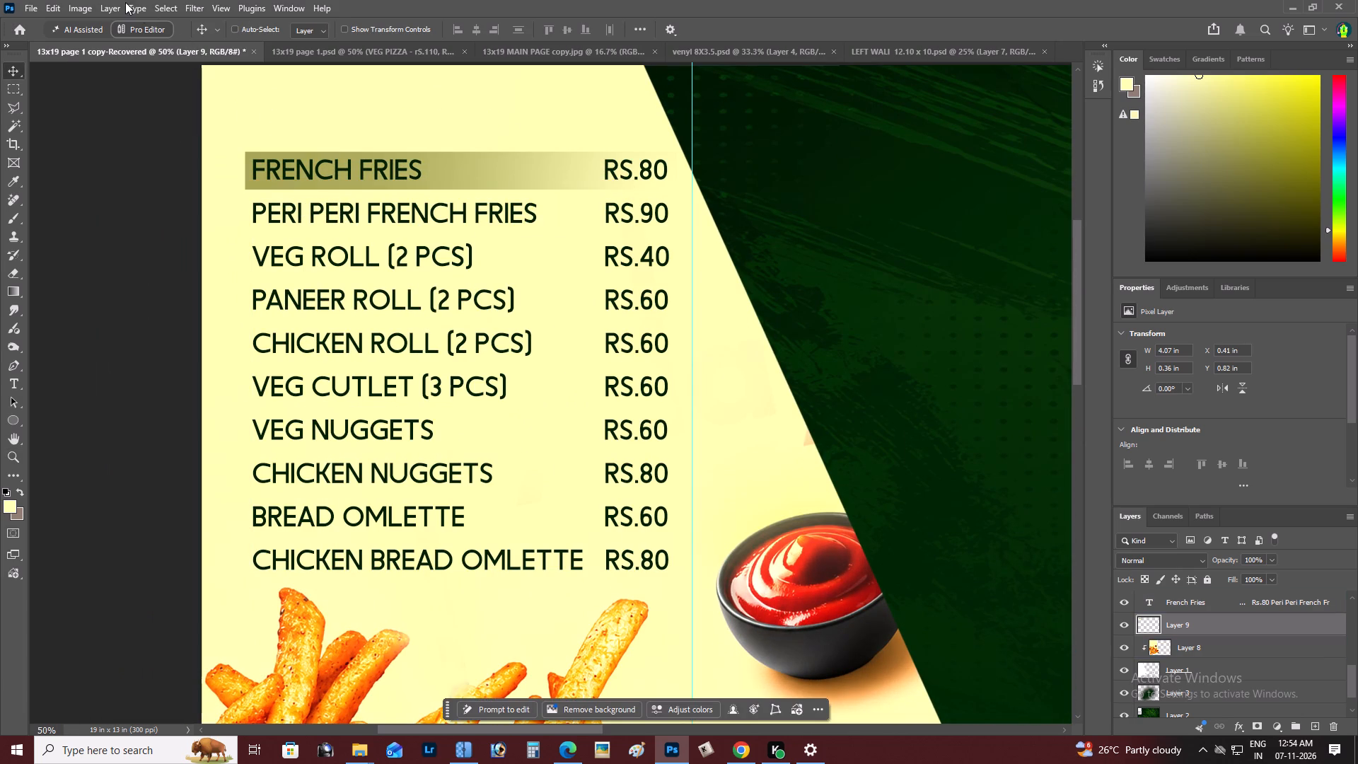
click(117, 4)
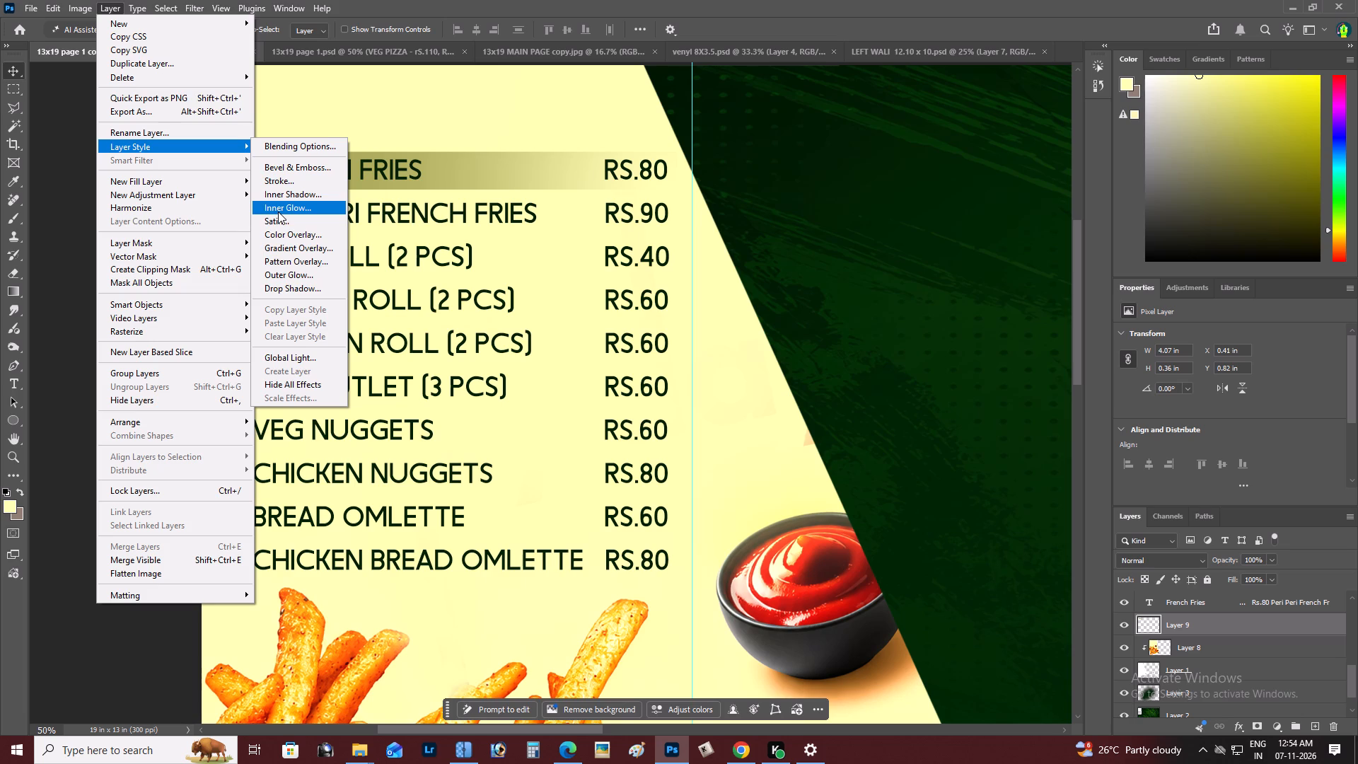
drag(278, 212, 302, 233)
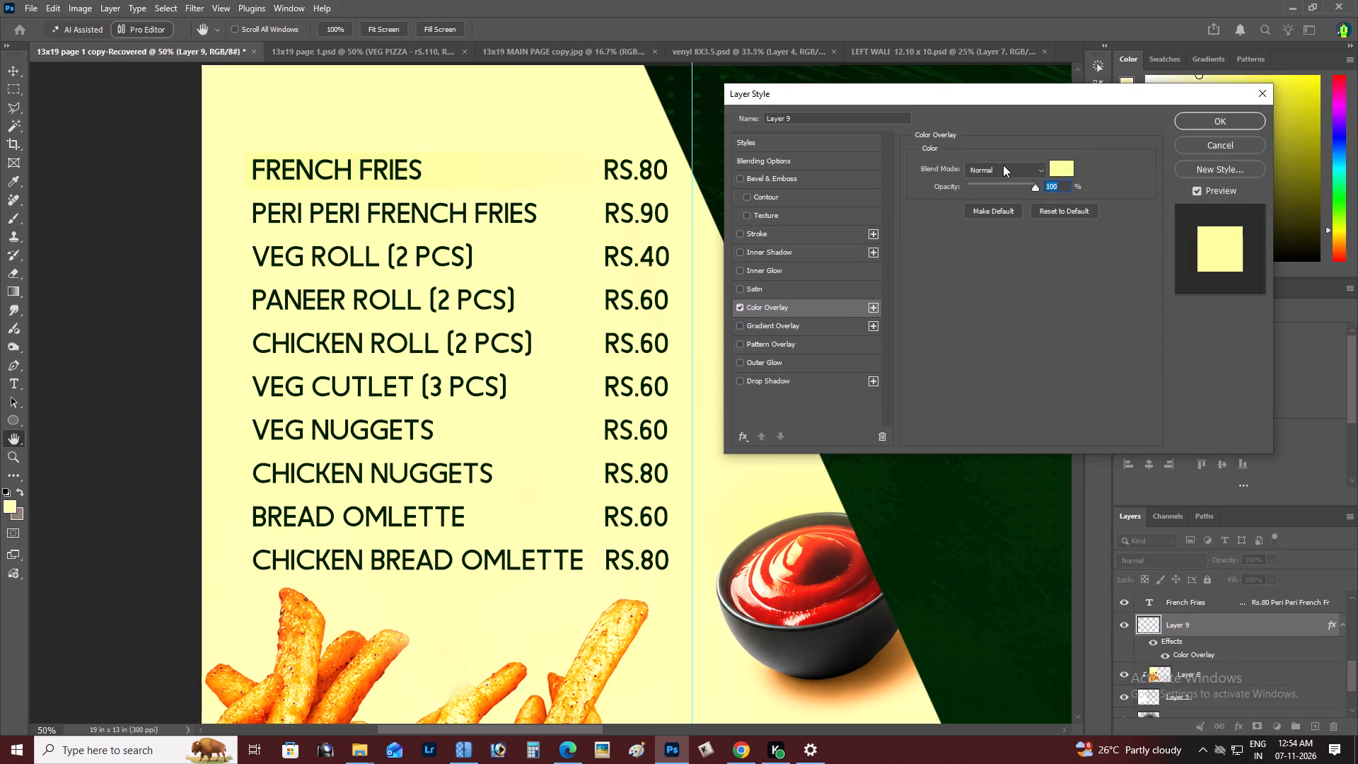
click(1057, 173)
click(707, 125)
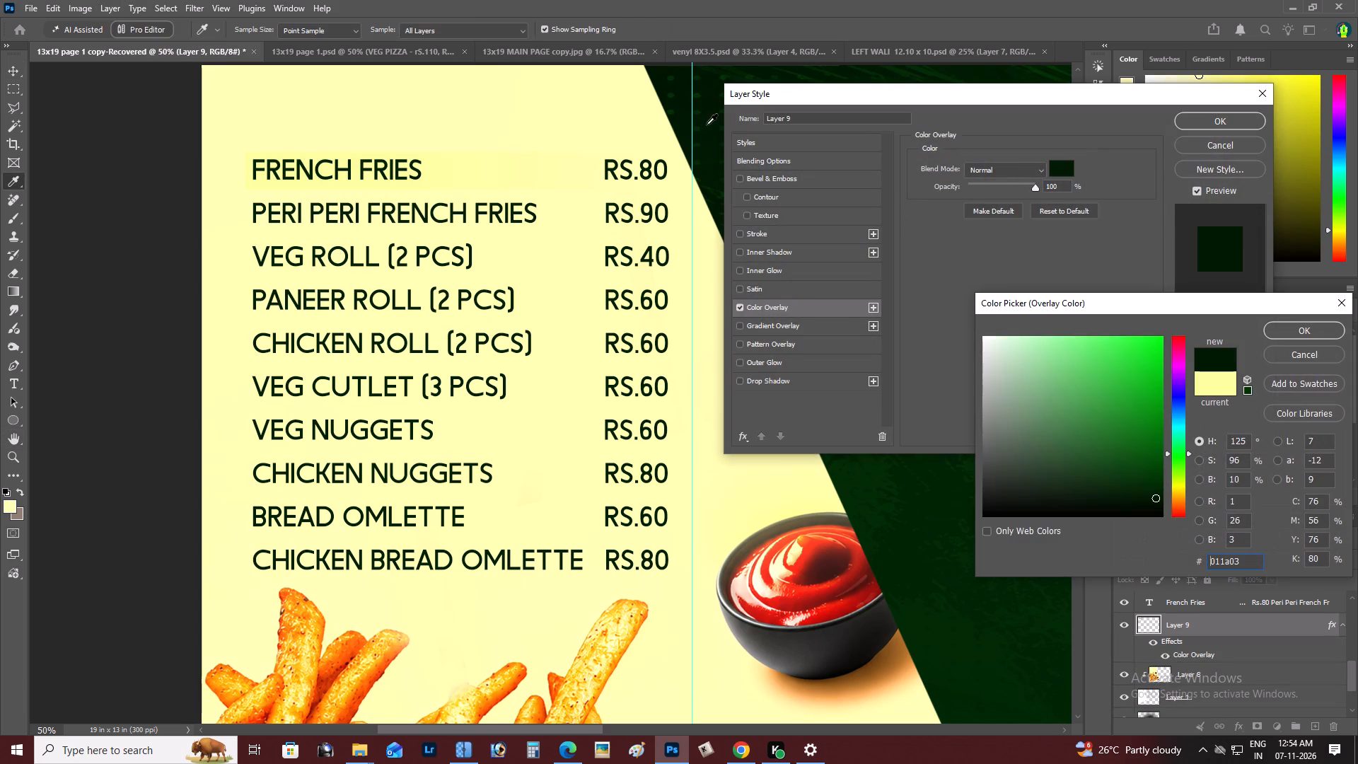
click(918, 473)
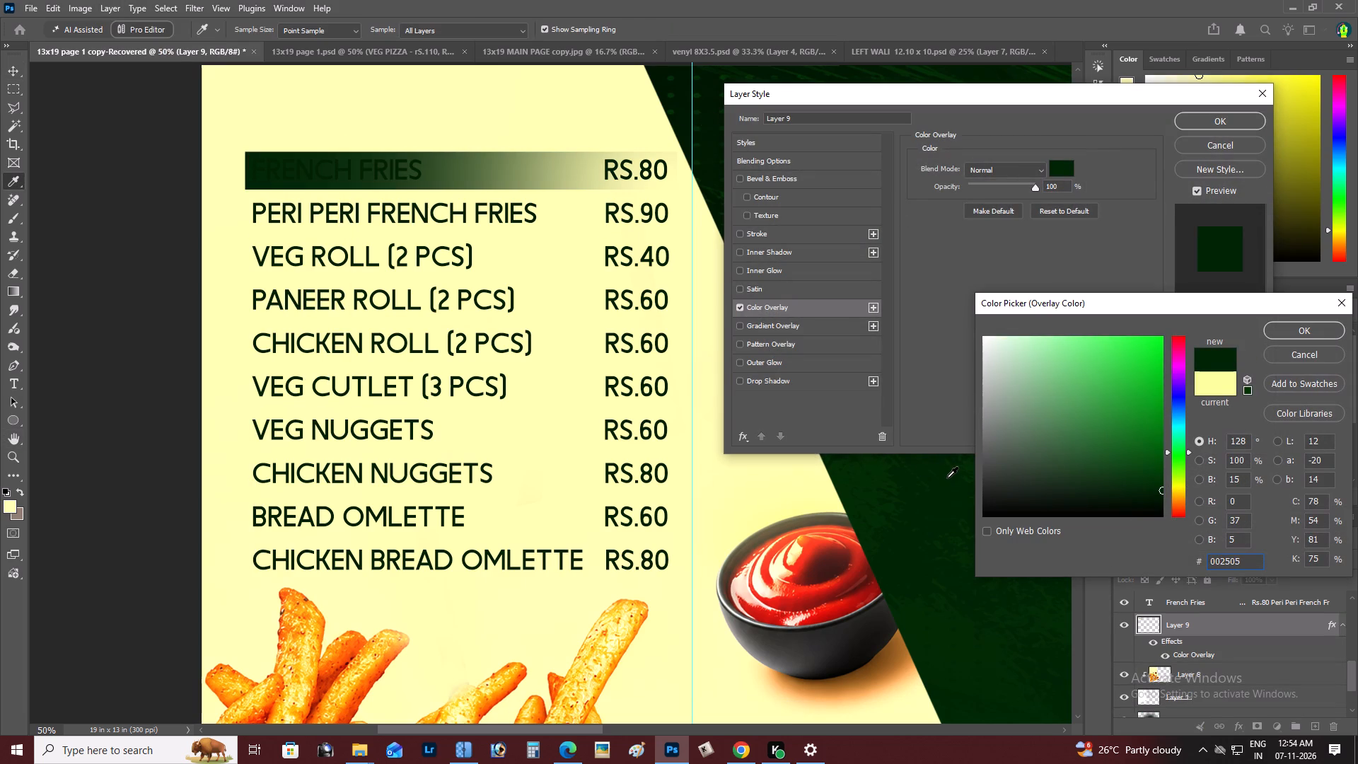
key(Return)
key(Return)
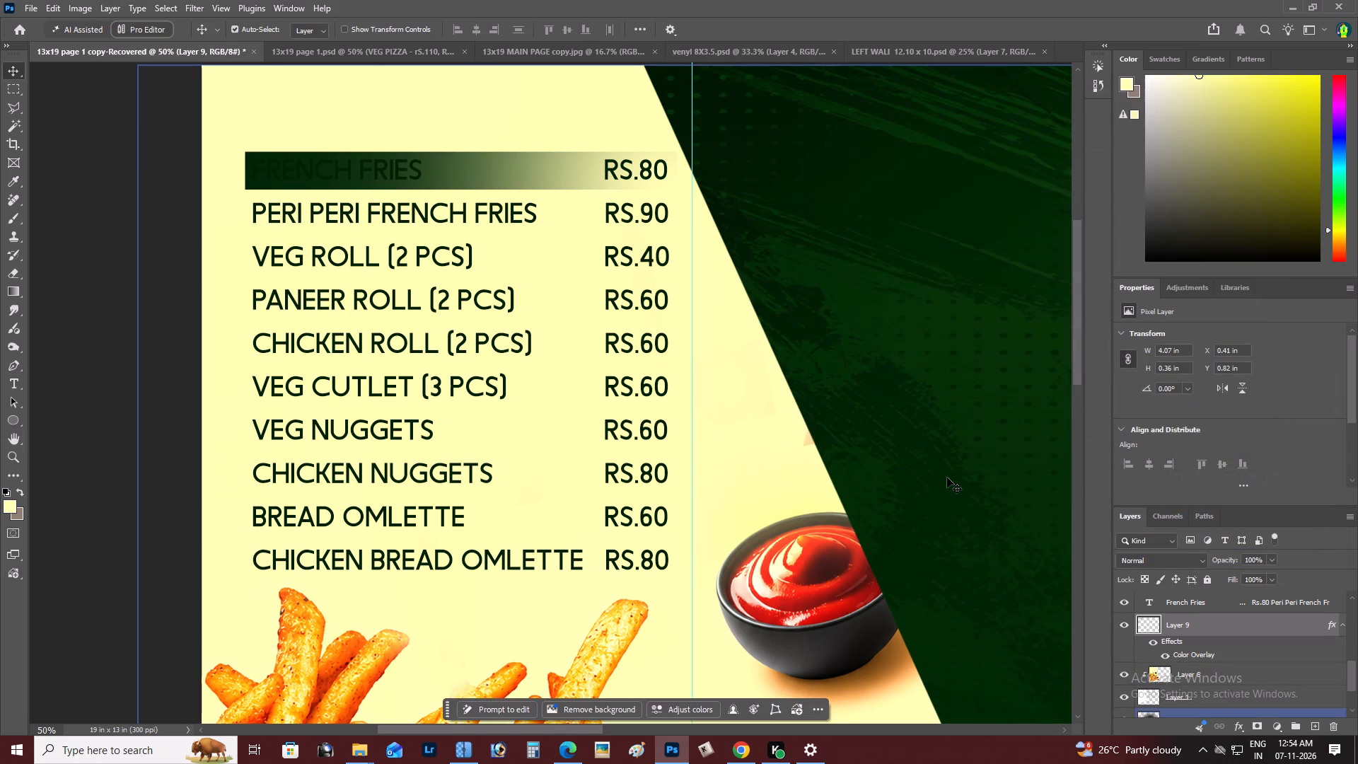
Restack the bar layer so it is clipped to the cream panel, above the fries image and below the text.
key(ctrl+bracketleft)
key(ctrl+bracketleft)
key(ctrl+bracketright)
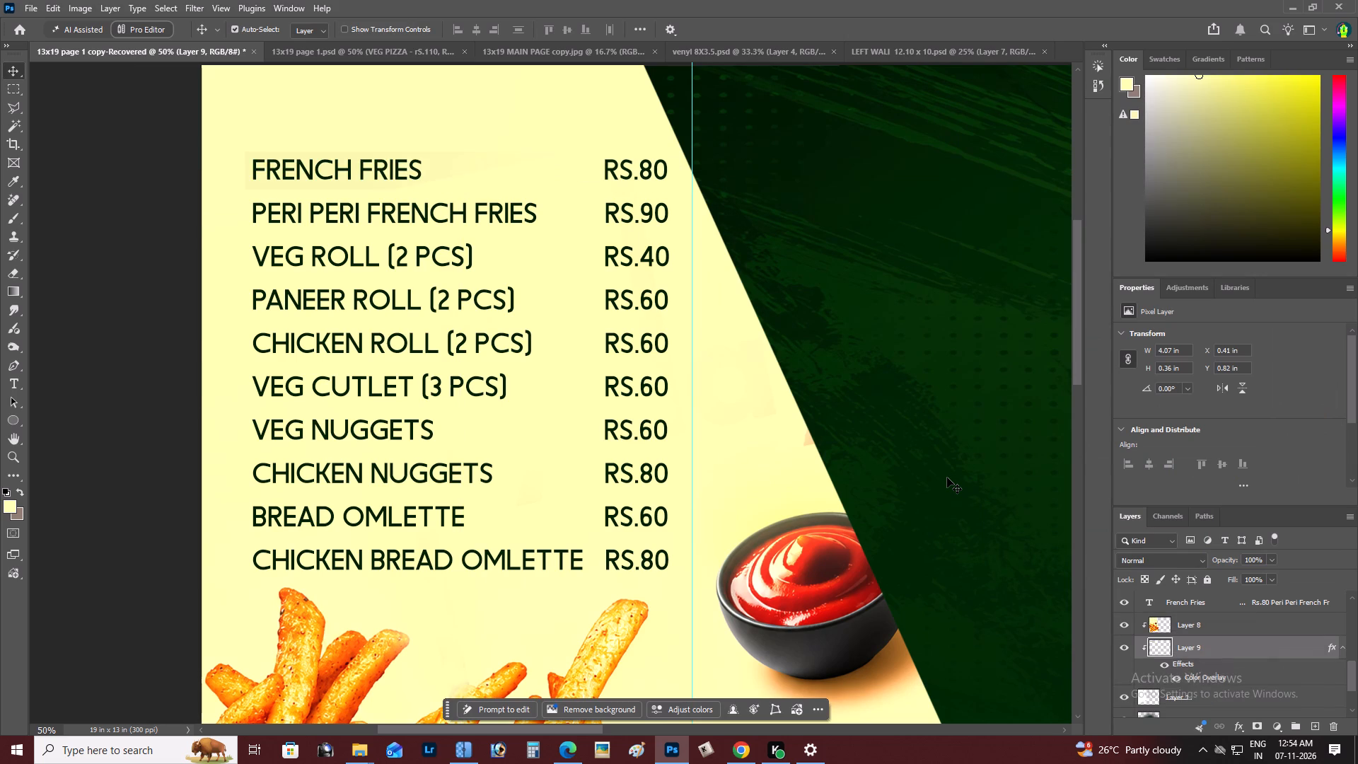
key(ctrl+bracketright)
Recolour the FRENCH FRIES item name to cream #ffffb1 sampled from the panel, and commit the text.
key(v)
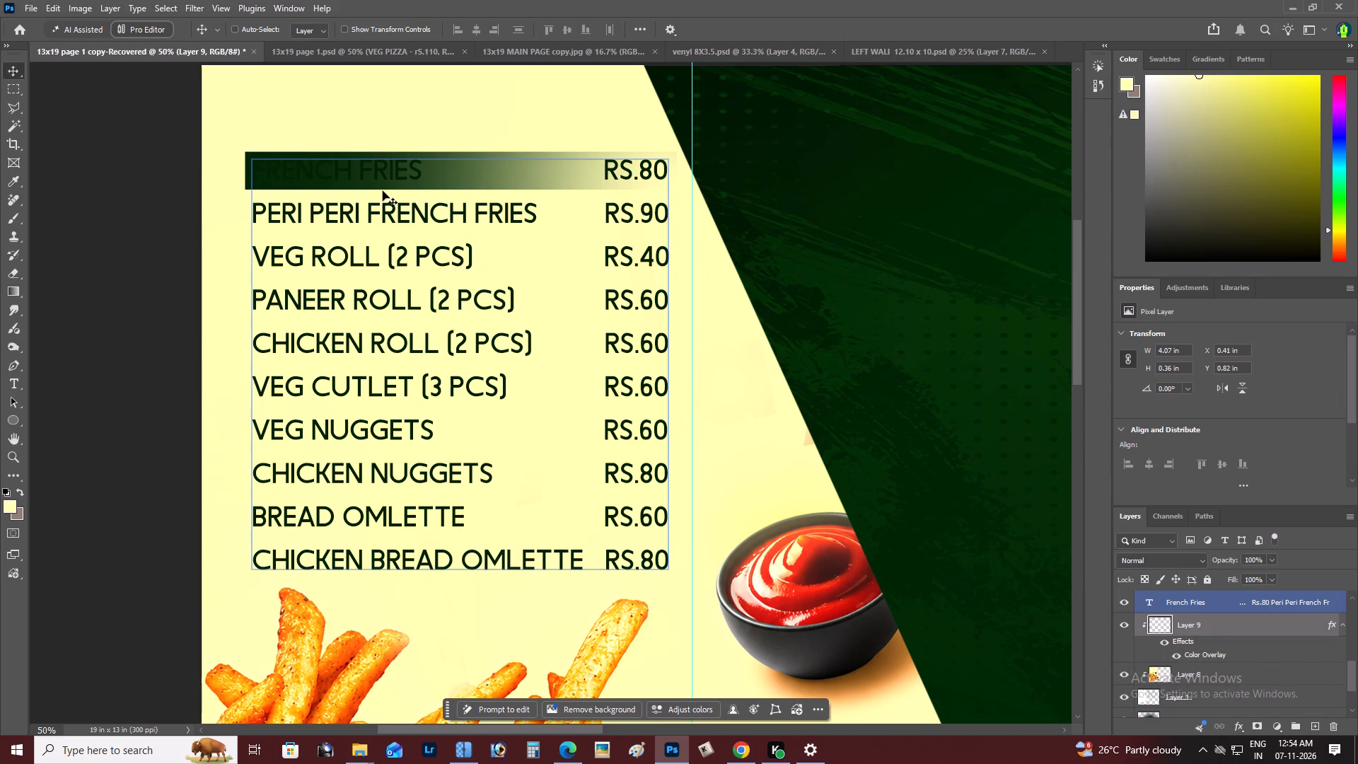
right_click(381, 170)
click(405, 177)
drag(405, 177, 368, 167)
key(ctrl+z)
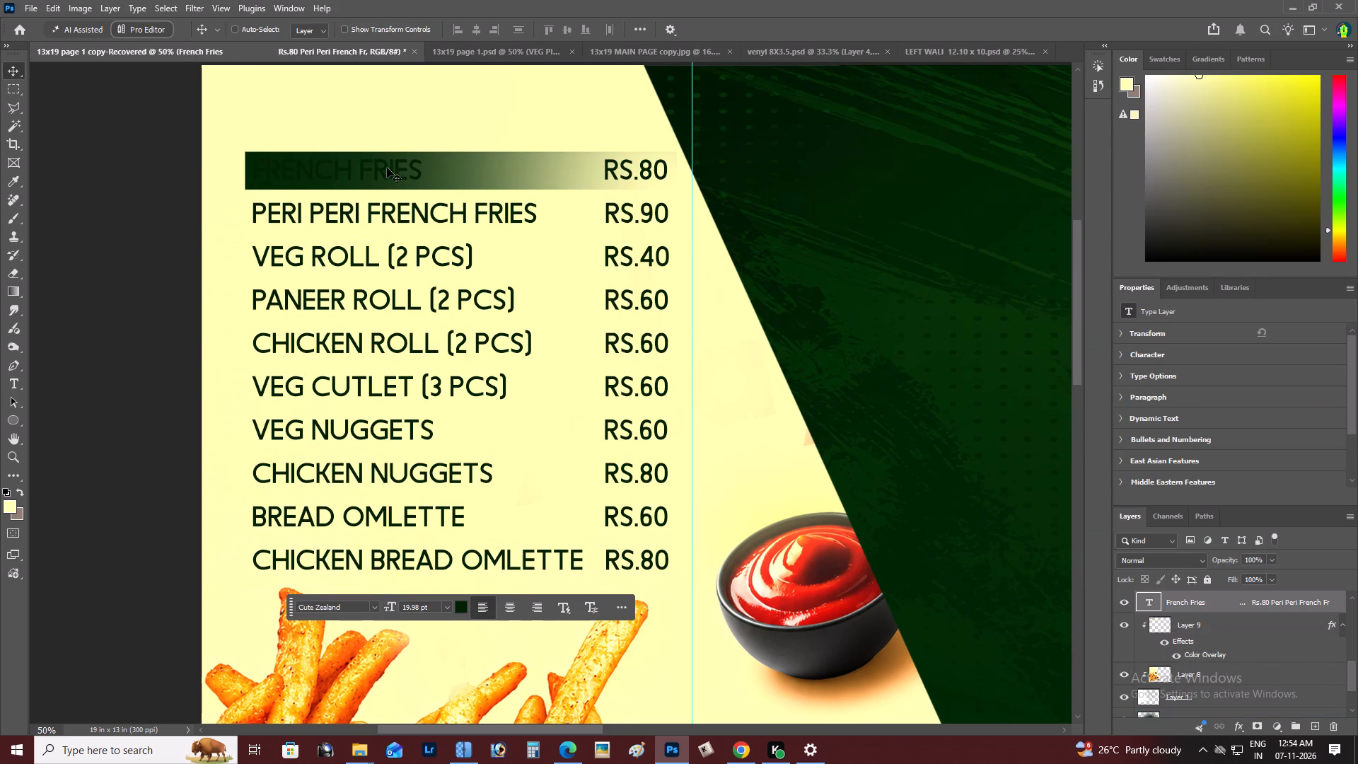
key(t)
drag(246, 170, 477, 185)
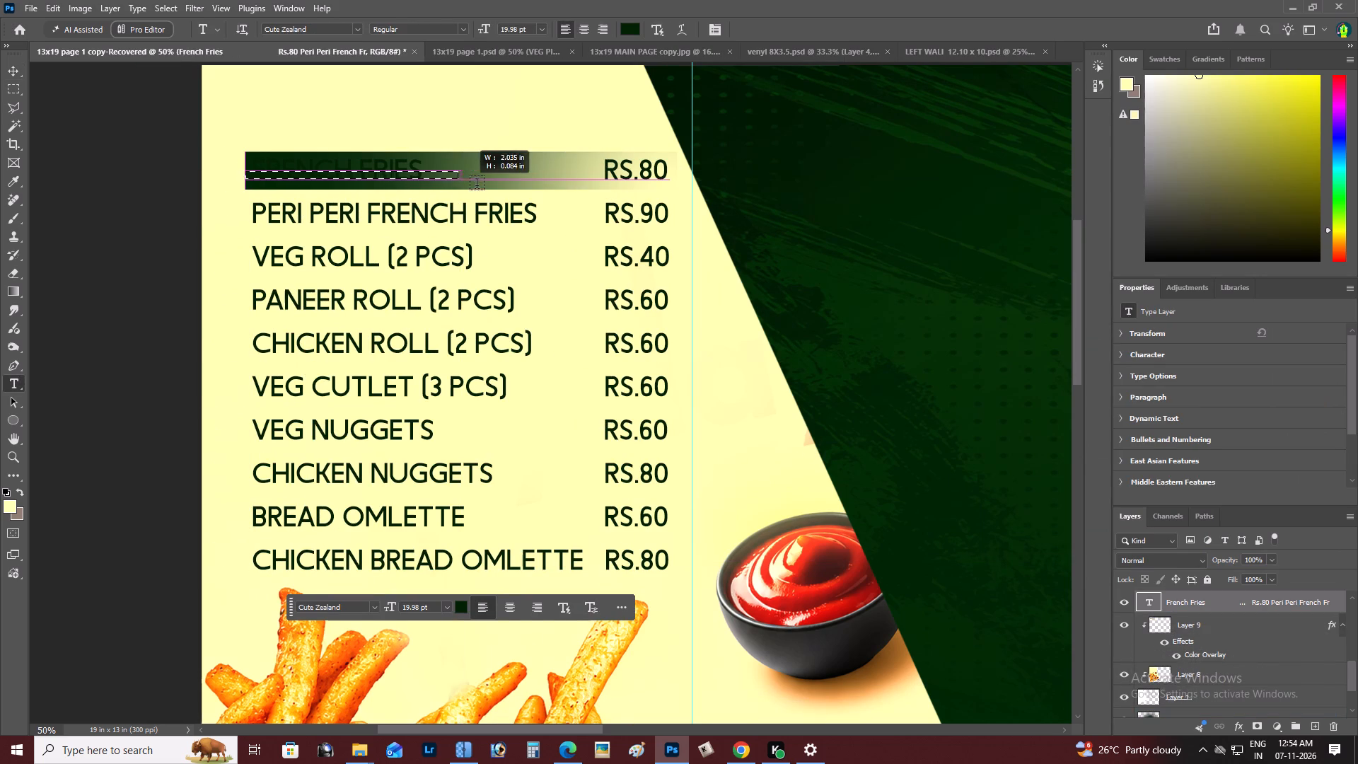
drag(477, 185, 478, 185)
click(741, 22)
click(327, 171)
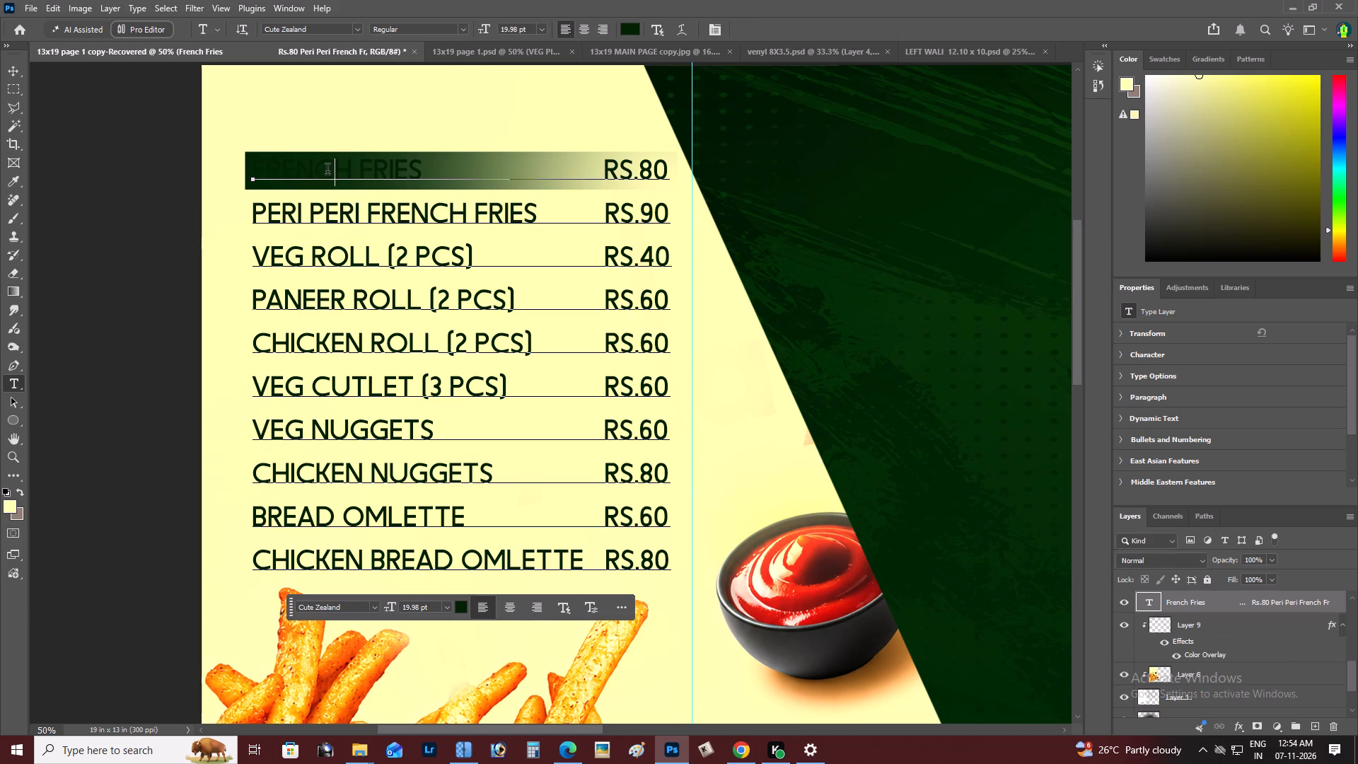
drag(248, 166, 450, 173)
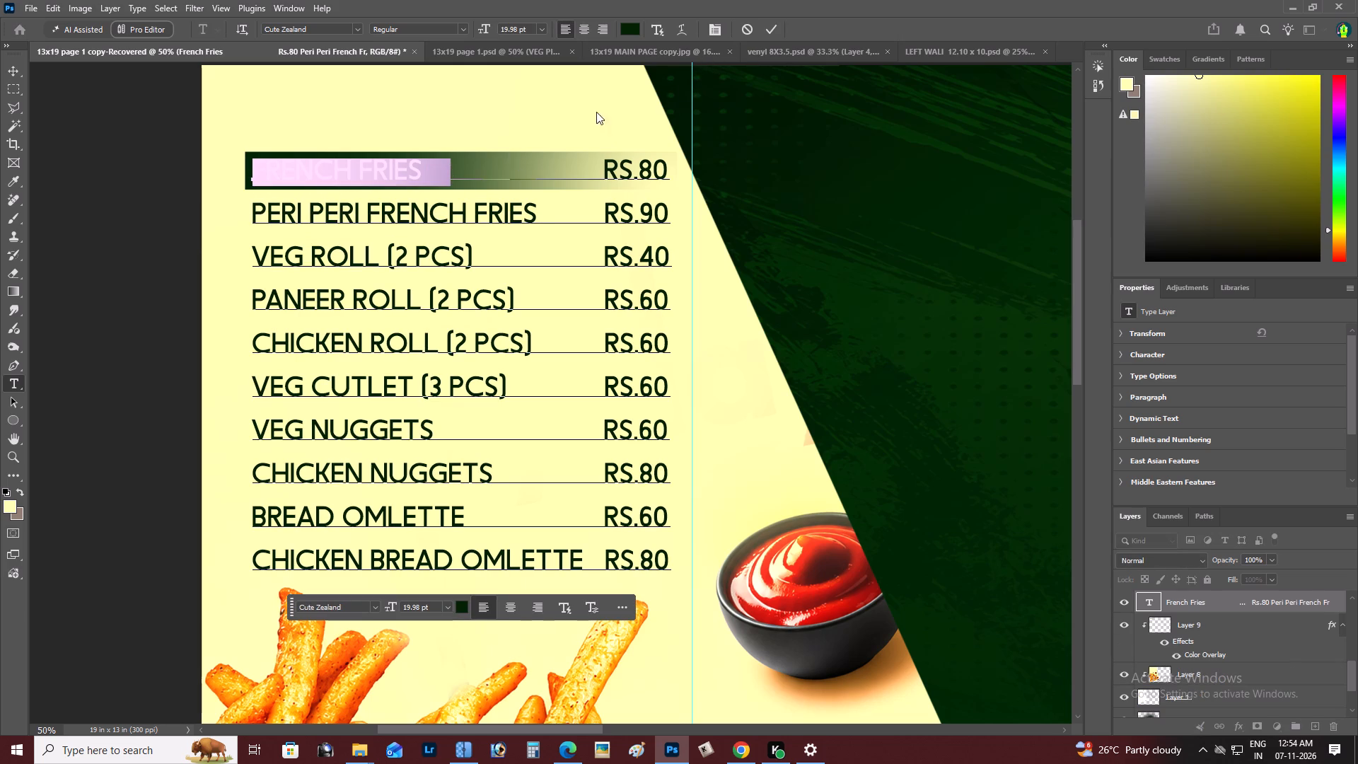
click(632, 25)
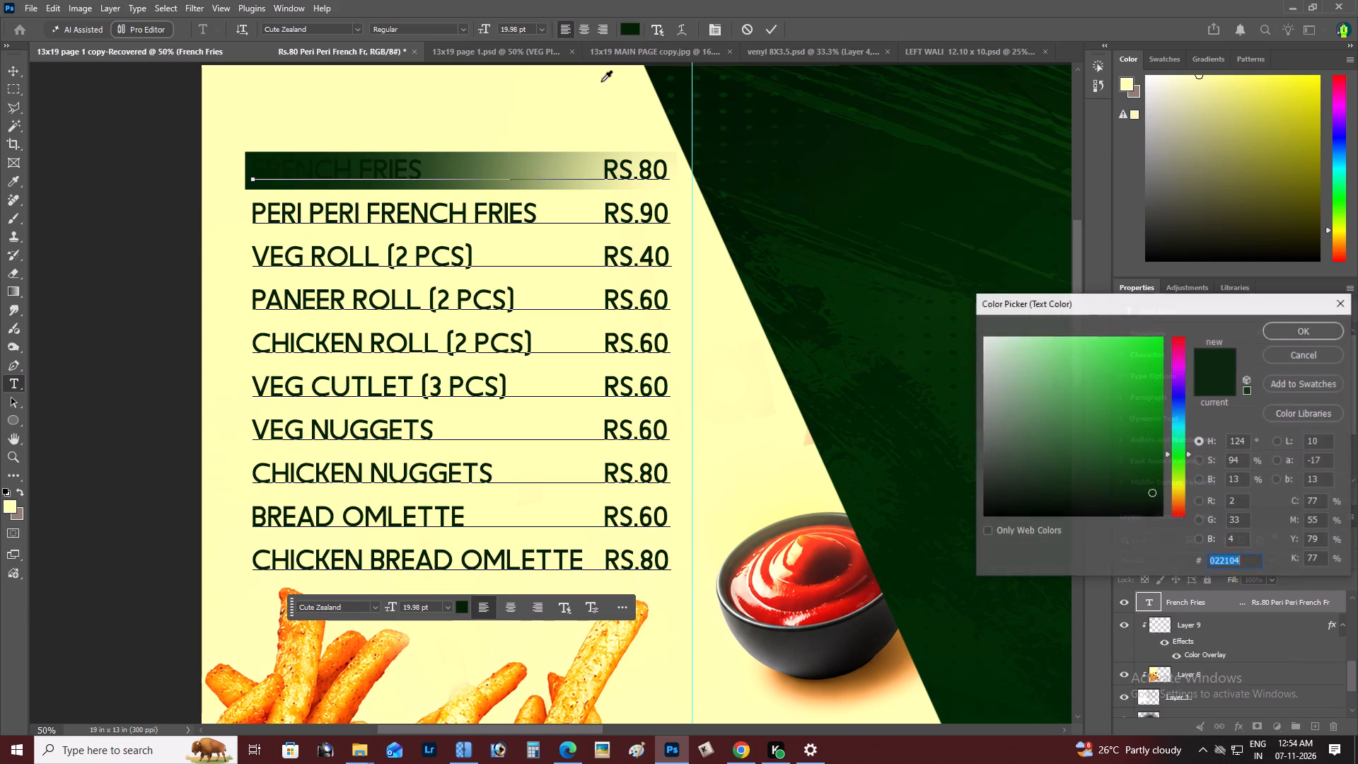
click(587, 88)
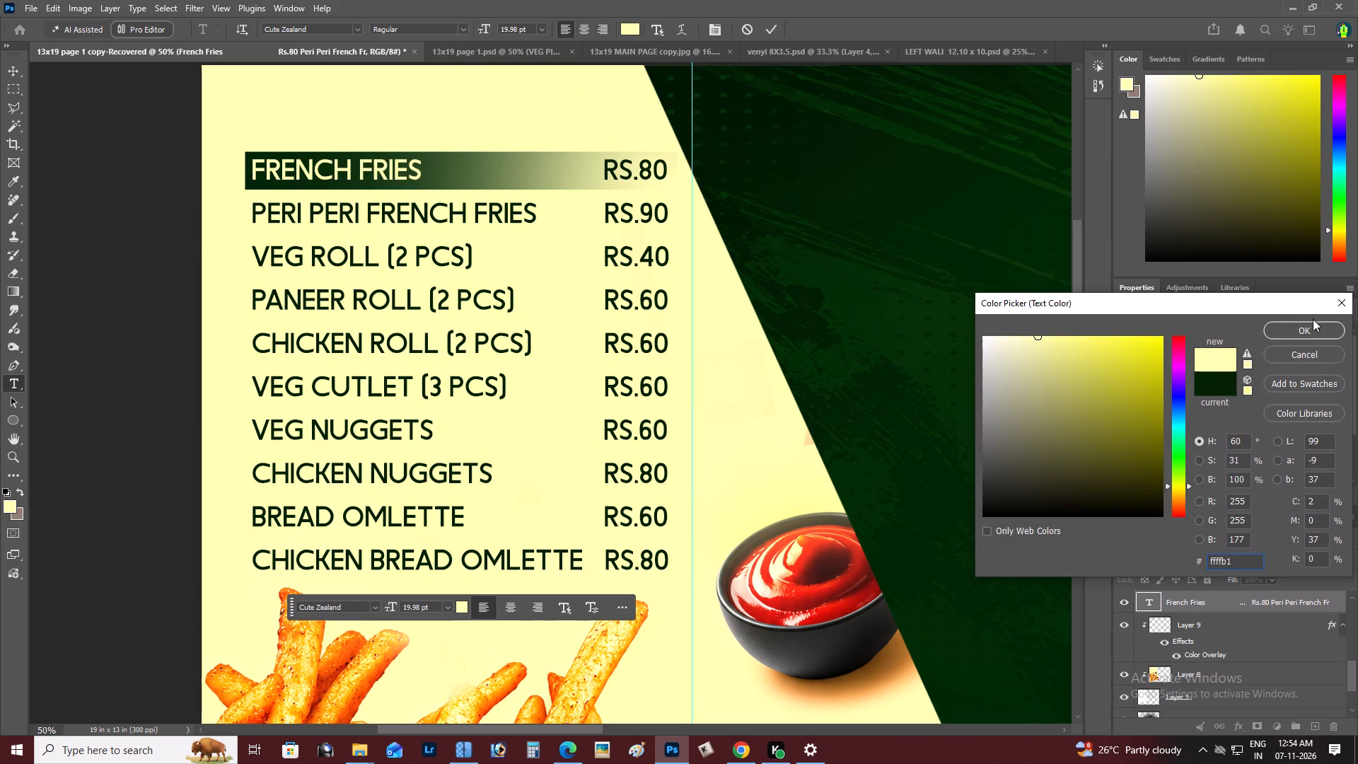
click(1311, 325)
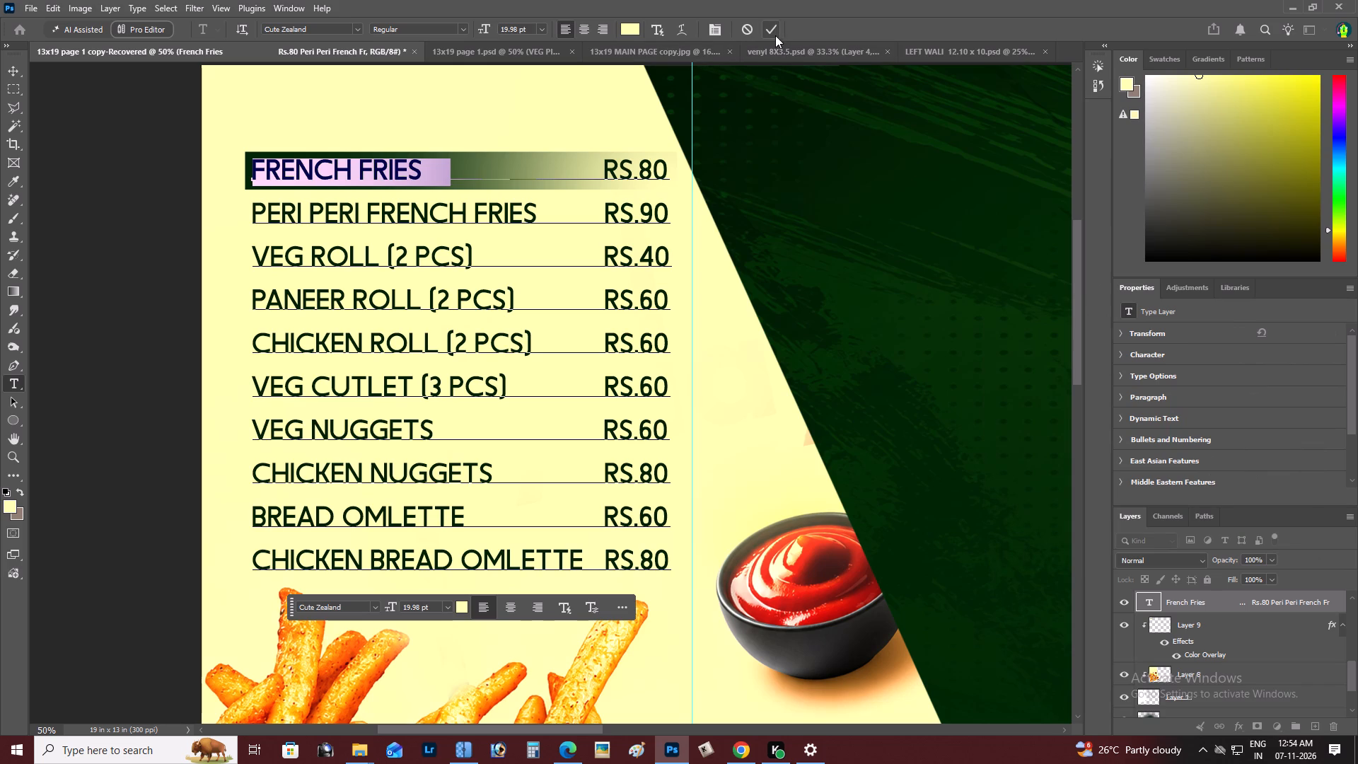
click(775, 35)
Examine the green bar and cream item name against the whole page layout.
key(z)
alt+click(646, 240)
right_click(646, 240)
double_click(671, 256)
key(space)
drag(557, 279, 617, 303)
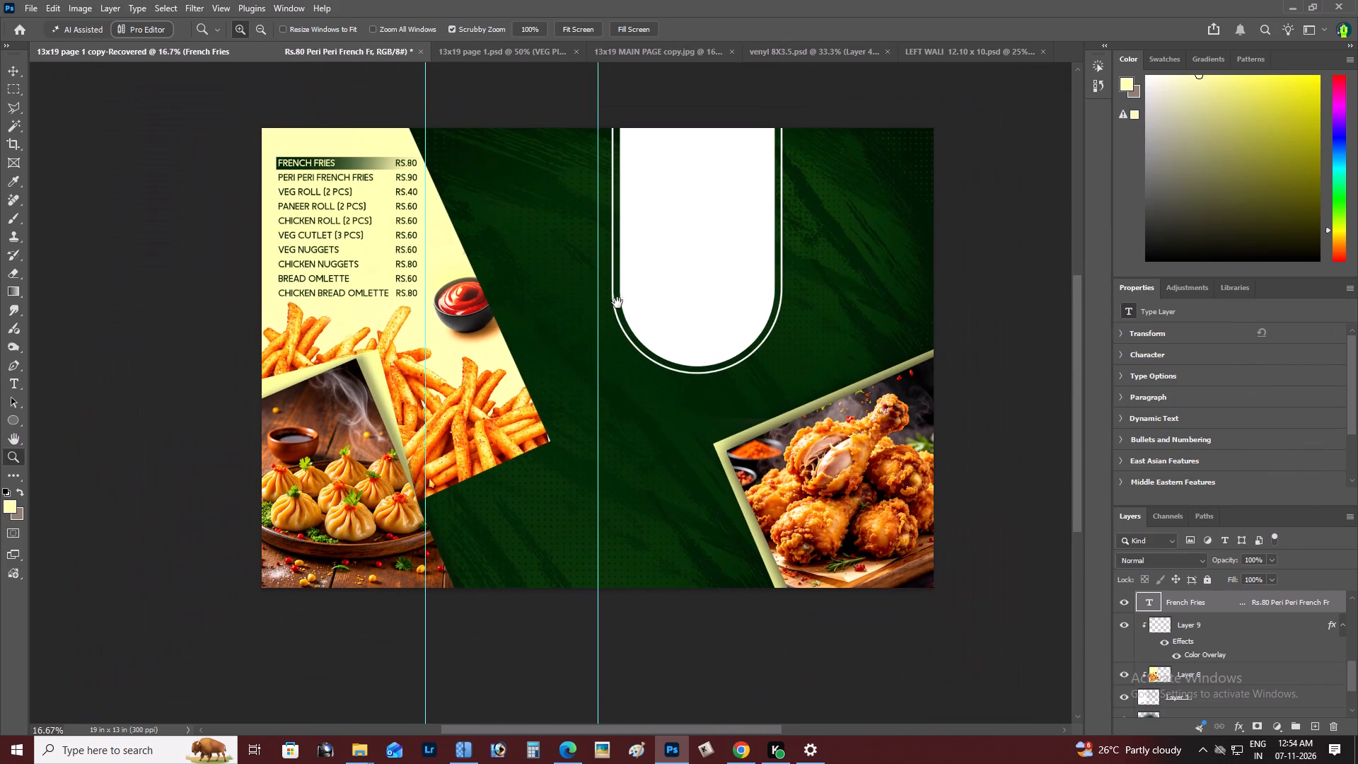
drag(617, 303, 646, 308)
Recolour the FRENCH FRIES item name to white #ffffff and commit the text.
key(z)
triple_click(431, 216)
key(space)
drag(431, 217, 431, 227)
key(v)
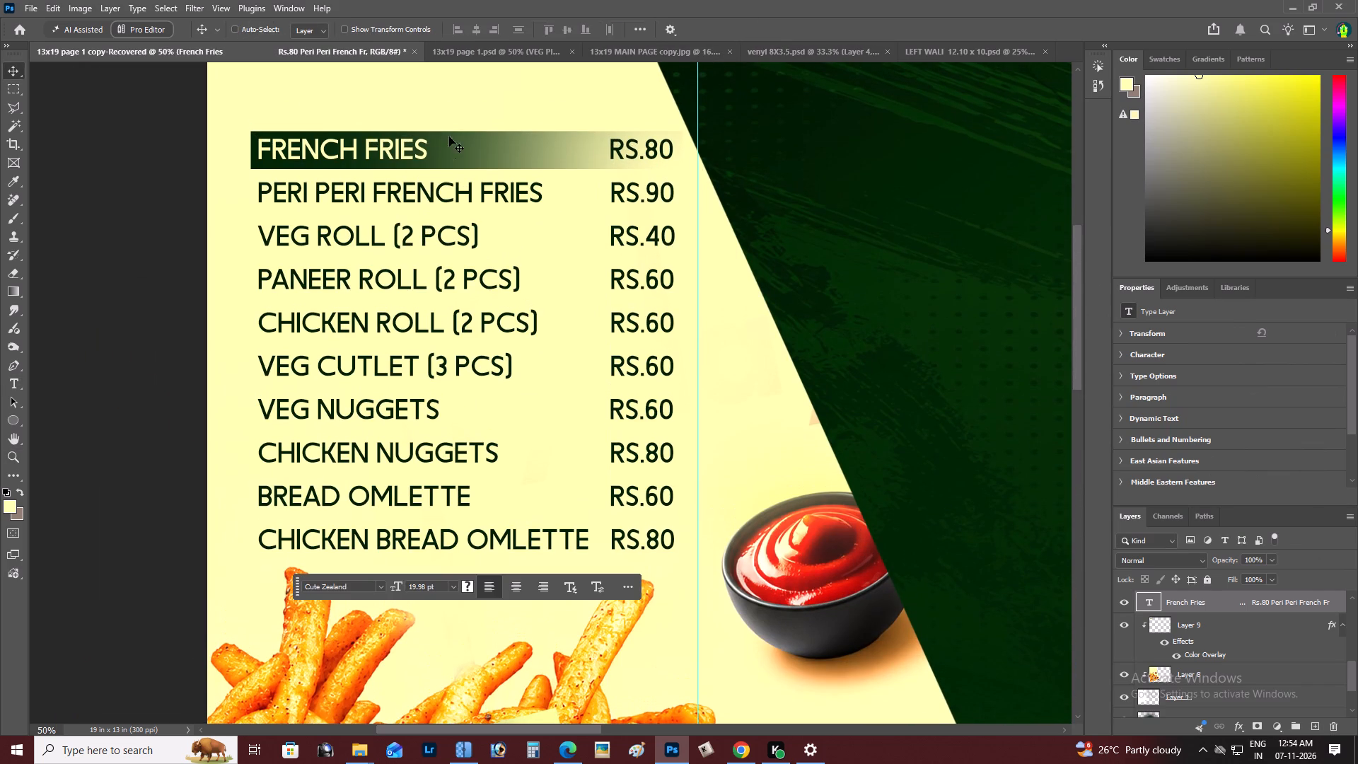
click(373, 141)
key(t)
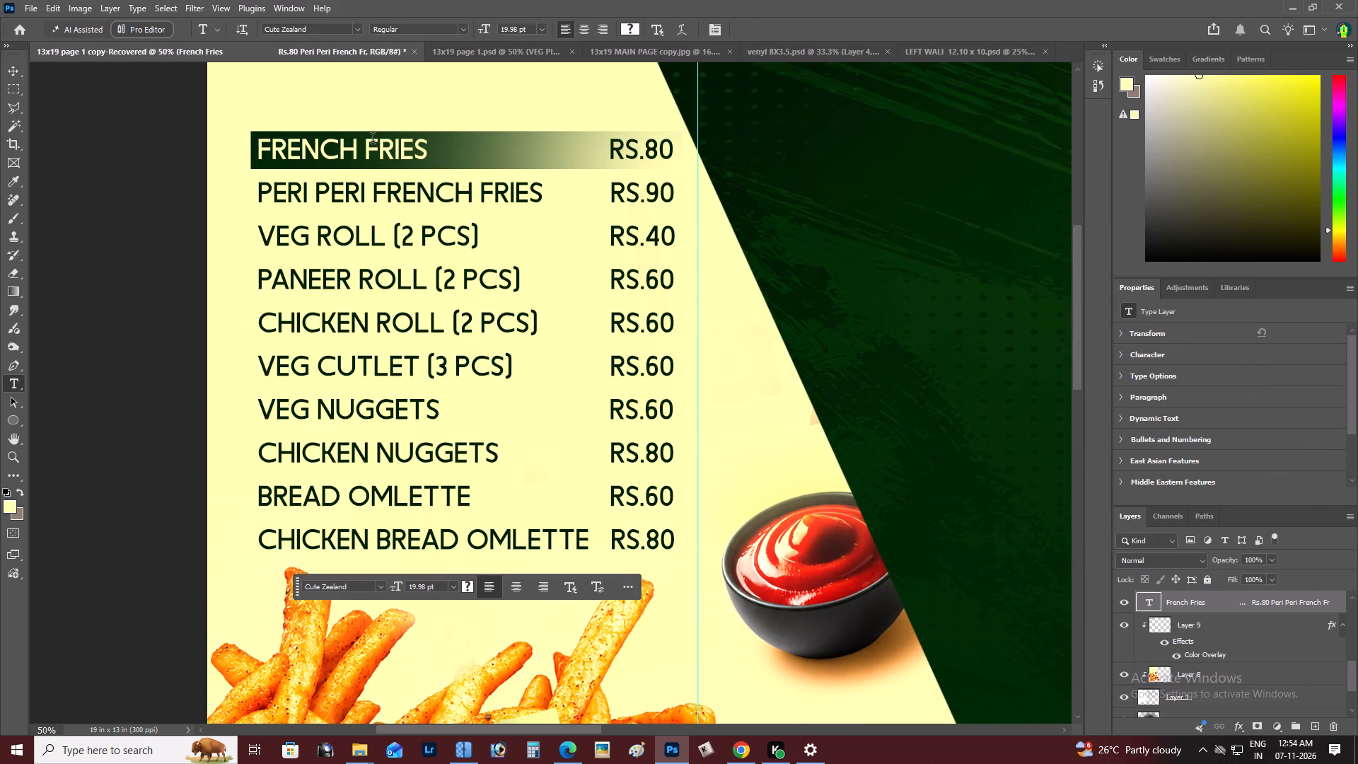
click(373, 141)
drag(425, 148, 220, 144)
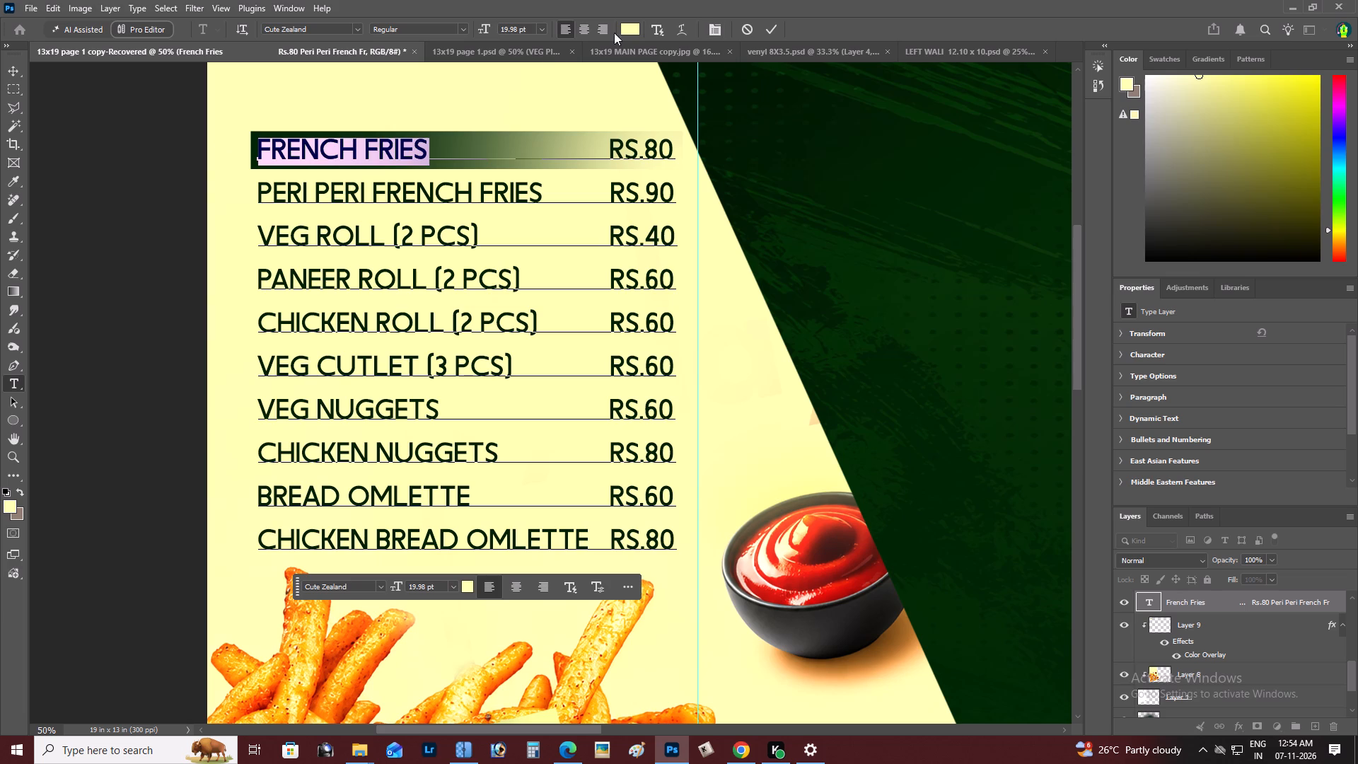
click(614, 33)
click(625, 30)
drag(1084, 374, 894, 318)
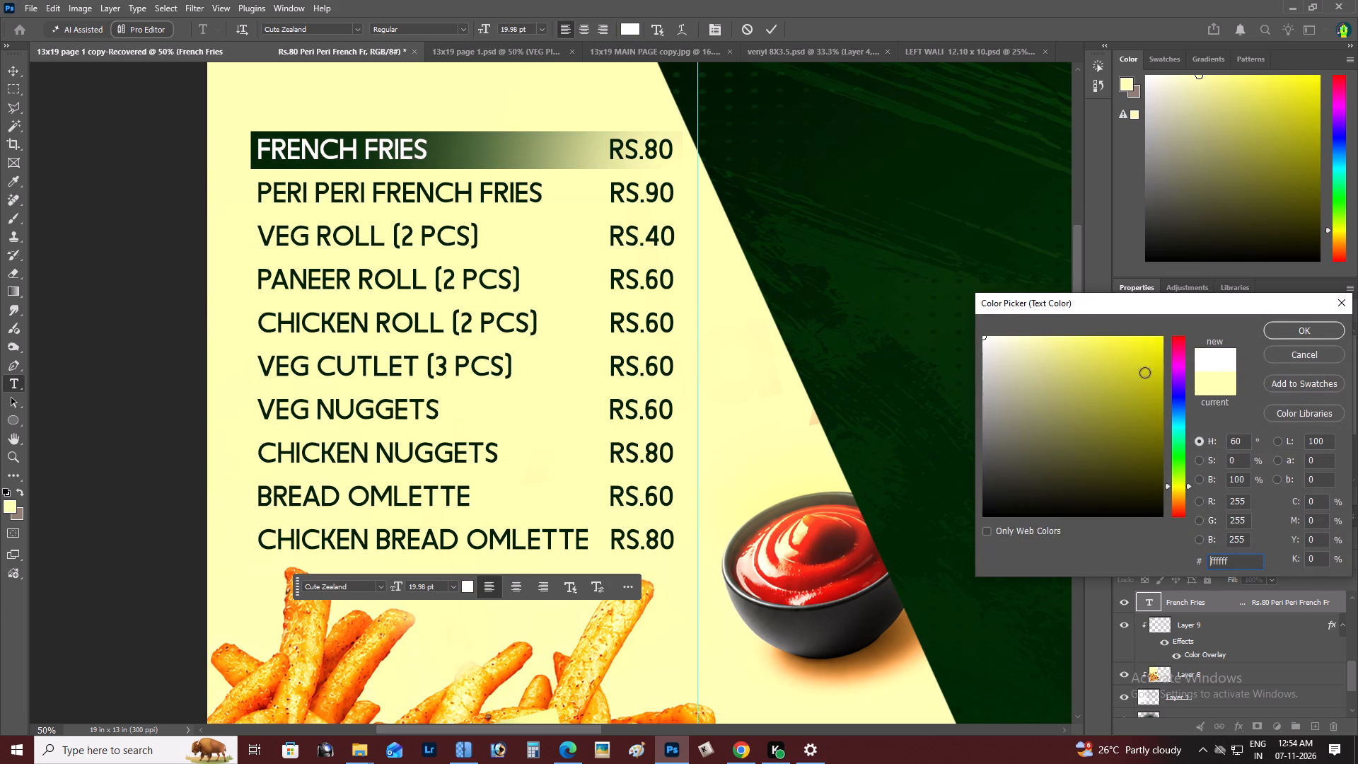
click(1306, 326)
click(760, 32)
click(762, 31)
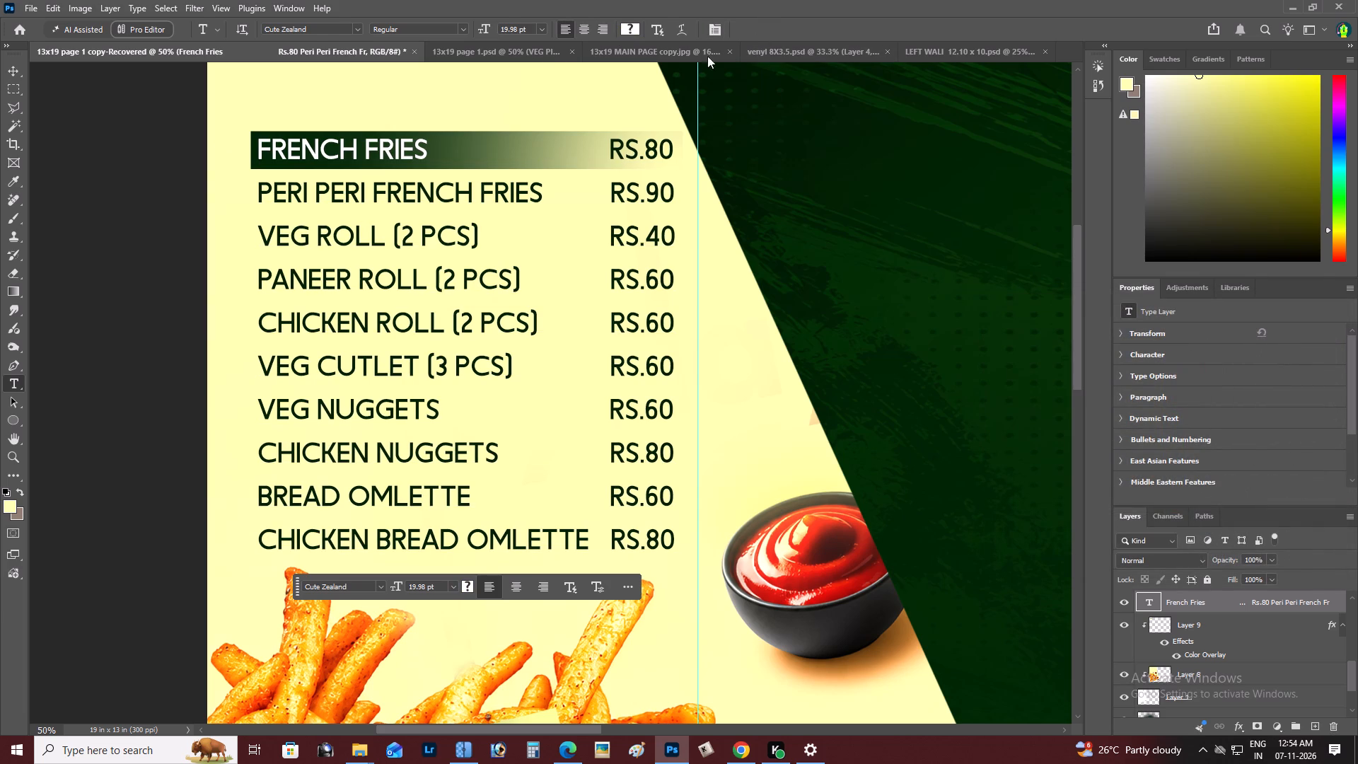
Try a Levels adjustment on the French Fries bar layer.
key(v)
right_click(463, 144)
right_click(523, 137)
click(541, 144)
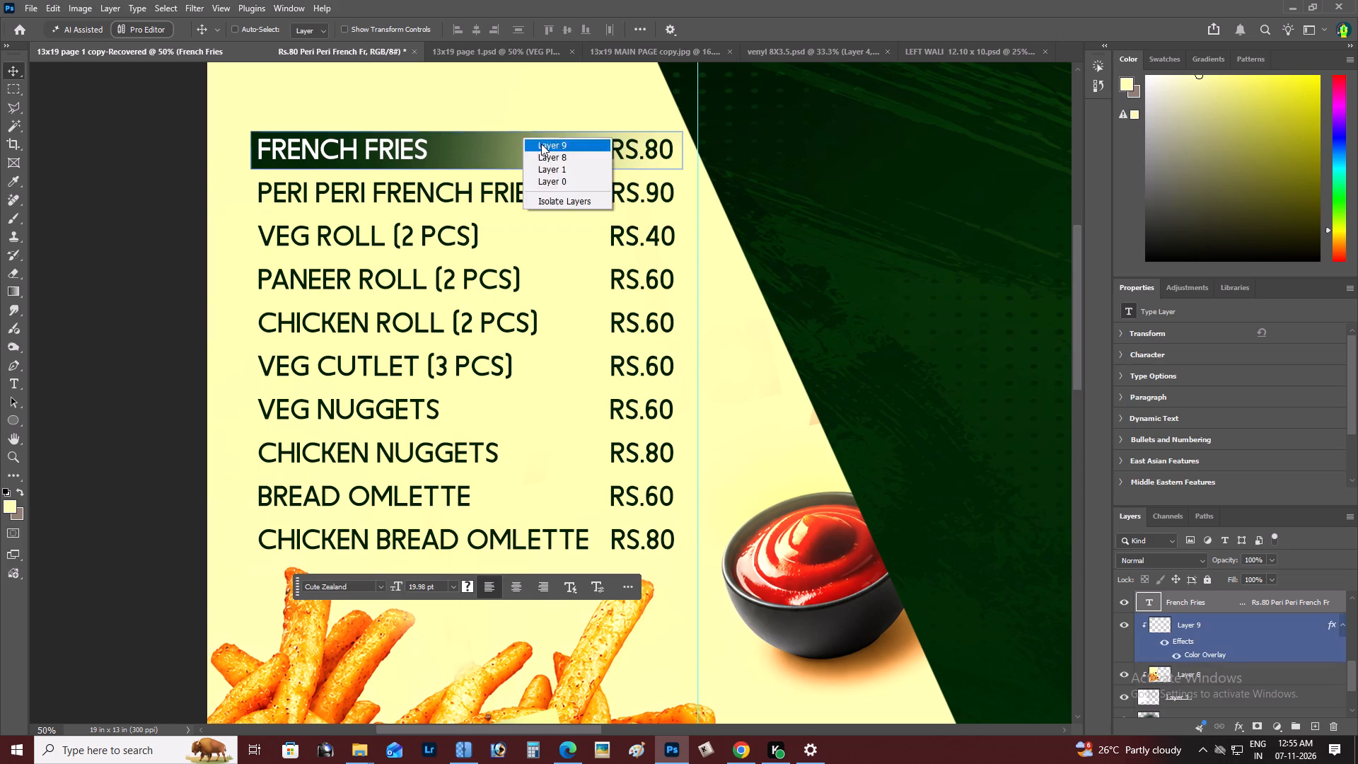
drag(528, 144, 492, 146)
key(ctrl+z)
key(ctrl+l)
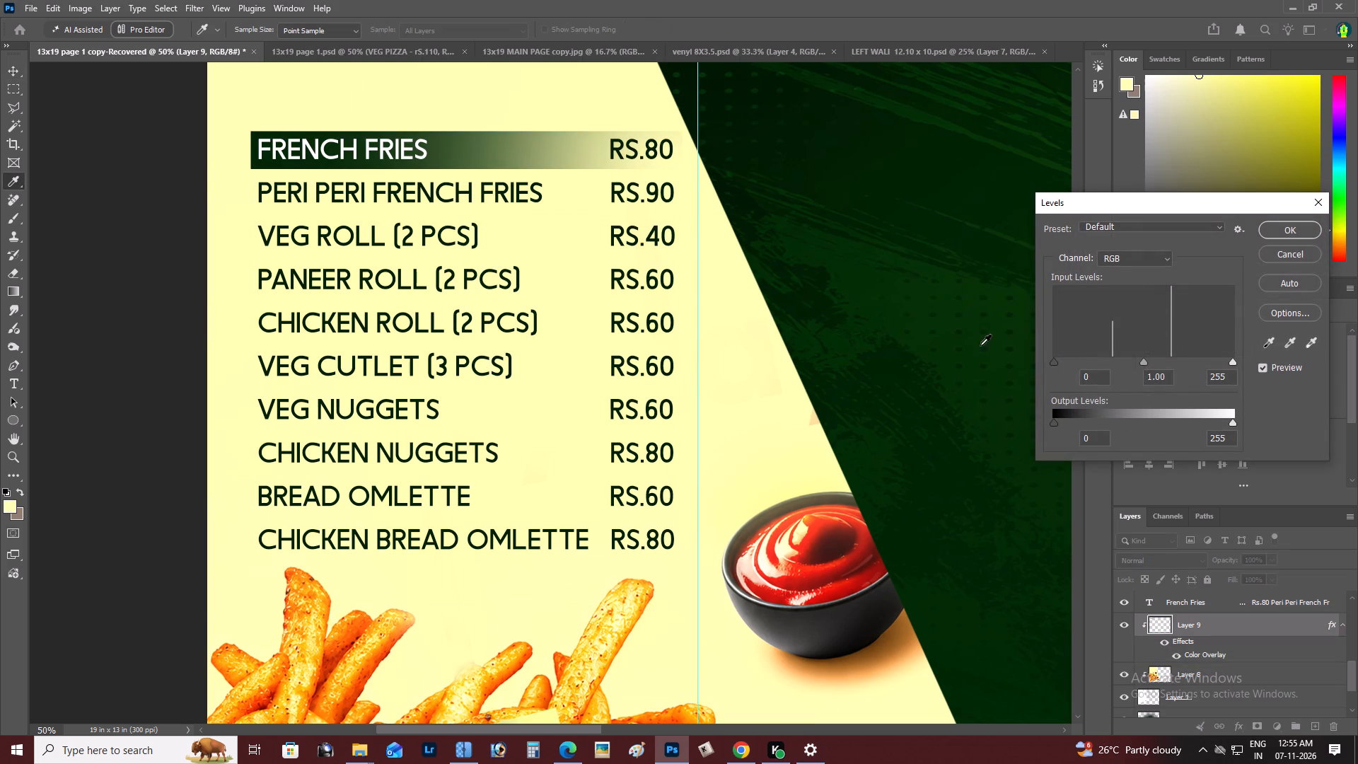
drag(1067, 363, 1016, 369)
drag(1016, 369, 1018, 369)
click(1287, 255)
Run a large soft eraser past the fading end of the French Fries bar to soften it further.
key(e)
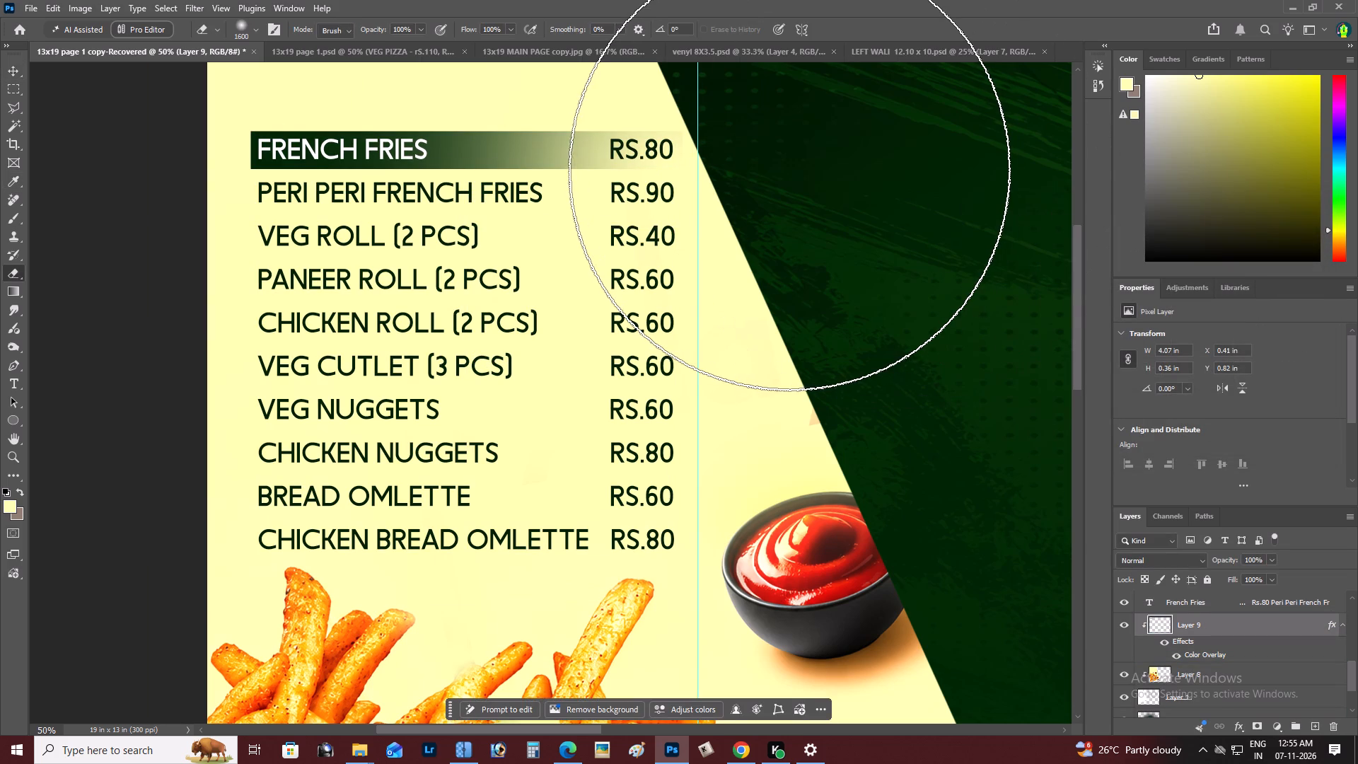
click(789, 170)
drag(810, 180, 888, 253)
Examine the French Fries bar and its white item name up close and against the surrounding page layout.
key(z)
alt+click(491, 207)
right_click(501, 204)
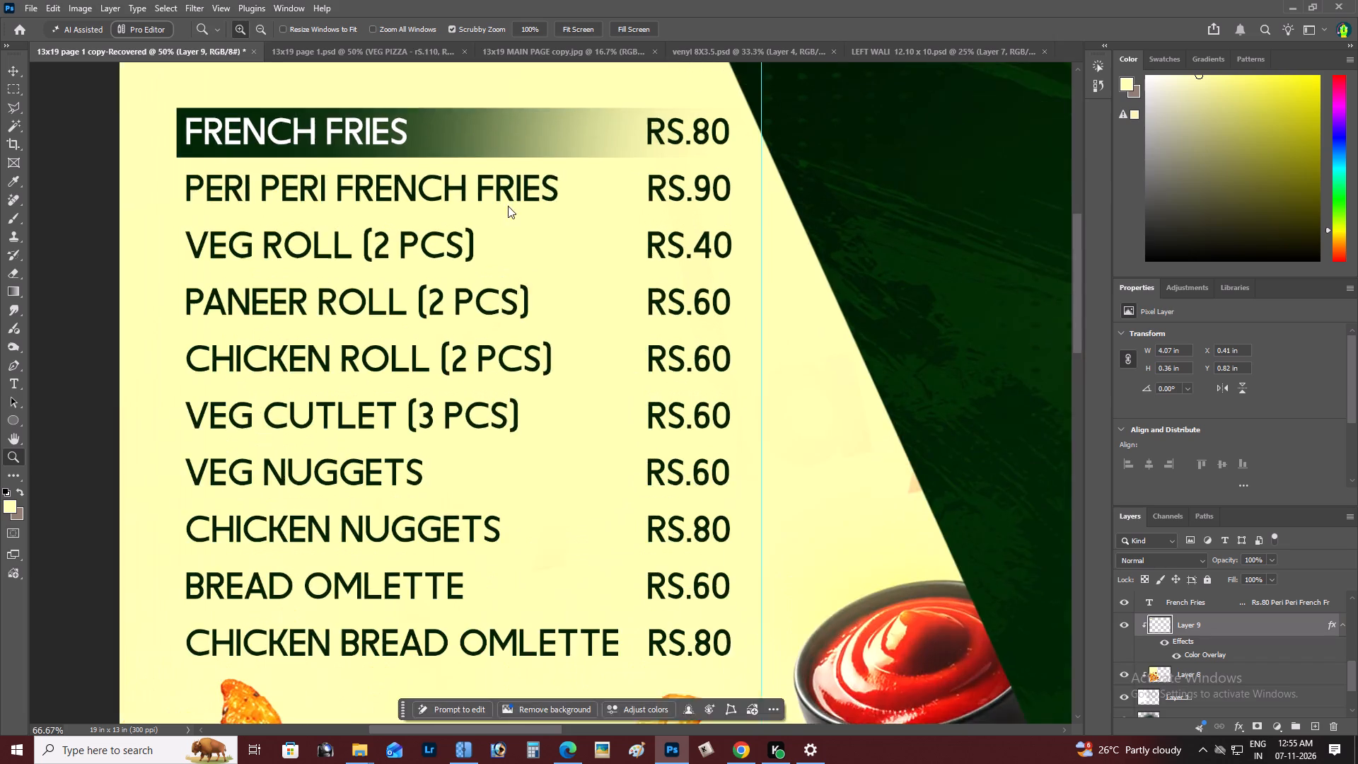
double_click(517, 212)
key(space)
drag(459, 245, 579, 287)
key(z)
click(491, 253)
click(454, 211)
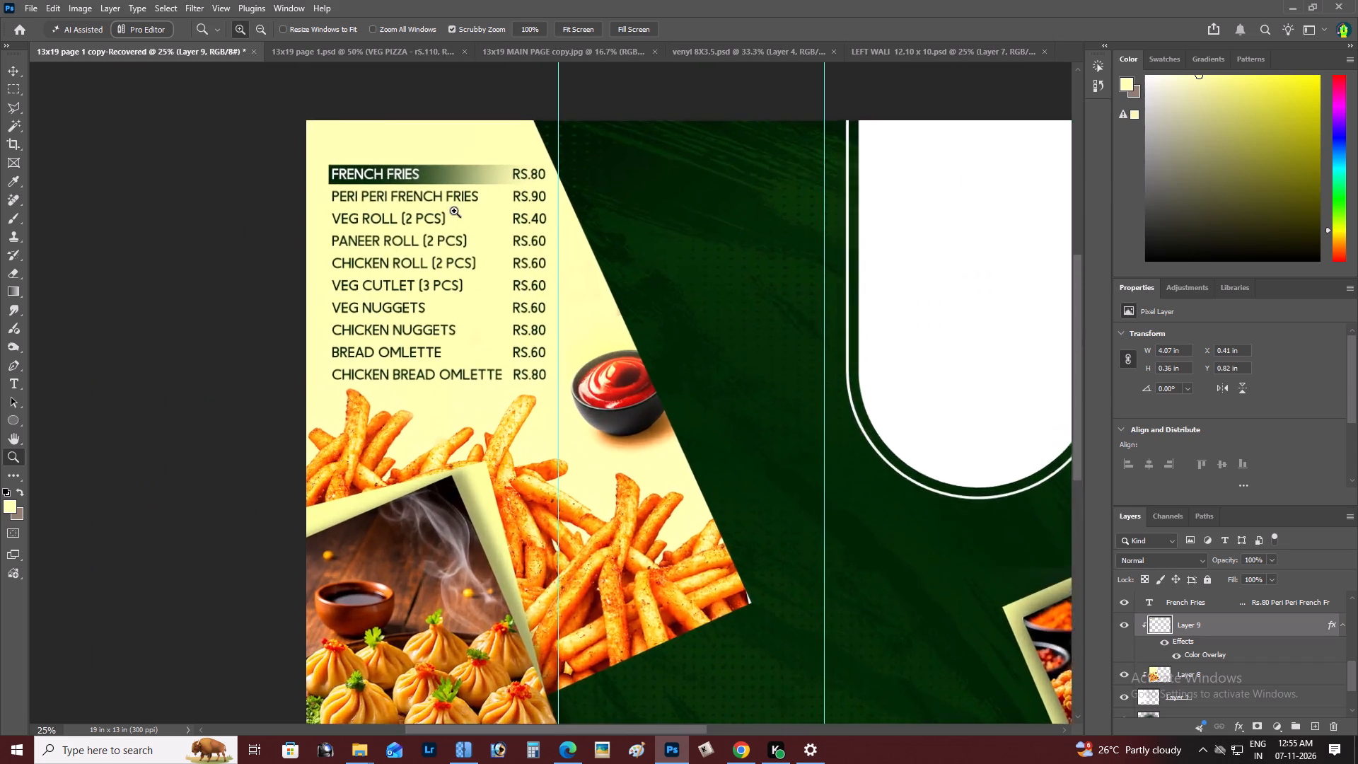
key(space)
drag(451, 205, 451, 233)
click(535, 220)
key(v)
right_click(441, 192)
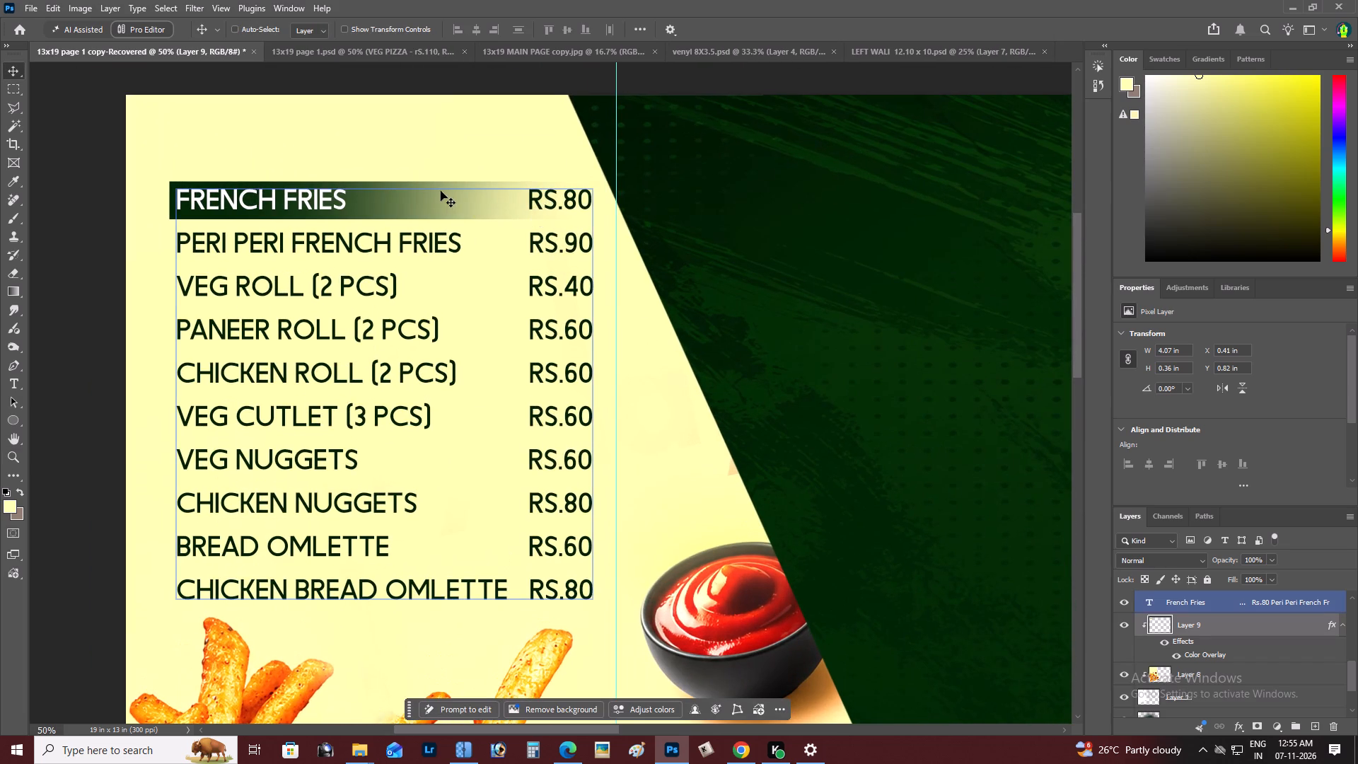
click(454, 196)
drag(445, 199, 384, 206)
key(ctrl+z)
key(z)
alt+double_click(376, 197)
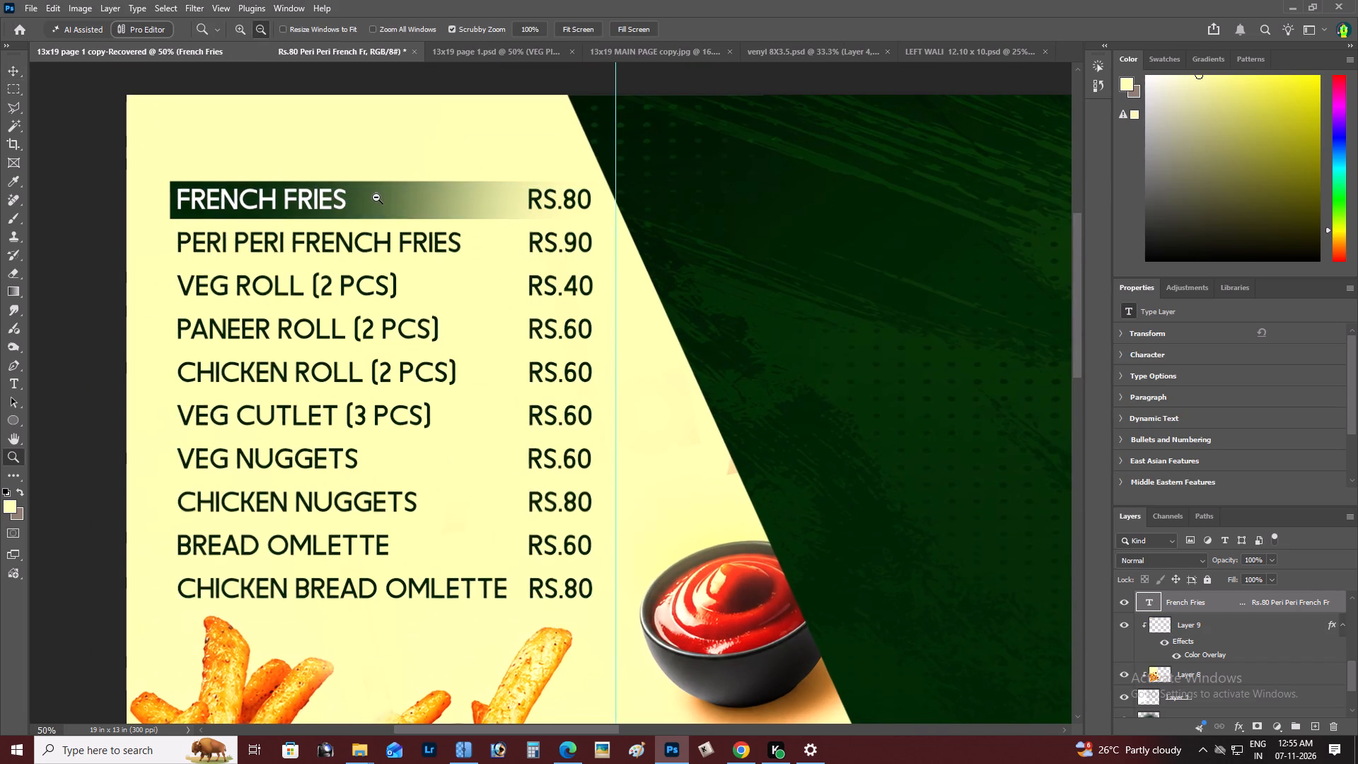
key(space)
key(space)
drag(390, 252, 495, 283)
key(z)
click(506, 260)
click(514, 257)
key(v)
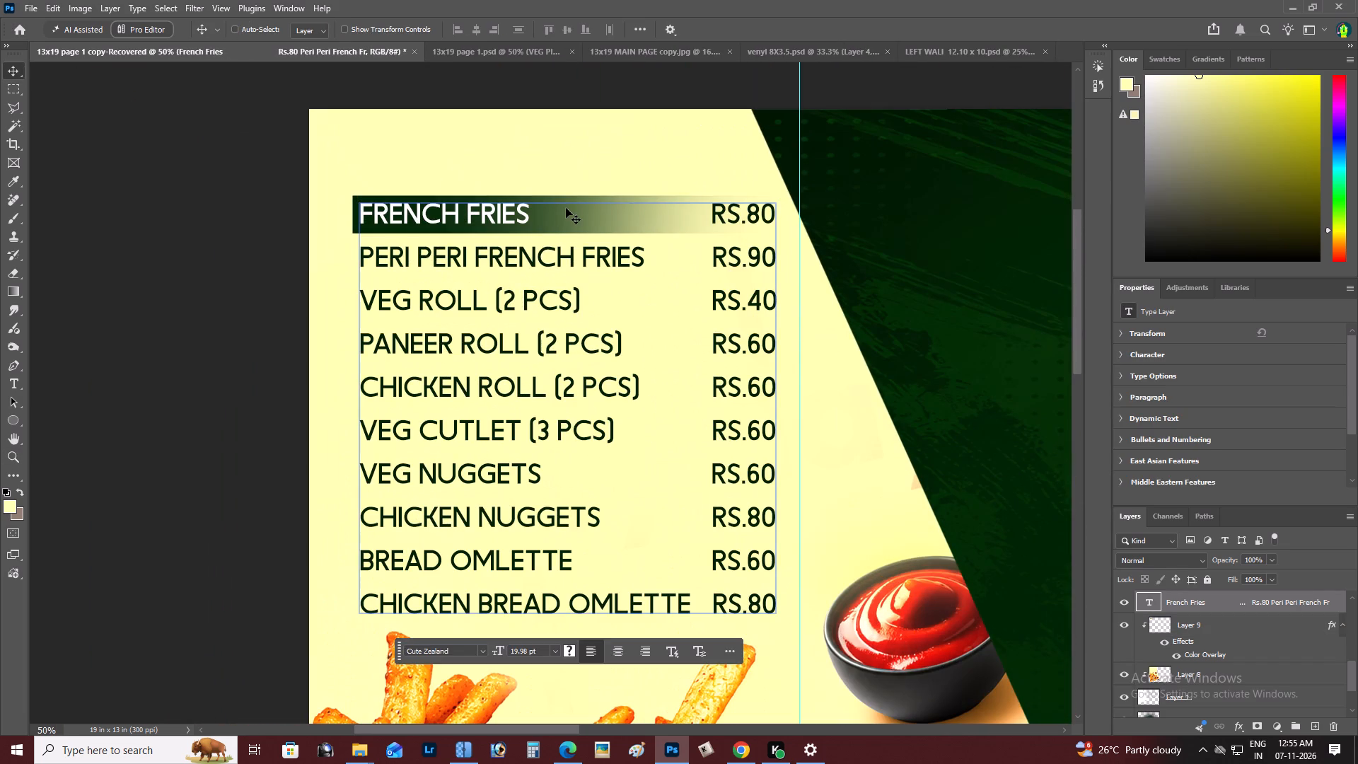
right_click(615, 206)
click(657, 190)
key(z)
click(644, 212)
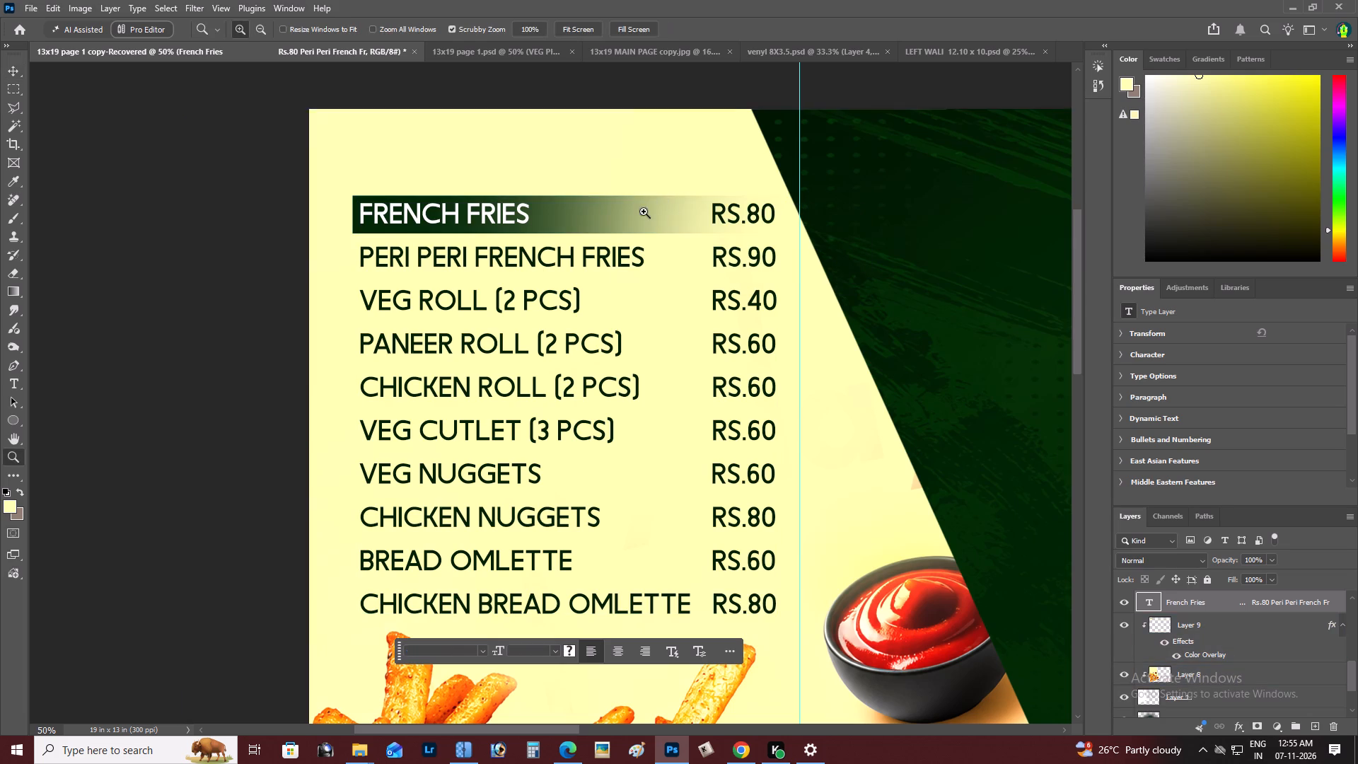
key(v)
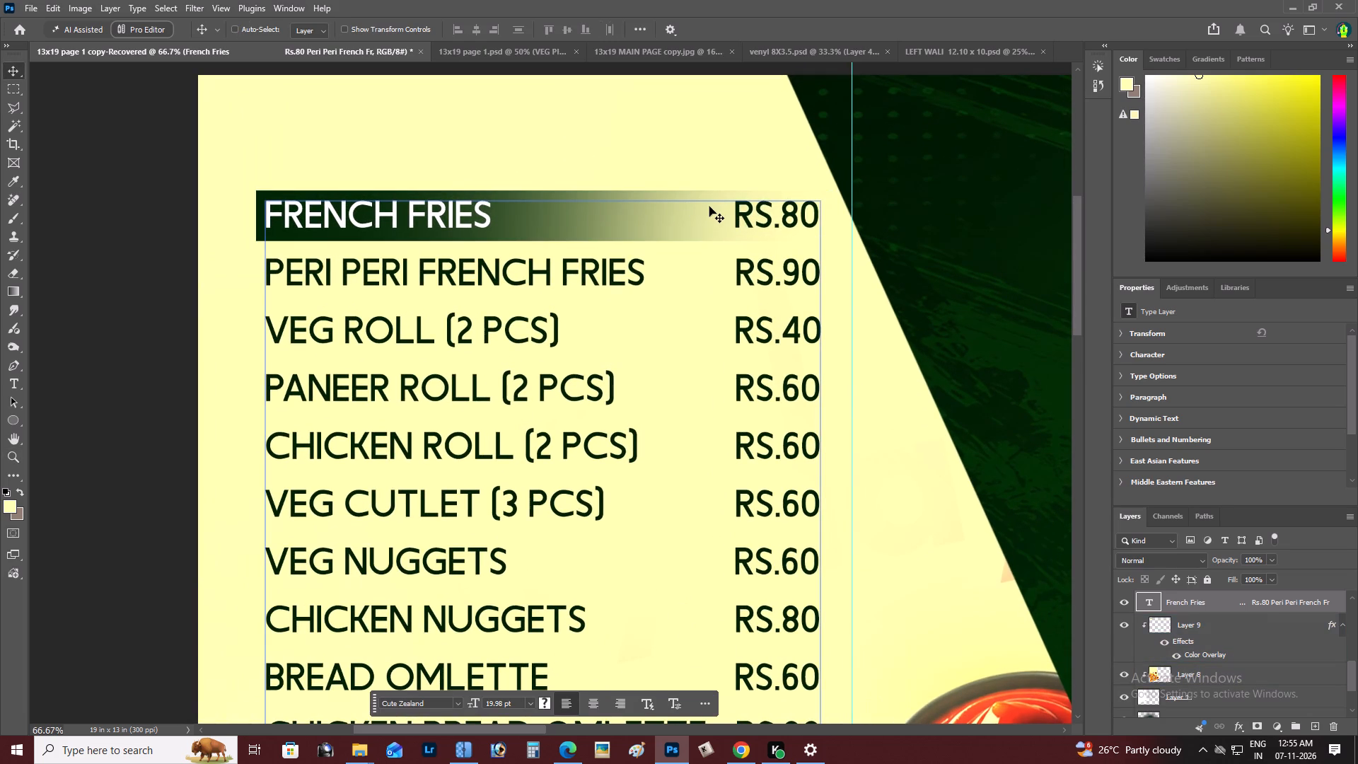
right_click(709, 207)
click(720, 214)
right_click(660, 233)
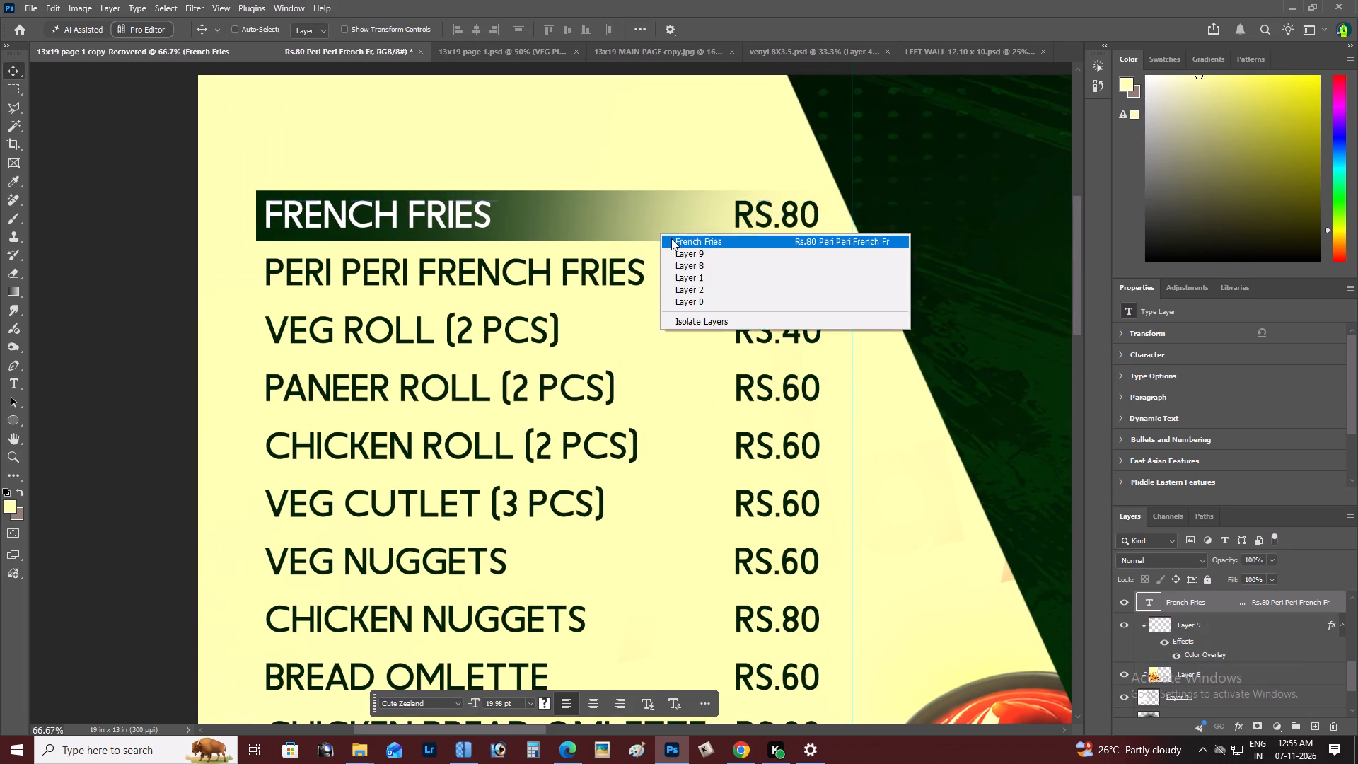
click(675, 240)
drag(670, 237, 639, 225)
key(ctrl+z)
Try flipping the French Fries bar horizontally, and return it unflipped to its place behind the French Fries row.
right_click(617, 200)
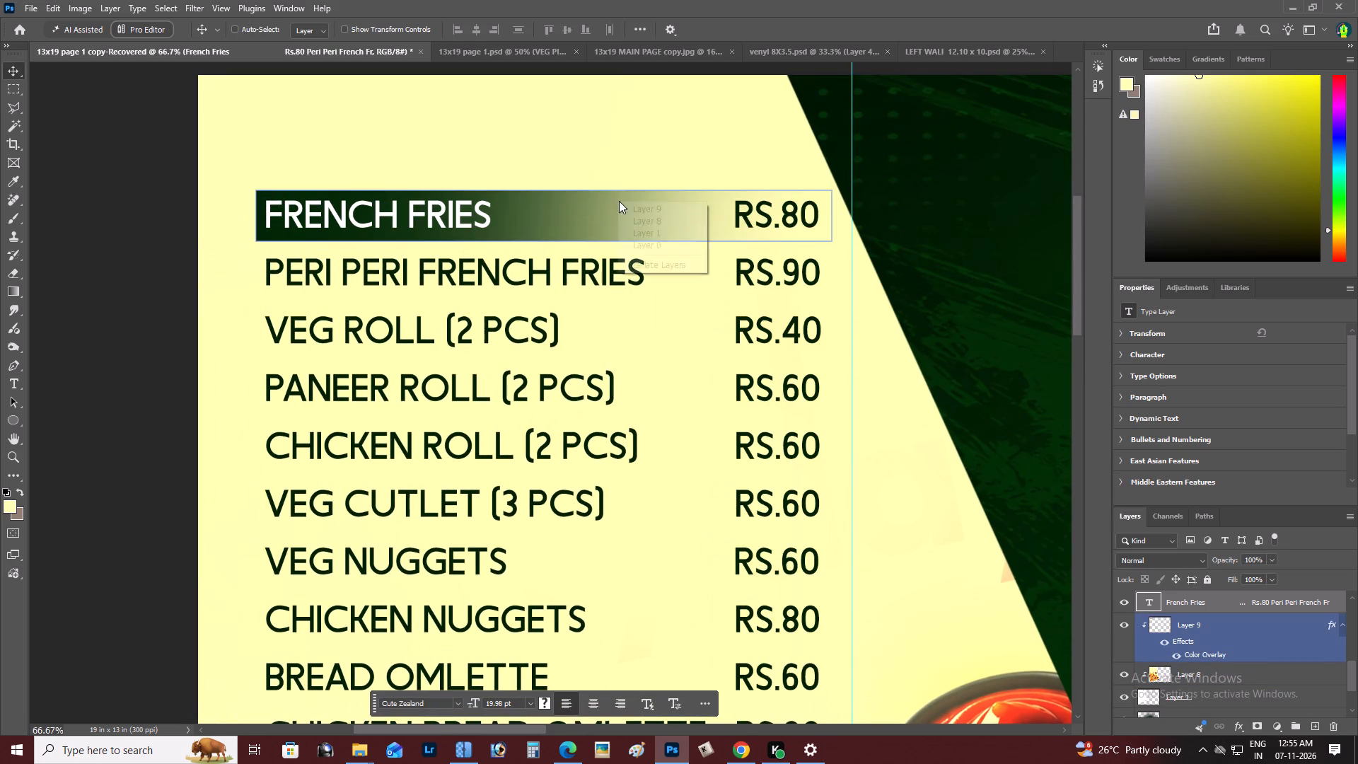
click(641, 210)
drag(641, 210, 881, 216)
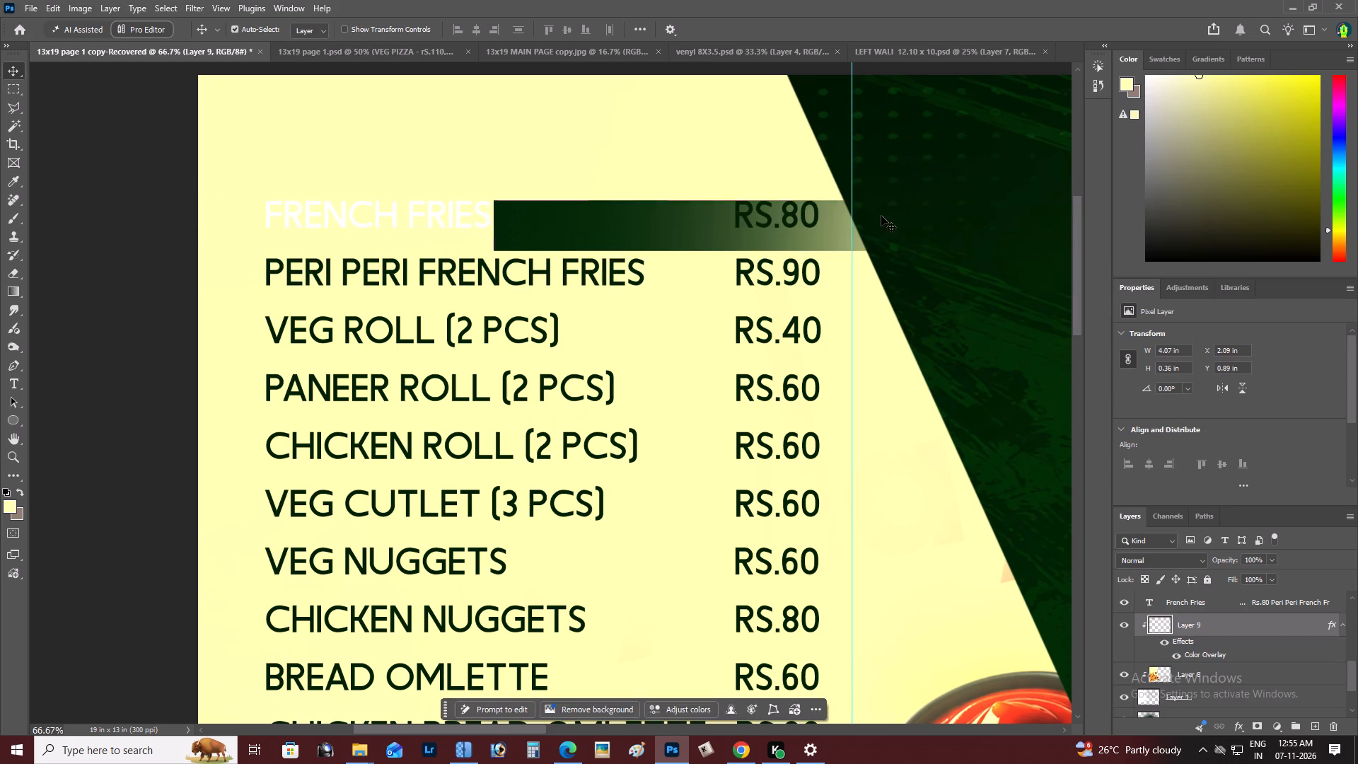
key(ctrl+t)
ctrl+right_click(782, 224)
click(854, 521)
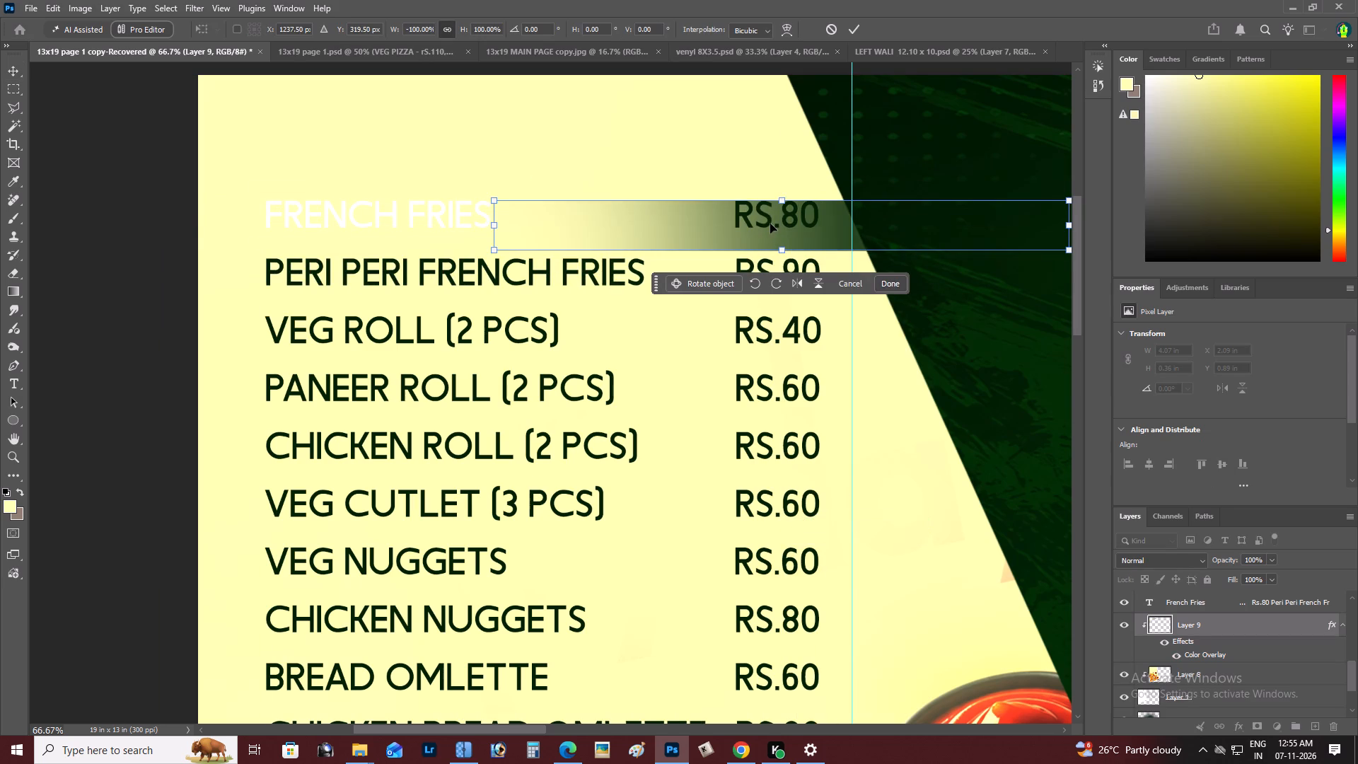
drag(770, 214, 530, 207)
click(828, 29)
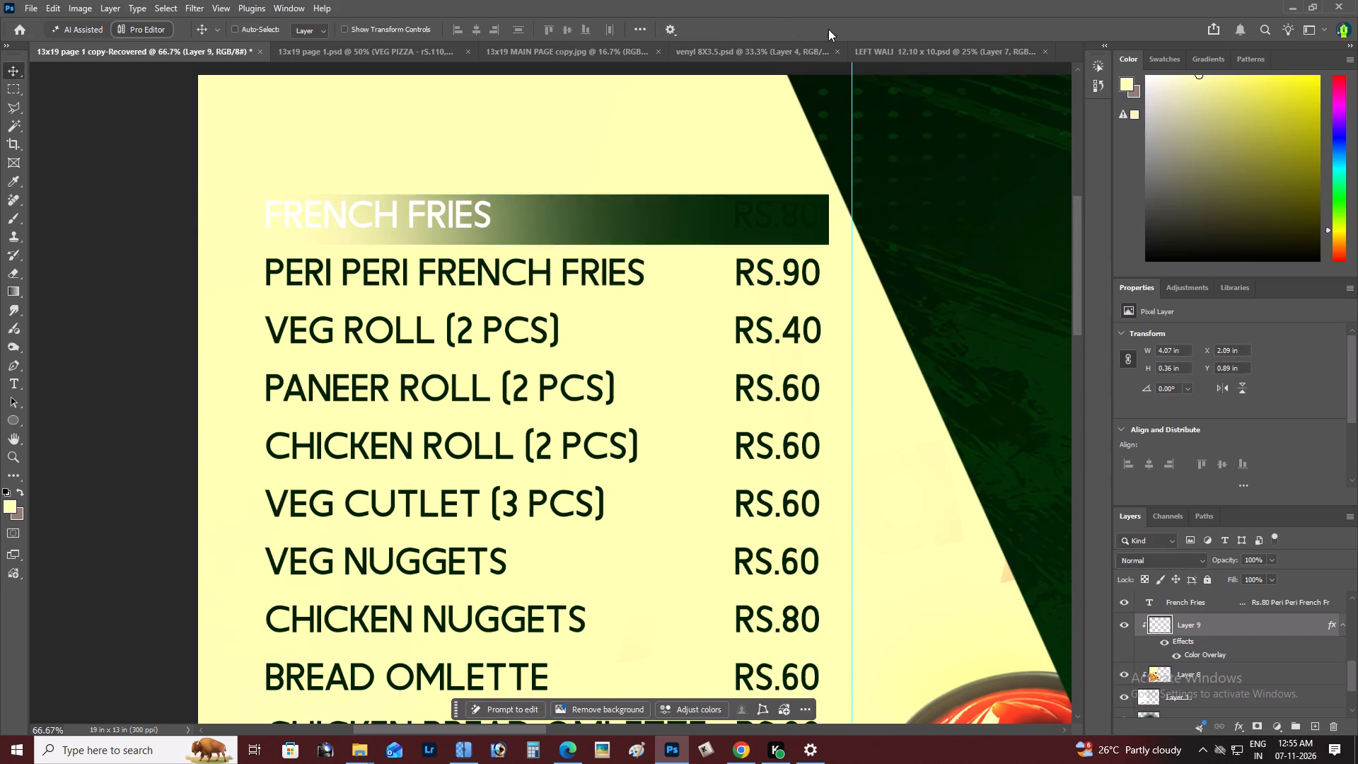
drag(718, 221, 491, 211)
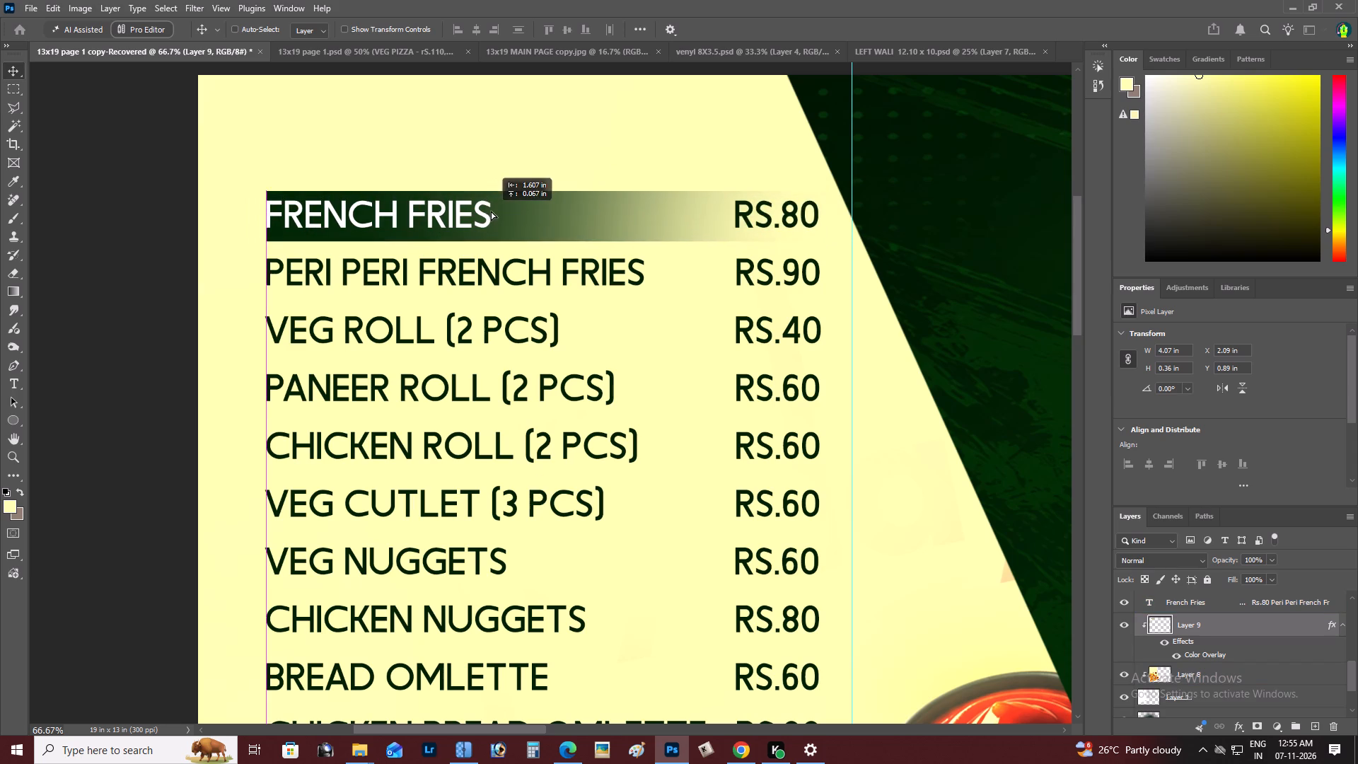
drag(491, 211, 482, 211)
Duplicate the French Fries bar onto the VEG ROLL row, flipped horizontally so its dark end sits behind the price.
alt+drag(484, 211, 532, 319)
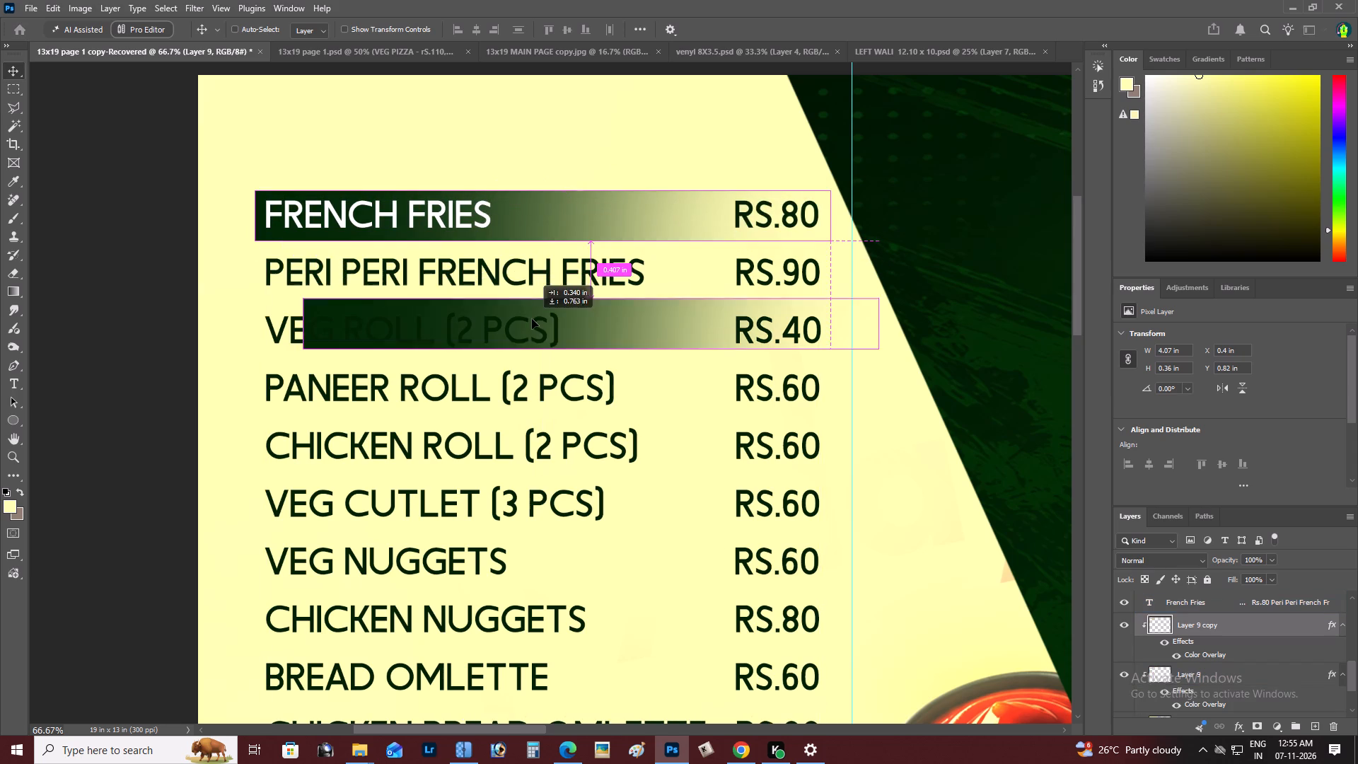
alt+drag(532, 319, 532, 320)
key(ctrl+t)
ctrl+right_click(501, 320)
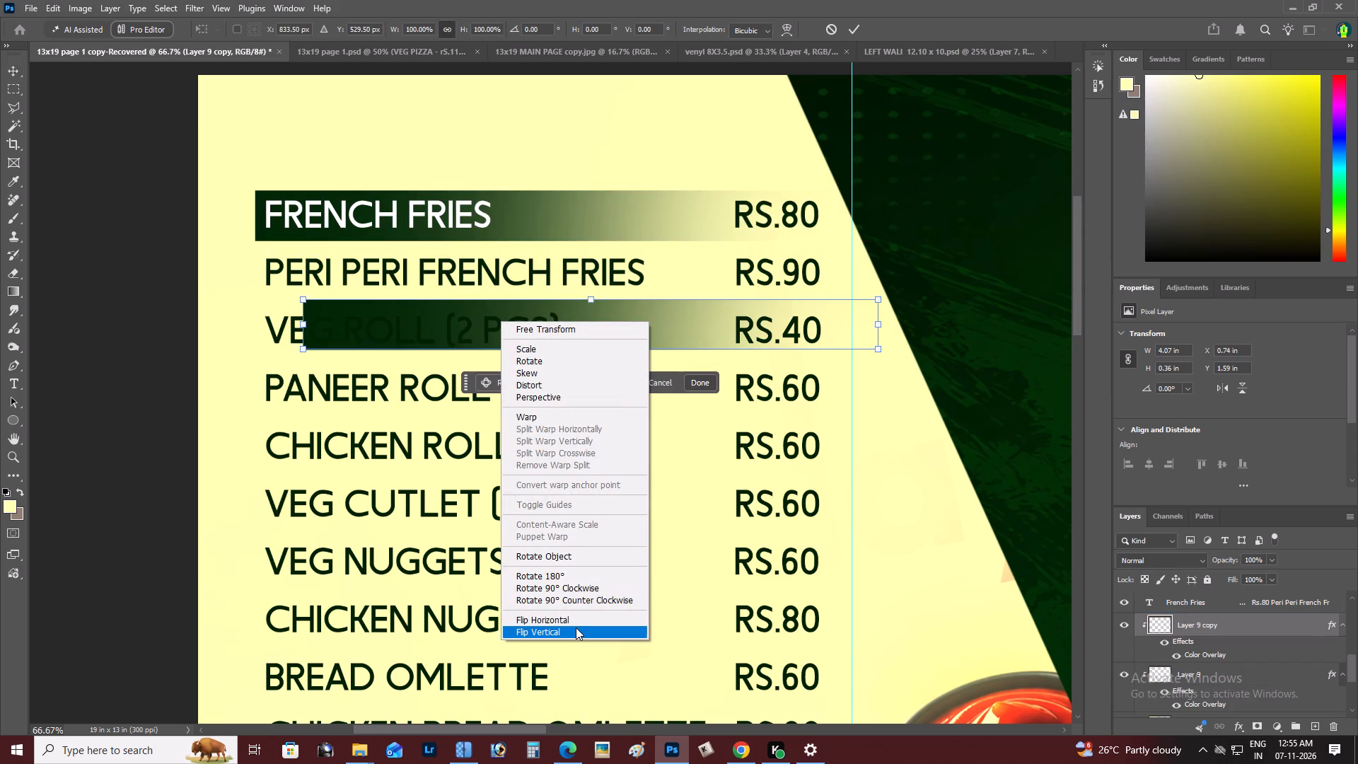
click(564, 620)
drag(665, 327, 618, 336)
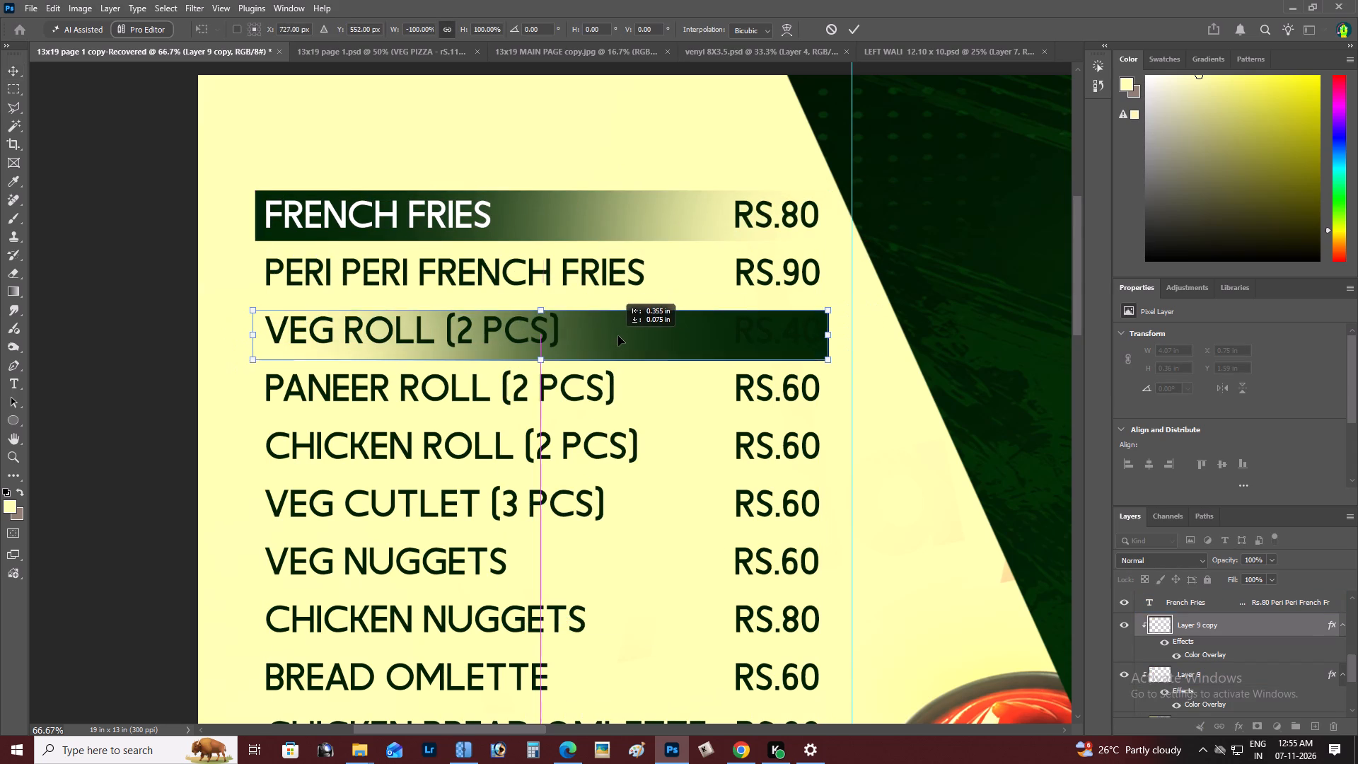
drag(618, 336, 615, 337)
key(ctrl+Return)
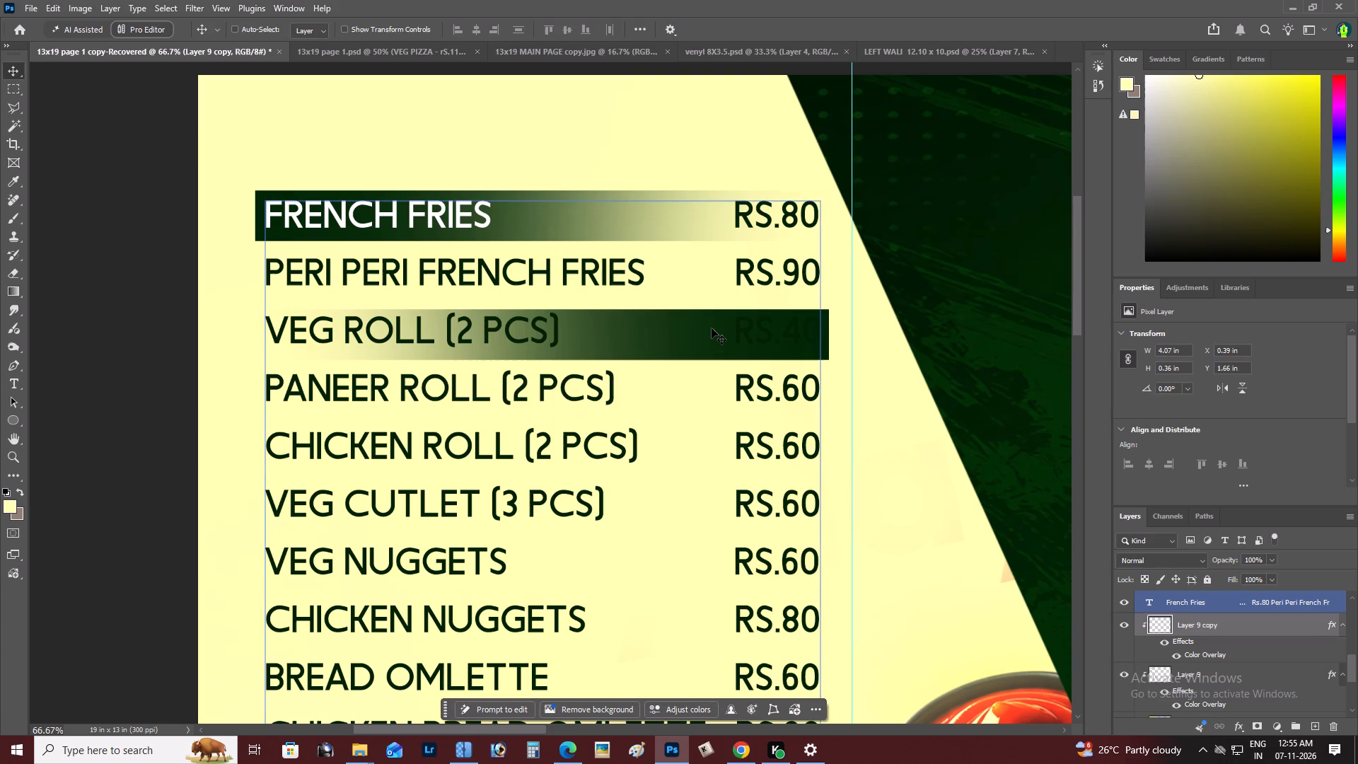
drag(696, 344, 694, 337)
Examine the two opposing green bars against the whole page layout.
key(z)
alt+click(494, 320)
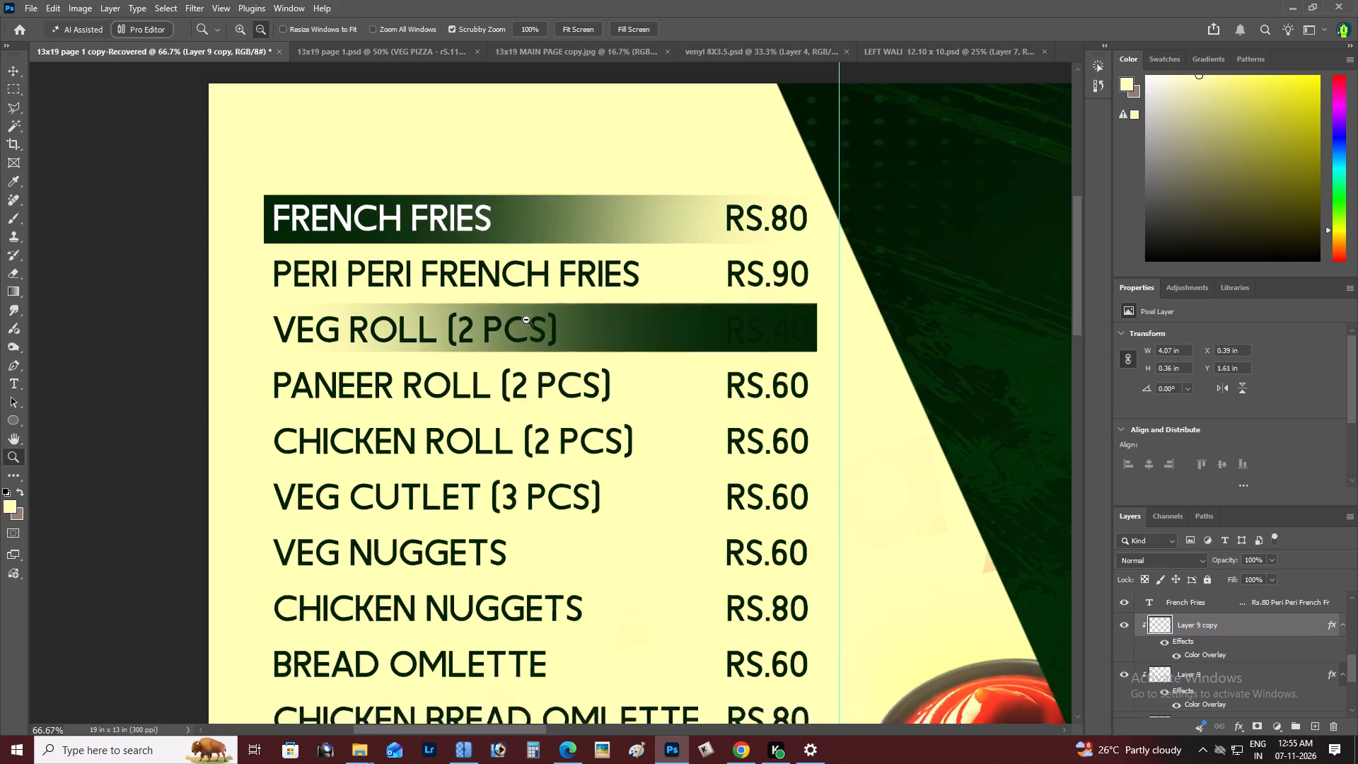
right_click(526, 320)
double_click(547, 326)
key(space)
key(space)
key(space)
key(space)
key(space)
key(space)
key(space)
drag(541, 328, 639, 352)
key(z)
click(404, 257)
double_click(408, 250)
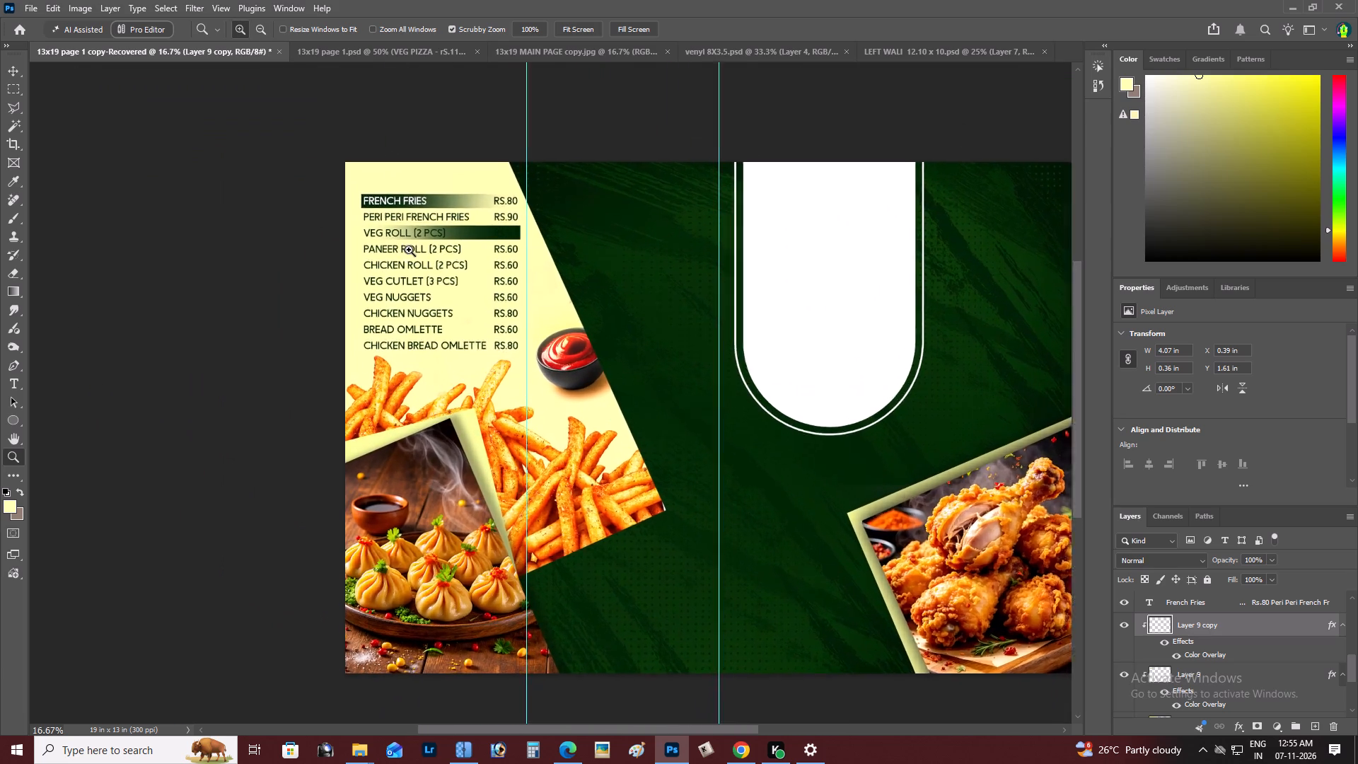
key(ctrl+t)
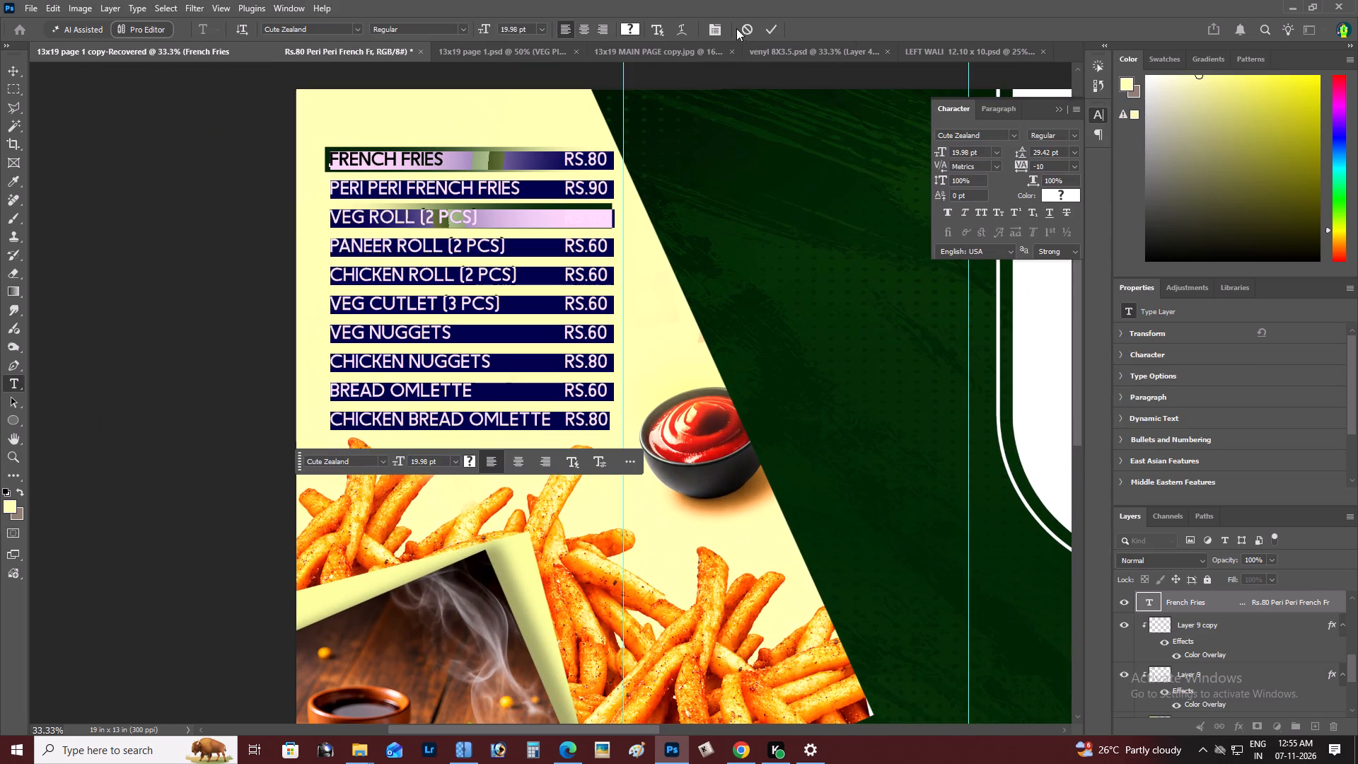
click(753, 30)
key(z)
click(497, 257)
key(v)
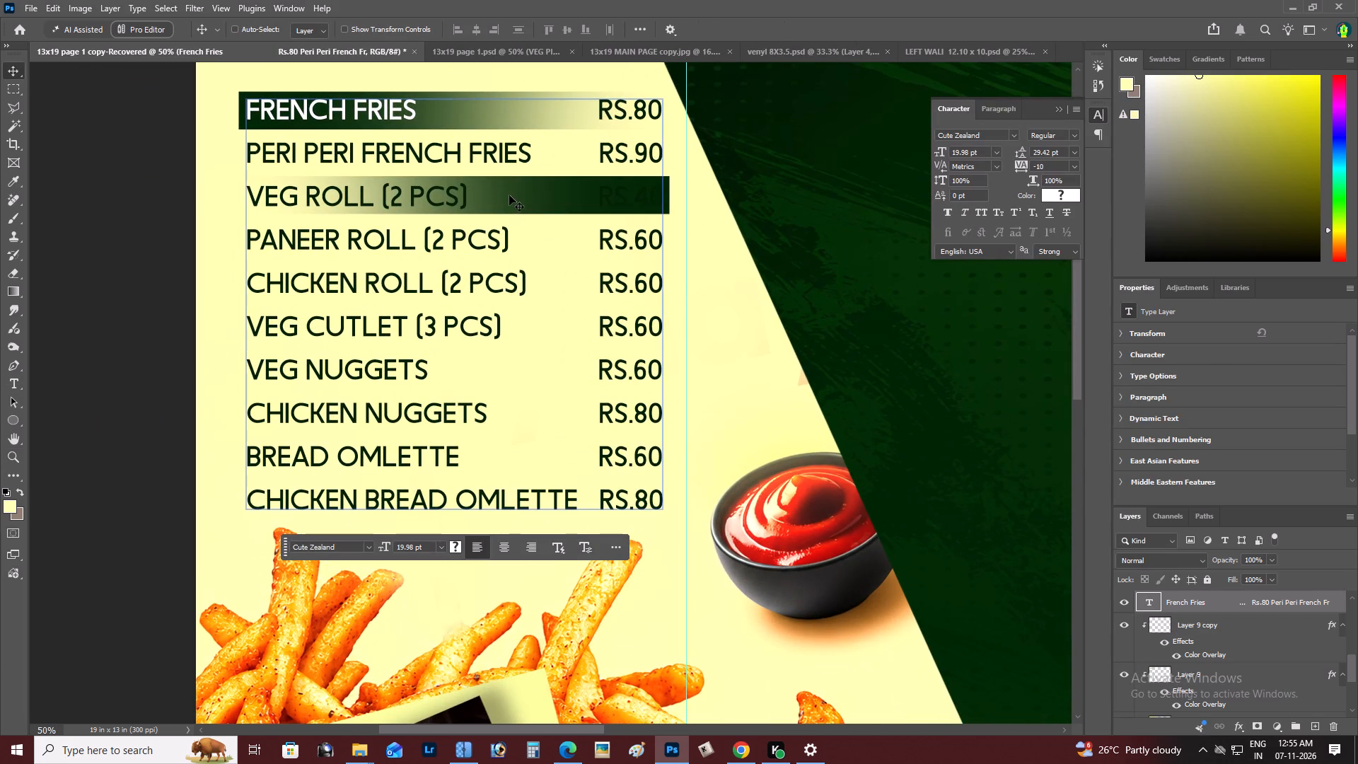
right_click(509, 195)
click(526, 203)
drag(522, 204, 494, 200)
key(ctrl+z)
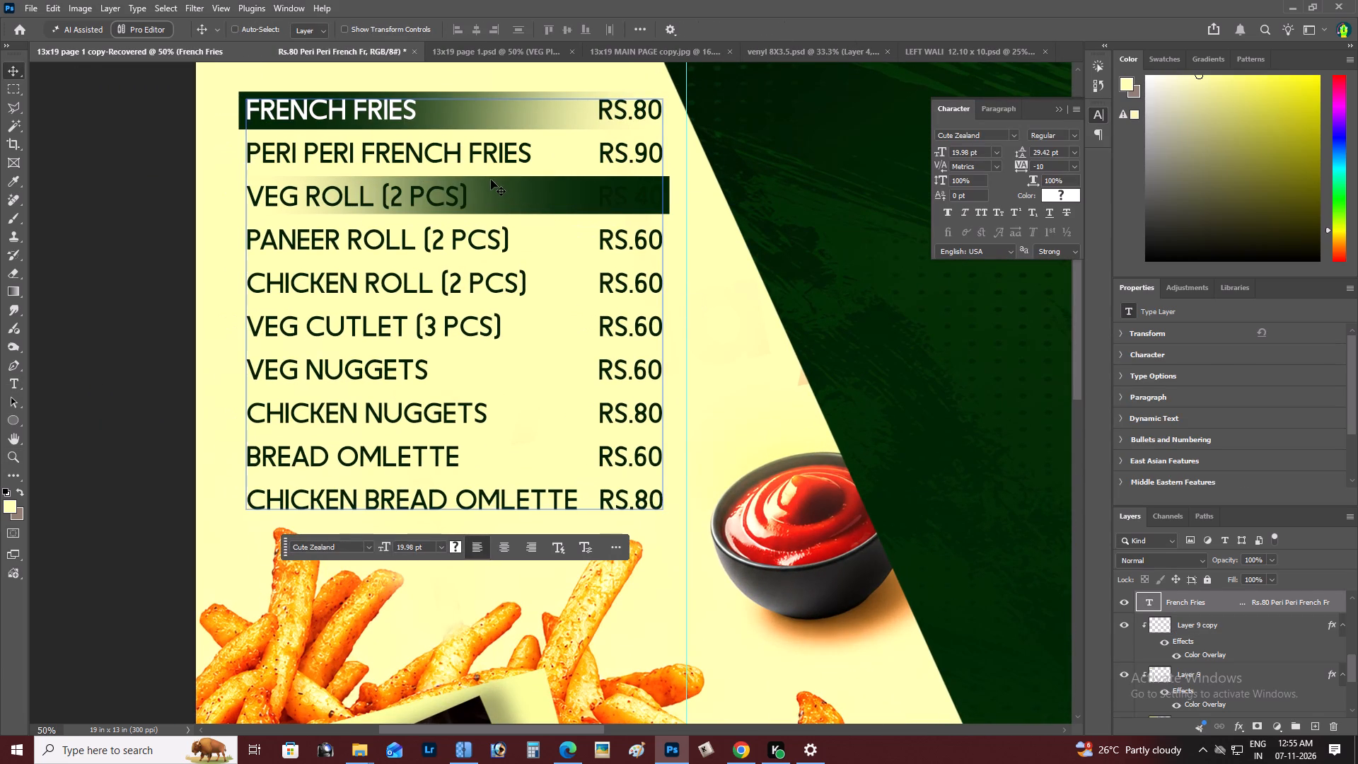
Shorten the VEG ROLL bar from its faded end to about 3.35 in wide, with the dark end kept behind the price.
right_click(491, 180)
click(502, 186)
right_click(499, 185)
click(531, 204)
drag(509, 202, 474, 205)
key(ctrl+z)
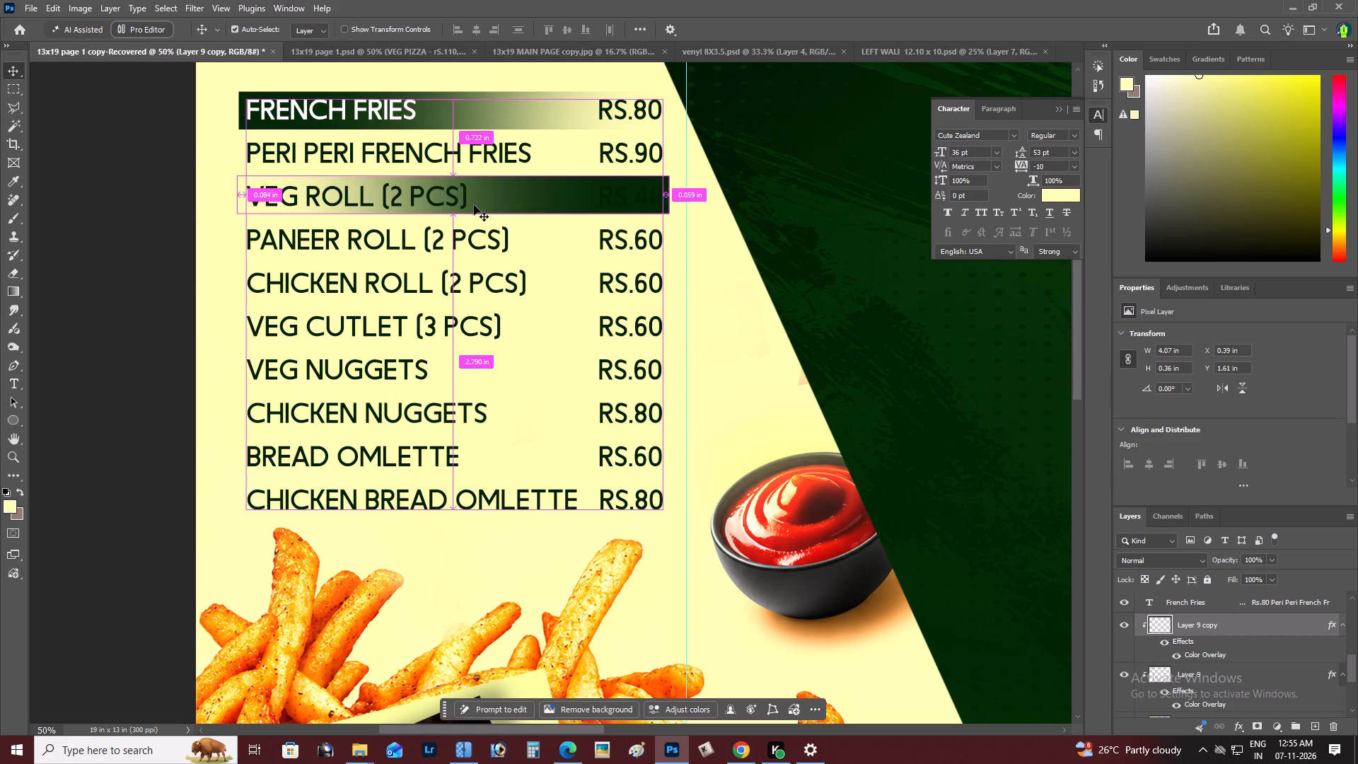
key(ctrl+t)
shift+drag(238, 195, 248, 197)
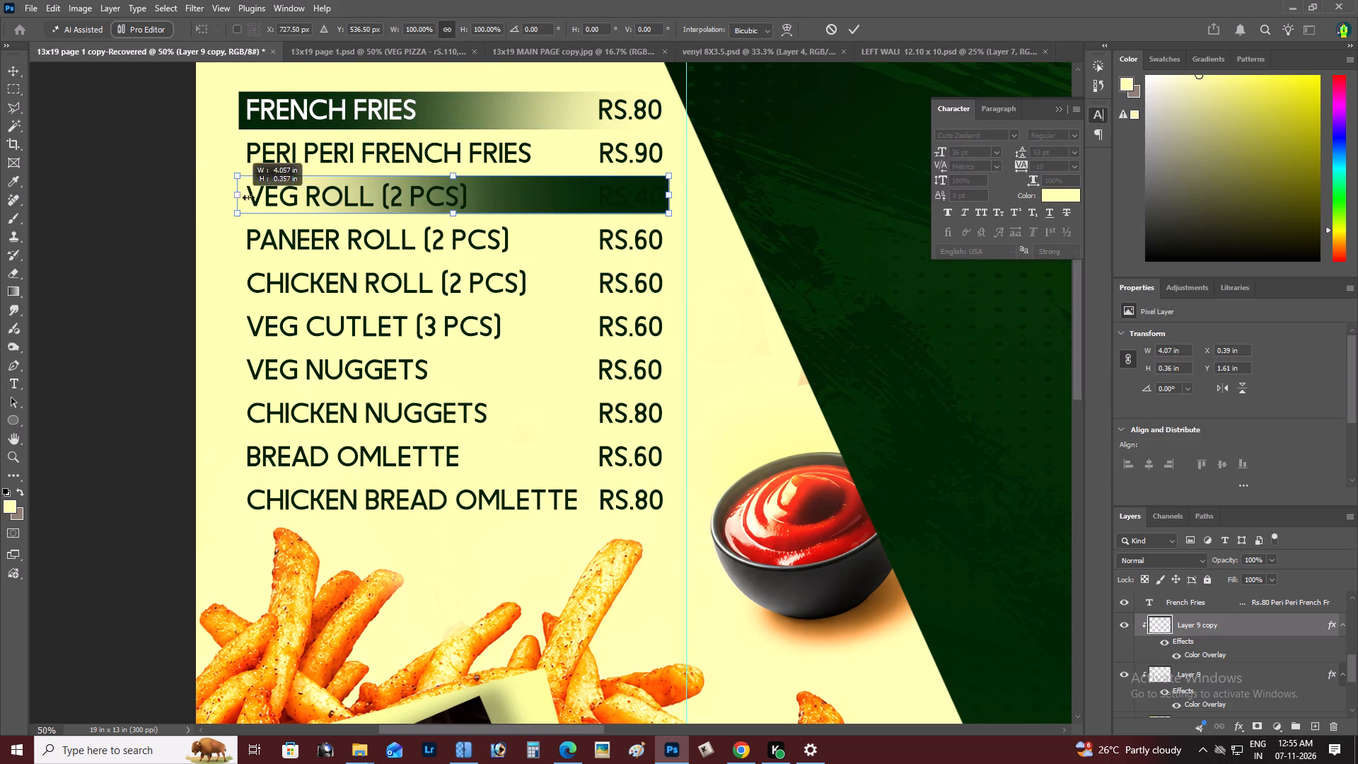
shift+drag(248, 197, 315, 191)
key(ctrl+Return)
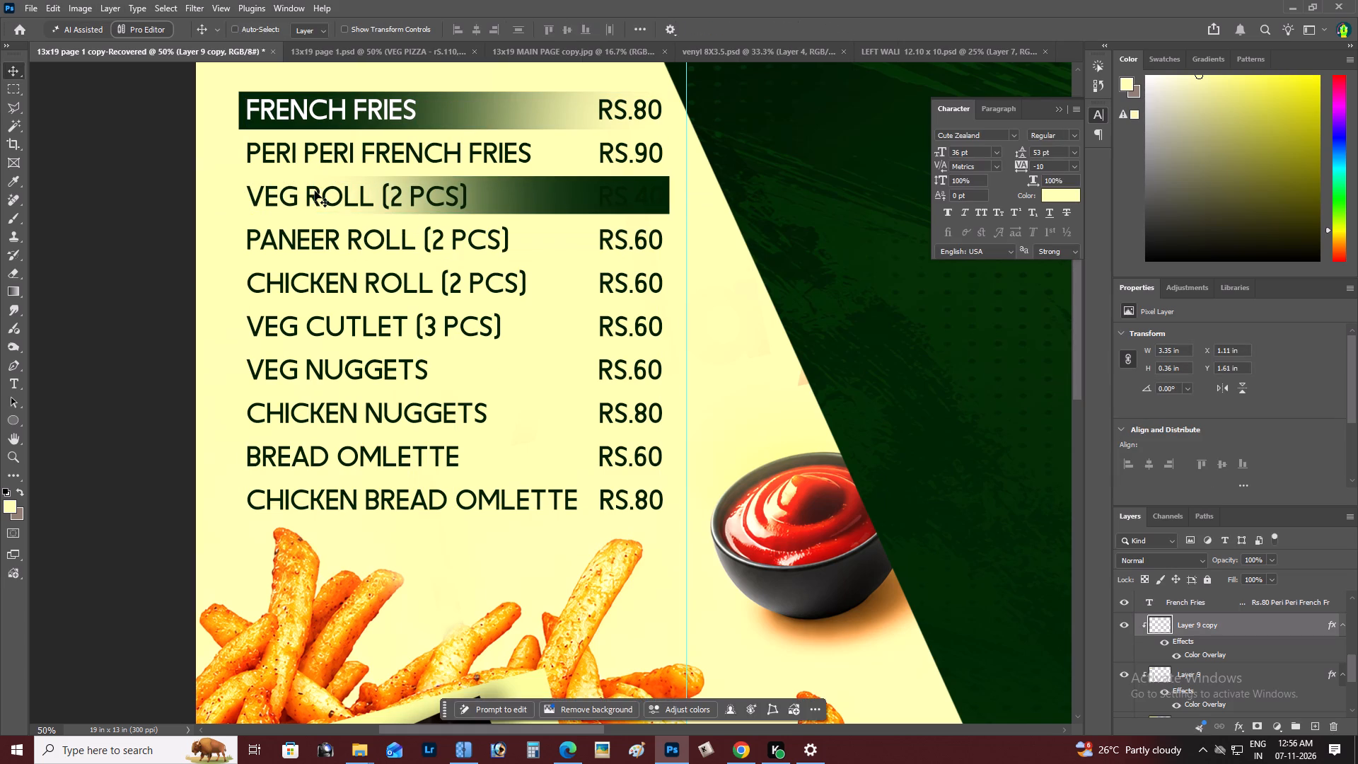
Examine the shortened VEG ROLL bar against the French Fries bar and the whole page layout.
key(z)
alt+click(381, 231)
right_click(460, 226)
double_click(476, 231)
key(space)
drag(476, 231, 552, 253)
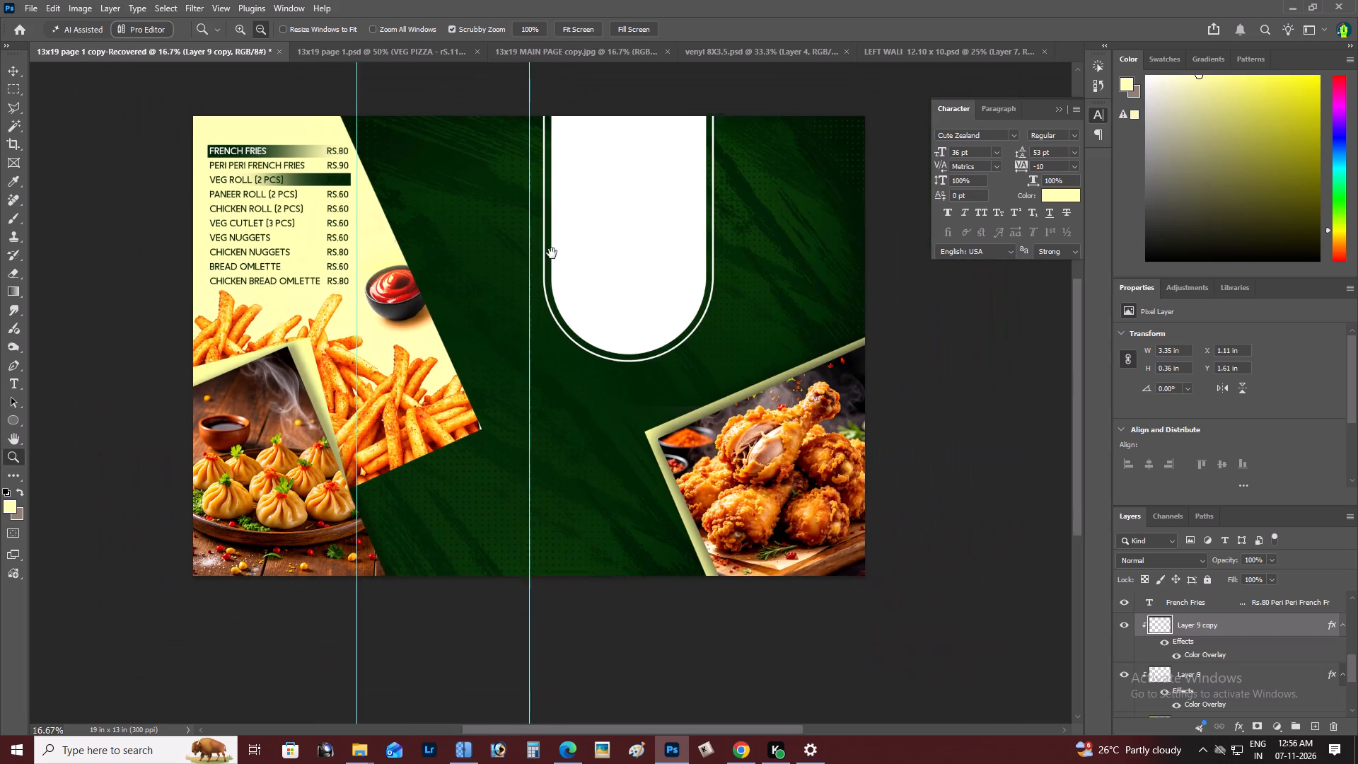
drag(552, 253, 583, 257)
key(z)
click(379, 215)
Undo the shortening, flipping and duplication of the VEG ROLL bar, keeping the unflipped bar behind the French Fries row.
key(ctrl+z)
key(ctrl+z)
key(ctrl+z)
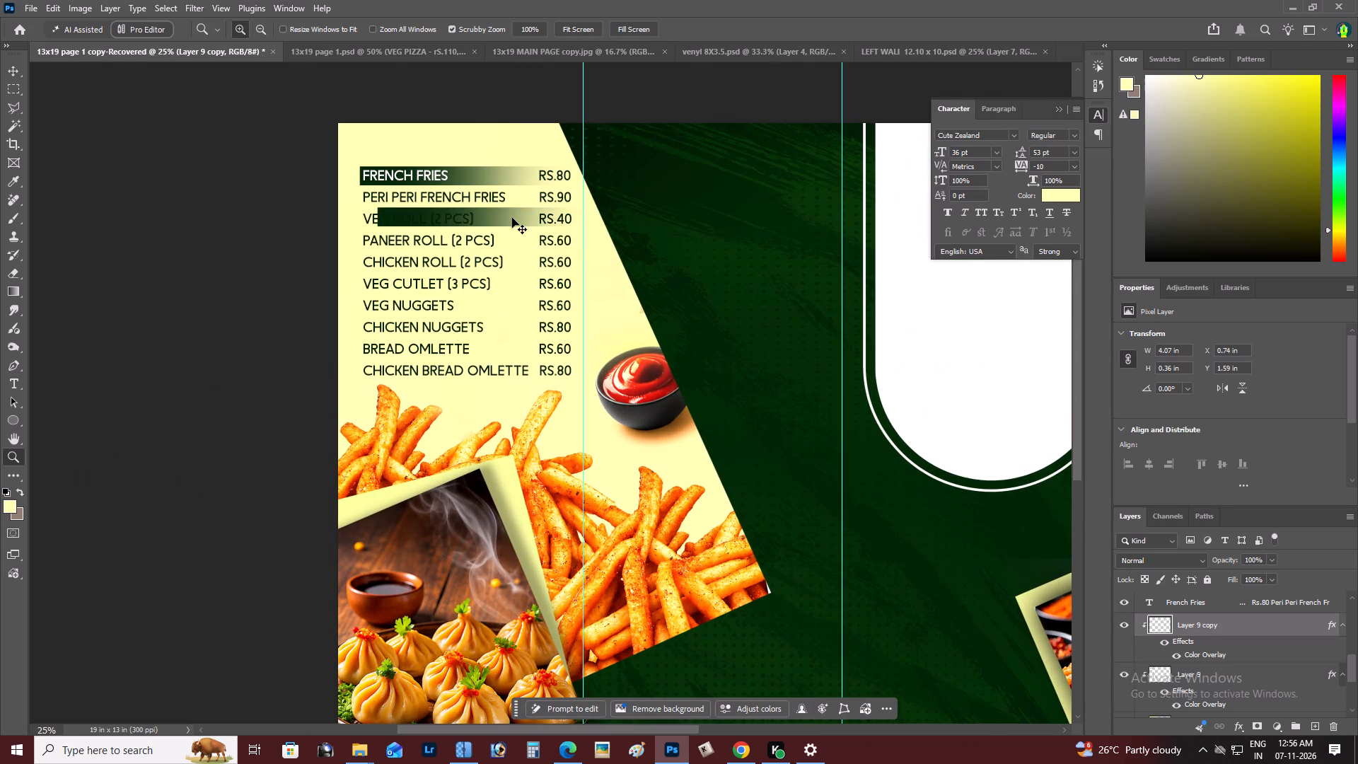
key(ctrl+z)
key(ctrl+z)
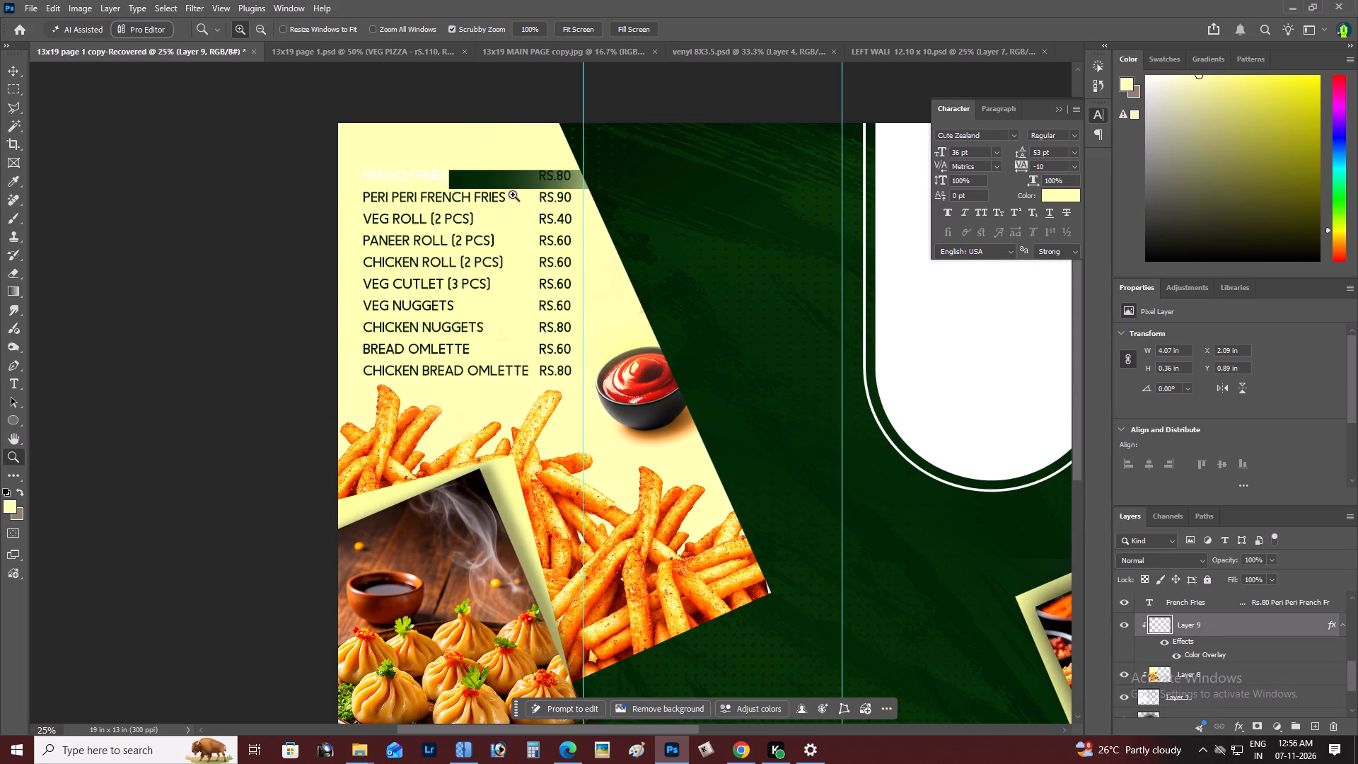
key(ctrl+shift+z)
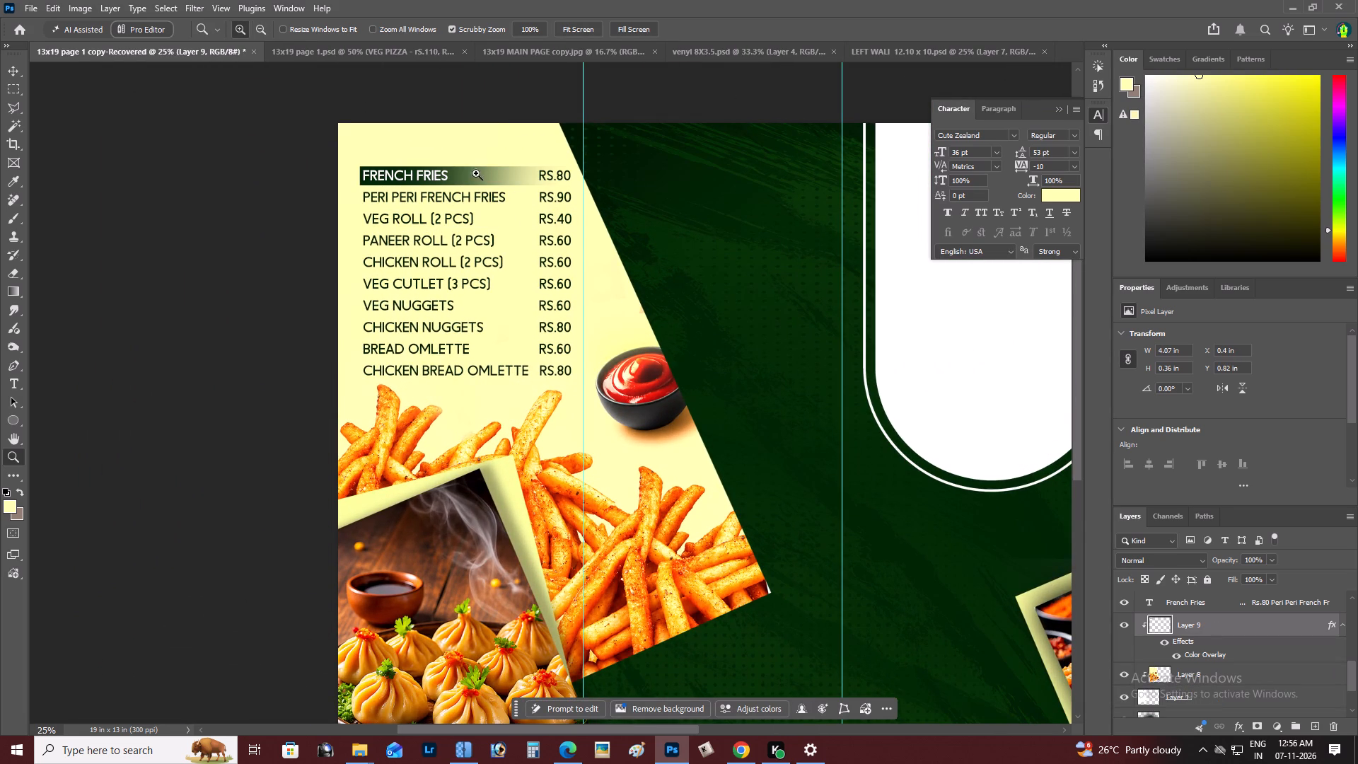
Duplicate the French Fries bar straight down onto the VEG ROLL row, unflipped and aligned with the original.
key(z)
double_click(470, 173)
key(v)
right_click(471, 177)
click(487, 183)
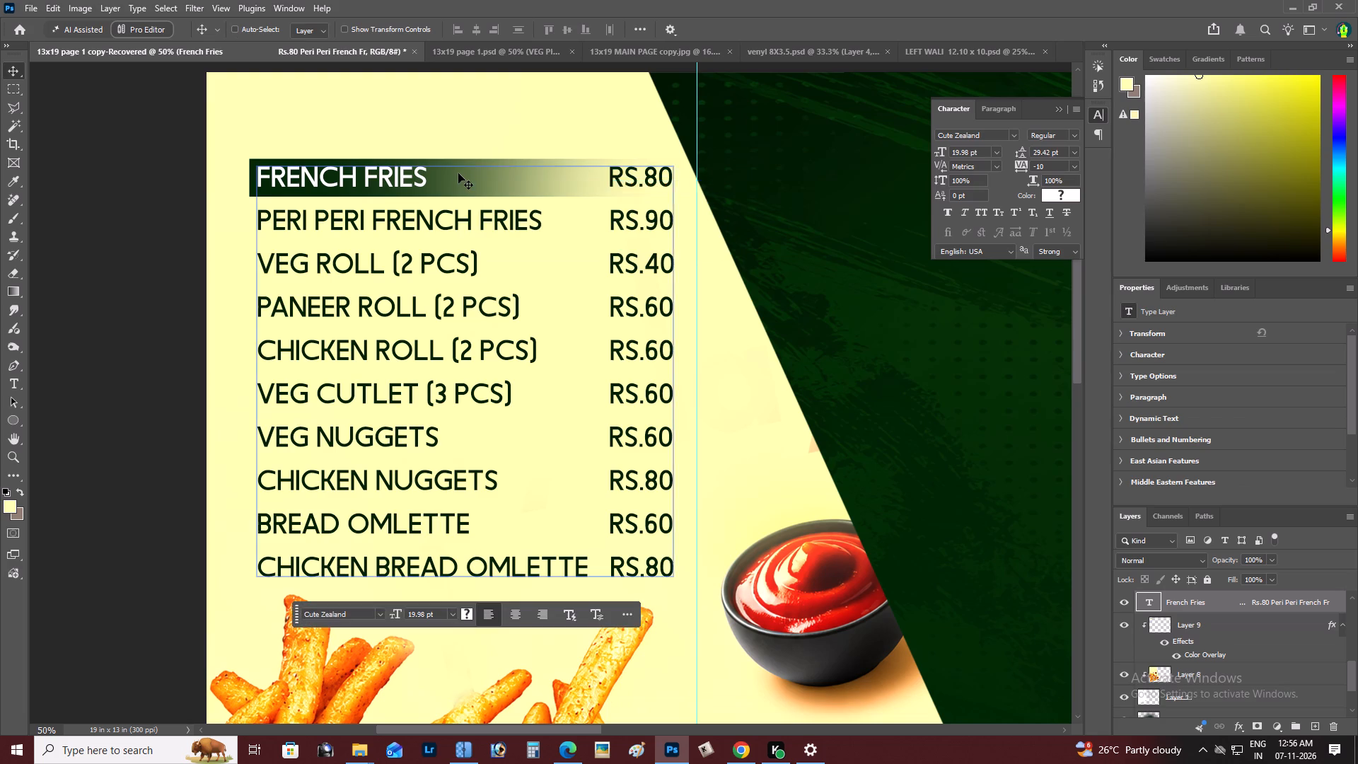
right_click(458, 173)
click(483, 192)
drag(475, 191, 434, 190)
key(ctrl+z)
alt+drag(470, 190, 467, 265)
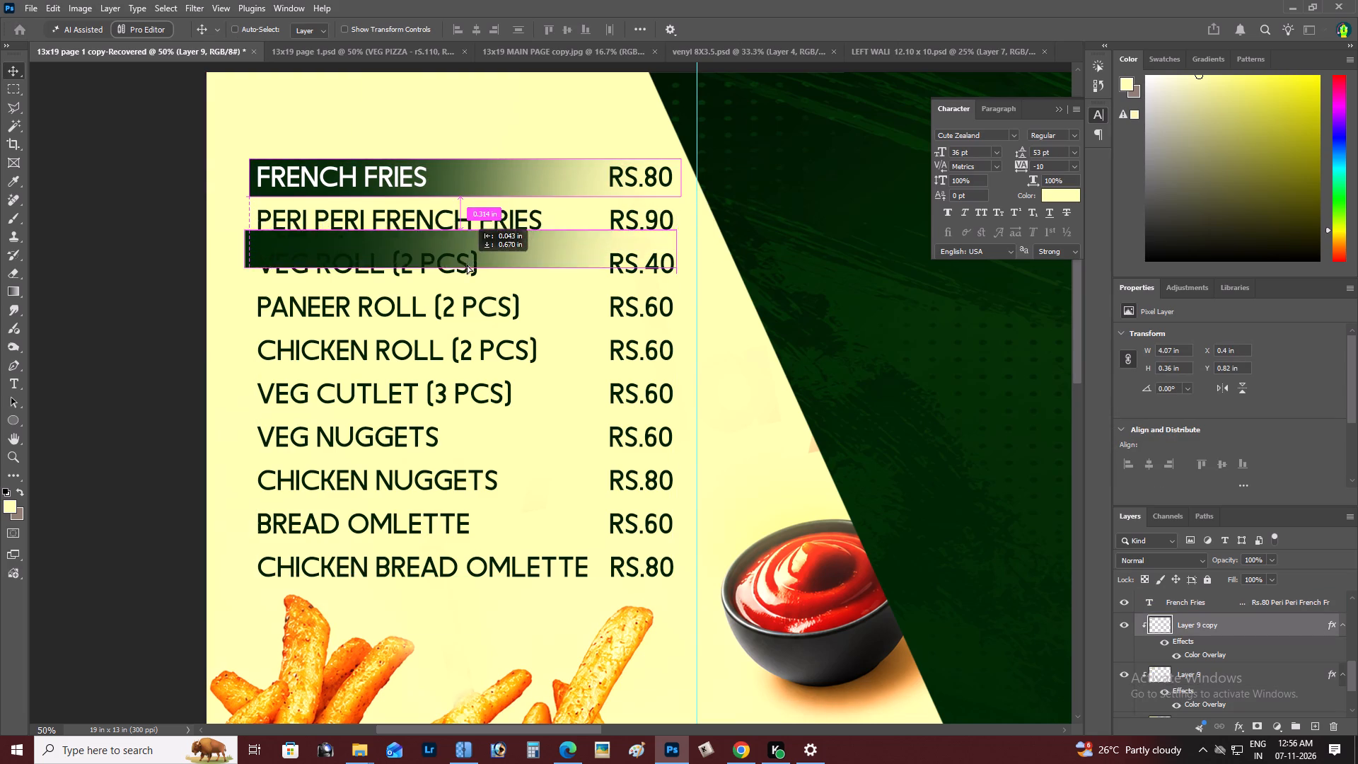
alt+drag(467, 265, 467, 278)
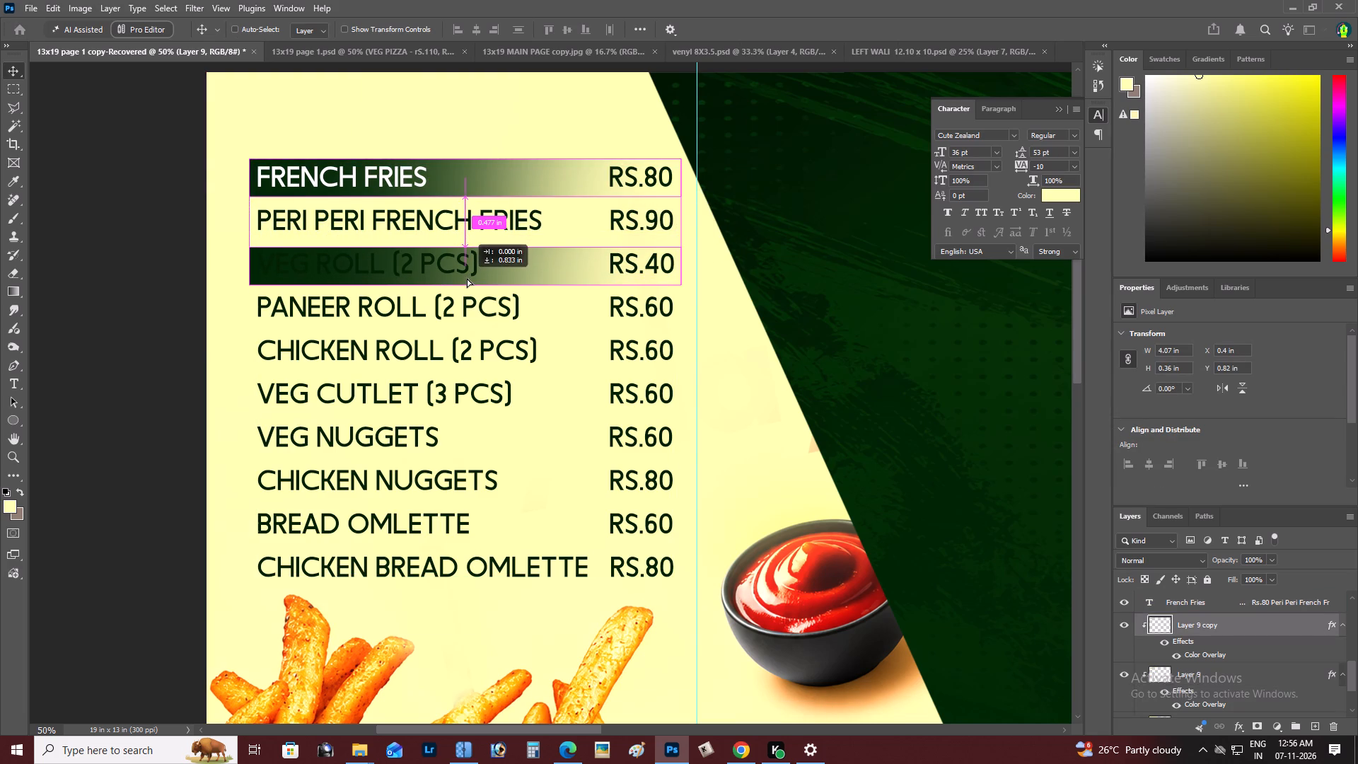
alt+drag(467, 278, 467, 277)
Duplicate the VEG ROLL bar straight down onto the CHICKEN ROLL row and nudge it slightly upward.
alt+drag(467, 274, 465, 311)
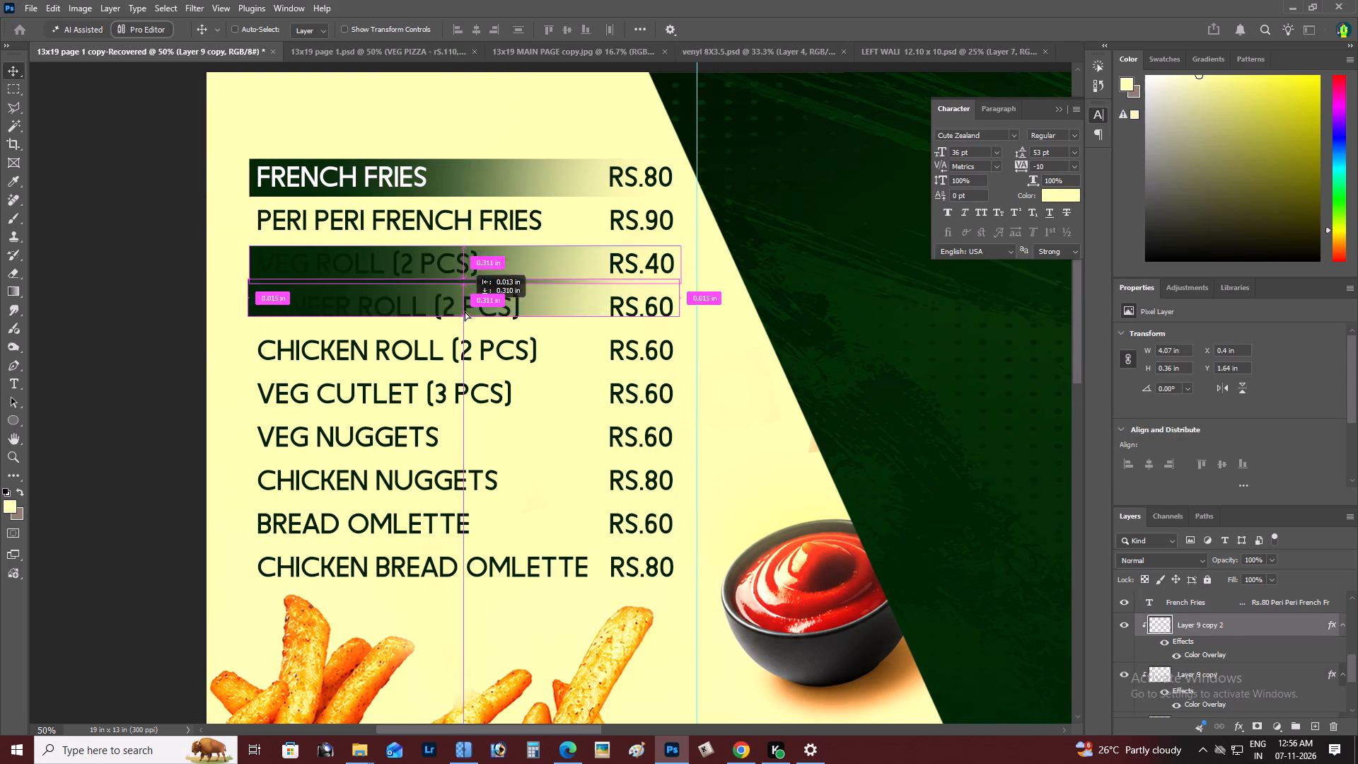
alt+drag(465, 311, 462, 358)
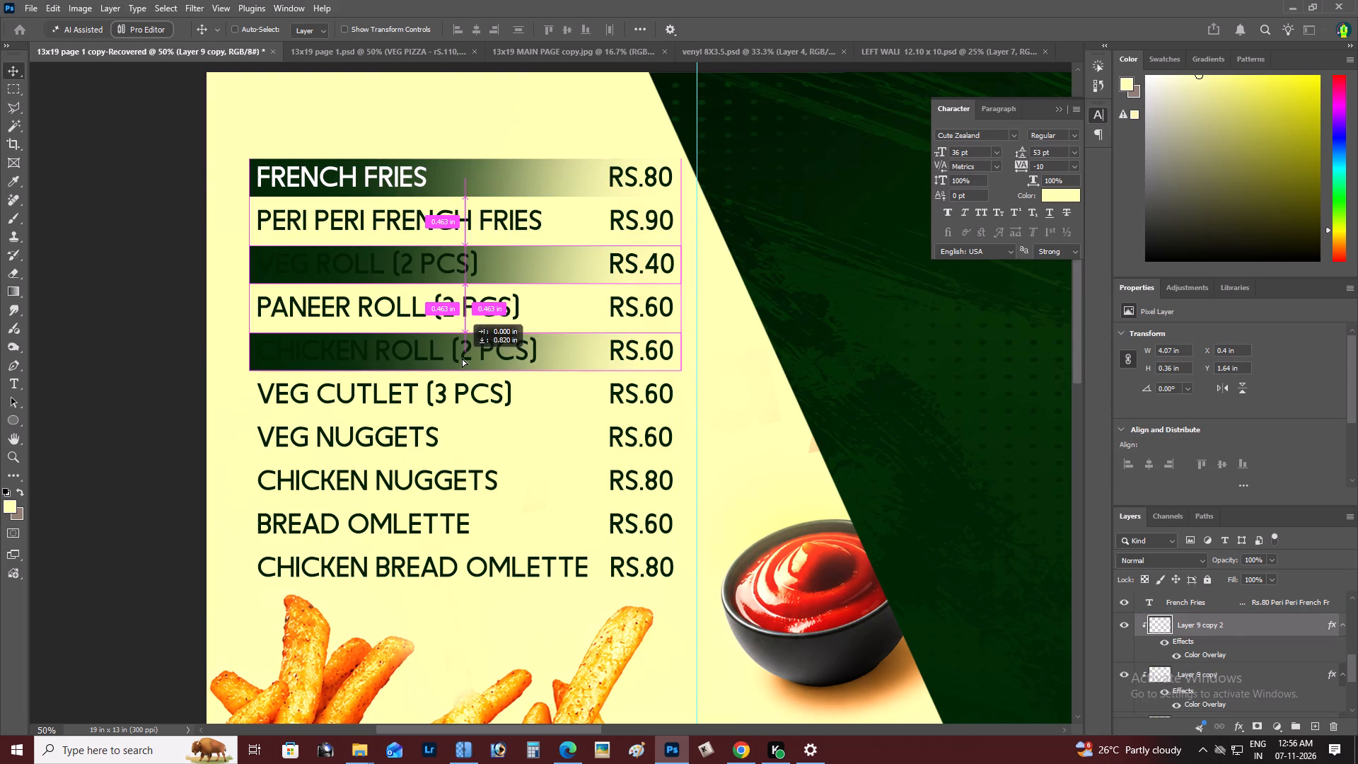
alt+drag(462, 358, 462, 357)
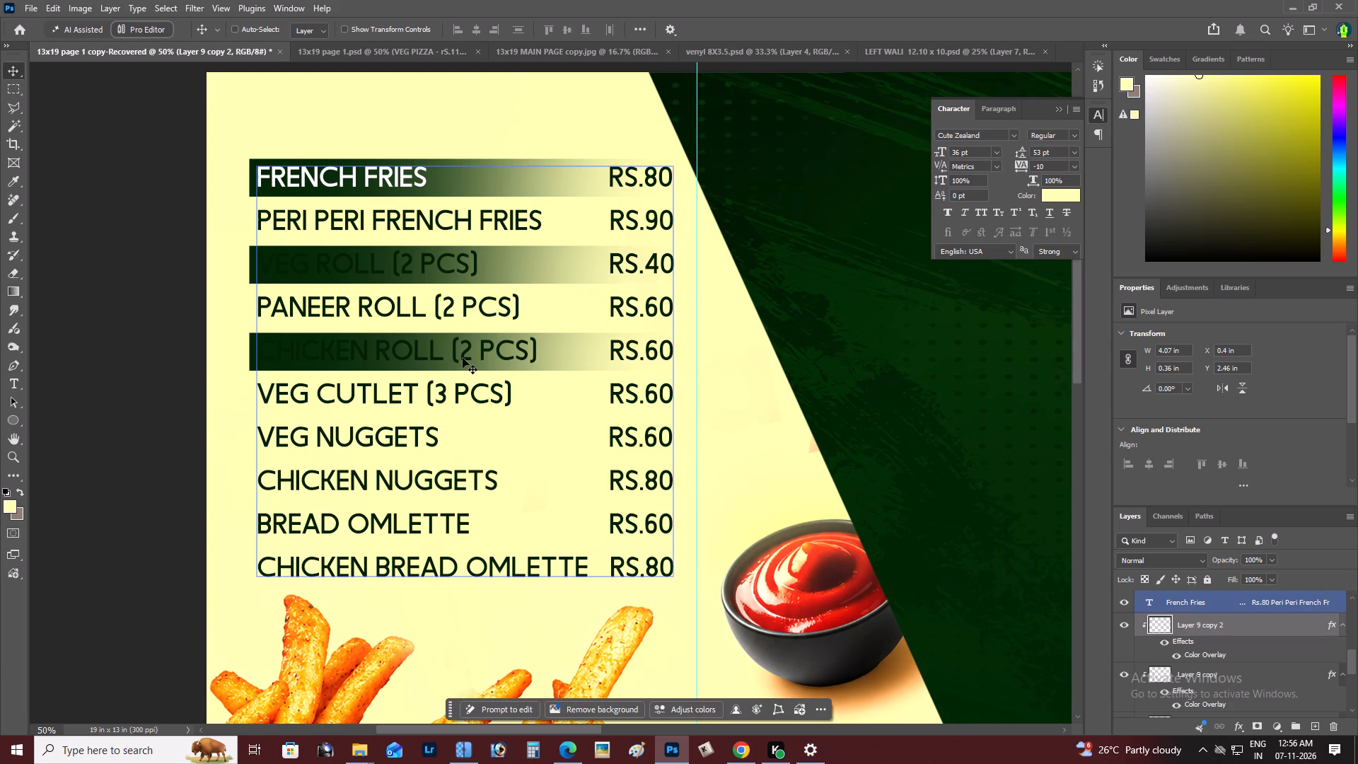
key(Up)
key(Up)
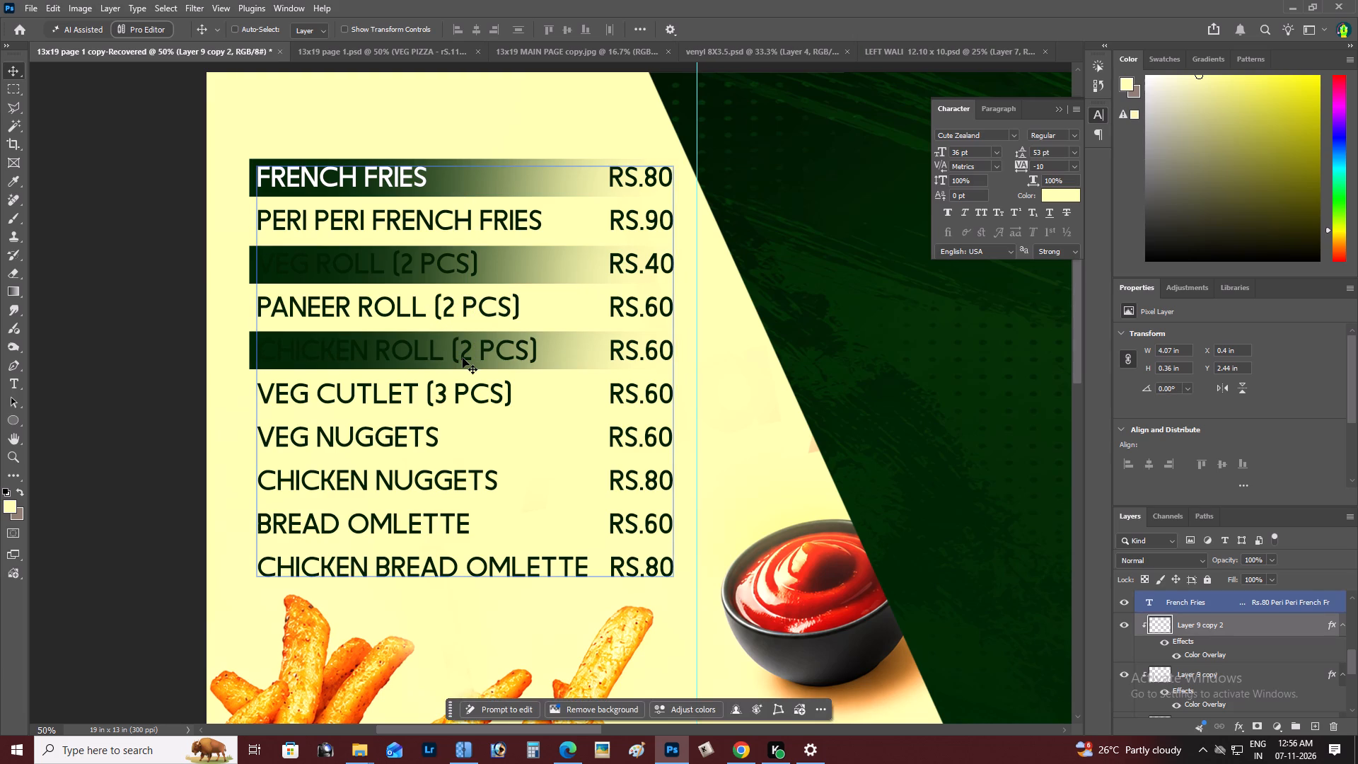
Duplicate the green bar onto the VEG NUGGETS and BREAD OMLETTE rows, keeping the alternate-row spacing and side alignment.
alt+shift+drag(463, 358, 458, 448)
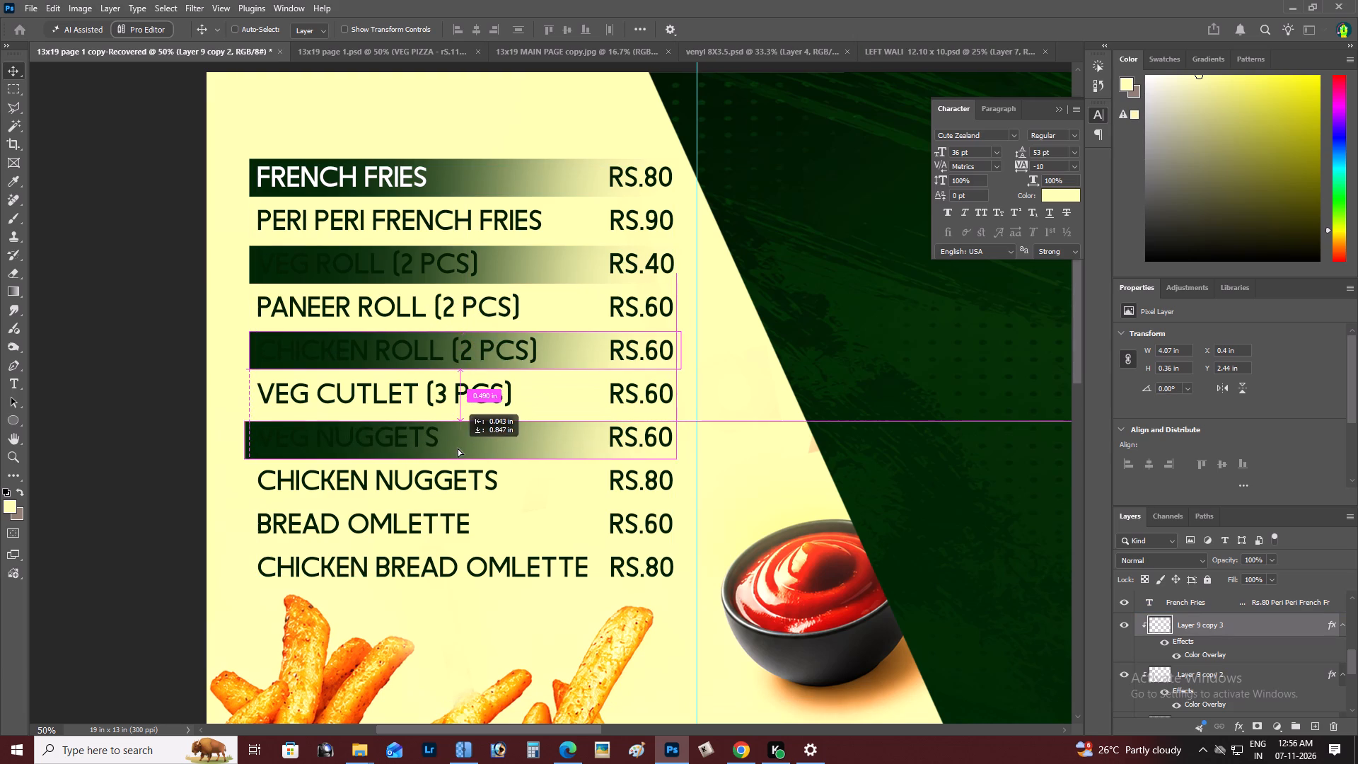
alt+shift+drag(458, 448, 462, 444)
scroll(463, 443, down, 8)
alt+drag(465, 355, 463, 425)
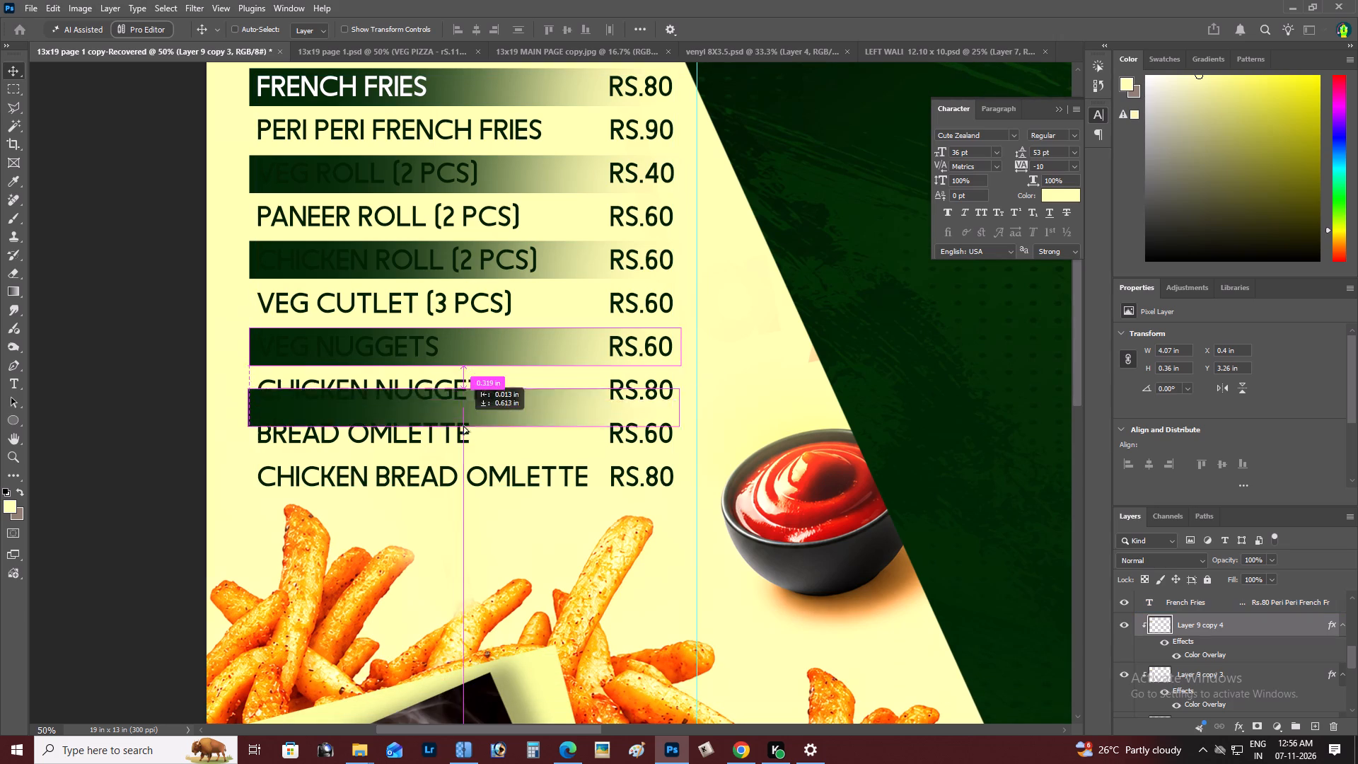
alt+drag(463, 425, 463, 443)
Recolour the item name VEG ROLL (2 PCS) to white, ffffff, leaving its price dark.
key(z)
alt+click(457, 383)
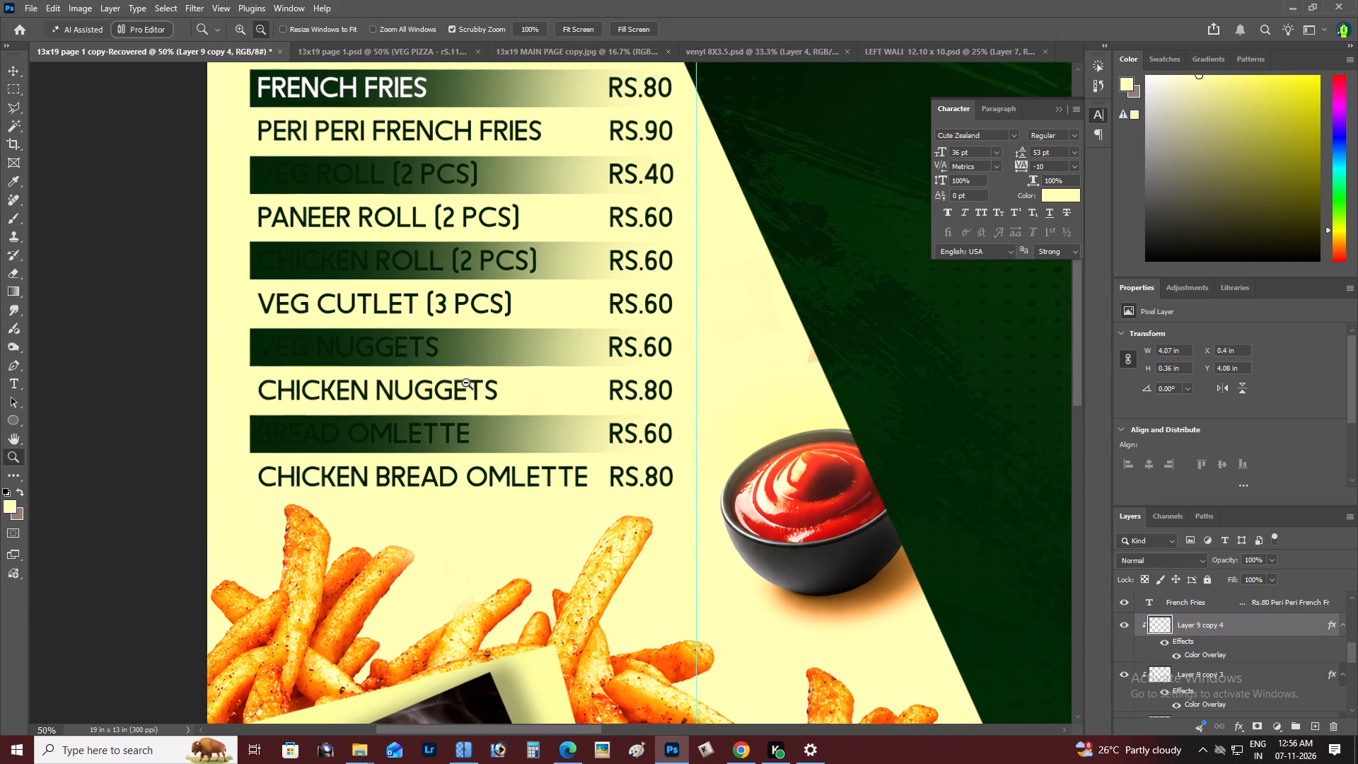
right_click(466, 383)
double_click(491, 391)
key(space)
drag(431, 391, 531, 402)
key(z)
click(529, 277)
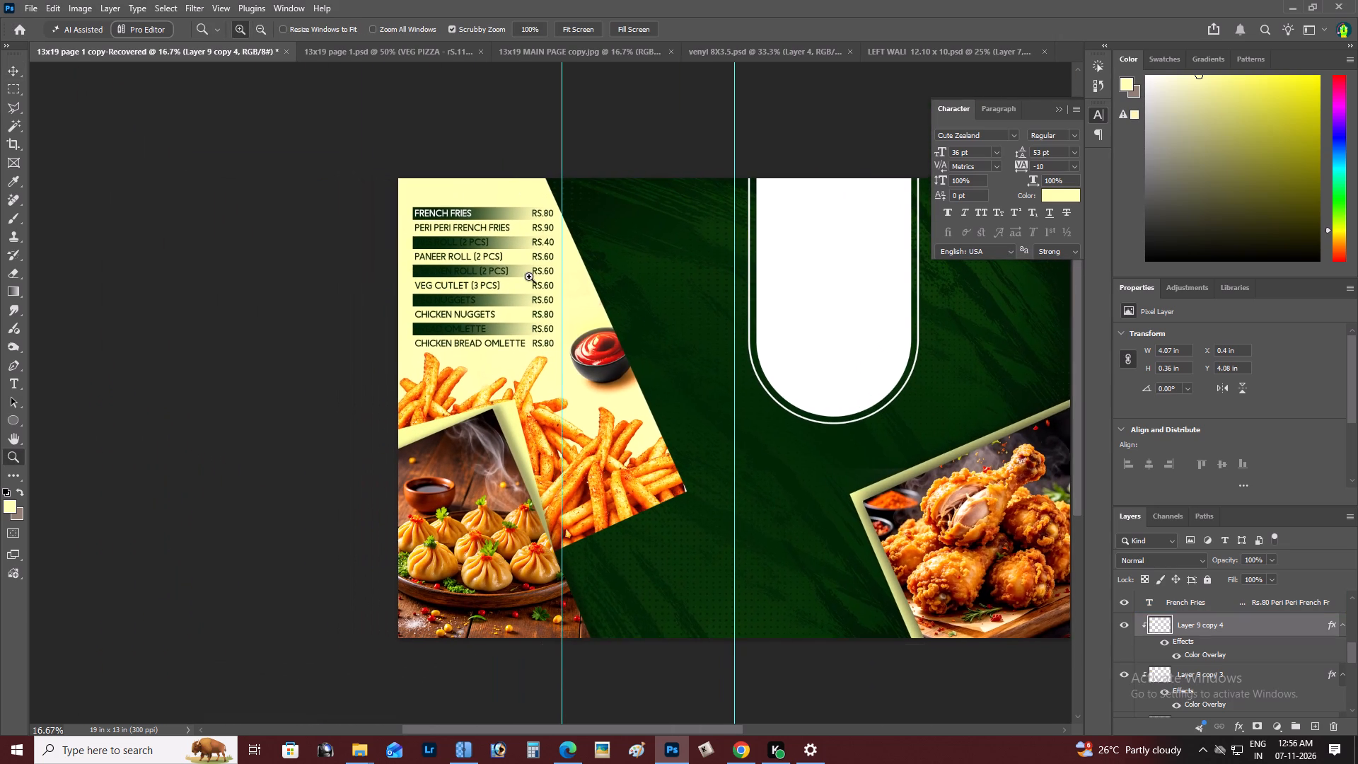
click(449, 248)
click(434, 236)
click(434, 236)
key(t)
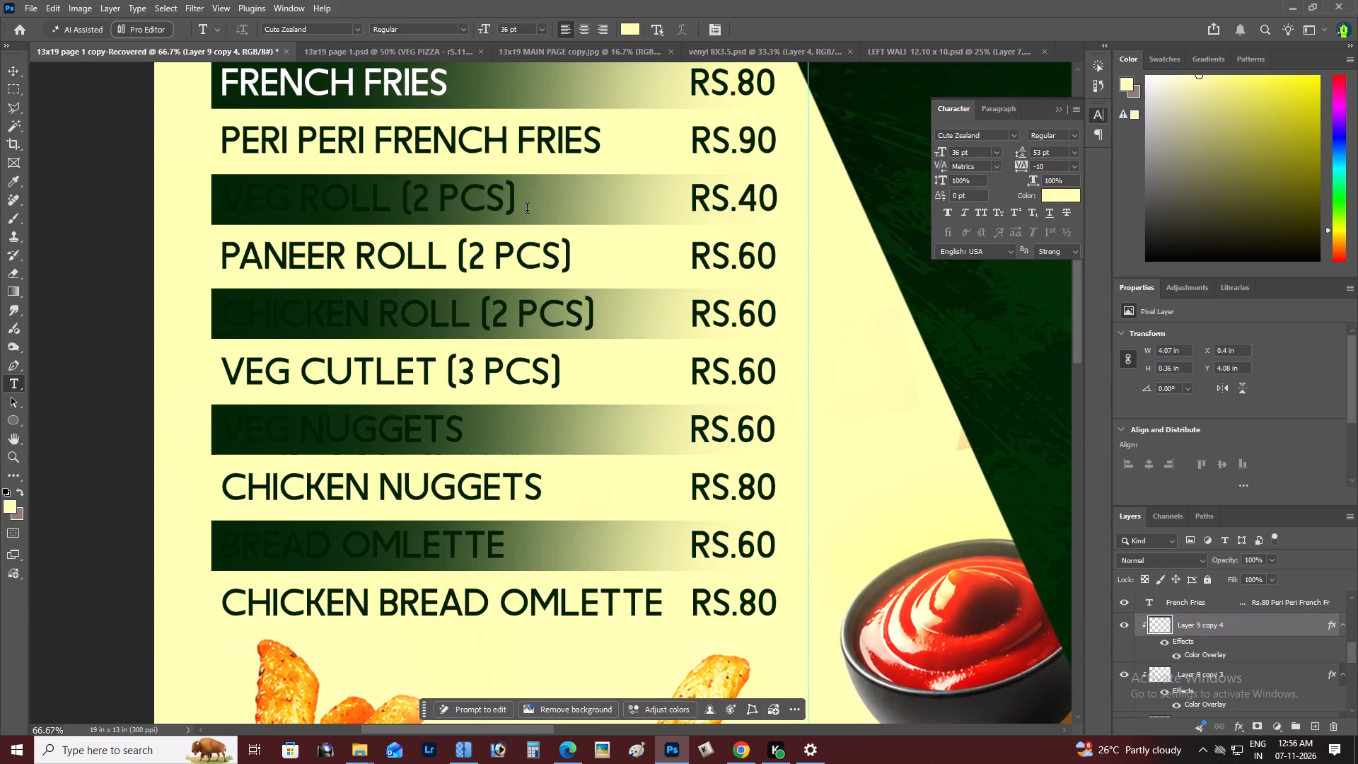
drag(519, 202, 210, 194)
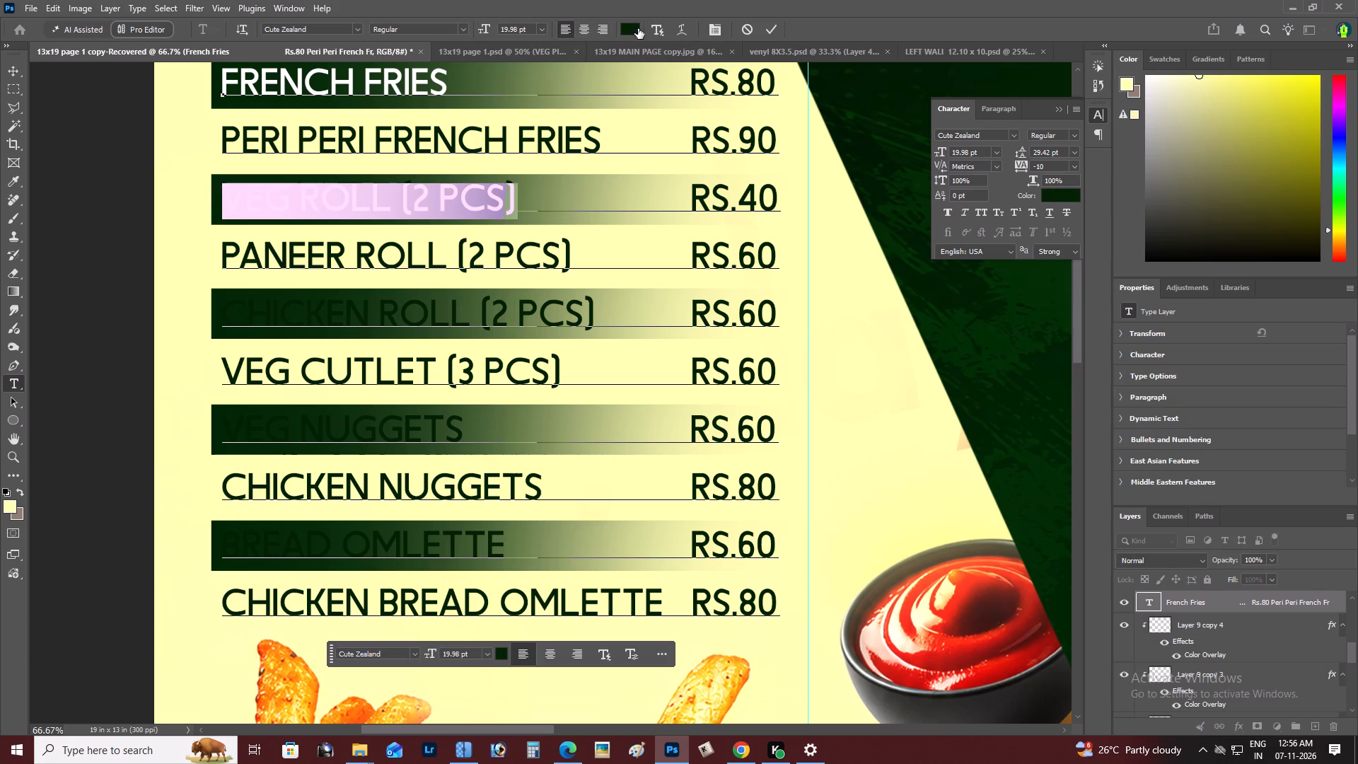
click(632, 28)
drag(1076, 371, 828, 254)
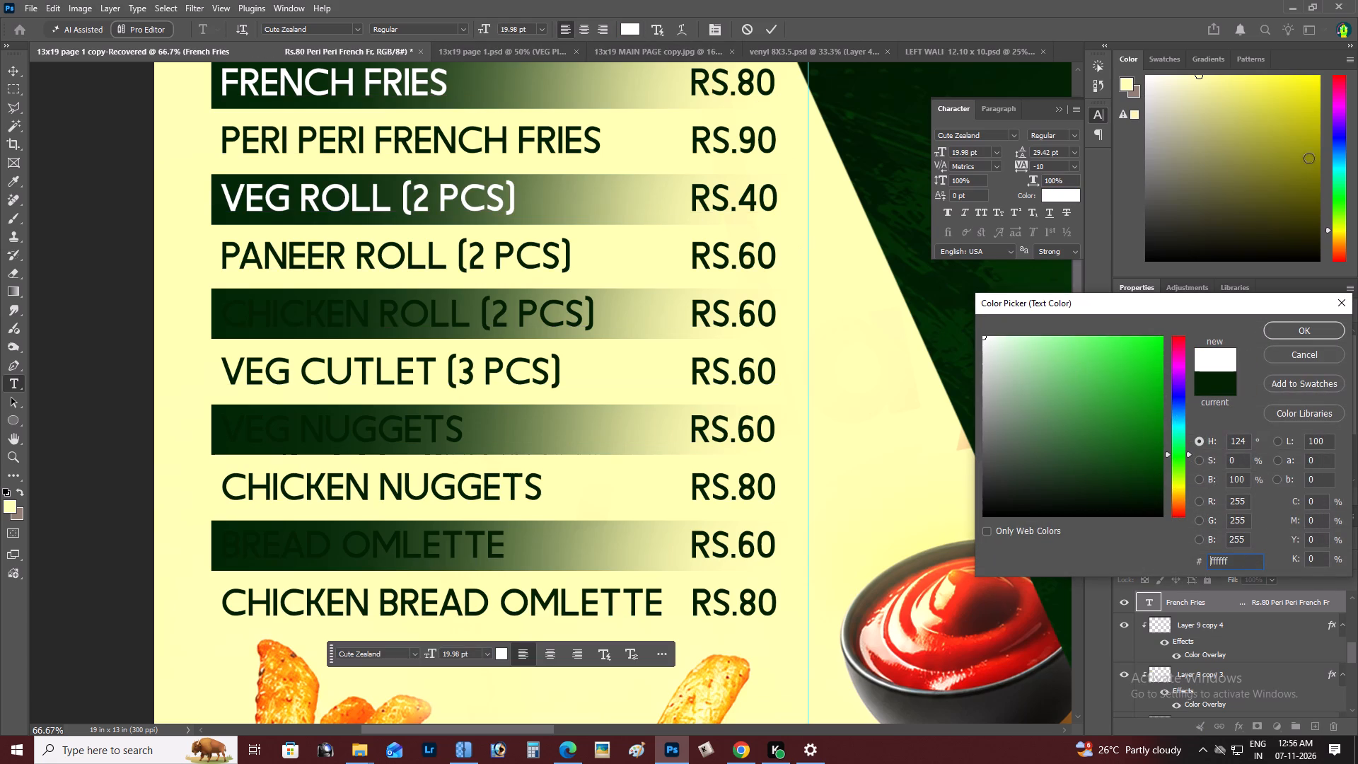
click(1318, 331)
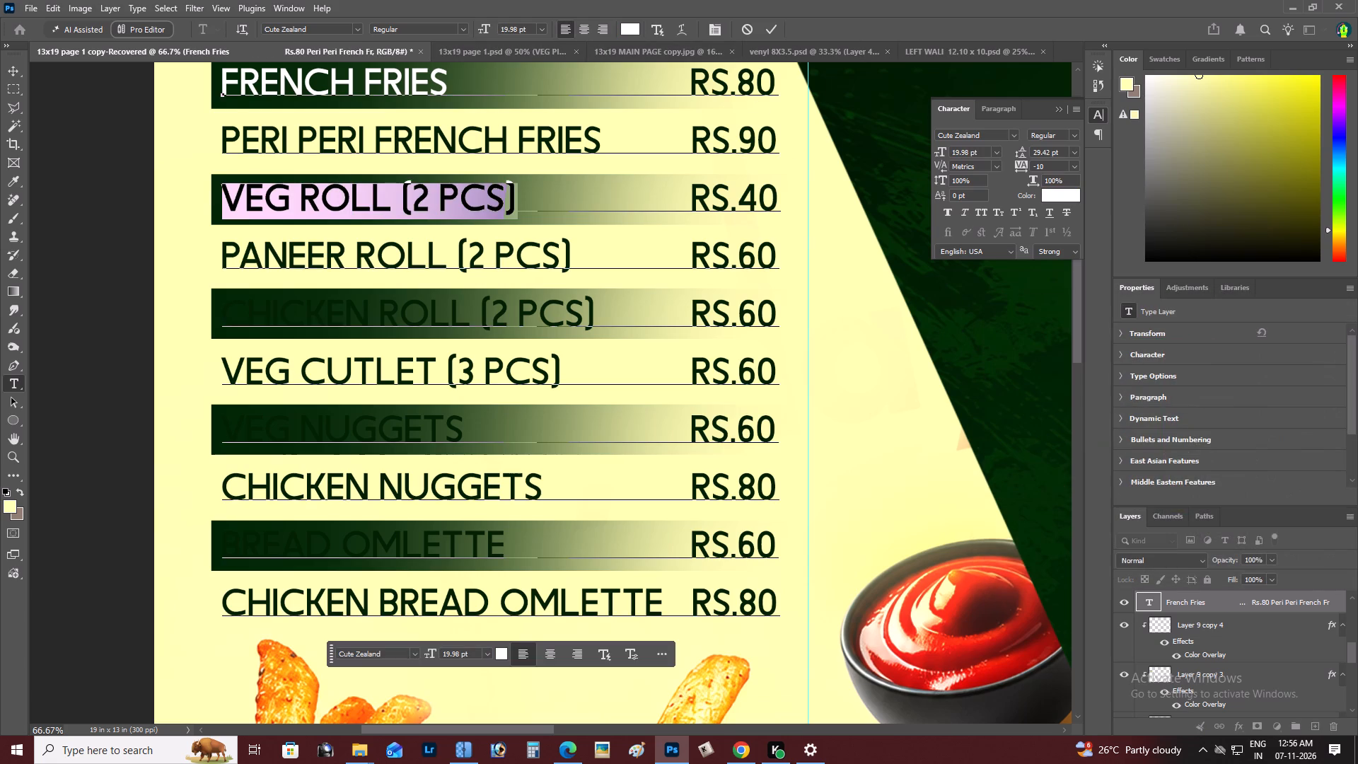
click(767, 35)
Examine the white VEG ROLL name and the repeated green bars within the whole page layout.
key(z)
alt+click(669, 245)
right_click(667, 245)
double_click(683, 254)
key(space)
key(space)
key(space)
key(space)
key(space)
key(space)
key(space)
key(space)
drag(618, 308, 654, 329)
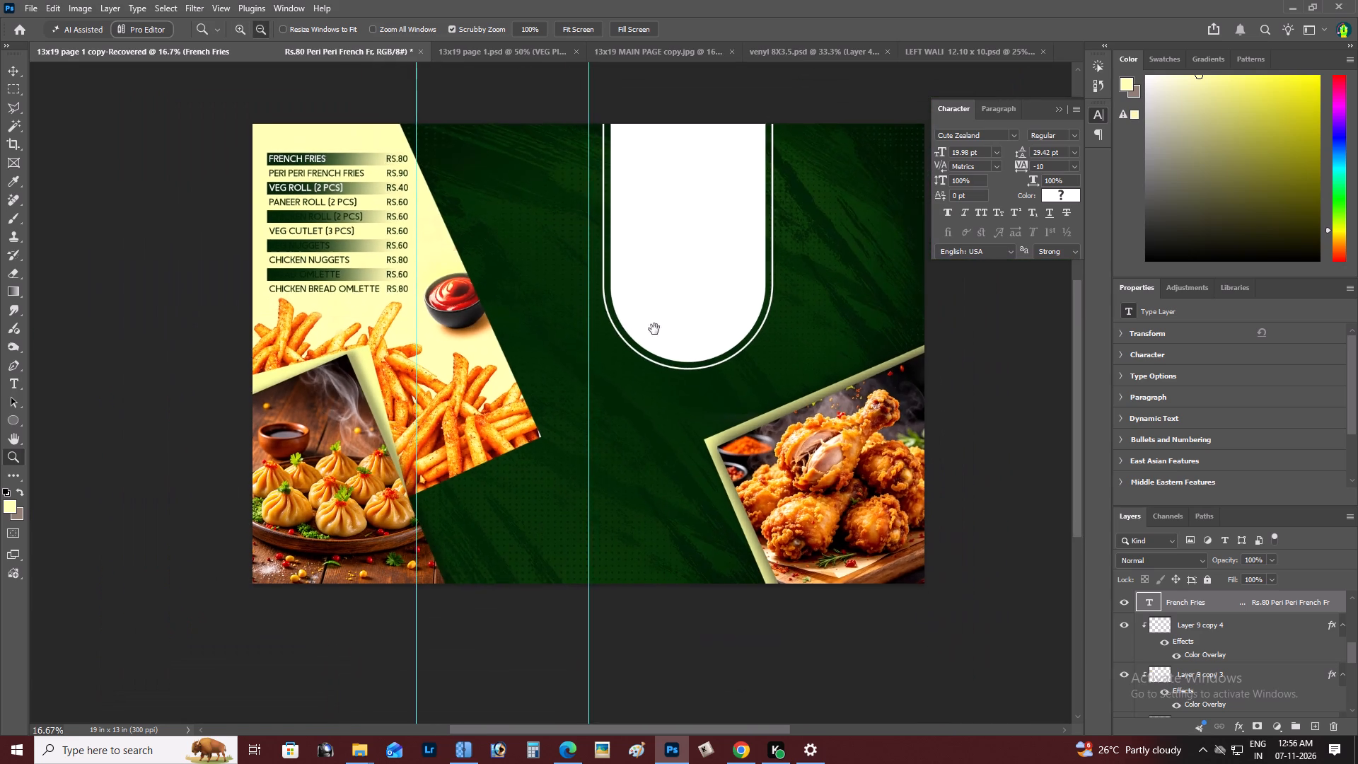
drag(654, 329, 724, 349)
Recolour the item name CHICKEN ROLL (2 PCS) to white, ffffff, leaving its price dark.
key(z)
triple_click(425, 262)
key(space)
key(space)
key(space)
key(space)
drag(428, 262, 431, 288)
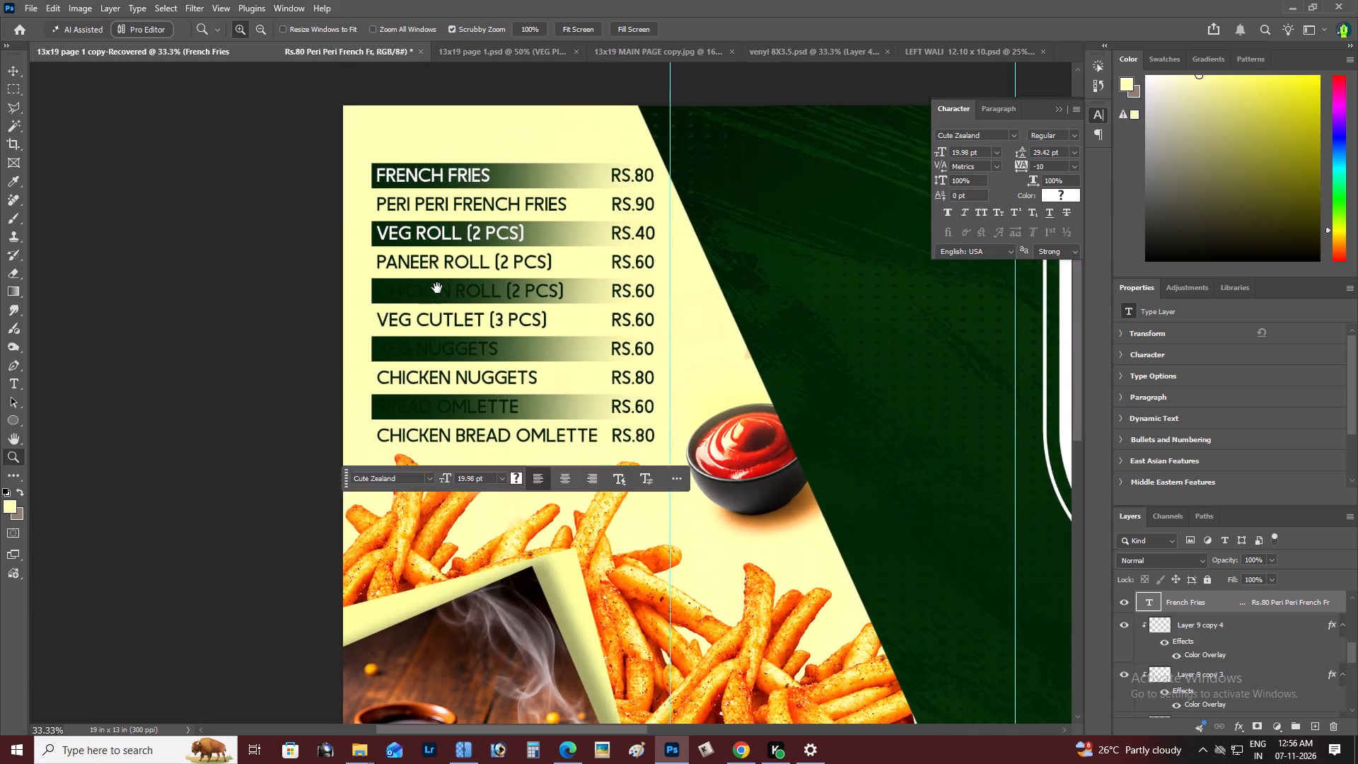
click(437, 288)
key(t)
drag(627, 299, 606, 299)
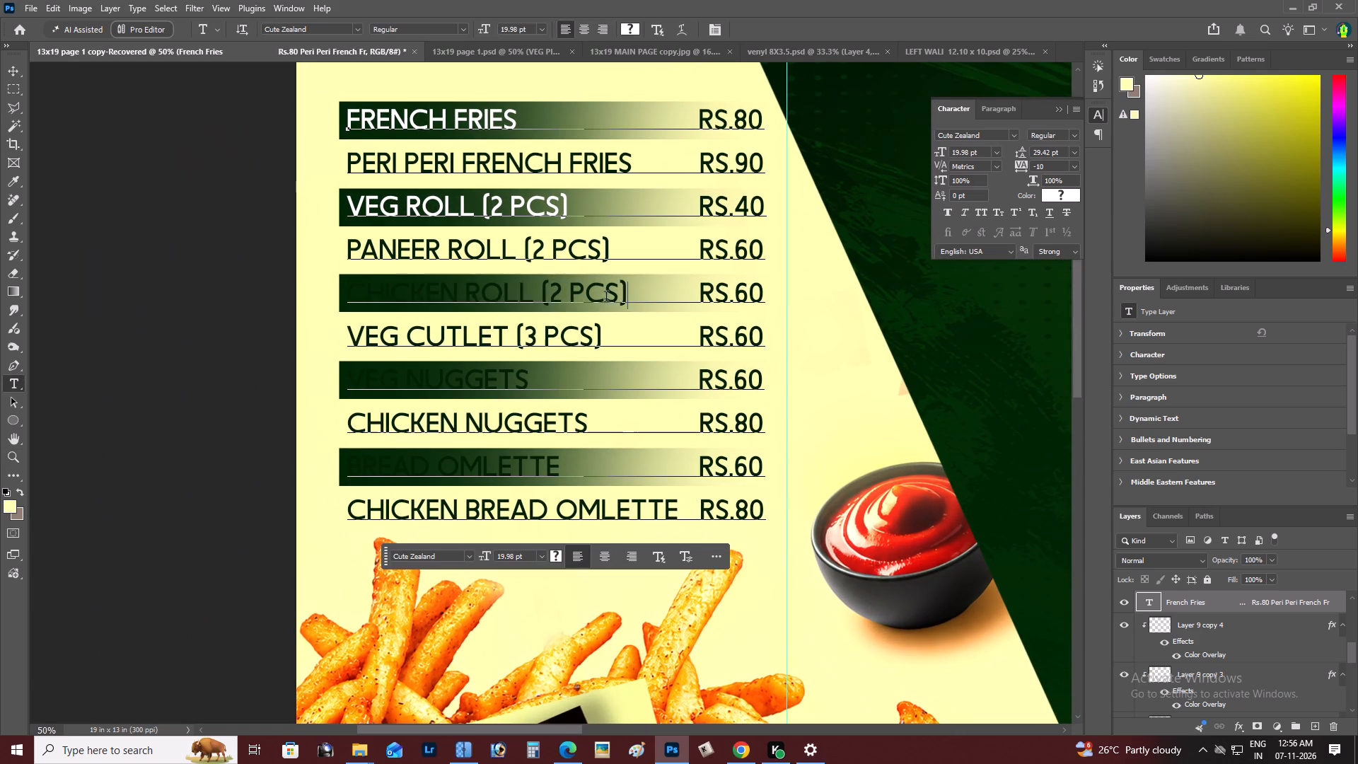
drag(606, 299, 313, 297)
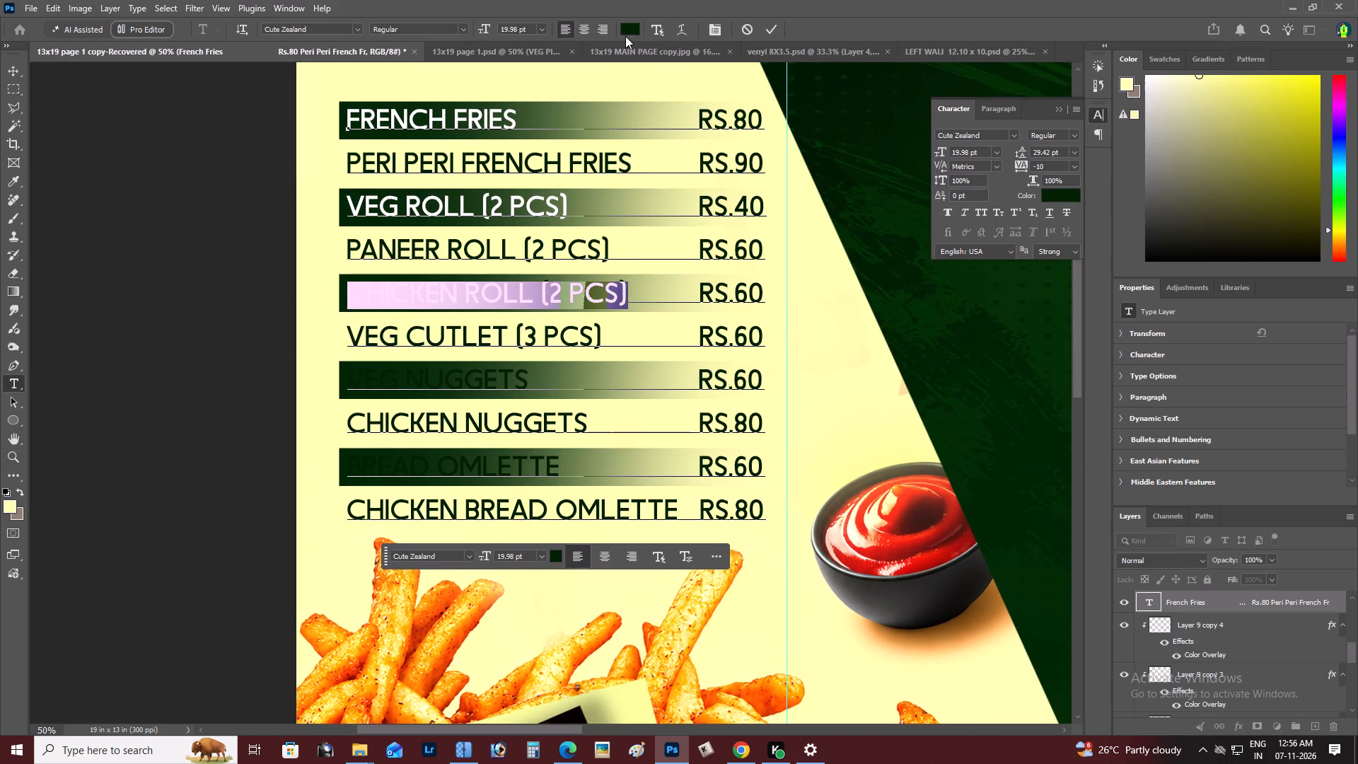
click(627, 30)
drag(1035, 368, 825, 282)
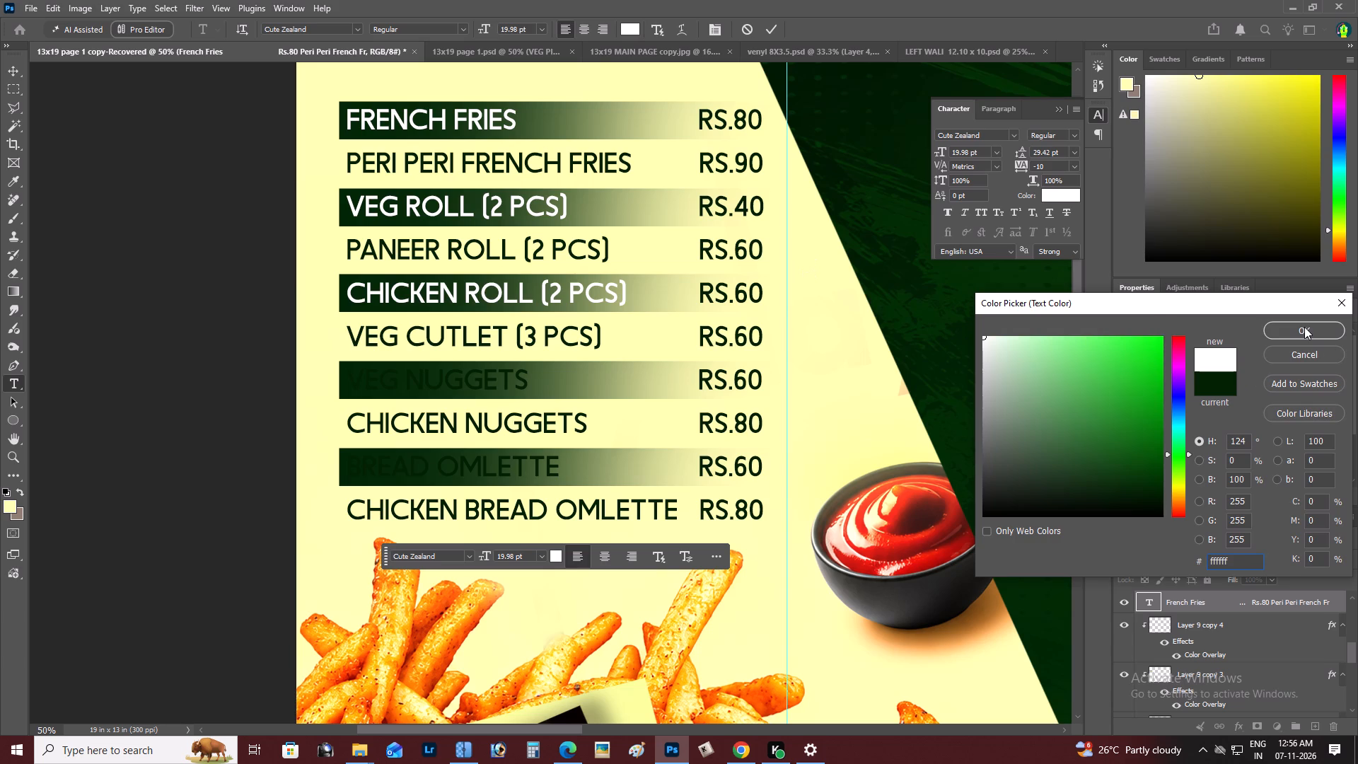
click(1304, 327)
click(762, 29)
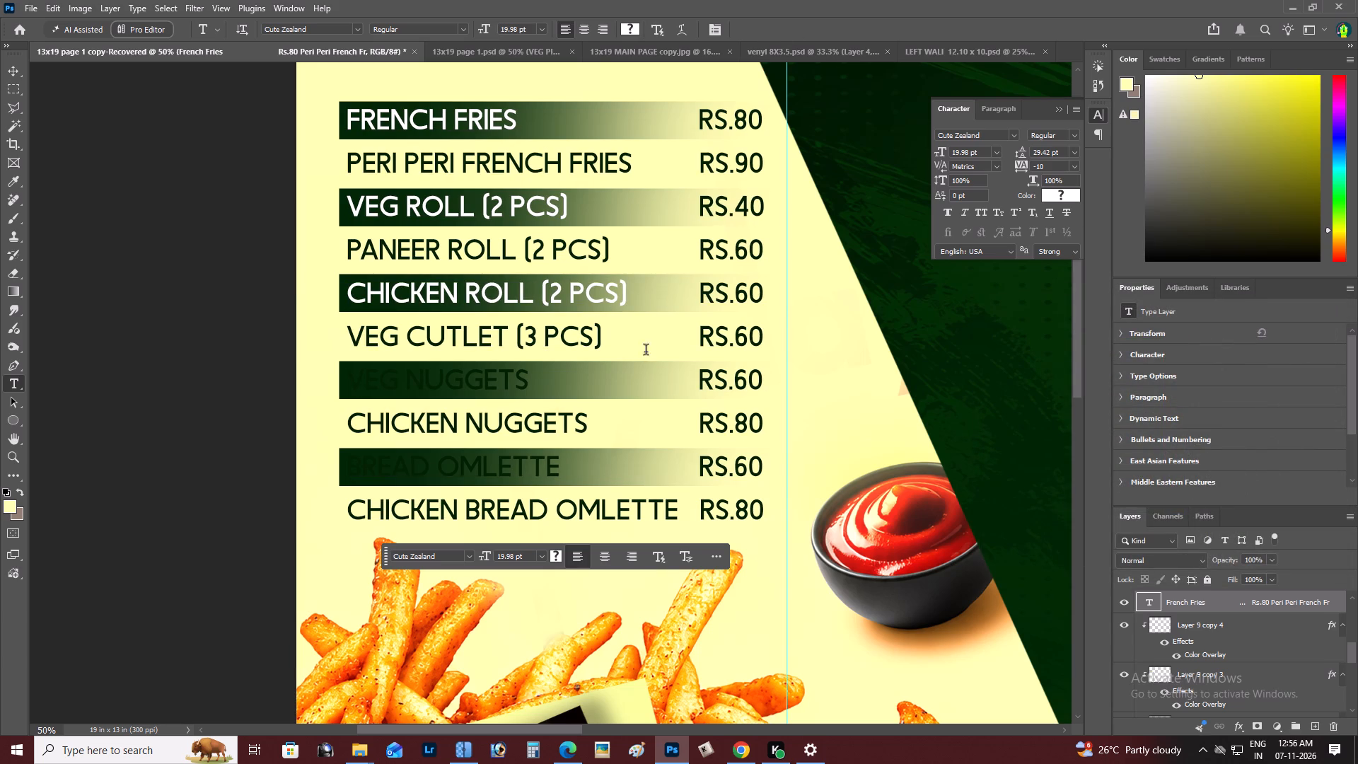
Recolour the item name VEG NUGGETS to white, ffffff.
drag(535, 385, 245, 382)
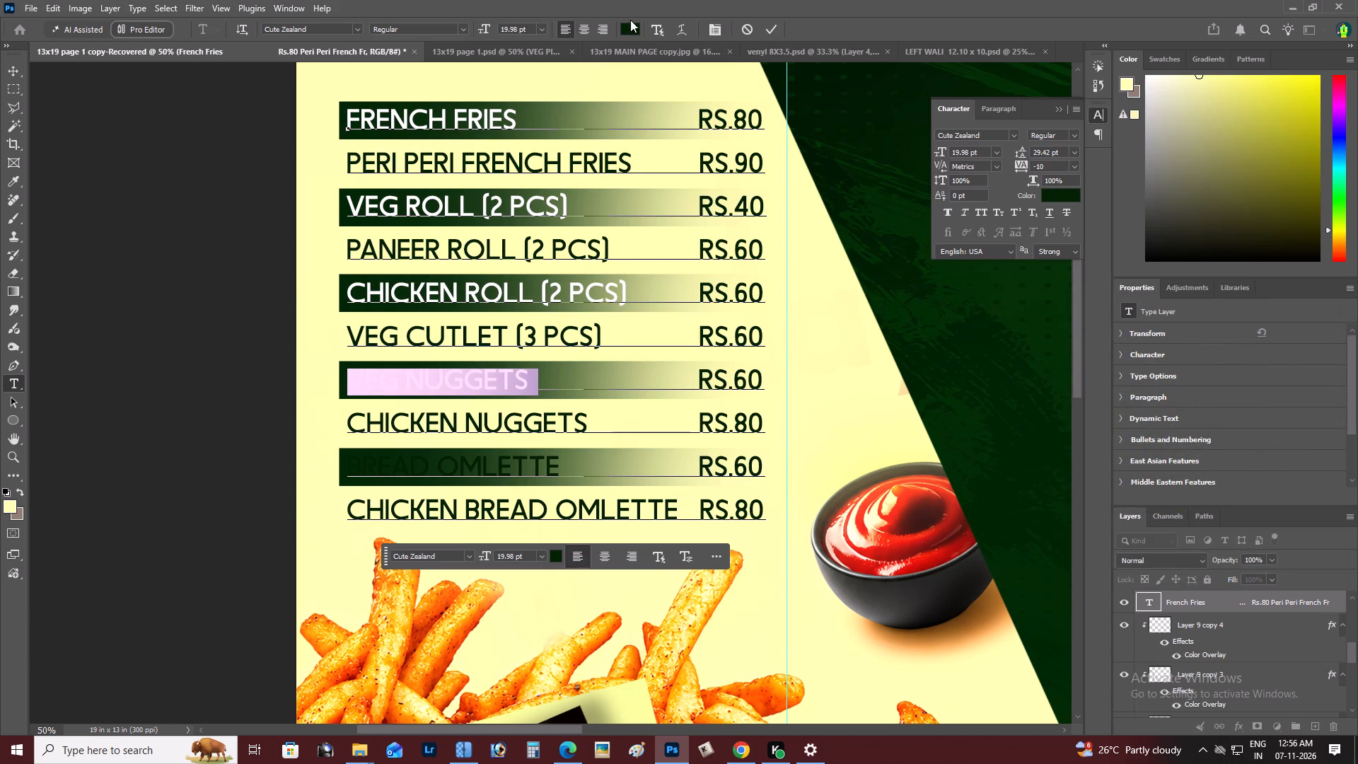
click(638, 30)
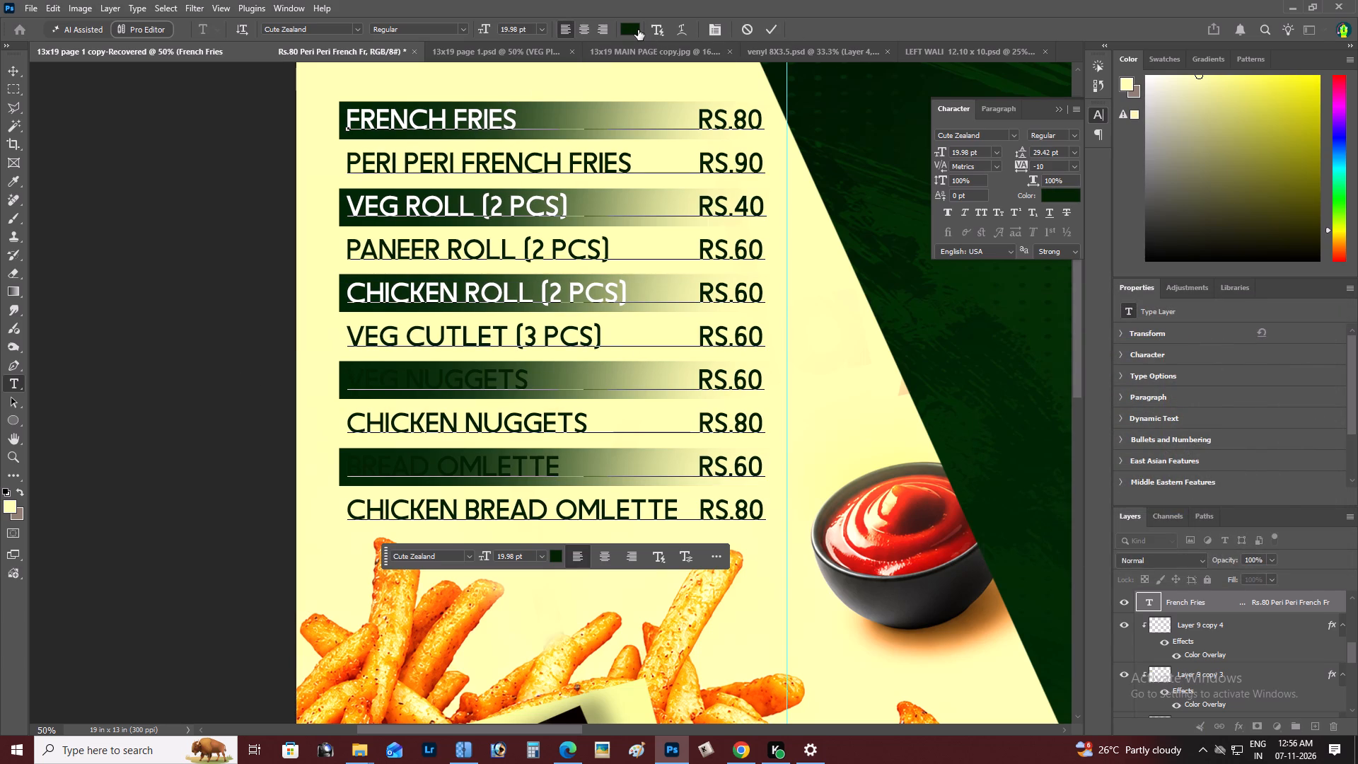
drag(1075, 412, 750, 221)
click(1304, 332)
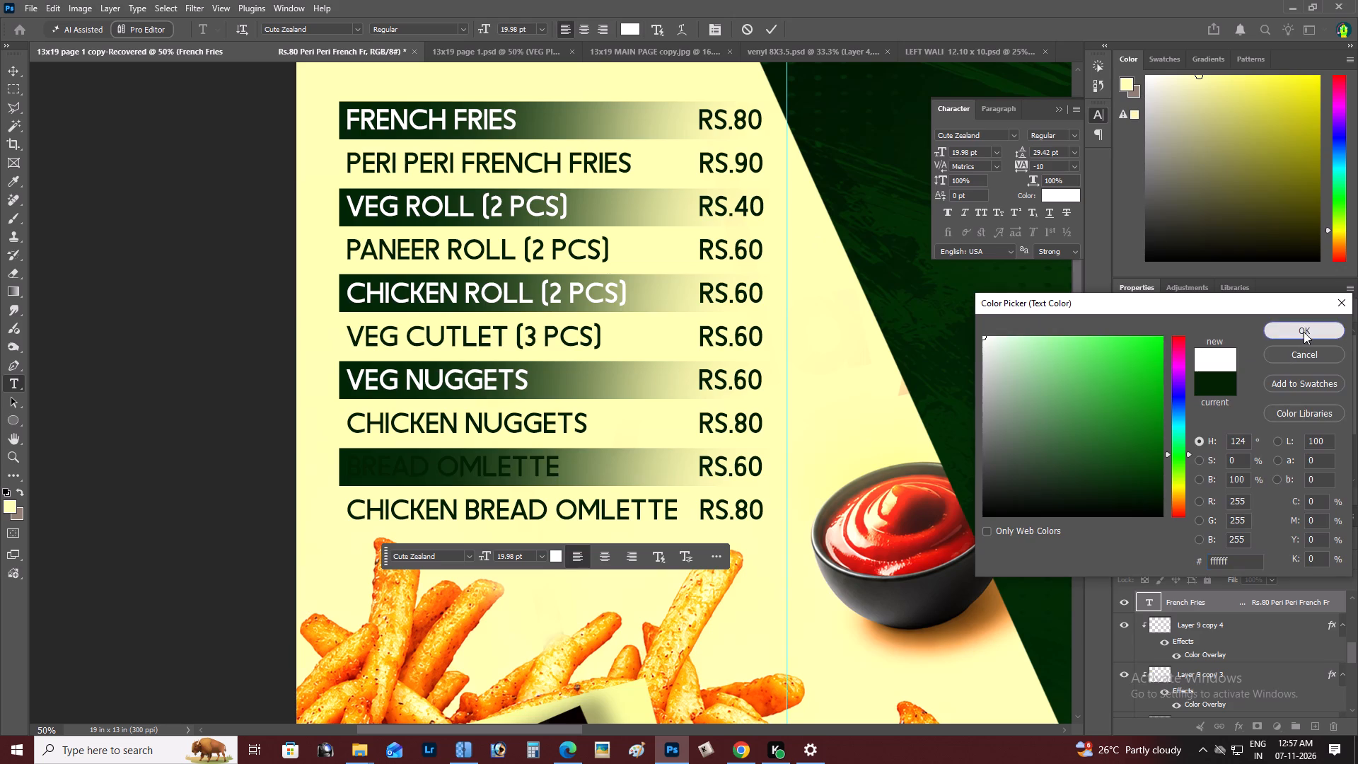
click(777, 28)
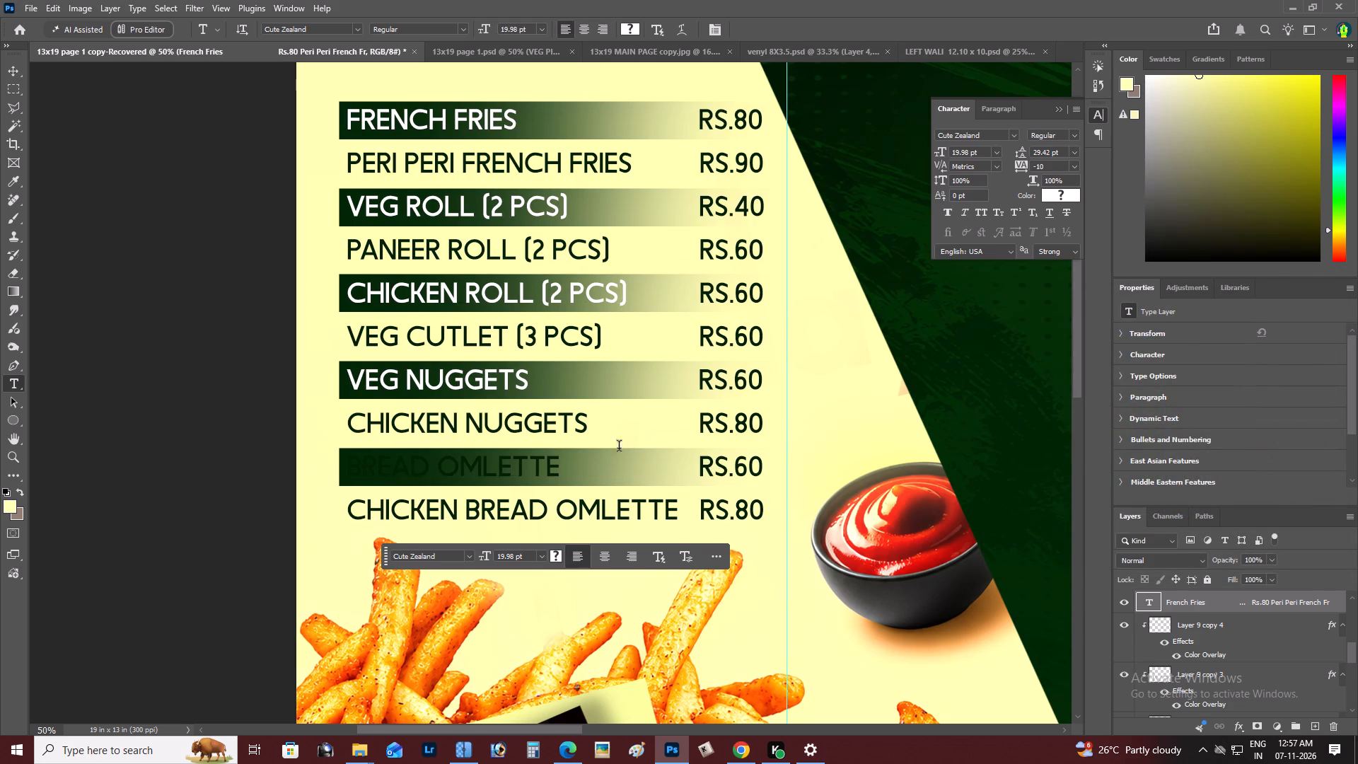
Recolour only the item name BREAD OMLETTE to white, ffffff, excluding the CHICKEN NUGGETS row from the selection.
drag(564, 475, 253, 422)
click(555, 477)
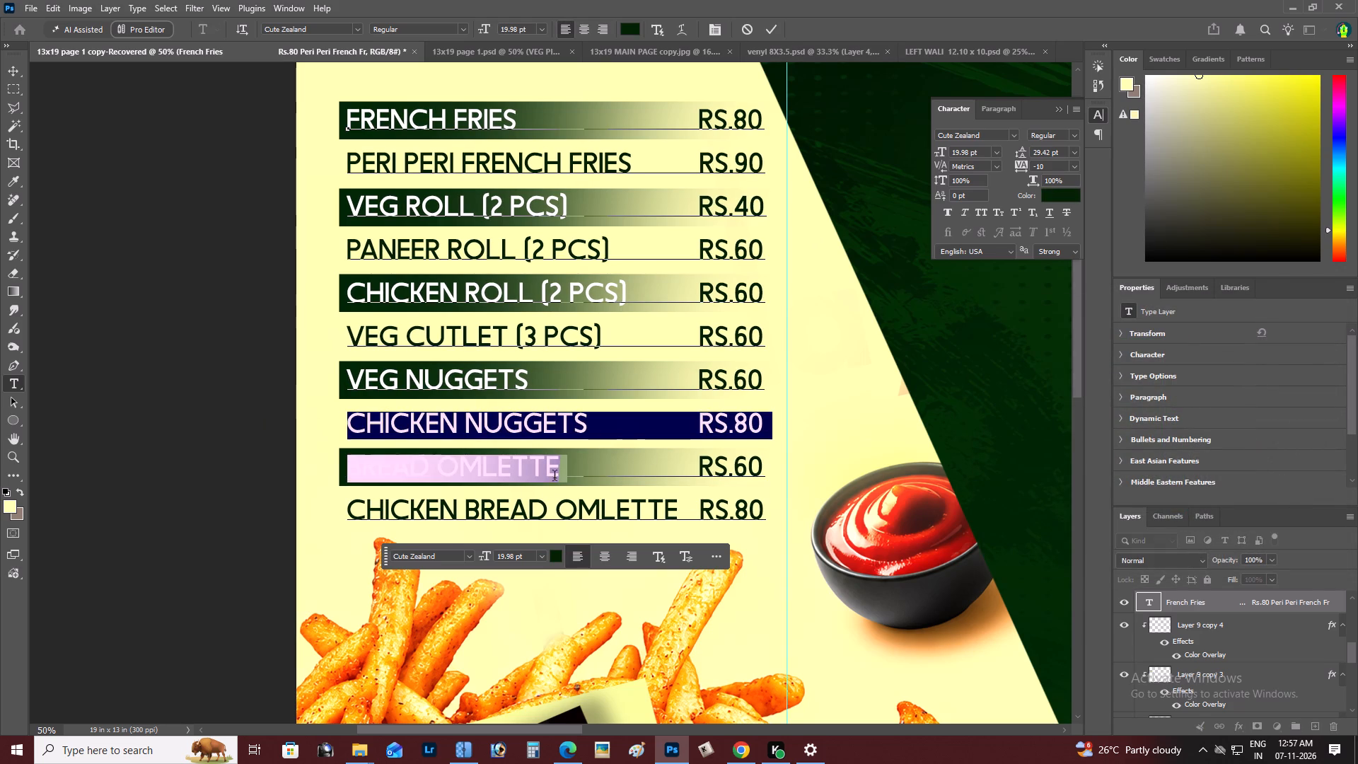
drag(568, 474, 294, 457)
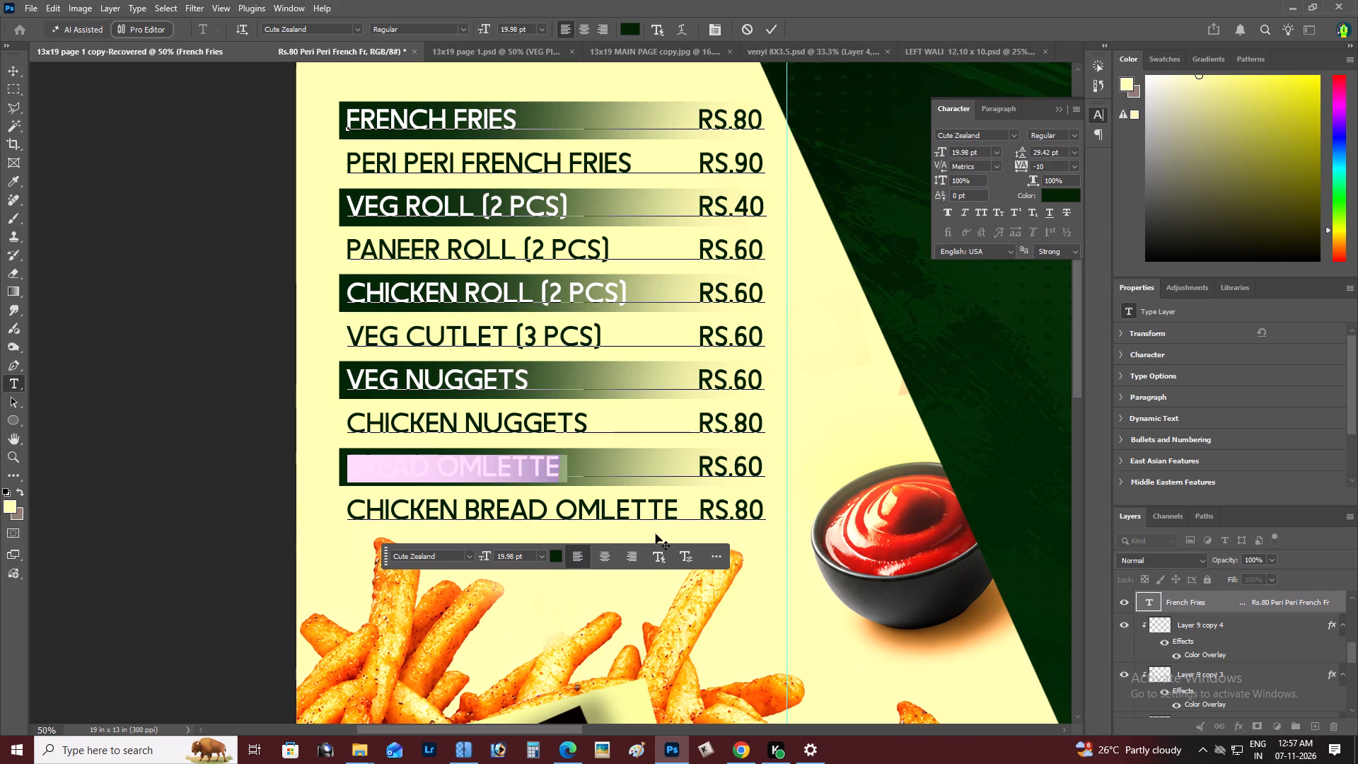
click(553, 557)
drag(1028, 388, 733, 260)
click(1313, 328)
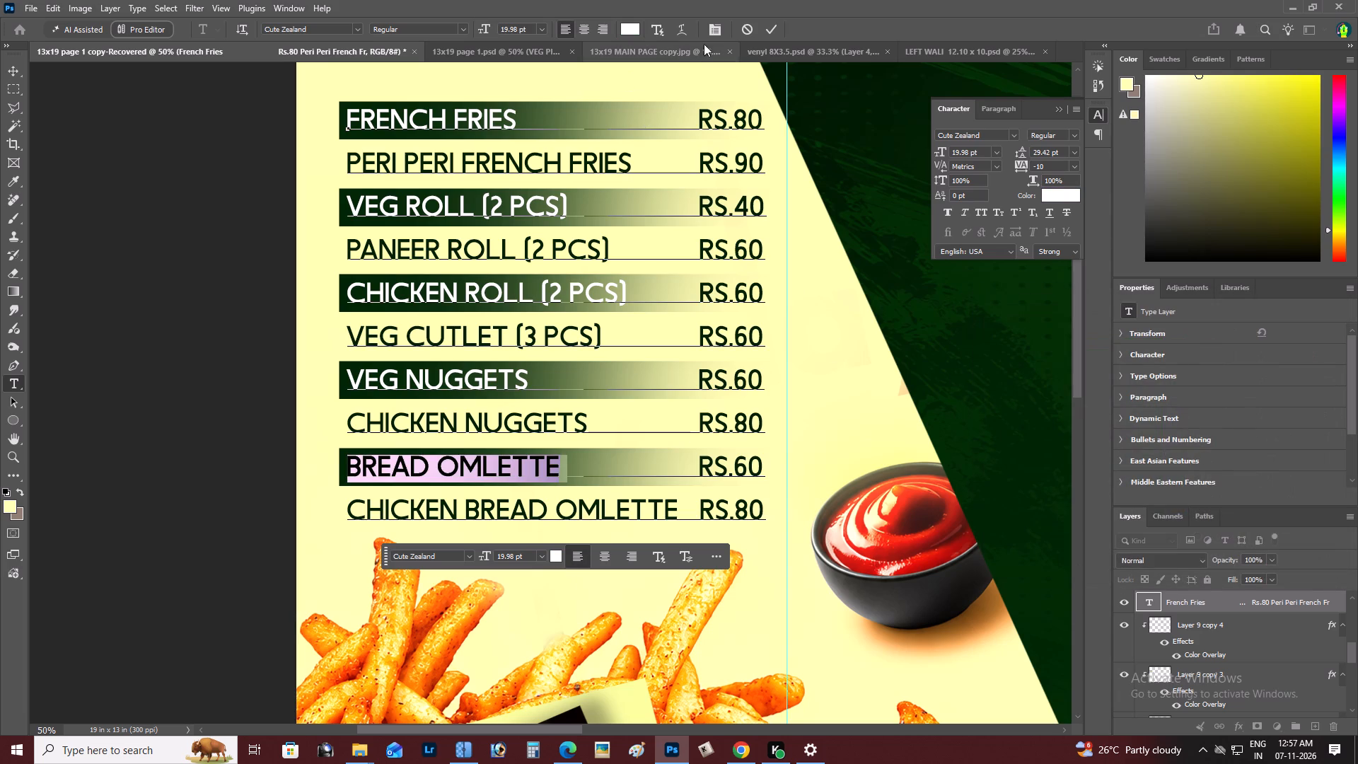
click(771, 26)
Examine the alternating white and dark item names and green bars against the whole menu page layout.
key(z)
click(619, 372)
right_click(625, 363)
double_click(649, 369)
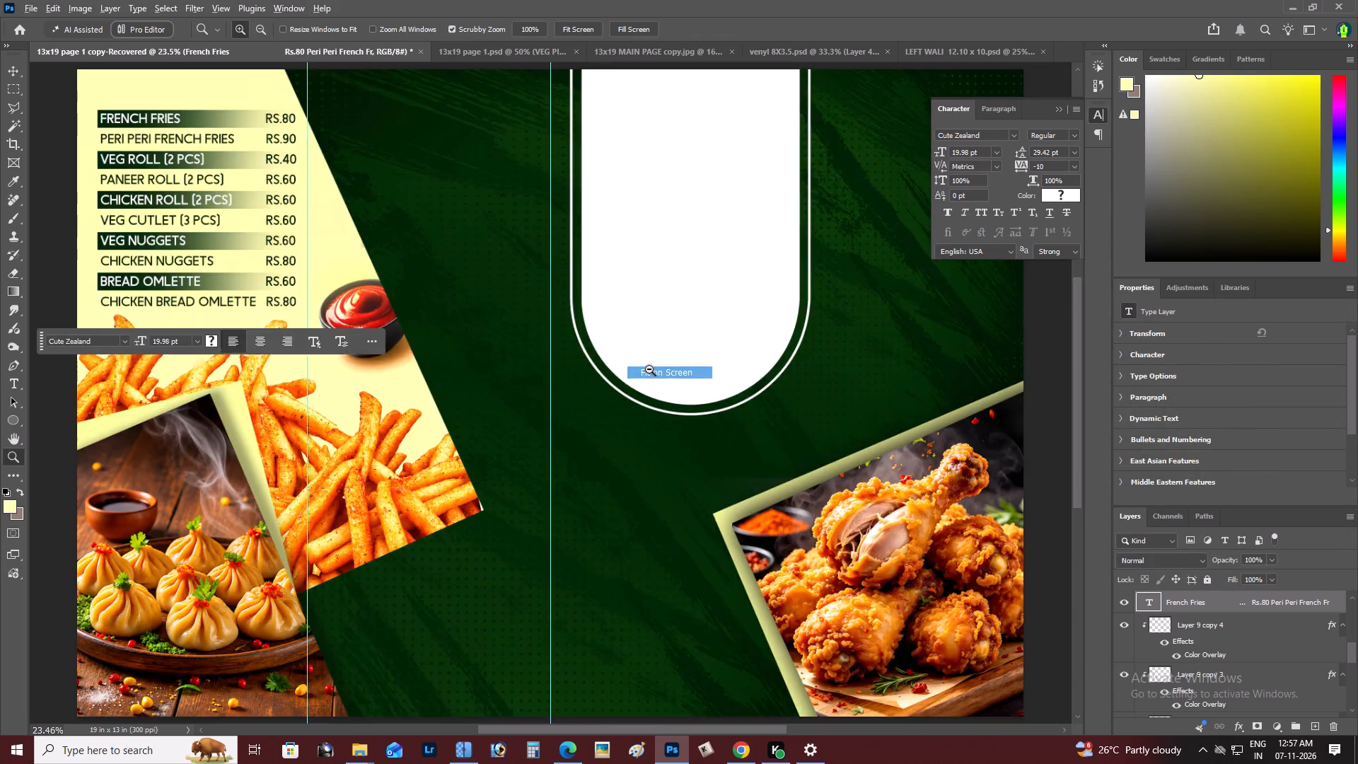
key(space)
key(space)
key(space)
key(space)
key(space)
key(space)
key(space)
key(space)
key(space)
drag(634, 378, 785, 392)
key(z)
alt+click(540, 255)
right_click(540, 255)
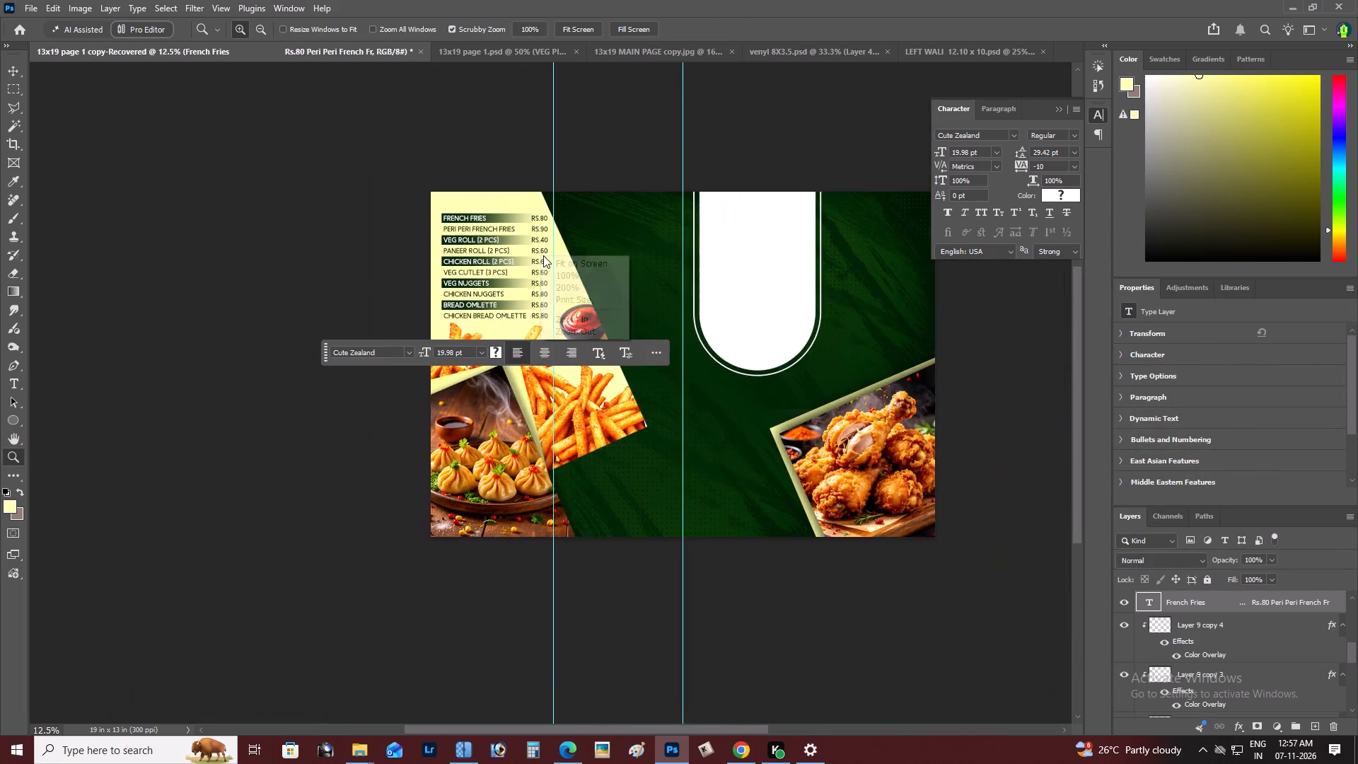
click(556, 258)
key(space)
drag(556, 258, 729, 274)
key(z)
triple_click(468, 256)
click(468, 256)
key(space)
key(space)
key(space)
key(space)
key(space)
key(space)
key(space)
key(space)
key(space)
key(space)
key(space)
key(space)
drag(468, 256, 538, 301)
key(z)
alt+click(417, 301)
right_click(414, 300)
double_click(431, 305)
key(space)
key(space)
key(space)
key(space)
key(space)
key(space)
key(space)
key(space)
drag(427, 279, 505, 293)
Hide the vertical guides across the menu page.
key(ctrl+semicolon)
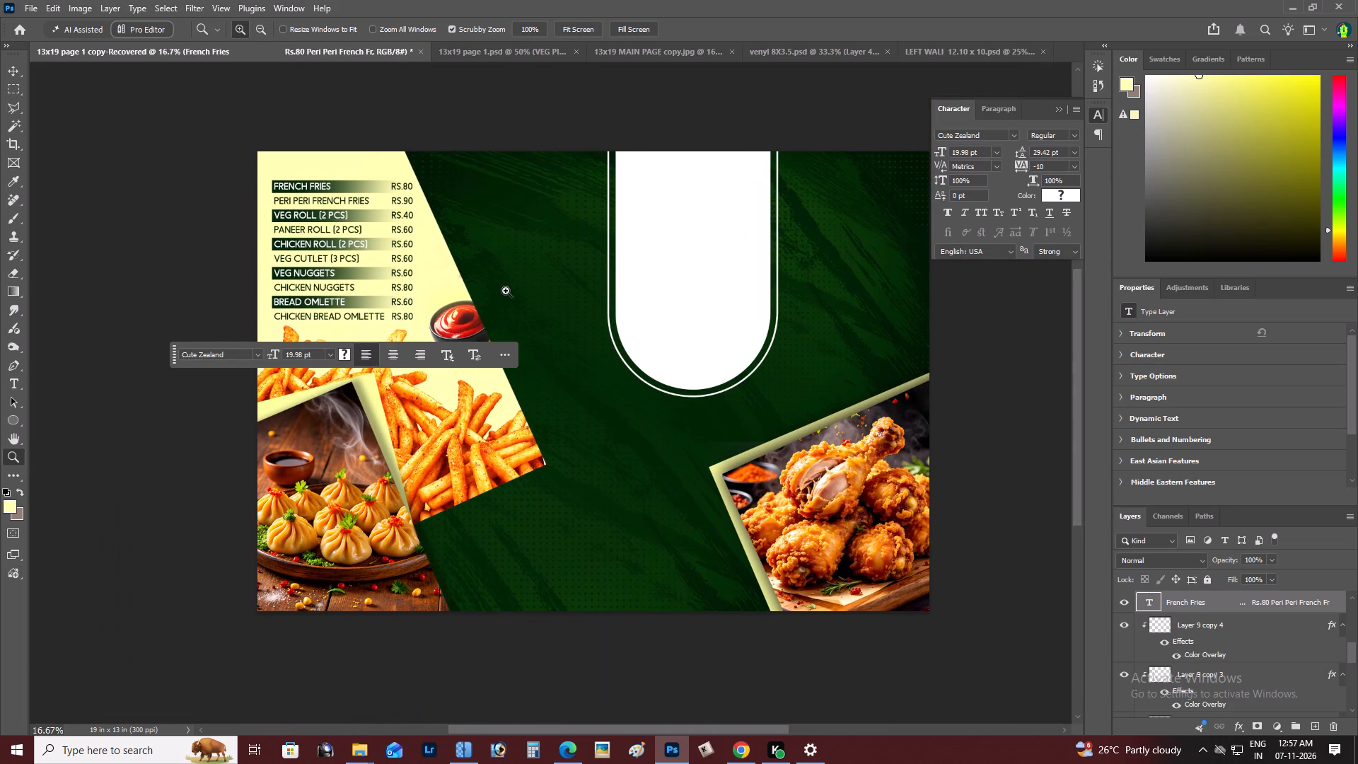
Examine the snack price list up close and within the full page, free of guides.
scroll(506, 289, up, 1)
key(space)
key(space)
key(space)
key(space)
key(space)
drag(378, 226, 501, 238)
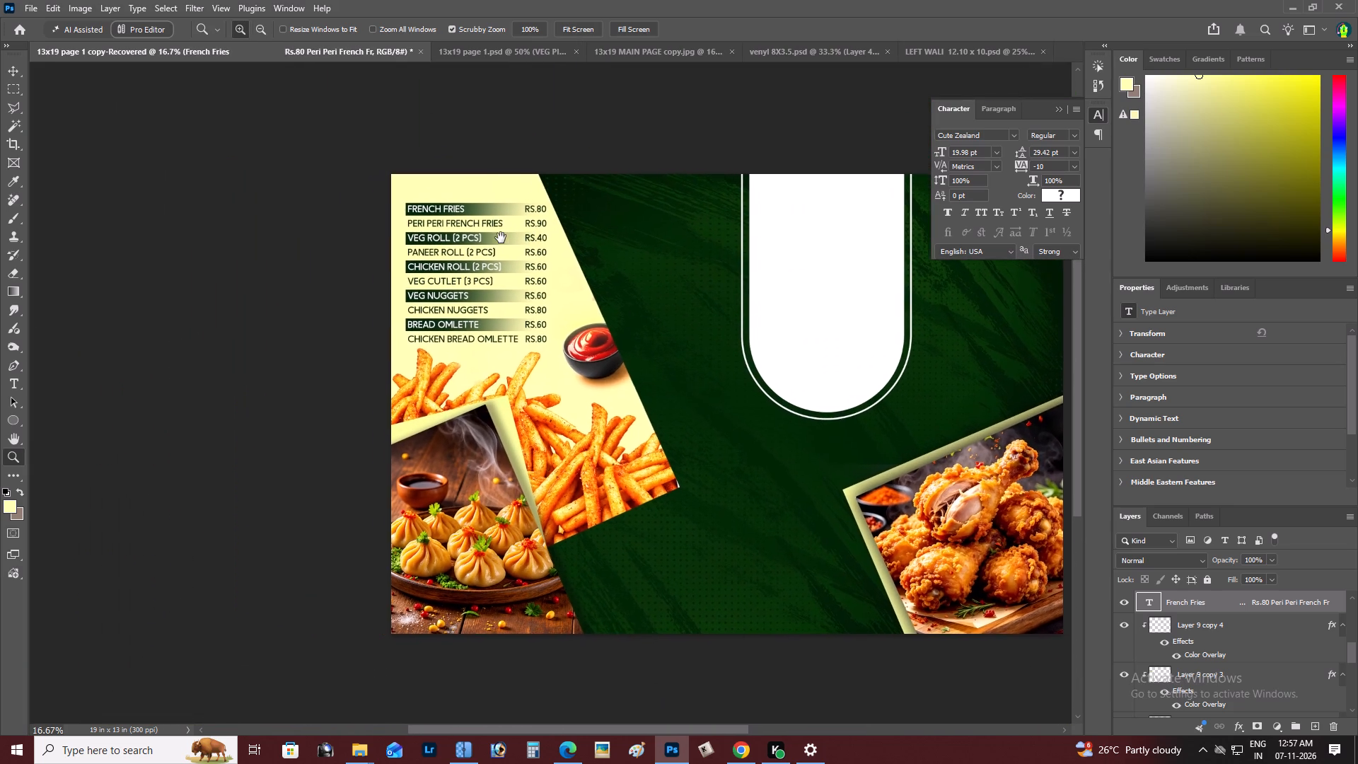
key(z)
click(501, 238)
double_click(514, 238)
key(space)
key(space)
key(space)
key(space)
key(space)
key(space)
key(space)
key(space)
key(space)
key(space)
key(space)
key(space)
key(space)
key(space)
key(space)
key(space)
key(space)
key(space)
key(space)
key(space)
drag(514, 238, 501, 247)
click(501, 247)
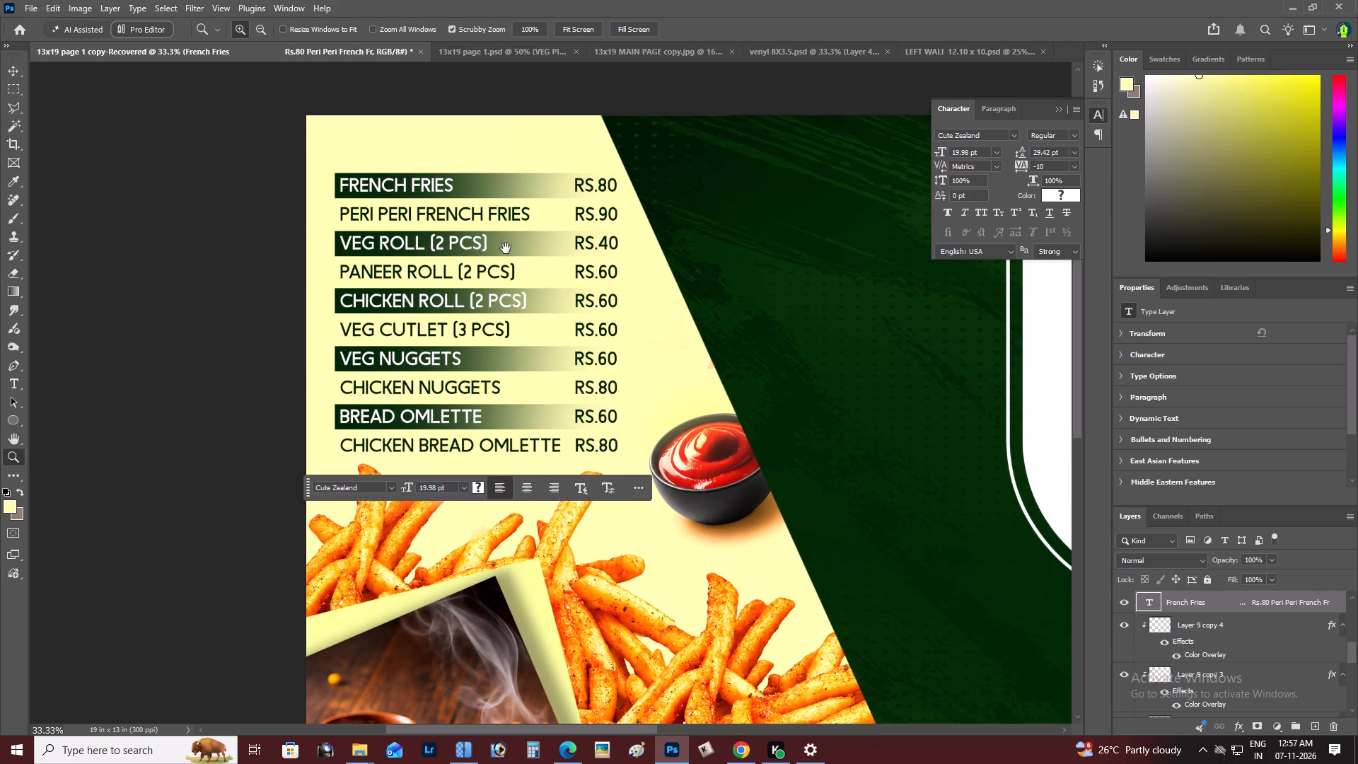
key(z)
double_click(601, 272)
key(space)
key(space)
key(space)
key(space)
key(space)
key(space)
key(space)
key(space)
key(space)
key(space)
key(space)
key(space)
key(space)
key(space)
key(space)
key(space)
key(space)
key(space)
key(space)
key(space)
drag(601, 272, 610, 303)
key(z)
alt+click(481, 290)
right_click(530, 288)
click(537, 291)
alt+click(523, 296)
key(space)
key(space)
drag(522, 299, 595, 318)
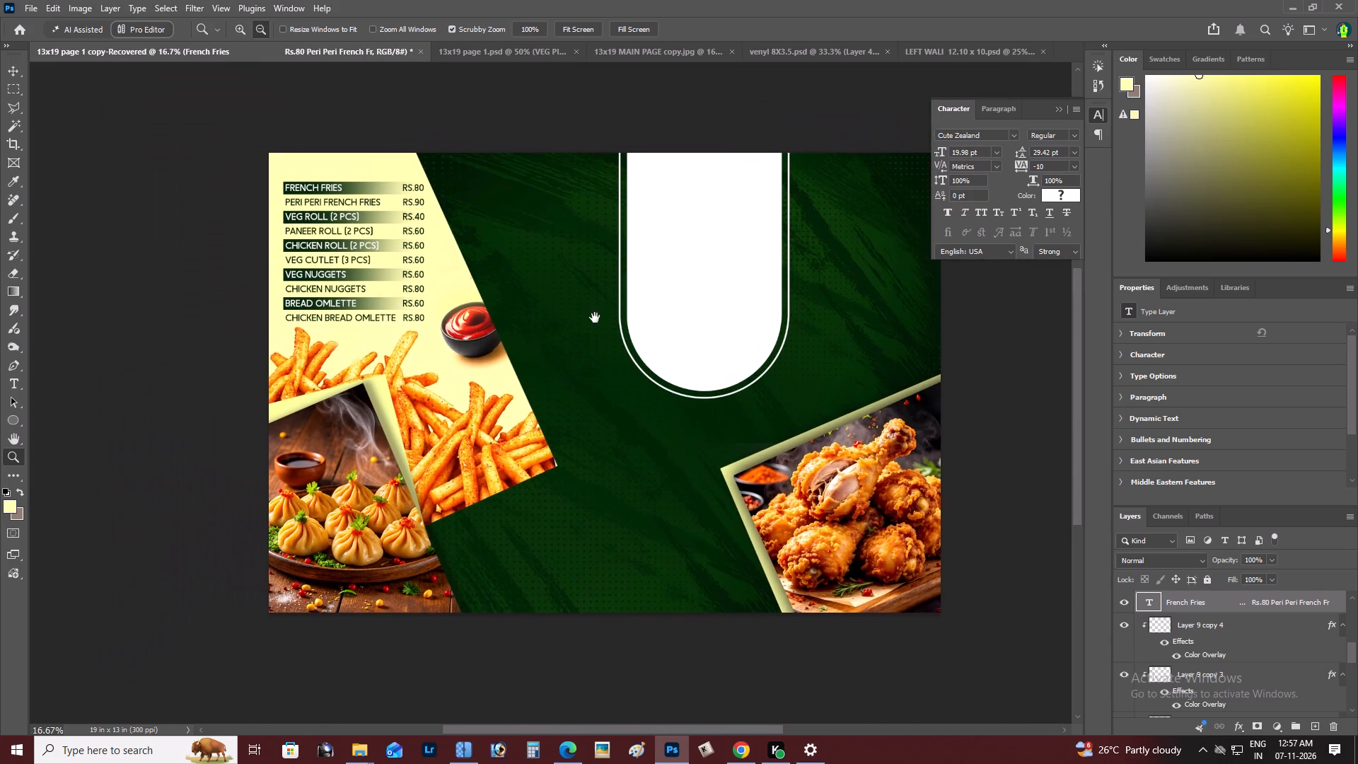
drag(595, 318, 603, 316)
key(z)
double_click(443, 285)
key(space)
drag(443, 289, 494, 299)
key(z)
alt+click(400, 262)
right_click(400, 262)
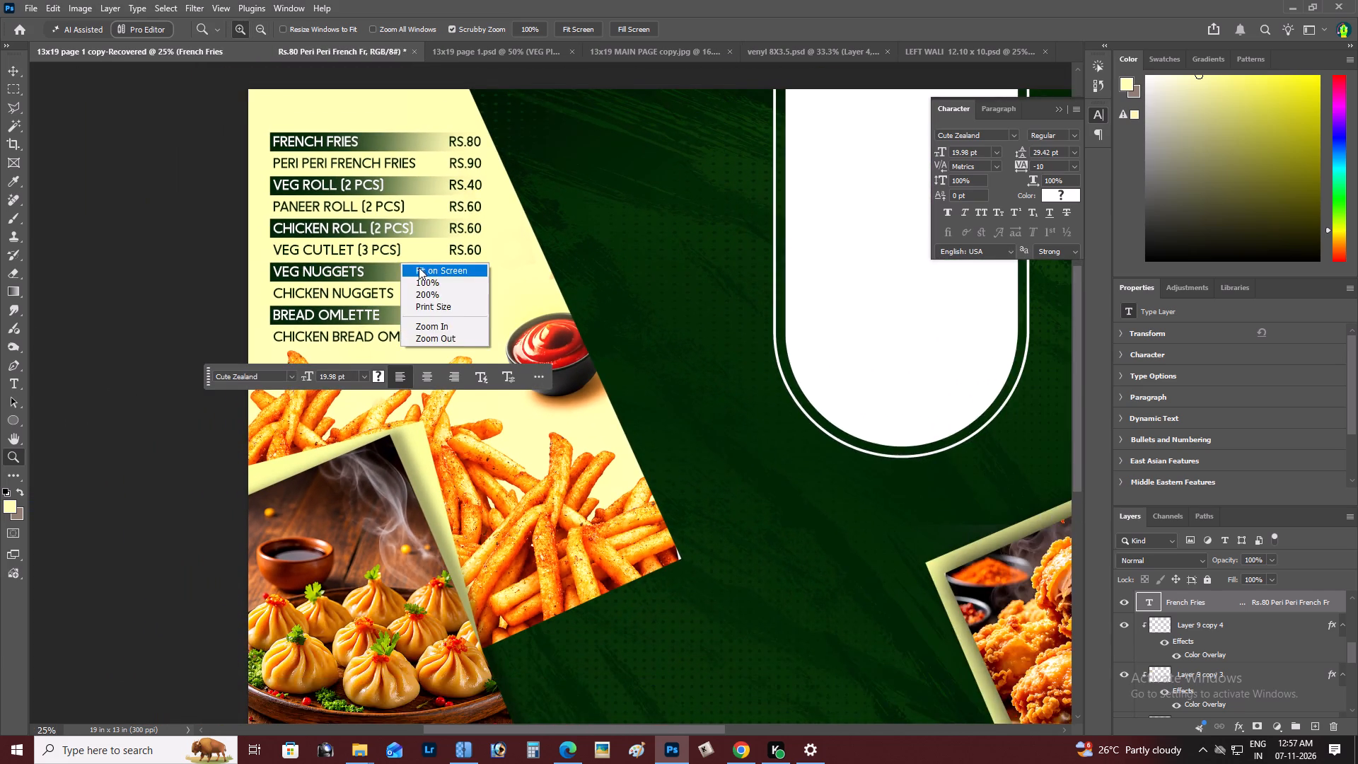
click(419, 267)
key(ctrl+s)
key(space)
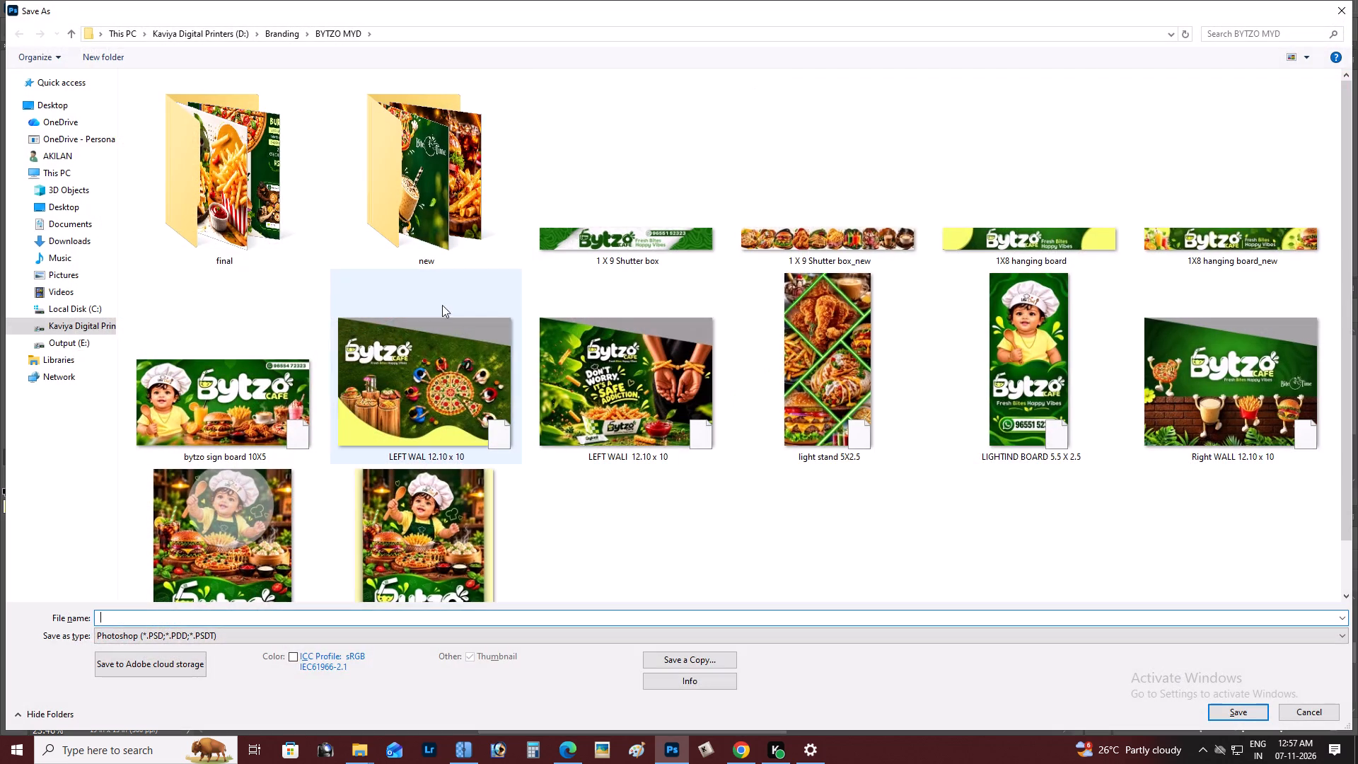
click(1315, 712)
Examine the price list's bars, names and prices once more, both close up and beside the page's food photos.
key(space)
key(space)
key(space)
key(space)
key(space)
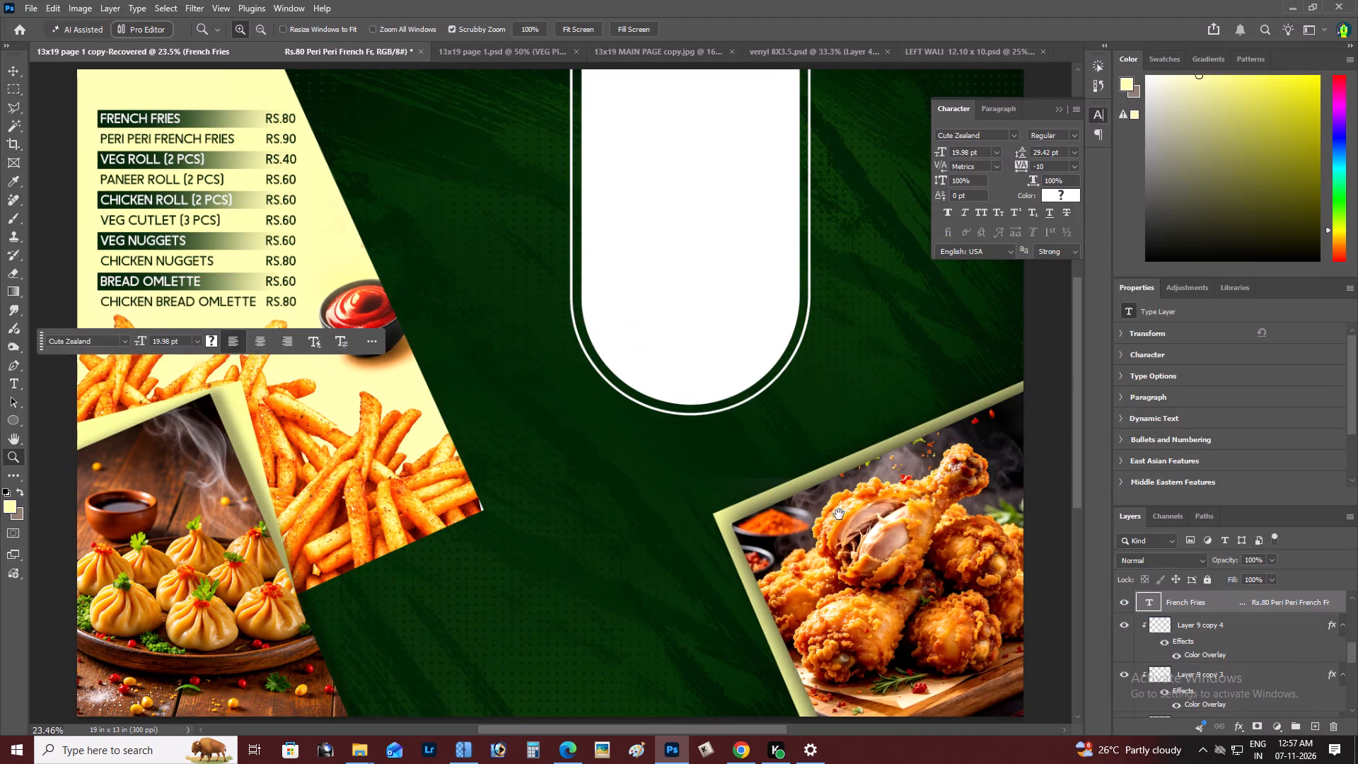
drag(839, 514, 921, 547)
key(z)
double_click(289, 229)
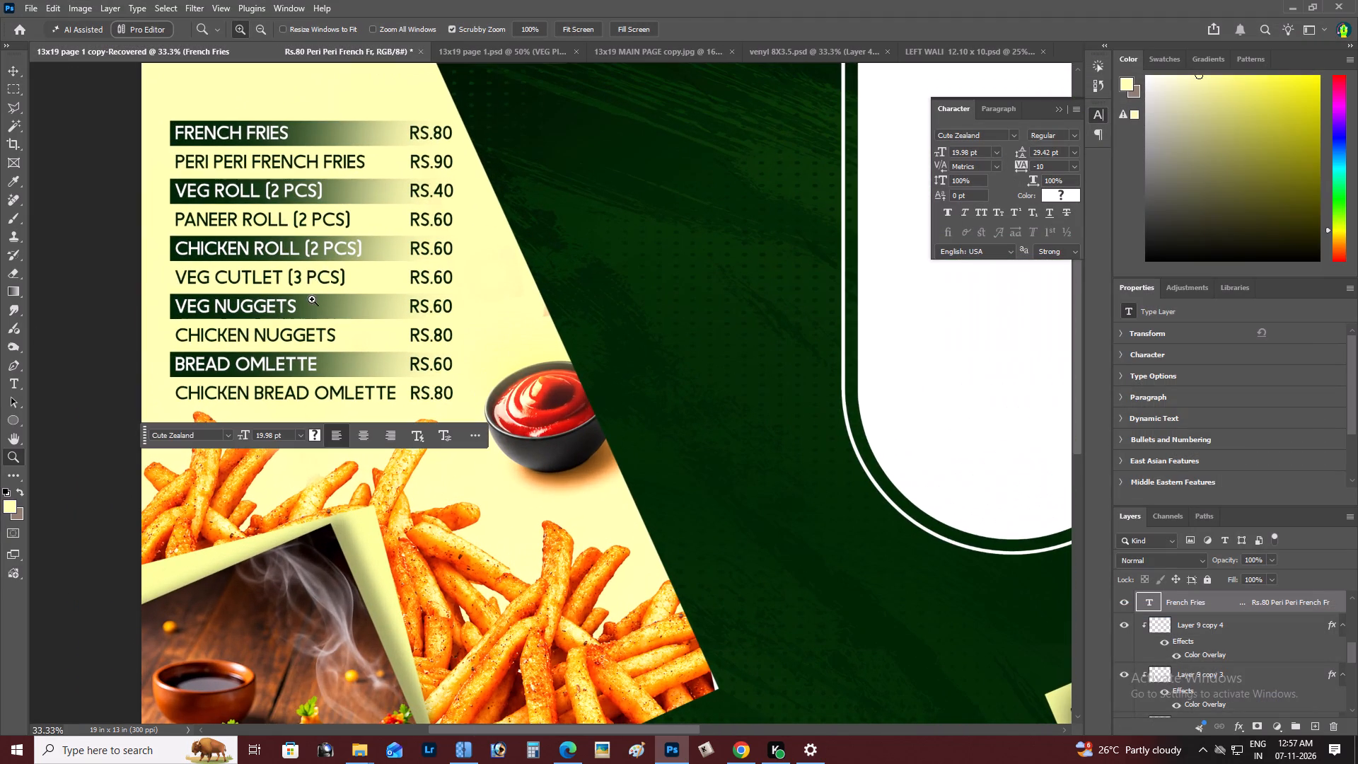
key(space)
key(space)
key(space)
drag(329, 197, 366, 218)
alt+click(359, 227)
right_click(359, 227)
click(387, 234)
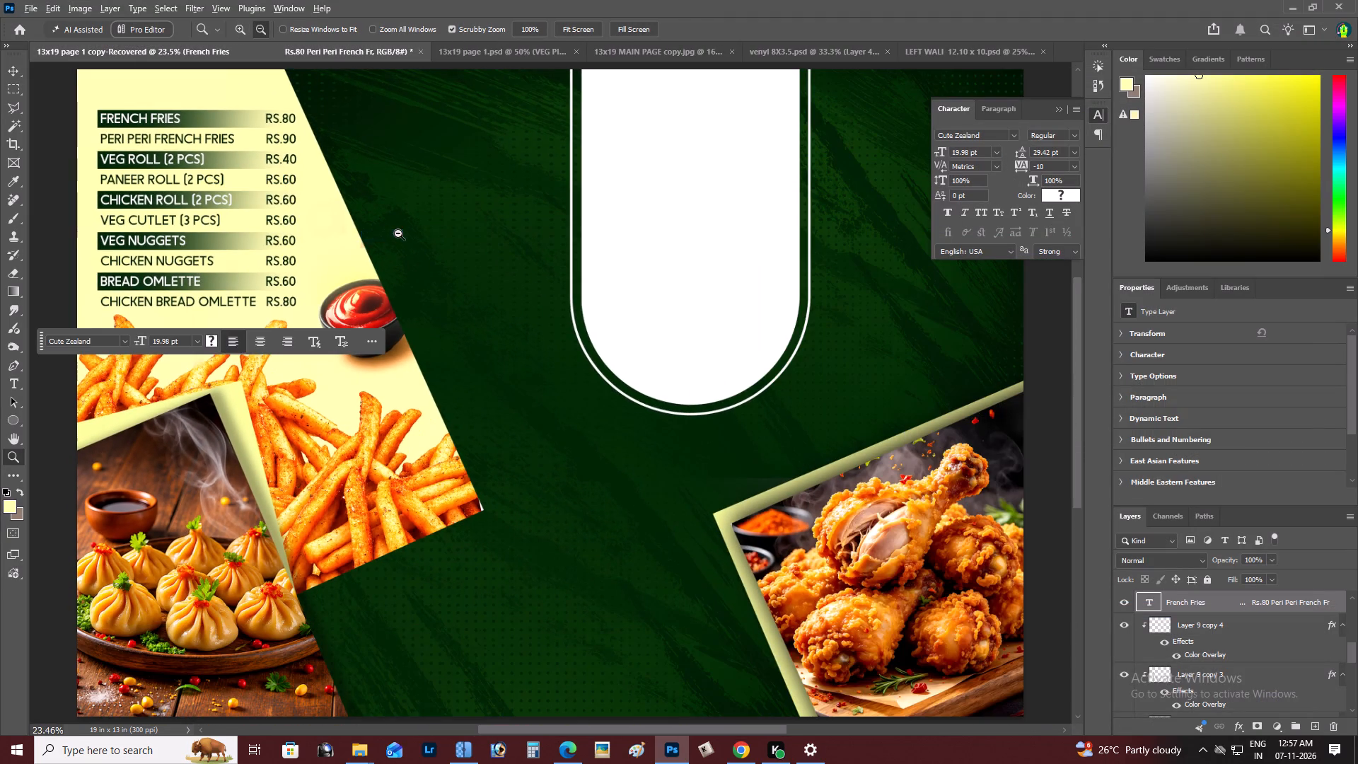
alt+click(400, 233)
right_click(480, 229)
double_click(487, 231)
alt+click(497, 237)
alt+click(433, 257)
right_click(433, 257)
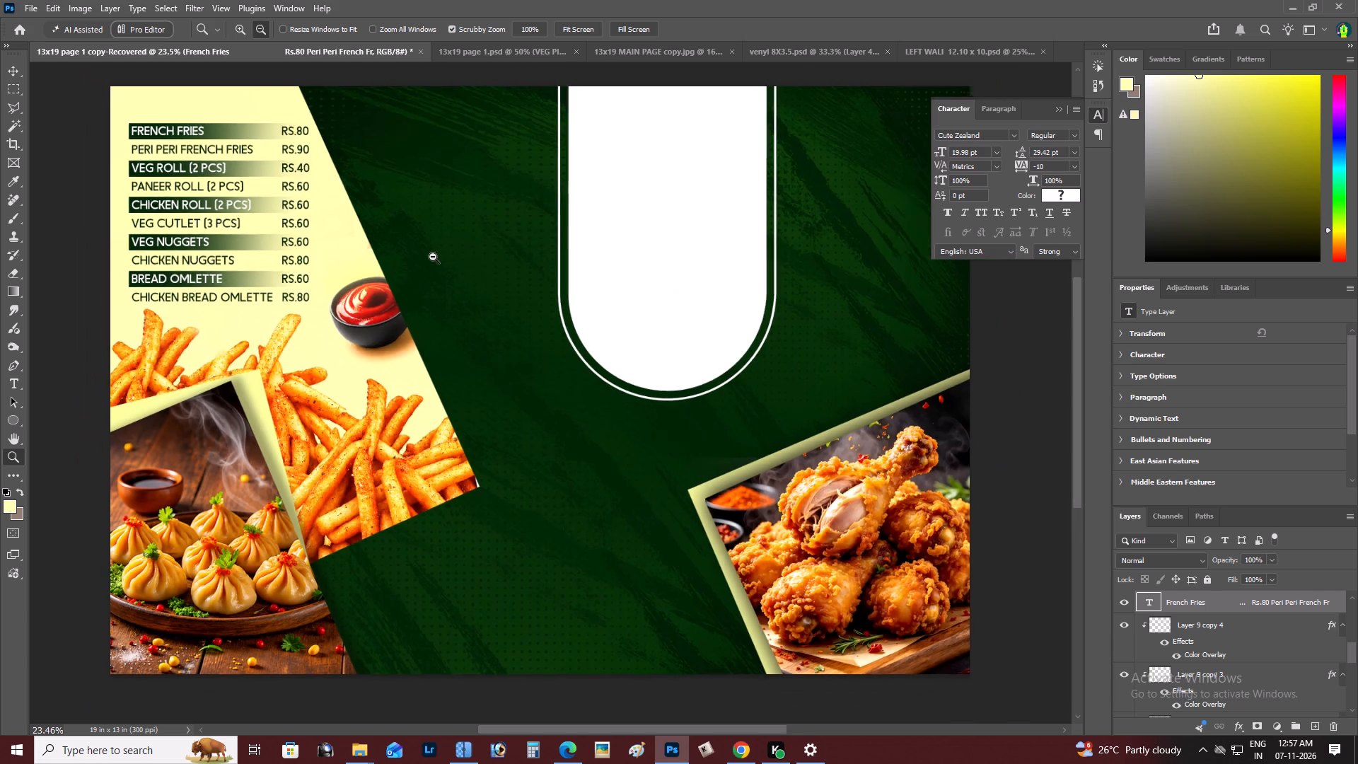
double_click(453, 260)
key(space)
key(space)
key(space)
key(space)
drag(453, 260, 471, 265)
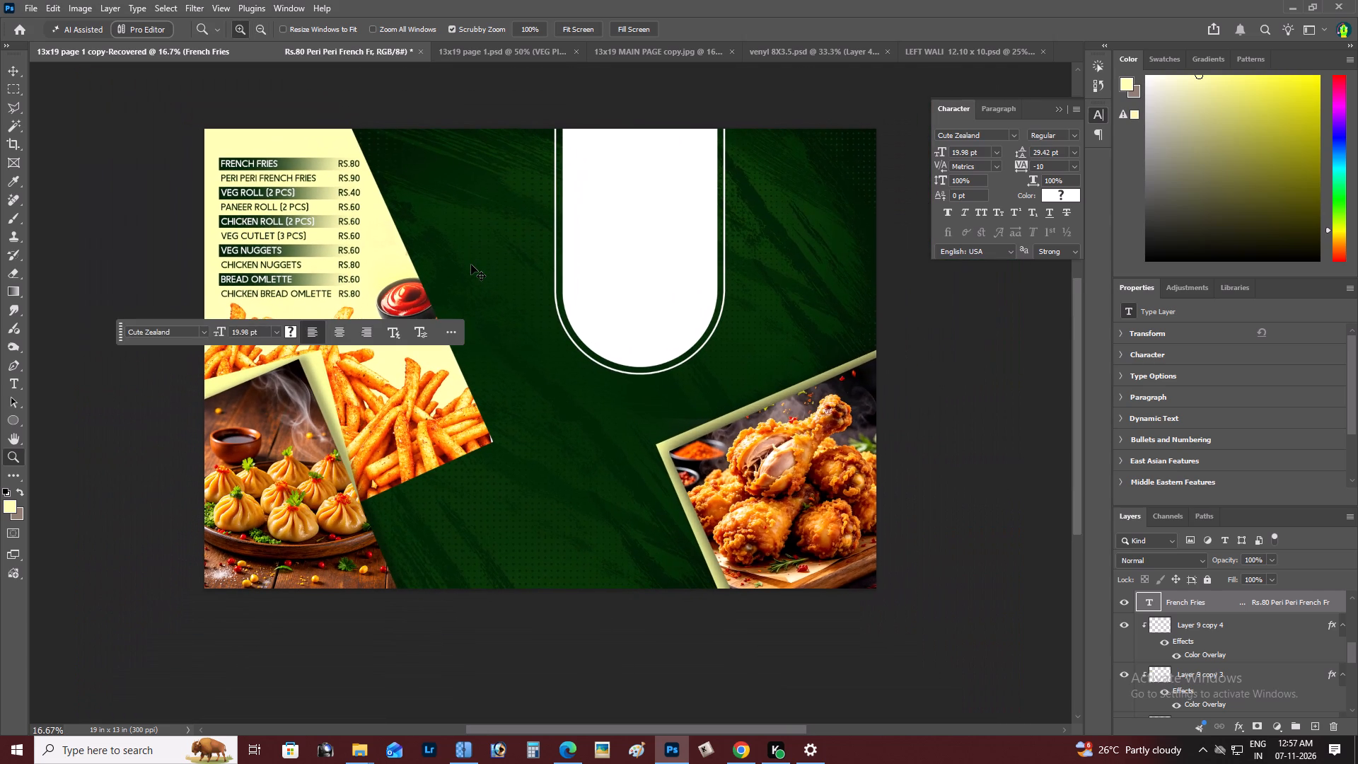
Save the page as "13x19 page 2" in Photoshop format in the BYTZO > MENU CARD folder, with Maximize Compatibility on.
key(ctrl+shift+s)
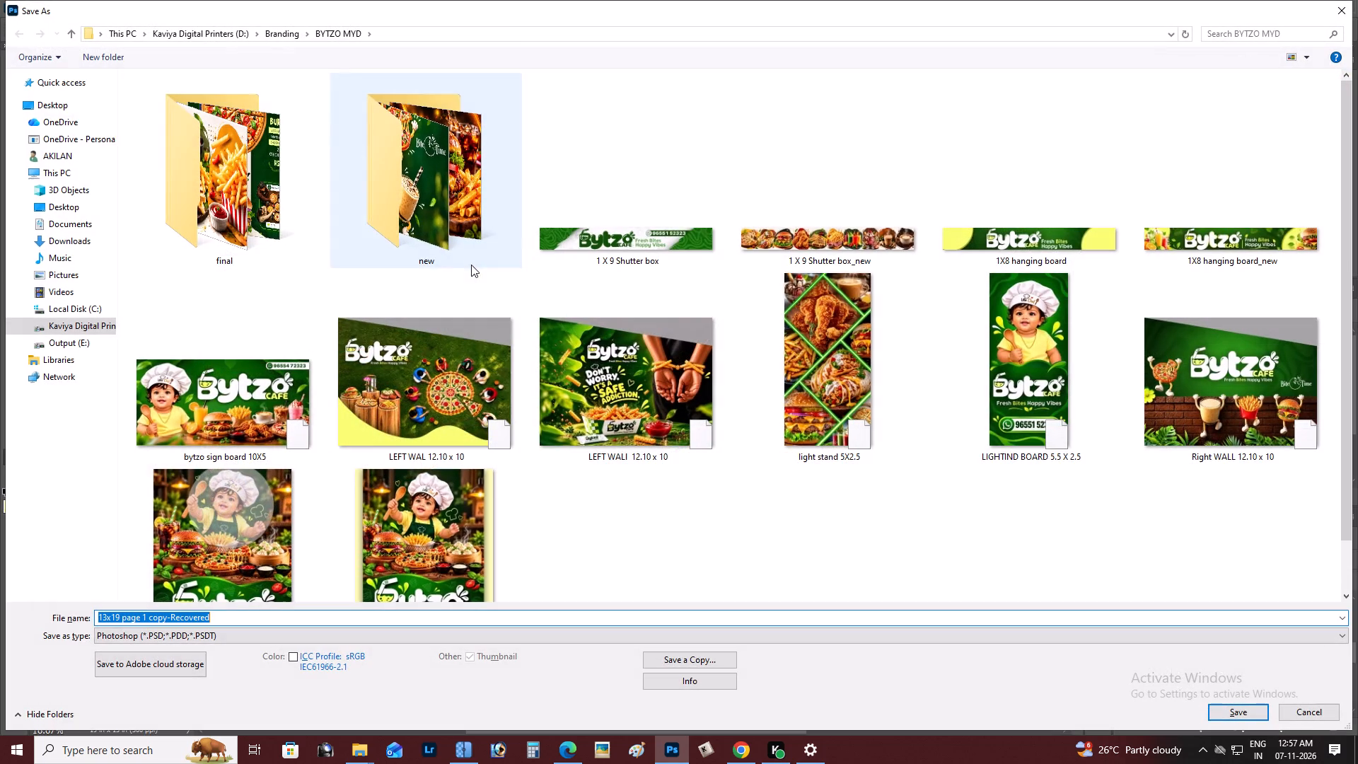
double_click(262, 230)
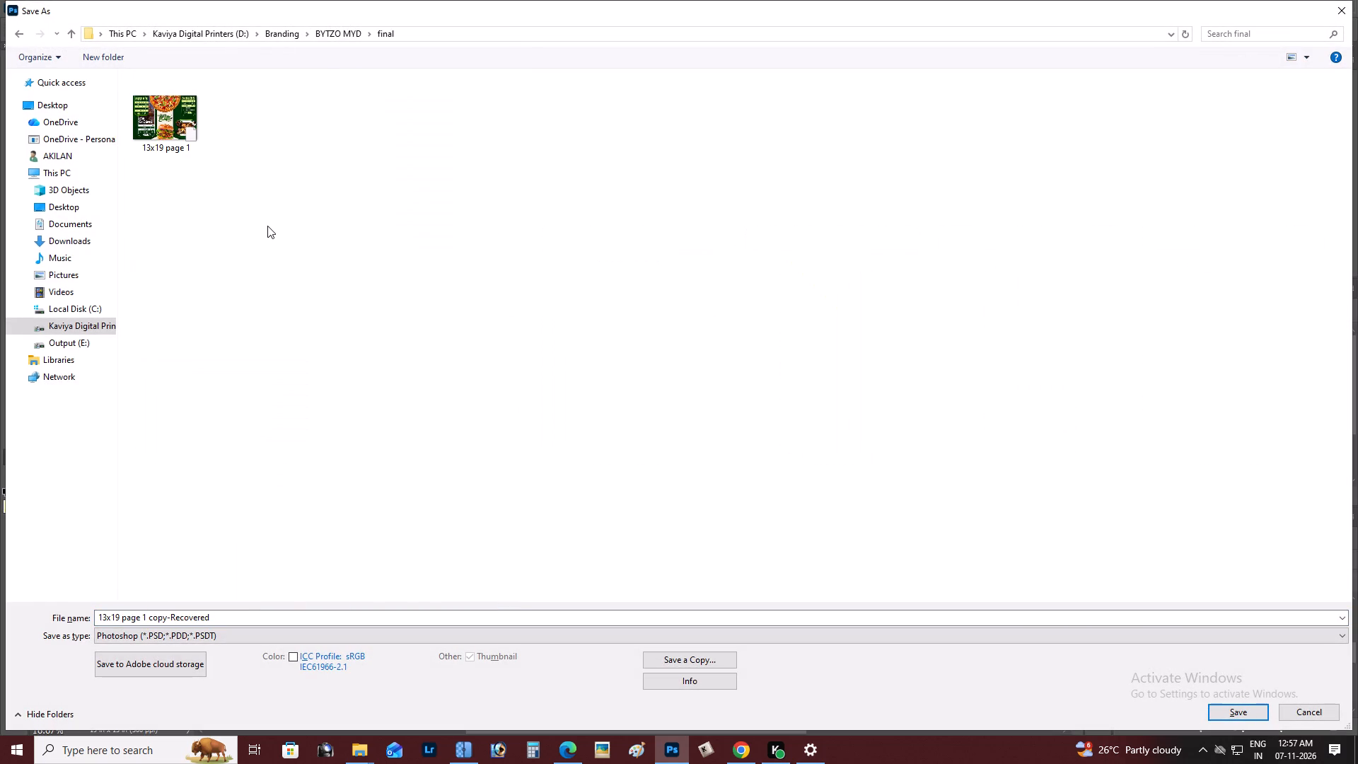
key(BackSpace)
key(BackSpace)
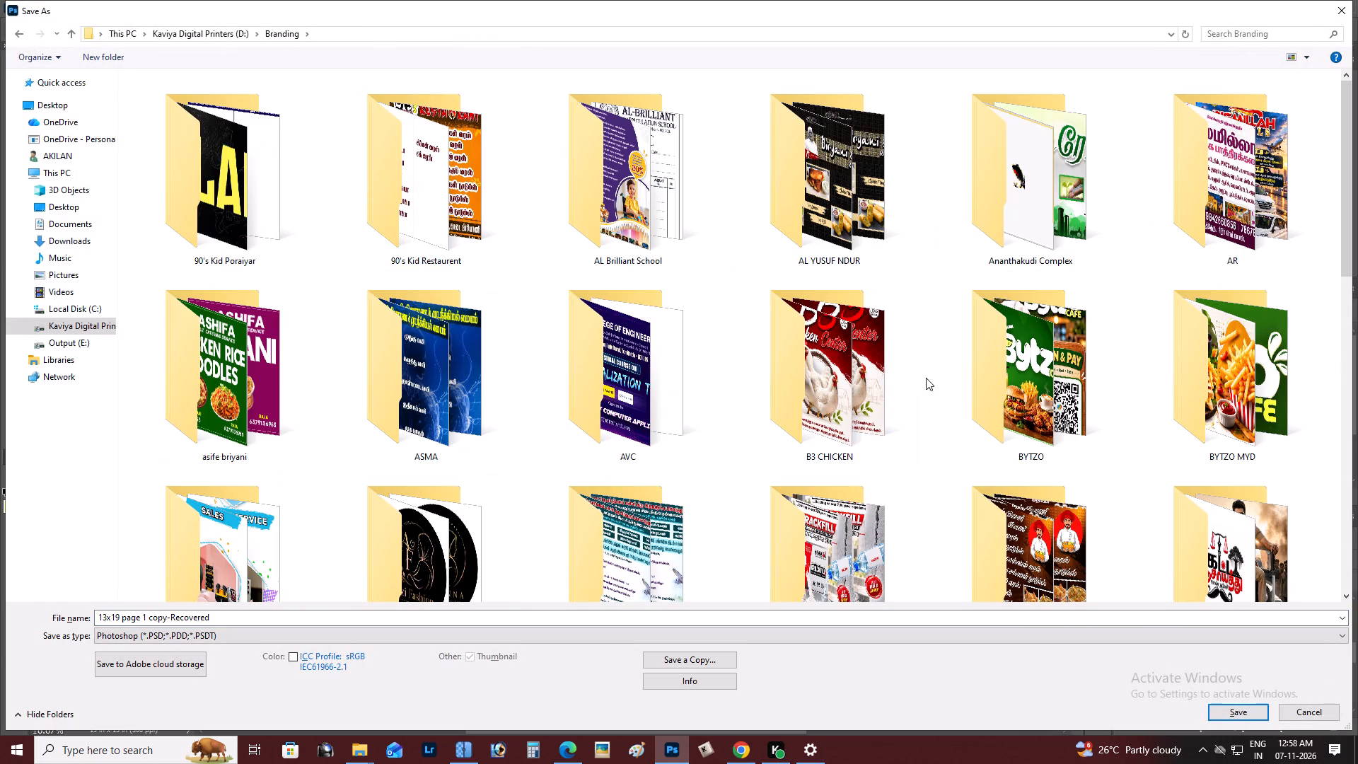
double_click(1040, 378)
double_click(231, 142)
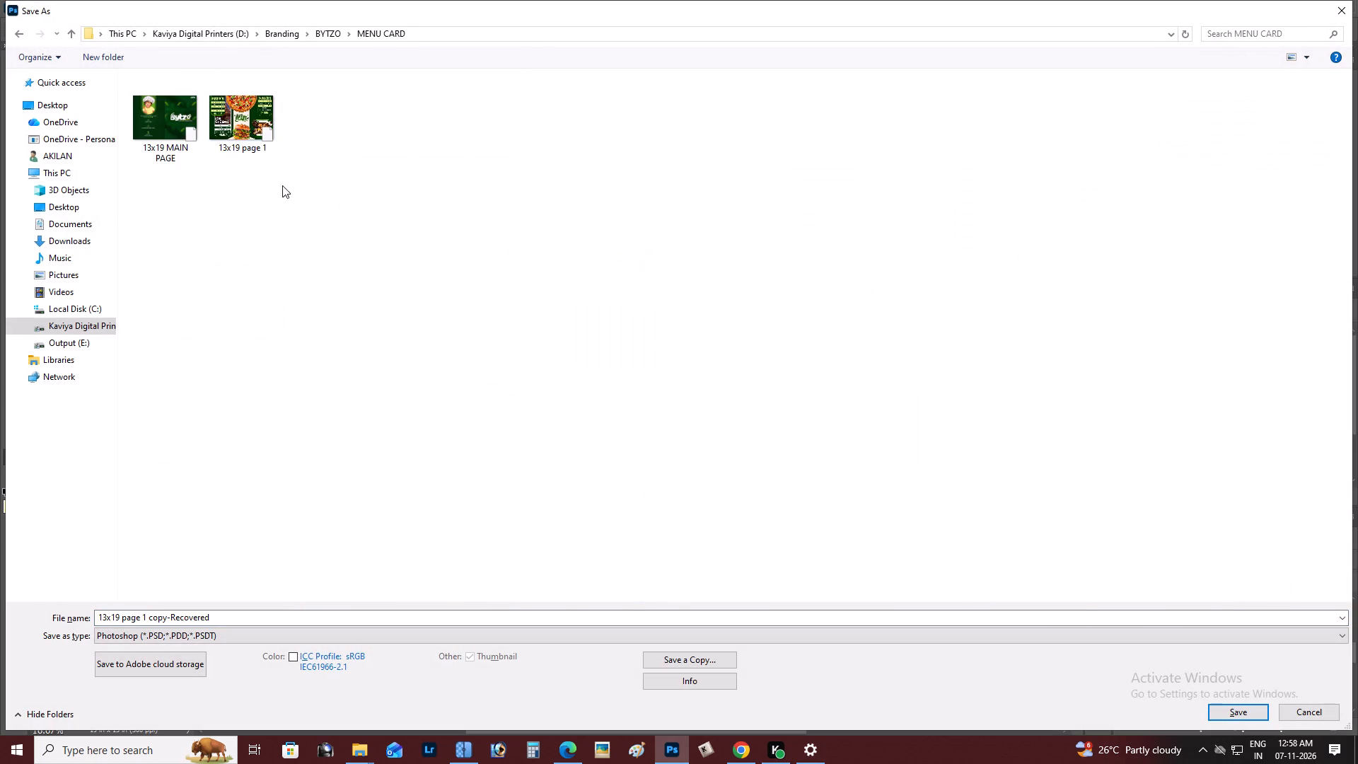
click(257, 152)
double_click(180, 616)
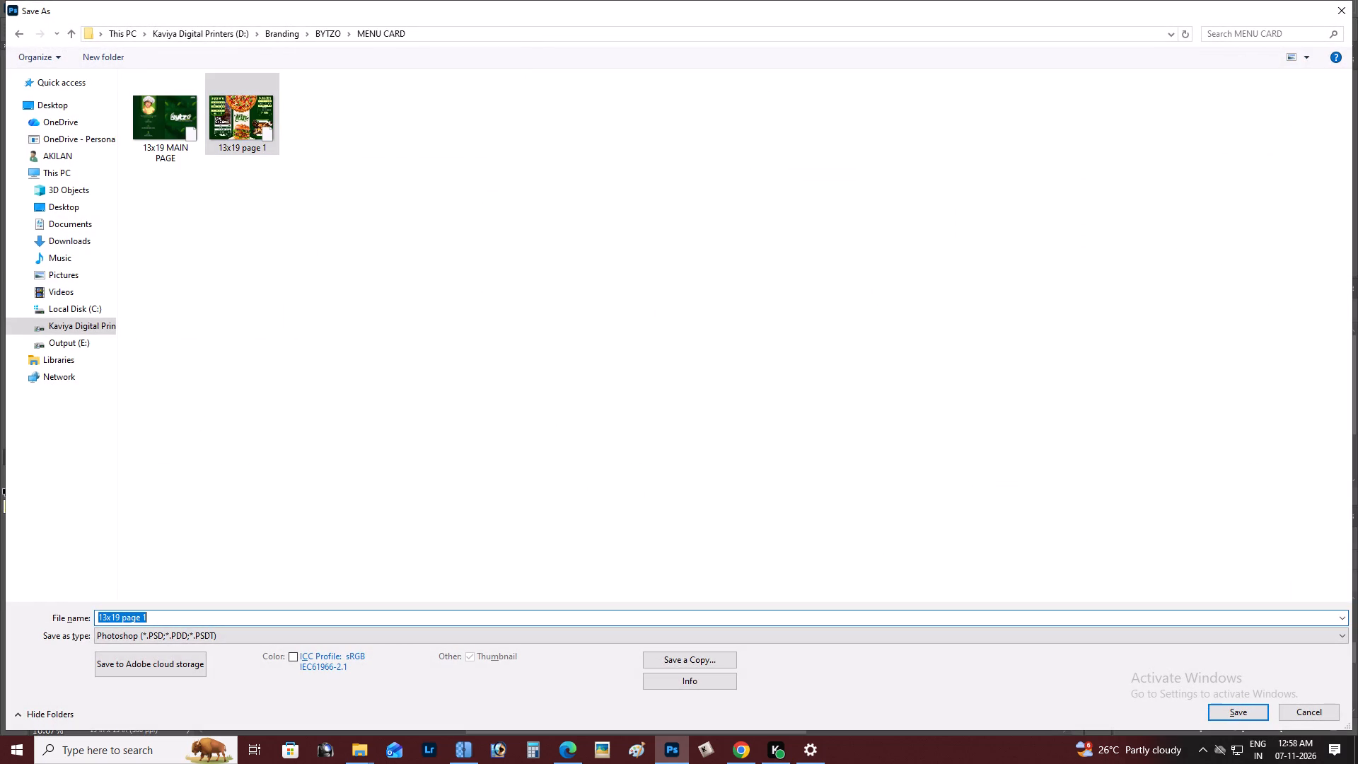
key(2)
key(Return)
key(Return)
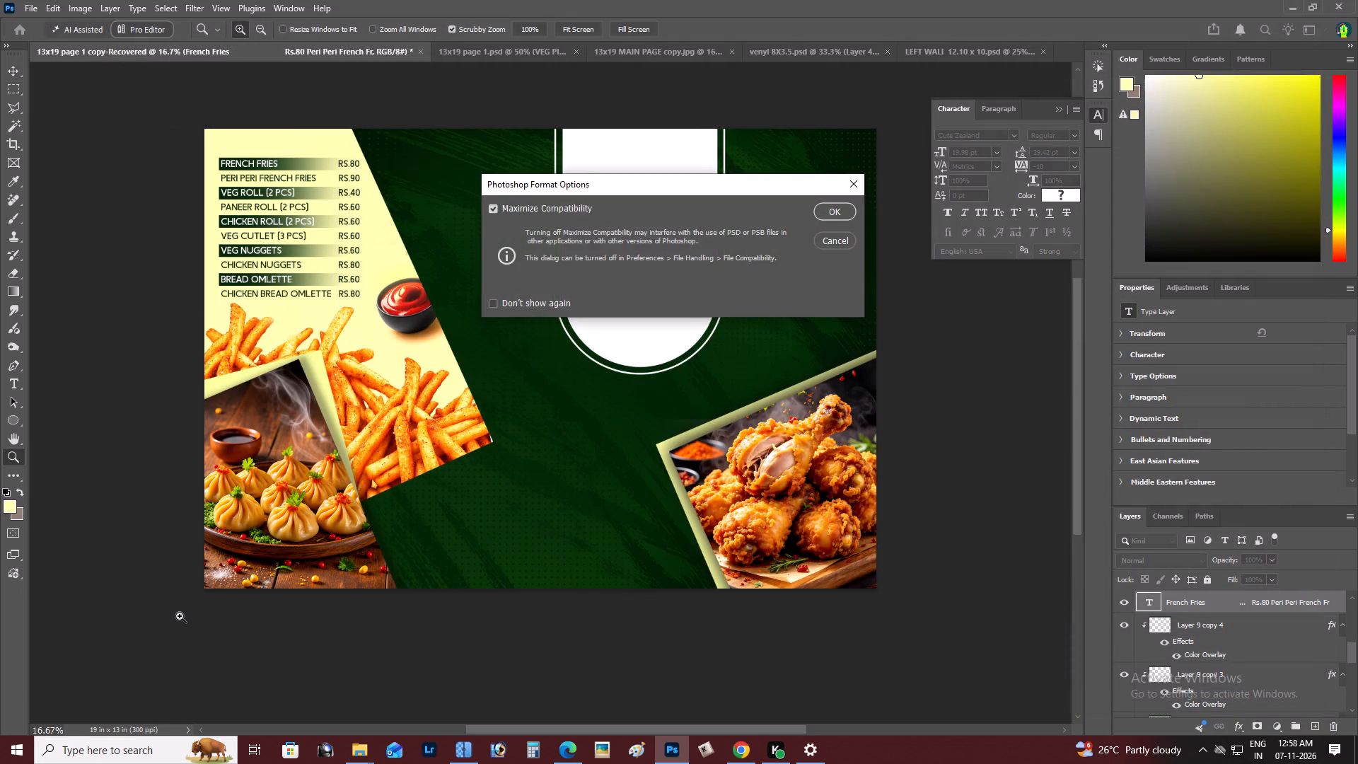
Move the floating text options bar off the menu page artwork.
drag(122, 325, 184, 327)
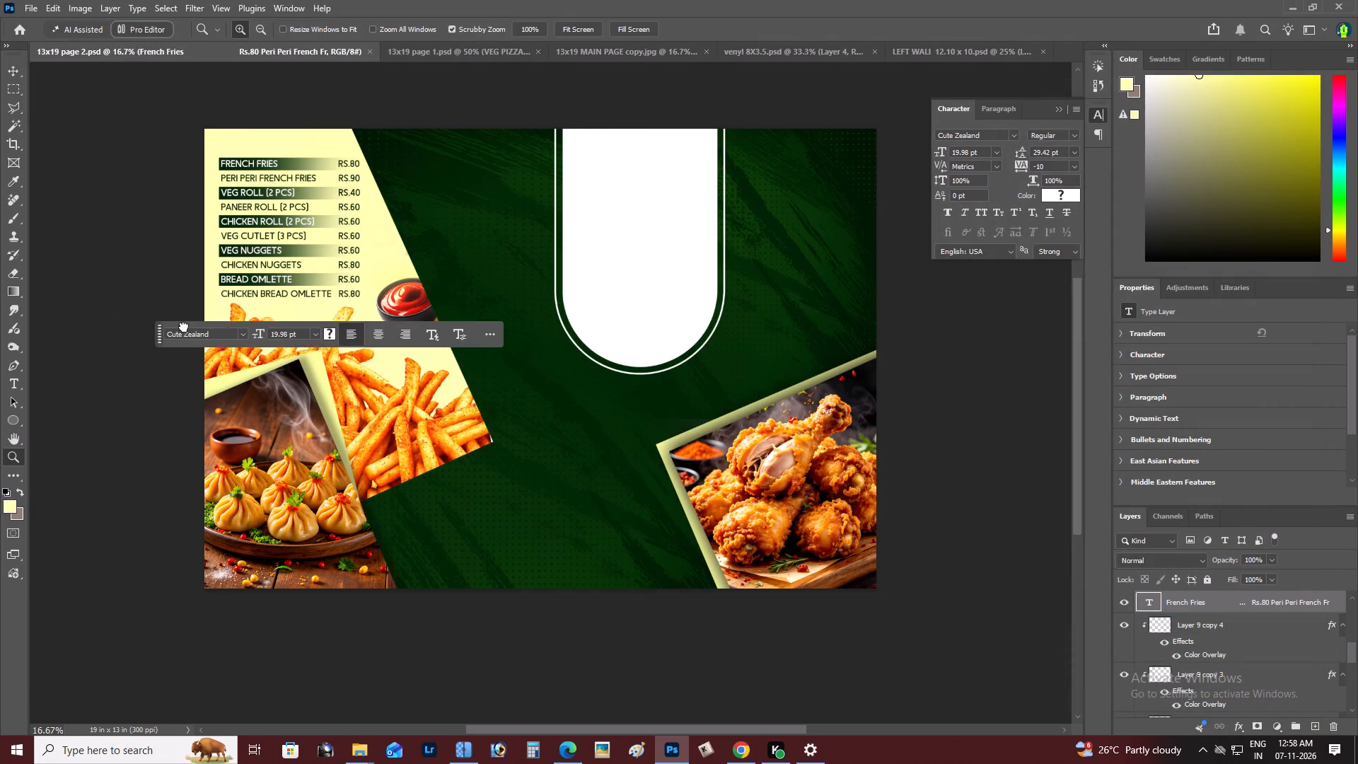
drag(184, 327, 549, 324)
key(z)
alt+click(344, 364)
right_click(344, 364)
double_click(368, 374)
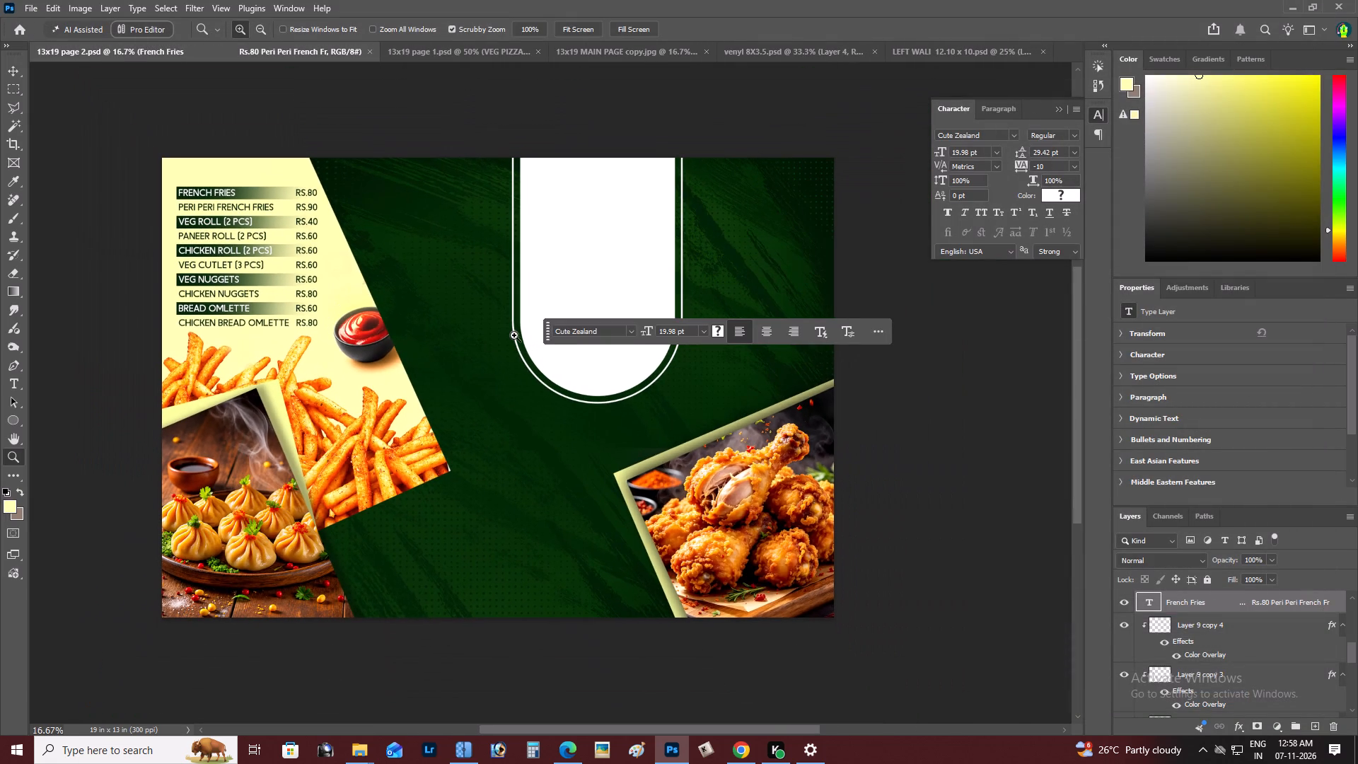
drag(545, 331, 893, 117)
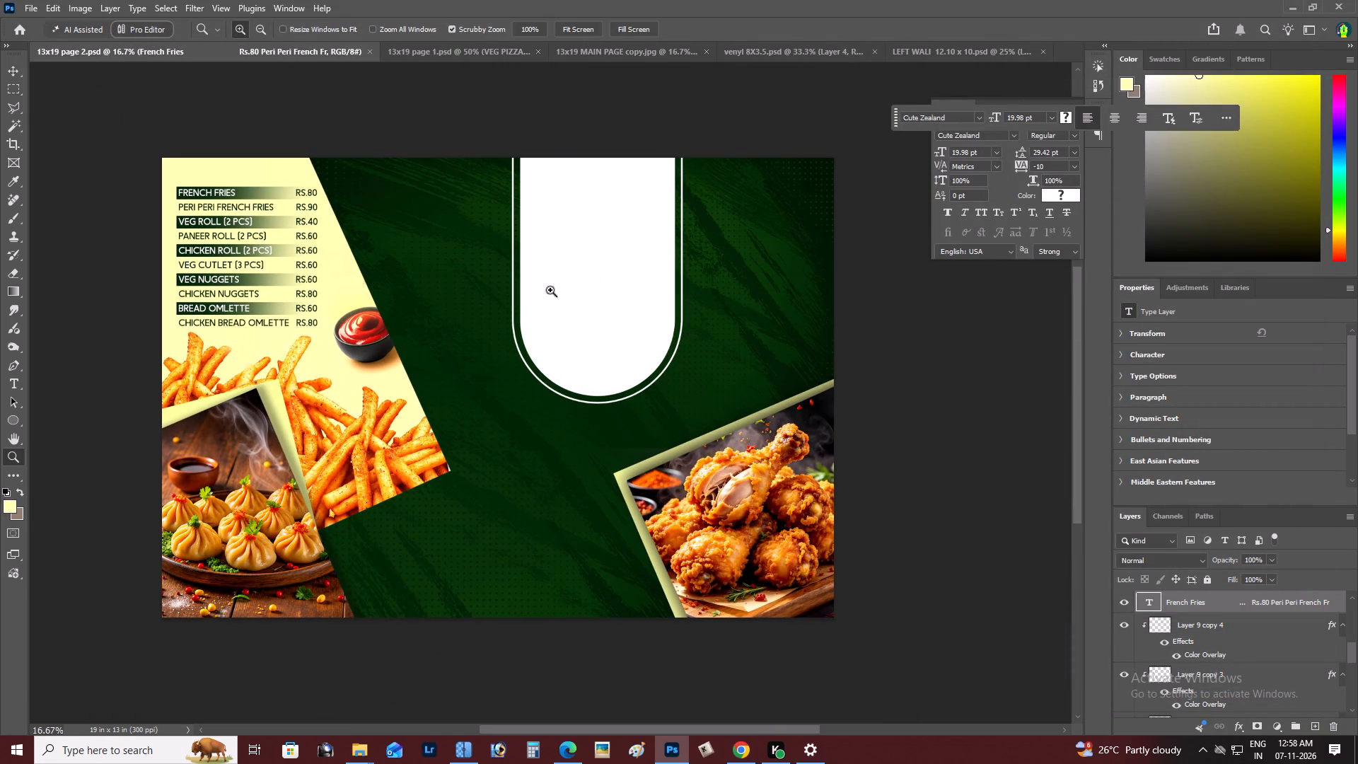
Show the vertical guides across the menu page again.
key(z)
alt+click(486, 315)
right_click(486, 315)
double_click(509, 322)
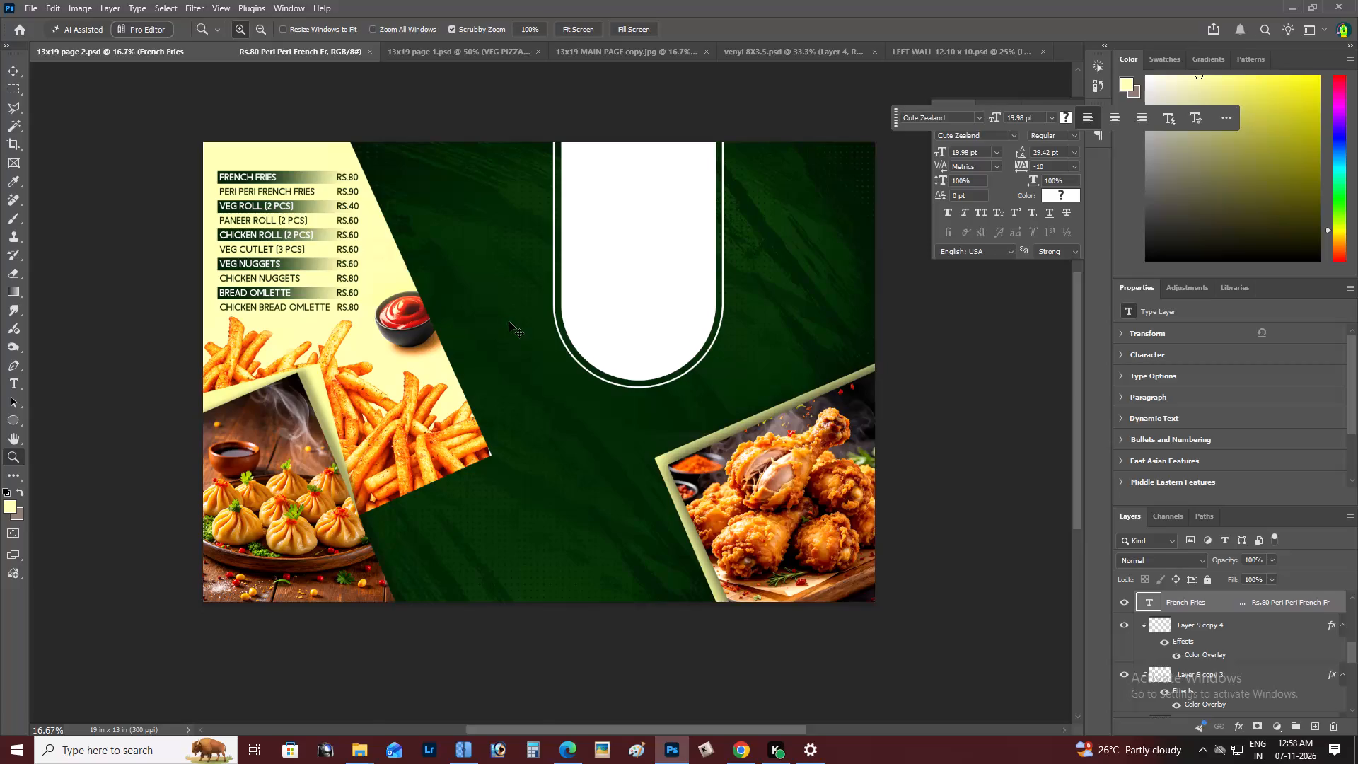
key(ctrl+semicolon)
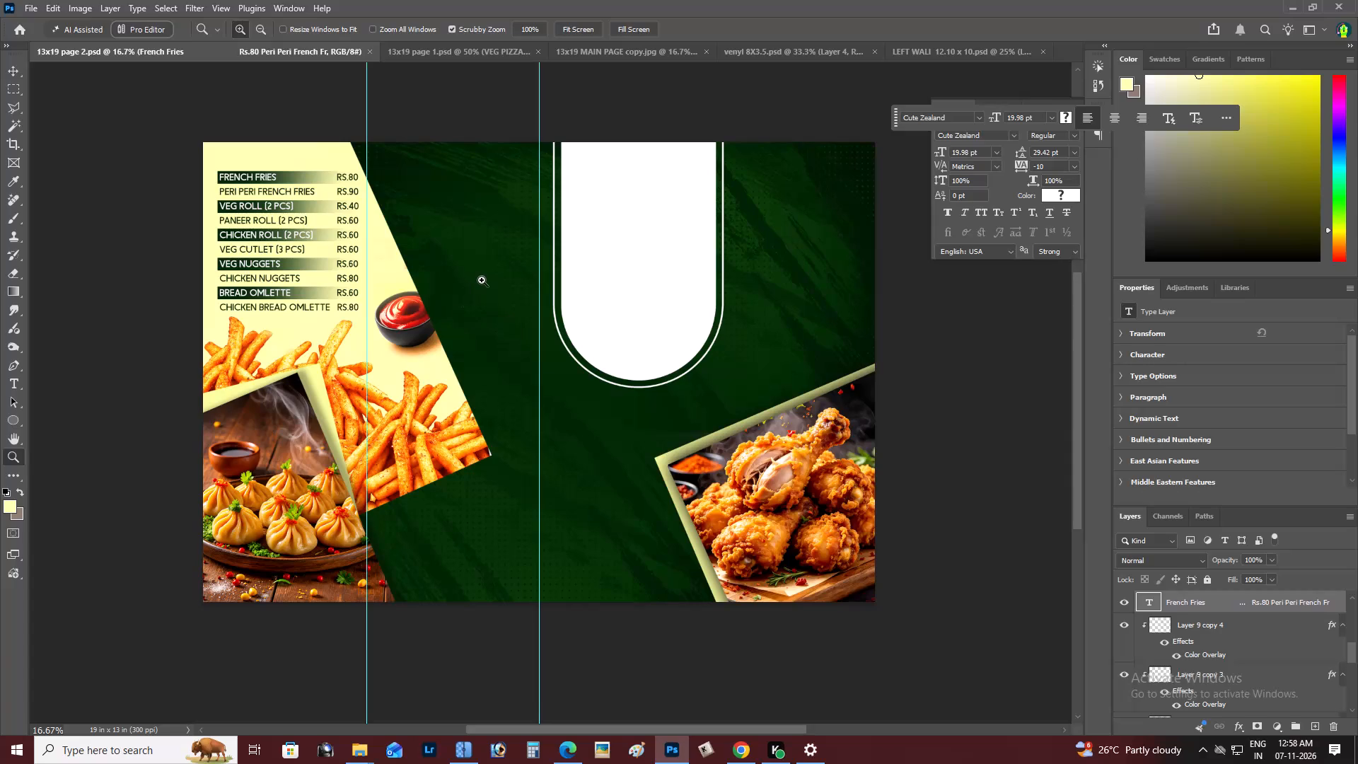
Duplicate the snack price list text and place the copy on the green area below the fries, beside the momos photo.
key(z)
alt+click(482, 279)
right_click(487, 278)
click(521, 288)
key(space)
key(space)
key(space)
drag(518, 303, 517, 330)
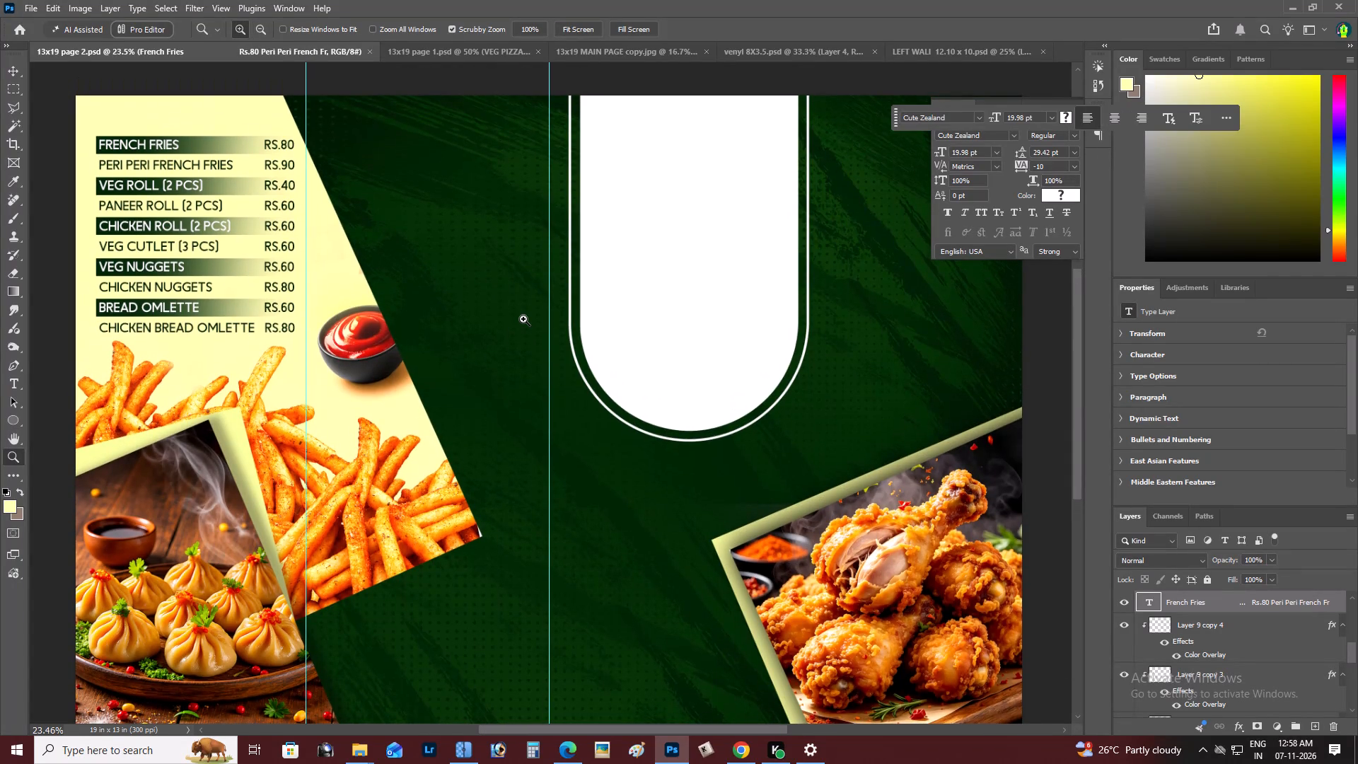
key(space)
key(space)
key(space)
key(space)
key(space)
key(space)
key(space)
drag(802, 358, 809, 287)
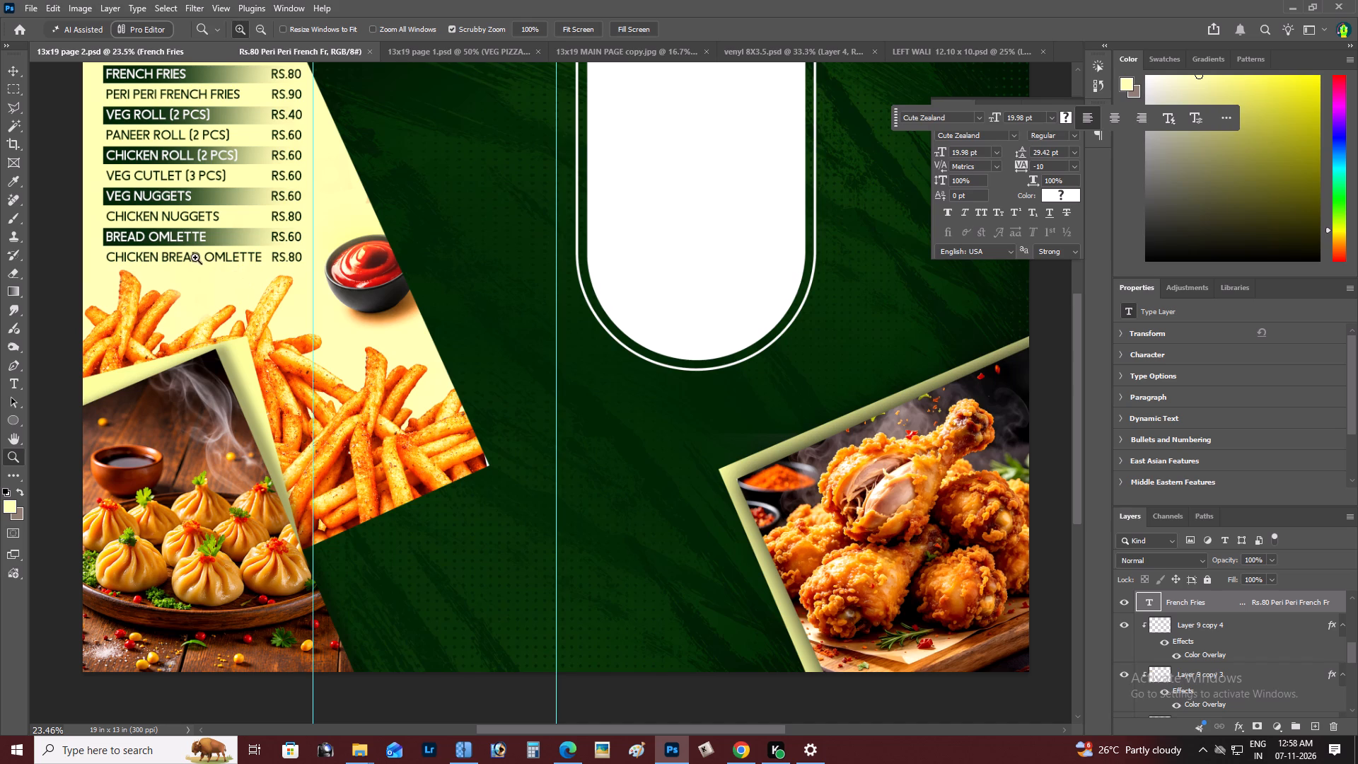
key(v)
right_click(243, 253)
click(256, 257)
alt+drag(257, 257, 501, 540)
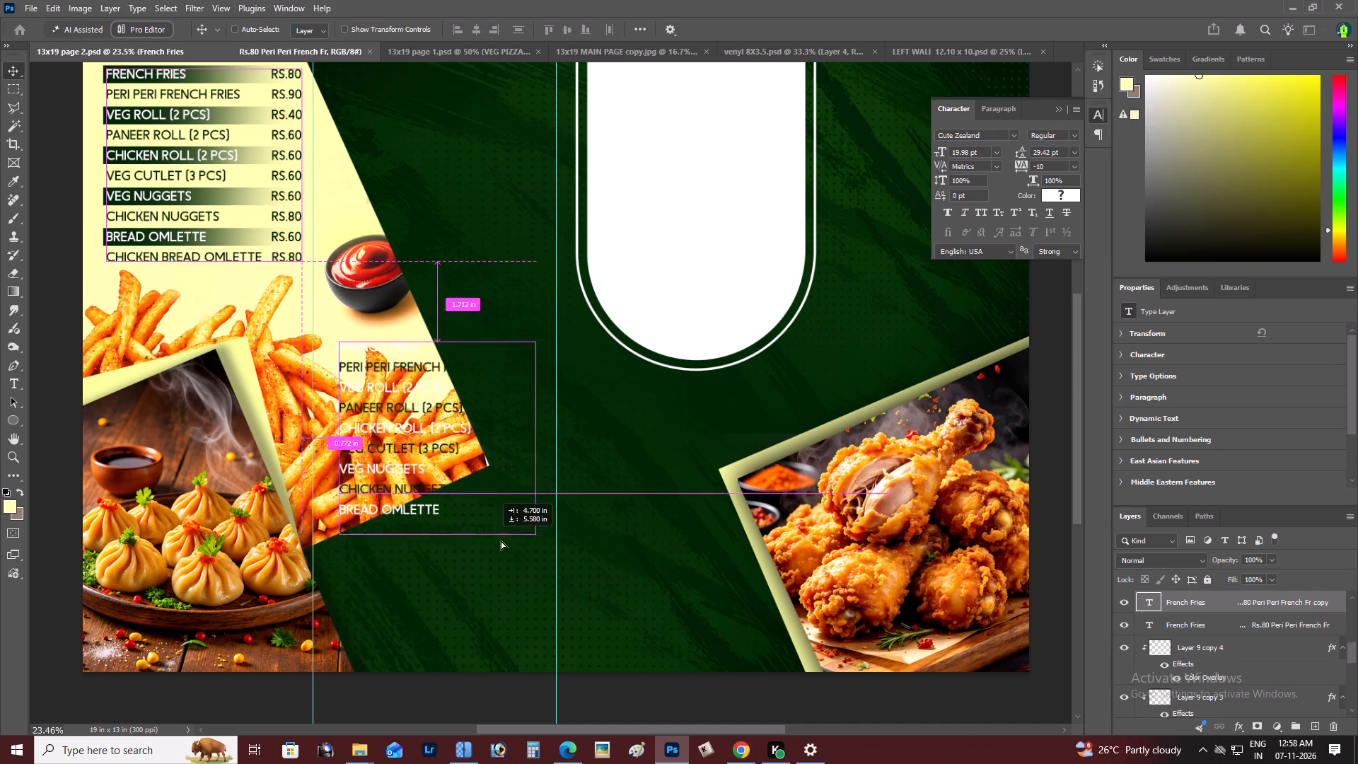
alt+drag(501, 540, 493, 538)
key(space)
drag(508, 528, 507, 486)
drag(388, 390, 423, 534)
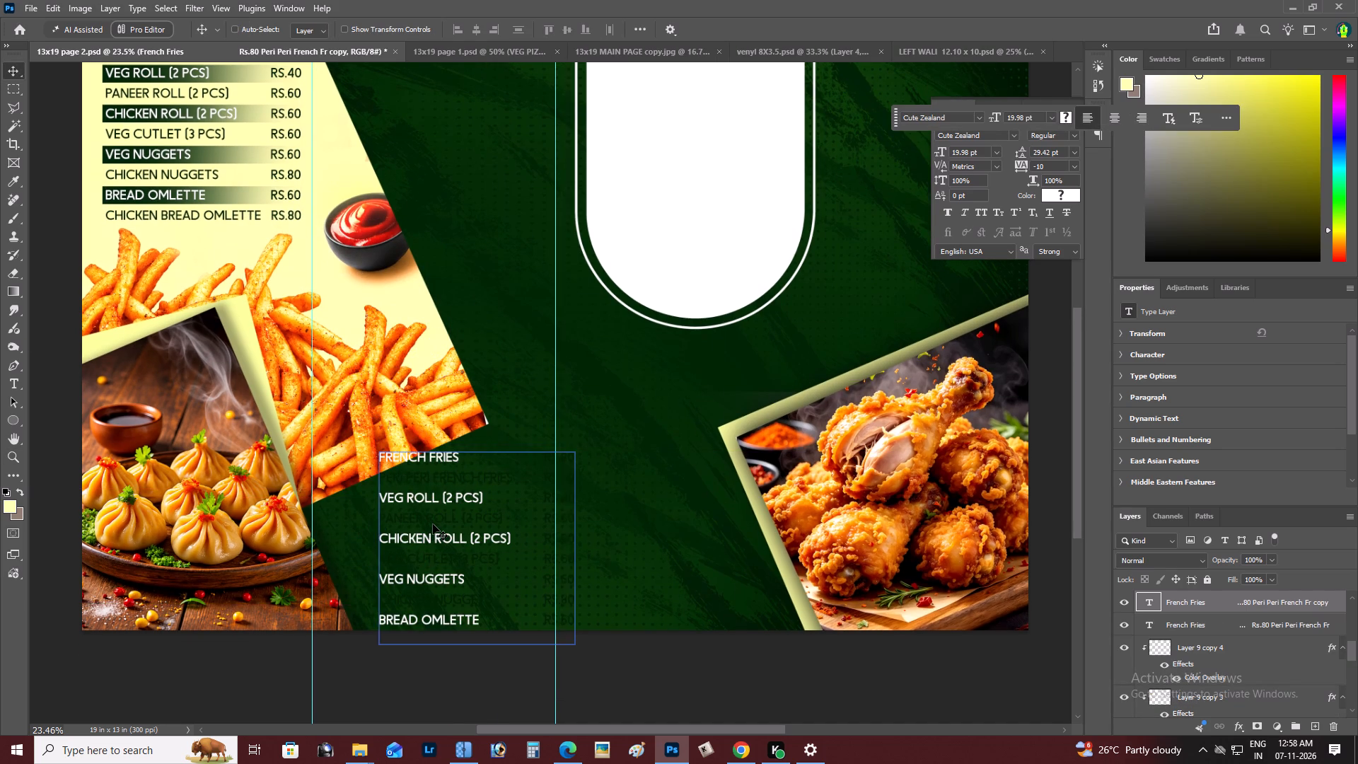
Recolor all the text in the duplicated price list to white, ffffff.
key(t)
click(441, 506)
key(ctrl+a)
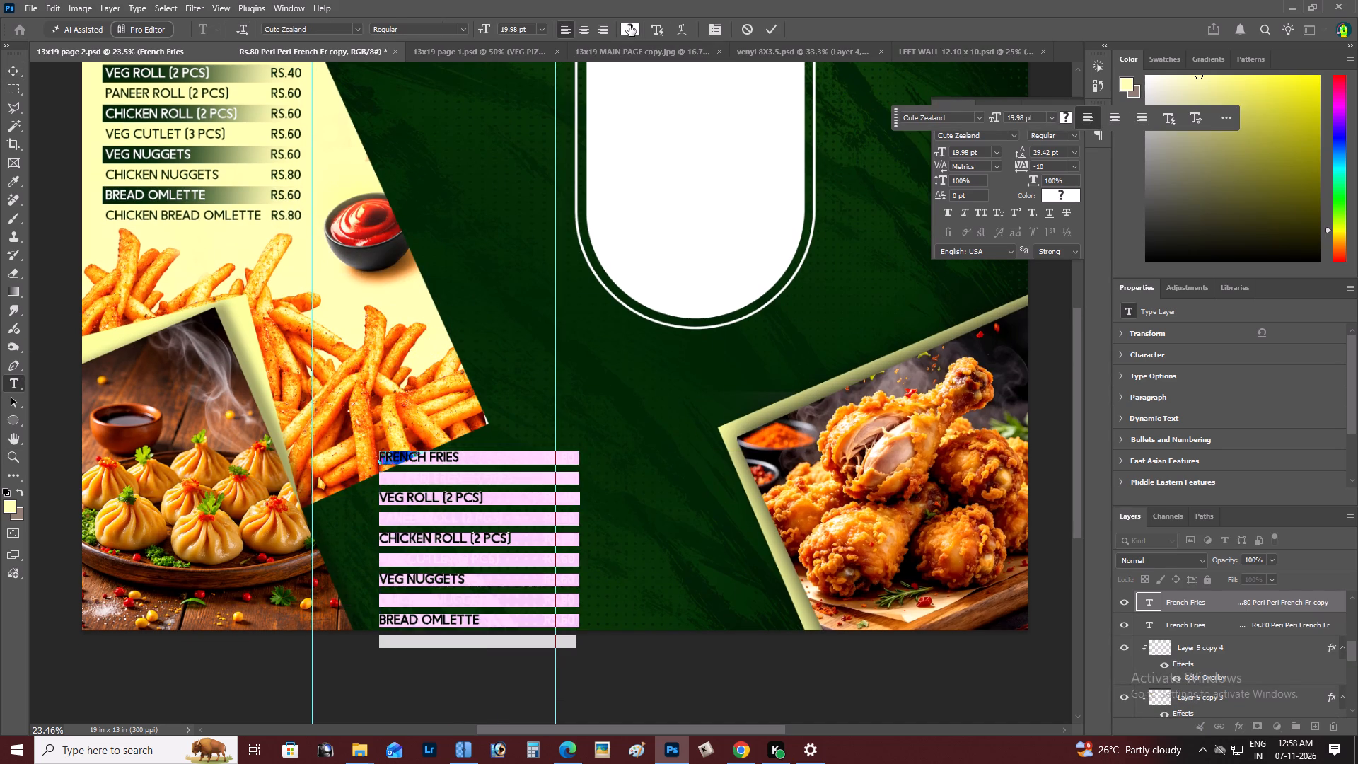
click(629, 25)
drag(1064, 434, 740, 178)
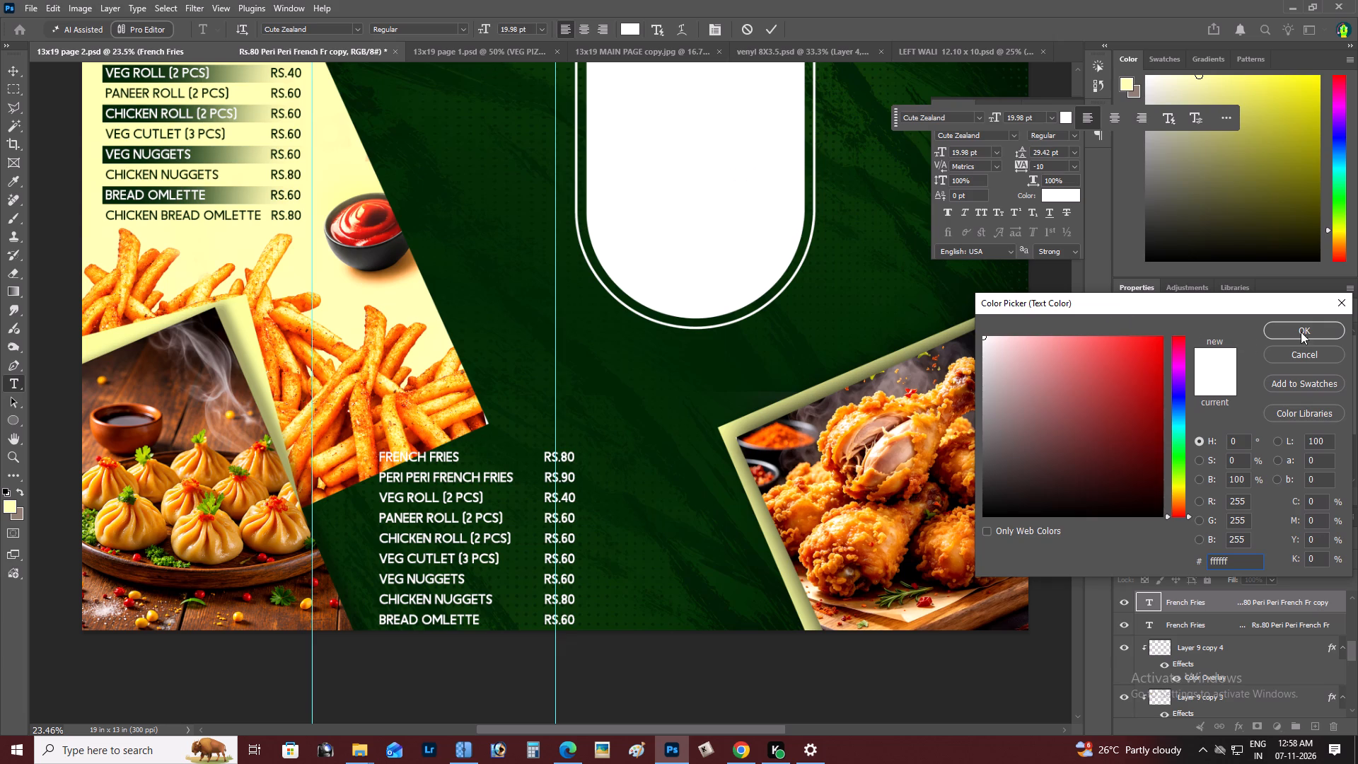
click(1301, 332)
click(770, 26)
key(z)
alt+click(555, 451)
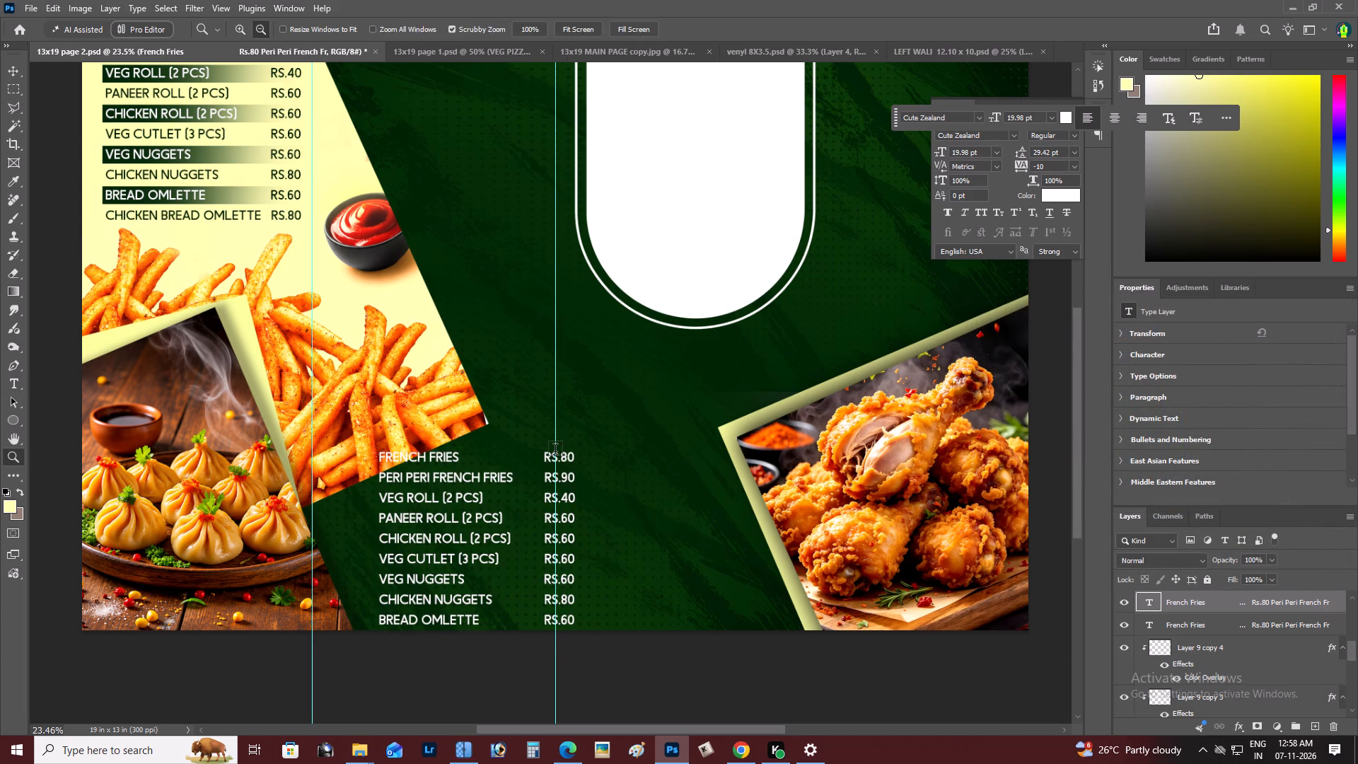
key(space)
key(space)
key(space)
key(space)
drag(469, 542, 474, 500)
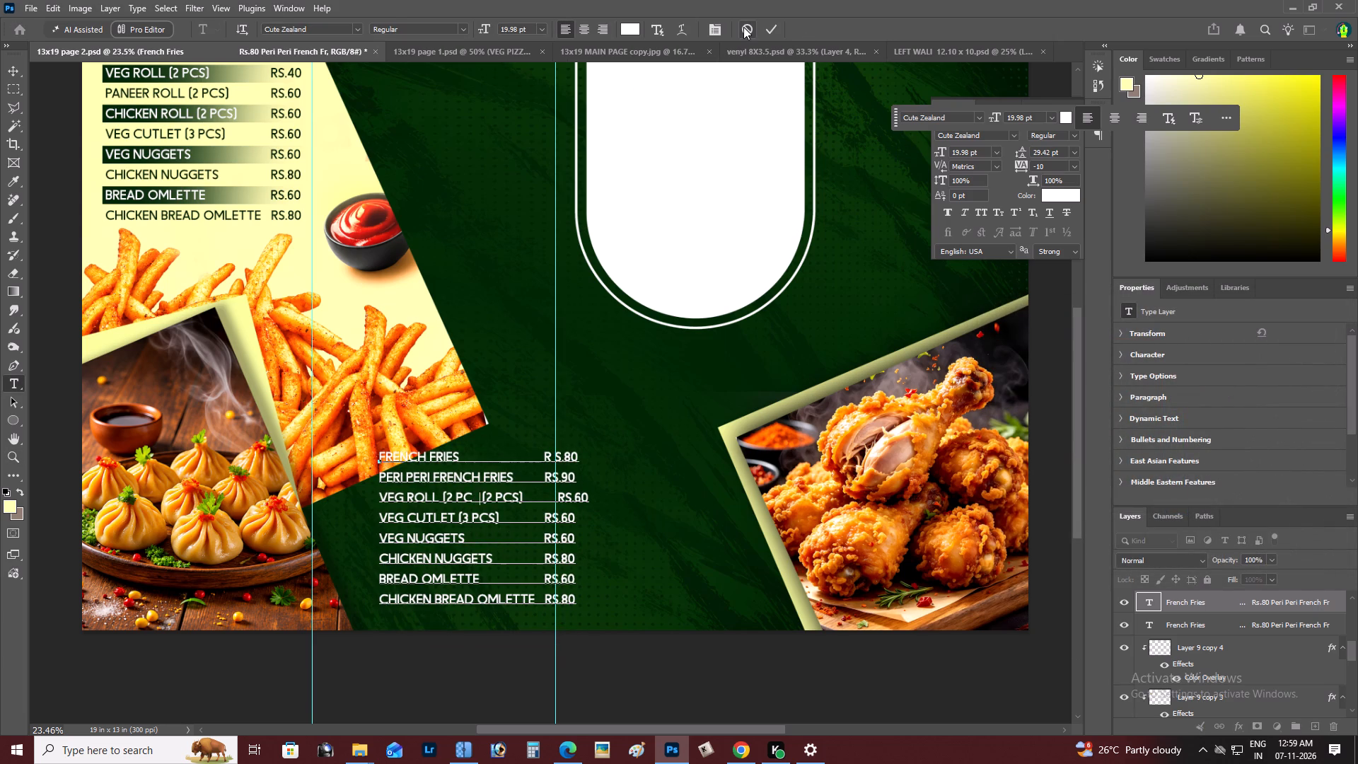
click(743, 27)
Examine the white price list copy against the fries, momos photo, guides and whole page layout.
key(z)
alt+click(488, 478)
right_click(492, 475)
click(506, 480)
key(space)
key(space)
key(space)
key(space)
key(space)
key(space)
key(space)
key(space)
key(space)
key(space)
key(space)
key(space)
key(space)
key(space)
key(space)
key(space)
key(space)
key(space)
key(space)
key(space)
drag(503, 492, 615, 437)
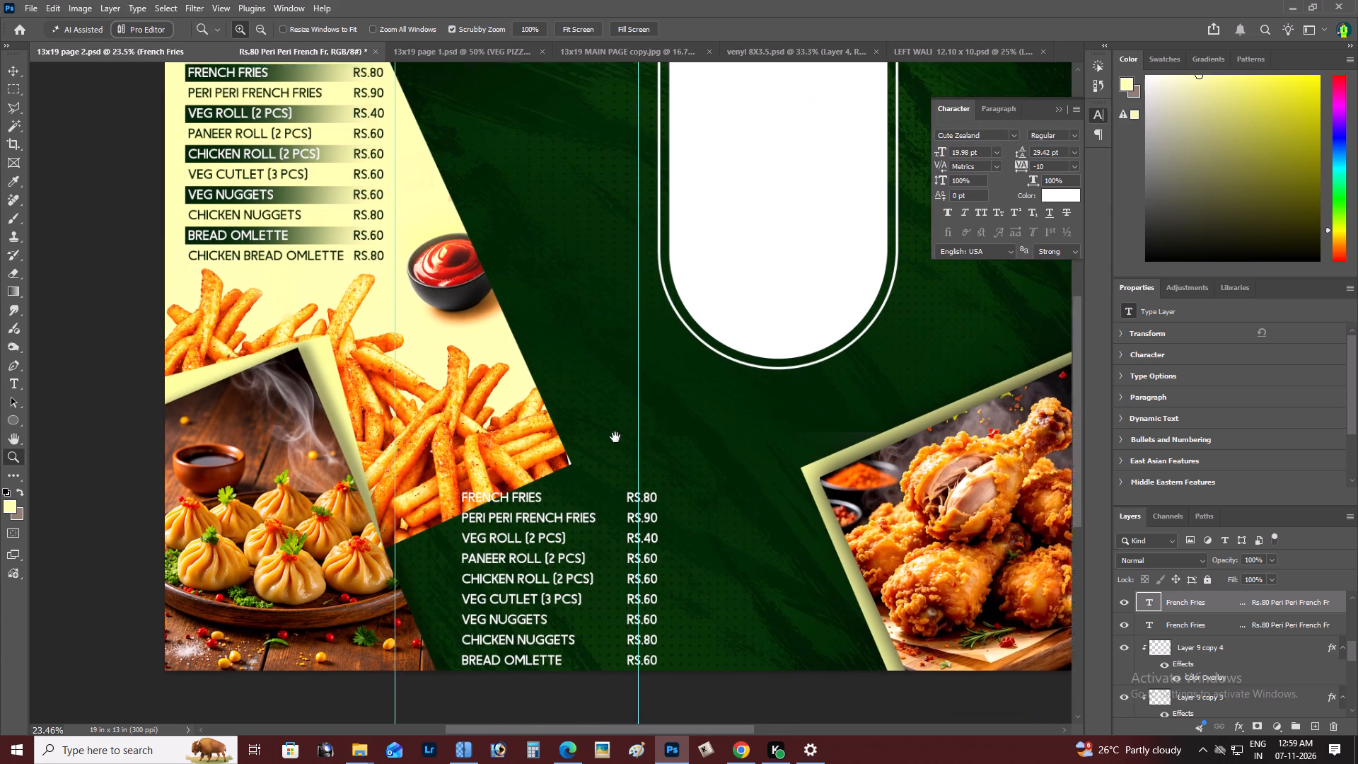
drag(615, 437, 578, 503)
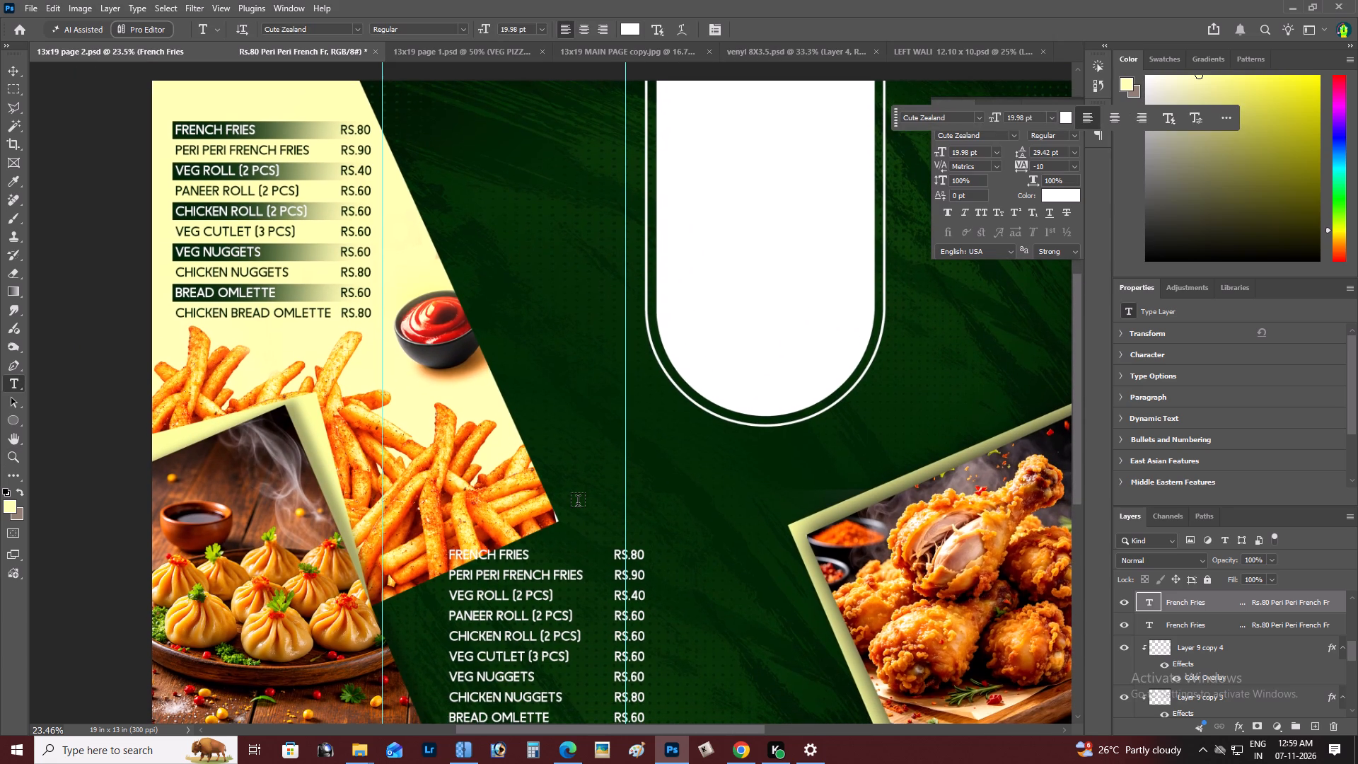
key(space)
key(space)
key(space)
key(space)
key(space)
key(space)
key(space)
key(space)
key(space)
key(space)
key(space)
key(space)
key(space)
key(space)
key(space)
key(space)
key(space)
key(space)
key(space)
drag(562, 563, 604, 400)
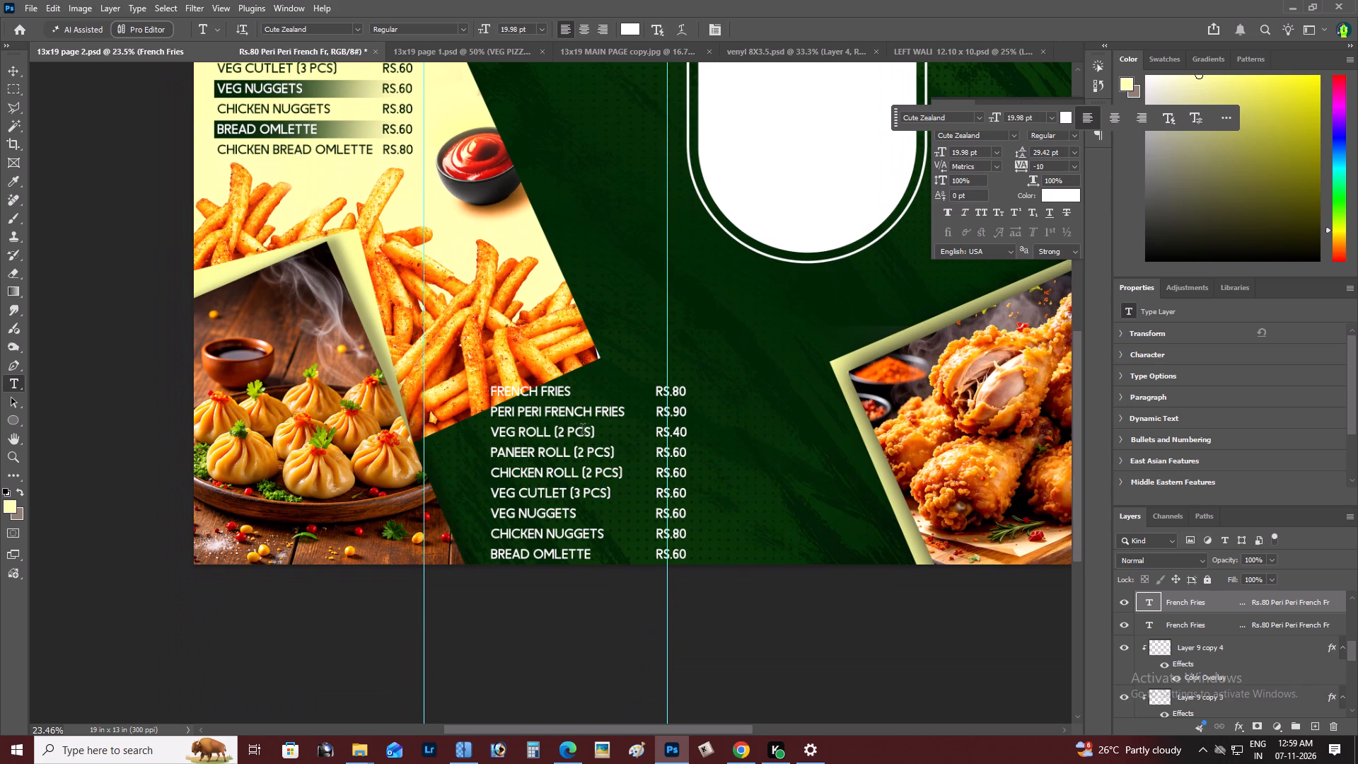
key(z)
alt+click(410, 332)
right_click(426, 327)
double_click(448, 334)
key(space)
key(space)
key(space)
key(space)
key(space)
key(space)
key(space)
drag(390, 460, 514, 443)
Add a new blank layer directly above the momos photo layer.
key(v)
right_click(370, 489)
click(388, 494)
drag(397, 477, 391, 439)
key(ctrl+z)
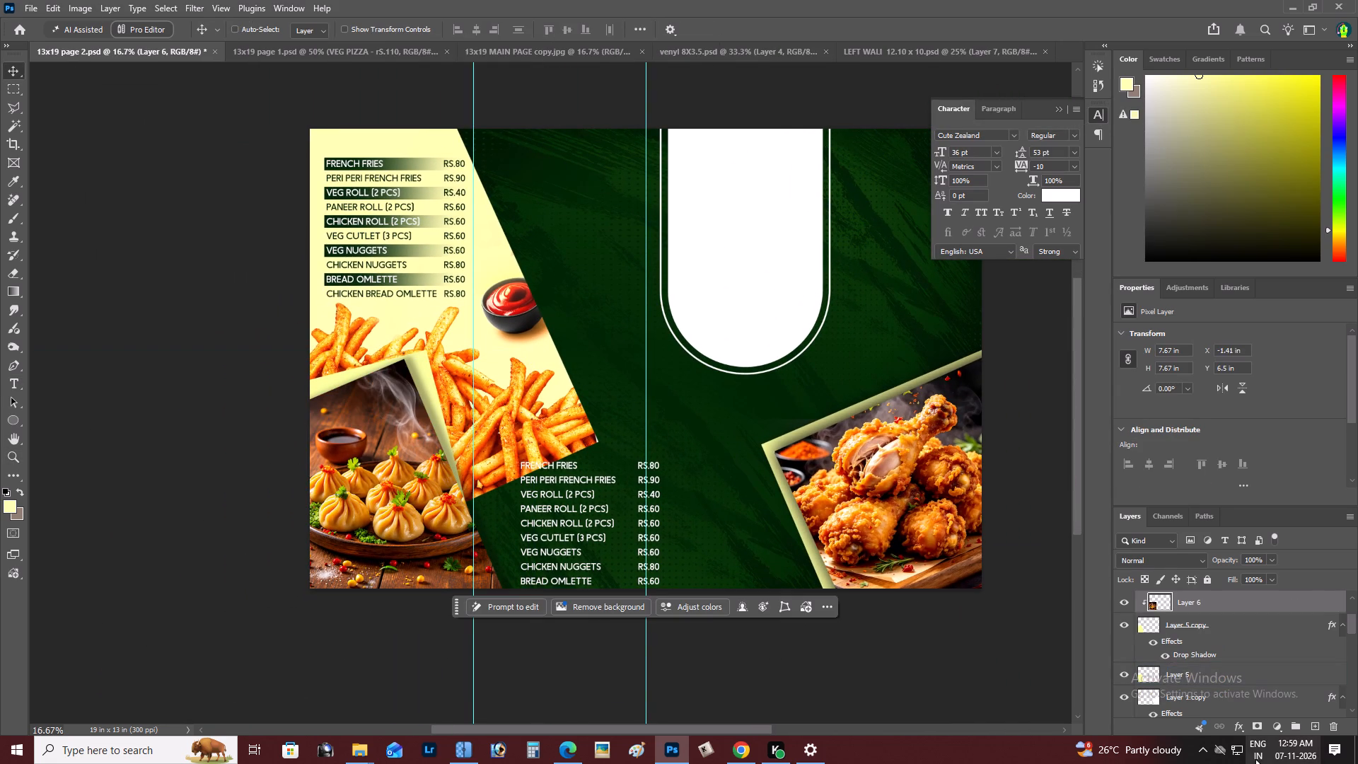
click(1311, 730)
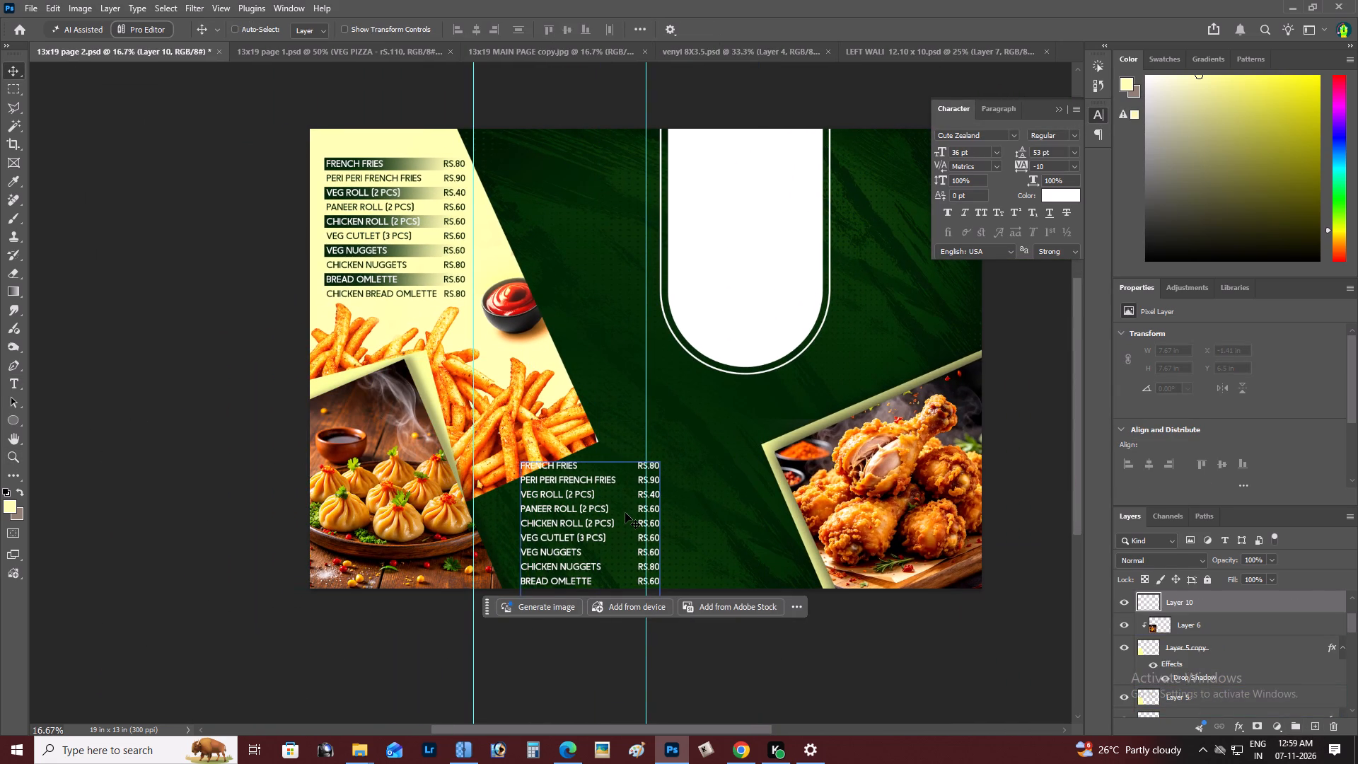
Fill a rectangular selection about 10.28 × 5.32 in across the lower page with a linear cream-to-transparent gradient fading upward.
key(m)
drag(530, 391, 884, 564)
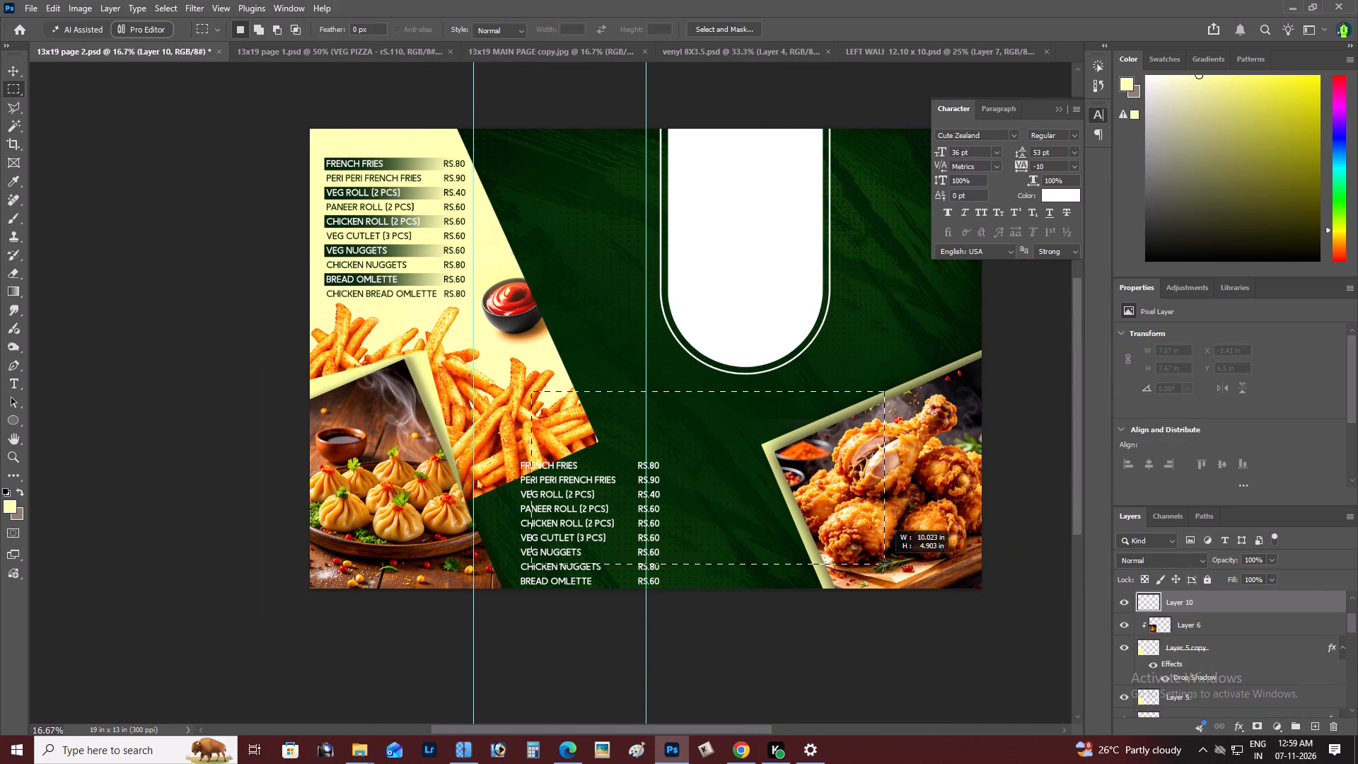
drag(884, 564, 893, 579)
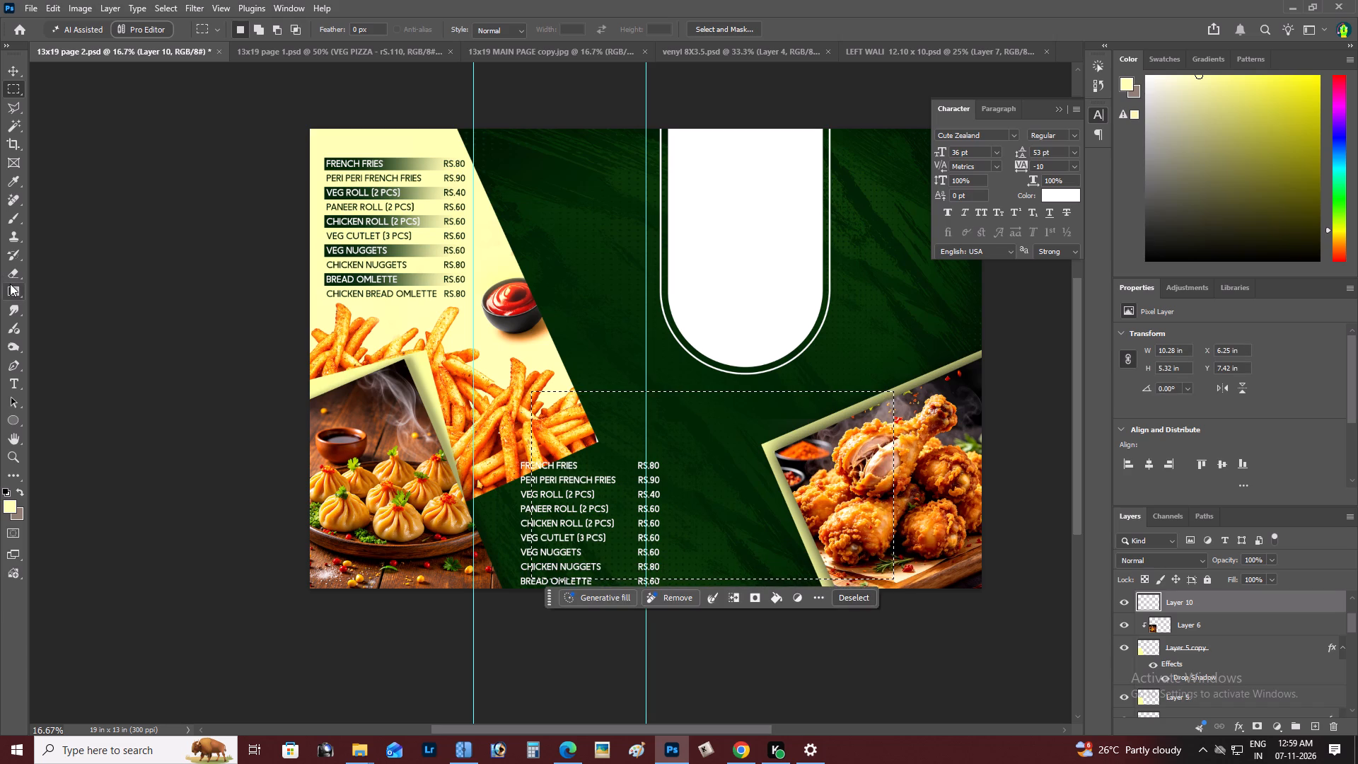
click(10, 284)
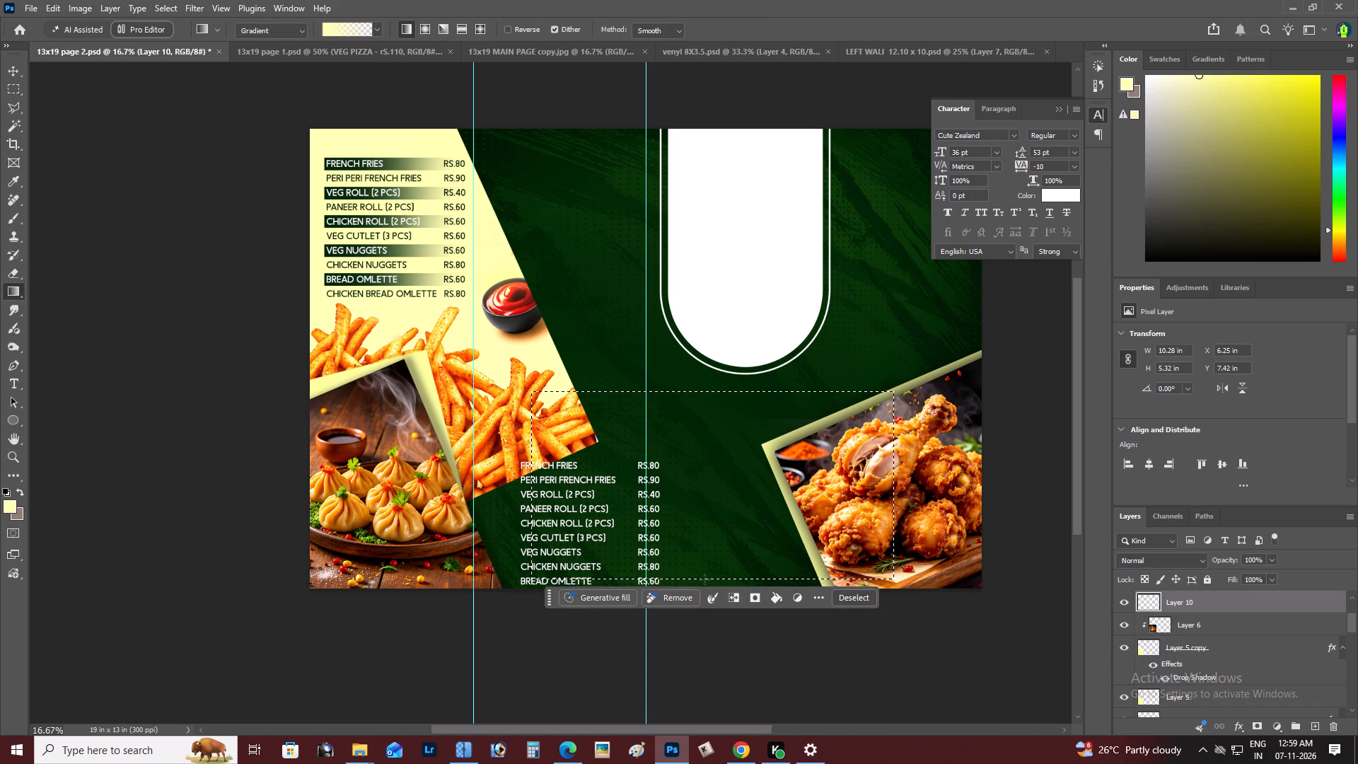
drag(704, 579, 715, 426)
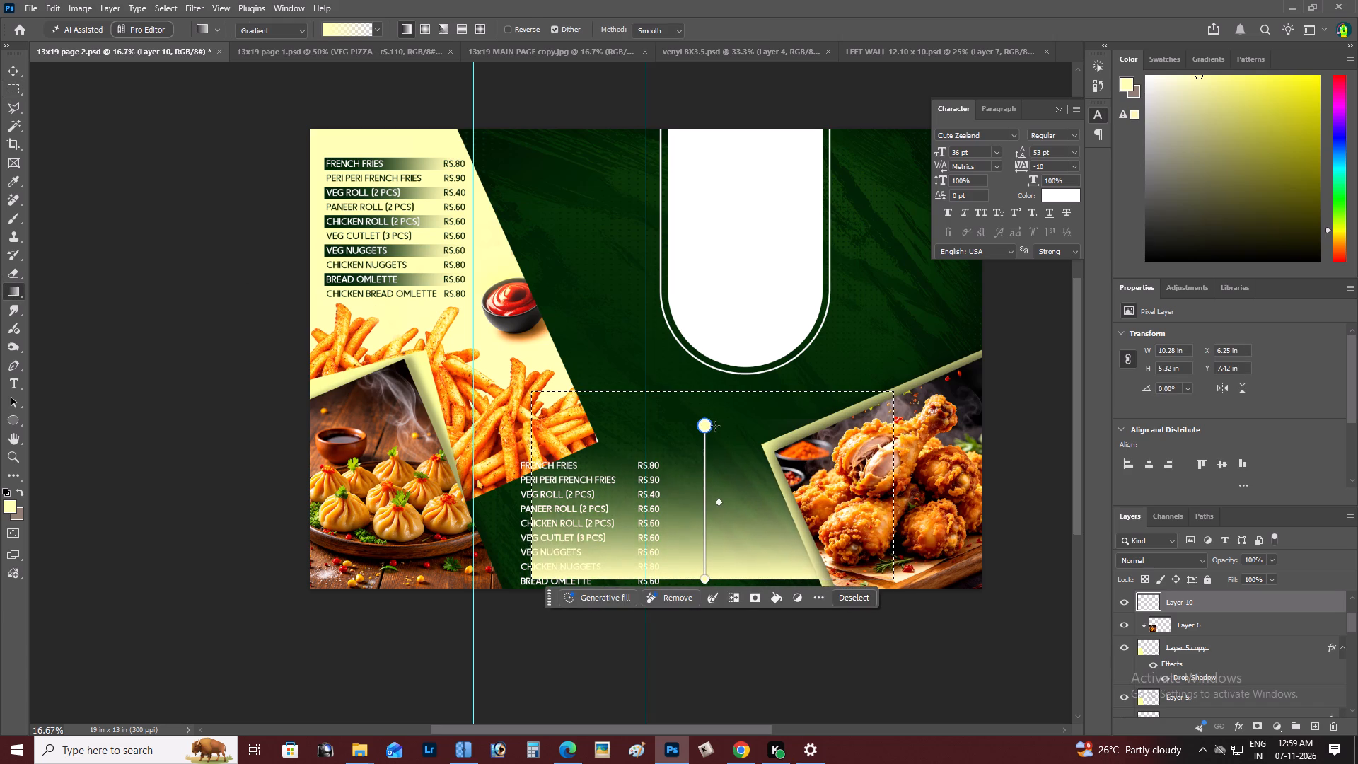
drag(715, 426, 714, 395)
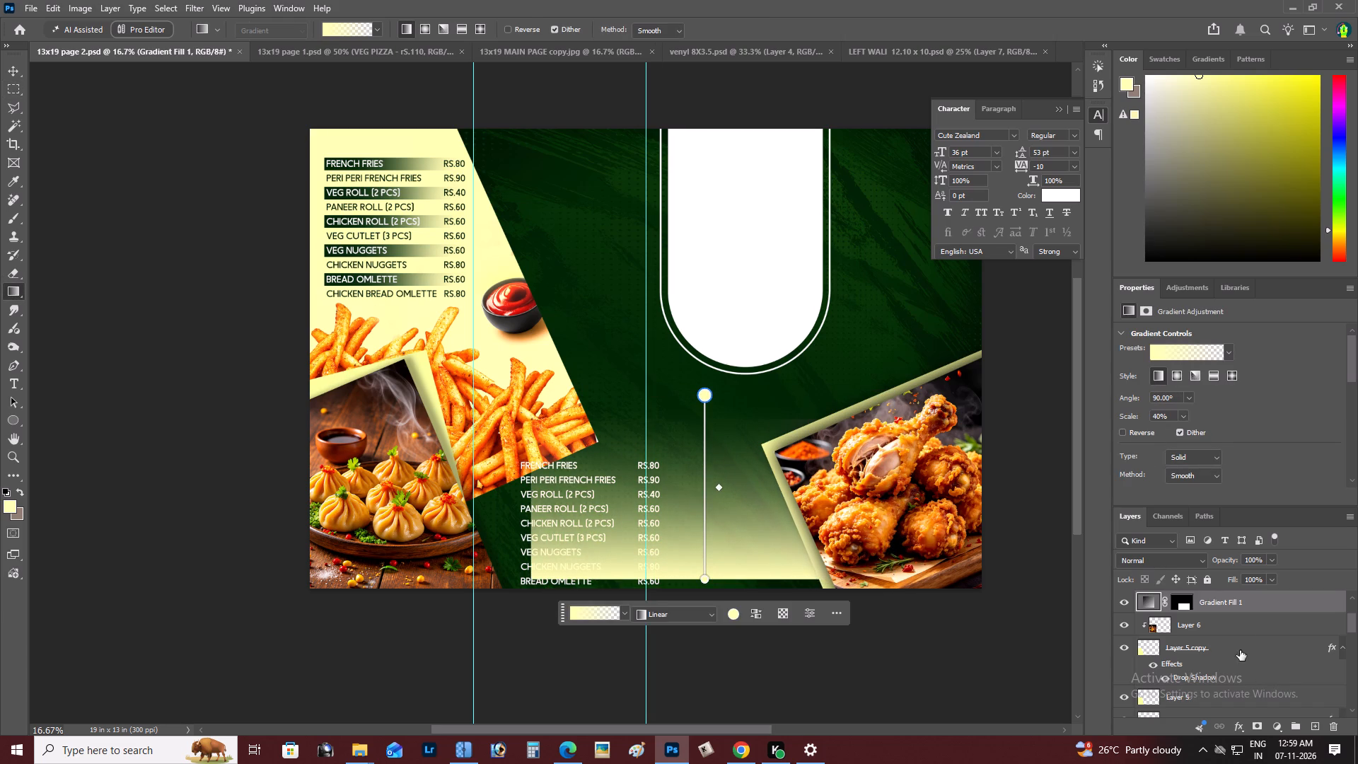
Add a blank layer above the momos photo and merge the gradient fill down into it.
click(1207, 627)
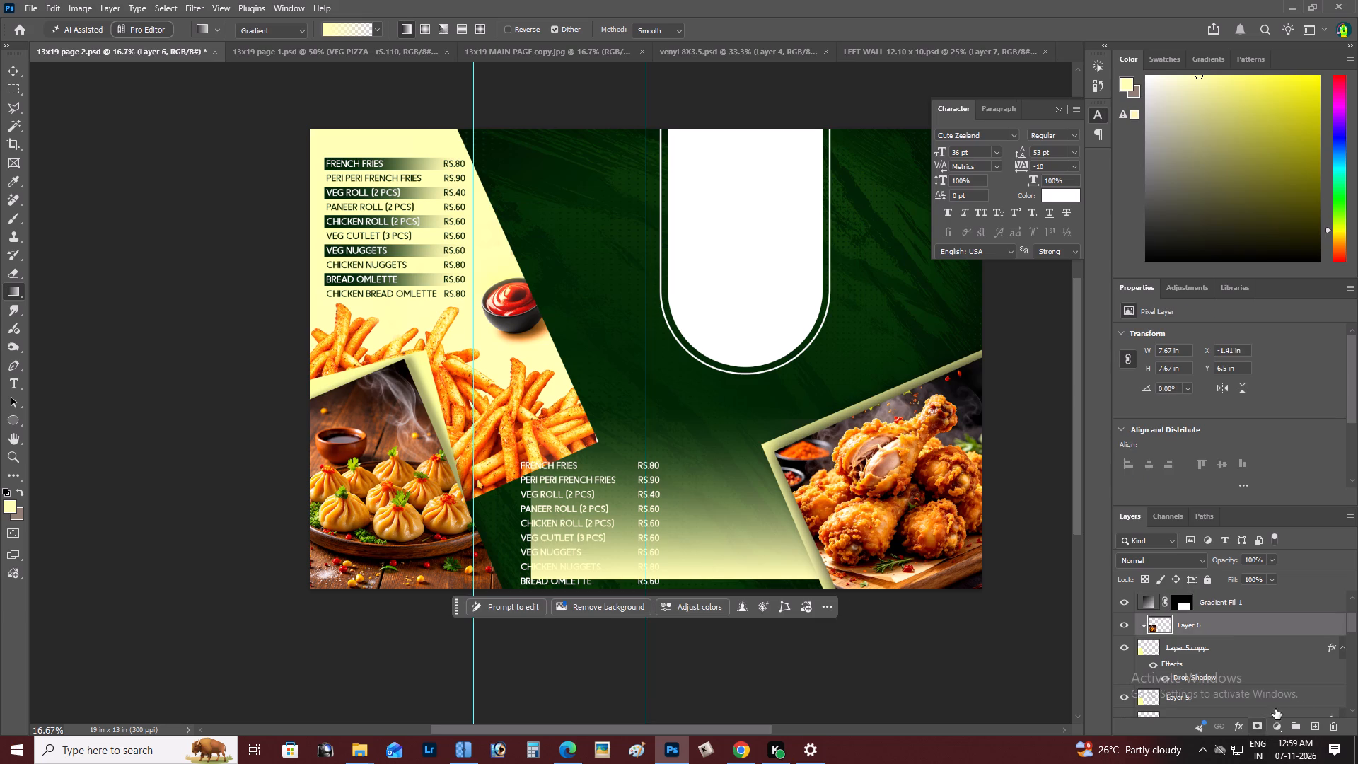
click(1313, 720)
click(1156, 601)
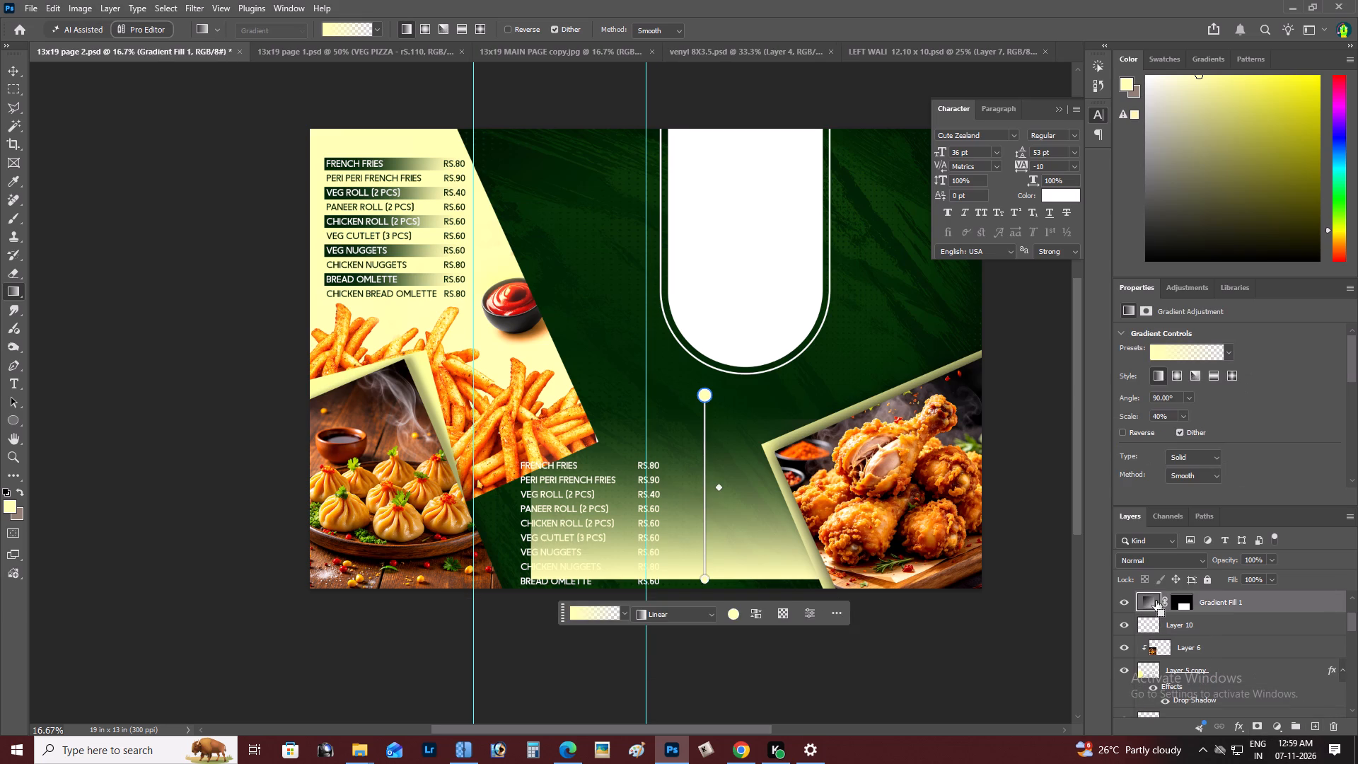
key(ctrl+e)
Move the gradient over the lower part of the momos photo and clip it within the photo's frame.
key(v)
drag(694, 524, 397, 537)
key(ctrl+bracketleft)
key(ctrl+bracketright)
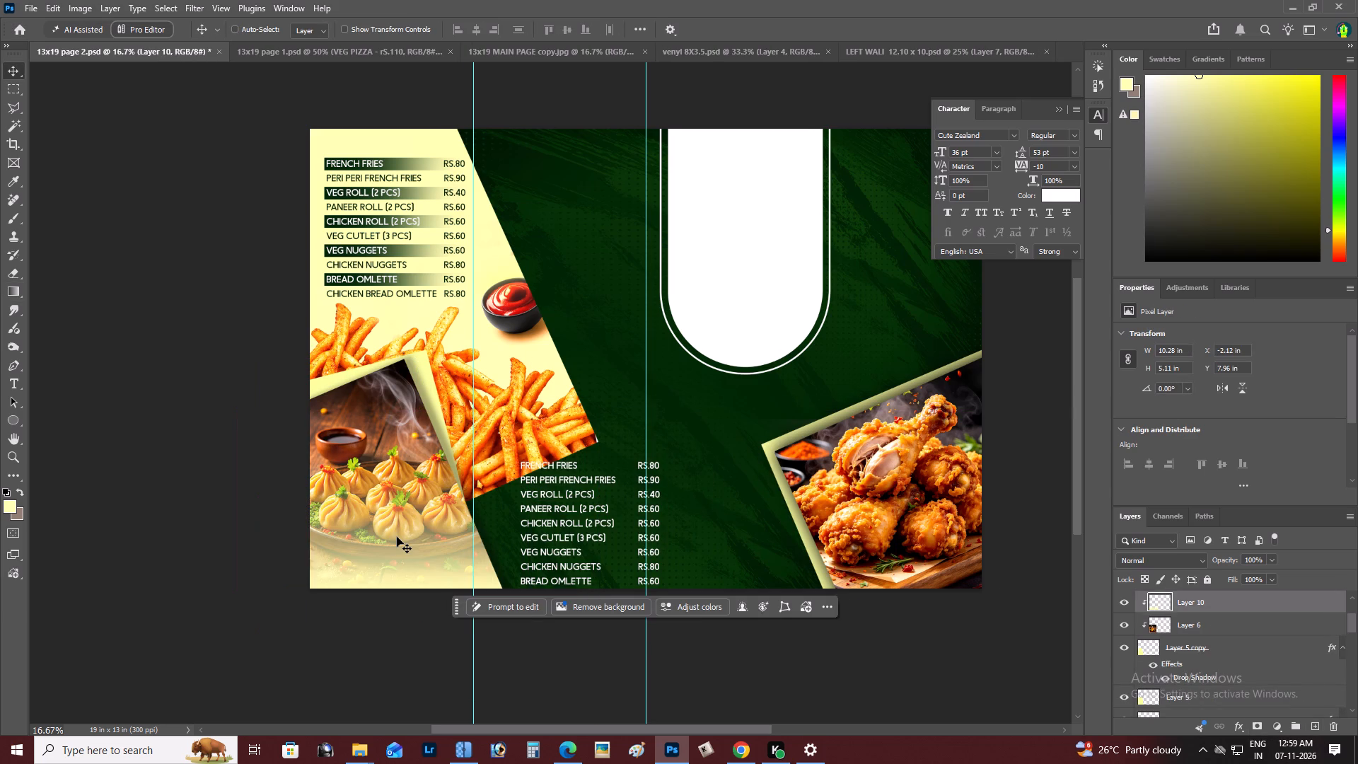
Darken the gradient over the momos photo with Hue/Saturation, setting Lightness to -100.
key(z)
click(397, 537)
right_click(397, 537)
double_click(419, 544)
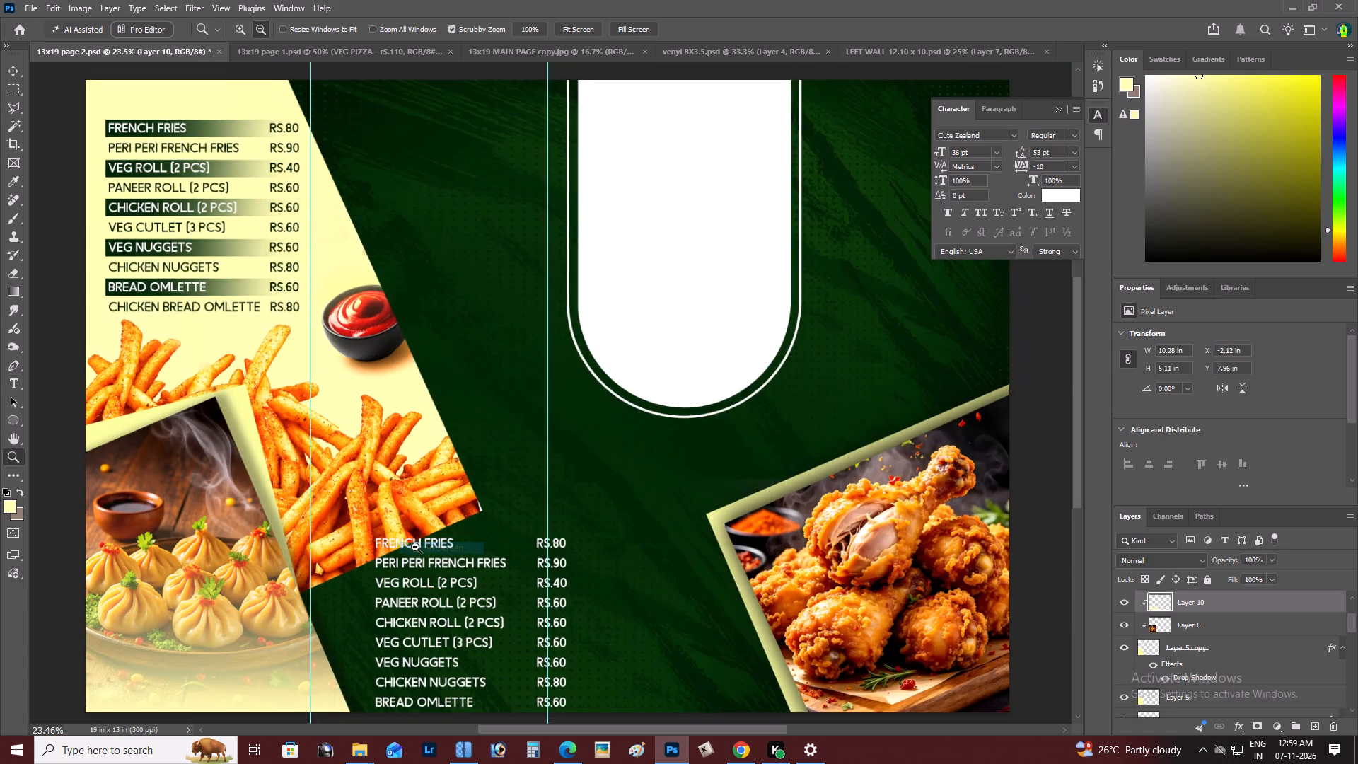
key(space)
key(space)
drag(415, 547, 496, 499)
key(ctrl+u)
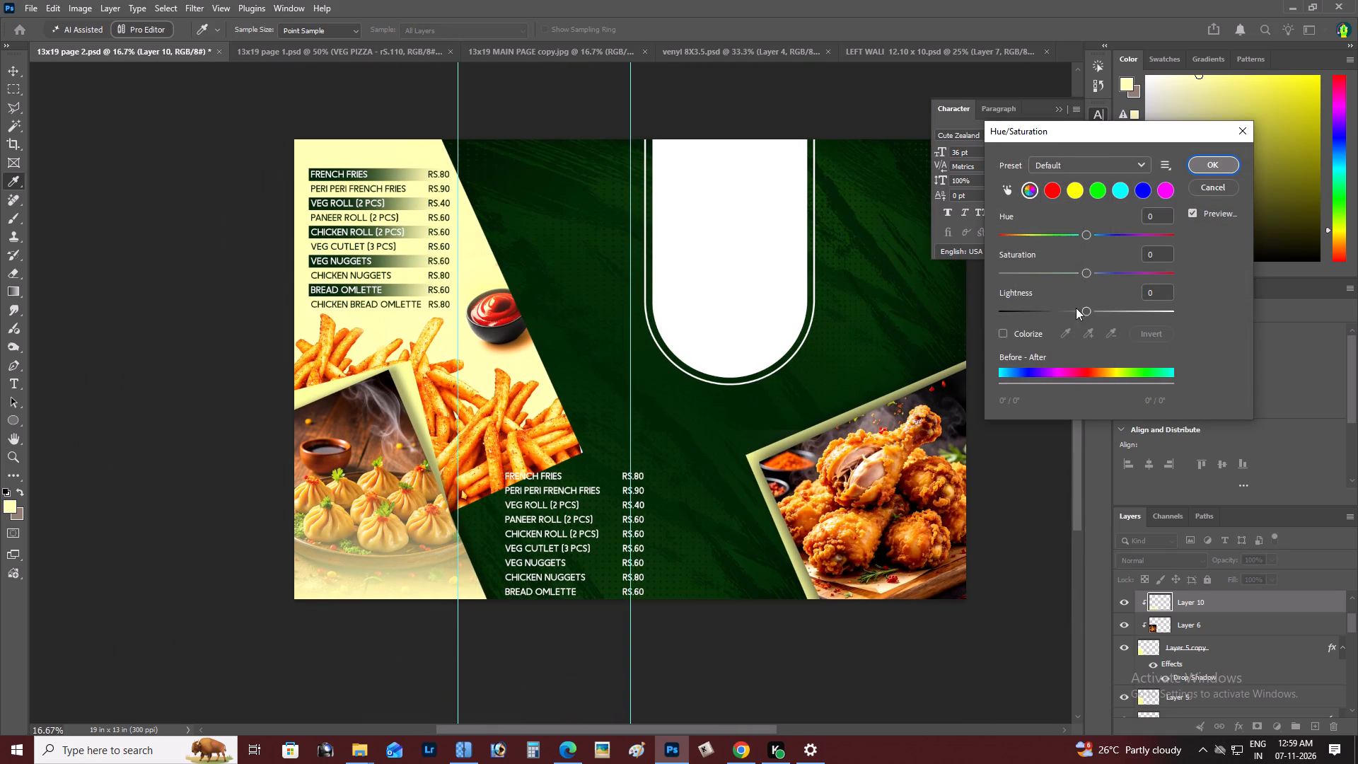
drag(1089, 311, 934, 330)
key(Return)
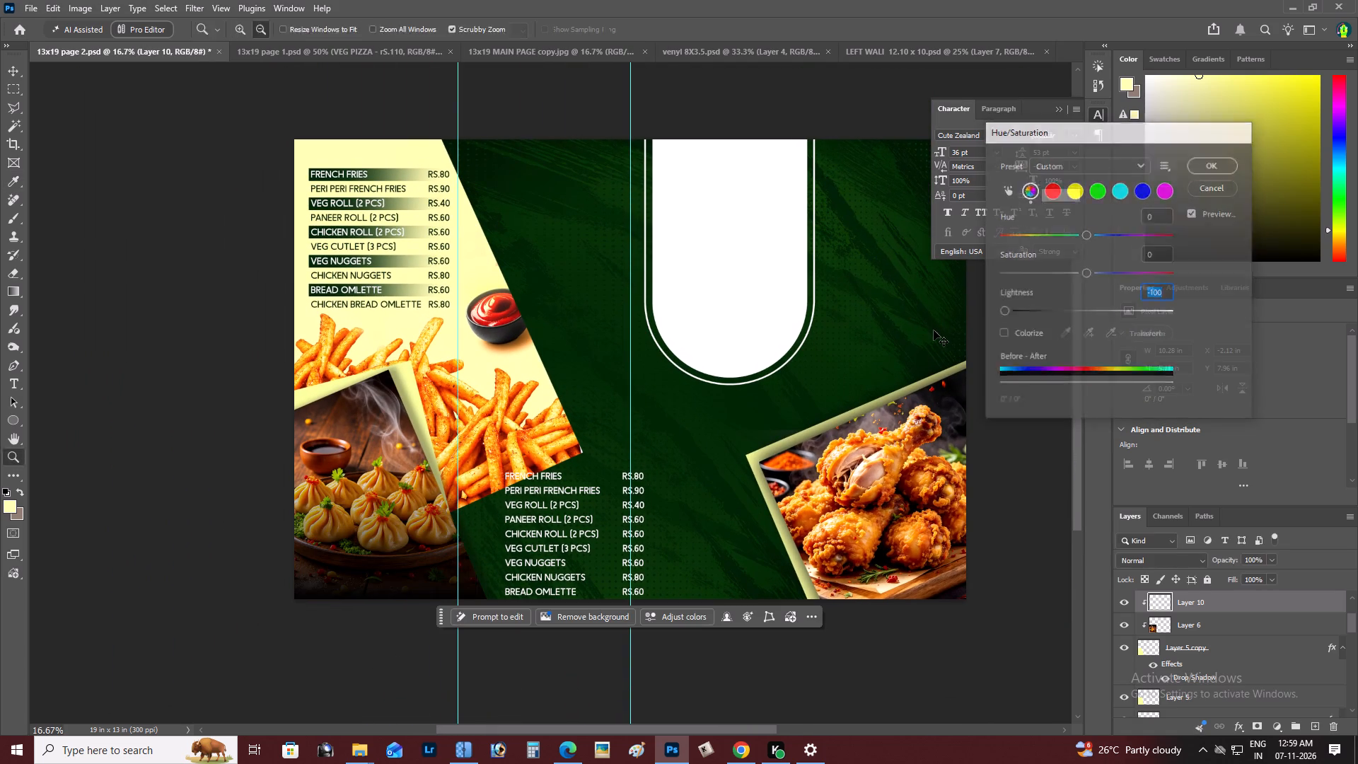
Examine the dark fade over the momos photo within the full menu page.
key(z)
alt+click(383, 547)
right_click(383, 547)
click(401, 544)
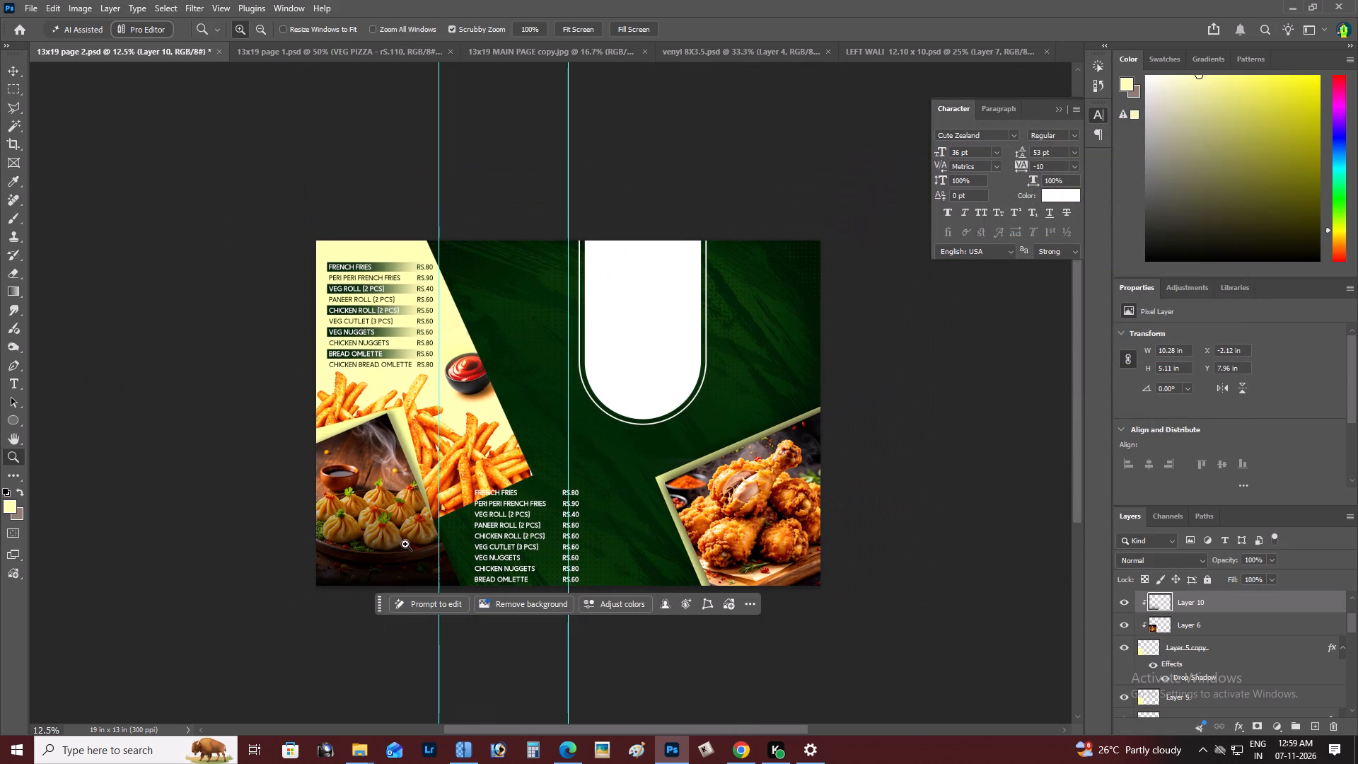
key(space)
drag(411, 544, 543, 495)
key(z)
double_click(564, 474)
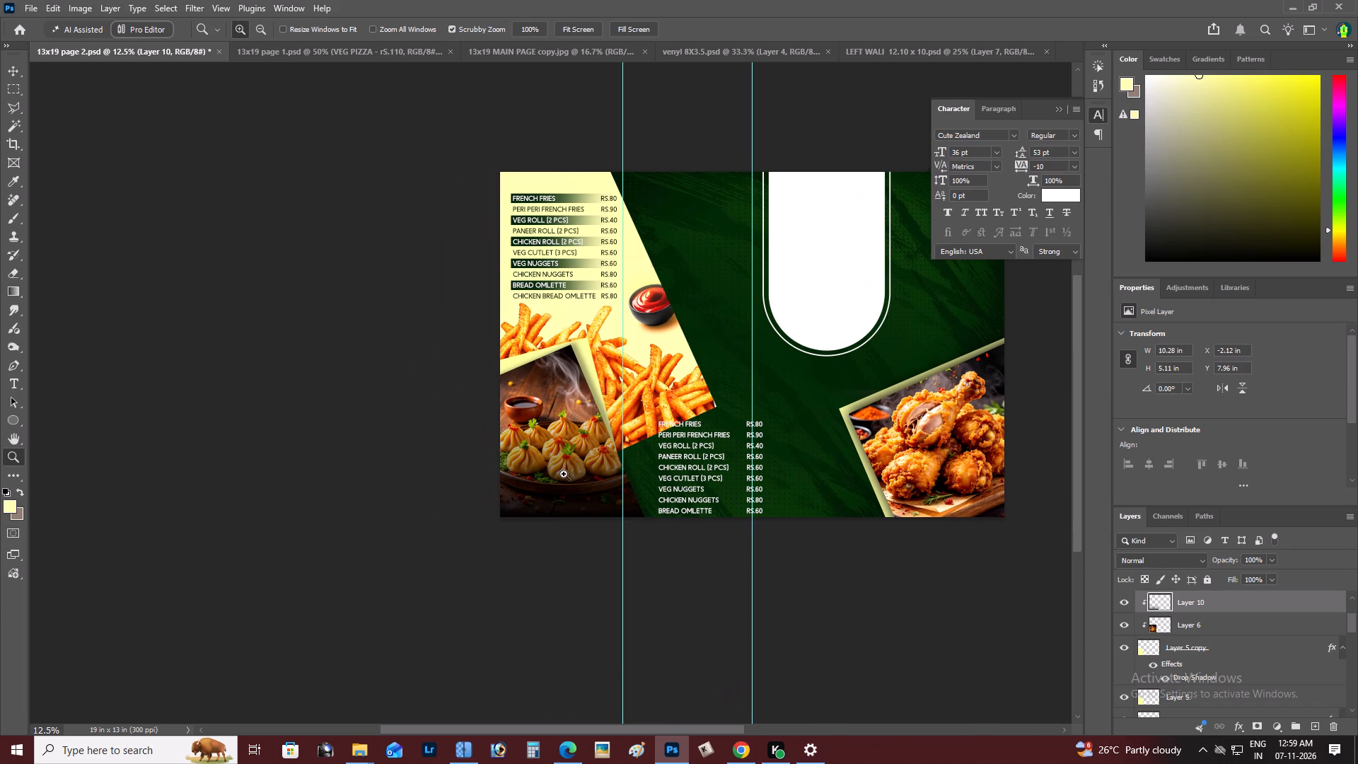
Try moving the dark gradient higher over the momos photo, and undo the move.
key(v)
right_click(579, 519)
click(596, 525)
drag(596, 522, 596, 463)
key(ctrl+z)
Examine the dark fade at the bottom of the momos photo against the whole menu page.
key(z)
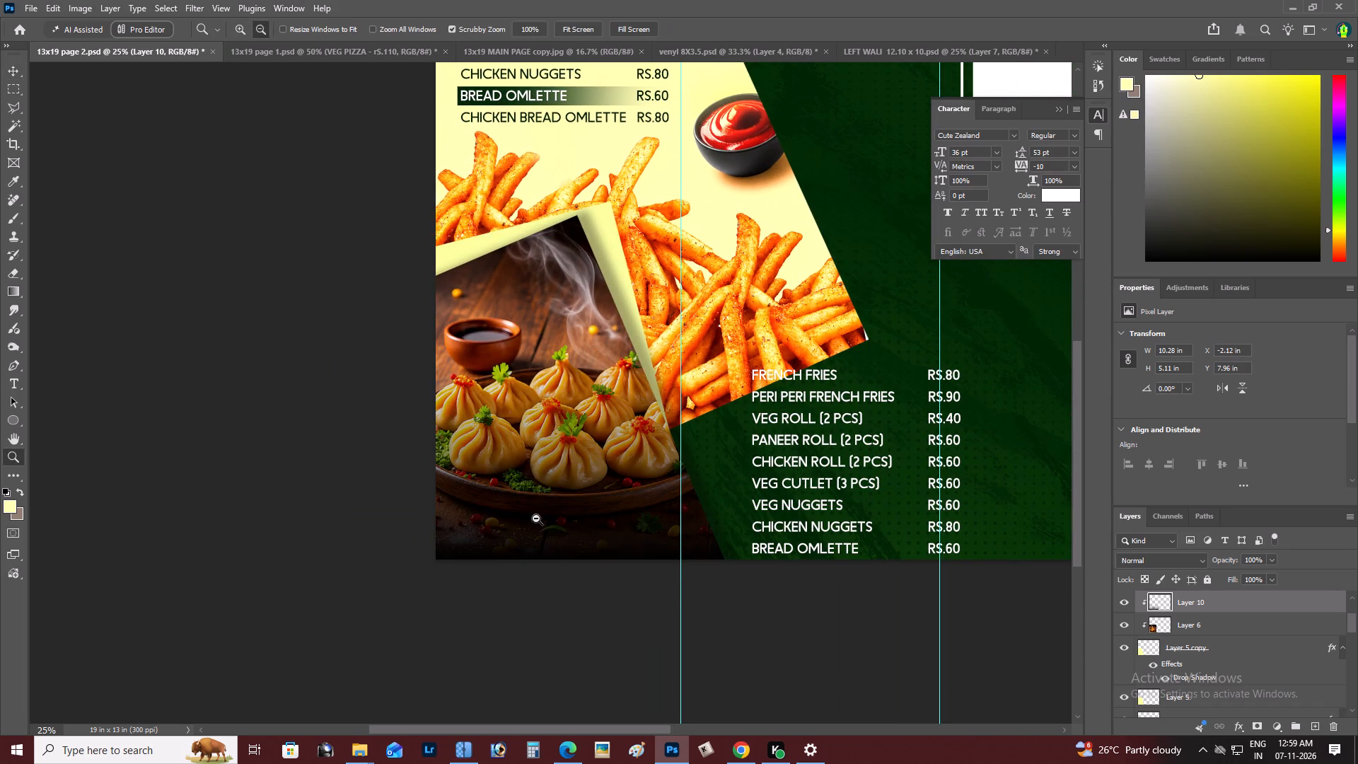
alt+click(536, 519)
right_click(593, 491)
double_click(607, 500)
key(space)
key(space)
key(space)
key(space)
key(space)
key(space)
key(space)
key(space)
key(space)
key(space)
key(space)
key(space)
key(space)
key(space)
key(space)
key(space)
key(space)
key(space)
drag(381, 563, 515, 490)
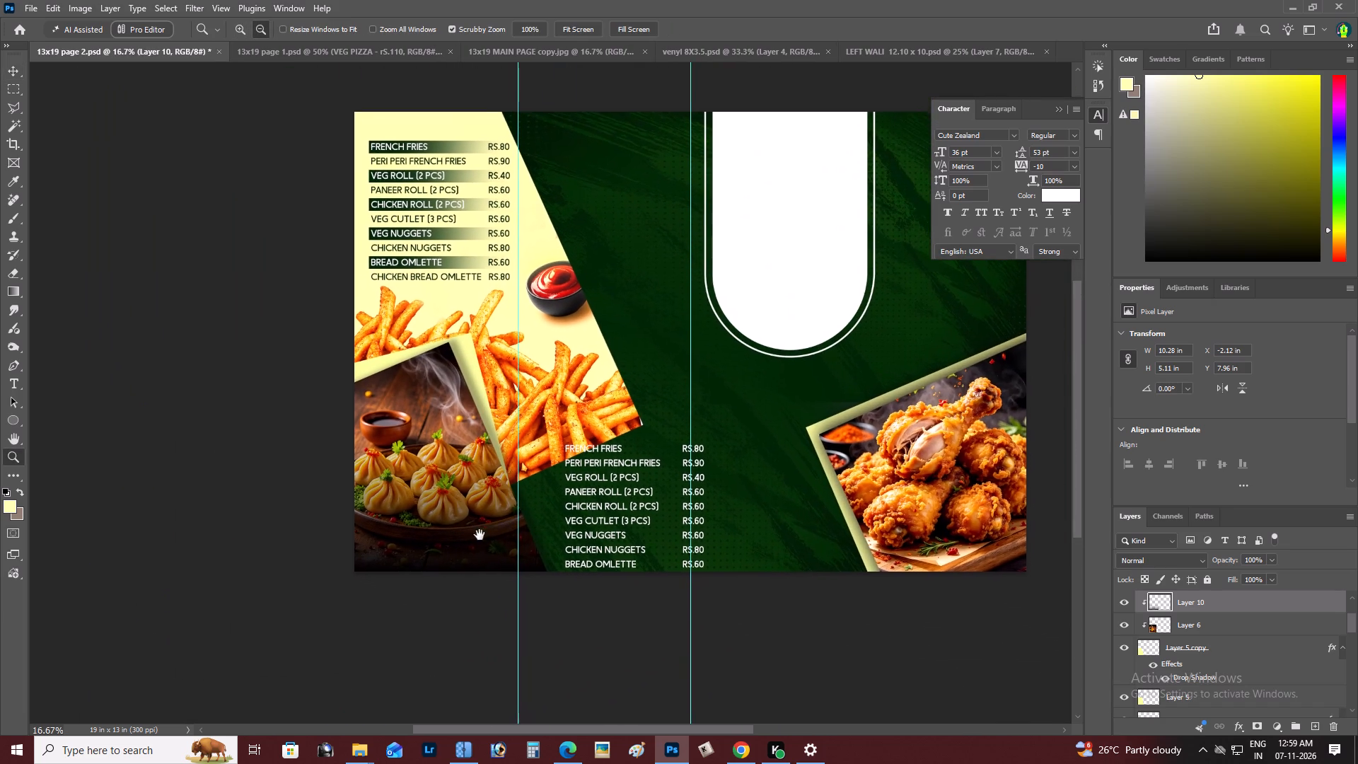
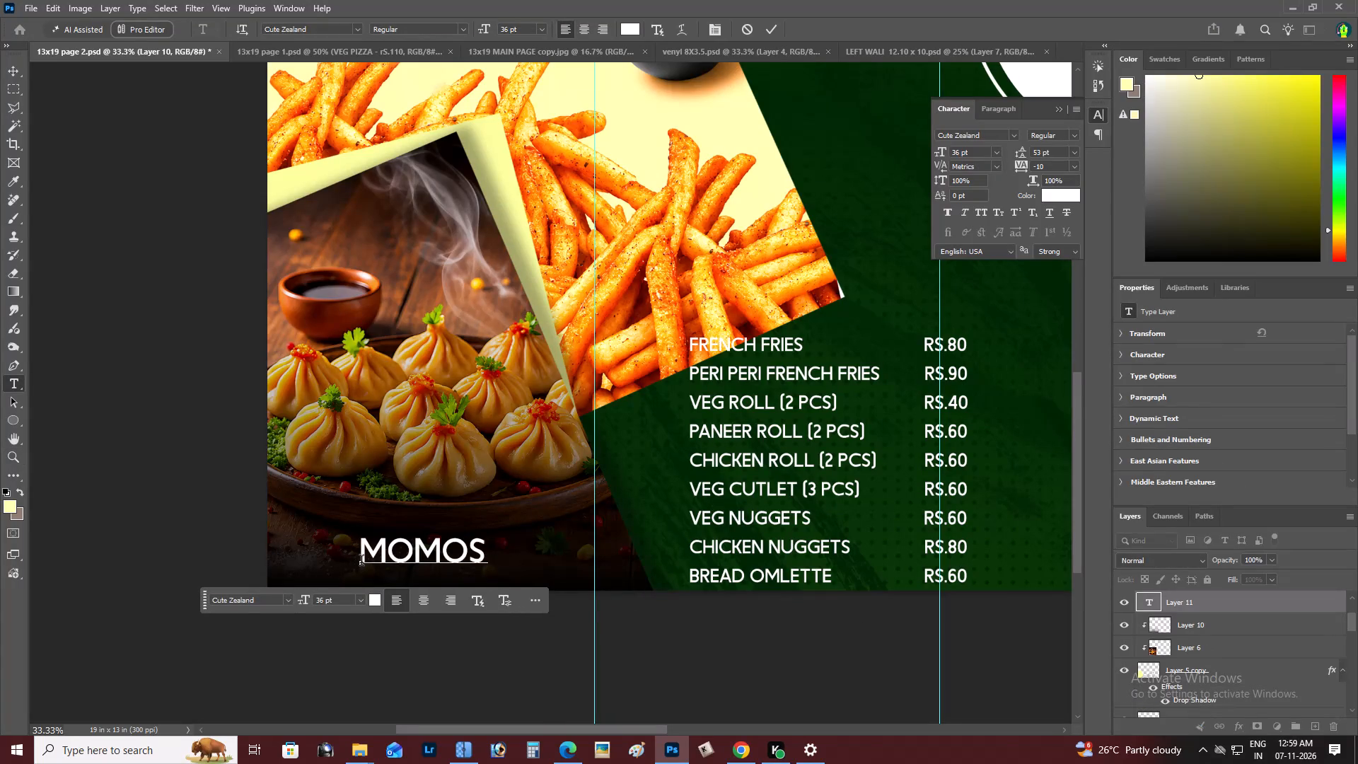
Finish the MOMOS text and move it rightward along the dark fade at the bottom of the momos photo.
key(ctrl+Return)
key(z)
alt+click(395, 521)
right_click(395, 521)
double_click(417, 529)
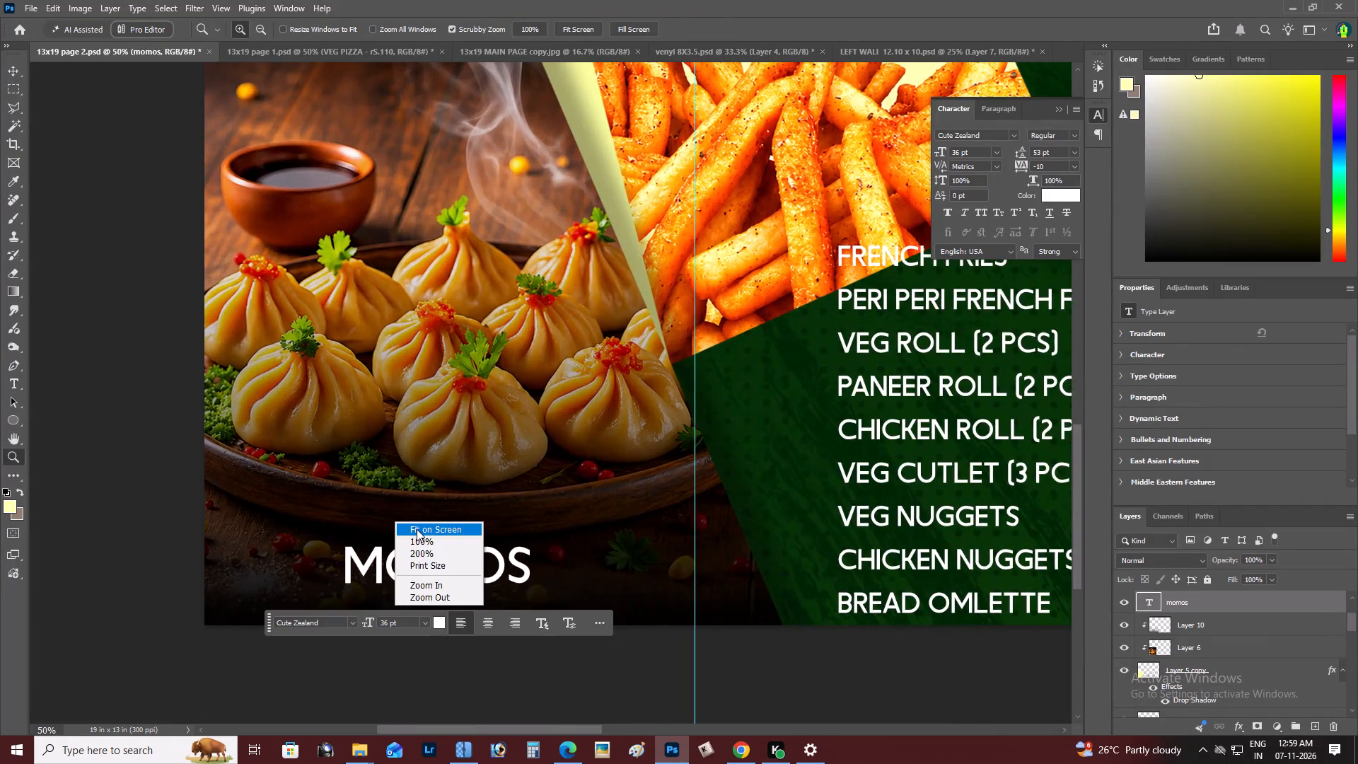
key(space)
drag(421, 529, 618, 465)
key(z)
alt+click(515, 499)
right_click(505, 498)
click(534, 508)
key(space)
drag(534, 509, 603, 462)
key(v)
drag(323, 606, 405, 606)
Scale the MOMOS title up to about 42.59 pt.
key(z)
alt+click(369, 576)
right_click(378, 570)
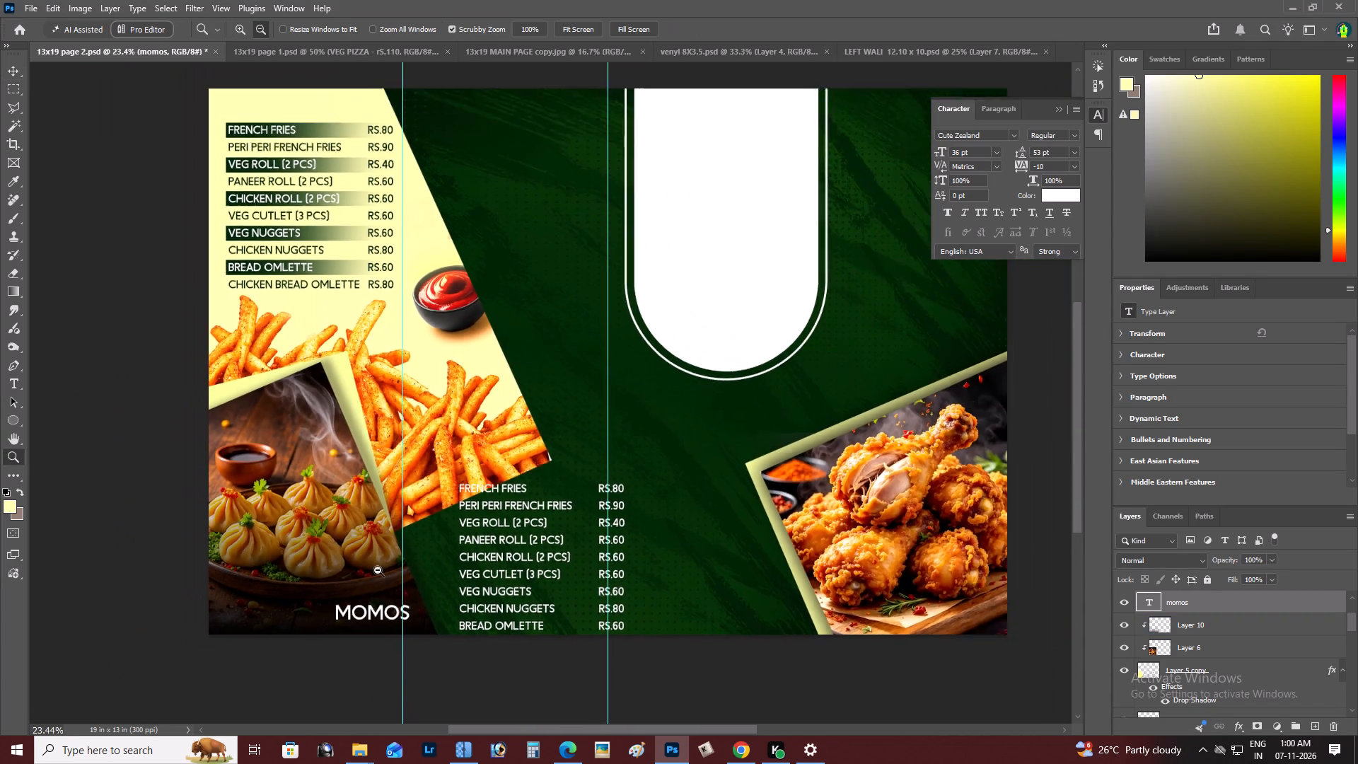
click(407, 580)
key(space)
drag(419, 579, 589, 513)
key(ctrl+t)
alt+drag(472, 584, 464, 580)
key(ctrl+Return)
Nudge the enlarged MOMOS title up and slightly left, away from the page's bottom edge.
key(v)
key(shift+Up)
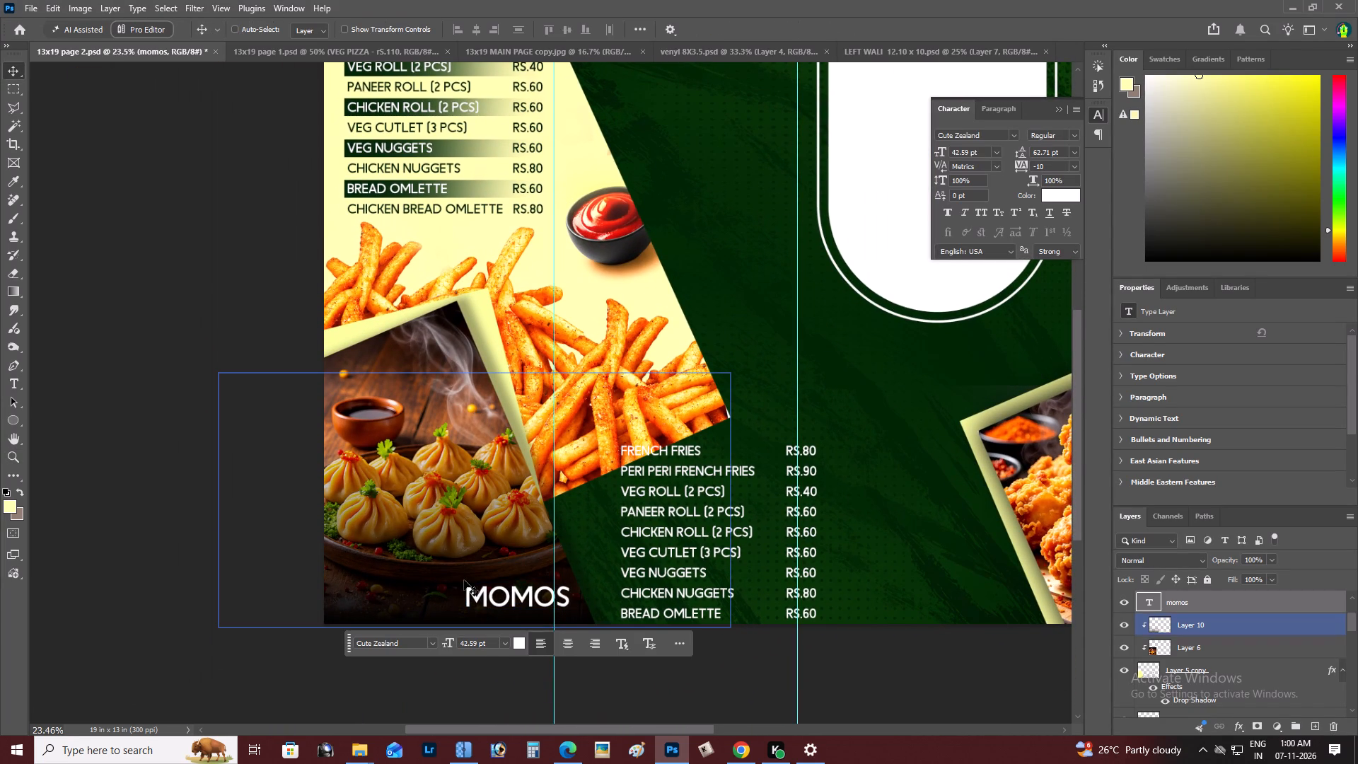
key(shift+Up)
key(shift+Up)
key(shift+Up)
key(shift+Up)
key(shift+Left)
key(shift+Left)
key(shift+Right)
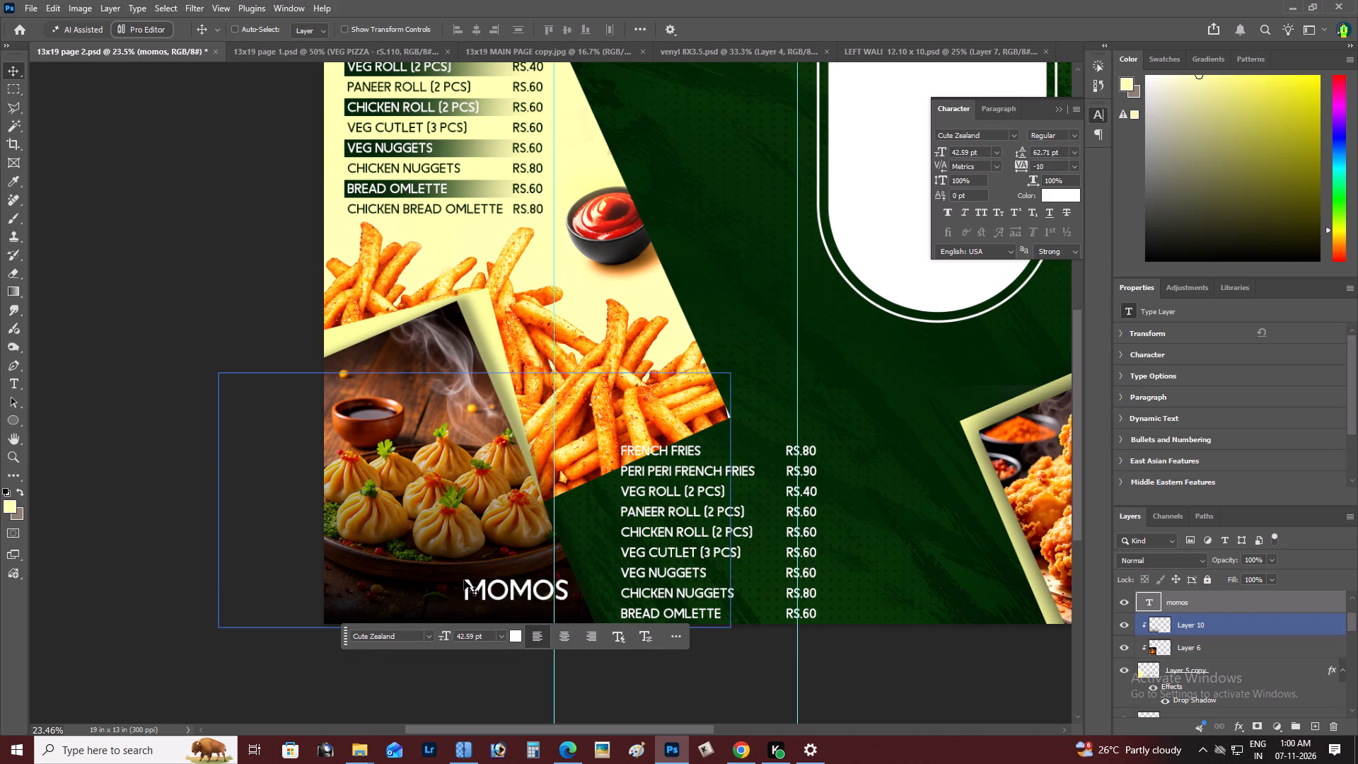
key(shift+Down)
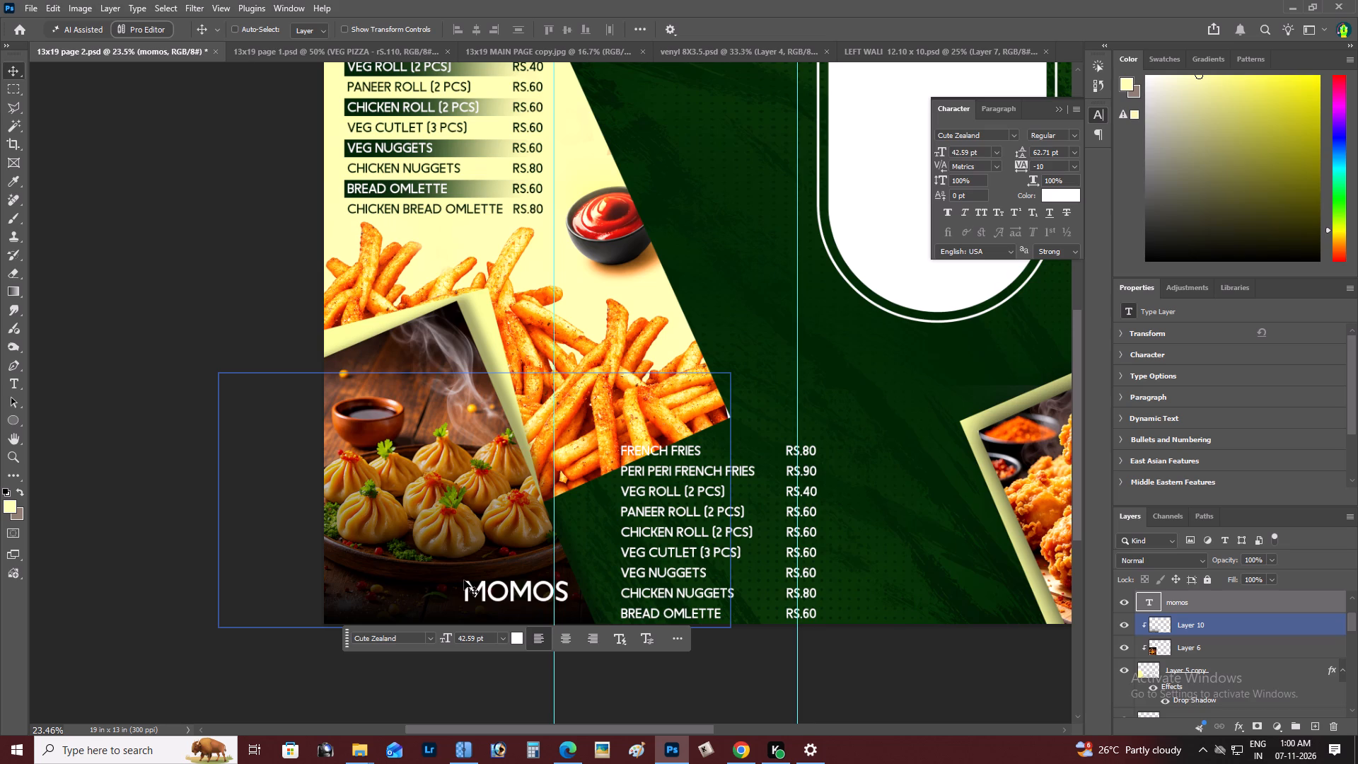
Nudge the MOMOS title slightly down and right within the dark fade of the momos photo.
key(z)
alt+click(554, 502)
right_click(555, 502)
click(576, 511)
key(space)
drag(577, 511, 699, 412)
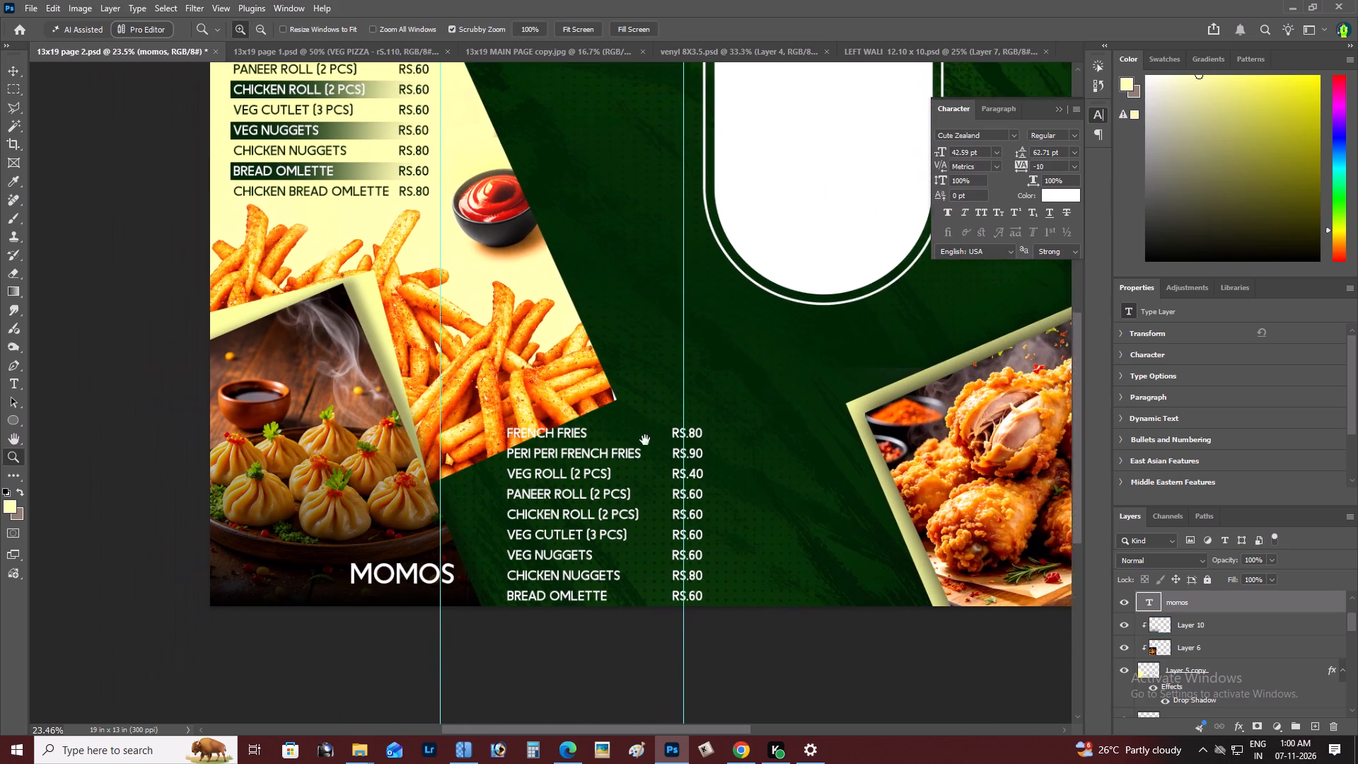
key(z)
double_click(467, 501)
key(v)
key(shift+Down)
key(shift+Down)
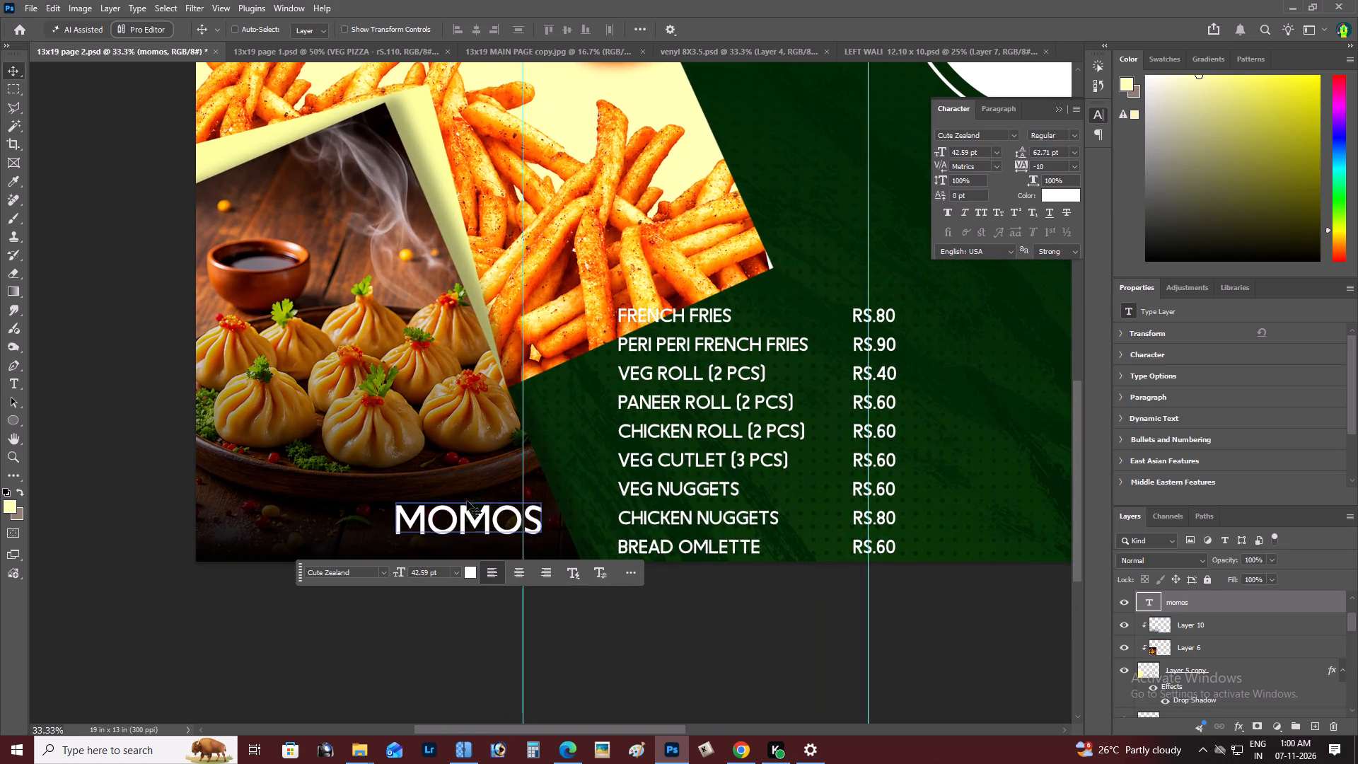
key(shift+Right)
key(shift+Down)
Raise the MOMOS title slightly above the page's bottom edge.
key(z)
alt+click(467, 501)
right_click(467, 501)
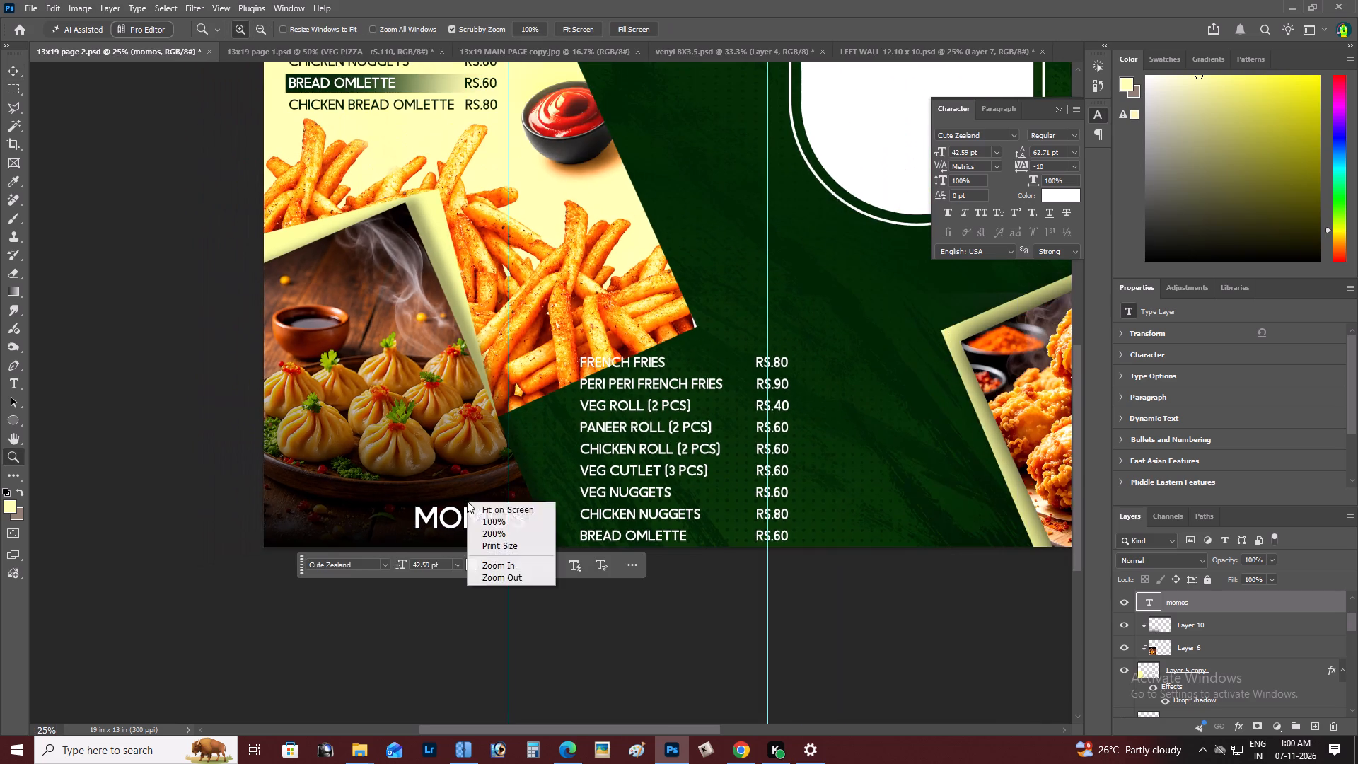
click(475, 504)
key(space)
drag(522, 481, 635, 419)
key(v)
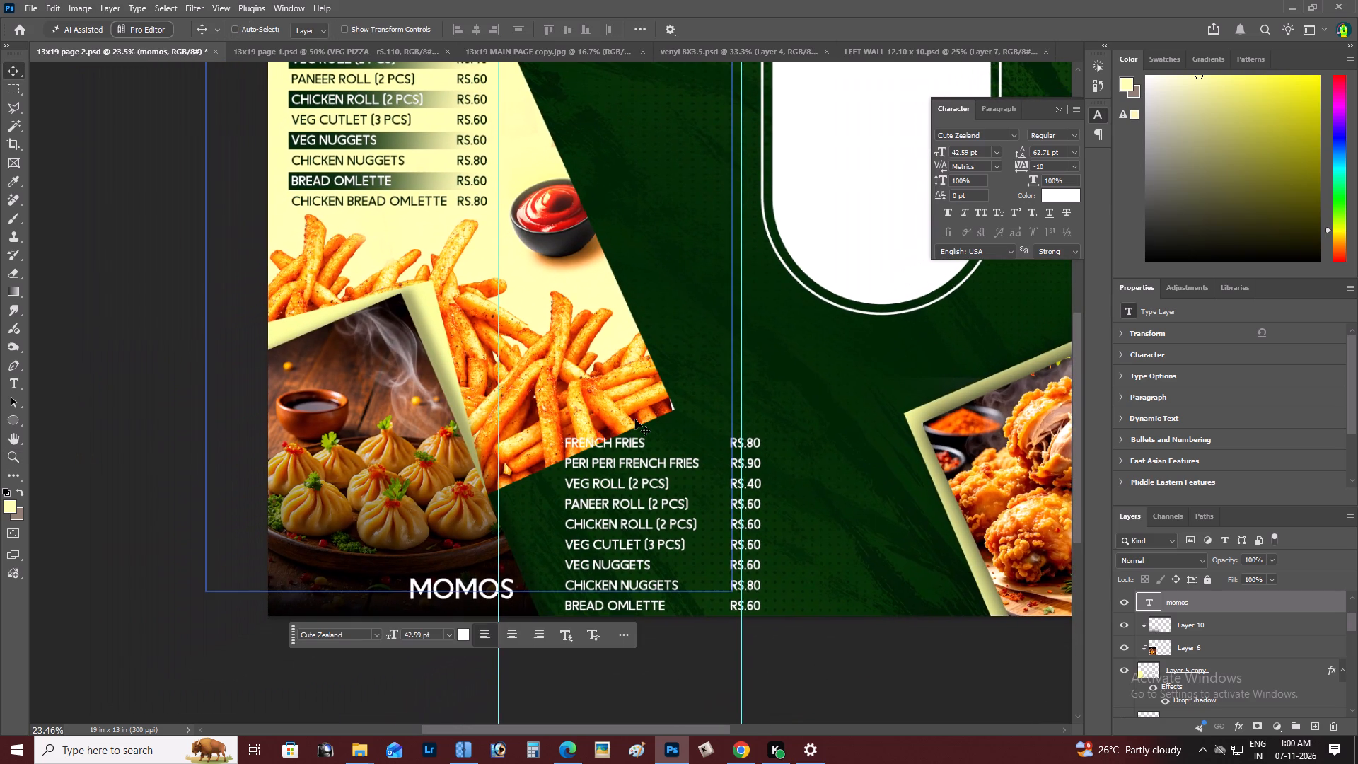
key(v)
key(shift+Up)
key(shift+Up)
Examine the MOMOS title's size and placement against the whole menu page.
key(z)
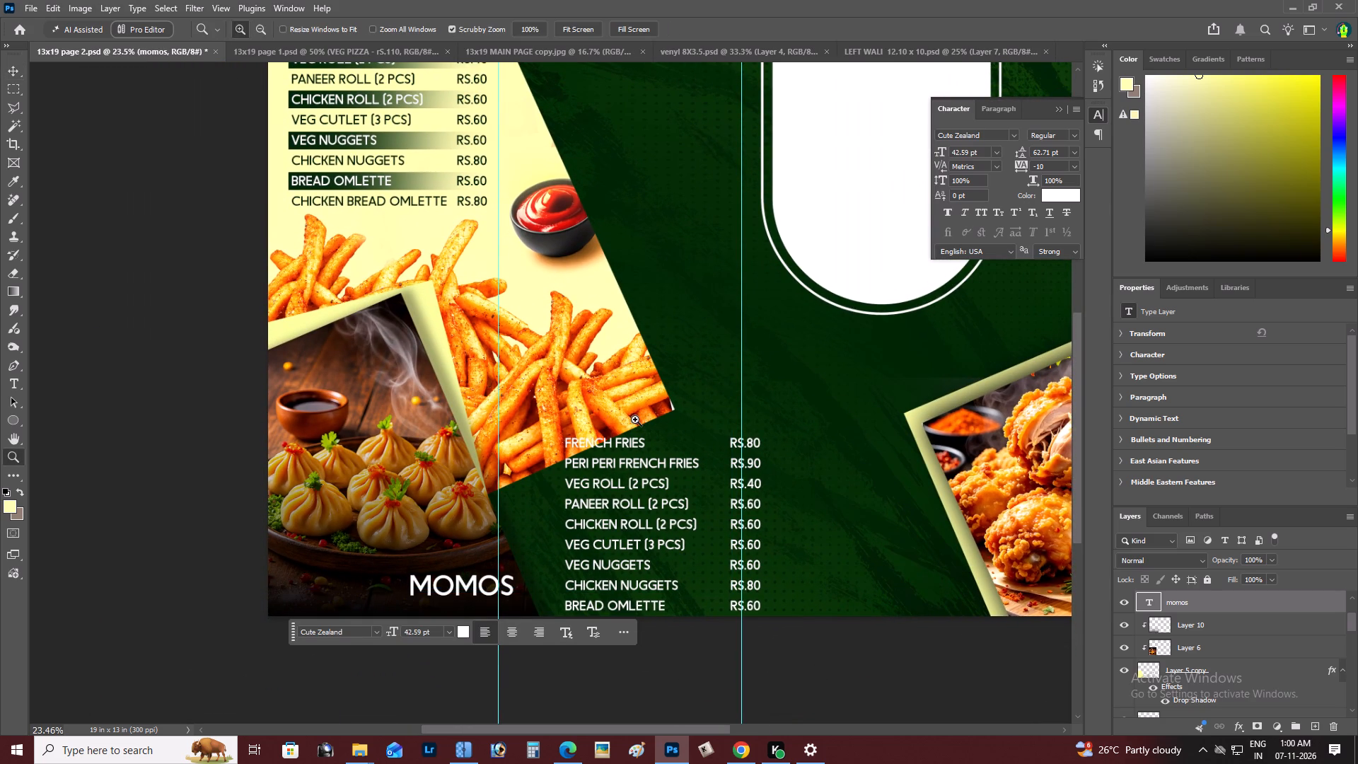
alt+click(602, 403)
right_click(602, 403)
double_click(621, 410)
key(space)
key(space)
key(space)
key(space)
key(space)
key(space)
key(space)
key(space)
key(space)
key(space)
key(space)
key(space)
key(space)
key(space)
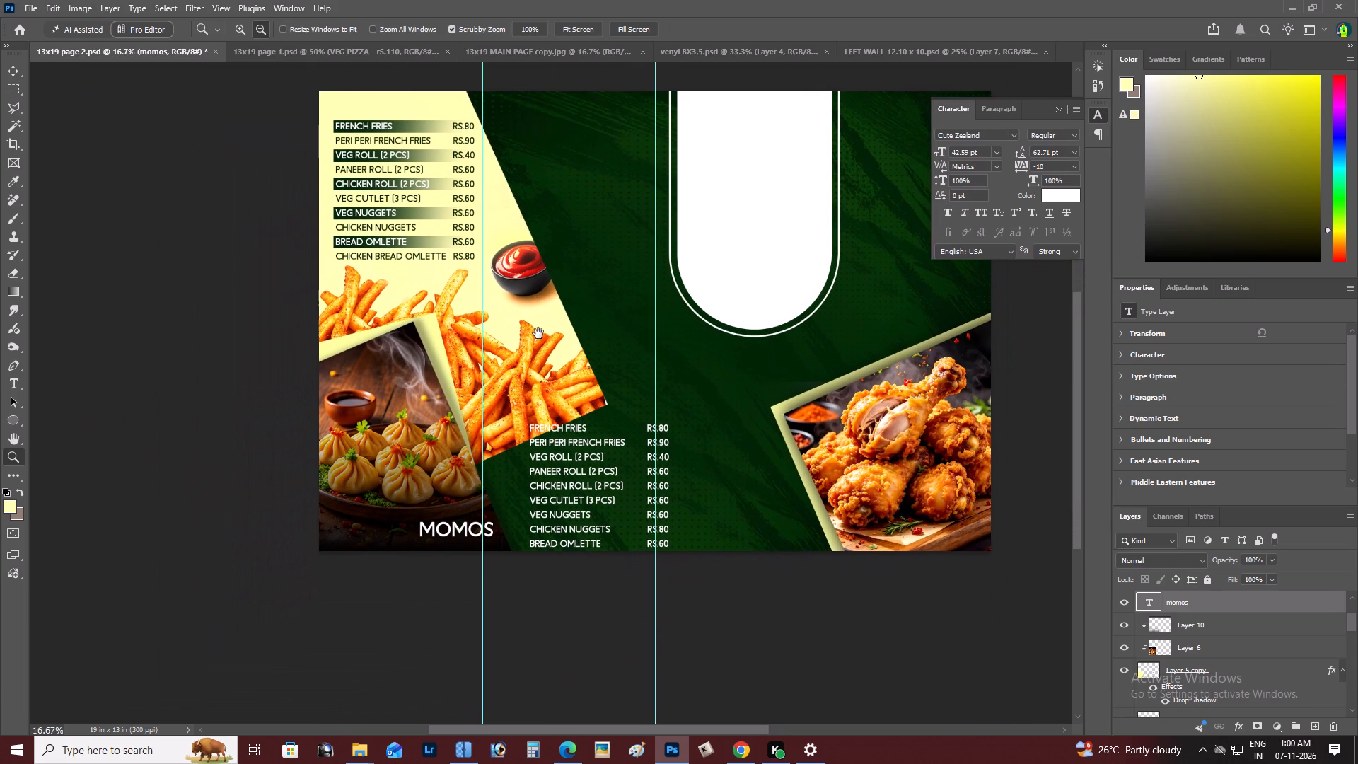
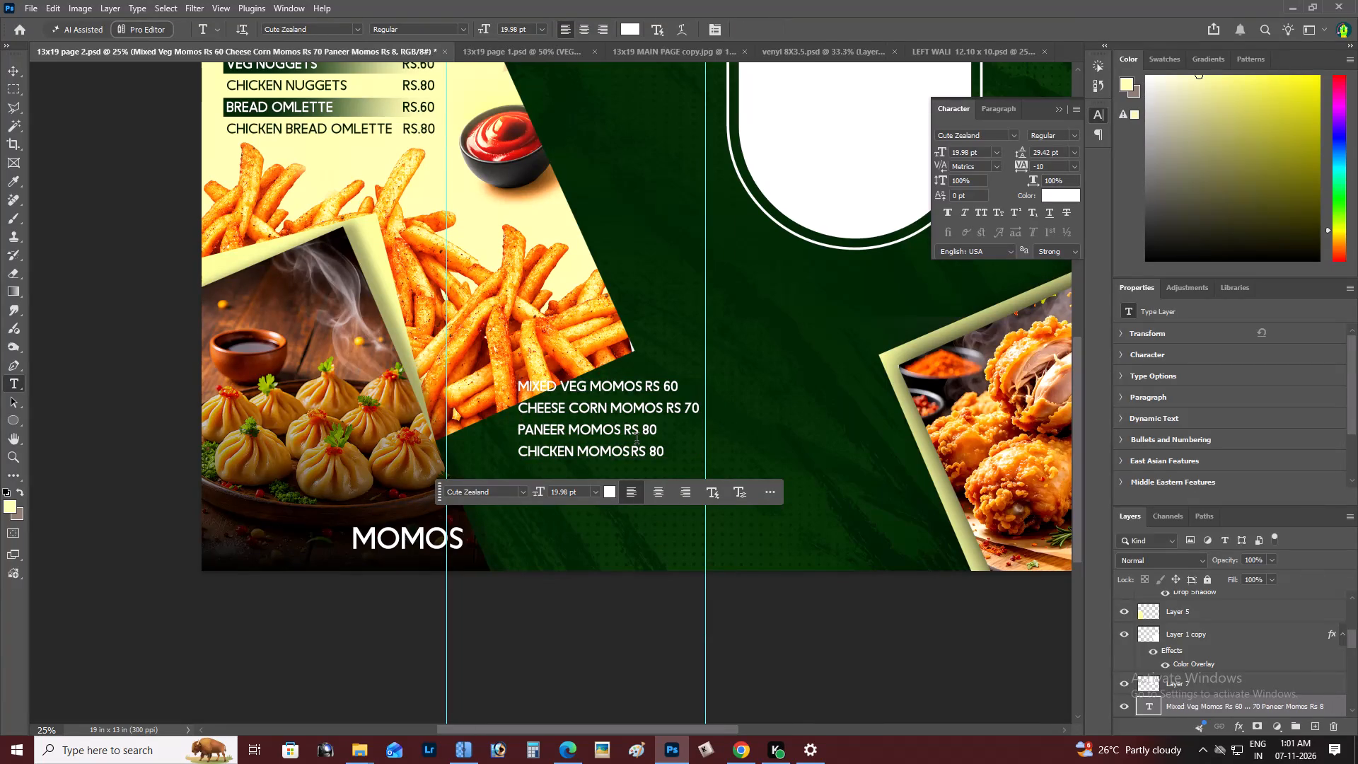
Move the white momos price list down the green area, level with the MOMOS title.
key(v)
drag(615, 419, 610, 447)
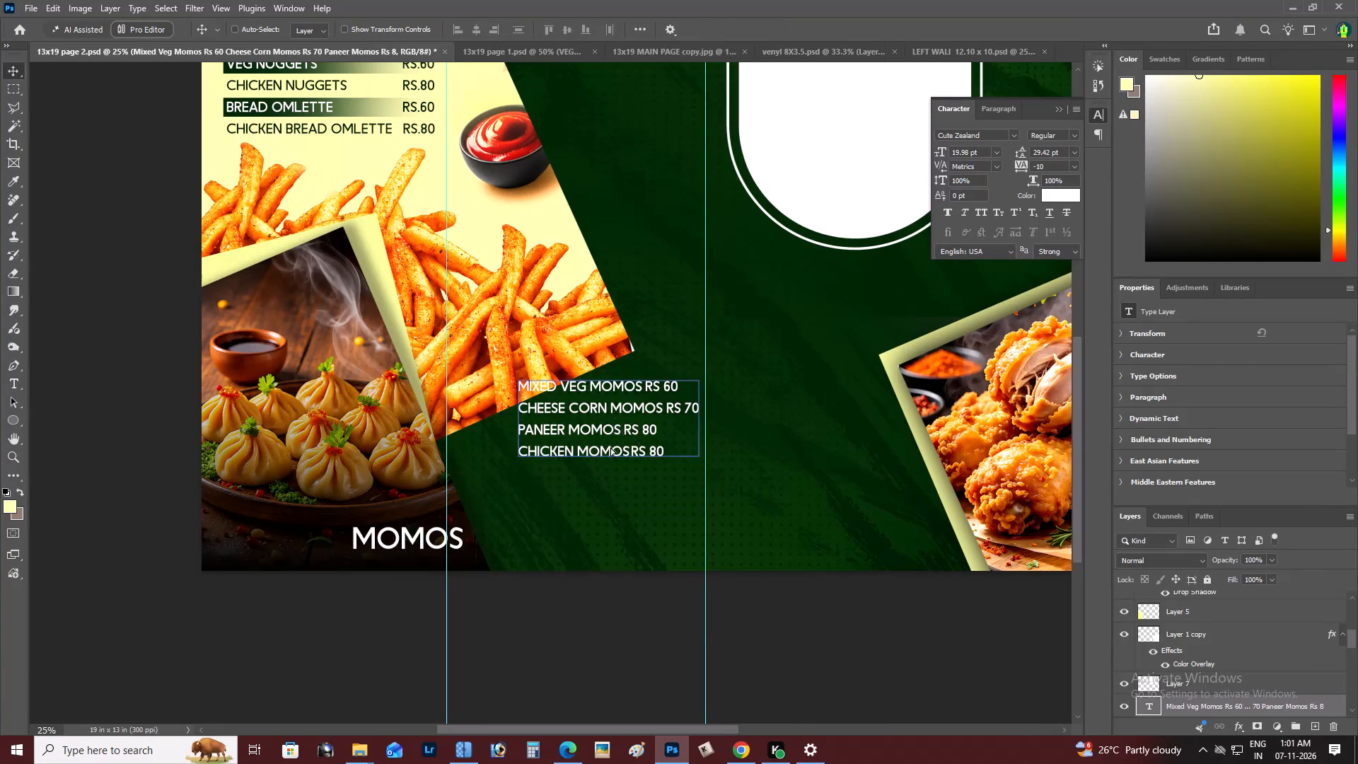
drag(610, 447, 603, 498)
Delete the CHEESE CORN MOMOS RS 70 line from the momos price list, leaving no blank line.
key(t)
drag(509, 492, 509, 492)
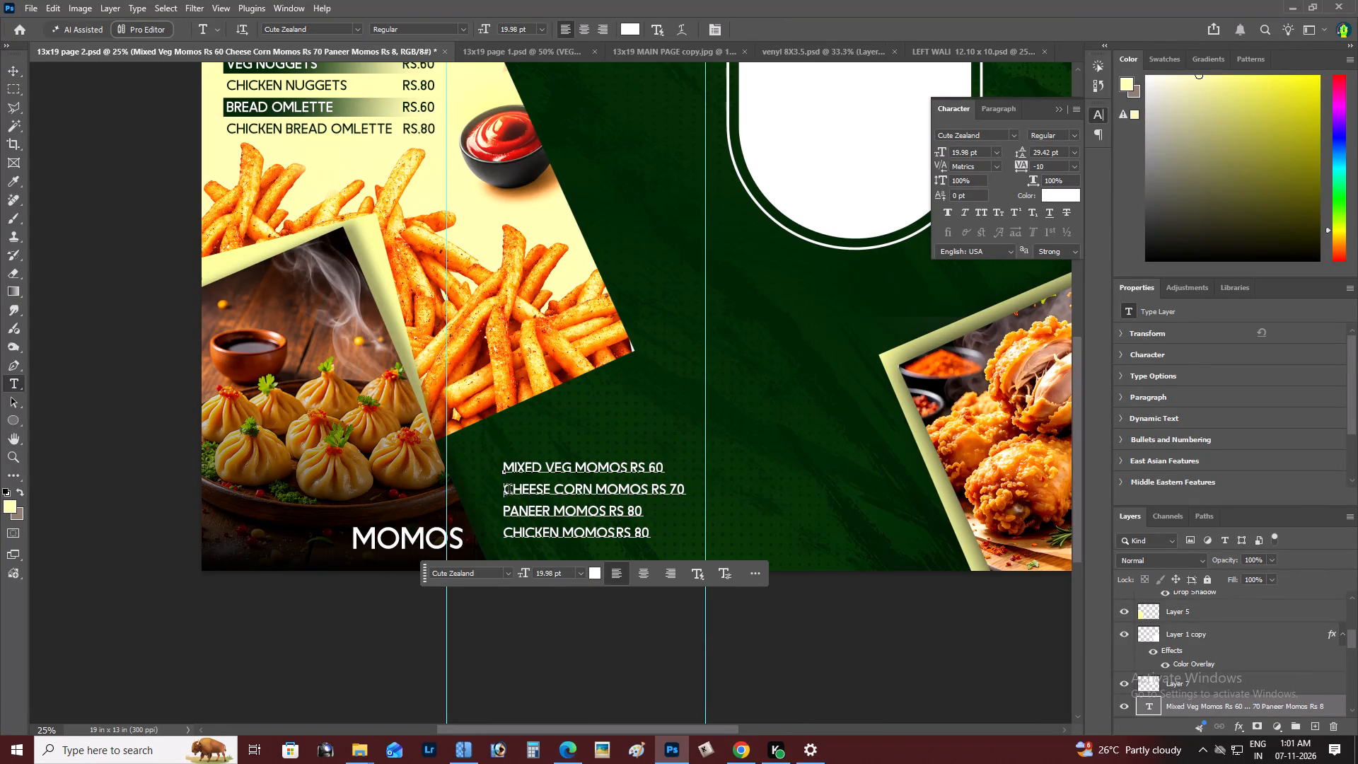
drag(509, 492, 740, 514)
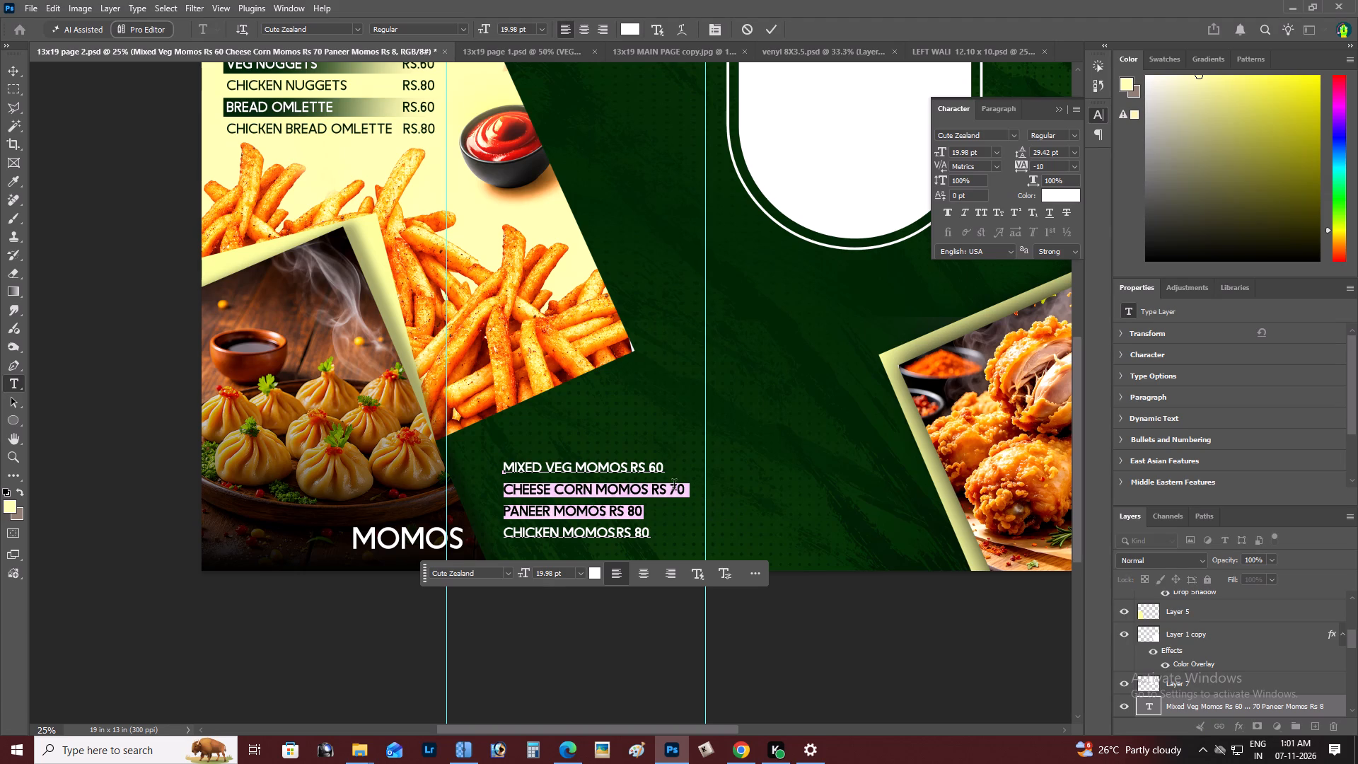
click(674, 487)
click(694, 490)
drag(687, 490, 516, 490)
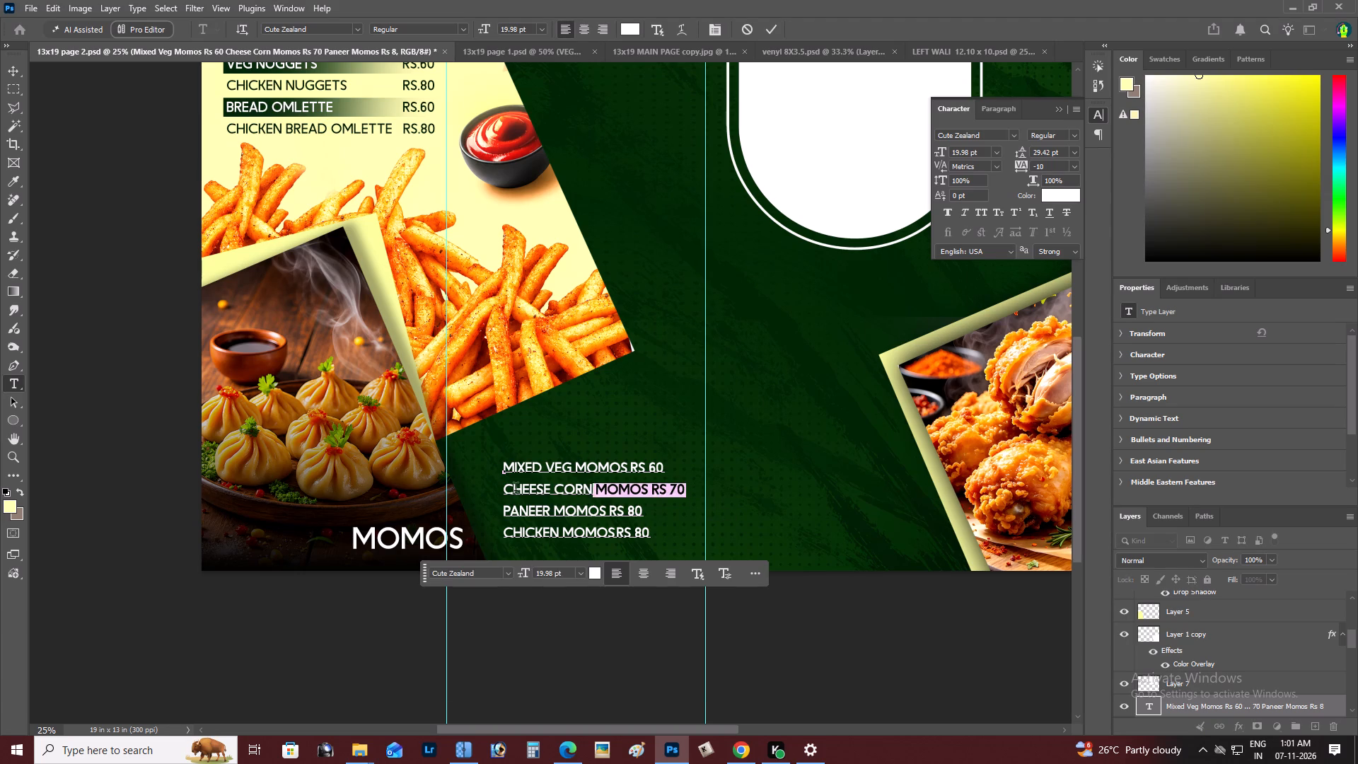
drag(516, 490, 465, 490)
key(BackSpace)
key(BackSpace)
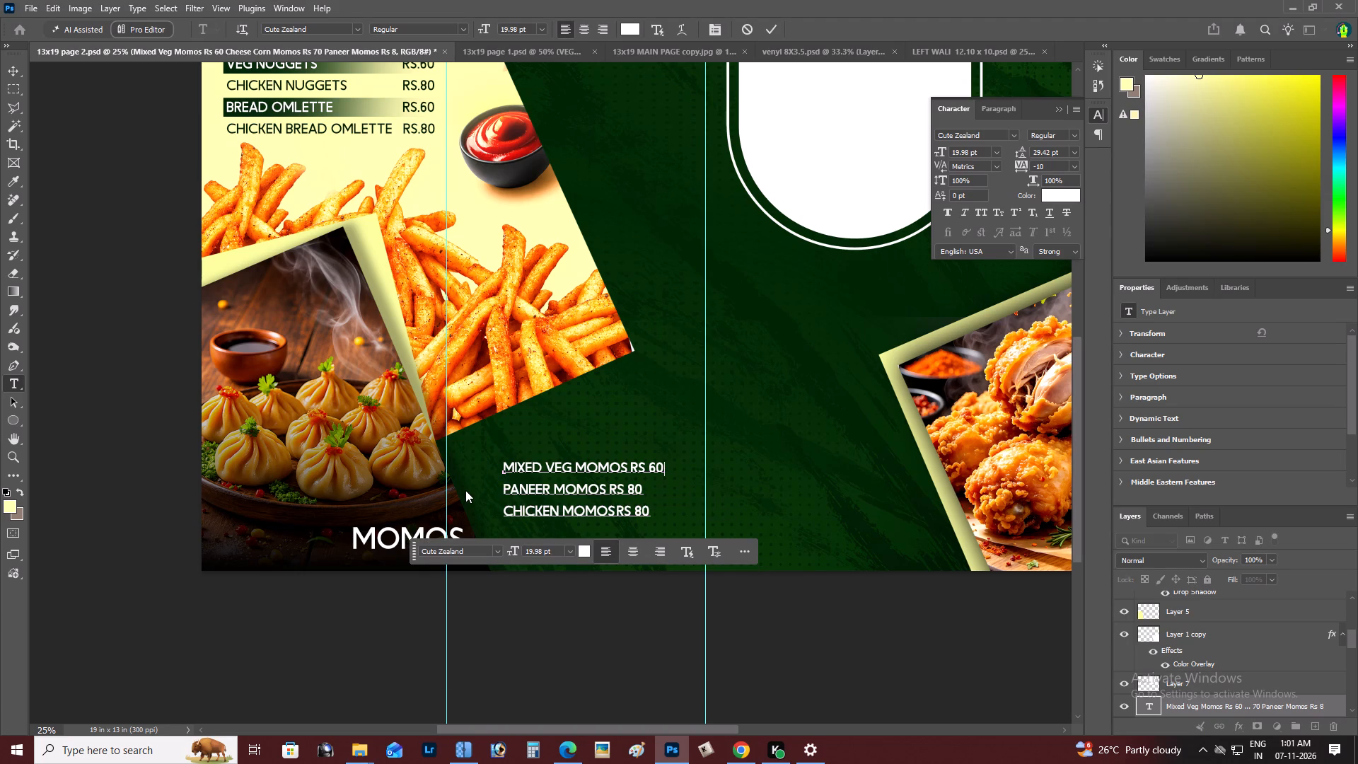
key(ctrl+Return)
Enlarge the three-line momos price list to about 136% and place it between the two vertical guides.
key(ctrl+t)
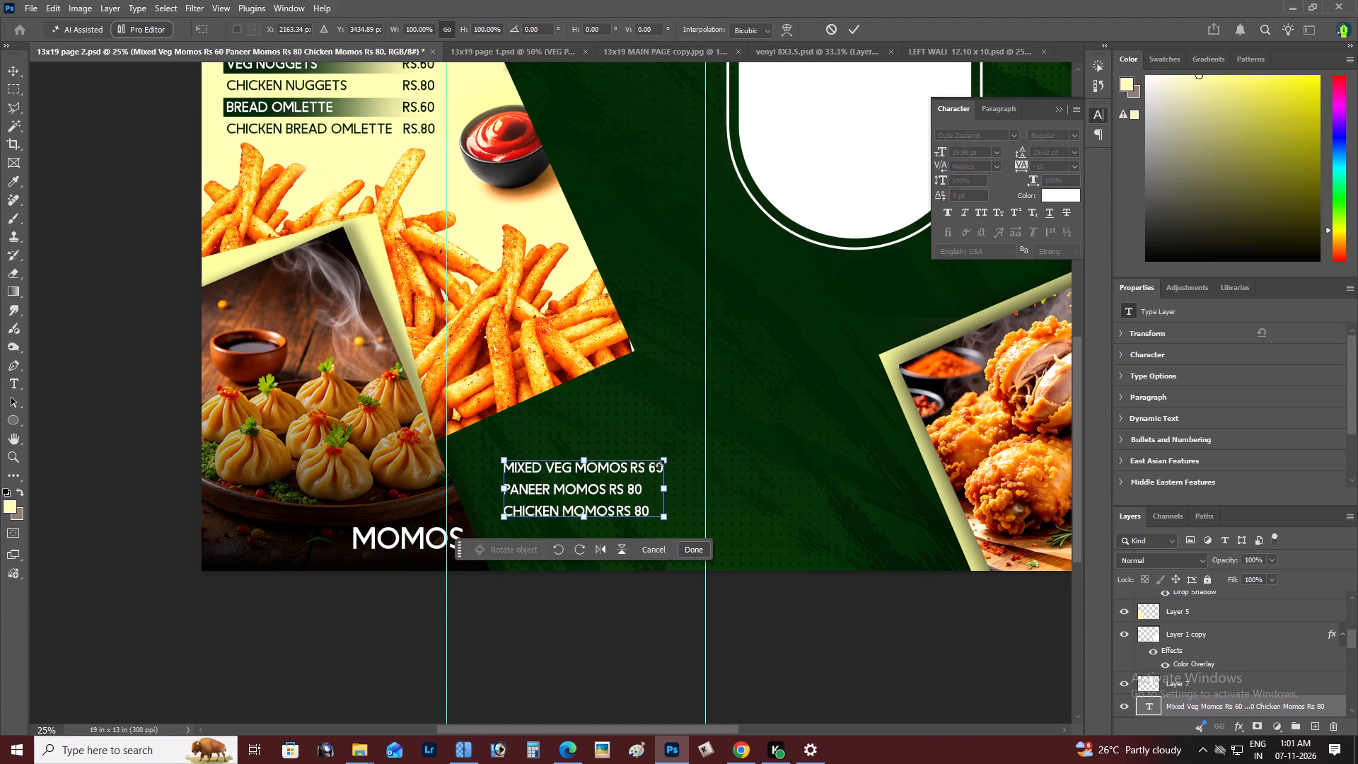
alt+drag(659, 465, 691, 462)
click(616, 491)
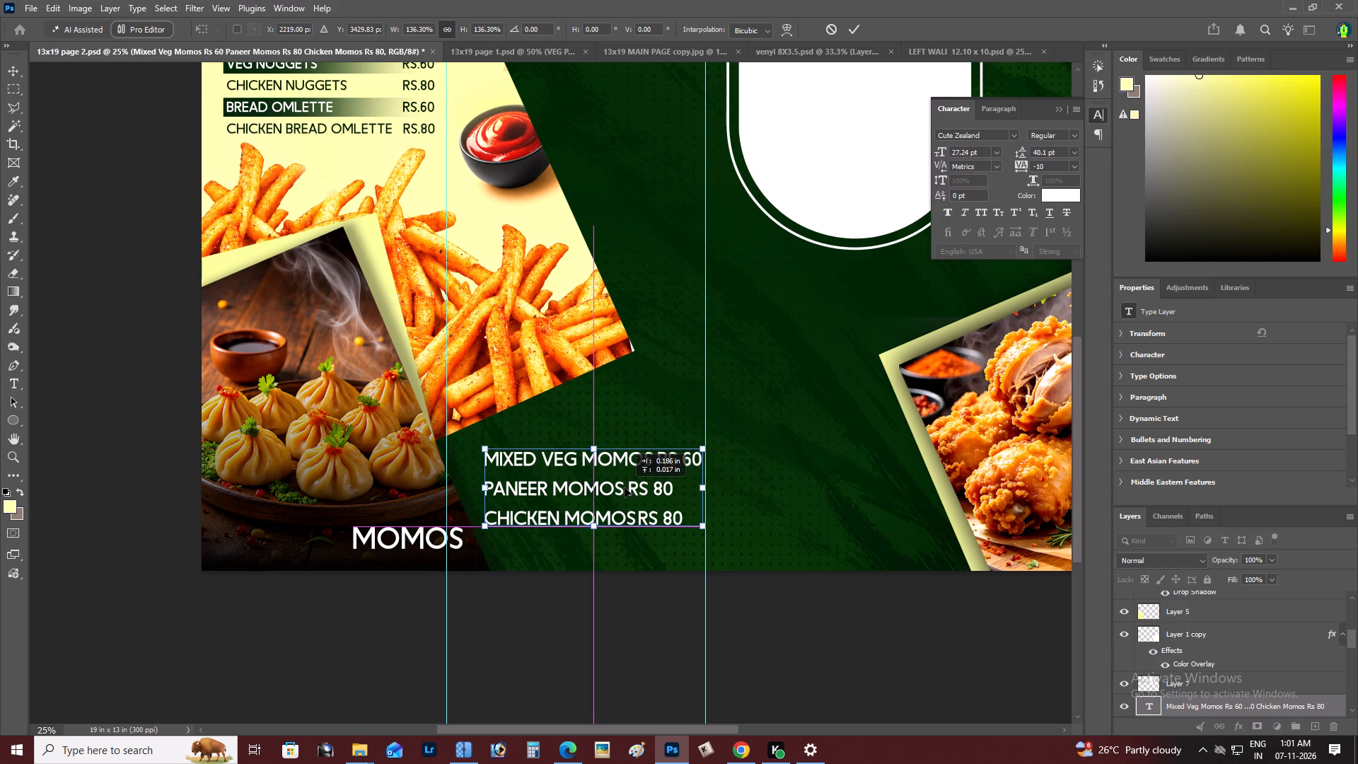
key(ctrl+Return)
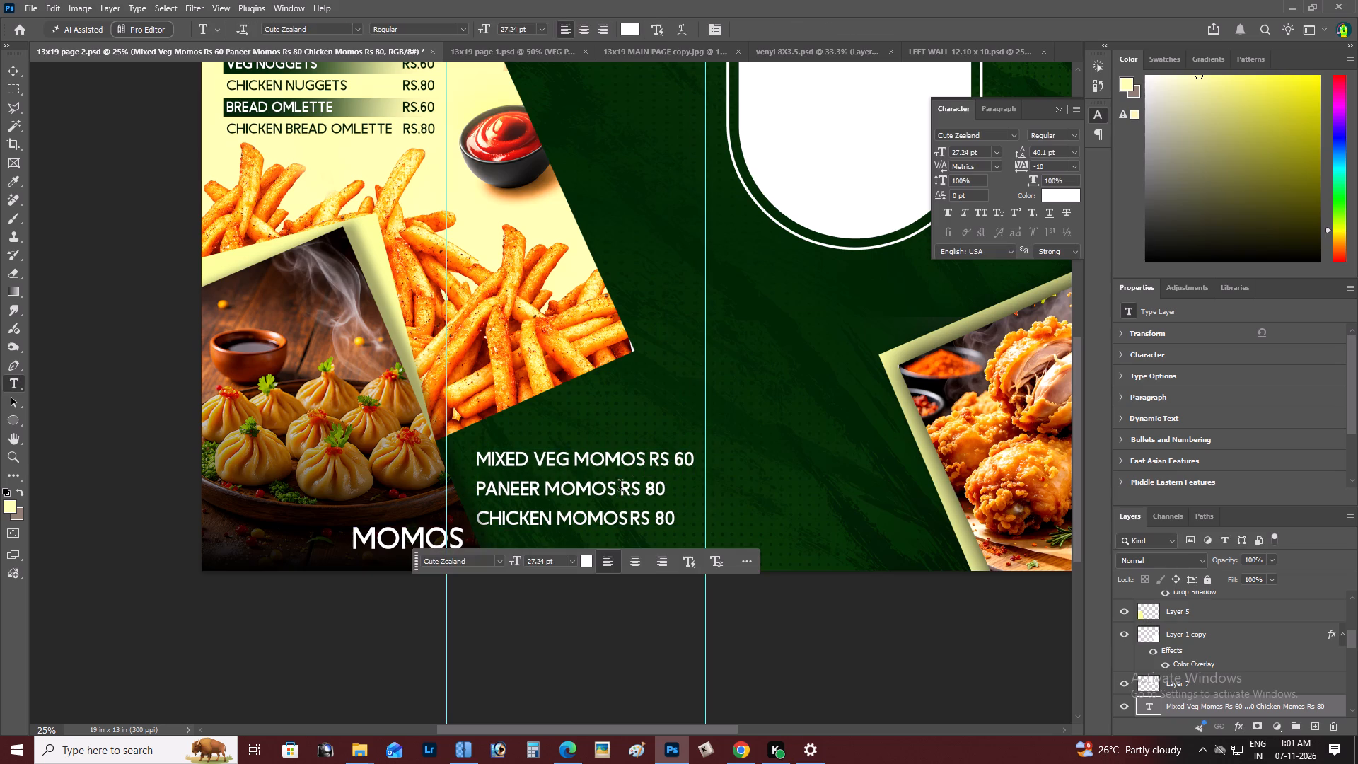
Examine the enlarged momos price list's size and placement against the fries photo and MOMOS title.
key(z)
alt+click(554, 419)
right_click(554, 419)
double_click(581, 429)
key(space)
key(space)
key(space)
key(space)
key(space)
key(space)
key(space)
key(space)
key(space)
key(space)
key(space)
key(space)
drag(559, 440, 680, 418)
key(z)
double_click(589, 526)
key(space)
key(space)
key(space)
drag(588, 523, 590, 463)
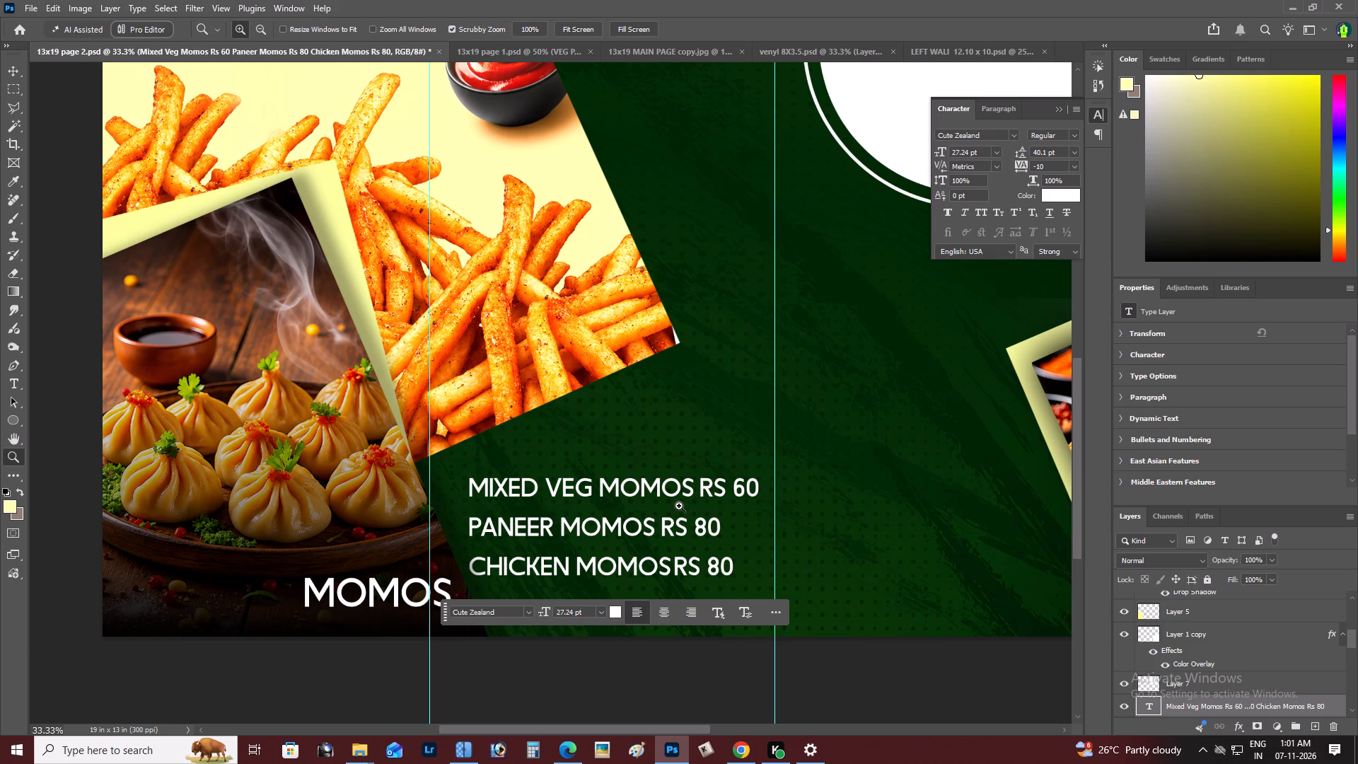
Nudge the momos price list up and left, closer to the fries photo and the first vertical guide.
text(vv)
key(shift+Up)
key(shift+Up)
key(shift+Up)
key(shift+Up)
key(shift+Up)
key(shift+Up)
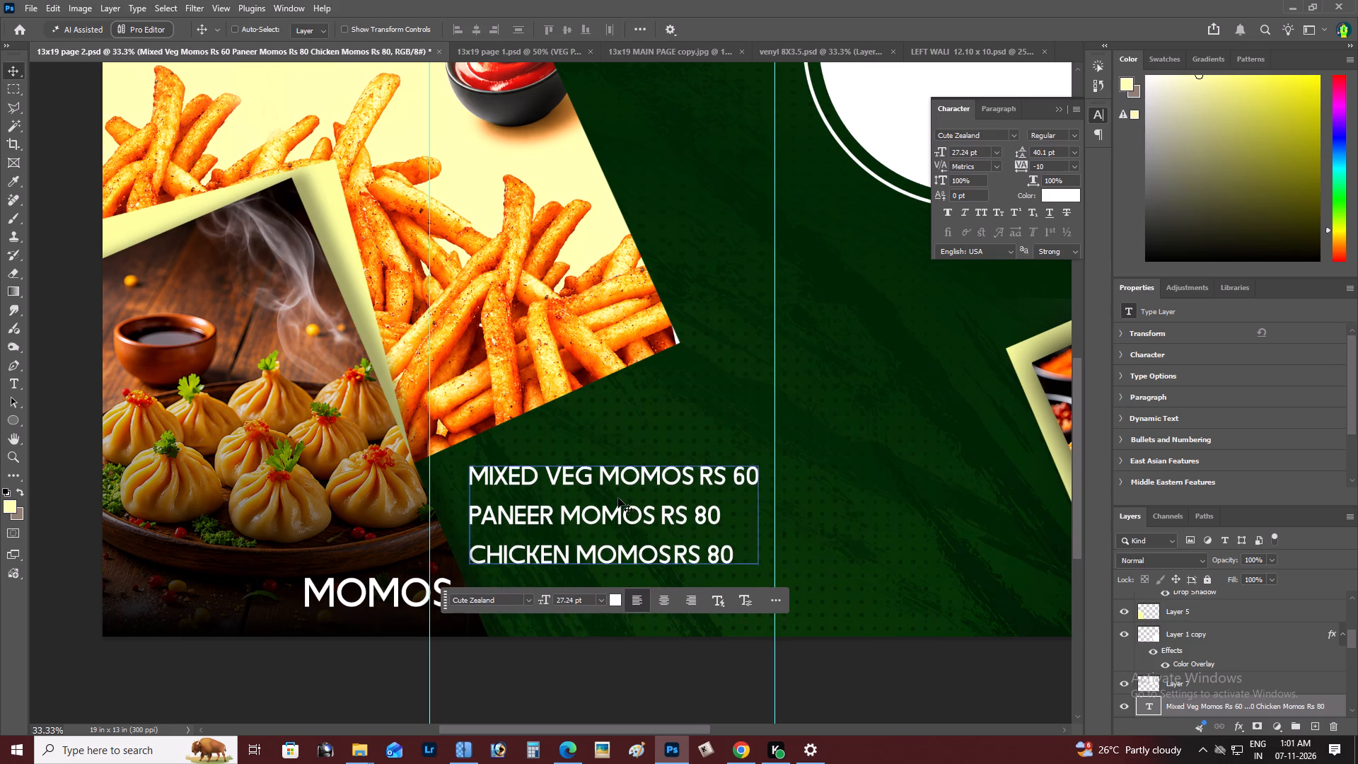
key(shift+Up)
key(shift+Left)
key(shift+Left)
key(shift+Left)
key(shift+Up)
key(shift+Left)
key(shift+Left)
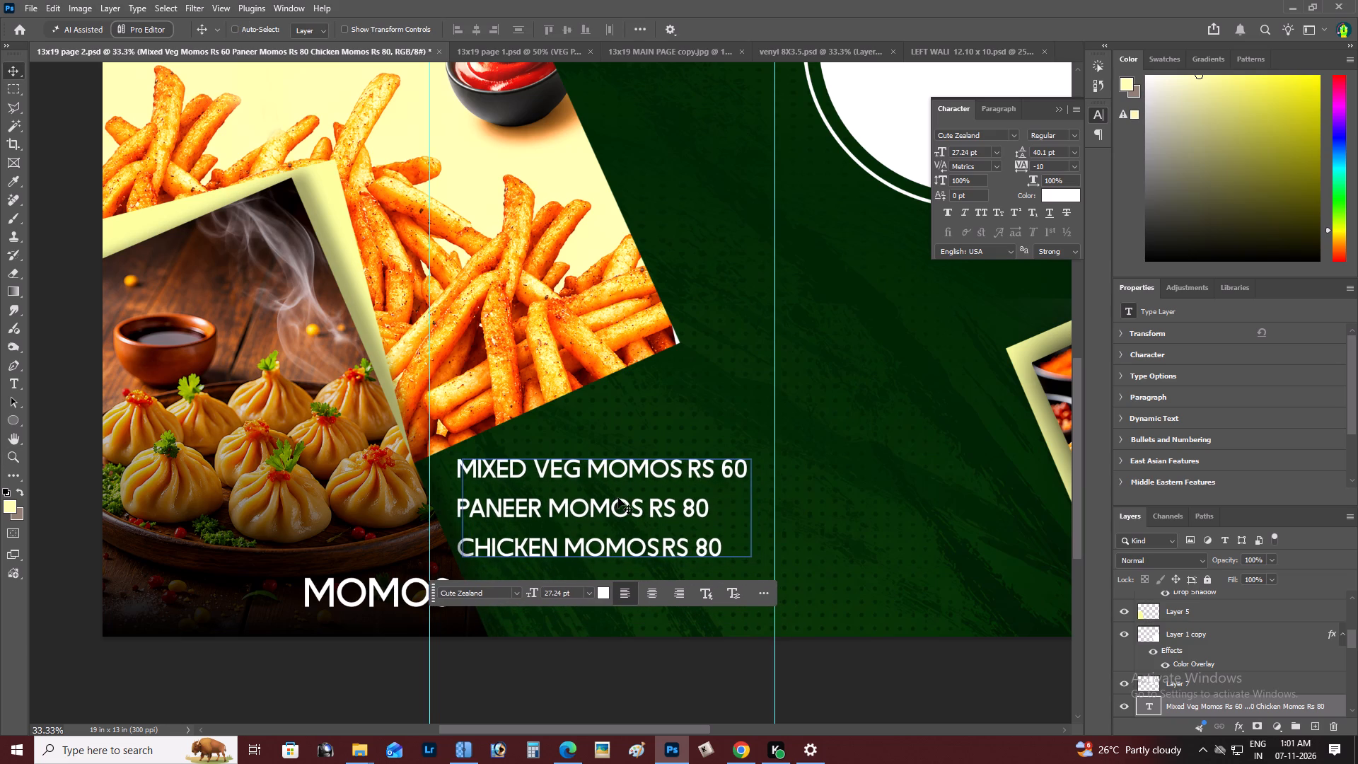
key(shift+Left)
key(shift+Left)
key(shift+Left)
key(shift+Right)
Scale the momos price list down to about 92% and nudge it slightly left.
key(ctrl+t)
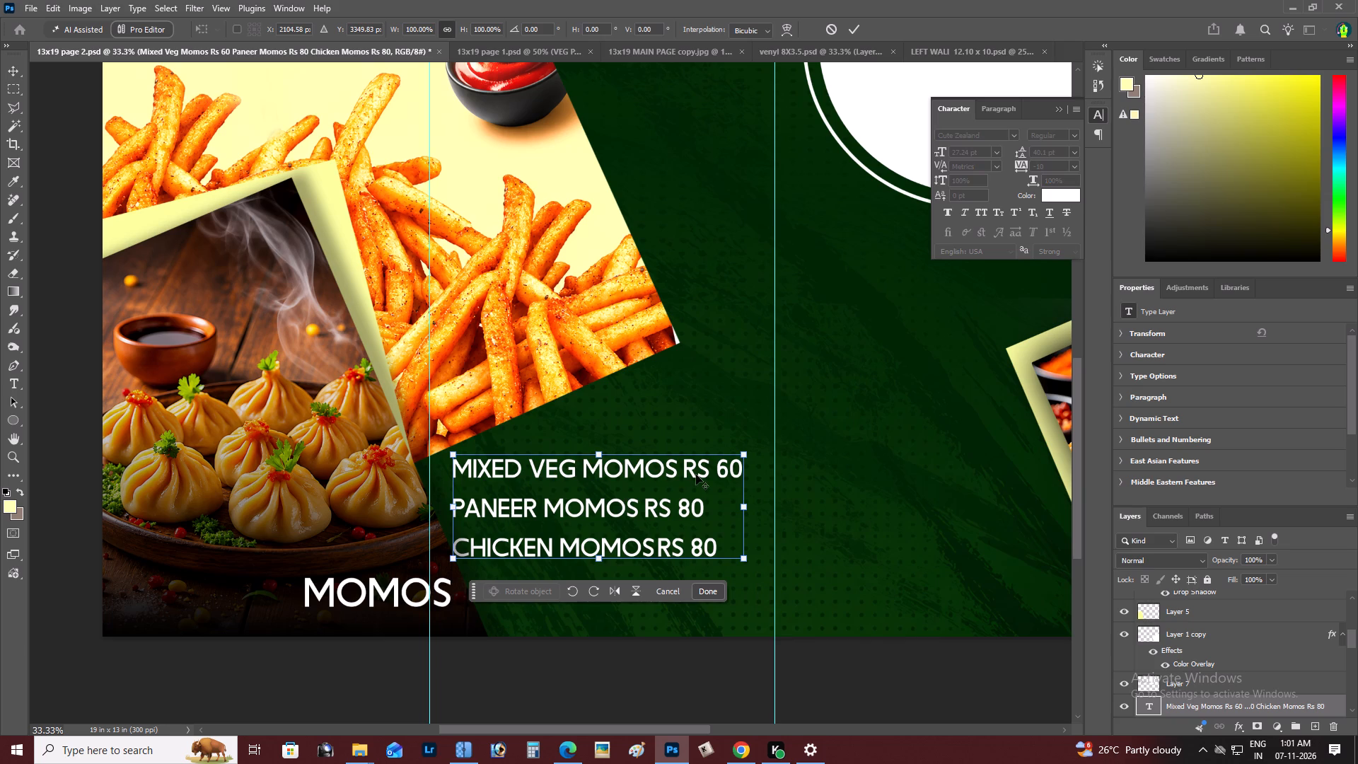
alt+drag(741, 458, 728, 458)
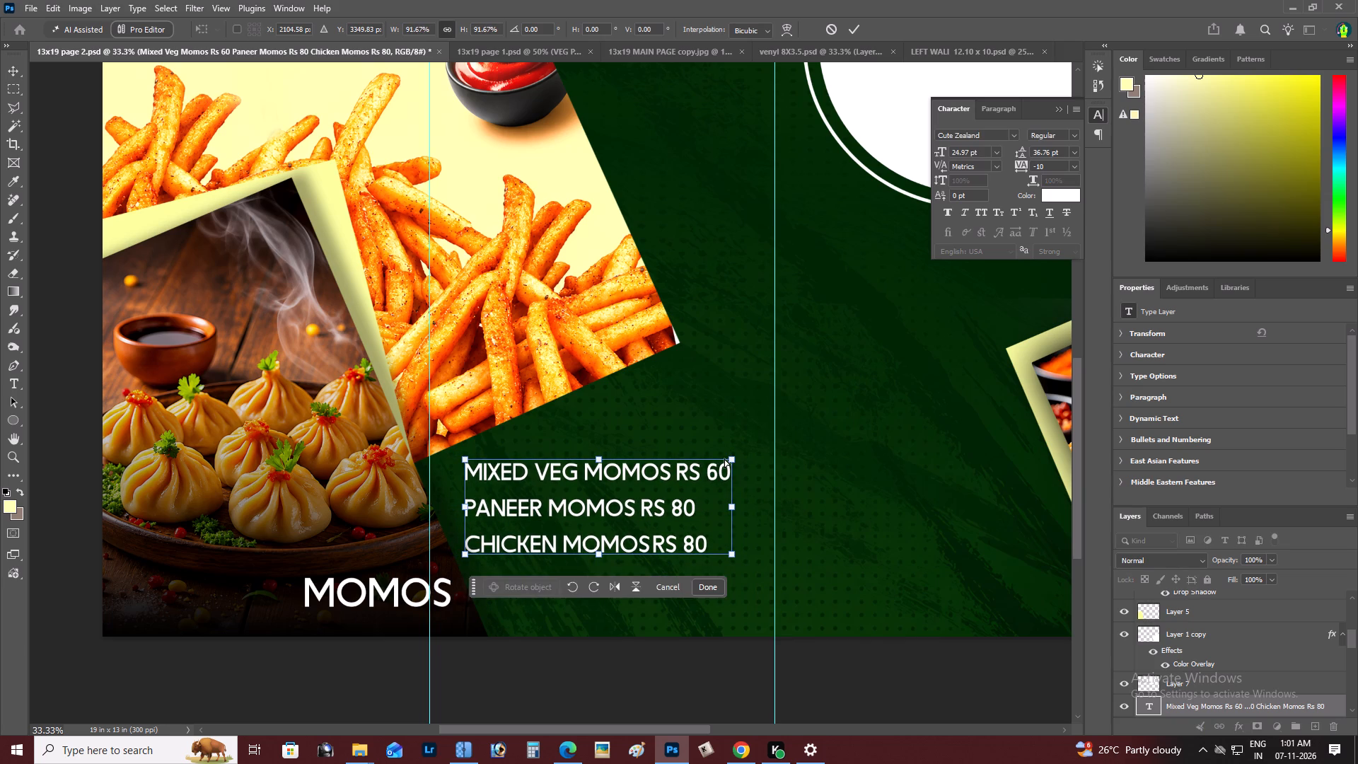
key(ctrl+Return)
key(v)
key(shift+Left)
key(shift+Left)
key(shift+Left)
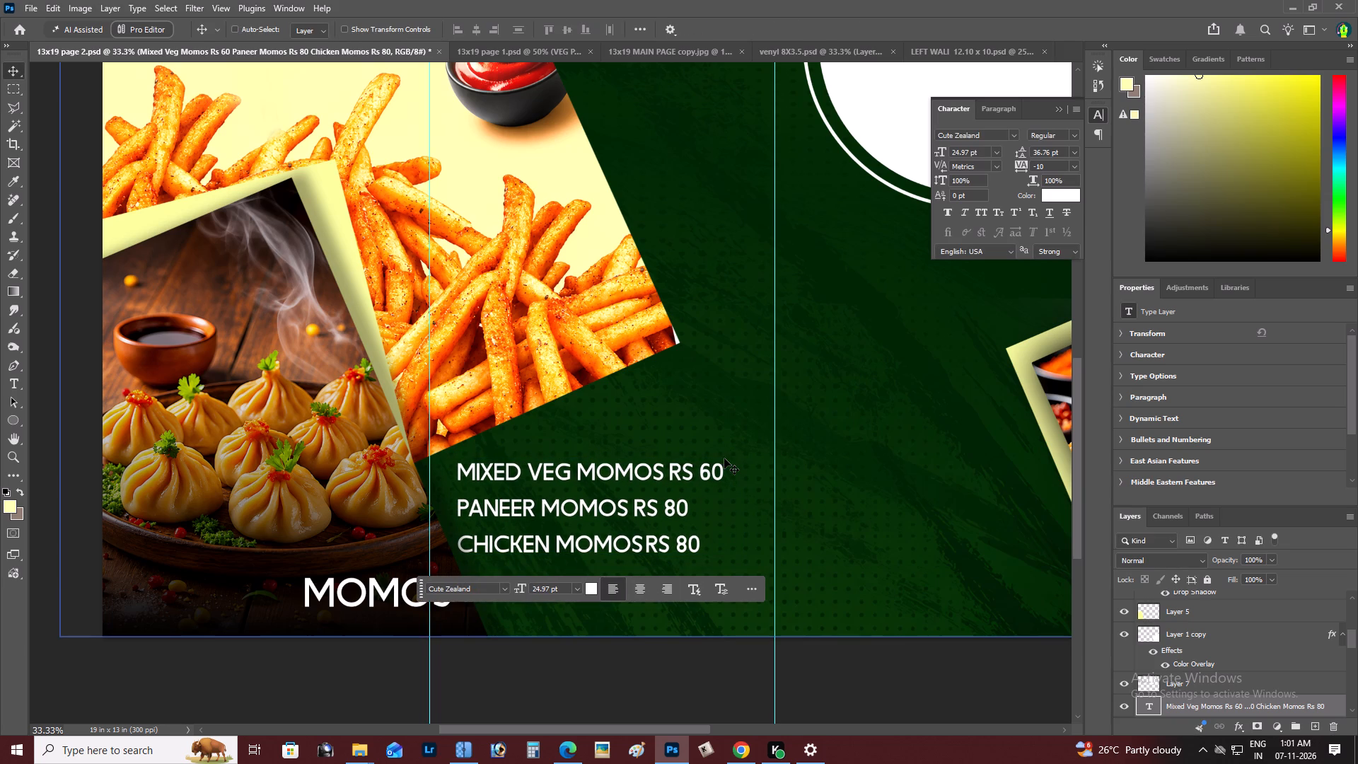
Widen the gap before the MIXED VEG MOMOS price and rewrite the price as RS.60.
key(t)
click(669, 466)
key(space)
key(space)
key(space)
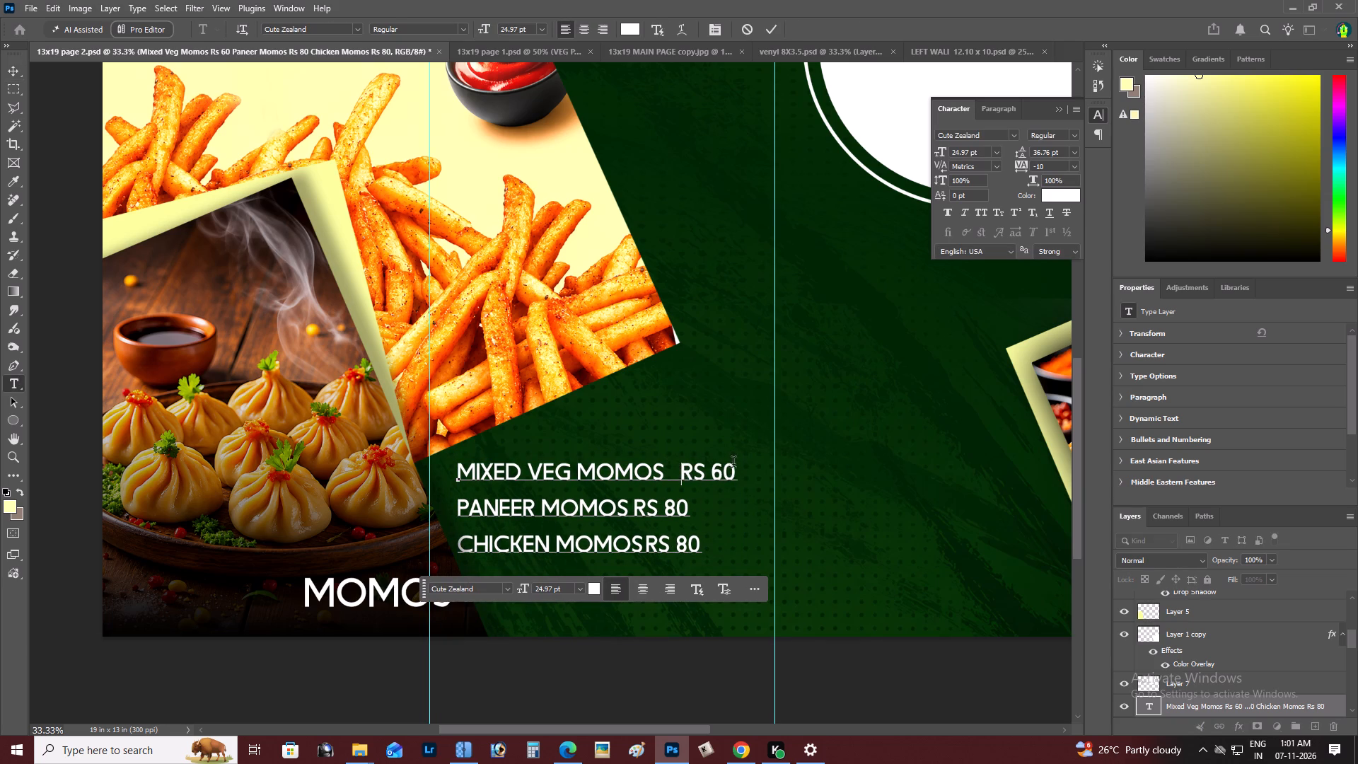
key(space)
key(space)
click(733, 474)
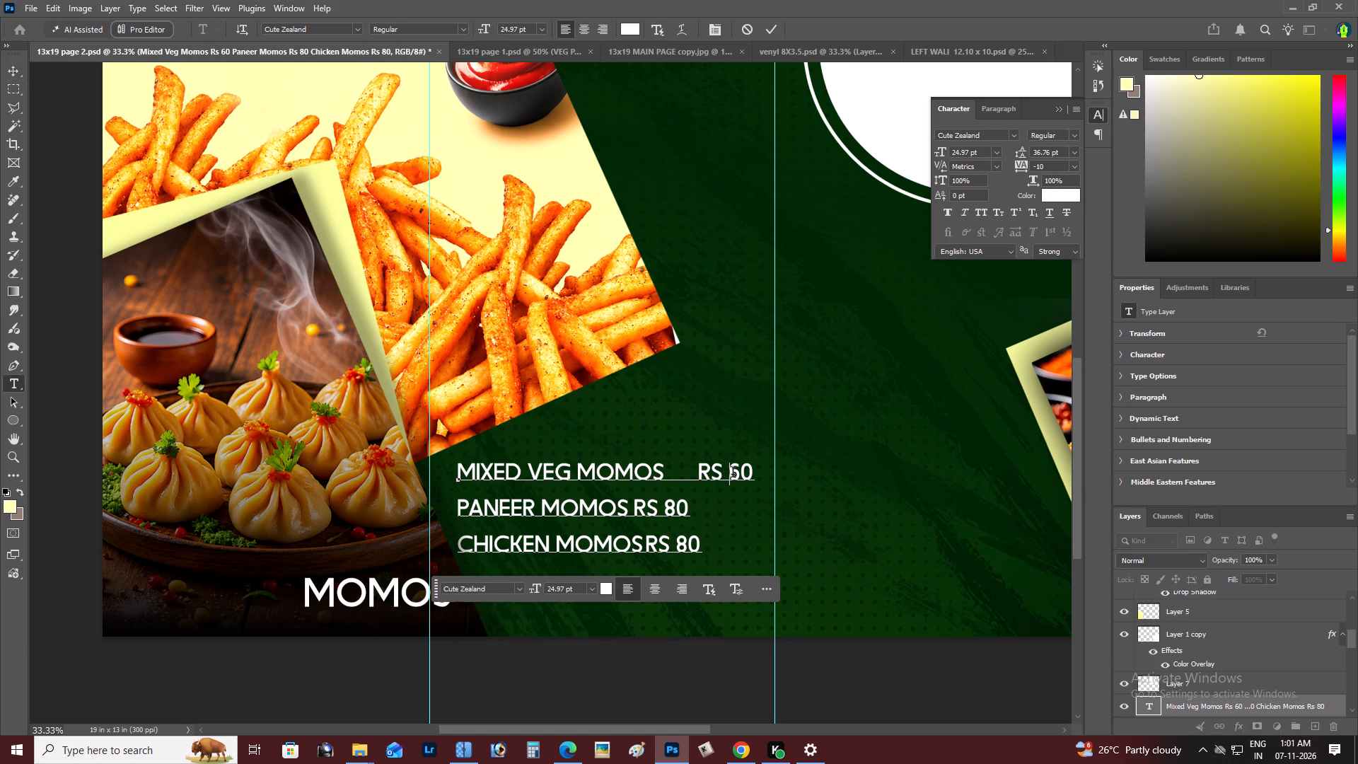
key(BackSpace)
key(period)
key(Left)
key(Left)
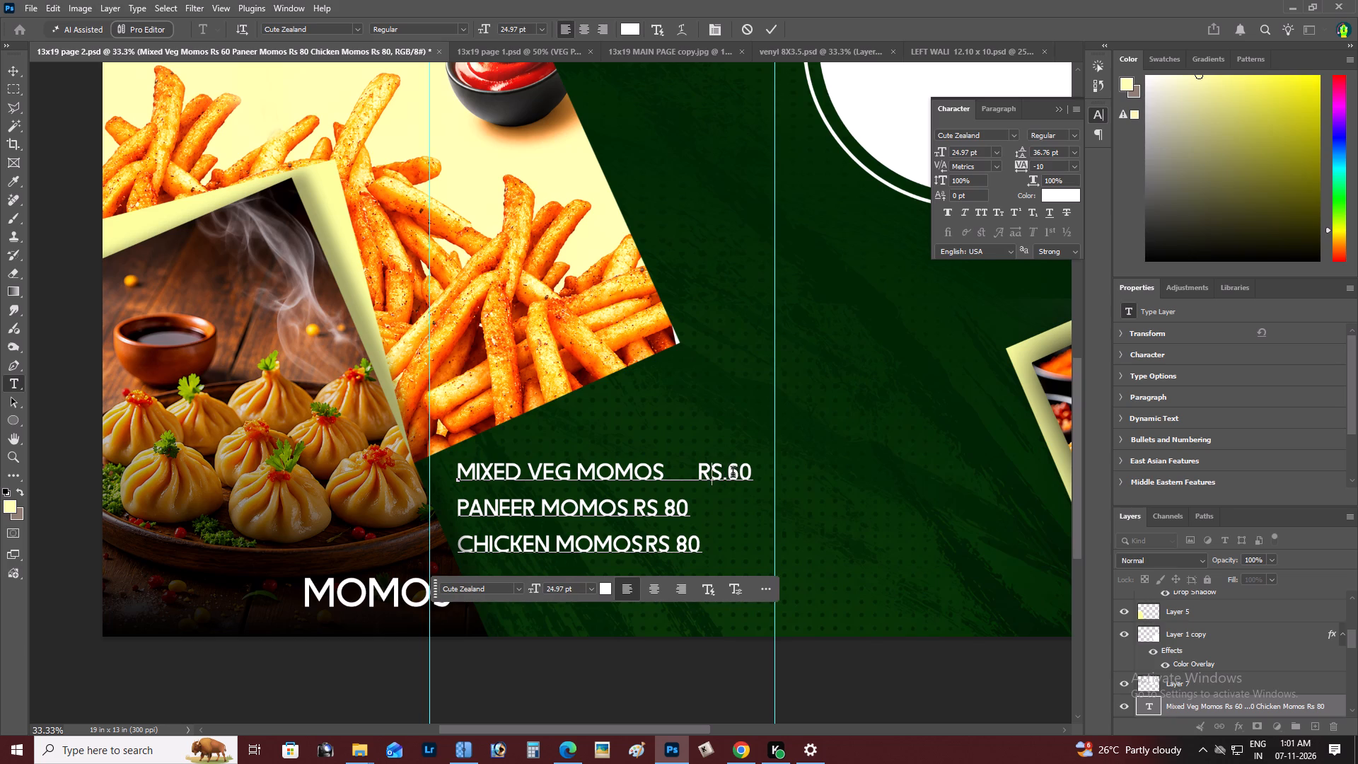
key(Left)
key(space)
key(BackSpace)
Rewrite the PANEER MOMOS price as RS.80 and space it out to align beneath RS.60.
key(Down)
key(Down)
key(Left)
key(Left)
key(Up)
key(Up)
key(Left)
key(Down)
key(BackSpace)
key(period)
key(Left)
key(Left)
key(Left)
key(space)
key(space)
key(space)
key(space)
key(space)
key(space)
key(space)
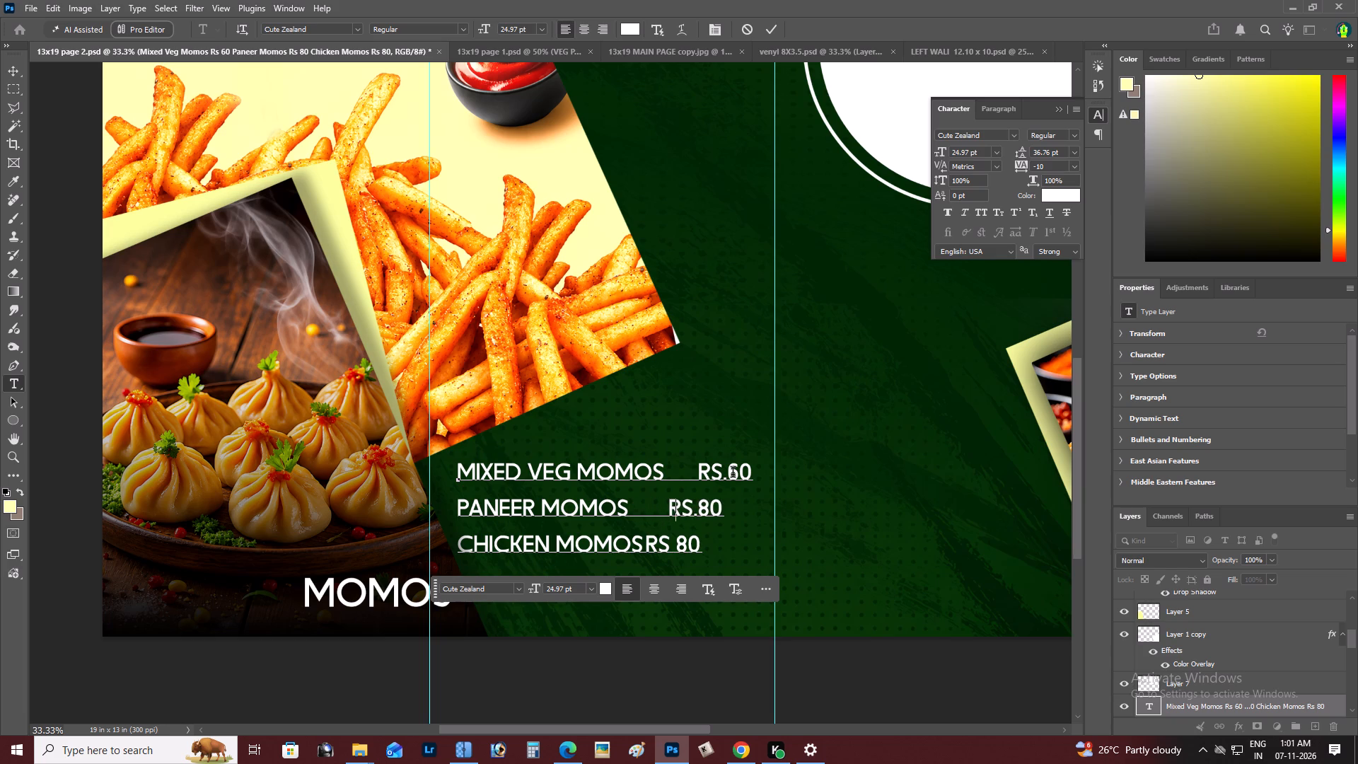
key(space)
key(space)
key(space)
key(space)
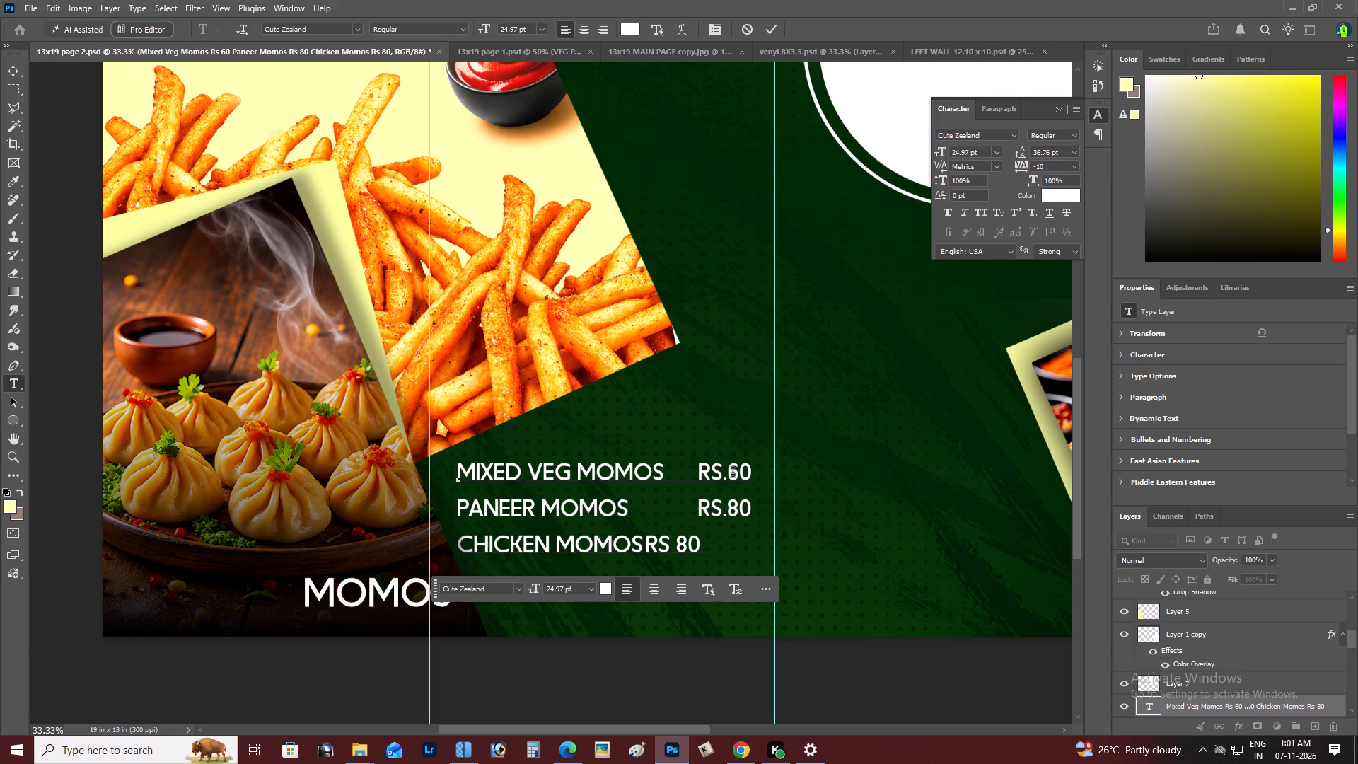
Rewrite the CHICKEN MOMOS price as RS.80 and space it out to align with the prices above.
key(Down)
key(Left)
key(Left)
key(BackSpace)
key(period)
key(Left)
key(Left)
key(Left)
key(space)
key(space)
key(space)
key(space)
key(space)
key(space)
key(space)
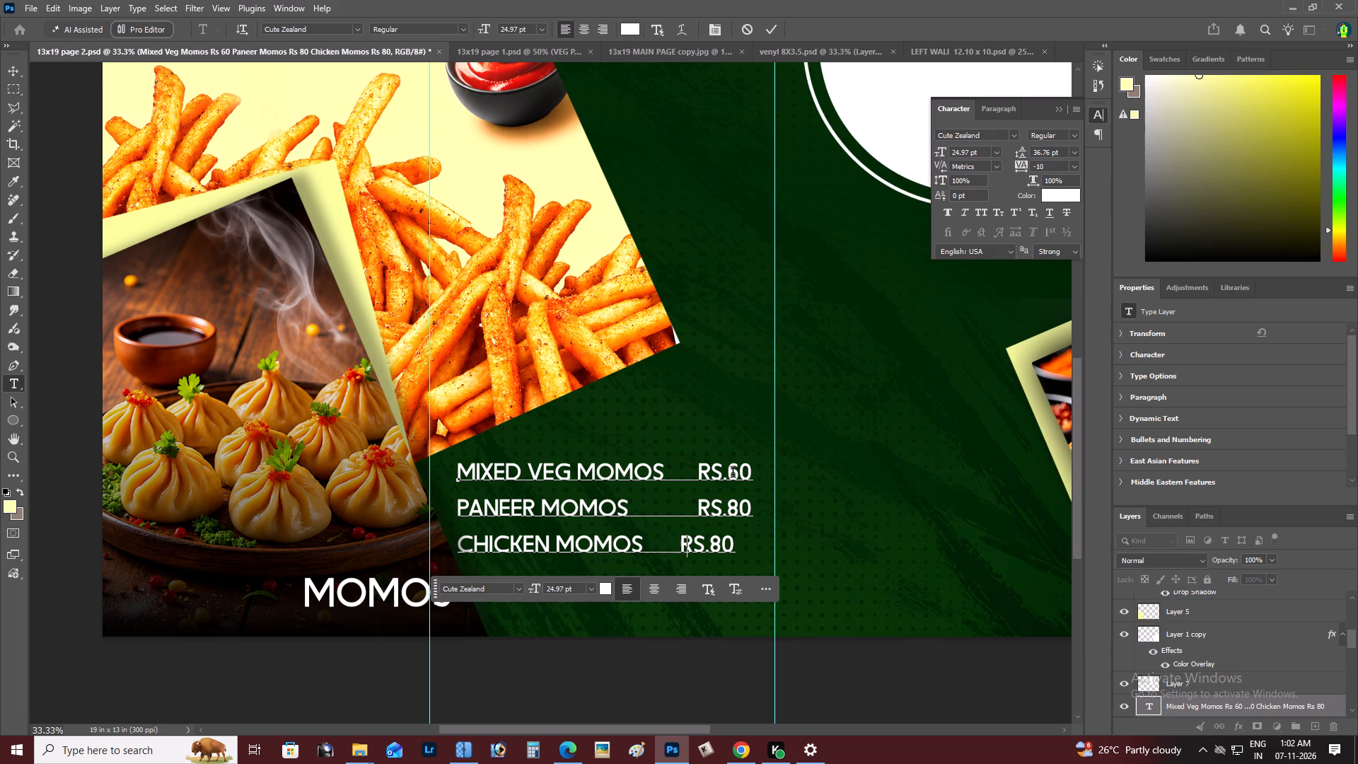
key(space)
key(space)
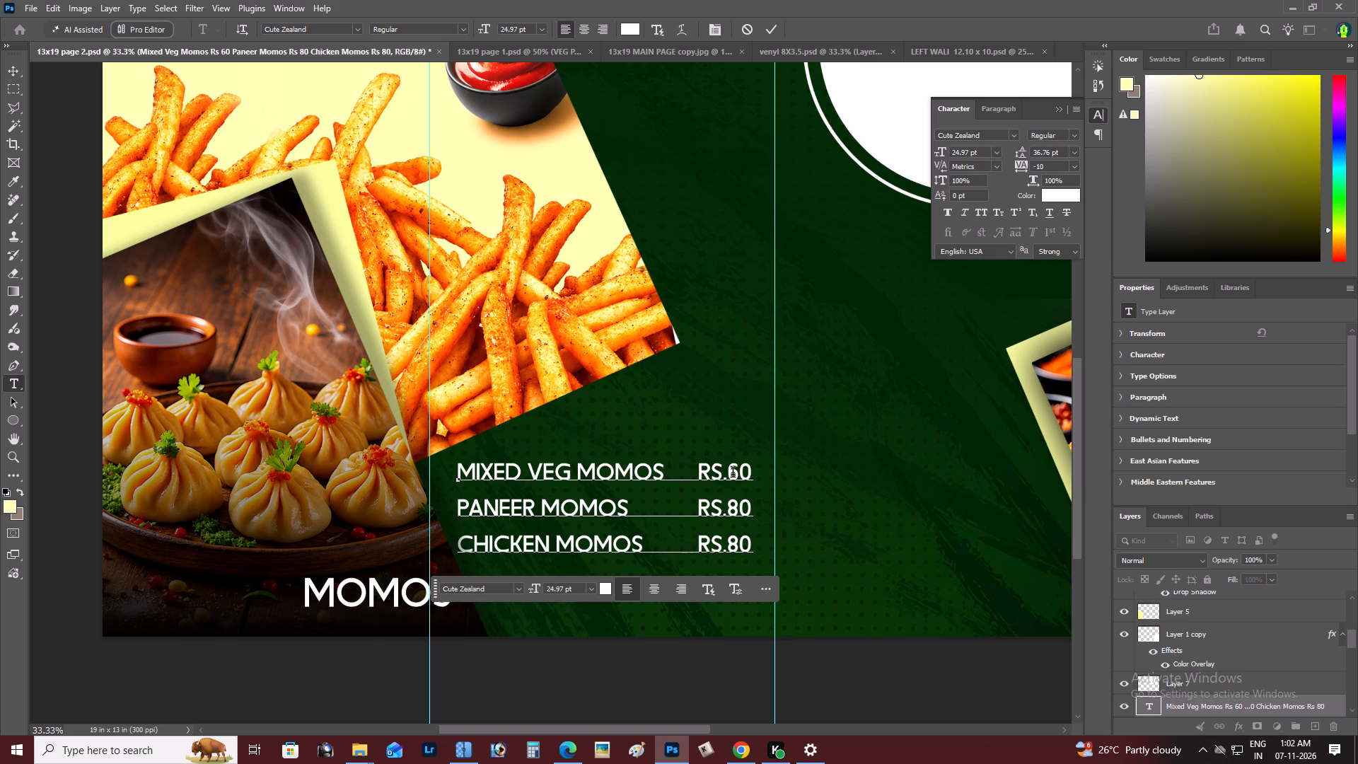
key(ctrl+Return)
Examine the aligned momos price list close up and against the whole menu page.
key(z)
alt+click(640, 489)
right_click(640, 489)
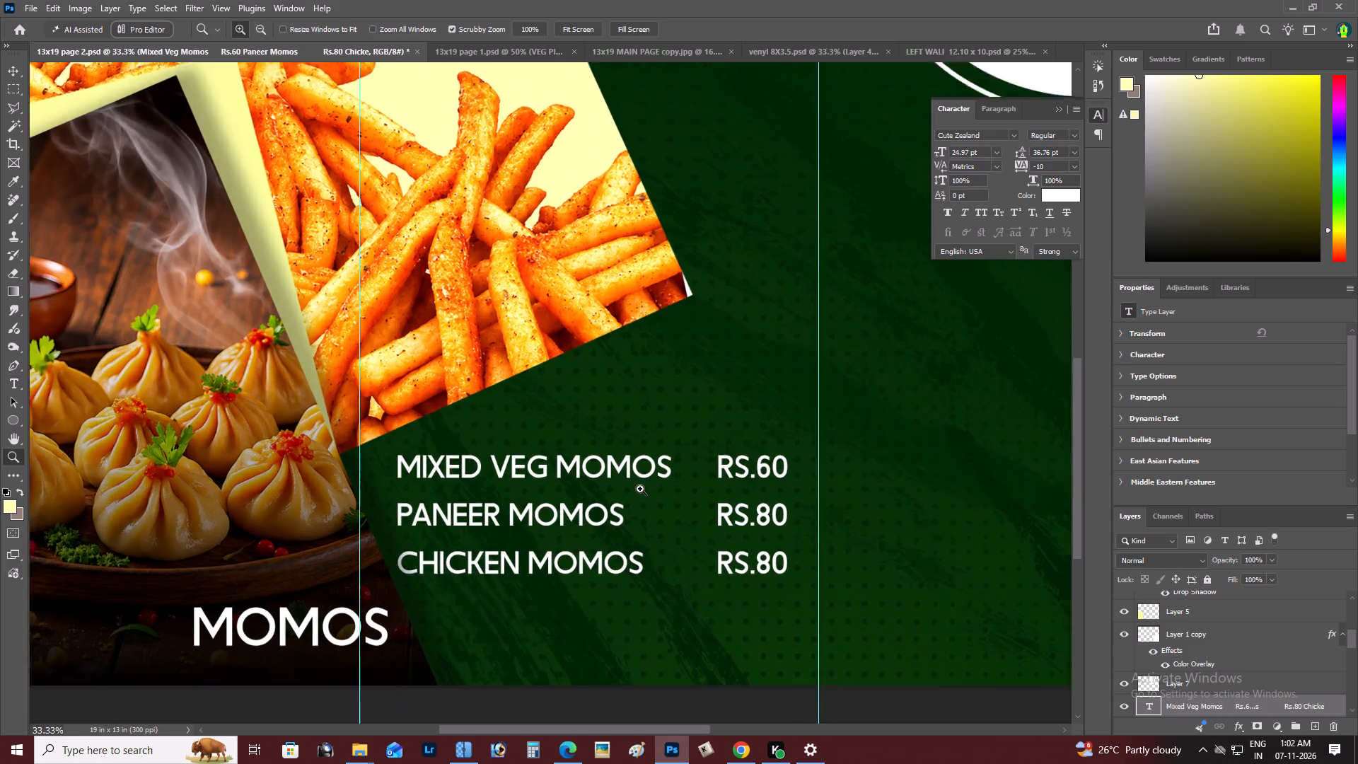
double_click(661, 494)
key(space)
key(space)
key(space)
key(space)
key(space)
key(space)
key(space)
key(space)
key(space)
drag(661, 494, 804, 440)
key(z)
alt+click(668, 494)
right_click(666, 494)
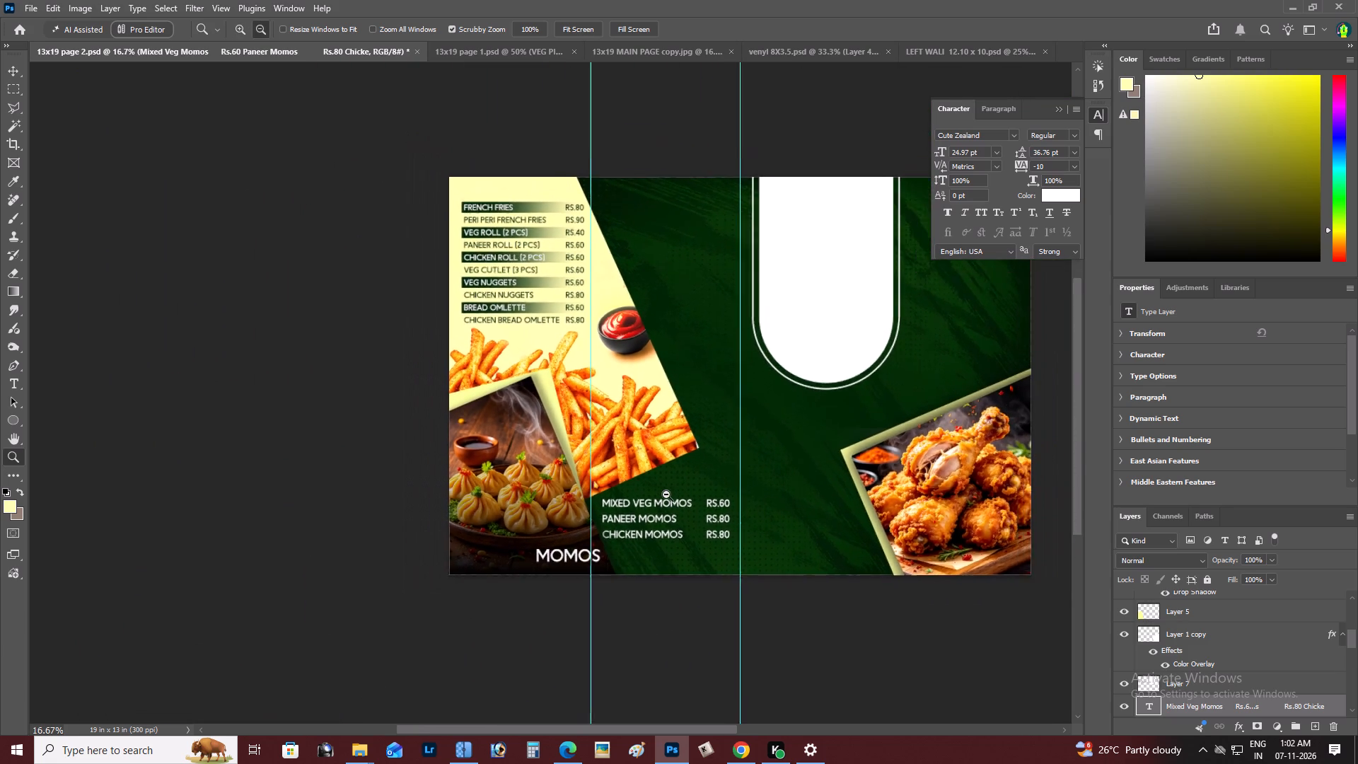
click(683, 502)
key(space)
key(space)
key(space)
key(space)
key(space)
key(space)
drag(683, 502, 827, 473)
key(z)
double_click(537, 583)
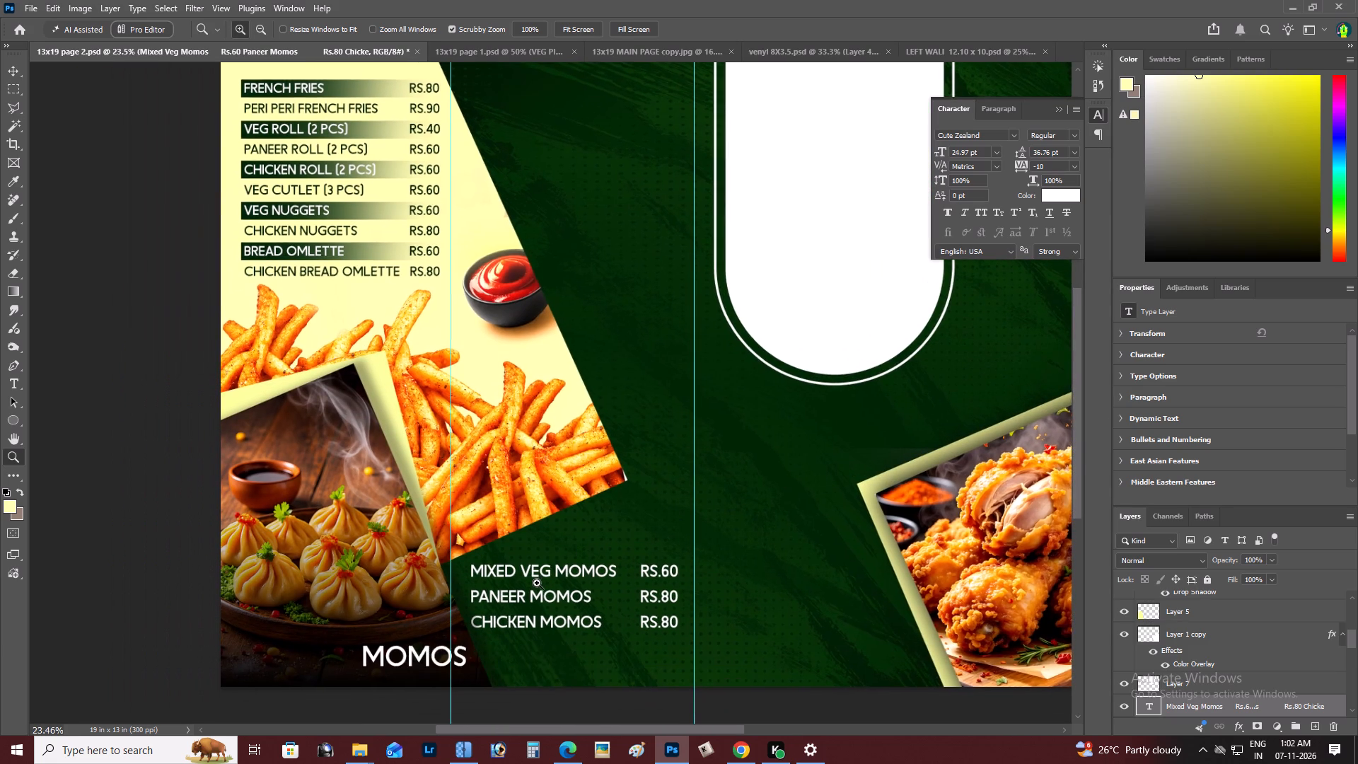
Select a rectangle about 4.42 × 0.49 in around the PANEER MOMOS row and its price, and add a new layer.
key(space)
drag(536, 583, 486, 543)
click(436, 538)
key(space)
key(space)
key(space)
key(space)
key(space)
key(space)
key(space)
key(space)
key(space)
key(space)
drag(407, 538, 424, 540)
key(m)
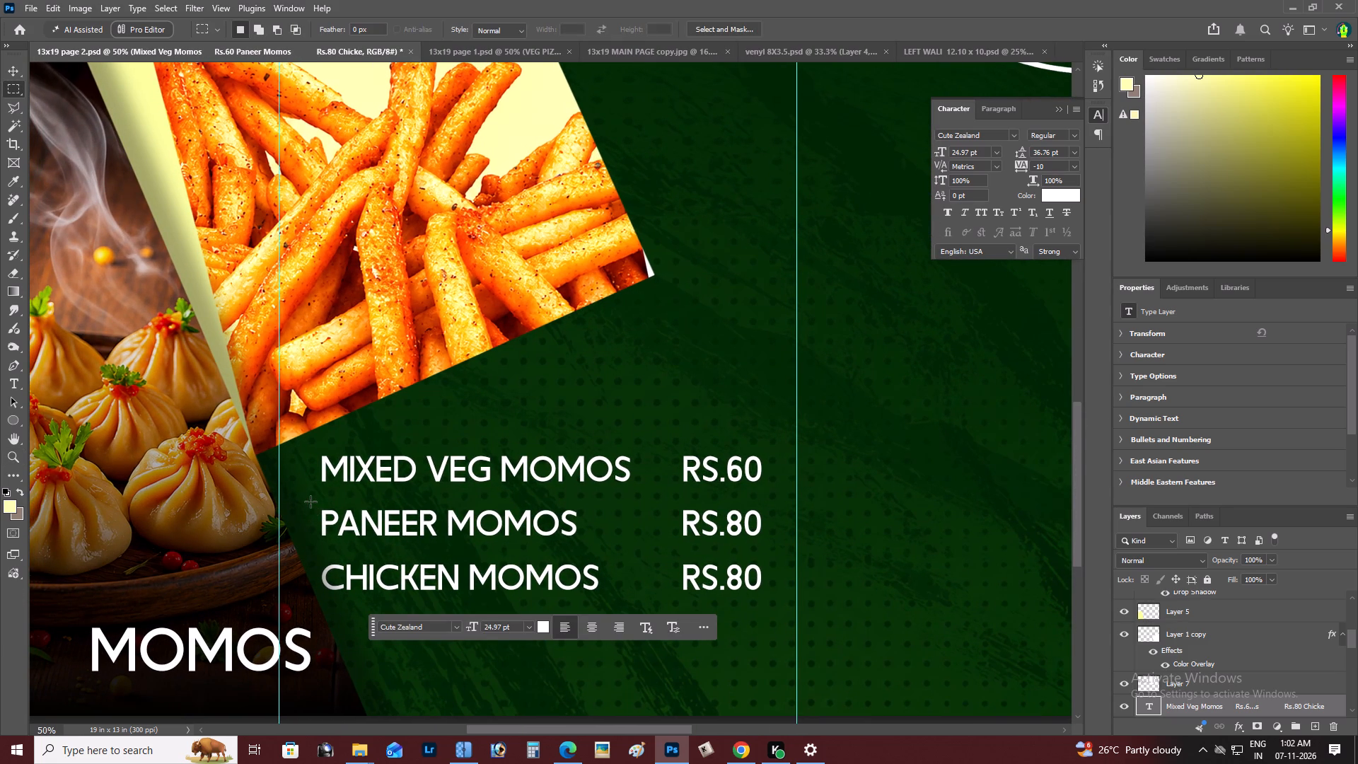
drag(311, 502, 731, 550)
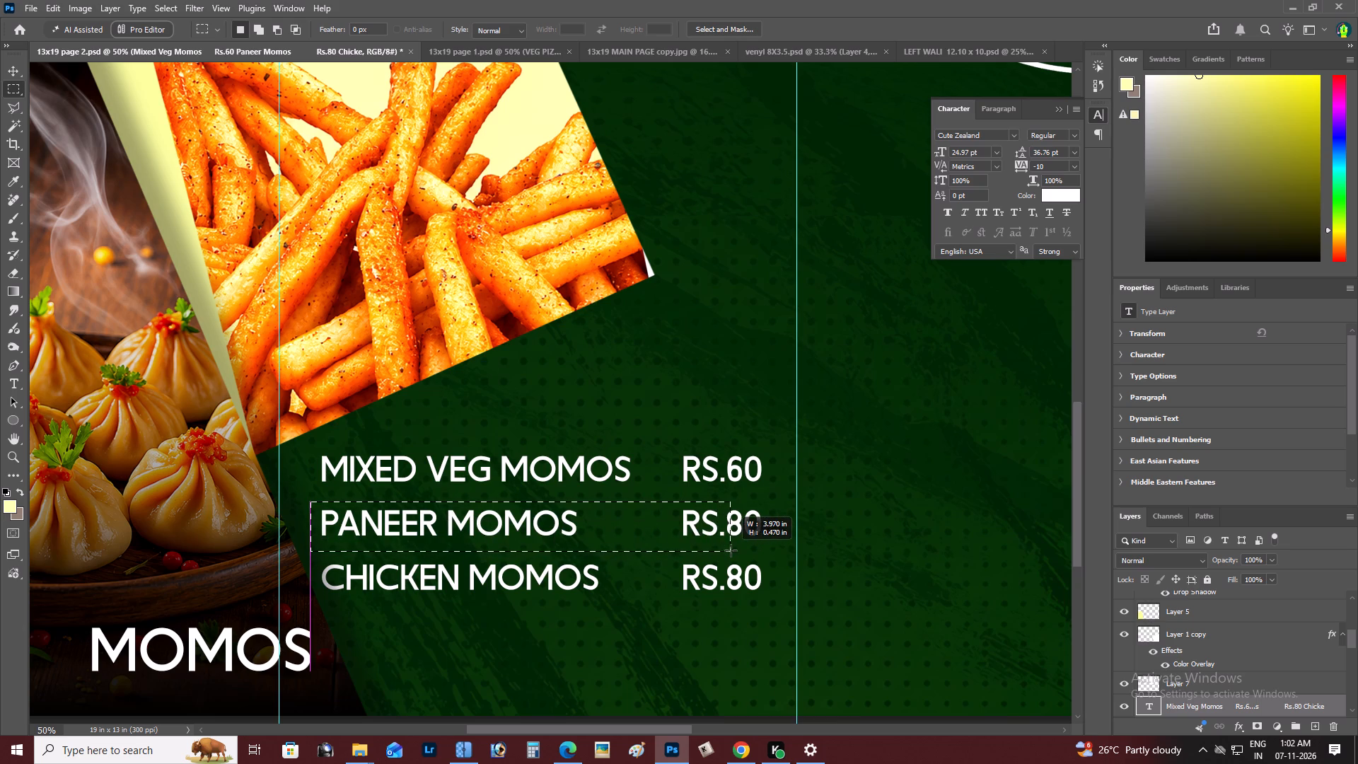
drag(731, 550, 758, 553)
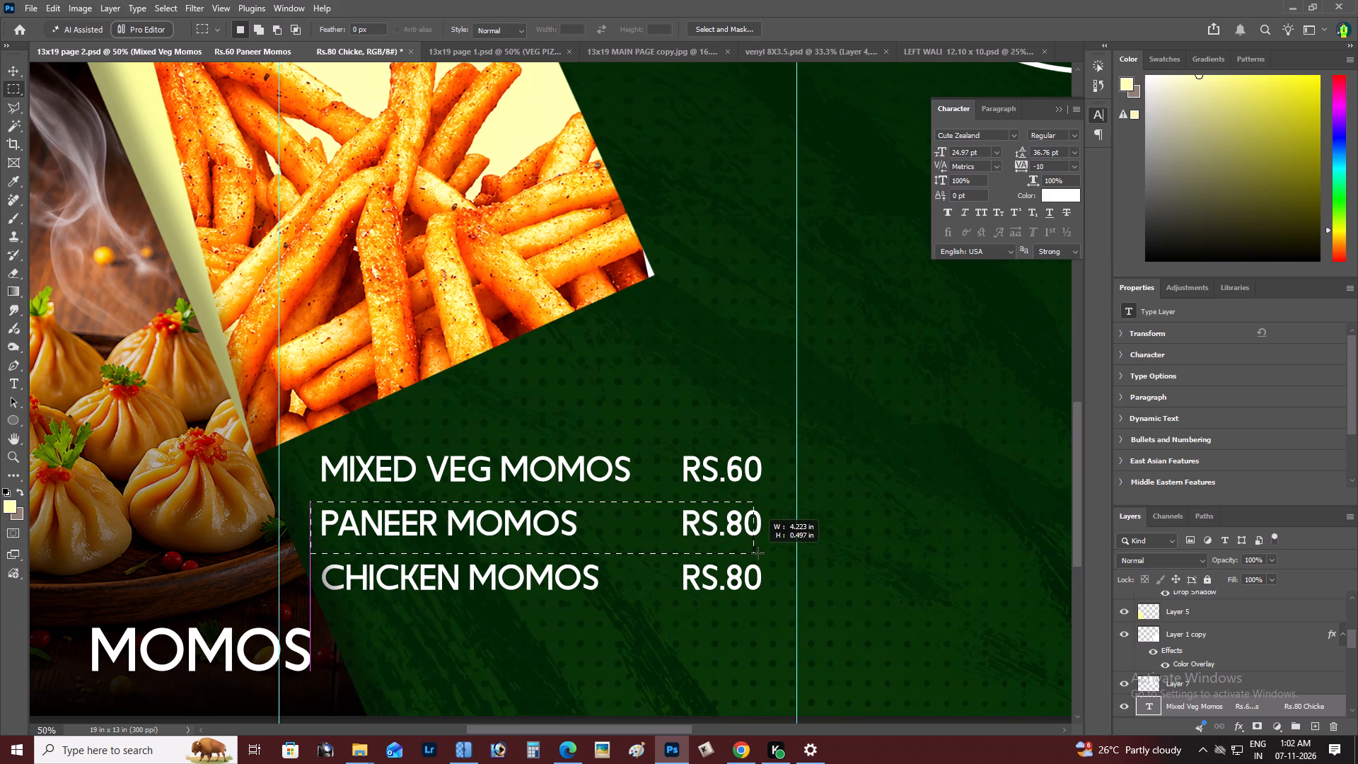
drag(758, 553, 770, 553)
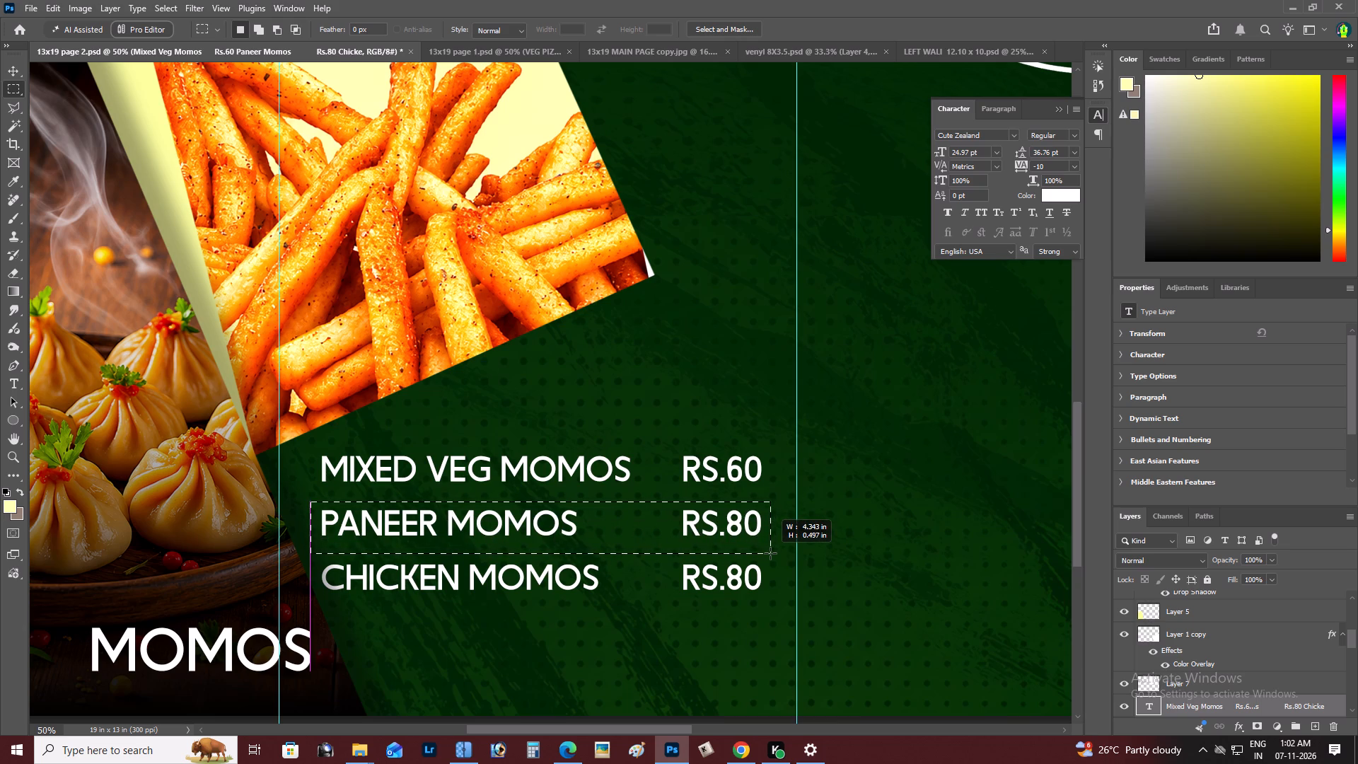
drag(770, 553, 779, 552)
click(1313, 725)
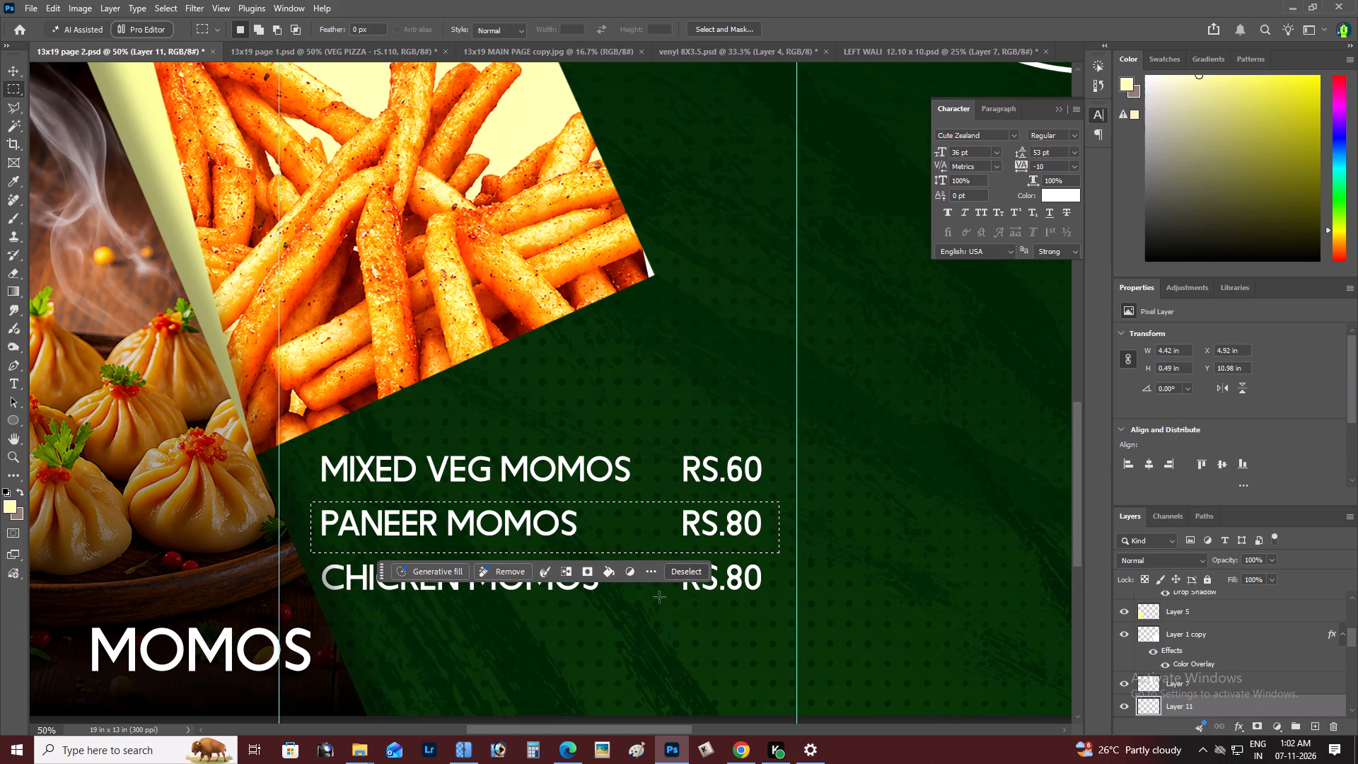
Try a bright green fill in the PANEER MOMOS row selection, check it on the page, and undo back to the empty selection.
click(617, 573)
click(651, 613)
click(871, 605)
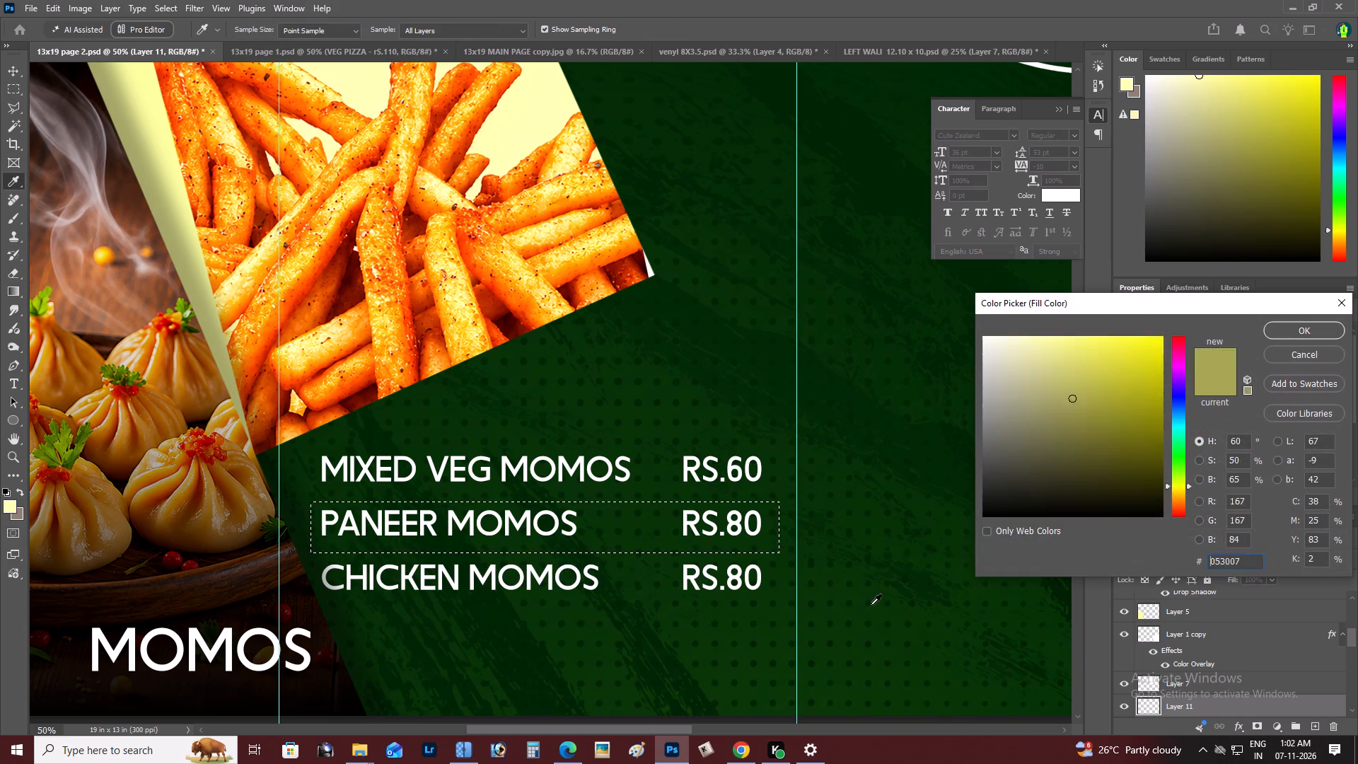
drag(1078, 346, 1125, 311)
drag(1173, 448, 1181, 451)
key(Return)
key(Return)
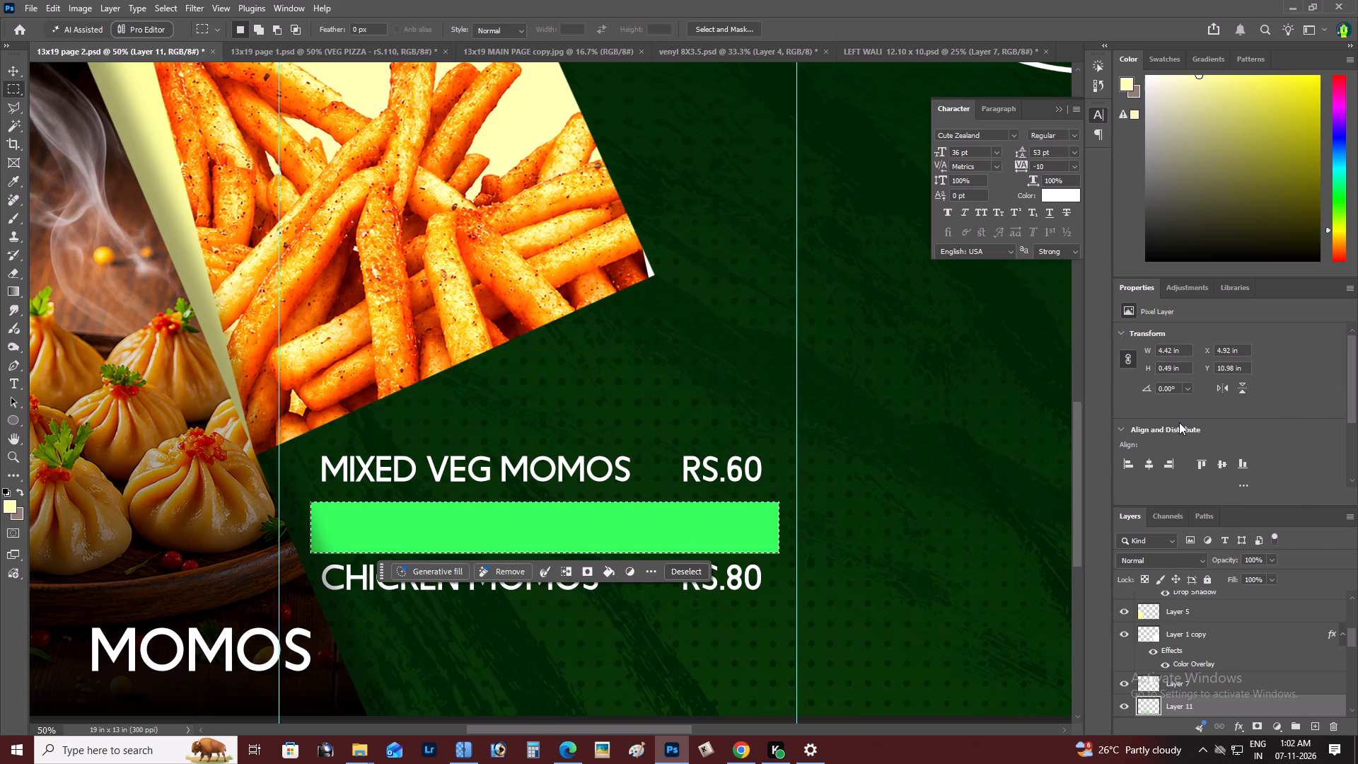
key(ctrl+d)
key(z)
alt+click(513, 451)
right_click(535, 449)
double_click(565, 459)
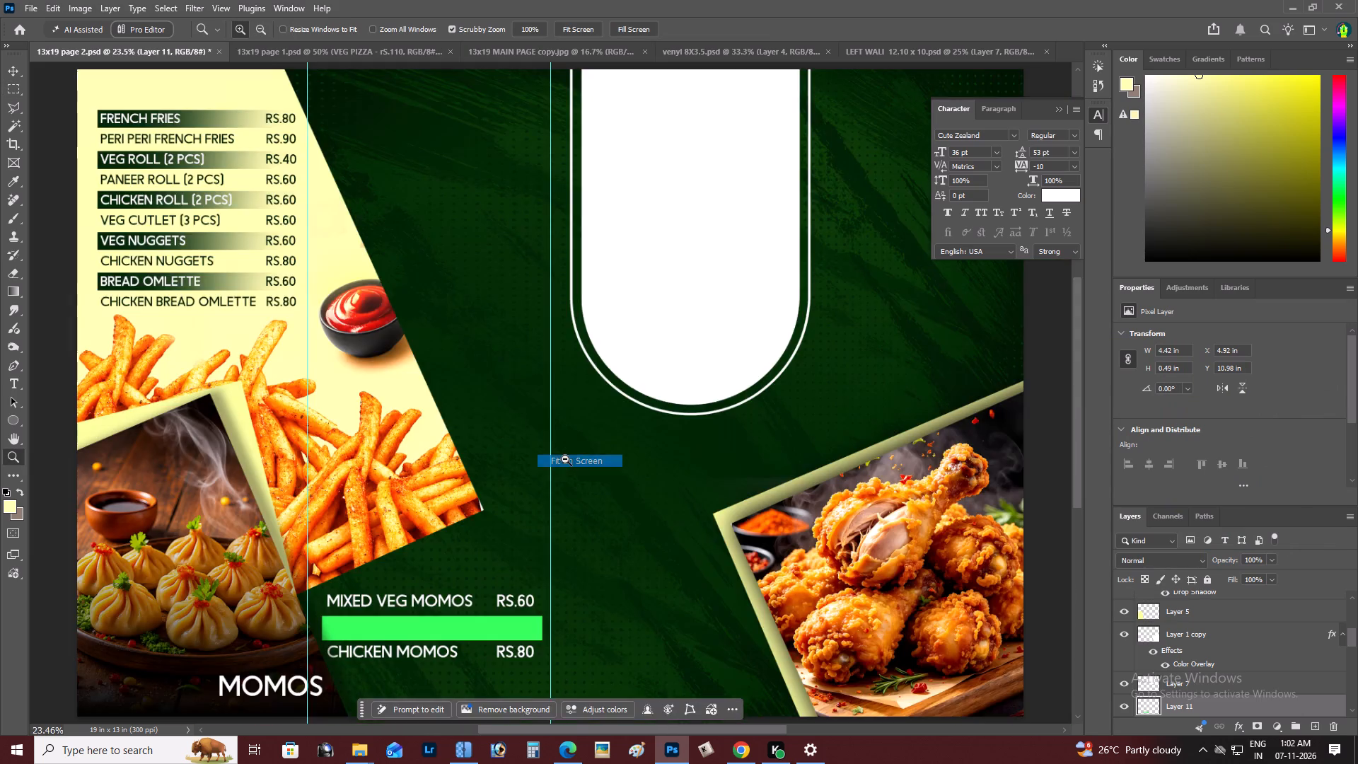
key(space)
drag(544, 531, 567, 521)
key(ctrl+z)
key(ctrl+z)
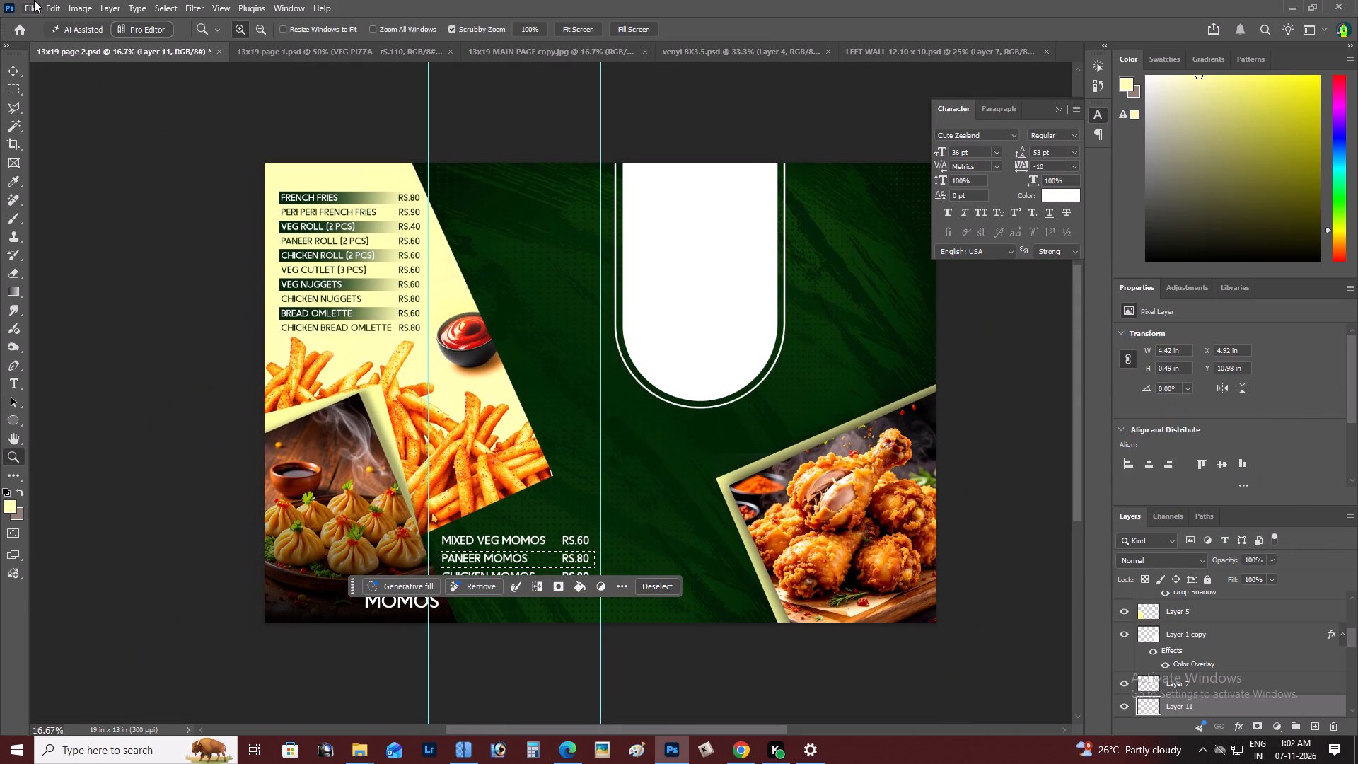
Stroke the PANEER MOMOS row selection 5 px wide outside in light green 99ff67, and deselect.
click(60, 8)
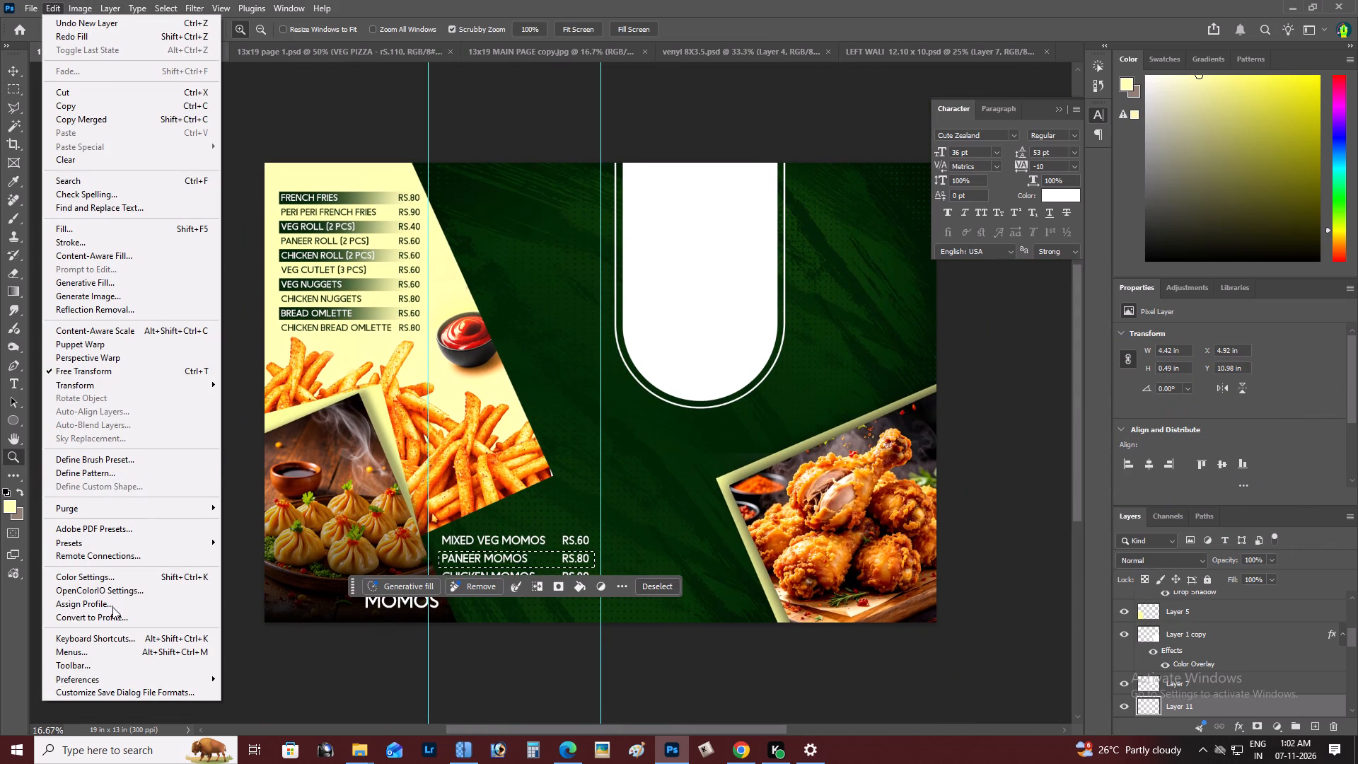
click(115, 243)
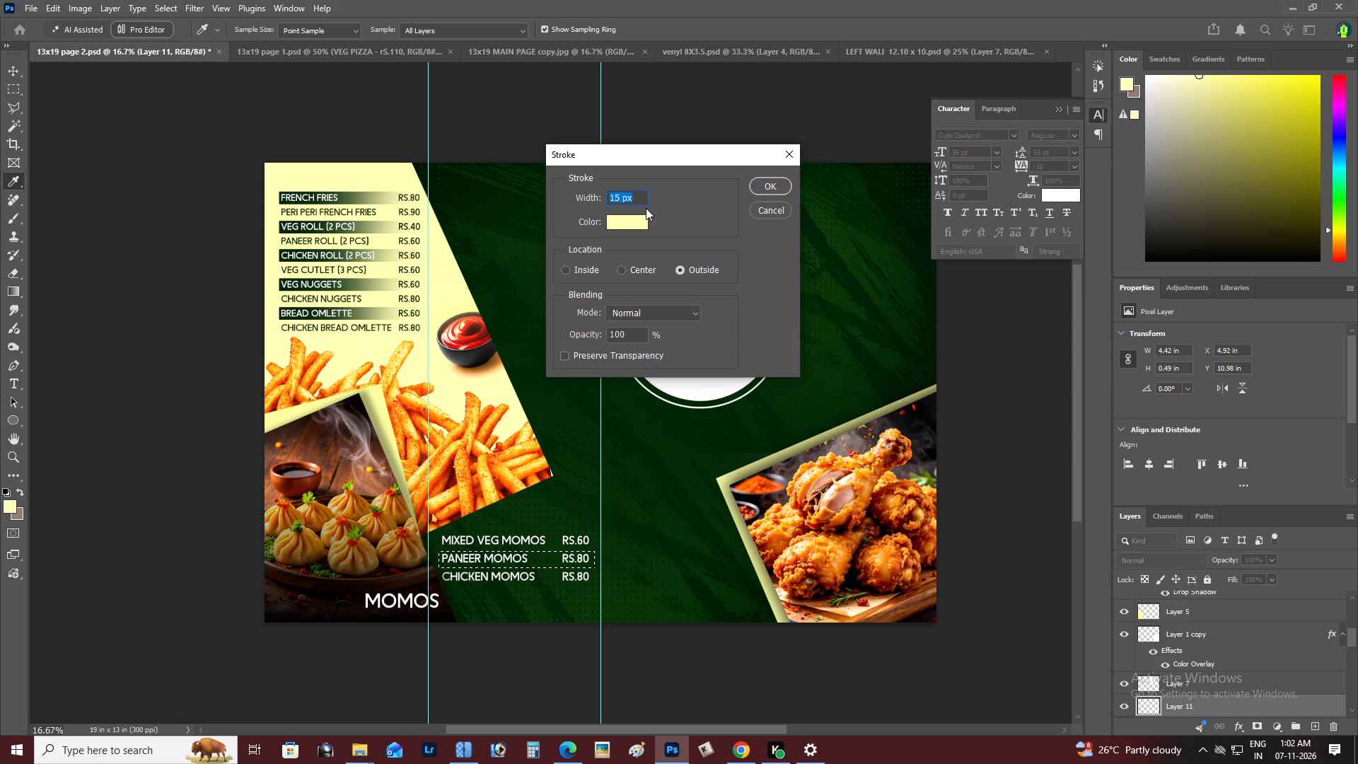
click(634, 221)
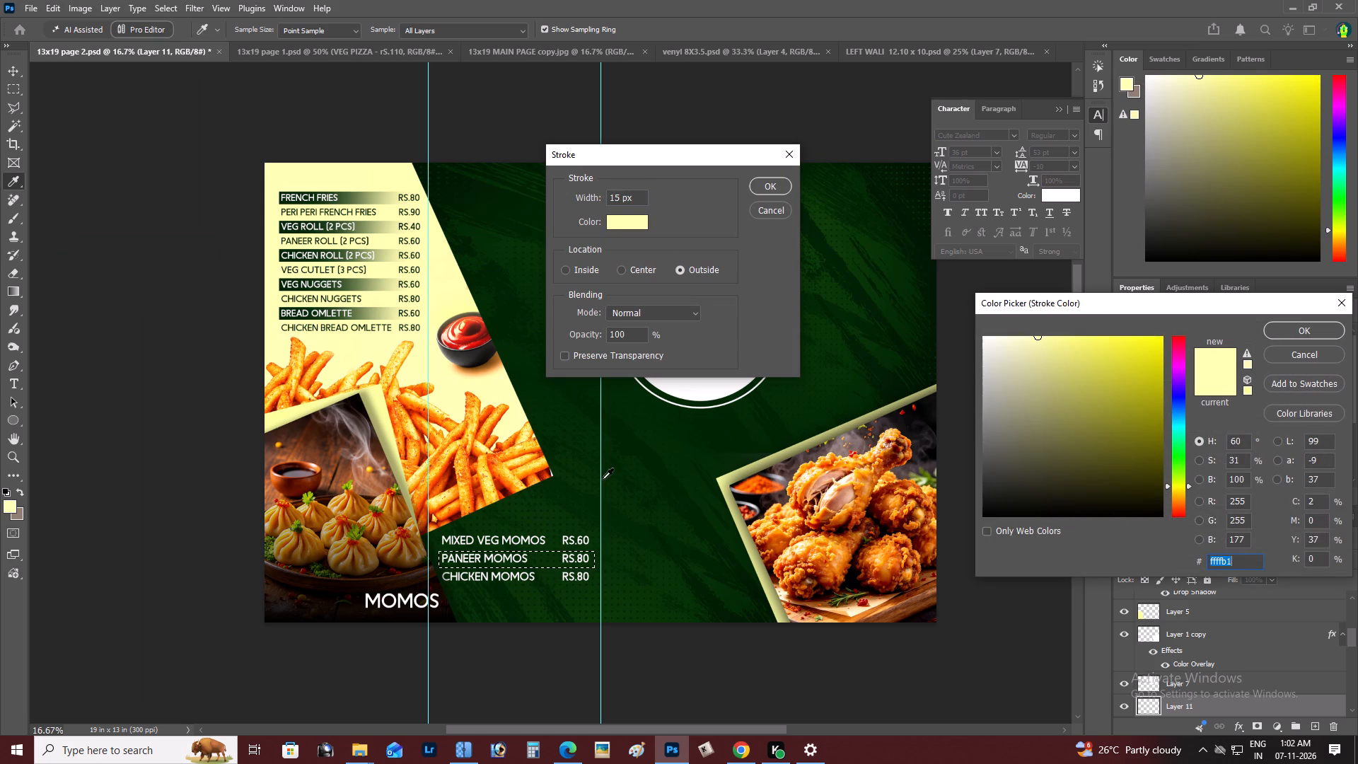
click(603, 479)
drag(1076, 369, 1034, 313)
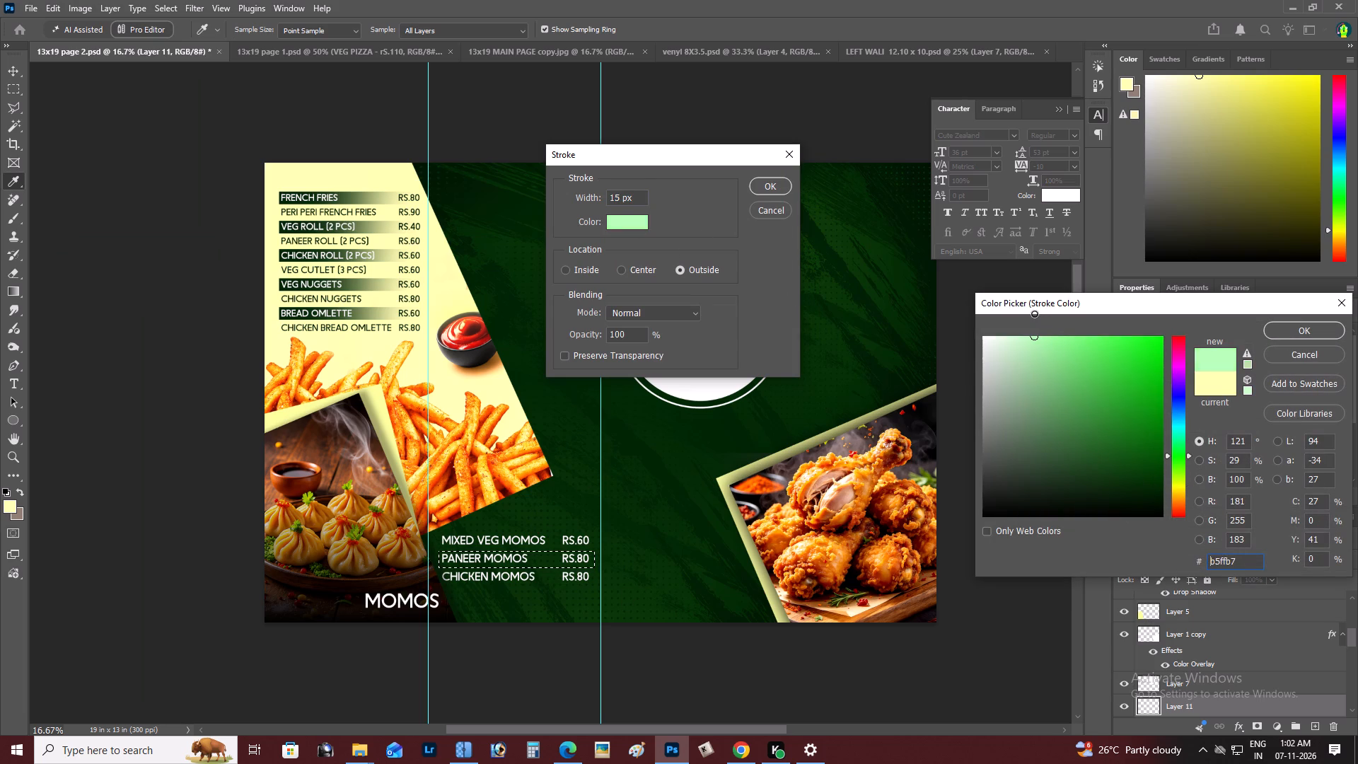
drag(1034, 313, 1023, 308)
drag(1179, 455, 1180, 457)
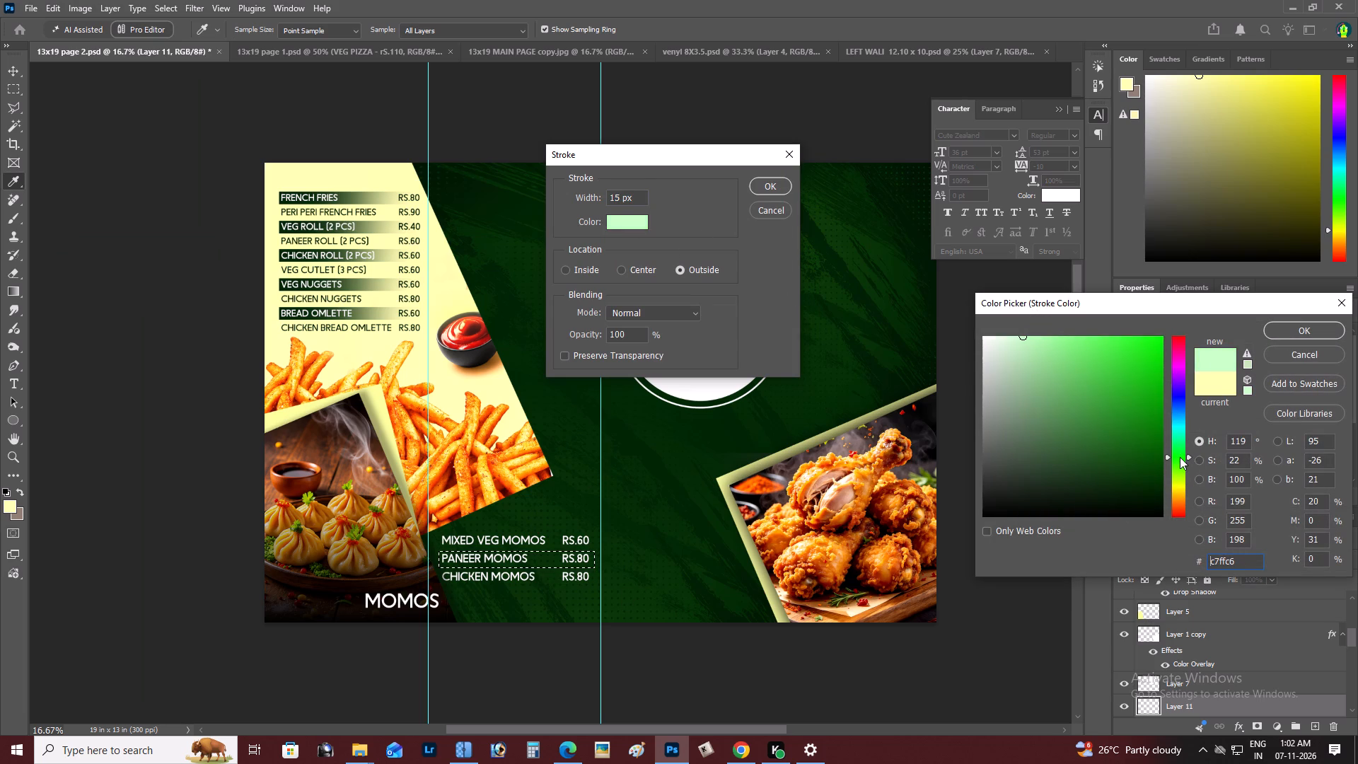
drag(1180, 457, 1178, 466)
drag(1077, 333, 1082, 313)
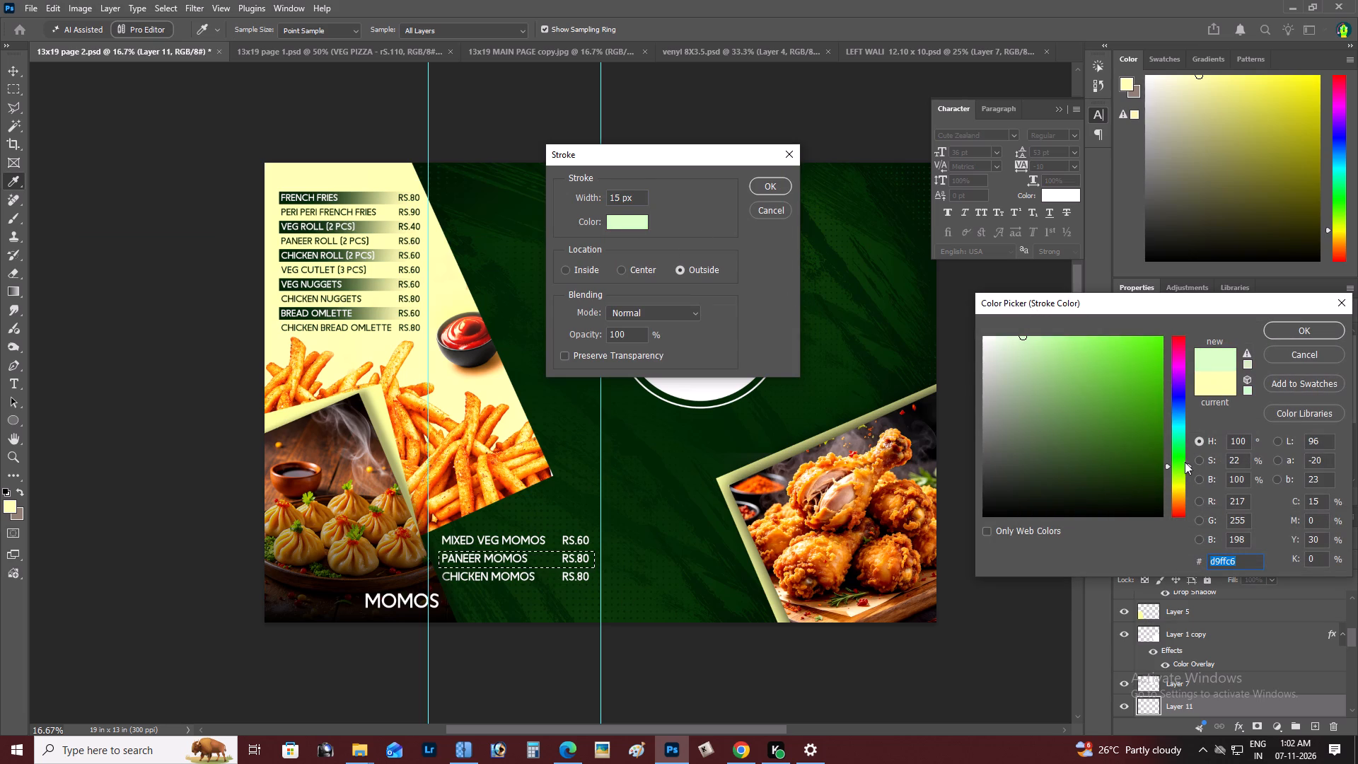
click(1180, 475)
click(1176, 466)
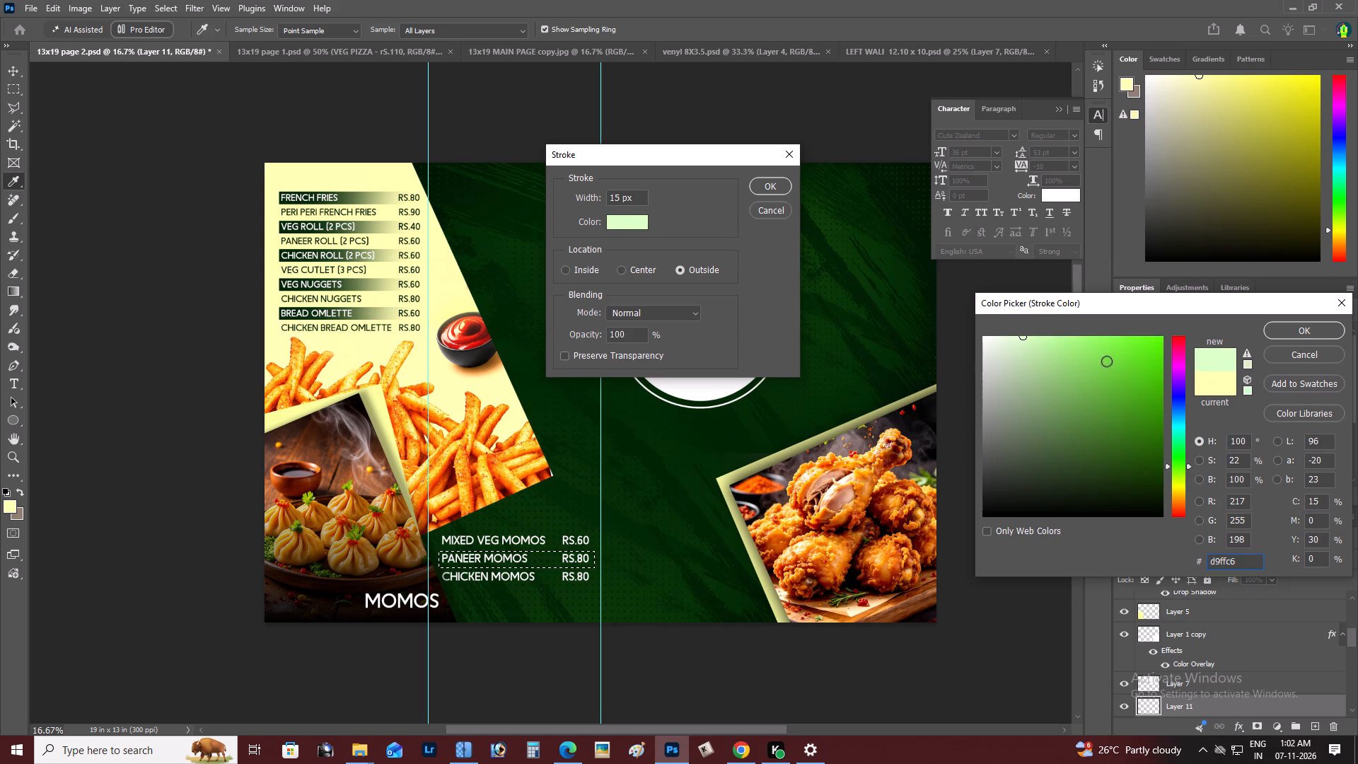
drag(1099, 339, 1090, 302)
click(1309, 328)
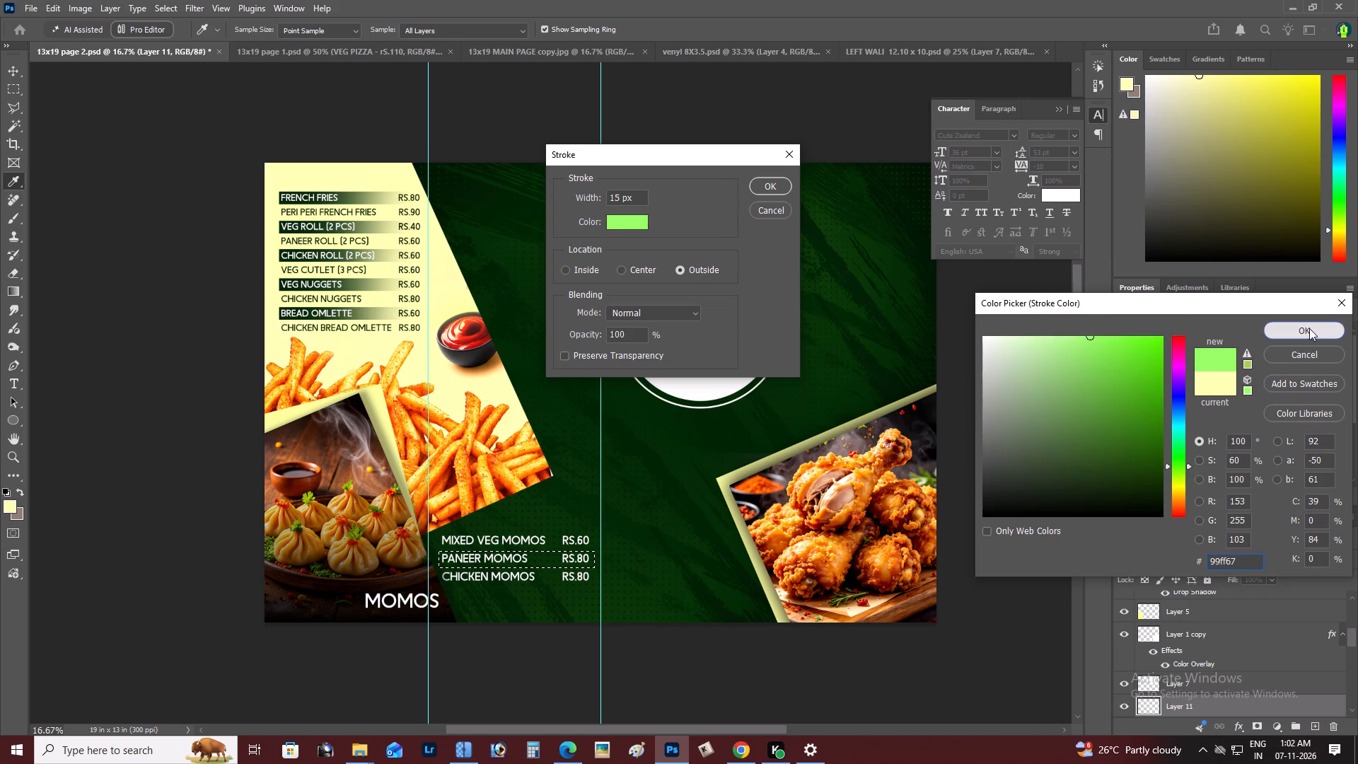
key(5)
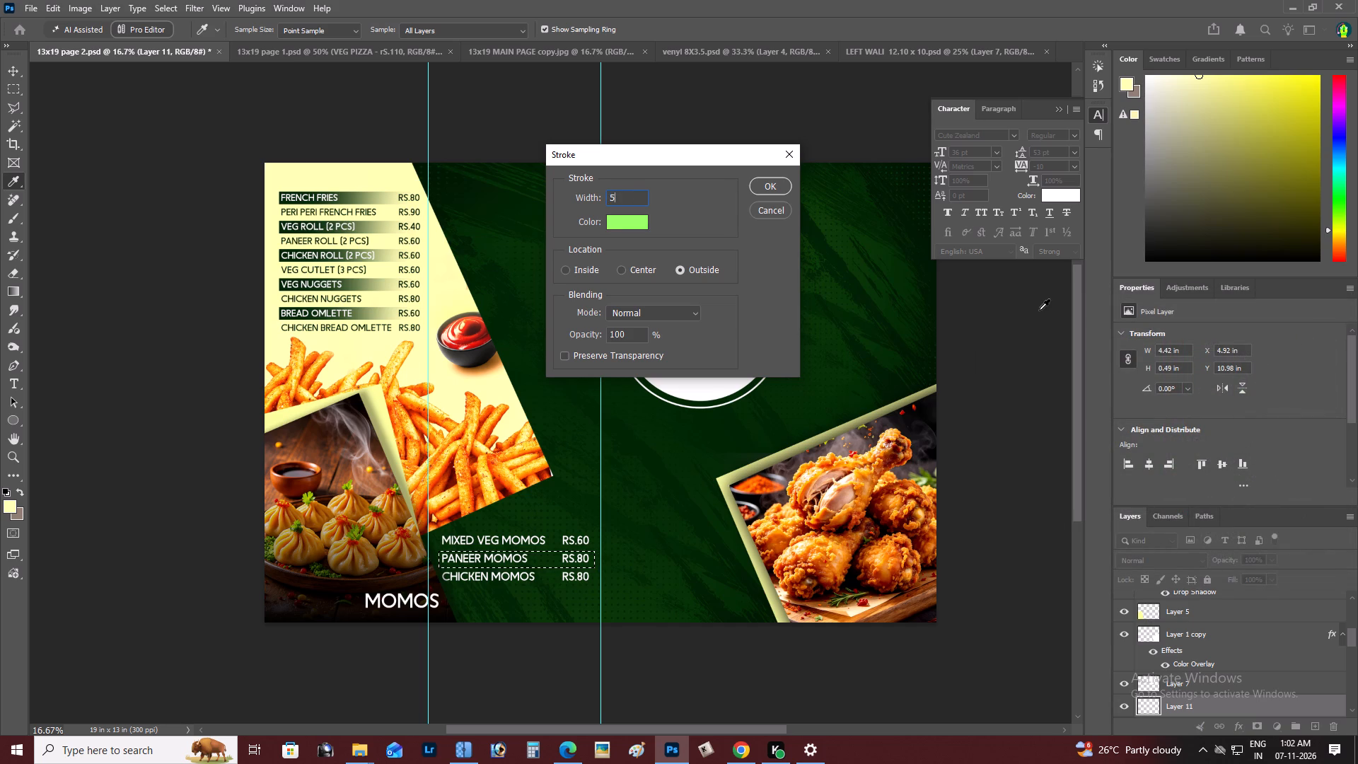
key(Return)
key(ctrl+d)
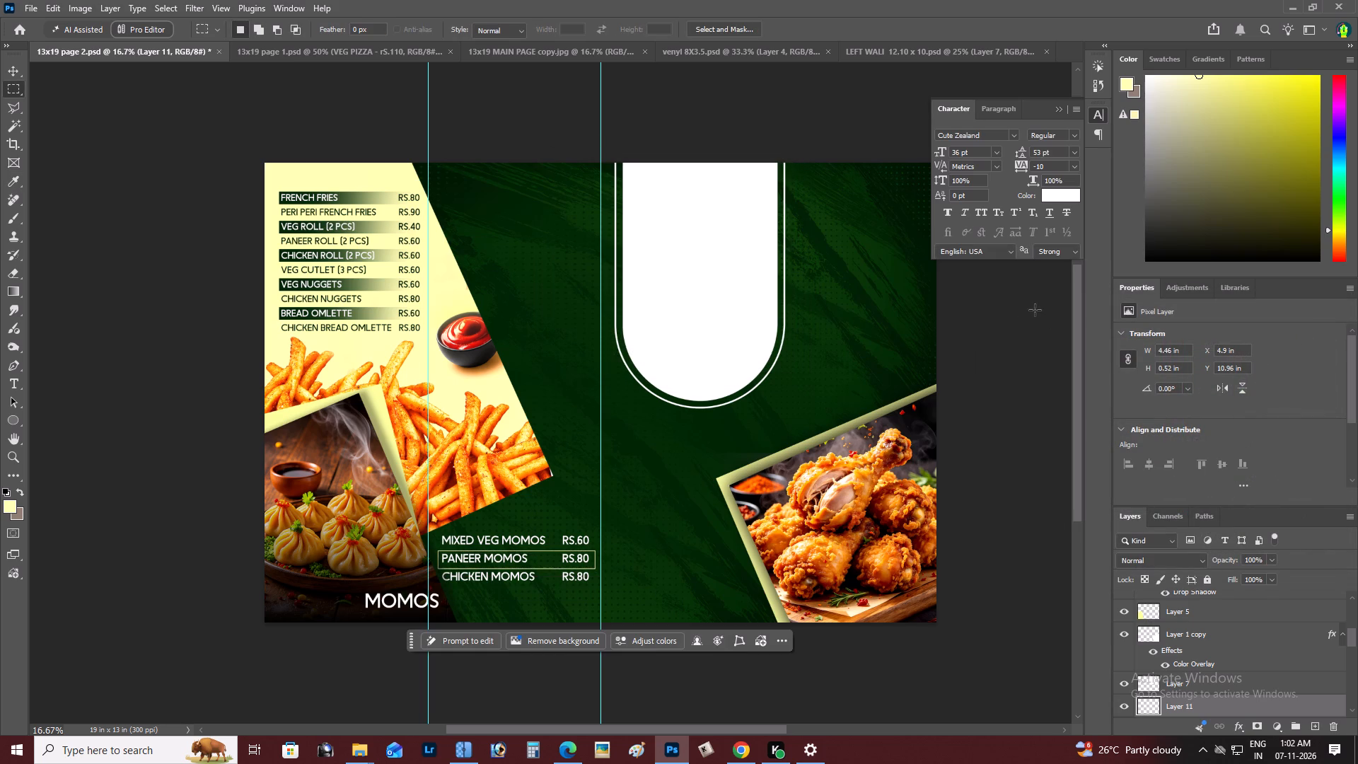
Nudge the outline frame slightly up and right so it sits evenly around the PANEER MOMOS row.
key(z)
triple_click(506, 564)
click(506, 564)
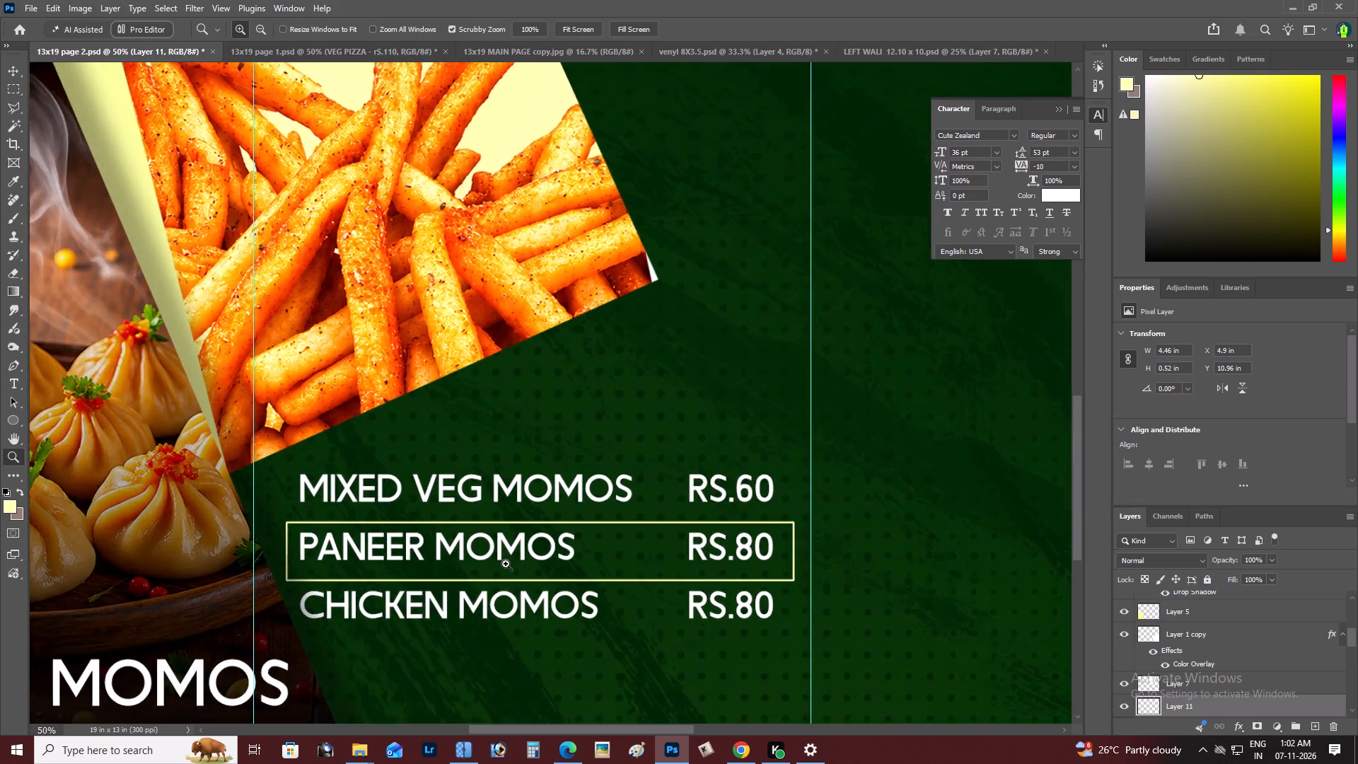
key(space)
drag(505, 564, 500, 547)
key(v)
key(shift+Up)
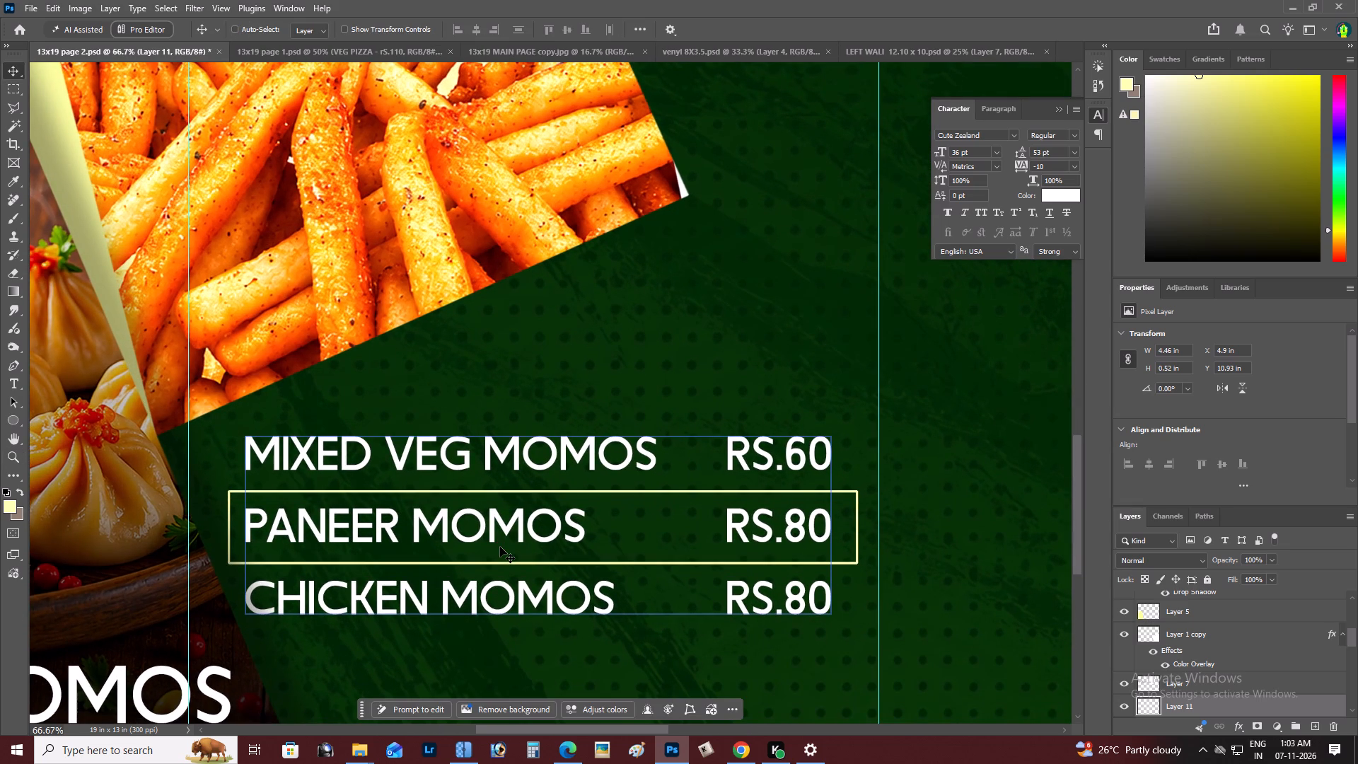
key(Right)
Duplicate the outline frame and move the copy down around the CHICKEN MOMOS row, at Y 11.44 in, sharing the border line.
key(ctrl+j)
key(shift+Down)
key(shift+Down)
key(shift+Down)
key(shift+Down)
key(shift+Down)
key(shift+Down)
key(shift+Down)
key(shift+Down)
key(shift+Down)
key(shift+Down)
key(shift+Down)
key(shift+Down)
key(shift+Down)
key(shift+Down)
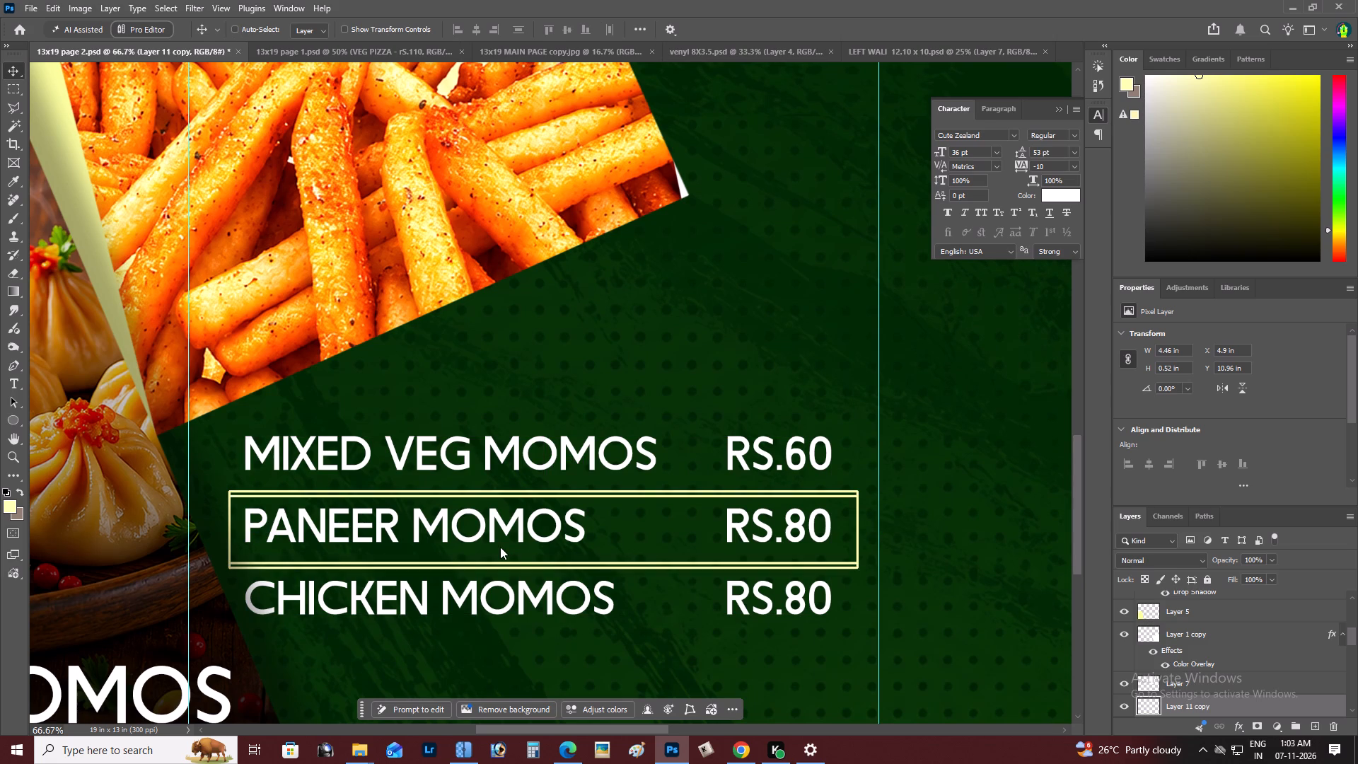
key(shift+Down)
key(Down)
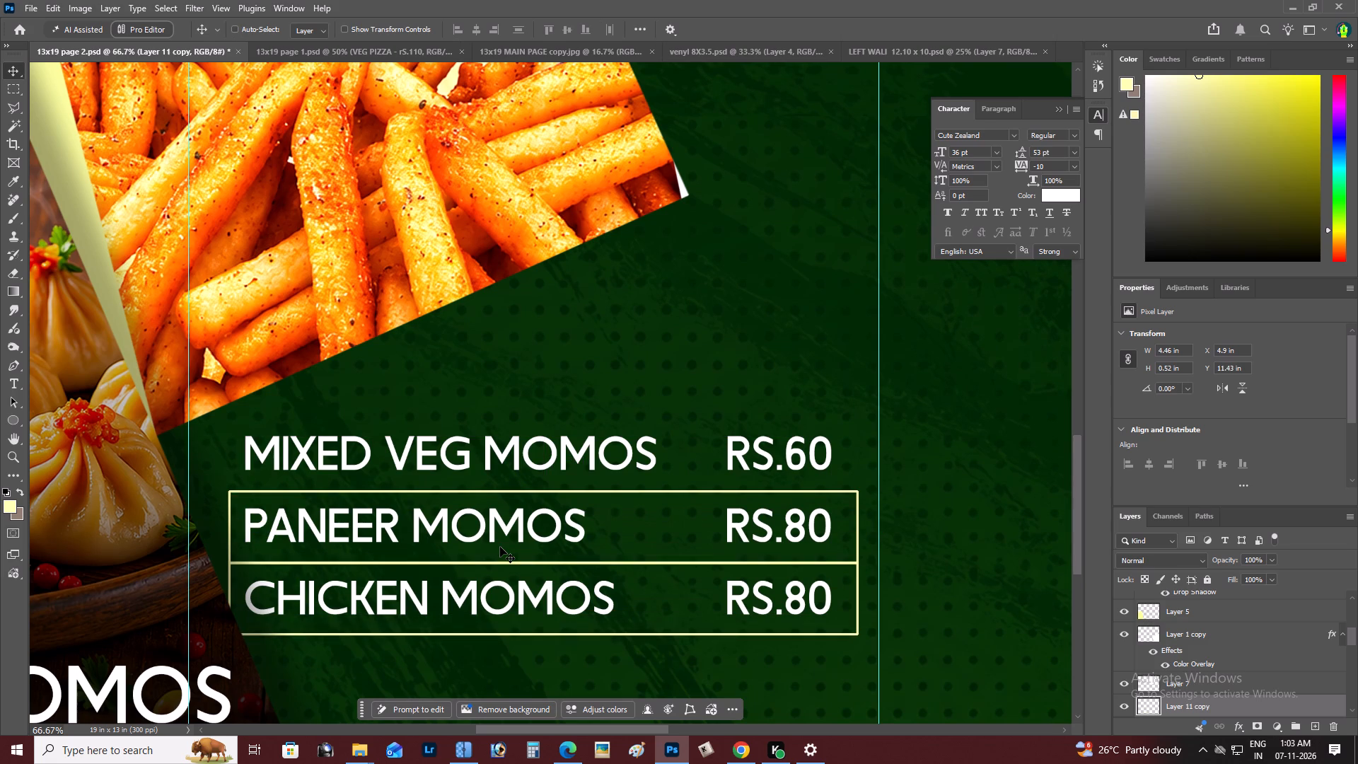
key(Down)
key(Down)
key(Down)
key(Down)
key(Up)
key(Up)
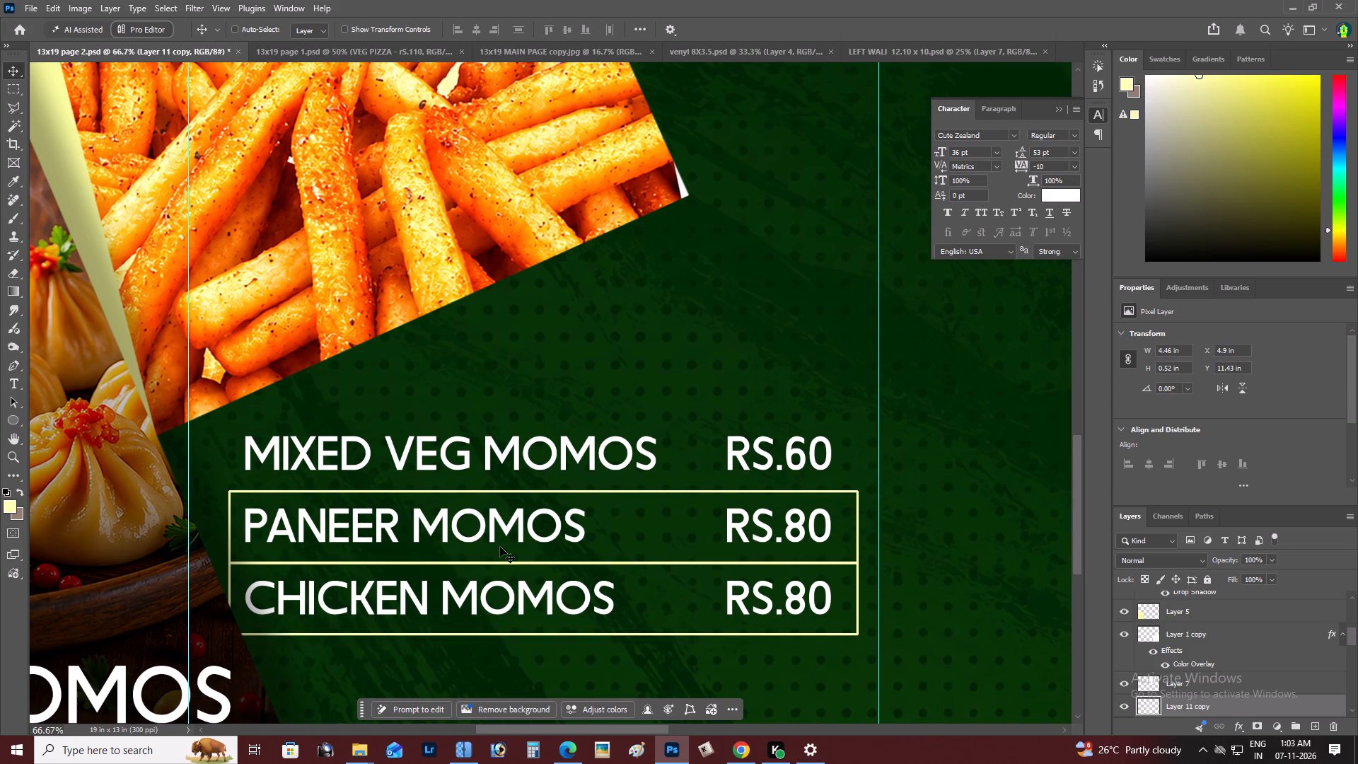
key(Down)
Duplicate the frame again and move the copy up around the MIXED VEG MOMOS row, at Y 10.41 in, meeting the PANEER MOMOS frame.
key(z)
alt+click(500, 547)
key(space)
key(space)
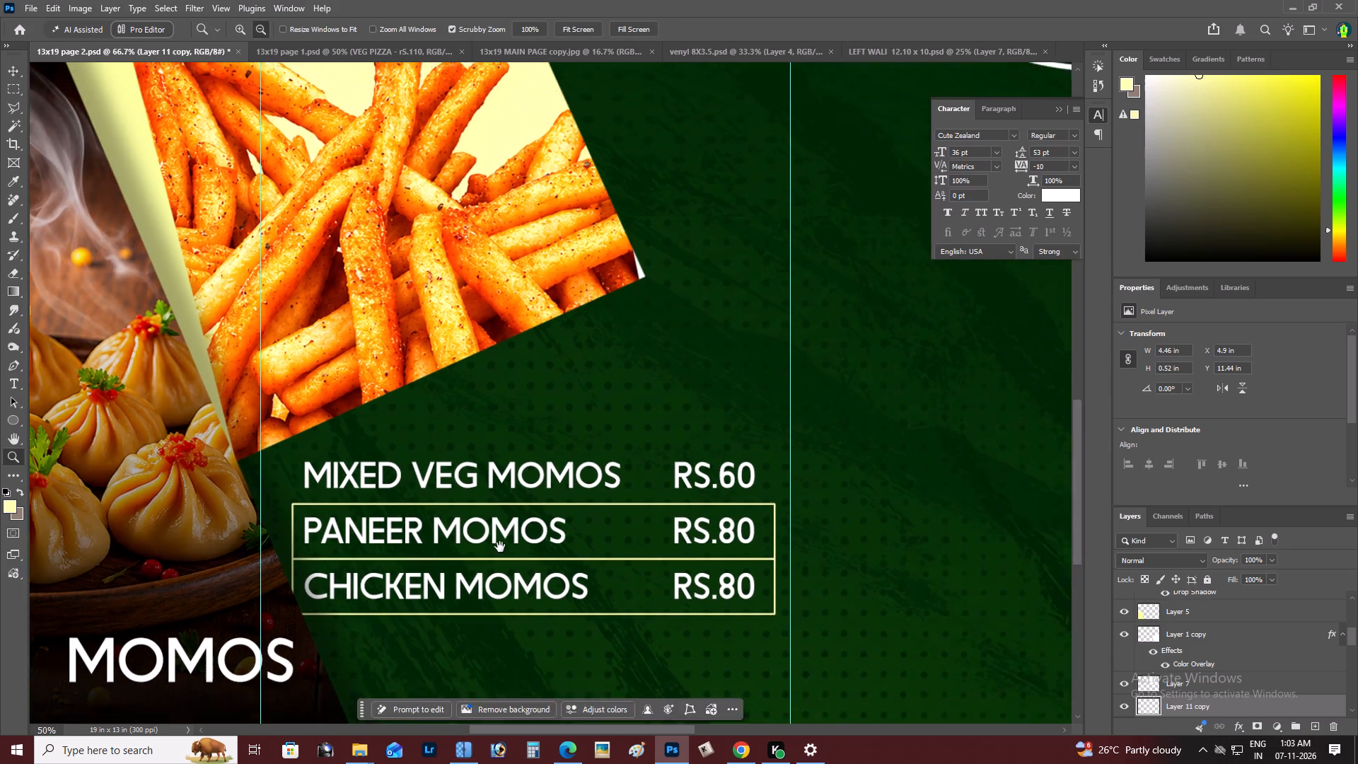
drag(500, 547, 568, 532)
key(v)
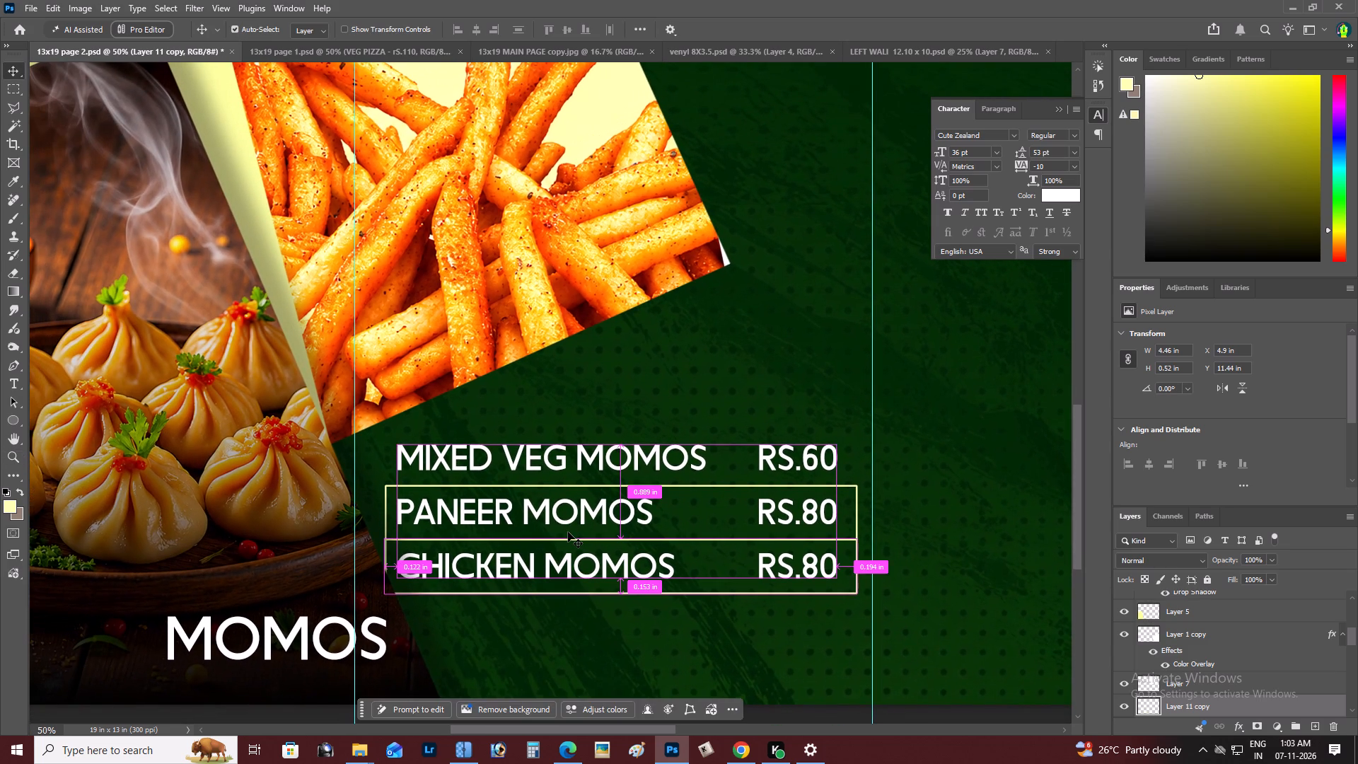
key(ctrl+j)
key(shift+Up)
key(shift+Up)
key(shift+Up)
key(shift+Up)
key(shift+Up)
key(shift+Up)
key(shift+Up)
key(shift+Up)
key(shift+Up)
key(shift+Up)
key(shift+Up)
key(shift+Up)
key(shift+Up)
key(shift+Up)
key(shift+Up)
key(shift+Up)
key(shift+Up)
key(shift+Up)
key(shift+Up)
key(shift+Up)
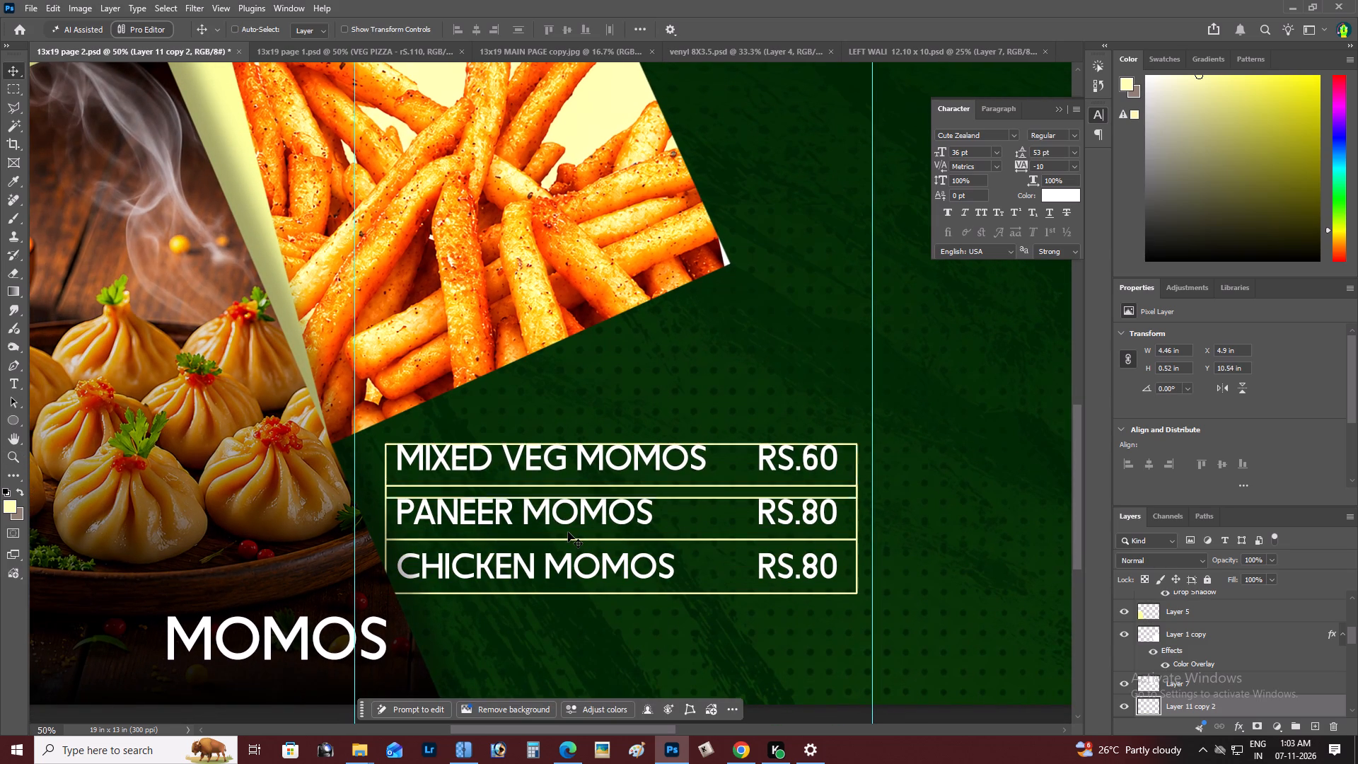
key(shift+Down)
key(shift+Down)
key(shift+Down)
key(shift+Down)
key(Down)
key(Down)
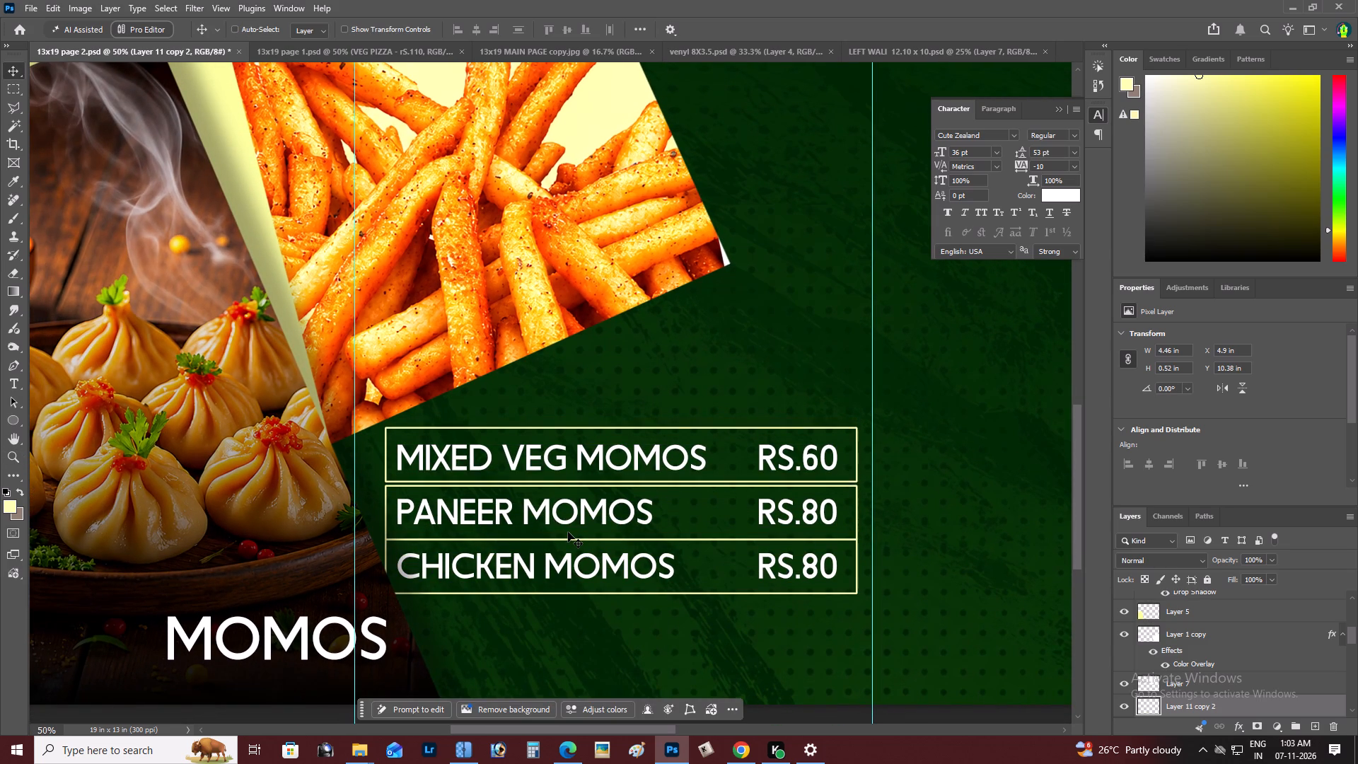
key(Down)
key(Down)
key(Down)
key(Down)
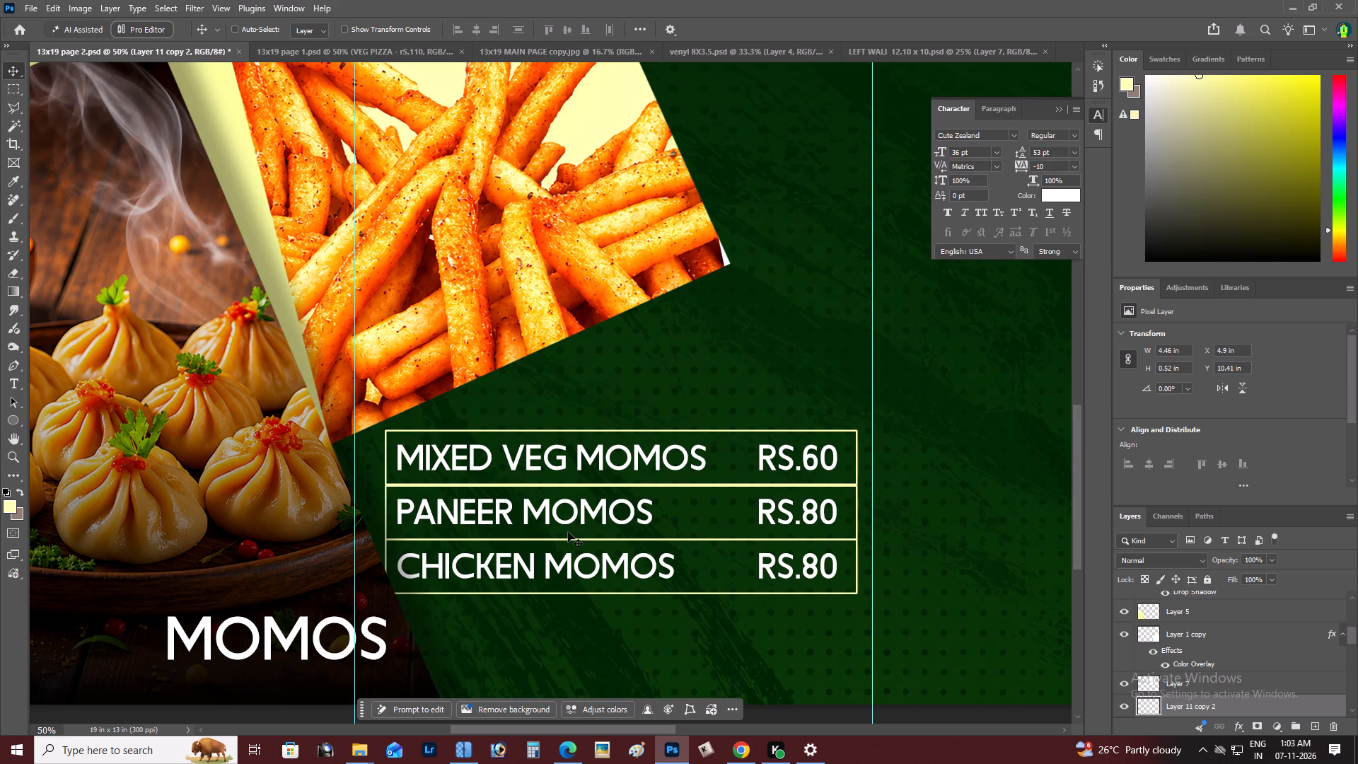
Examine the three framed momos rows against the whole page and close up for how their border lines meet.
key(z)
alt+click(568, 532)
right_click(568, 532)
double_click(604, 539)
key(space)
key(space)
key(space)
key(space)
key(space)
key(space)
key(space)
key(space)
drag(523, 593, 652, 545)
key(z)
click(584, 572)
triple_click(584, 572)
key(space)
key(space)
key(space)
key(space)
key(space)
key(space)
key(space)
key(space)
key(space)
key(space)
key(space)
key(space)
key(space)
key(space)
key(space)
key(space)
key(space)
key(space)
key(space)
key(space)
drag(584, 572, 508, 572)
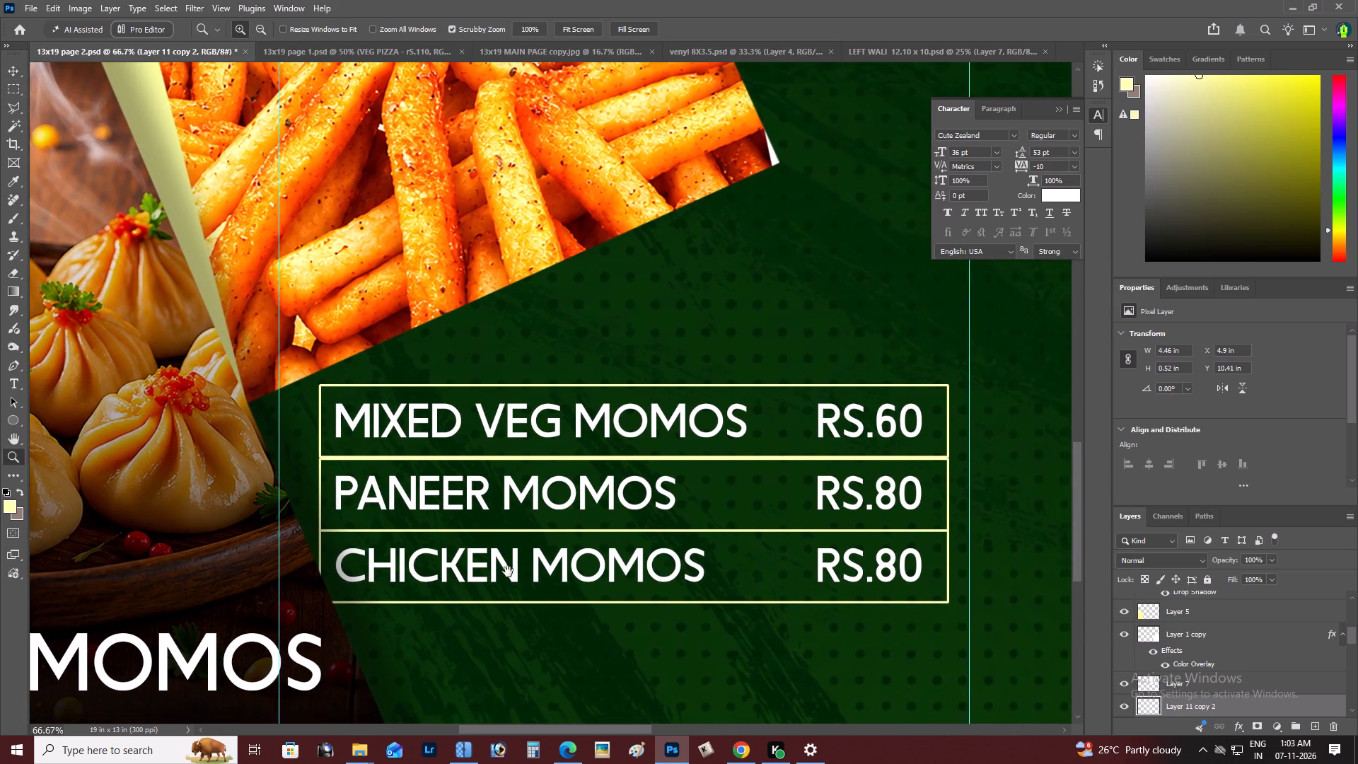
Examine the three framed momos rows close up and against the whole page layout, including the snack list and food photos.
drag(508, 572, 446, 578)
key(z)
alt+click(517, 534)
right_click(543, 527)
double_click(566, 538)
key(space)
key(space)
key(space)
drag(516, 561, 522, 560)
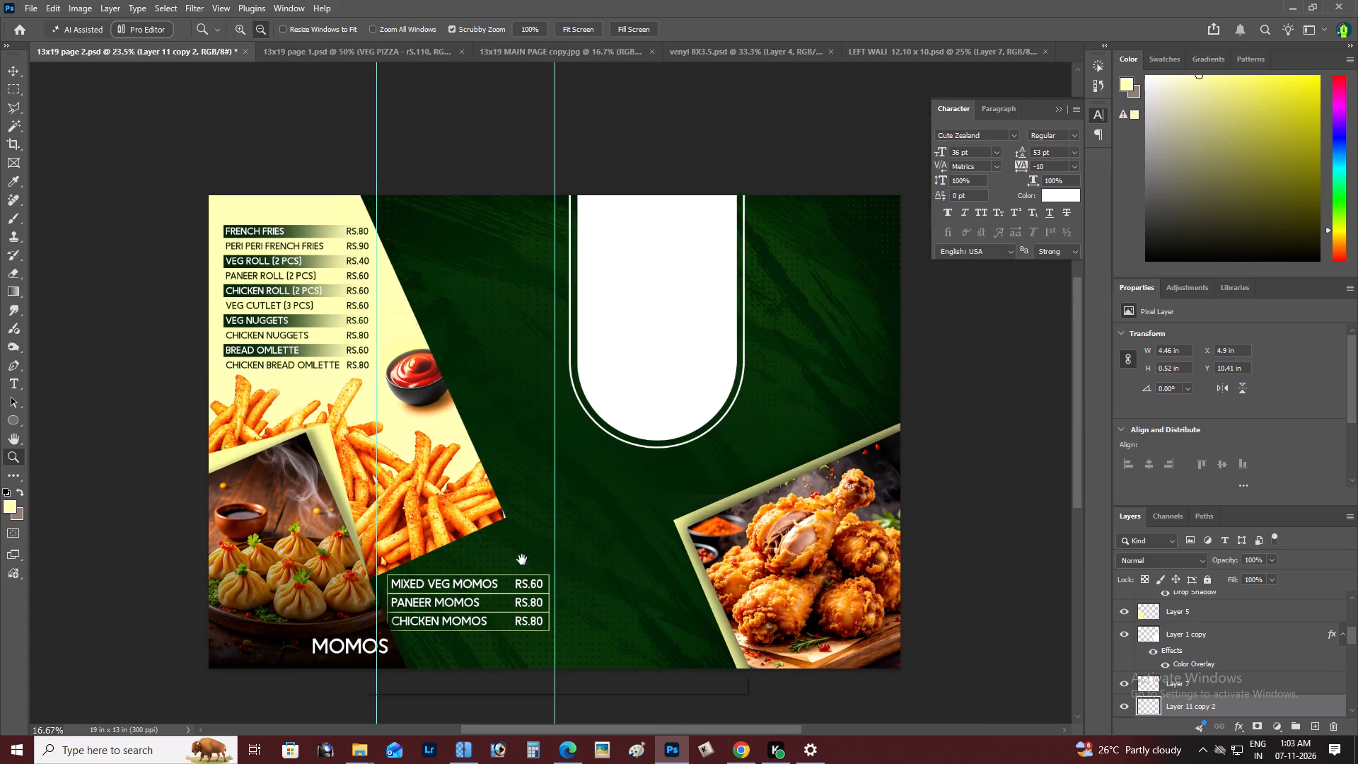
drag(522, 560, 584, 534)
key(z)
triple_click(533, 580)
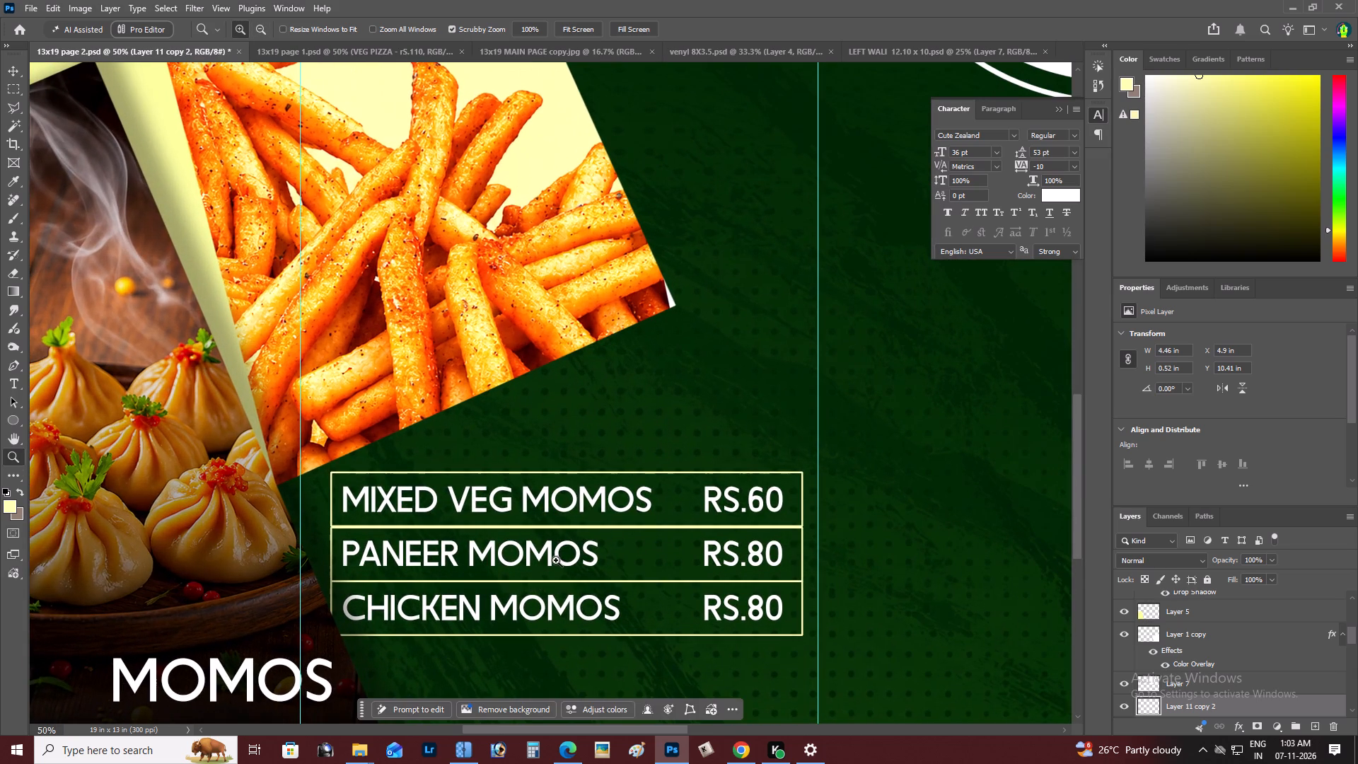
key(z)
drag(523, 470, 511, 445)
key(z)
alt+click(494, 496)
right_click(523, 496)
double_click(547, 504)
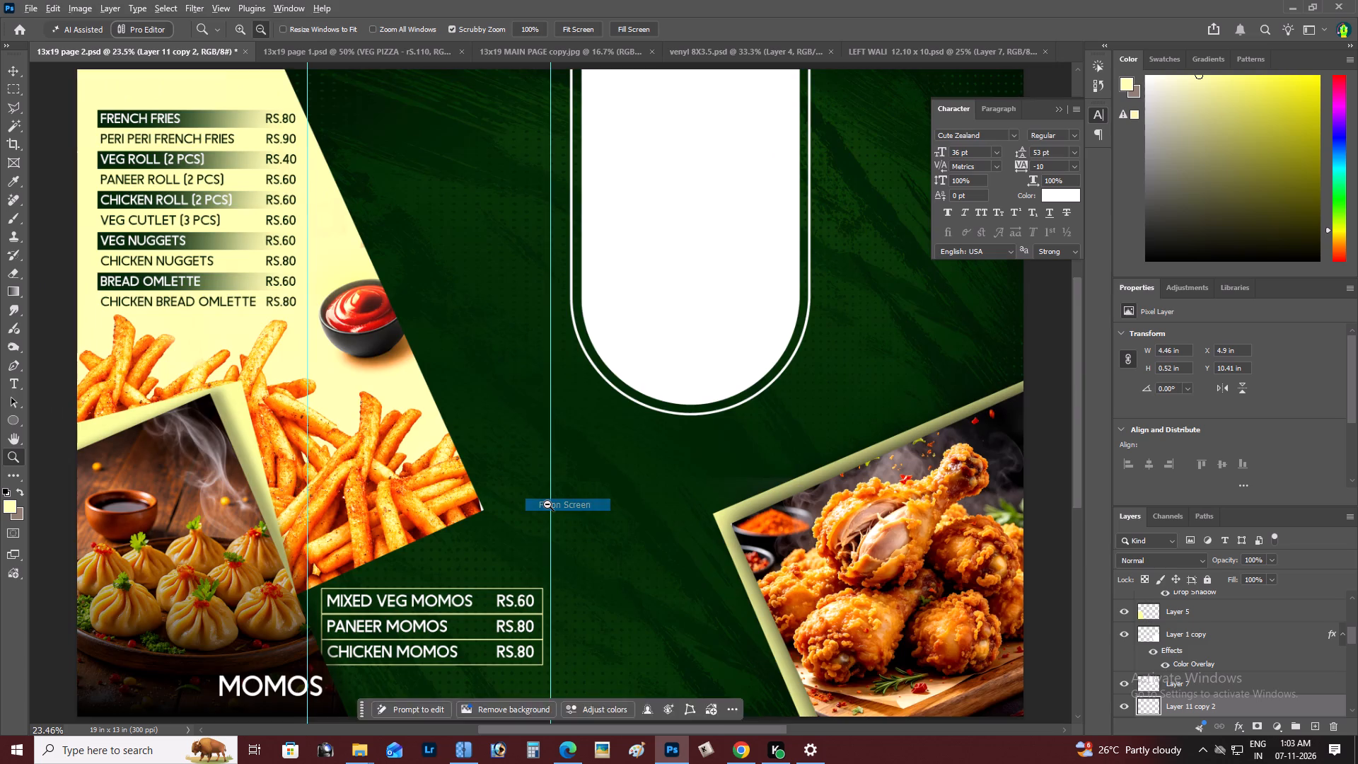
key(space)
key(space)
key(space)
key(space)
key(space)
key(space)
key(space)
key(space)
key(space)
key(space)
key(space)
key(space)
key(space)
key(space)
key(space)
key(space)
key(space)
key(space)
key(space)
key(space)
drag(473, 566, 558, 513)
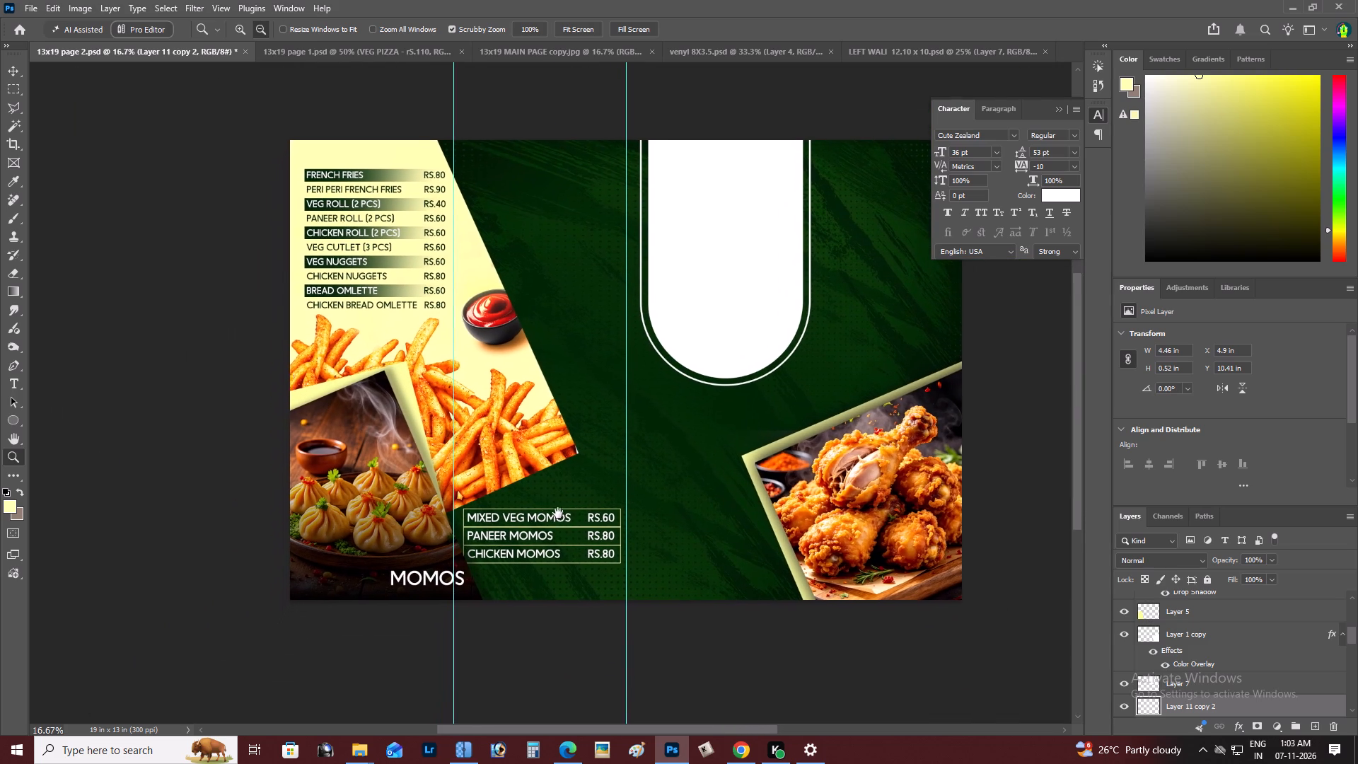
drag(558, 513, 570, 518)
key(z)
alt+click(550, 498)
right_click(555, 492)
double_click(572, 497)
key(space)
key(space)
key(space)
key(space)
key(space)
key(space)
drag(572, 497, 604, 490)
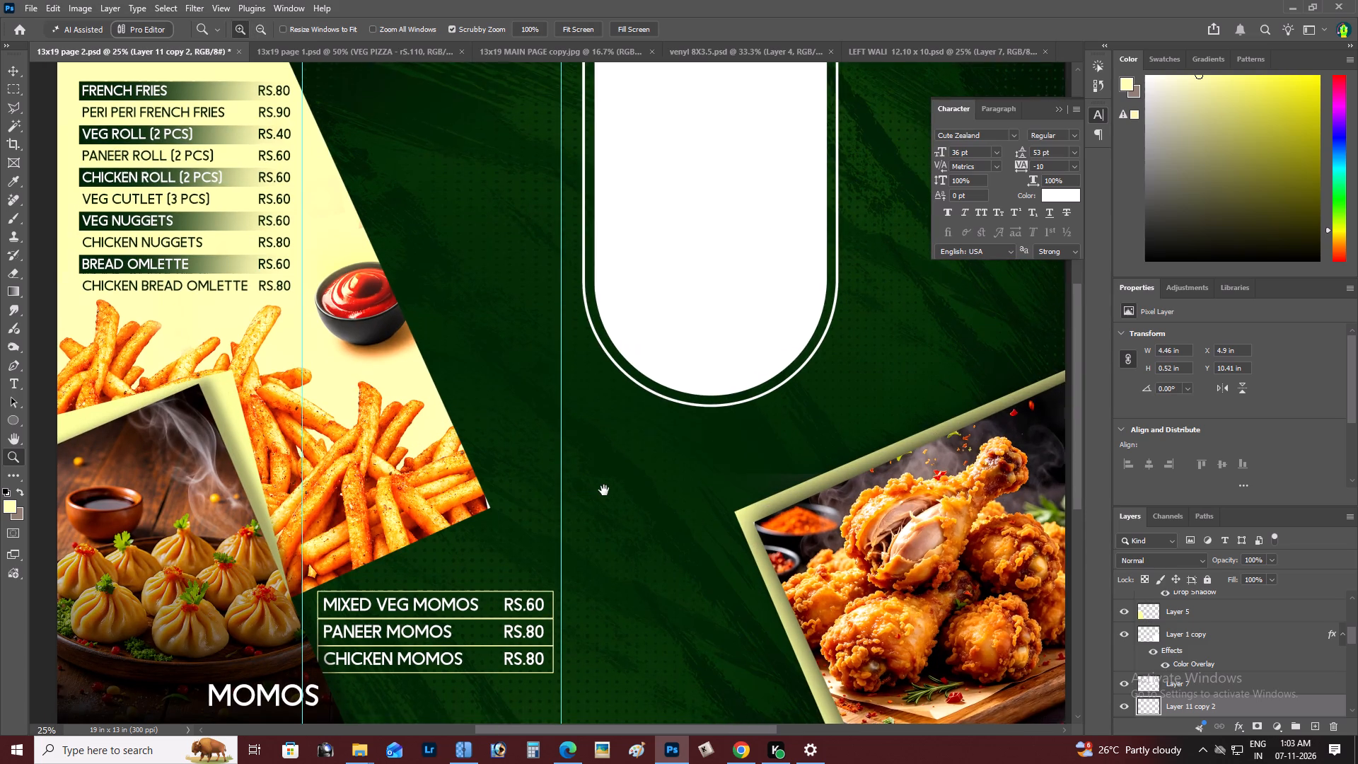
drag(604, 490, 608, 492)
key(z)
alt+click(462, 465)
right_click(461, 465)
double_click(485, 473)
key(space)
key(space)
key(space)
key(space)
key(space)
key(space)
key(space)
key(space)
key(space)
key(space)
key(space)
key(space)
key(space)
key(space)
key(space)
key(space)
key(space)
key(space)
key(space)
key(space)
drag(486, 475, 509, 480)
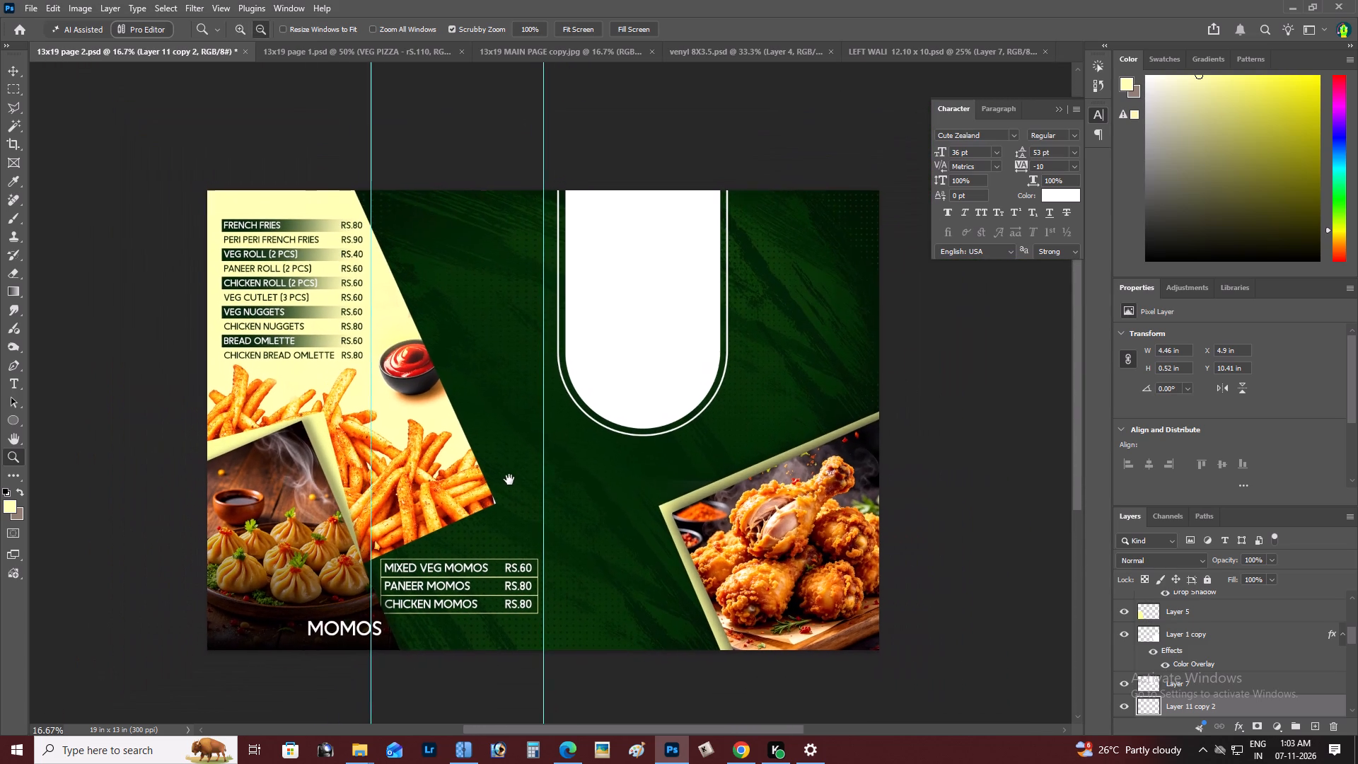
drag(509, 480, 550, 473)
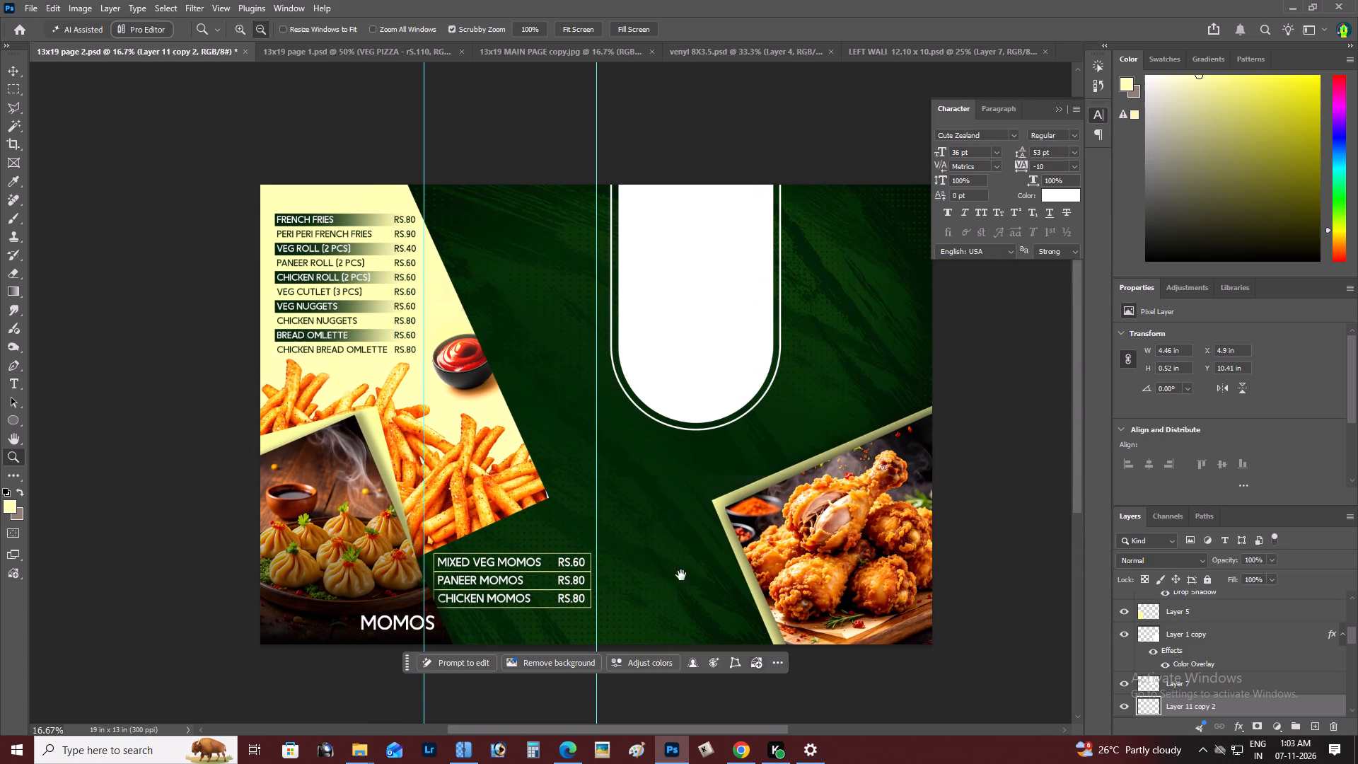
drag(523, 494, 600, 519)
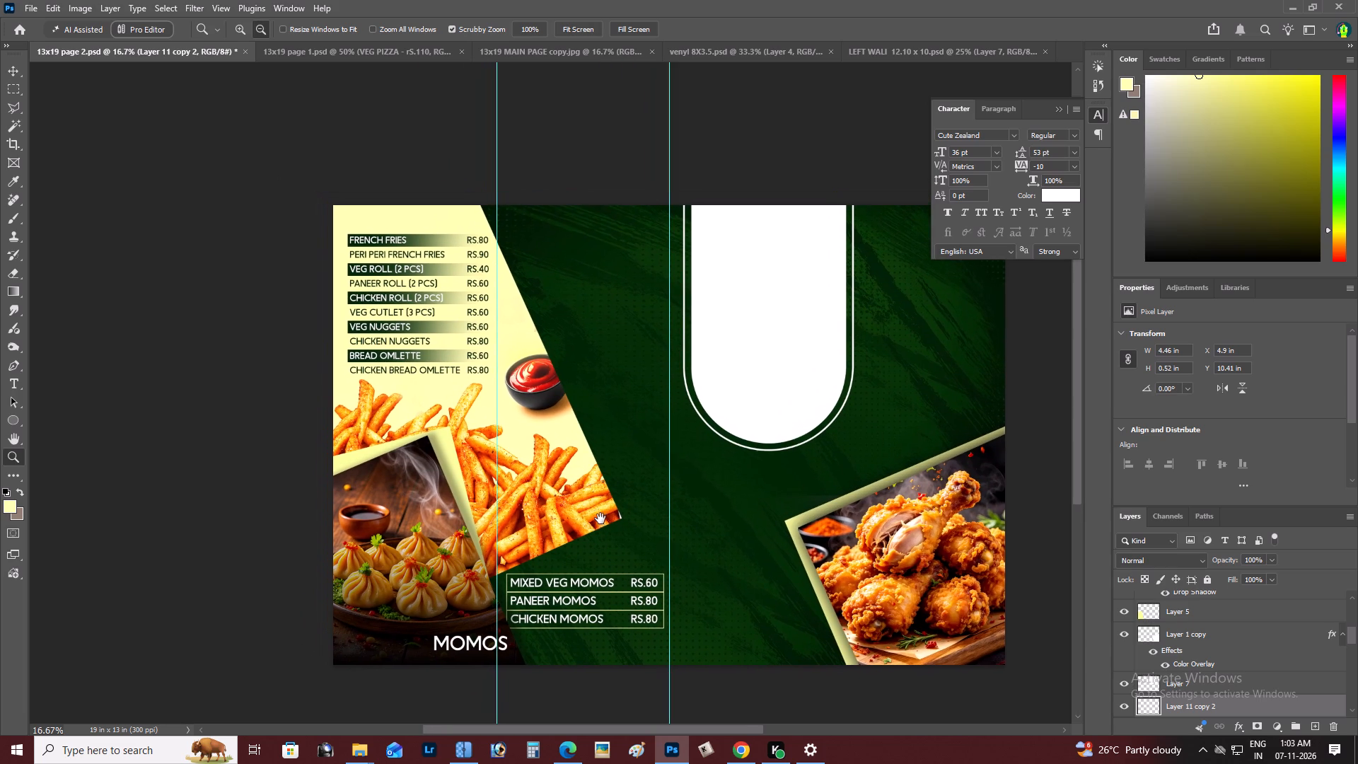
drag(600, 519, 618, 521)
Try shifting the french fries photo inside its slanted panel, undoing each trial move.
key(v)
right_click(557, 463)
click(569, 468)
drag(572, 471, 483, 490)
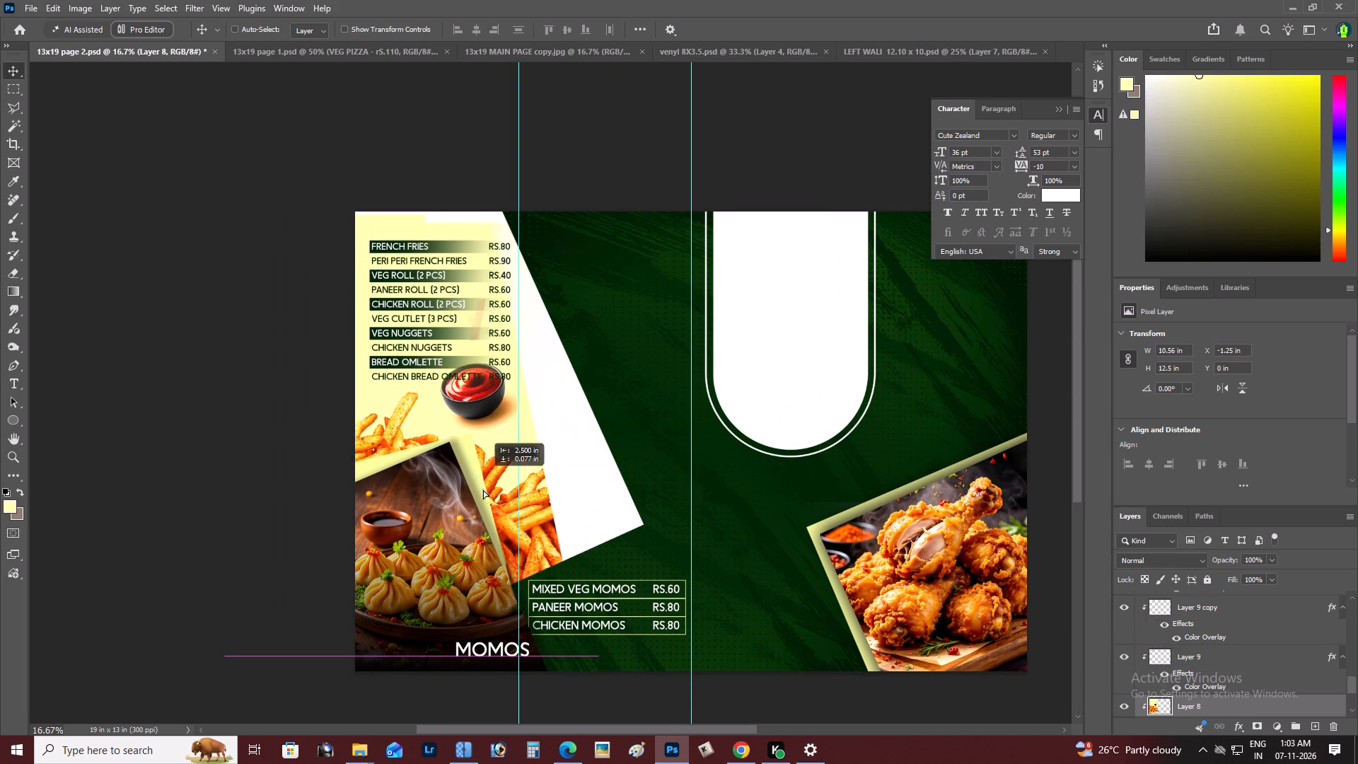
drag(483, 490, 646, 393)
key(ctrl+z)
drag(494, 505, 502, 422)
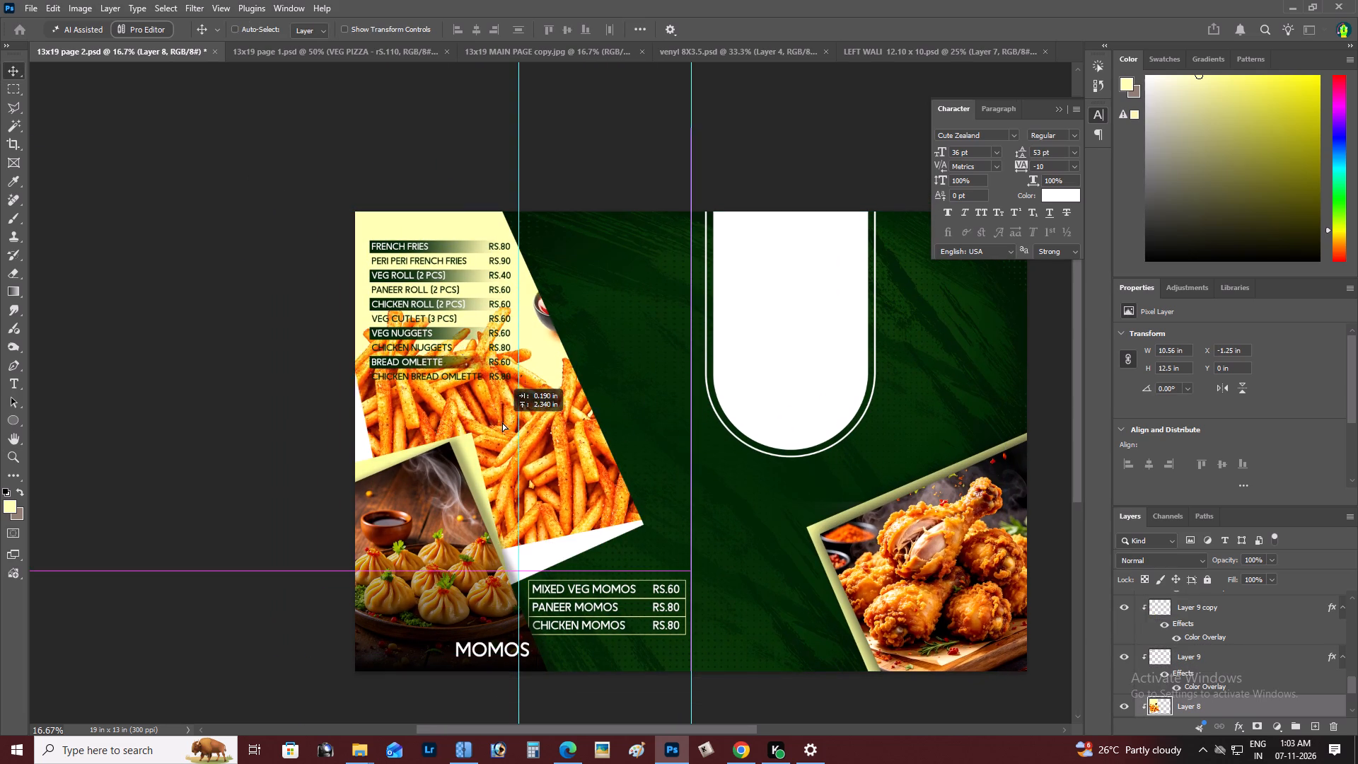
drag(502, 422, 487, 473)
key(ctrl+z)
Review the overall page composition again, comparing the fries panel, momos photo and framed momos rows.
key(z)
alt+click(513, 461)
right_click(559, 451)
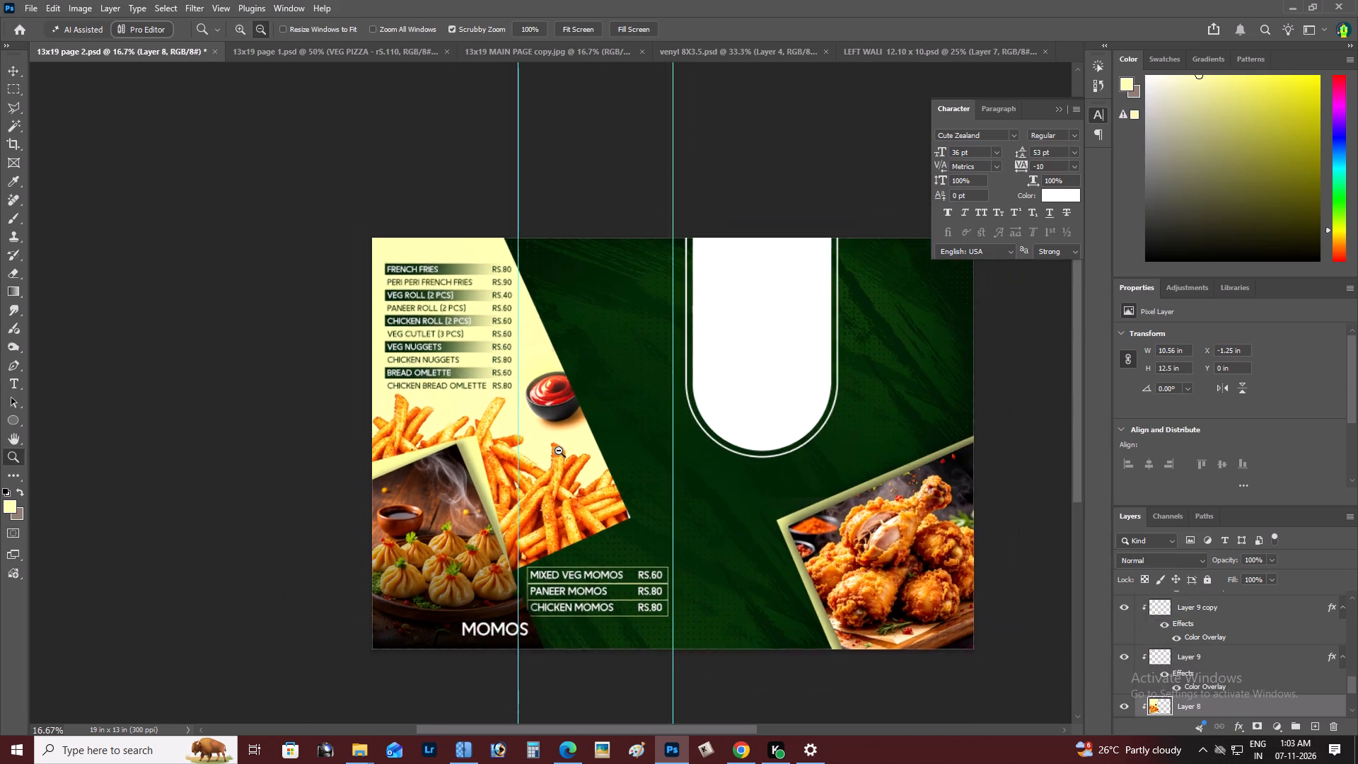
double_click(578, 460)
key(space)
key(space)
key(space)
key(space)
key(space)
key(space)
key(space)
key(space)
key(space)
key(space)
key(space)
key(space)
key(space)
key(space)
key(space)
key(space)
key(space)
key(space)
drag(454, 496, 551, 512)
key(z)
alt+click(457, 498)
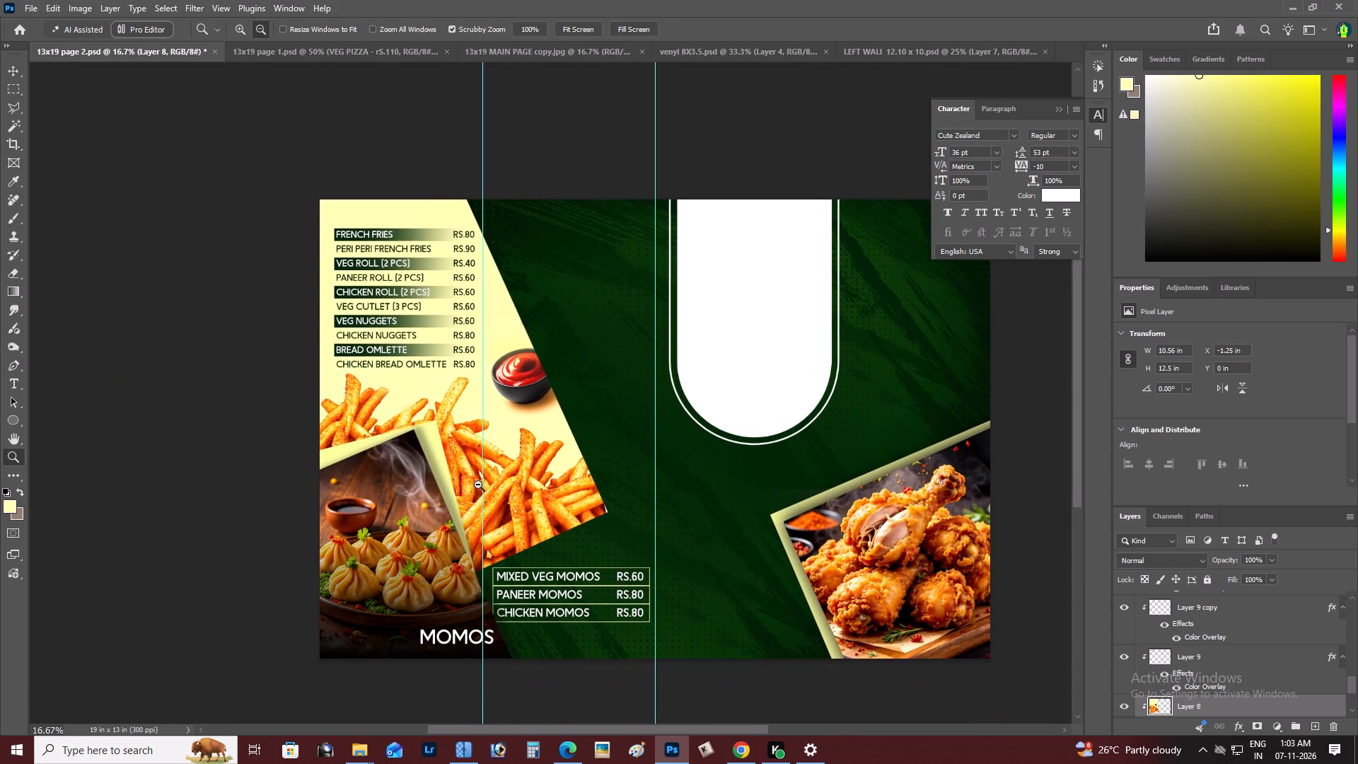
right_click(491, 480)
click(513, 490)
key(space)
key(space)
key(space)
key(space)
key(space)
key(space)
key(space)
key(space)
key(space)
key(space)
key(space)
key(space)
drag(513, 490, 571, 465)
key(z)
alt+click(426, 448)
right_click(453, 434)
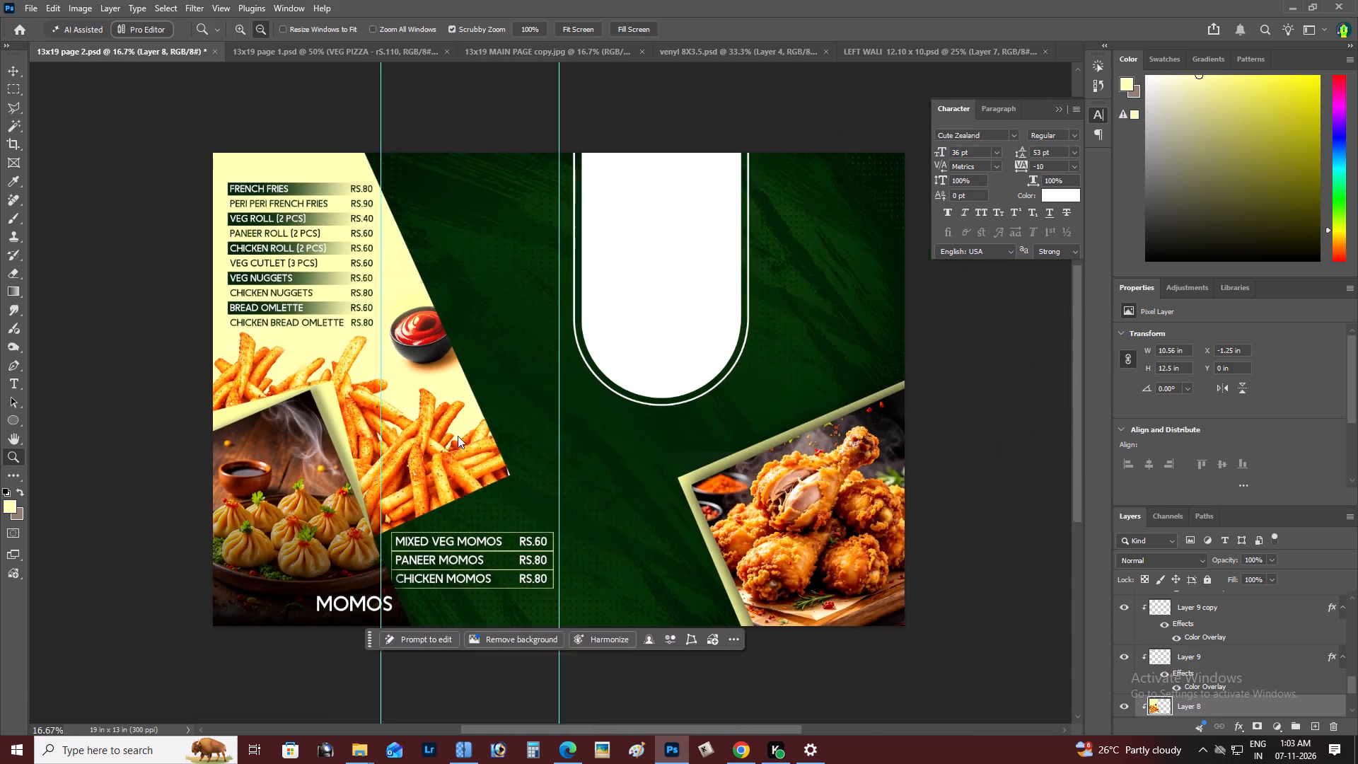
double_click(482, 446)
key(space)
drag(366, 443, 451, 461)
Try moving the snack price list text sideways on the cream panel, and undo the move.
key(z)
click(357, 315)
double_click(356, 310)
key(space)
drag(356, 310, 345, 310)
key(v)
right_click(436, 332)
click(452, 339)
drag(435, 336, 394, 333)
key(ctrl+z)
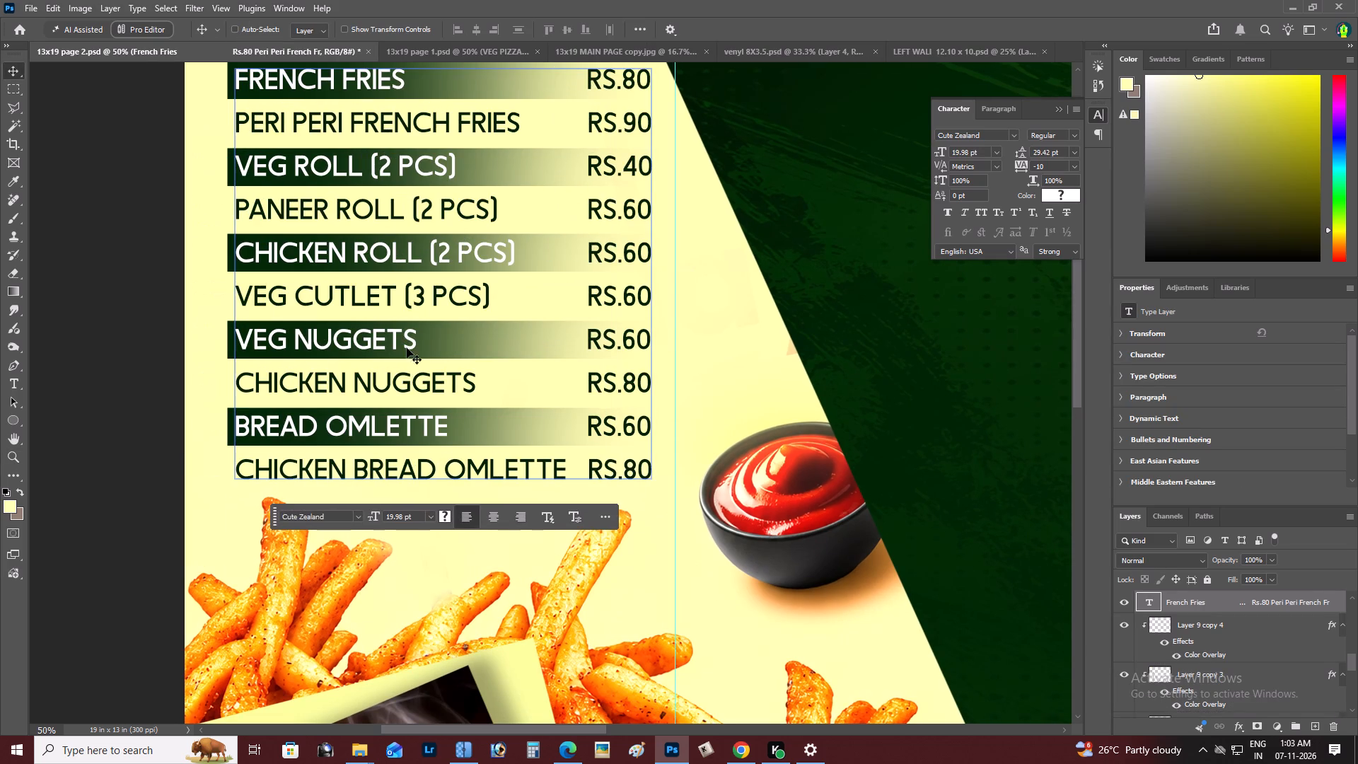
Change the Color Overlay of the gradient bar behind VEG NUGGETS to dark red ab0b04, based on the ketchup's red.
right_click(231, 354)
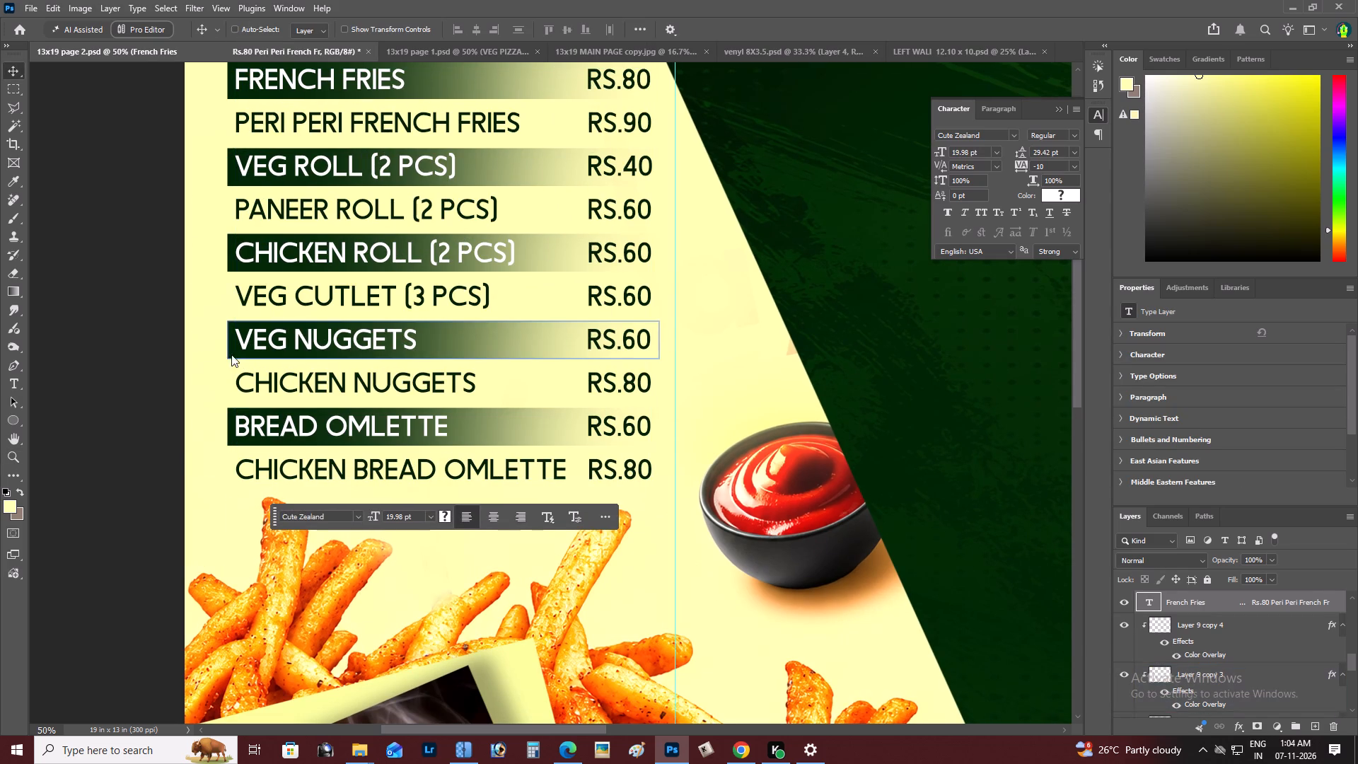
click(250, 362)
drag(238, 359, 195, 349)
key(ctrl+z)
click(110, 8)
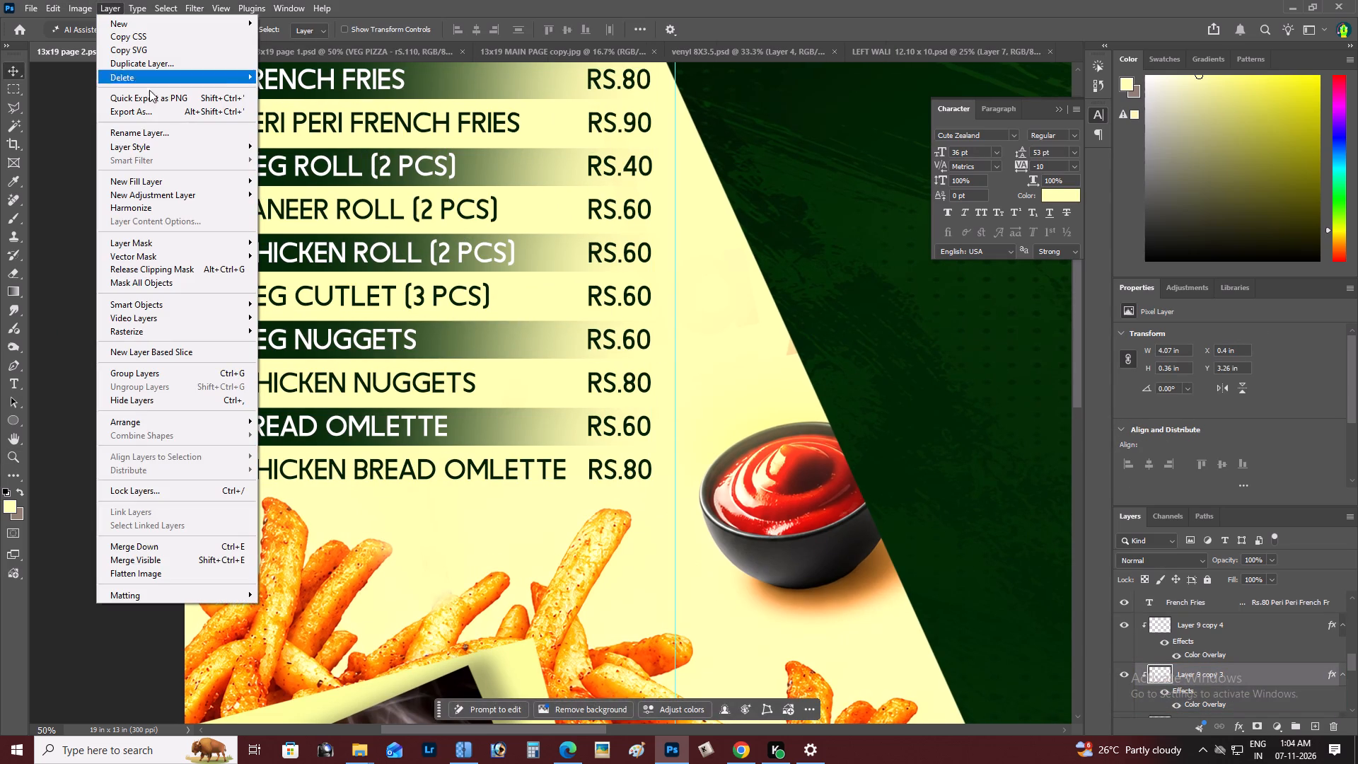
click(302, 233)
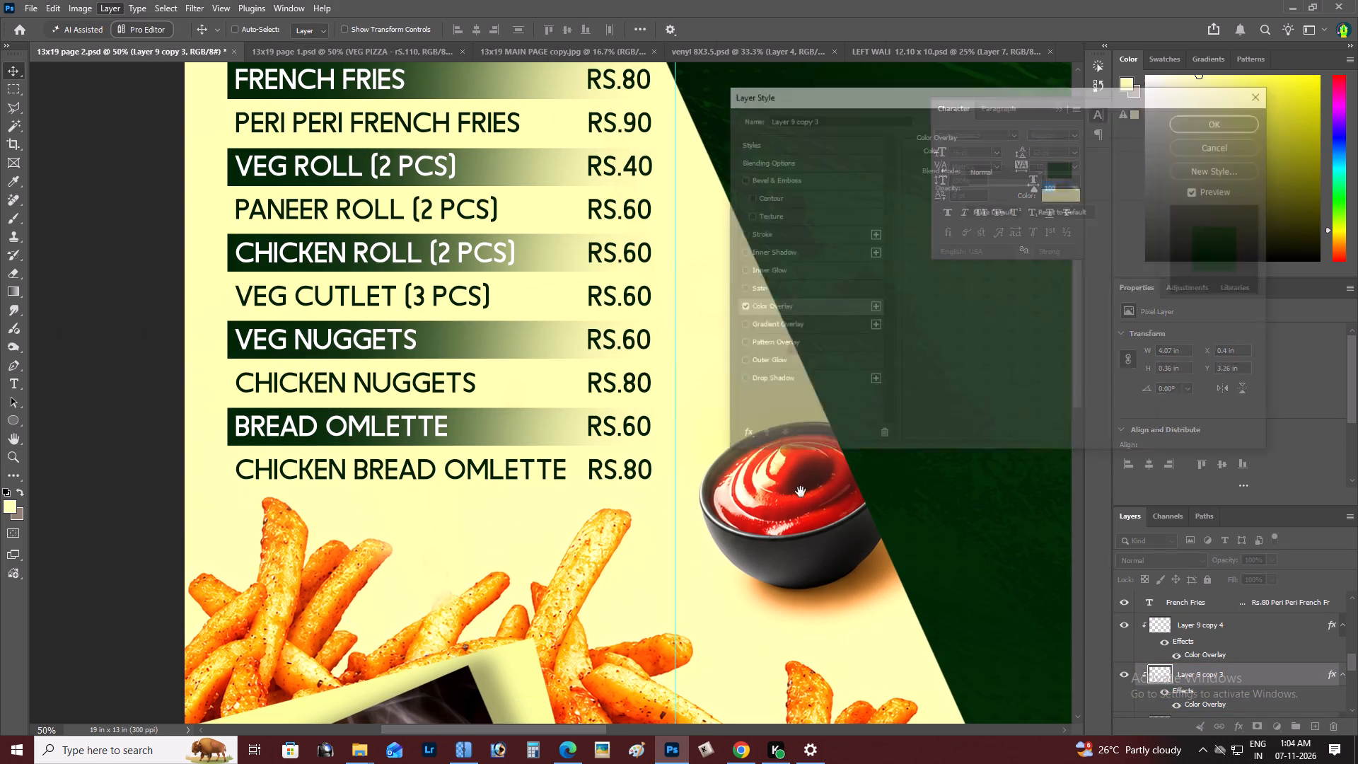
click(1065, 168)
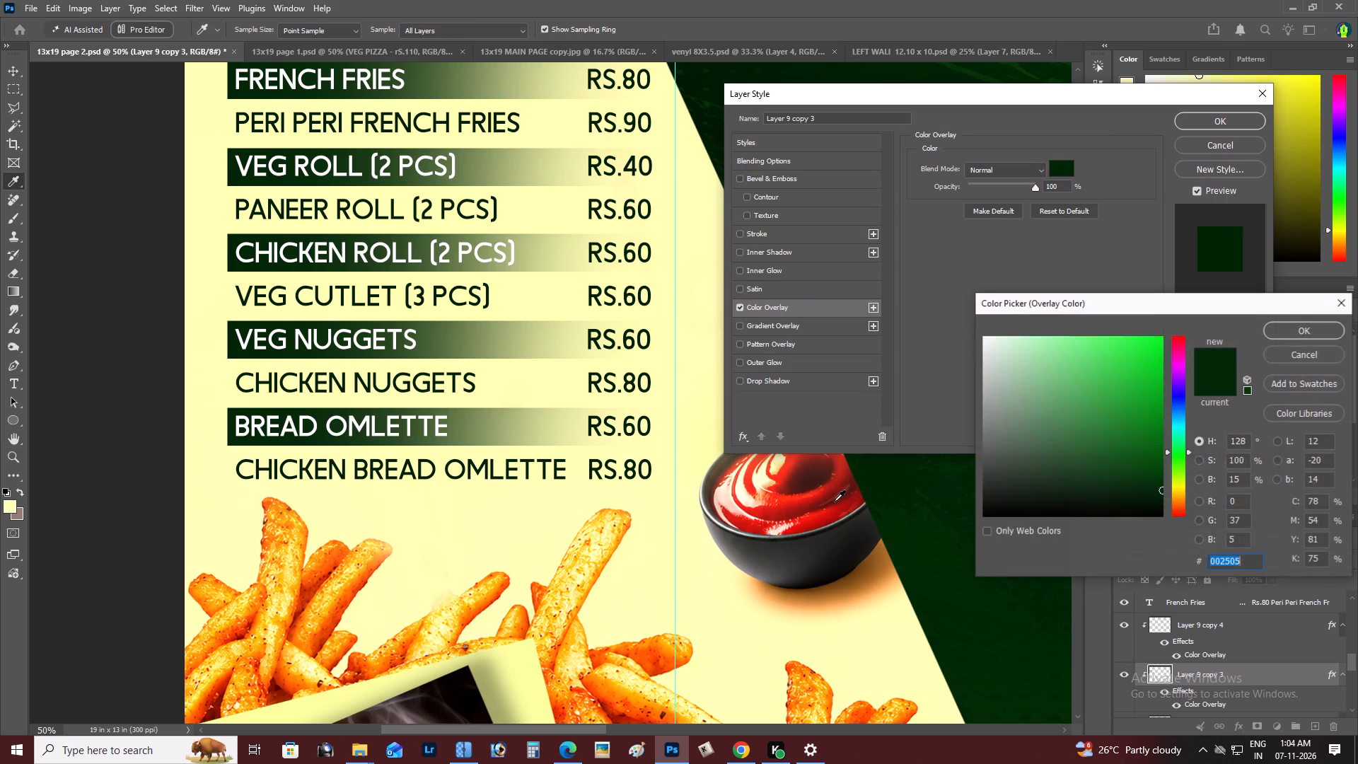
click(832, 509)
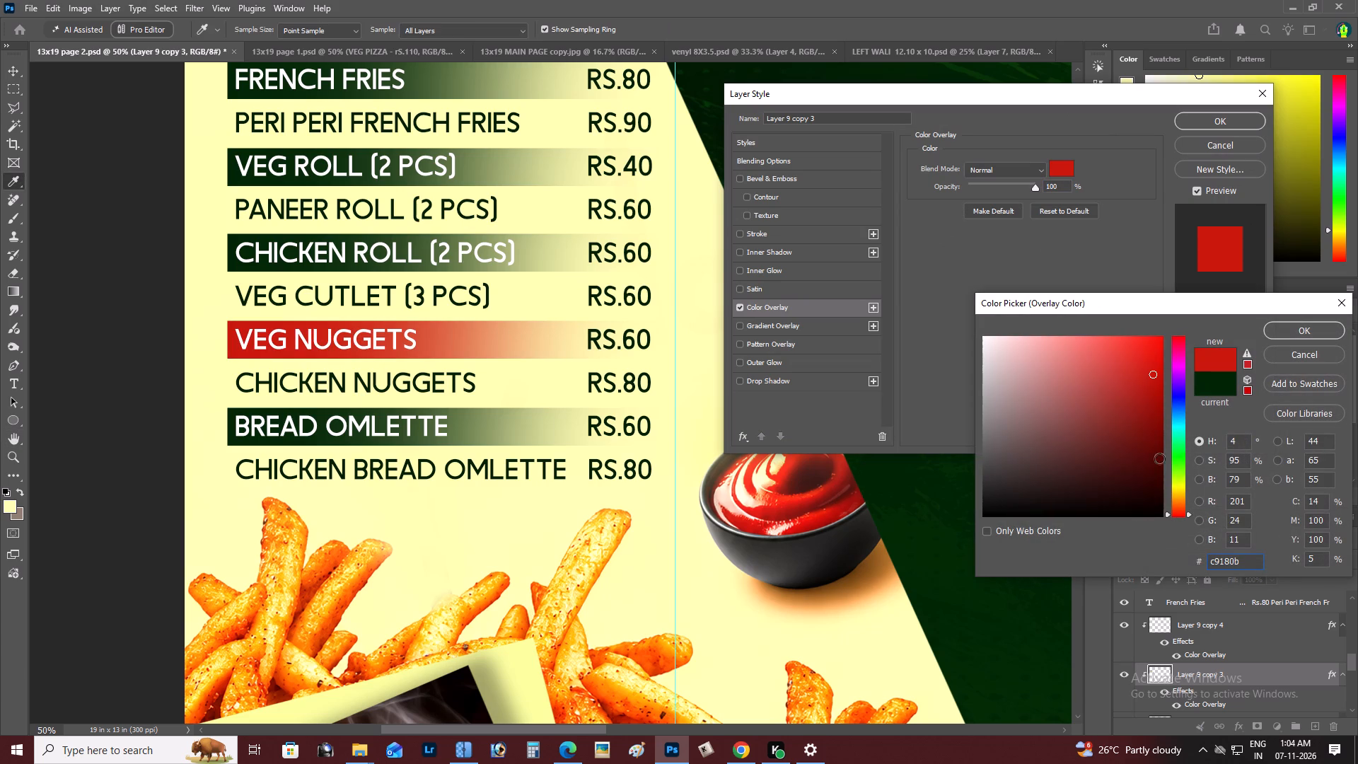
click(1146, 424)
click(832, 512)
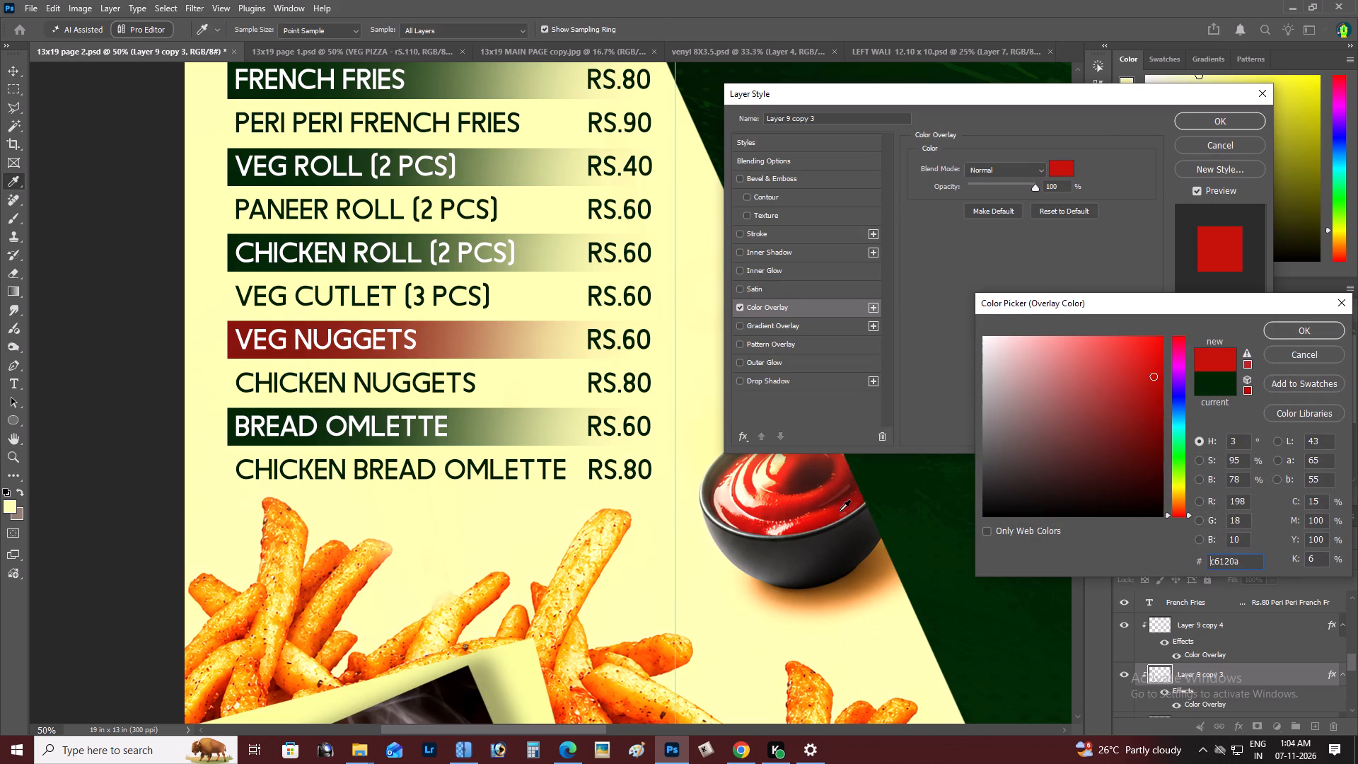
click(1155, 396)
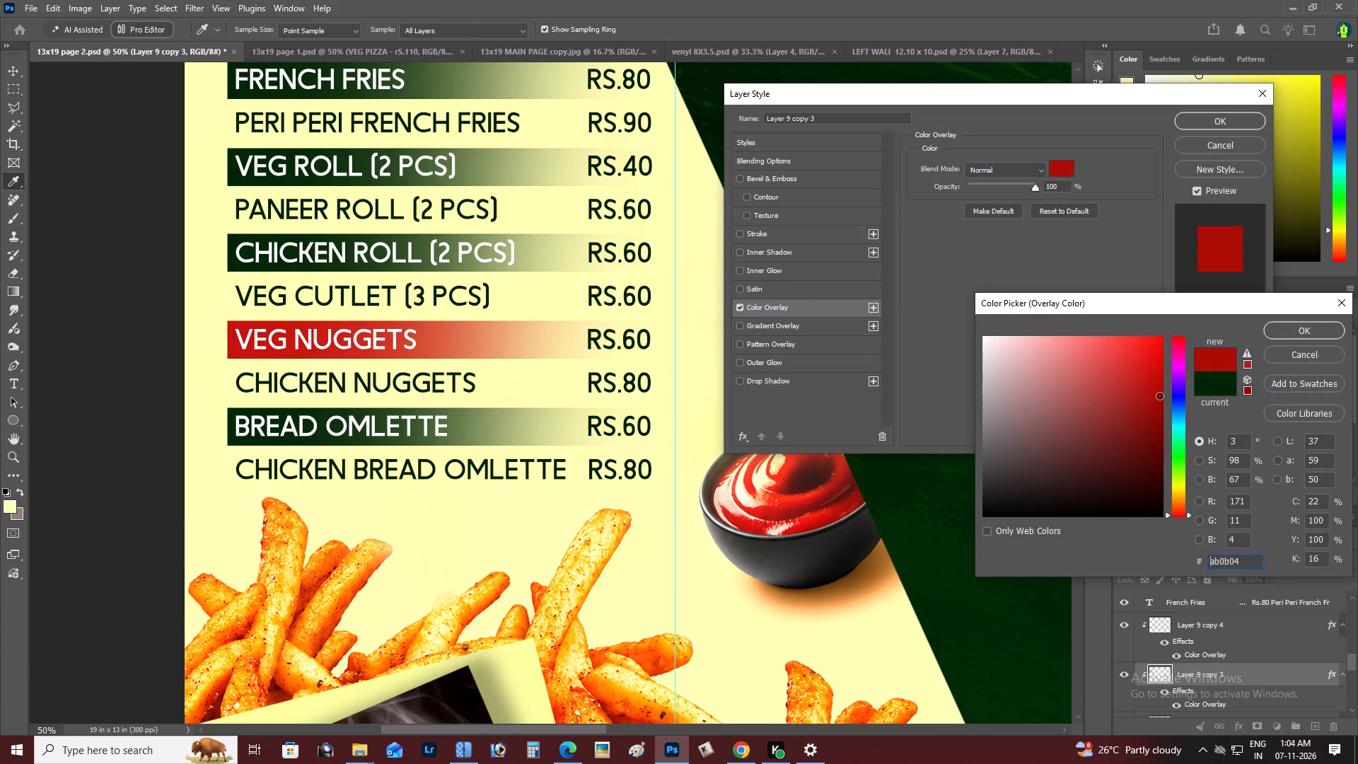
key(Return)
key(Return)
key(z)
alt+click(540, 349)
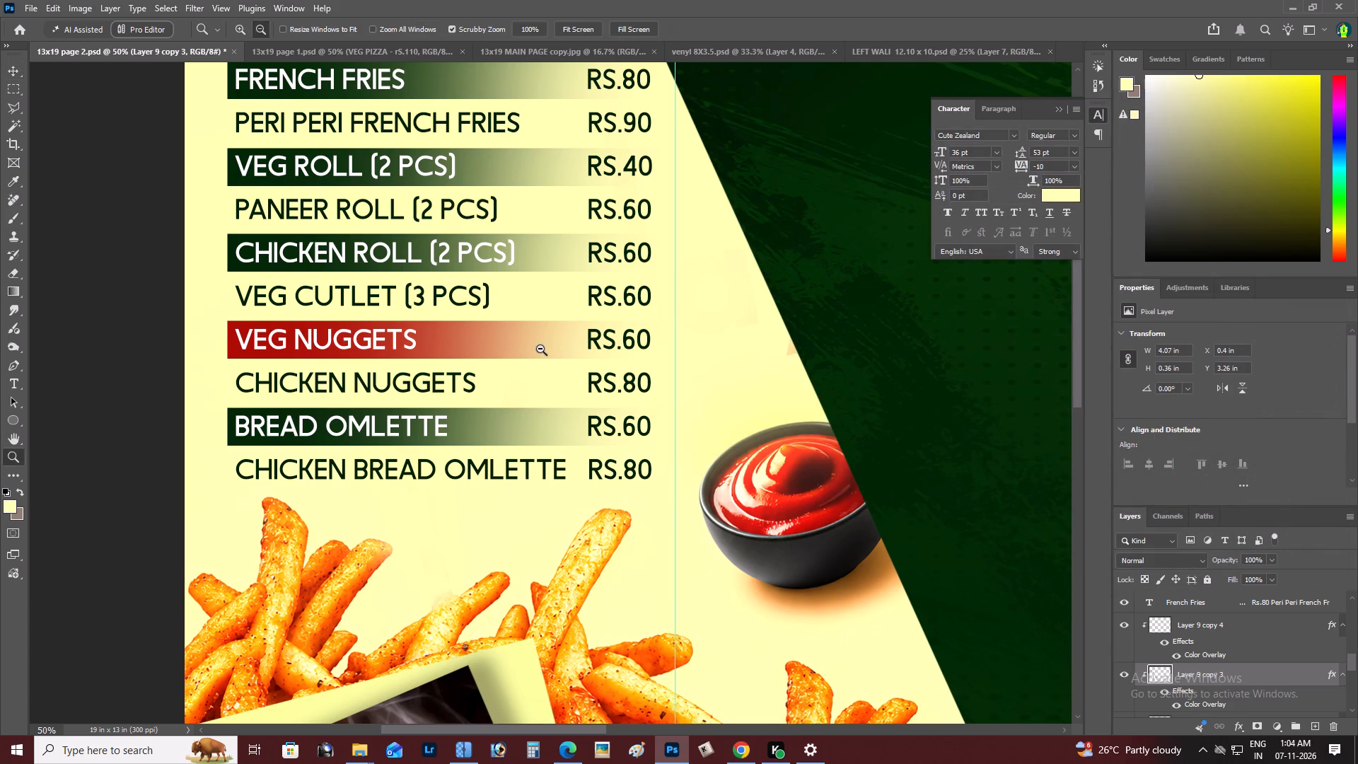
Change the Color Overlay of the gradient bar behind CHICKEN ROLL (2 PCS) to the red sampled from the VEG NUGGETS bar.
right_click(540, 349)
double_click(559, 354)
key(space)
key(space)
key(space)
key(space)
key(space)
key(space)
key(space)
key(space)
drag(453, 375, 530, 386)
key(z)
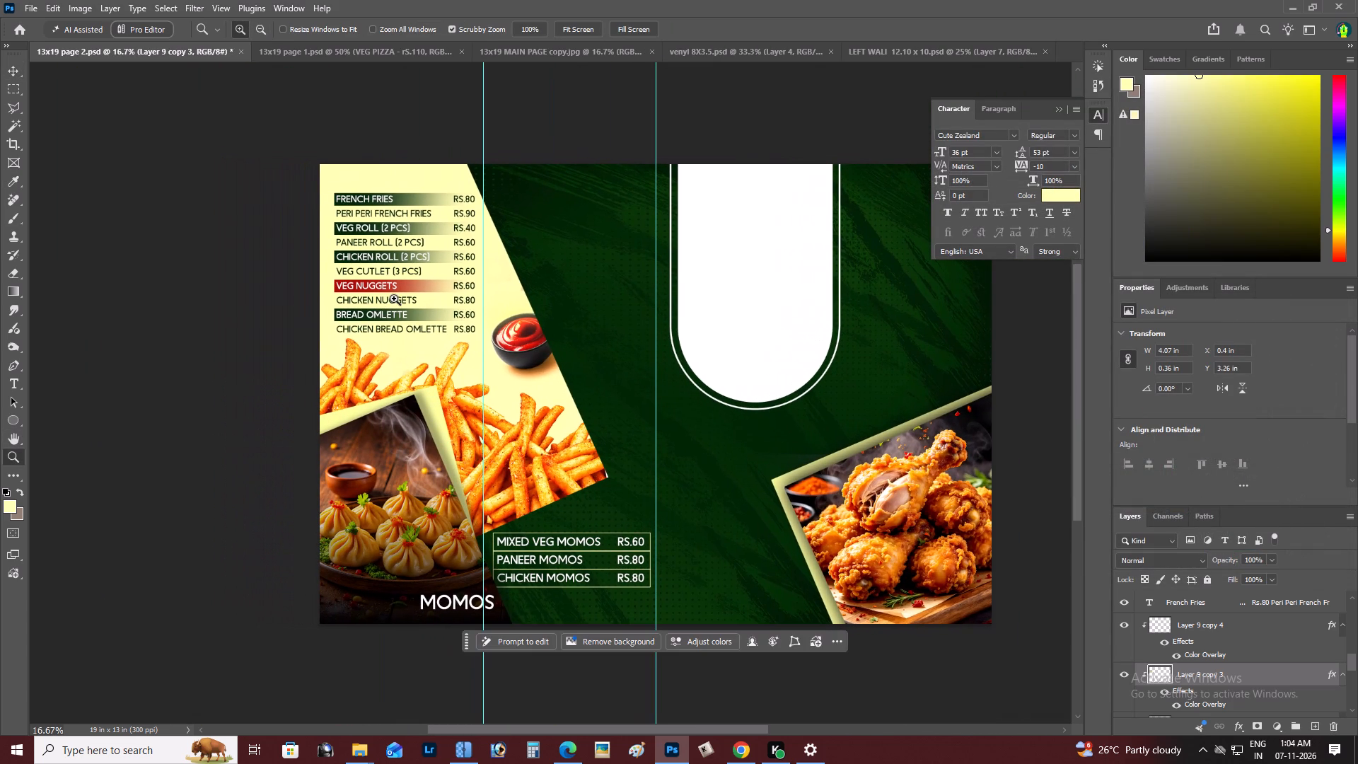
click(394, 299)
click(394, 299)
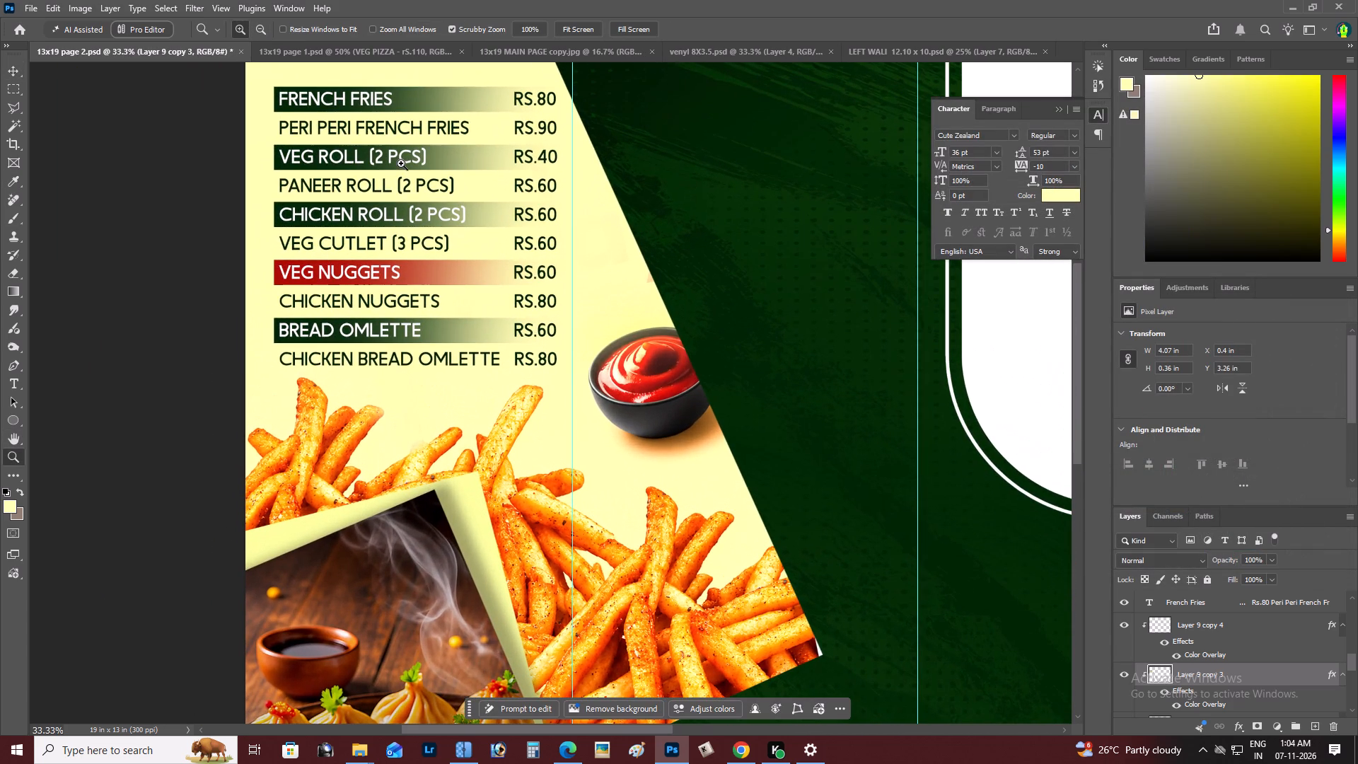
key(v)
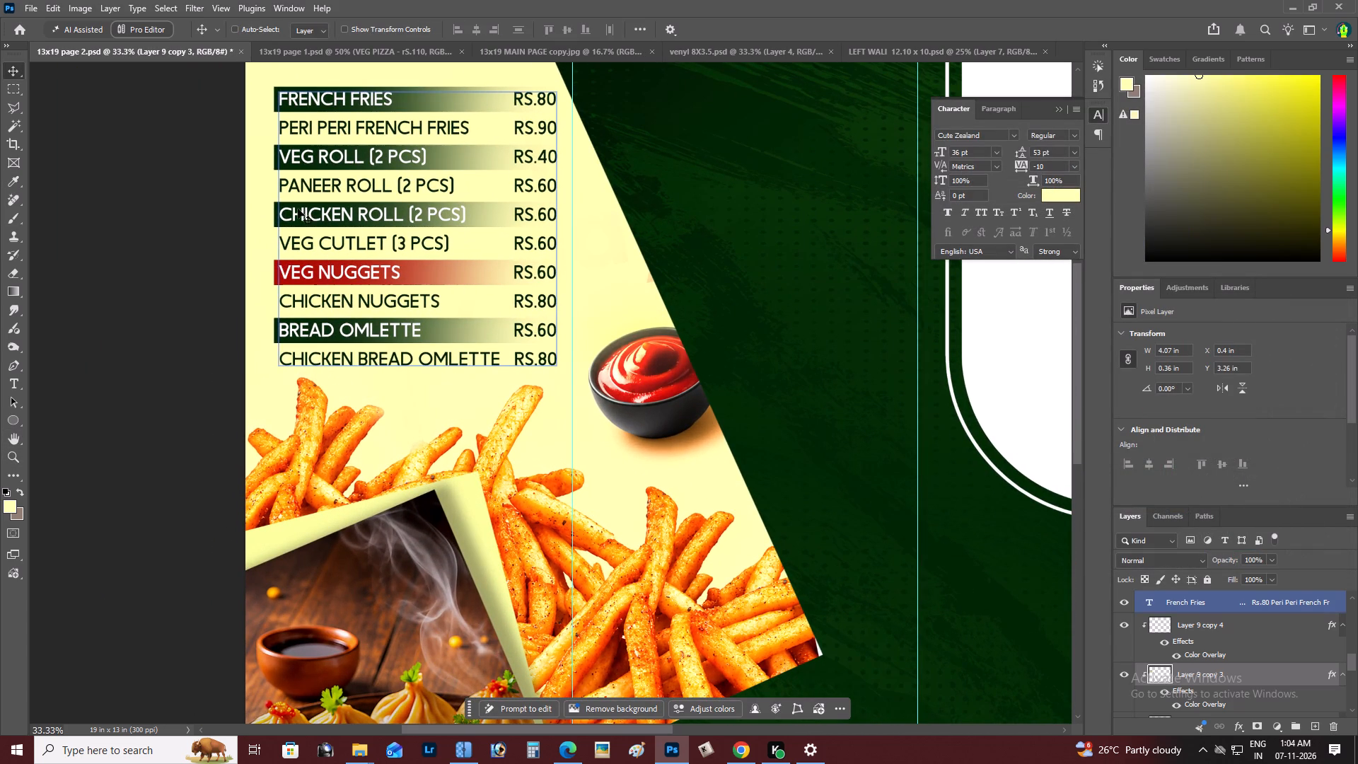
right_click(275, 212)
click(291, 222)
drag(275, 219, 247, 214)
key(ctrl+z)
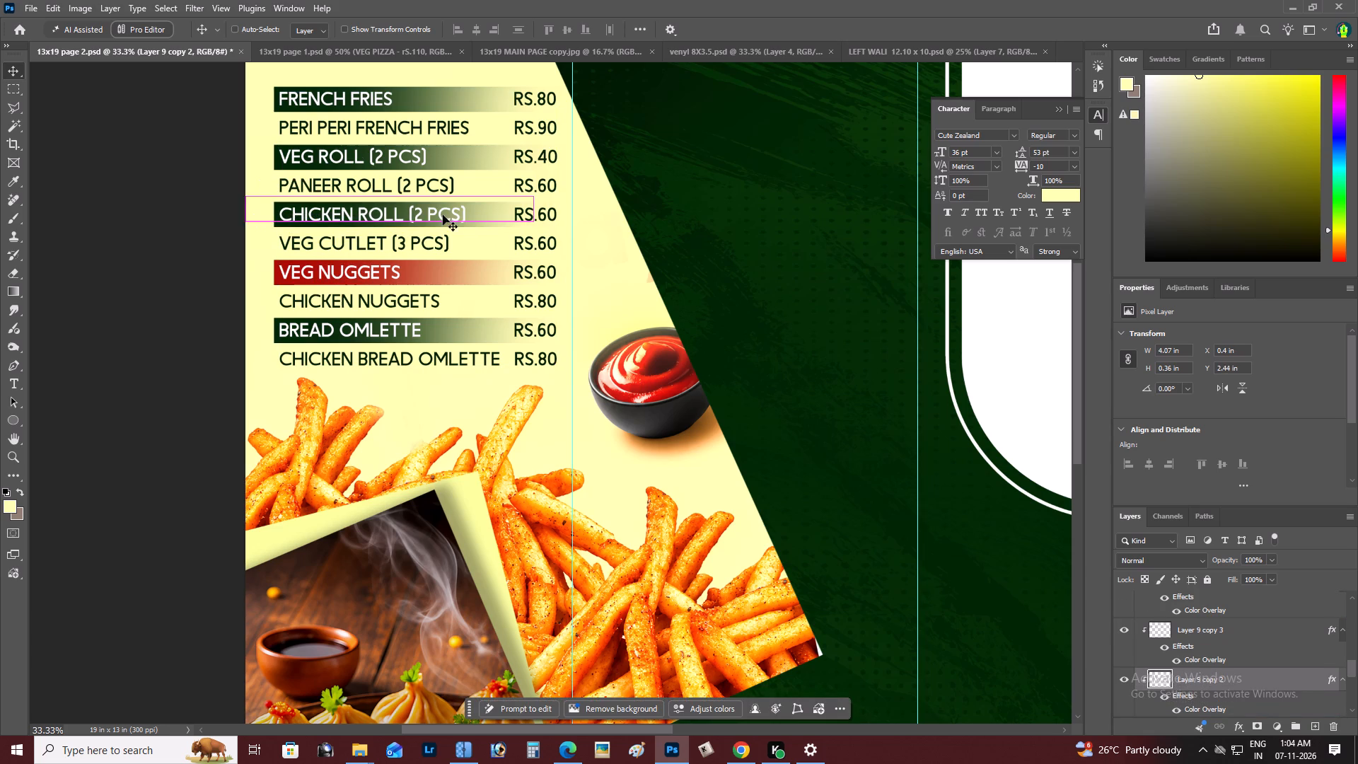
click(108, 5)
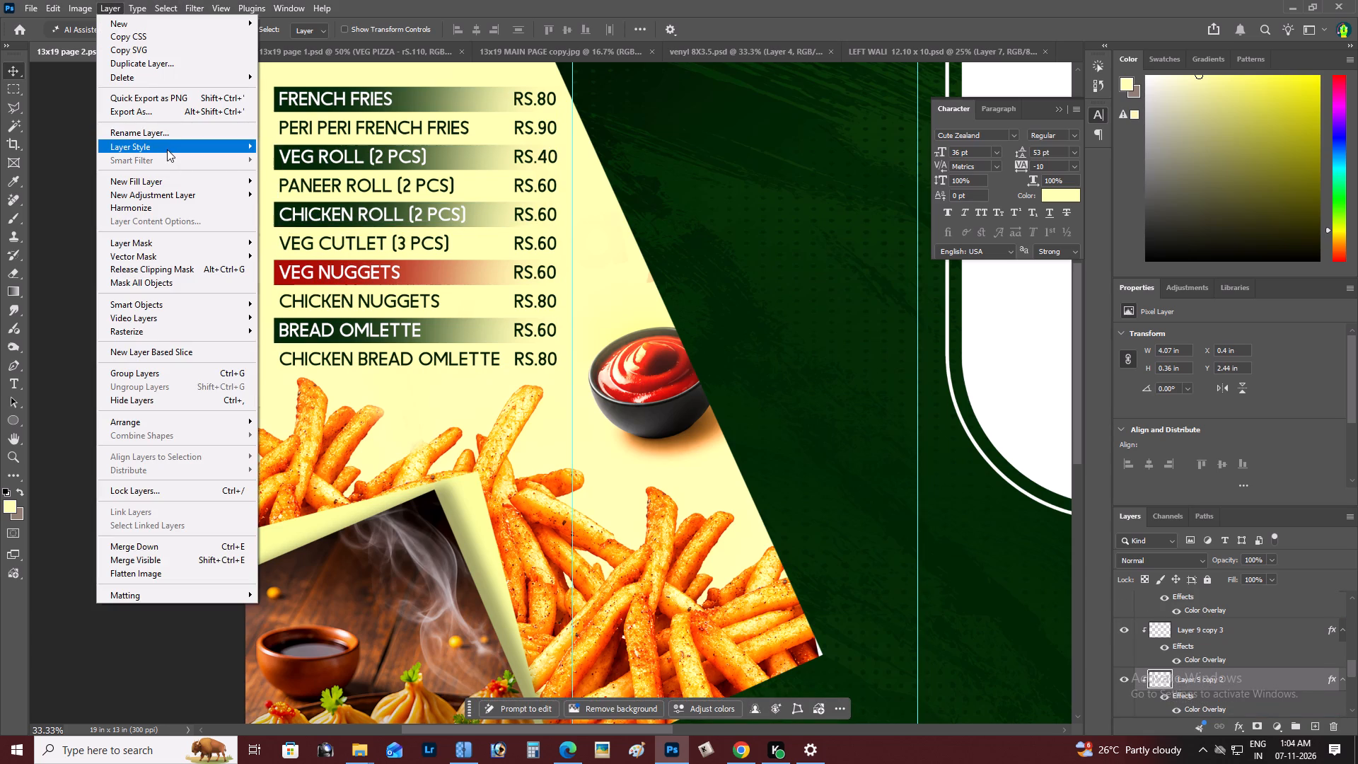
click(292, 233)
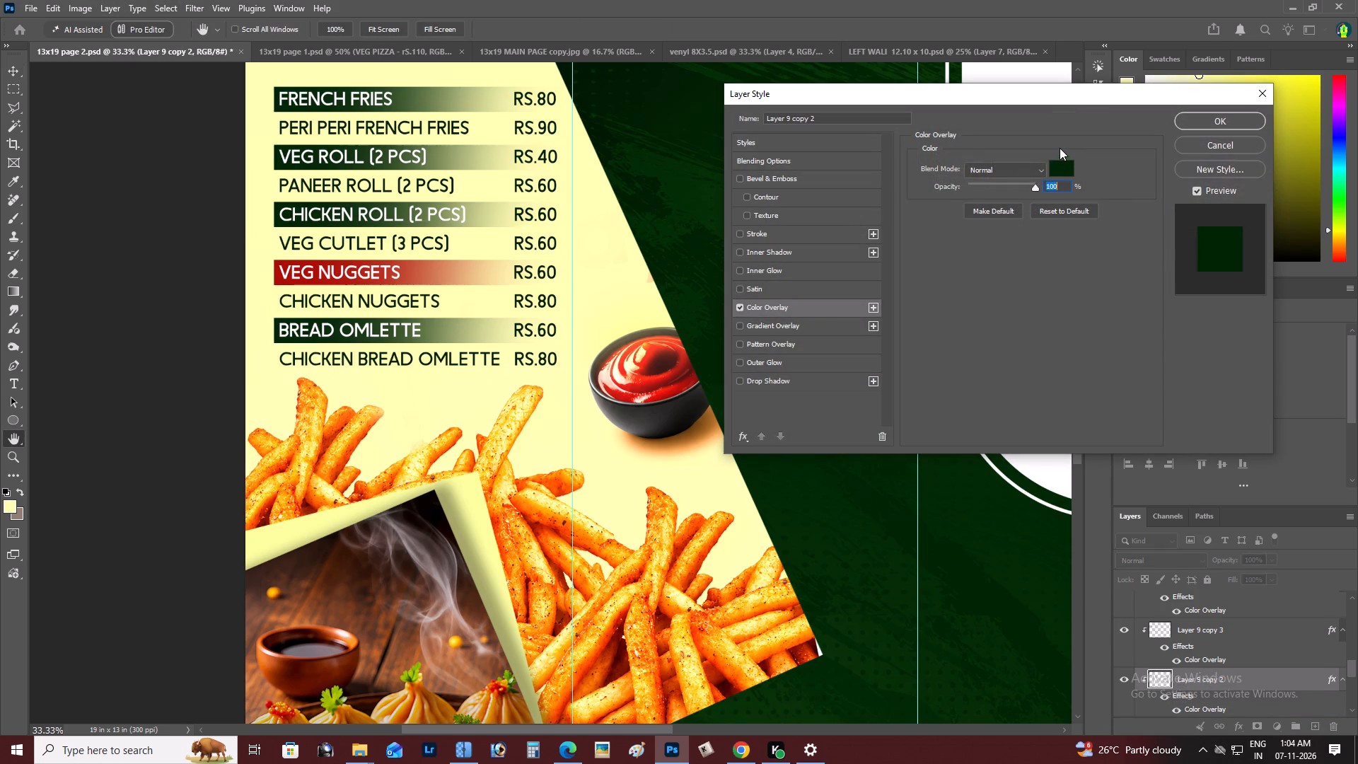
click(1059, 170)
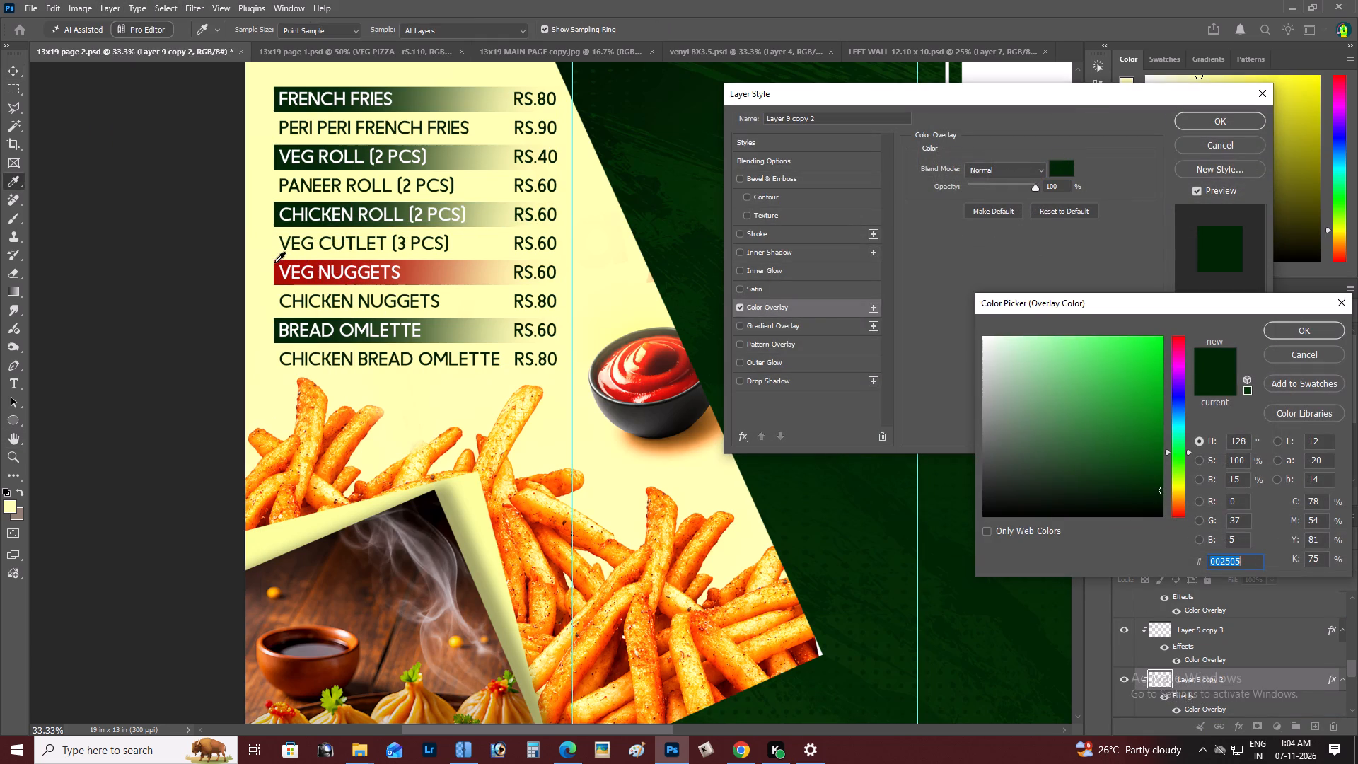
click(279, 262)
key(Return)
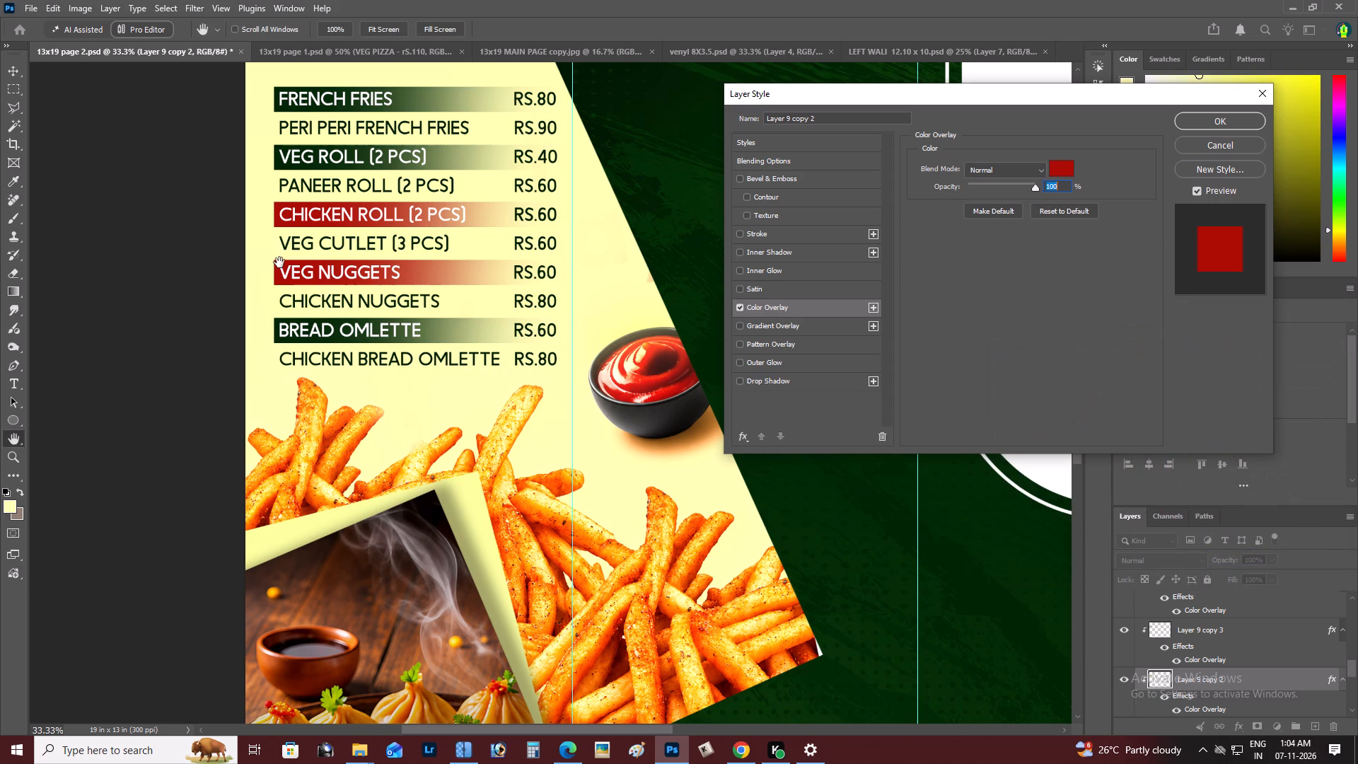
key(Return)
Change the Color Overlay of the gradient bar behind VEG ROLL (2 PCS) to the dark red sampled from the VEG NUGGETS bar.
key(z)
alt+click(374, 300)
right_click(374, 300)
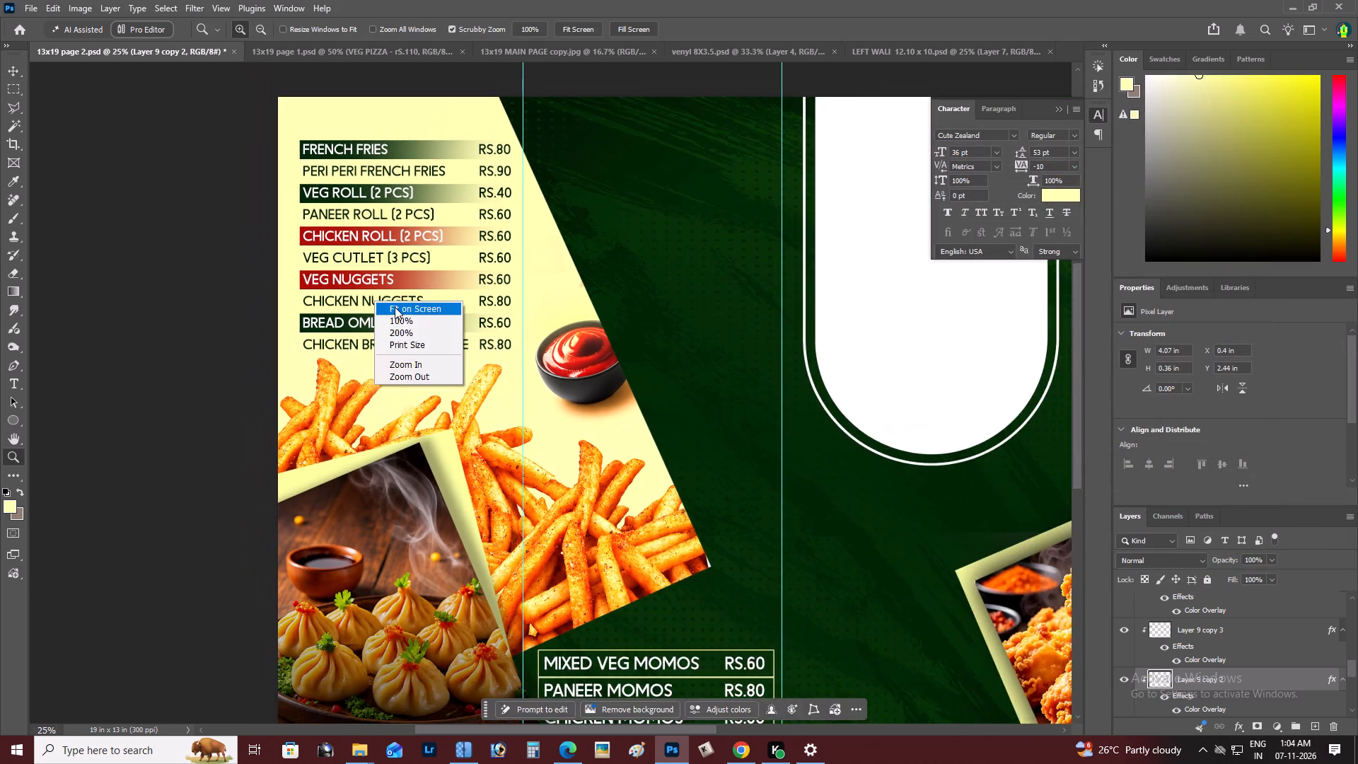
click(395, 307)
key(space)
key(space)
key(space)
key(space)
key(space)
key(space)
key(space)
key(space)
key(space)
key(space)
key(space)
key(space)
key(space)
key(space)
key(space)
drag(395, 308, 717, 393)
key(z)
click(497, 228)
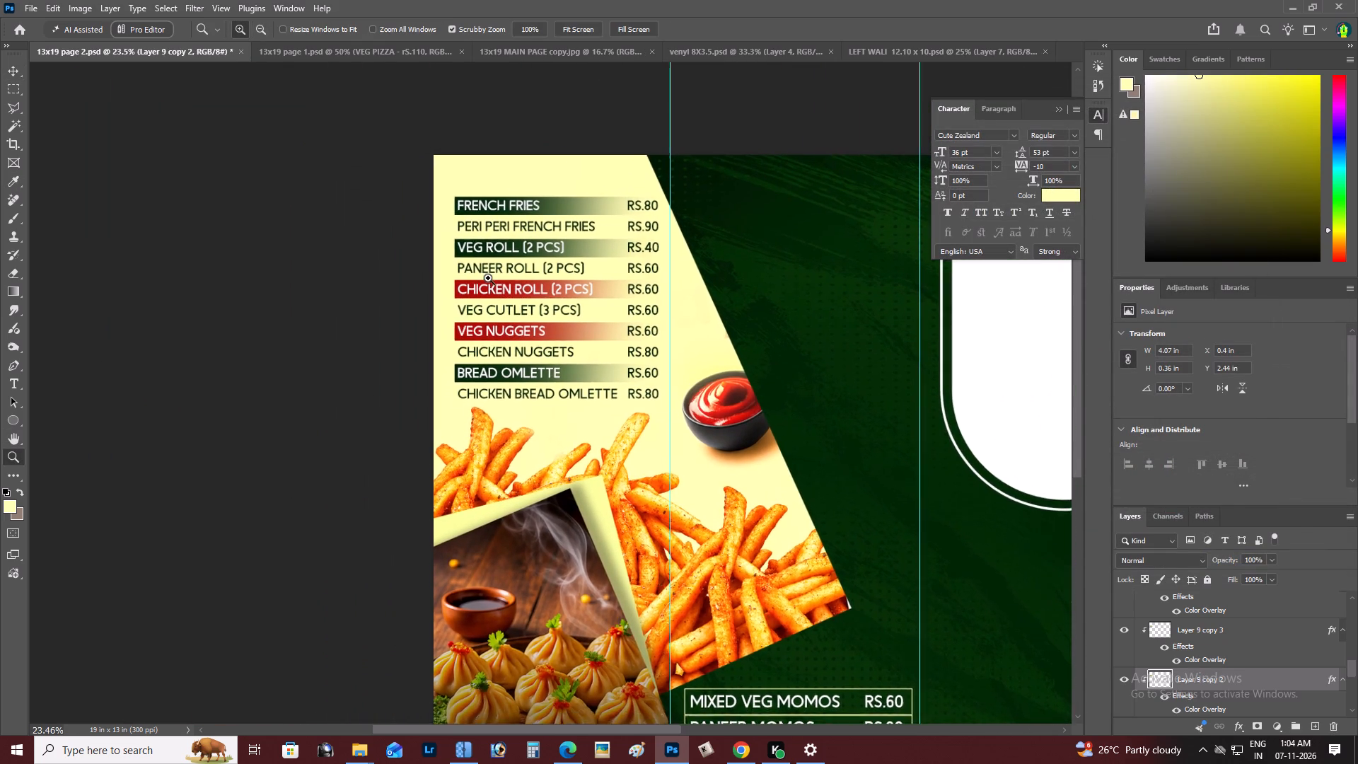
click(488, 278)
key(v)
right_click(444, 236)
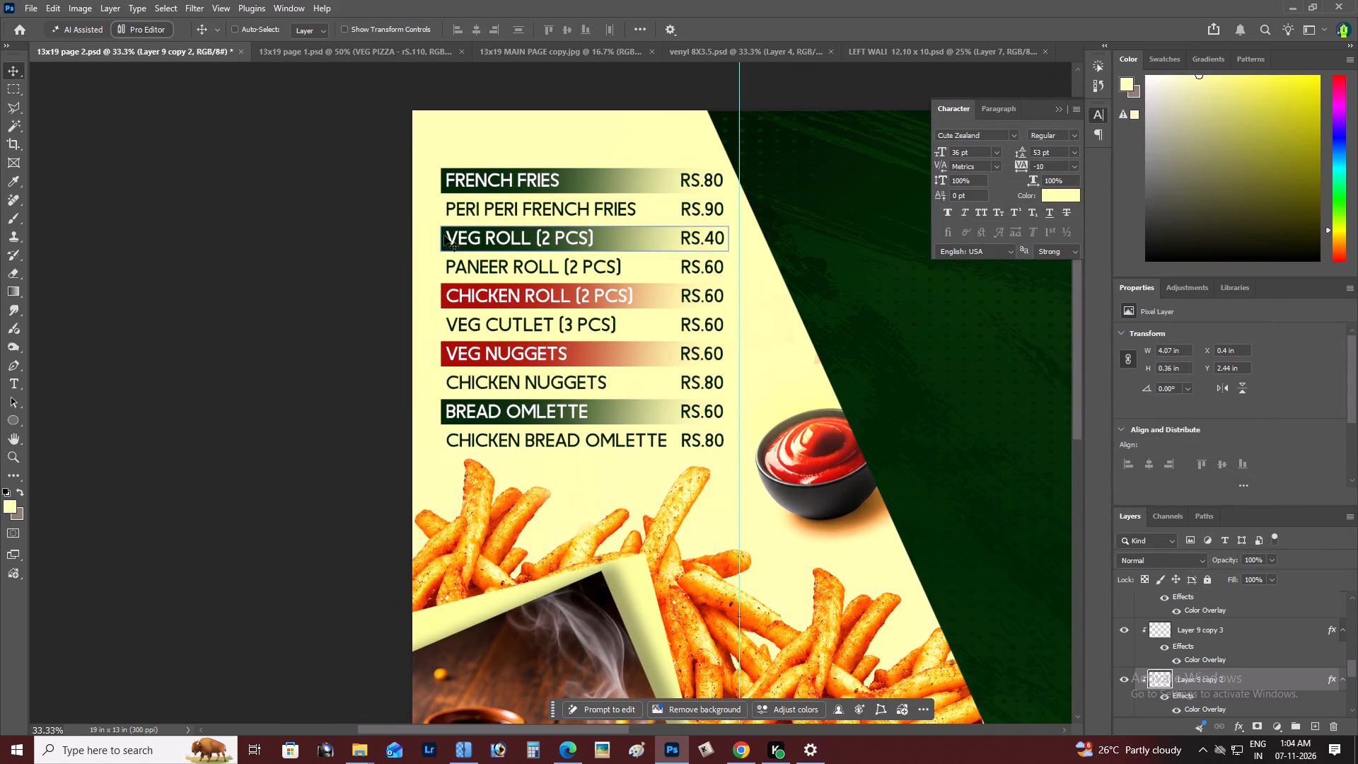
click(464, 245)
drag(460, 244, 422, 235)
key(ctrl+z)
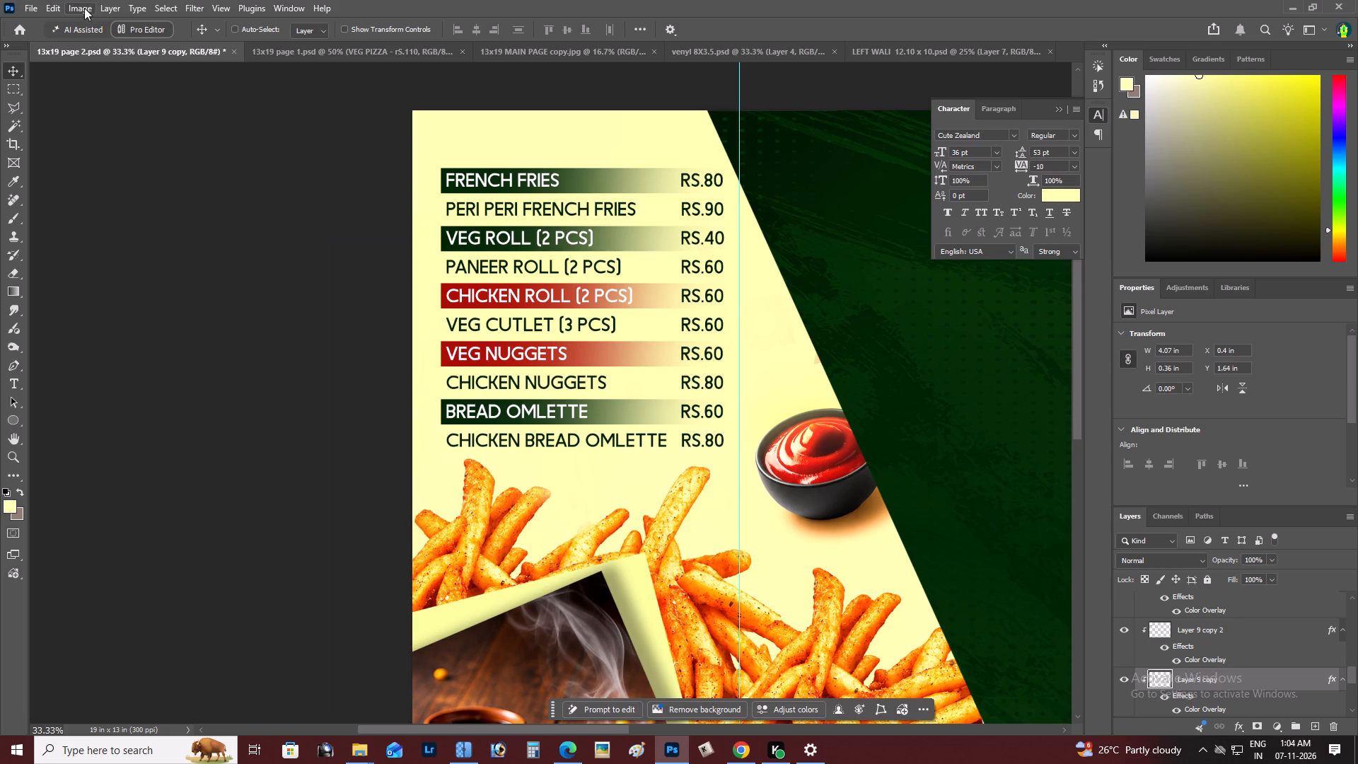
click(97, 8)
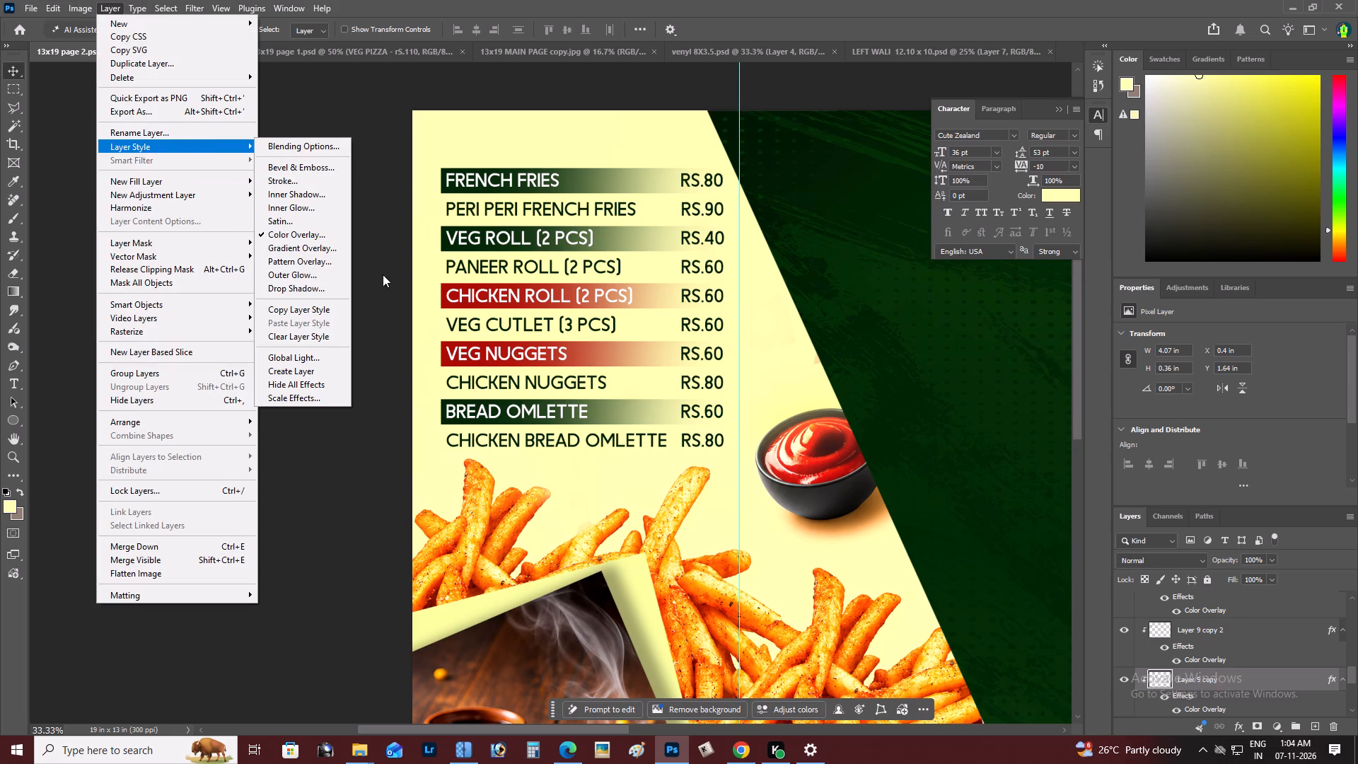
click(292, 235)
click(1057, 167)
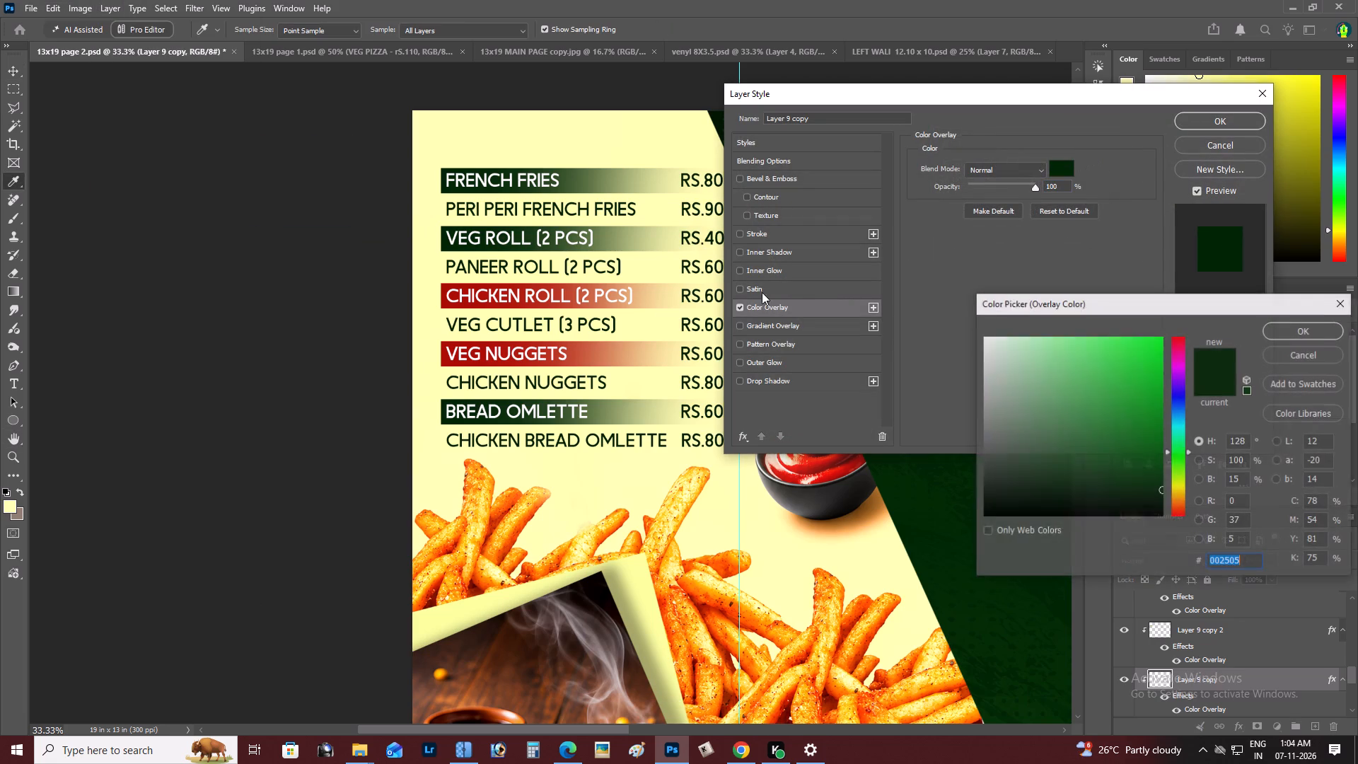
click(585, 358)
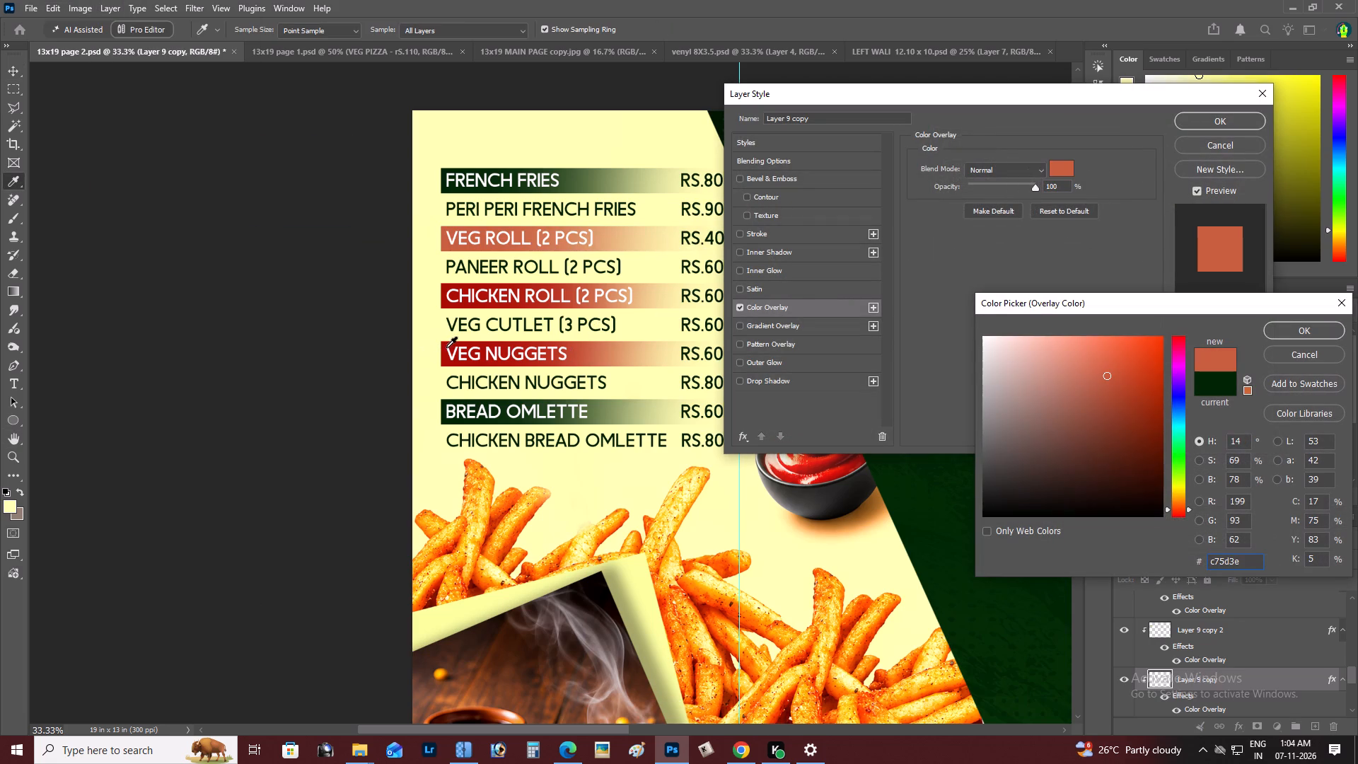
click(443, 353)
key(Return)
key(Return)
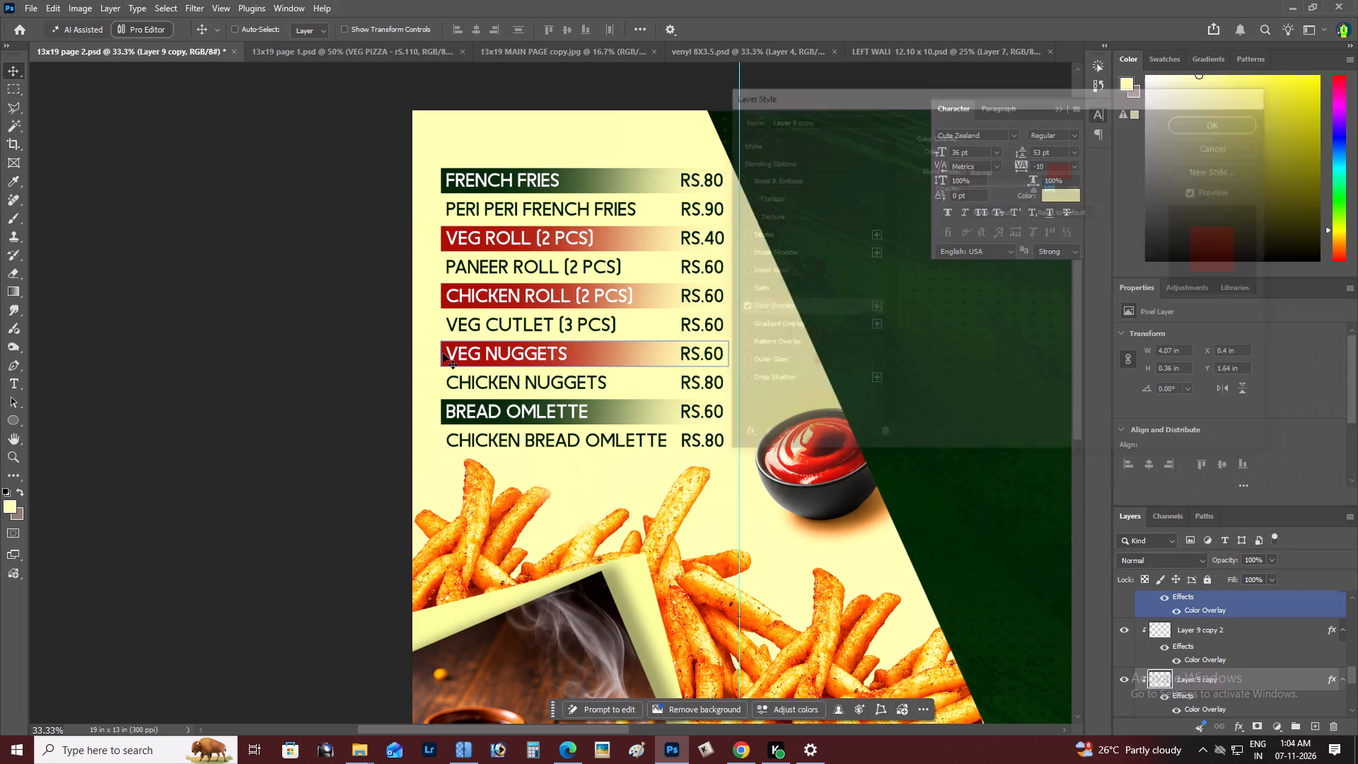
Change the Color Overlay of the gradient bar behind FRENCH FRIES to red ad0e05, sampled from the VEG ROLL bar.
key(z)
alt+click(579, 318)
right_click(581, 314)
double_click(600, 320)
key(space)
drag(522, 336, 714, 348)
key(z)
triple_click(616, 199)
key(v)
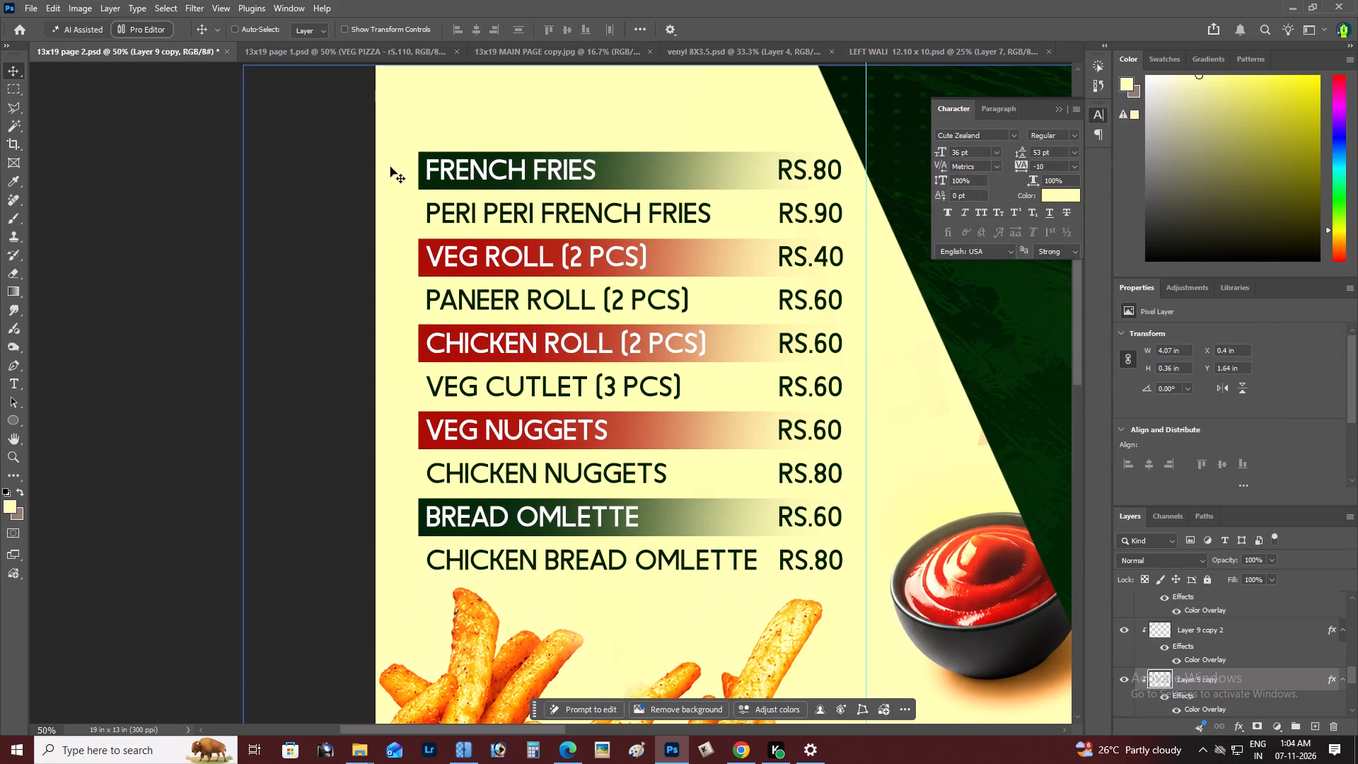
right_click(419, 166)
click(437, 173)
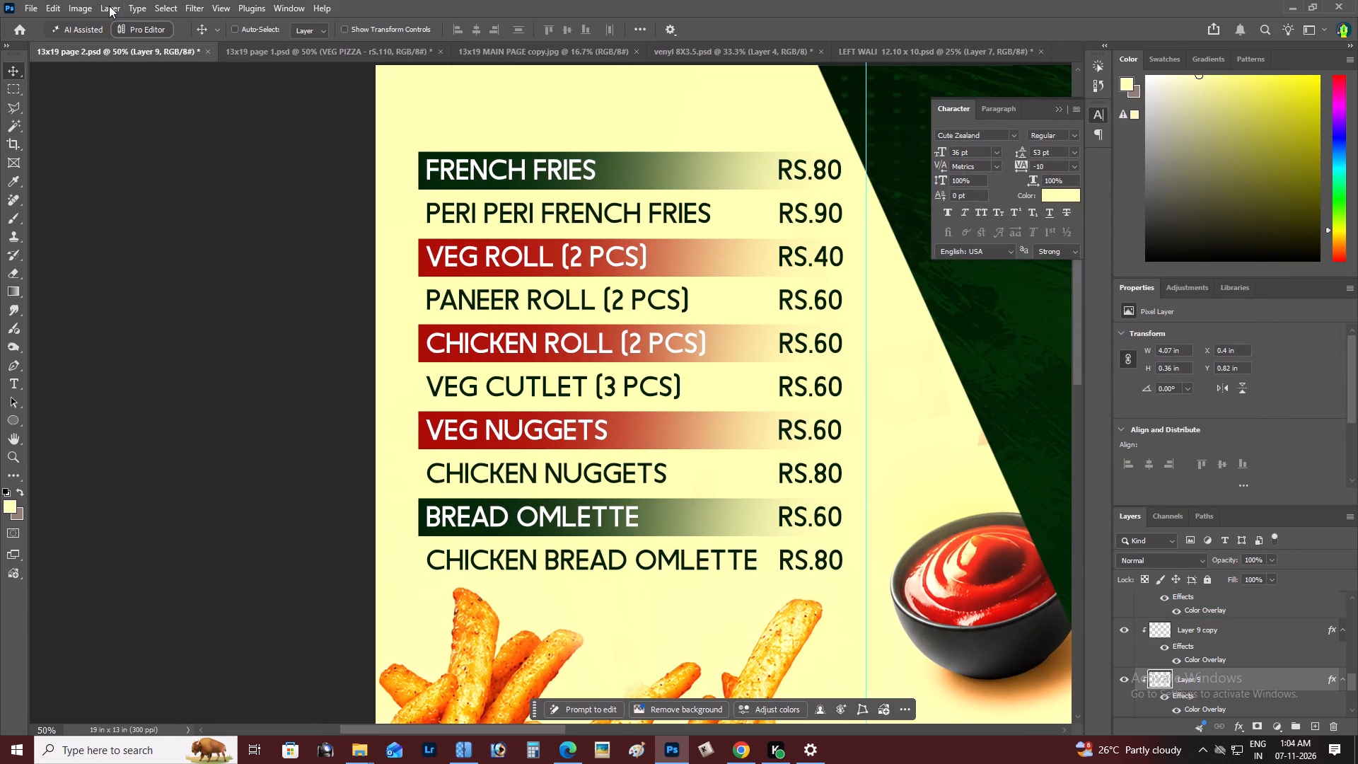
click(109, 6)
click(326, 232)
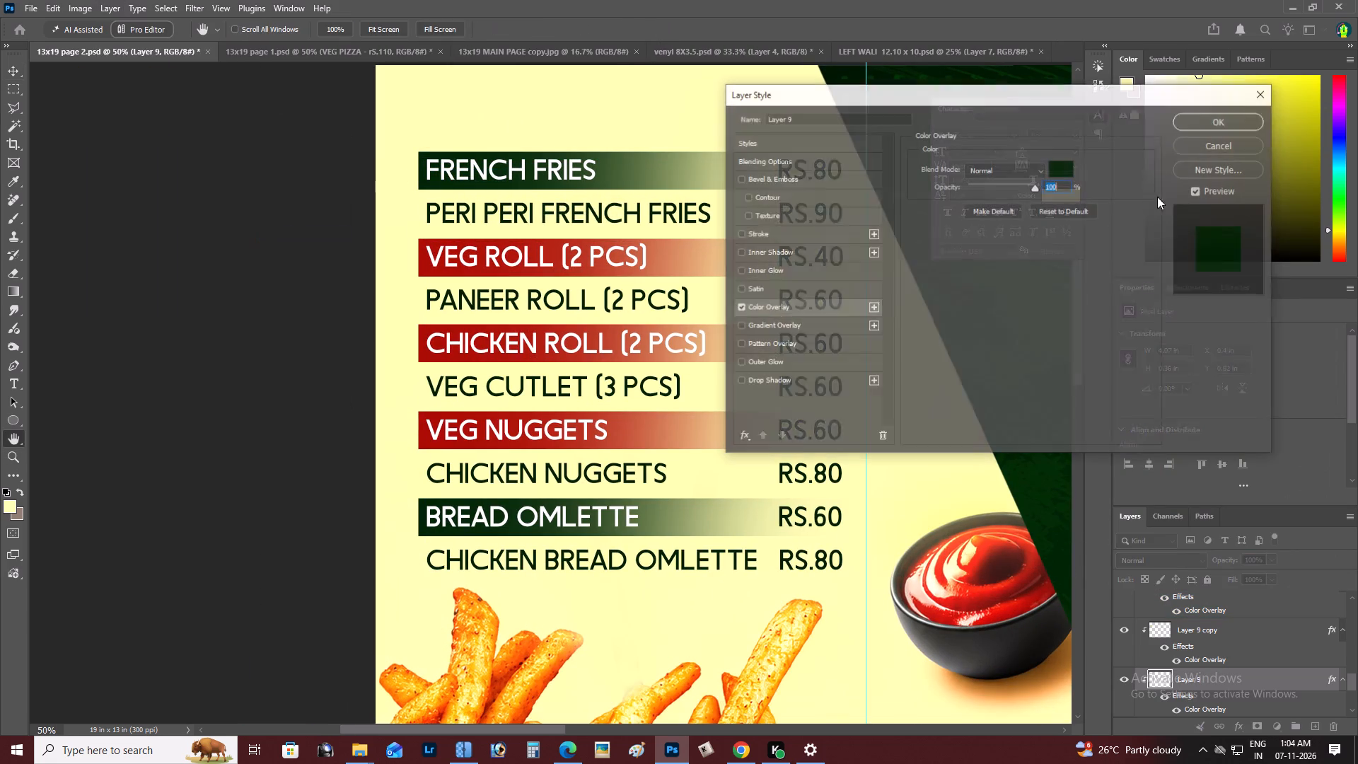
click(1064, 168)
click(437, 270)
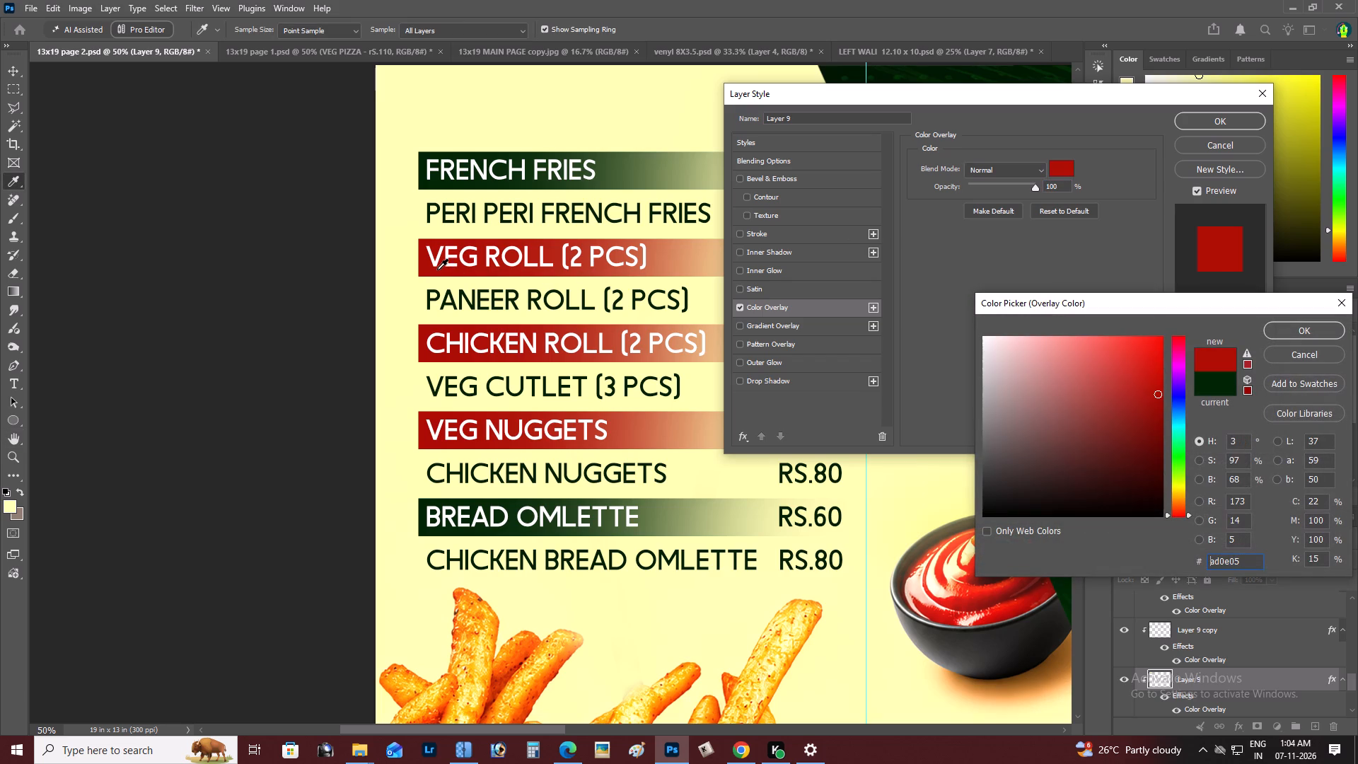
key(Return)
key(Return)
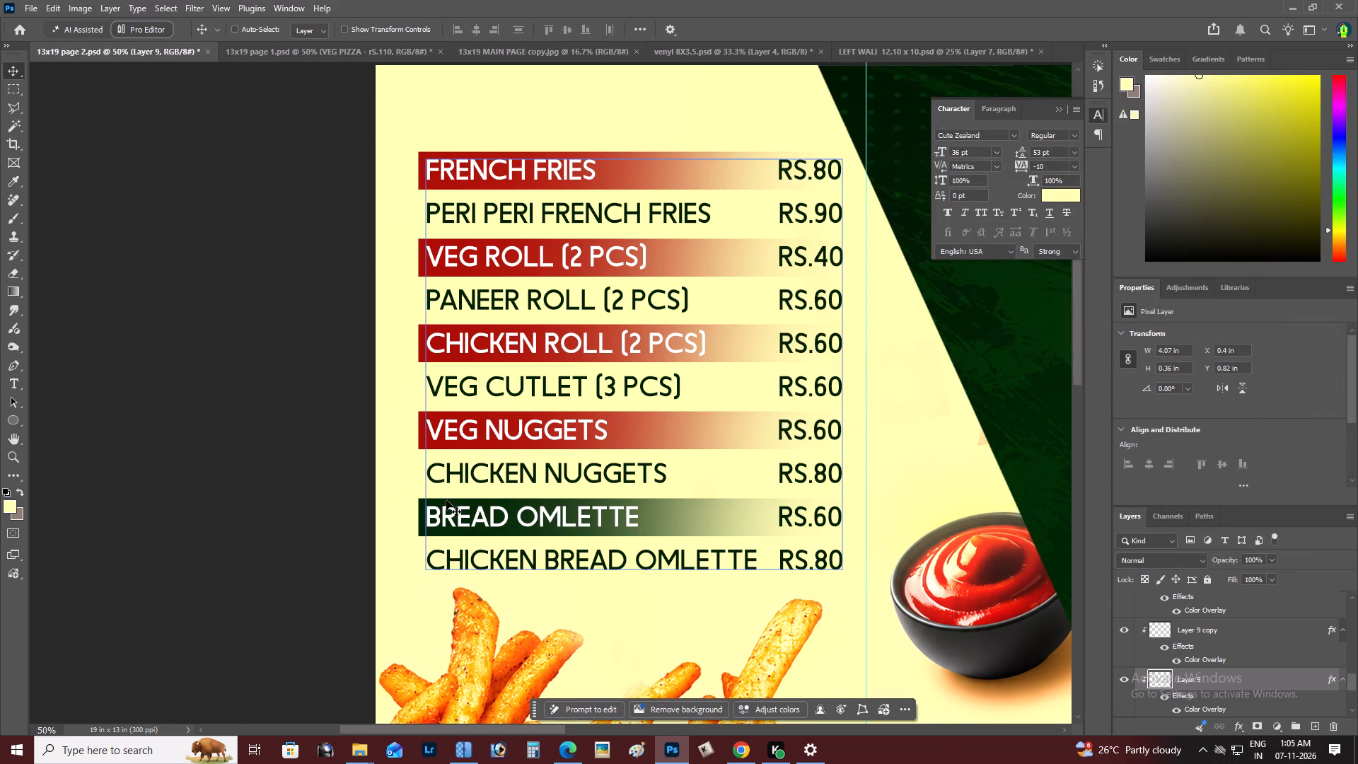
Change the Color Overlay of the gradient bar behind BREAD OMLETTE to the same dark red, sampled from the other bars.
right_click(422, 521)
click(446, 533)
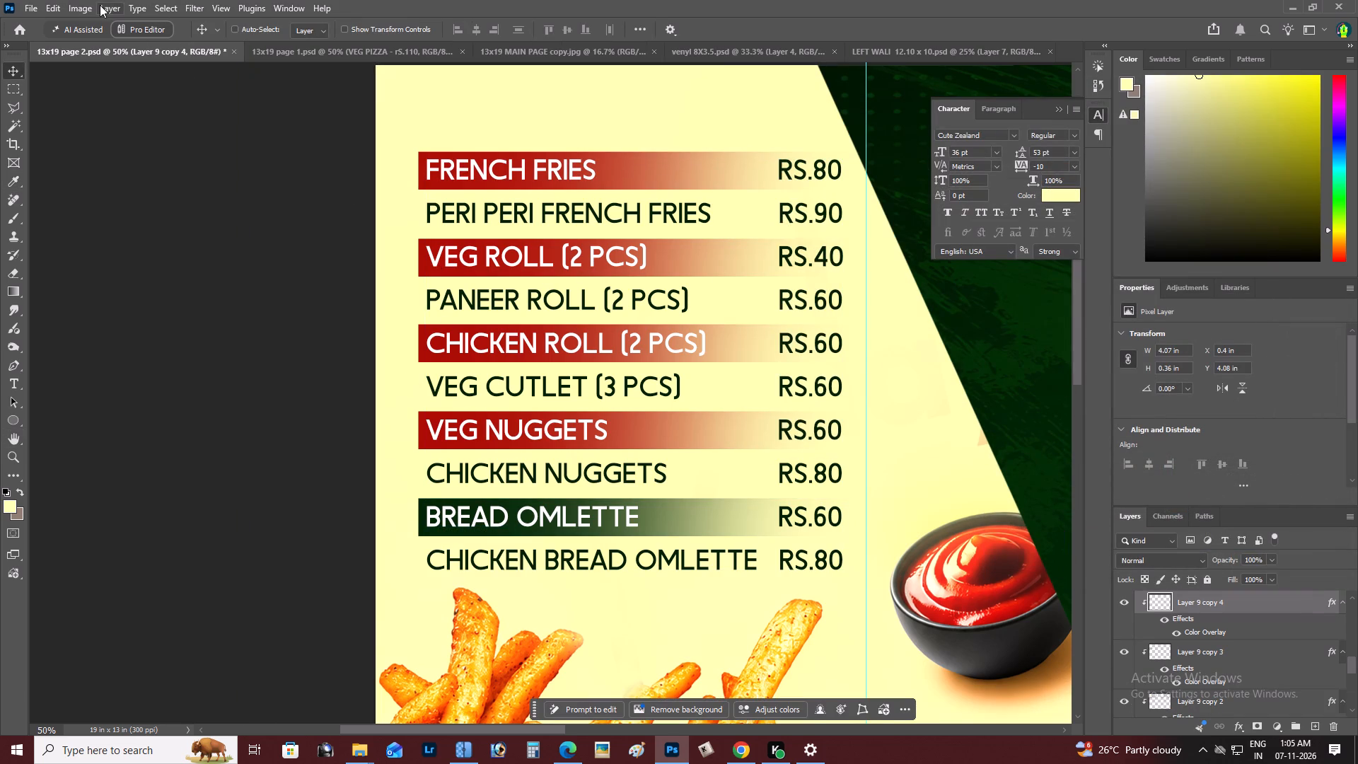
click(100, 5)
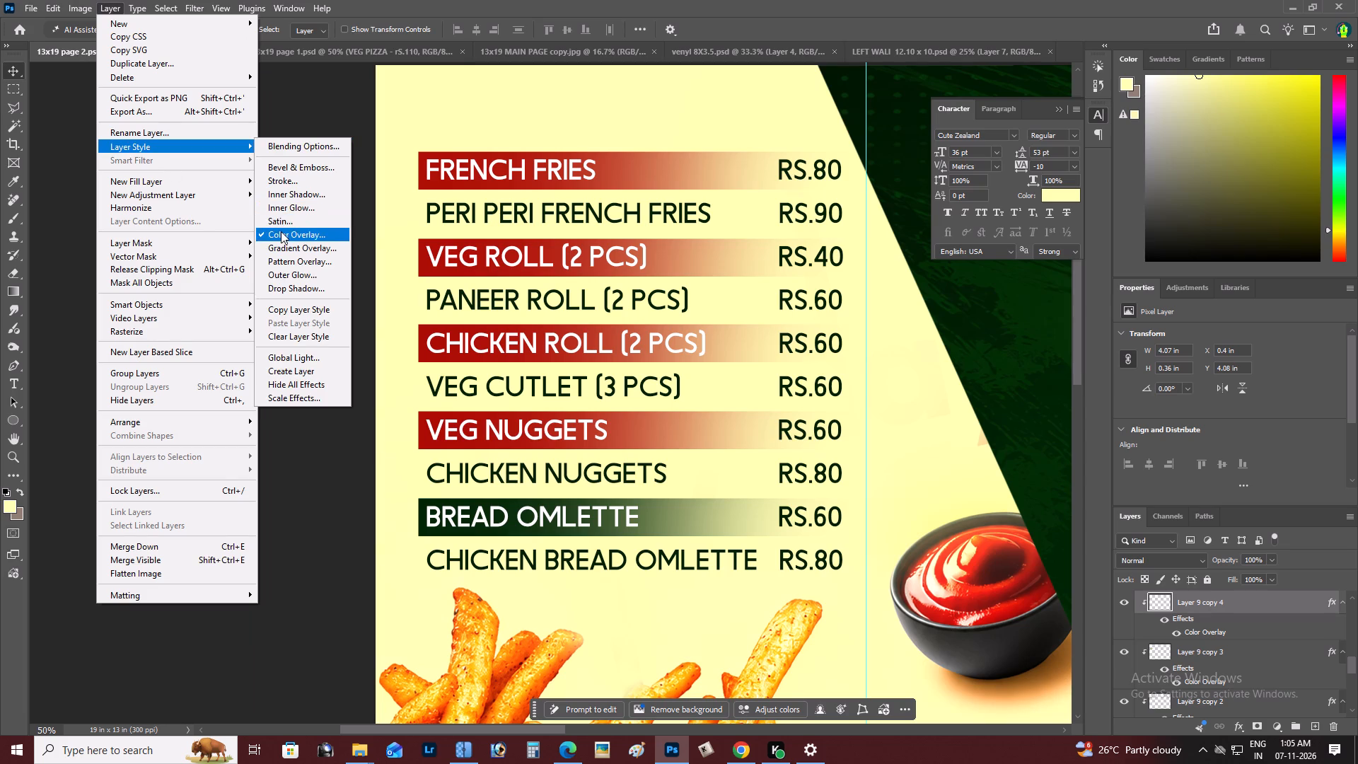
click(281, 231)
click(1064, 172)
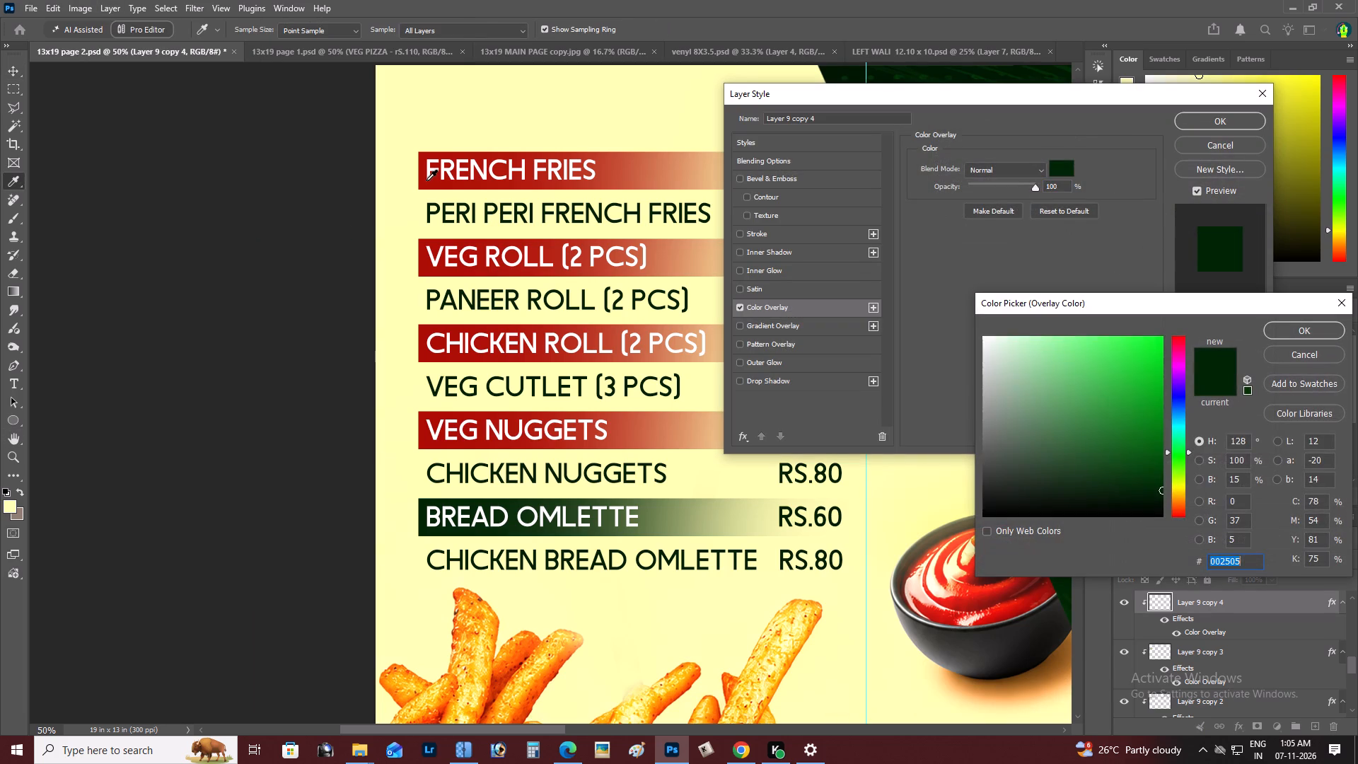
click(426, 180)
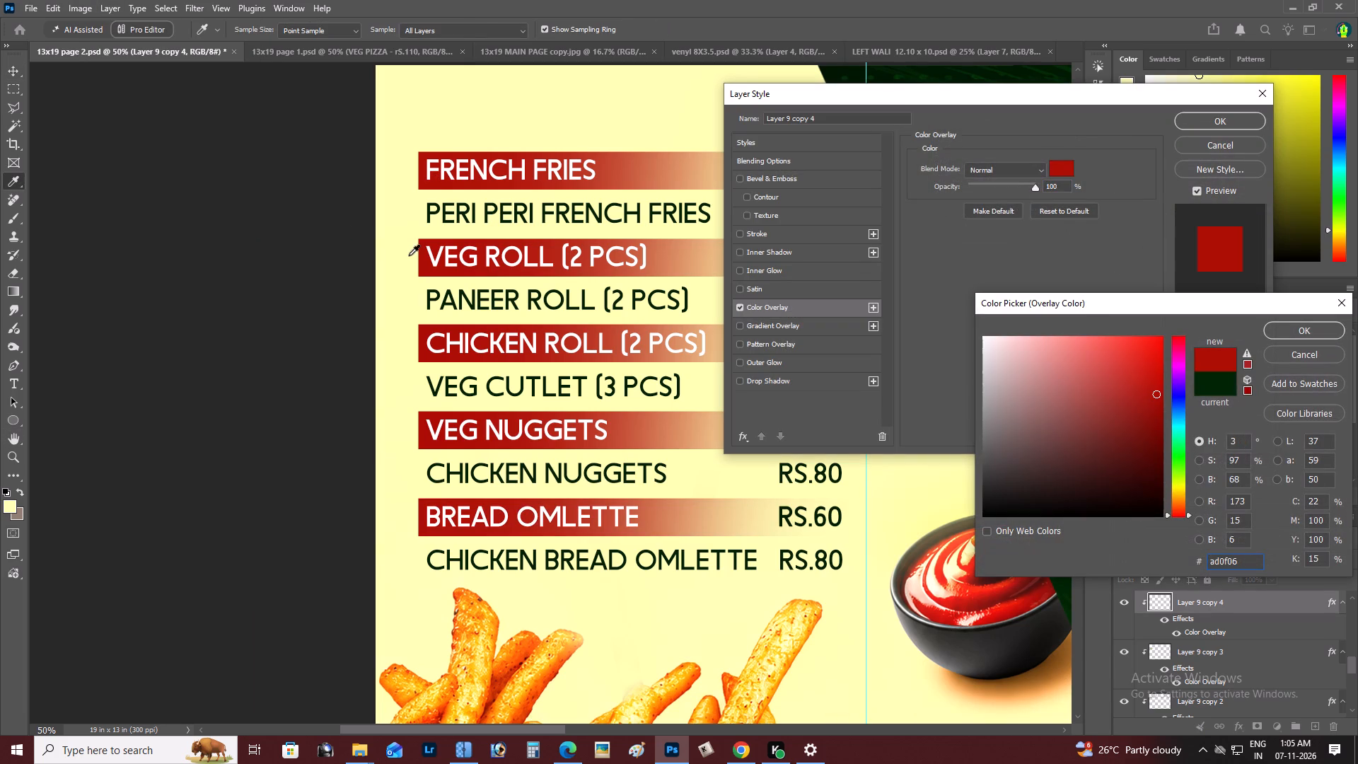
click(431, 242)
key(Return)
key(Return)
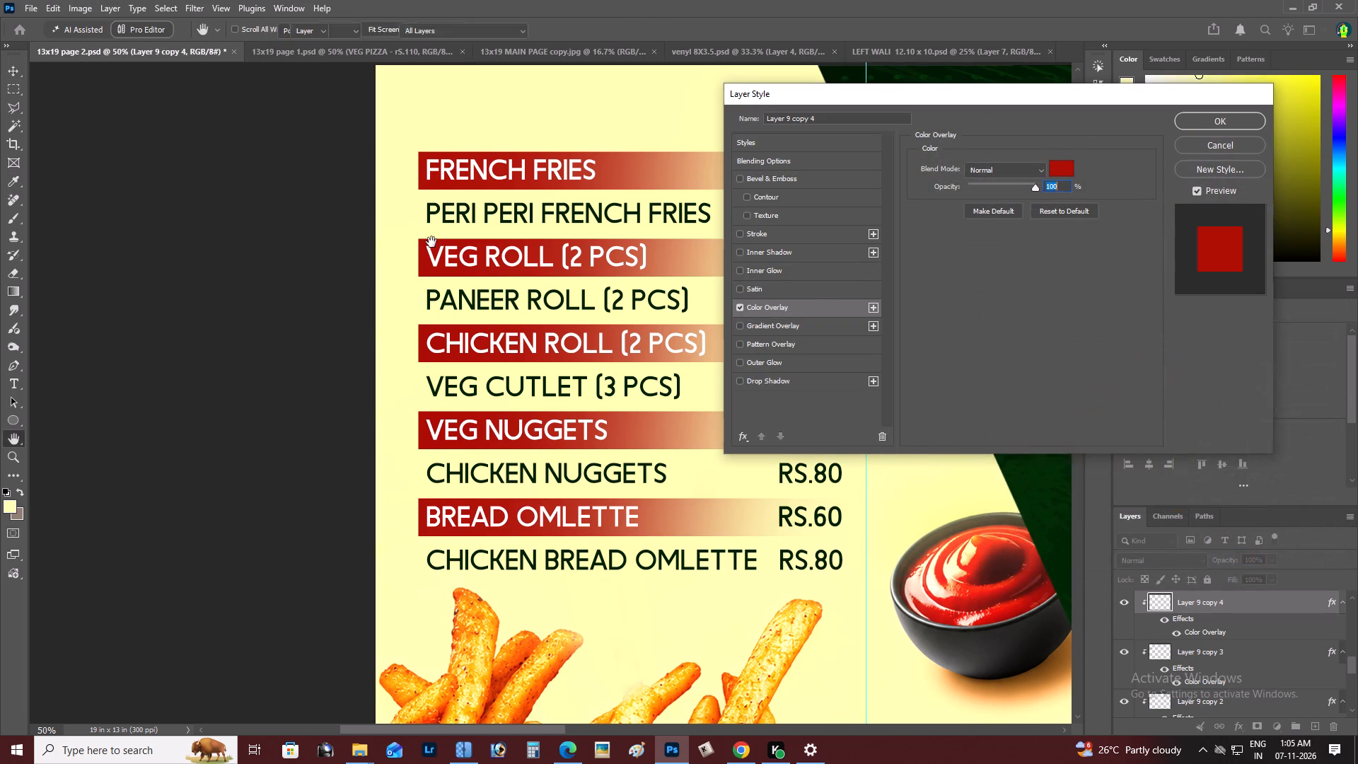
Review the whole page composition, checking how the red snack list bars look against the photos and green background.
key(z)
alt+click(545, 332)
right_click(653, 361)
double_click(667, 366)
key(space)
drag(554, 388, 600, 400)
key(z)
alt+click(448, 369)
right_click(448, 360)
double_click(467, 369)
key(space)
key(space)
key(space)
key(space)
drag(458, 372, 530, 393)
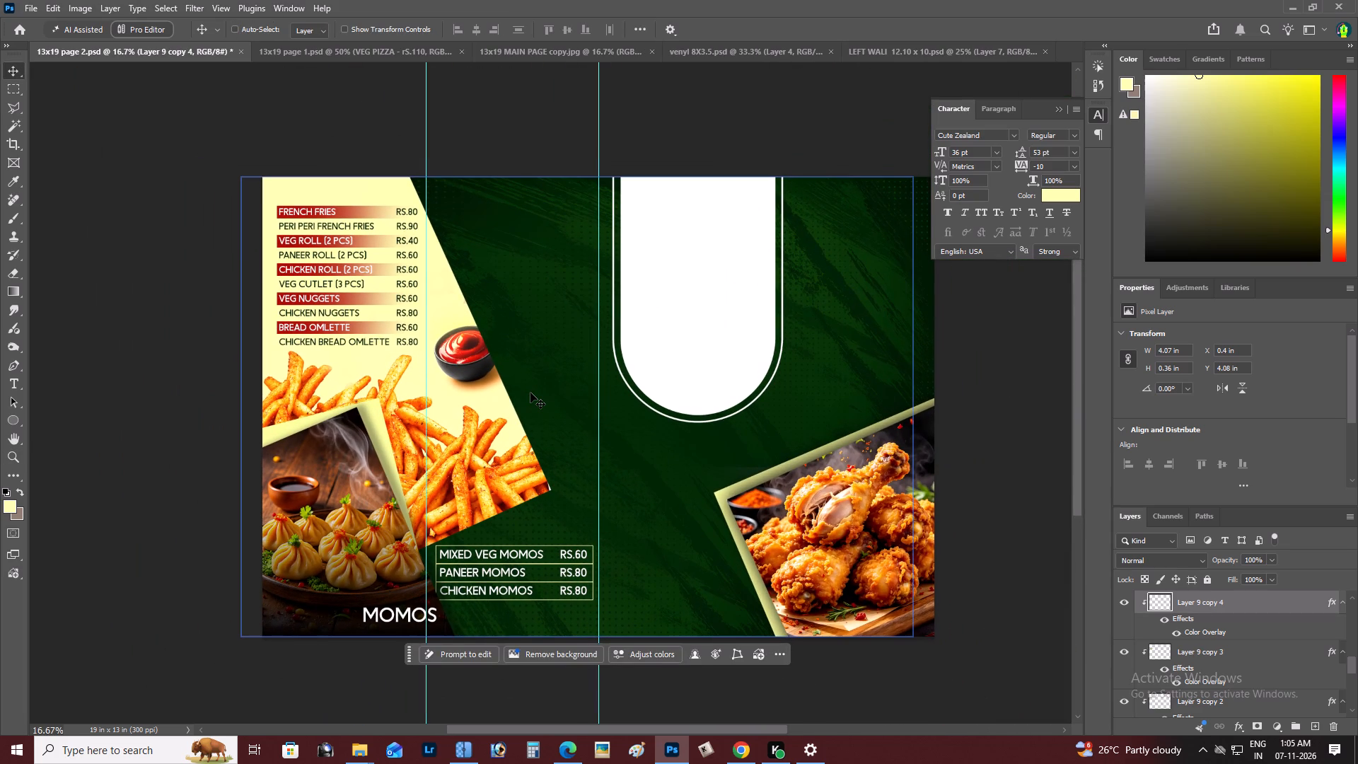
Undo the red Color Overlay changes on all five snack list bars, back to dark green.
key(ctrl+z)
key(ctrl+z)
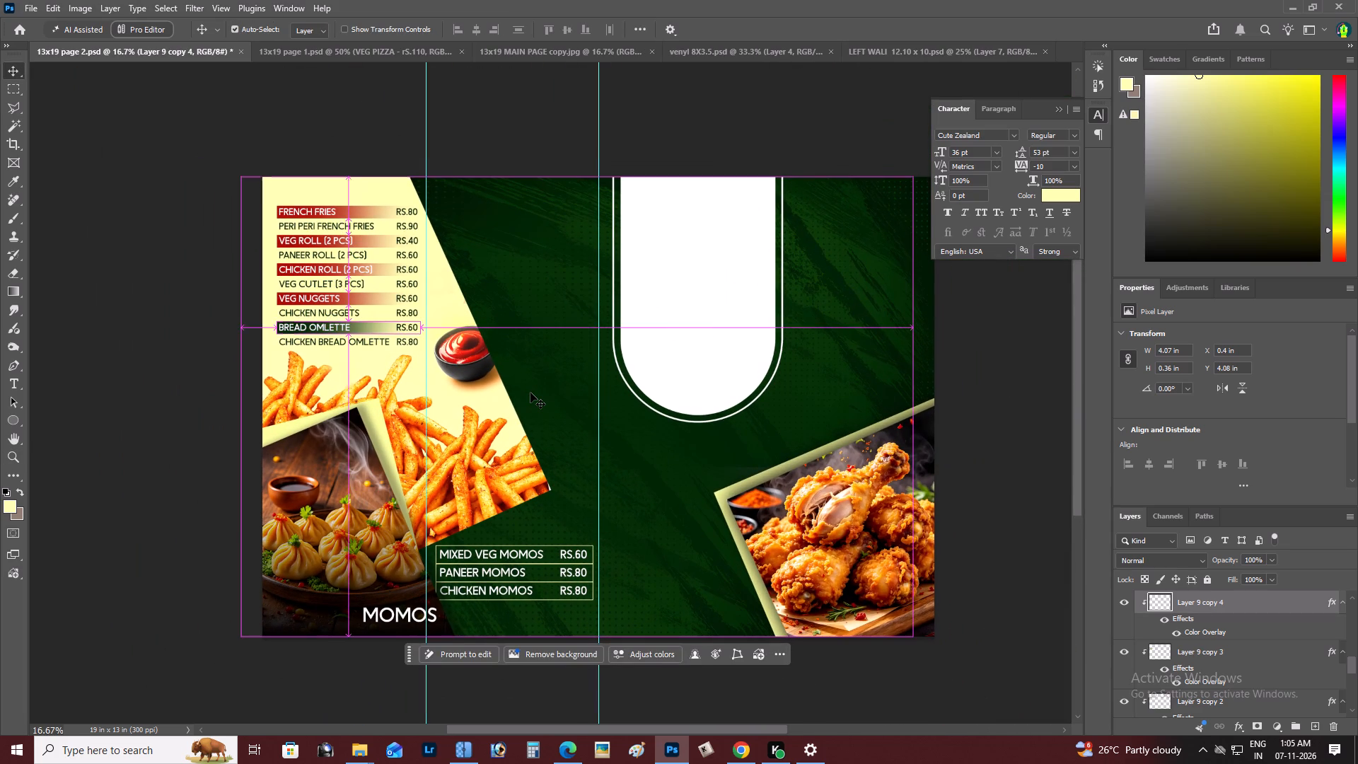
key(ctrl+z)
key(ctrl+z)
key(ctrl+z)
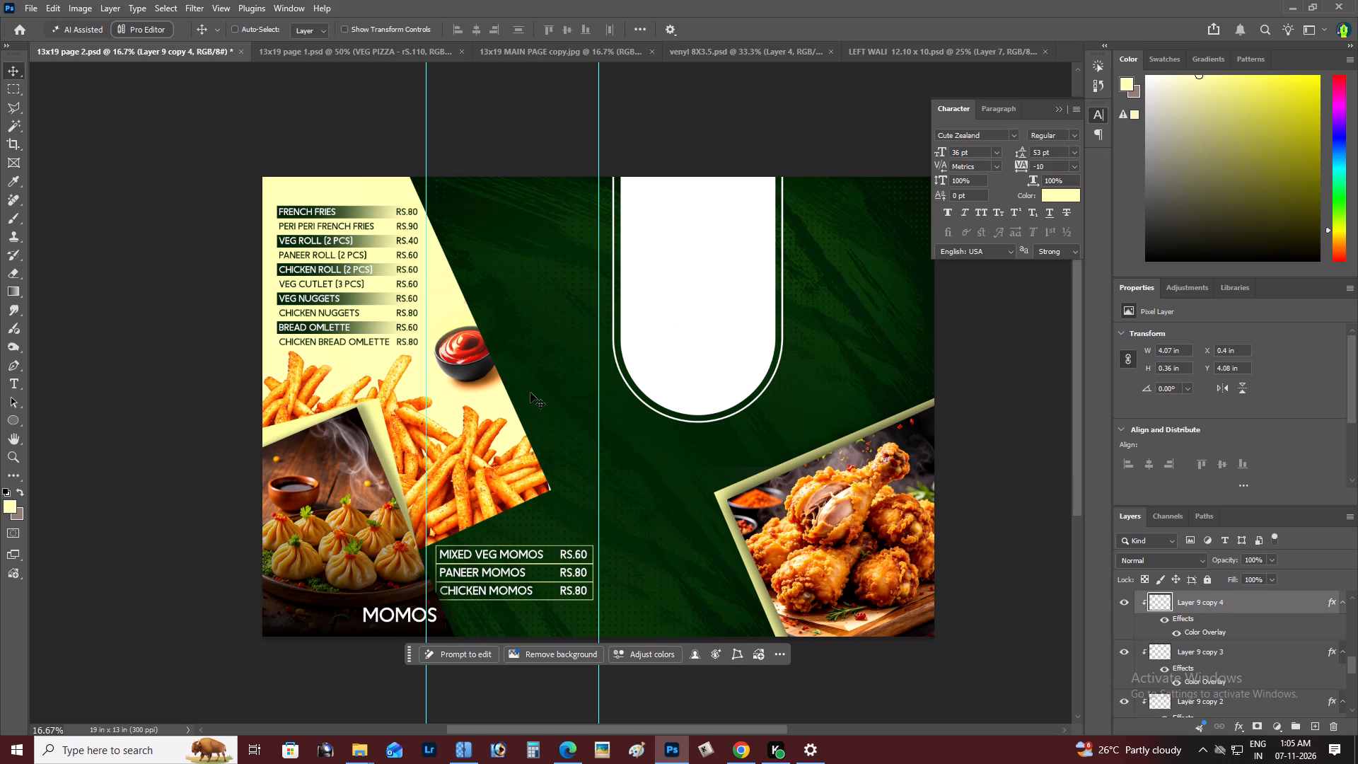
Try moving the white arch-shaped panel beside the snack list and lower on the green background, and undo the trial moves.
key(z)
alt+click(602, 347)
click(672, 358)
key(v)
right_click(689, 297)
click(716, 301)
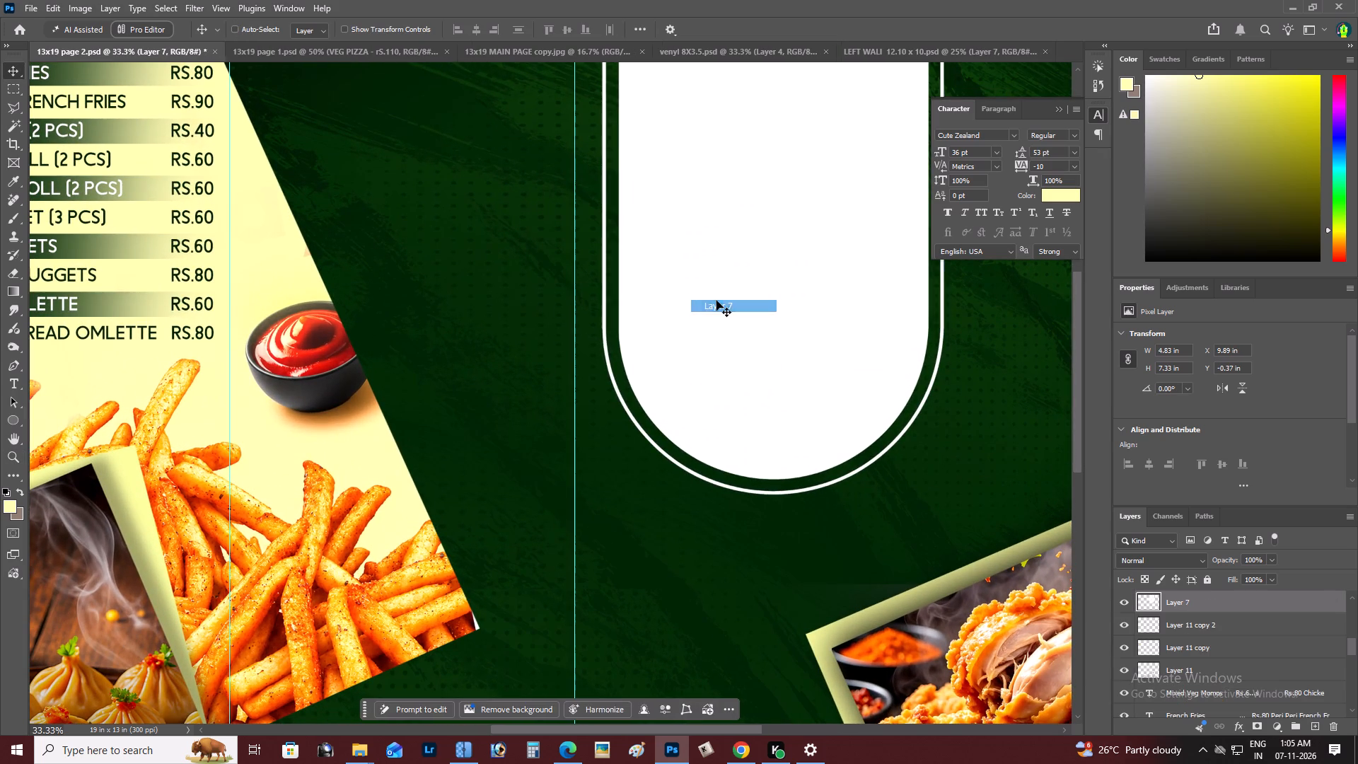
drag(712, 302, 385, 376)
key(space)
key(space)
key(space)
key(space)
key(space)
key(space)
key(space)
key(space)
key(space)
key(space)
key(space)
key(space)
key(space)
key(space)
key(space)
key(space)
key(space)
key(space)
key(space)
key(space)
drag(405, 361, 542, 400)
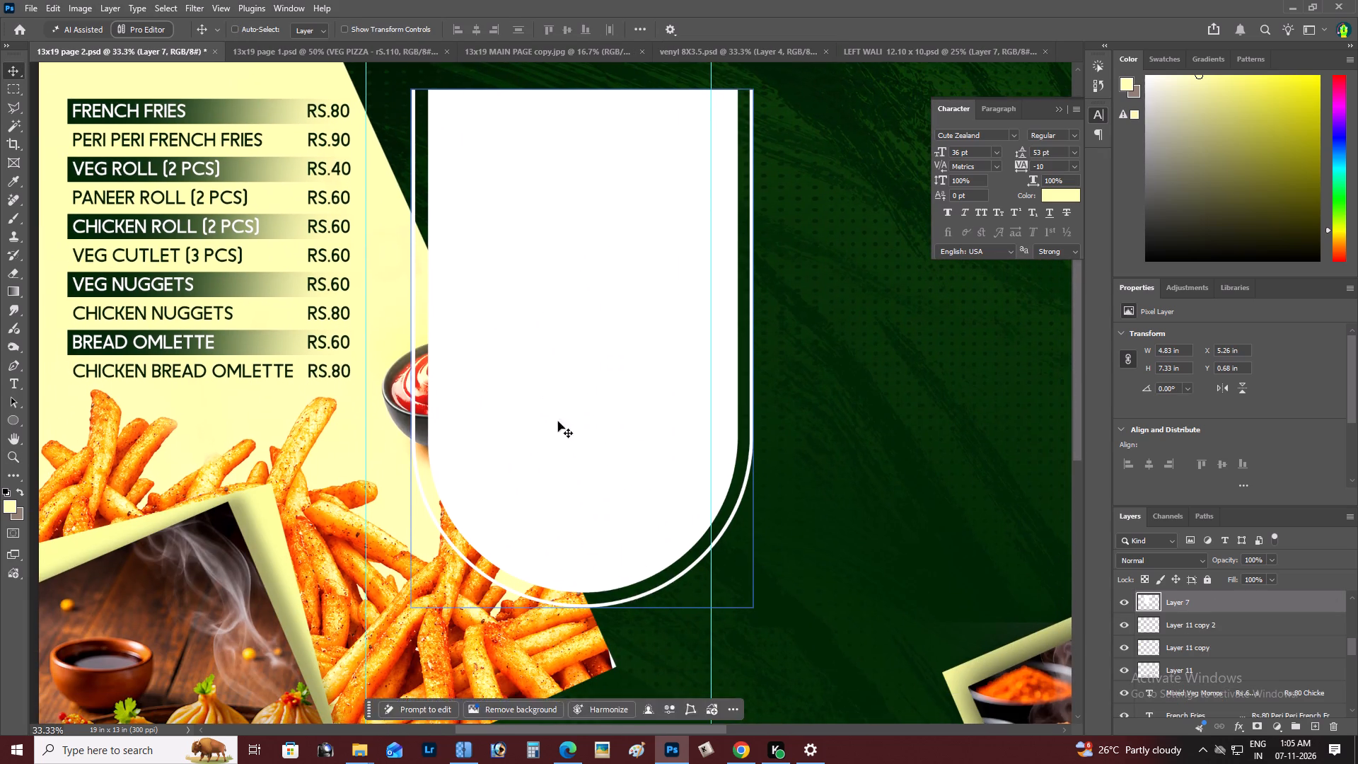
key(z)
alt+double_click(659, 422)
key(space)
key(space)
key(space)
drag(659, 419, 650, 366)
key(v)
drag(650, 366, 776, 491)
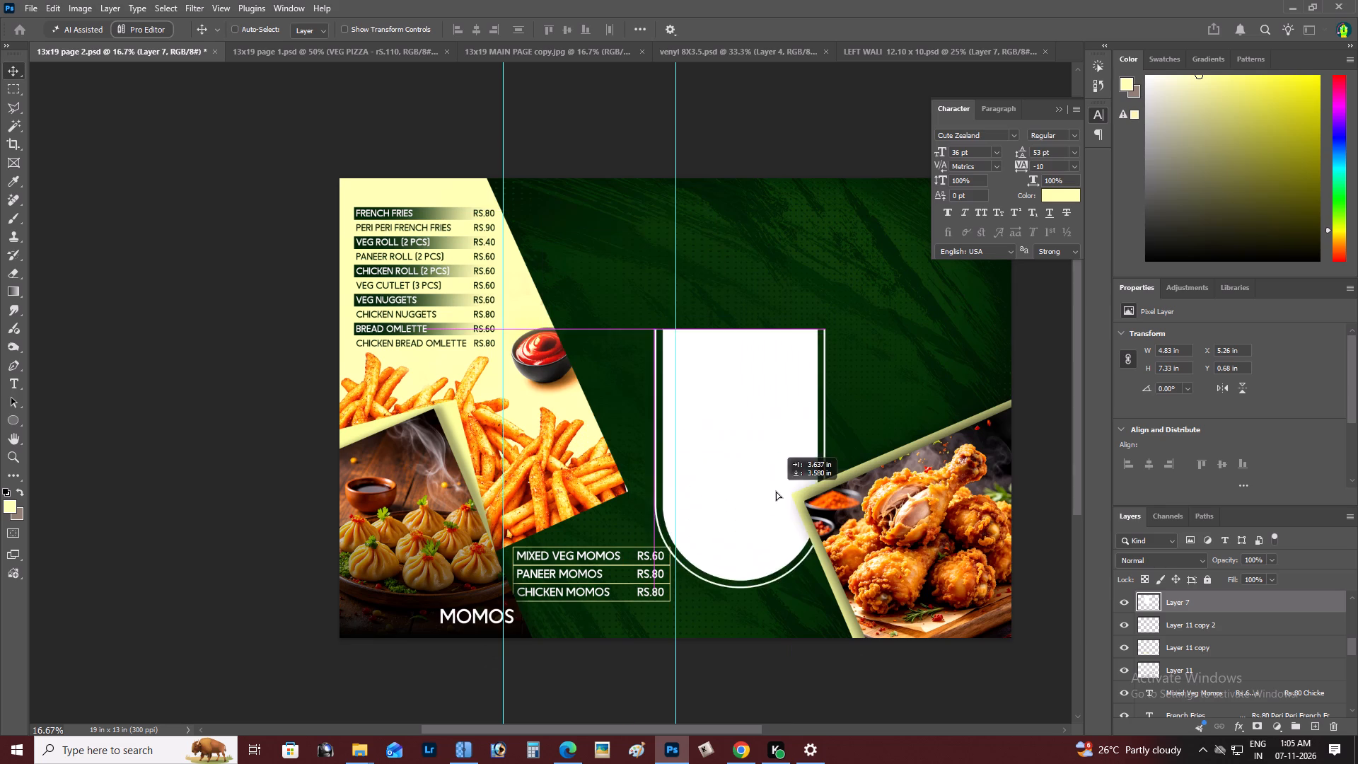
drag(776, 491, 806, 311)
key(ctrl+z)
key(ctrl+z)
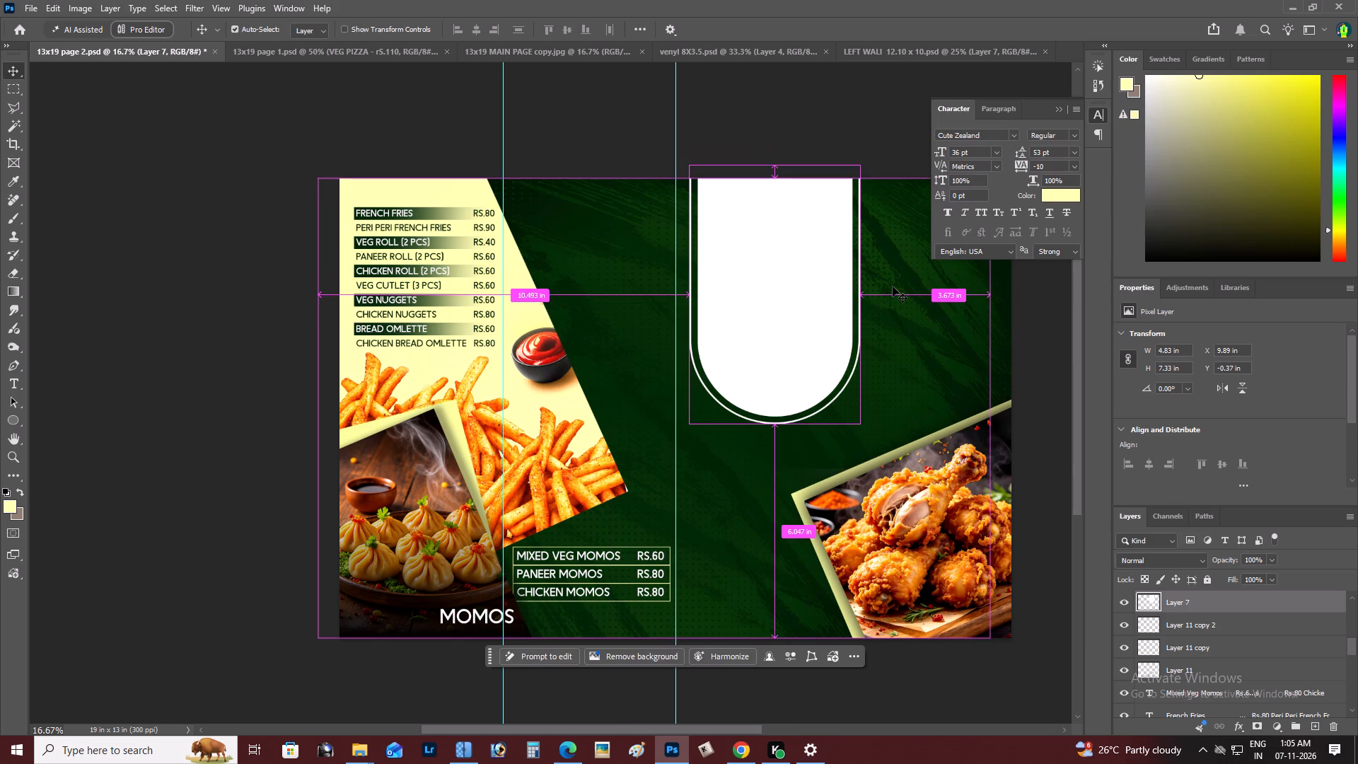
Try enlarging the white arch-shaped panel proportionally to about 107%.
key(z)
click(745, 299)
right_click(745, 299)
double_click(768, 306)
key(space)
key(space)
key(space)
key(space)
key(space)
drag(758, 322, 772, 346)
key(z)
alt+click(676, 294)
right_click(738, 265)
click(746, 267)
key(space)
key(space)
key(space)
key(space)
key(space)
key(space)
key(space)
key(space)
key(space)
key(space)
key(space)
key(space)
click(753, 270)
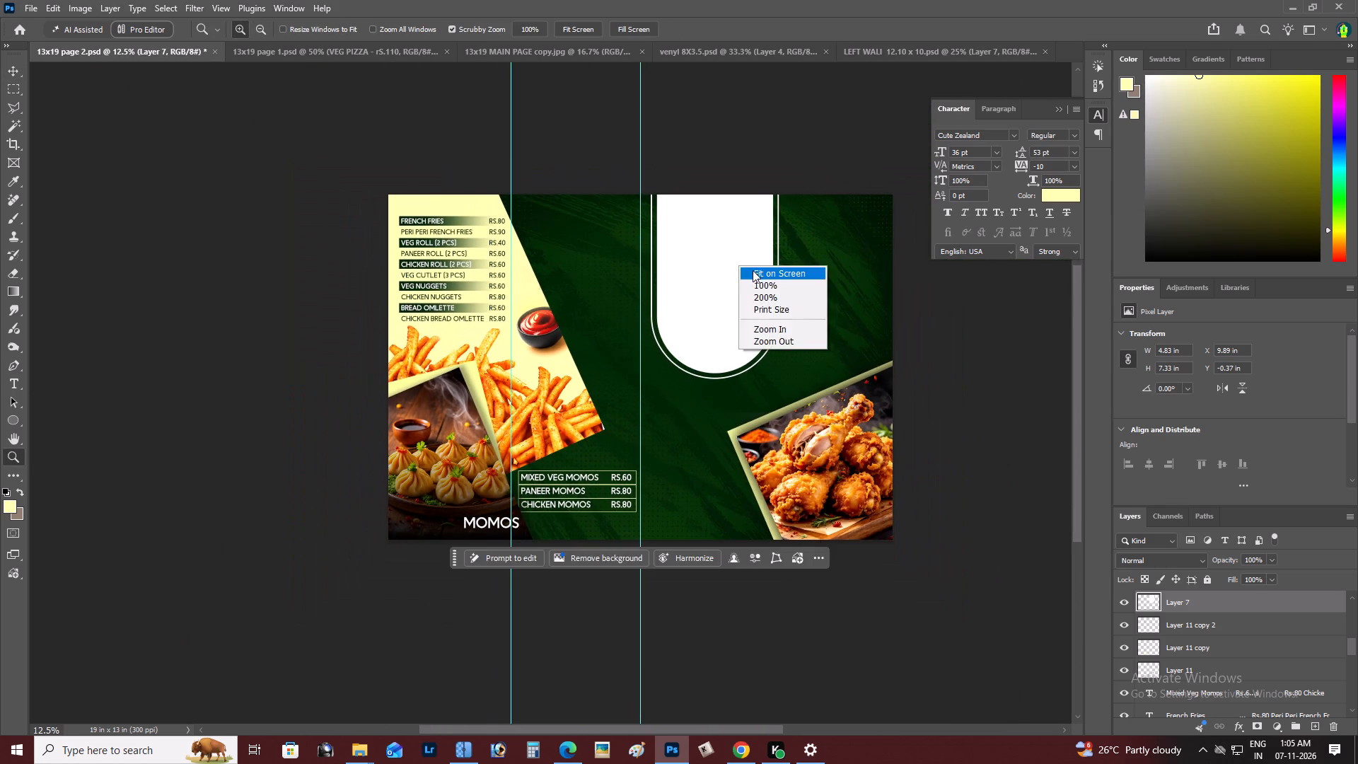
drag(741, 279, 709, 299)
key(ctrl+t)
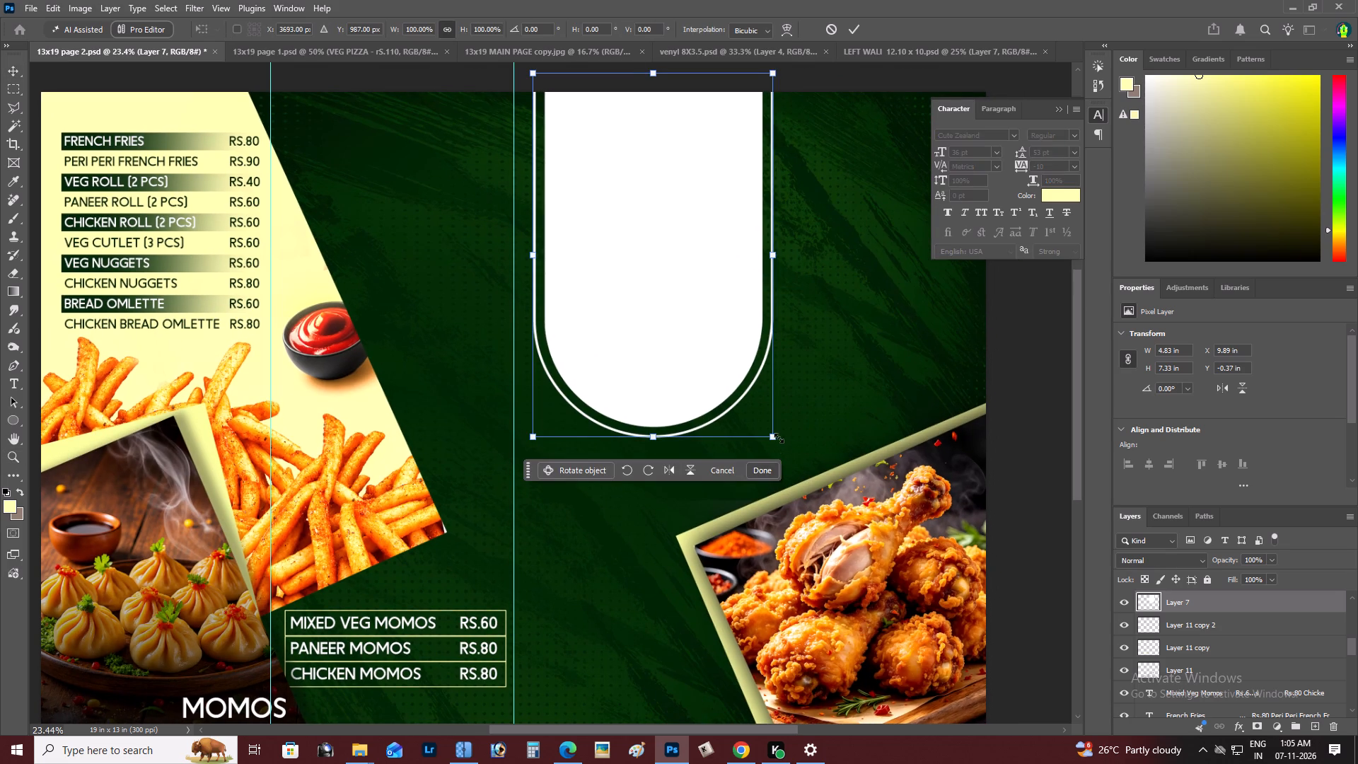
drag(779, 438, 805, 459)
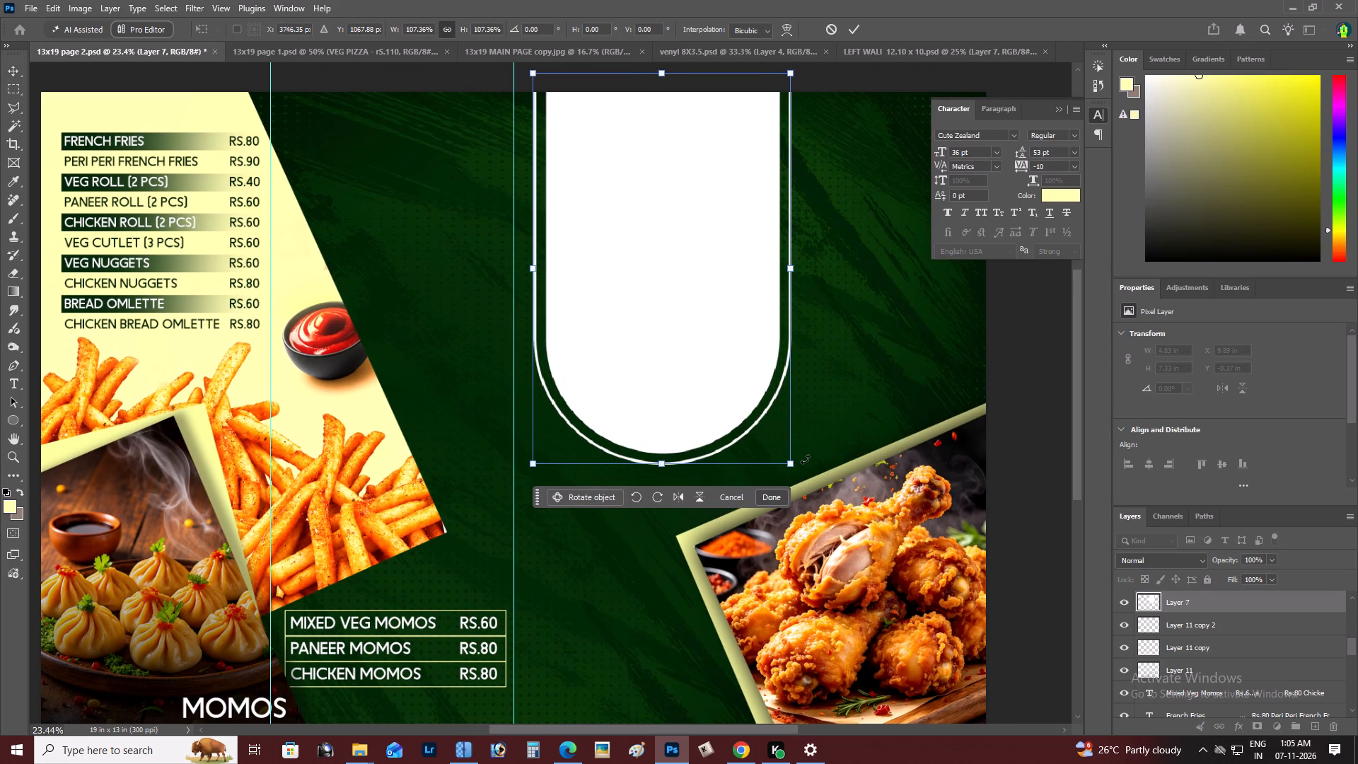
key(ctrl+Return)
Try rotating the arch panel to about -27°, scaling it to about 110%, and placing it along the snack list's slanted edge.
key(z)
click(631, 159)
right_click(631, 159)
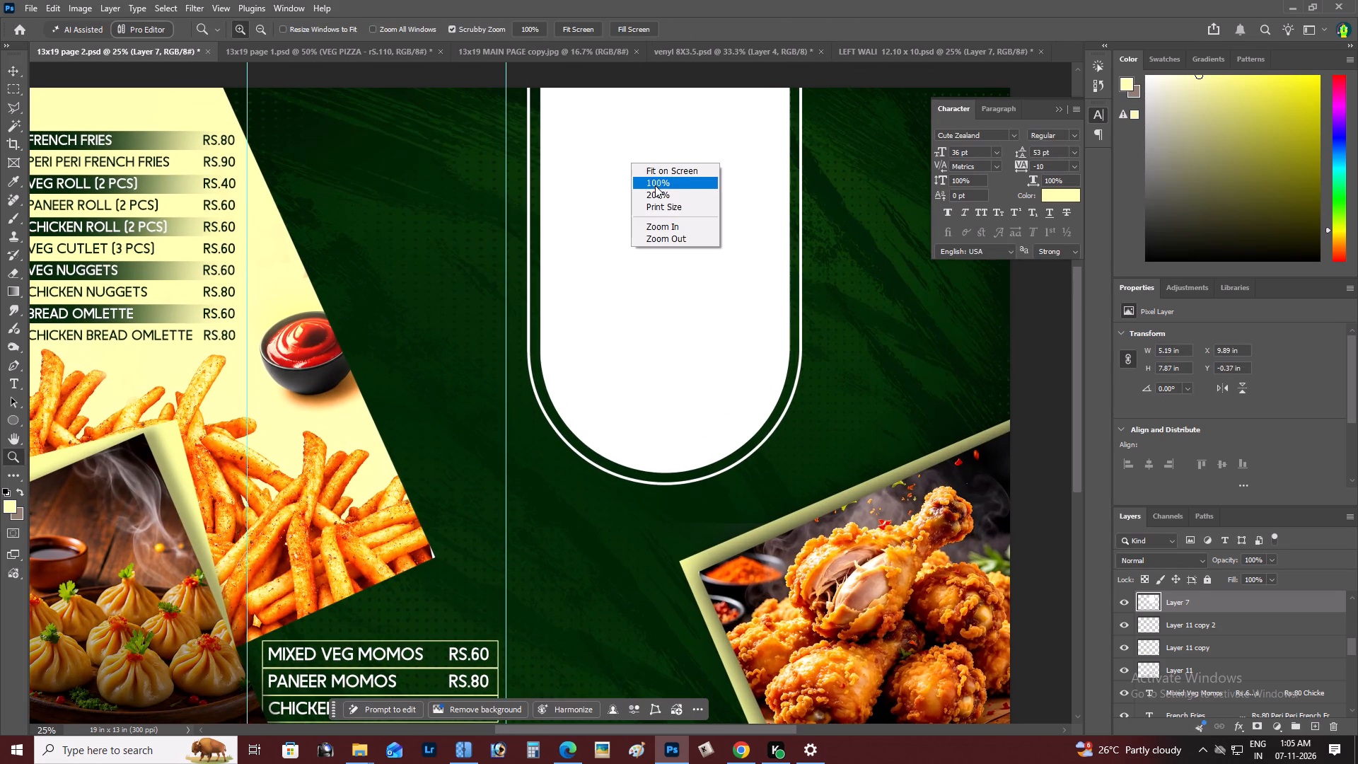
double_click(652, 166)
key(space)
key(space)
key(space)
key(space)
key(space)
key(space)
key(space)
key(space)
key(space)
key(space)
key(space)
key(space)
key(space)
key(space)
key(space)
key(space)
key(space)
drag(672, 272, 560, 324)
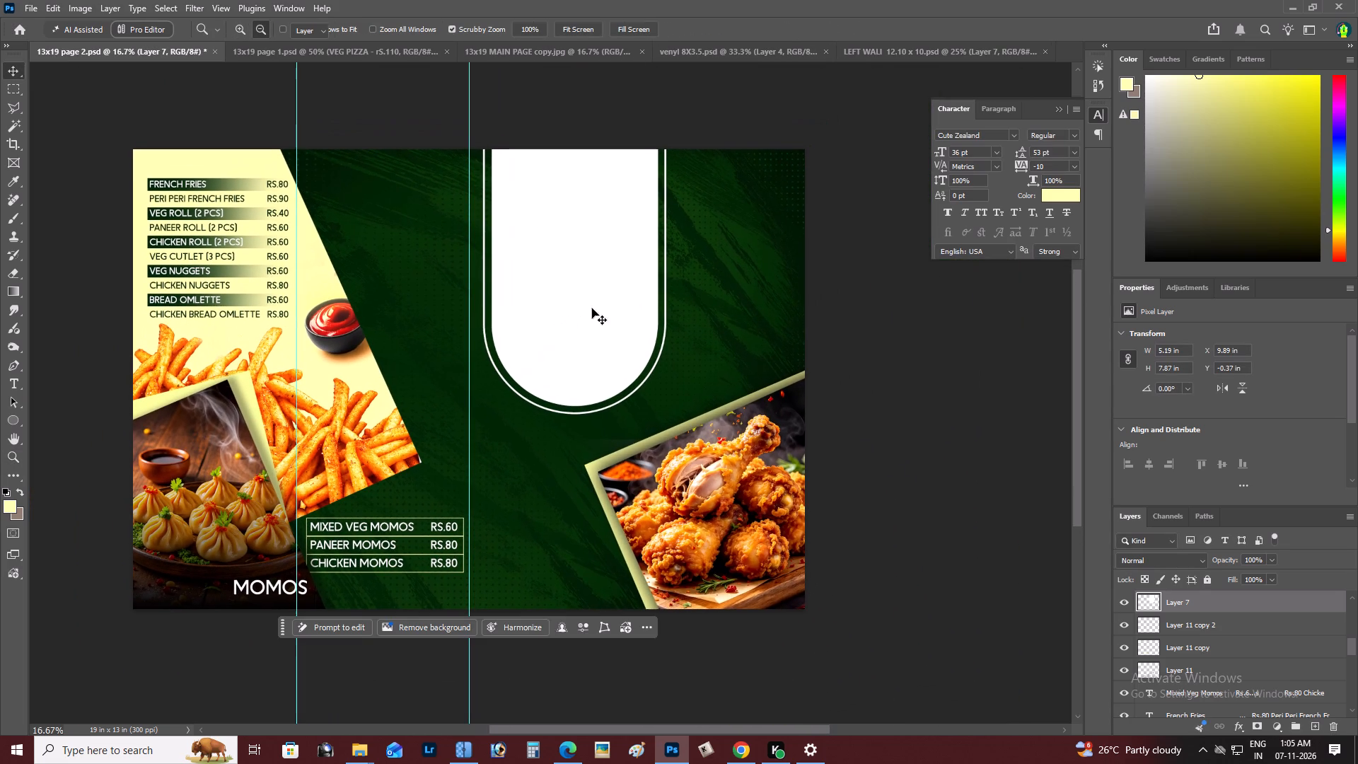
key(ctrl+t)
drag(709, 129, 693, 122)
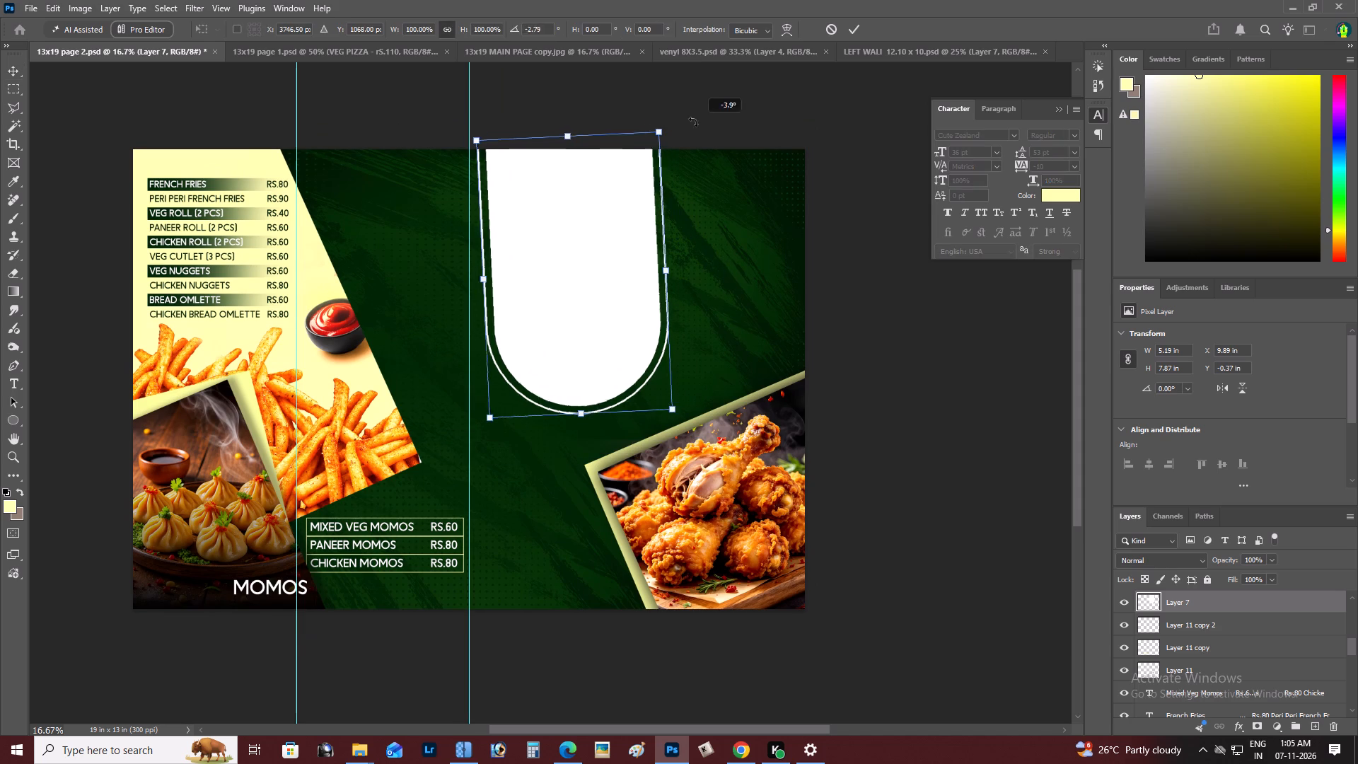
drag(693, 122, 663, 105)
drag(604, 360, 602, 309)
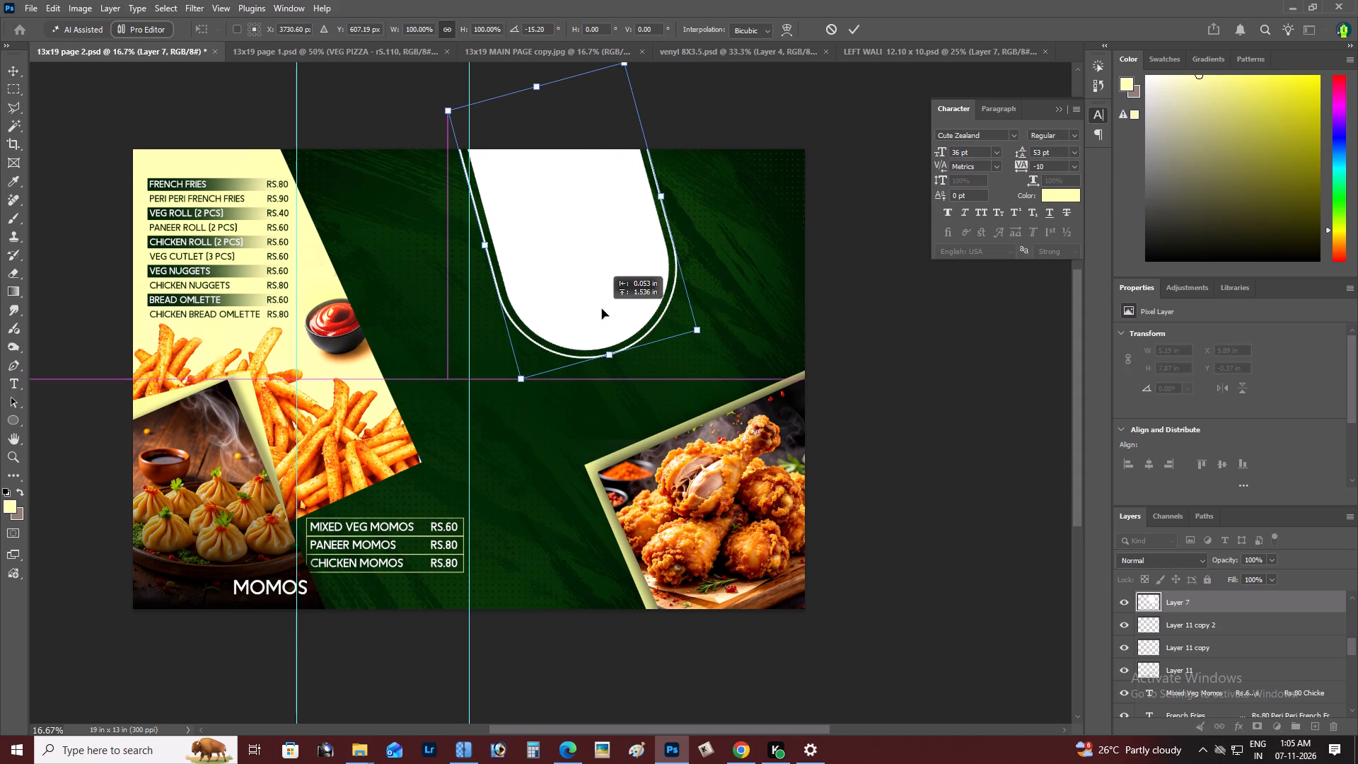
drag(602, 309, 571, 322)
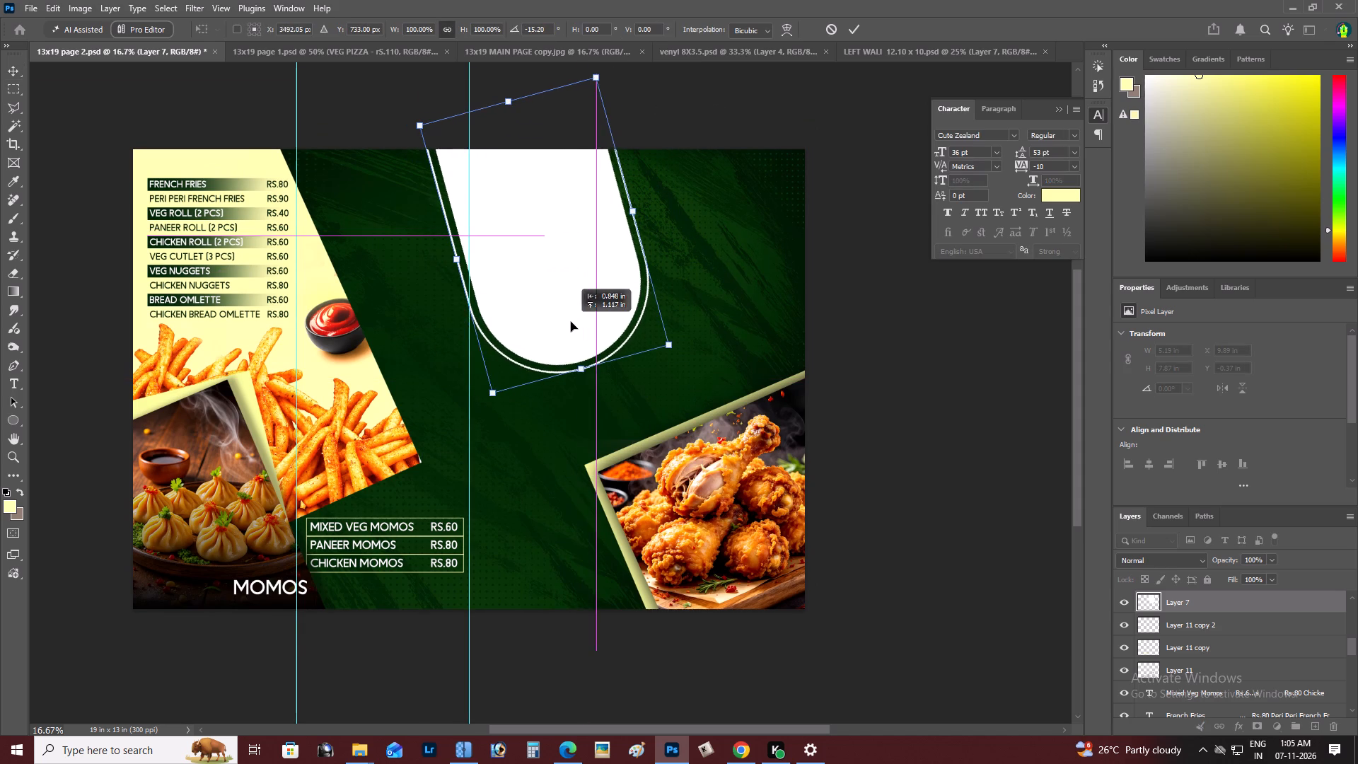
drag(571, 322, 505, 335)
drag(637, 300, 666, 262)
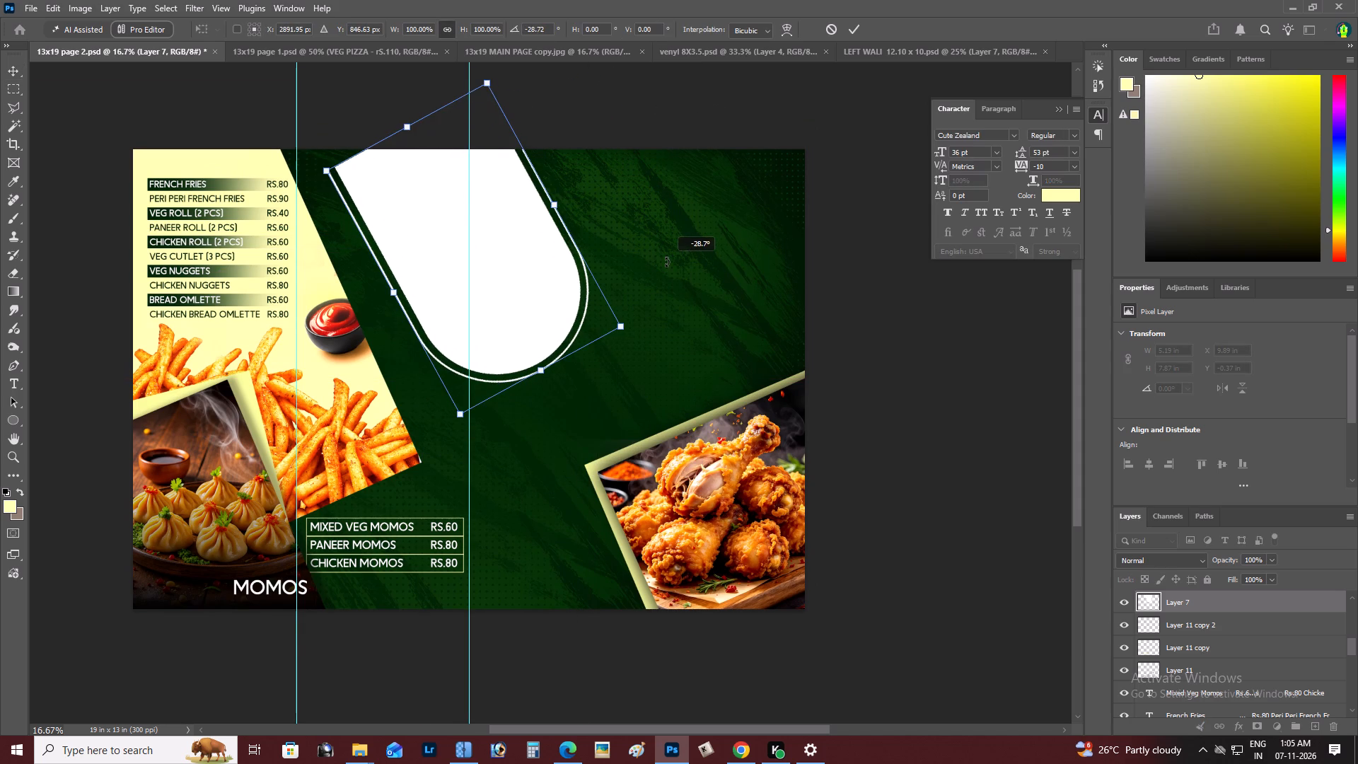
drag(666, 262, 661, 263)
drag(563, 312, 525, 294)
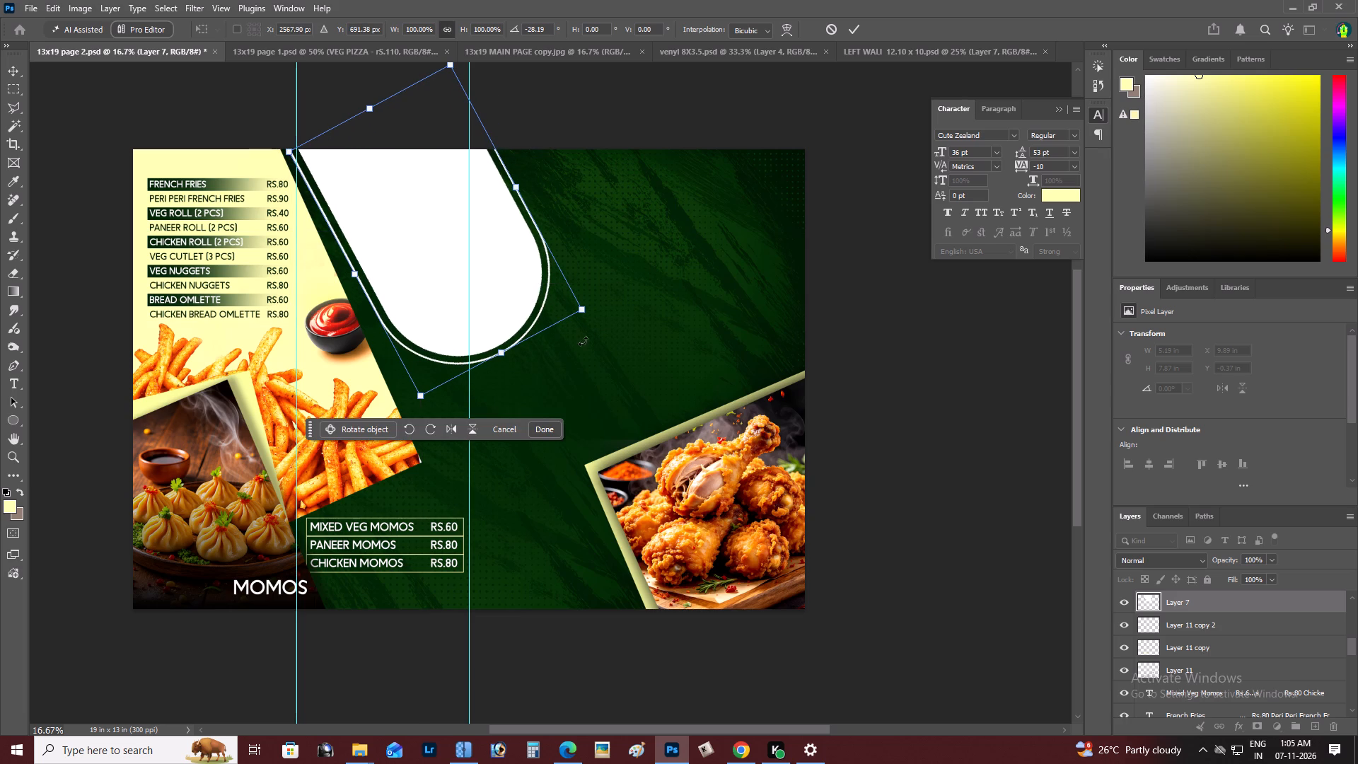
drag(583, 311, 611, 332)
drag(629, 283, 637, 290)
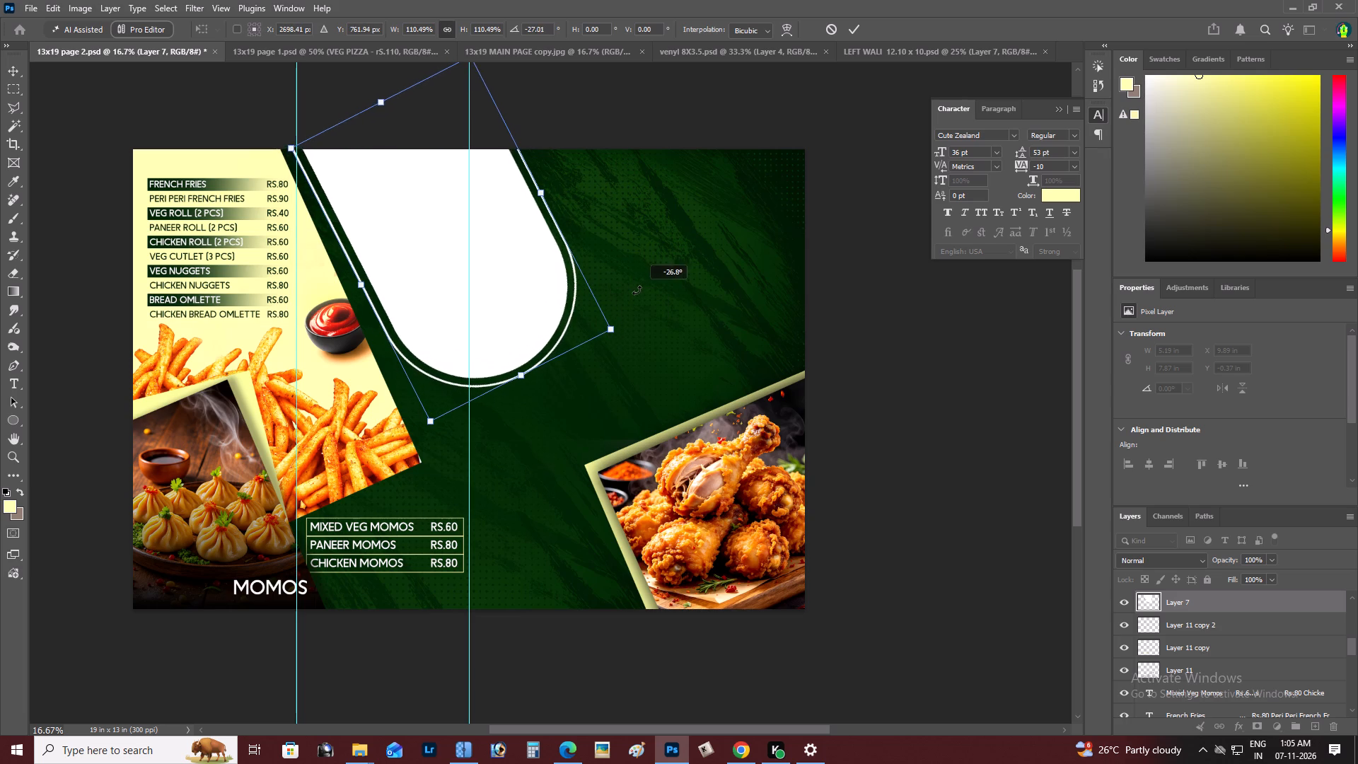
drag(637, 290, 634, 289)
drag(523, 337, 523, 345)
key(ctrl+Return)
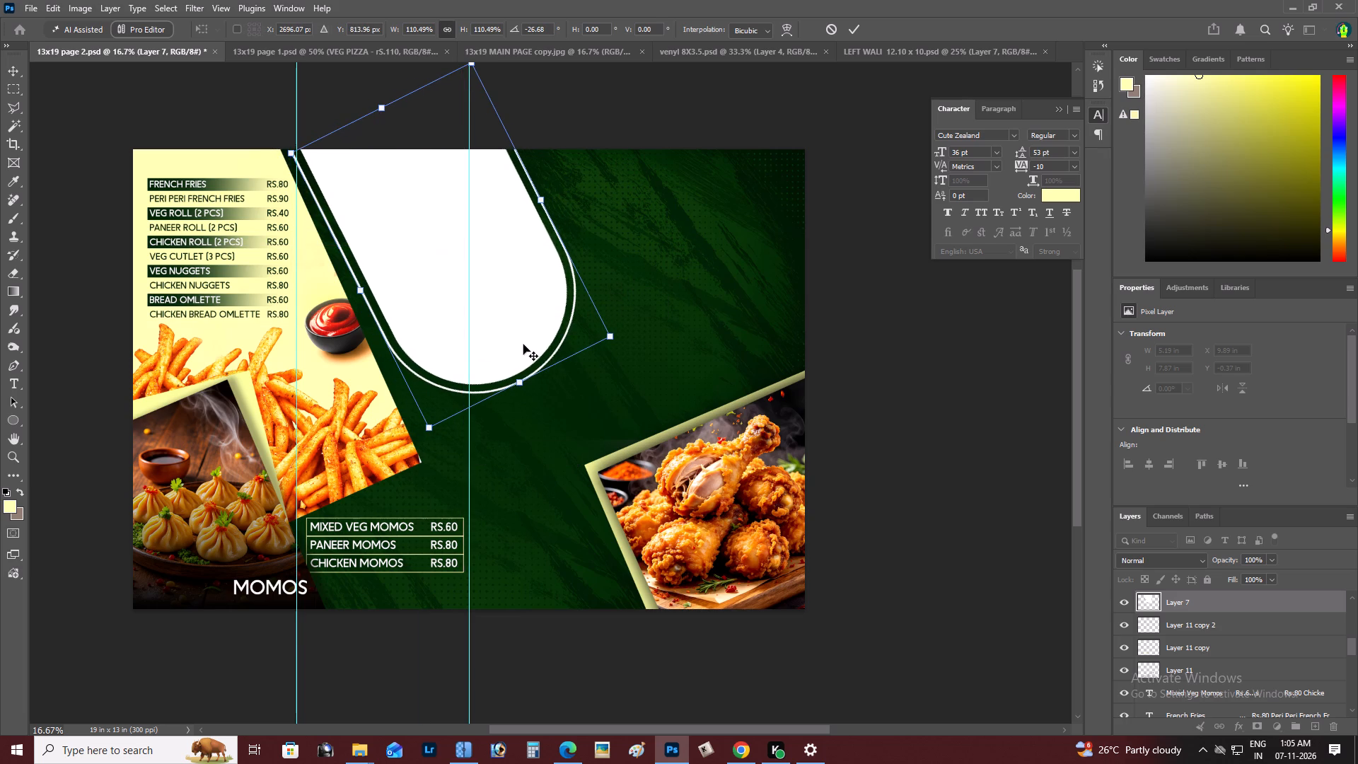
Examine how the tilted arch panel sits against the snack list, photos and green background.
key(z)
alt+double_click(523, 345)
key(space)
key(space)
key(space)
drag(523, 345, 591, 349)
key(z)
alt+click(545, 330)
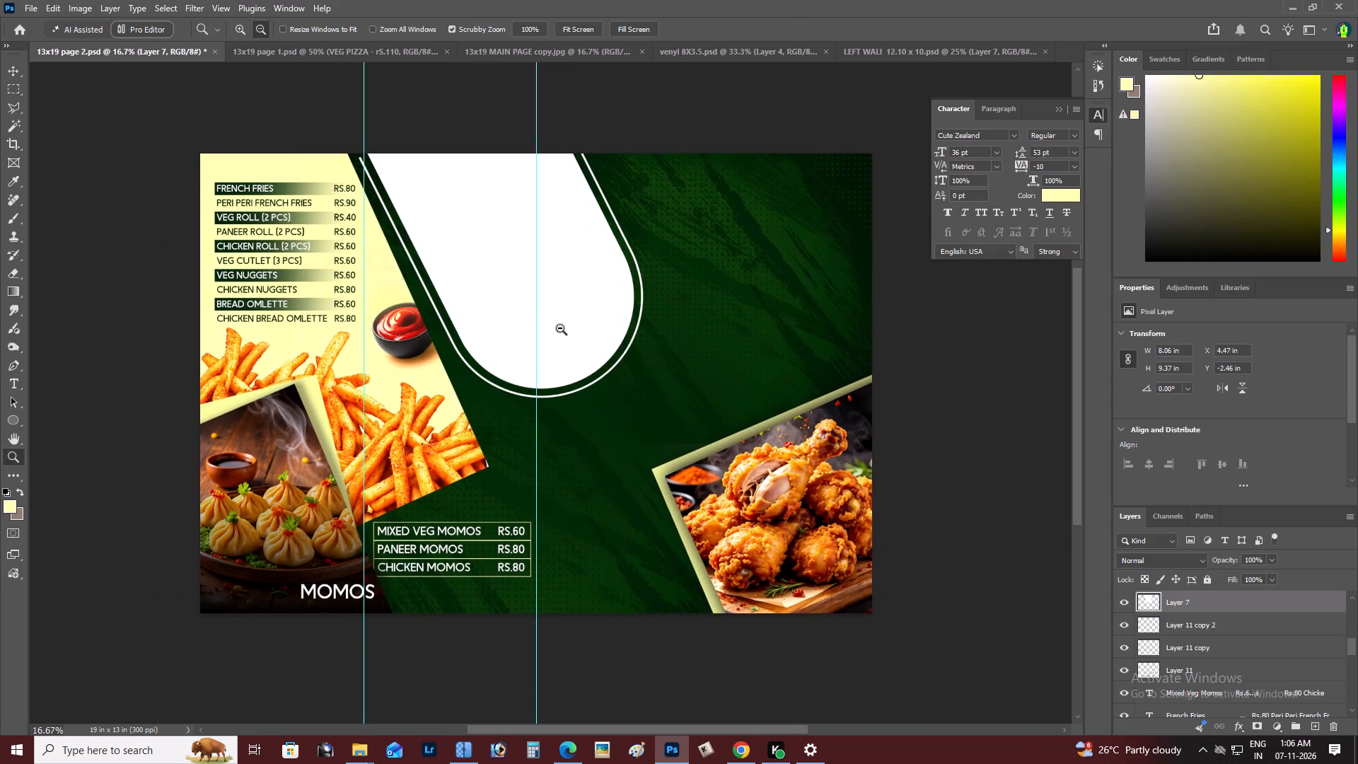
right_click(588, 318)
double_click(606, 323)
key(space)
key(space)
key(space)
key(space)
key(space)
key(space)
key(space)
key(space)
key(space)
drag(598, 336, 622, 342)
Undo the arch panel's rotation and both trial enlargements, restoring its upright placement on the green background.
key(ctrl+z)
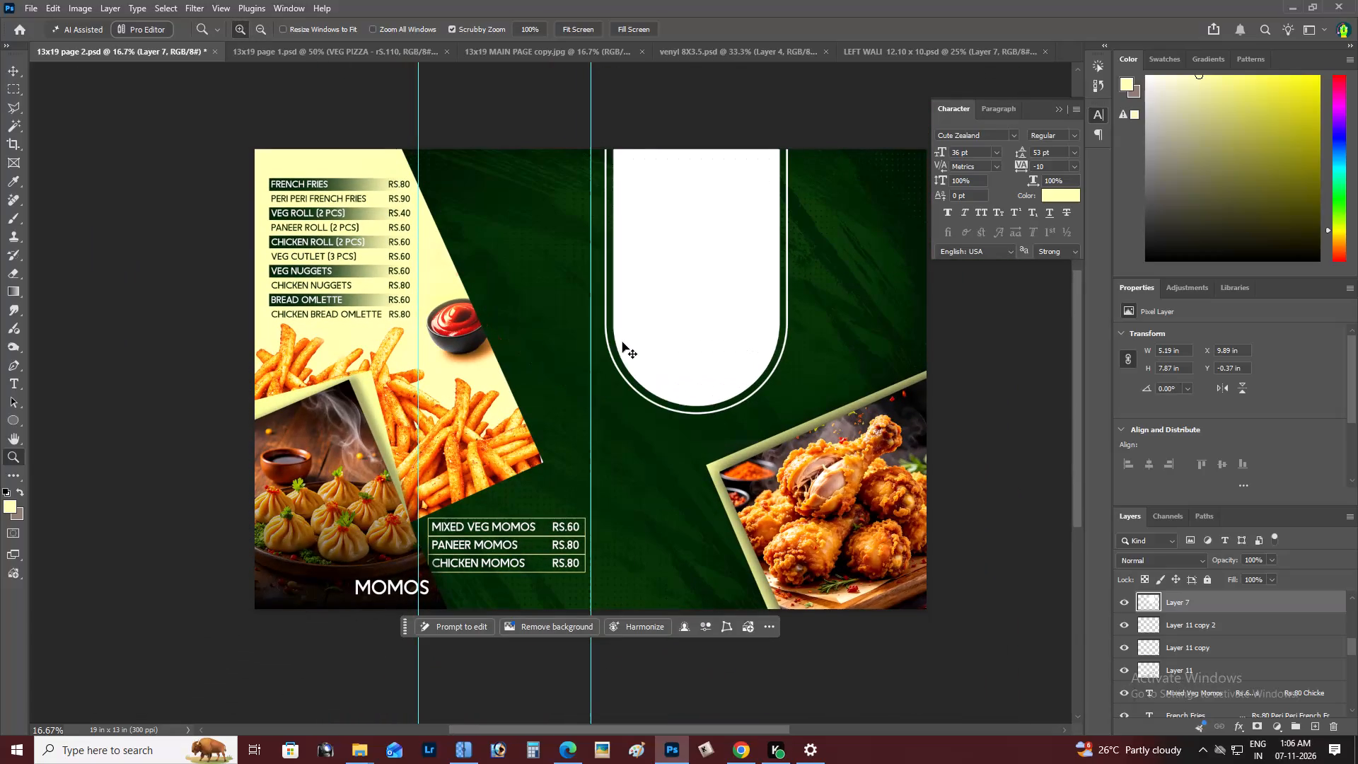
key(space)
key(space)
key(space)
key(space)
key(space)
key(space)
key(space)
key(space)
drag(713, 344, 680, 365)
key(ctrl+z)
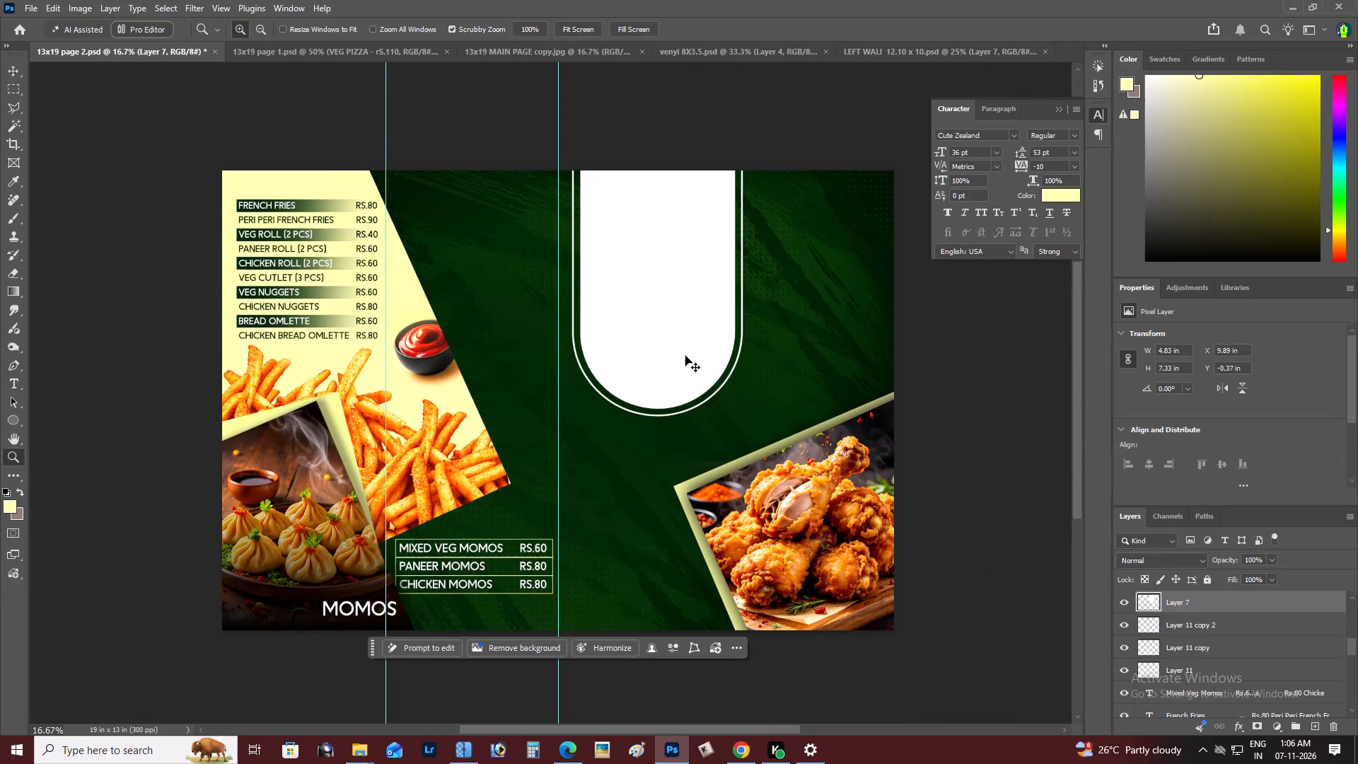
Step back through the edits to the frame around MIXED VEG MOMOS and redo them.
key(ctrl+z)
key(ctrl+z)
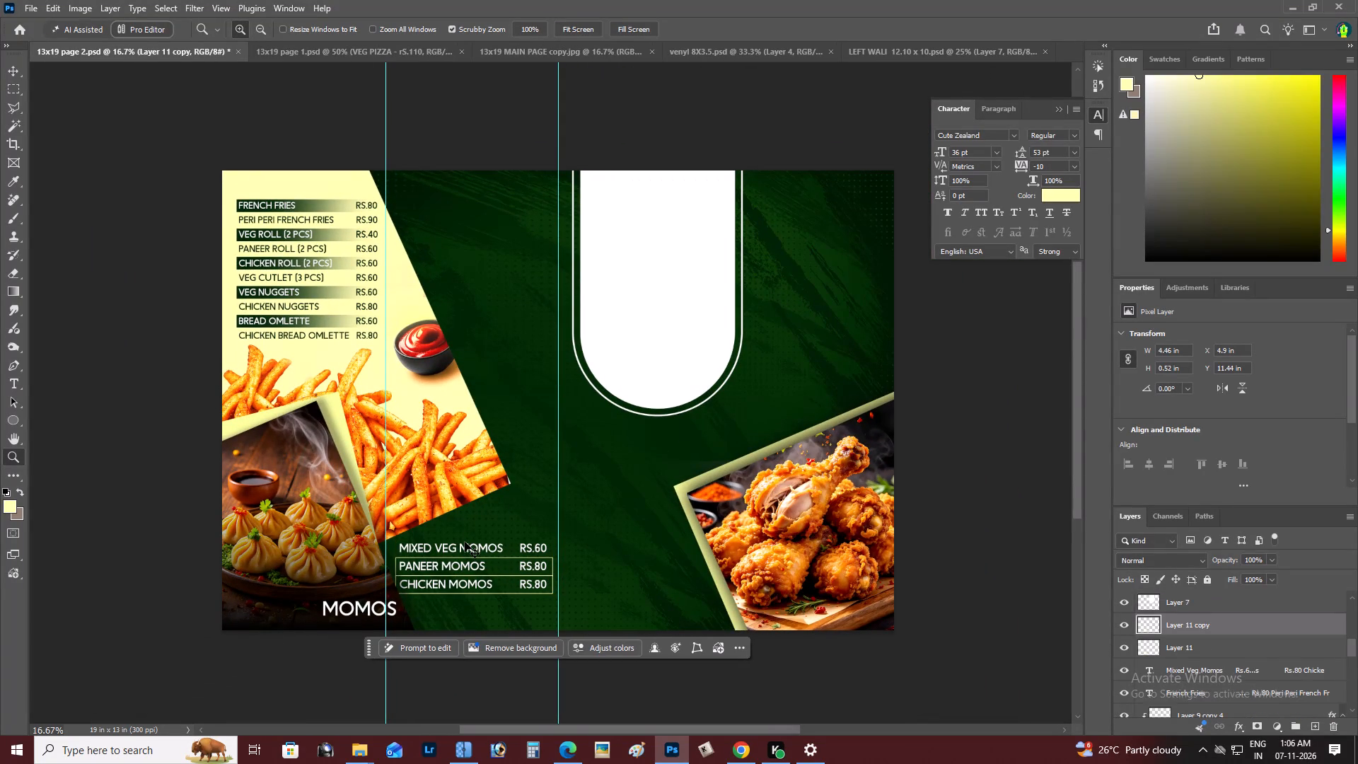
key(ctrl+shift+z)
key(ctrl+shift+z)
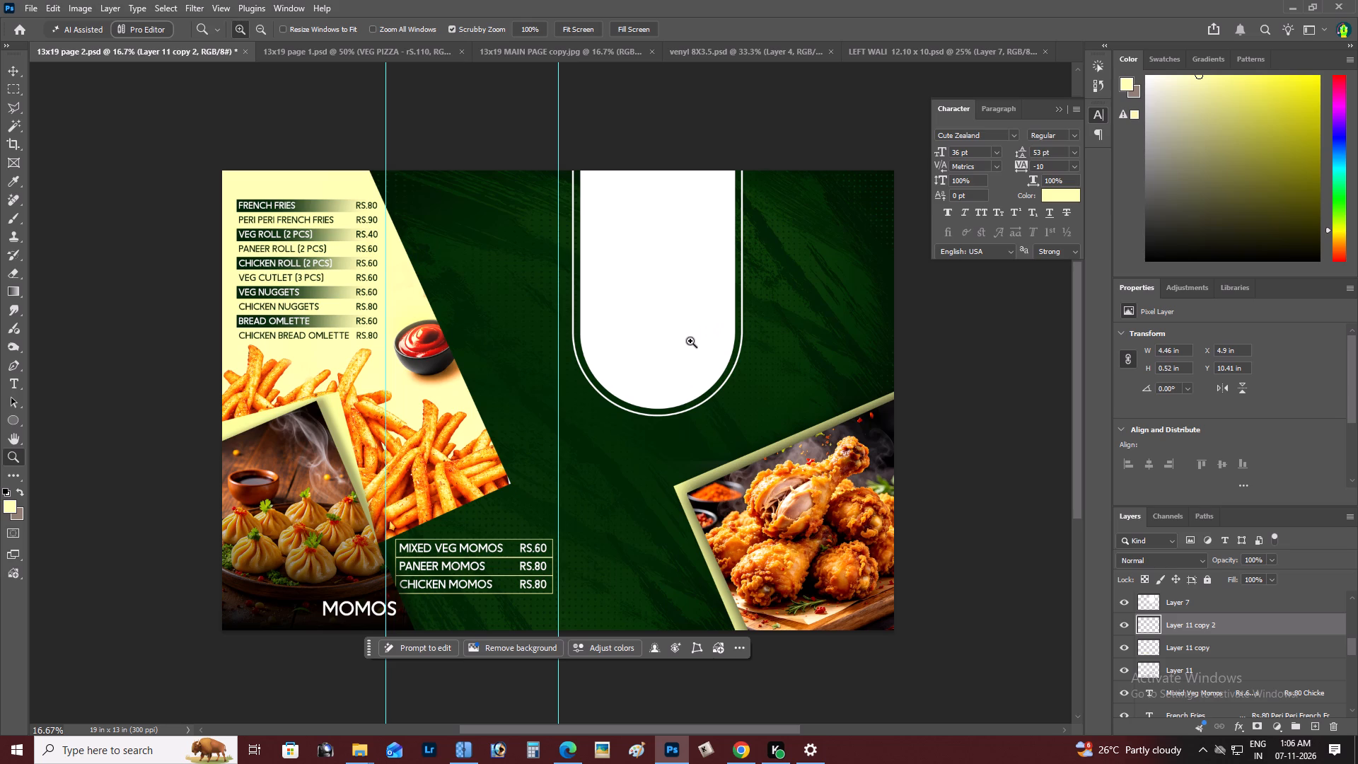
Examine the white arch panel and the green space between the snack list and the fried chicken photo.
click(690, 341)
key(space)
key(space)
key(space)
key(space)
key(space)
key(space)
key(space)
key(space)
key(space)
key(space)
key(space)
key(space)
key(space)
key(space)
key(space)
key(space)
key(space)
key(space)
key(space)
key(space)
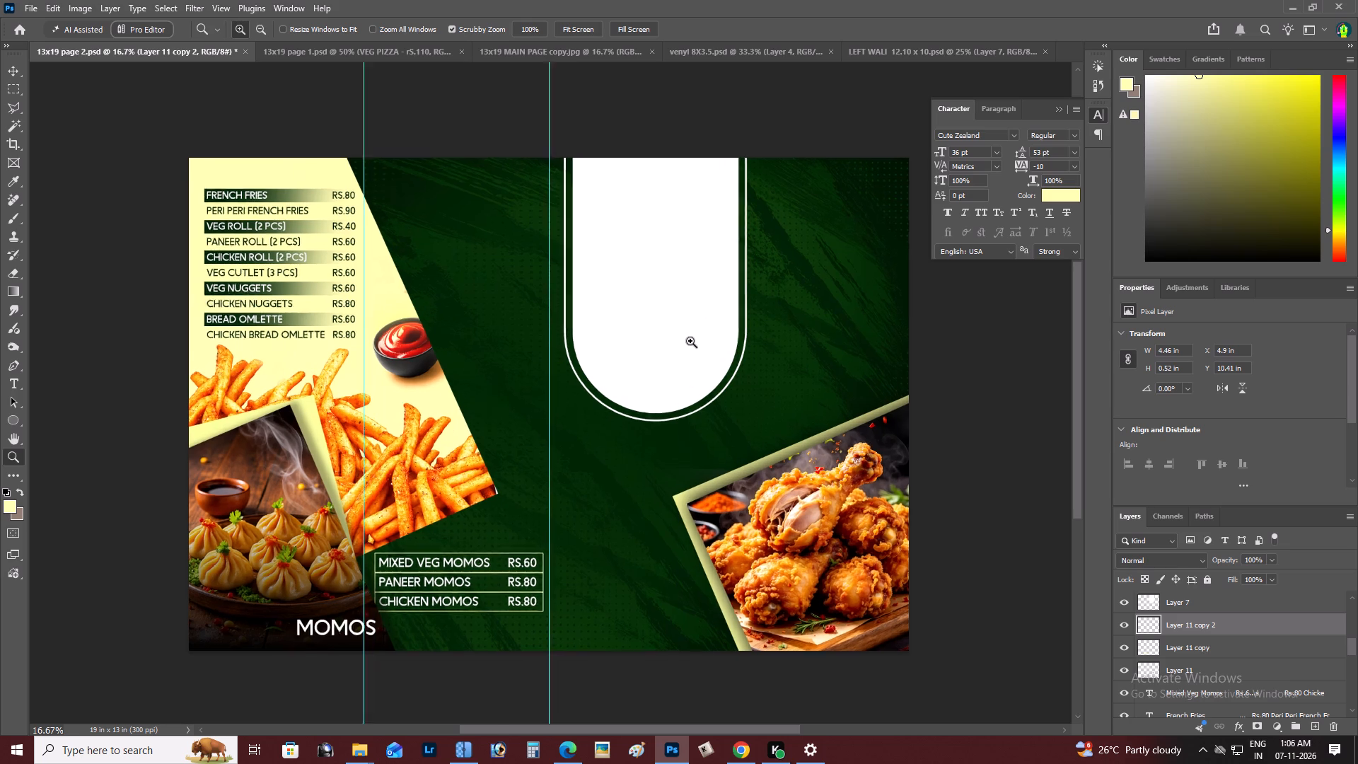
drag(690, 341, 599, 452)
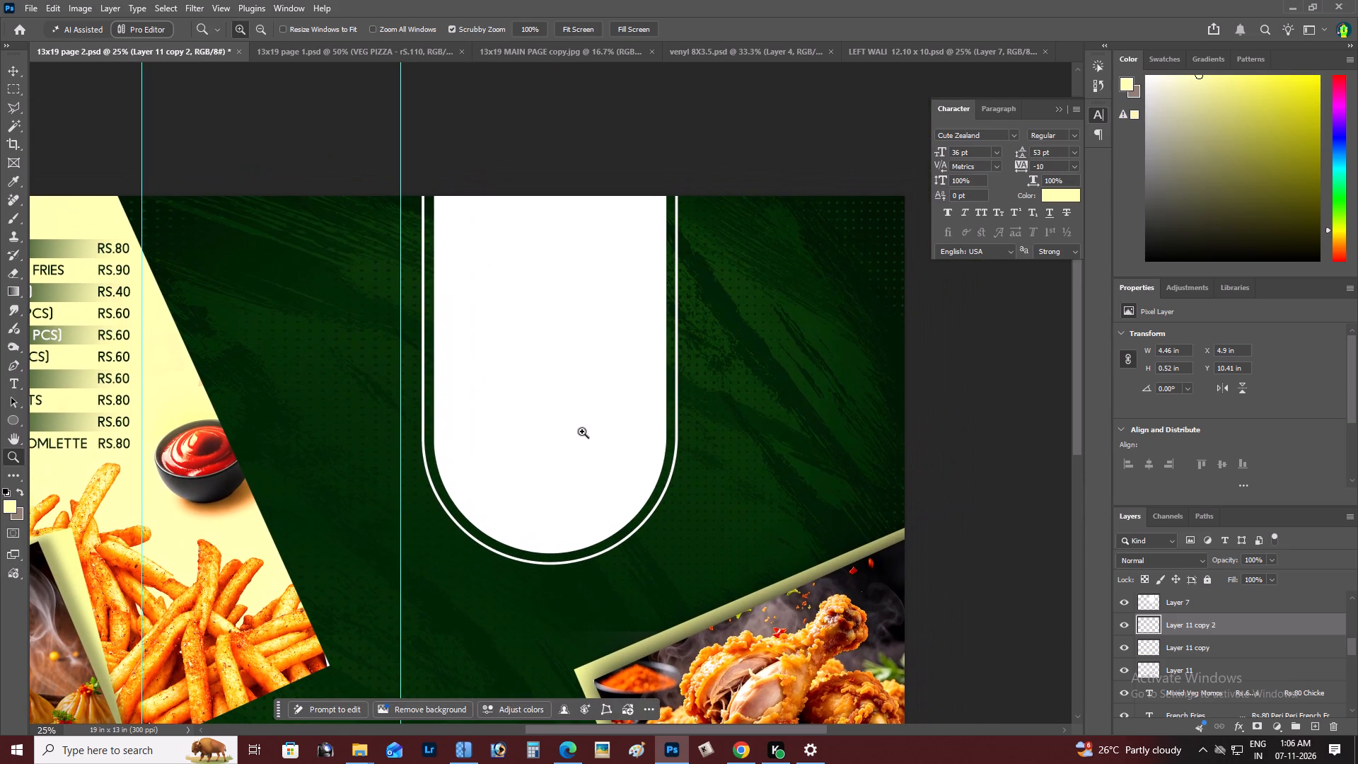
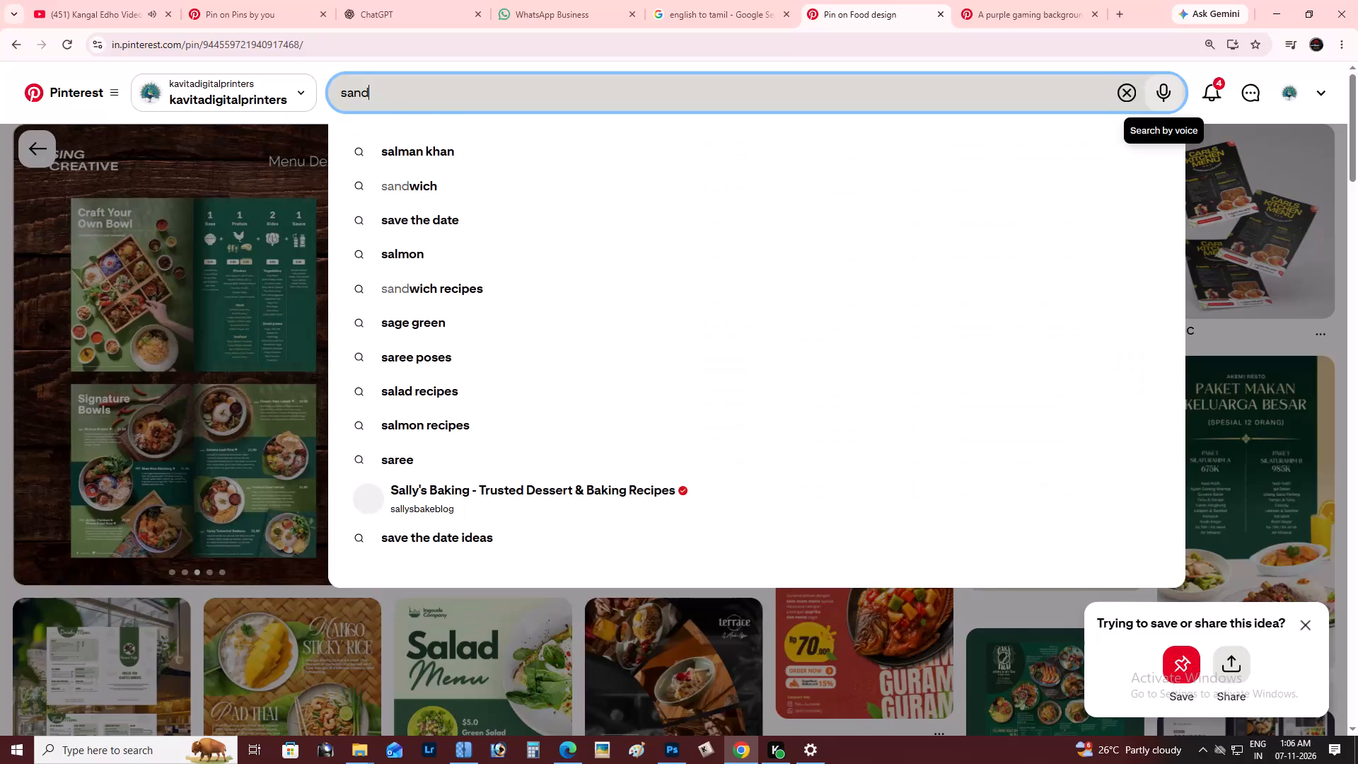
Search Pinterest for "sandwich" from the fry day pin's tab.
key(space)
key(BackSpace)
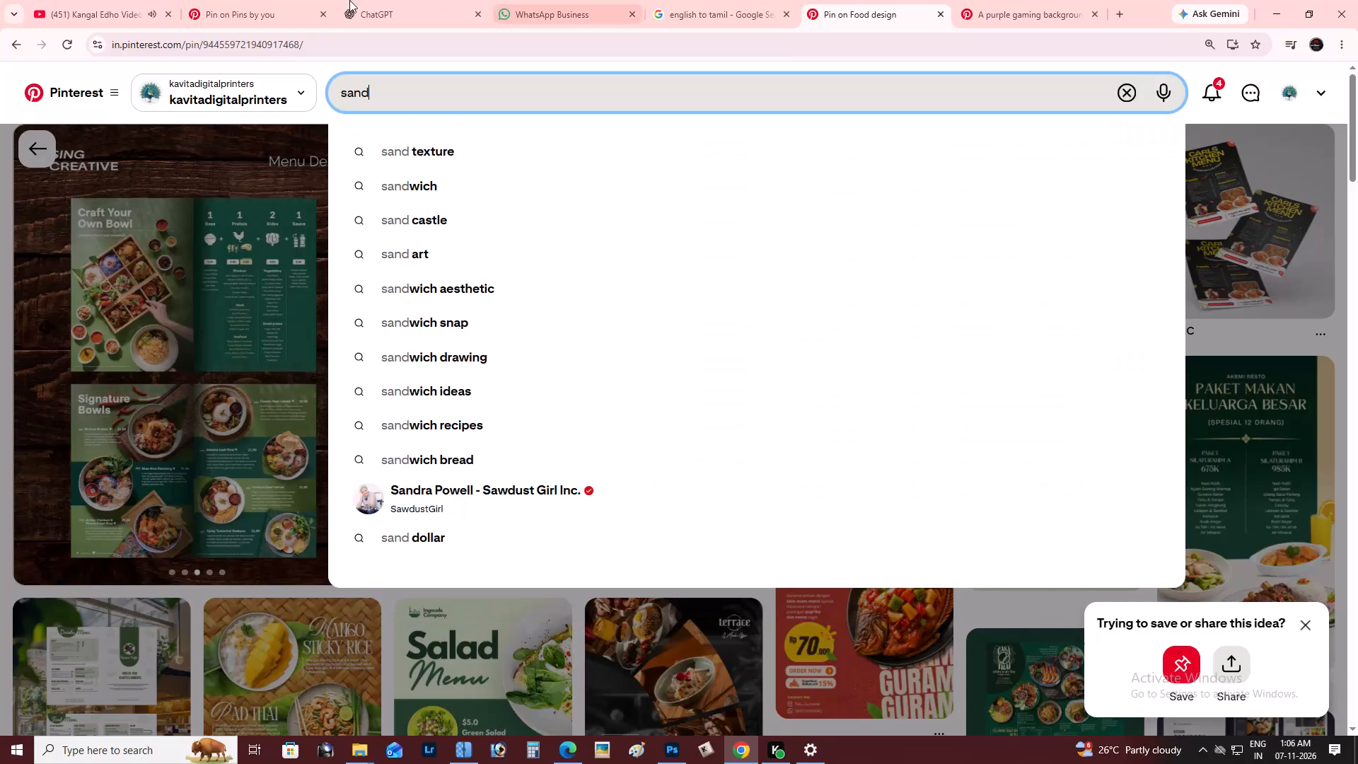
click(196, 0)
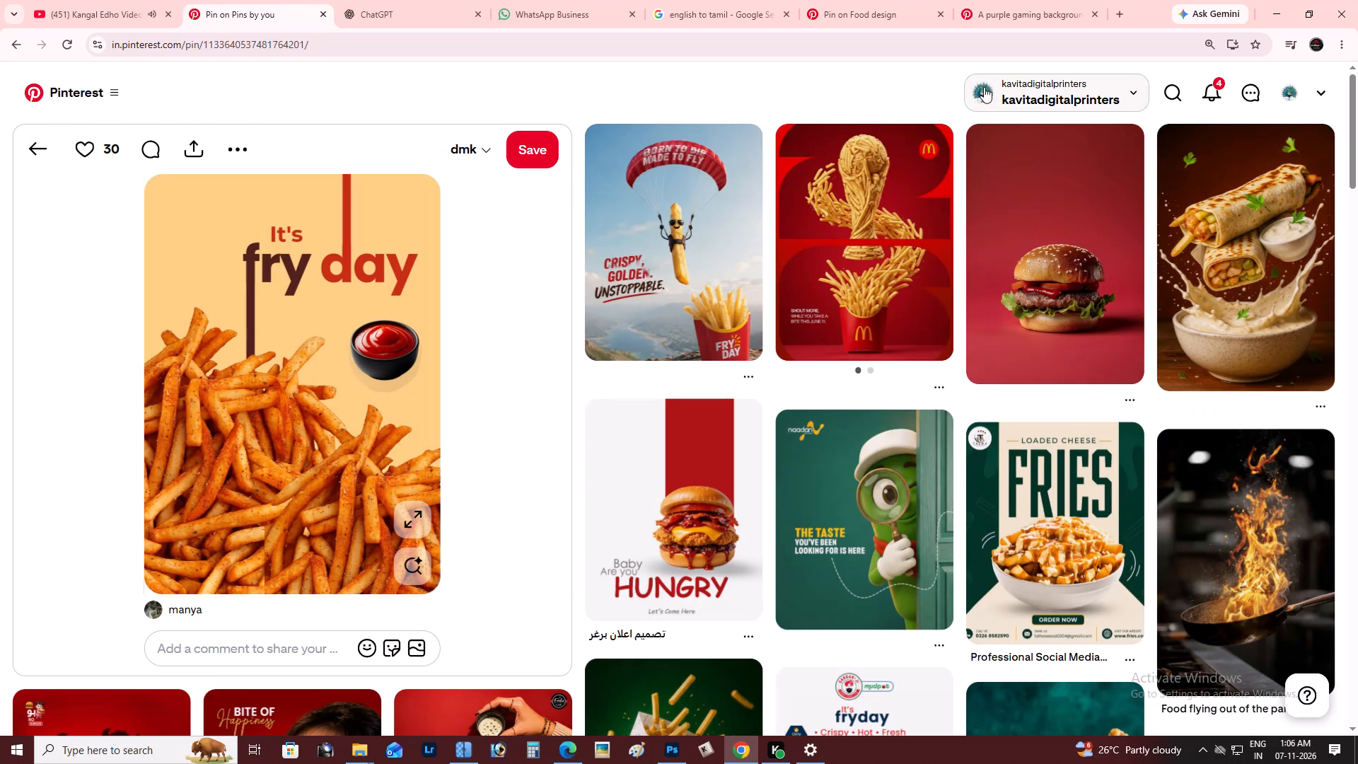
click(1167, 87)
text(sa)
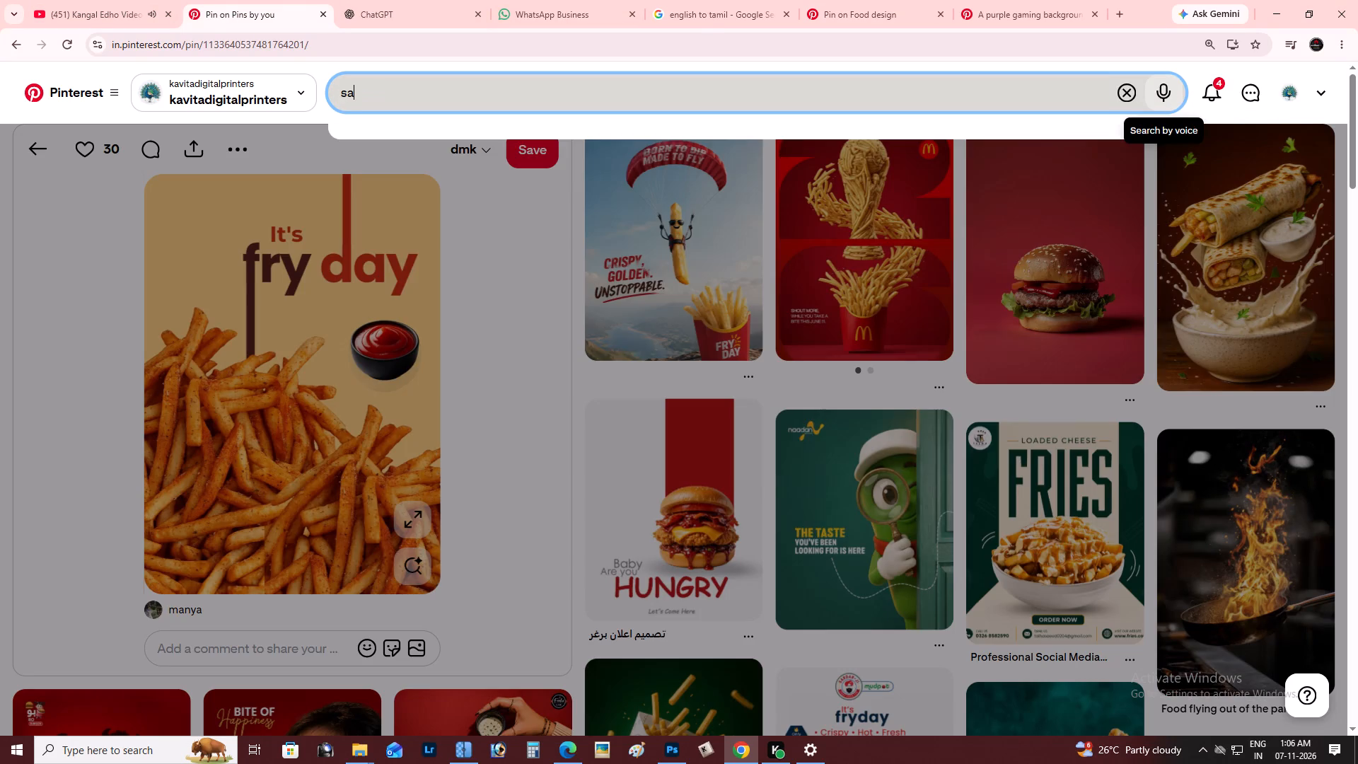
text(ndwi)
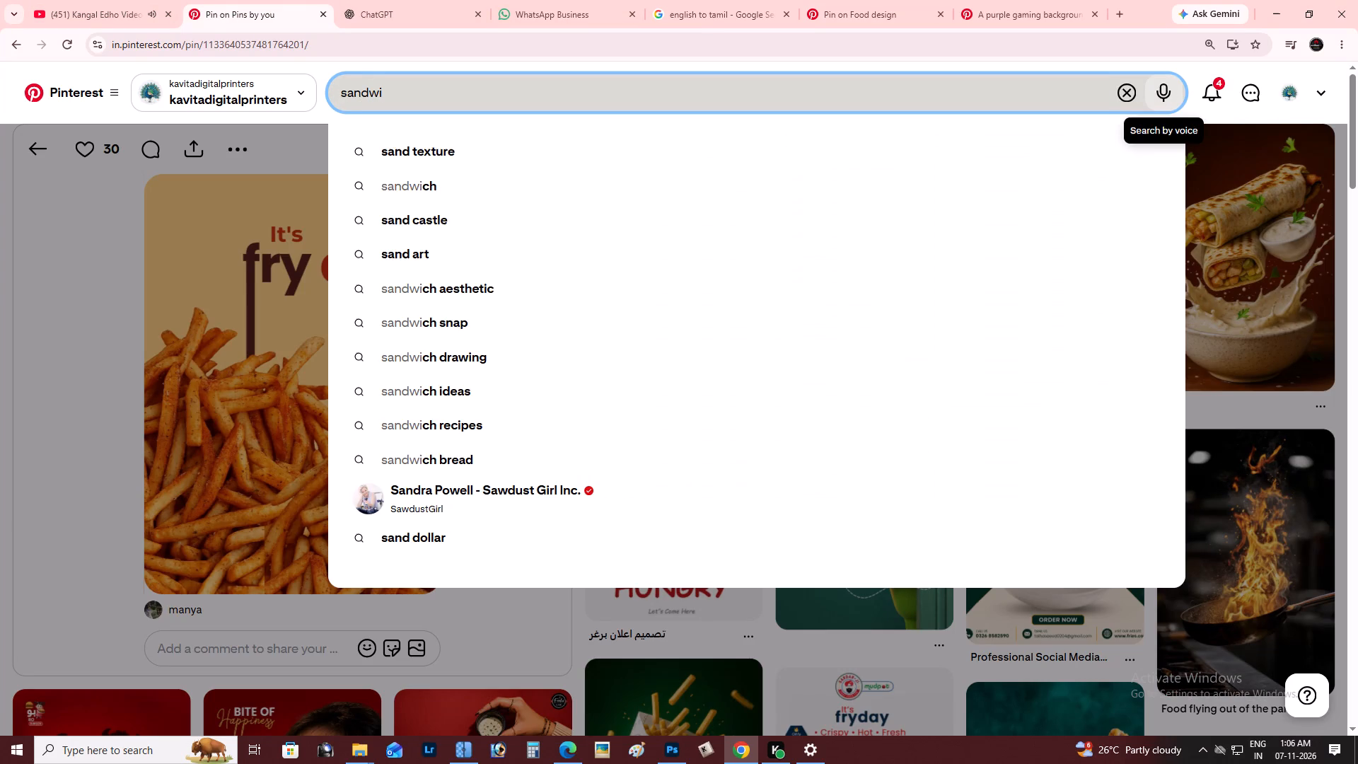
key(Down)
key(Return)
Switch to Photoshop, save the 13x19 page 2 document and check its whole layout.
key(alt+Tab)
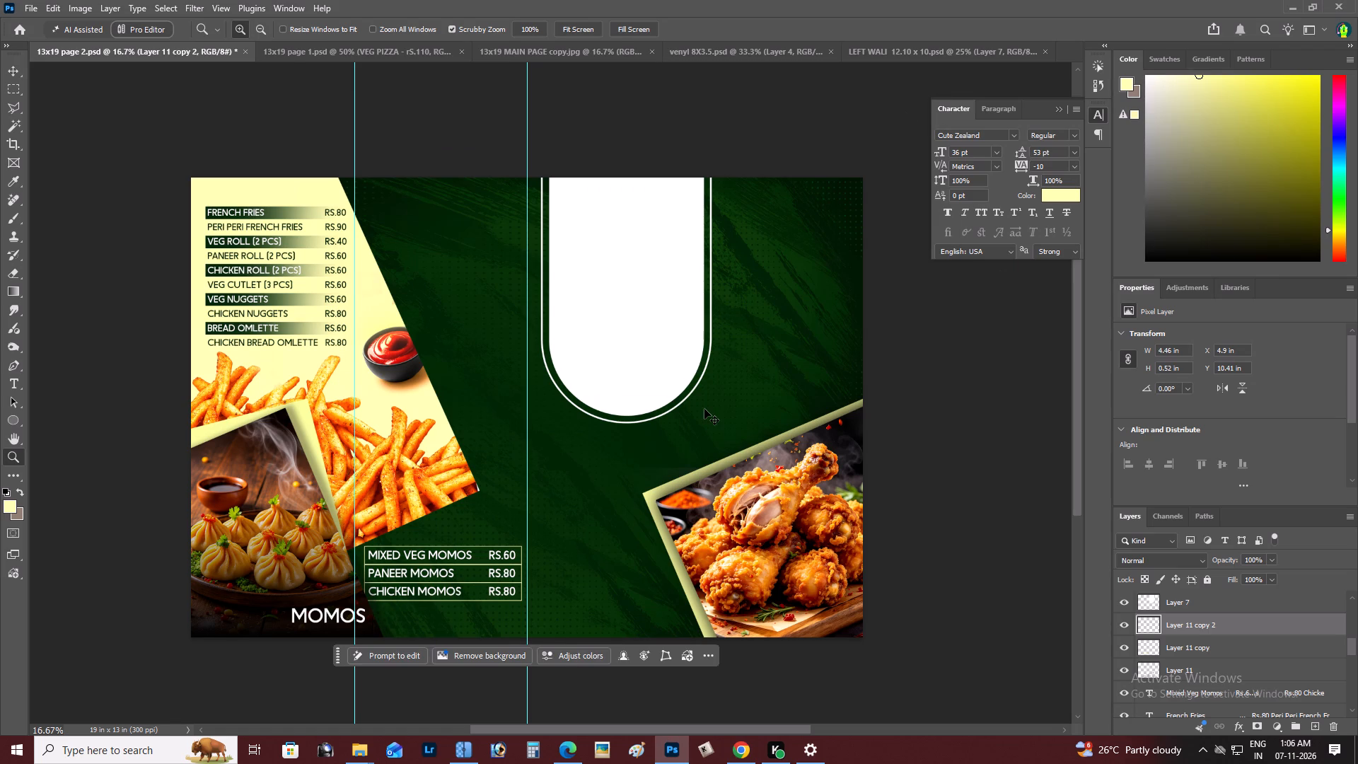
key(ctrl+s)
key(z)
alt+click(586, 336)
right_click(595, 333)
click(616, 335)
alt+click(622, 337)
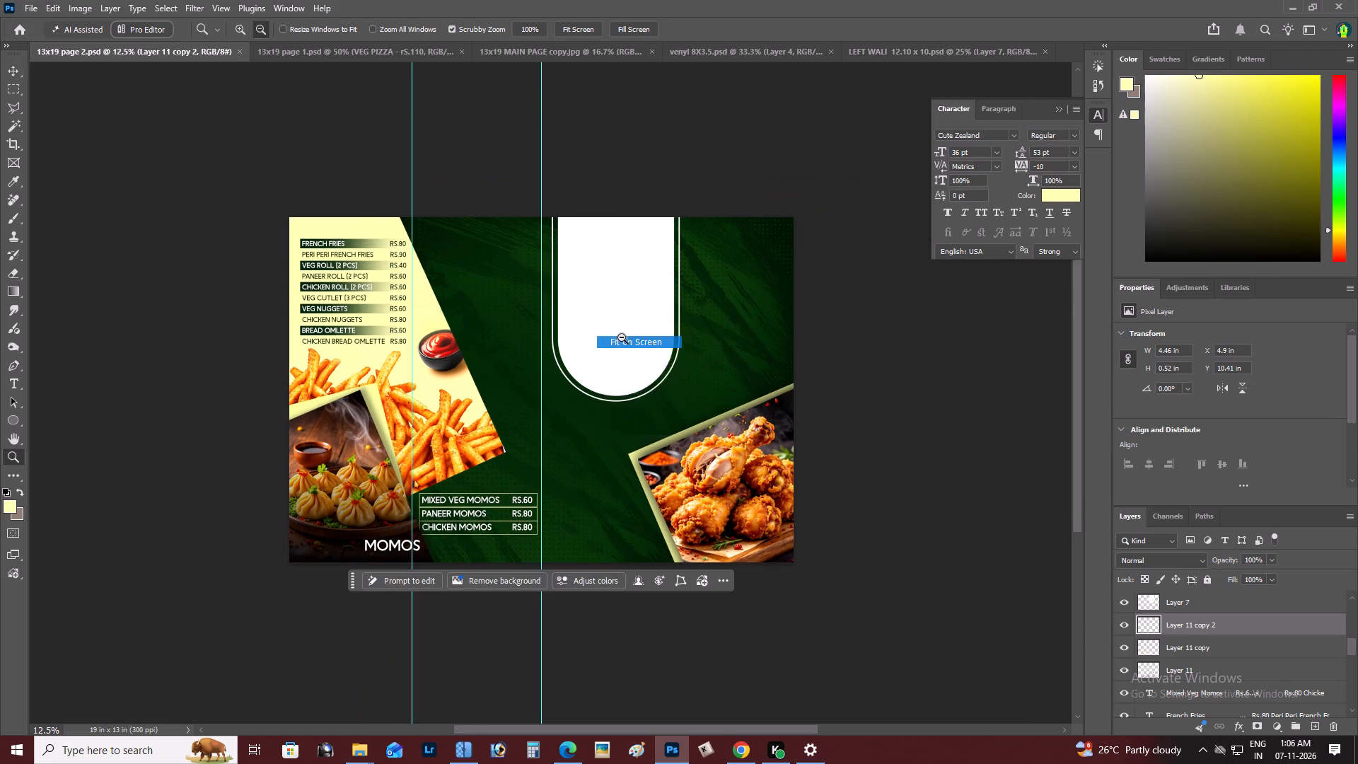
Switch to Chrome and examine the sandwich results and the Delicious Fresh Veggie Sandwich pin's related images for a menu photo.
key(alt+Tab)
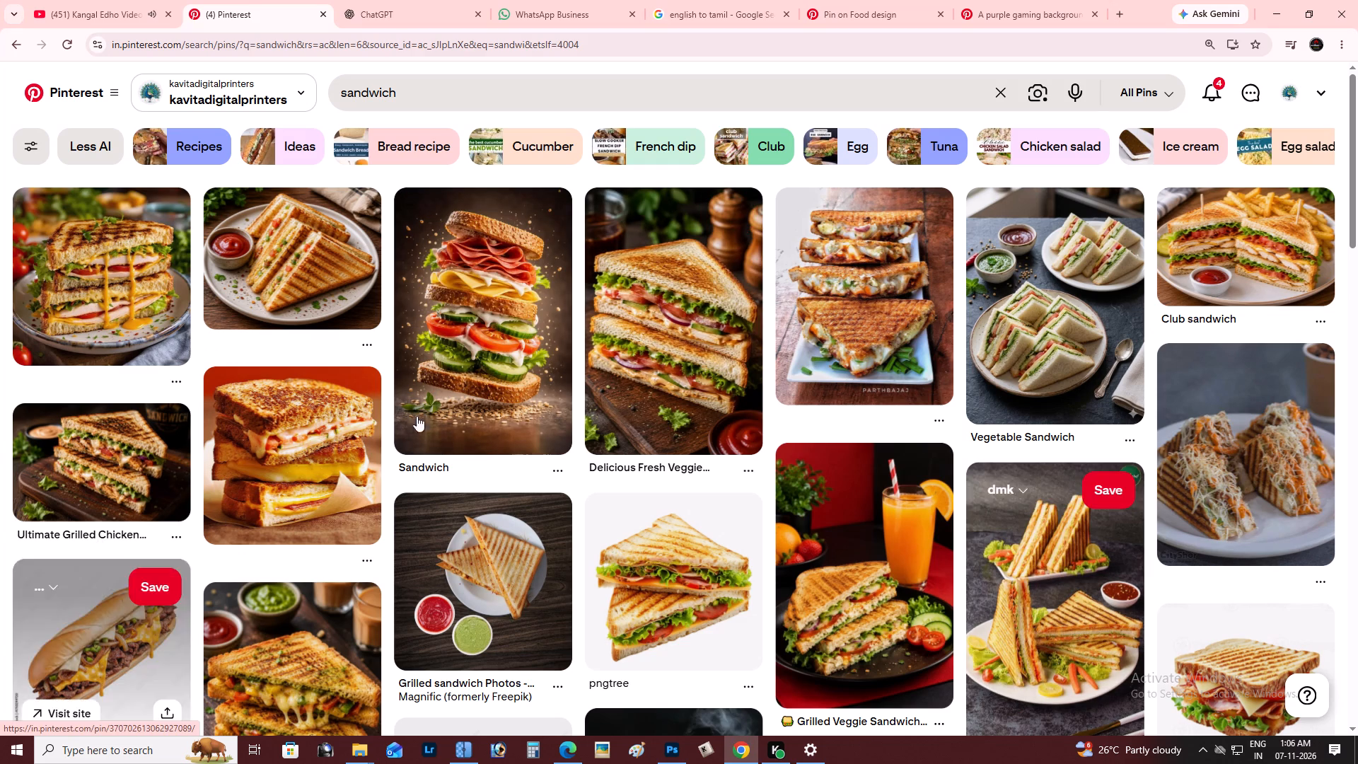
click(1357, 204)
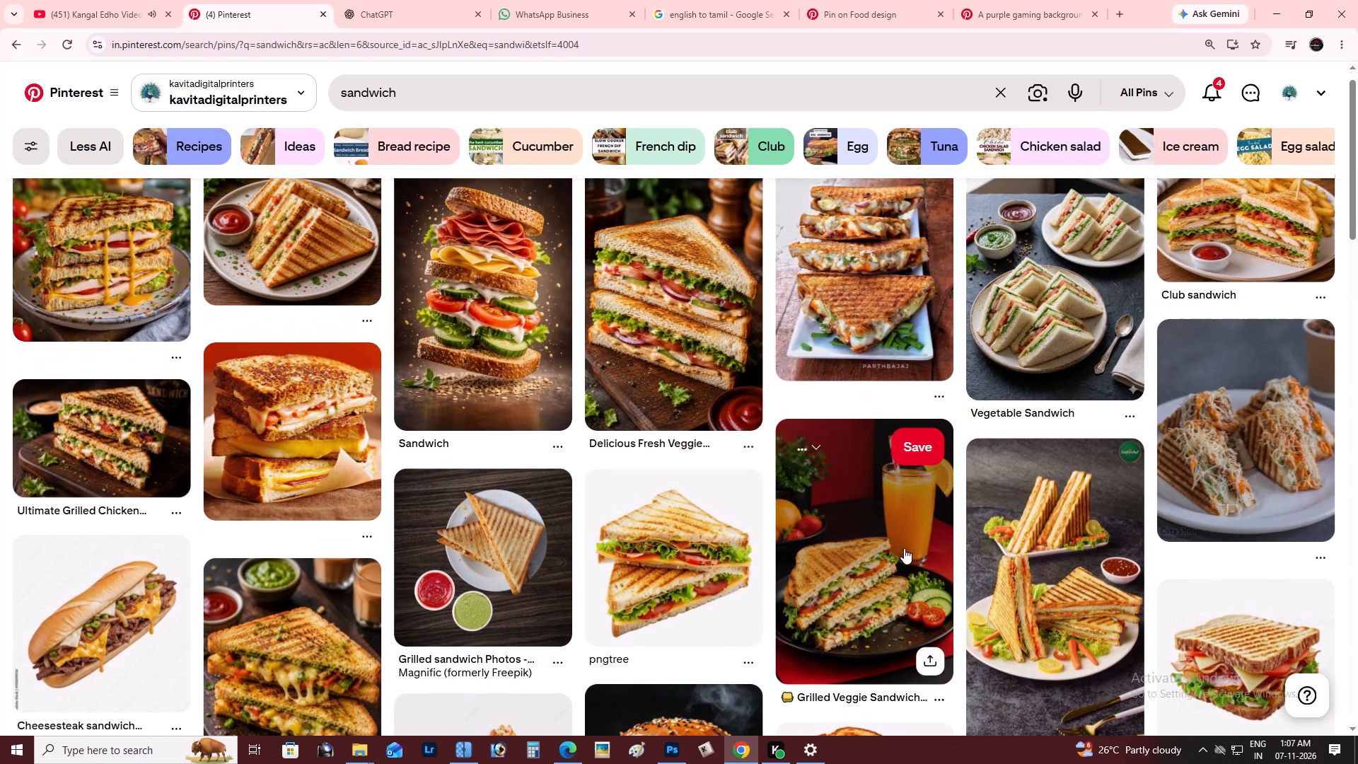
drag(1357, 182, 1357, 142)
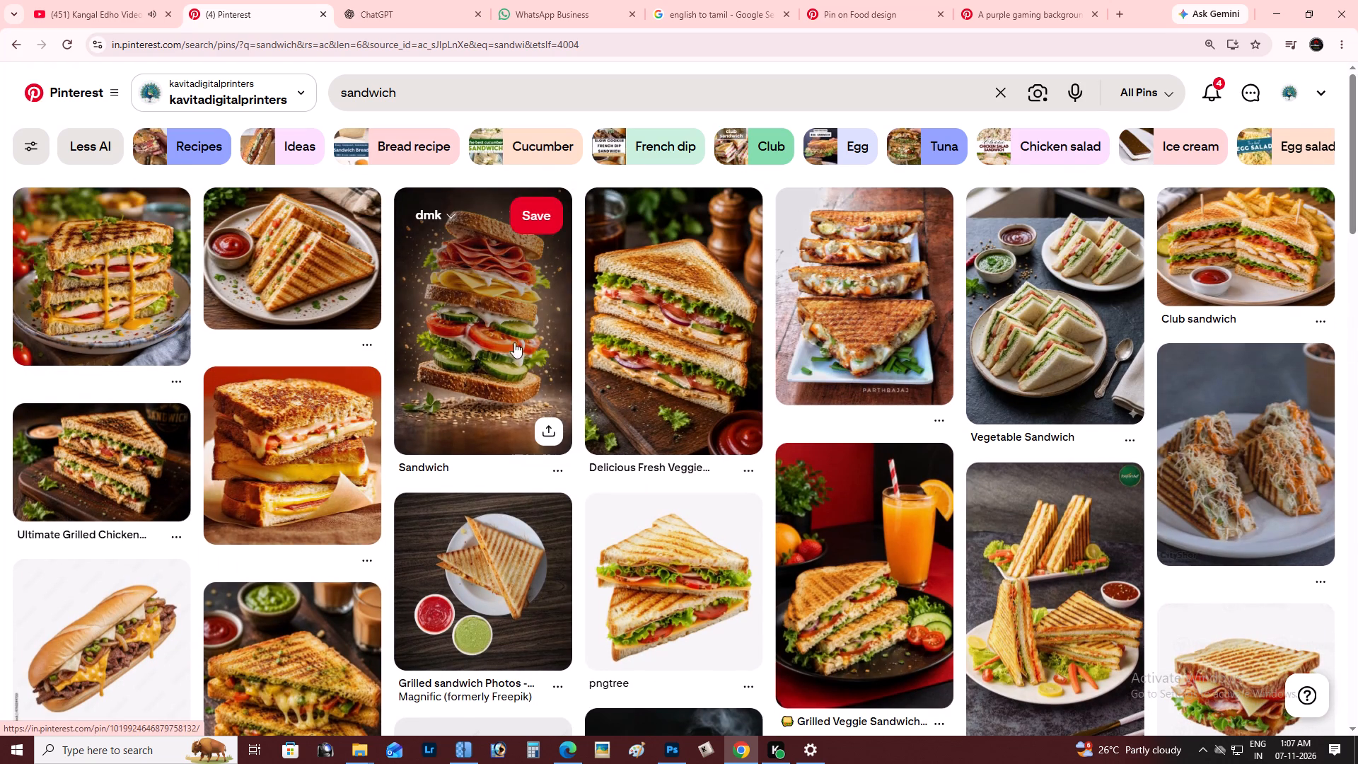
click(632, 314)
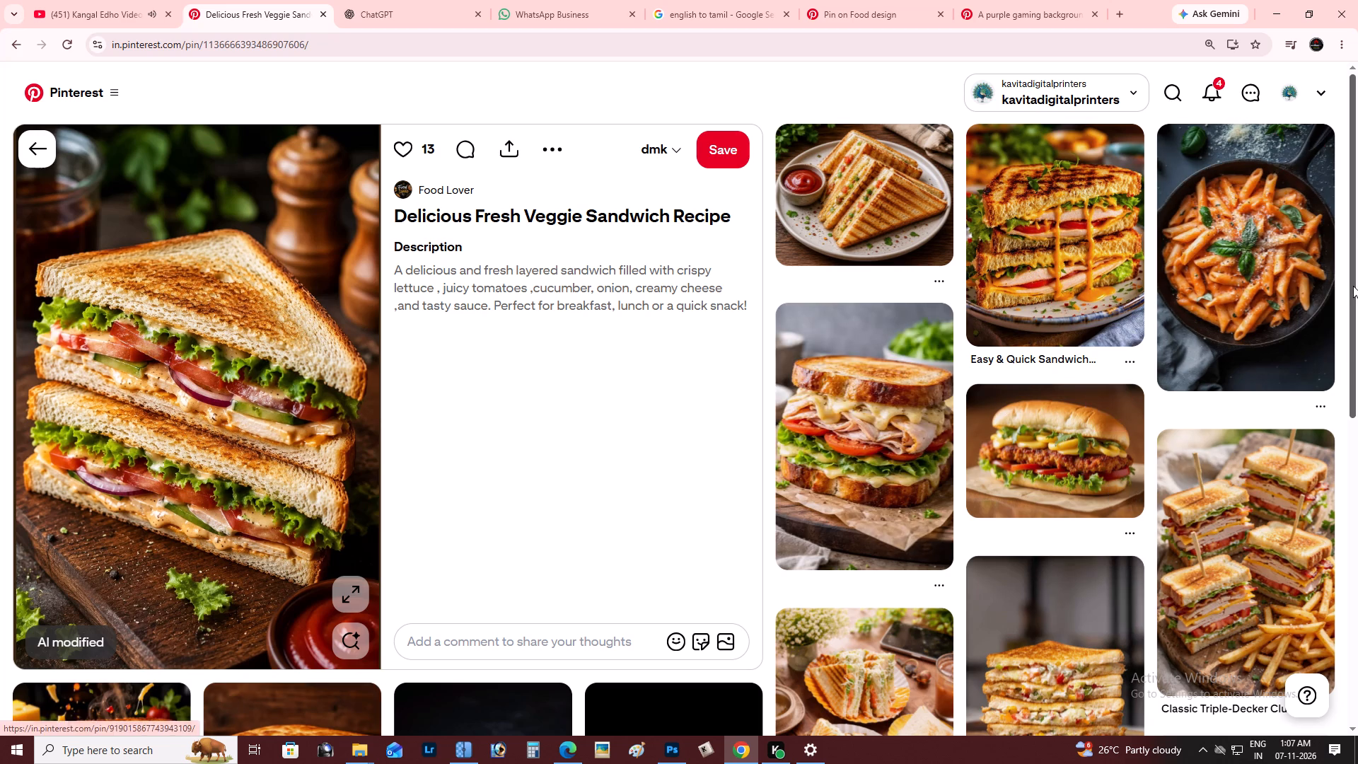
drag(1357, 55, 1357, 188)
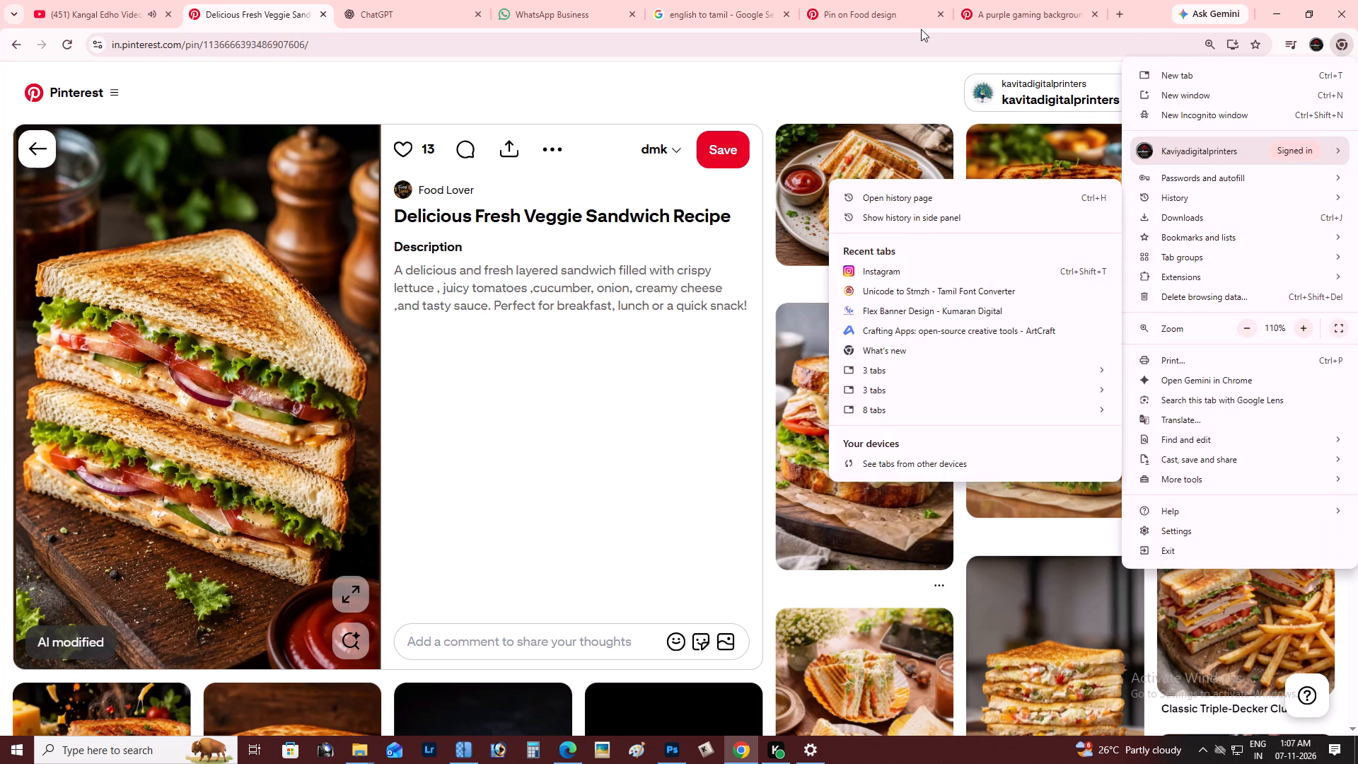
click(865, 72)
drag(1357, 198, 1357, 349)
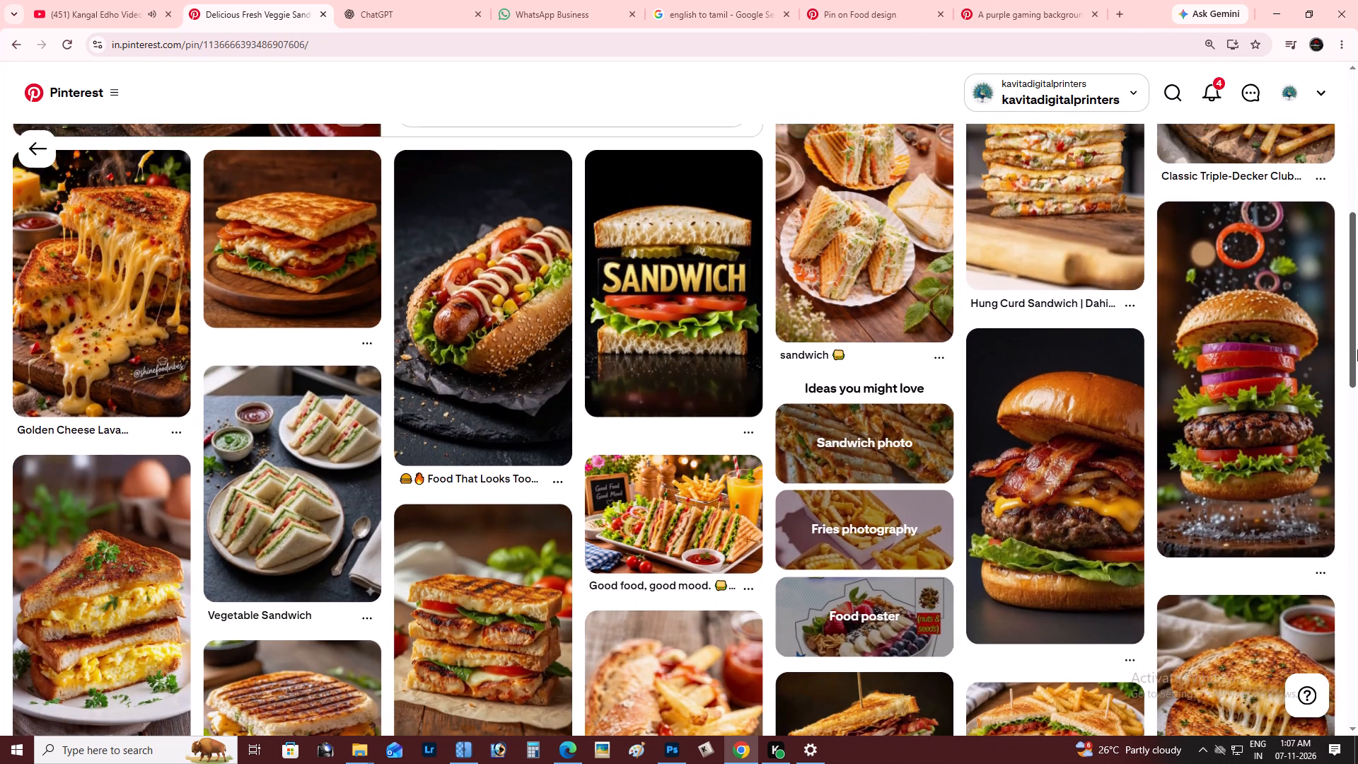
drag(1357, 349, 1357, 509)
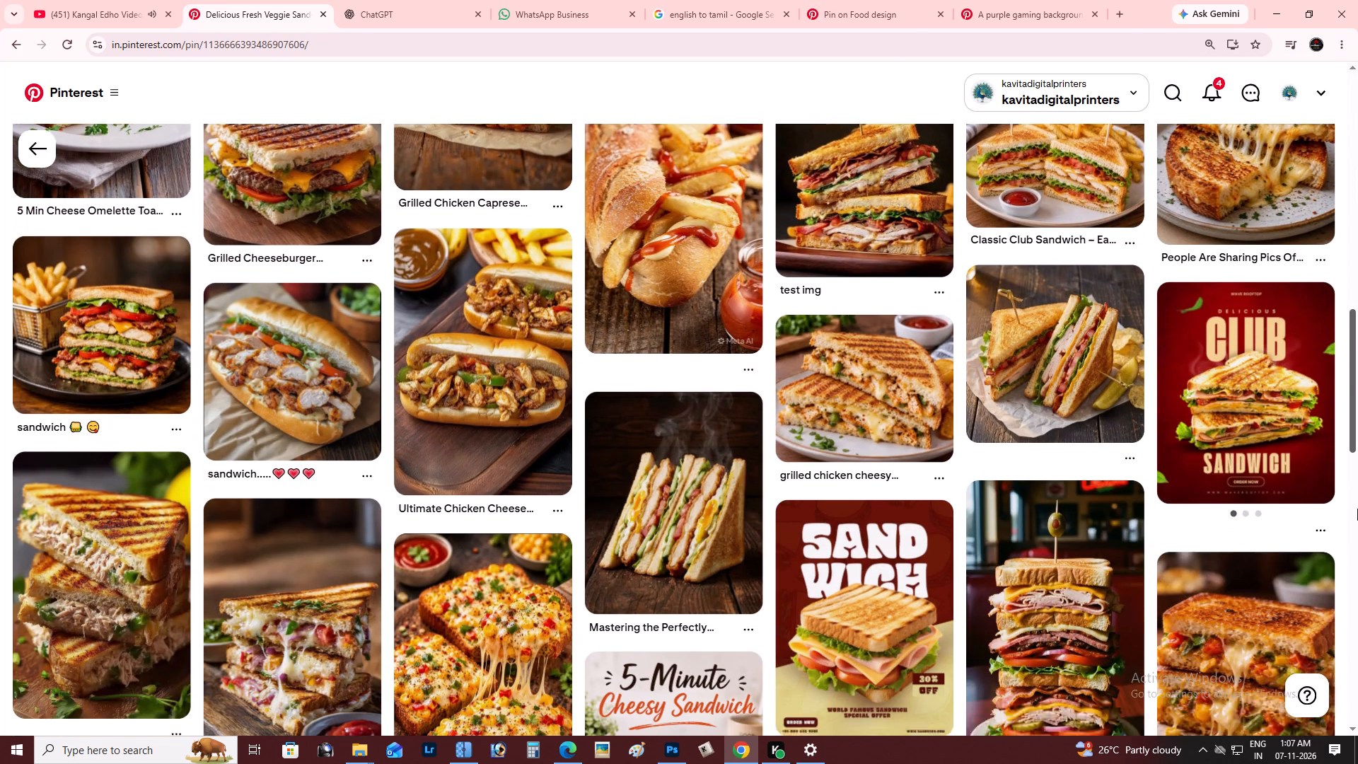
drag(1357, 509, 1357, 637)
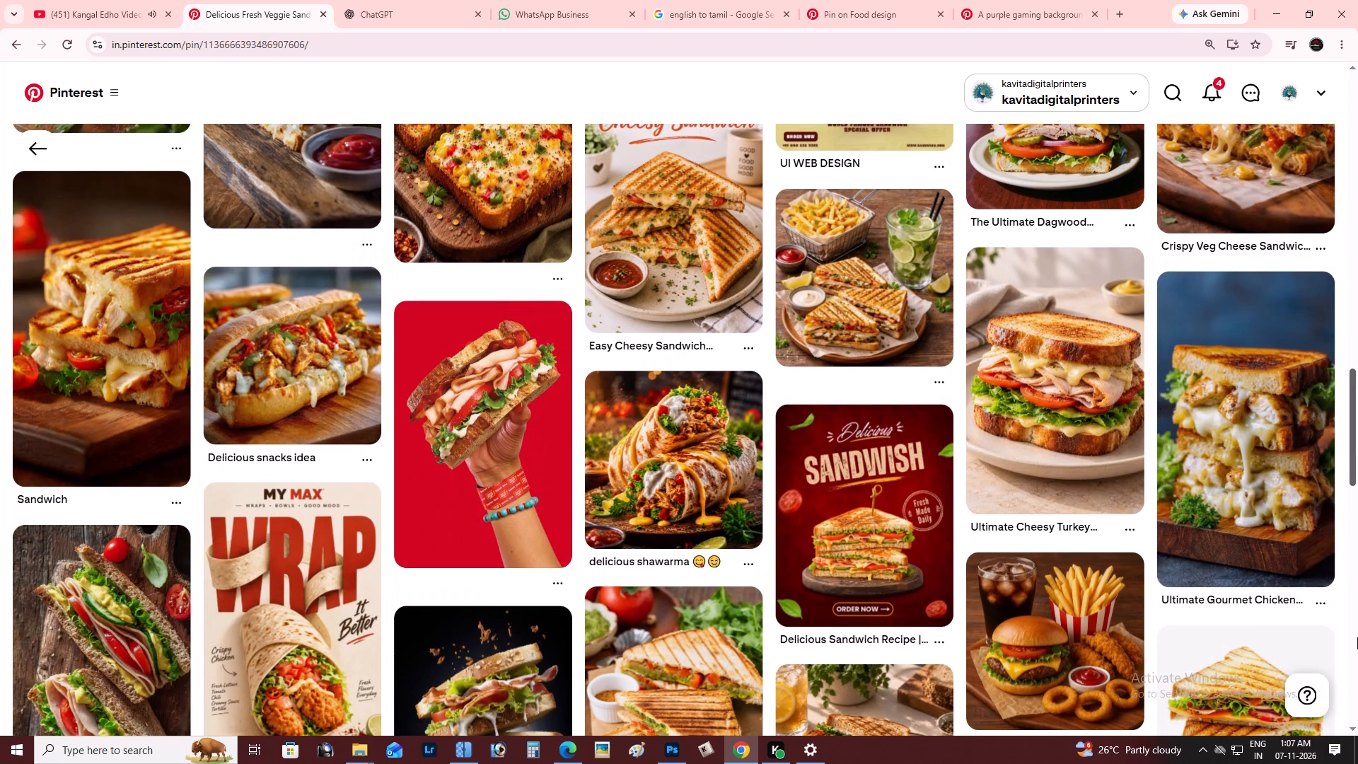
drag(1357, 637, 1355, 637)
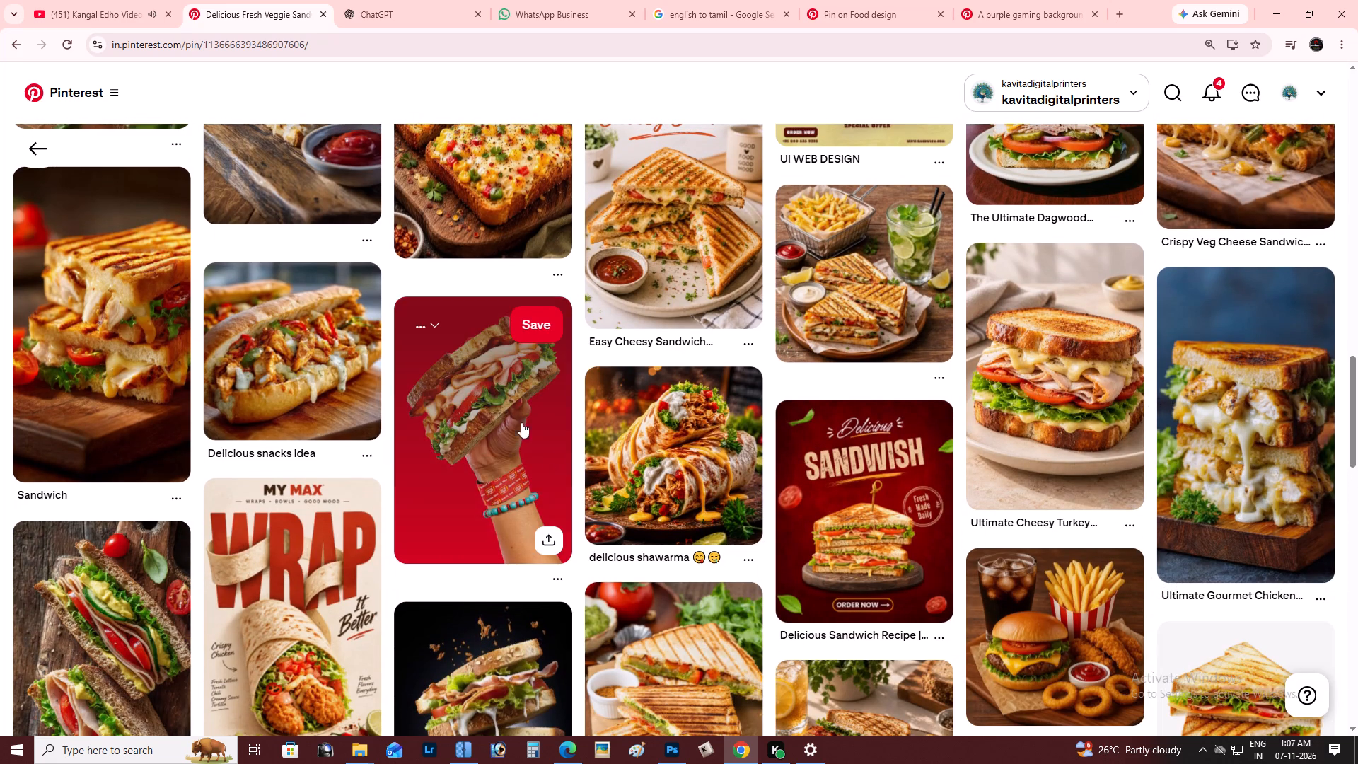
Open the pin of a hand holding a sandwich on red and examine its related food images.
click(509, 408)
key(alt+Tab)
key(alt+Tab)
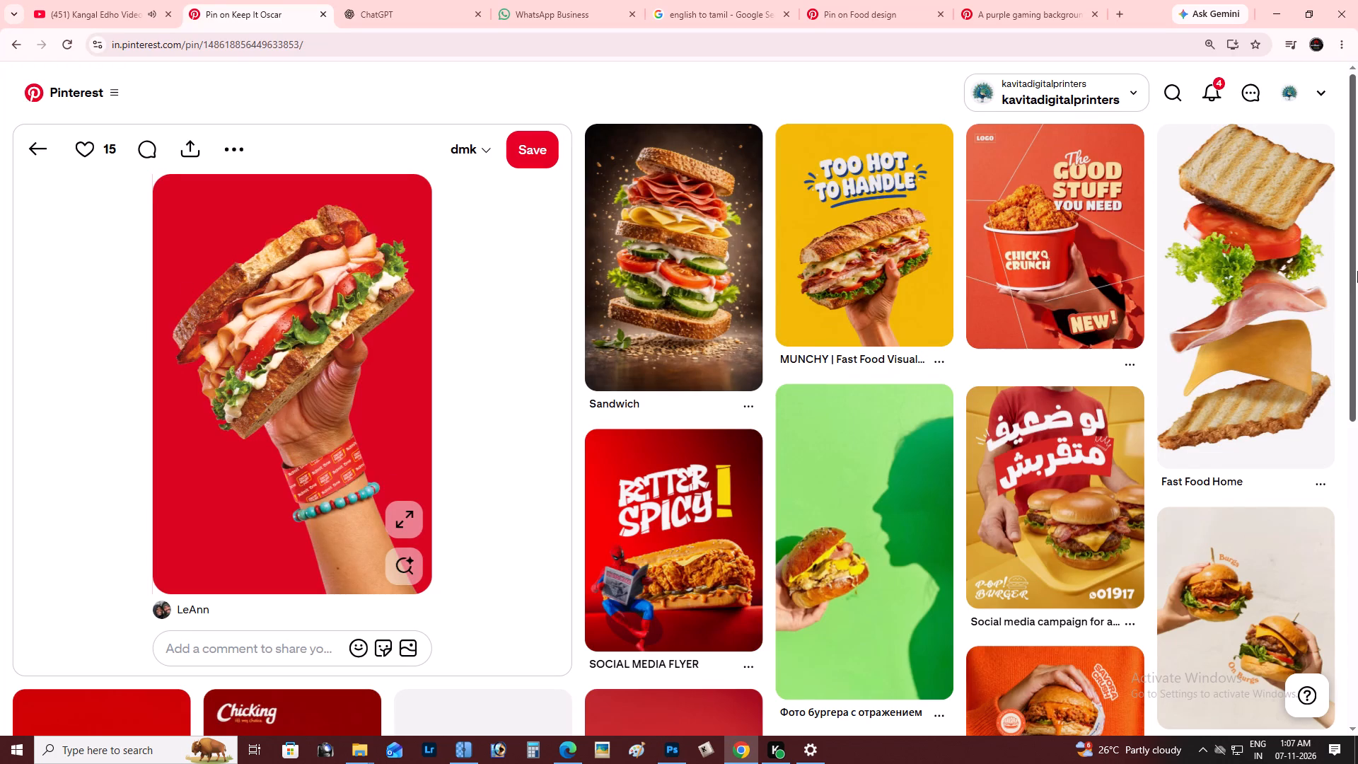
drag(1357, 175, 1354, 325)
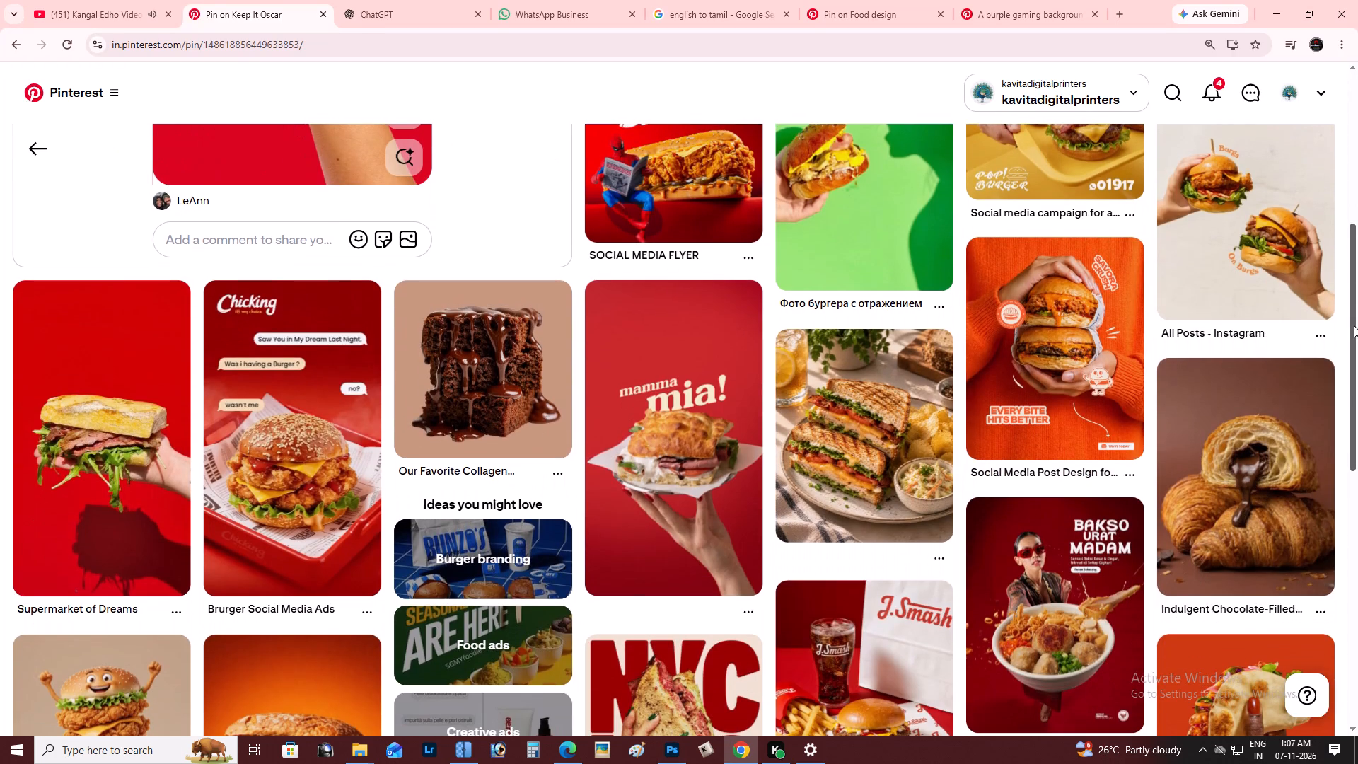
drag(1354, 325, 1357, 425)
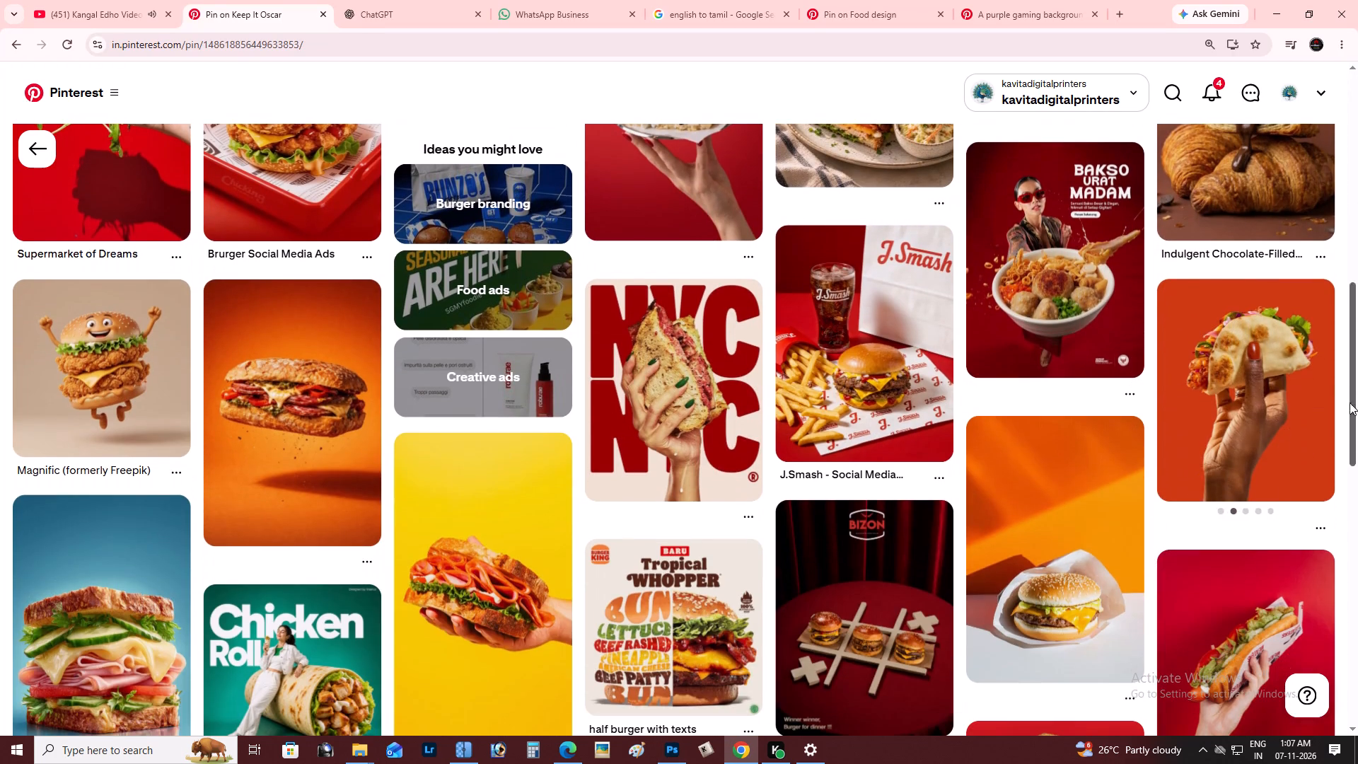
scroll(1270, 388, down, 1)
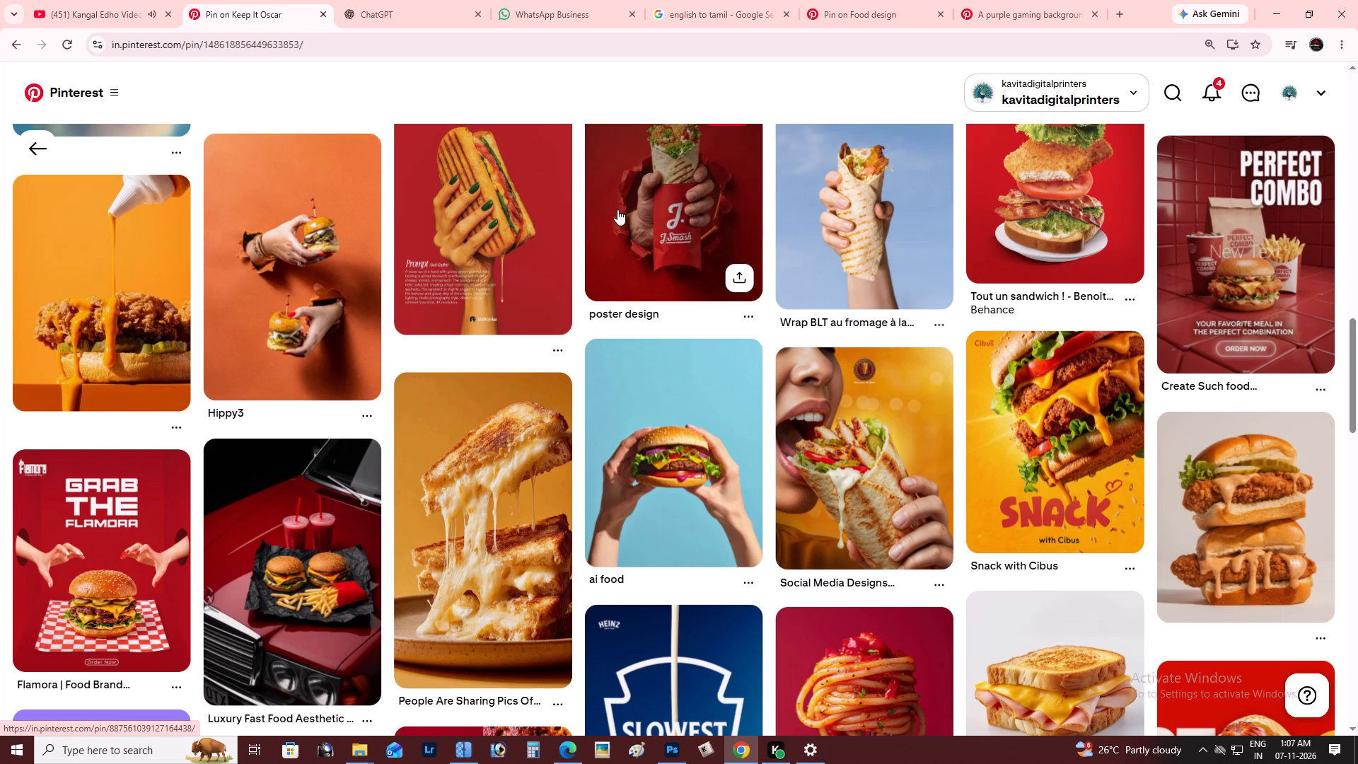
scroll(503, 531, down, 2)
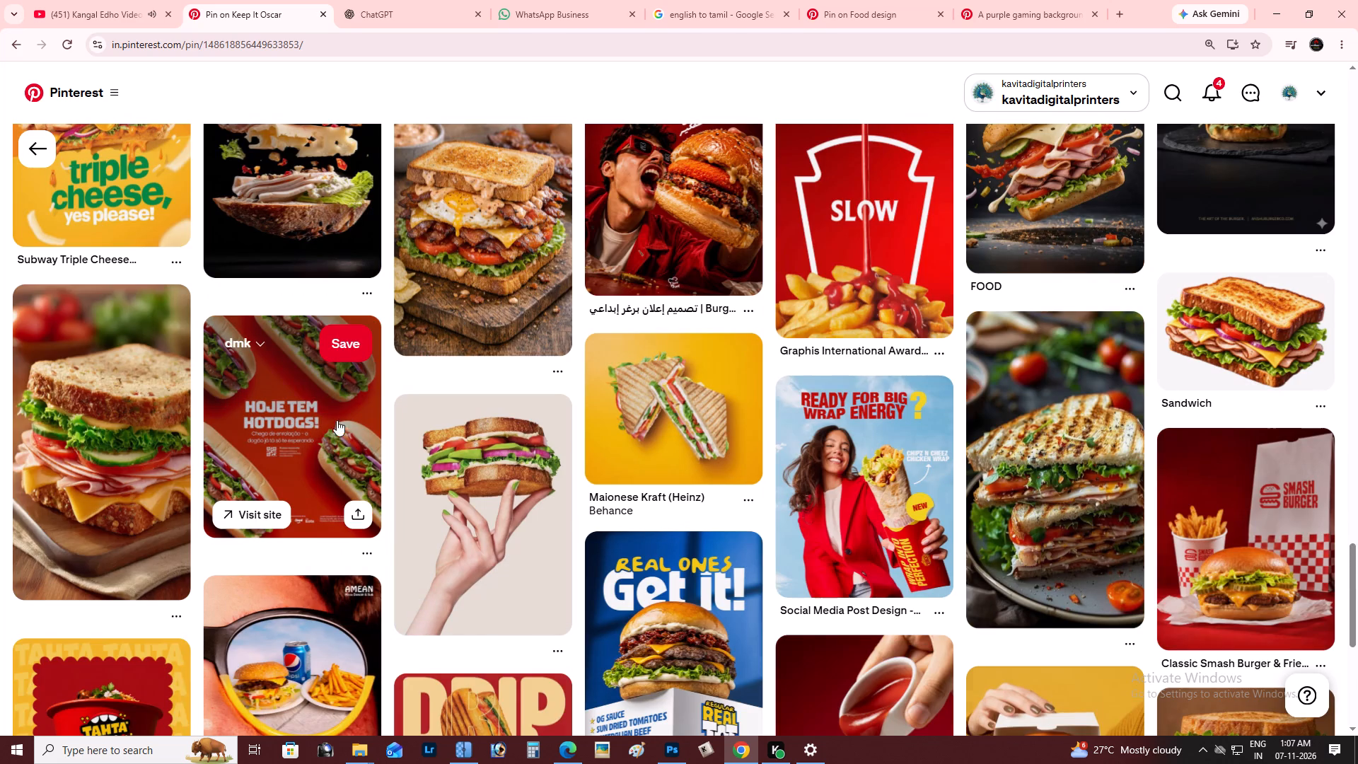
scroll(425, 402, up, 1)
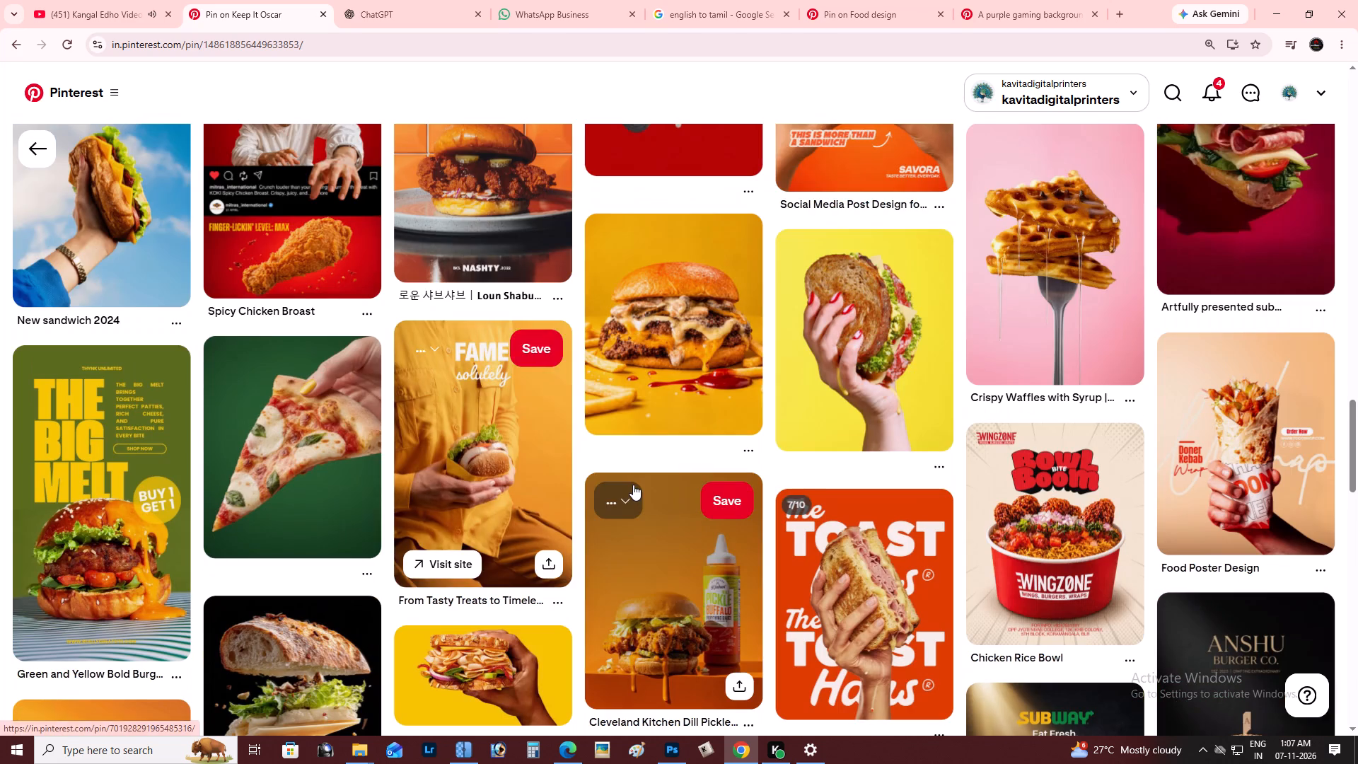
key(alt+Tab)
key(alt+Tab)
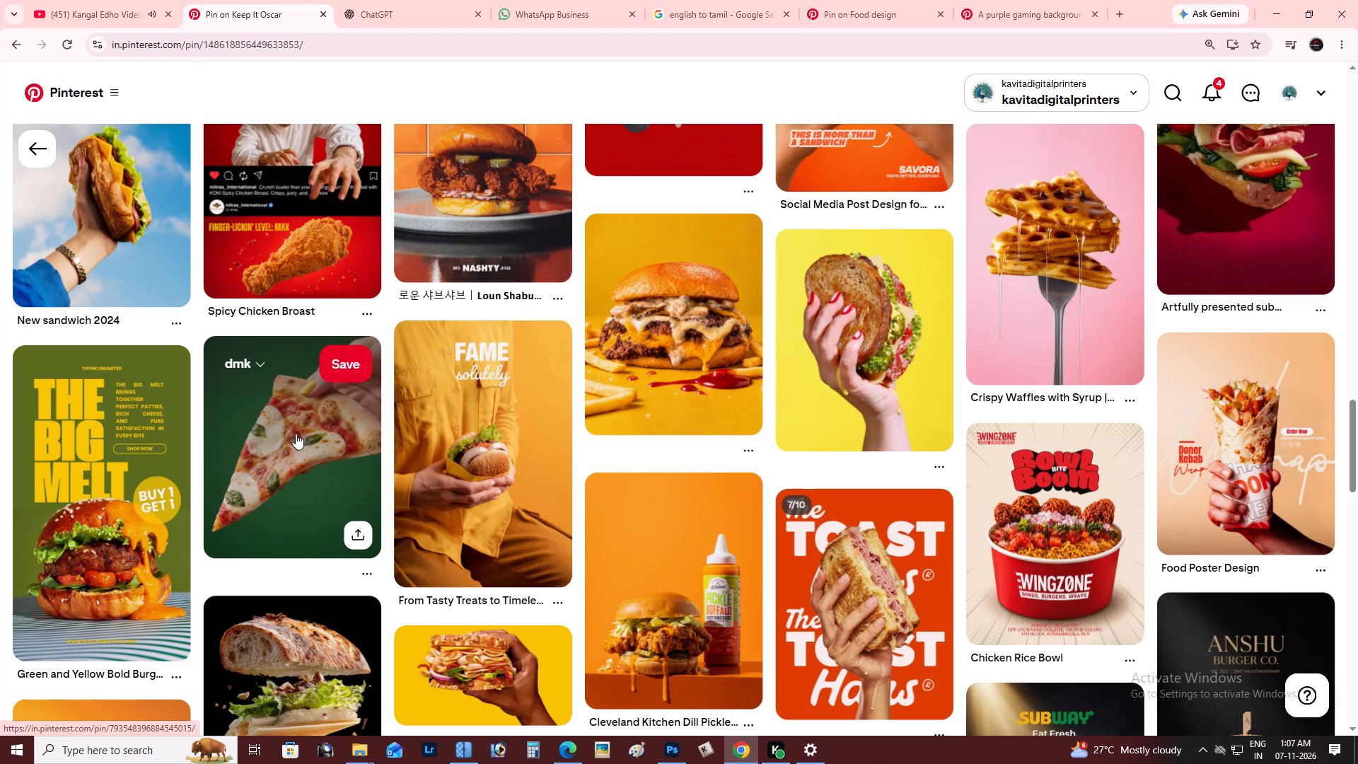
Open the pizza slice pin with the green background, compare it against the menu page and examine its related images.
click(308, 449)
key(alt+Tab)
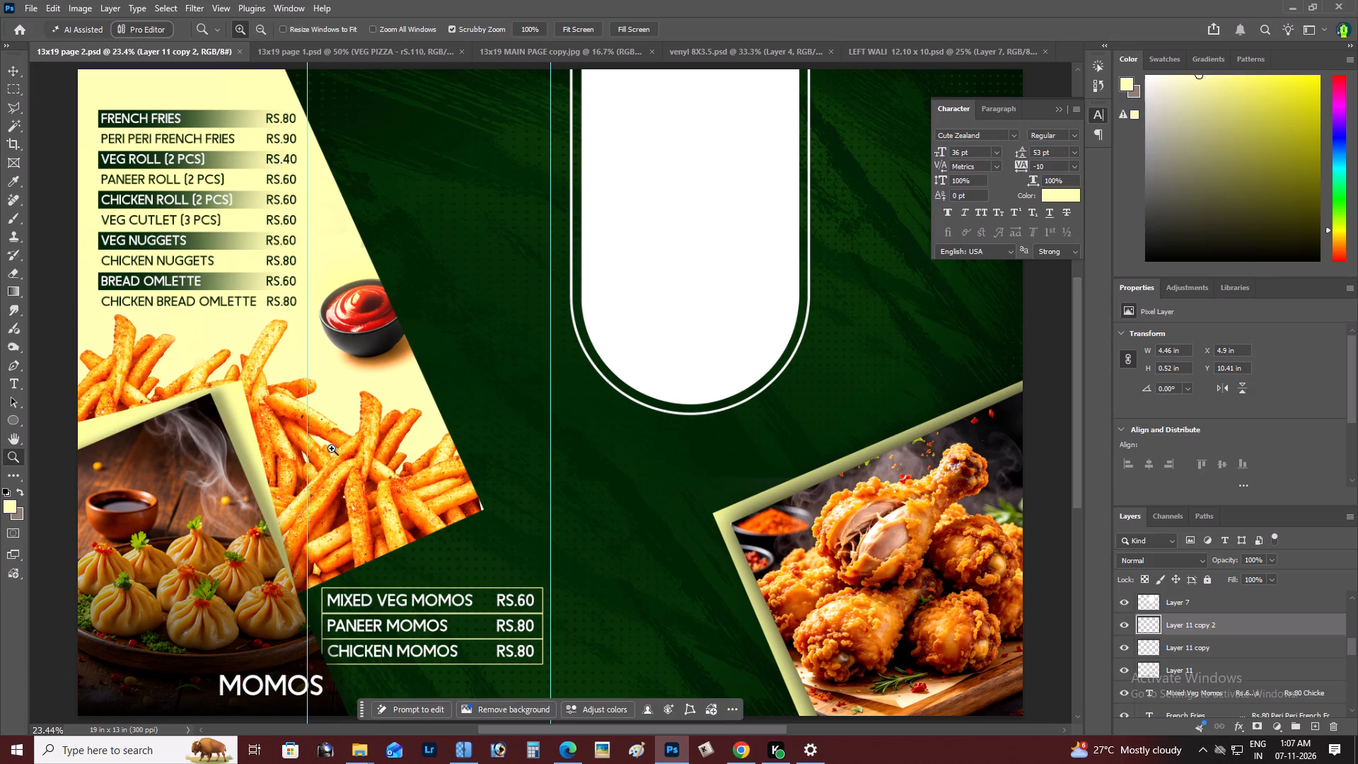
key(alt+Tab)
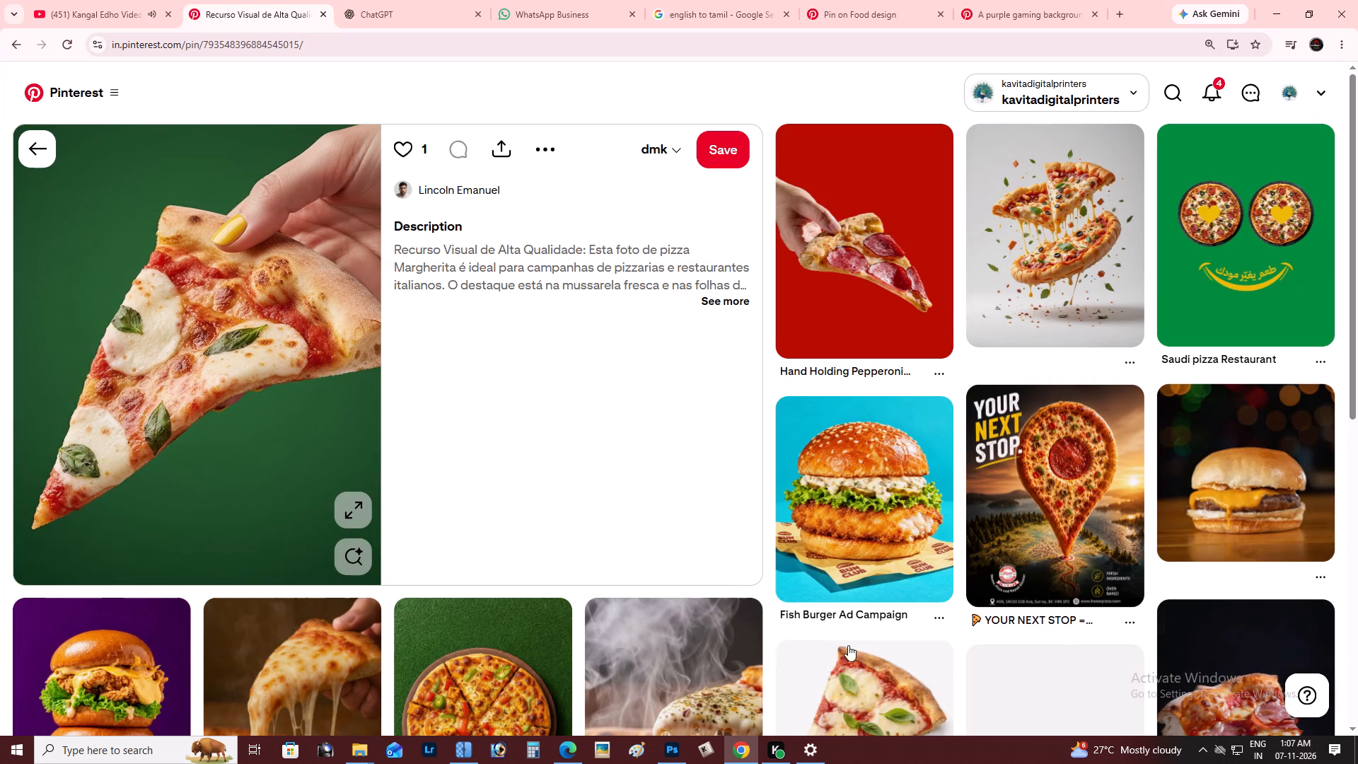
drag(1357, 206, 1357, 270)
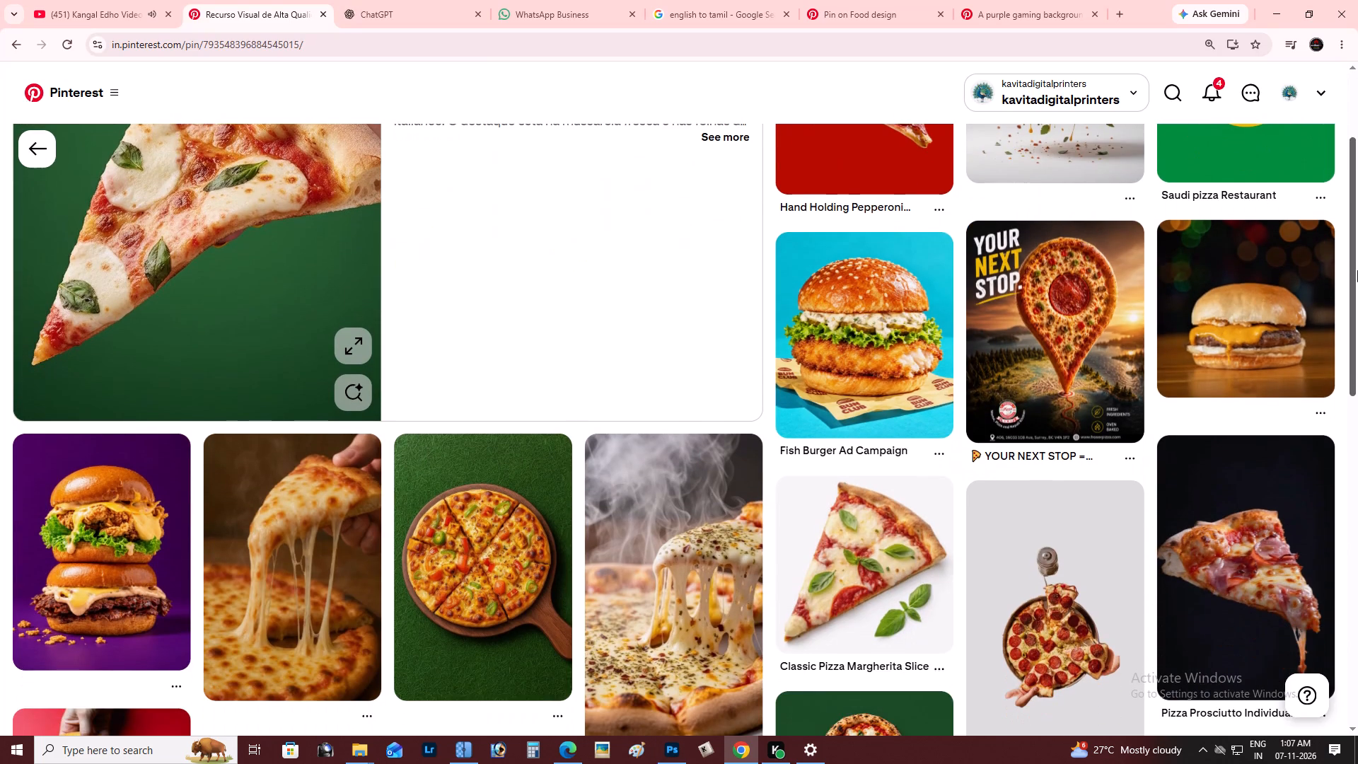
drag(1357, 270, 1357, 400)
Go back to the Delicious Fresh Veggie Sandwich pin and examine its related sandwich photos again.
click(797, 417)
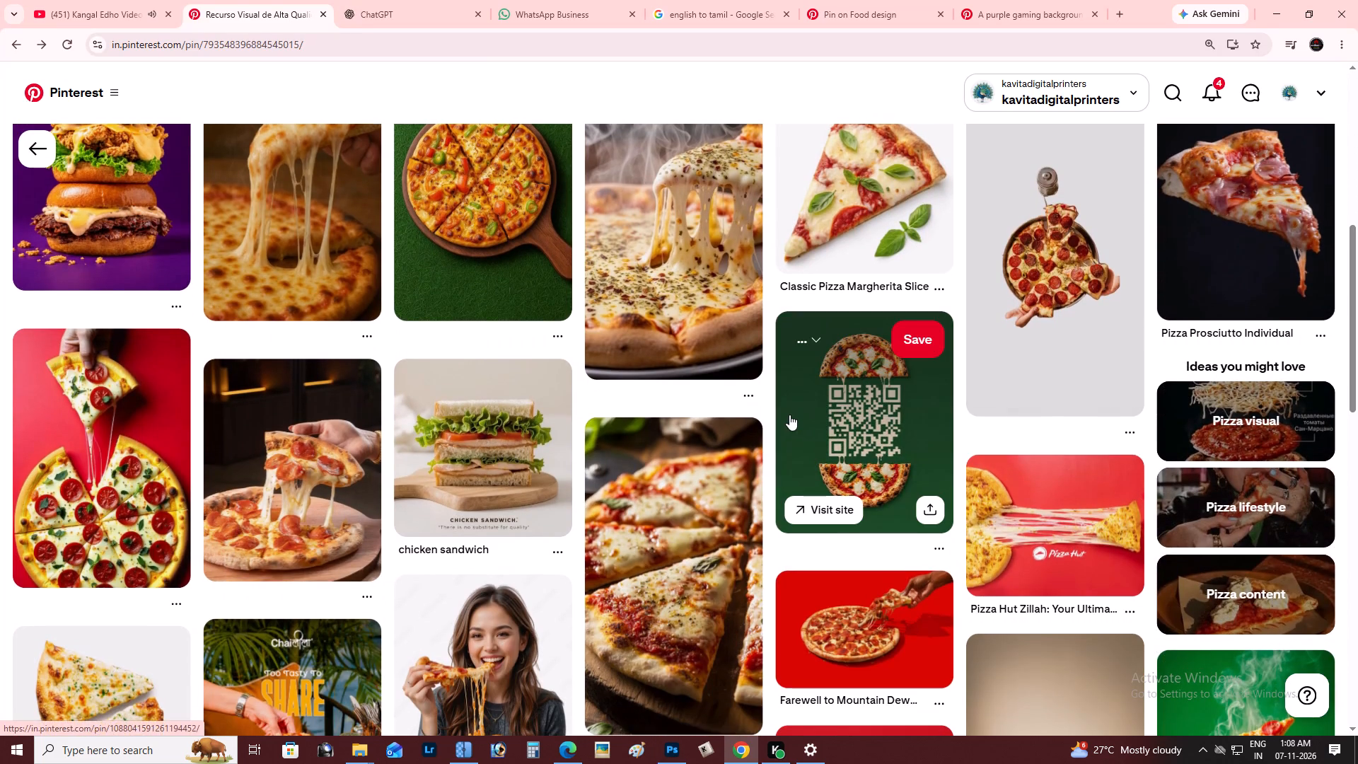
scroll(673, 442, up, 2)
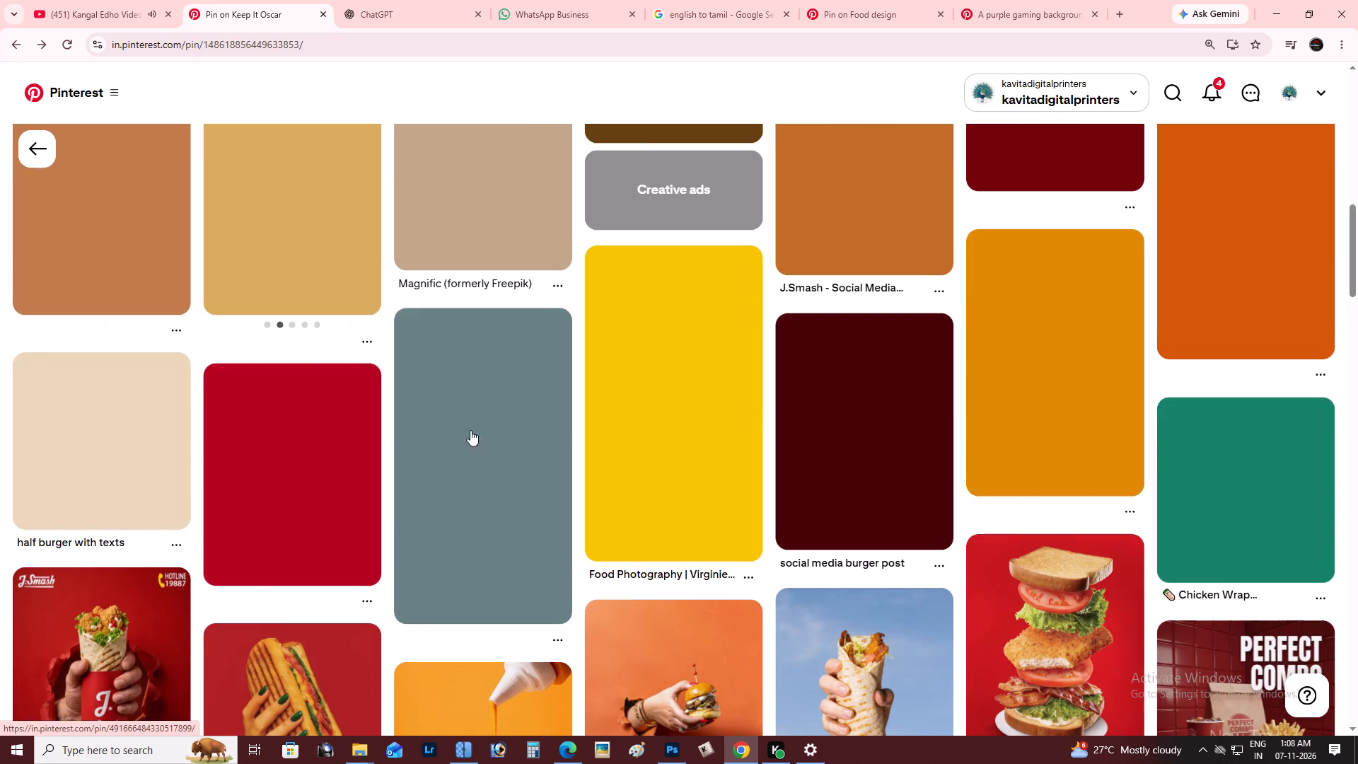
scroll(456, 430, up, 2)
click(354, 358)
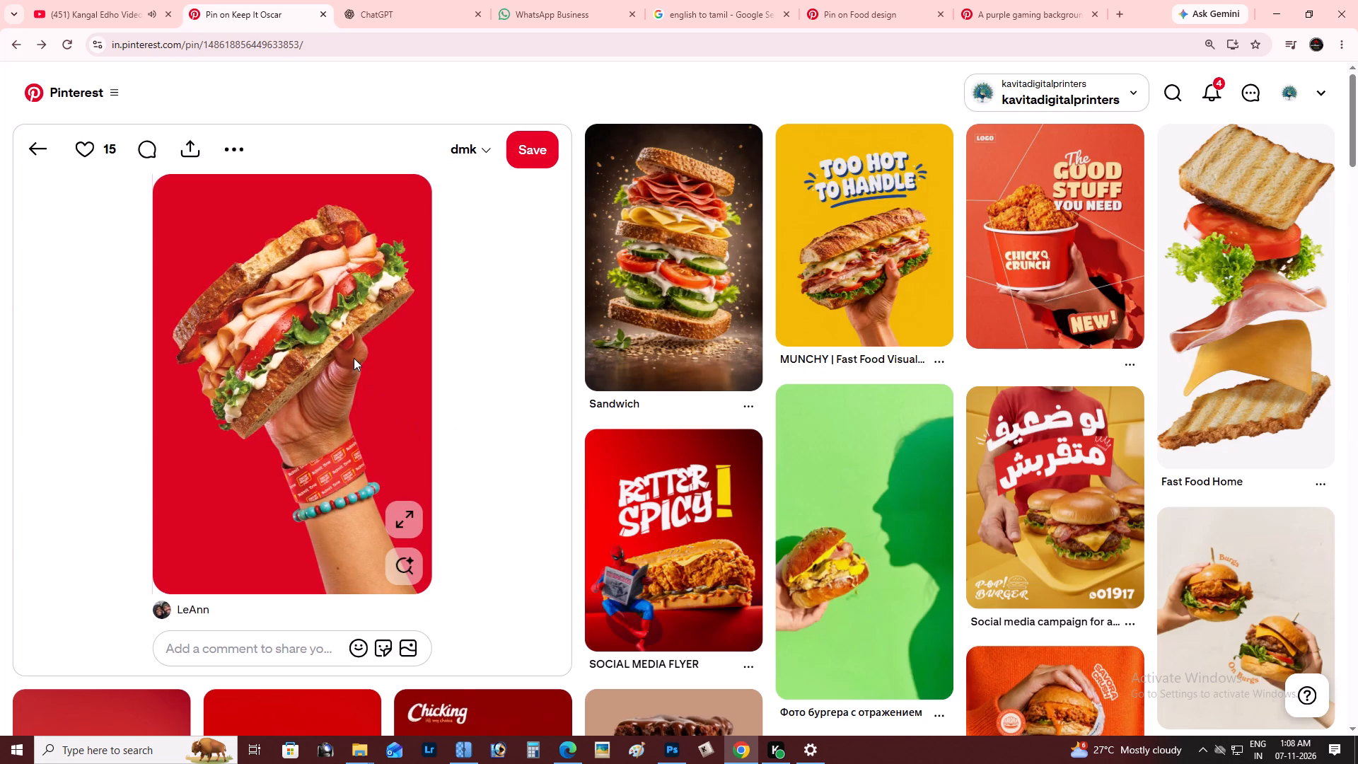
scroll(354, 358, up, 1)
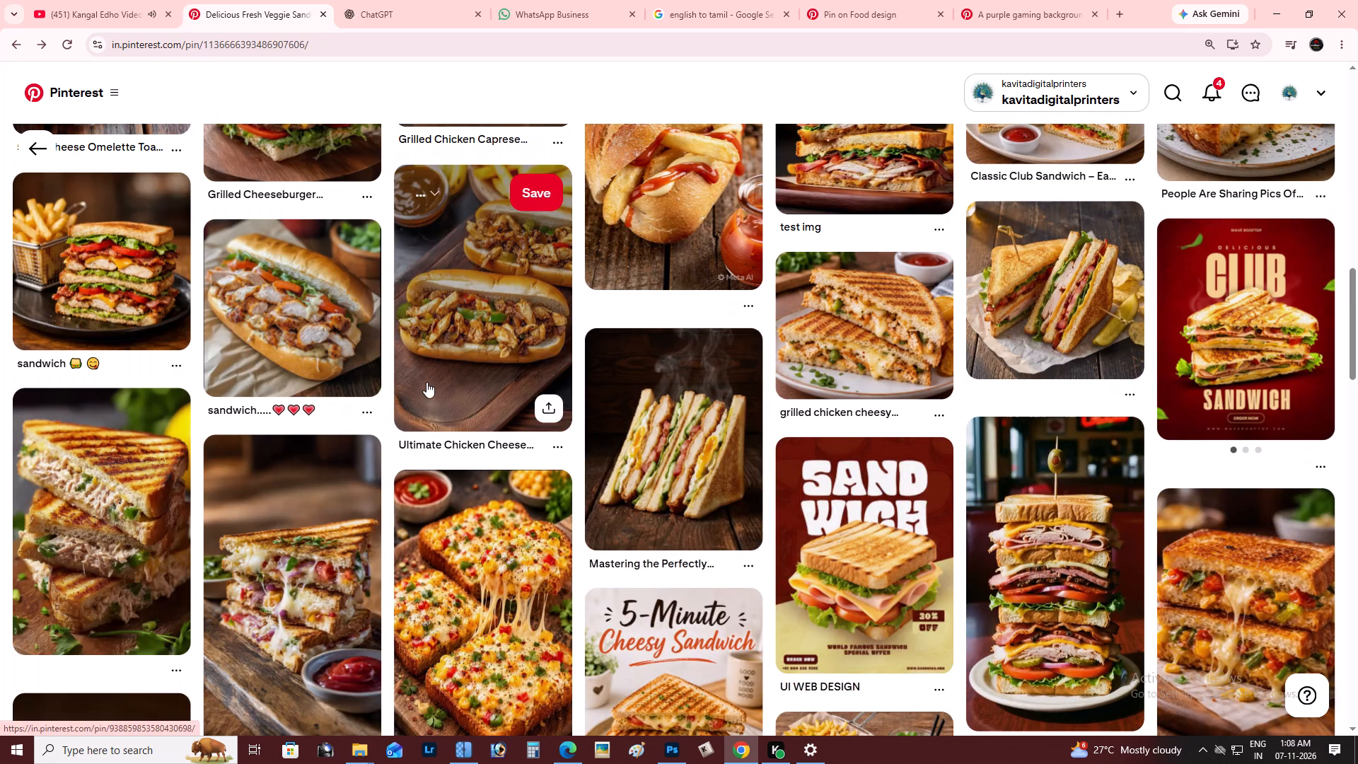
scroll(426, 382, up, 2)
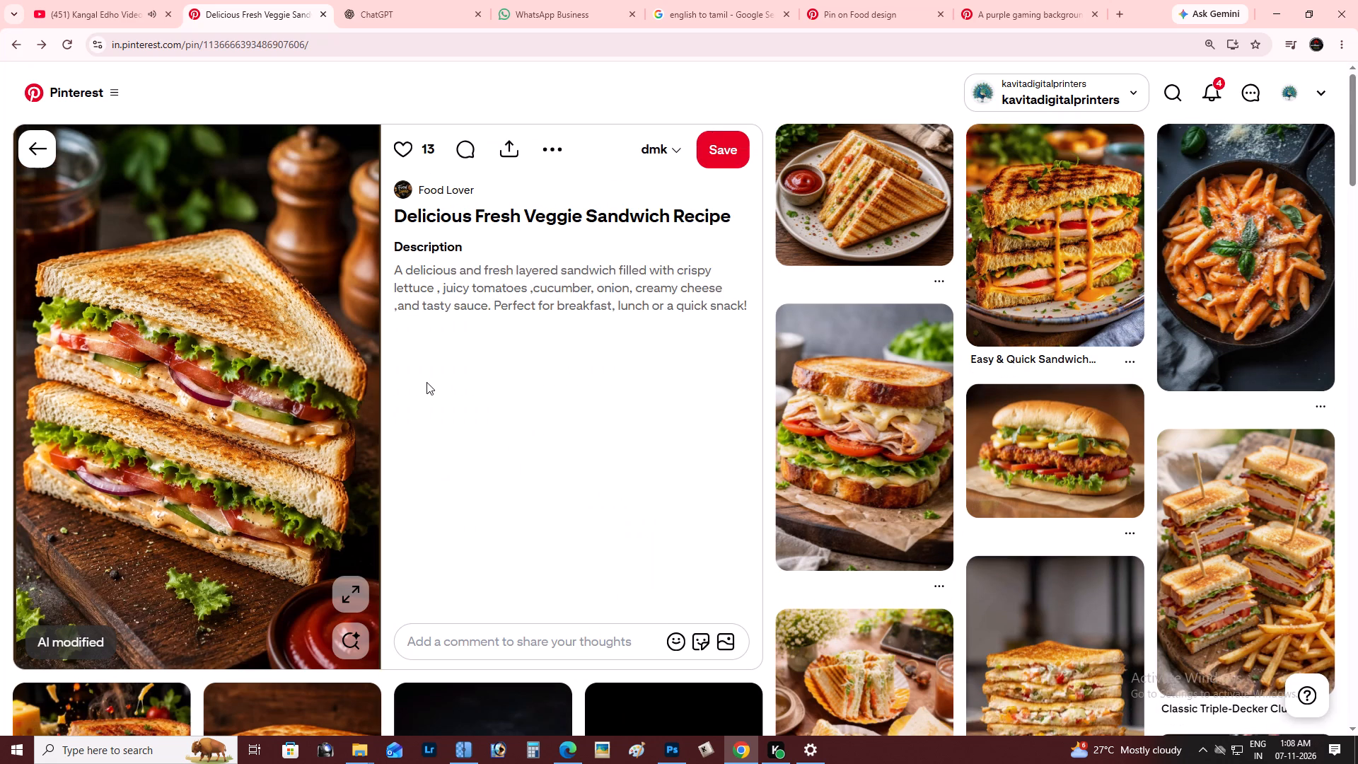
scroll(426, 382, down, 1)
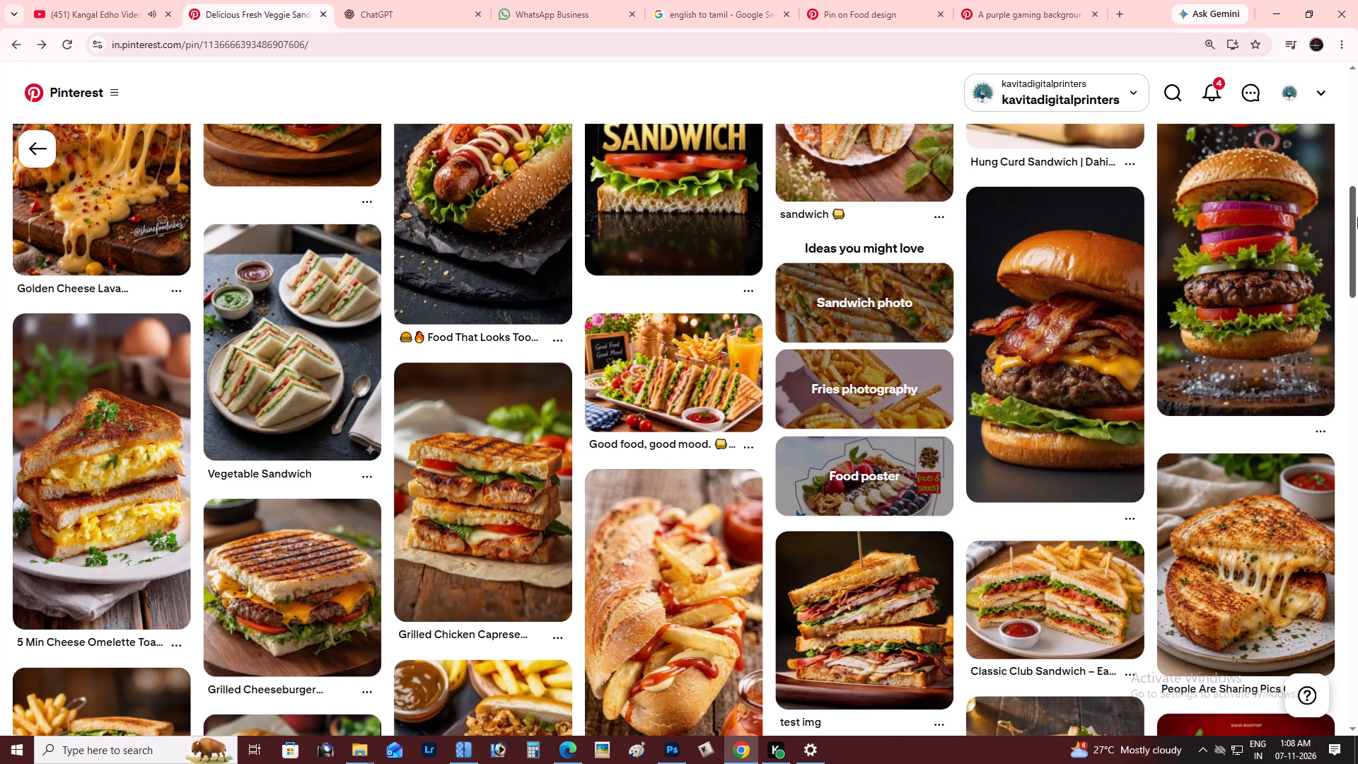
drag(1357, 211, 1357, 13)
Find the cheesy grilled sandwich on a yellow background through the grilled sandwich plate pin, copy its image and switch to Photoshop.
click(880, 168)
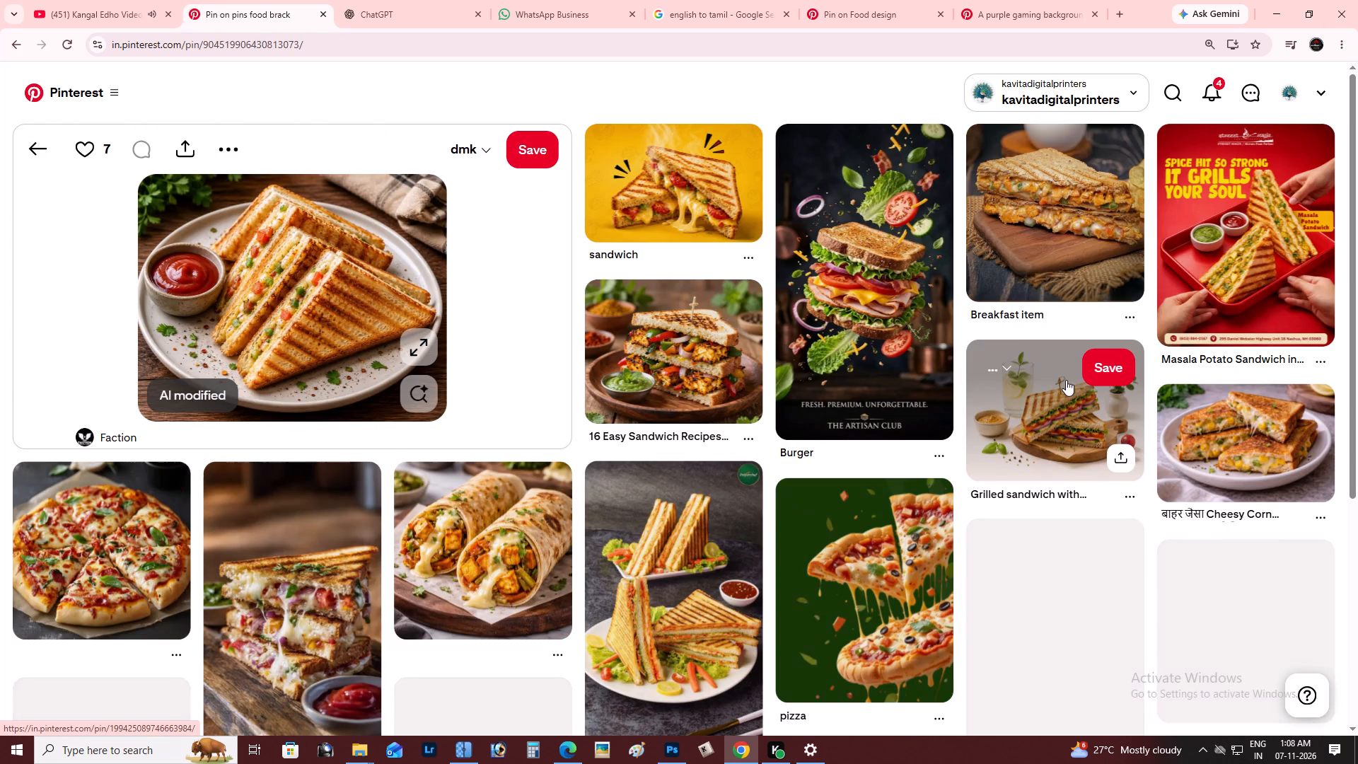
click(656, 188)
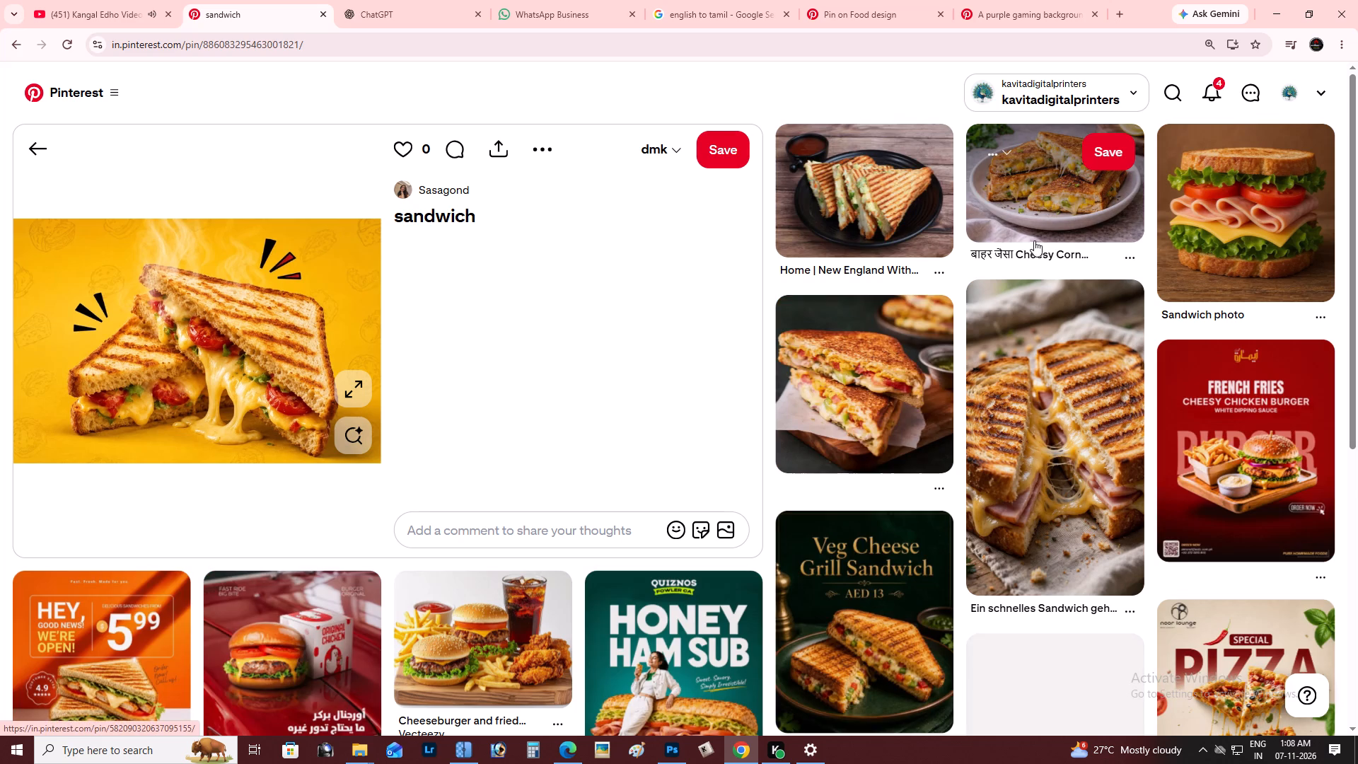
drag(1357, 176, 1357, 184)
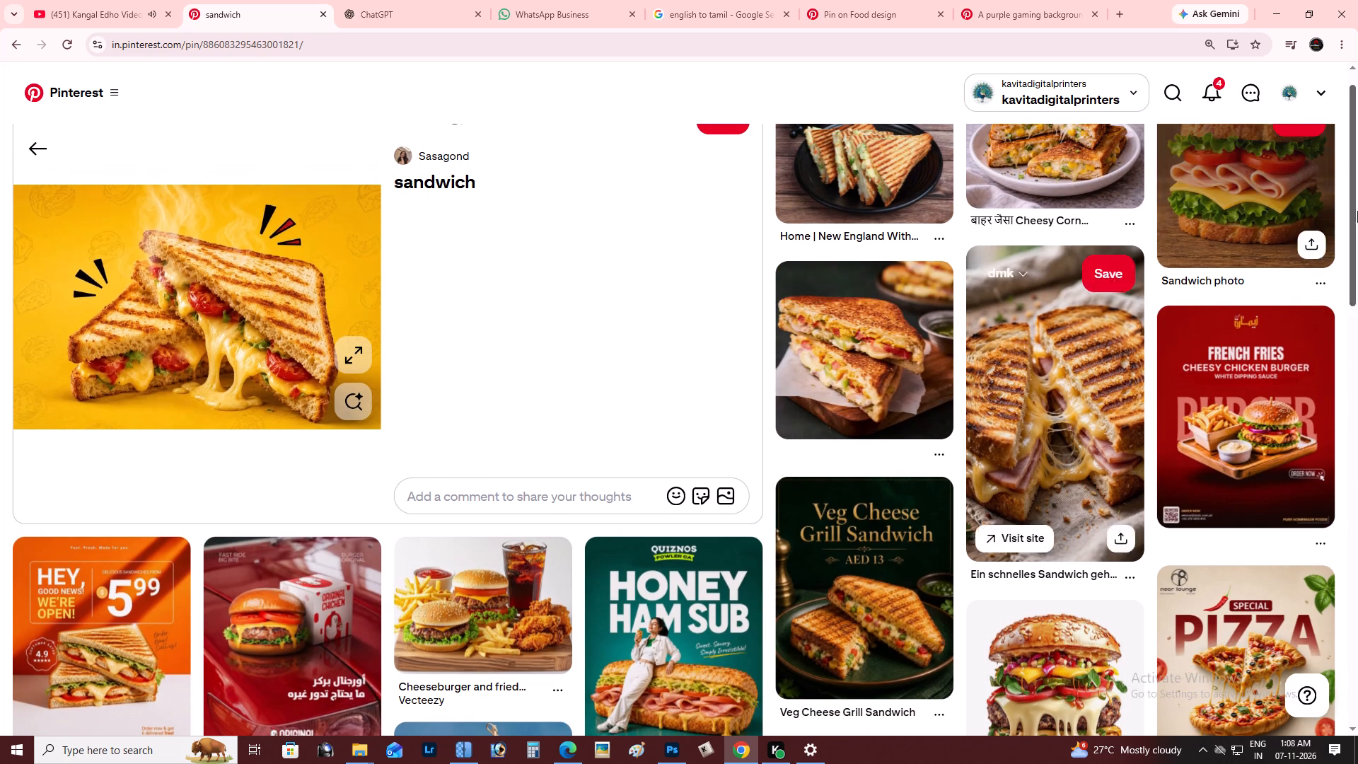
right_click(203, 267)
click(278, 317)
key(alt+Tab)
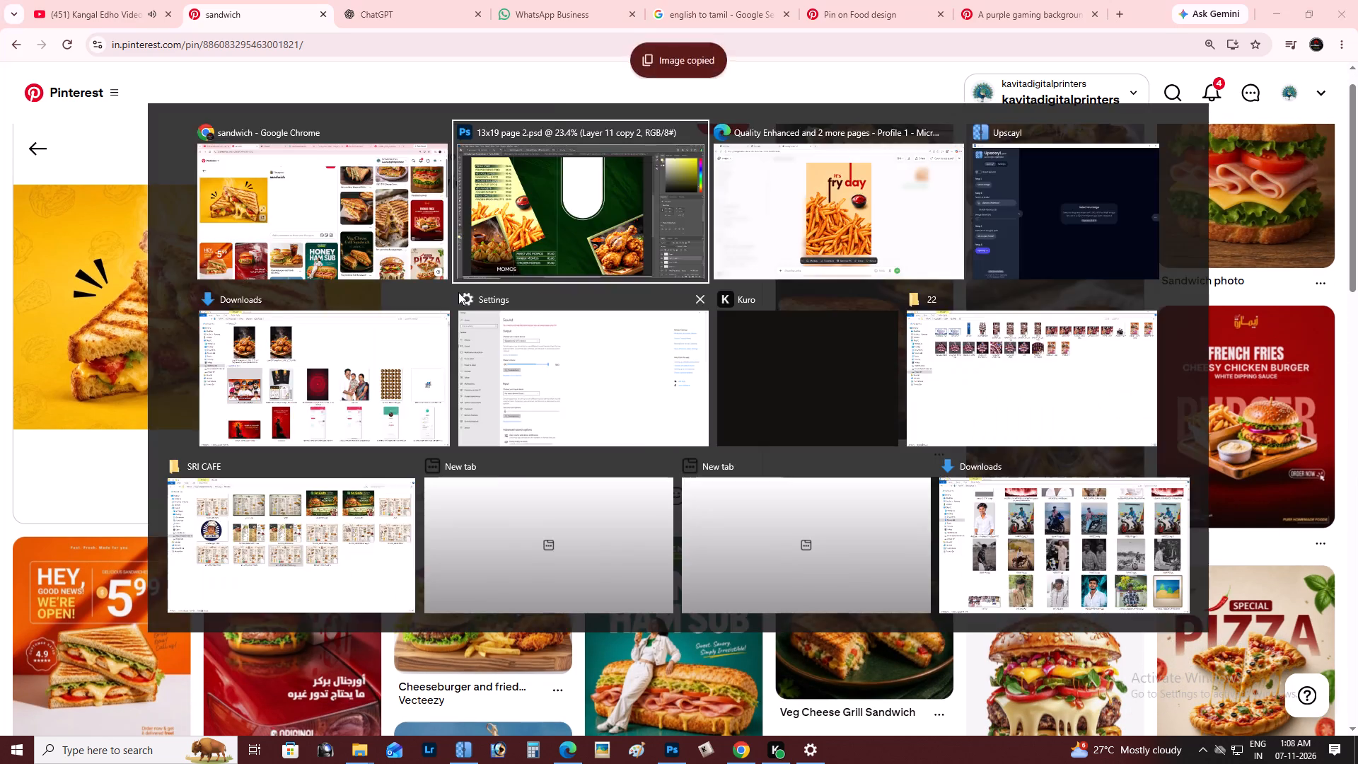
key(alt+Tab)
key(alt+Tab)
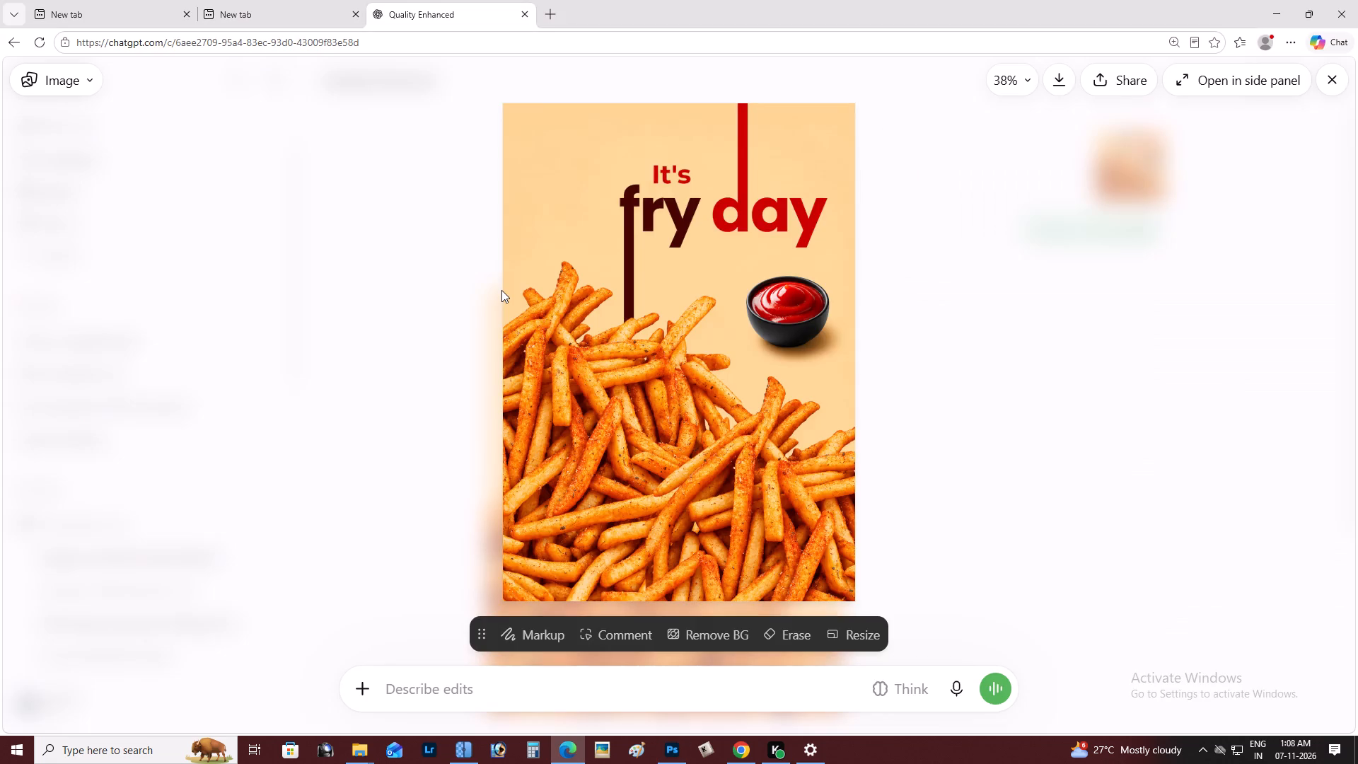
key(alt+Tab)
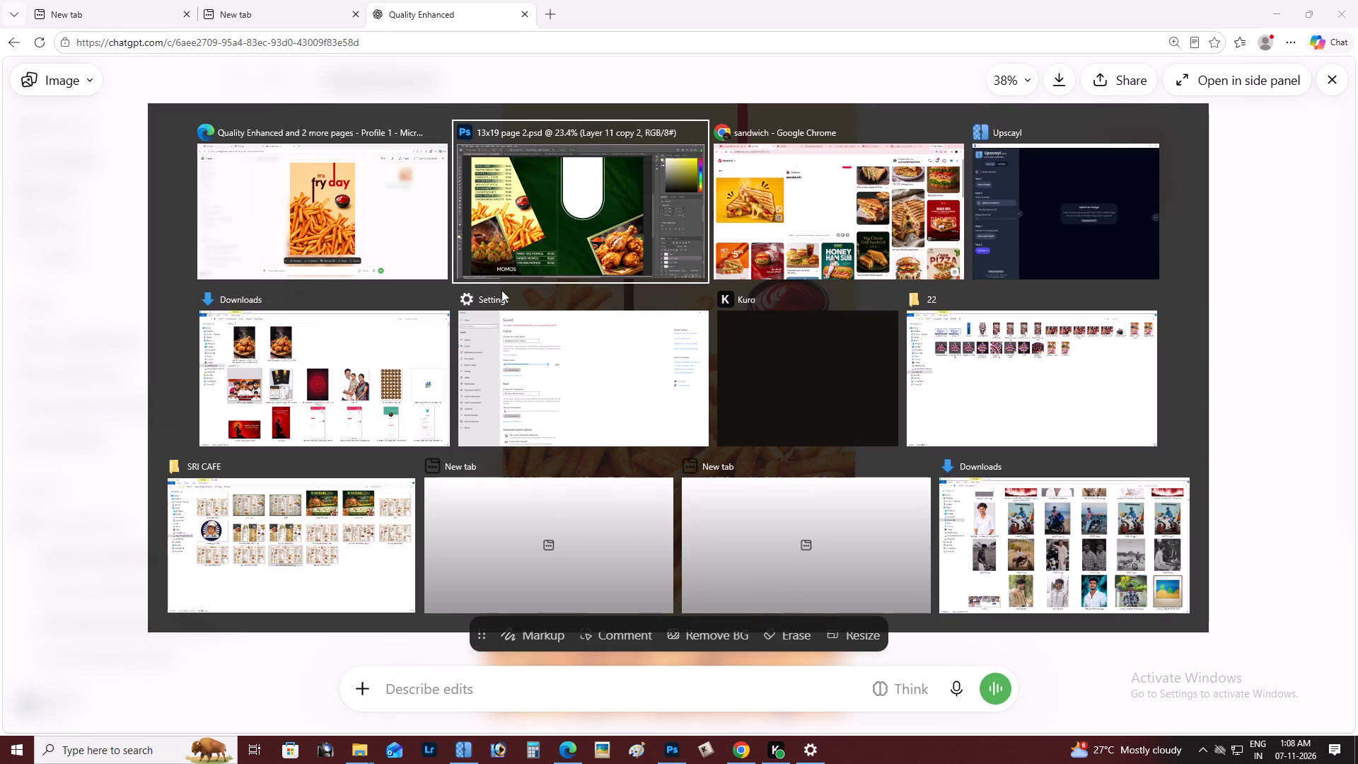
key(alt+Tab)
key(alt+Tab)
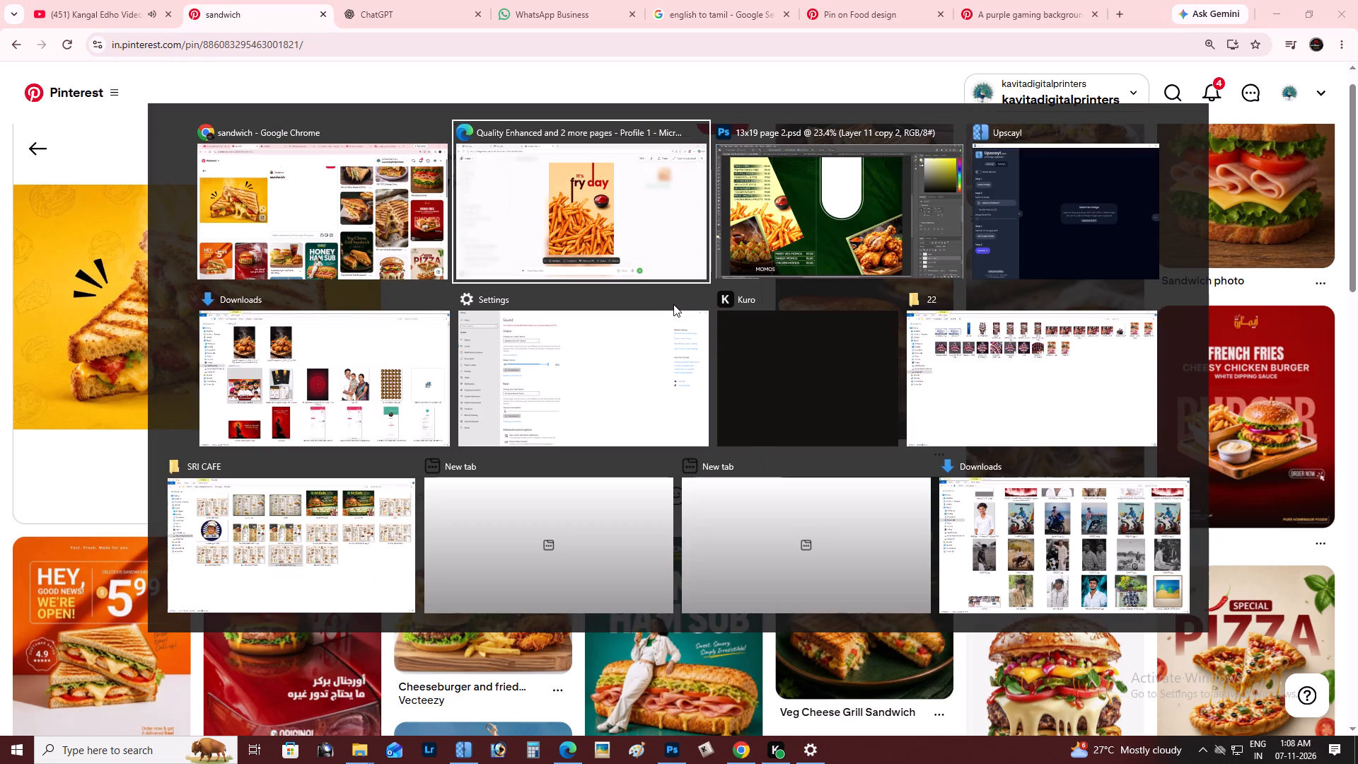
key(alt+Tab)
key(alt+Tab)
key(alt+Tab)
key(alt+Tab)
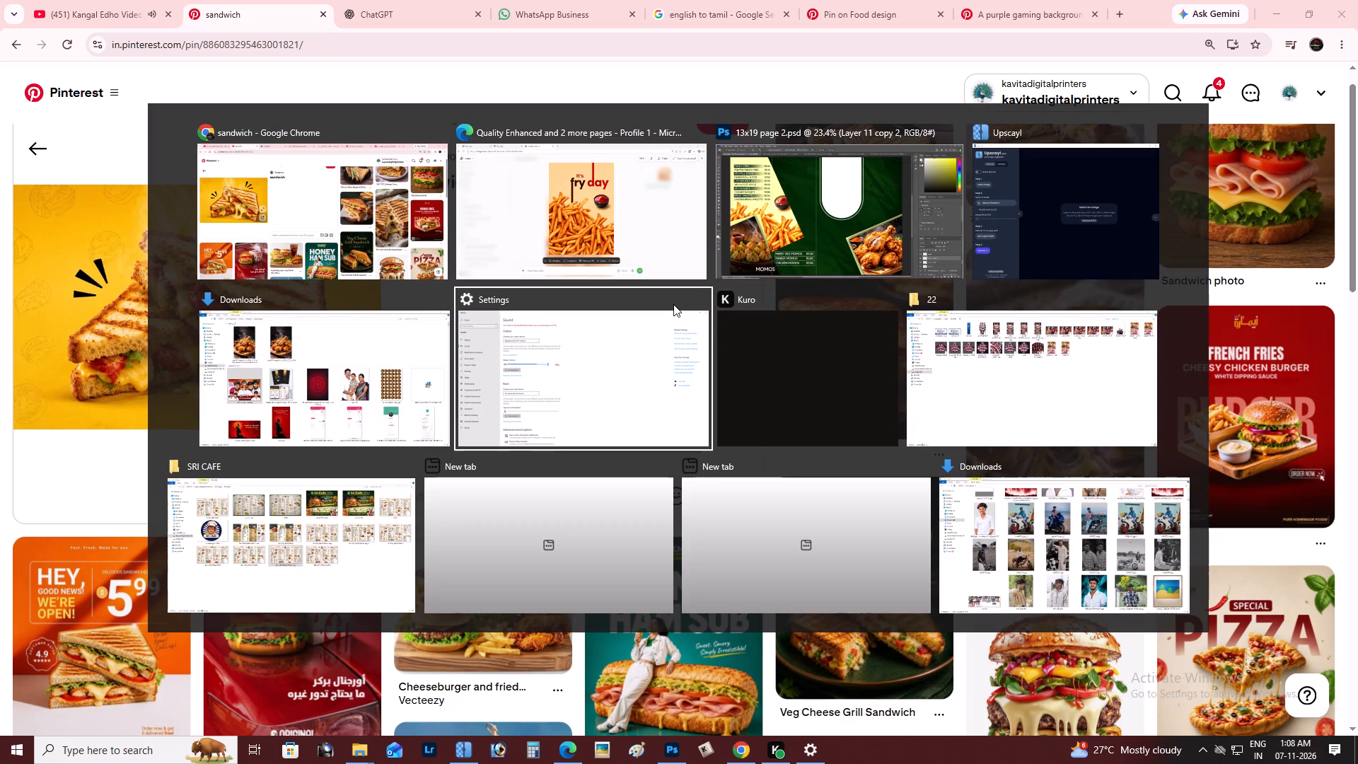
key(alt+Tab)
key(alt+Tab)
key(alt+Tab)
key(alt+Tab)
key(alt+Tab)
key(alt+Tab)
key(alt+Tab)
key(alt+Tab)
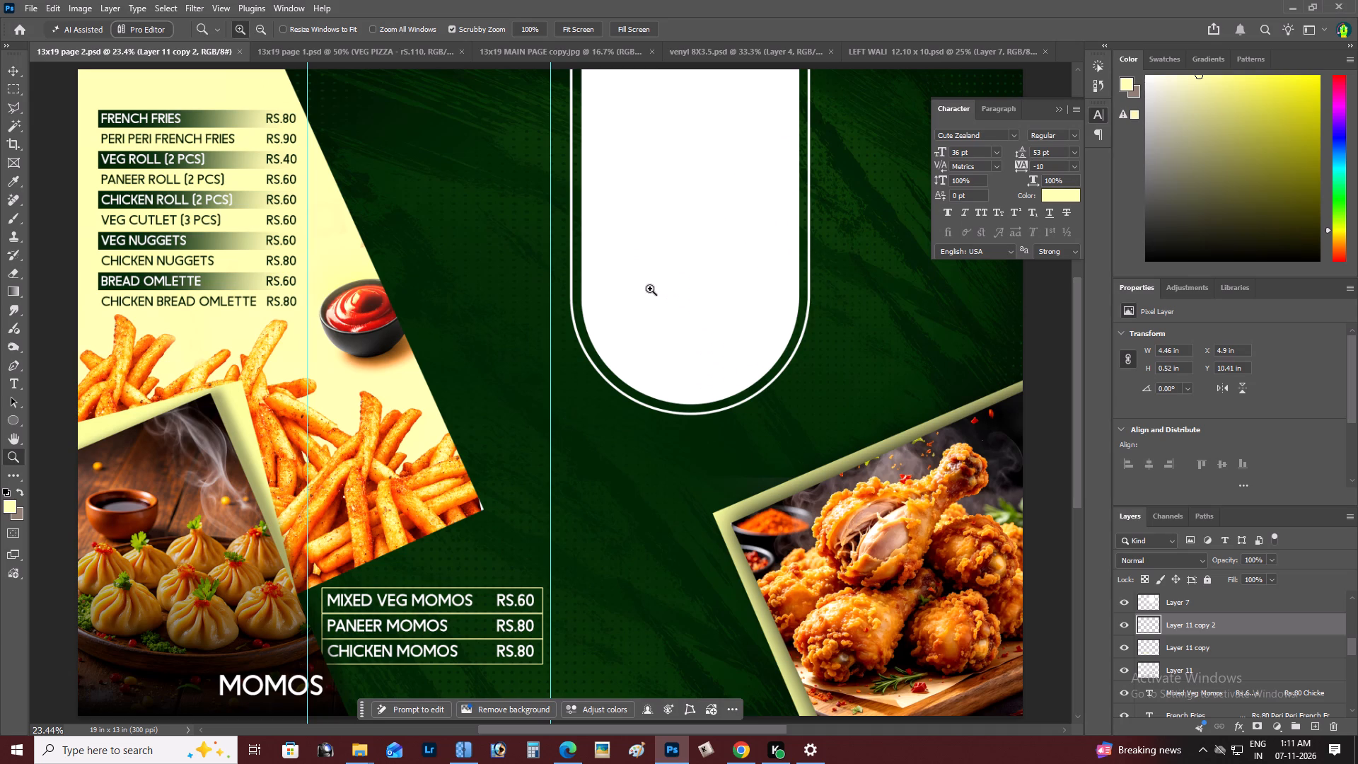
key(z)
alt+click(642, 286)
key(space)
drag(652, 308, 588, 335)
key(z)
click(584, 329)
key(v)
right_click(584, 295)
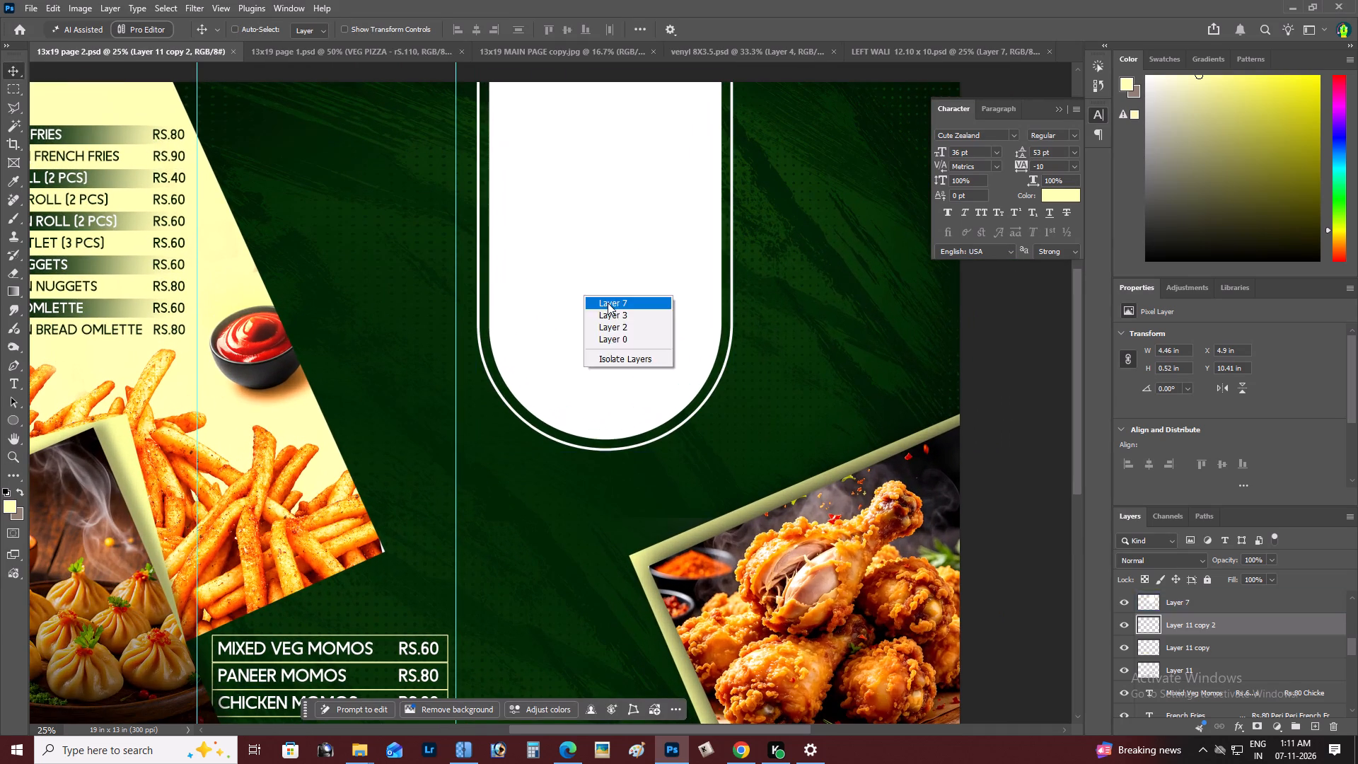
click(608, 303)
key(ctrl+v)
drag(557, 383, 685, 330)
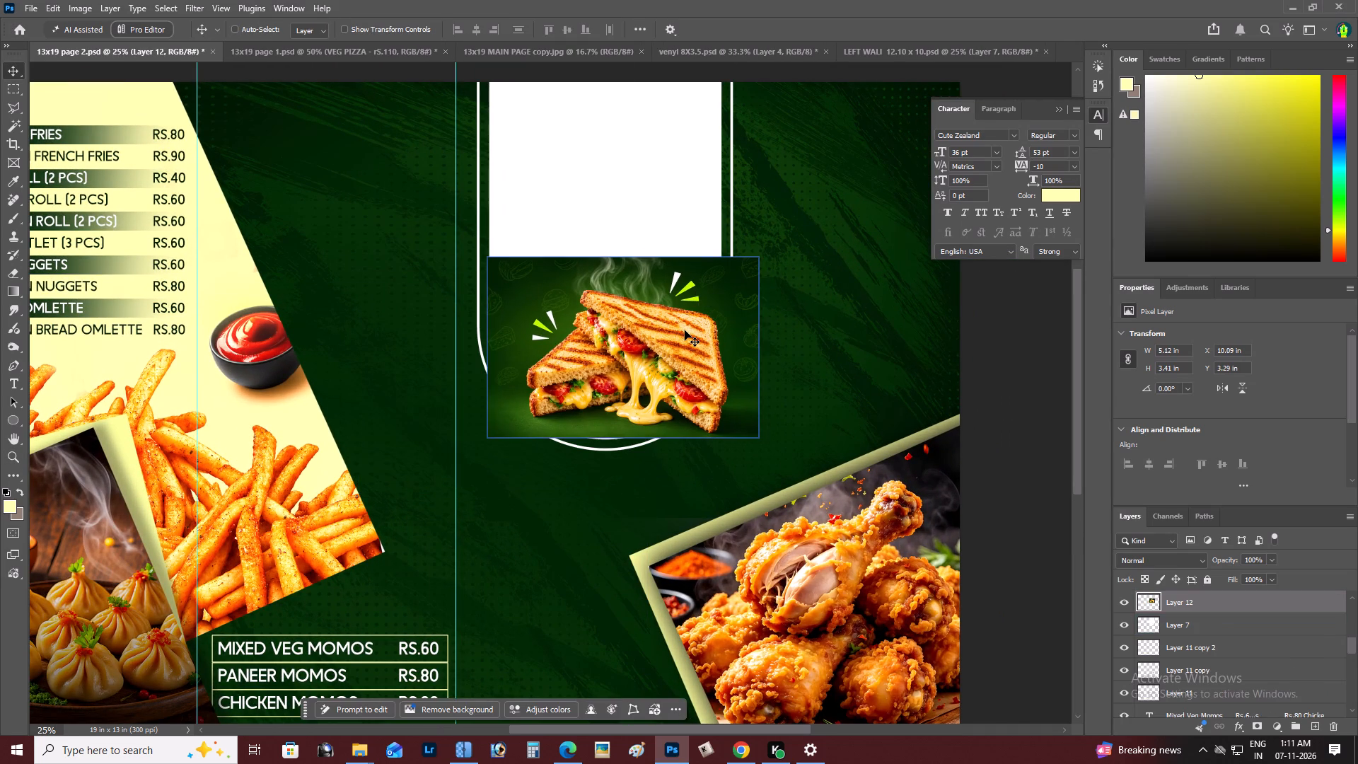
Clip the sandwich image to the white rounded shape and shift it slightly to sit over the rounded end.
key(ctrl+bracketleft)
key(ctrl+bracketright)
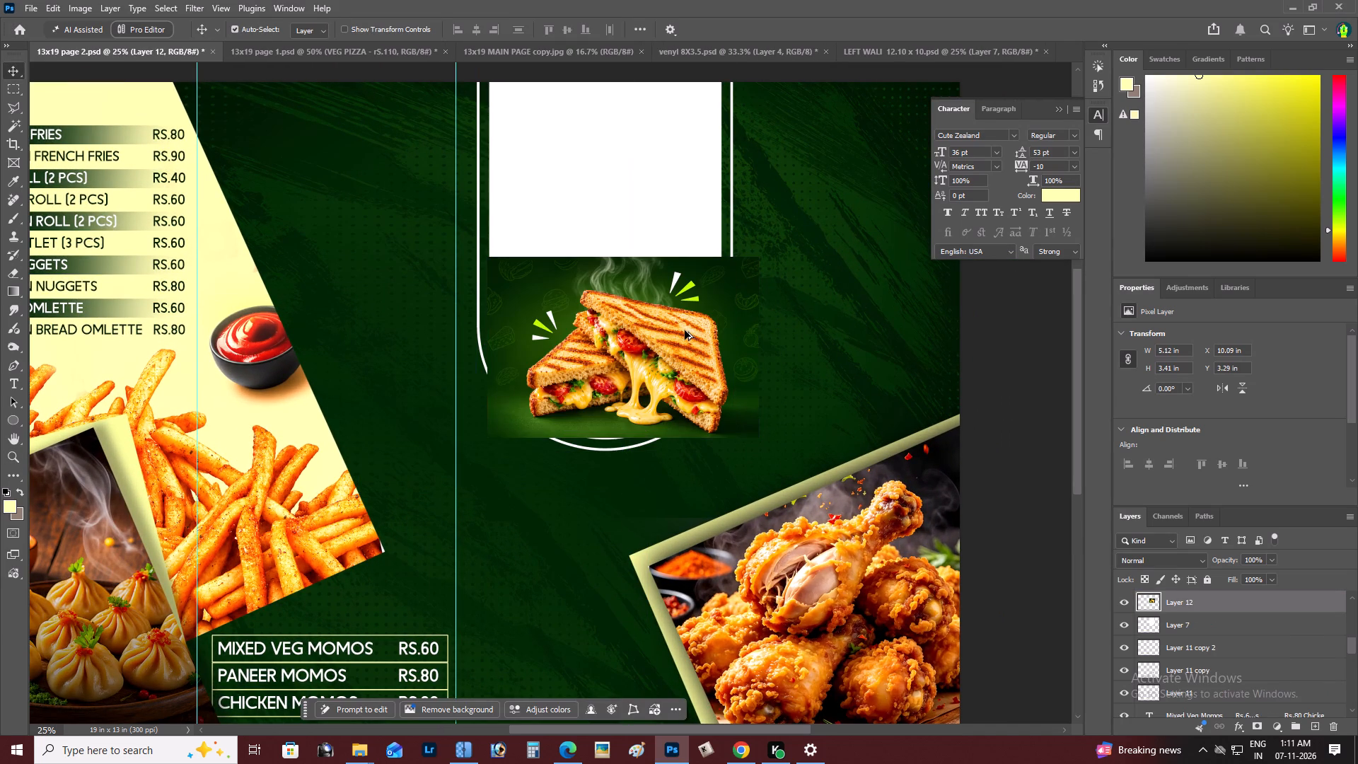
key(ctrl+alt+g)
drag(654, 335, 632, 342)
Scale the clipped sandwich image to about 116% and position it over the rounded lower end of the white shape.
key(ctrl+t)
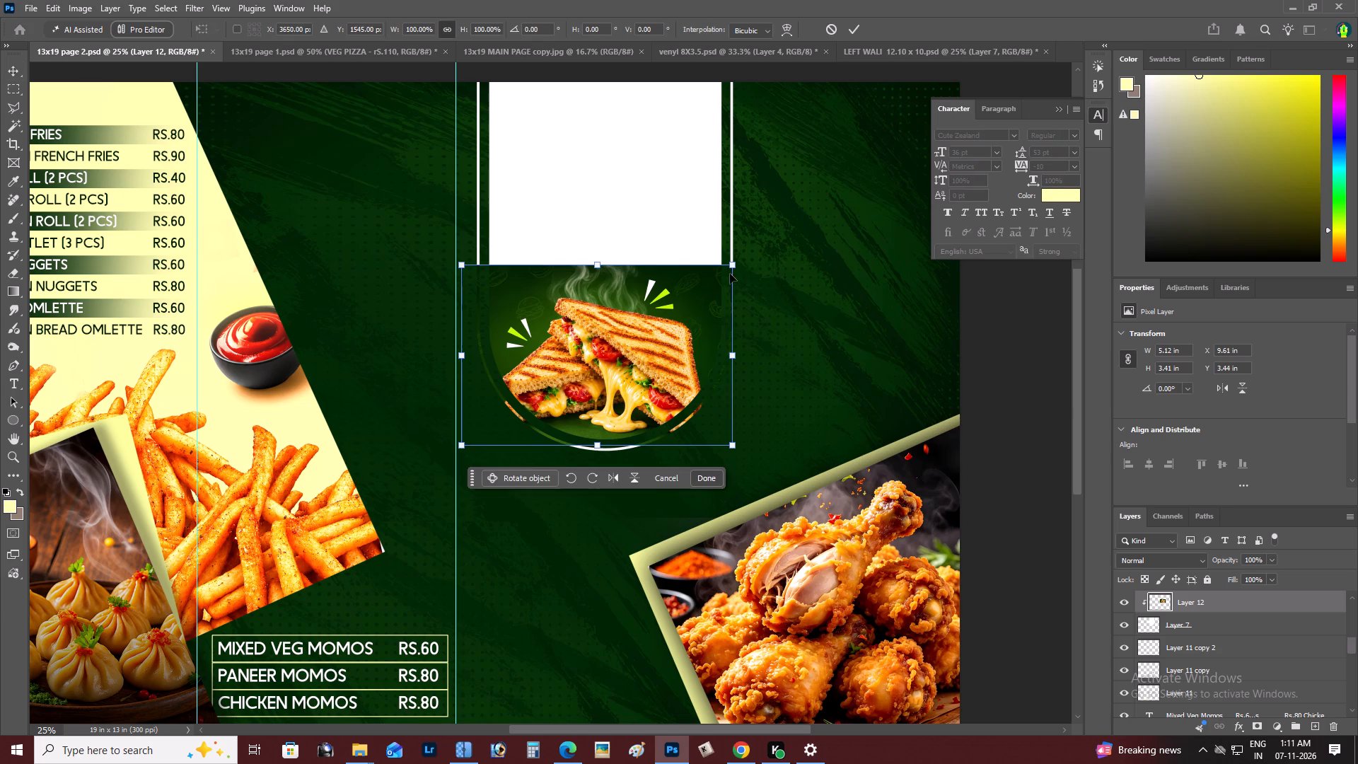
alt+drag(736, 269, 751, 245)
drag(728, 302, 723, 279)
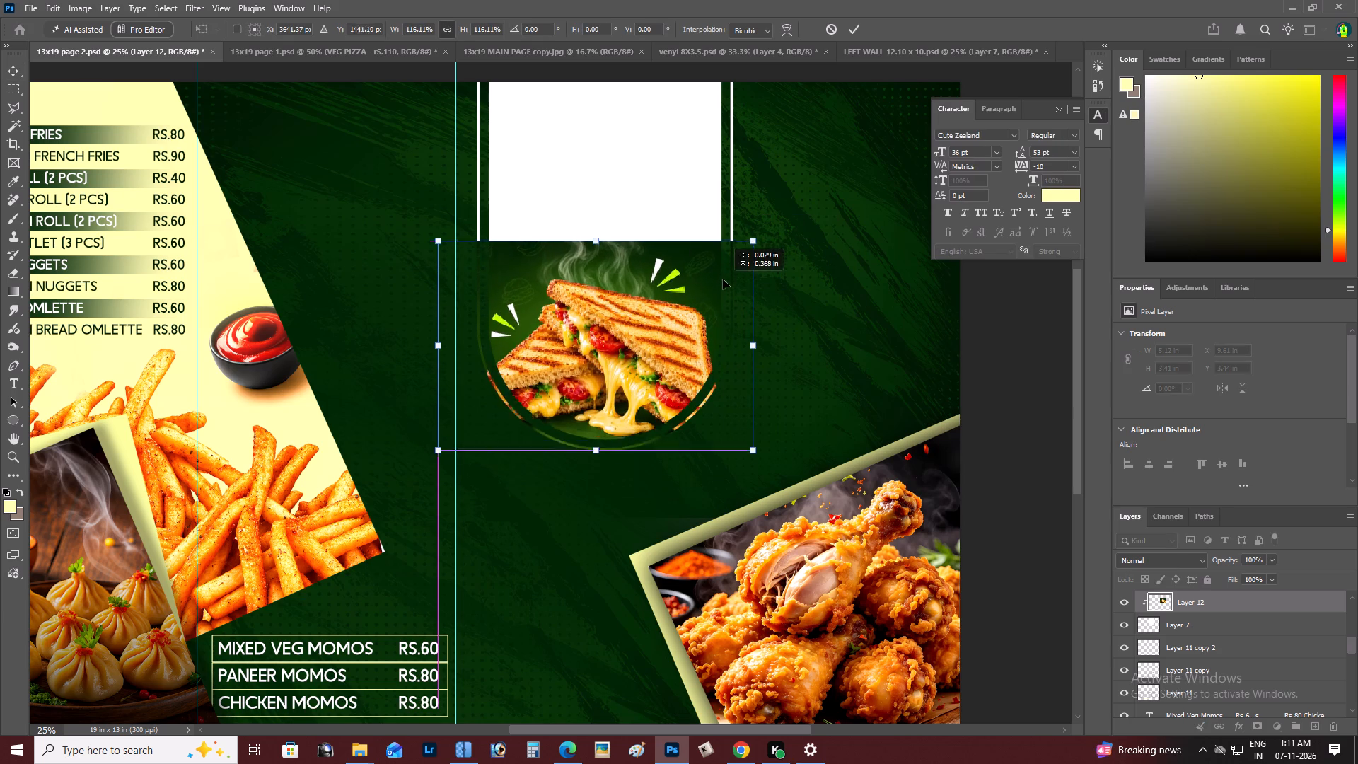
drag(723, 279, 704, 201)
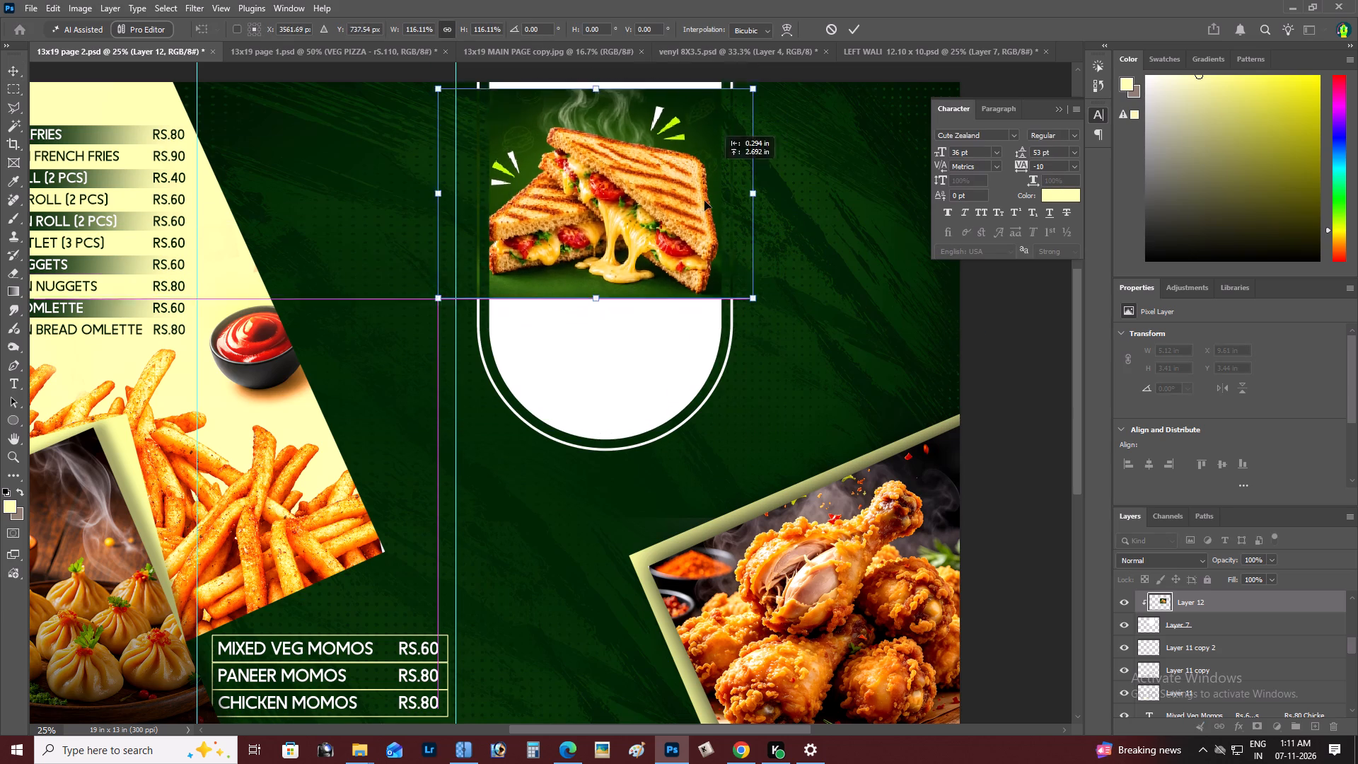
drag(704, 201, 724, 294)
key(ctrl+Return)
Examine the sandwich image's fit in the rounded frame up close and against the whole page layout.
key(z)
alt+click(681, 318)
right_click(681, 318)
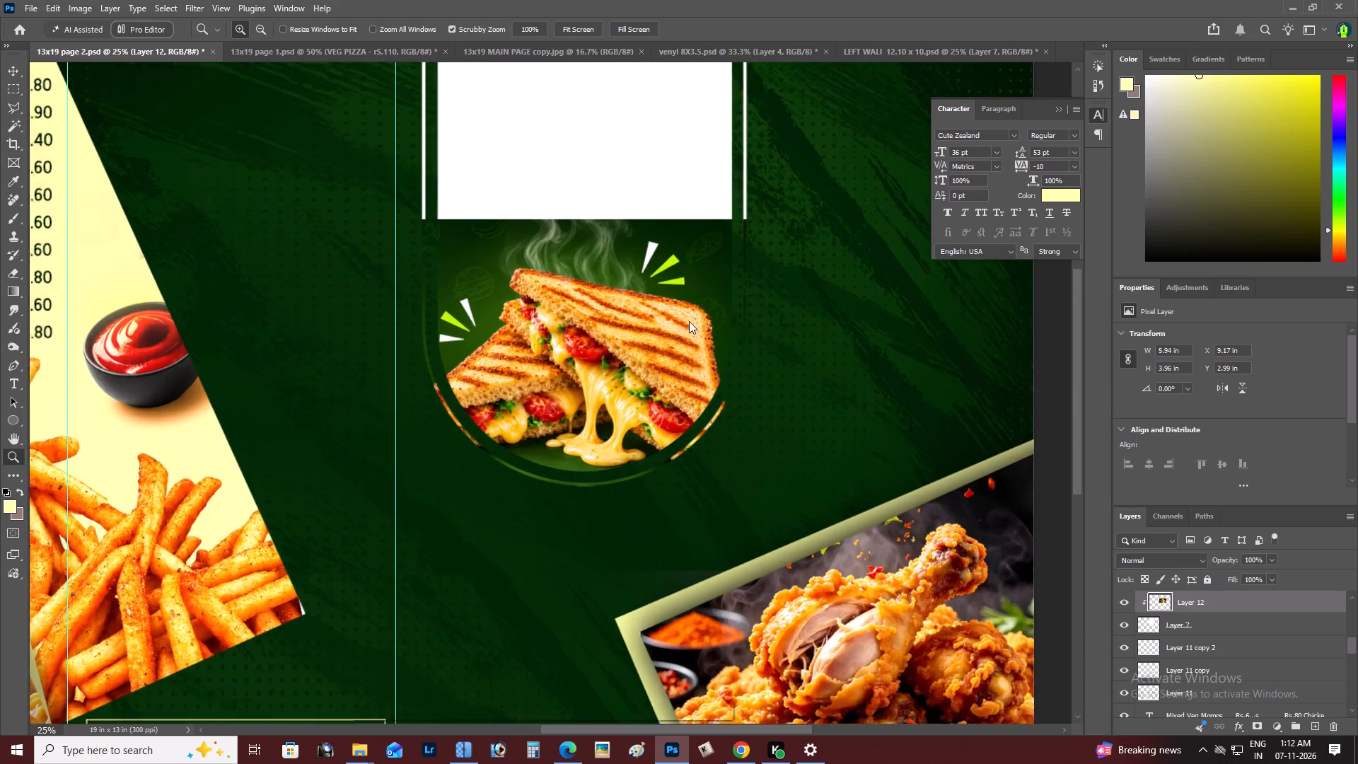
double_click(709, 328)
key(space)
key(space)
key(space)
key(space)
key(space)
key(space)
key(space)
drag(685, 381, 759, 453)
key(v)
click(809, 366)
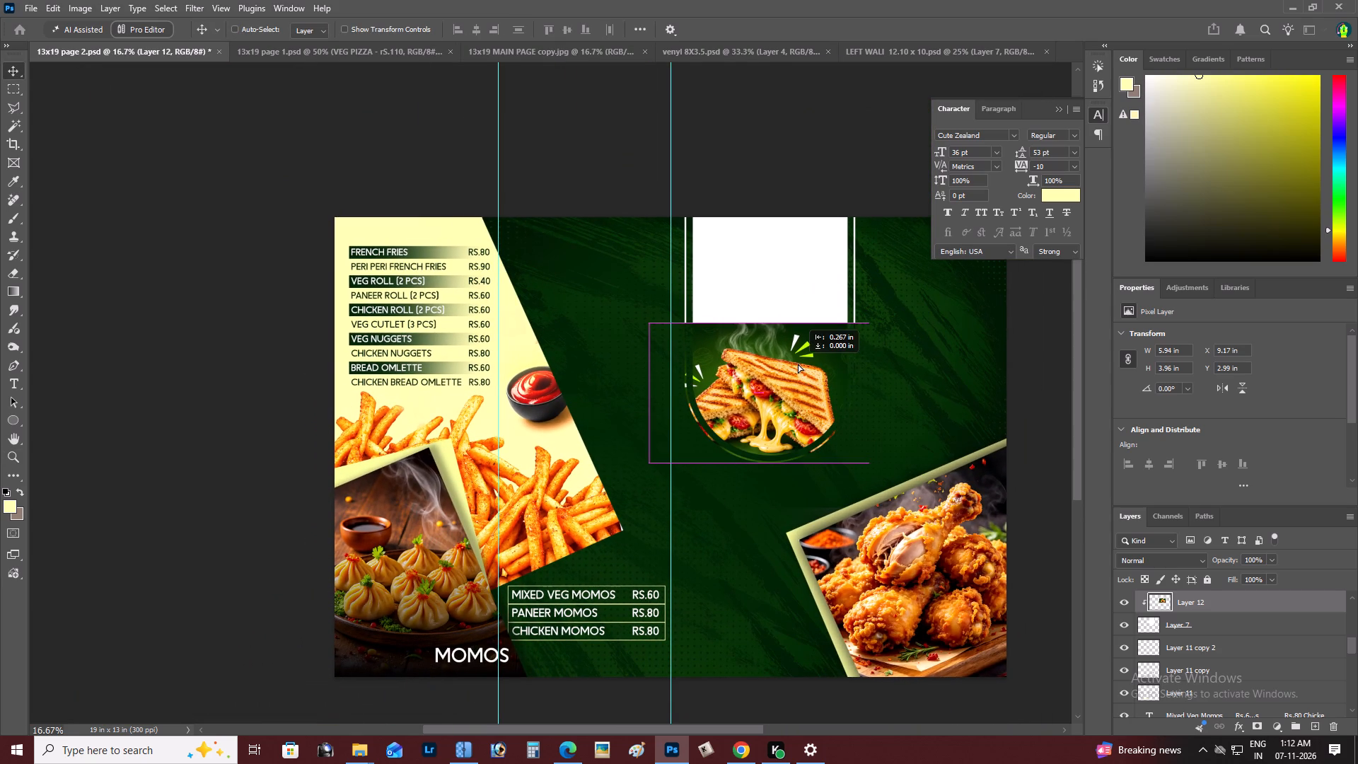
key(z)
double_click(811, 338)
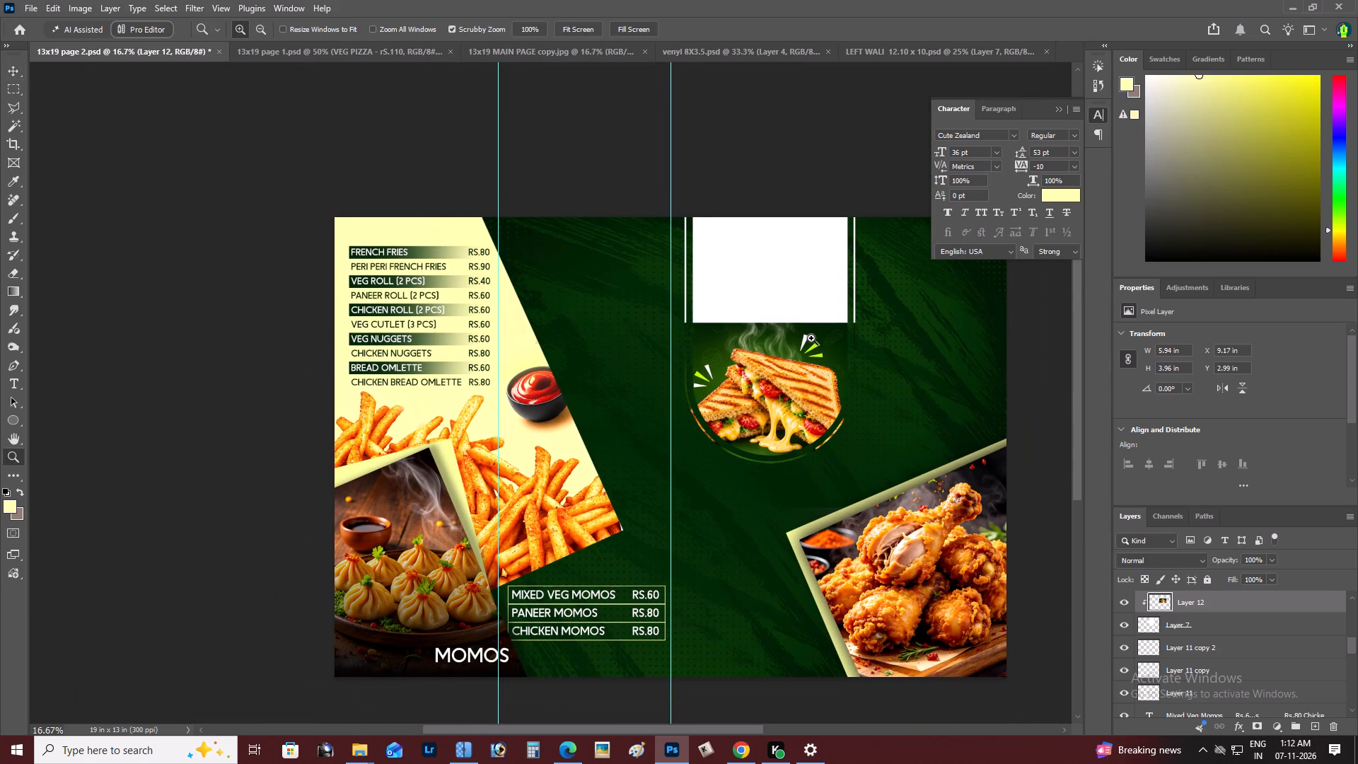
key(z)
alt+click(711, 430)
right_click(710, 422)
double_click(733, 432)
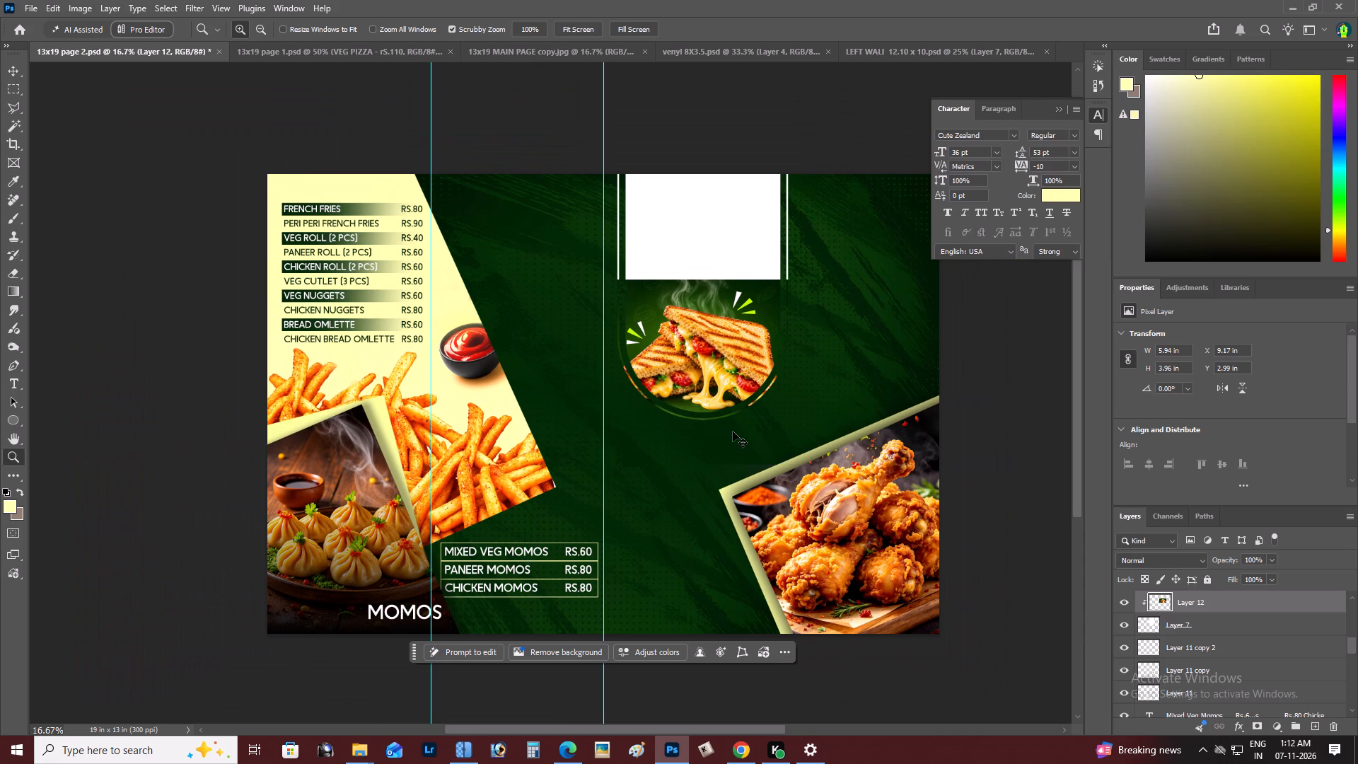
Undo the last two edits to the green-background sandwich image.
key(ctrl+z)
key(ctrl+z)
Switch to the Pinterest page in Chrome and copy the original yellow-background sandwich image.
key(alt+Tab)
key(alt+Tab)
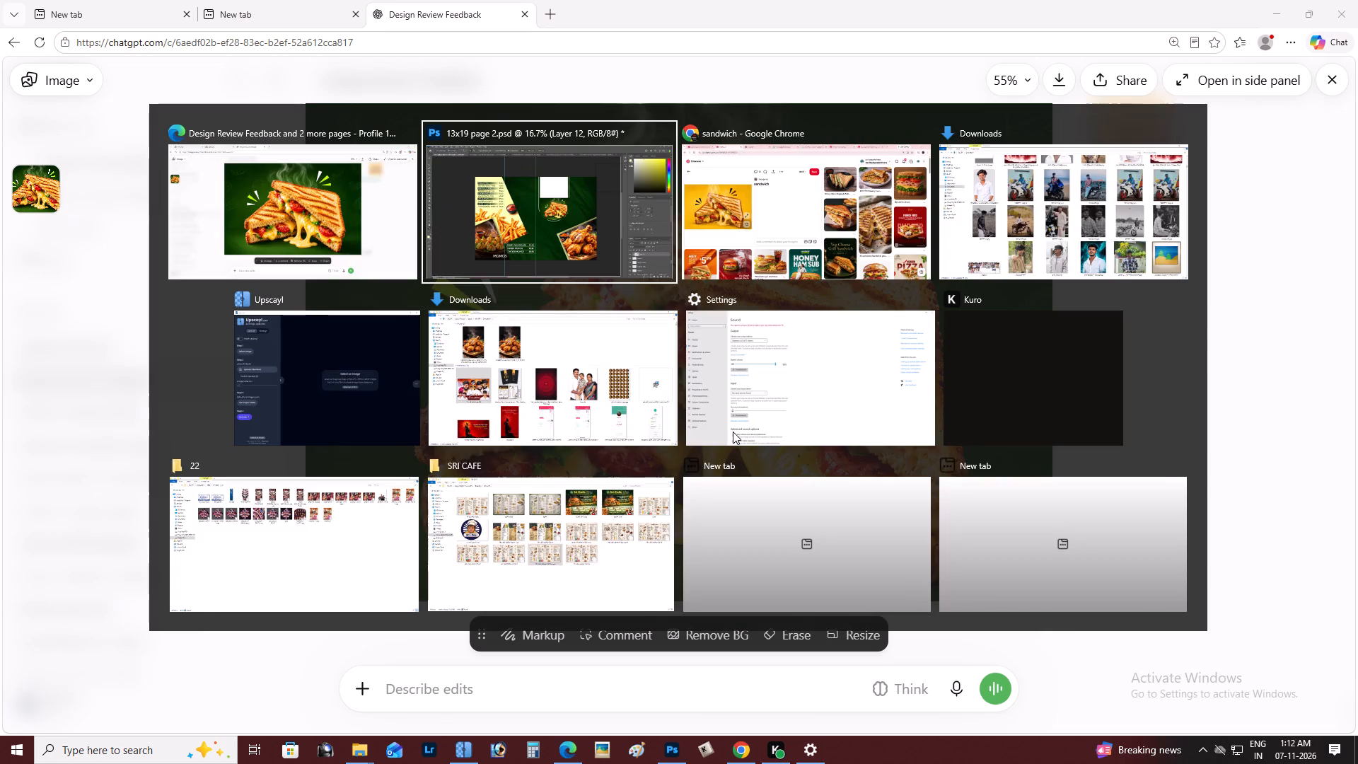
key(alt+Tab)
right_click(132, 293)
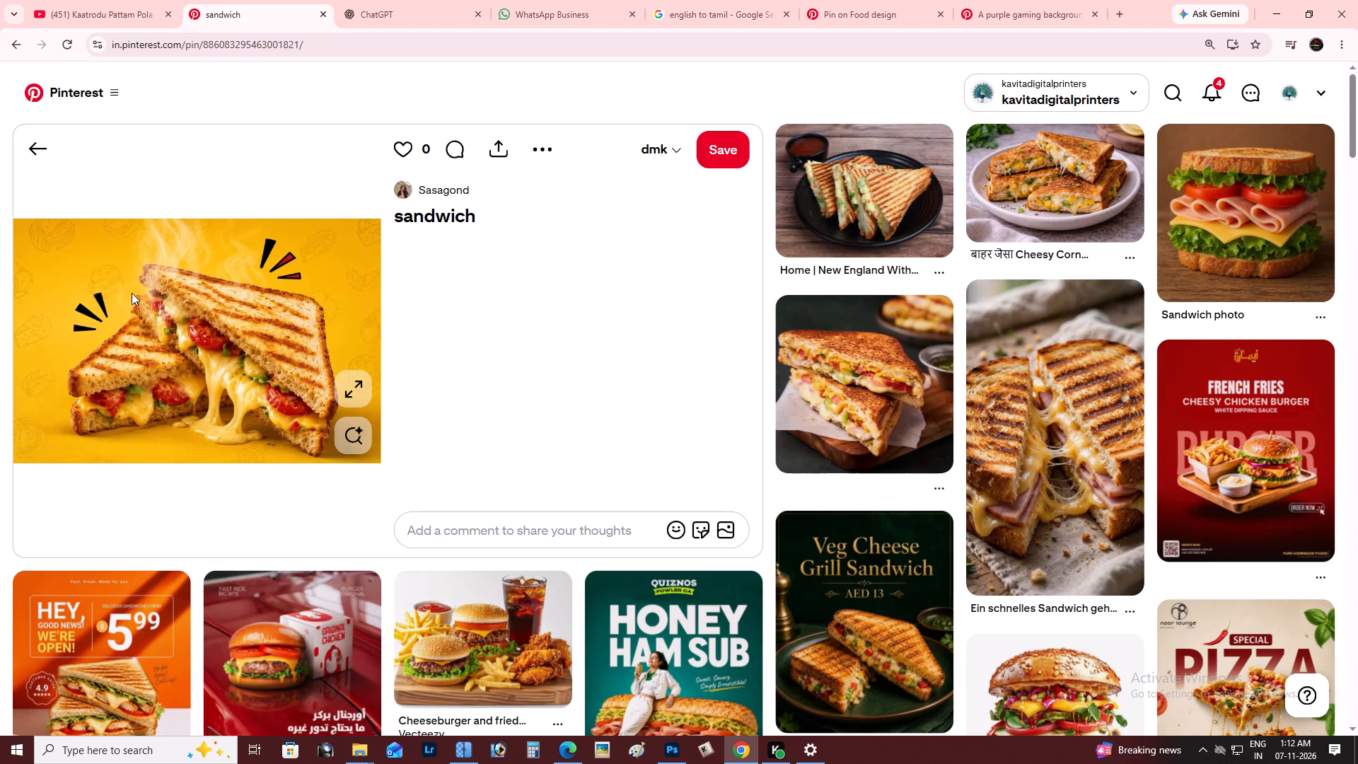
click(193, 349)
Back in Photoshop, delete the green sandwich image, paste the yellow one and place it over the white shape's lower end.
key(alt+Tab)
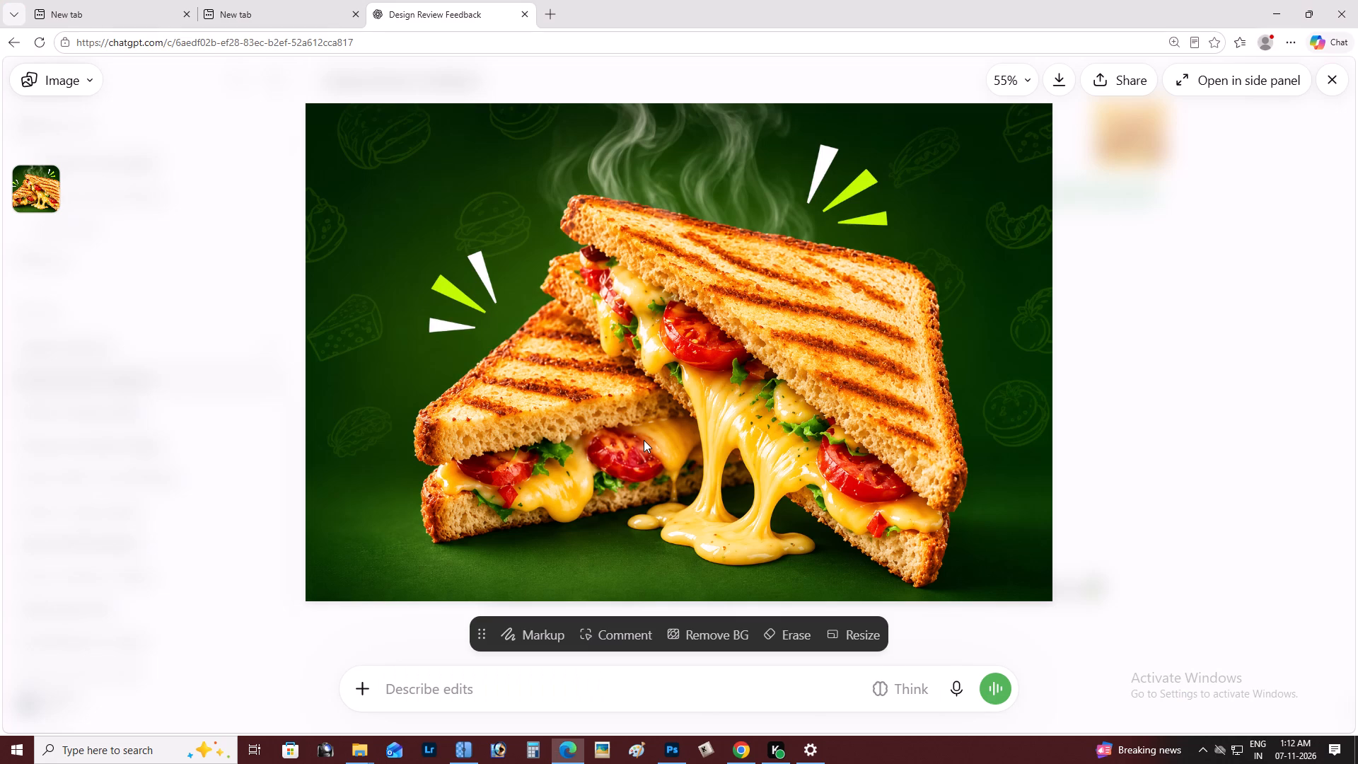
key(alt+Tab)
key(alt+Tab)
key(BackSpace)
key(ctrl+v)
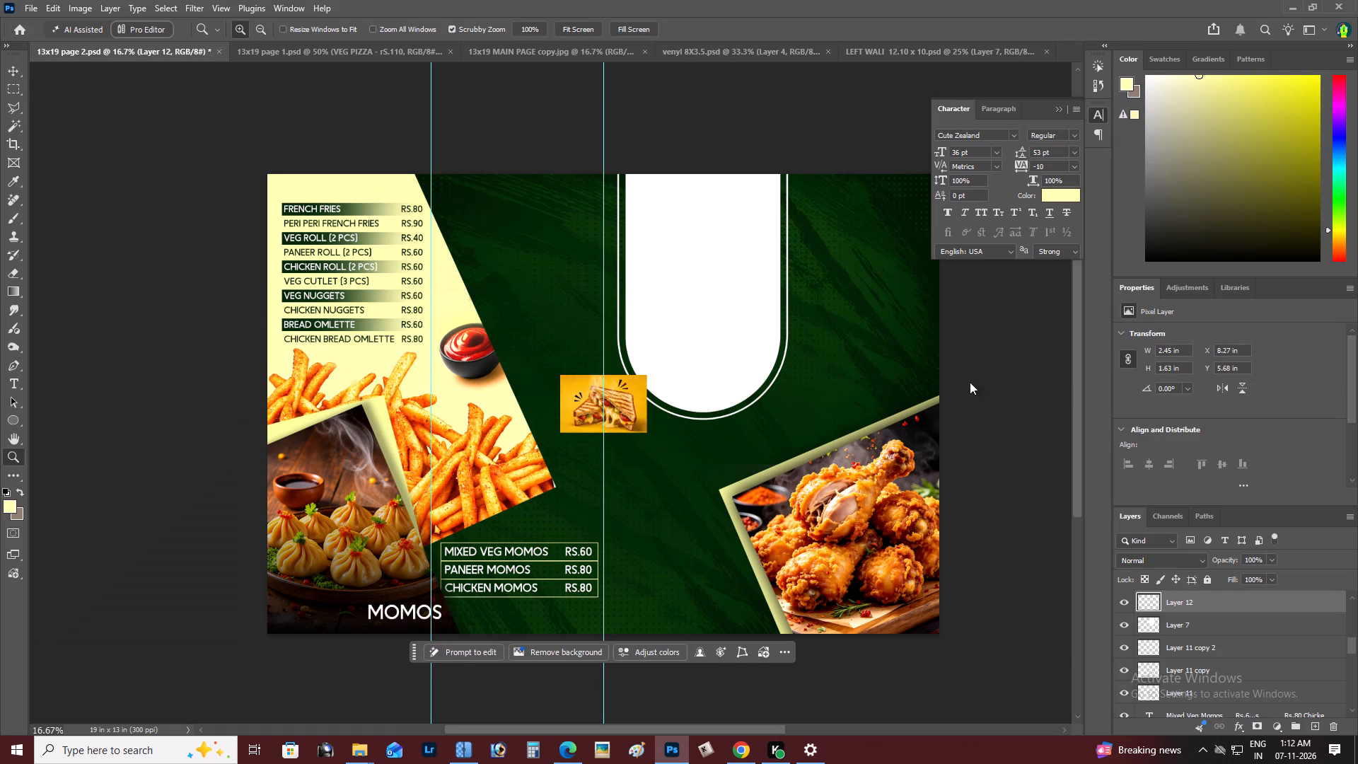
drag(622, 418, 658, 398)
key(v)
drag(625, 399, 779, 347)
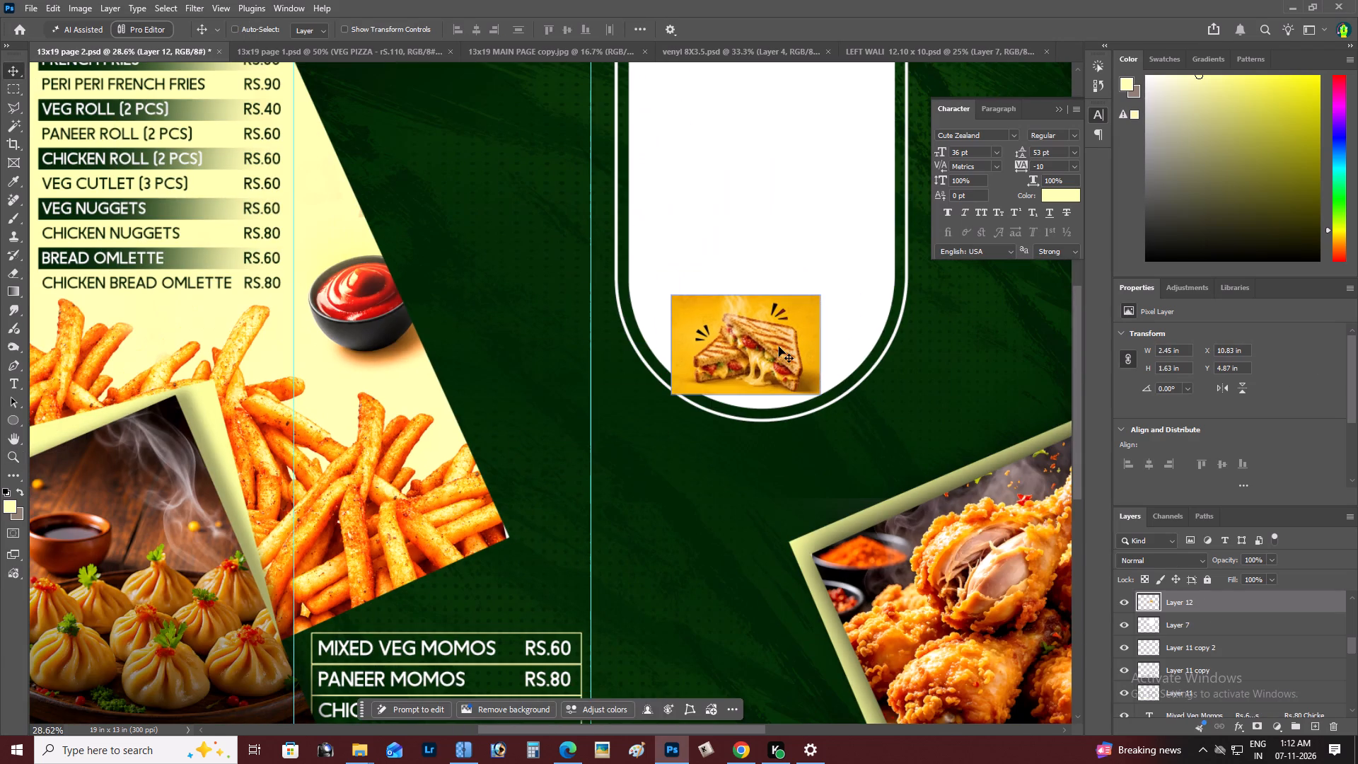
Clip the yellow sandwich image to the white rounded shape, scale it to about 253% and position it over the rounded end.
key(ctrl+bracketleft)
key(ctrl+bracketright)
key(ctrl+alt+g)
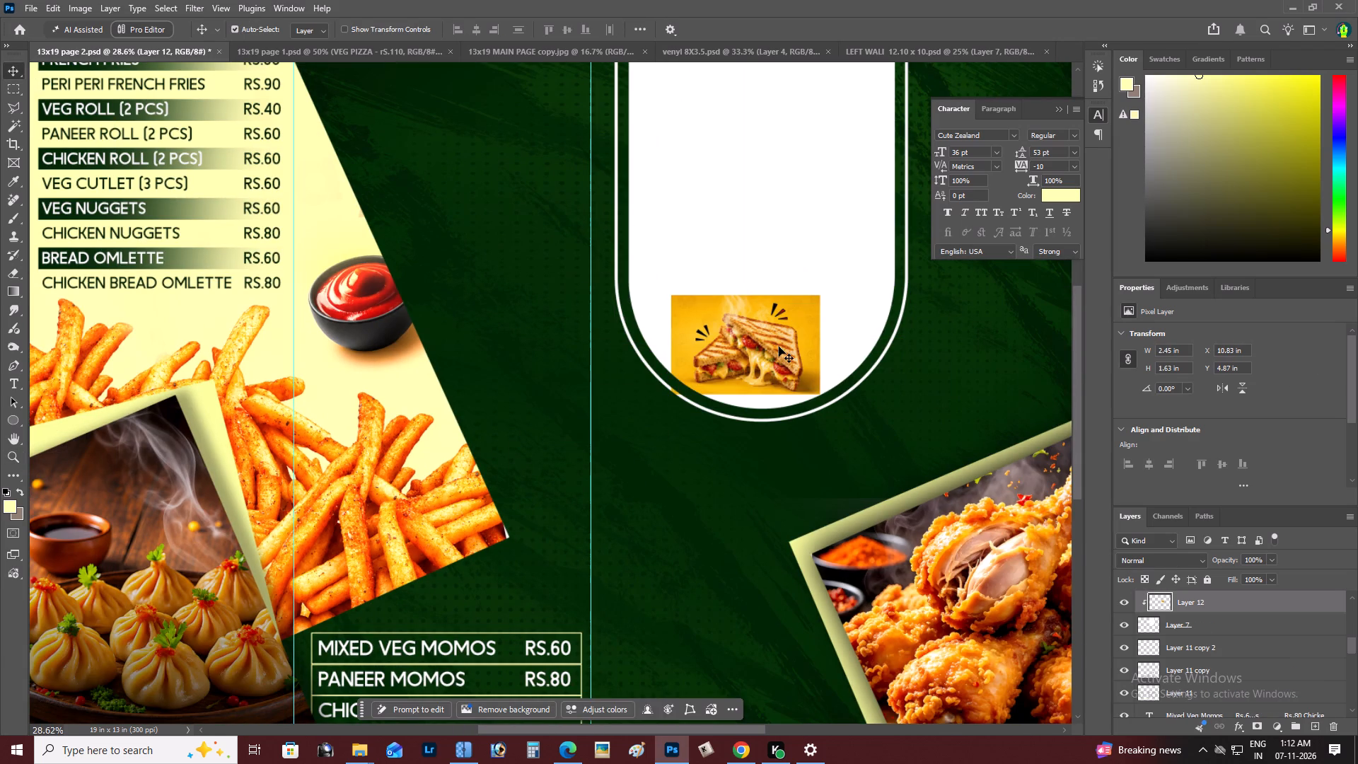
key(ctrl+t)
alt+drag(816, 293, 919, 199)
drag(780, 355, 802, 288)
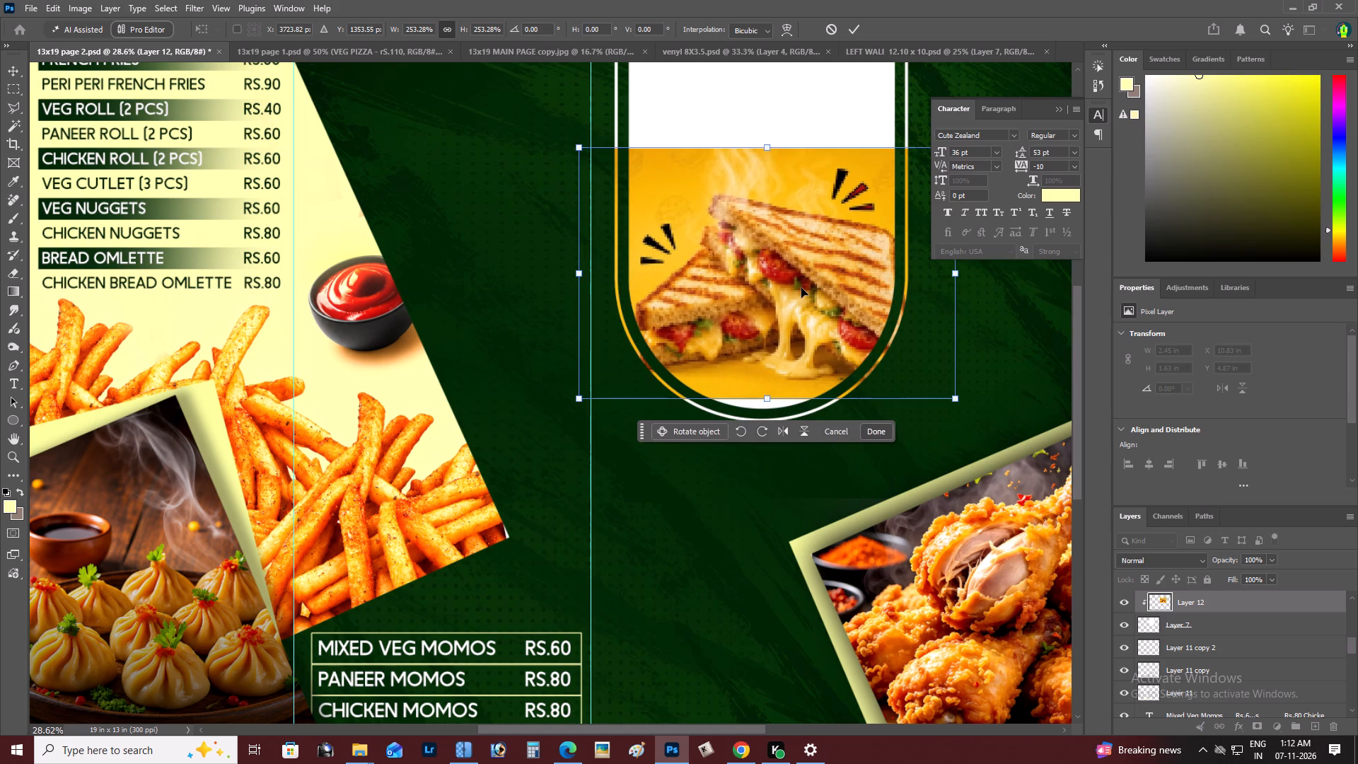
key(ctrl+Return)
Shift the sandwich image slightly down to cover the rounded bottom of the frame.
key(z)
click(801, 289)
right_click(801, 289)
double_click(835, 308)
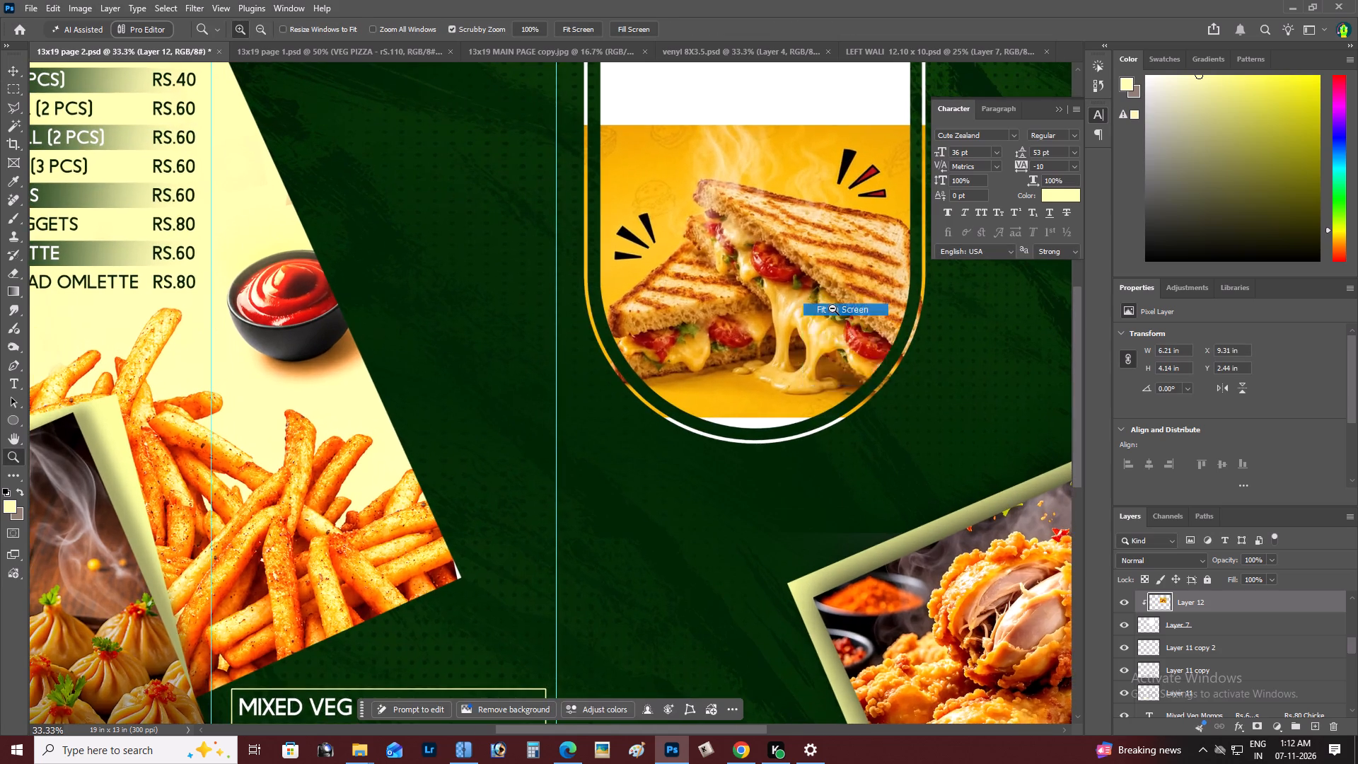
key(space)
drag(774, 395, 724, 396)
key(v)
drag(686, 279, 687, 291)
Apply Levels to the sandwich image with black input 17 and white input 238.
key(ctrl+l)
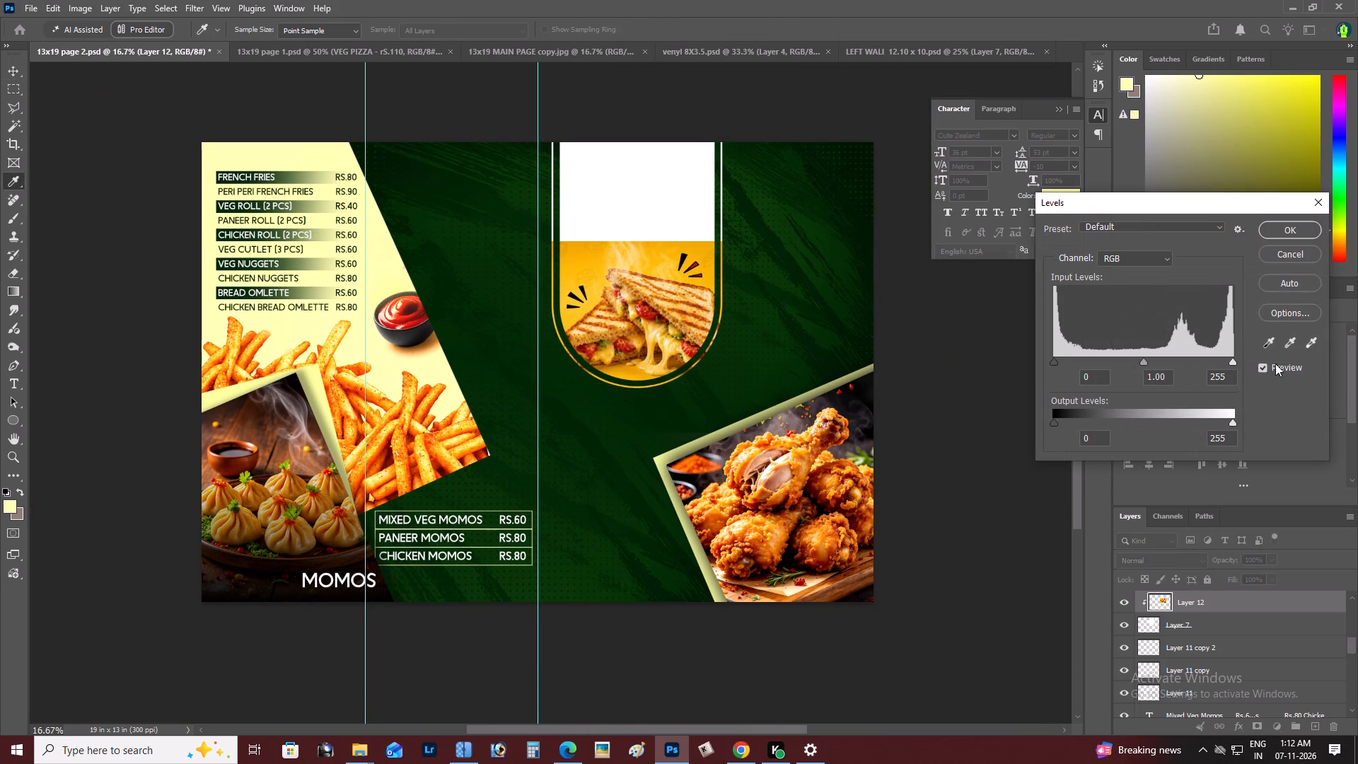
click(1226, 362)
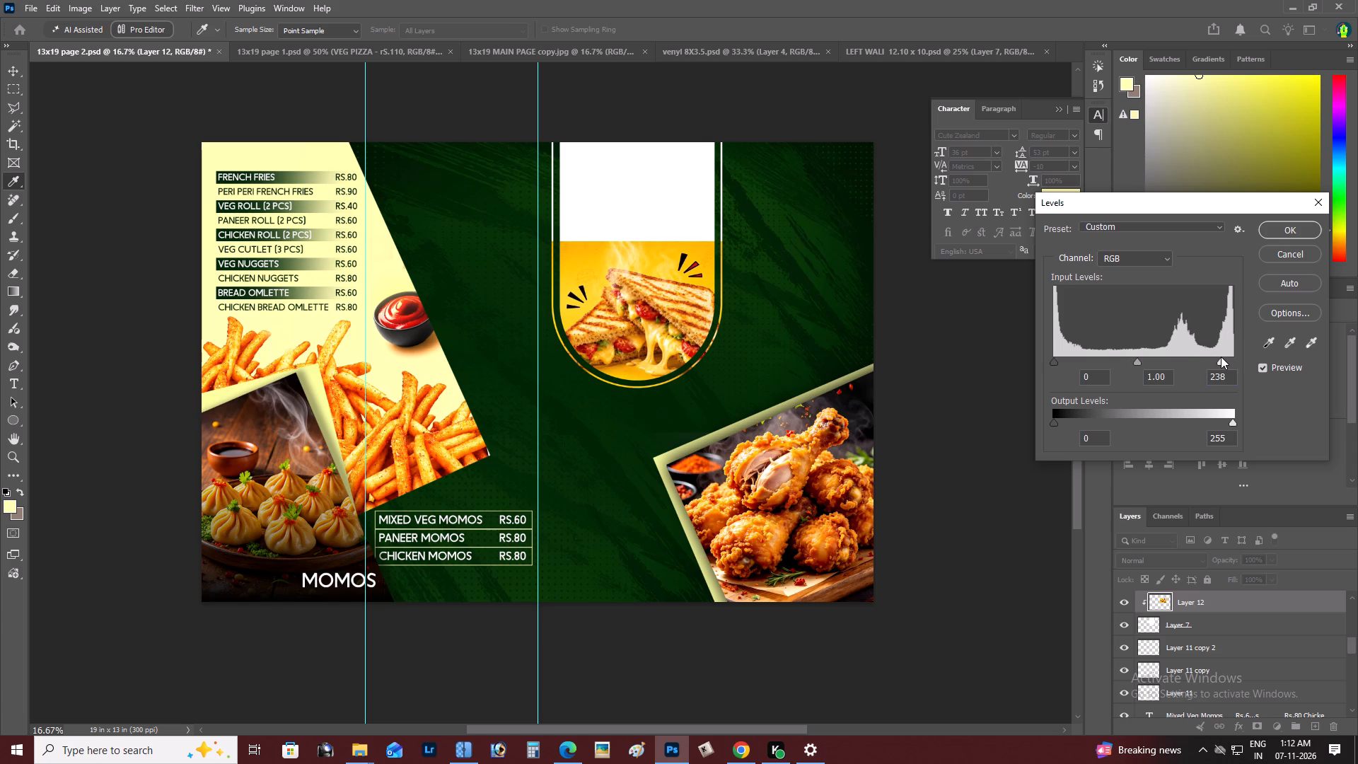
click(1065, 363)
click(1284, 229)
Apply Hue/Saturation to the sandwich image with saturation -24 and lightness about 17.
key(ctrl+u)
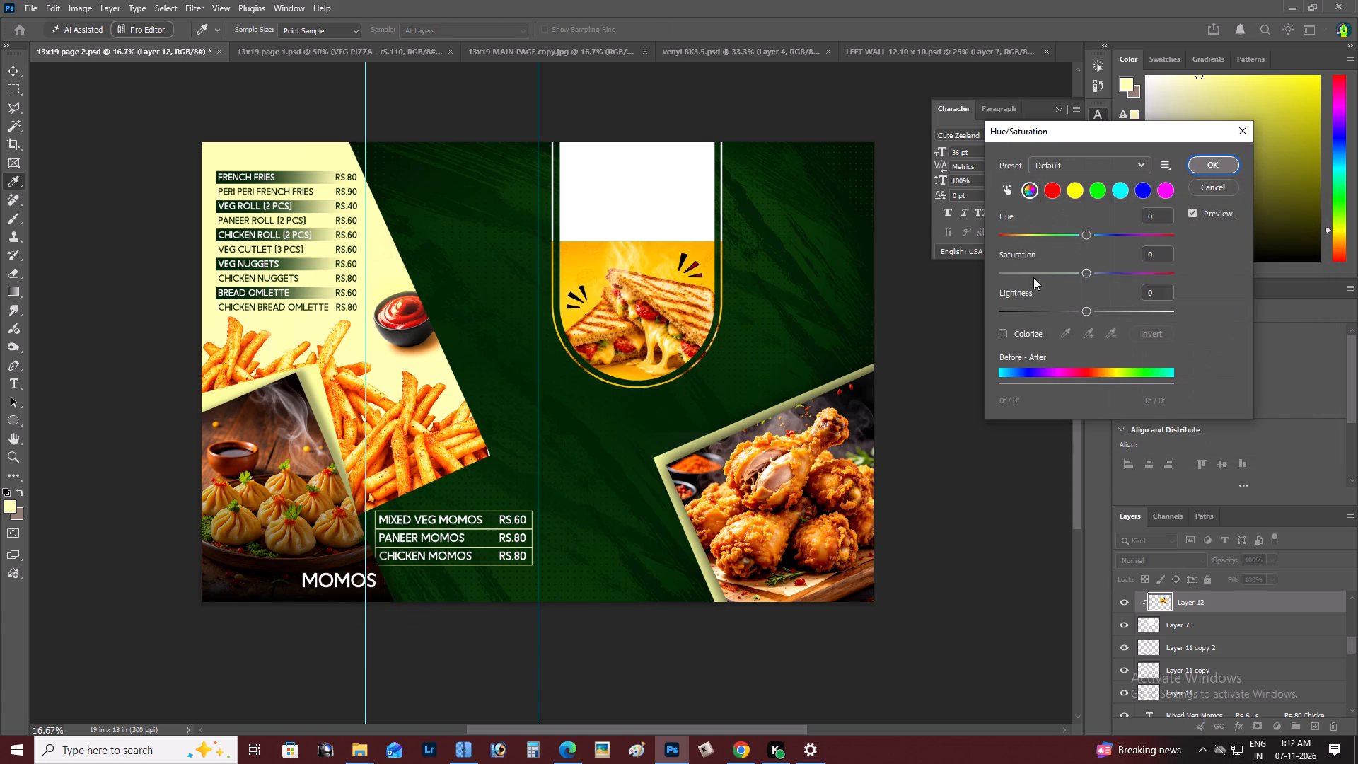
click(1028, 274)
drag(1032, 273, 1070, 279)
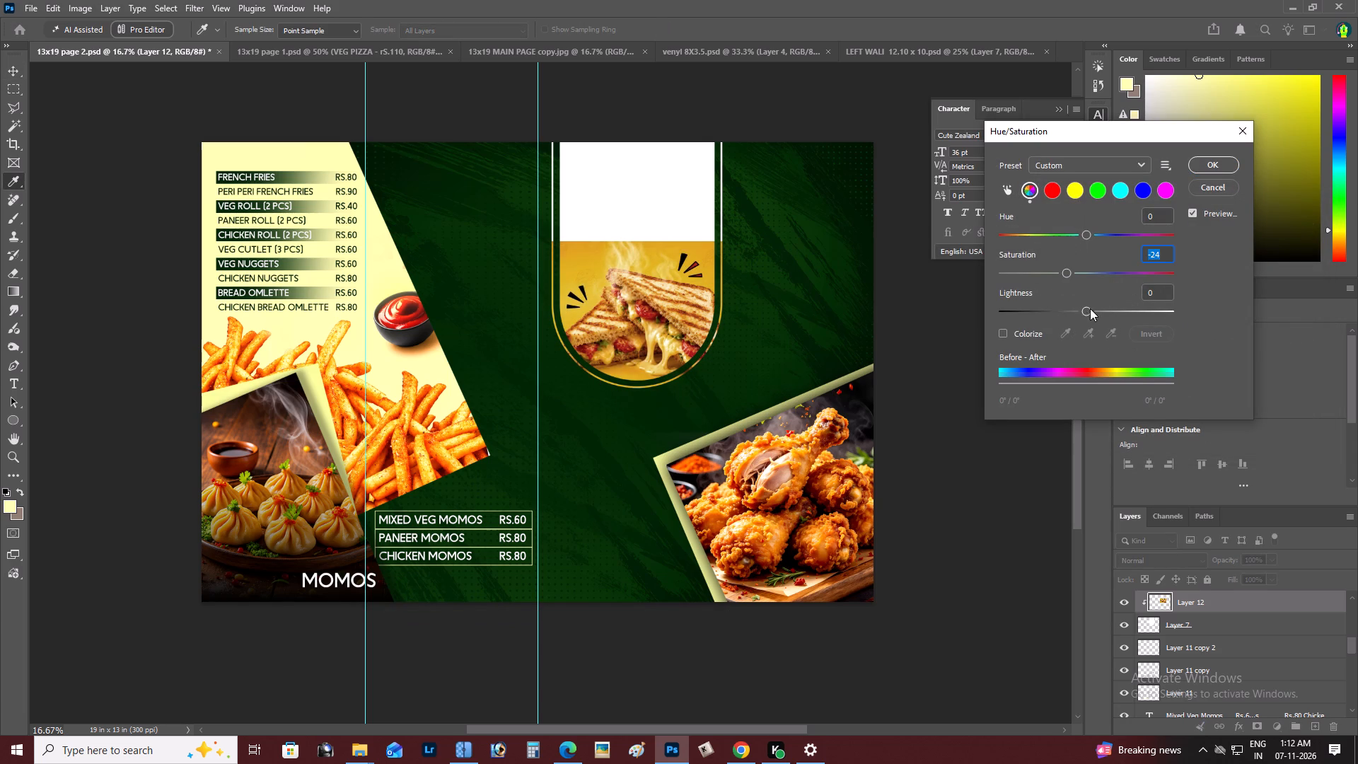
drag(1090, 308, 1104, 310)
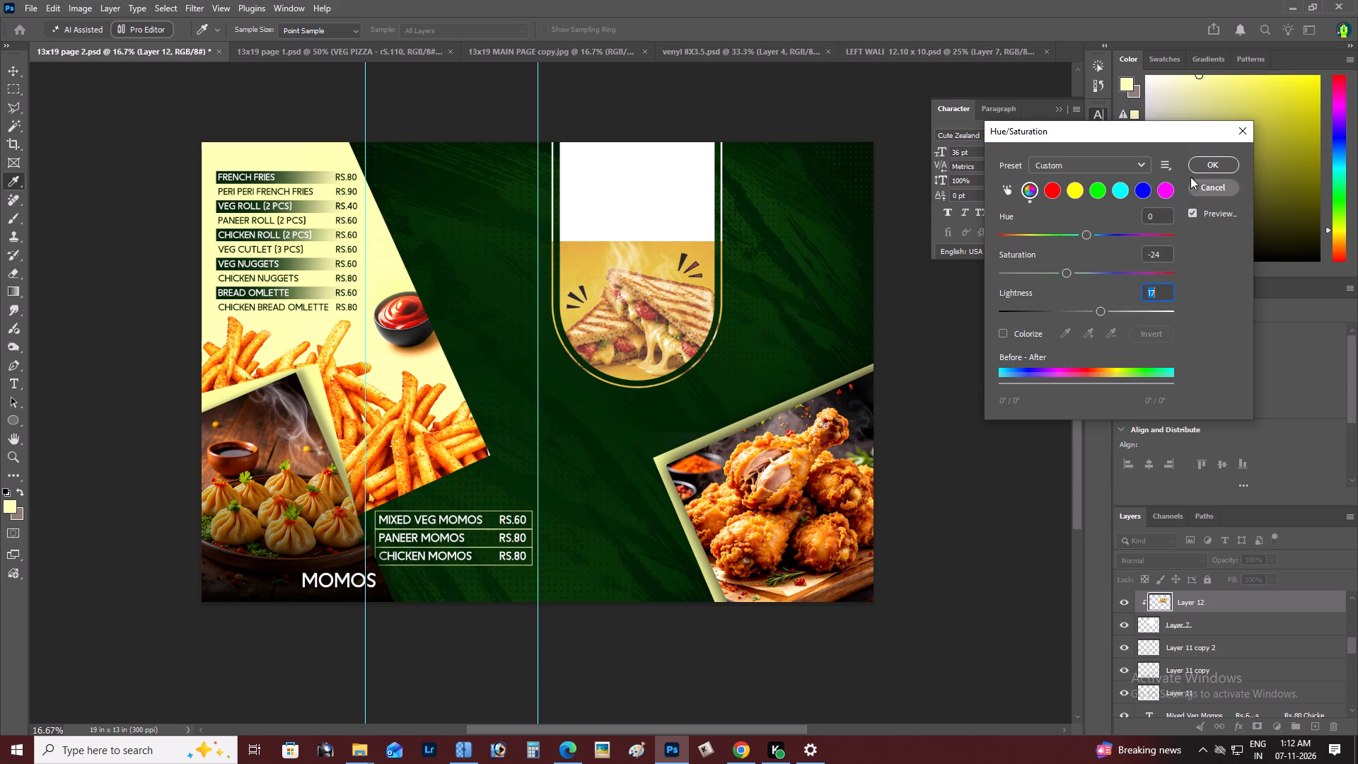
click(1196, 161)
Deepen the sandwich image's shadows with Levels, setting the black input to 62.
key(ctrl+l)
drag(1064, 356, 1070, 356)
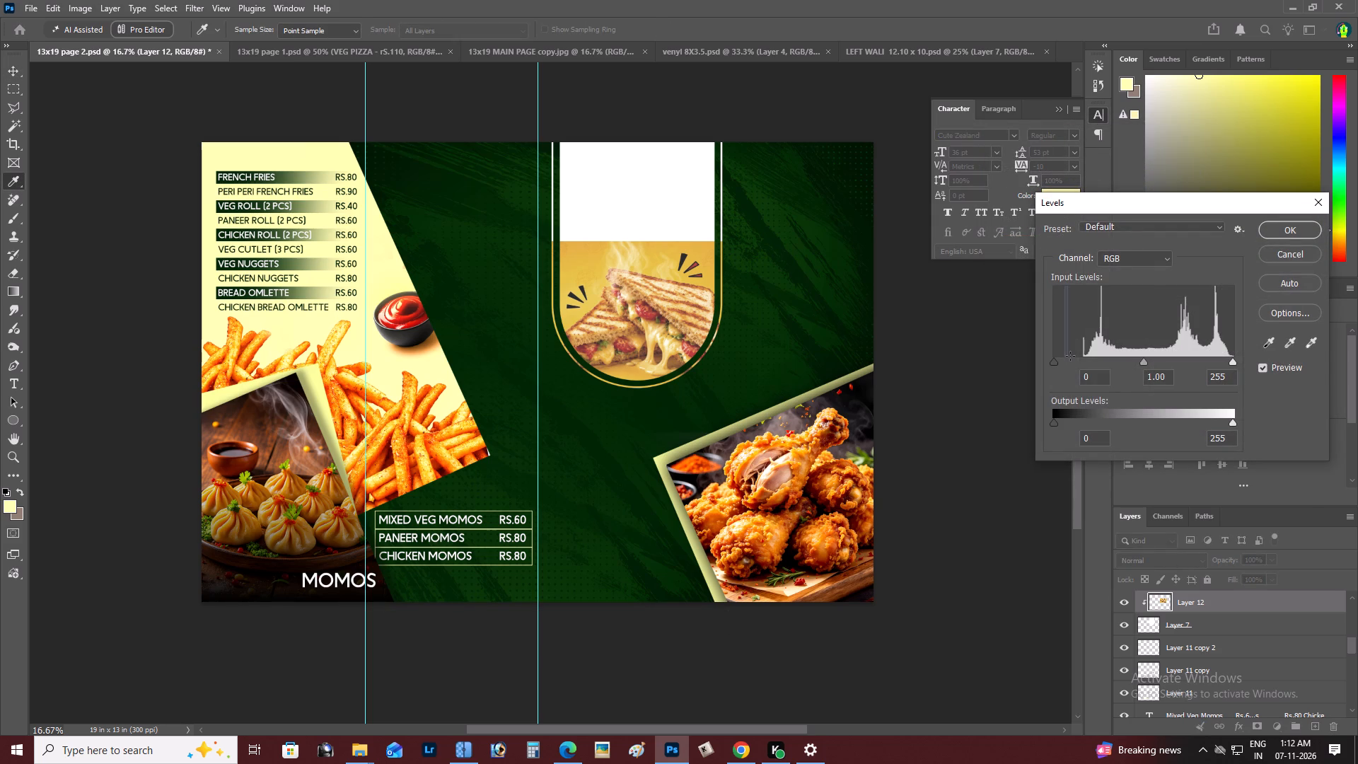
drag(1070, 356, 1093, 360)
drag(1059, 361, 1091, 361)
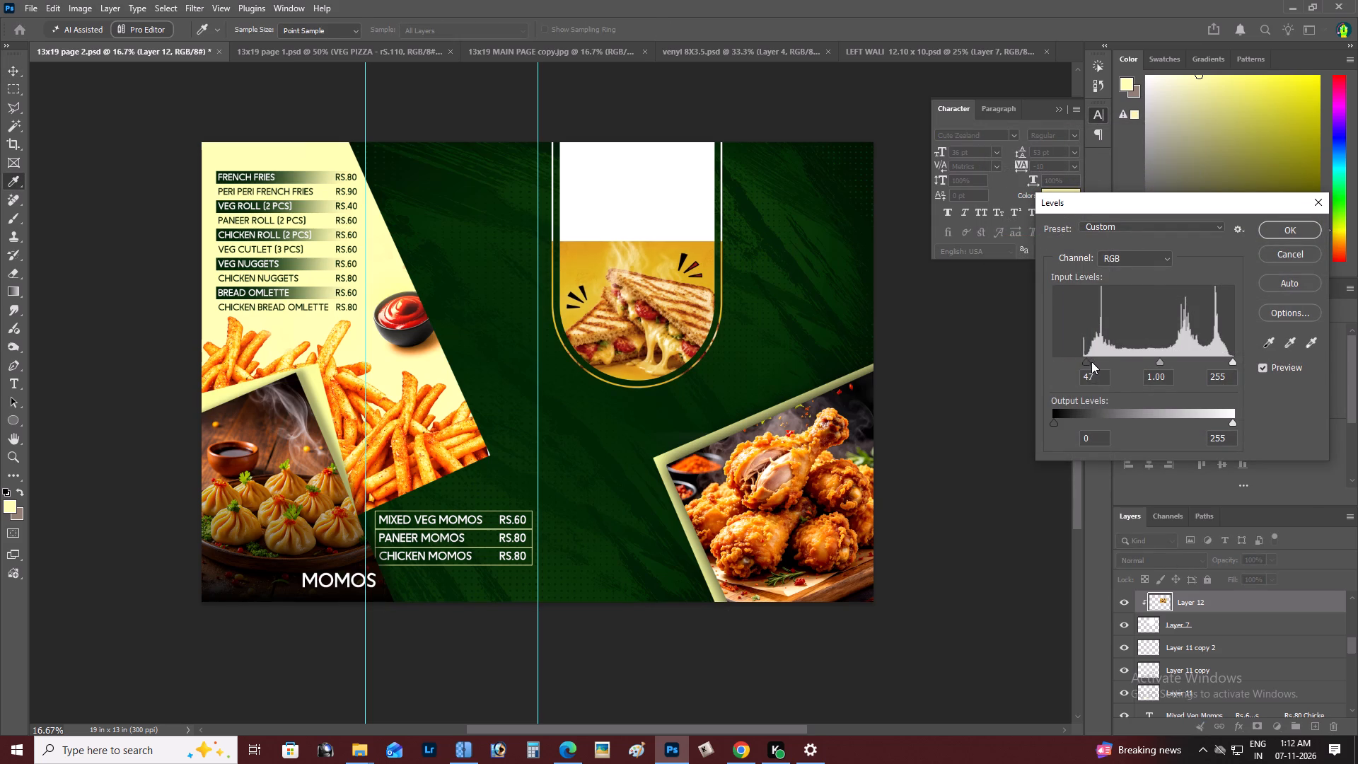
drag(1091, 361, 1098, 364)
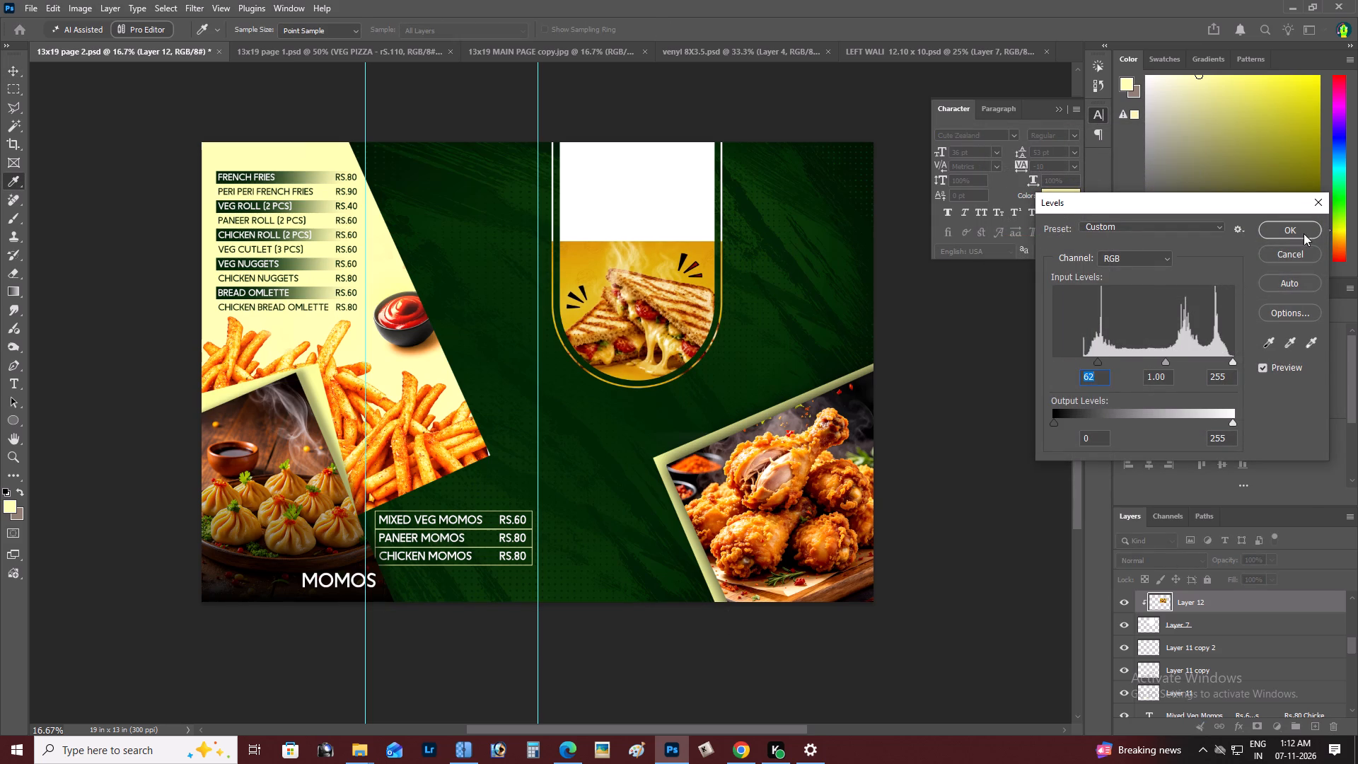
click(1304, 226)
Brighten the sandwich image's highlights with Levels by lowering the white input level.
key(z)
alt+click(897, 359)
right_click(688, 334)
double_click(709, 339)
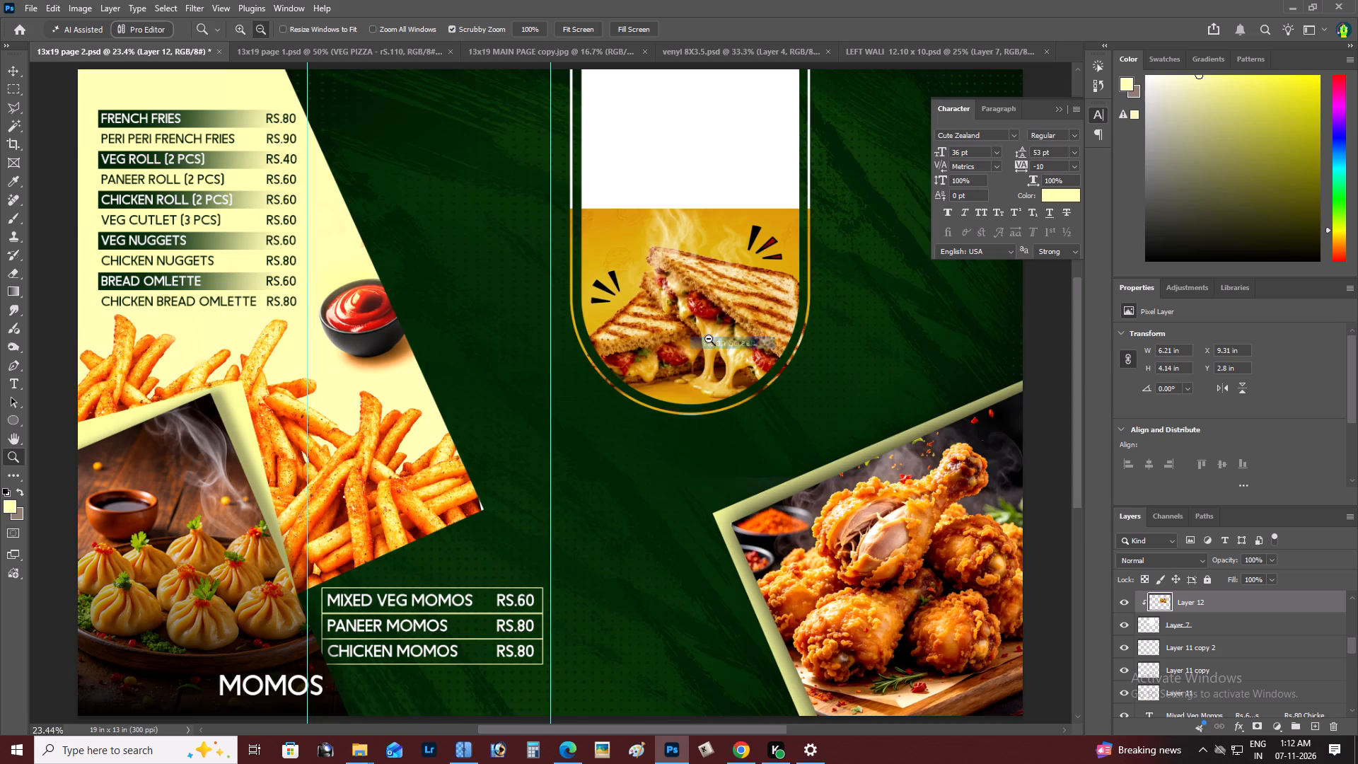
key(space)
key(space)
key(space)
key(space)
key(space)
key(space)
key(space)
key(space)
drag(692, 364, 656, 402)
key(ctrl+l)
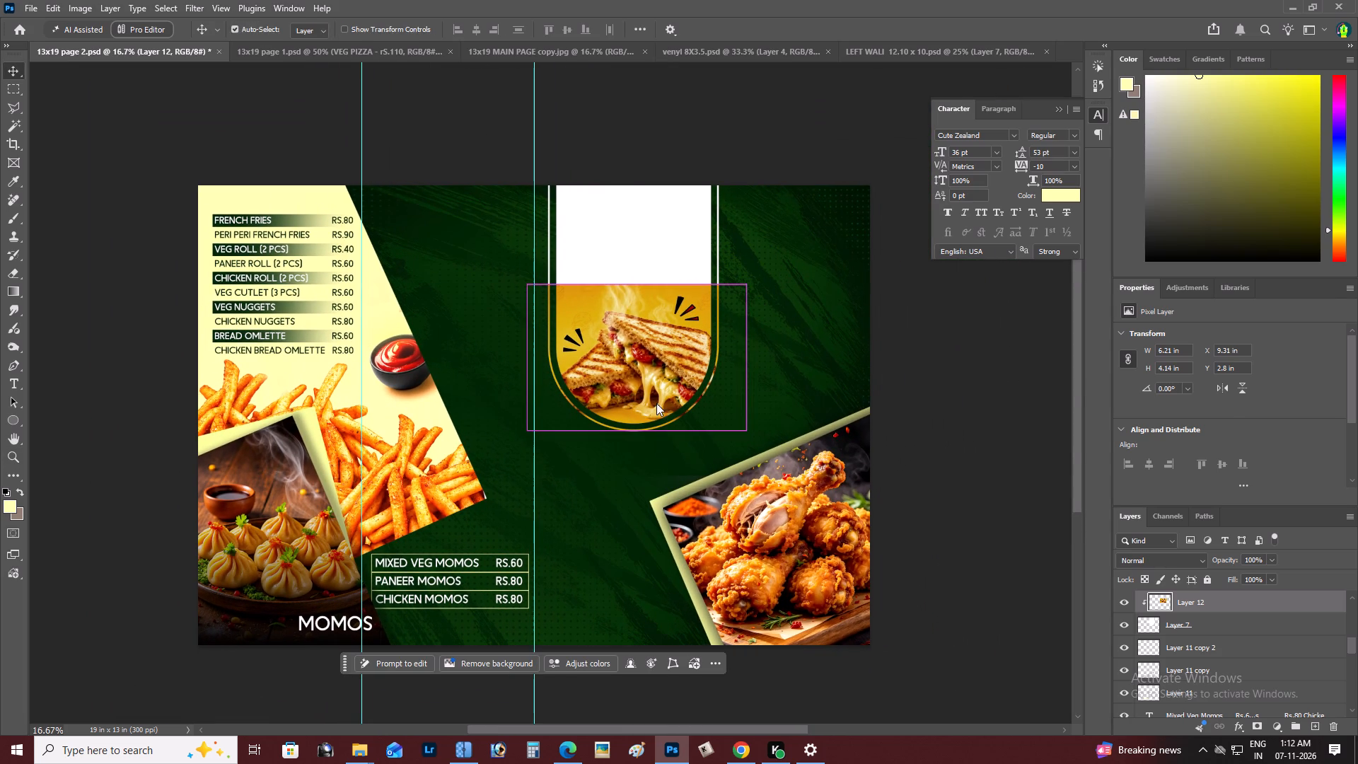
drag(1229, 361, 1207, 357)
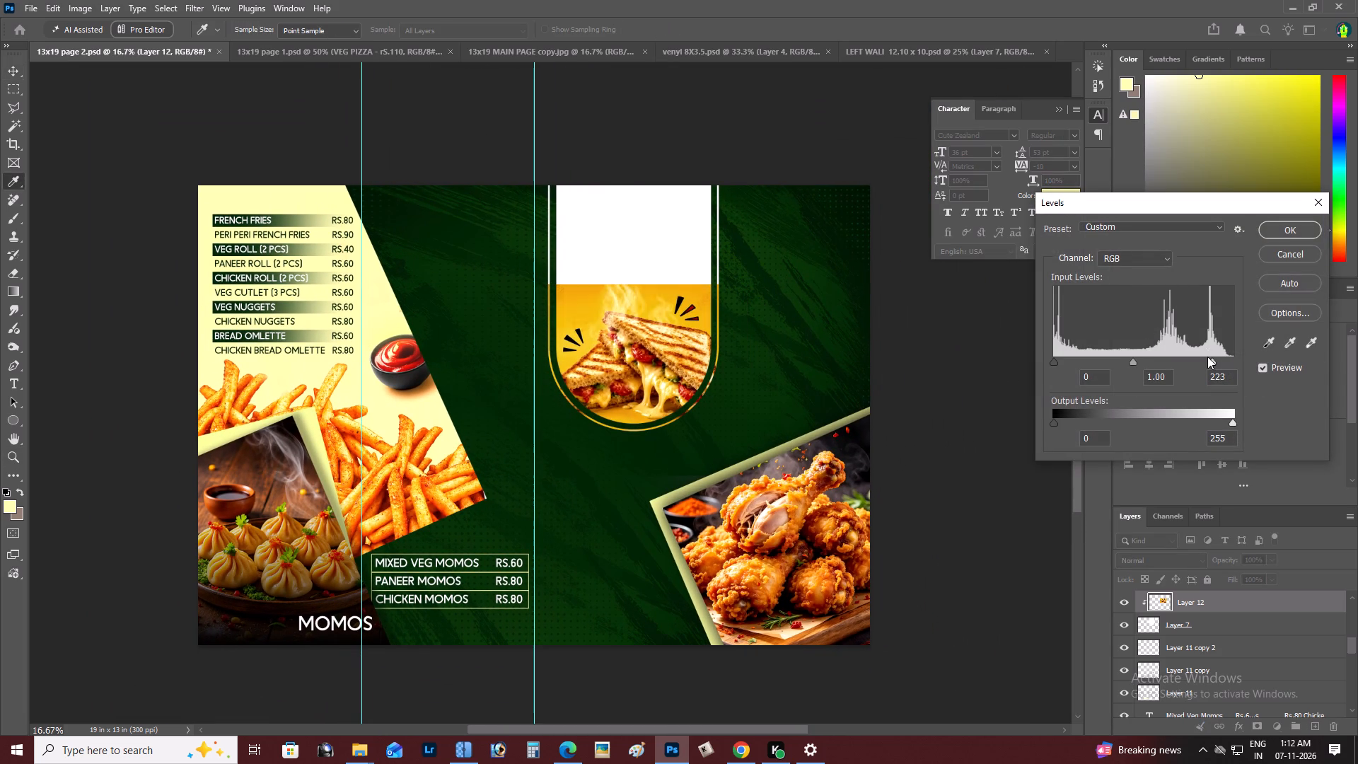
drag(1207, 357, 1204, 355)
click(1291, 231)
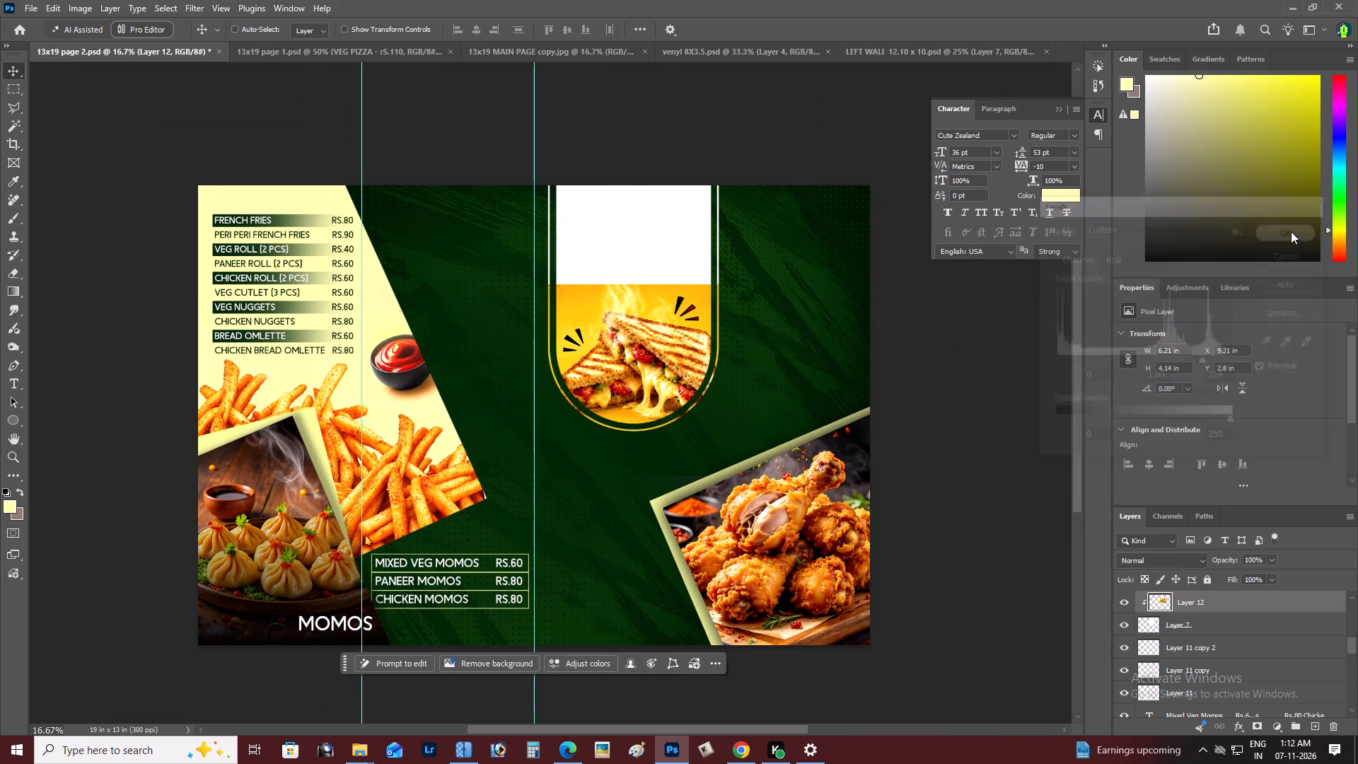
Apply Hue/Saturation to the sandwich image with hue about -3 and saturation -22.
key(ctrl+u)
click(1073, 268)
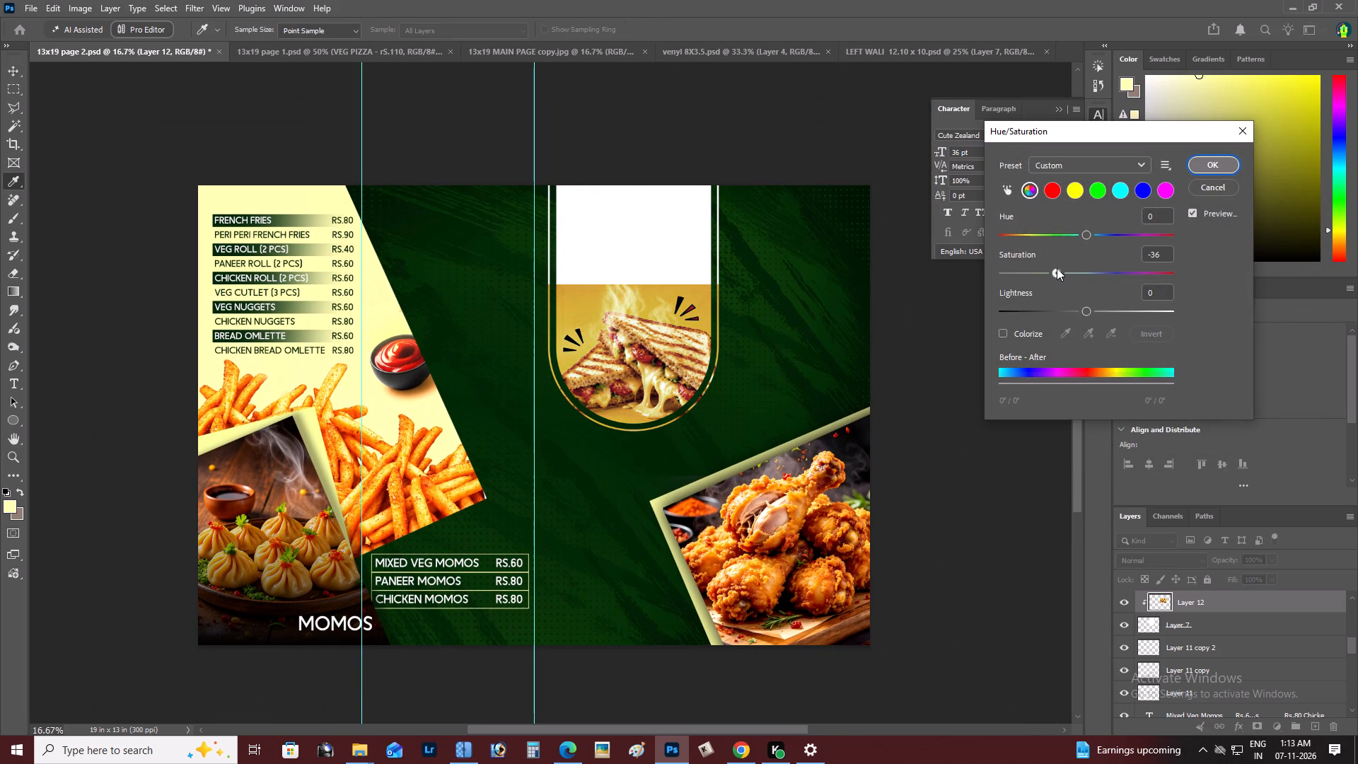
click(1091, 235)
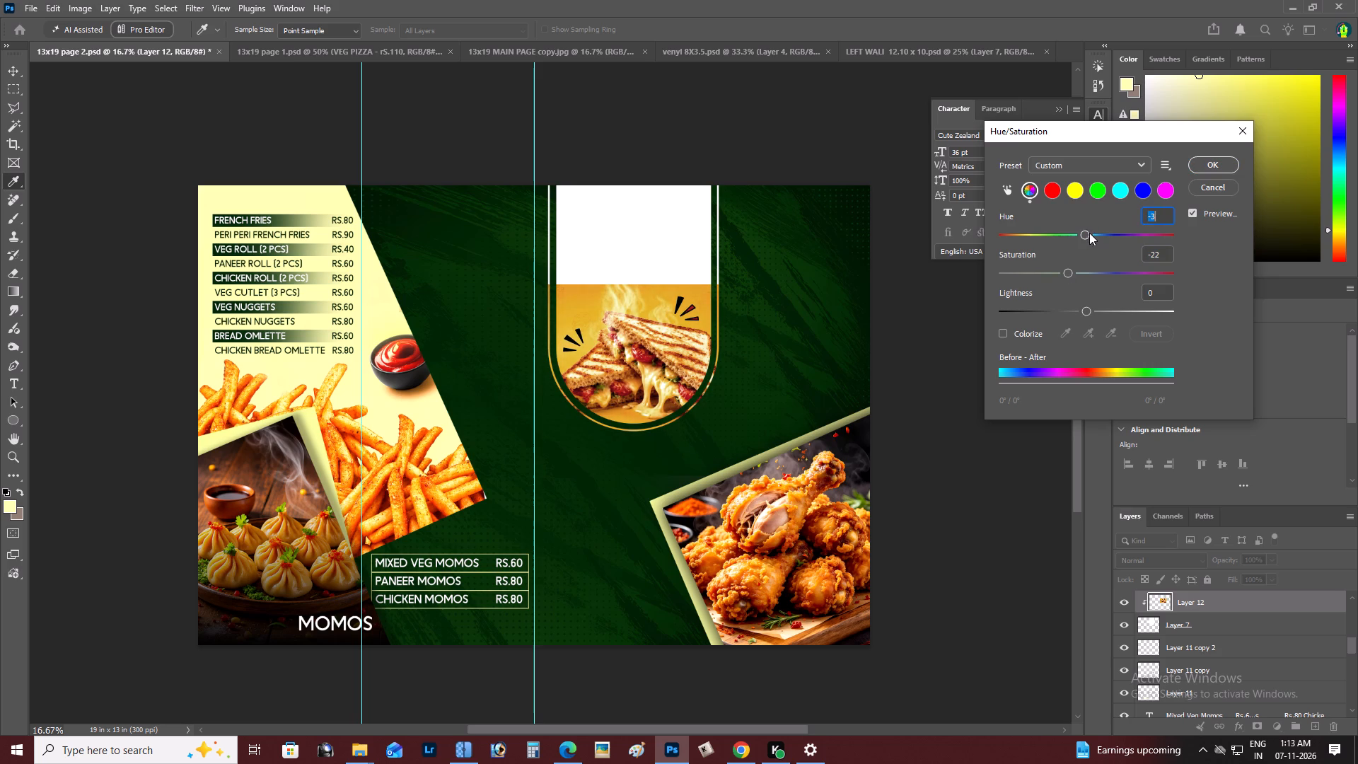
click(1220, 173)
click(1219, 167)
Examine the recoloured sandwich image up close and against the whole page layout.
key(z)
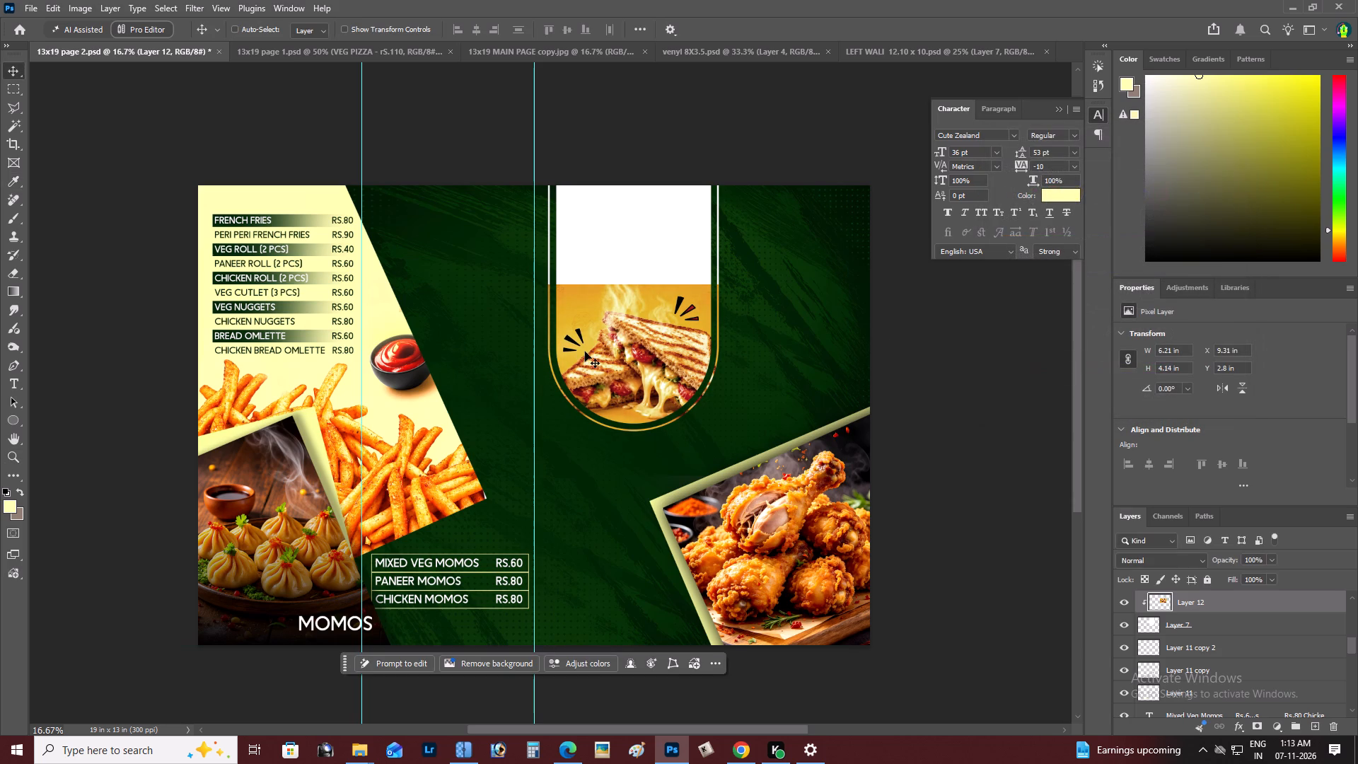
click(588, 349)
key(z)
triple_click(668, 308)
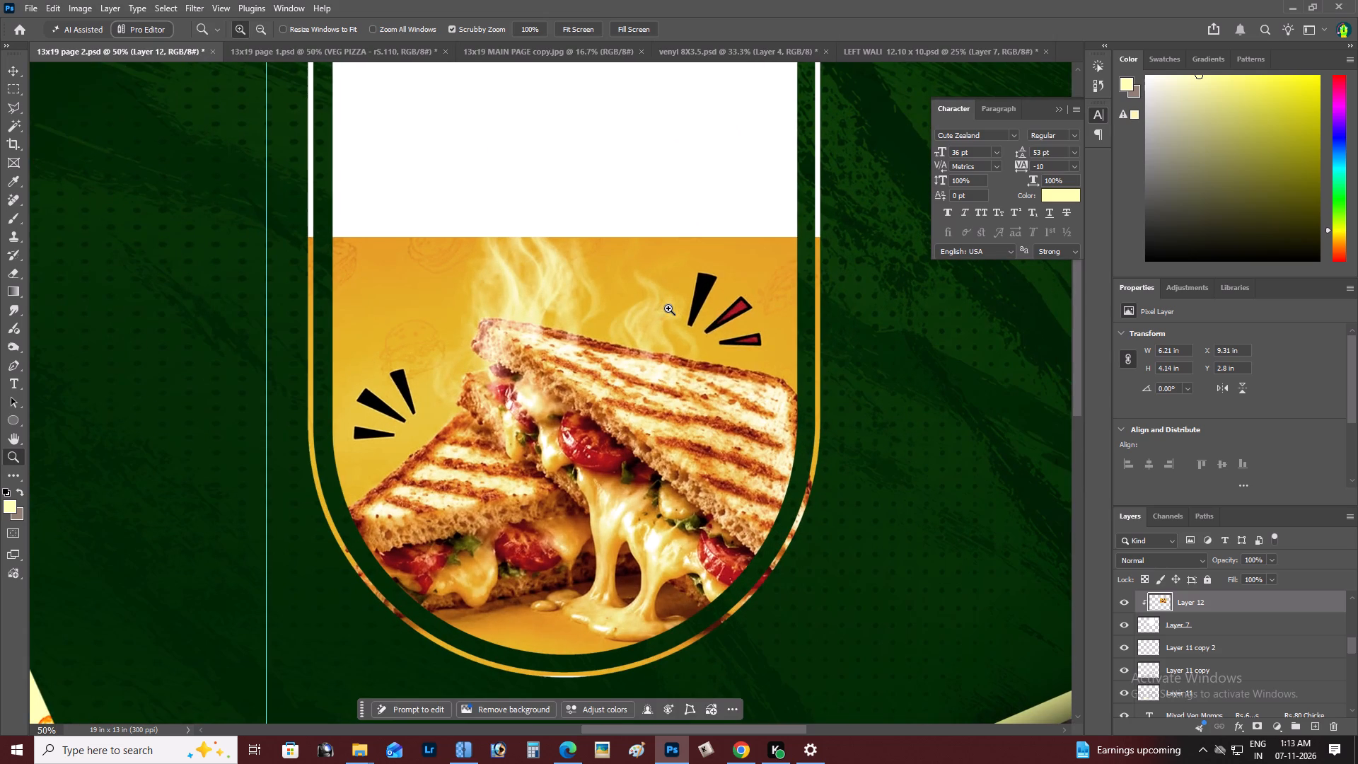
right_click(668, 308)
click(683, 311)
alt+click(623, 361)
right_click(646, 351)
double_click(665, 357)
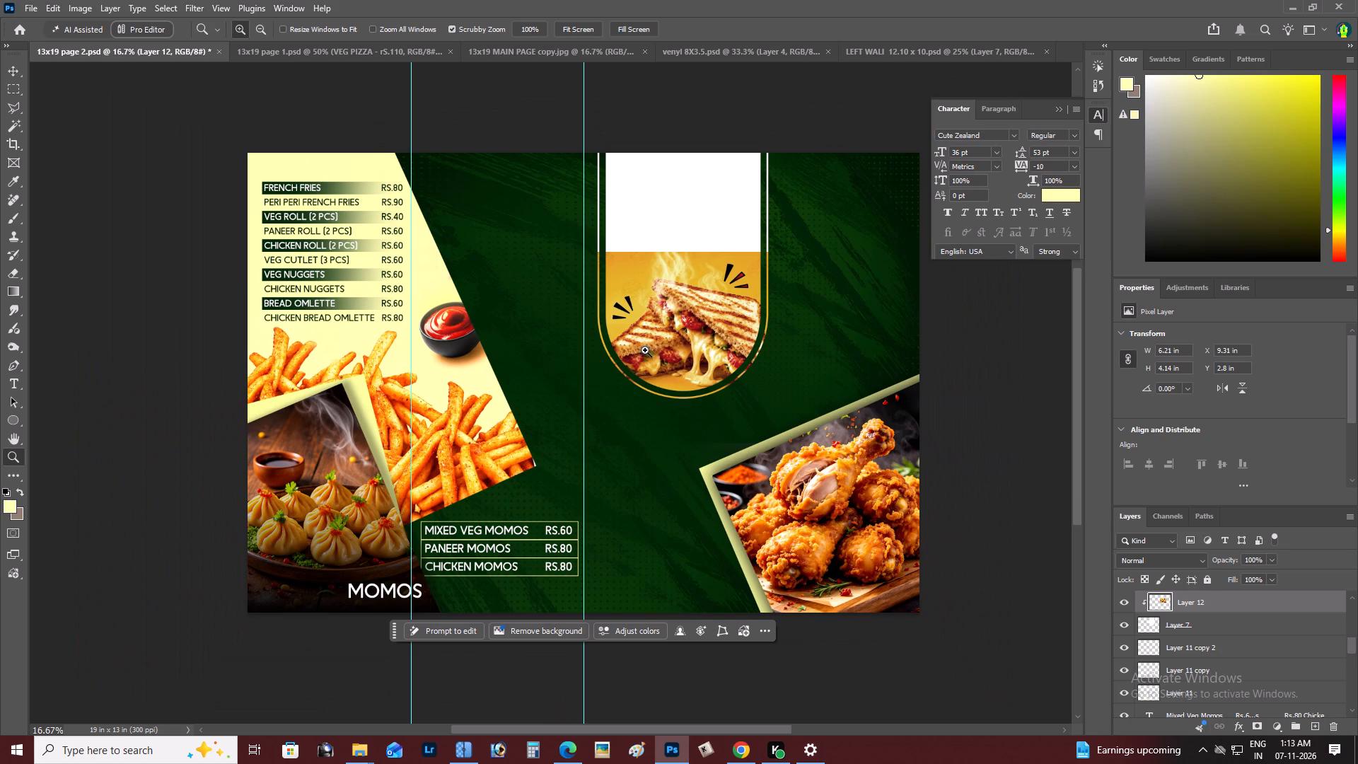
key(z)
alt+click(680, 280)
right_click(680, 246)
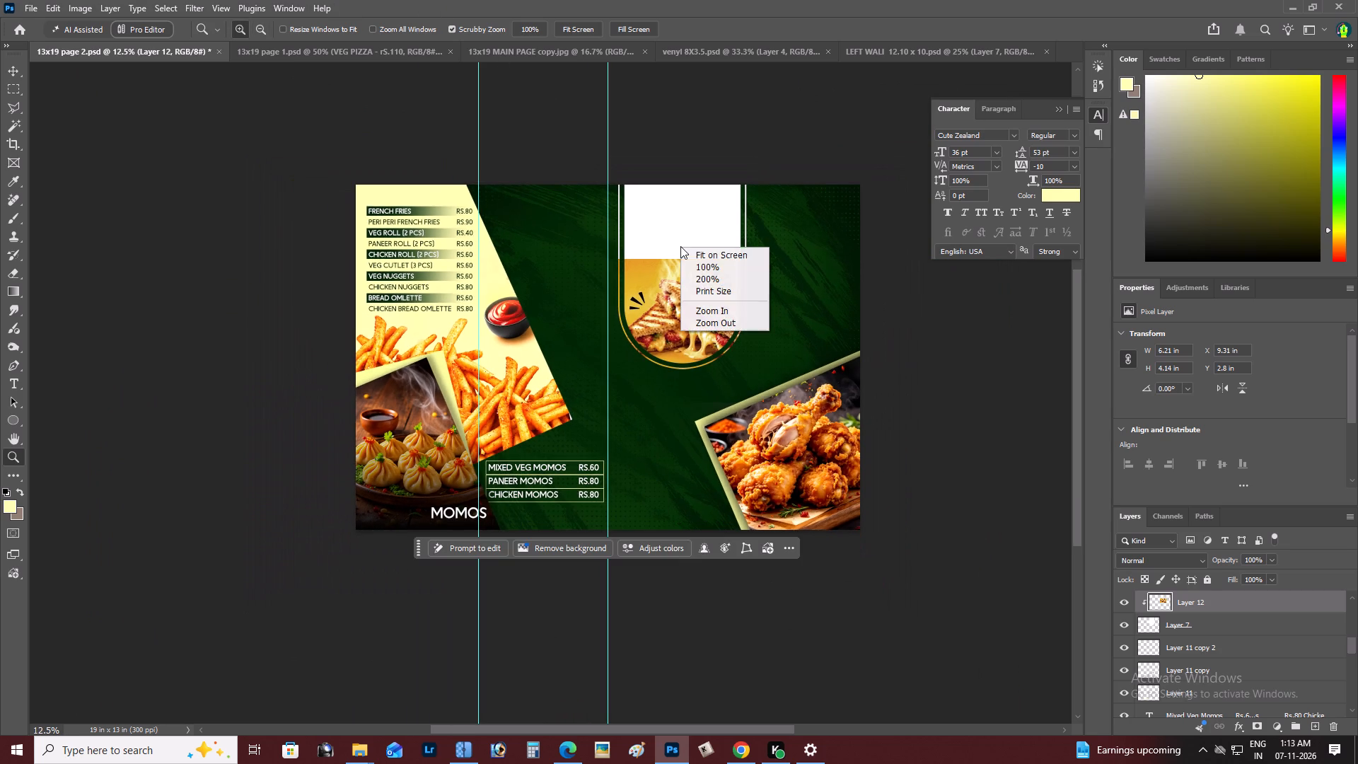
double_click(708, 262)
key(space)
drag(725, 319, 517, 442)
key(z)
alt+click(747, 323)
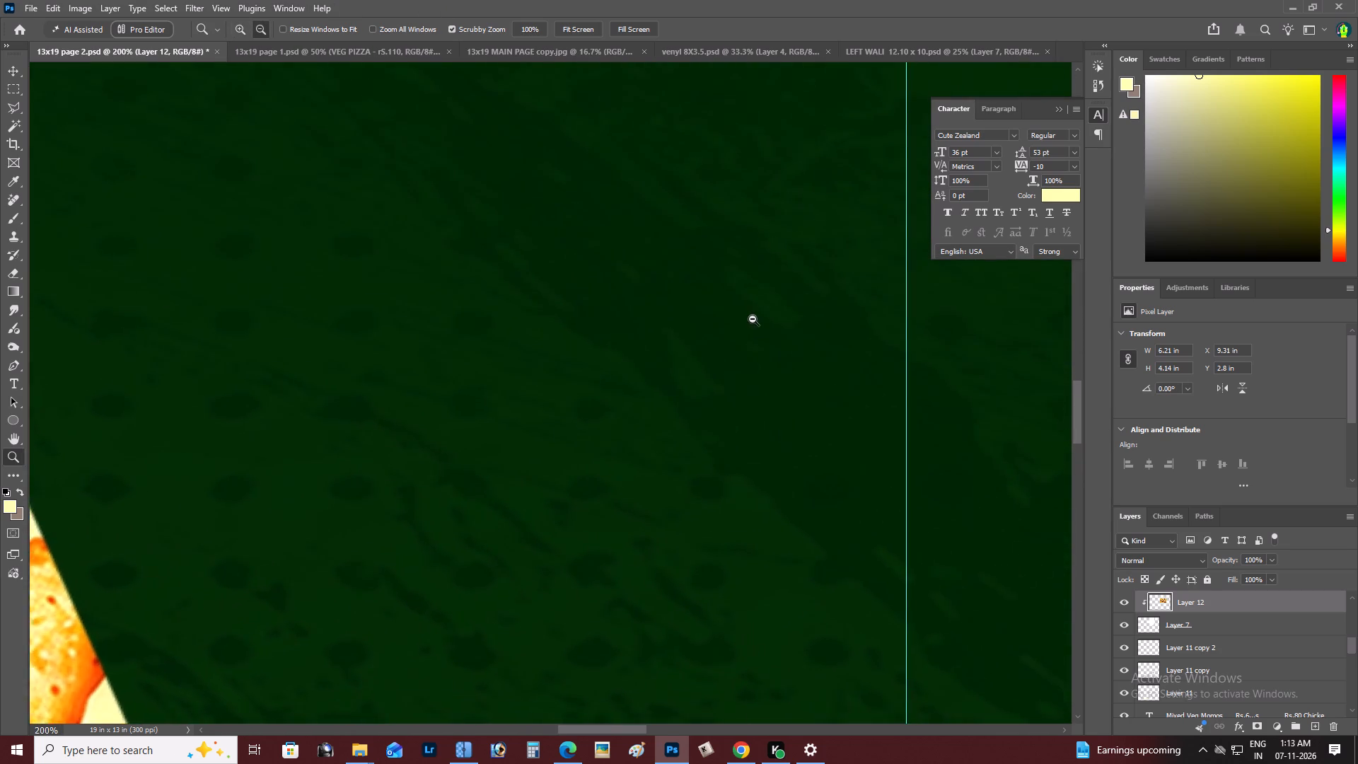
right_click(753, 318)
double_click(767, 323)
key(space)
key(space)
key(space)
drag(769, 323, 776, 405)
key(z)
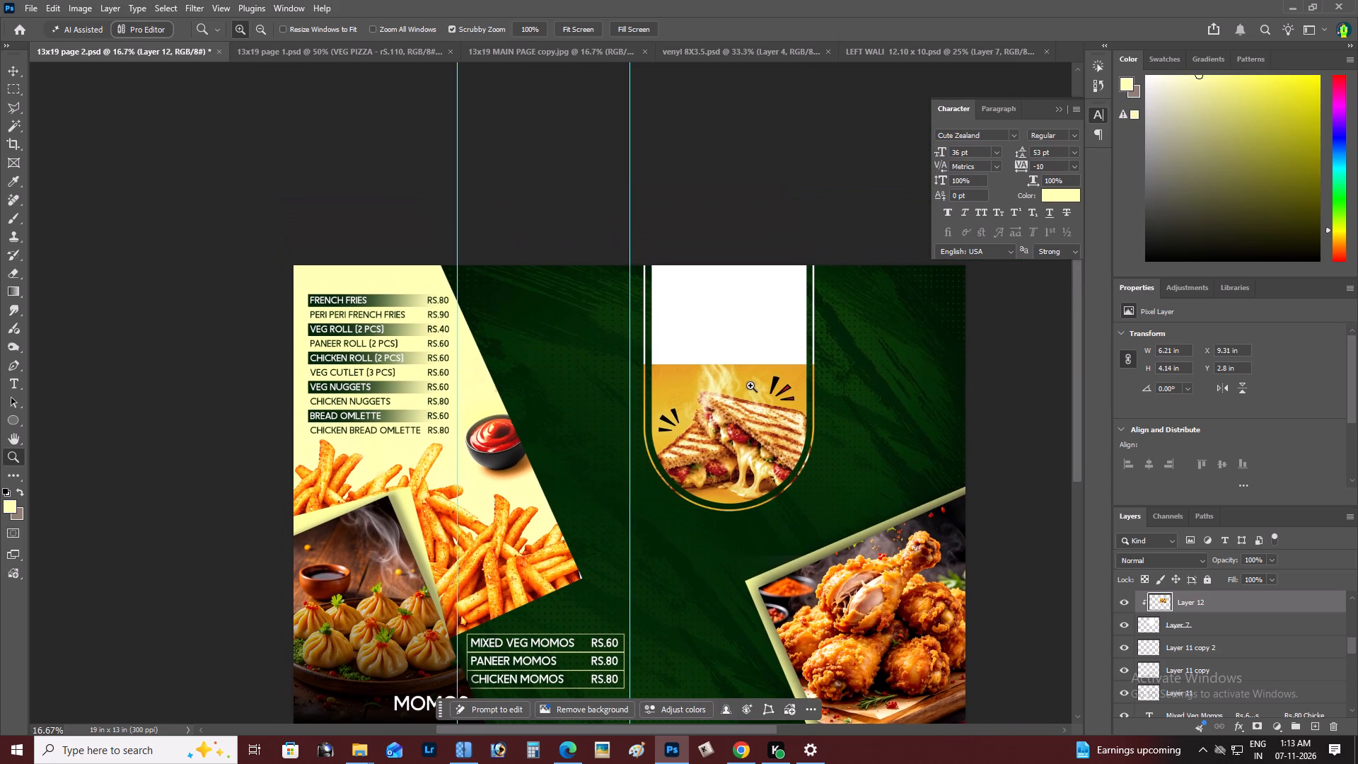
key(z)
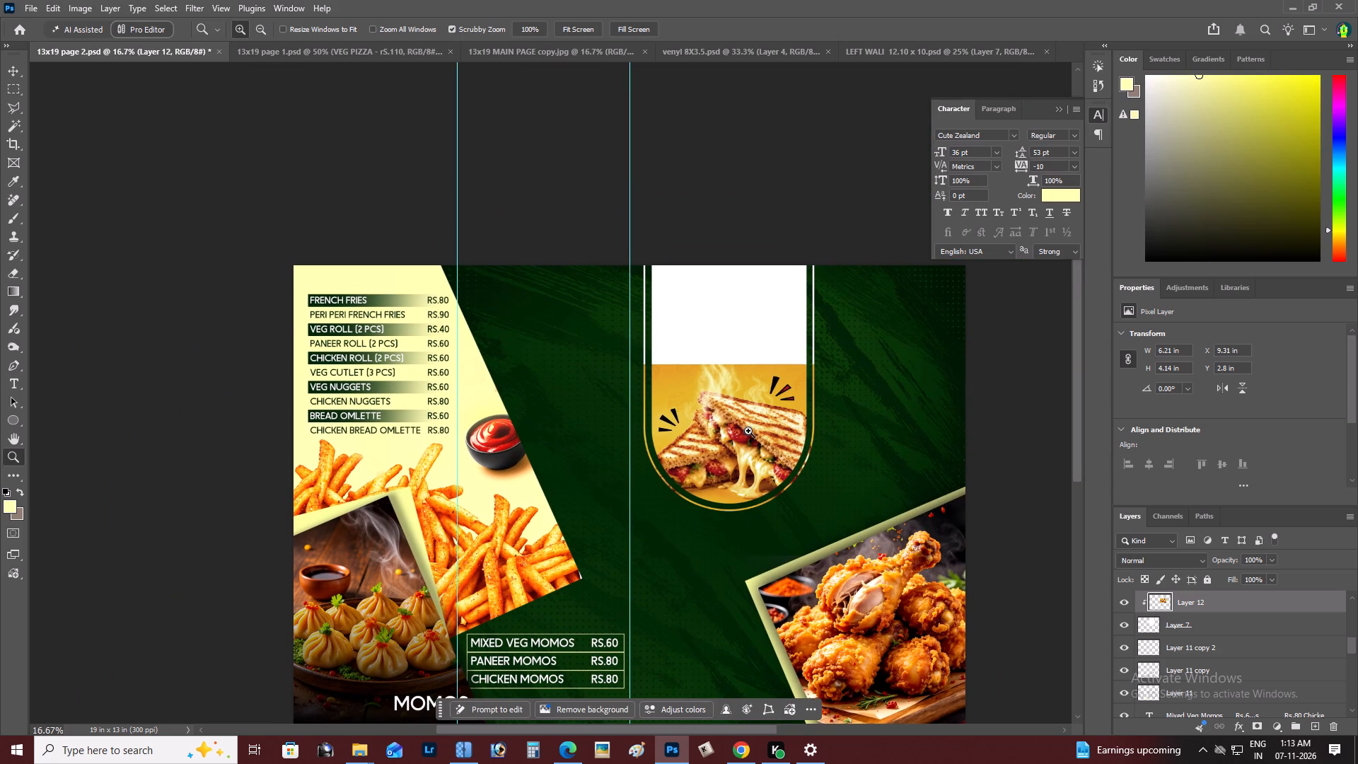
Nudge the sandwich image slightly up and sideways within the rounded frame, to about X 9.36 in and Y 2.69 in.
double_click(748, 431)
key(space)
drag(748, 431, 744, 437)
click(712, 404)
key(space)
drag(712, 411, 677, 419)
key(v)
right_click(651, 415)
click(671, 422)
drag(671, 422, 673, 407)
Examine the sandwich image's new position in the frame against the rest of the page.
key(z)
alt+click(648, 393)
right_click(648, 393)
double_click(666, 400)
key(space)
key(space)
key(space)
key(space)
key(space)
key(space)
key(space)
key(space)
key(space)
key(space)
key(space)
key(space)
key(space)
key(space)
key(space)
key(space)
key(space)
key(space)
key(space)
key(space)
drag(666, 400, 639, 536)
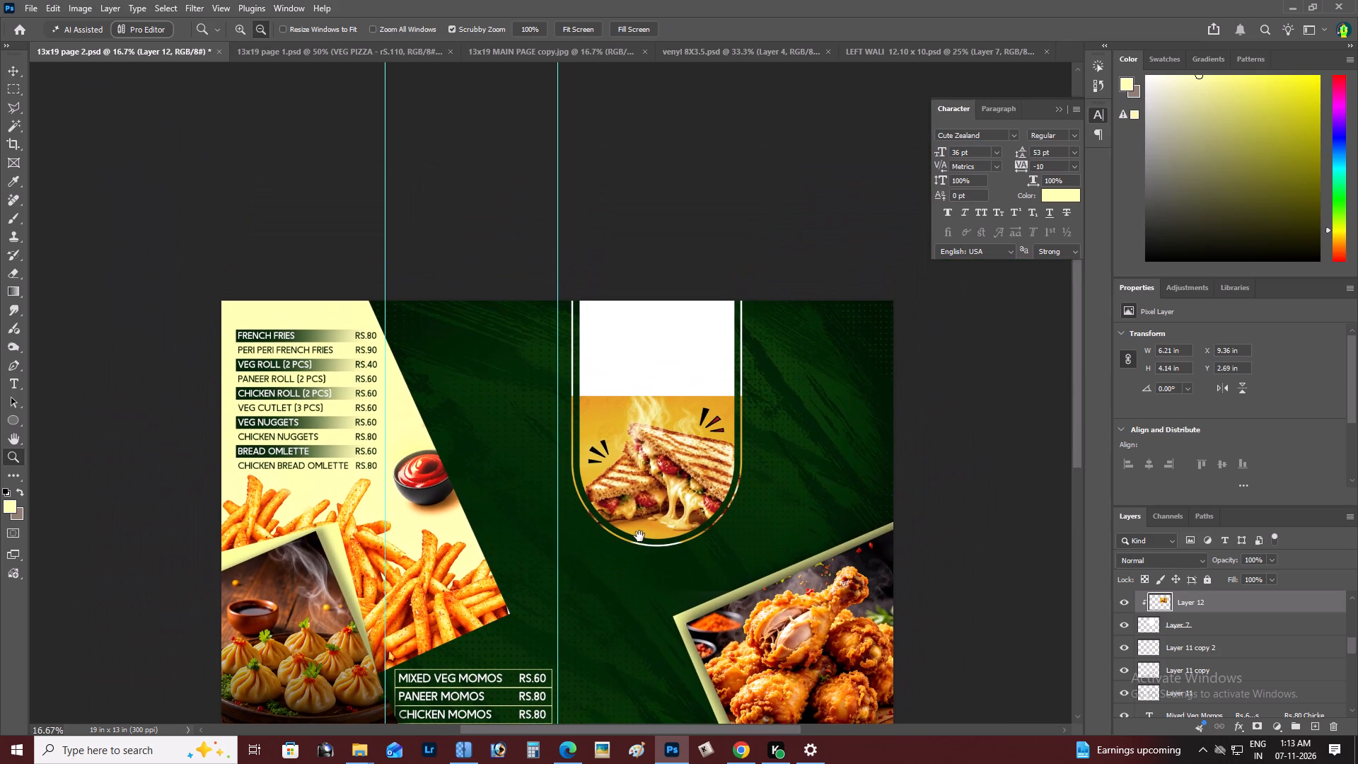
drag(639, 536, 635, 546)
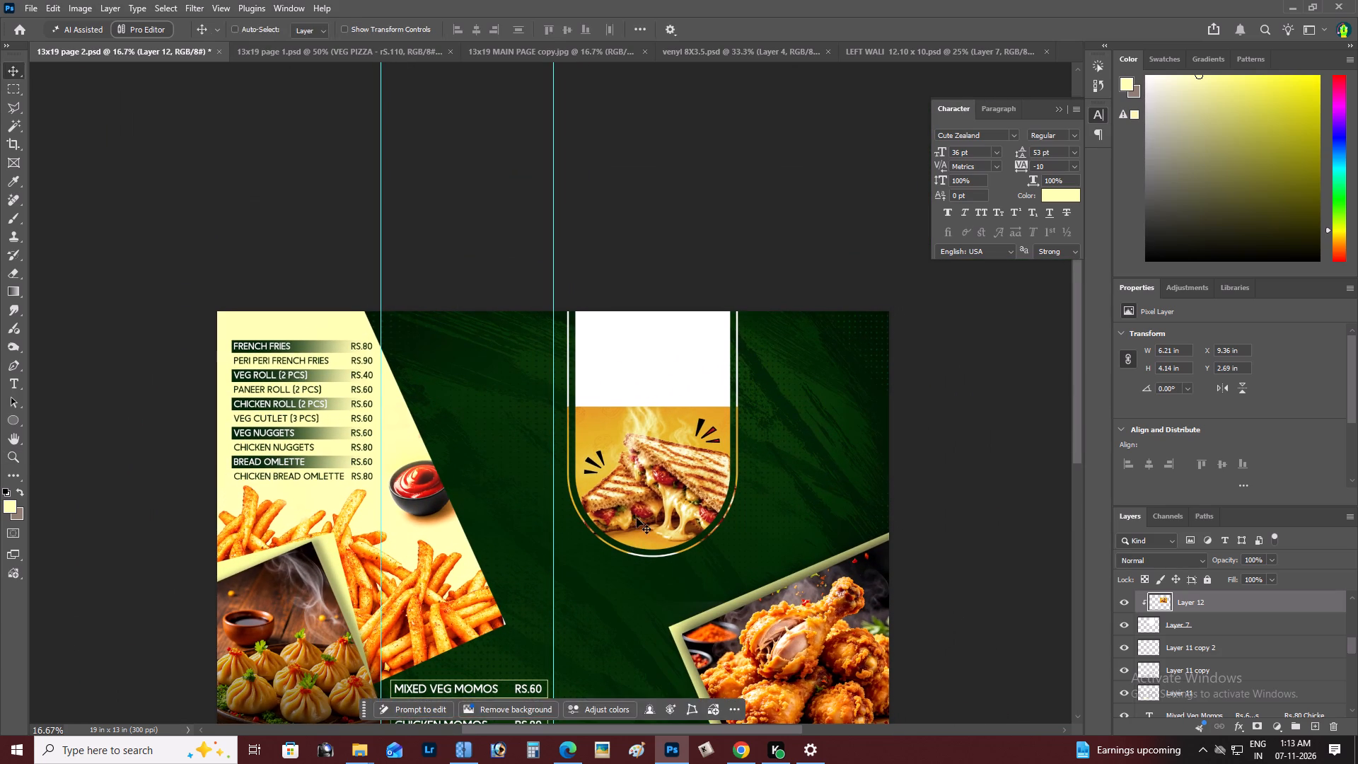
key(z)
alt+click(658, 459)
right_click(667, 450)
double_click(684, 456)
key(space)
key(space)
key(space)
key(space)
key(space)
key(space)
key(space)
key(space)
key(space)
key(space)
key(space)
key(space)
key(space)
drag(684, 456, 649, 586)
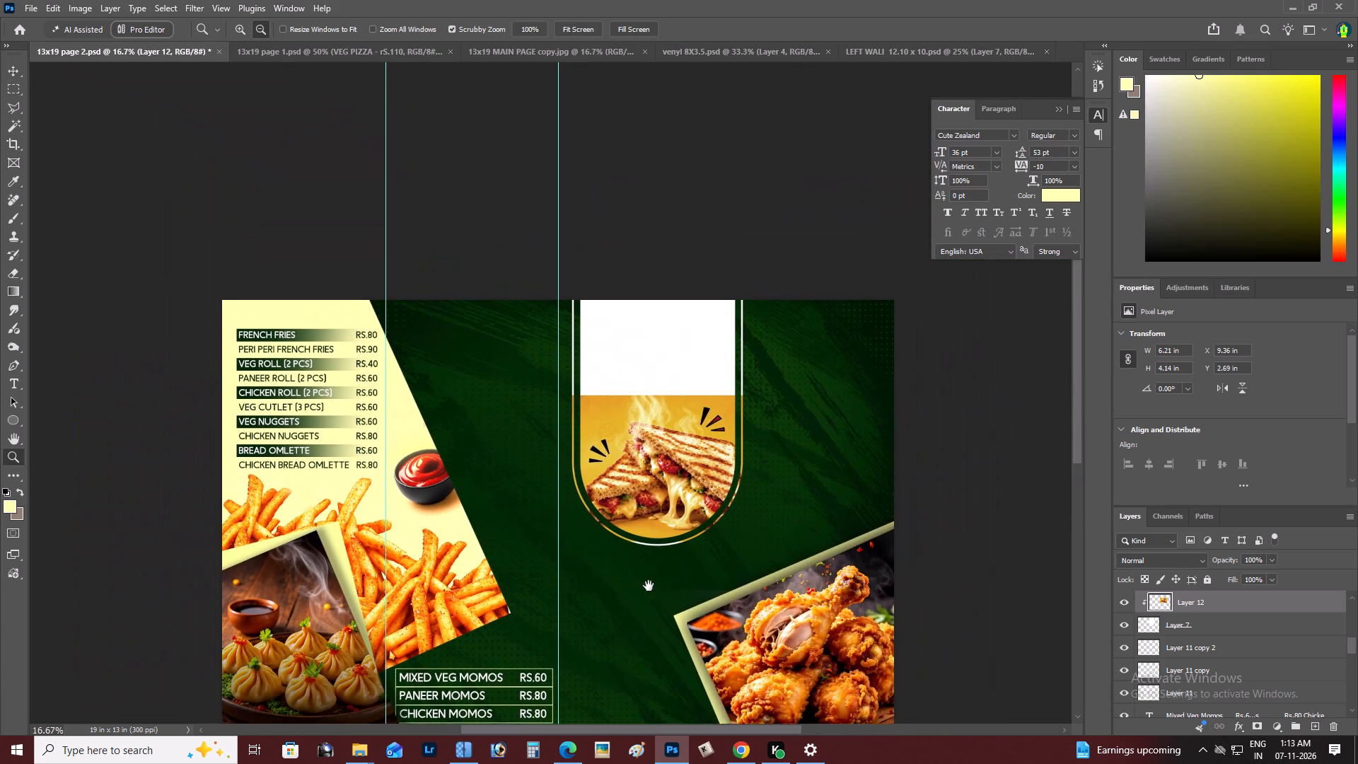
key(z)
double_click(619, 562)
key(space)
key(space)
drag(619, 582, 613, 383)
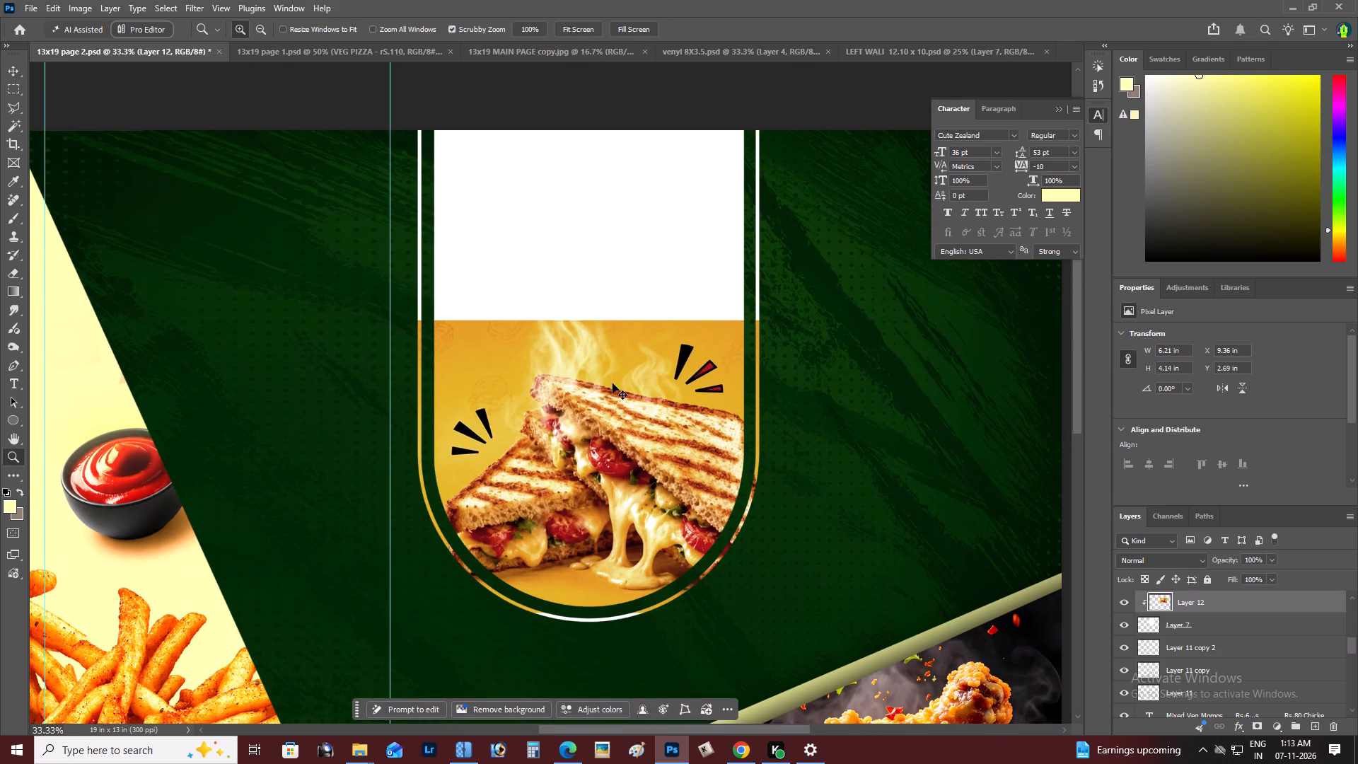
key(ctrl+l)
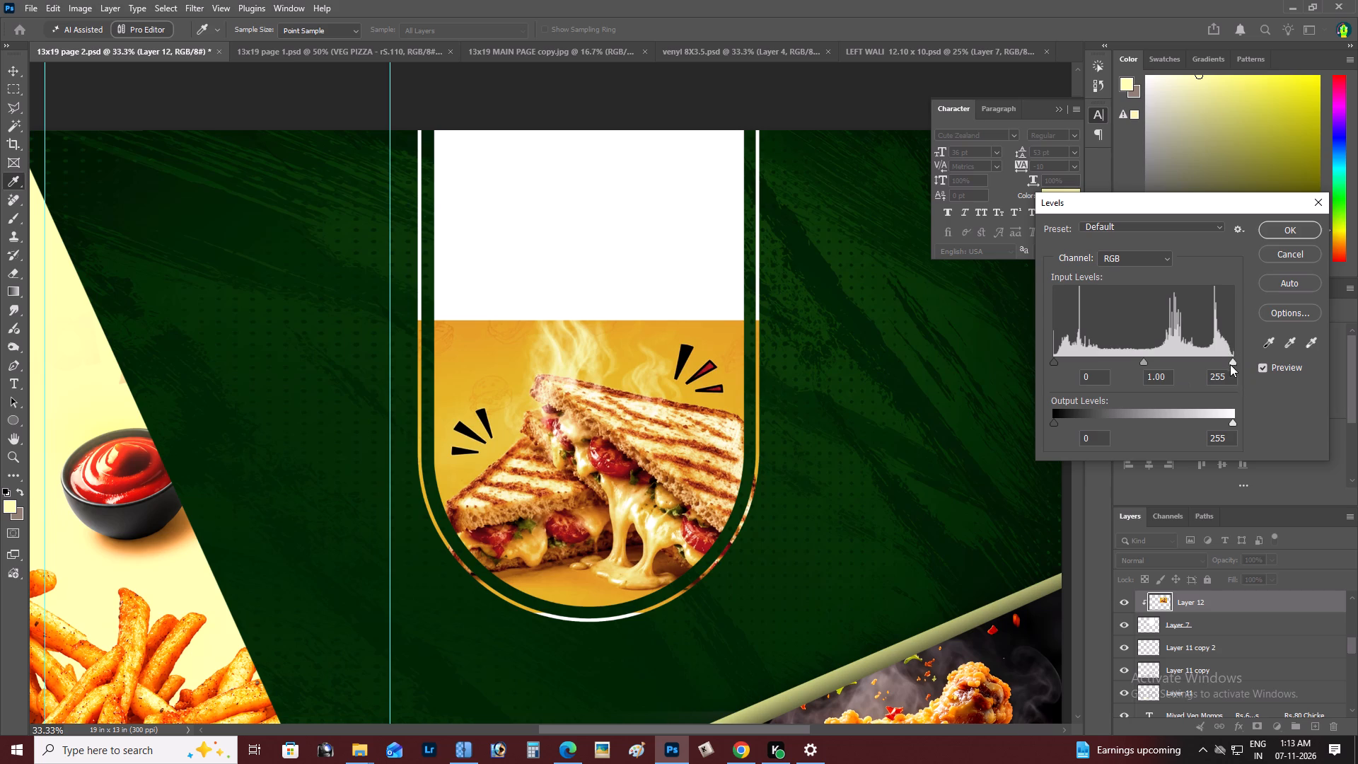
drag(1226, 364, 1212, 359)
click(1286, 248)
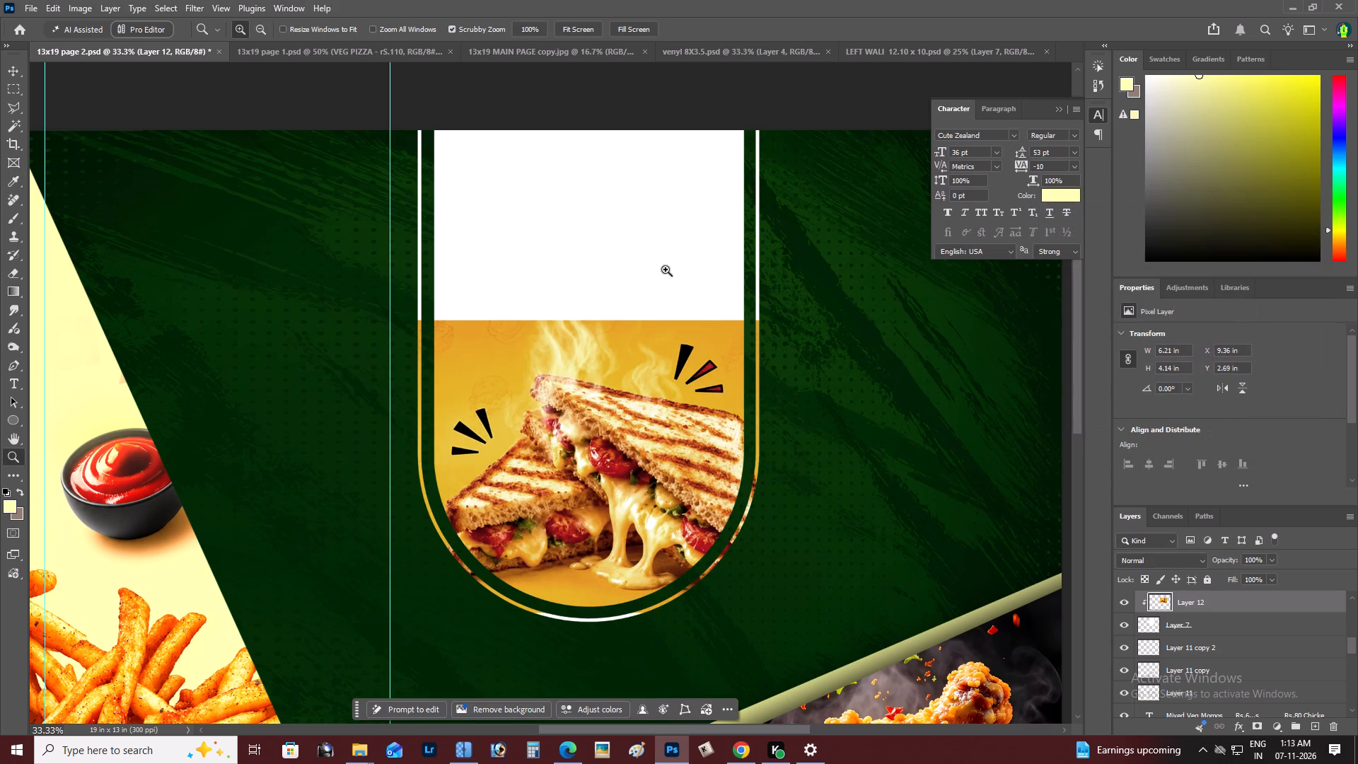
key(ctrl+z)
key(ctrl+z)
key(ctrl+z)
key(ctrl+z)
key(ctrl+z)
key(ctrl+z)
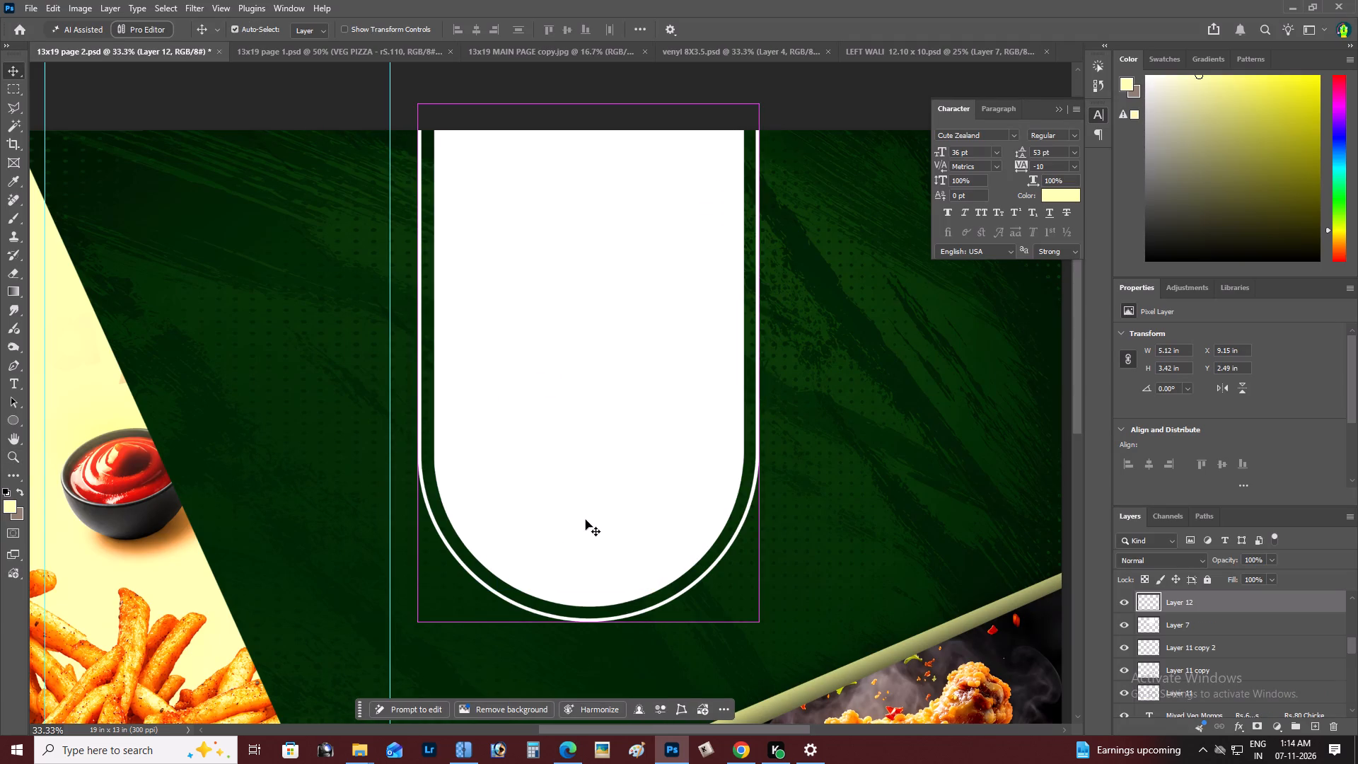
key(ctrl+bracketleft)
key(ctrl+bracketright)
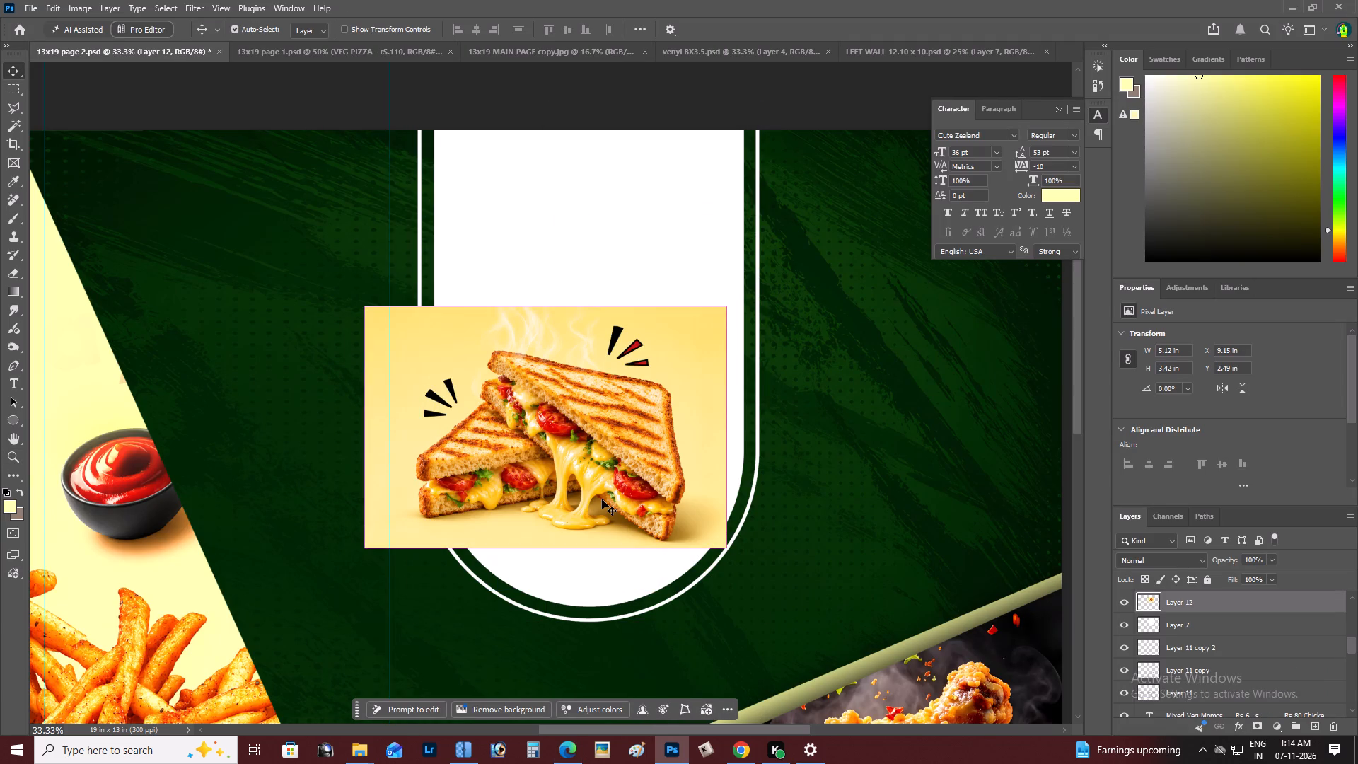
key(ctrl+alt+g)
drag(627, 472, 673, 511)
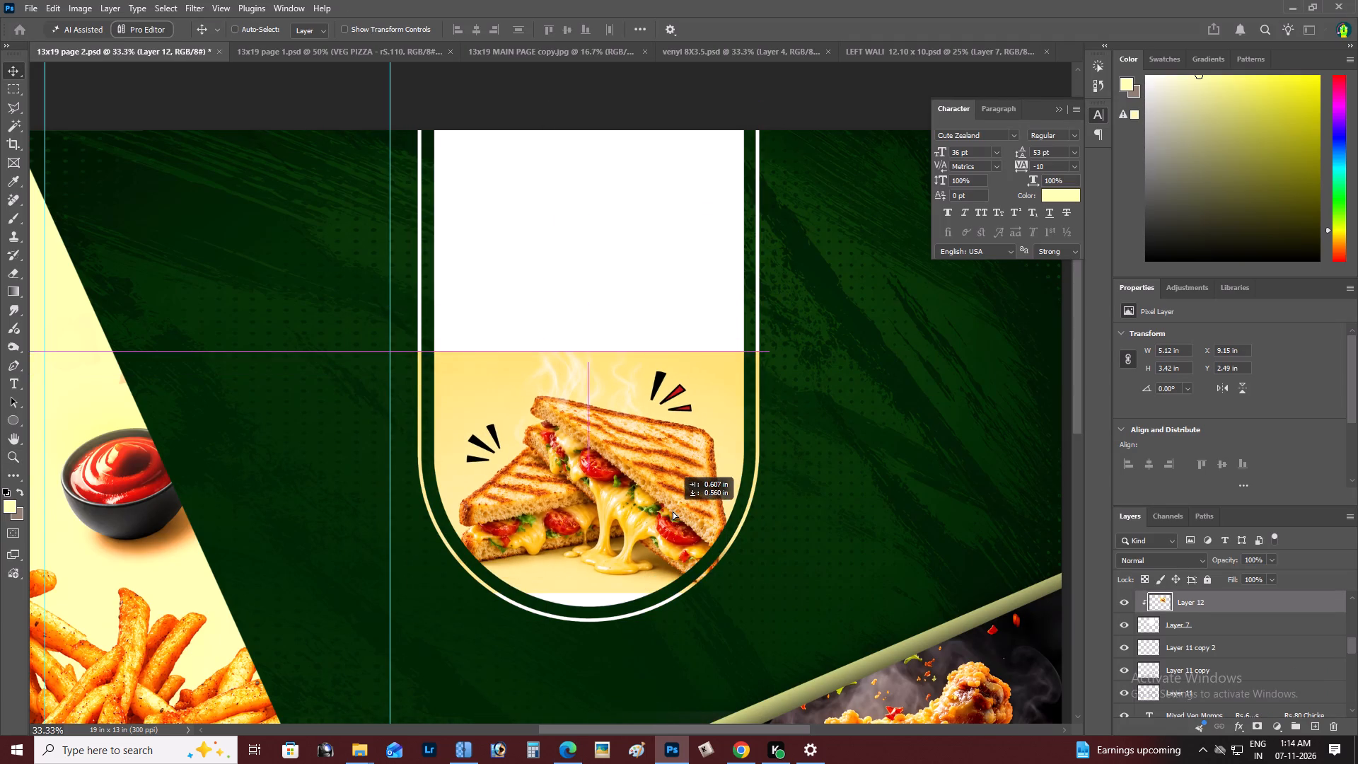
drag(673, 511, 669, 537)
Examine the new sandwich image in the frame up close and against the whole page layout.
key(z)
click(605, 491)
right_click(614, 482)
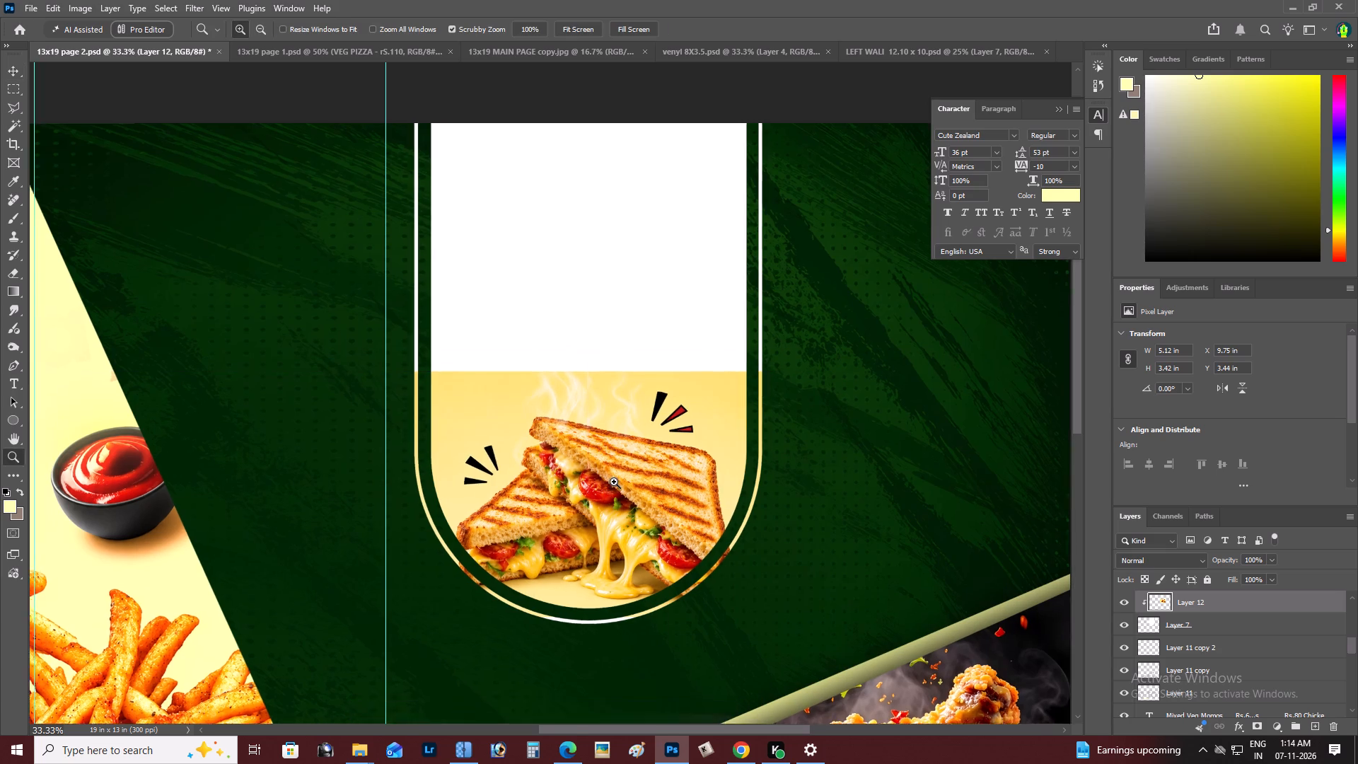
click(644, 494)
key(z)
click(644, 494)
key(space)
drag(625, 531, 654, 546)
key(z)
alt+click(716, 415)
right_click(716, 383)
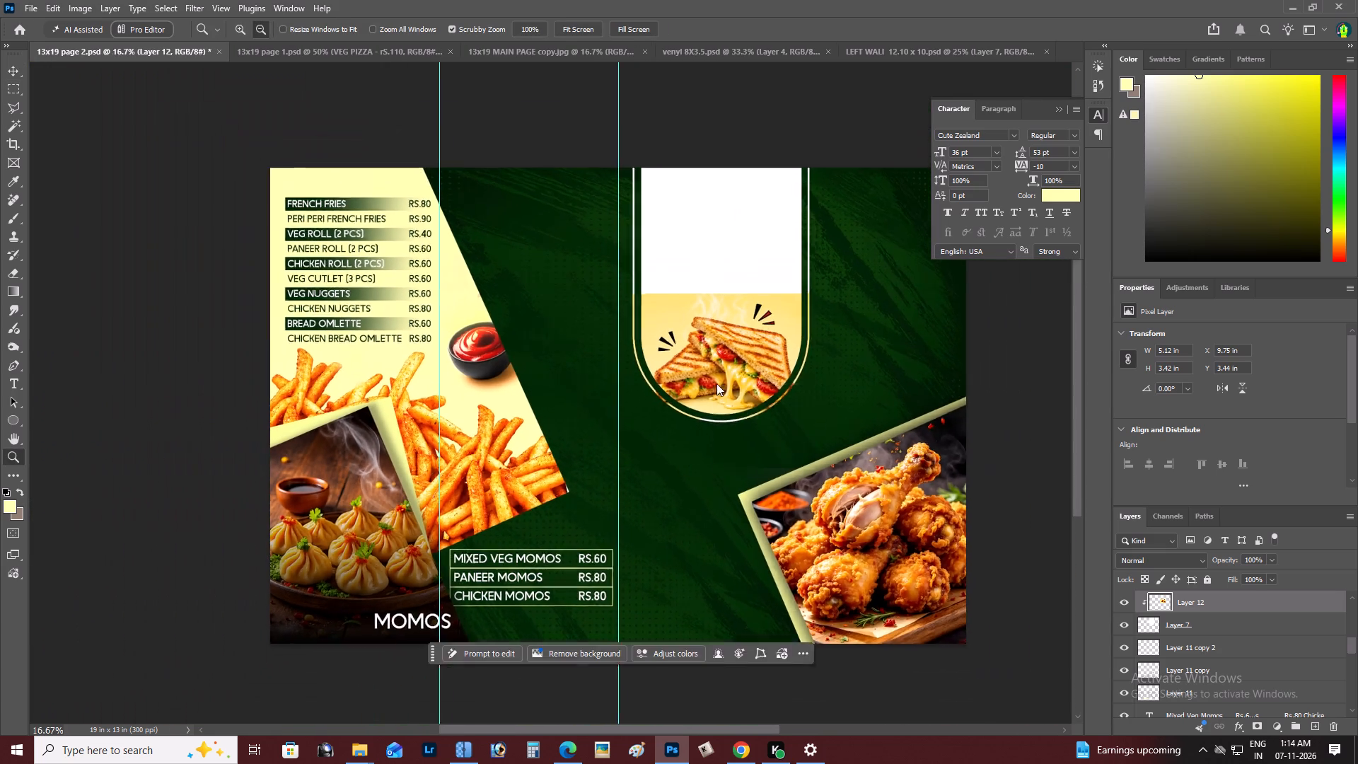
Transform the sandwich image to about 5.48 by 3.66 in, placed at about X 9.43 in and Y 2.68 in.
click(733, 389)
key(space)
drag(733, 389, 727, 439)
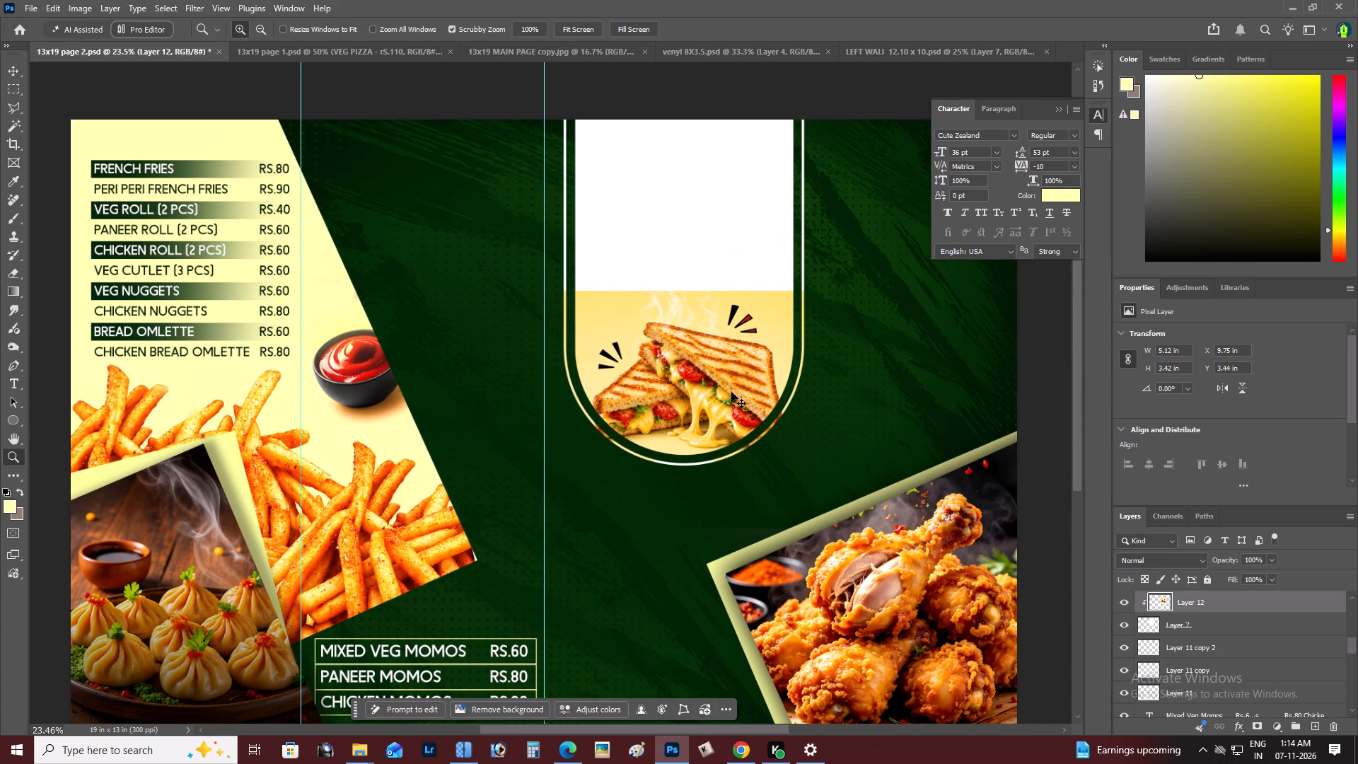
key(ctrl+t)
drag(731, 397, 729, 365)
drag(756, 405, 743, 404)
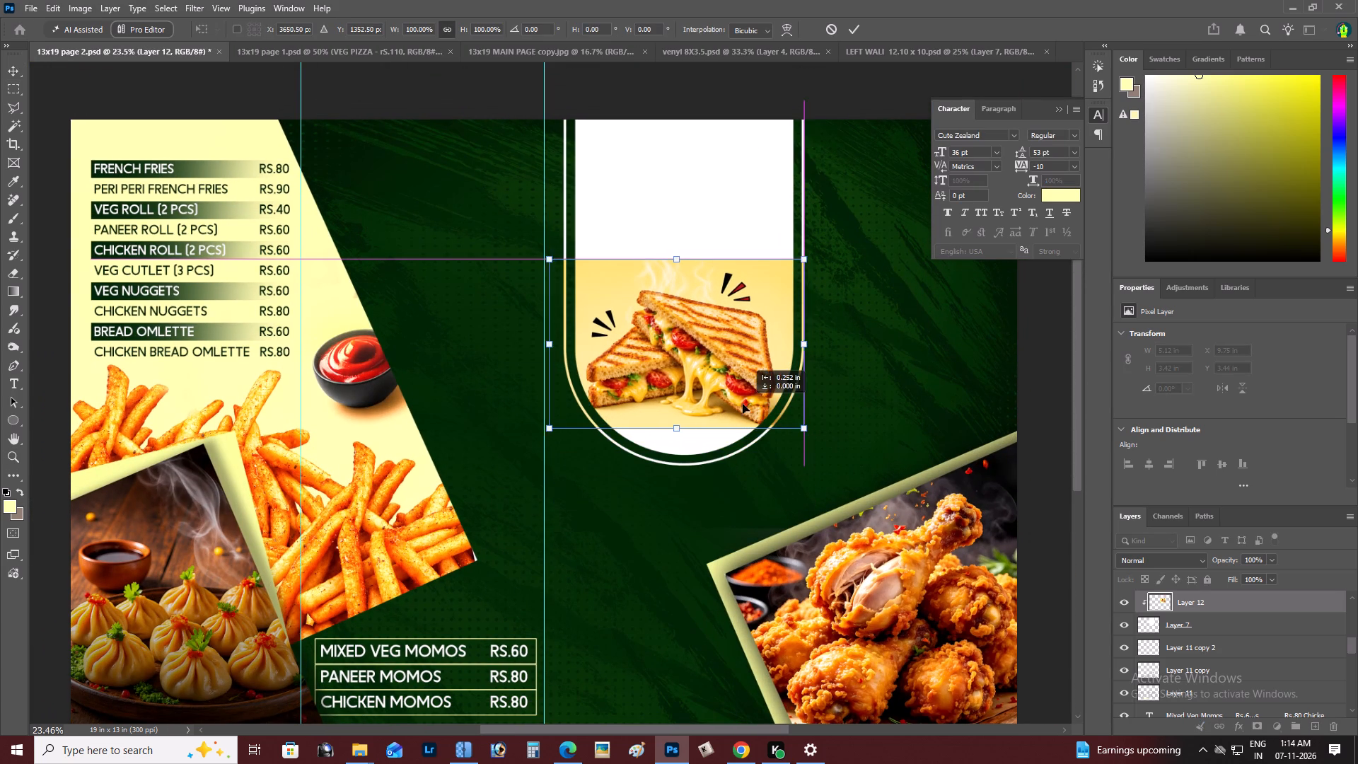
drag(743, 404, 747, 403)
alt+drag(807, 436, 813, 439)
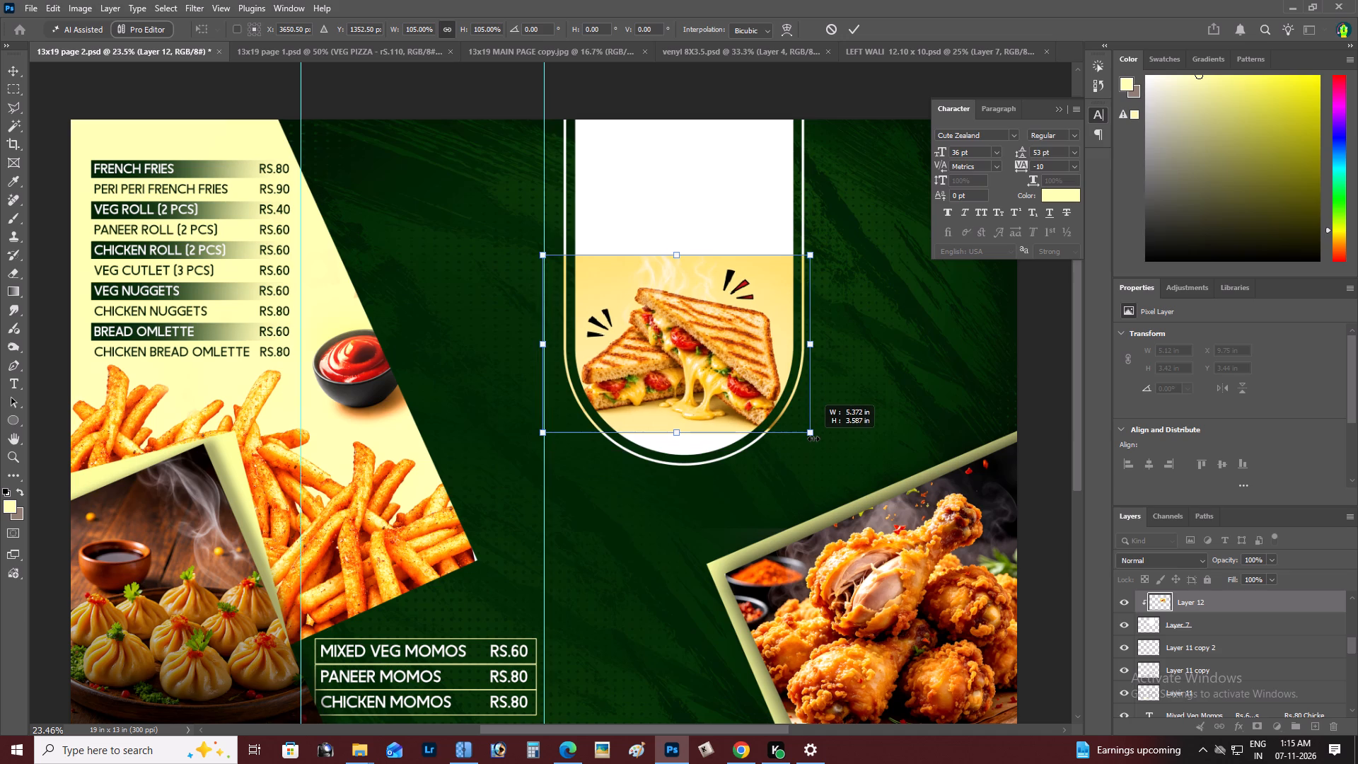
alt+drag(813, 439, 816, 440)
key(ctrl+backslash)
key(ctrl+Return)
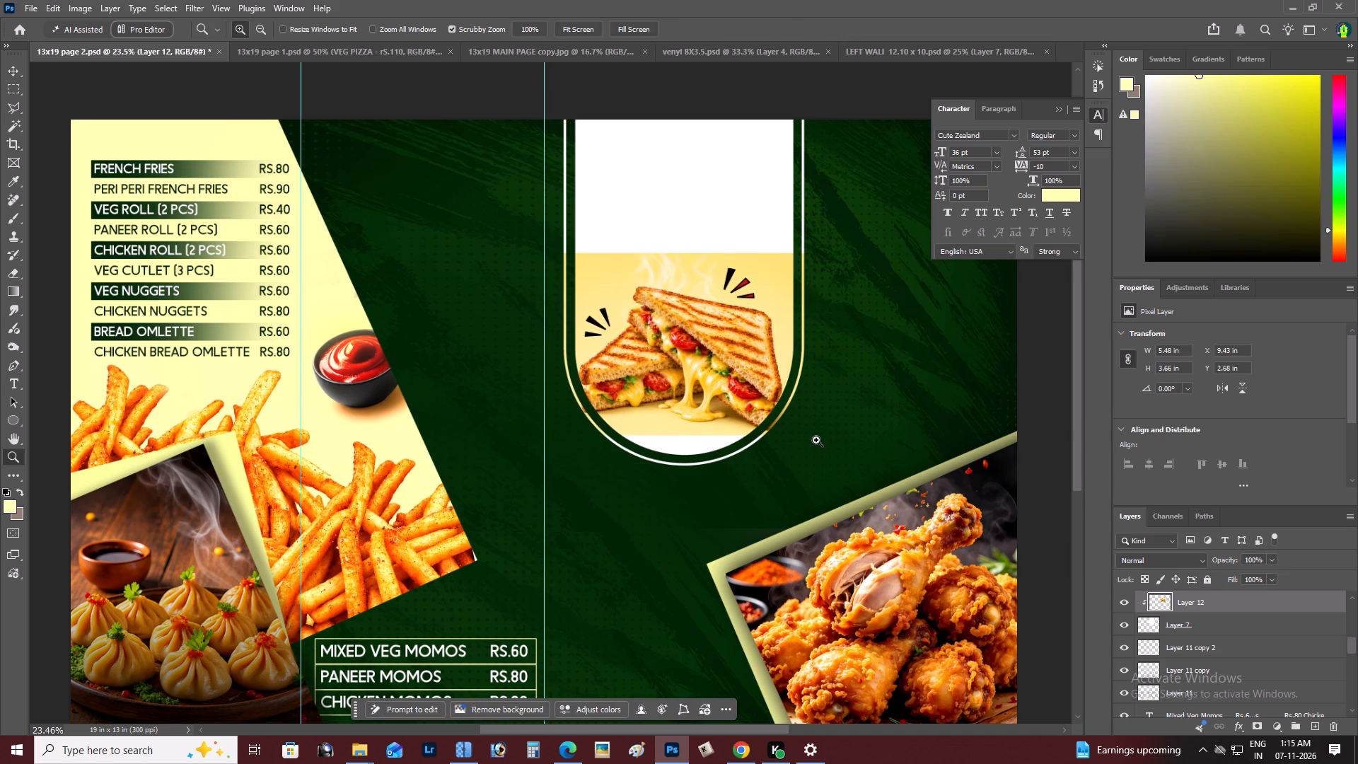
Select the background strip along the sandwich image's bottom edge and stretch it downward to fill the frame's curved base.
key(m)
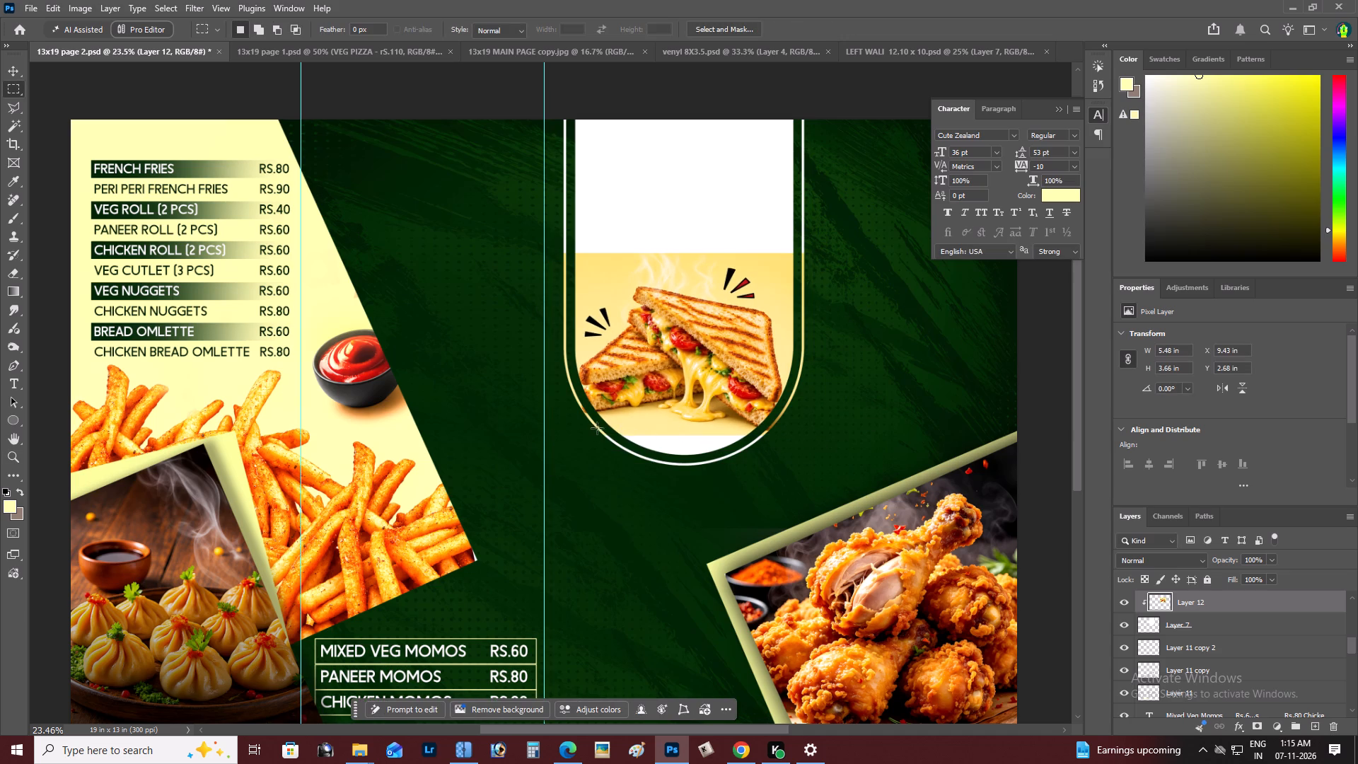
drag(600, 430, 754, 478)
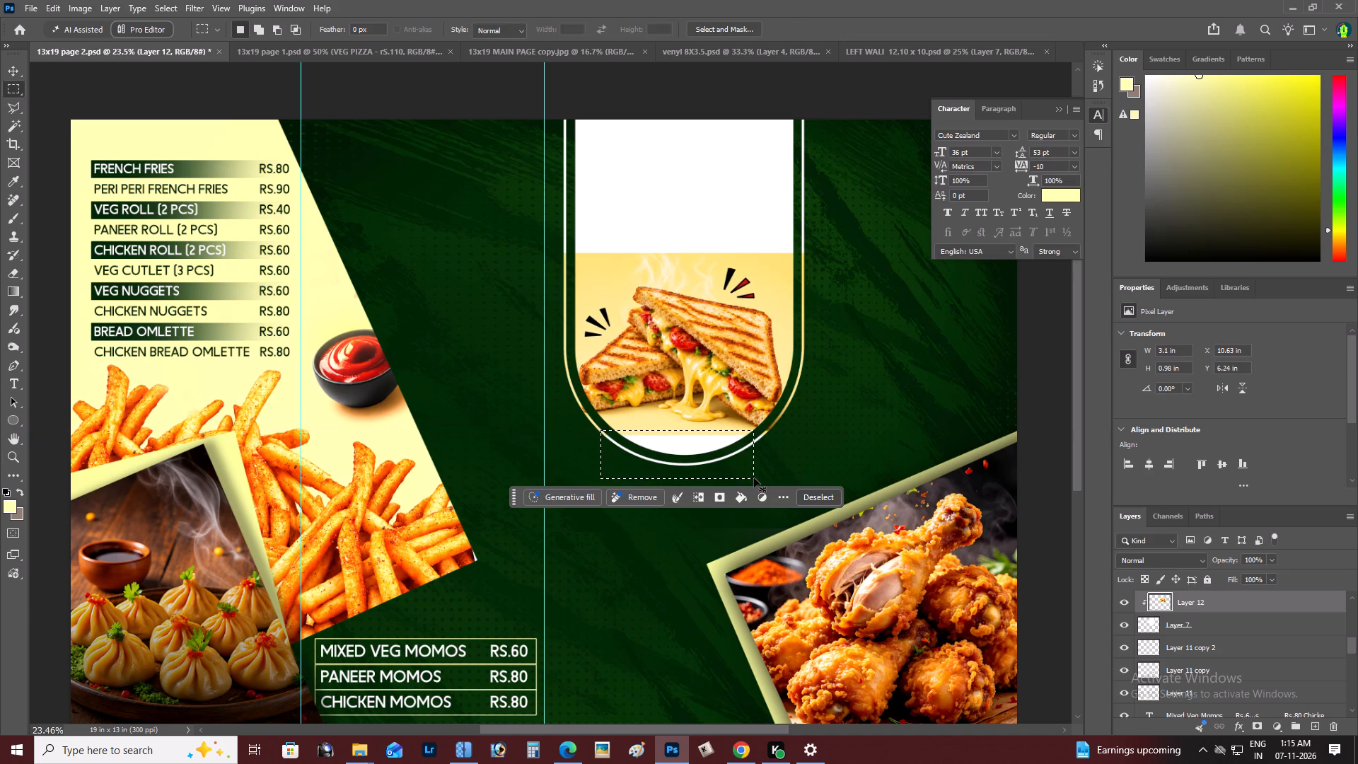
key(ctrl+t)
shift+drag(686, 481, 702, 583)
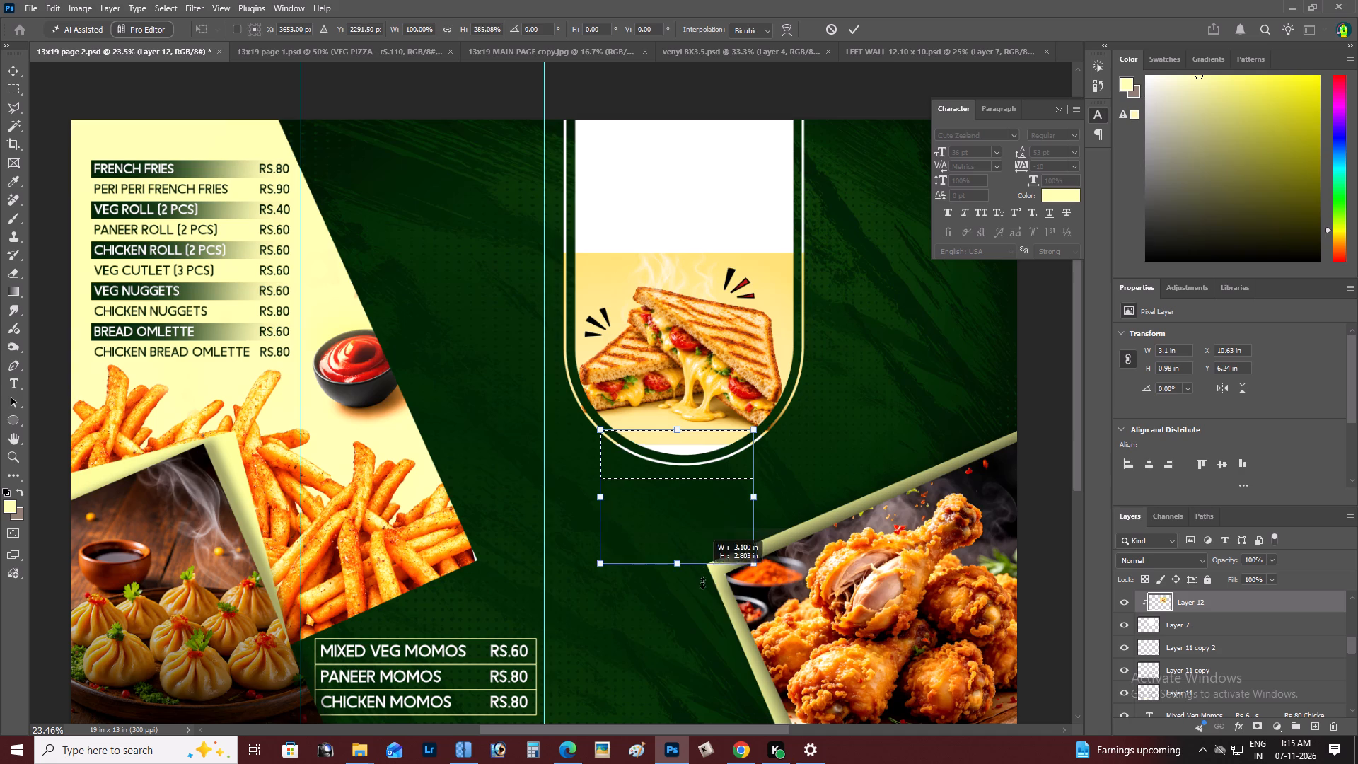
shift+drag(702, 583, 716, 563)
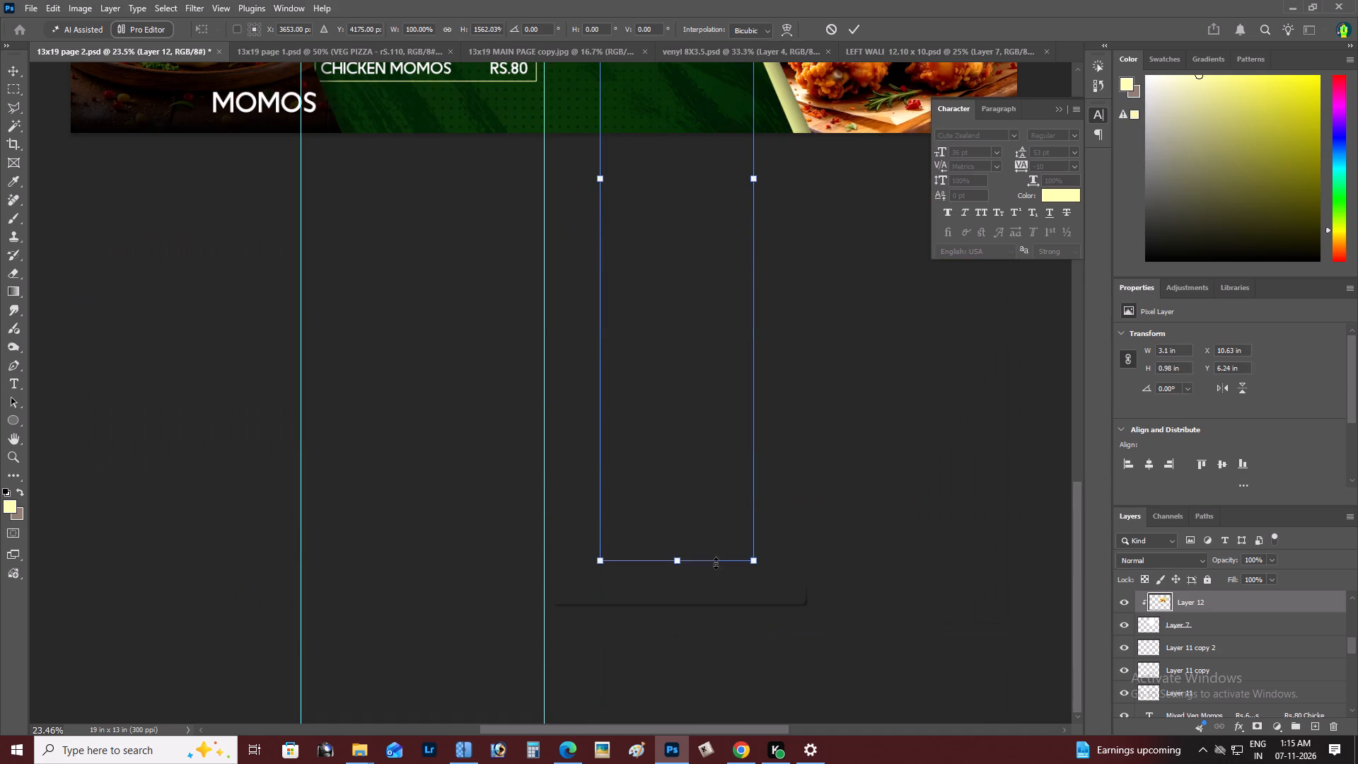
key(space)
key(space)
key(space)
key(space)
key(space)
key(space)
key(space)
key(space)
key(space)
key(space)
key(space)
key(space)
key(space)
key(space)
key(space)
key(space)
key(space)
key(space)
key(space)
key(space)
drag(668, 341, 604, 763)
drag(617, 623, 666, 502)
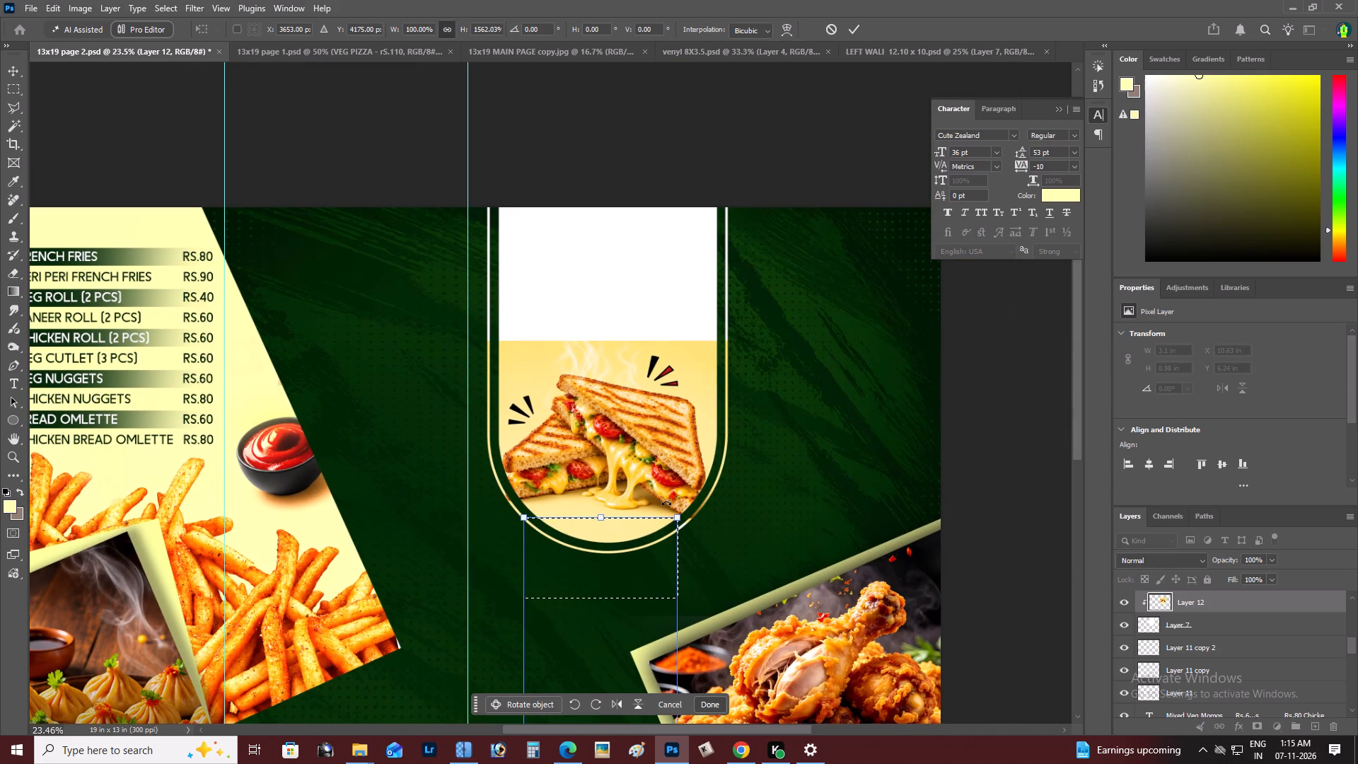
key(ctrl+Return)
key(ctrl+d)
Sample the light-yellow background colour and paint over the white gap in the outline ring below the sandwich.
key(z)
alt+double_click(641, 484)
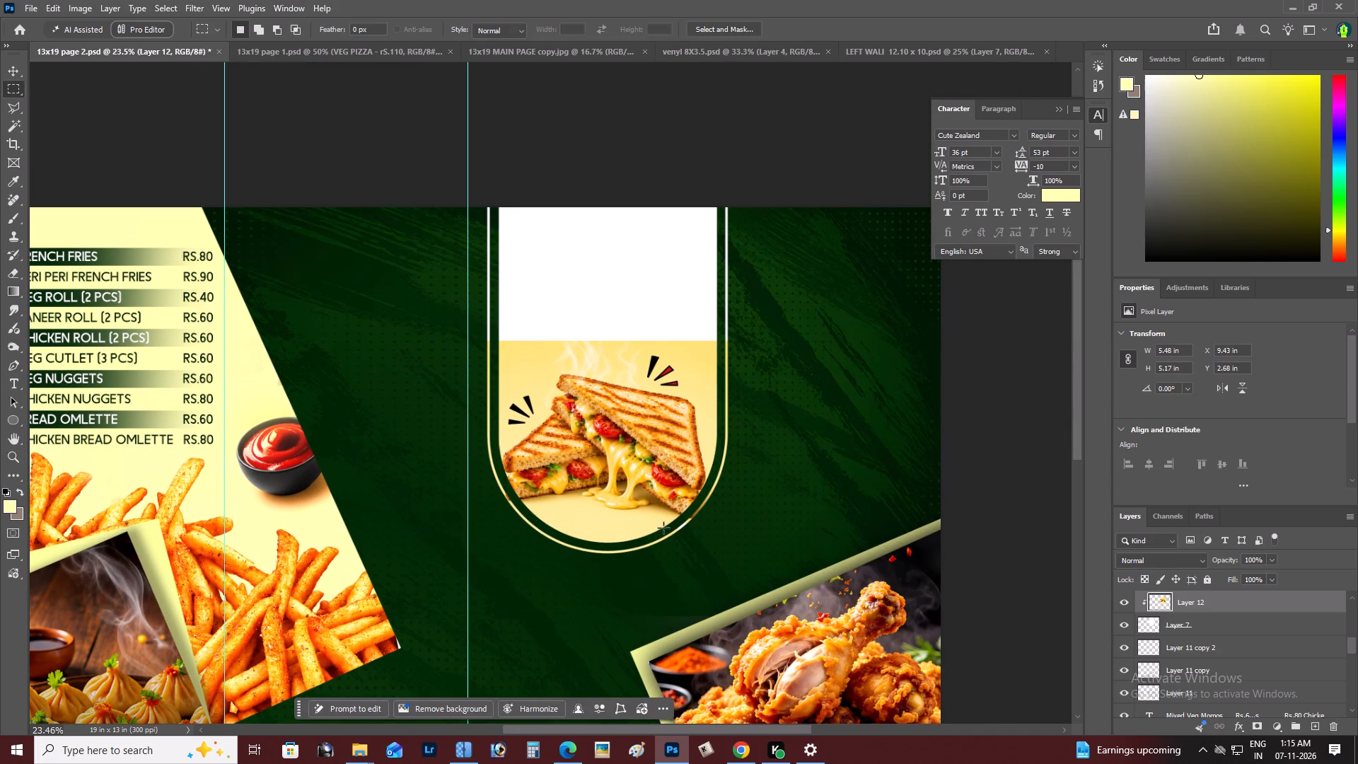
click(663, 528)
key(z)
triple_click(666, 533)
double_click(666, 533)
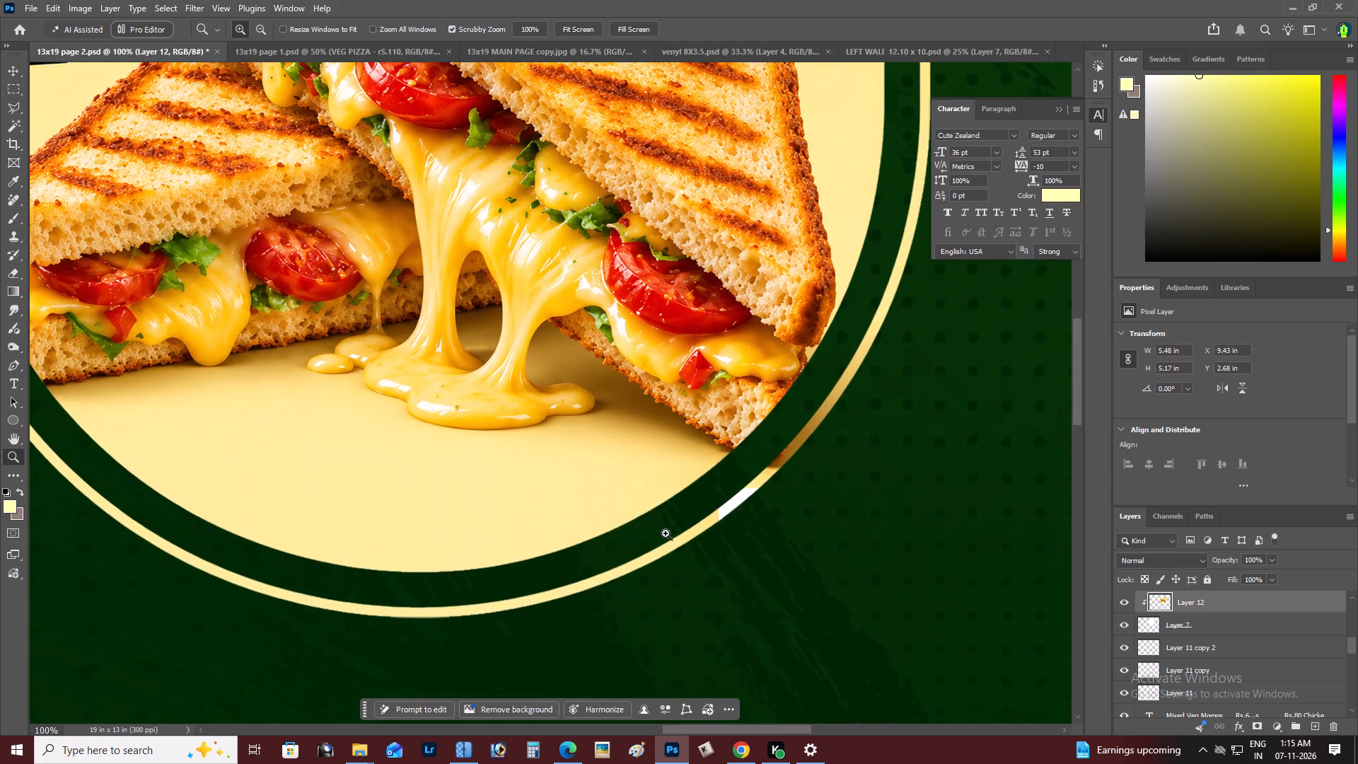
key(i)
click(540, 481)
key(b)
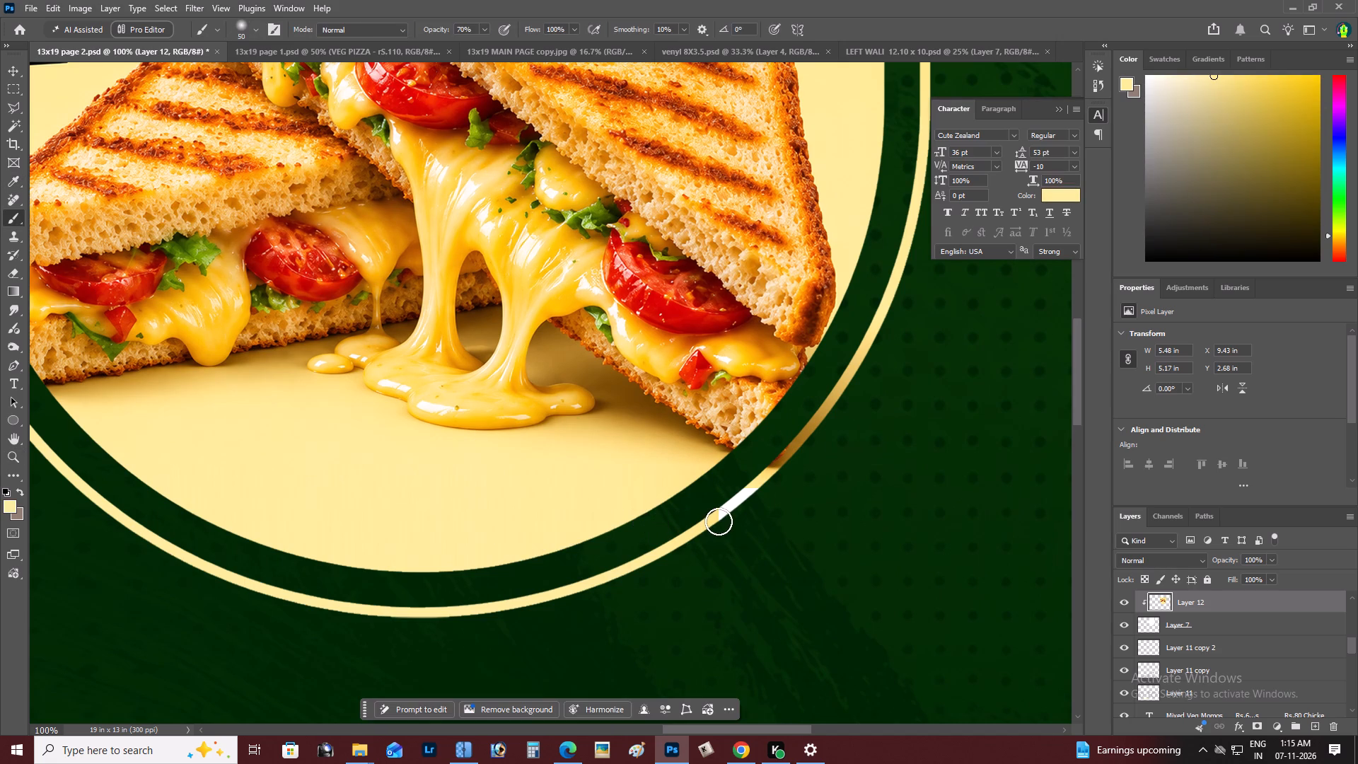
drag(719, 521, 741, 494)
drag(743, 494, 735, 502)
drag(735, 502, 707, 535)
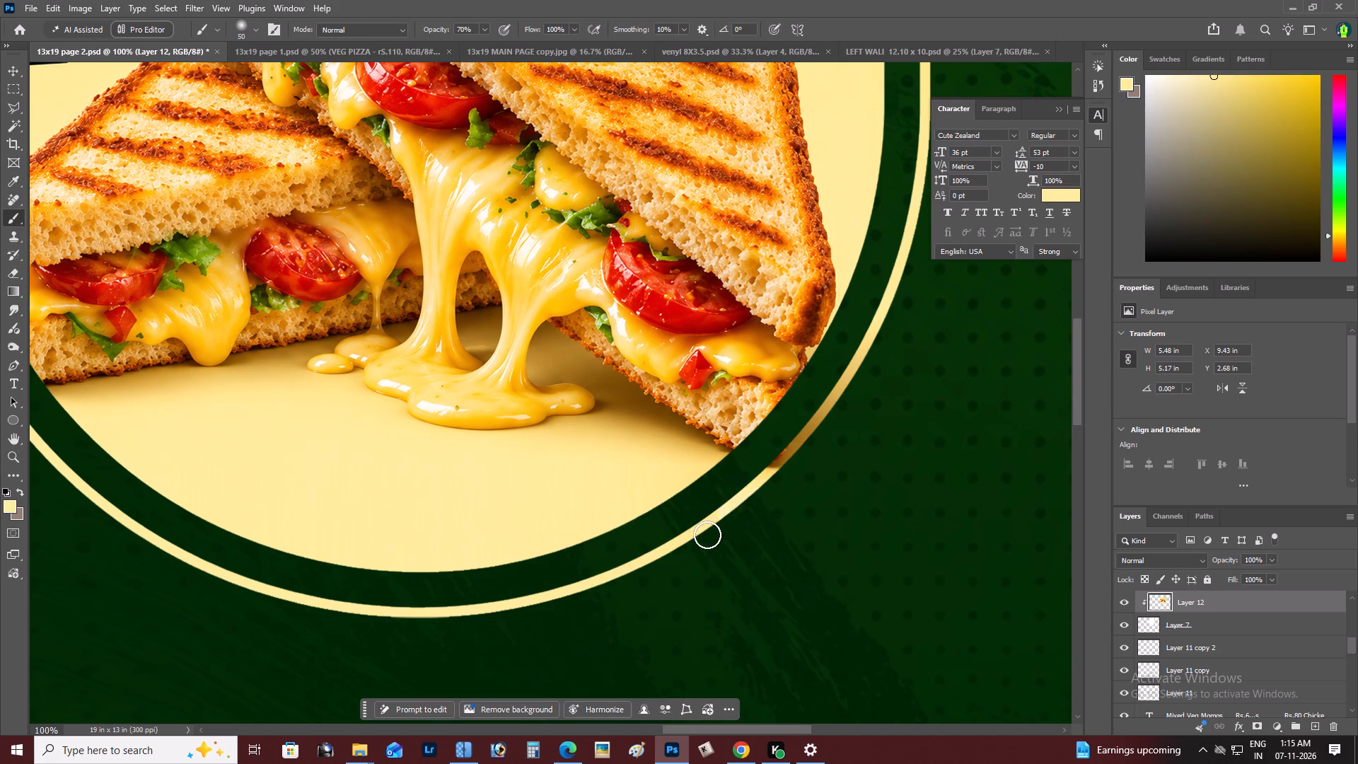
drag(707, 535, 703, 535)
drag(733, 492, 595, 579)
double_click(754, 492)
drag(754, 488, 489, 626)
Examine the retouched ring and sandwich image against the whole page layout and up close.
key(z)
alt+click(533, 440)
right_click(533, 440)
double_click(556, 449)
key(space)
key(space)
drag(556, 449, 562, 482)
key(z)
double_click(667, 342)
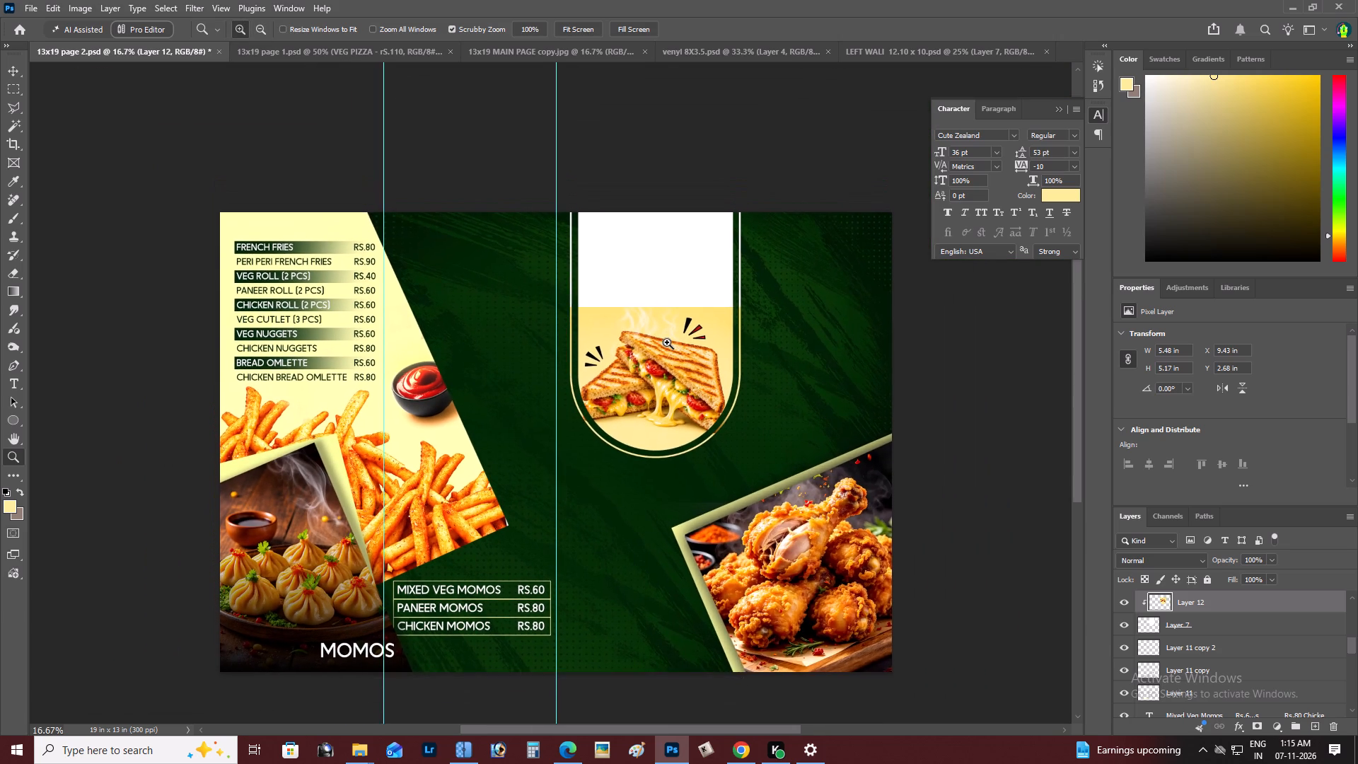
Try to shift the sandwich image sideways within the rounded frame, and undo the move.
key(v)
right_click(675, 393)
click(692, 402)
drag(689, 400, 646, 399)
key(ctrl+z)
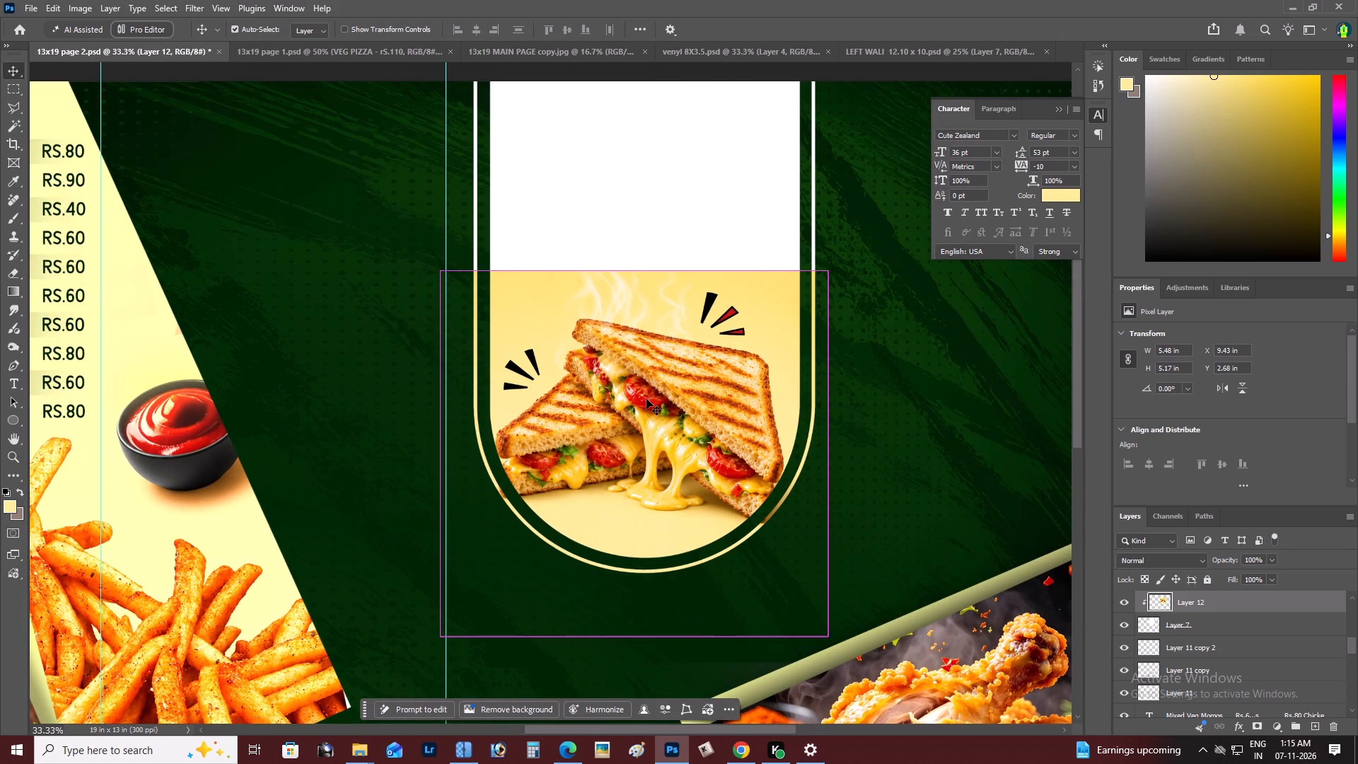
Deepen the sandwich image's shadows with Levels, setting the black input level to 6.
key(ctrl+l)
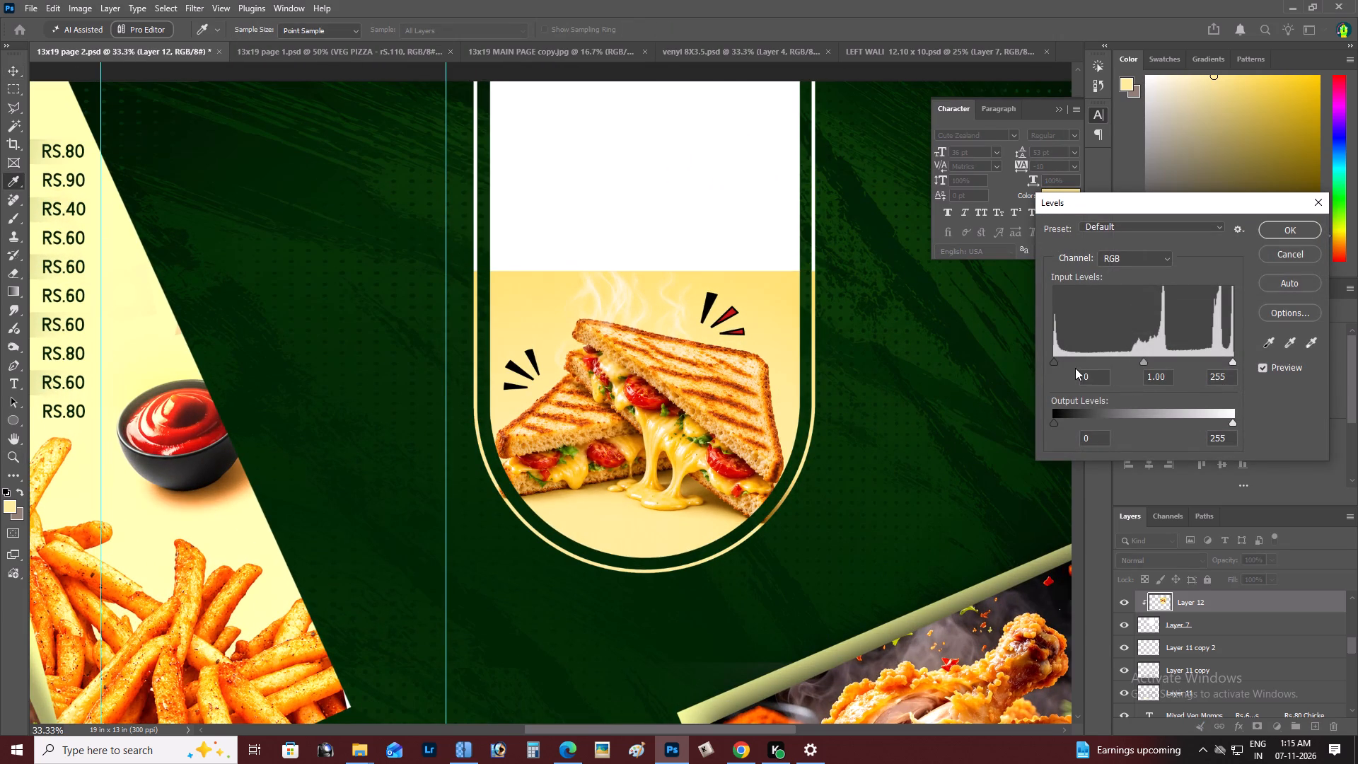
click(1060, 361)
click(1278, 227)
Fill a rectangle about 5.62 by 2.74 in over the frame's white top area with sampled light yellow fee78b on a new layer.
key(z)
alt+click(477, 427)
right_click(564, 365)
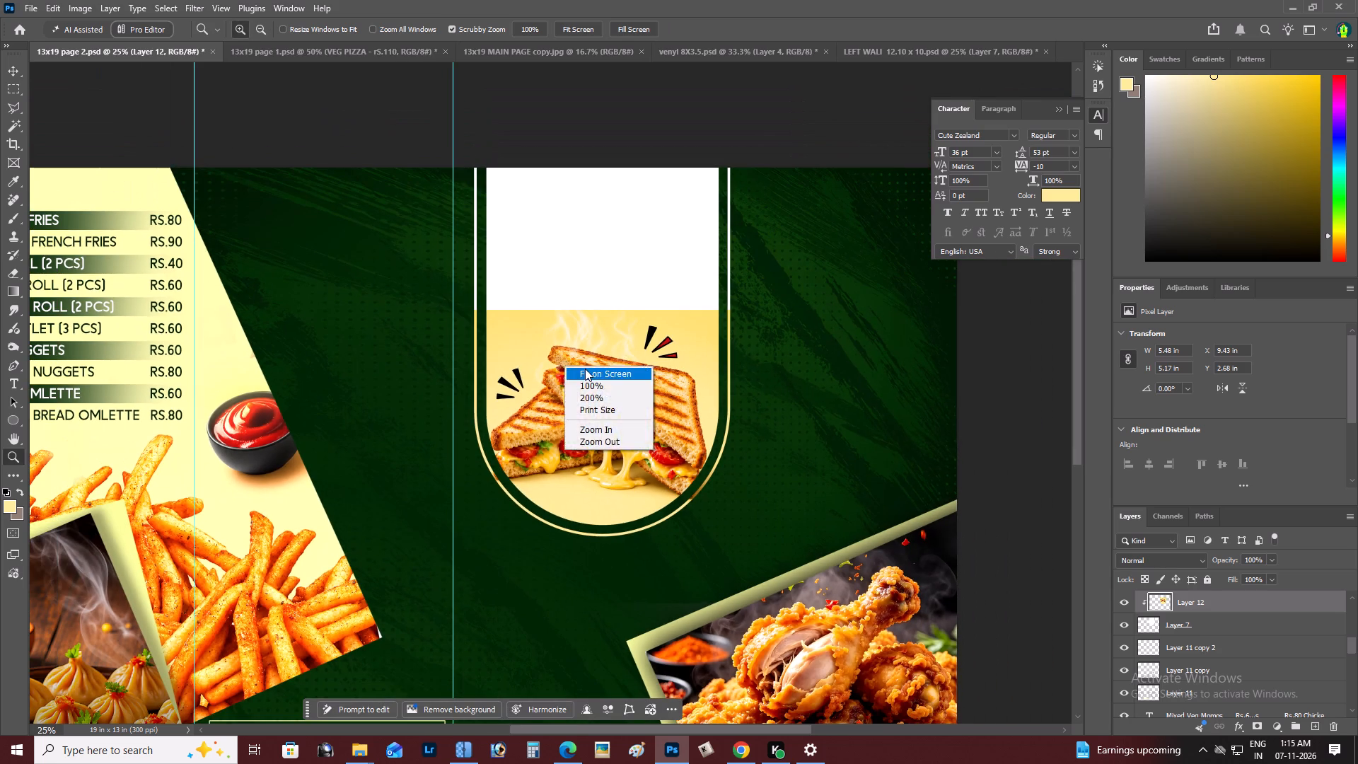
double_click(585, 369)
key(space)
drag(584, 369, 559, 453)
key(z)
triple_click(562, 347)
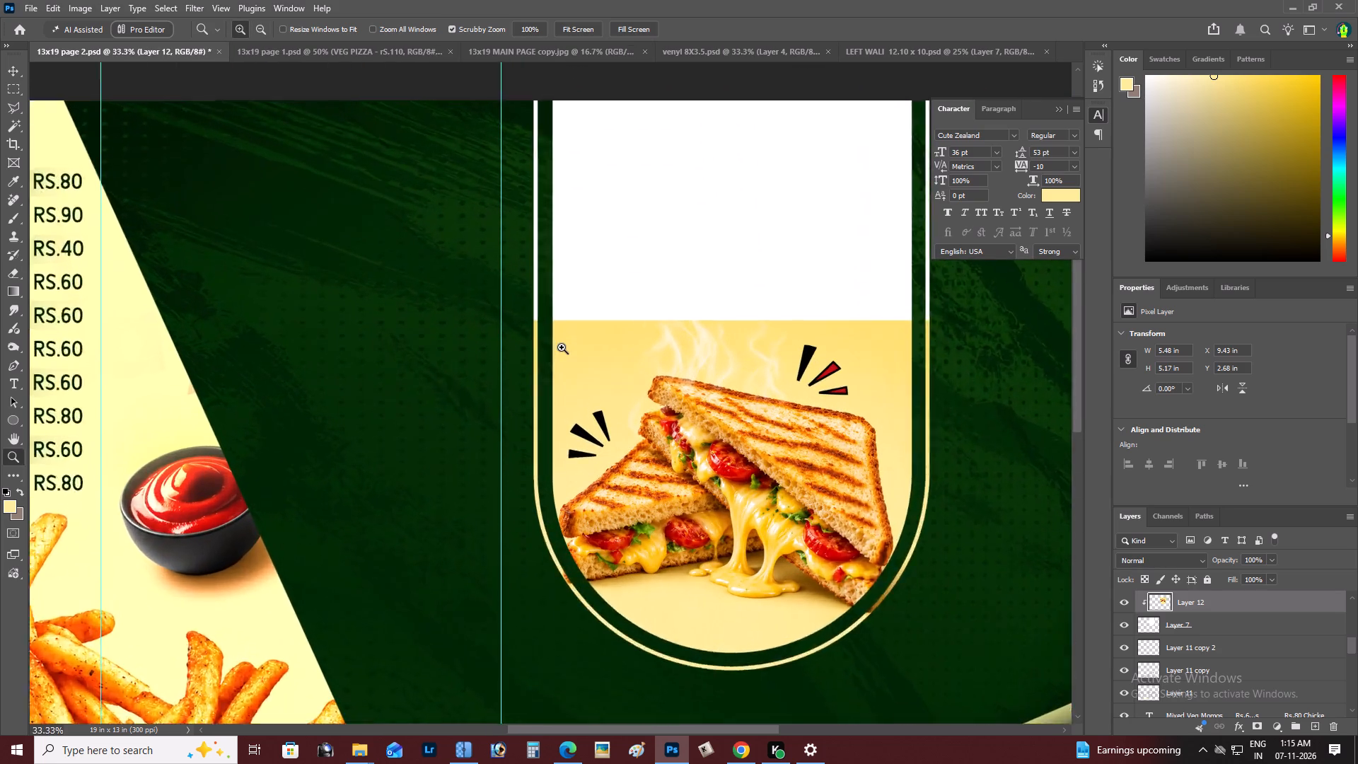
key(m)
scroll(526, 265, up, 5)
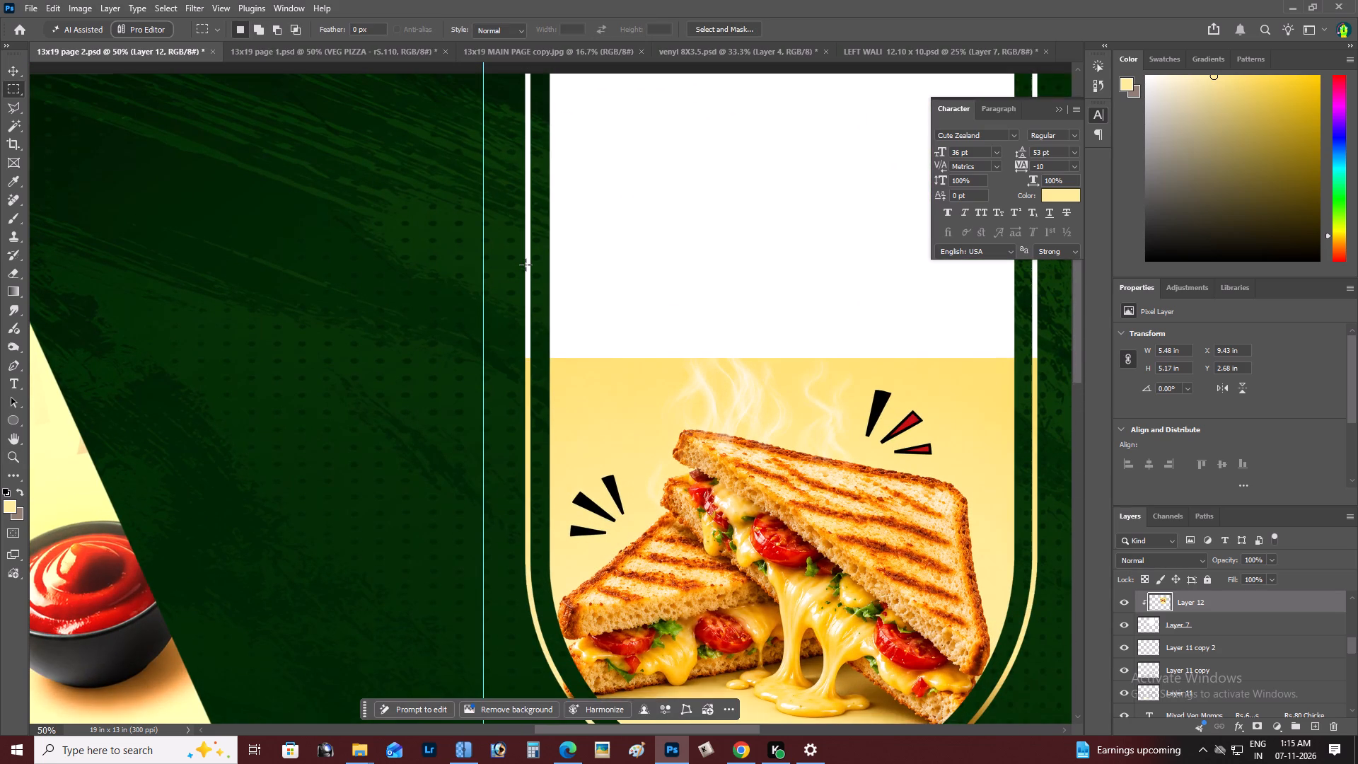
scroll(526, 265, up, 5)
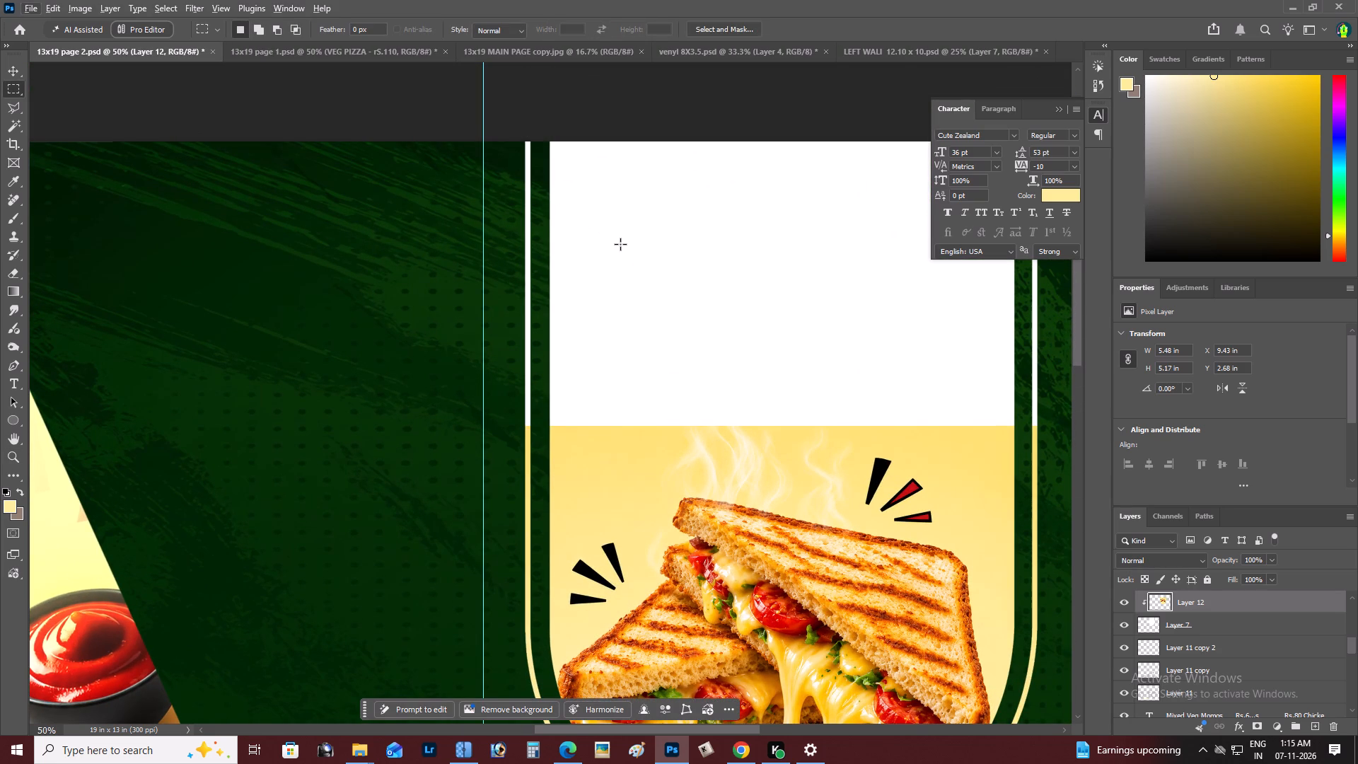
key(z)
alt+click(622, 250)
right_click(646, 262)
double_click(660, 270)
key(space)
key(space)
key(space)
key(space)
drag(660, 270, 619, 374)
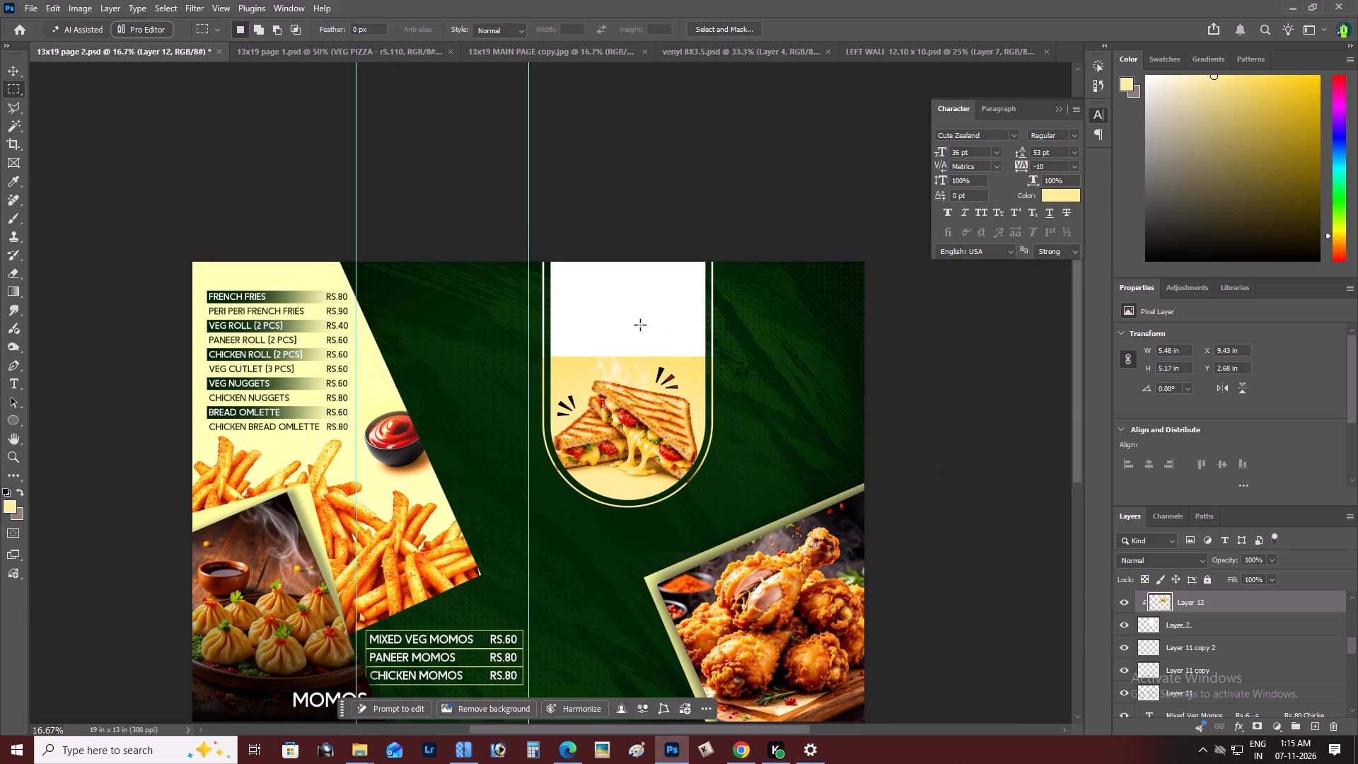
drag(519, 251, 707, 364)
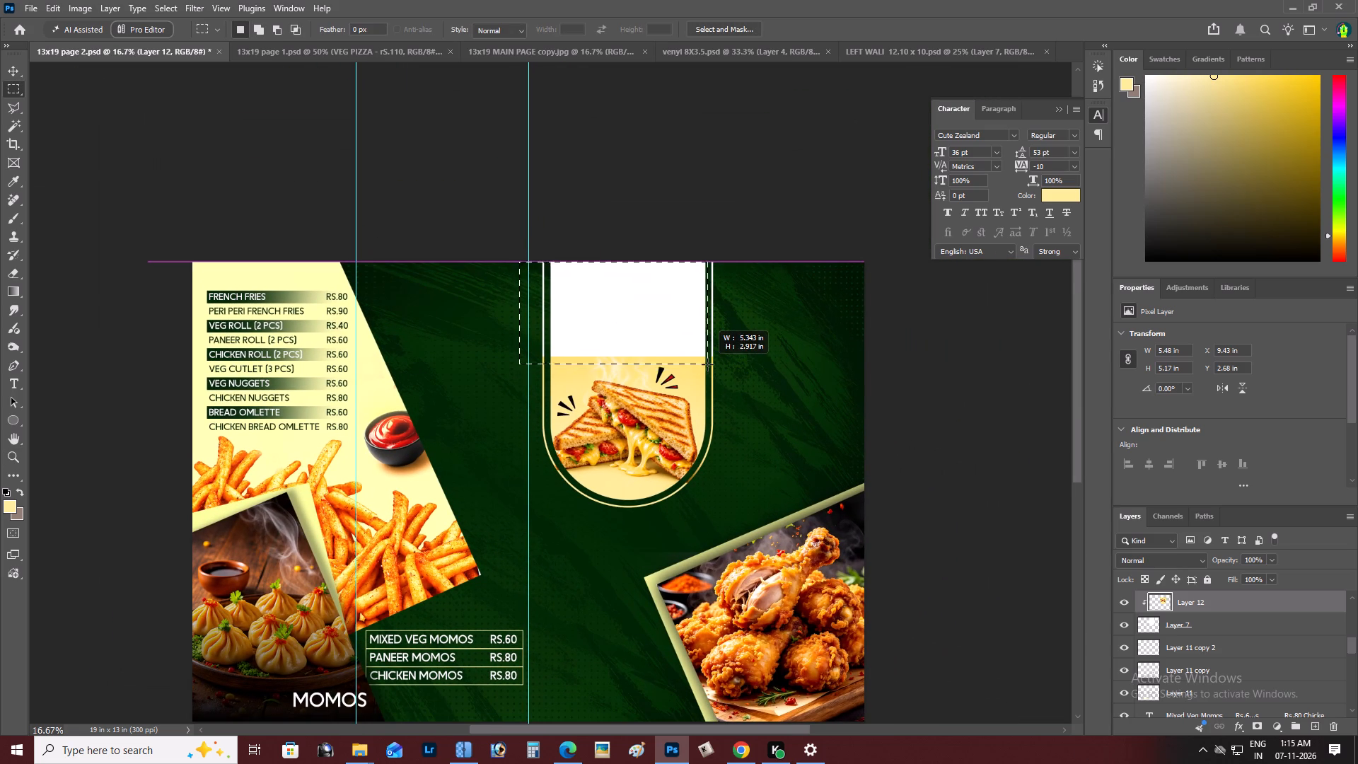
drag(707, 364, 717, 358)
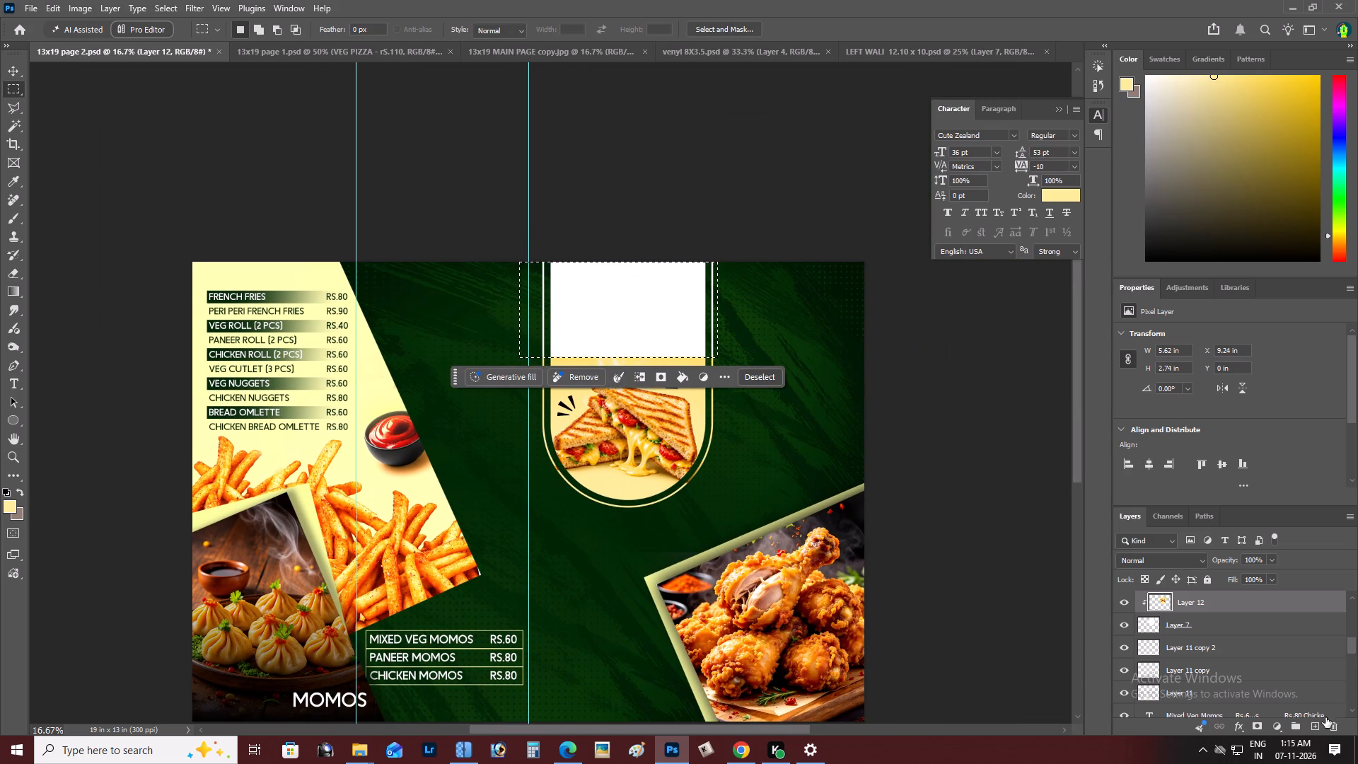
click(1315, 722)
click(683, 381)
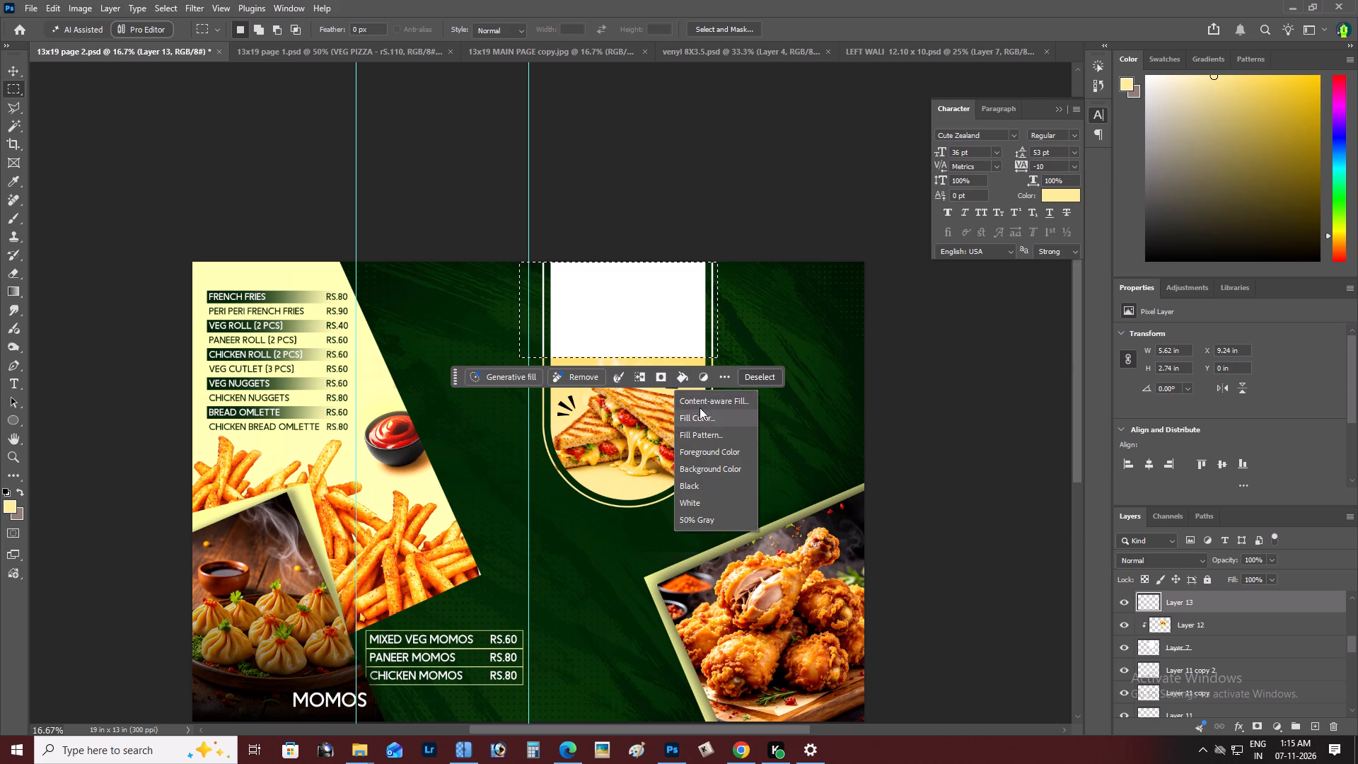
click(705, 419)
click(697, 395)
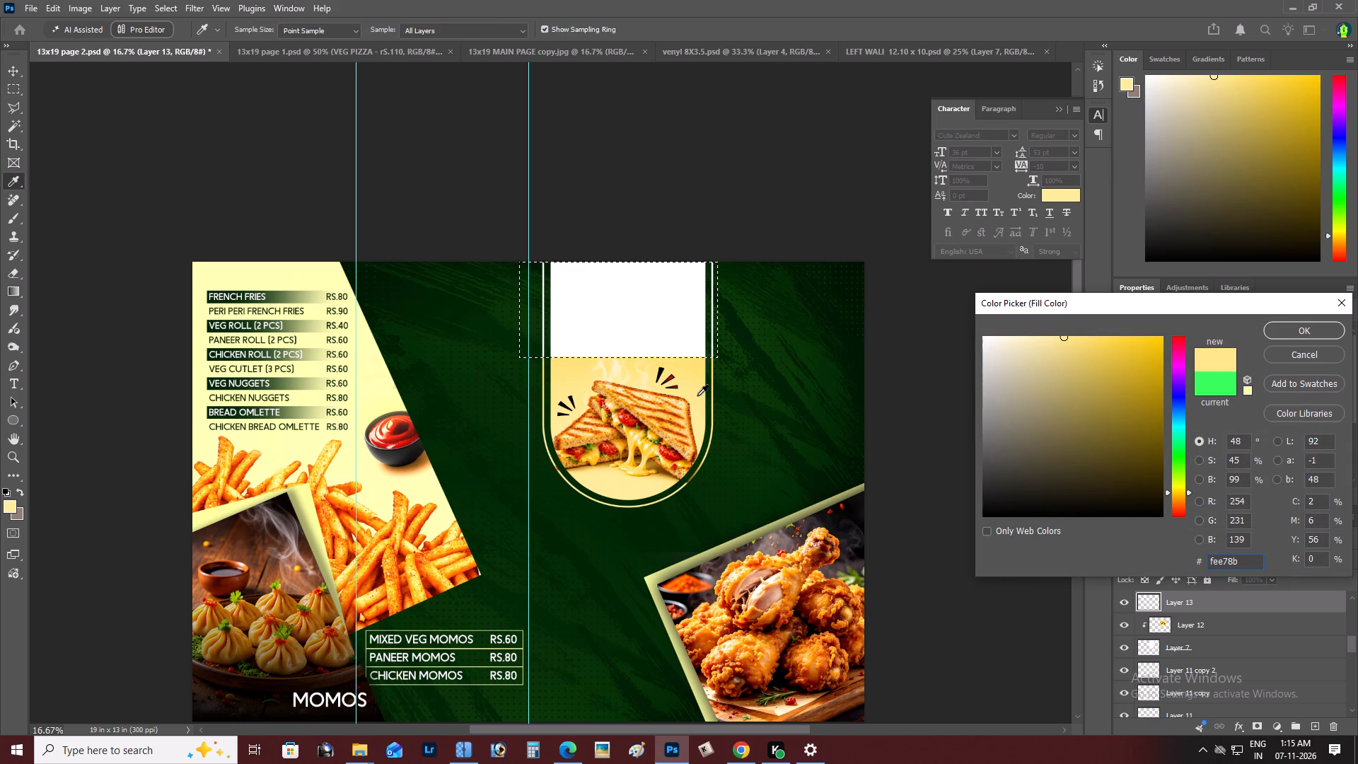
key(Return)
key(Return)
key(ctrl+d)
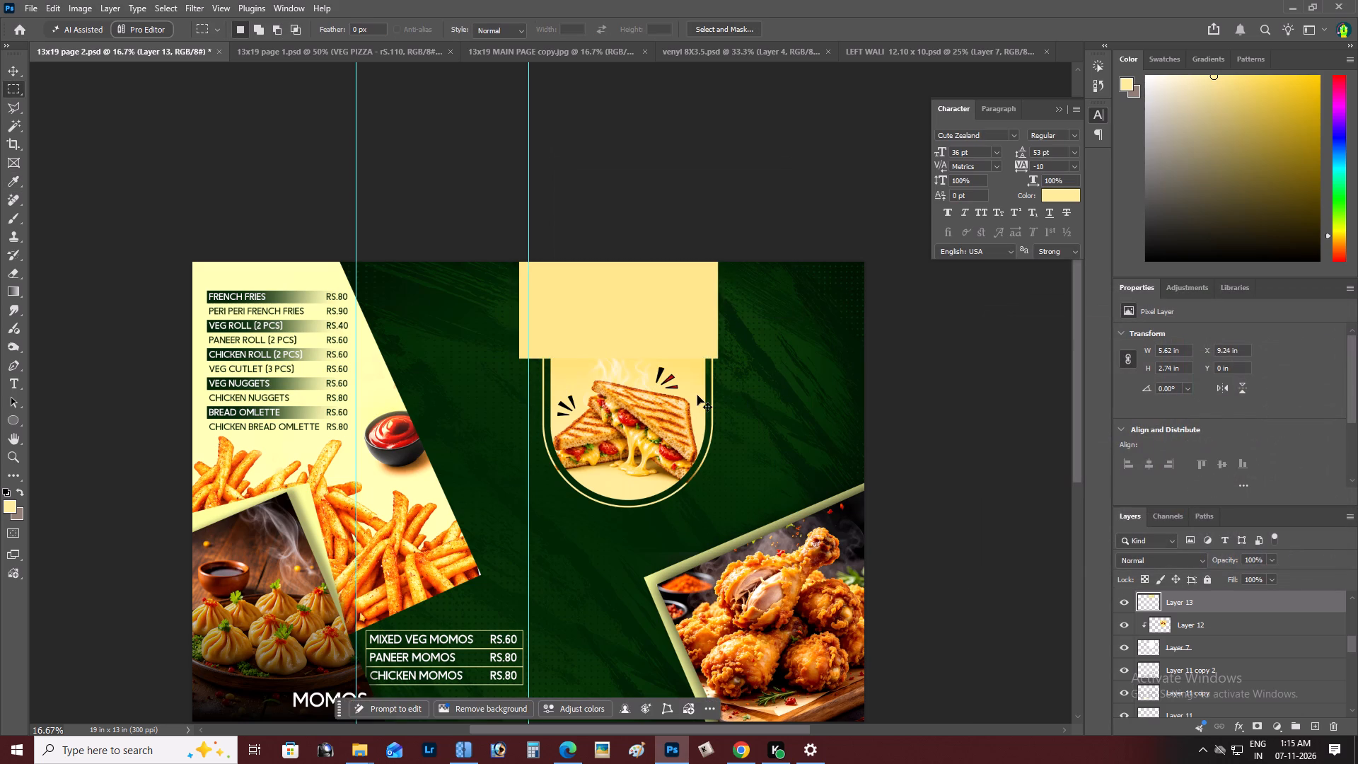
Move the yellow block one level below the sandwich image so that it is clipped inside the rounded frame.
key(ctrl+bracketleft)
key(bracketright)
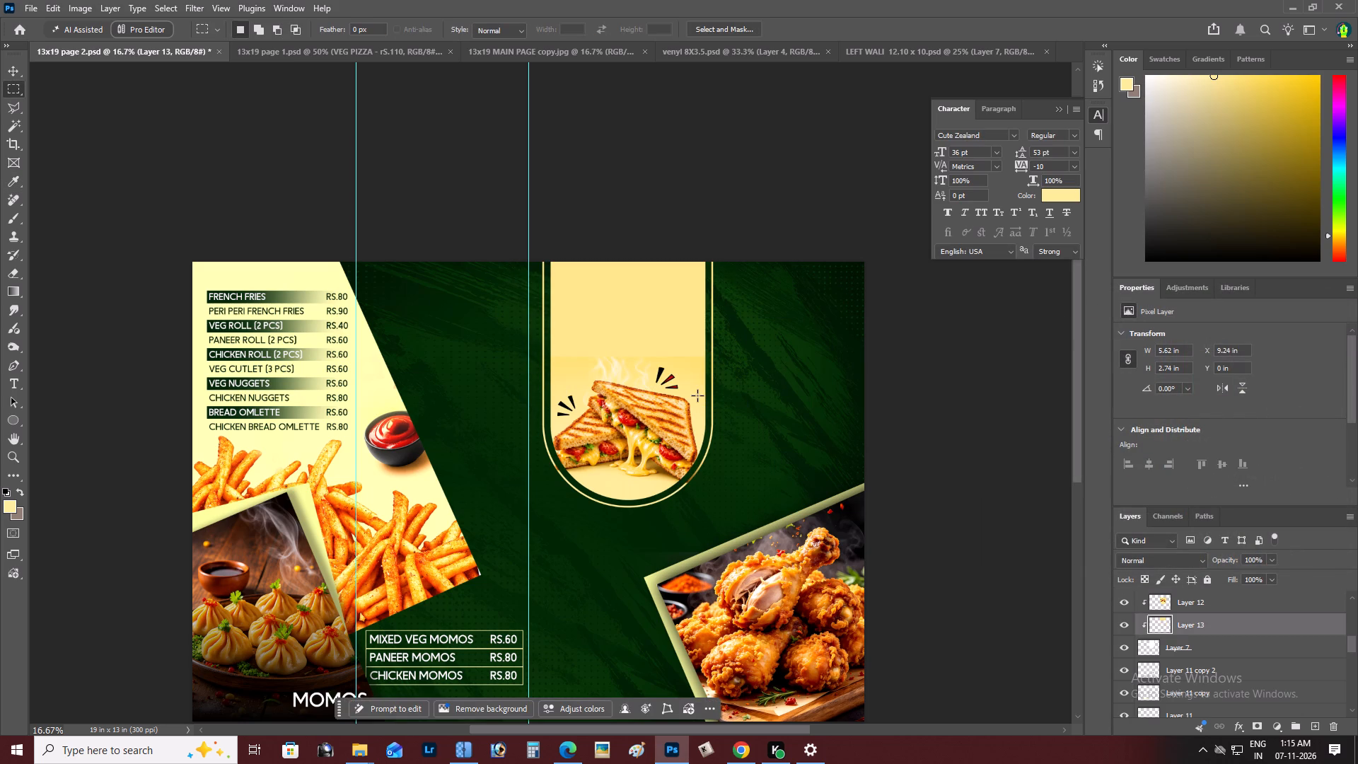
Add a horizontal band about 5.24 by 0.93 in across the frame above the sandwich on a new layer, filled with olive 6c6a33.
key(z)
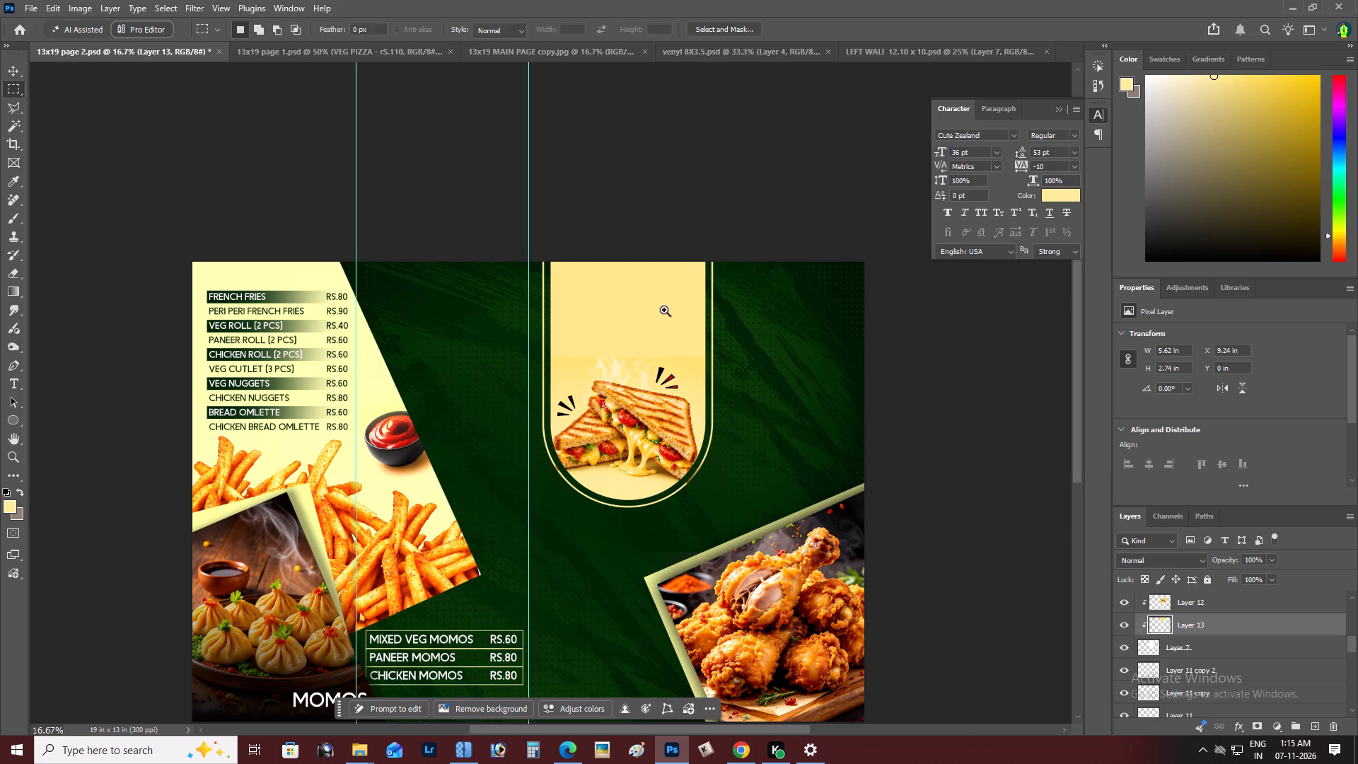
double_click(658, 306)
alt+click(642, 379)
right_click(642, 379)
click(659, 387)
key(space)
key(space)
key(space)
key(space)
key(space)
key(space)
key(space)
key(space)
key(space)
key(space)
key(space)
key(space)
key(space)
key(space)
key(space)
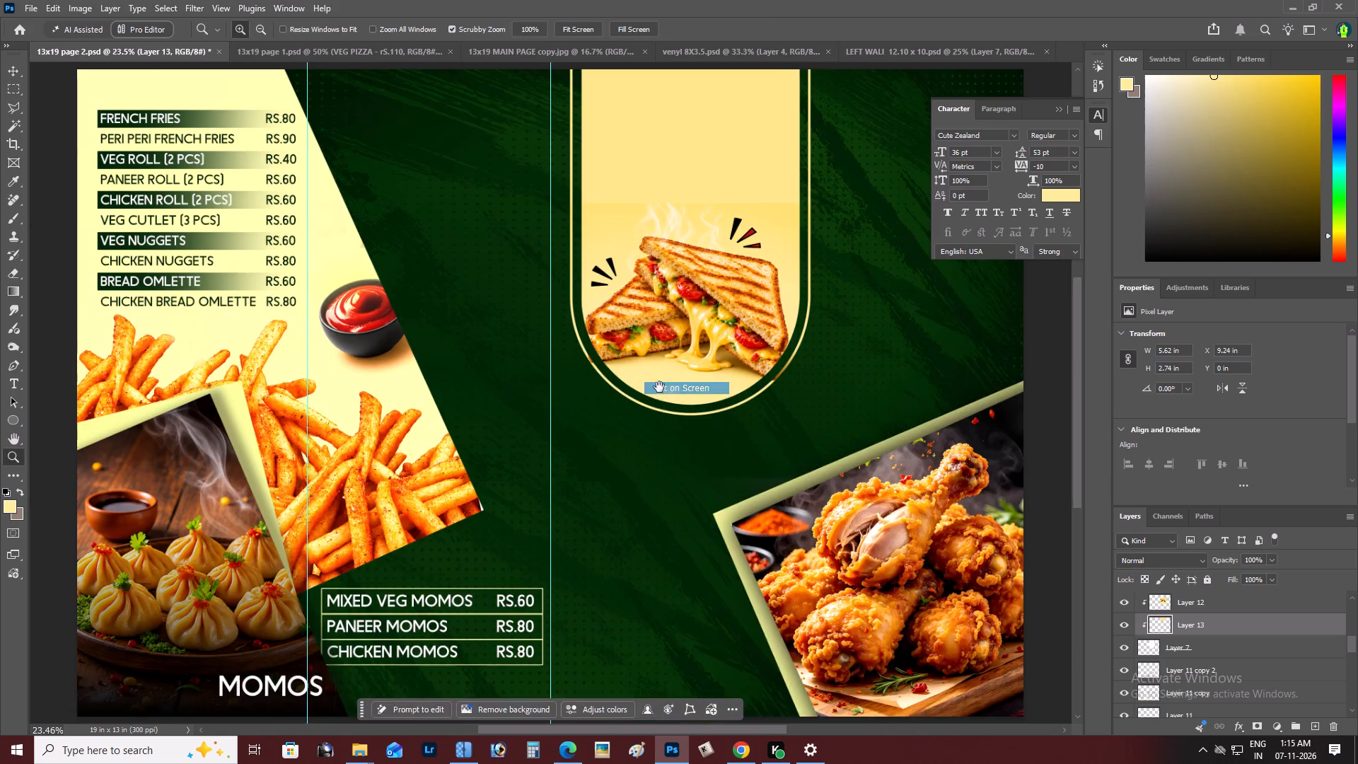
drag(659, 387, 673, 519)
key(m)
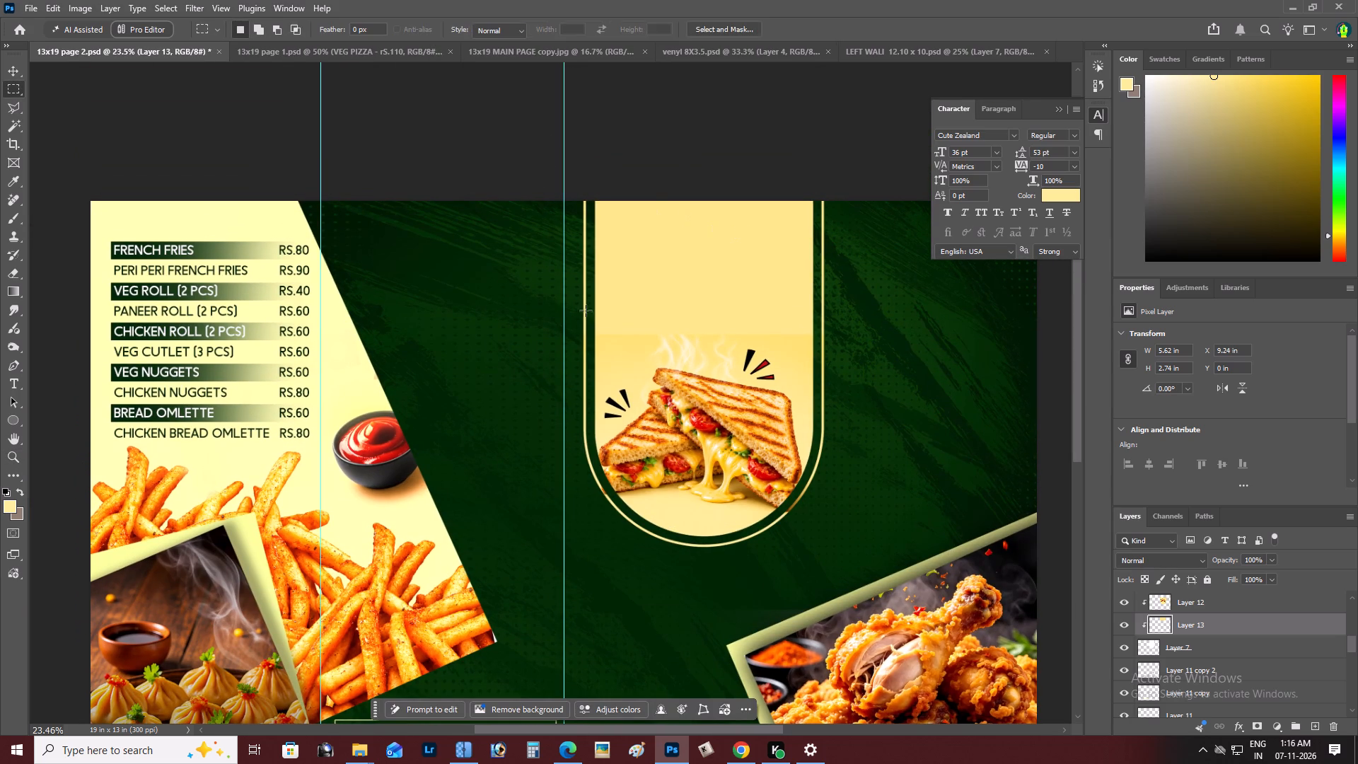
drag(579, 293, 839, 338)
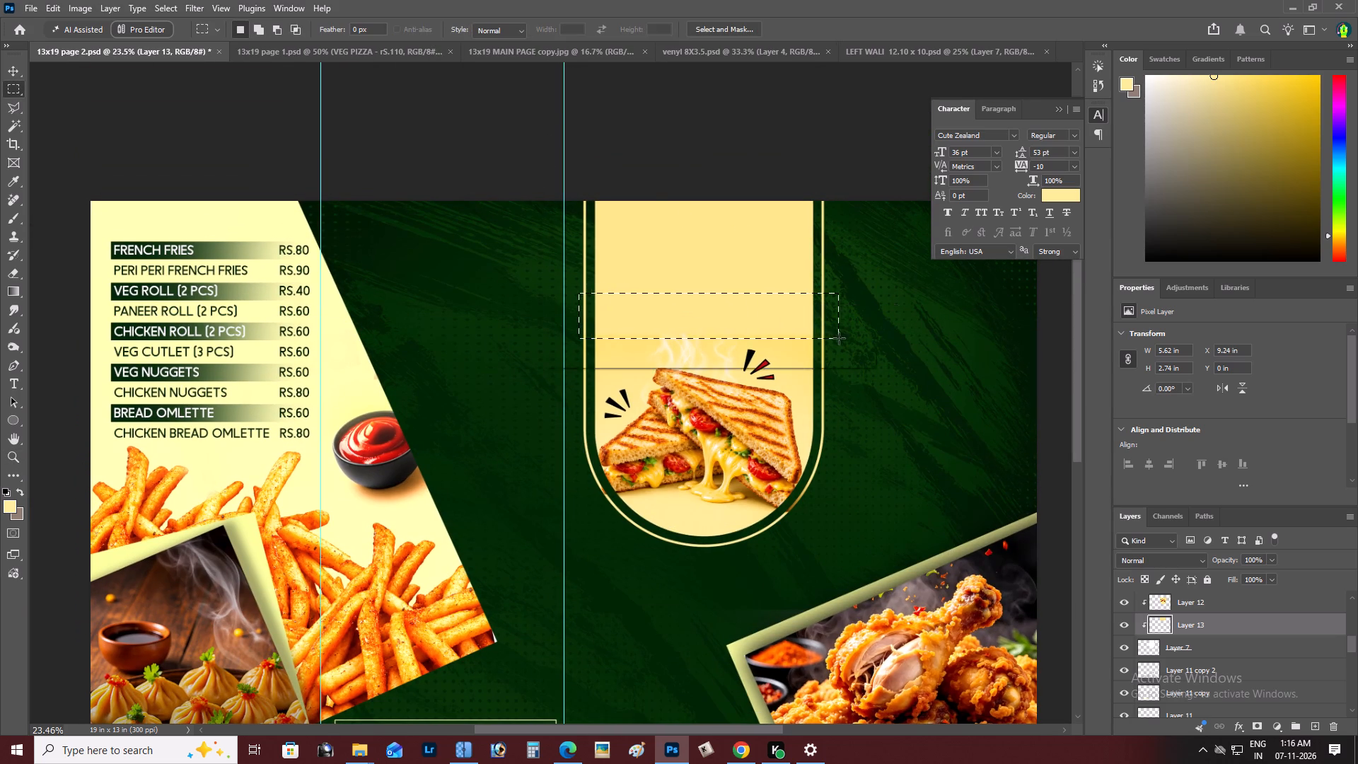
click(1313, 731)
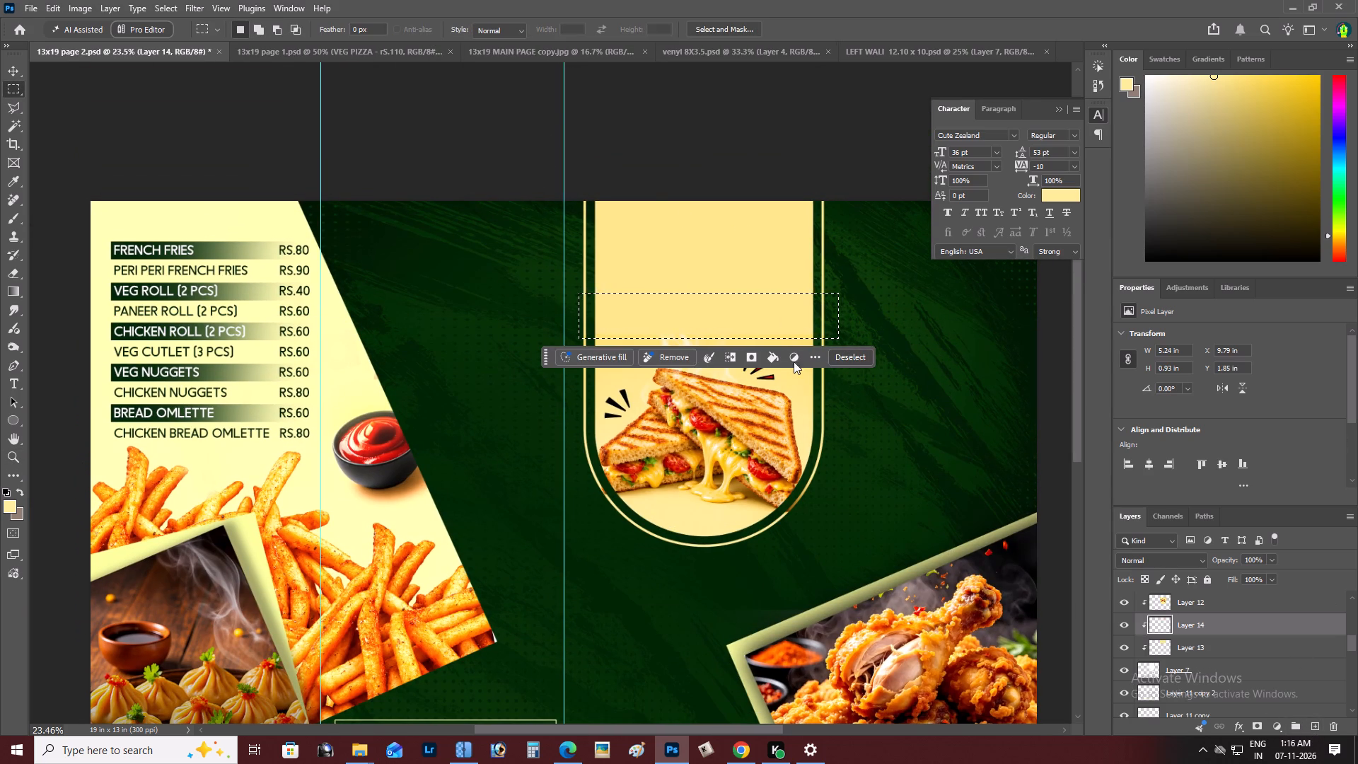
click(766, 350)
click(799, 402)
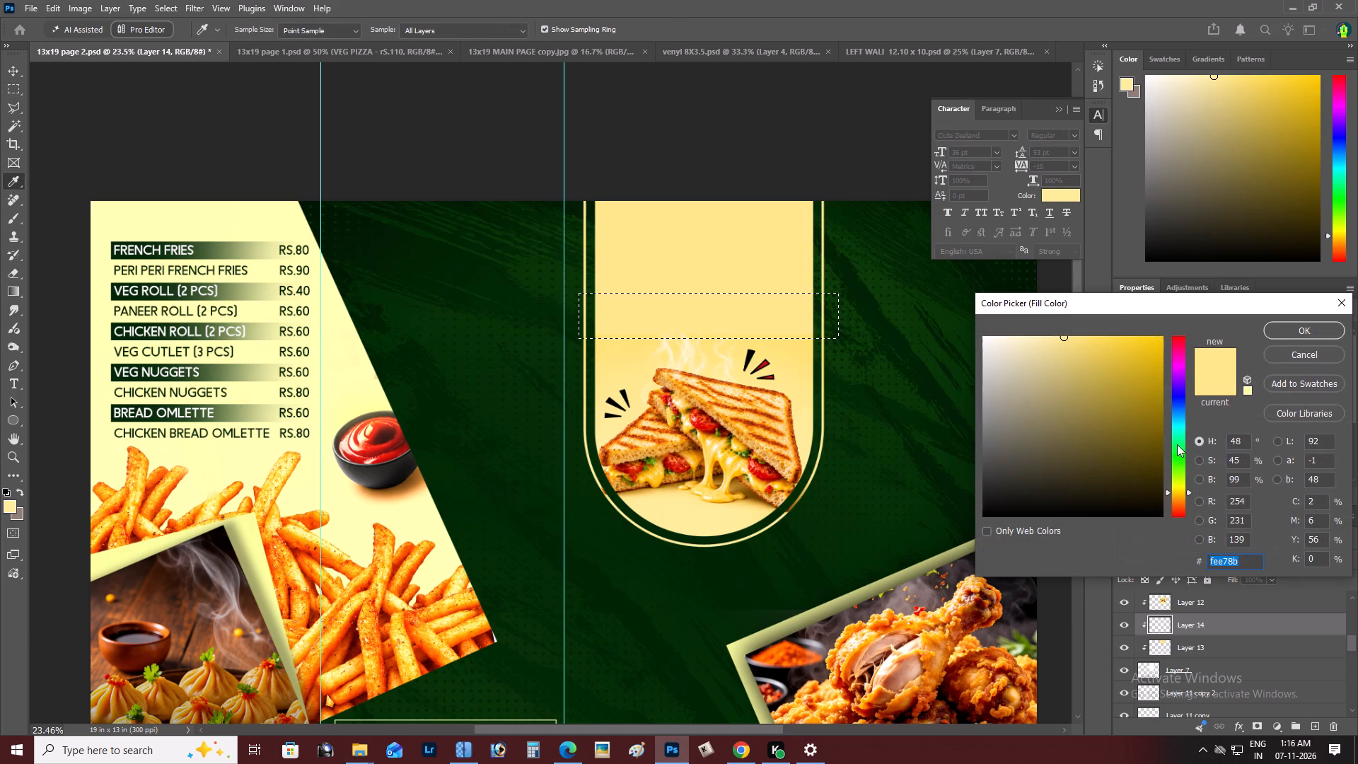
click(1108, 434)
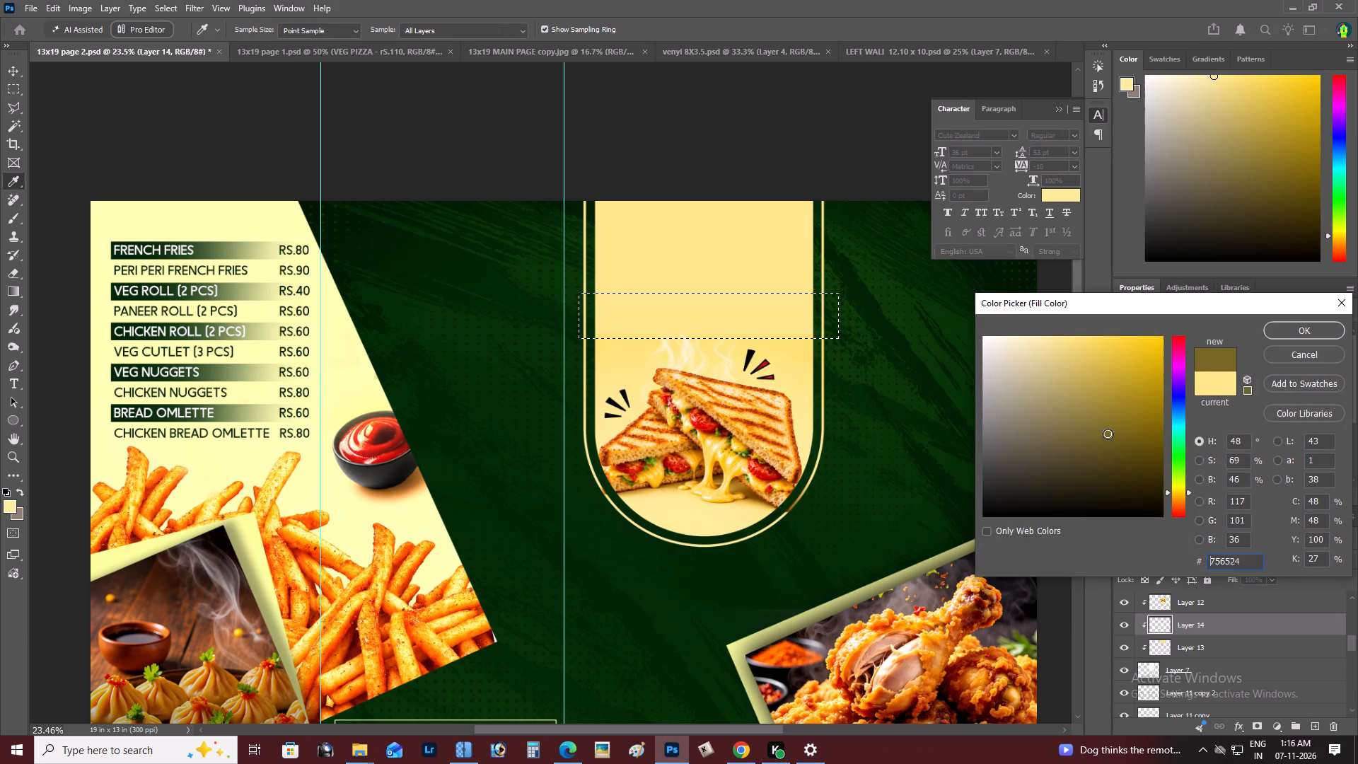
click(1078, 440)
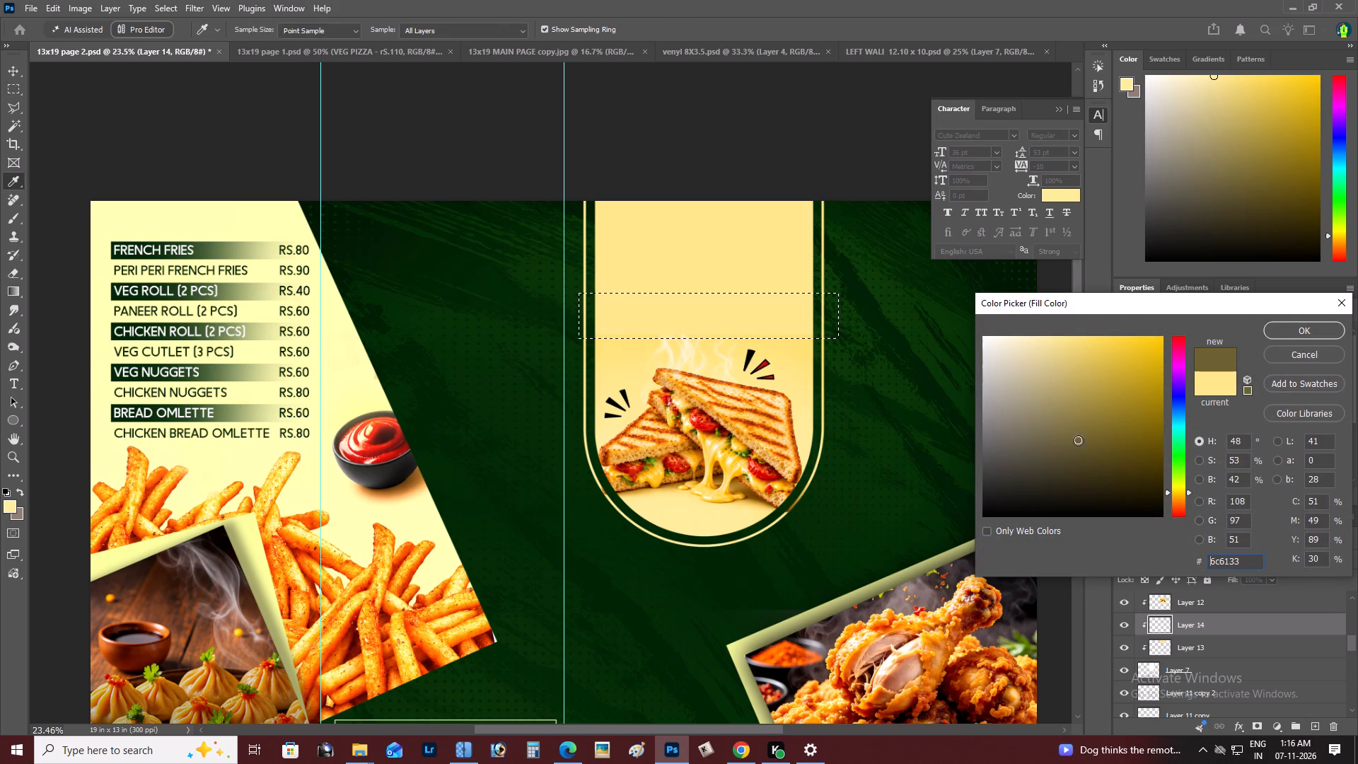
drag(1178, 494, 1180, 487)
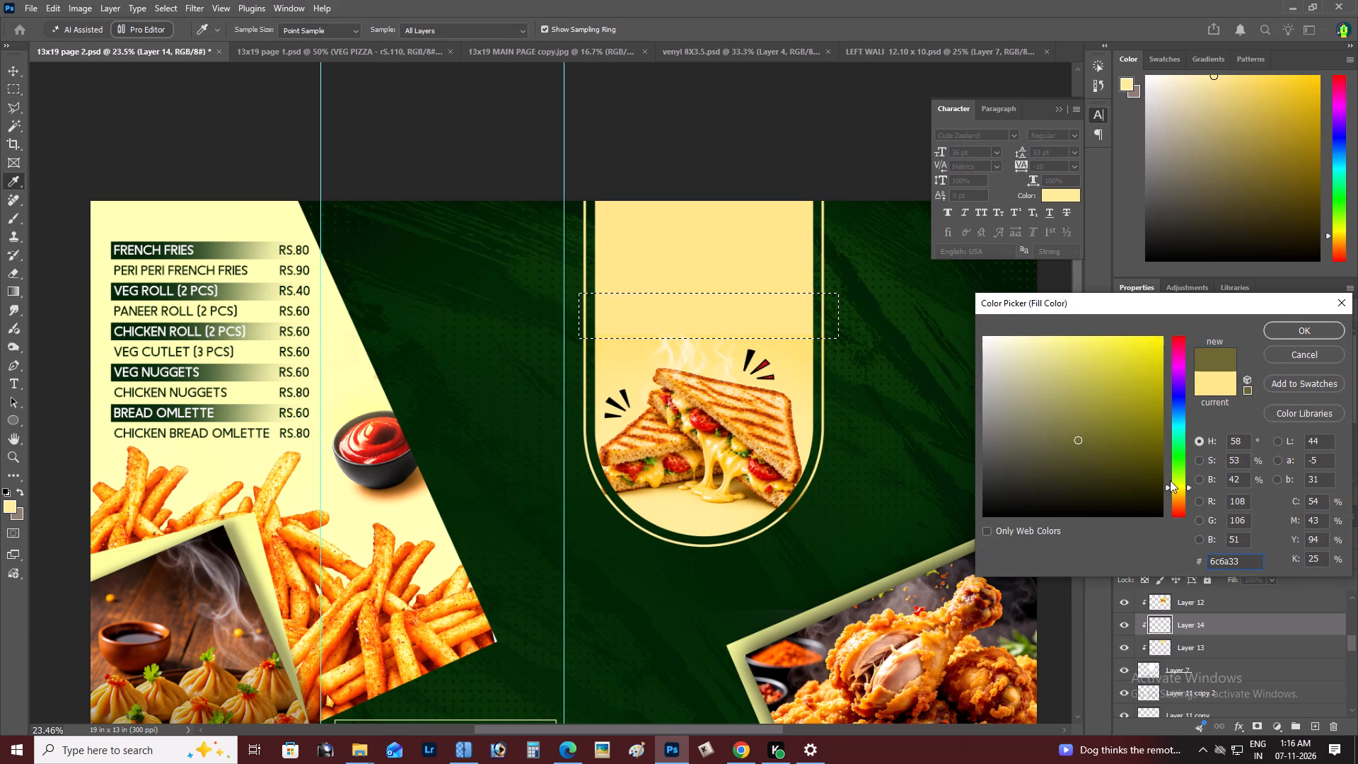
key(Return)
key(Return)
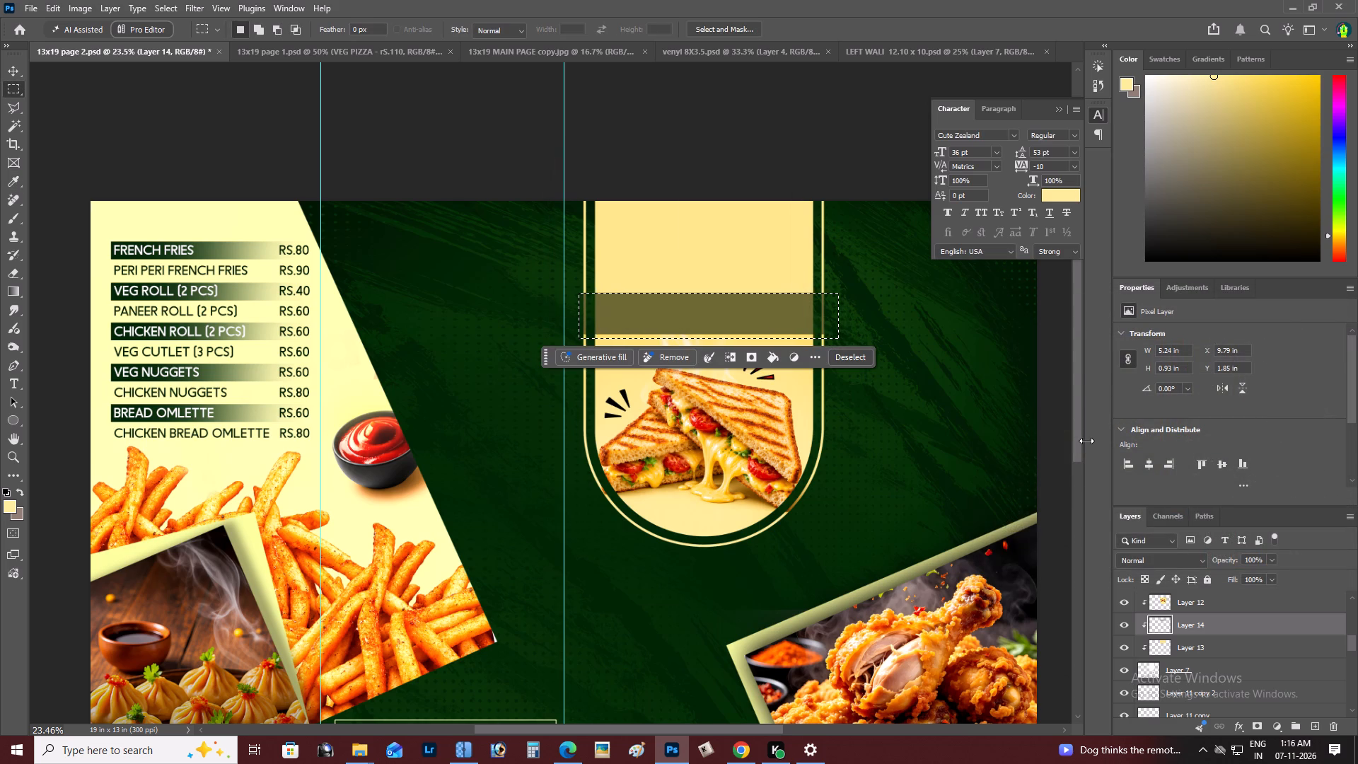
key(ctrl+d)
Move the olive band down over the sandwich image's top edge and bring it in front of that image.
key(z)
alt+click(717, 327)
right_click(716, 326)
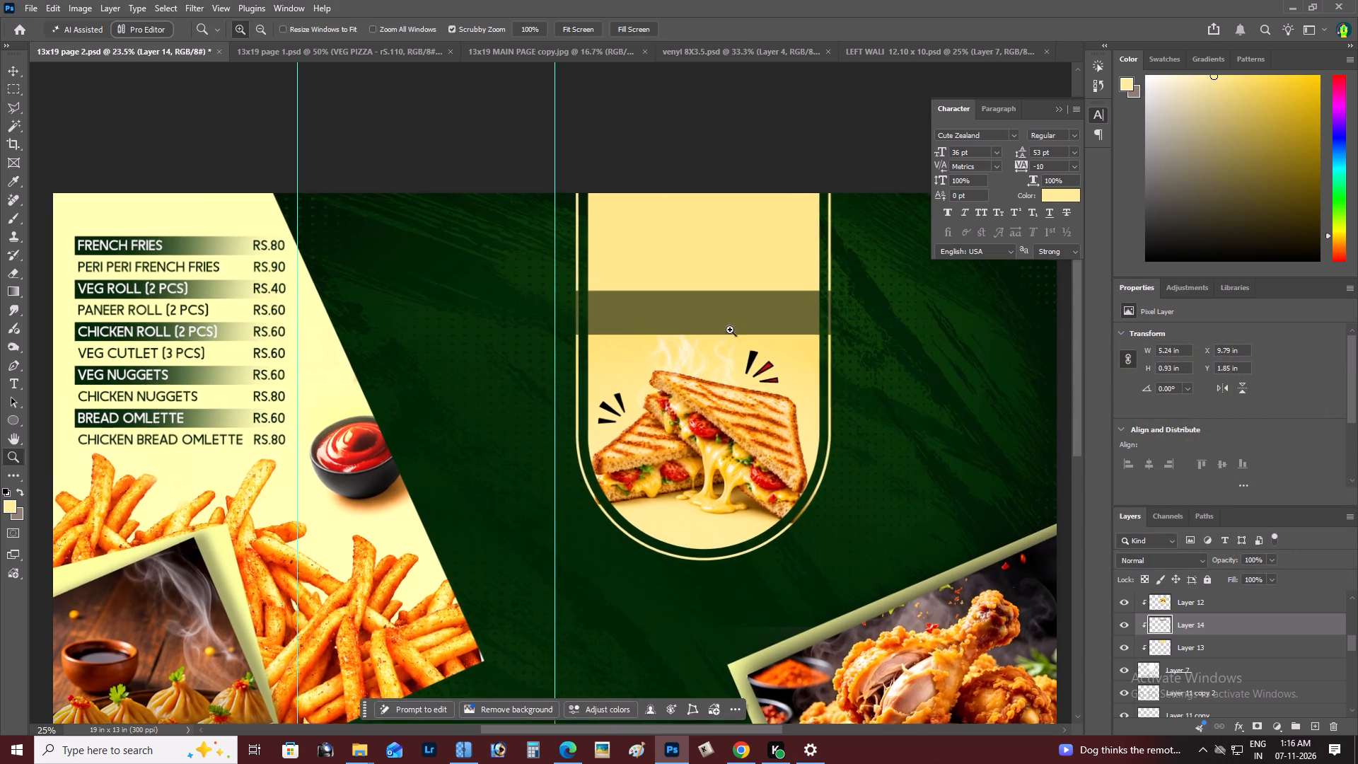
click(736, 332)
key(space)
drag(736, 332, 736, 361)
key(z)
click(697, 260)
key(v)
right_click(705, 207)
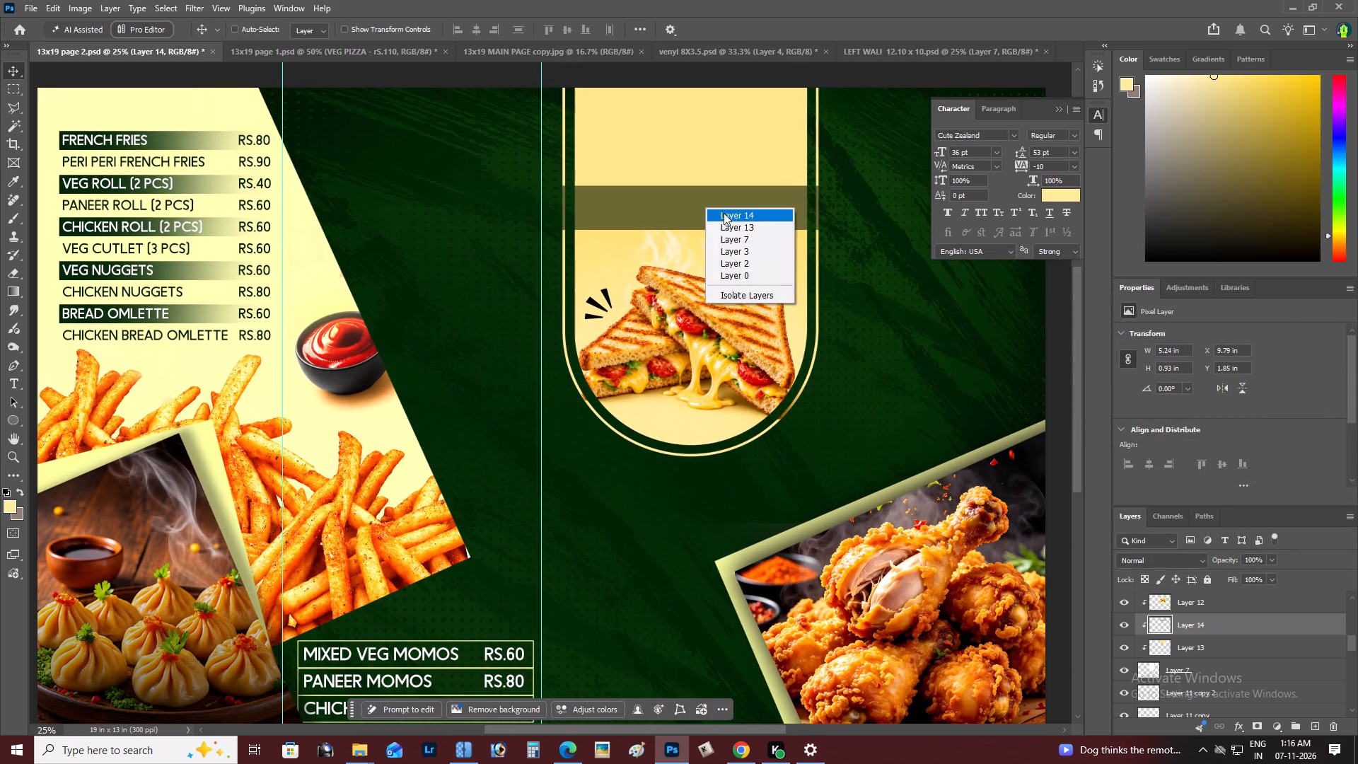
click(724, 213)
drag(724, 213, 721, 252)
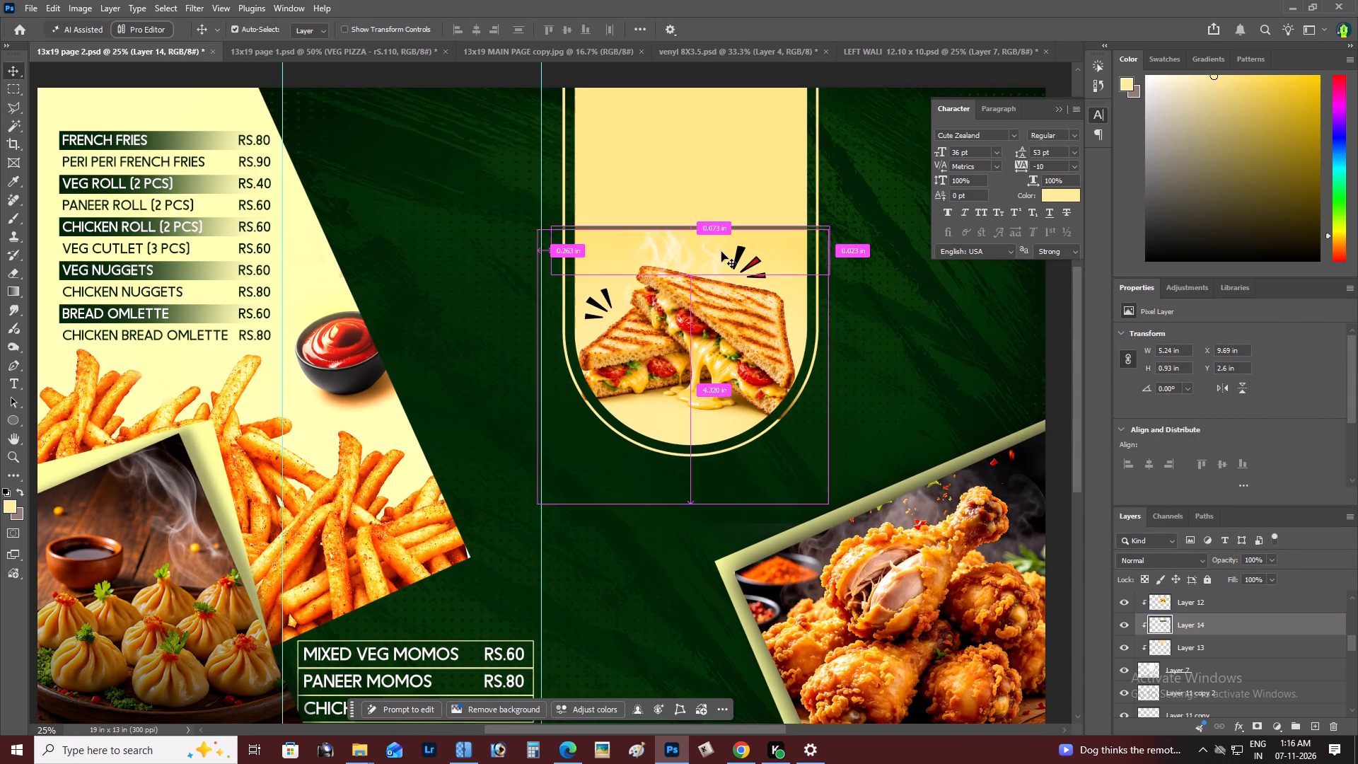
key(ctrl+bracketright)
Shift the sandwich image slightly downward within the rounded frame.
right_click(713, 320)
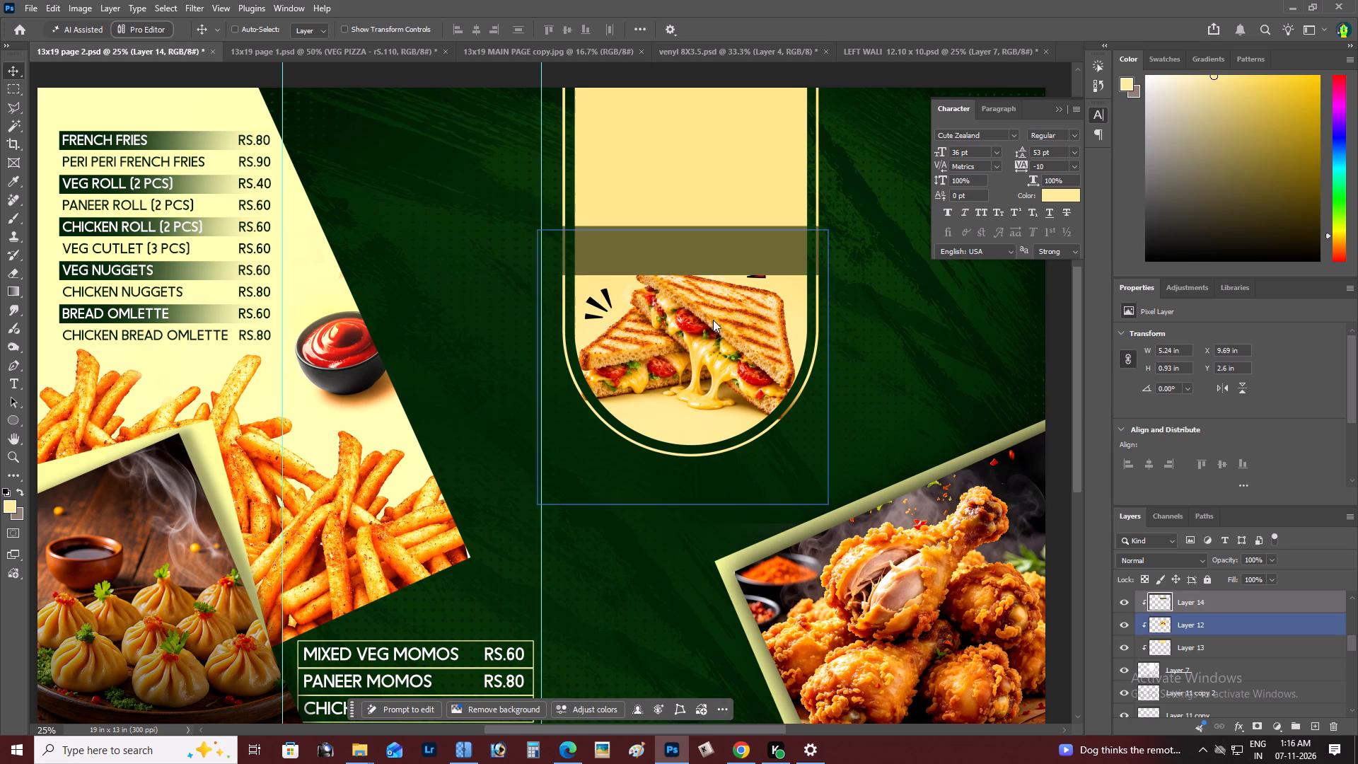
click(738, 332)
drag(738, 332, 736, 345)
Nudge the olive band slightly upward to a vertical position of about 2.44 in.
right_click(736, 242)
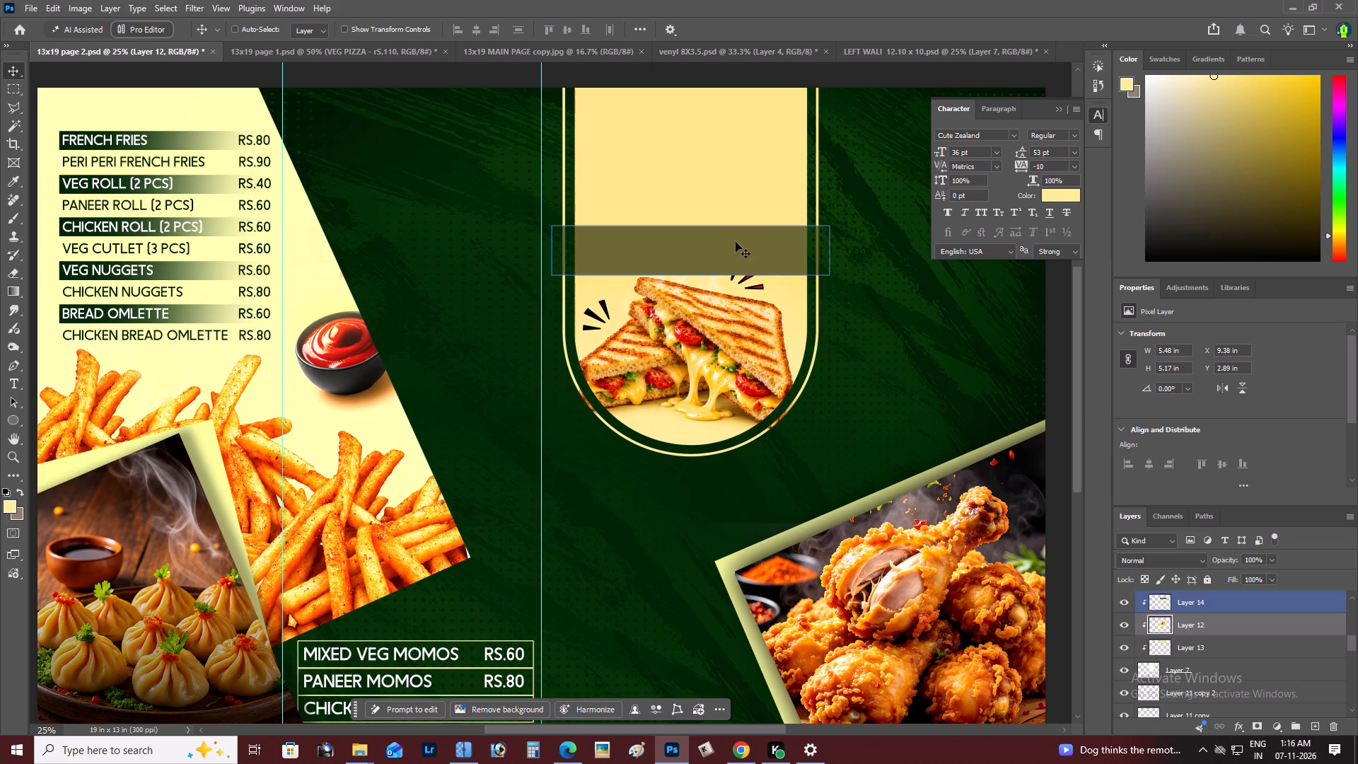
click(745, 253)
drag(745, 256, 748, 248)
Apply a Color Overlay to the band, sampling the page background's dark green and choosing a slightly brighter shade of it.
key(z)
alt+click(731, 214)
right_click(732, 209)
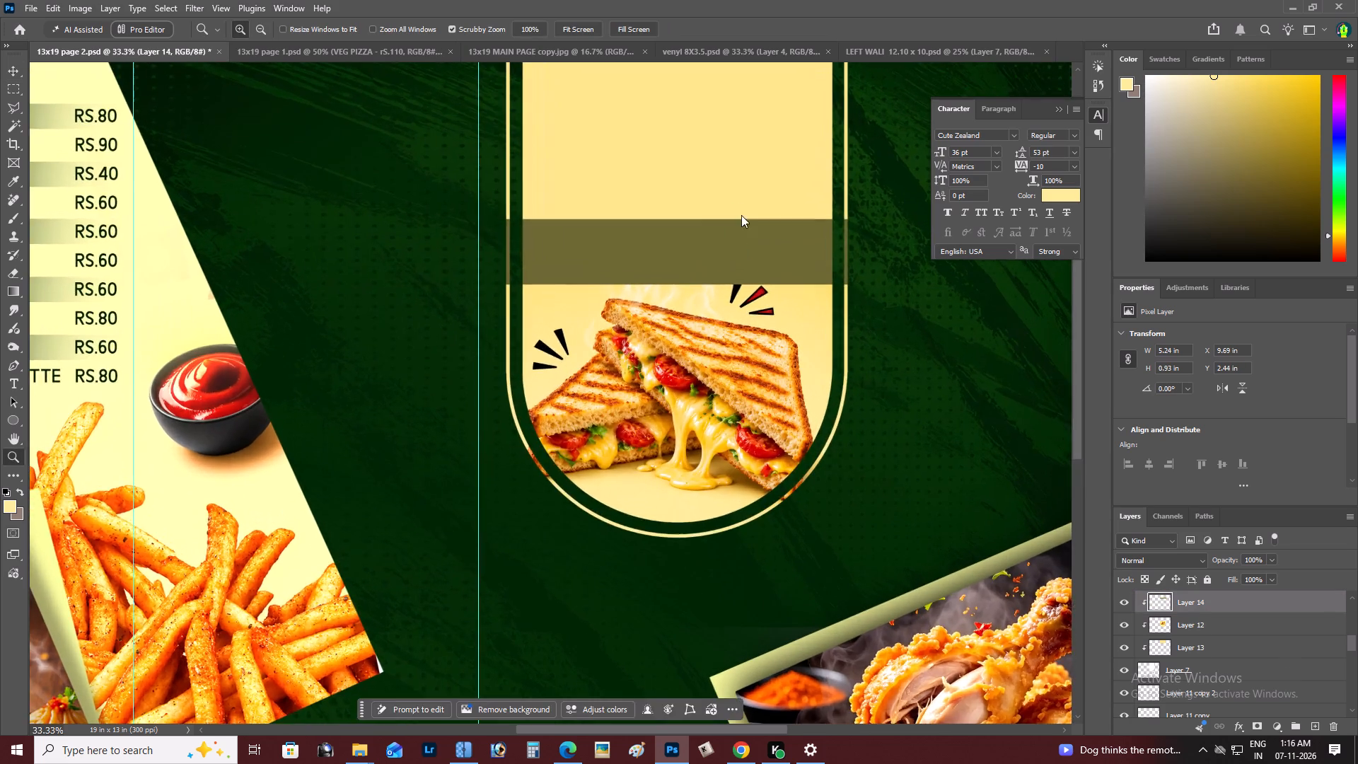
double_click(748, 220)
key(space)
drag(731, 257, 731, 313)
key(z)
click(714, 299)
key(space)
drag(710, 303, 688, 331)
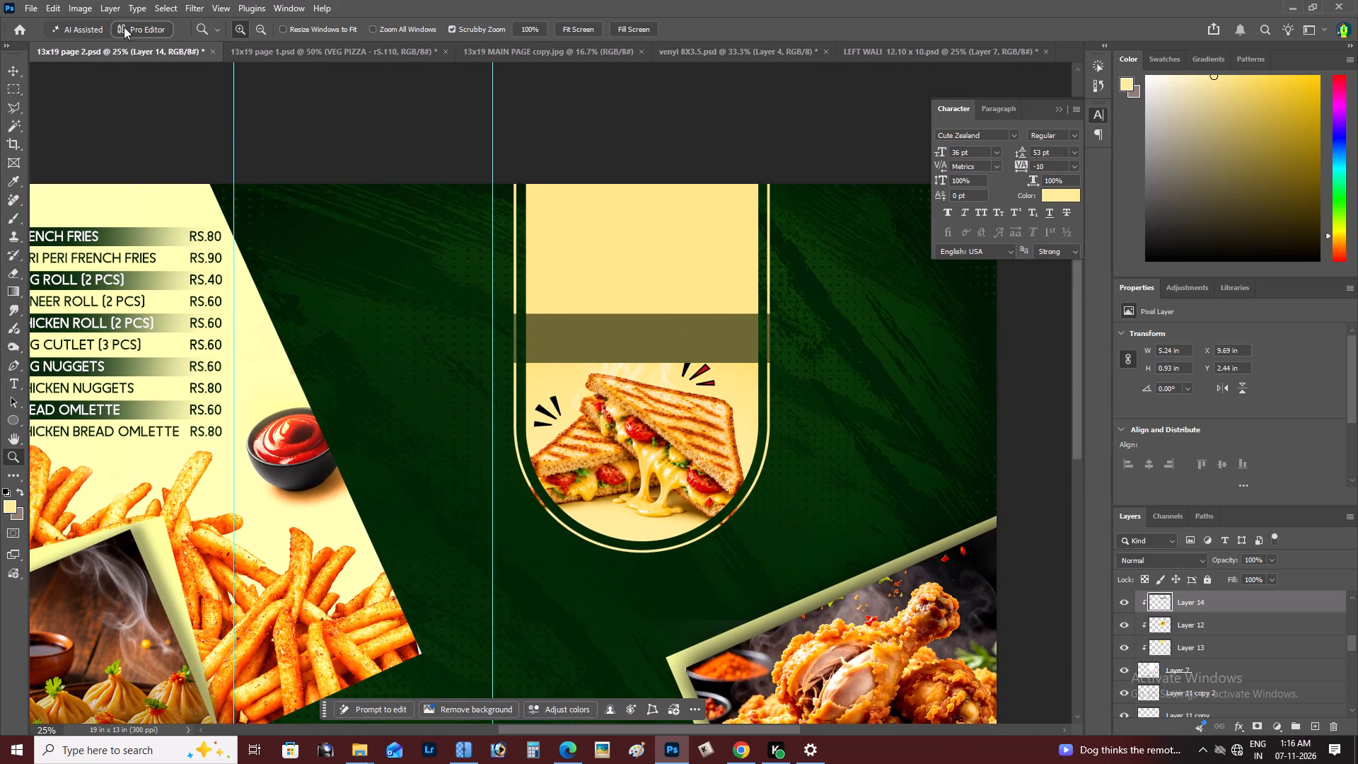
click(116, 8)
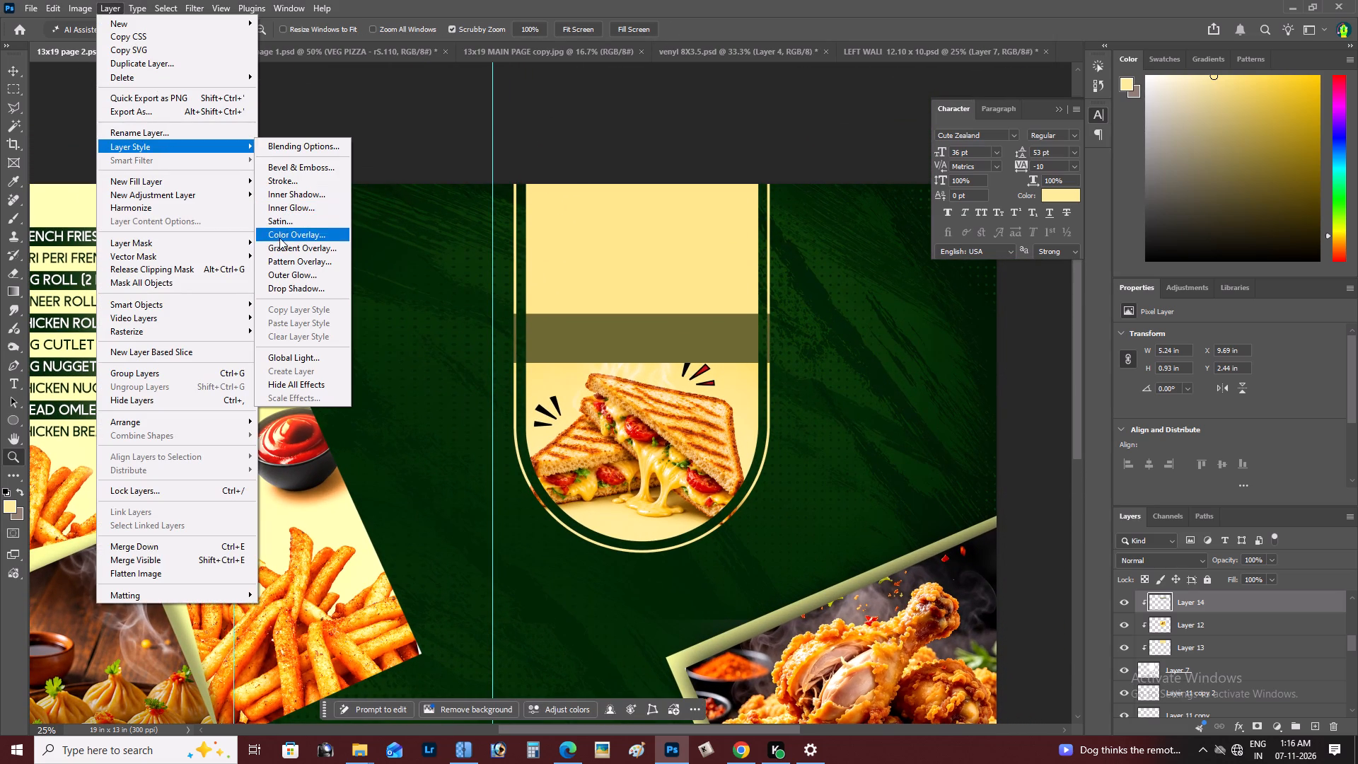
click(286, 239)
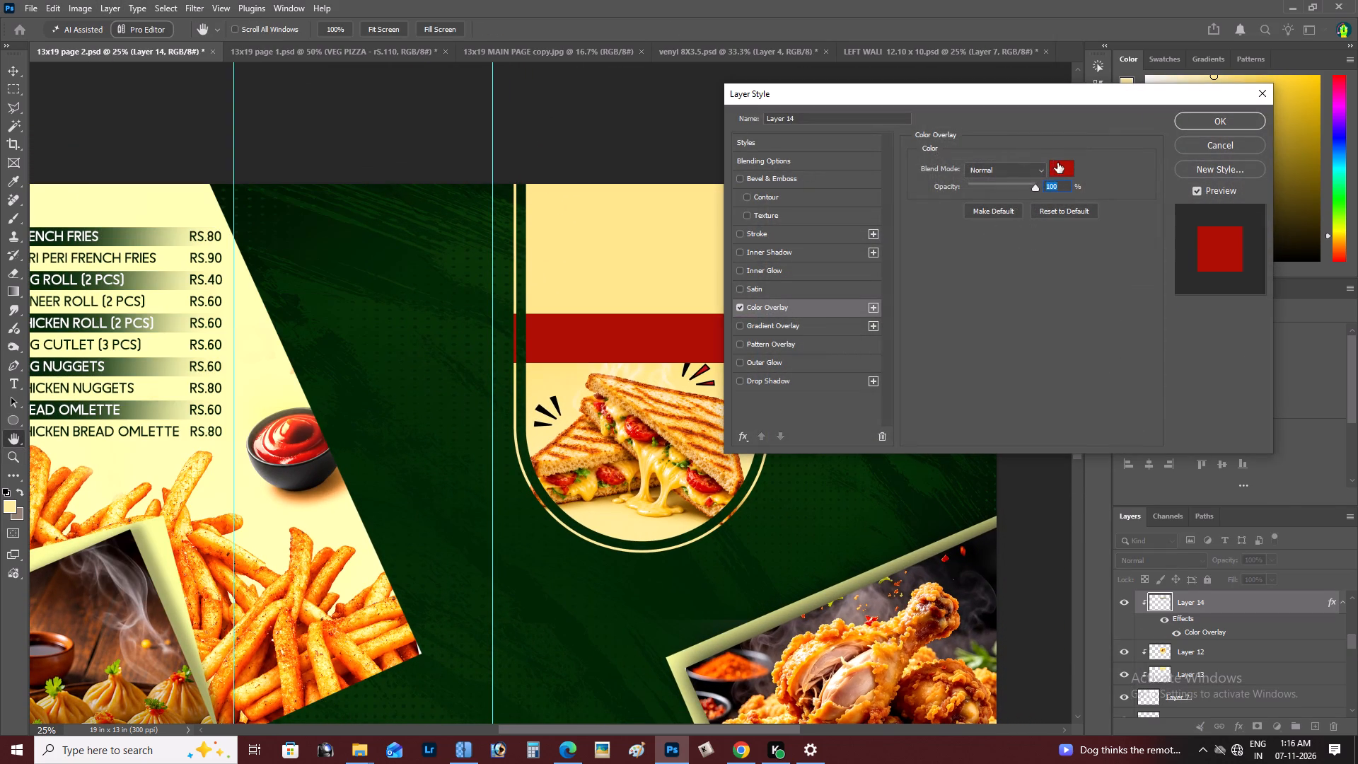
click(1061, 166)
click(377, 260)
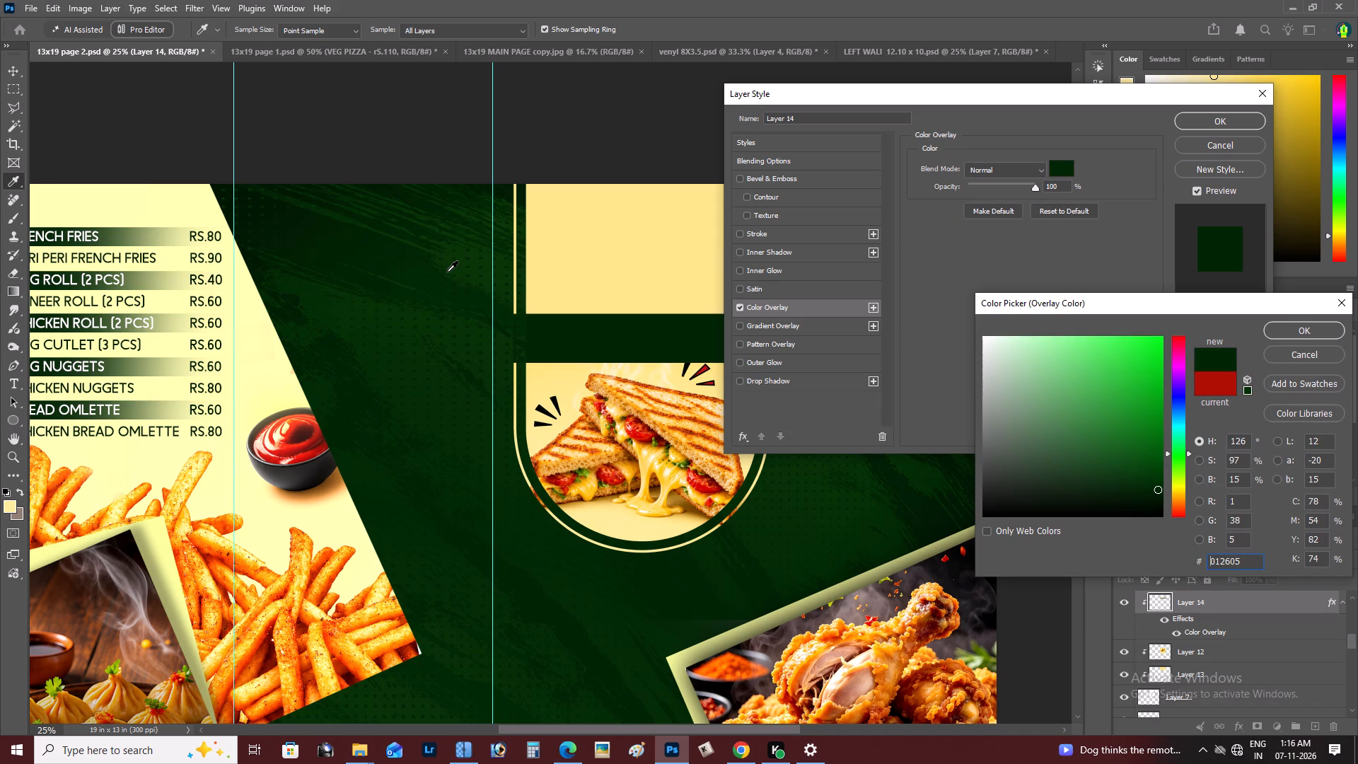
click(1159, 470)
key(Return)
key(Return)
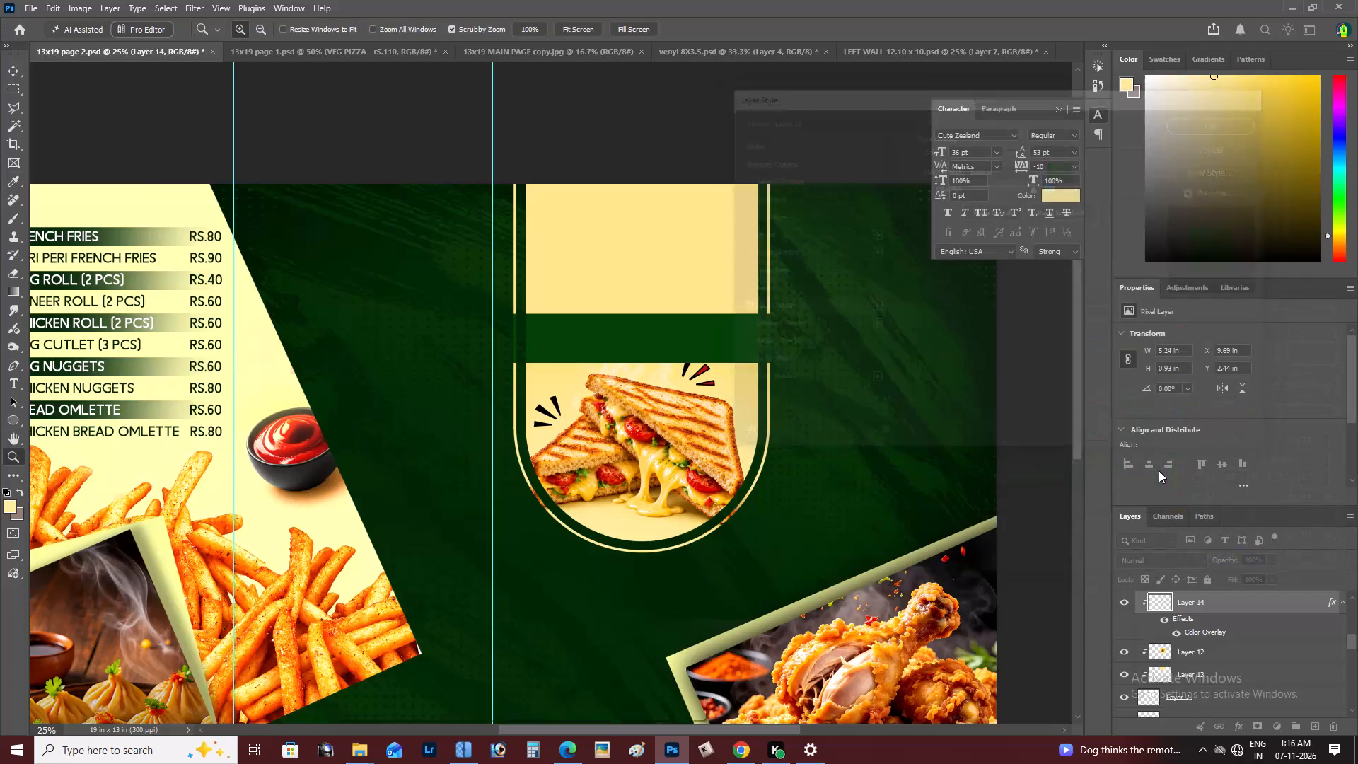
Examine the green band and sandwich frame against the whole page layout.
key(z)
alt+click(552, 279)
right_click(607, 345)
click(624, 353)
key(space)
key(space)
drag(613, 405, 575, 497)
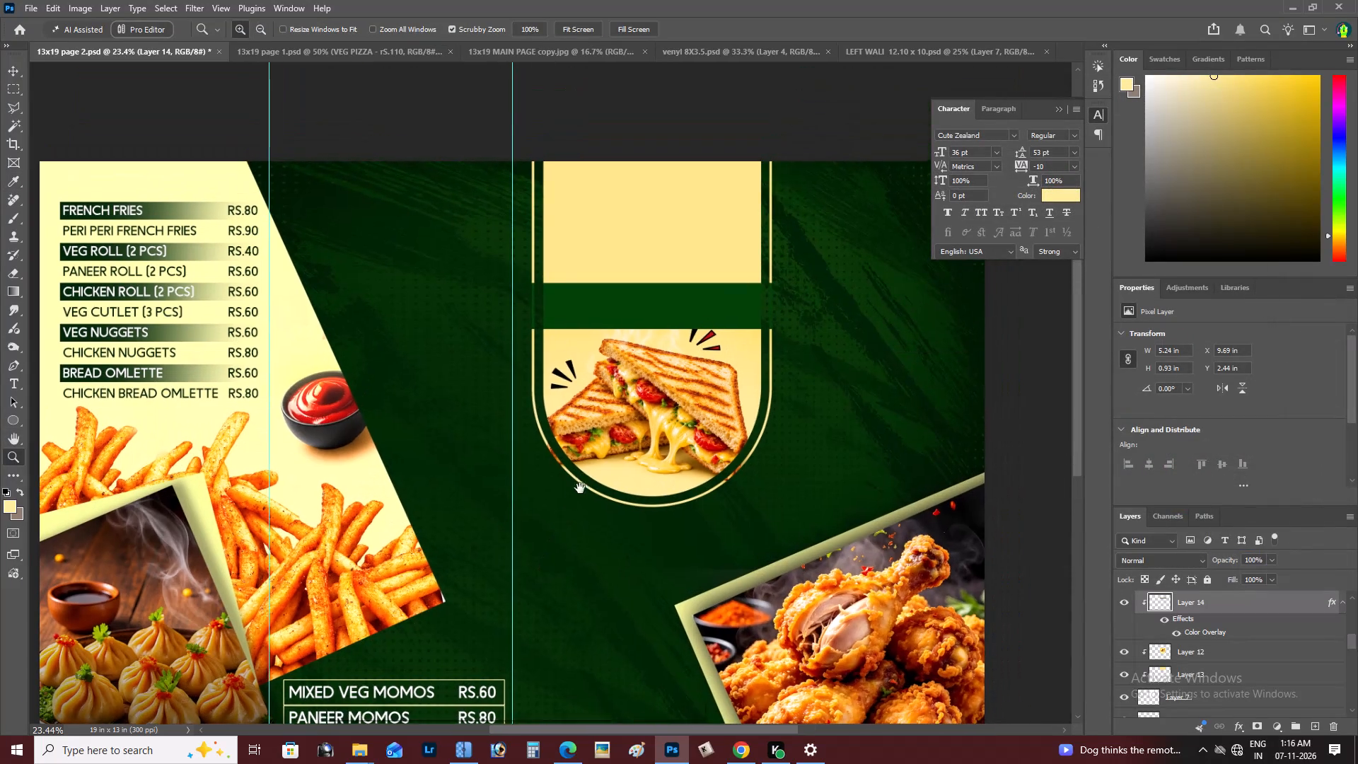
Duplicate the green band and place the copy higher on the yellow panel, at a vertical position of about 0.82 in.
key(v)
right_click(660, 309)
click(674, 315)
alt+drag(675, 315, 675, 228)
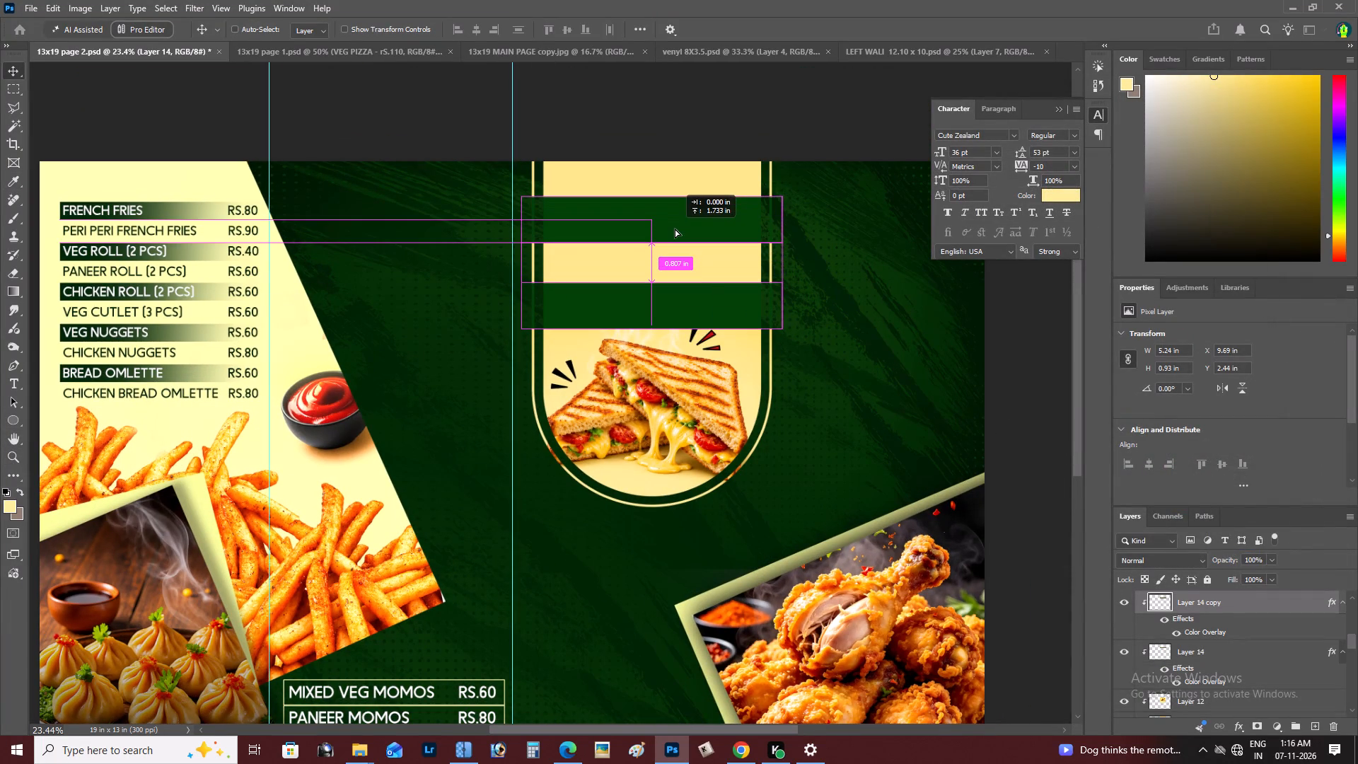
alt+drag(675, 228, 678, 194)
drag(678, 194, 680, 234)
Move the lower green band down toward the sandwich, to a vertical position of about 2.72 in.
right_click(664, 293)
click(670, 296)
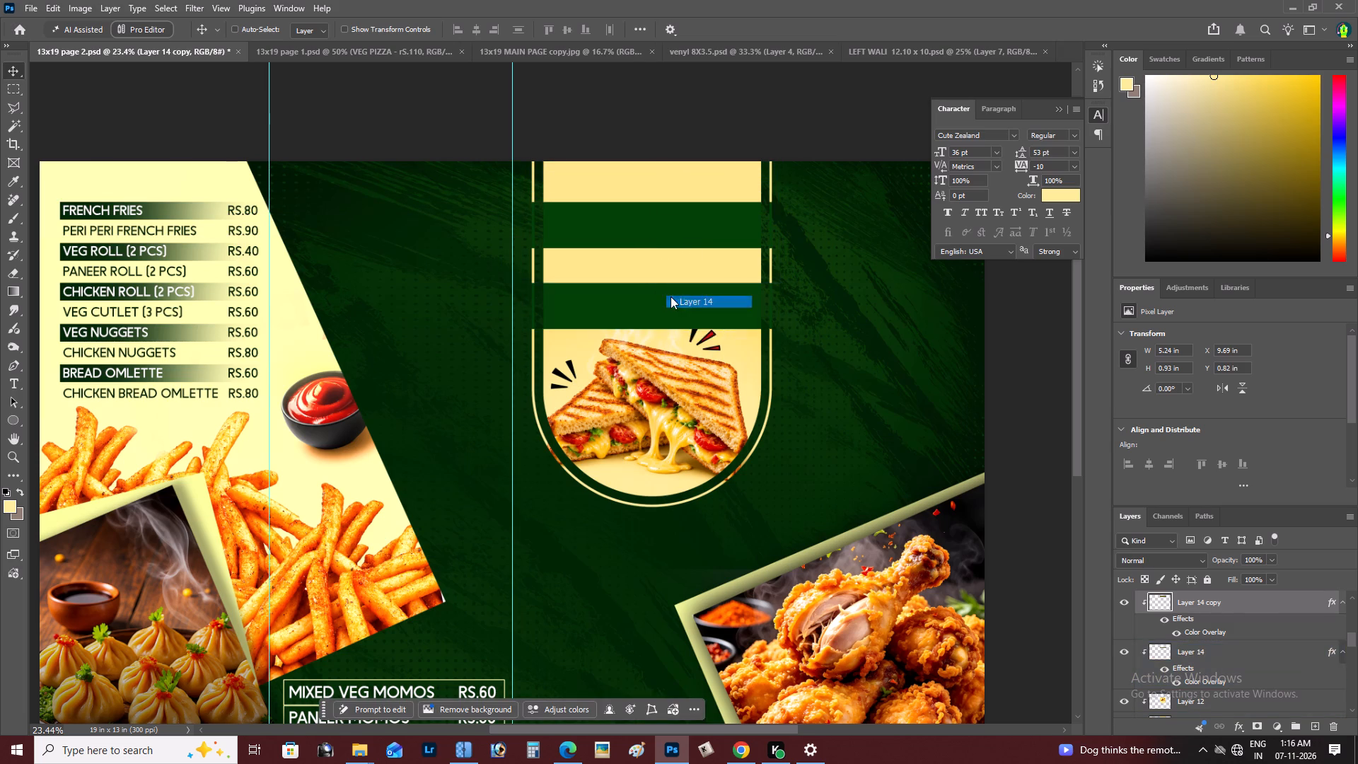
drag(671, 296, 670, 311)
key(z)
alt+click(660, 275)
right_click(660, 275)
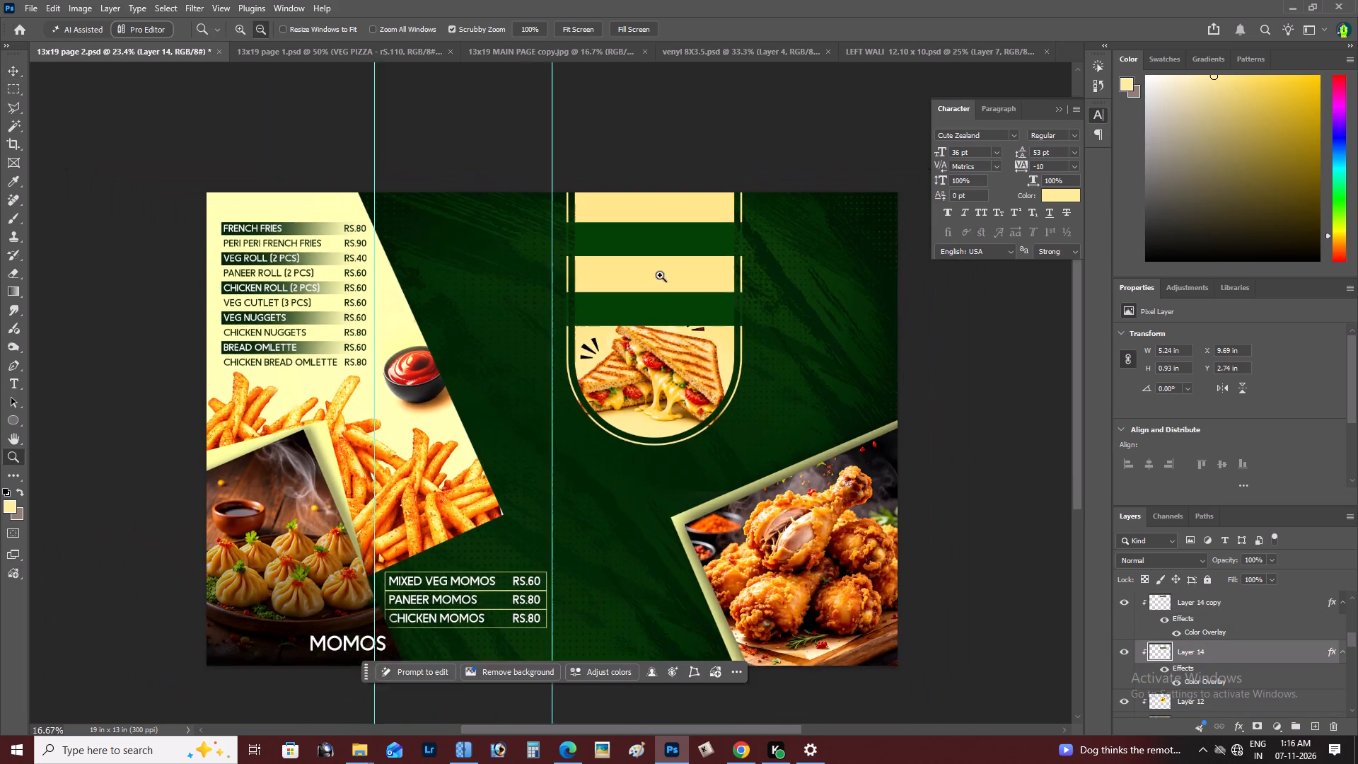
click(675, 282)
key(space)
key(space)
key(space)
key(space)
key(space)
key(space)
key(space)
key(space)
key(space)
key(space)
key(space)
key(space)
key(space)
key(space)
key(space)
key(space)
key(space)
drag(675, 282, 709, 354)
key(z)
alt+click(706, 303)
right_click(712, 299)
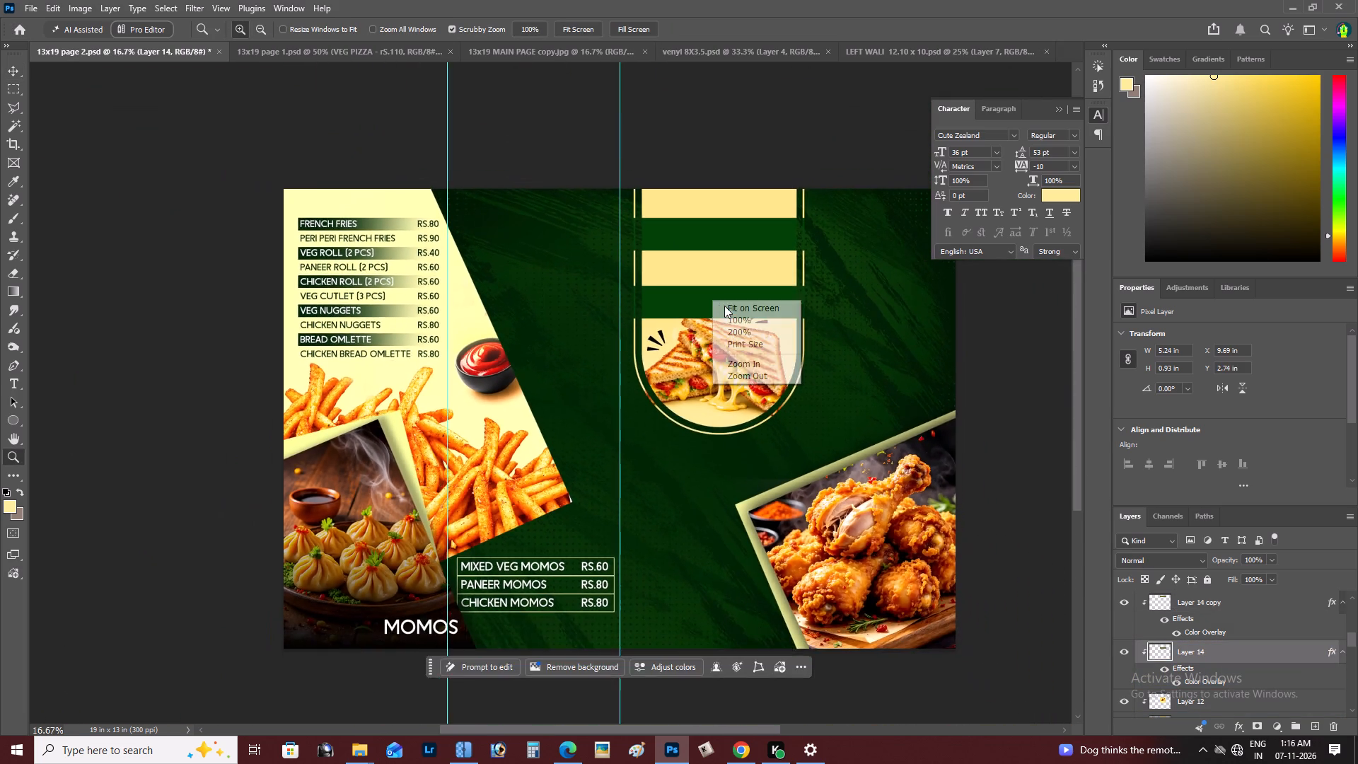
click(724, 306)
key(space)
drag(724, 308, 666, 467)
key(v)
key(Up)
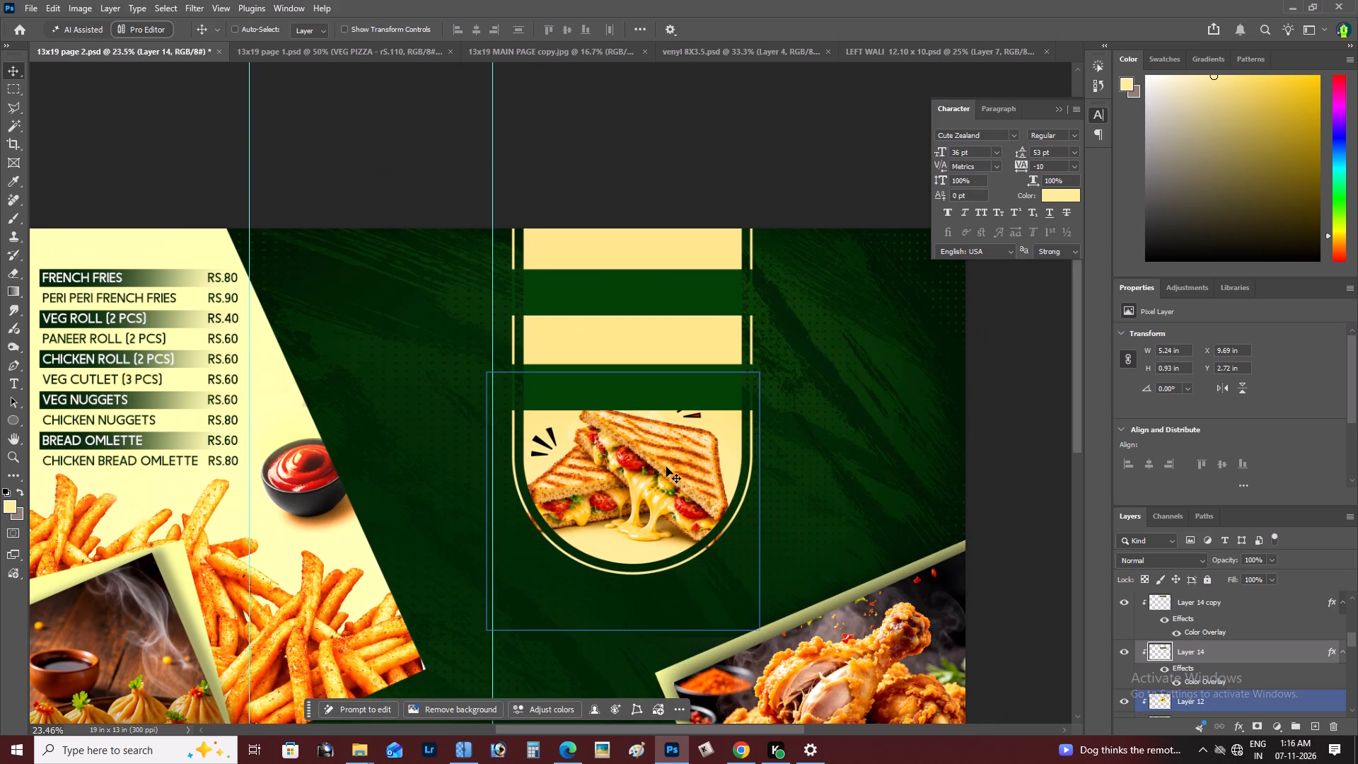
Trim the right ends of both green bands where they cross the frame's thin outline, using a rectangular selection.
shift+right_click(724, 286)
shift+click(741, 296)
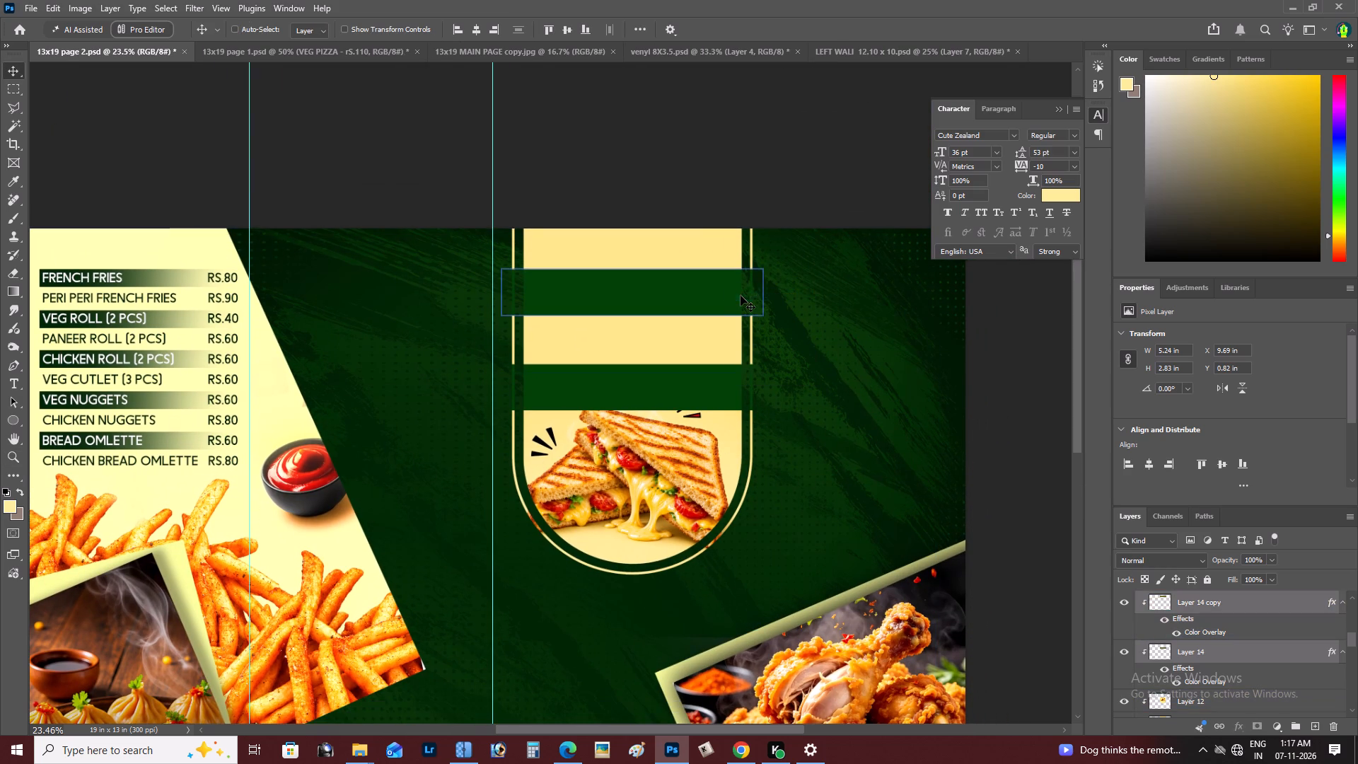
key(comma)
key(m)
drag(747, 214, 782, 321)
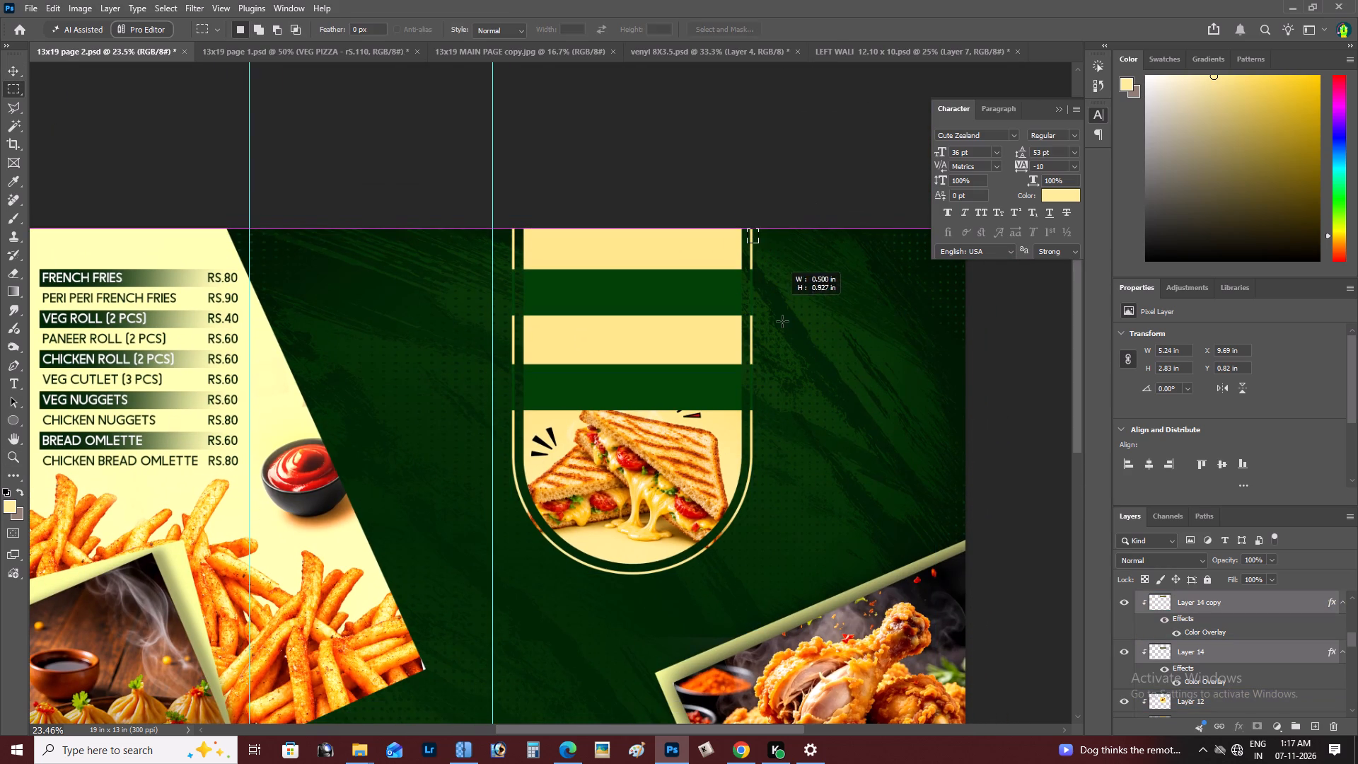
drag(782, 321, 806, 461)
key(BackSpace)
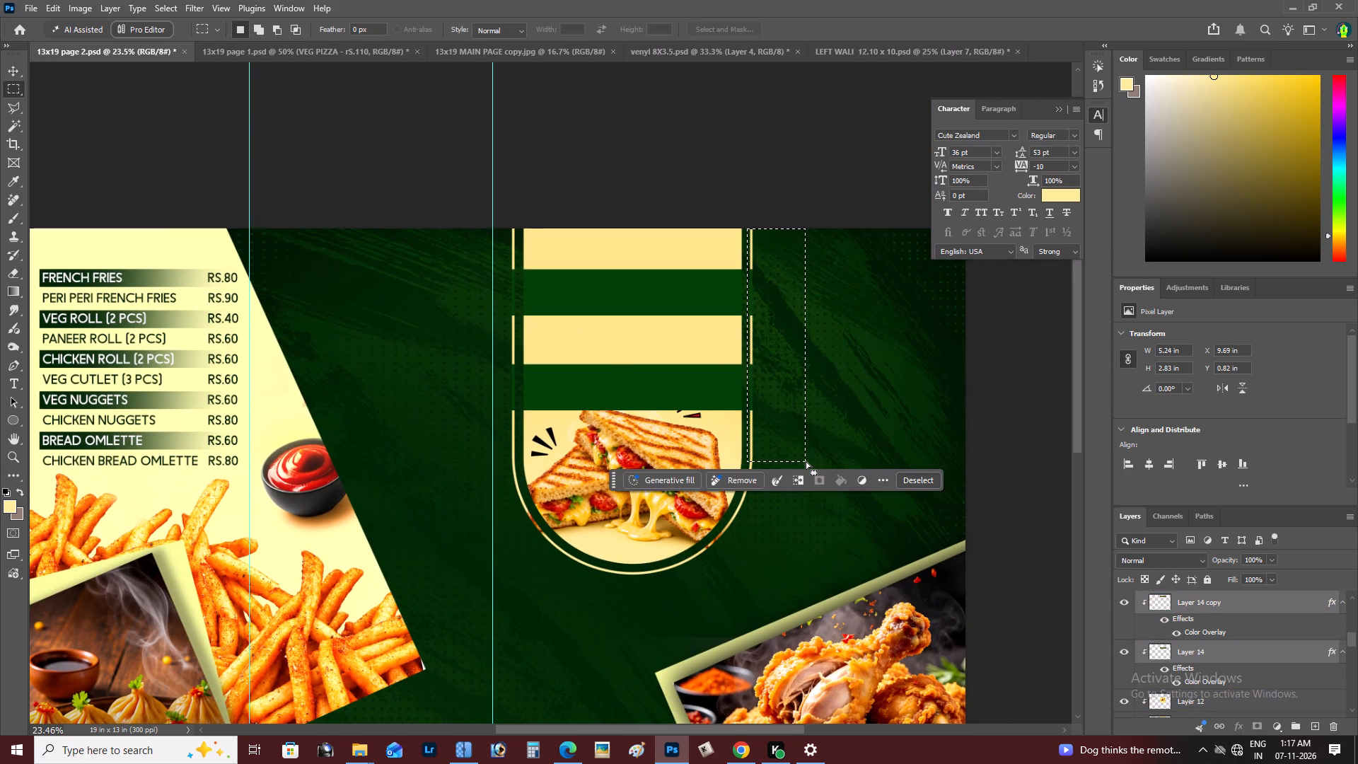
key(v)
right_click(622, 381)
click(640, 386)
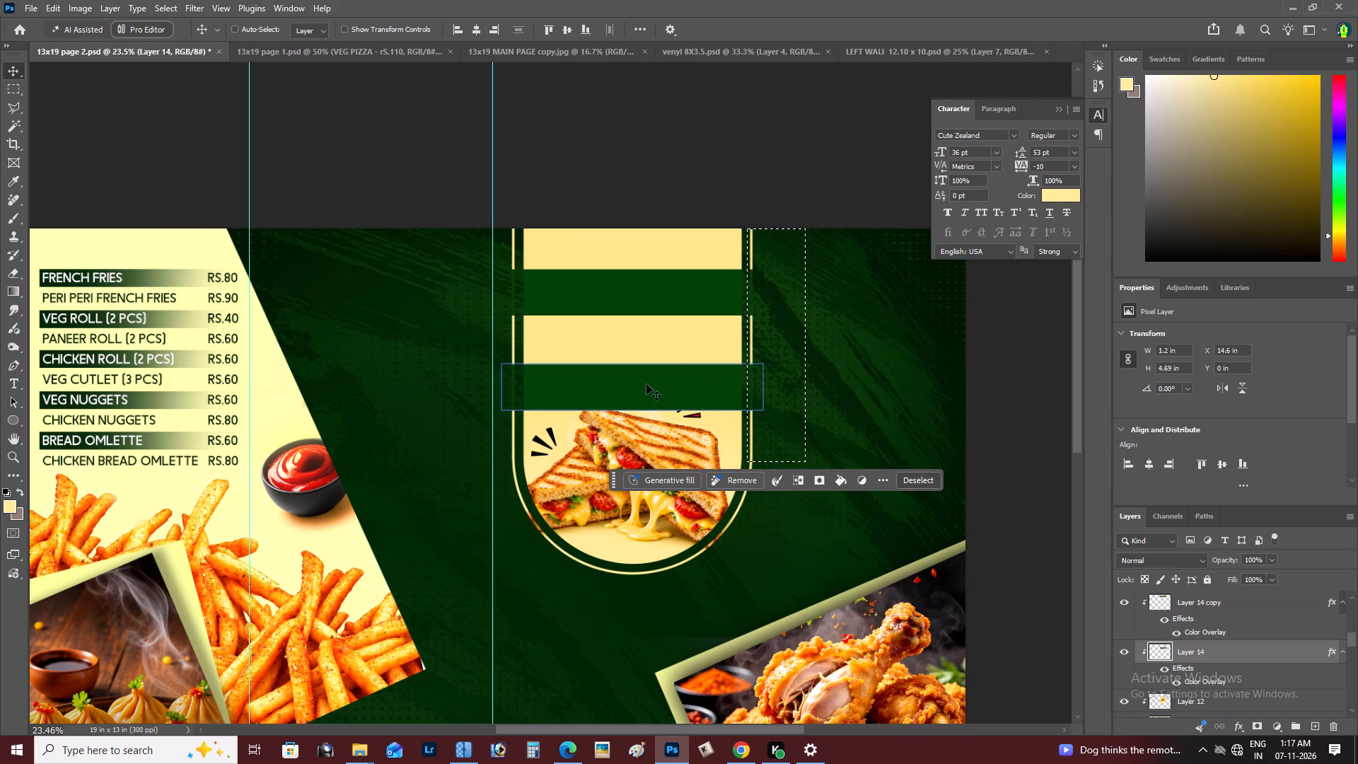
key(BackSpace)
right_click(658, 292)
click(684, 300)
key(BackSpace)
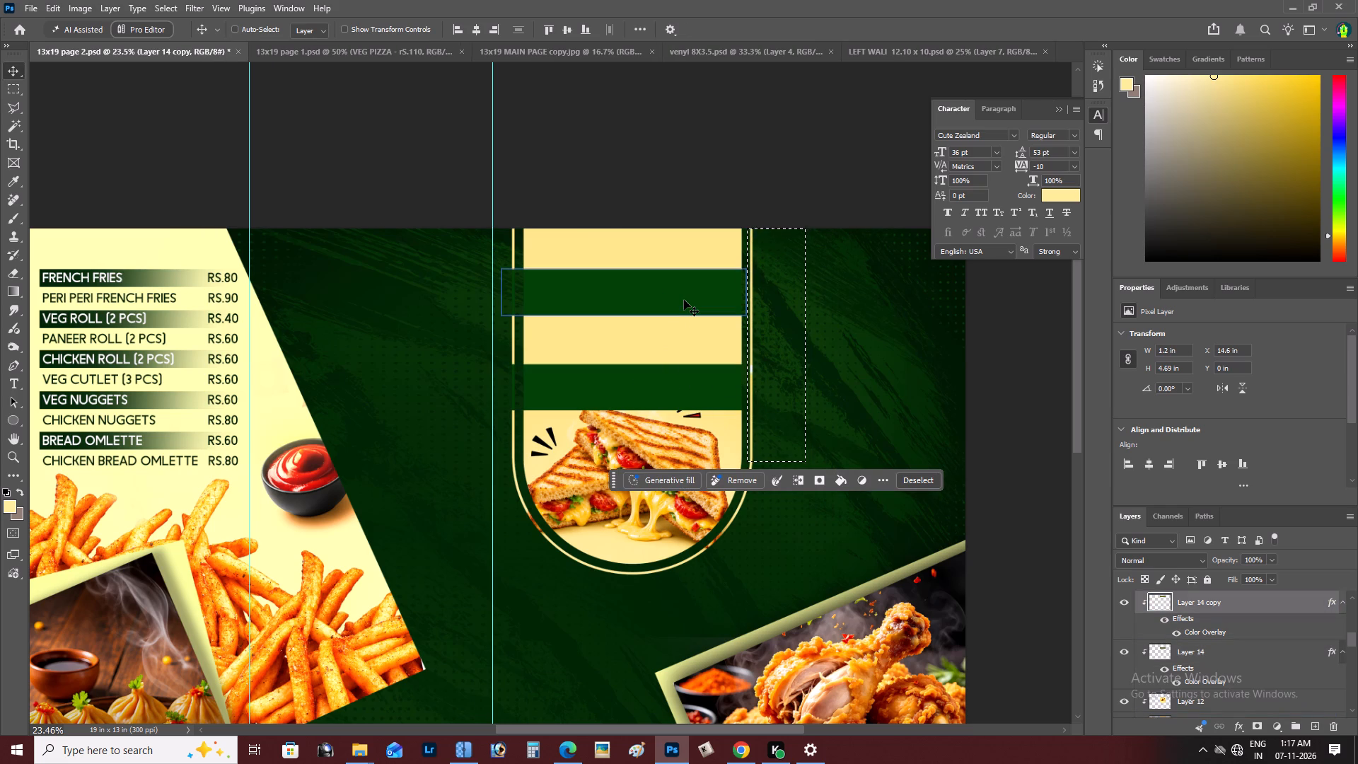
key(ctrl+d)
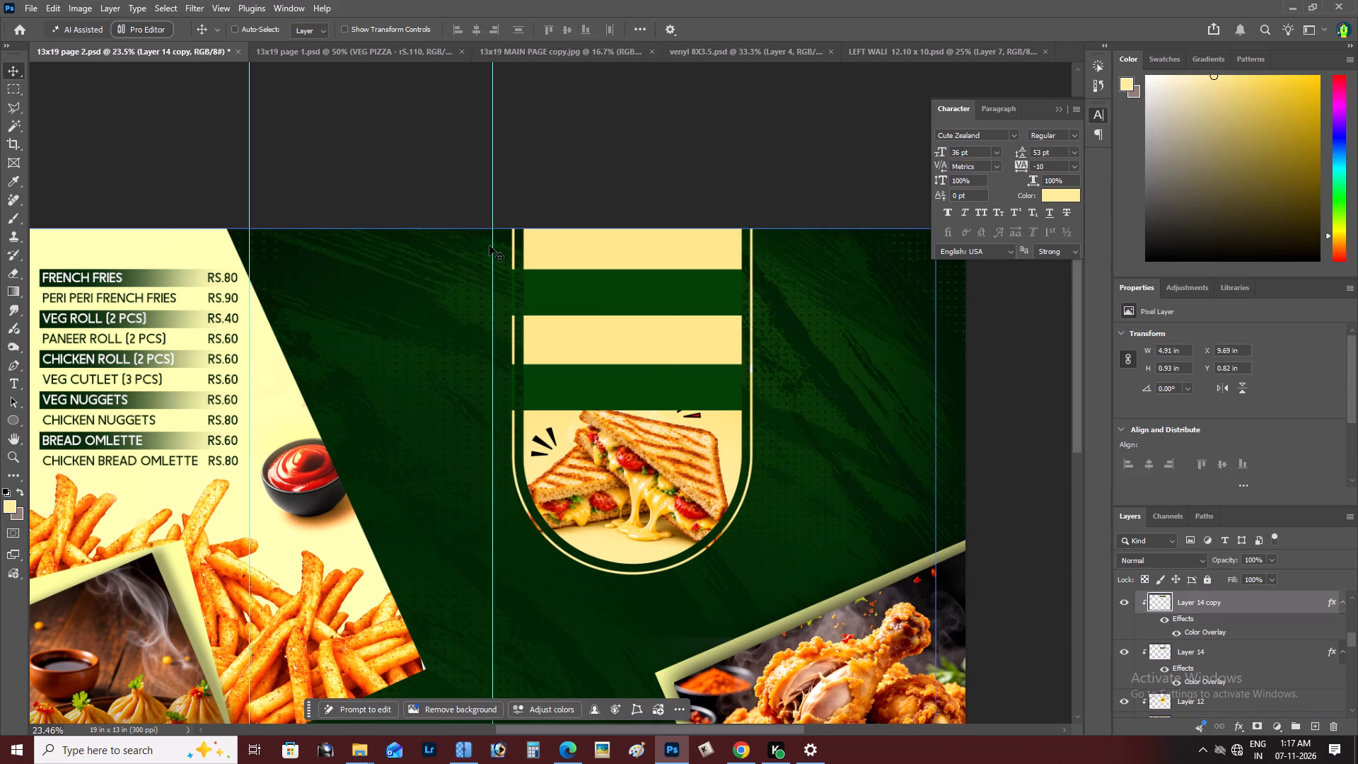
Nudge the lower green band up to a vertical position of 2.7 in.
right_click(672, 378)
click(683, 383)
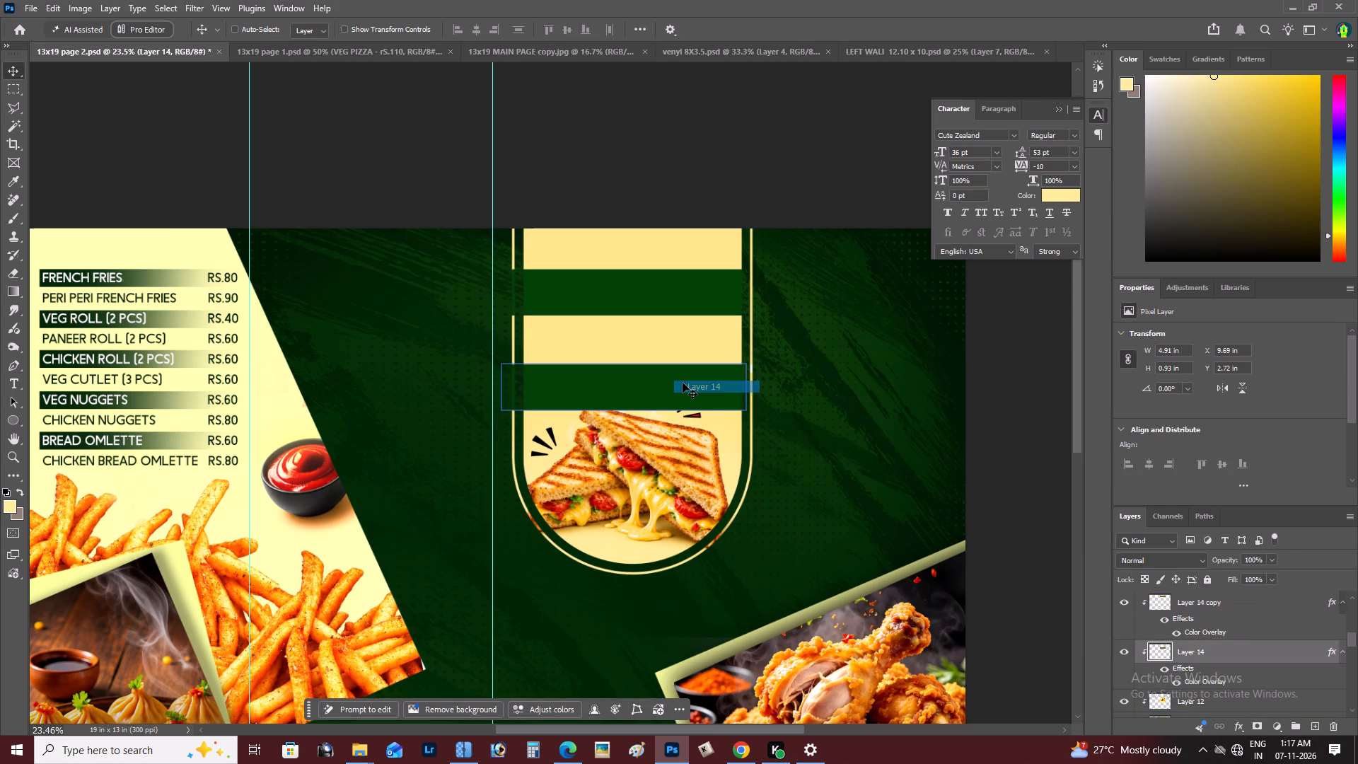
key(Up)
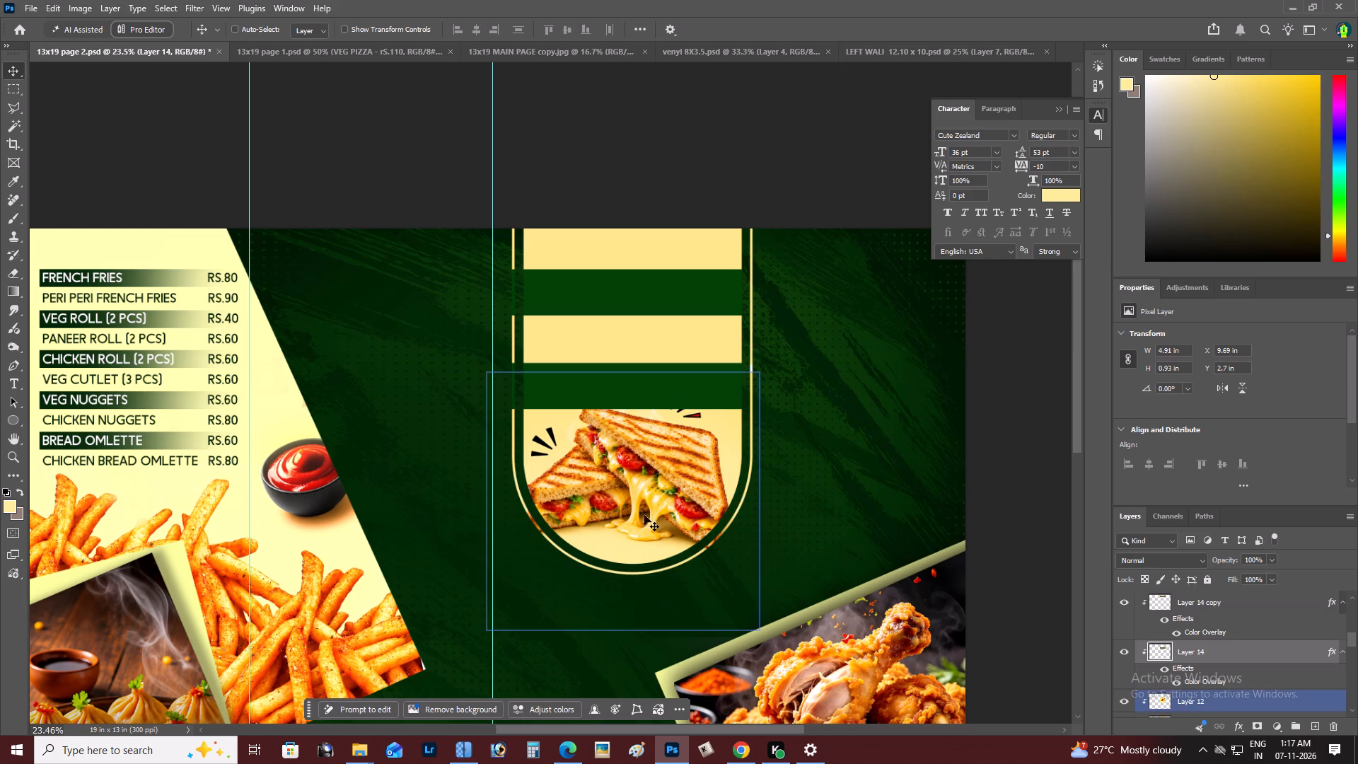
Nudge the sandwich image down within the rounded frame to a vertical position of about 3.1 in.
right_click(644, 515)
click(668, 526)
key(Down)
key(Down)
key(Down)
key(Down)
key(Down)
key(Down)
key(Down)
key(Down)
key(Down)
key(Down)
key(Down)
key(Down)
key(Down)
key(Down)
key(Down)
key(Down)
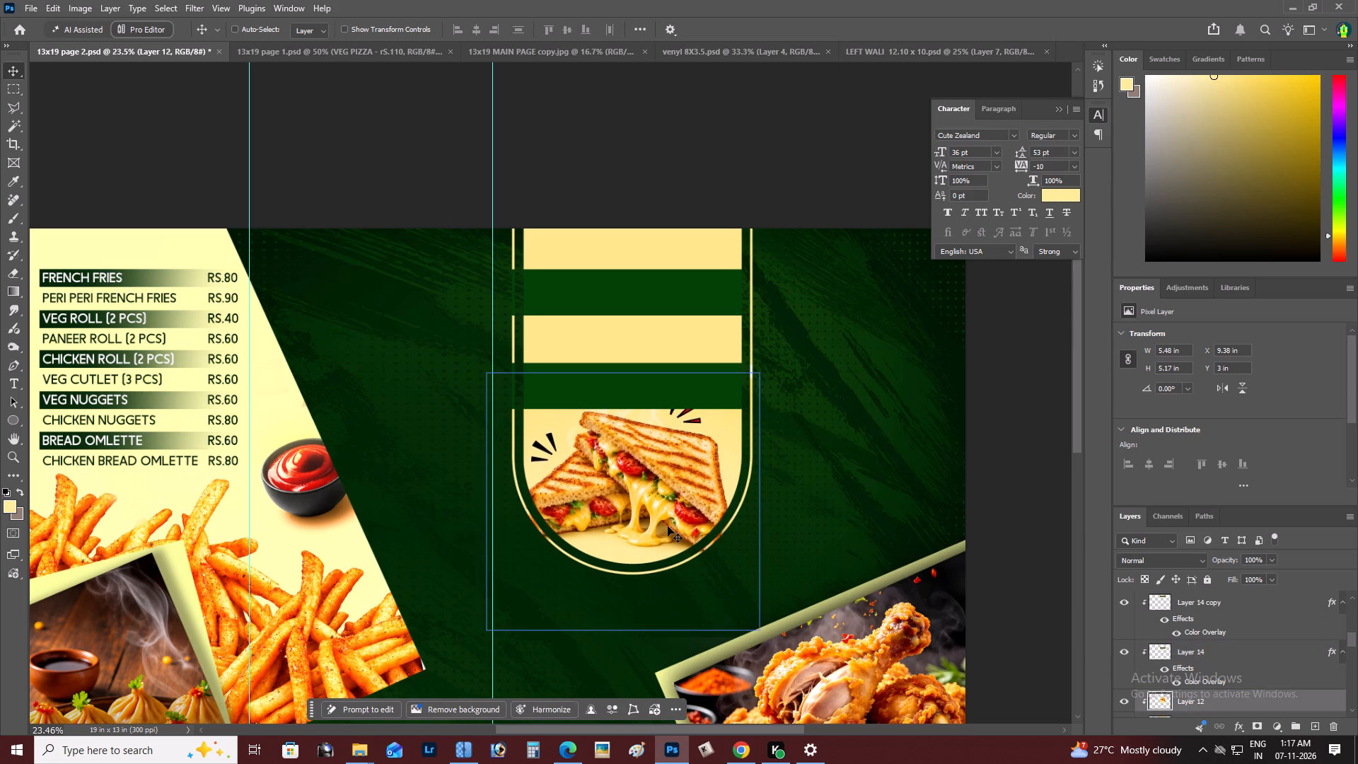
key(Down)
key(Down)
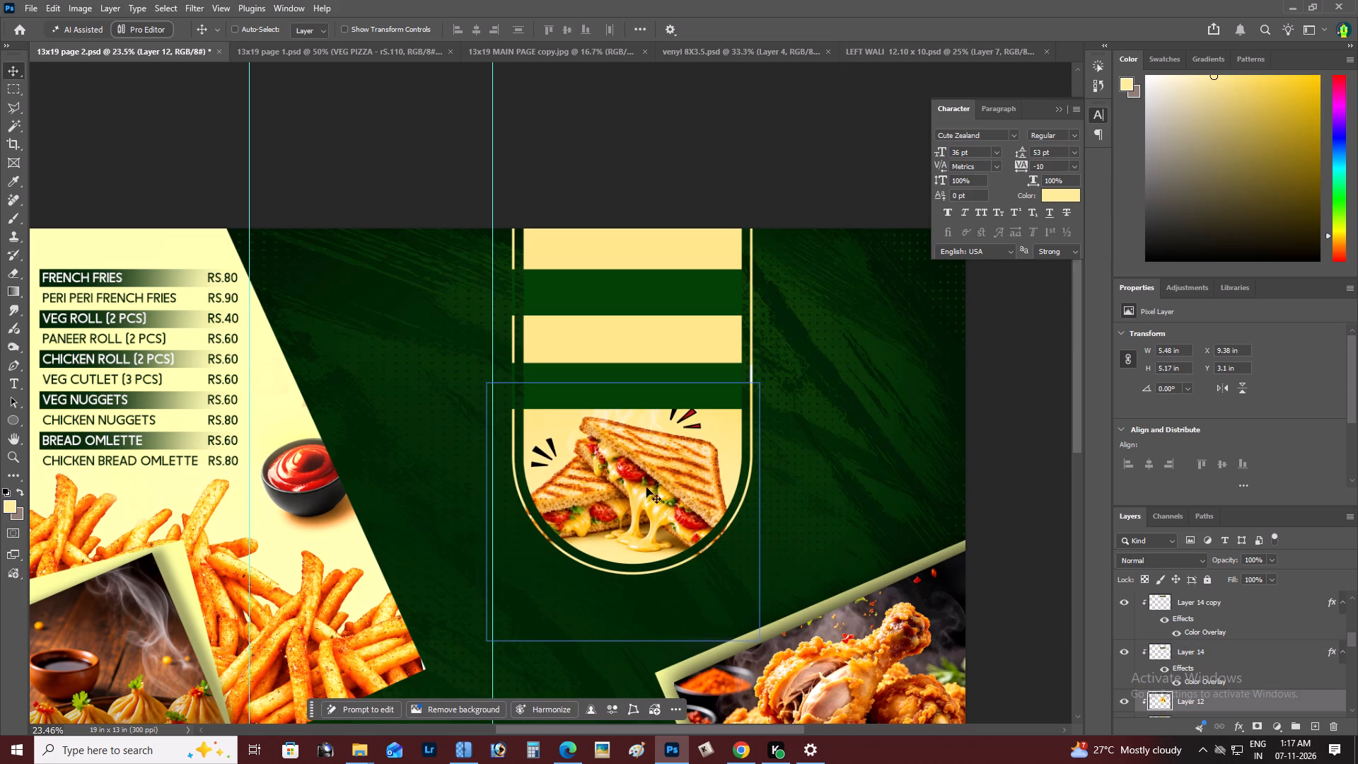
Trim the left ends of both green bands where they cross the frame's thin outline, using a rectangular selection.
right_click(646, 385)
click(658, 388)
key(comma)
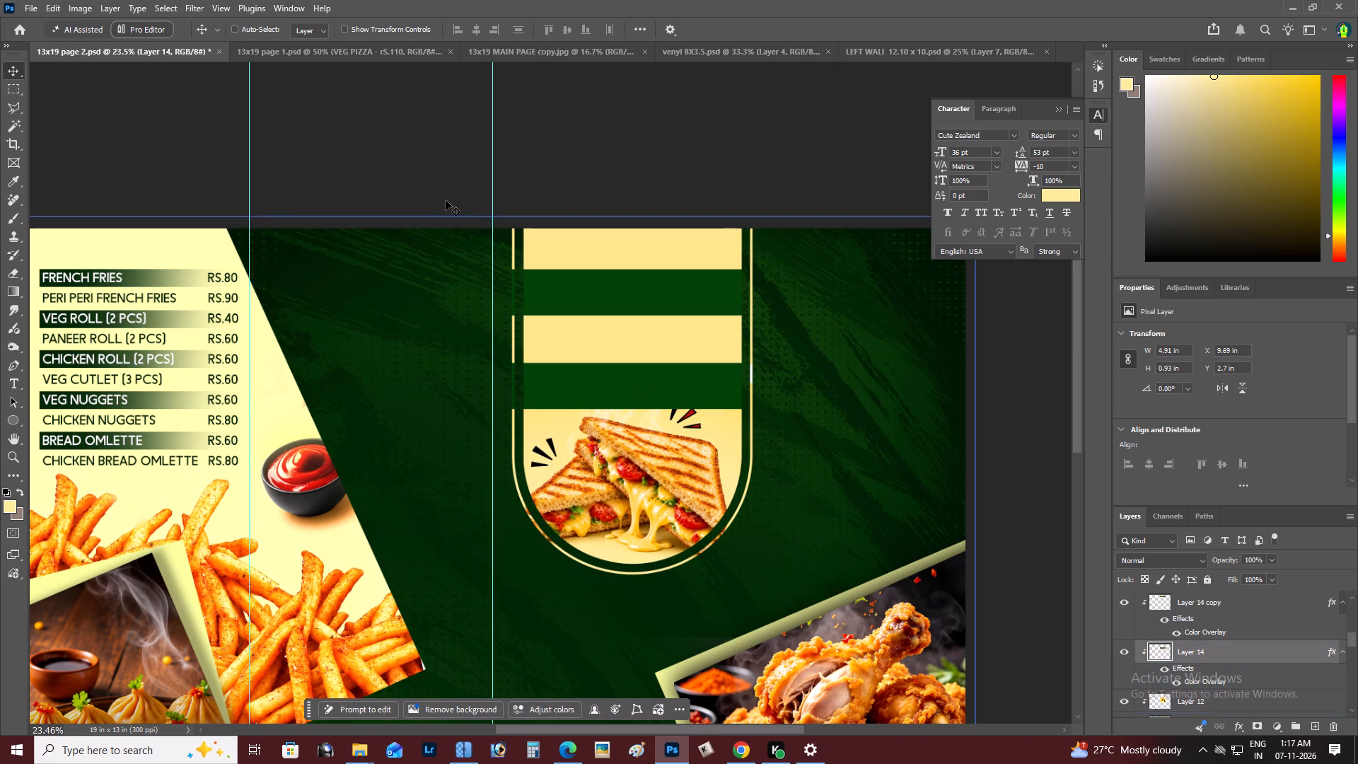
drag(449, 214, 451, 221)
key(ctrl+z)
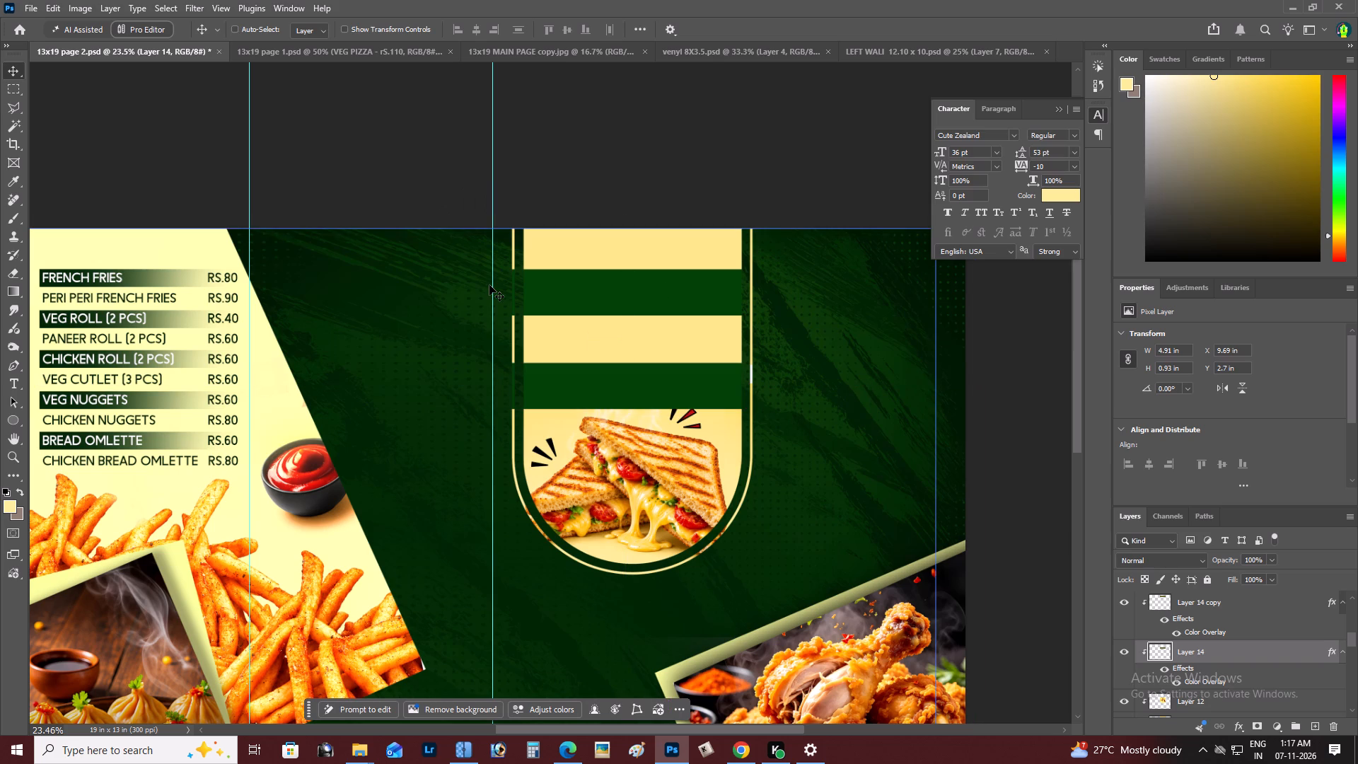
key(m)
drag(426, 200, 519, 426)
key(BackSpace)
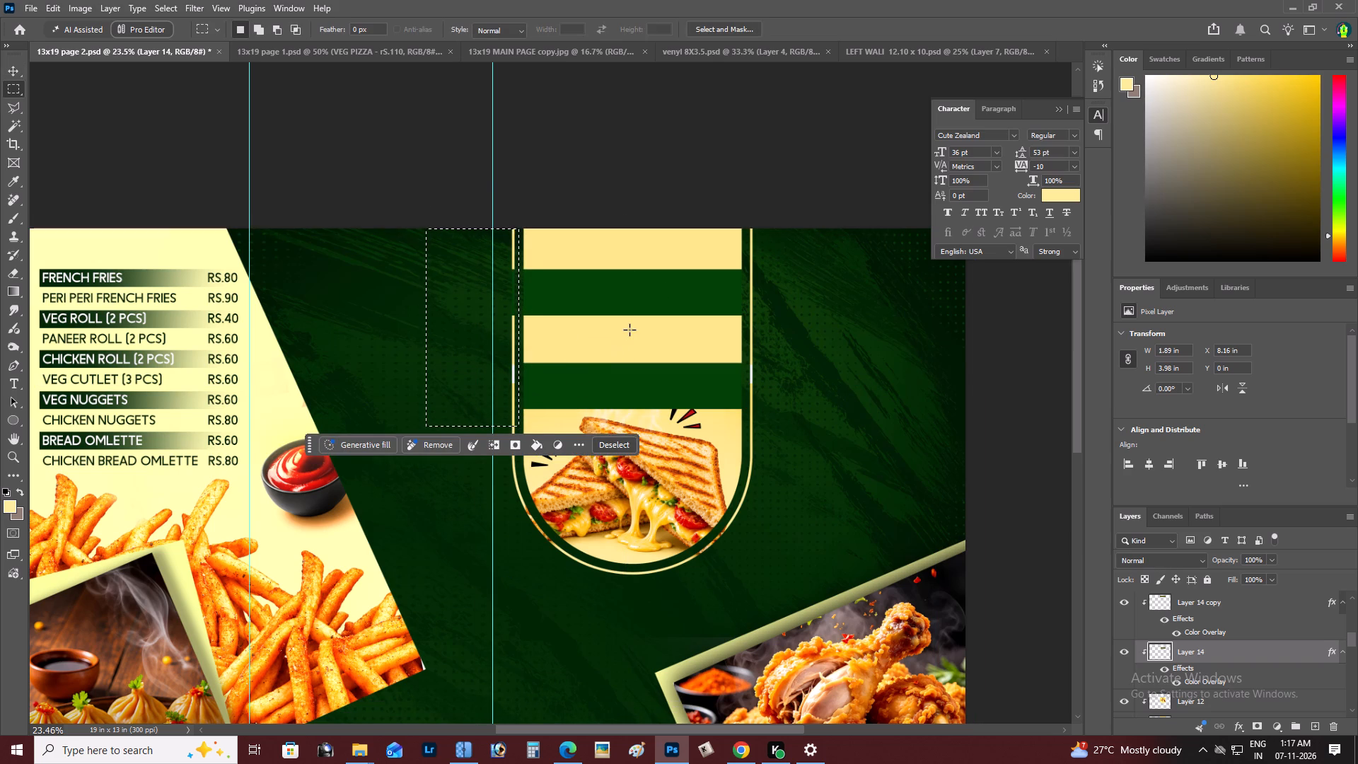
key(v)
right_click(630, 287)
click(651, 294)
key(BackSpace)
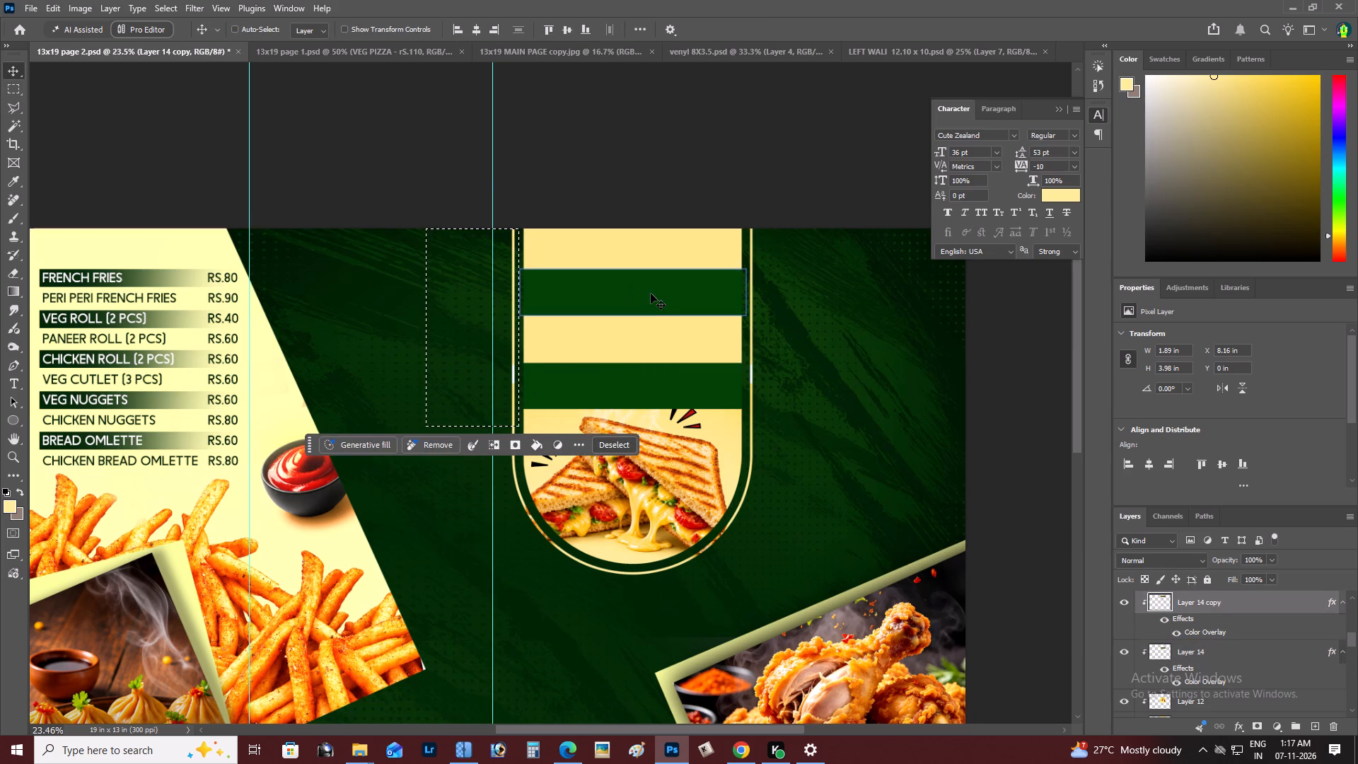
key(ctrl+d)
Shift the yellow panel down behind the lower band and stretch its top past the page edge, making it about 4.05 in tall.
right_click(619, 349)
click(637, 355)
drag(637, 355, 635, 395)
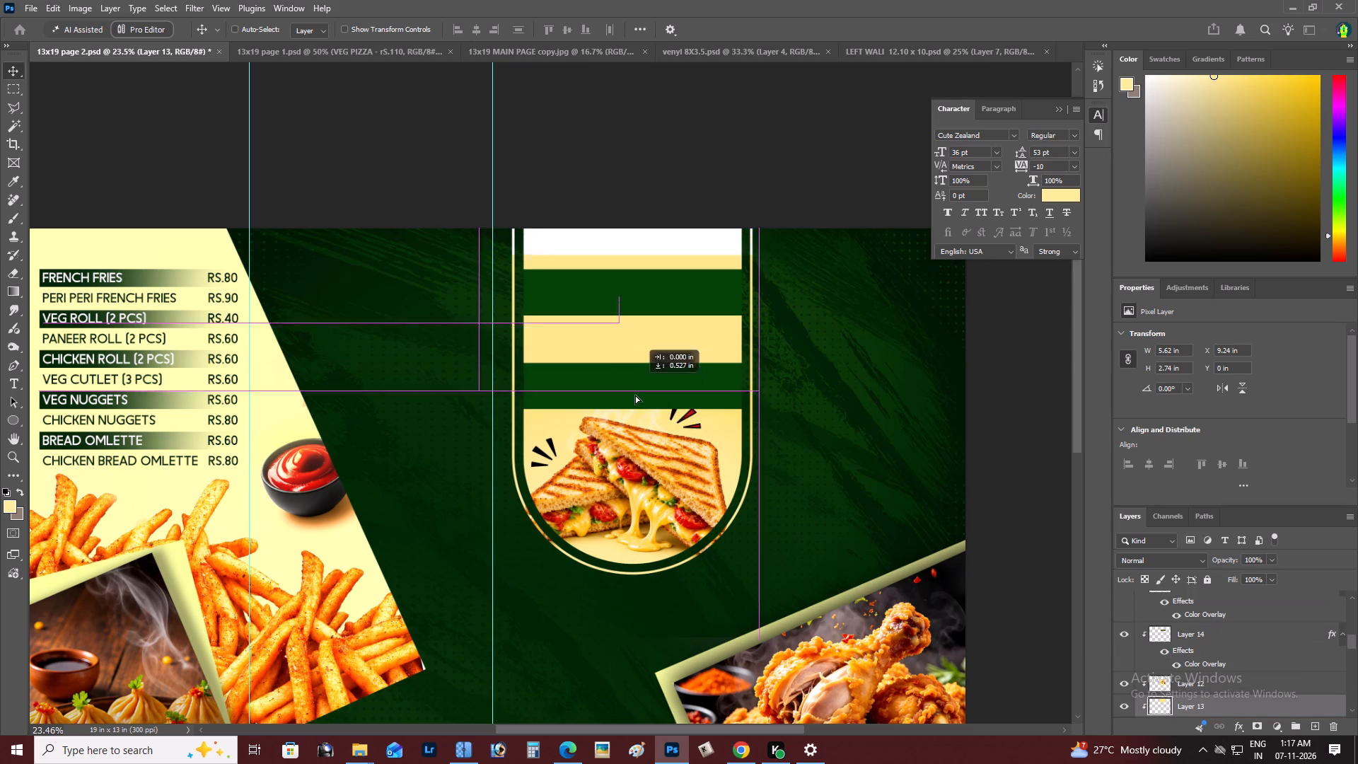
drag(635, 395, 634, 399)
key(ctrl+z)
drag(637, 366, 638, 421)
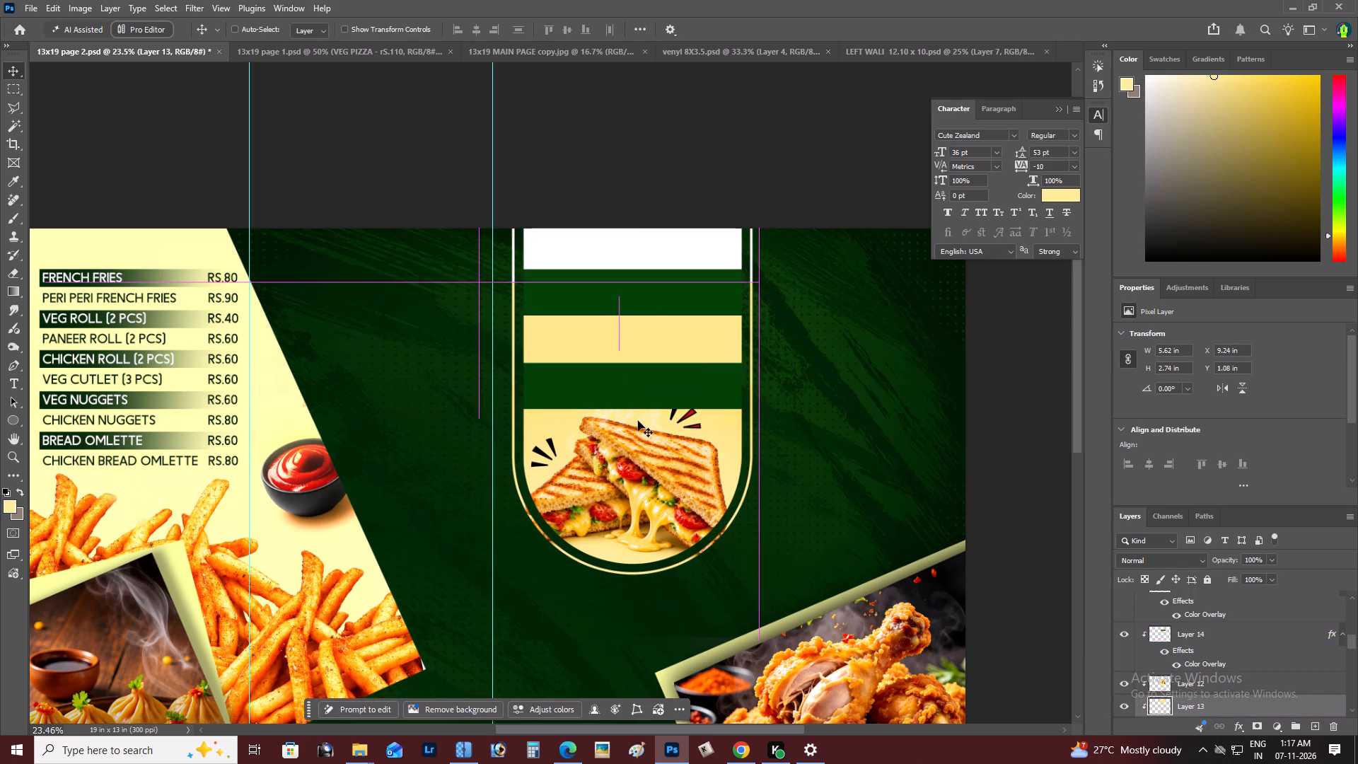
key(ctrl+t)
shift+drag(622, 281, 629, 216)
key(ctrl+Return)
Change the upper band's Color Overlay to a darker golden shade of the yellow panel's colour, b8a147.
key(z)
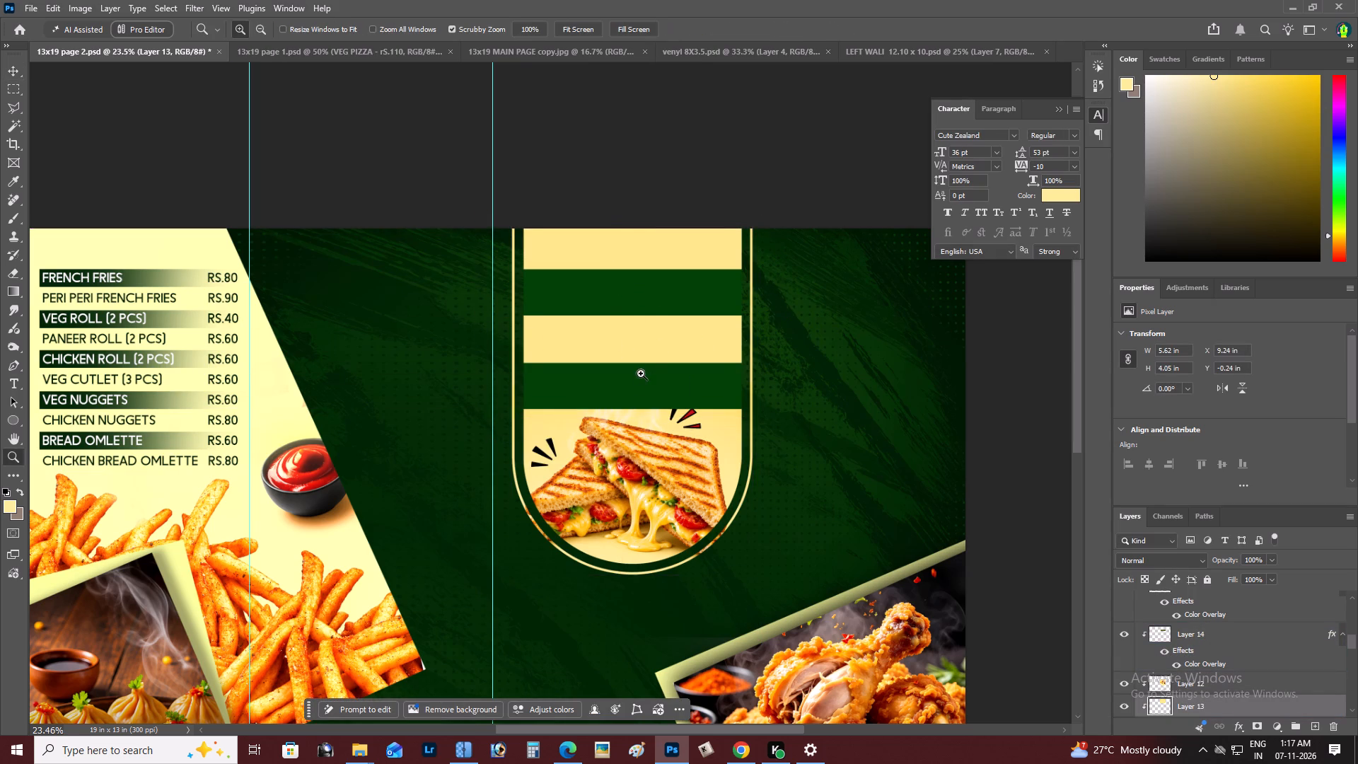
alt+click(620, 278)
right_click(620, 278)
double_click(648, 288)
key(space)
key(space)
key(space)
drag(646, 306, 608, 333)
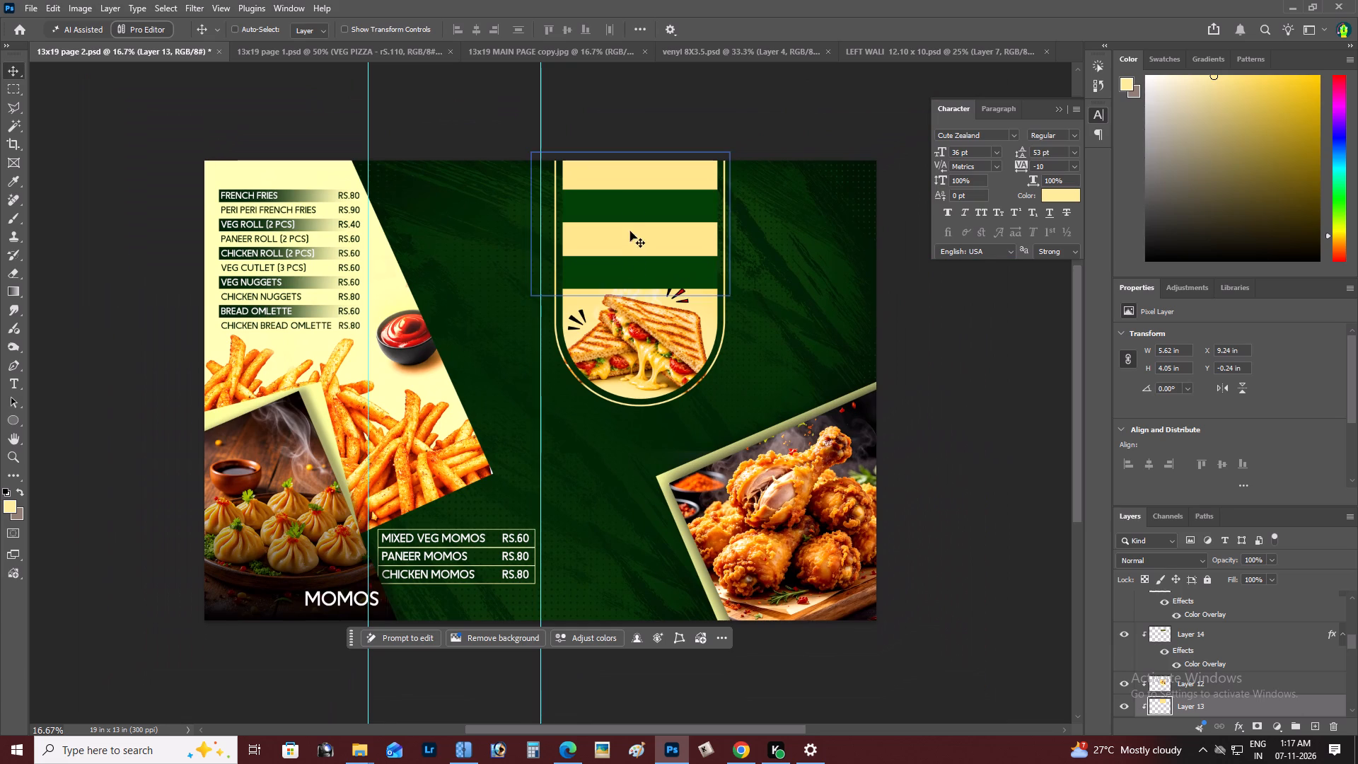
key(v)
right_click(627, 201)
click(649, 206)
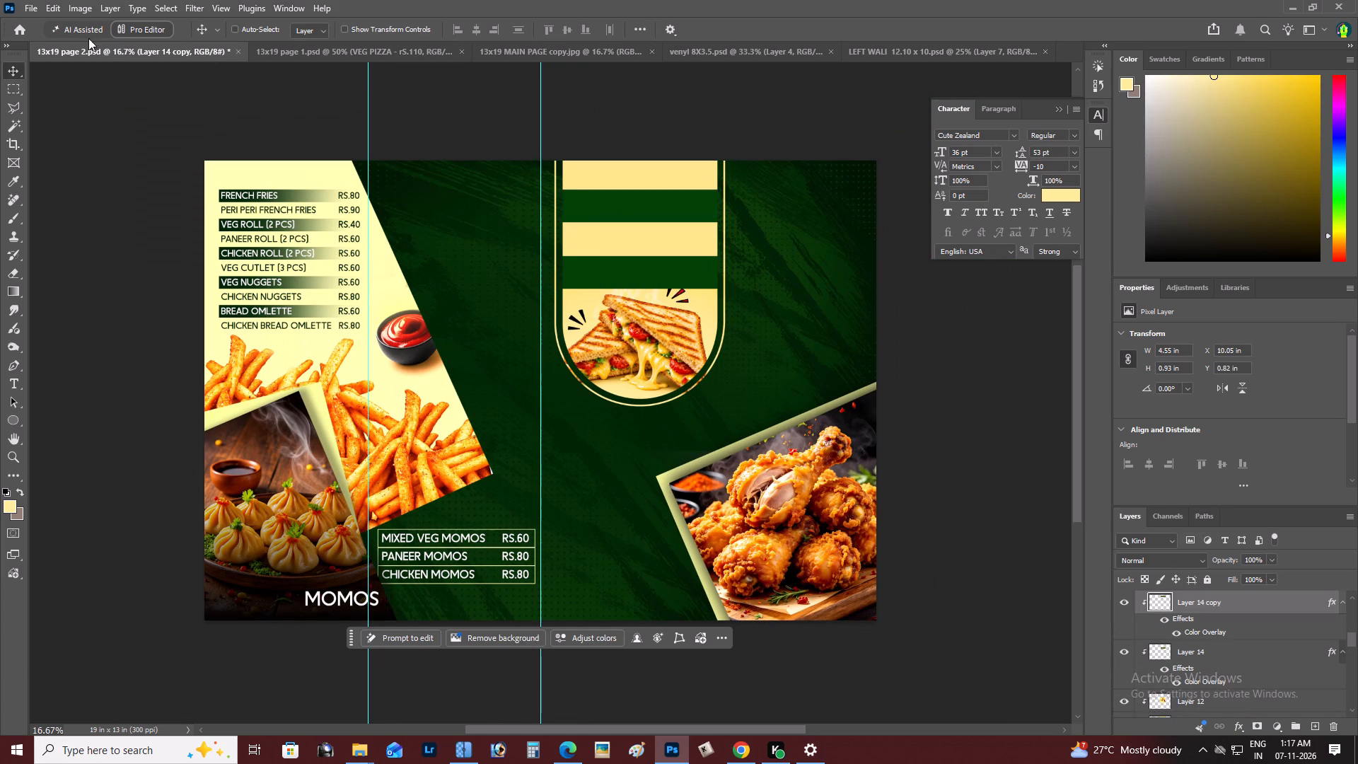
click(105, 6)
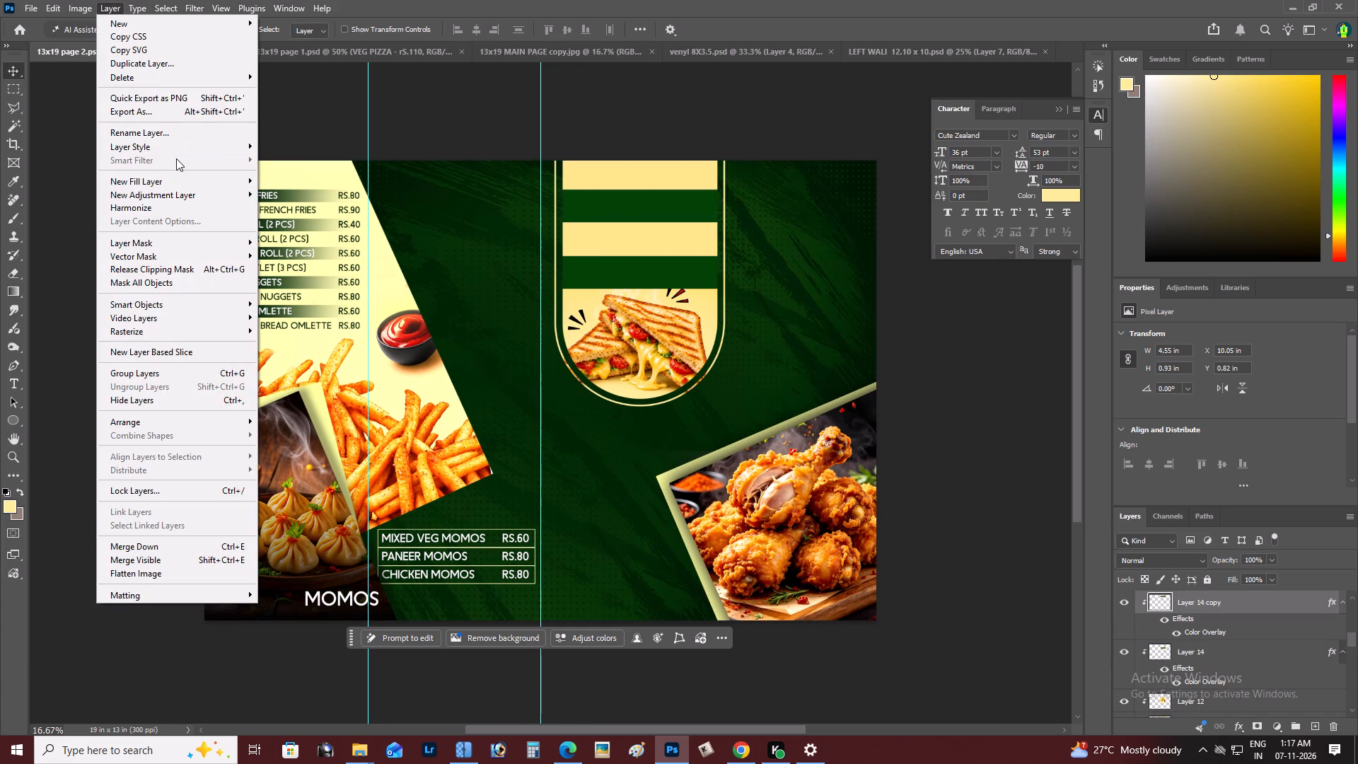
click(169, 146)
click(286, 233)
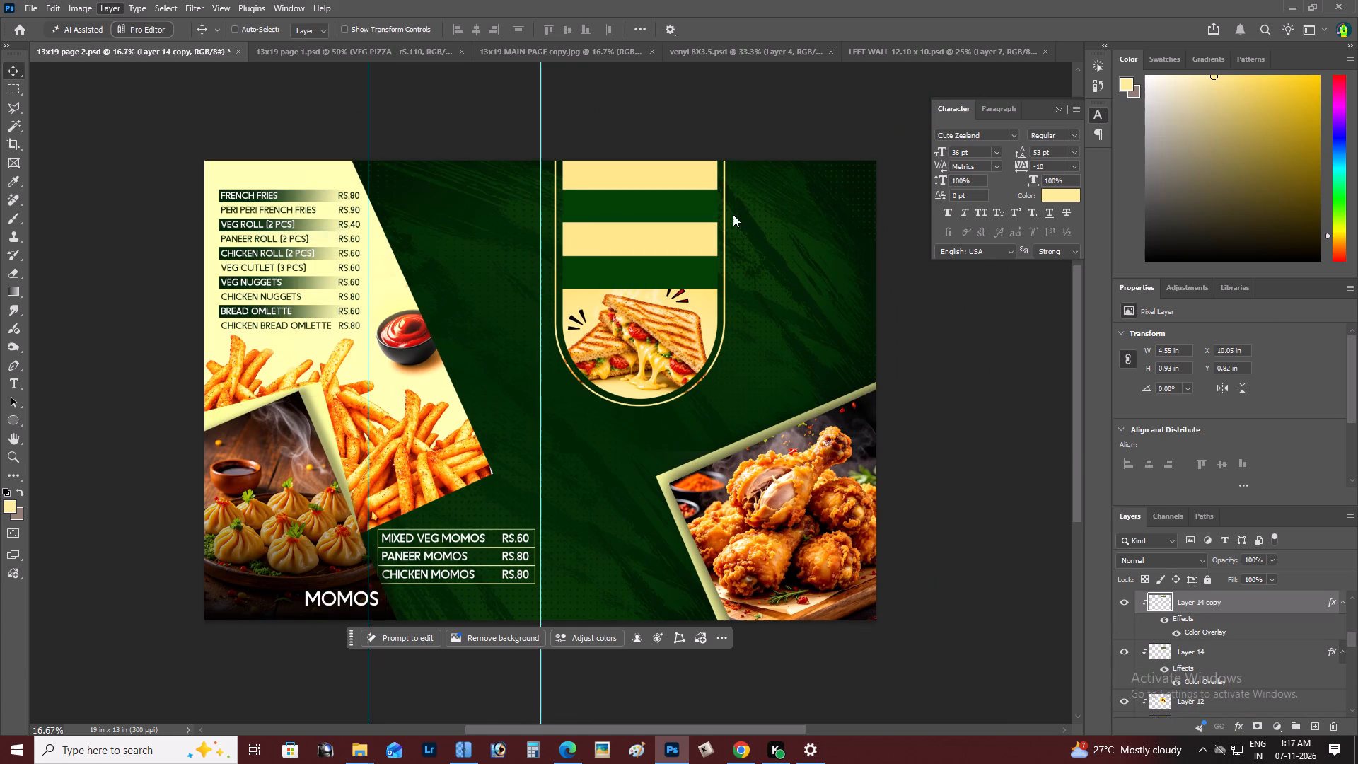
click(1054, 170)
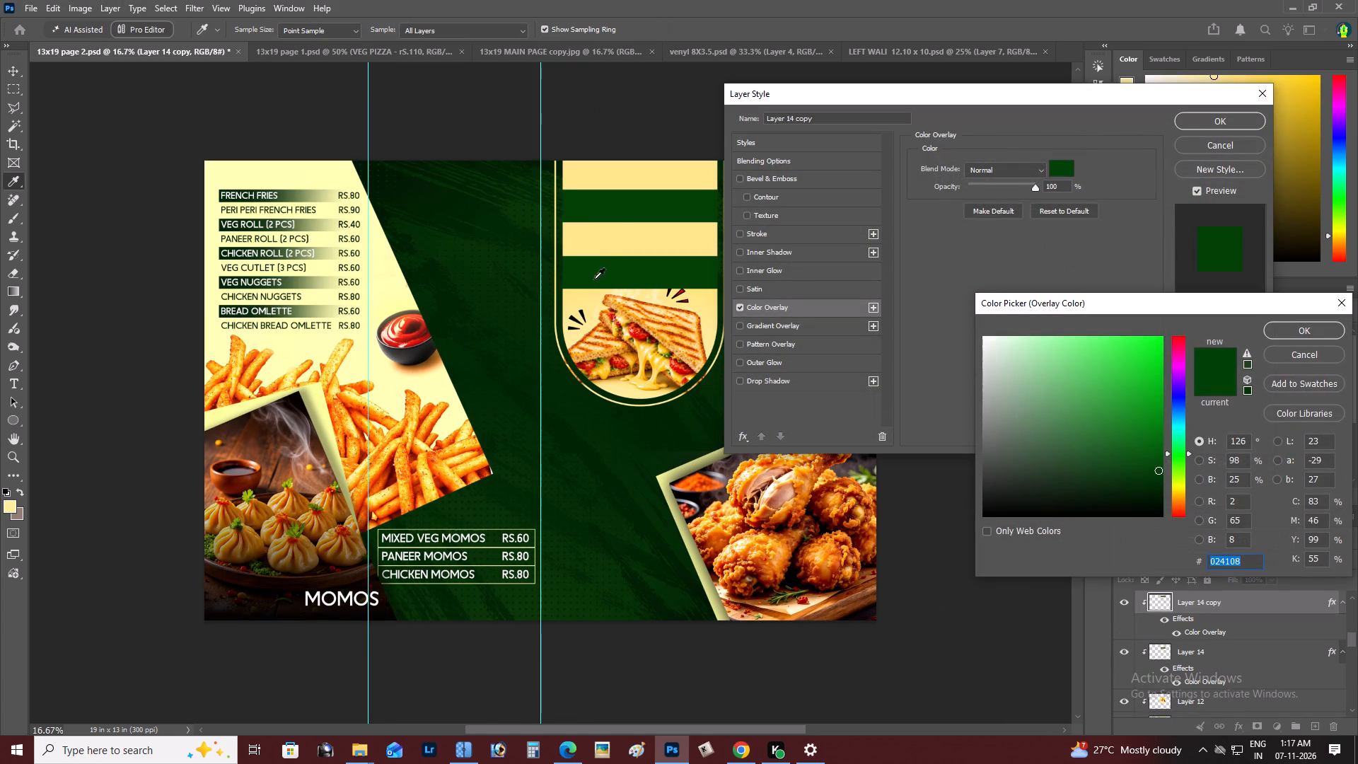
click(620, 241)
click(1091, 419)
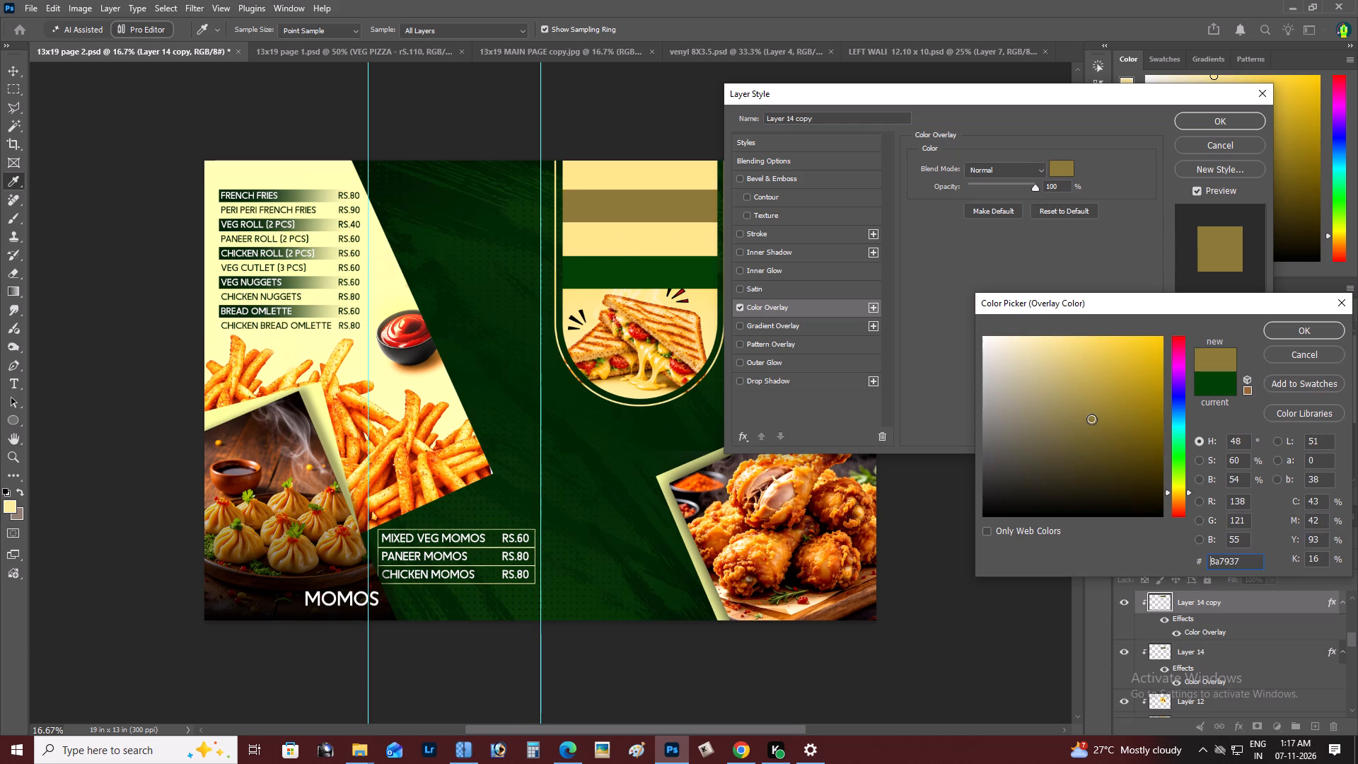
click(1081, 375)
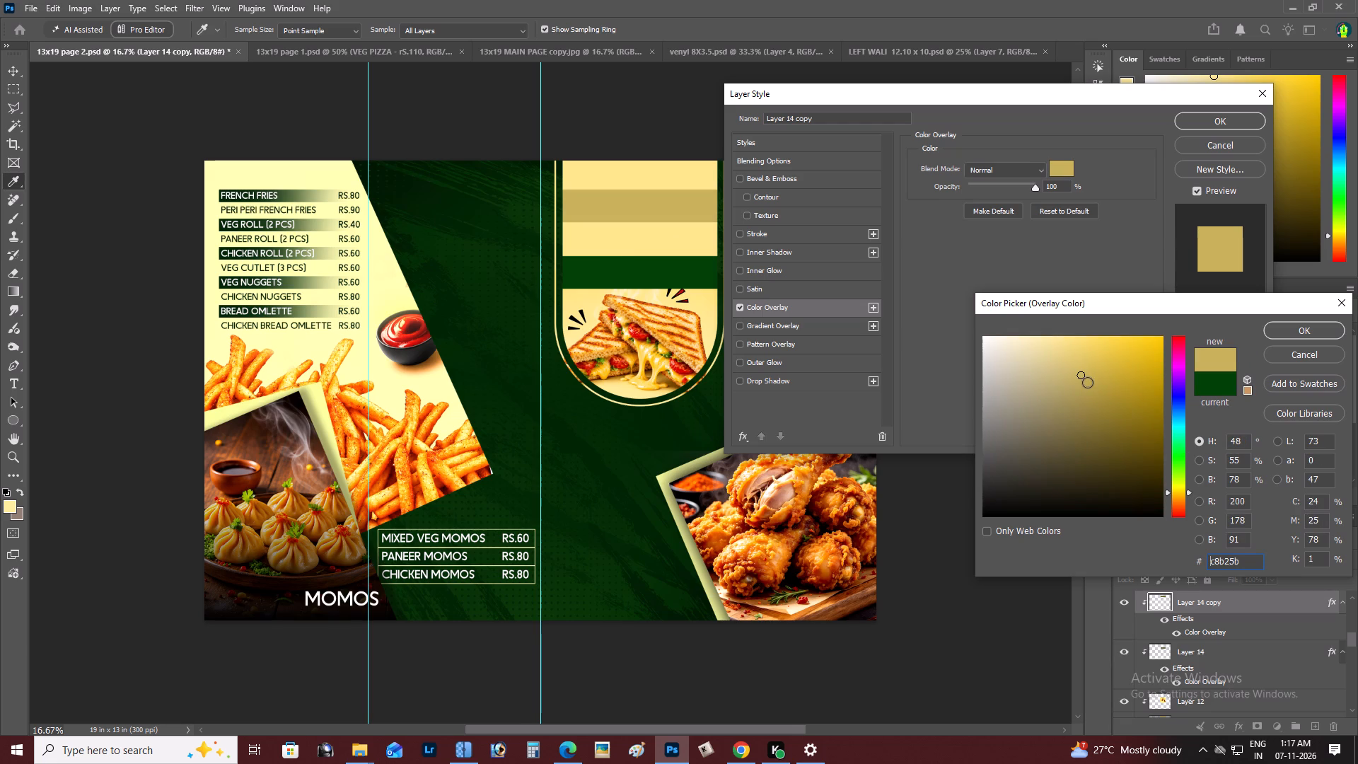
click(1093, 386)
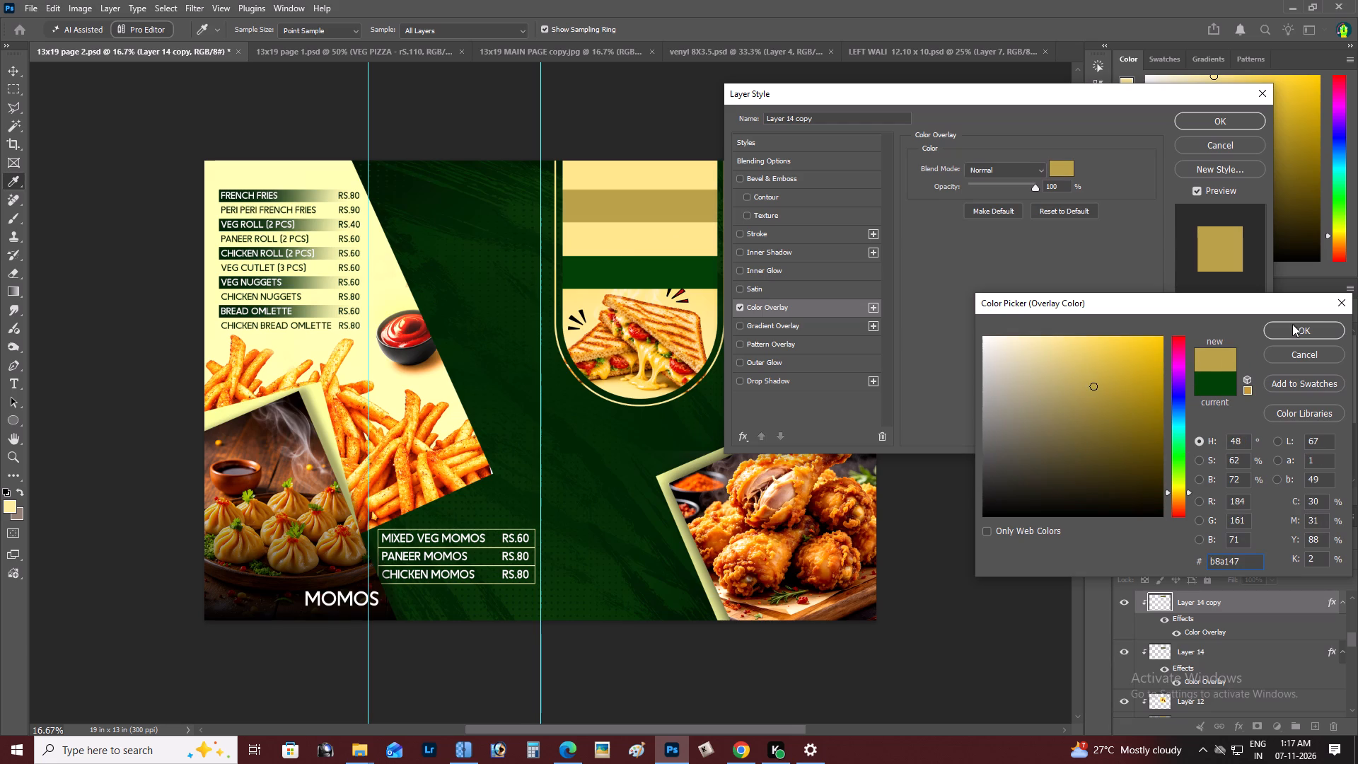
click(1317, 330)
click(1217, 124)
Change the lower green band's Color Overlay to a dark olive-brown shade of the upper band's golden colour, 67581b.
key(z)
alt+click(743, 232)
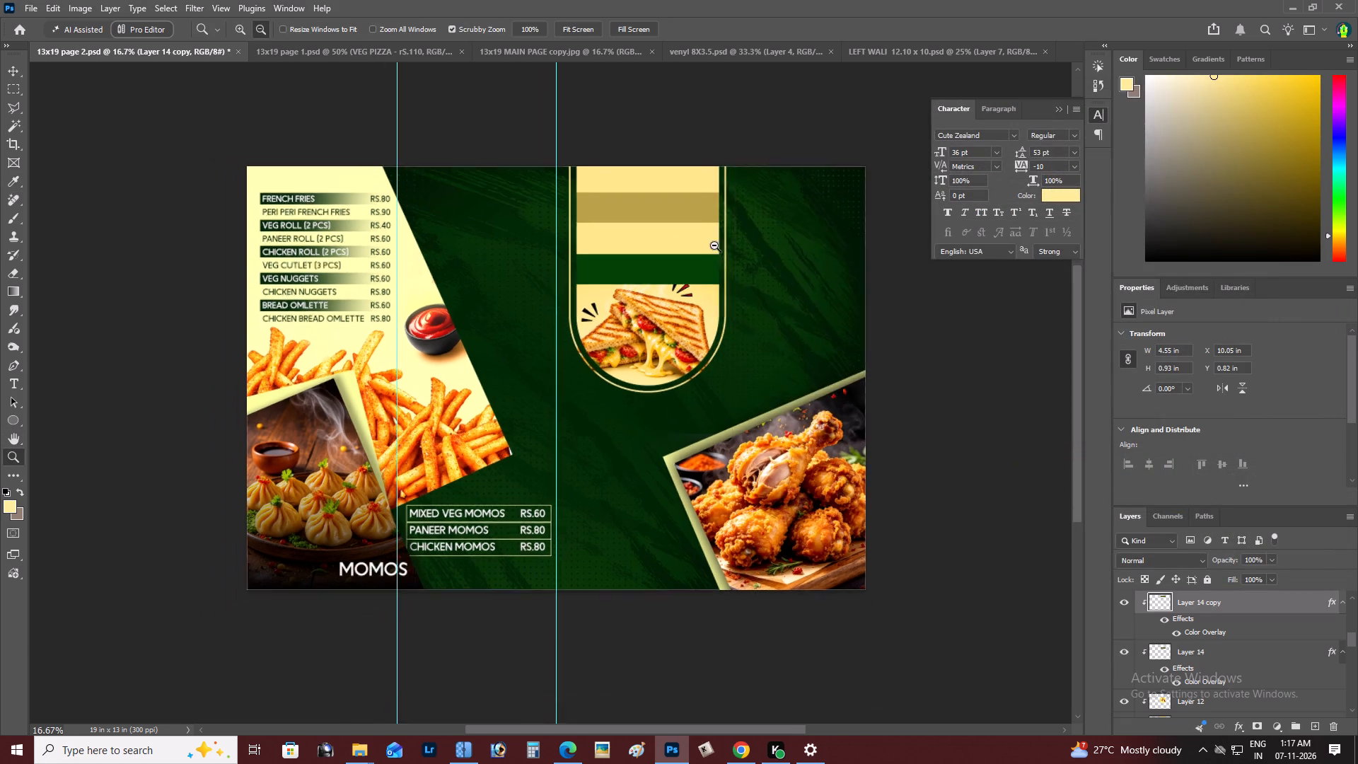
right_click(705, 245)
click(720, 253)
key(space)
key(space)
key(space)
key(space)
key(space)
key(space)
key(space)
key(space)
drag(657, 274, 575, 381)
double_click(575, 297)
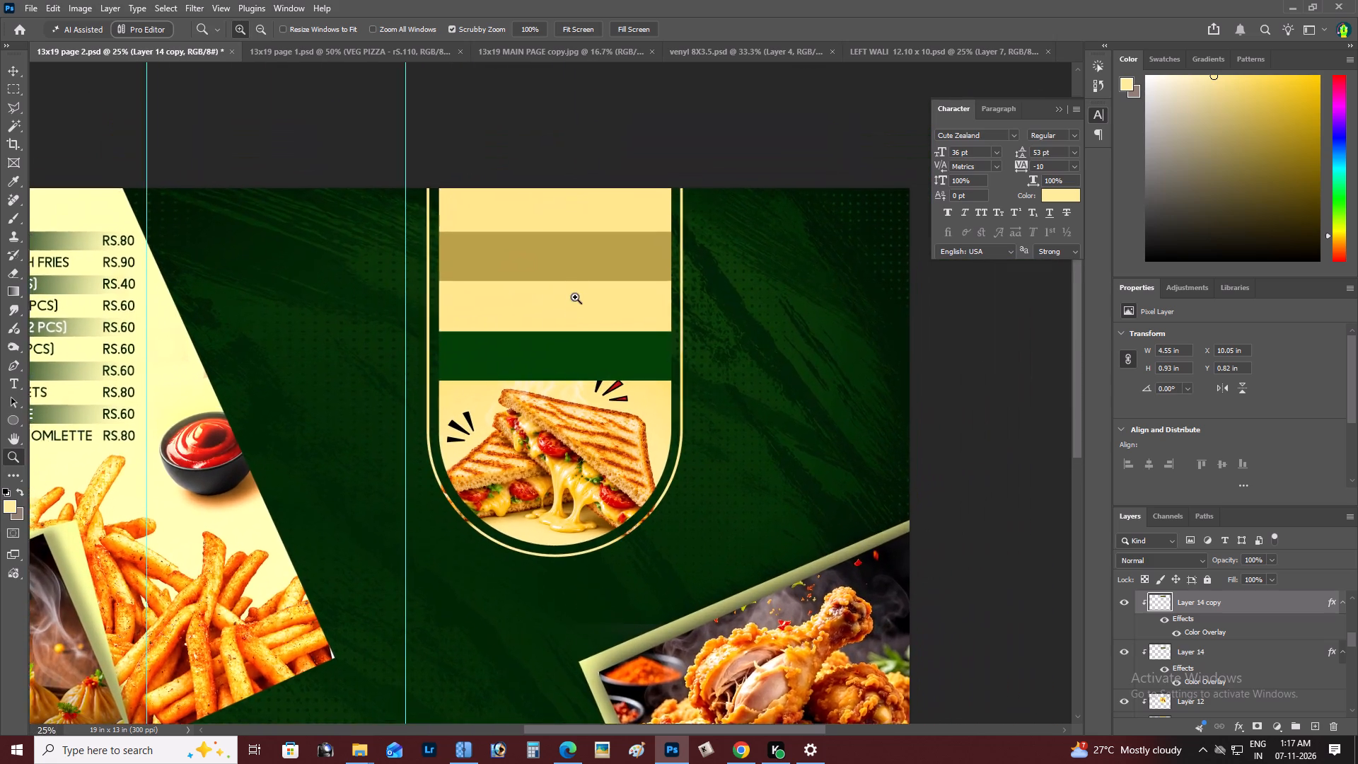
key(v)
right_click(513, 381)
click(529, 386)
drag(519, 384, 491, 373)
key(ctrl+z)
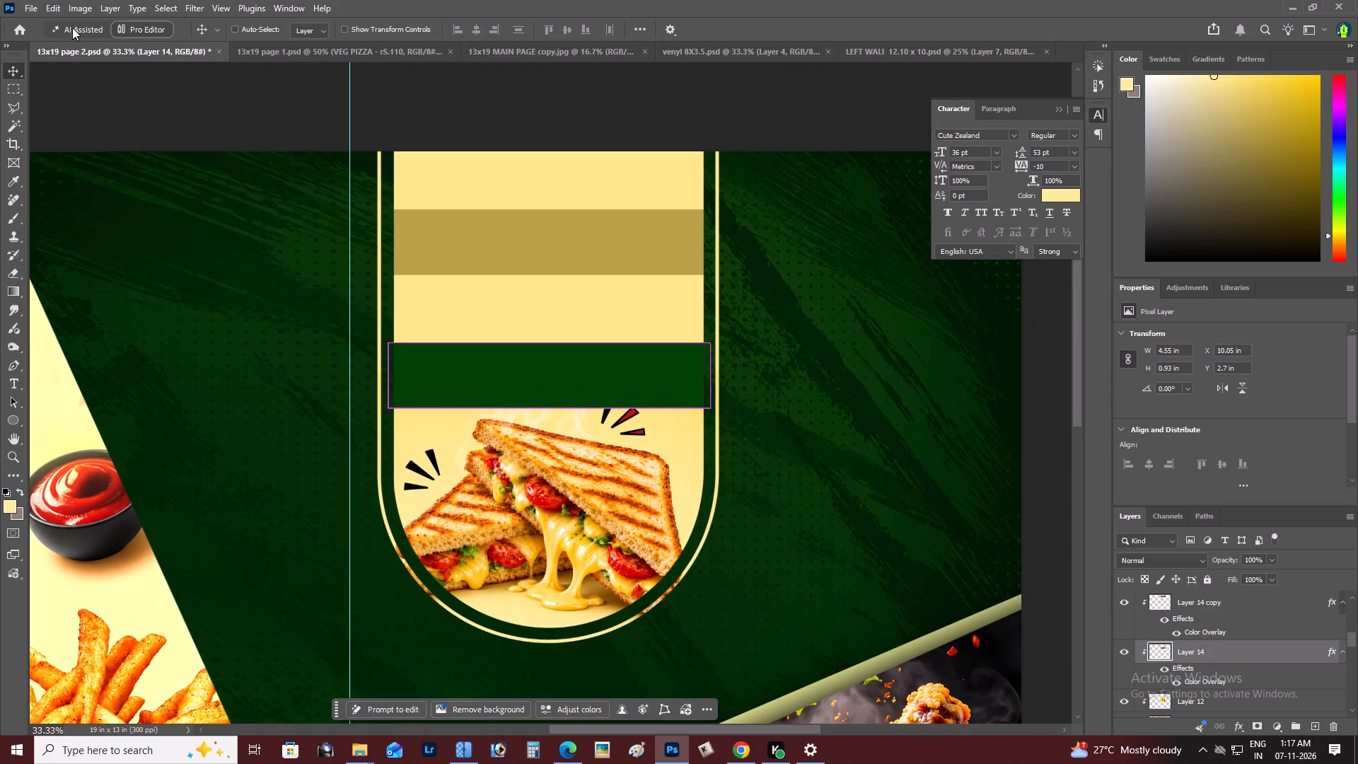
click(111, 11)
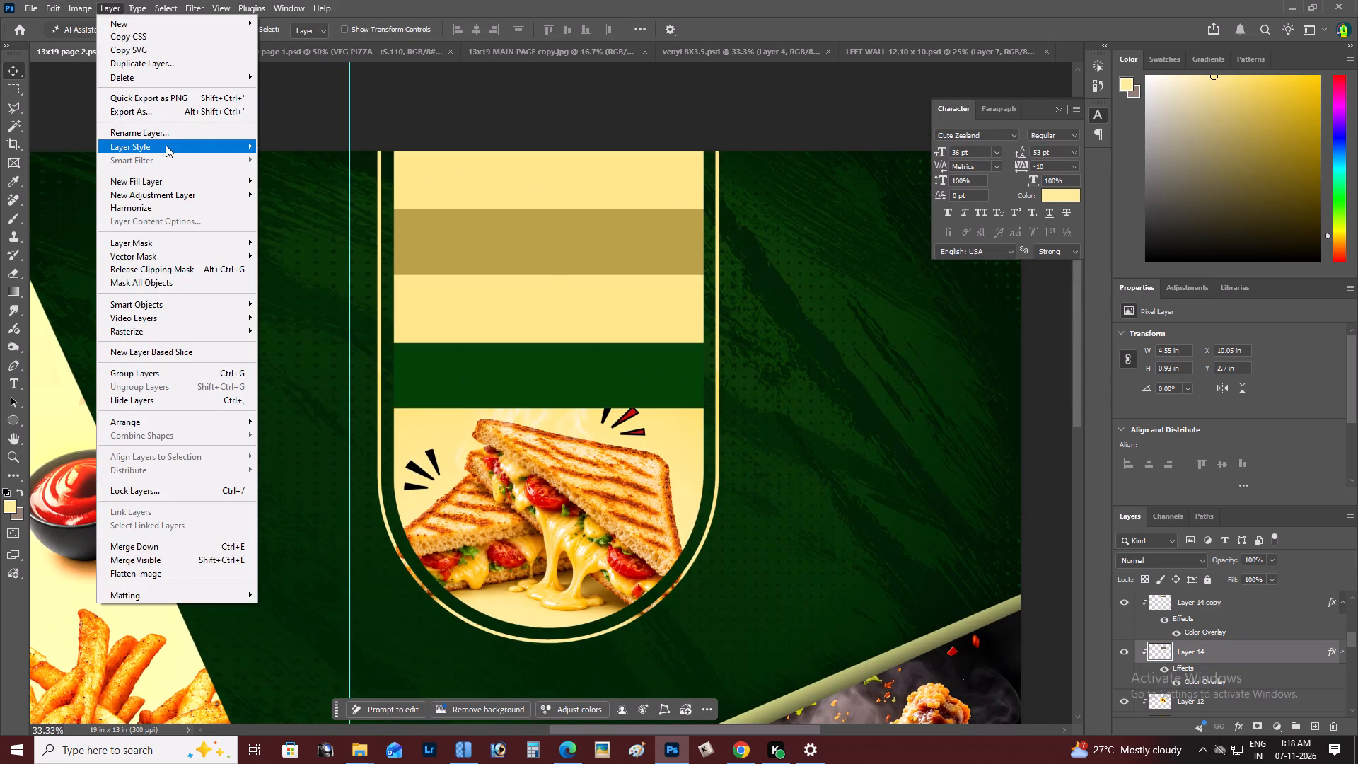
click(294, 235)
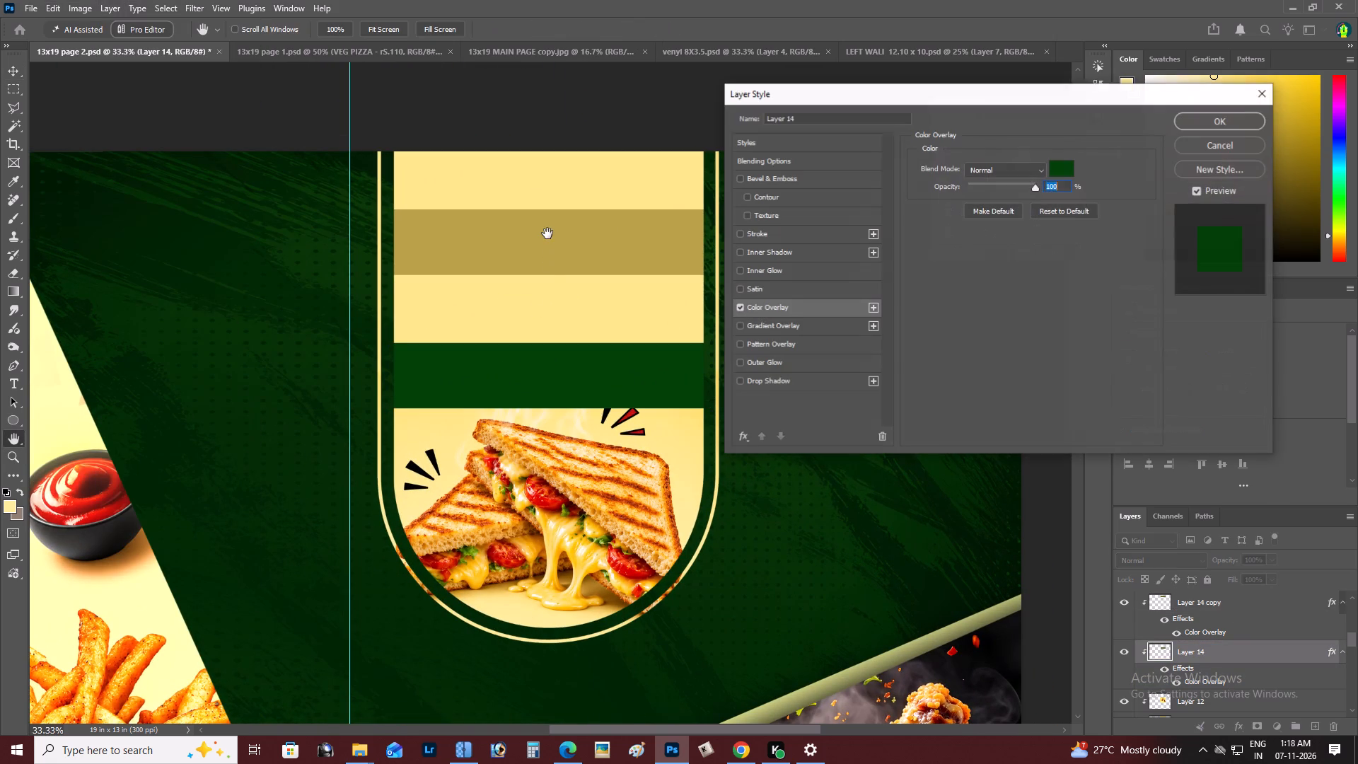
click(547, 233)
click(1059, 170)
click(563, 245)
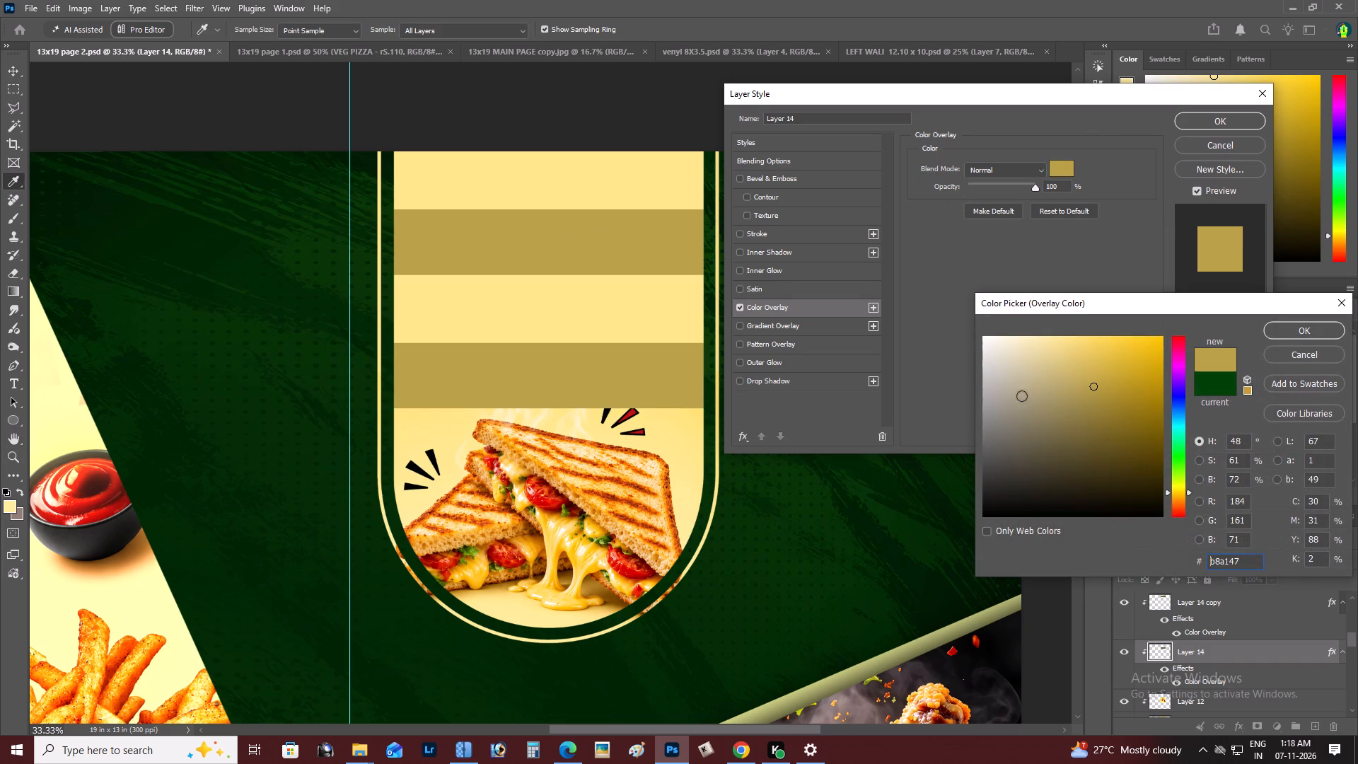
click(1102, 410)
click(1103, 419)
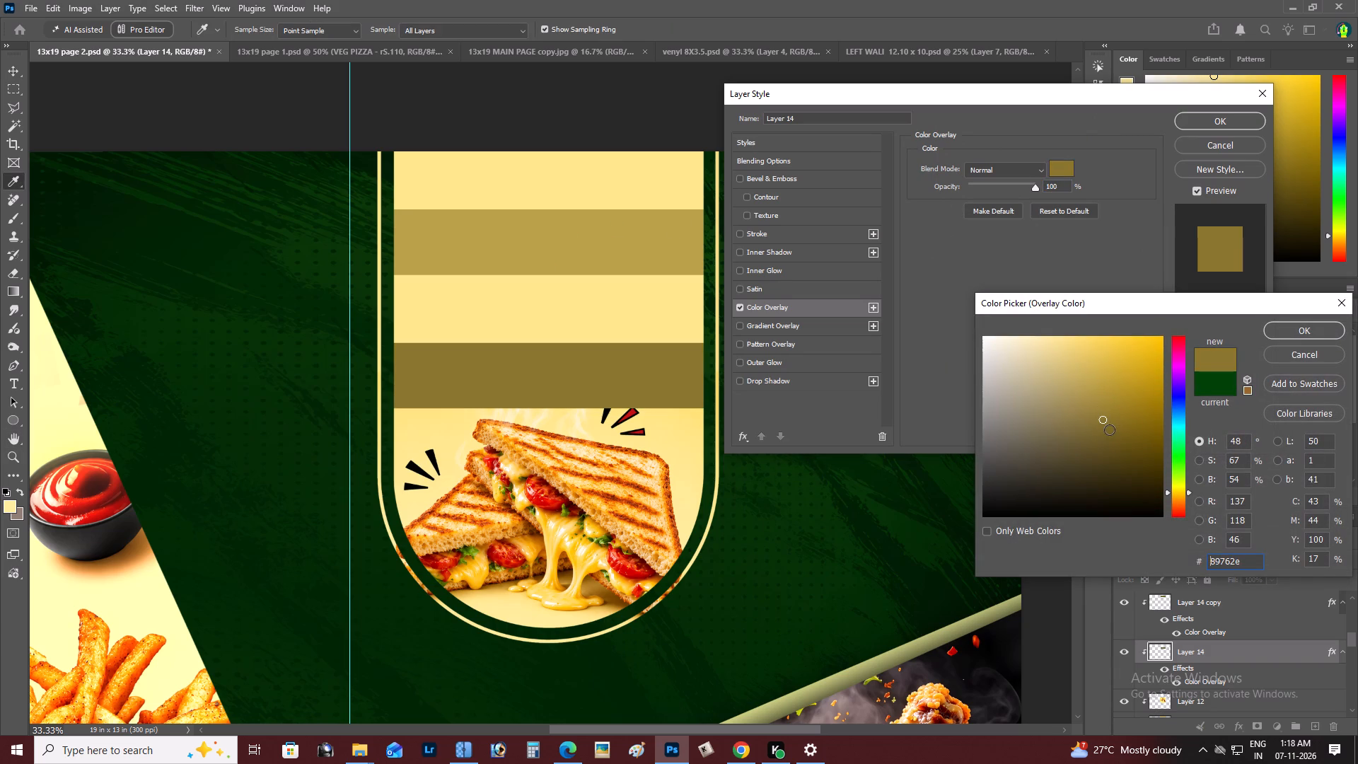
click(1109, 429)
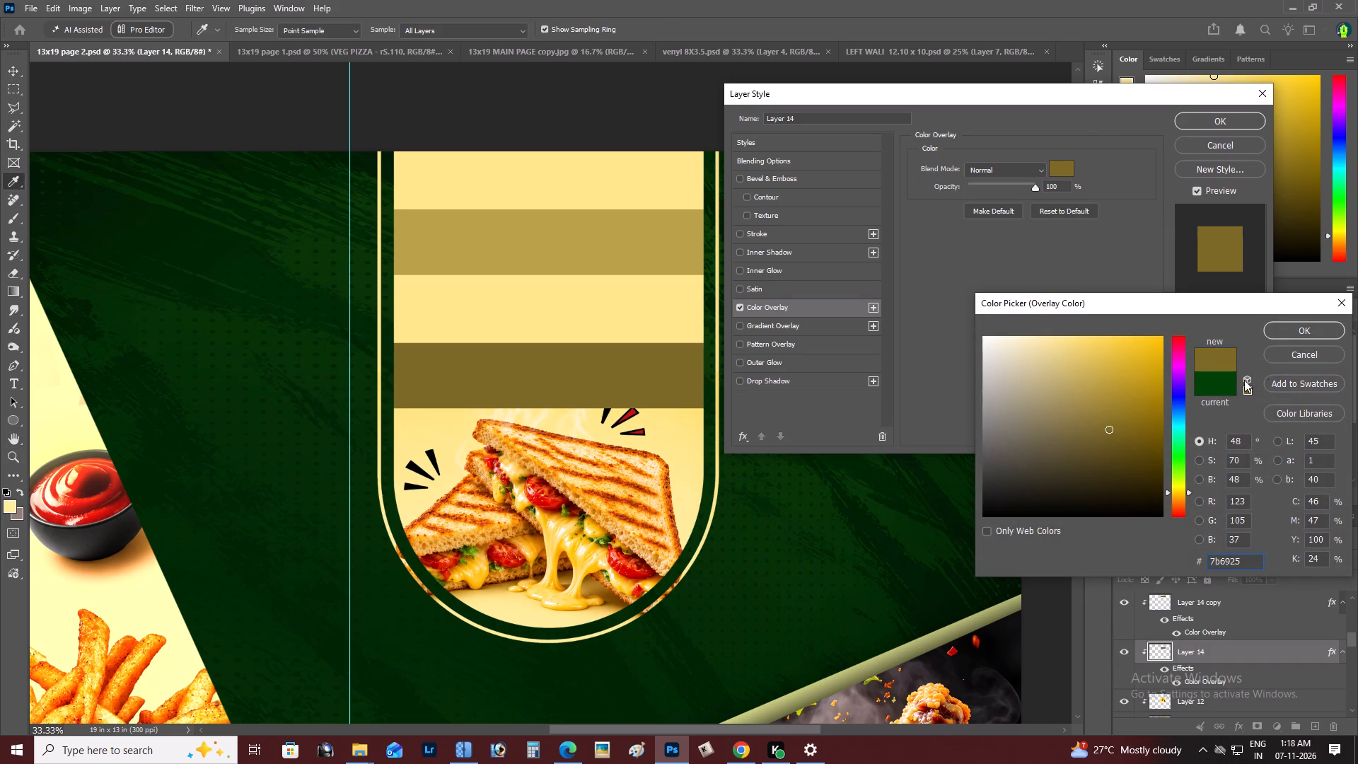
click(1115, 444)
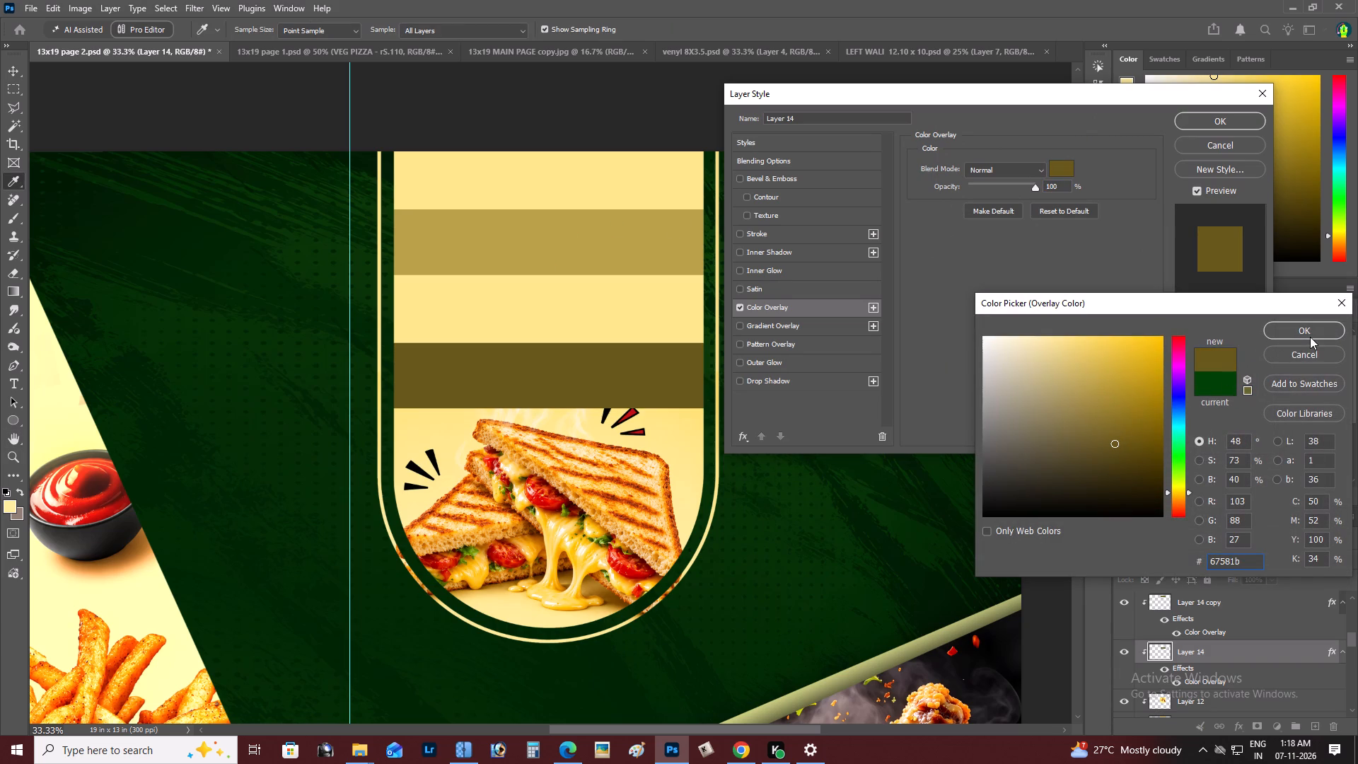
click(1310, 337)
click(1235, 122)
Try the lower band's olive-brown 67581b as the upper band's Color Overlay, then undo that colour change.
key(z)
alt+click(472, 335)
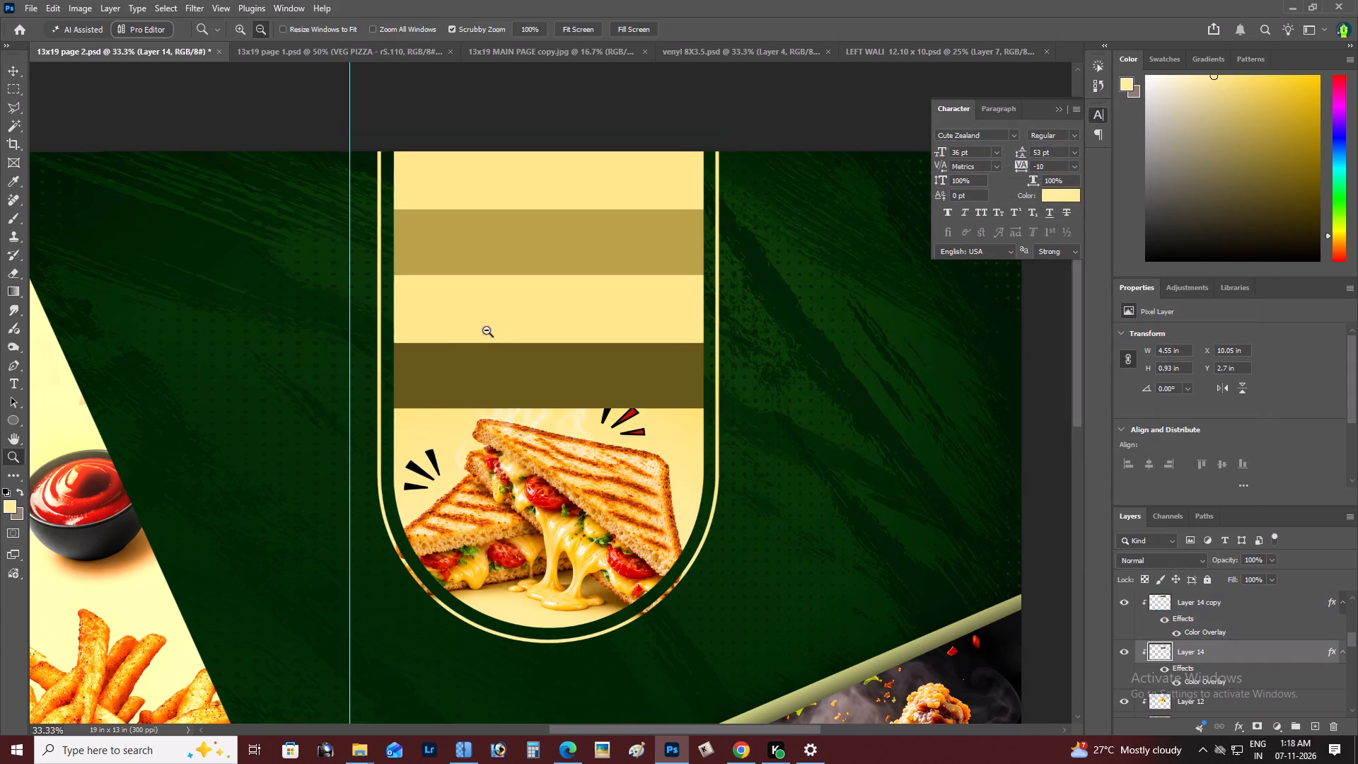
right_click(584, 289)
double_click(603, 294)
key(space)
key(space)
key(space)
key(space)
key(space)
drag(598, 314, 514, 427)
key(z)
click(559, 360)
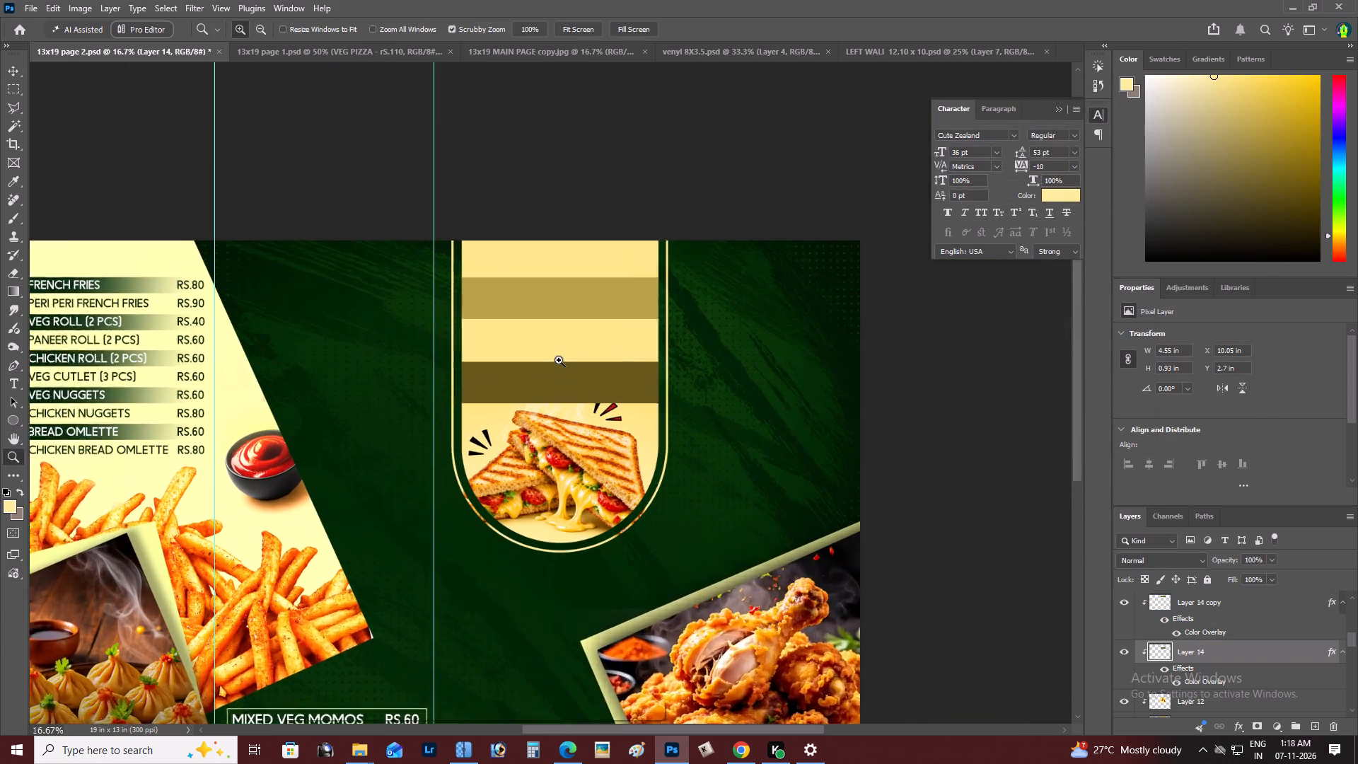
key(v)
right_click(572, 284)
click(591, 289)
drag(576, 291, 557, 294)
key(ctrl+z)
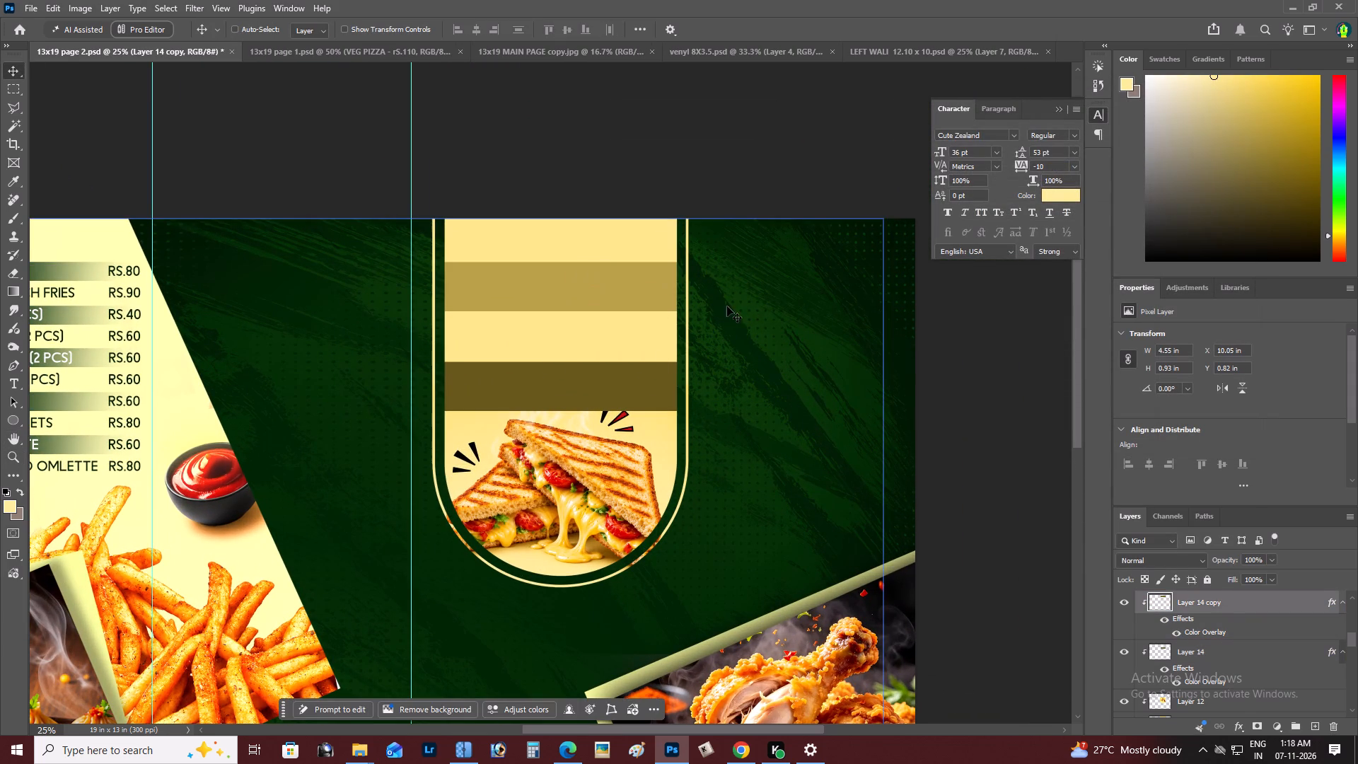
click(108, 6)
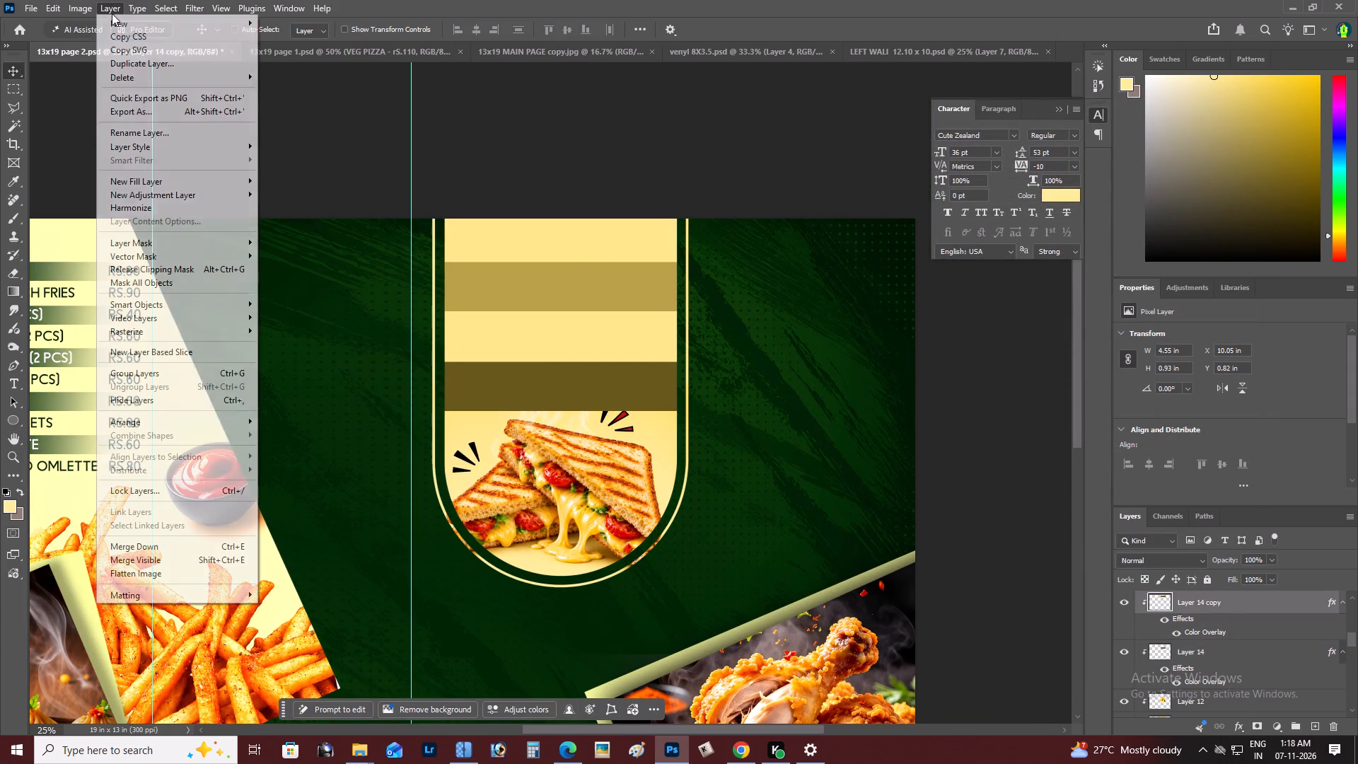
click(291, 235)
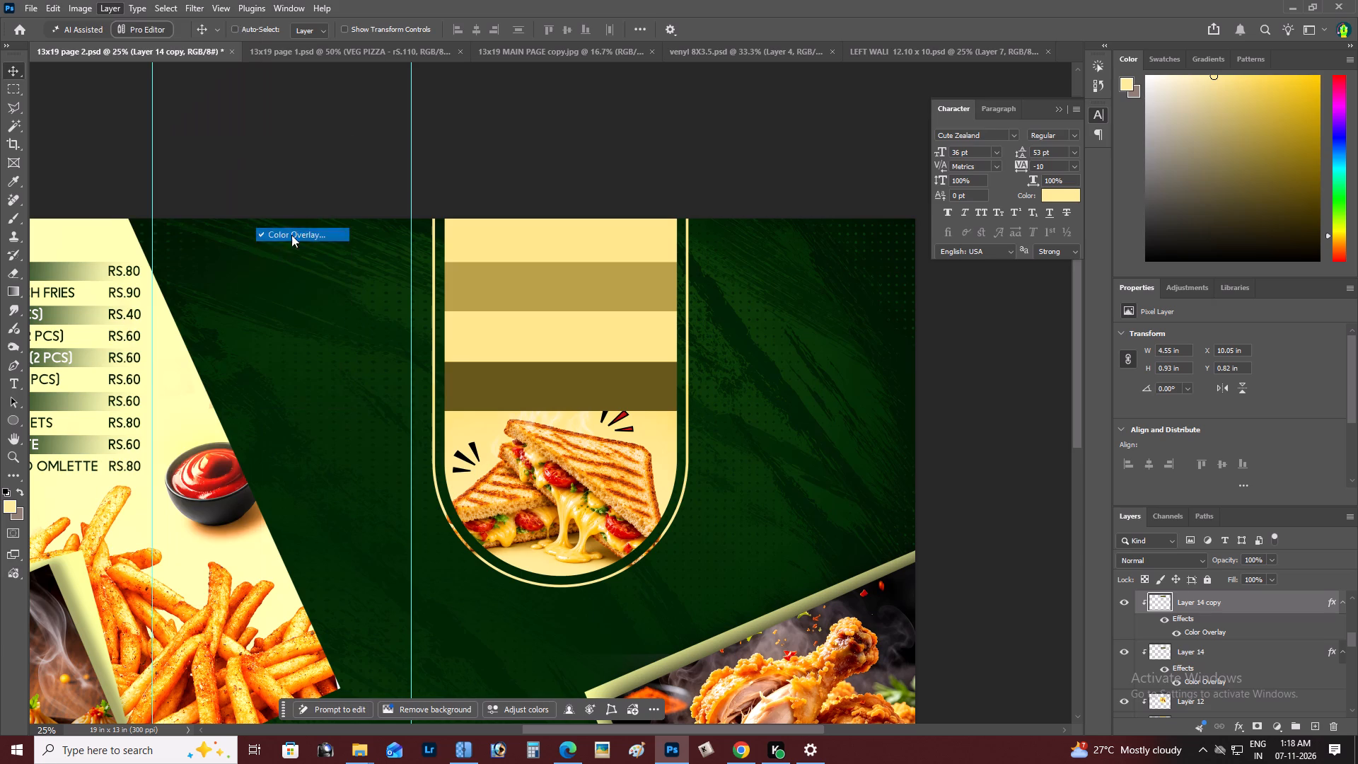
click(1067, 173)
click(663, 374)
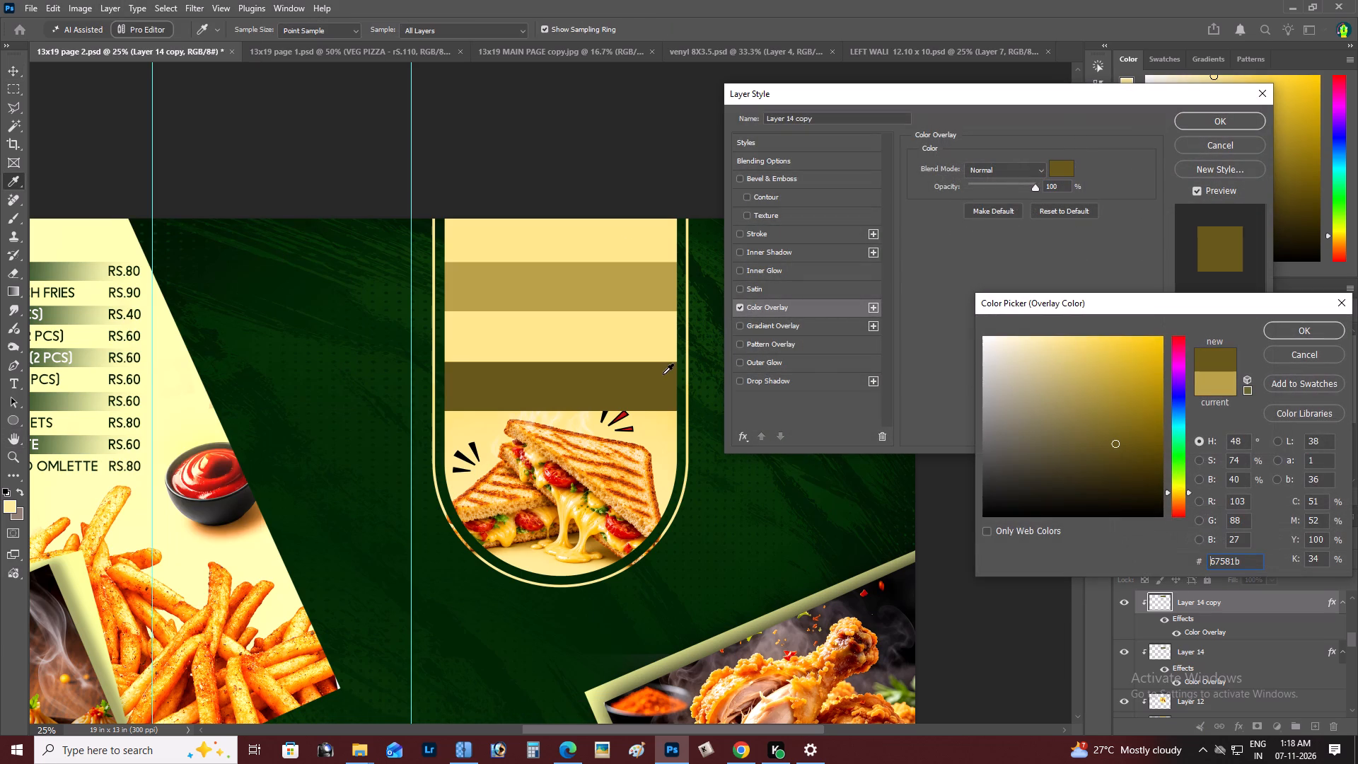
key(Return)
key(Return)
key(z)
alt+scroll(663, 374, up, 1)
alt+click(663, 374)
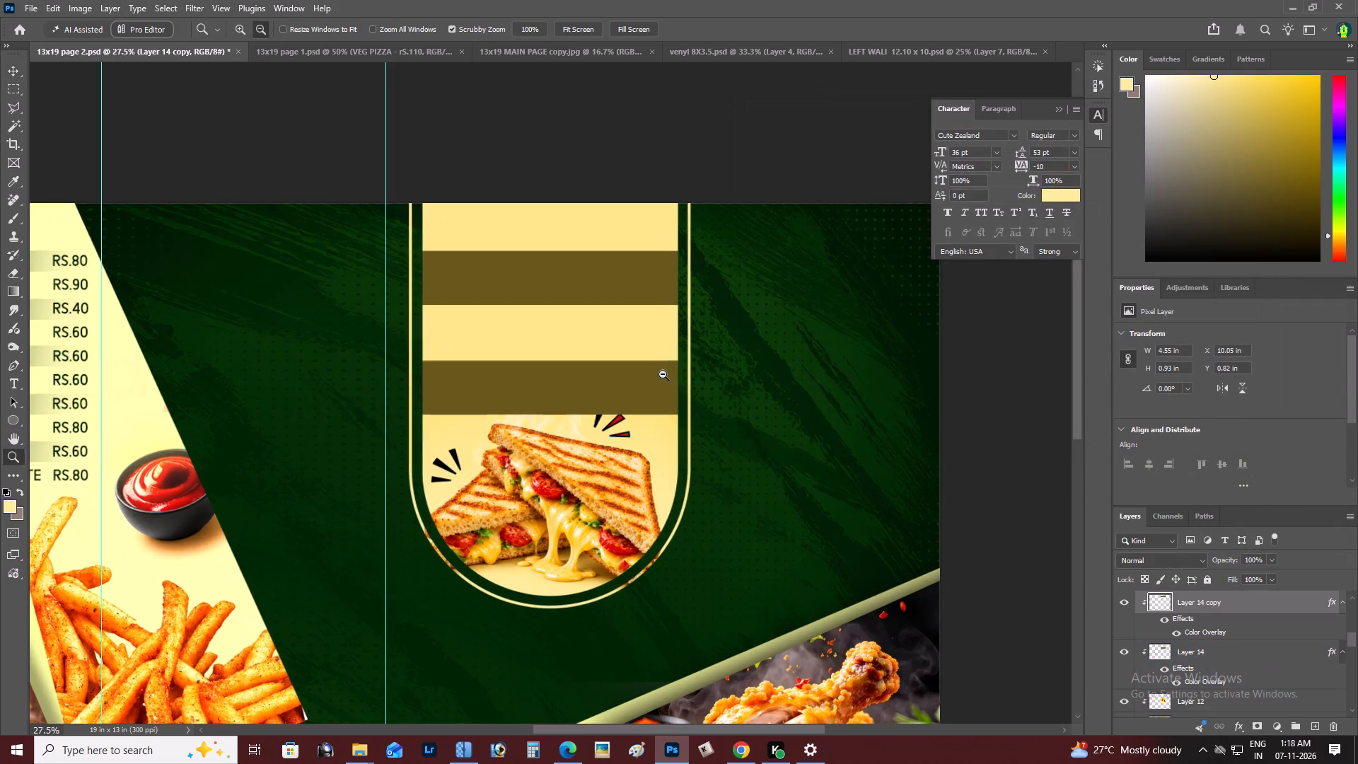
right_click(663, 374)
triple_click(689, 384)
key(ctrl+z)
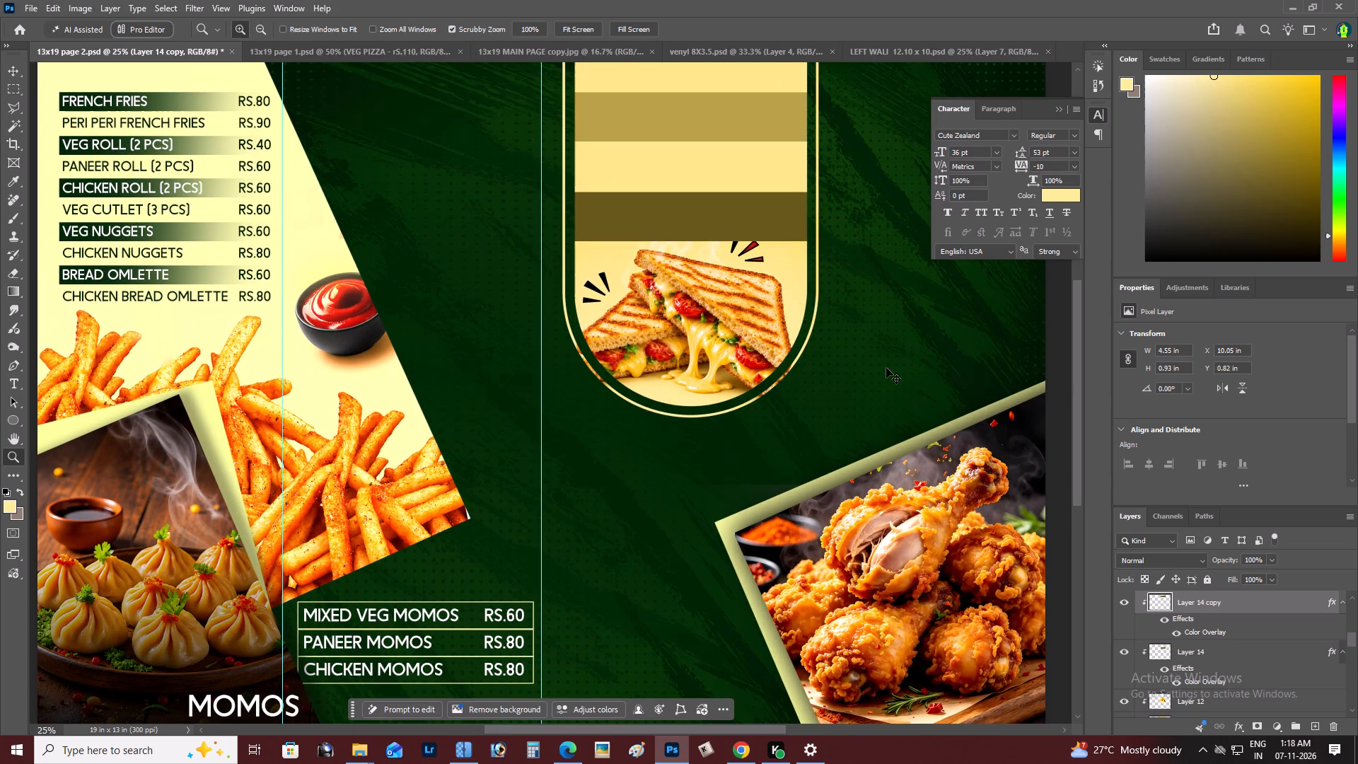
Examine how the two band colours and the sandwich frame look against the whole page.
key(z)
alt+click(644, 241)
right_click(644, 239)
double_click(668, 250)
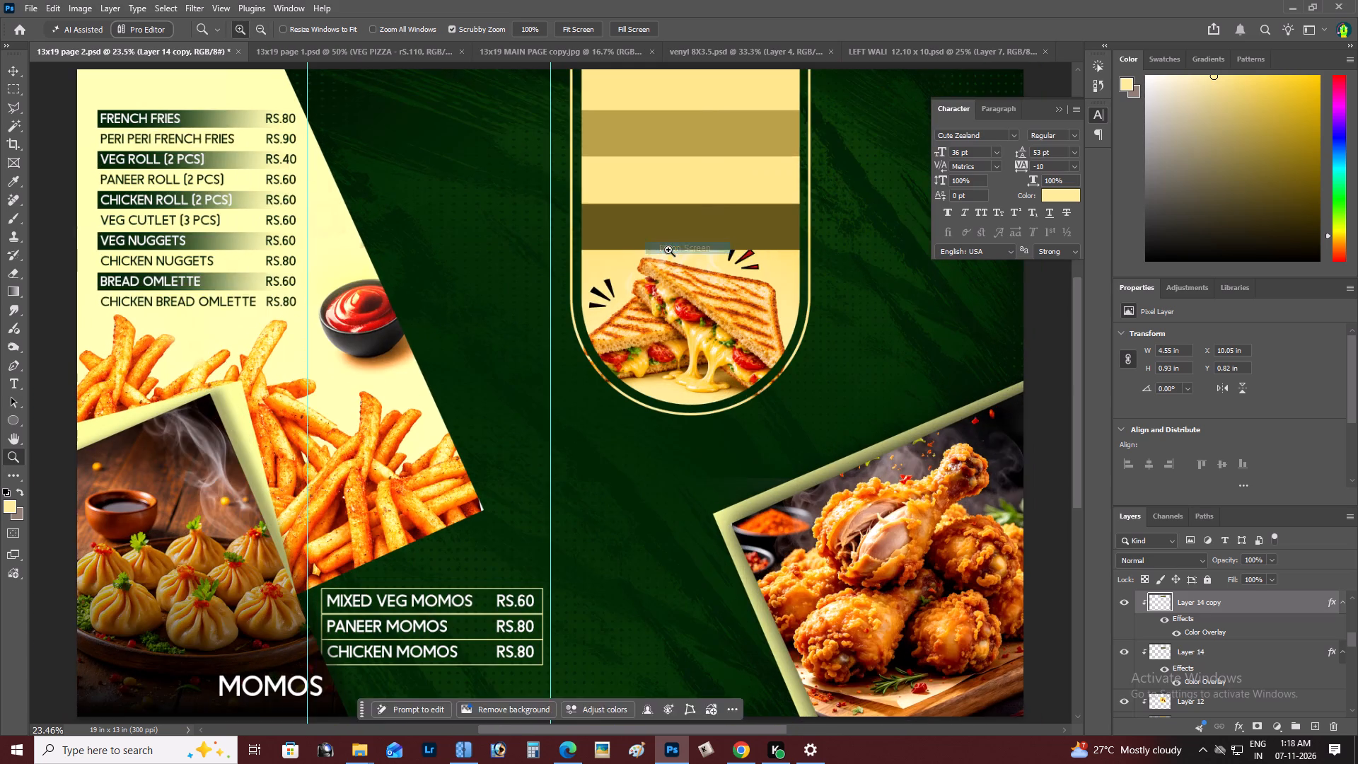
key(space)
key(space)
key(space)
key(space)
key(space)
key(space)
key(space)
key(space)
key(space)
key(space)
key(space)
key(space)
key(space)
key(space)
key(space)
drag(668, 250, 636, 450)
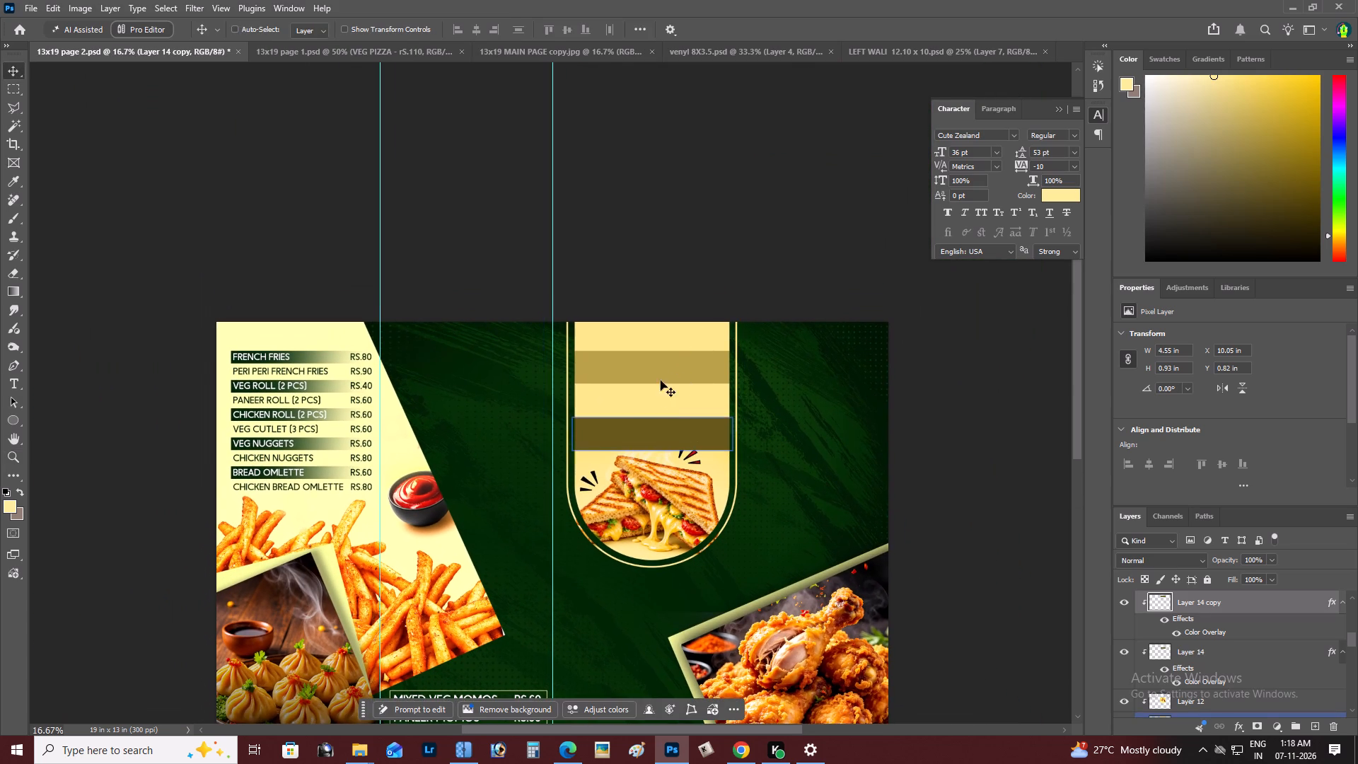
key(z)
alt+click(657, 371)
right_click(657, 371)
double_click(678, 378)
key(space)
key(space)
key(space)
key(space)
key(space)
key(space)
key(space)
key(space)
key(space)
key(space)
key(space)
key(space)
key(space)
key(space)
key(space)
key(space)
key(space)
key(space)
key(space)
key(space)
drag(675, 382, 659, 476)
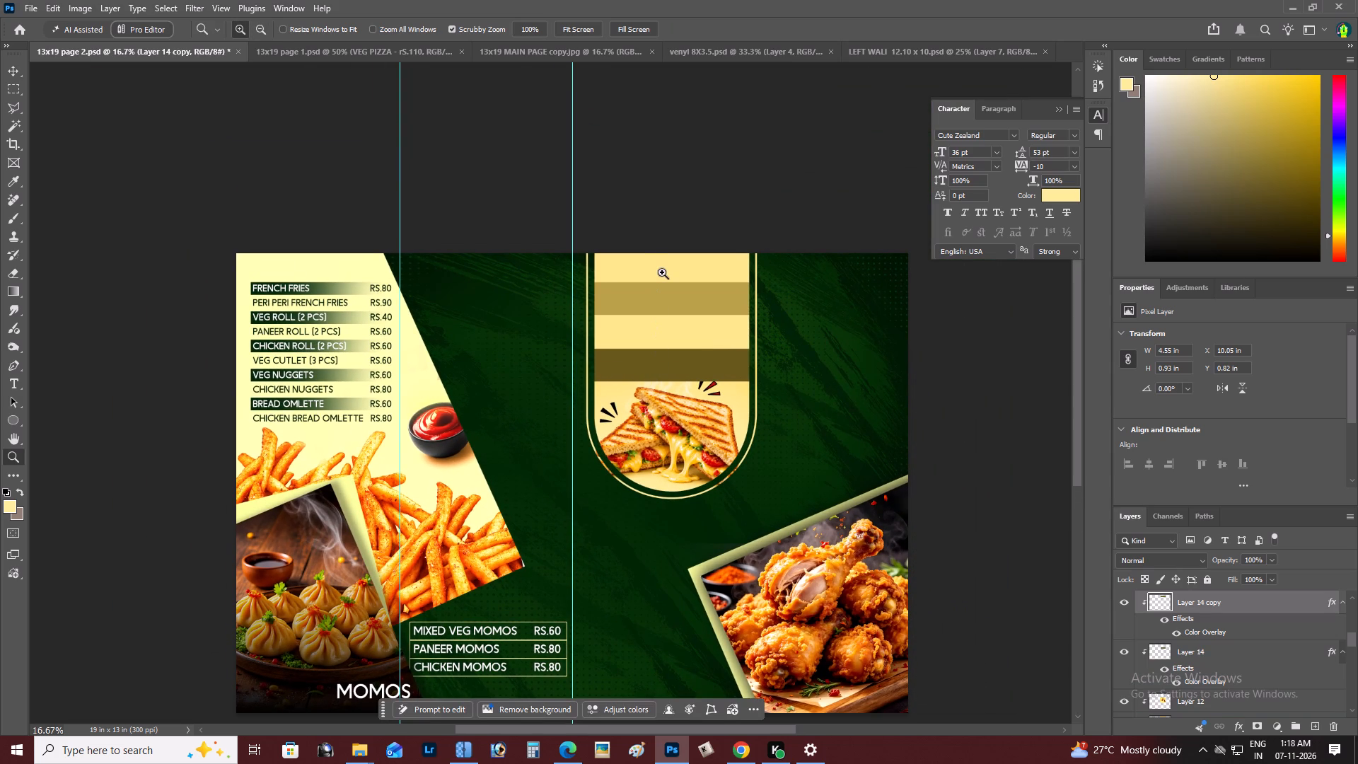
click(690, 306)
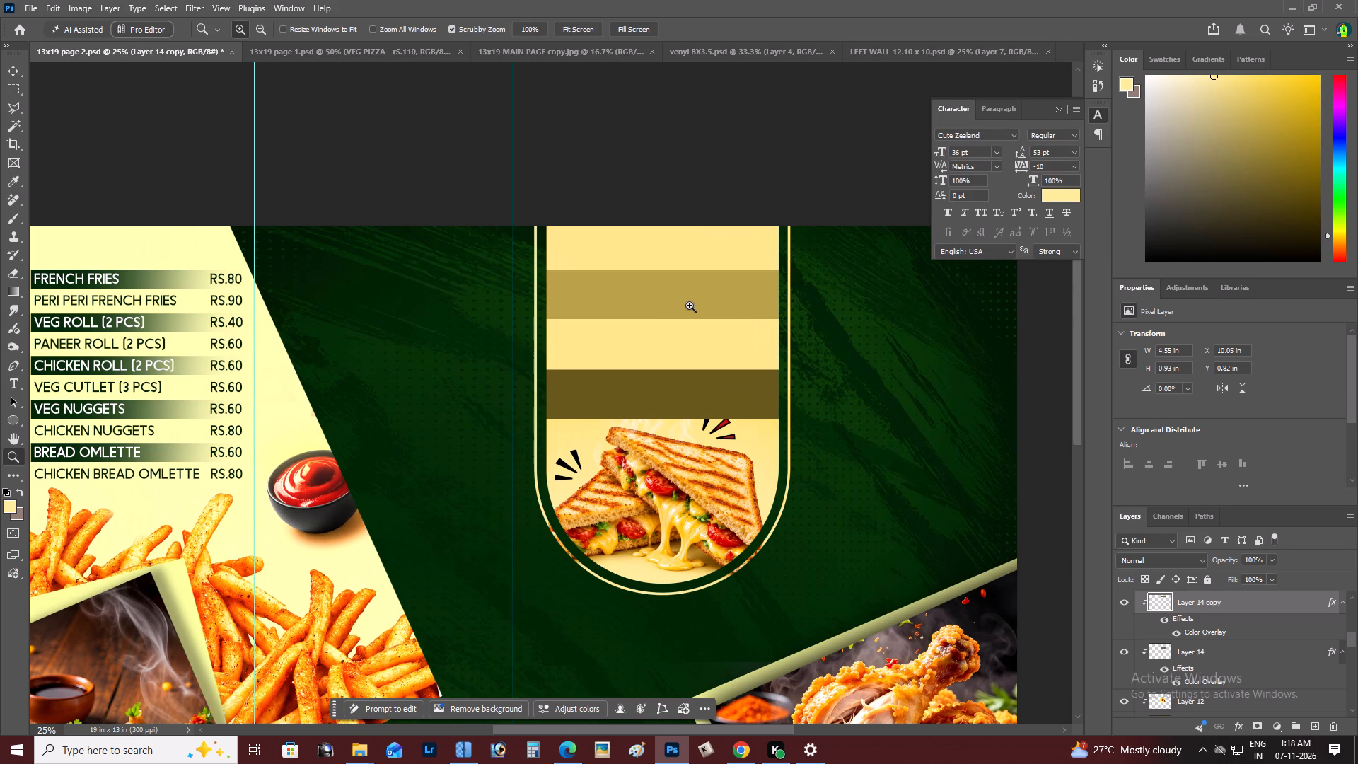
scroll(705, 335, up, 3)
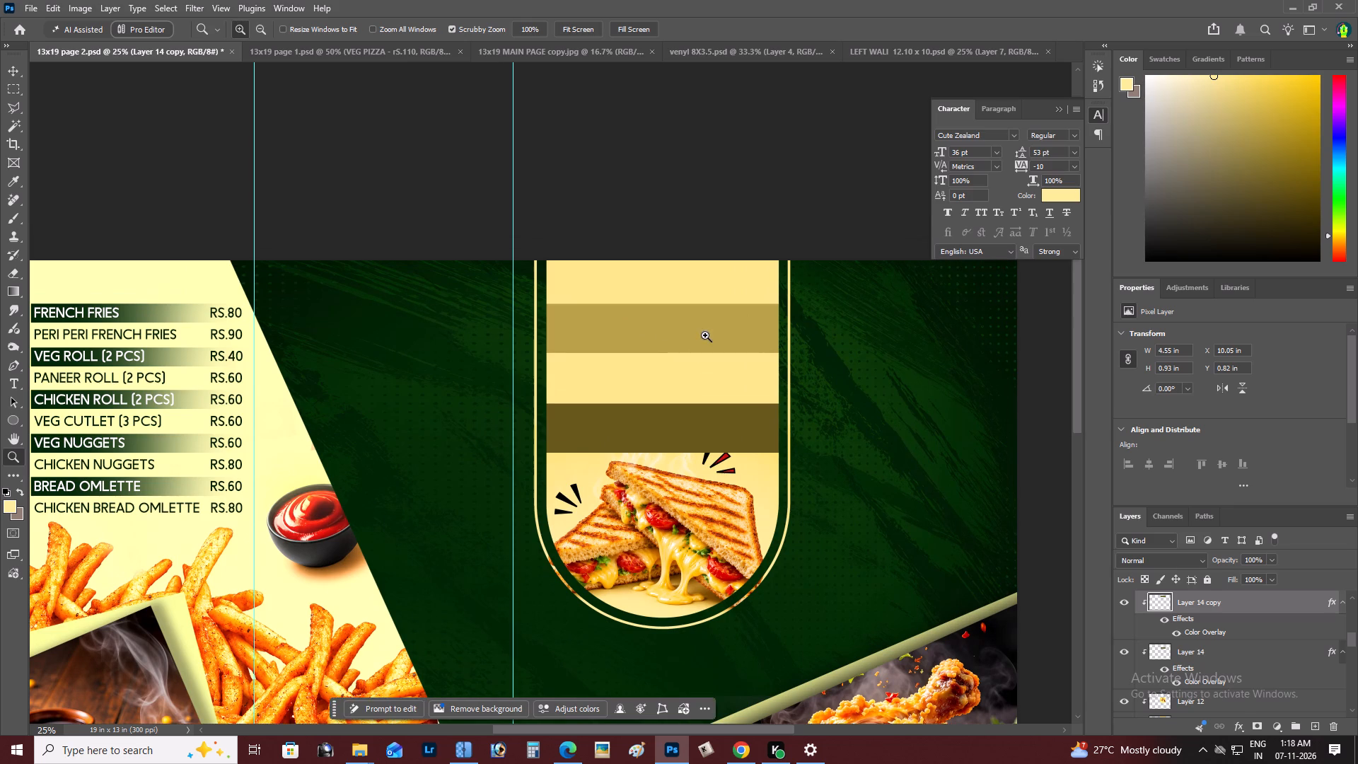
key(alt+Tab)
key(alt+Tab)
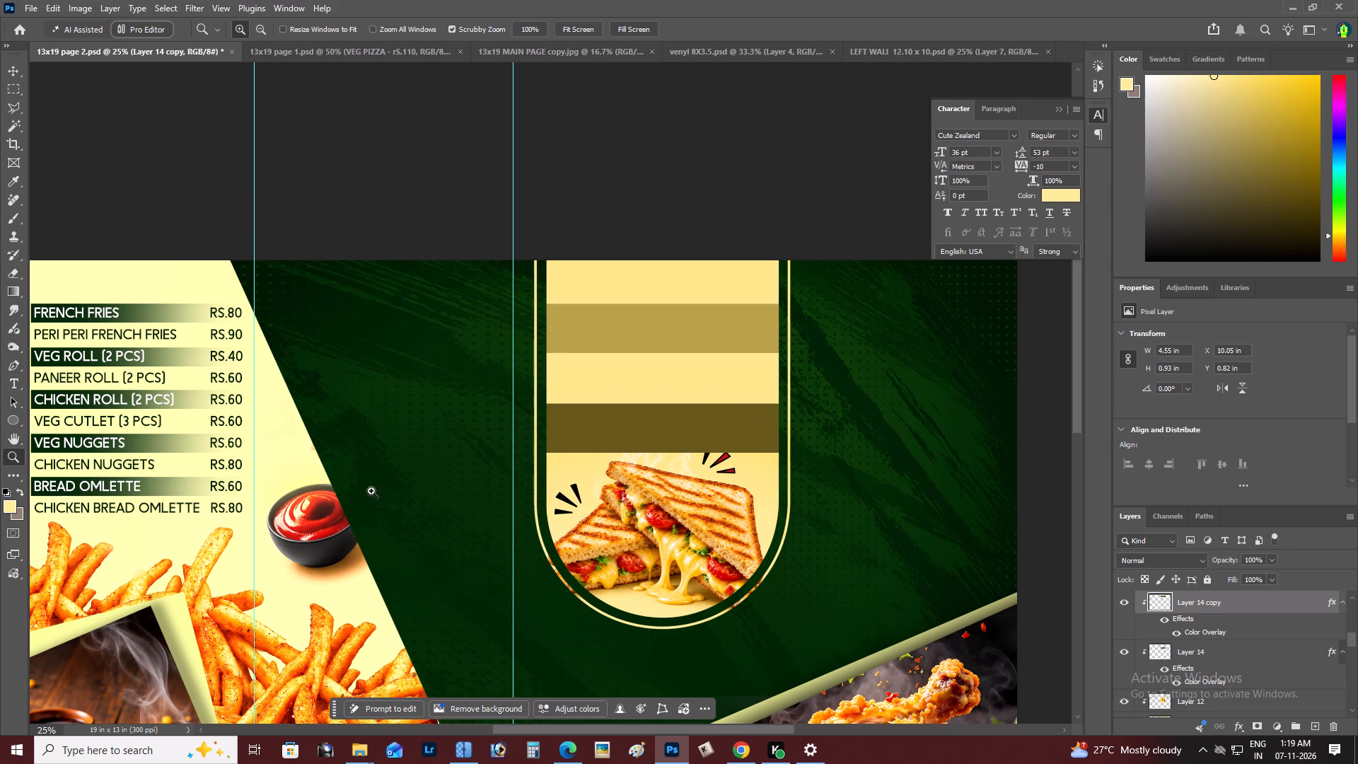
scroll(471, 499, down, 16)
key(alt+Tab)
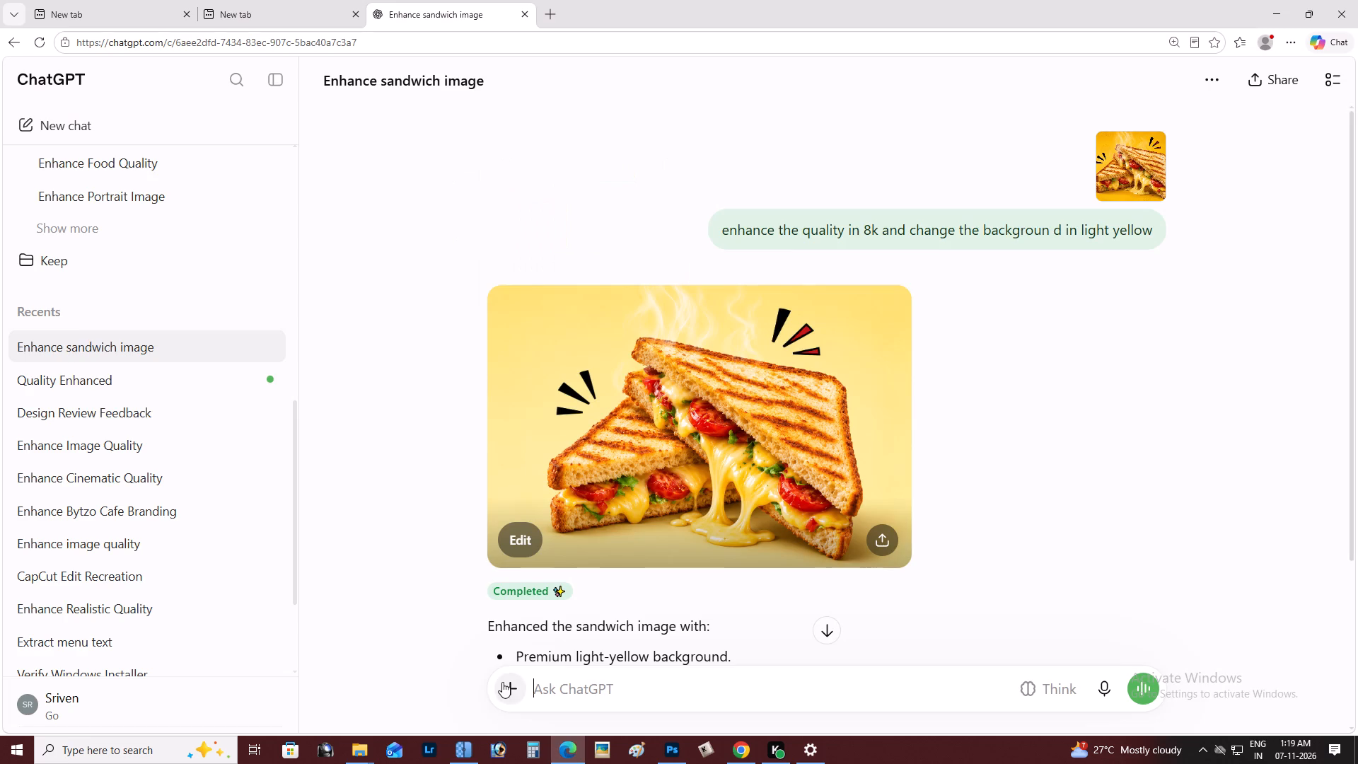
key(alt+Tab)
Duplicate the momos price list text onto the yellow panel above the sandwich and bring the copy to the front.
key(v)
right_click(400, 642)
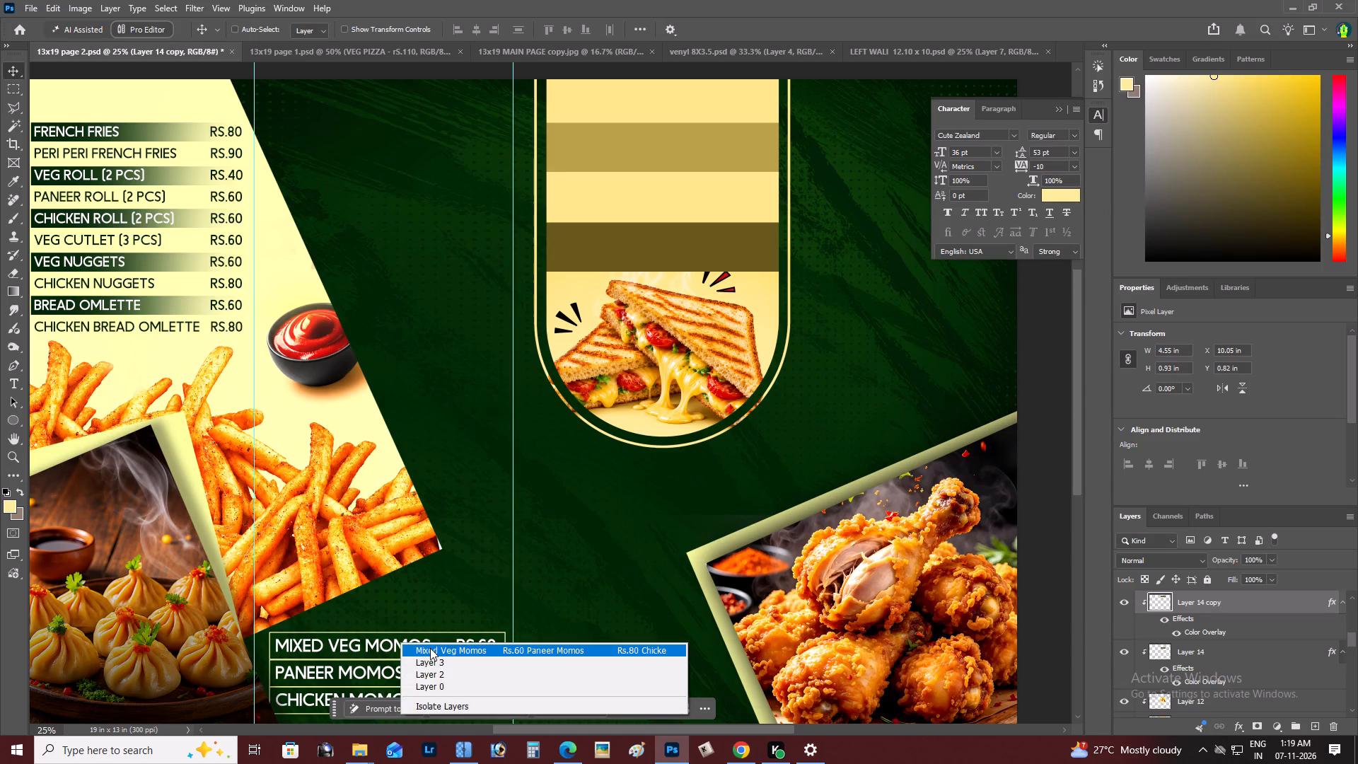
click(430, 648)
alt+drag(430, 648, 589, 492)
key(space)
drag(589, 489, 564, 601)
drag(552, 621, 736, 216)
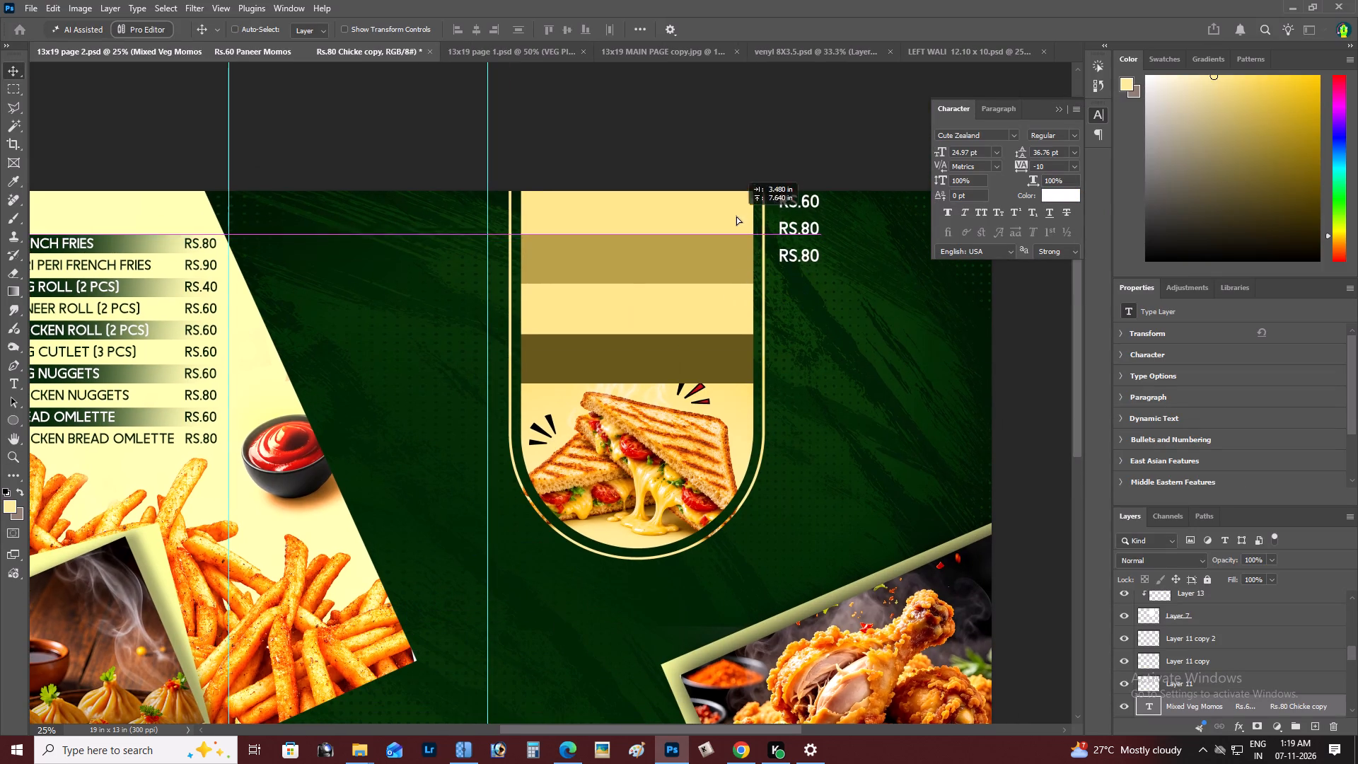
drag(736, 216, 695, 236)
key(ctrl+shift+bracketright)
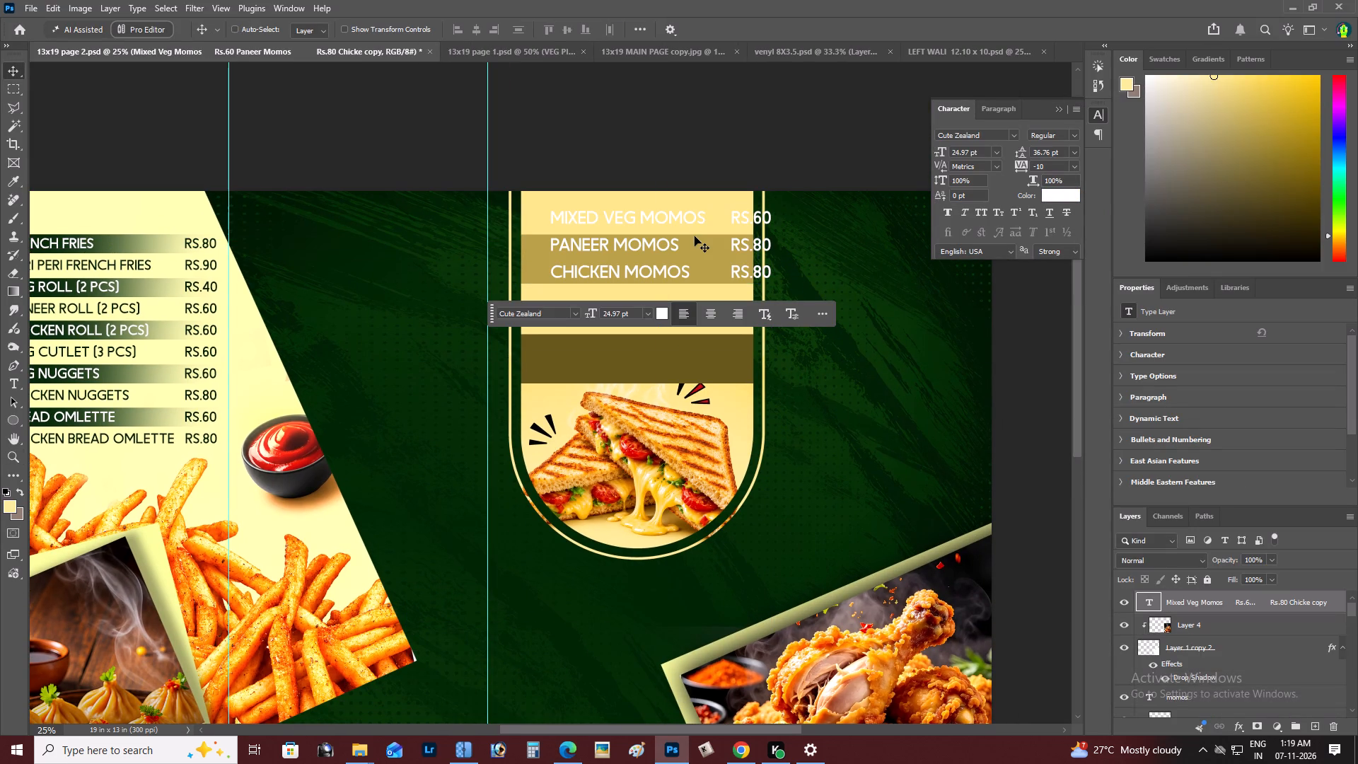
key(z)
double_click(680, 226)
click(773, 30)
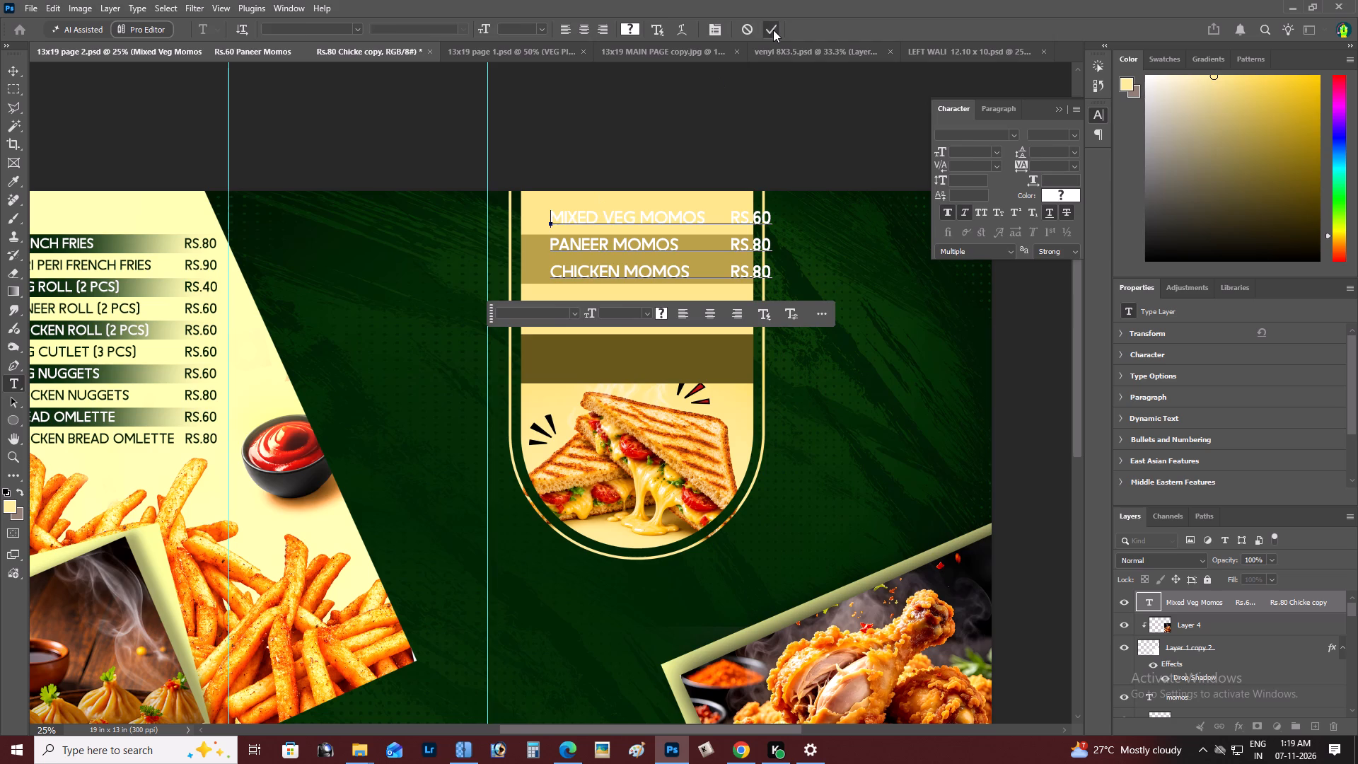
Shift the copied price list about 0.43 in left and slightly up so it fits within the yellow panel's width.
key(z)
click(605, 261)
double_click(591, 224)
key(space)
drag(591, 224, 586, 365)
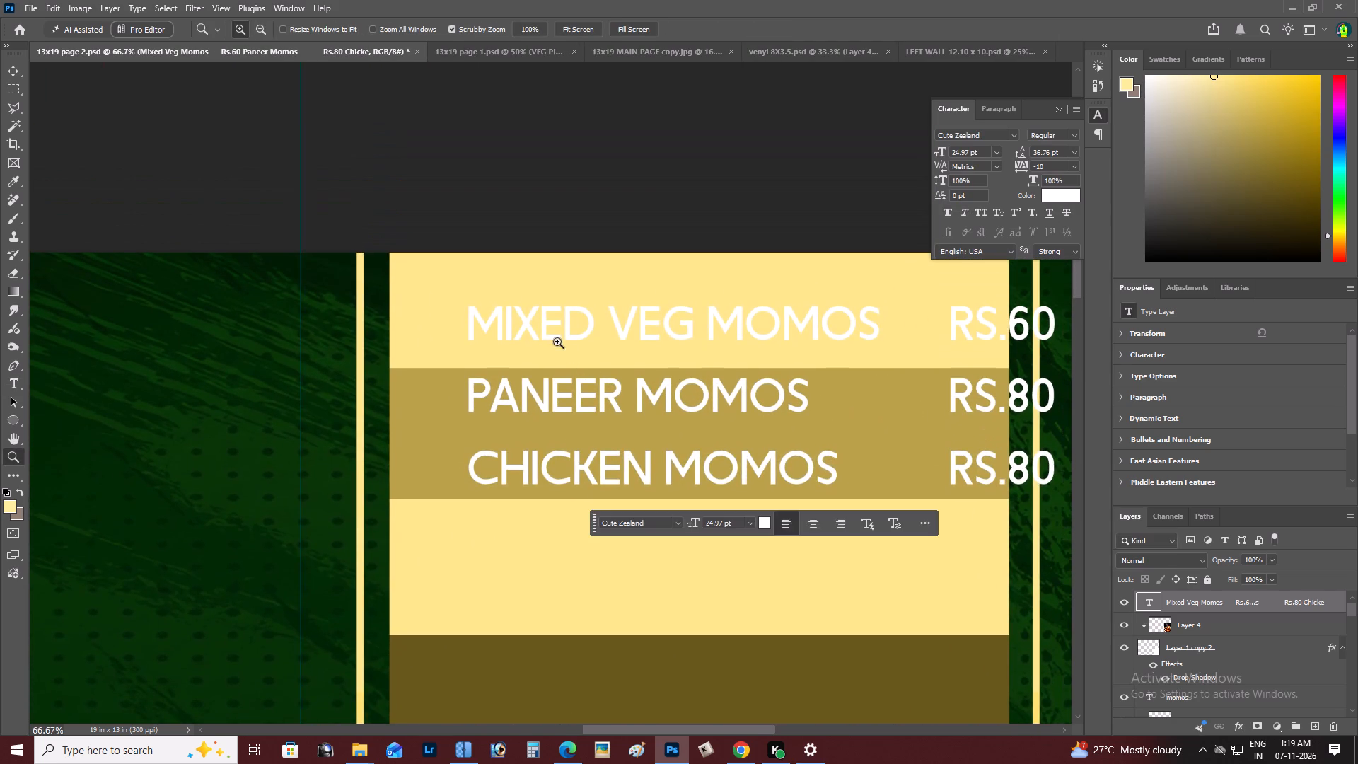
key(v)
drag(554, 339, 497, 301)
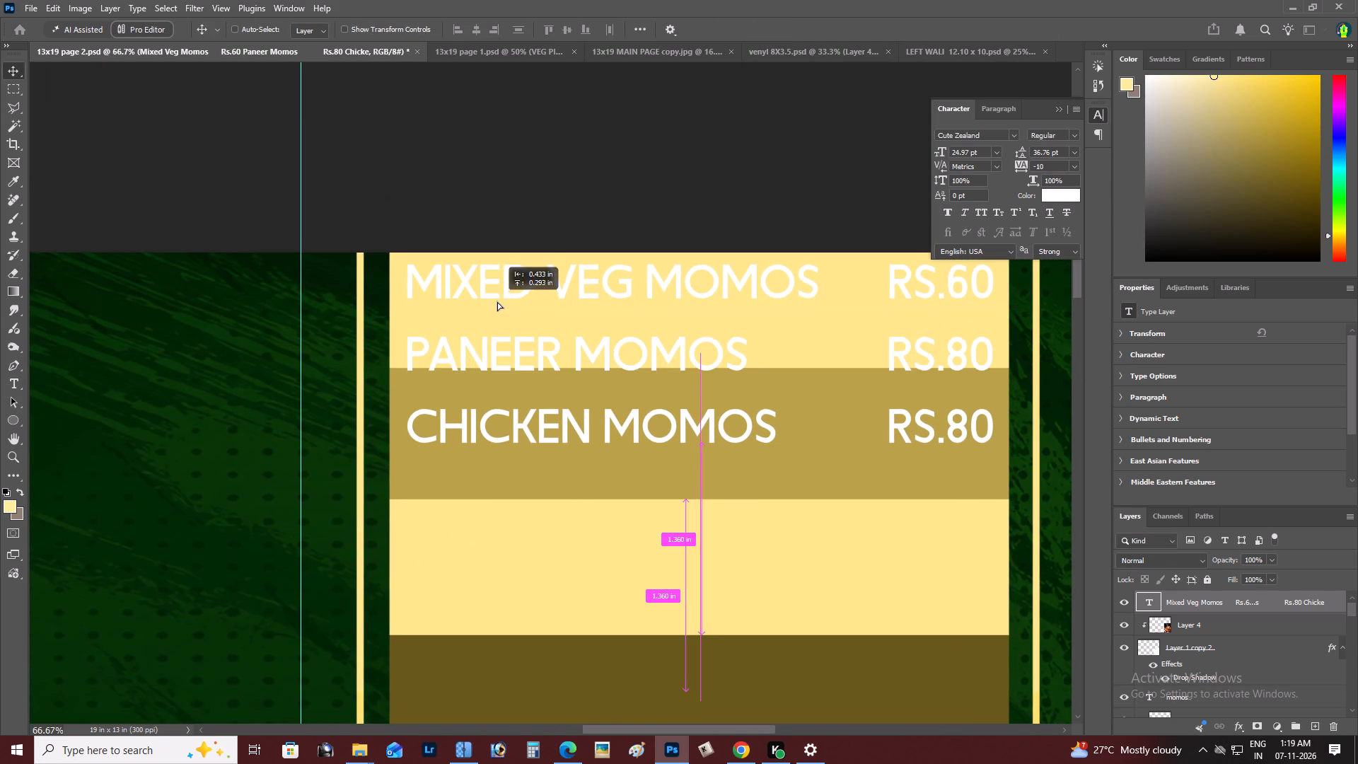
drag(497, 301, 497, 304)
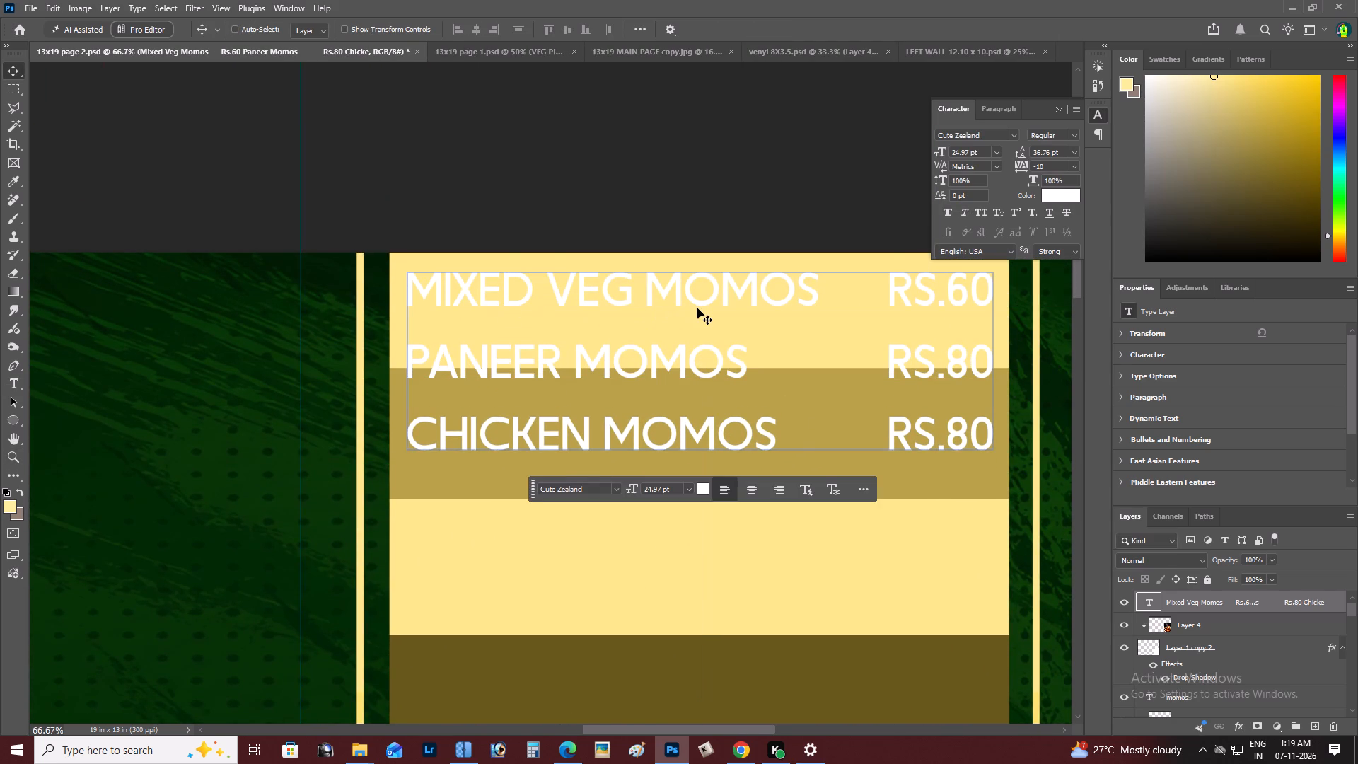
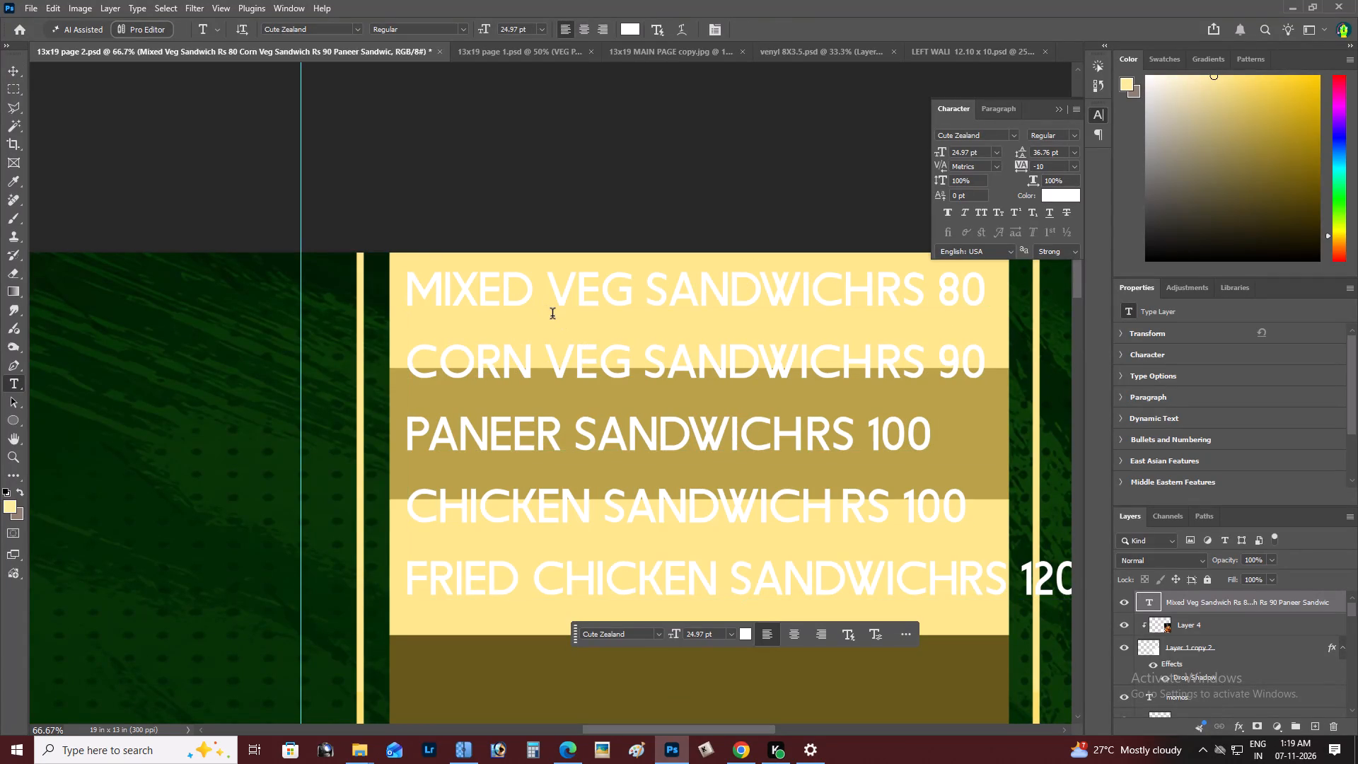
Scale the sandwich price list text down to about 24.07 pt, keeping it just inside the yellow panel's left edge.
key(z)
alt+click(650, 374)
right_click(651, 366)
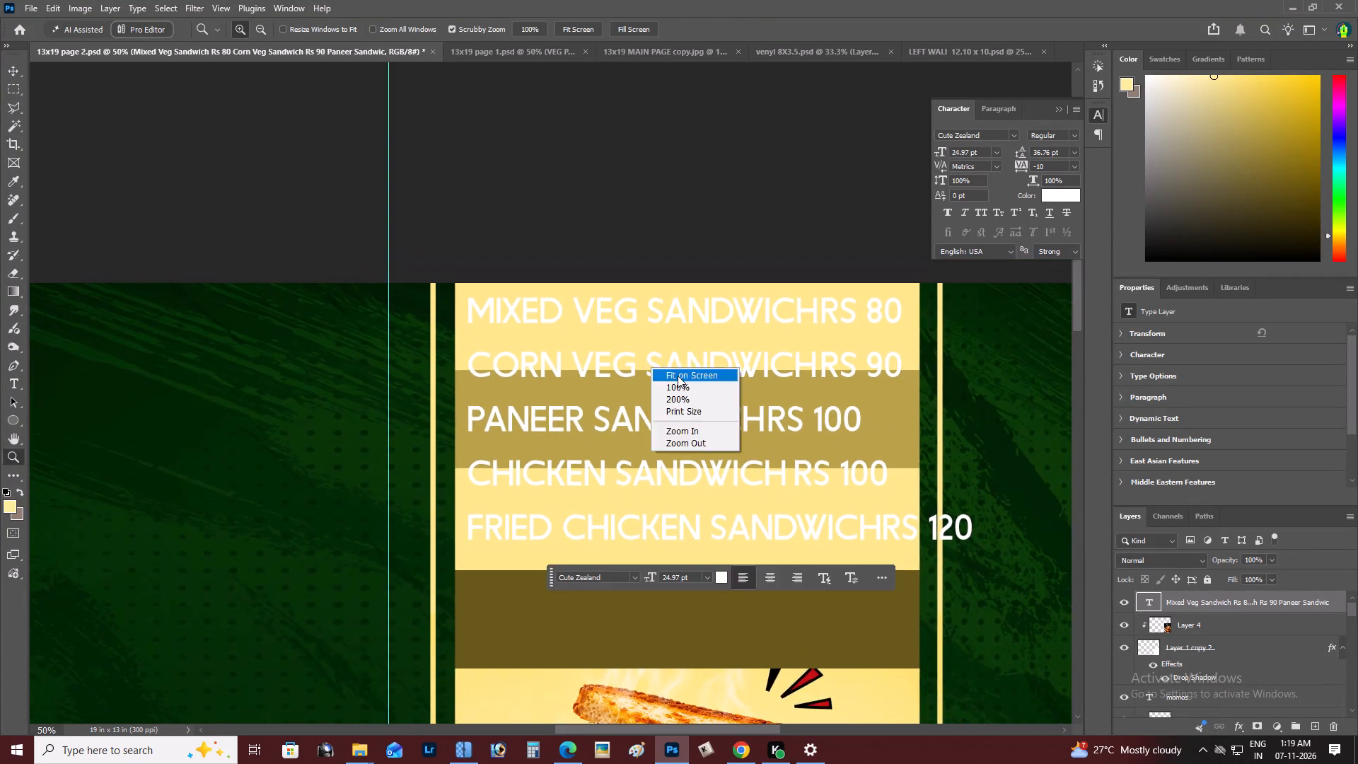
click(678, 376)
key(space)
key(space)
key(space)
key(space)
key(space)
key(space)
key(space)
key(space)
drag(678, 376, 737, 512)
key(z)
triple_click(712, 286)
key(space)
key(space)
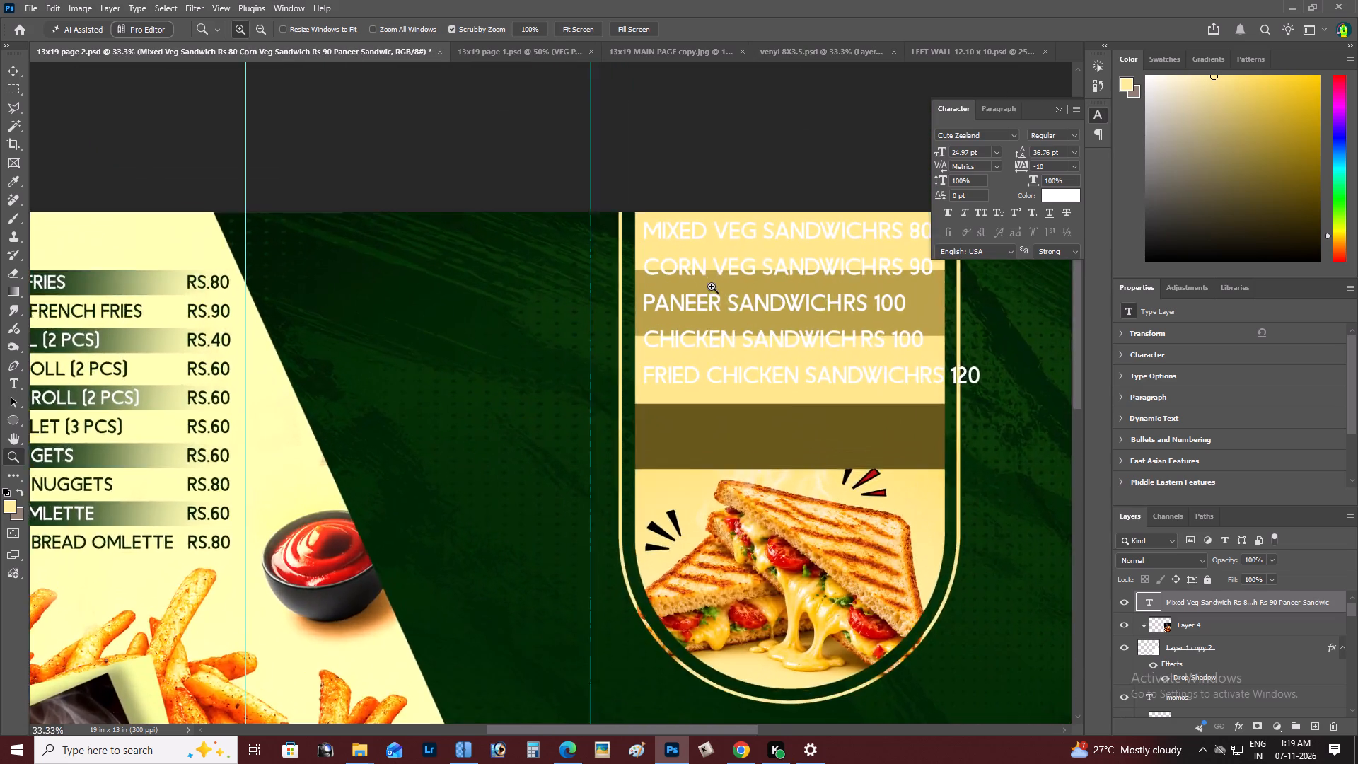
drag(712, 286, 574, 361)
key(ctrl+t)
alt+drag(473, 260, 481, 262)
drag(564, 315, 551, 329)
key(ctrl+Return)
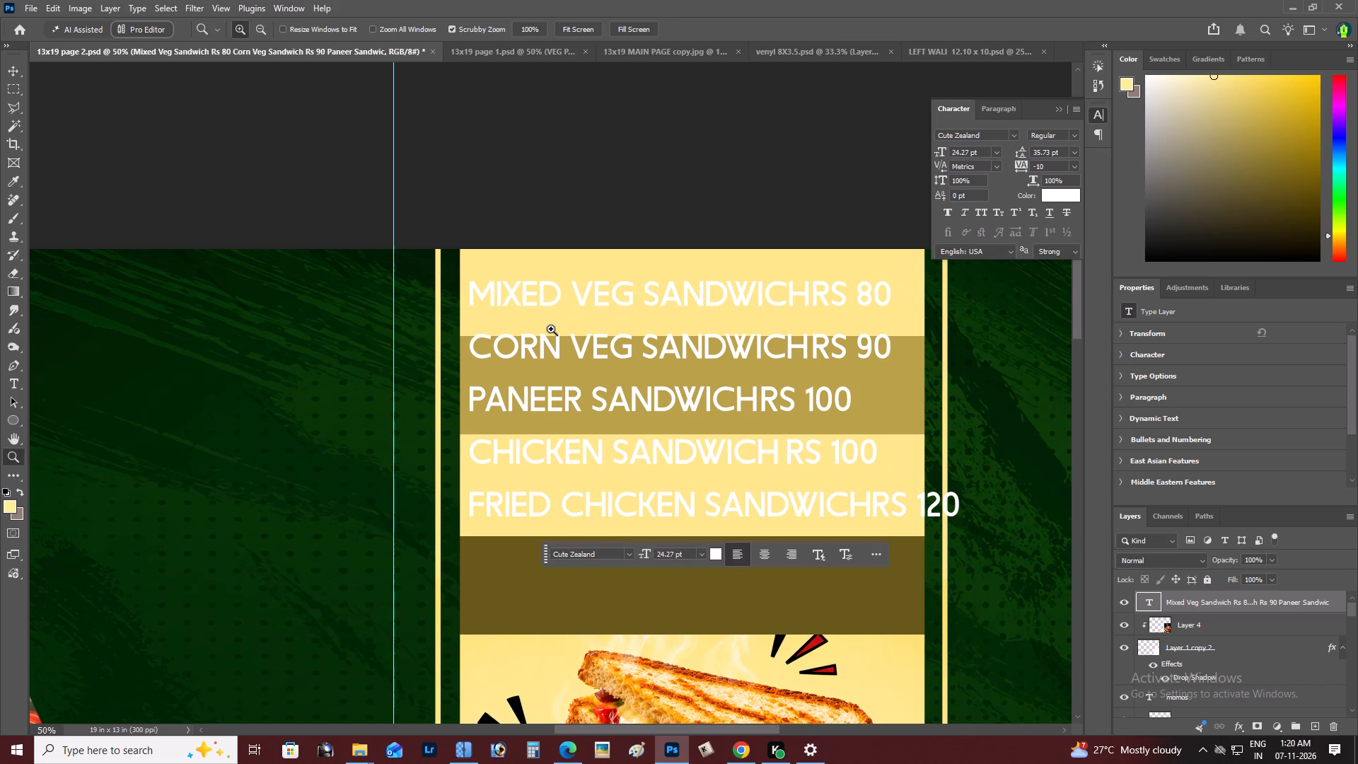
key(ctrl+t)
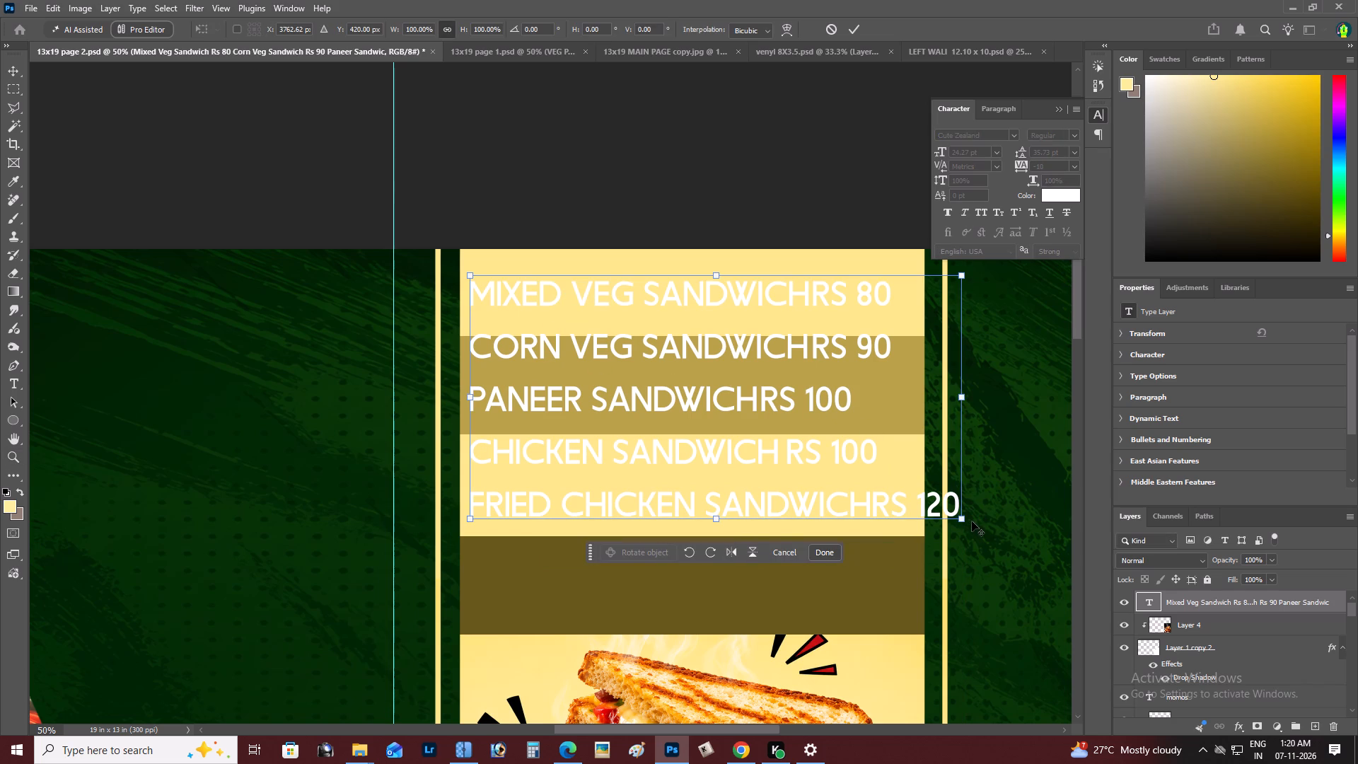
alt+click(964, 520)
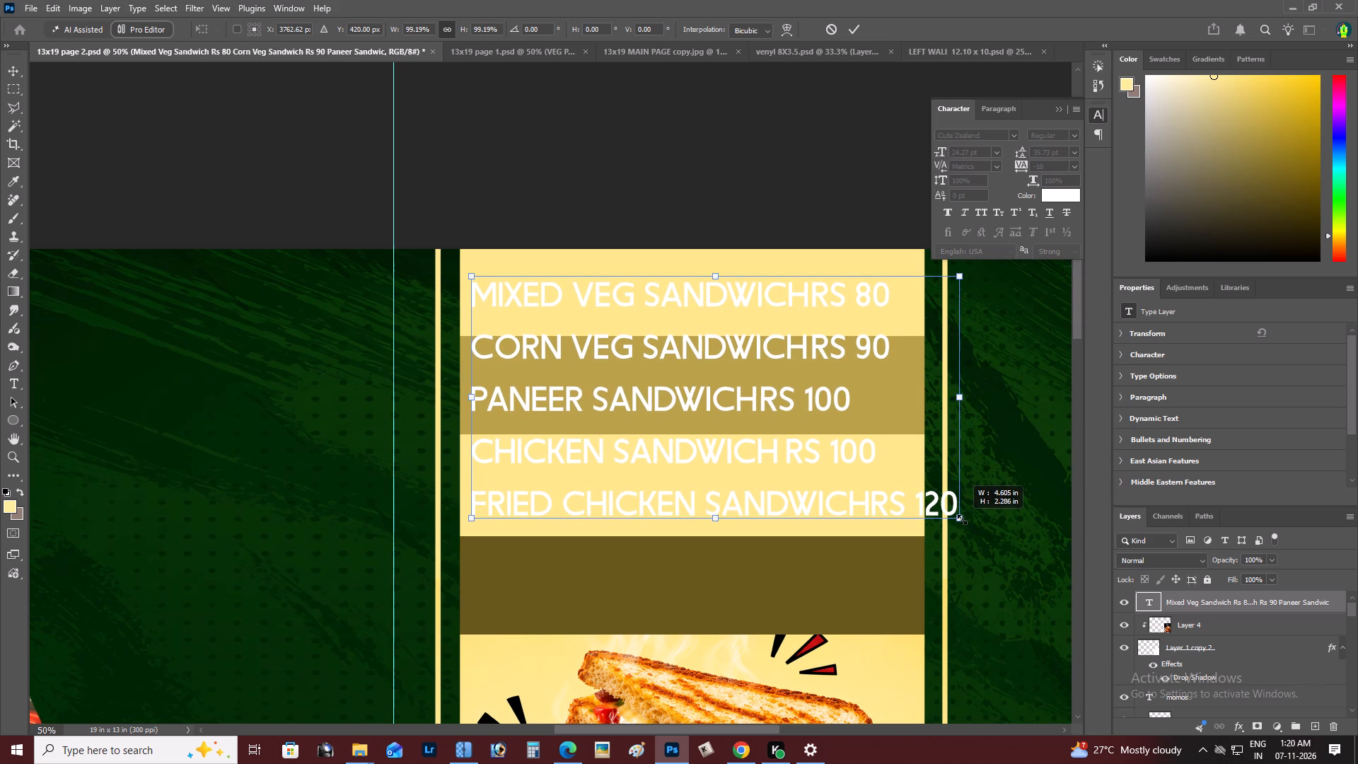
key(ctrl+Return)
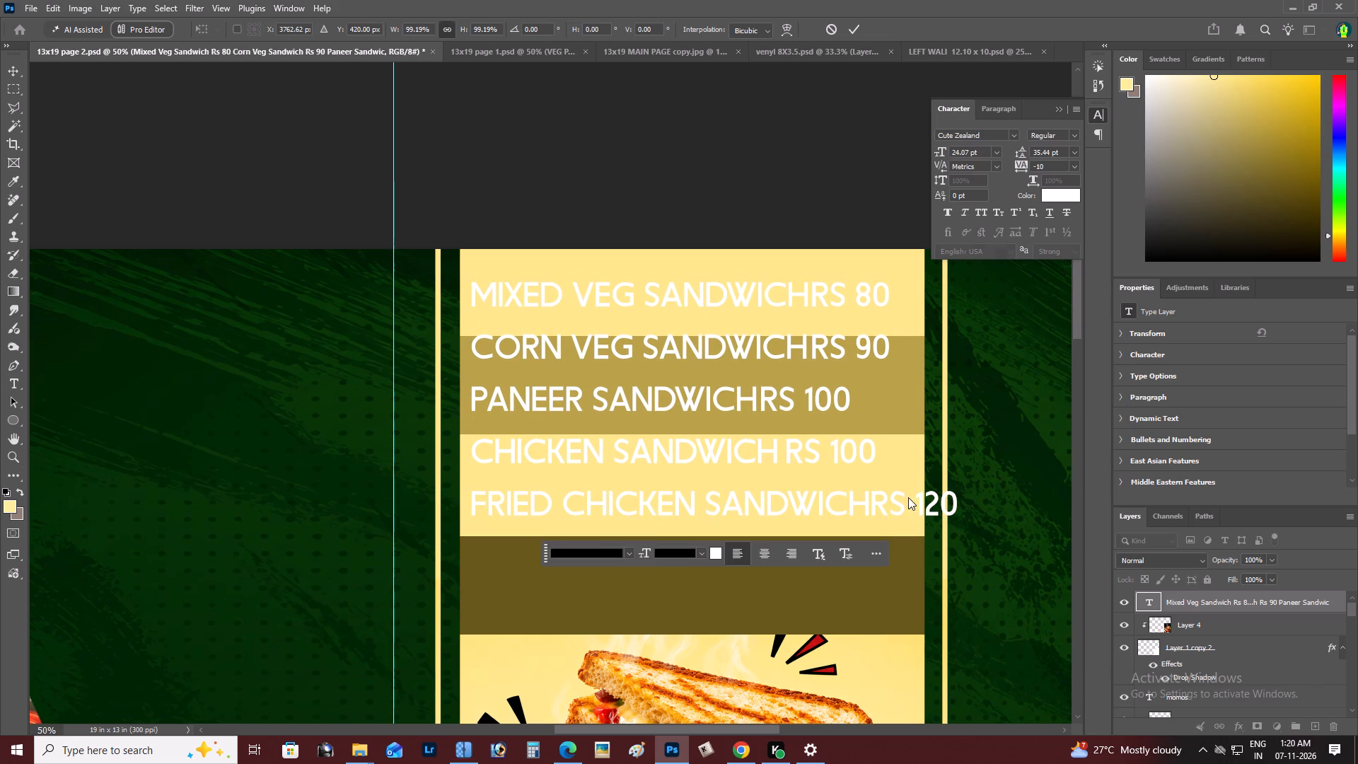
Nudge the sandwich price list down about 0.1 in on the yellow panel.
key(v)
key(shift+Down)
key(shift+Down)
key(shift+Down)
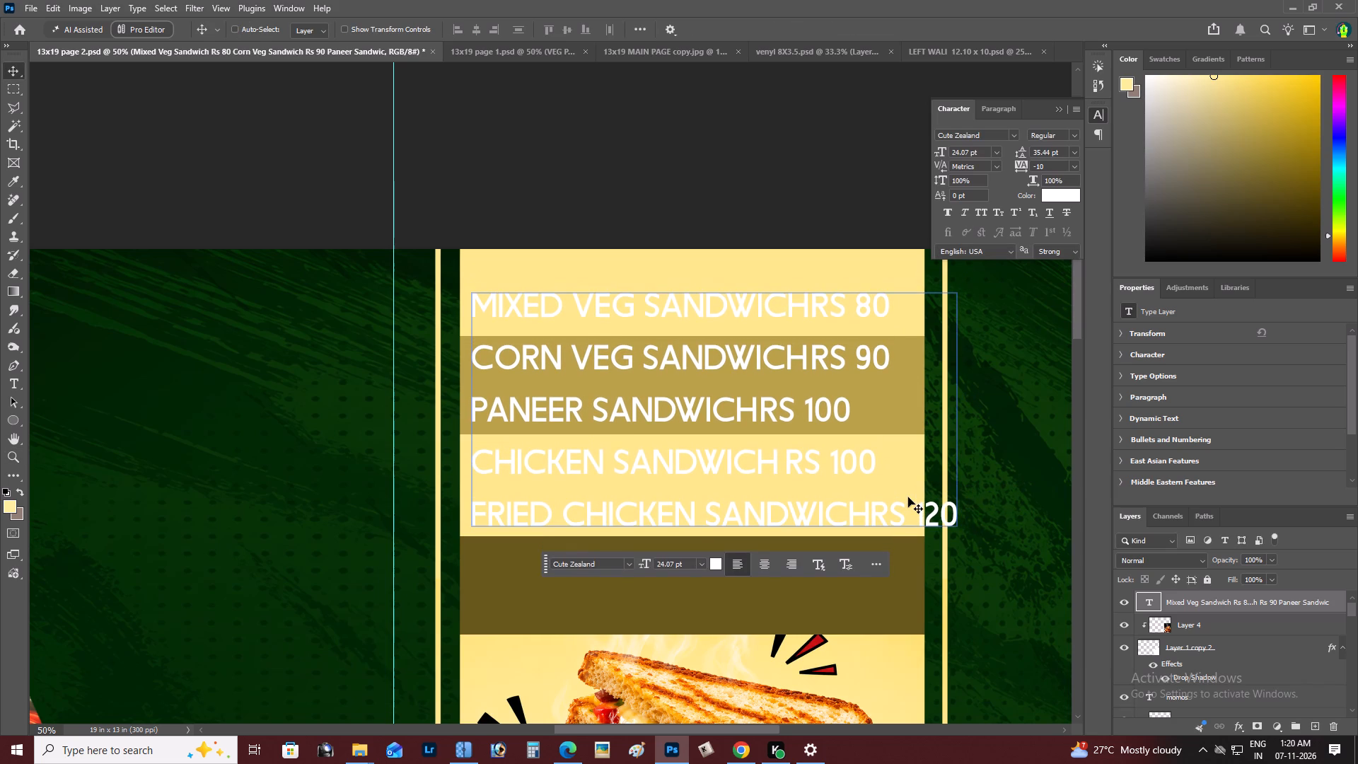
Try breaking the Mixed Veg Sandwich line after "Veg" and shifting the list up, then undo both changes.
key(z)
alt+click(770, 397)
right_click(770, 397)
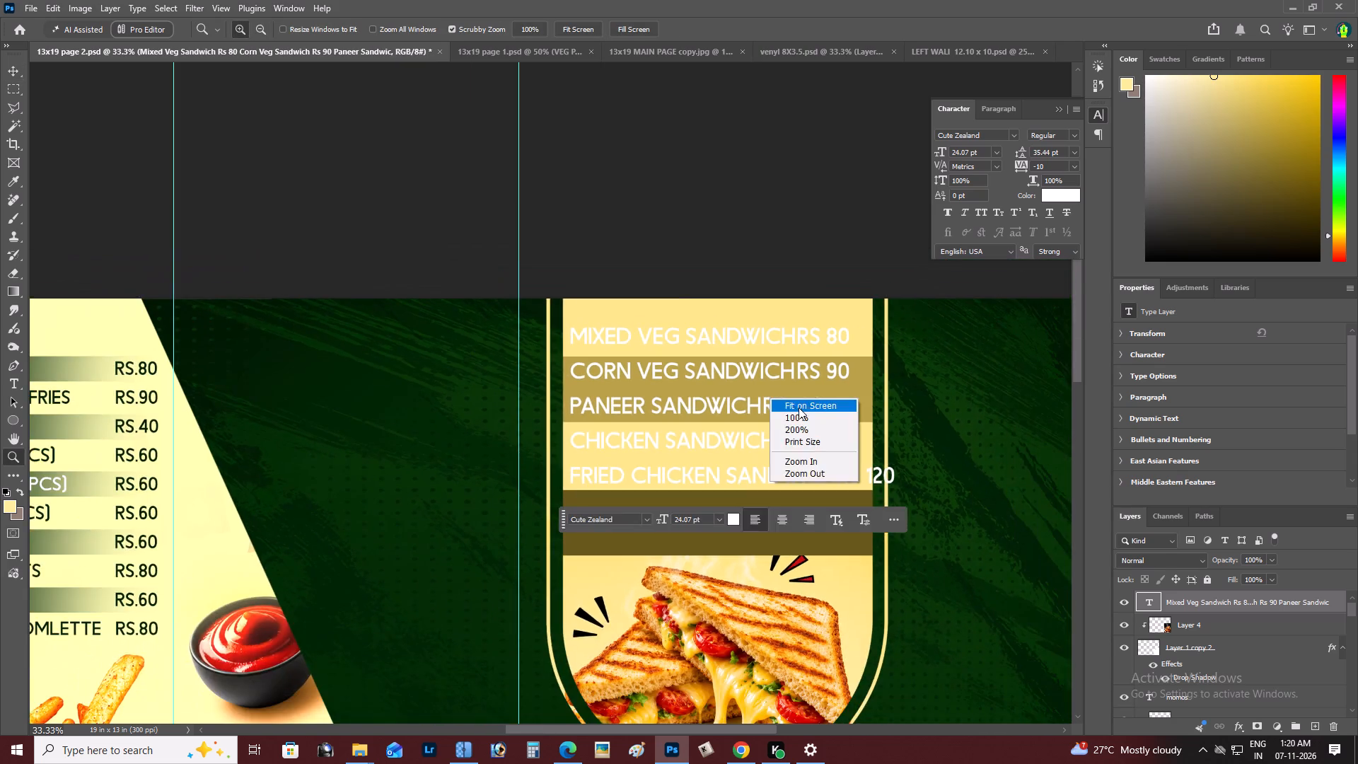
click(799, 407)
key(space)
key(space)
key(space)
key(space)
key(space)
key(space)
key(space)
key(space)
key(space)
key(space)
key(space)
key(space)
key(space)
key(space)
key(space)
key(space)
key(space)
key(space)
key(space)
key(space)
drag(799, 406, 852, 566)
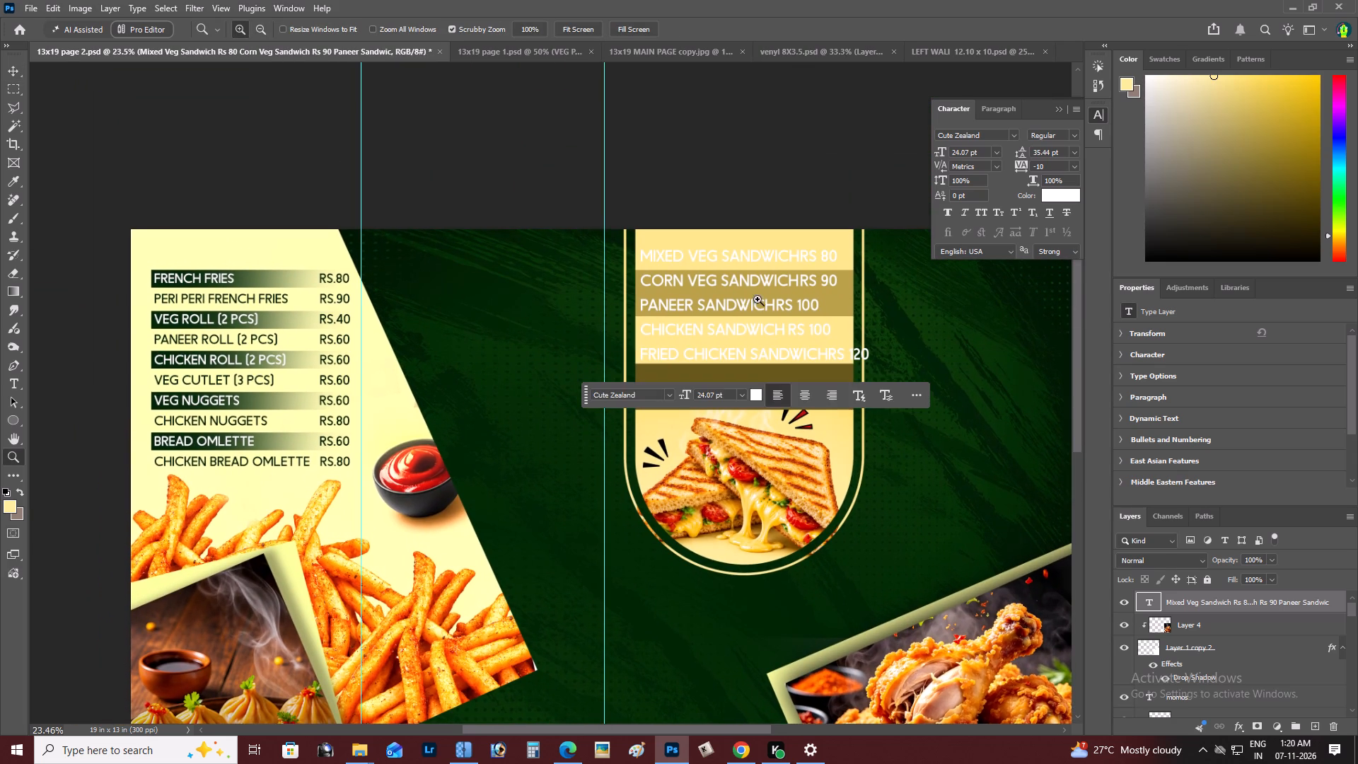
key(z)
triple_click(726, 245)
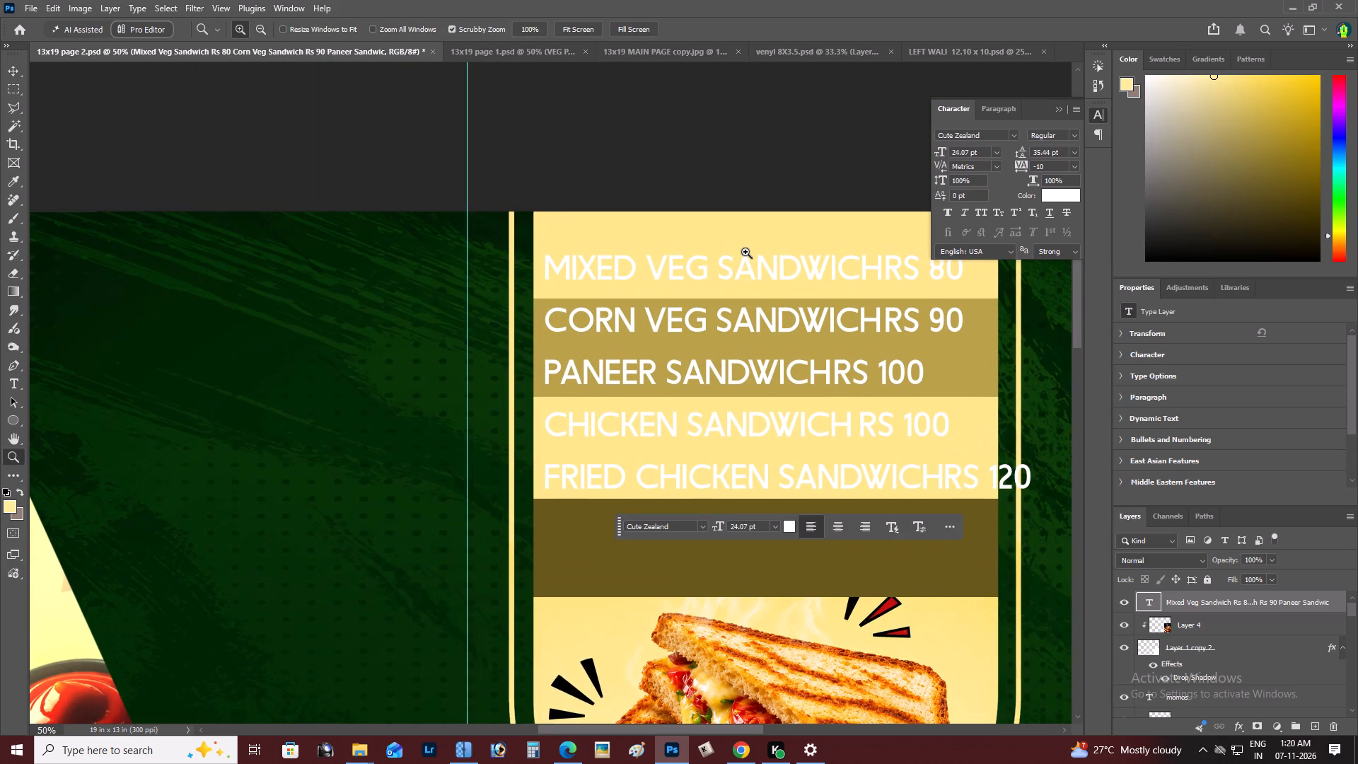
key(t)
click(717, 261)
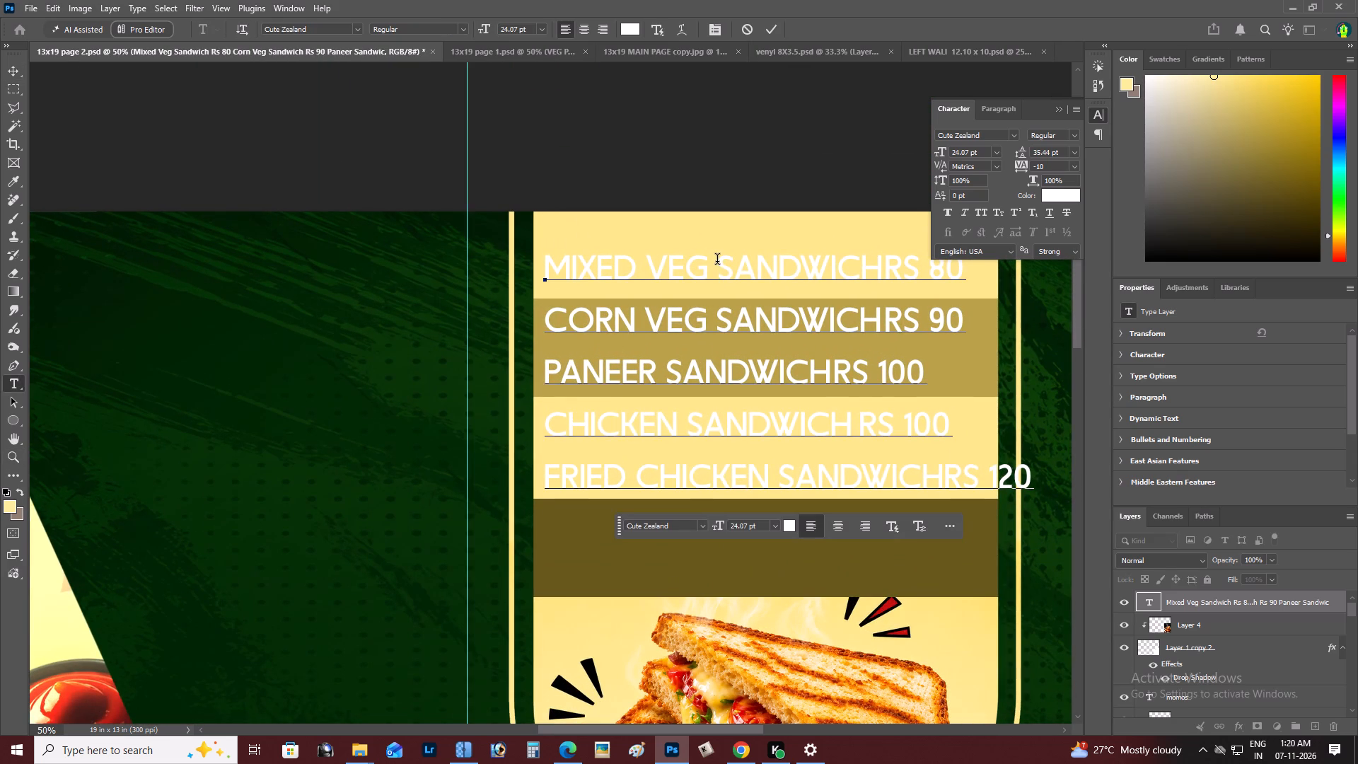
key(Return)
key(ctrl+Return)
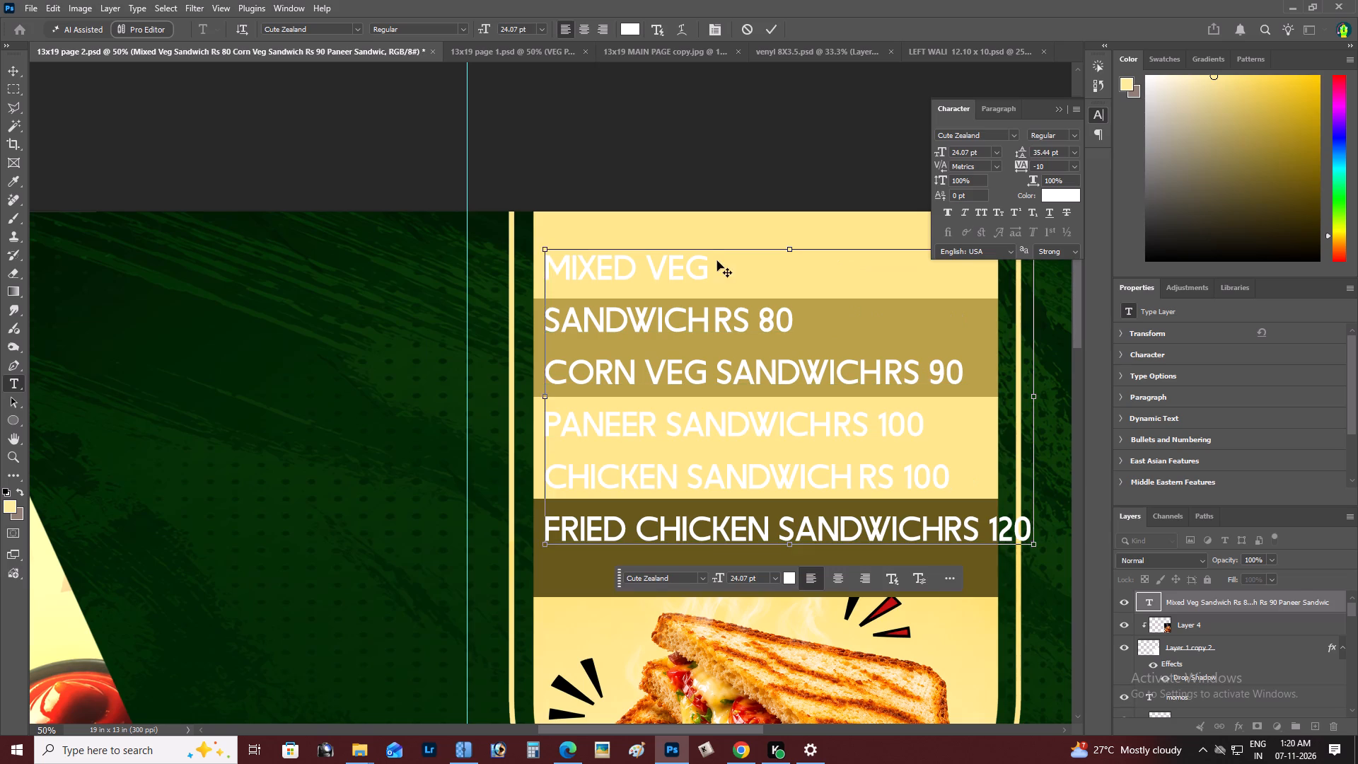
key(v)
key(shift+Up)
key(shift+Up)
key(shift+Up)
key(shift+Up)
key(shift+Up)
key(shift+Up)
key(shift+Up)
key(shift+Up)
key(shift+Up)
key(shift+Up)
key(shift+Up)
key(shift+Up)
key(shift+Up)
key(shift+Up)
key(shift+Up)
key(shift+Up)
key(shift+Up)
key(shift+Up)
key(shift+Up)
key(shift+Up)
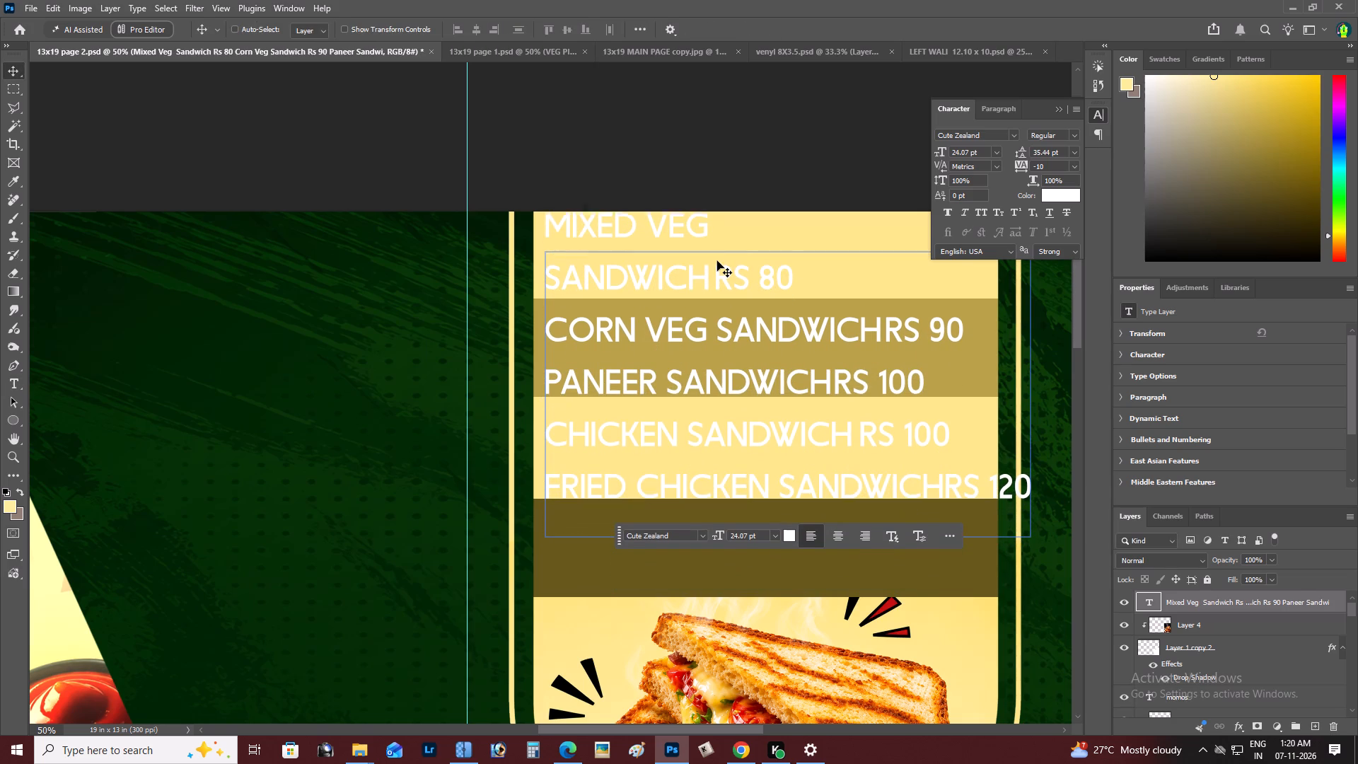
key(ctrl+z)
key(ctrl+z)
Increase the leading of the whole sandwich price list to 63.53 pt to spread its lines across the colour bands.
key(z)
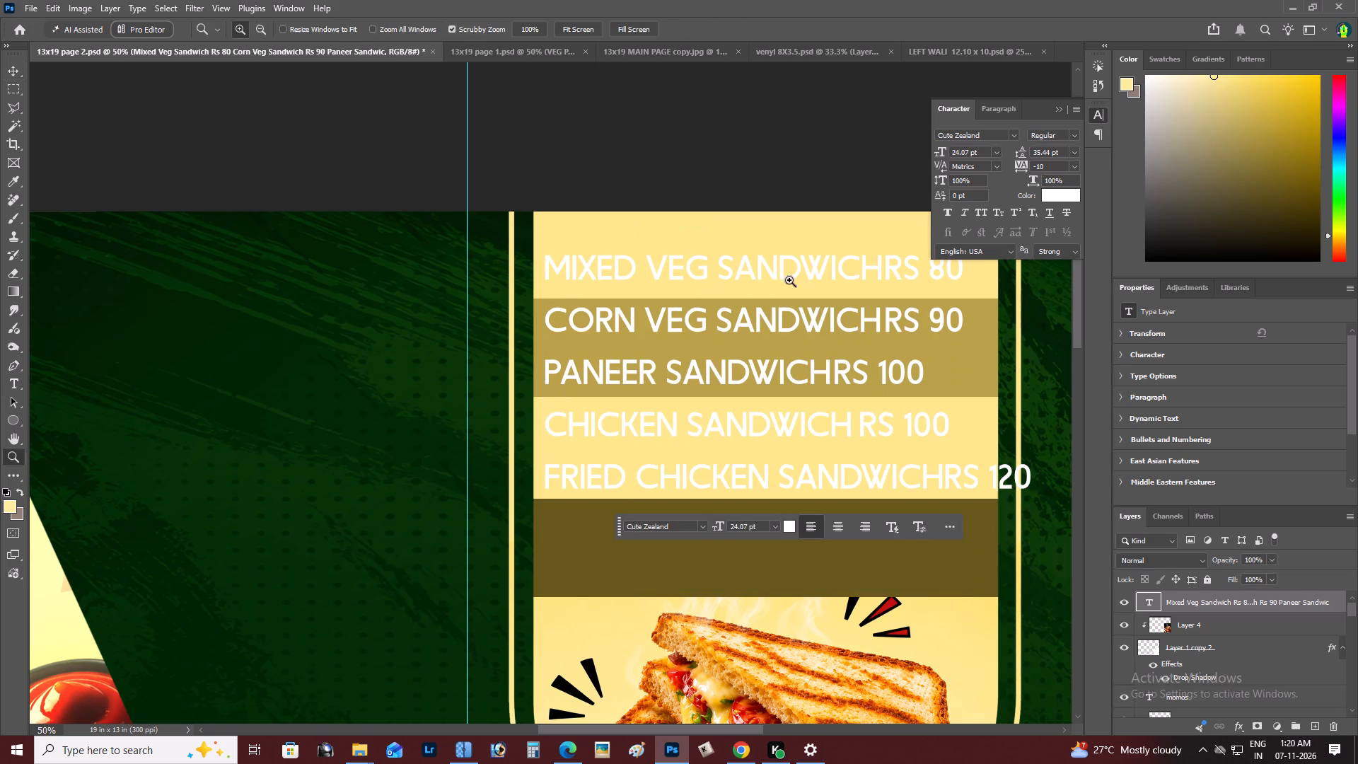
alt+click(770, 284)
right_click(770, 284)
click(799, 293)
key(space)
key(space)
key(space)
key(space)
key(space)
key(space)
key(space)
key(space)
key(space)
key(space)
key(space)
key(space)
drag(796, 297, 804, 403)
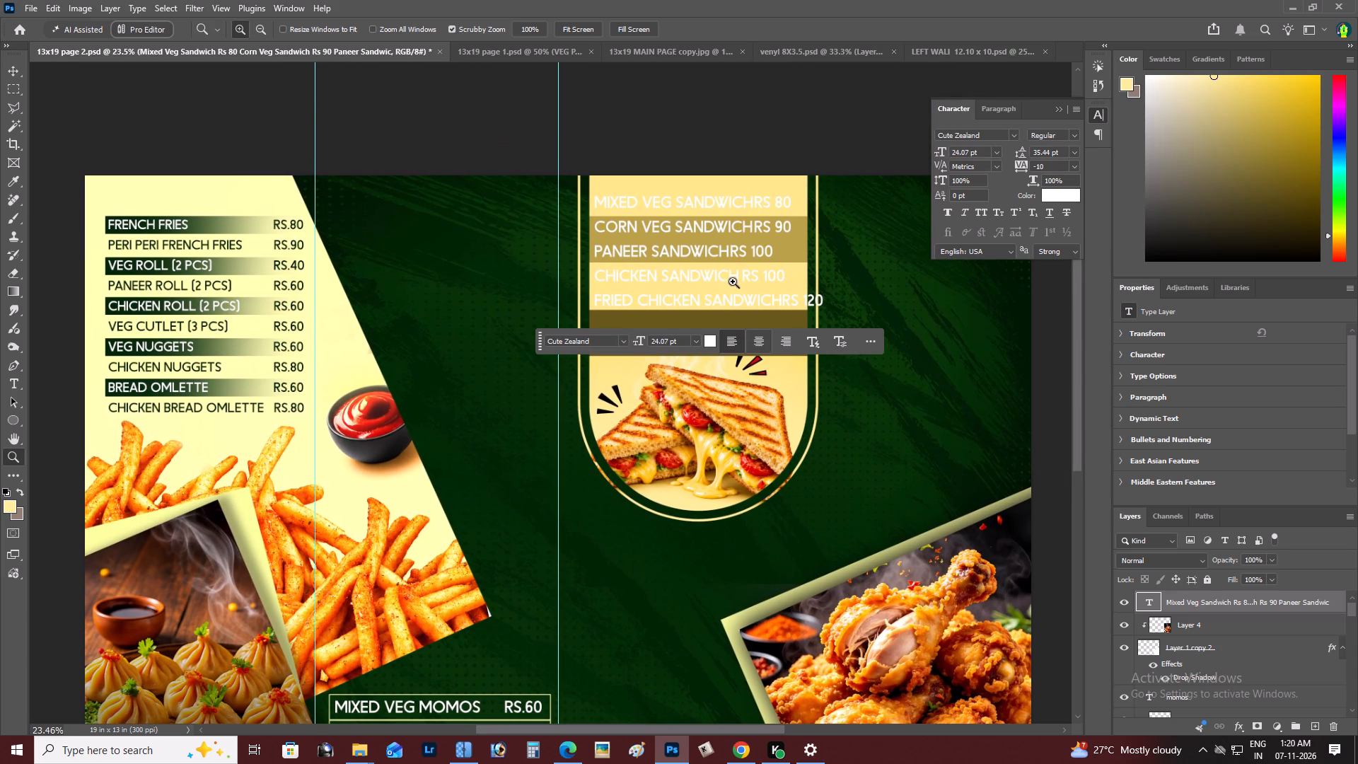
key(t)
click(675, 212)
key(ctrl+a)
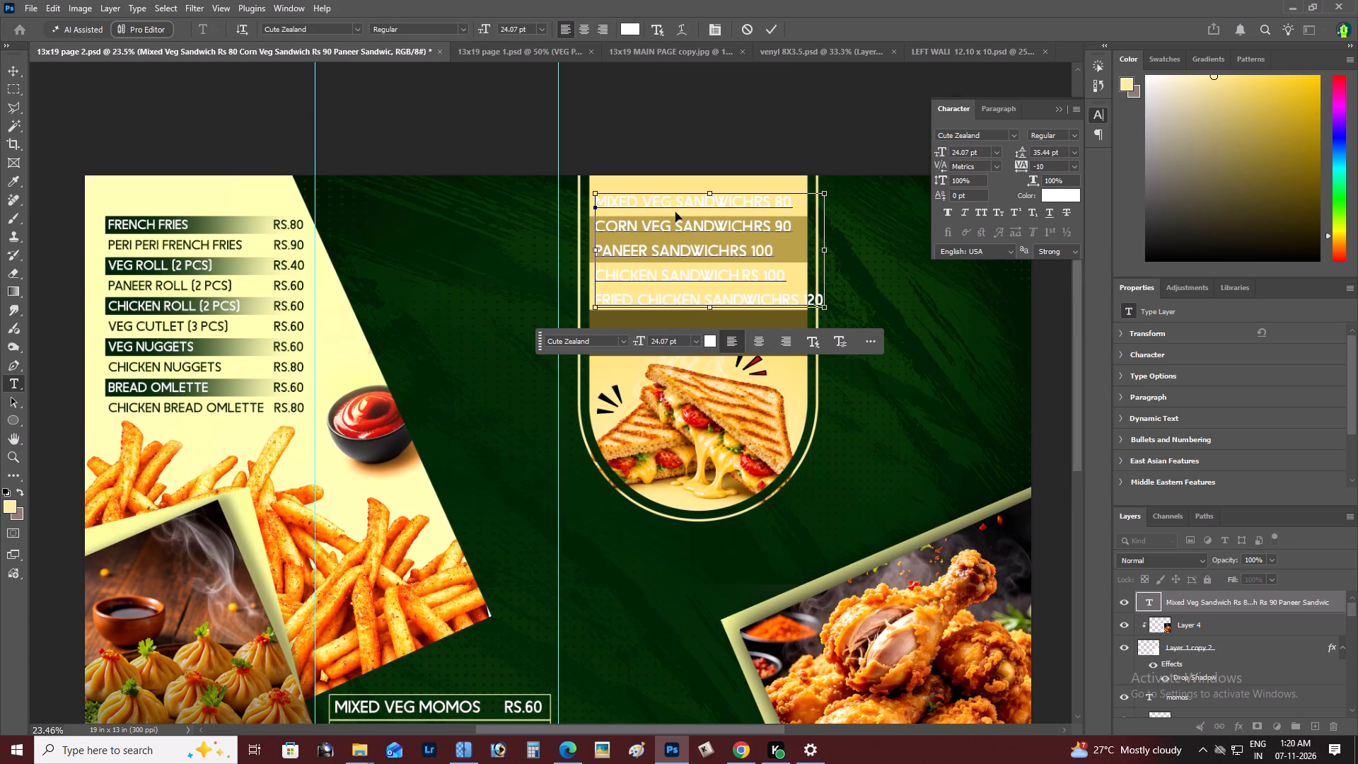
key(alt+Down)
key(alt+Down)
key(alt+Down)
key(alt+Down)
key(alt+Down)
key(alt+Down)
key(alt+Down)
key(alt+Down)
key(alt+Down)
key(alt+Down)
key(alt+Down)
key(alt+Down)
key(alt+Down)
key(alt+Down)
key(alt+Down)
key(alt+Down)
key(alt+Down)
key(alt+Down)
key(alt+Down)
key(alt+Down)
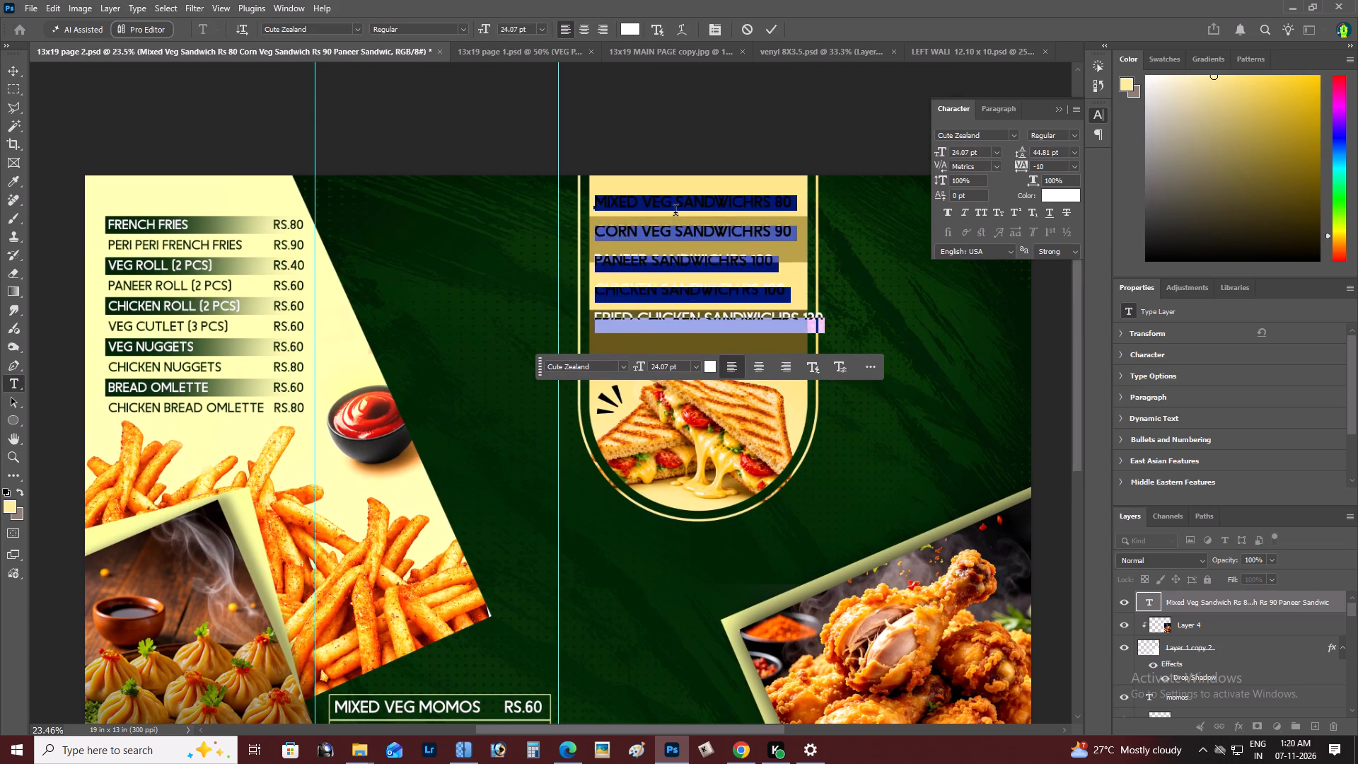
key(alt+Down)
key(alt+Down)
key(alt+Down)
key(alt+Down)
key(alt+Down)
key(alt+Down)
key(alt+Down)
key(alt+Down)
key(alt+Down)
key(alt+Down)
key(alt+Down)
key(alt+Down)
key(alt+Down)
key(alt+Down)
key(alt+Down)
key(alt+Down)
key(alt+Down)
key(alt+Down)
key(alt+Down)
key(alt+Down)
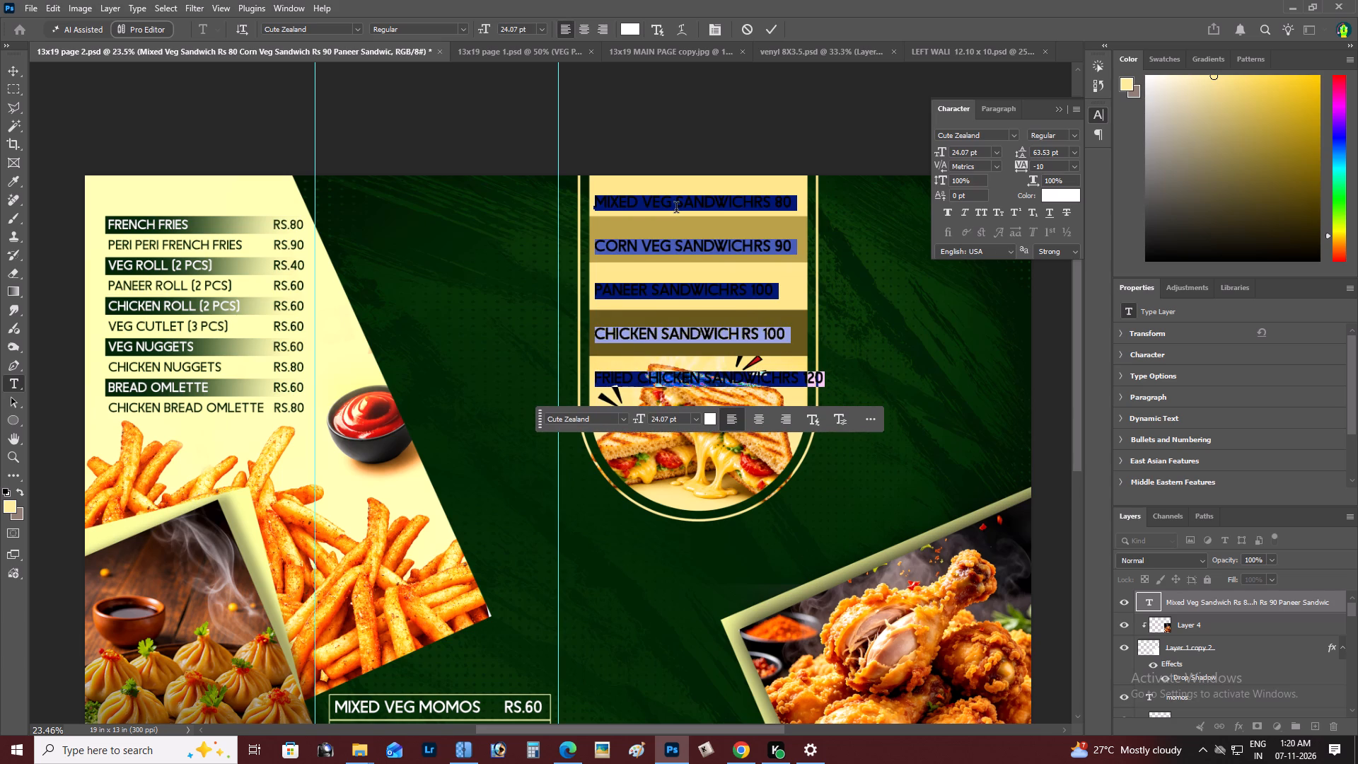
click(775, 33)
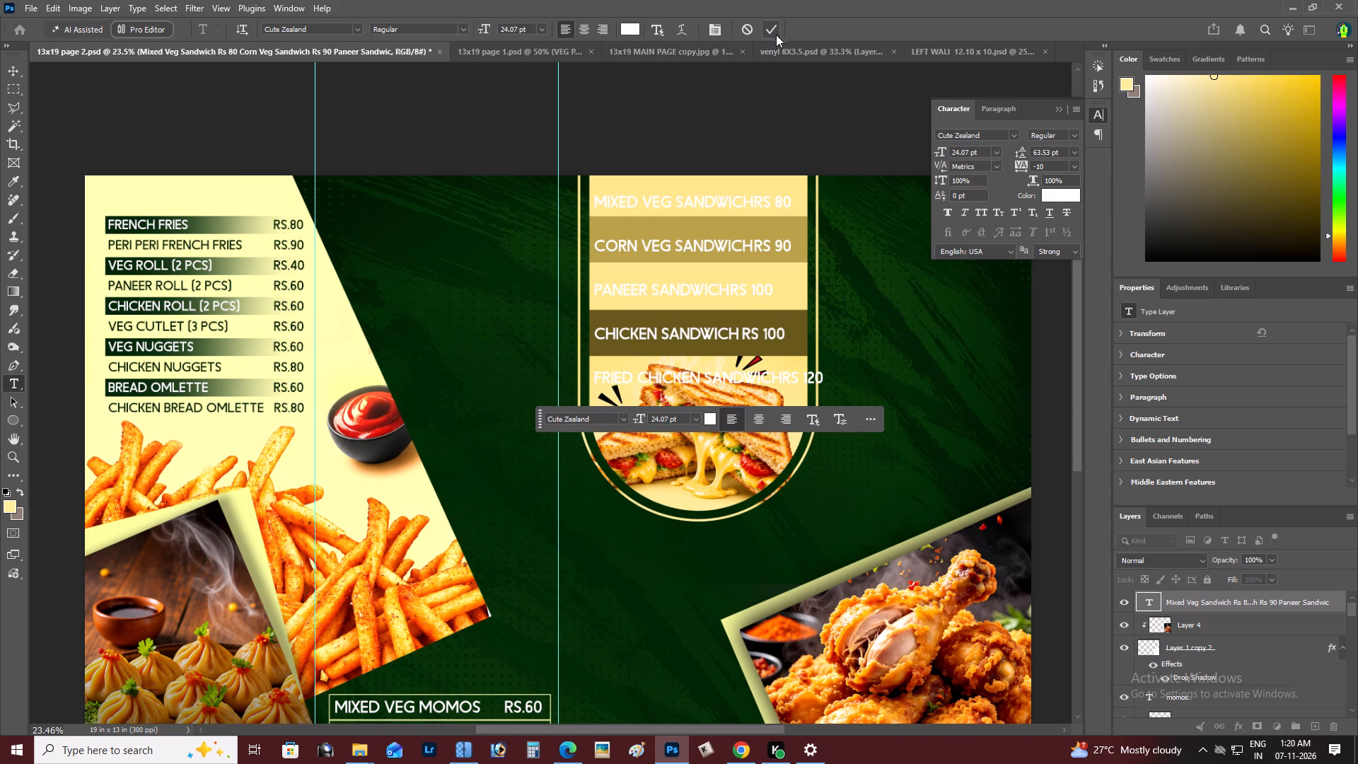
Shift the sandwich price list about 0.05 in right and slightly up so its lines sit better within the colour bands.
key(z)
alt+click(689, 233)
key(space)
drag(687, 236, 668, 274)
key(z)
triple_click(667, 277)
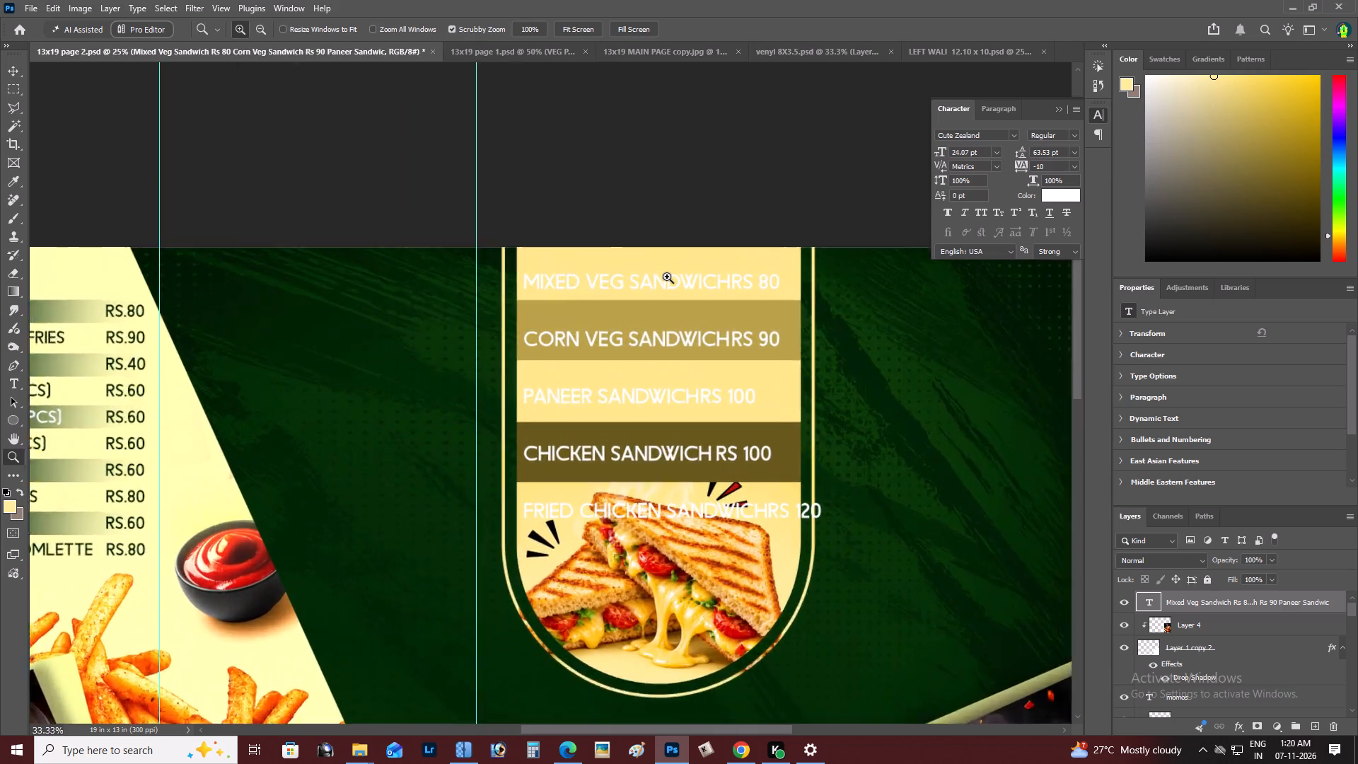
click(667, 277)
key(space)
drag(667, 277, 661, 289)
key(v)
right_click(678, 296)
click(700, 304)
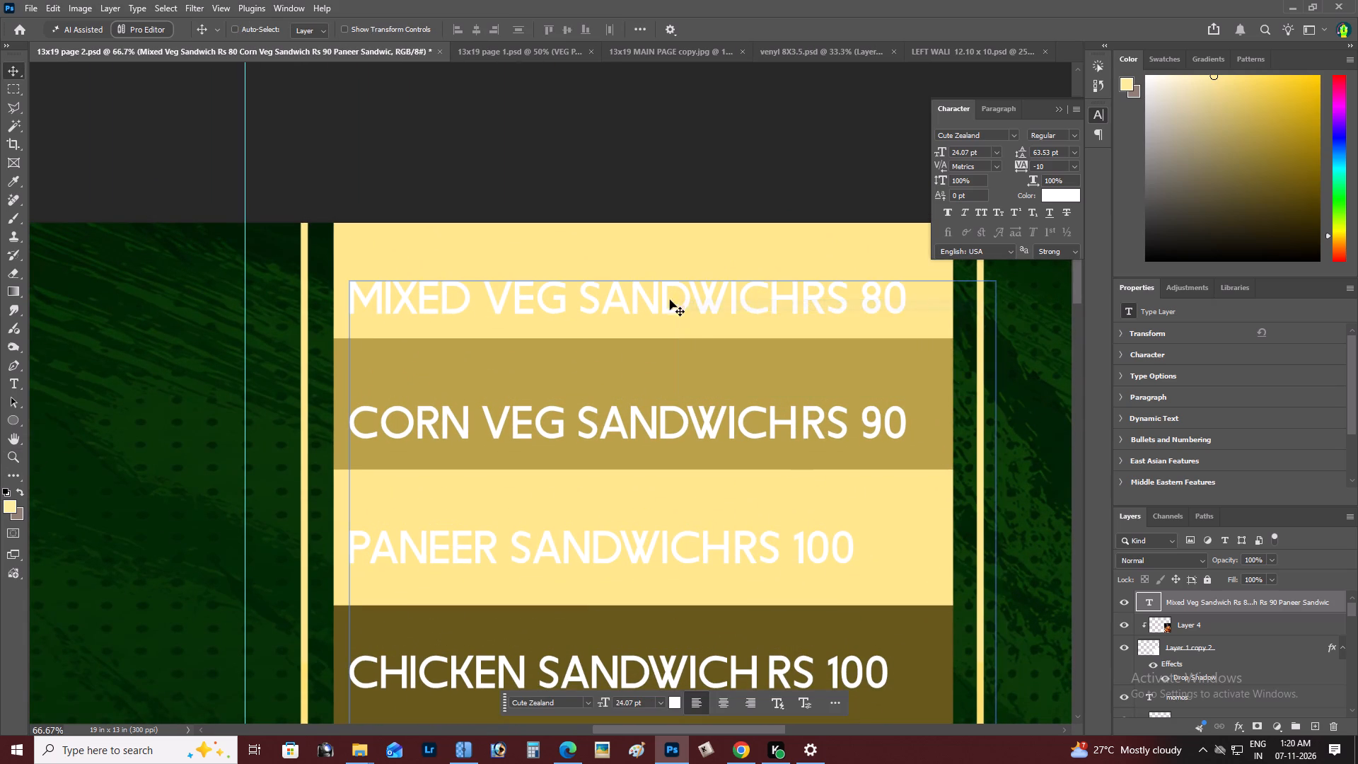
right_click(666, 297)
click(700, 311)
drag(702, 307, 713, 276)
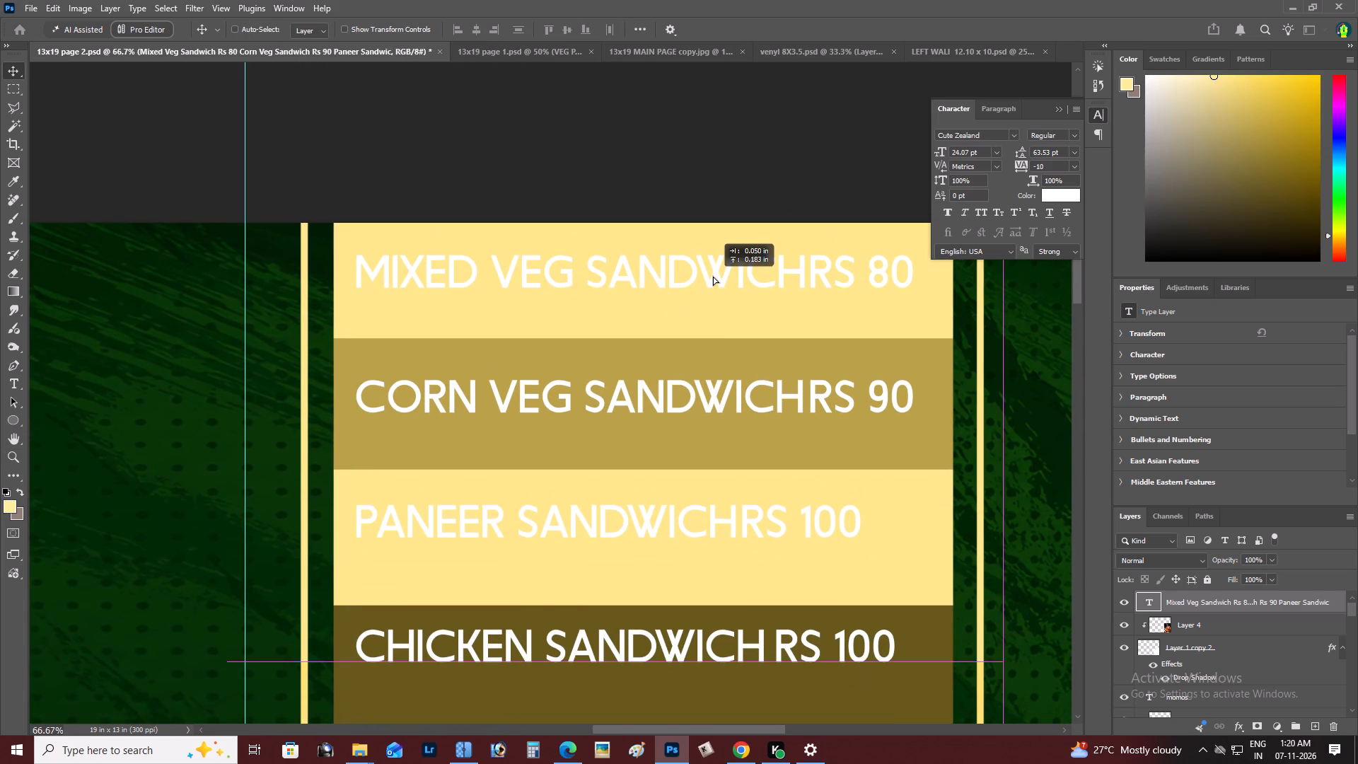
drag(713, 276, 714, 284)
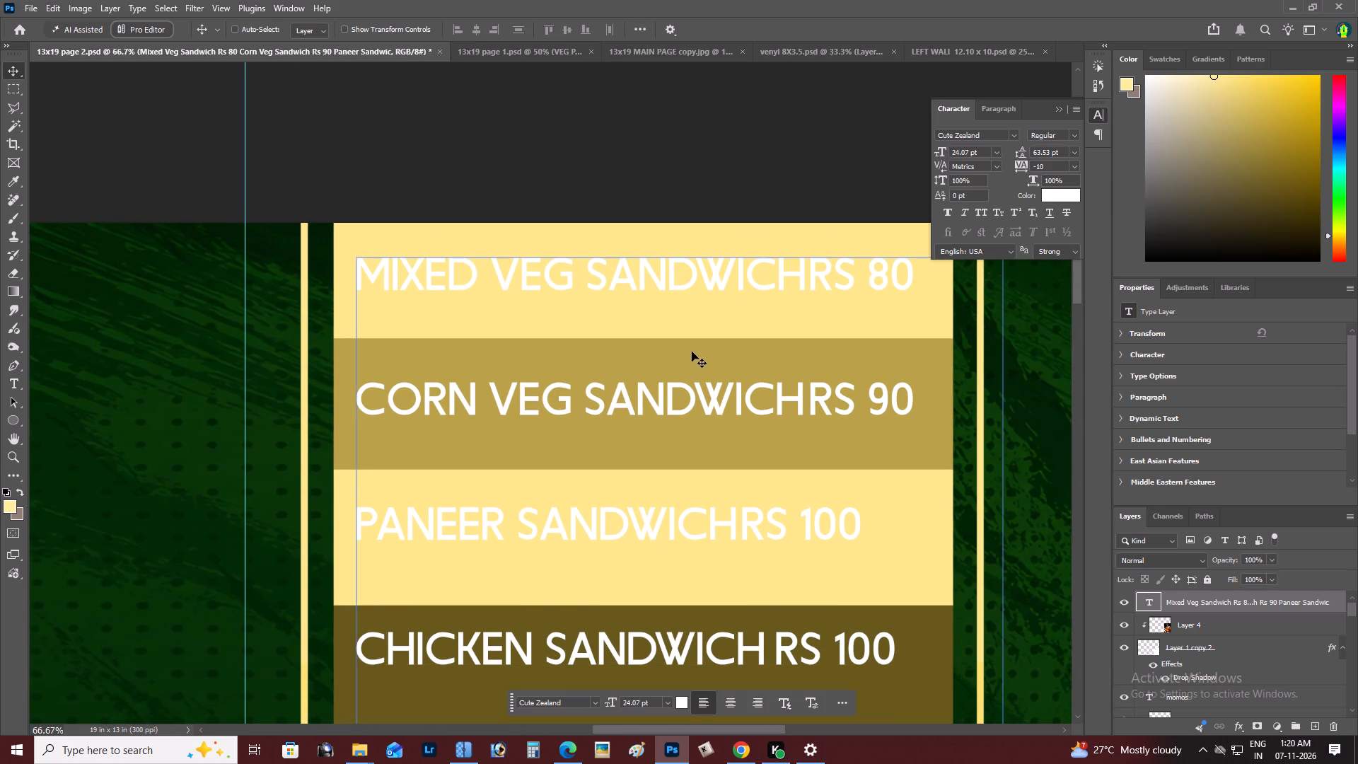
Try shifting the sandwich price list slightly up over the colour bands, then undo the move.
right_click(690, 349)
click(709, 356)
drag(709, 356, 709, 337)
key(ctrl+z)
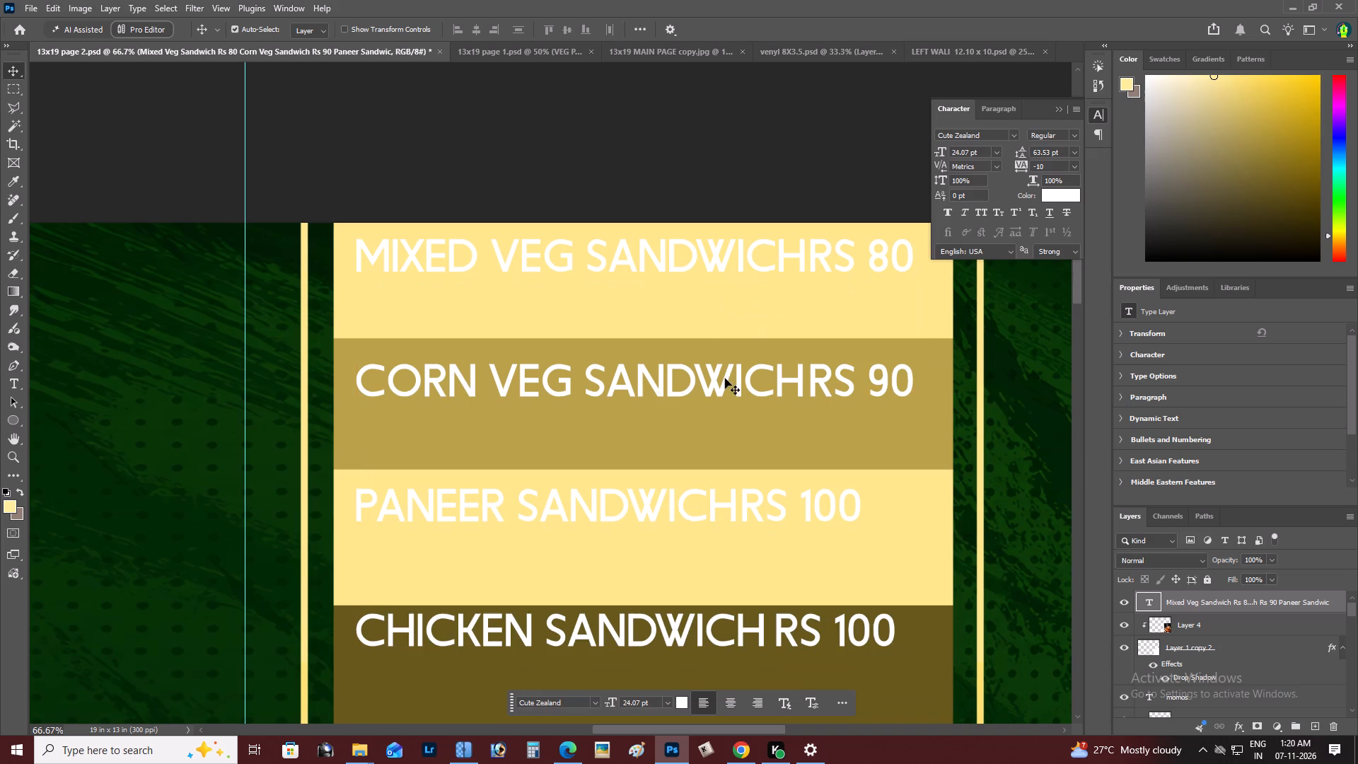
Resize the upper dark band (Layer 14 copy) to about 5.16 x 0.6 in and place it between the Mixed Veg and Corn Veg lines.
right_click(742, 427)
click(782, 448)
drag(774, 445, 736, 430)
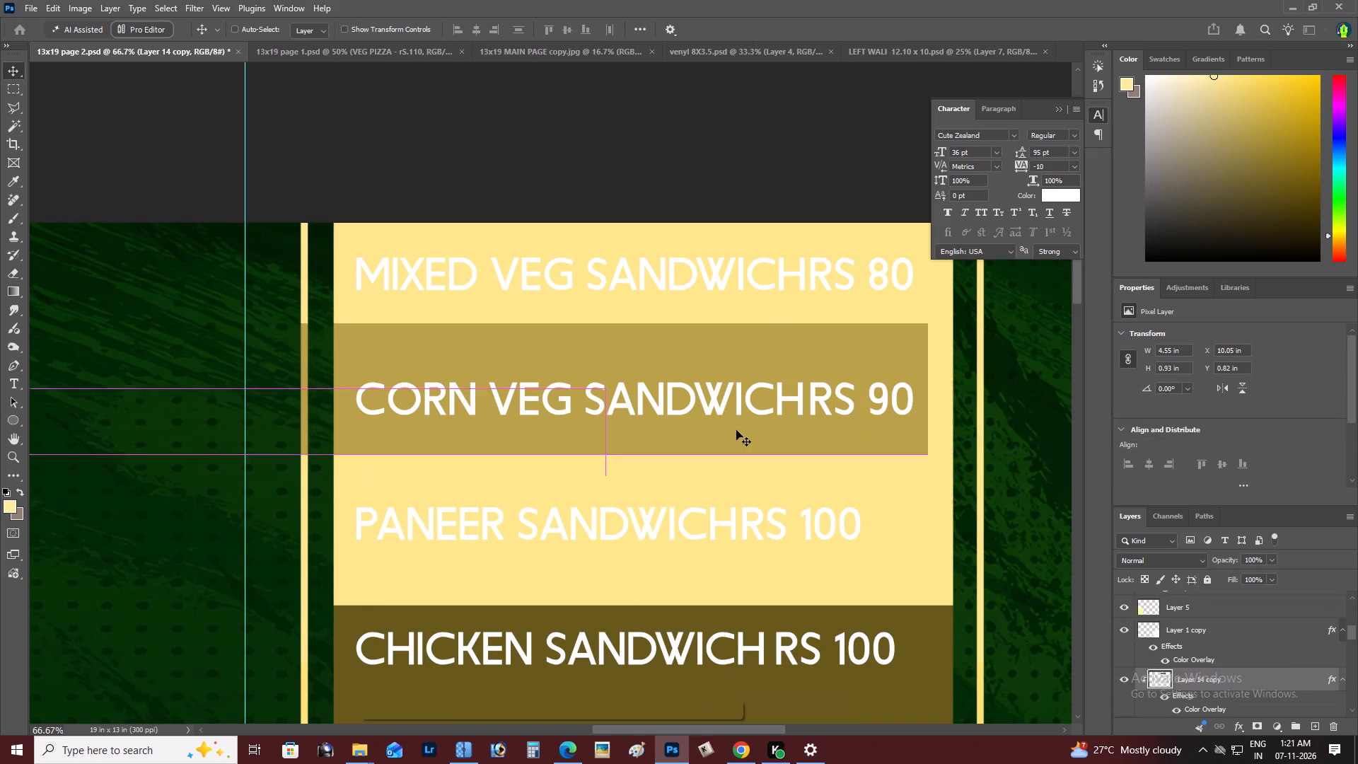
key(ctrl+z)
key(ctrl+t)
shift+drag(662, 472, 661, 465)
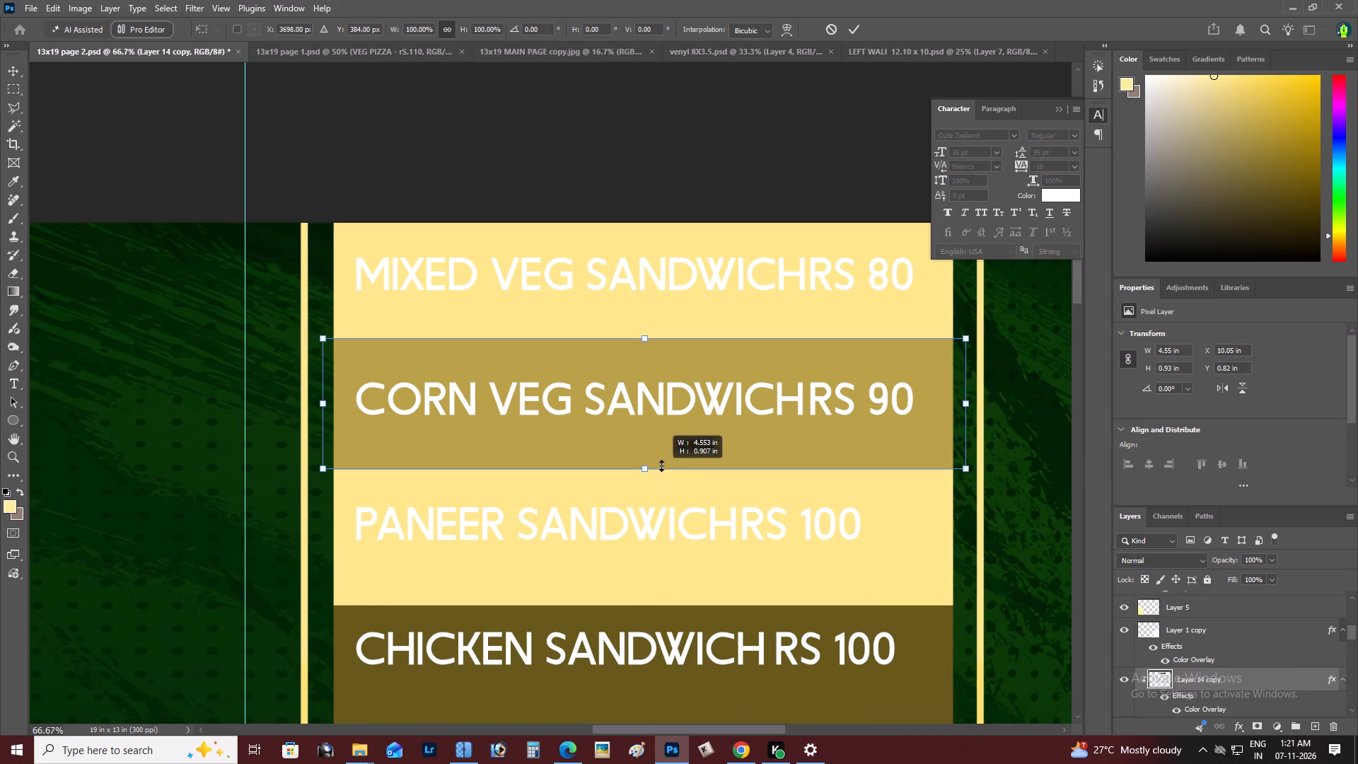
shift+drag(661, 465, 661, 436)
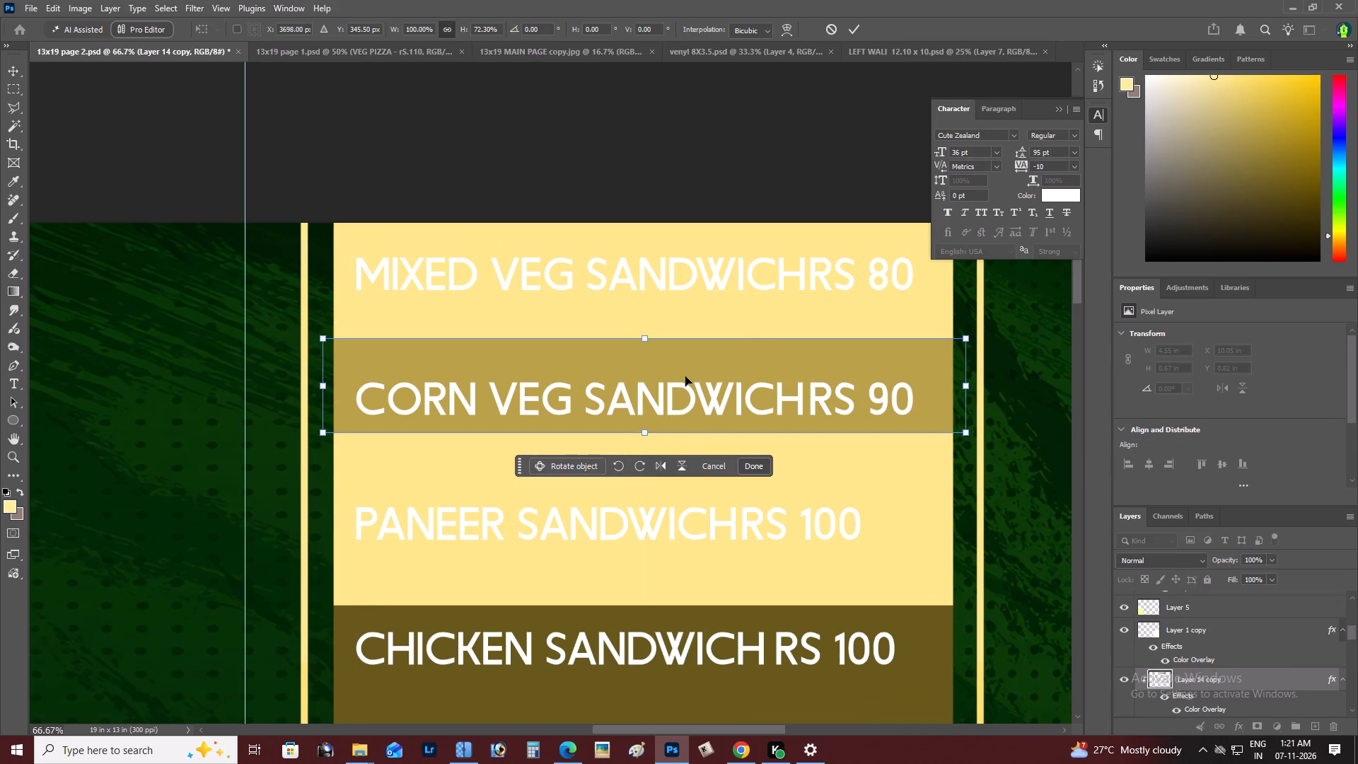
drag(685, 376, 692, 344)
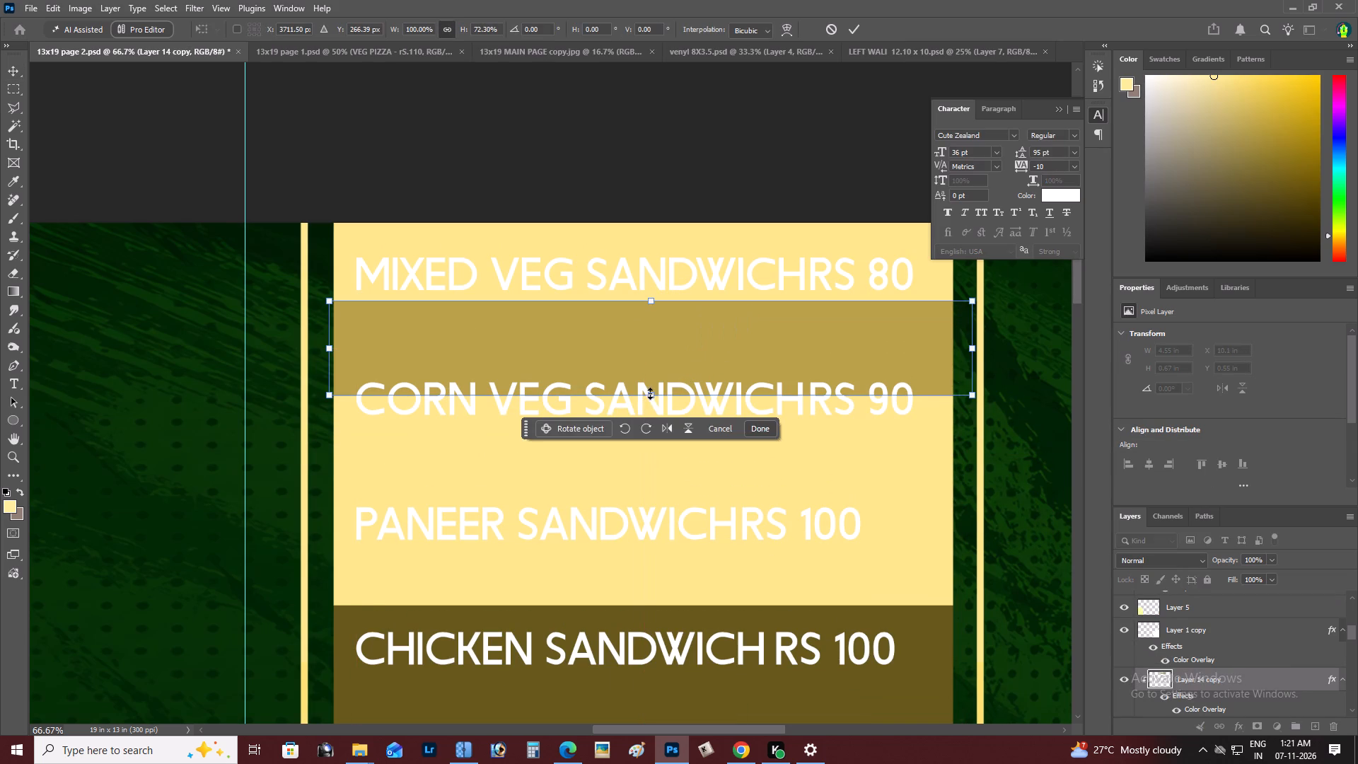
shift+drag(650, 393, 656, 373)
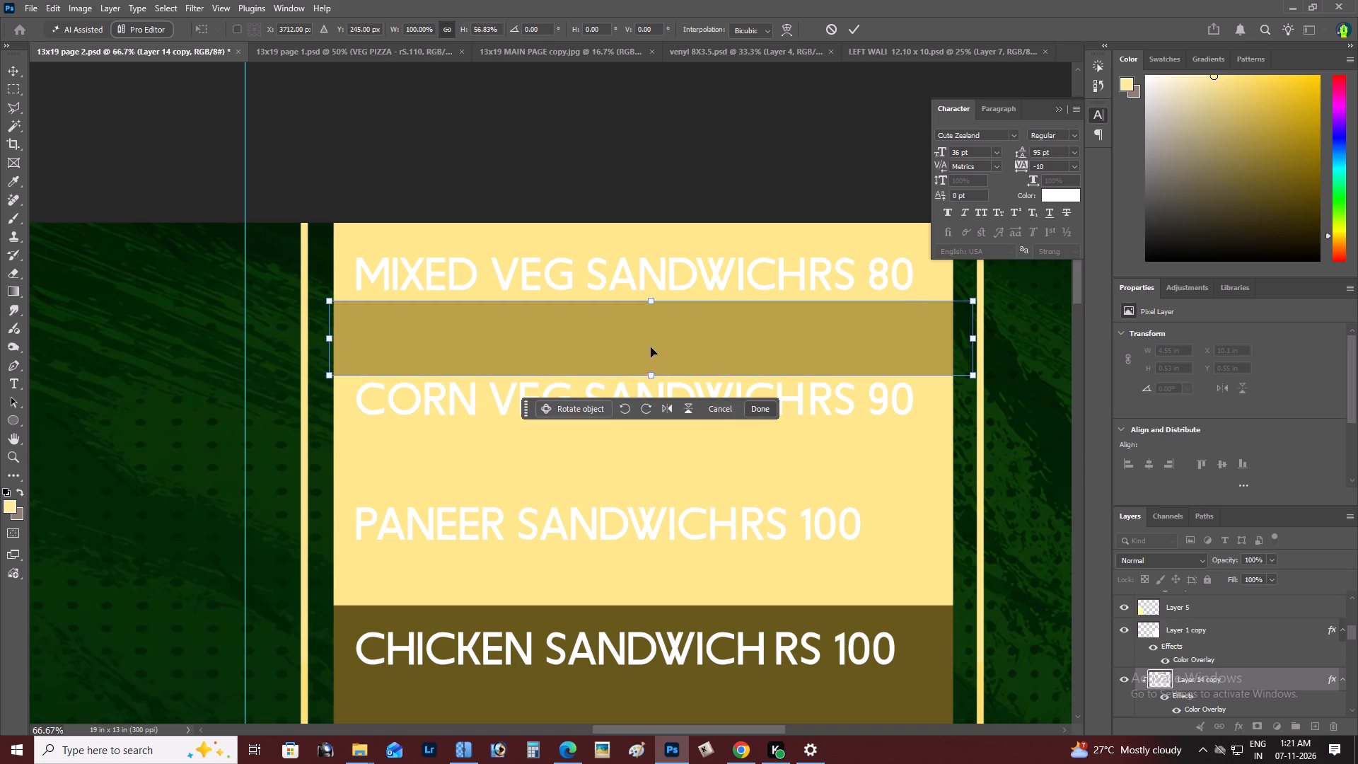
drag(651, 347, 651, 272)
drag(644, 301, 647, 315)
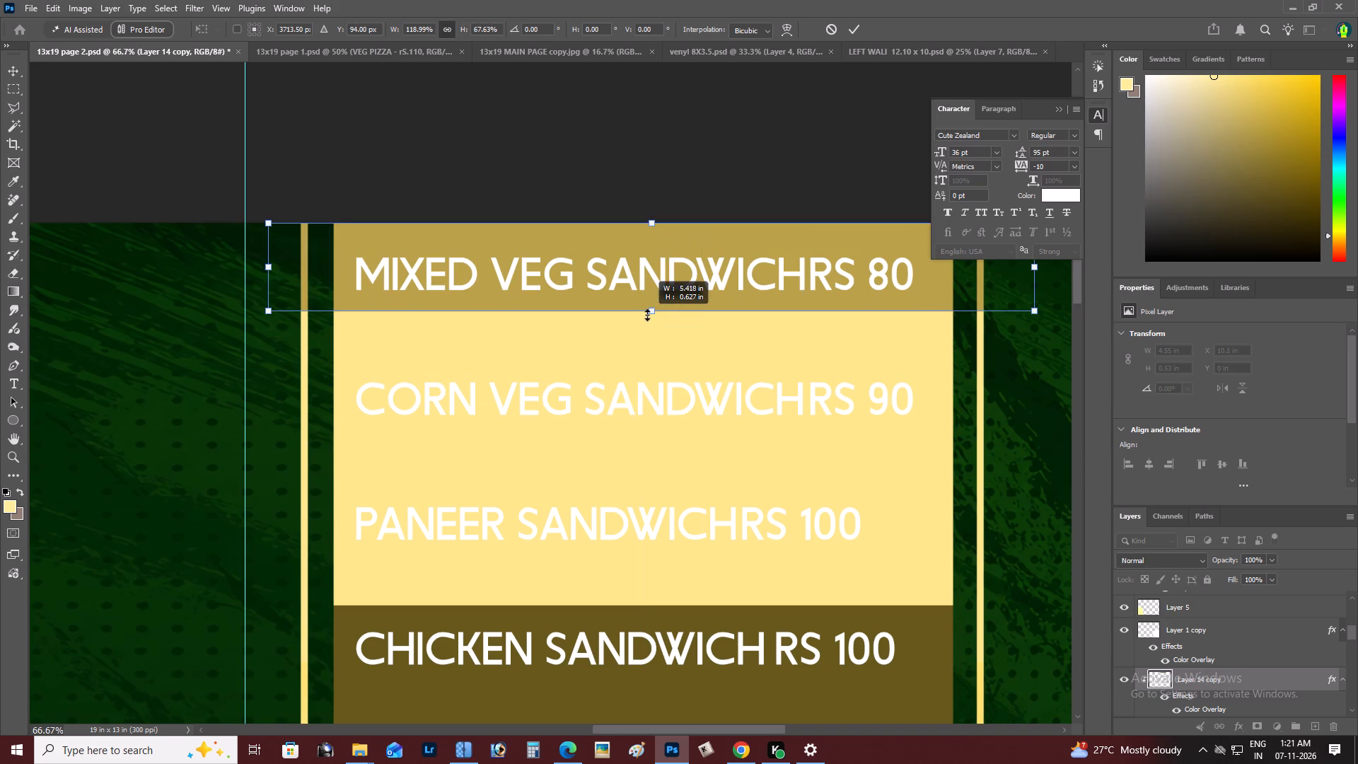
drag(647, 315, 649, 311)
drag(668, 255, 656, 330)
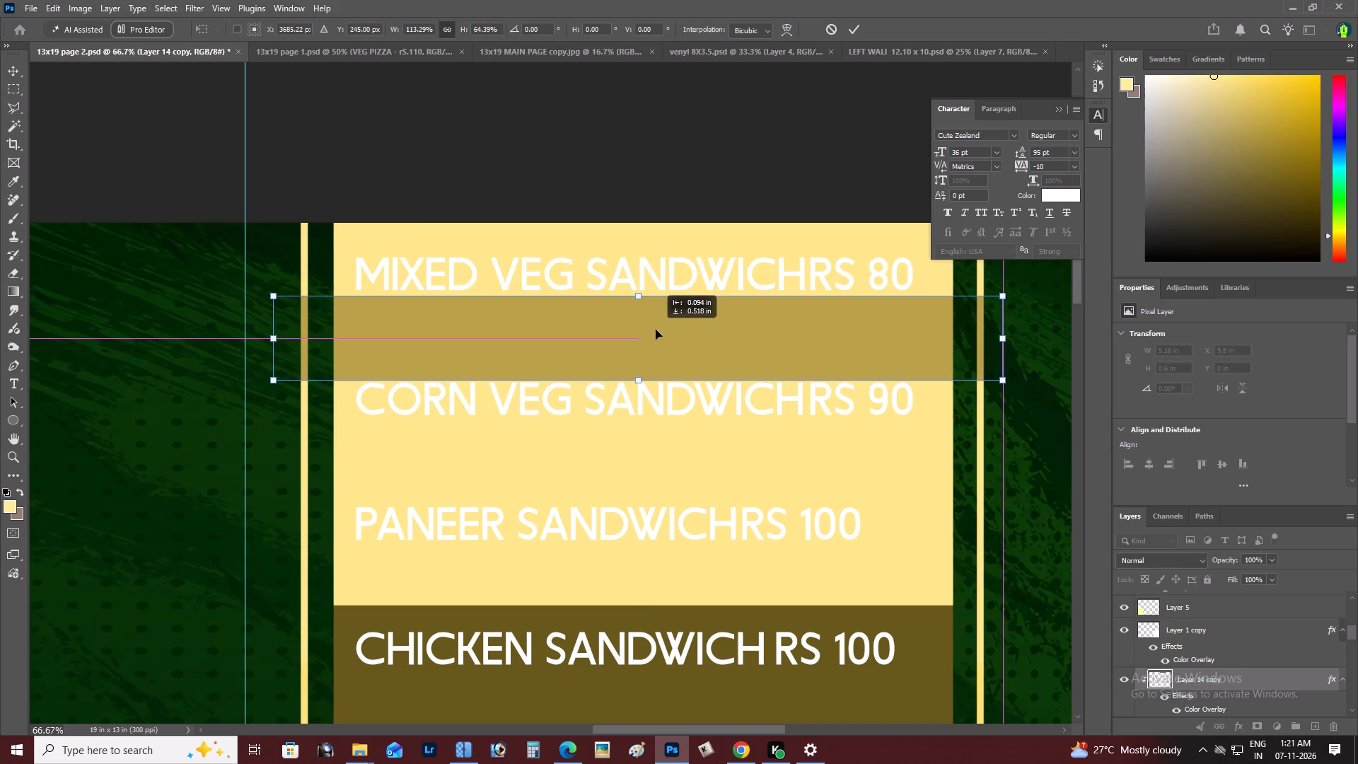
drag(656, 330, 655, 340)
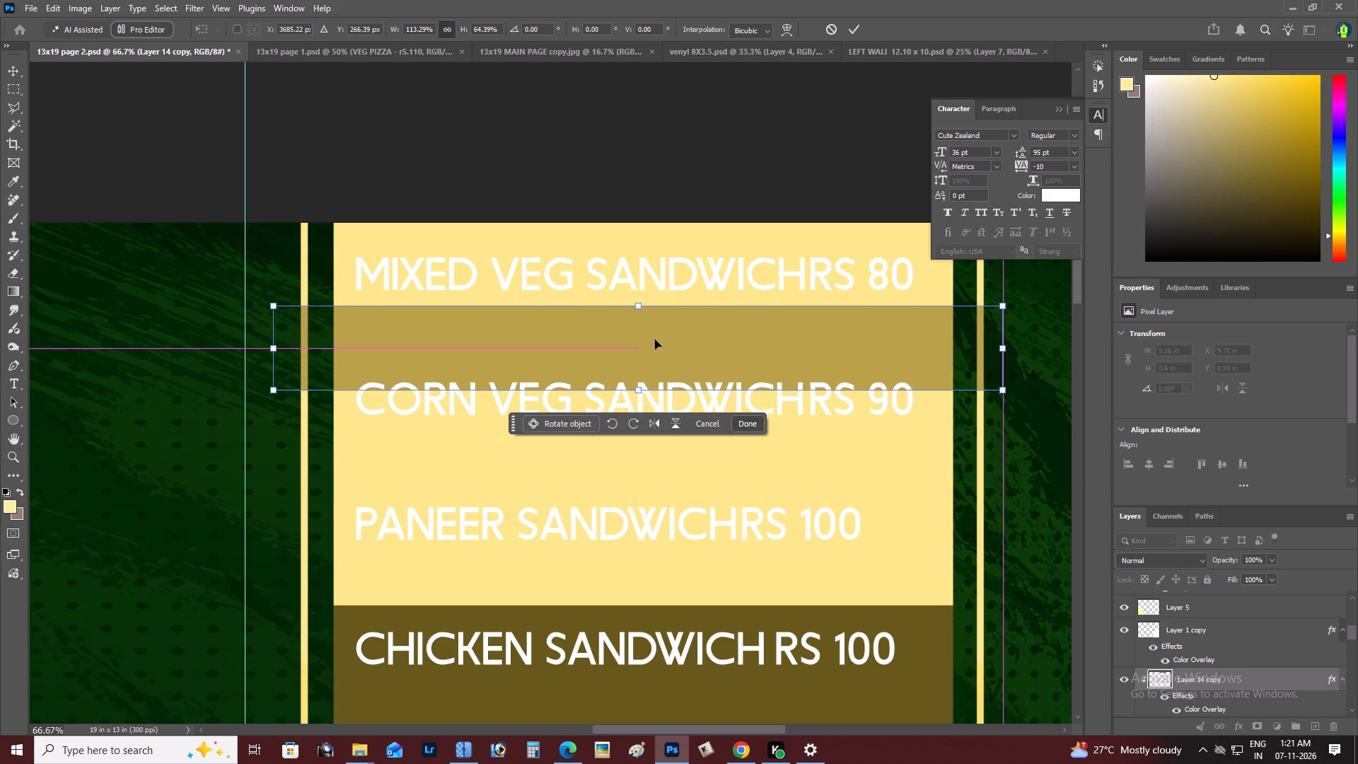
key(ctrl+Return)
key(v)
key(Down)
key(Down)
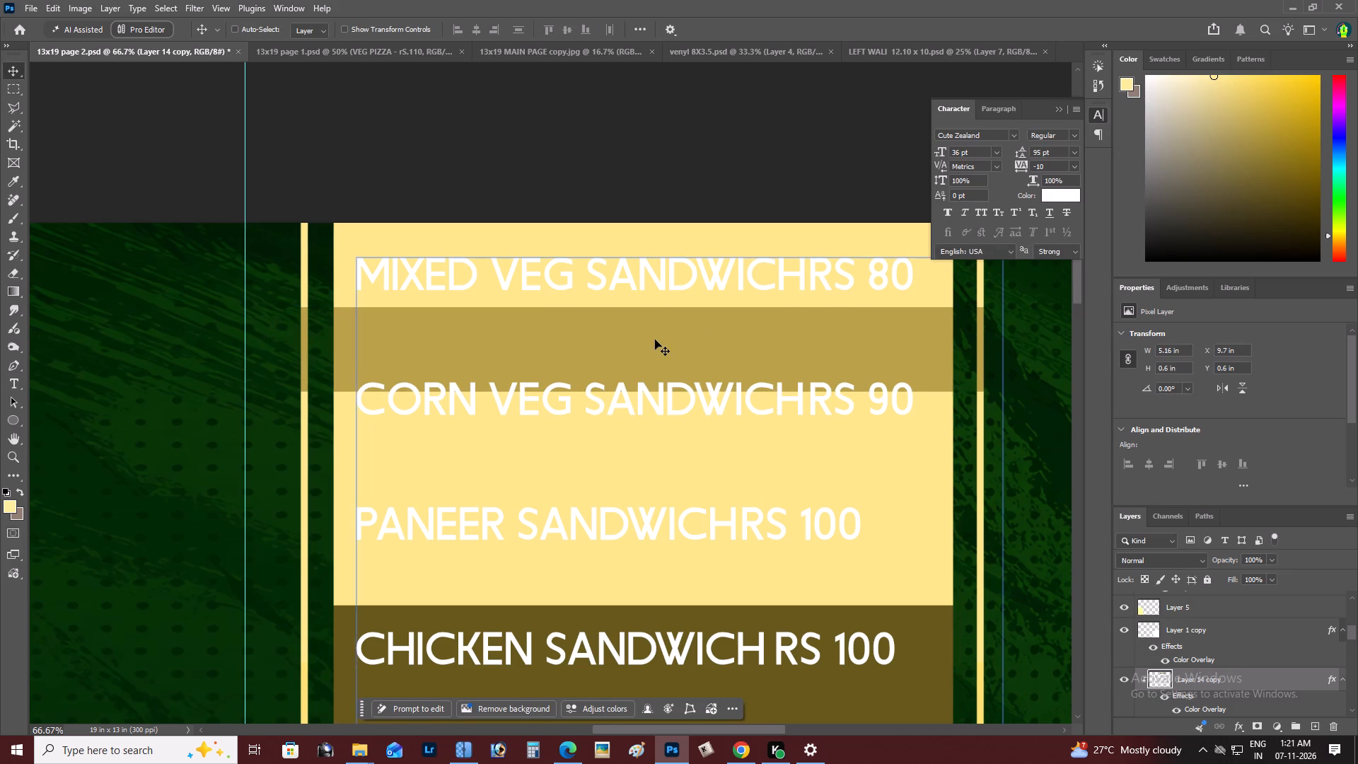
Delete the lower dark band, Layer 14, behind the Chicken Sandwich line.
key(z)
alt+scroll(655, 340, up, 2)
alt+click(655, 340)
right_click(655, 340)
double_click(682, 352)
key(space)
drag(677, 355, 676, 401)
key(z)
click(664, 305)
double_click(688, 206)
key(space)
key(space)
key(space)
key(space)
key(space)
drag(689, 209, 692, 285)
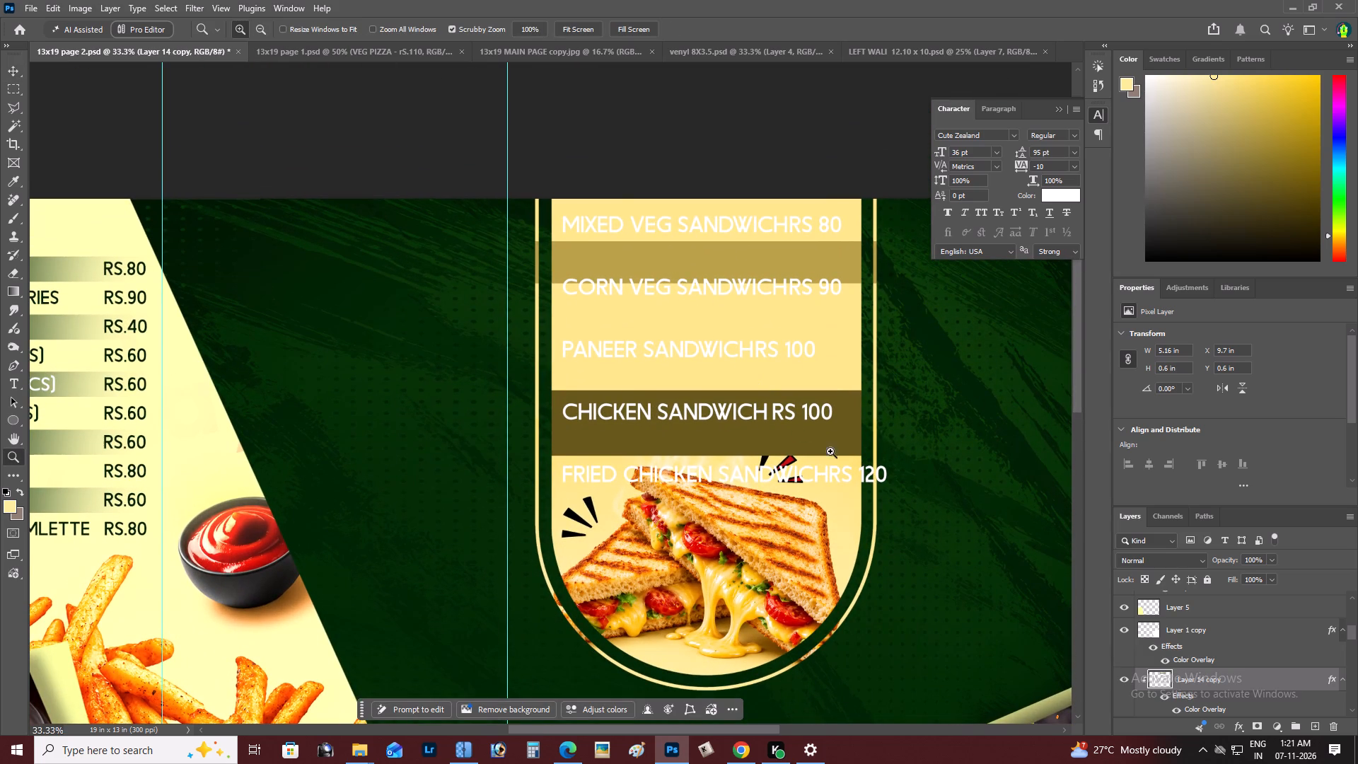
key(v)
right_click(827, 437)
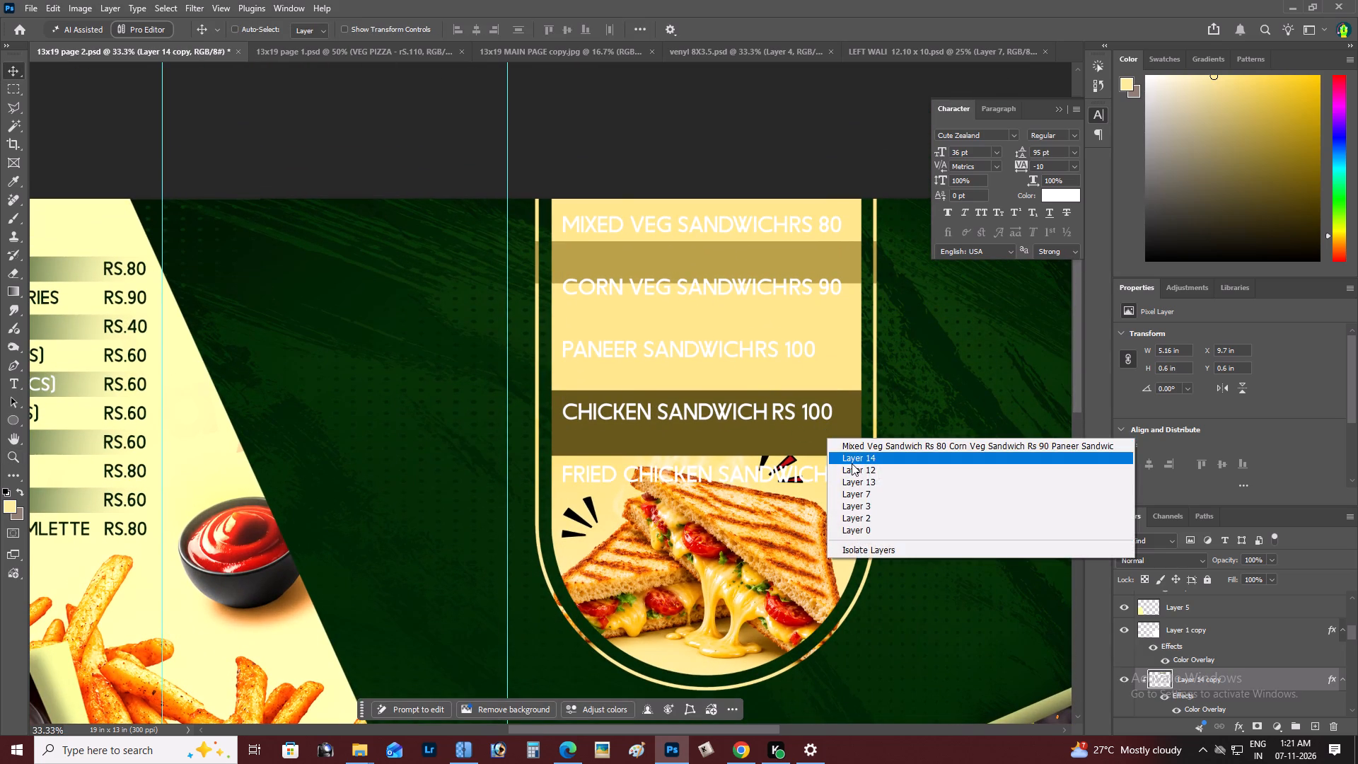
click(852, 463)
drag(819, 442, 731, 428)
key(BackSpace)
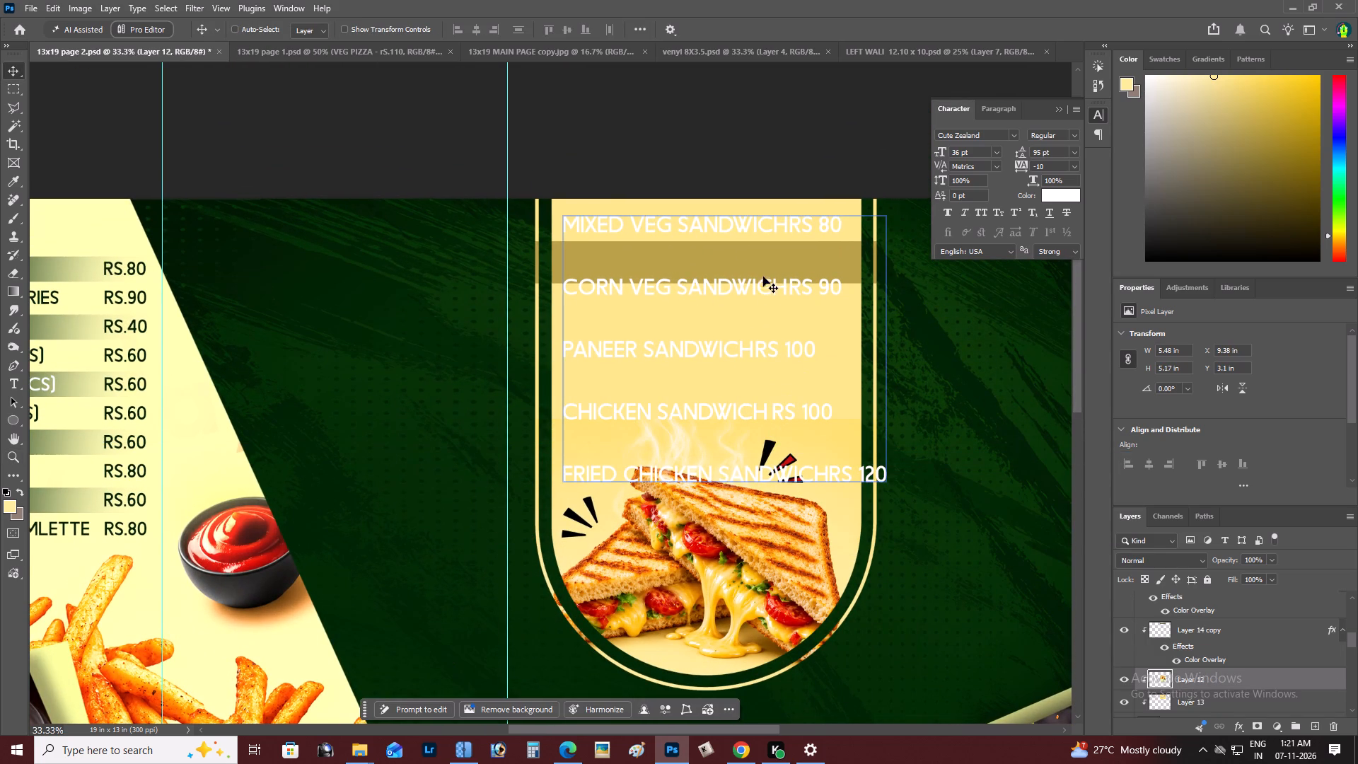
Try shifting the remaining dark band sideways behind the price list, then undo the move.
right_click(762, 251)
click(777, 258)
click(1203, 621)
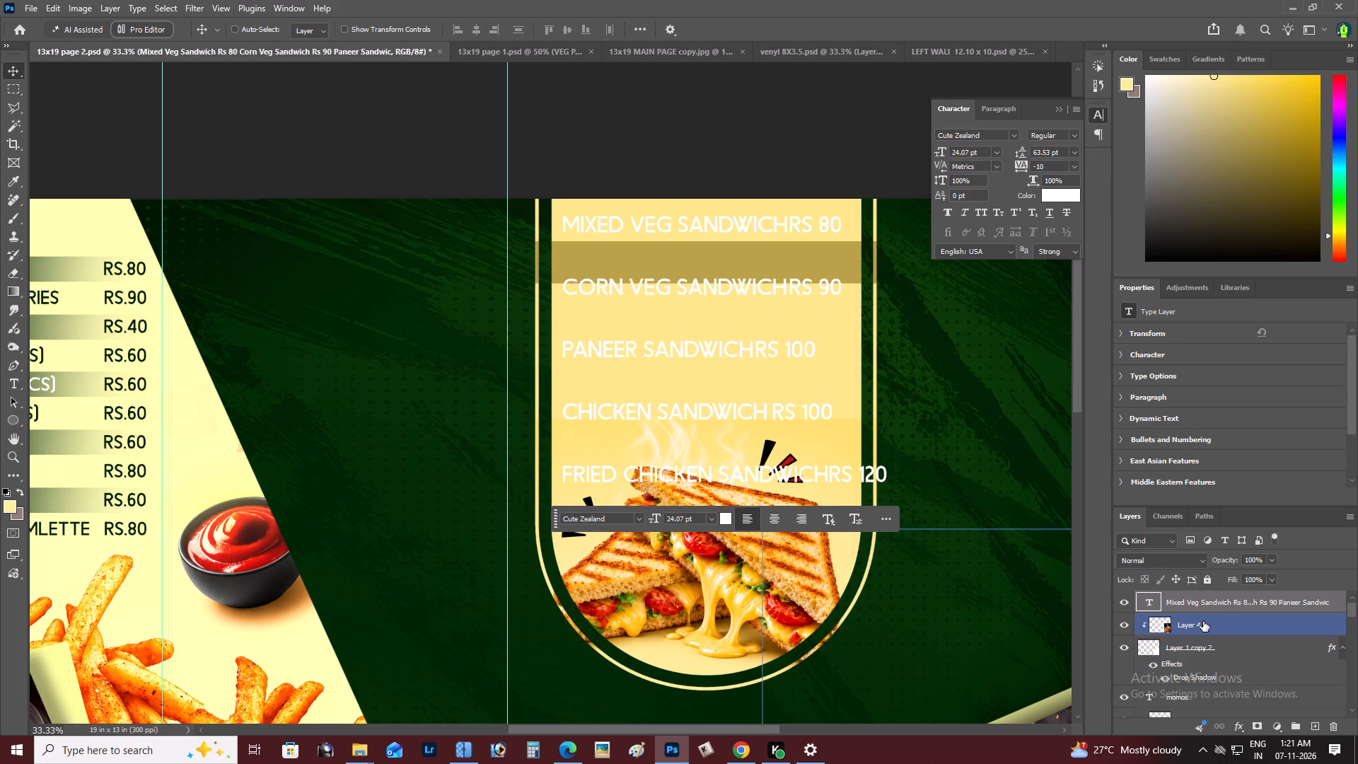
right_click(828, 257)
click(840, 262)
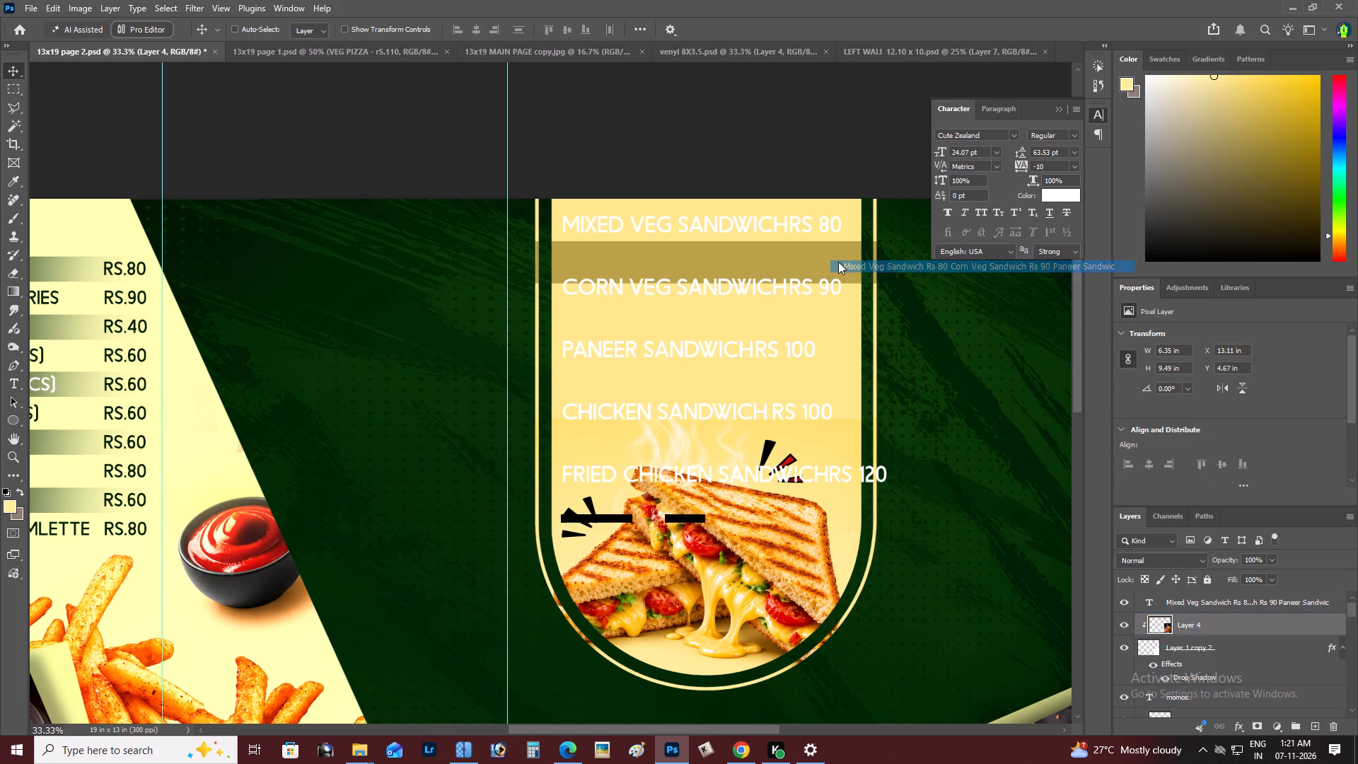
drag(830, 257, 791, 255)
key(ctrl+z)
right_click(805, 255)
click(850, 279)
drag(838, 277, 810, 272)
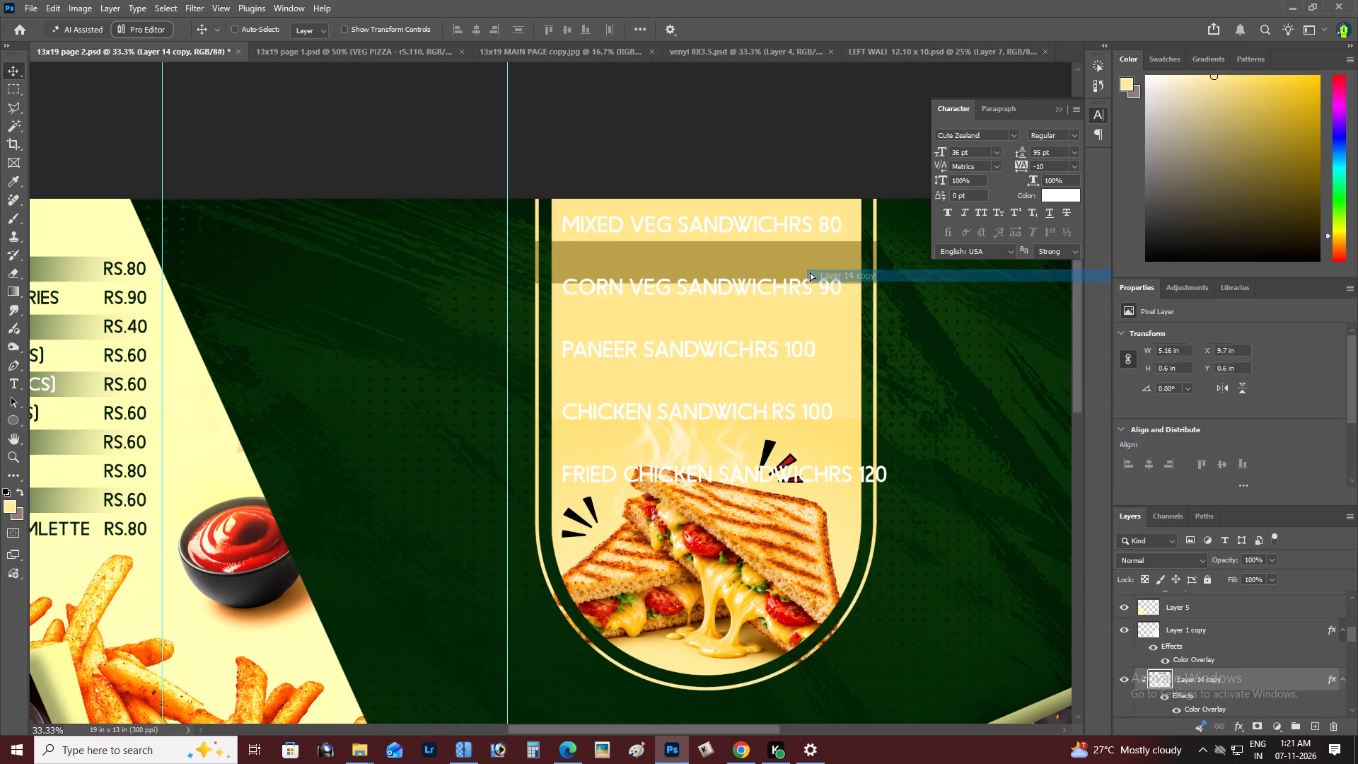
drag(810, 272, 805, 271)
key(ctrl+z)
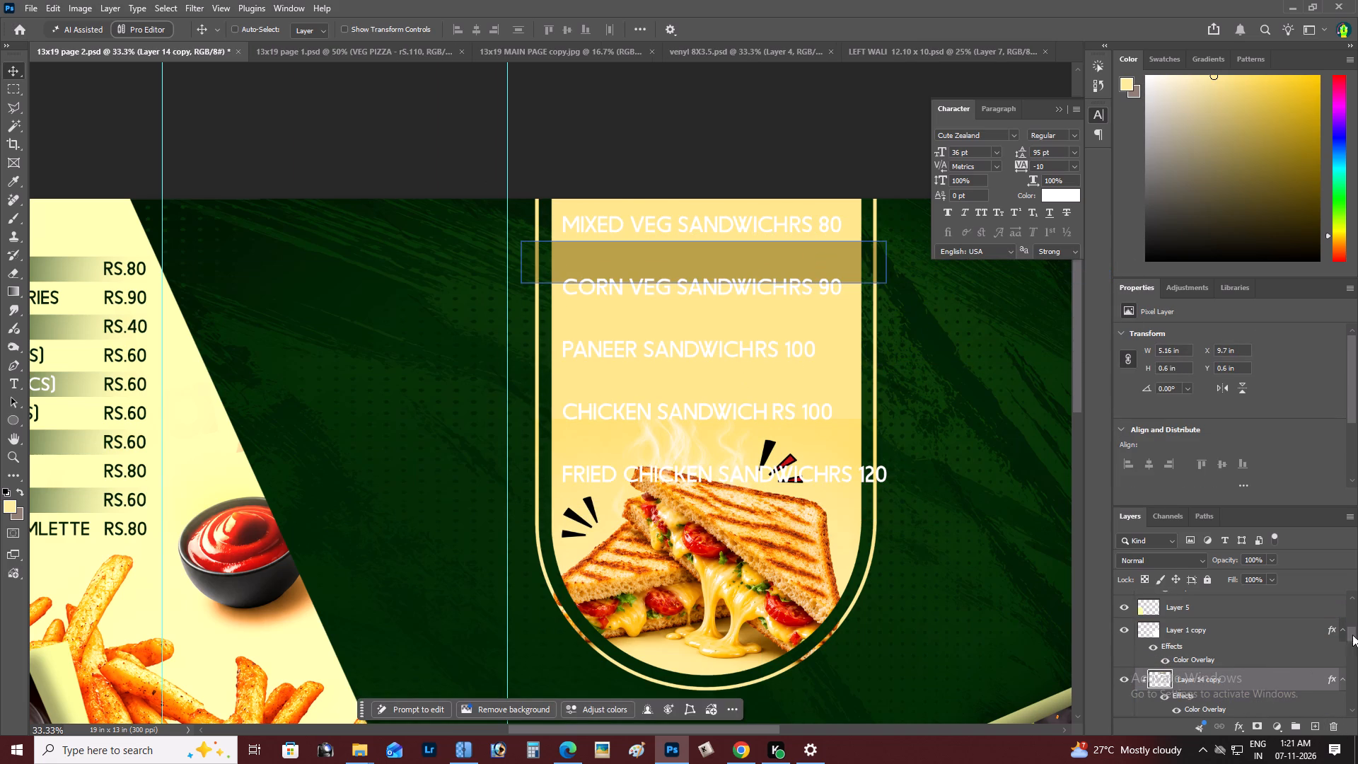
Add a blank layer directly beneath Layer 14 copy and merge the dark band down onto it to flatten its Color Overlay.
drag(1350, 634, 1353, 641)
click(1262, 670)
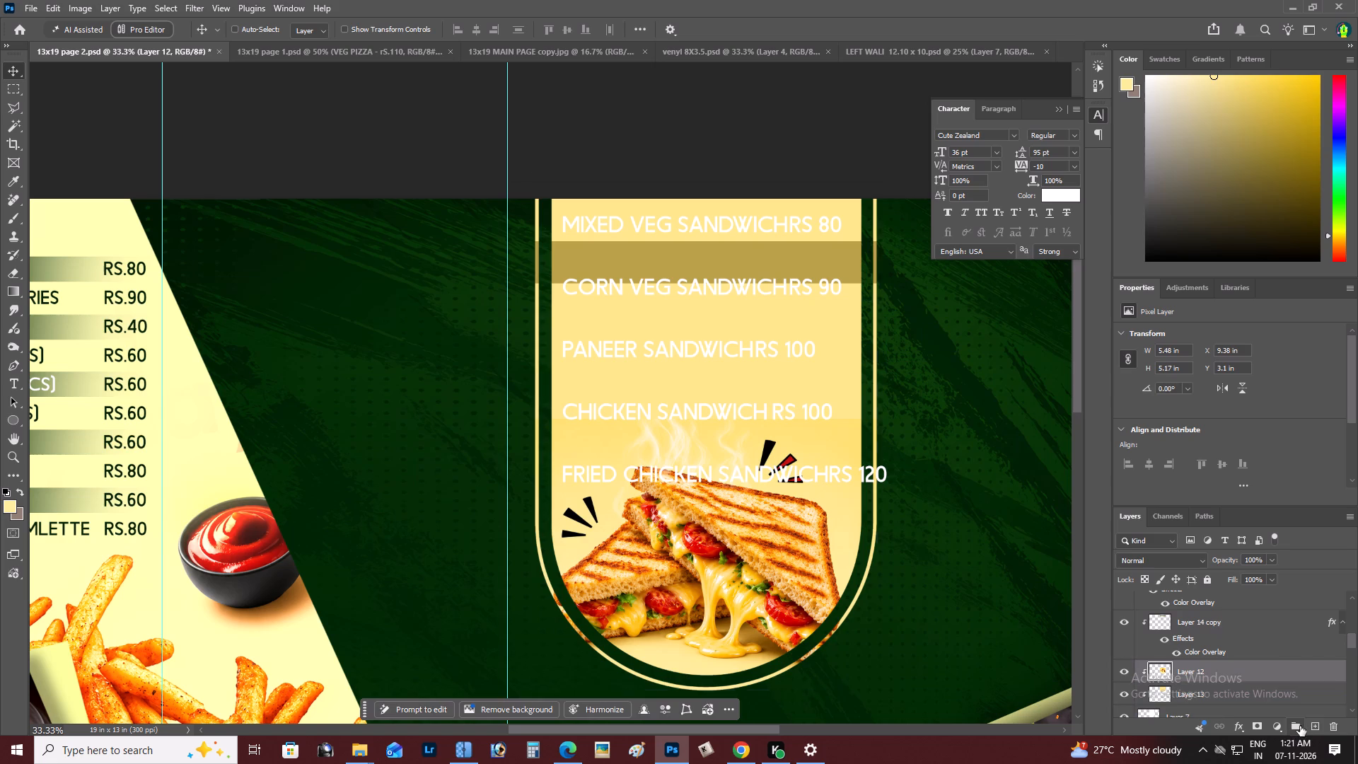
click(1309, 725)
click(1209, 613)
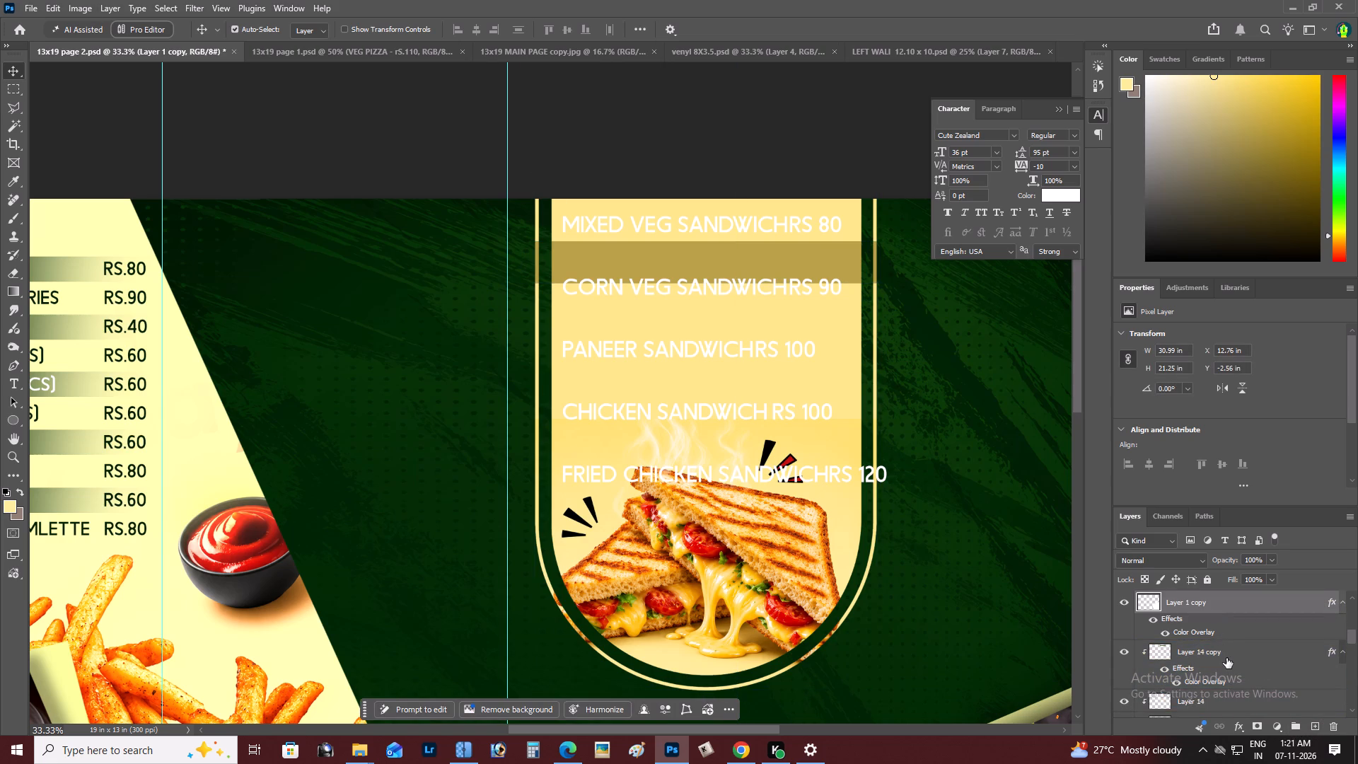
key(ctrl+e)
right_click(835, 244)
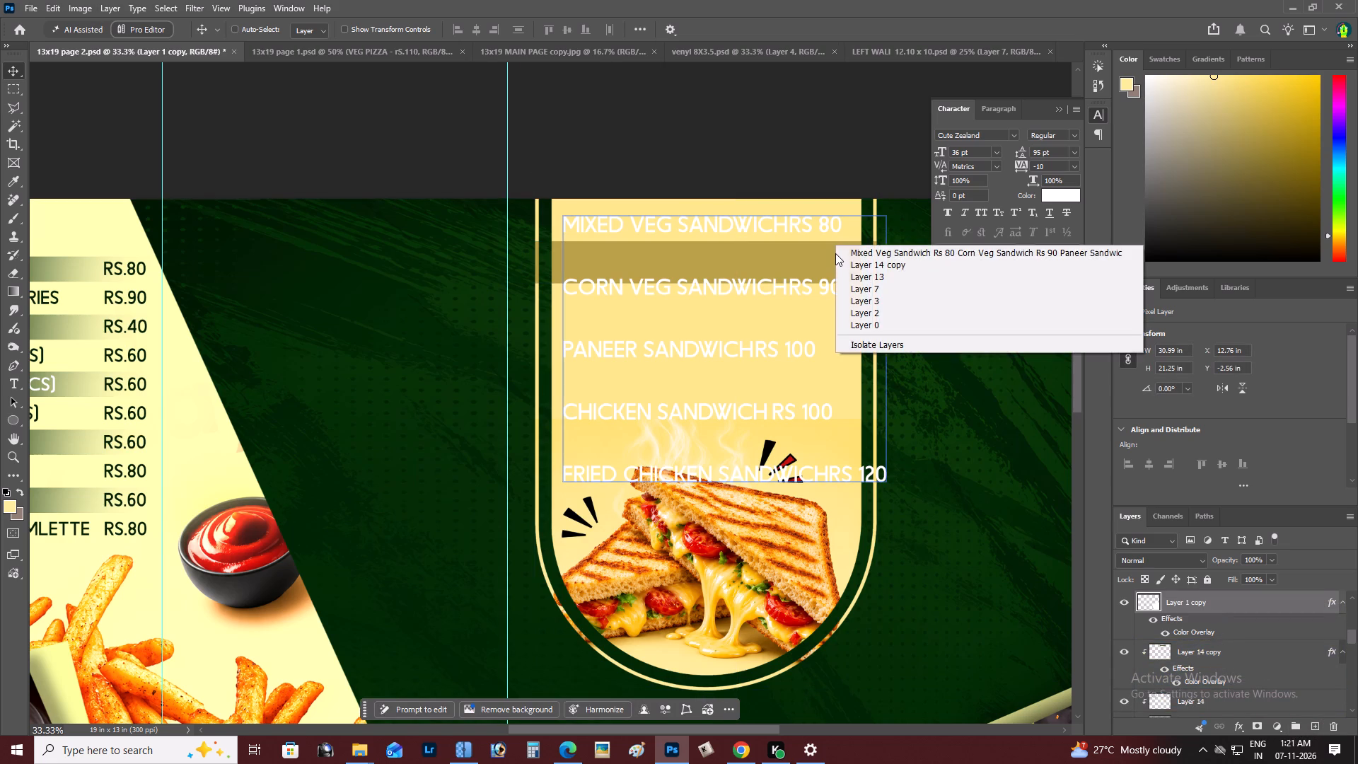
click(847, 262)
drag(844, 262, 776, 262)
key(ctrl+z)
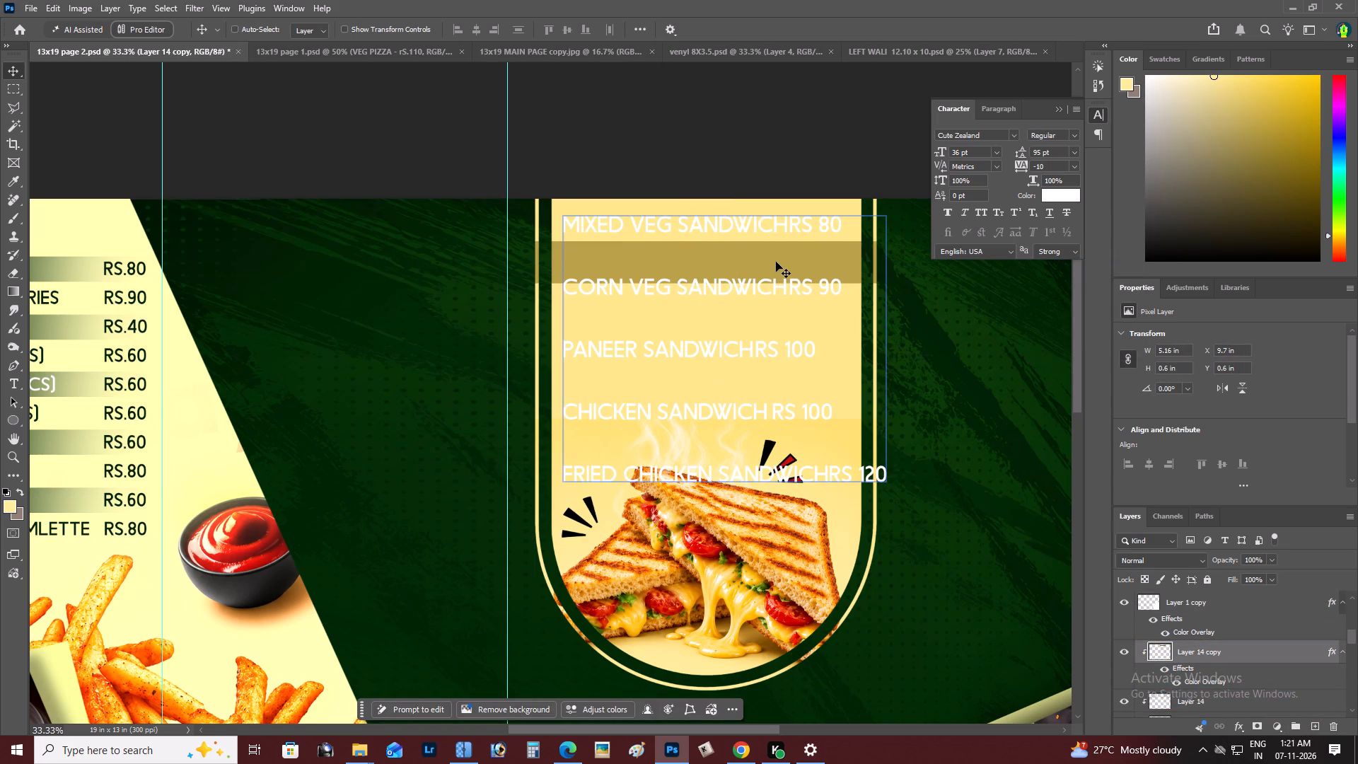
click(1229, 704)
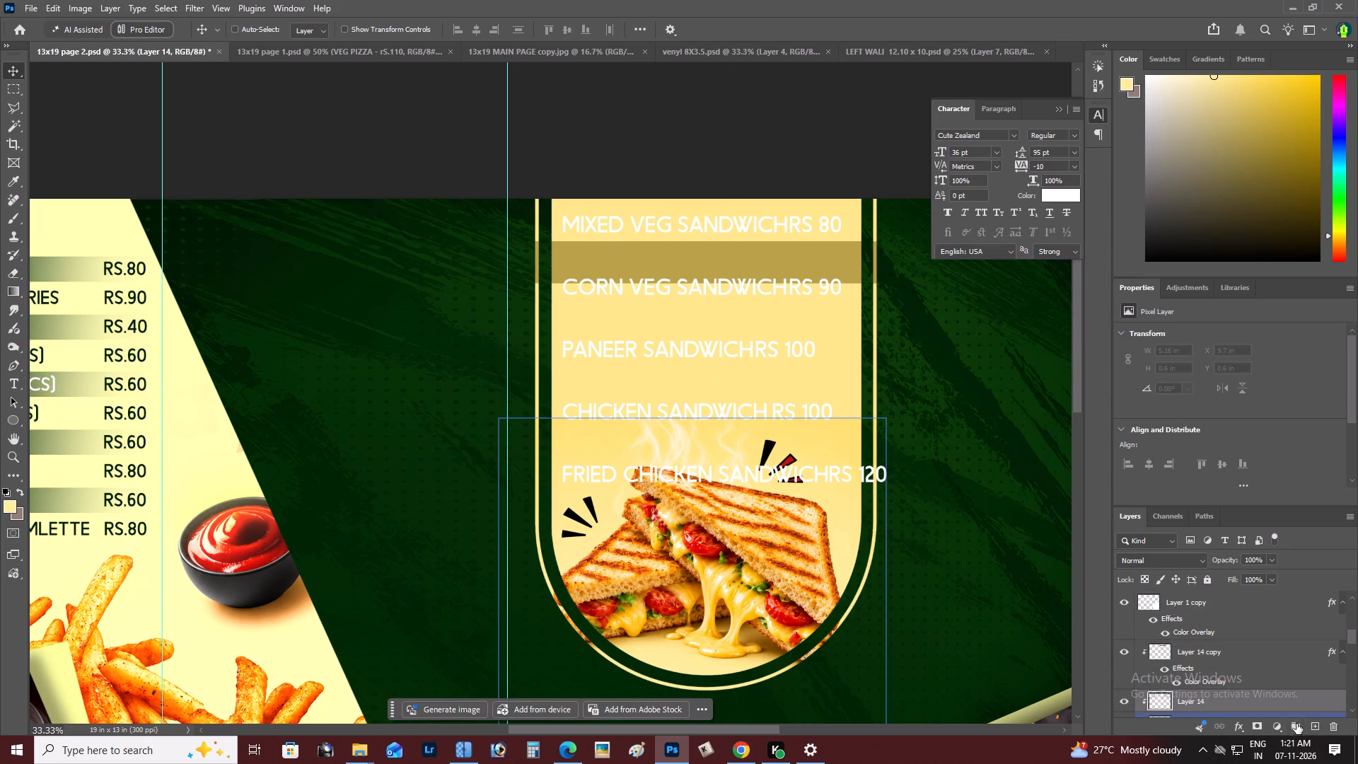
click(1313, 727)
click(1212, 652)
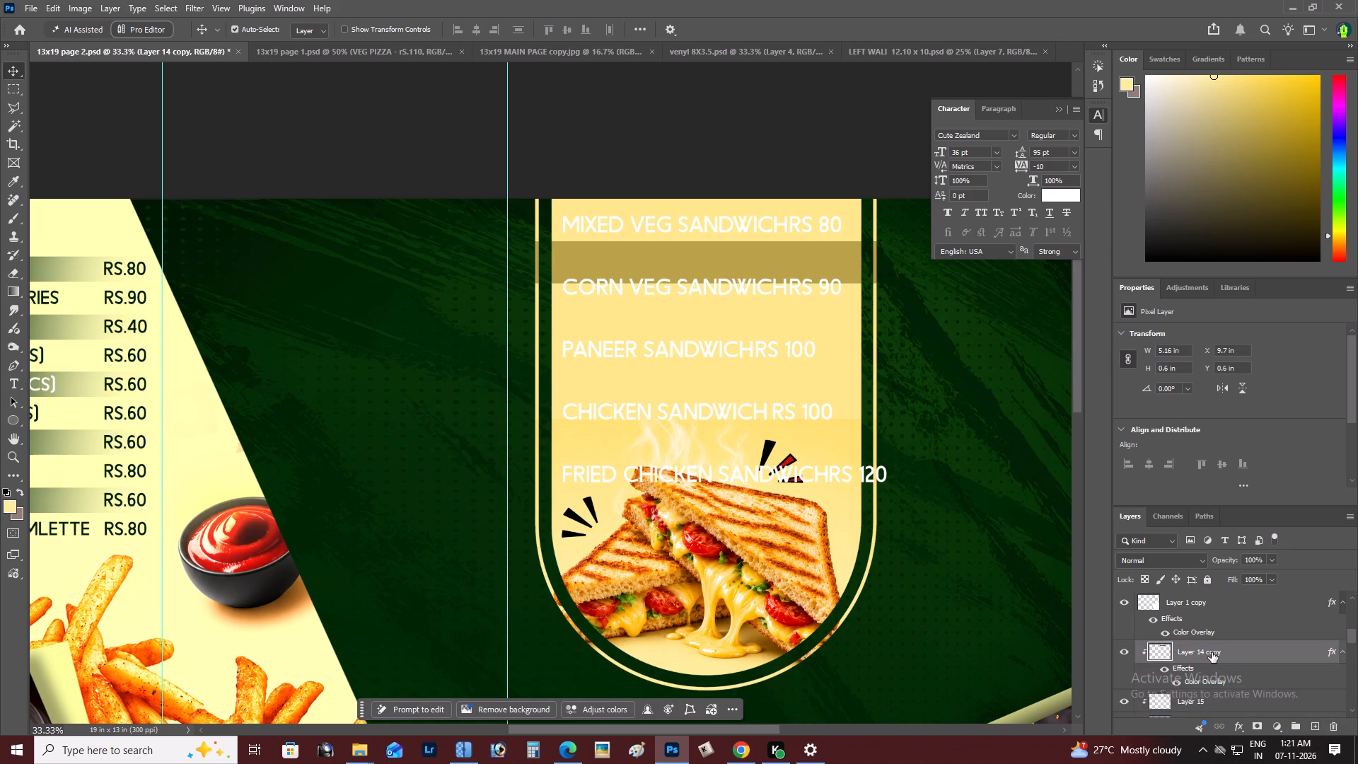
key(ctrl+e)
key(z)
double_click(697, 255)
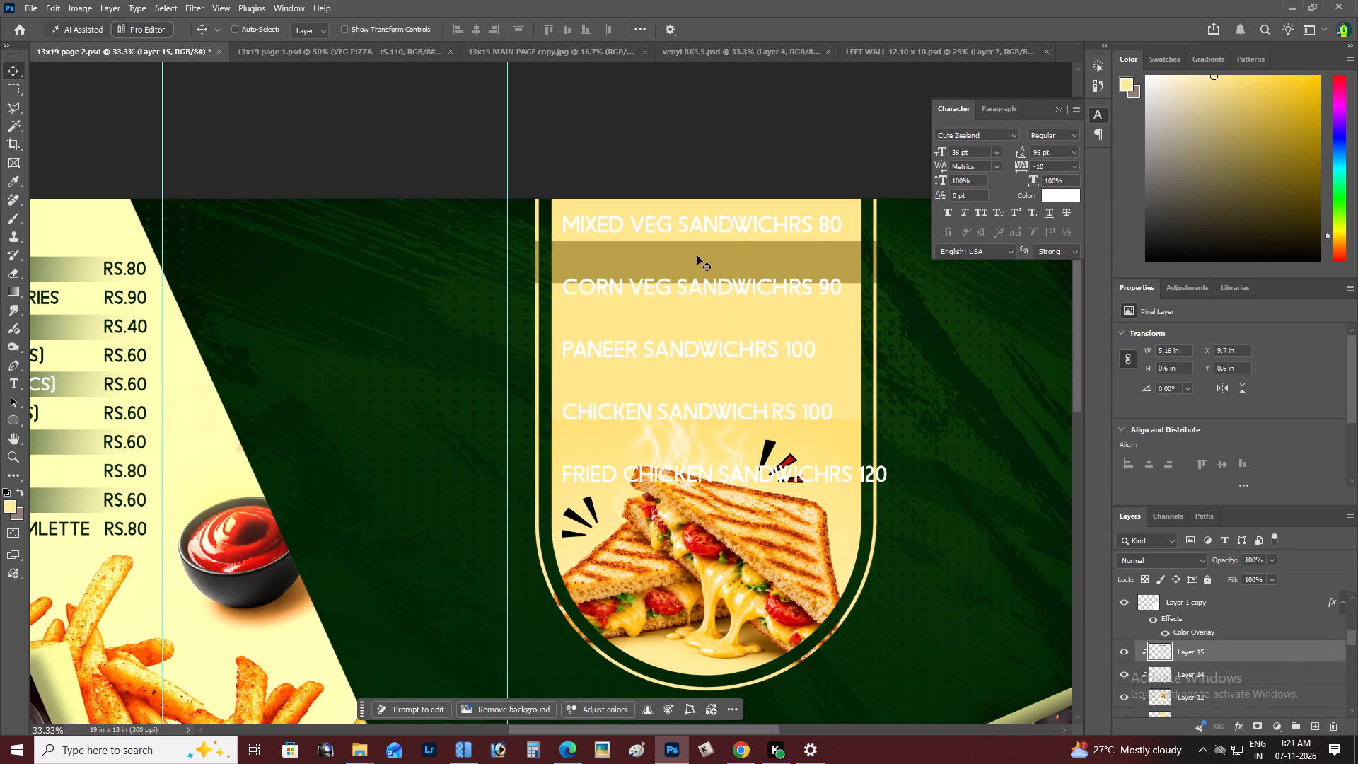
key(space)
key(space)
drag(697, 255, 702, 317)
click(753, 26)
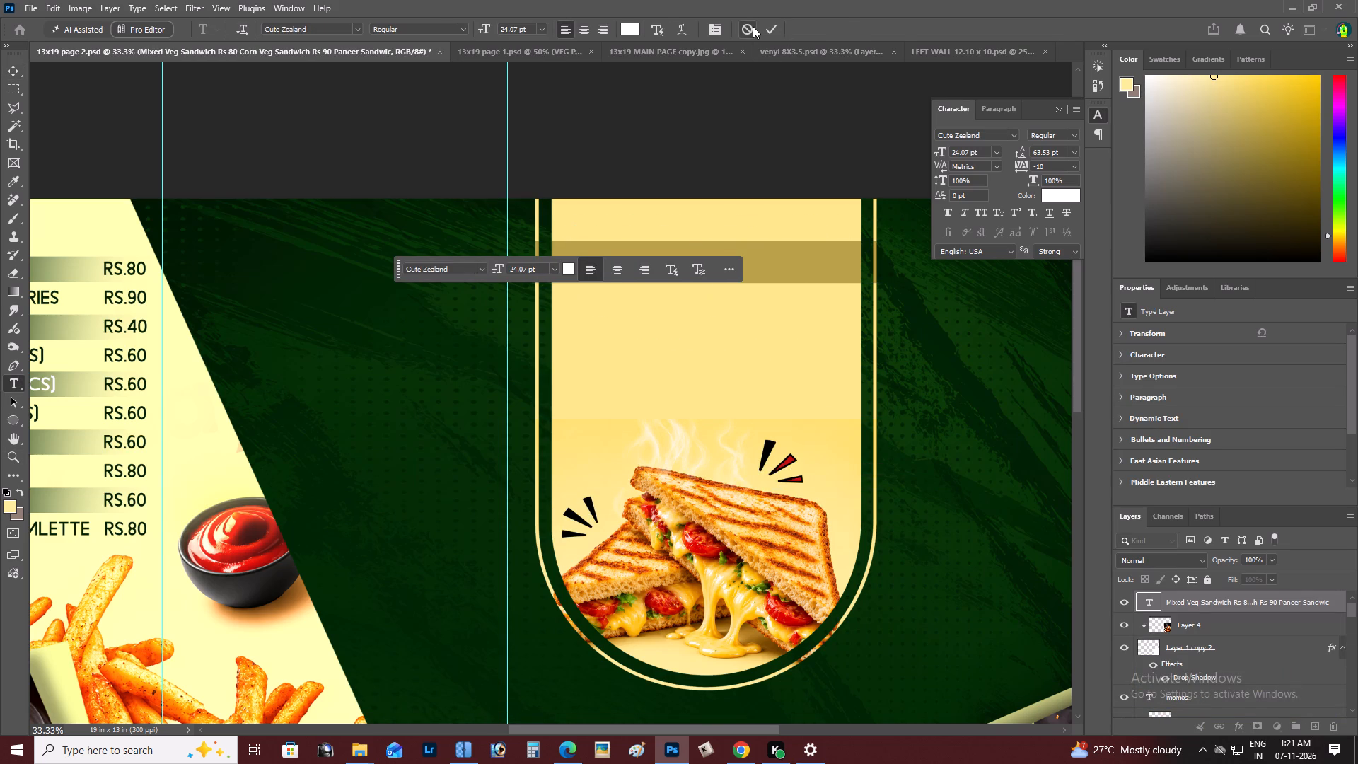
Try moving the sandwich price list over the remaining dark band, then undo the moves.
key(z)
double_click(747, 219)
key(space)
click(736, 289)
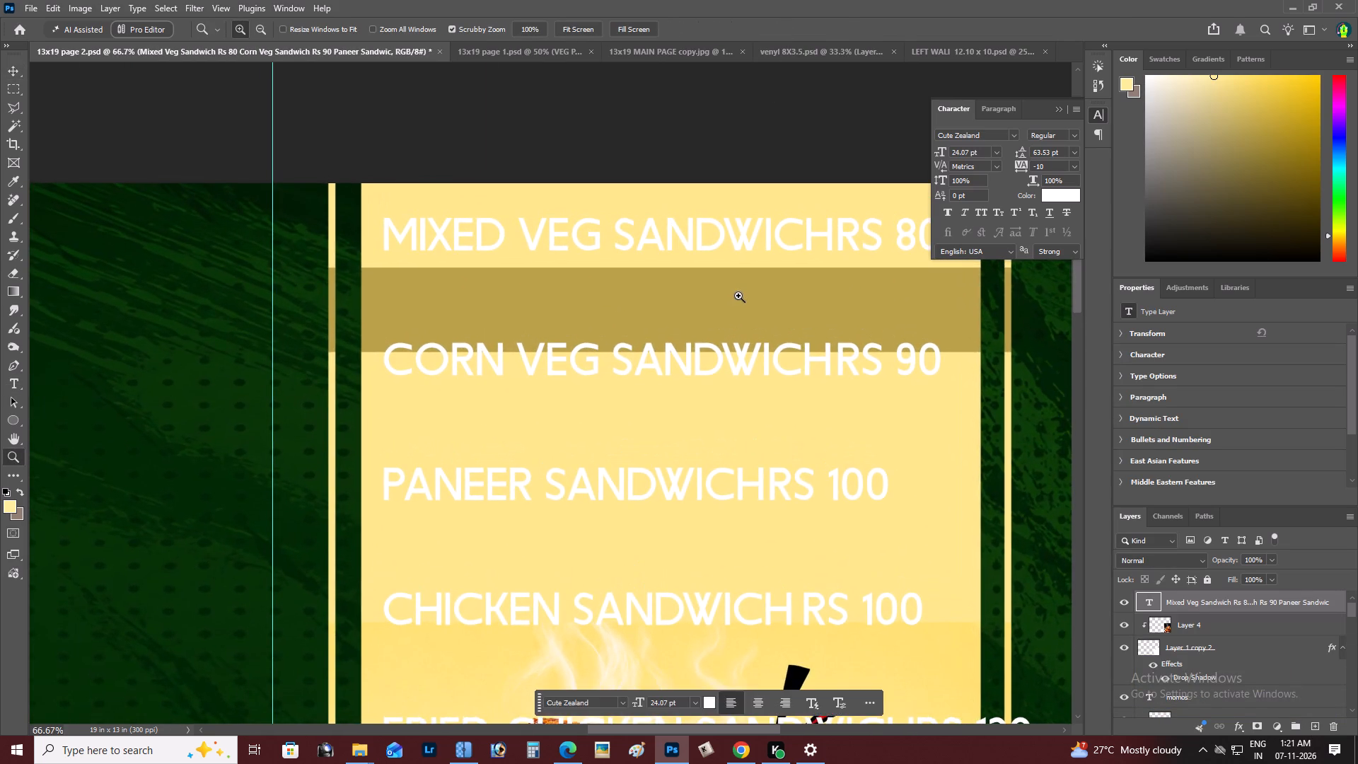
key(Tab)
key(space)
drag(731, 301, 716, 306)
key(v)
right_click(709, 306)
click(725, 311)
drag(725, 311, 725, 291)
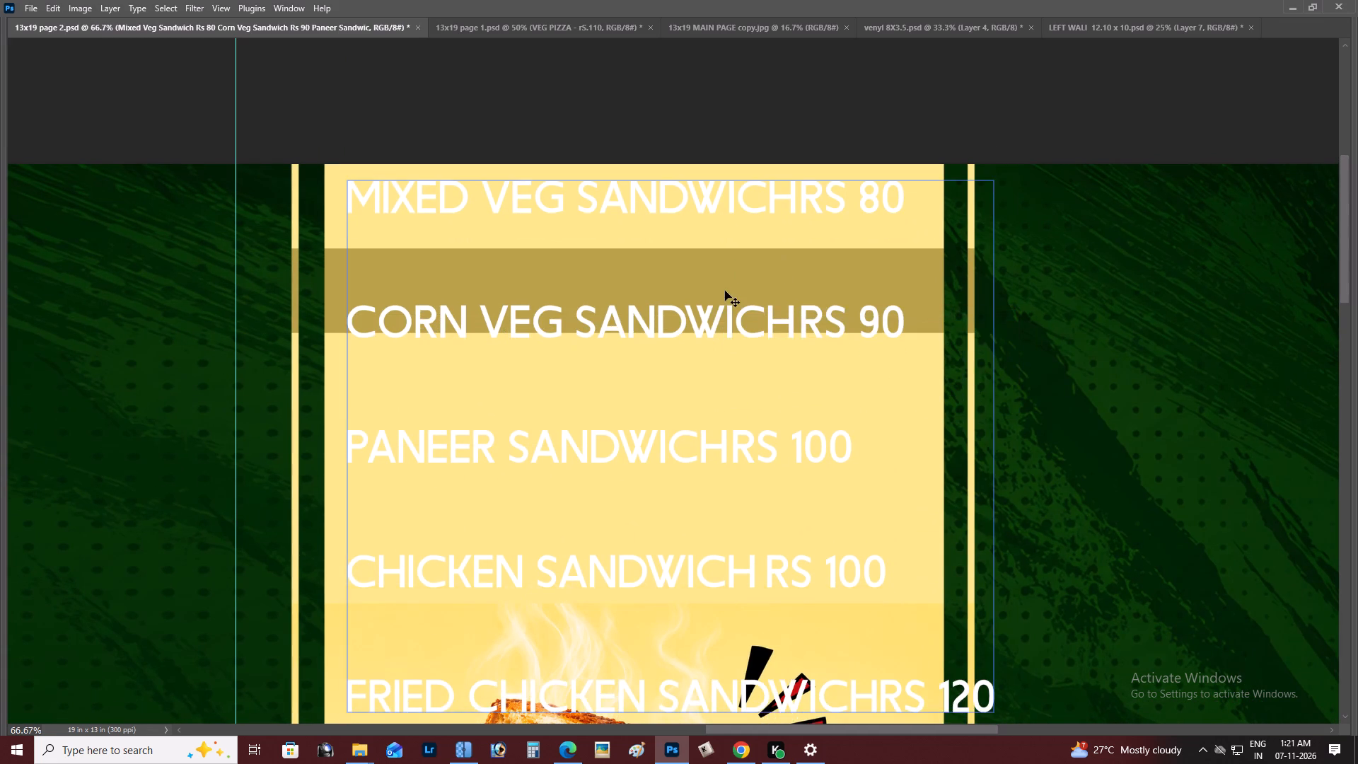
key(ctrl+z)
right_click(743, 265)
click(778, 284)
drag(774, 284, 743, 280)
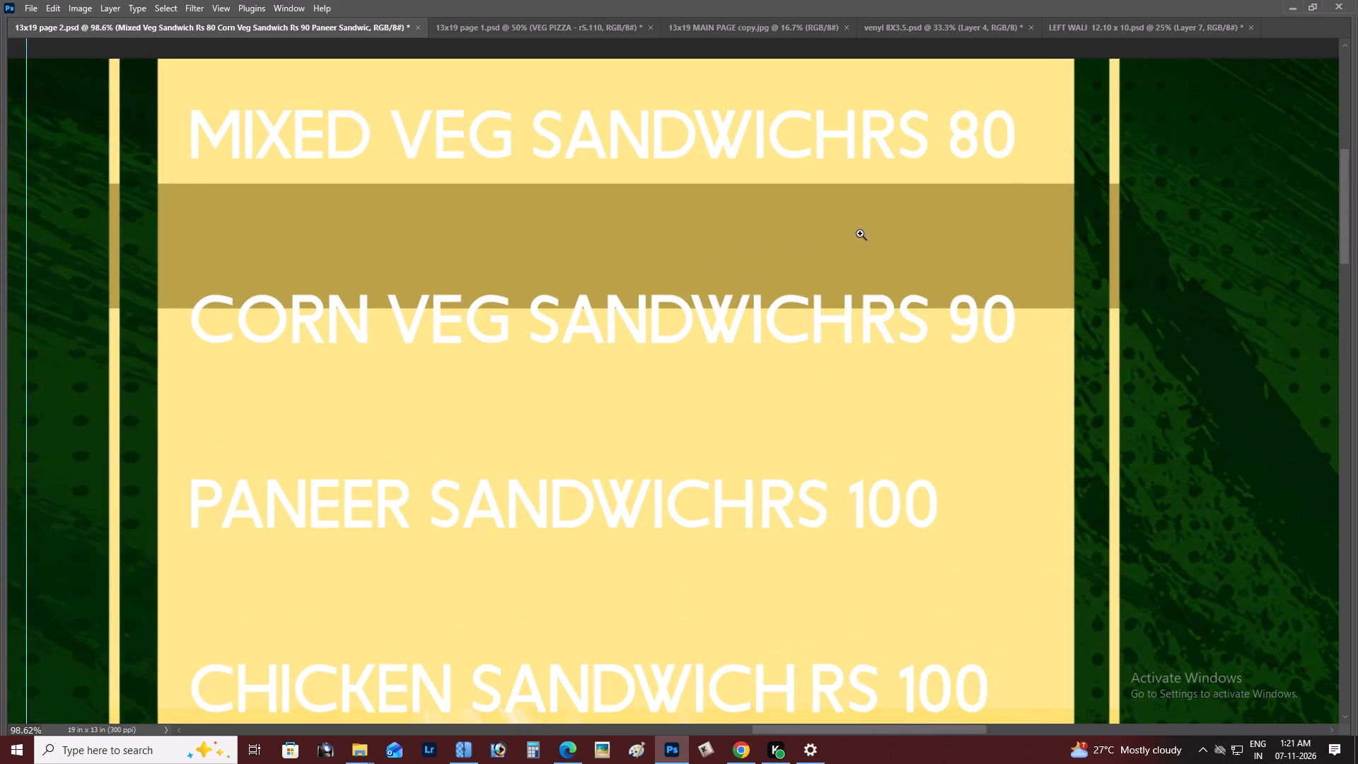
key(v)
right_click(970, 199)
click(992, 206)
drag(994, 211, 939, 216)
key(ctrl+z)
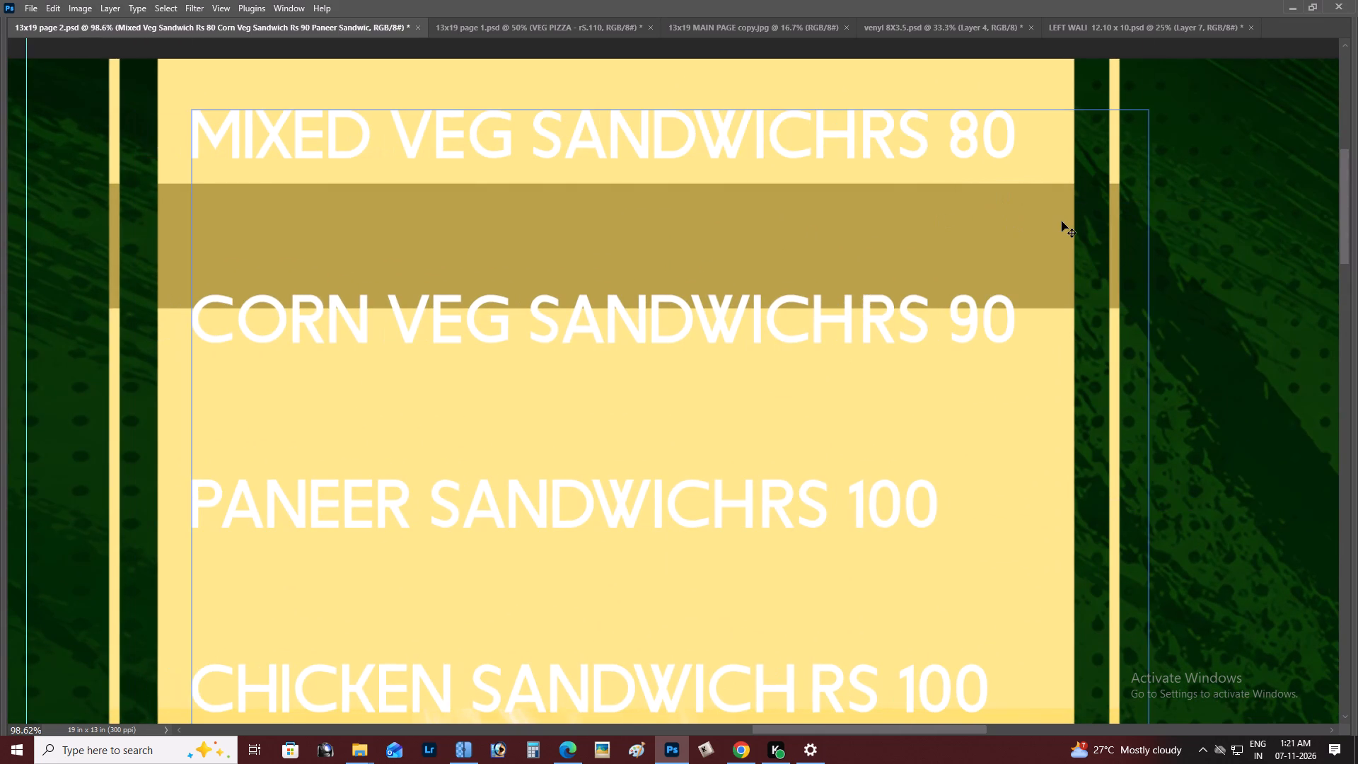
Erase both ends of the dark band on Layer 15 where they overlap the panel's thin outer border lines.
right_click(1057, 221)
click(1078, 241)
drag(1050, 239, 985, 230)
key(ctrl+z)
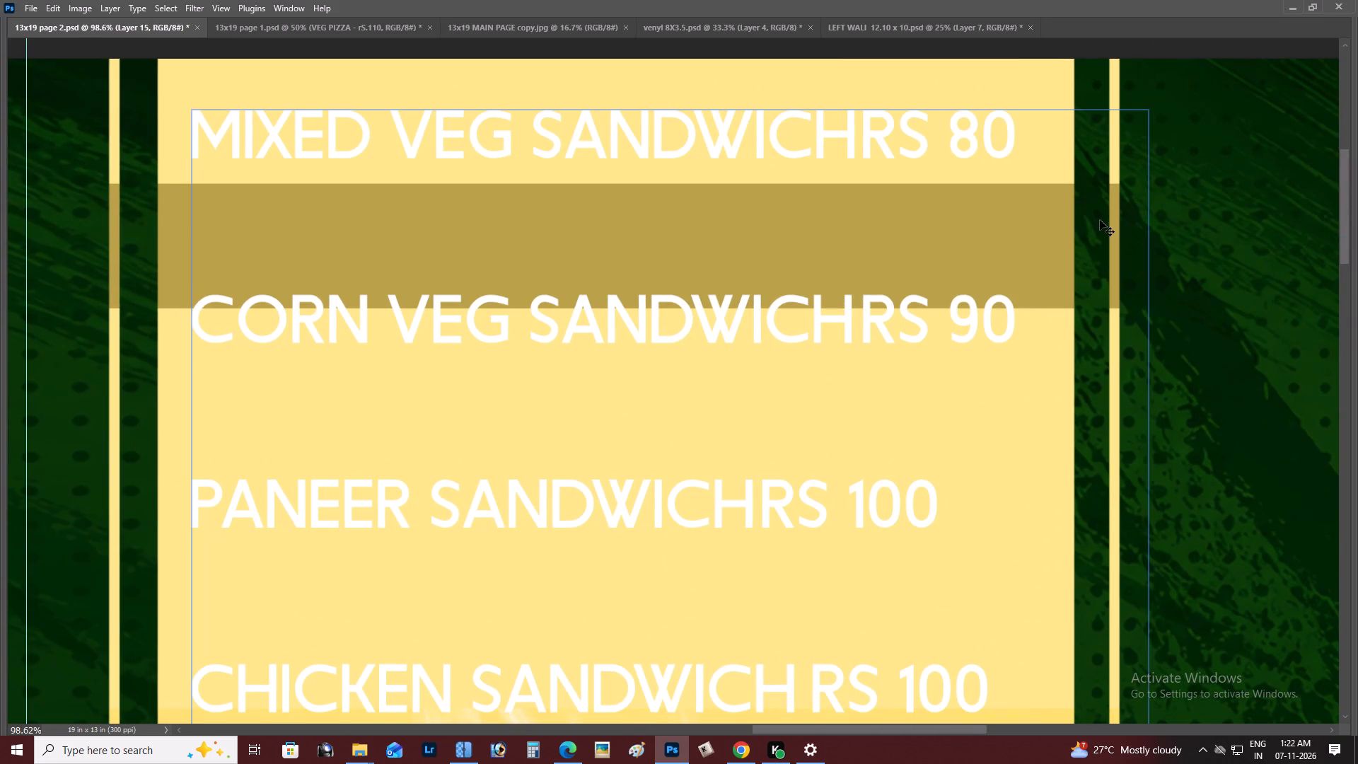
key(m)
drag(1091, 165, 1178, 359)
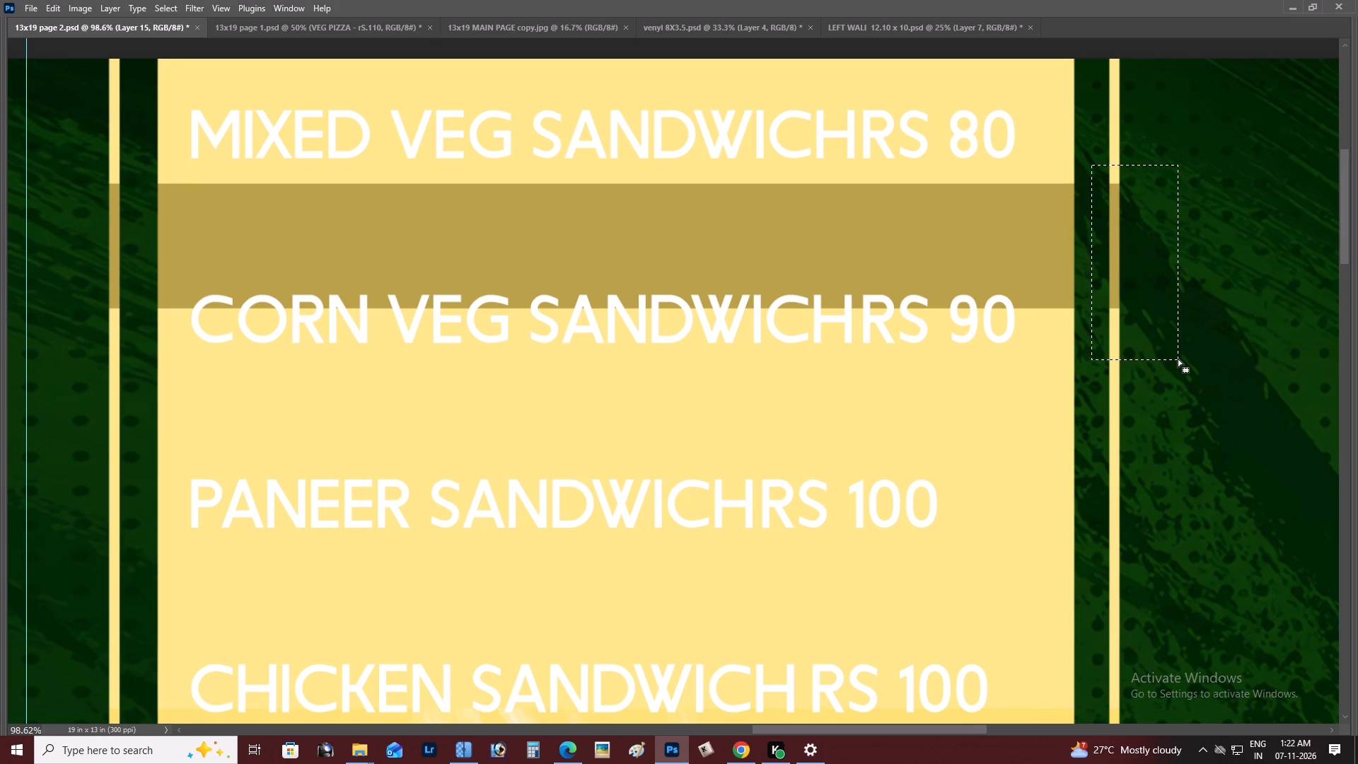
key(BackSpace)
key(ctrl+d)
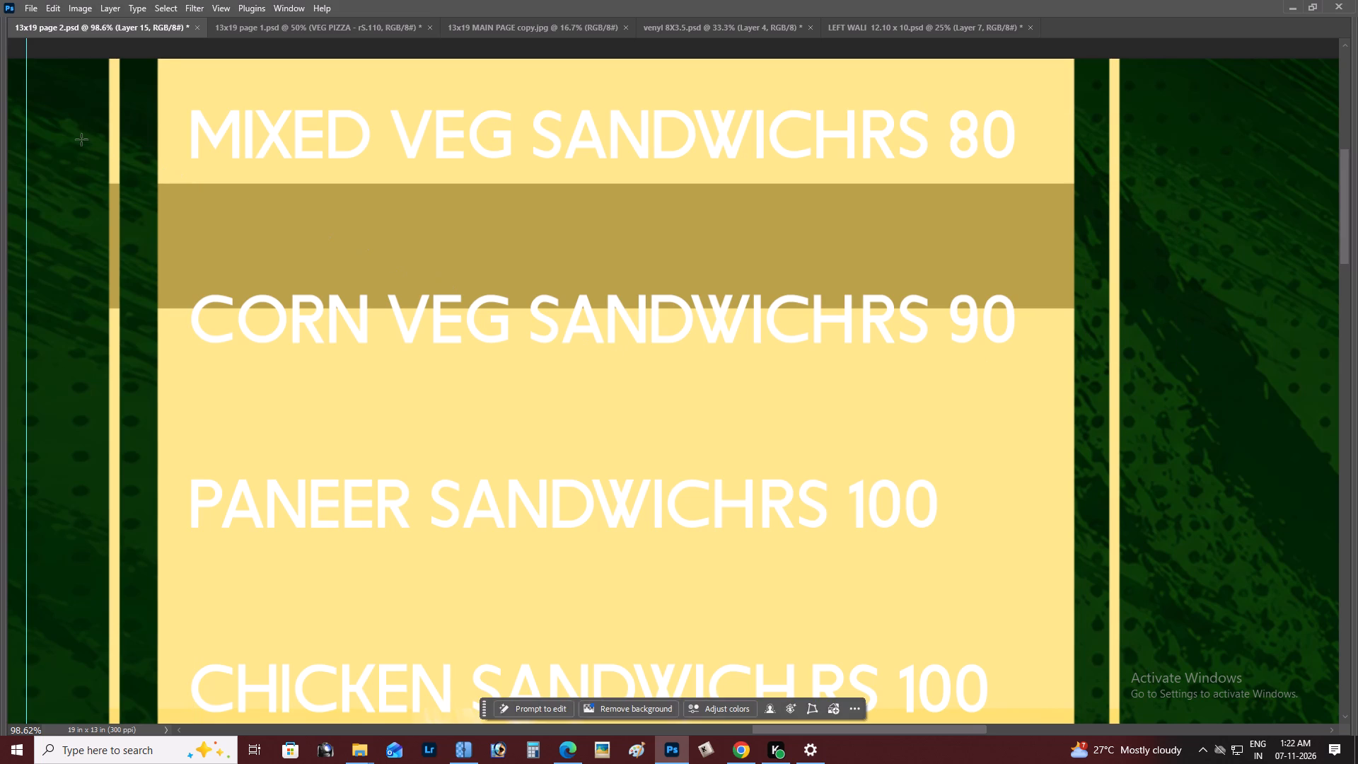
drag(81, 140, 138, 344)
key(BackSpace)
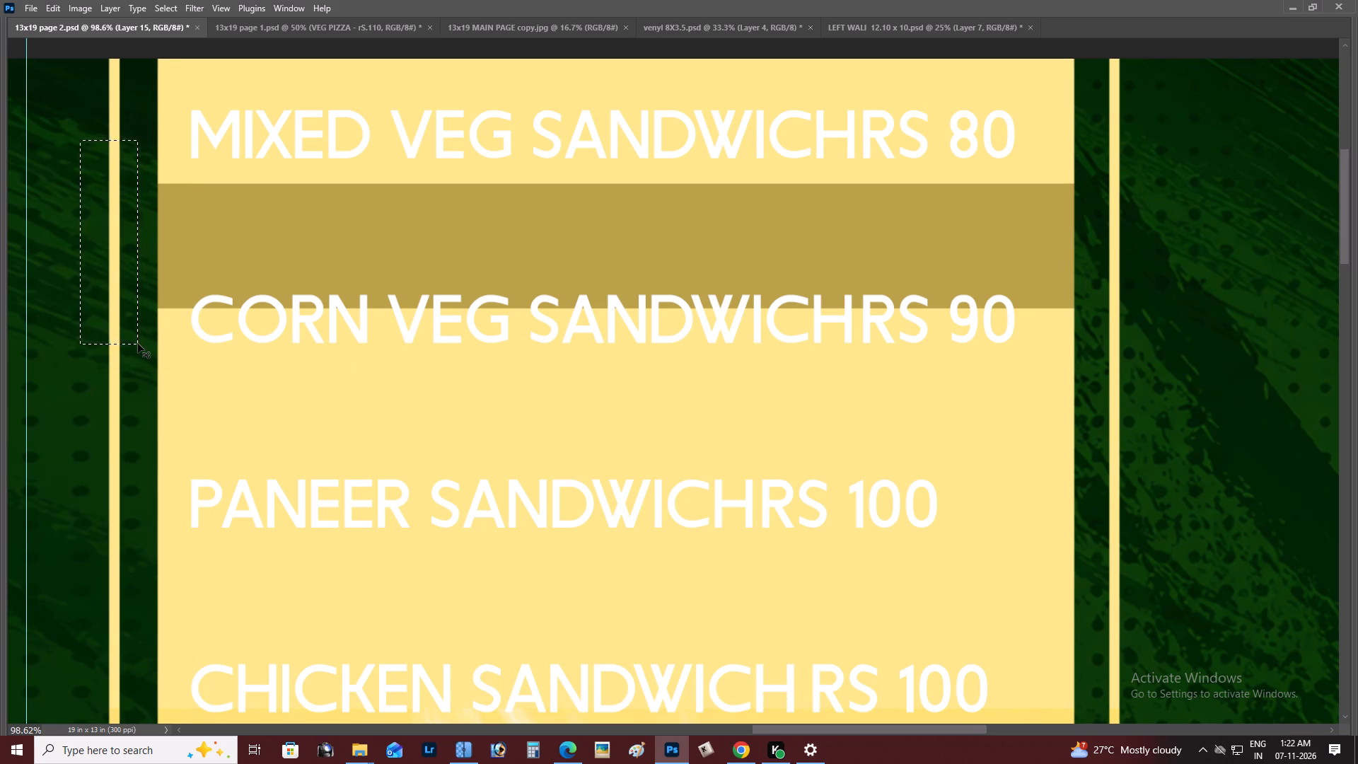
key(ctrl+d)
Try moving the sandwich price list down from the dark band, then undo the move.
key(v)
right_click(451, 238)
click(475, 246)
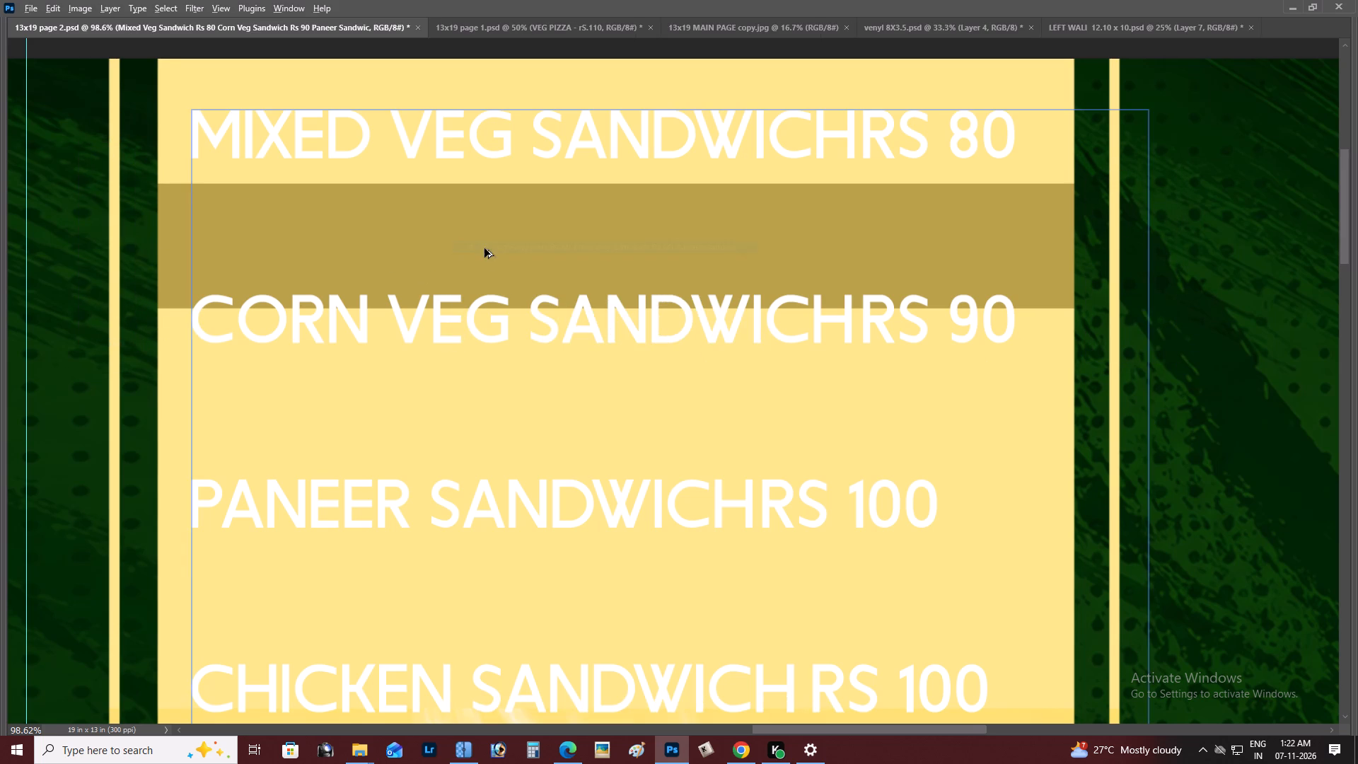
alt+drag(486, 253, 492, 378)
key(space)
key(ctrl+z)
Duplicate the sandwich panel's dark band twice straight down, stacking the copies edge to edge below Layer 15.
right_click(292, 259)
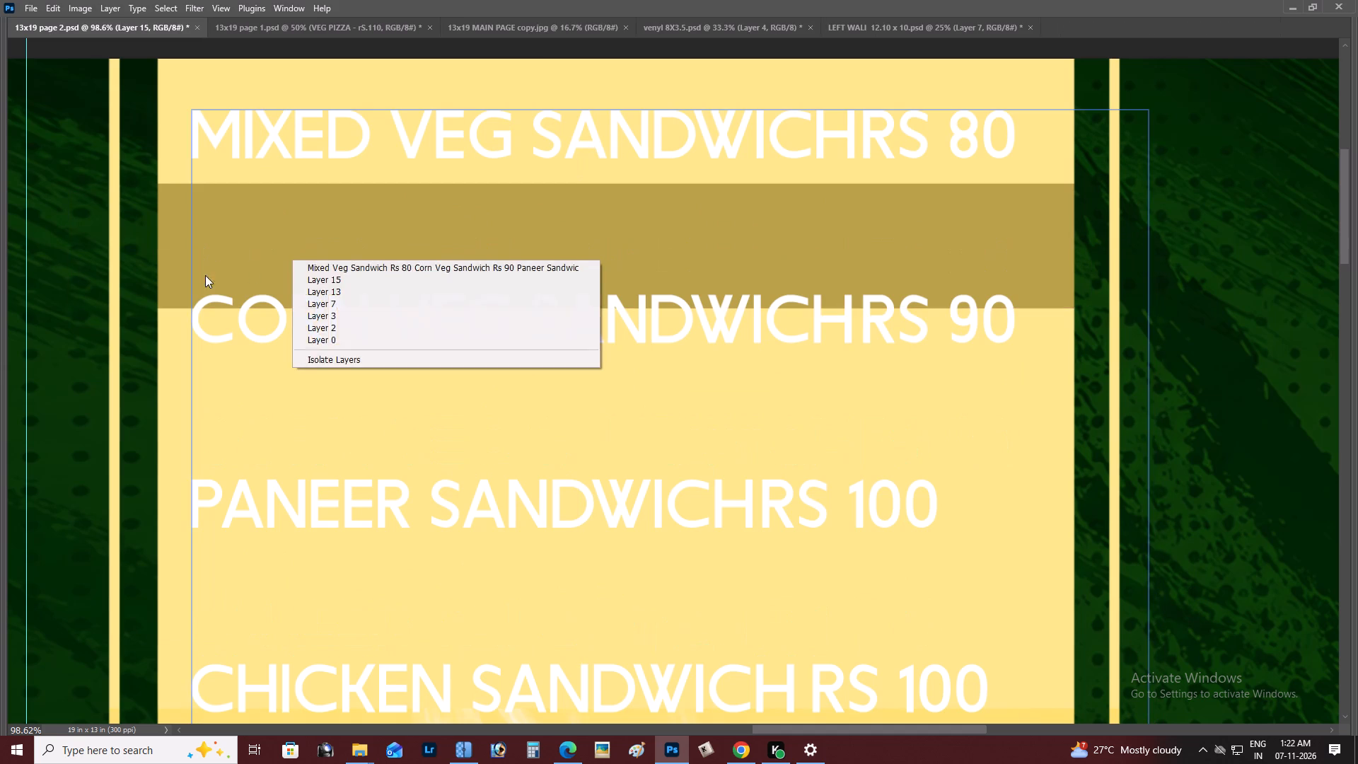
right_click(172, 271)
click(192, 279)
alt+drag(204, 273, 202, 330)
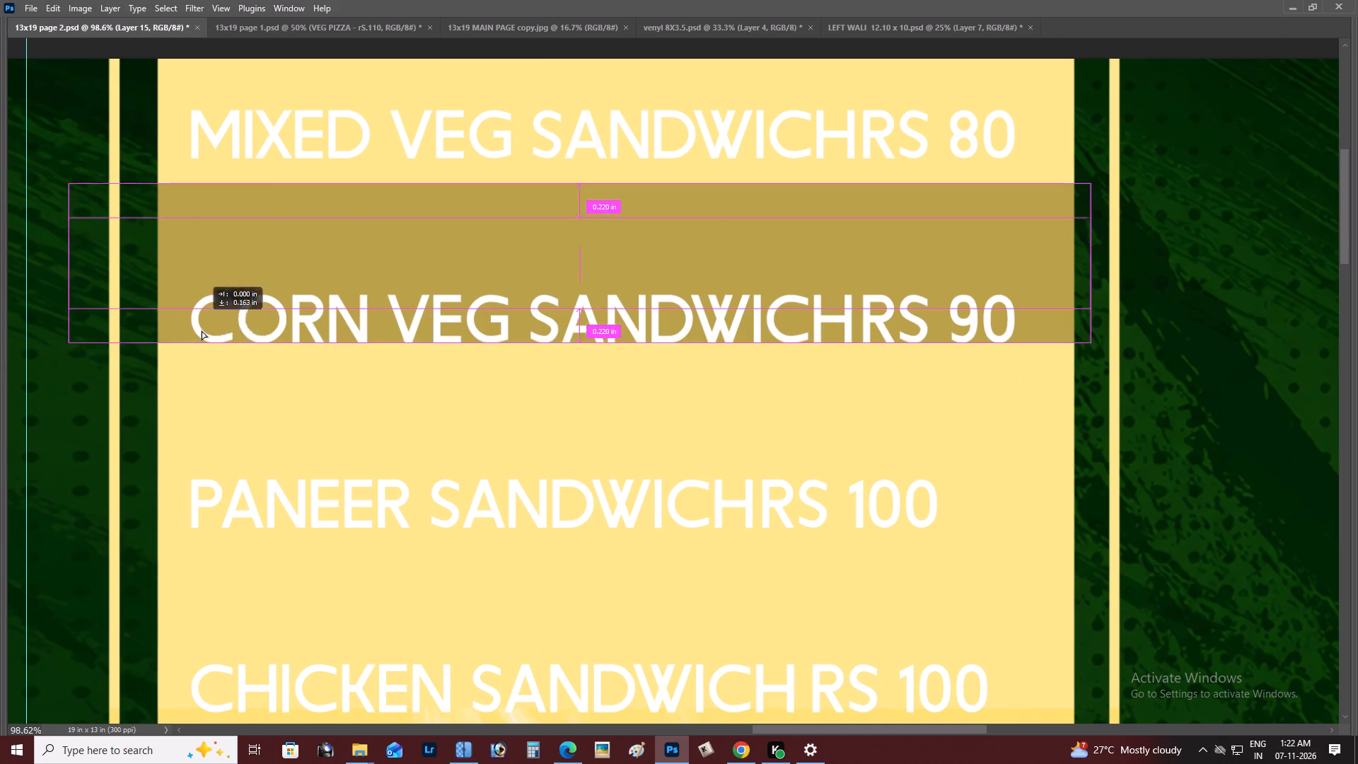
alt+drag(202, 330, 200, 398)
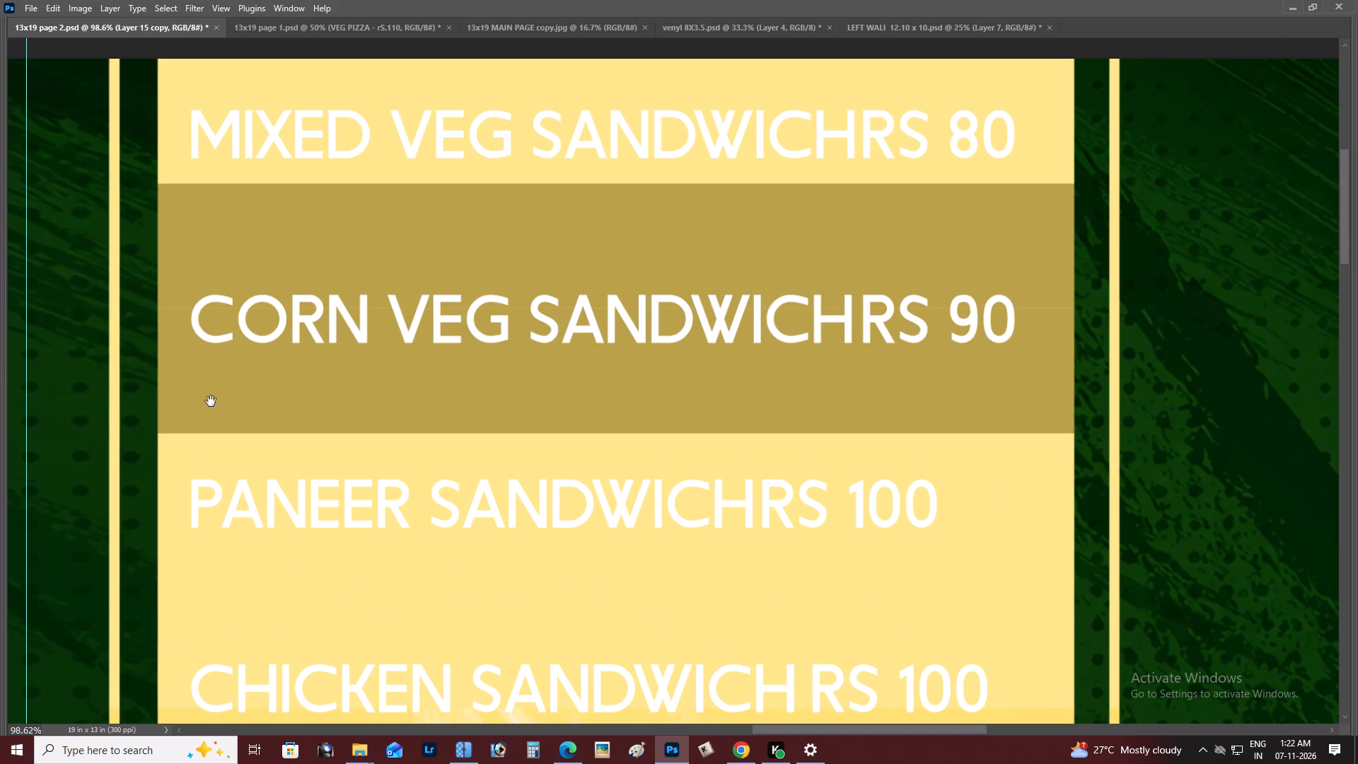
key(space)
drag(224, 398, 254, 326)
alt+drag(277, 314, 277, 439)
Delete the middle band, Layer 15 copy, to leave a one-band gap between the remaining two.
right_click(260, 316)
click(286, 323)
right_click(286, 323)
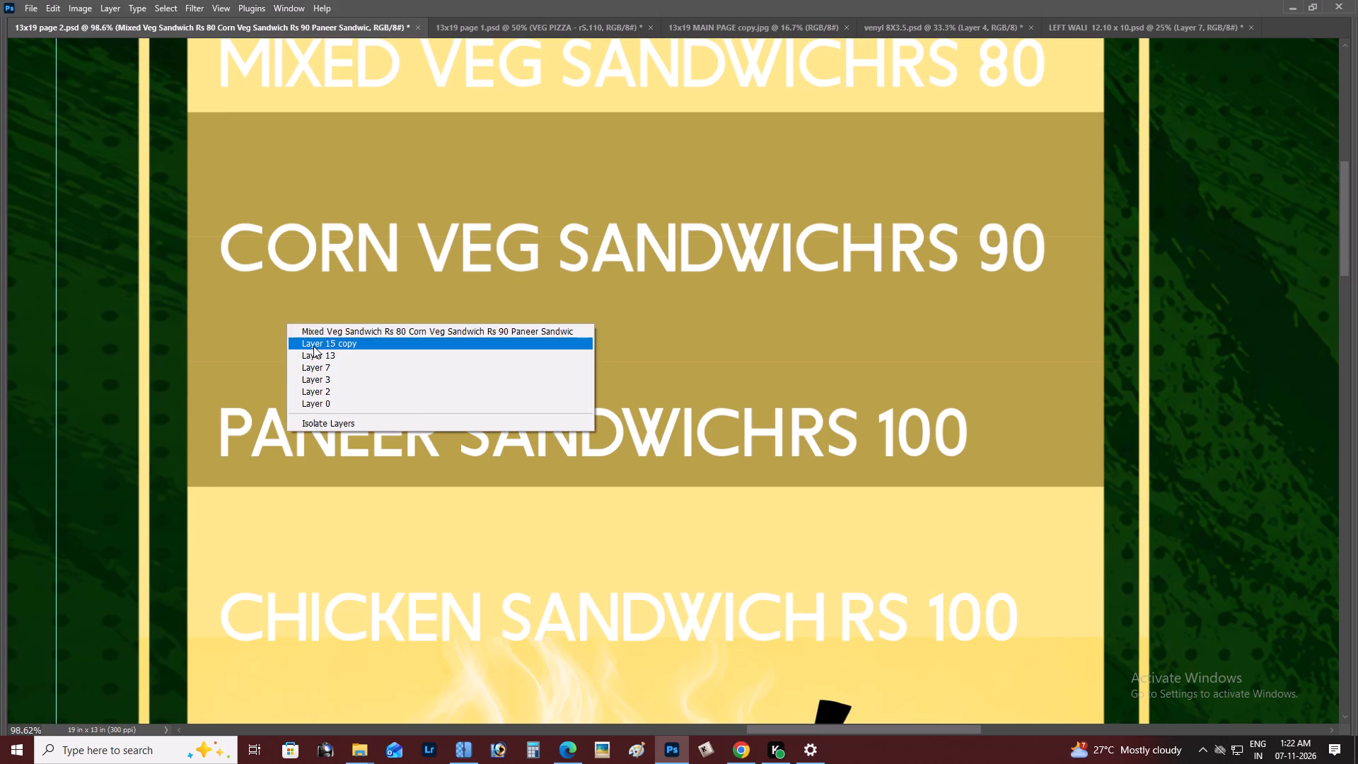
click(313, 346)
key(BackSpace)
Review the spacing of the sandwich panel's two dark bands against the whole page layout.
key(z)
alt+click(346, 323)
right_click(367, 321)
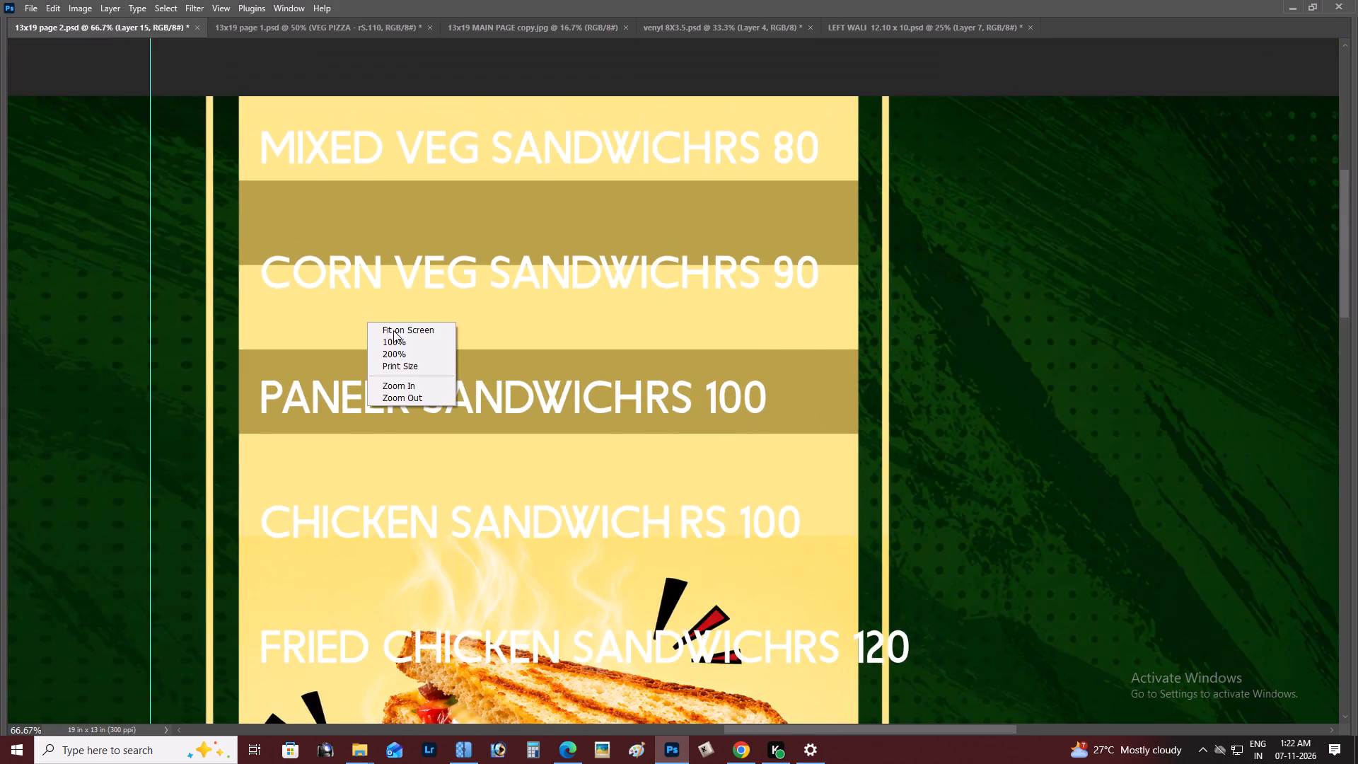
click(393, 330)
key(space)
drag(394, 336, 400, 355)
key(space)
drag(601, 245, 531, 275)
key(z)
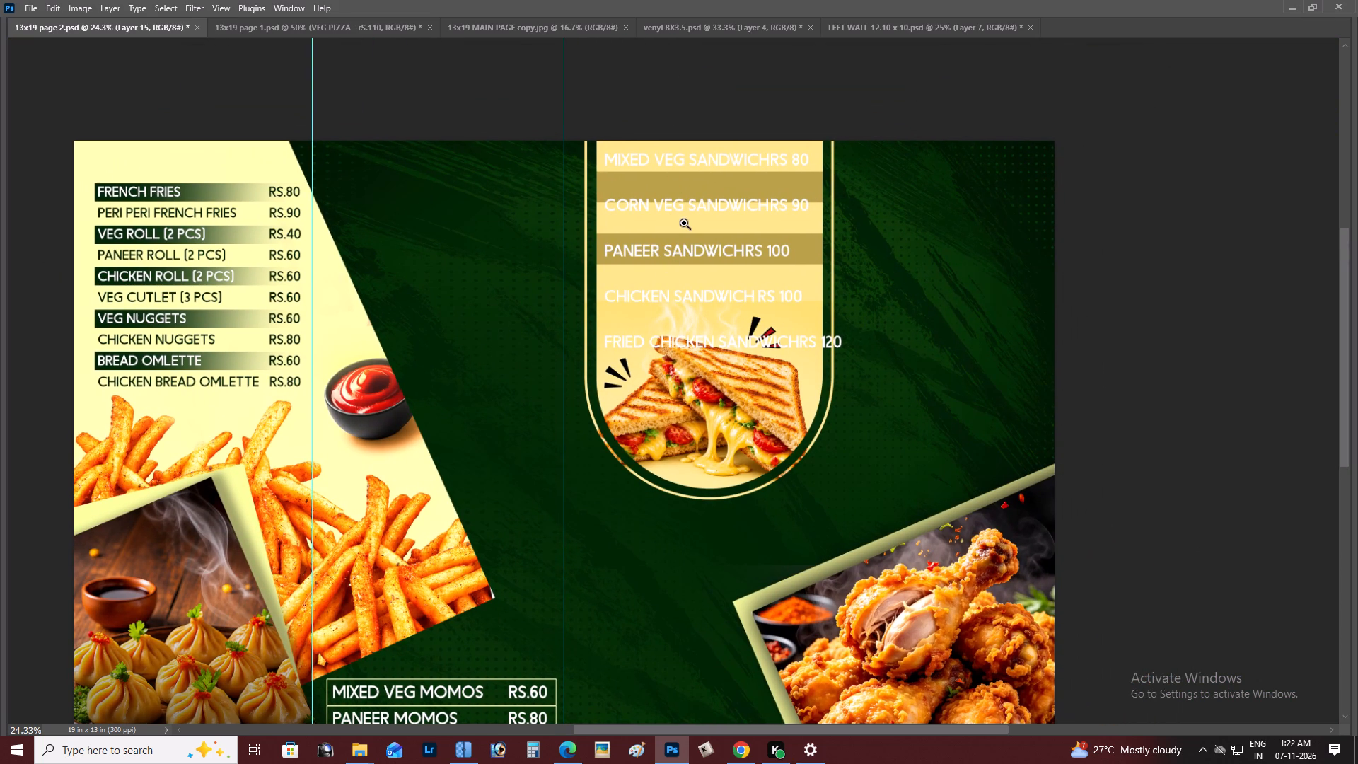
key(space)
key(space)
key(space)
key(space)
key(space)
key(space)
key(space)
key(space)
key(space)
key(space)
key(space)
key(space)
key(space)
key(space)
key(space)
key(space)
key(space)
key(space)
key(space)
key(space)
drag(671, 237, 631, 265)
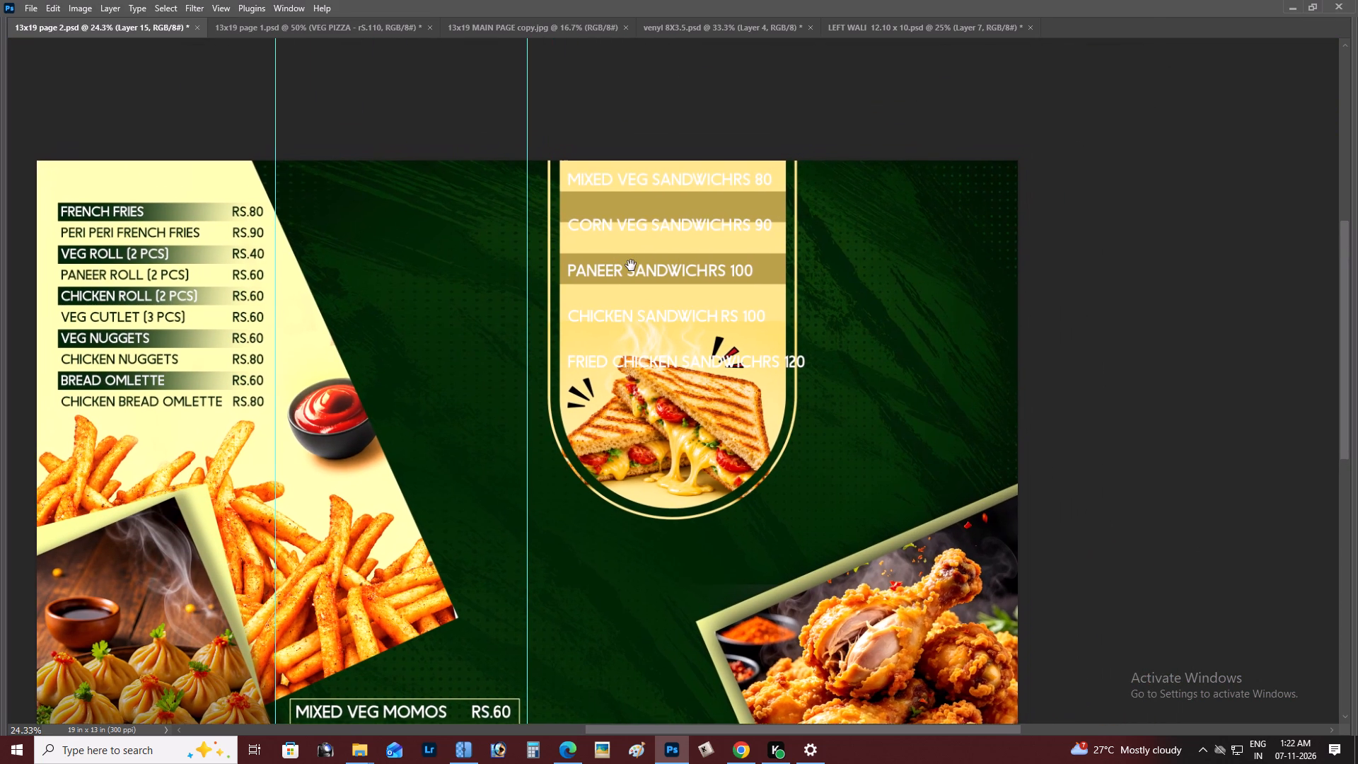
drag(631, 265, 630, 270)
click(658, 221)
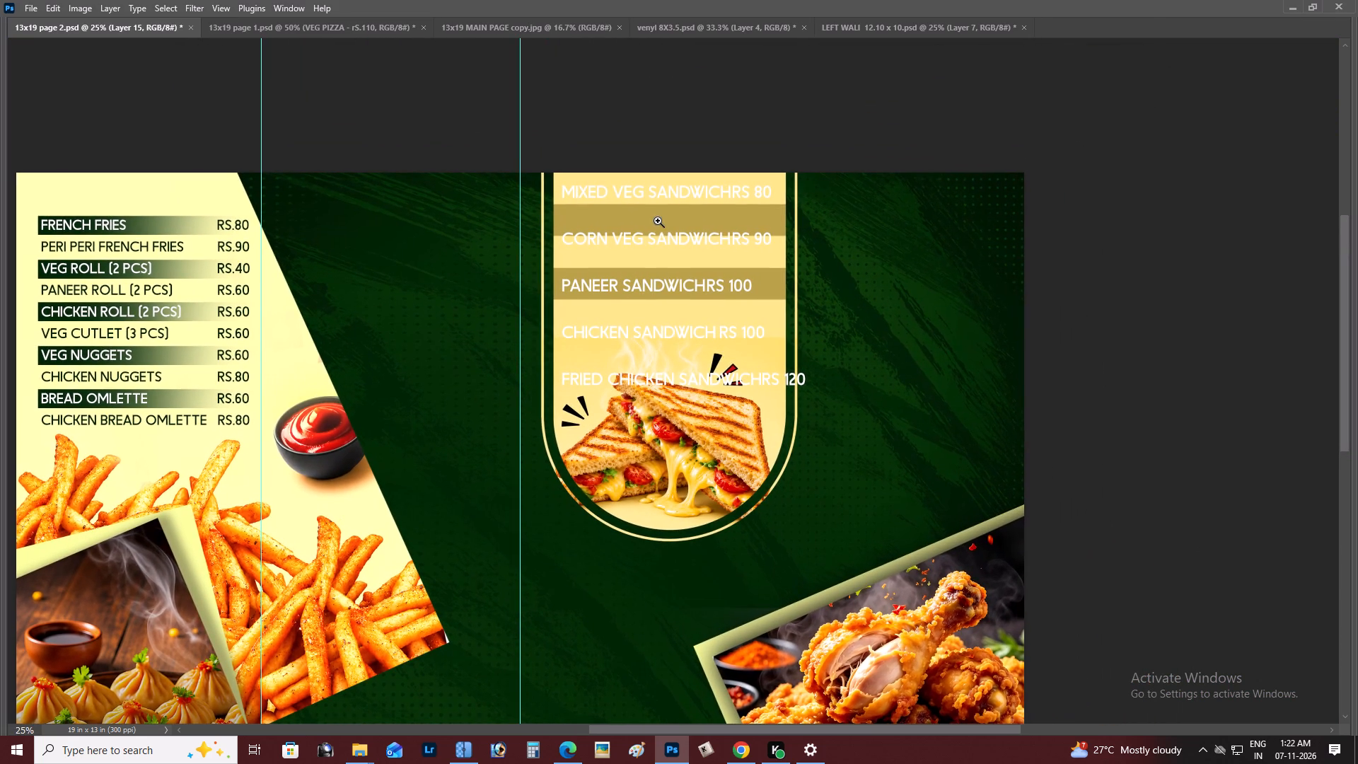
click(666, 264)
Duplicate the band behind the Paneer Sandwich line twice downward, stacking the copies directly beneath it.
key(v)
right_click(802, 292)
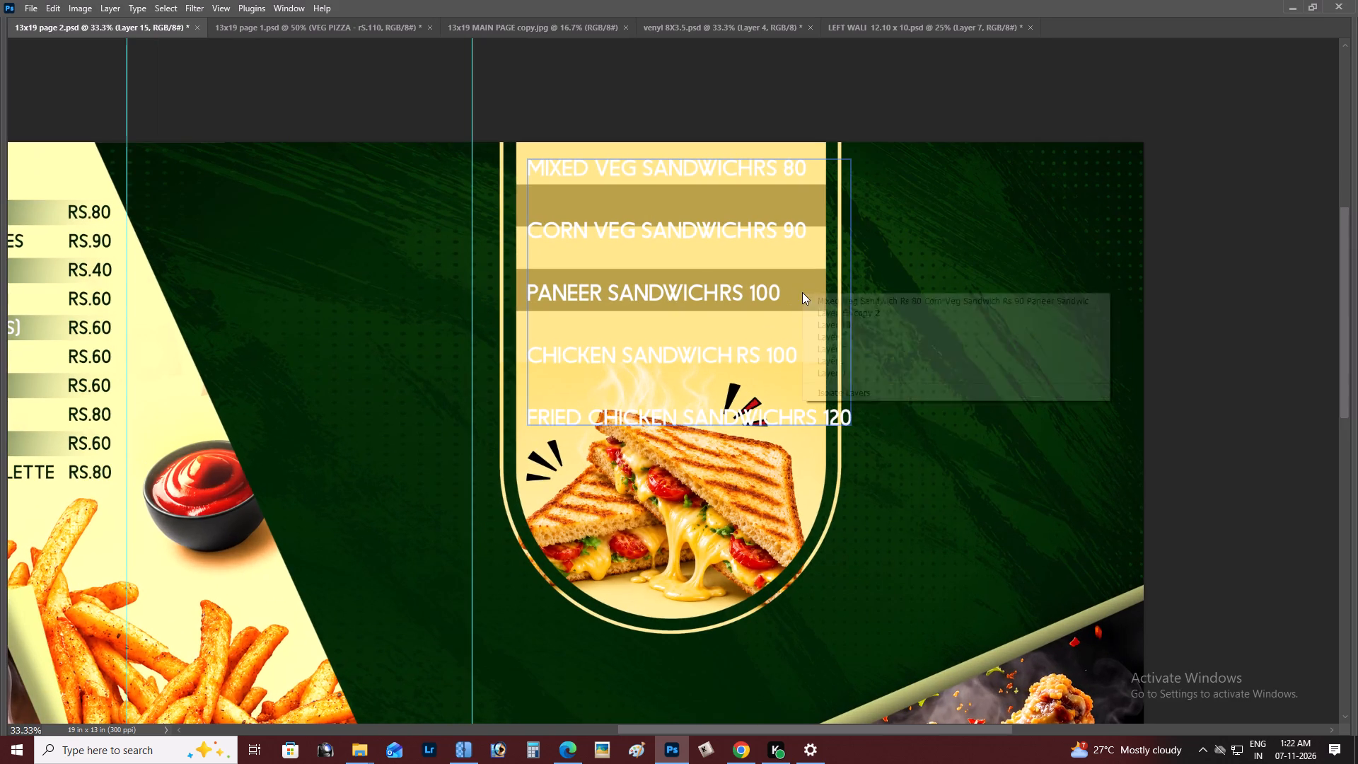
click(815, 311)
drag(802, 311, 772, 308)
key(ctrl+z)
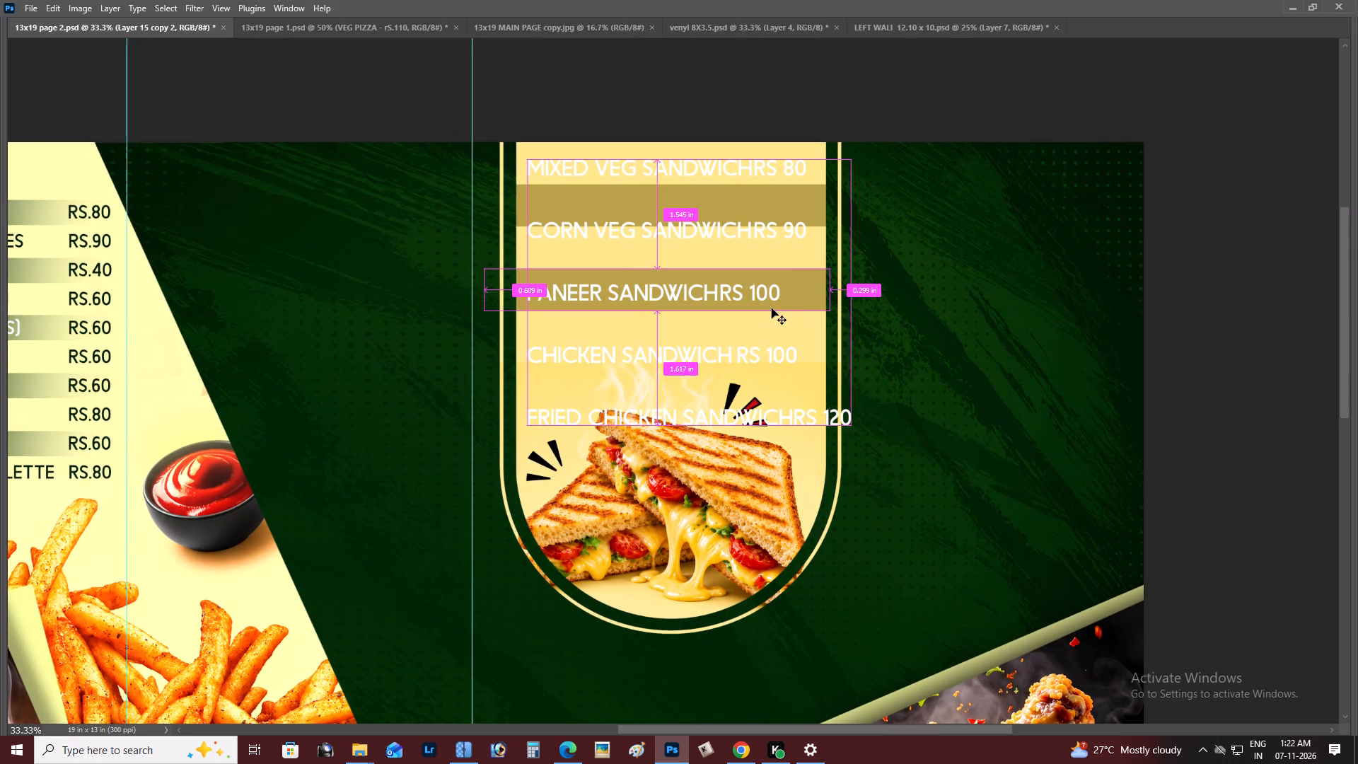
key(ctrl+j)
drag(784, 286, 794, 329)
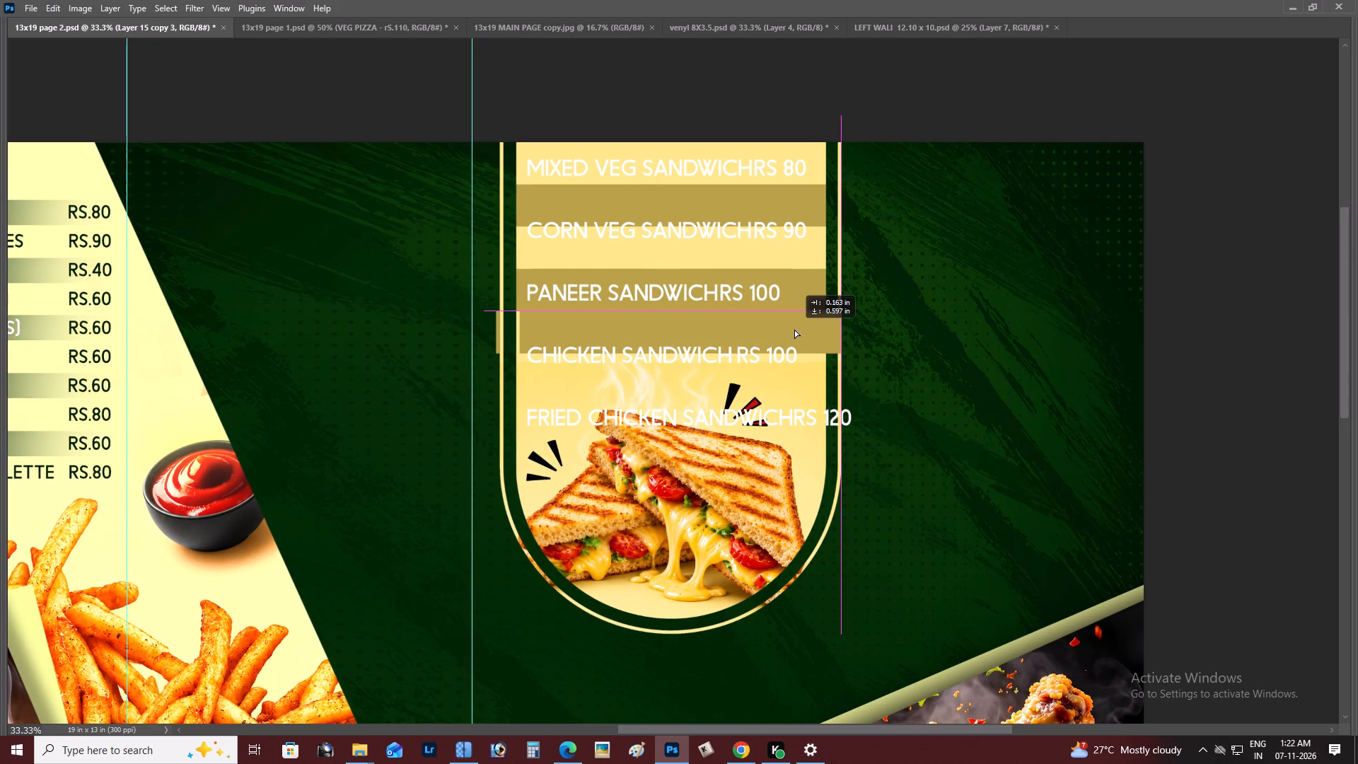
drag(794, 329, 787, 329)
key(shift+Right)
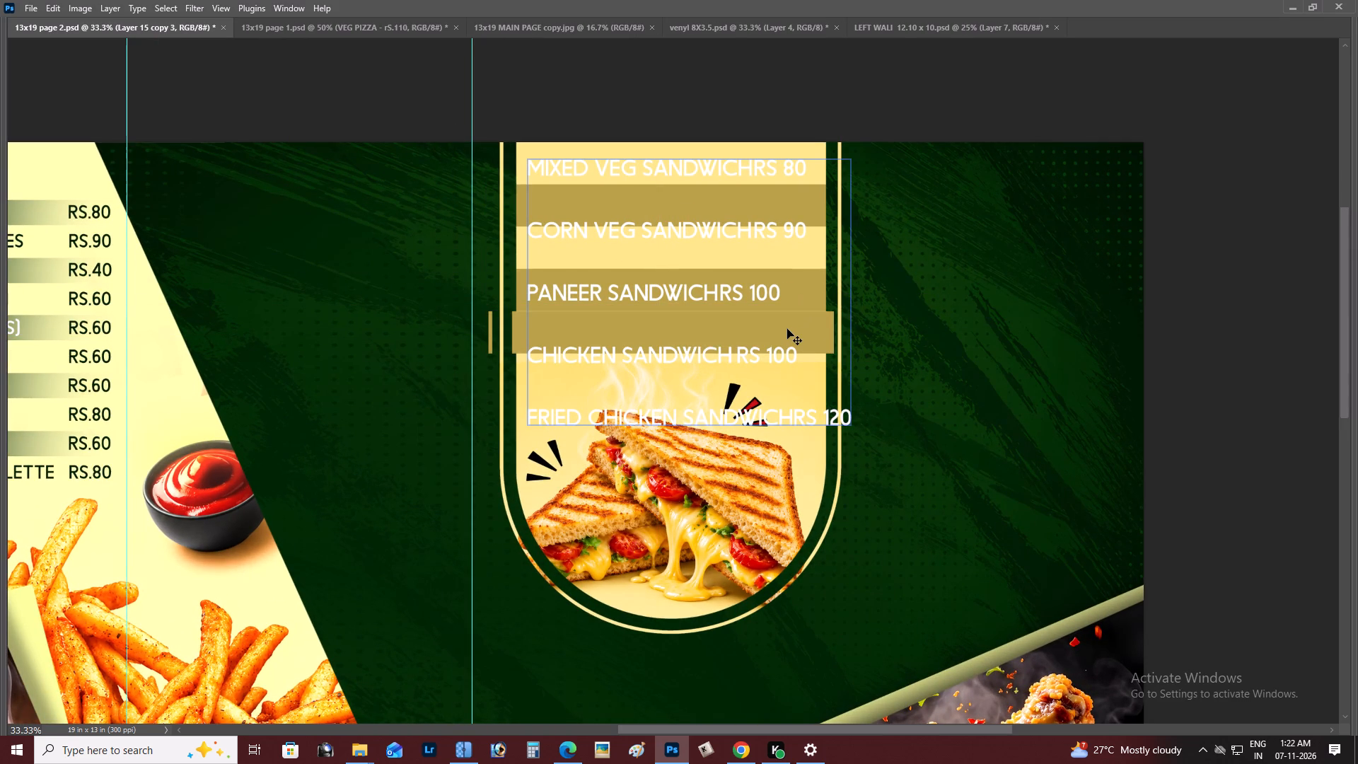
key(Left)
key(Down)
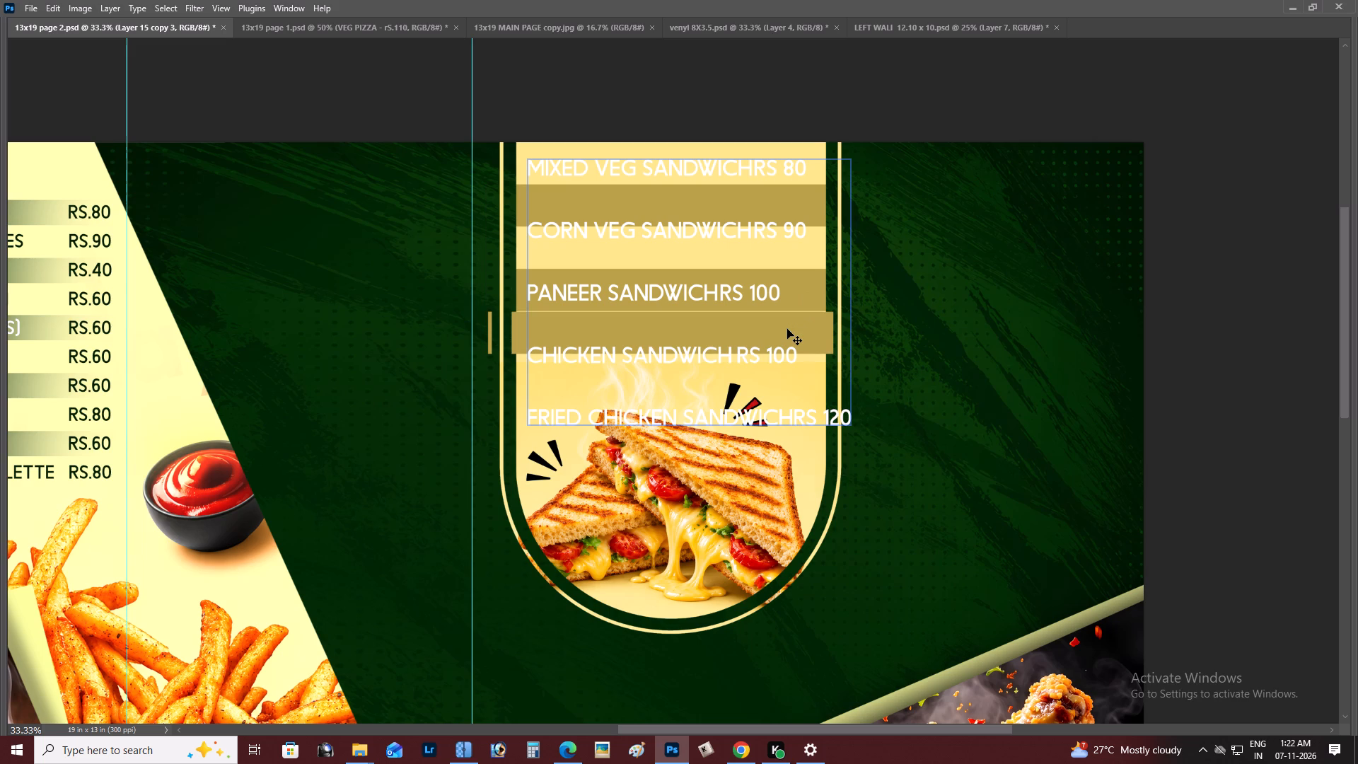
key(Down)
key(Up)
key(Right)
key(Up)
alt+drag(787, 329, 780, 373)
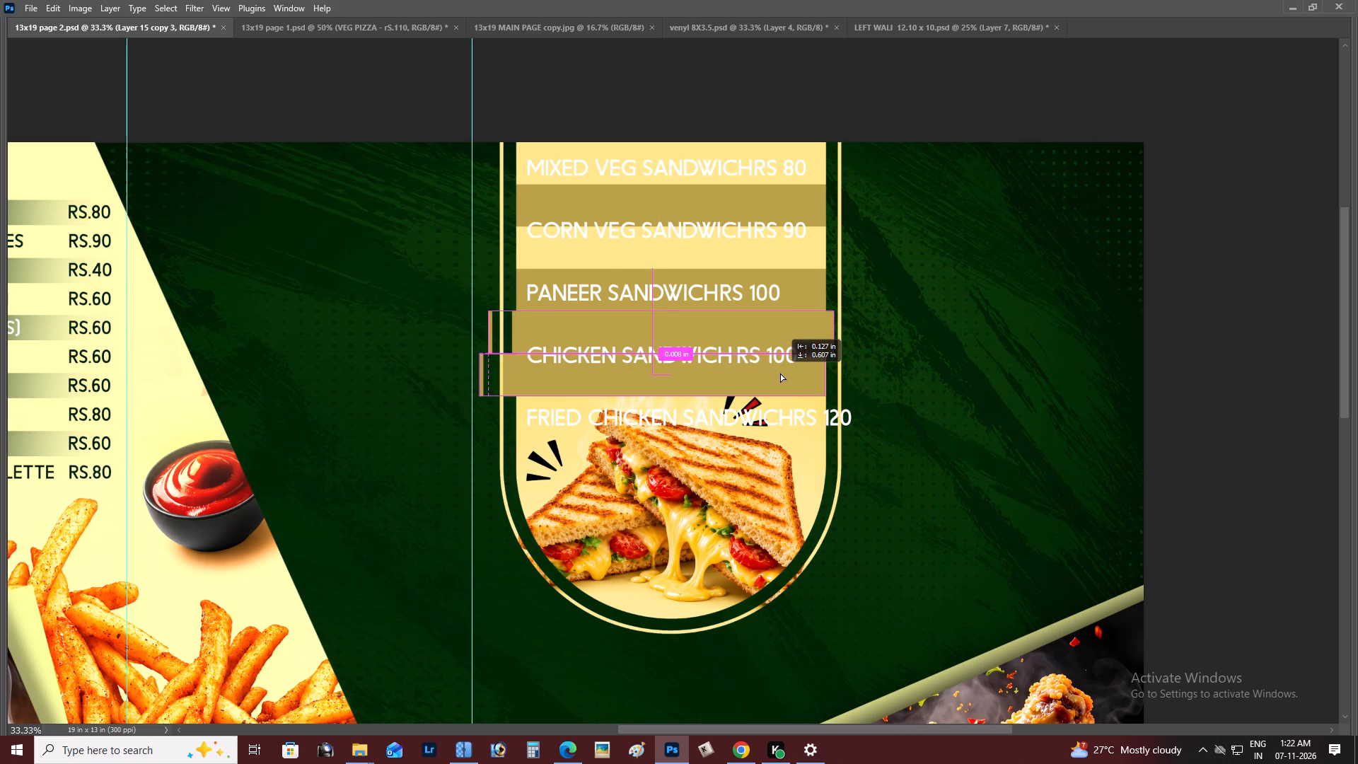
alt+drag(780, 373, 784, 372)
Delete Layer 15 copy 3 to leave a one-band gap above the lowest dark band.
right_click(762, 330)
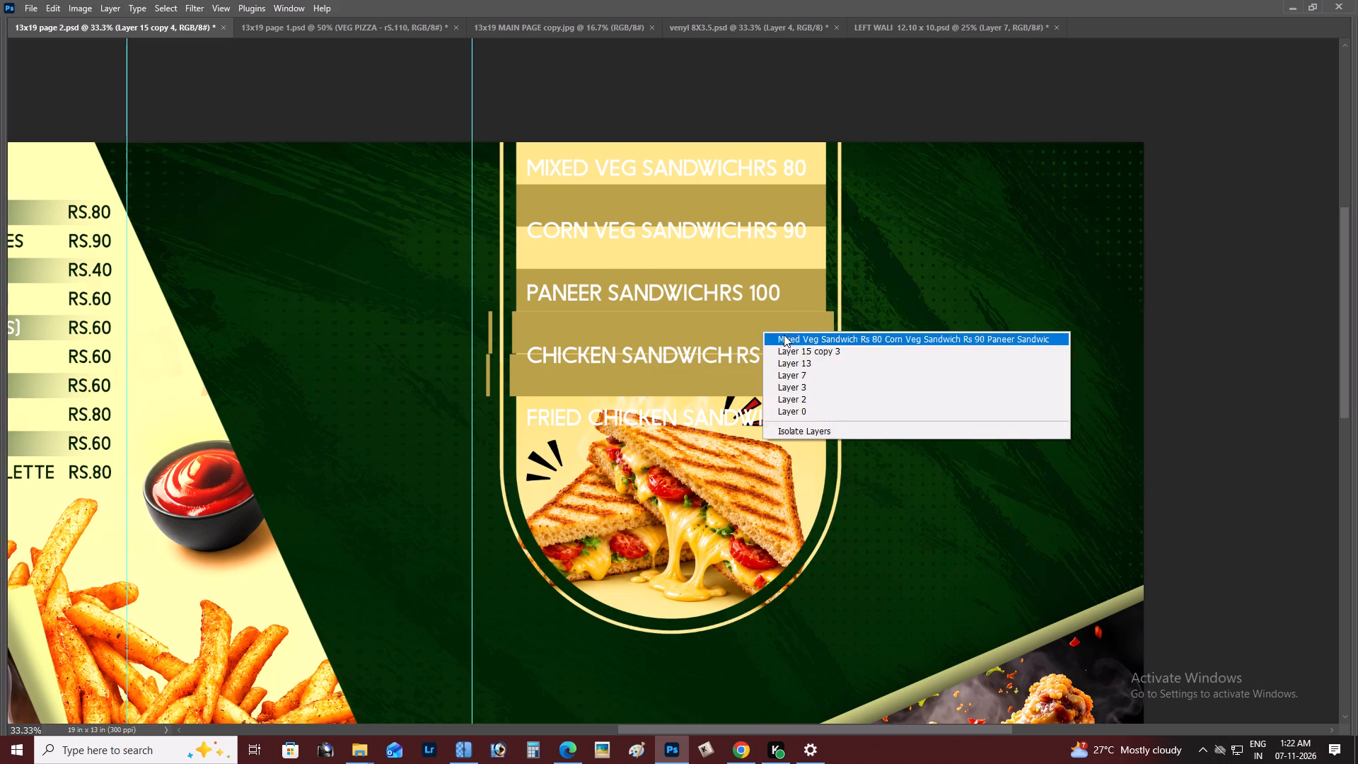
click(803, 354)
drag(794, 349, 738, 337)
key(BackSpace)
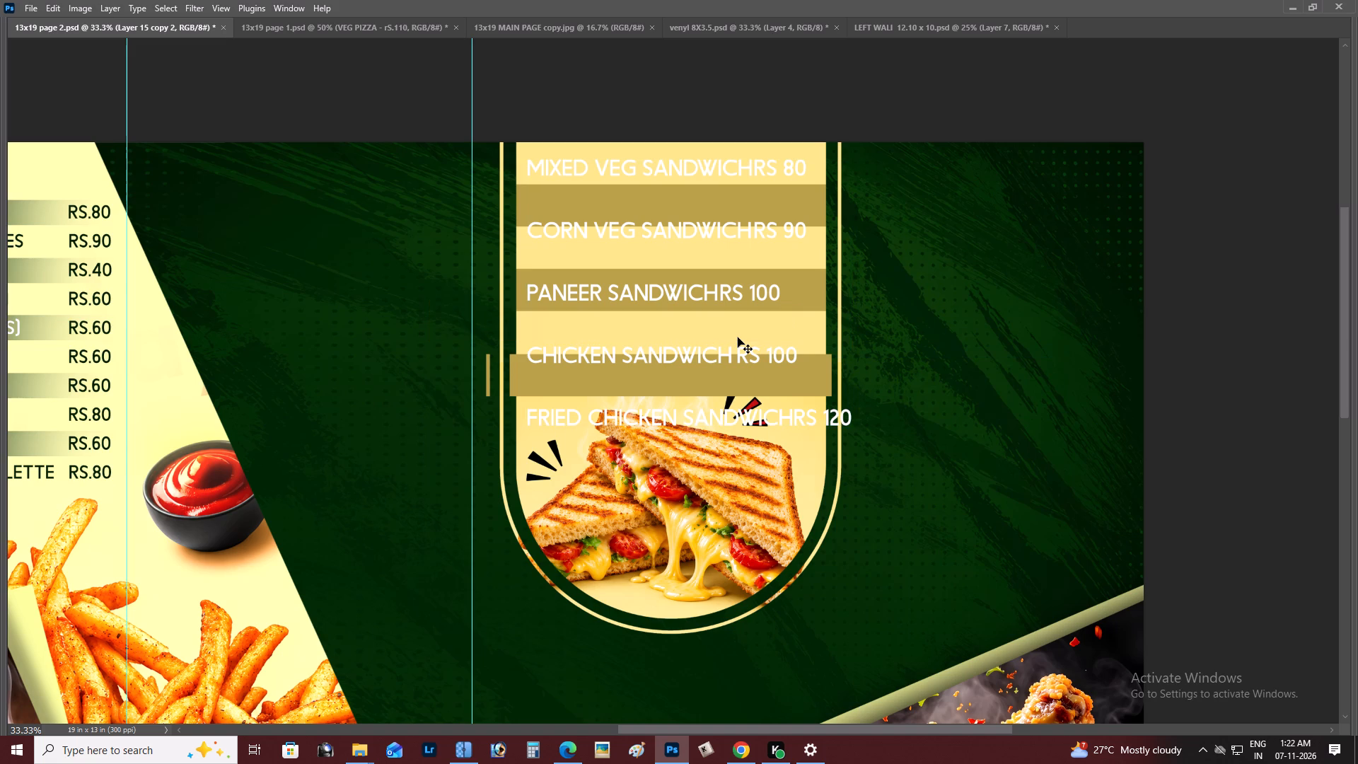
Adjust the stacking order of Layer 15 copy 4 so the lowest band stays within the panel's edges.
right_click(816, 379)
drag(840, 393, 850, 402)
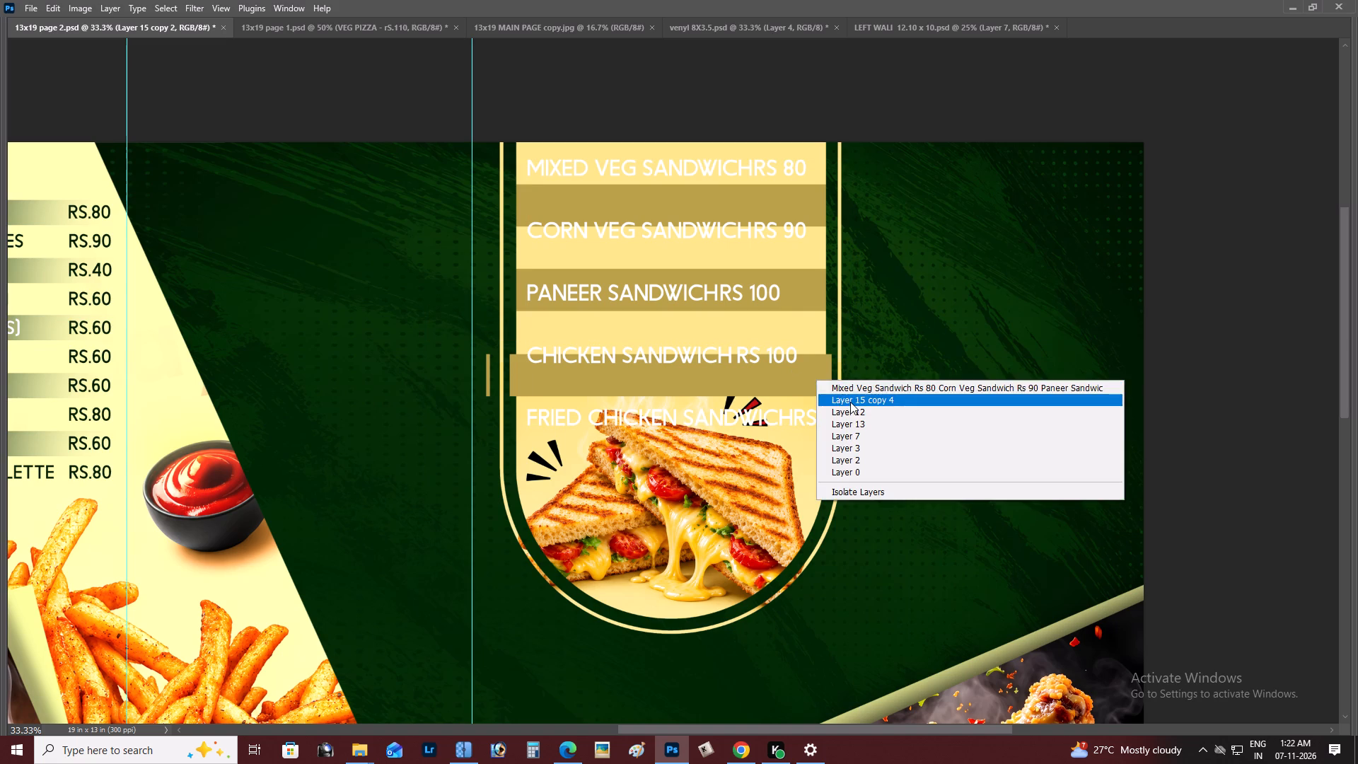
drag(850, 402, 850, 403)
drag(808, 390, 791, 390)
key(ctrl+z)
key(ctrl+bracketleft)
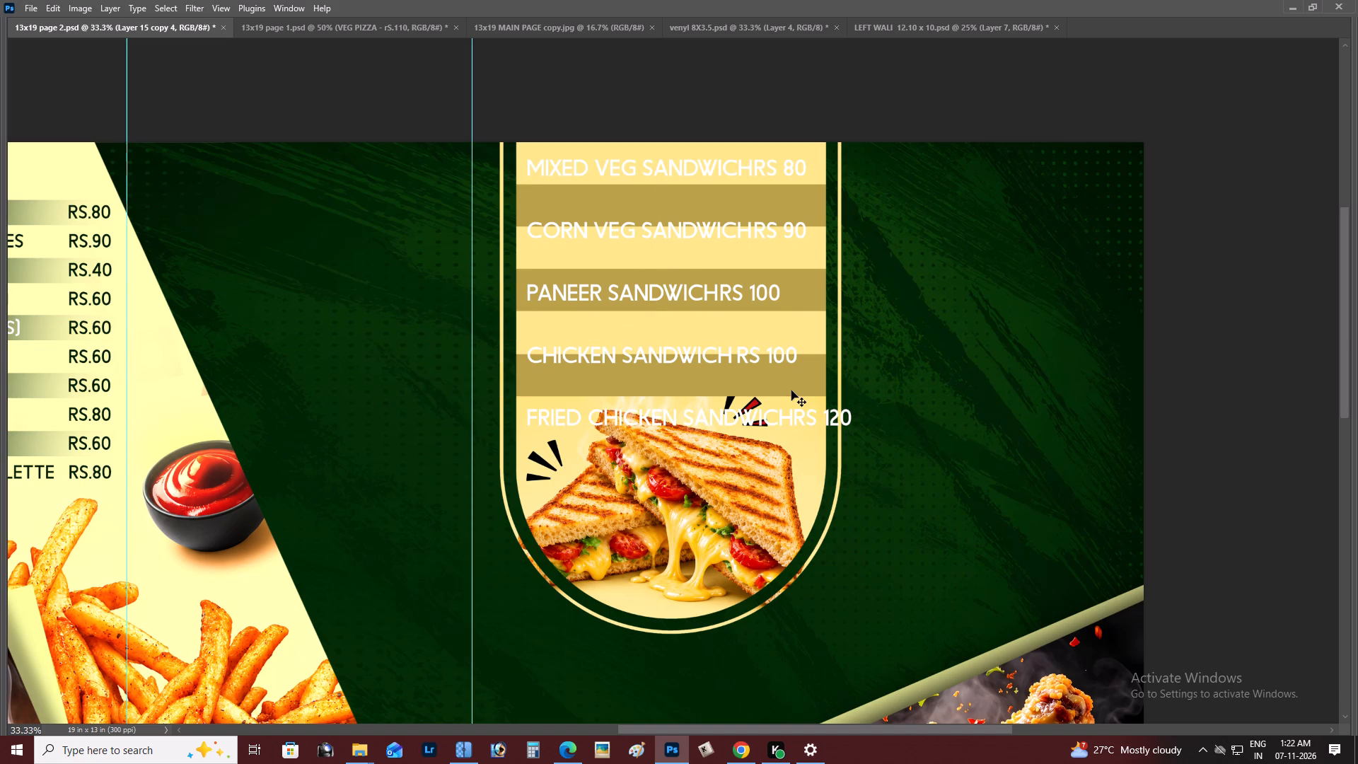
key(ctrl+bracketright)
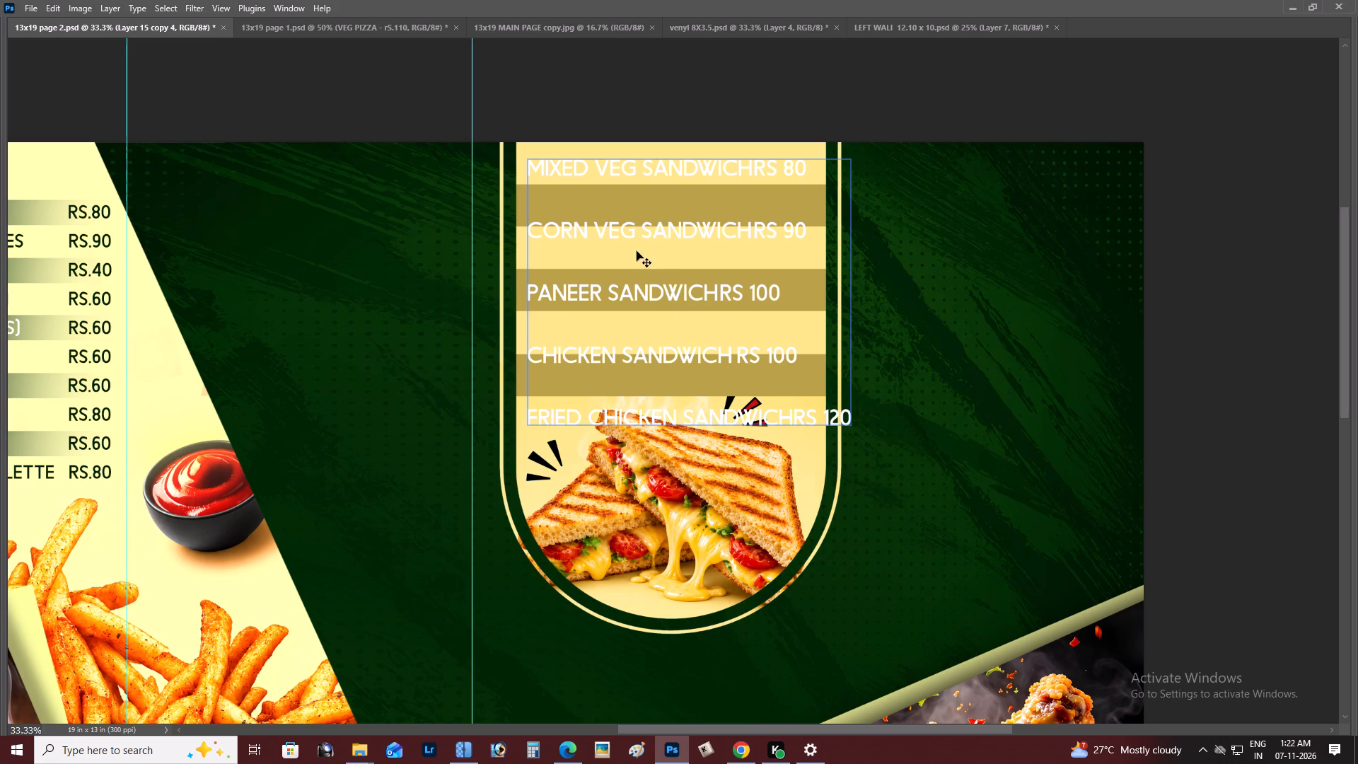
Move the sandwich price list down until the Mixed Veg Sandwich line sits at the first dark band's lower edge.
key(z)
click(650, 223)
right_click(680, 163)
click(703, 171)
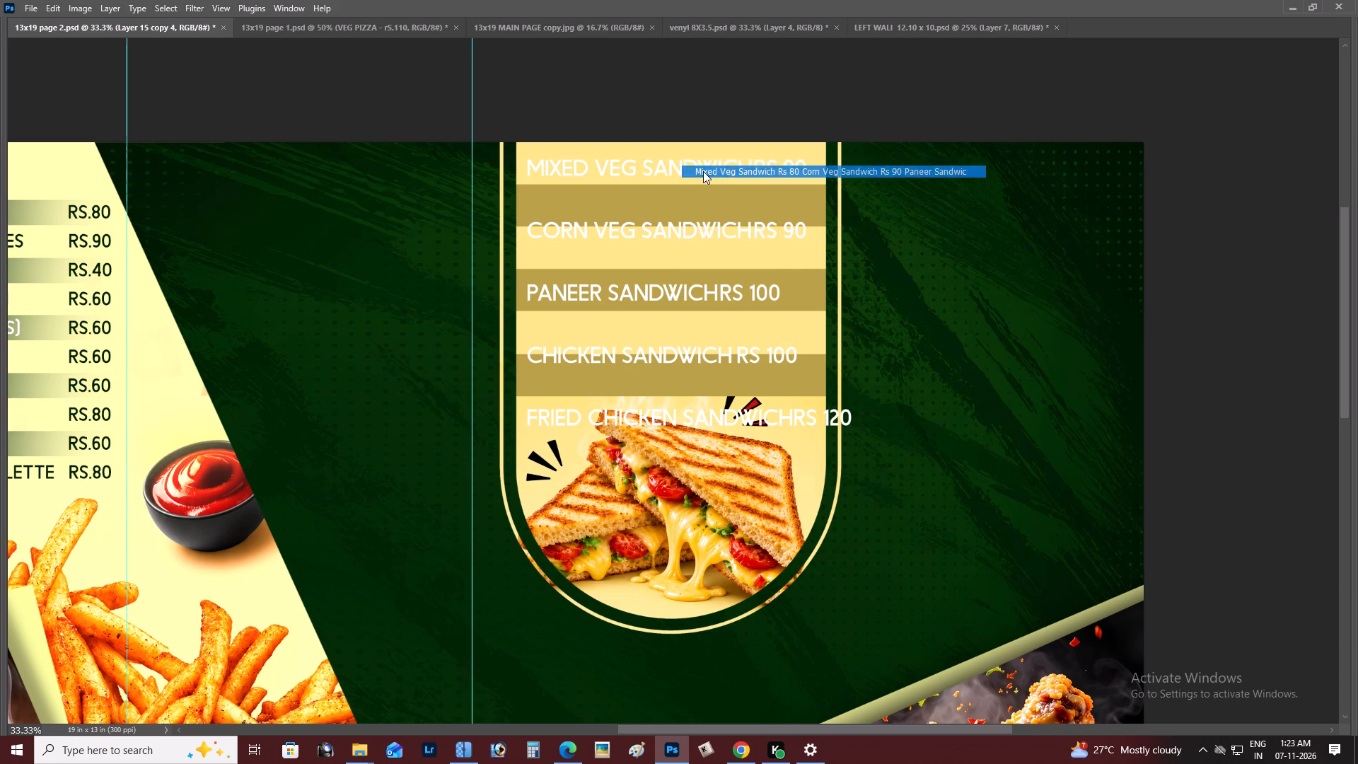
drag(703, 168, 700, 226)
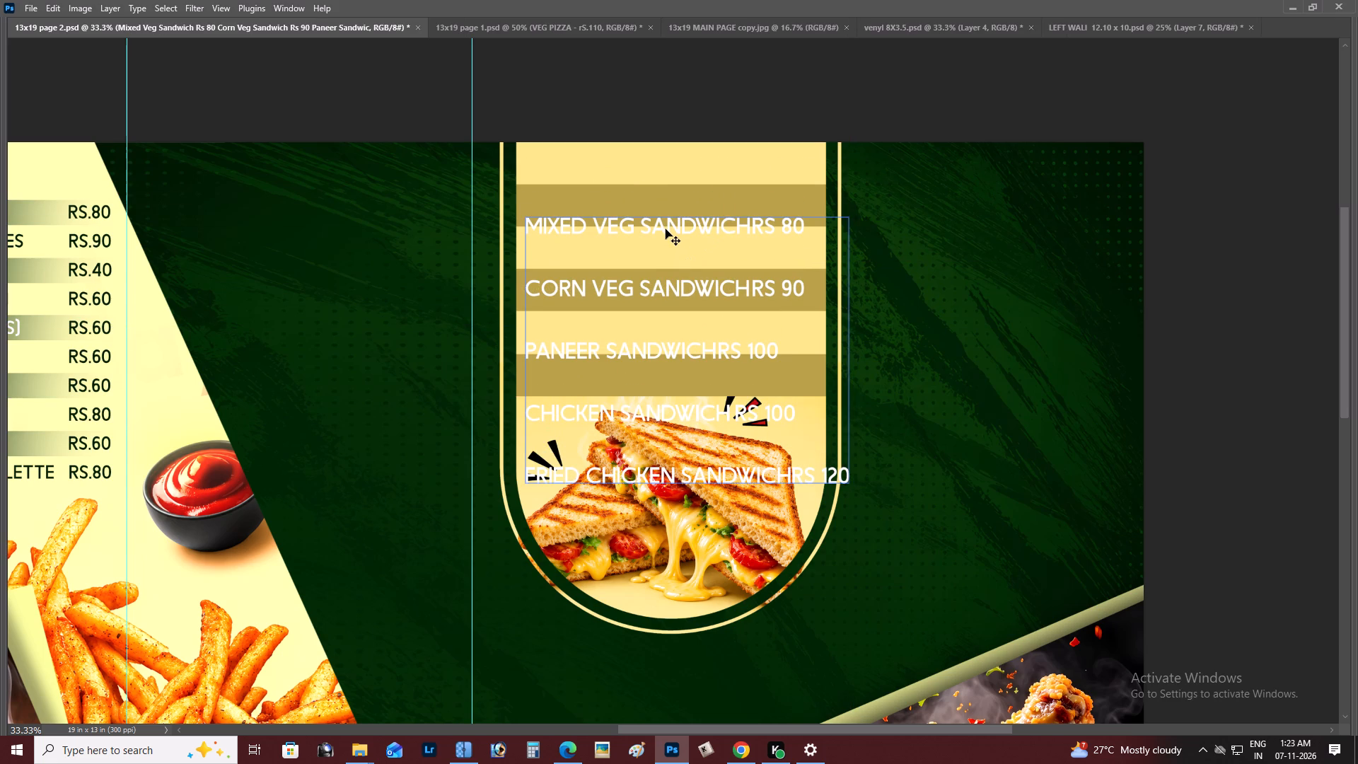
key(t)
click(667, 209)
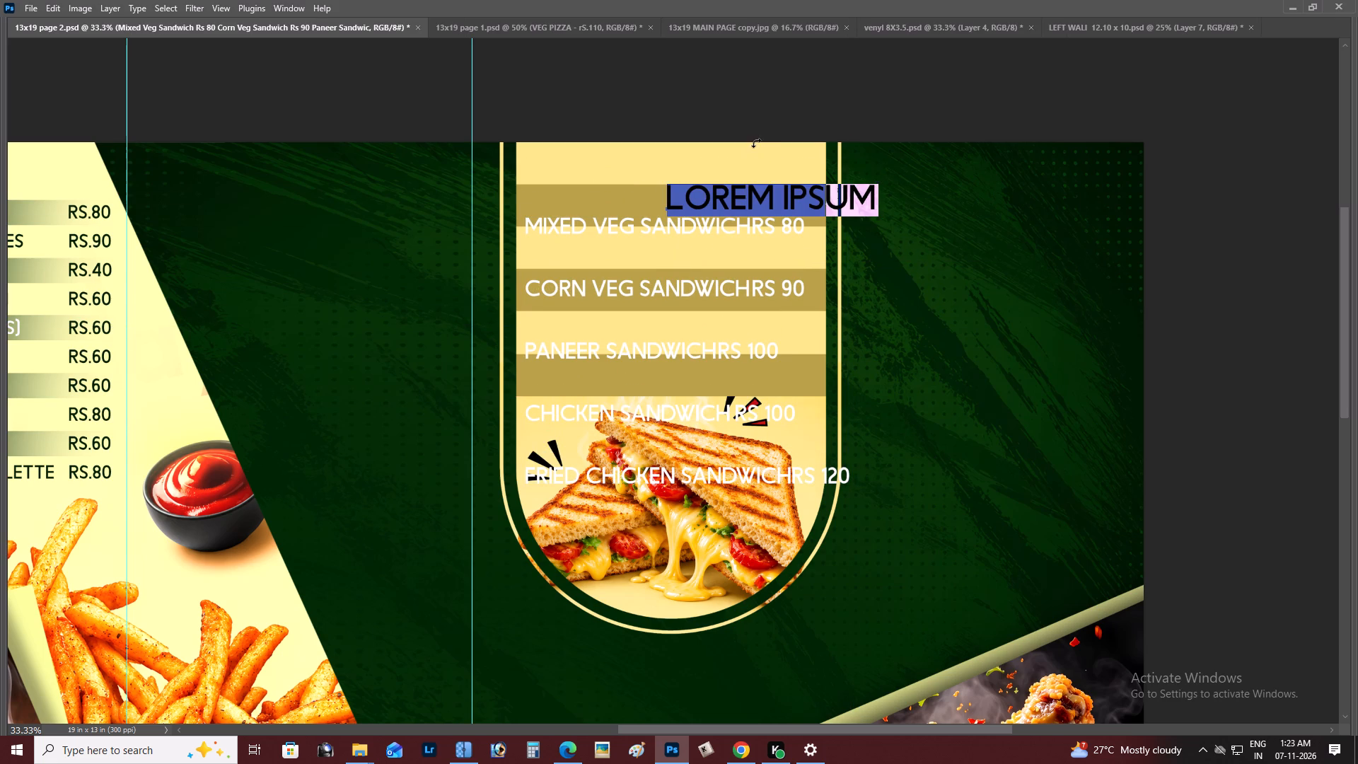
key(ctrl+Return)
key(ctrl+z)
Tighten the leading of the whole sandwich price list so its five lines fit within the height of the three bands.
click(713, 228)
key(ctrl+a)
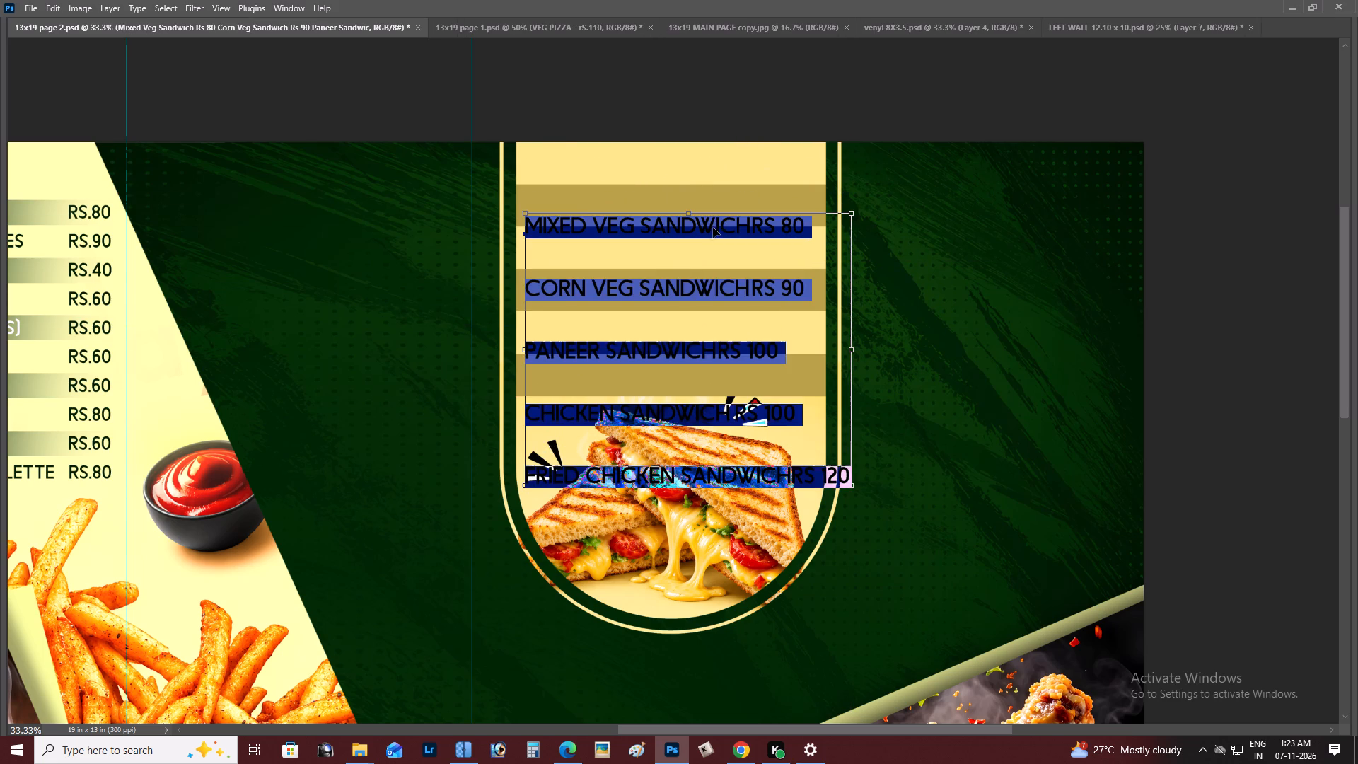
key(alt+Up)
key(alt+Up)
key(alt+Up)
key(alt+Up)
key(alt+Up)
key(alt+Up)
key(alt+Up)
key(alt+Up)
key(alt+Up)
key(alt+Up)
key(alt+Up)
key(alt+Up)
key(alt+Up)
key(alt+Up)
key(alt+Up)
key(alt+Up)
key(alt+Up)
key(alt+Up)
key(alt+Up)
key(alt+Up)
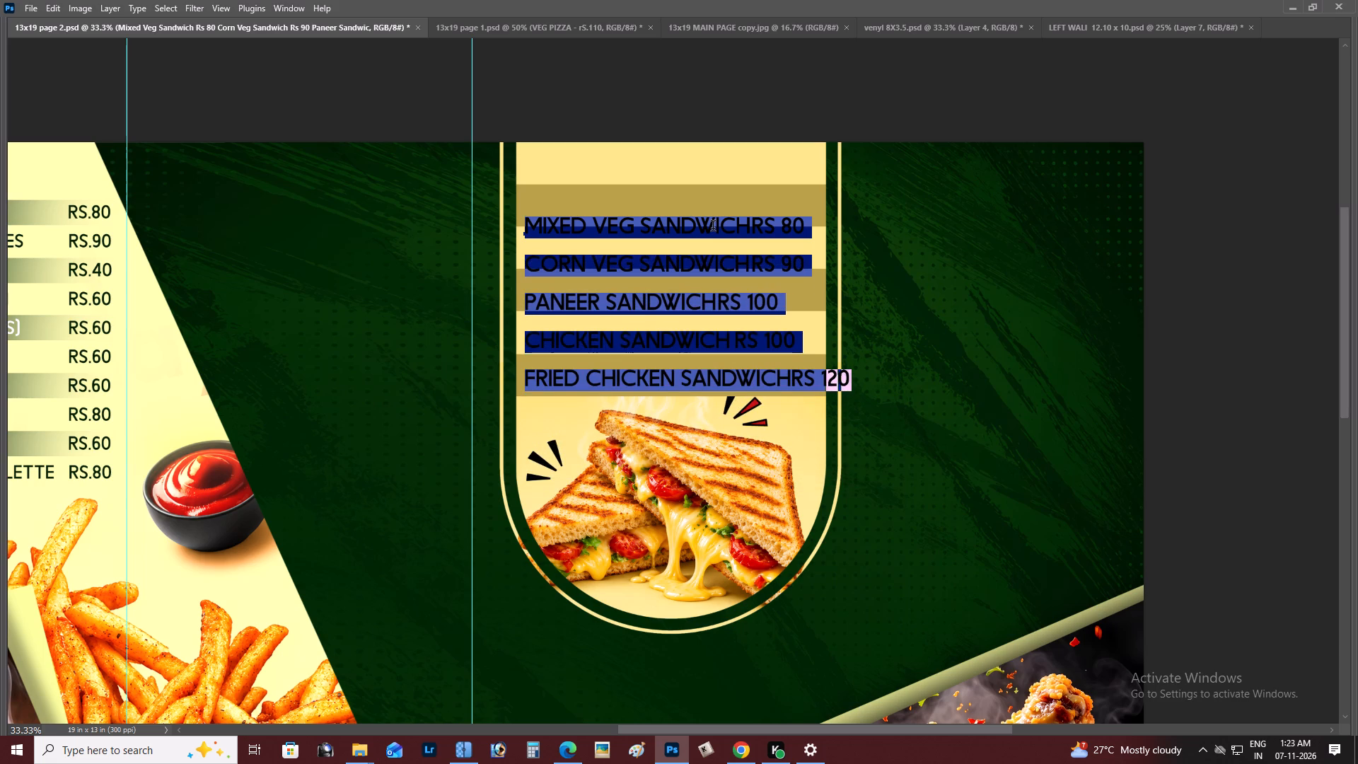
key(alt+Up)
key(alt+Up)
key(alt+Up)
key(alt+Up)
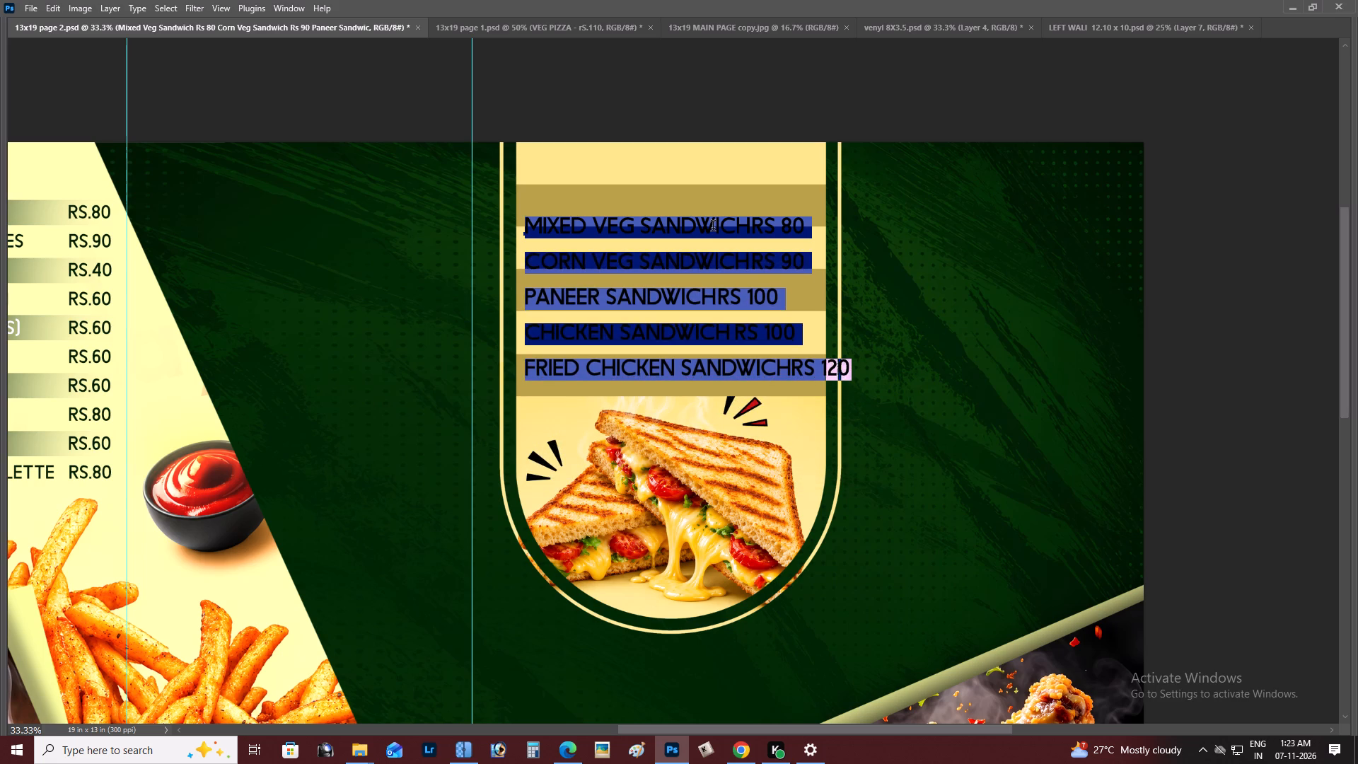
key(ctrl+z)
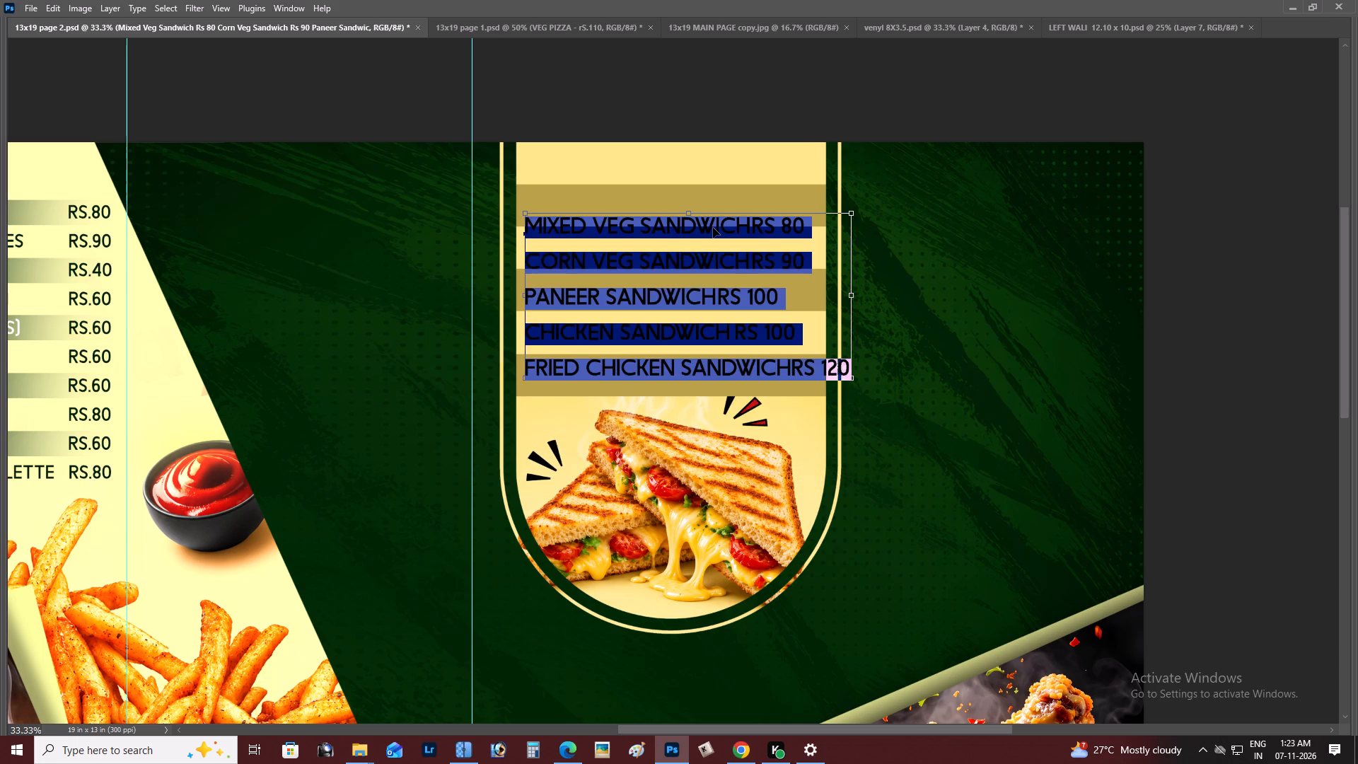
key(ctrl+Return)
Move the sandwich price list up so the Mixed Veg Sandwich line sits inside the first dark band.
key(v)
drag(714, 227, 714, 219)
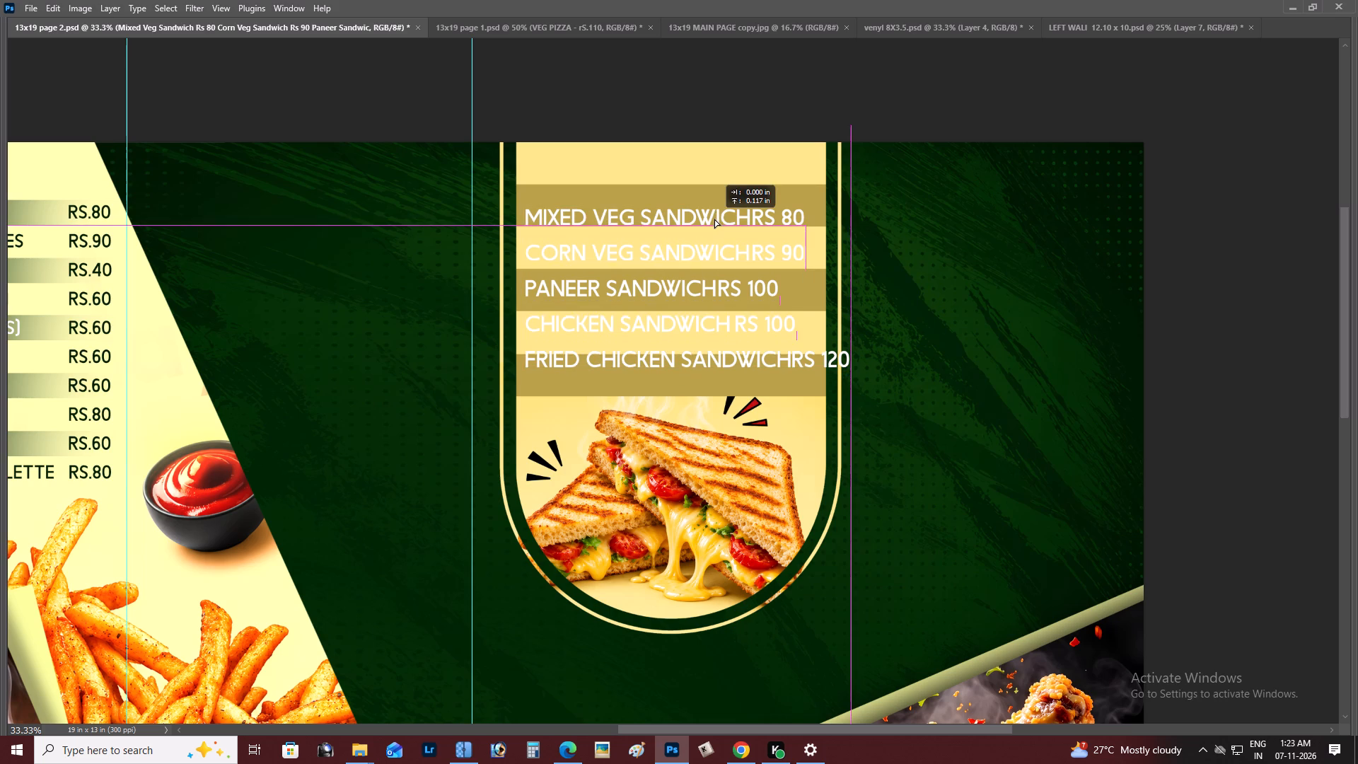
drag(714, 219, 715, 212)
Examine the tightened sandwich price list and its bands against the full page layout.
key(z)
alt+click(595, 242)
right_click(658, 267)
click(681, 276)
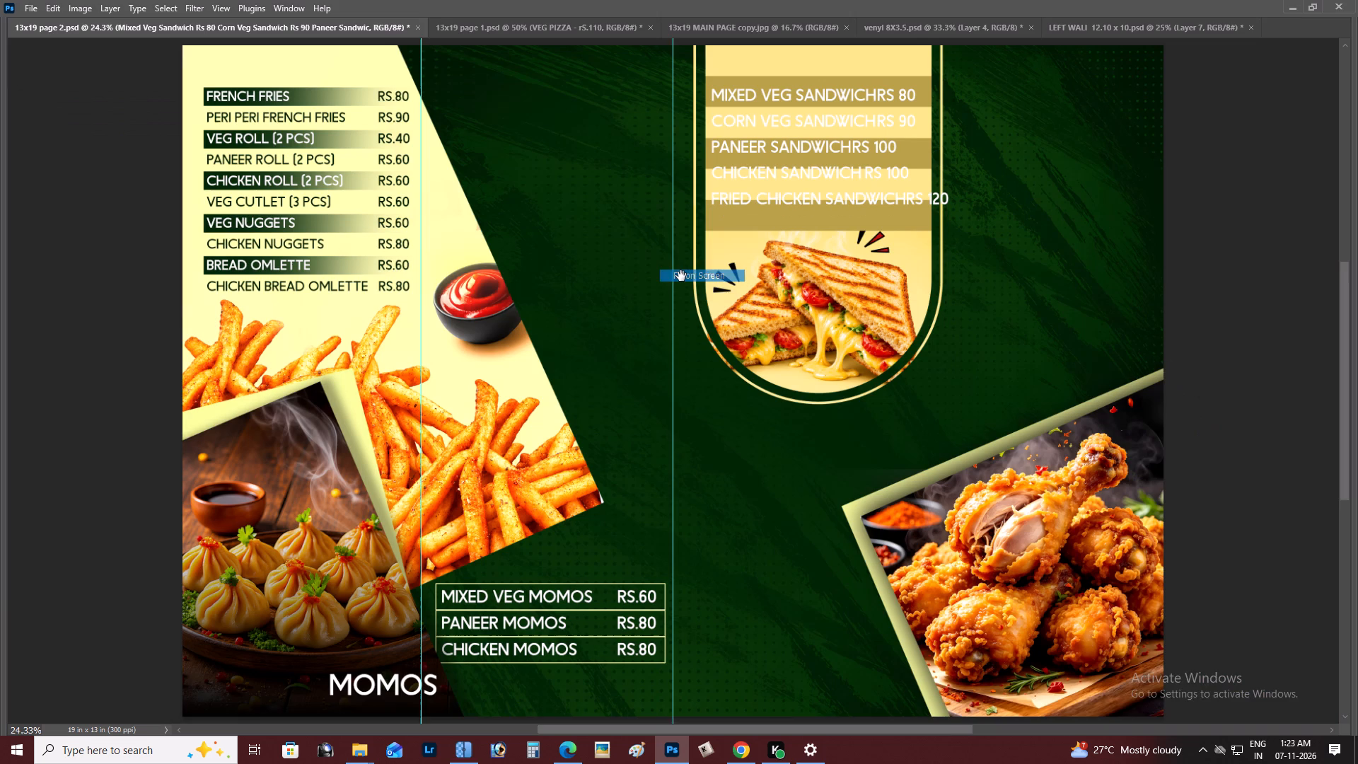
key(space)
key(space)
key(space)
key(space)
drag(681, 276, 742, 304)
key(z)
double_click(828, 183)
key(space)
key(space)
key(space)
drag(828, 183, 822, 217)
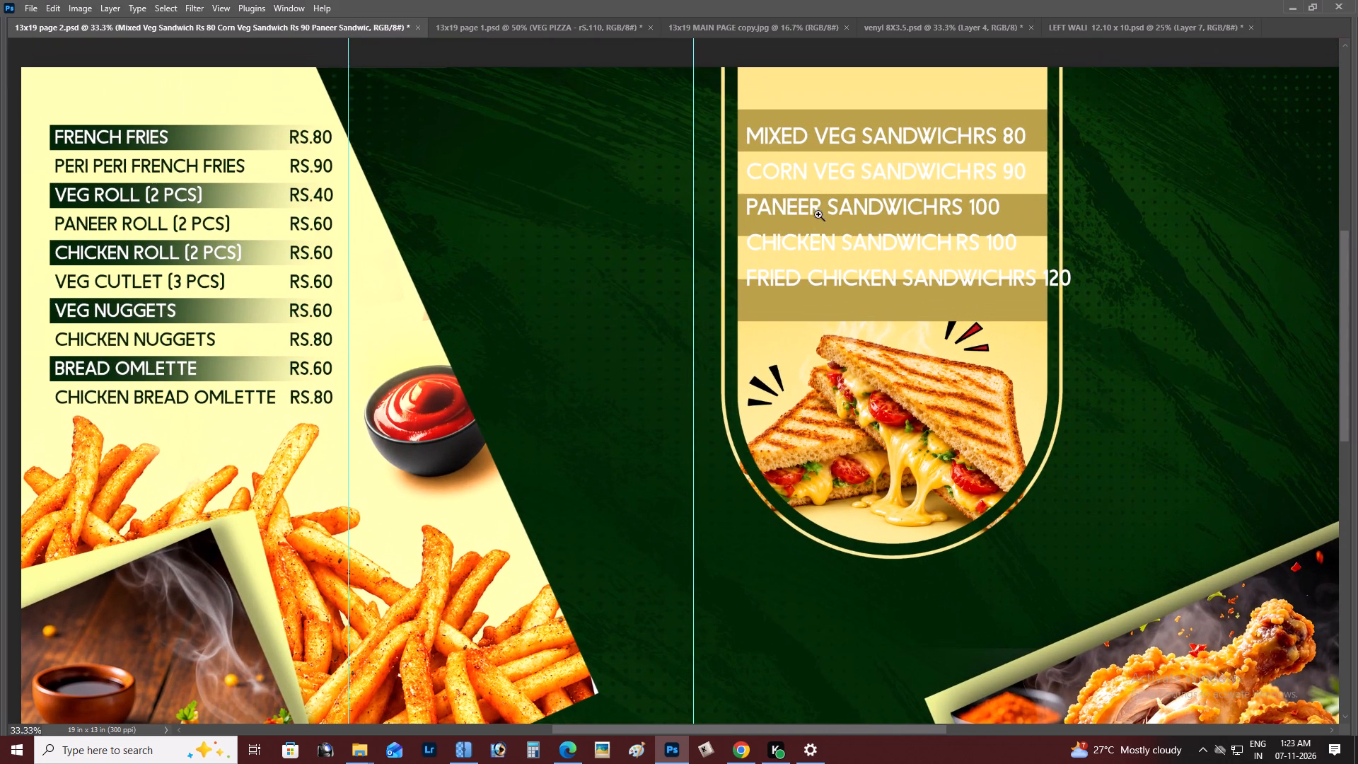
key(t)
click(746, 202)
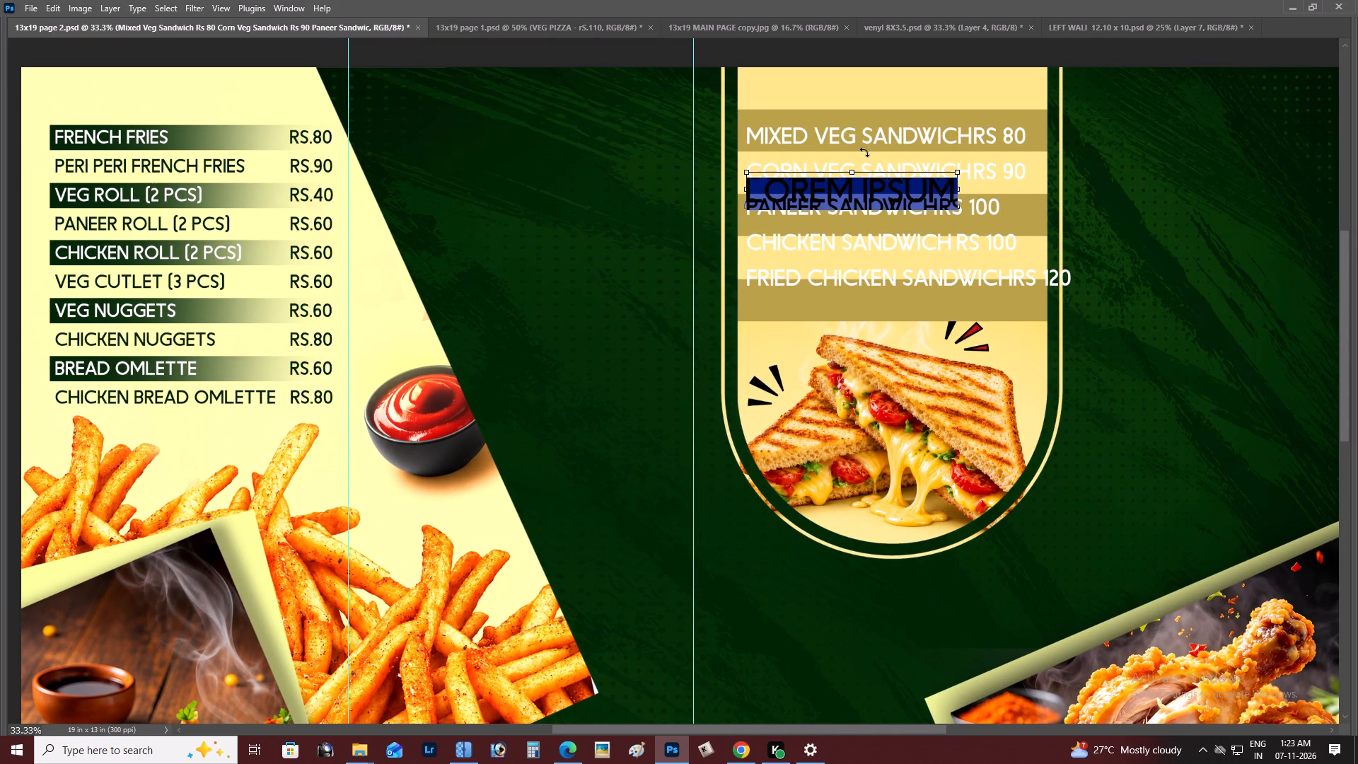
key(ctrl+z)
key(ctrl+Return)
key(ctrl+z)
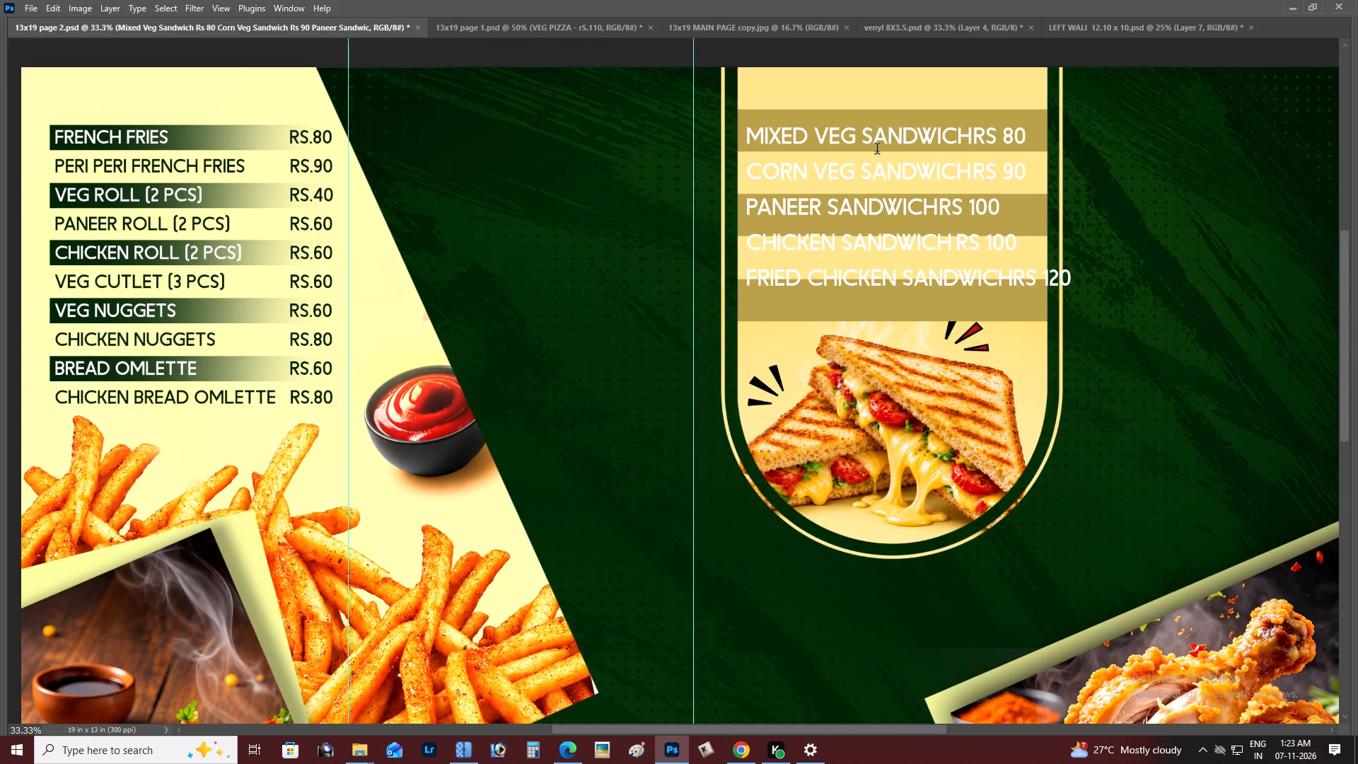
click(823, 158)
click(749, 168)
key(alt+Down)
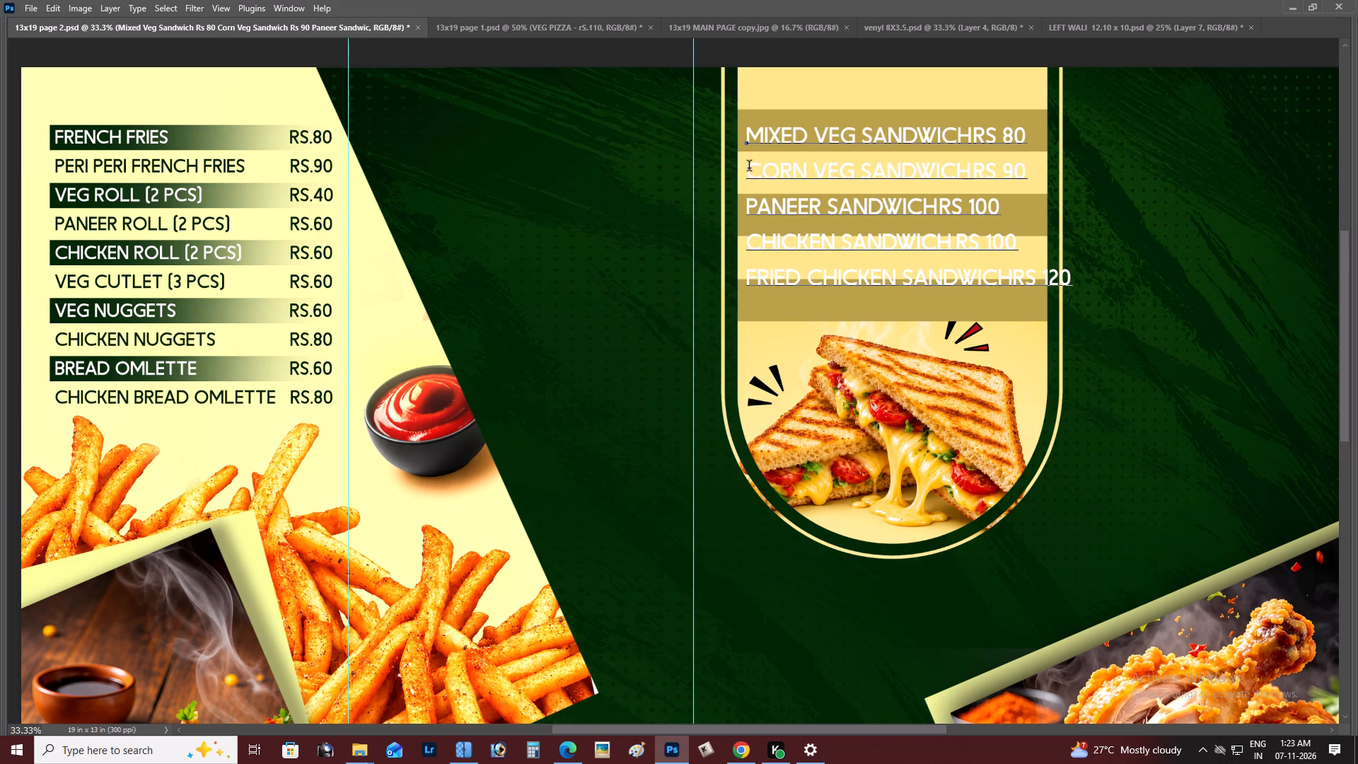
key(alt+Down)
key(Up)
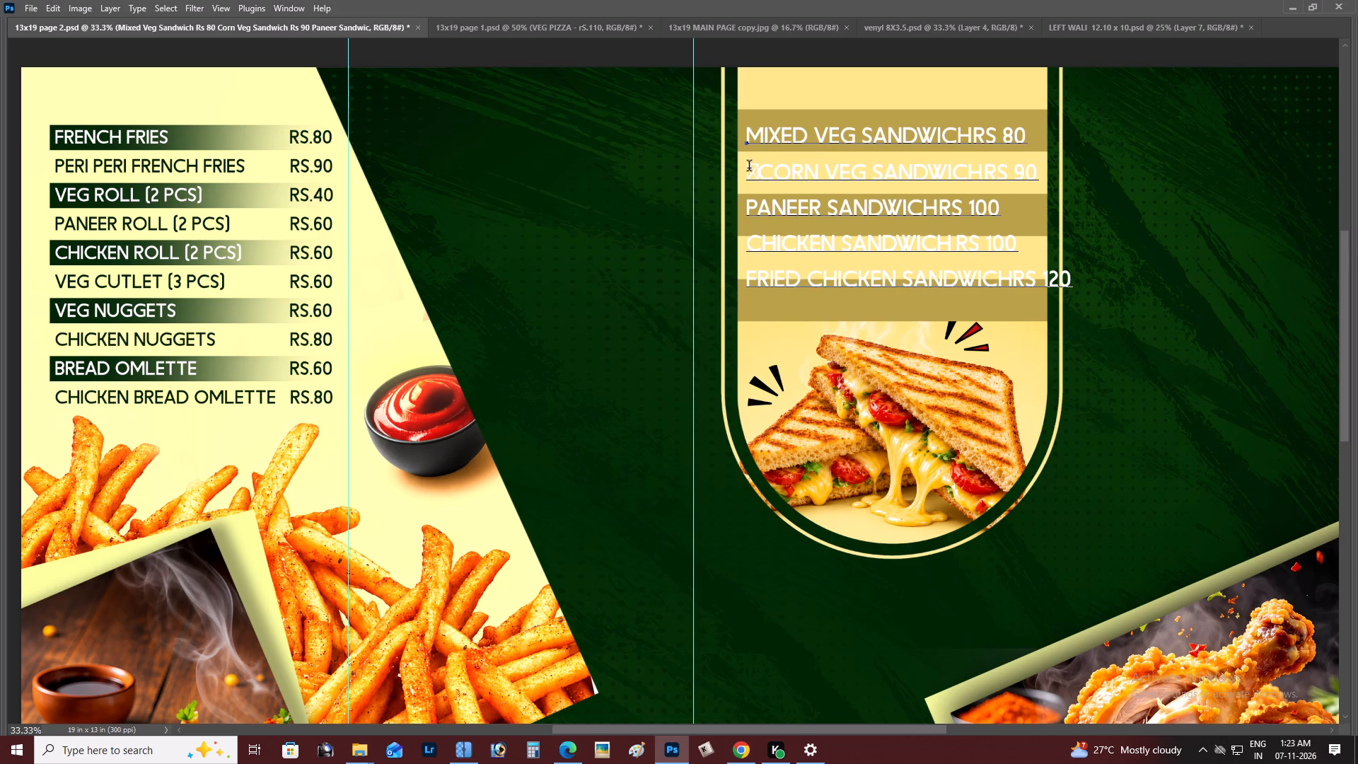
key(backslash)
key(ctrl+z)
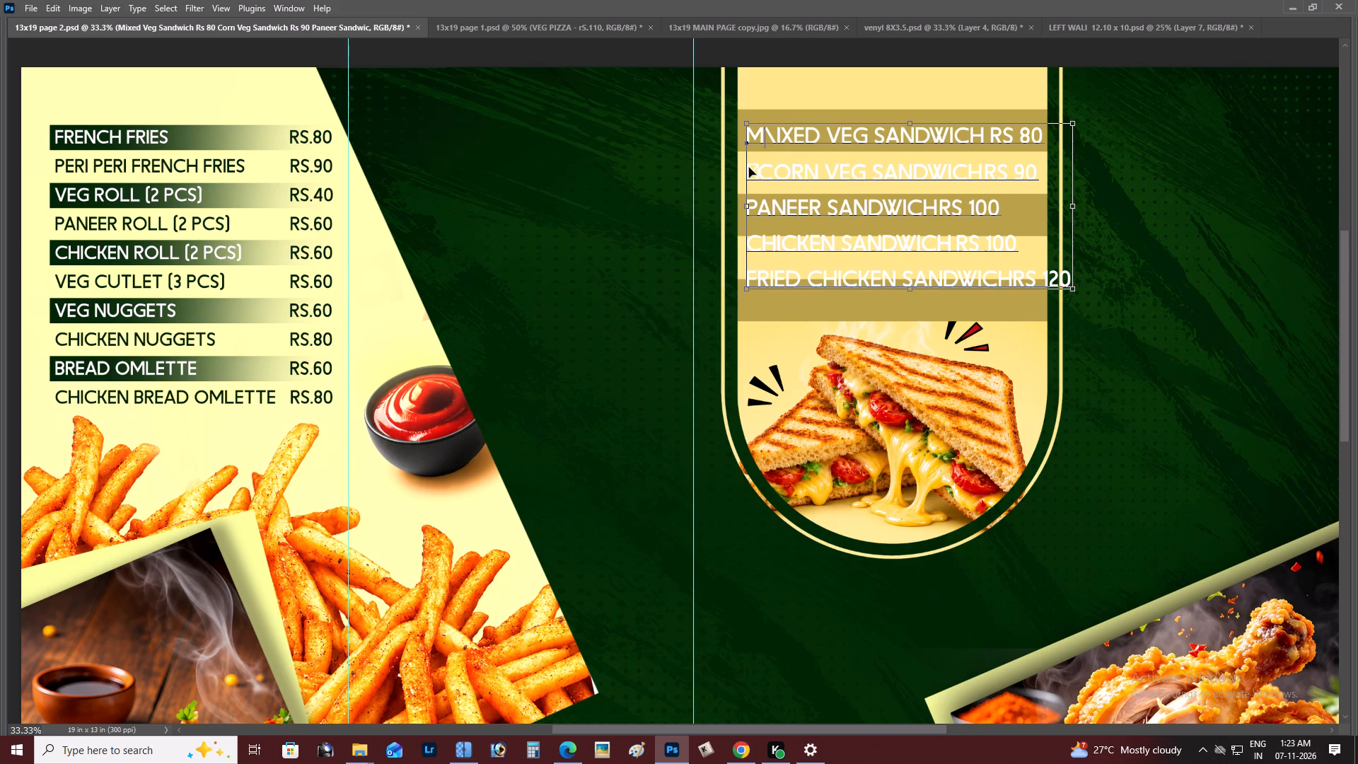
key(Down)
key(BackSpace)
Increase the leading of the Corn Veg Sandwich line so it sits in the light band below the first dark band.
key(shift+Right)
key(shift+Right)
key(shift+Right)
key(shift+Right)
key(shift+Right)
key(shift+Right)
key(shift+Right)
key(shift+Right)
key(shift+Right)
key(shift+Right)
key(shift+Right)
key(shift+Right)
key(shift+Right)
key(shift+Right)
key(shift+Right)
key(shift+Right)
key(shift+Right)
key(shift+Right)
key(shift+Right)
key(shift+Right)
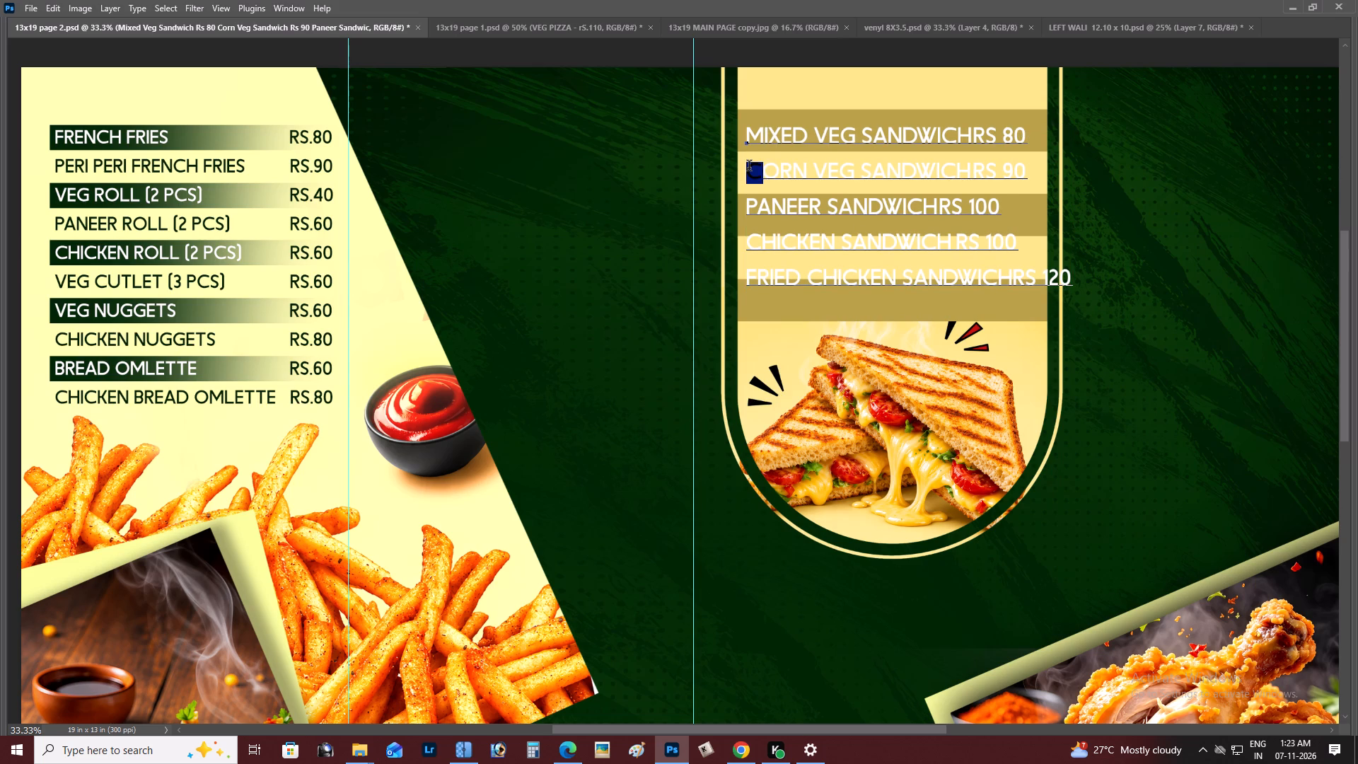
key(alt+Down)
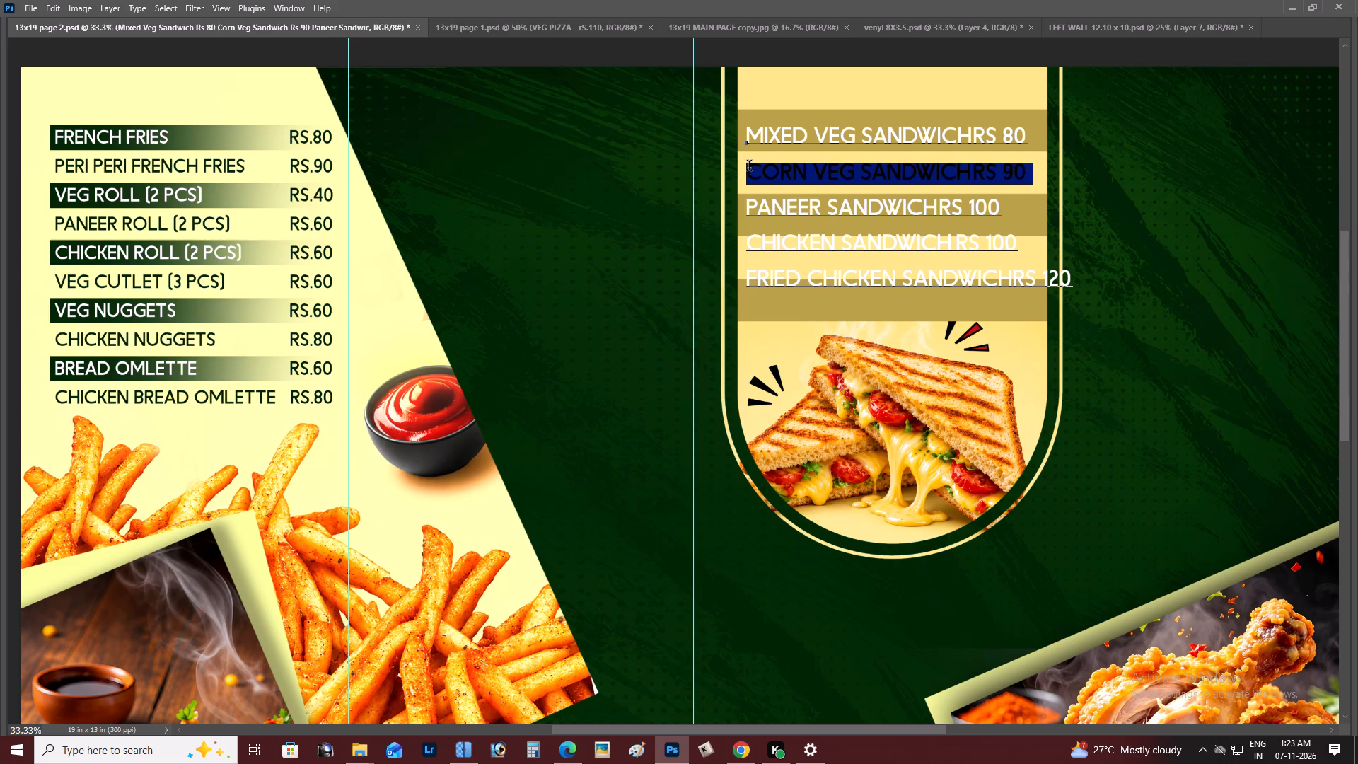
key(alt+Down)
key(alt+Down)
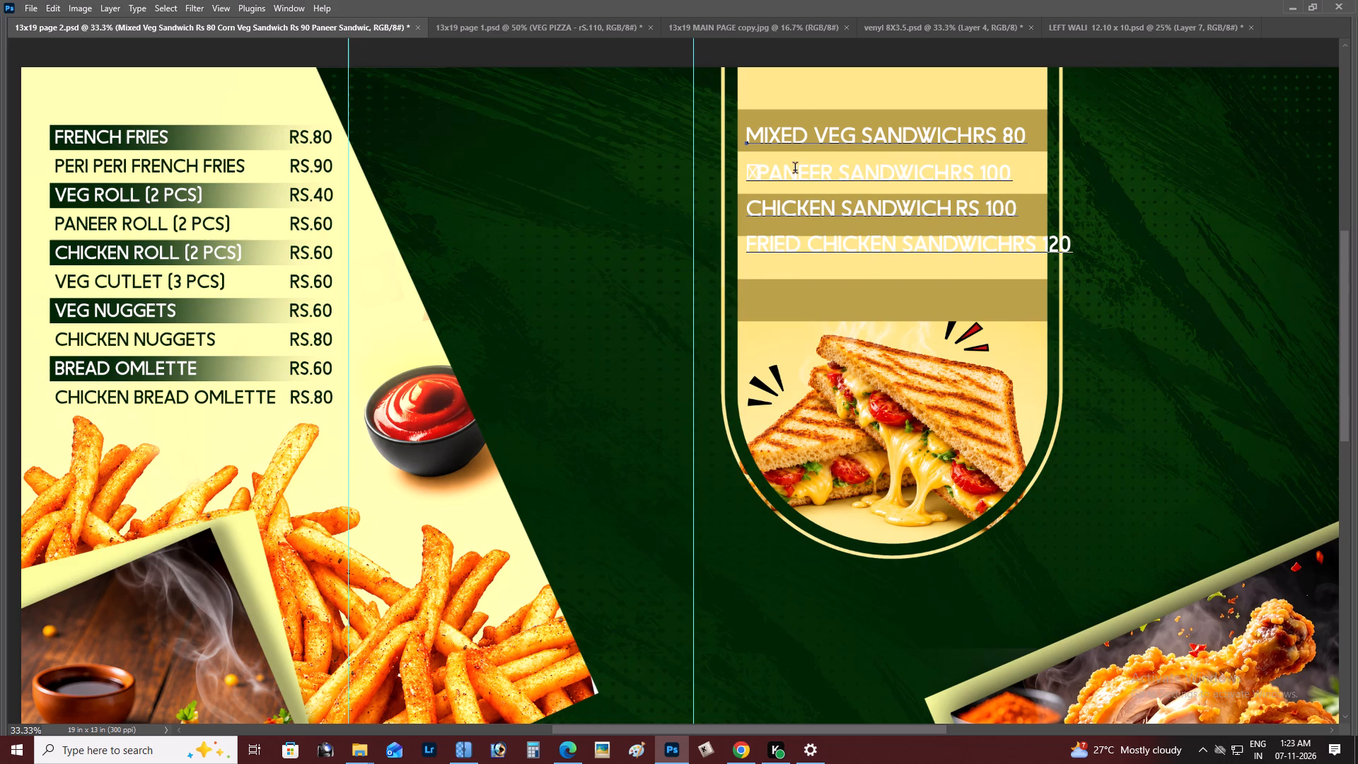
key(ctrl+z)
Increase the leading of the Paneer Sandwich line until it is vertically centred in the second dark band.
click(765, 204)
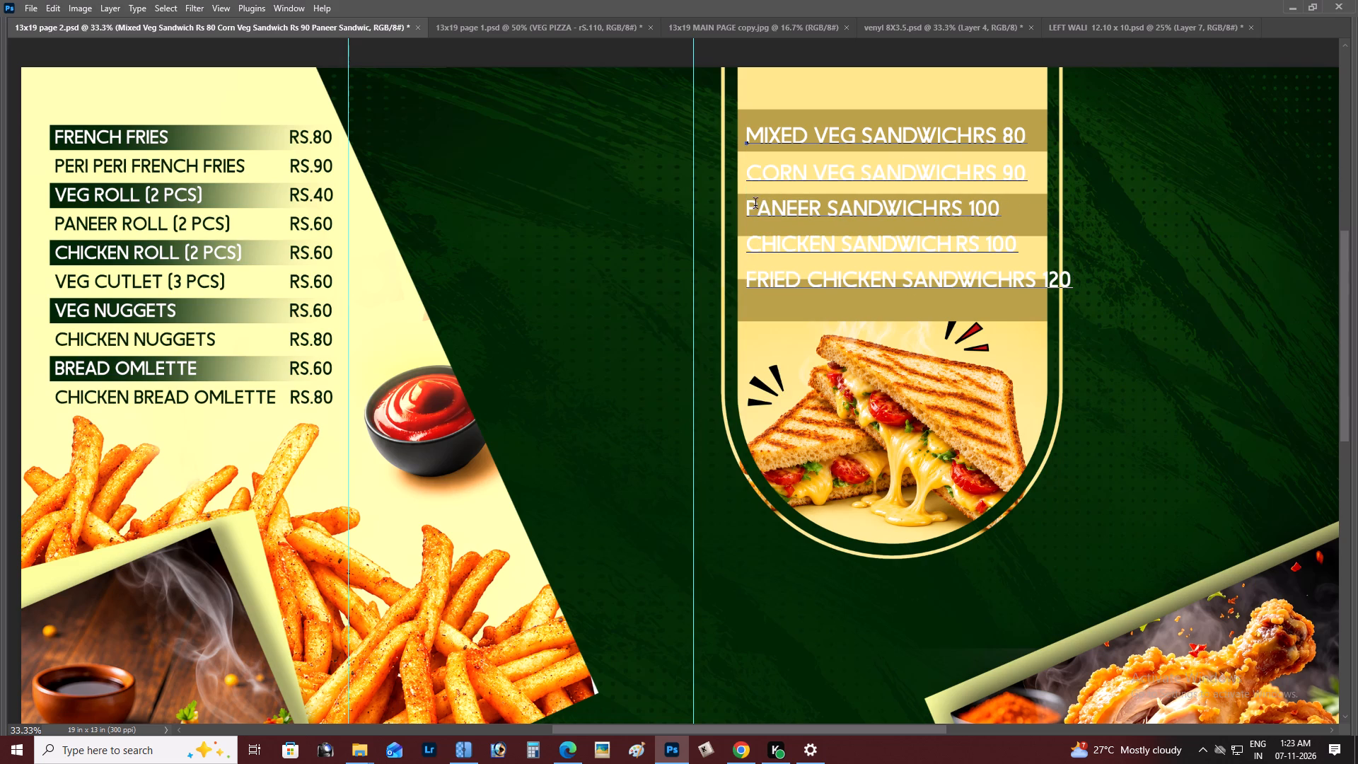
drag(752, 205, 1005, 215)
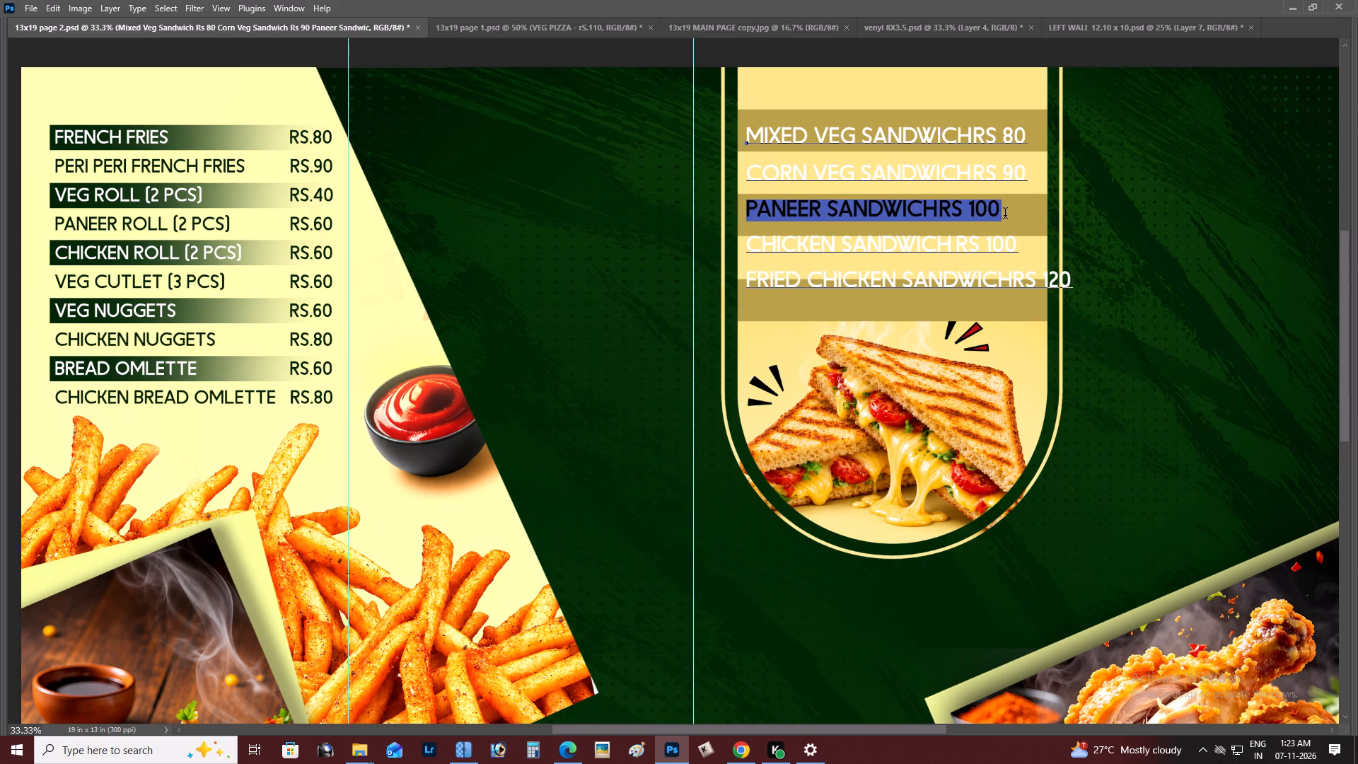
key(alt+Down)
key(alt+Down)
key(alt+Down)
key(alt+Down)
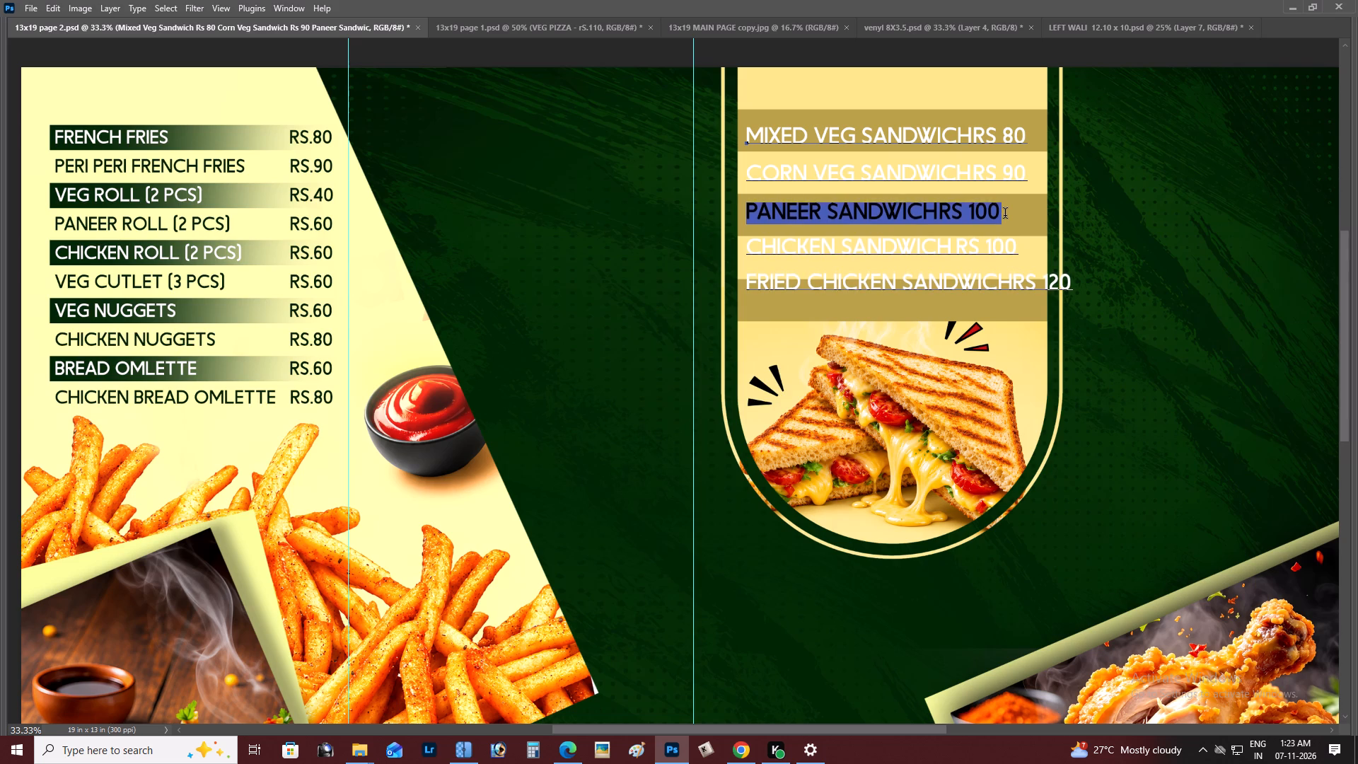
key(ctrl+z)
key(alt+Down)
key(alt+Down)
key(alt+Down)
key(alt+Down)
key(alt+Down)
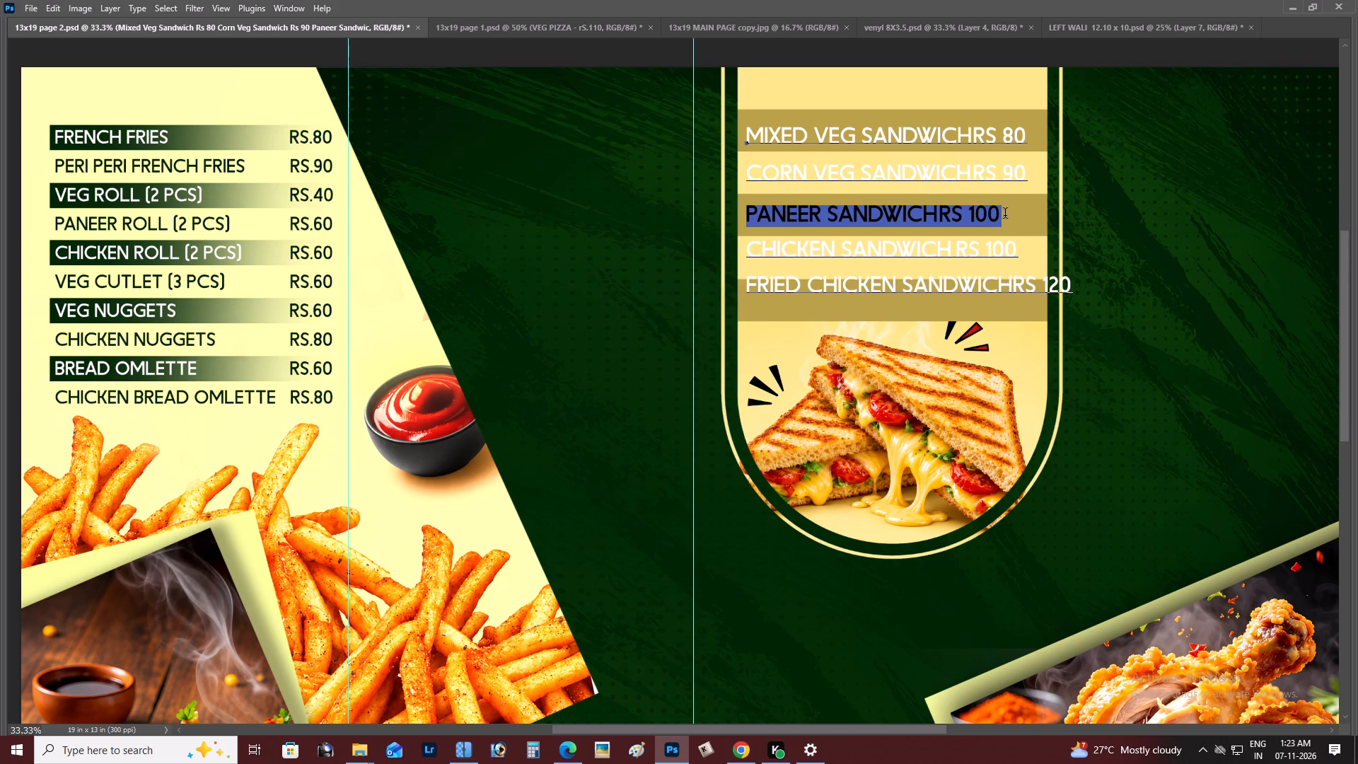
key(alt+Down)
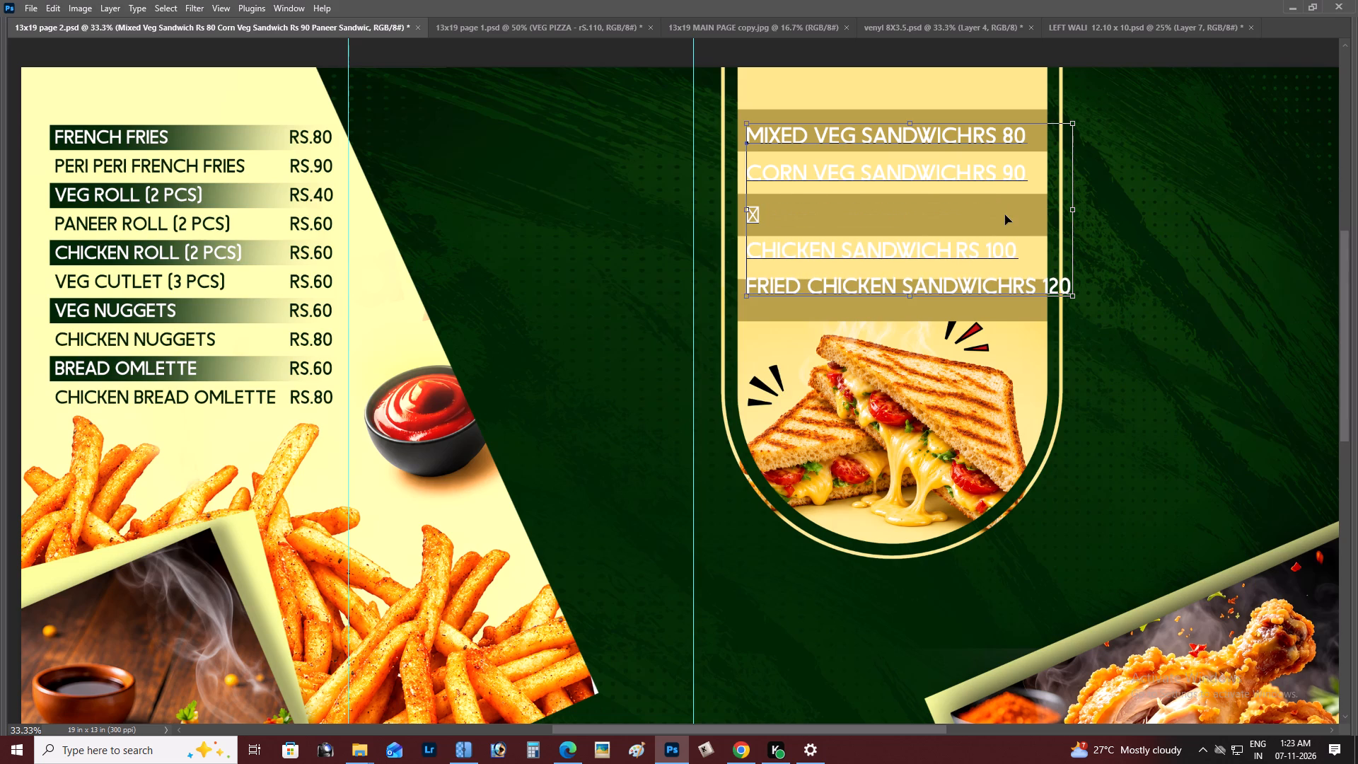
key(ctrl+z)
key(alt+Down)
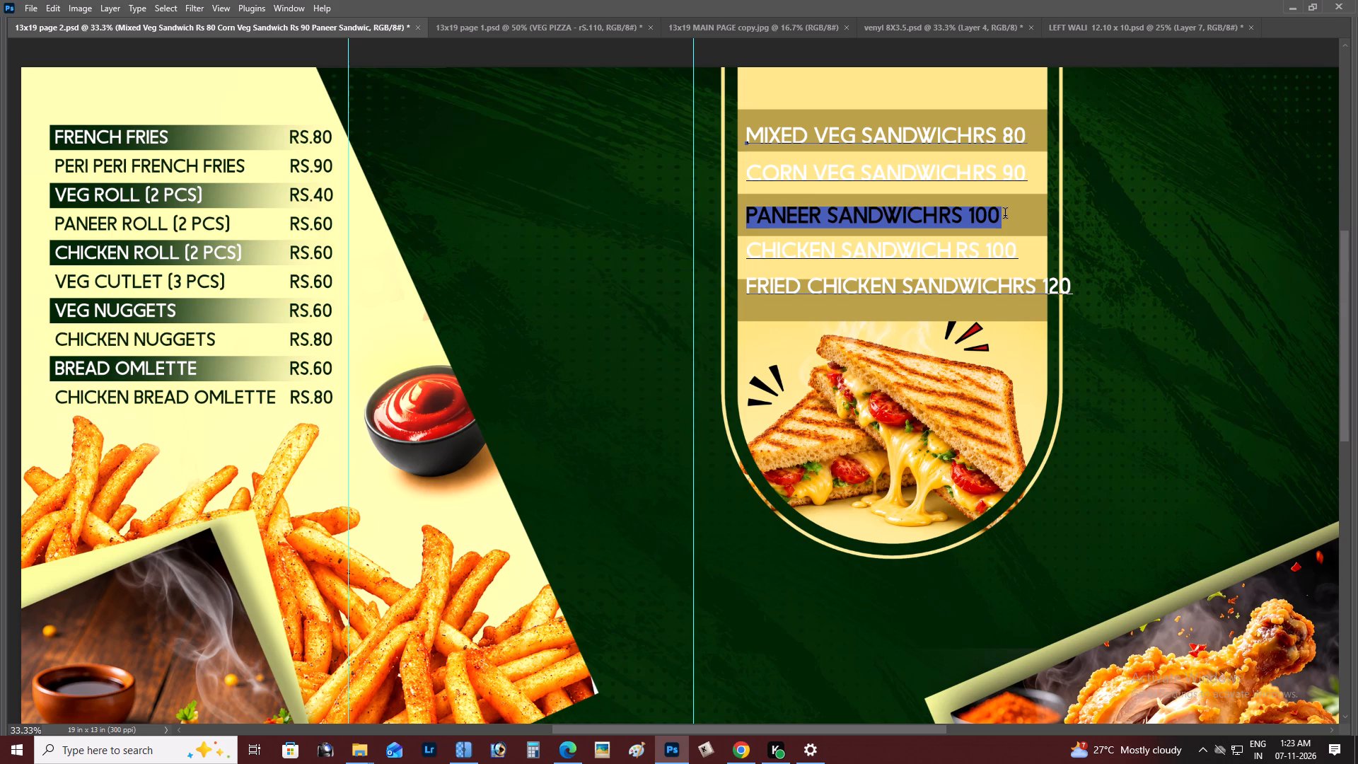
key(ctrl+z)
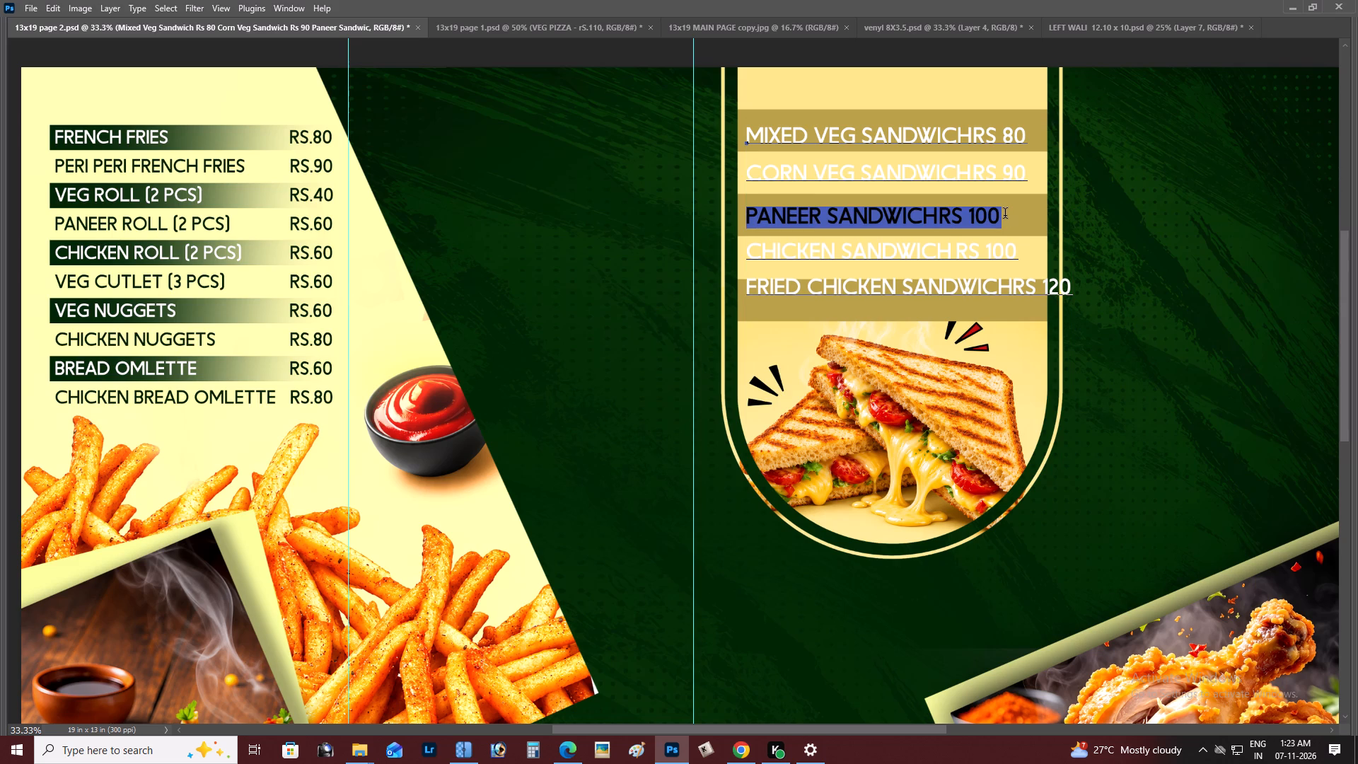
Increase the leading of the Chicken Sandwich line until it is centred in the light band between the second and third dark bands.
click(875, 245)
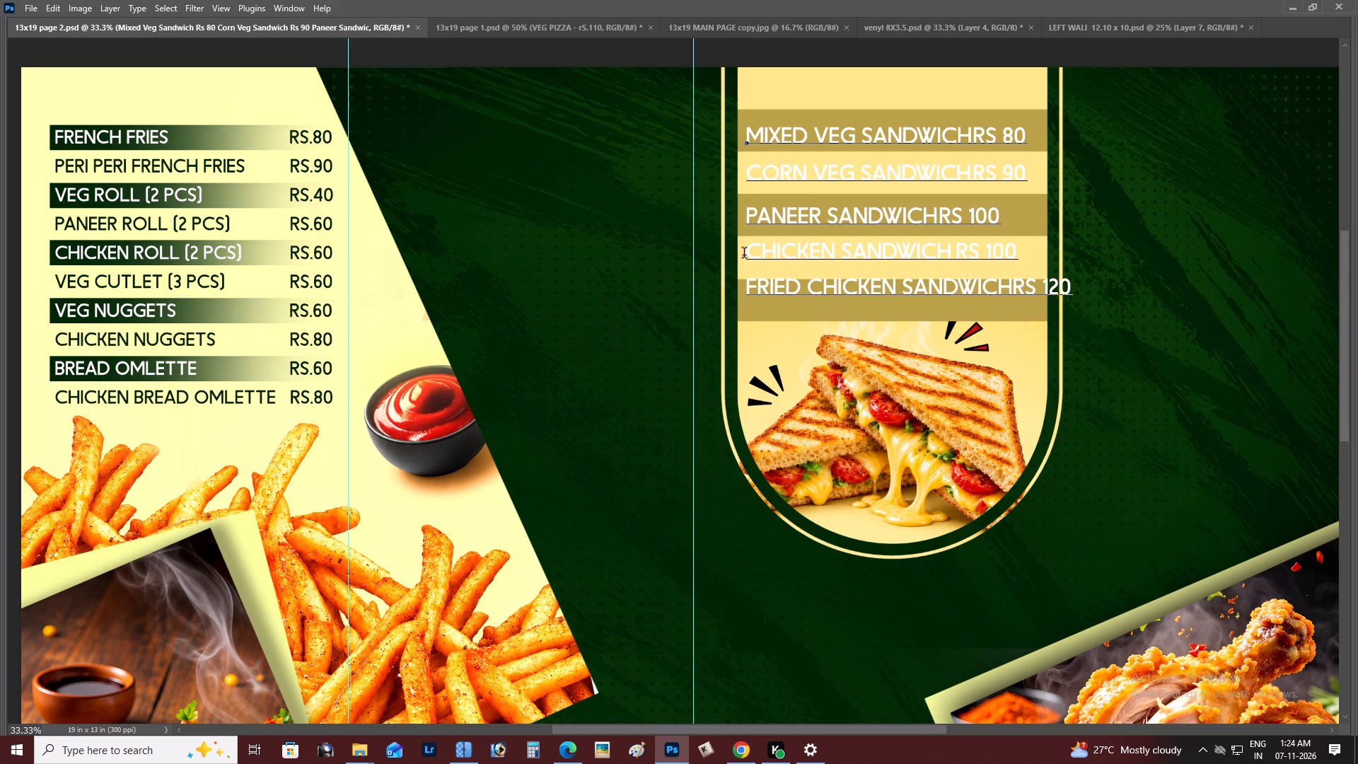
drag(746, 247, 1044, 266)
key(alt+Down)
key(alt+Down)
key(alt+Down)
key(alt+Down)
key(alt+Down)
key(alt+Down)
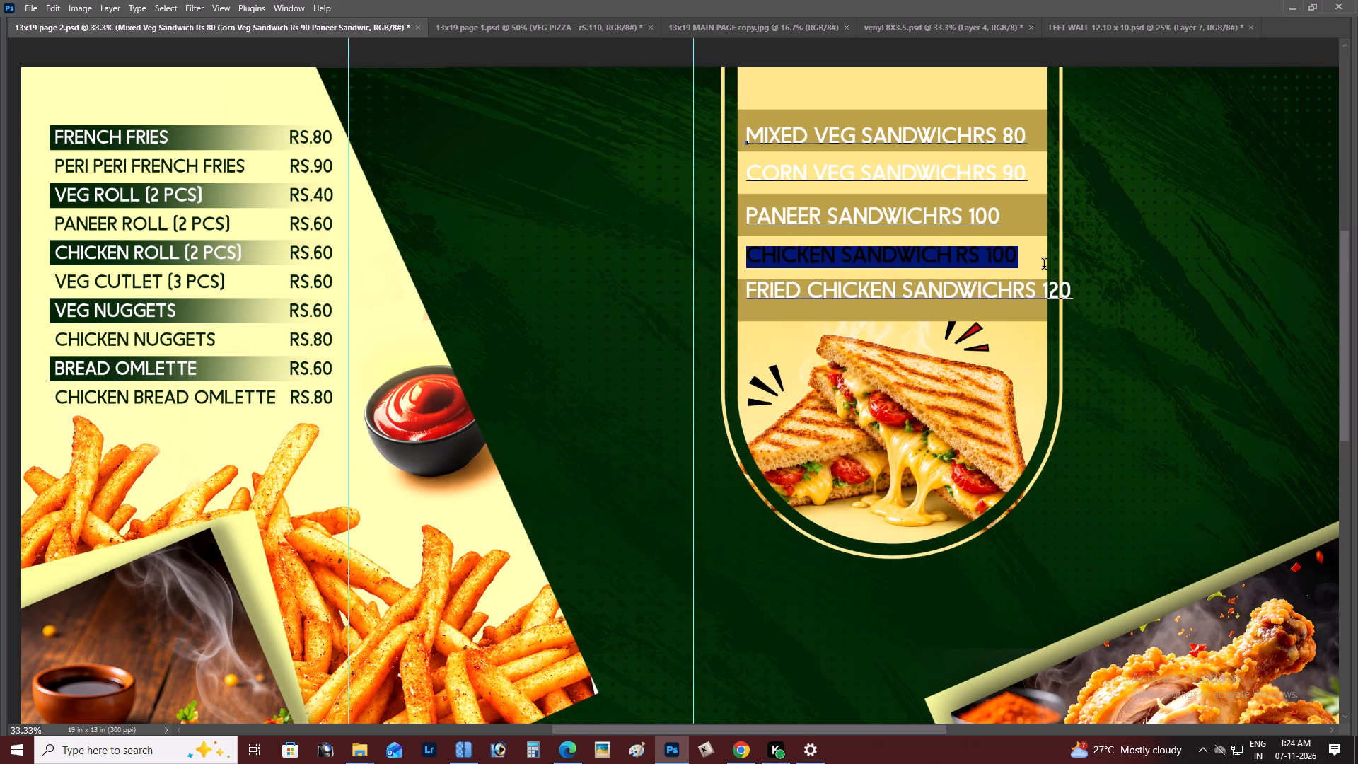
key(alt+Down)
key(alt+Down)
key(alt+Down)
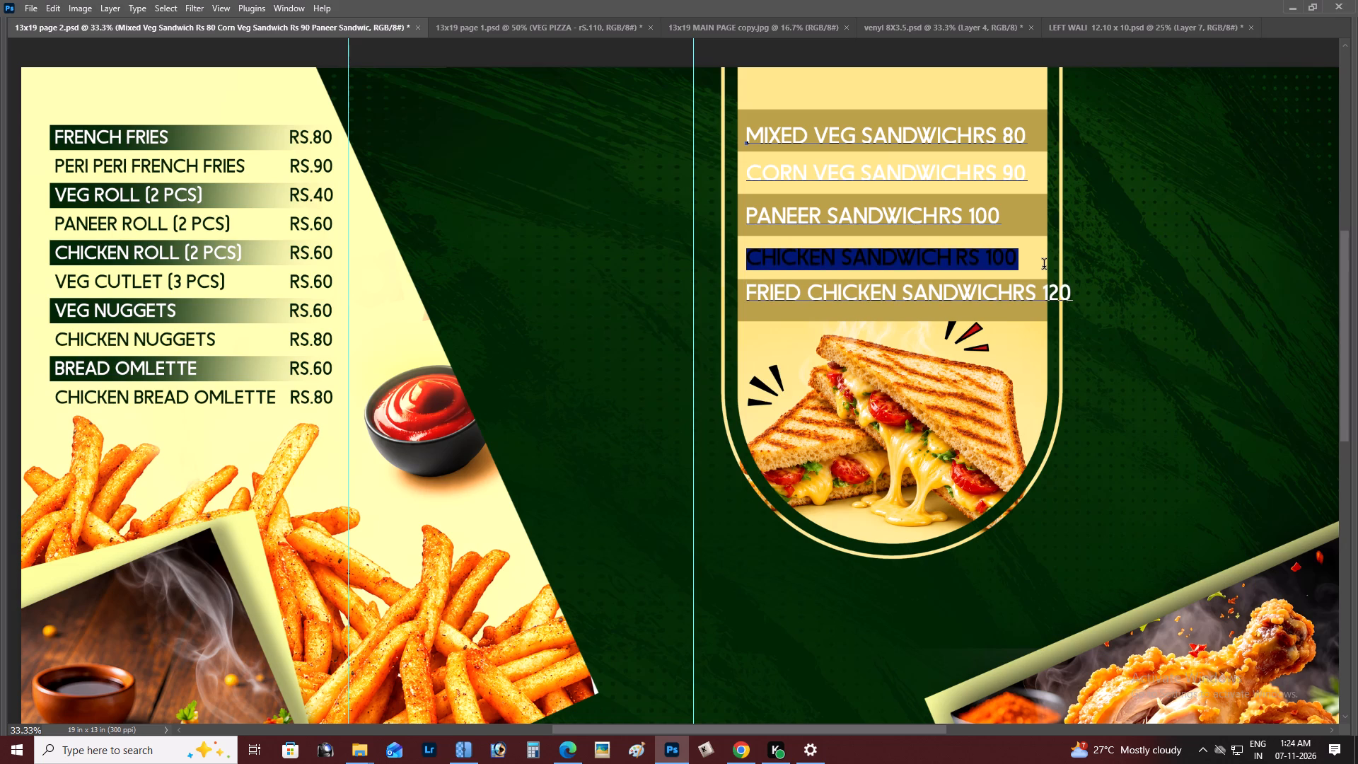
key(ctrl+z)
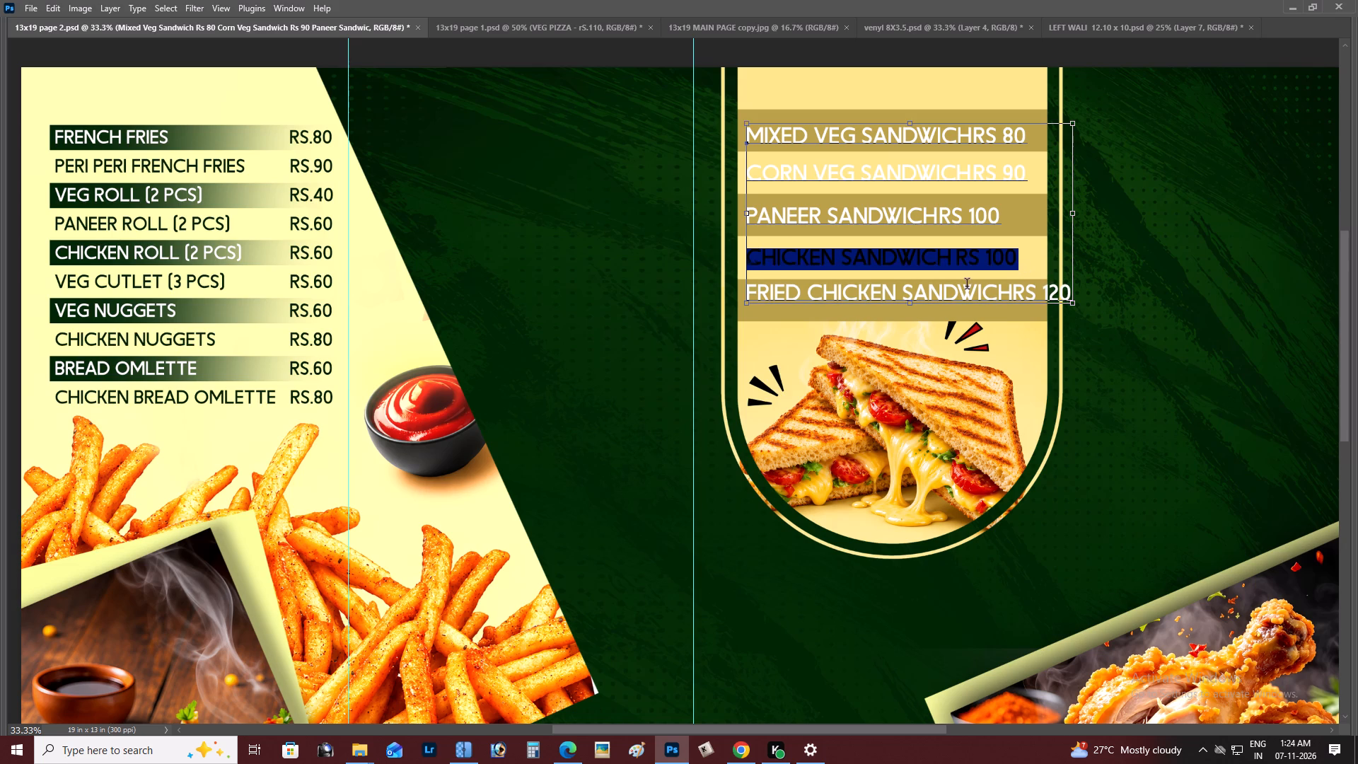
click(946, 308)
click(934, 286)
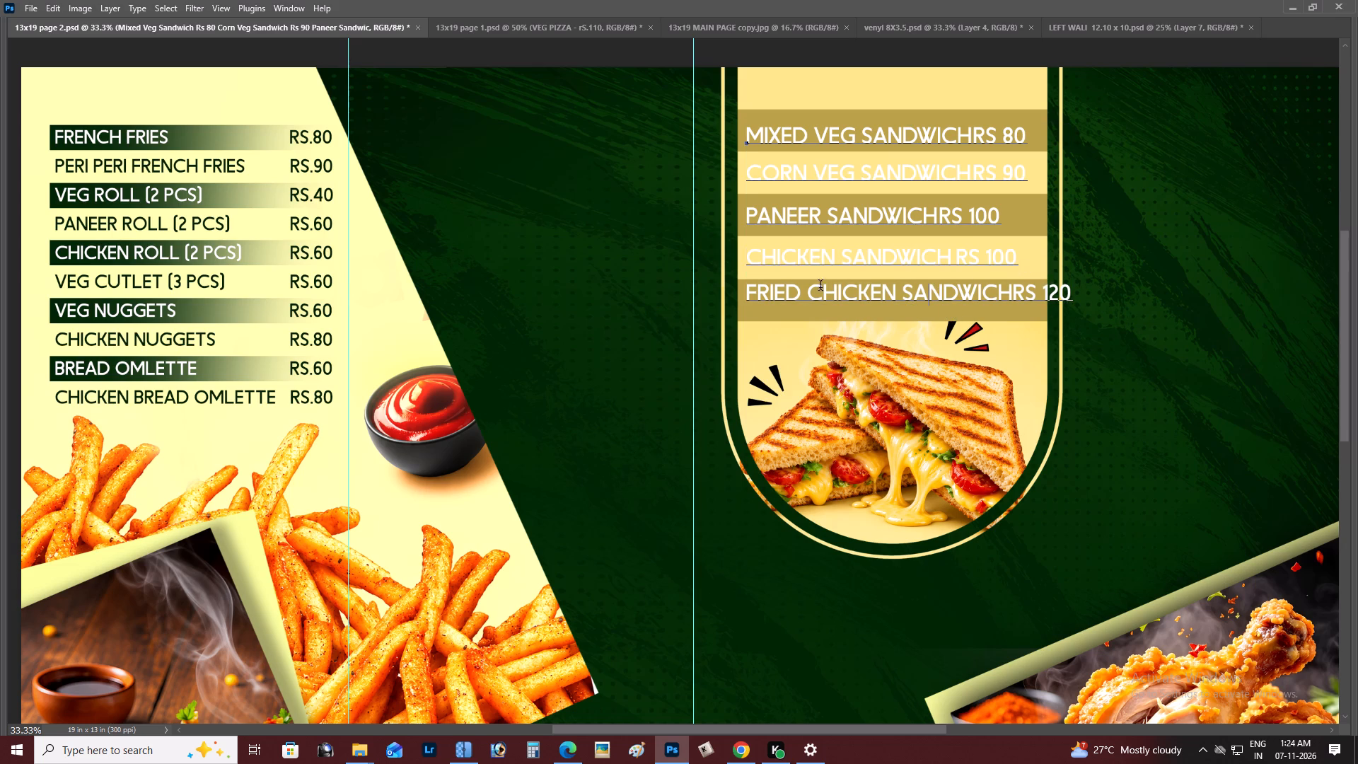
key(ctrl+Return)
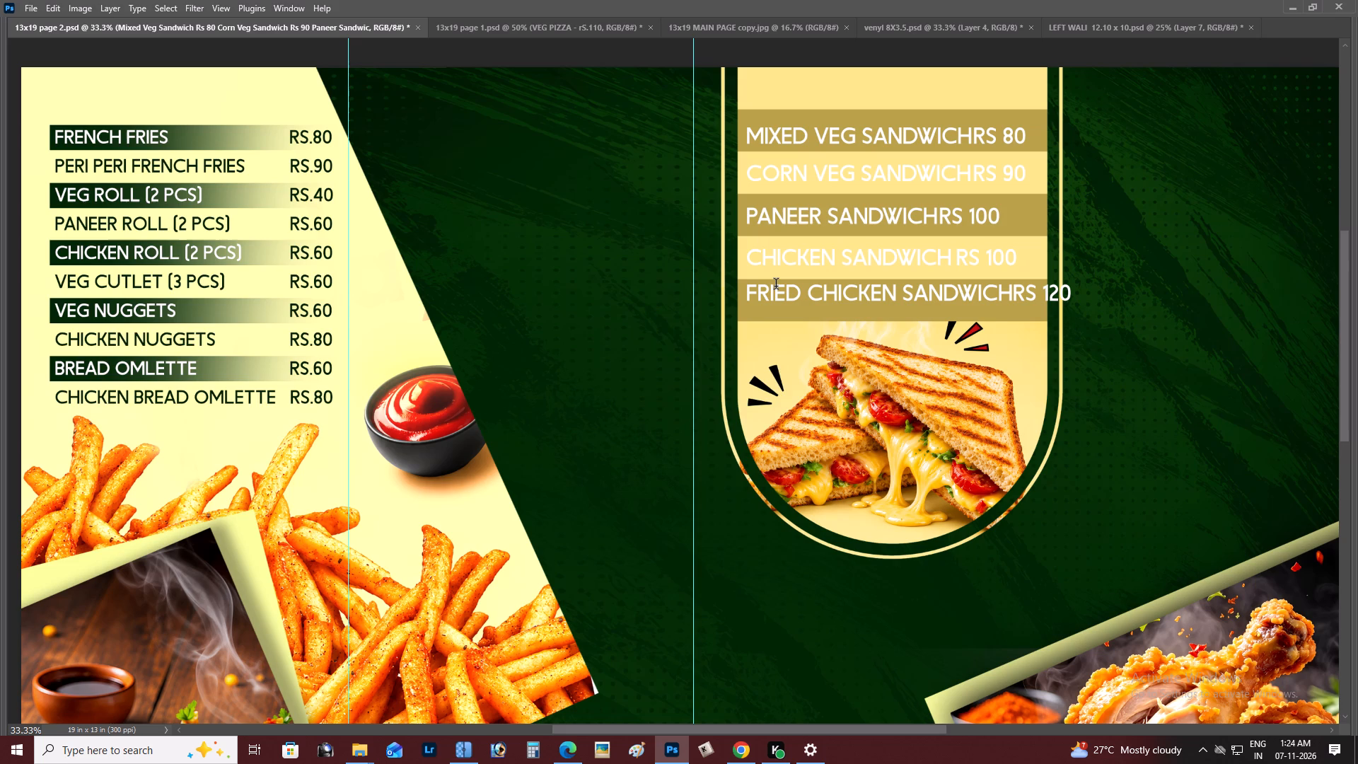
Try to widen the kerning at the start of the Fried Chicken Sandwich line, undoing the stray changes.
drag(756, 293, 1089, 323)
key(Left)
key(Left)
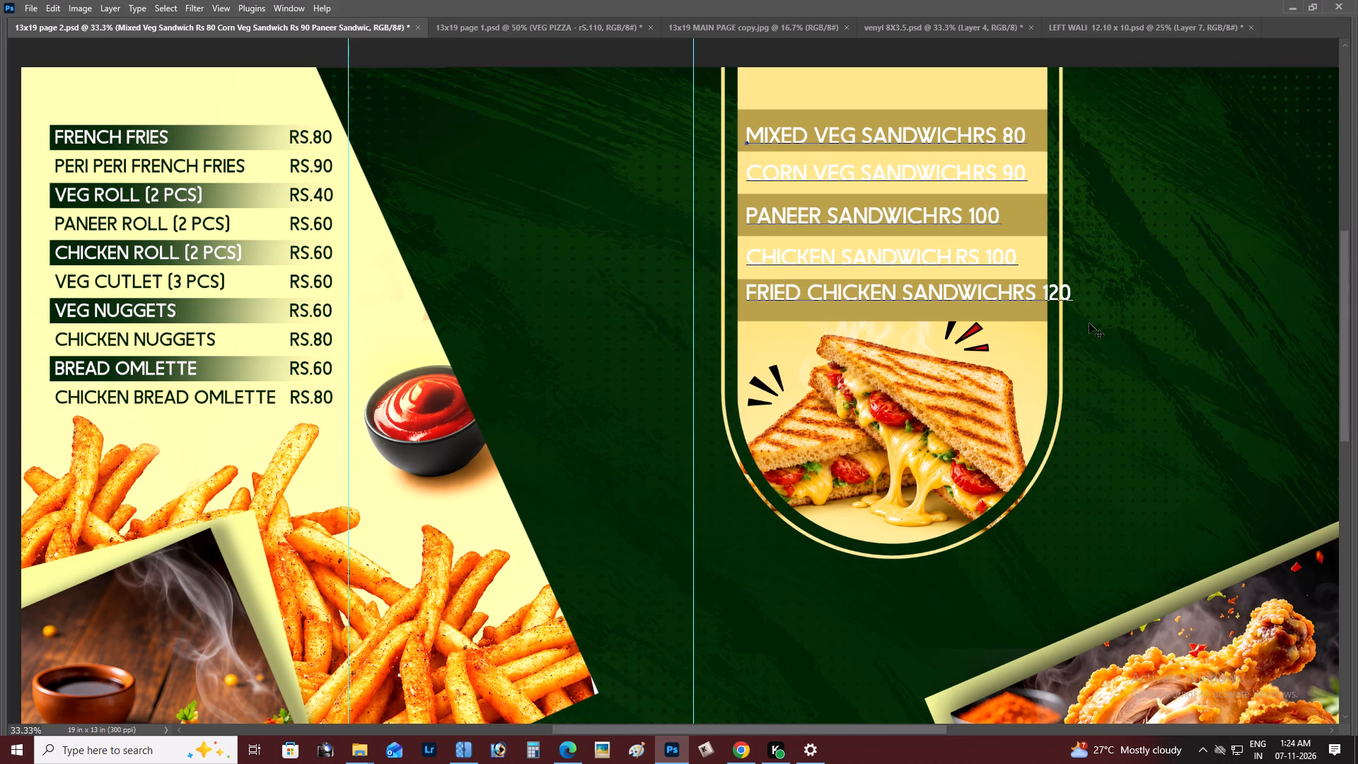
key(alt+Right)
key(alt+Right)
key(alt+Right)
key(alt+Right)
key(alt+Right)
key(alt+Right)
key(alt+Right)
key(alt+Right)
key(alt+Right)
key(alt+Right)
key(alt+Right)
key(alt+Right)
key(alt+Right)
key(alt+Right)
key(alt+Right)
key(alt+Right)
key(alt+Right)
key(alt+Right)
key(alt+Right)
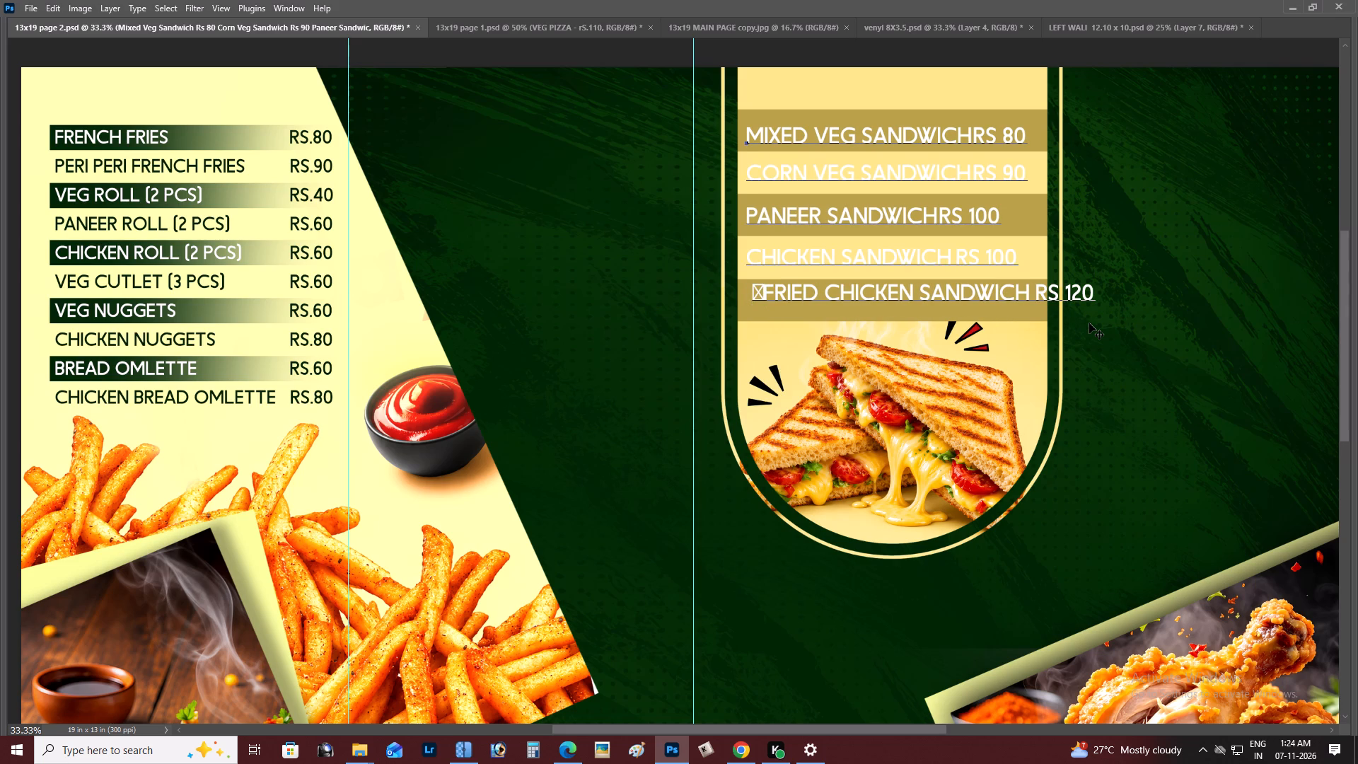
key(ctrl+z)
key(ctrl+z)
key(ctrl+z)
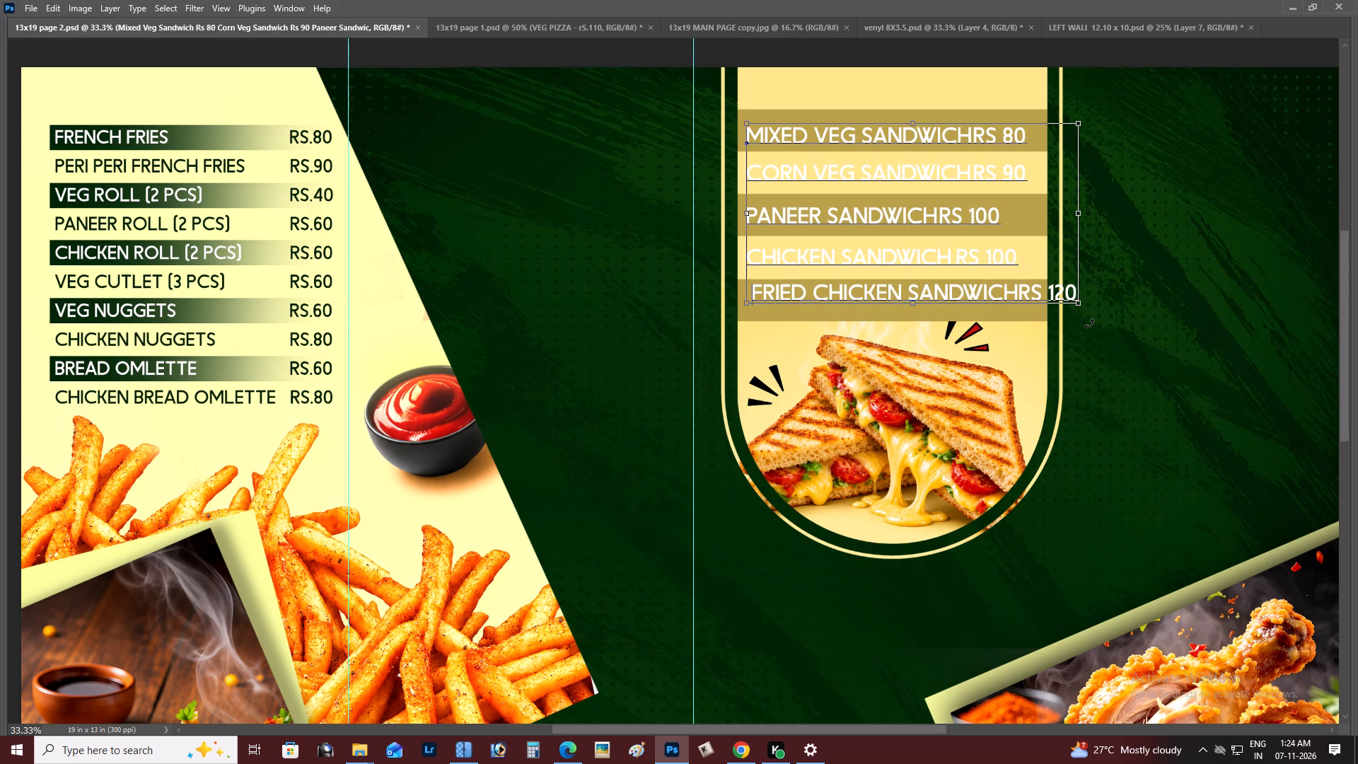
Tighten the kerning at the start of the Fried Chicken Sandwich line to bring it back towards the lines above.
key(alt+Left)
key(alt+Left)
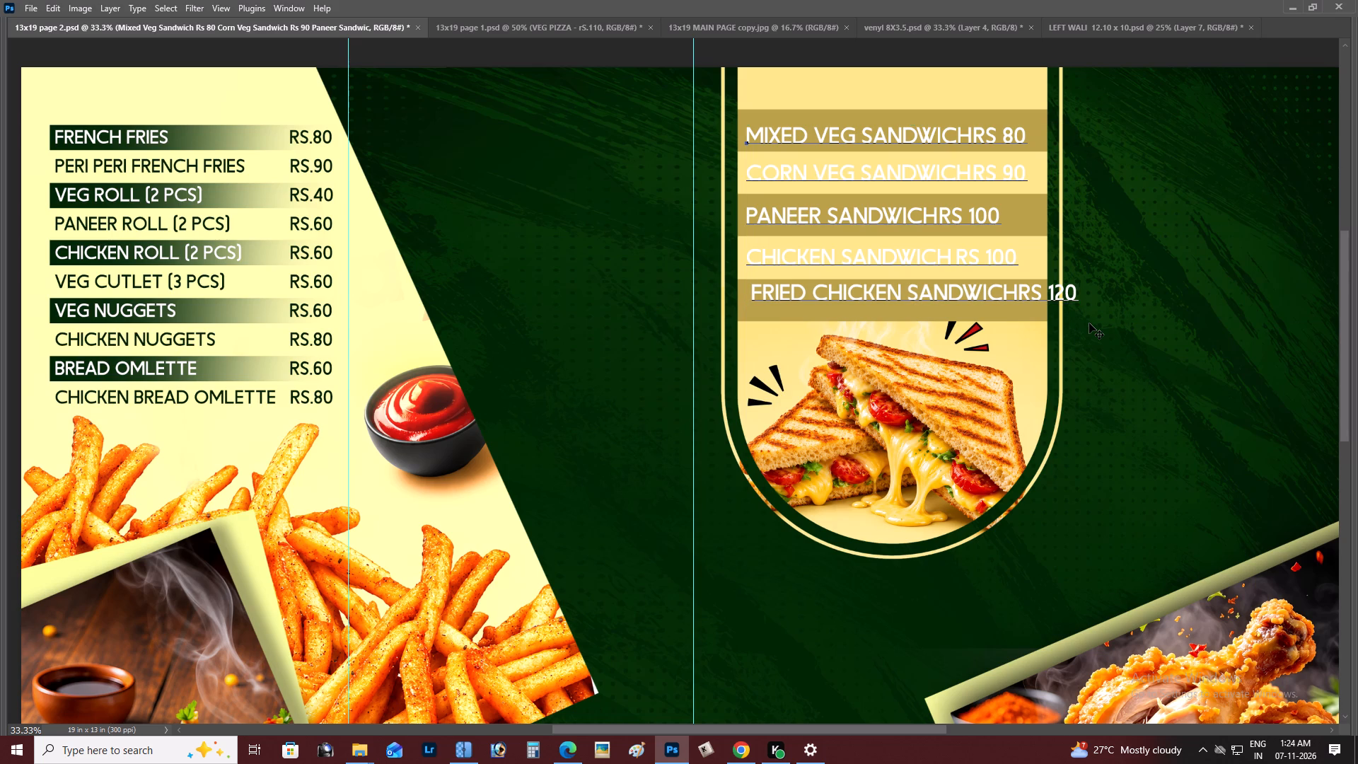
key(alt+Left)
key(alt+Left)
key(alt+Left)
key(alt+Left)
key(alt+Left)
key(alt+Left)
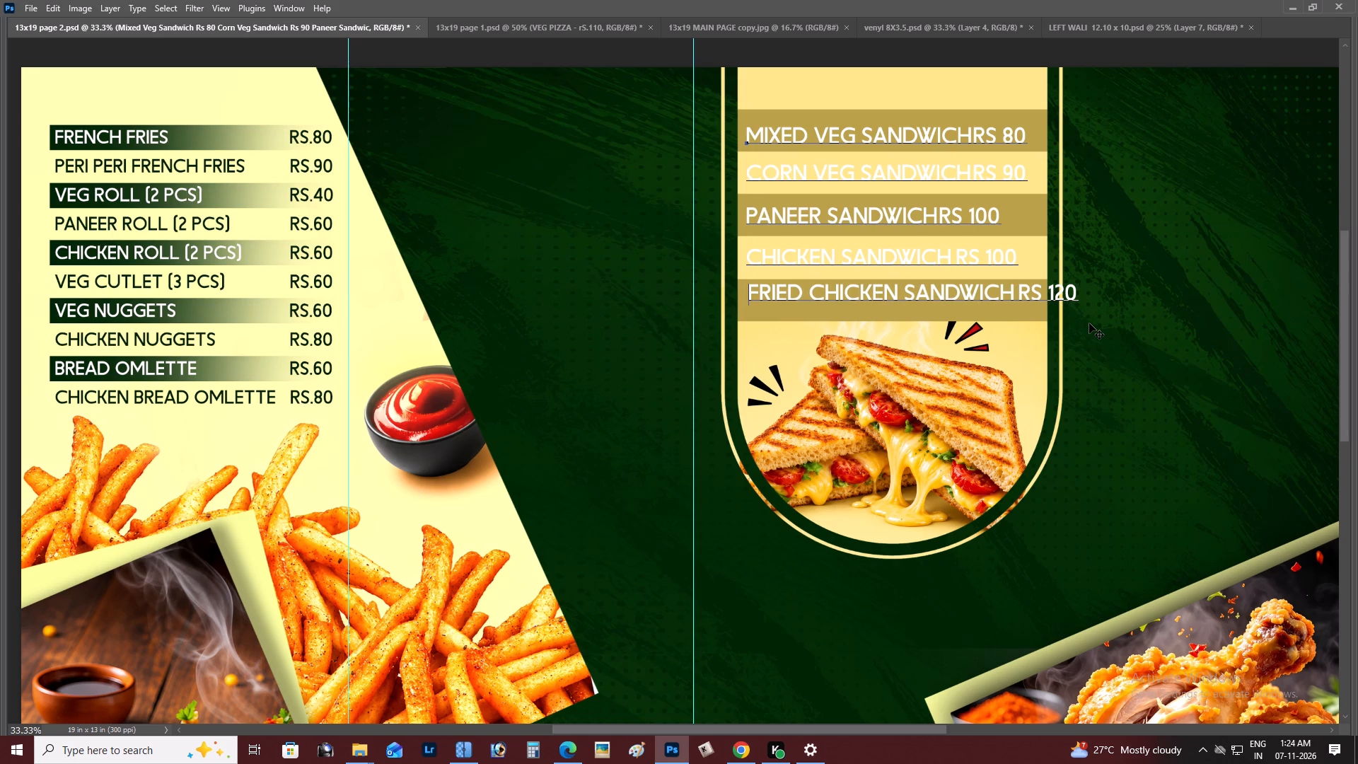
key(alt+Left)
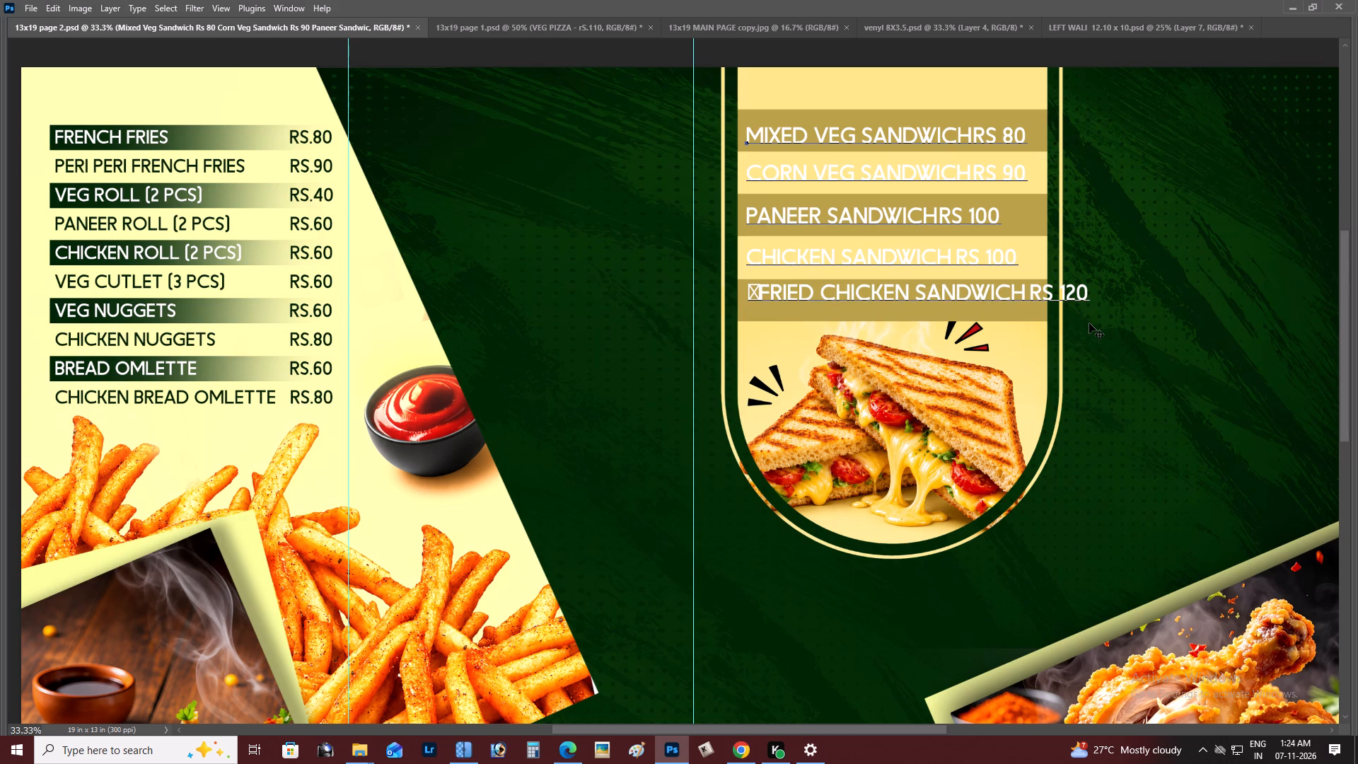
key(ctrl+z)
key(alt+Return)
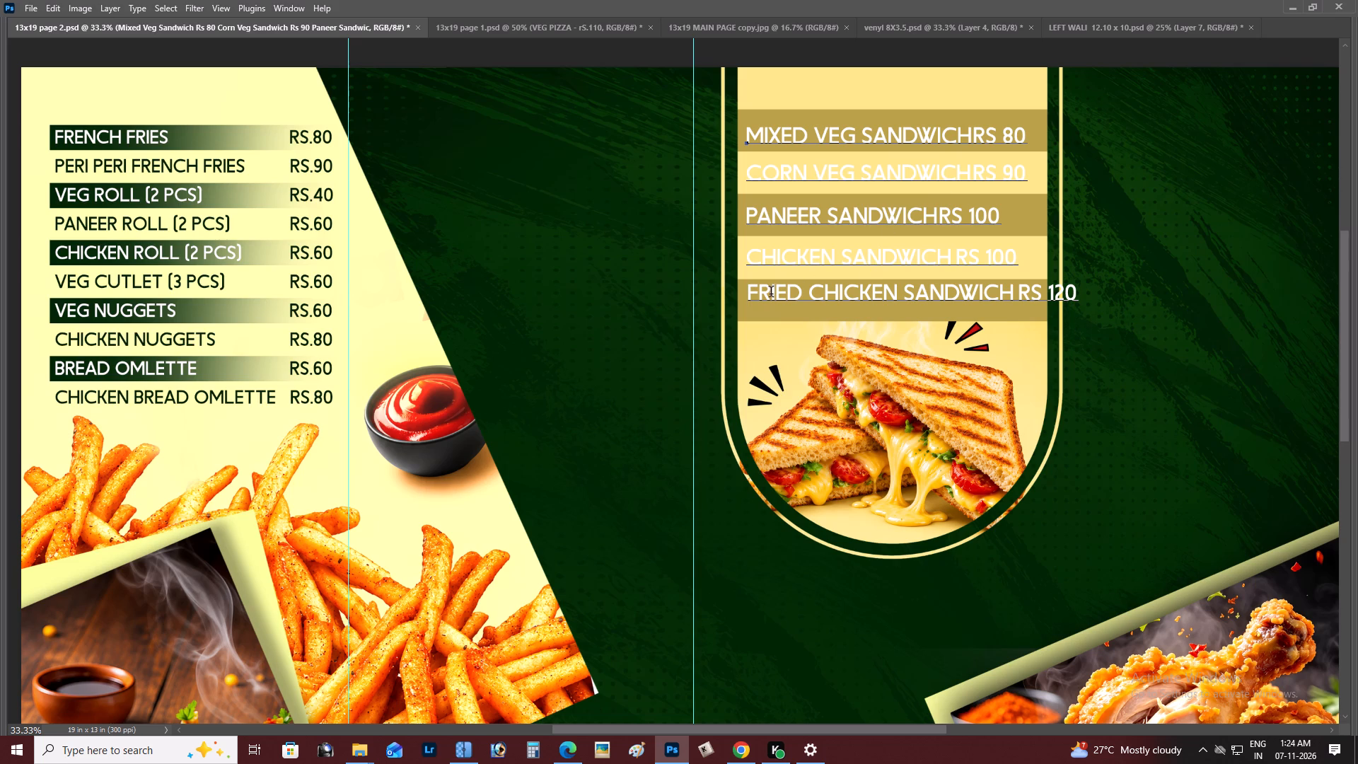
Increase the leading of the Fried Chicken Sandwich line so it is centred in the third dark band, and commit the text.
click(743, 299)
drag(749, 298, 1166, 314)
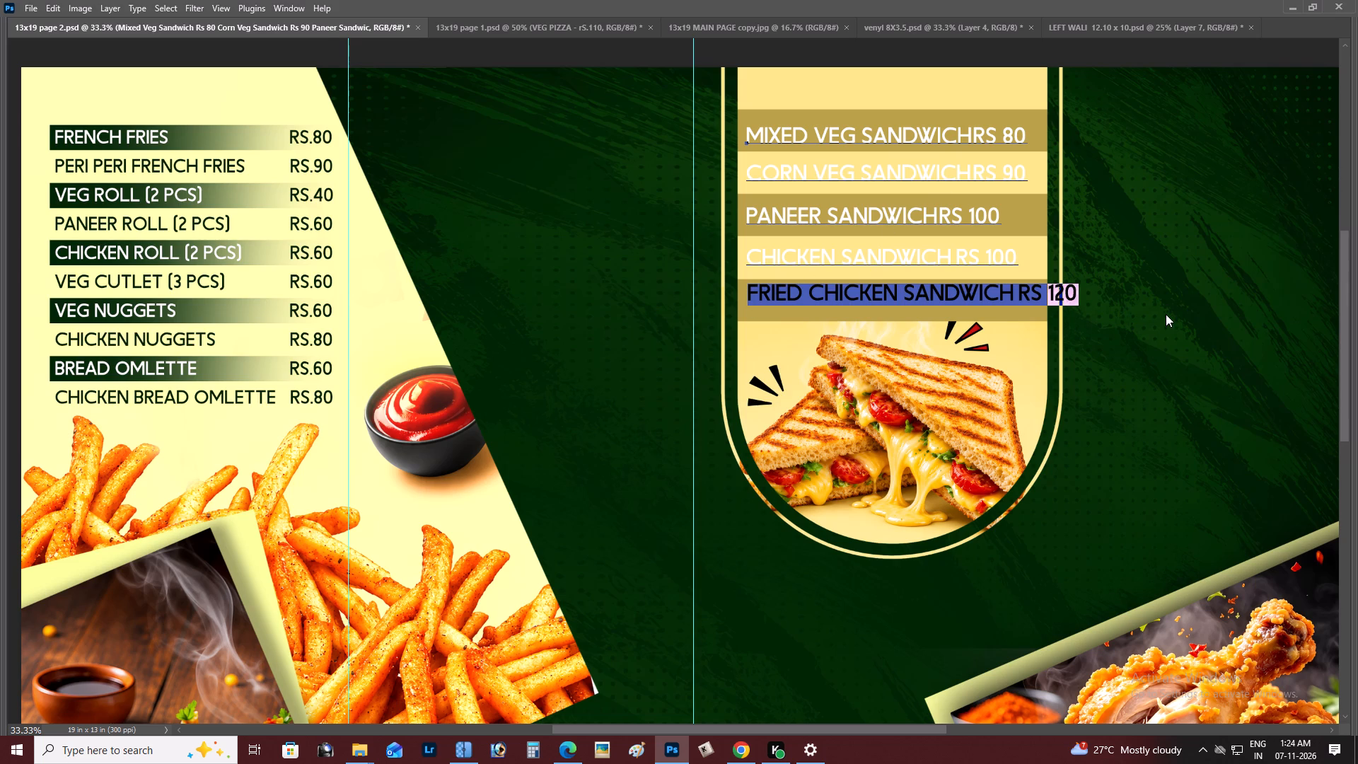
key(alt+Down)
key(alt+Down)
key(alt+Down)
key(alt+Down)
key(alt+Down)
key(alt+Down)
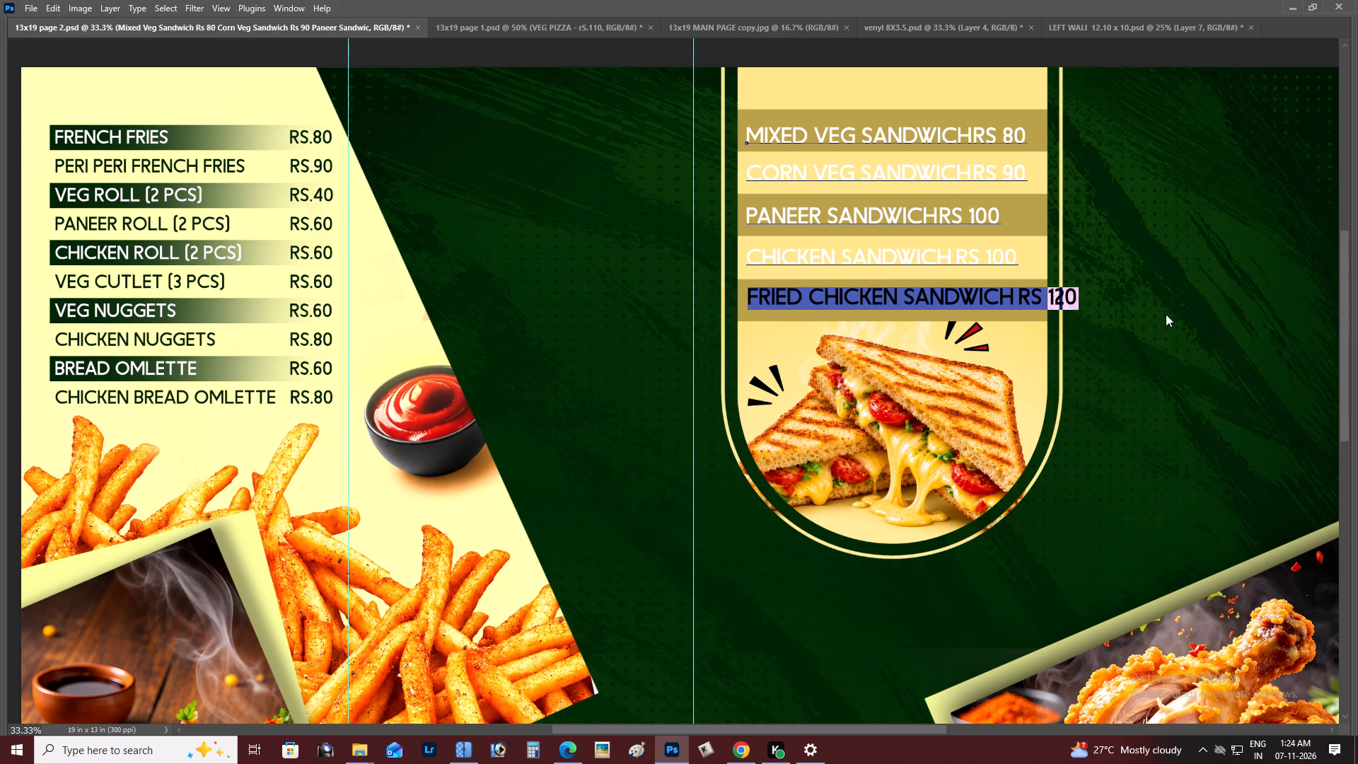
key(alt+Down)
key(alt+Down)
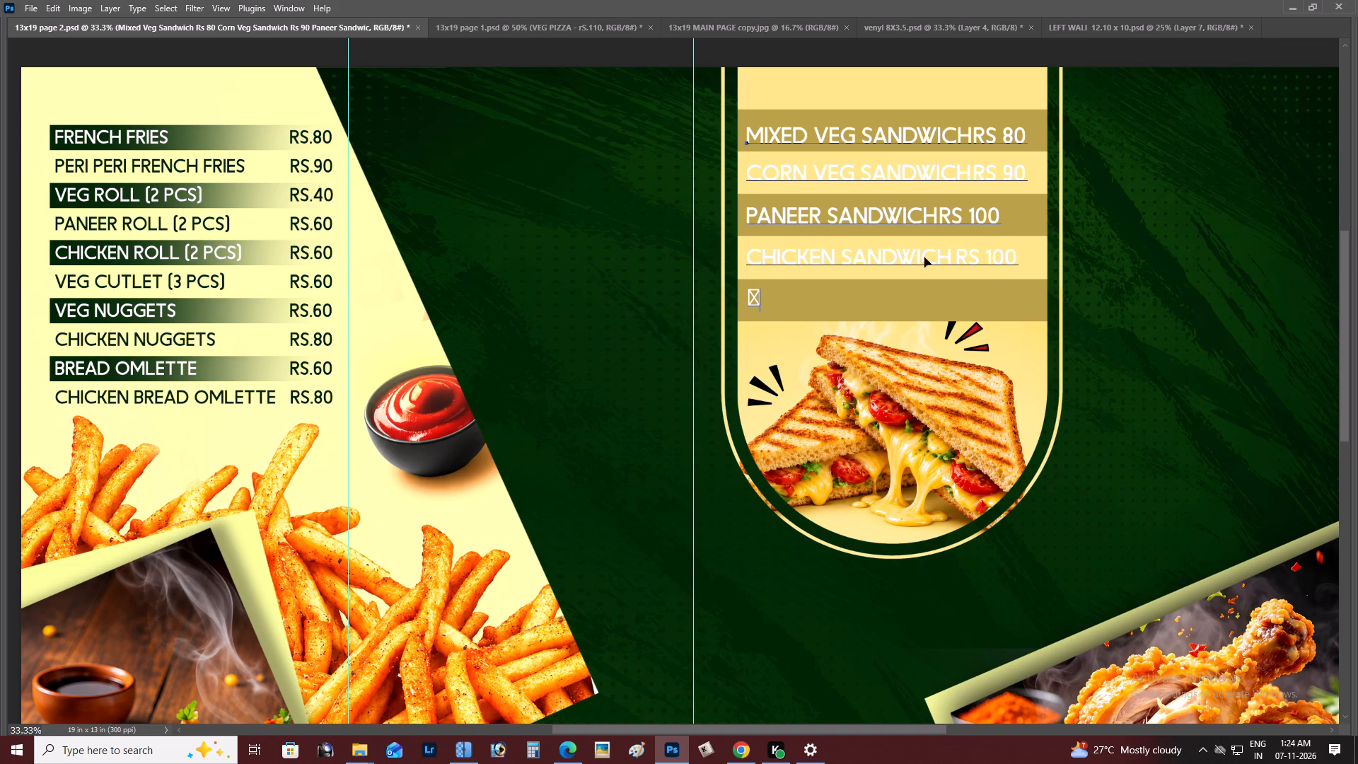
key(ctrl+z)
key(ctrl+Return)
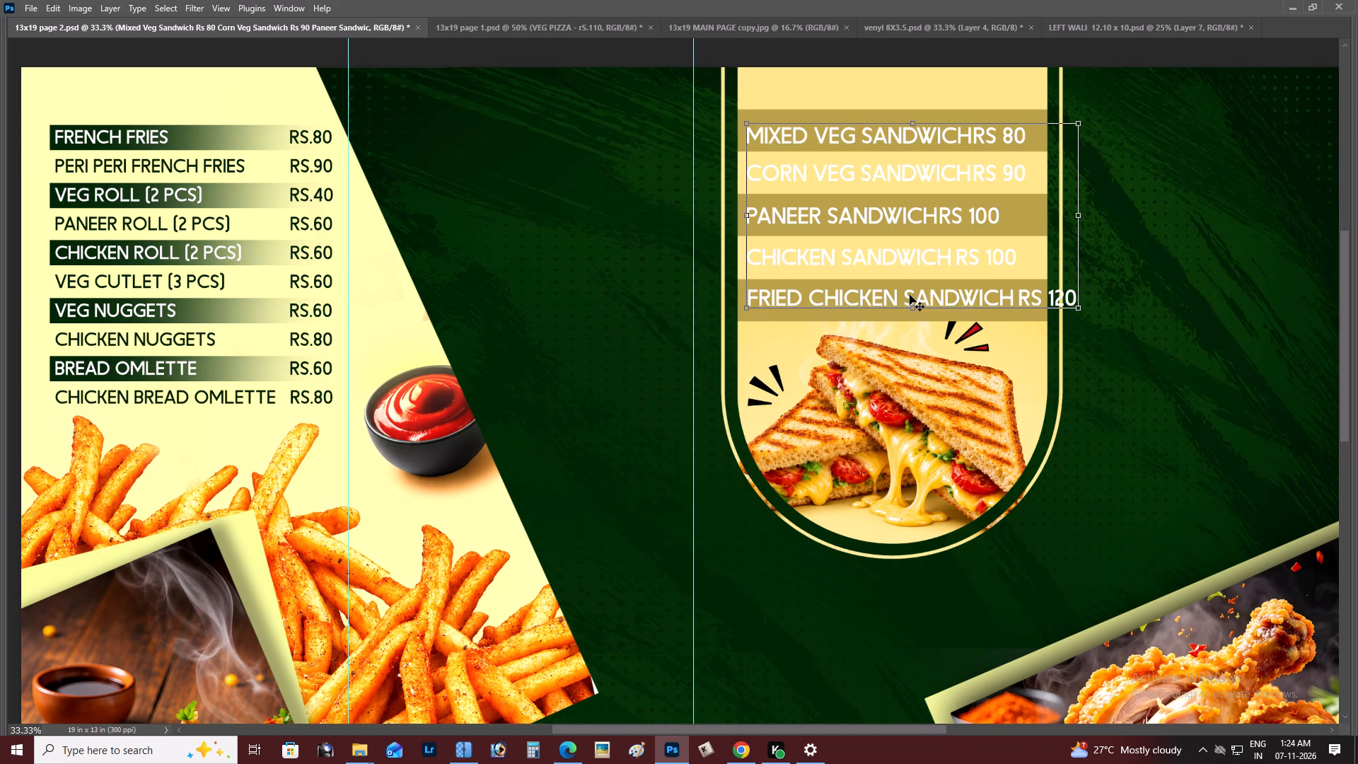
Examine the respaced sandwich price list up close and against the surrounding page layout.
key(z)
alt+click(910, 296)
right_click(910, 296)
click(929, 311)
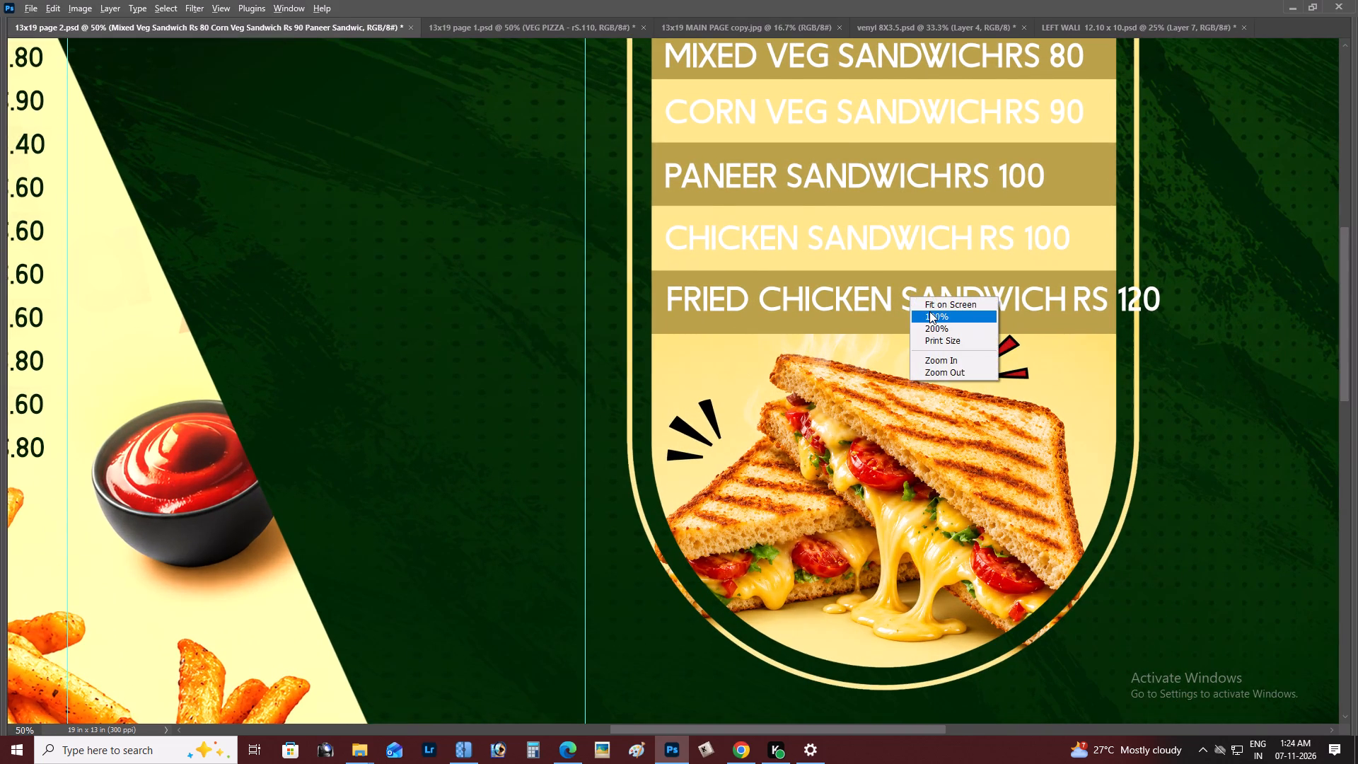
key(space)
key(space)
key(space)
key(space)
key(space)
key(space)
key(space)
key(space)
key(space)
key(space)
key(space)
key(space)
drag(872, 320, 961, 394)
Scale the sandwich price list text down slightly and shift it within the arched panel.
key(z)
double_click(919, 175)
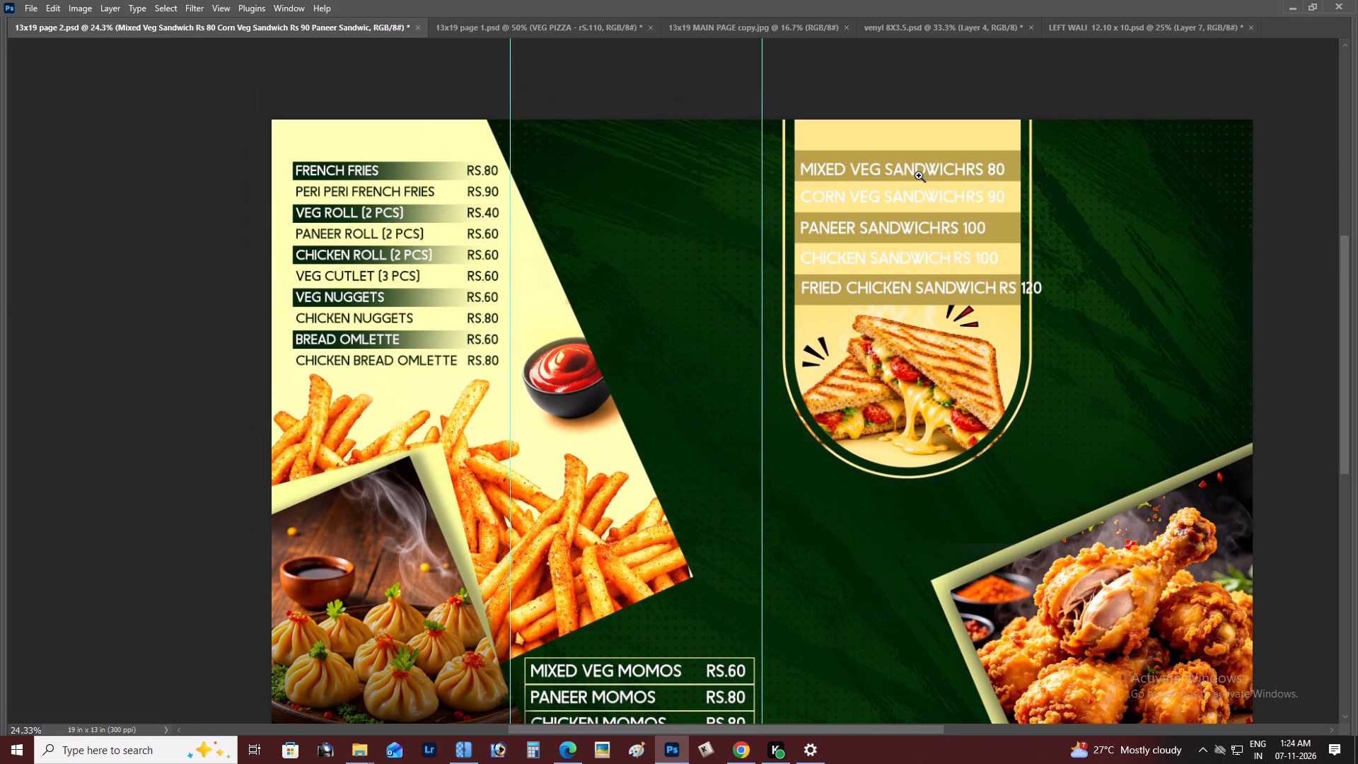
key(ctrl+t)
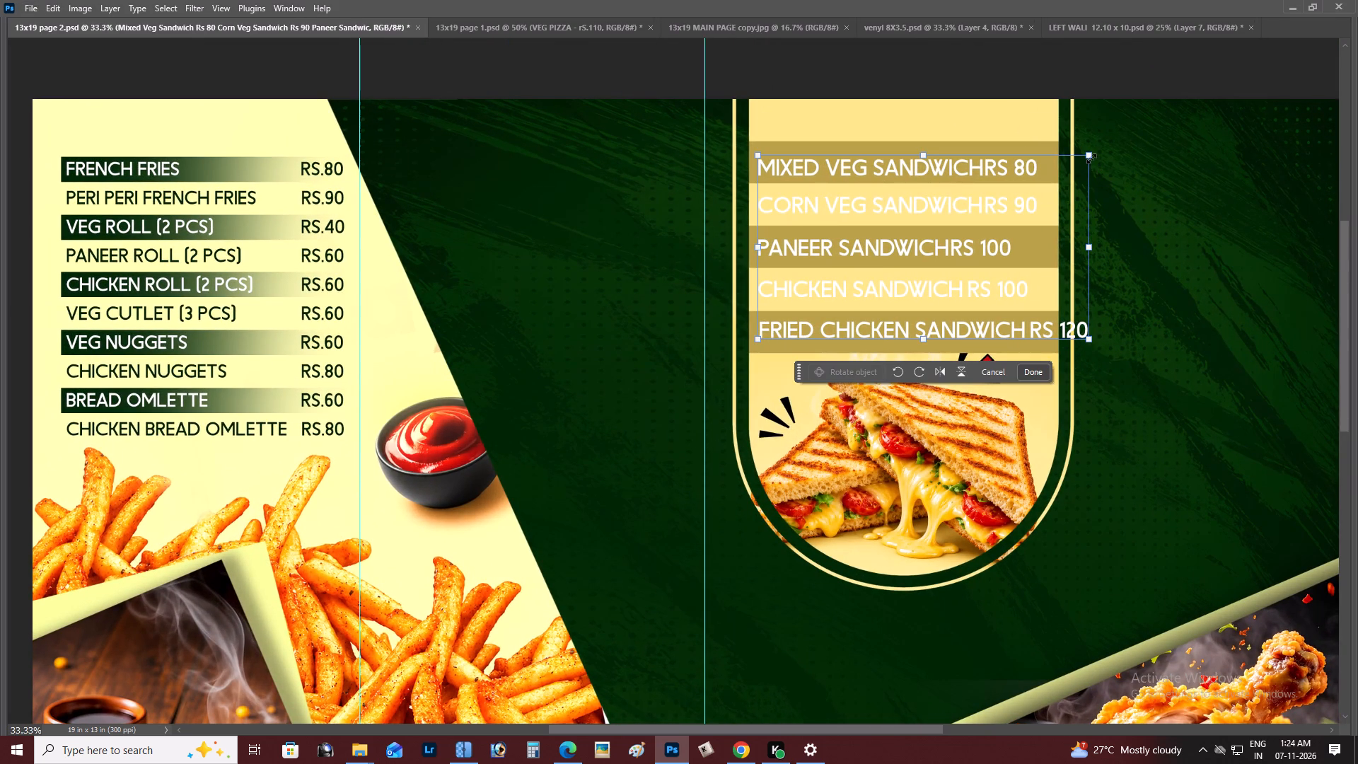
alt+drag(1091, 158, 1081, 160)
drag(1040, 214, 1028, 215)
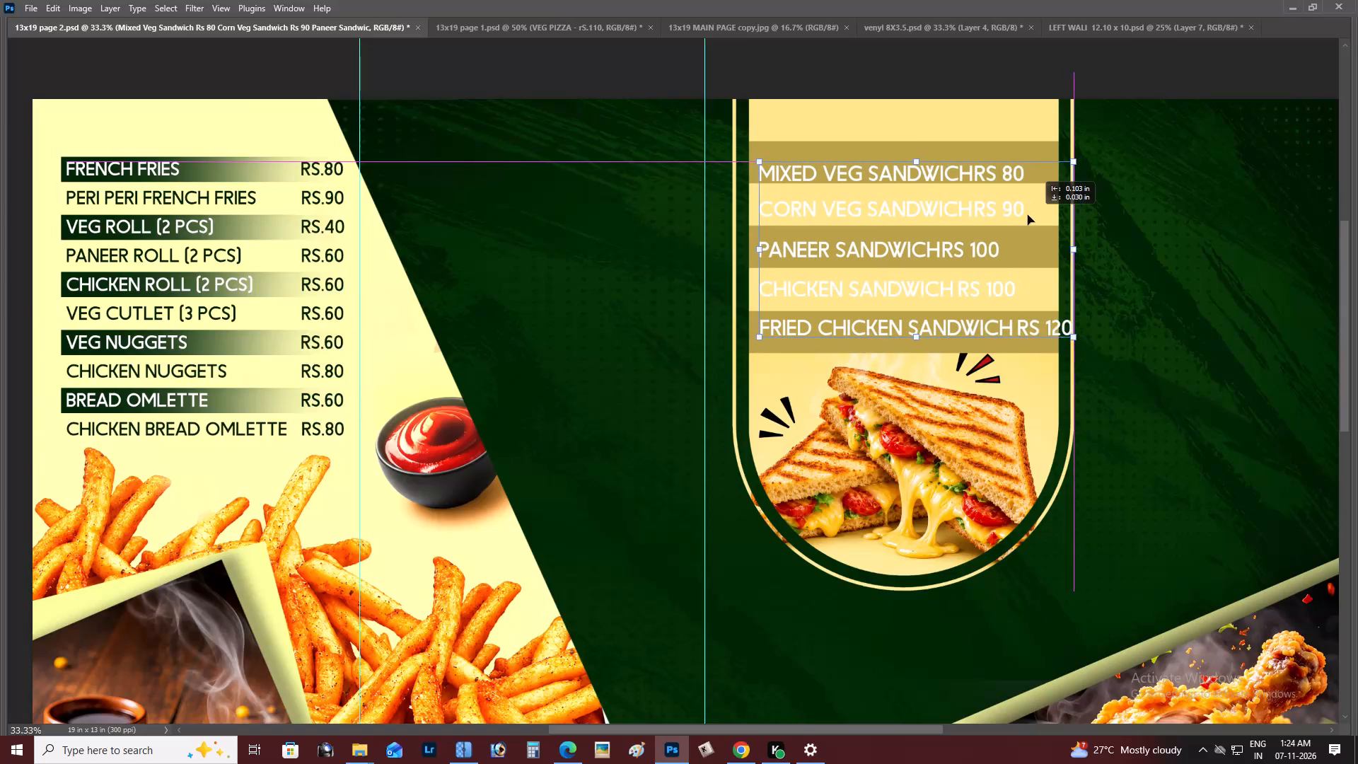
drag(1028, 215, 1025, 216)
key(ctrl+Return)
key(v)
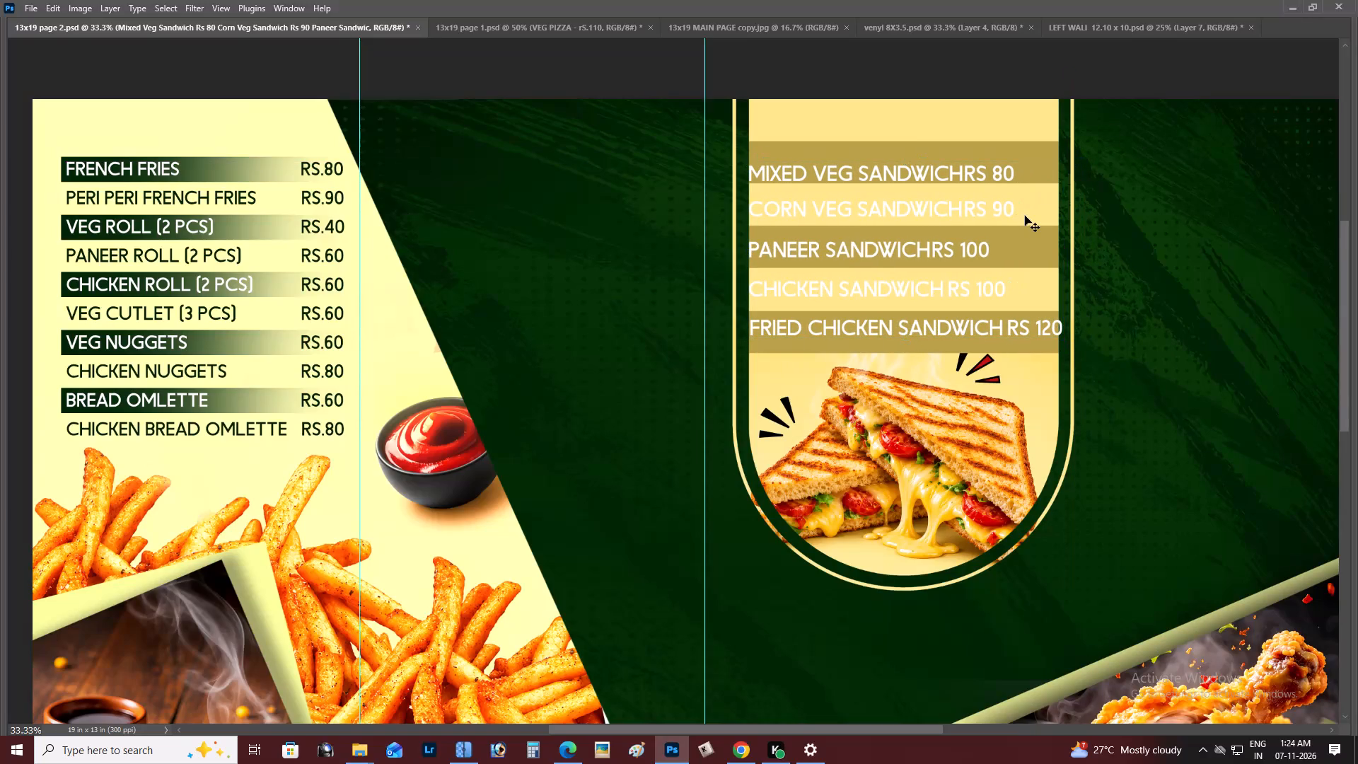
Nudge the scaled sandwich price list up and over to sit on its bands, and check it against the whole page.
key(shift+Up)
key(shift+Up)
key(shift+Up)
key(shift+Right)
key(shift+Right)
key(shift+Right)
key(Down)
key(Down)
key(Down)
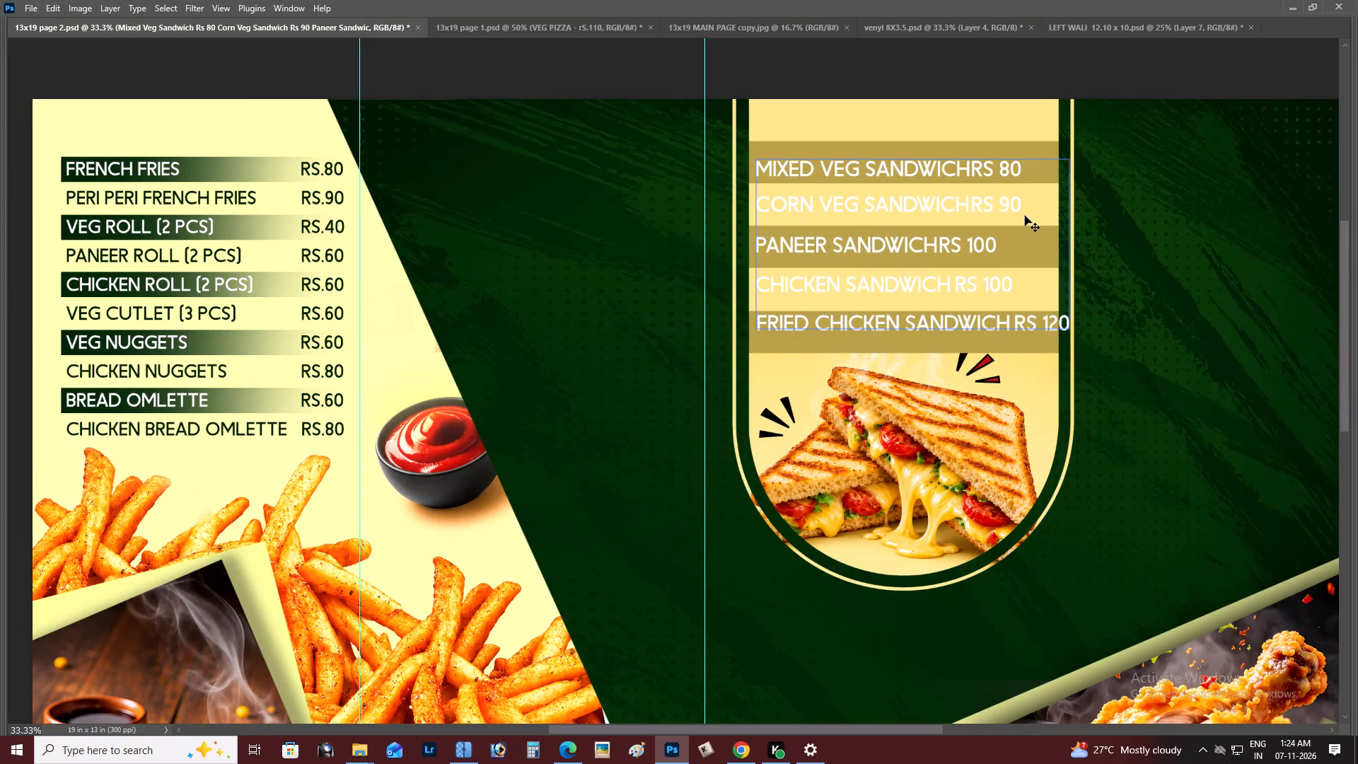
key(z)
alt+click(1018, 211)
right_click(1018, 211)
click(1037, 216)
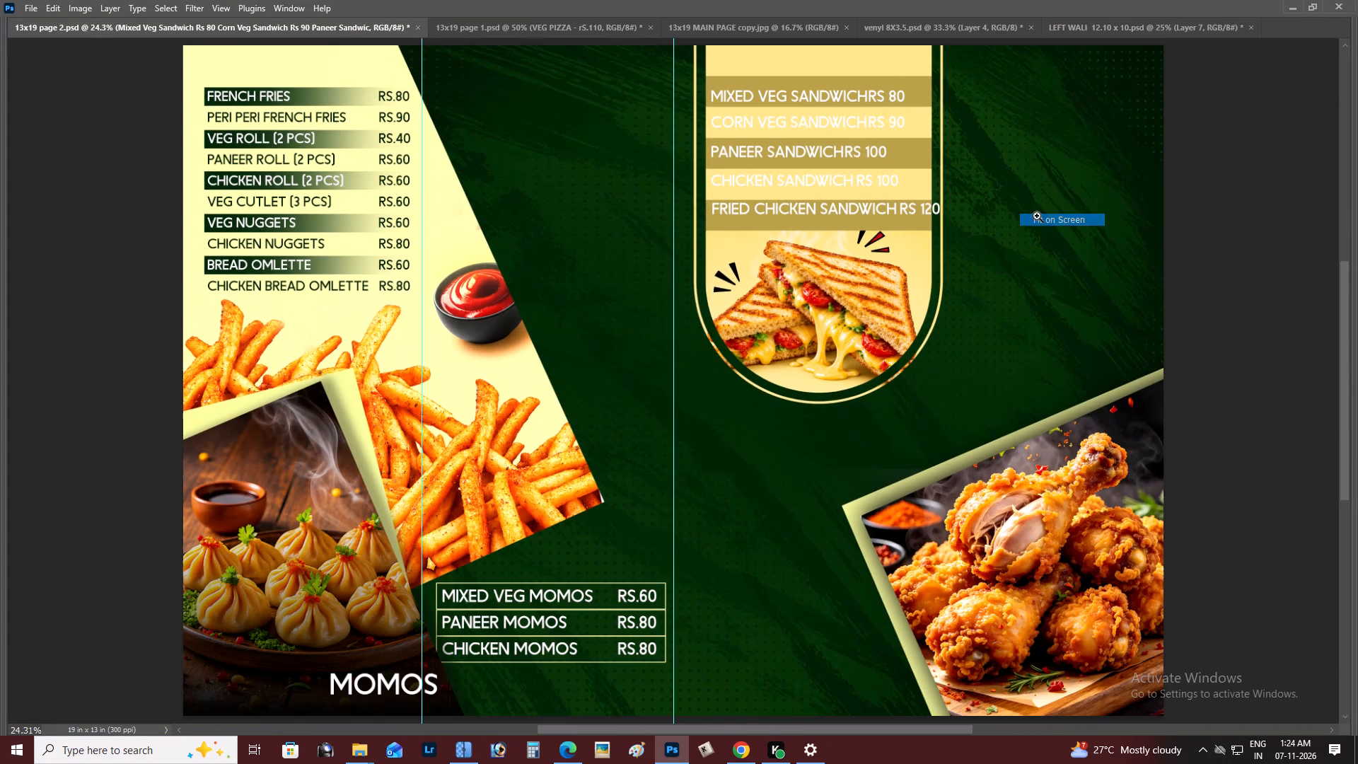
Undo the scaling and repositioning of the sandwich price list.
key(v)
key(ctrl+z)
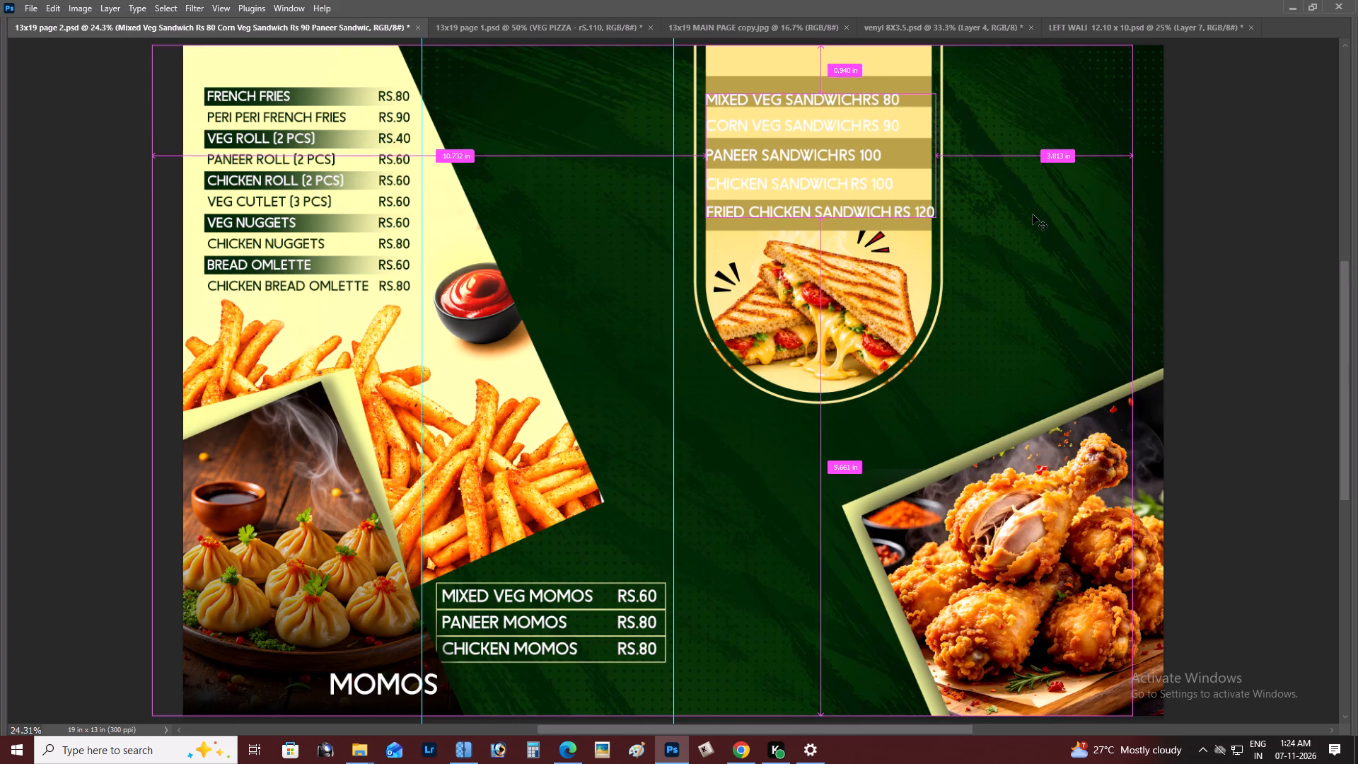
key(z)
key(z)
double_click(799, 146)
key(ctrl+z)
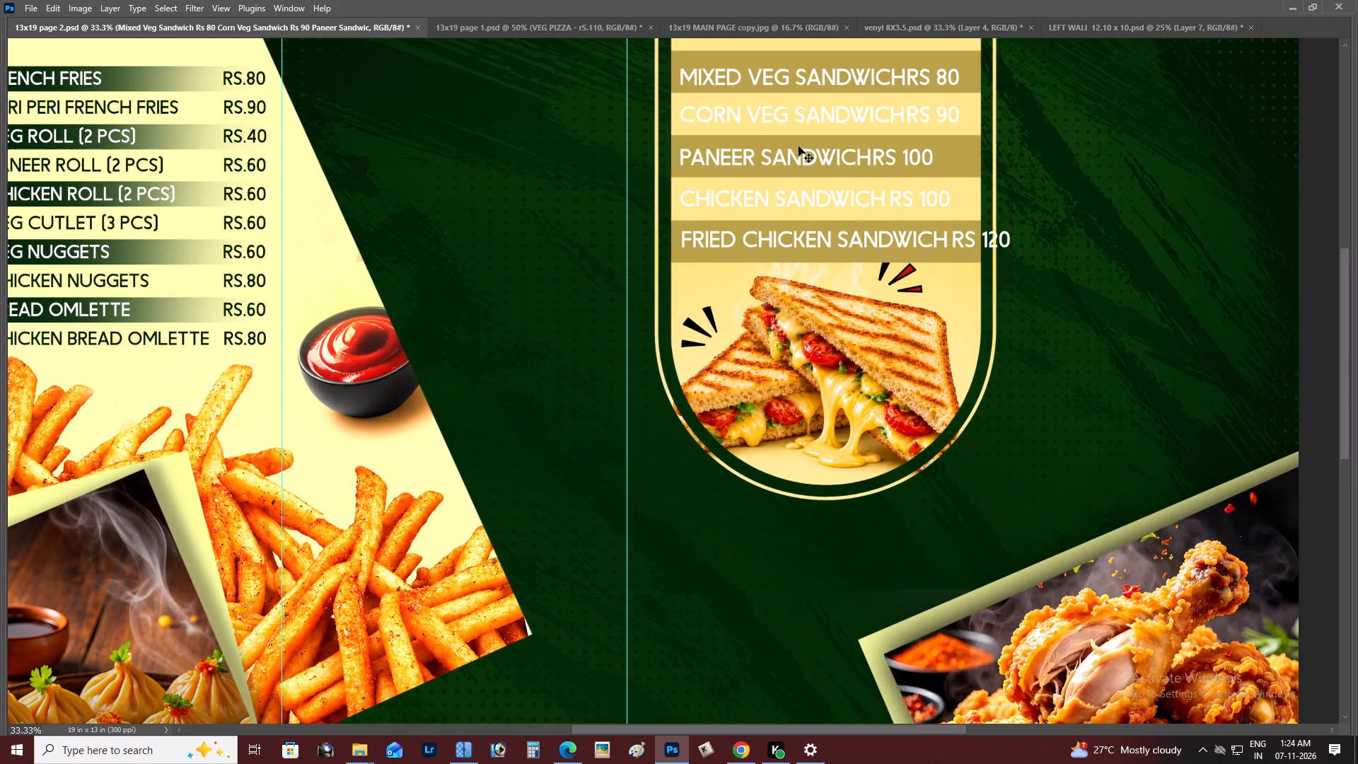
Restore the hidden panels and nudge the sandwich price list up slightly on its bands.
key(space)
key(space)
key(space)
key(space)
key(space)
key(space)
key(space)
key(space)
key(space)
key(space)
key(space)
key(space)
key(space)
key(space)
key(space)
key(space)
key(space)
key(space)
key(space)
key(space)
drag(815, 154, 773, 206)
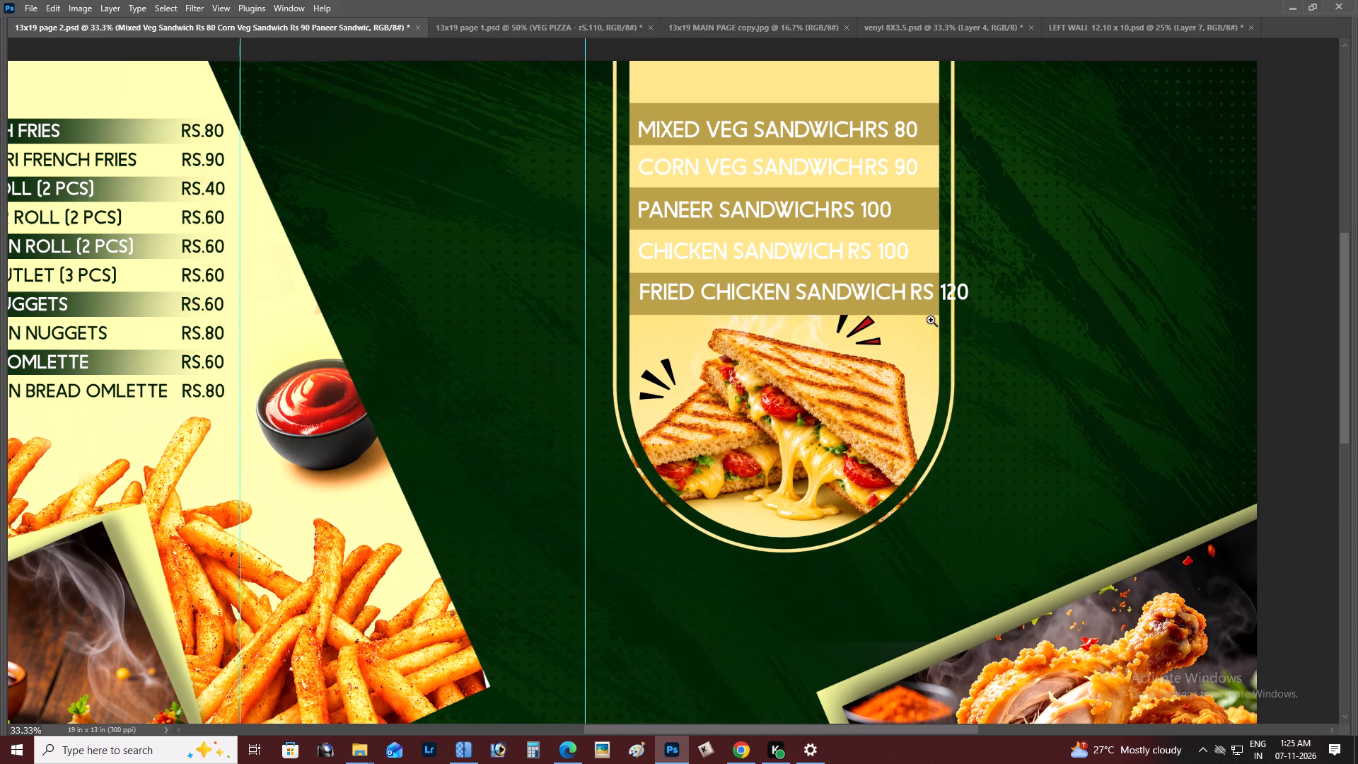
key(Tab)
key(space)
key(space)
key(space)
key(space)
key(space)
key(space)
key(space)
key(space)
key(space)
key(space)
key(space)
key(space)
key(space)
key(space)
key(space)
key(space)
drag(766, 222, 668, 313)
key(v)
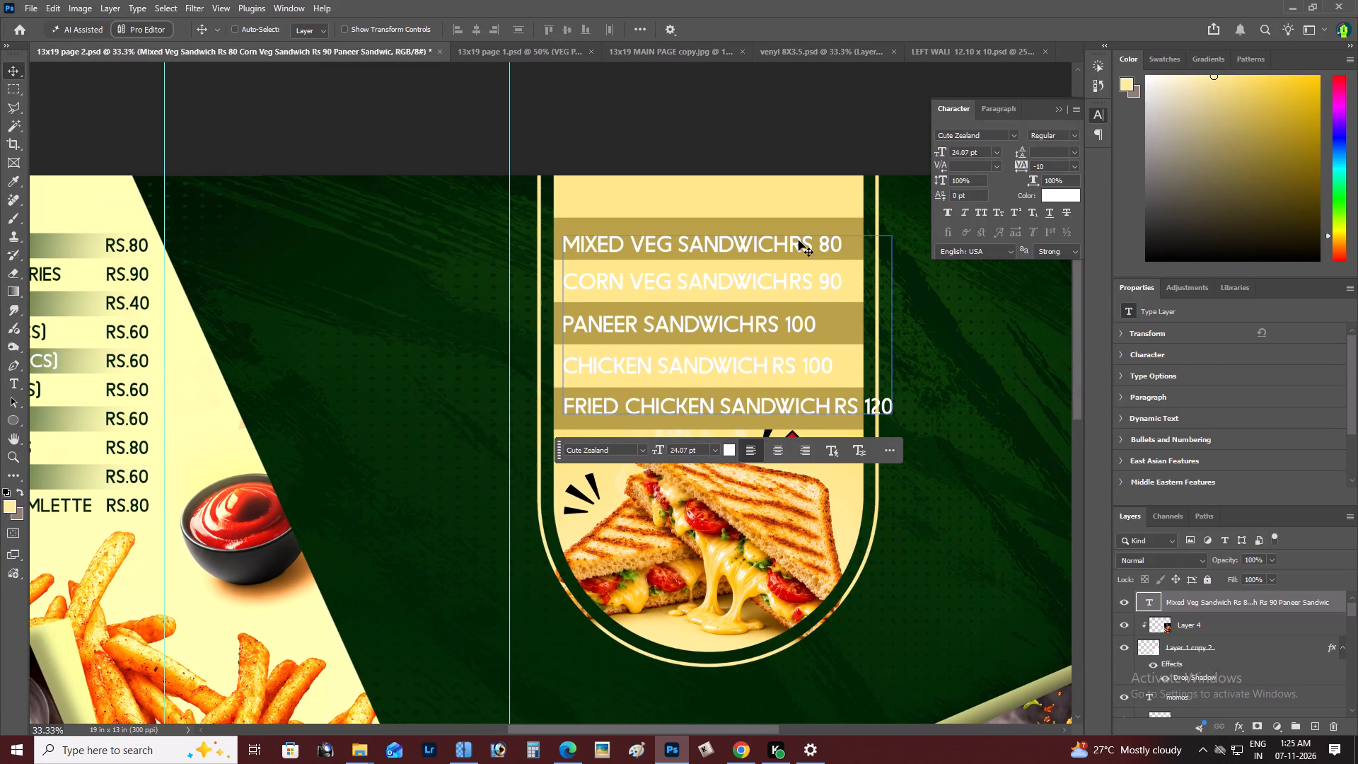
right_click(799, 241)
click(823, 248)
key(Up)
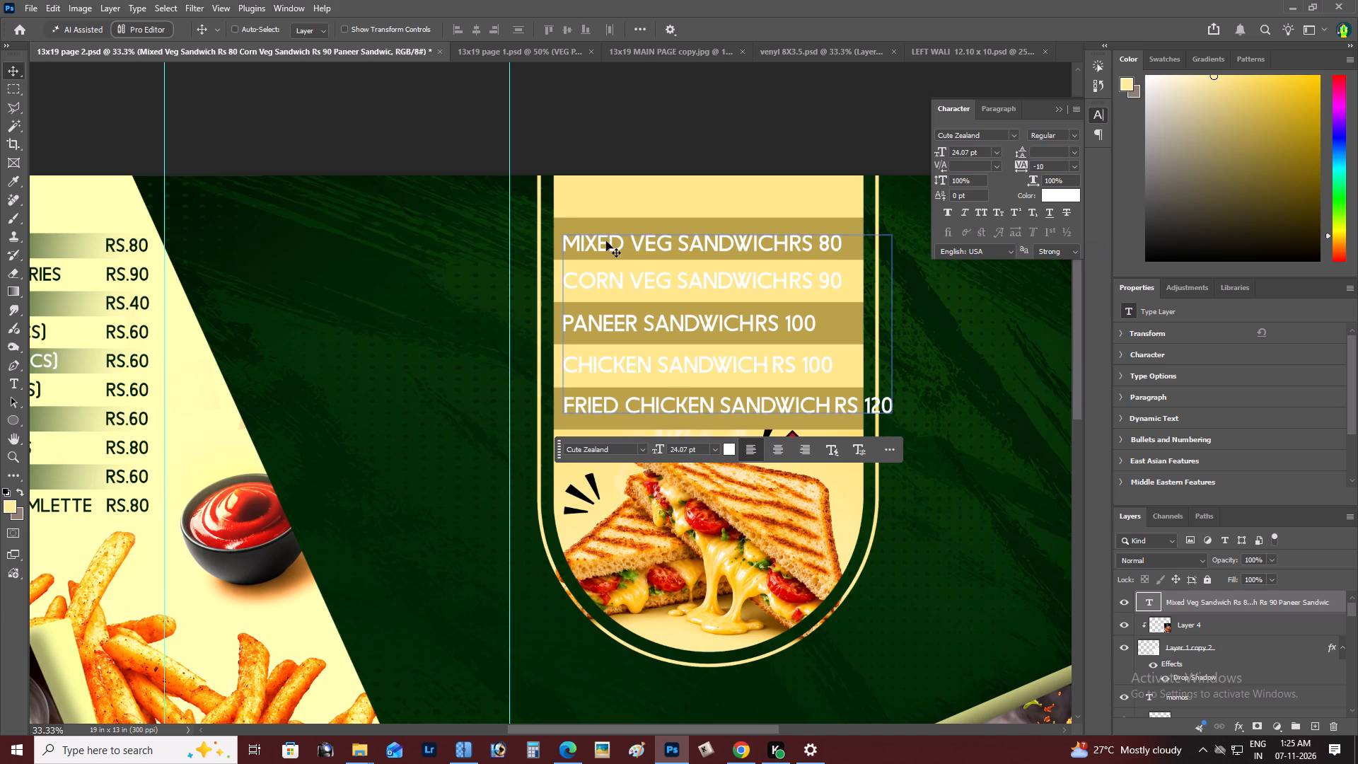
Reduce the leading of the Mixed Veg Sandwich line to 32.77 pt, undo the stray character, and commit the text.
key(t)
drag(564, 244, 863, 250)
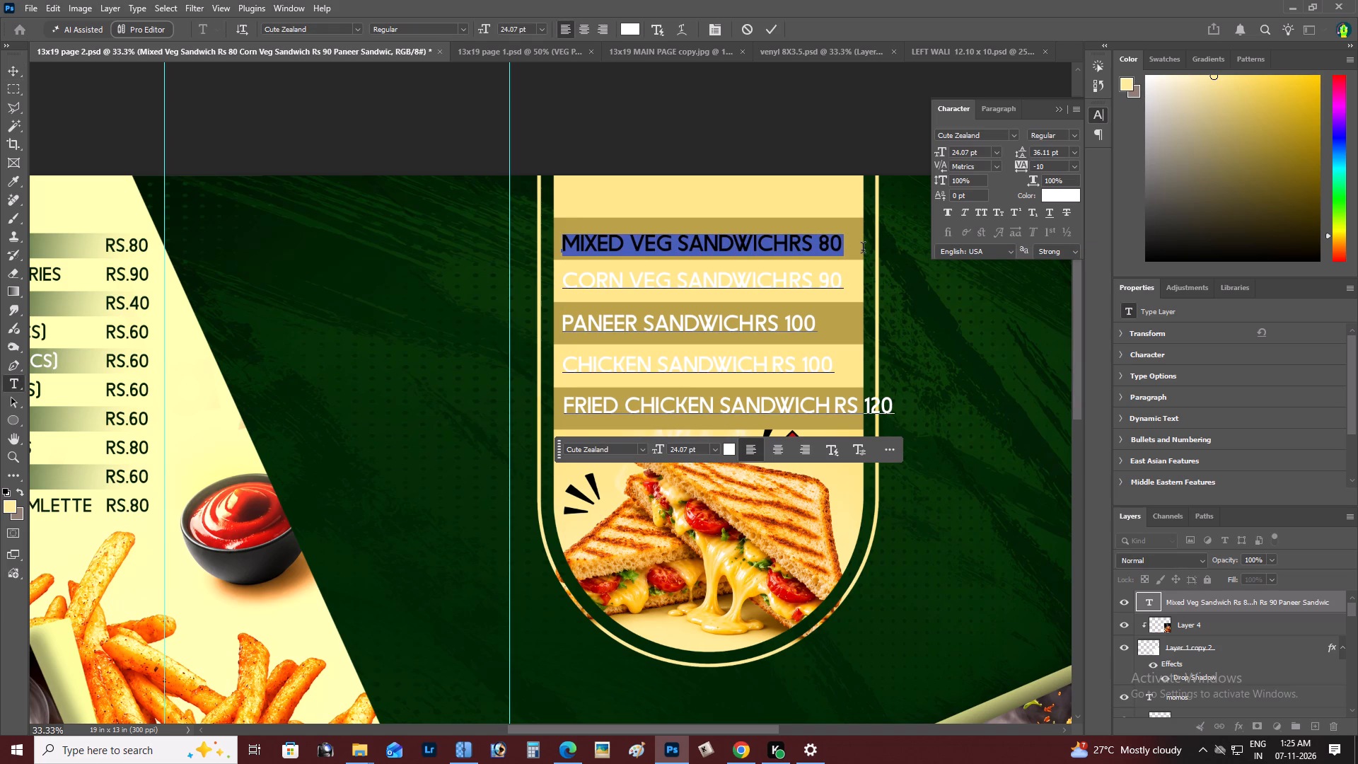
key(alt+Up)
key(alt+Up)
key(alt+Up)
key(alt+Up)
key(alt+Up)
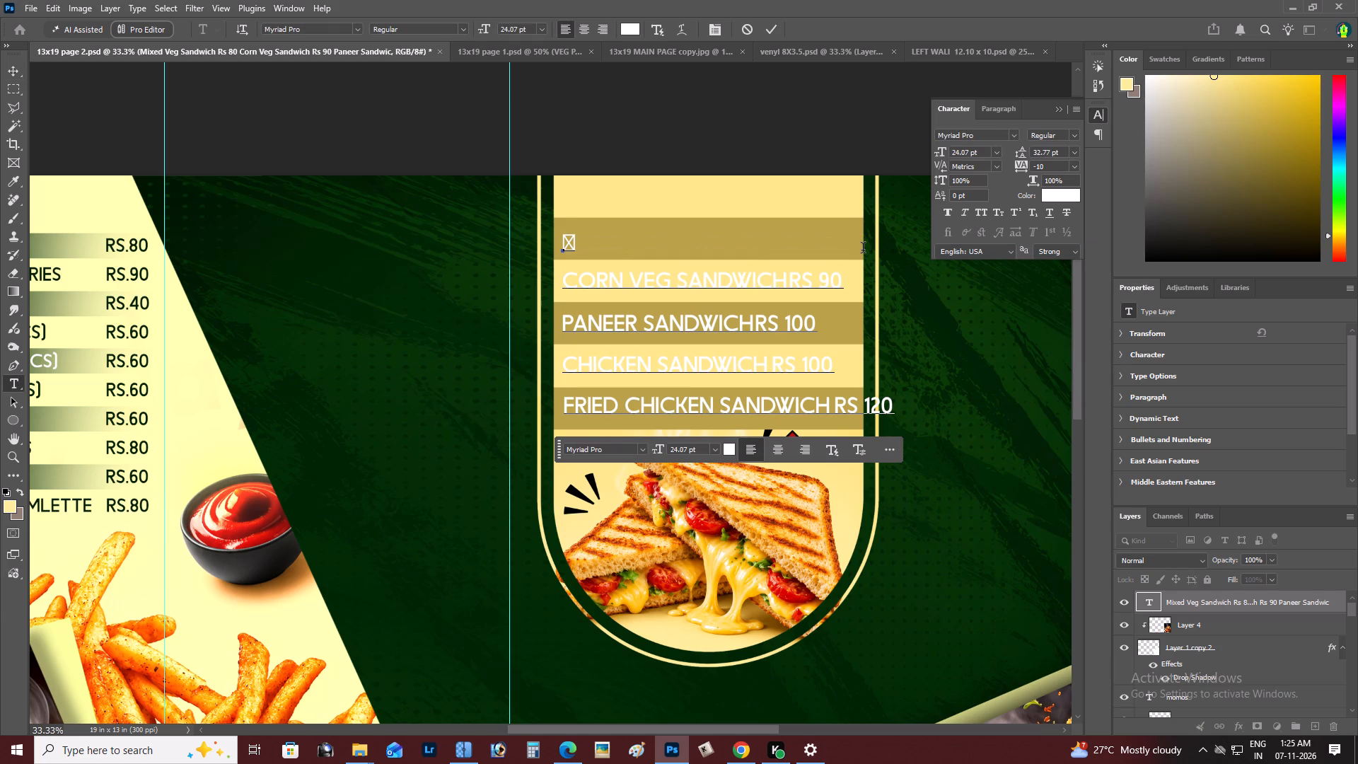
key(ctrl+z)
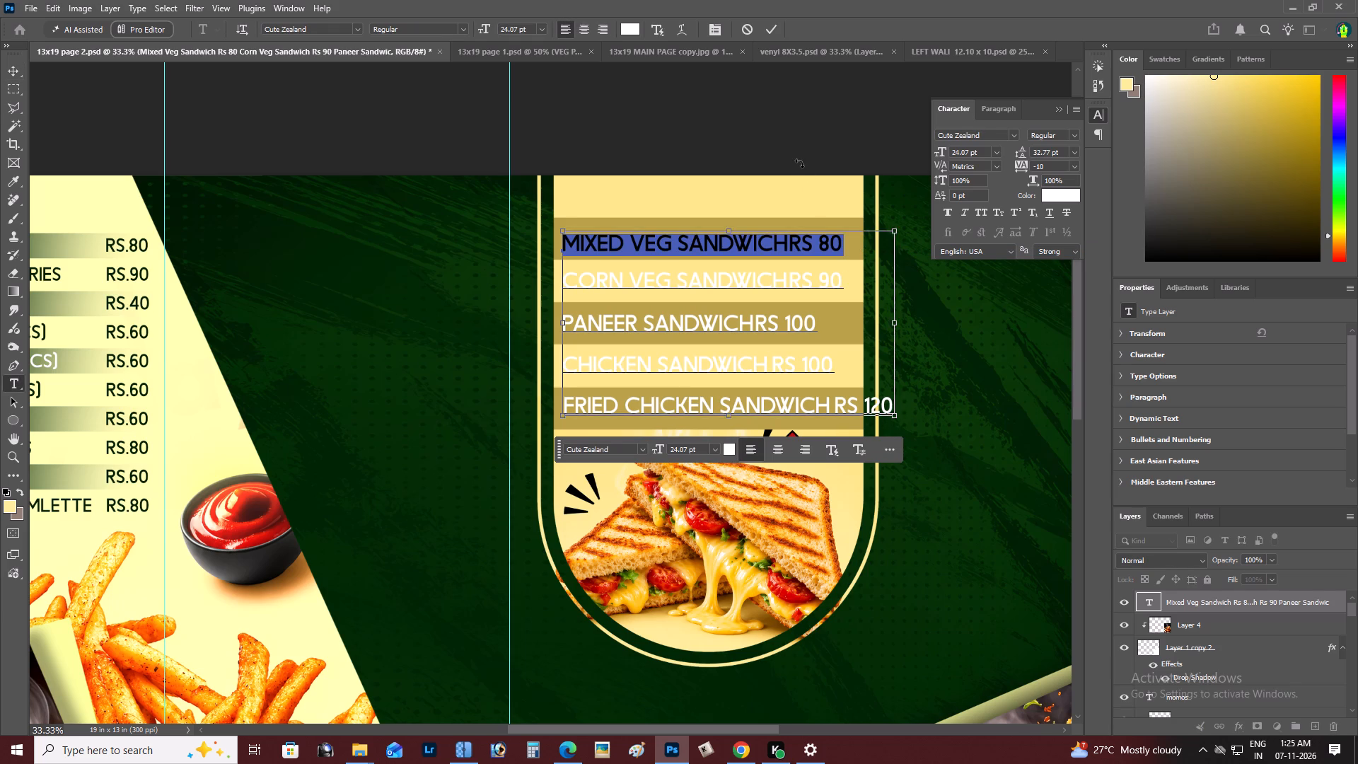
key(ctrl+Return)
Nudge the whole sandwich price list up by a tiny amount to fine-tune its position on the bands.
key(v)
key(Up)
key(Up)
key(Down)
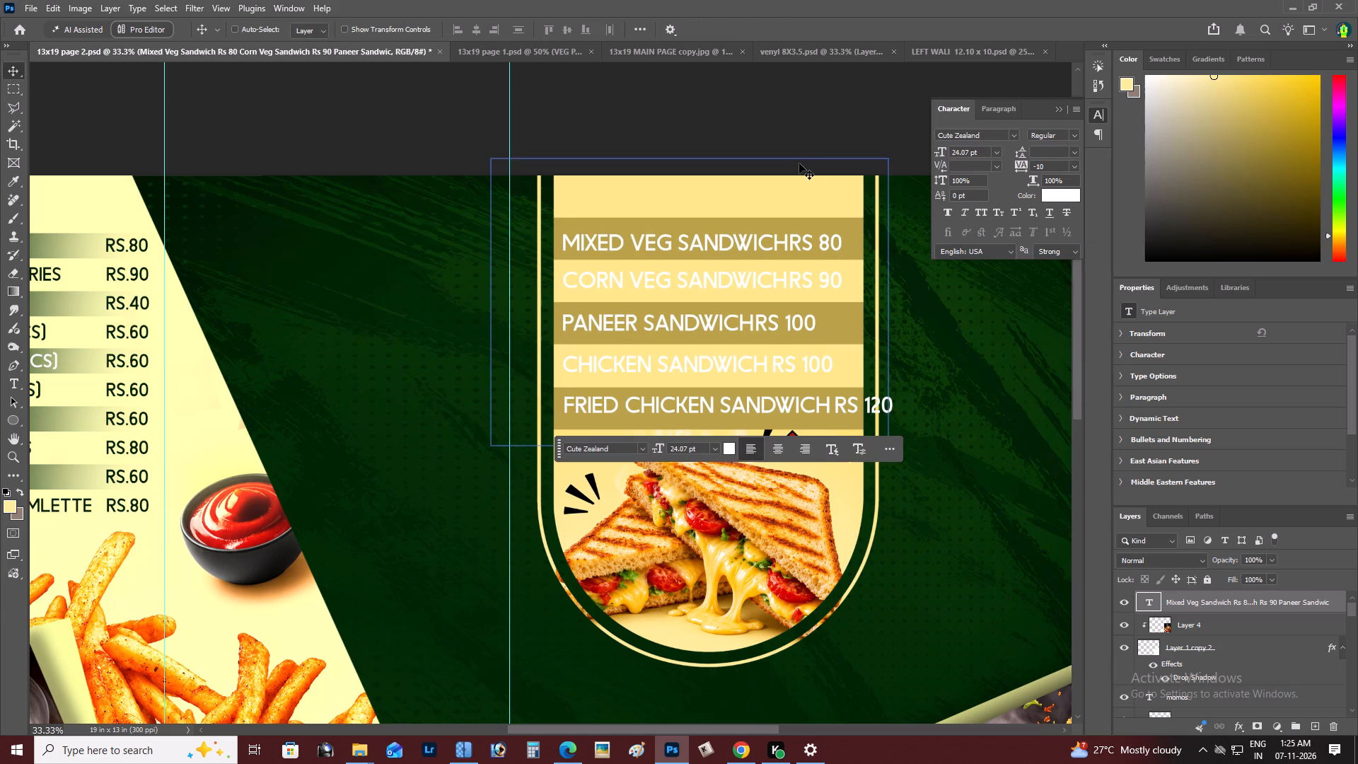
Darken the band behind the Mixed Veg Sandwich line slightly with Levels, setting the black input level to 18.
key(z)
alt+click(808, 204)
right_click(808, 204)
click(840, 209)
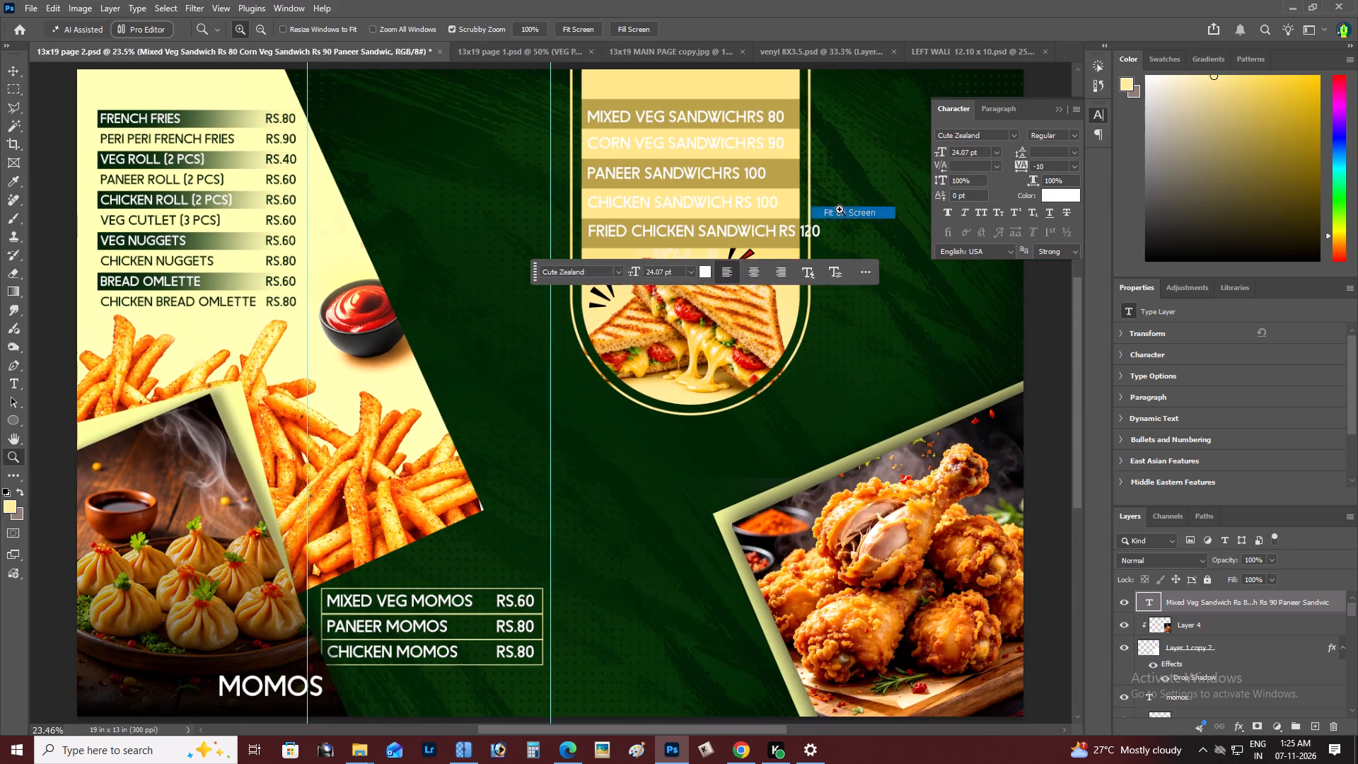
key(space)
key(space)
key(space)
key(space)
key(space)
key(space)
key(space)
key(space)
key(space)
key(space)
key(space)
key(space)
key(space)
key(space)
key(space)
key(space)
key(space)
key(space)
key(space)
key(space)
drag(840, 209, 805, 306)
key(z)
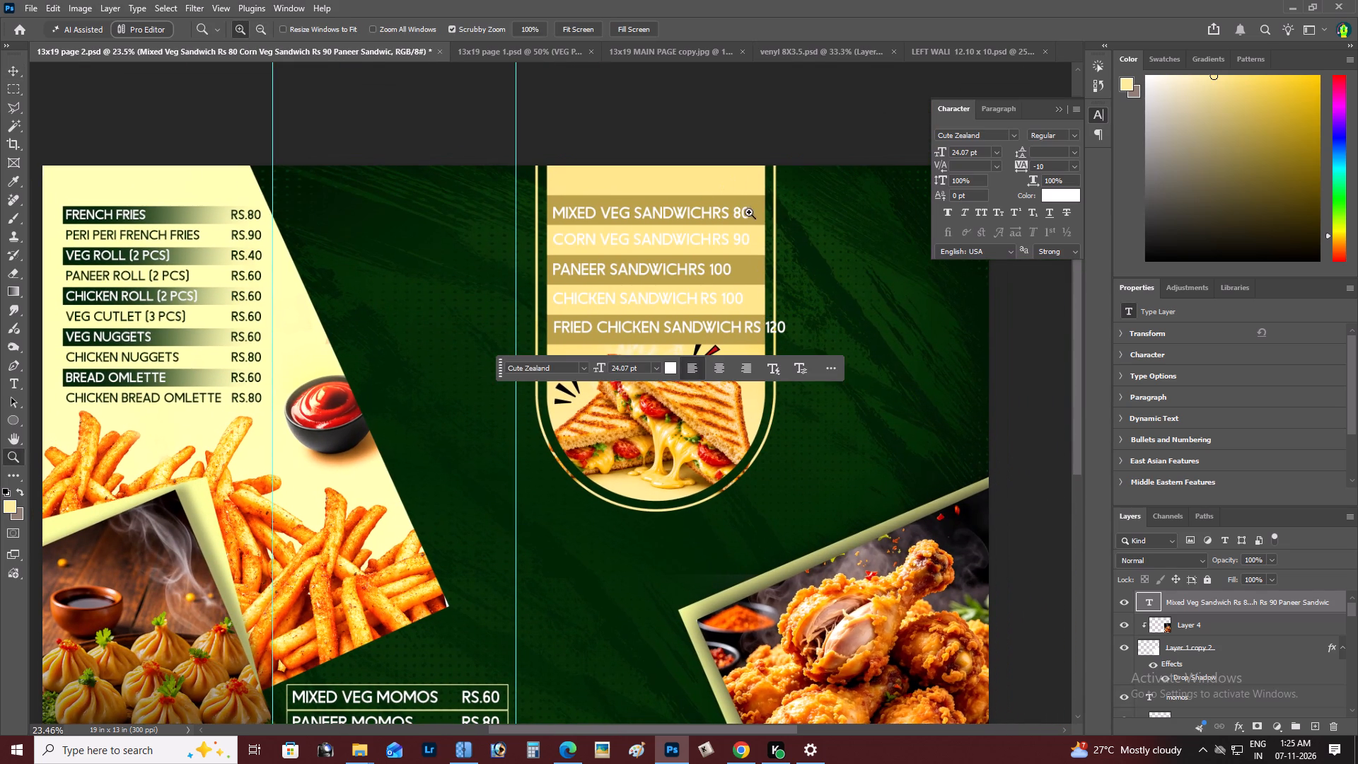
double_click(747, 204)
key(v)
right_click(752, 192)
click(767, 197)
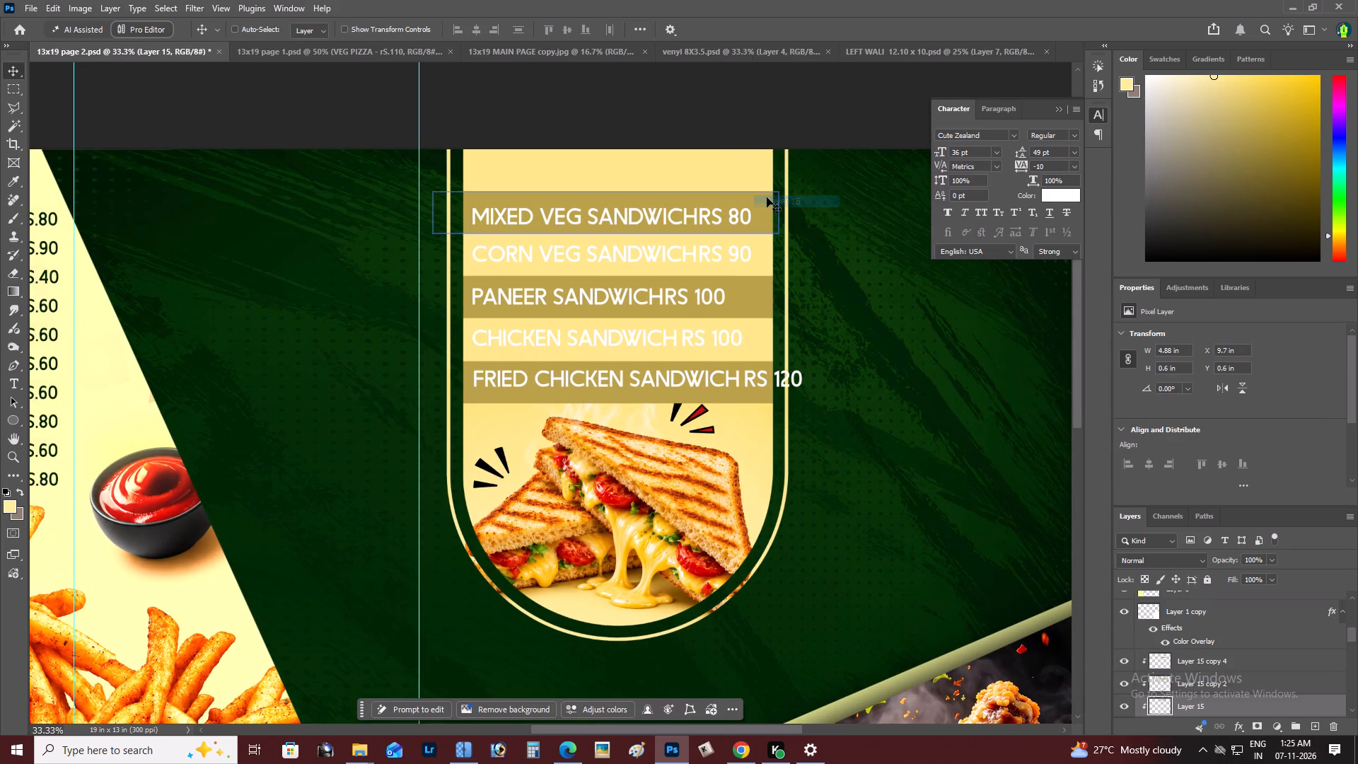
key(ctrl+l)
click(1066, 364)
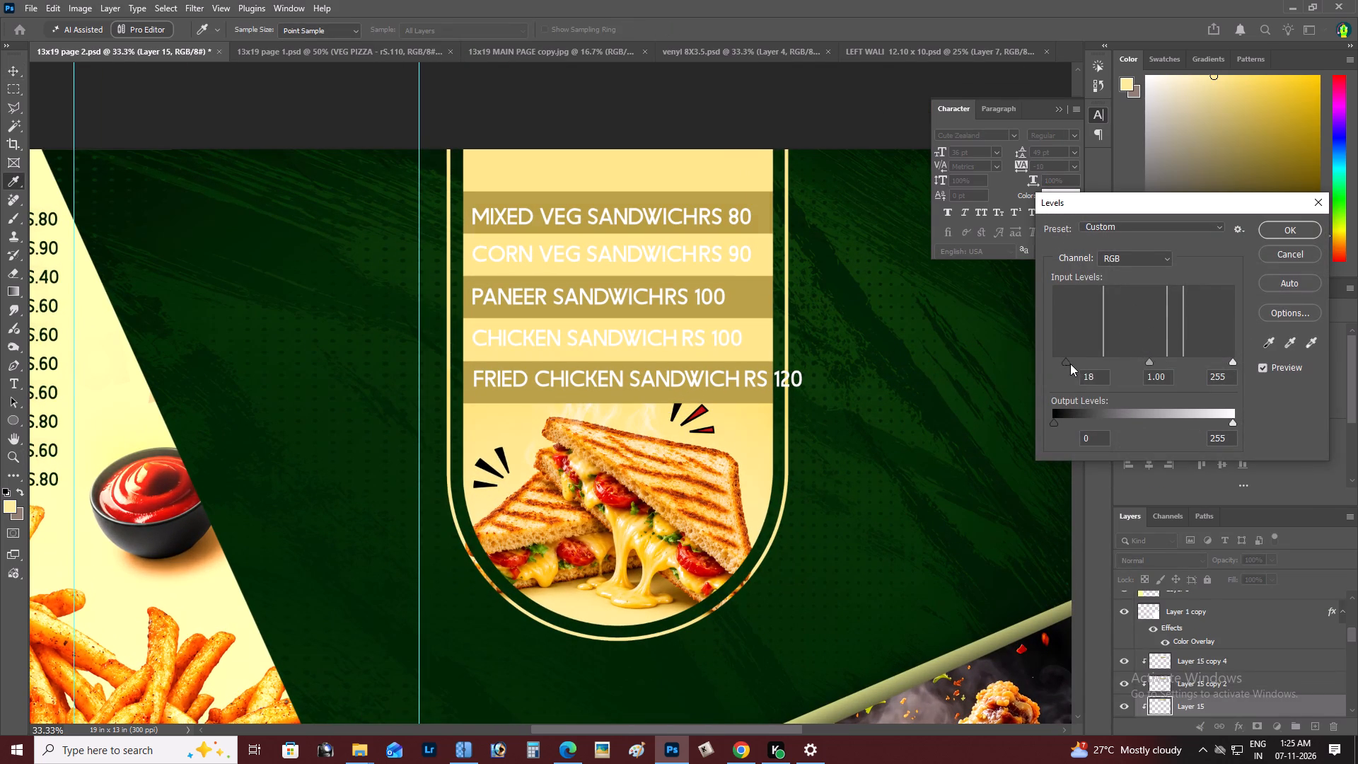
click(1284, 228)
Darken the band behind the Paneer Sandwich line (Layer 15 copy 2) strongly by raising the Levels black input point.
right_click(743, 291)
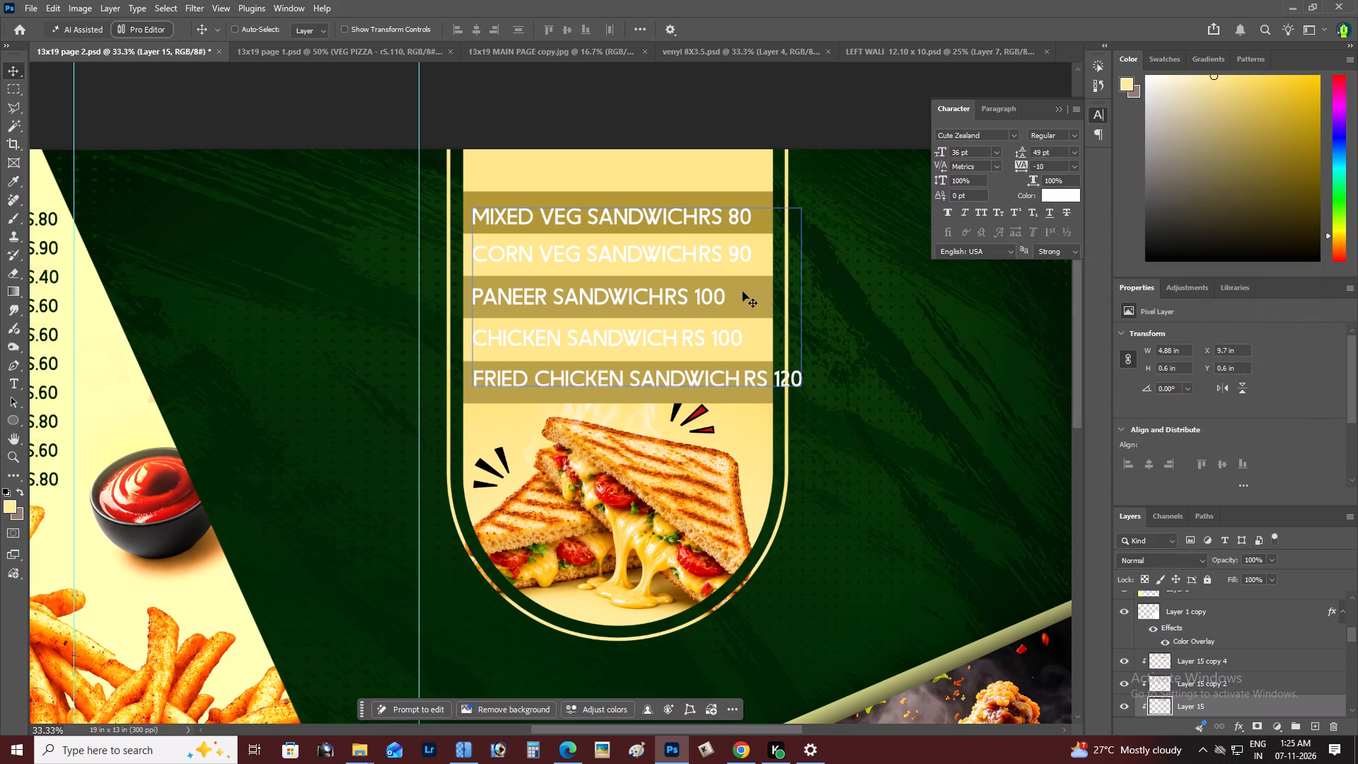
click(770, 298)
drag(750, 294, 738, 294)
key(ctrl+z)
right_click(758, 286)
click(787, 303)
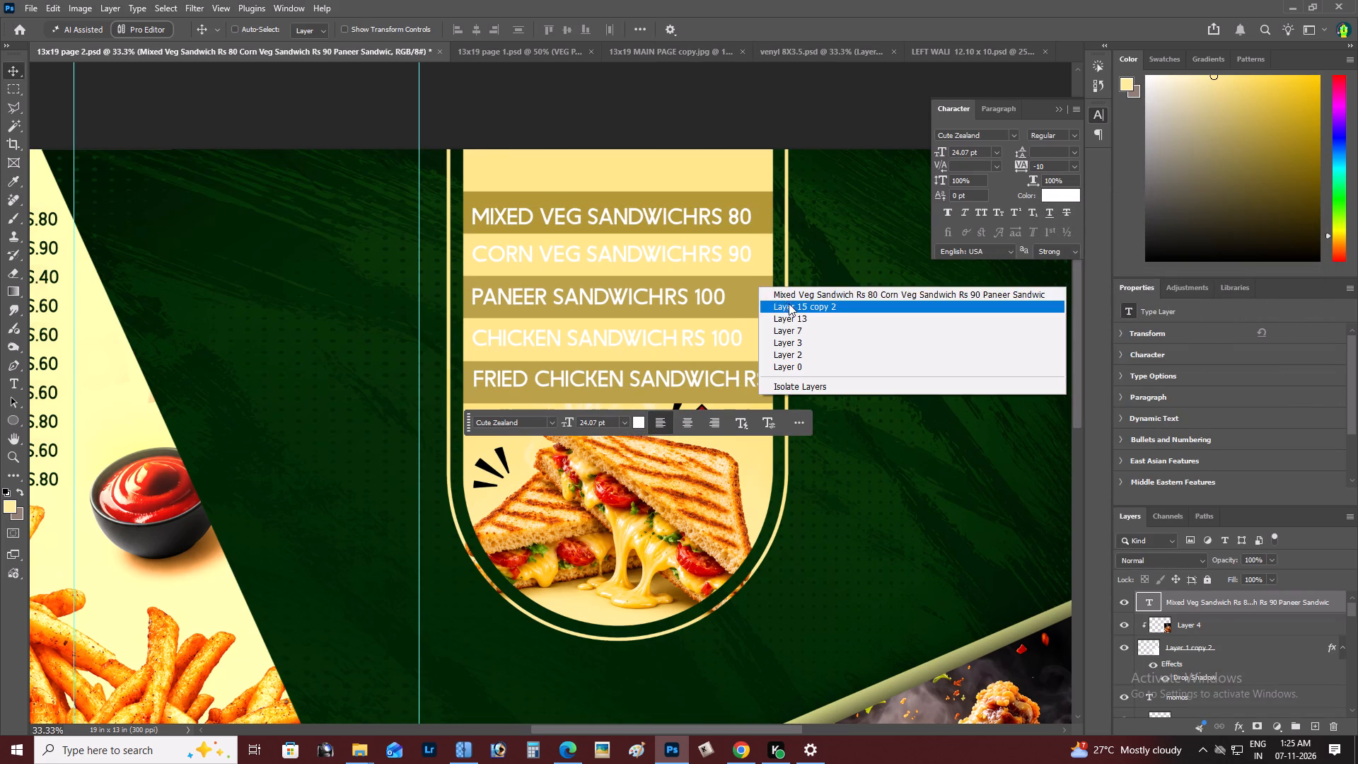
drag(769, 303, 746, 302)
key(ctrl+z)
key(ctrl+l)
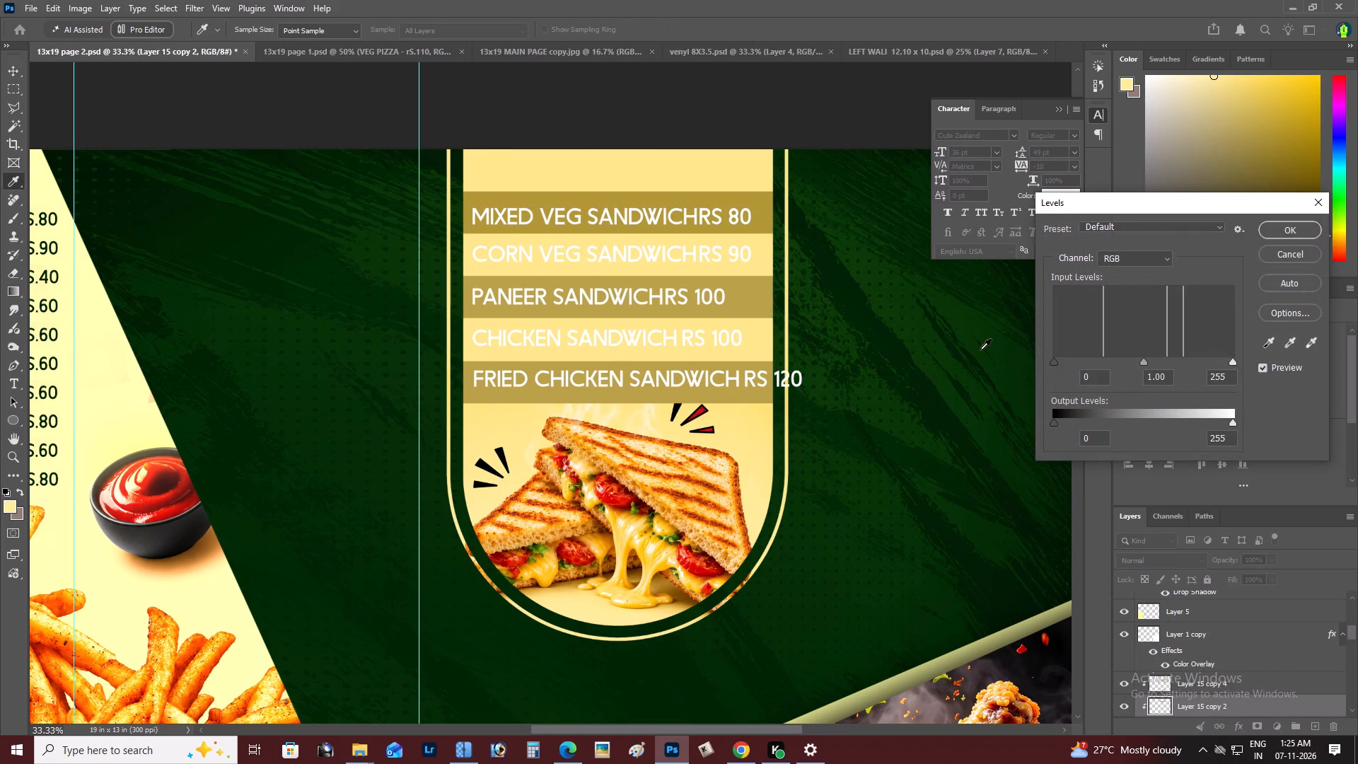
drag(1062, 360, 1118, 368)
click(1291, 230)
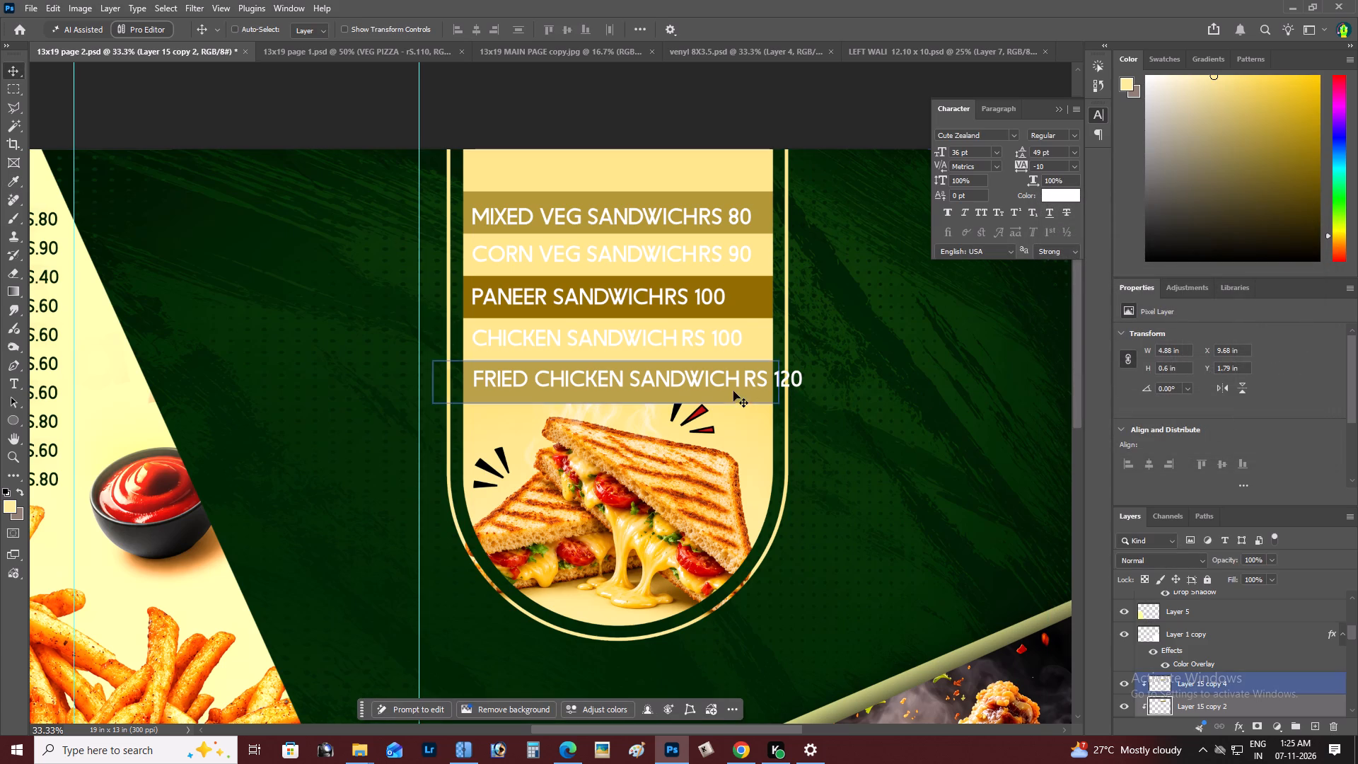
Darken the band behind the Fried Chicken Sandwich line to a deep brown by raising the Levels black input point.
right_click(732, 393)
click(747, 400)
drag(739, 400, 708, 400)
key(ctrl+z)
key(ctrl+l)
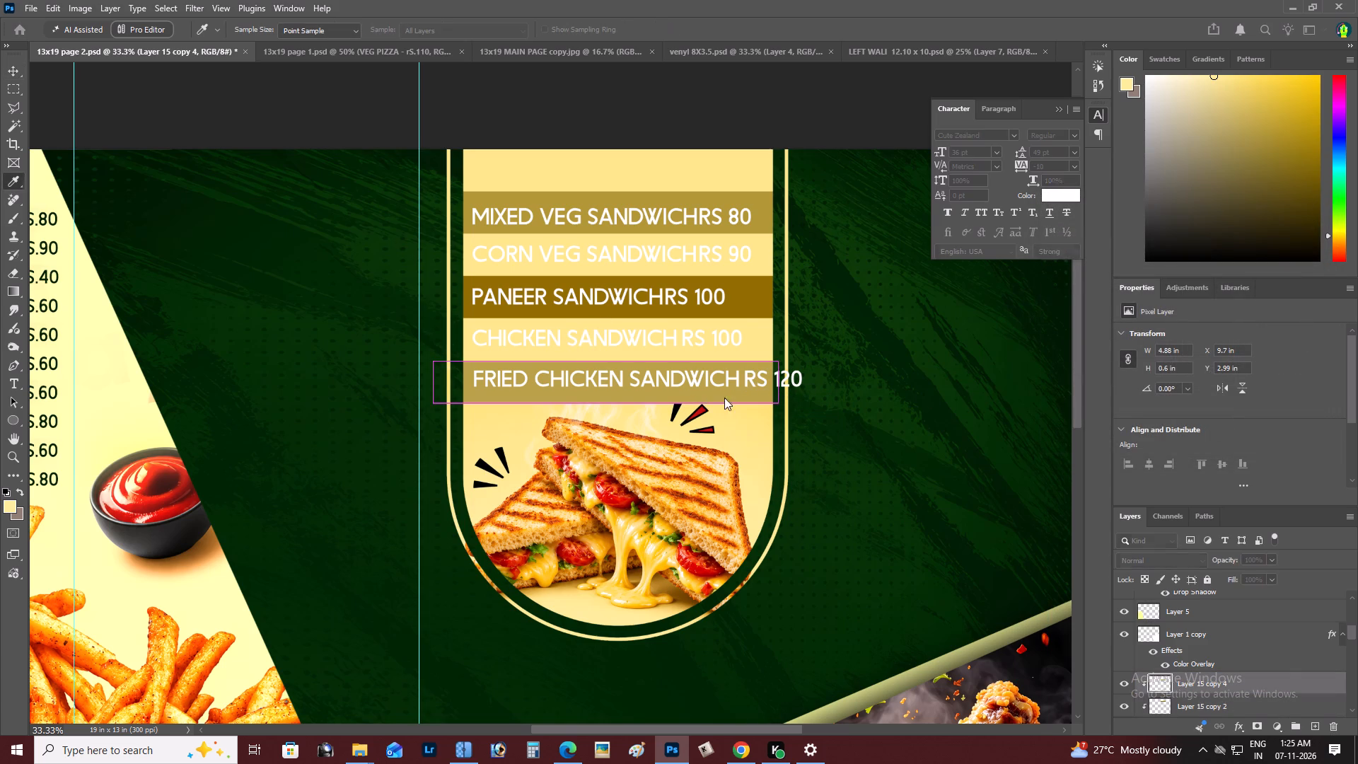
drag(1073, 357, 1130, 357)
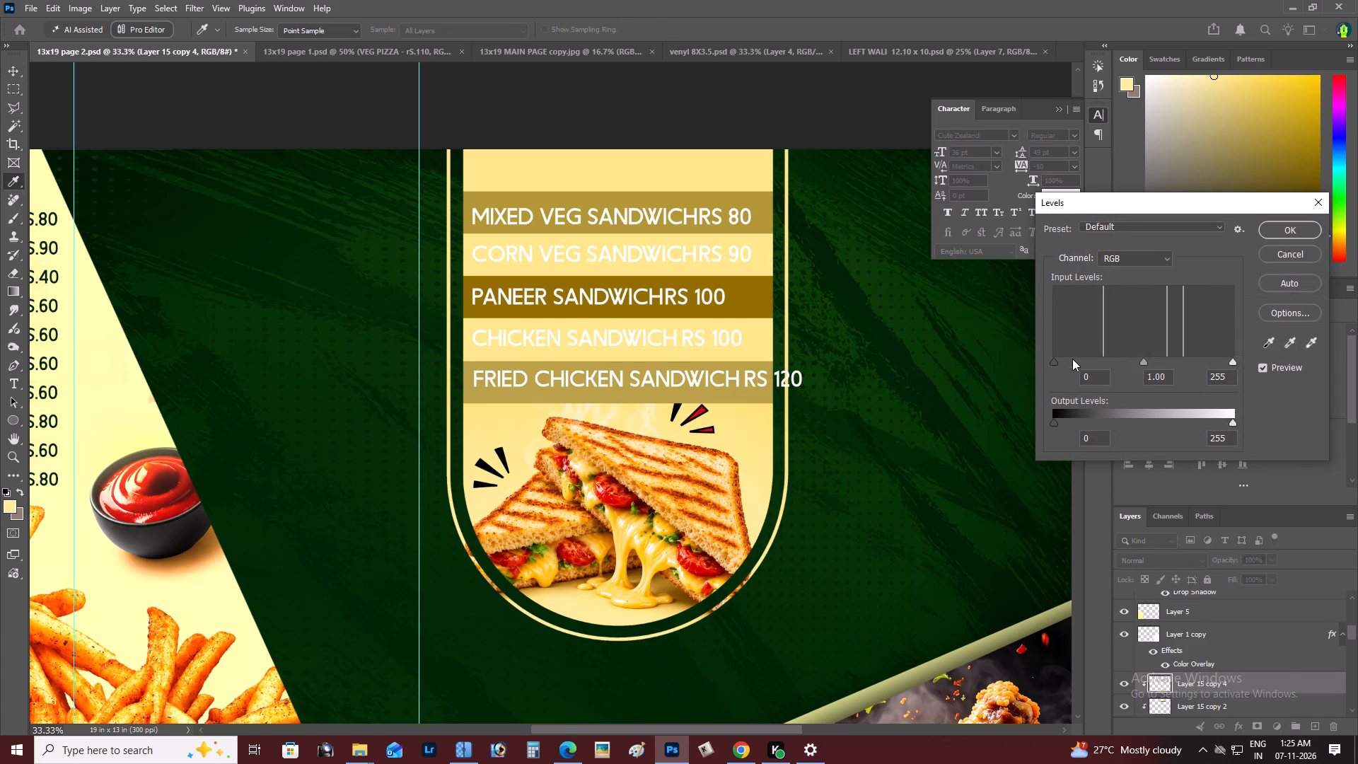
drag(1074, 359, 1137, 359)
click(1285, 224)
Lower the Hue/Saturation lightness of the Fried Chicken Sandwich band to make it a darker brown.
key(ctrl+u)
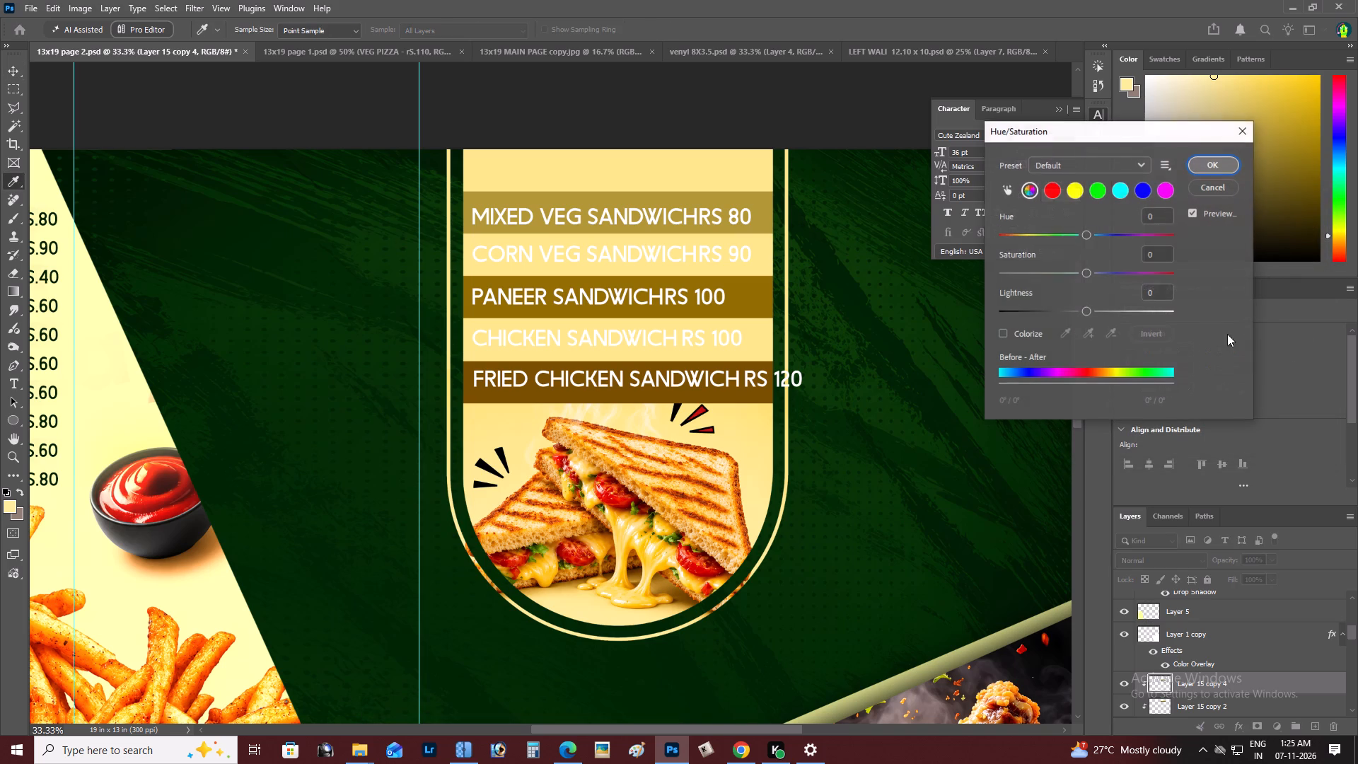
drag(1079, 306, 1060, 302)
key(Return)
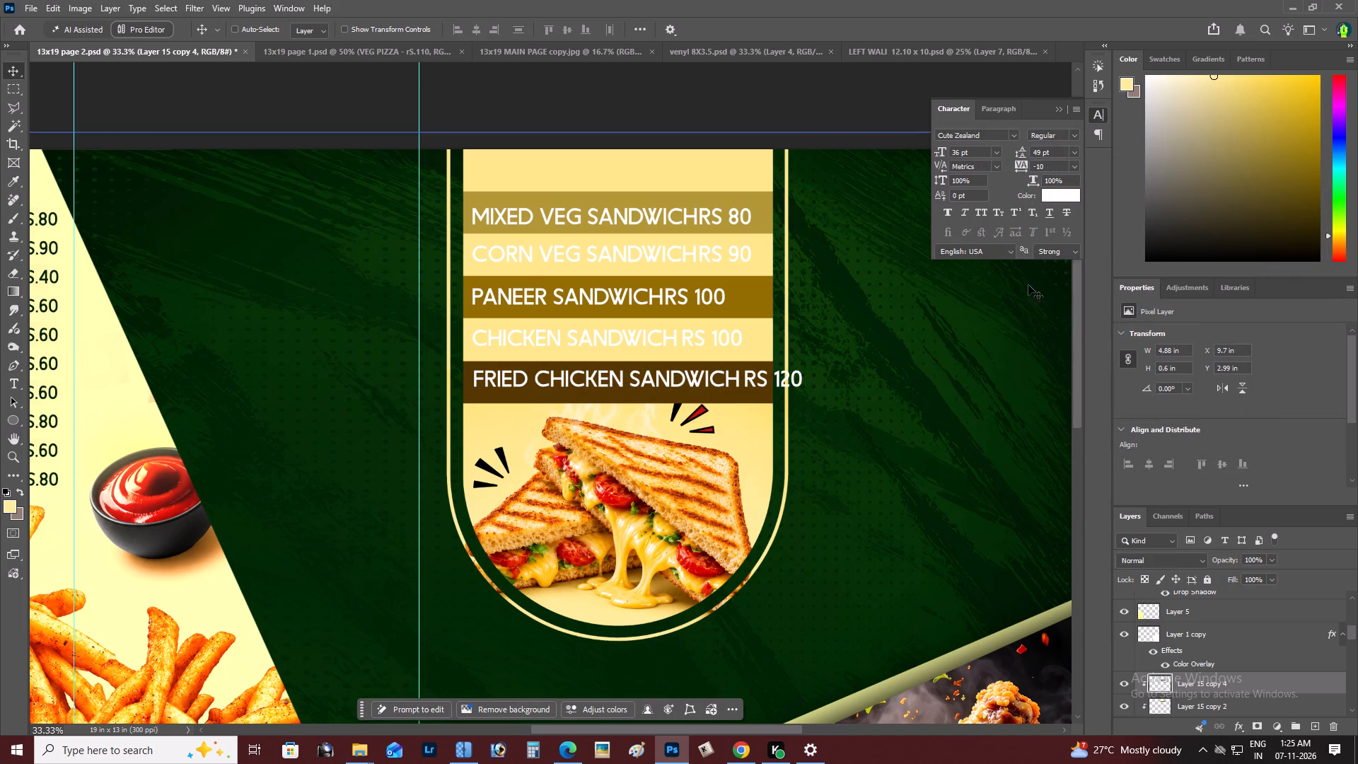
Recolour the Corn Veg Sandwich line to dark brown 533600, sampled from the Fried Chicken Sandwich band.
key(z)
alt+click(650, 267)
right_click(650, 267)
click(682, 277)
key(space)
key(space)
key(space)
key(space)
key(space)
key(space)
key(space)
key(space)
key(space)
key(space)
drag(692, 280, 713, 303)
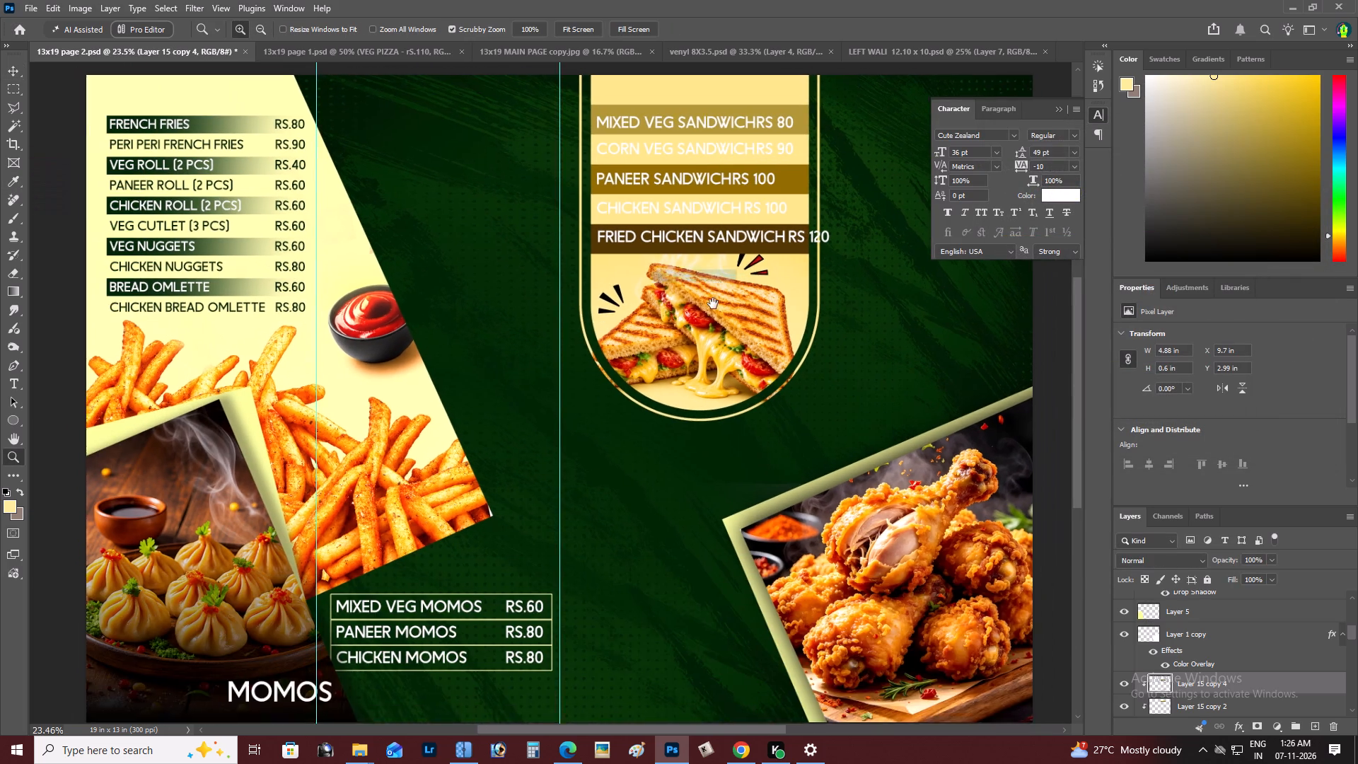
drag(713, 303, 668, 400)
key(z)
double_click(635, 336)
key(t)
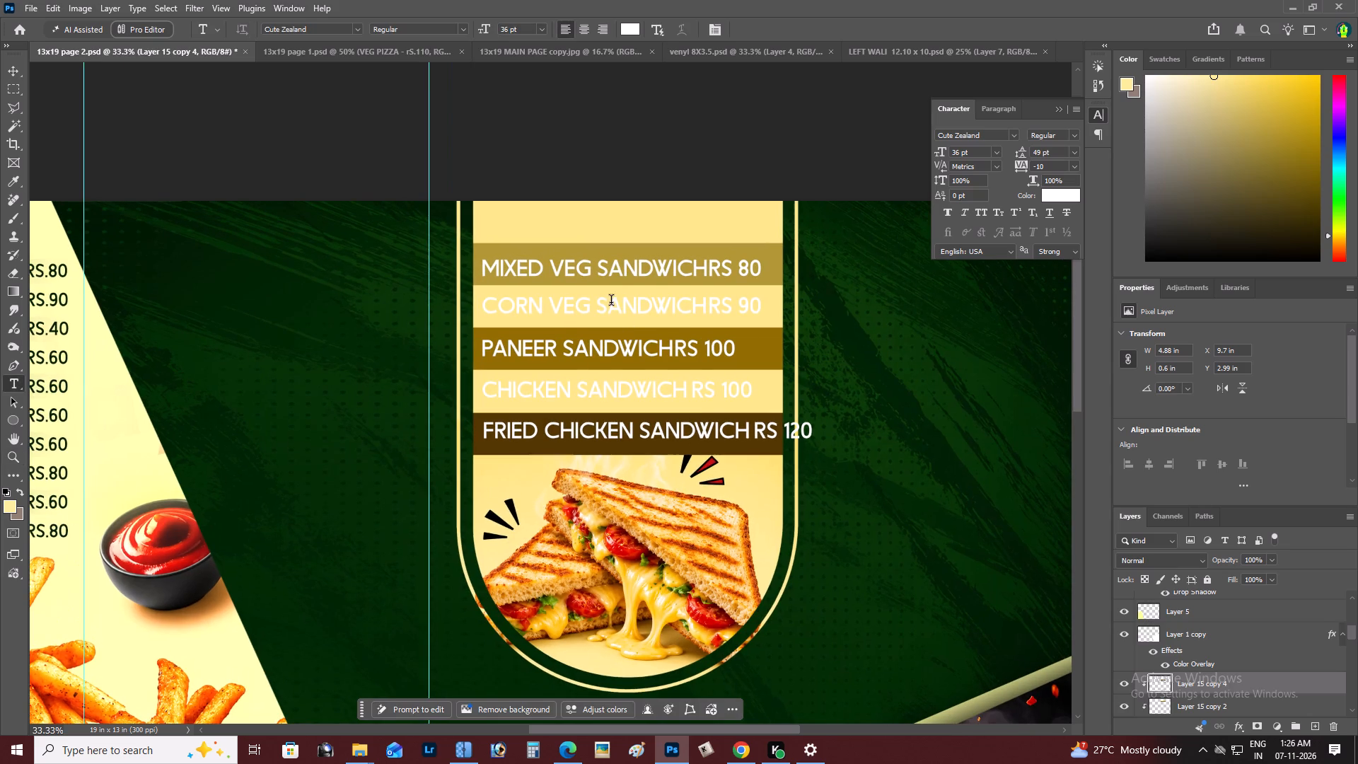
click(611, 302)
drag(483, 308, 818, 320)
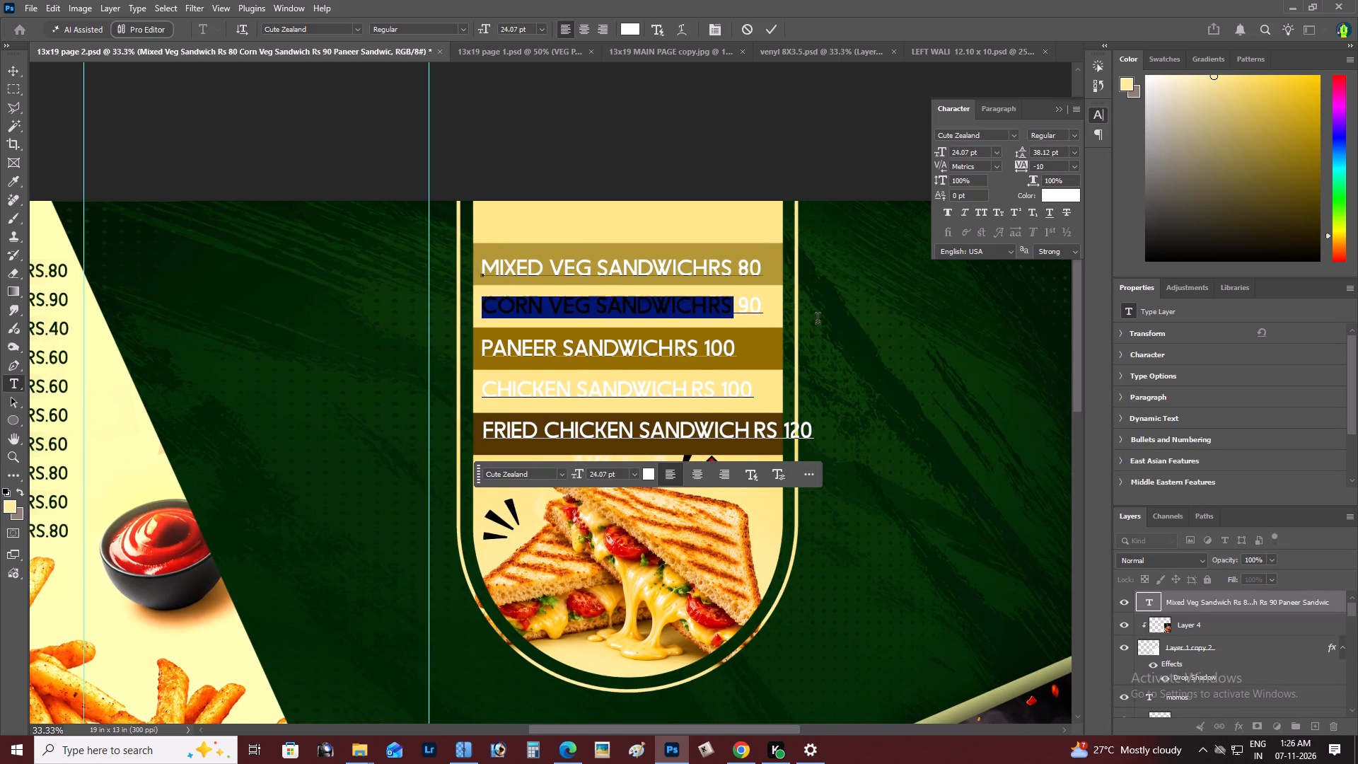
drag(818, 320, 852, 320)
click(646, 480)
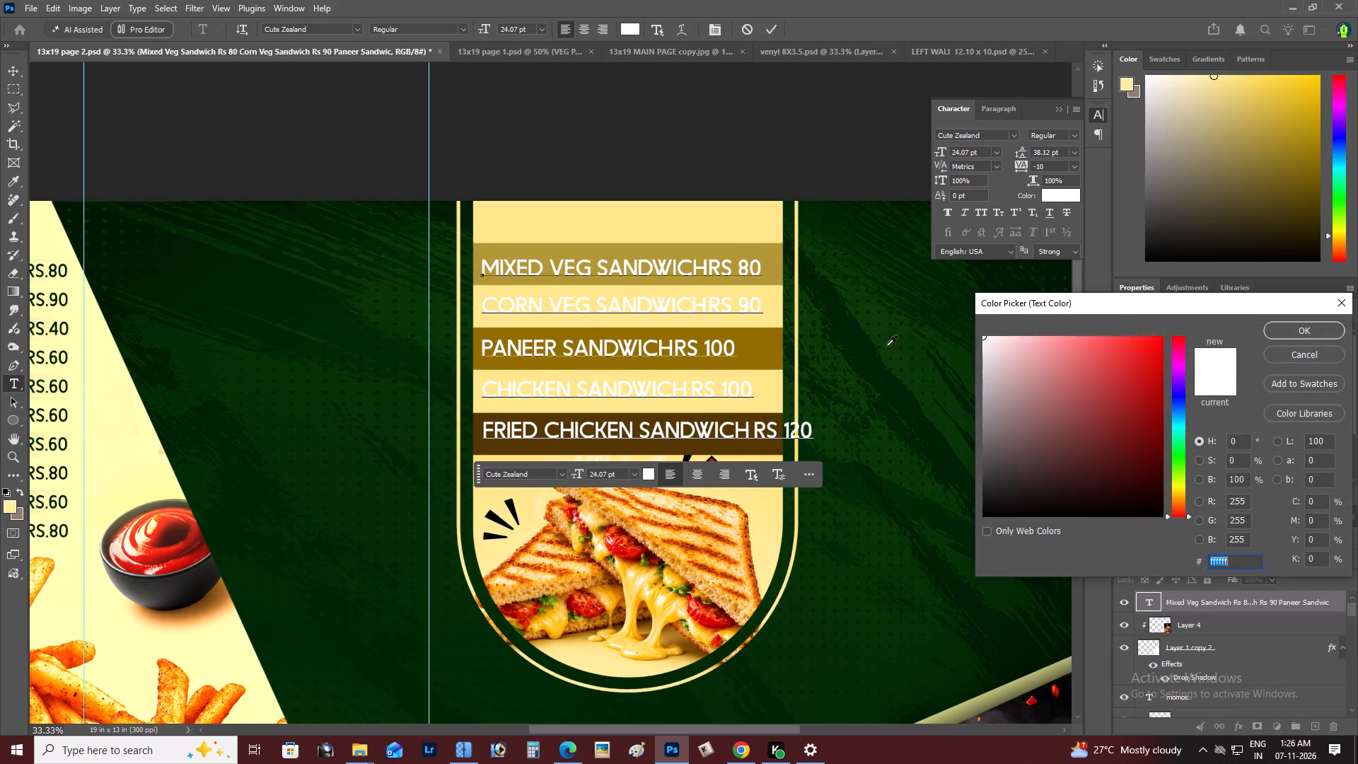
click(859, 351)
click(677, 421)
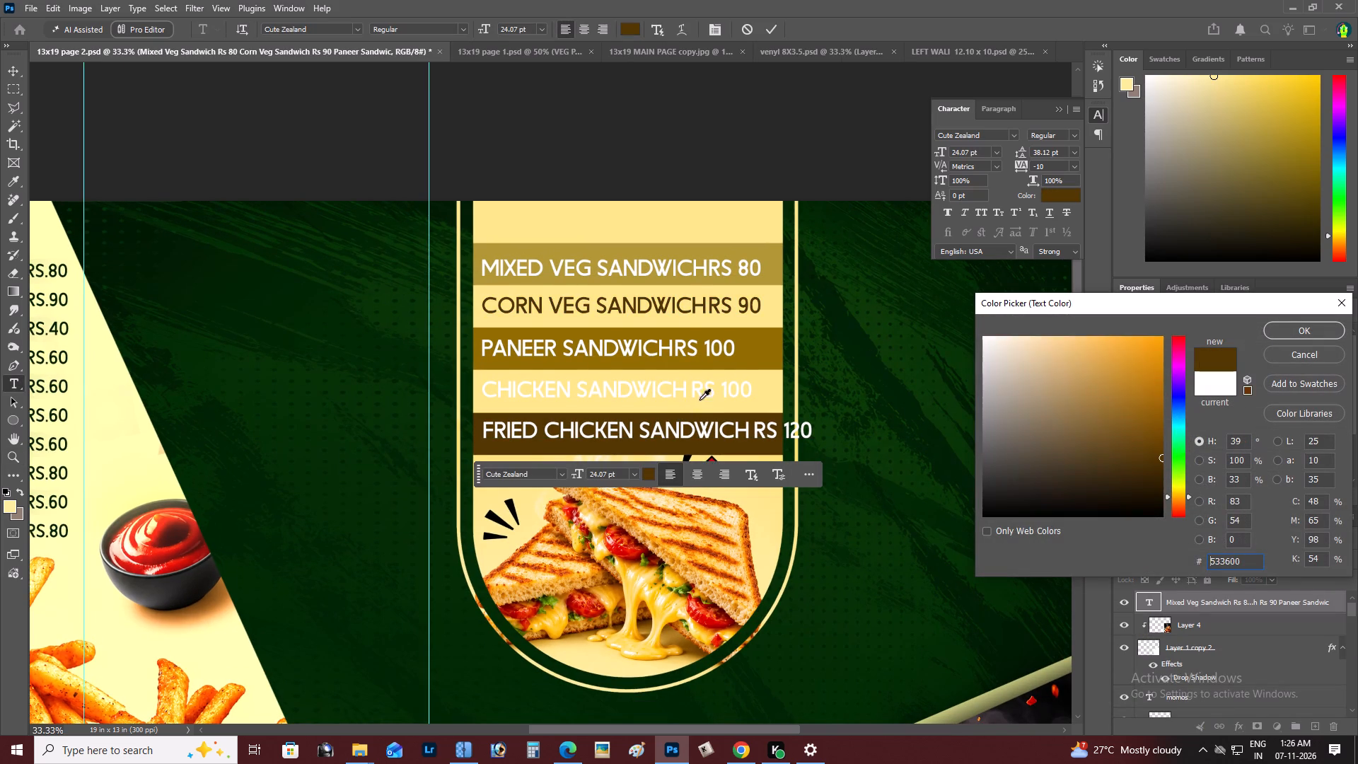
click(745, 361)
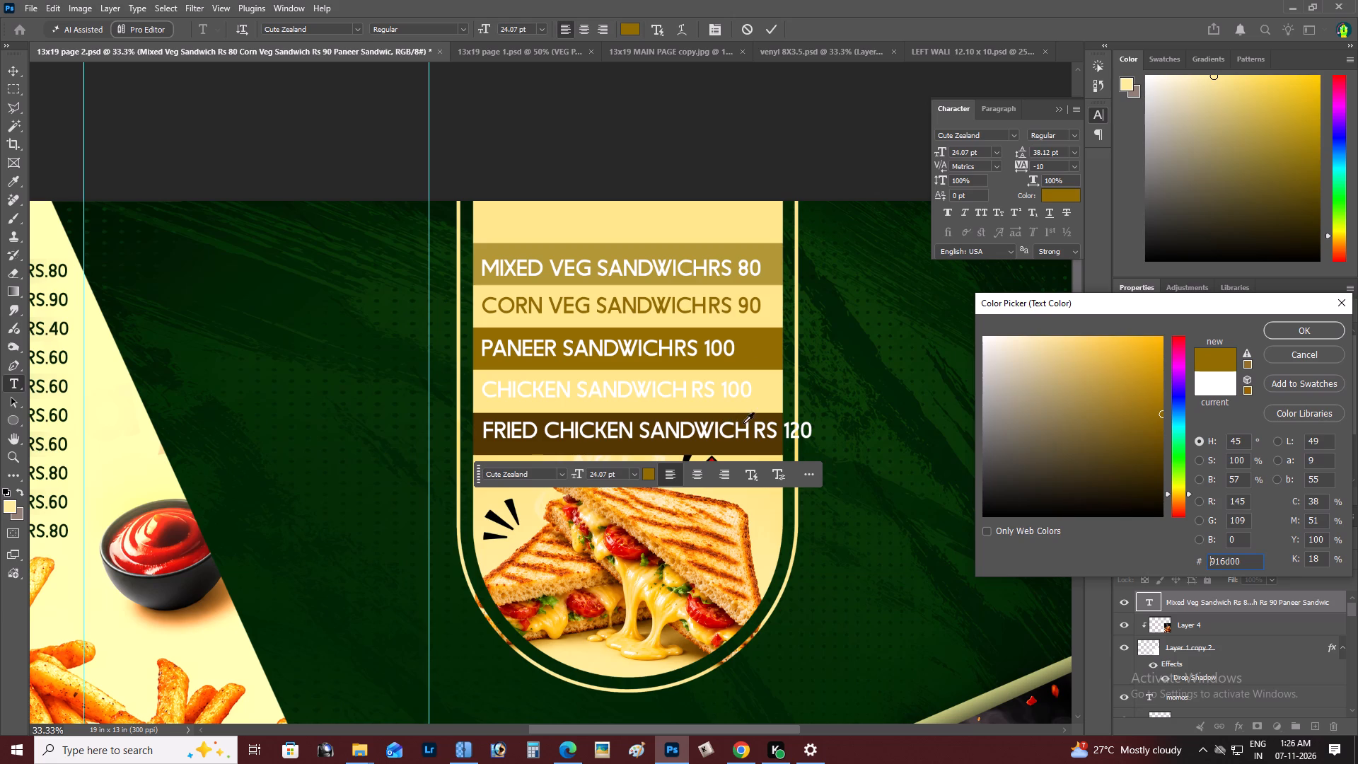
click(747, 417)
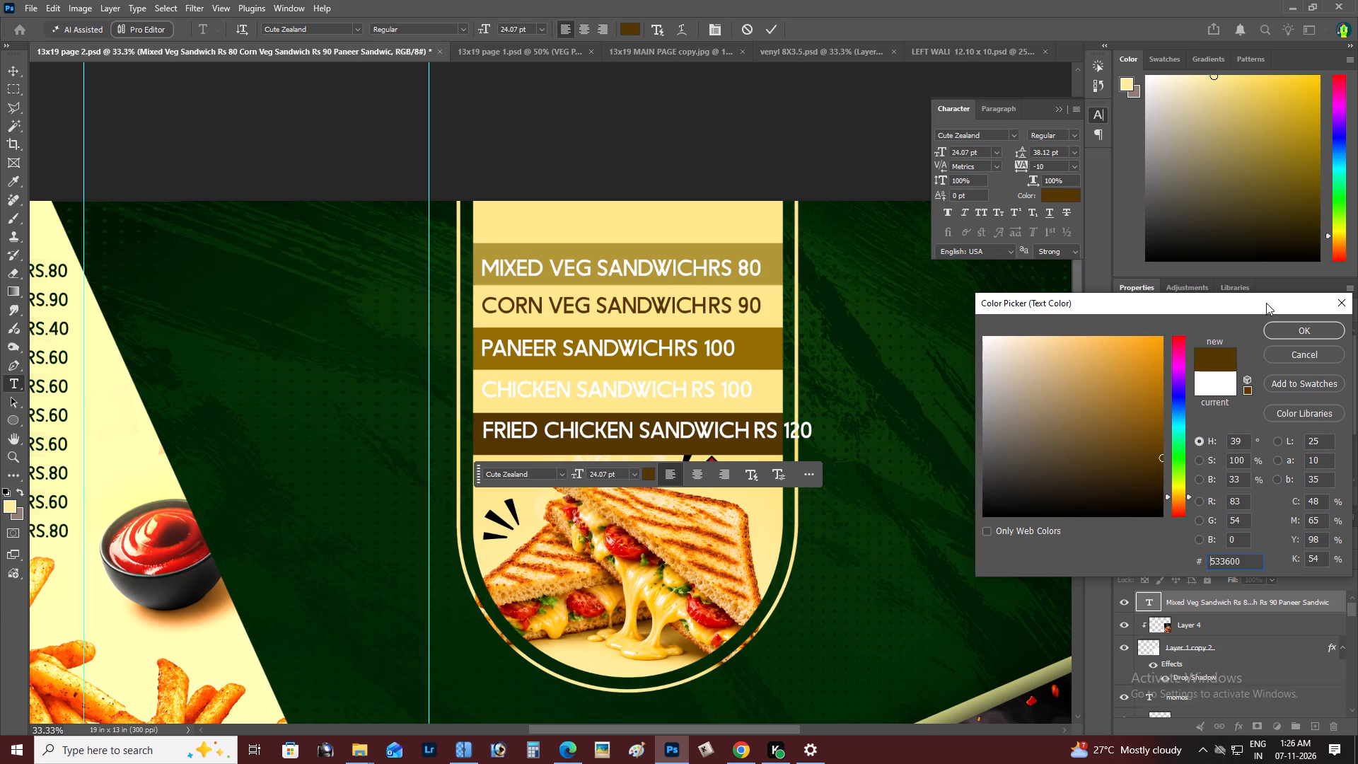
click(1283, 329)
click(770, 35)
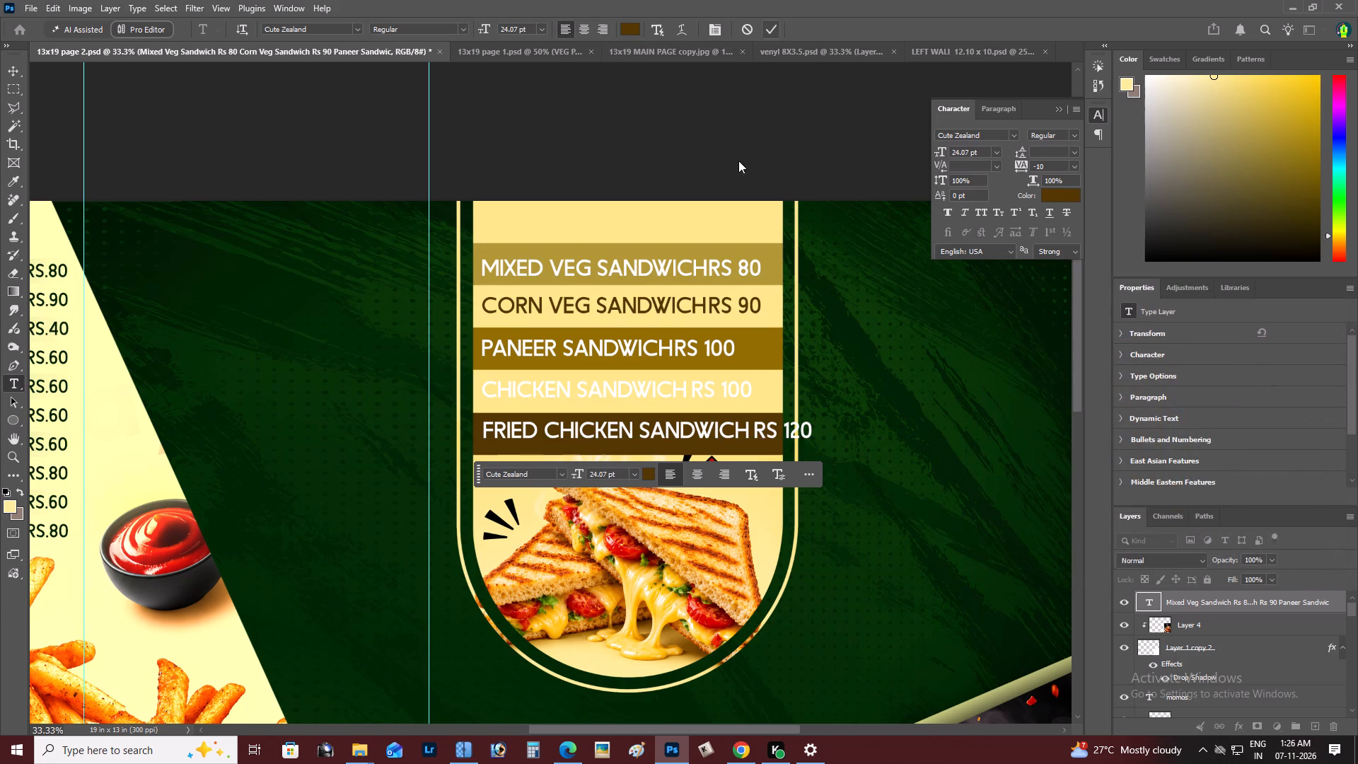
Recolour the Chicken Sandwich line to the same dark brown 533600, sampled from the Fried Chicken Sandwich band.
triple_click(615, 395)
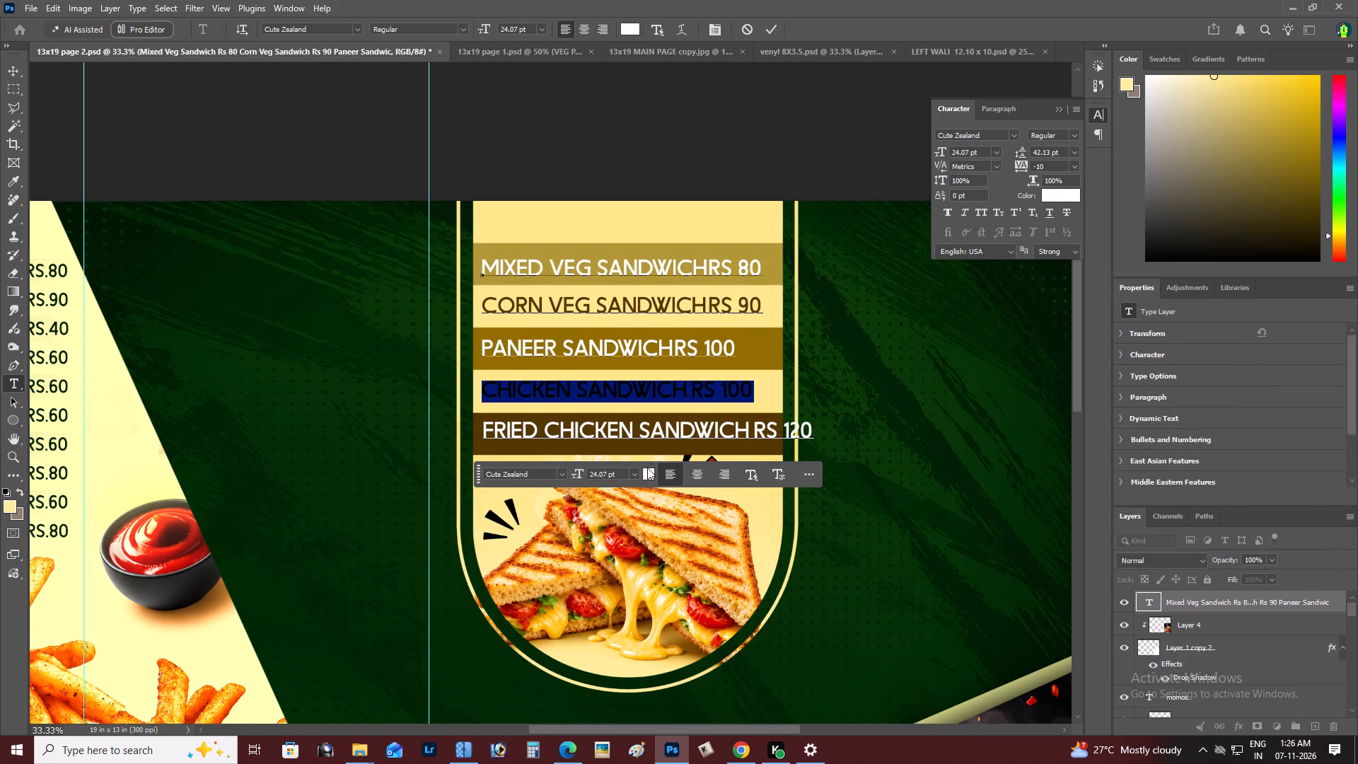
click(649, 475)
click(627, 448)
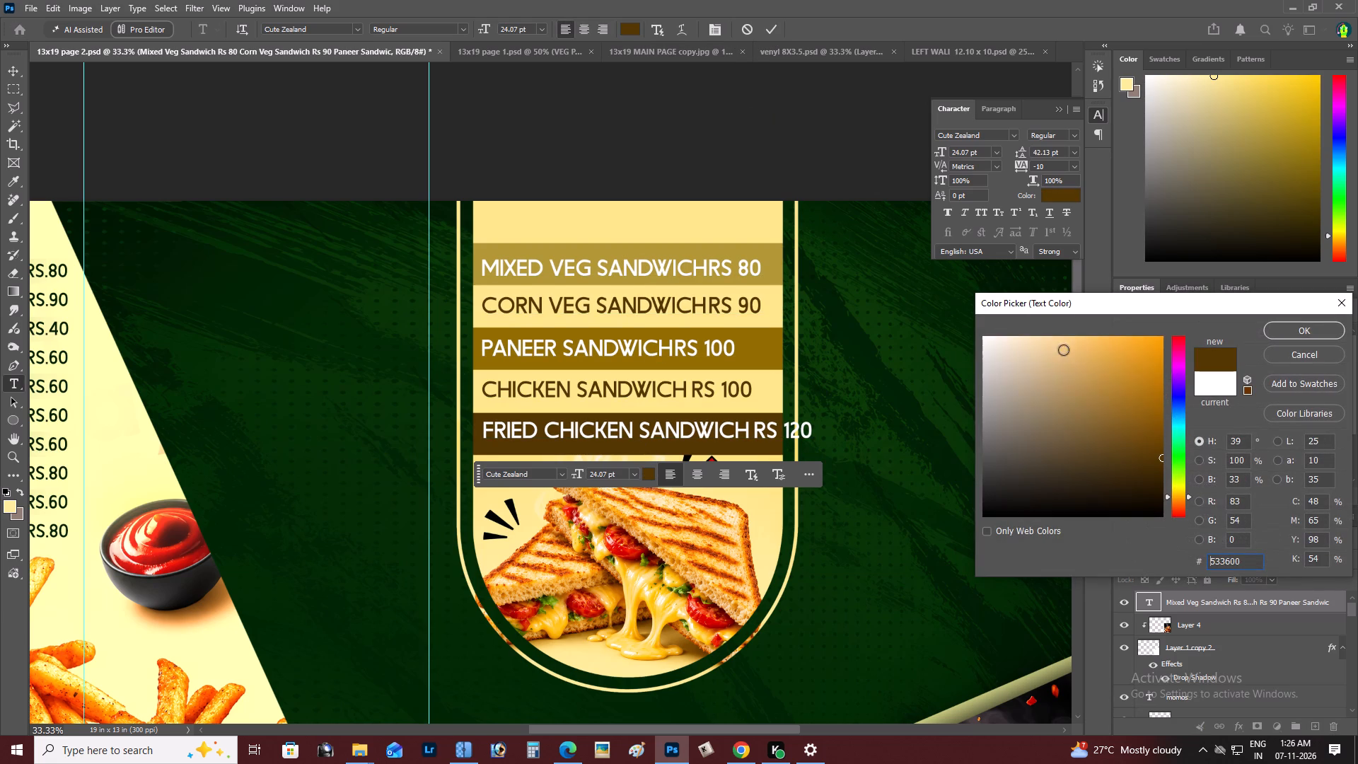
click(1284, 325)
click(771, 31)
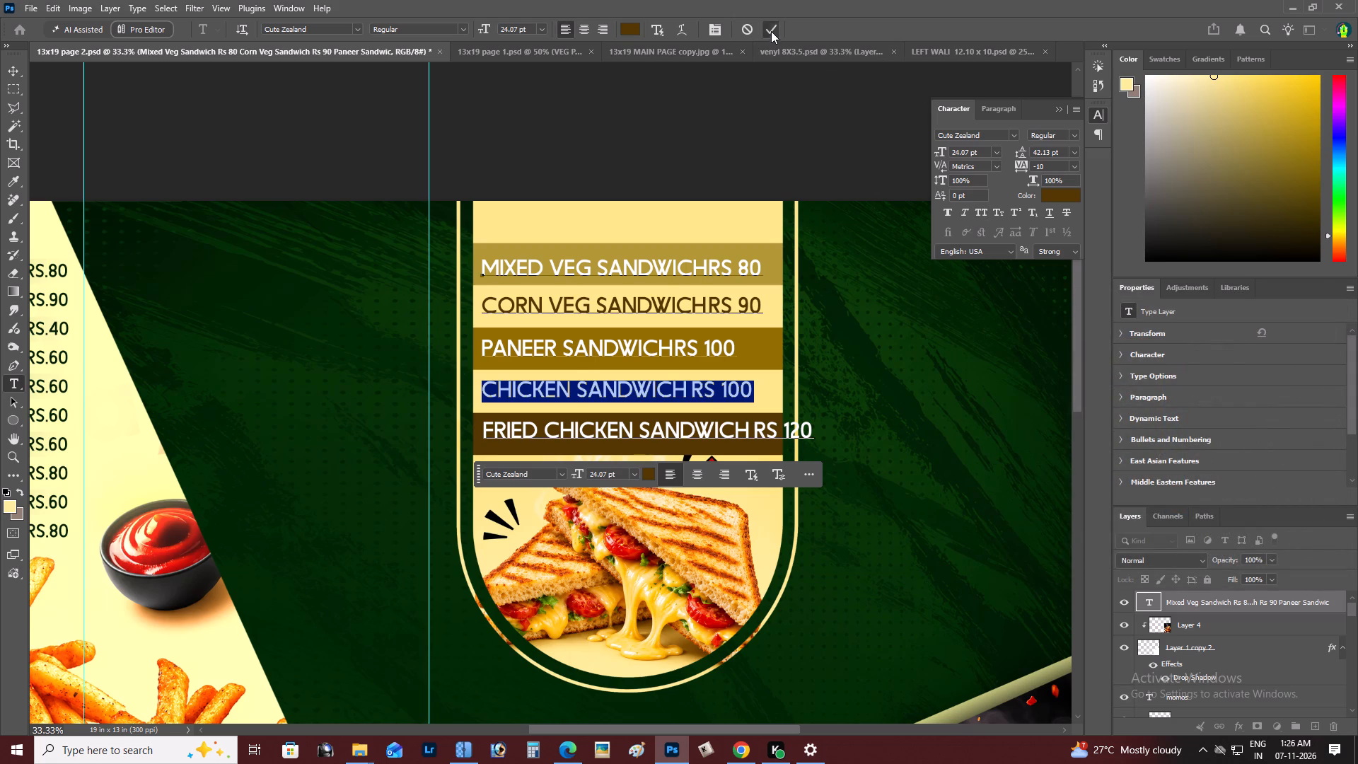
Rewrite the Mixed Veg Sandwich price as Rs.80 and space it away from the item name towards the band's end.
click(712, 261)
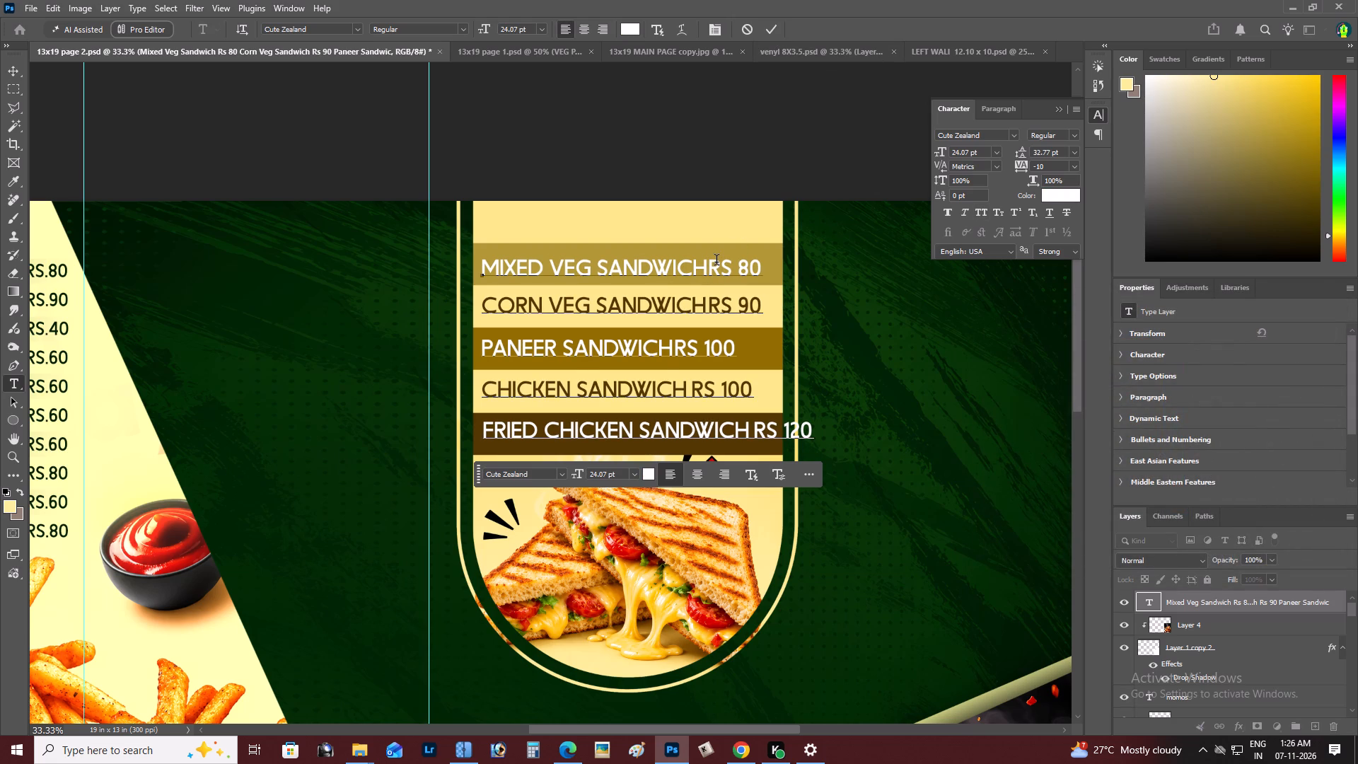
key(space)
click(746, 266)
key(BackSpace)
key(period)
key(Left)
key(Left)
key(Left)
key(space)
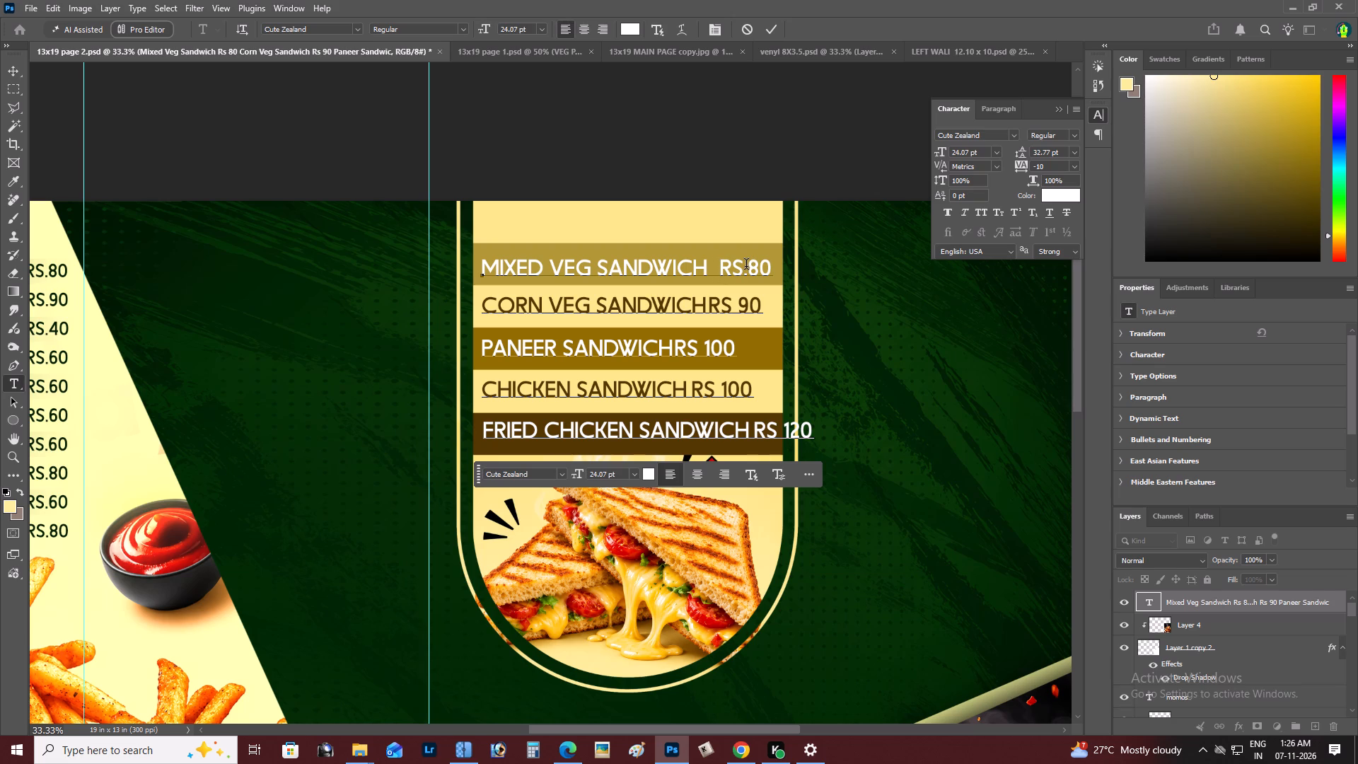
key(space)
key(ctrl+Return)
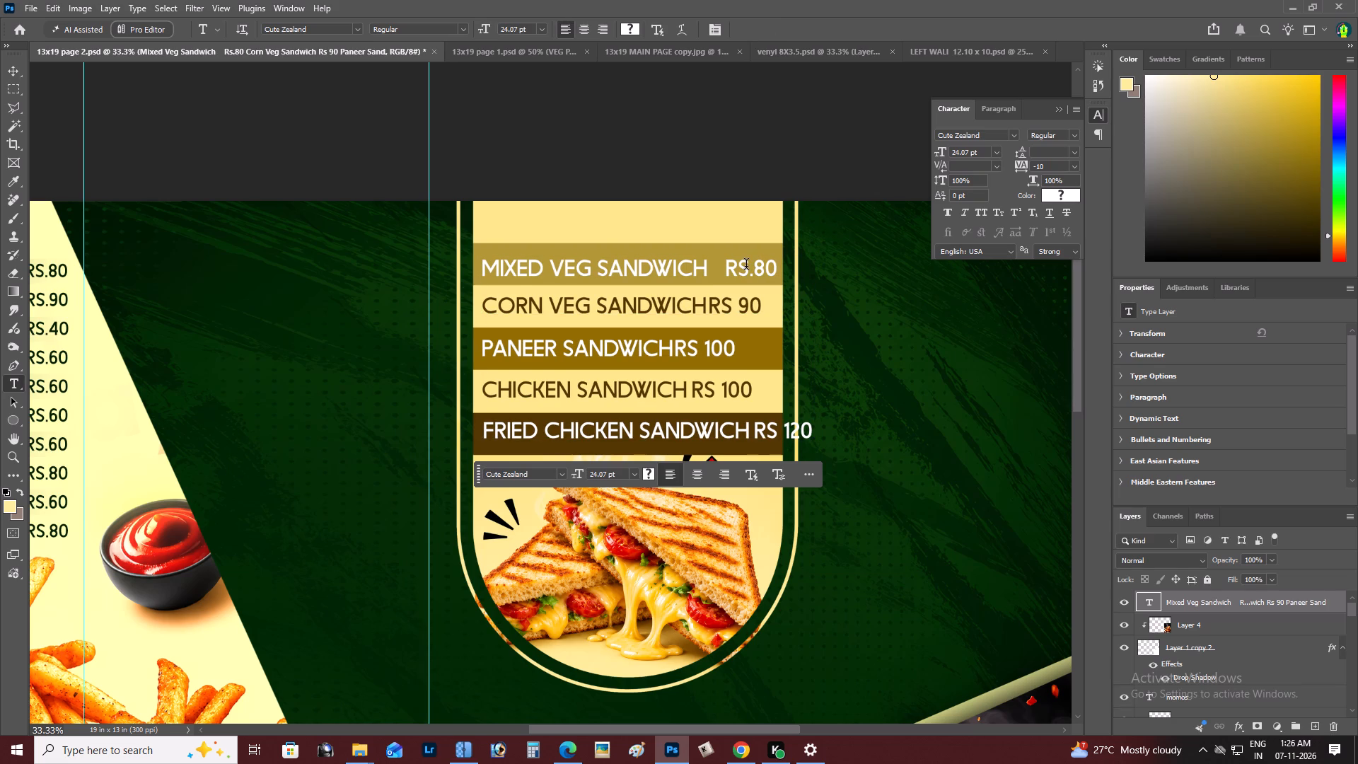
Rewrite the Corn Veg Sandwich price as Rs.90 and add spaces before it to align it under Rs.80.
click(737, 310)
key(BackSpace)
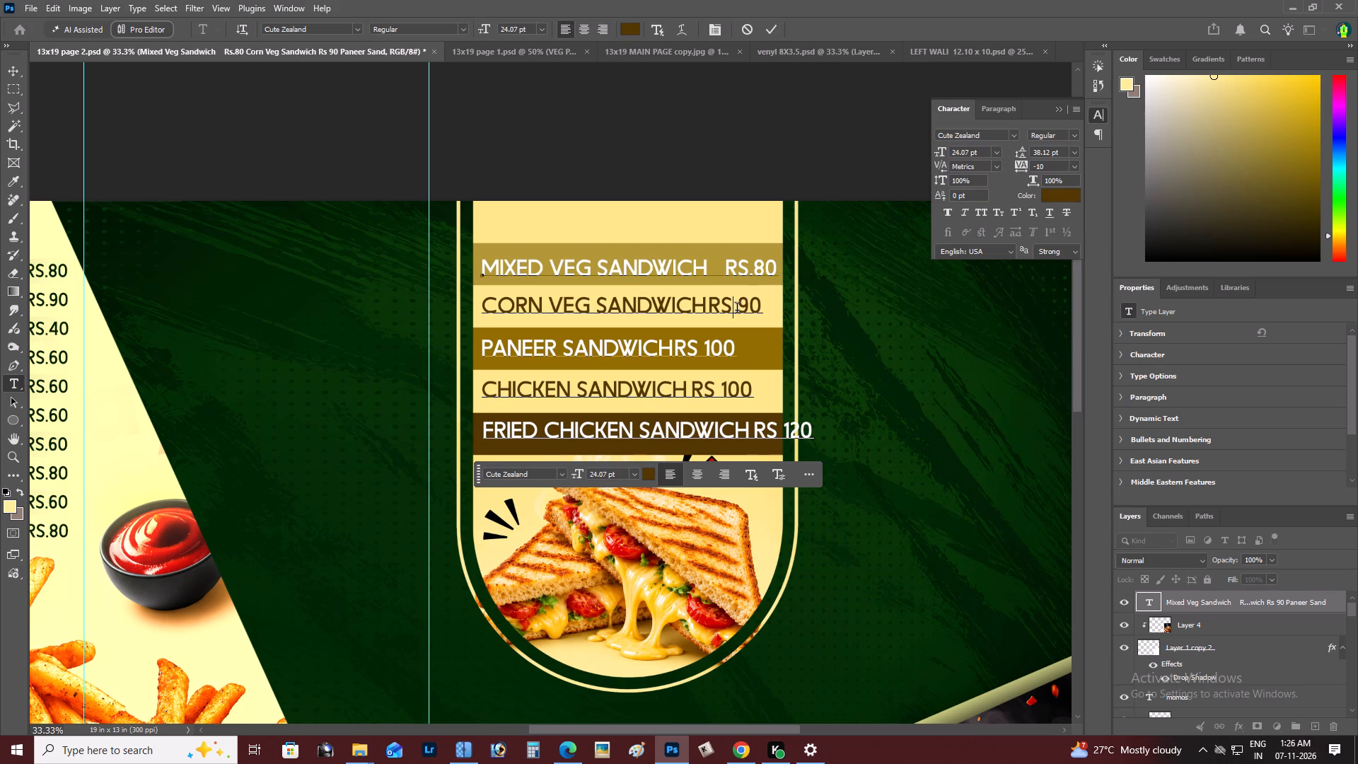
key(period)
key(Left)
key(Left)
key(Left)
key(space)
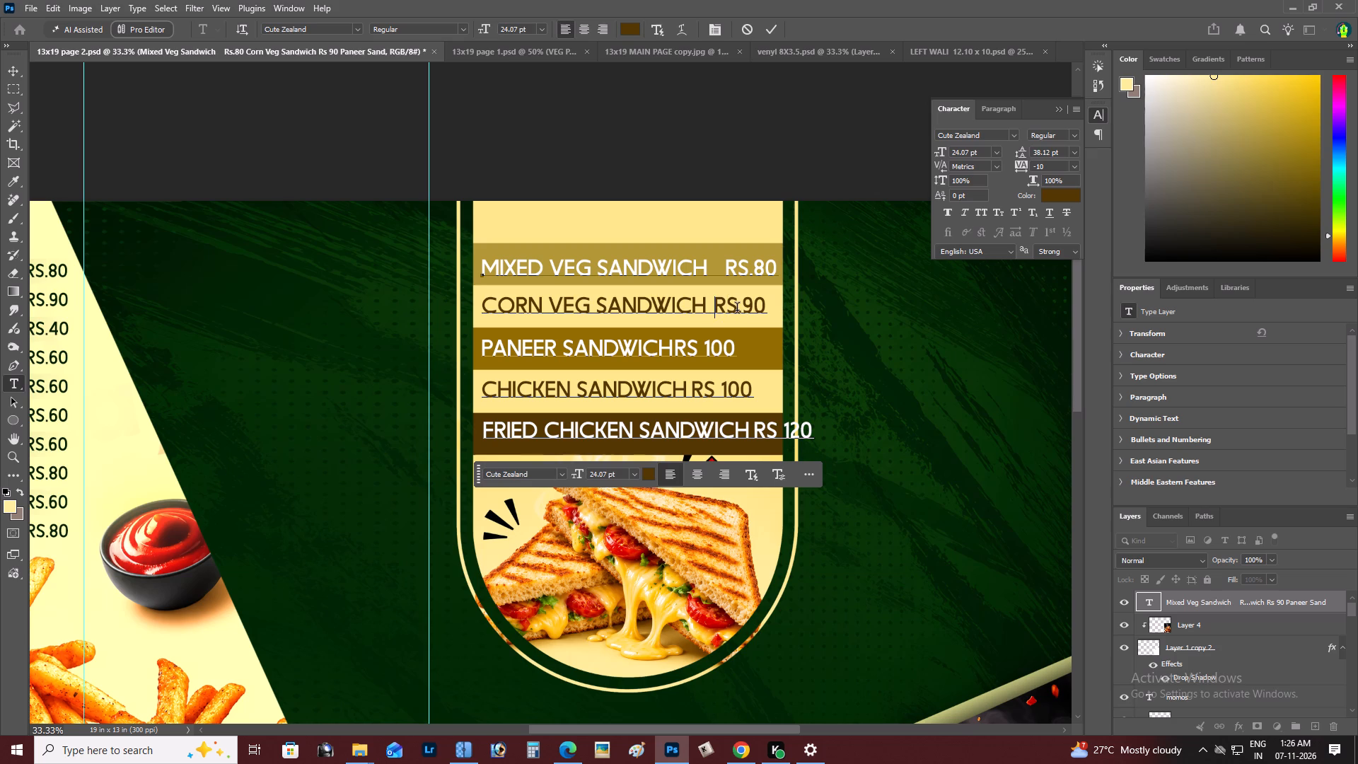
key(space)
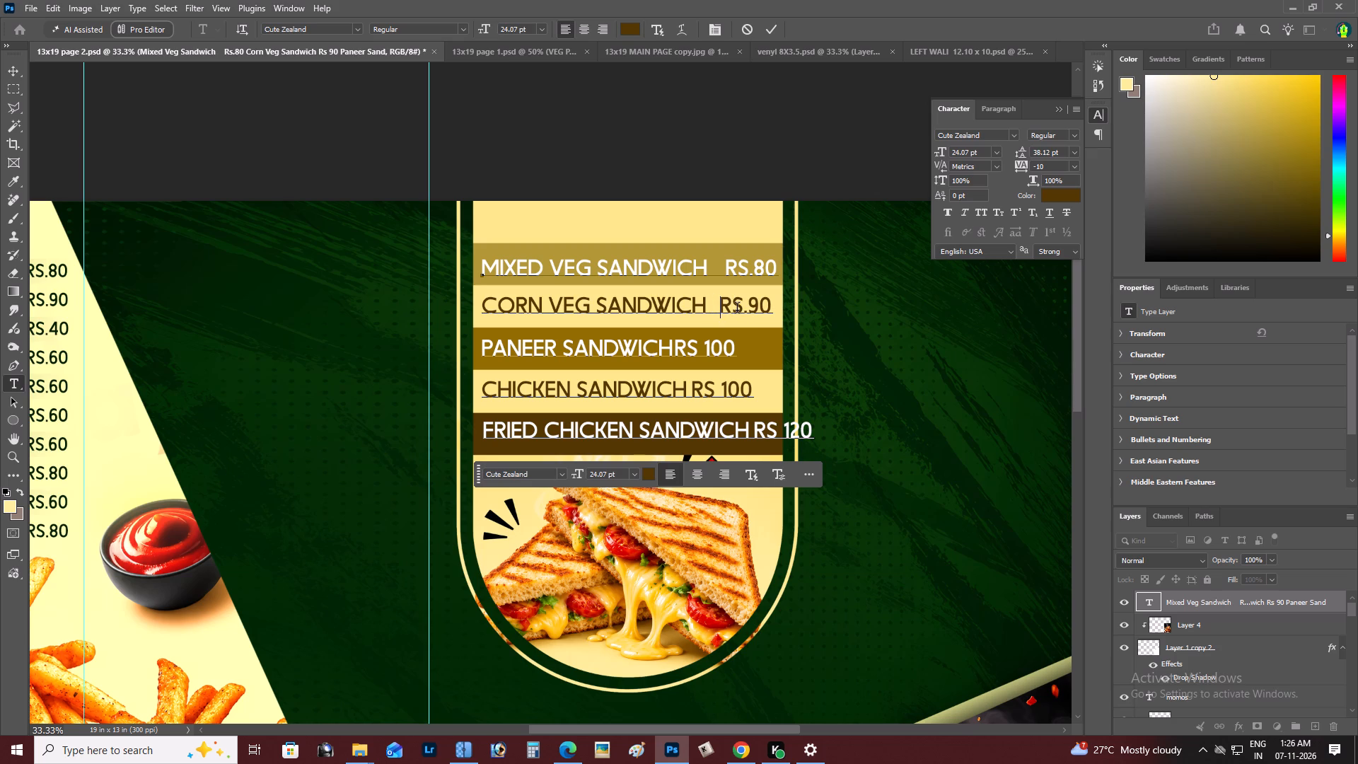
key(space)
key(ctrl+Return)
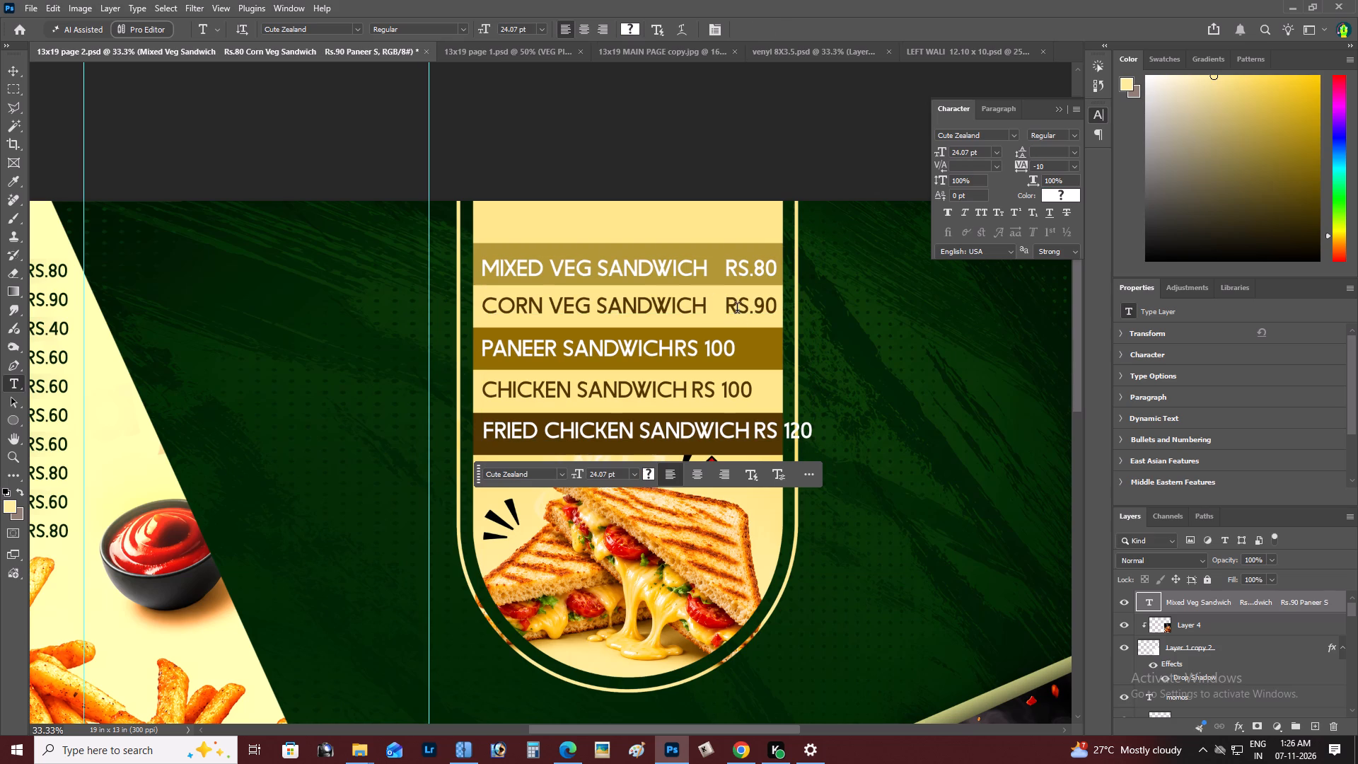
Rewrite the Paneer Sandwich price as Rs.100 and add spaces before it to align its end with the prices above.
click(707, 343)
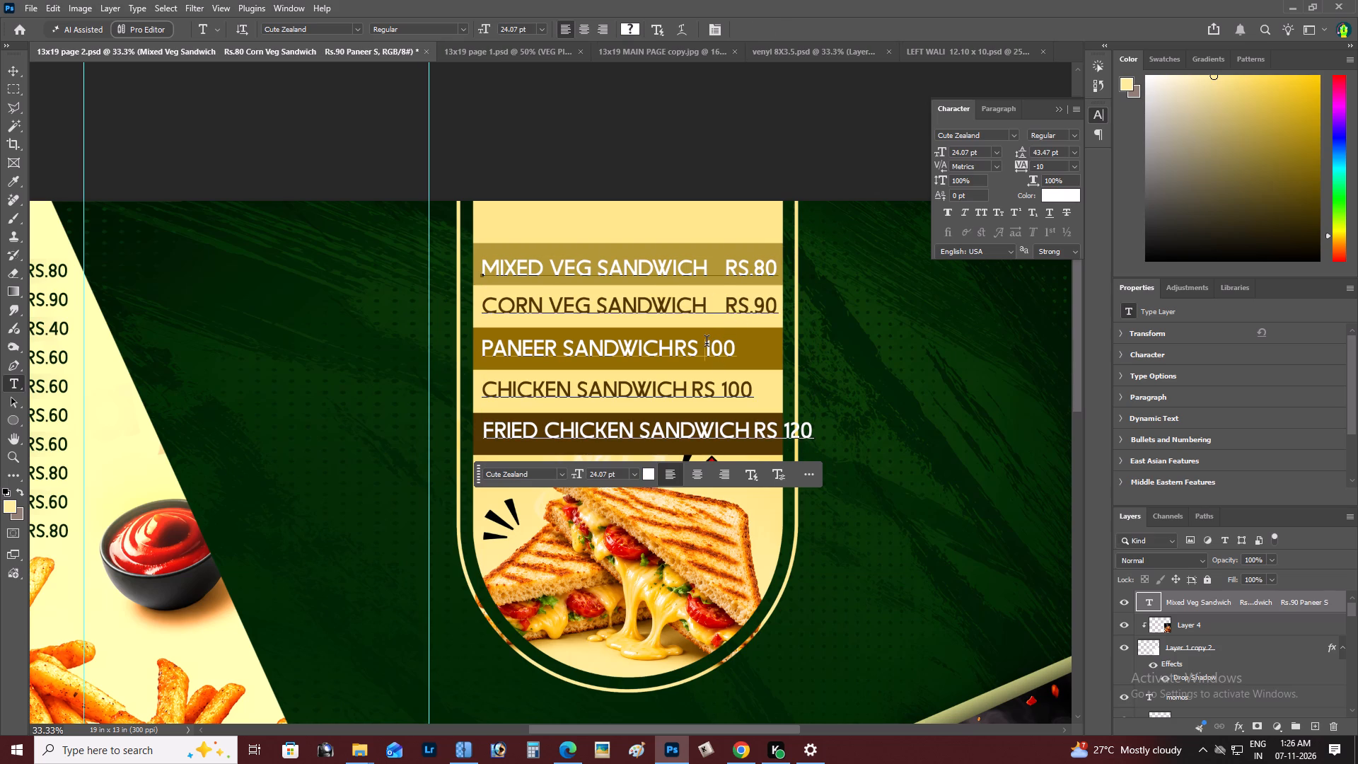
key(BackSpace)
key(period)
key(Left)
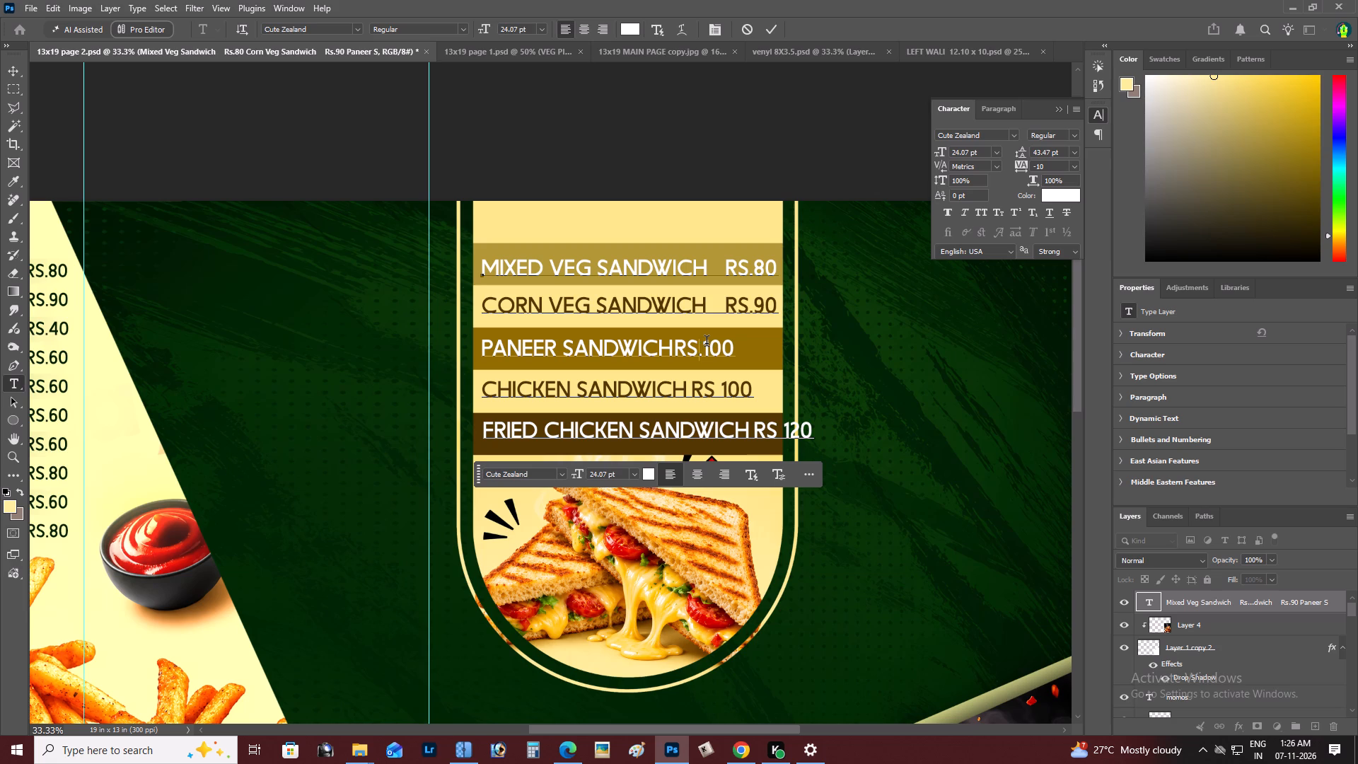
key(Left)
key(Left)
key(space)
key(space)
key(space)
key(space)
key(space)
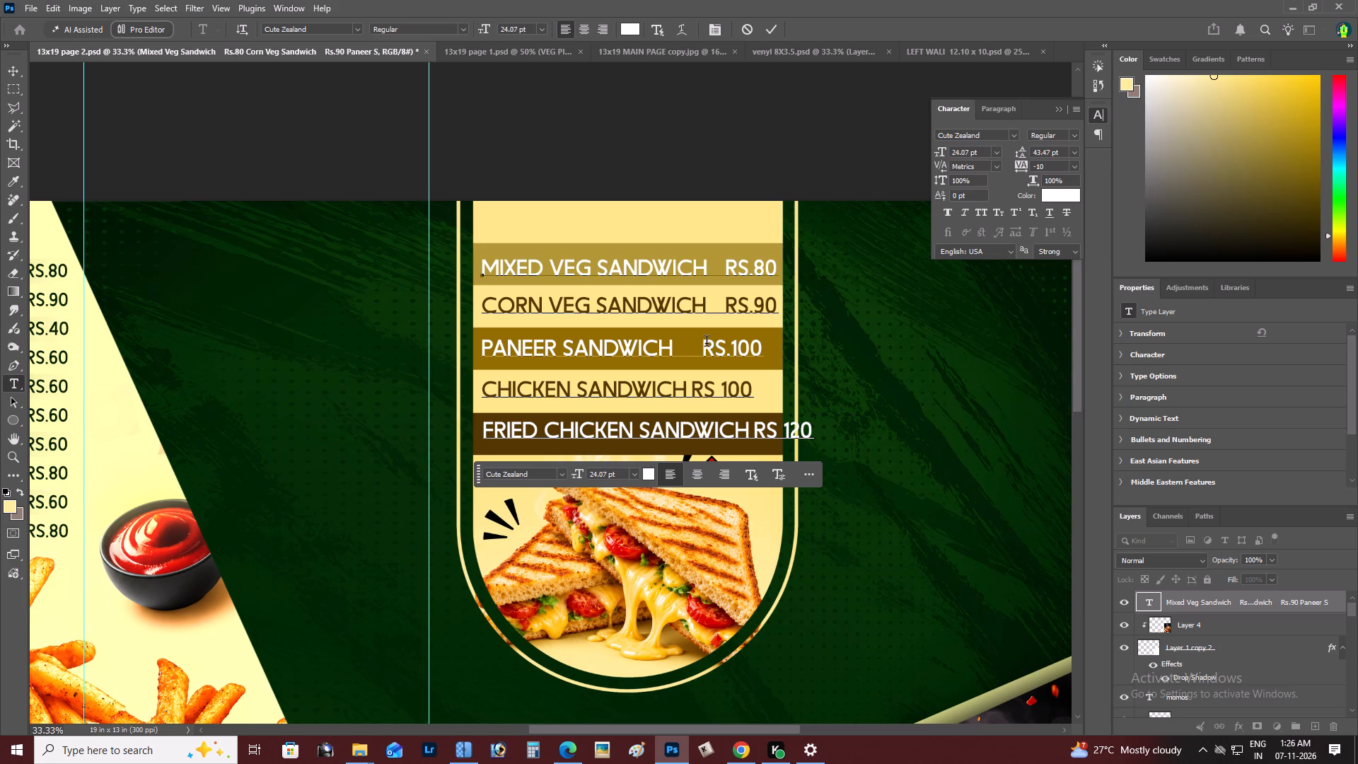
key(space)
key(space)
key(space)
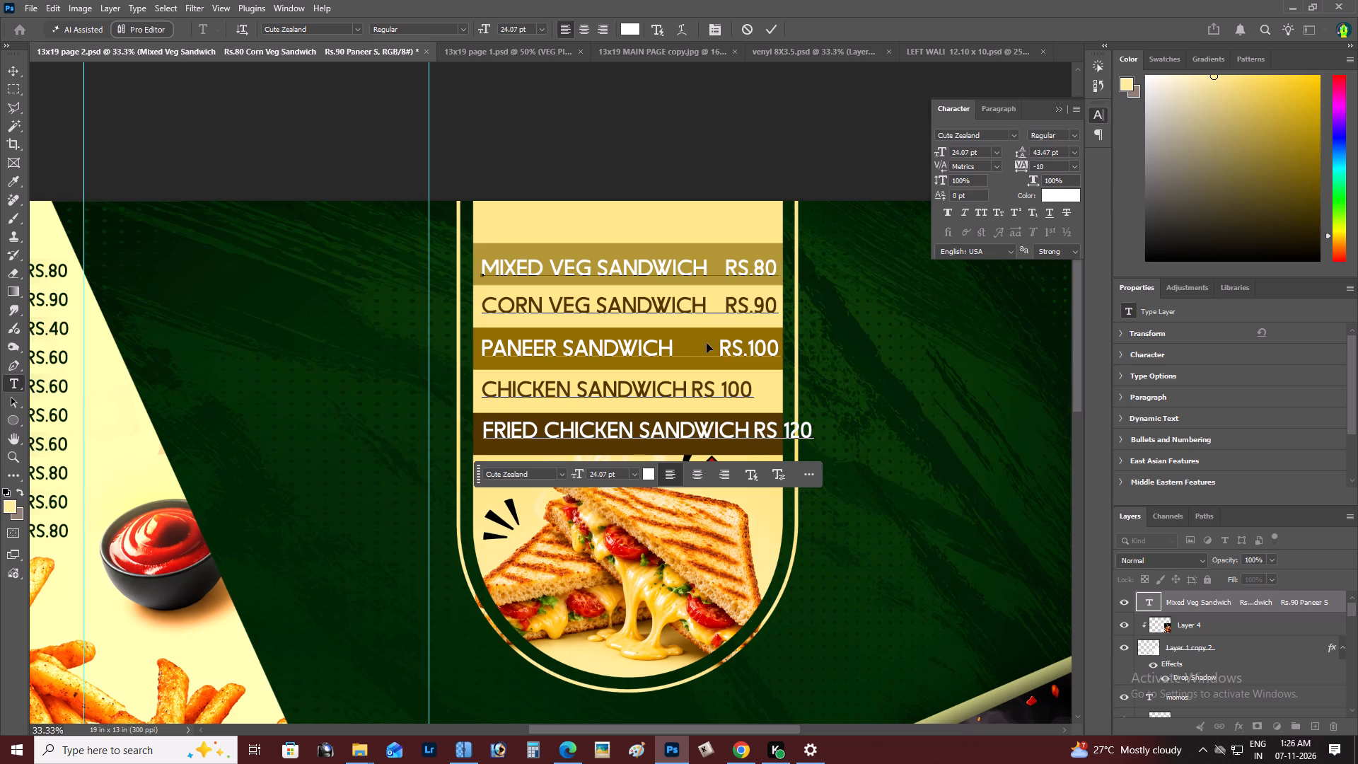
key(ctrl+Return)
Rewrite the Chicken Sandwich price as Rs.100 and add spaces before it to align it under the Paneer Sandwich price.
key(z)
alt+click(705, 343)
right_click(705, 343)
double_click(715, 347)
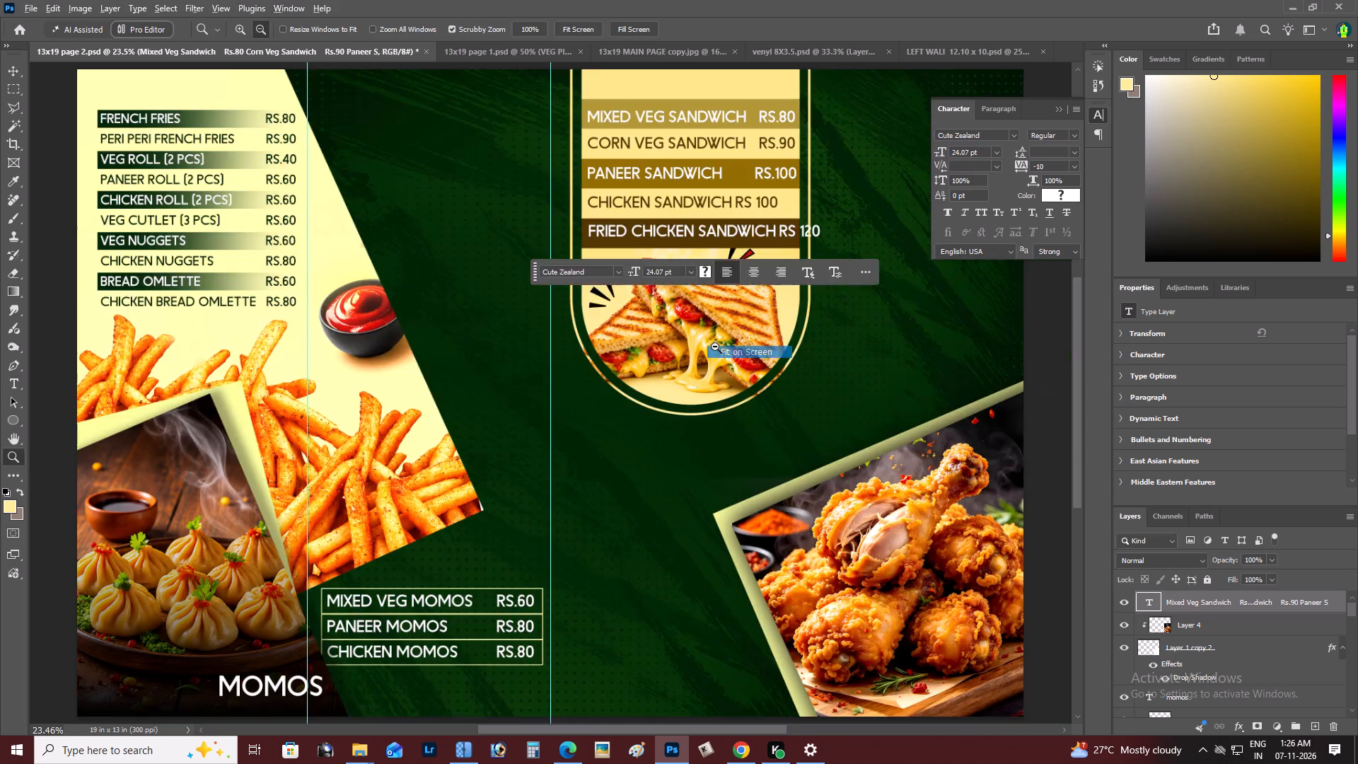
key(space)
key(space)
key(space)
key(space)
key(space)
key(space)
key(space)
key(space)
key(space)
key(space)
key(space)
key(space)
key(space)
key(space)
key(space)
key(space)
key(space)
key(space)
key(space)
key(space)
drag(715, 347, 658, 428)
key(z)
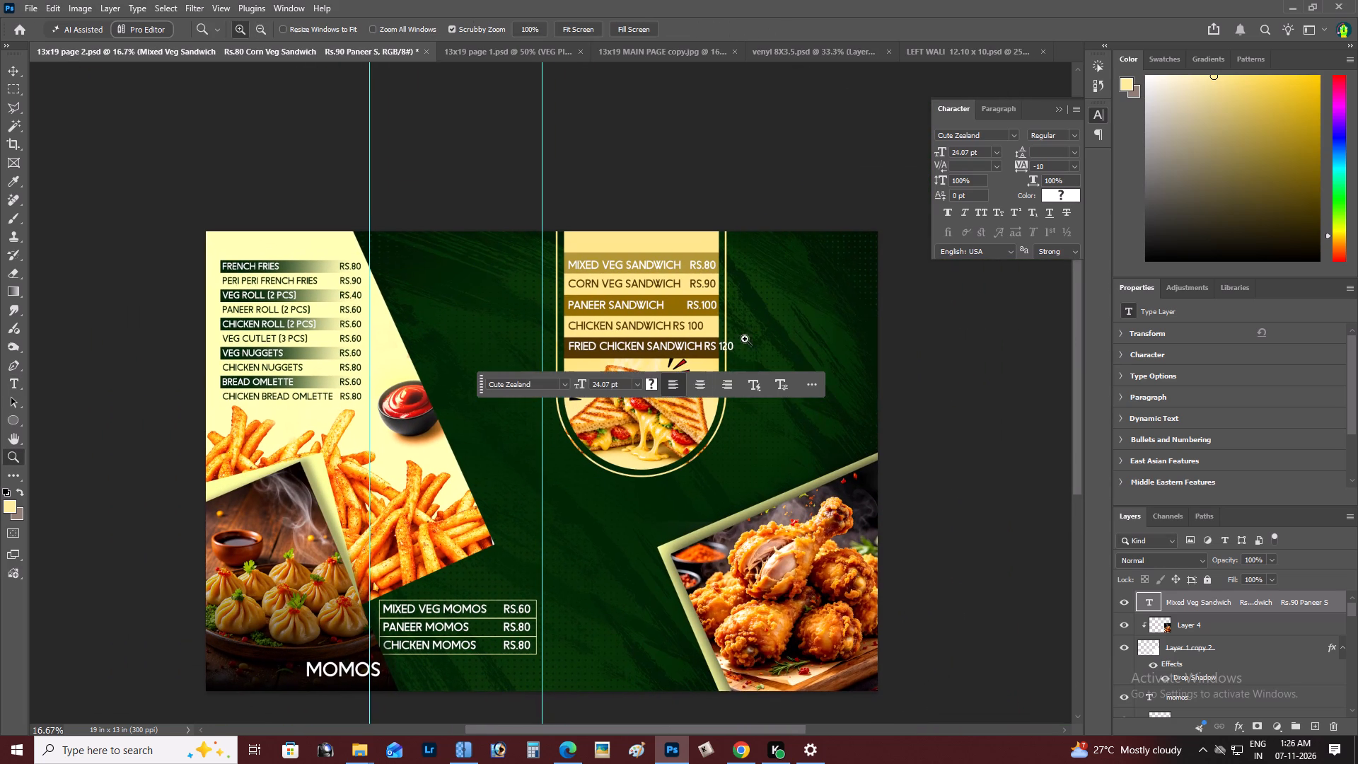
triple_click(683, 335)
click(683, 335)
key(t)
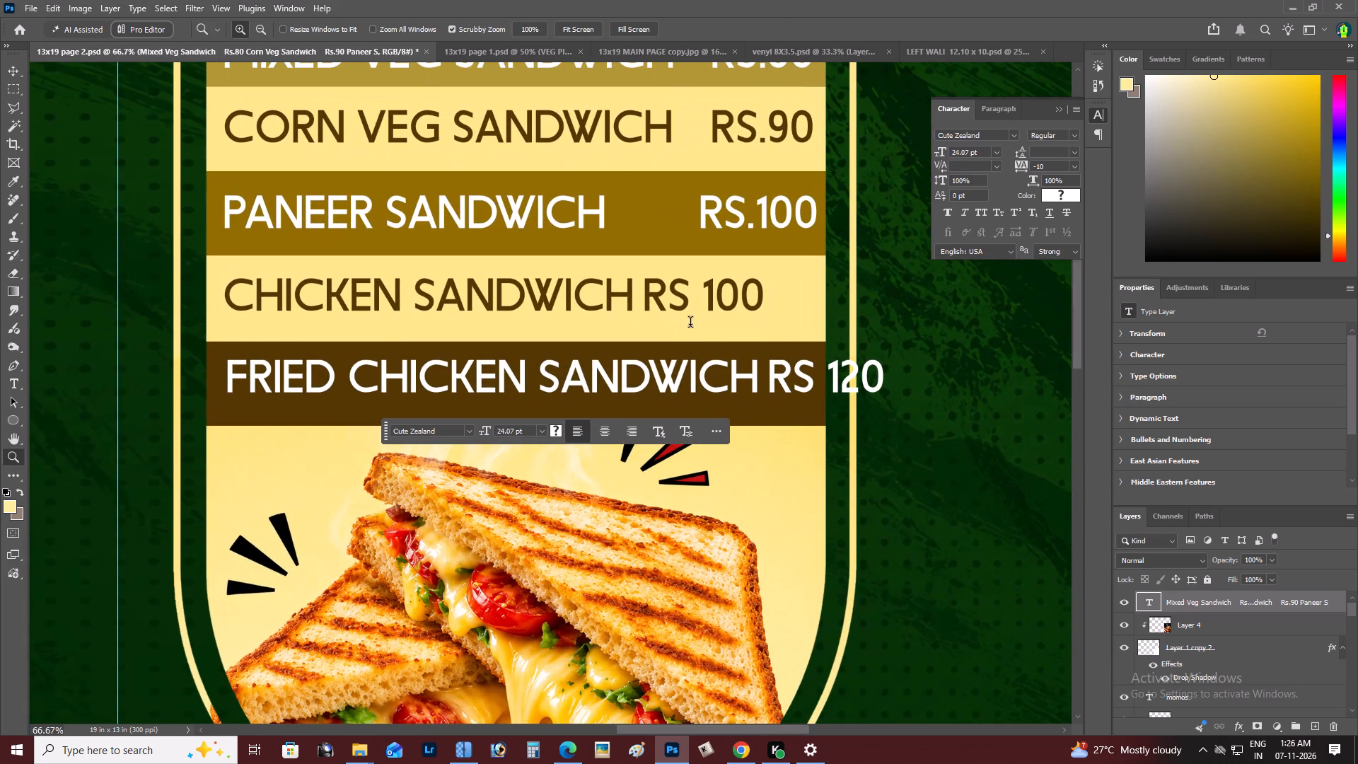
click(704, 298)
key(BackSpace)
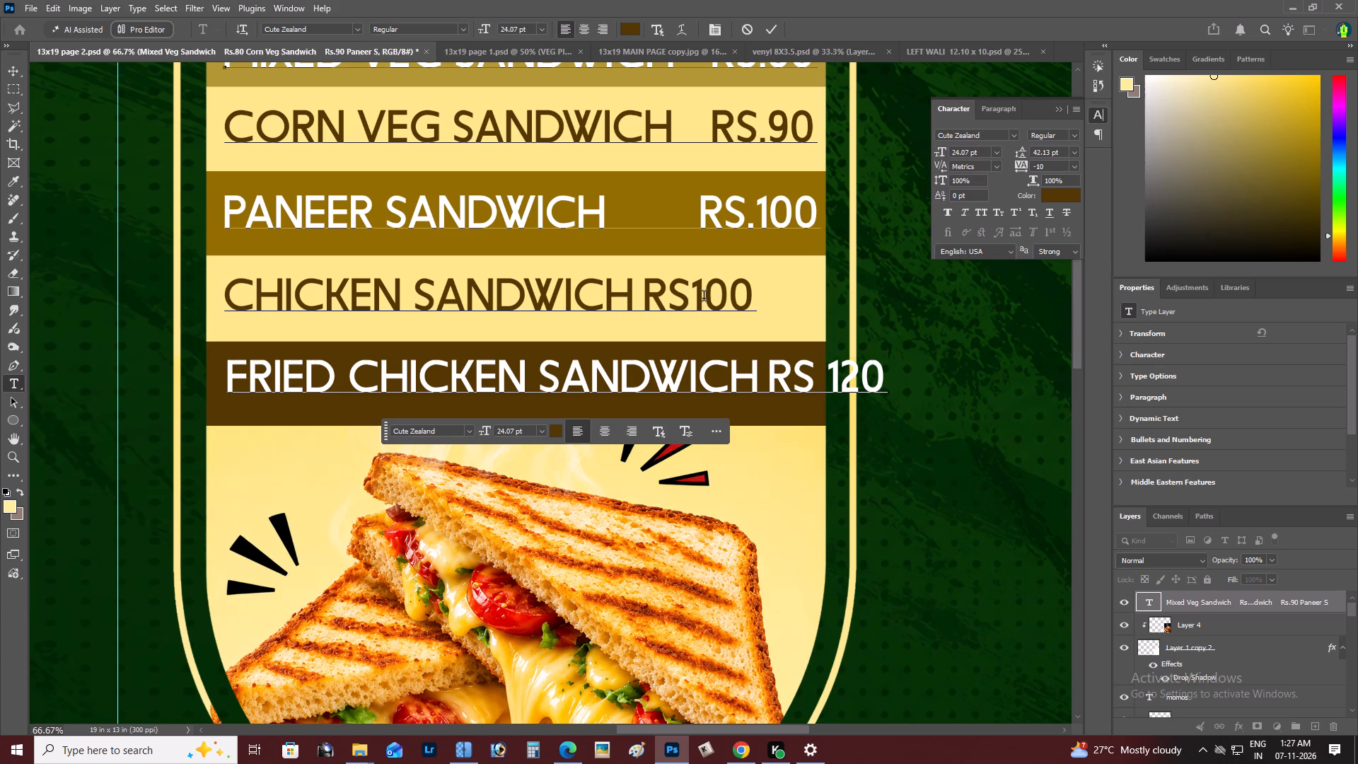
key(period)
key(Left)
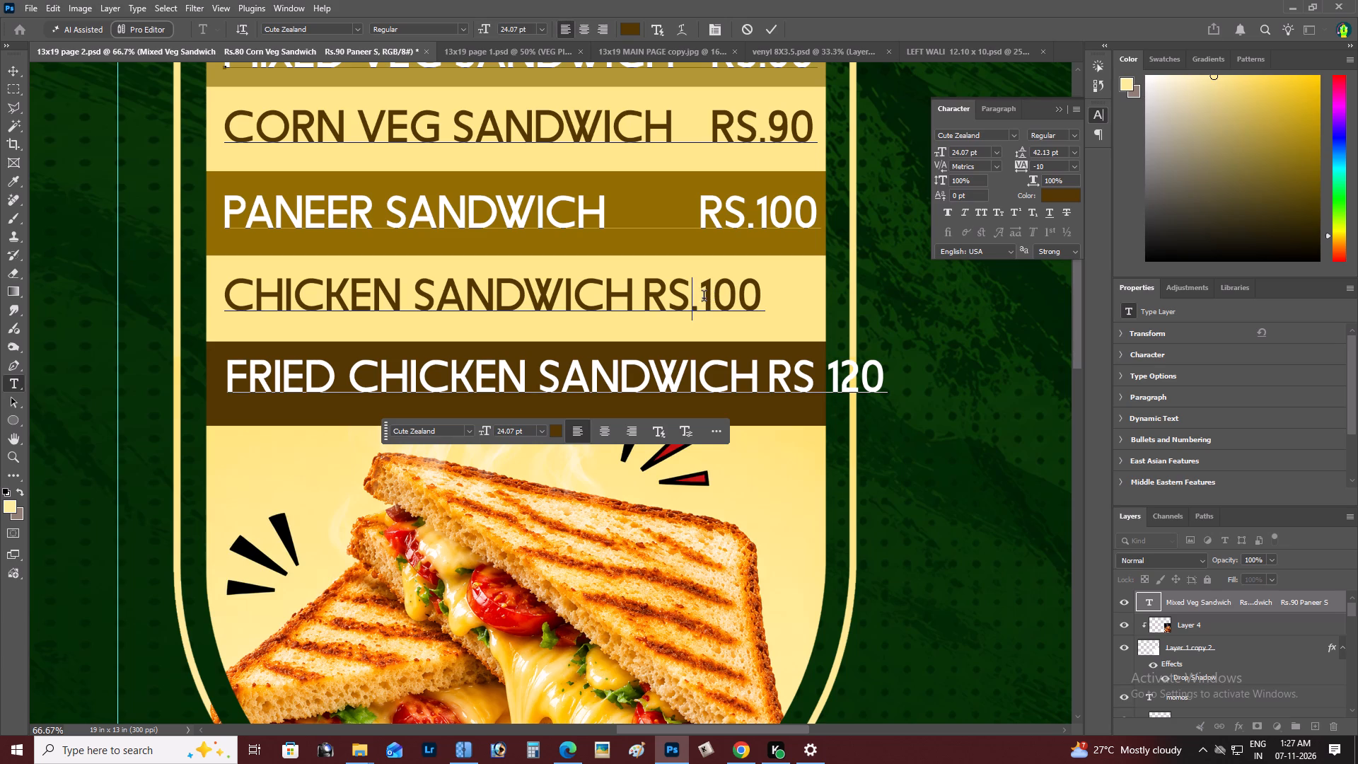
key(Left)
key(Left)
key(space)
key(space)
key(space)
key(space)
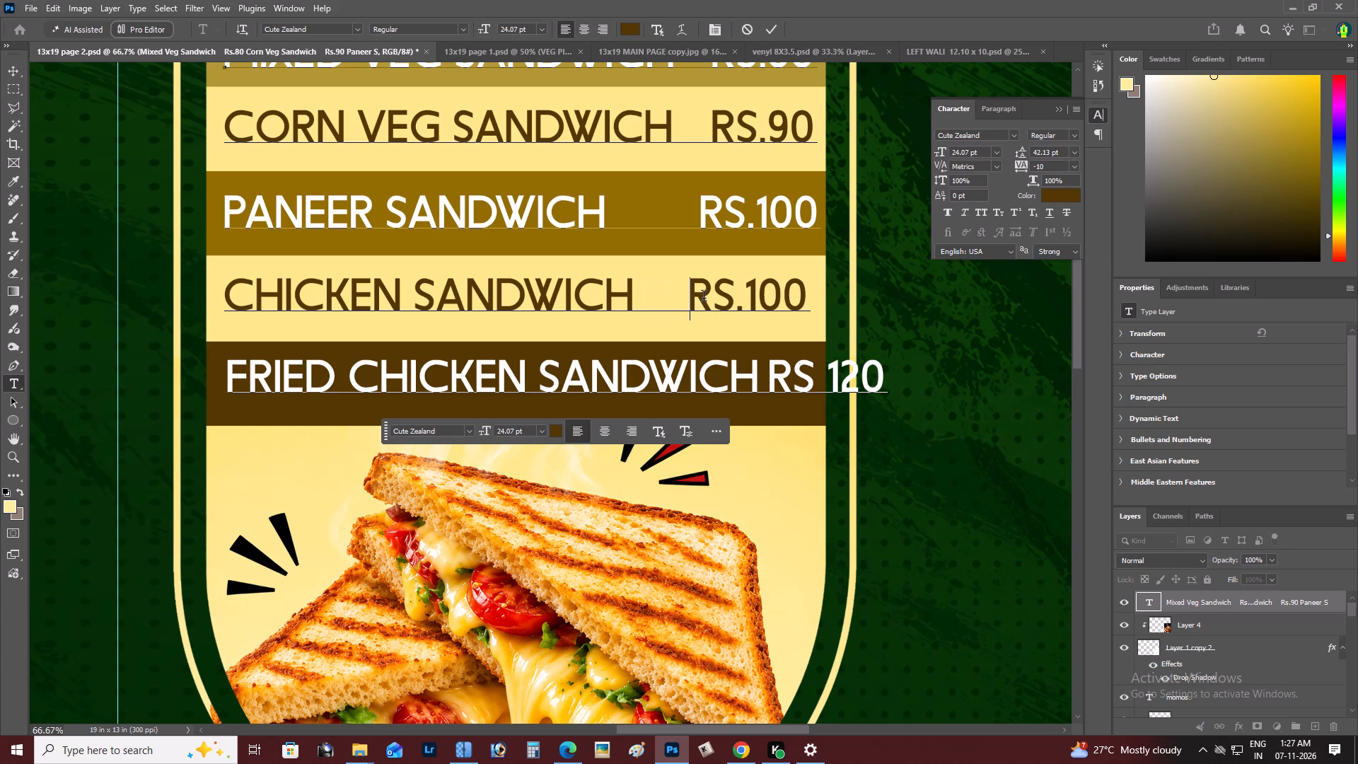
key(space)
key(ctrl+Return)
Move the floating text options off the sandwich artwork and examine the sandwich list against the whole page.
key(z)
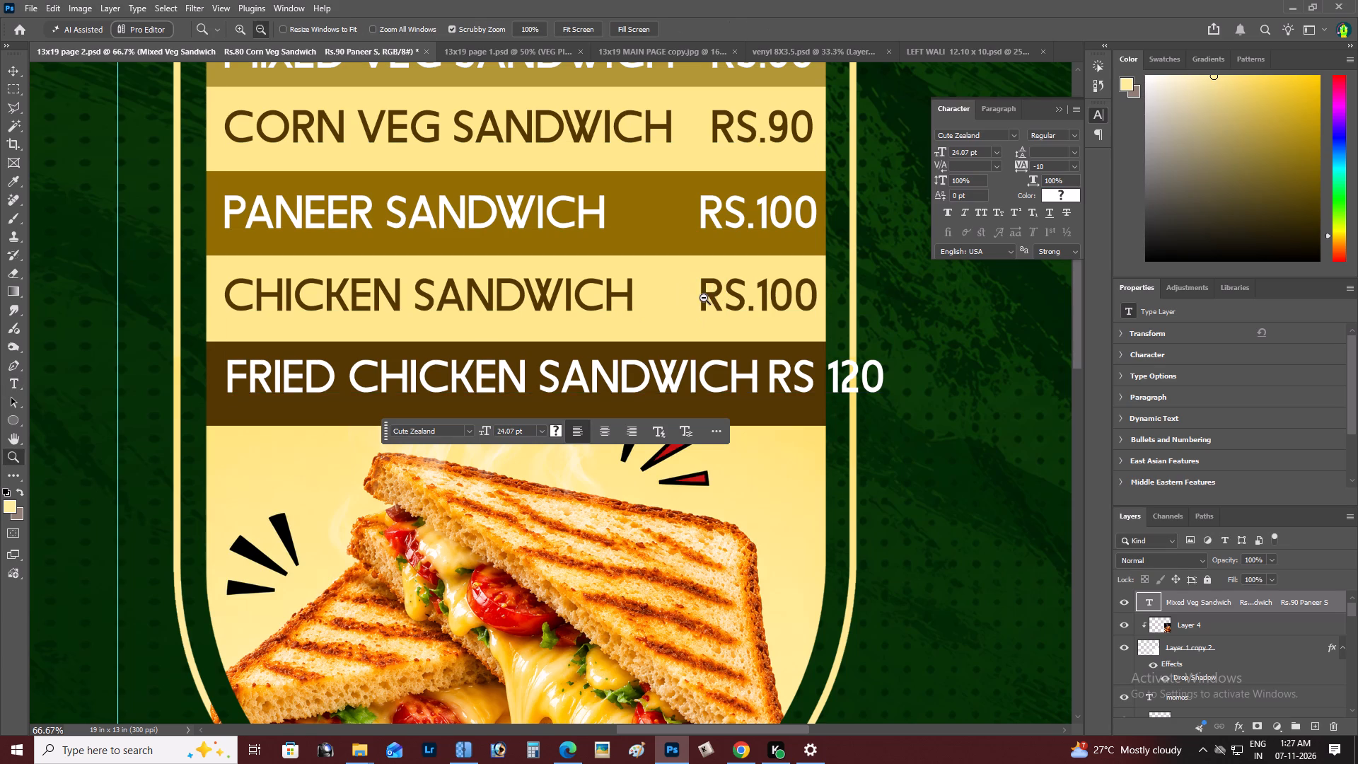
alt+click(704, 298)
right_click(704, 298)
double_click(721, 303)
key(space)
key(space)
key(space)
key(space)
key(space)
key(space)
key(space)
key(space)
key(space)
key(space)
key(space)
key(space)
key(space)
key(space)
key(space)
key(space)
key(space)
key(space)
key(space)
key(space)
drag(721, 303, 690, 354)
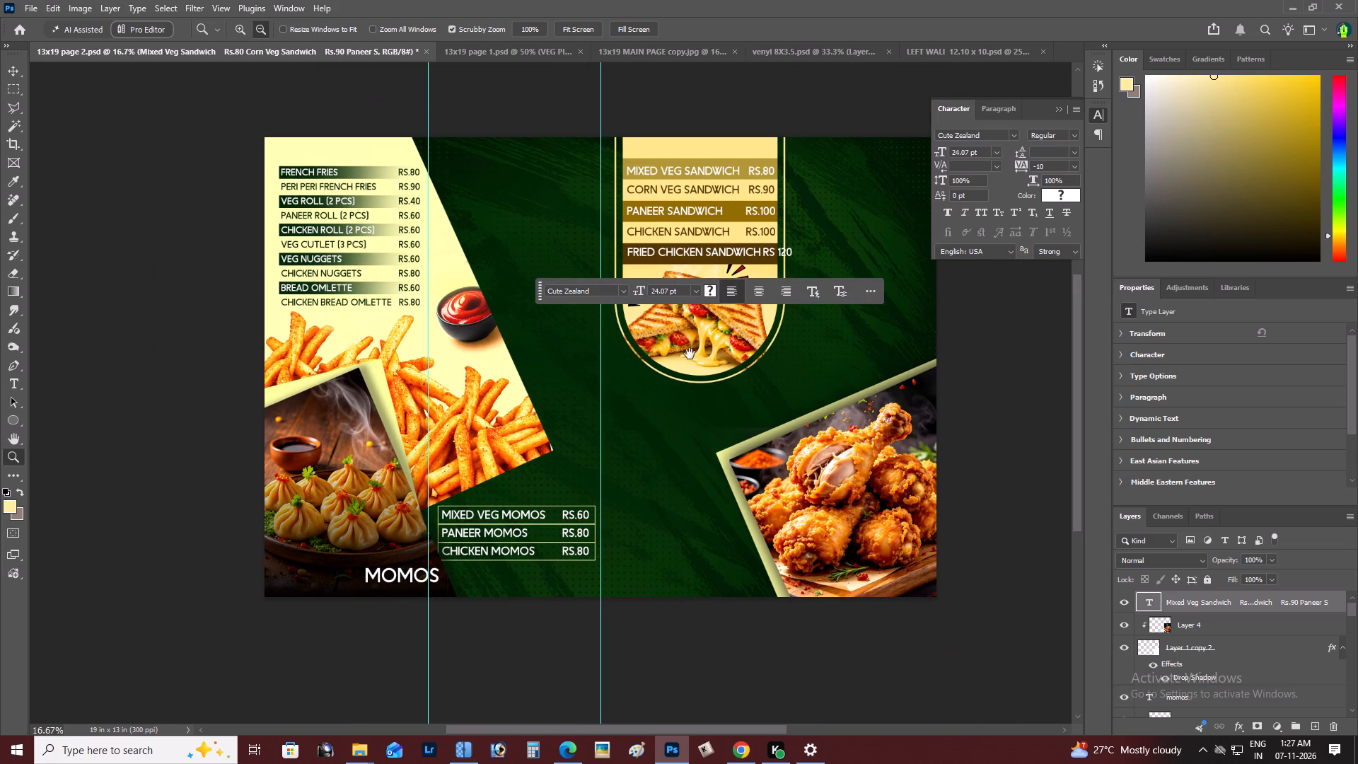
drag(690, 354, 685, 359)
drag(538, 290, 951, 277)
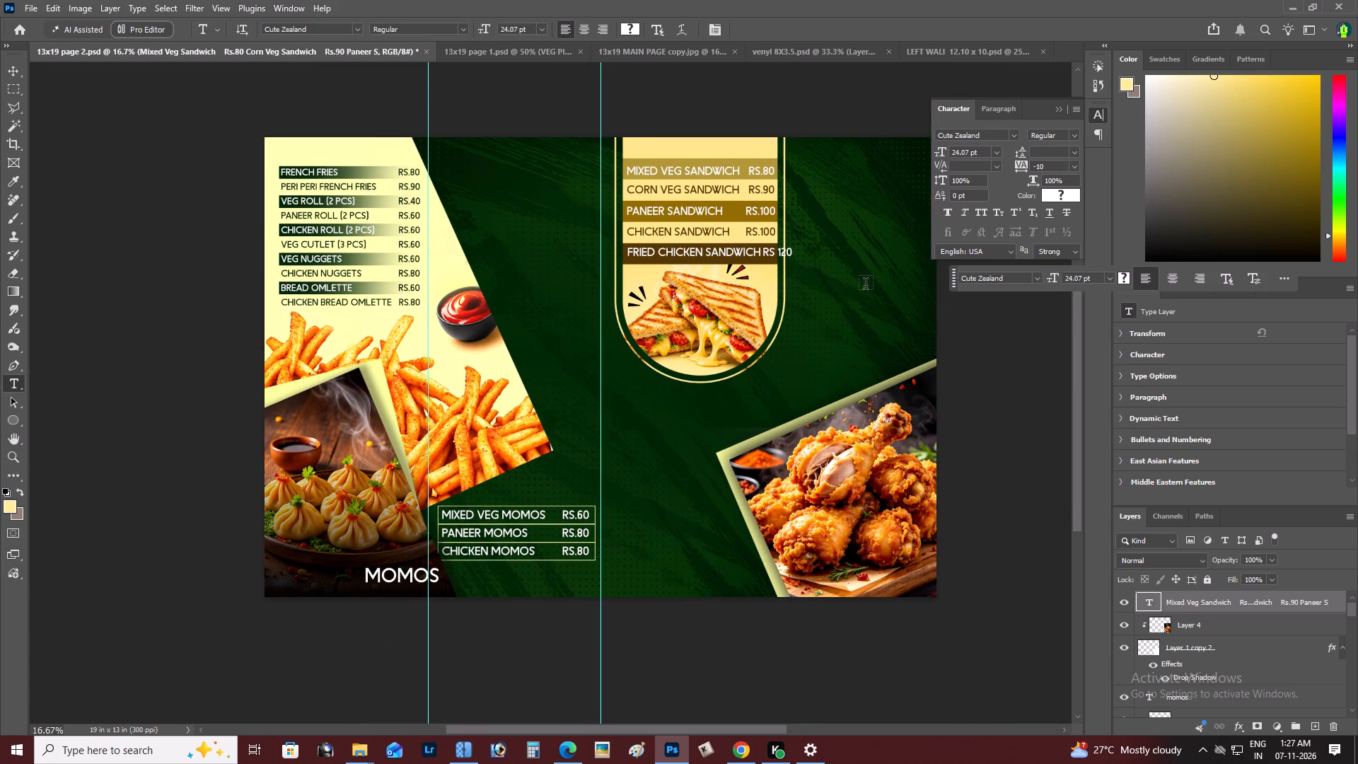
key(z)
triple_click(762, 280)
key(space)
key(space)
key(space)
key(space)
key(space)
key(space)
key(space)
drag(762, 280, 738, 381)
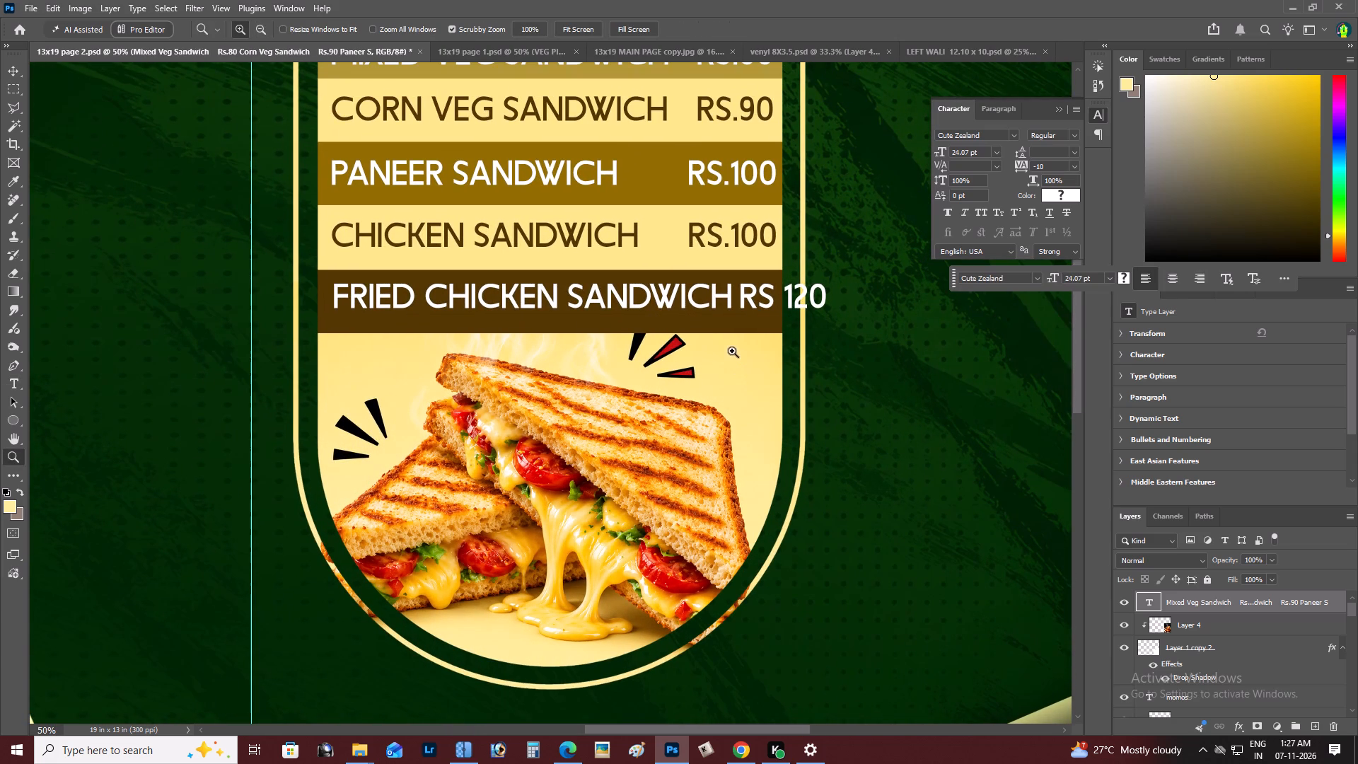
Reduce the font size of the whole Fried Chicken Sandwich line, price included, to 20 pt.
key(t)
click(428, 295)
drag(331, 300, 885, 316)
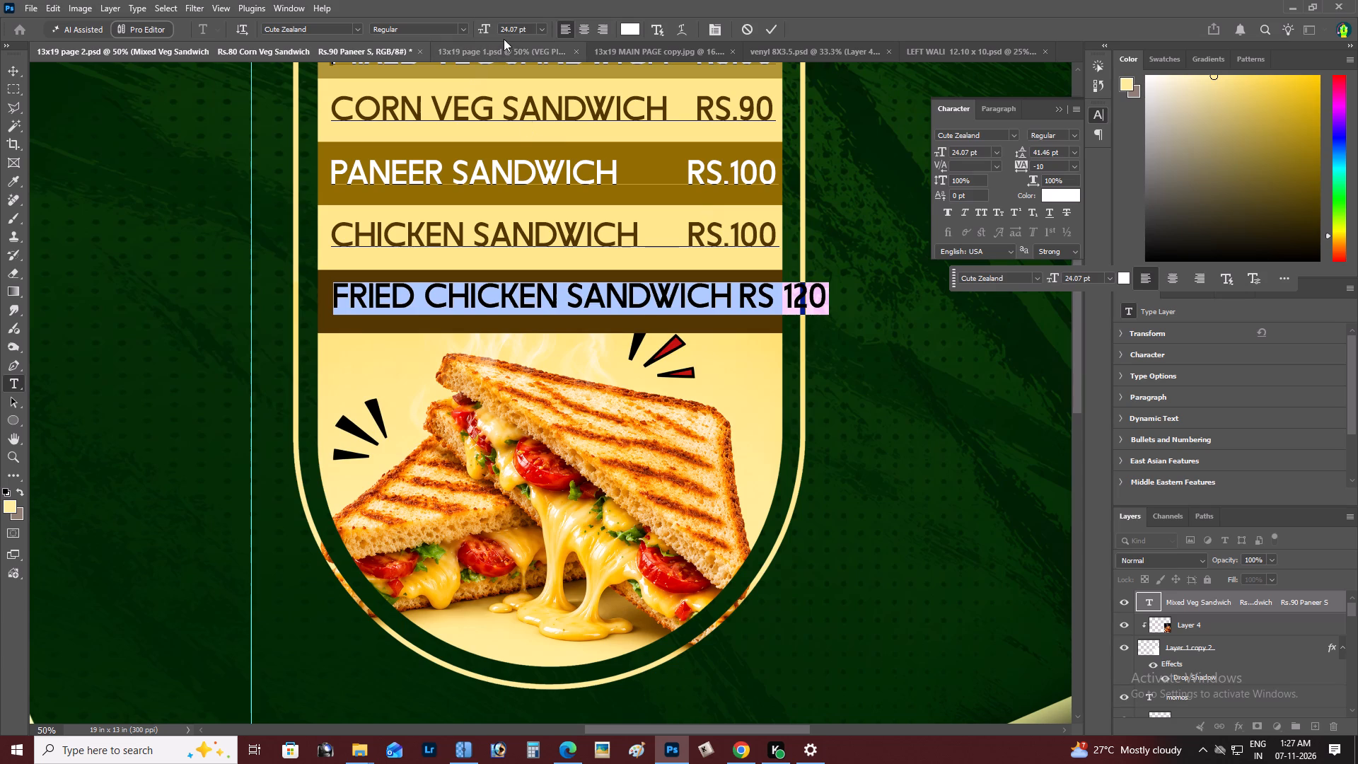
double_click(512, 29)
key(Down)
key(Down)
key(Down)
key(Down)
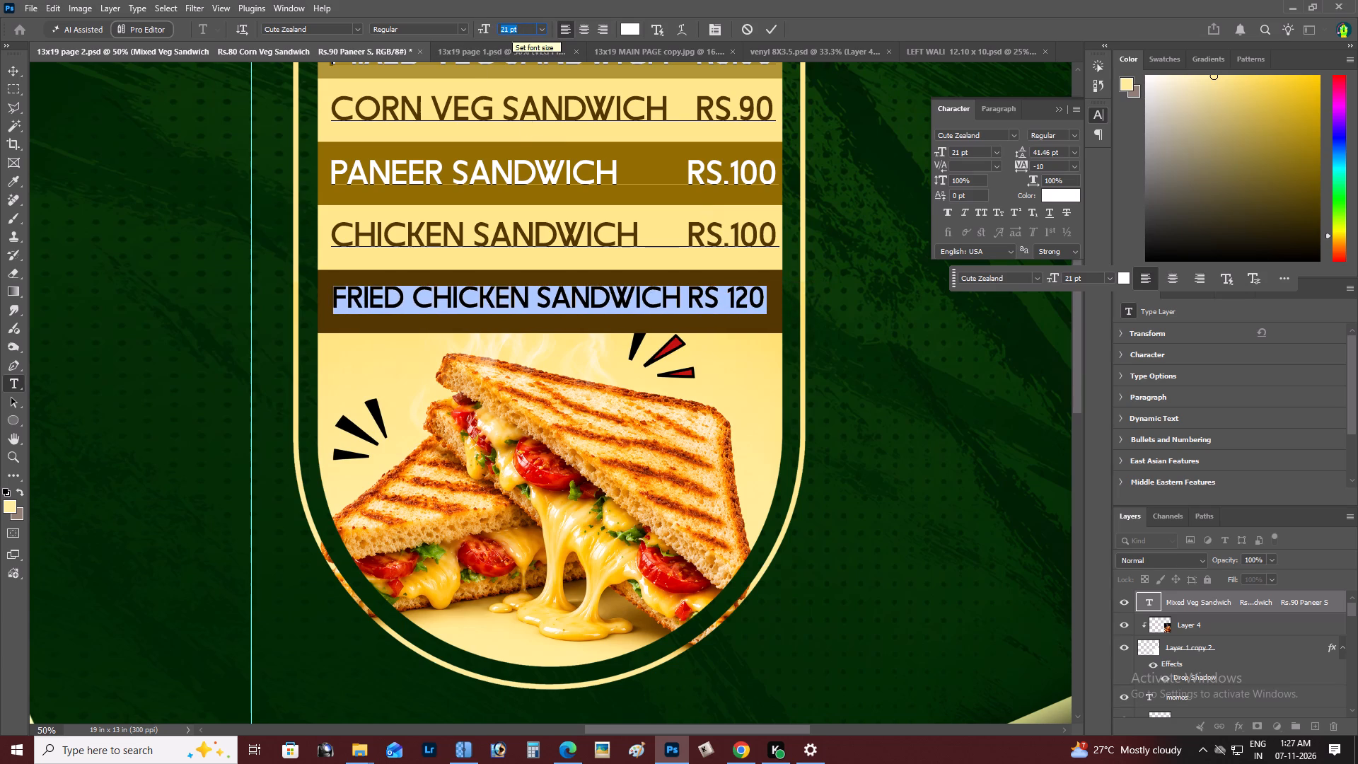
key(Down)
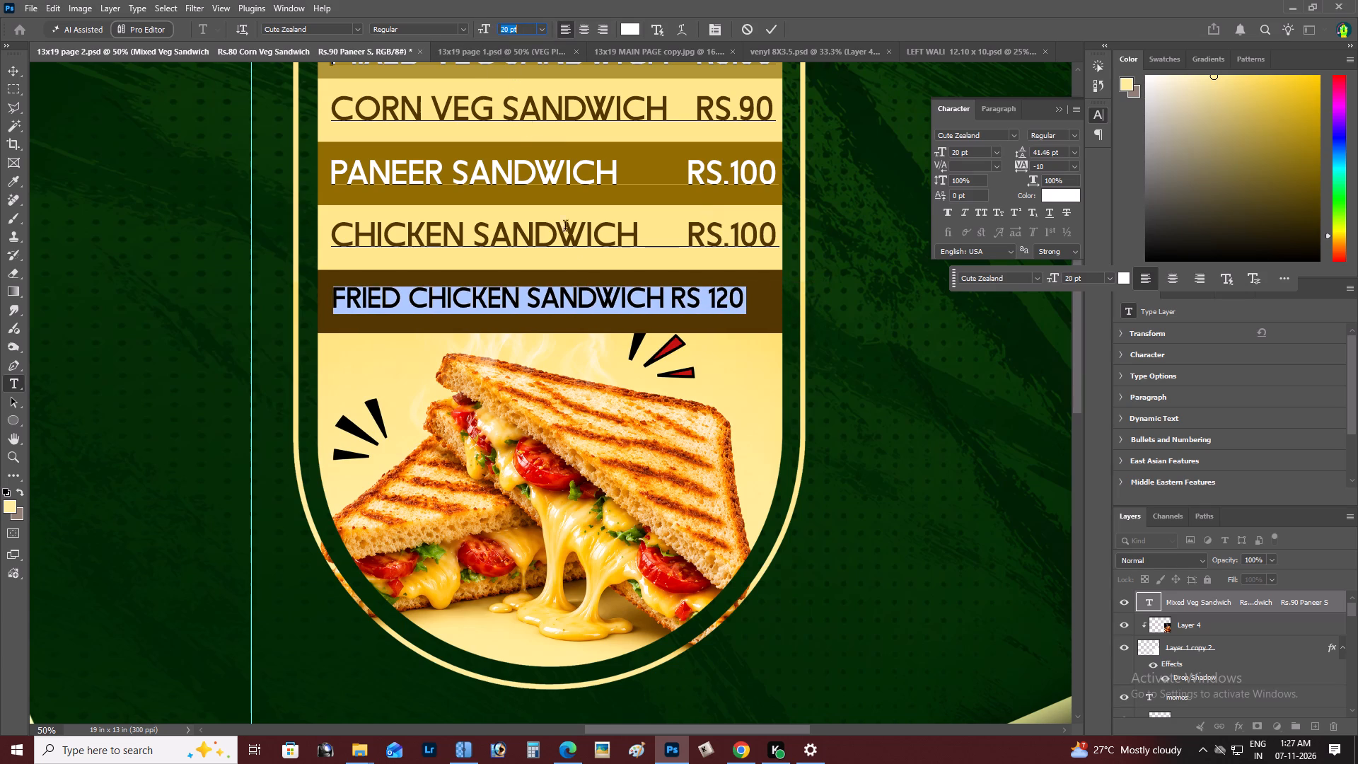
Rewrite the Fried Chicken Sandwich price as Rs.120 and add spaces before it to separate it from the name.
click(675, 291)
key(space)
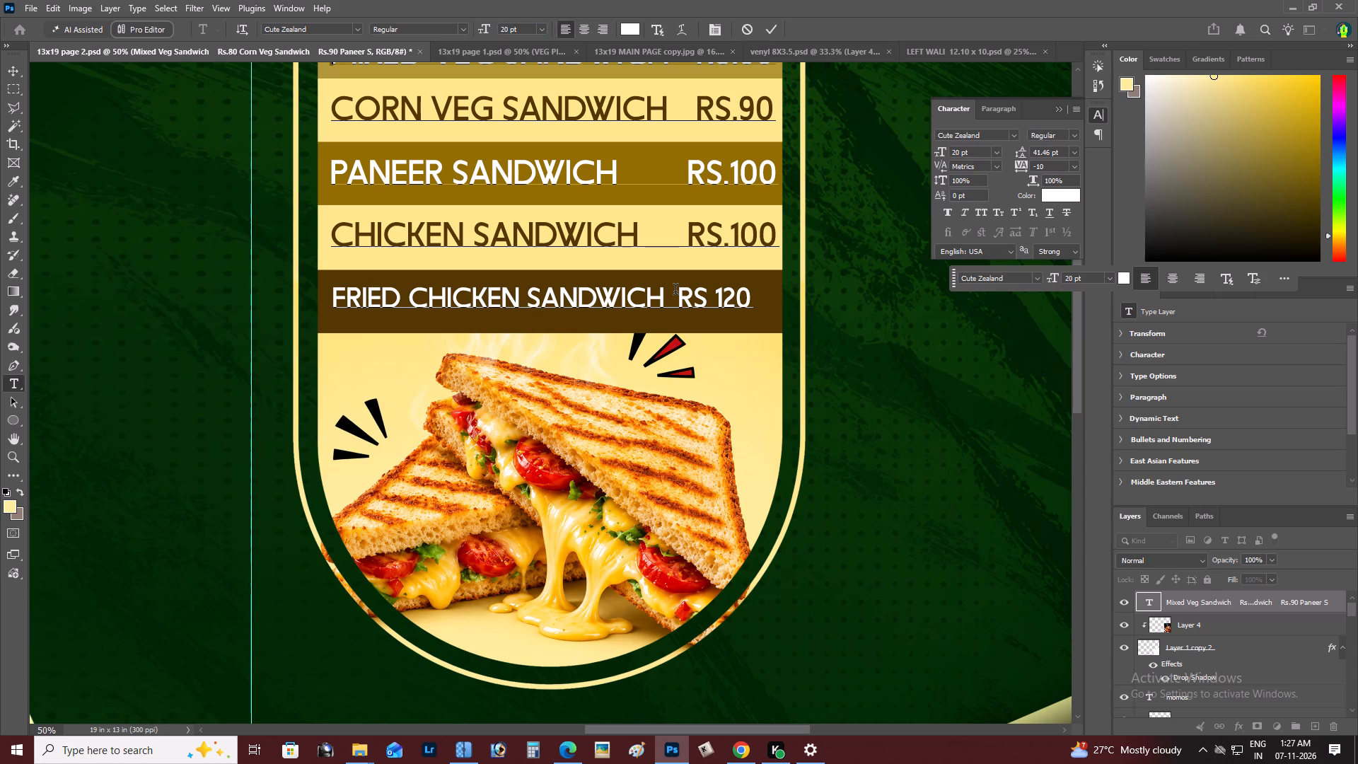
key(space)
drag(725, 302, 714, 302)
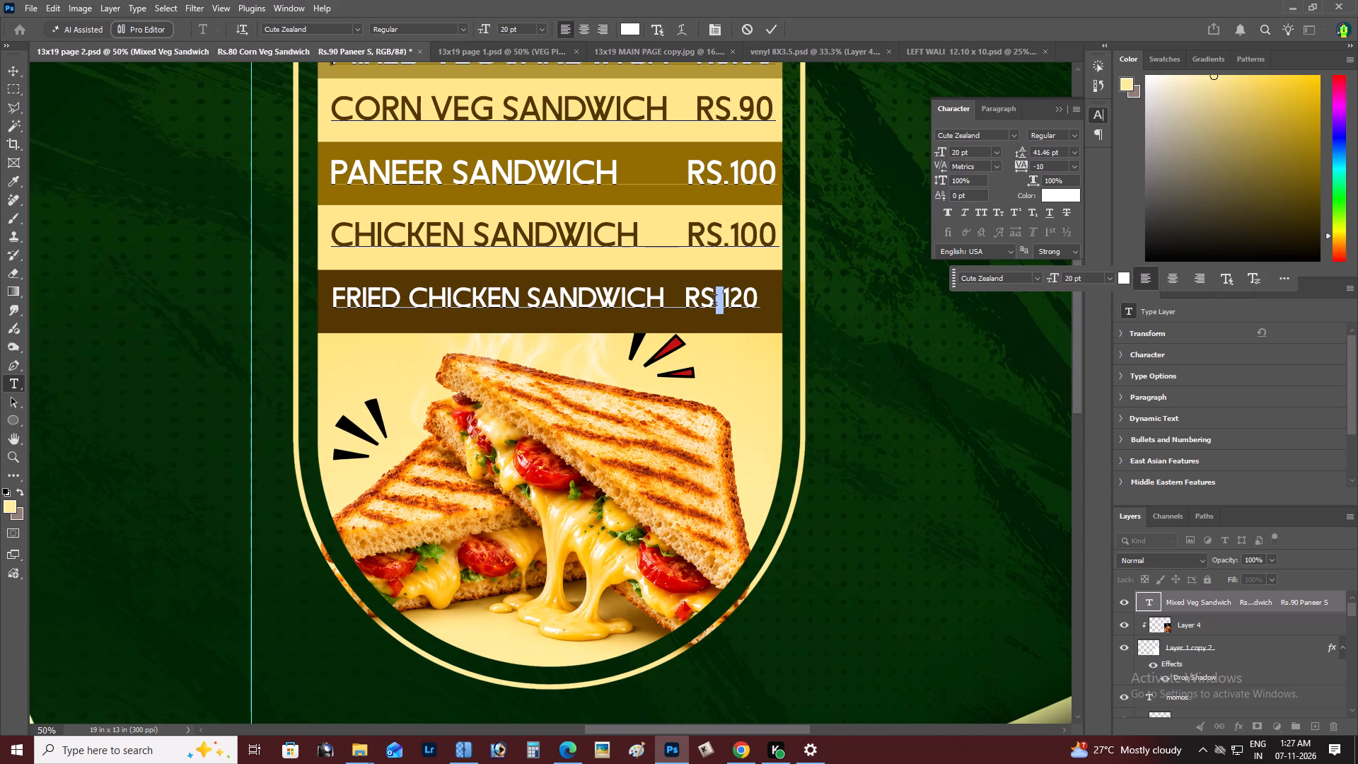
drag(714, 302, 708, 301)
click(720, 301)
key(BackSpace)
key(period)
key(Left)
key(Left)
key(Left)
key(space)
Enlarge the Rs.120 price to 24 pt and remove one space before it to line it up under the Rs.100 prices.
key(shift+Right)
key(shift+Right)
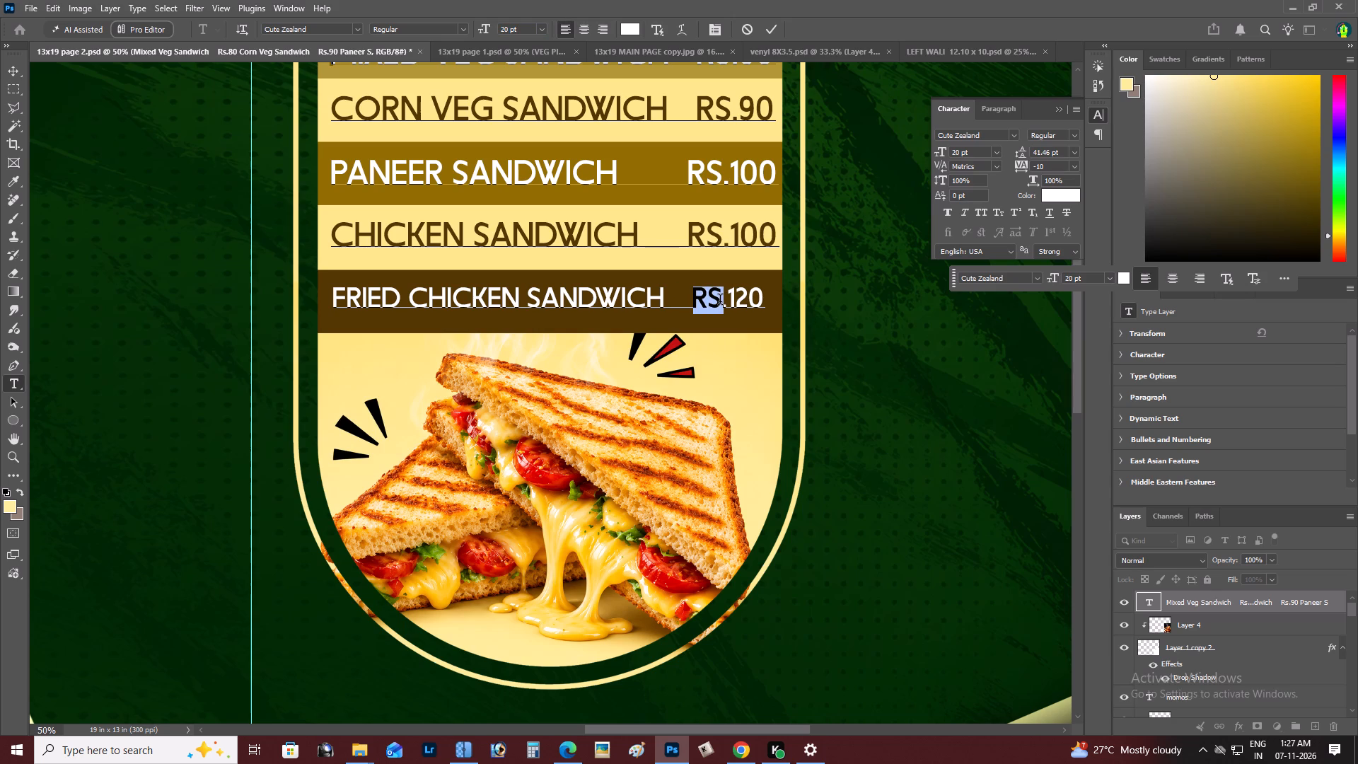
key(shift+Right)
key(shift+Right)
key(shift+Right)
key(shift+Right)
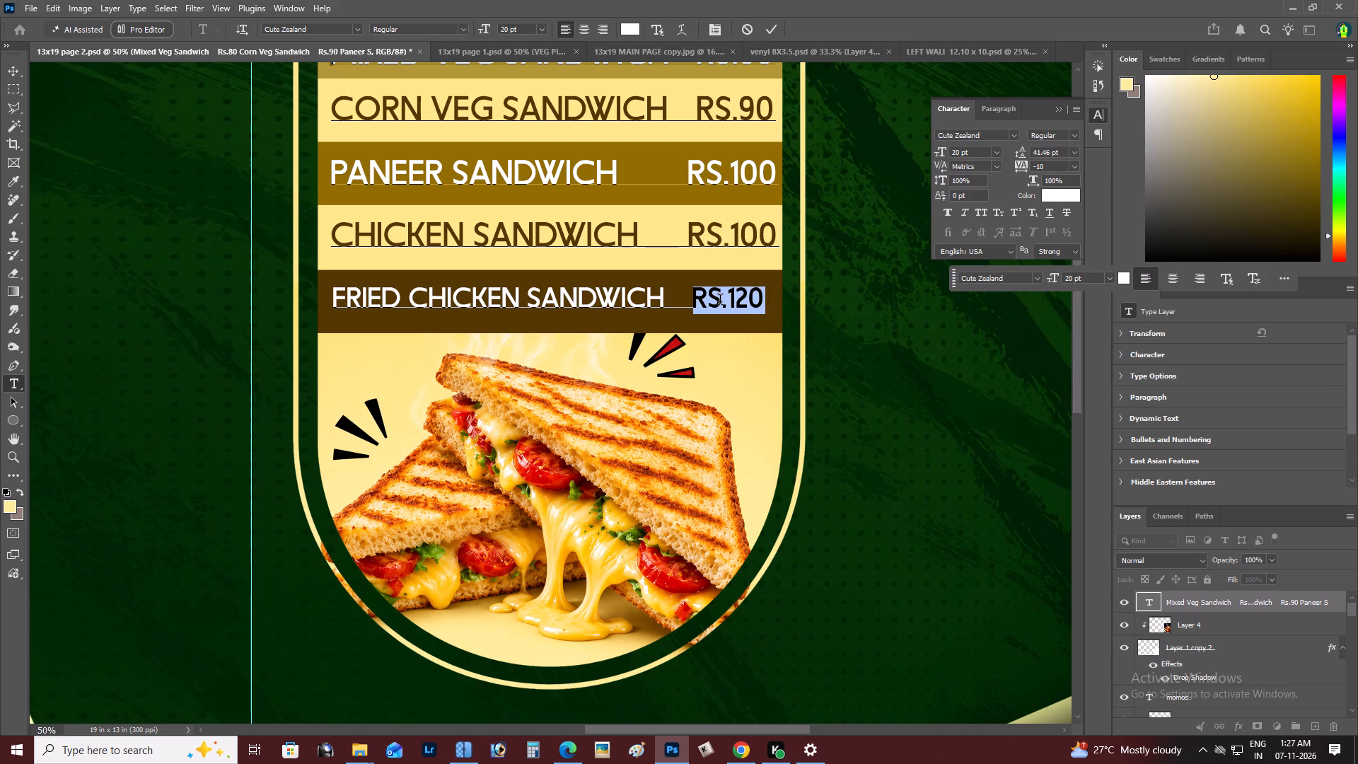
double_click(508, 27)
key(Up)
key(Up)
key(Up)
key(Up)
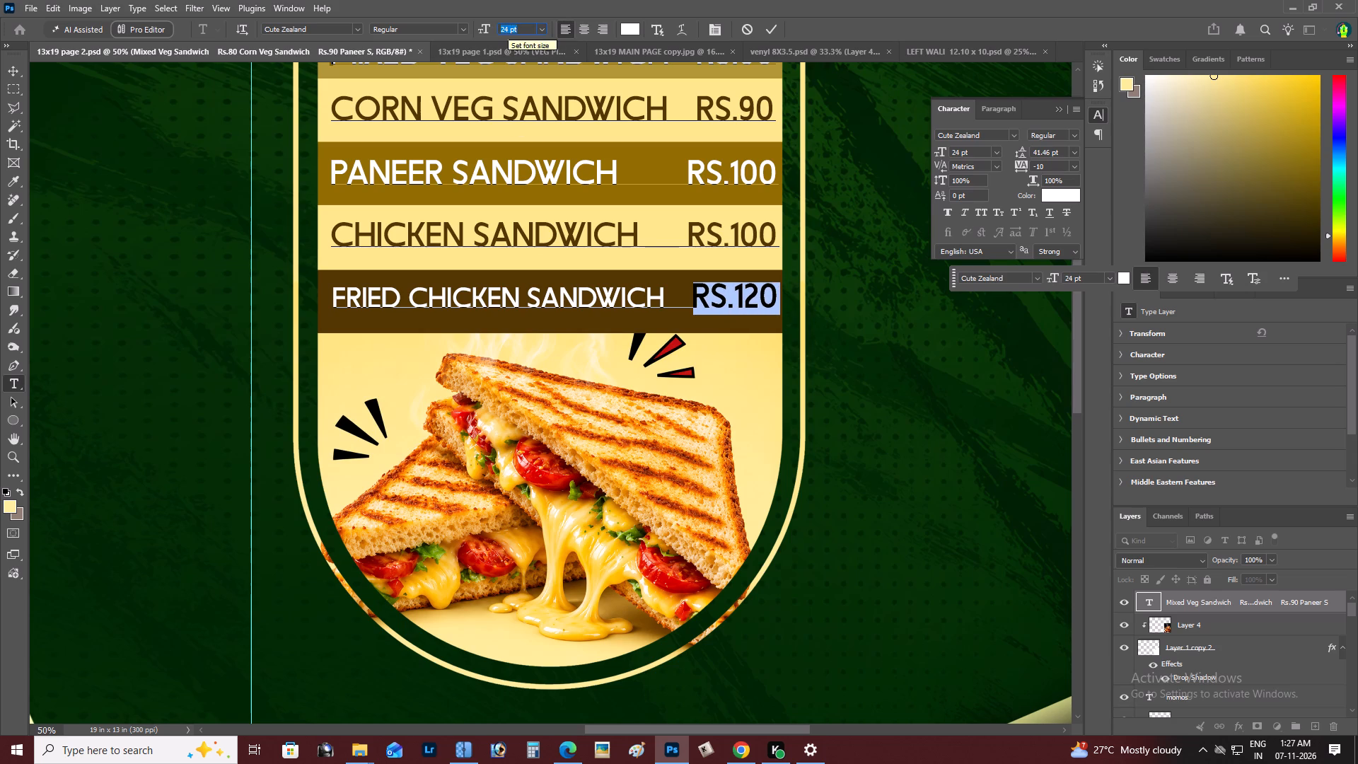
click(692, 294)
key(BackSpace)
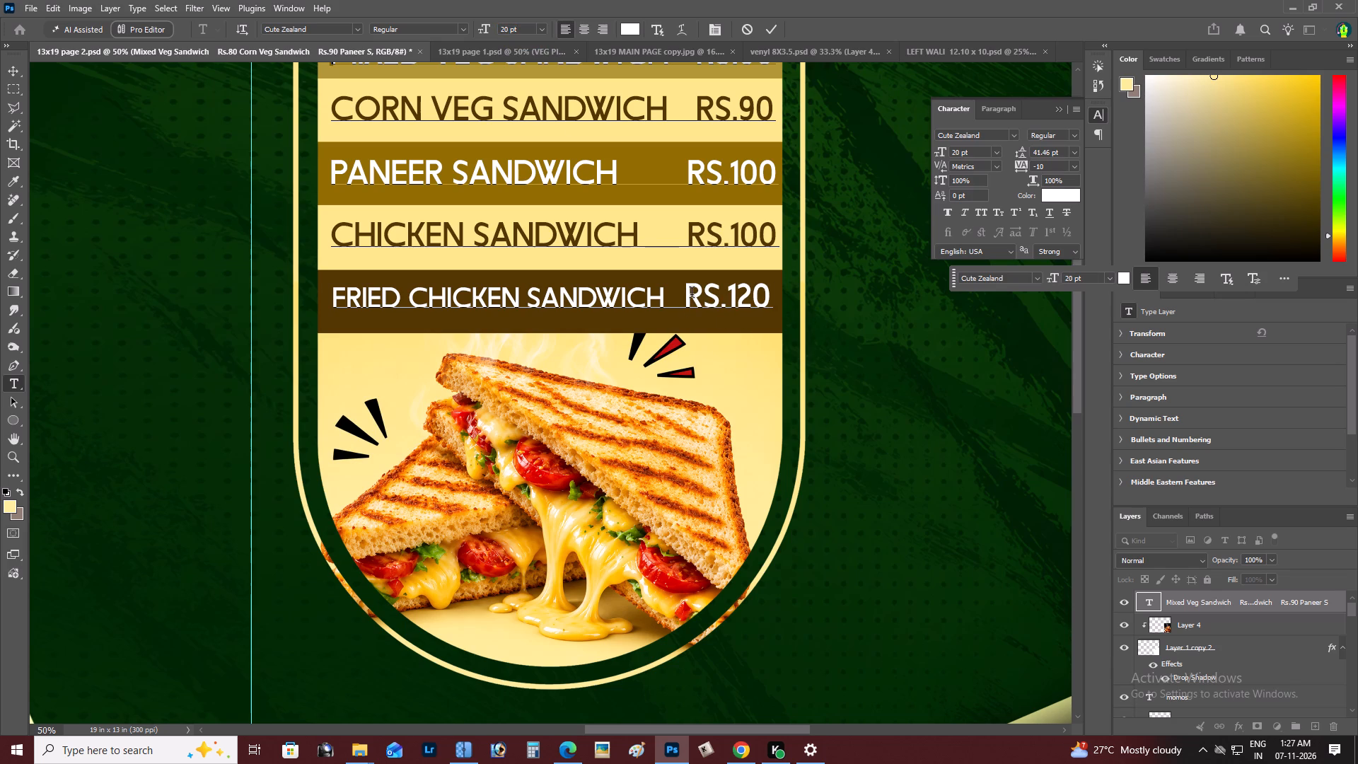
key(ctrl+Return)
Check the finished sandwich list against the whole page and save the document.
key(z)
alt+click(692, 294)
right_click(686, 292)
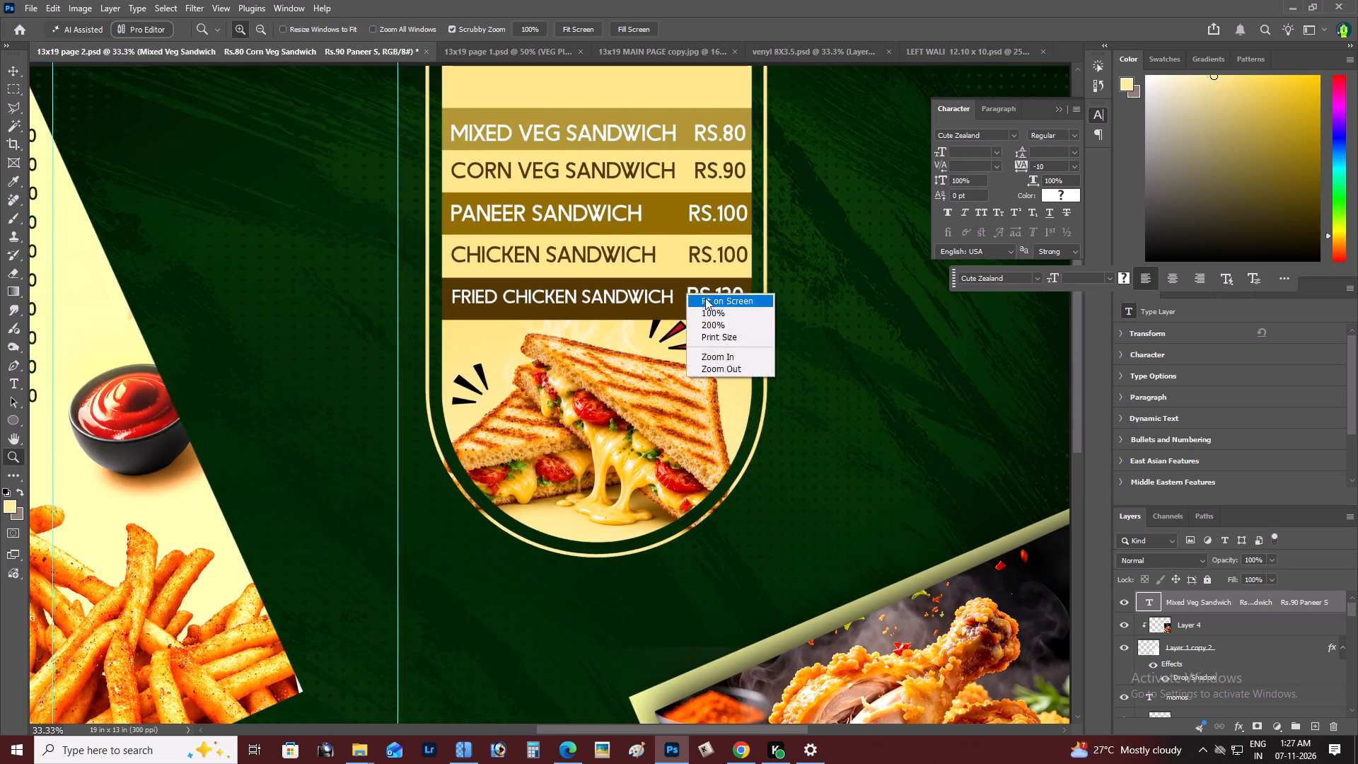
click(705, 298)
key(space)
key(space)
key(space)
key(space)
key(space)
key(space)
key(space)
key(space)
key(space)
key(space)
key(space)
key(space)
key(space)
drag(705, 298, 671, 429)
key(z)
alt+click(649, 296)
right_click(649, 296)
double_click(657, 299)
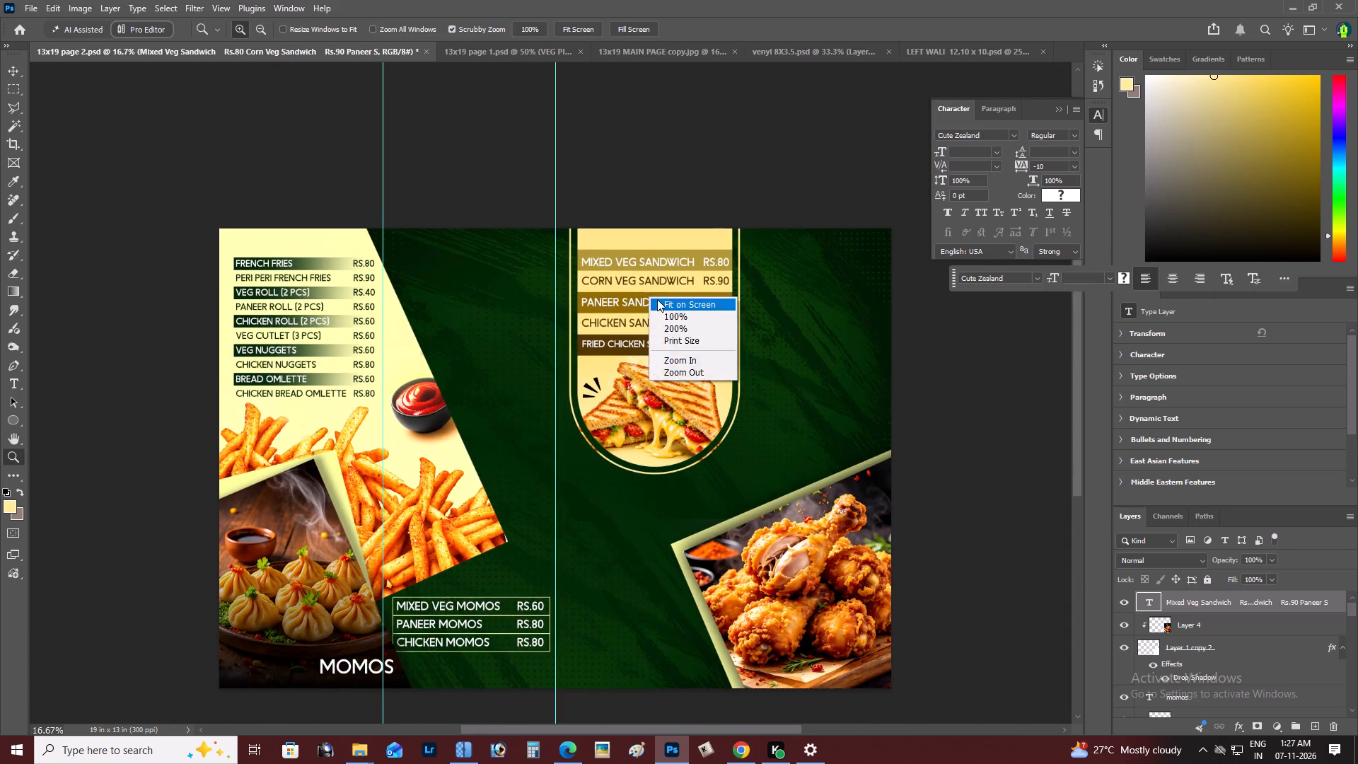
key(space)
drag(657, 299, 654, 321)
key(ctrl+s)
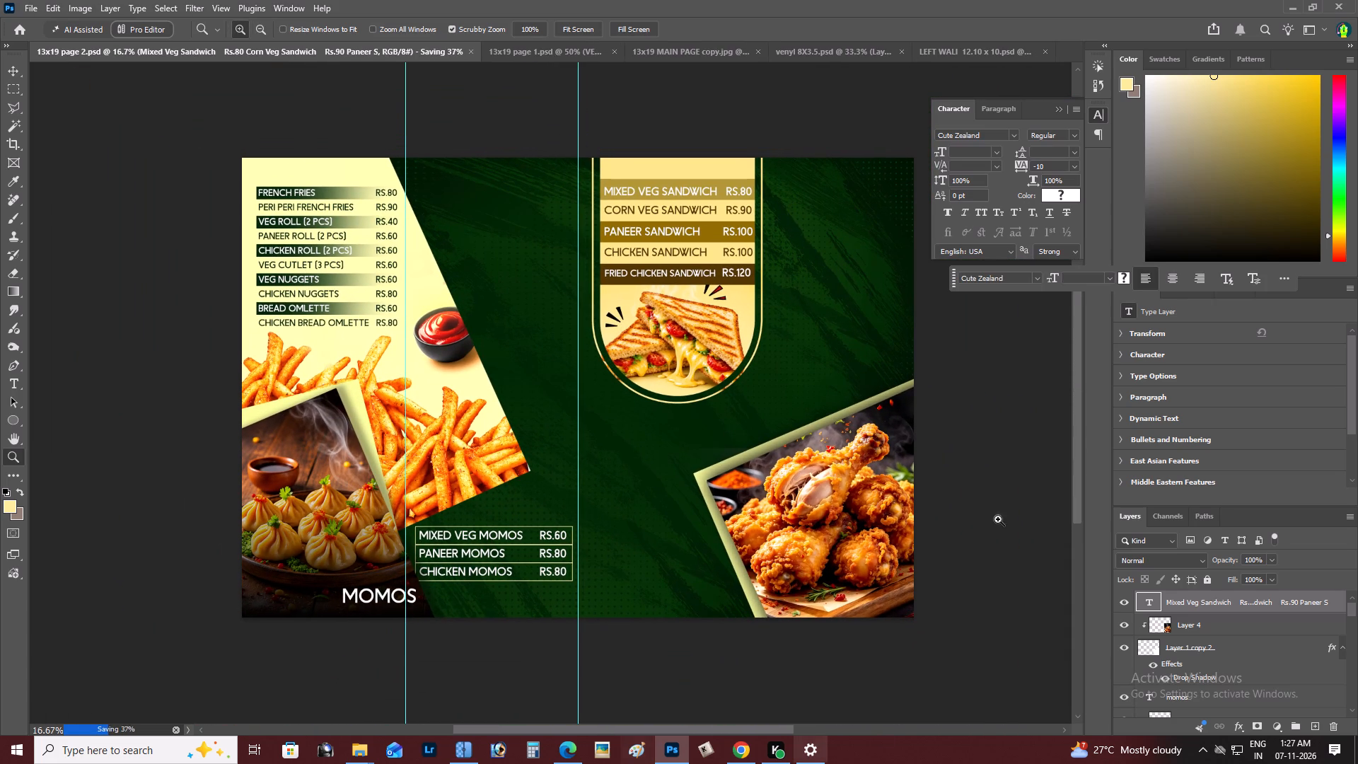
Examine the page layout with the guides hidden and shown, including the empty area around the fried chicken photo.
alt+click(711, 277)
right_click(716, 275)
double_click(733, 284)
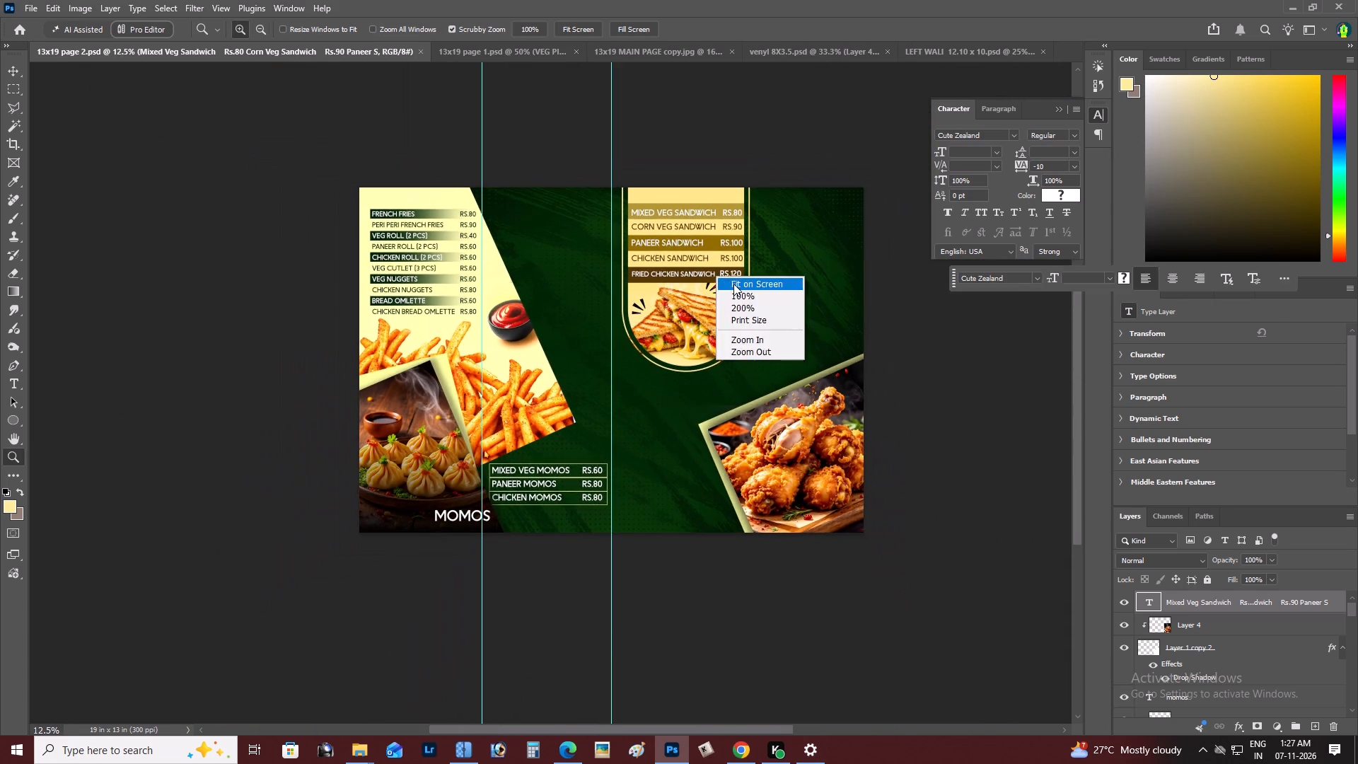
key(space)
drag(692, 318, 680, 325)
key(ctrl+semicolon)
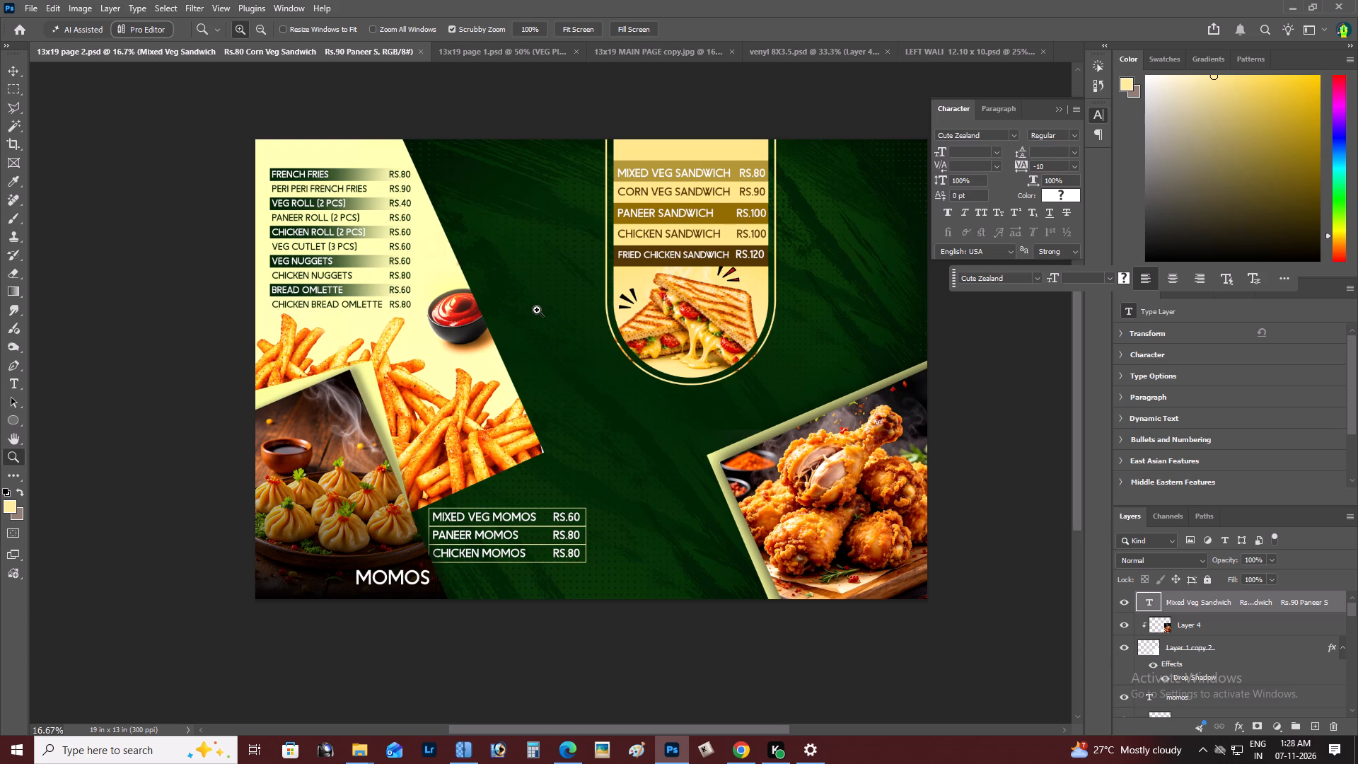
key(ctrl+semicolon)
key(z)
alt+drag(639, 334, 651, 338)
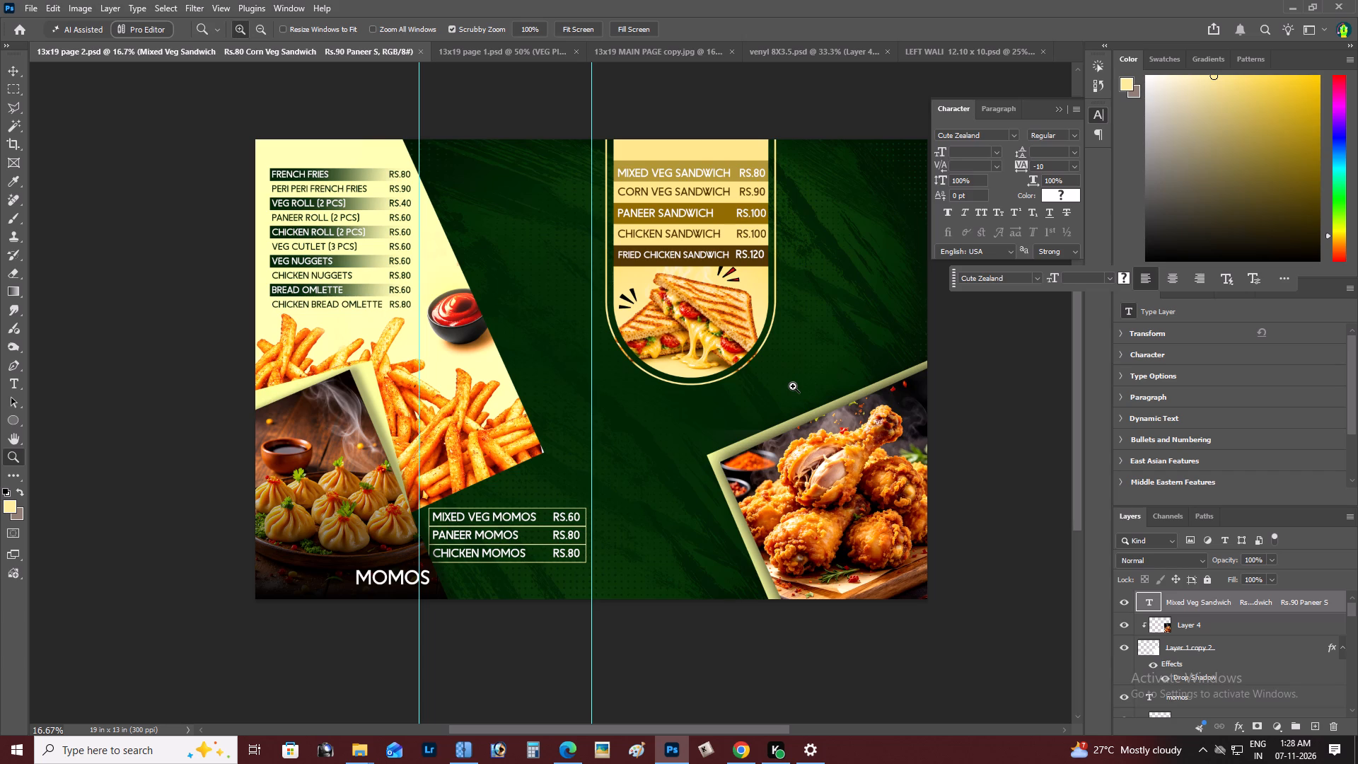
click(837, 435)
key(z)
alt+click(721, 412)
right_click(721, 412)
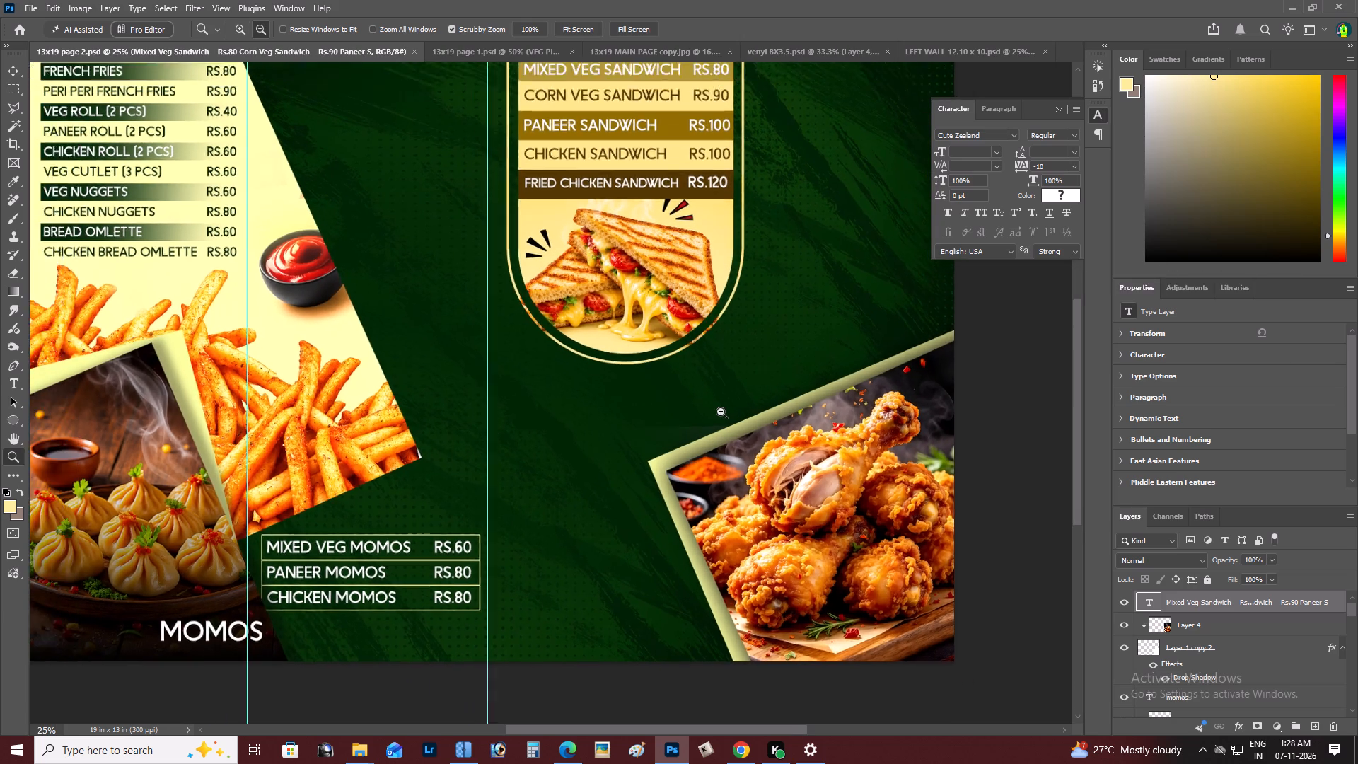
click(750, 424)
key(space)
key(space)
key(space)
key(space)
key(space)
key(space)
key(space)
key(space)
key(space)
key(space)
key(space)
key(space)
key(space)
key(space)
key(space)
key(space)
key(space)
key(space)
key(space)
key(space)
drag(724, 413, 681, 423)
key(space)
drag(585, 410, 465, 362)
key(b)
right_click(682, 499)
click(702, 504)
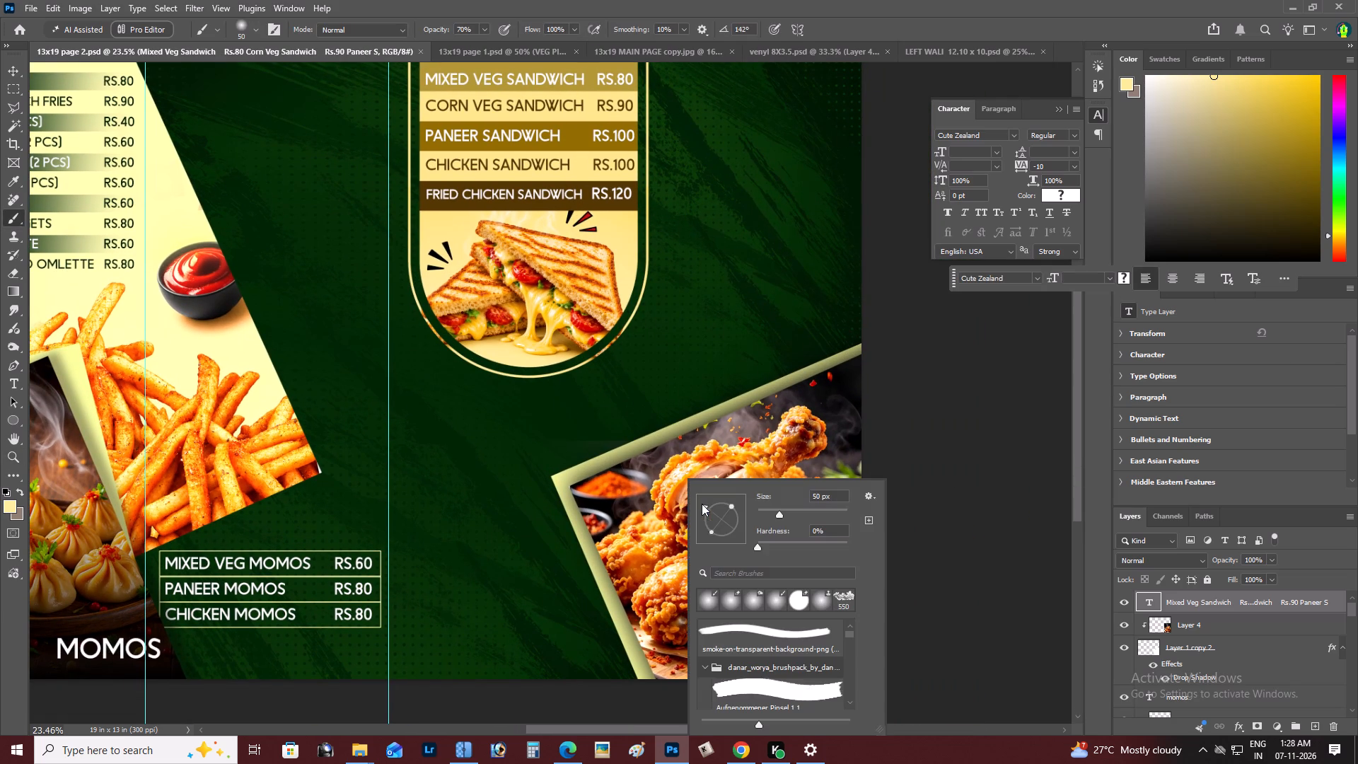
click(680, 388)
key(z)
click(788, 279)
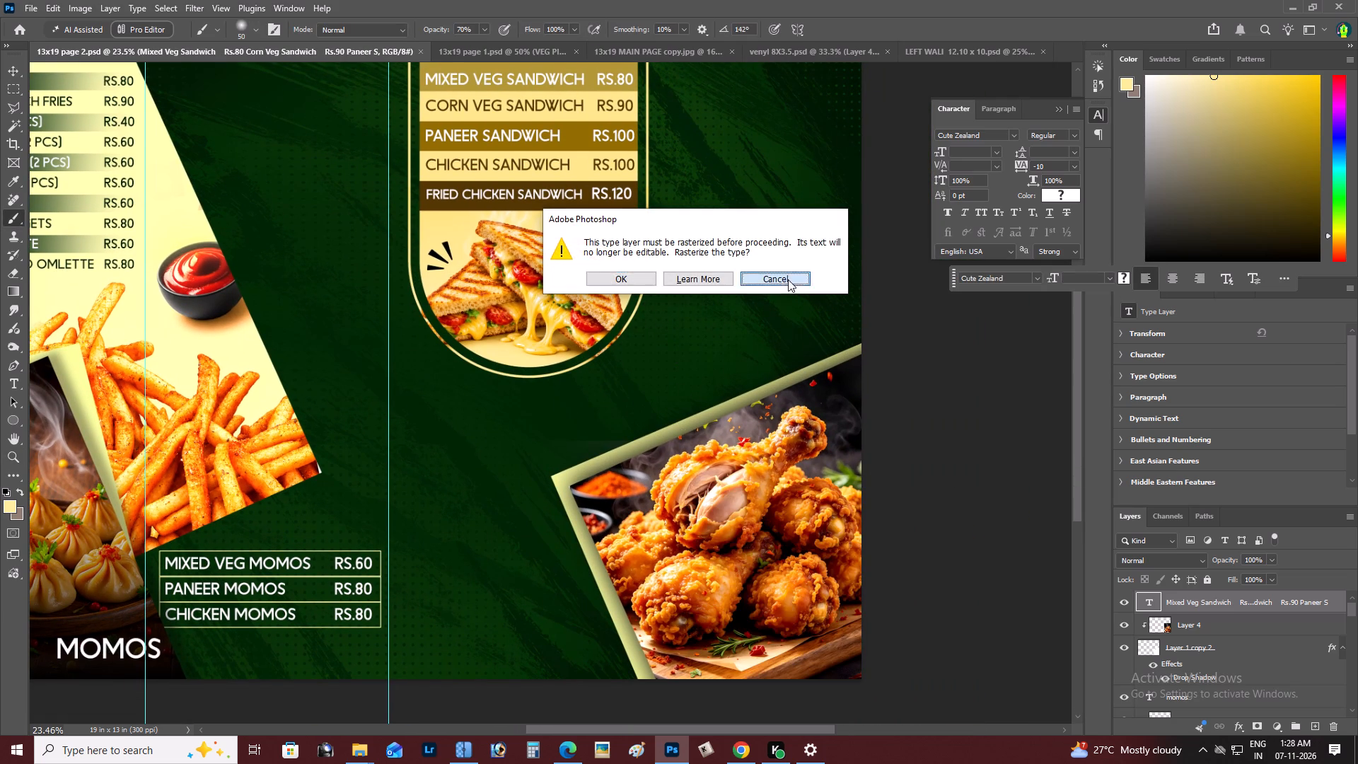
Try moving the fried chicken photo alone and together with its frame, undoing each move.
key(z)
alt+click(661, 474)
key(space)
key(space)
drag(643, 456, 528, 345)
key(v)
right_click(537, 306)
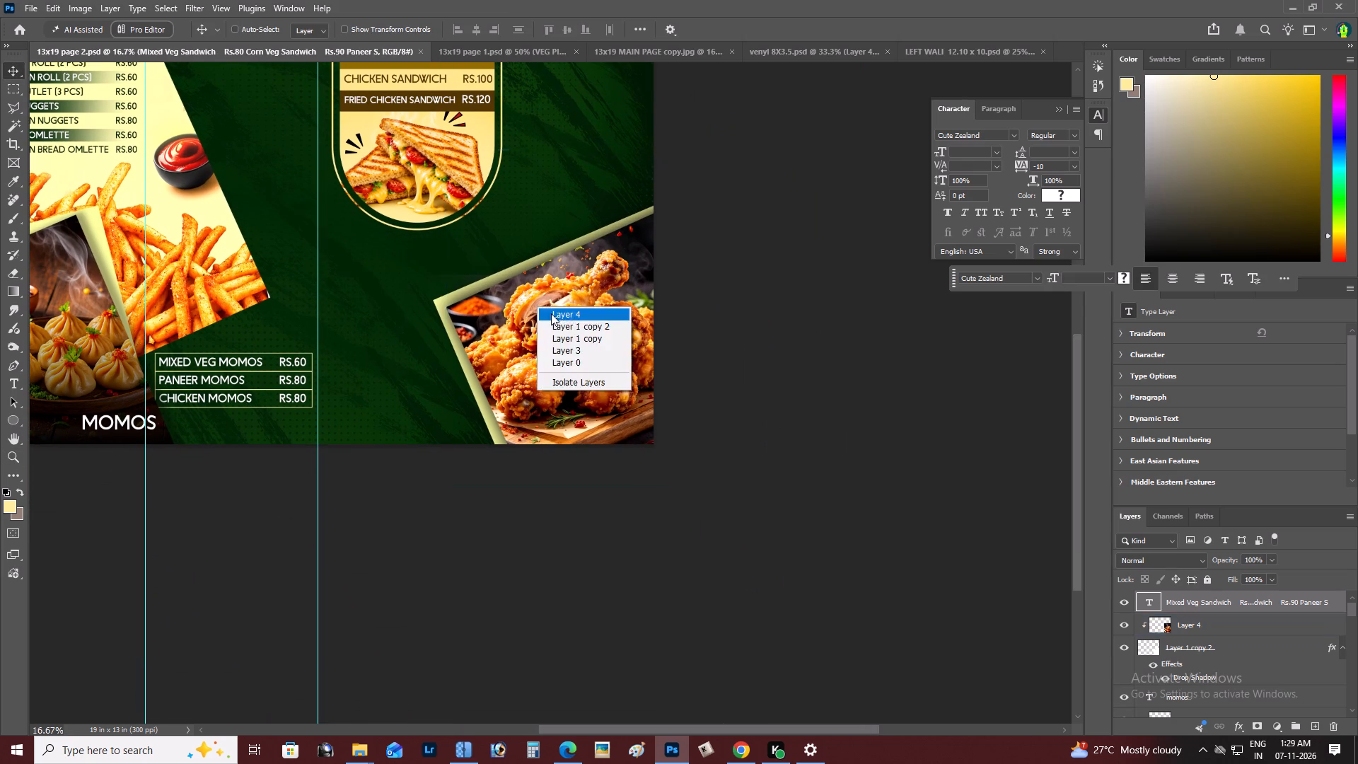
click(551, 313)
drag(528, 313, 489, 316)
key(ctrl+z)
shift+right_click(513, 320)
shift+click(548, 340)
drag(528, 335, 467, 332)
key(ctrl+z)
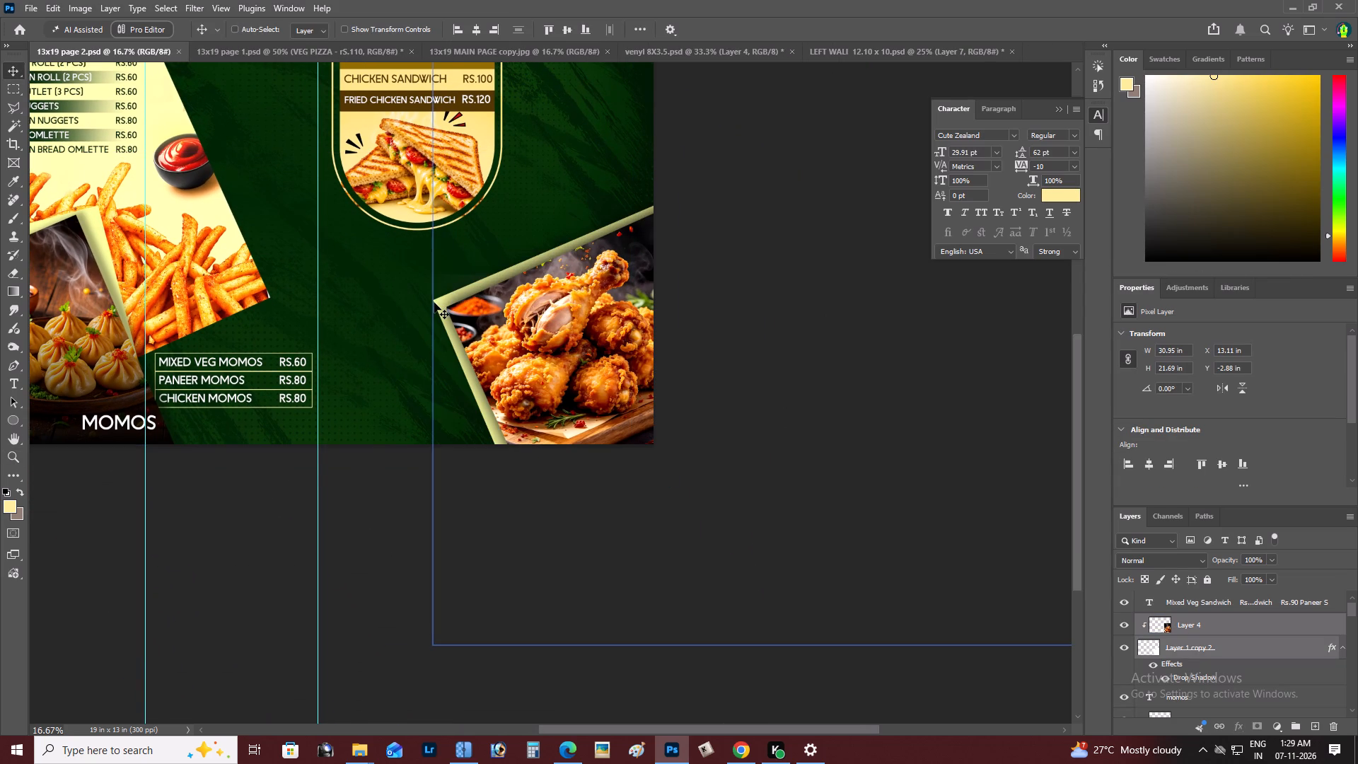
Move the fried chicken photo and its frame together about 1.7 in up and 0.2 in to the right.
shift+right_click(434, 303)
shift+click(449, 311)
drag(449, 311, 466, 253)
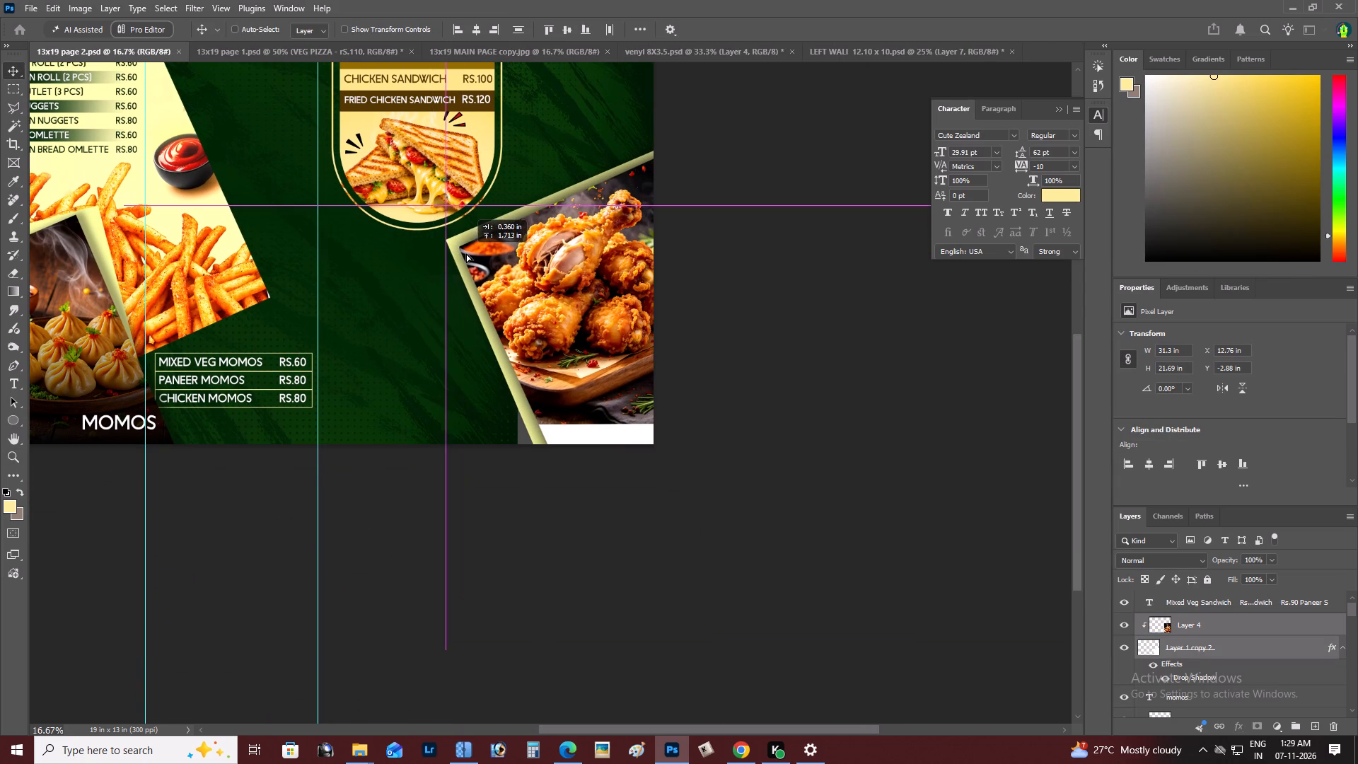
drag(466, 253, 458, 253)
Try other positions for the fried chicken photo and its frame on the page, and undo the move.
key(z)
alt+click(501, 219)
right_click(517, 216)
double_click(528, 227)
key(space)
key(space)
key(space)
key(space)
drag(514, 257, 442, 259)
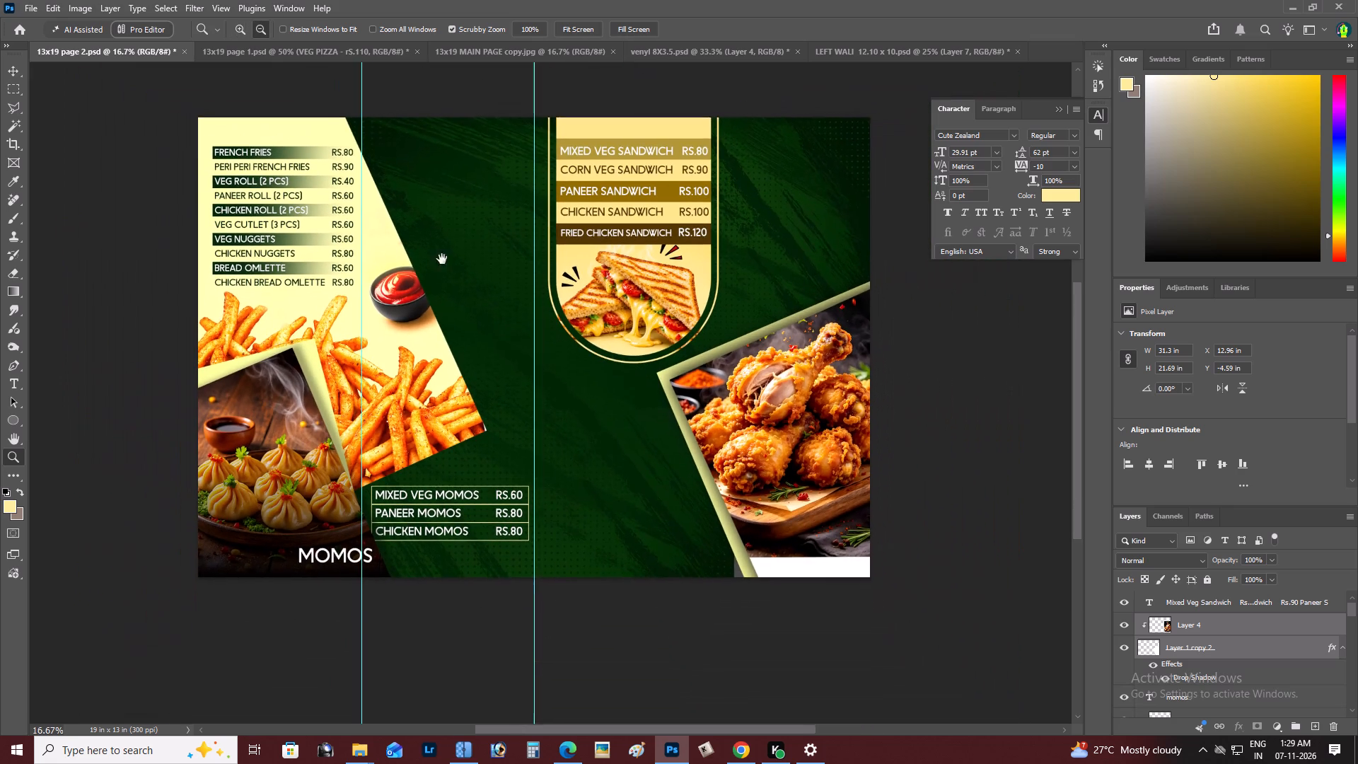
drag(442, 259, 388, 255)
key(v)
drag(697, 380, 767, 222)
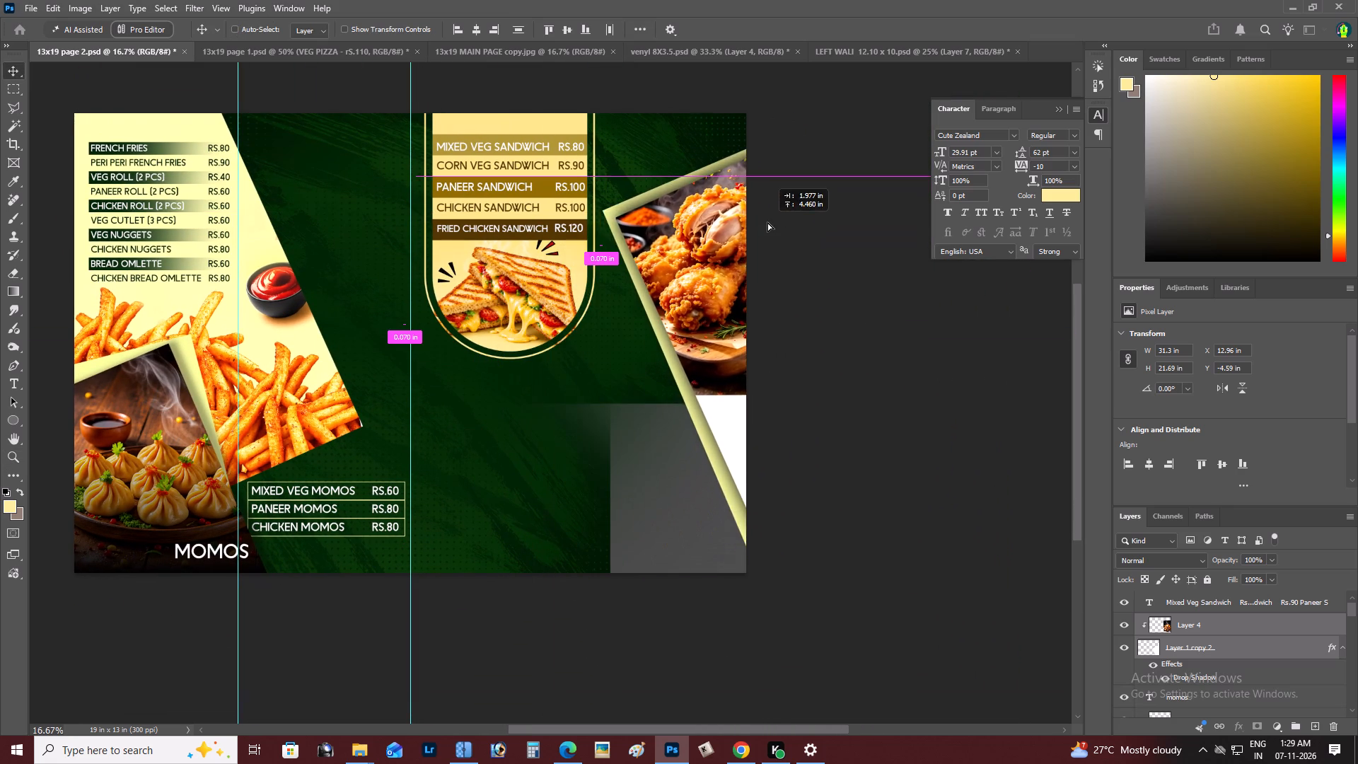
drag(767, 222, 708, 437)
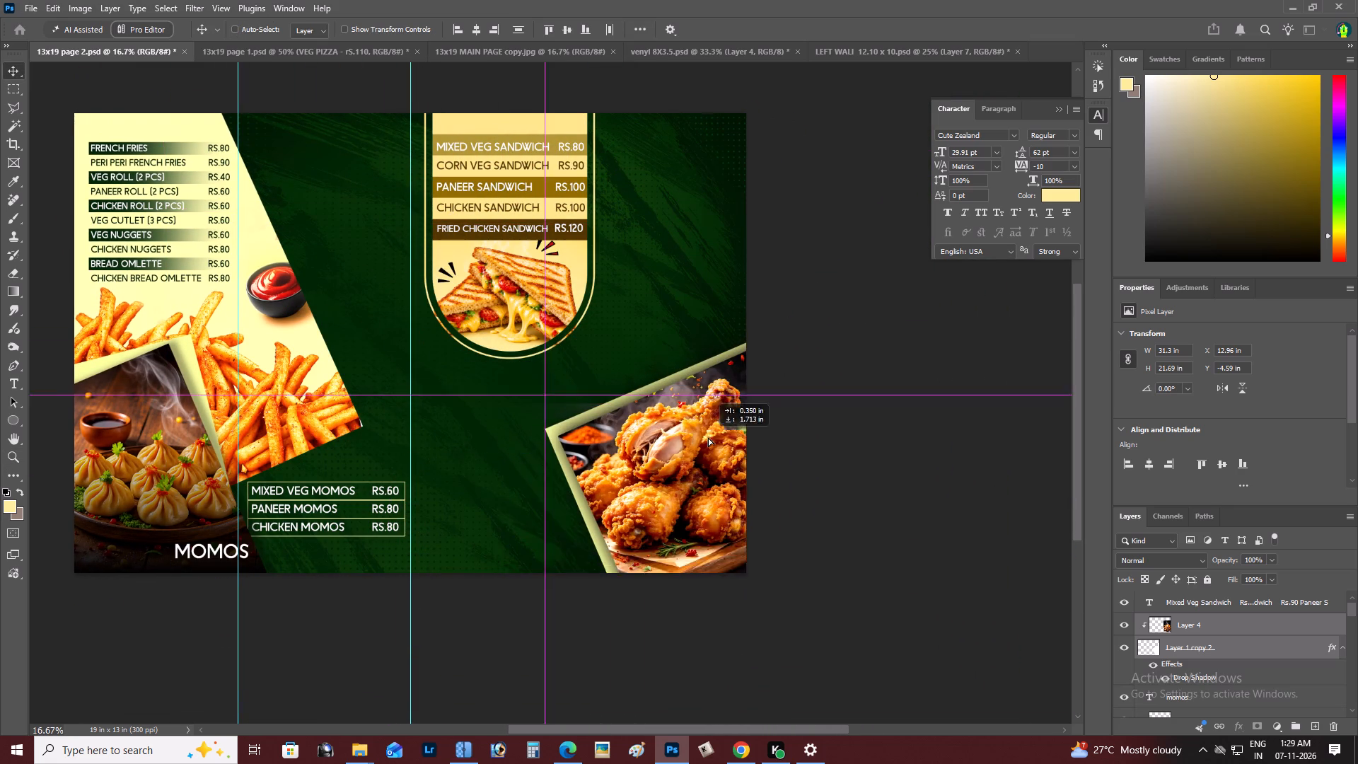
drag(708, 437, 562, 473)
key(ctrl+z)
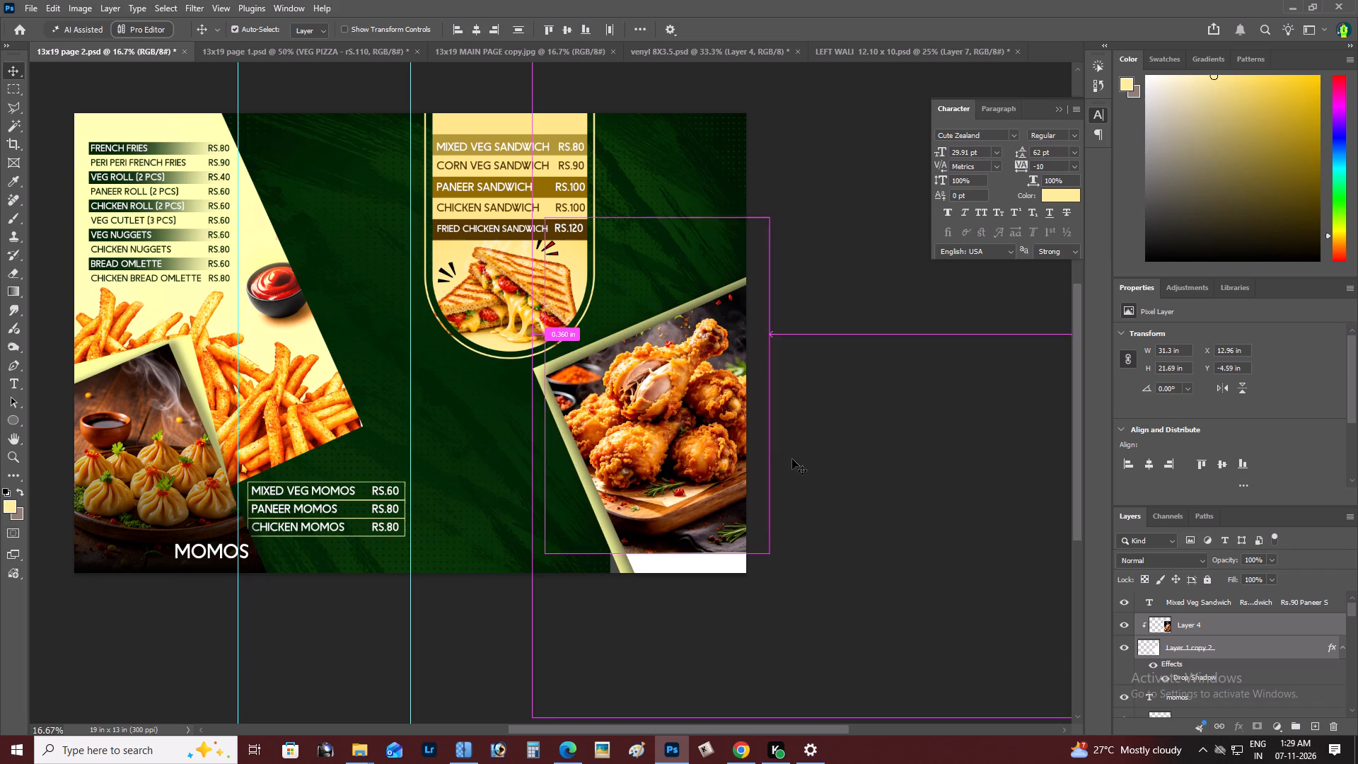
Rotate the fried chicken photo and its frame together by about 13.7° and reposition them in the page's lower-right corner.
key(ctrl+t)
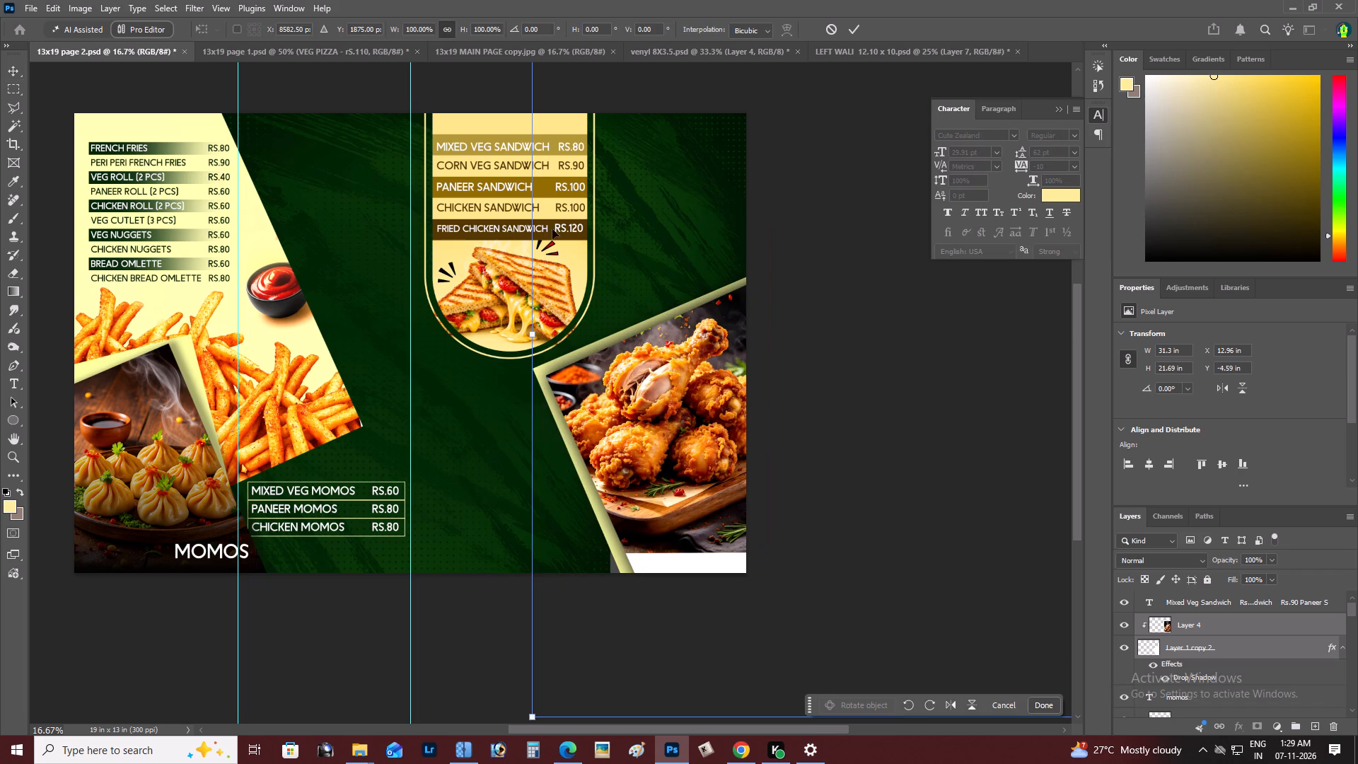
drag(502, 235, 613, 130)
drag(708, 301, 638, 548)
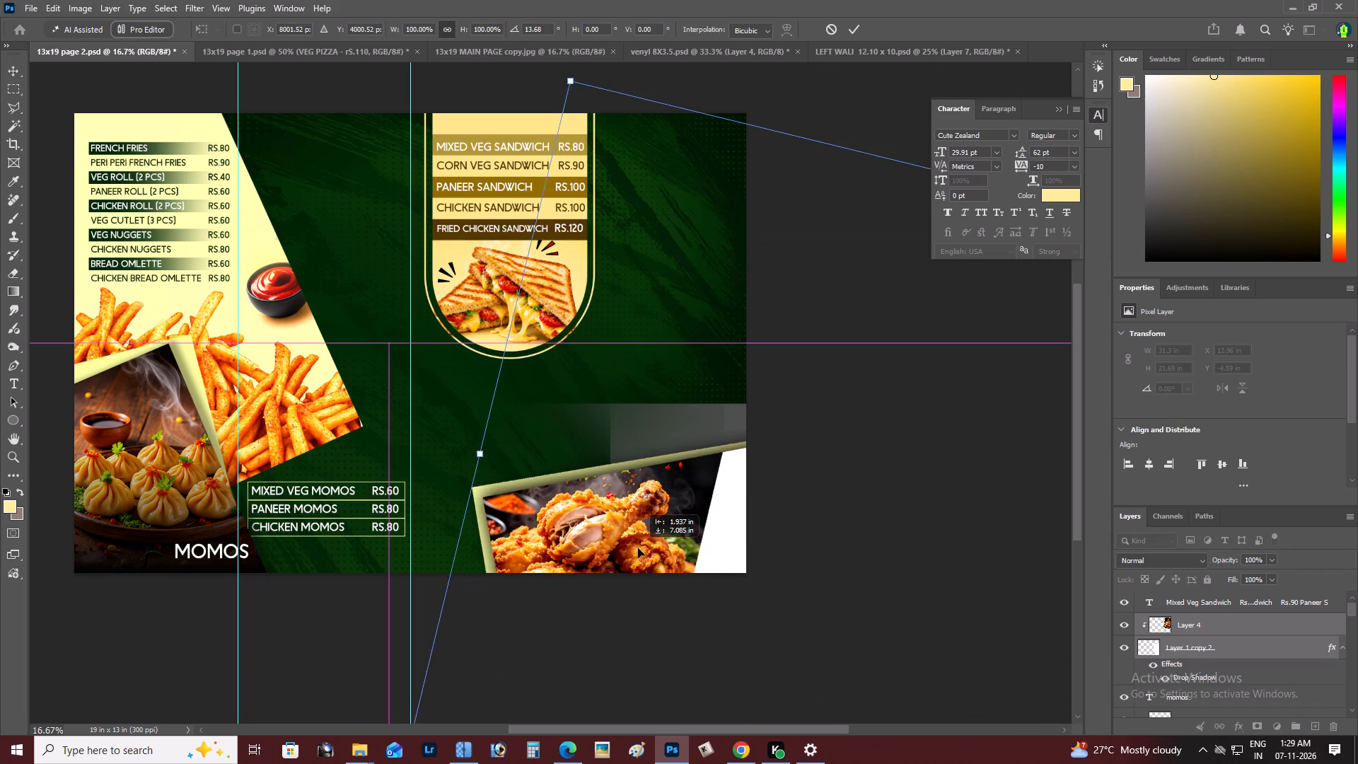
drag(638, 548, 692, 472)
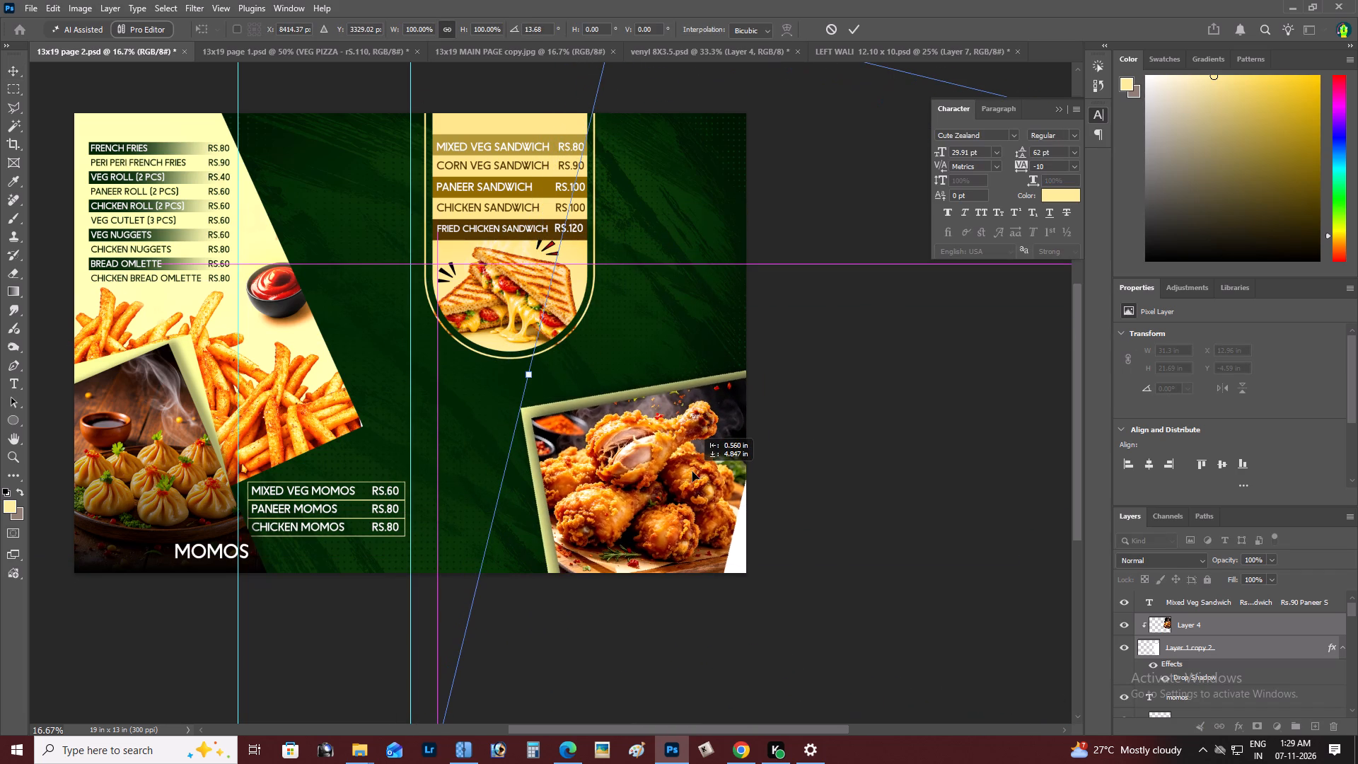
drag(692, 472, 678, 471)
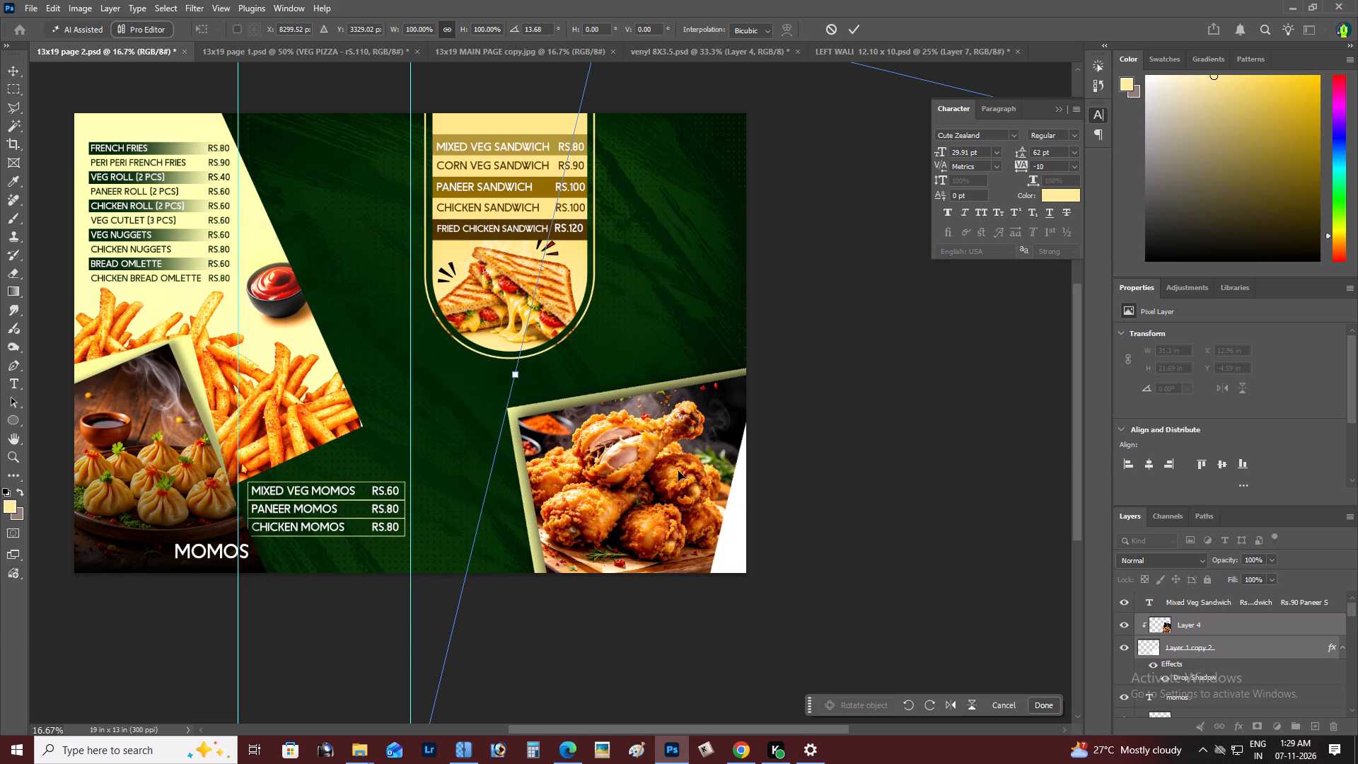
key(ctrl+Return)
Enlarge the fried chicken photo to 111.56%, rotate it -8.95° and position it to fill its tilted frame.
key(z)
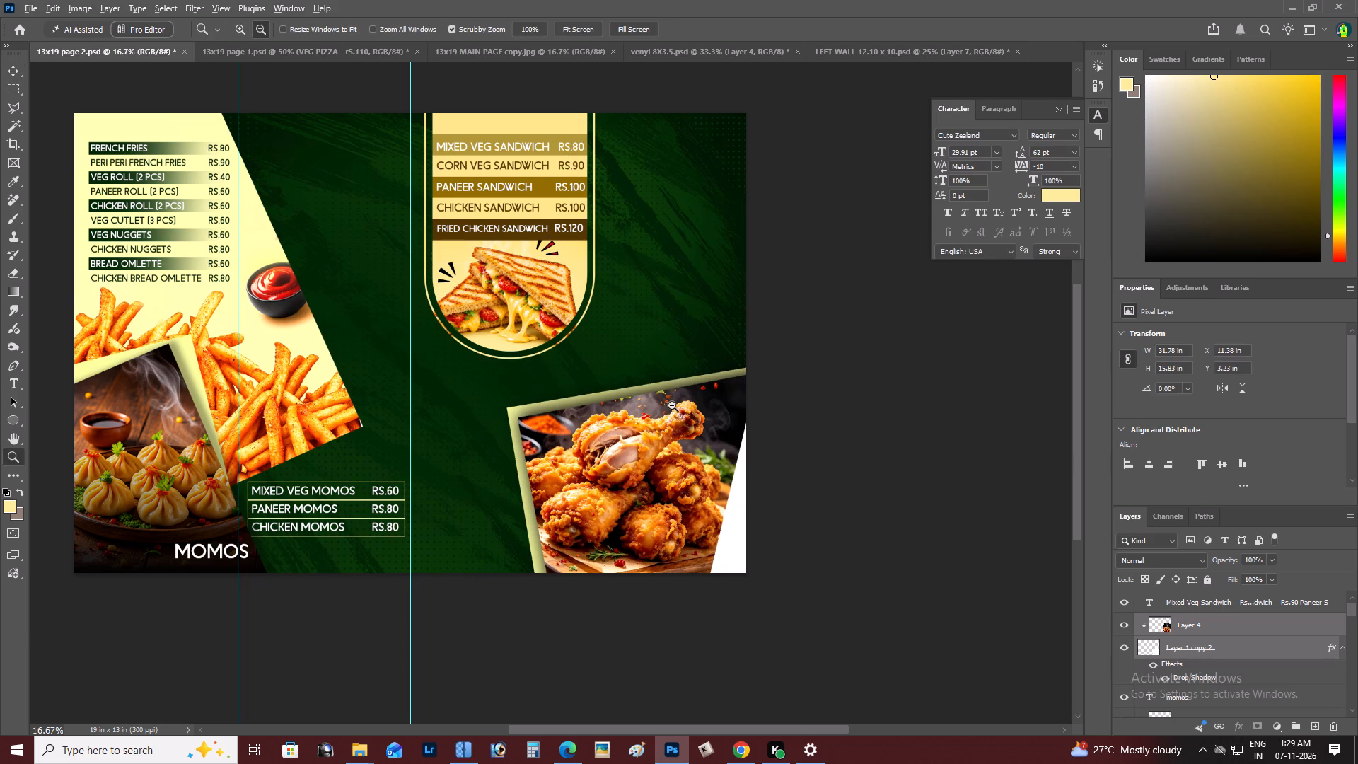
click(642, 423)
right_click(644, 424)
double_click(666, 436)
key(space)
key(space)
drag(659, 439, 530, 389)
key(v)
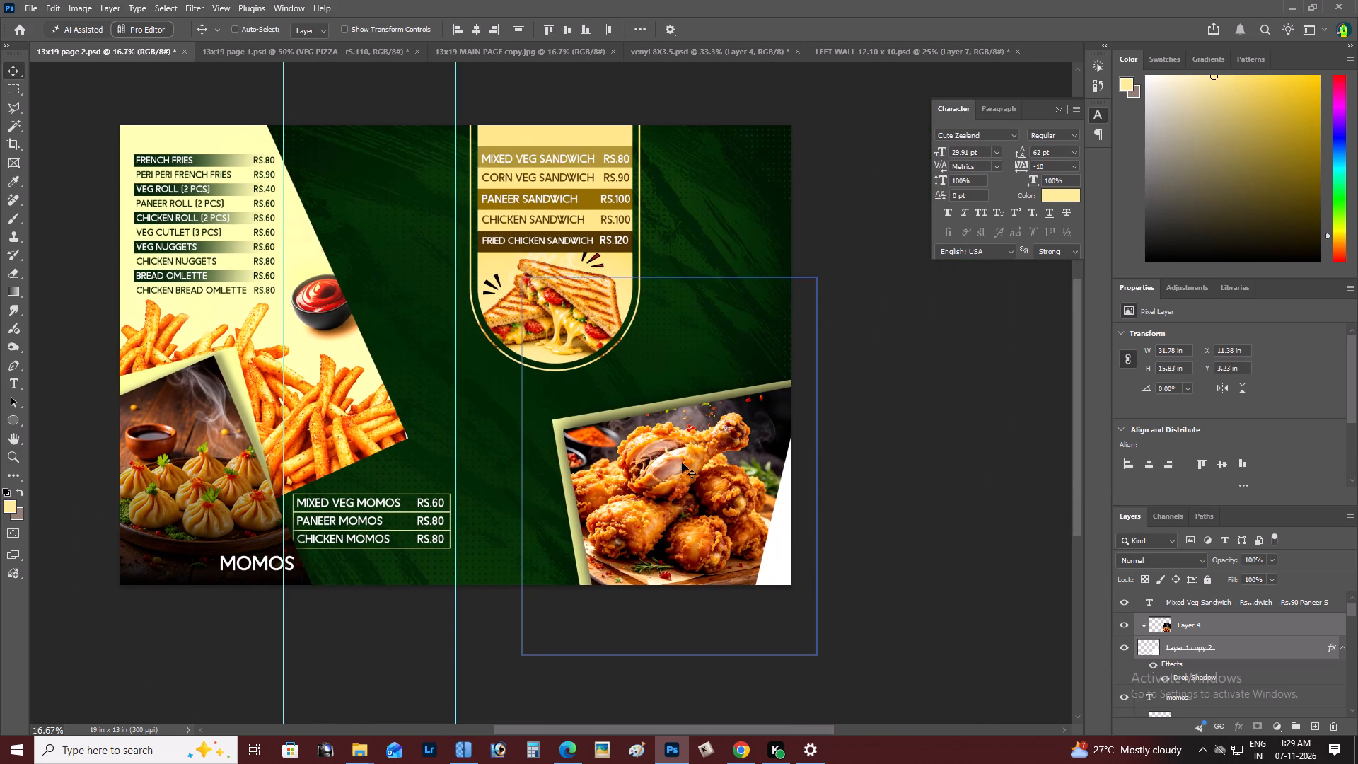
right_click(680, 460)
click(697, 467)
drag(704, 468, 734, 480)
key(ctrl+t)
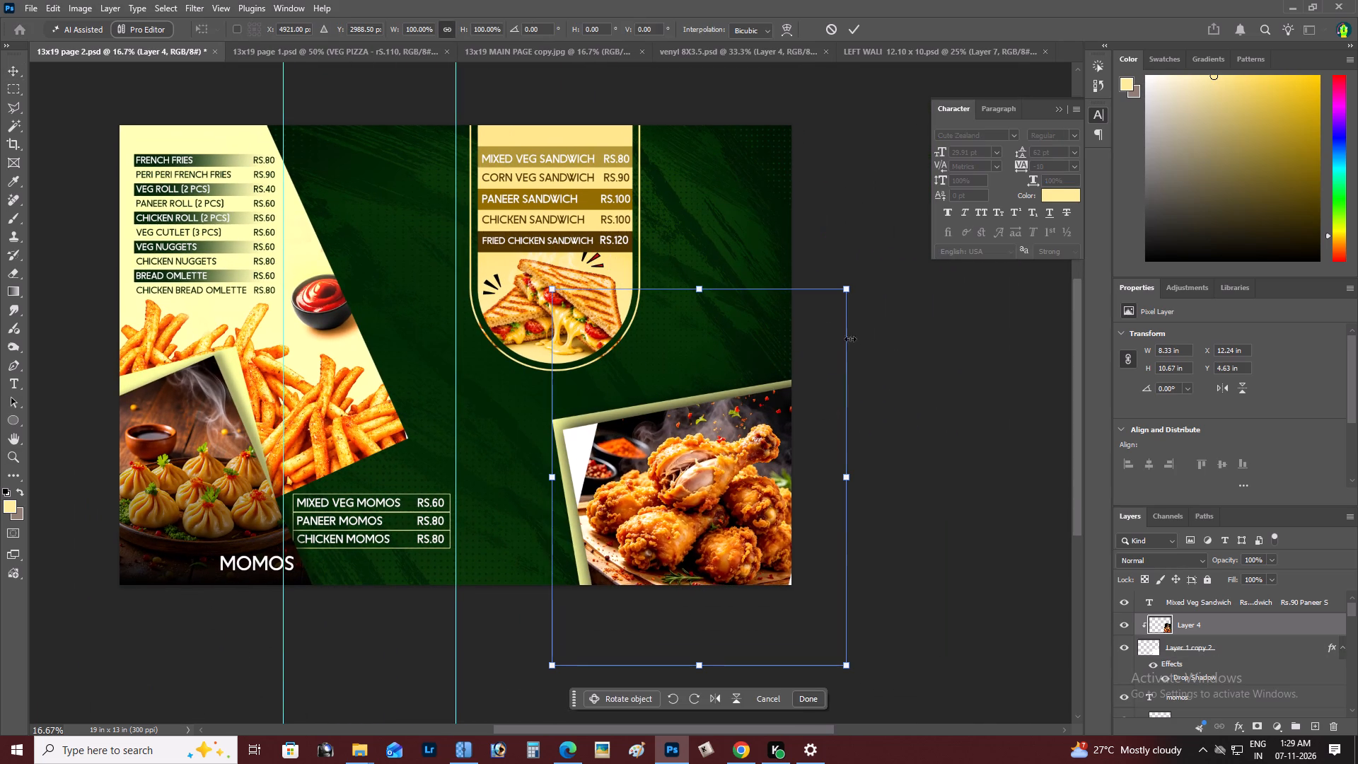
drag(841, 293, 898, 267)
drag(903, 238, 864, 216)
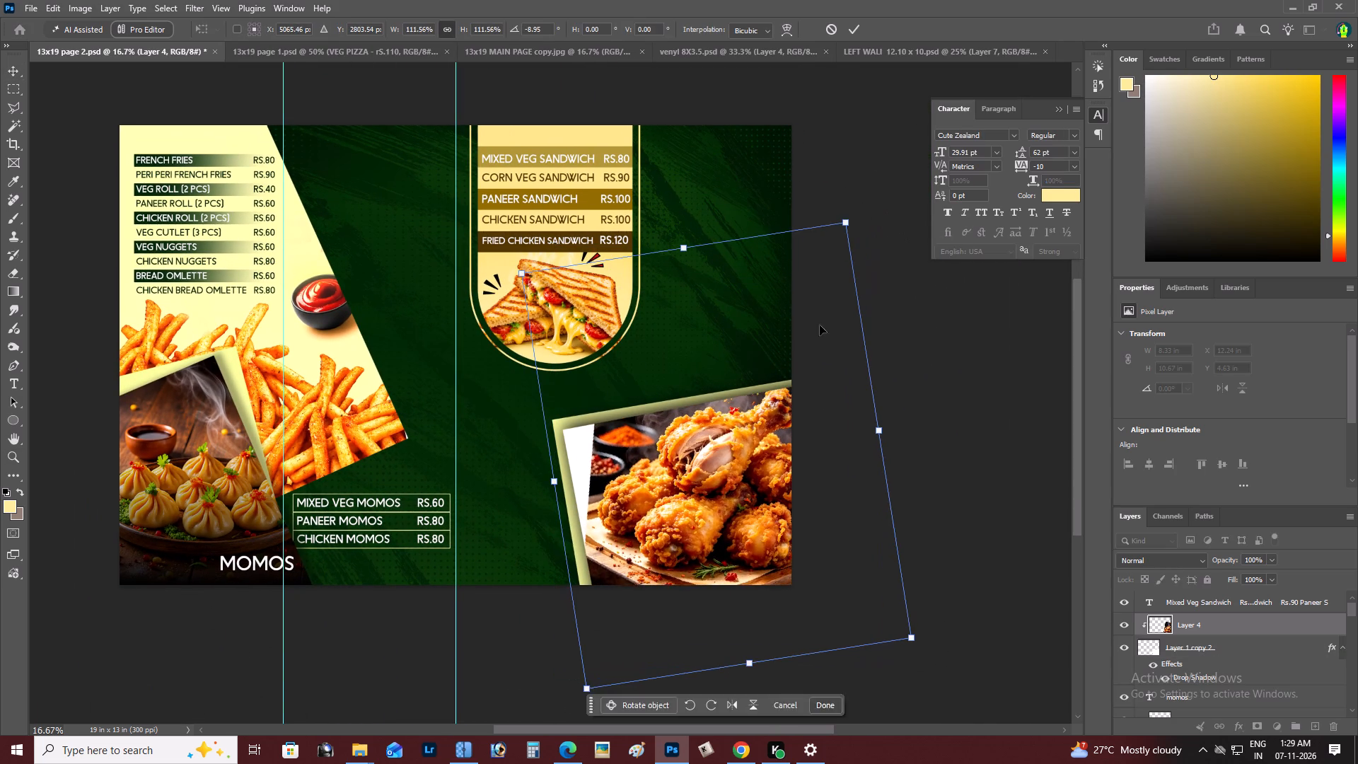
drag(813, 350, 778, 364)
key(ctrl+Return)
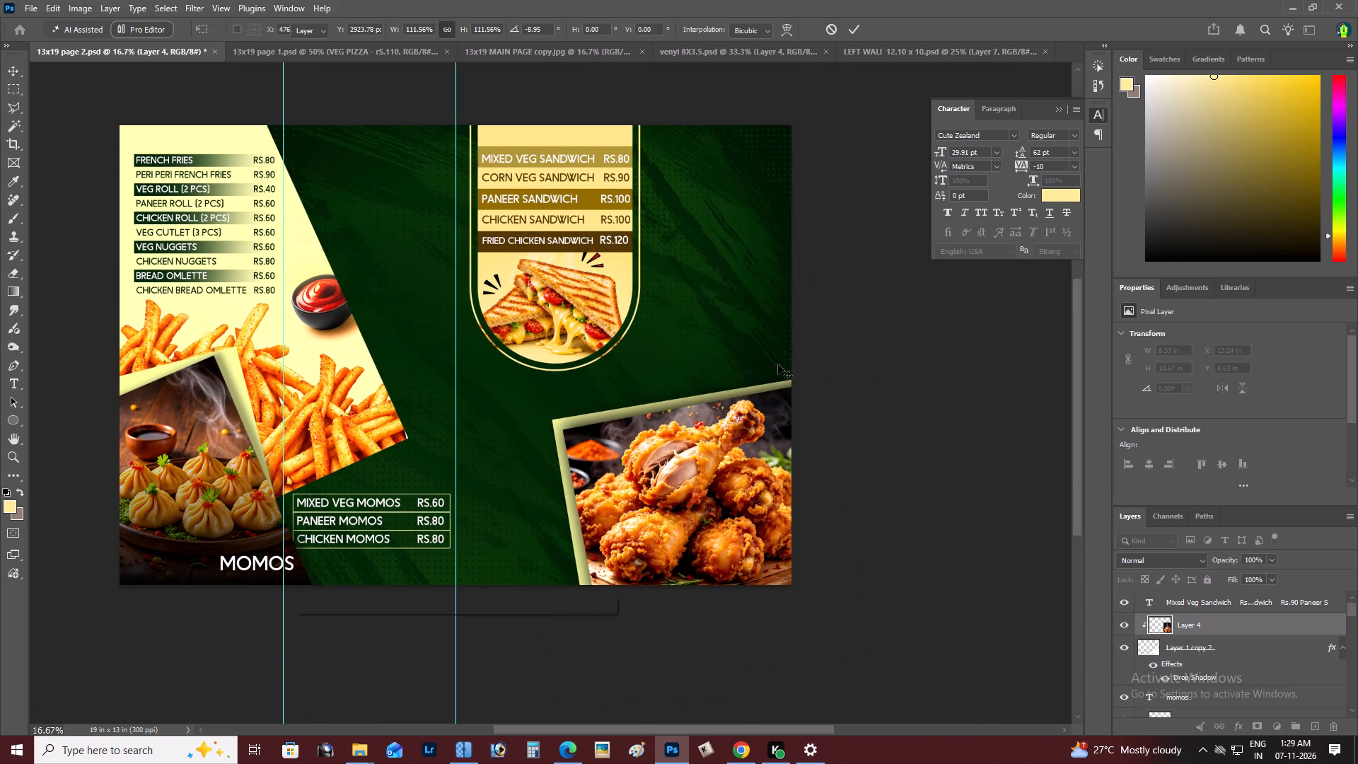
Review the overall page layout with the tilted, framed fried chicken photo in its lower-right corner.
key(z)
click(731, 439)
right_click(731, 439)
double_click(754, 450)
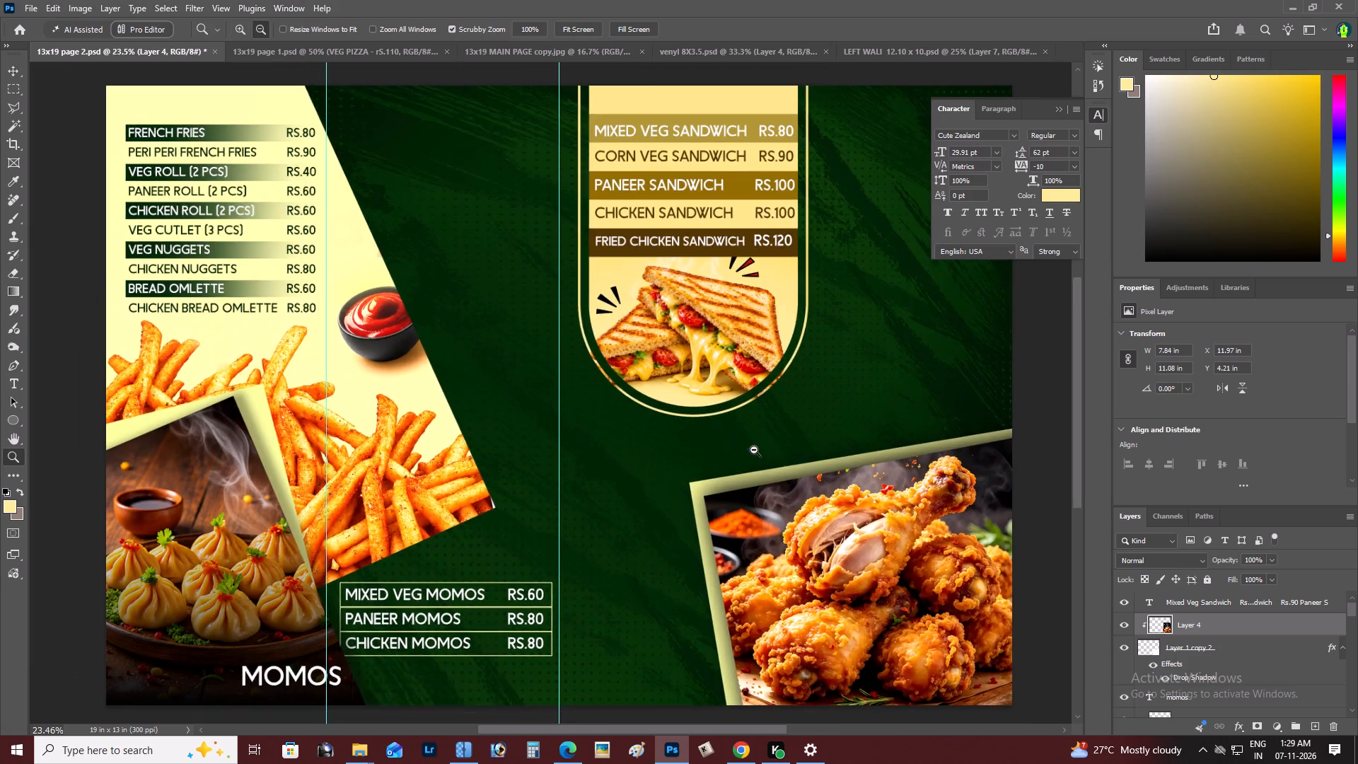
key(space)
key(space)
key(space)
key(space)
key(space)
key(space)
key(space)
key(space)
key(space)
key(space)
key(space)
key(space)
key(space)
key(space)
key(space)
key(space)
key(space)
key(space)
key(space)
key(space)
drag(753, 450, 547, 432)
key(z)
alt+click(608, 368)
right_click(608, 368)
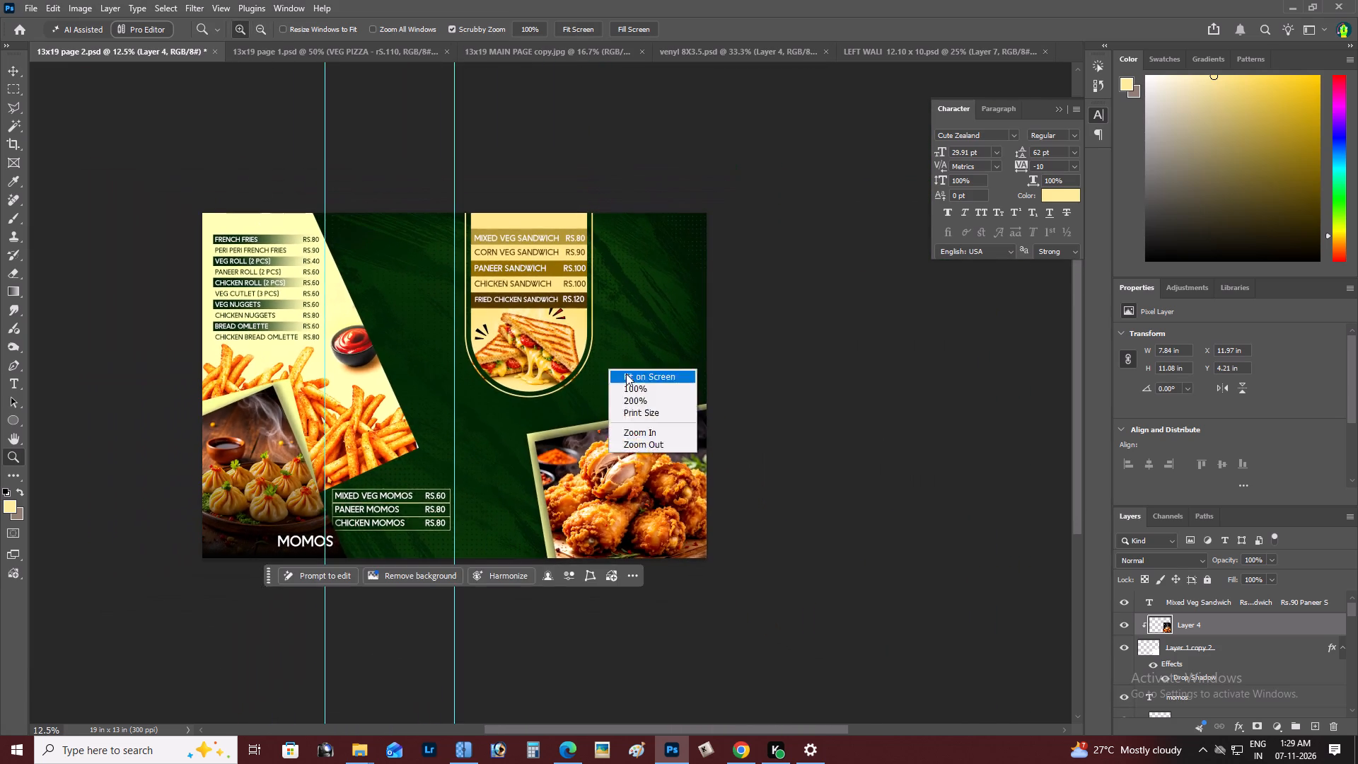
double_click(626, 374)
key(space)
key(space)
key(space)
key(space)
key(space)
key(space)
key(space)
key(space)
key(space)
key(space)
key(space)
key(space)
key(space)
key(space)
key(space)
key(space)
key(space)
key(space)
key(space)
key(space)
drag(626, 374, 477, 393)
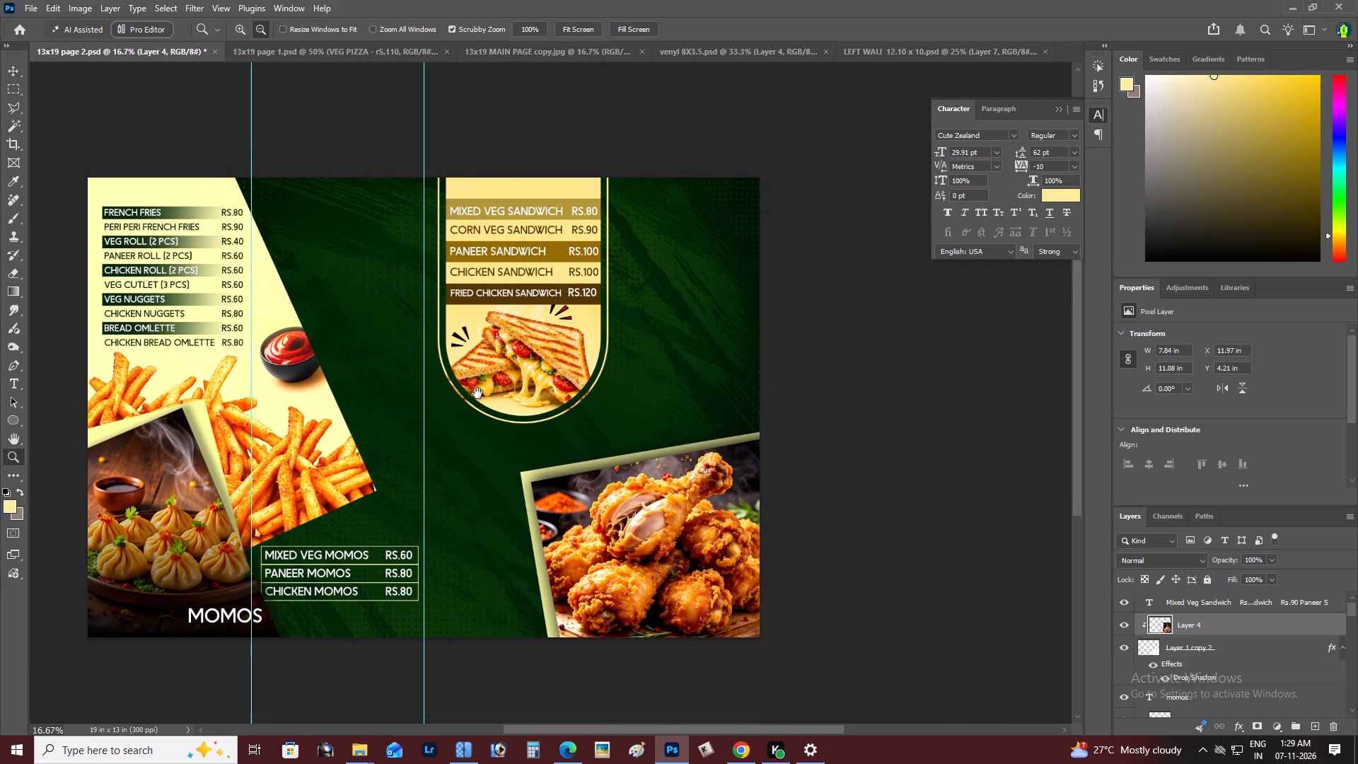
drag(477, 393, 470, 395)
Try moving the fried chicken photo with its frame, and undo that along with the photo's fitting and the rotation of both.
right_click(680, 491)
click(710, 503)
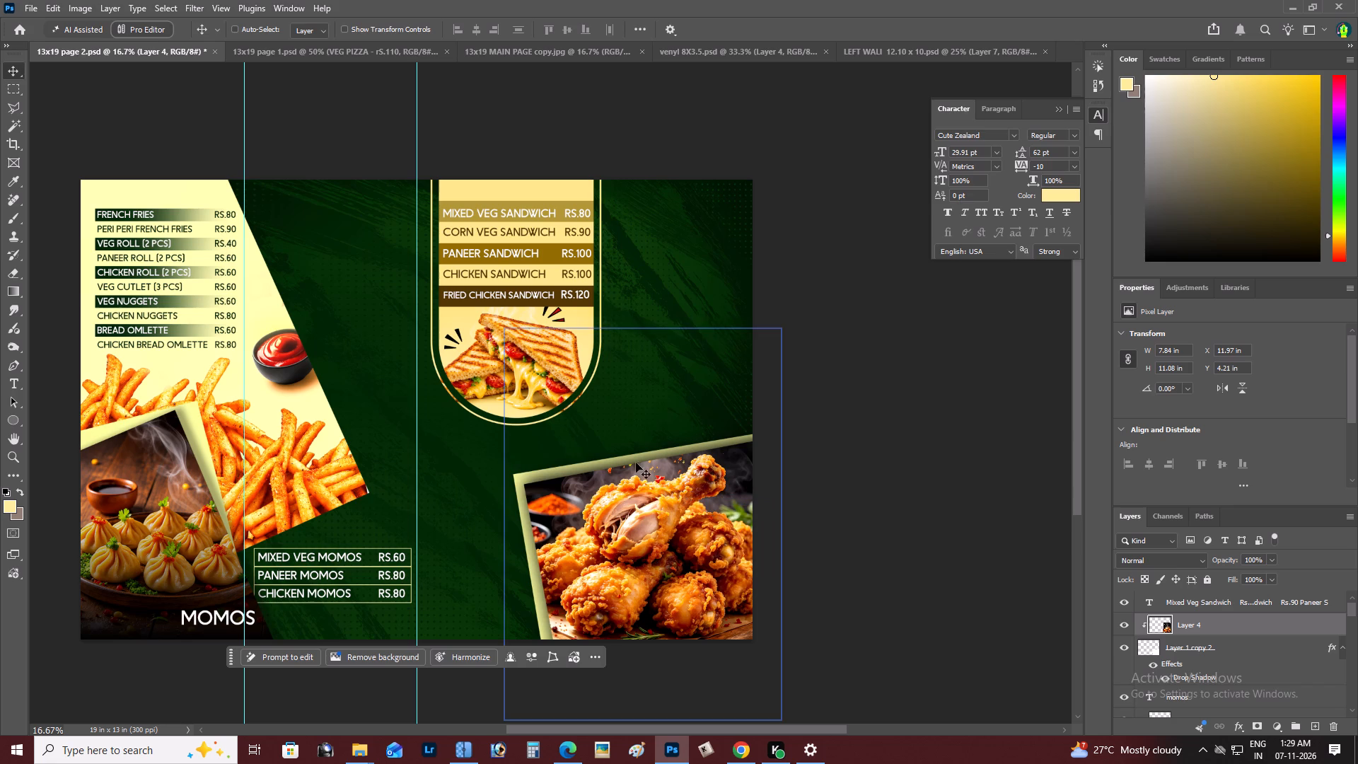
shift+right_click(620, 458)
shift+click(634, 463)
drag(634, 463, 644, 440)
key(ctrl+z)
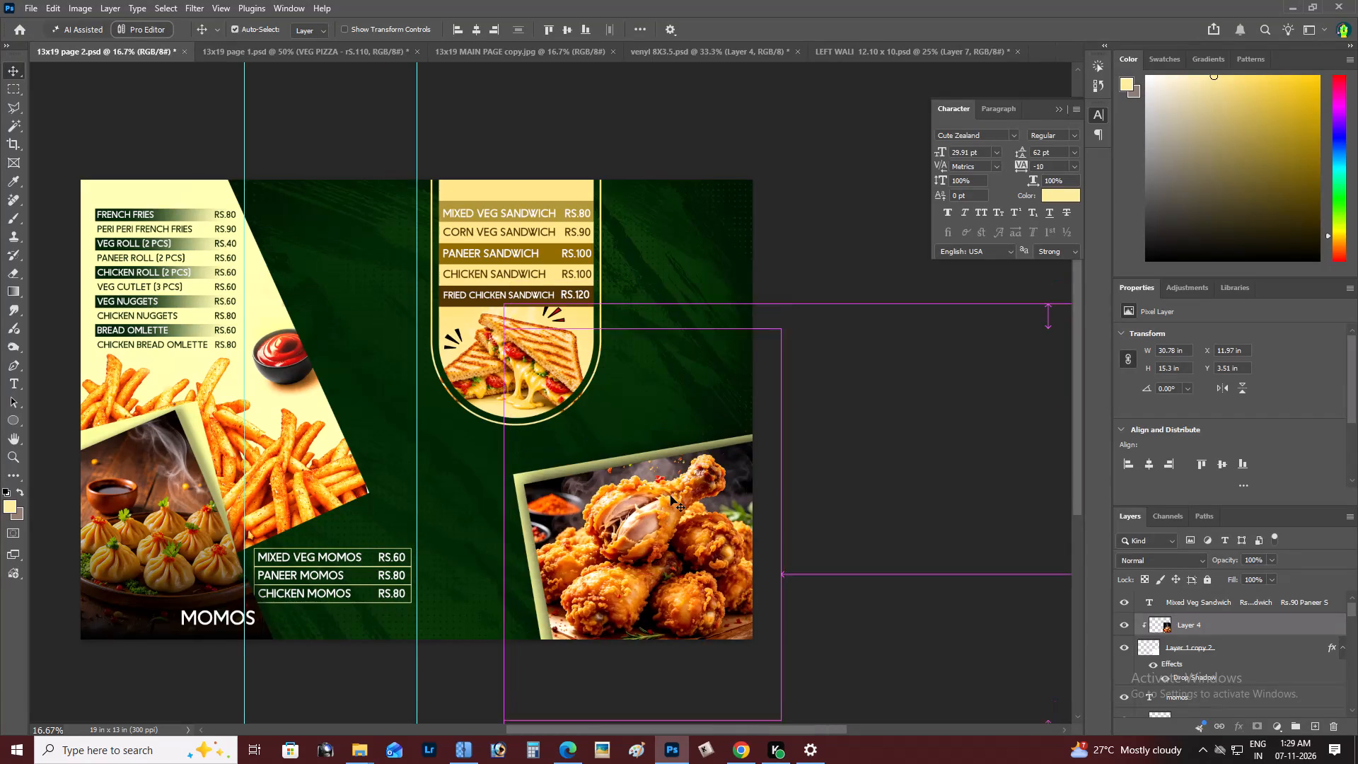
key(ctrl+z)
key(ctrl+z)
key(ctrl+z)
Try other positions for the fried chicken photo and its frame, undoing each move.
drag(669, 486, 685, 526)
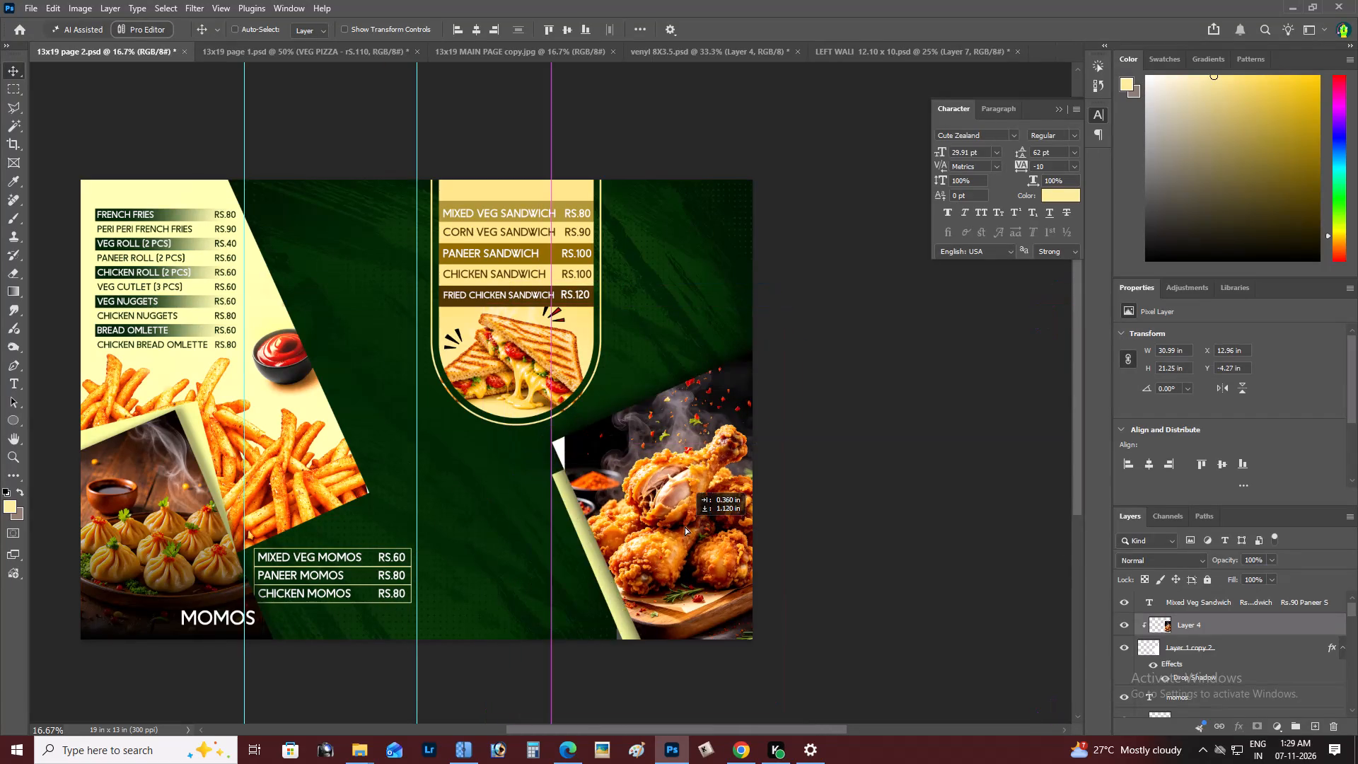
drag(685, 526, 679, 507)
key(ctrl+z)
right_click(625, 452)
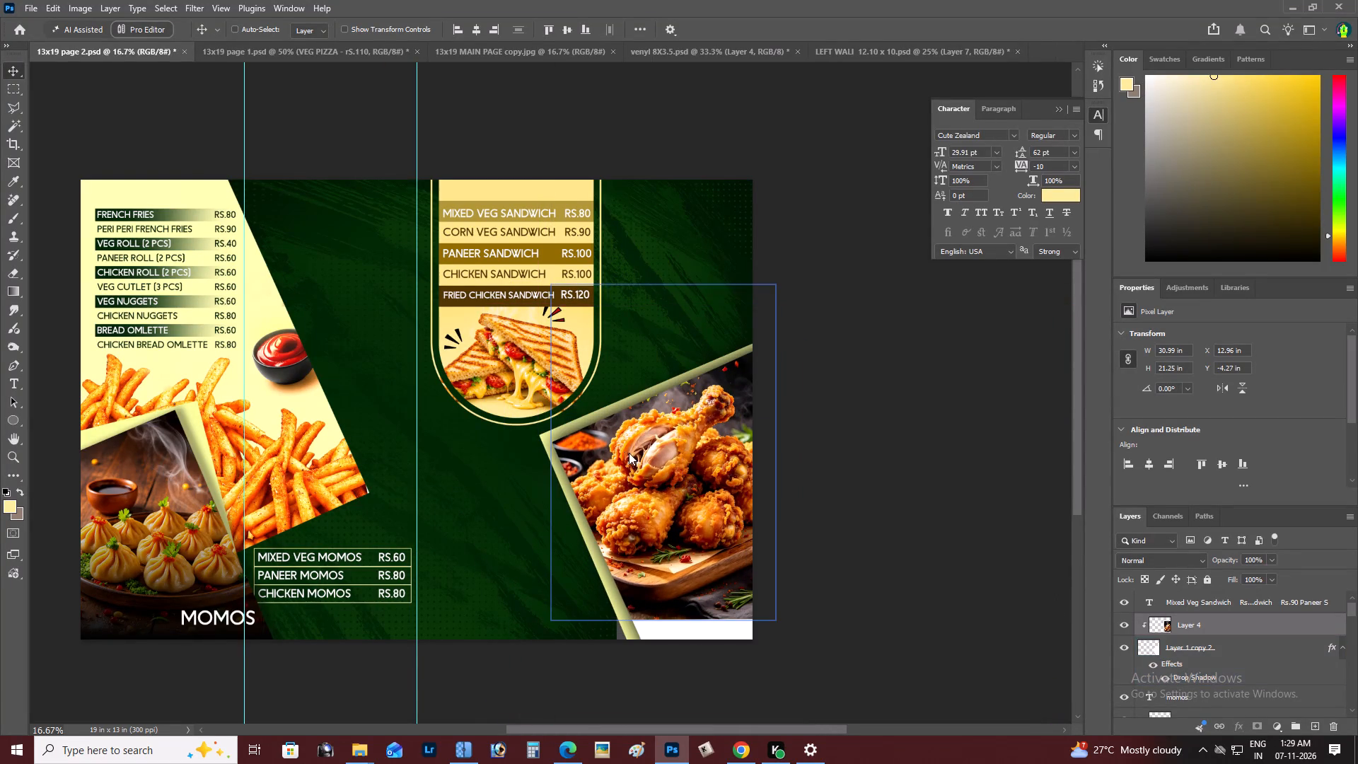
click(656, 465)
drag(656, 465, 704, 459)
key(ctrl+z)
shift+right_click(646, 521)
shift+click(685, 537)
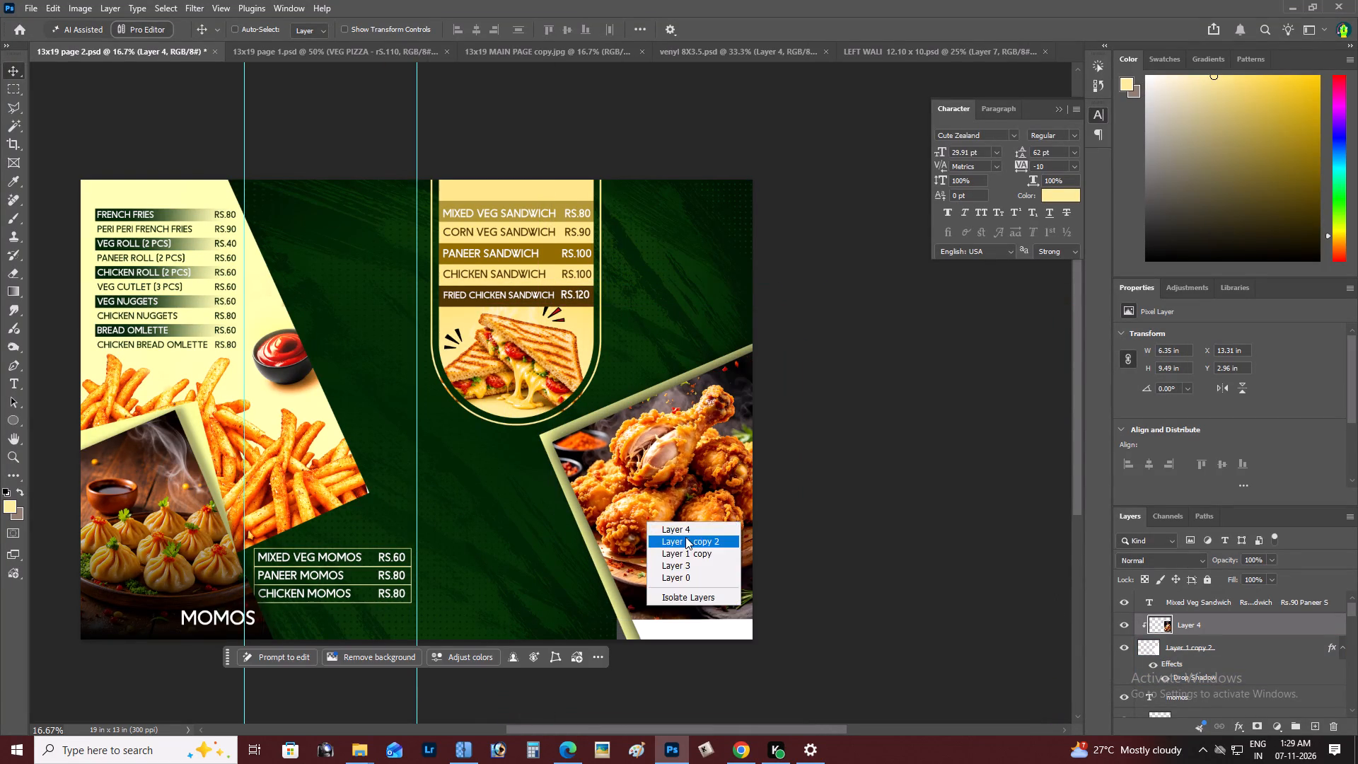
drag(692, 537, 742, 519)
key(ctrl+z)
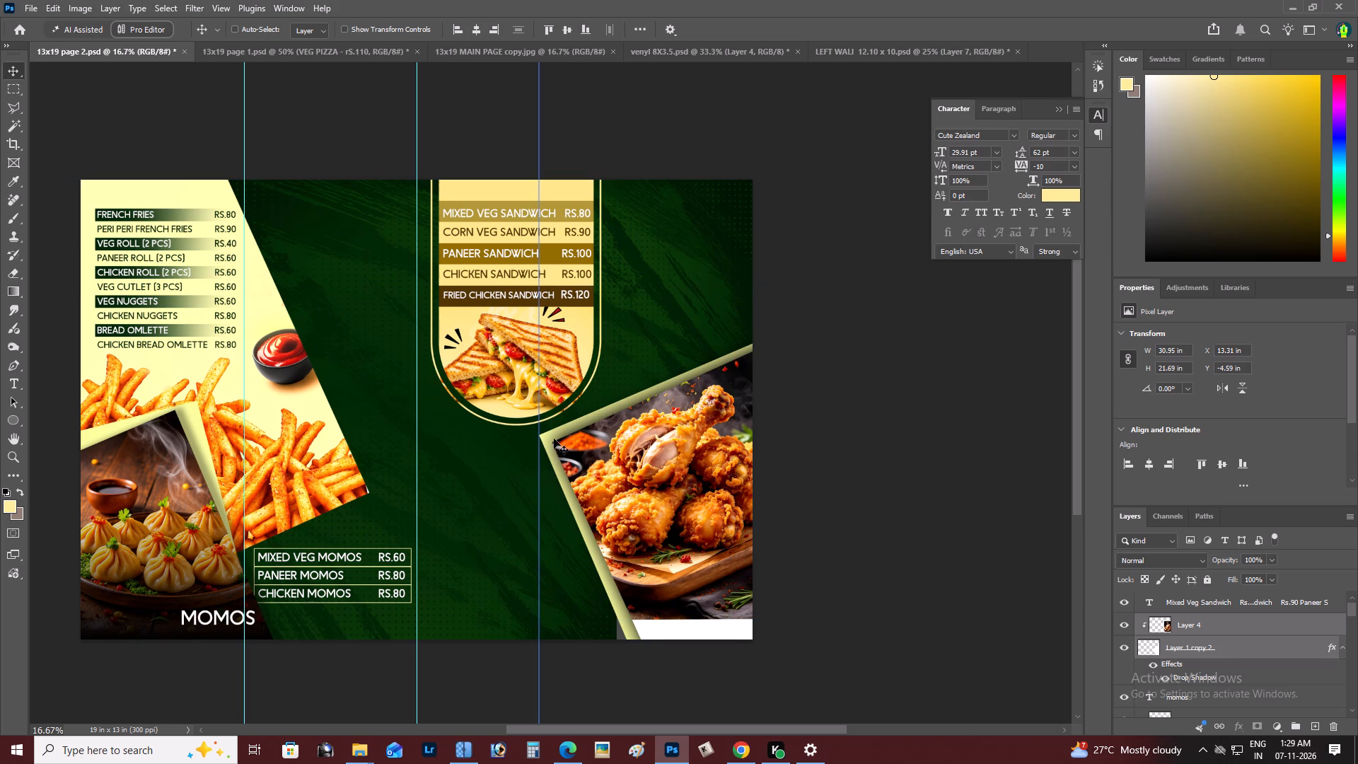
Move the fried chicken photo and its frame together about 1.2 in to the right and 0.25 in down.
shift+right_click(554, 439)
shift+click(570, 444)
drag(575, 445, 615, 457)
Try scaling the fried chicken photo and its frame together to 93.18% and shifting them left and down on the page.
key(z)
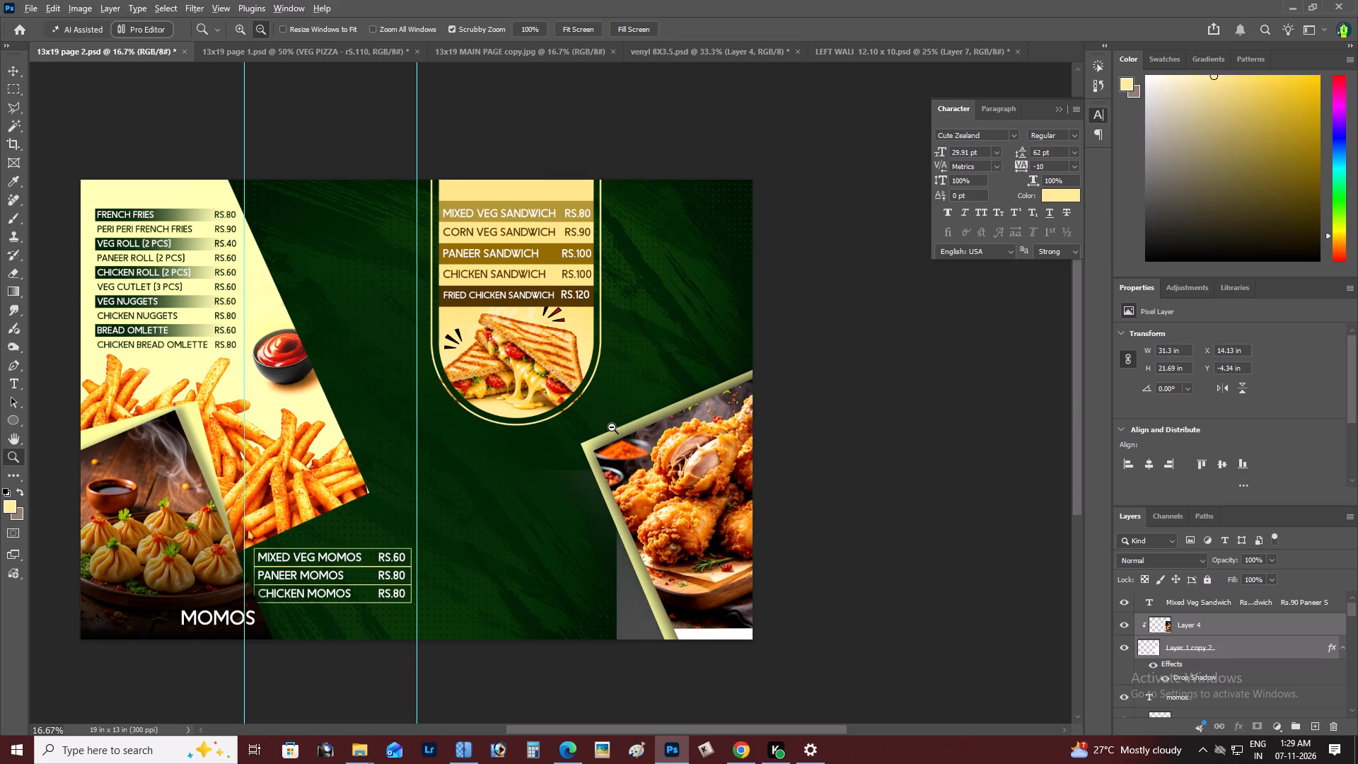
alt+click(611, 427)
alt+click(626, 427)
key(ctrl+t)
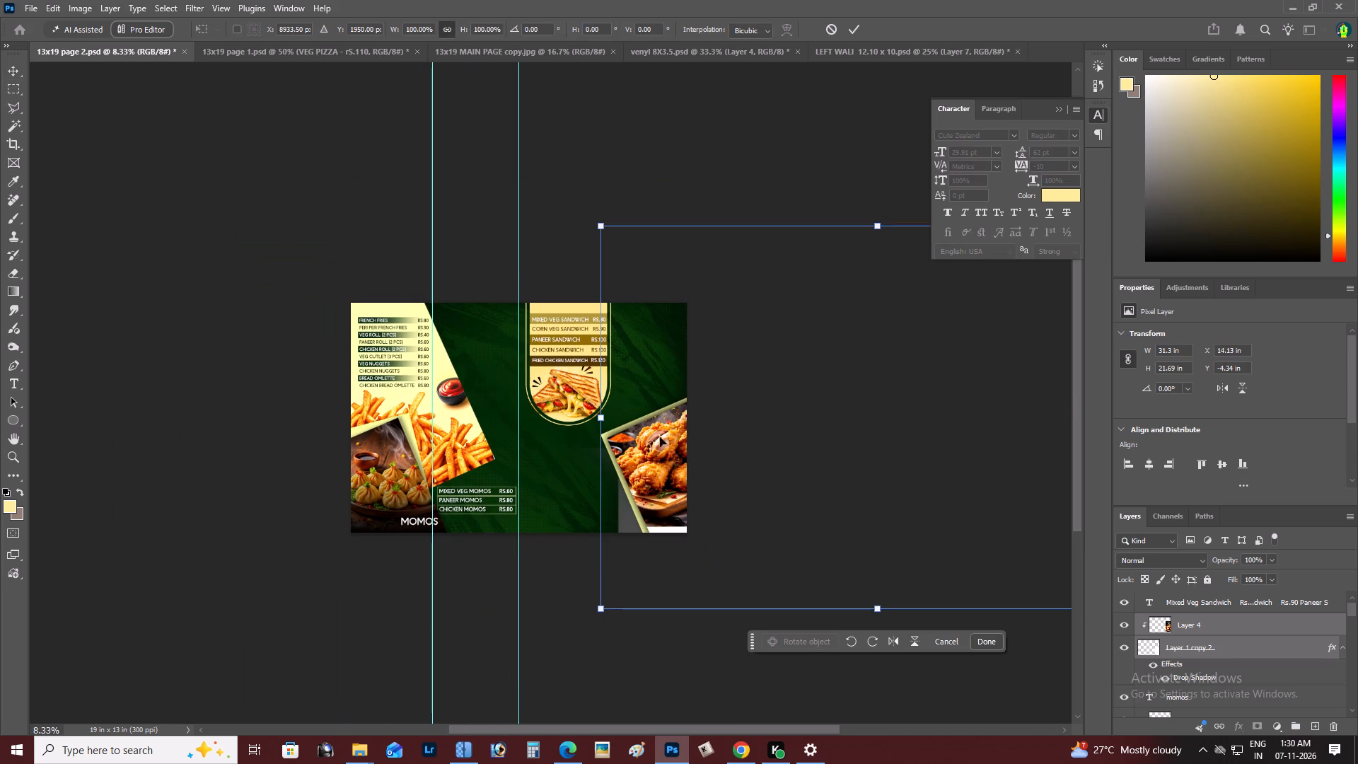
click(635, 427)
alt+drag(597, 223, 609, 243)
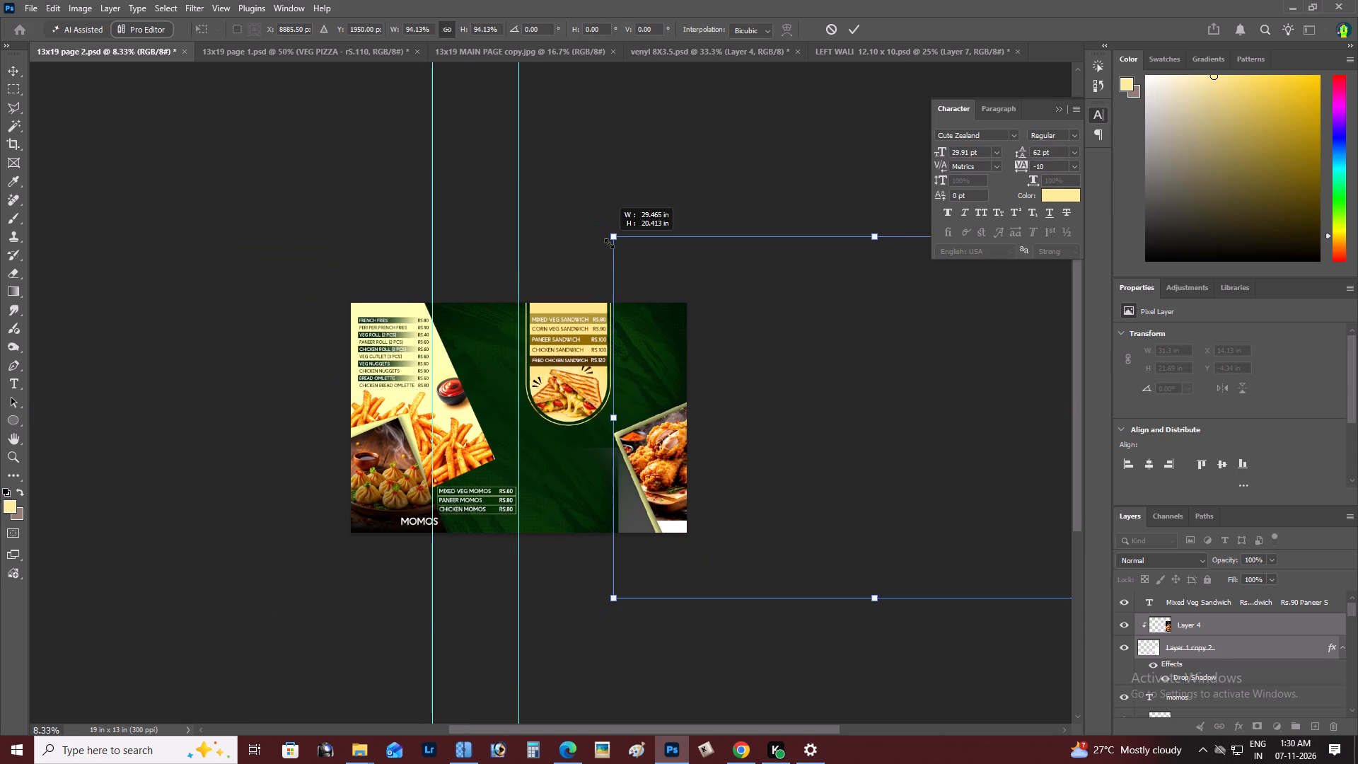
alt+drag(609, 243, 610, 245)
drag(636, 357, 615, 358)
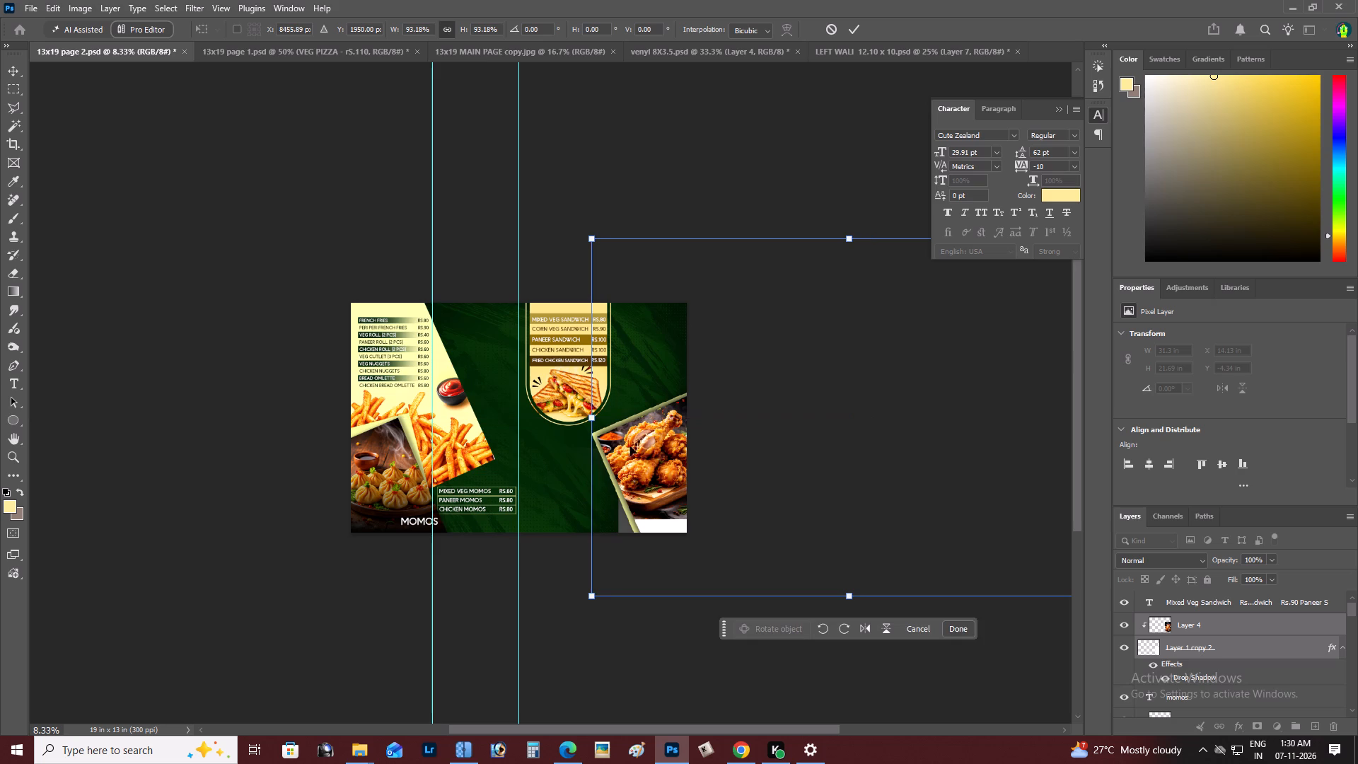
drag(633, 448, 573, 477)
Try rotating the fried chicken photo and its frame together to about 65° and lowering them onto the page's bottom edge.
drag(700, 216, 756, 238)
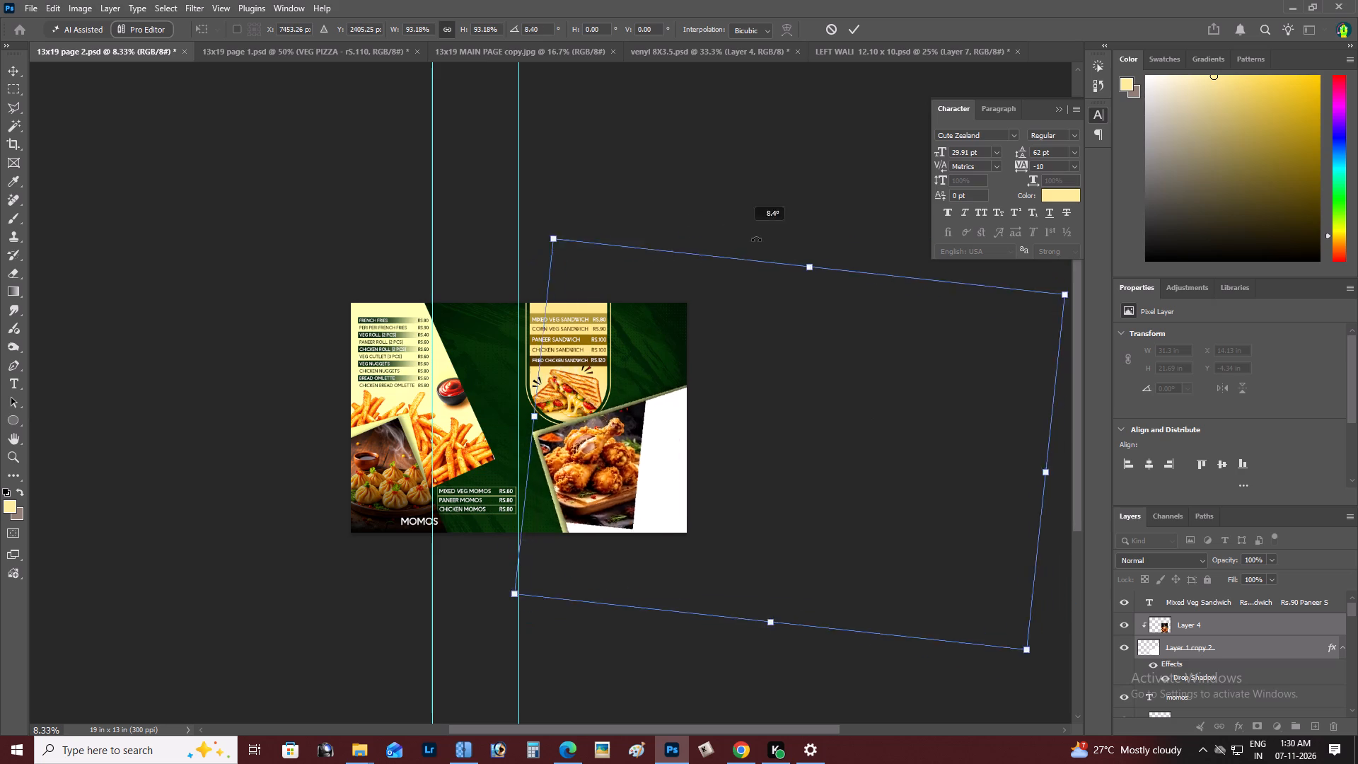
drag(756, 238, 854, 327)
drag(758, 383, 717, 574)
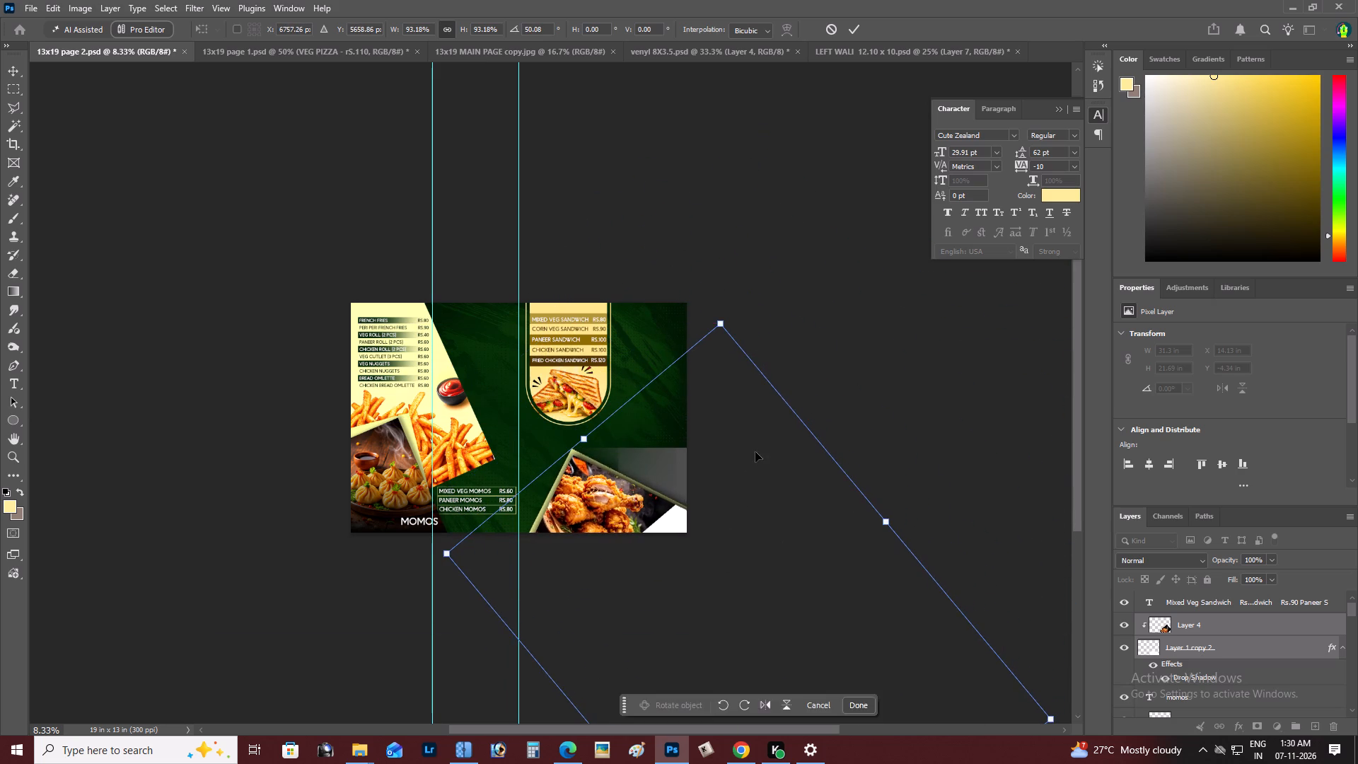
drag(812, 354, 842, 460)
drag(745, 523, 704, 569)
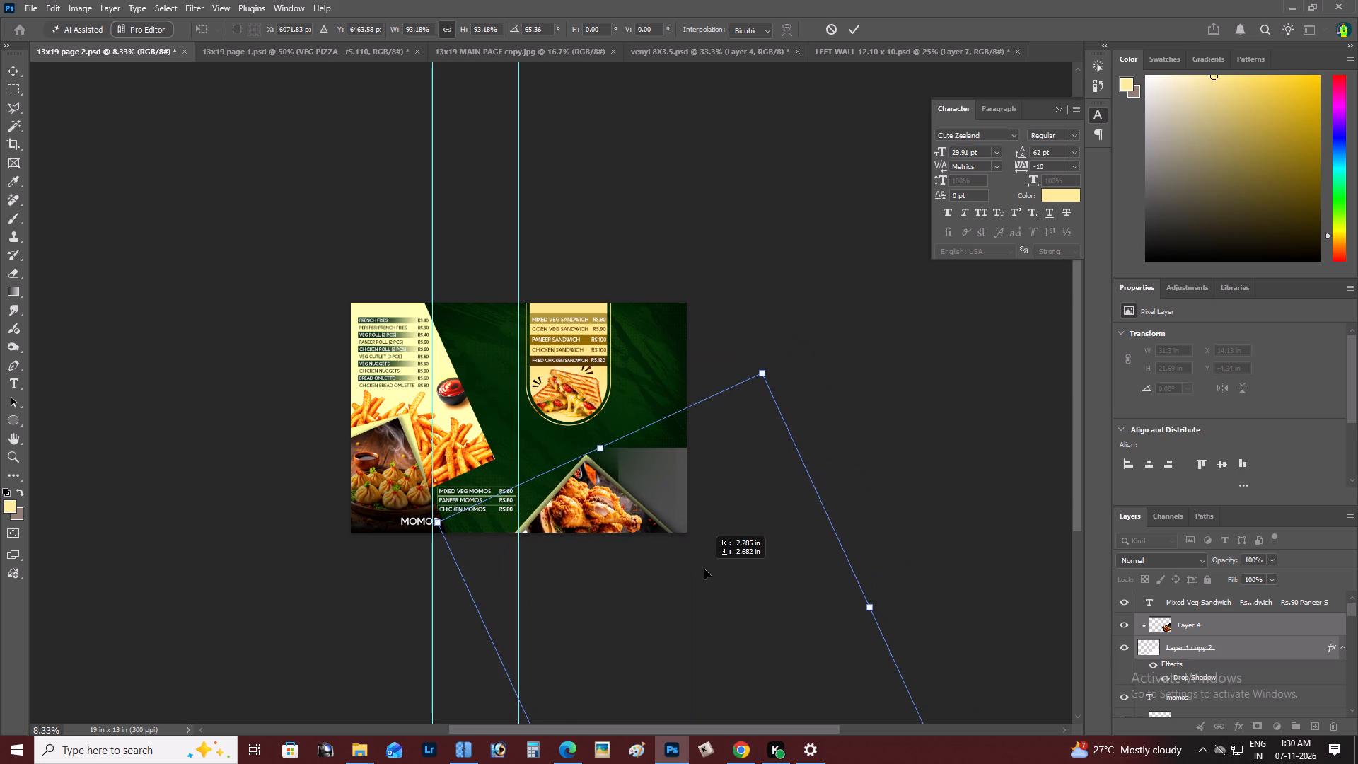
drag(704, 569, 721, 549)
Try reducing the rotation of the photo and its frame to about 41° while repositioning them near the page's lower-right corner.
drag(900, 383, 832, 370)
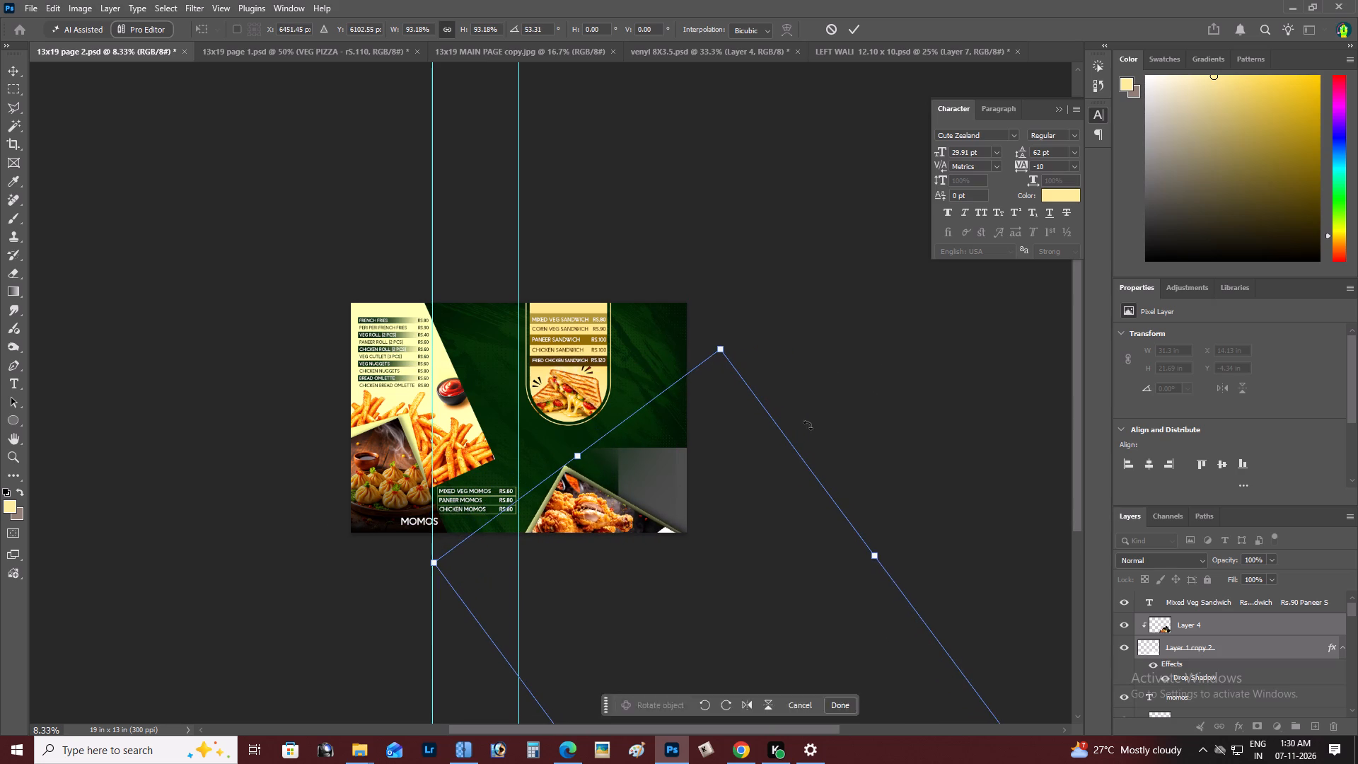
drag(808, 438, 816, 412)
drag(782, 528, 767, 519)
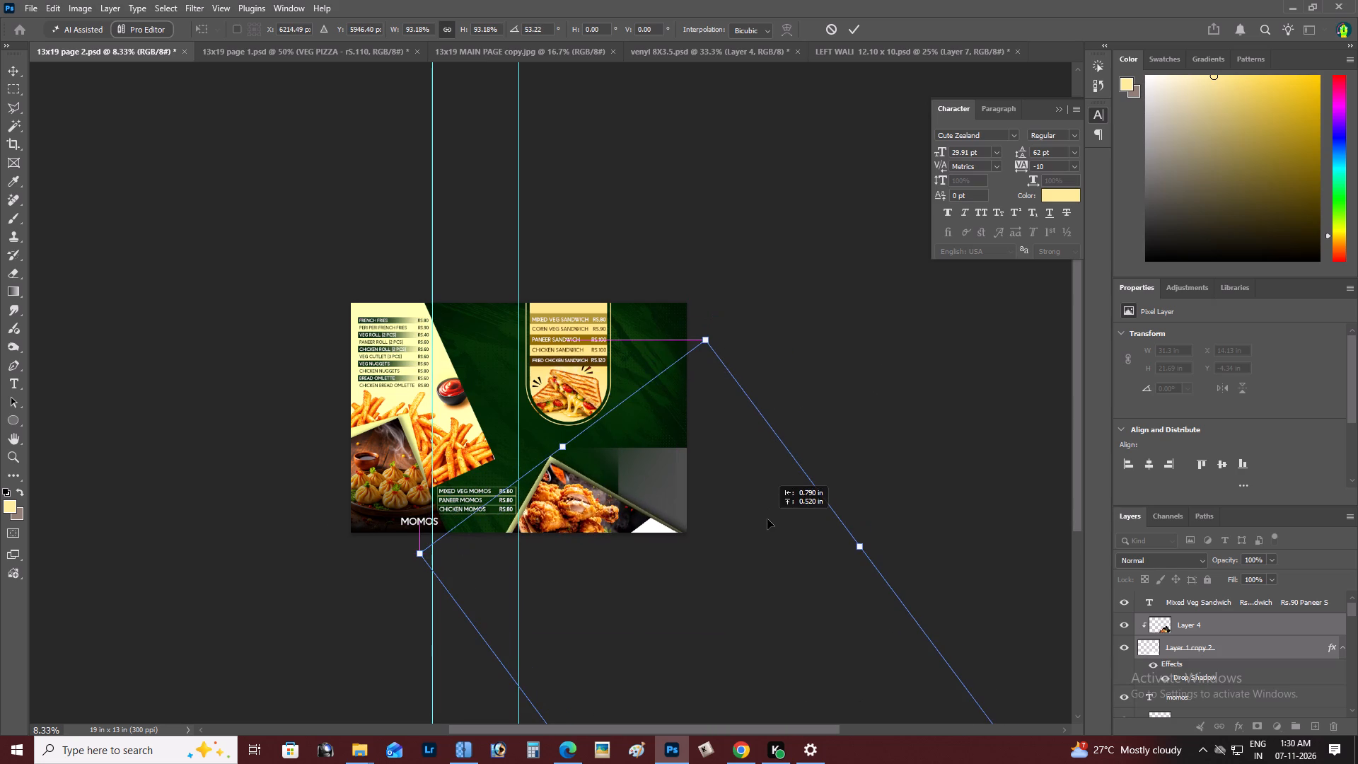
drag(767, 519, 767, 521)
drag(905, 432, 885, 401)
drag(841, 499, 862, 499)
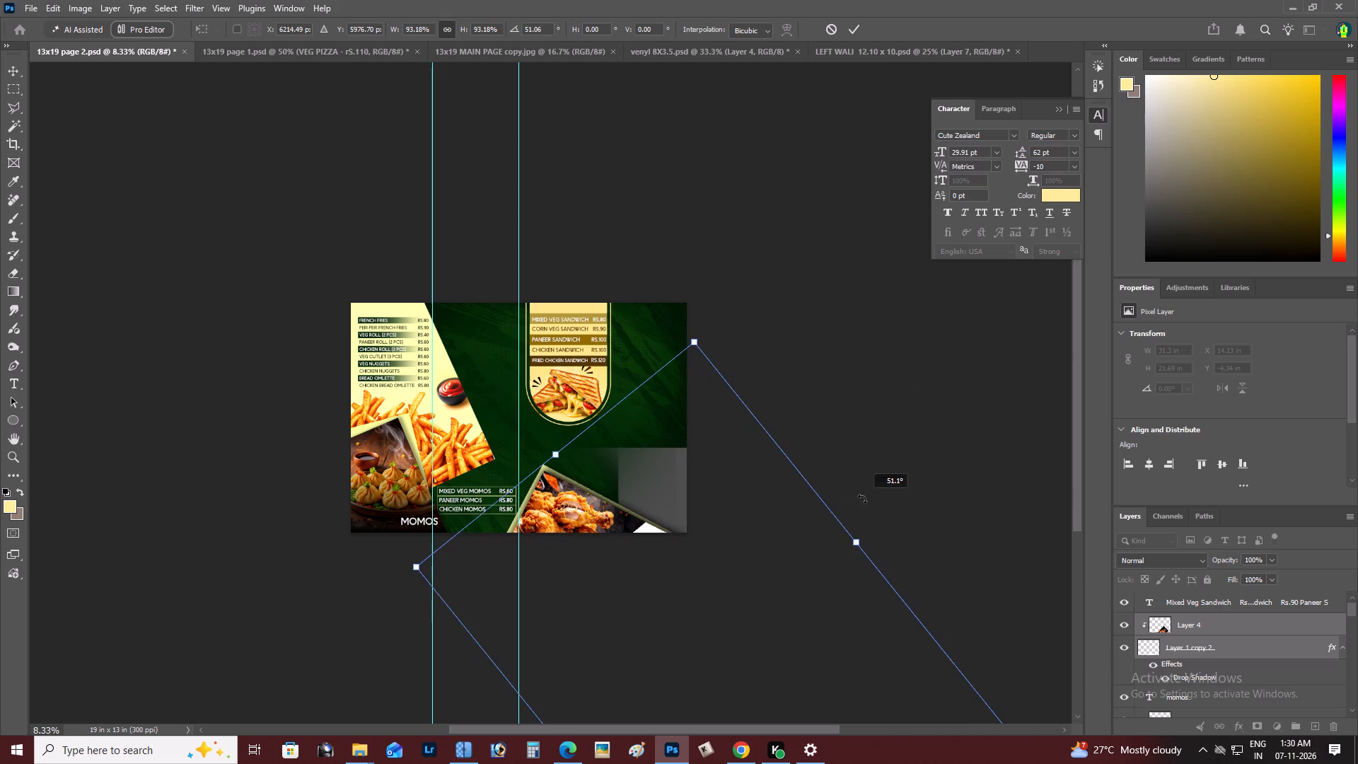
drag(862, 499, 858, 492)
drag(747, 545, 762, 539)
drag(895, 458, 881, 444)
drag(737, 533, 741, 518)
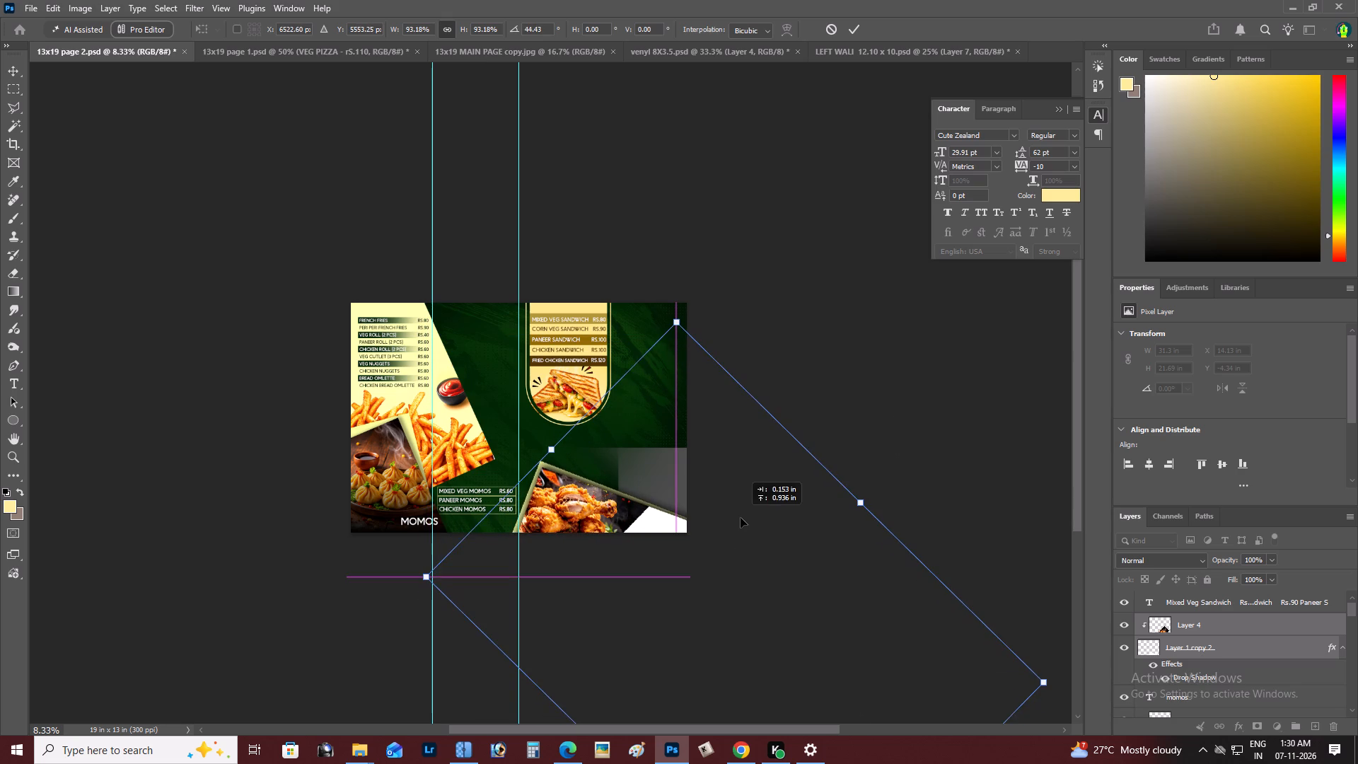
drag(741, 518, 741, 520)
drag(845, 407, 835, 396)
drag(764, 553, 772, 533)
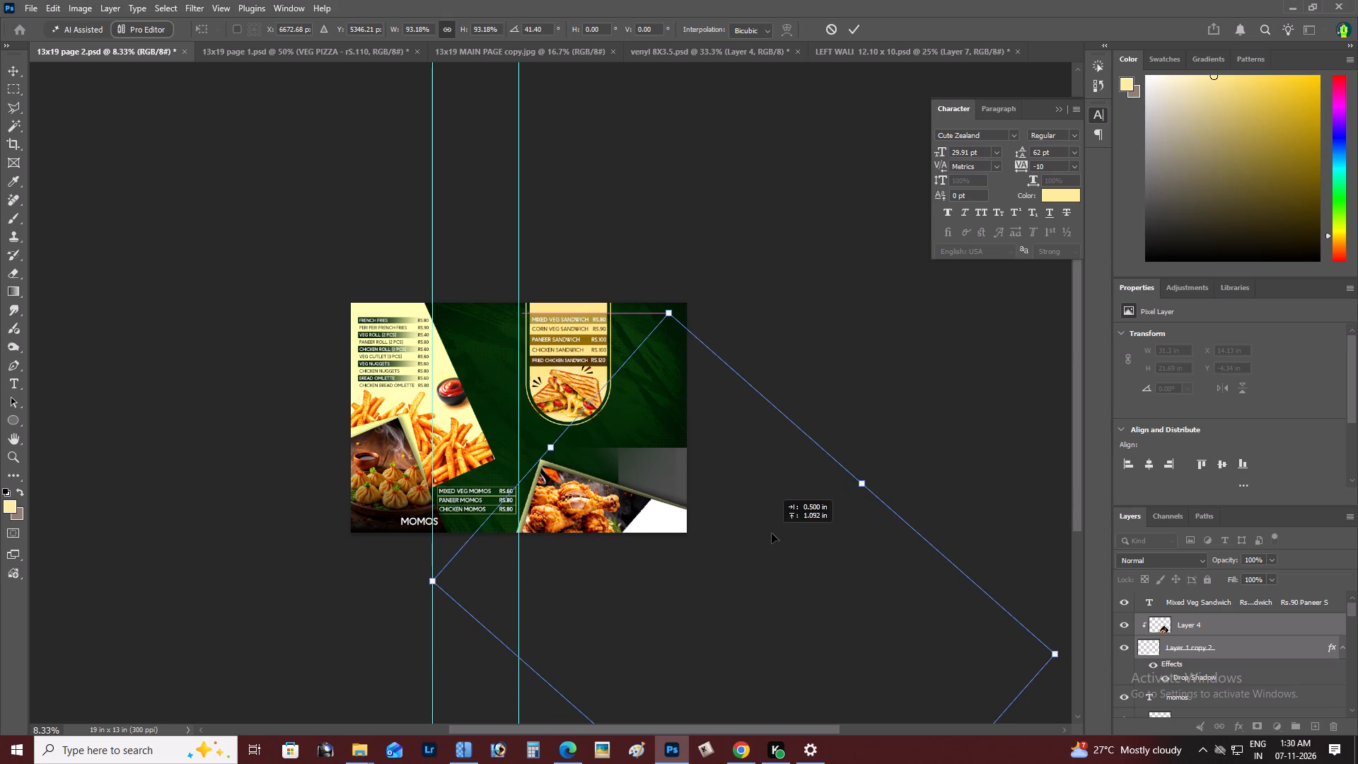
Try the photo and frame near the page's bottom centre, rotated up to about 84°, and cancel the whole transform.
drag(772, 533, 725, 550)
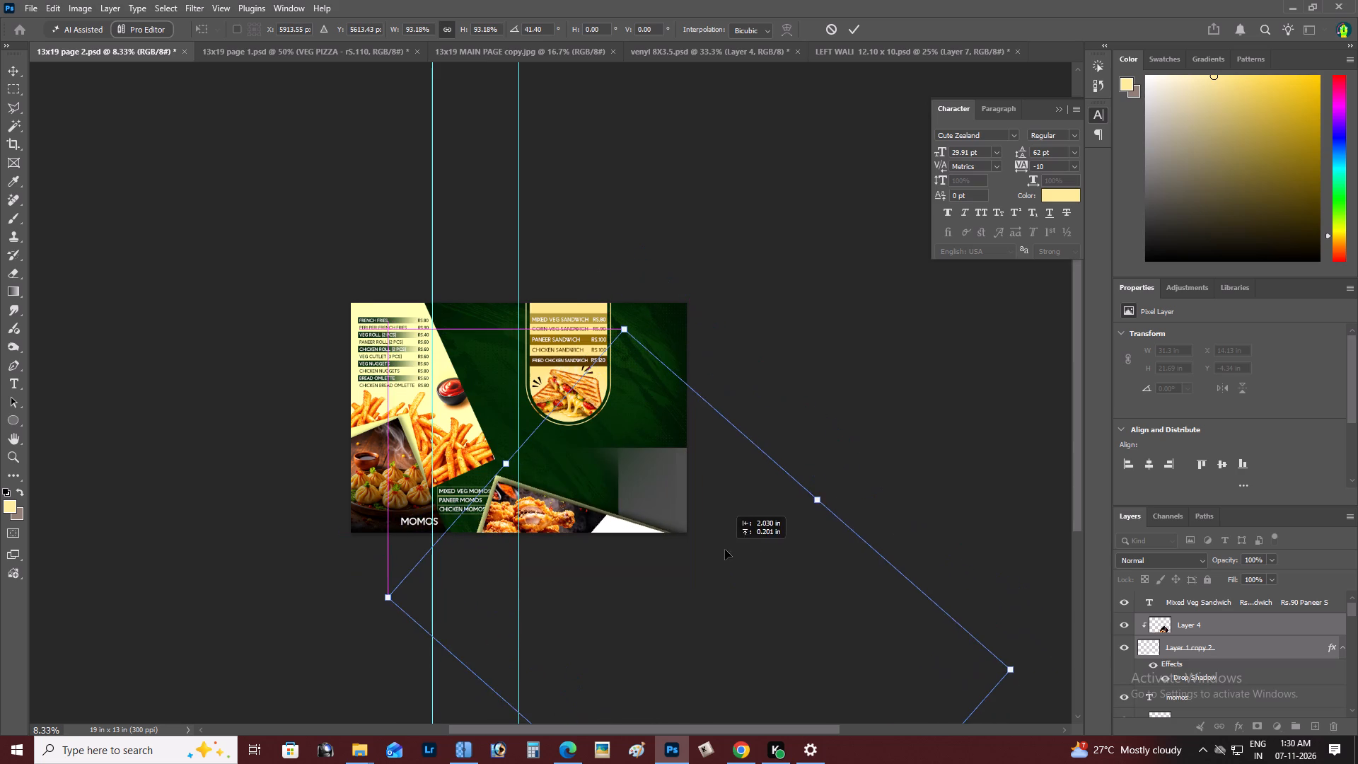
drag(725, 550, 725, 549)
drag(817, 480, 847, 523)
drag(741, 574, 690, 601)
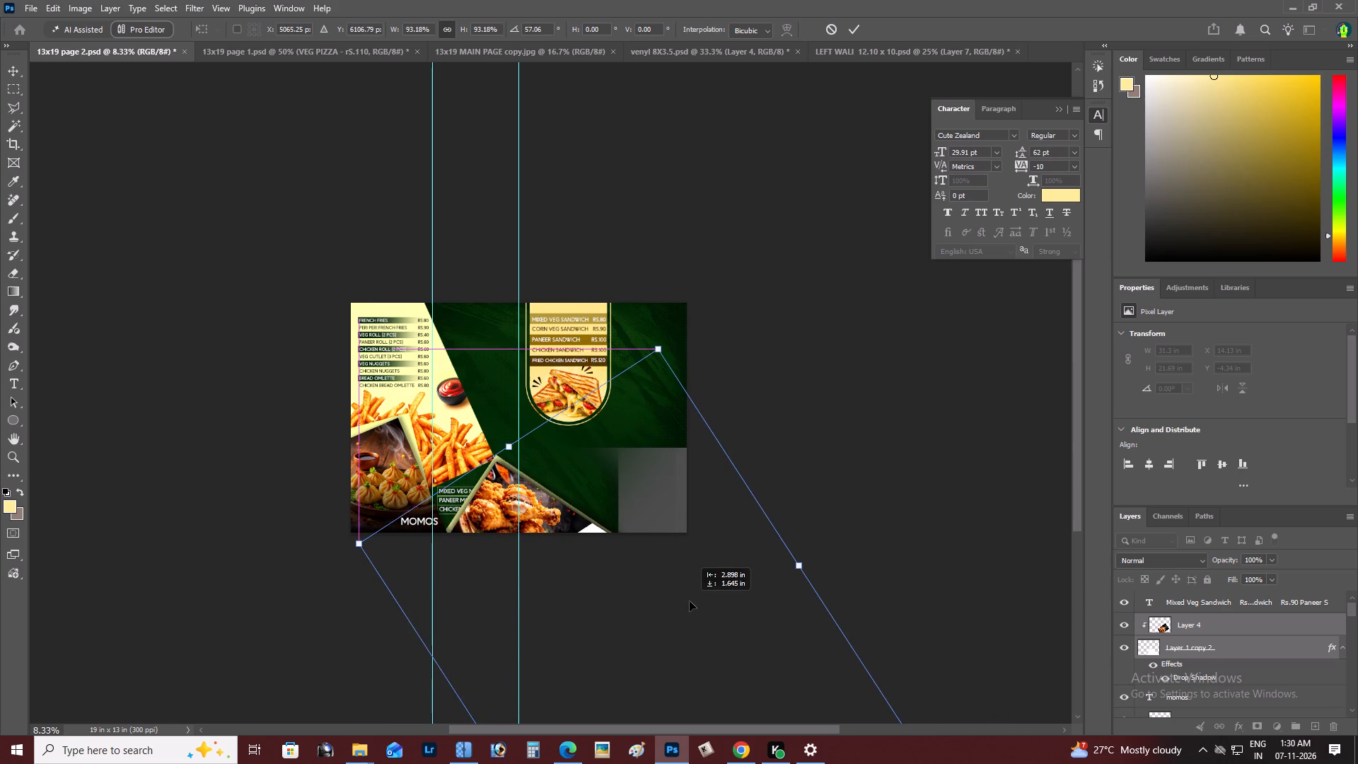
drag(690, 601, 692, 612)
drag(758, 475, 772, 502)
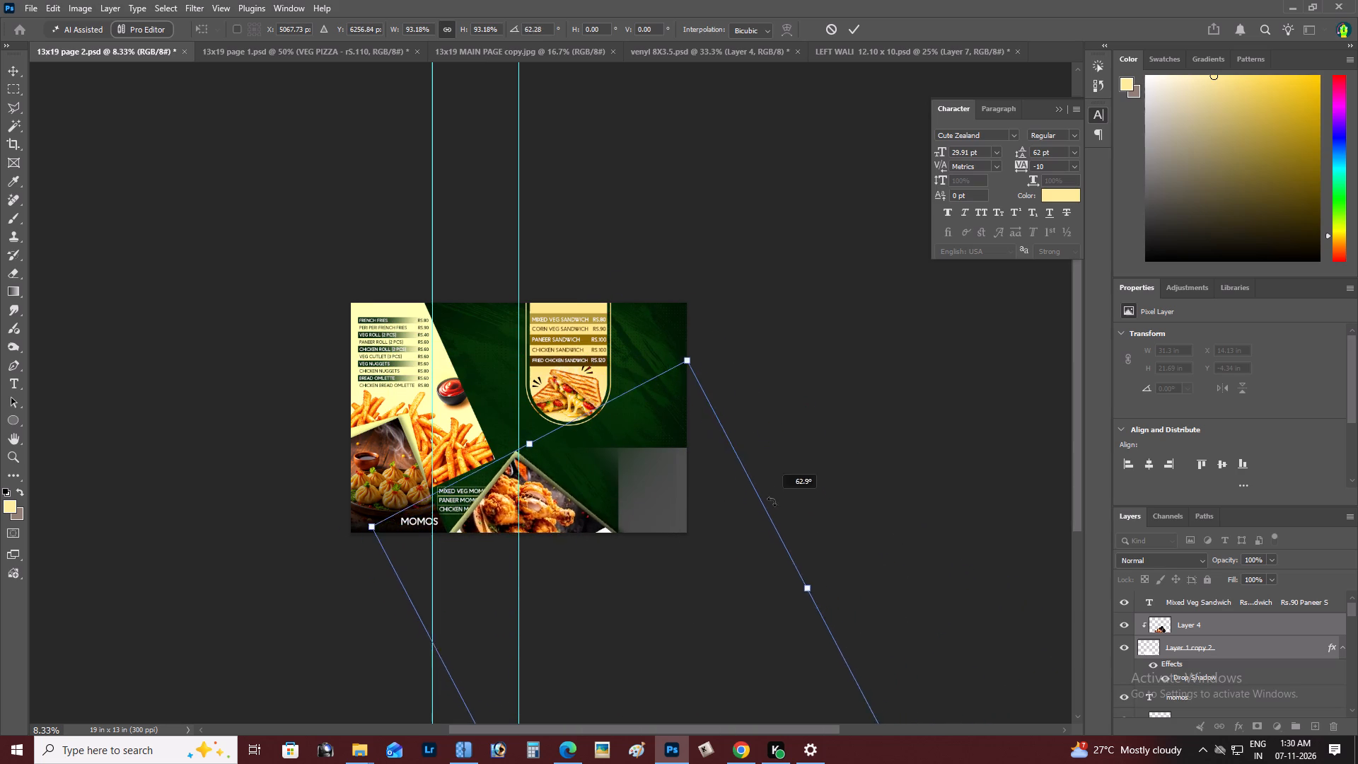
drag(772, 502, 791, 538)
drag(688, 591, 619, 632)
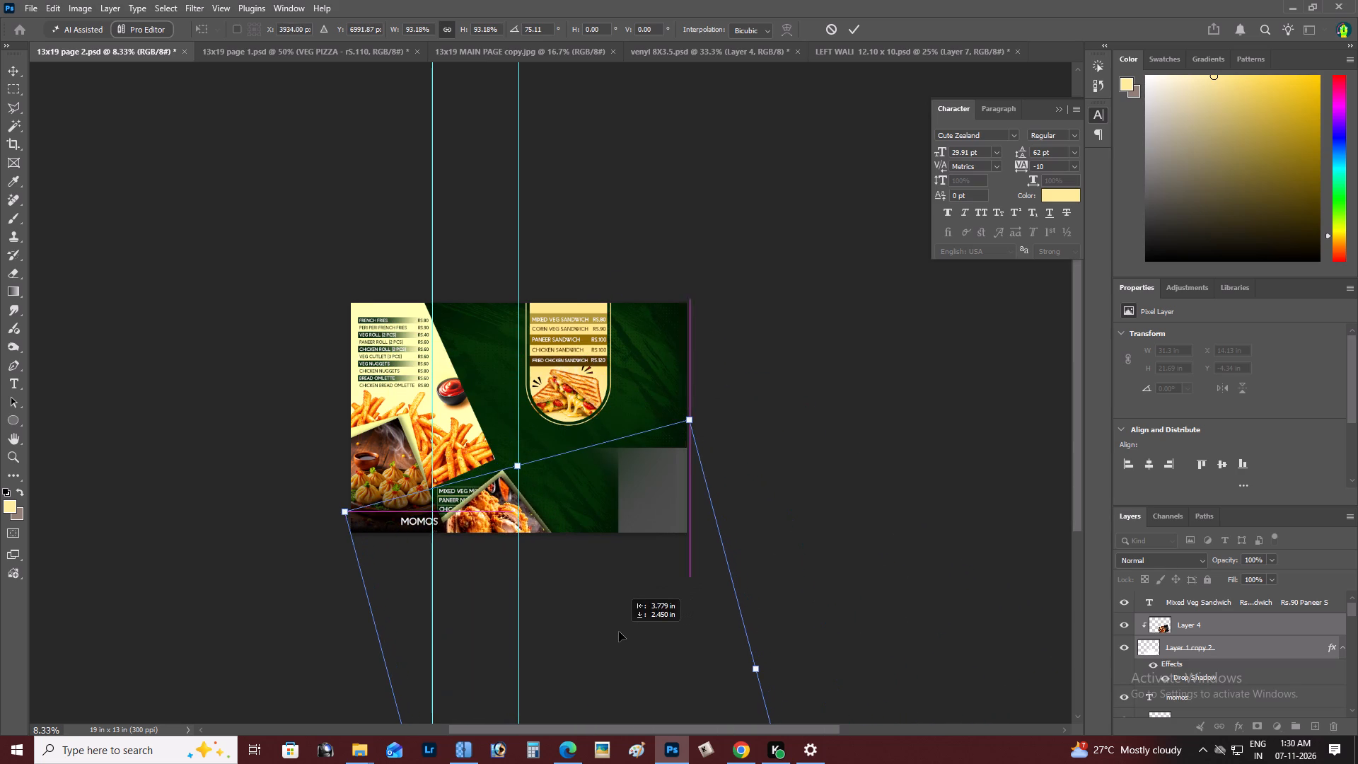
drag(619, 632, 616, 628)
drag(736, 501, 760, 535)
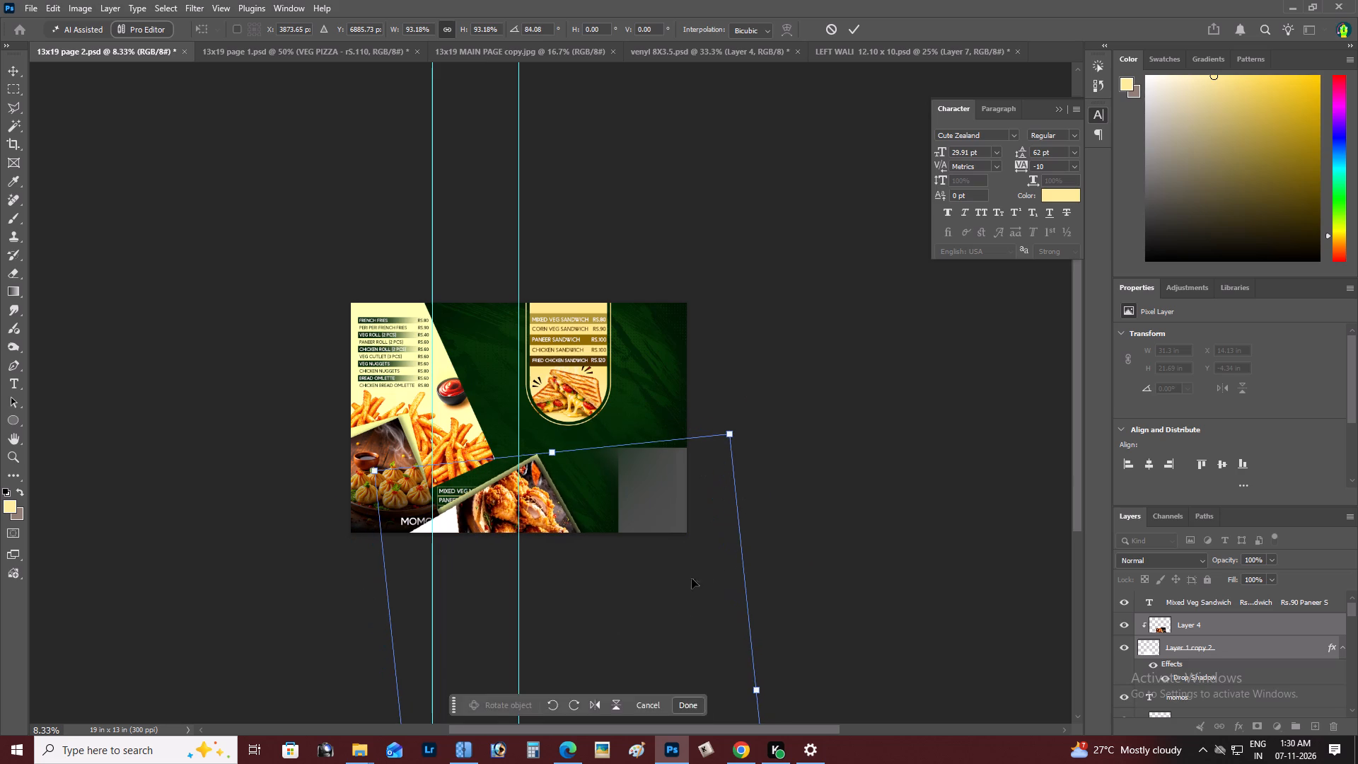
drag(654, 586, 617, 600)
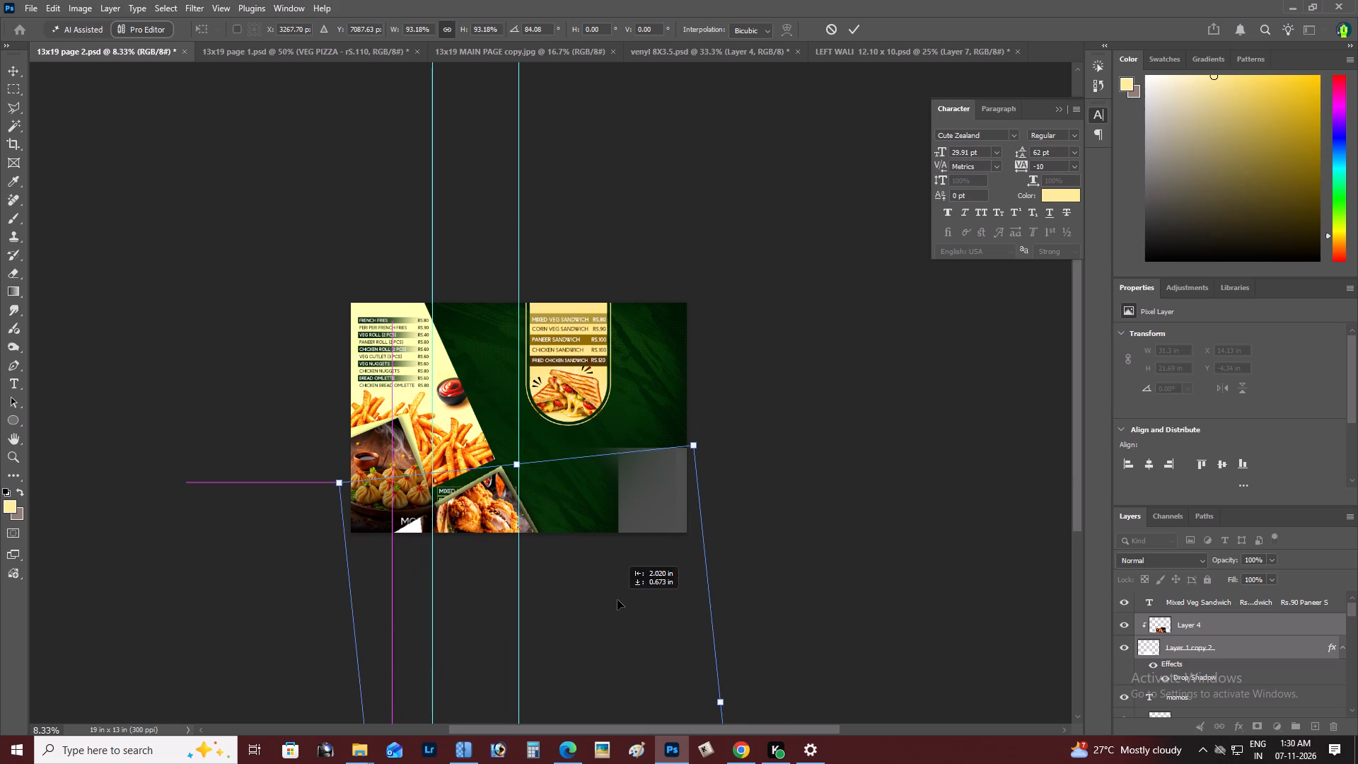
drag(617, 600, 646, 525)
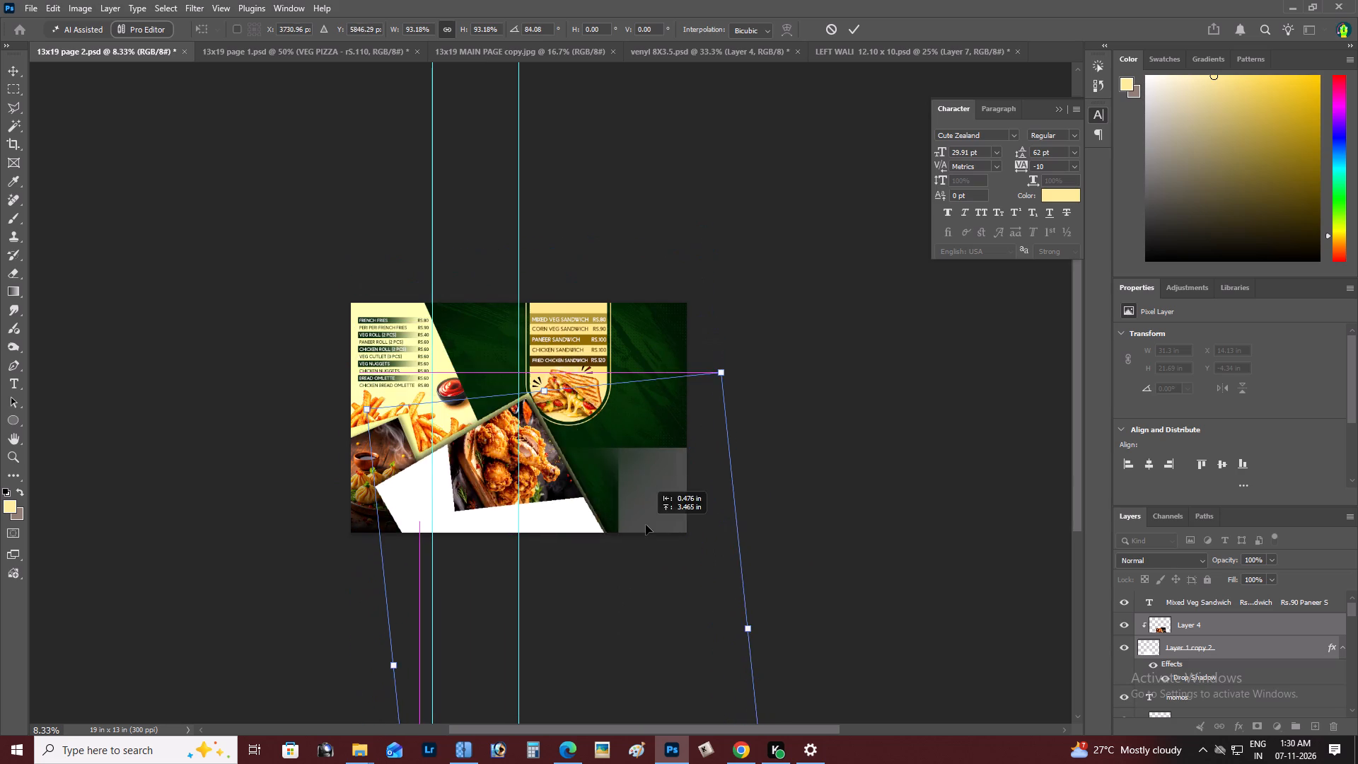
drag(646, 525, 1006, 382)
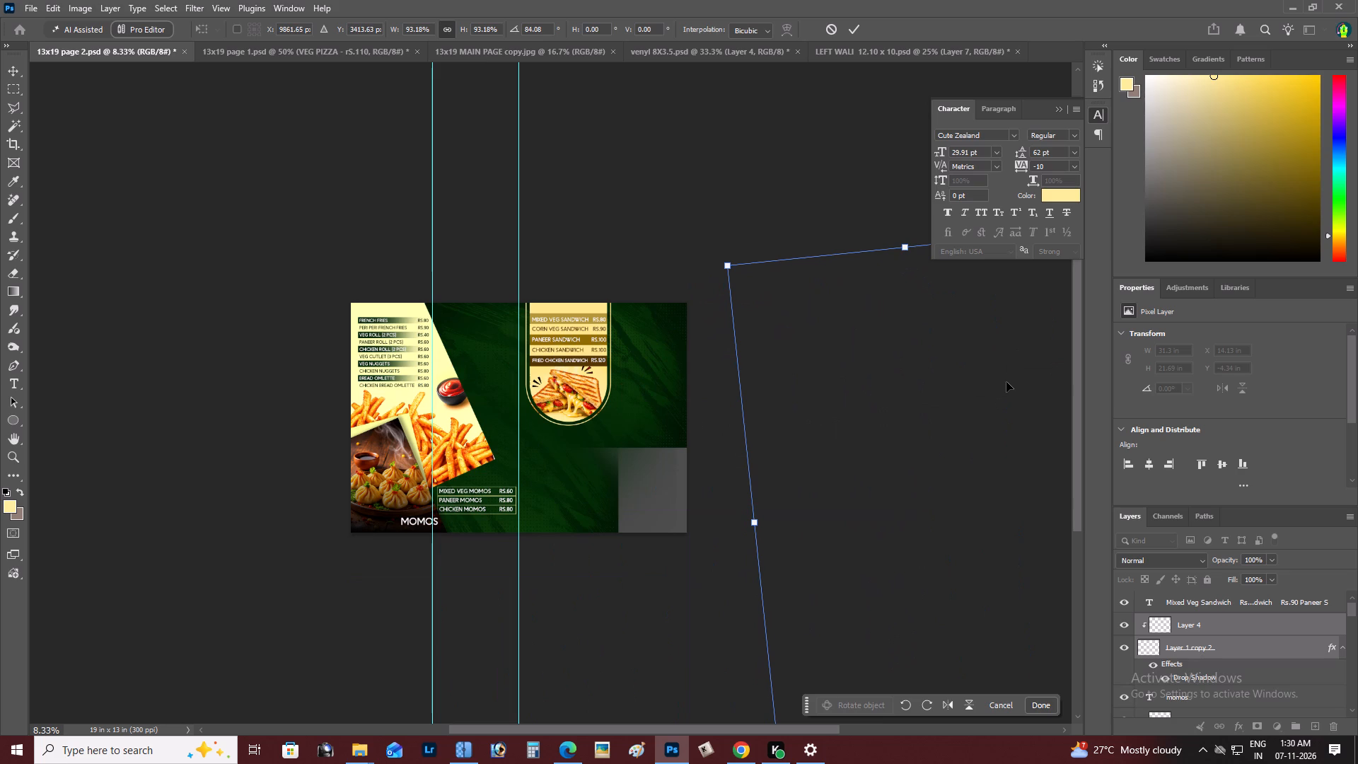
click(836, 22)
Undo the fried chicken photo and frame repositioning and the latest price spacing edit on the Chicken Sandwich line.
key(z)
alt+click(693, 407)
alt+click(678, 426)
triple_click(661, 465)
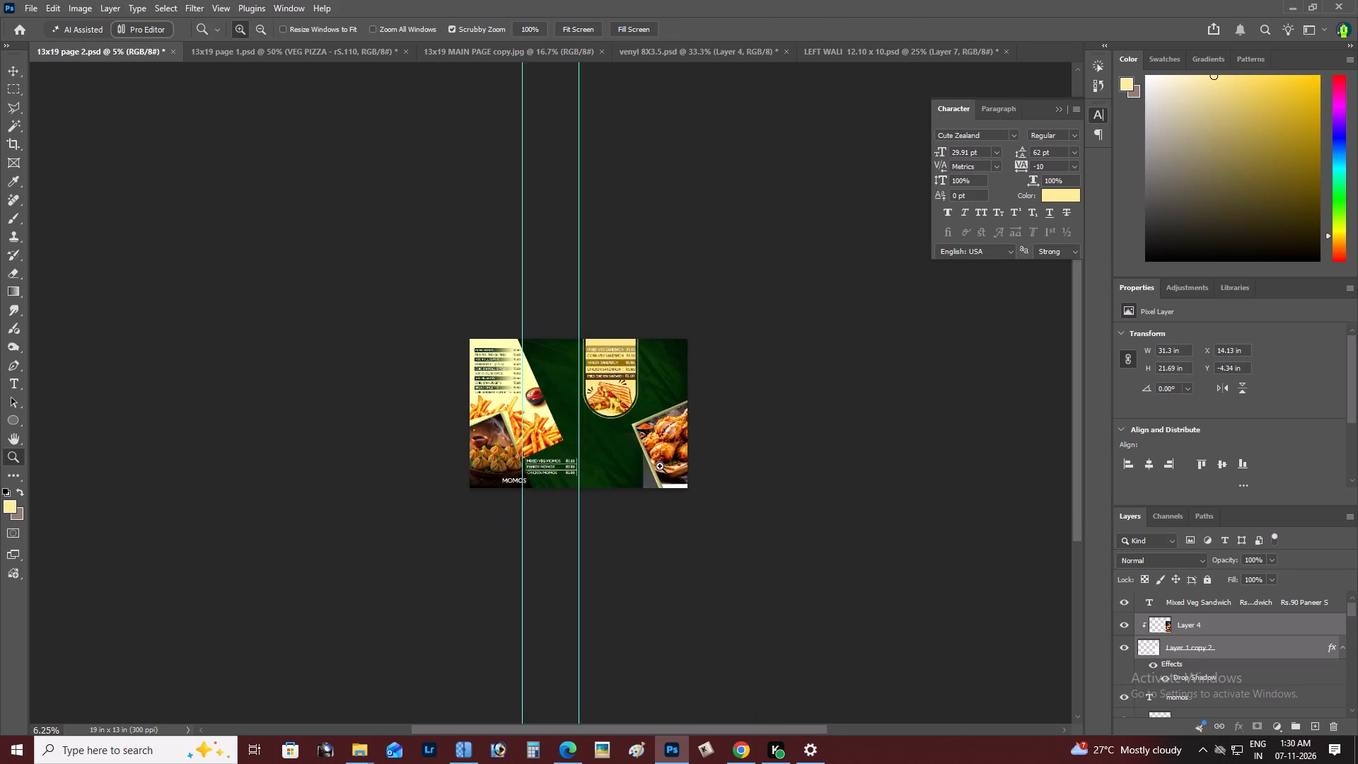
click(660, 466)
key(ctrl+z)
key(ctrl+z)
key(ctrl+z)
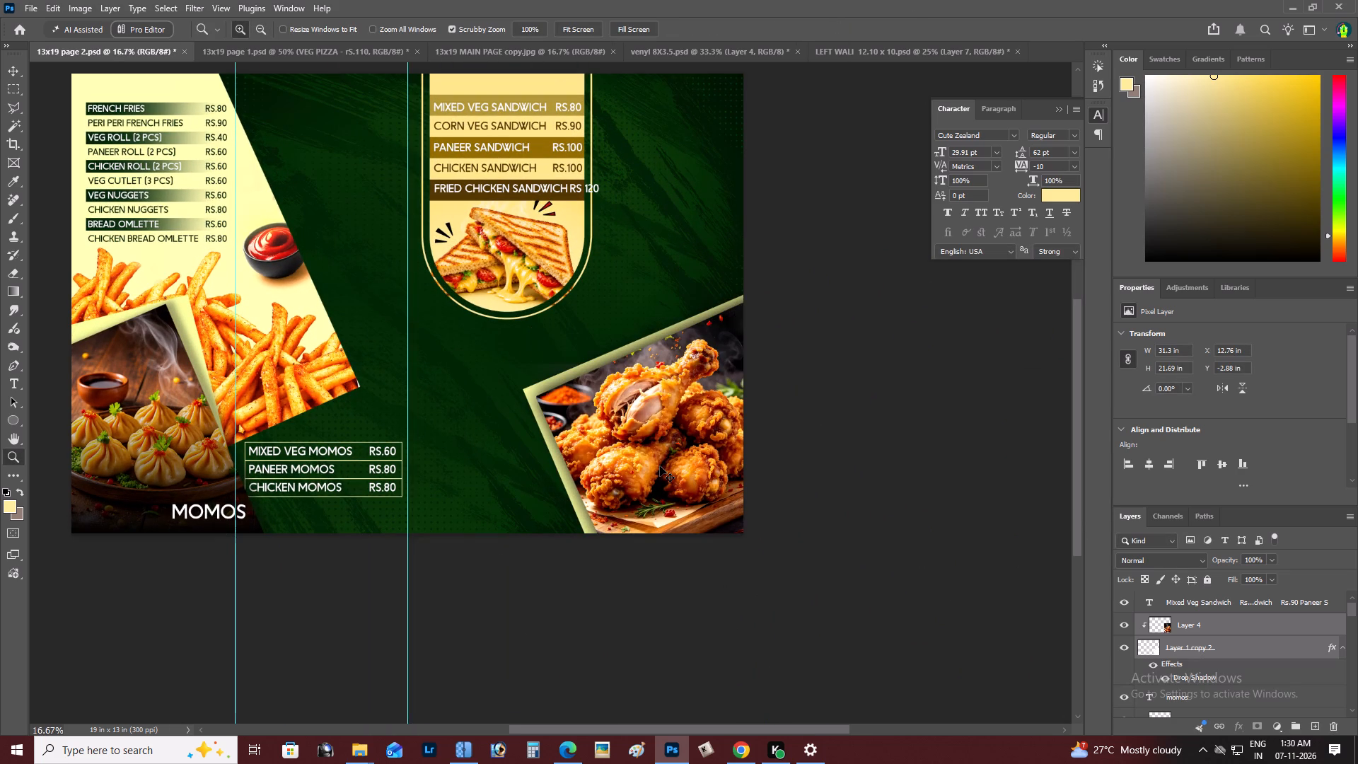
key(ctrl+z)
key(ctrl+z)
key(ctrl+shift+z)
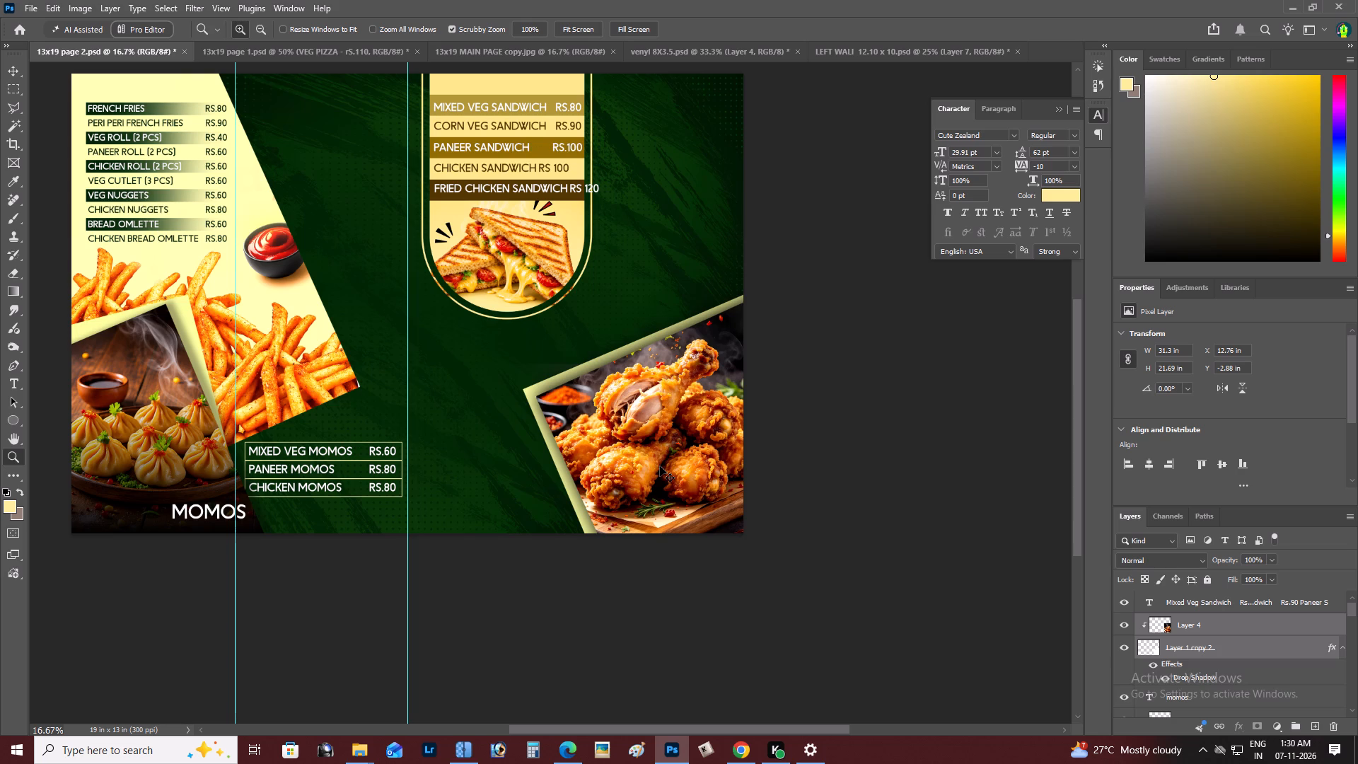
Delete the fried chicken photo, the white shape under it and the cream frame behind them.
key(z)
click(642, 450)
key(v)
right_click(647, 418)
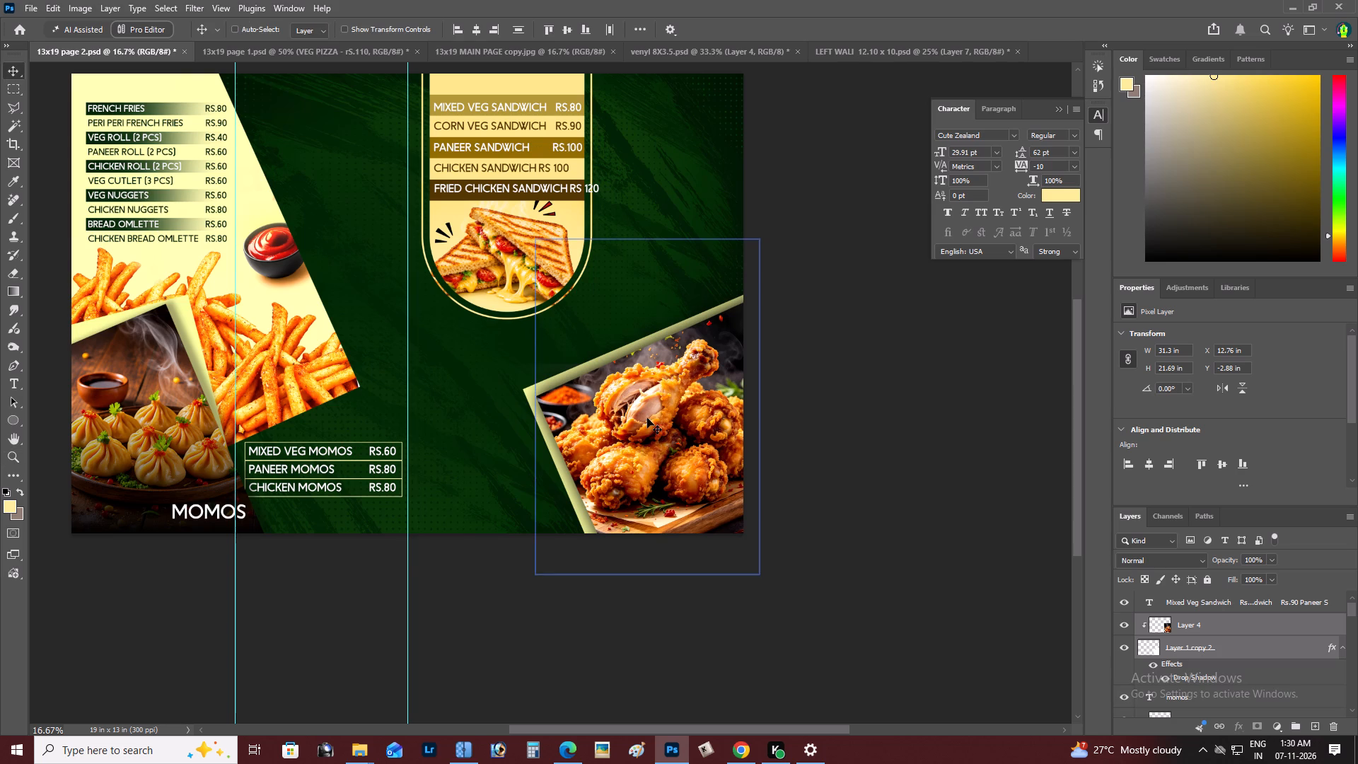
click(664, 422)
key(BackSpace)
right_click(665, 407)
click(676, 410)
key(BackSpace)
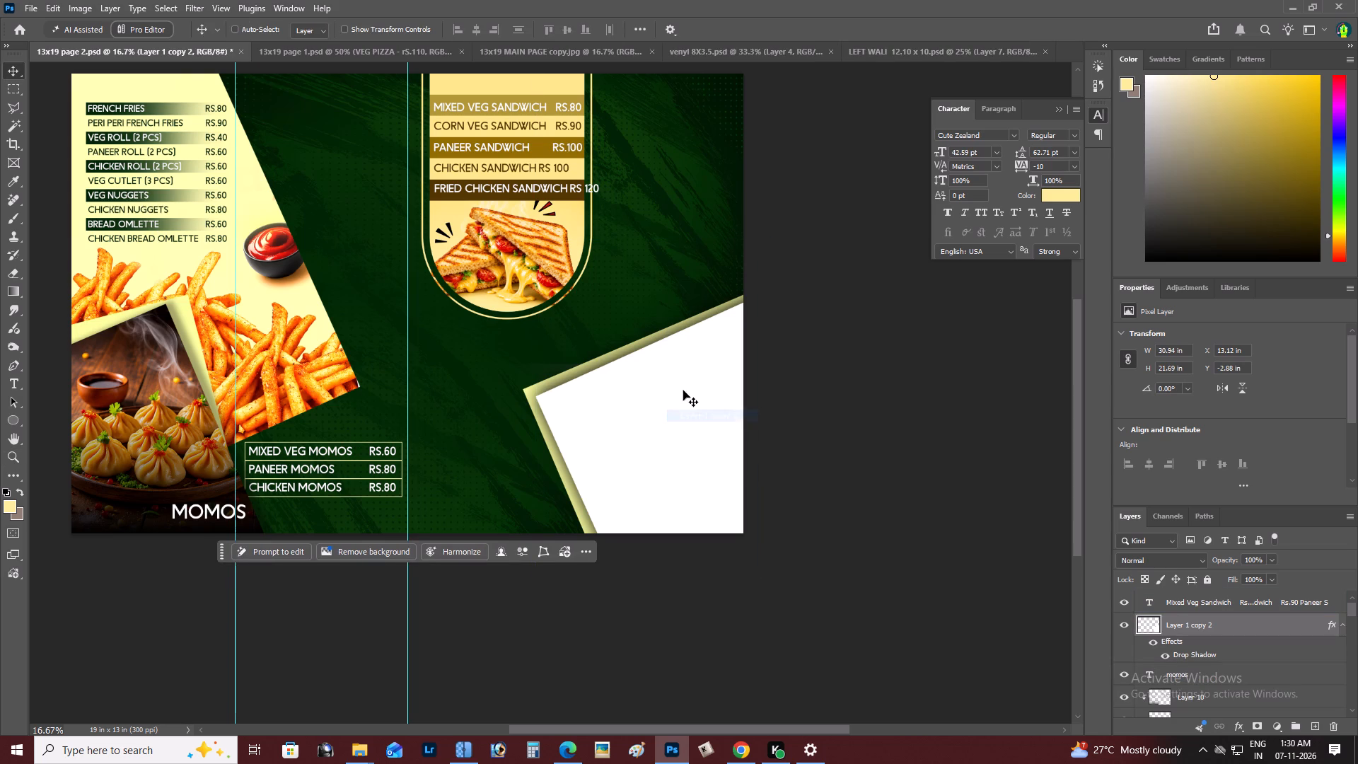
right_click(683, 388)
click(700, 390)
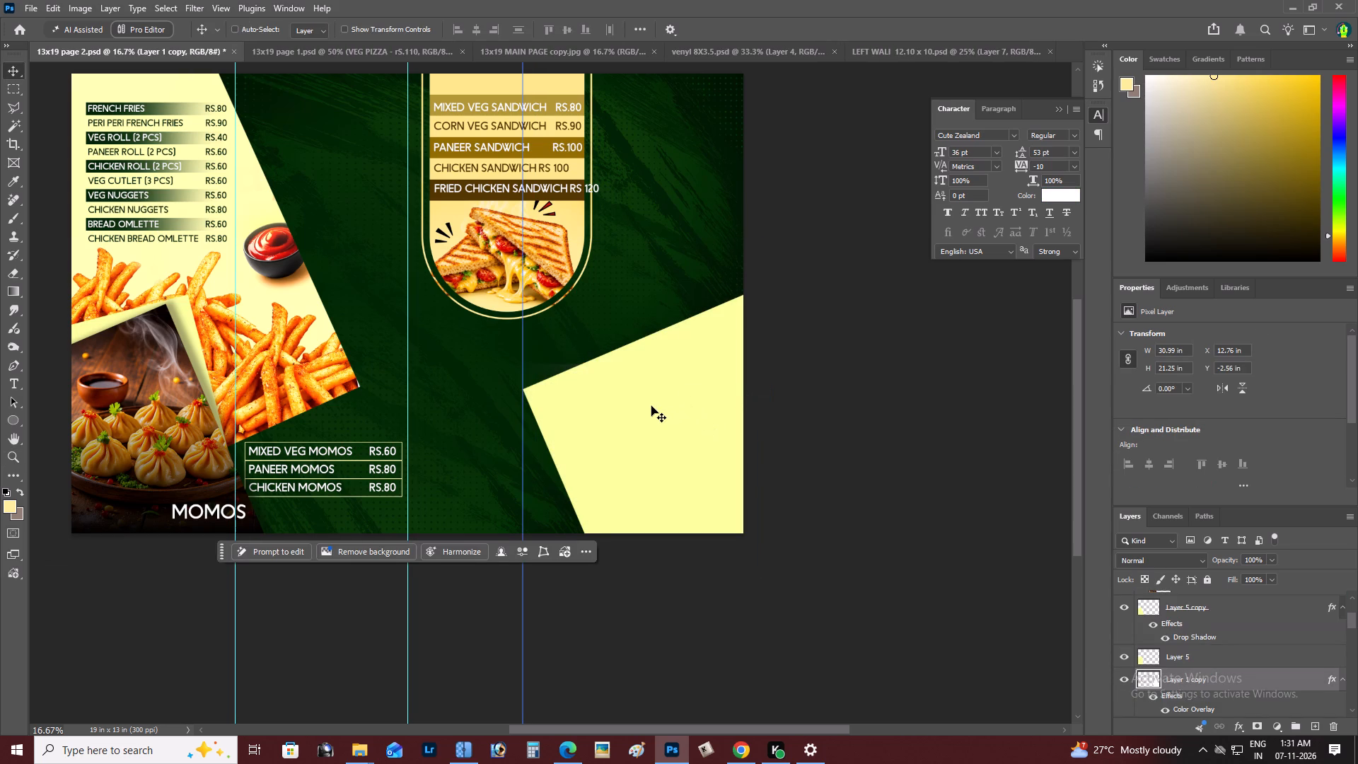
key(BackSpace)
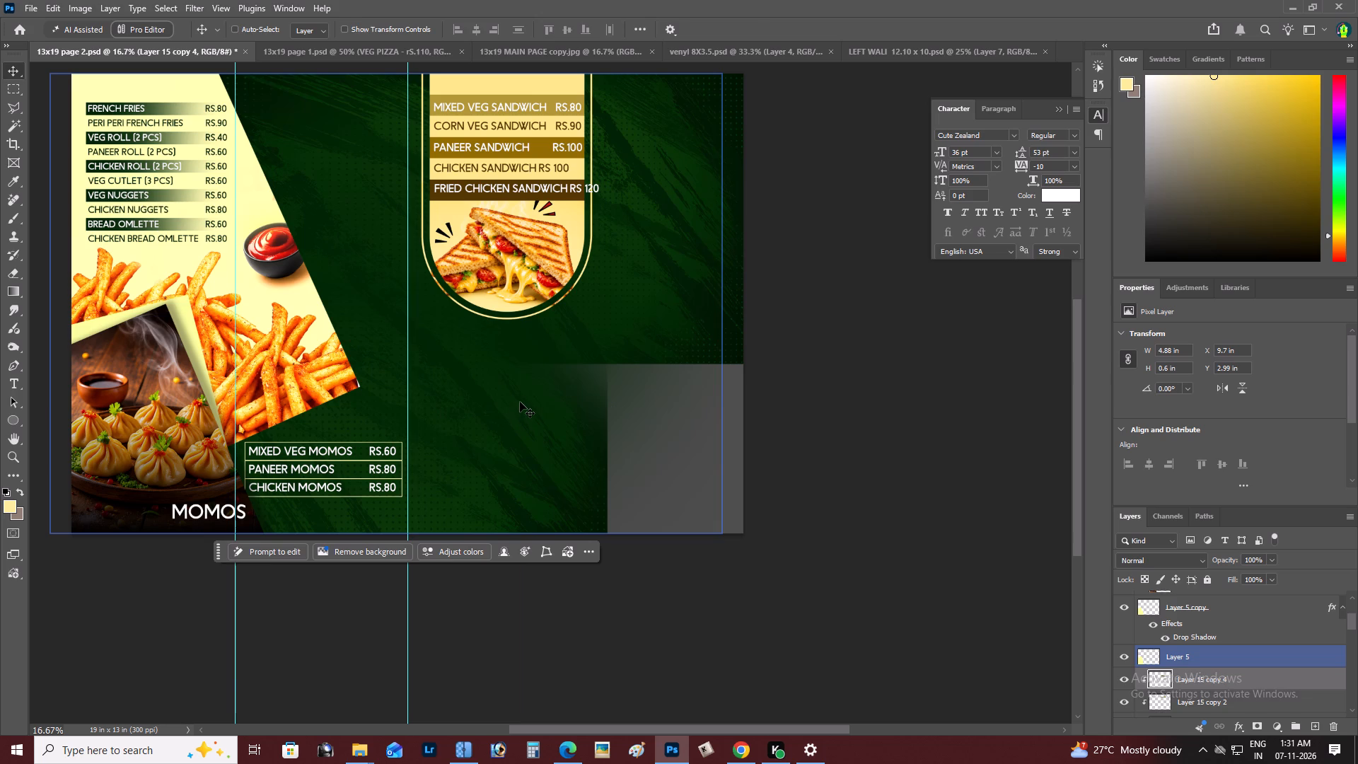
On a new layer, fill a rectangle about 8.53 × 5.49 in at the page's lower-right corner with olive colour #6c6a33.
key(m)
drag(442, 340, 908, 594)
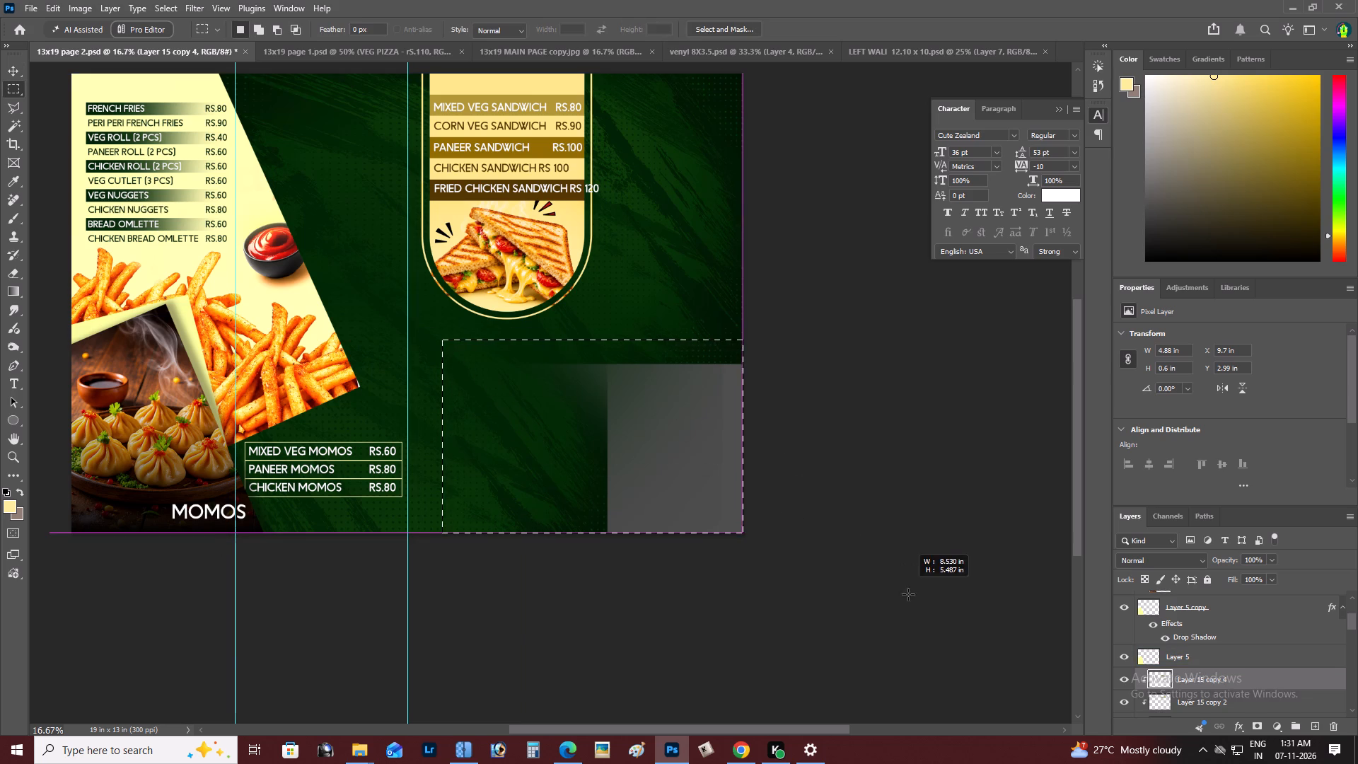
drag(908, 594, 912, 605)
key(z)
alt+click(680, 432)
right_click(678, 432)
click(701, 441)
key(space)
key(space)
key(space)
key(space)
drag(691, 443, 637, 434)
click(1306, 727)
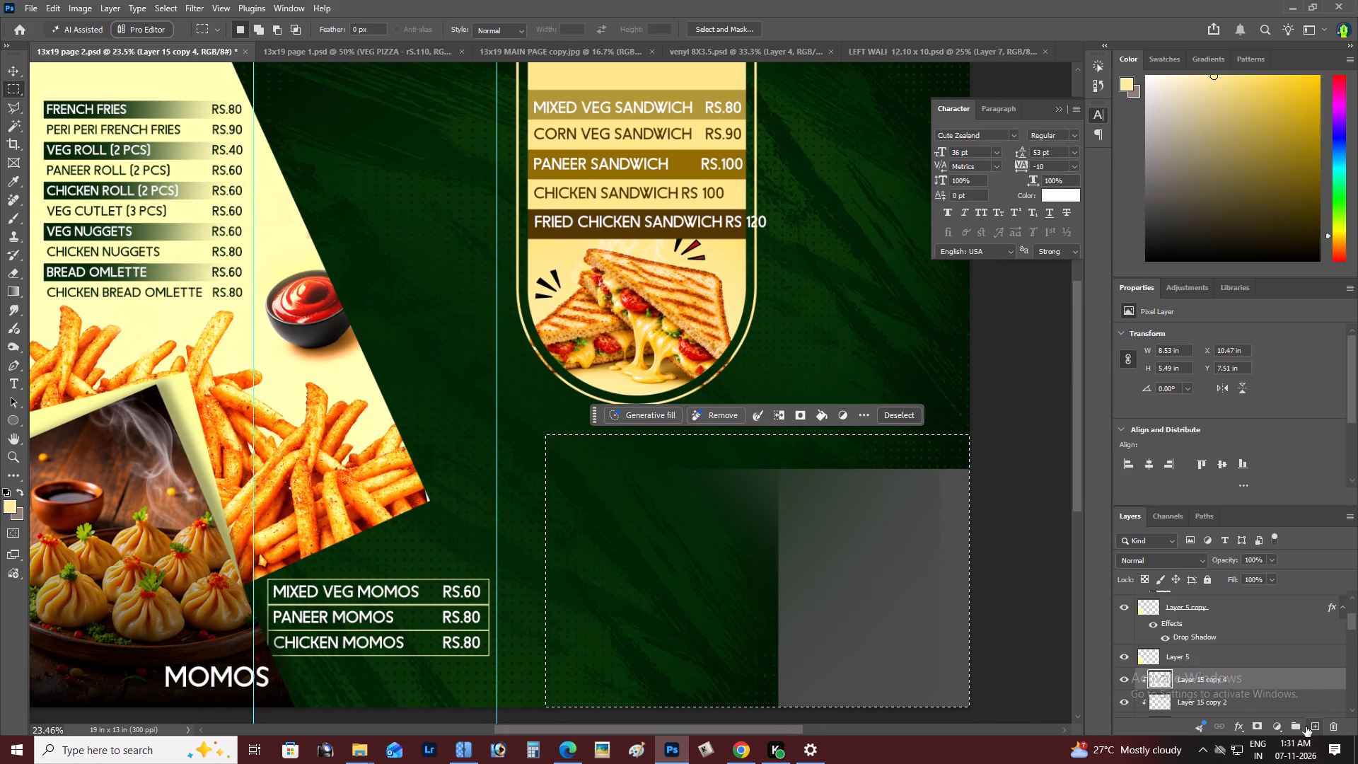
click(821, 418)
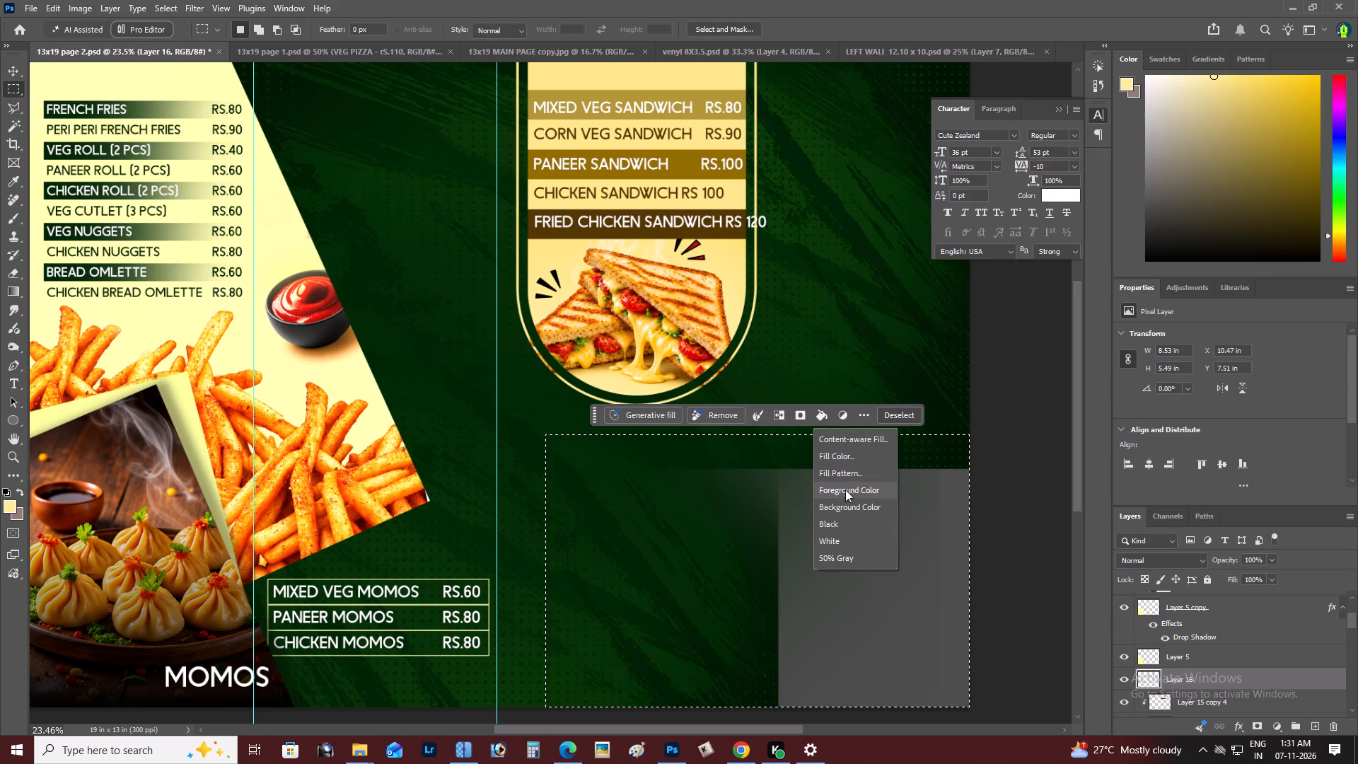
click(854, 458)
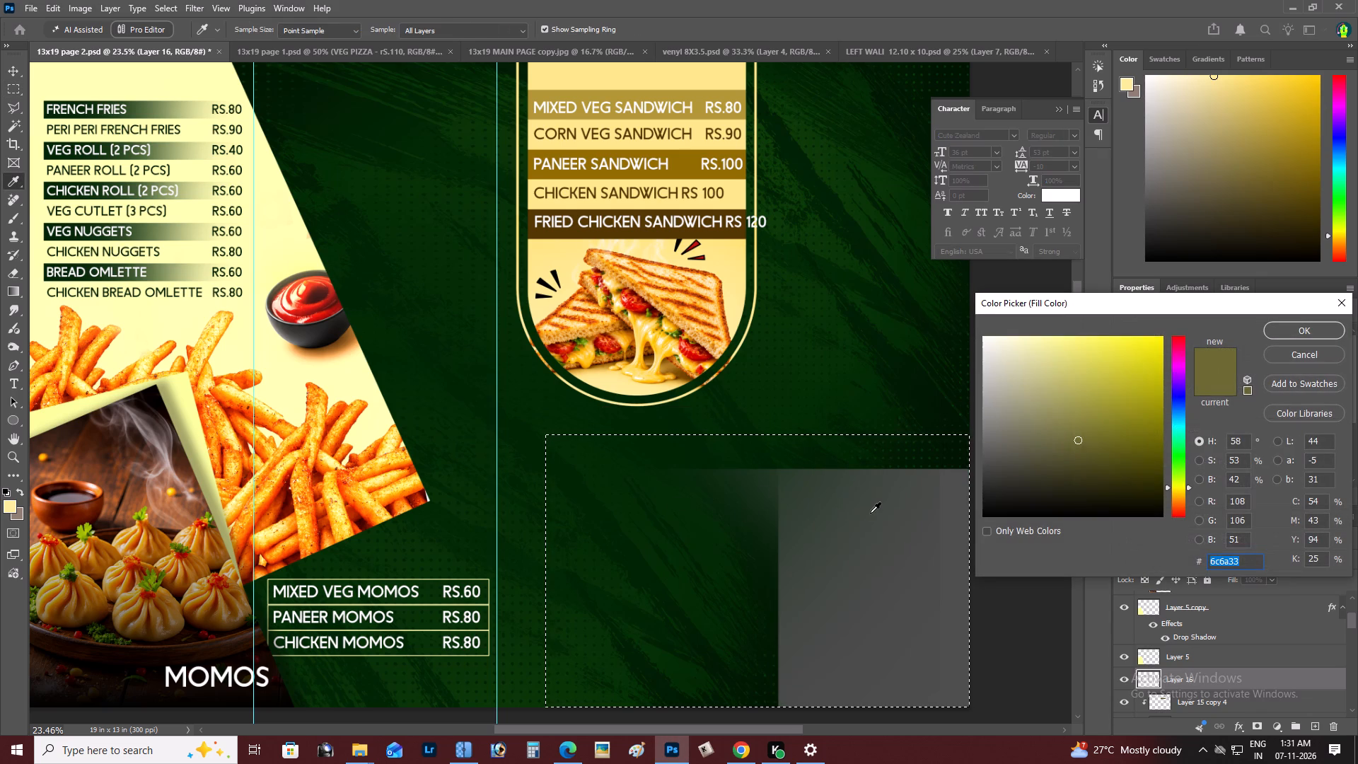
click(1296, 332)
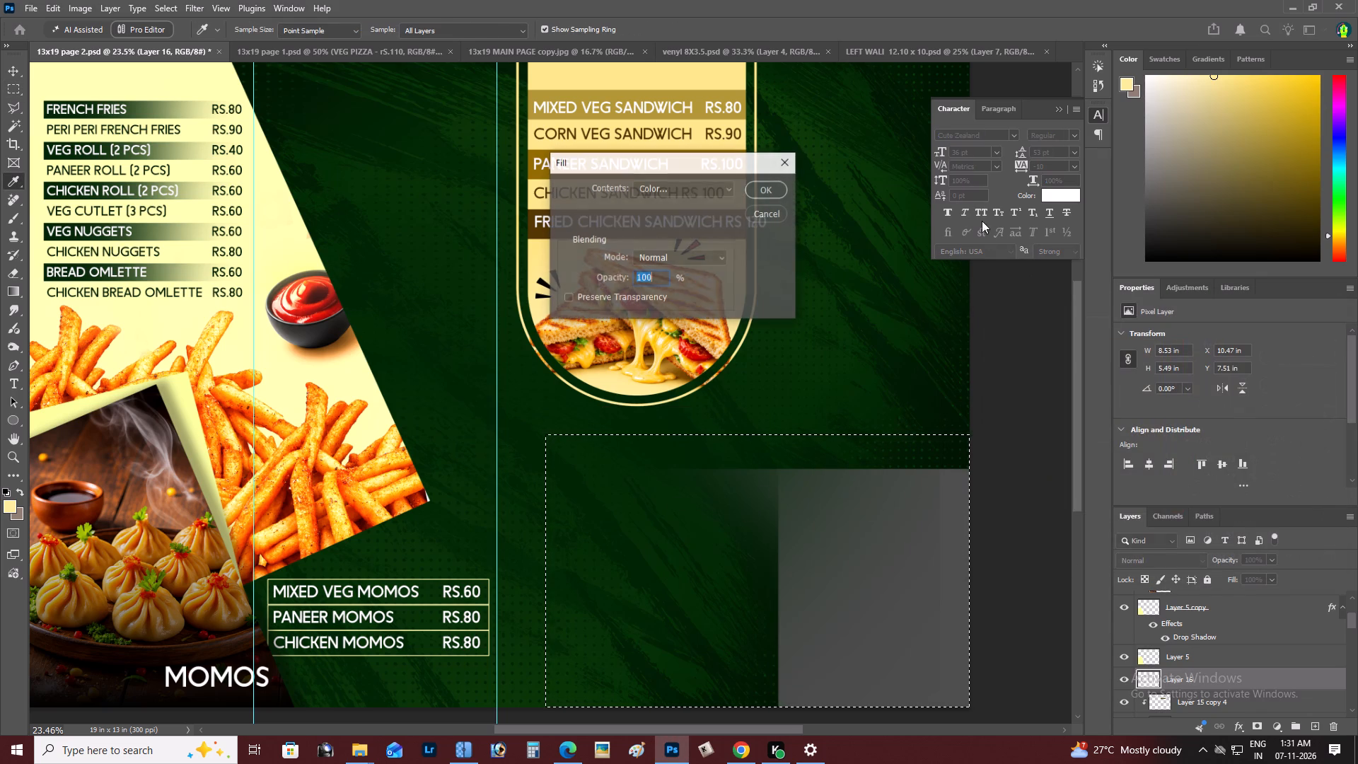
click(787, 190)
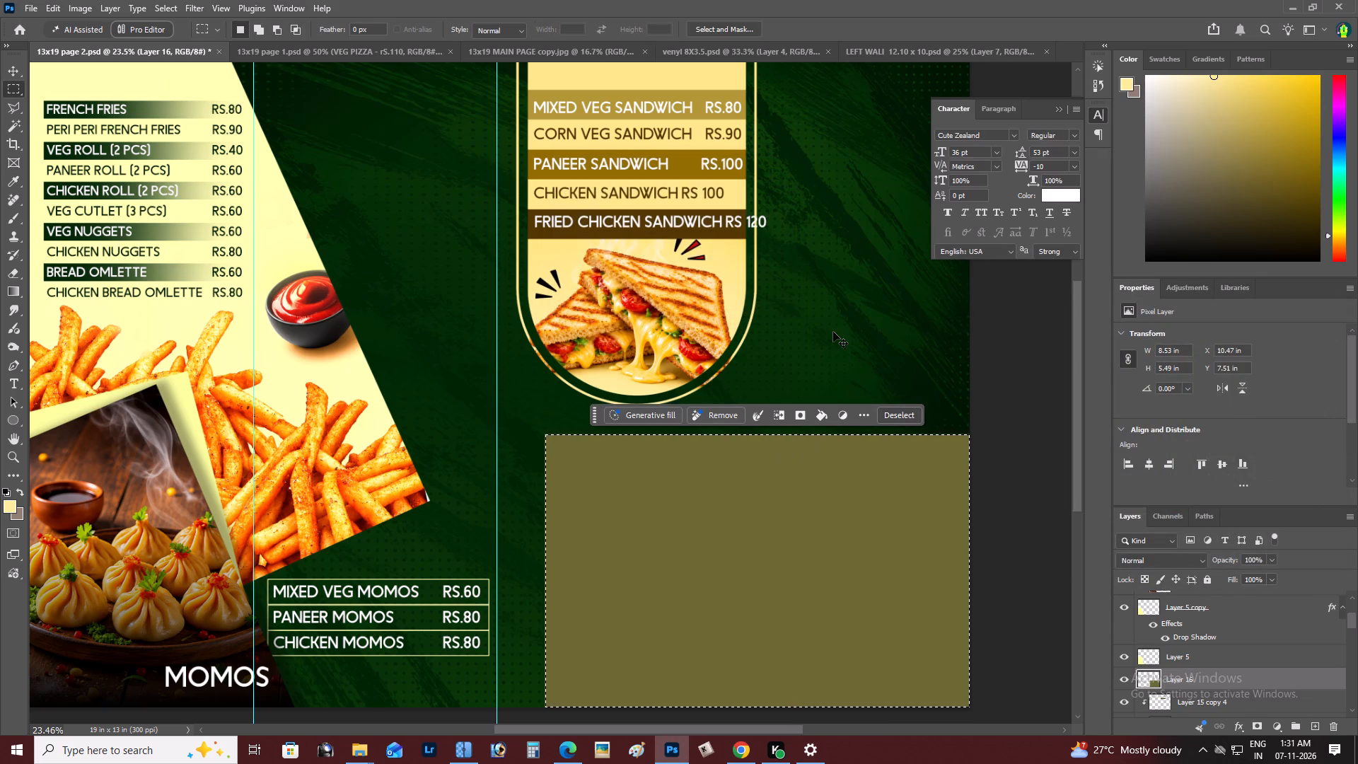
key(ctrl+d)
Stretch the olive rectangle's left edge outward so it is about 9.3 in wide.
key(ctrl+t)
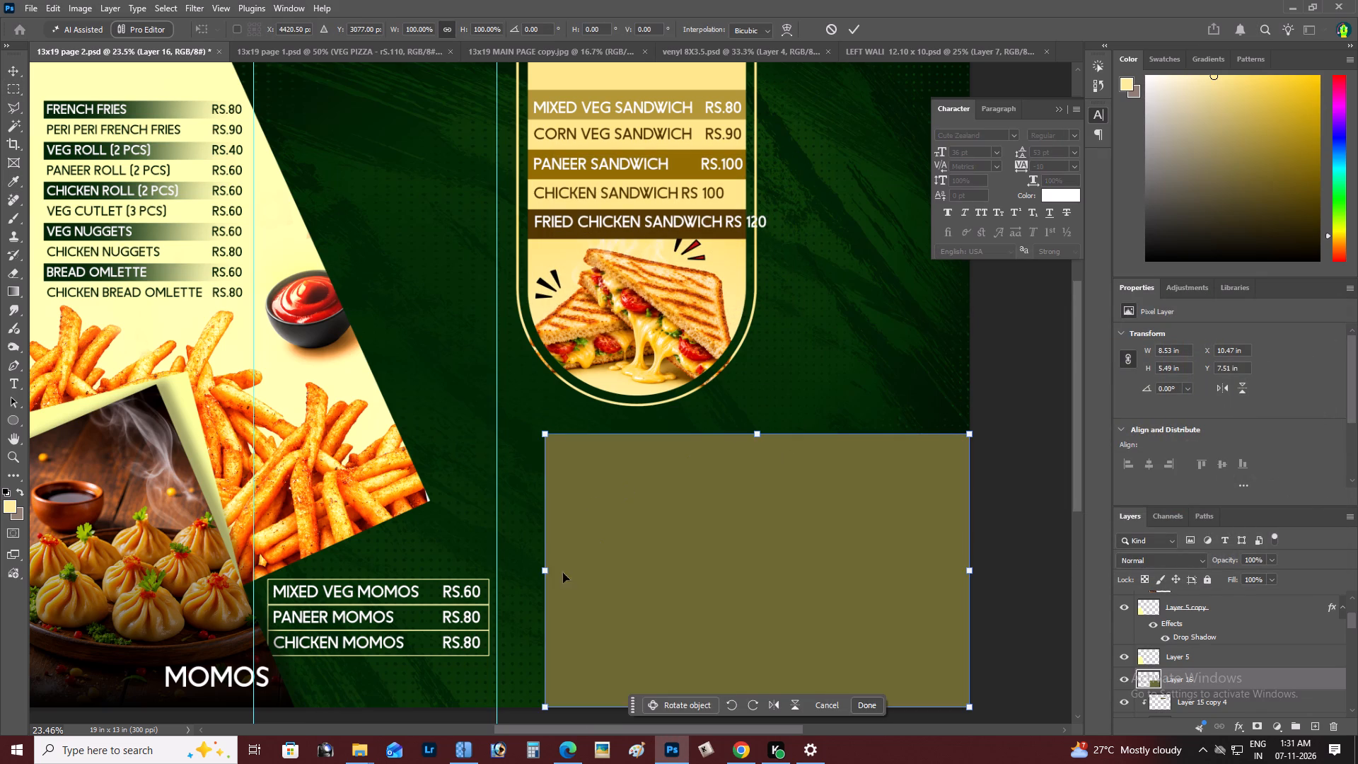
shift+drag(548, 567, 513, 566)
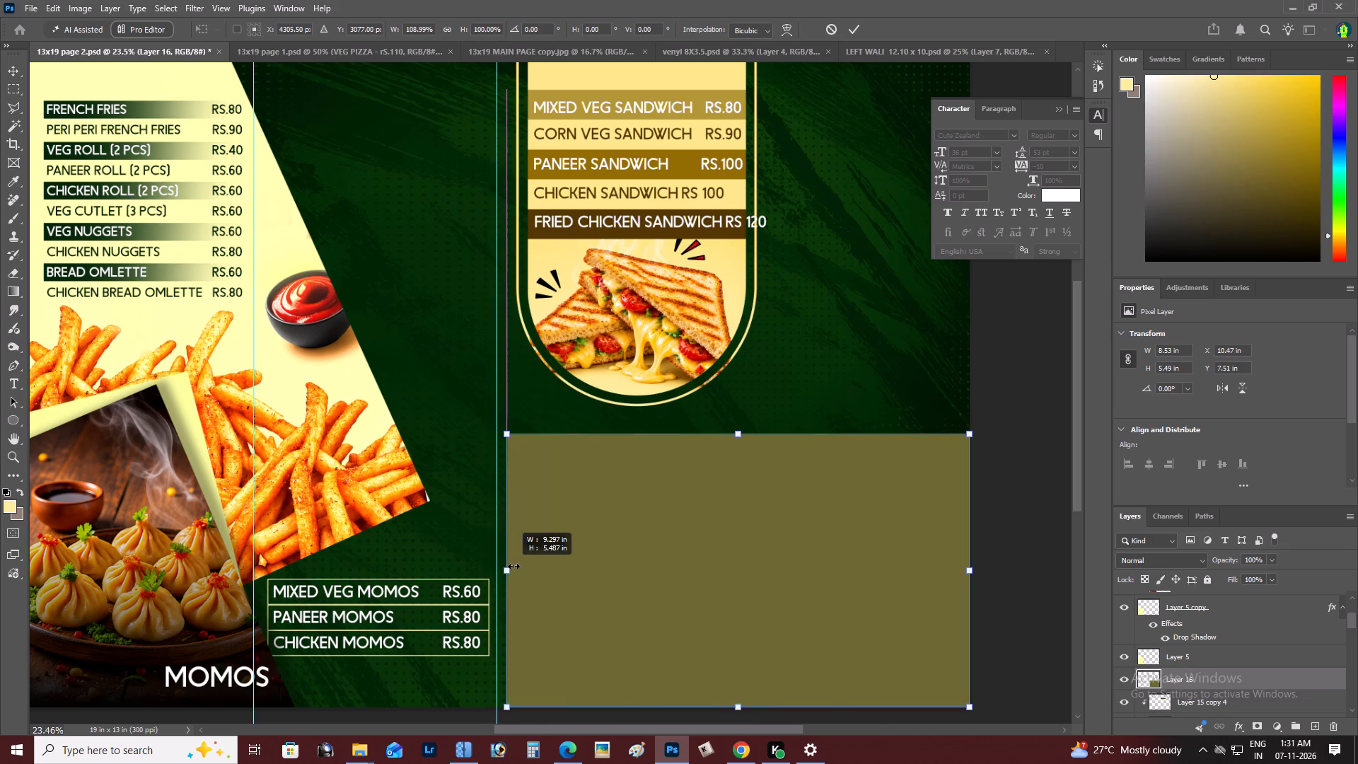
shift+drag(513, 566, 513, 565)
key(ctrl+Return)
Fade the left side of the olive rectangle with a soft eraser enlarged to 3300 px.
key(z)
alt+click(513, 565)
right_click(535, 568)
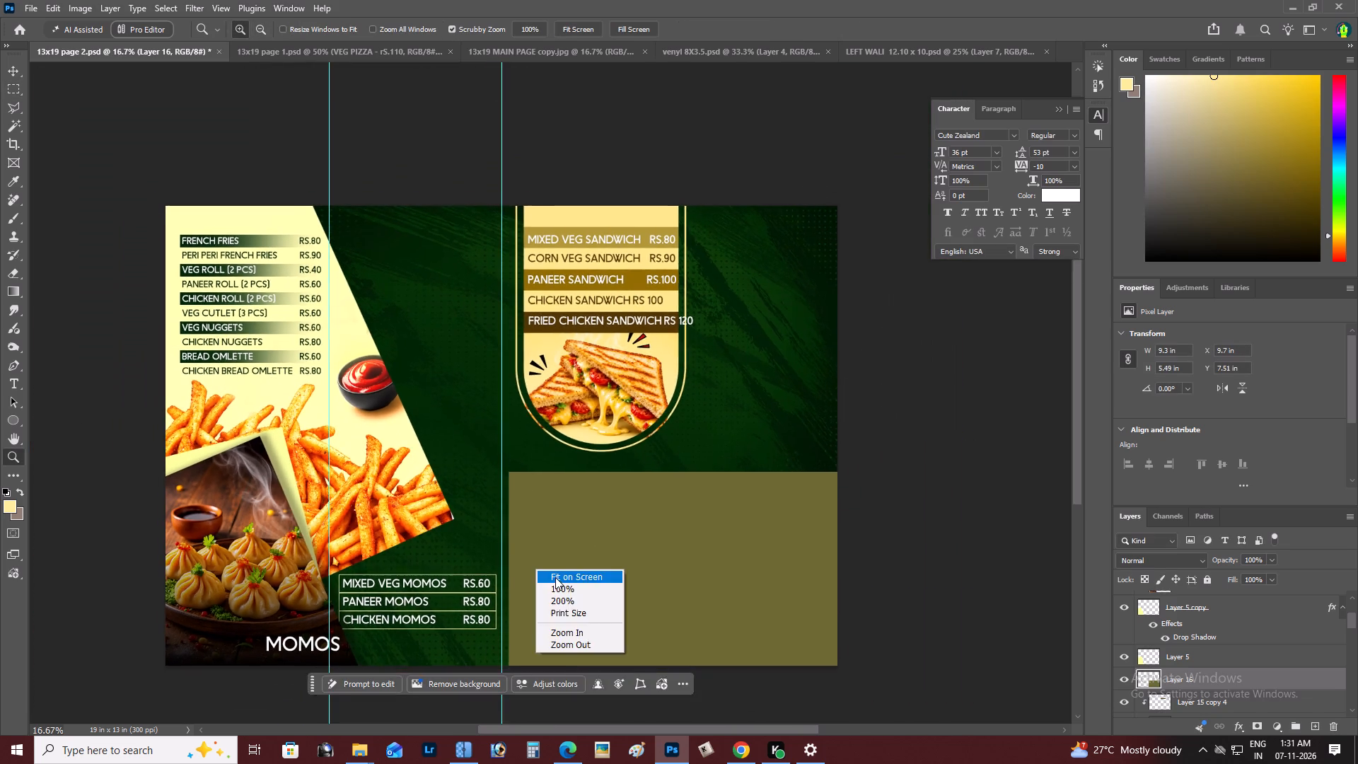
click(557, 577)
key(space)
key(space)
key(space)
key(space)
key(space)
key(space)
key(space)
key(space)
key(space)
drag(550, 573, 484, 523)
key(e)
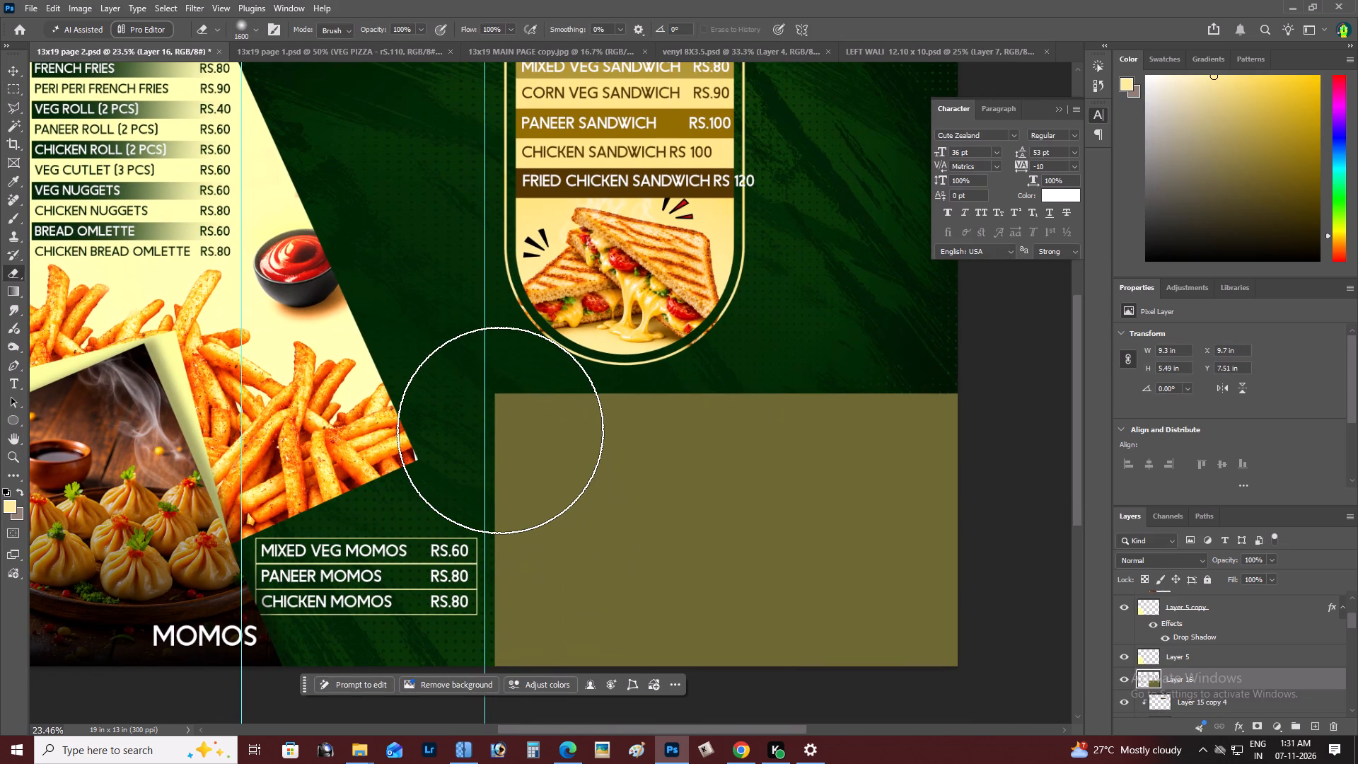
key(bracketright)
key(bracketright)
key(bracketright)
key(bracketright)
key(bracketright)
key(bracketright)
key(bracketright)
key(bracketright)
key(bracketright)
key(bracketright)
key(bracketright)
key(bracketright)
key(bracketright)
key(bracketright)
key(bracketright)
key(bracketright)
key(bracketright)
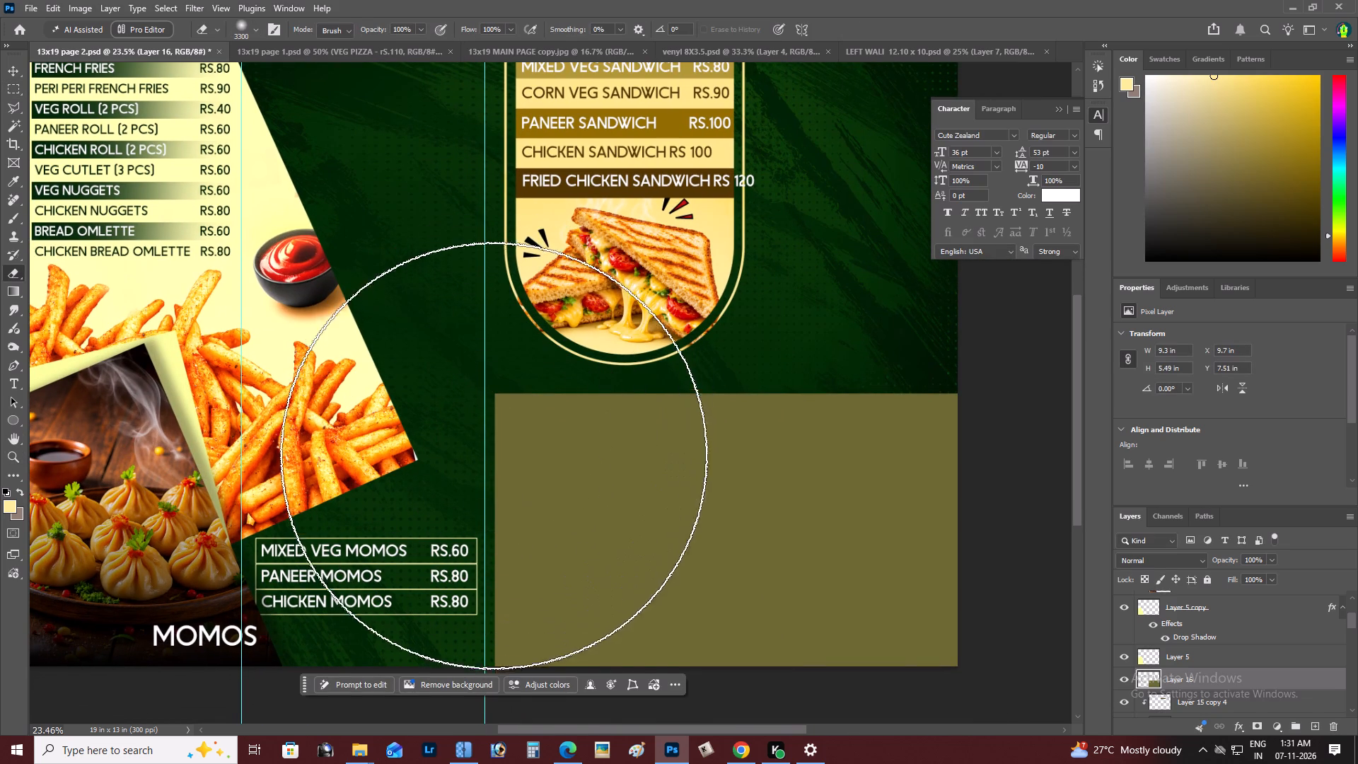
click(498, 531)
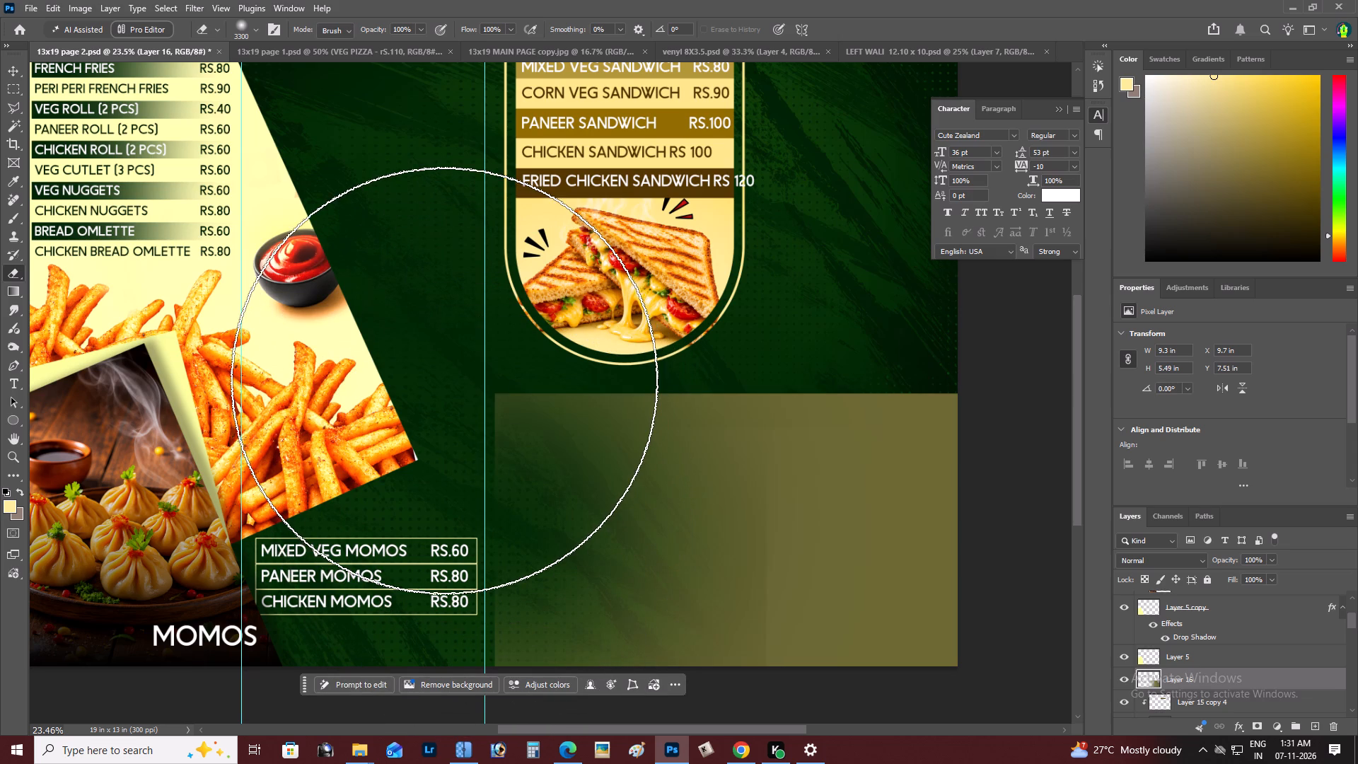
Erase the remaining hard edge at the olive rectangle's upper-left and lower-left corners with the eraser reduced to 2300 px.
key(bracketleft)
key(bracketleft)
key(bracketleft)
key(bracketleft)
key(bracketleft)
key(bracketleft)
key(bracketleft)
key(bracketleft)
key(bracketleft)
key(bracketleft)
triple_click(441, 379)
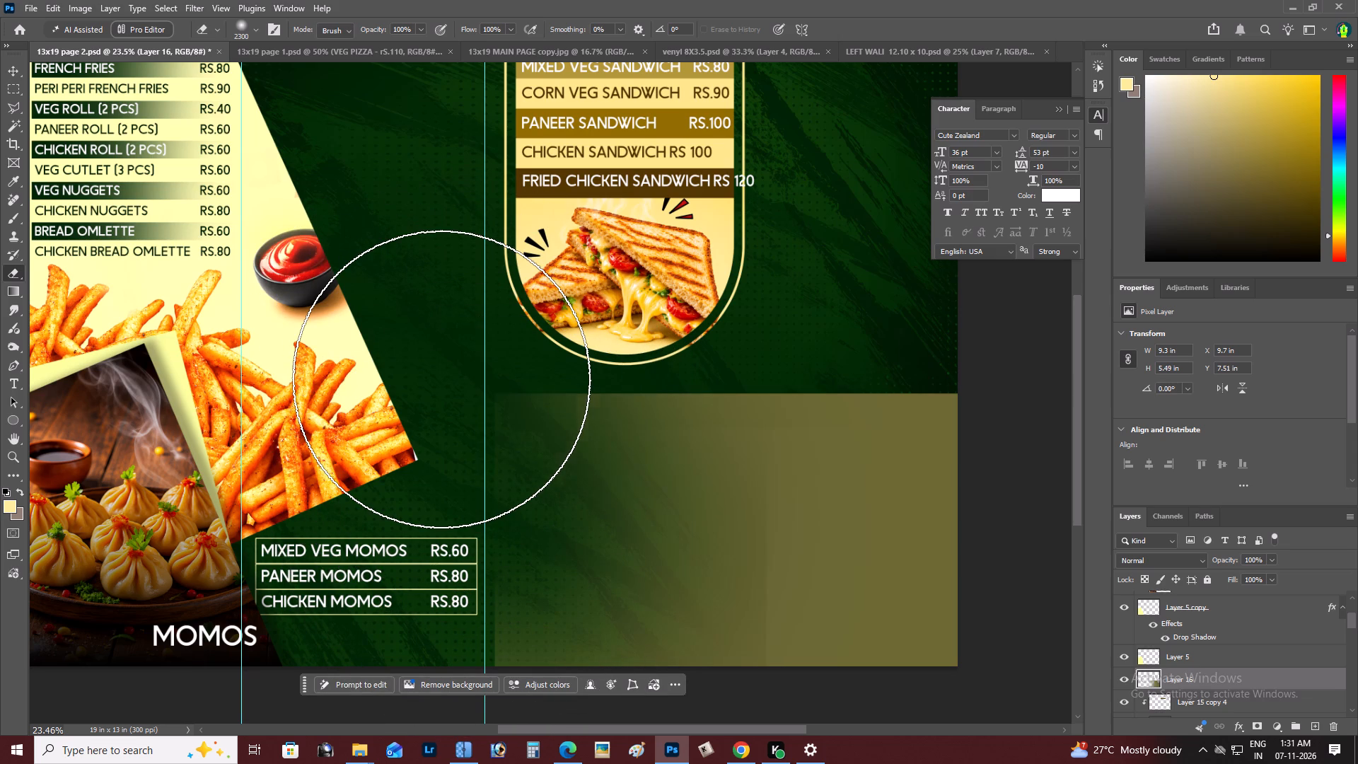
double_click(412, 609)
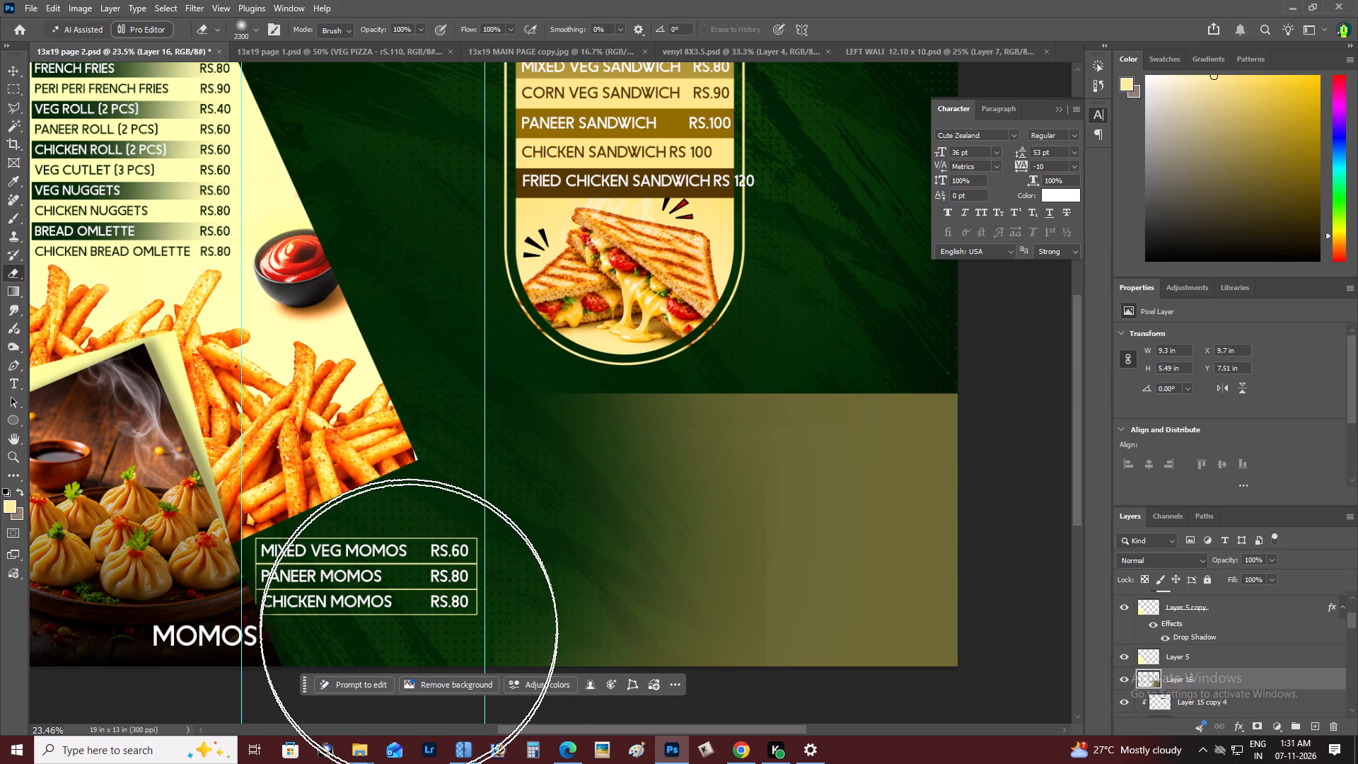
Darken the faded olive rectangle to black by setting its Hue/Saturation lightness to -100.
key(z)
click(670, 496)
right_click(673, 494)
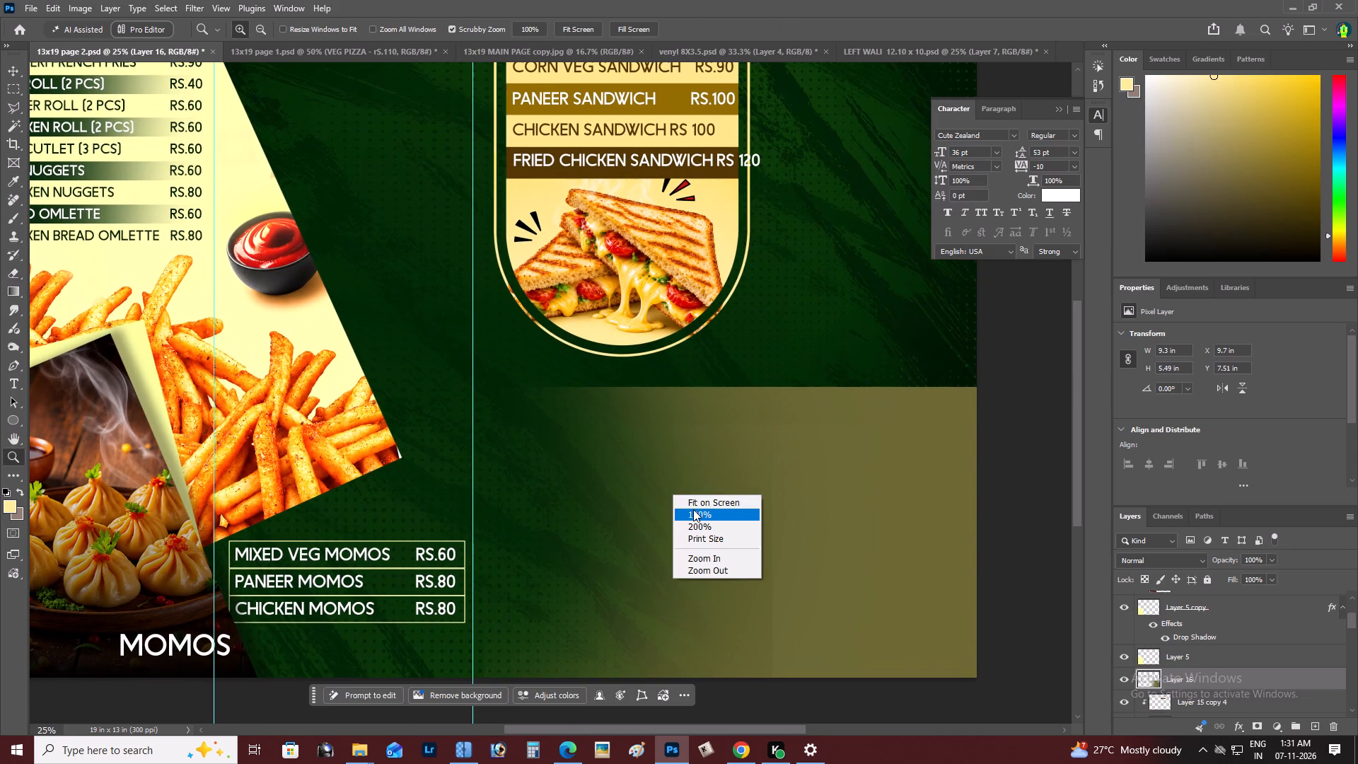
double_click(685, 506)
key(space)
key(space)
key(space)
key(space)
drag(675, 507, 484, 448)
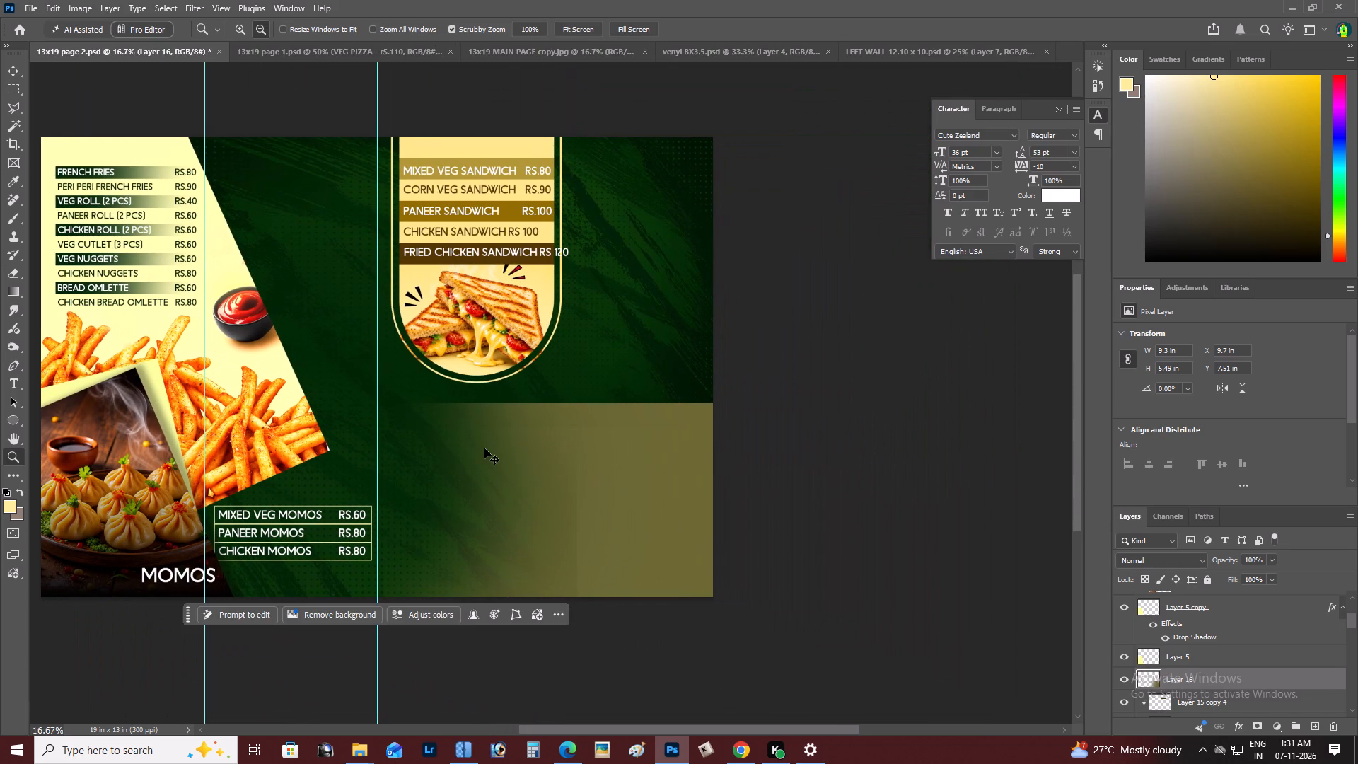
key(ctrl+u)
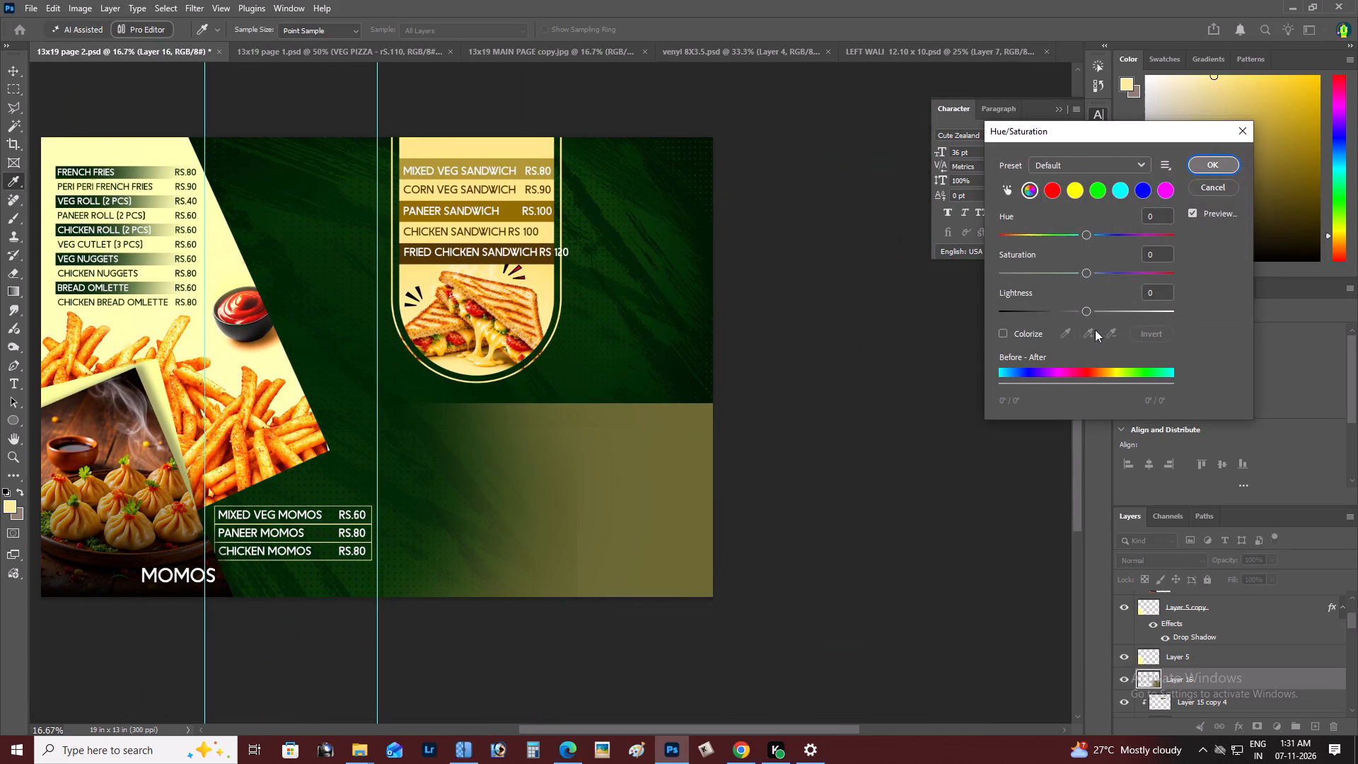
drag(1086, 312, 796, 311)
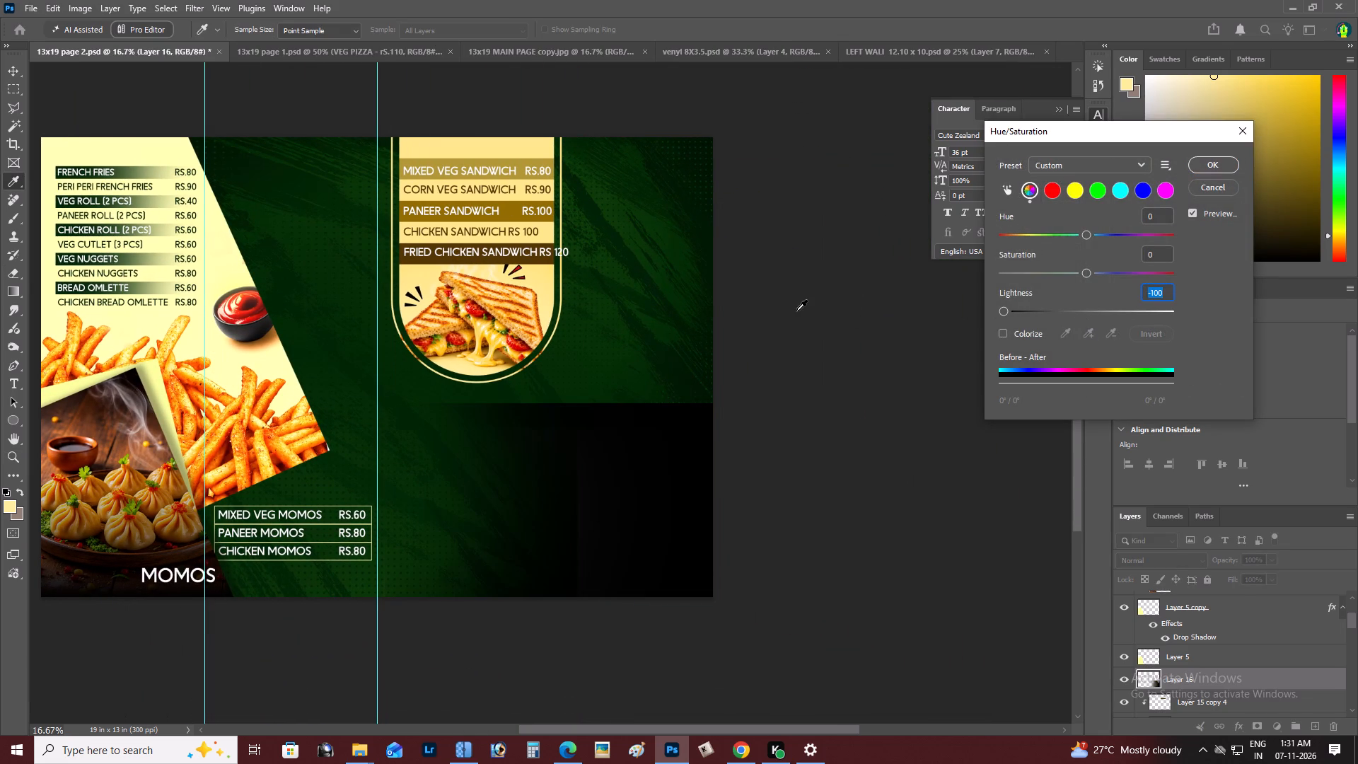
key(Return)
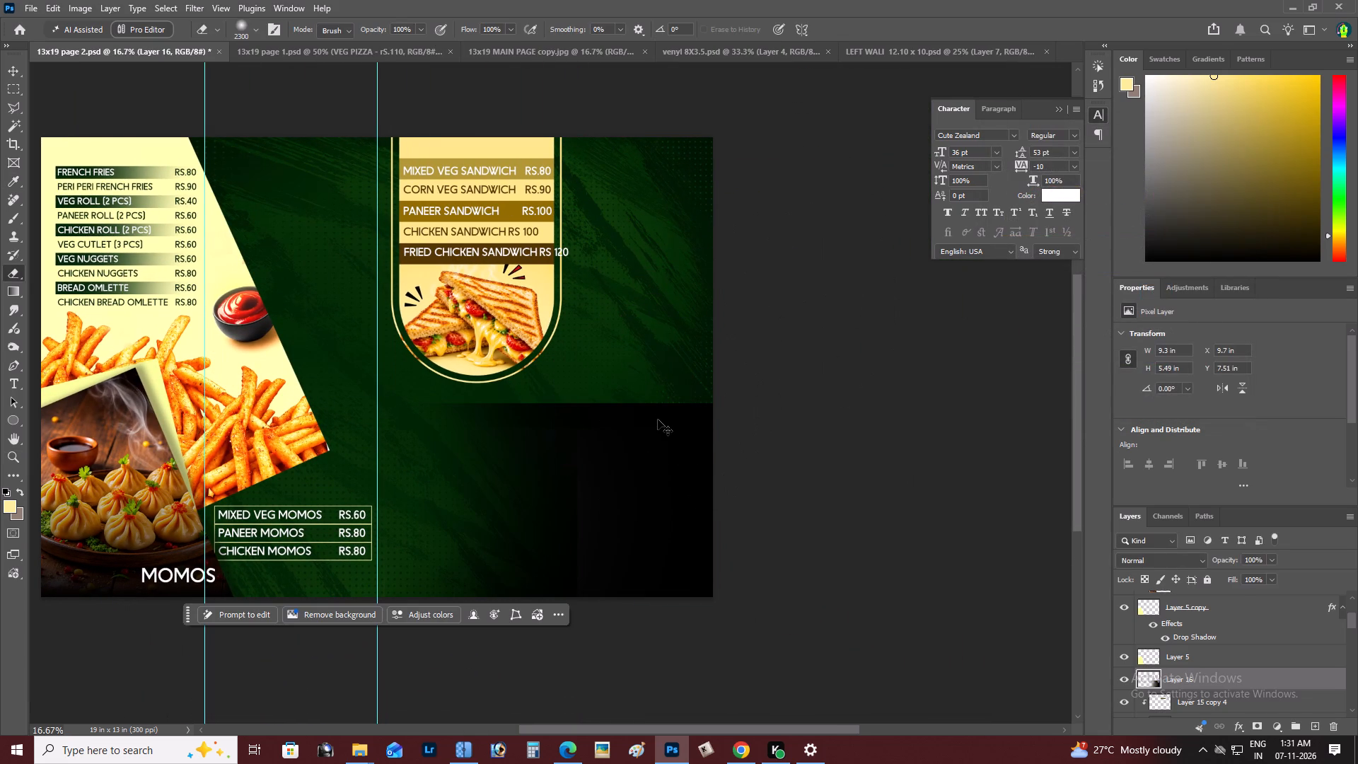
Duplicate the faded black rectangle's layer to strengthen the shadow.
key(ctrl+j)
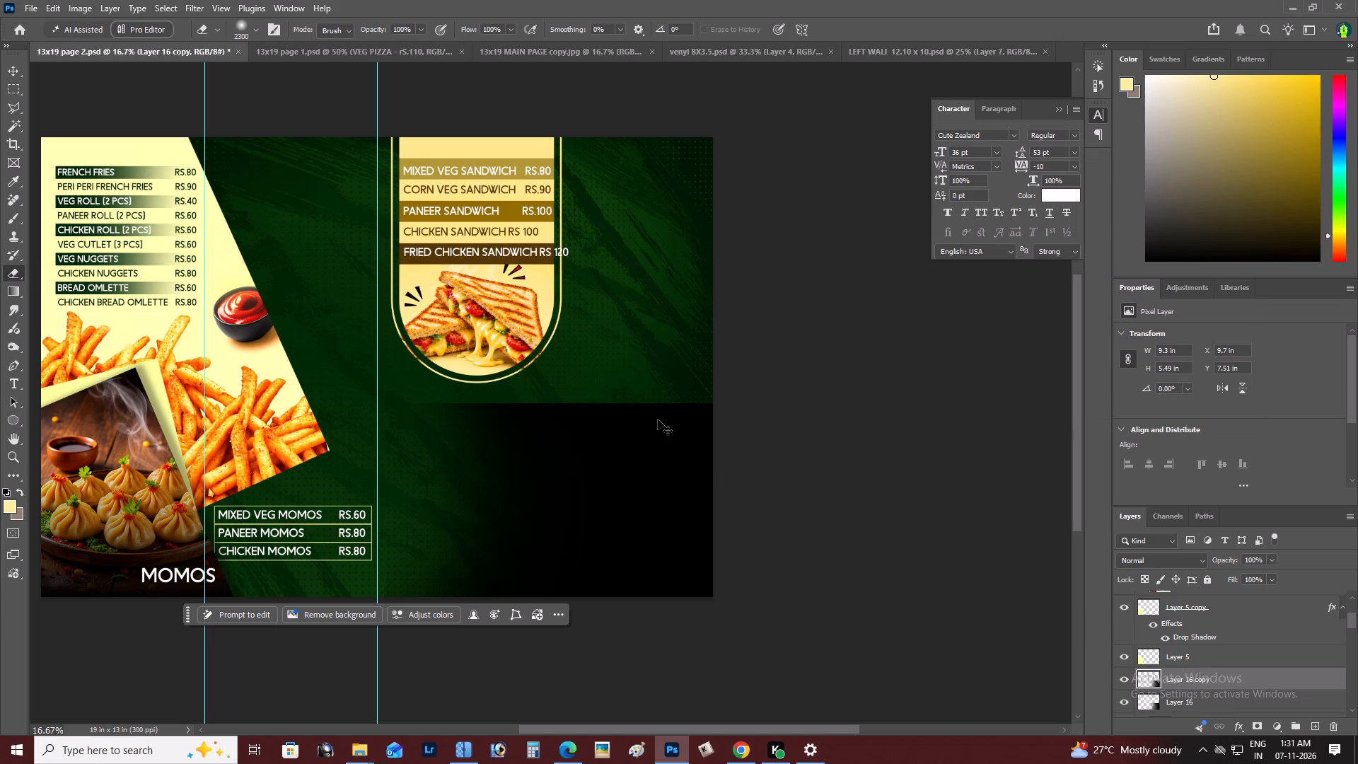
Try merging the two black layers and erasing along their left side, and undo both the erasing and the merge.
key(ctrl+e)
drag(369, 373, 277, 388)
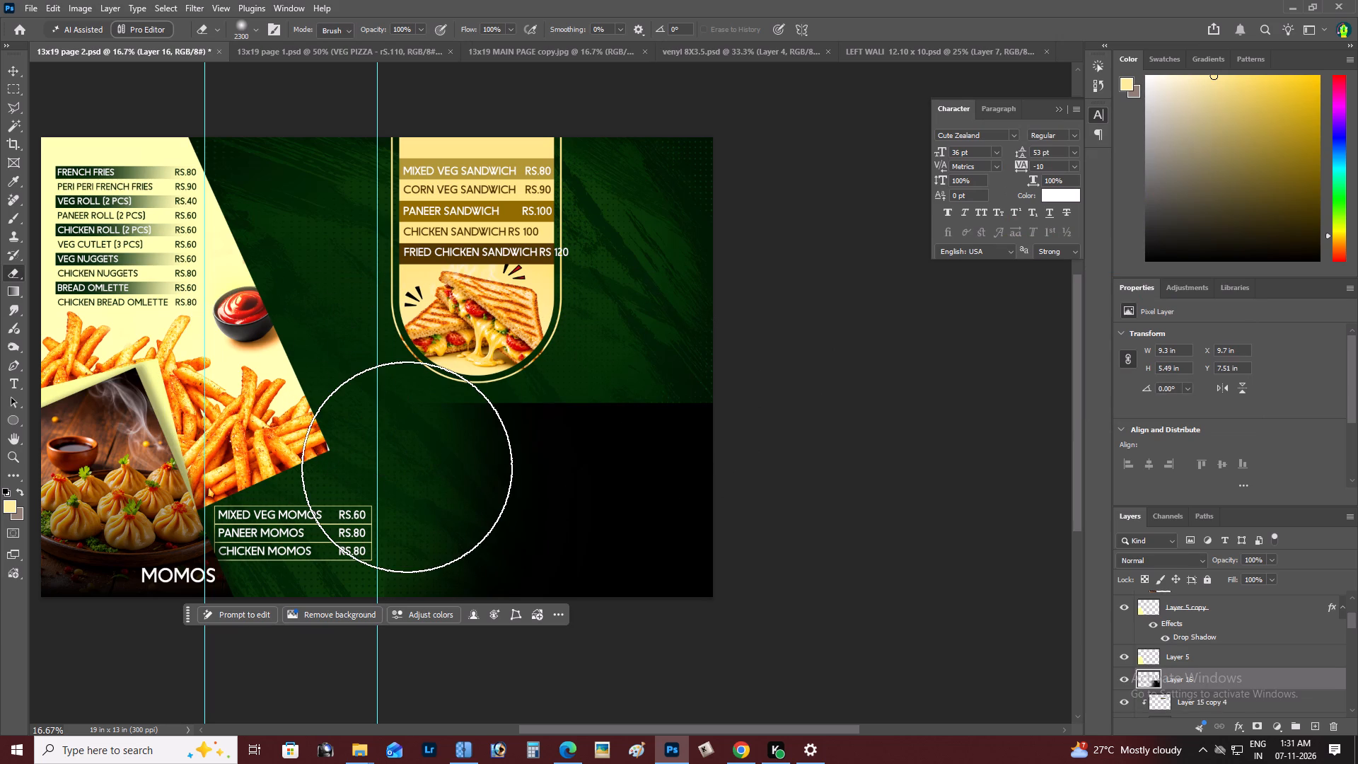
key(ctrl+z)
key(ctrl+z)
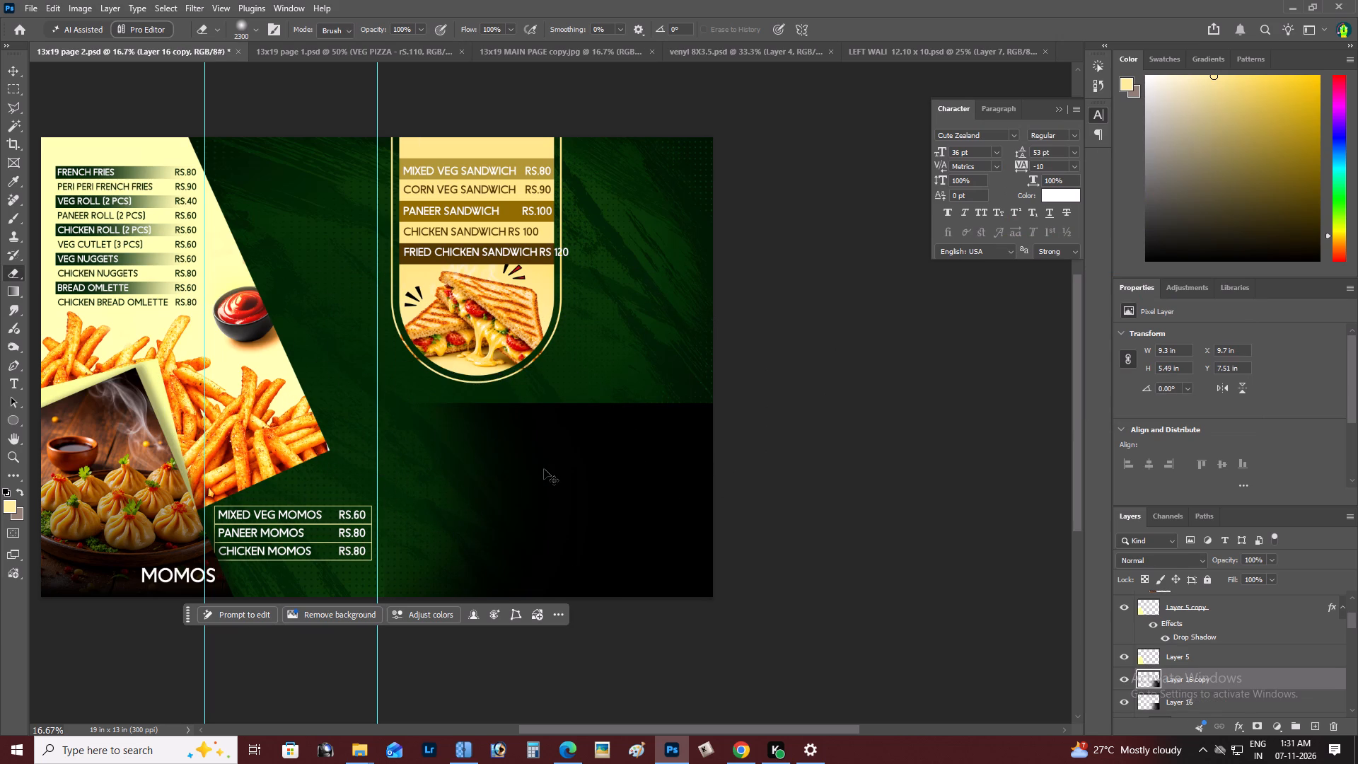
Set the eraser to 49% opacity and 3100 px, and fade the left and lower-left side of the duplicated black layer.
key(e)
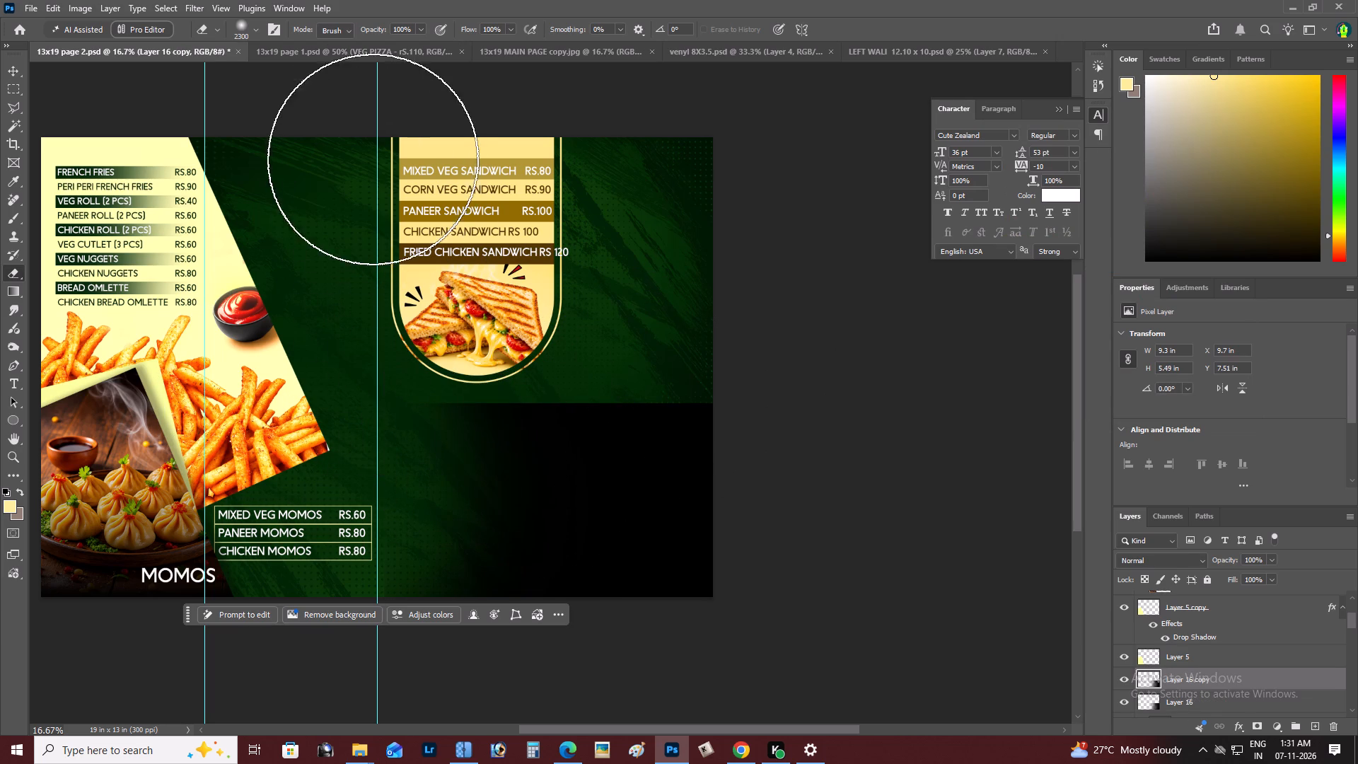
click(421, 30)
click(392, 42)
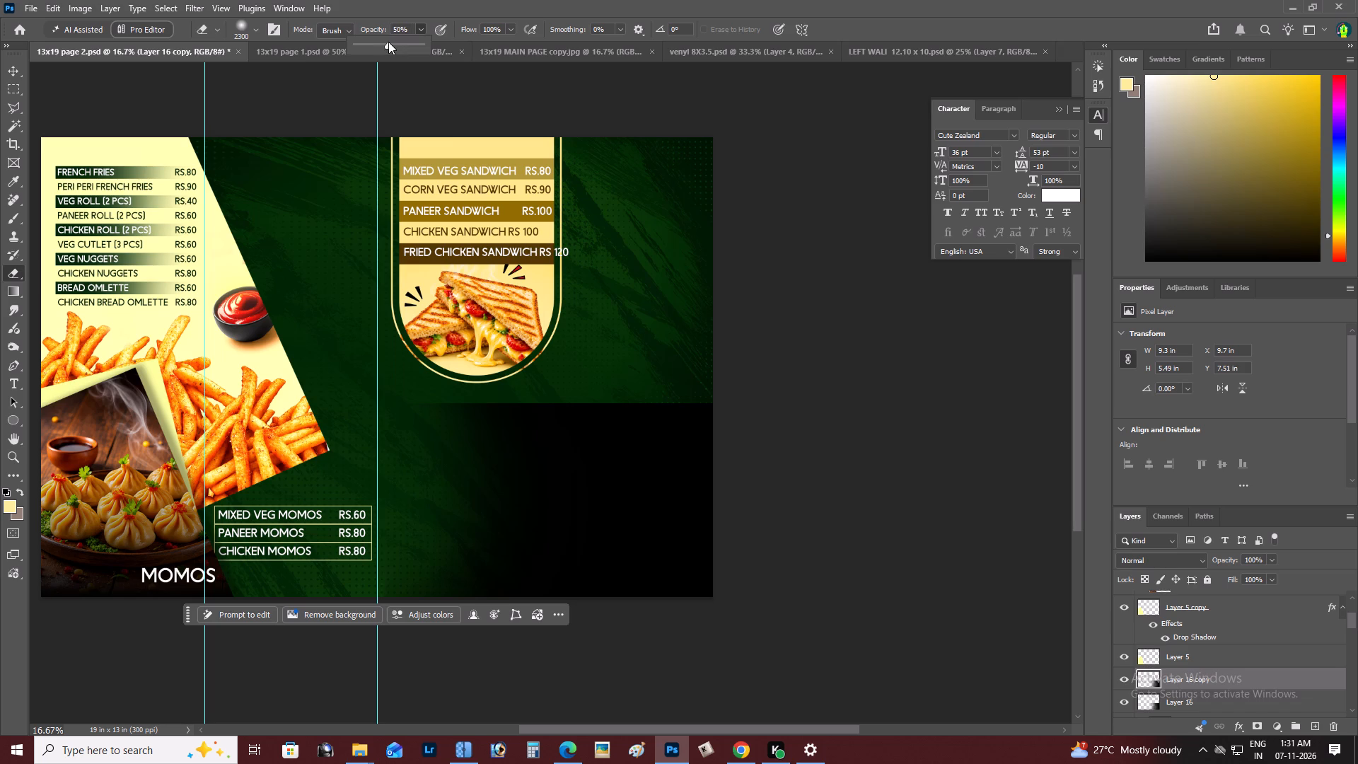
click(313, 173)
key(bracketright)
key(bracketright)
key(bracketright)
key(bracketright)
key(bracketright)
key(bracketright)
key(bracketright)
key(bracketright)
key(bracketright)
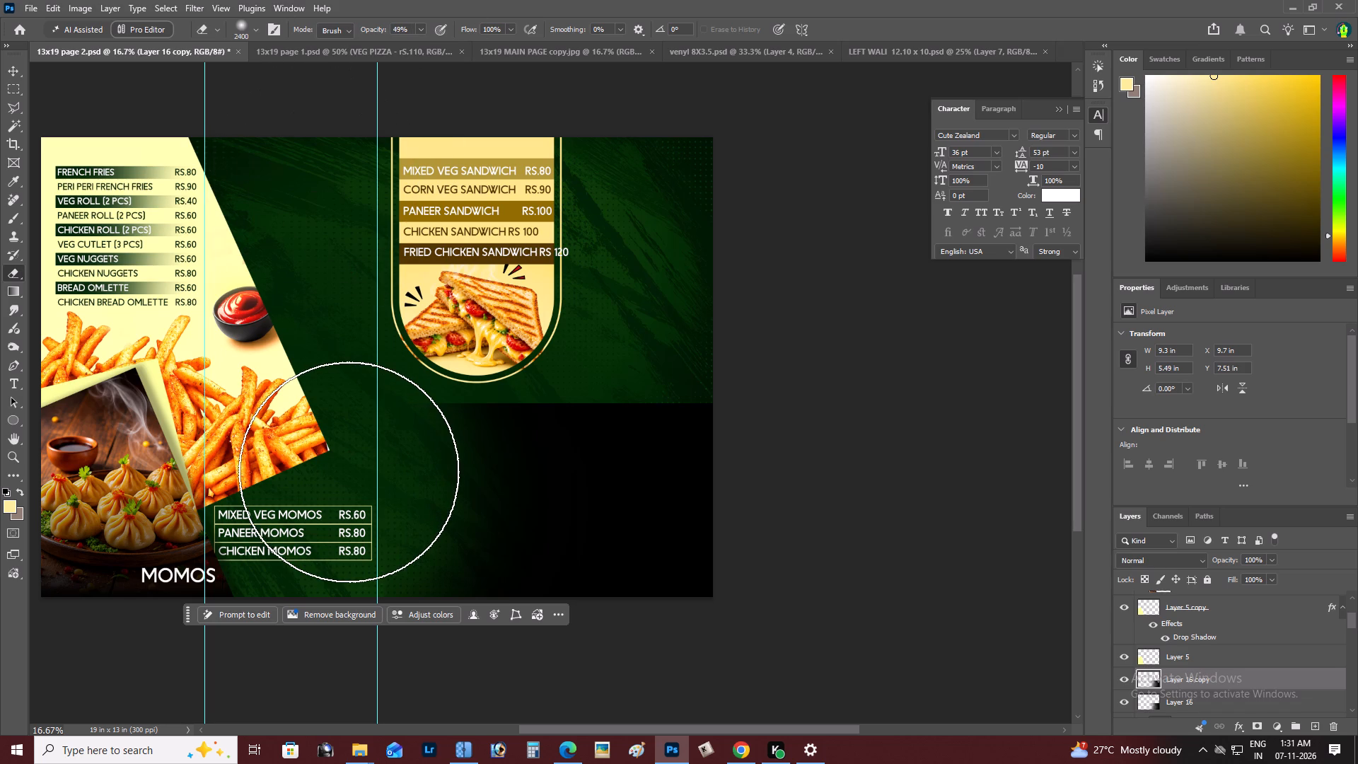
drag(362, 438, 339, 717)
drag(383, 630, 375, 763)
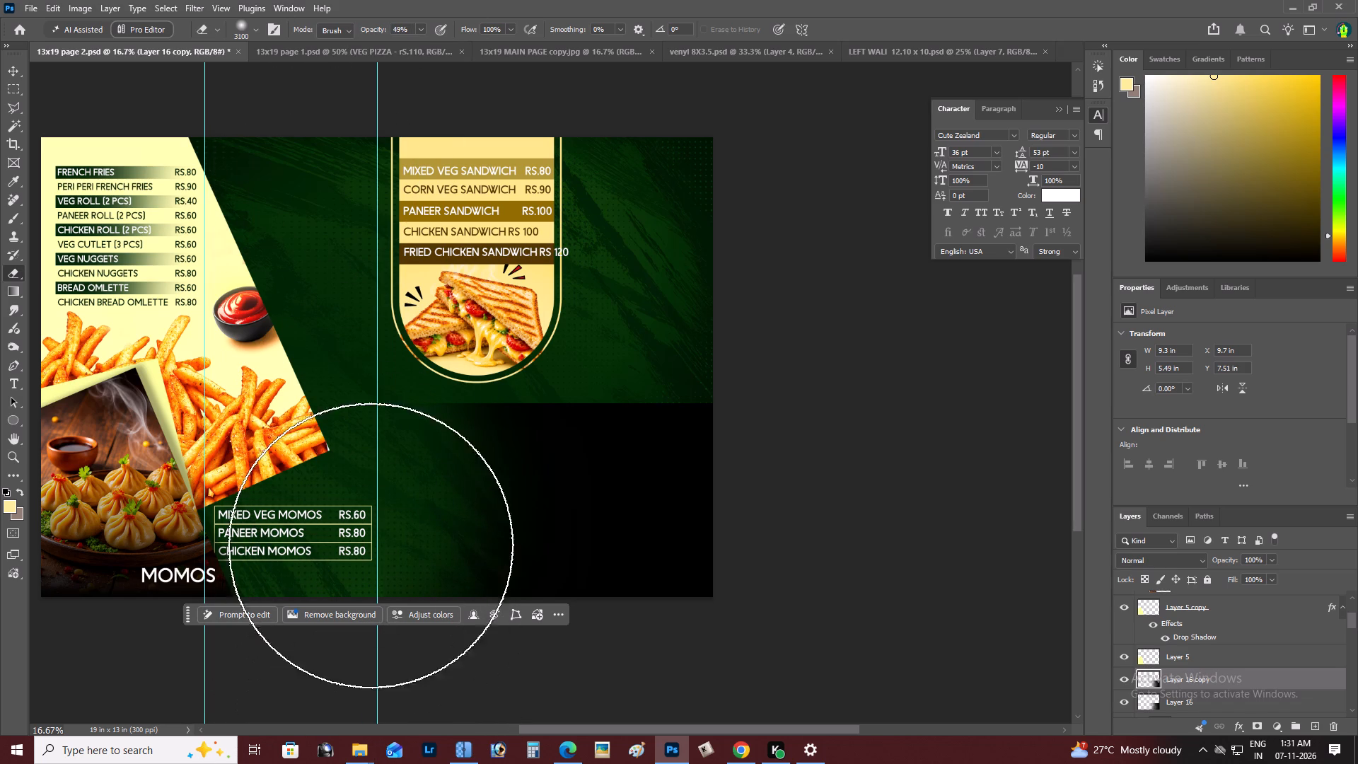
Soften the duplicated black layer further along its upper-left edge and inner left side with the same eraser.
drag(378, 475, 378, 329)
drag(426, 335, 421, 296)
drag(445, 358, 358, 435)
drag(425, 480, 438, 531)
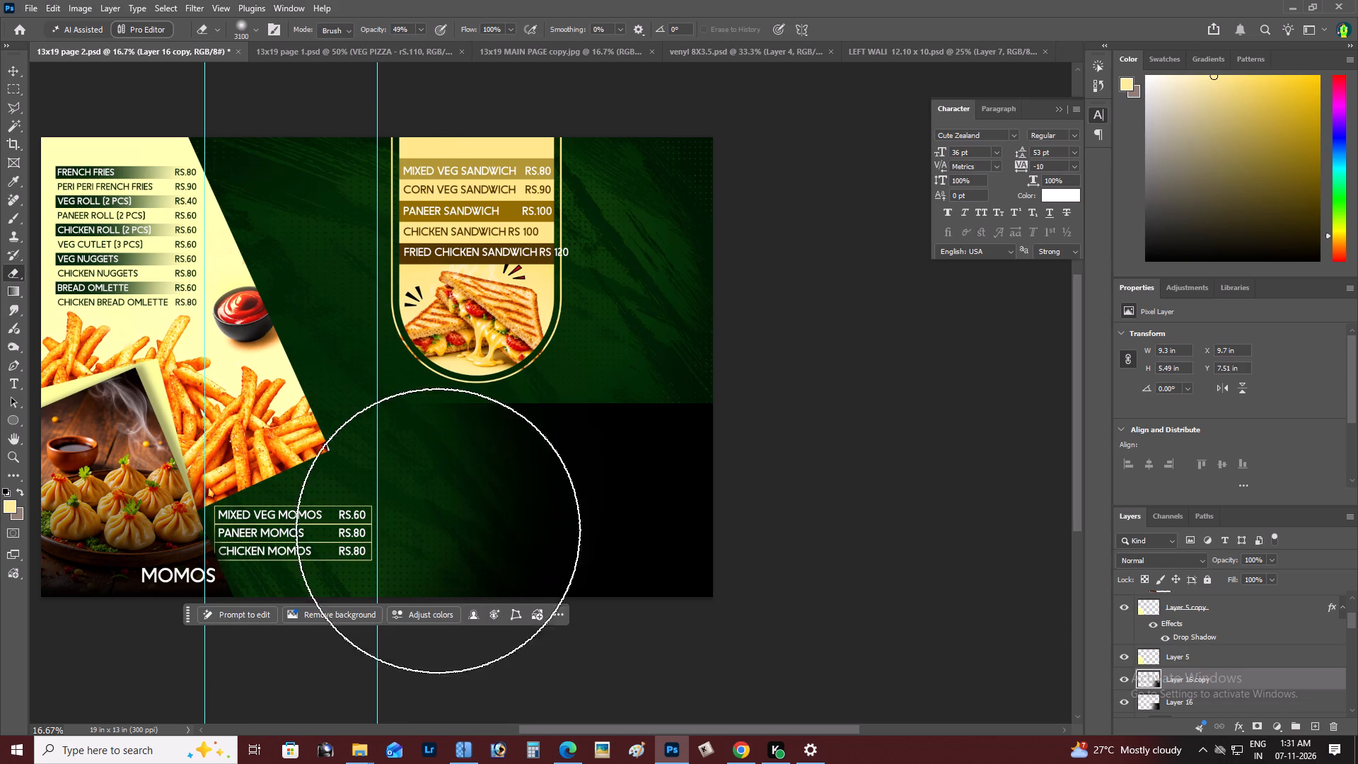
drag(438, 531, 439, 533)
drag(456, 566, 461, 589)
click(443, 425)
click(453, 396)
click(465, 371)
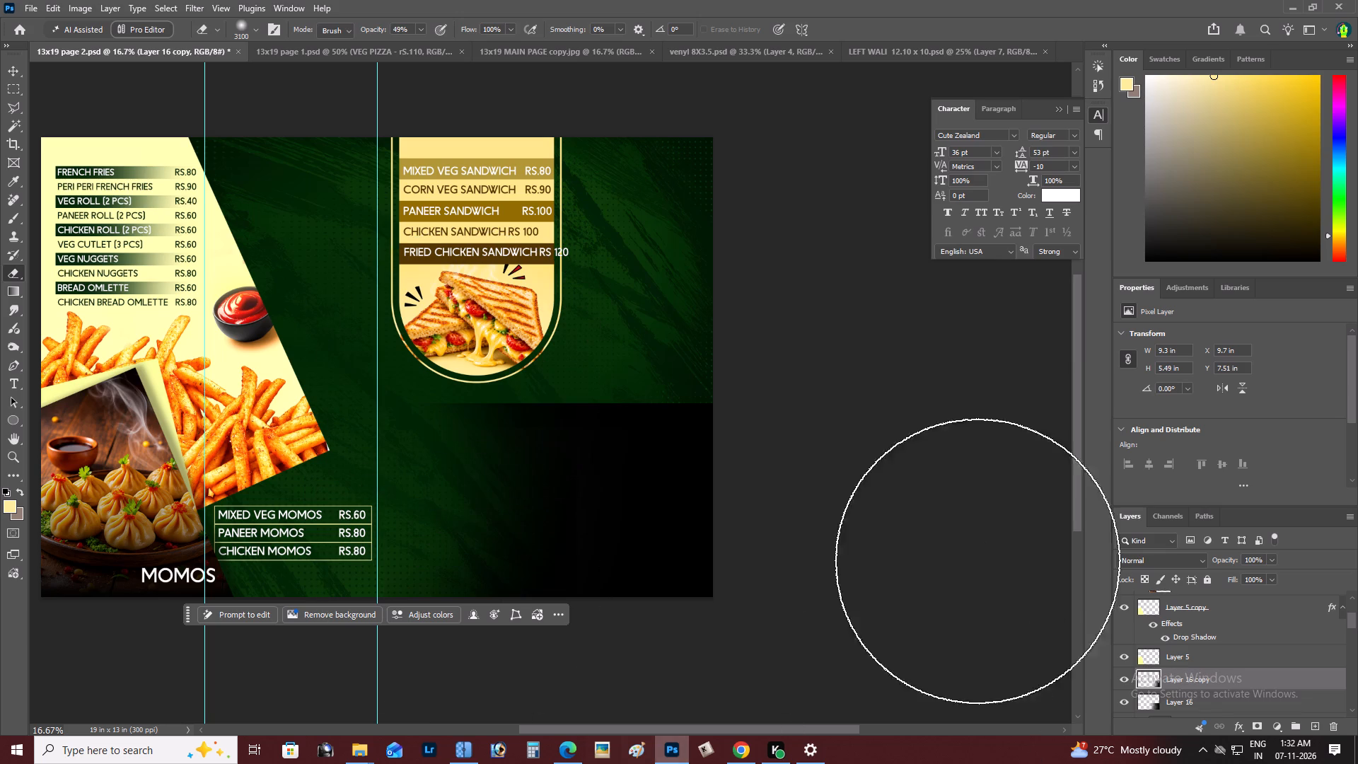
Move the duplicated faded black layer off the lower-right corner and delete it.
key(z)
alt+double_click(608, 453)
key(space)
drag(613, 456, 591, 453)
key(v)
drag(595, 453, 533, 529)
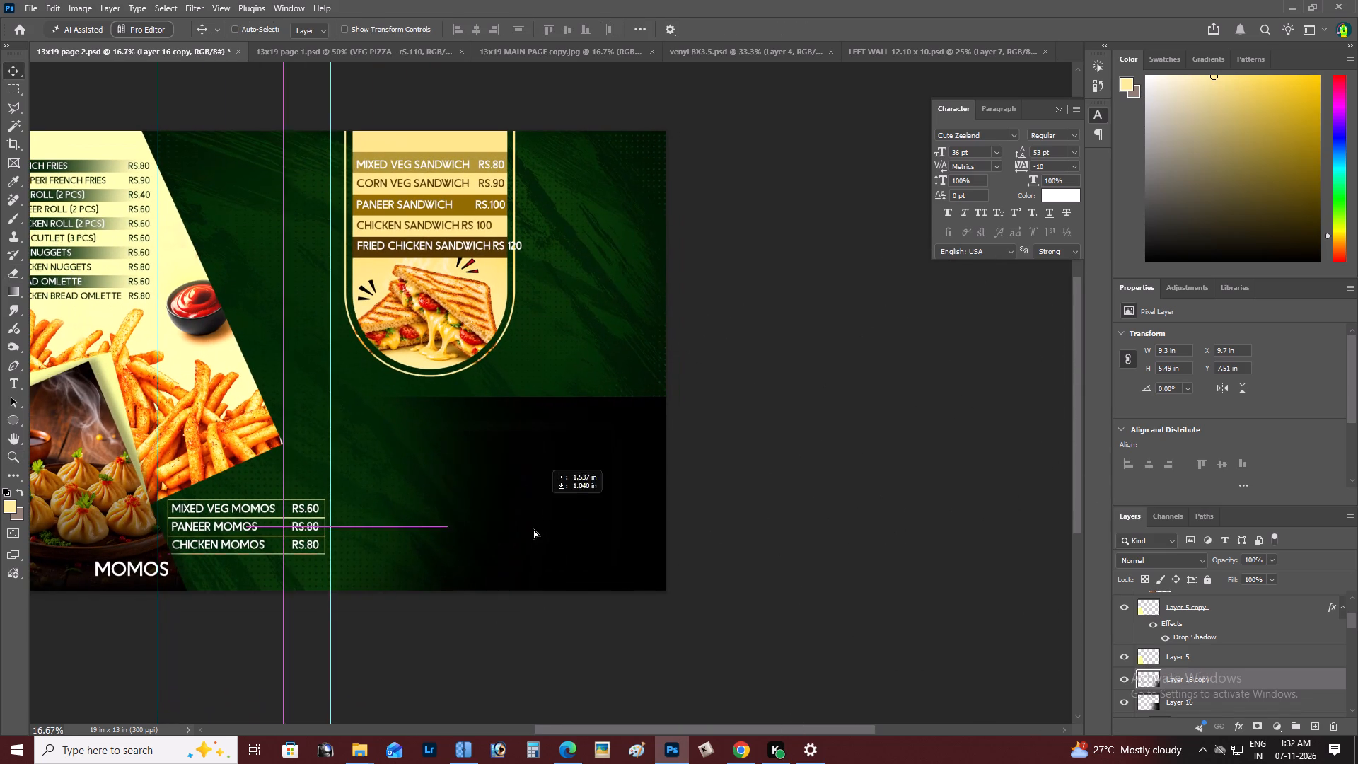
drag(533, 529, 566, 239)
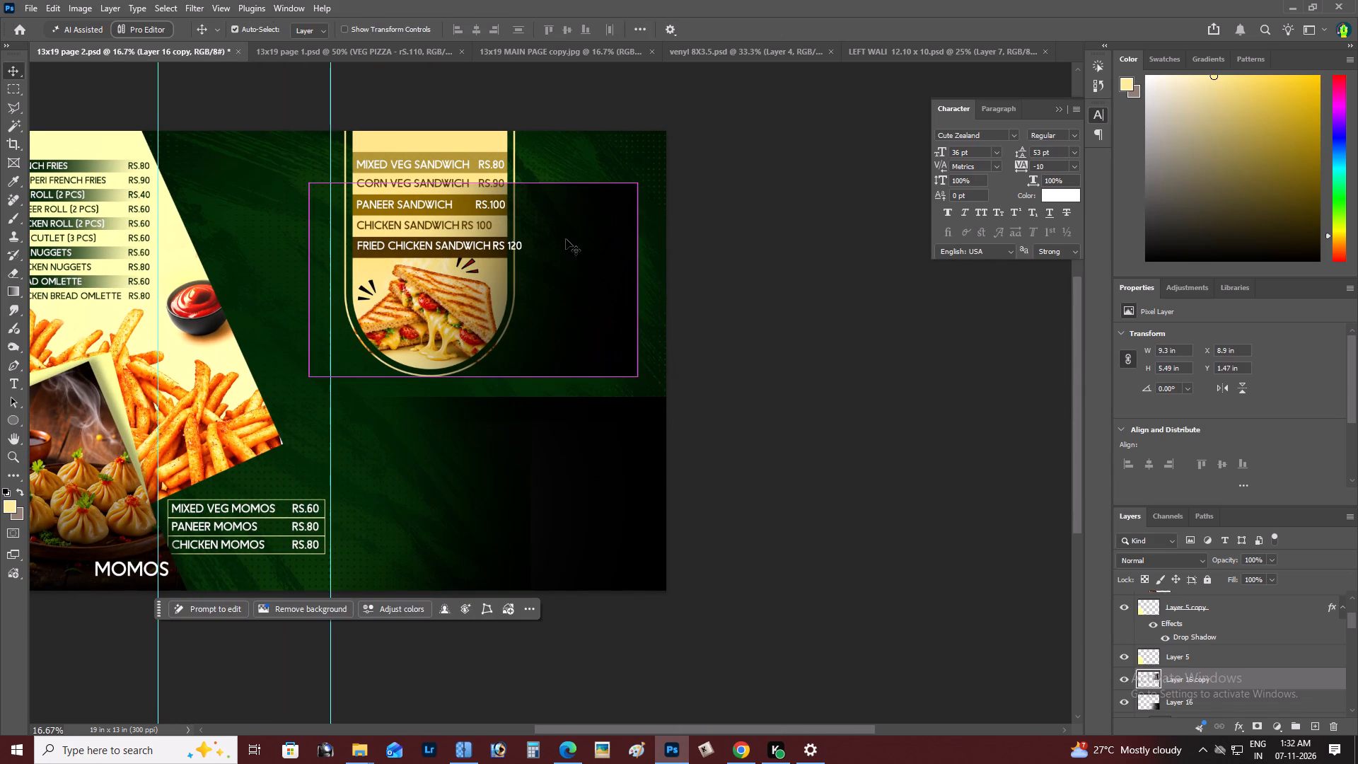
key(BackSpace)
Flip the remaining faded black shape horizontally and enlarge it proportionally to about 195% over the page's lower-right area.
scroll(566, 239, up, 1)
key(v)
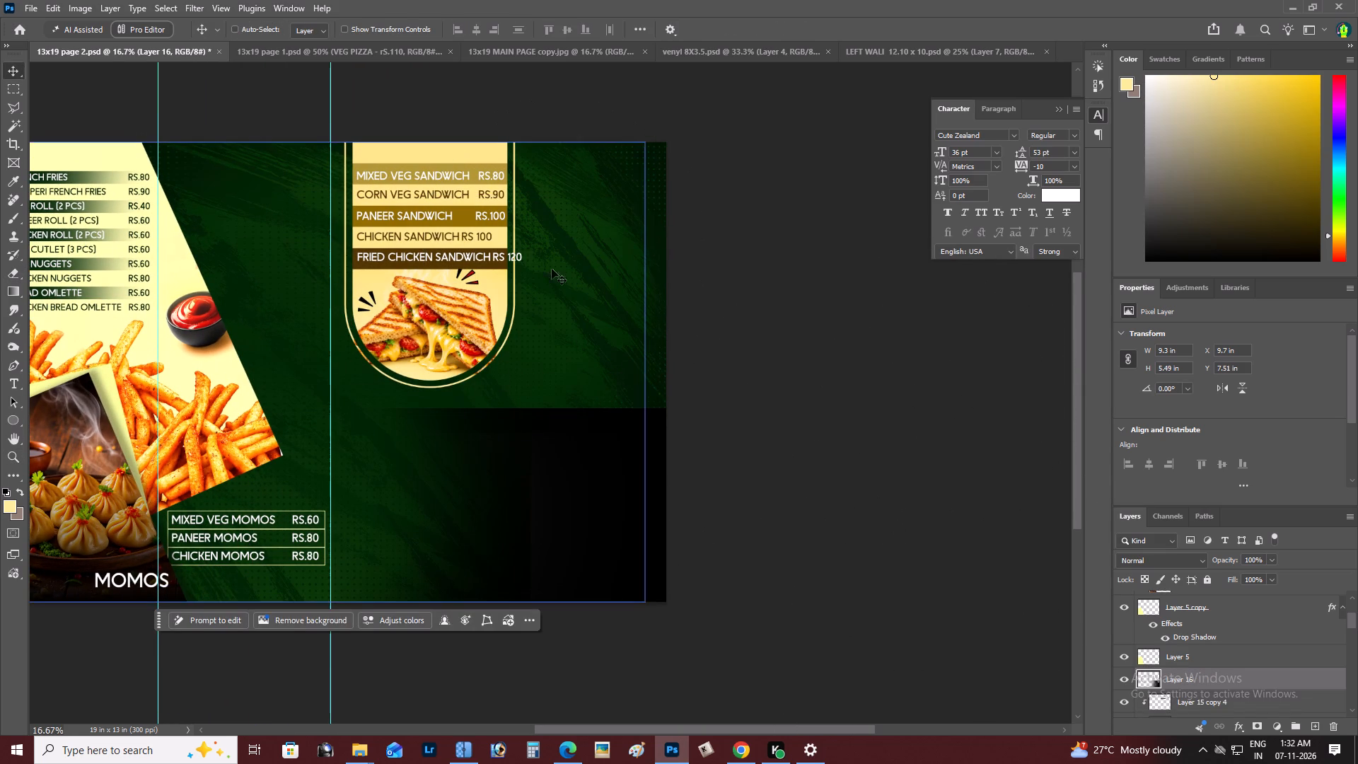
right_click(554, 417)
click(569, 422)
drag(571, 427, 658, 429)
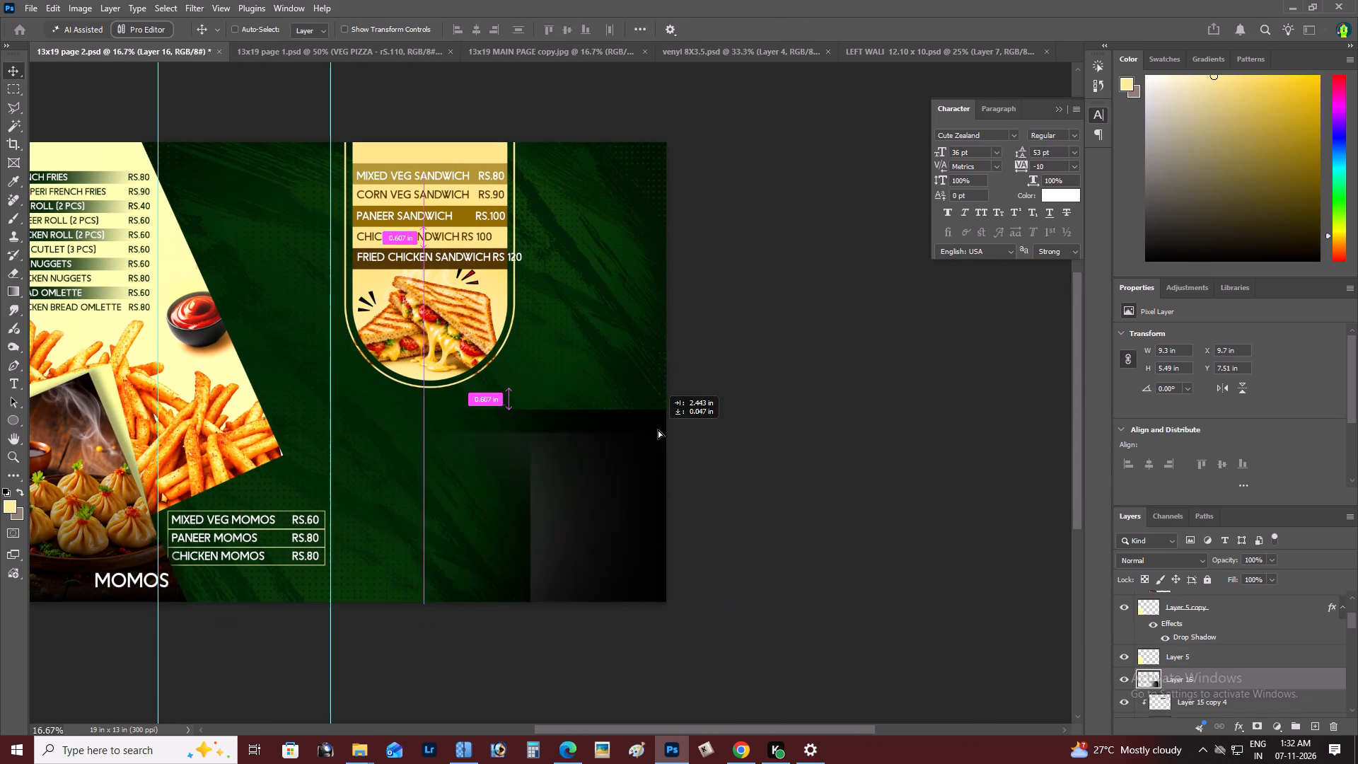
drag(658, 429, 322, 412)
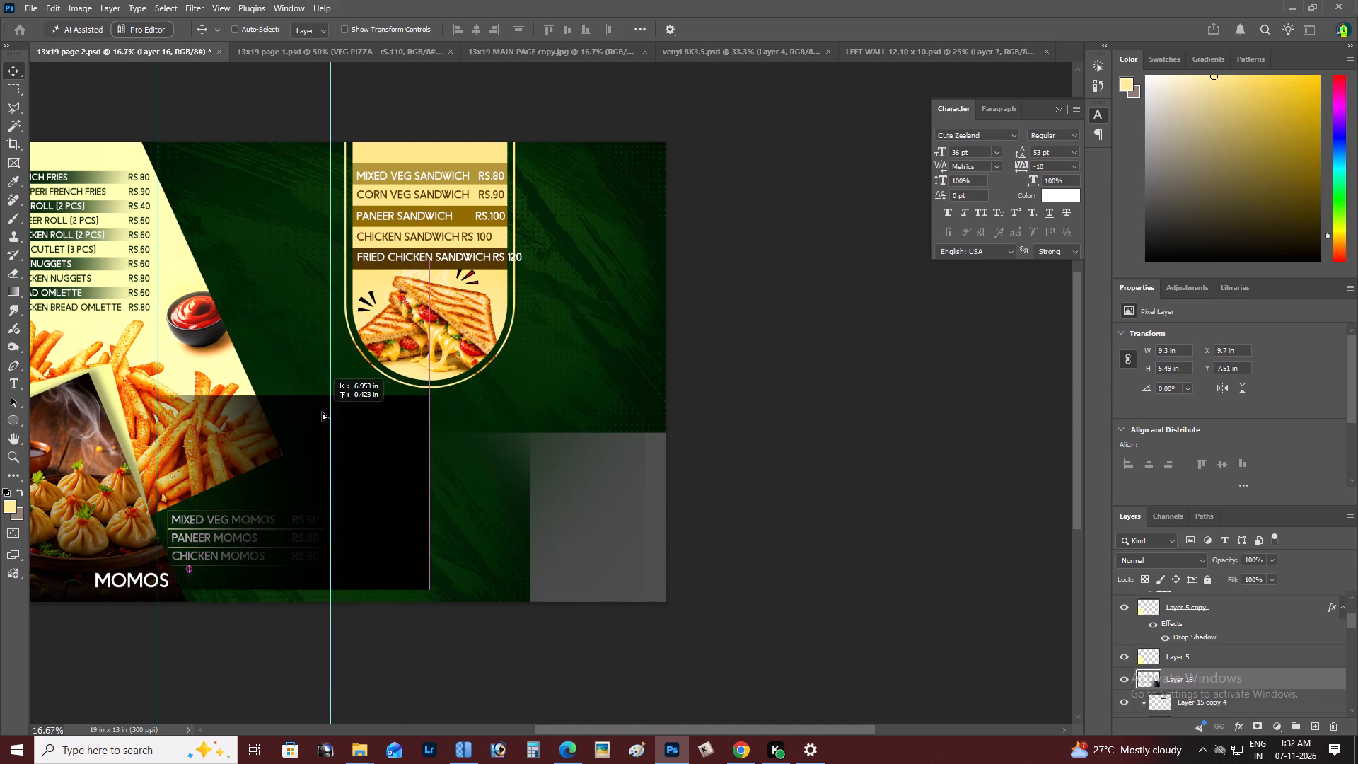
drag(322, 412, 337, 414)
key(ctrl+t)
ctrl+right_drag(425, 443, 431, 440)
click(490, 415)
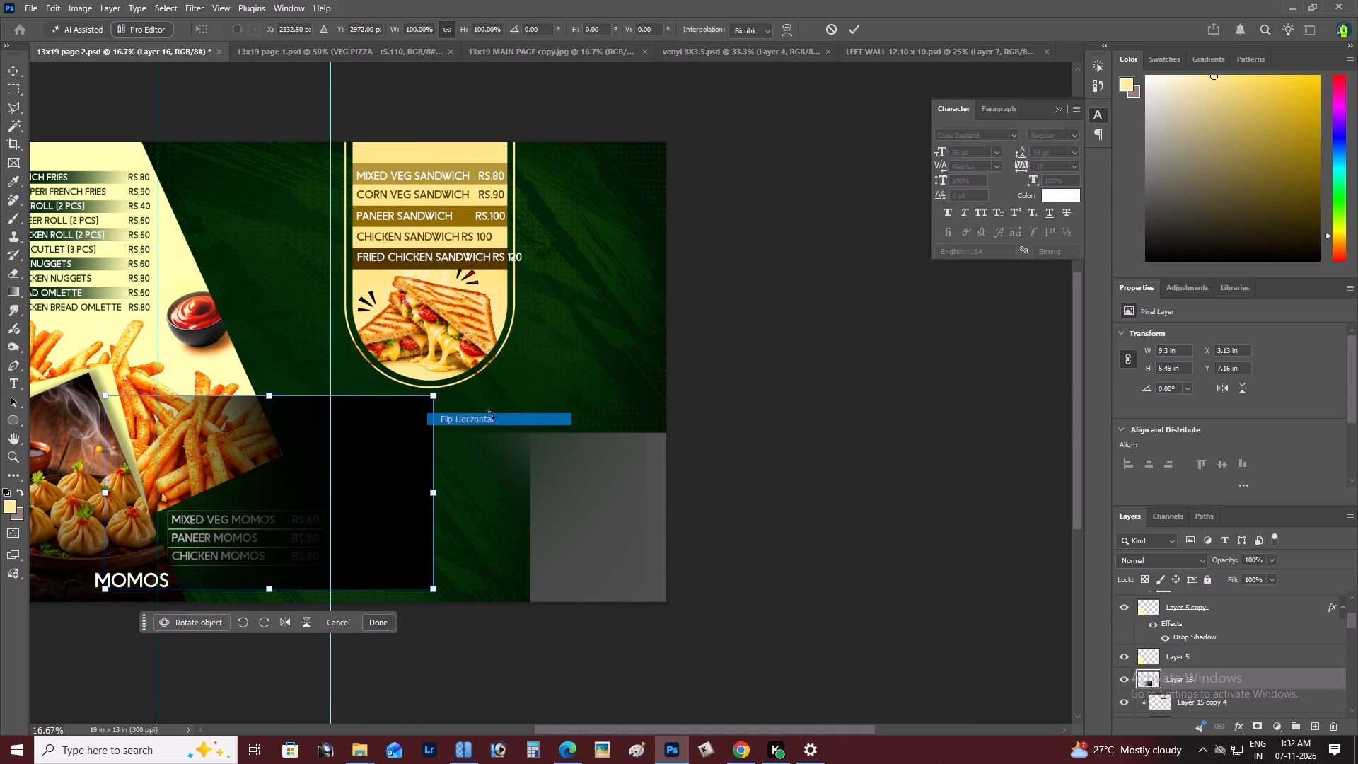
drag(389, 496, 613, 511)
drag(656, 410, 778, 392)
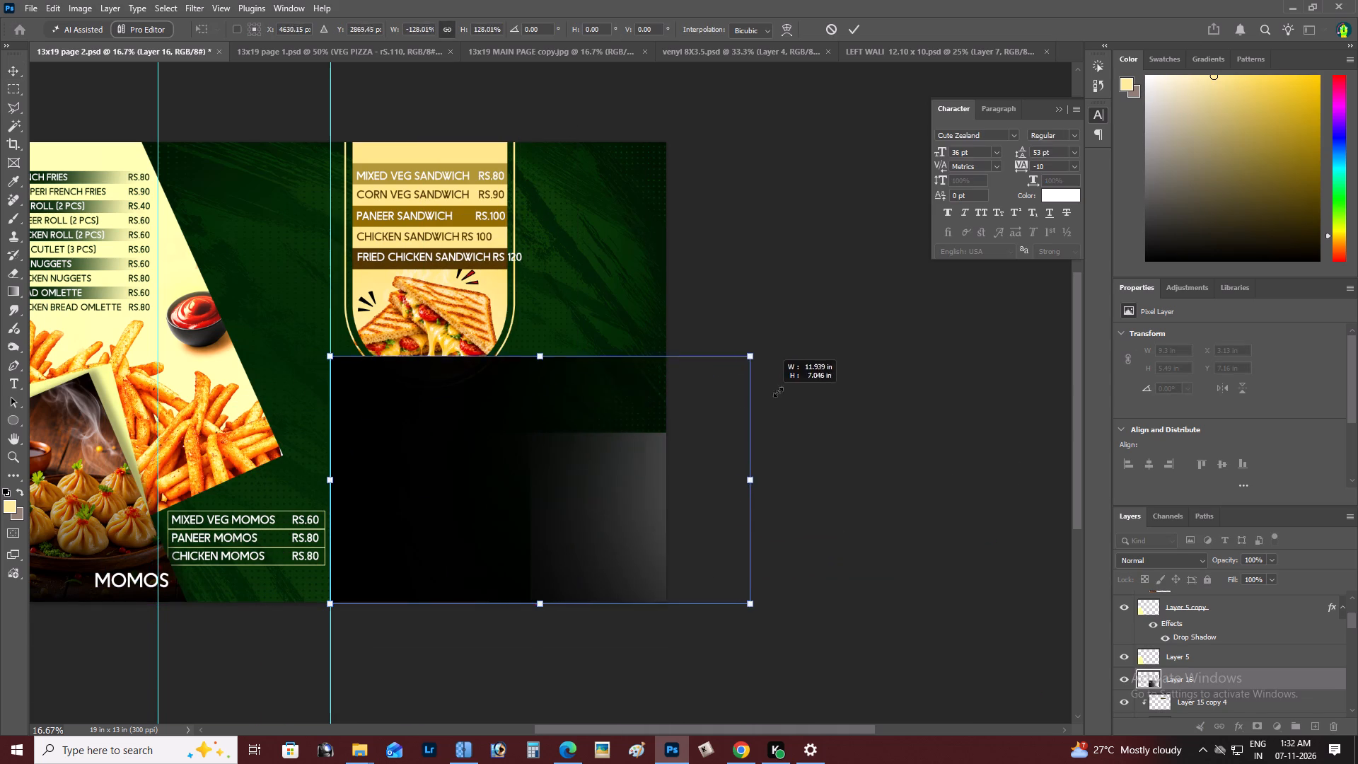
drag(778, 392, 992, 263)
Tilt the enlarged black shape to about 158.7° so its upper edge slants upward to the right, and position it across the page's lower-right corner.
drag(630, 436, 663, 624)
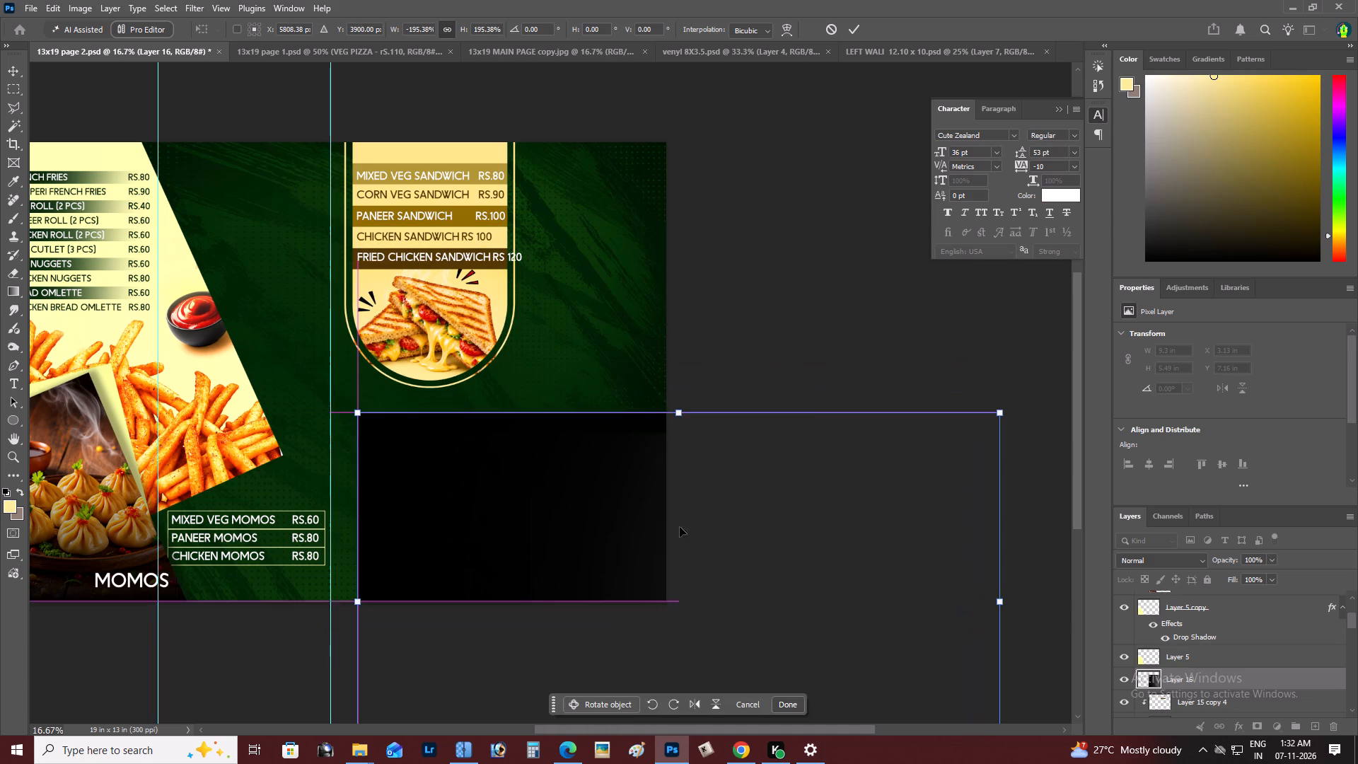
drag(657, 345, 598, 306)
drag(542, 523, 546, 498)
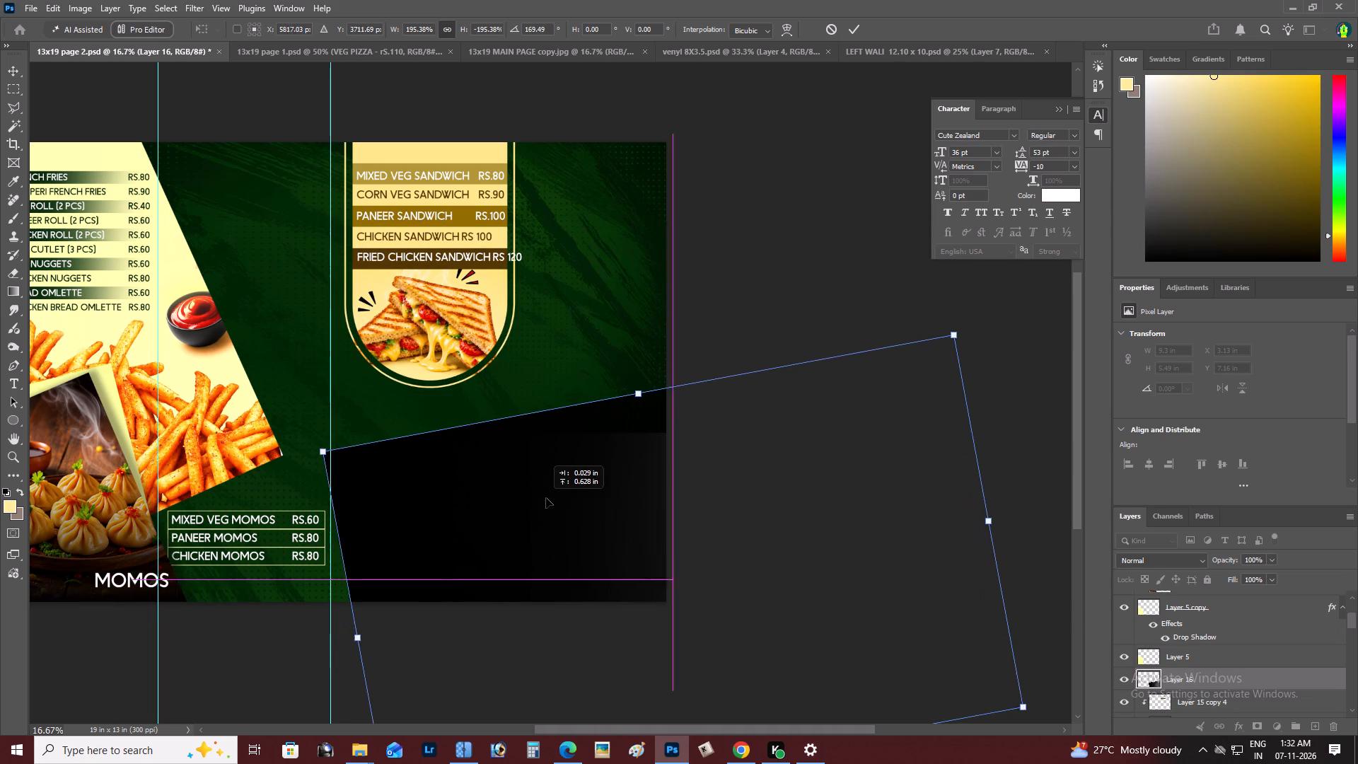
drag(546, 498, 580, 481)
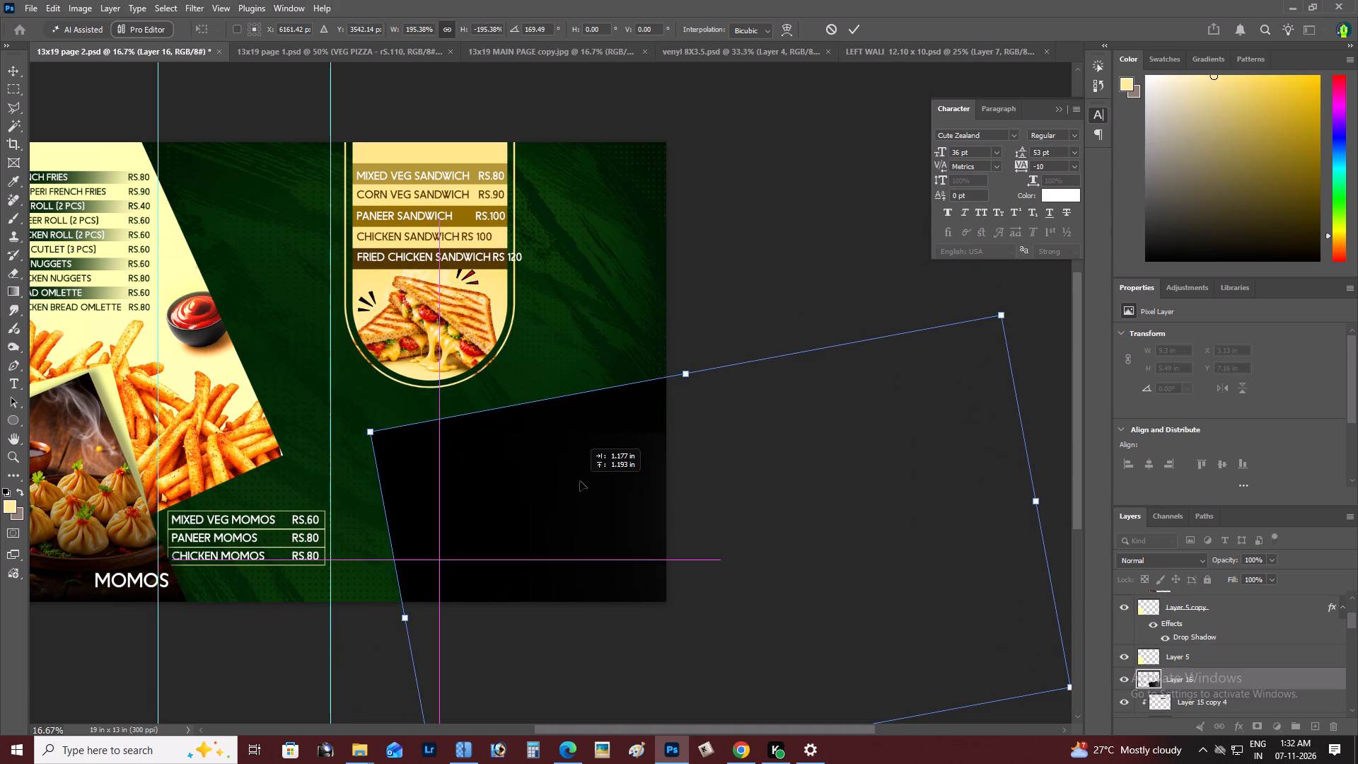
drag(580, 481, 508, 497)
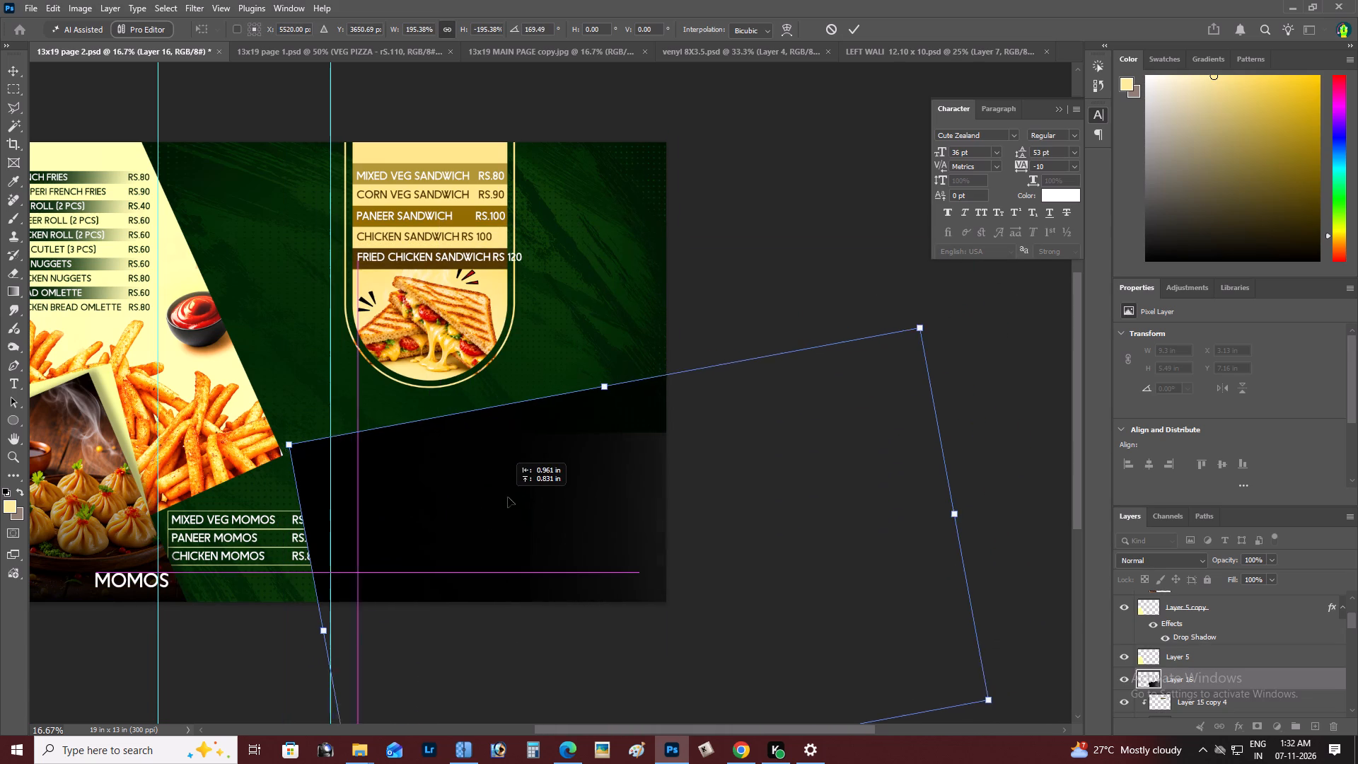
drag(508, 497, 509, 498)
drag(562, 367, 478, 336)
drag(431, 637, 459, 587)
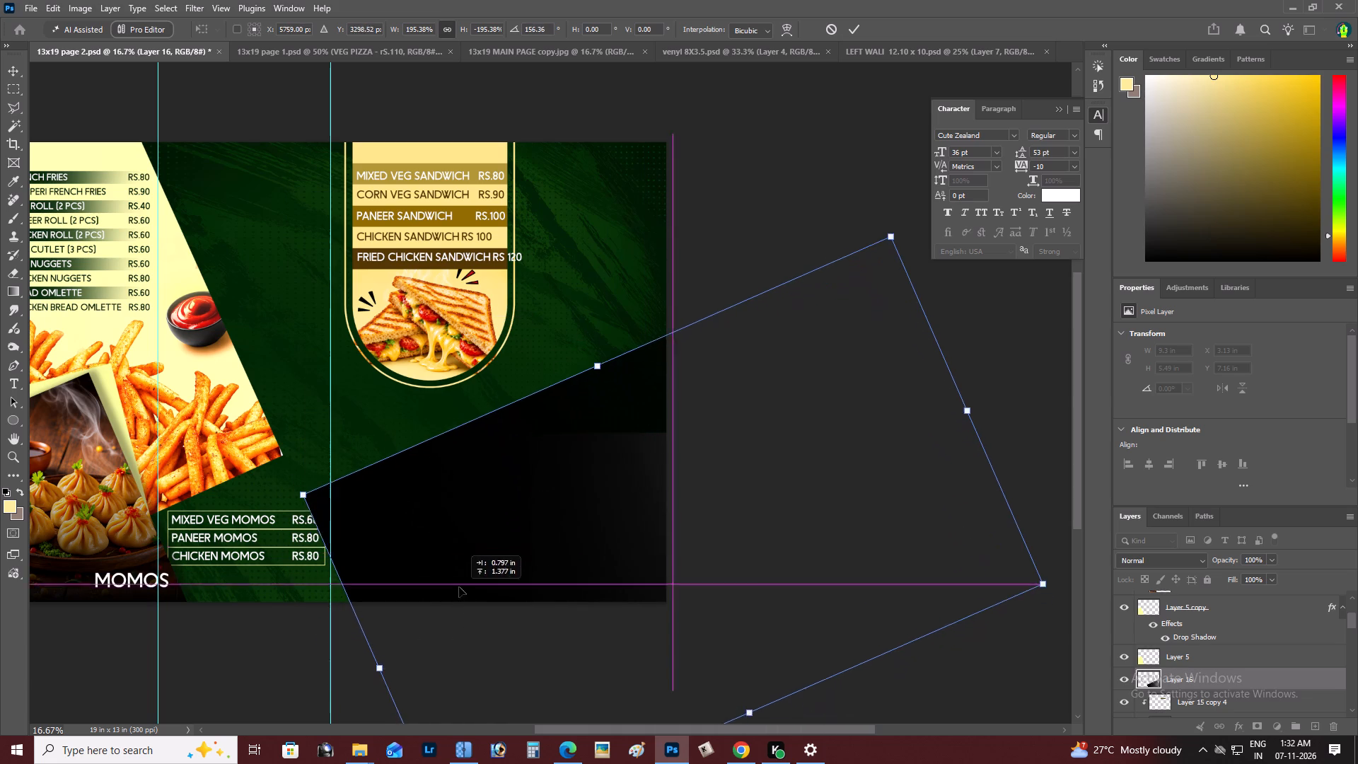
drag(459, 587, 439, 549)
drag(603, 192, 518, 170)
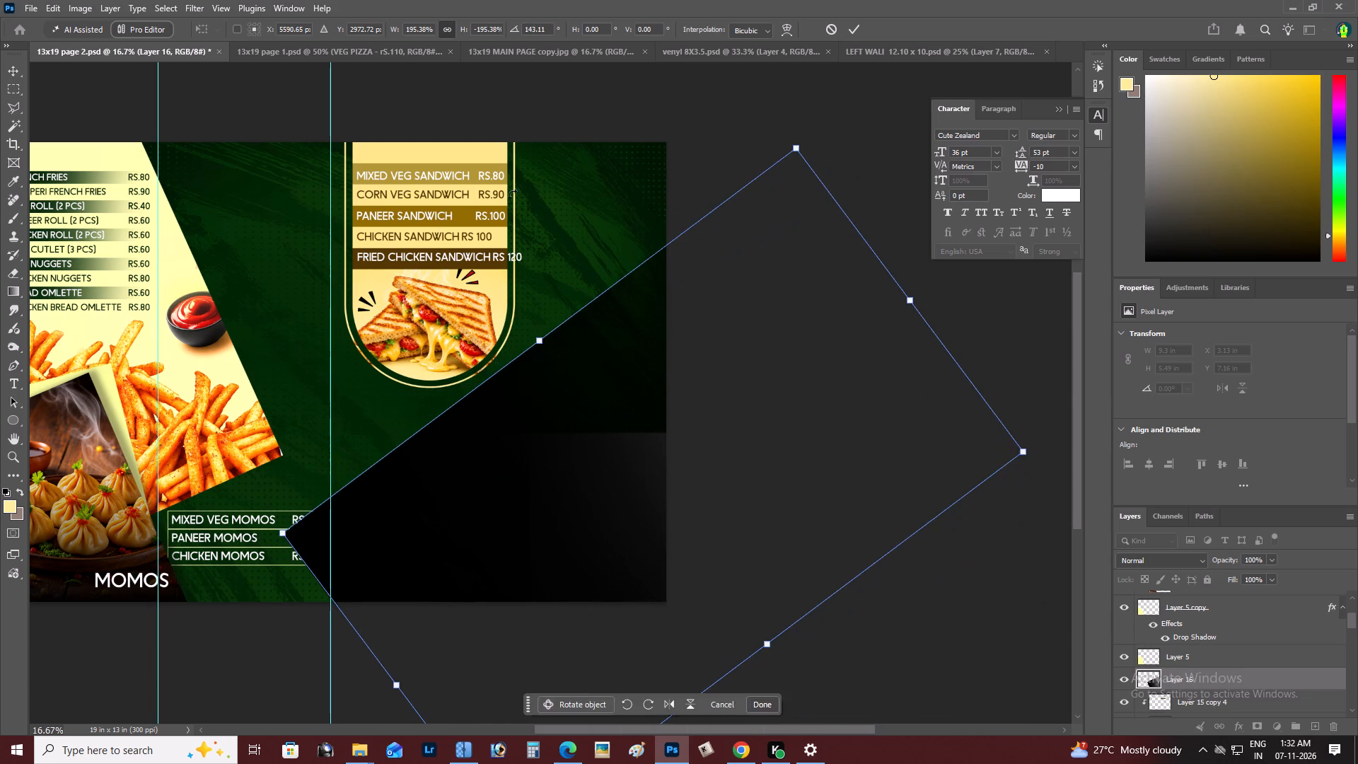
drag(499, 439, 538, 371)
drag(614, 219, 652, 220)
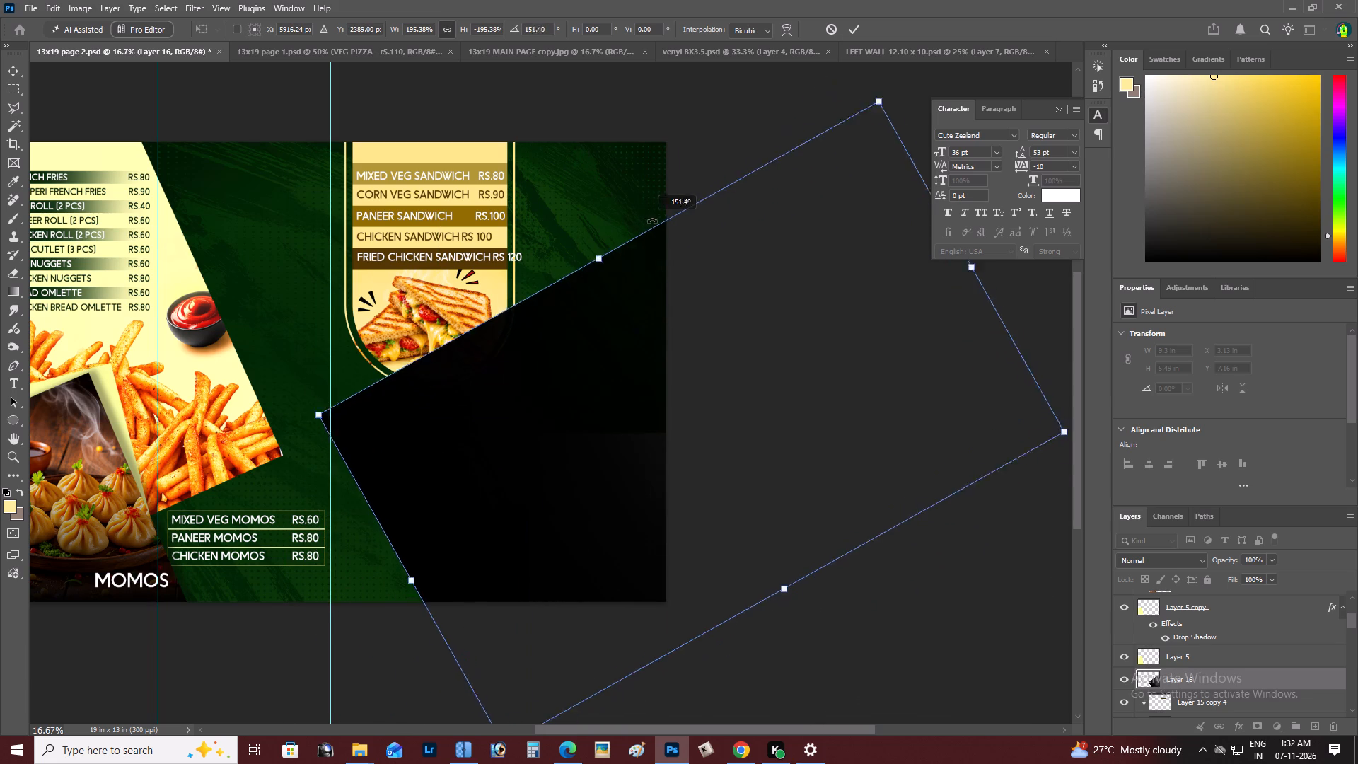
drag(652, 220, 673, 214)
drag(580, 336, 585, 468)
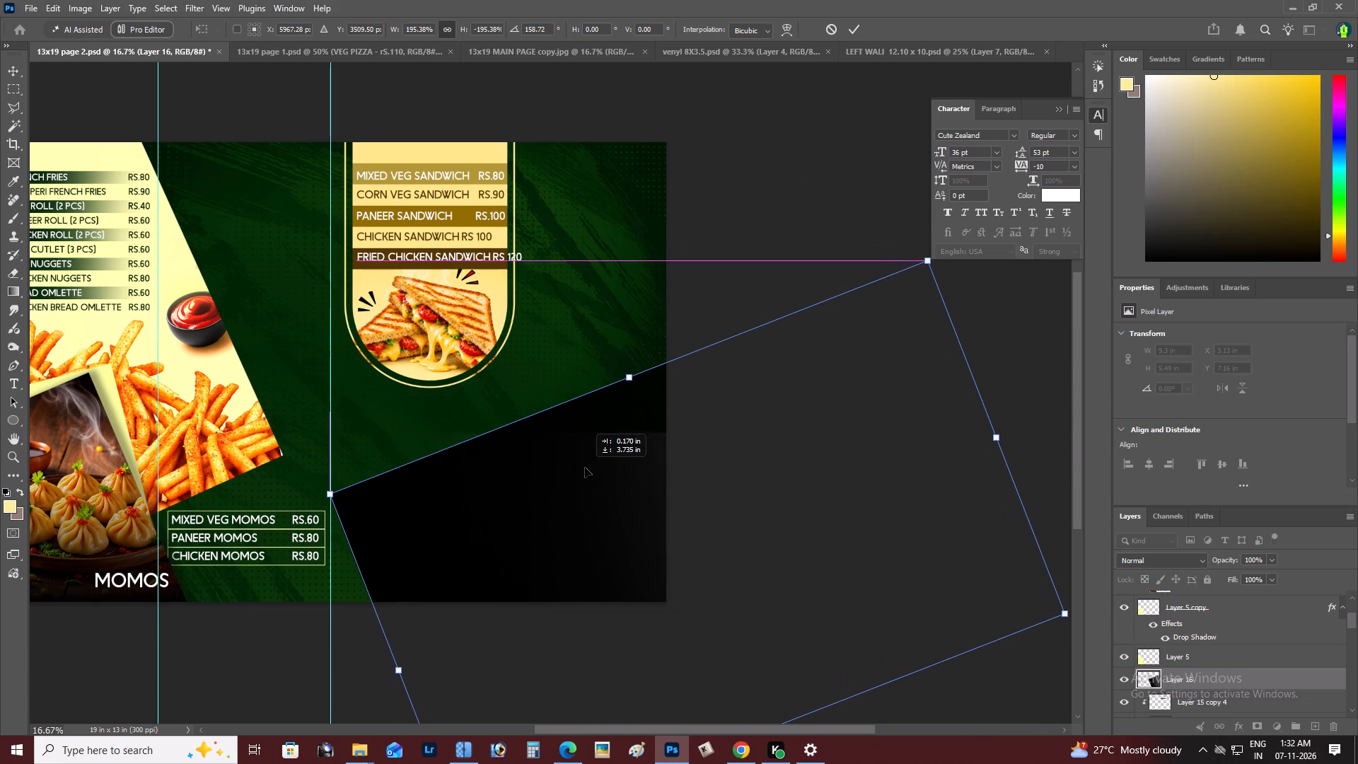
drag(585, 468, 593, 478)
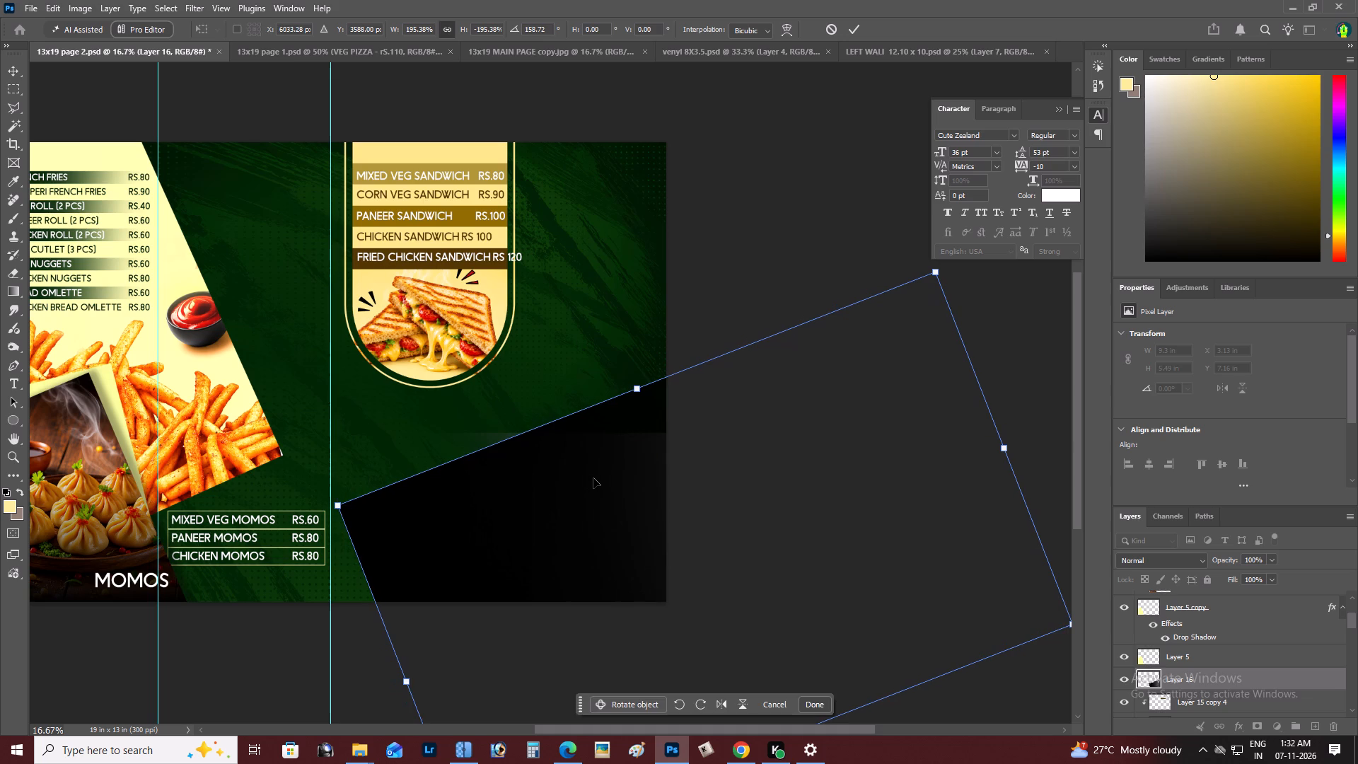
key(ctrl+Return)
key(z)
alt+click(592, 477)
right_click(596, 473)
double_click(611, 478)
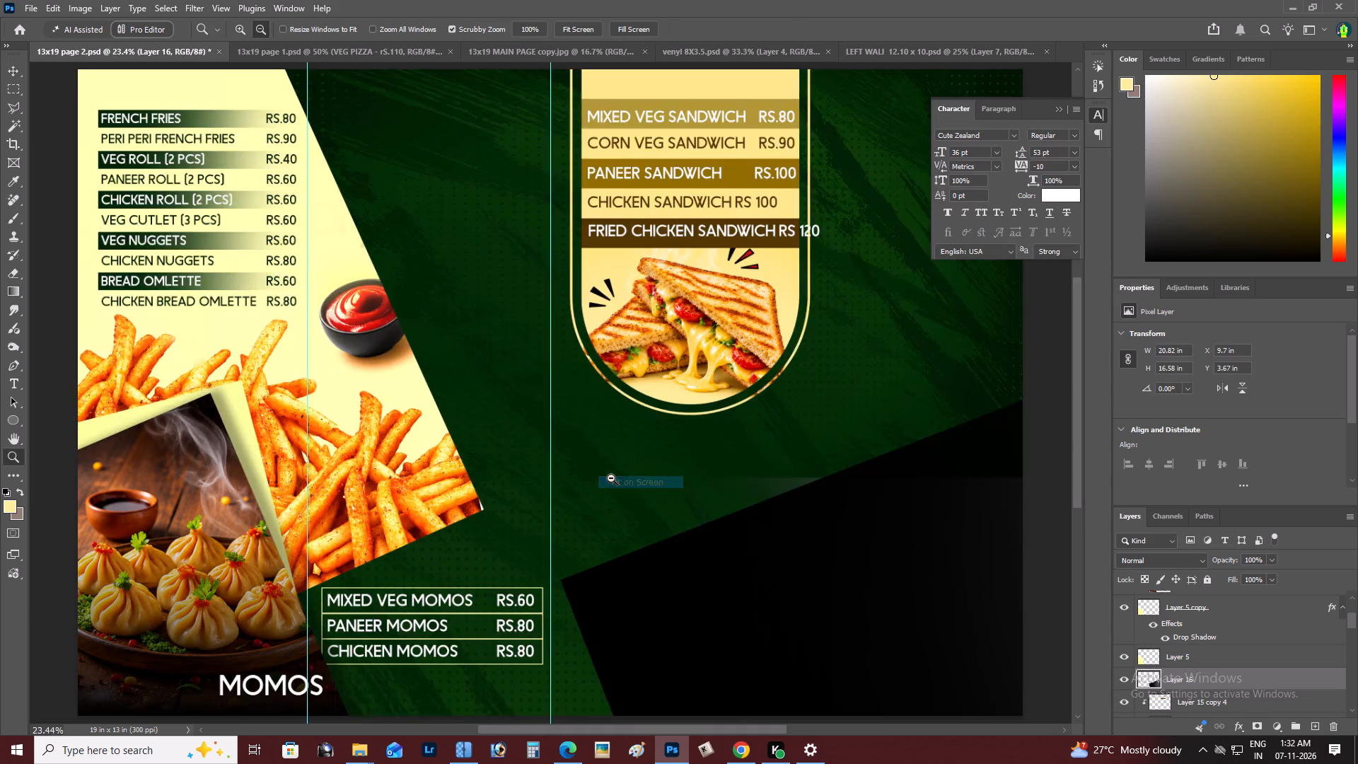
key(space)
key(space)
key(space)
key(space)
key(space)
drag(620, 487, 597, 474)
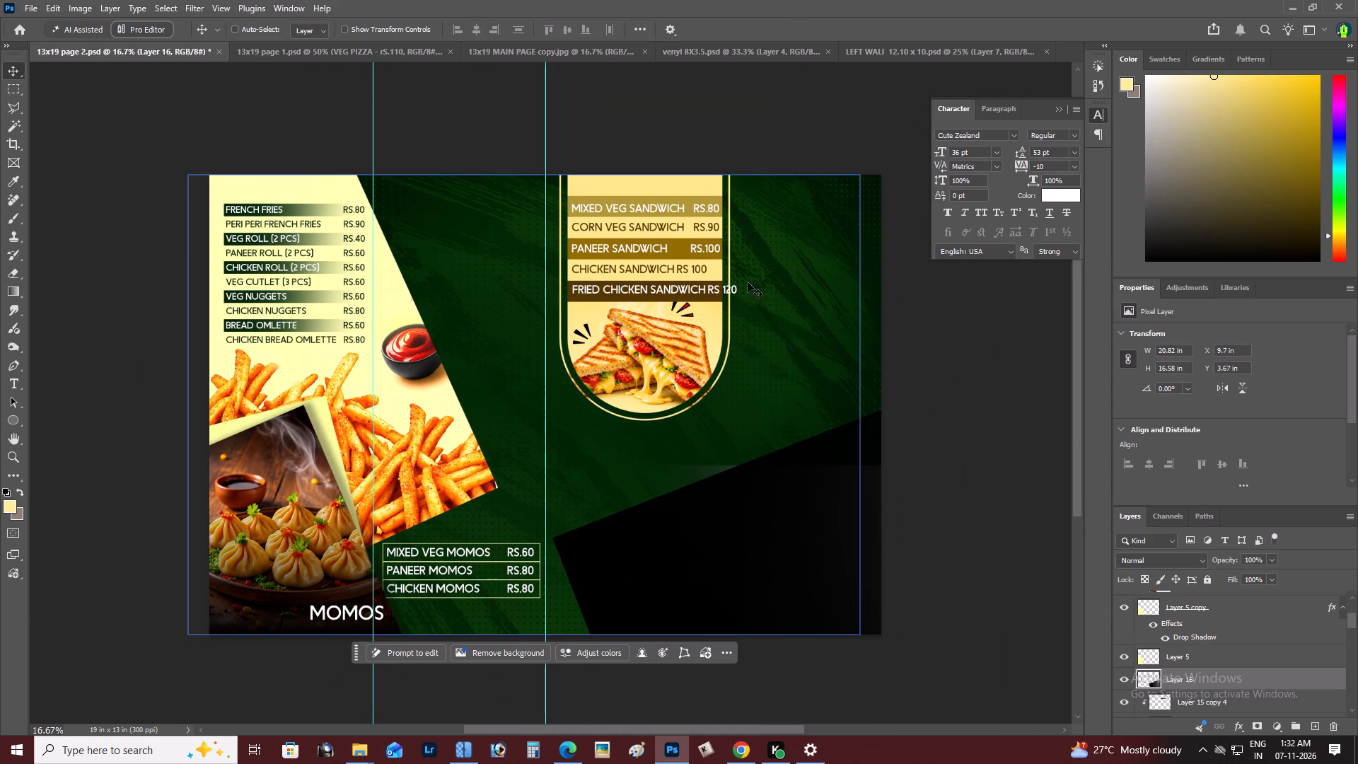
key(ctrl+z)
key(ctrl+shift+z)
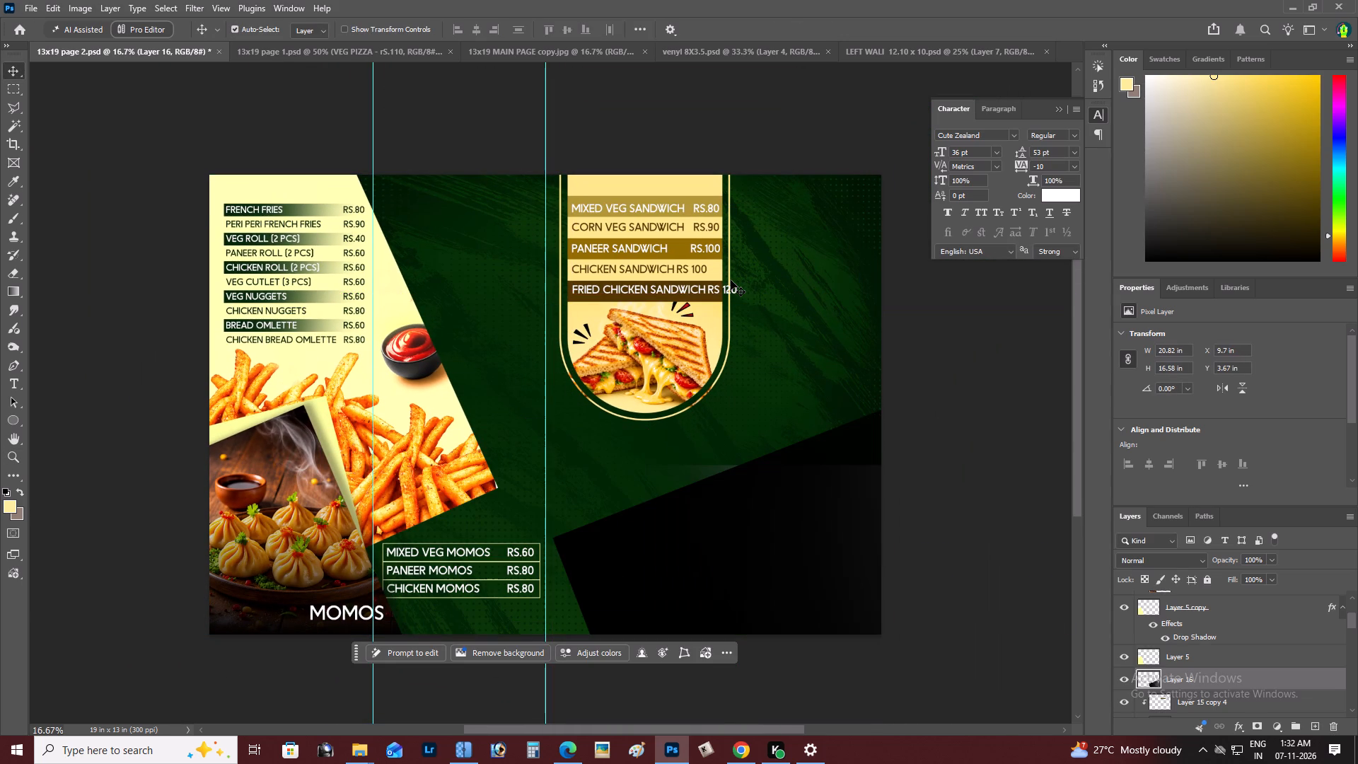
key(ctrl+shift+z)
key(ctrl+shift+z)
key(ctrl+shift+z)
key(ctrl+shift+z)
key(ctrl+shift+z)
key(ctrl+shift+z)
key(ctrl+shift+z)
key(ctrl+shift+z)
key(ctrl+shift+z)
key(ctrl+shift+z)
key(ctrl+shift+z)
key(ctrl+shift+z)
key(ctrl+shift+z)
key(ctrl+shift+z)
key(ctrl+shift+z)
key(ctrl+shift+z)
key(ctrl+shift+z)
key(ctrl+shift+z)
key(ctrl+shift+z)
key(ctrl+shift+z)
Widen the gap before the Chicken Sandwich price in the sandwich list with extra spaces.
key(z)
double_click(688, 294)
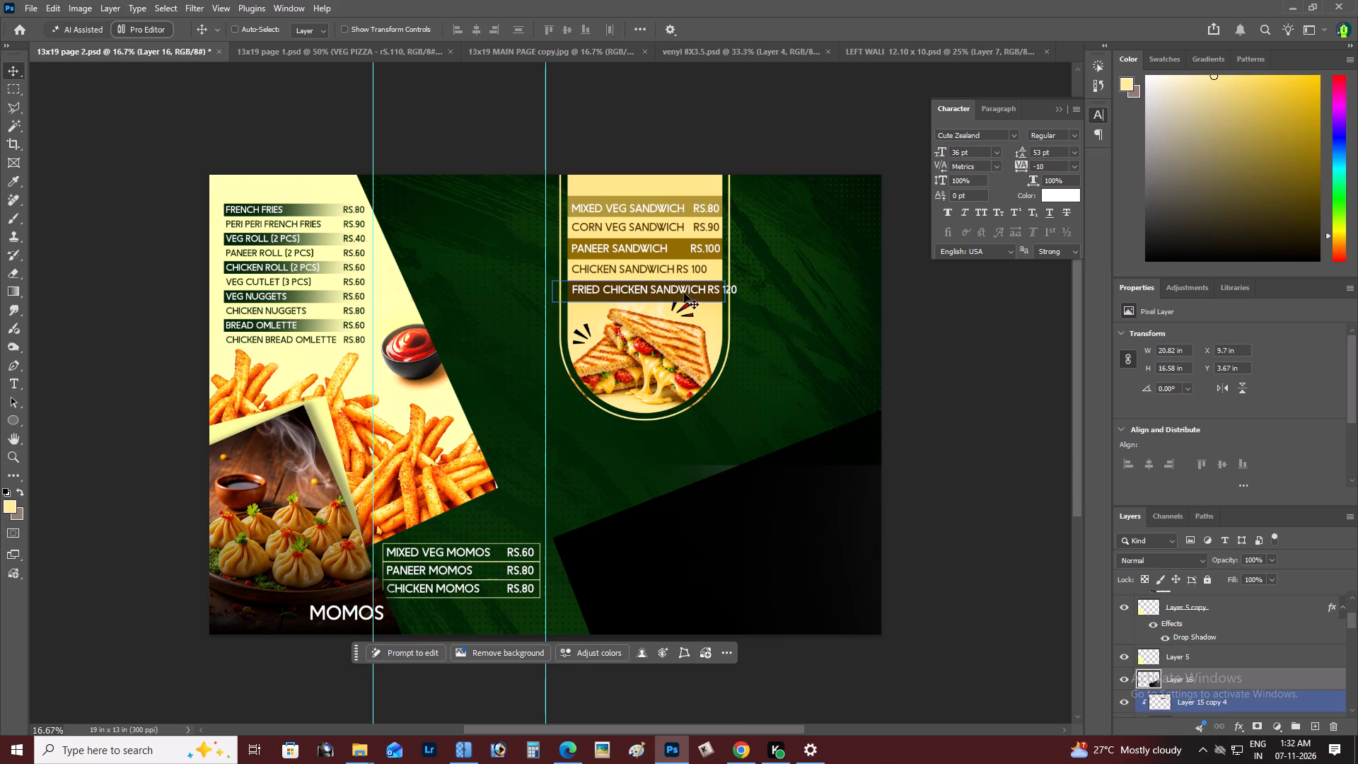
right_click(678, 285)
click(703, 295)
drag(698, 294, 678, 291)
key(ctrl+z)
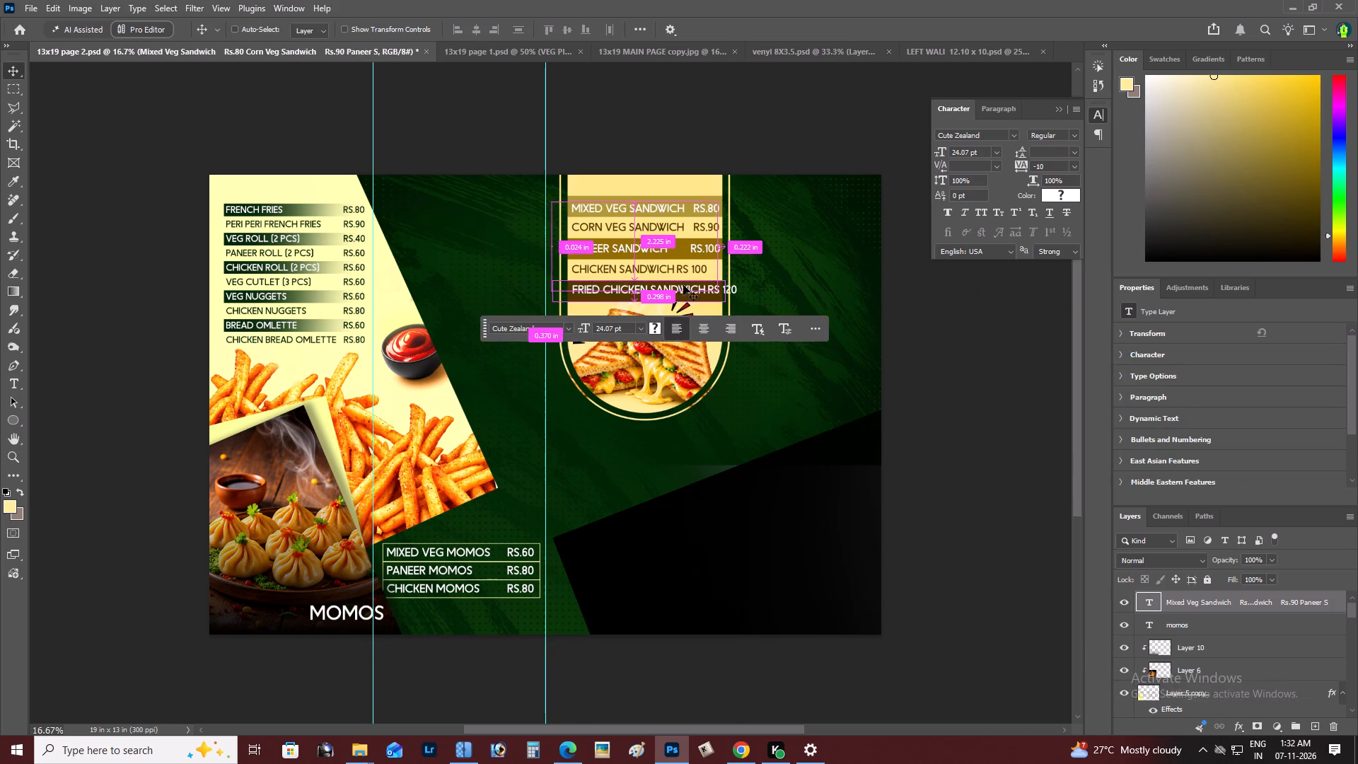
key(z)
triple_click(684, 284)
key(t)
click(682, 288)
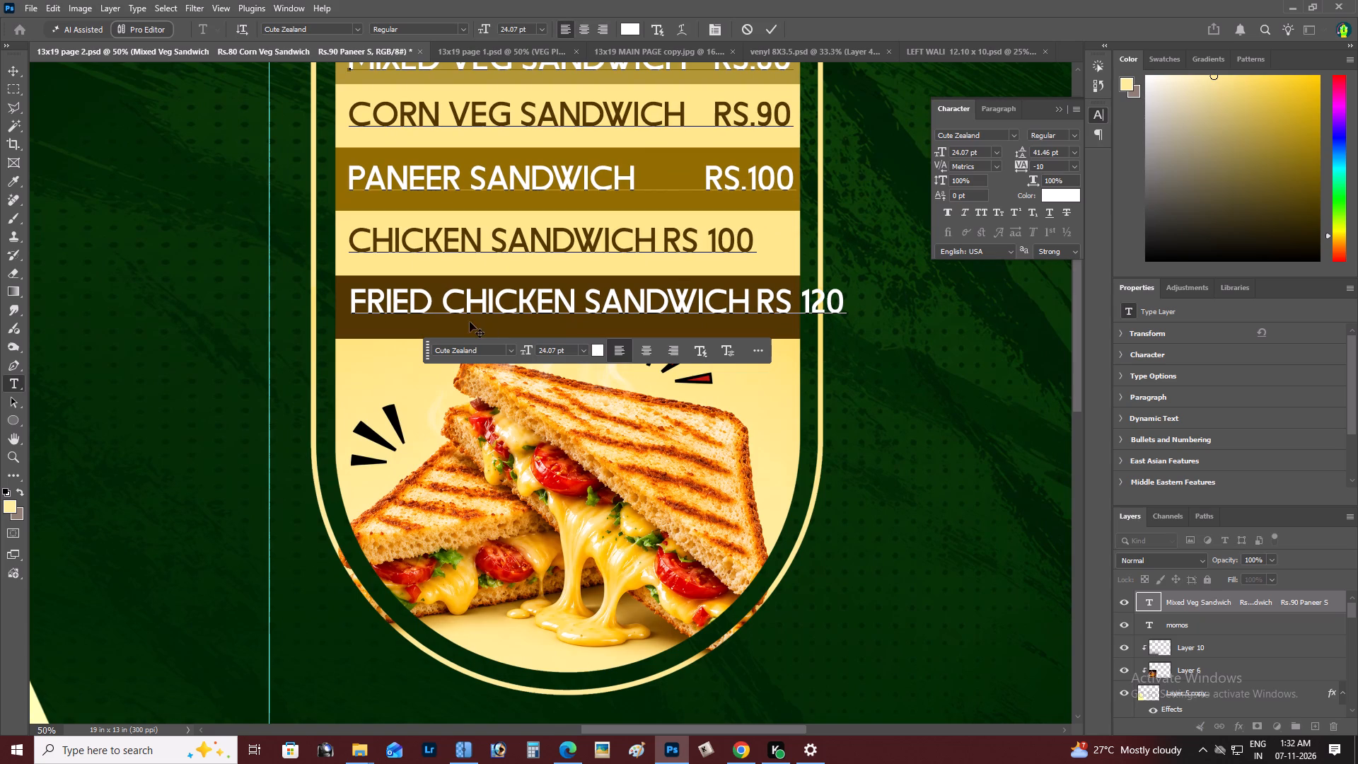
click(665, 228)
key(space)
key(space)
key(space)
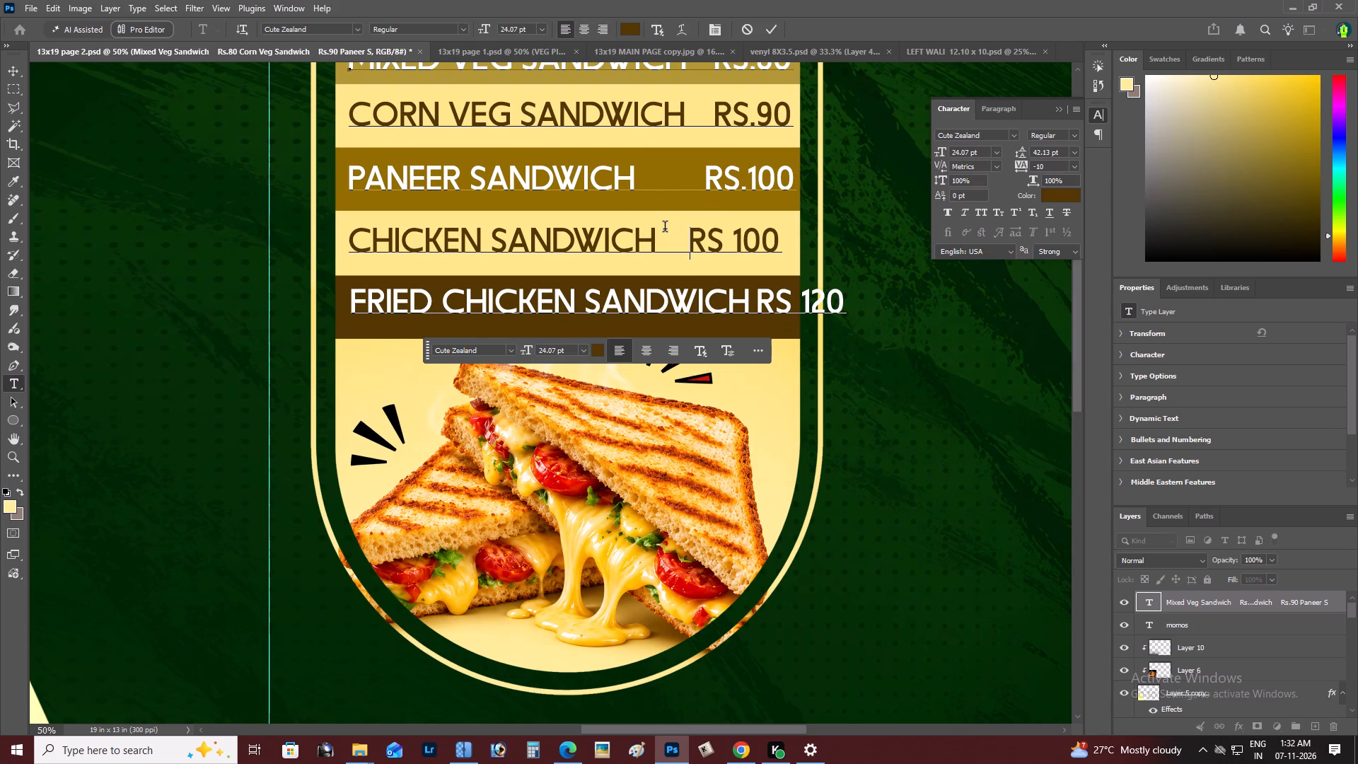
key(space)
Rewrite the Chicken Sandwich price as RS.100 and space it to align with the Paneer Sandwich price above.
click(746, 243)
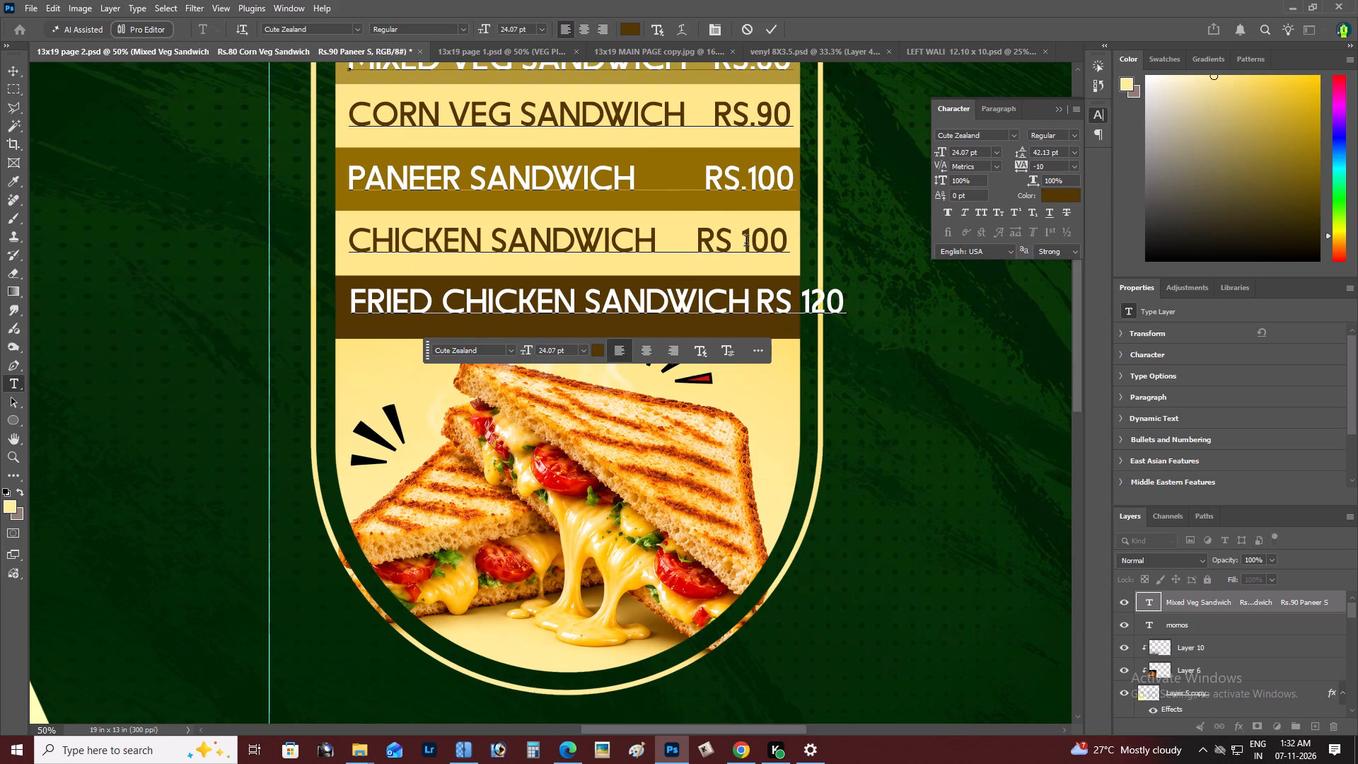
key(BackSpace)
key(period)
key(Left)
key(Left)
key(Left)
key(space)
key(ctrl+Return)
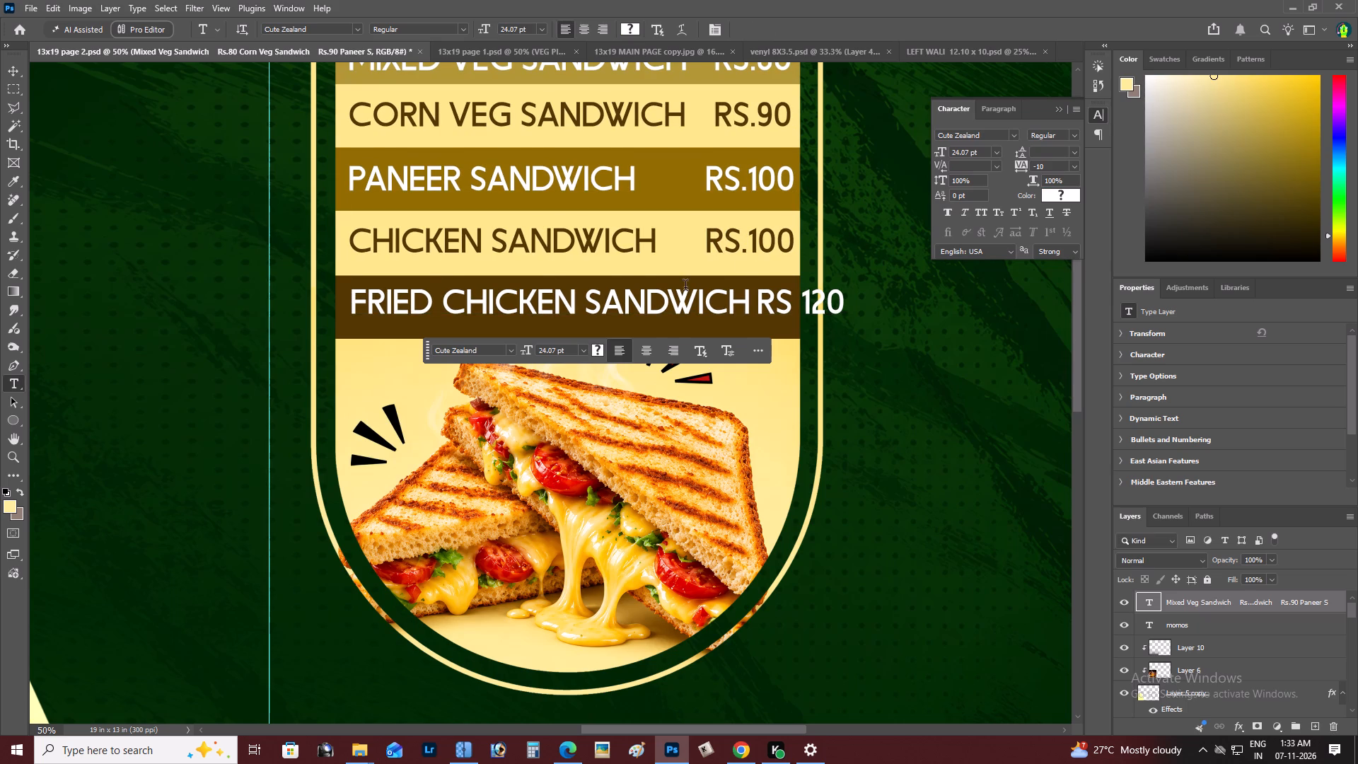
Set the font size of the whole Fried Chicken Sandwich line, price included, to 20 pt.
click(685, 287)
drag(354, 301, 985, 279)
click(516, 303)
drag(355, 302, 604, 303)
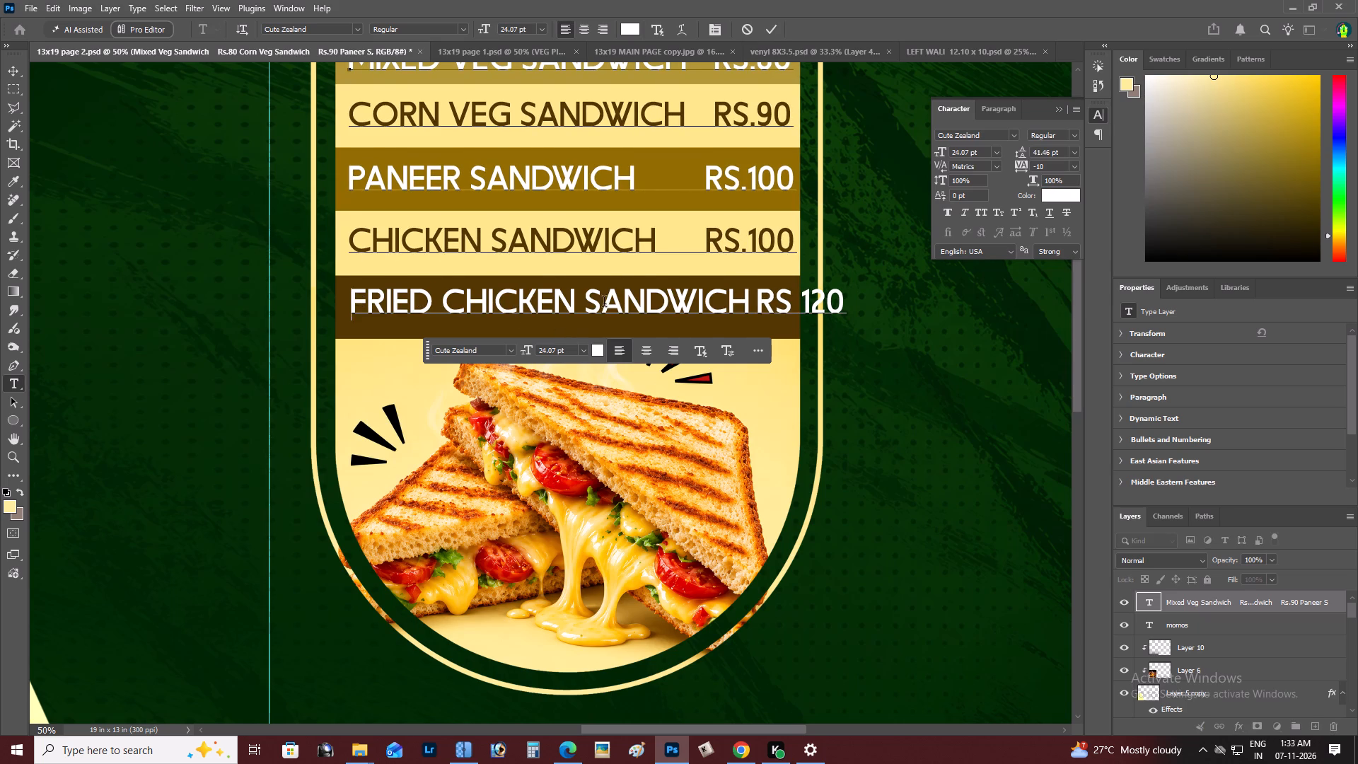
drag(604, 303, 842, 301)
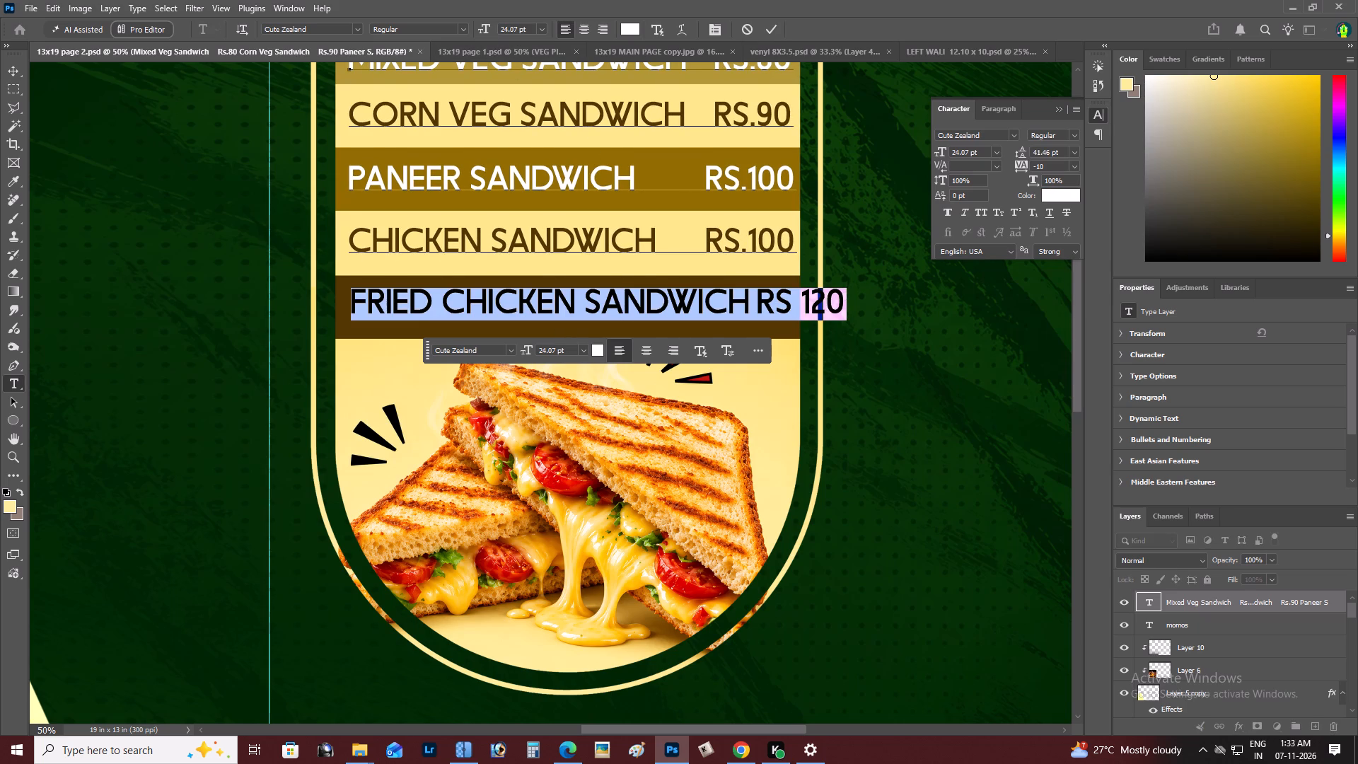
double_click(510, 30)
key(Down)
key(Down)
key(Down)
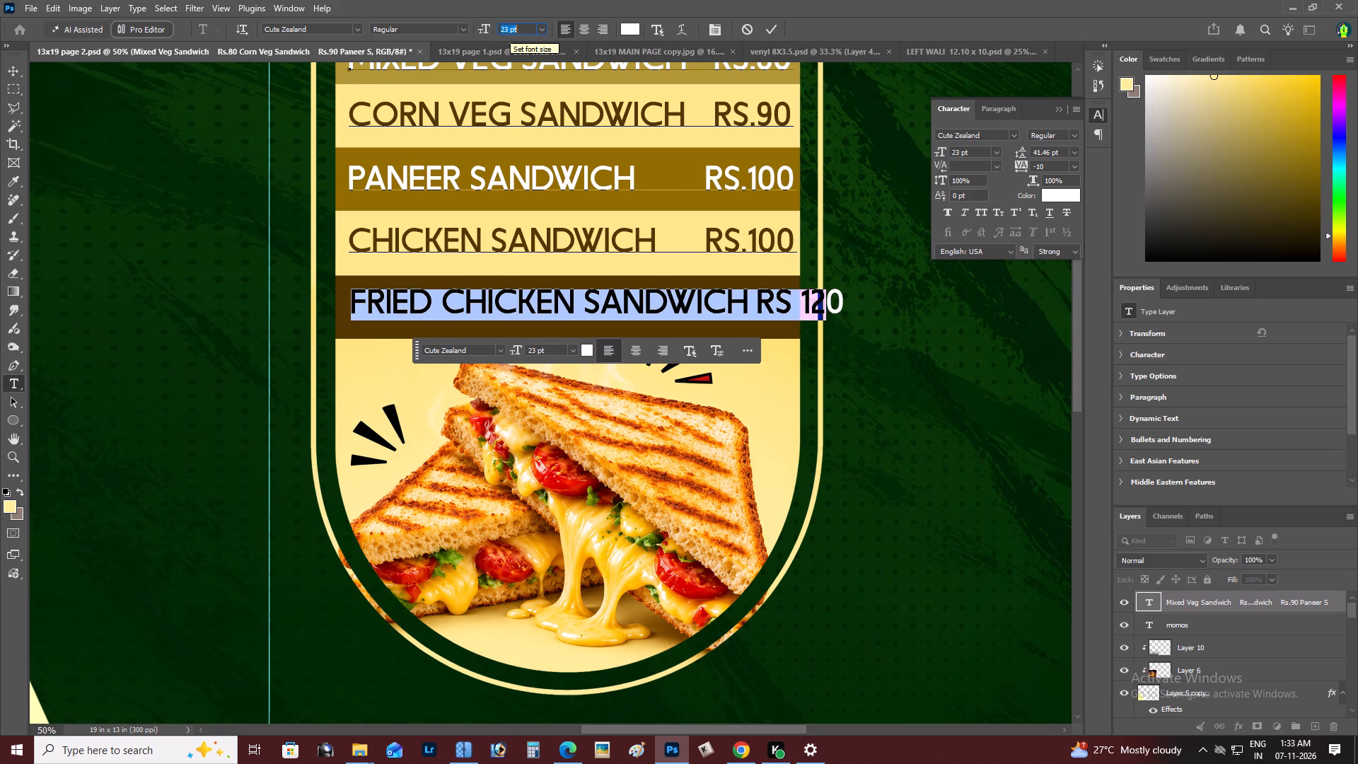
key(Down)
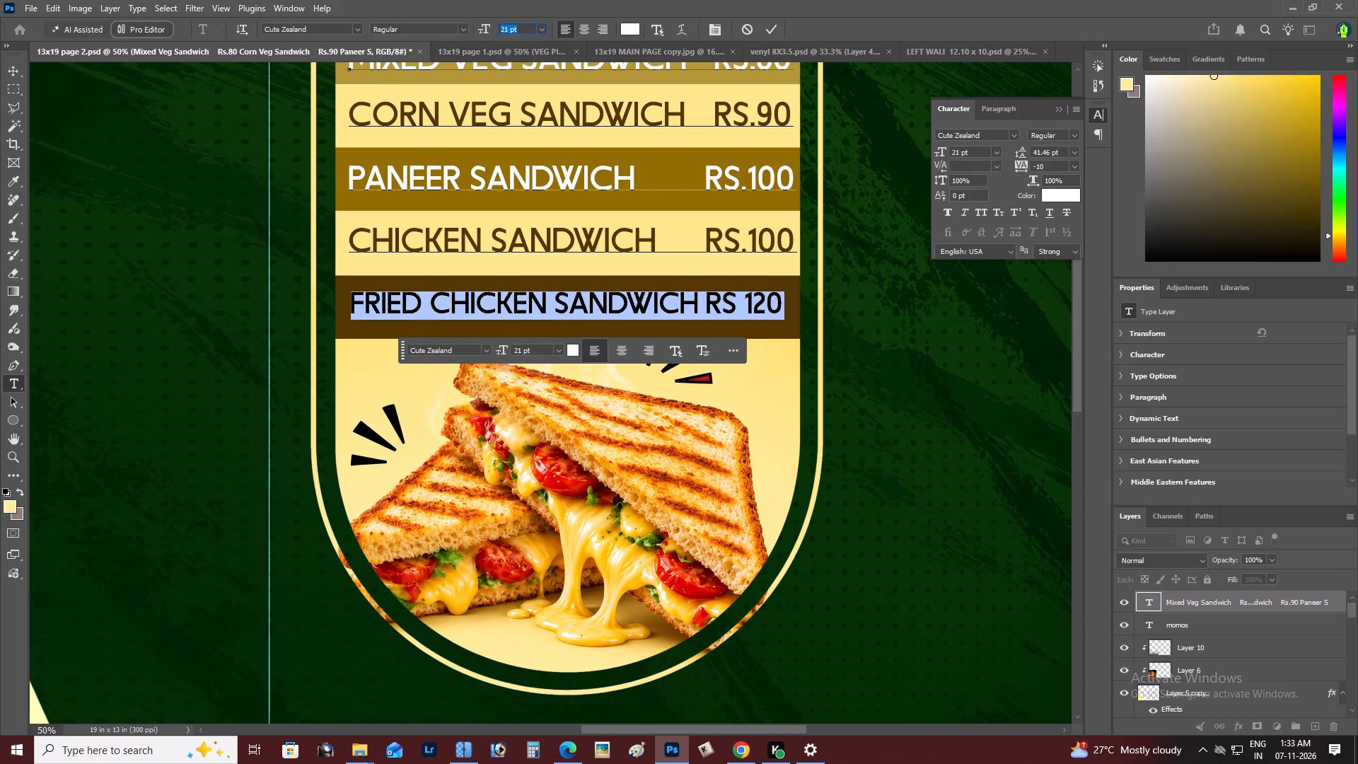
key(Down)
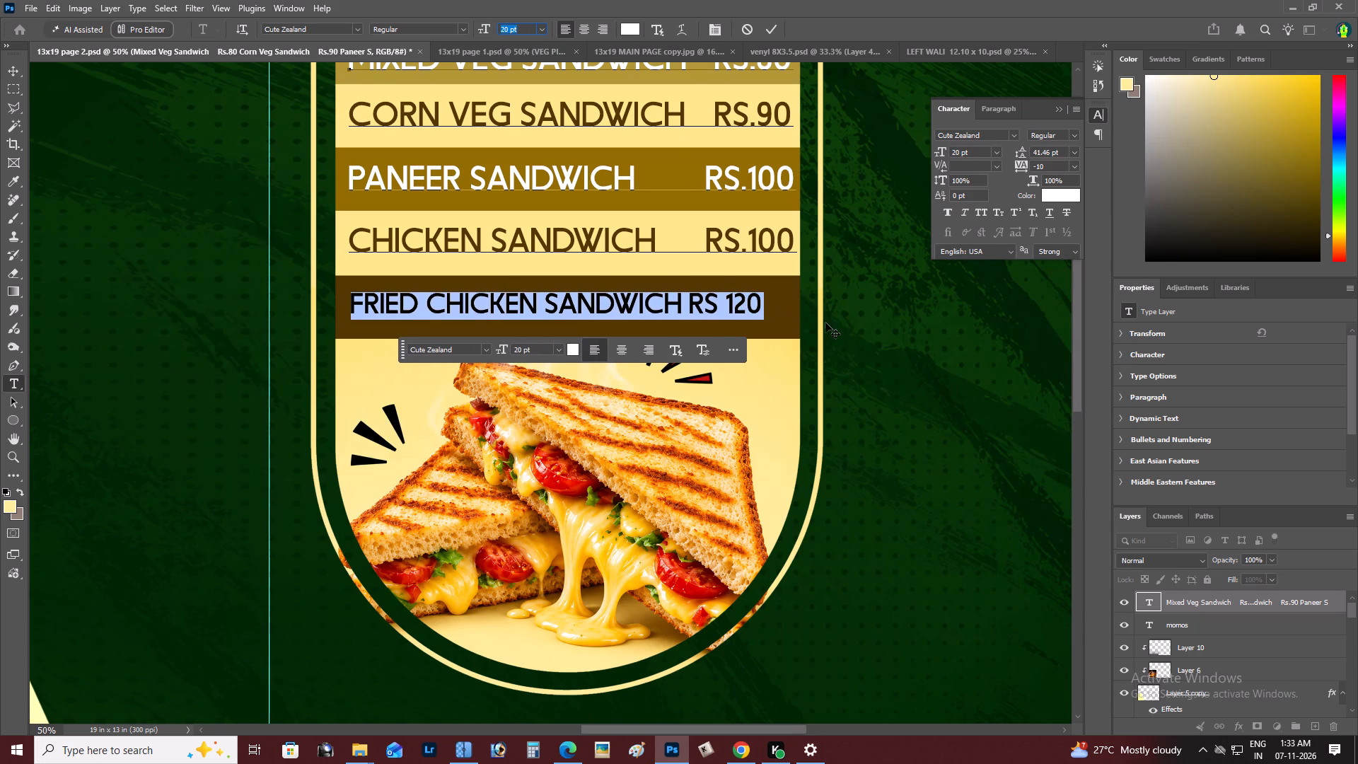
Set the font size of the Fried Chicken Sandwich price alone to 25 pt.
click(724, 307)
drag(690, 303, 768, 306)
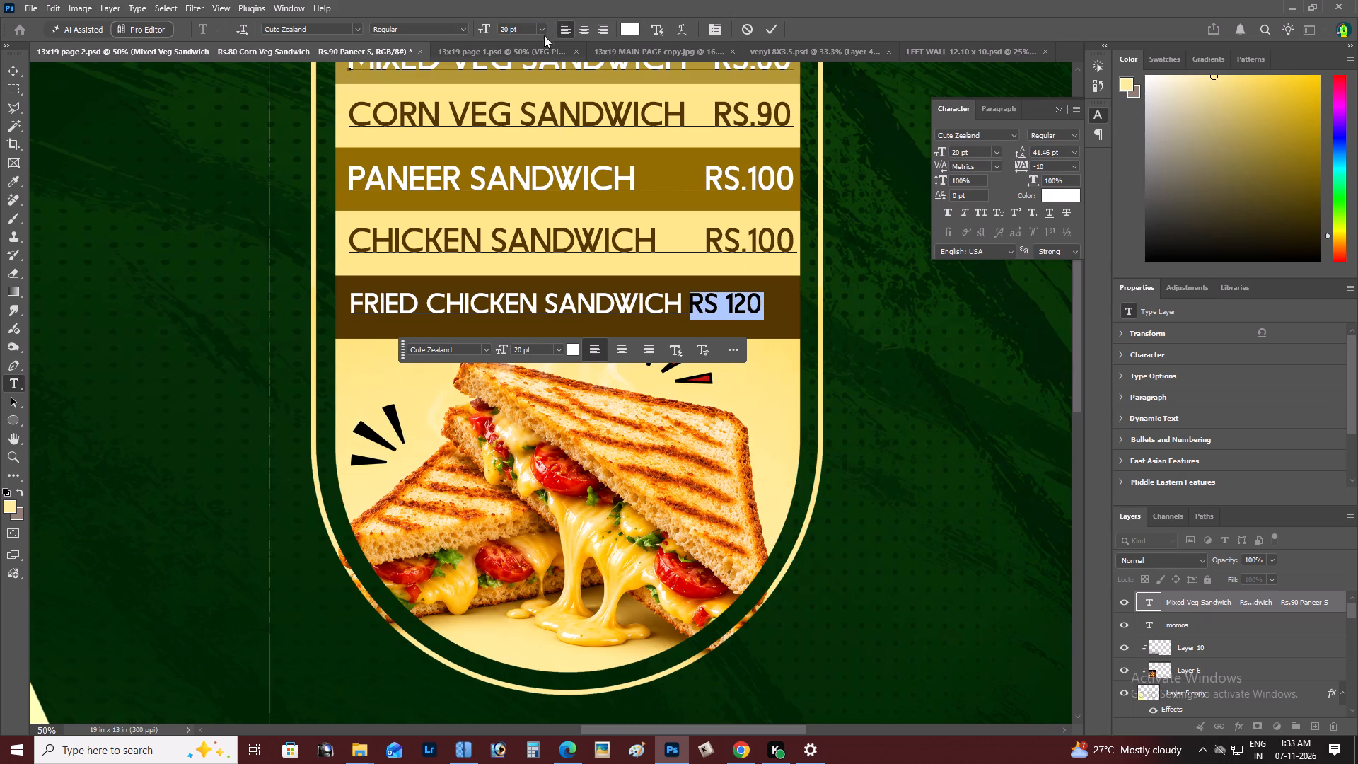
click(502, 34)
double_click(509, 33)
key(Up)
key(Up)
key(Up)
key(Up)
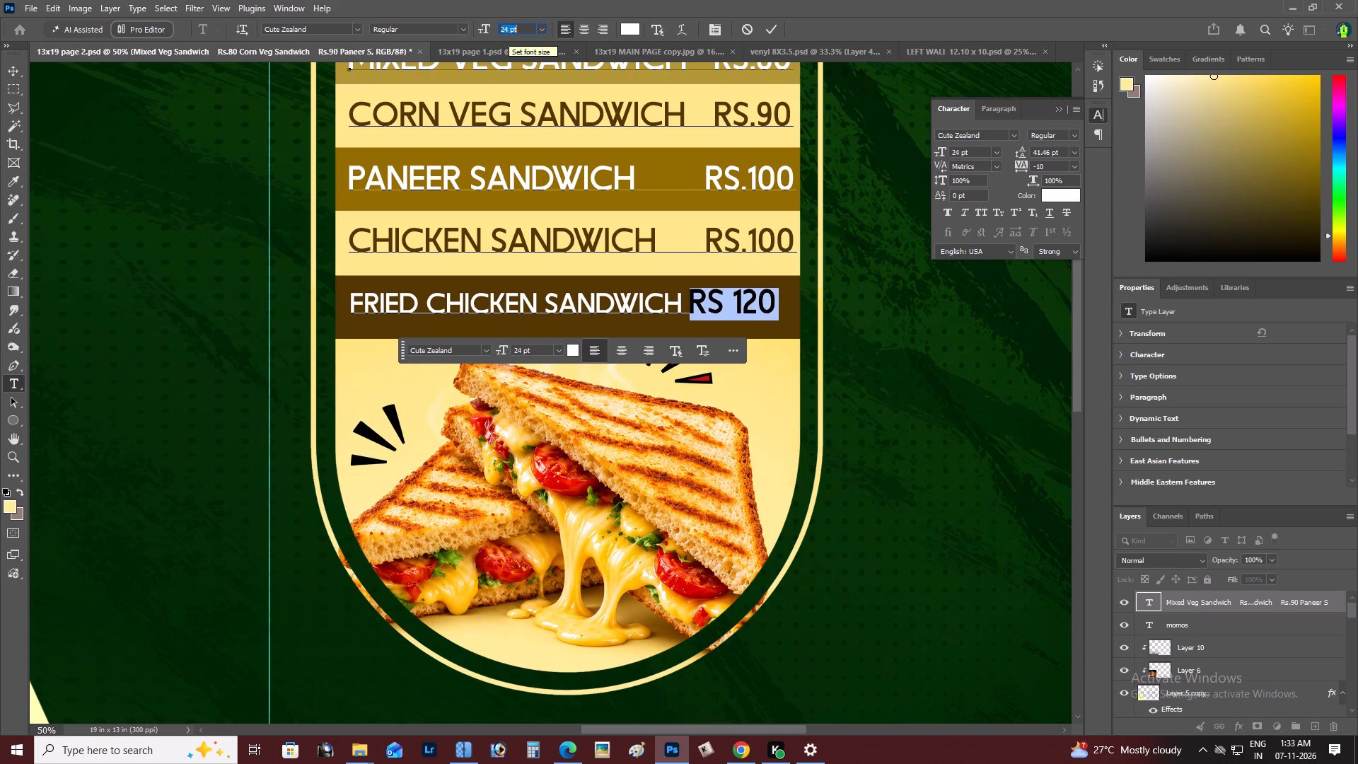
key(Up)
Rewrite the Fried Chicken Sandwich price as RS.120 and add spaces before it to align with the prices above.
click(738, 308)
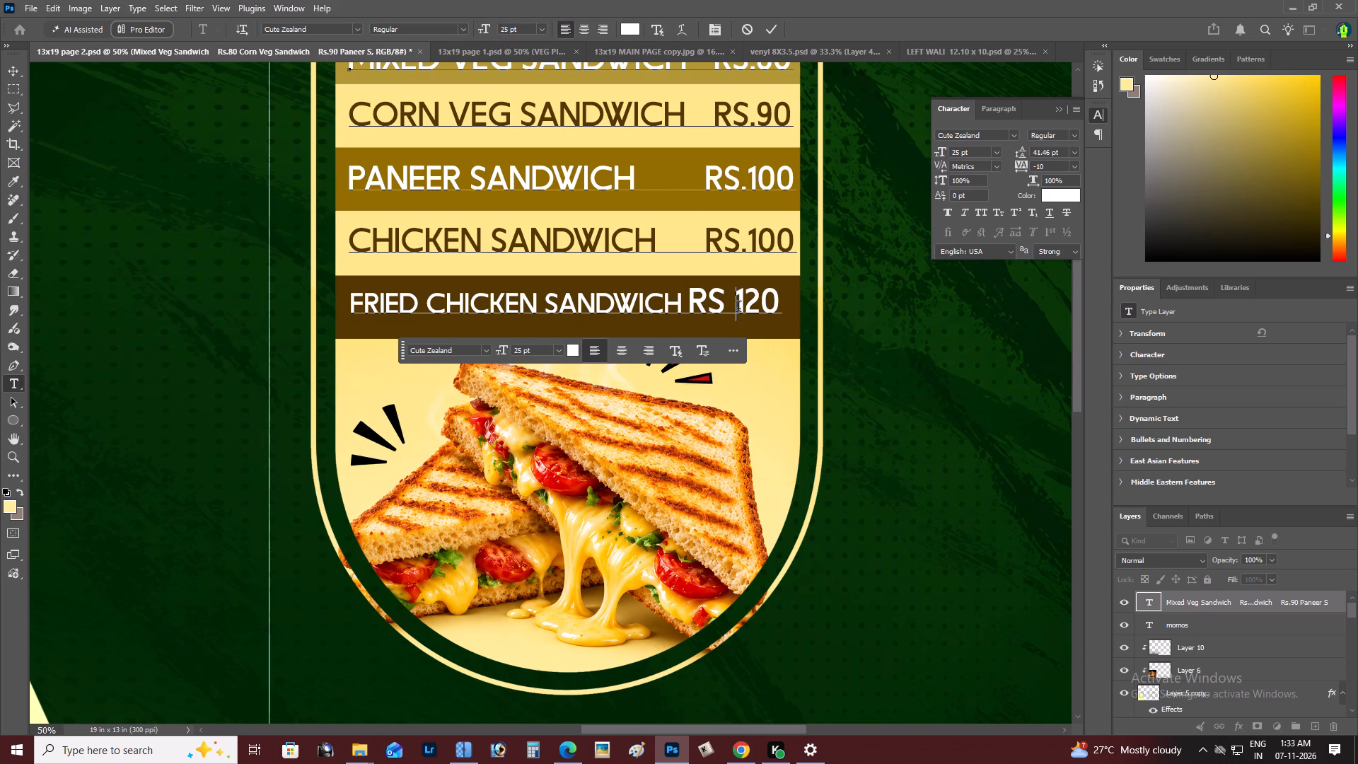
key(BackSpace)
key(period)
key(Left)
key(Left)
key(Left)
key(space)
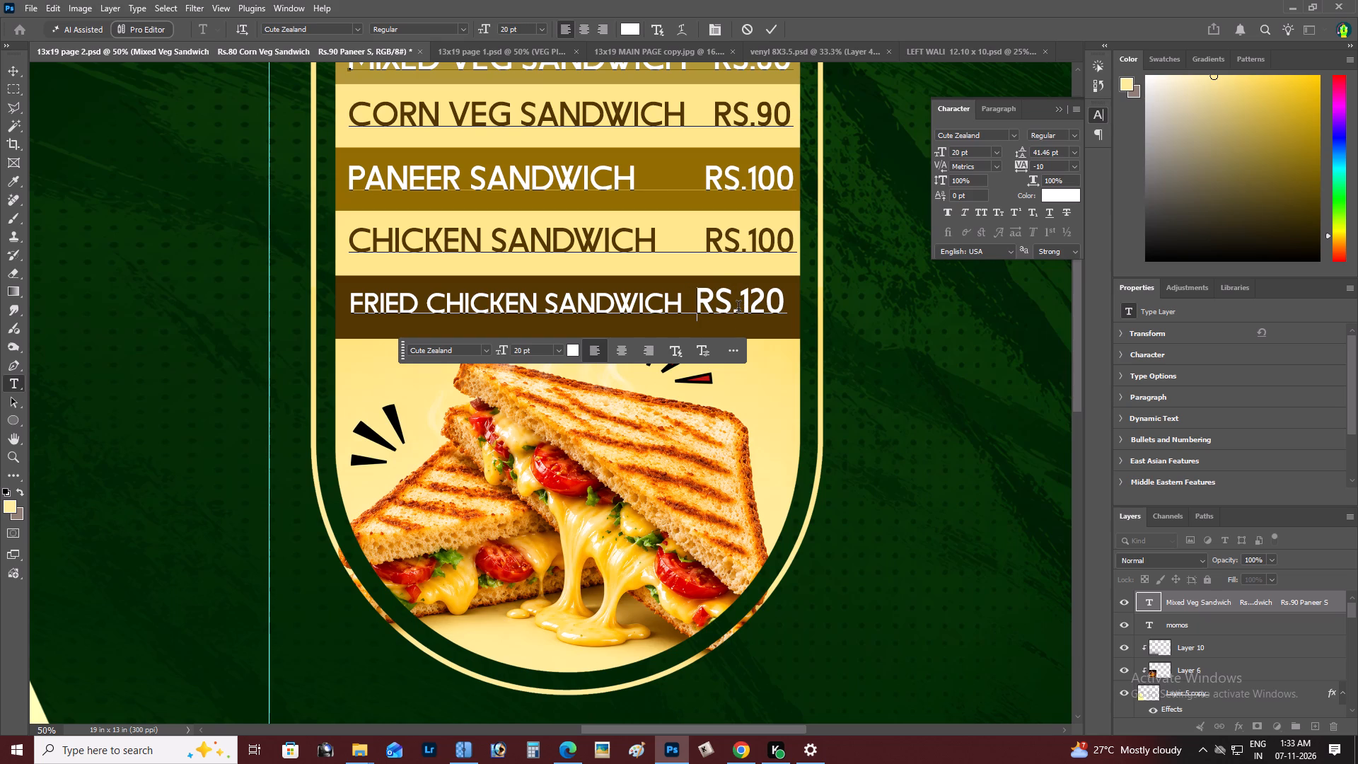
key(space)
key(ctrl+Return)
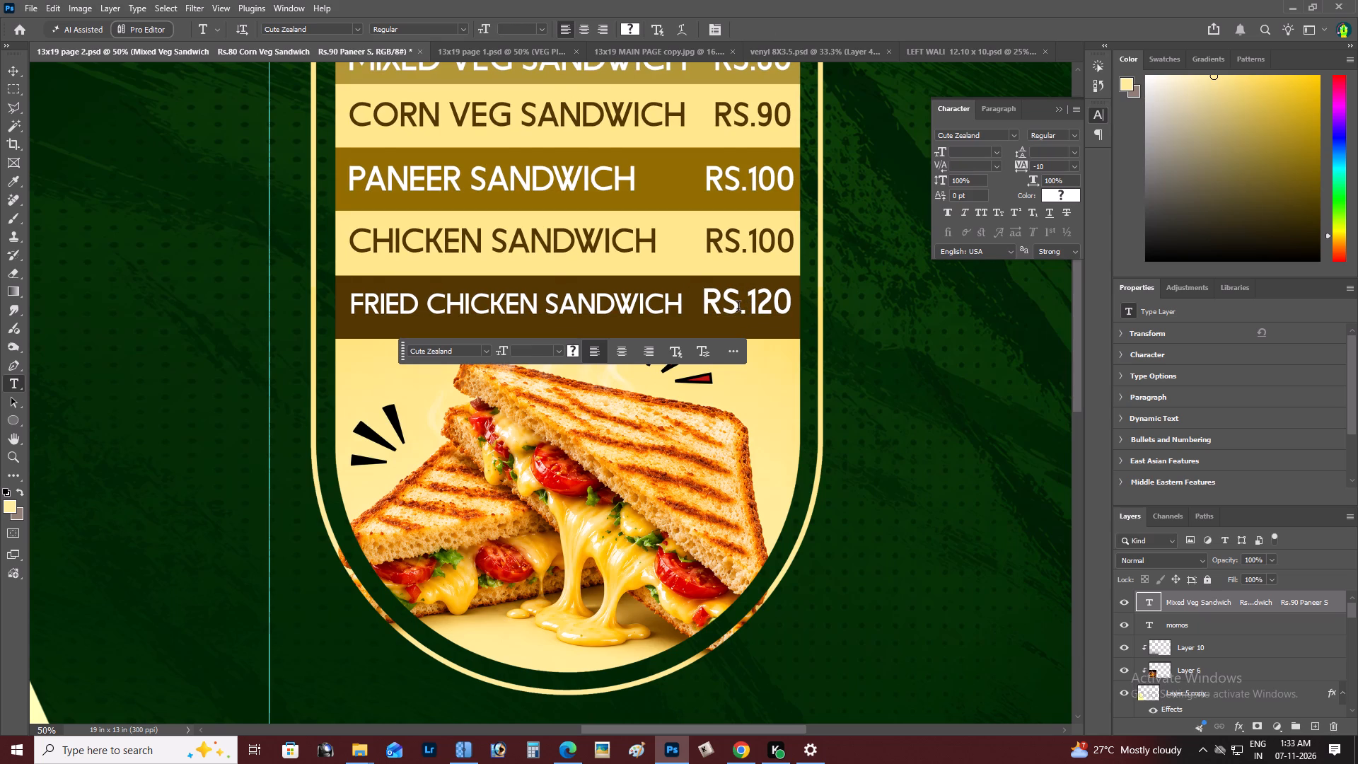
Save the page 2 menu document with the adjusted sandwich price list.
key(z)
alt+click(592, 317)
right_click(592, 317)
click(615, 323)
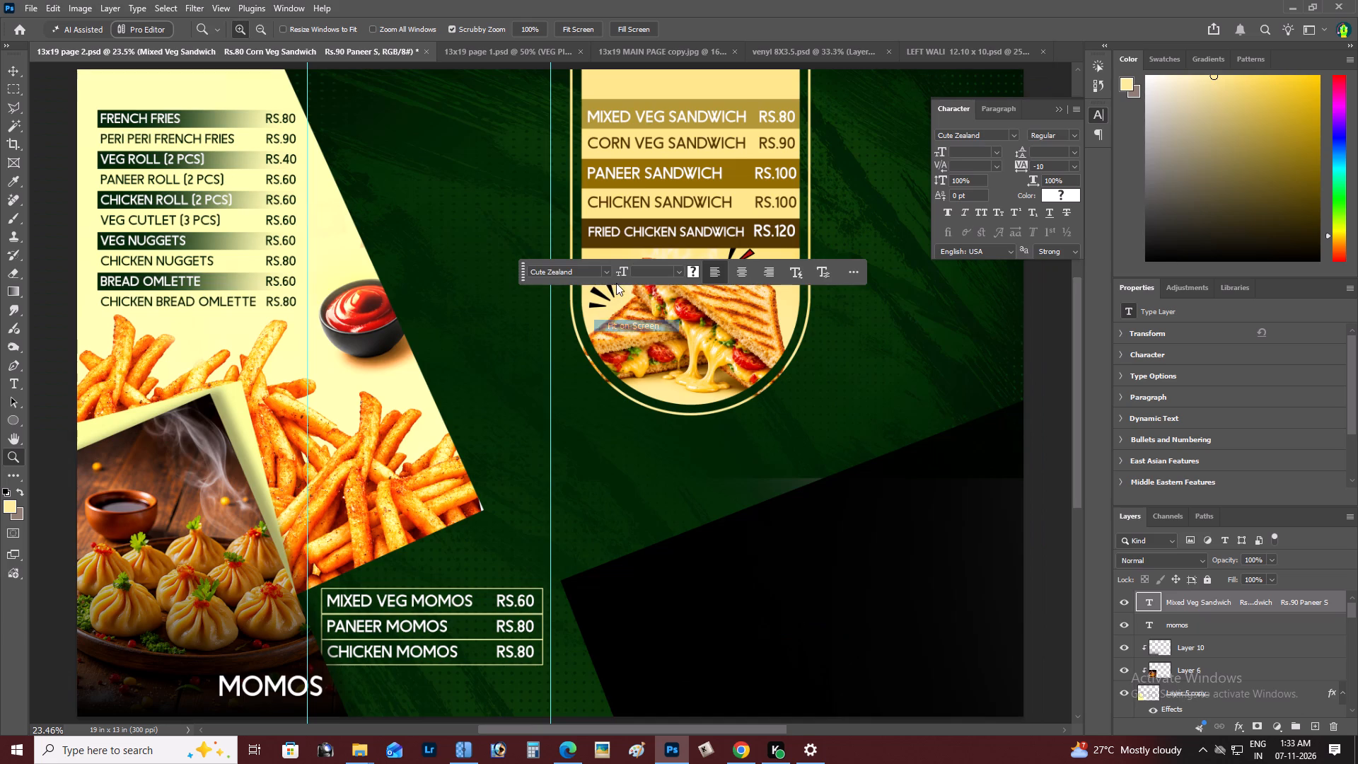
alt+click(639, 188)
right_click(678, 182)
double_click(695, 188)
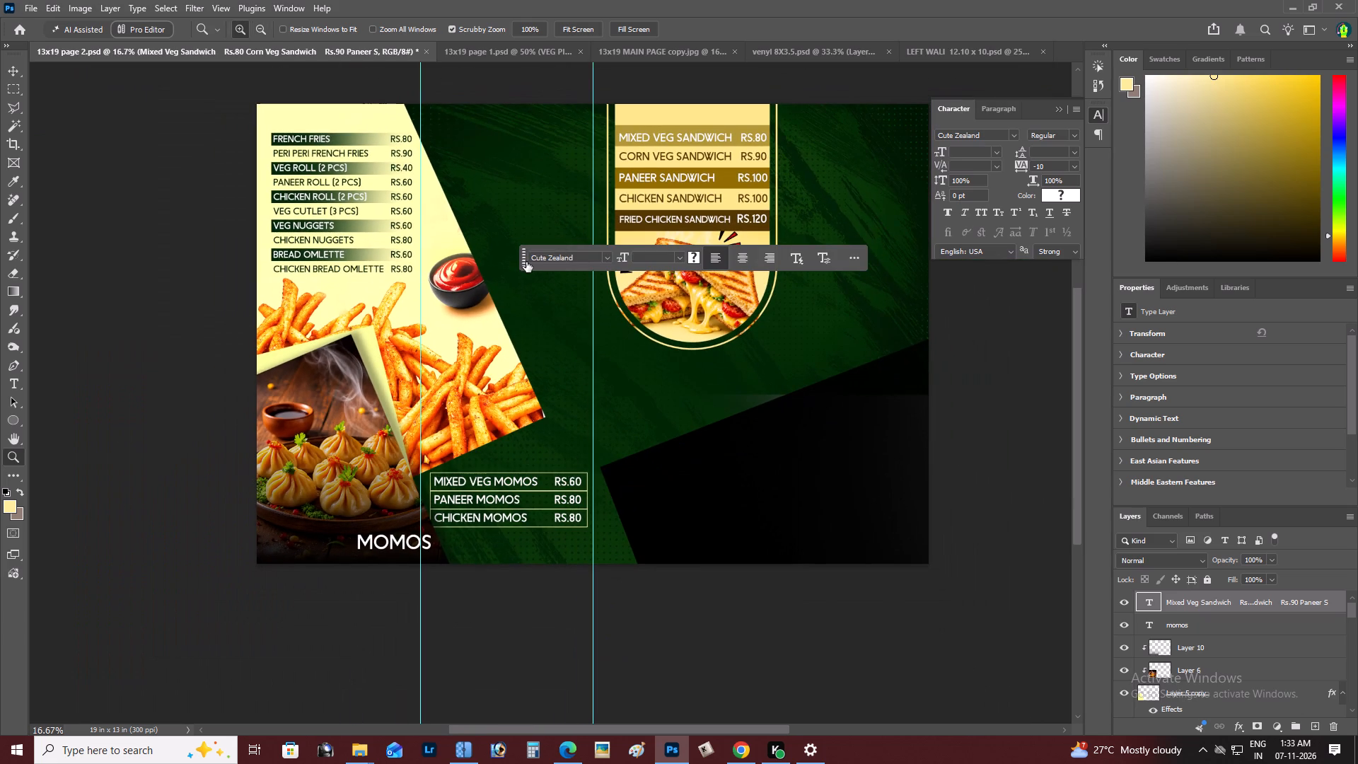
drag(526, 262, 885, 204)
alt+click(652, 289)
right_click(652, 289)
double_click(662, 291)
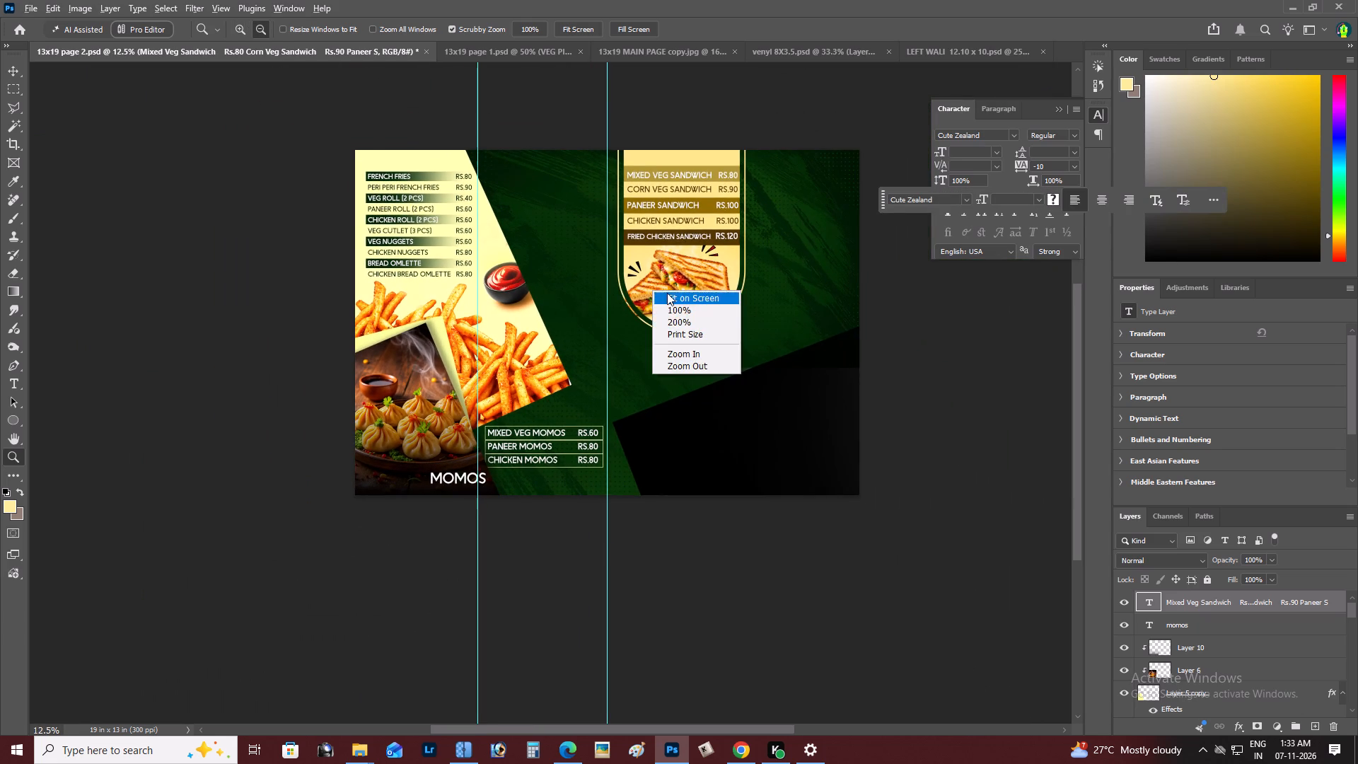
alt+click(667, 293)
key(ctrl+s)
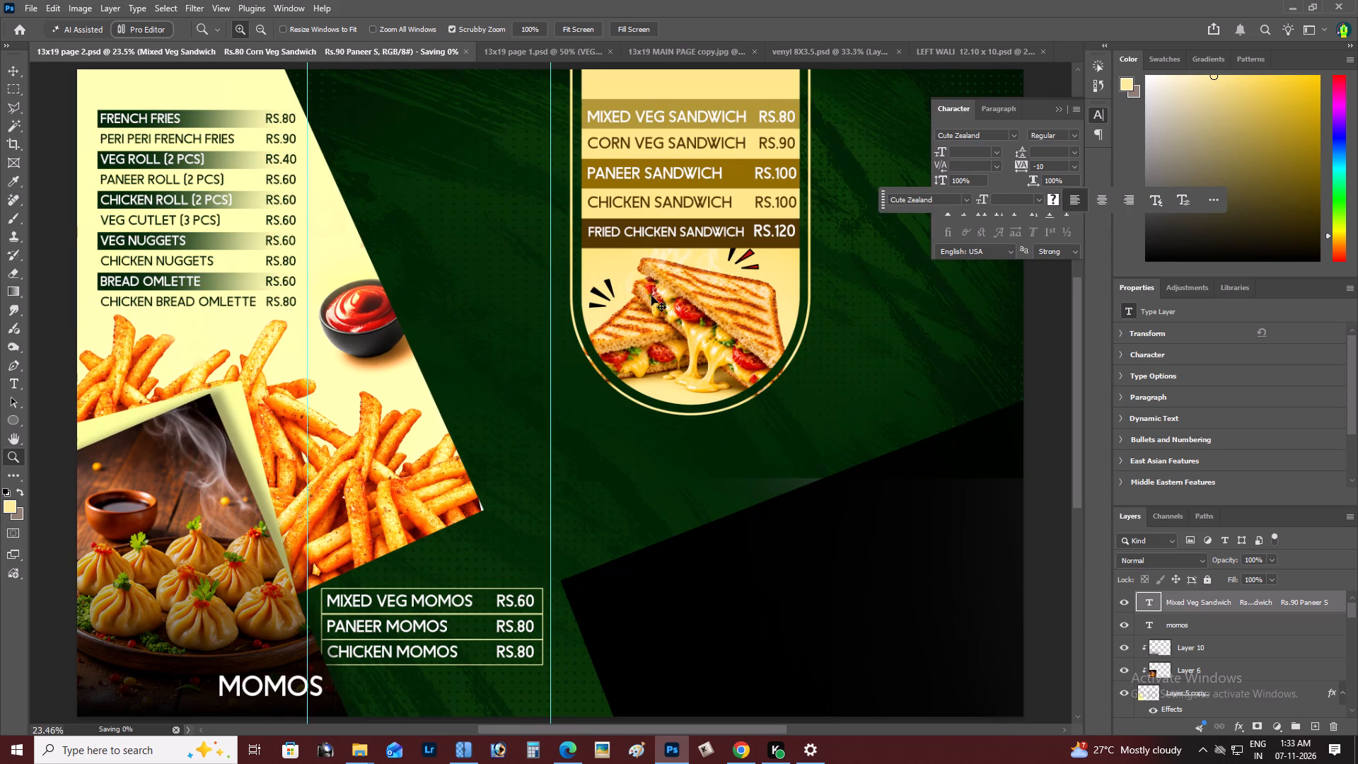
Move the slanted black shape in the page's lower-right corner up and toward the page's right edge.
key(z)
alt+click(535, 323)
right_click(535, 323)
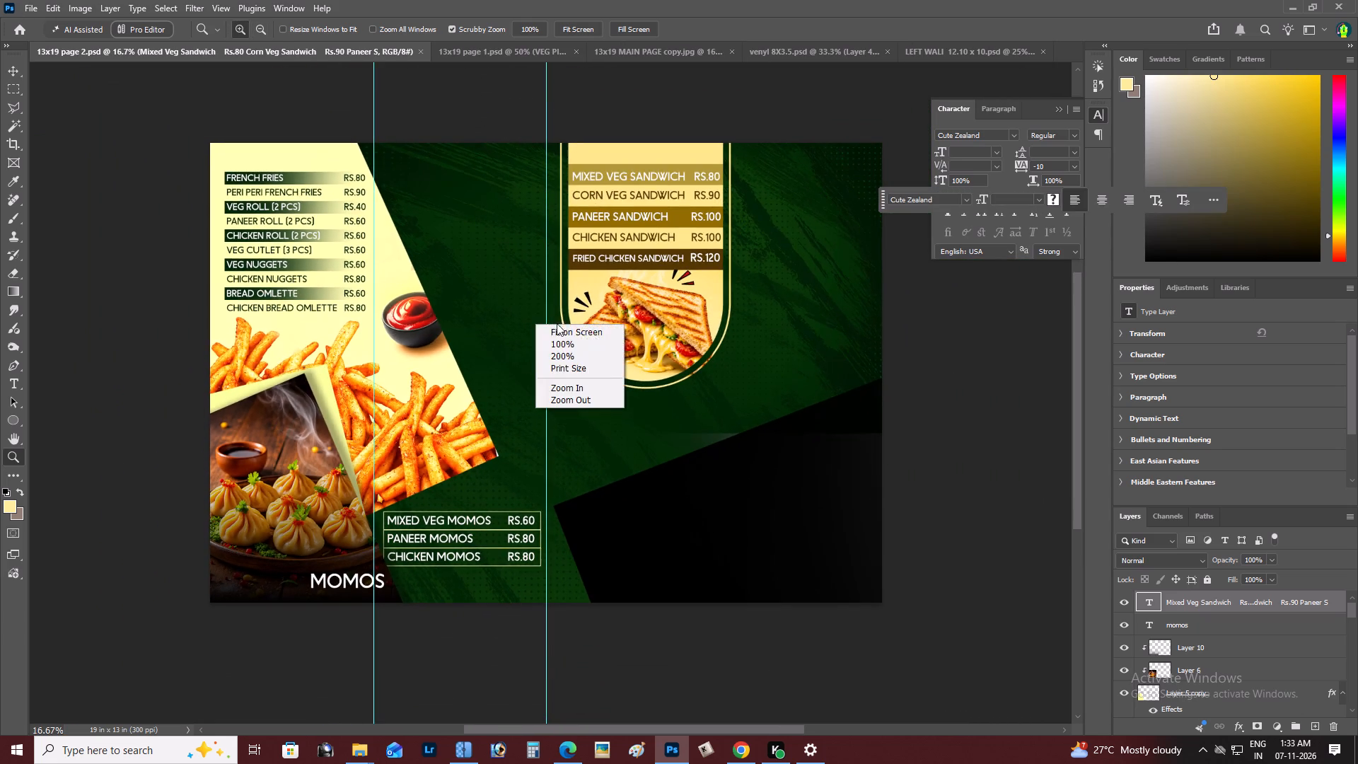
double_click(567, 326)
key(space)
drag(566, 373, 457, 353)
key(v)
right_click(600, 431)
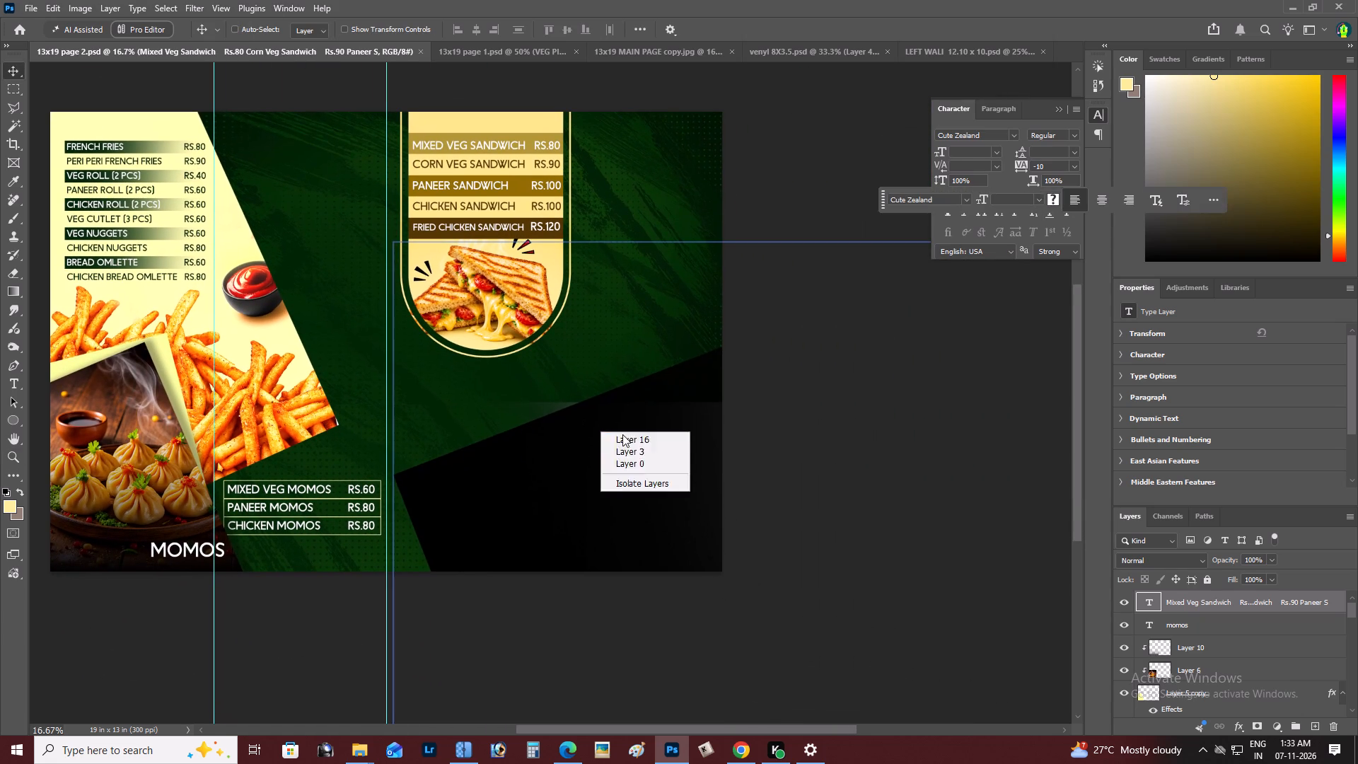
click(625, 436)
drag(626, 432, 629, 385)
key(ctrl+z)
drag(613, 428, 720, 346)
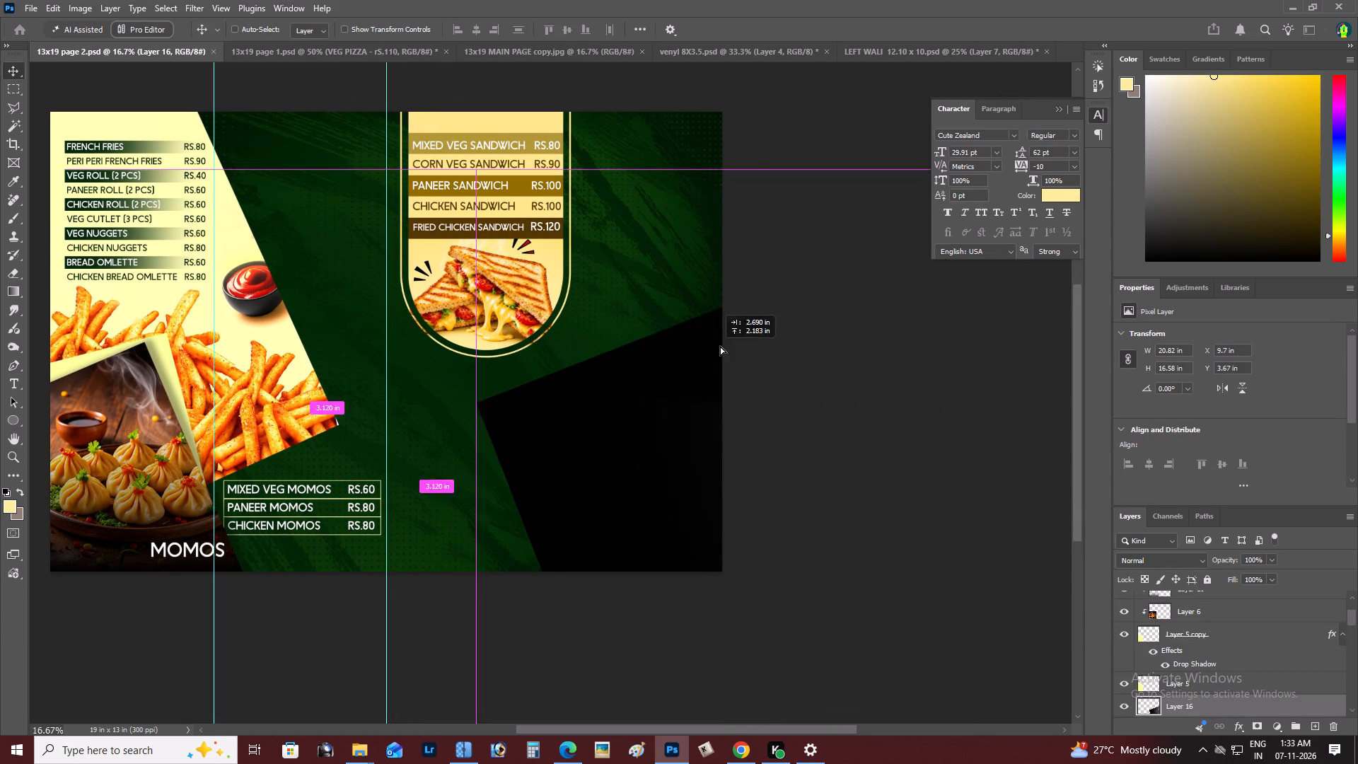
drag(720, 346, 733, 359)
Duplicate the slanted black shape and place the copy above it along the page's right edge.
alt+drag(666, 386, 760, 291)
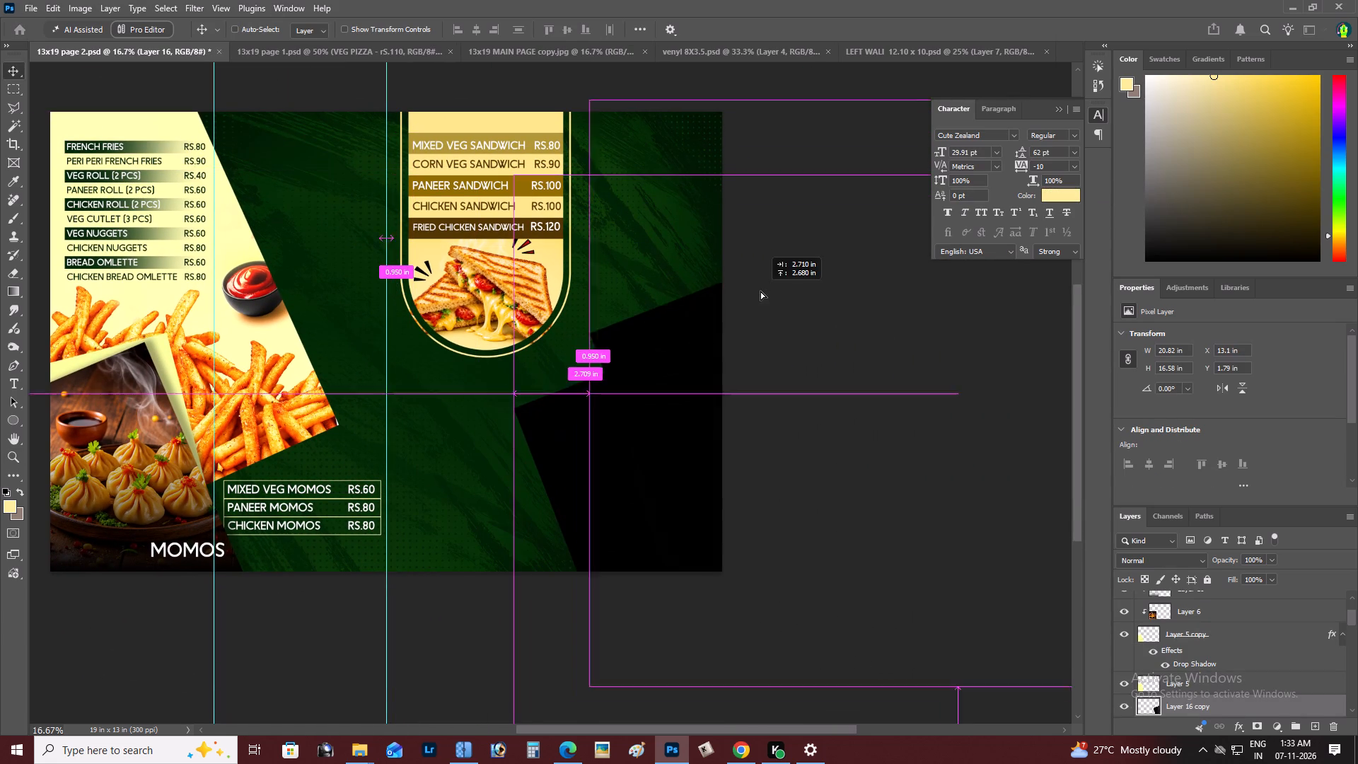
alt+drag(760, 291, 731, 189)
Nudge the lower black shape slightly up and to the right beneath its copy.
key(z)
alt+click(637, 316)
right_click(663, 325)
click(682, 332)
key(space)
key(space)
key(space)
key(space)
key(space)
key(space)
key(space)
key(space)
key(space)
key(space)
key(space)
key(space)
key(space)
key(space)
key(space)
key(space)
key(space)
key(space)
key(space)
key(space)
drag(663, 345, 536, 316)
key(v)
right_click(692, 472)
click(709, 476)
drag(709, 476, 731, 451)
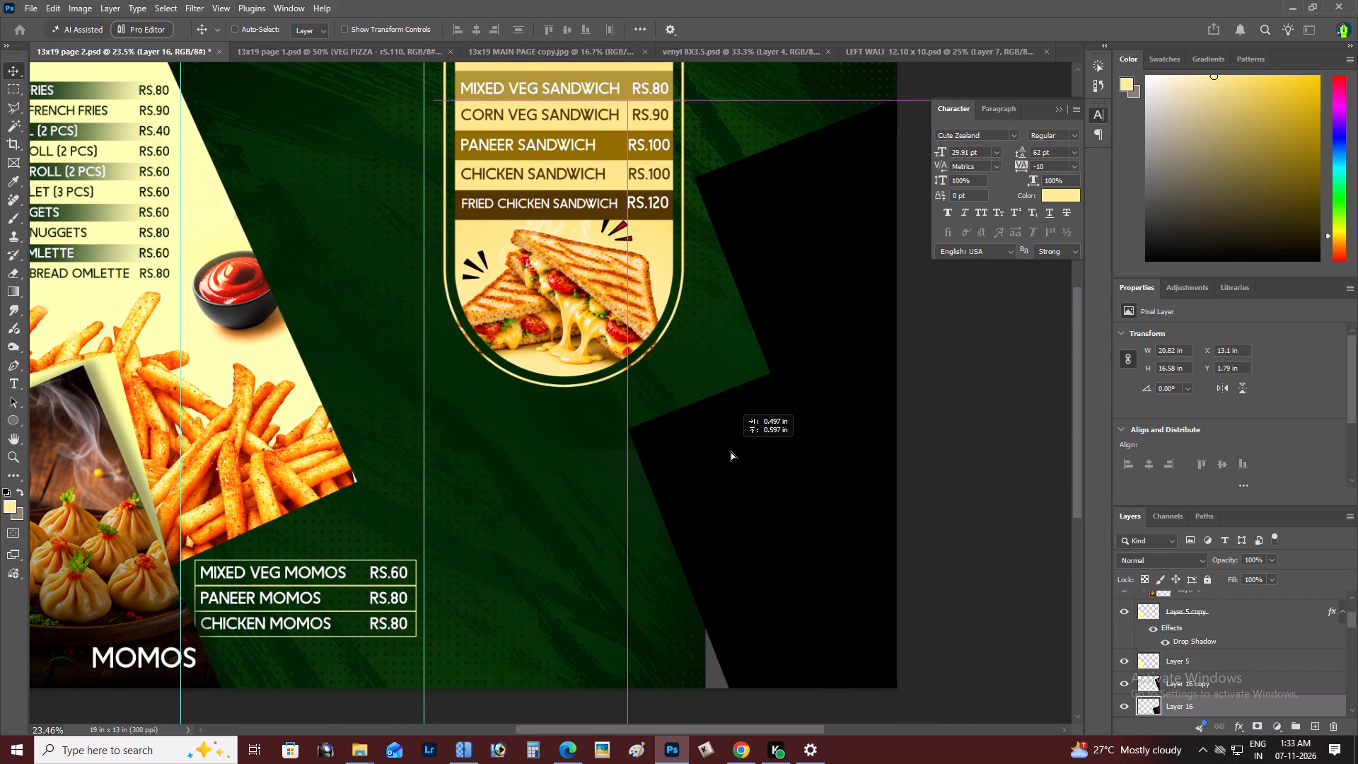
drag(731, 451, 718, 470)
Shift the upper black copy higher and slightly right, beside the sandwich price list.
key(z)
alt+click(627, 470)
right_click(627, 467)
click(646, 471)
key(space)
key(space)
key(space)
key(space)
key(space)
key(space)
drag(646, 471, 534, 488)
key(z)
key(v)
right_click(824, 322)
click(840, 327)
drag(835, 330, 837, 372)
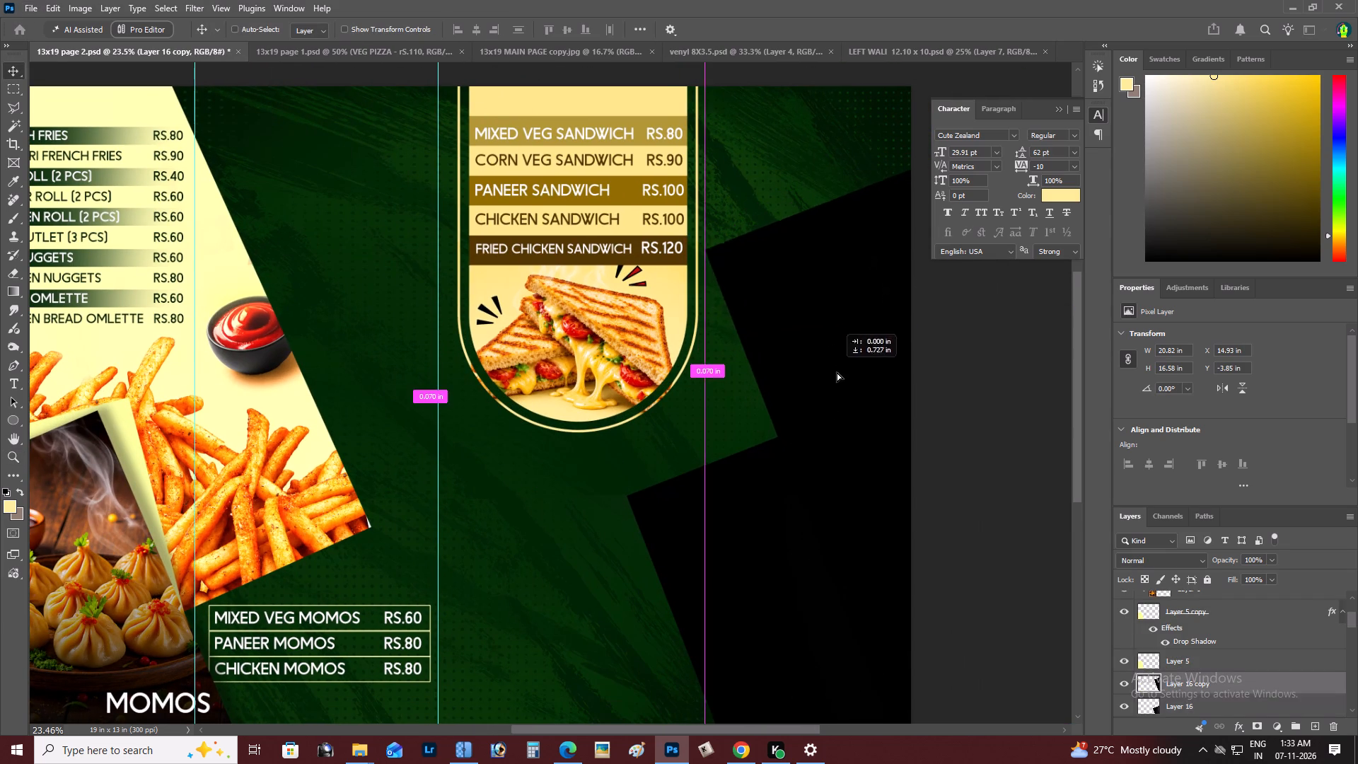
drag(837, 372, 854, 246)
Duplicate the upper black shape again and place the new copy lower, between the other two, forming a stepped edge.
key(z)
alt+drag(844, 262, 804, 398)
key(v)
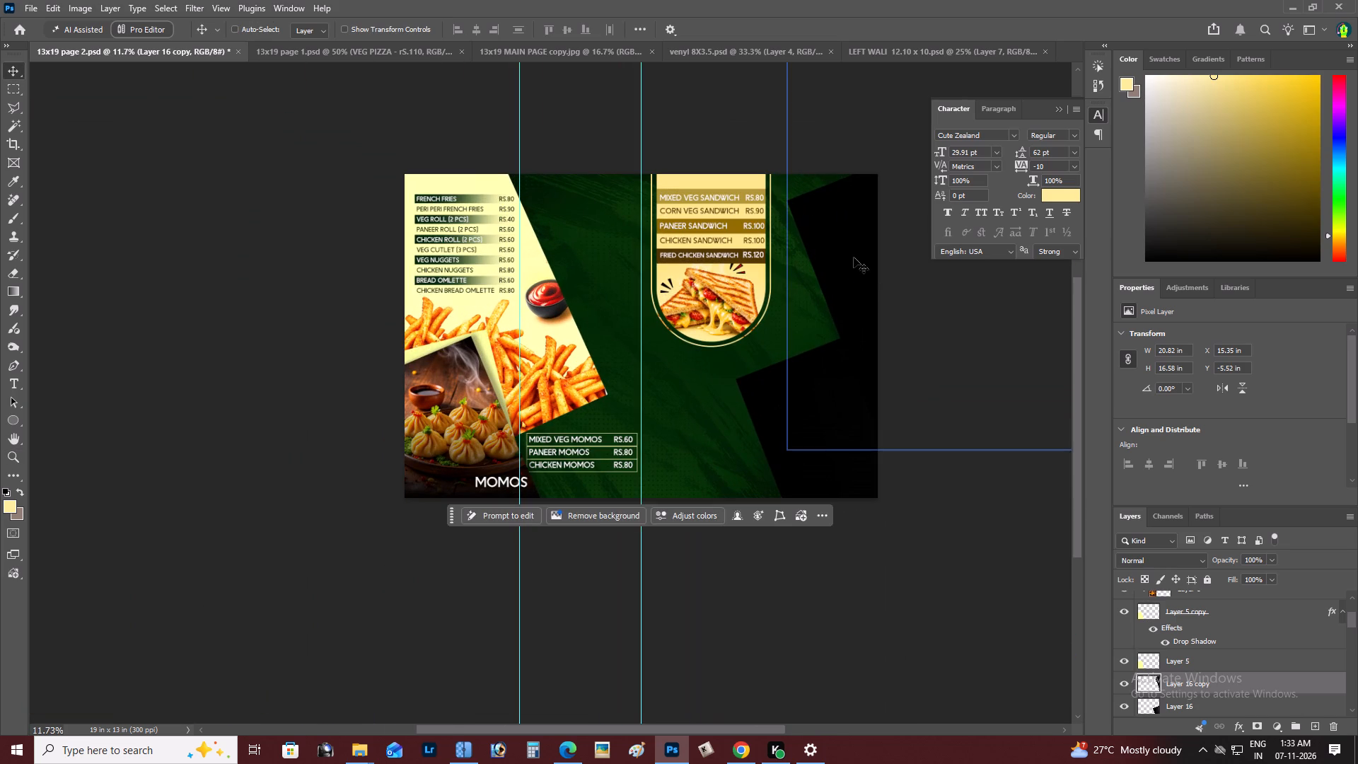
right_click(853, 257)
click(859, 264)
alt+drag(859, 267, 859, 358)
Delete both black copies and the original slanted black shape, Layer 16, from the right side of the page.
key(z)
alt+click(828, 296)
right_click(835, 295)
click(852, 306)
key(space)
key(space)
key(space)
key(space)
key(space)
key(space)
key(space)
key(space)
key(space)
key(space)
key(space)
key(space)
key(space)
key(space)
drag(847, 311, 637, 296)
key(z)
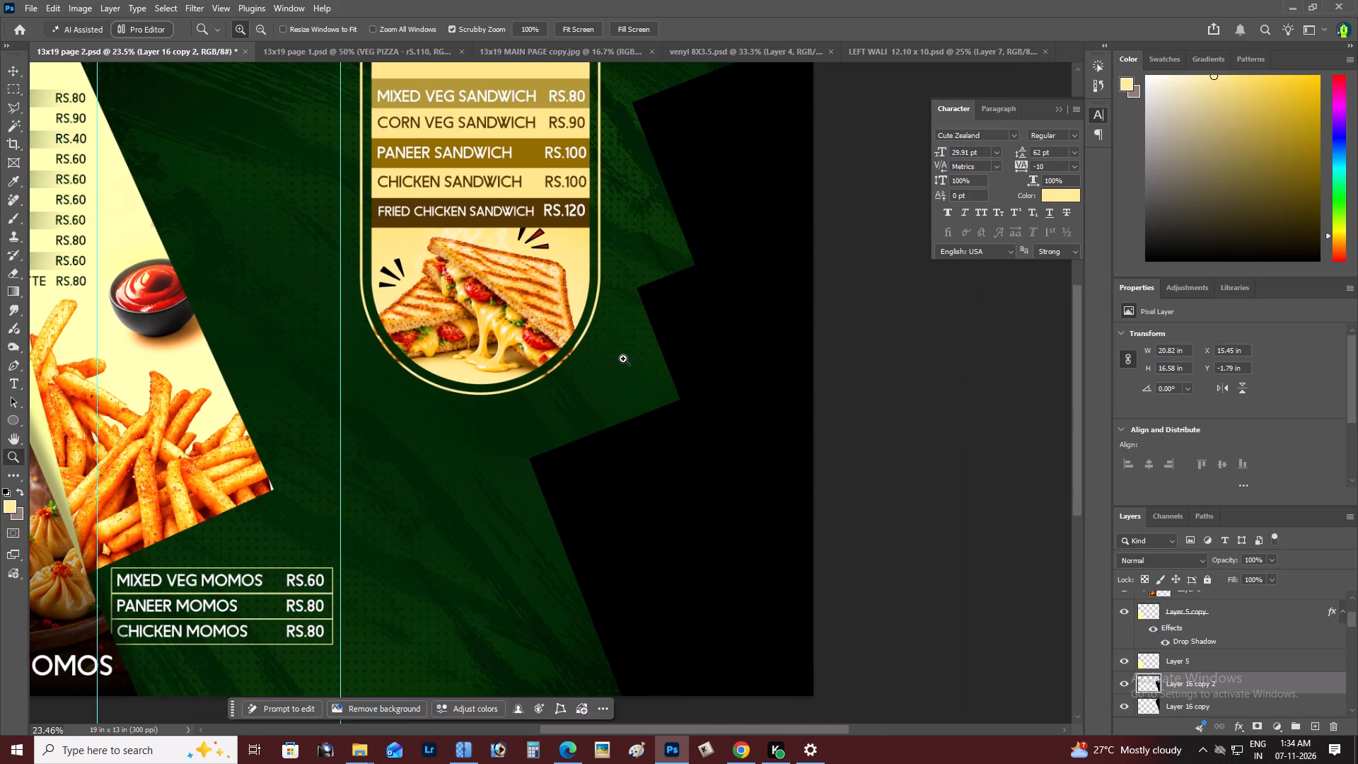
alt+double_click(623, 361)
key(BackSpace)
key(BackSpace)
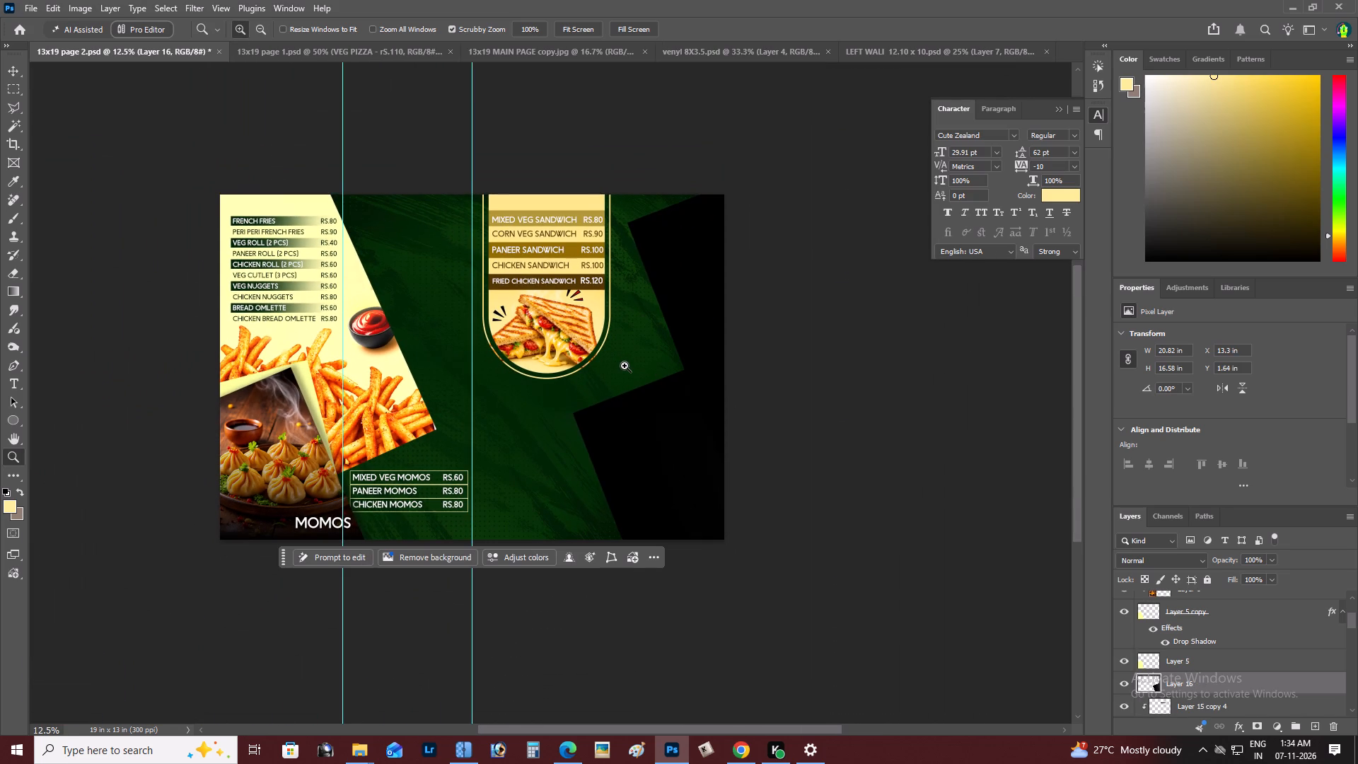
key(BackSpace)
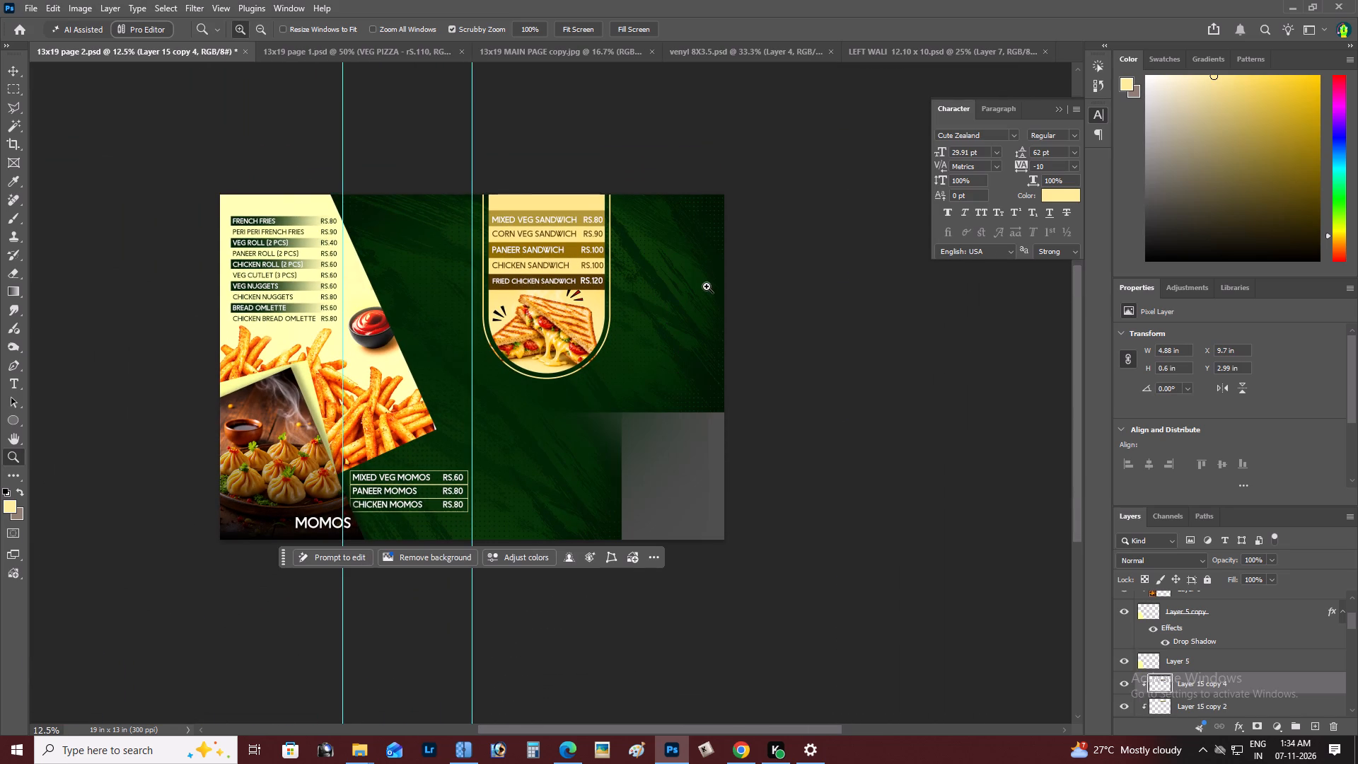
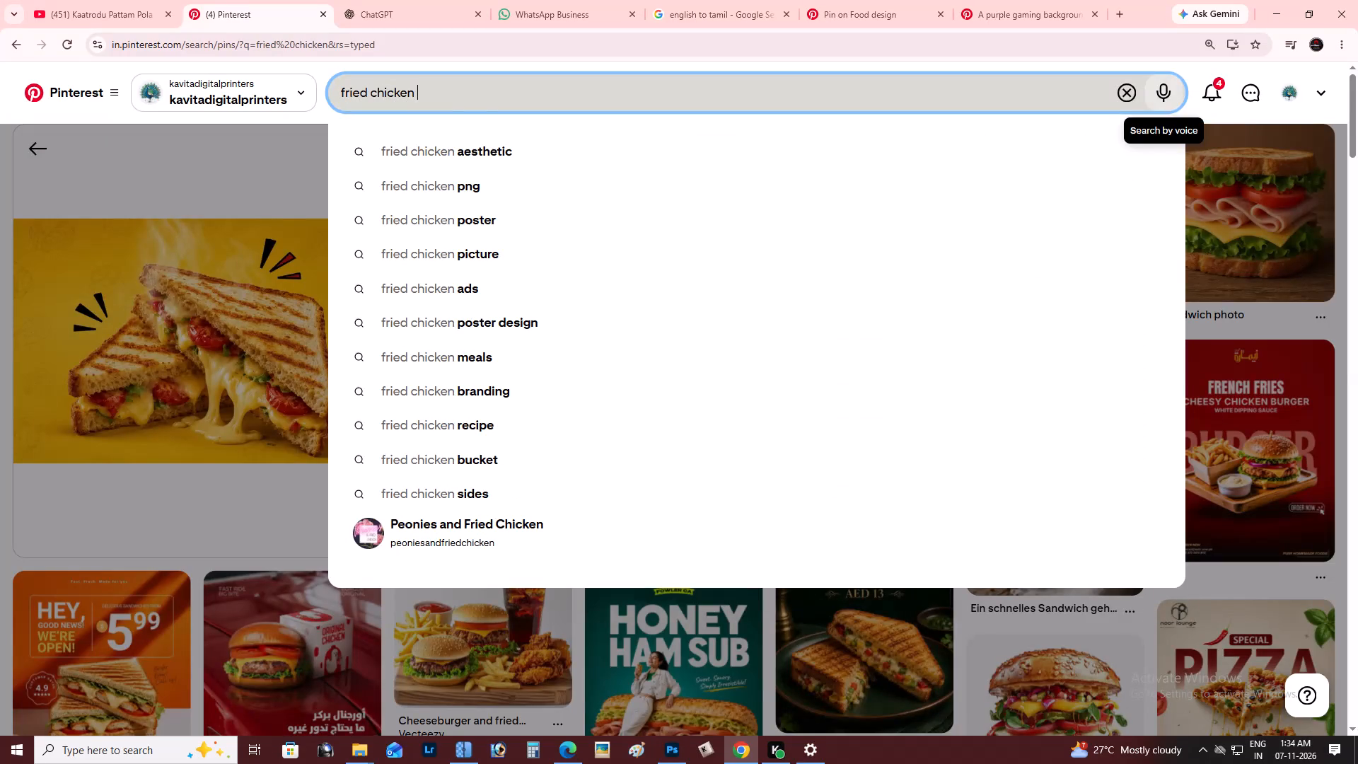
Search Pinterest for "fried chicken poster design".
key(alt+Tab)
key(alt+Tab)
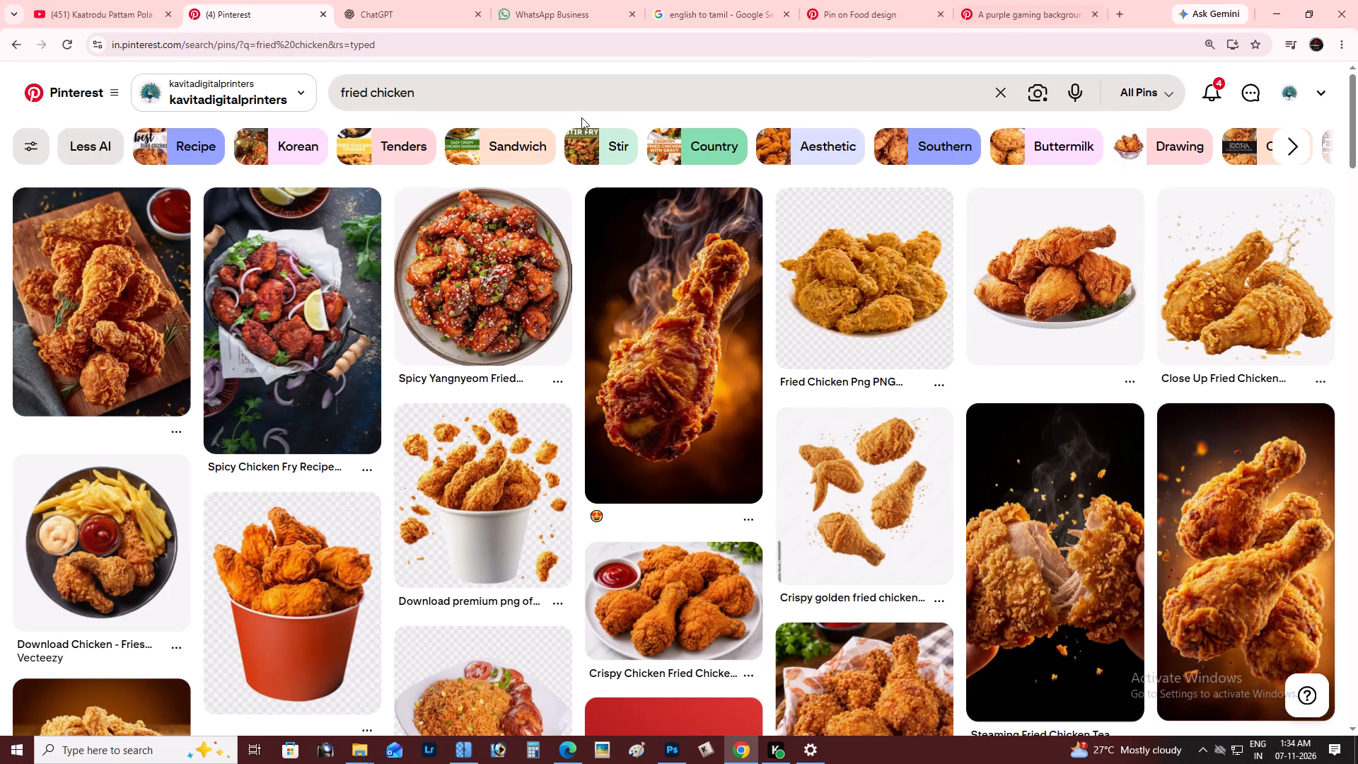
click(554, 88)
key(space)
text(po)
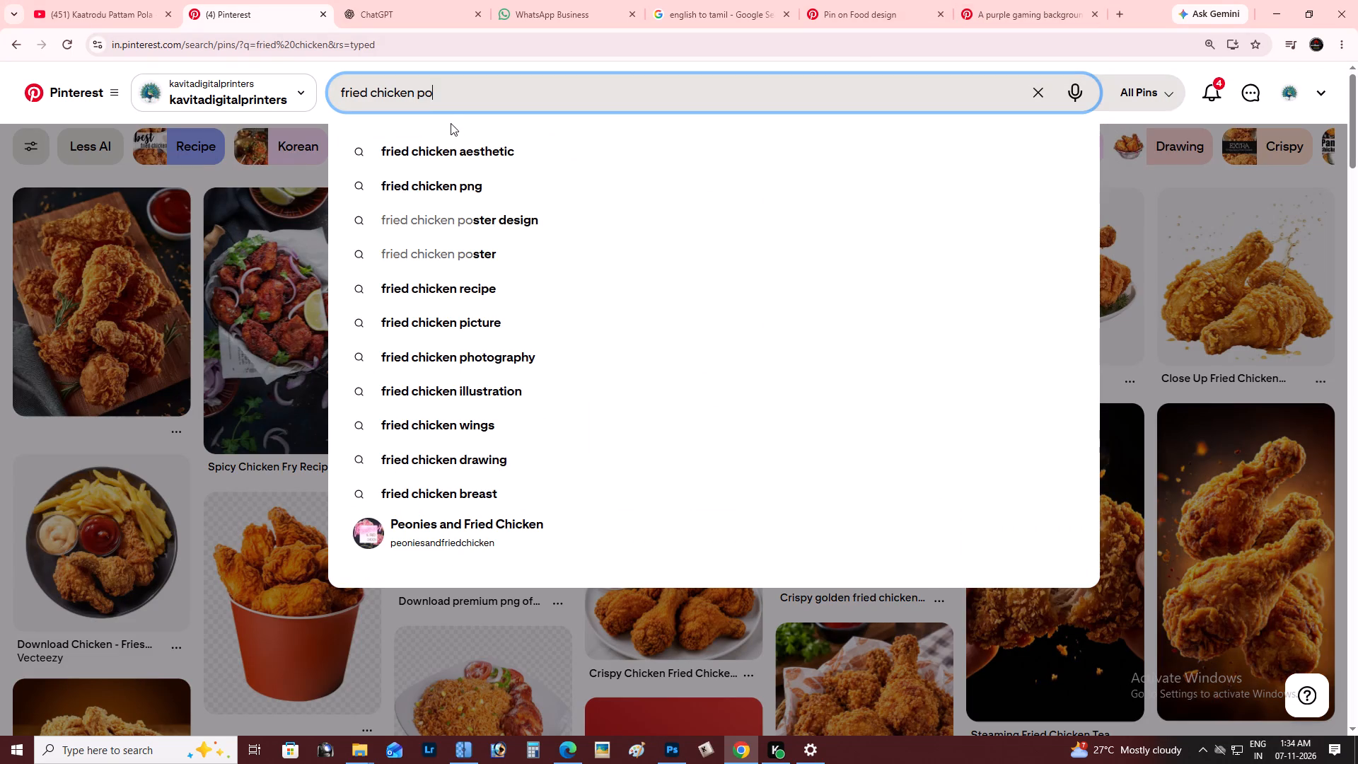
click(473, 154)
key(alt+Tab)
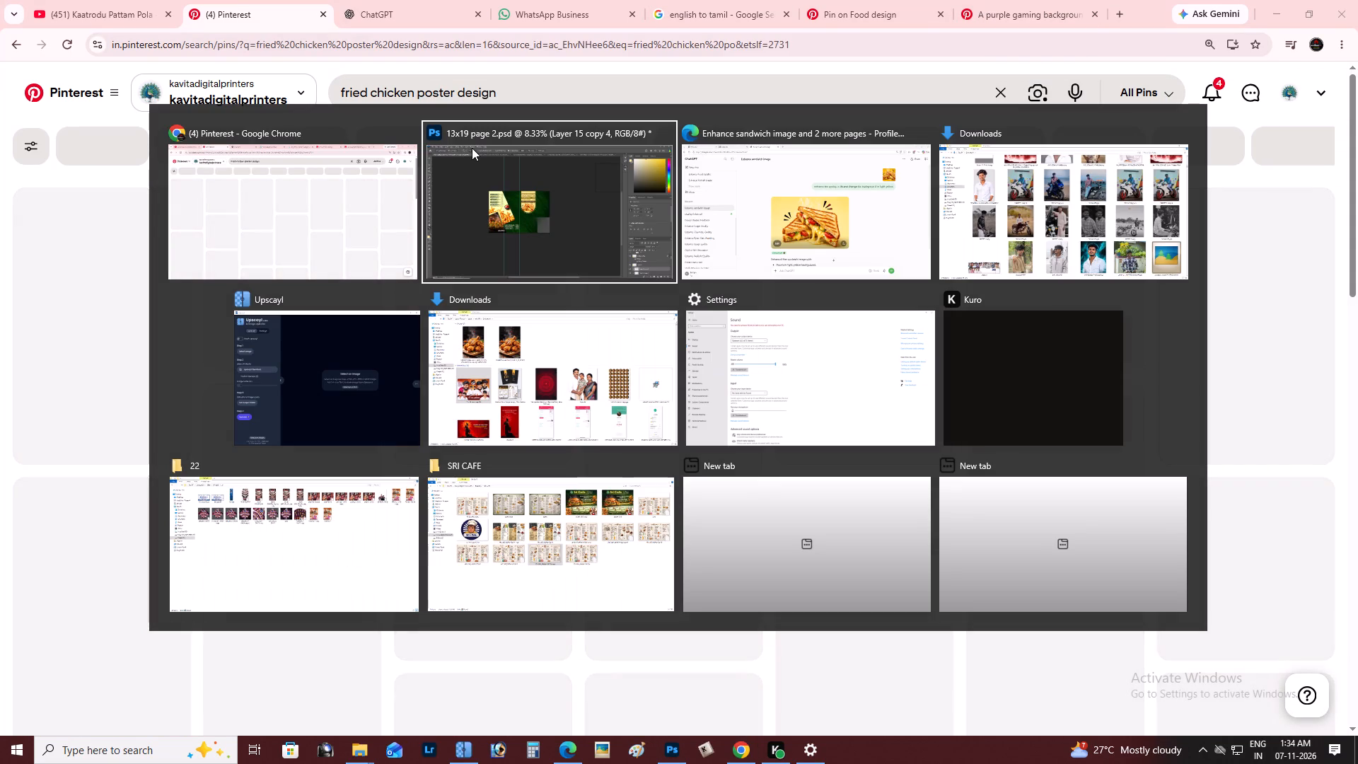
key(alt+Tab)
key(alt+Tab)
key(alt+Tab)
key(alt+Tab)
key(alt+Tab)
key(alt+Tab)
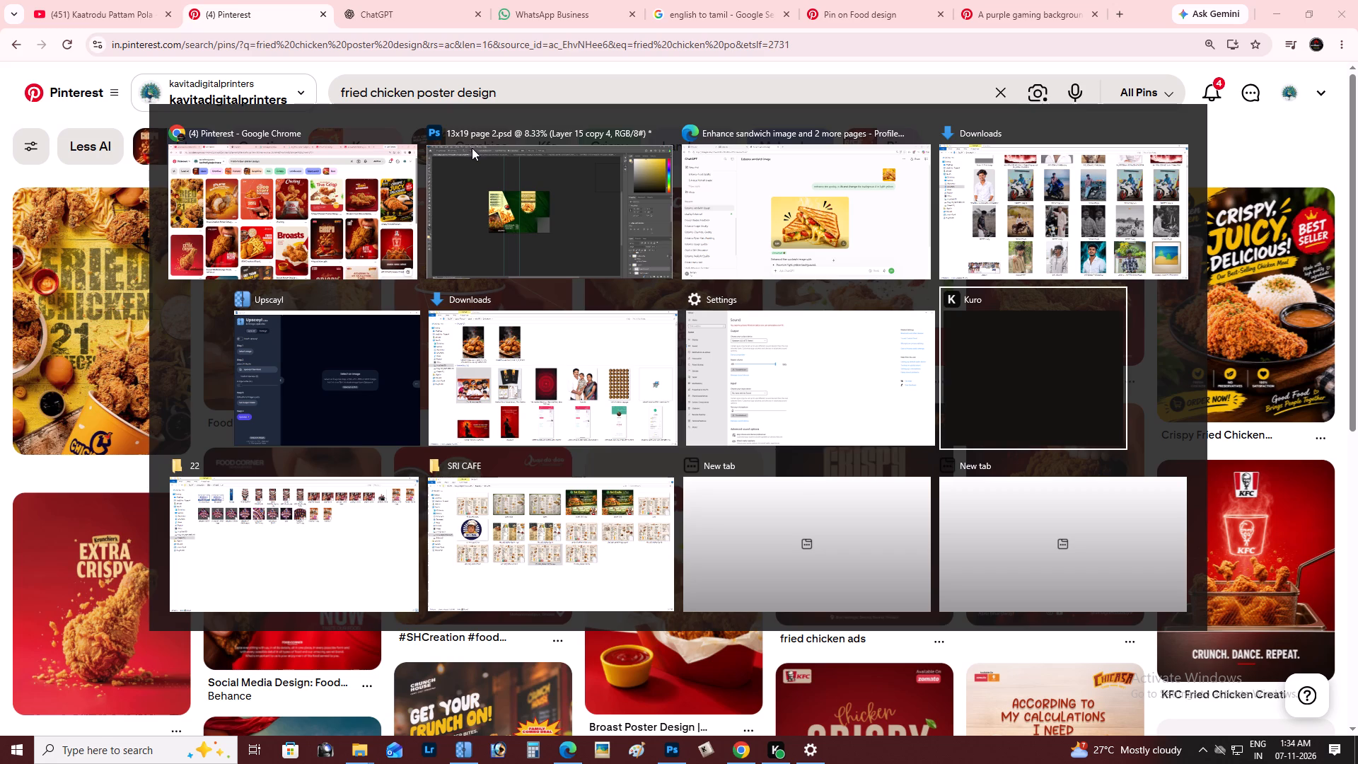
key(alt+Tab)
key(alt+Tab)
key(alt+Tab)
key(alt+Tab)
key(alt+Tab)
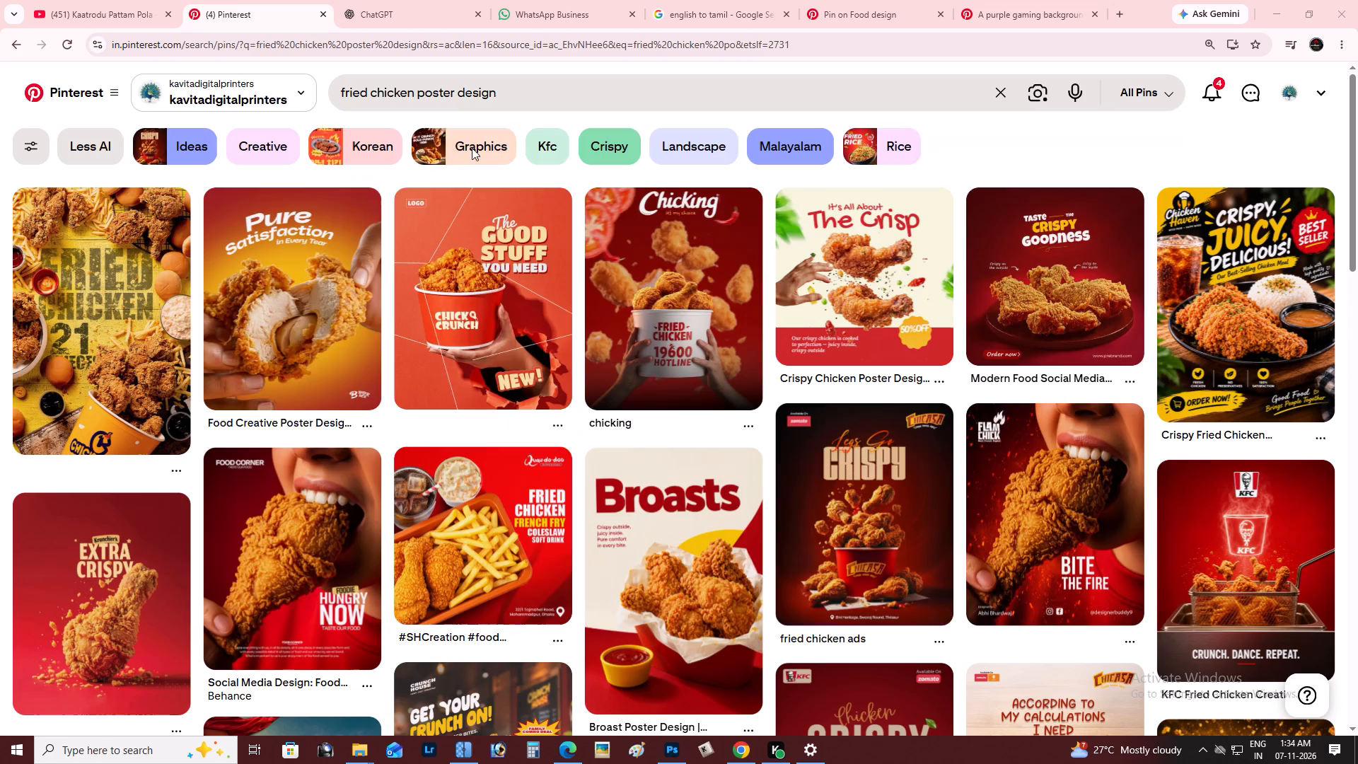
Play the paused "Kaatrodu Pattam Pola" video on YouTube and lower its volume slightly.
click(122, 0)
click(680, 395)
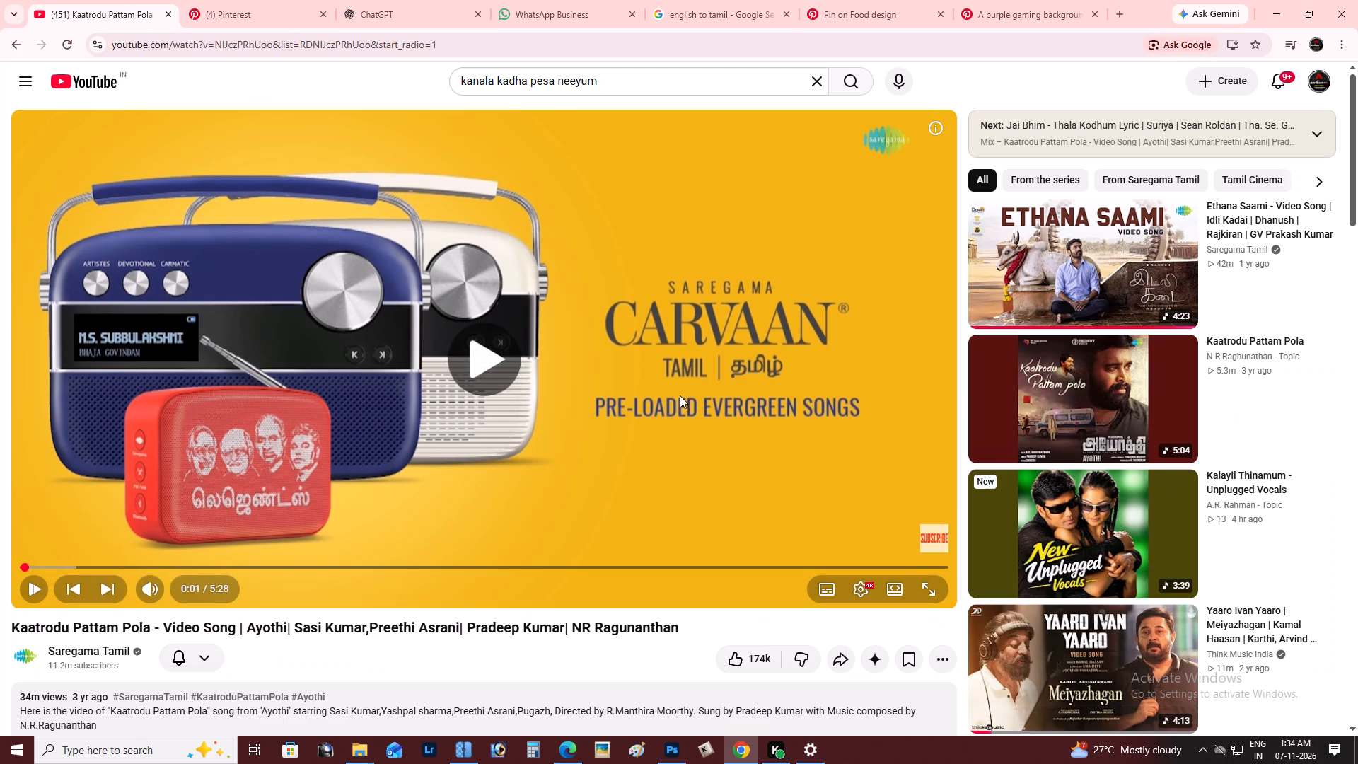
key(alt+Tab)
key(alt+Tab)
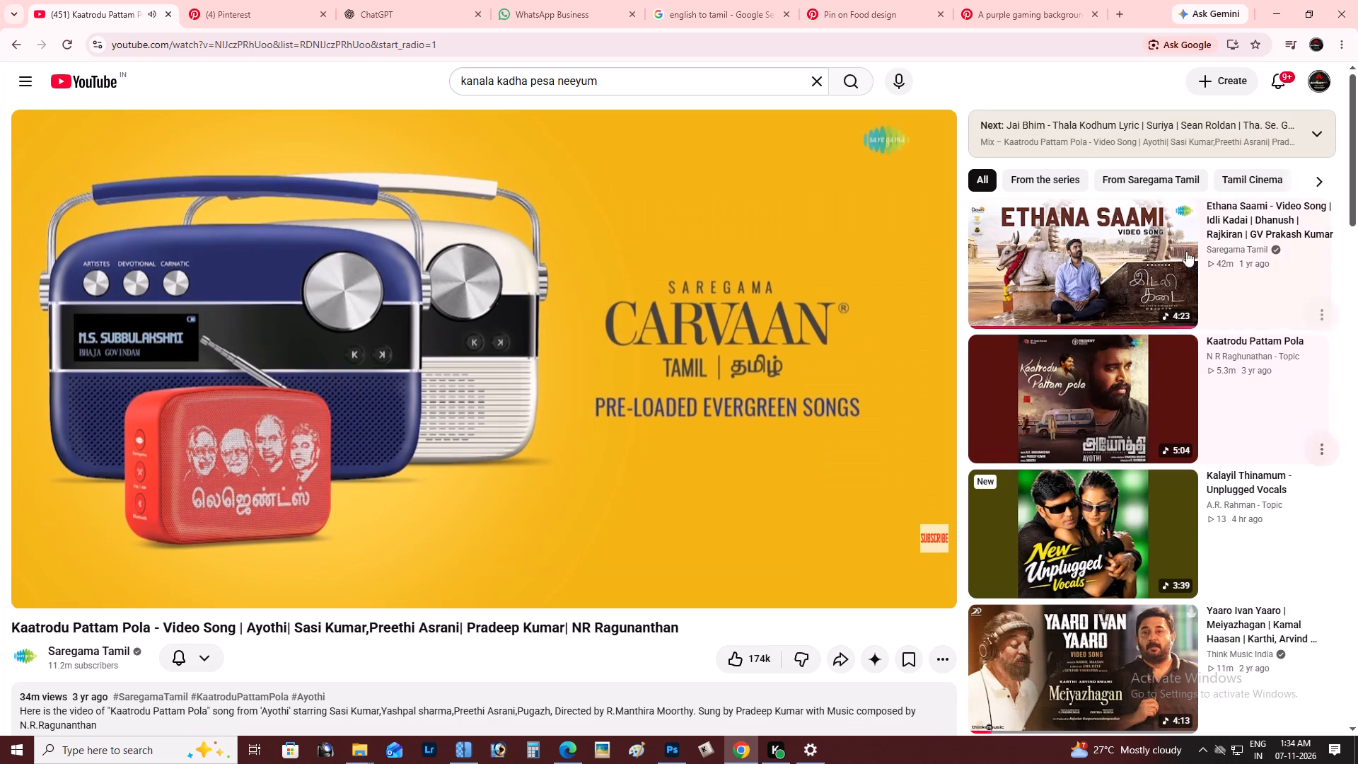
drag(1357, 170, 1355, 139)
click(847, 0)
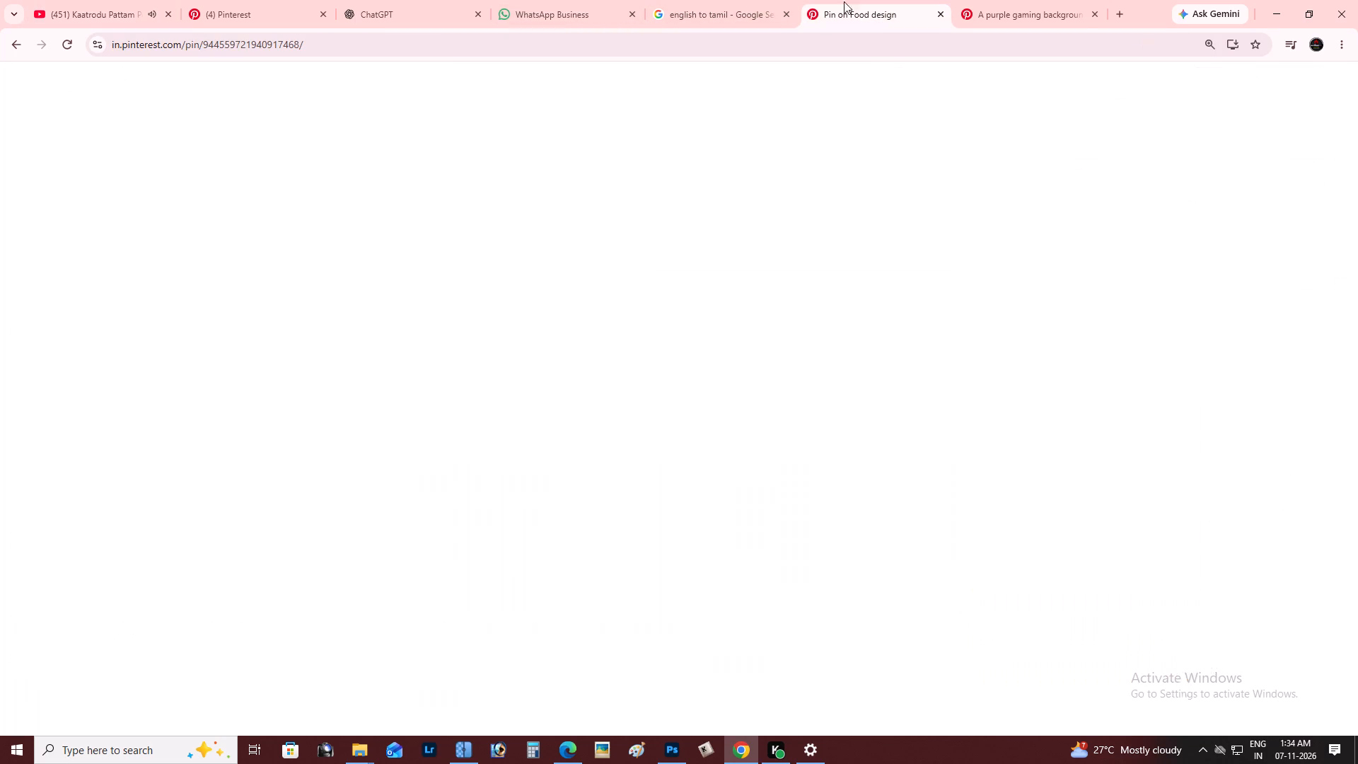
click(1023, 0)
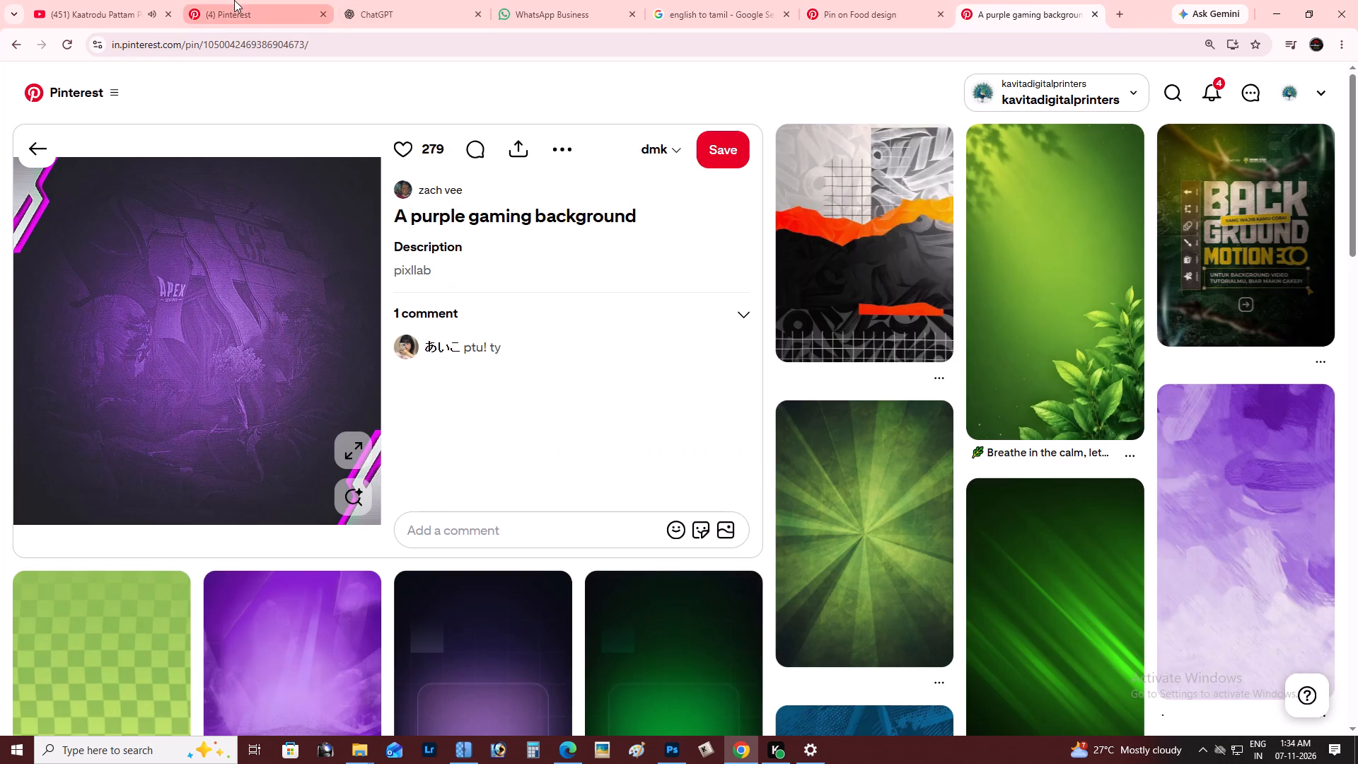
click(208, 6)
click(95, 18)
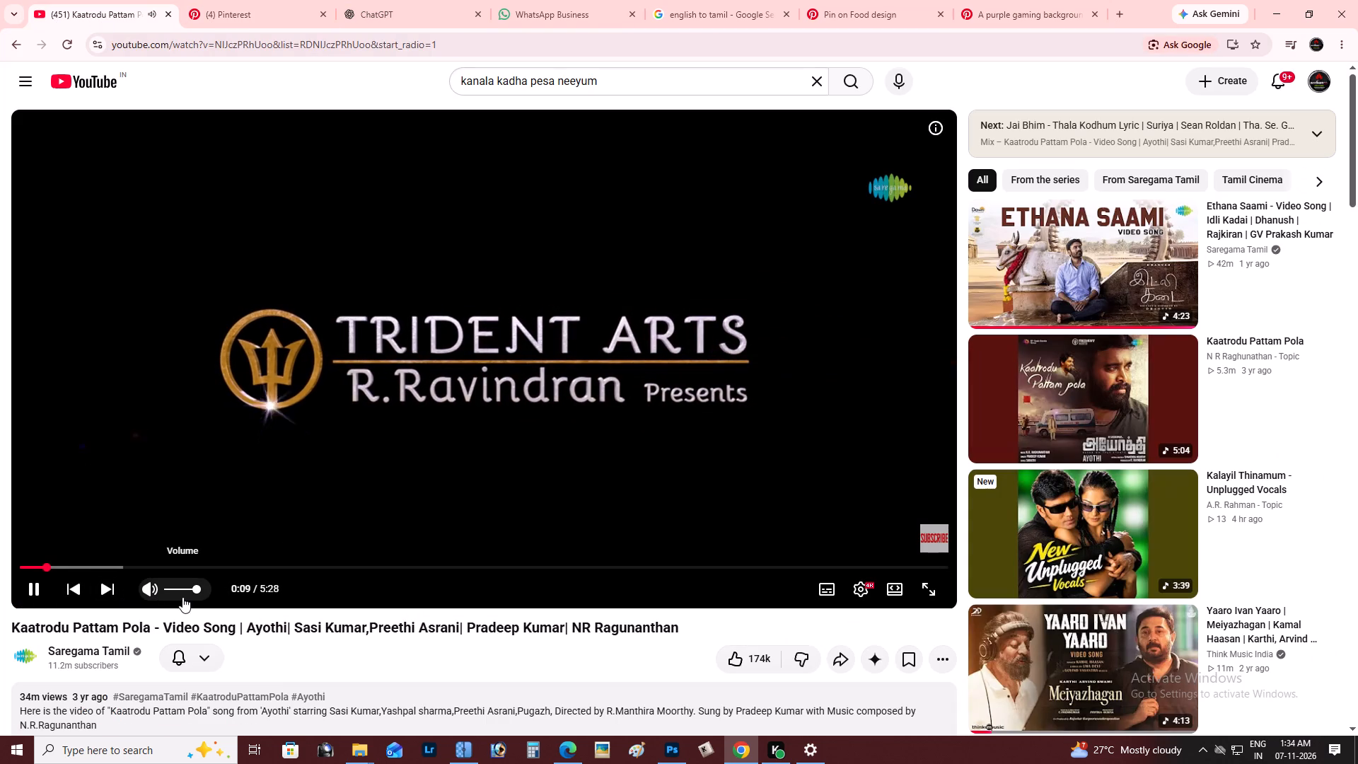
click(187, 591)
Return to the Pinterest results and browse the fried chicken poster designs for ideas that suit the menu page.
click(255, 15)
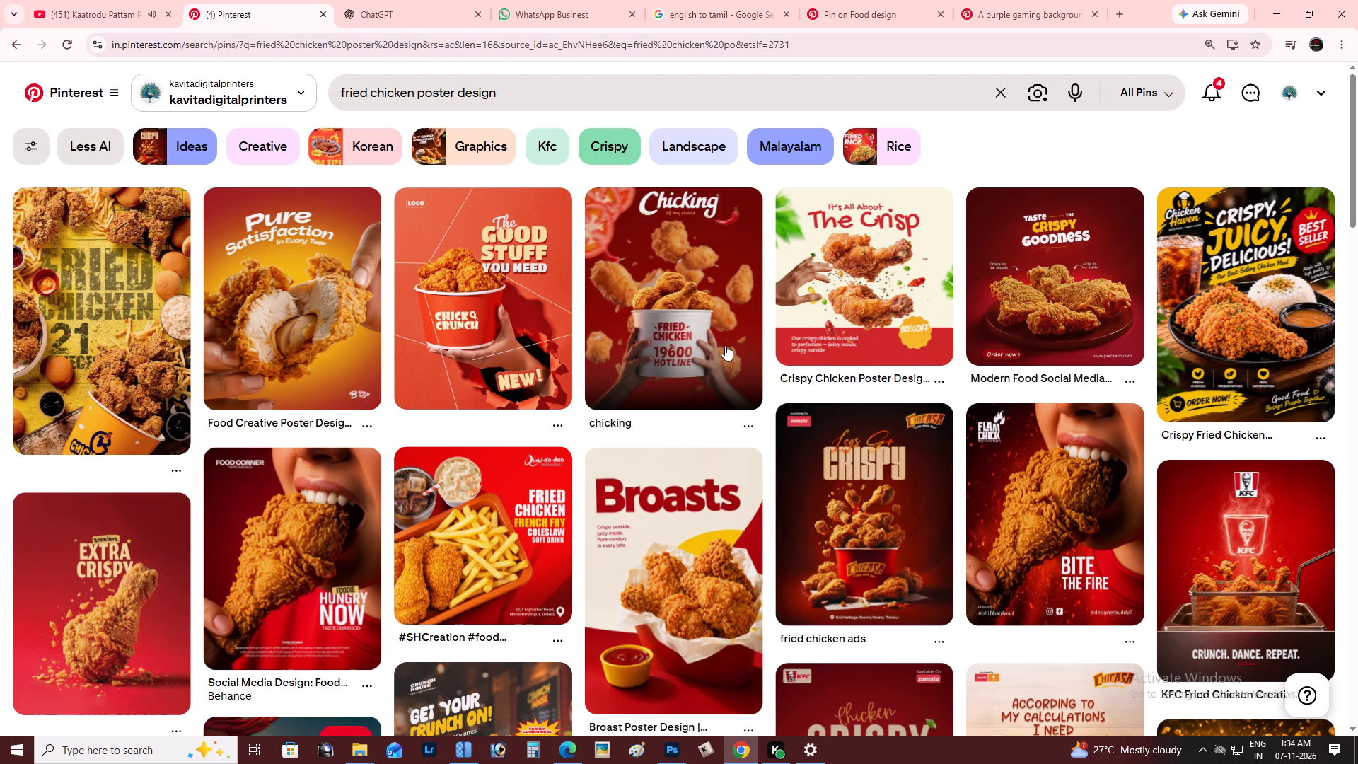
drag(1357, 214, 1357, 226)
key(alt+Tab)
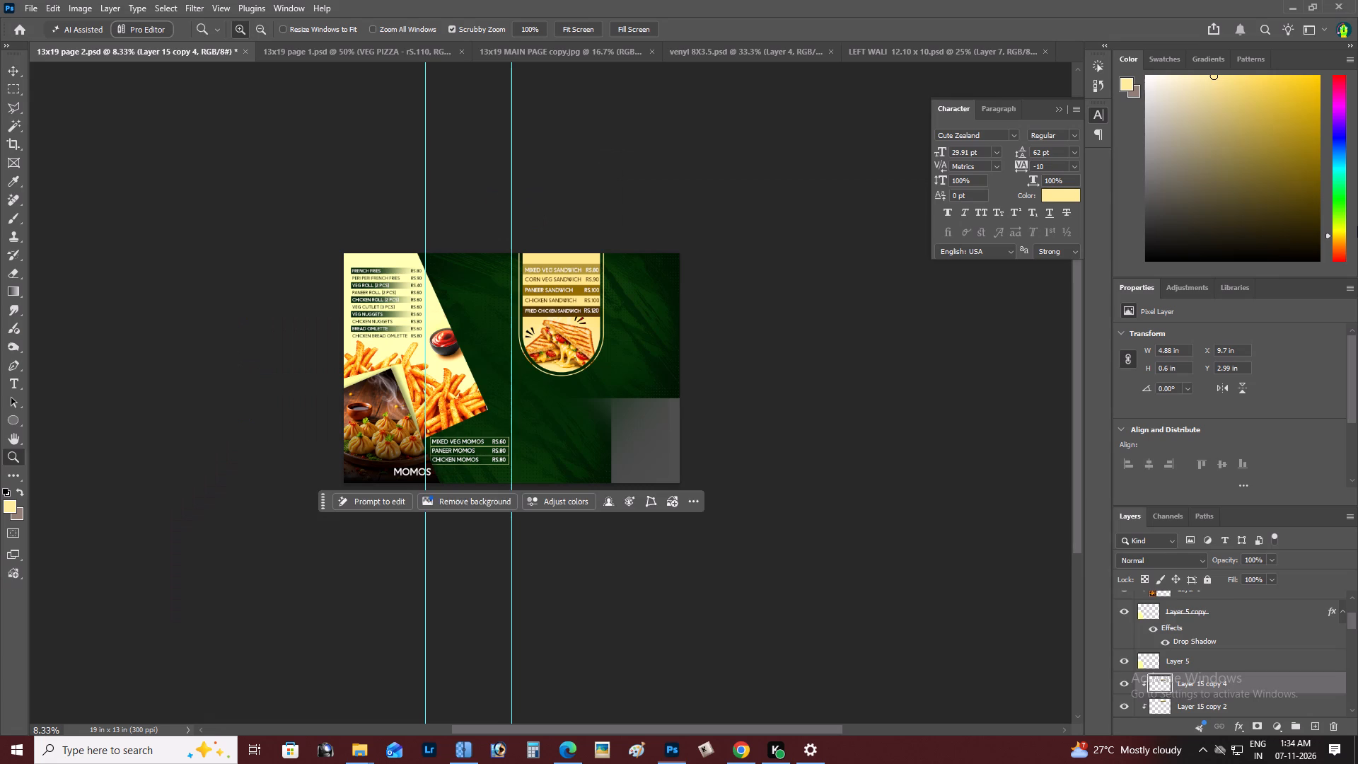
key(alt+Tab)
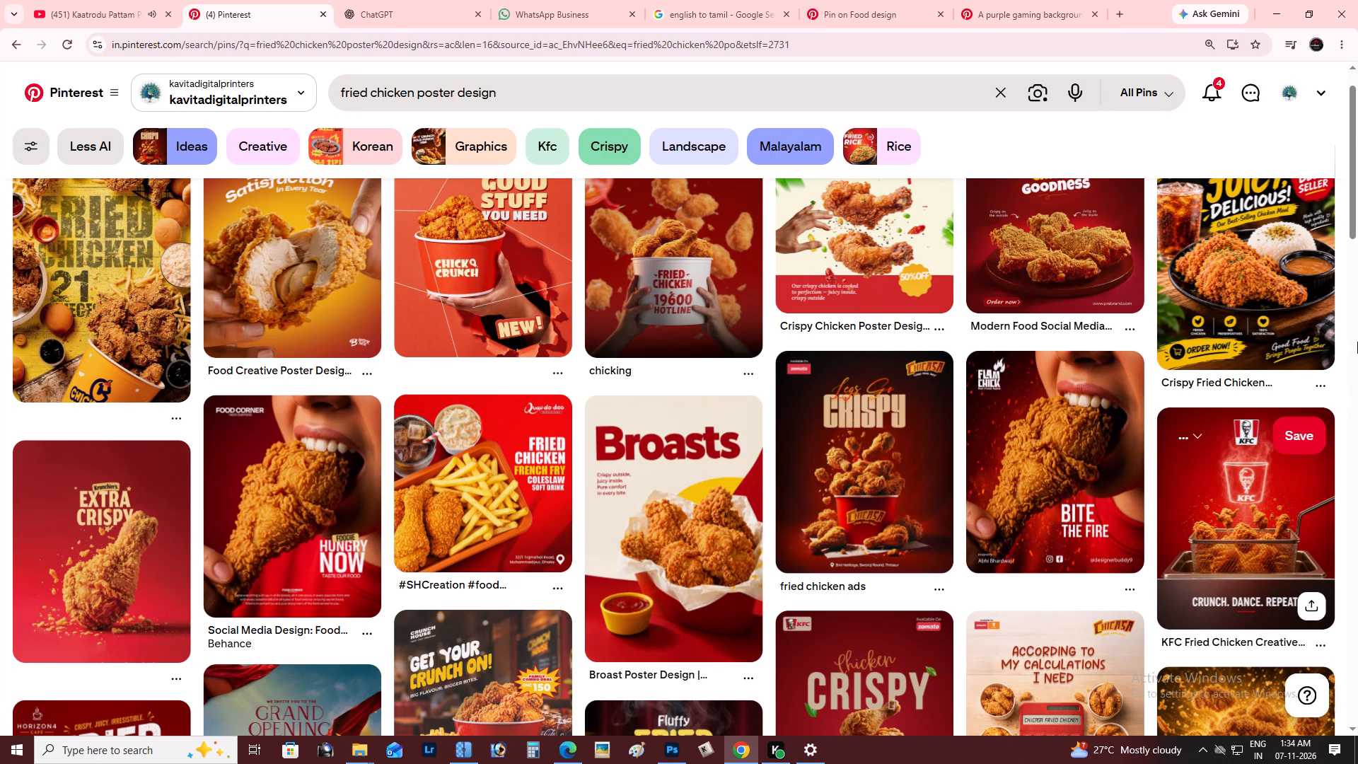
drag(1357, 224, 1357, 277)
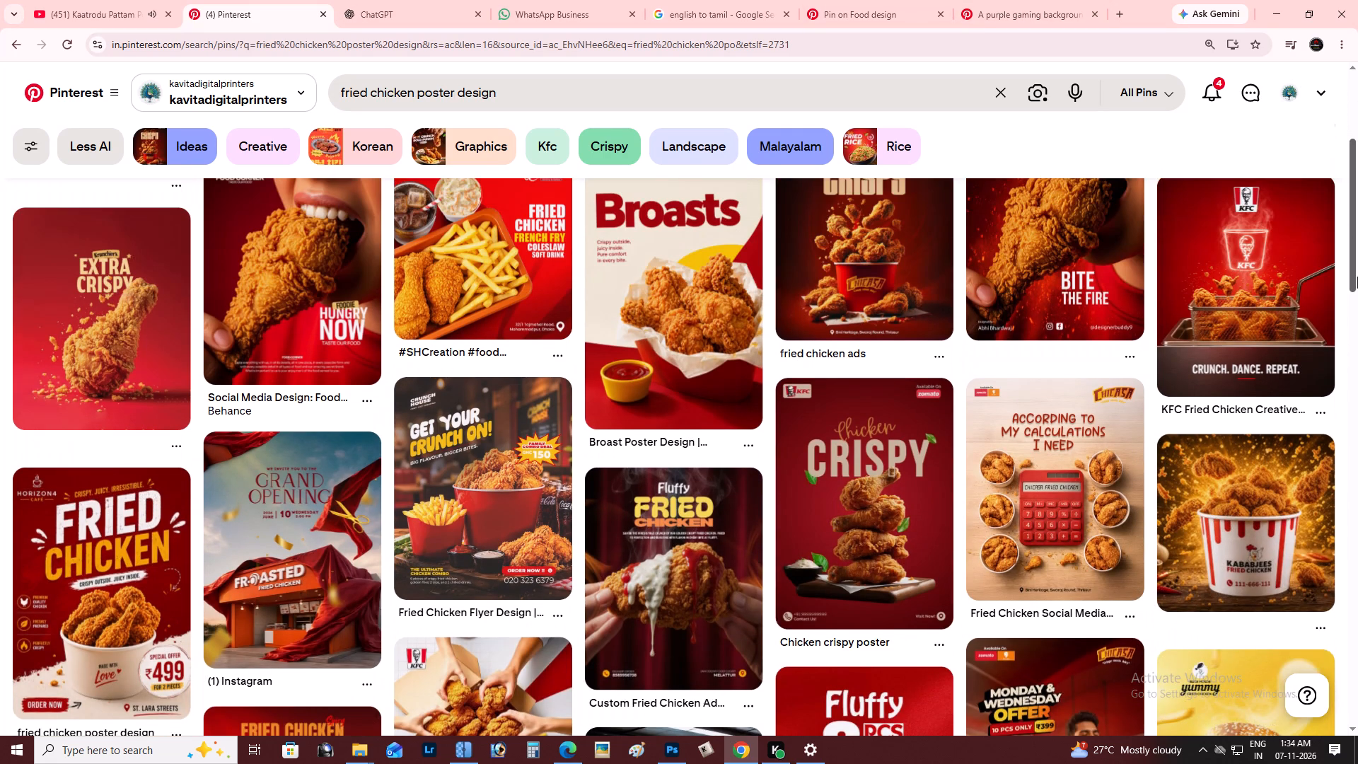
drag(1357, 277, 1357, 354)
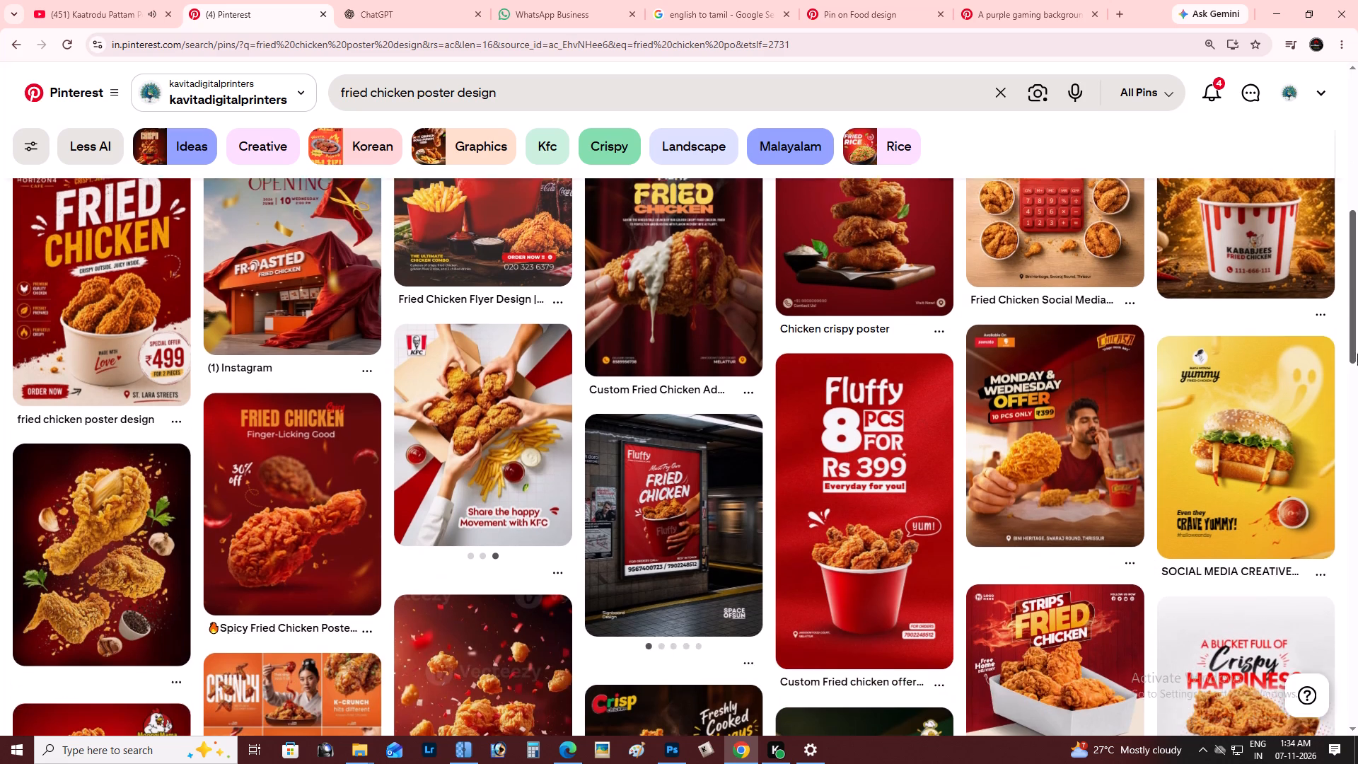
drag(1357, 354, 1357, 419)
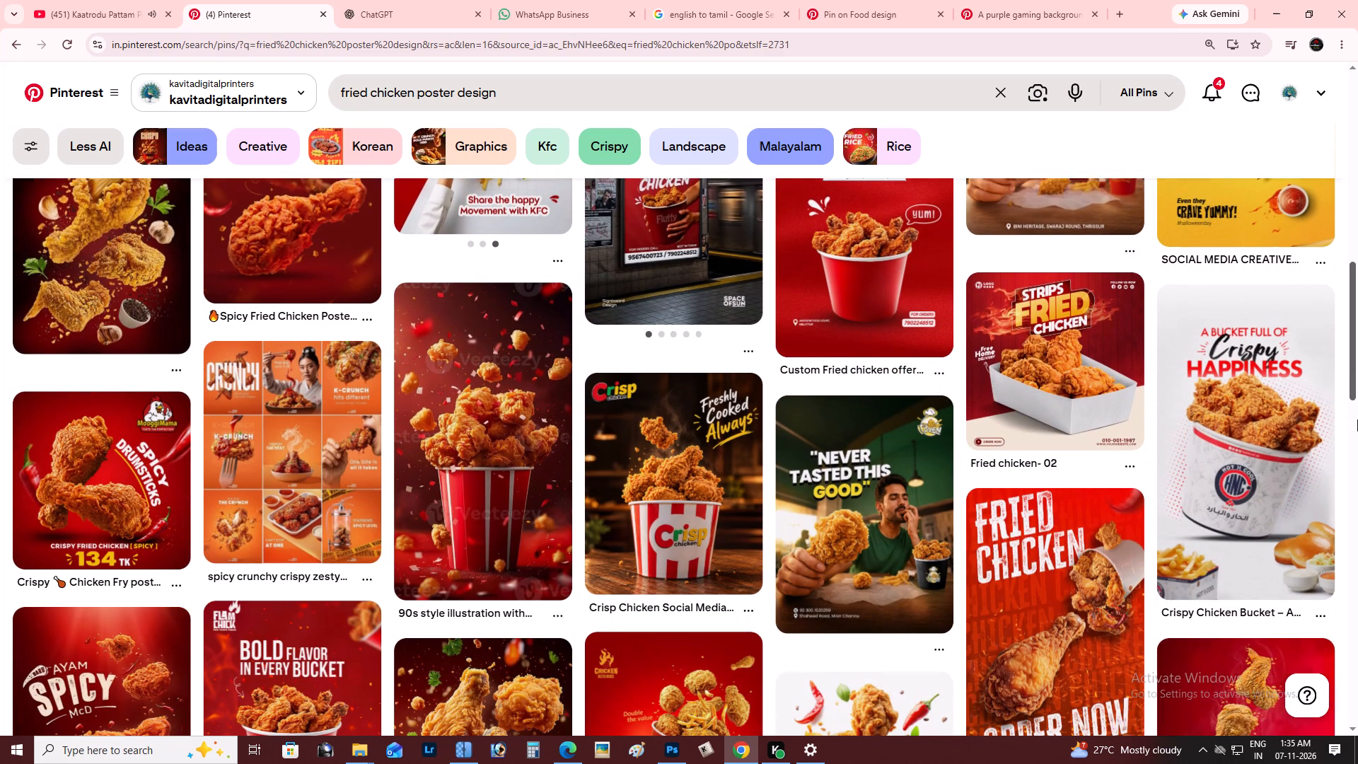
drag(1357, 419, 1357, 493)
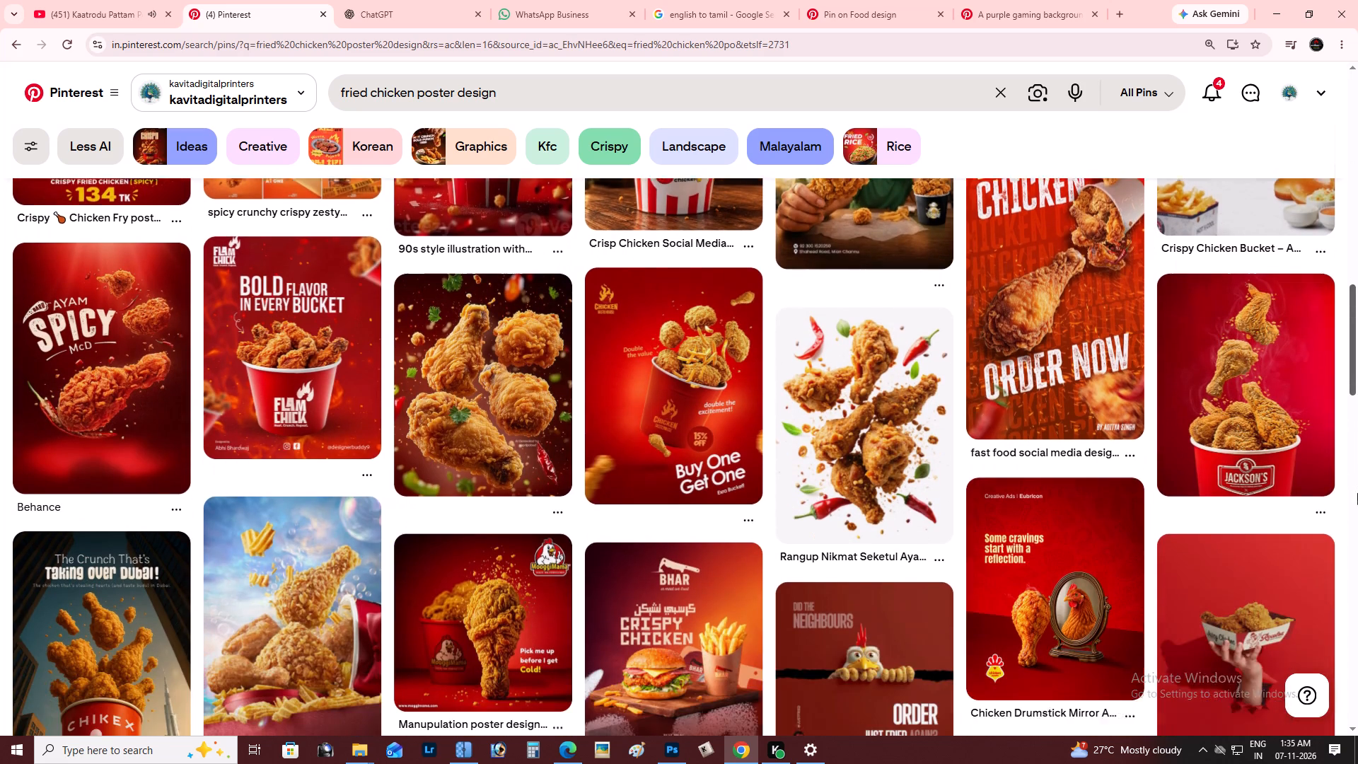
drag(1357, 493, 1335, 510)
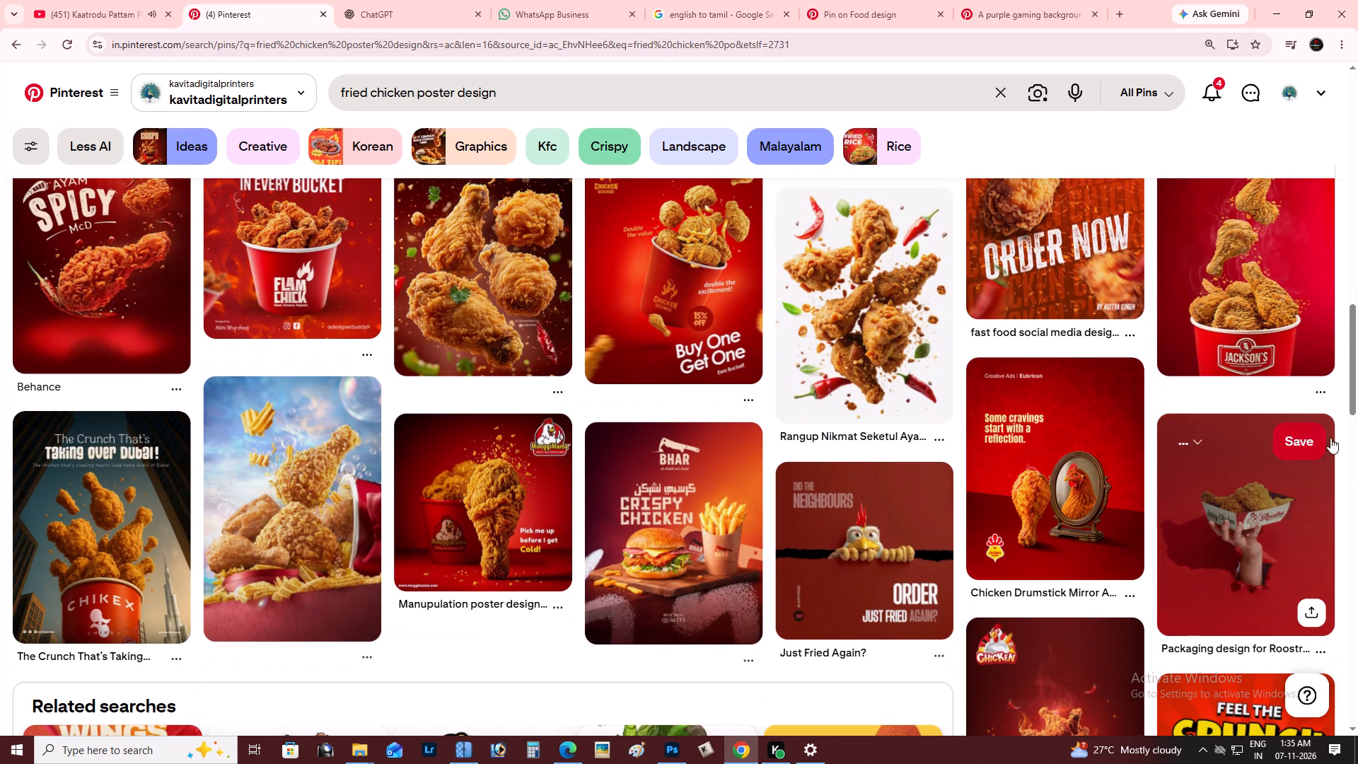
drag(1357, 355, 1357, 398)
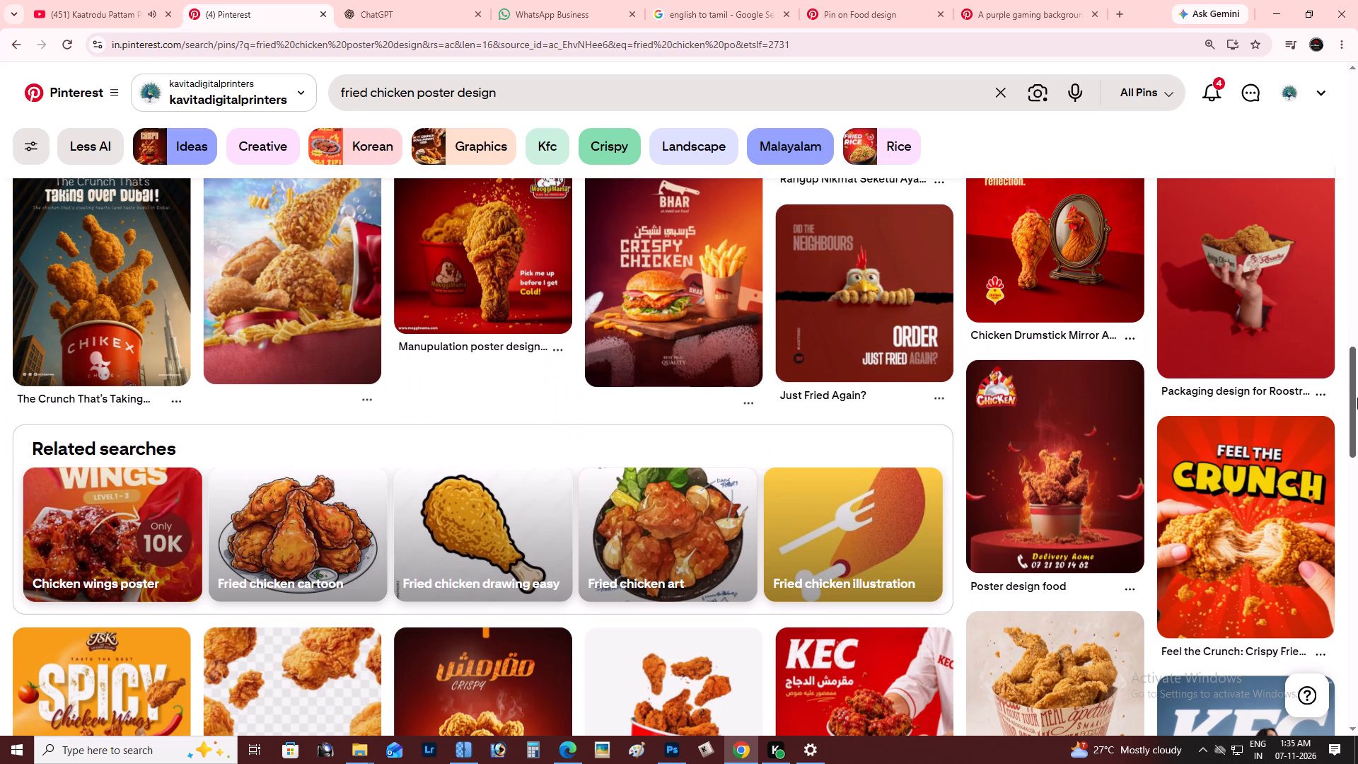
drag(1357, 398, 1357, 378)
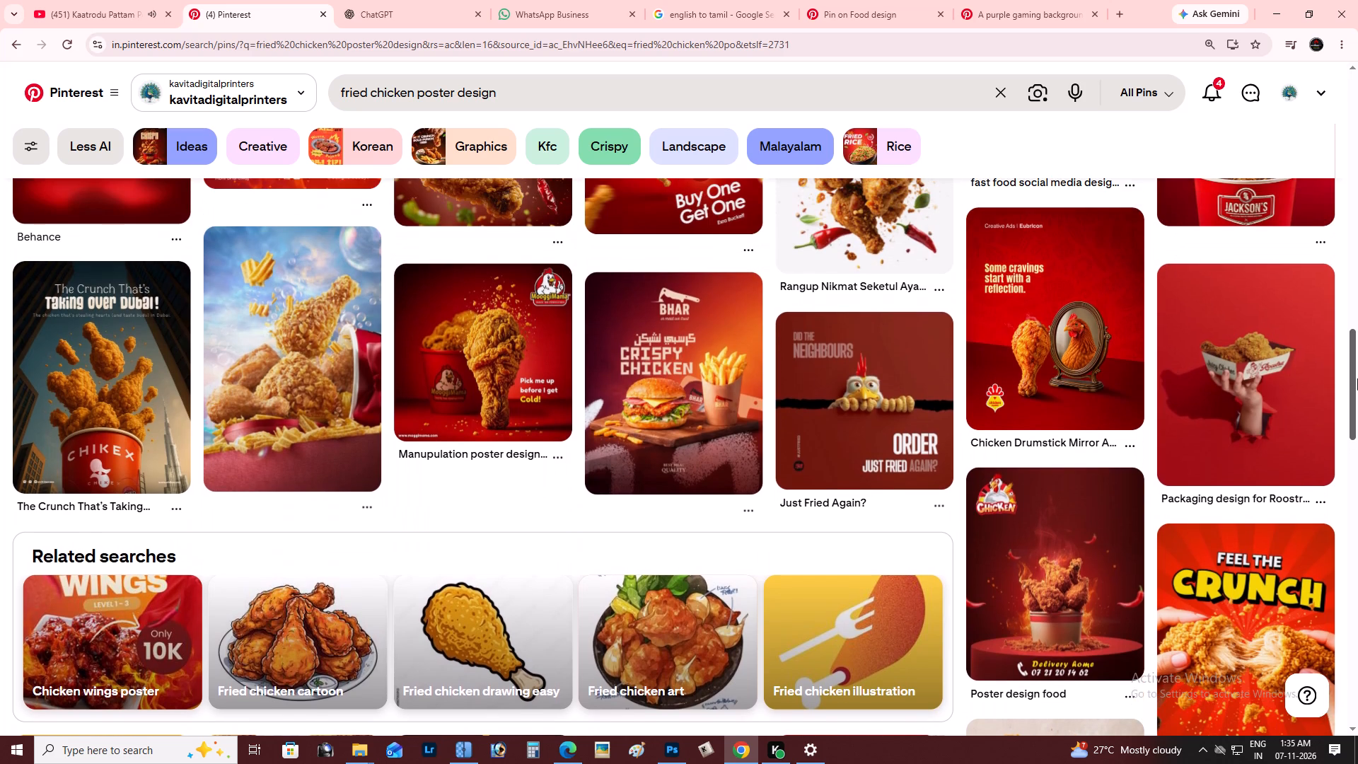
drag(1357, 378, 1357, 465)
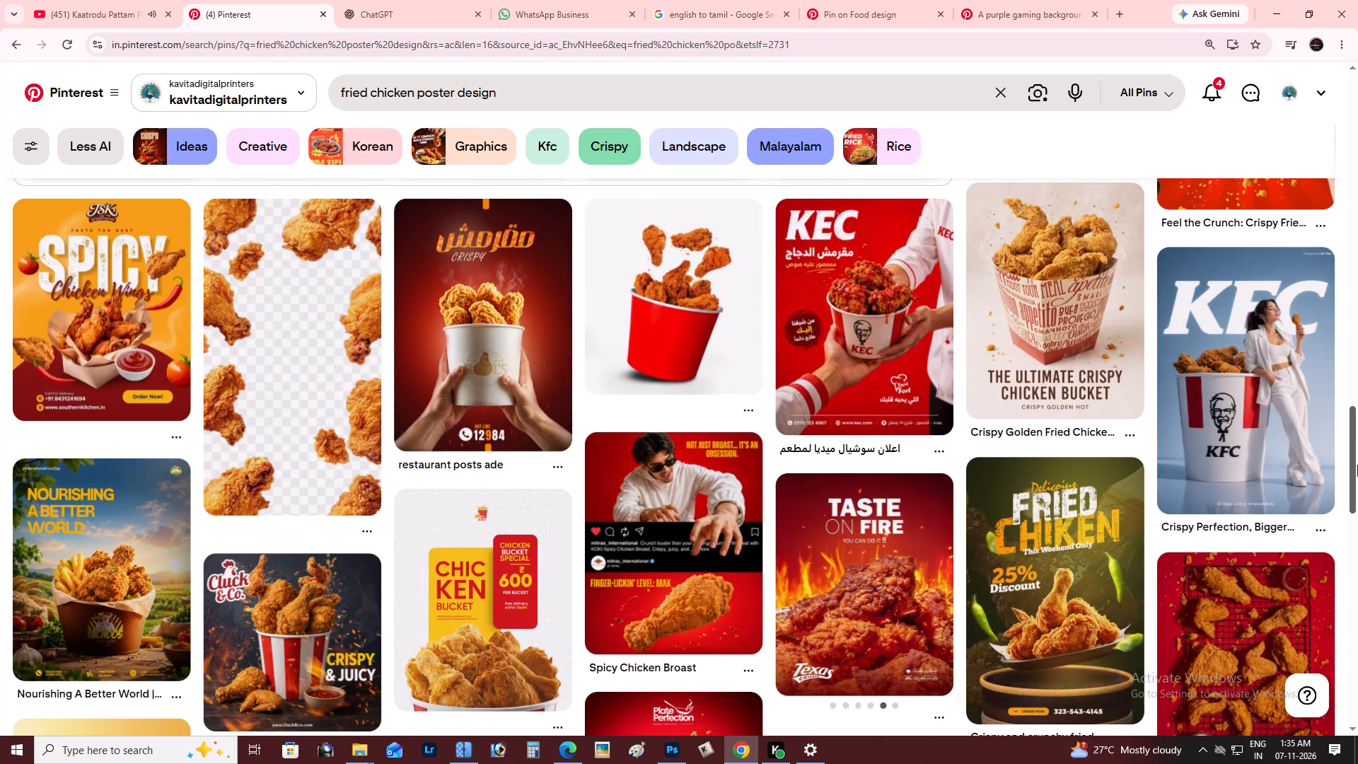
drag(1357, 465, 1357, 494)
key(alt+Tab)
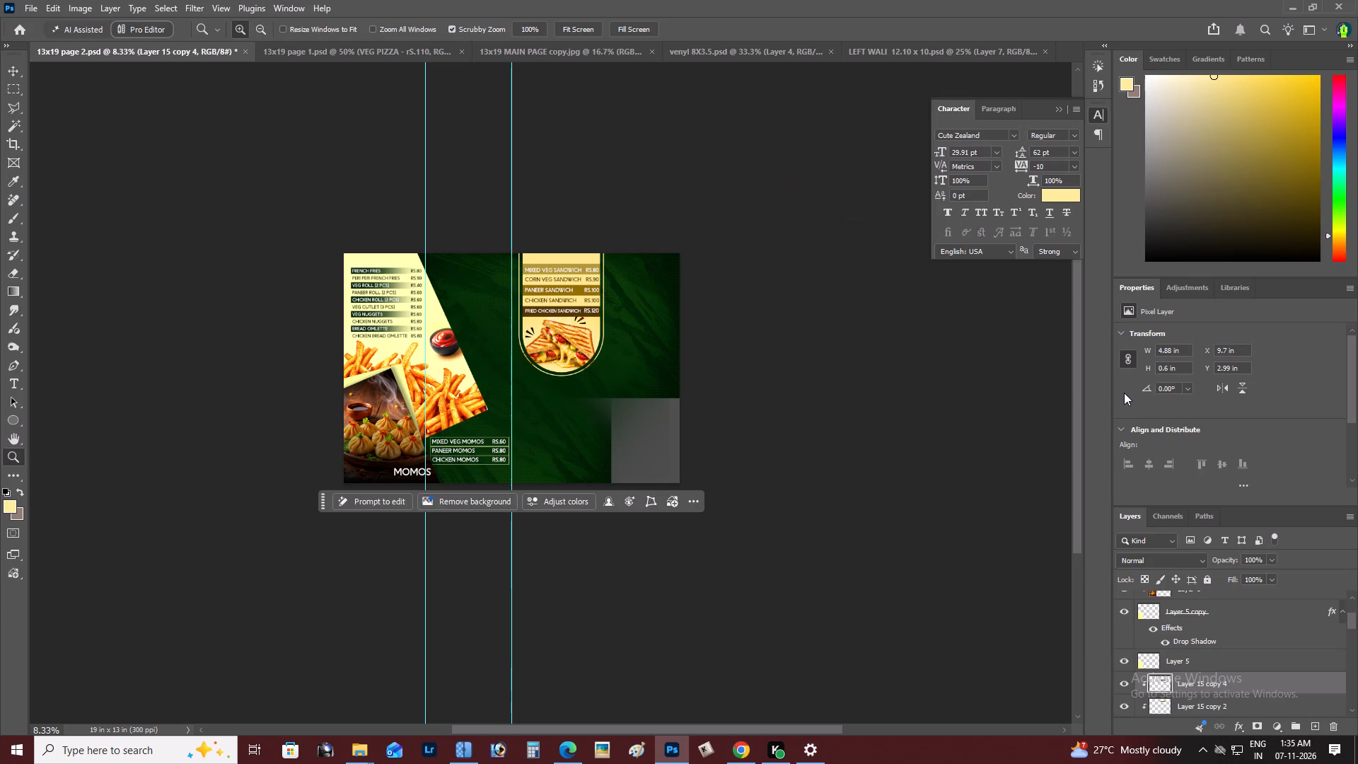
key(alt+Tab)
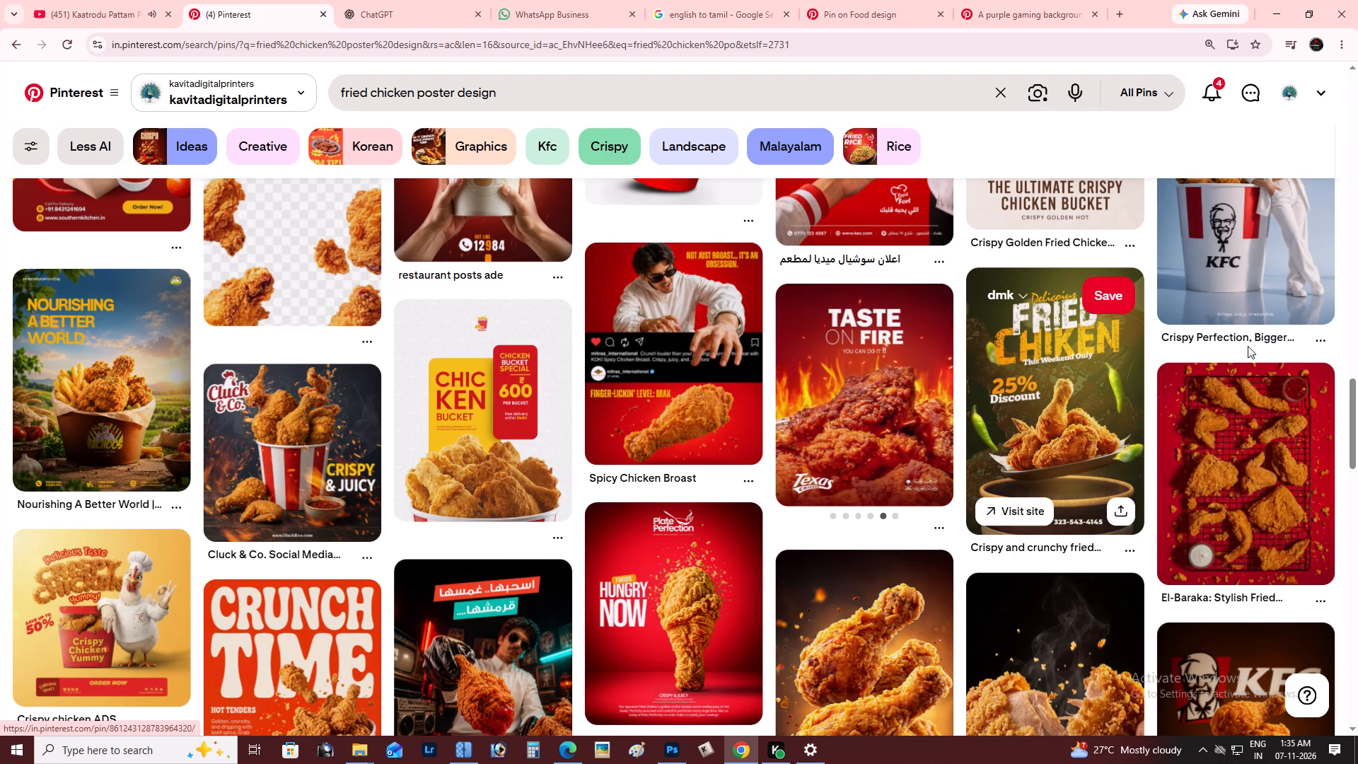
Open the white Chicken Bucket Special poster pin priced at ₹600 and browse its related designs.
click(486, 448)
key(alt+Tab)
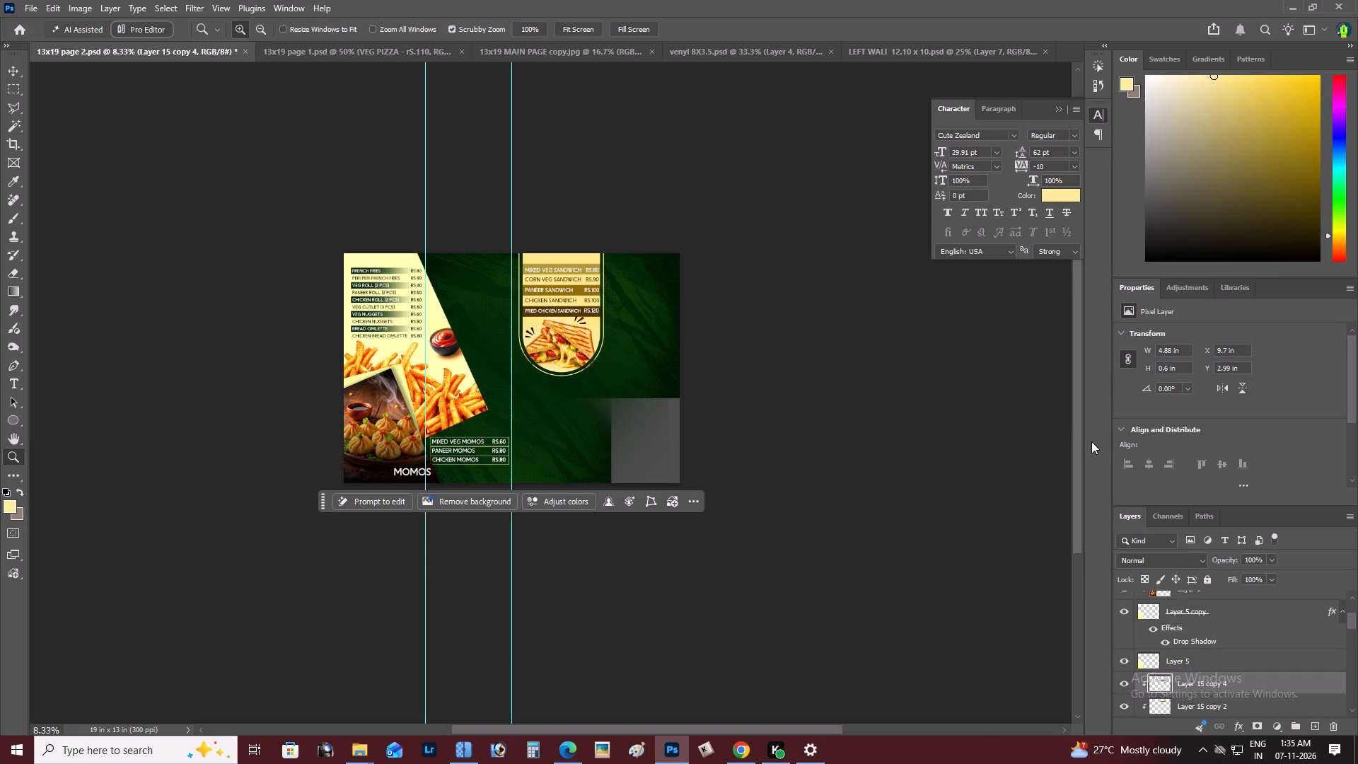
key(alt+Tab)
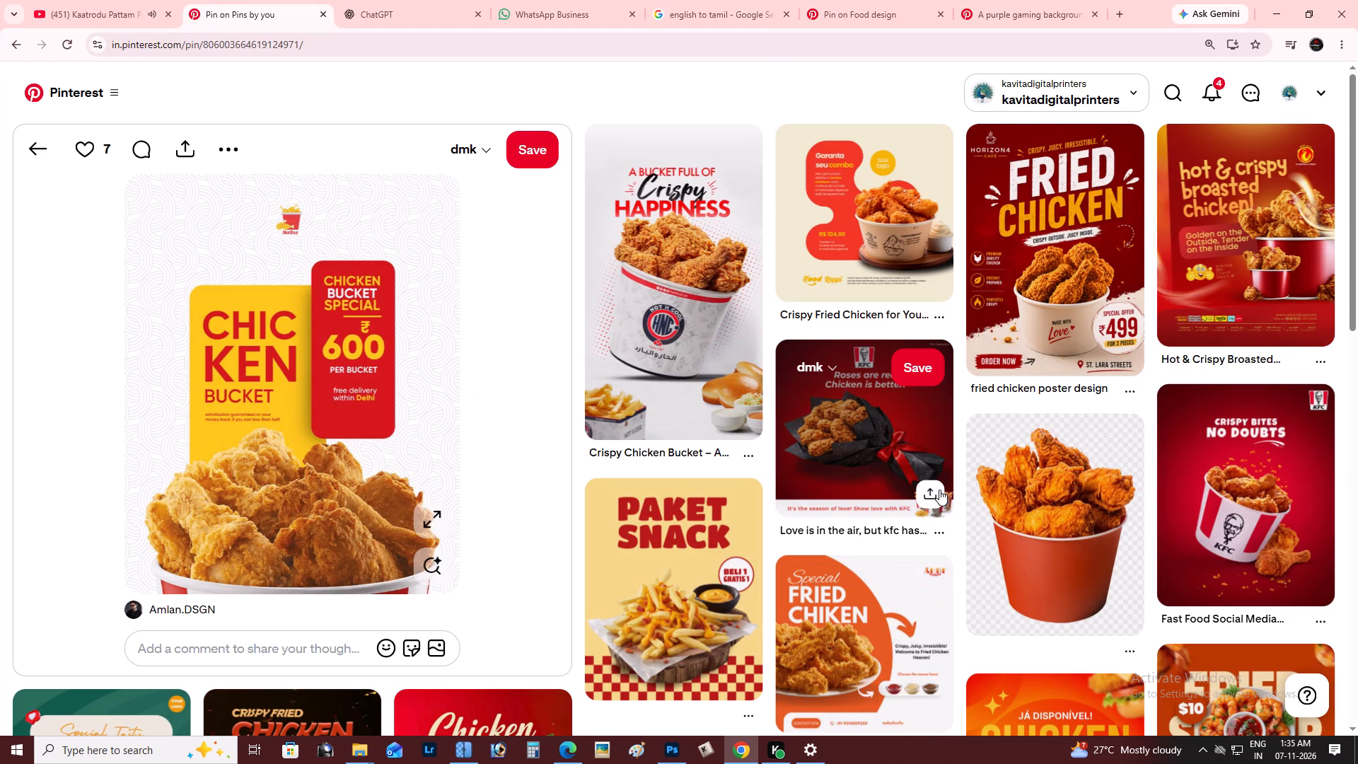
key(alt+Tab)
key(alt+Tab)
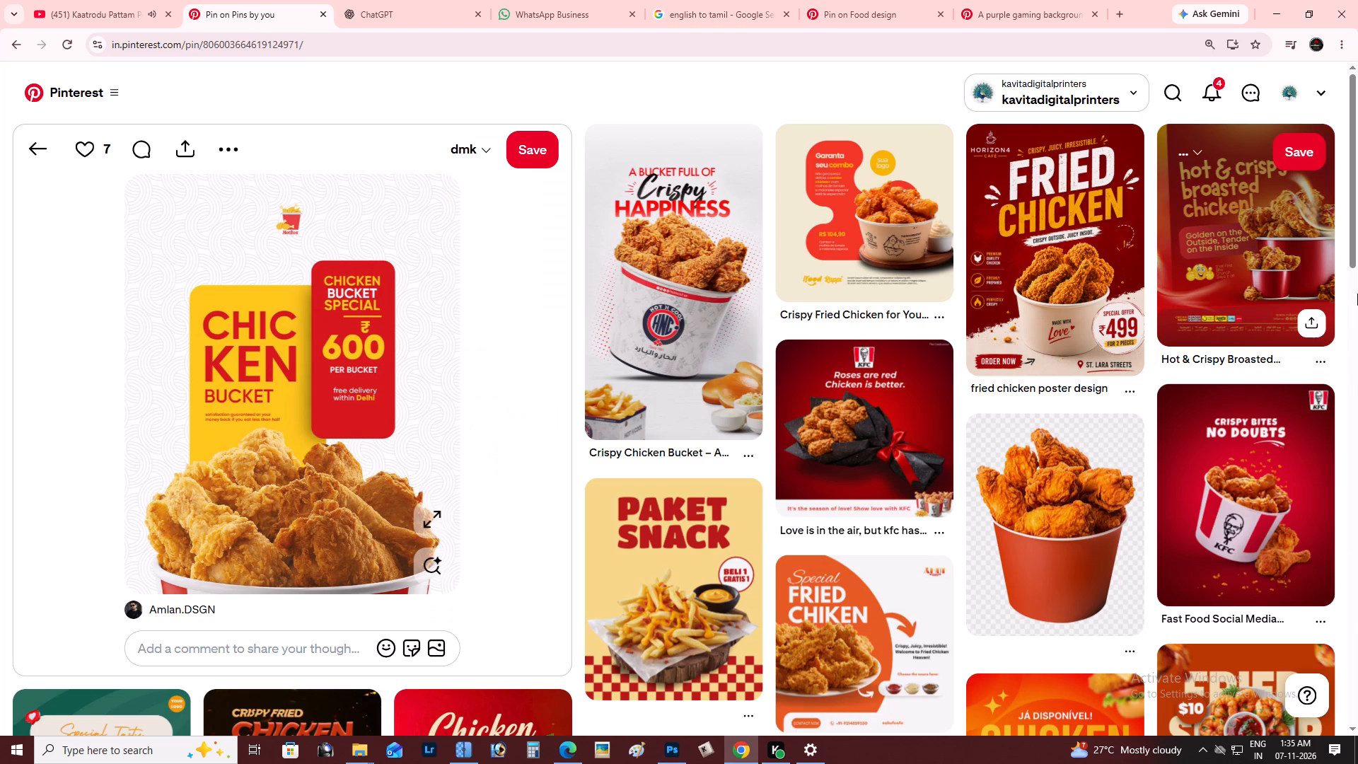
drag(1357, 285, 1357, 294)
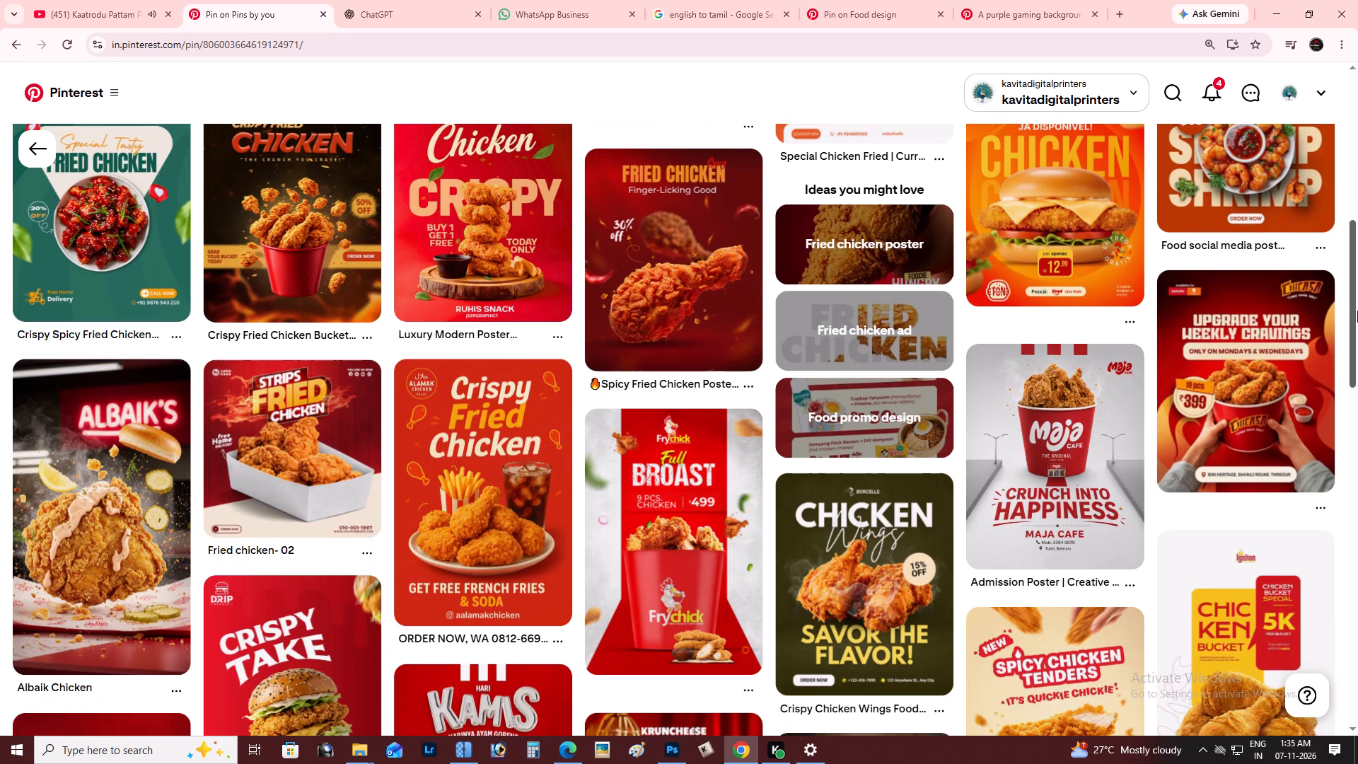
key(alt+Tab)
key(alt+Tab)
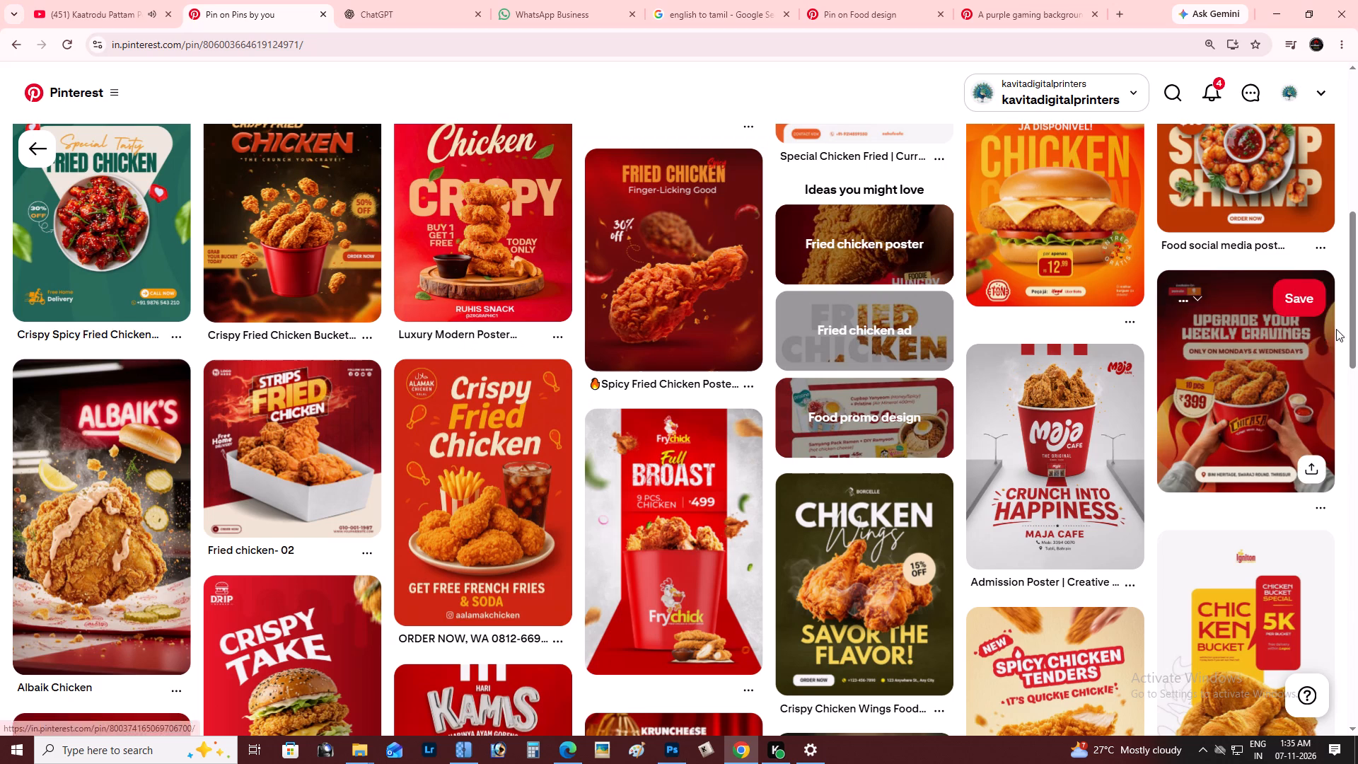
Open the Igniton Chicken Bucket Special poster pin on Pinterest and browse its related designs for a usable fried chicken image.
drag(1357, 313, 1357, 359)
click(1224, 436)
key(alt+Tab)
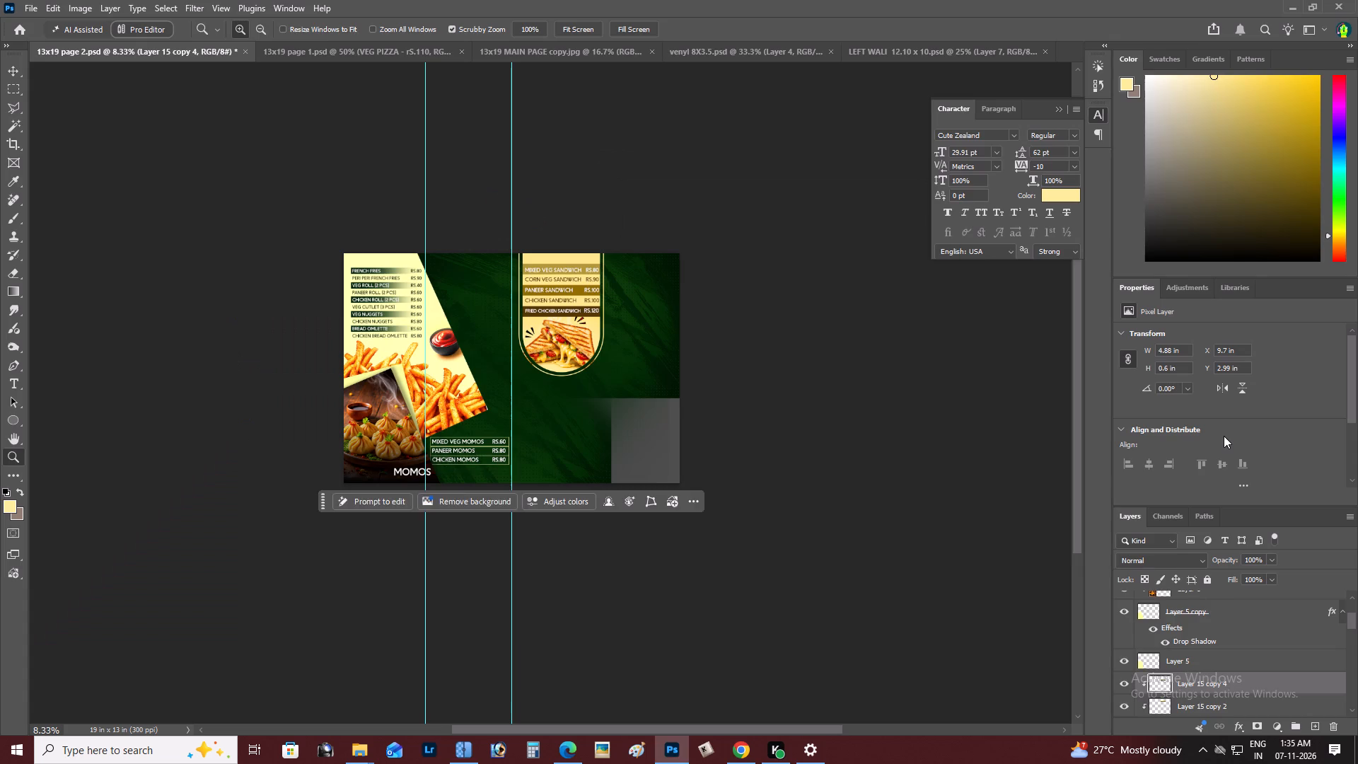
key(alt+Tab)
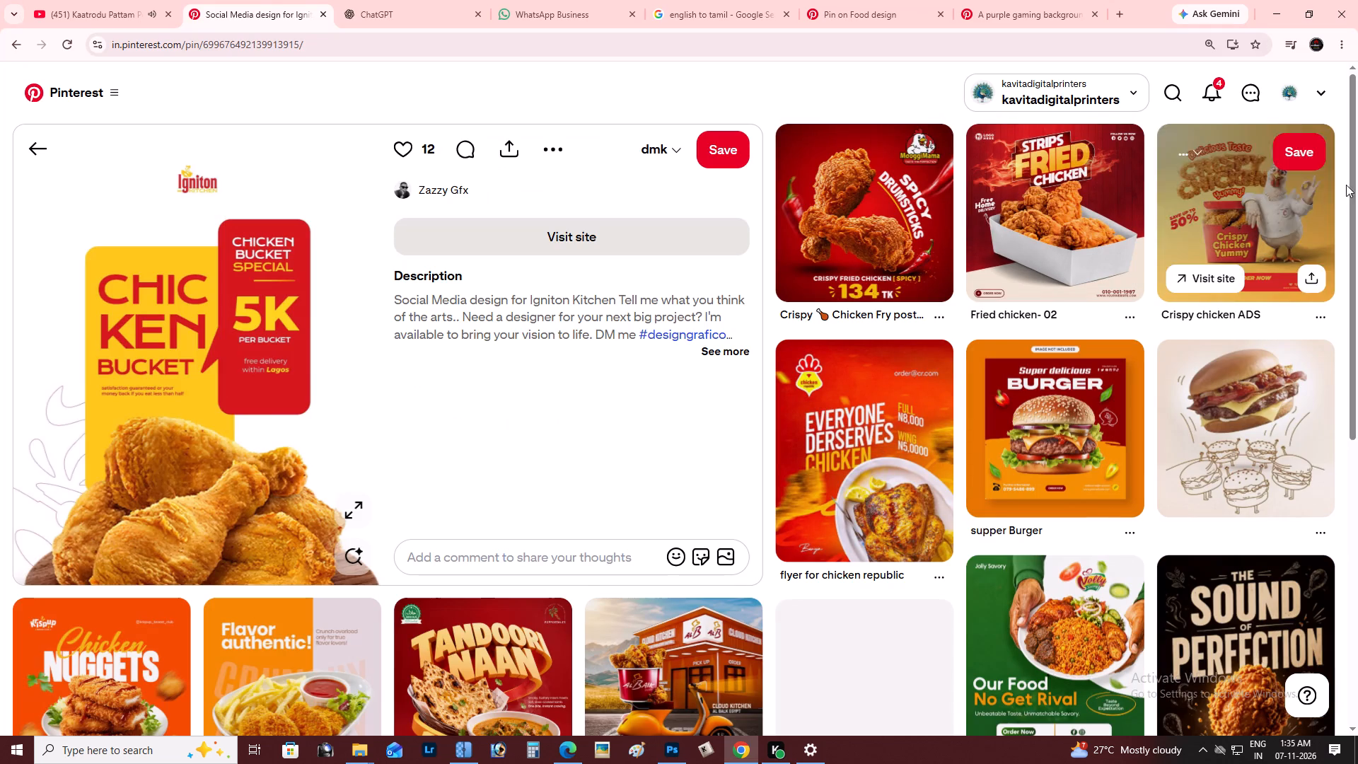
drag(1357, 178, 1332, 260)
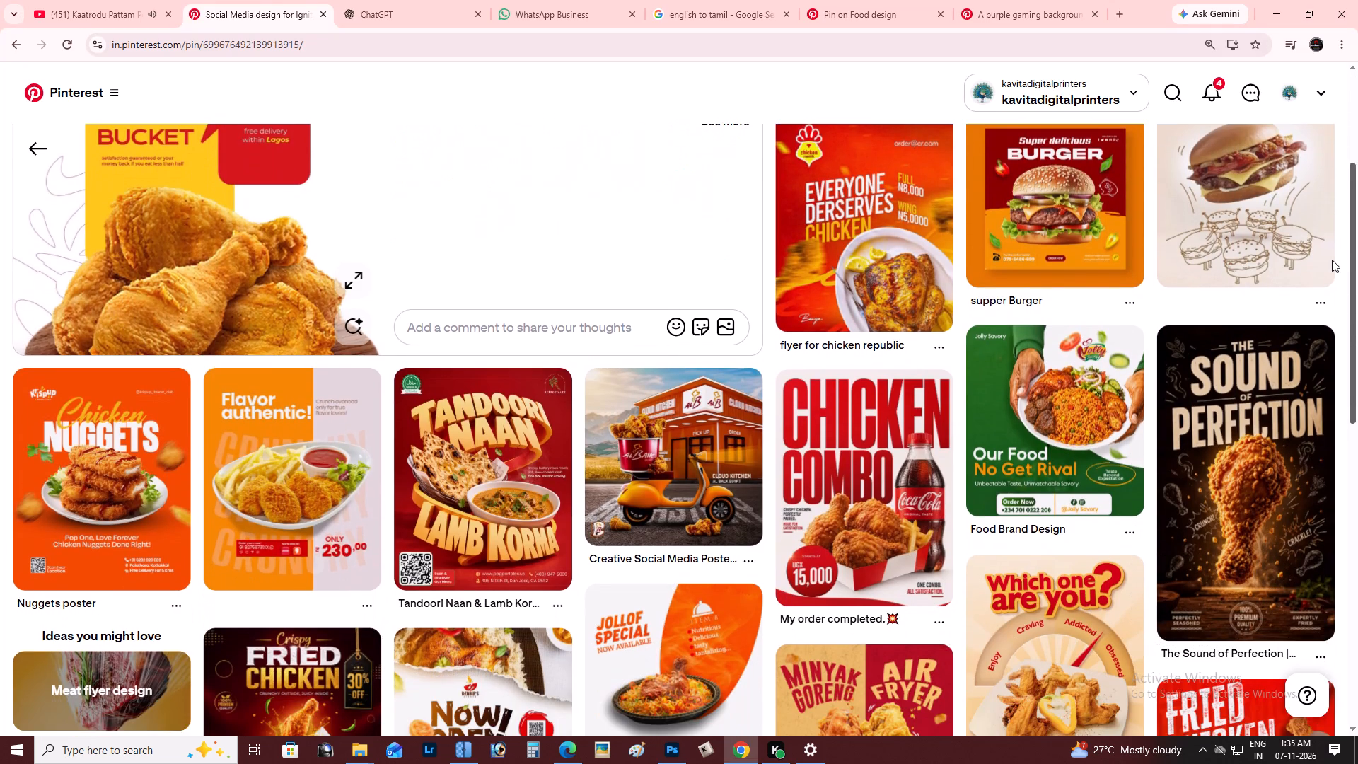
drag(1332, 260, 1313, 355)
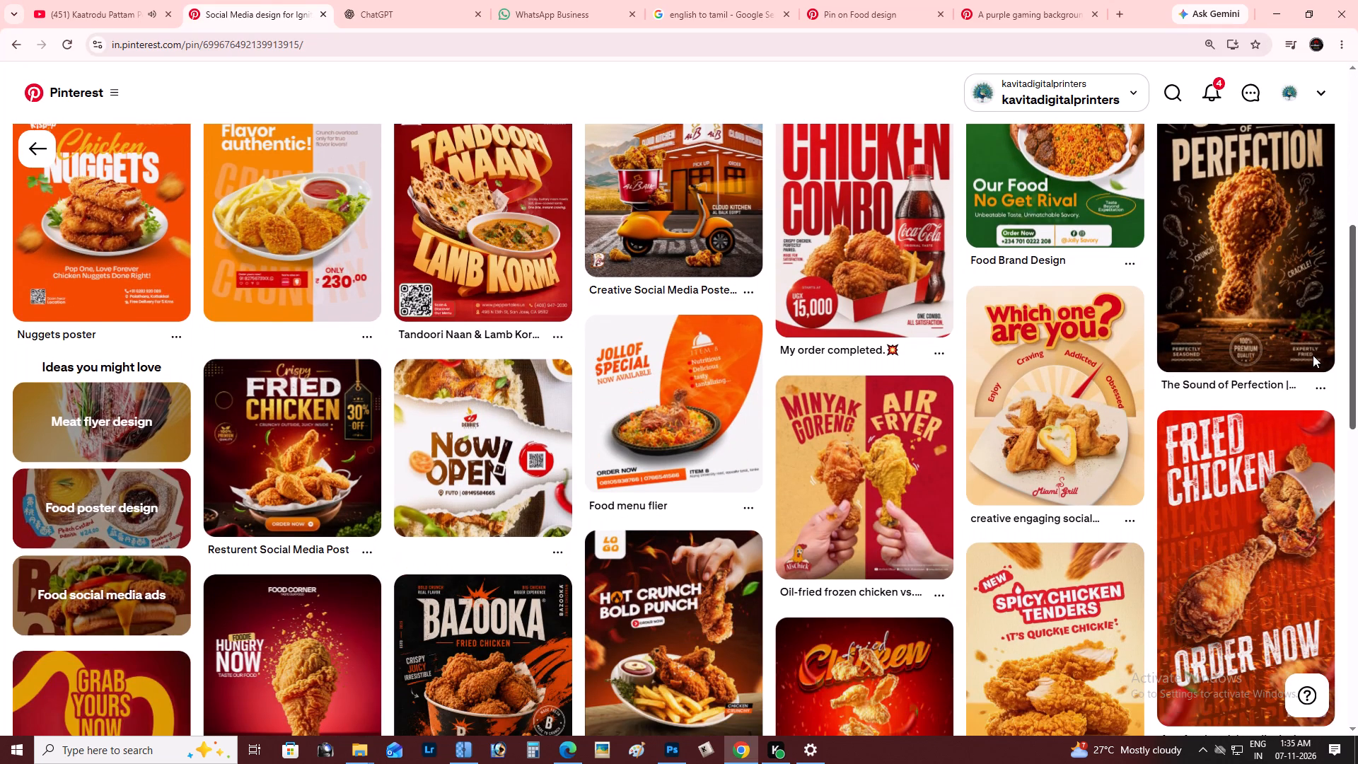
drag(1313, 355, 1331, 459)
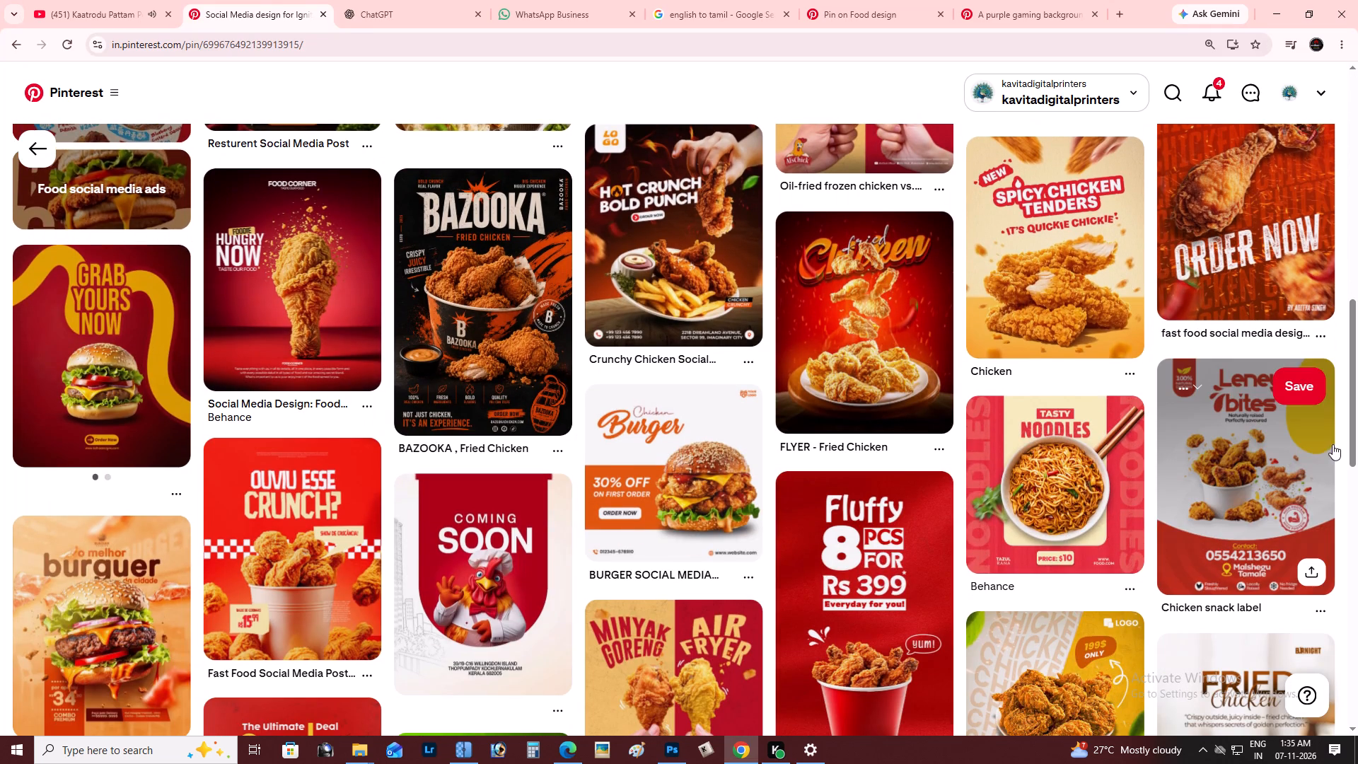
key(alt+Tab)
key(alt+Tab)
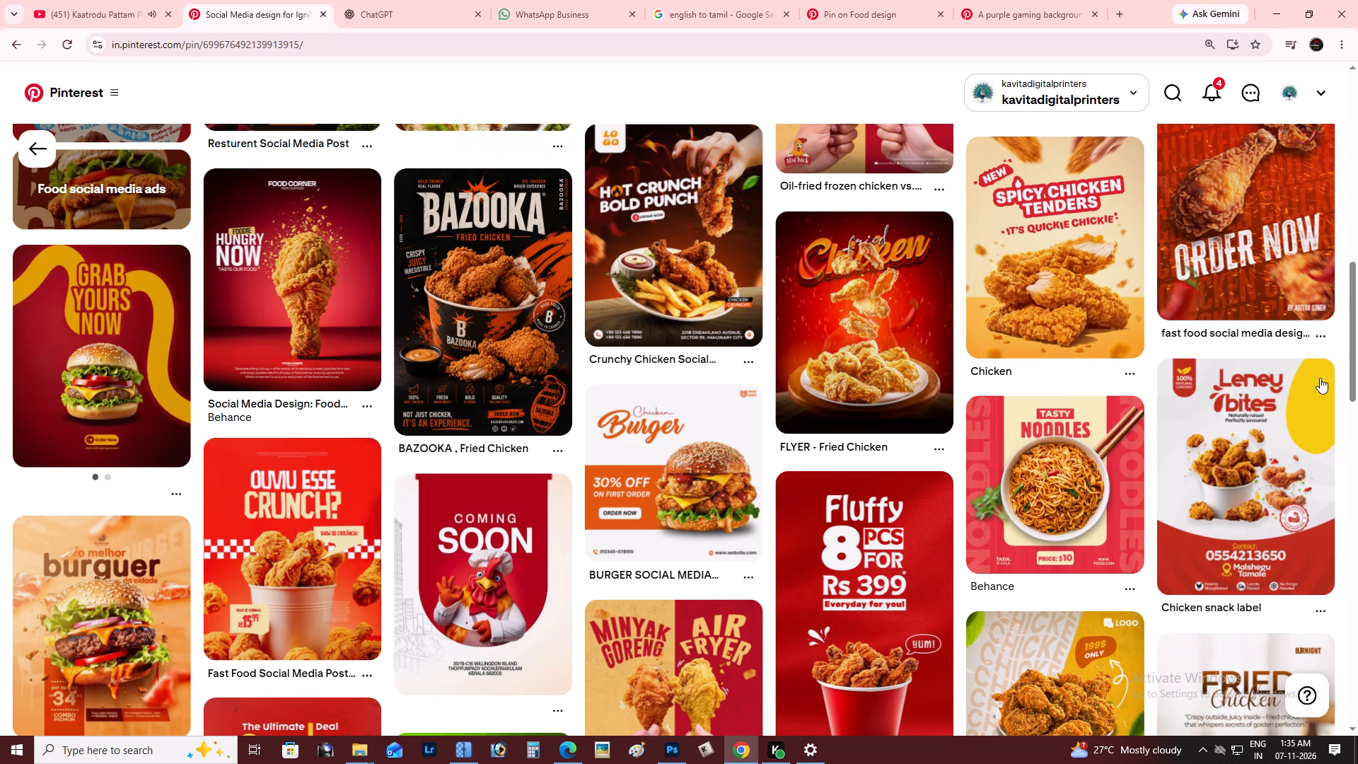
drag(1357, 366, 1356, 456)
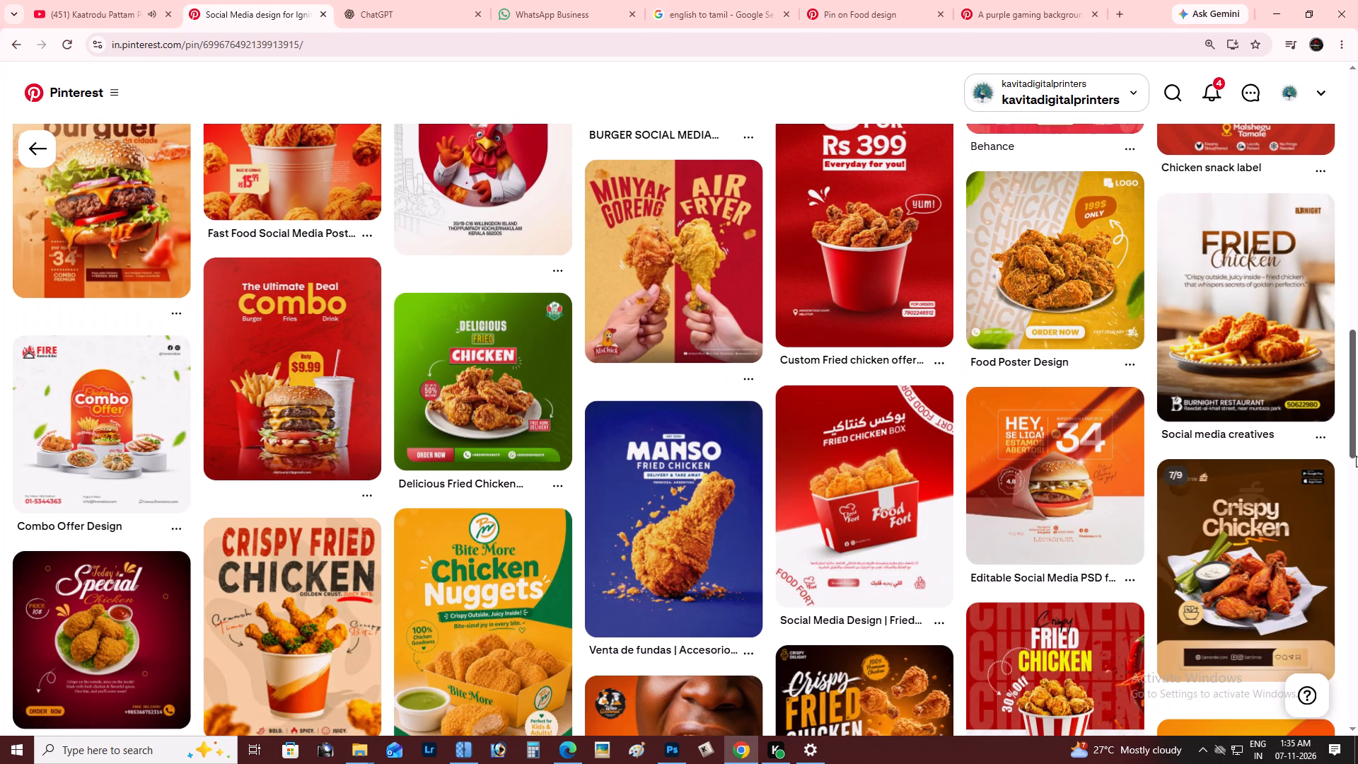
drag(1356, 456, 1357, 528)
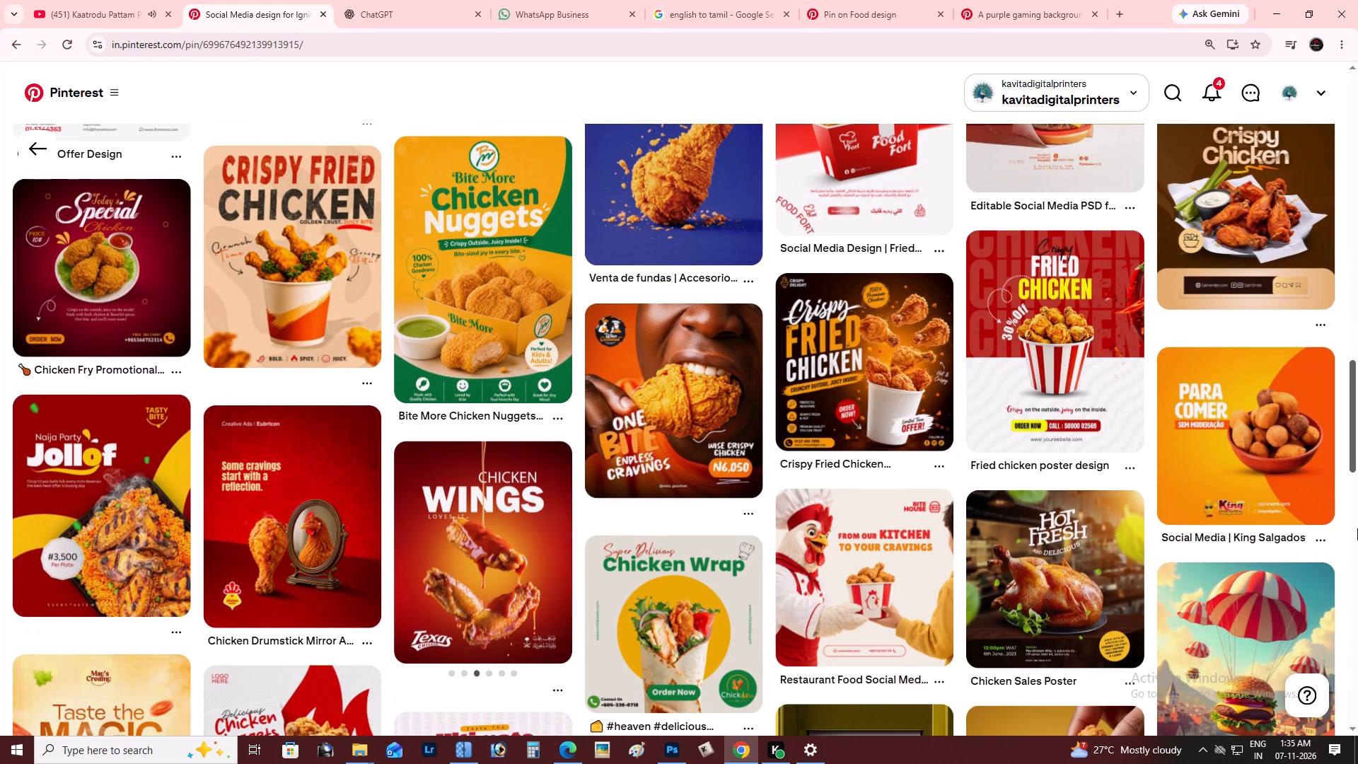
drag(1357, 528, 1354, 526)
key(alt+Tab)
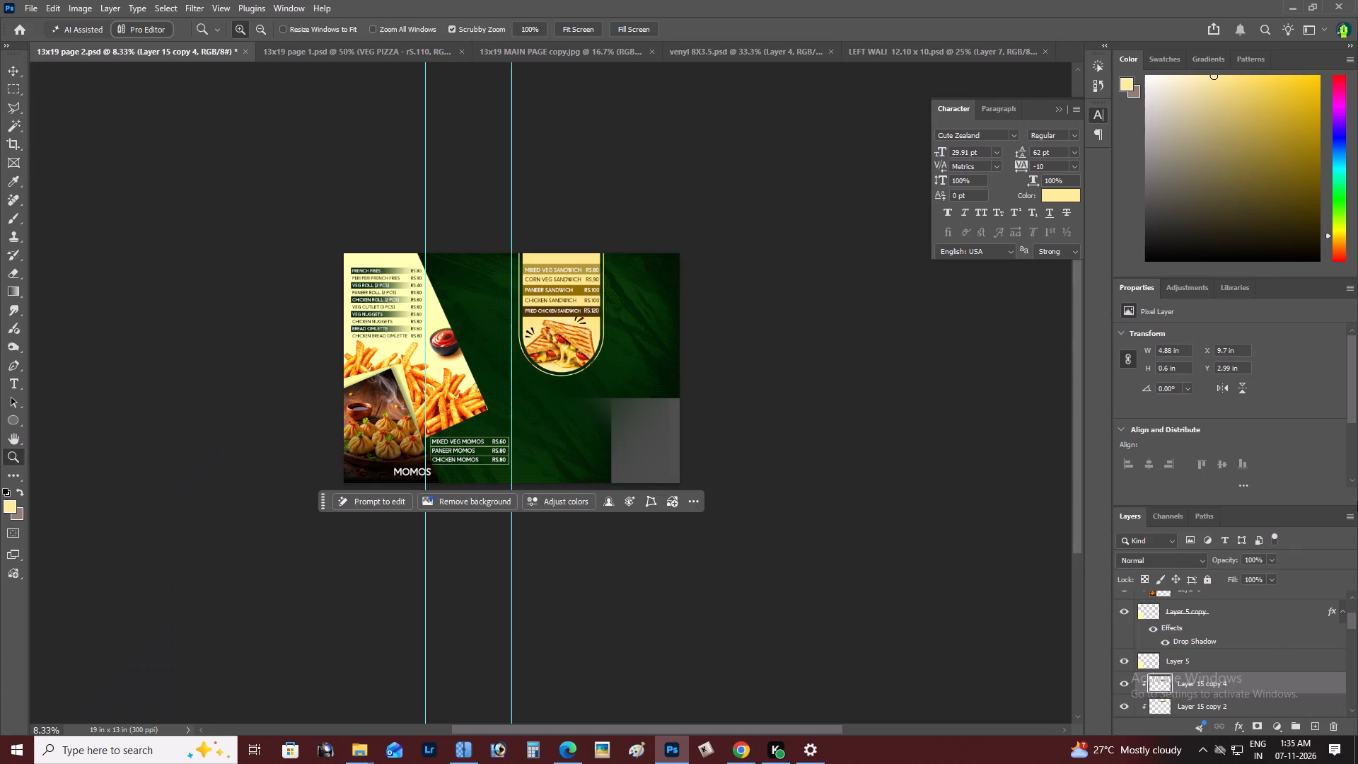
key(alt+Tab)
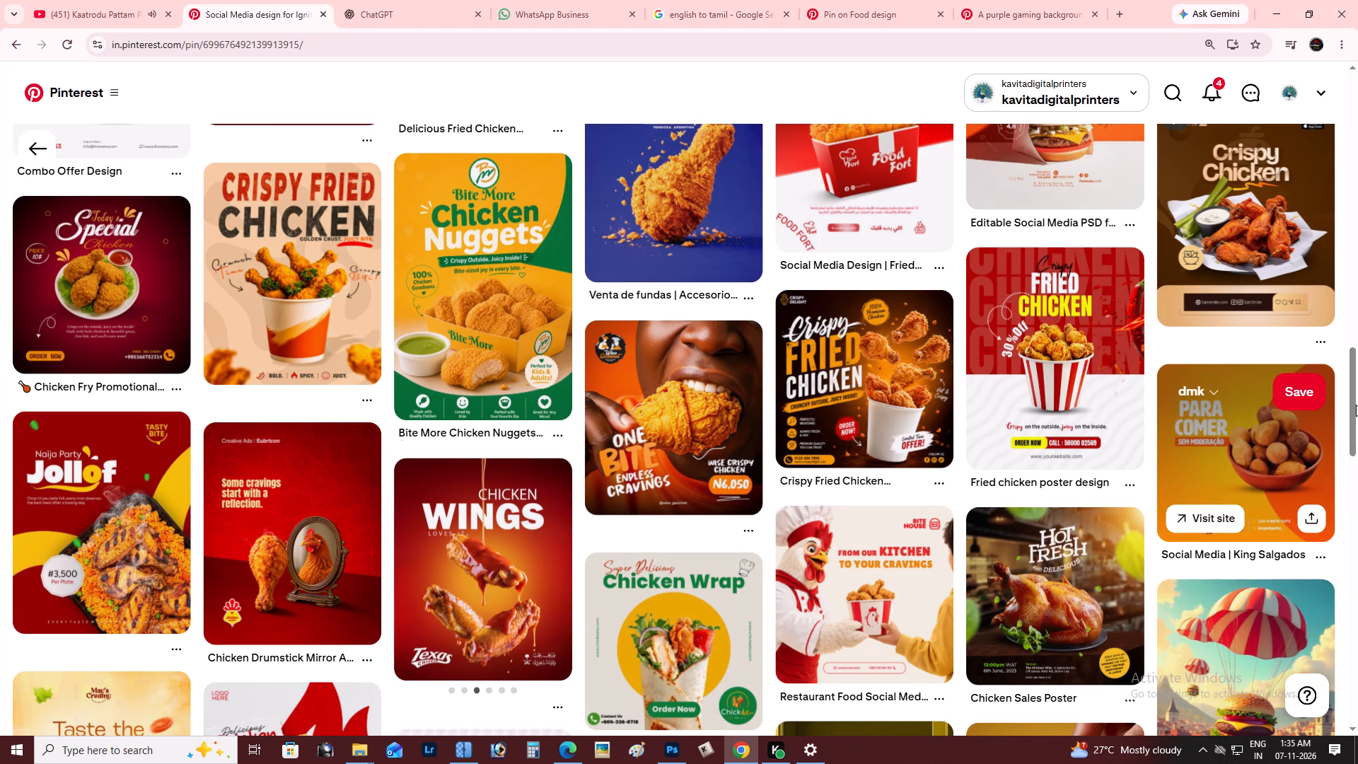
drag(1356, 405, 1354, 514)
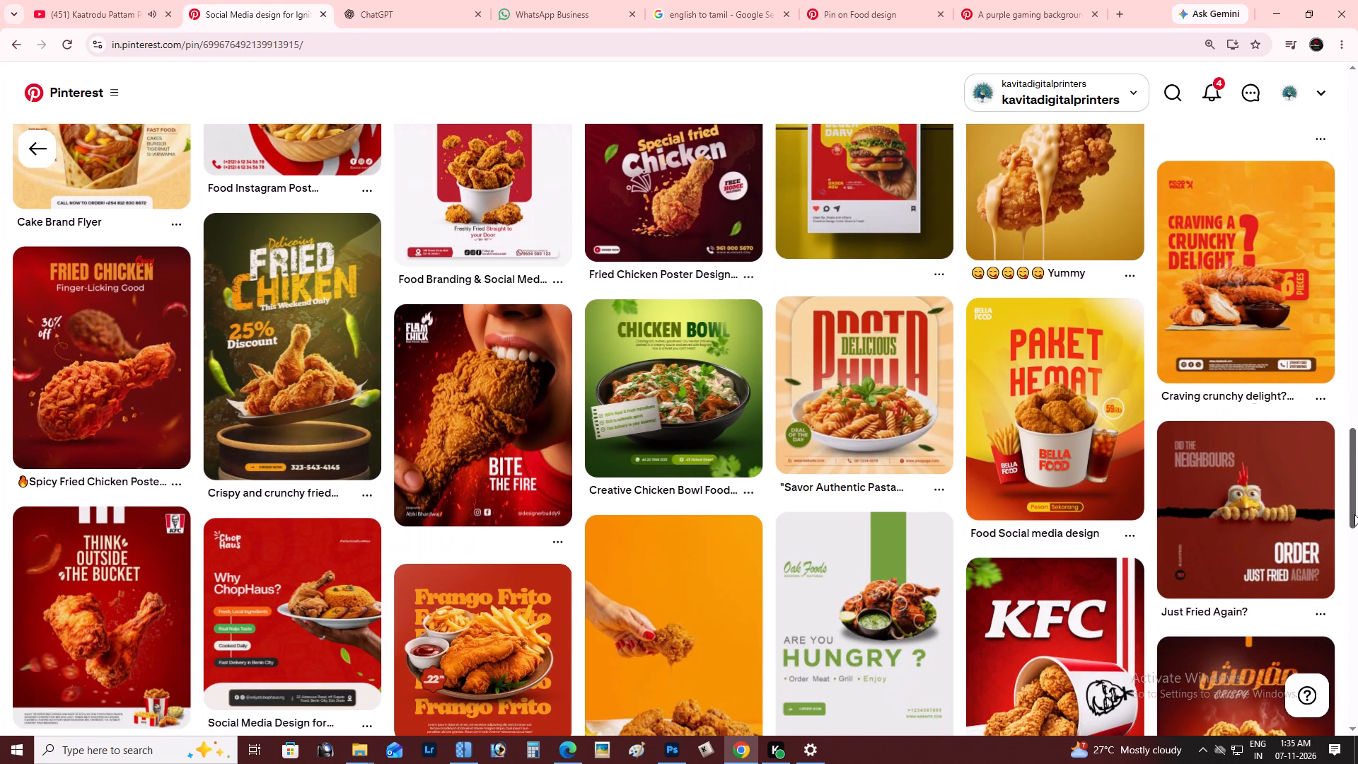
drag(1354, 514, 1357, 557)
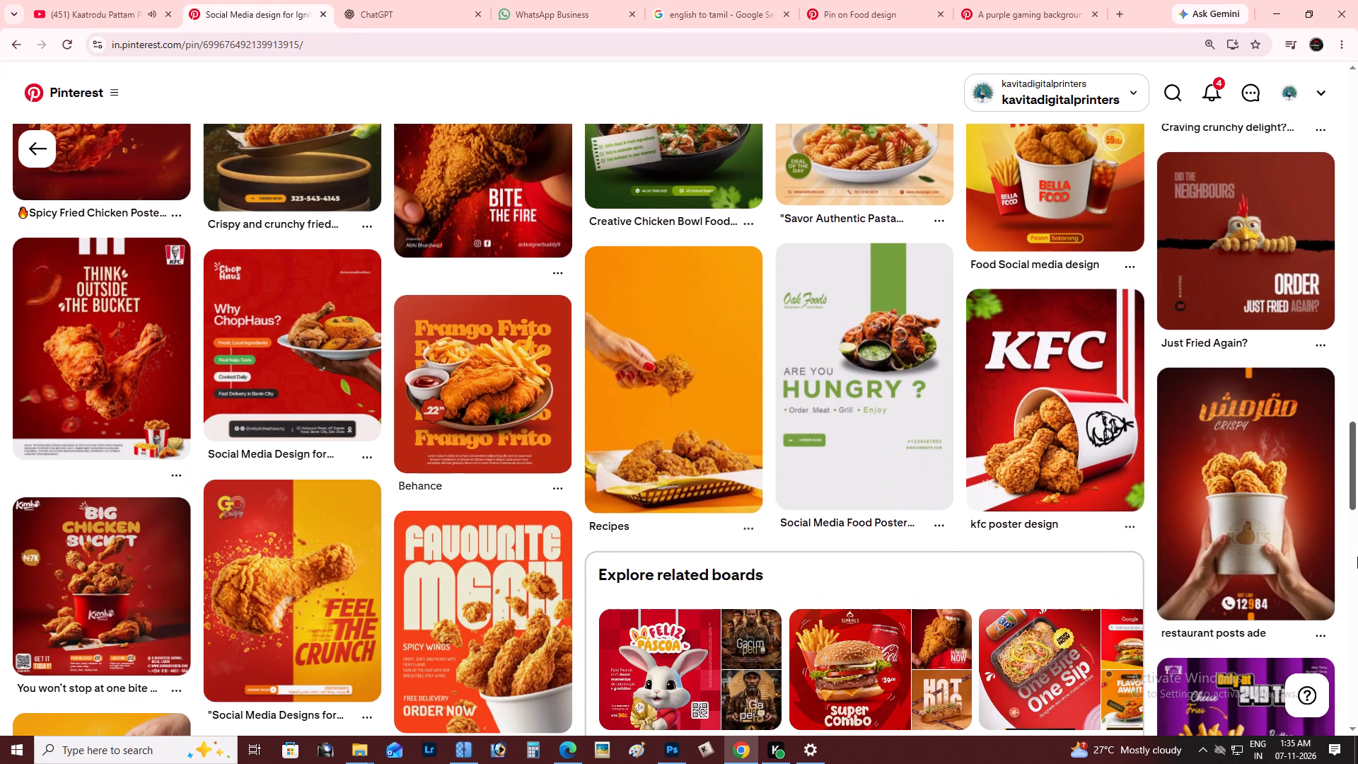
drag(1357, 557, 1357, 561)
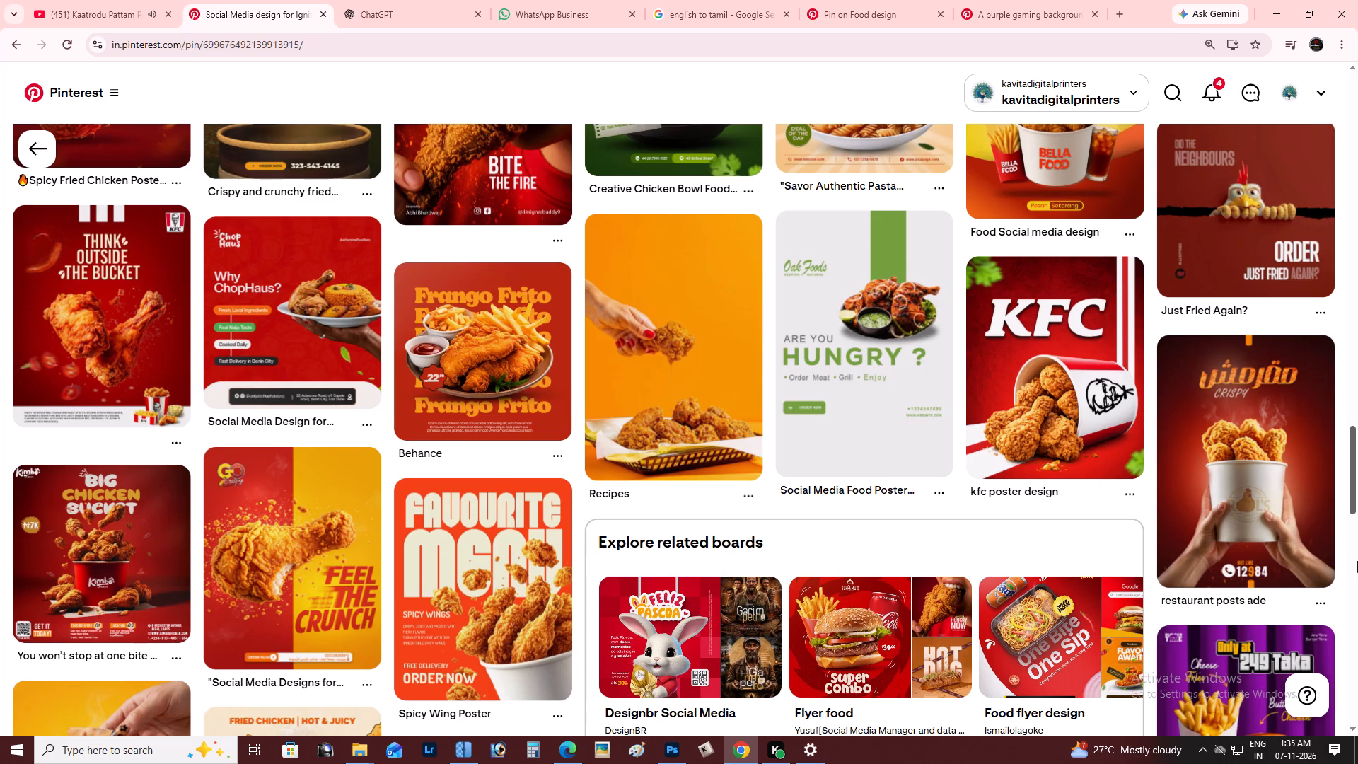
drag(1357, 561, 1357, 632)
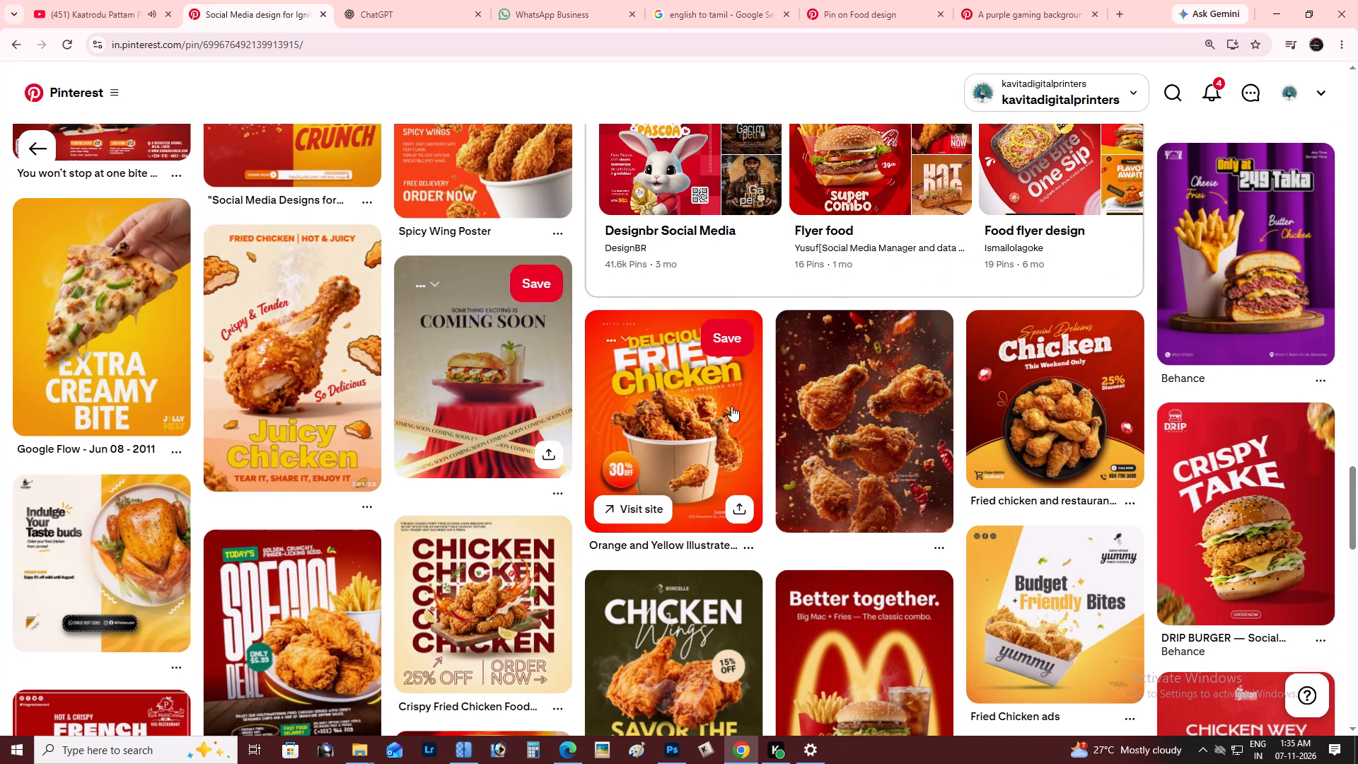
Open the red "Special Delicious Chicken" poster pin with the 25% discount on Pinterest and copy its image.
key(alt+Tab)
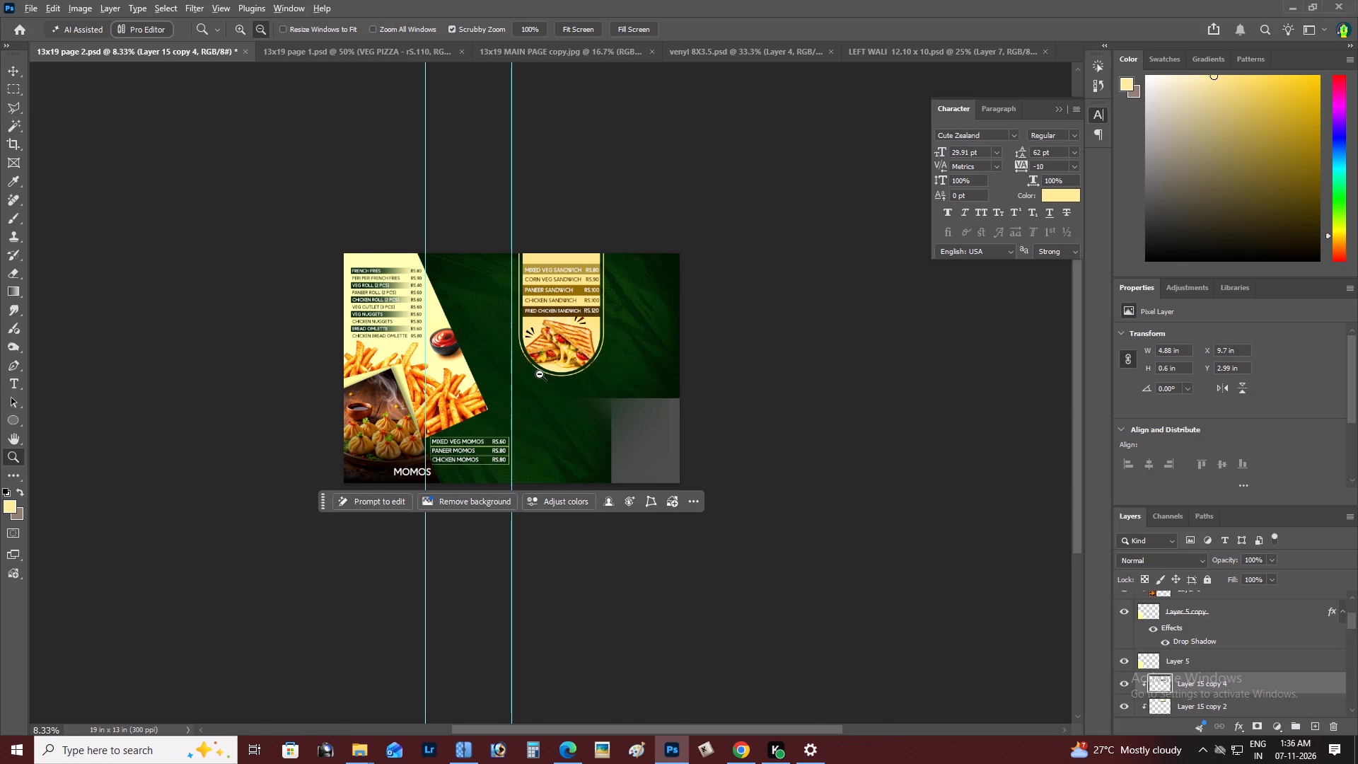
key(alt+Tab)
click(1059, 417)
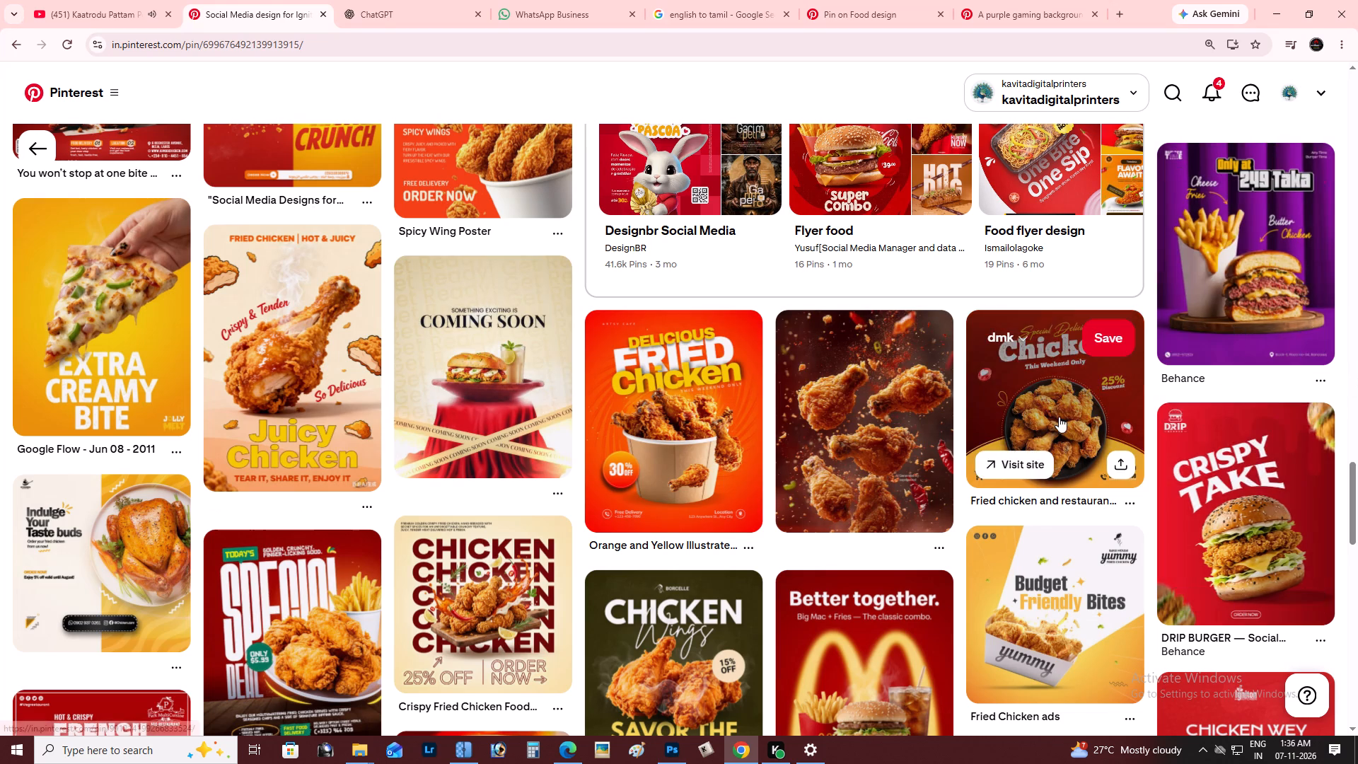
key(alt+Tab)
key(alt+Tab)
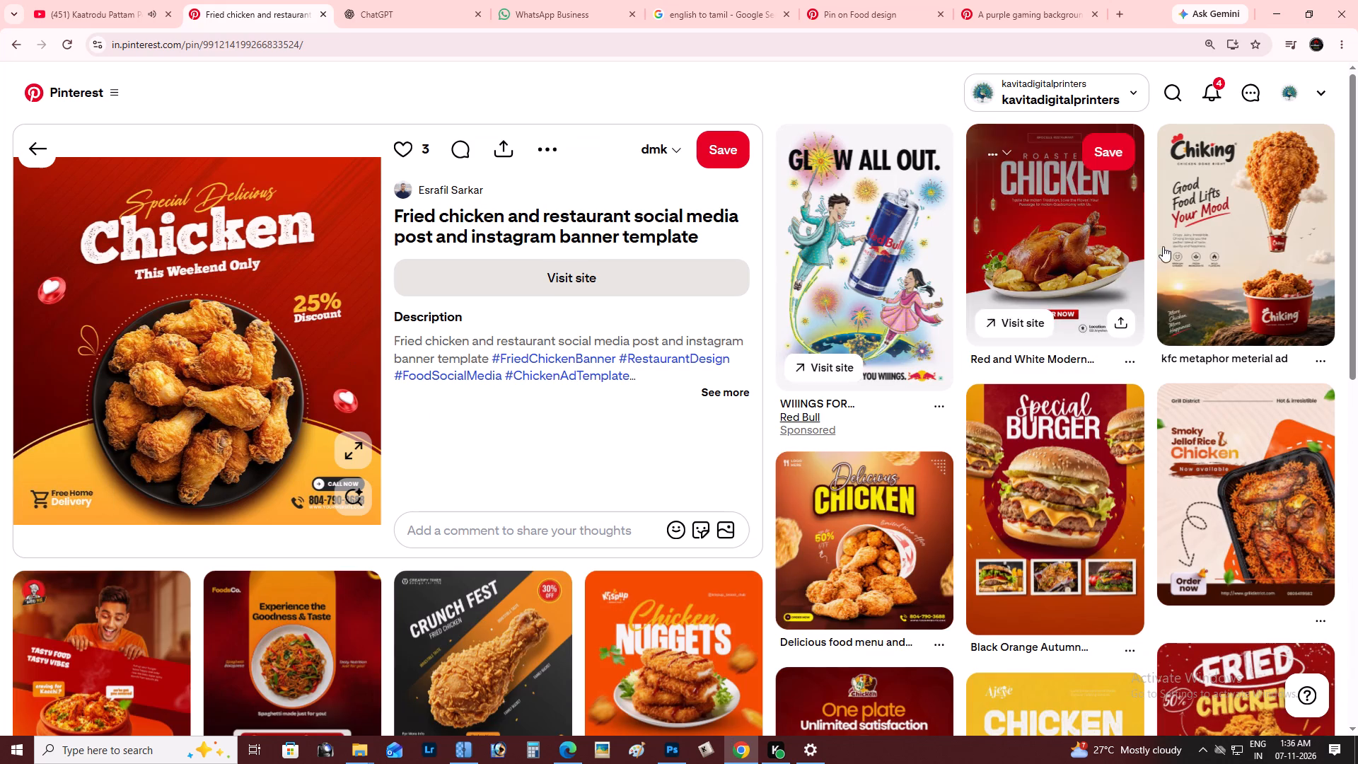
right_click(214, 375)
click(277, 427)
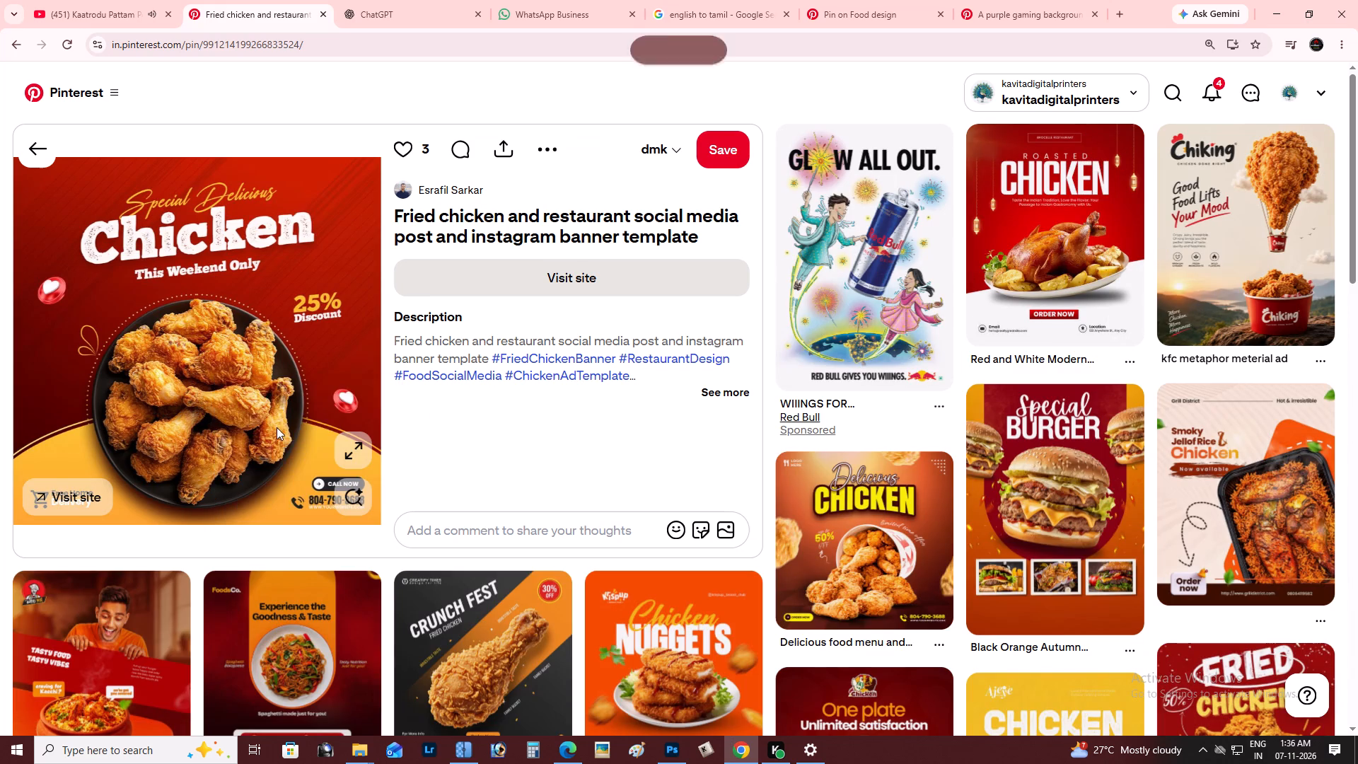
Switch to Photoshop and paste the copied chicken poster into 13x19 page 2.psd, above the sandwich price-list layer.
key(alt+Tab)
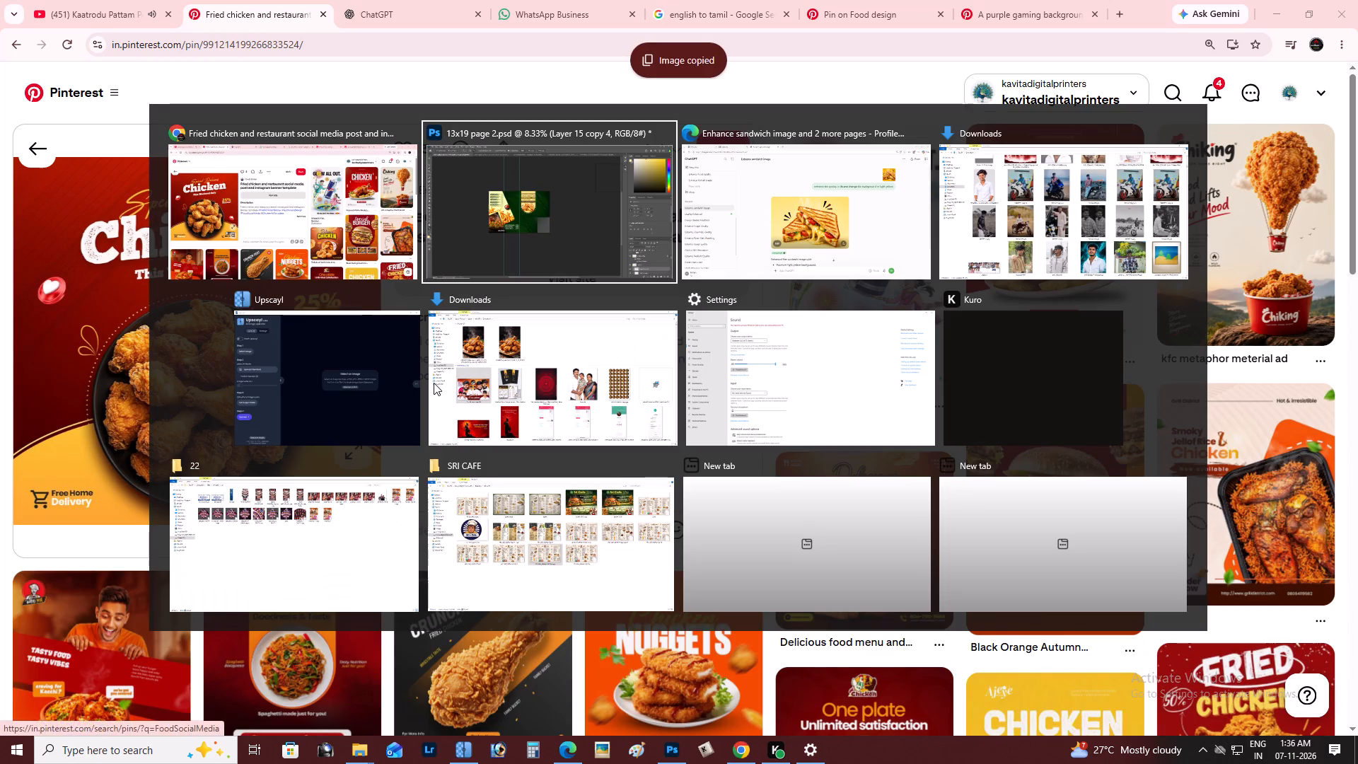
key(alt+Tab)
key(alt+Tab)
key(alt+Tab)
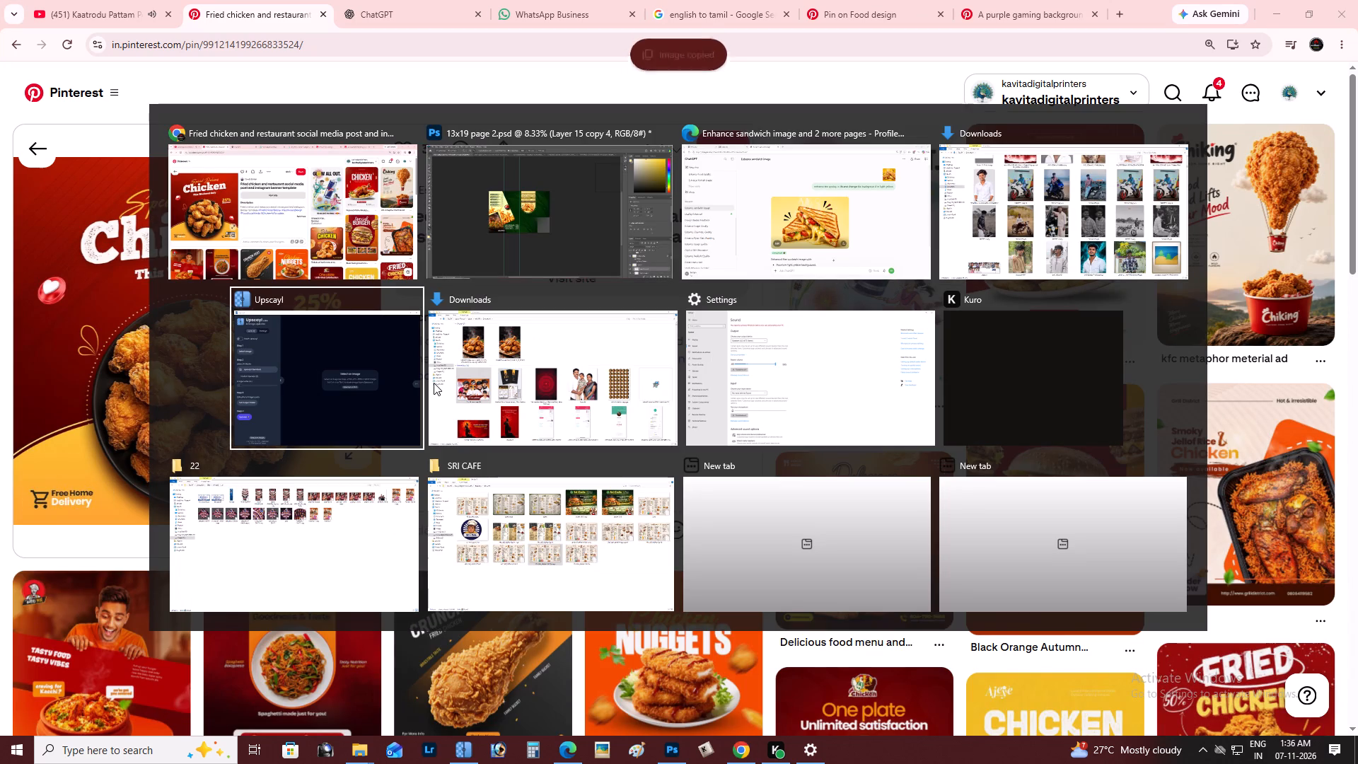
key(alt+Tab)
key(alt+Tab)
key(alt+Tab)
key(alt+Tab)
key(alt+Tab)
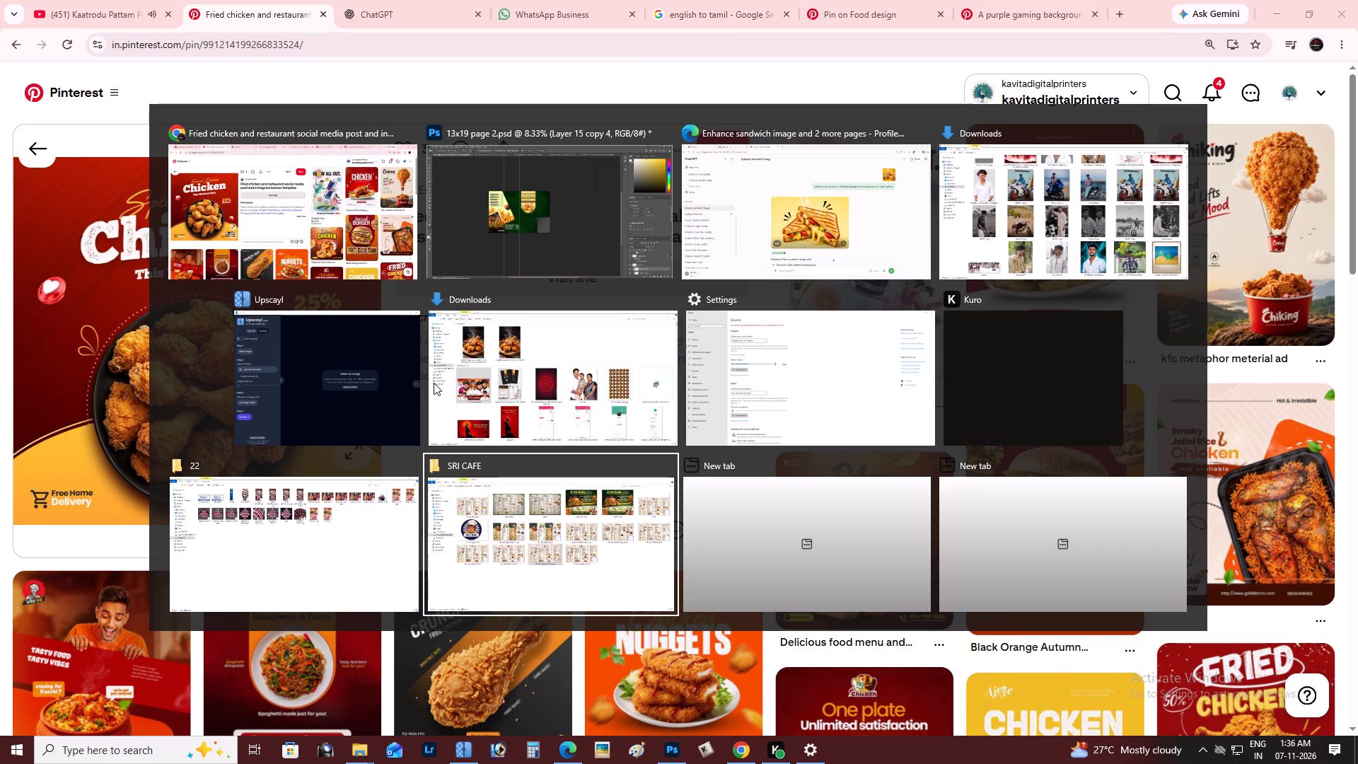
key(alt+Tab)
key(alt+Tab)
key(alt+Tab)
key(alt+Tab)
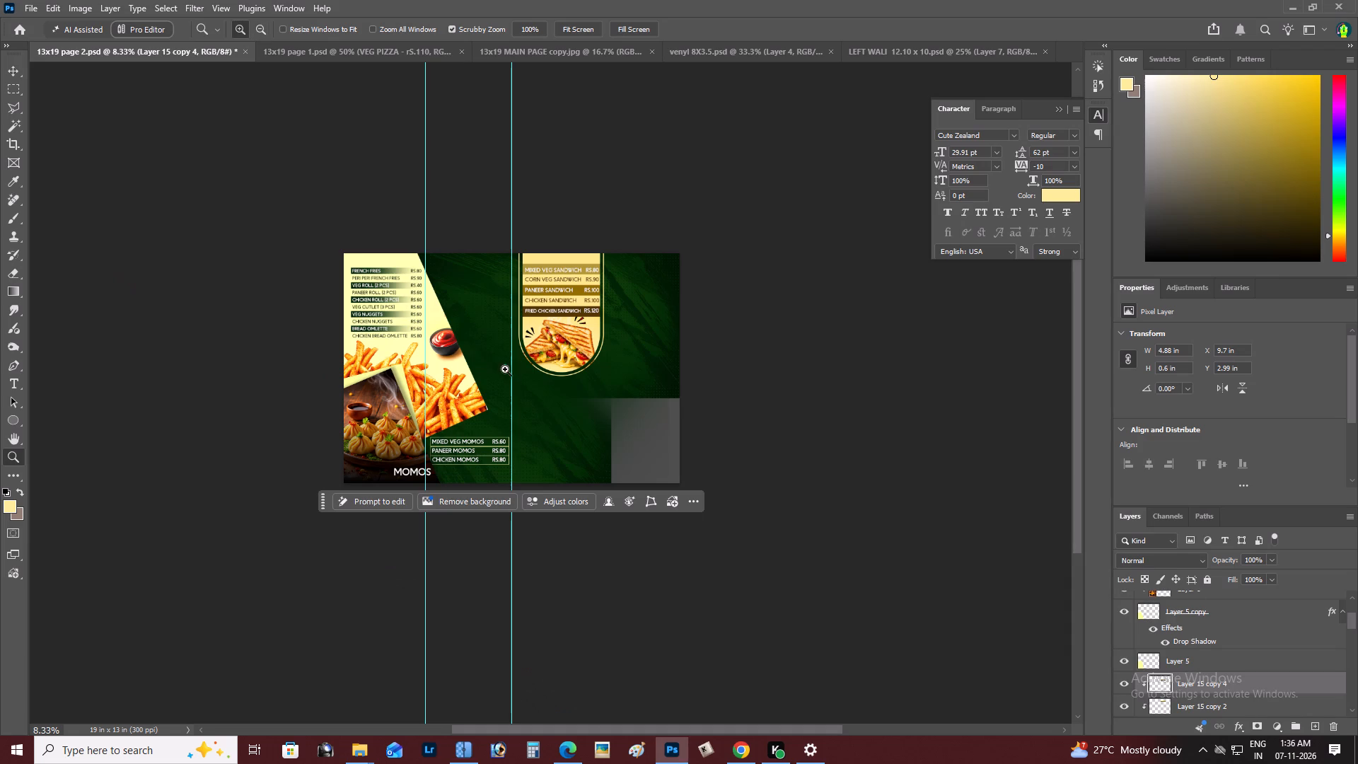
key(ctrl+v)
Reduce the pasted poster to its lower plate area, about 2.45 × 1.62 in, by cutting that area out, deleting the rest and pasting it back.
key(z)
triple_click(516, 376)
triple_click(516, 376)
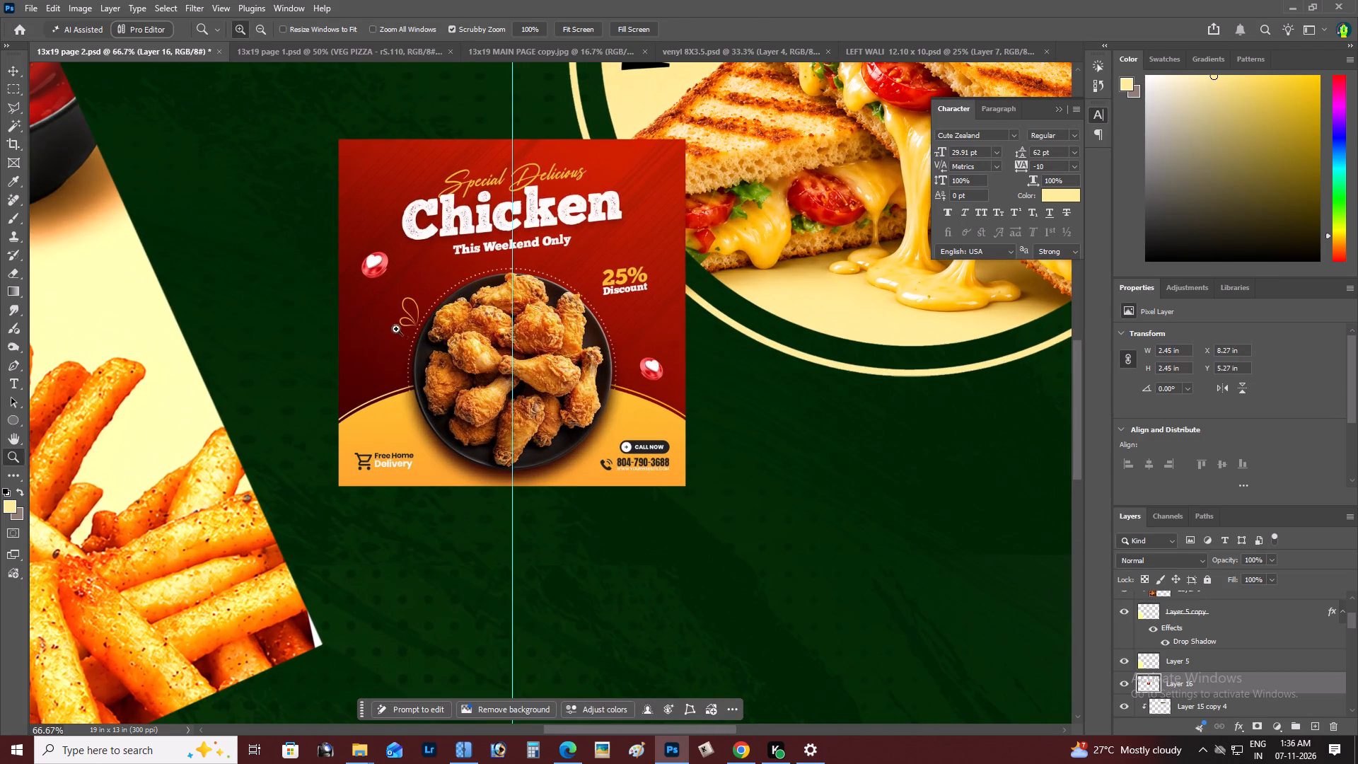
key(m)
drag(298, 269, 661, 513)
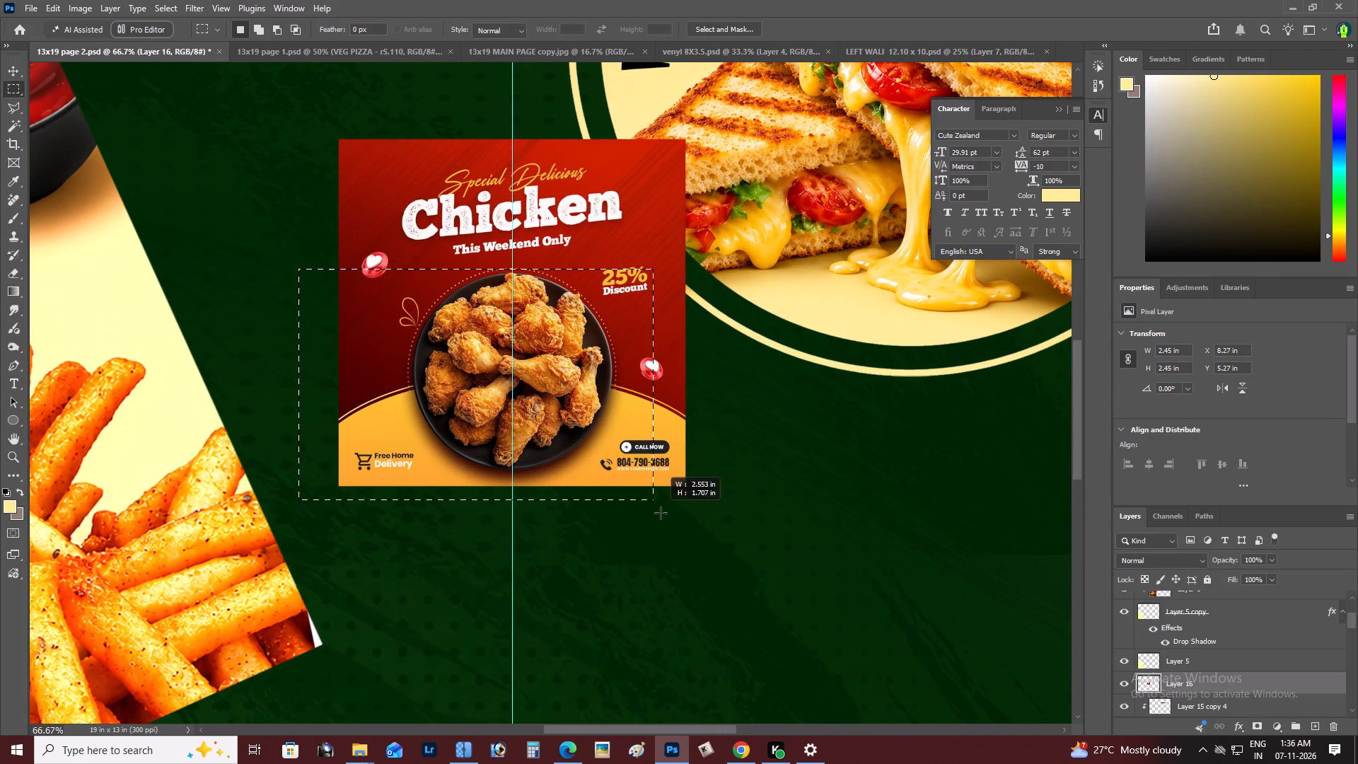
drag(661, 513, 719, 524)
key(ctrl+d)
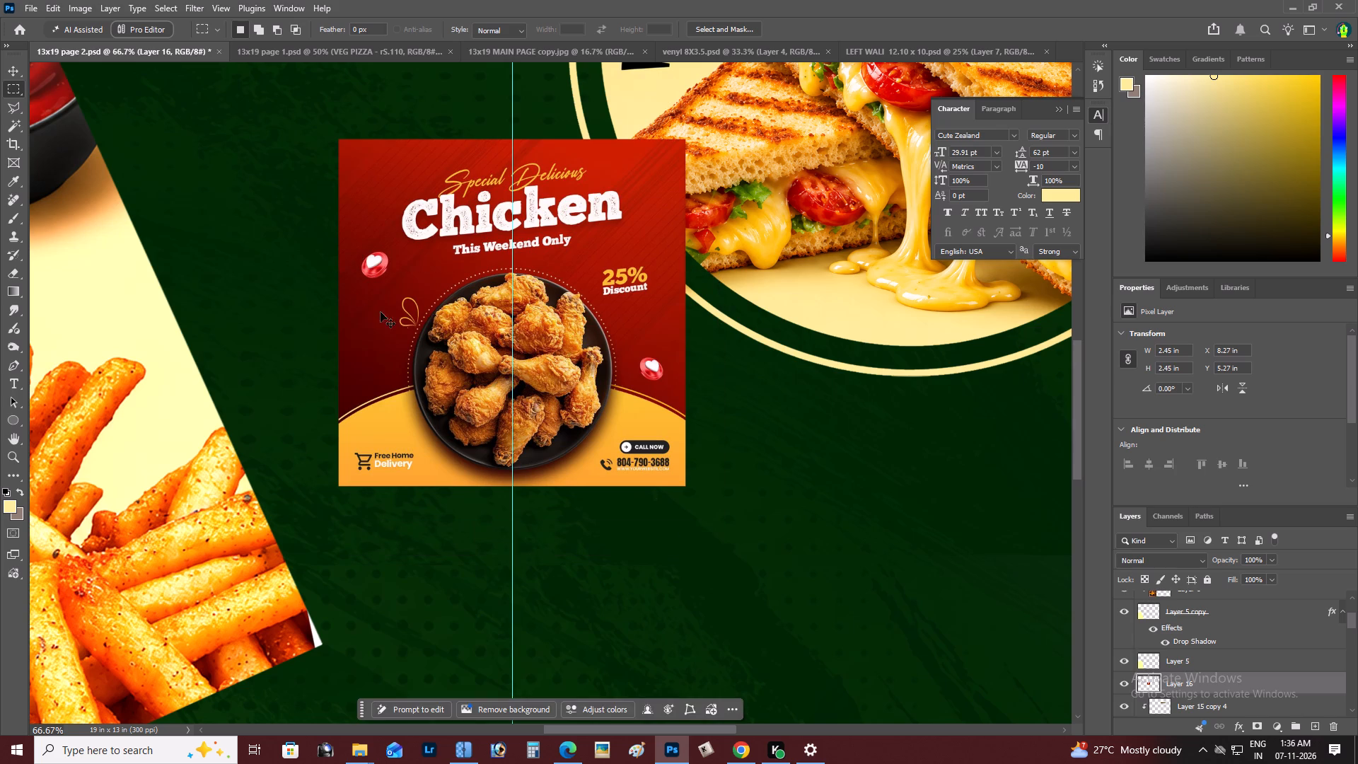
drag(324, 257, 743, 536)
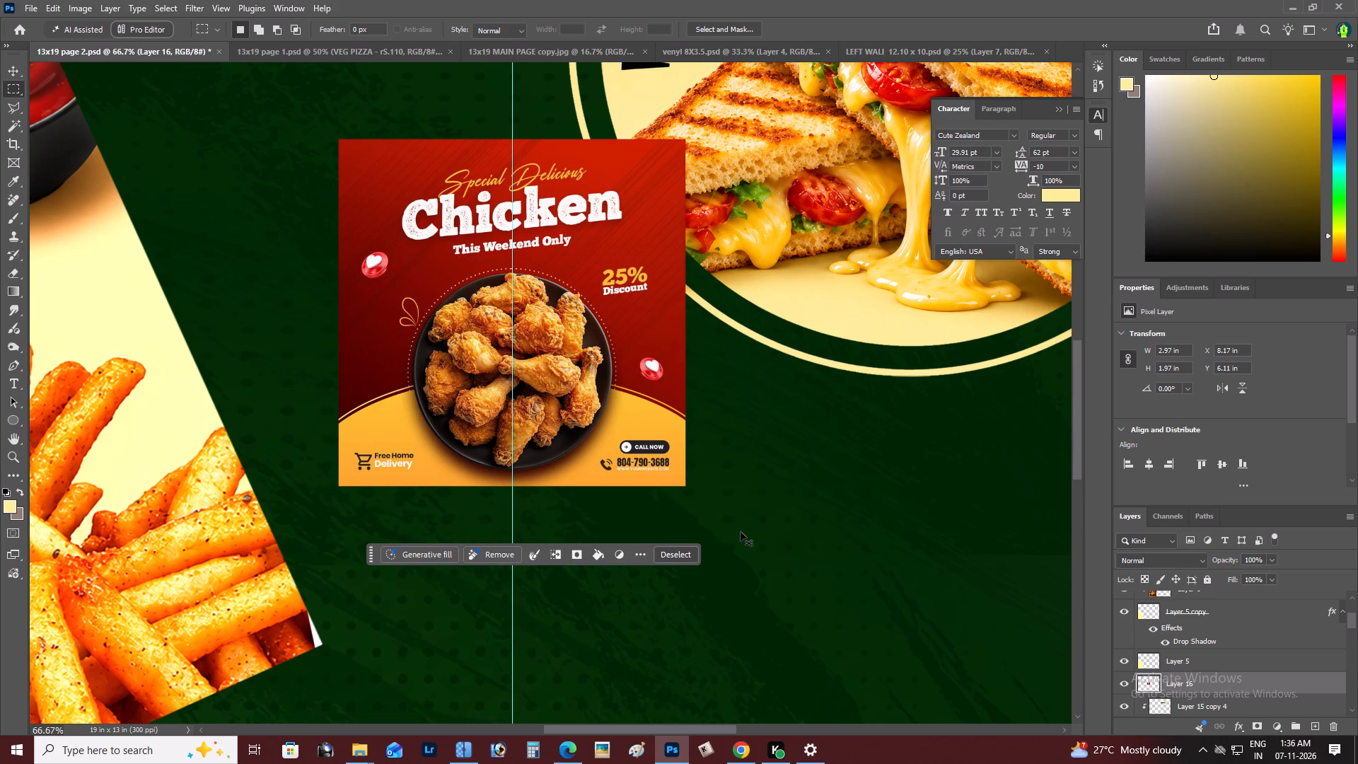
key(ctrl+x)
key(BackSpace)
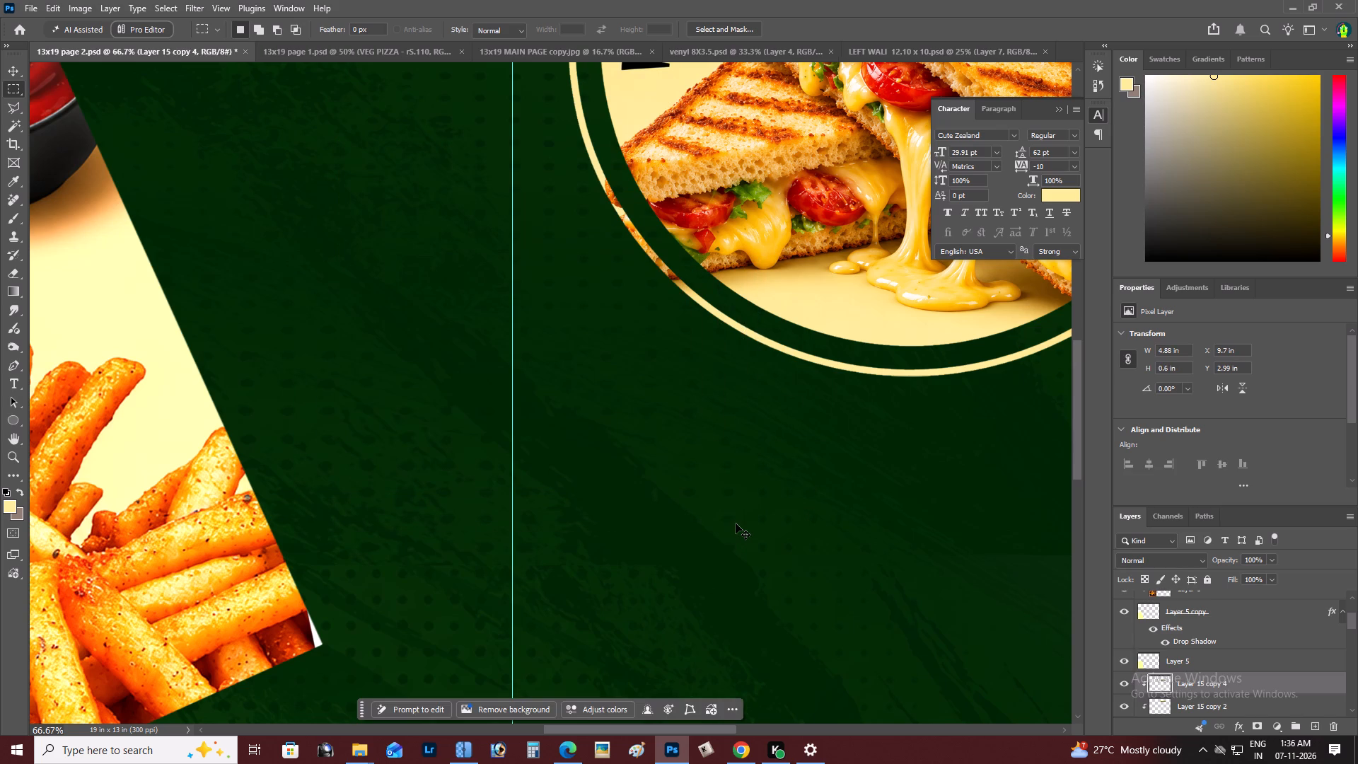
key(ctrl+v)
Delete the rectangular area containing the 25% Discount text from the chicken image.
drag(631, 266, 717, 339)
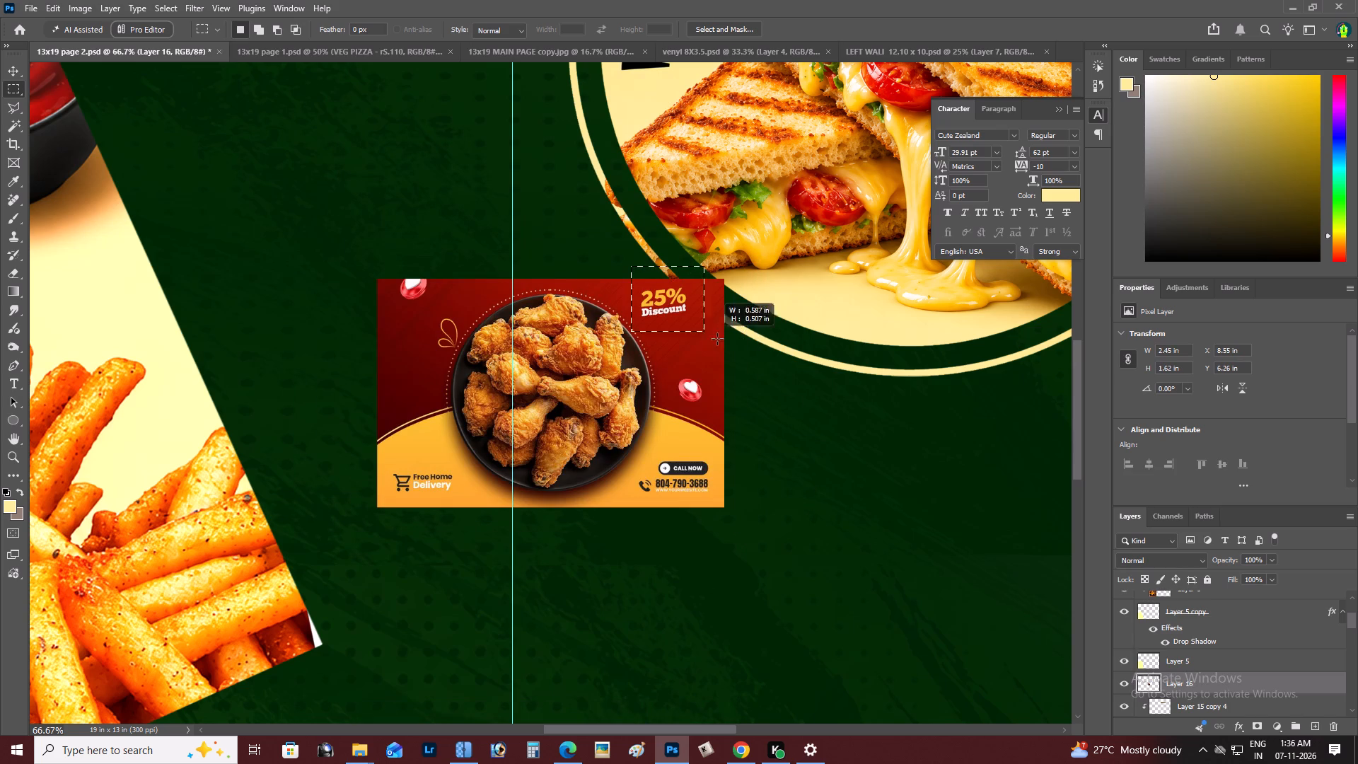
drag(717, 339, 751, 335)
key(ctrl+d)
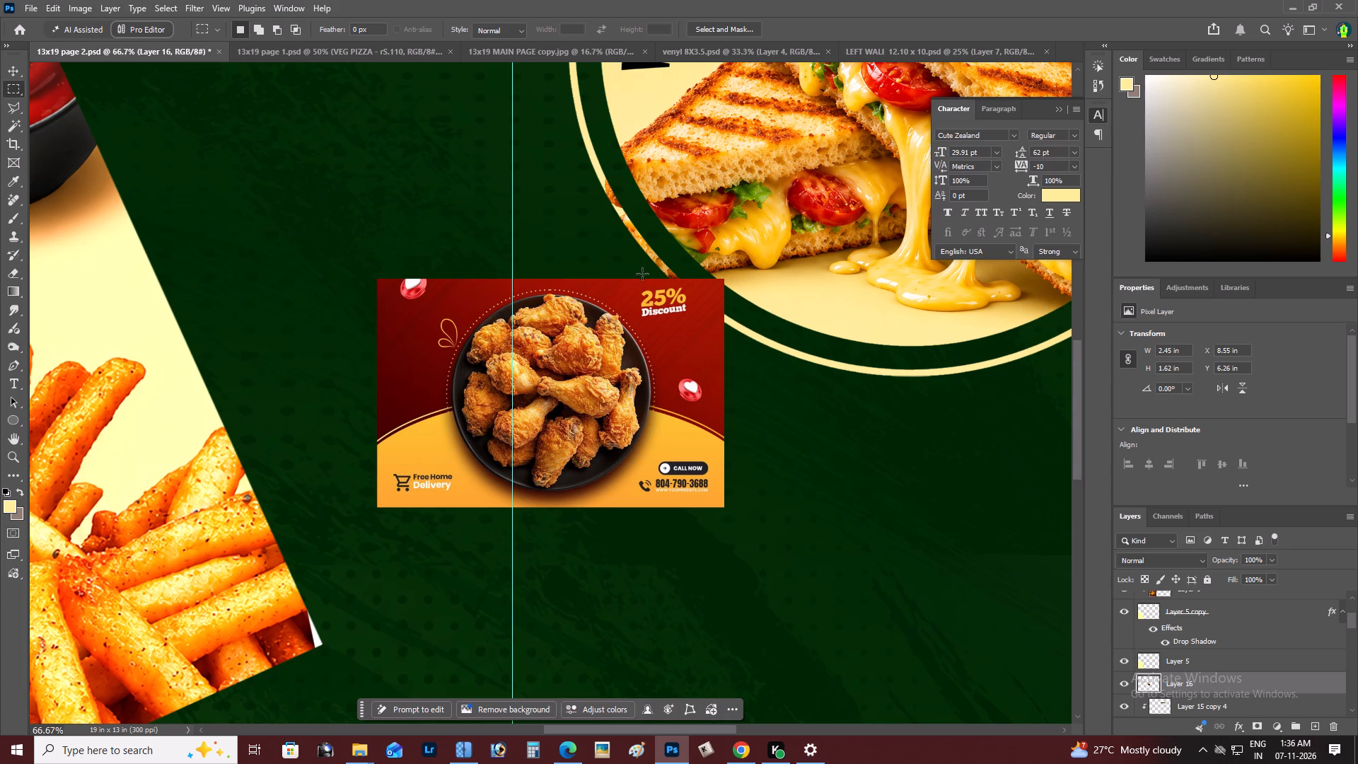
drag(642, 271, 757, 323)
key(BackSpace)
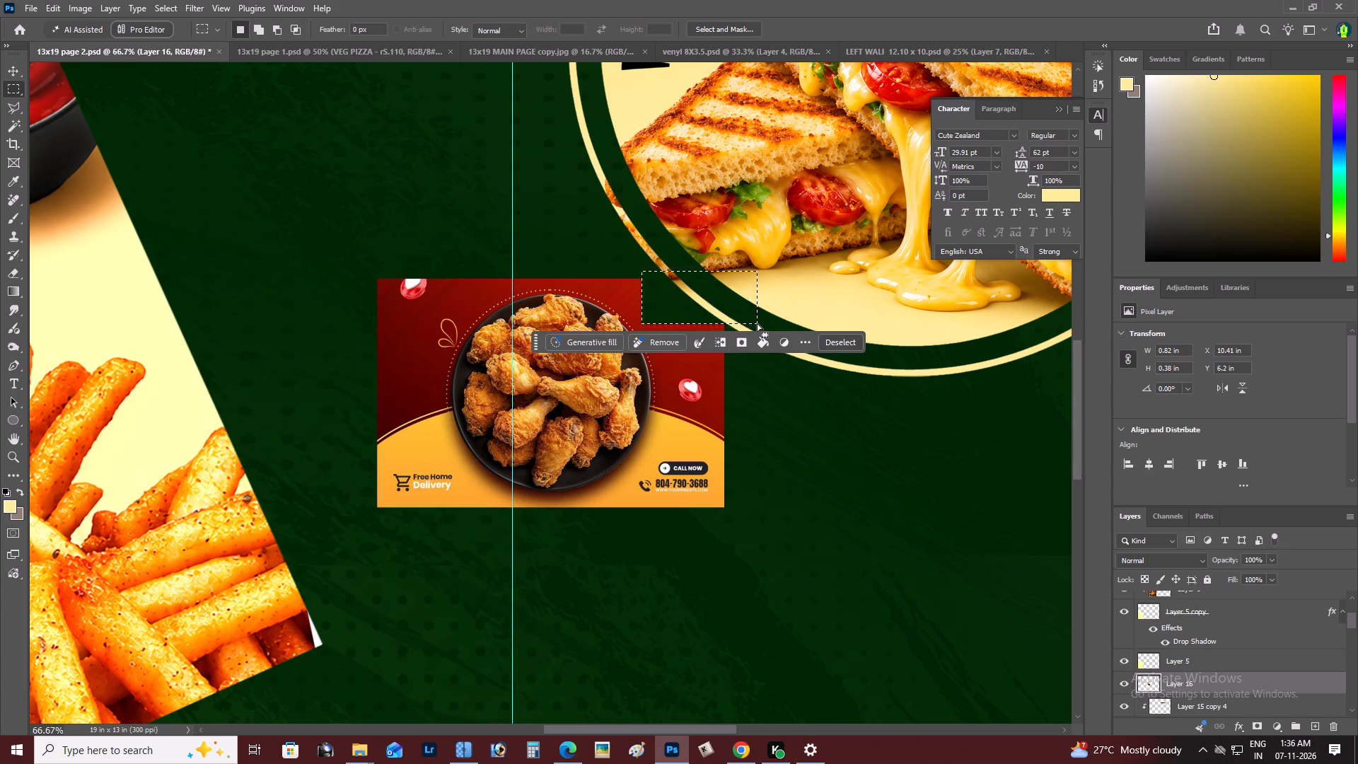
key(ctrl+d)
Remove the red background around the chicken plate with Magic Wand selections on both sides.
key(w)
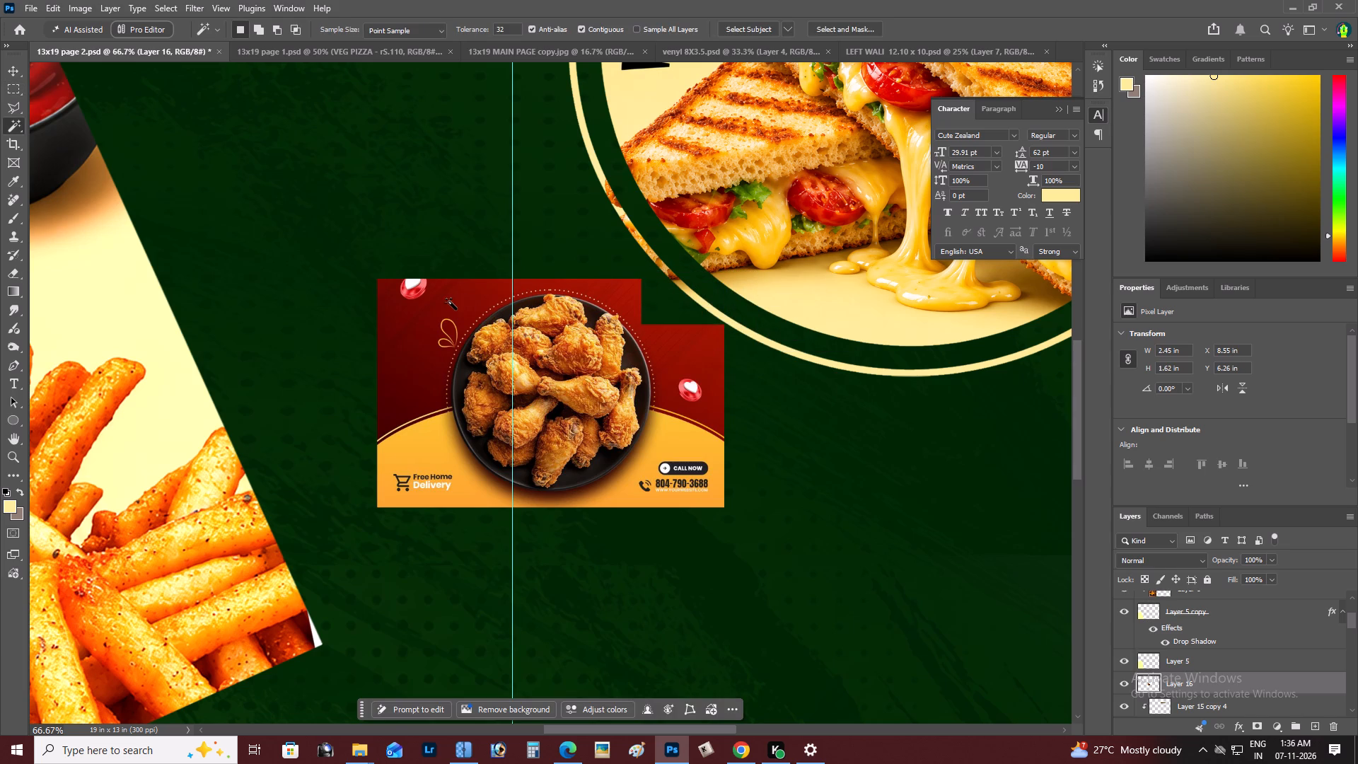
click(450, 302)
shift+click(418, 352)
shift+click(414, 381)
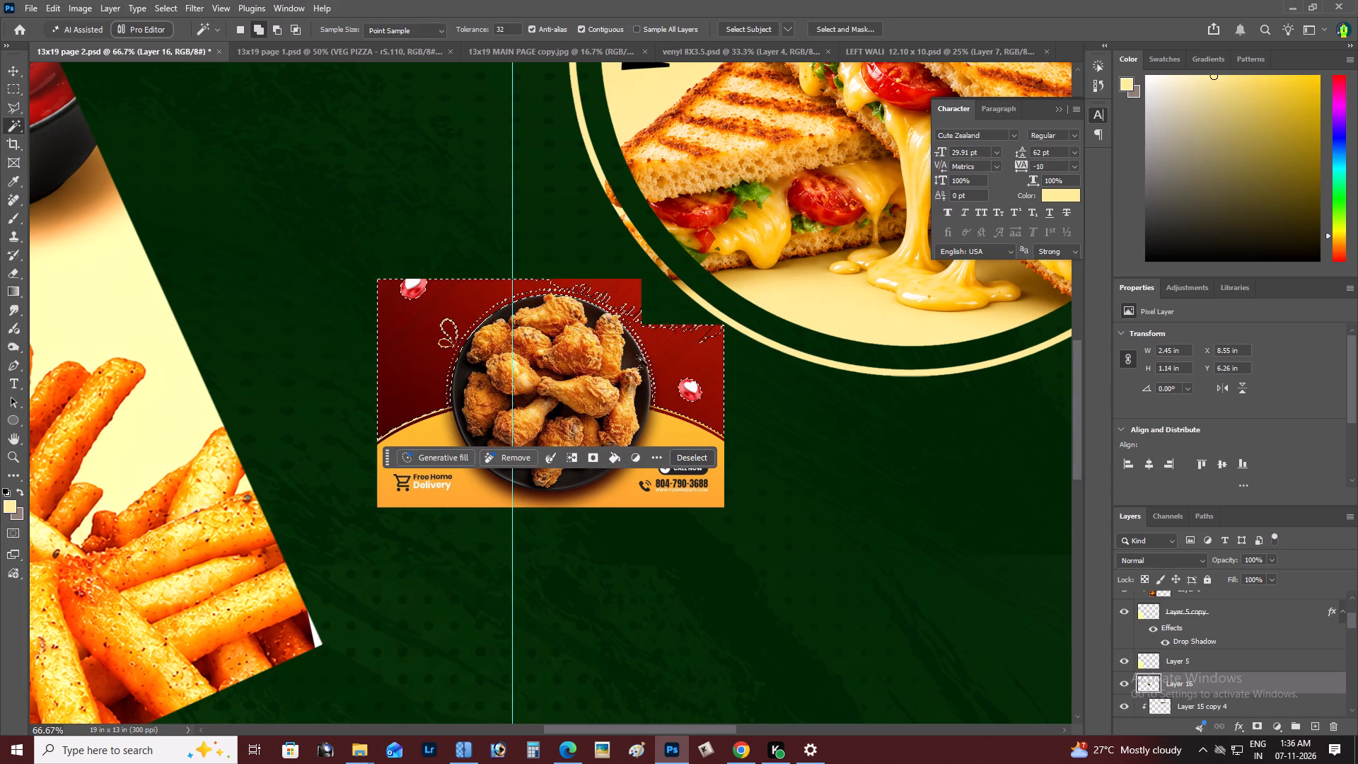
shift+click(667, 357)
shift+click(661, 388)
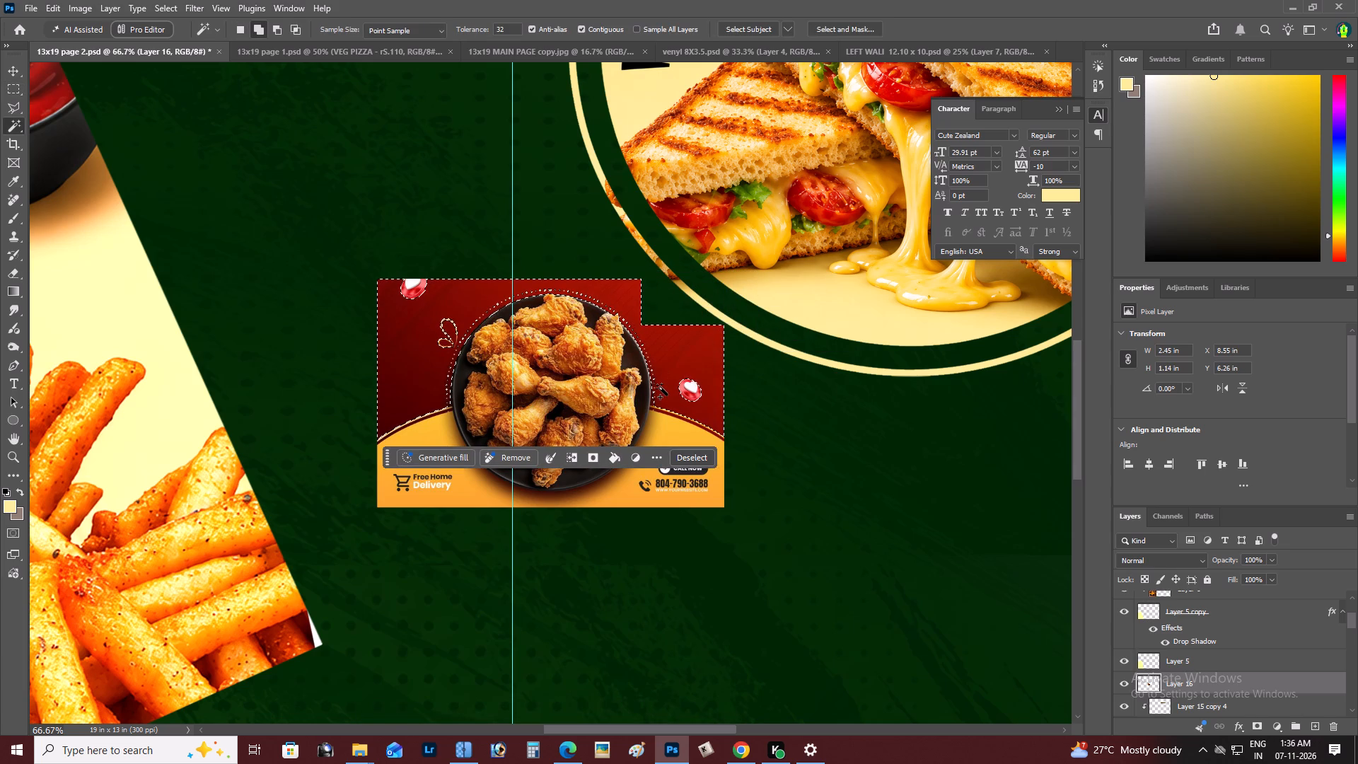
key(BackSpace)
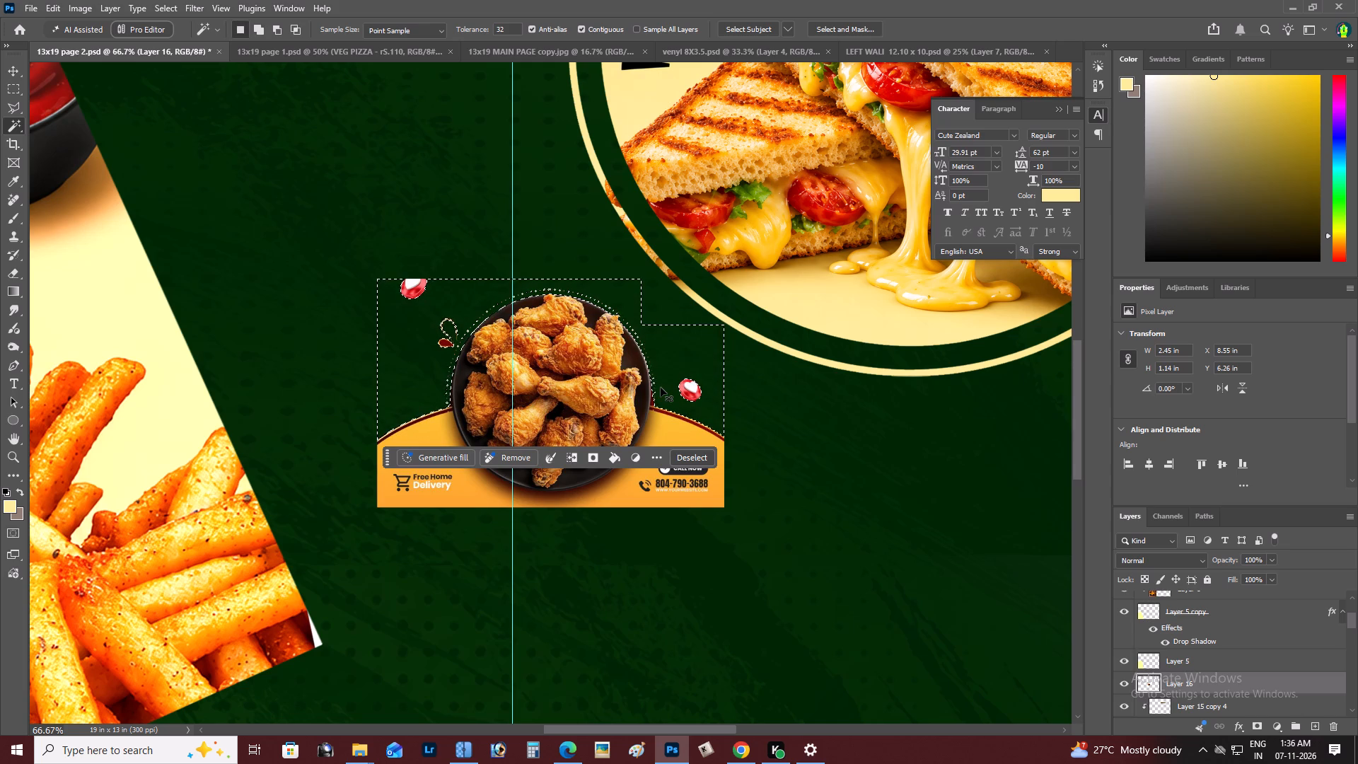
key(ctrl+d)
Erase the leftover onion slices and leaf outline on both sides of the chicken plate using rectangular selections.
key(m)
drag(351, 215, 441, 324)
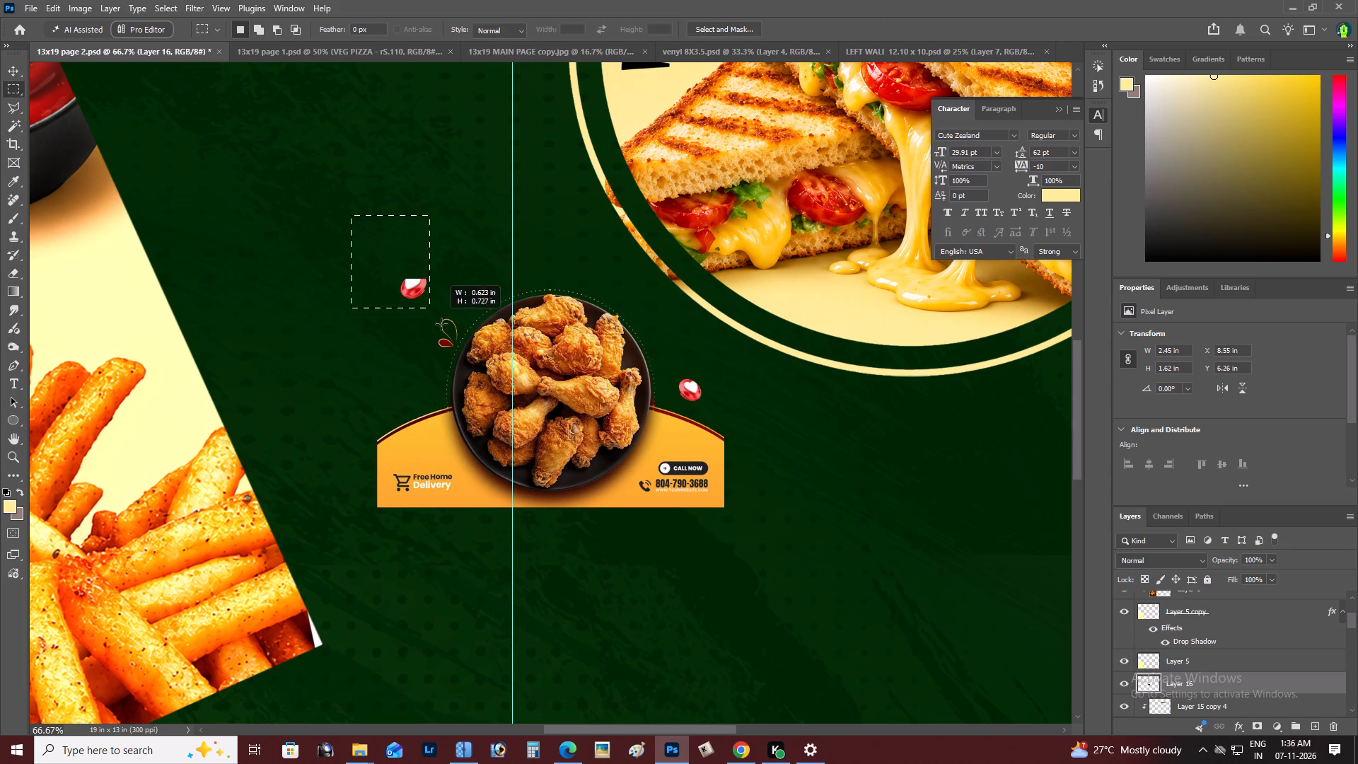
drag(441, 324, 458, 343)
key(BackSpace)
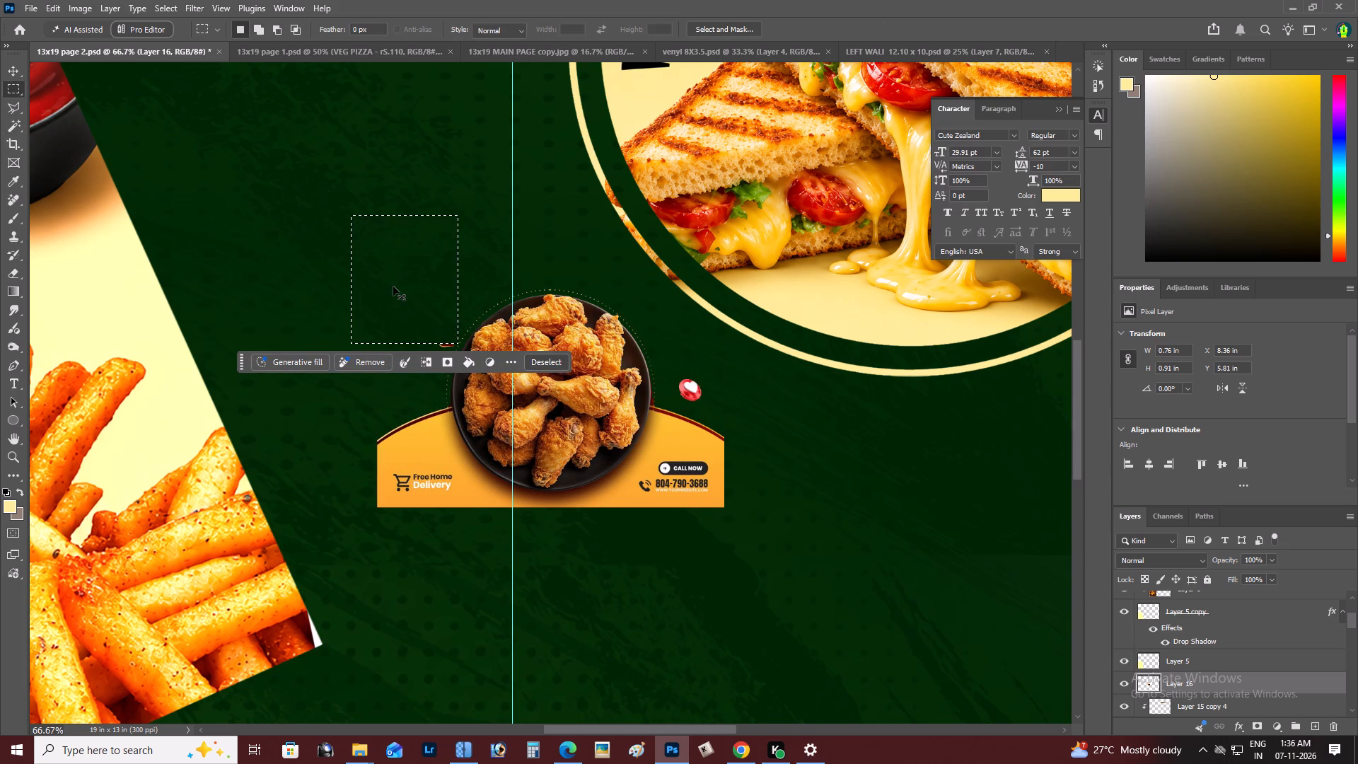
key(ctrl+d)
drag(392, 271, 458, 348)
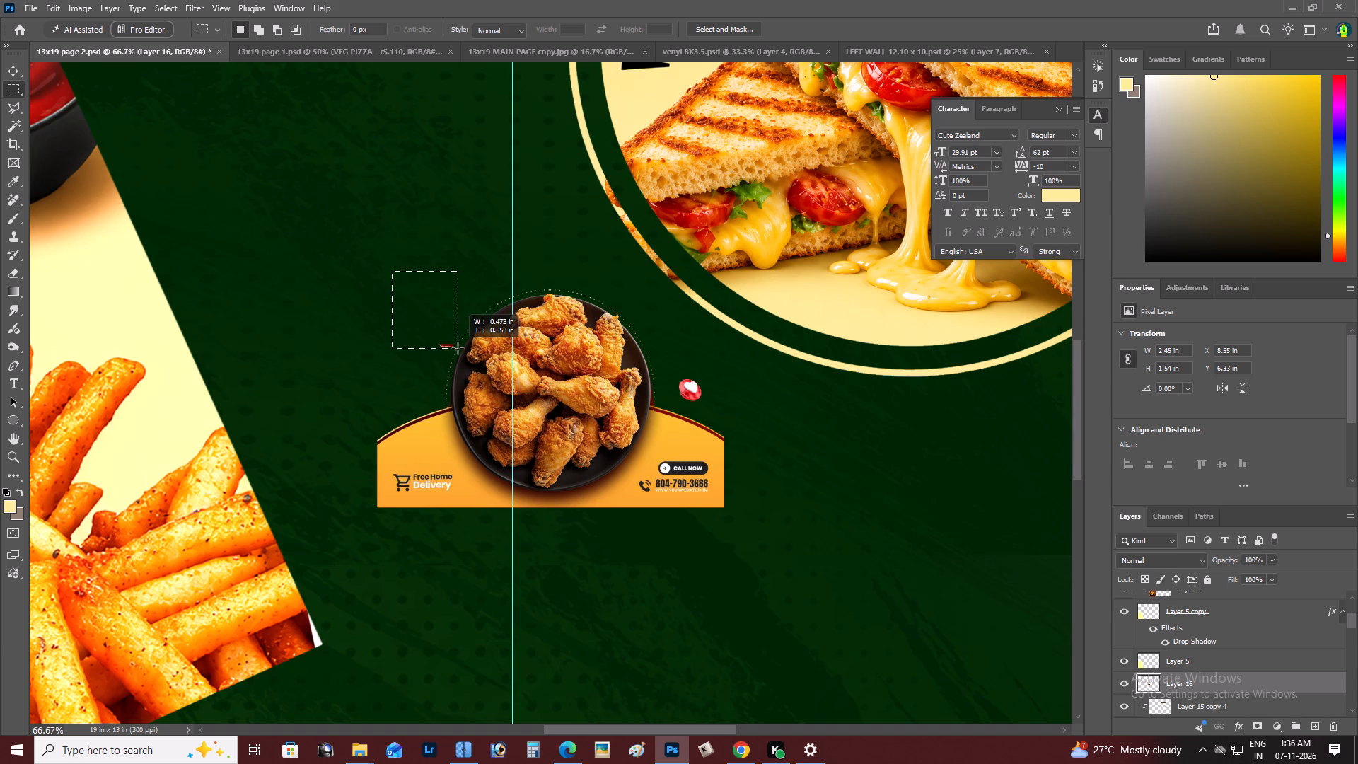
drag(458, 348, 455, 349)
key(BackSpace)
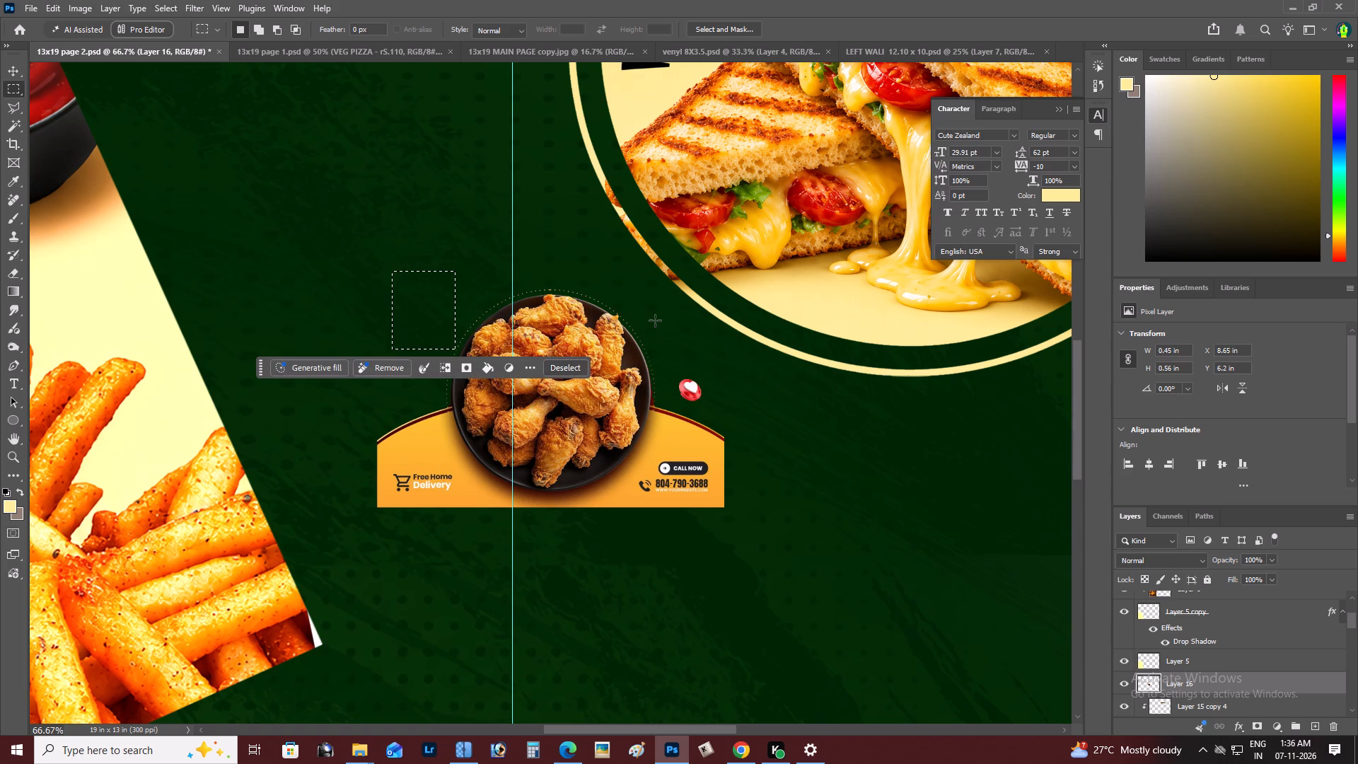
key(ctrl+d)
drag(673, 357, 719, 405)
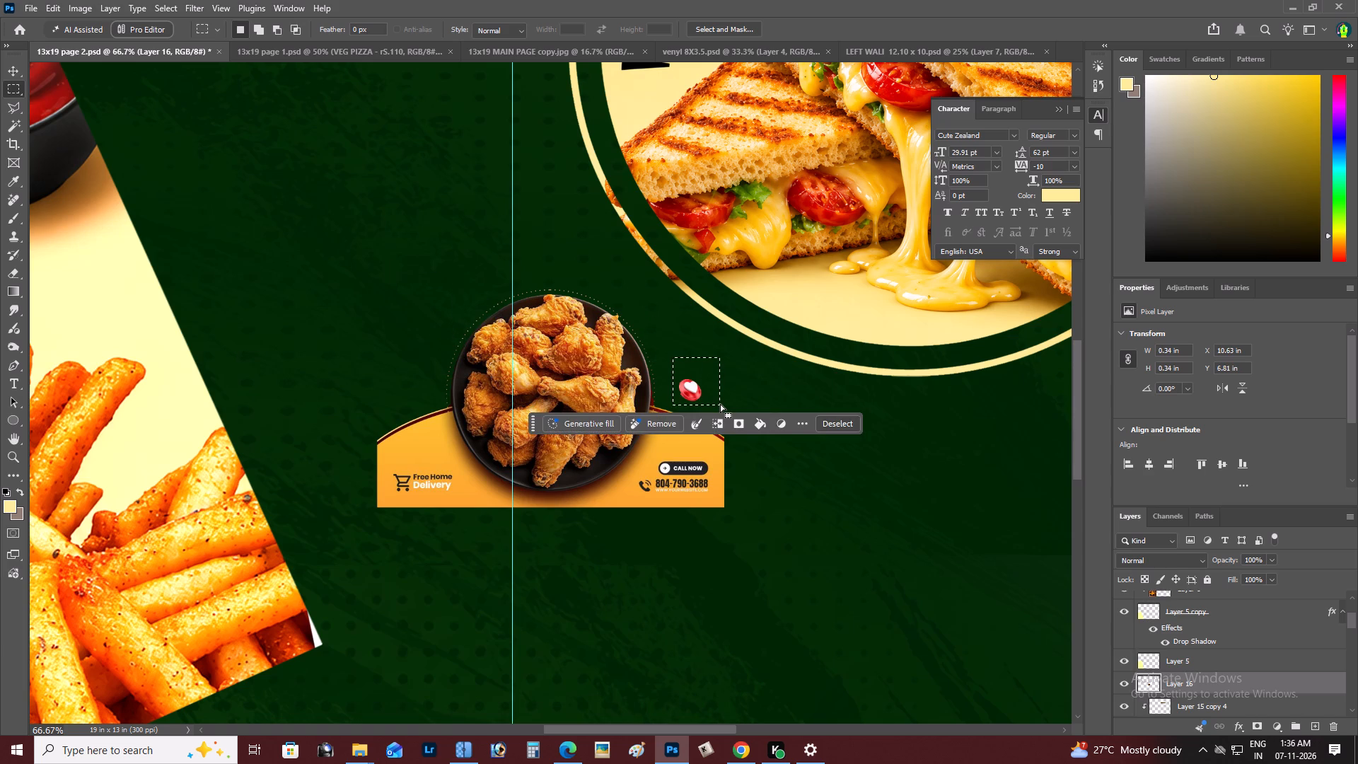
key(BackSpace)
key(ctrl+d)
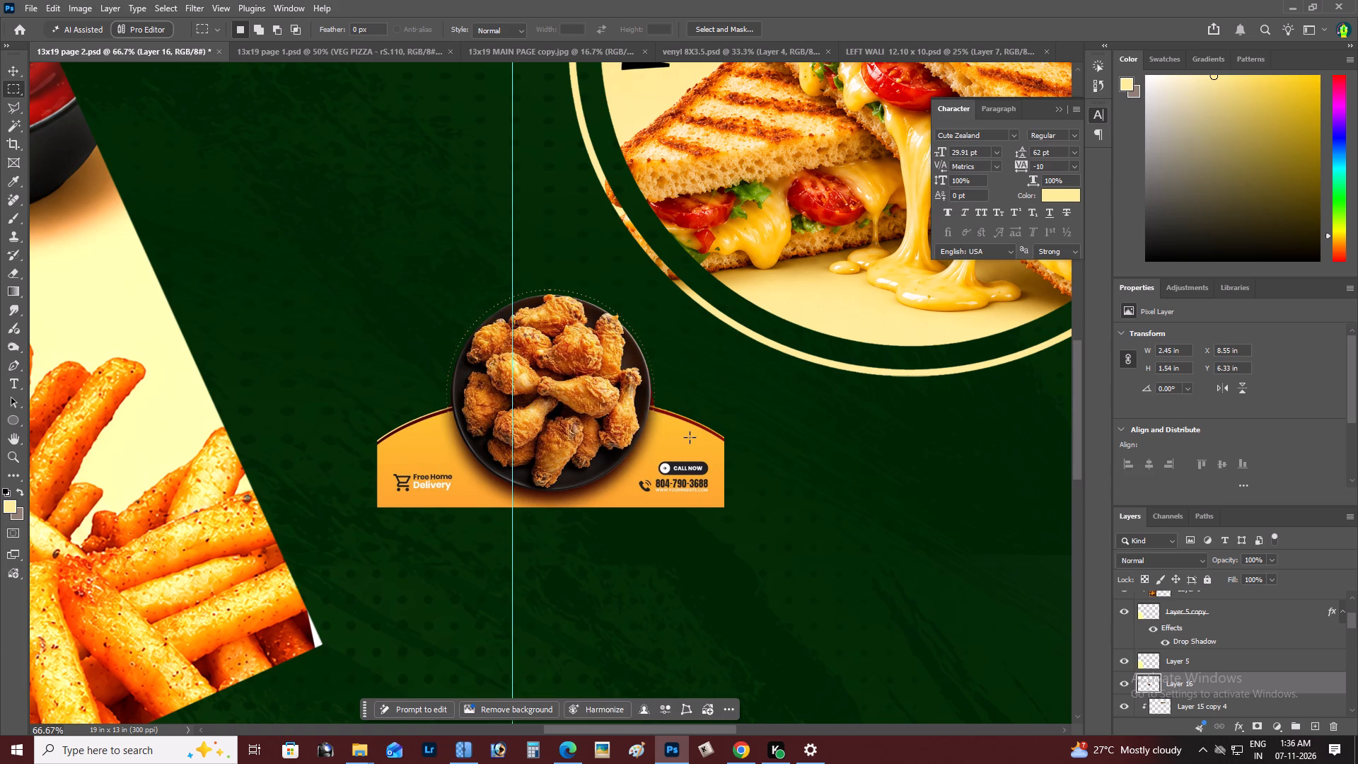
Paint over the Call Now badge and phone number on the orange base using its sampled orange with a 100% opacity brush.
key(i)
click(679, 442)
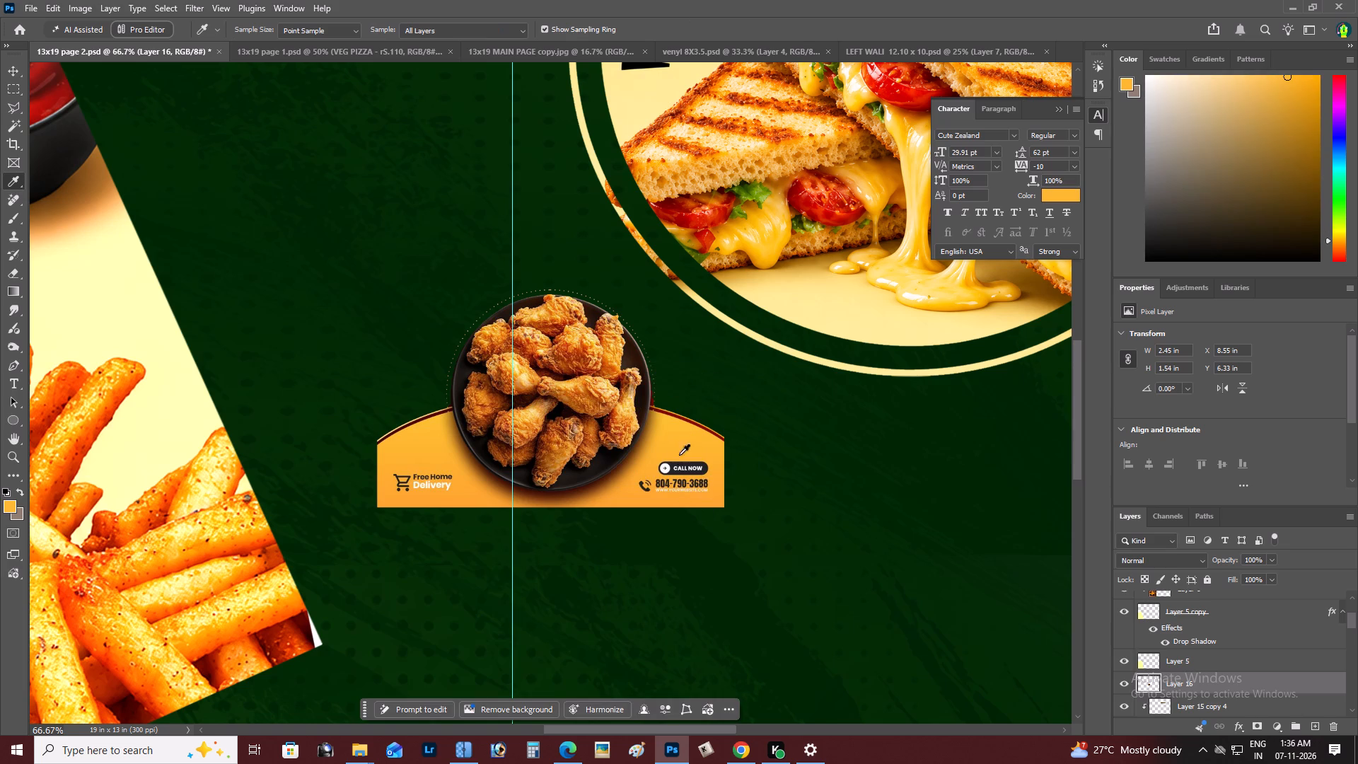
key(b)
drag(660, 465, 680, 470)
drag(700, 468, 703, 486)
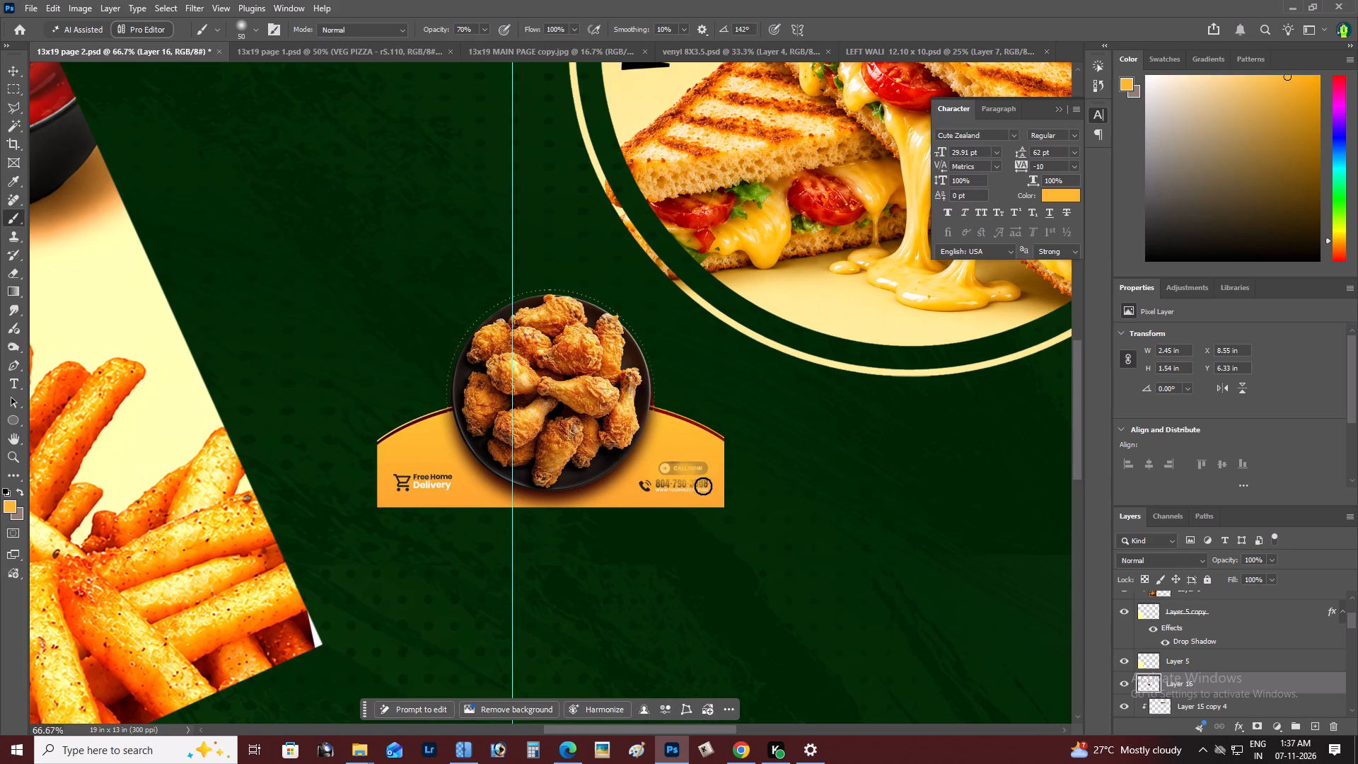
drag(703, 486, 671, 477)
key(bracketright)
click(484, 30)
drag(483, 46, 602, 78)
click(673, 493)
key(bracketright)
key(bracketright)
drag(674, 476, 688, 476)
click(688, 476)
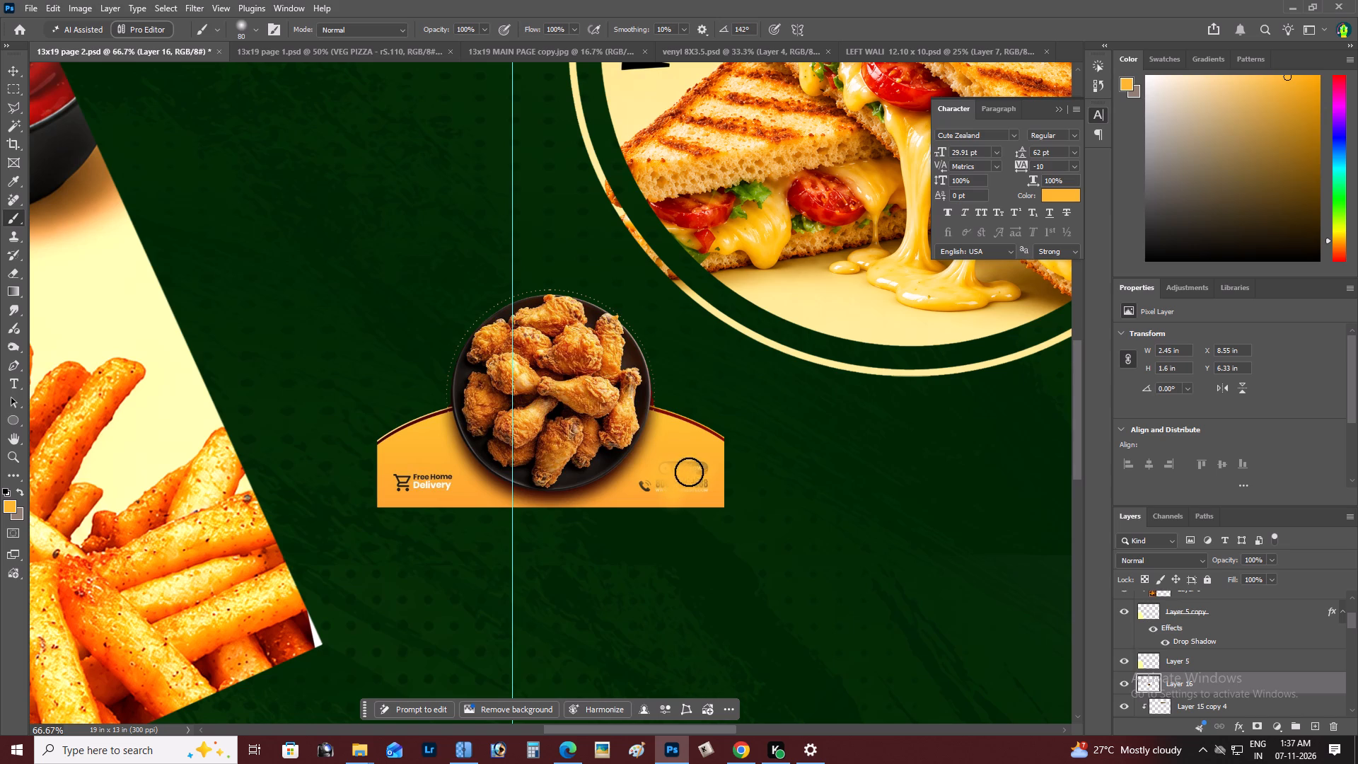
click(691, 468)
drag(696, 473, 649, 477)
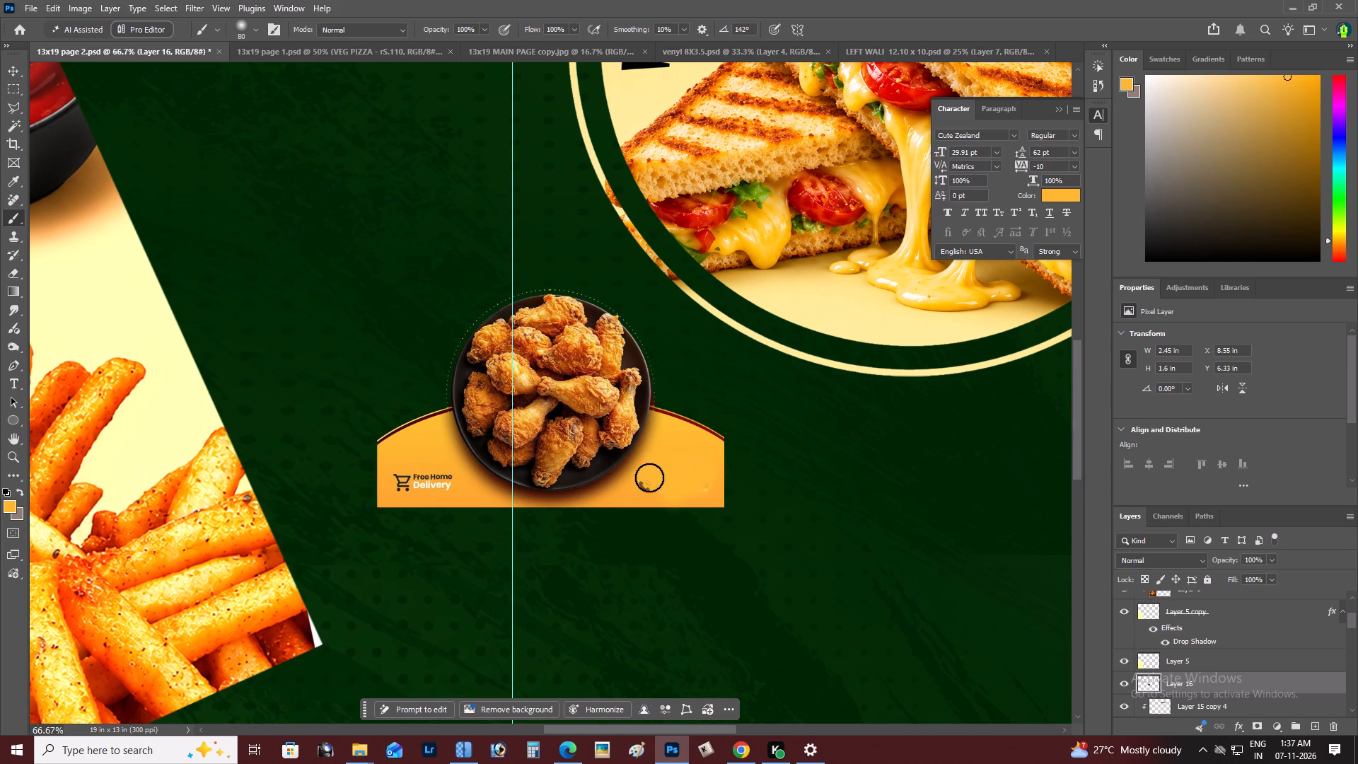
drag(649, 477, 651, 485)
triple_click(650, 483)
click(648, 483)
Paint over the cart icon and Free Home Delivery text on the orange base with the same orange.
click(440, 475)
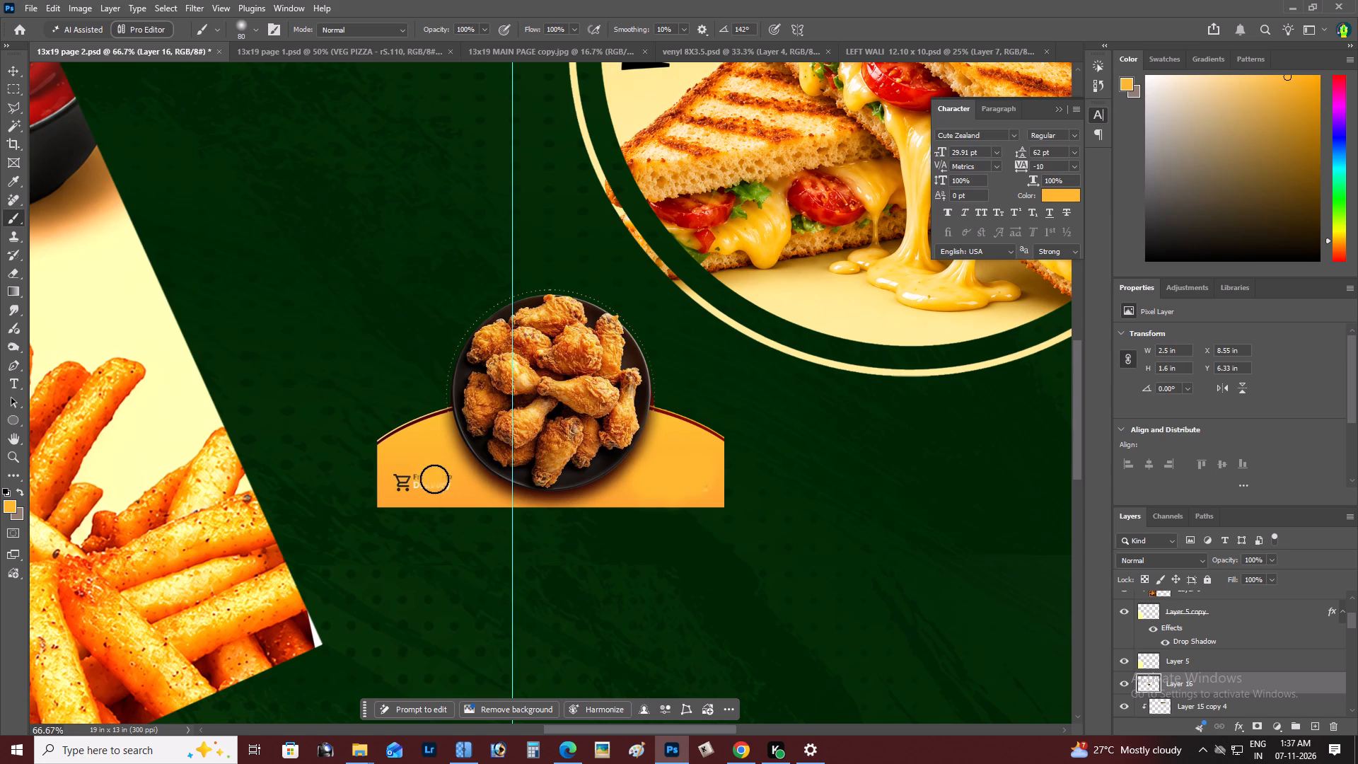
triple_click(441, 480)
drag(435, 482, 424, 483)
click(412, 483)
double_click(401, 479)
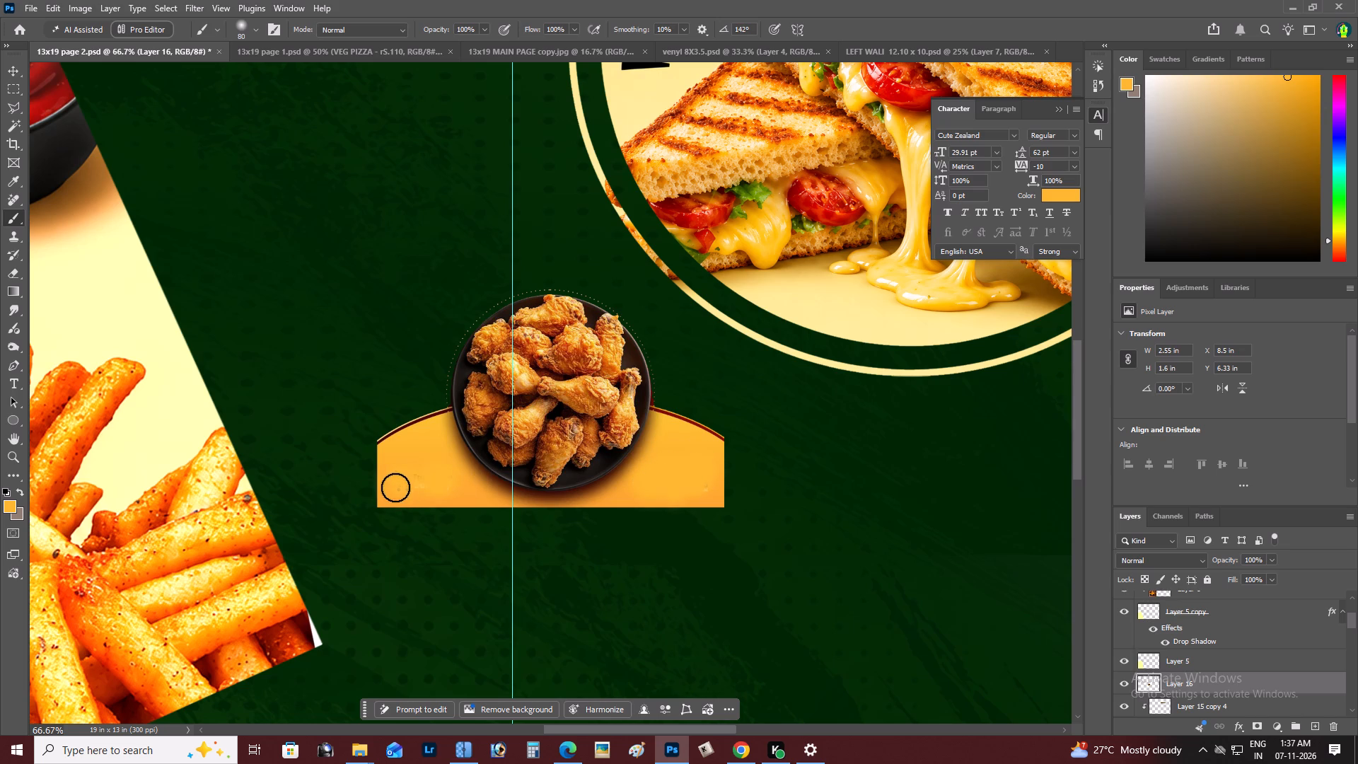
click(395, 487)
click(434, 473)
click(421, 482)
double_click(414, 480)
click(402, 487)
key(ctrl+a)
key(ctrl+x)
key(alt+Tab)
key(alt+Tab)
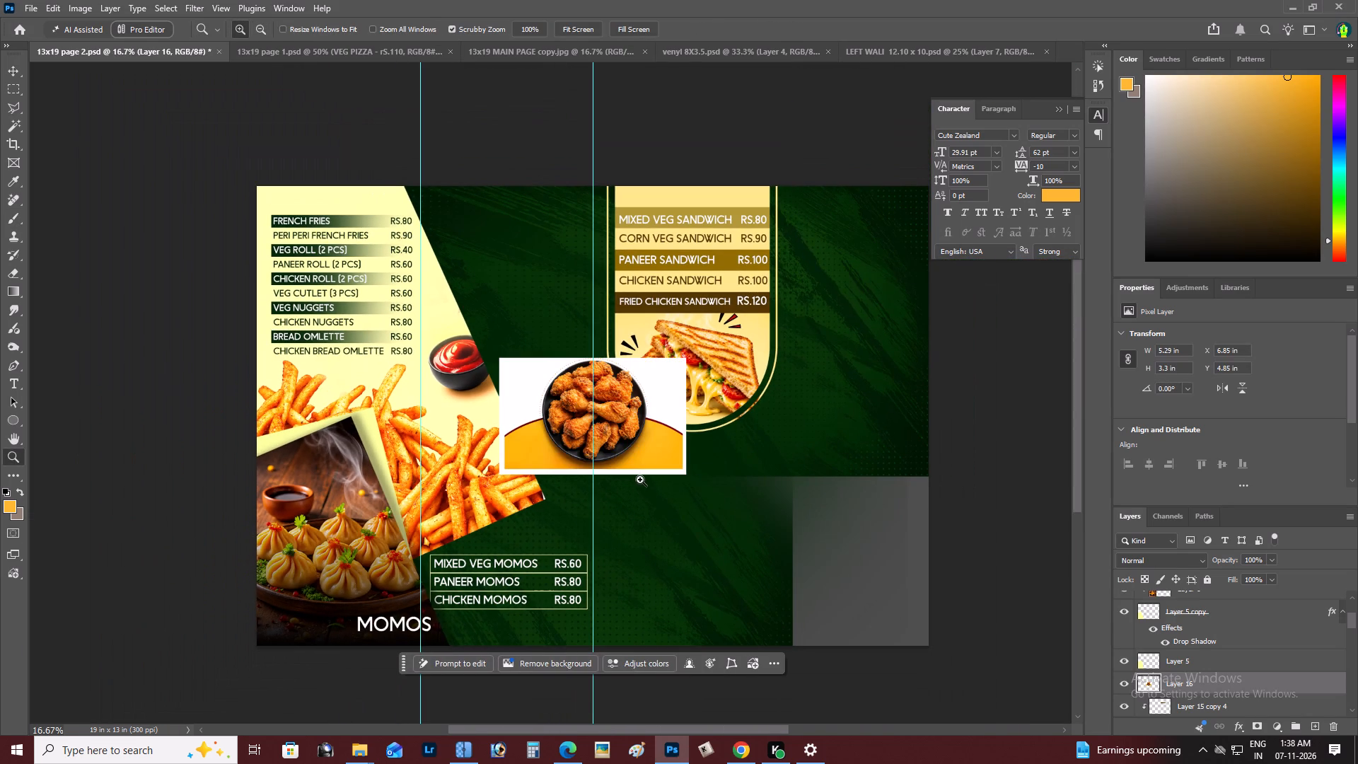
Delete the white background around the pasted chicken image with a Magic Wand selection, then deselect.
drag(639, 445, 682, 499)
key(w)
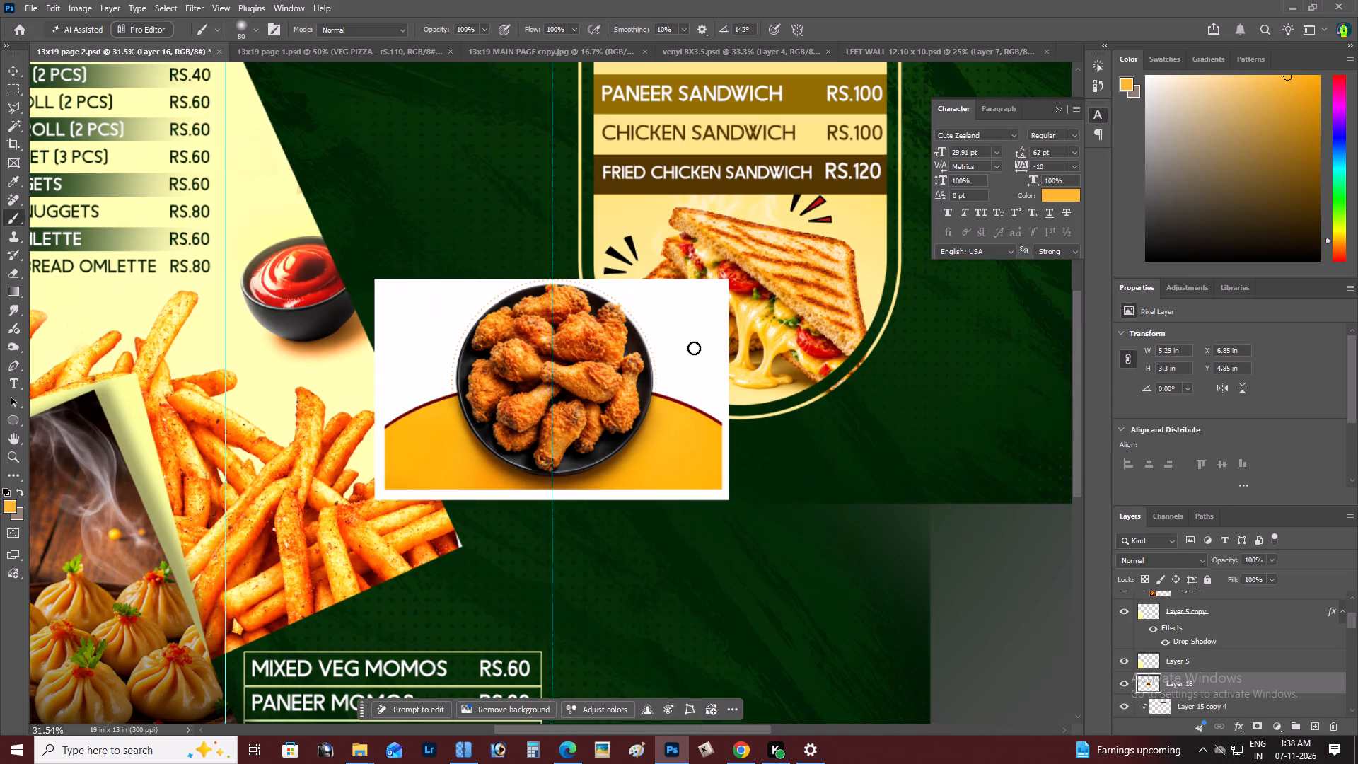
click(694, 348)
key(ctrl+z)
key(w)
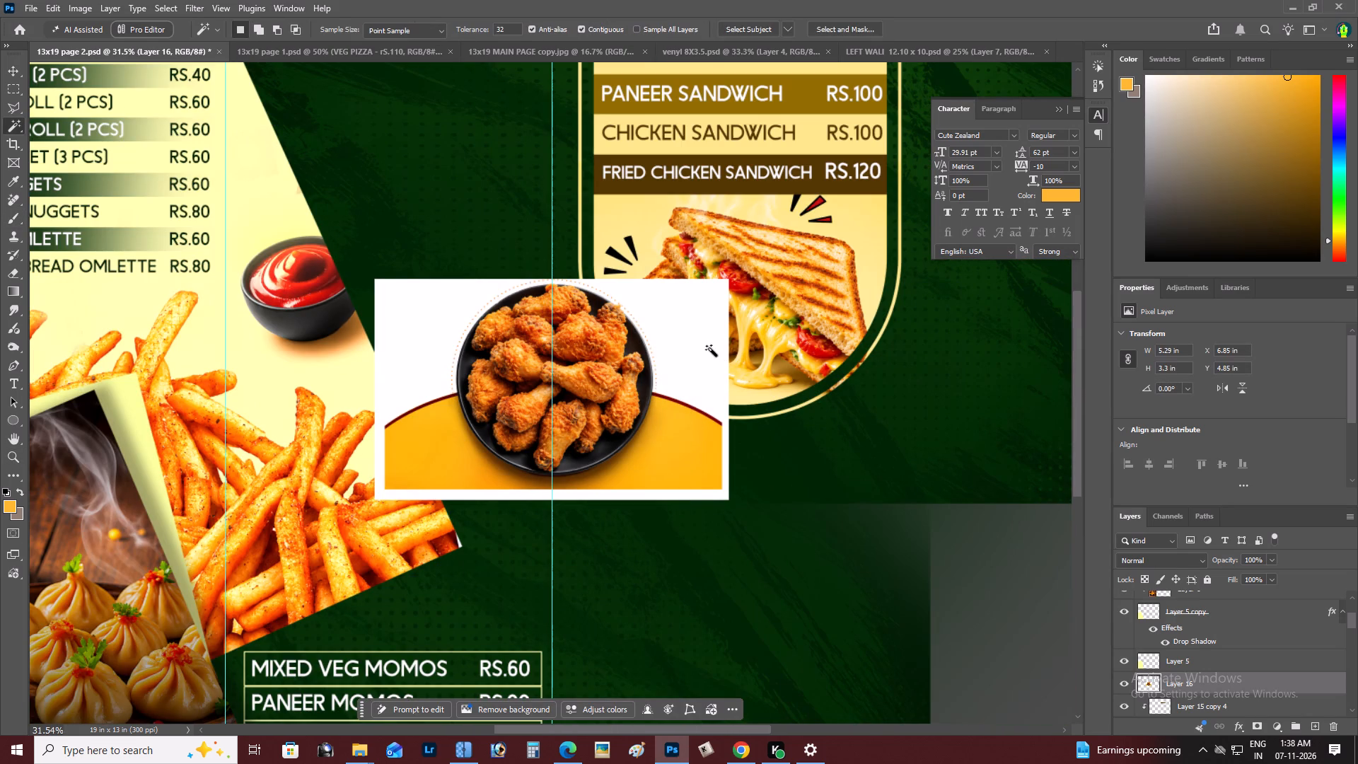
click(677, 337)
key(BackSpace)
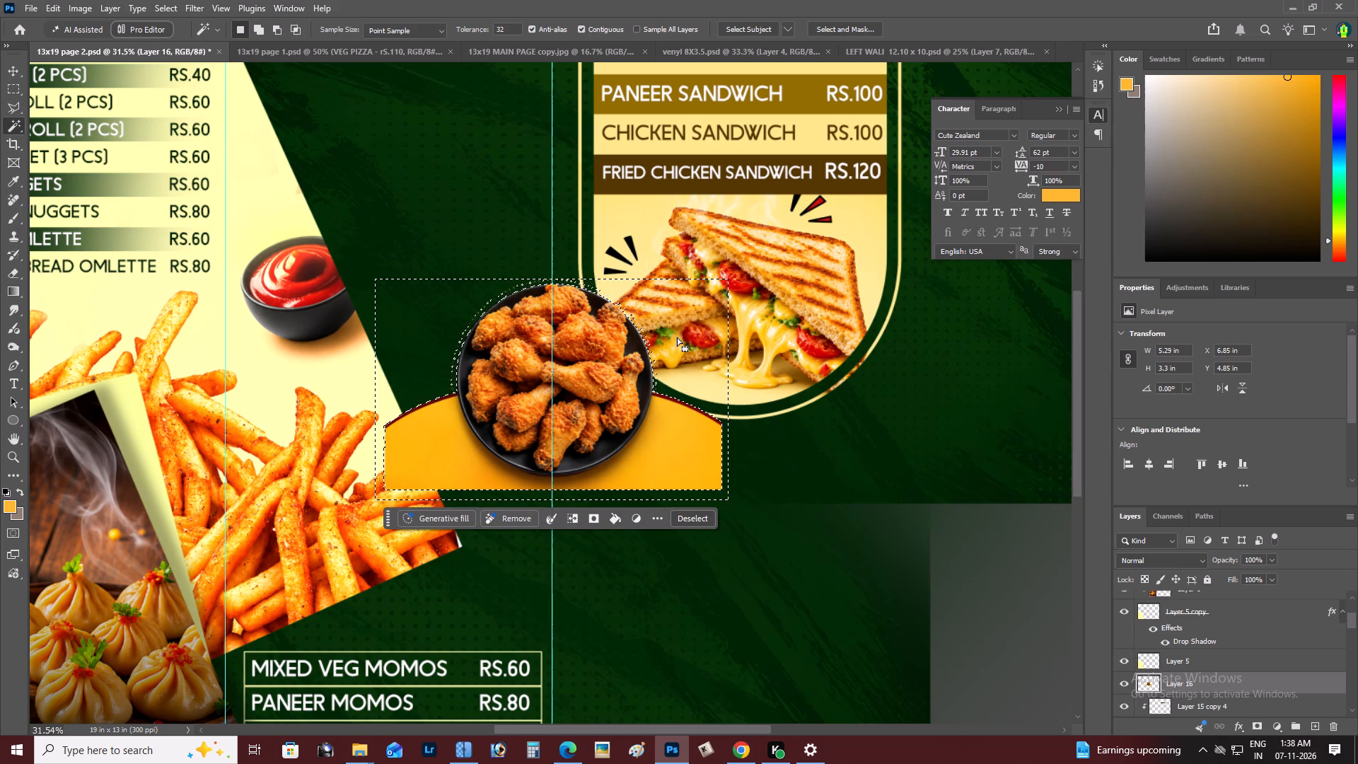
key(ctrl+d)
Place the chicken image at the bottom of the page below the sandwich panel, enlarged to about 178%.
key(v)
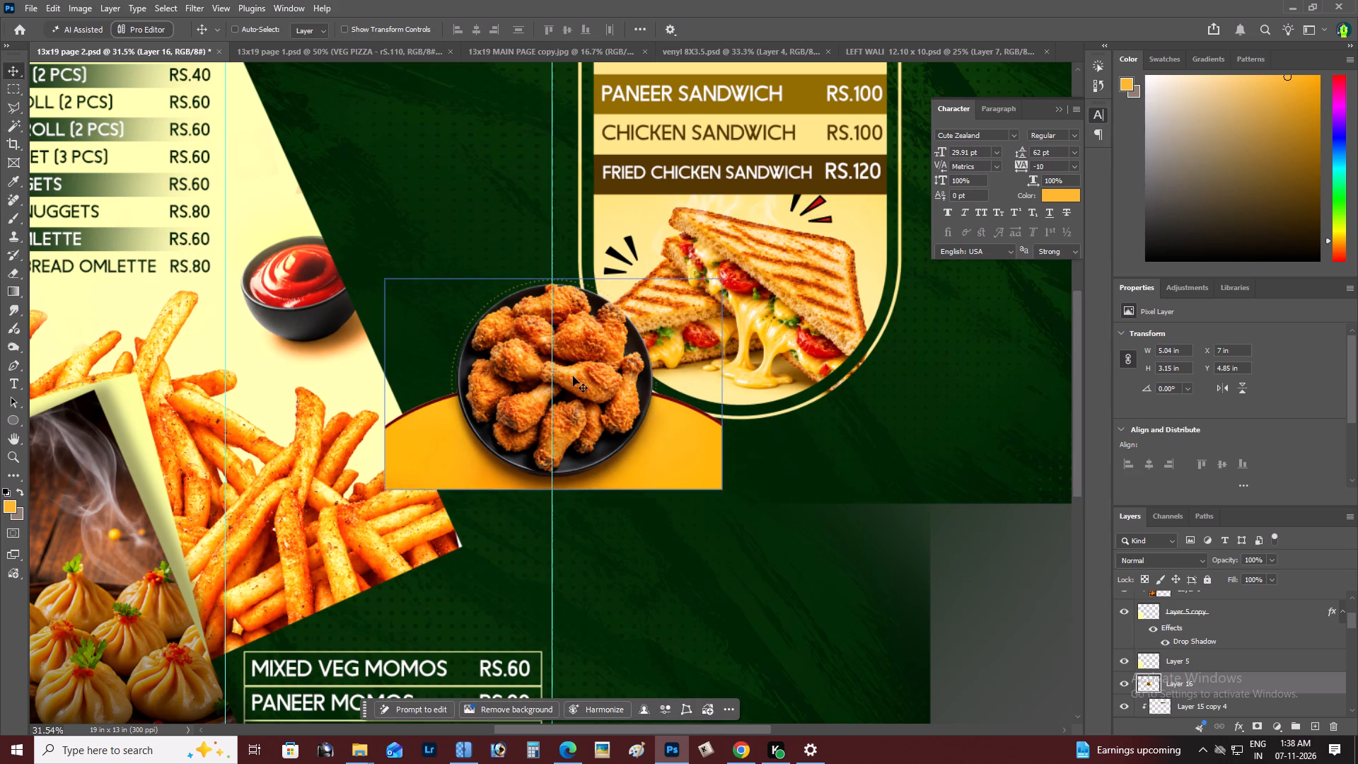
drag(578, 378, 817, 583)
key(z)
alt+click(738, 514)
right_click(738, 514)
double_click(765, 523)
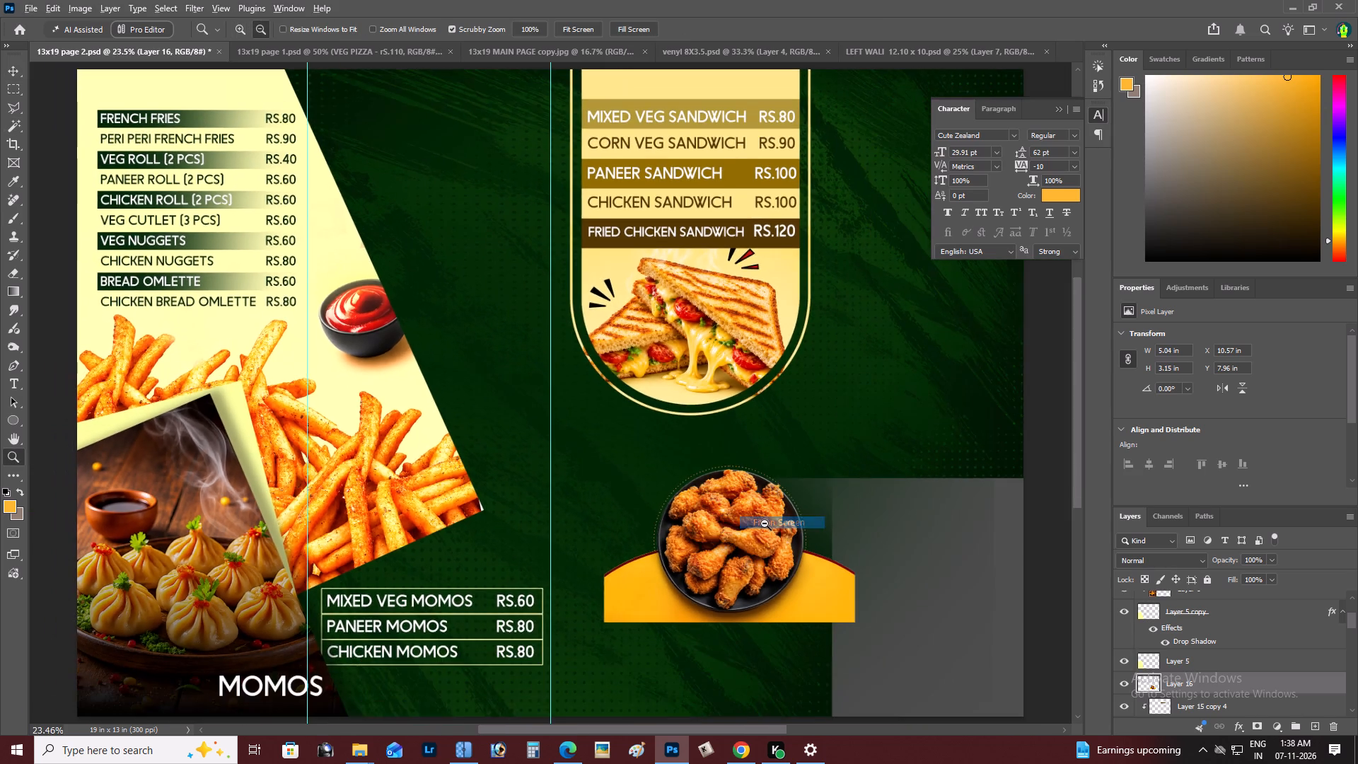
key(space)
drag(743, 533, 736, 534)
key(ctrl+t)
alt+drag(813, 493, 814, 493)
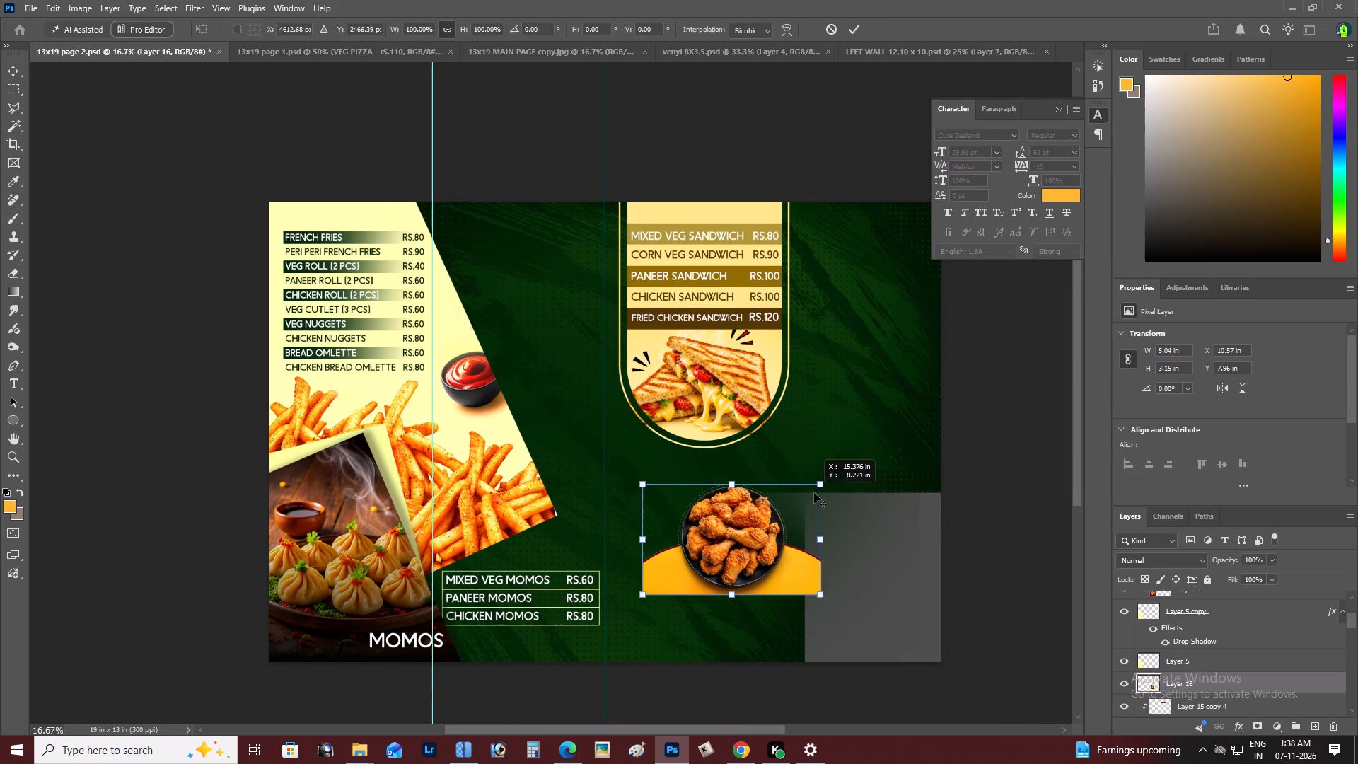
alt+drag(814, 493, 905, 478)
drag(818, 482, 985, 441)
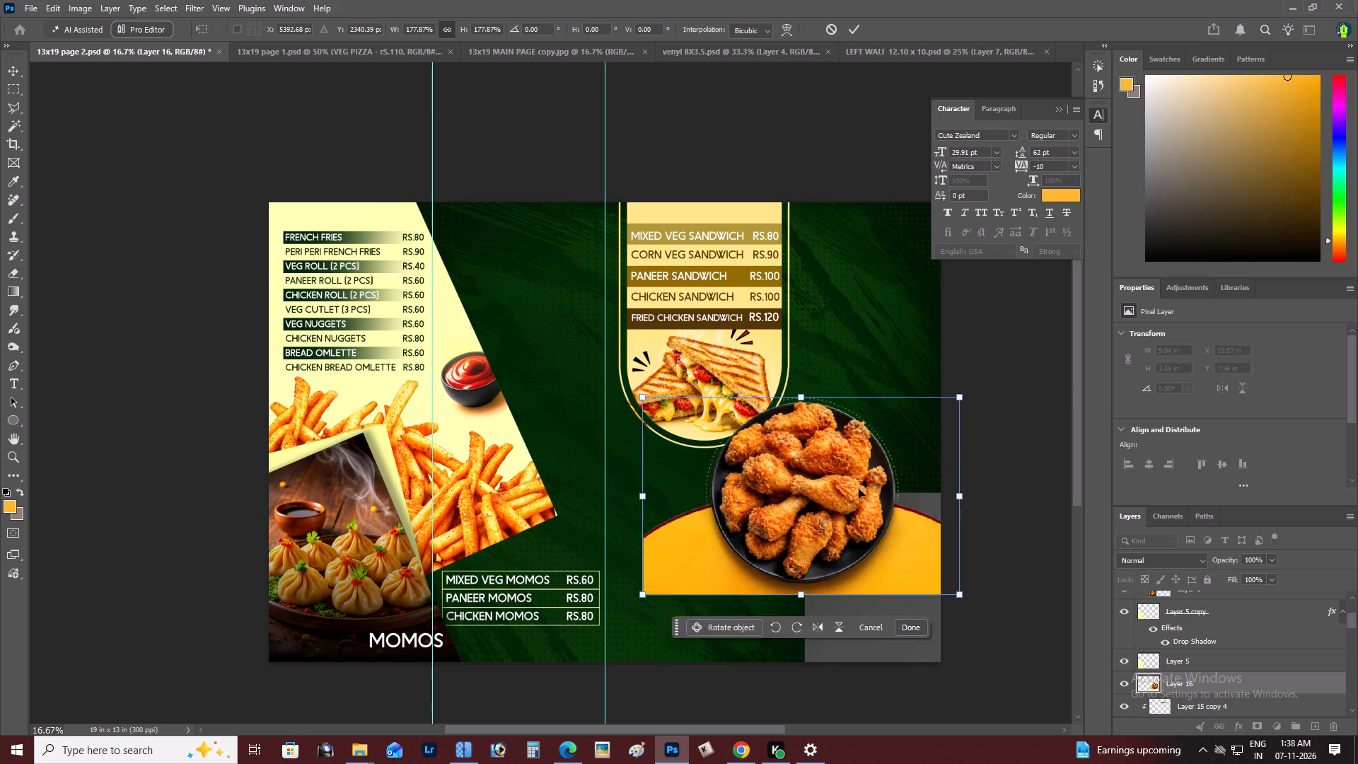
drag(859, 489, 823, 567)
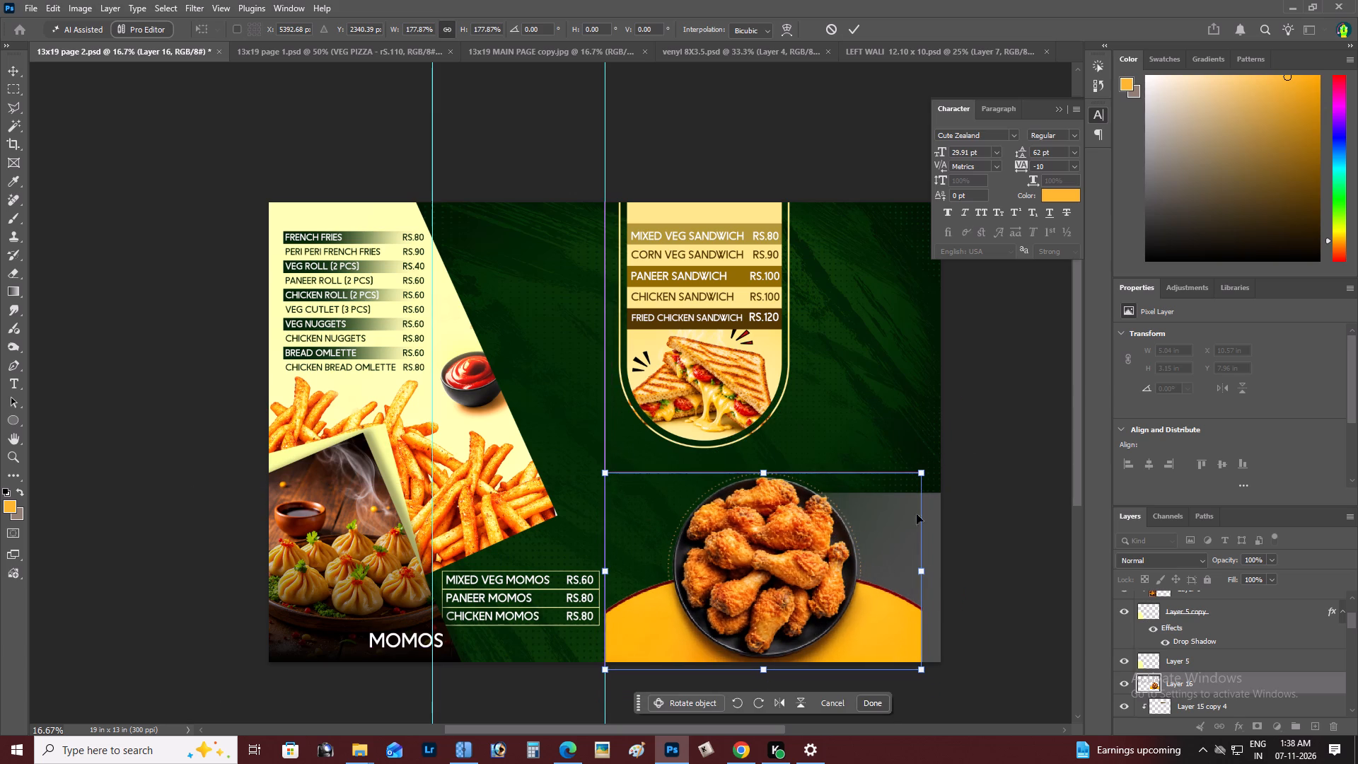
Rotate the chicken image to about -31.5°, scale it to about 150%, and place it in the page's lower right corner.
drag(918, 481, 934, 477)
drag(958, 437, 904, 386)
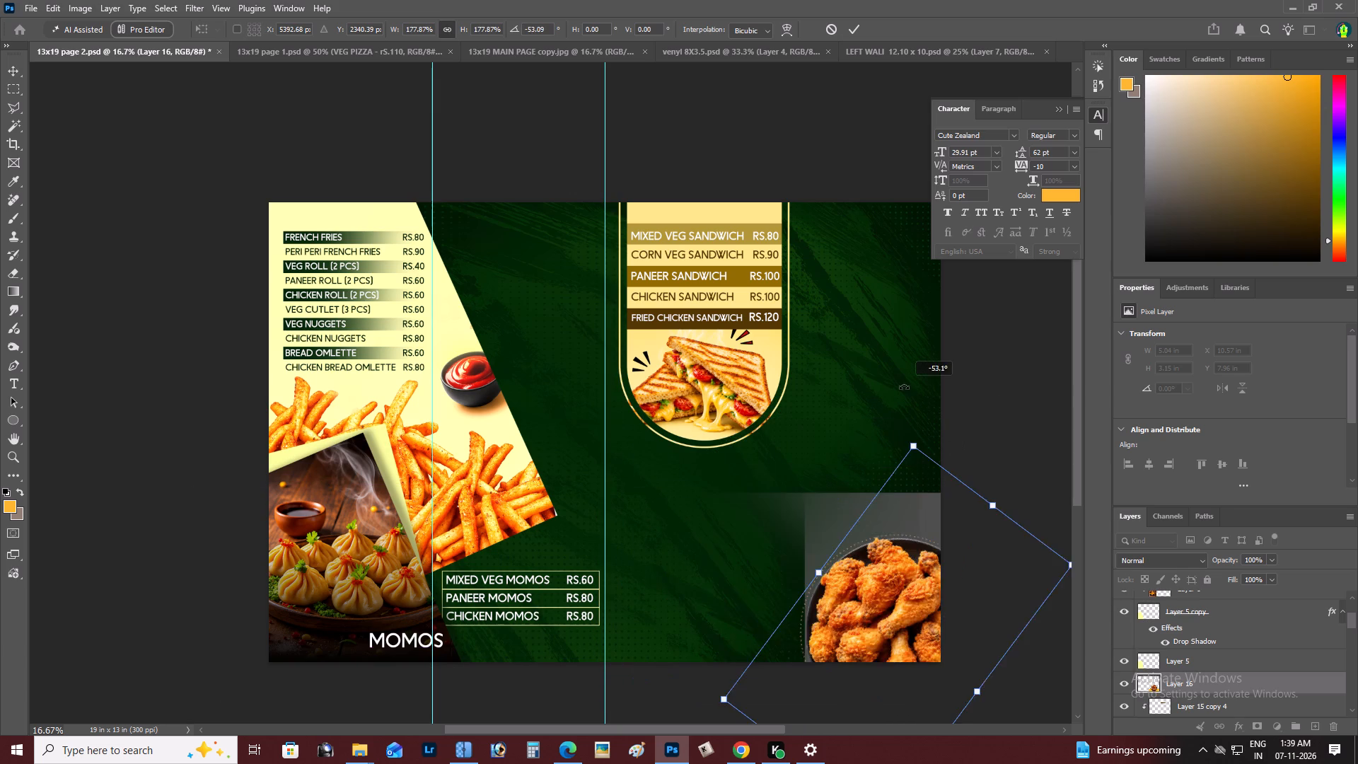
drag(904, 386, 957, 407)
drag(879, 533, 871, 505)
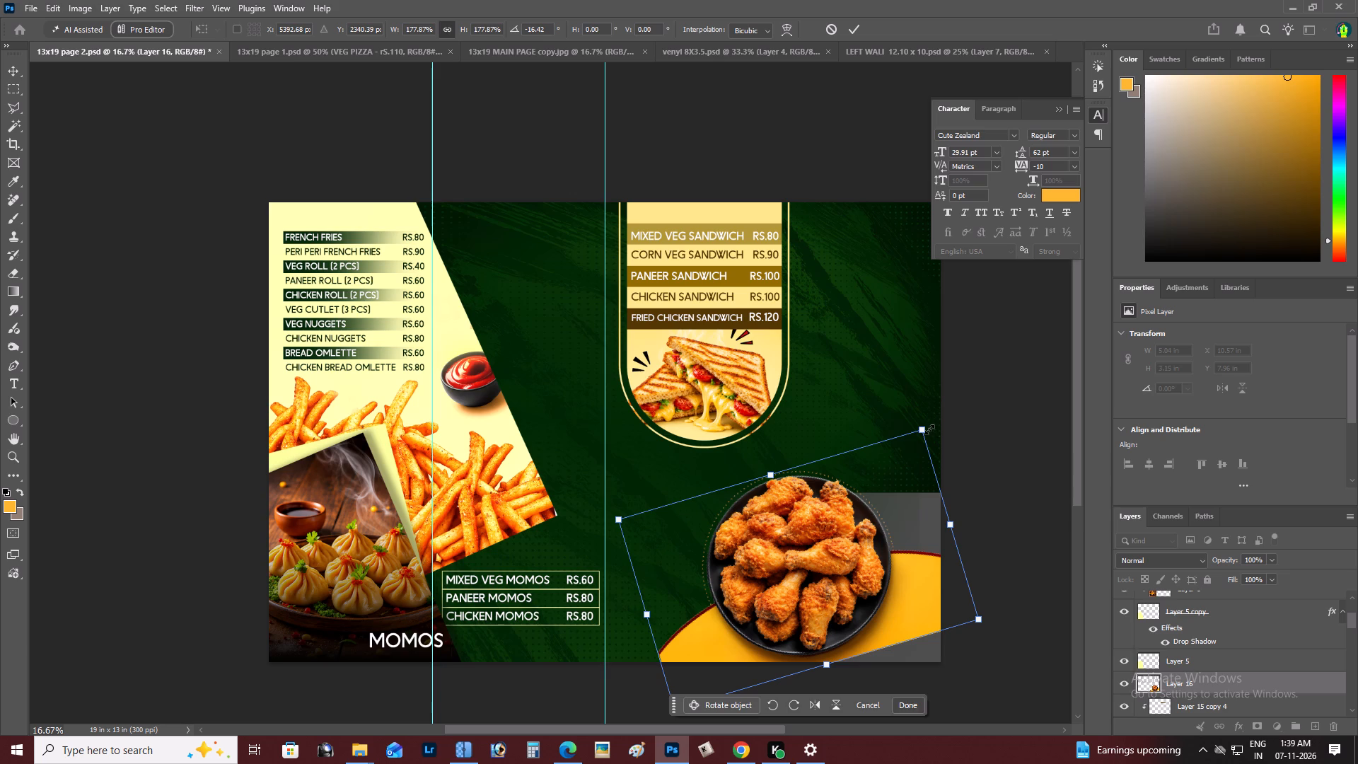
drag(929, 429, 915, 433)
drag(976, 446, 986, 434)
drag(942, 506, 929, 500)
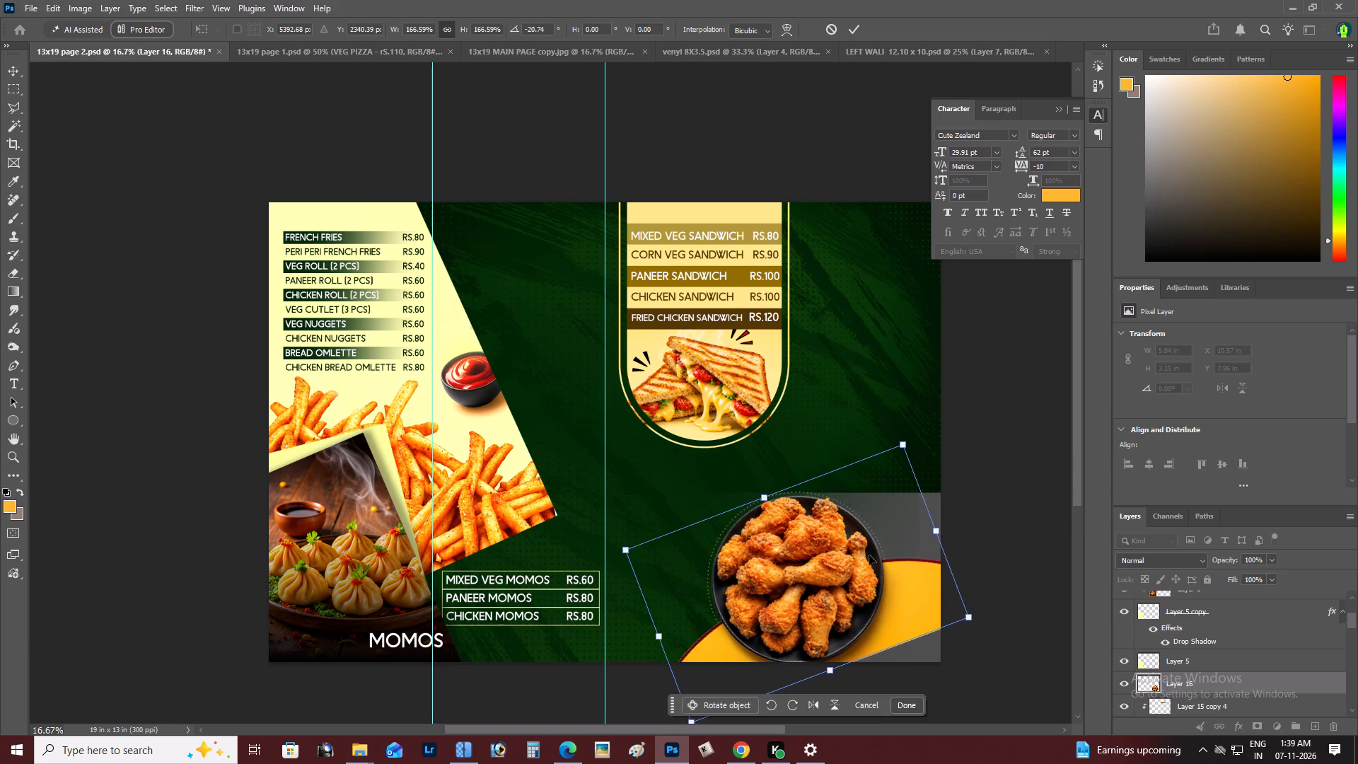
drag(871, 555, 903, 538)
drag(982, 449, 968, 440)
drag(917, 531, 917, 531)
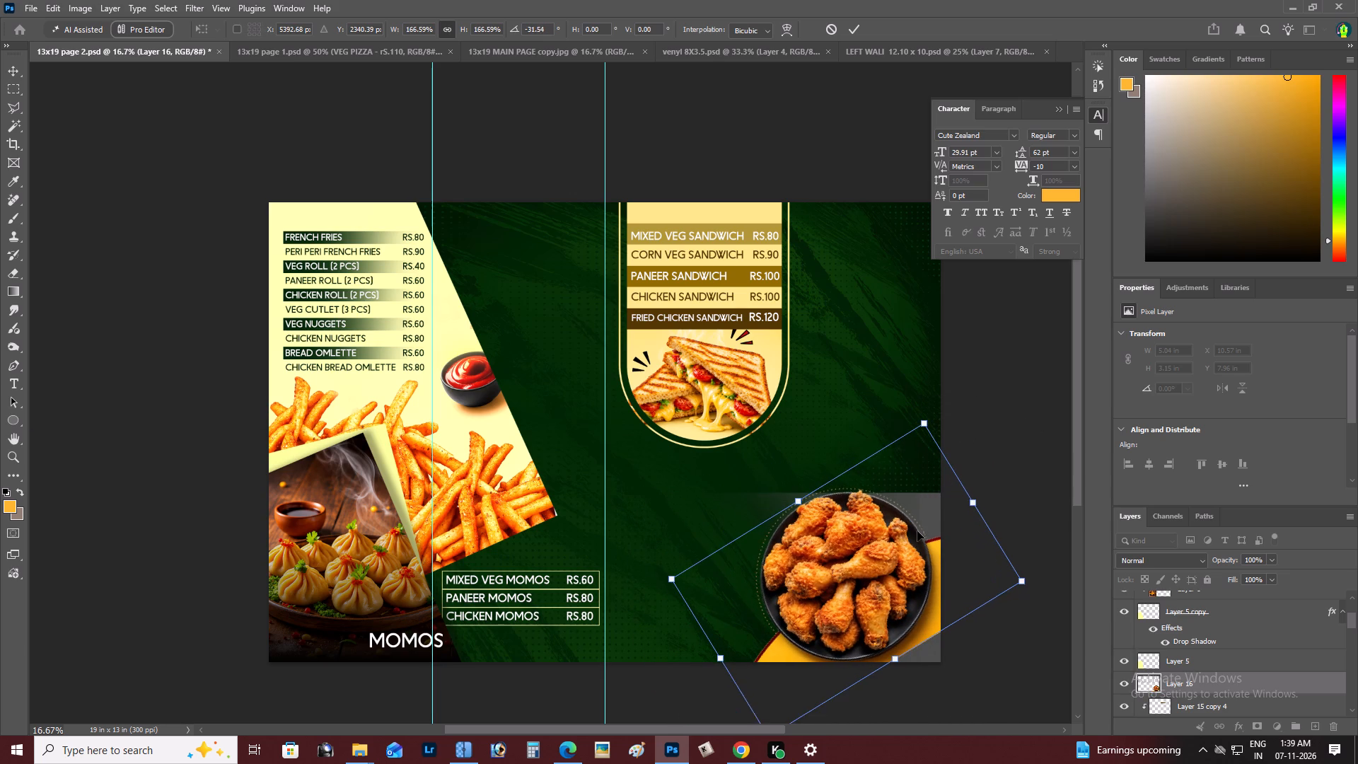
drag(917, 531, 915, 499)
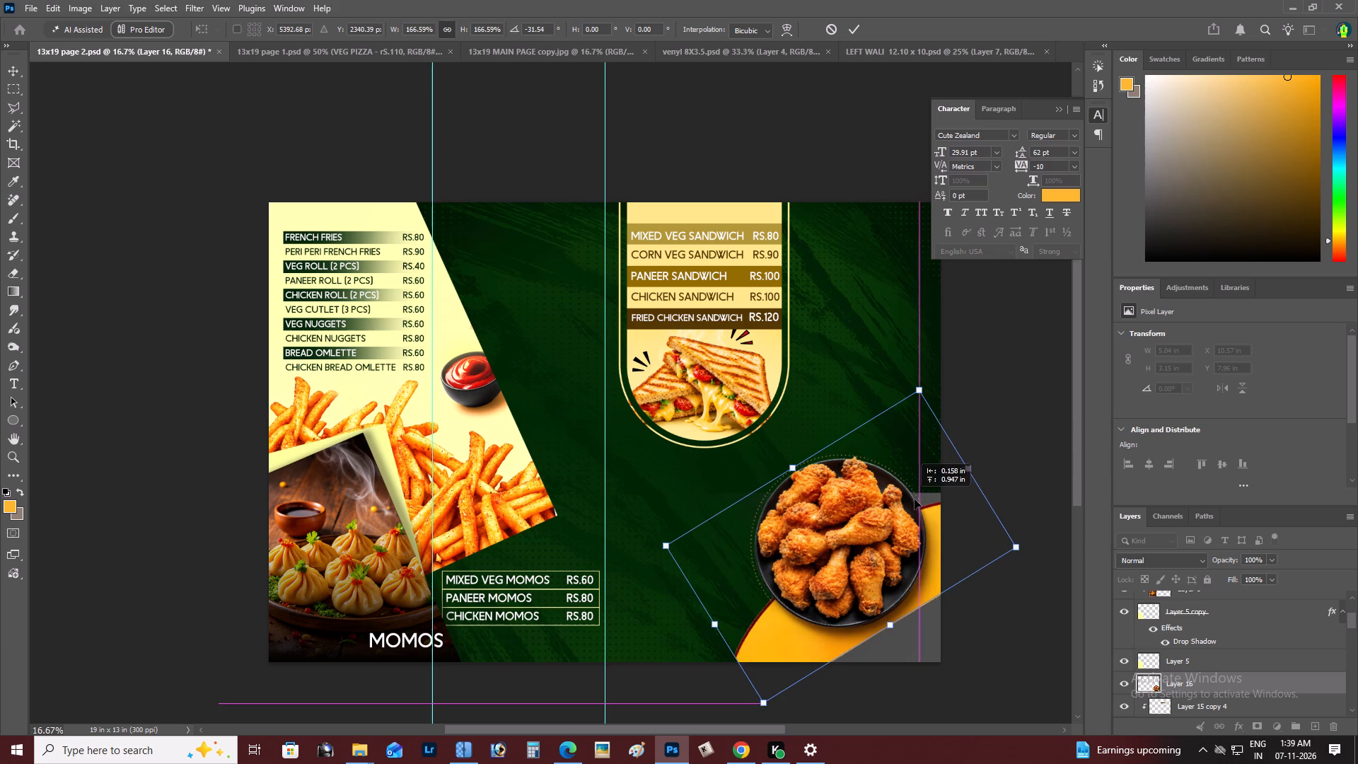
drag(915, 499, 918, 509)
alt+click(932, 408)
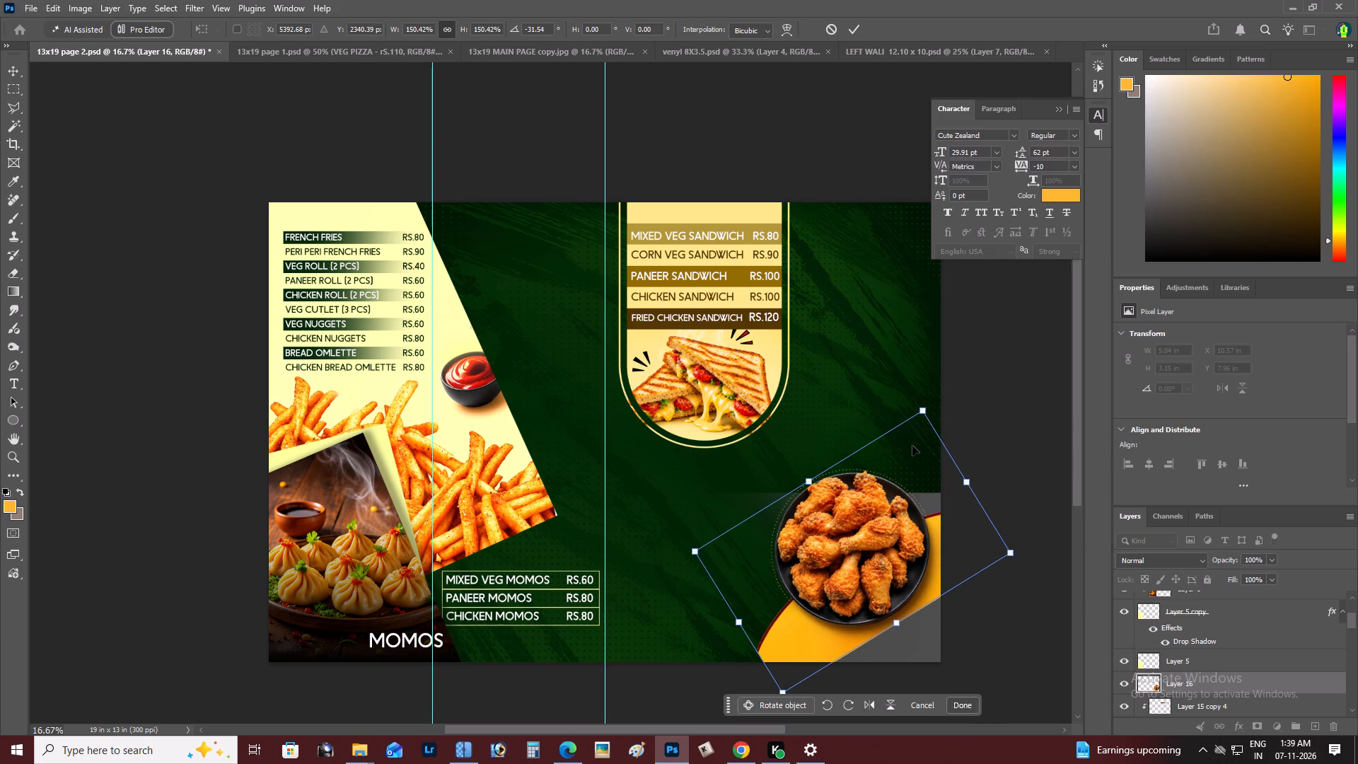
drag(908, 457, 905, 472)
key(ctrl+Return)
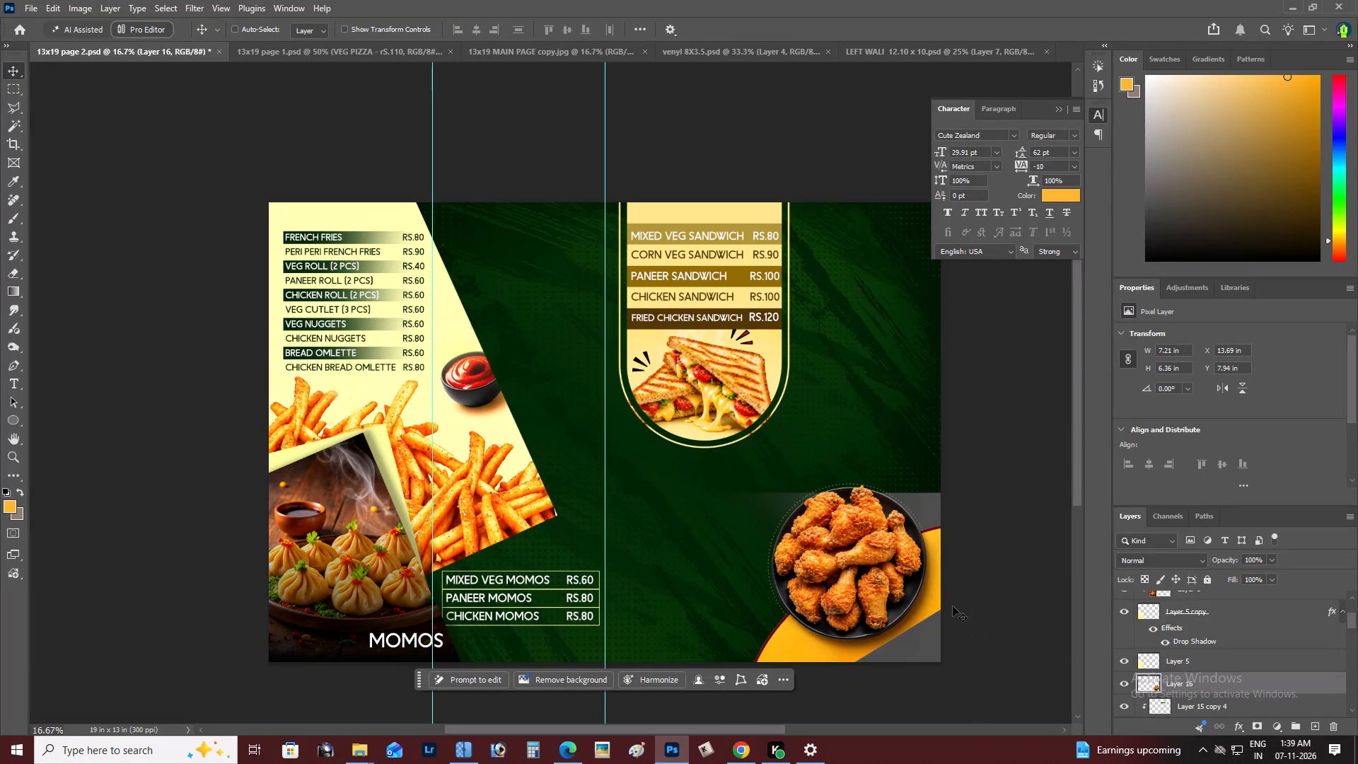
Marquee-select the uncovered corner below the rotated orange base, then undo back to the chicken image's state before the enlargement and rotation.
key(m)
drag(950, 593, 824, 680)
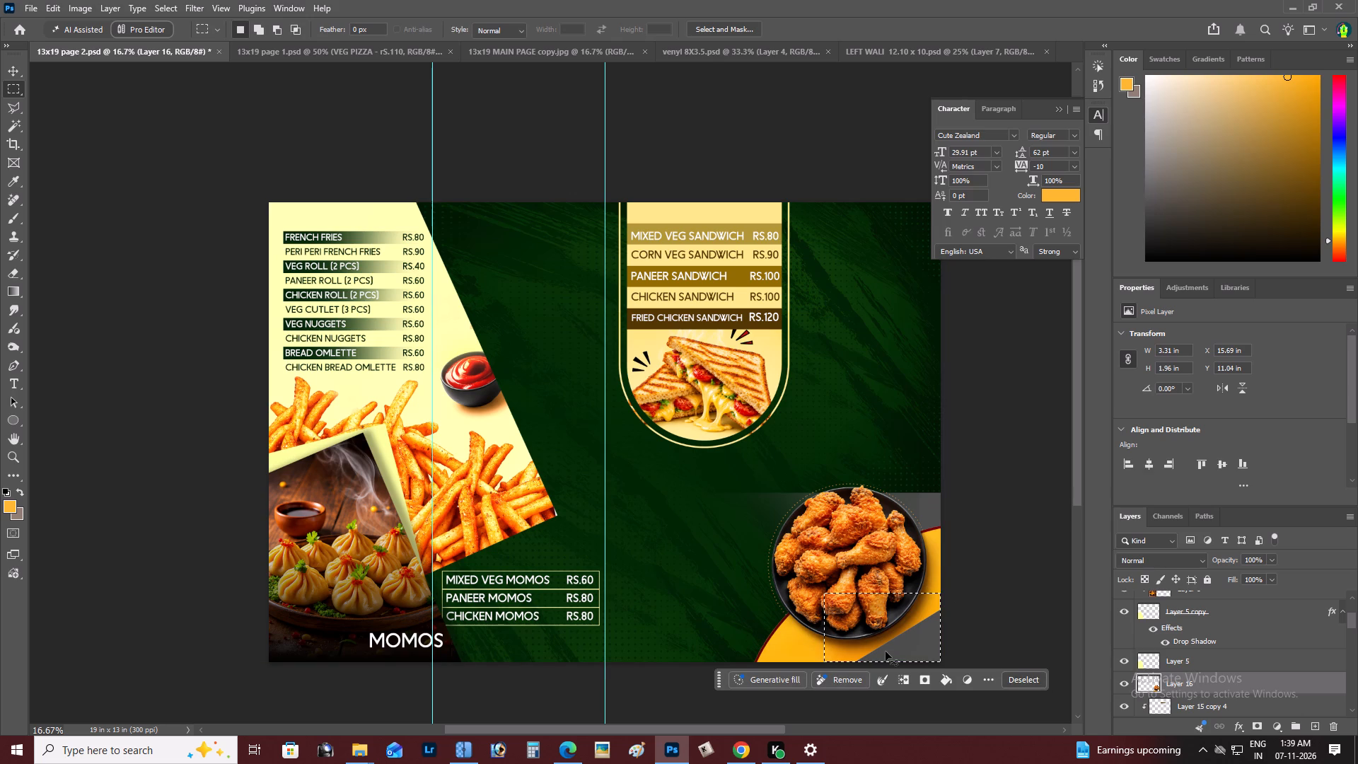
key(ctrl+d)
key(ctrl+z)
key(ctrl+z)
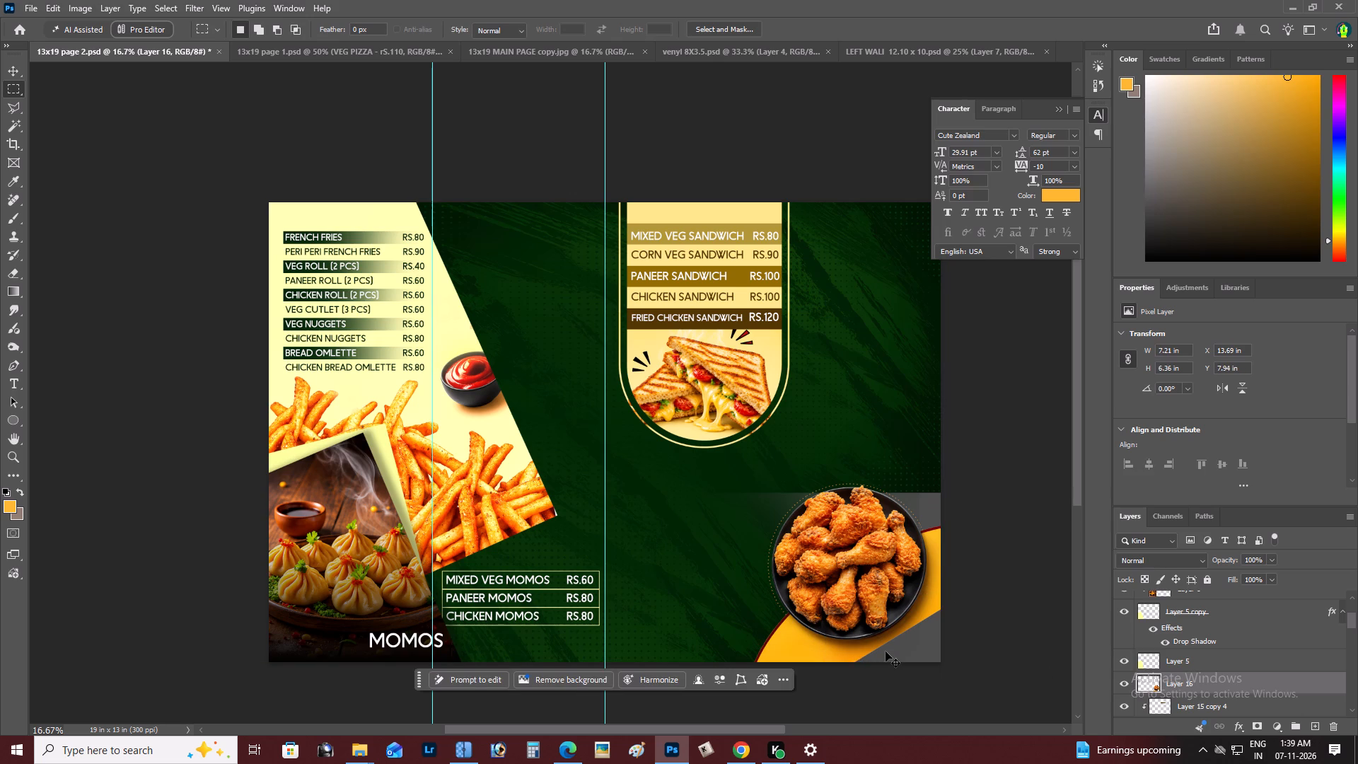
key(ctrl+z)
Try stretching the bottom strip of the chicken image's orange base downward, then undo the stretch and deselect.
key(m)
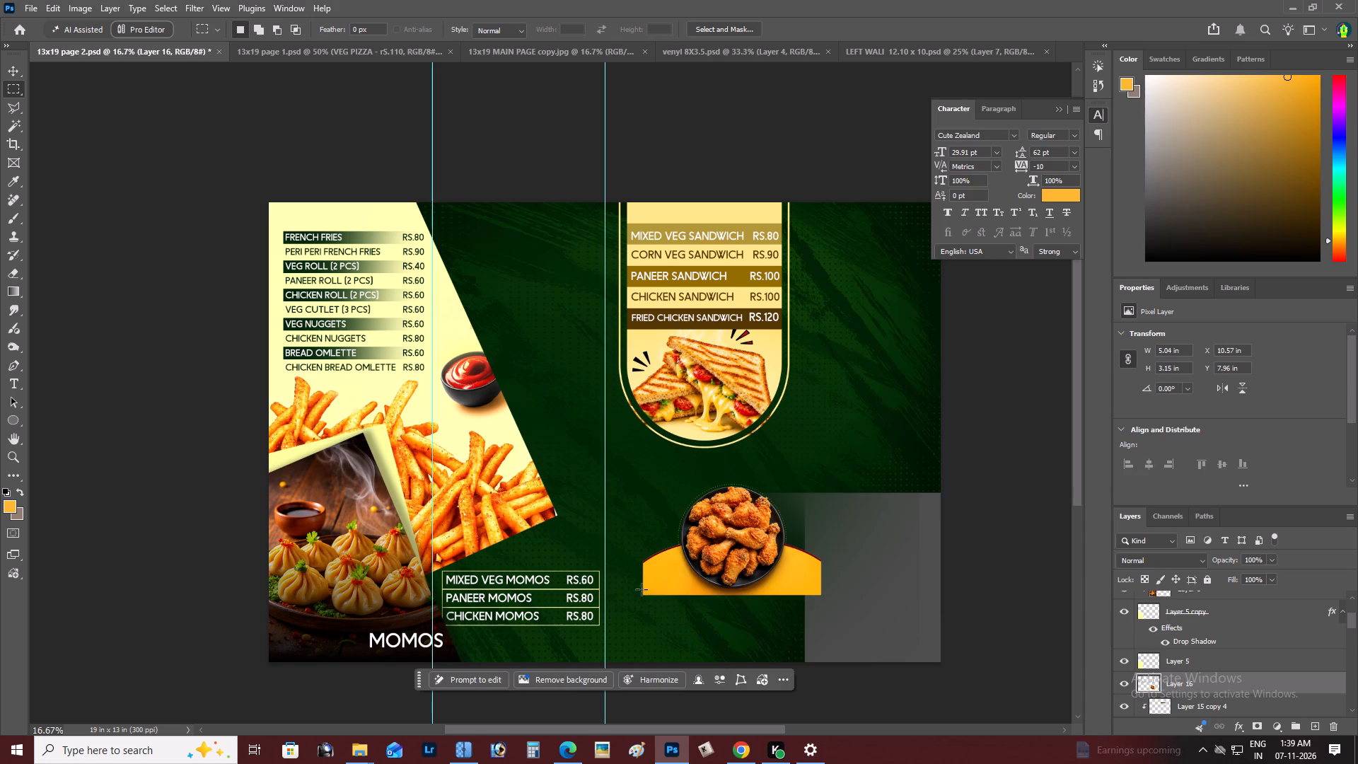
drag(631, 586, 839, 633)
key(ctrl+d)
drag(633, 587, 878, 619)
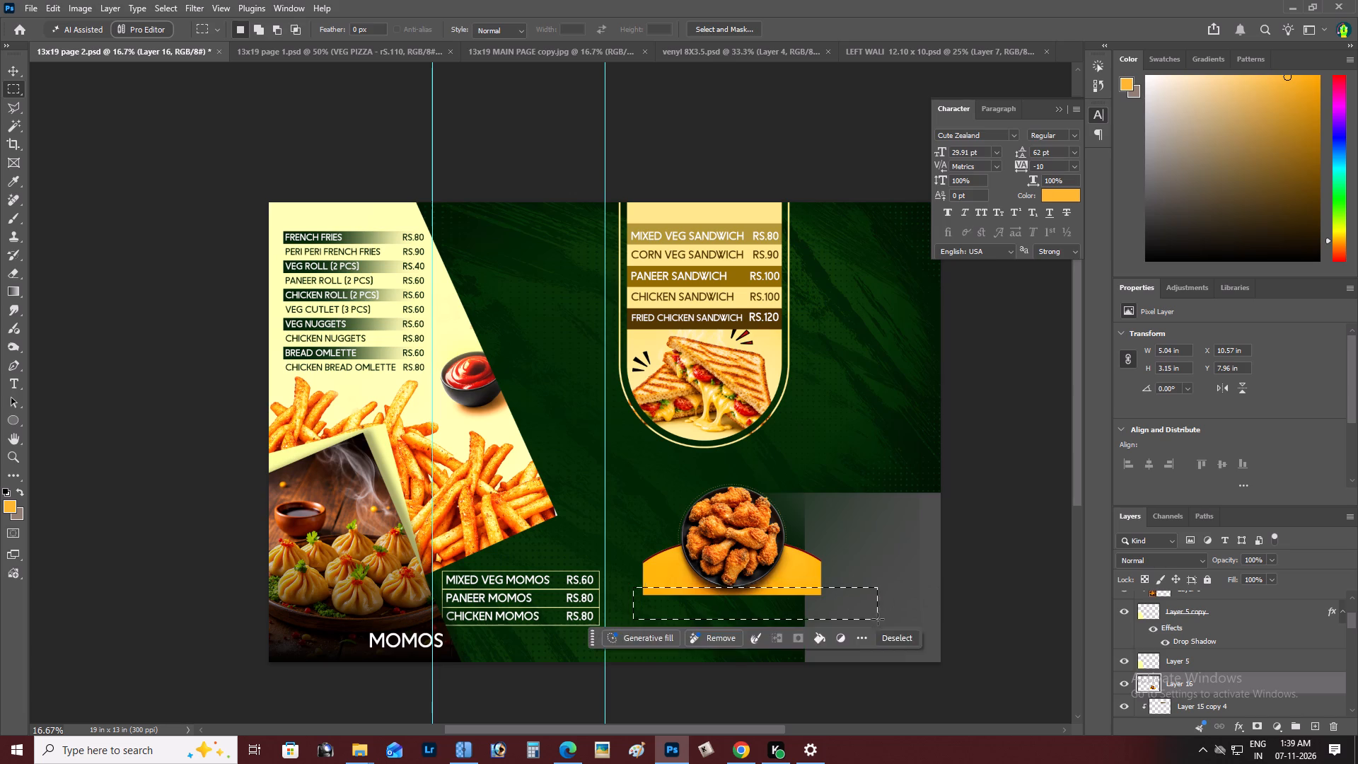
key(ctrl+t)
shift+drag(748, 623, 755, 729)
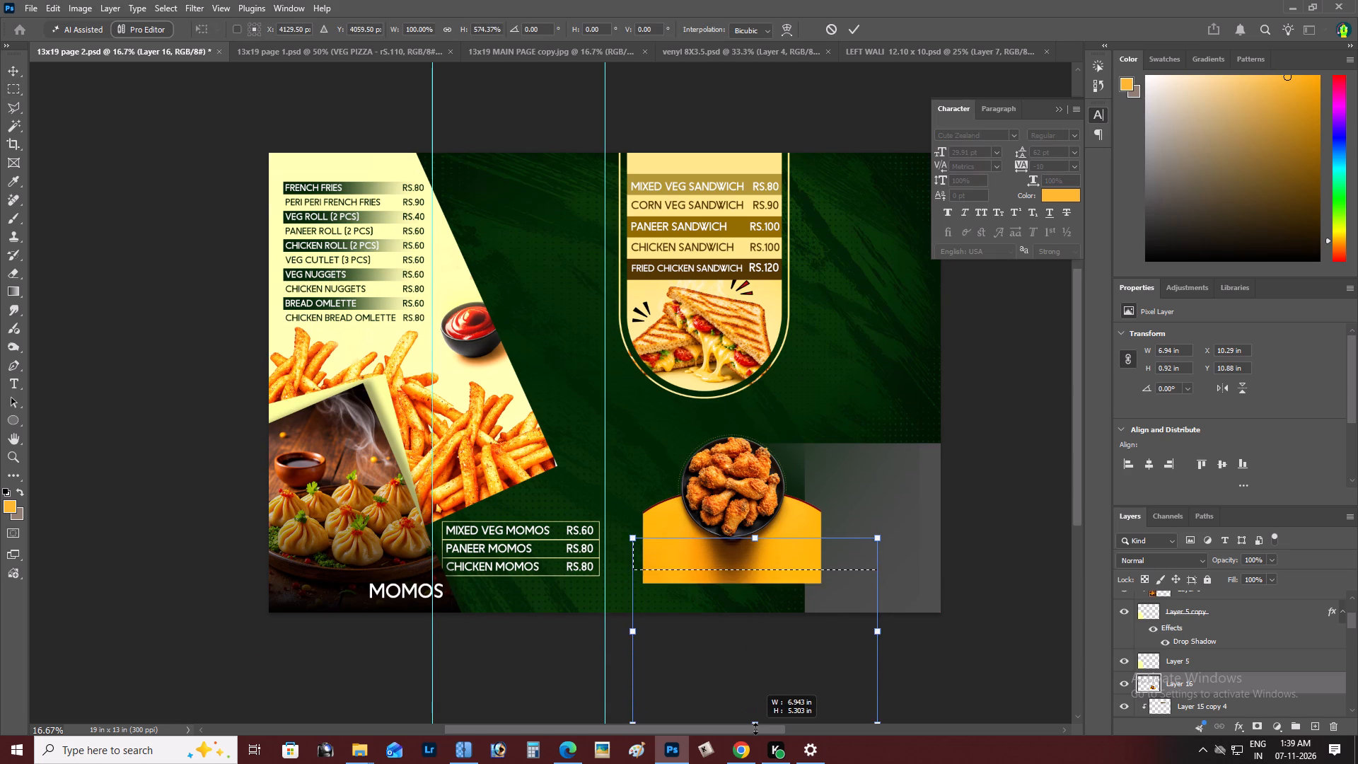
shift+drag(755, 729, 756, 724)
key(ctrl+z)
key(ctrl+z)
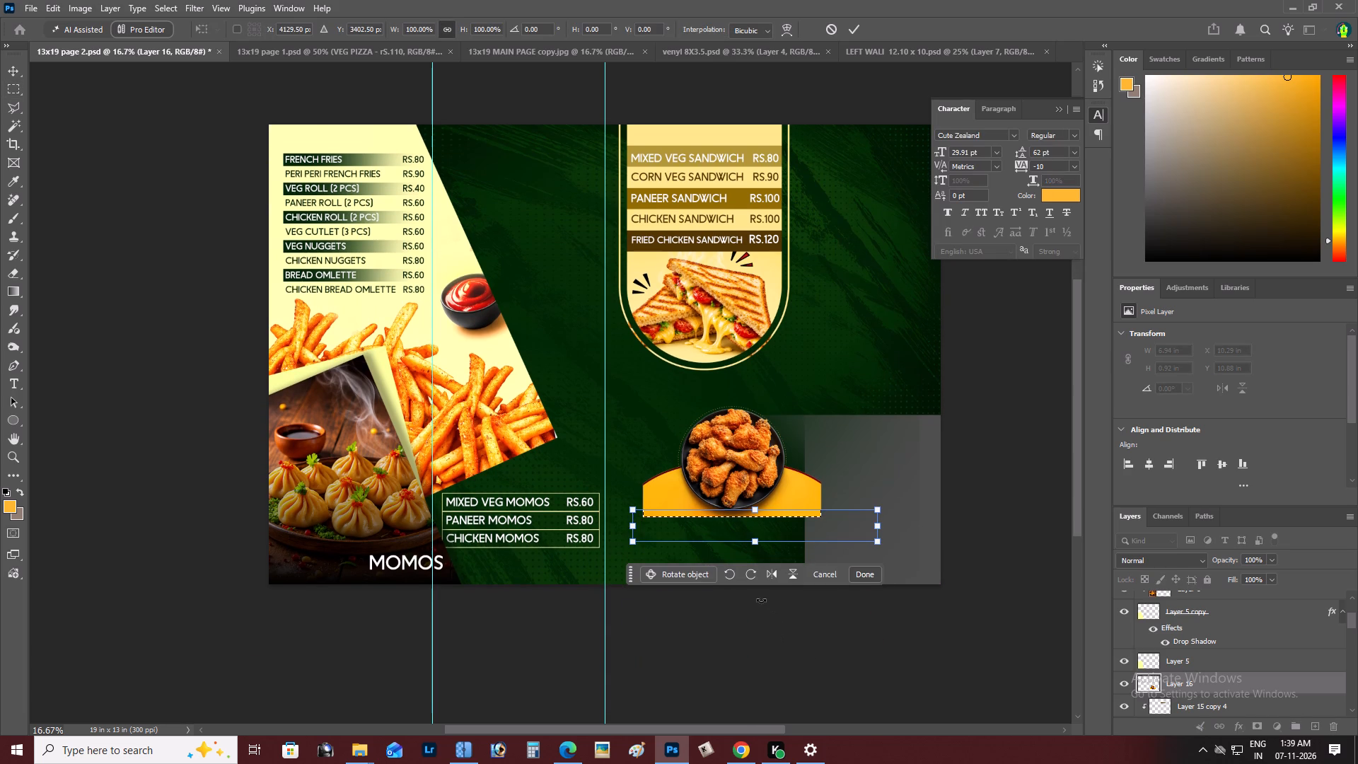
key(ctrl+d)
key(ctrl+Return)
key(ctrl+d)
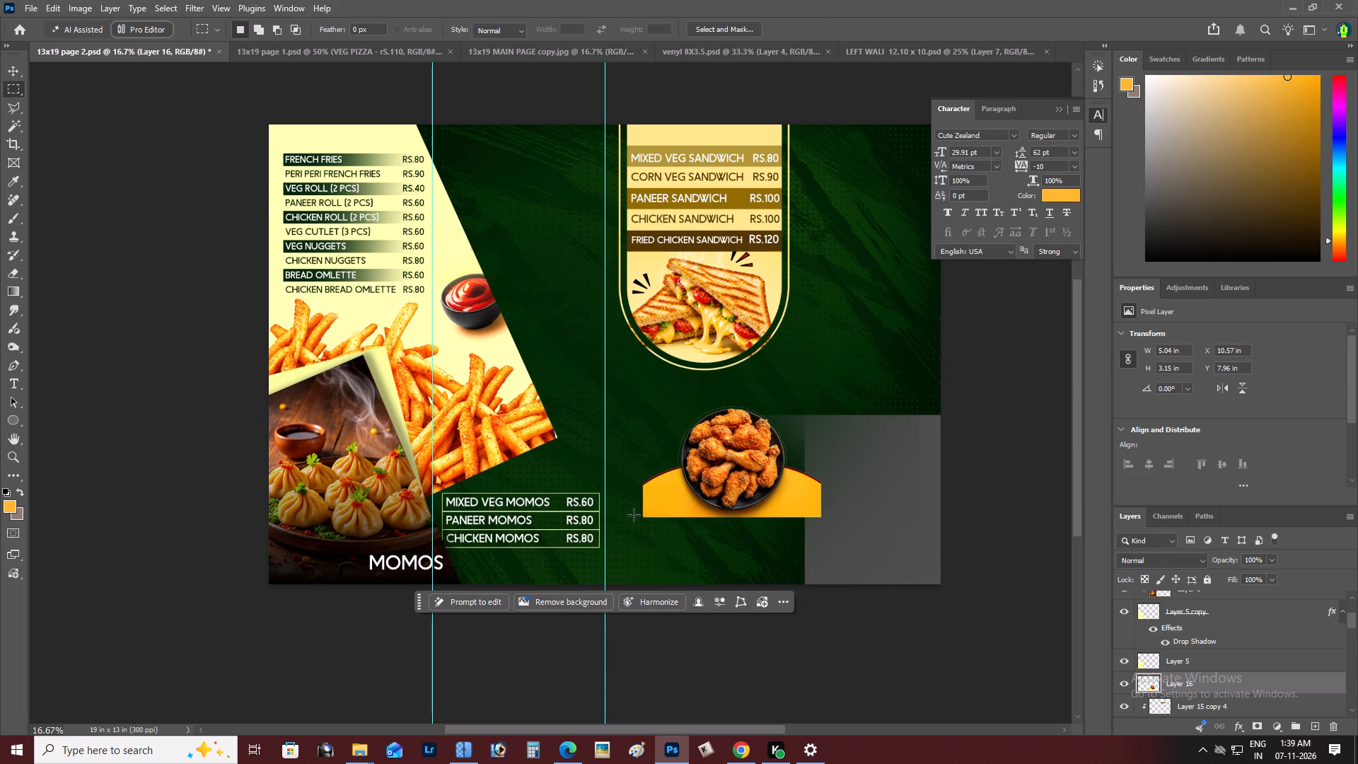
Marquee-select the bottom strip of the chicken image's orange base, stretch its height to about 1148%, and deselect.
drag(634, 514, 897, 569)
key(ctrl+t)
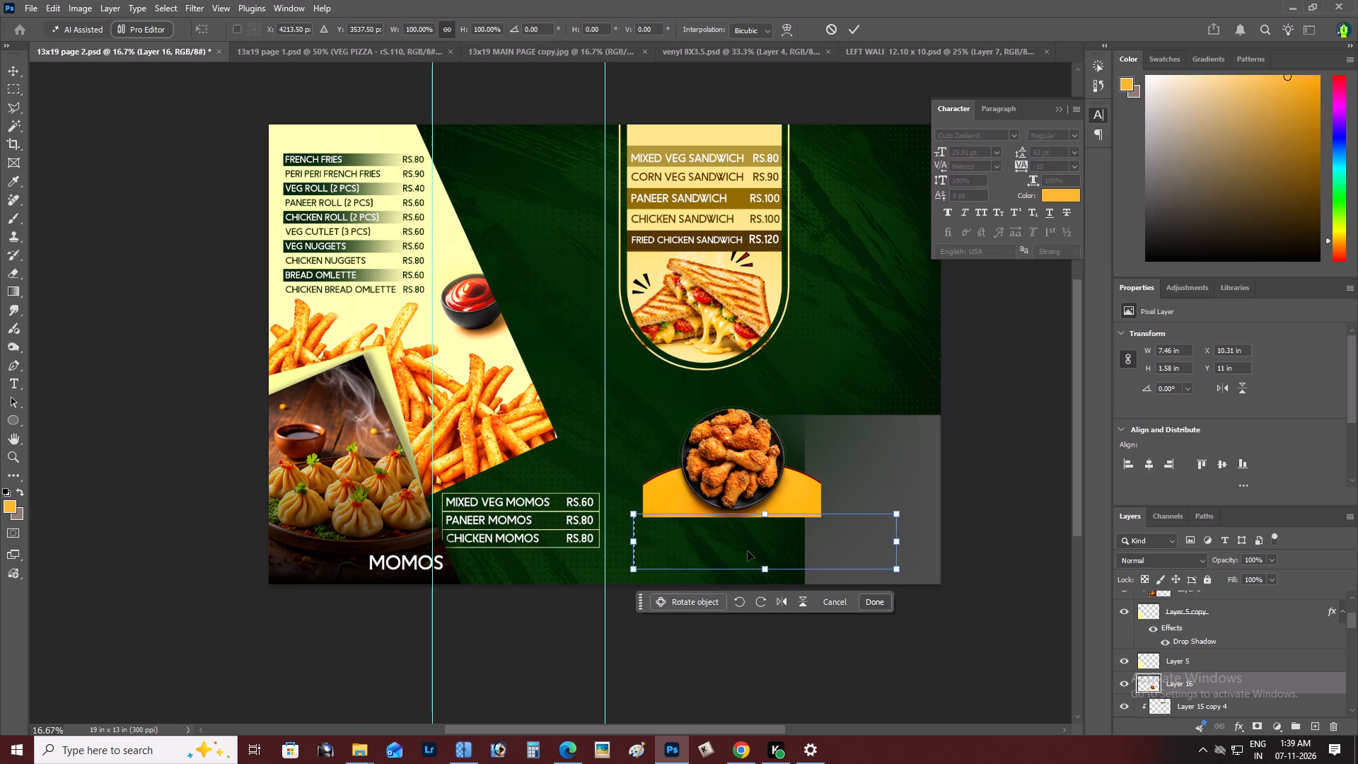
shift+drag(775, 575, 772, 727)
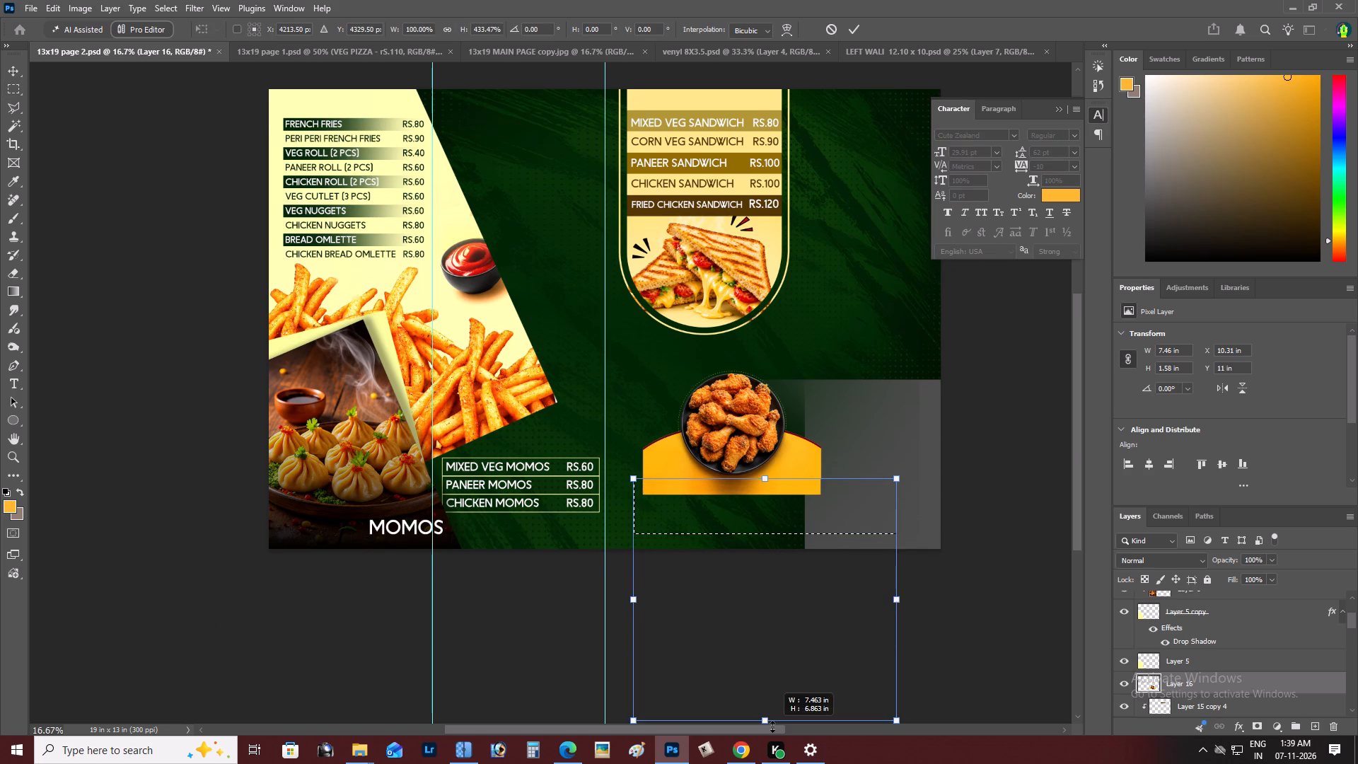
shift+drag(772, 727, 791, 711)
key(space)
drag(764, 419, 763, 647)
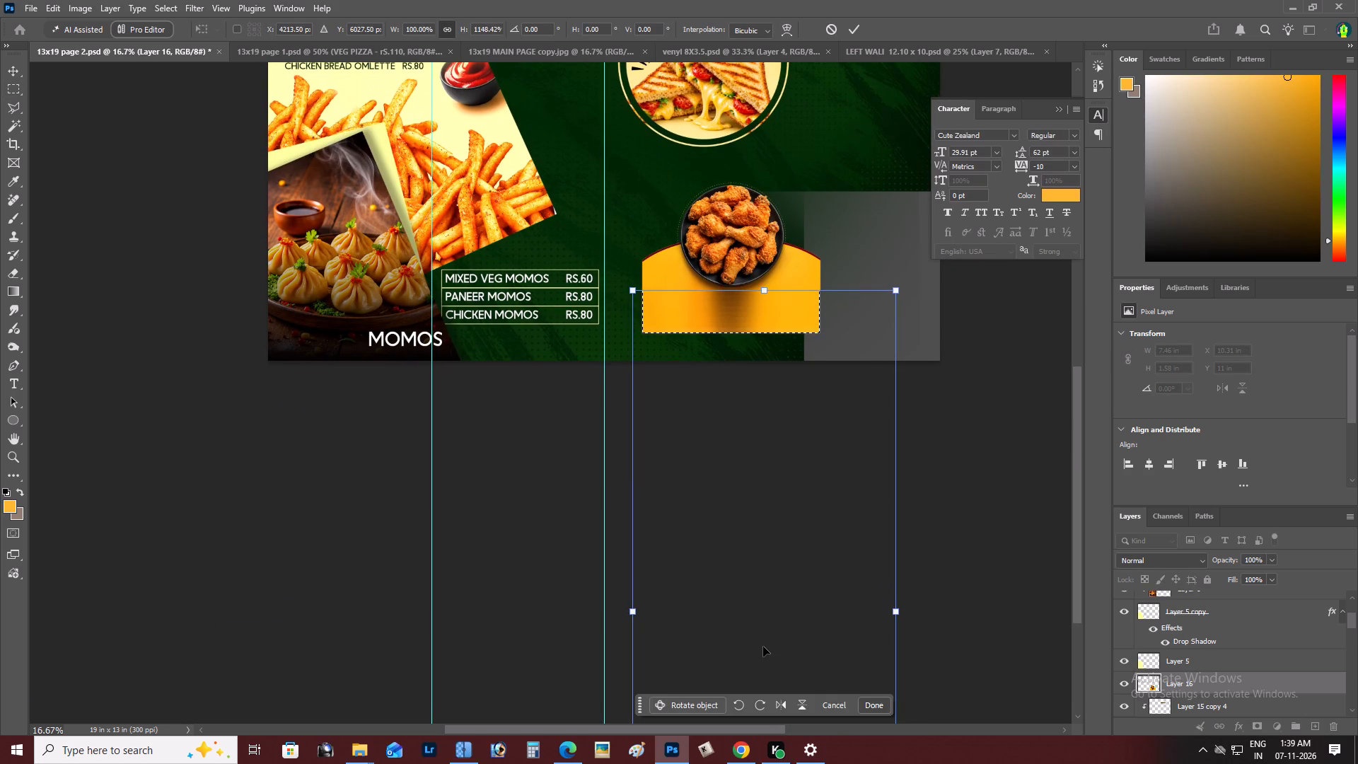
key(ctrl+Return)
key(ctrl+d)
Move the chicken image to the page's lower right corner, rotate it to about -34.2°, and scale it to about 134%.
key(space)
key(space)
key(space)
key(space)
key(space)
key(space)
key(space)
key(space)
key(space)
key(space)
drag(753, 484, 748, 557)
key(v)
drag(740, 398, 900, 451)
key(ctrl+t)
drag(784, 287, 675, 347)
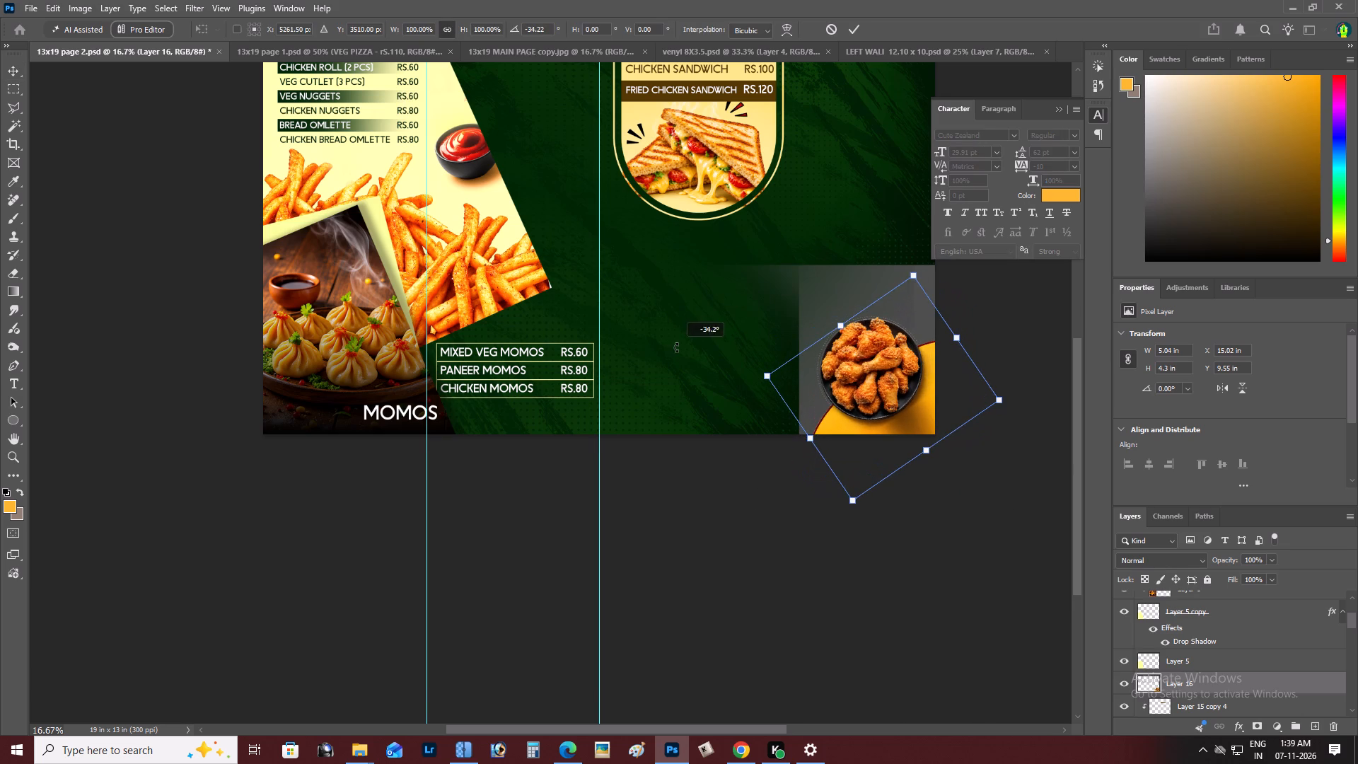
drag(675, 347, 676, 347)
alt+drag(765, 371, 743, 369)
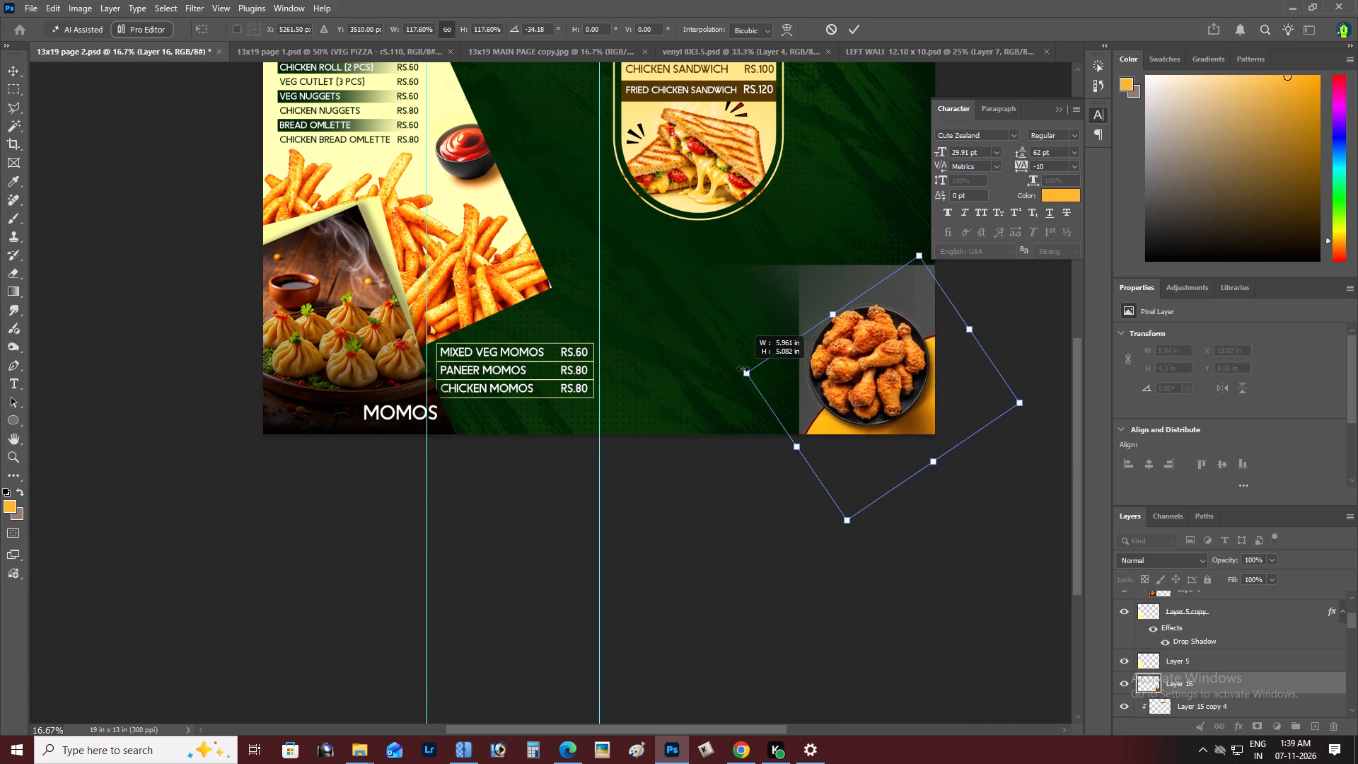
alt+drag(743, 369, 725, 363)
drag(836, 376, 819, 363)
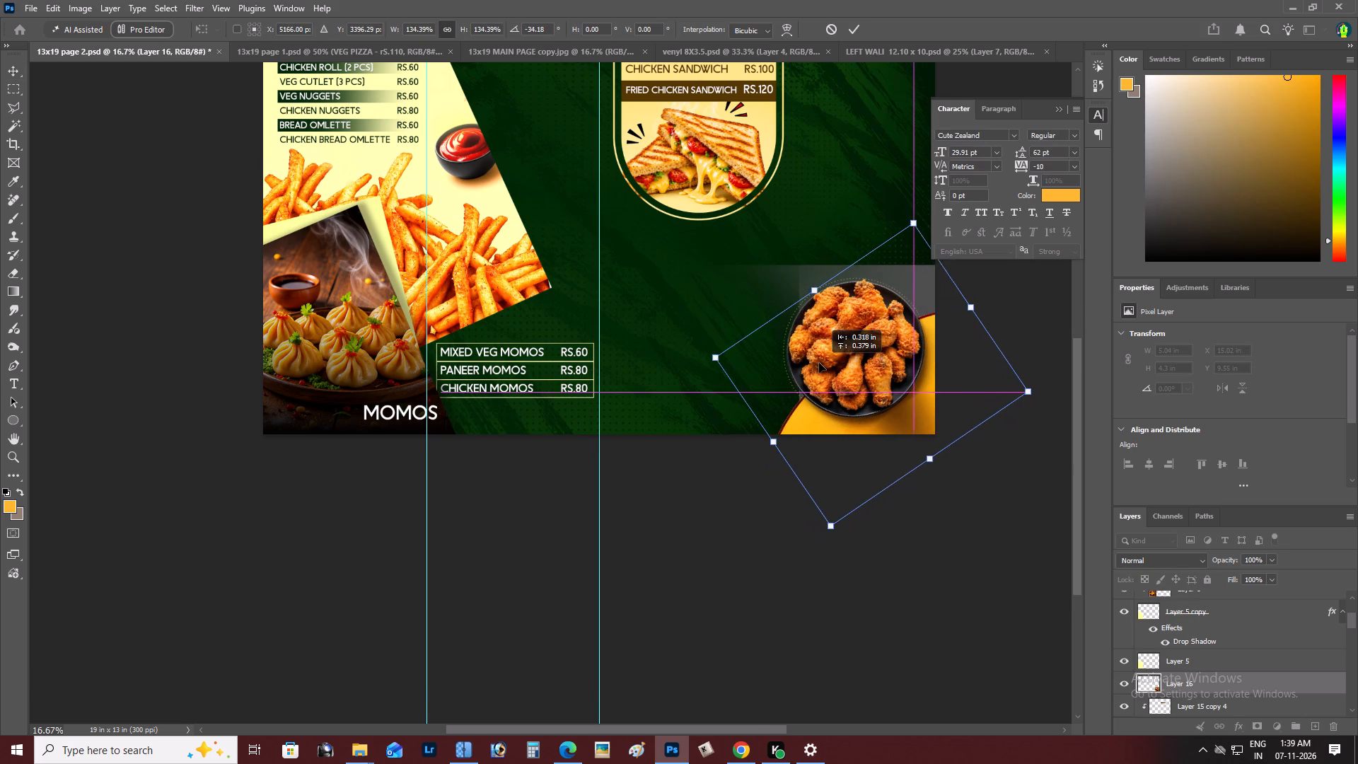
drag(819, 363, 814, 362)
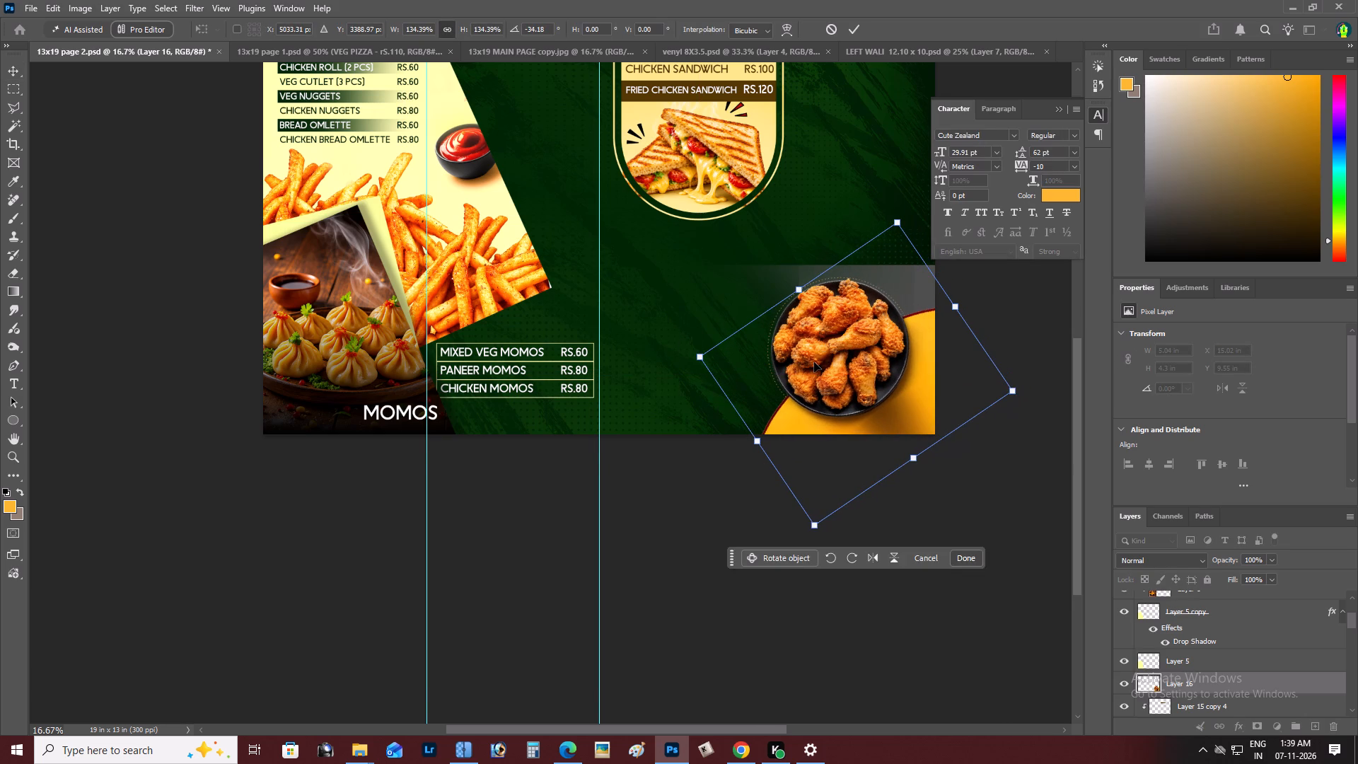
key(ctrl+Return)
Nudge the chicken image up about 0.26 in within the lower right corner of the page.
key(z)
alt+click(814, 362)
right_click(814, 362)
click(829, 370)
key(space)
key(space)
key(space)
key(space)
key(space)
key(space)
key(space)
key(space)
key(space)
key(space)
key(space)
key(space)
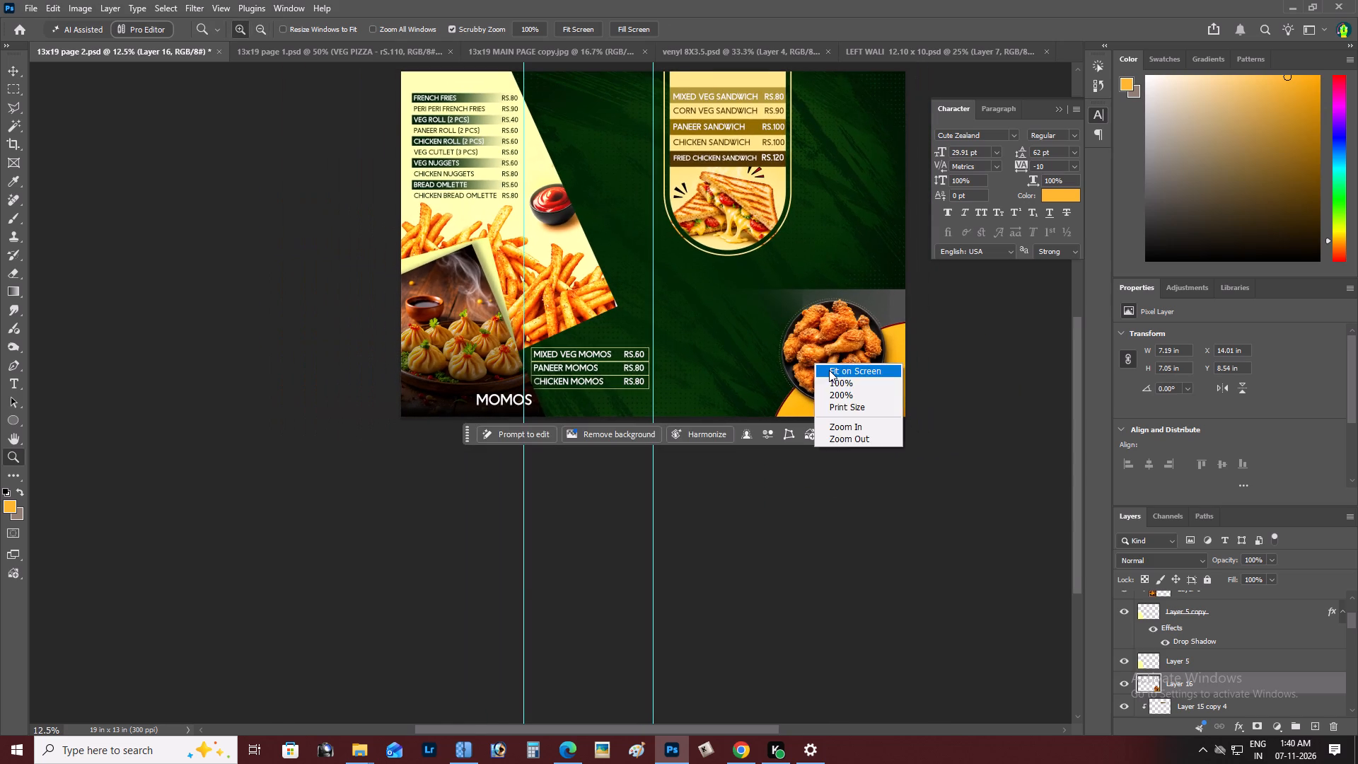
drag(829, 370, 769, 311)
key(z)
click(857, 441)
right_click(836, 543)
double_click(861, 553)
key(space)
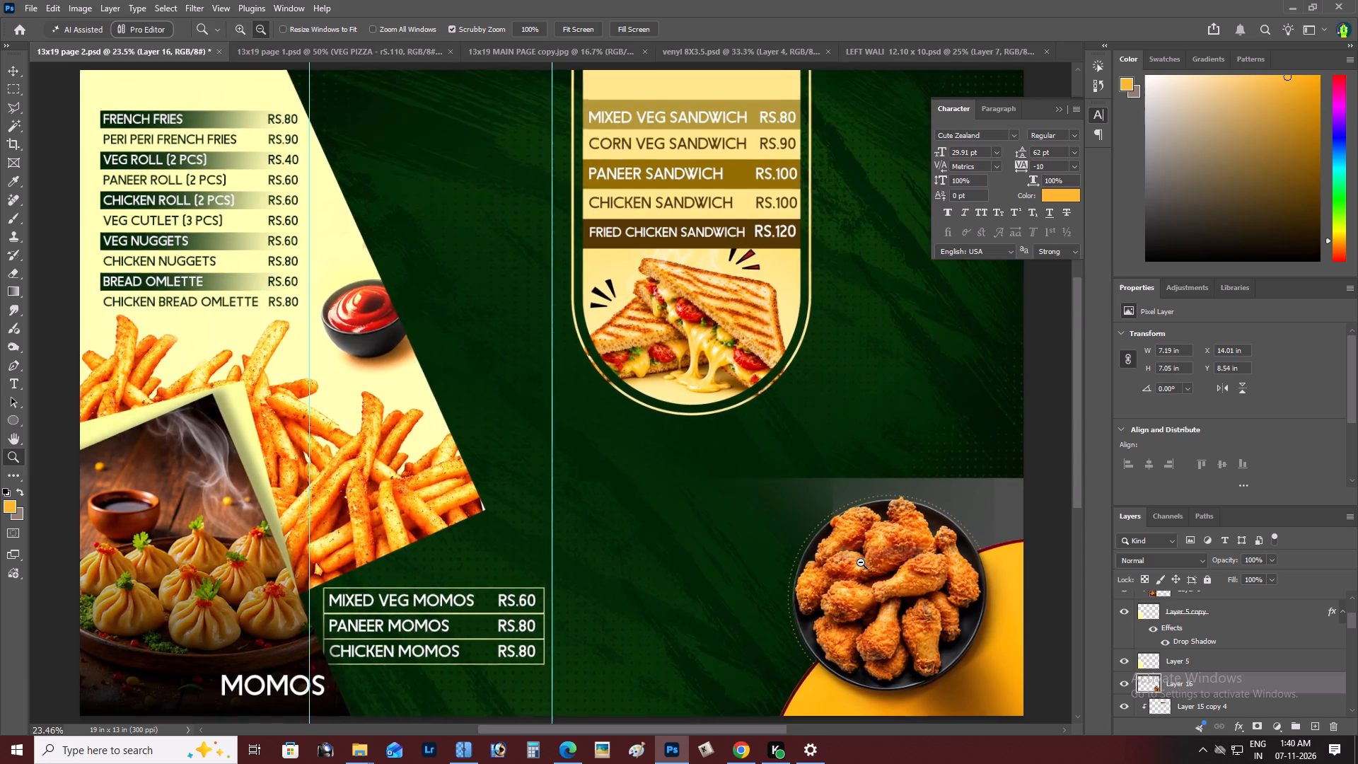
drag(835, 551, 760, 508)
key(v)
drag(809, 518, 811, 508)
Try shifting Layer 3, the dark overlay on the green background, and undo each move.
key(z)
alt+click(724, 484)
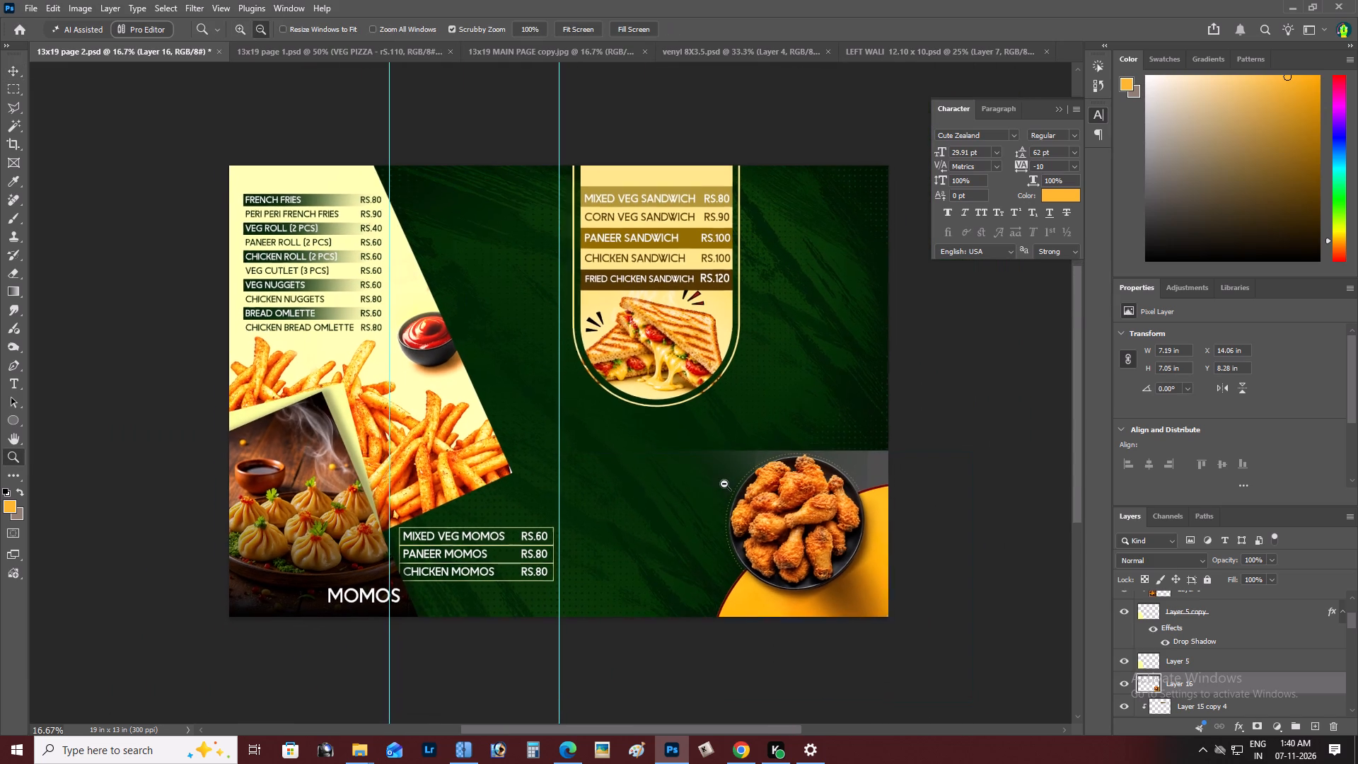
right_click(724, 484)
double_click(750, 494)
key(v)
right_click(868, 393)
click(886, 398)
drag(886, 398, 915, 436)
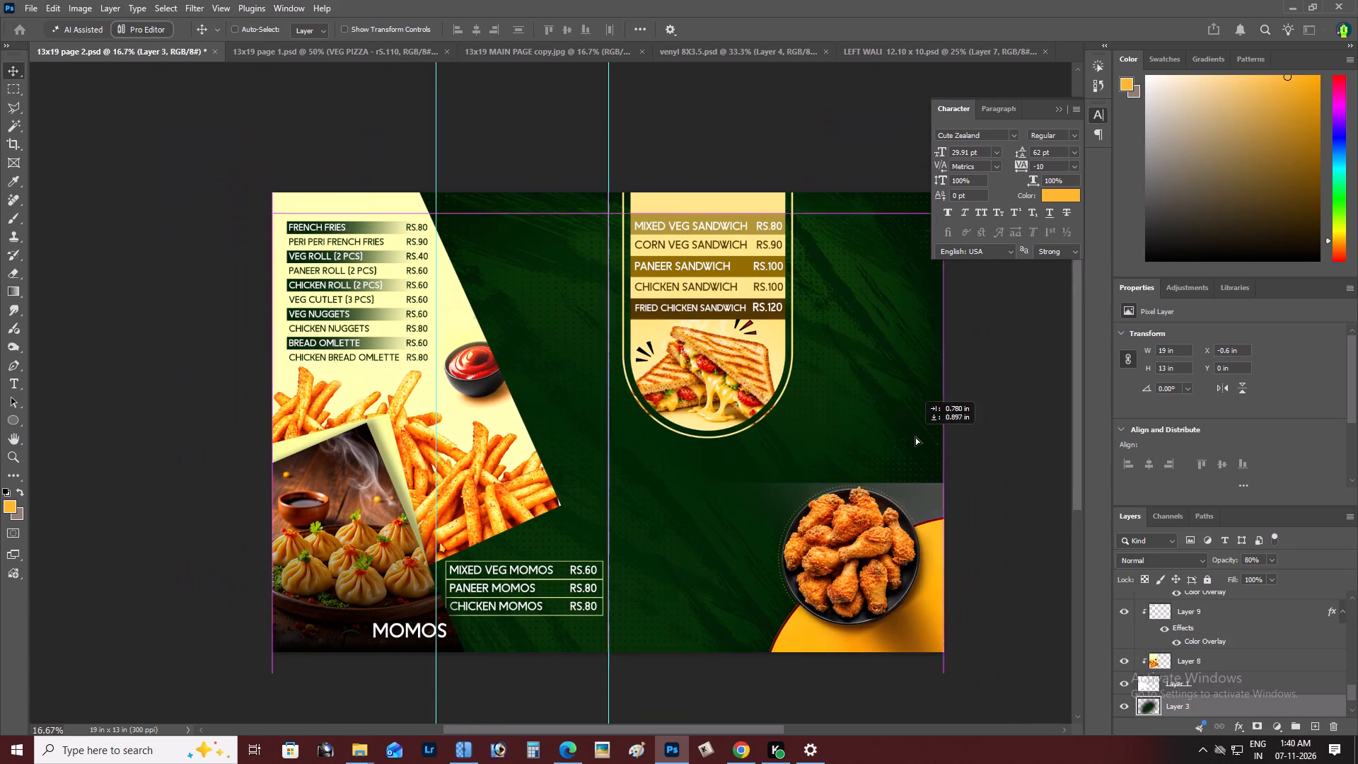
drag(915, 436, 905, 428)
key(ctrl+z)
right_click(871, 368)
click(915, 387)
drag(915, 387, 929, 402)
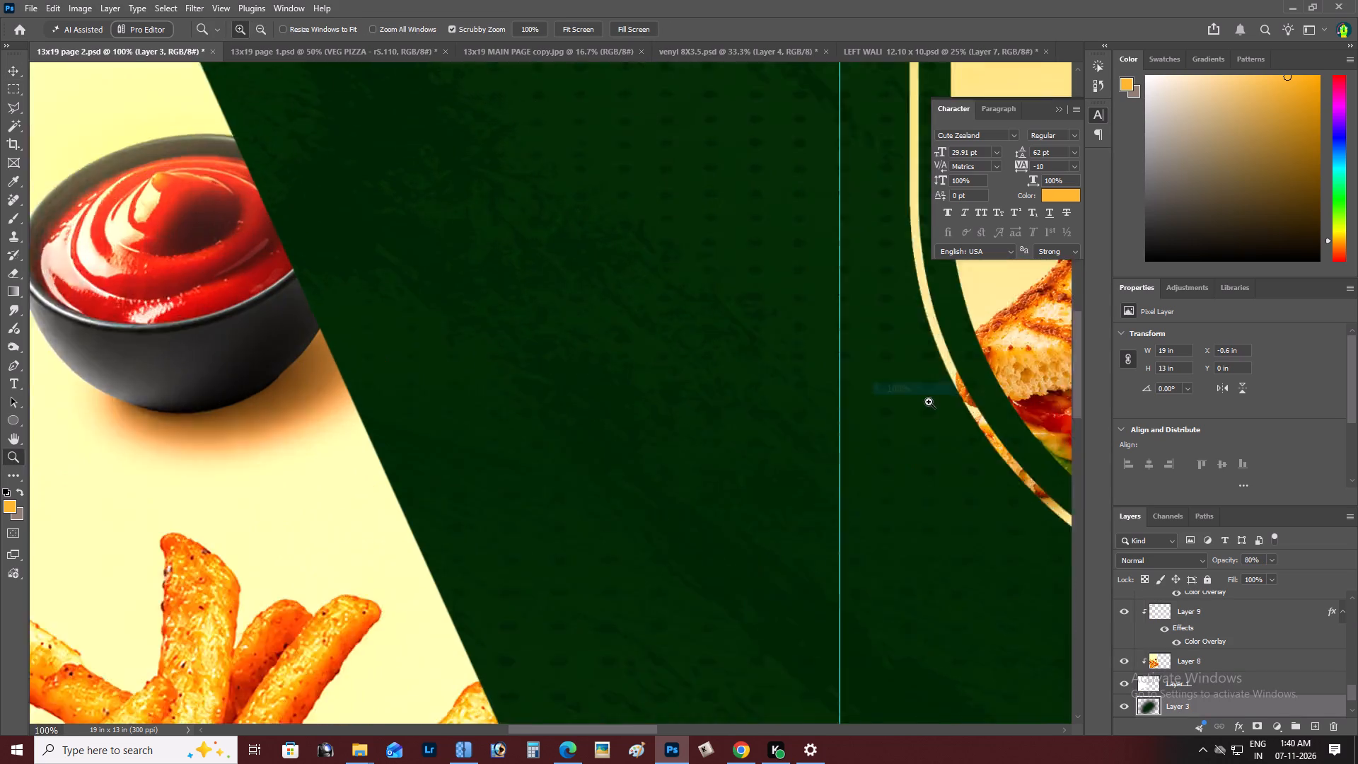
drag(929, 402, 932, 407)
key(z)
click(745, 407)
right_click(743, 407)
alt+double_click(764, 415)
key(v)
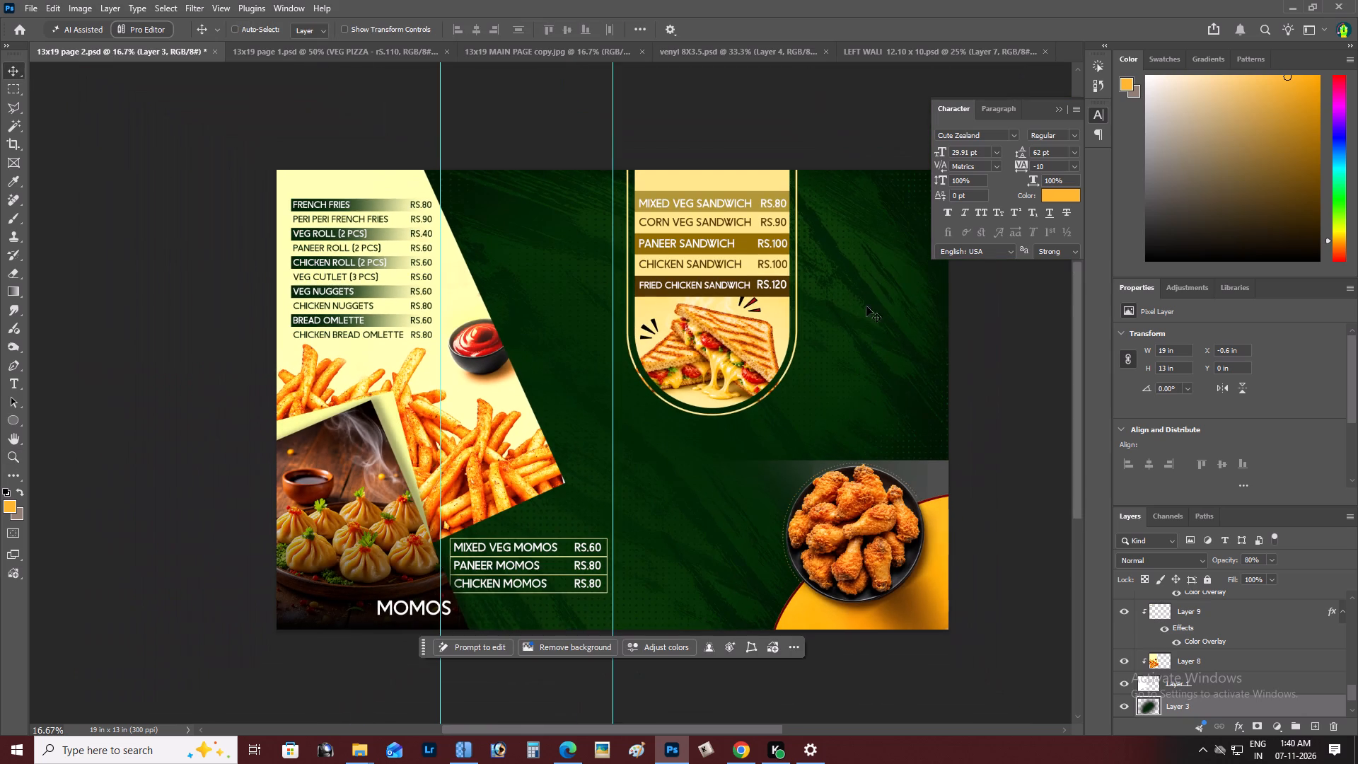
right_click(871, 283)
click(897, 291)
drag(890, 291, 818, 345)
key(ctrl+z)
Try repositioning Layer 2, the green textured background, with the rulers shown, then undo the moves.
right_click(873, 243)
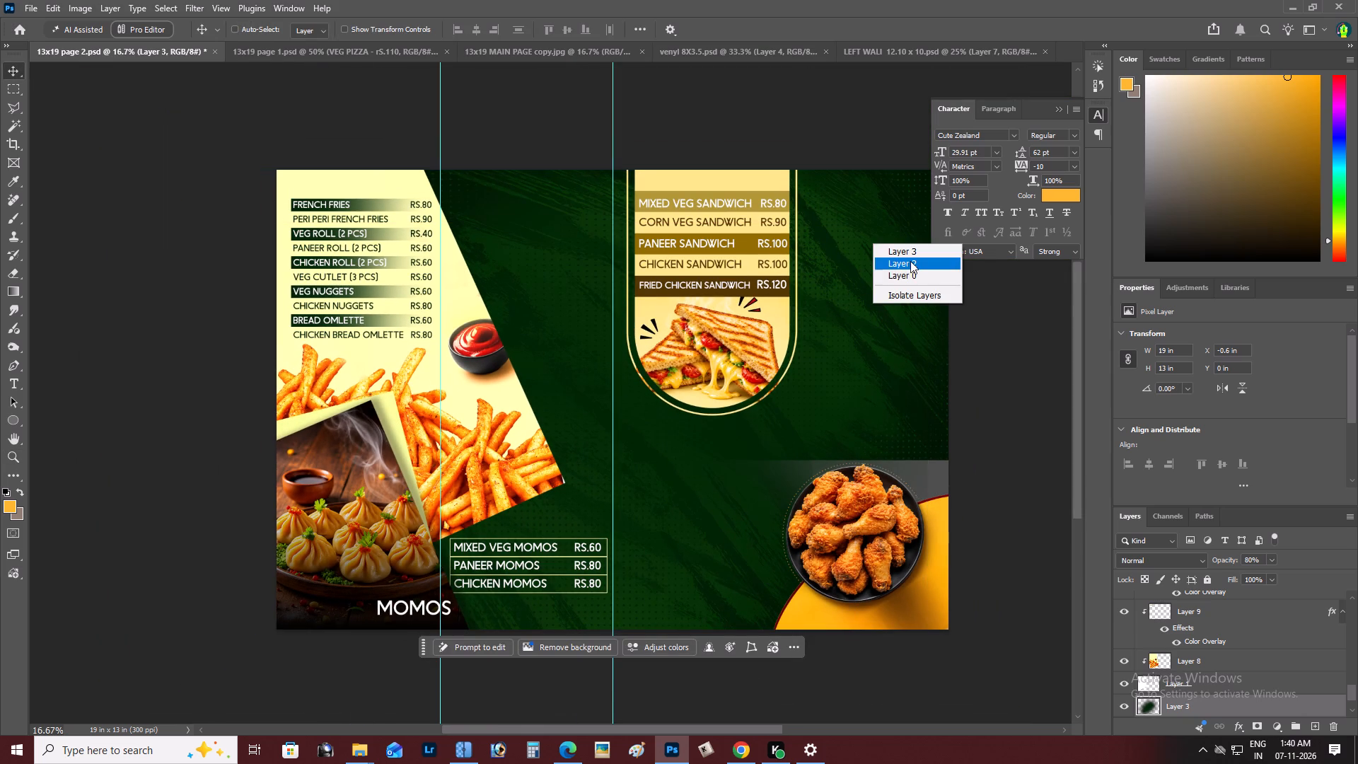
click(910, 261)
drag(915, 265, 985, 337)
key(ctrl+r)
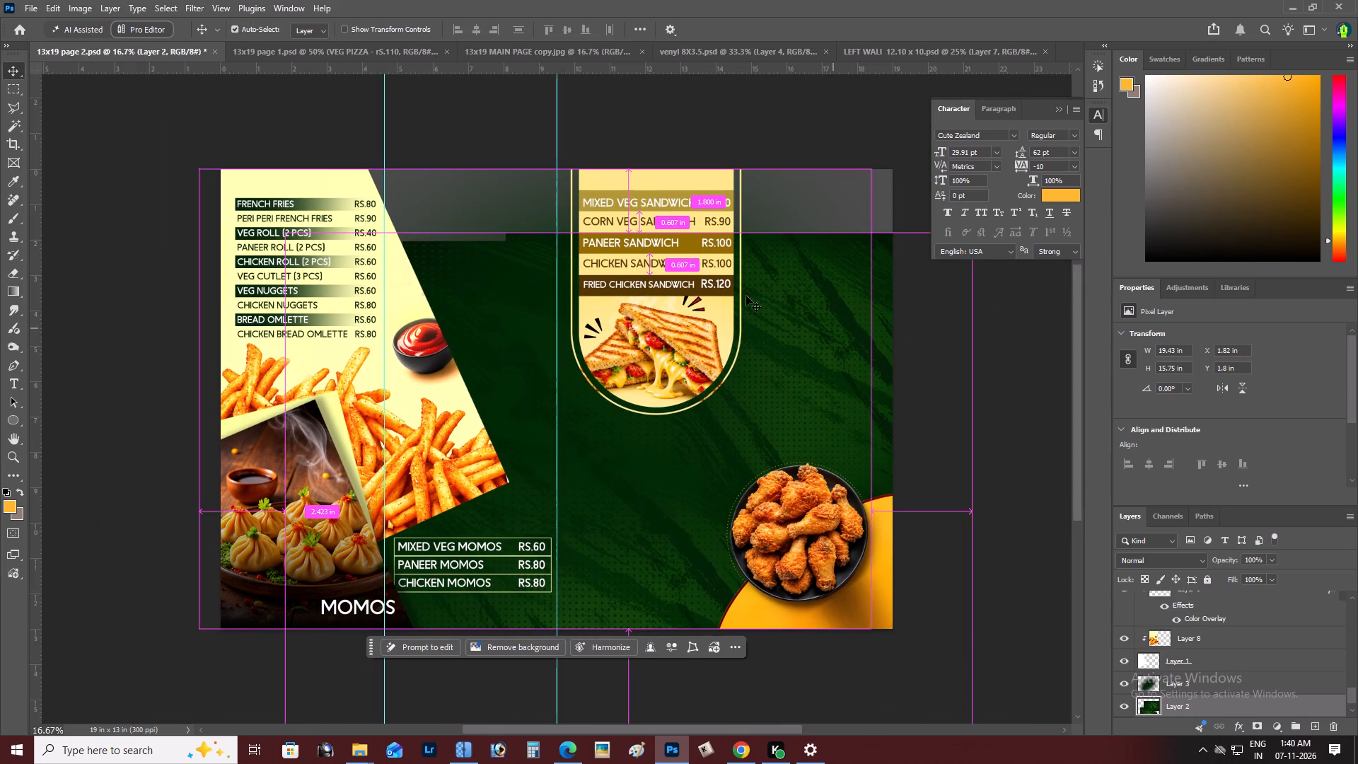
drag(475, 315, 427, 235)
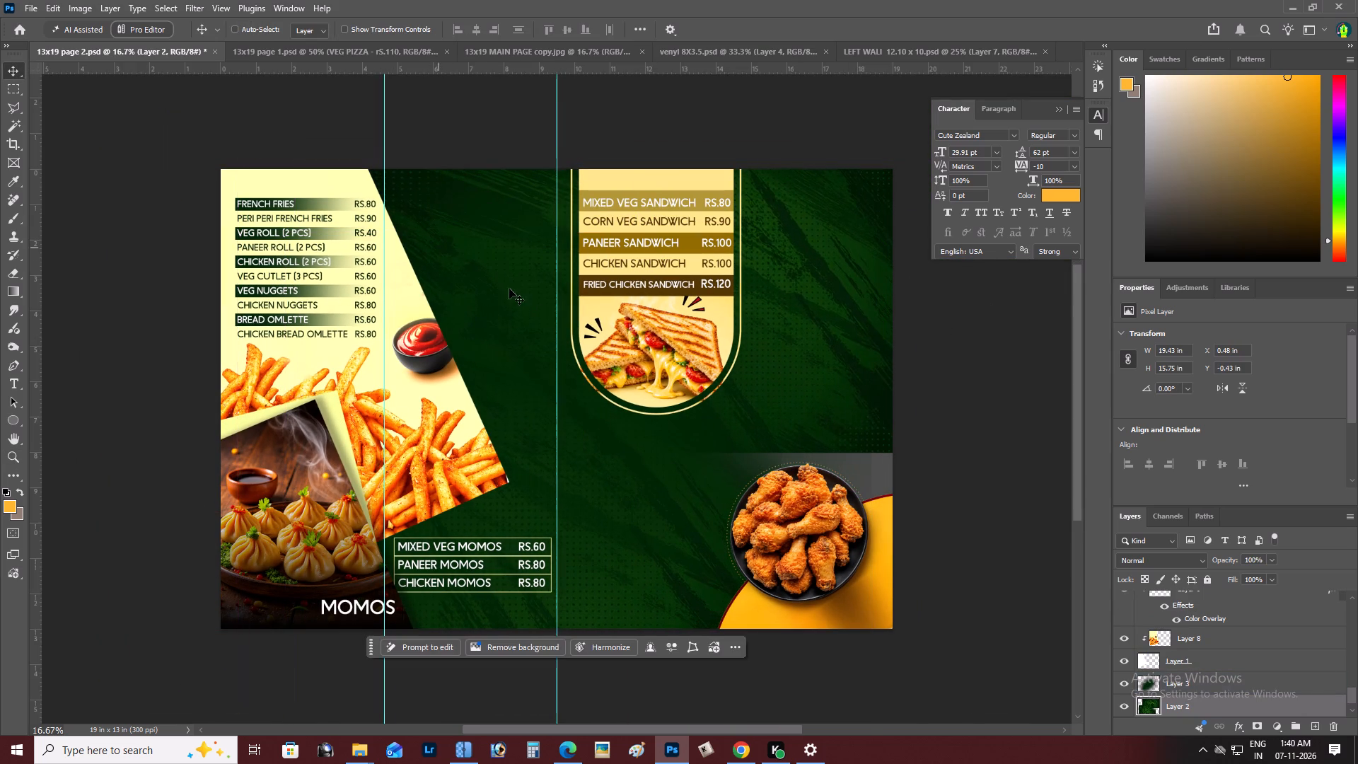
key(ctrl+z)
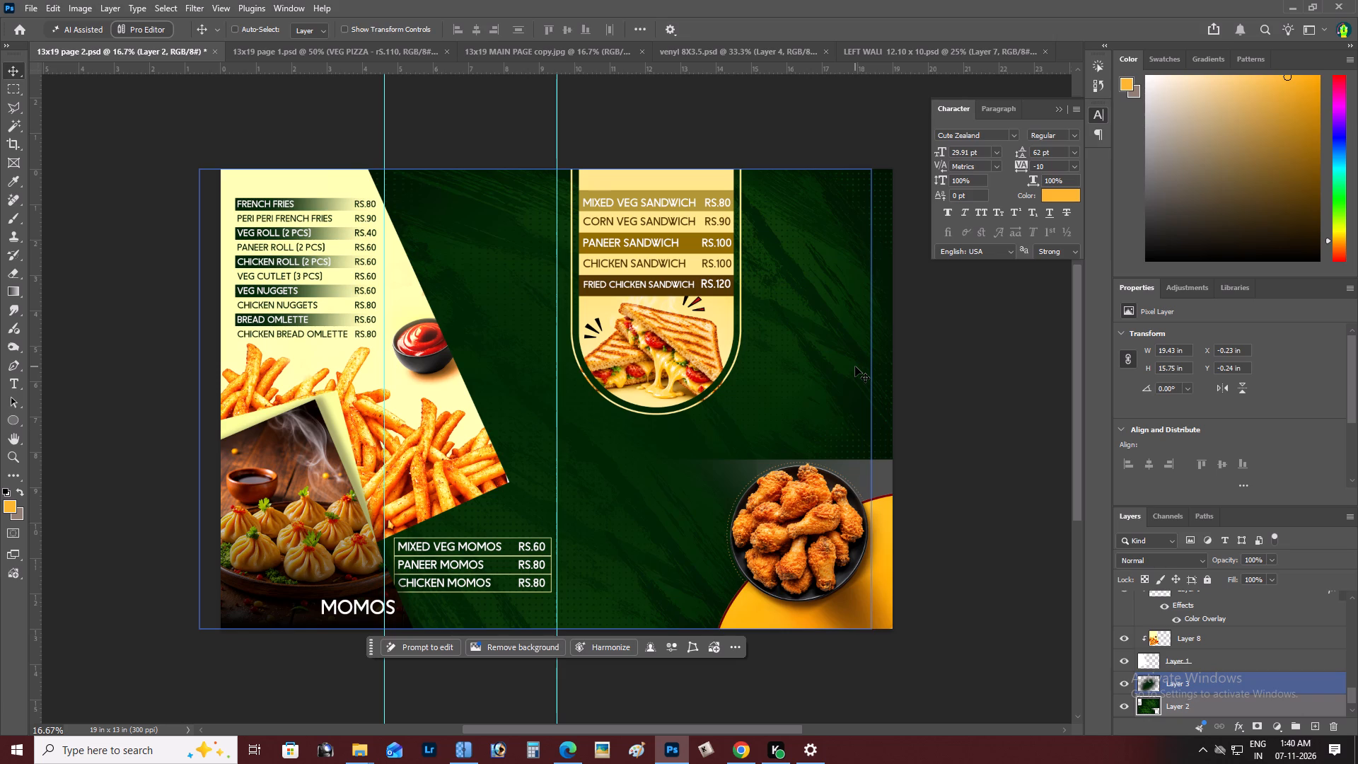
On Layer 2, clone clean green texture from beside the sandwich arch over the grey patch around the chicken plate with a 2000 px stamp.
key(s)
key(bracketright)
key(bracketright)
key(bracketright)
key(bracketright)
key(bracketright)
key(bracketright)
key(bracketright)
key(bracketright)
key(bracketright)
key(bracketright)
key(bracketright)
key(bracketright)
key(bracketright)
key(bracketright)
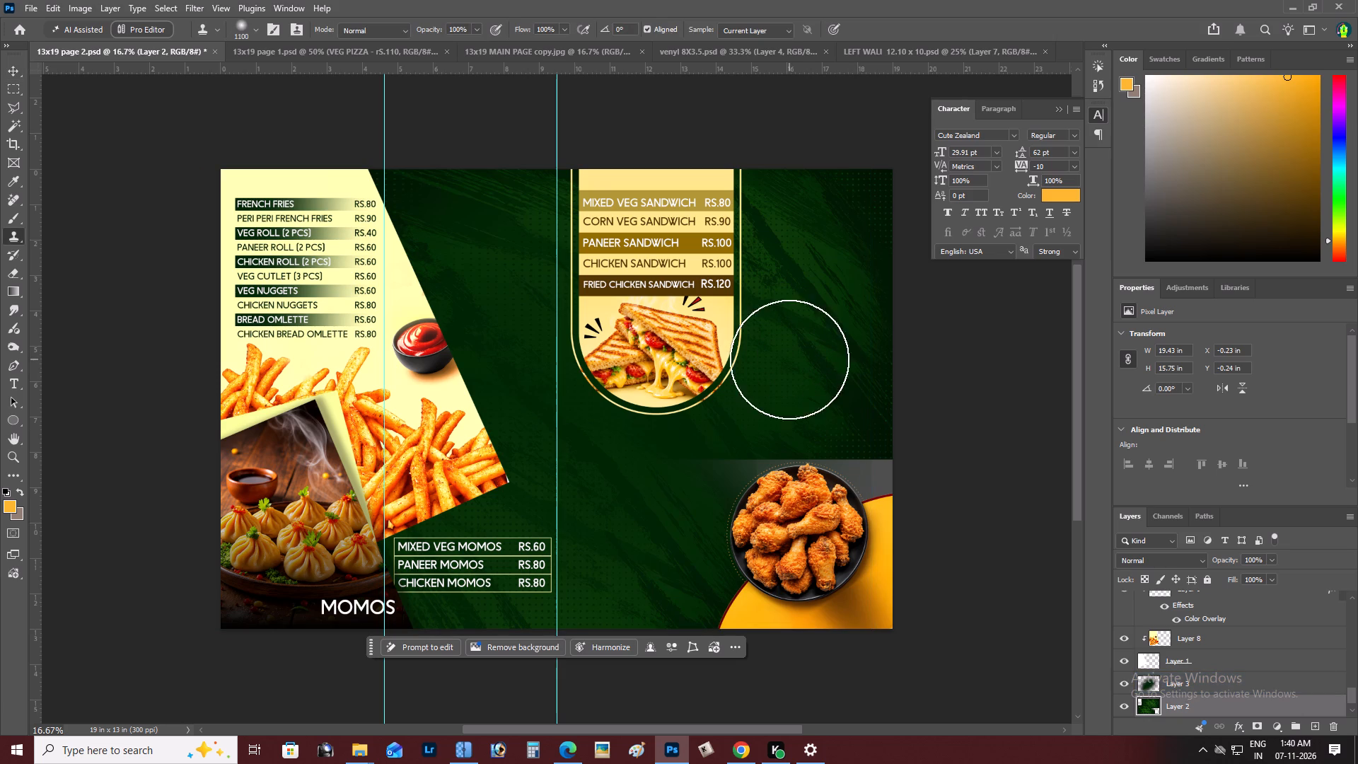
alt+click(790, 359)
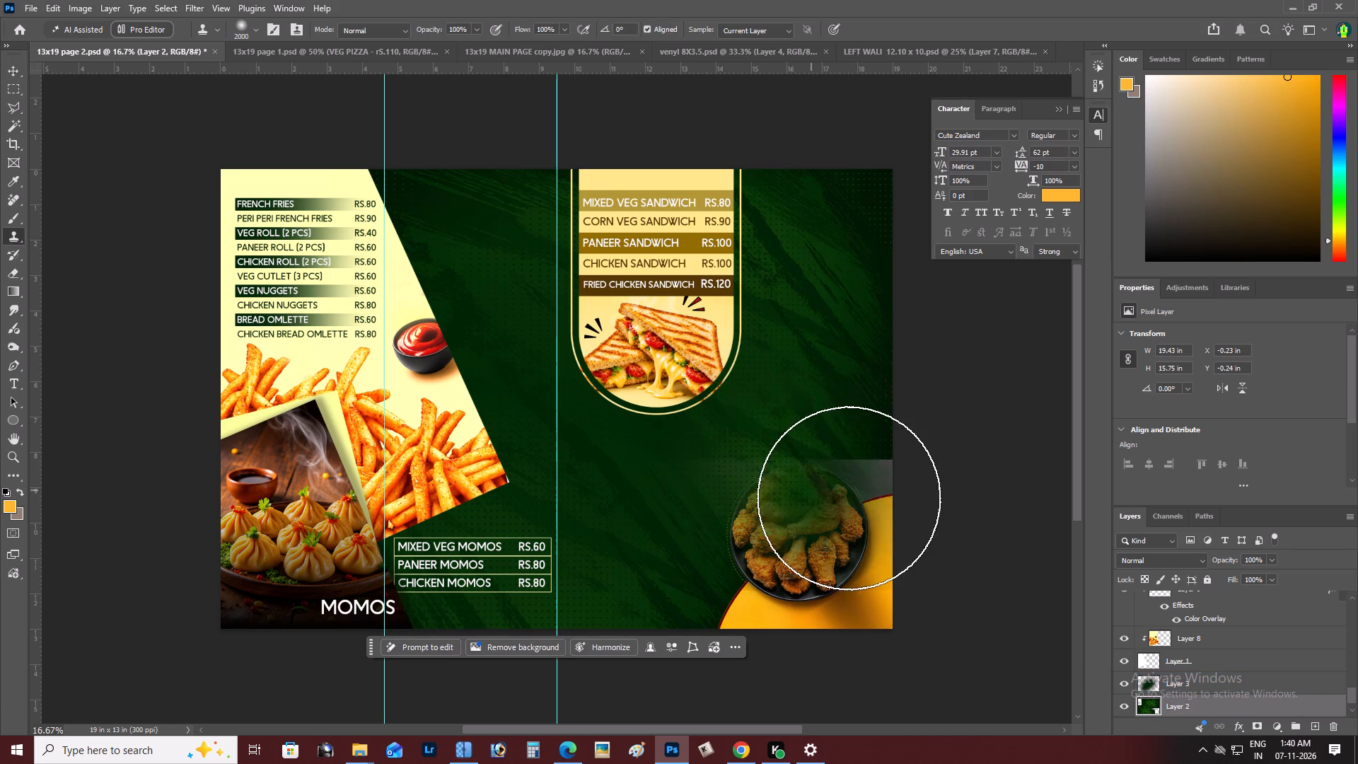
click(859, 497)
click(755, 502)
Clone more green background texture over the remaining patch edge just above the chicken plate on Layer 2.
key(z)
alt+click(752, 479)
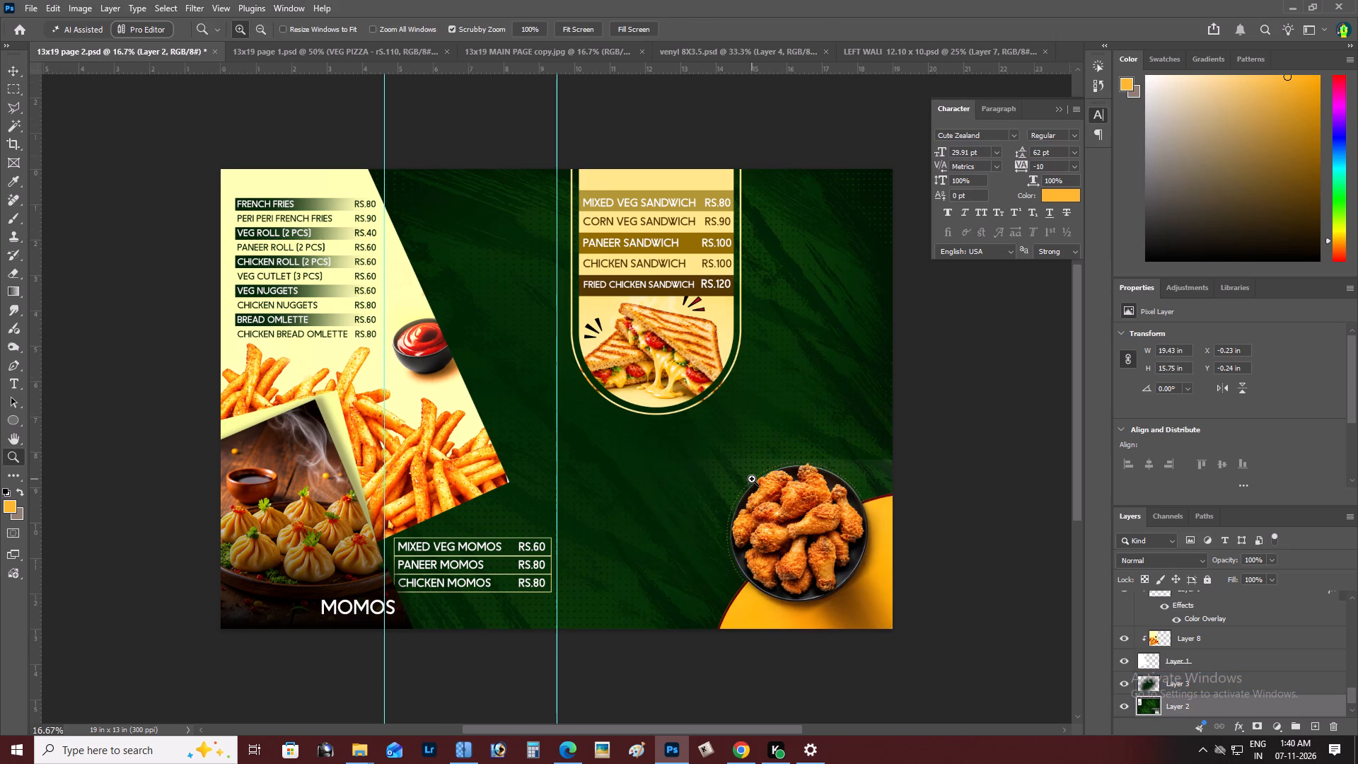
right_click(779, 448)
double_click(804, 455)
key(space)
key(space)
key(space)
key(space)
drag(771, 486, 739, 489)
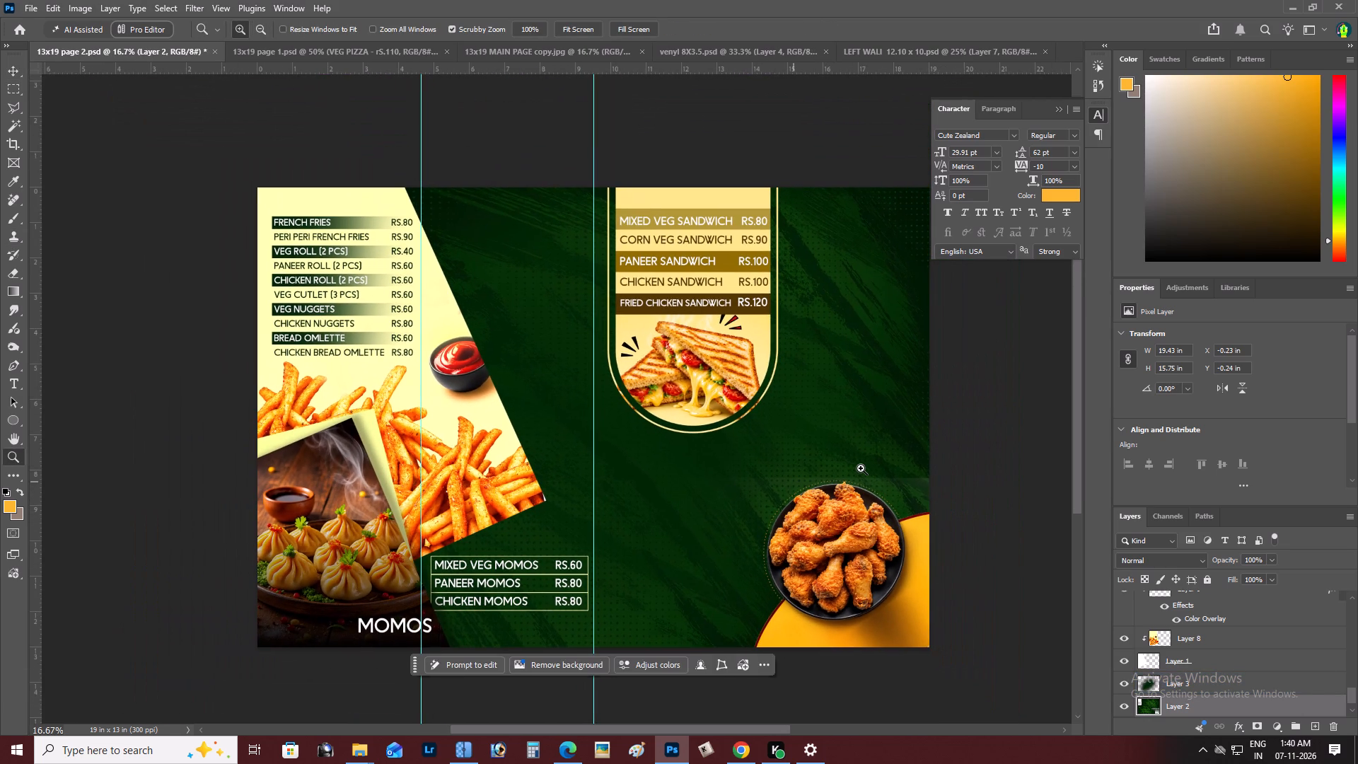
key(s)
double_click(861, 468)
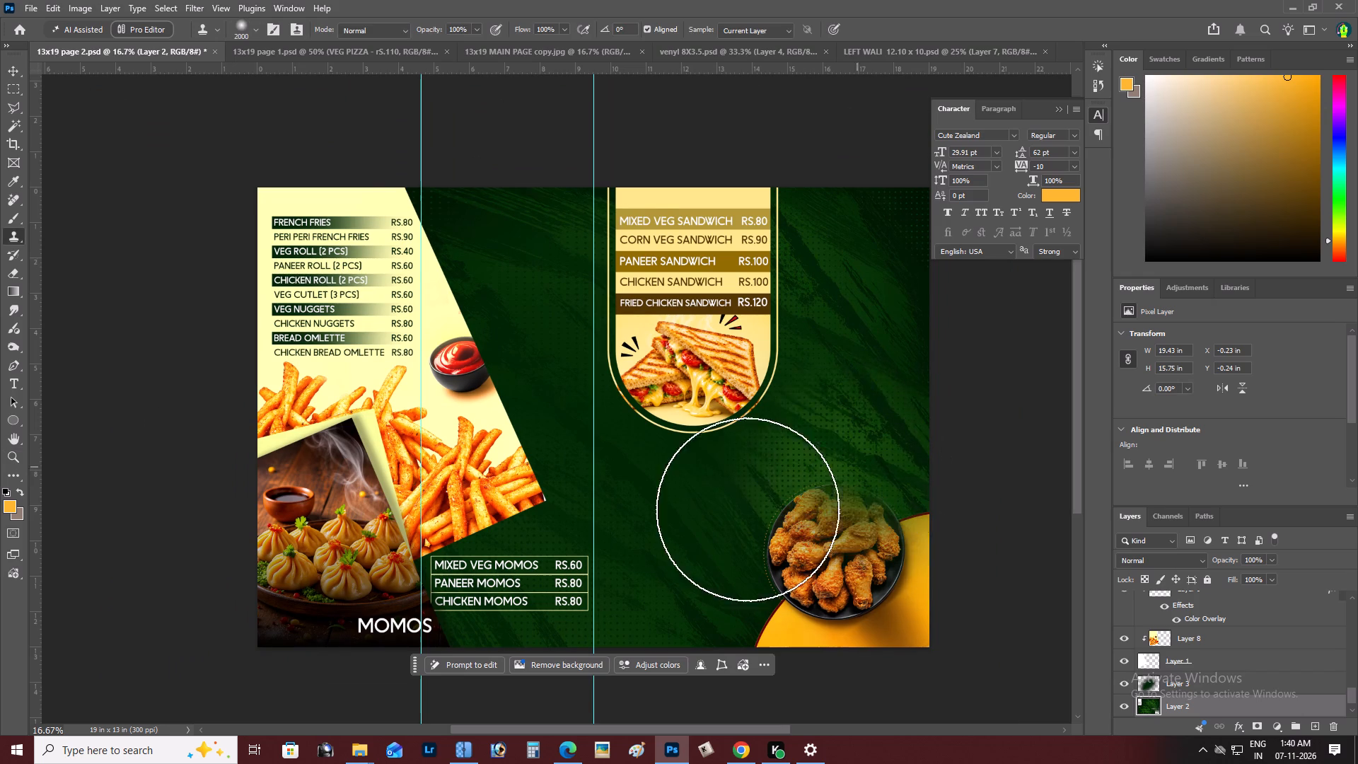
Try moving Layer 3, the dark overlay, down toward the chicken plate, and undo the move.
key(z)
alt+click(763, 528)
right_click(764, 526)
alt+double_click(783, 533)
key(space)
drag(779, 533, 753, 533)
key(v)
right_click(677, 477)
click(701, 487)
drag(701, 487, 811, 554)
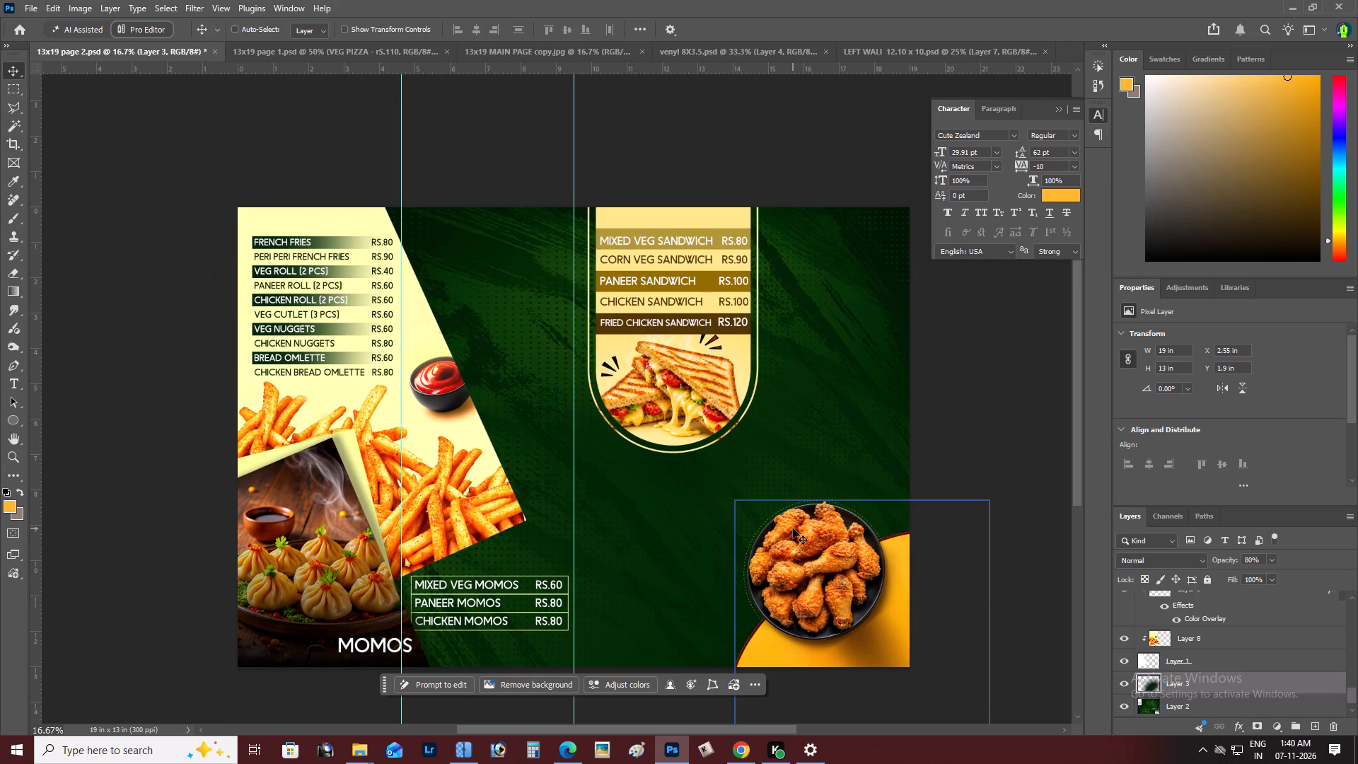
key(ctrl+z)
Add a new layer above Layer 3 and set the foreground colour to dark green sampled from the page background.
click(1319, 724)
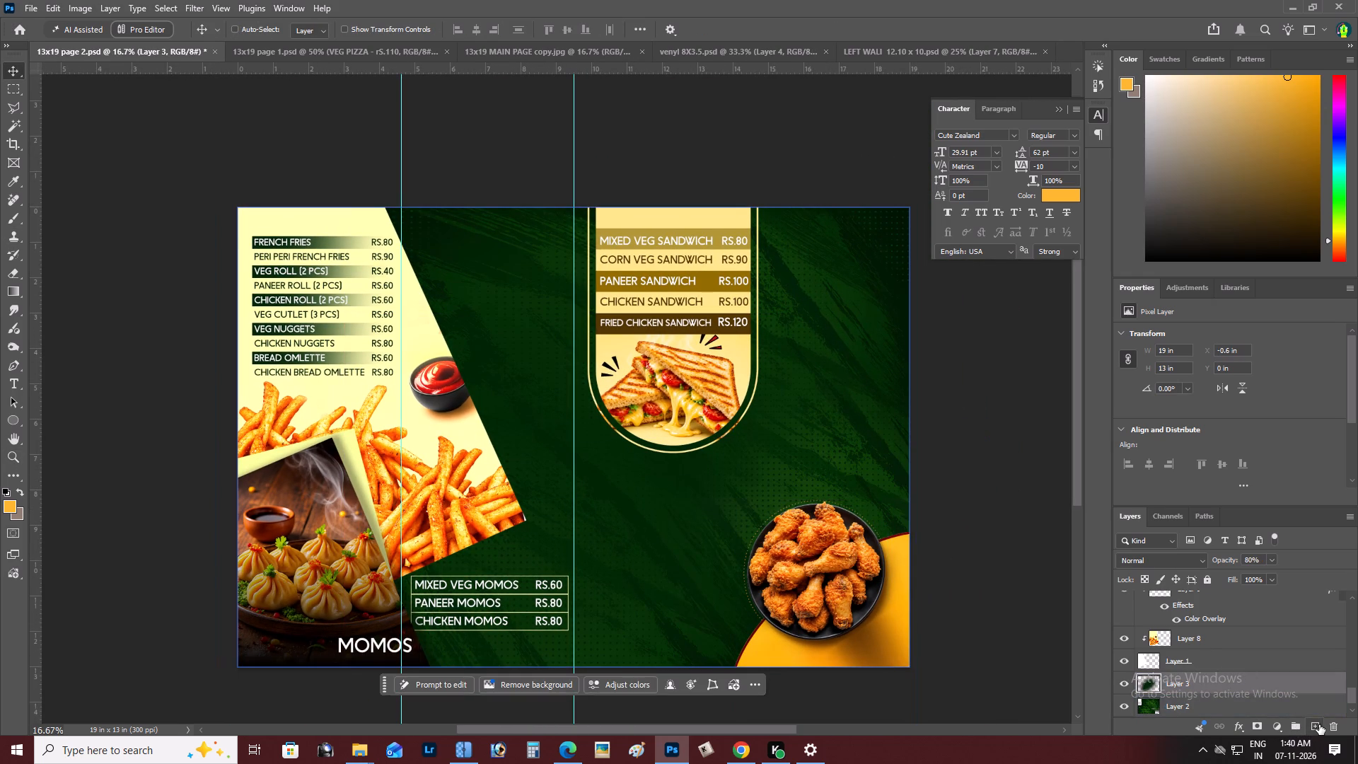
click(6, 508)
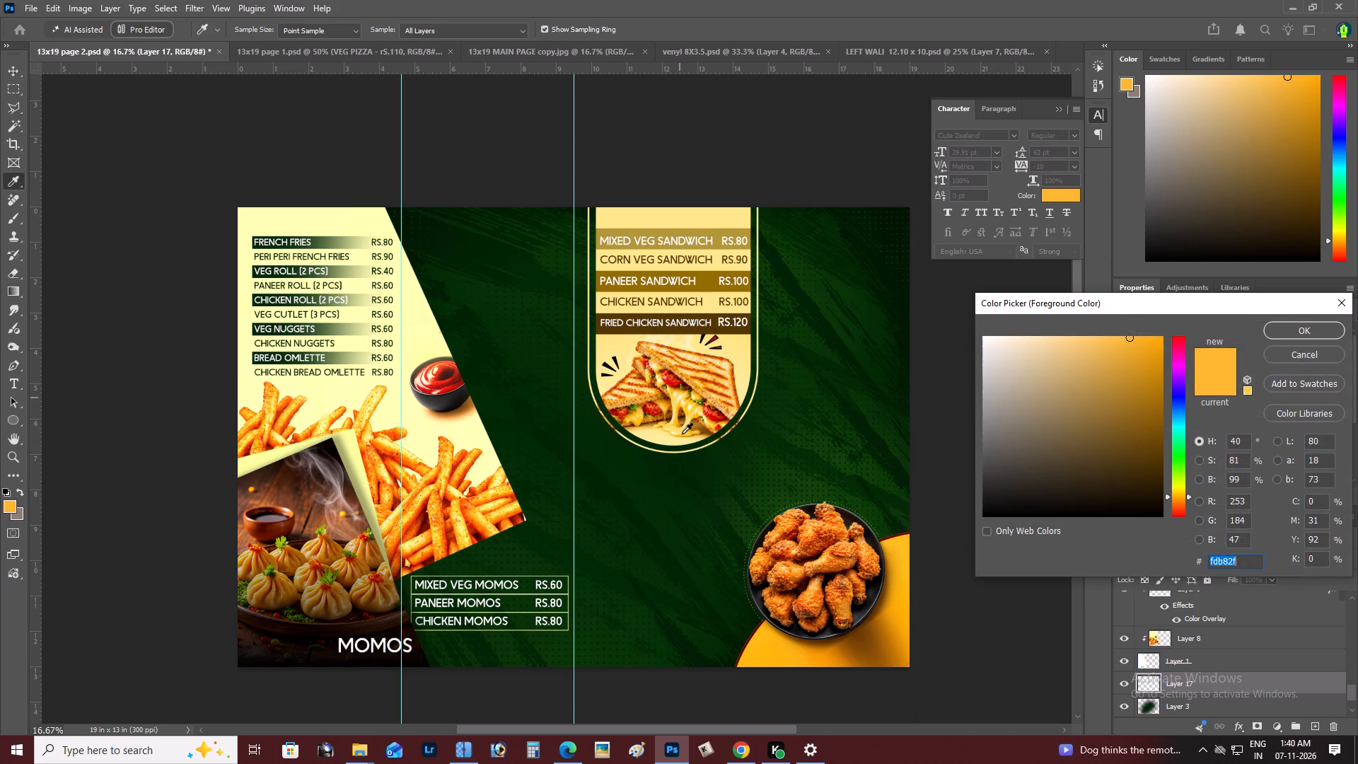
click(654, 453)
click(1301, 330)
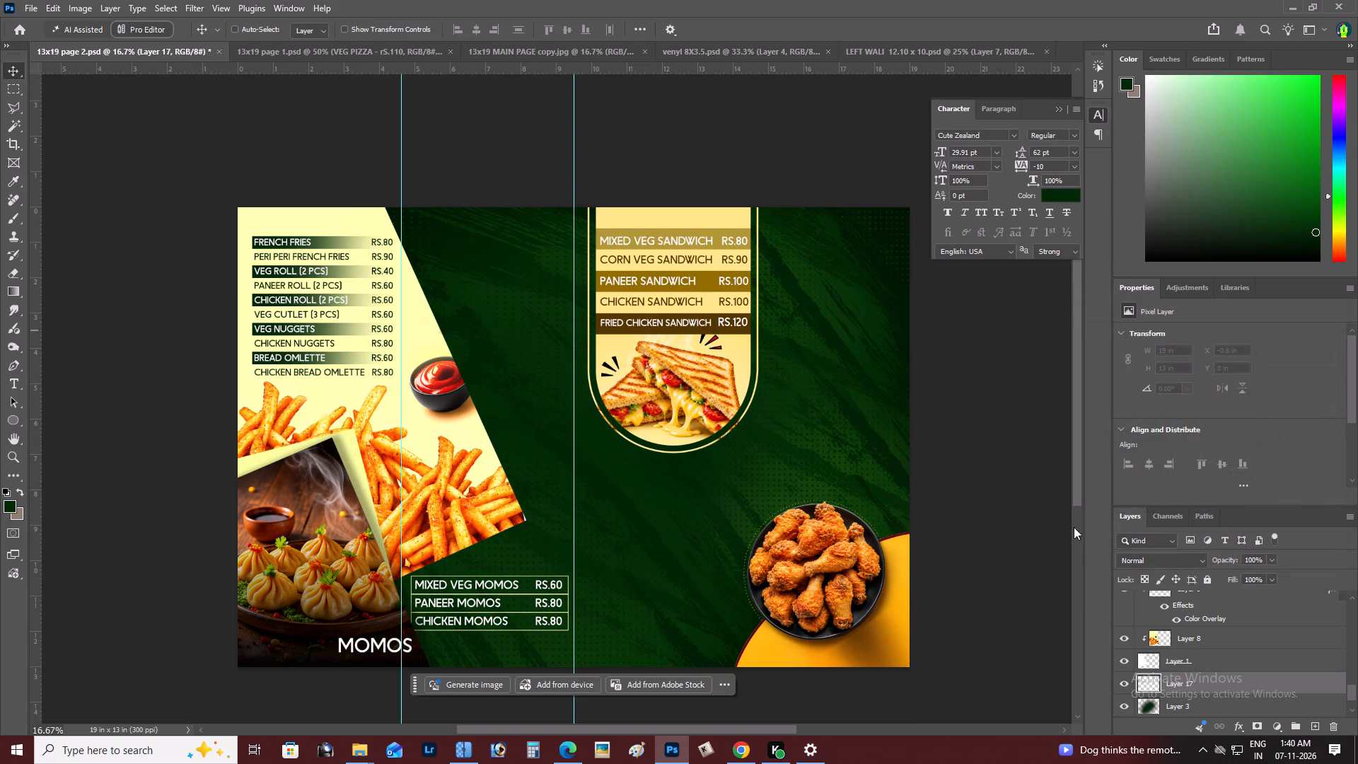
Paint a large soft dark green area behind the chicken plate on the new layer, enlarging the brush to 2700 px.
key(b)
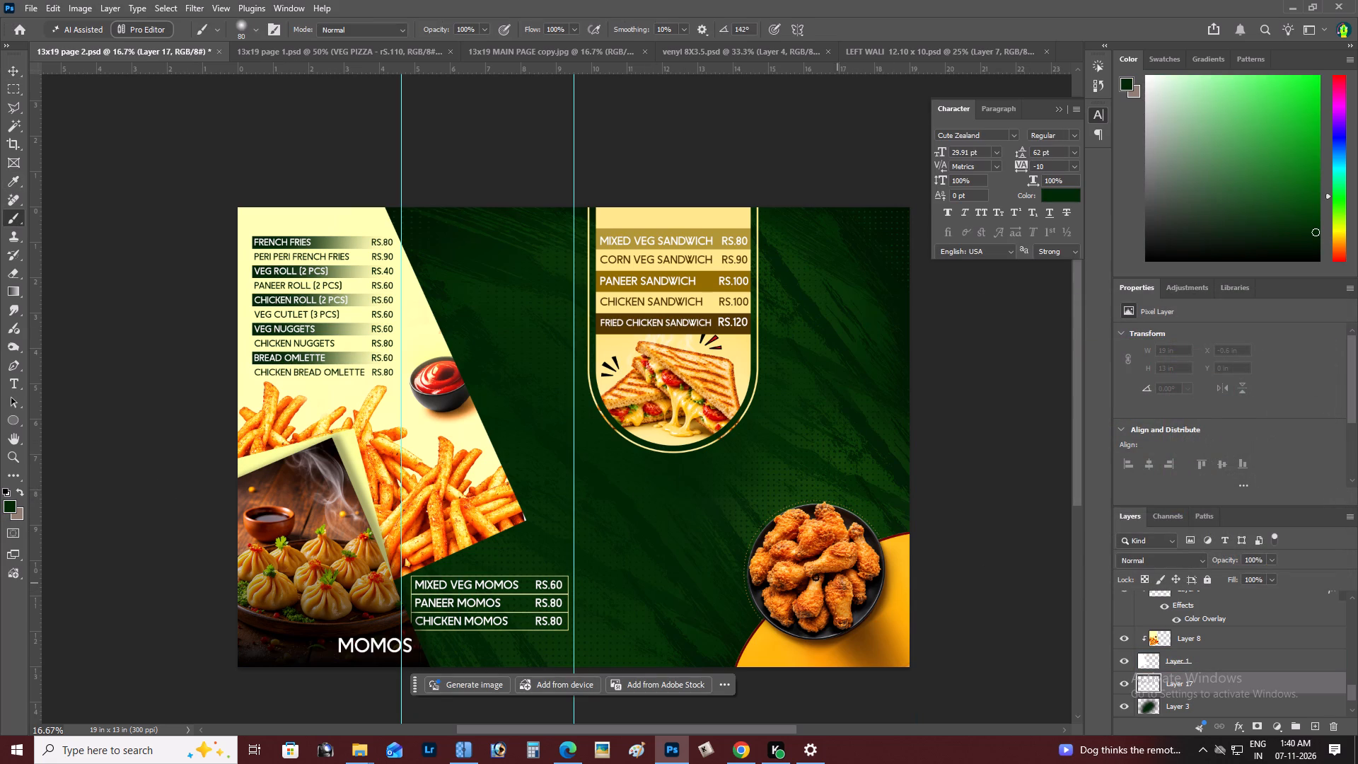
key(bracketright)
key(bracketright)
key(bracketright)
key(bracketright)
key(bracketright)
key(bracketright)
key(bracketright)
key(bracketright)
key(bracketright)
key(bracketright)
key(bracketright)
key(bracketright)
key(bracketright)
key(bracketright)
key(bracketright)
key(bracketright)
key(bracketright)
key(bracketright)
key(bracketright)
key(bracketright)
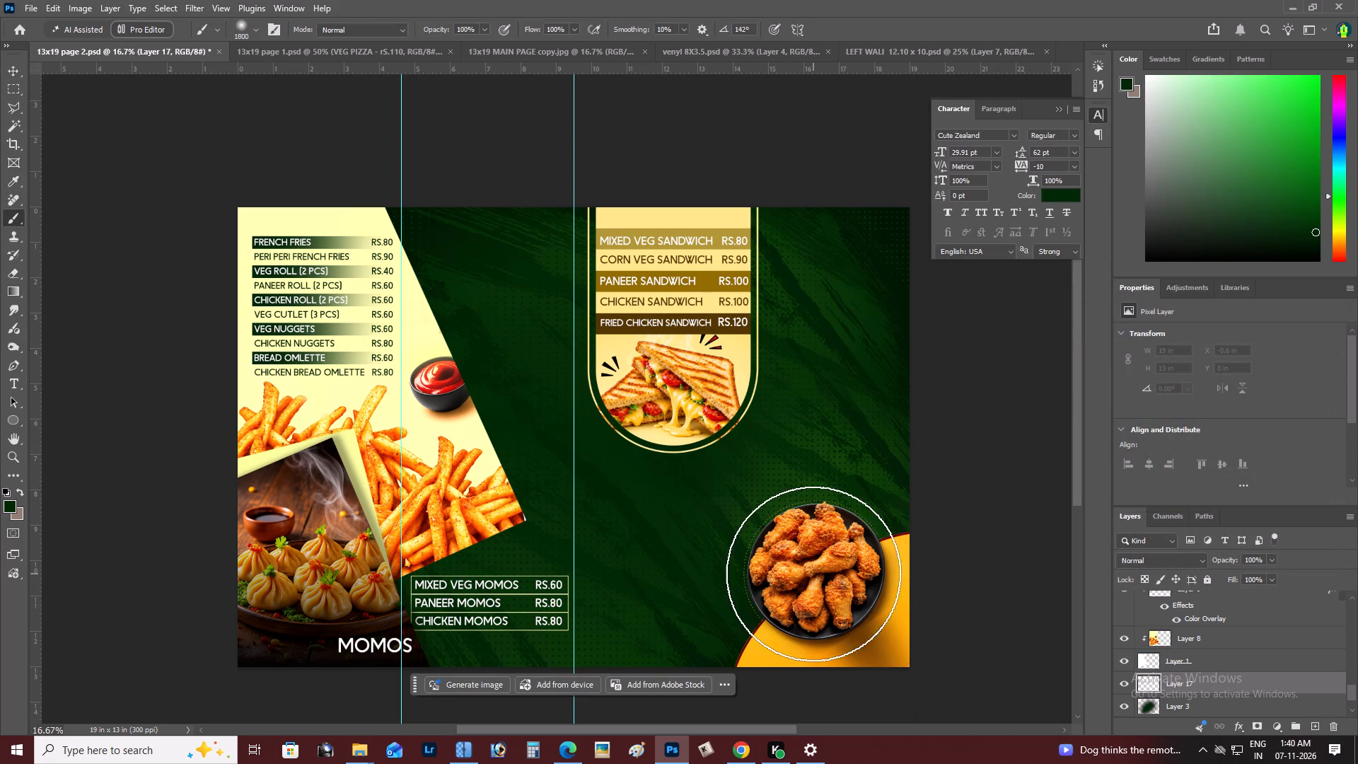
click(816, 574)
click(828, 574)
Make Layer 16, the chicken plate image, the active layer, try shifting it slightly, and undo the move.
key(z)
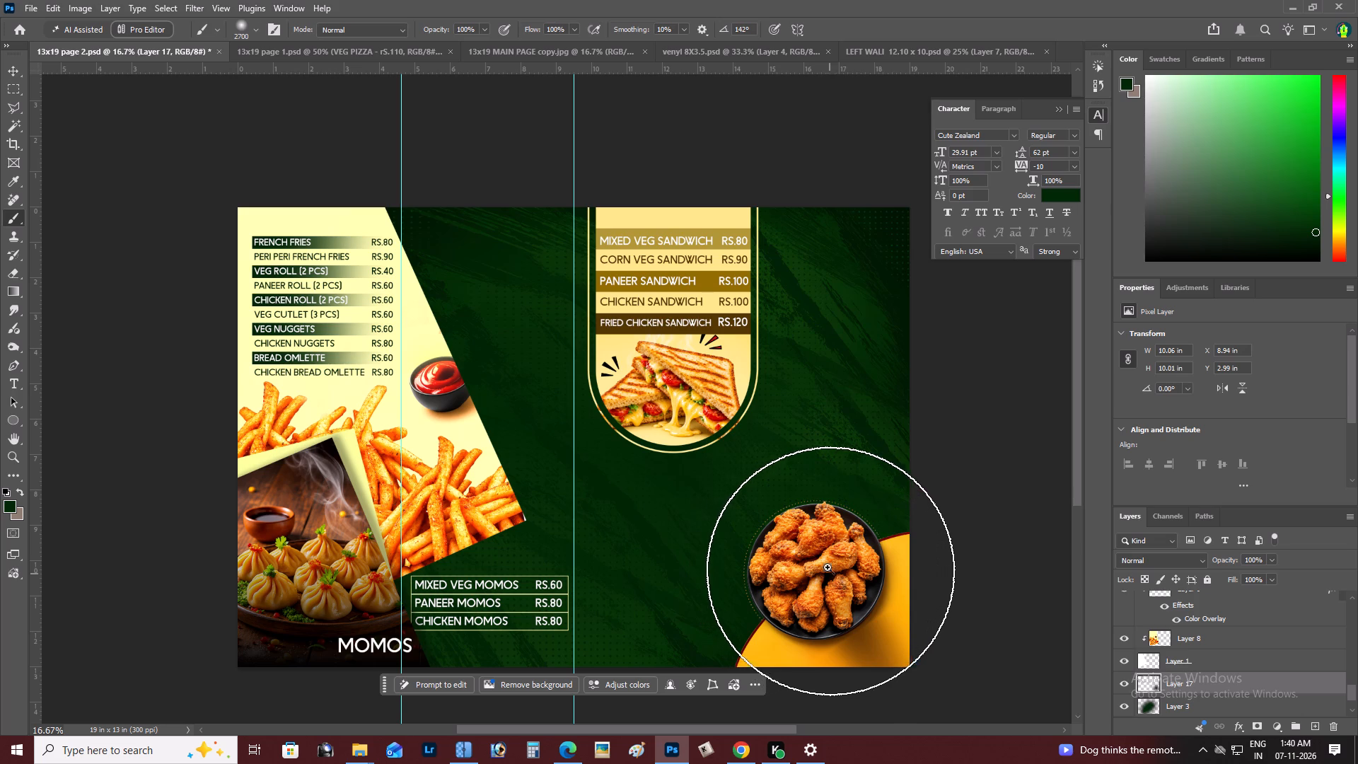
alt+click(818, 553)
right_click(820, 548)
double_click(856, 562)
key(space)
key(space)
drag(860, 570, 706, 437)
key(z)
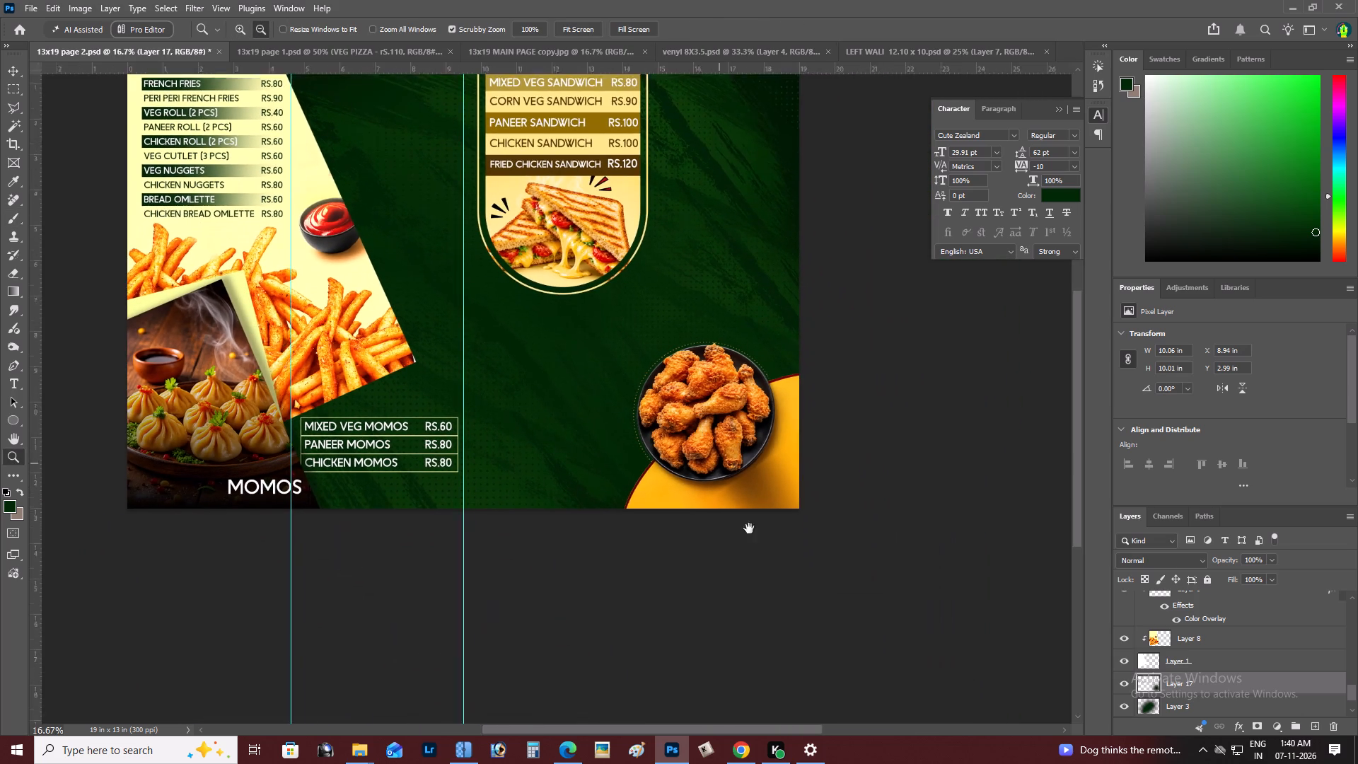
click(749, 528)
click(736, 480)
key(v)
right_click(755, 369)
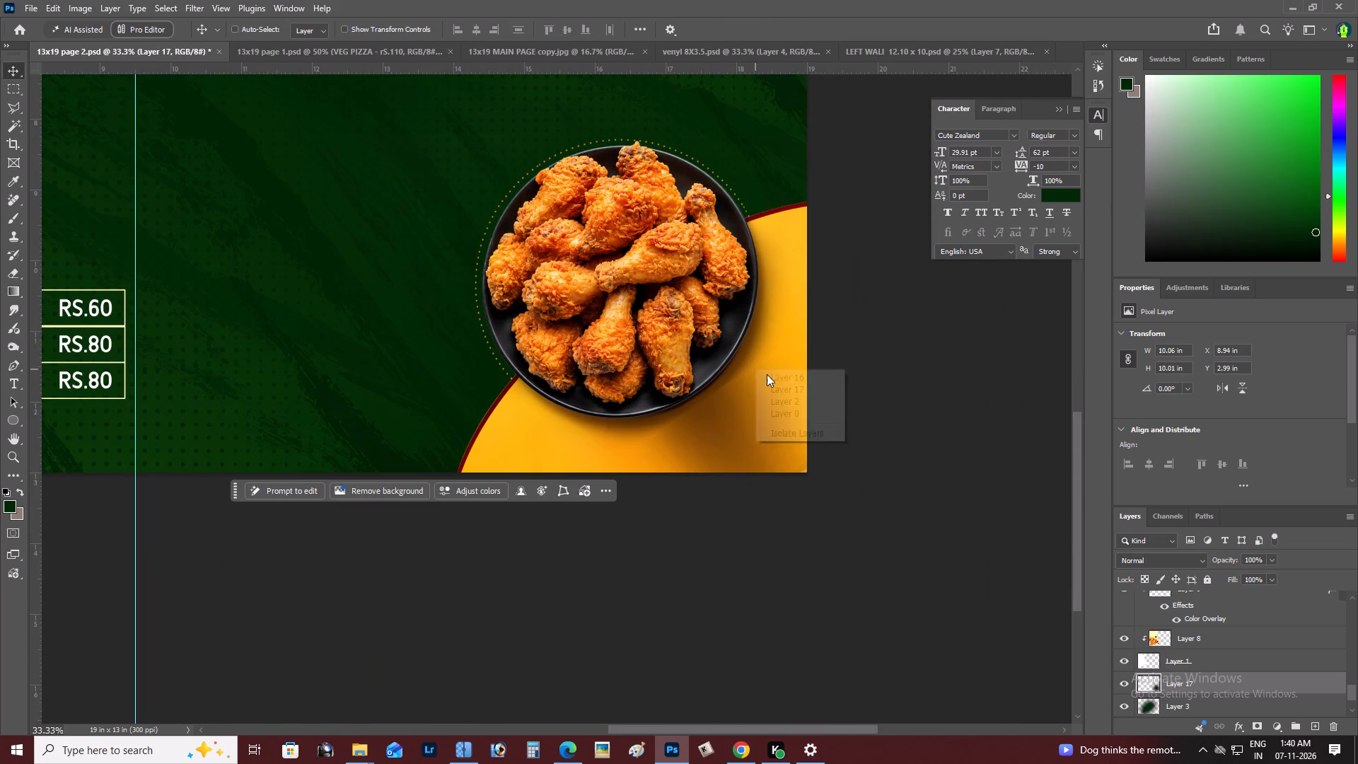
click(773, 379)
drag(765, 376, 720, 367)
key(ctrl+z)
Select the whole orange base around the chicken plate on Layer 16, adding its shaded areas with the Magic Wand.
key(q)
key(w)
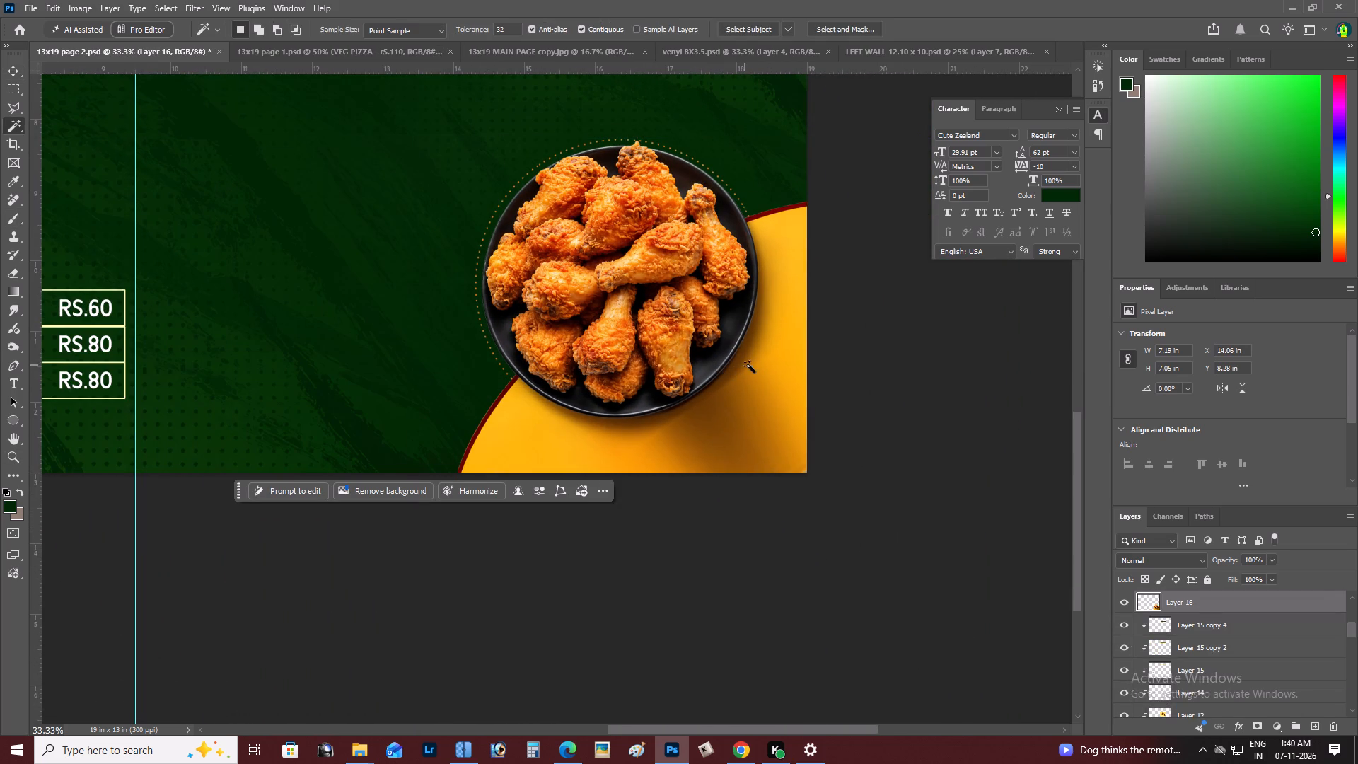
click(755, 364)
shift+click(766, 390)
shift+click(770, 366)
shift+click(783, 336)
shift+double_click(733, 385)
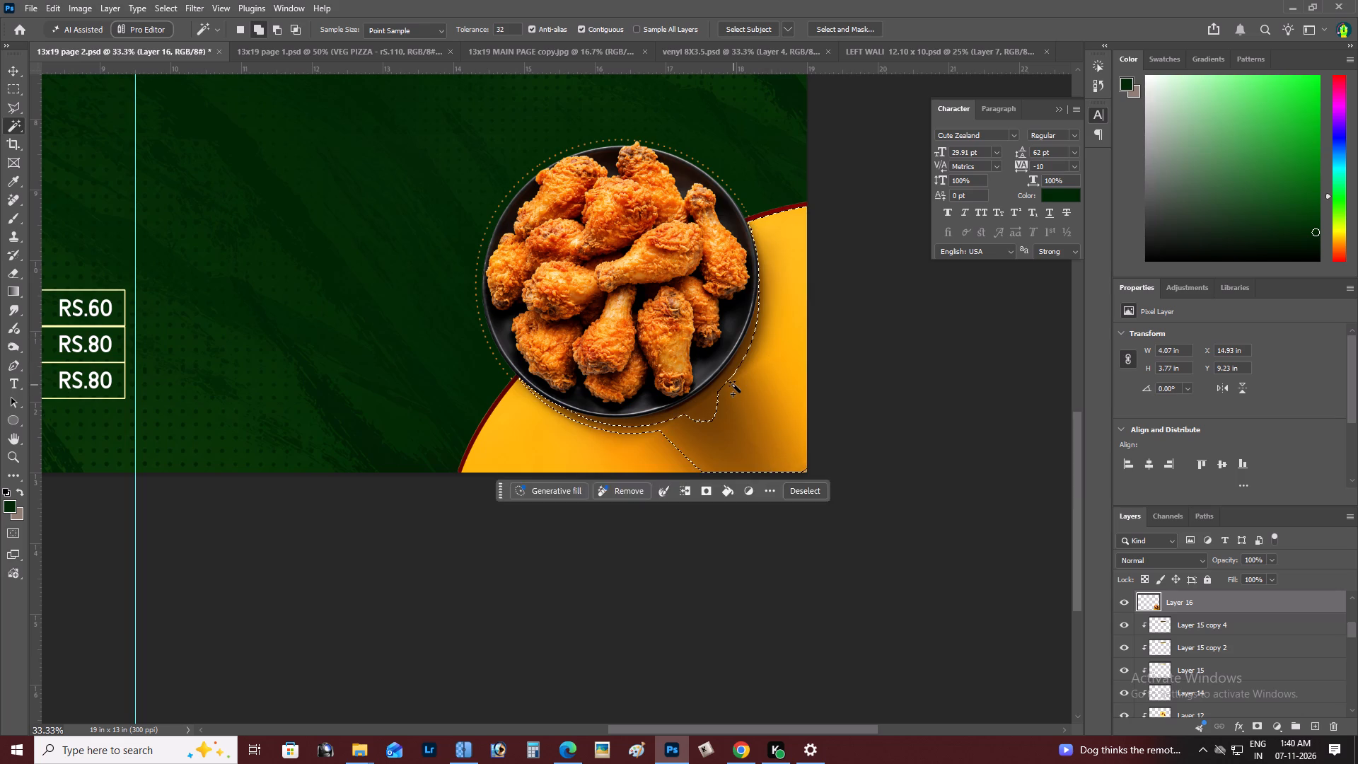
shift+click(719, 398)
shift+click(713, 400)
shift+click(687, 414)
shift+click(676, 429)
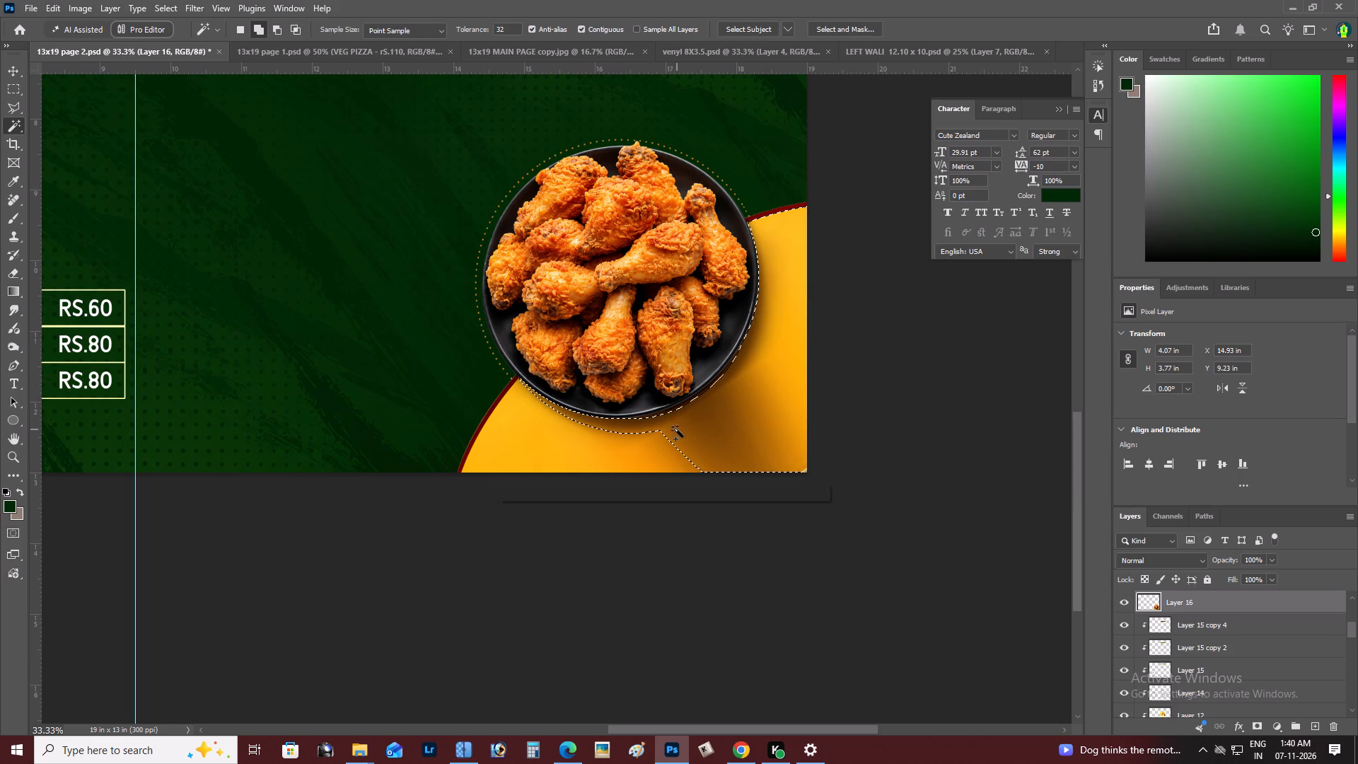
shift+click(657, 441)
shift+click(651, 444)
shift+click(634, 447)
shift+click(610, 453)
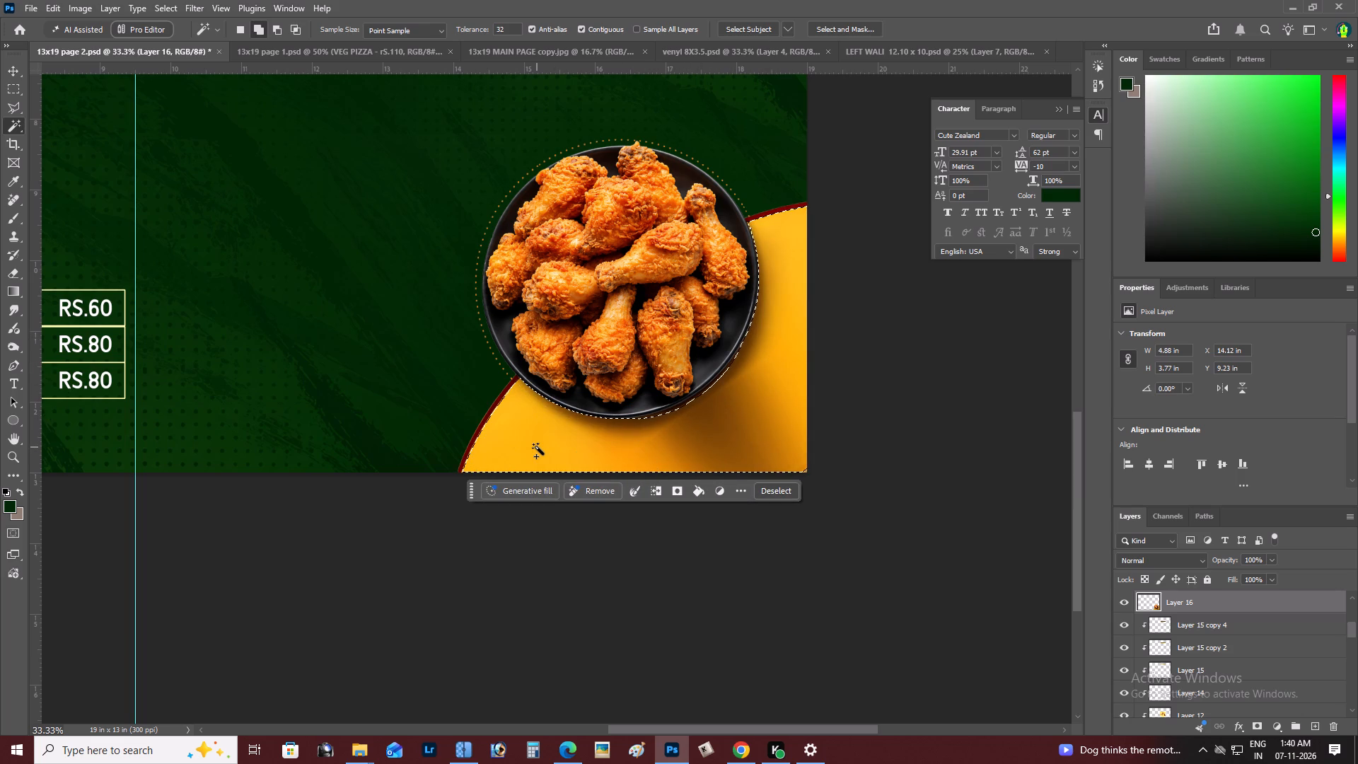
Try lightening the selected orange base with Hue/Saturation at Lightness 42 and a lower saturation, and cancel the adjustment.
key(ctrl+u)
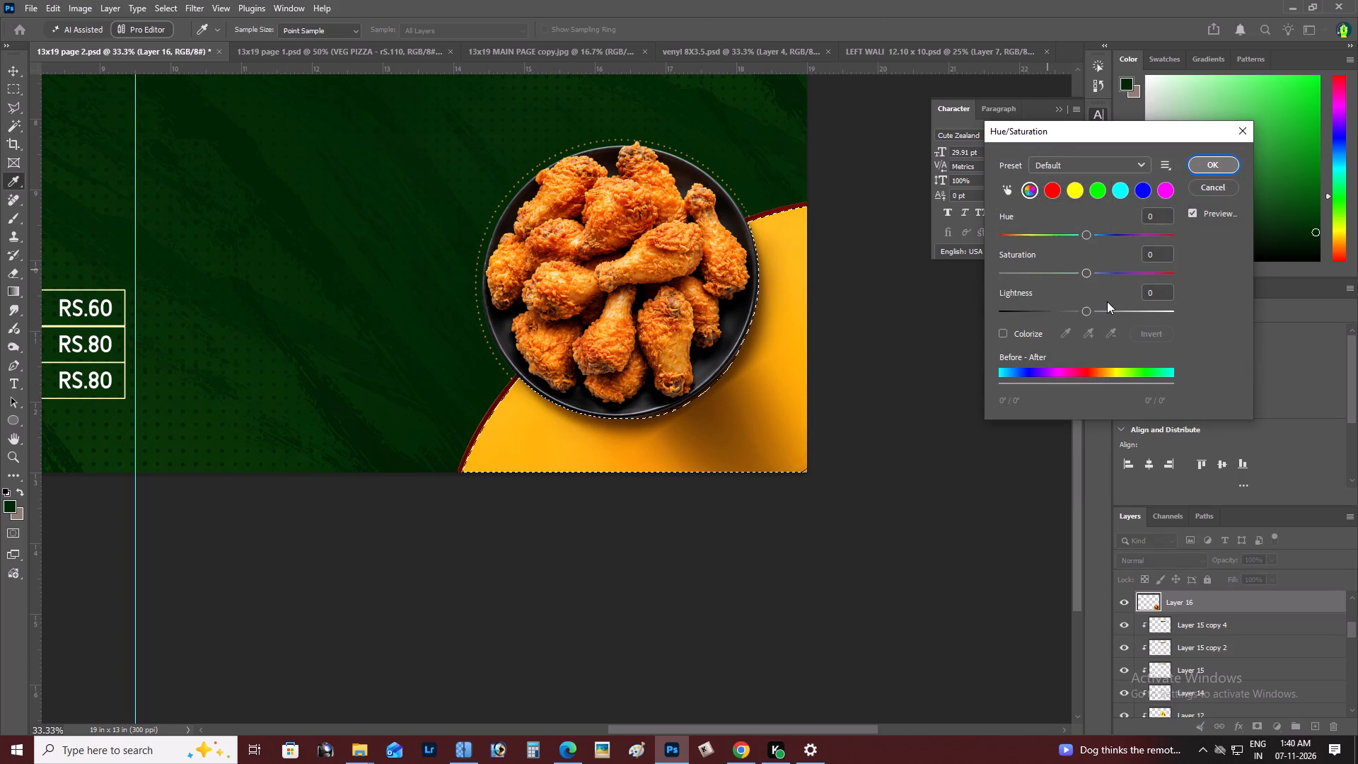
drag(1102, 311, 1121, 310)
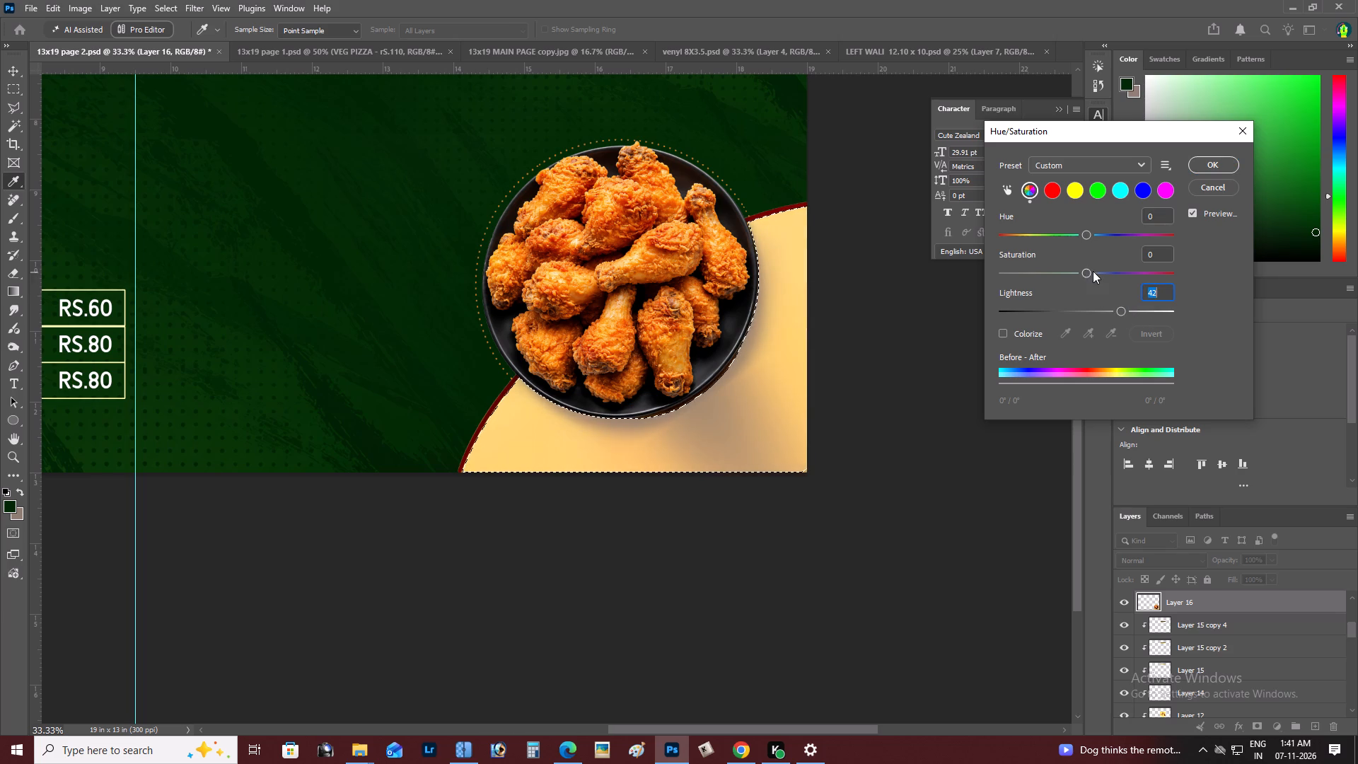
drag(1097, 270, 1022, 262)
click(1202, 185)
Fill the selected orange base with the cream colour sampled from the sandwich arch at 100% opacity, and deselect.
key(z)
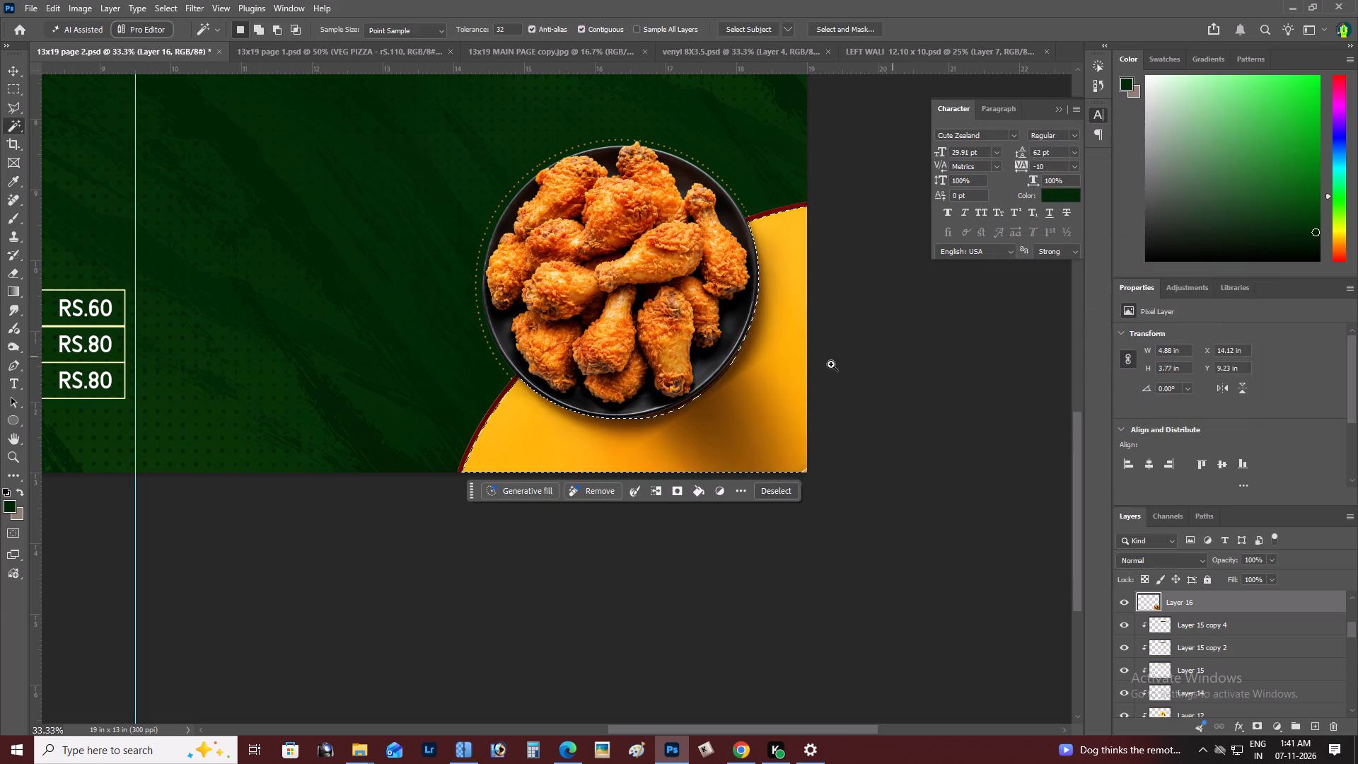
alt+click(829, 364)
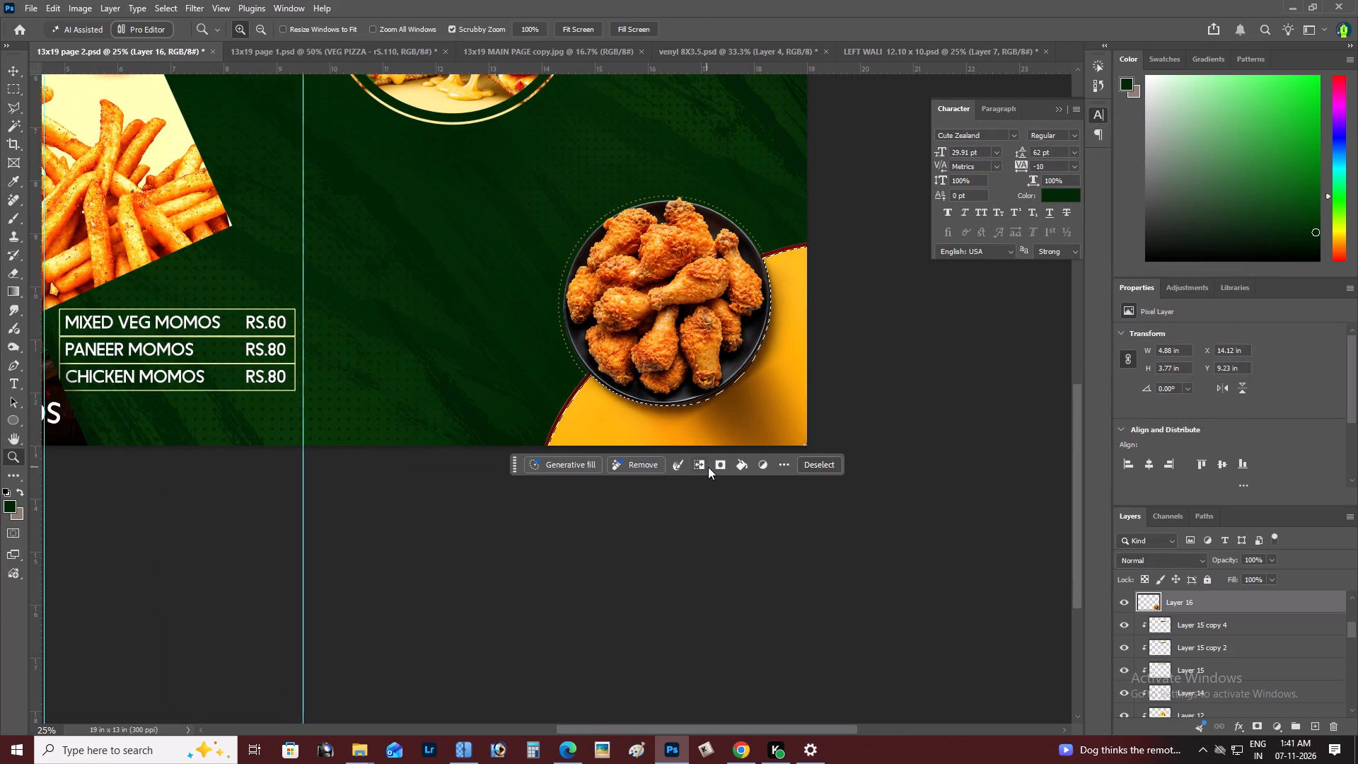
click(736, 463)
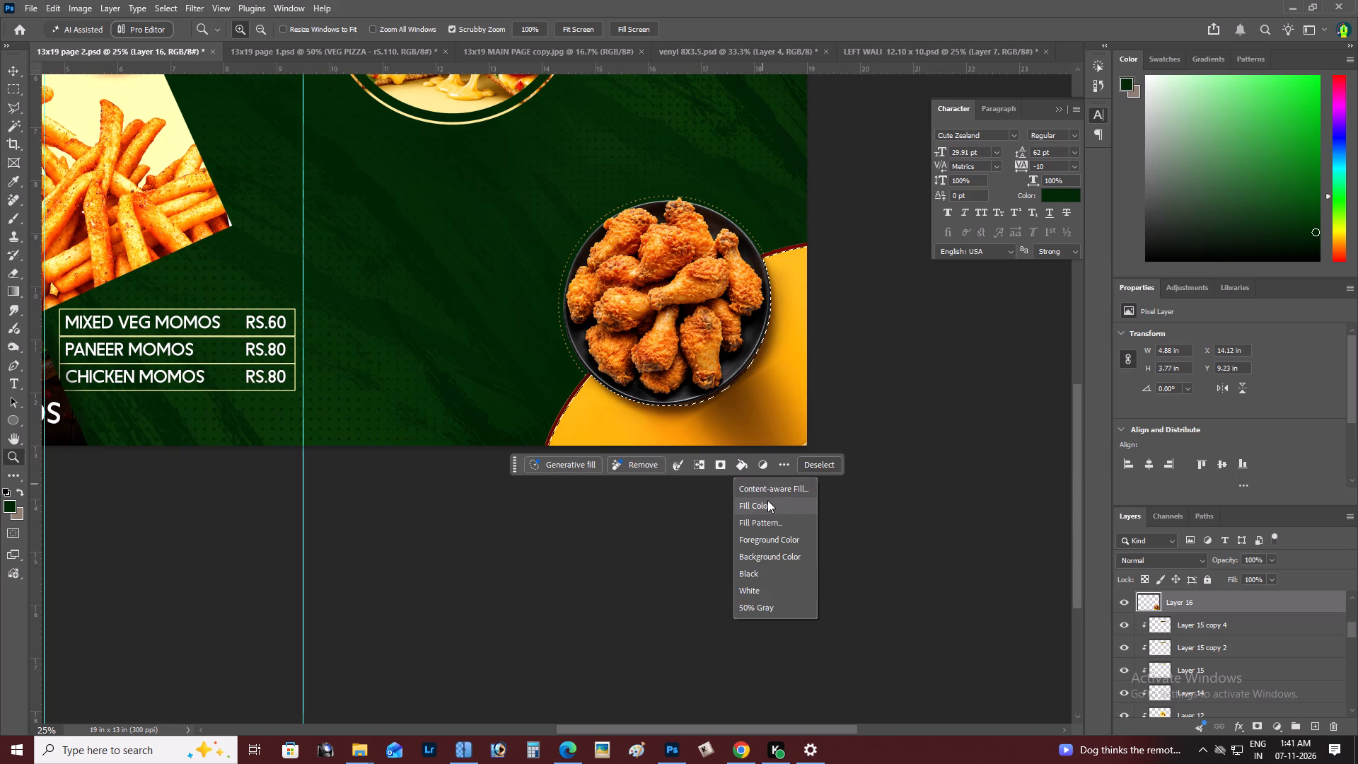
click(767, 500)
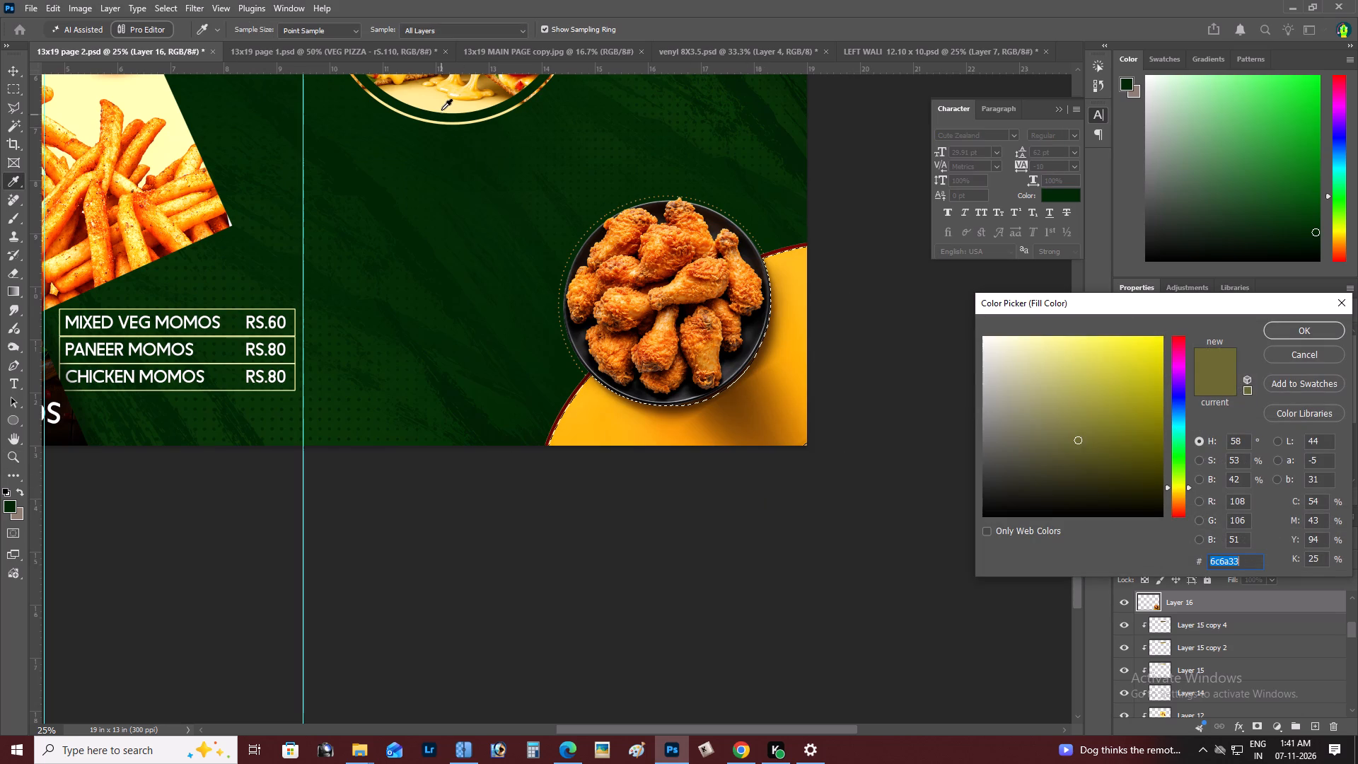
click(441, 110)
key(Return)
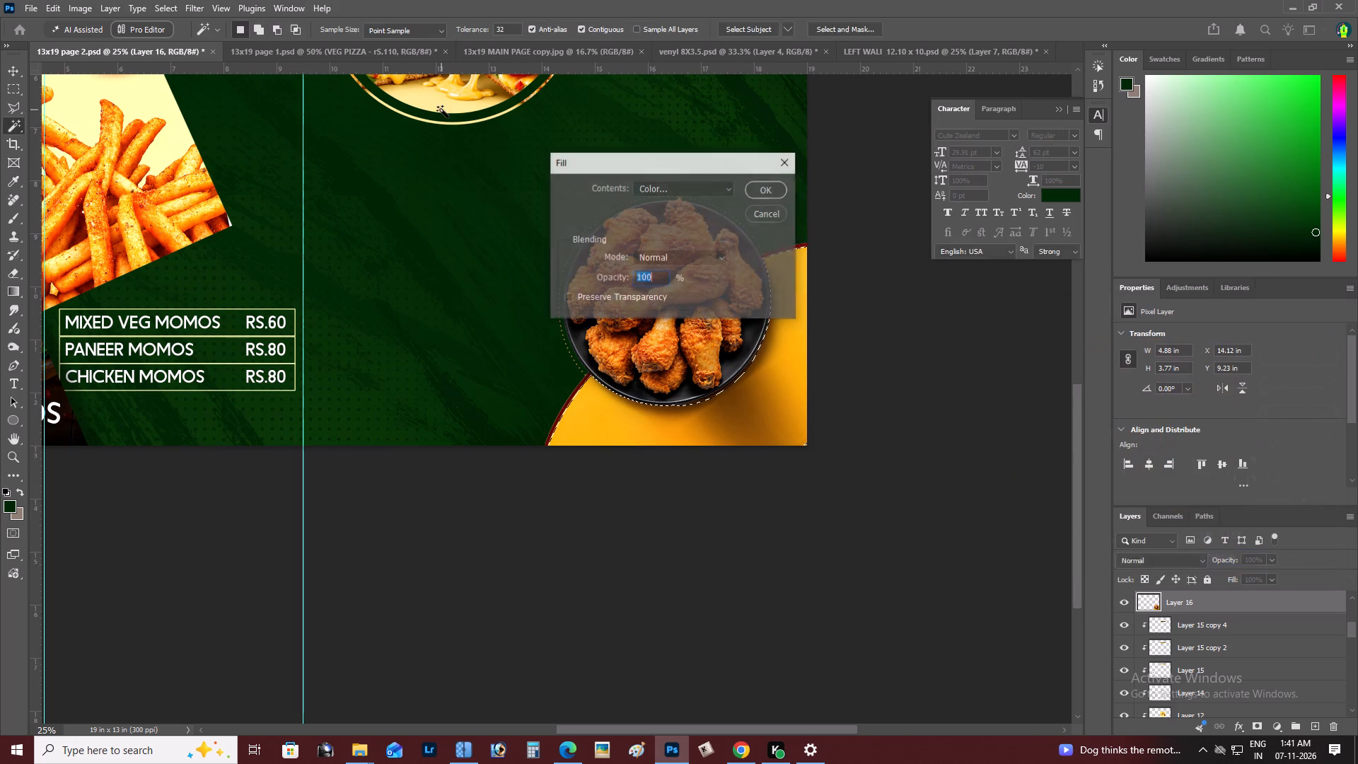
key(Return)
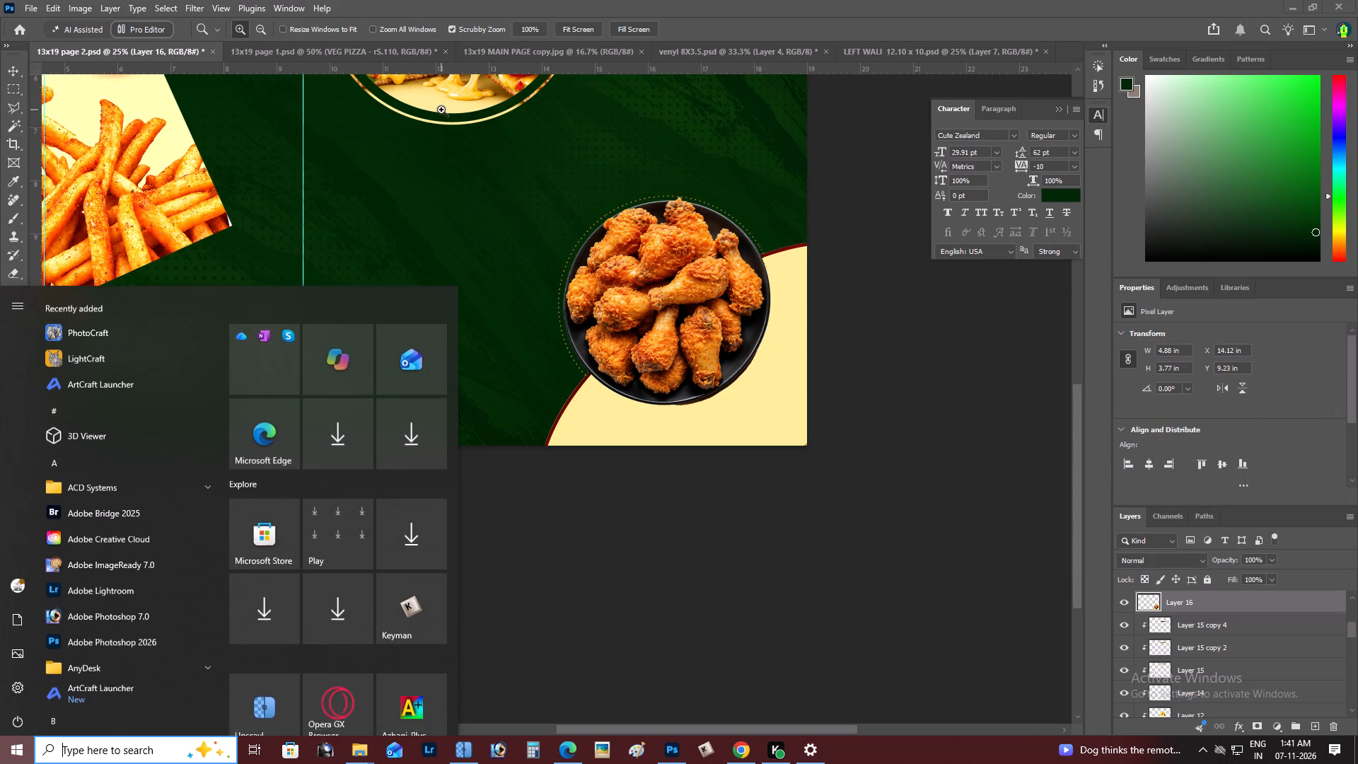
click(687, 257)
key(ctrl+d)
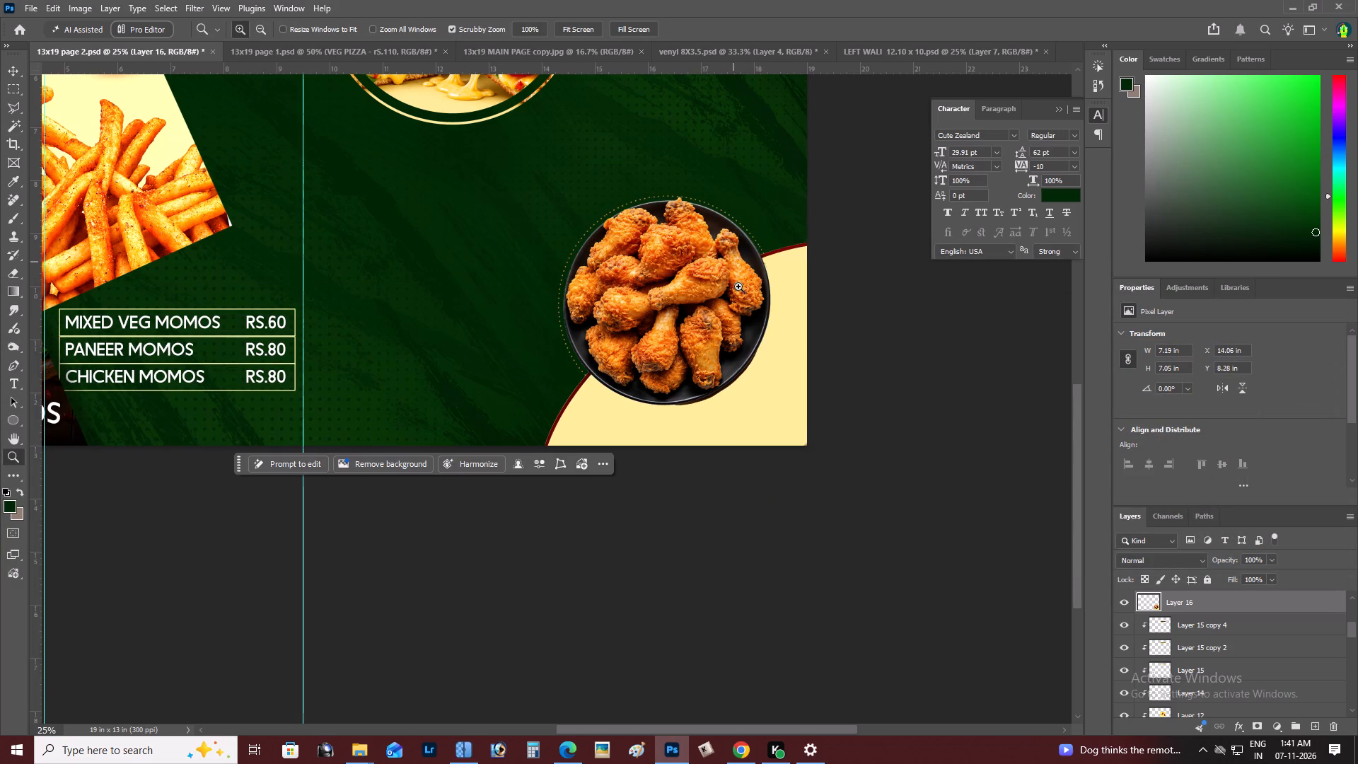
Adjust the Levels of the chicken plate image on Layer 16 to input black 13 and input white 235.
key(z)
alt+click(714, 326)
right_click(714, 326)
click(731, 332)
key(space)
key(space)
key(space)
key(space)
key(space)
drag(731, 332, 758, 289)
key(z)
alt+click(745, 453)
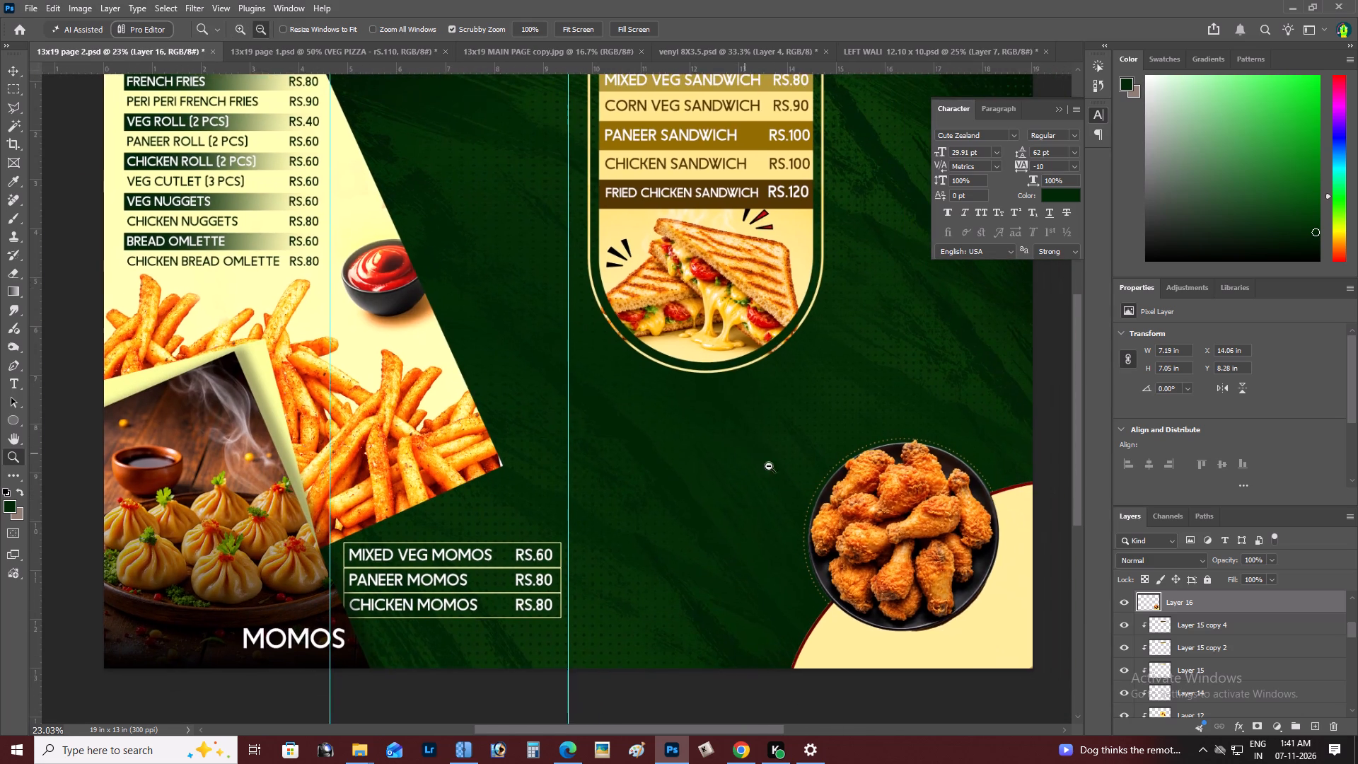
right_click(782, 468)
double_click(801, 475)
key(space)
drag(797, 480, 766, 485)
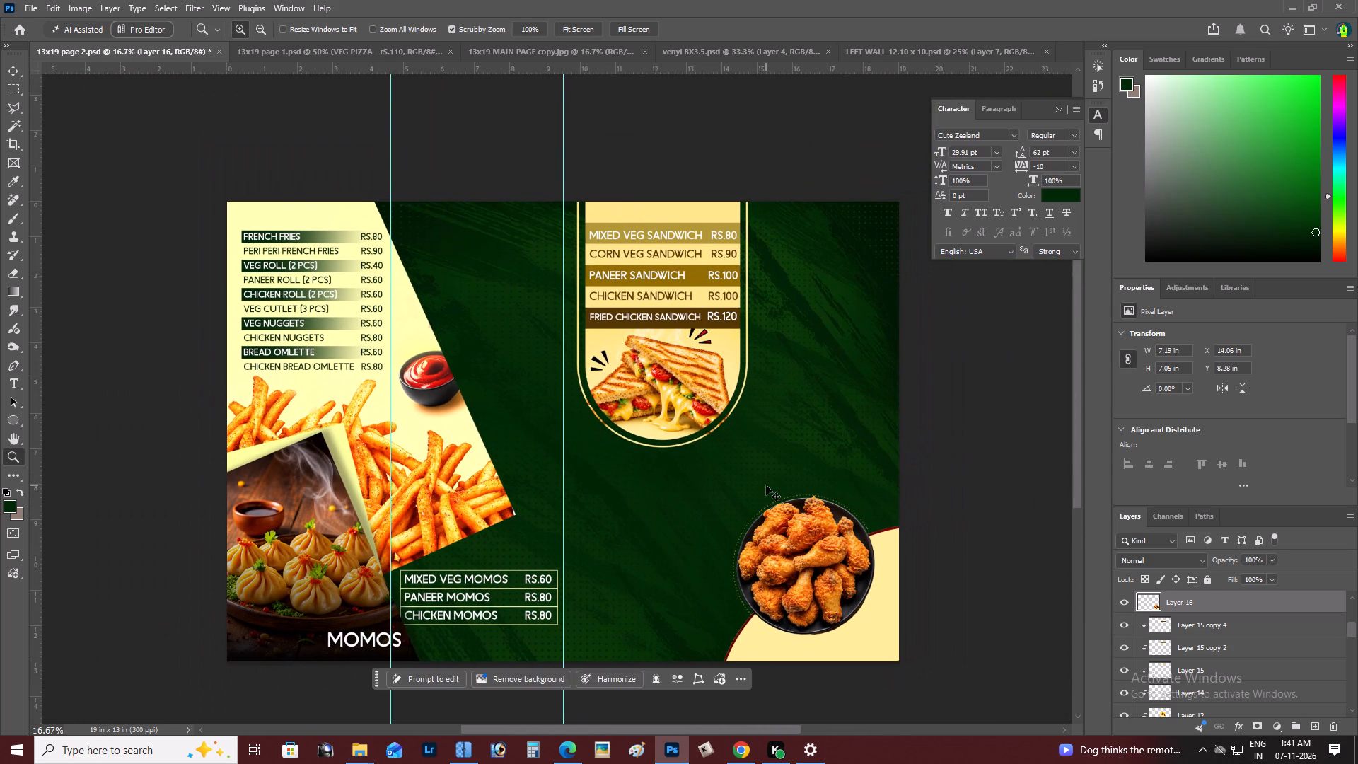
key(ctrl+l)
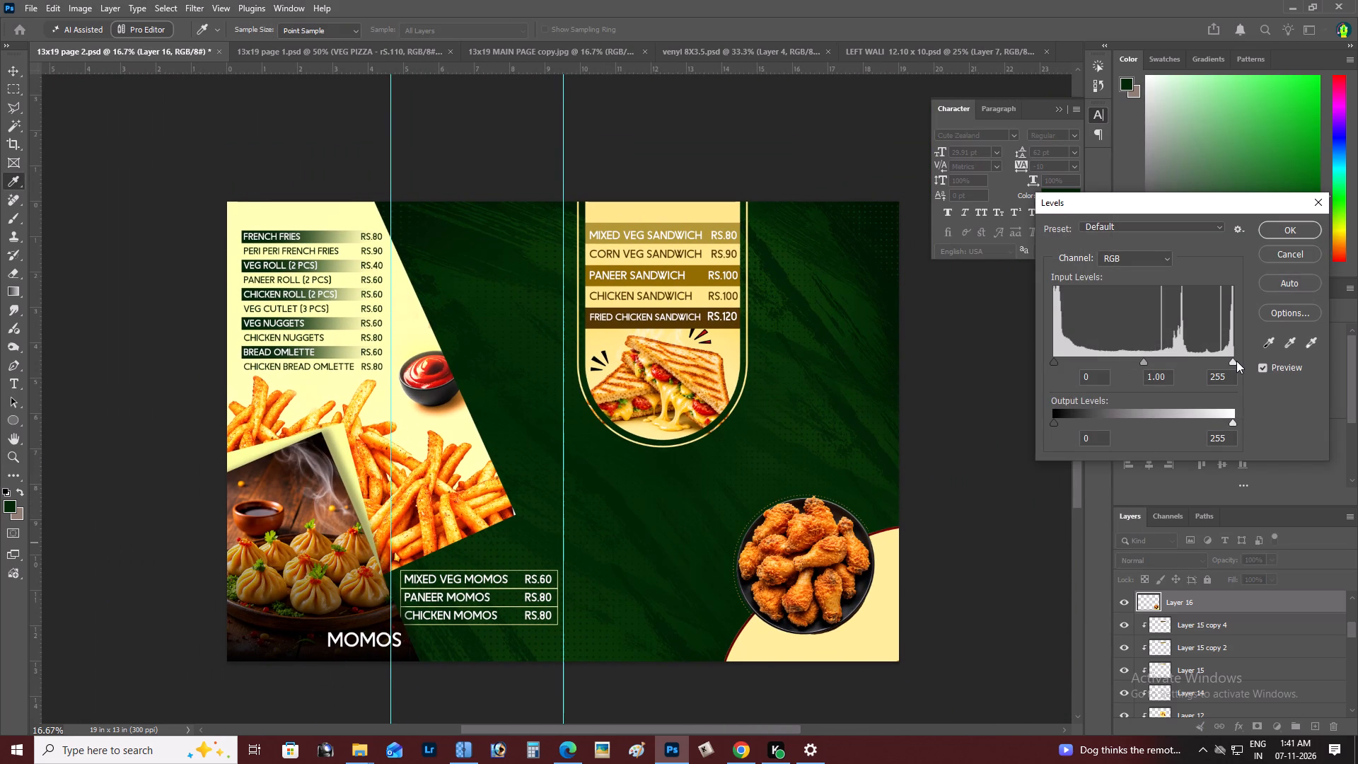
drag(1231, 365, 1219, 359)
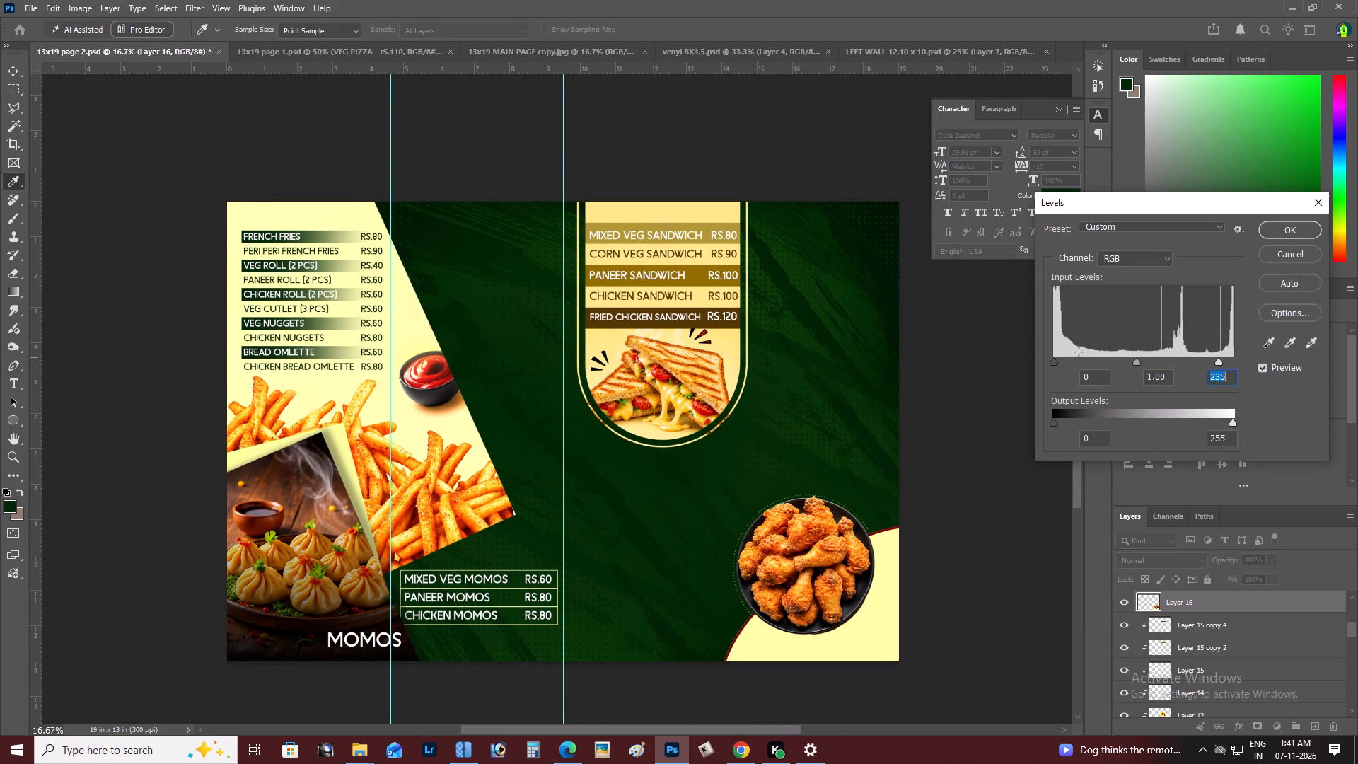
click(1064, 359)
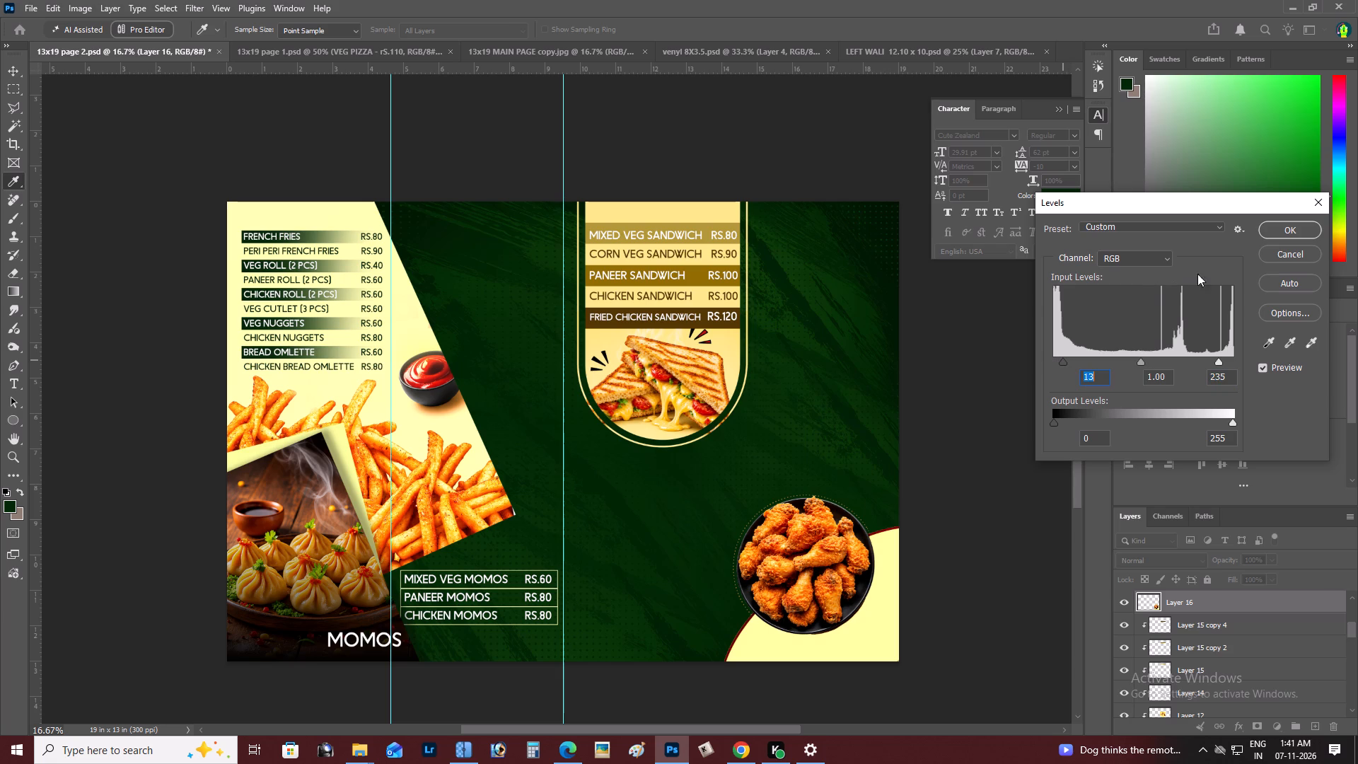
click(1286, 232)
Select the cream base around the chicken plate on Layer 16 with the Magic Wand and add a new layer above it.
double_click(875, 625)
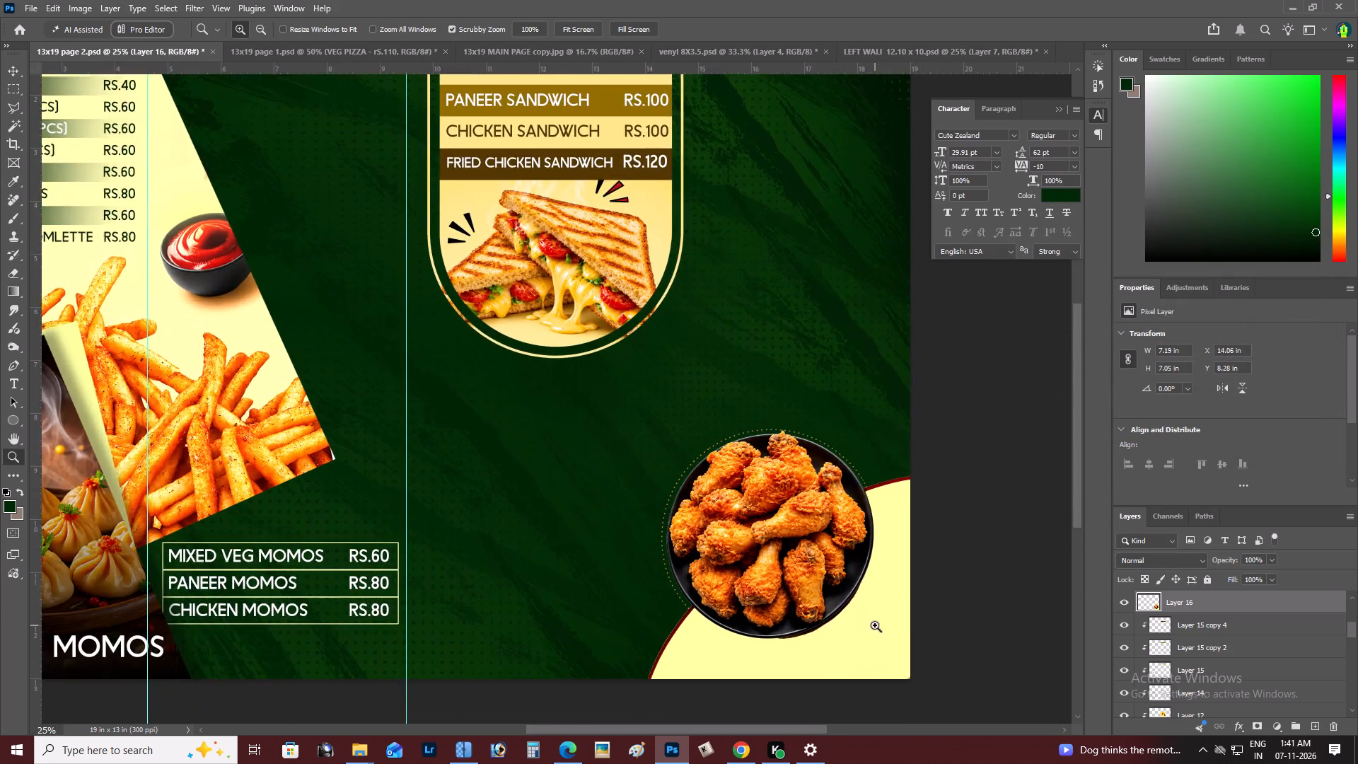
key(v)
right_click(874, 595)
click(888, 599)
key(w)
click(881, 601)
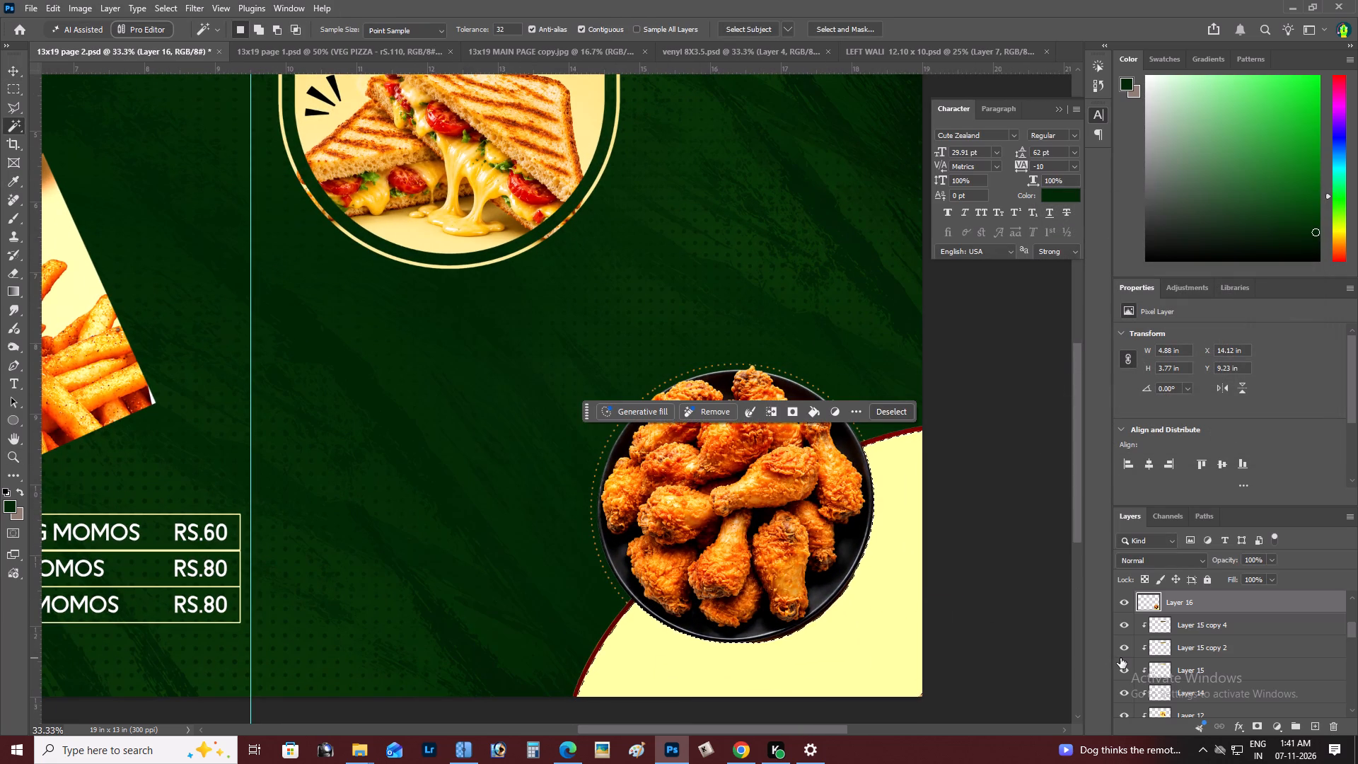
click(1313, 722)
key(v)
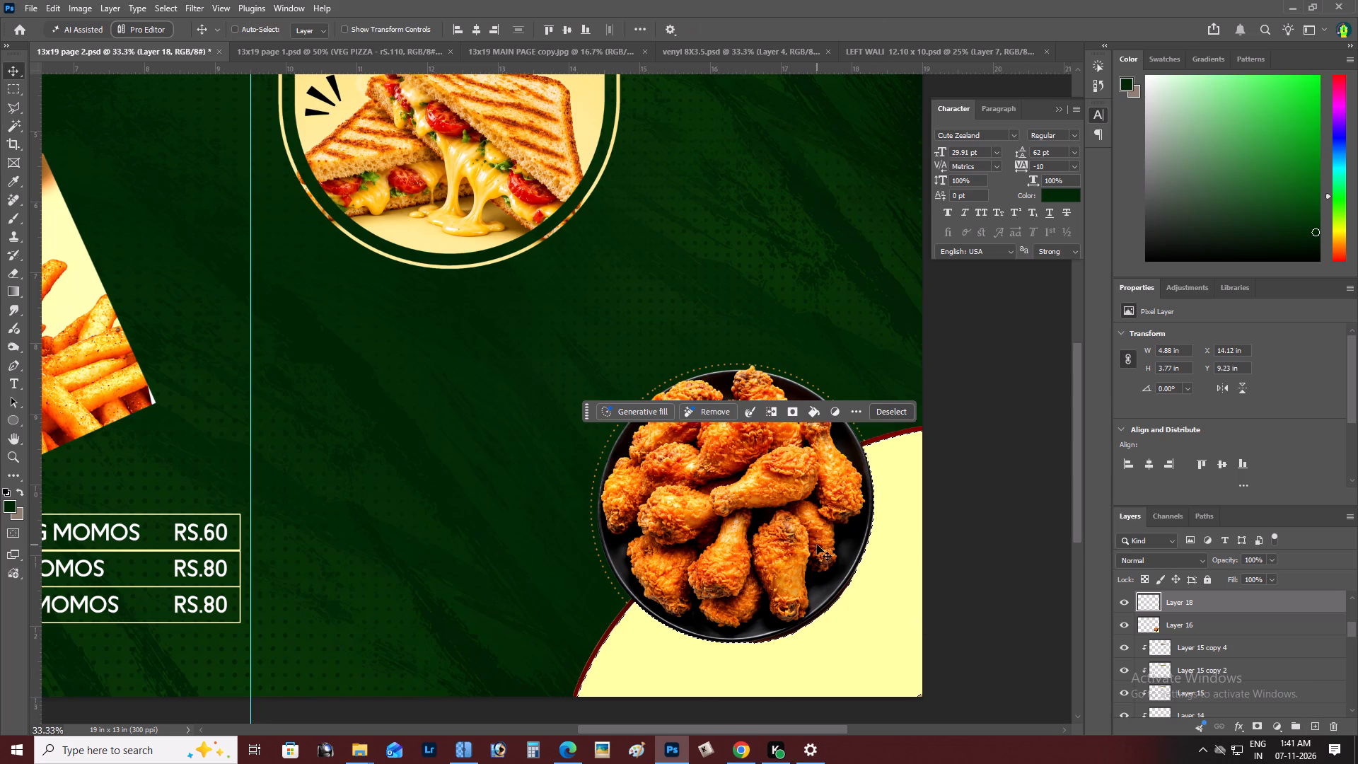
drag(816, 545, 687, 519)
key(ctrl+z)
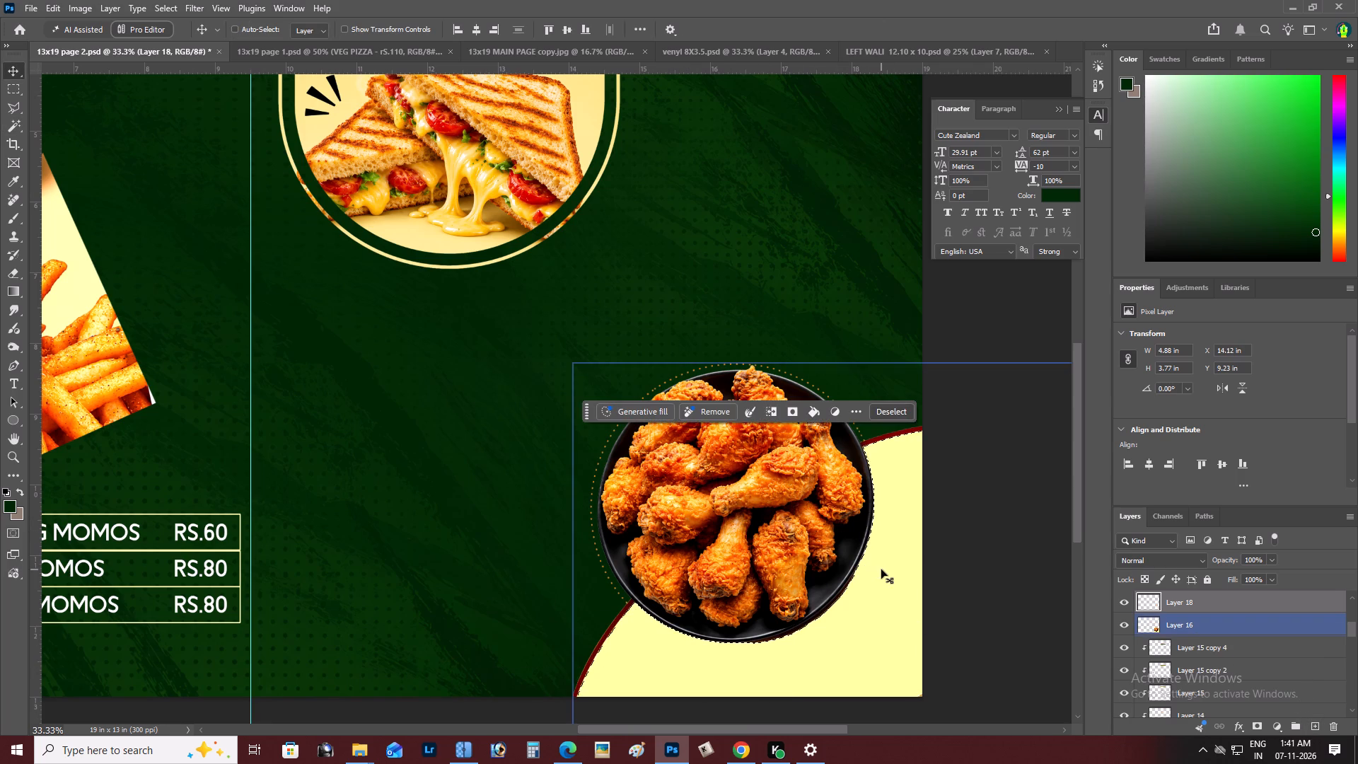
Set the brush's foreground colour to a dark olive shade of the cream sampled from the base.
key(b)
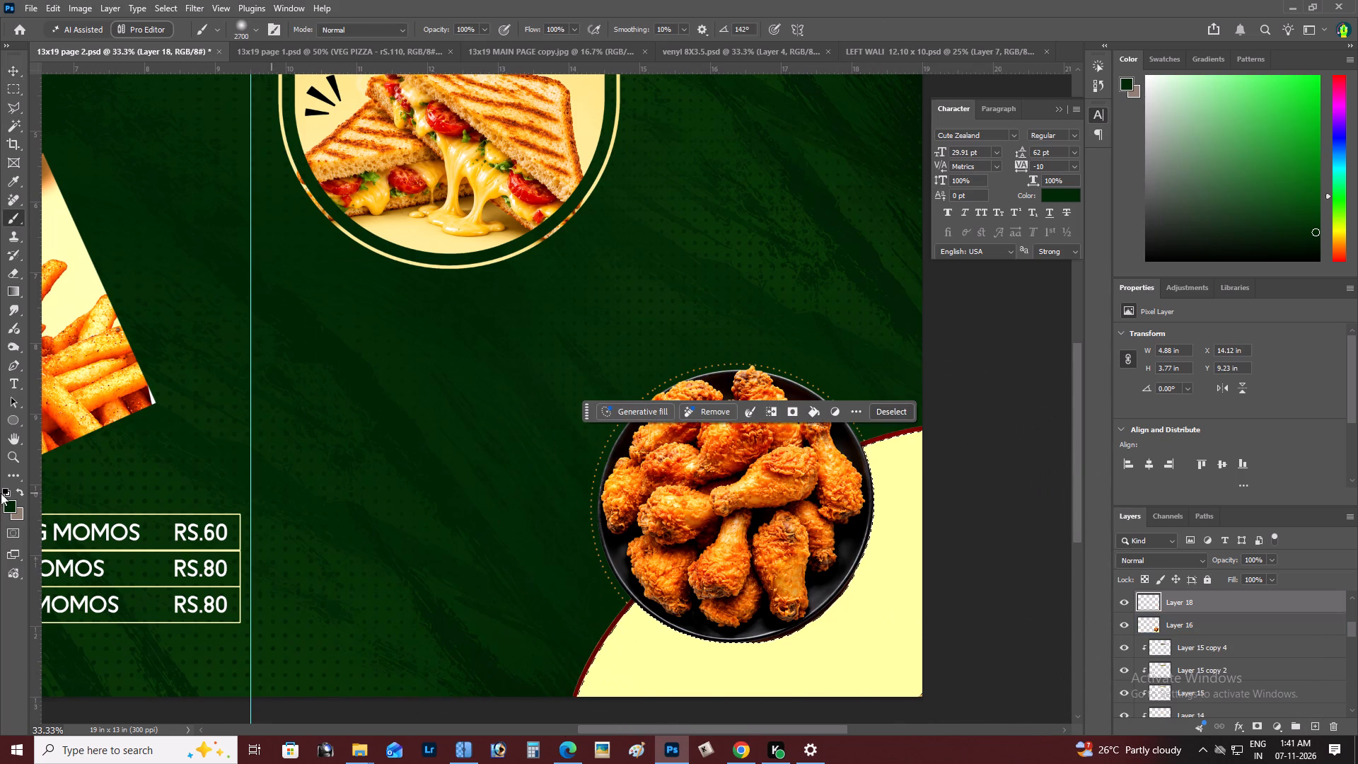
click(11, 503)
click(757, 664)
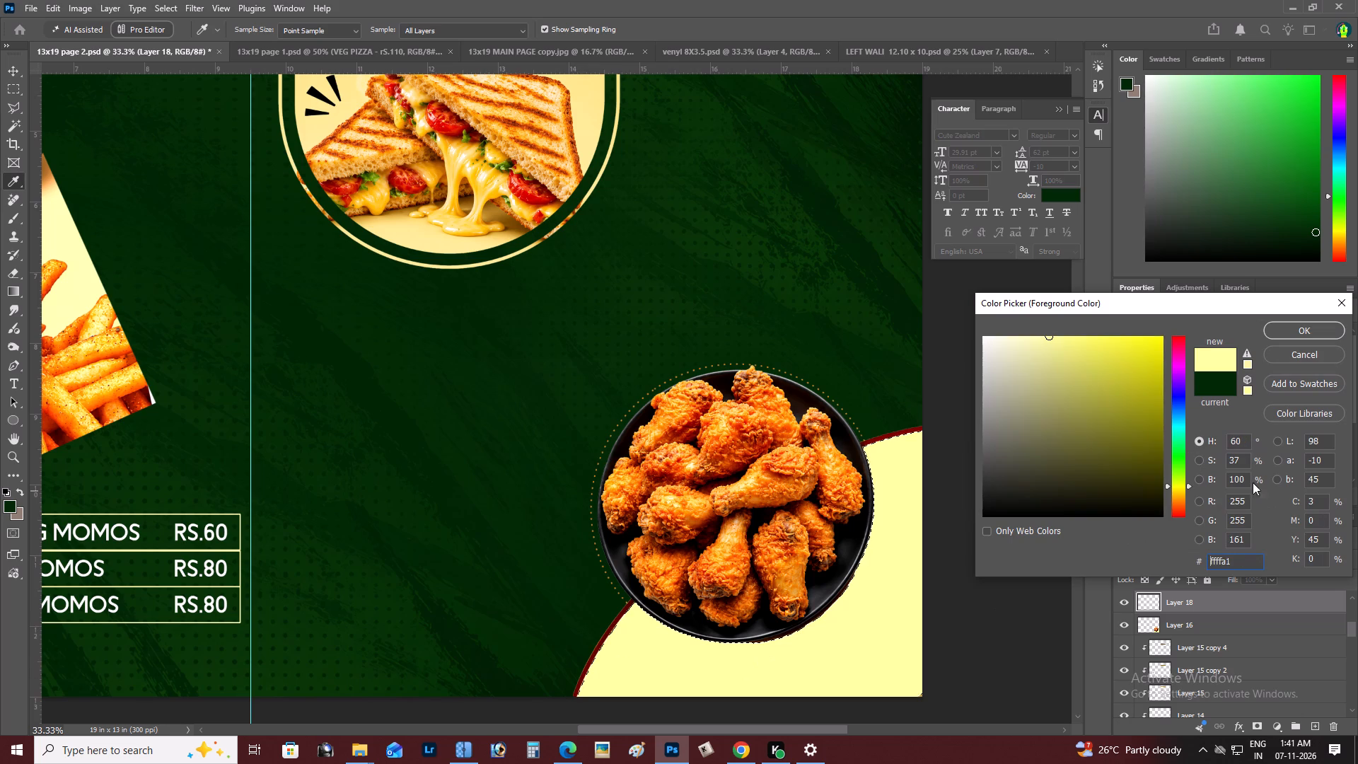
click(1105, 444)
click(1306, 331)
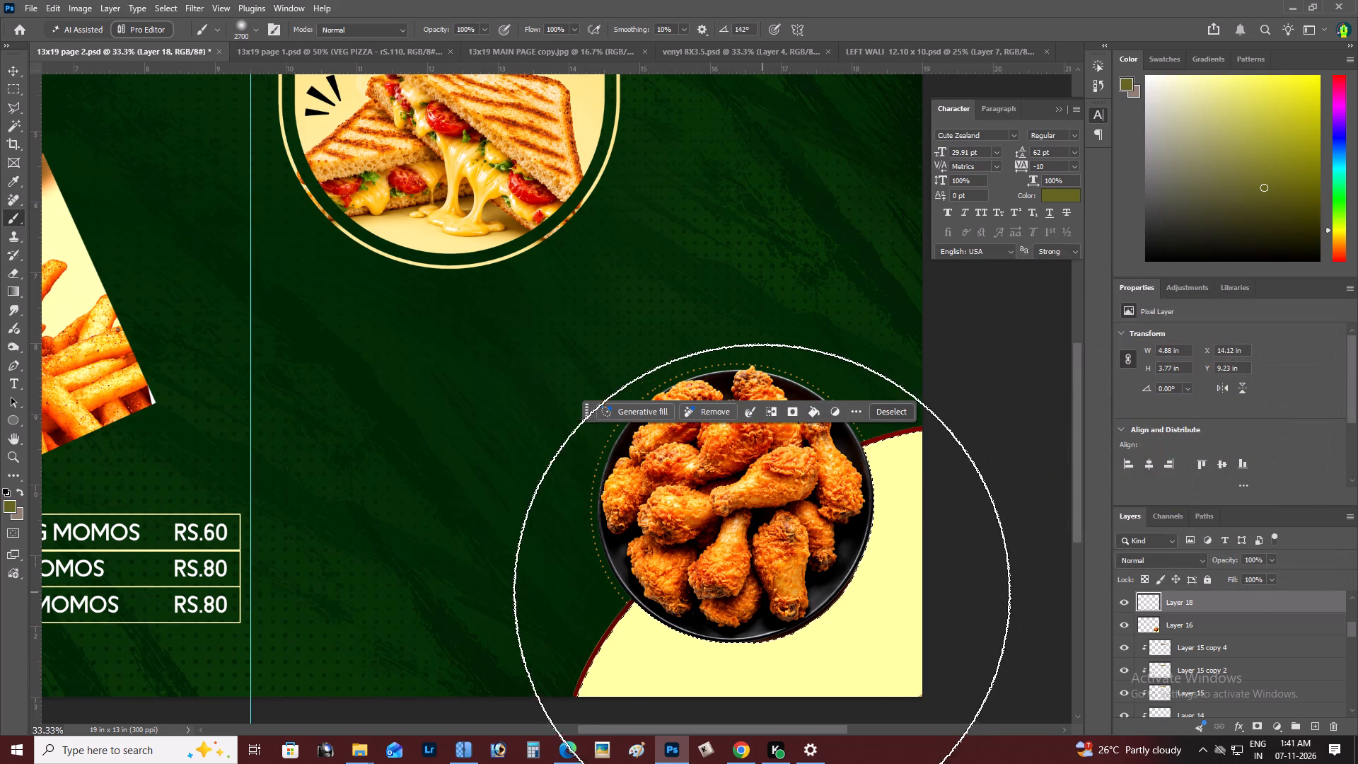
Paint a soft shadow around the plate's lower right edge on the new layer with a 1200 px brush, and deselect.
key(bracketleft)
key(bracketleft)
key(bracketleft)
key(bracketleft)
key(bracketleft)
key(bracketleft)
key(bracketleft)
key(bracketleft)
key(bracketleft)
key(bracketleft)
key(bracketleft)
key(bracketleft)
key(bracketleft)
key(bracketleft)
key(bracketleft)
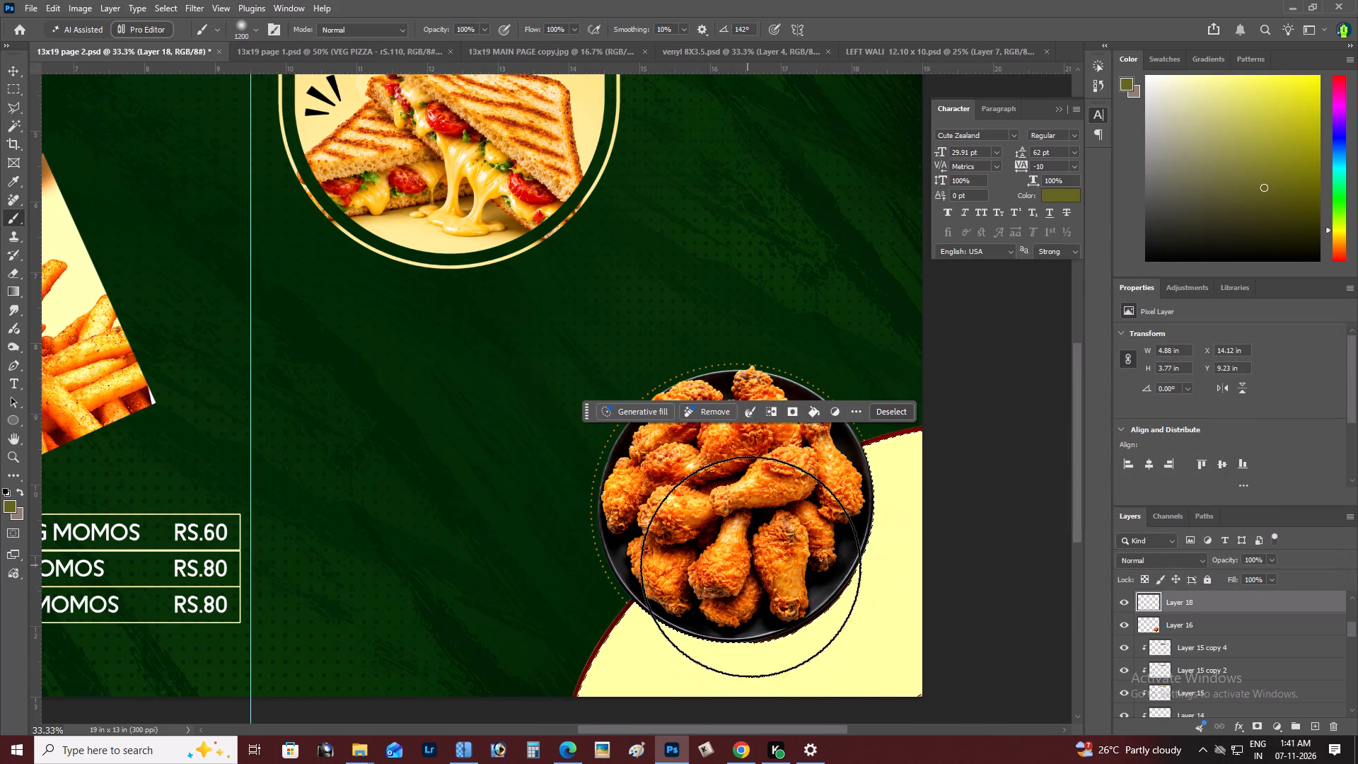
click(782, 570)
click(770, 574)
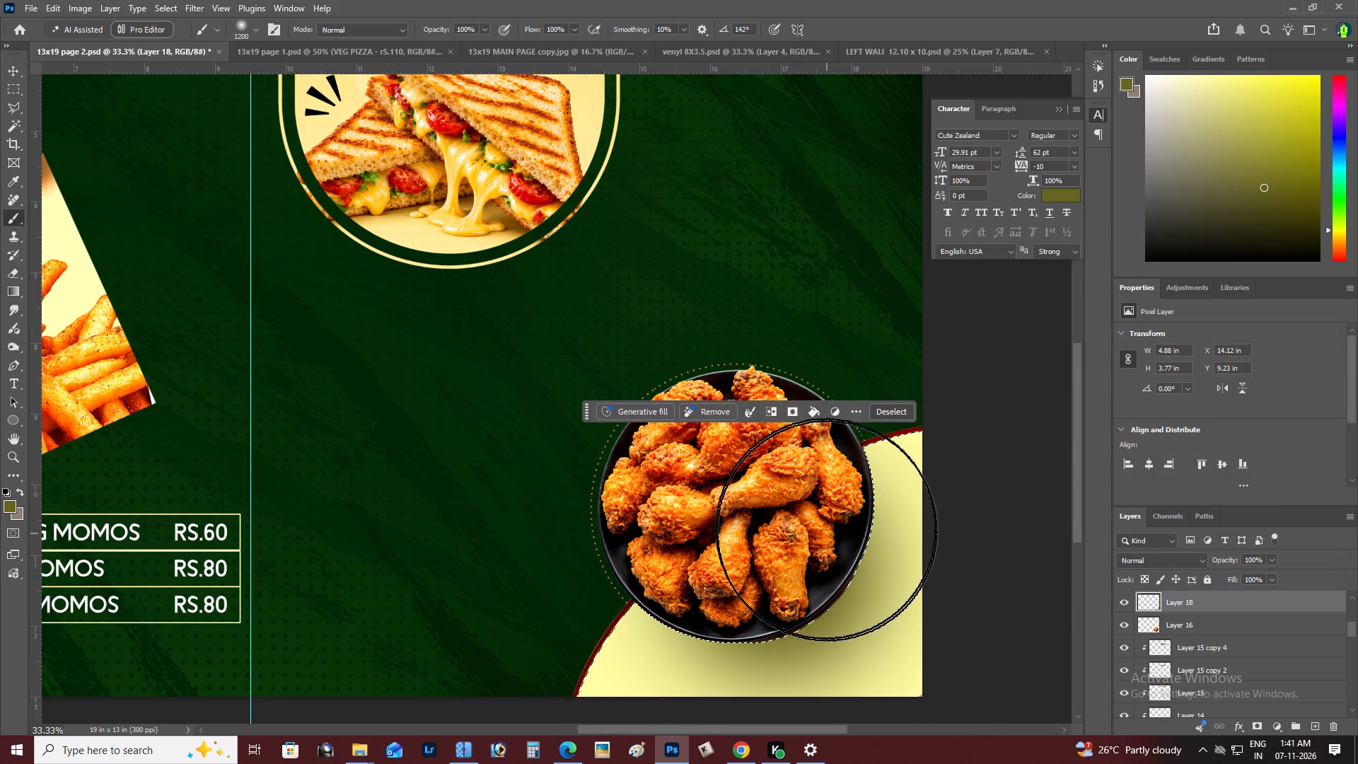
key(ctrl+d)
Examine the painted shadow around the chicken plate against the whole menu page.
key(z)
alt+click(798, 531)
right_click(798, 531)
double_click(820, 540)
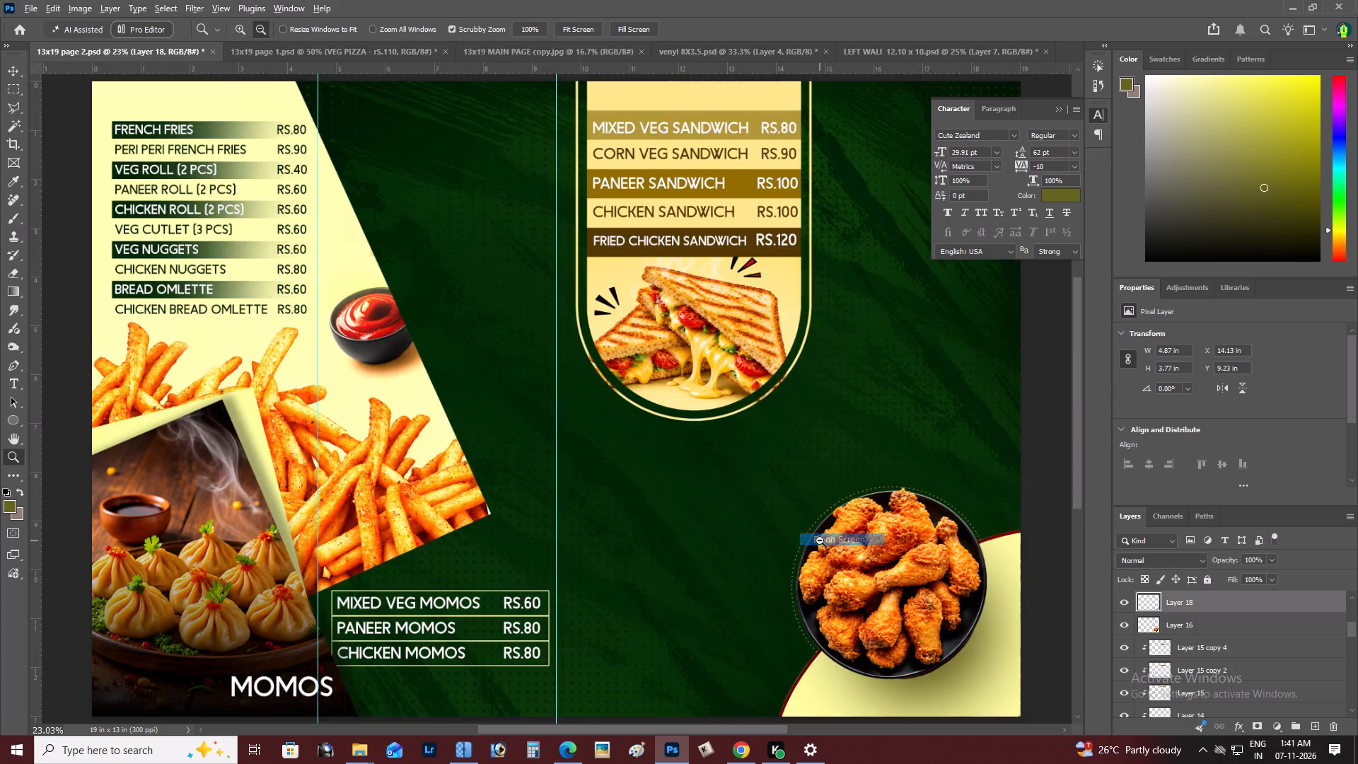
key(space)
key(space)
key(space)
key(space)
key(space)
key(space)
drag(816, 554, 779, 539)
key(z)
alt+click(816, 557)
right_click(826, 557)
click(847, 565)
key(space)
key(space)
key(space)
key(space)
key(space)
key(space)
key(space)
drag(847, 565, 837, 564)
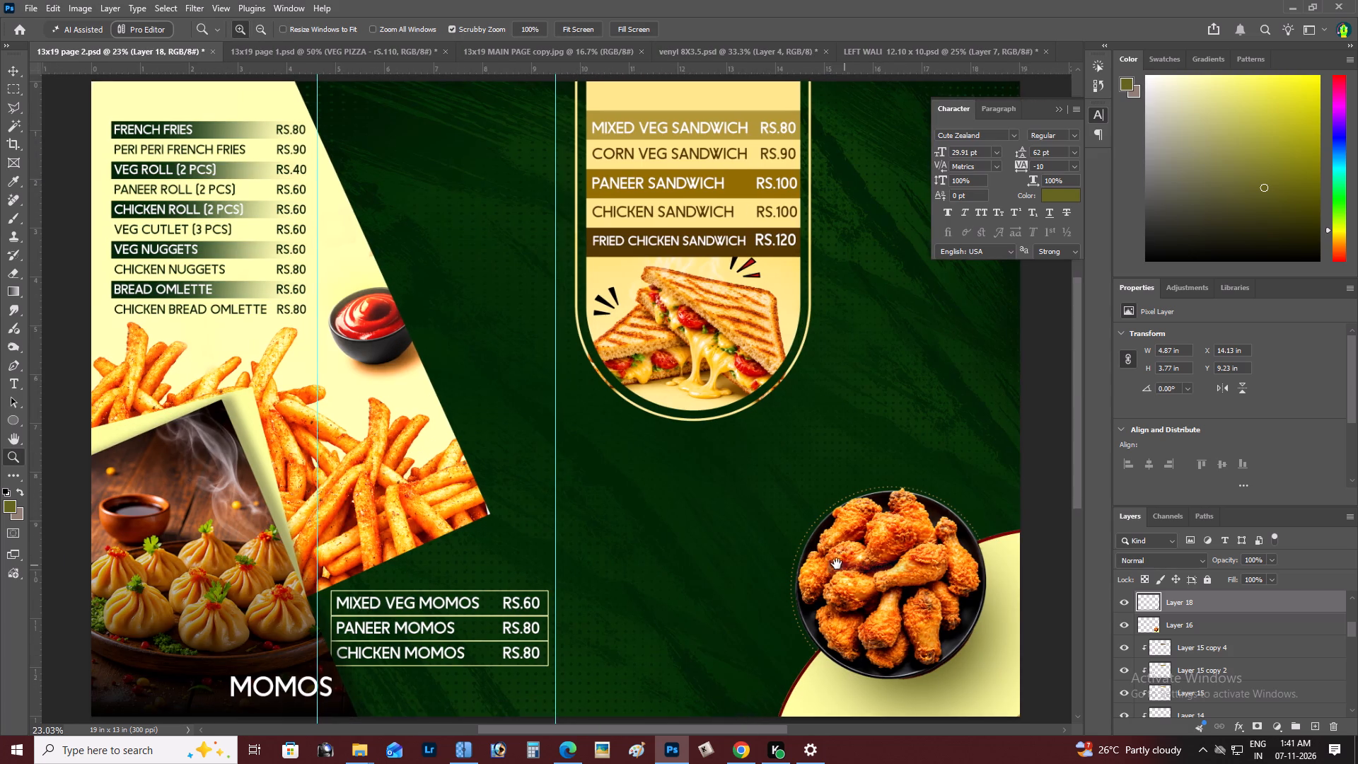
drag(837, 564, 829, 563)
Darken the plate's shadow on Layer 18 with Hue/Saturation at Lightness -100.
key(ctrl+u)
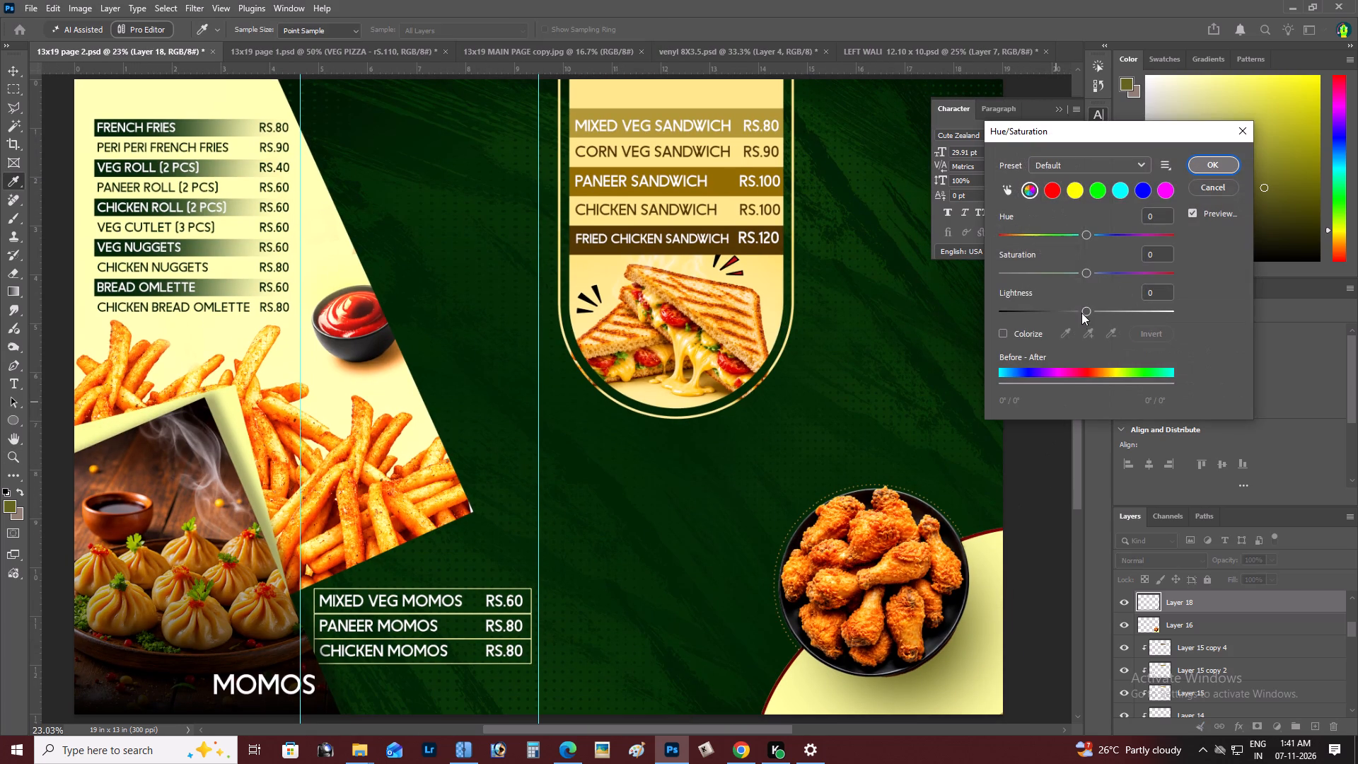
drag(1079, 311, 936, 325)
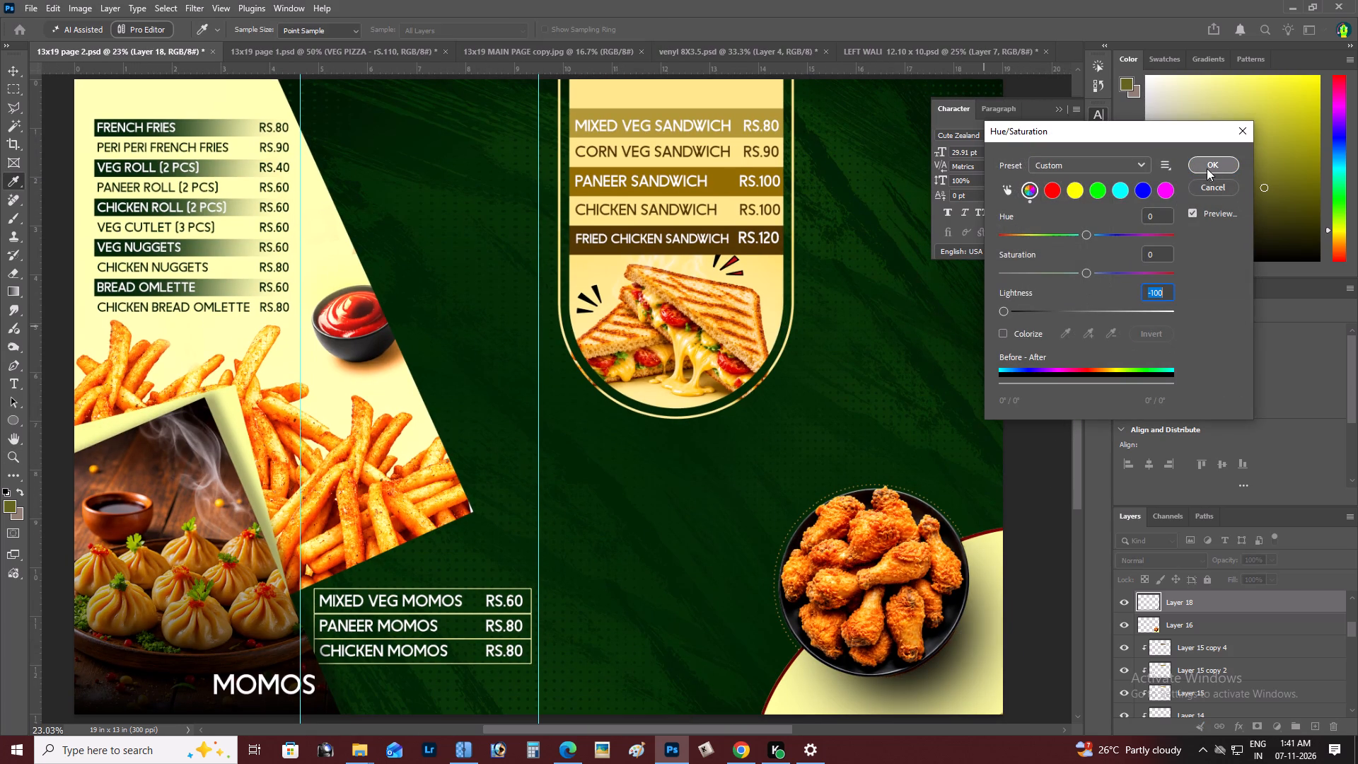
click(1208, 166)
Try the plate's shadow layer at 50% opacity, and set it to 80%.
key(z)
alt+click(1051, 414)
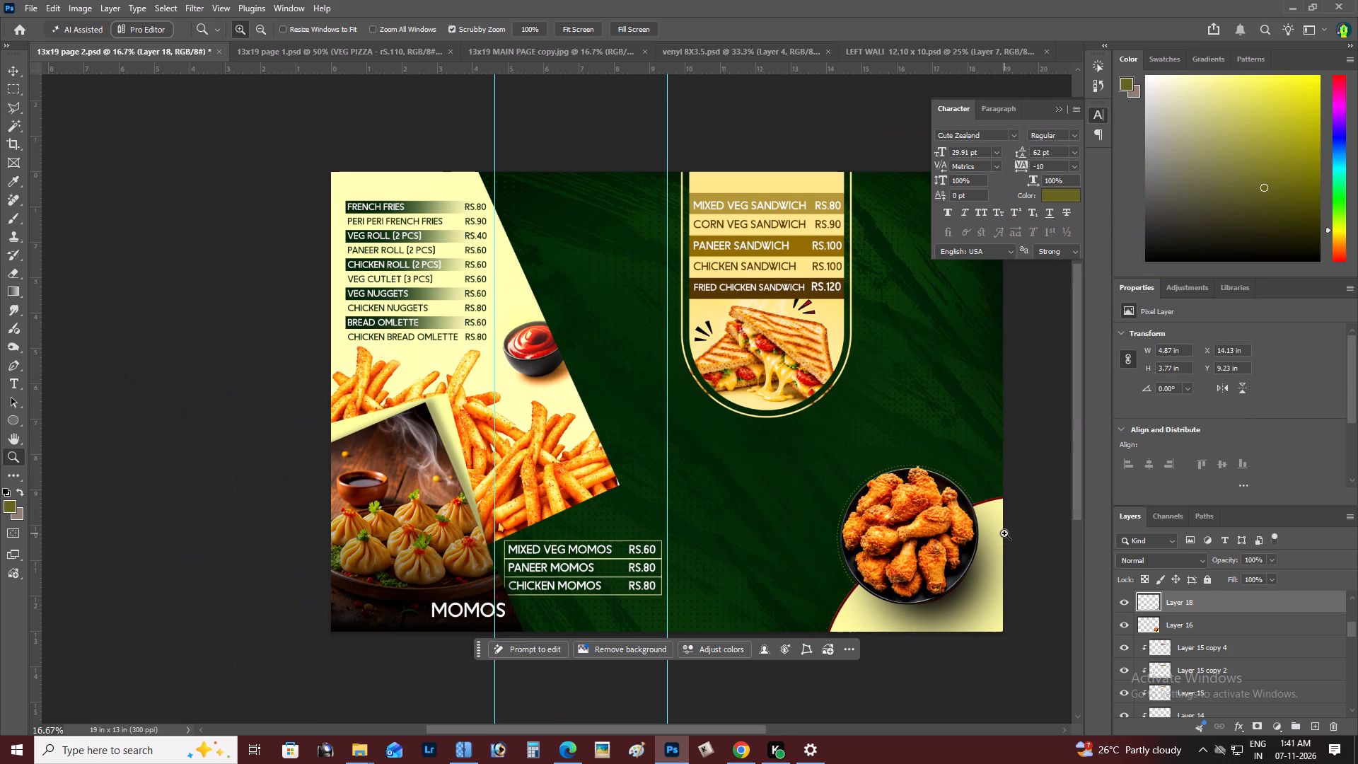
key(5)
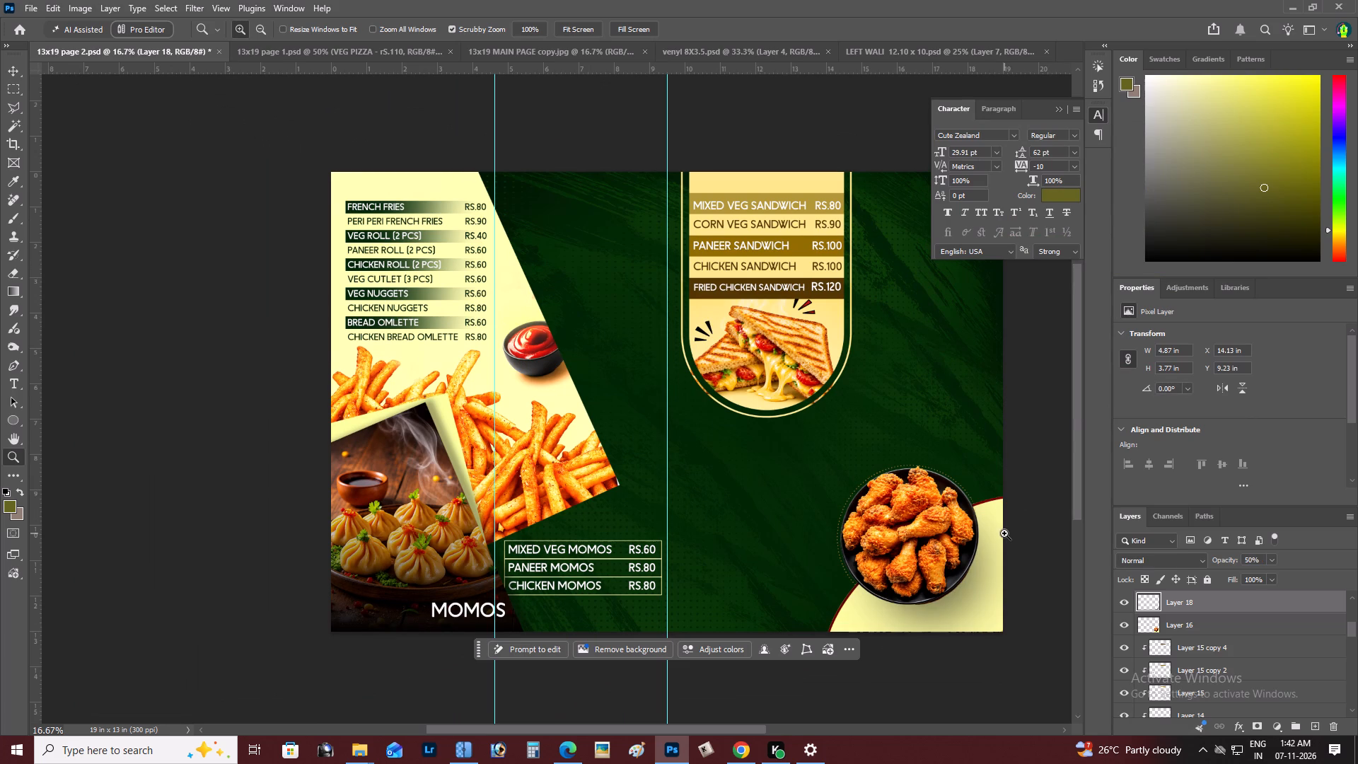
key(8)
Review the shadowed chicken plate and cream base in close-up and within the full page layout.
key(z)
alt+click(955, 535)
right_click(955, 535)
click(980, 545)
key(space)
key(space)
key(space)
key(space)
drag(982, 547, 994, 555)
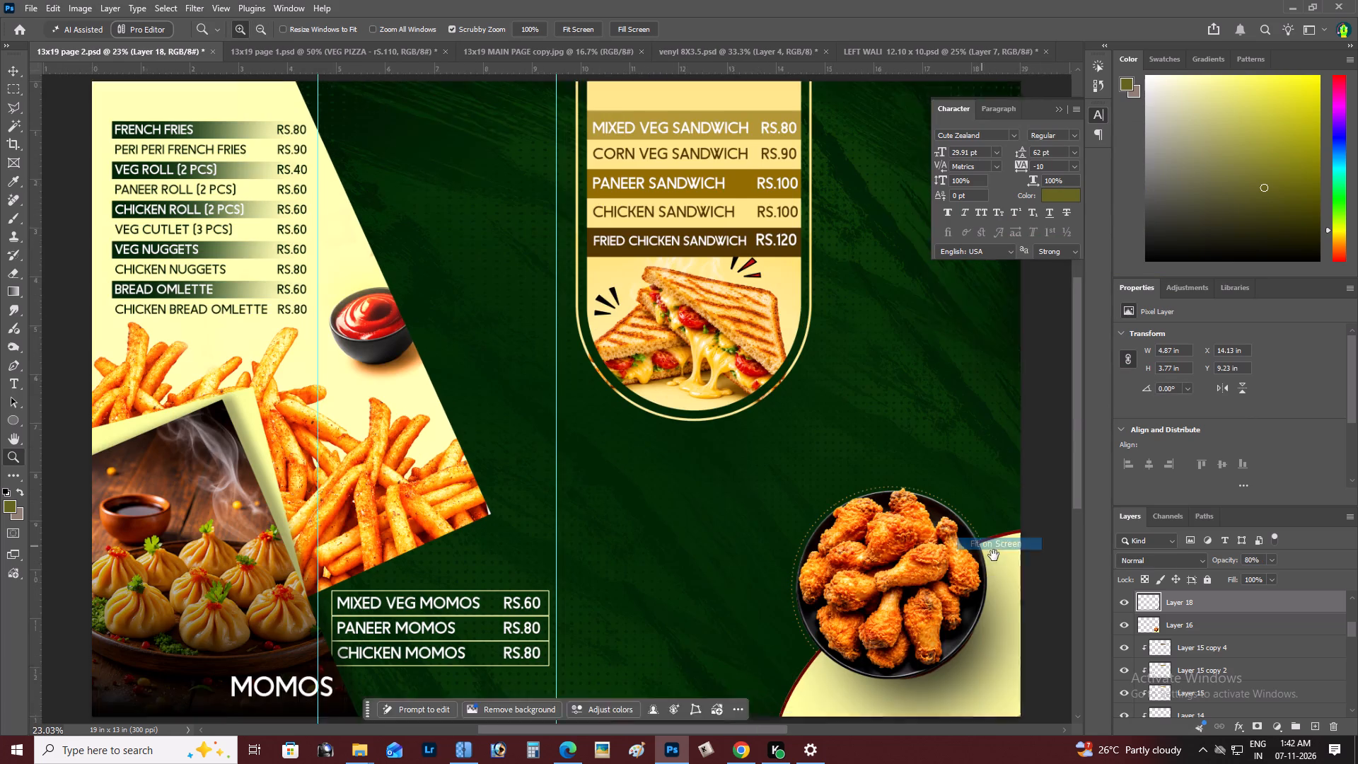
drag(994, 555, 1031, 574)
key(z)
alt+click(861, 555)
right_click(861, 555)
double_click(890, 564)
key(space)
key(space)
key(space)
key(space)
drag(877, 567, 799, 544)
key(z)
alt+click(720, 459)
right_click(720, 459)
double_click(748, 472)
key(space)
drag(748, 472, 729, 481)
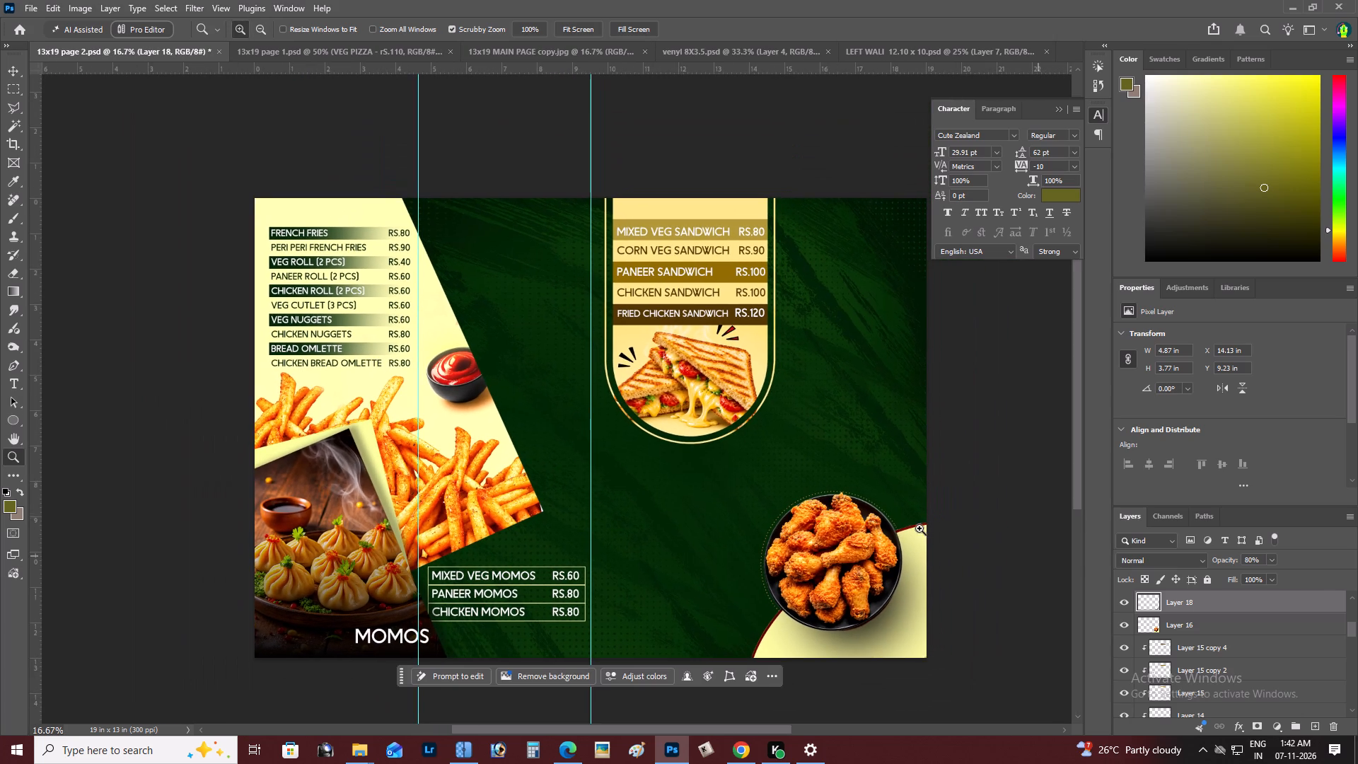
key(z)
alt+click(692, 547)
right_click(692, 538)
double_click(704, 541)
key(space)
key(space)
key(space)
key(space)
key(space)
key(space)
key(space)
key(space)
drag(704, 542, 665, 534)
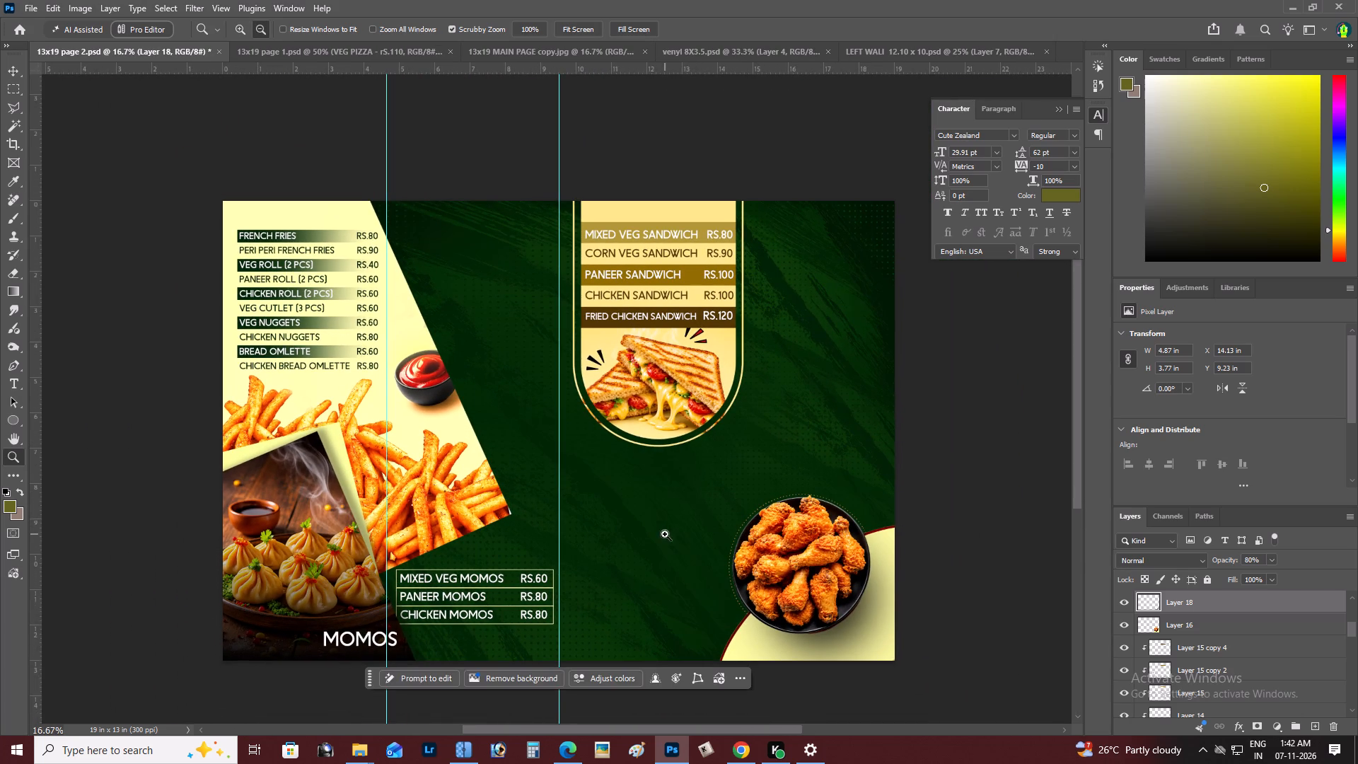
Switch from the menu page document to another open window.
key(alt+Tab)
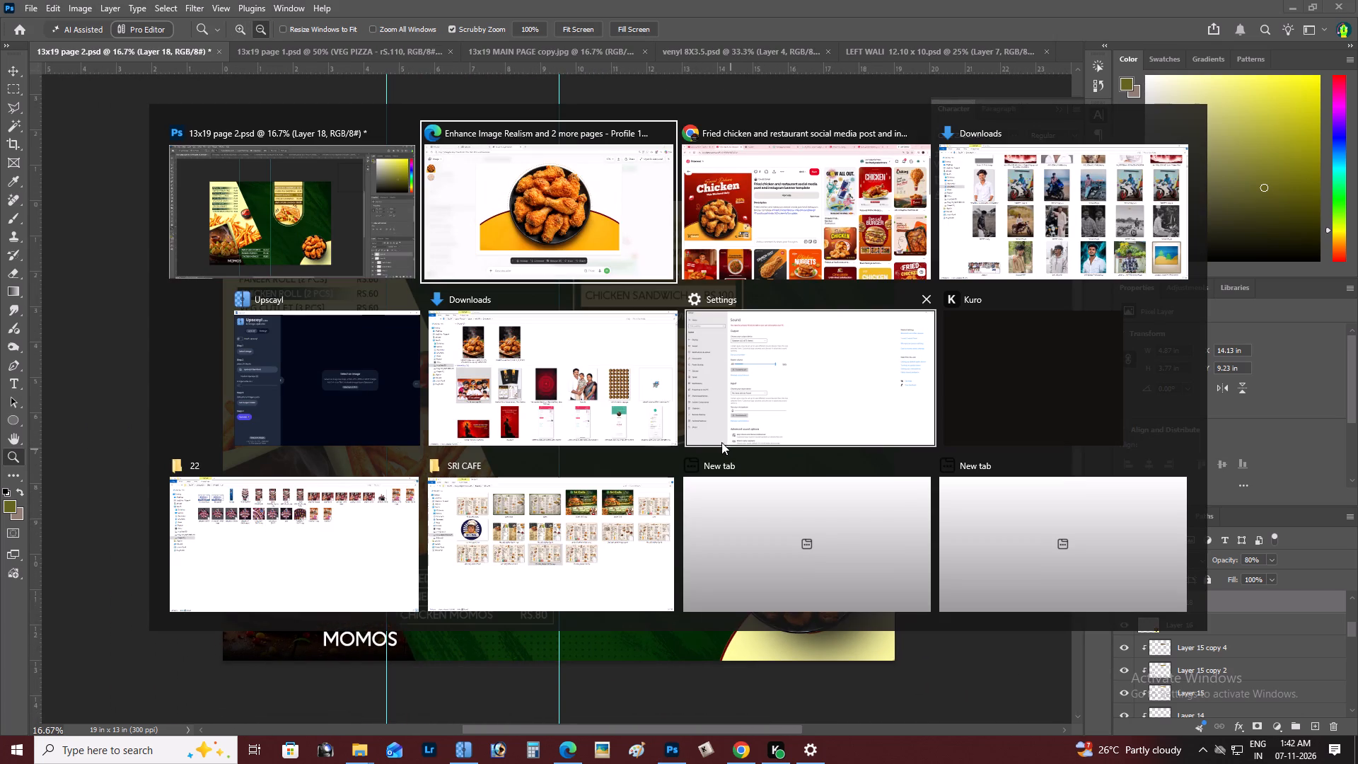
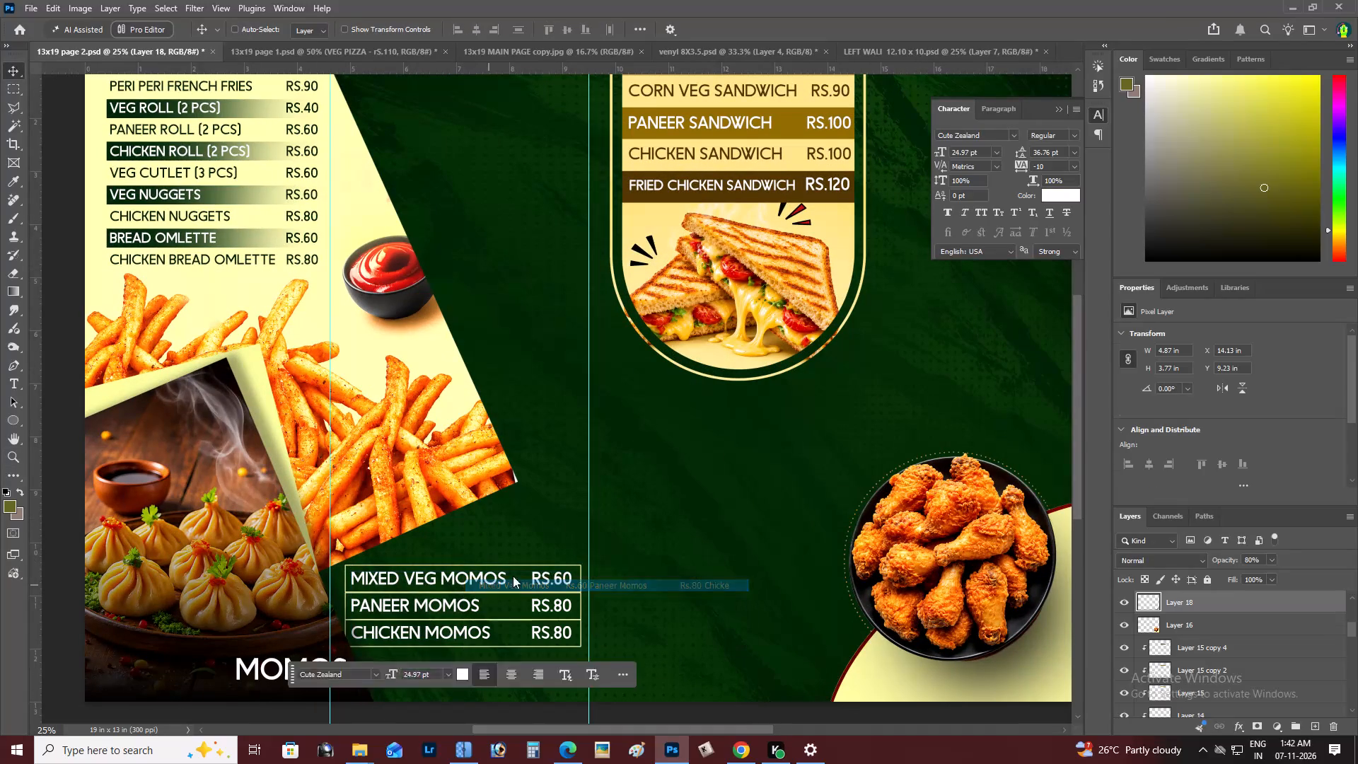
Duplicate the three-line momos item and price text, placing the copy below the sandwich panel, up and beside the fried chicken plate.
alt+drag(513, 576, 735, 415)
key(z)
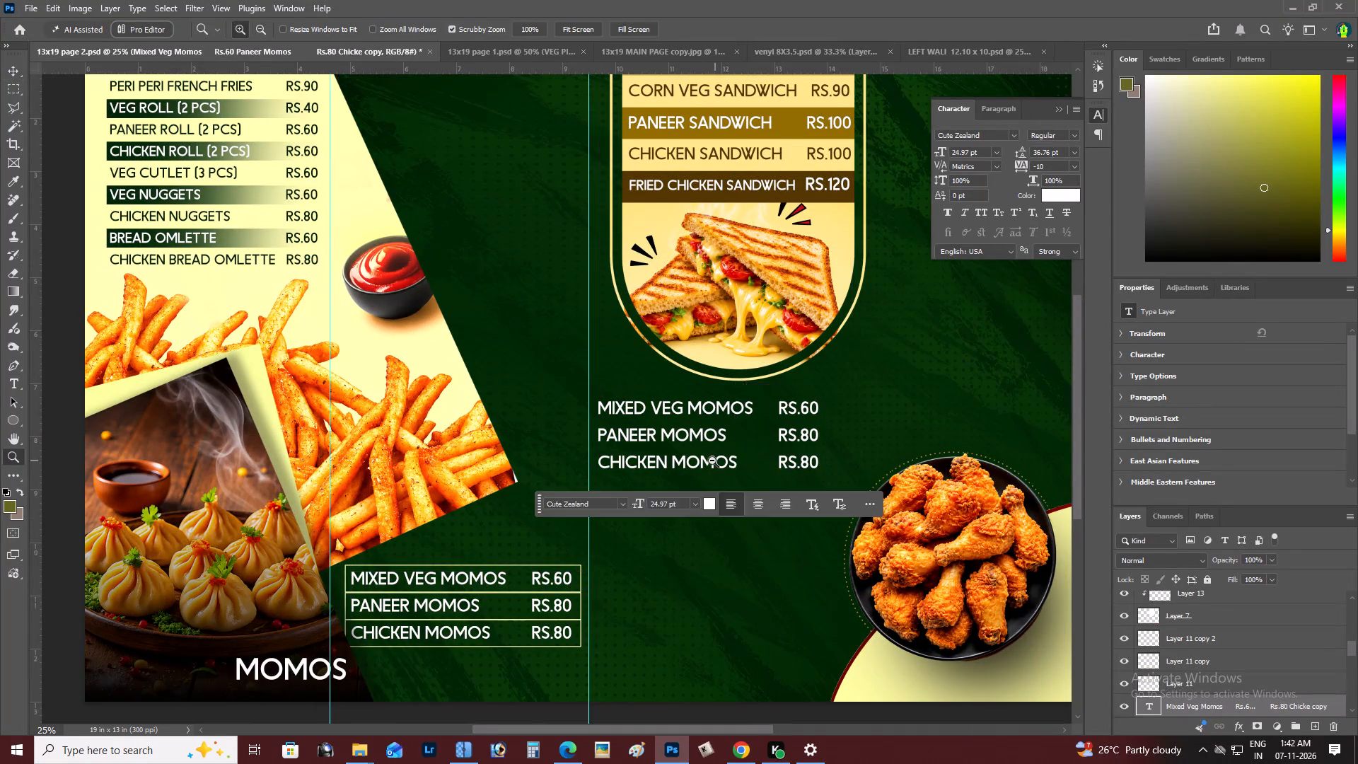
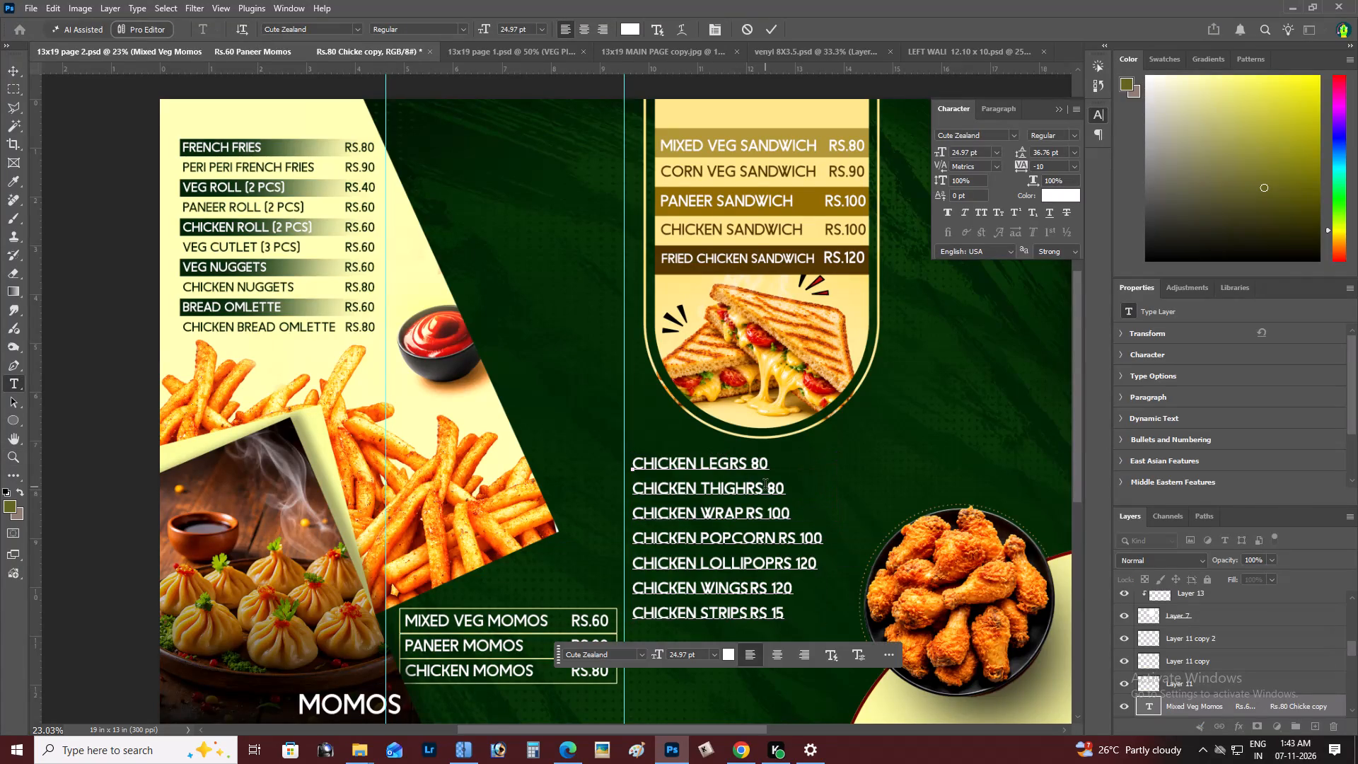
Enlarge the white chicken item and price list to about 109% and shift it slightly toward the fried chicken plate.
key(ctrl+Return)
key(z)
alt+click(765, 487)
right_click(765, 487)
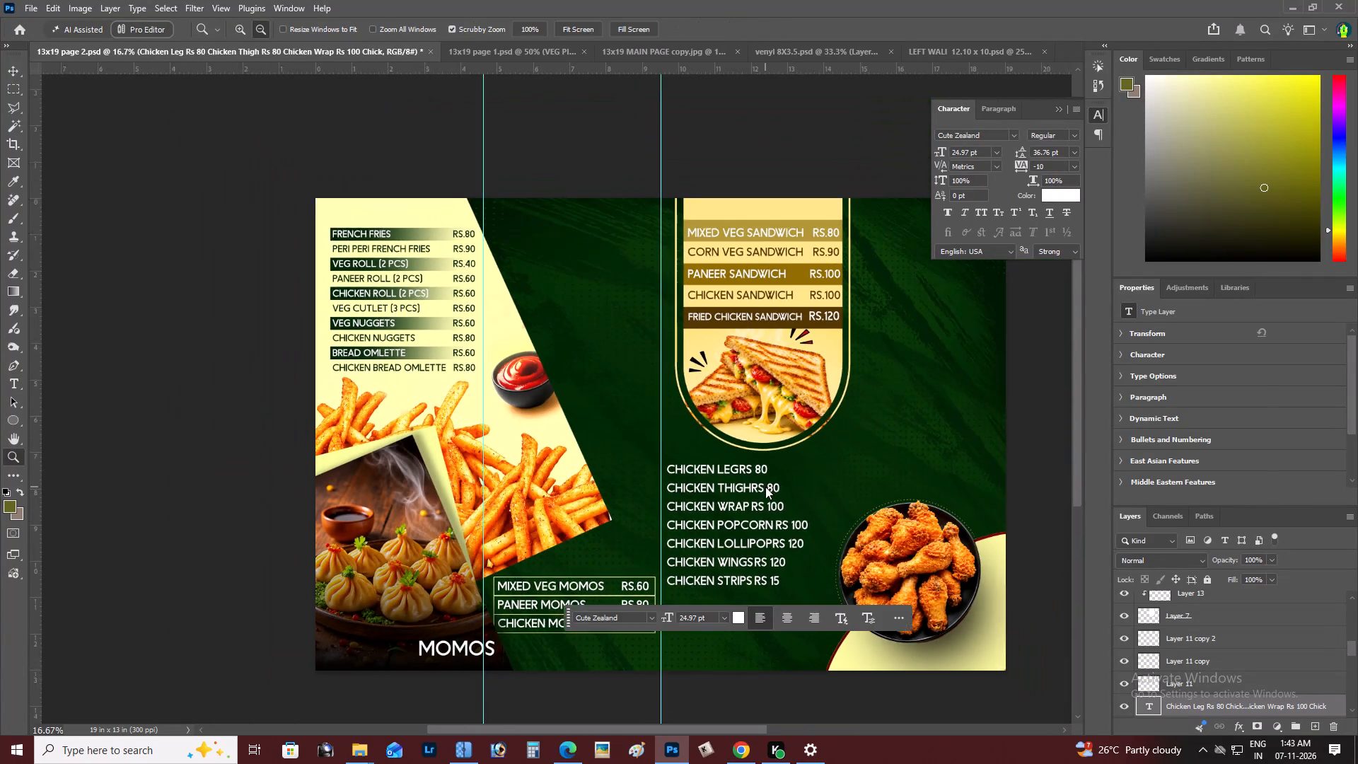
click(778, 492)
key(space)
drag(767, 494, 743, 485)
key(ctrl+t)
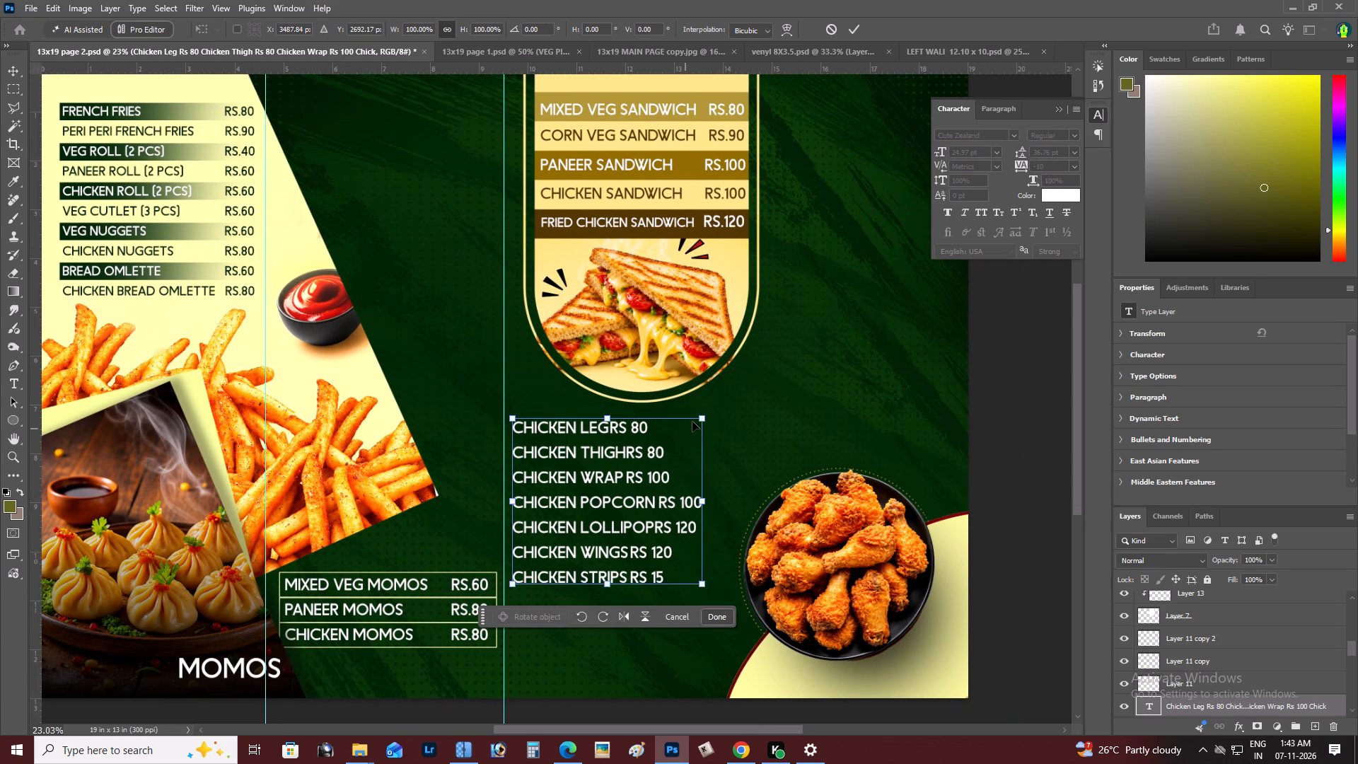
alt+drag(702, 417, 716, 417)
drag(668, 469, 695, 476)
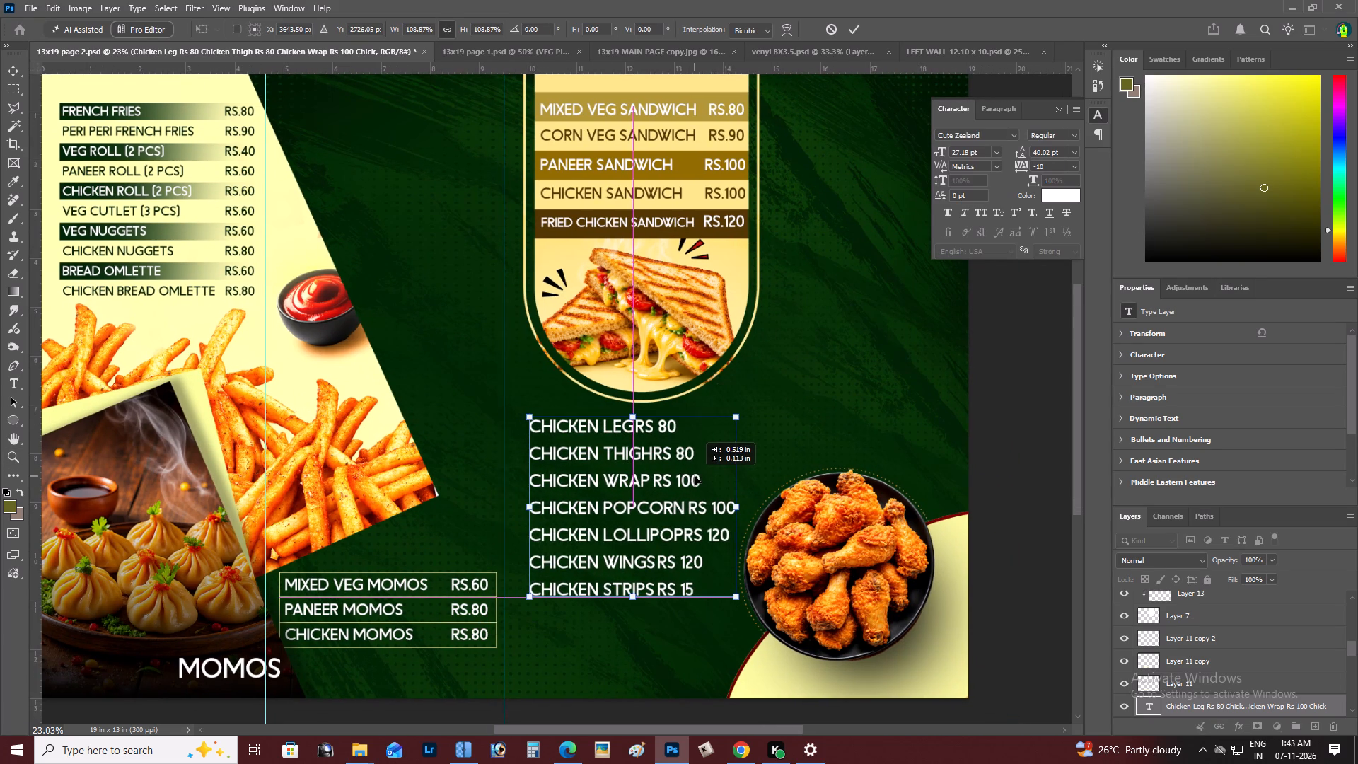
drag(695, 476, 699, 476)
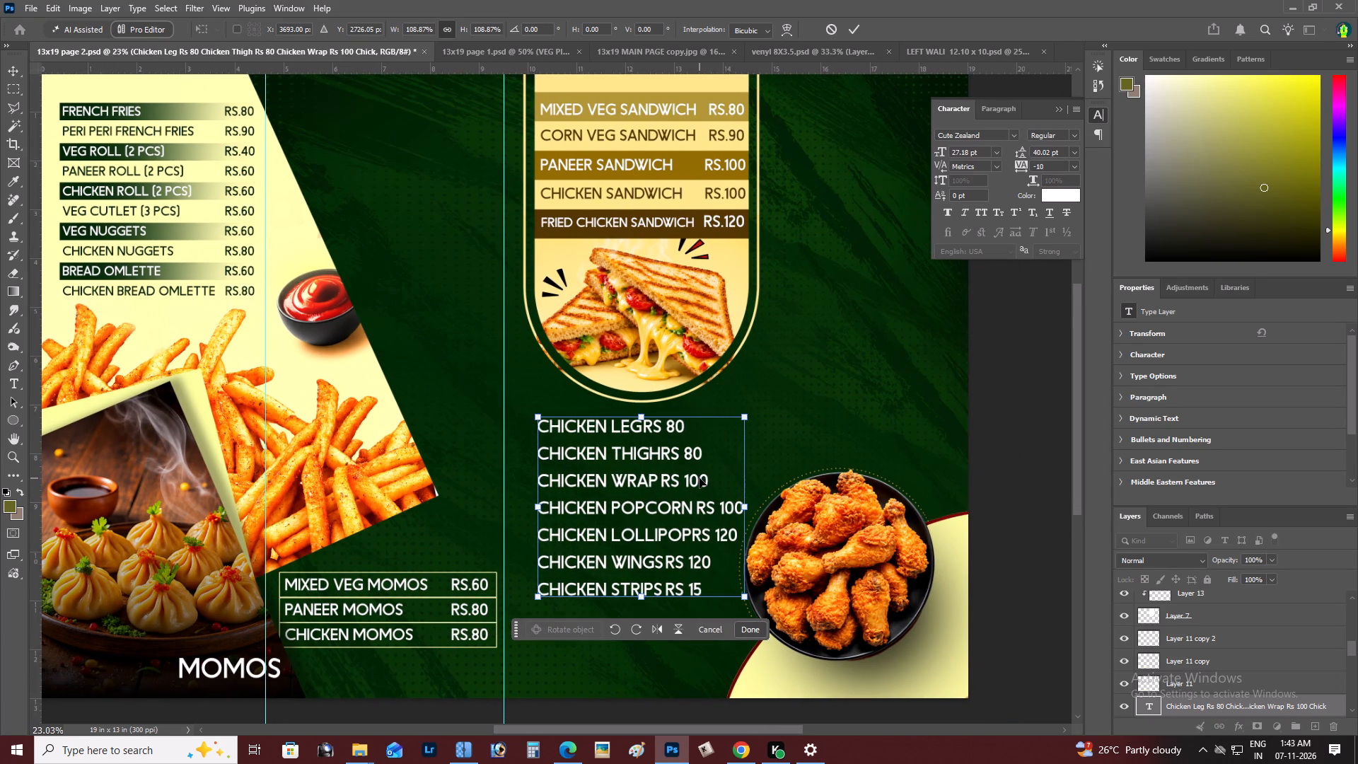
key(ctrl+Return)
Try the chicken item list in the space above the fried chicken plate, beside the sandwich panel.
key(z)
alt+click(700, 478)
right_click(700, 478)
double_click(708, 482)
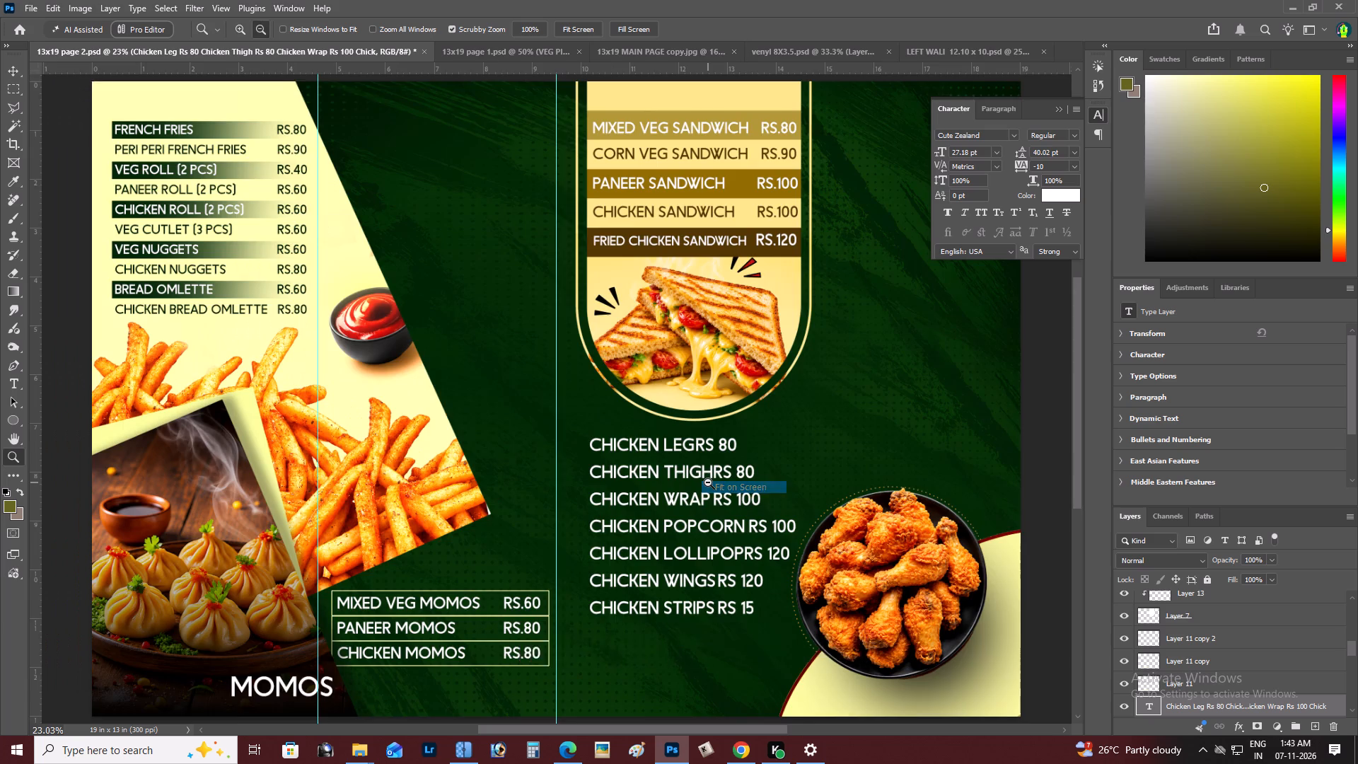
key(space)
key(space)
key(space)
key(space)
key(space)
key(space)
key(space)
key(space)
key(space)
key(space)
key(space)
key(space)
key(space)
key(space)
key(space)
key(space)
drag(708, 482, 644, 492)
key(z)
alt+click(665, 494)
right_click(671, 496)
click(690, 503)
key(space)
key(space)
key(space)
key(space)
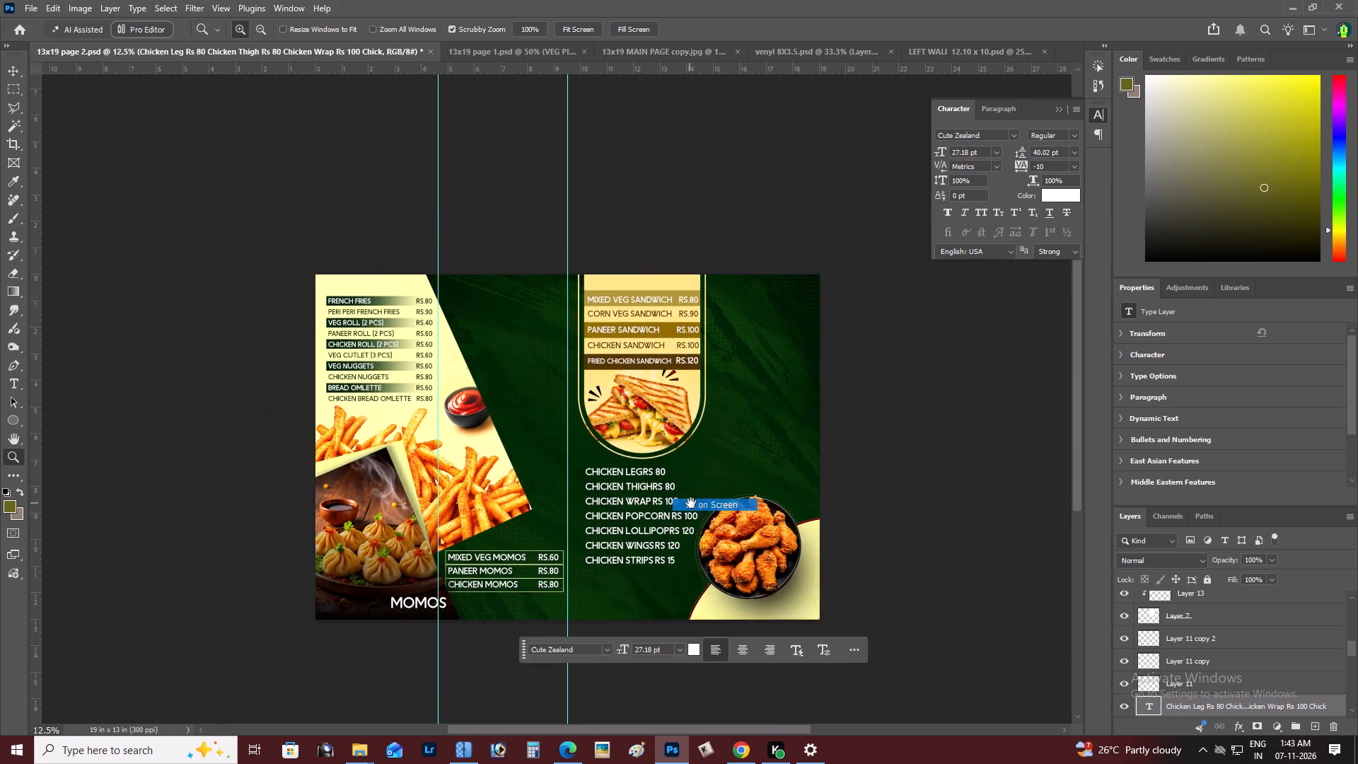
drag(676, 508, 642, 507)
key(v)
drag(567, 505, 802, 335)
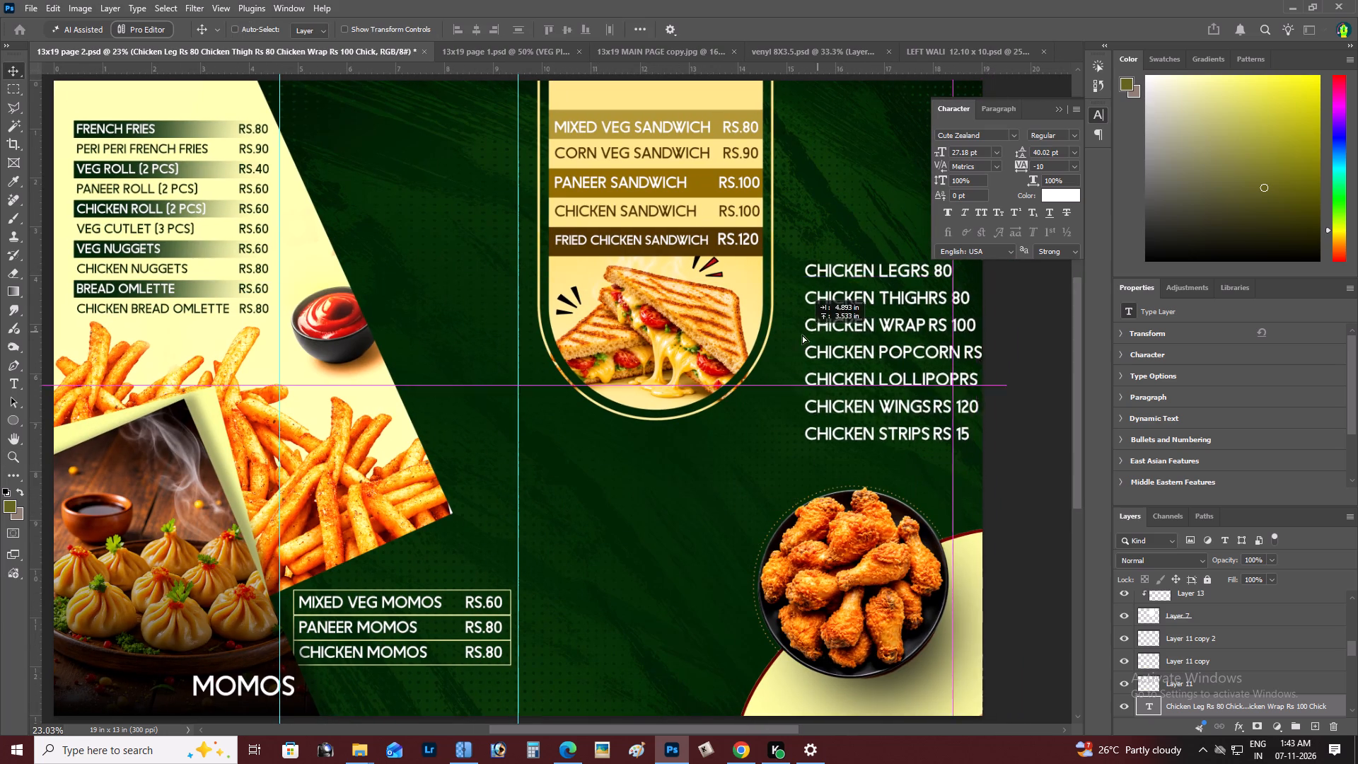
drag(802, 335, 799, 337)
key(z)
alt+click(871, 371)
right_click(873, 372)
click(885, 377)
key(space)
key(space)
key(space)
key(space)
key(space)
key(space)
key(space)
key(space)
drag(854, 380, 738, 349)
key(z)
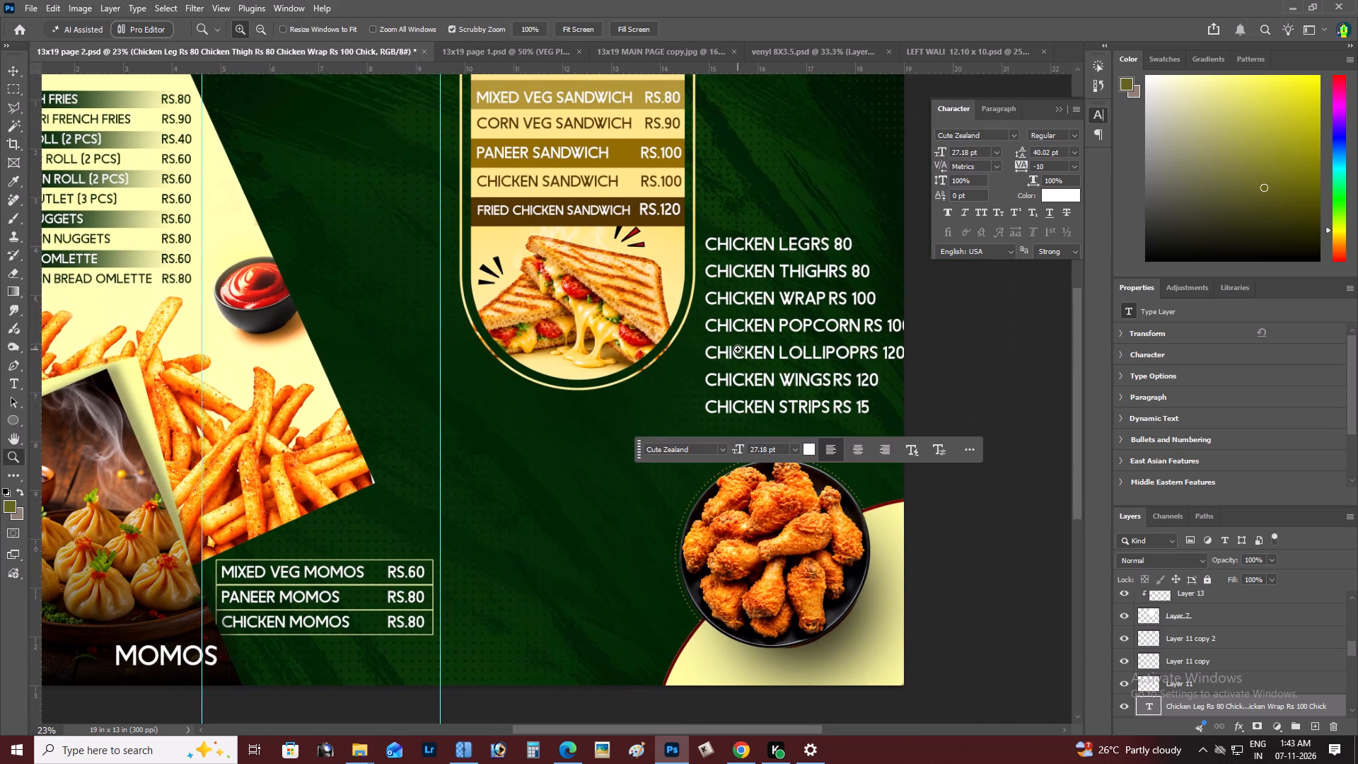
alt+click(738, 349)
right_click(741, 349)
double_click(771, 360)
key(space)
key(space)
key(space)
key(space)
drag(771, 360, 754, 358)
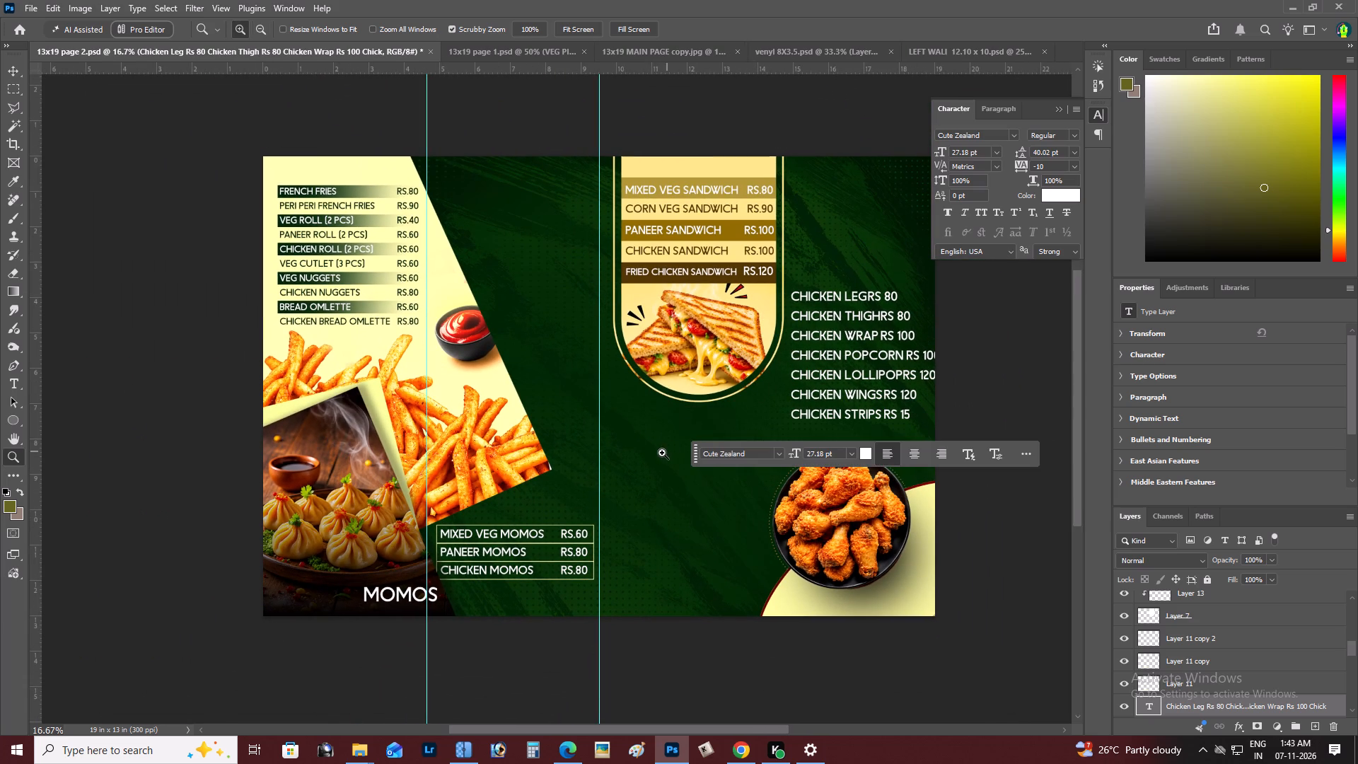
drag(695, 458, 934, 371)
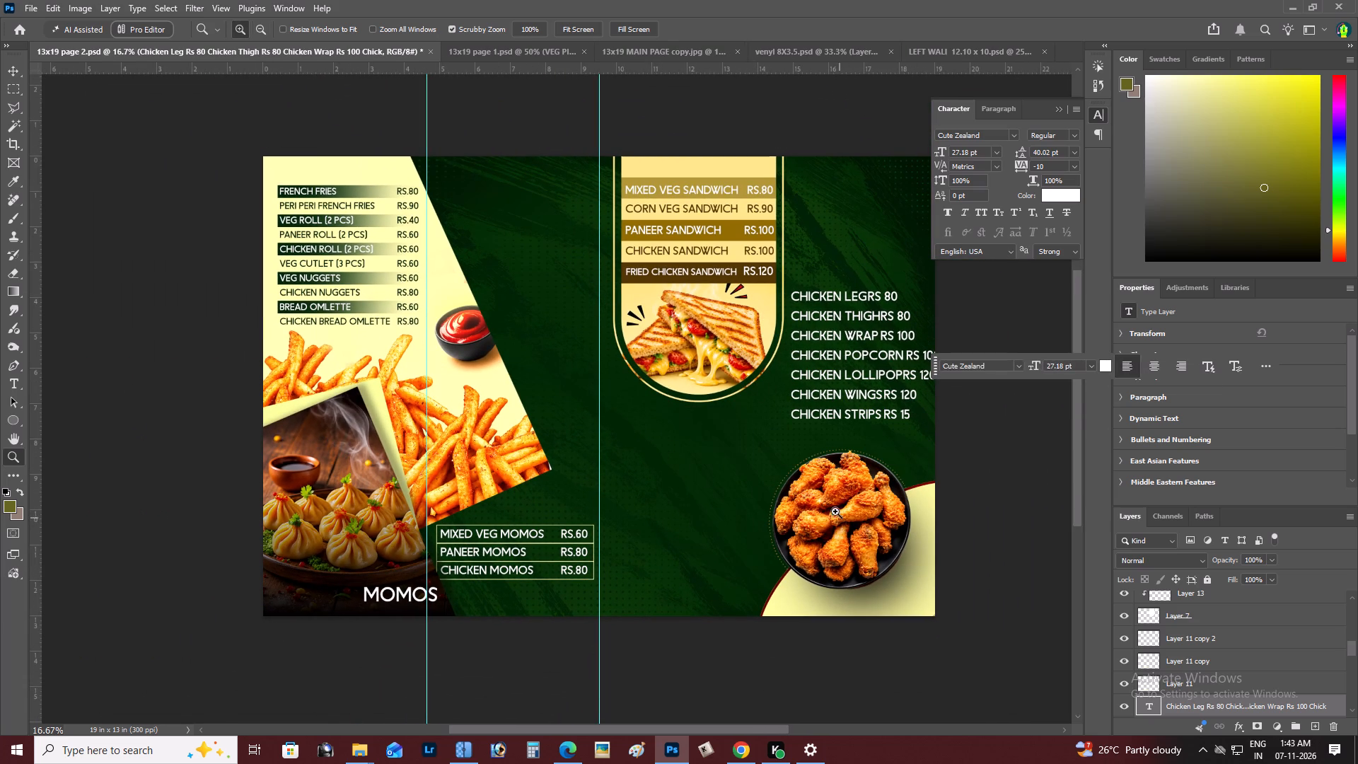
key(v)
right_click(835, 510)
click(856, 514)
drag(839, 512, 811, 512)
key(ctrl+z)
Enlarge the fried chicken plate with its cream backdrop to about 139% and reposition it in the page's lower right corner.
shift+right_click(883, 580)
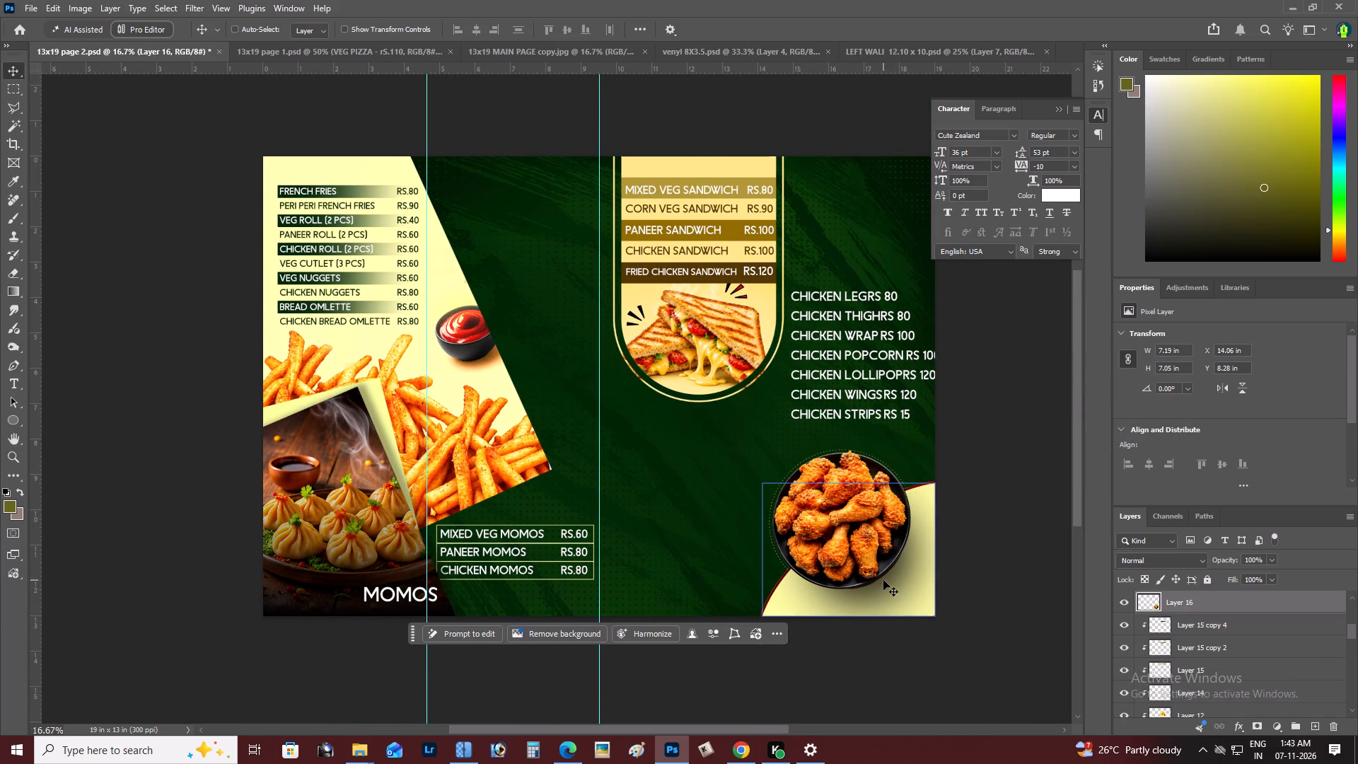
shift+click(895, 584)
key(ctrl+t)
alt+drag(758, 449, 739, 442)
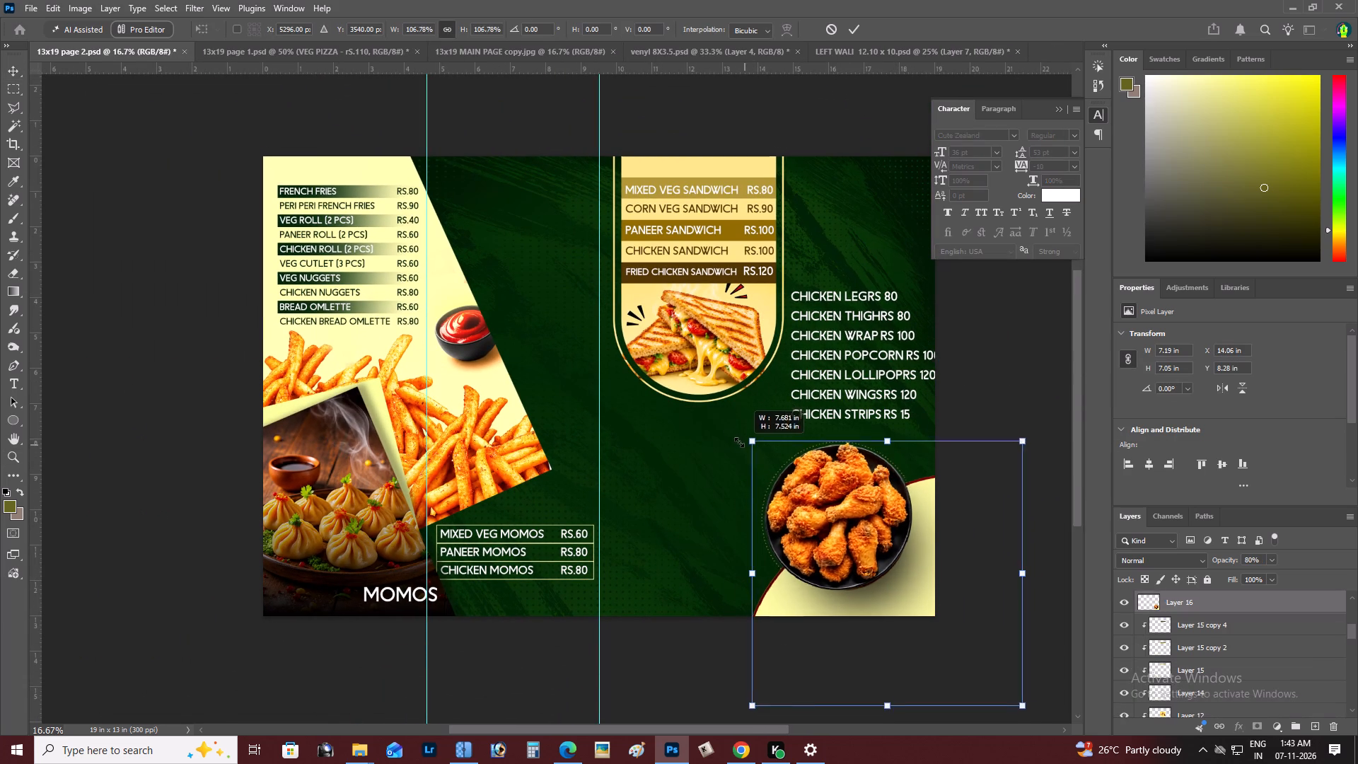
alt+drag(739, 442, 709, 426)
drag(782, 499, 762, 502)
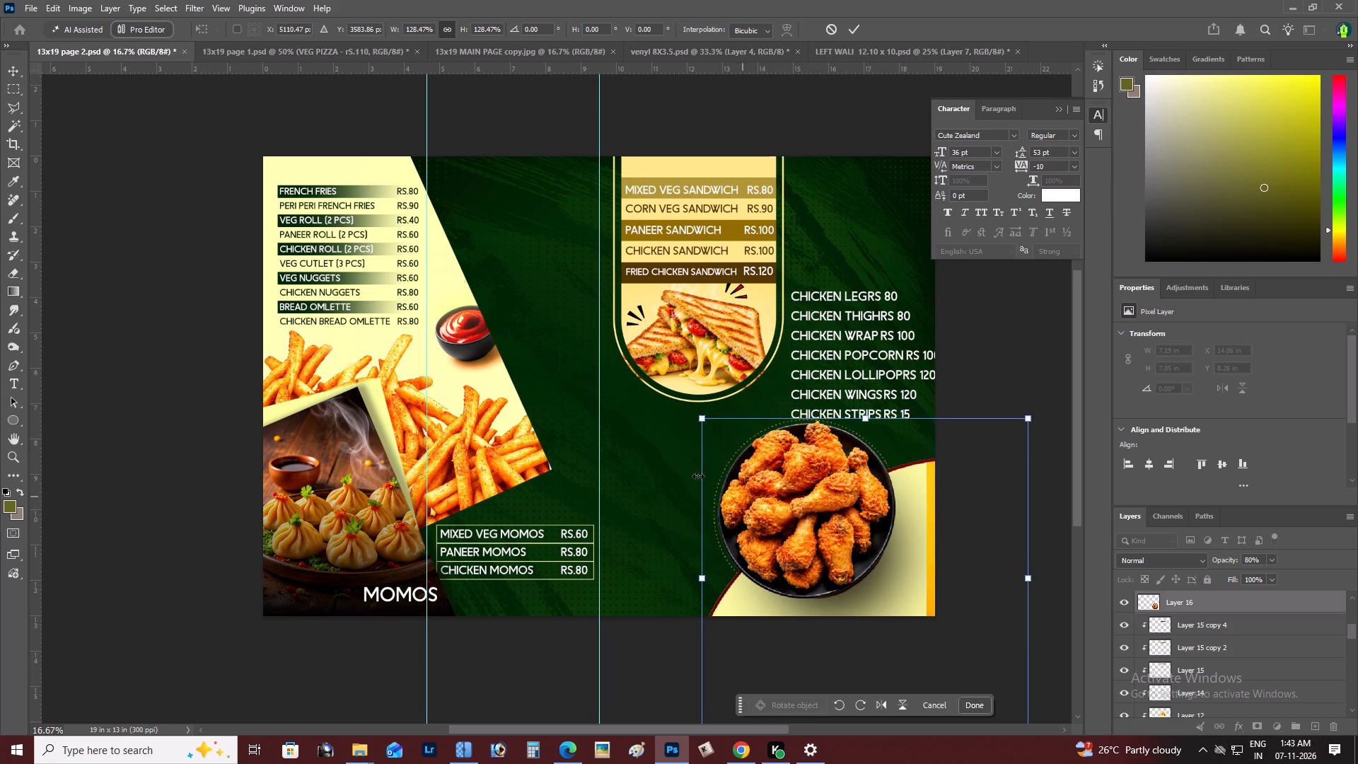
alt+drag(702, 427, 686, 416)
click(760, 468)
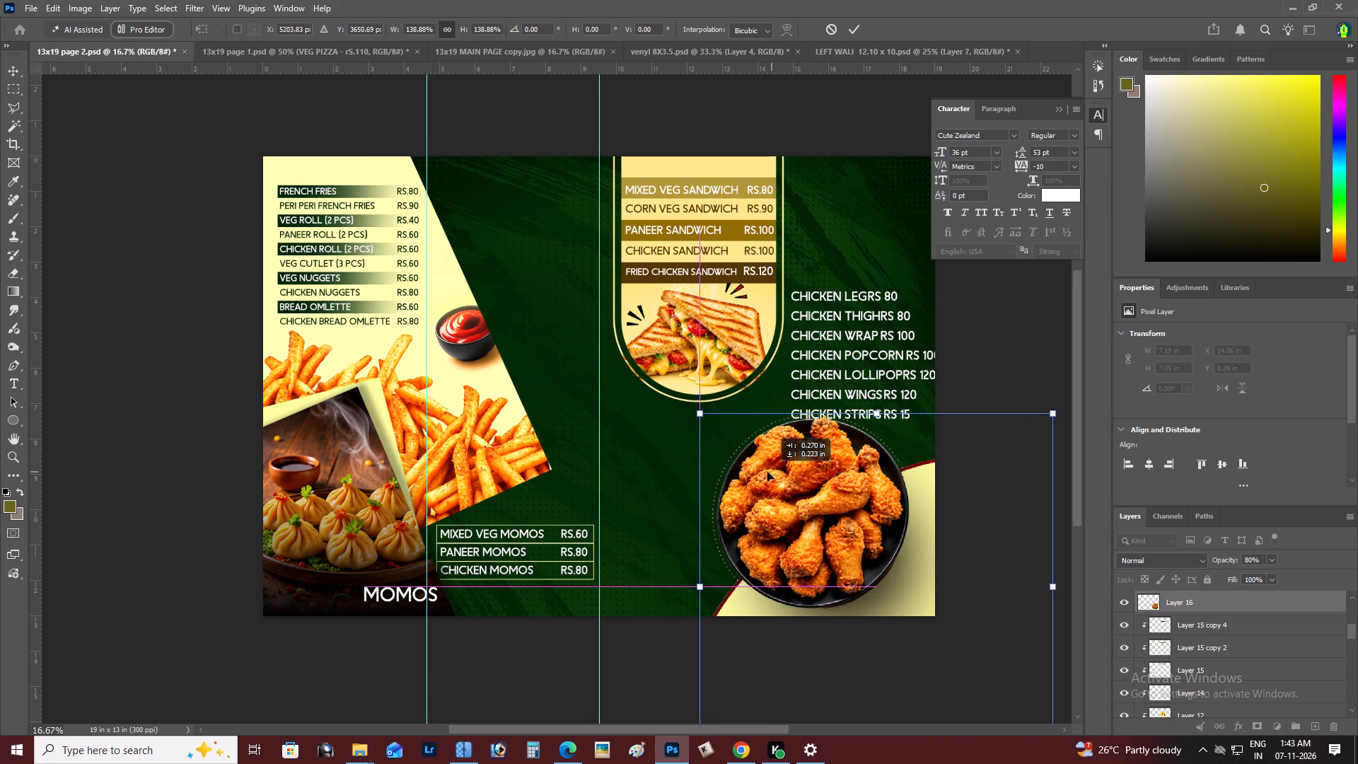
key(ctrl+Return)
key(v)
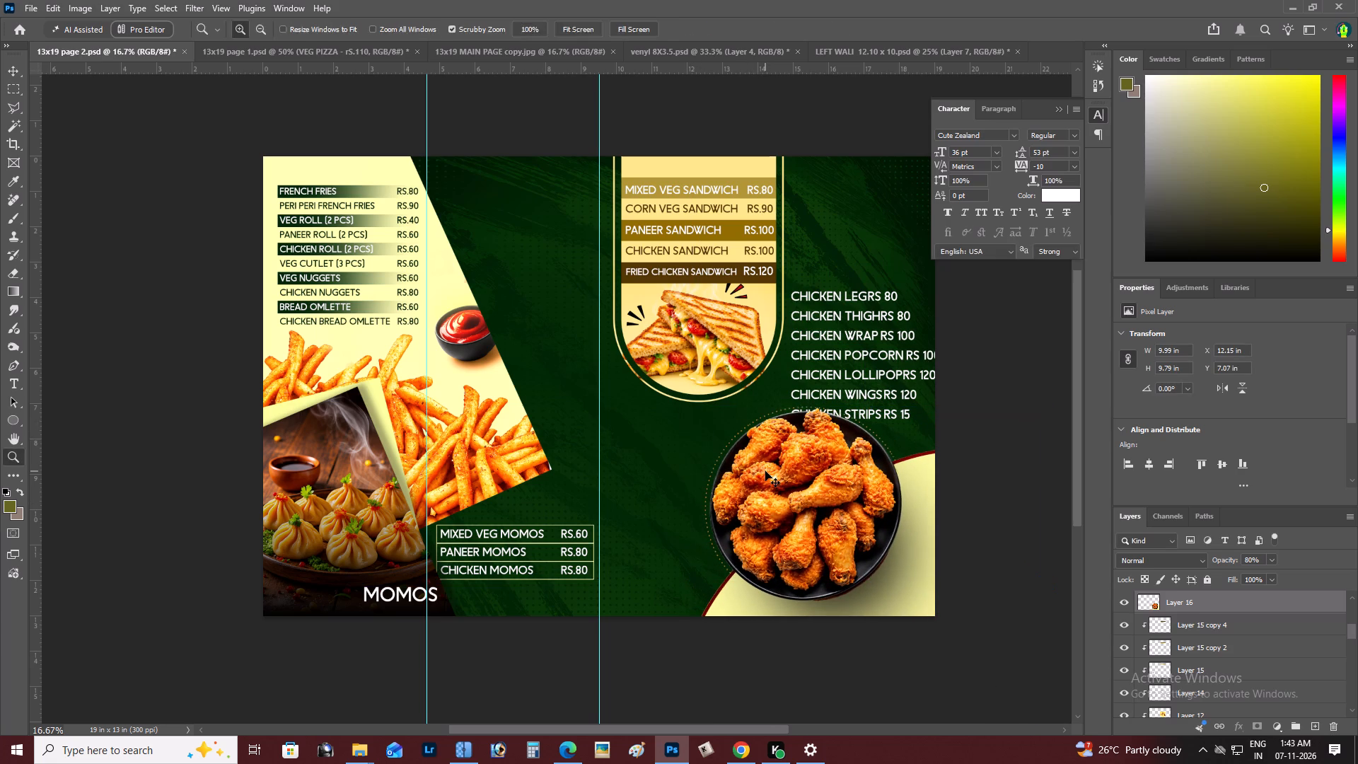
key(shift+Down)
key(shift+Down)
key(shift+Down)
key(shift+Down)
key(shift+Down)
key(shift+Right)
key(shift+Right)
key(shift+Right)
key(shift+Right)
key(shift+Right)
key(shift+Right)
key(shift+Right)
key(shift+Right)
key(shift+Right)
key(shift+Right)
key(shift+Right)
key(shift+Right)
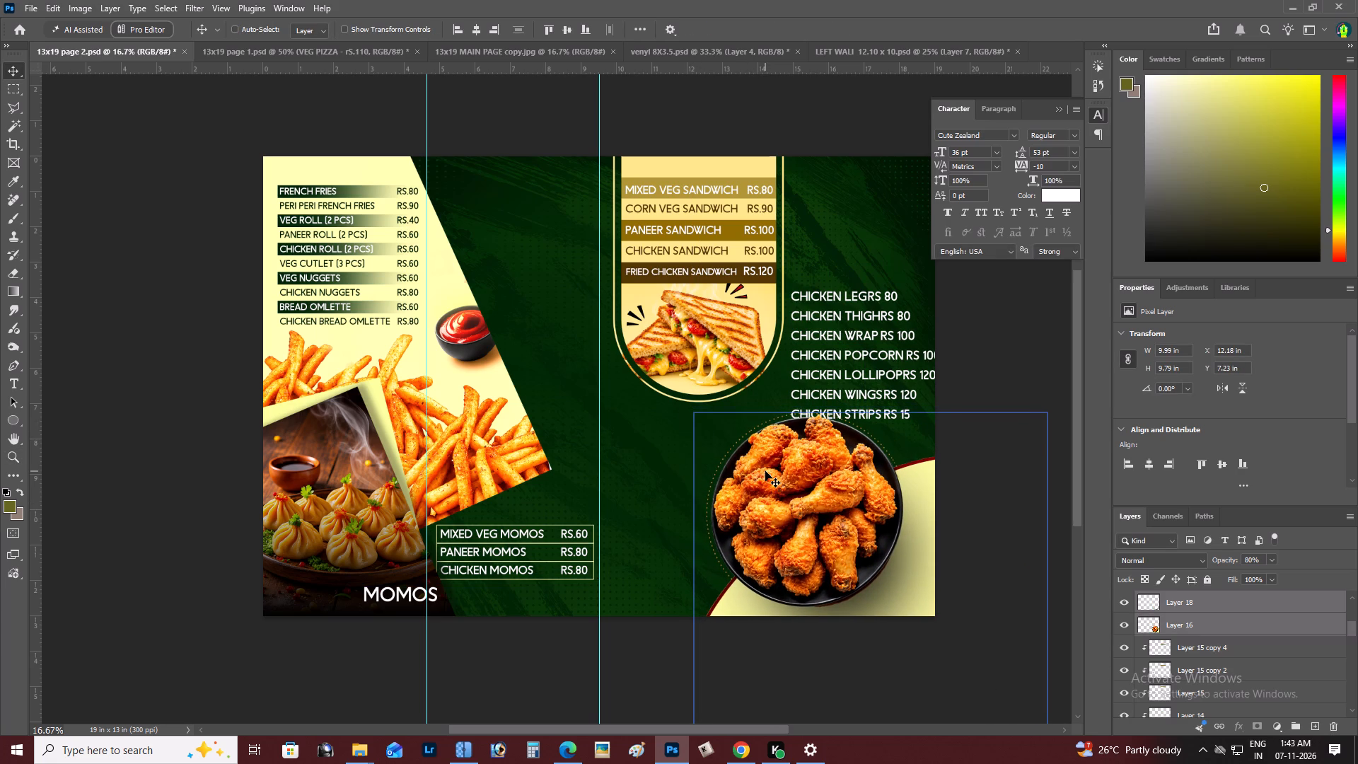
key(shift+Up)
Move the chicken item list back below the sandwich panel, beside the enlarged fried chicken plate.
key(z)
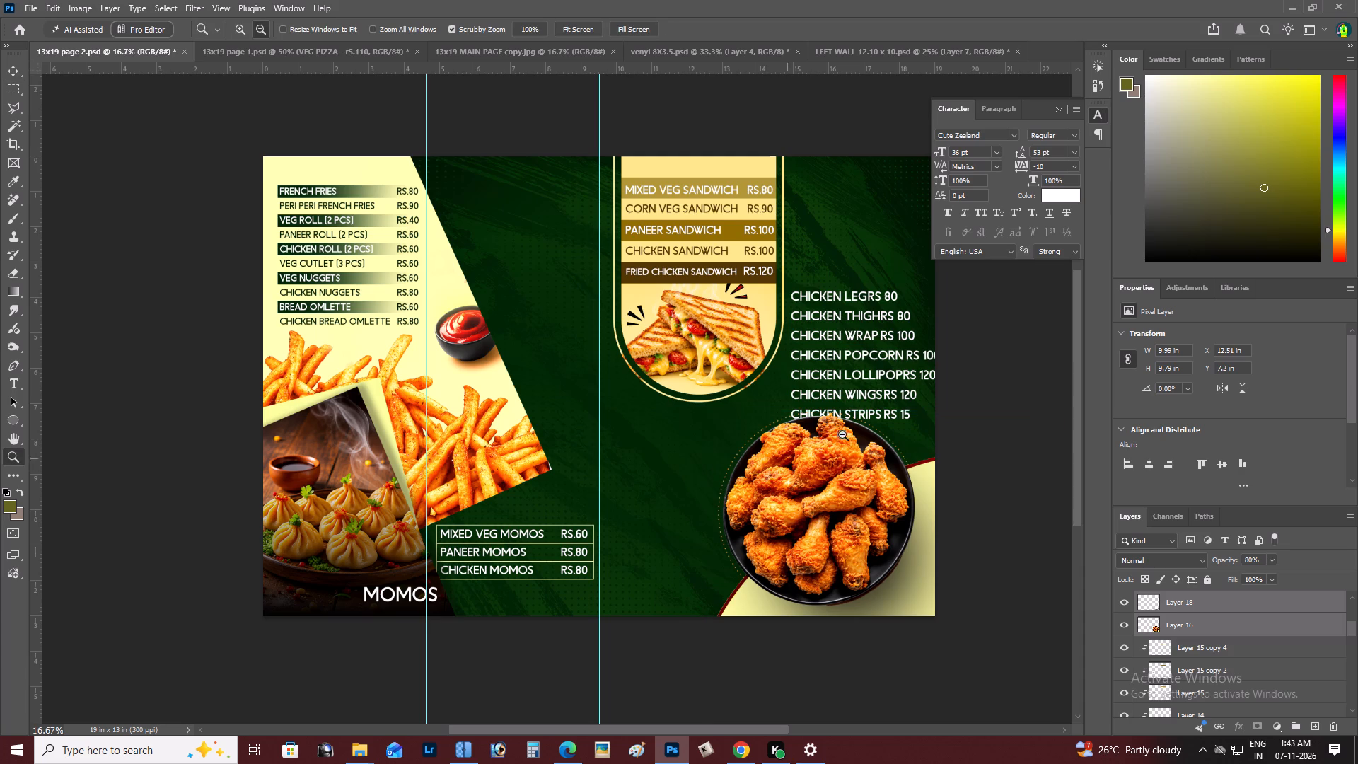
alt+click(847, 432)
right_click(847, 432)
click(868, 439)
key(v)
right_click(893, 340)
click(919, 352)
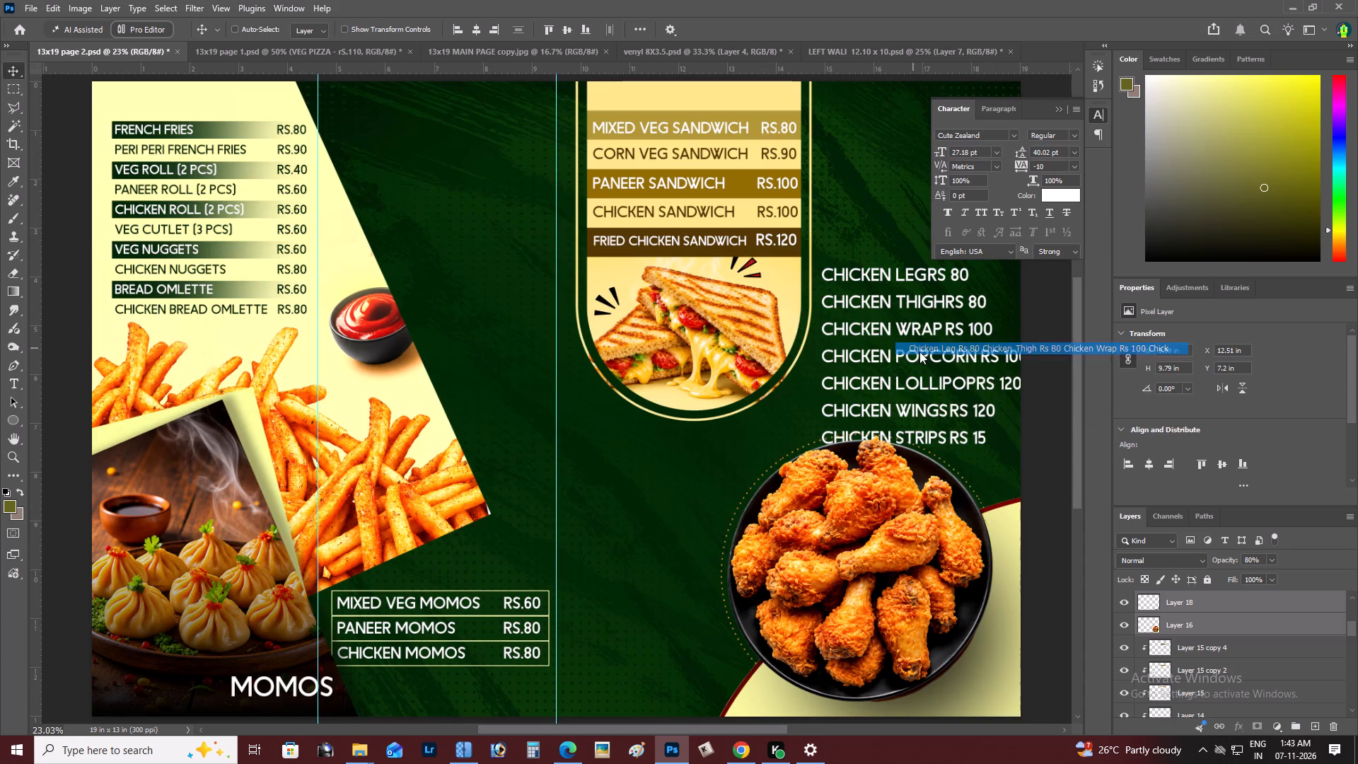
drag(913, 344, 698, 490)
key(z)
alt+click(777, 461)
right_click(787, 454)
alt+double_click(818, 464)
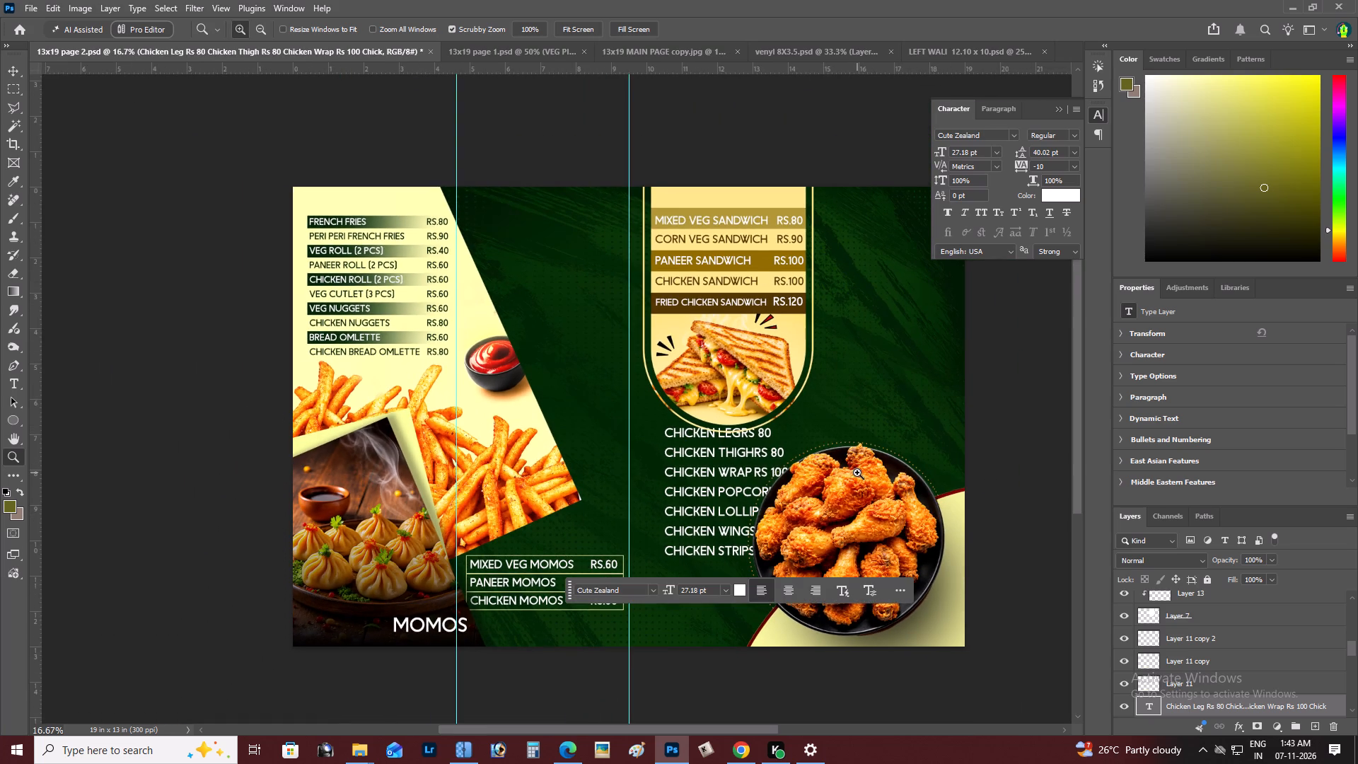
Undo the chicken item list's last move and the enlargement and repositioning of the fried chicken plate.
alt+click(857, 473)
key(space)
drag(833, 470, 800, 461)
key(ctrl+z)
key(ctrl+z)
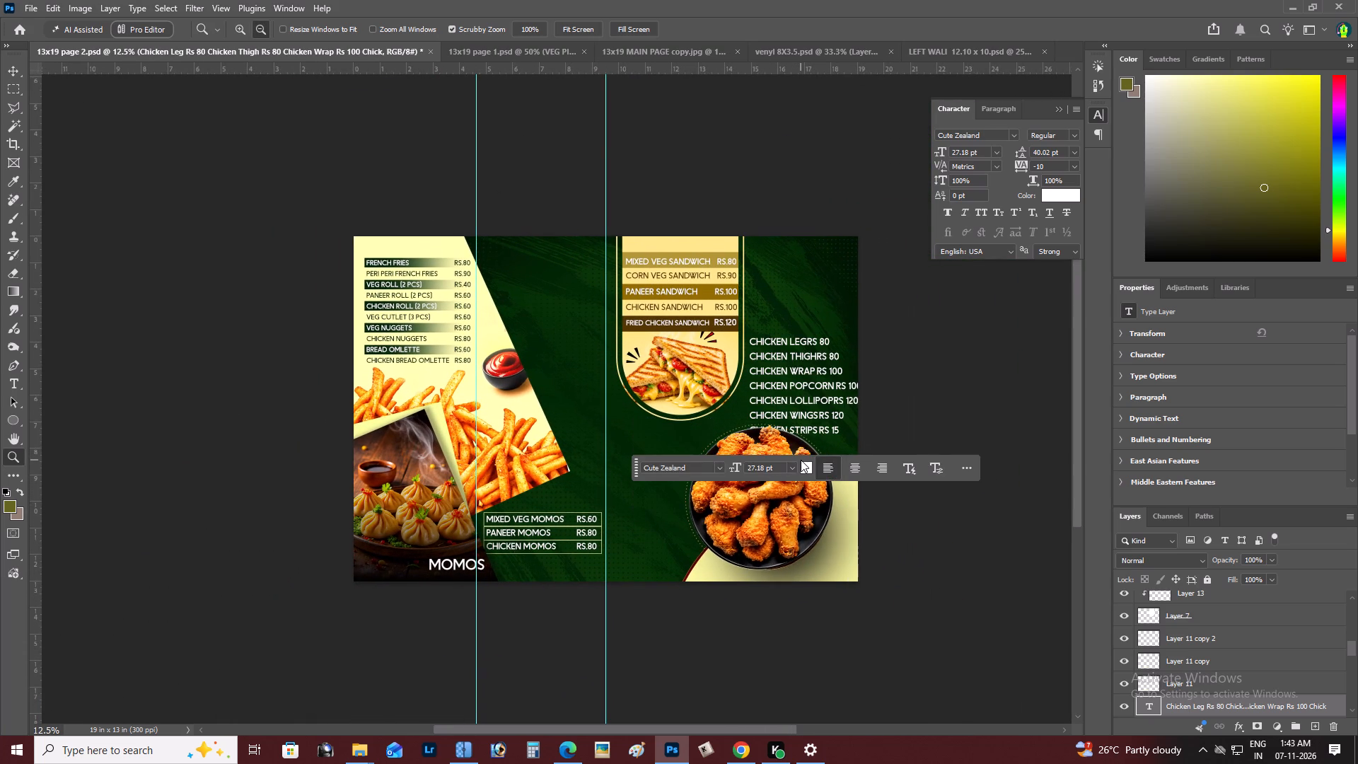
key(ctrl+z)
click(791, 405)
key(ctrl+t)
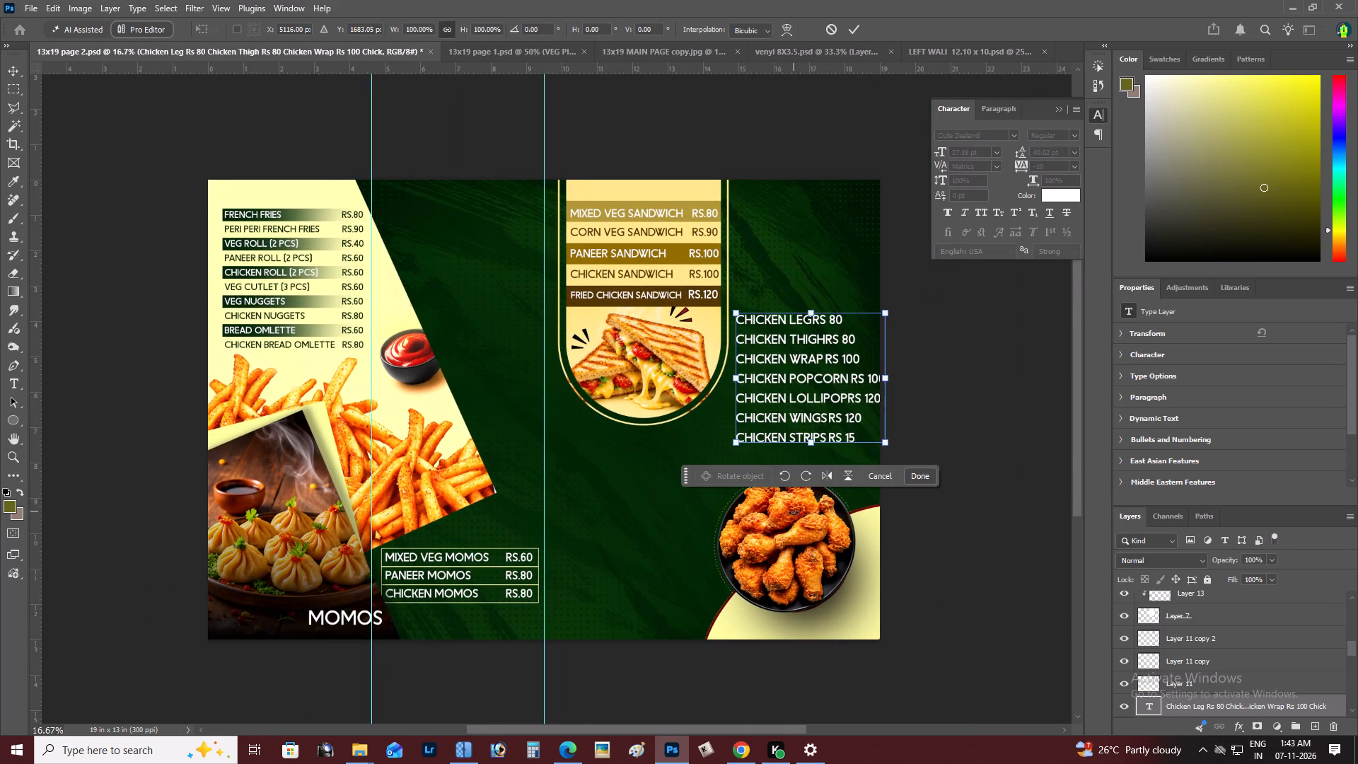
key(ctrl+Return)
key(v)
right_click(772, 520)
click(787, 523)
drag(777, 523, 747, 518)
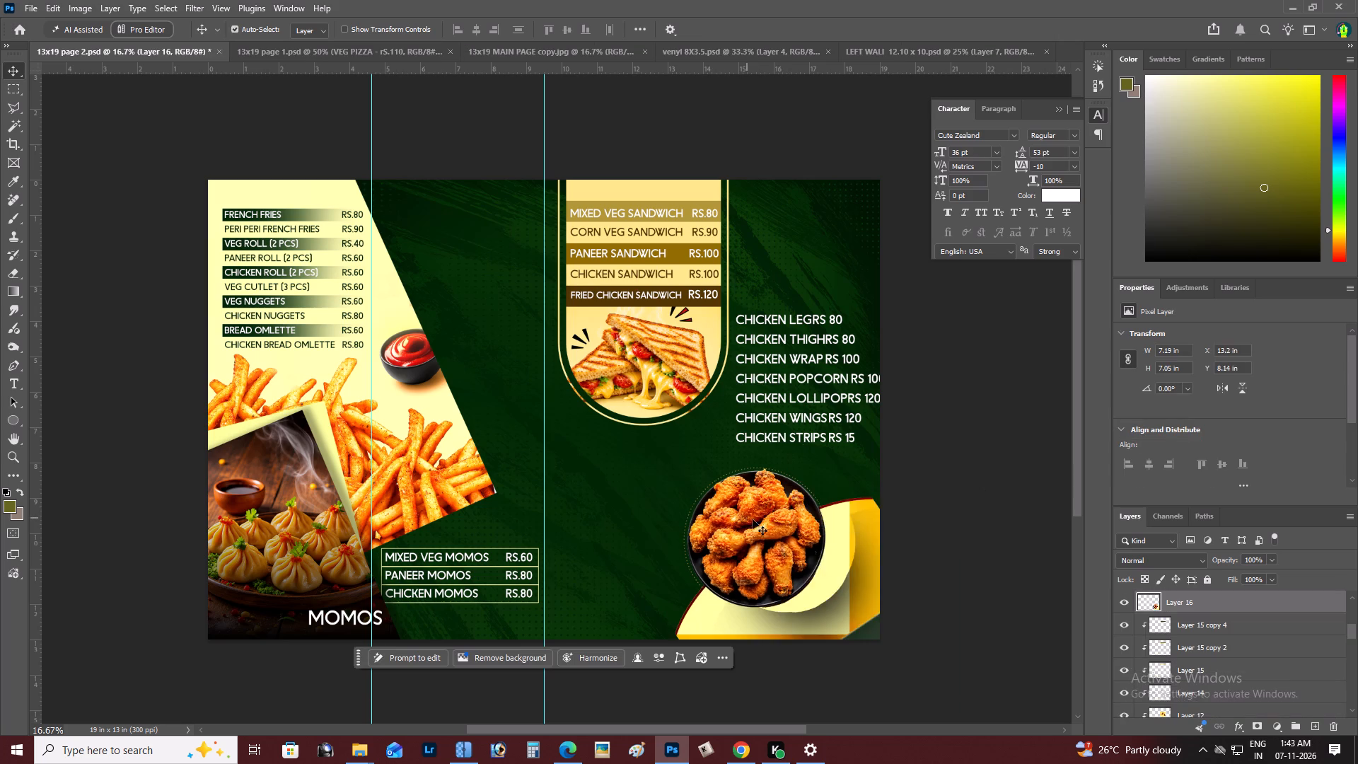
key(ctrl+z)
Scale the fried chicken plate and its cream backdrop together to about 111% and shift them slightly toward the page's lower right corner.
shift+right_click(841, 596)
shift+click(854, 601)
drag(835, 597, 789, 589)
key(ctrl+z)
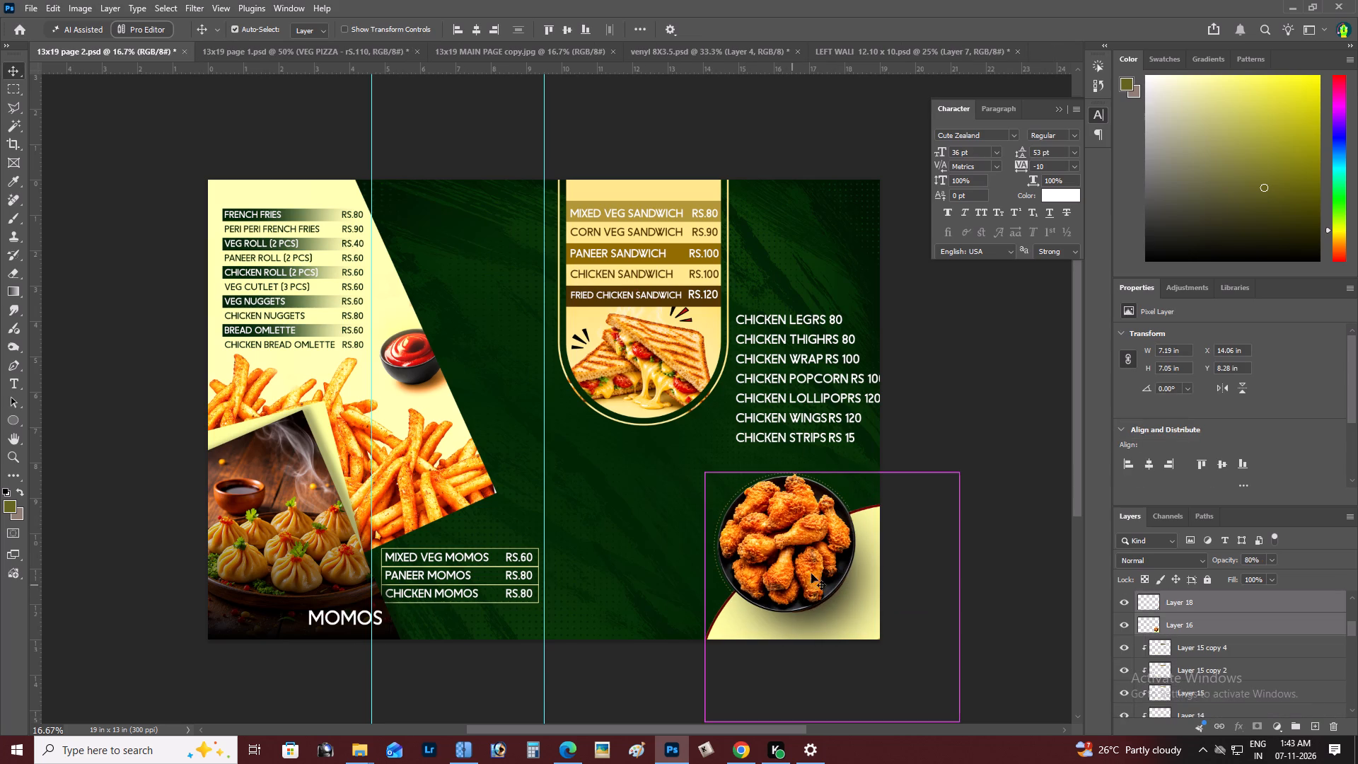
key(ctrl+t)
alt+drag(704, 467, 695, 463)
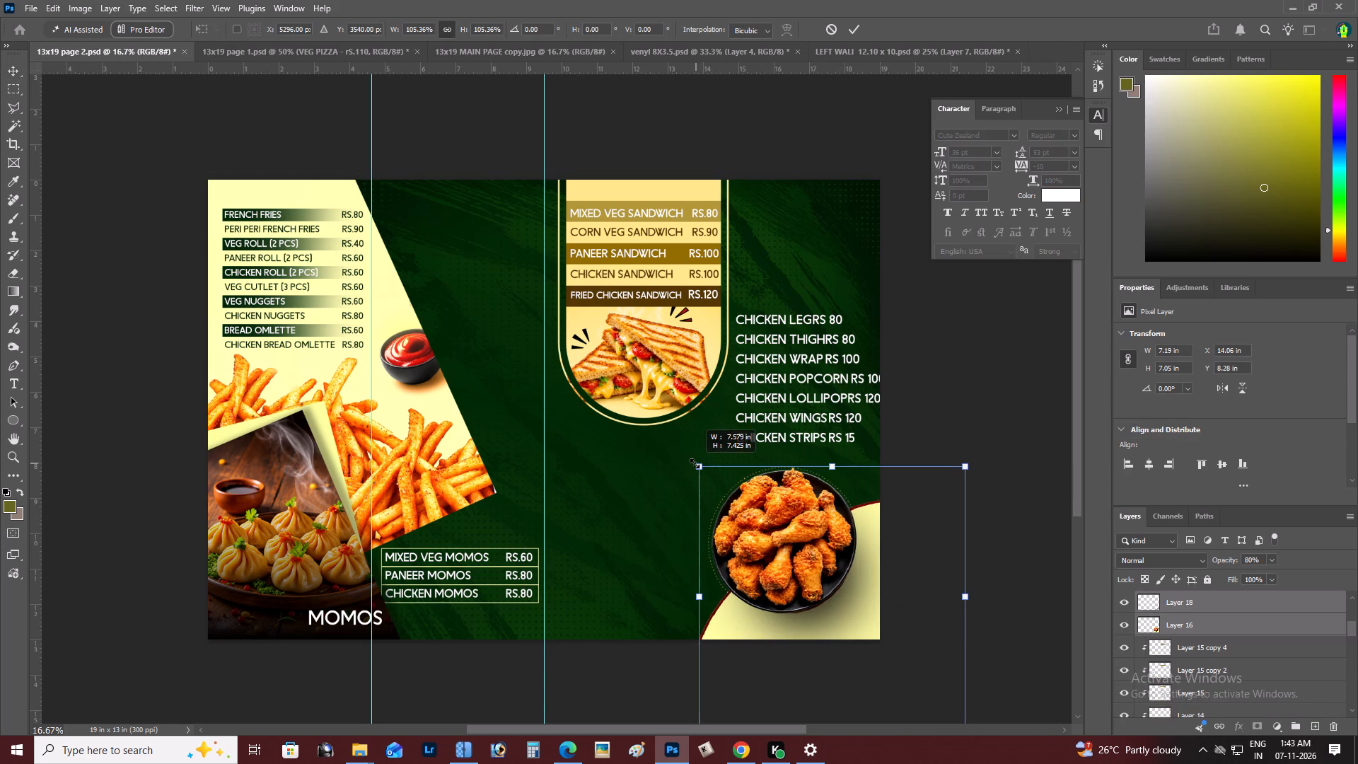
alt+drag(695, 463, 685, 459)
drag(768, 508, 767, 512)
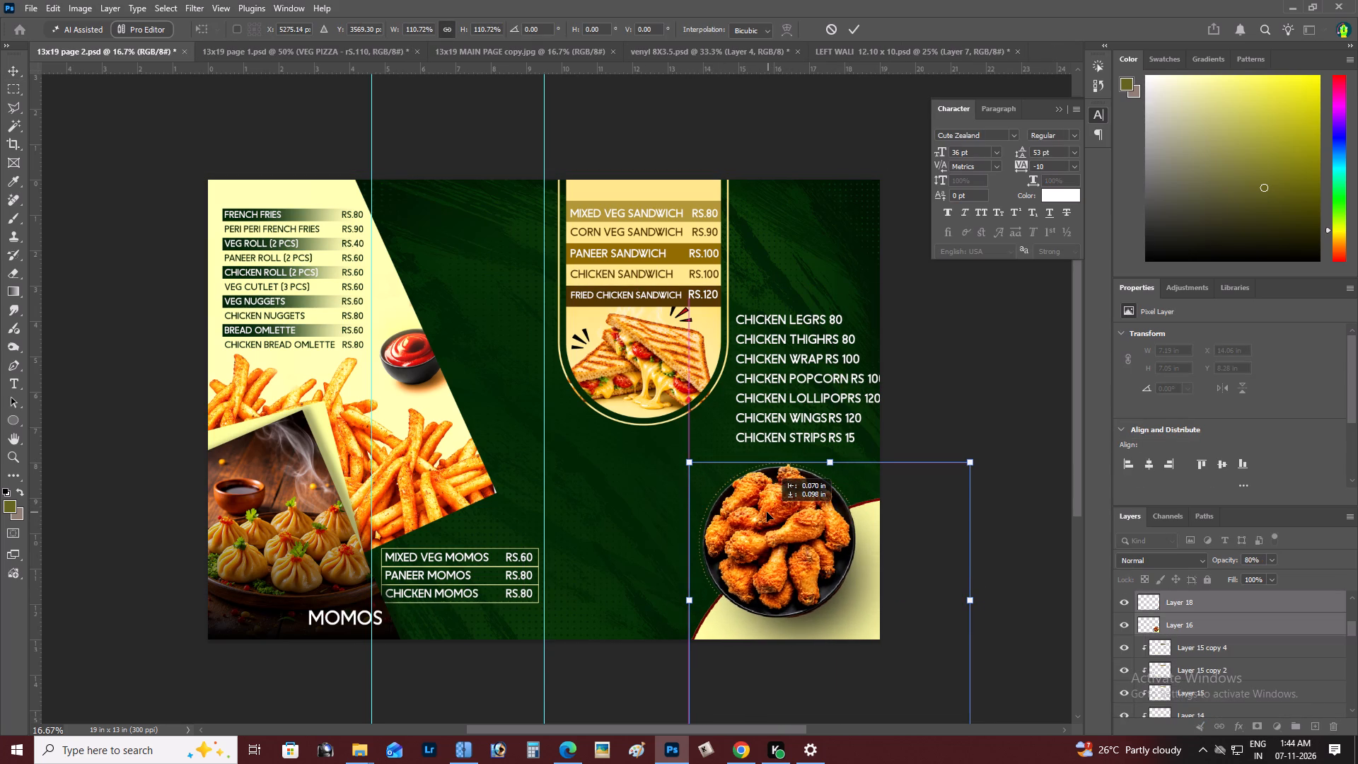
drag(767, 512, 774, 516)
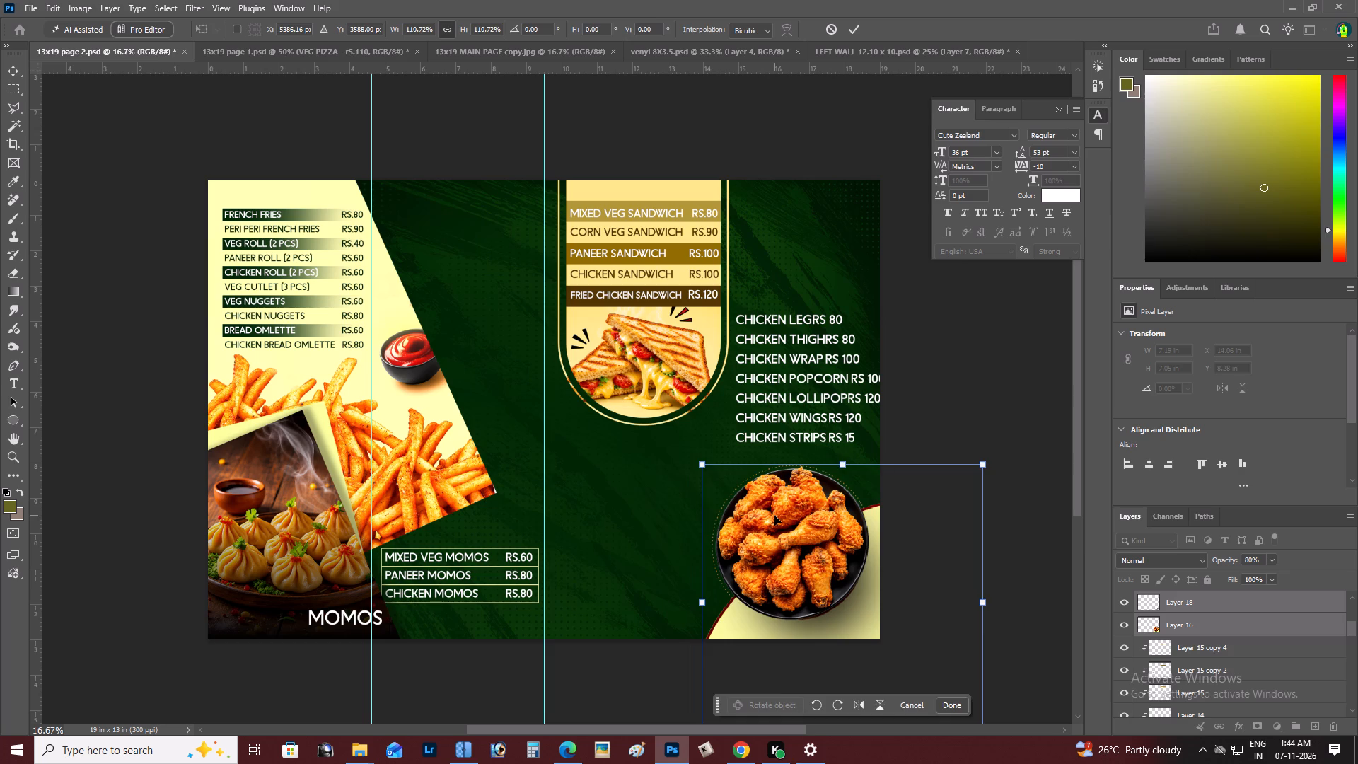
key(ctrl+Return)
key(v)
key(shift+Down)
key(shift+Down)
key(shift+Down)
key(shift+Down)
key(shift+Down)
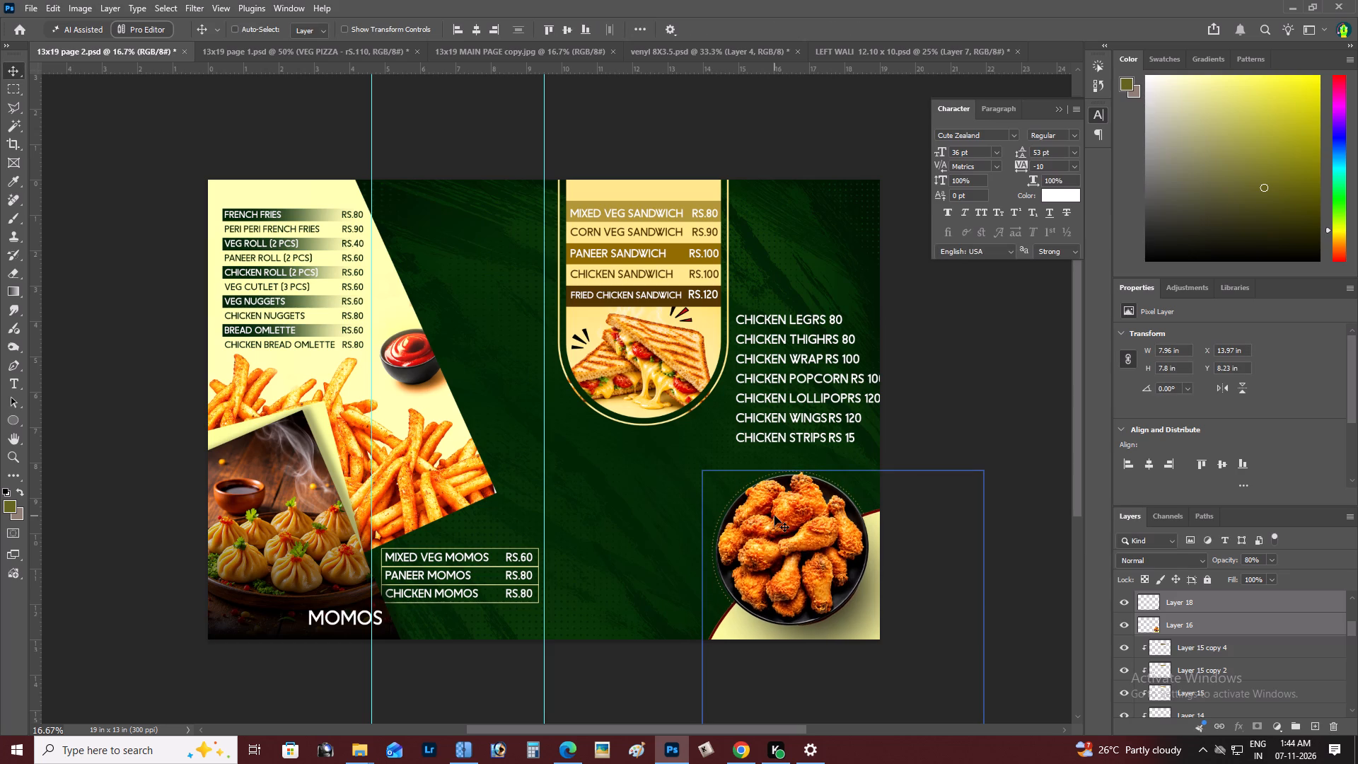
key(shift+Right)
key(Down)
key(Left)
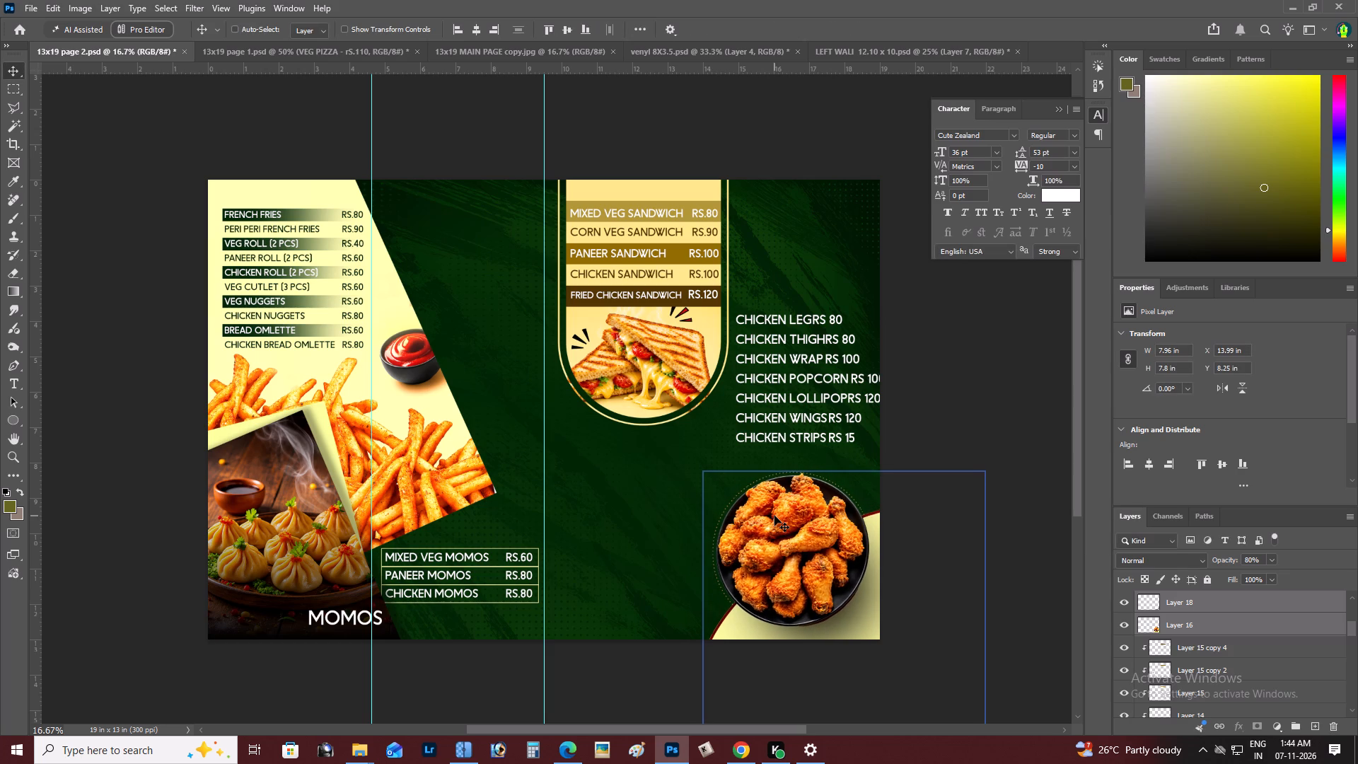
key(Down)
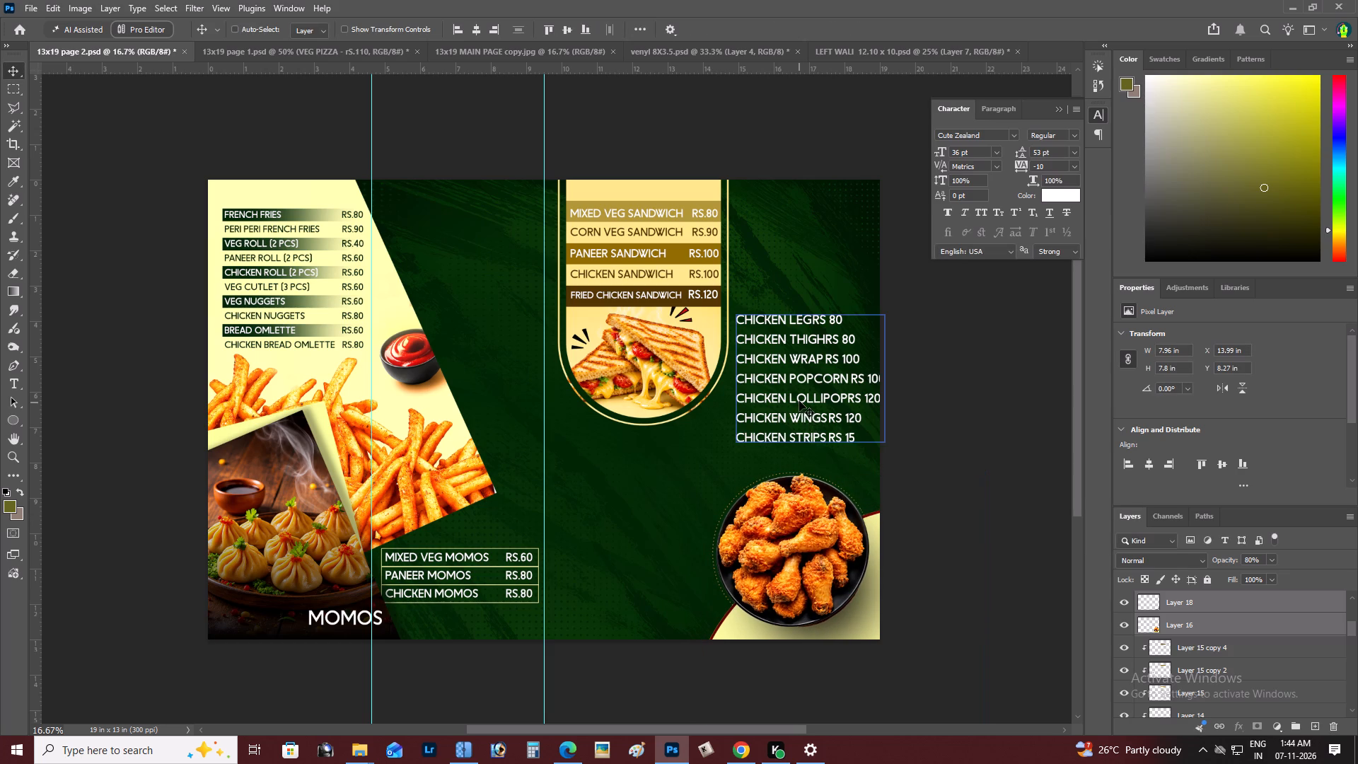
Move the chicken item list into the space below the sandwich panel, just left of the fried chicken plate.
right_click(799, 401)
click(817, 407)
drag(816, 407, 652, 533)
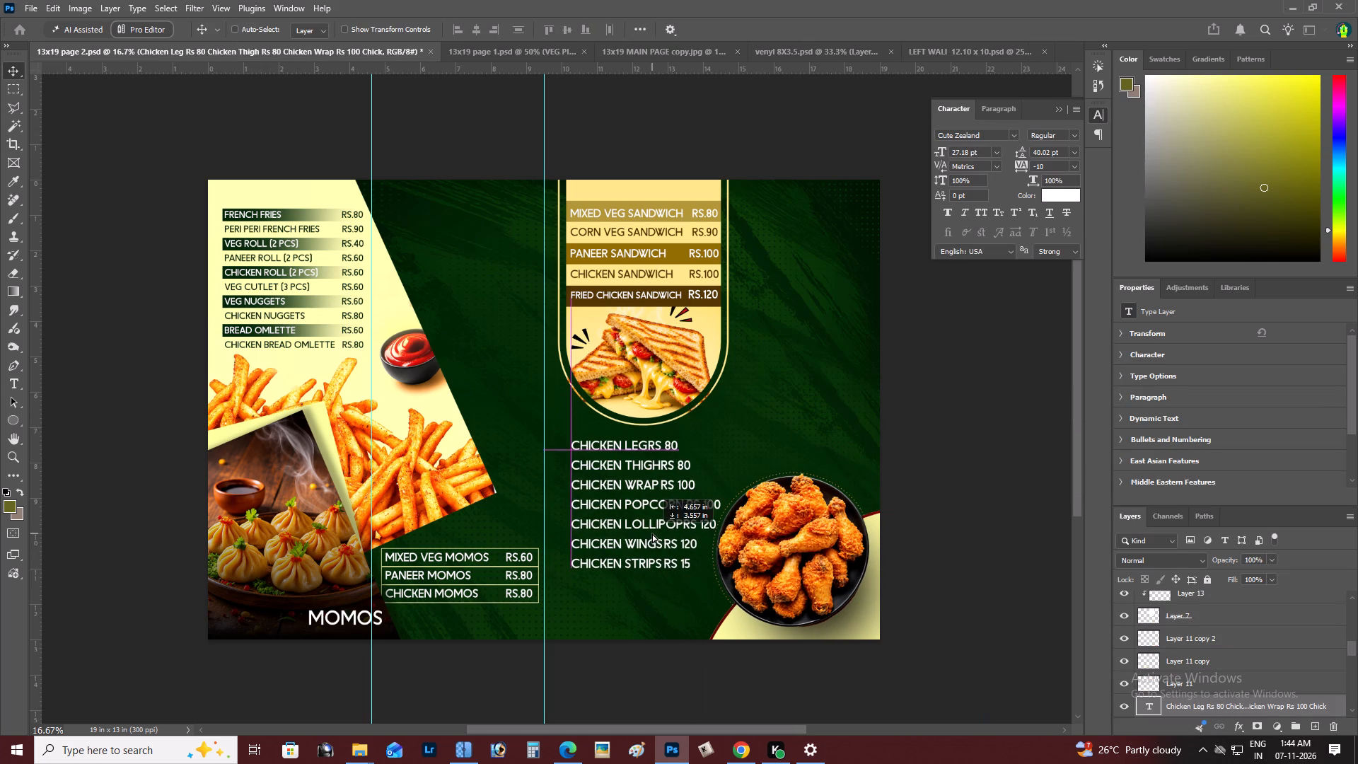
drag(652, 533, 641, 540)
key(z)
alt+click(651, 518)
right_click(651, 518)
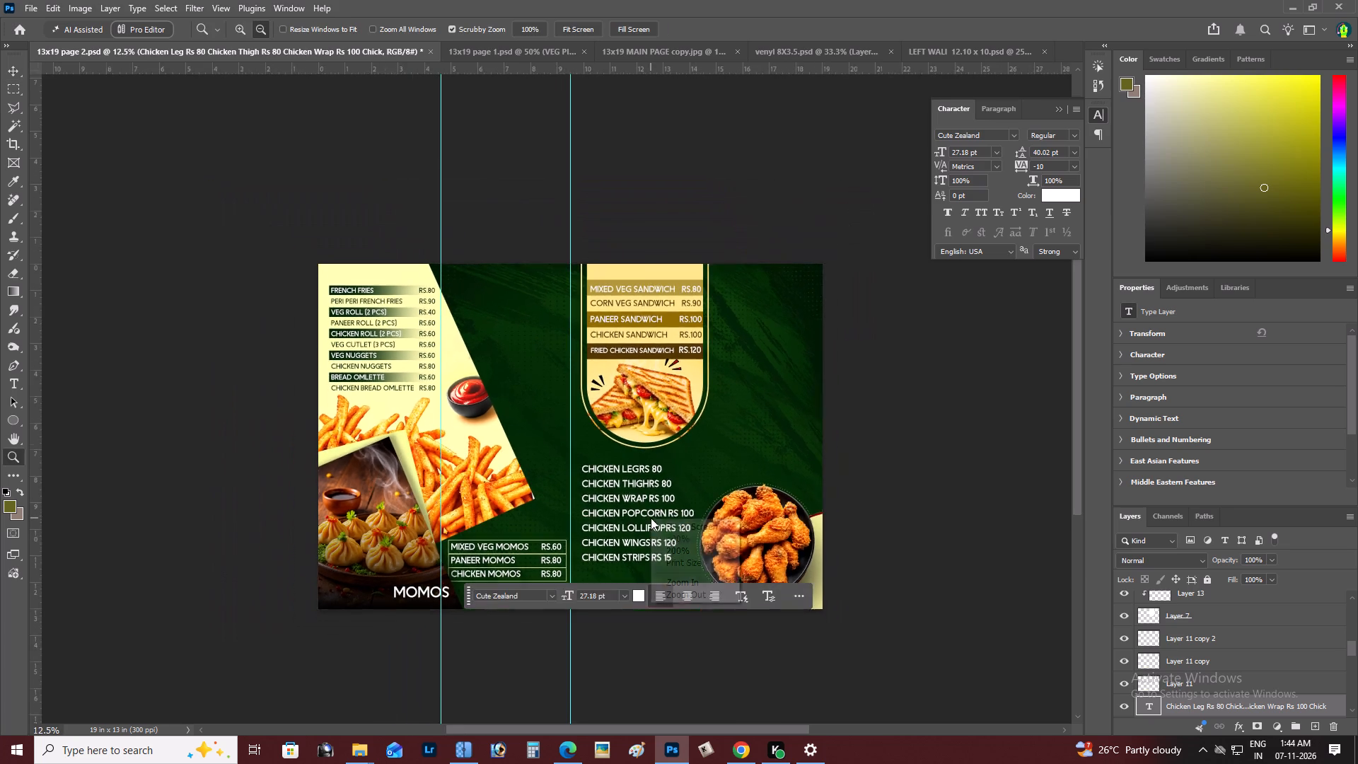
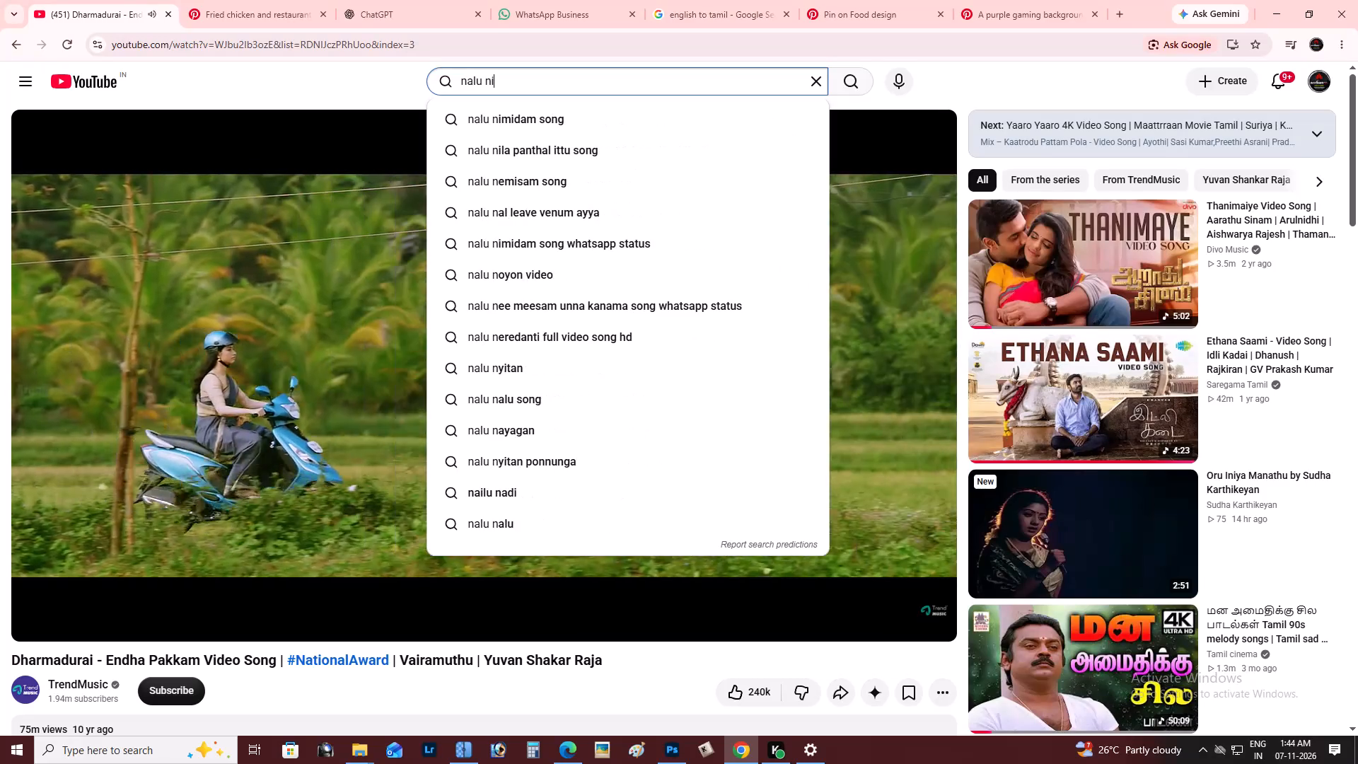
Search YouTube for "nalu nimidam song" and open the Naalu Nimisham lyric video.
key(Down)
key(Return)
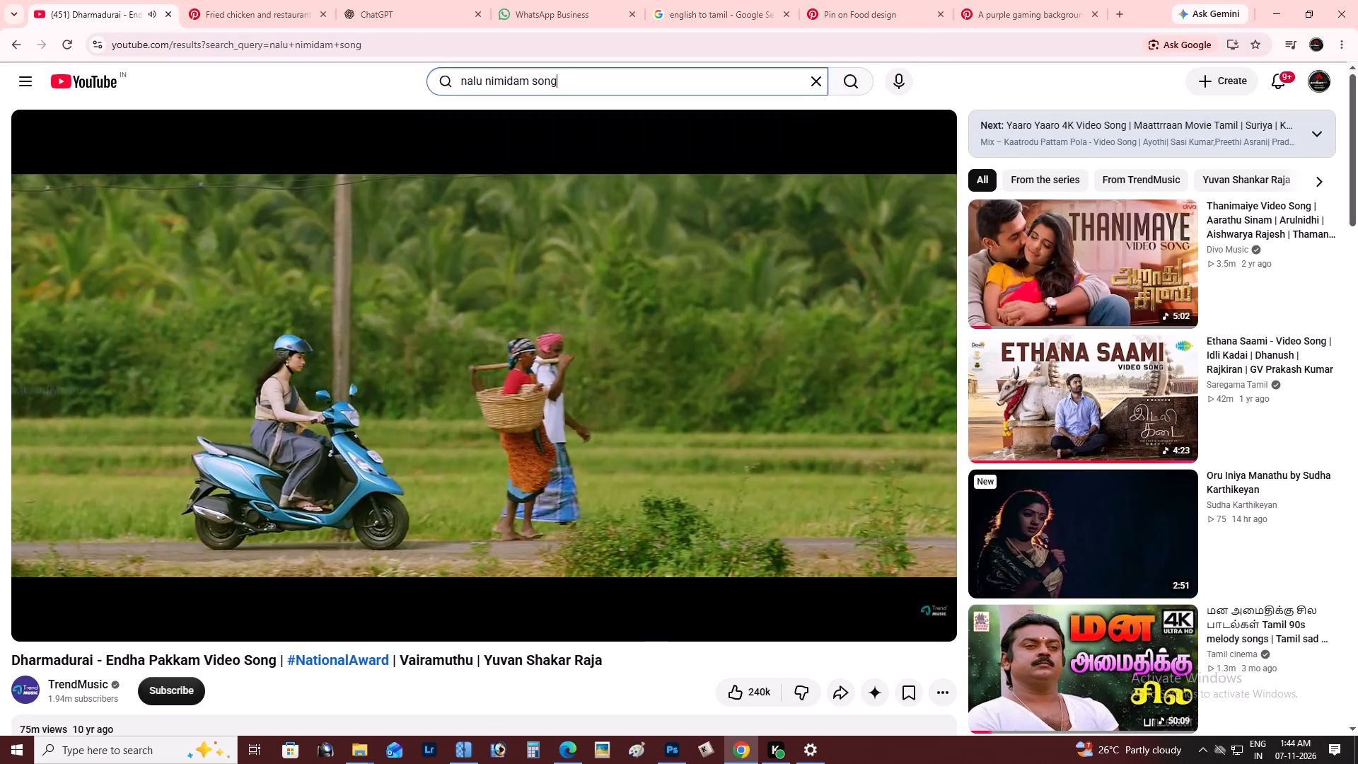
click(525, 404)
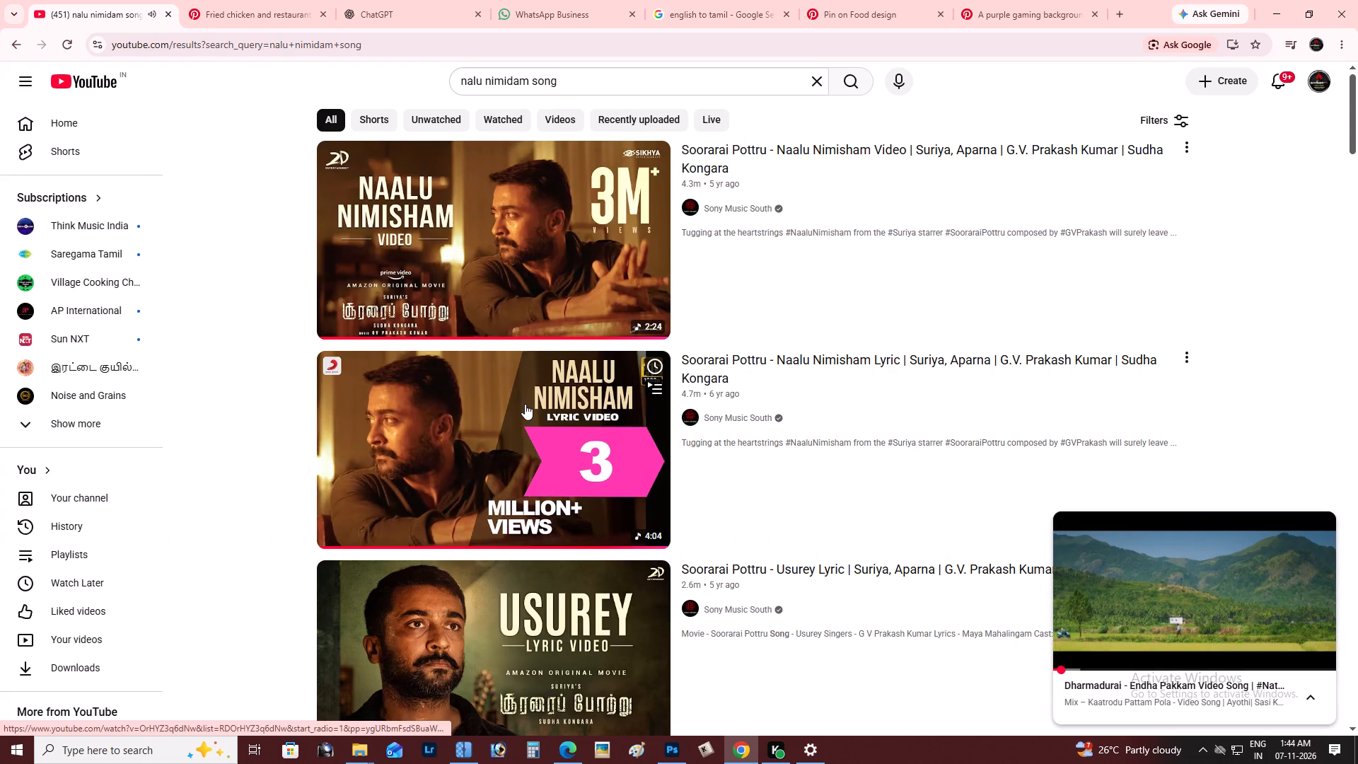
Switch back to Photoshop and scale the chicken item list up to about 104.6% around its centre.
key(alt+Tab)
key(z)
double_click(674, 519)
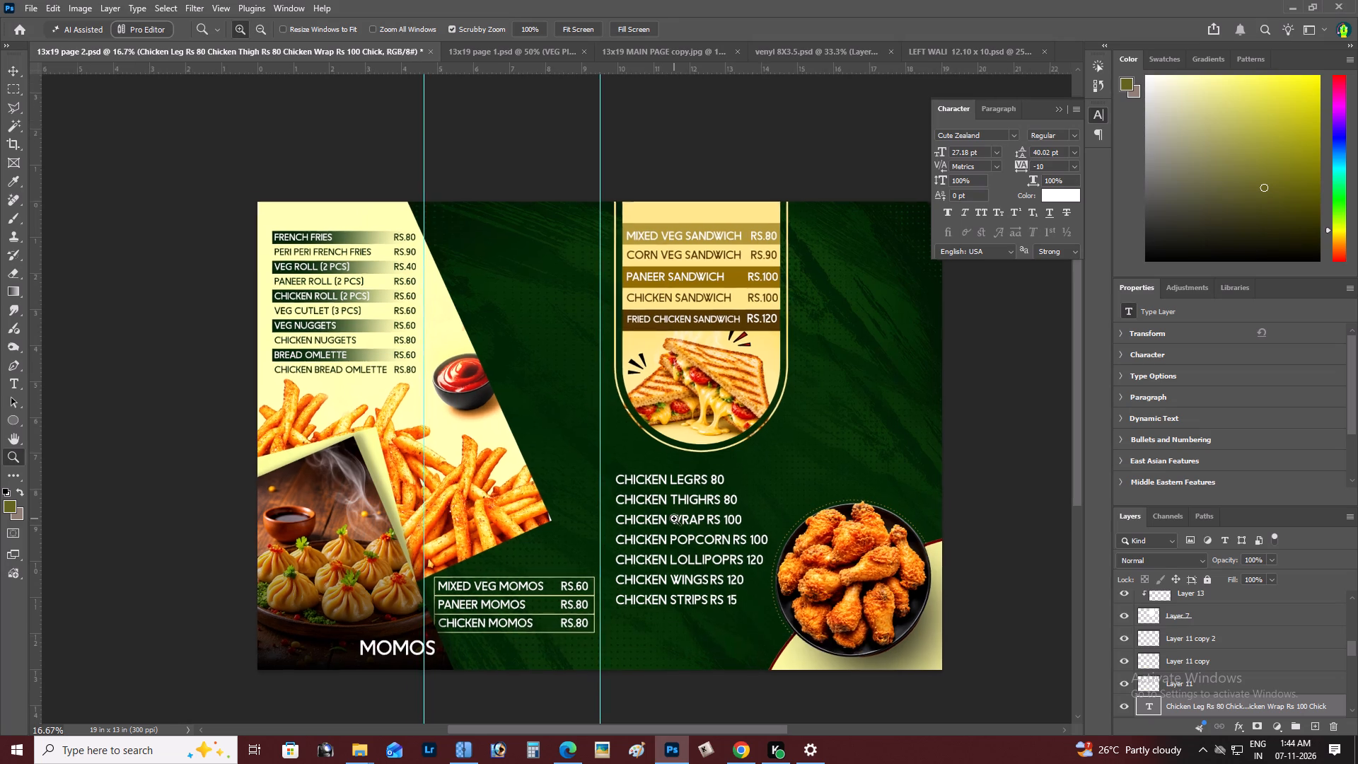
key(space)
key(space)
drag(678, 492, 634, 416)
key(t)
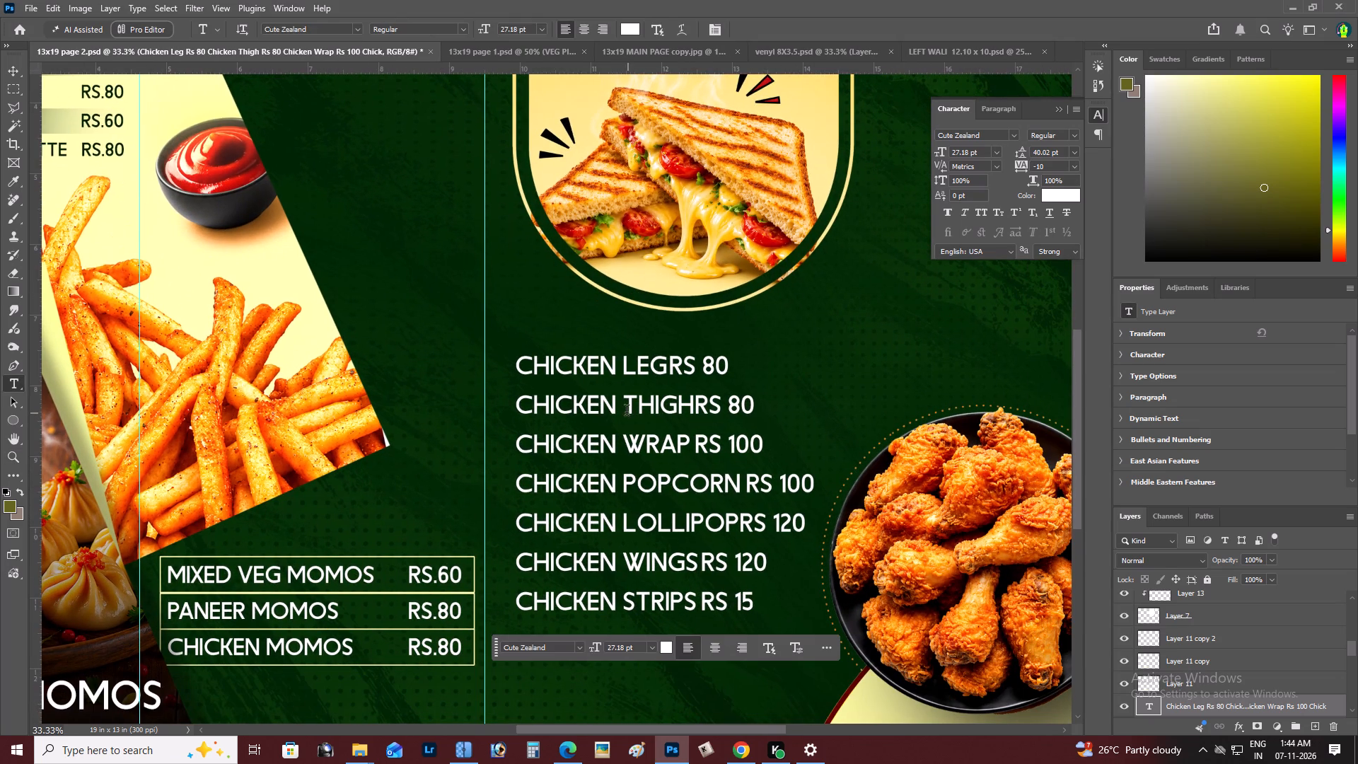
click(627, 412)
key(ctrl+a)
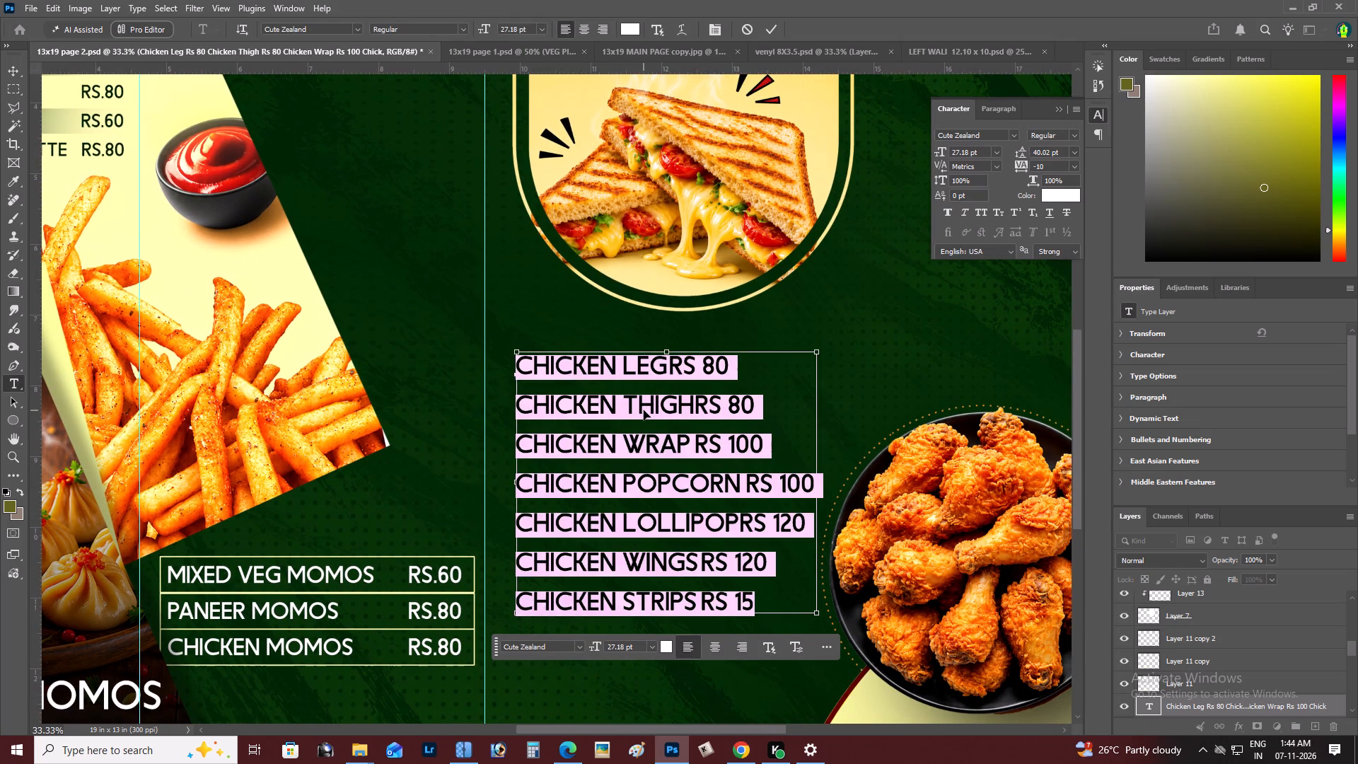
key(ctrl+Return)
key(ctrl+t)
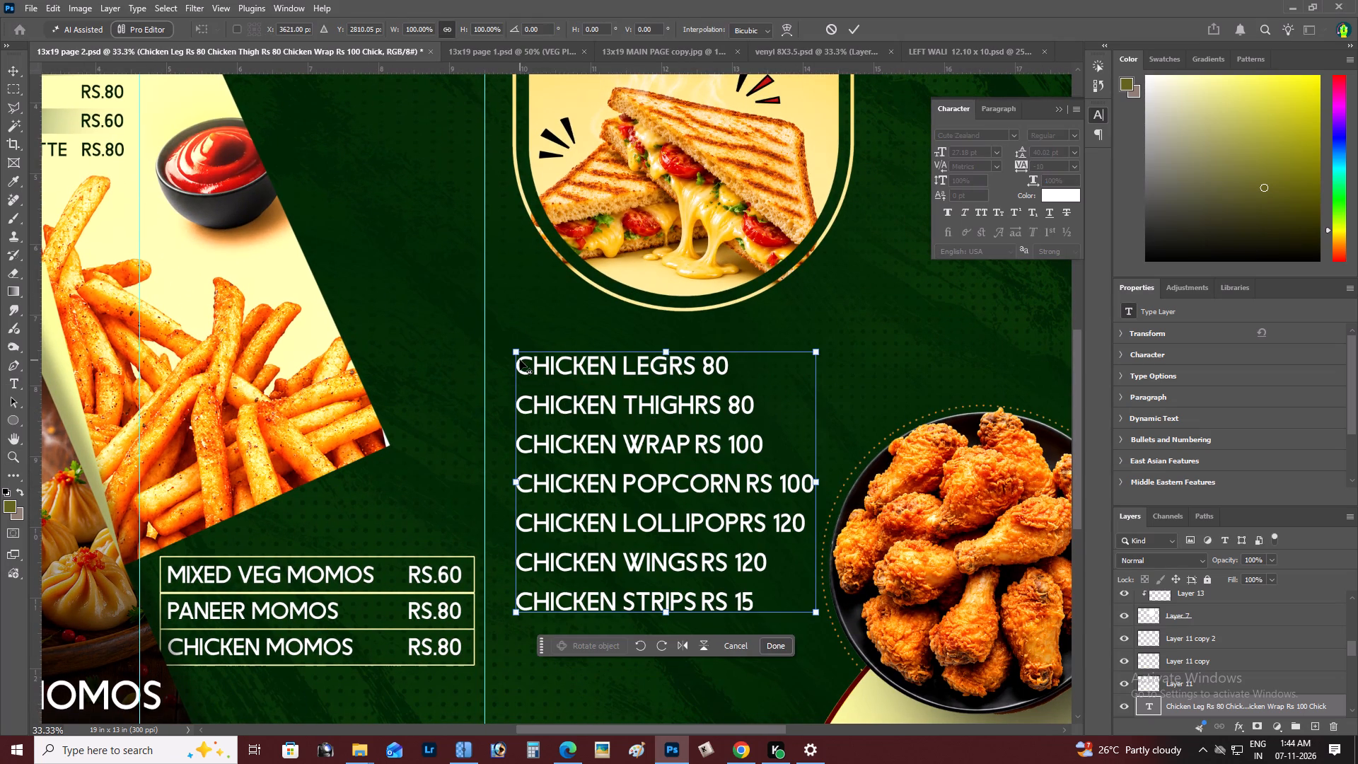
alt+drag(518, 355, 510, 350)
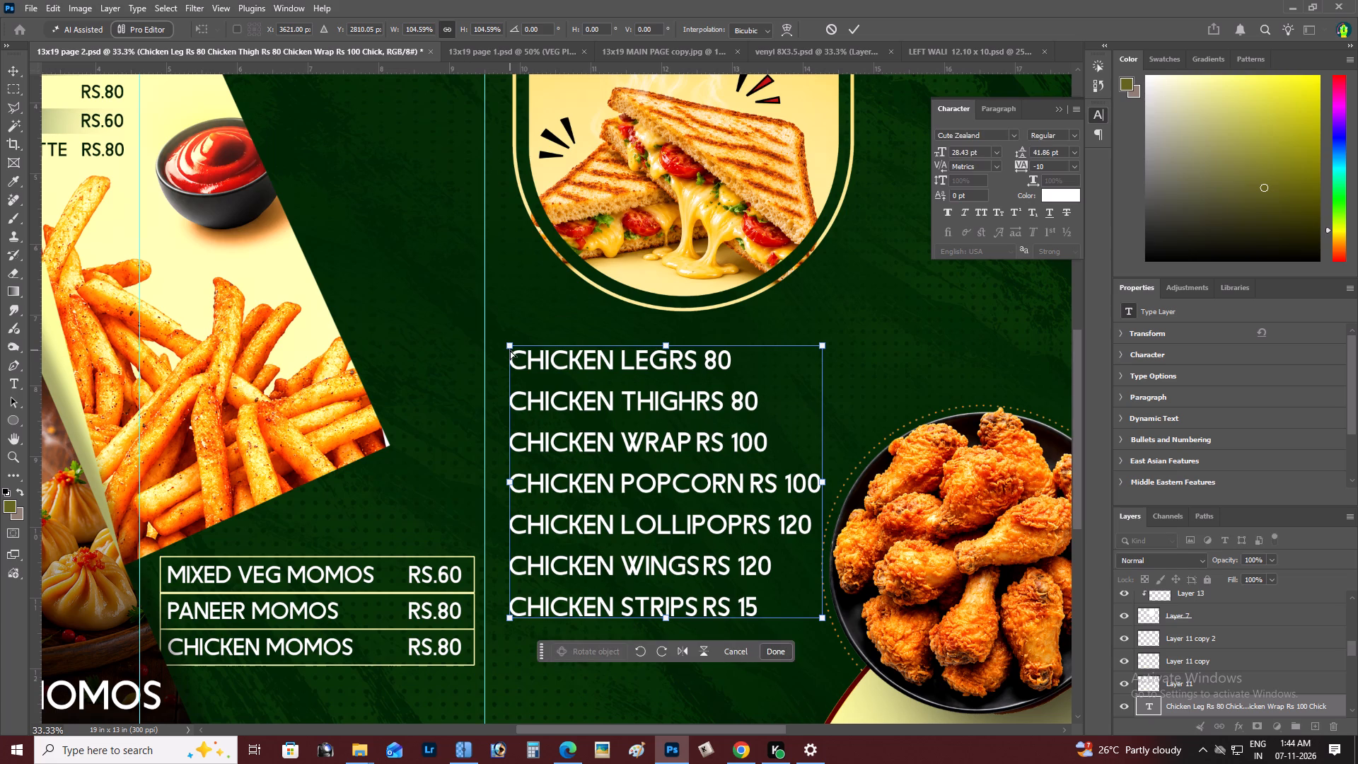
key(ctrl+Return)
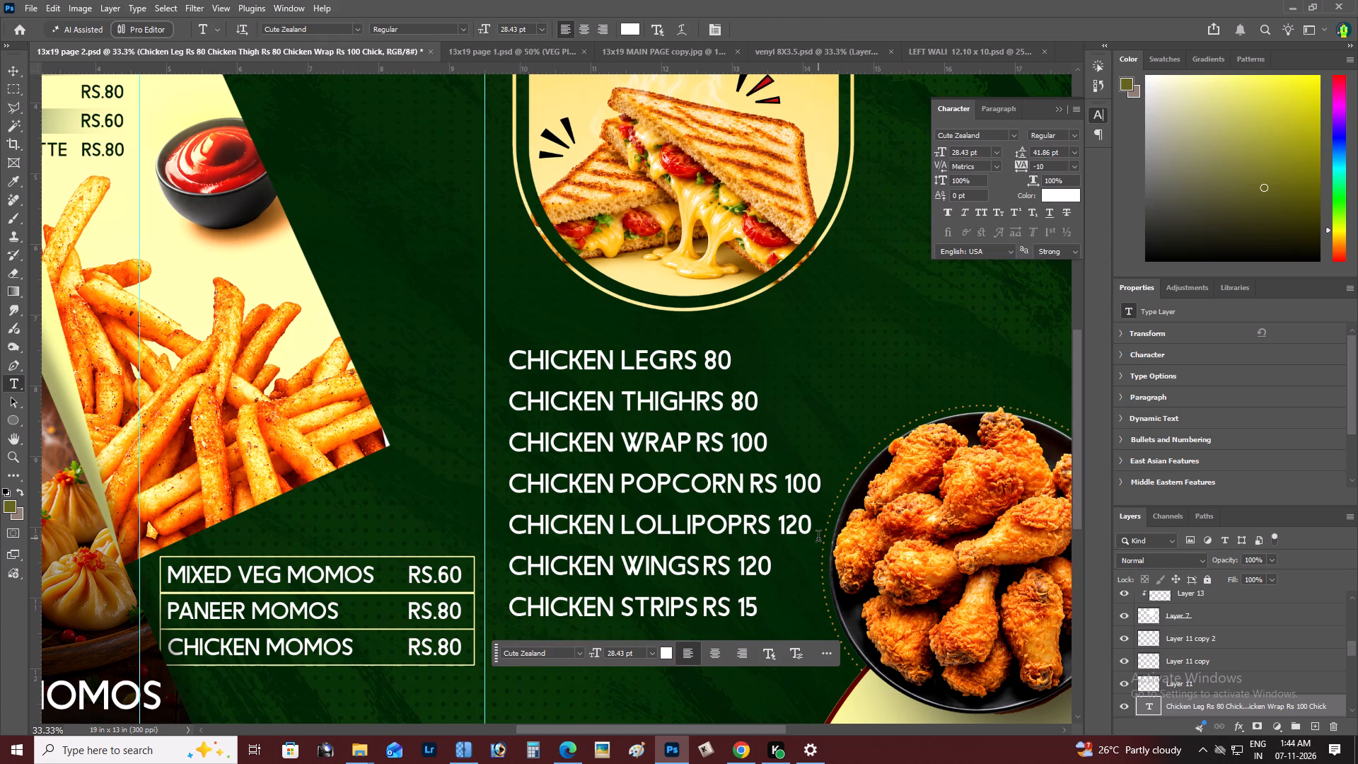
Nudge the chicken item list slightly left, away from the fried chicken plate.
key(v)
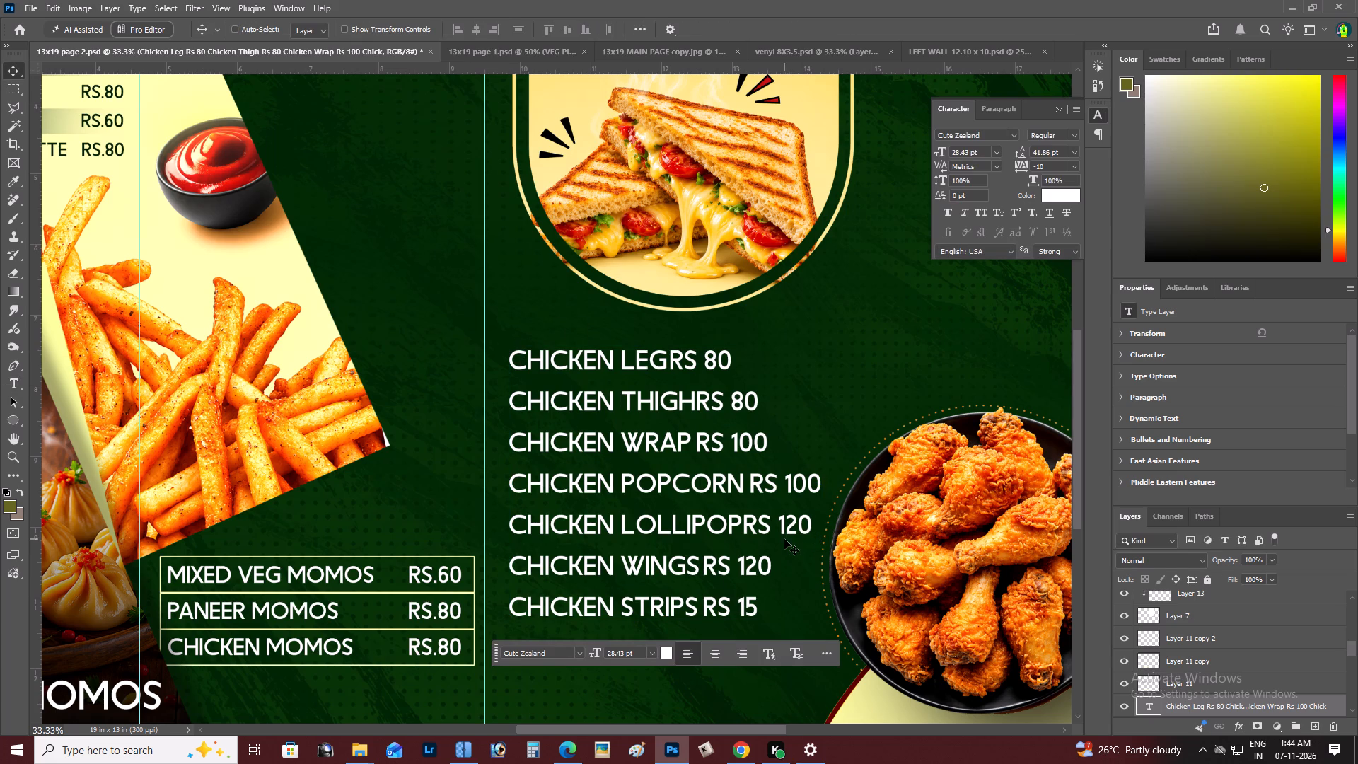
key(shift+Left)
key(shift+Left)
key(shift+Right)
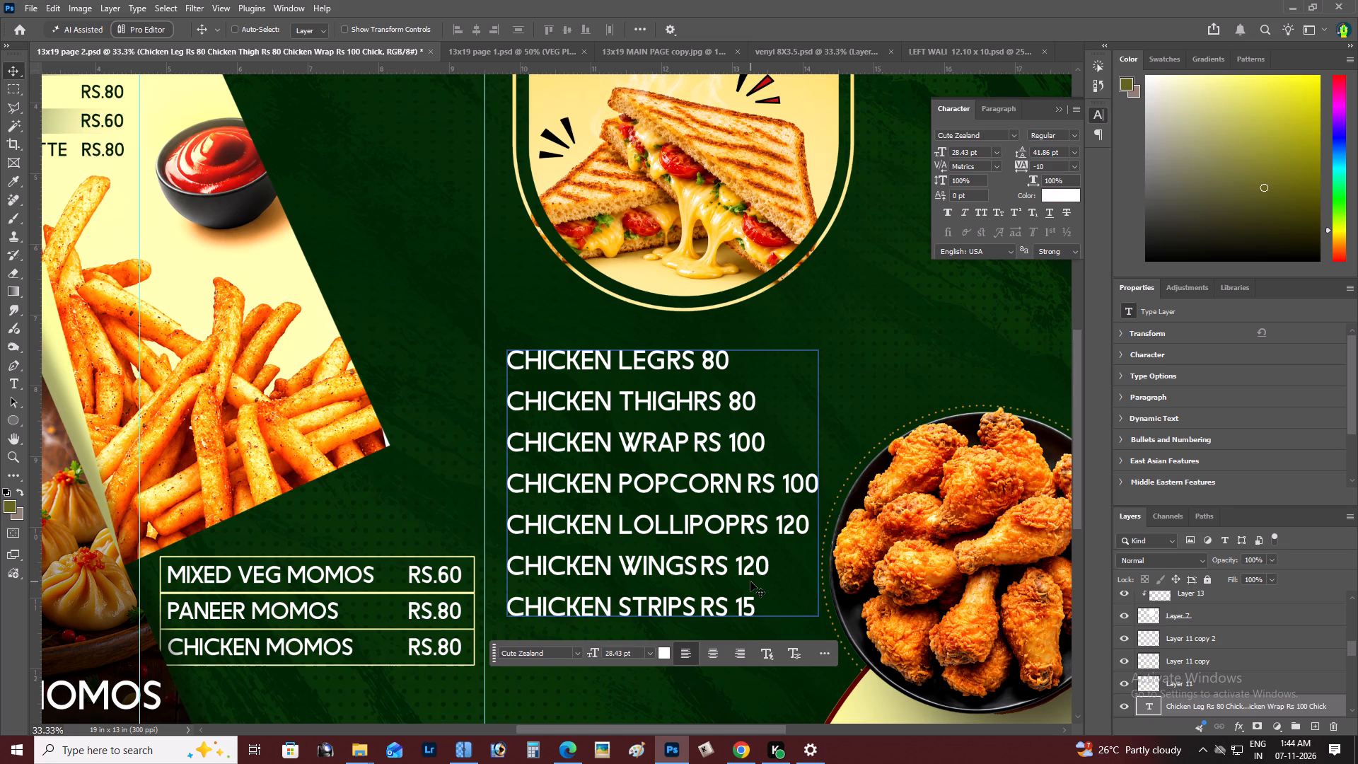
Nudge the fried chicken plate slightly right and down, to about X 14.05 in and Y 8.47 in.
key(t)
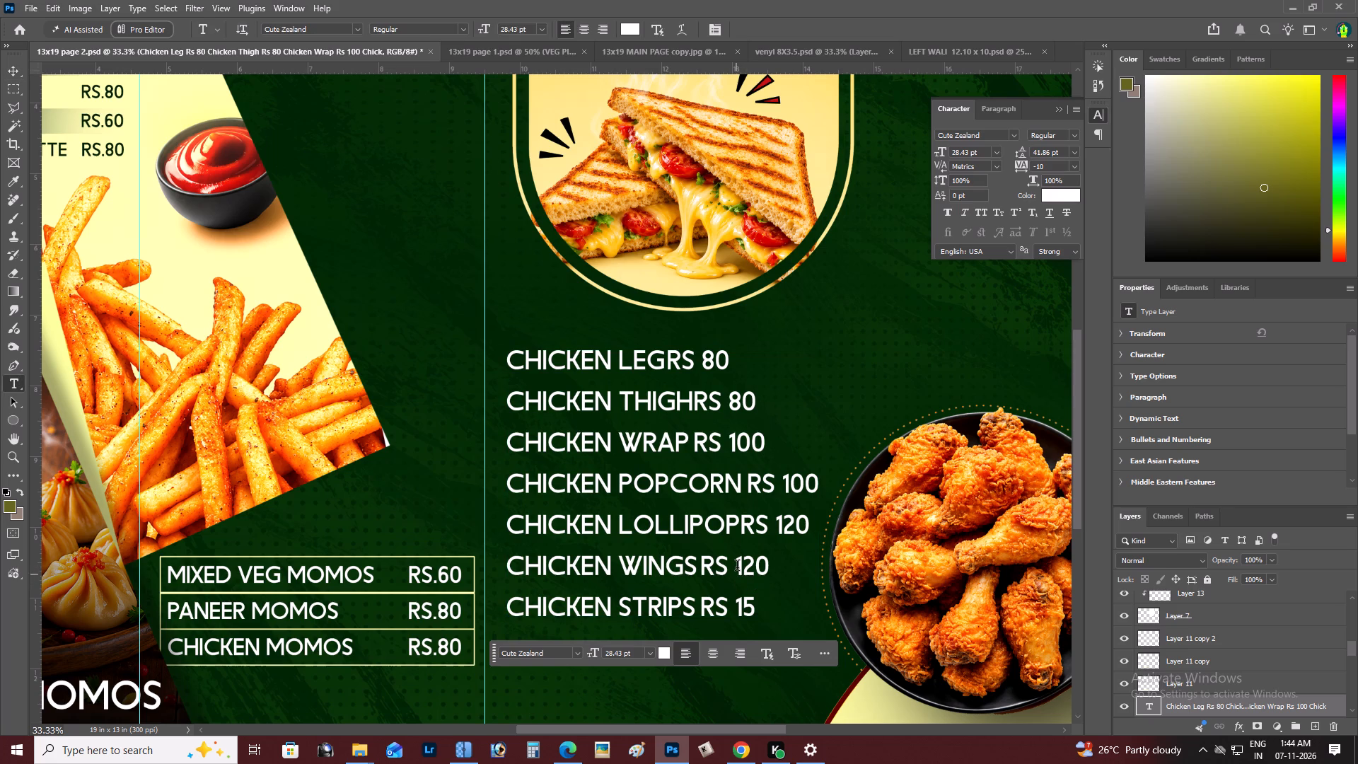
key(space)
key(space)
key(space)
key(space)
key(space)
key(space)
key(space)
key(space)
key(space)
key(space)
key(space)
key(space)
key(space)
key(space)
key(space)
key(space)
key(space)
drag(626, 487, 471, 441)
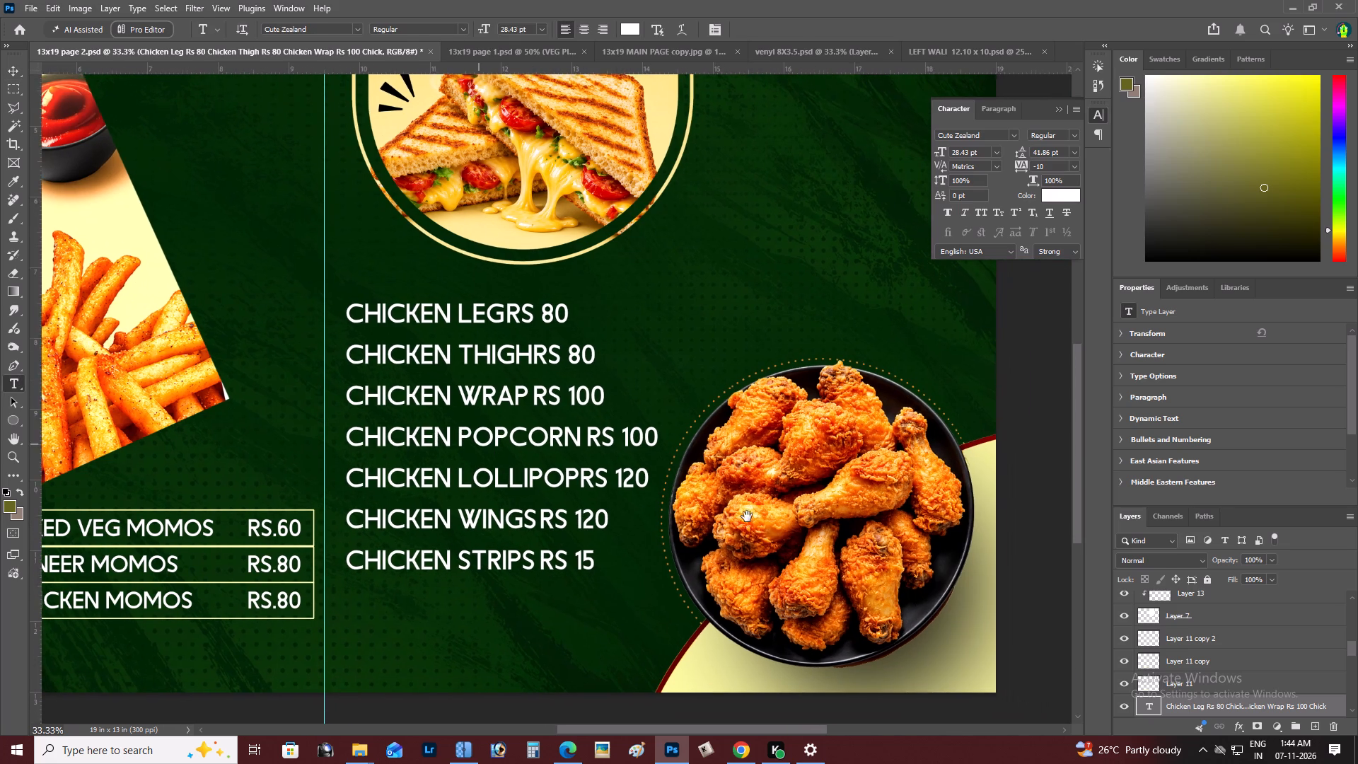
key(b)
right_click(825, 484)
key(v)
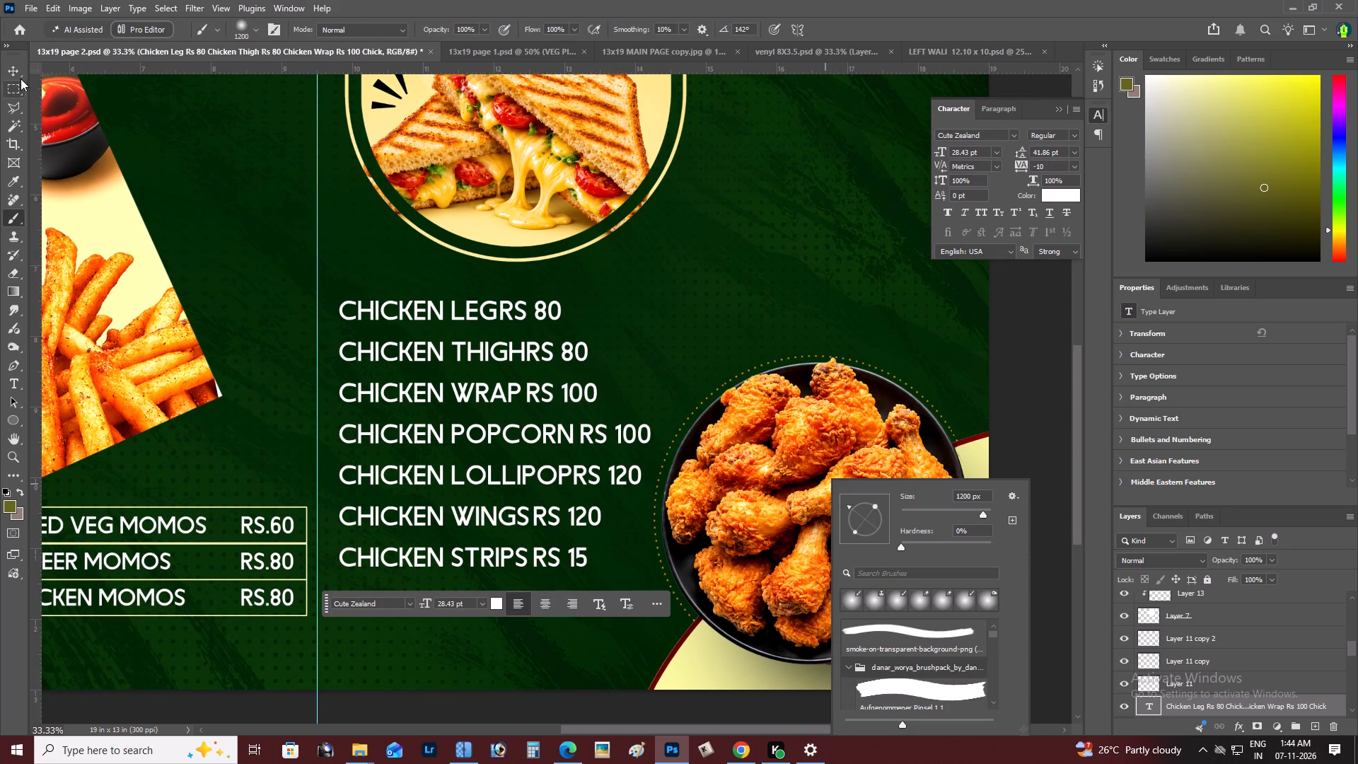
click(23, 79)
click(18, 68)
right_click(825, 578)
click(834, 581)
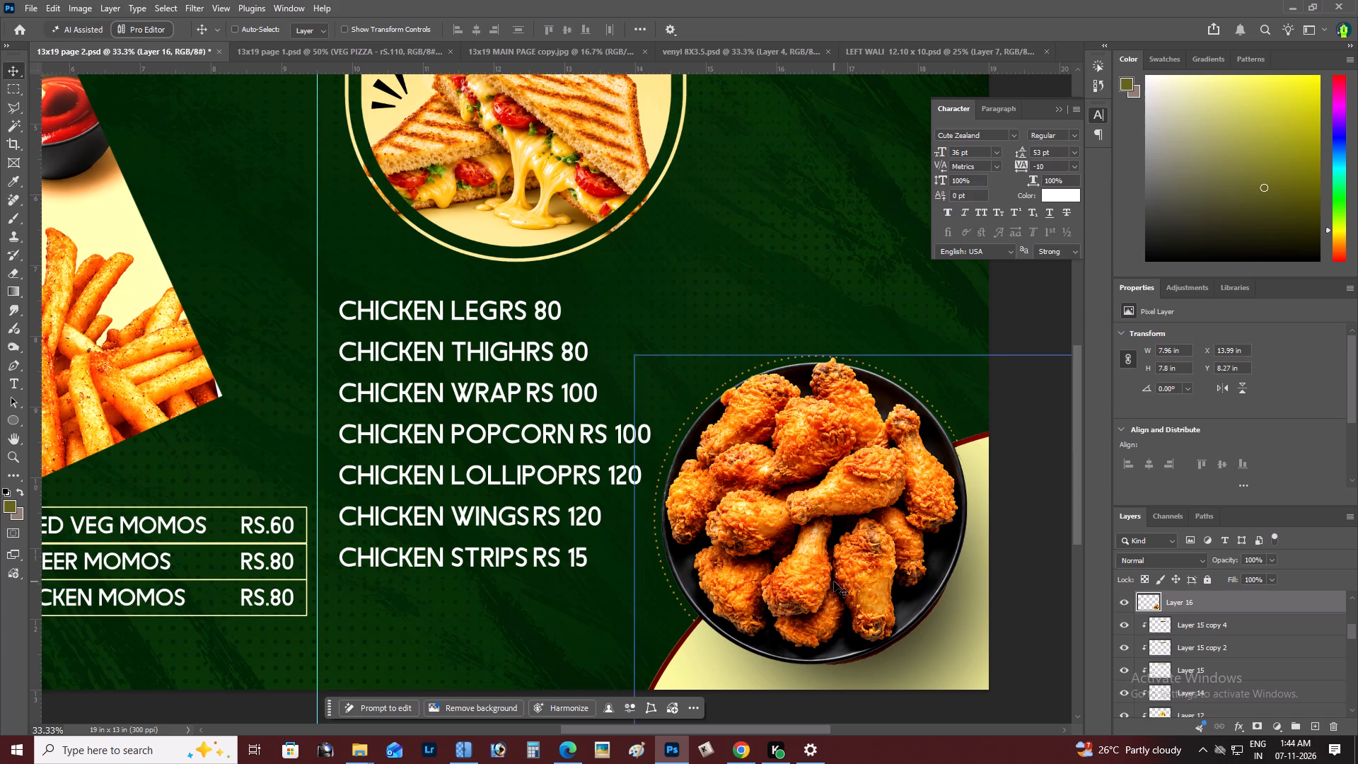
key(shift+Right)
key(shift+Right)
key(shift+Right)
key(shift+Right)
key(shift+Down)
key(shift+Down)
key(shift+Down)
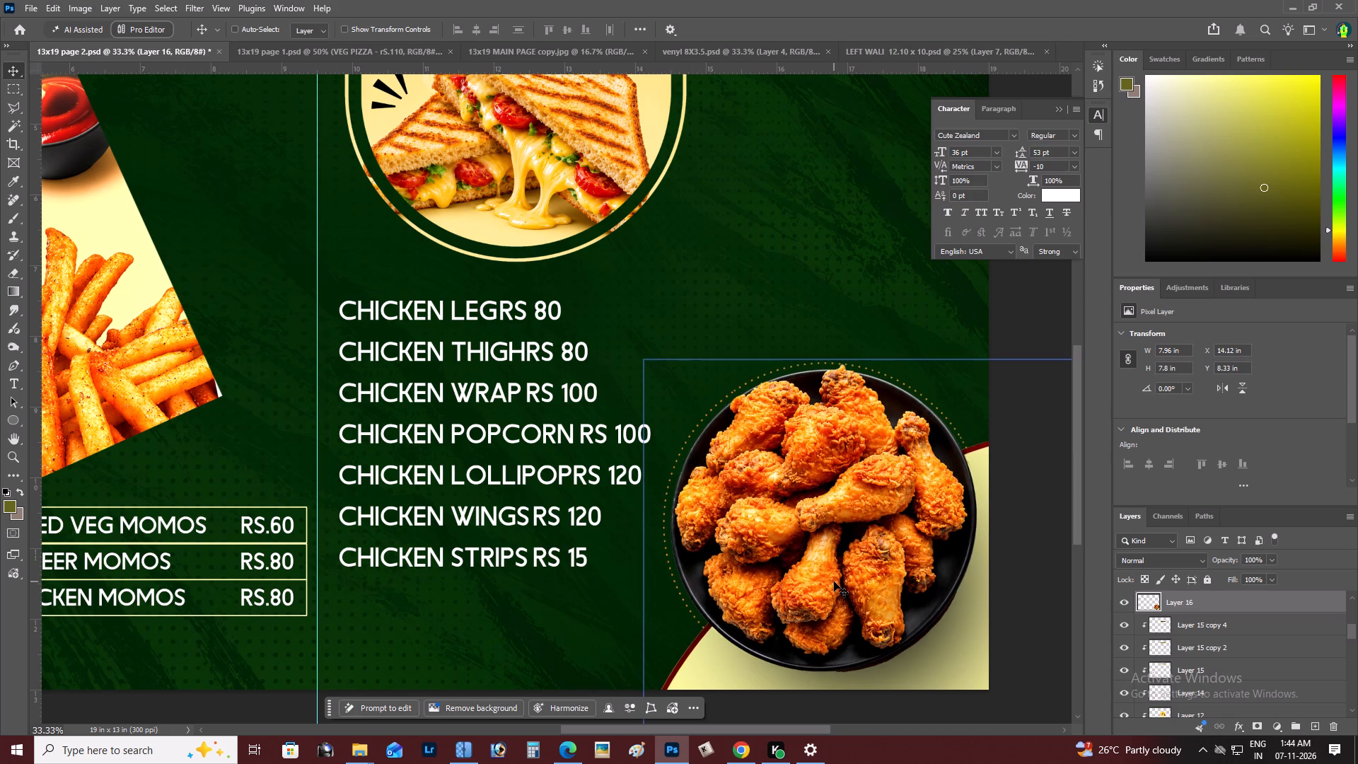
key(shift+Down)
key(shift+Left)
key(shift+Left)
key(shift+Down)
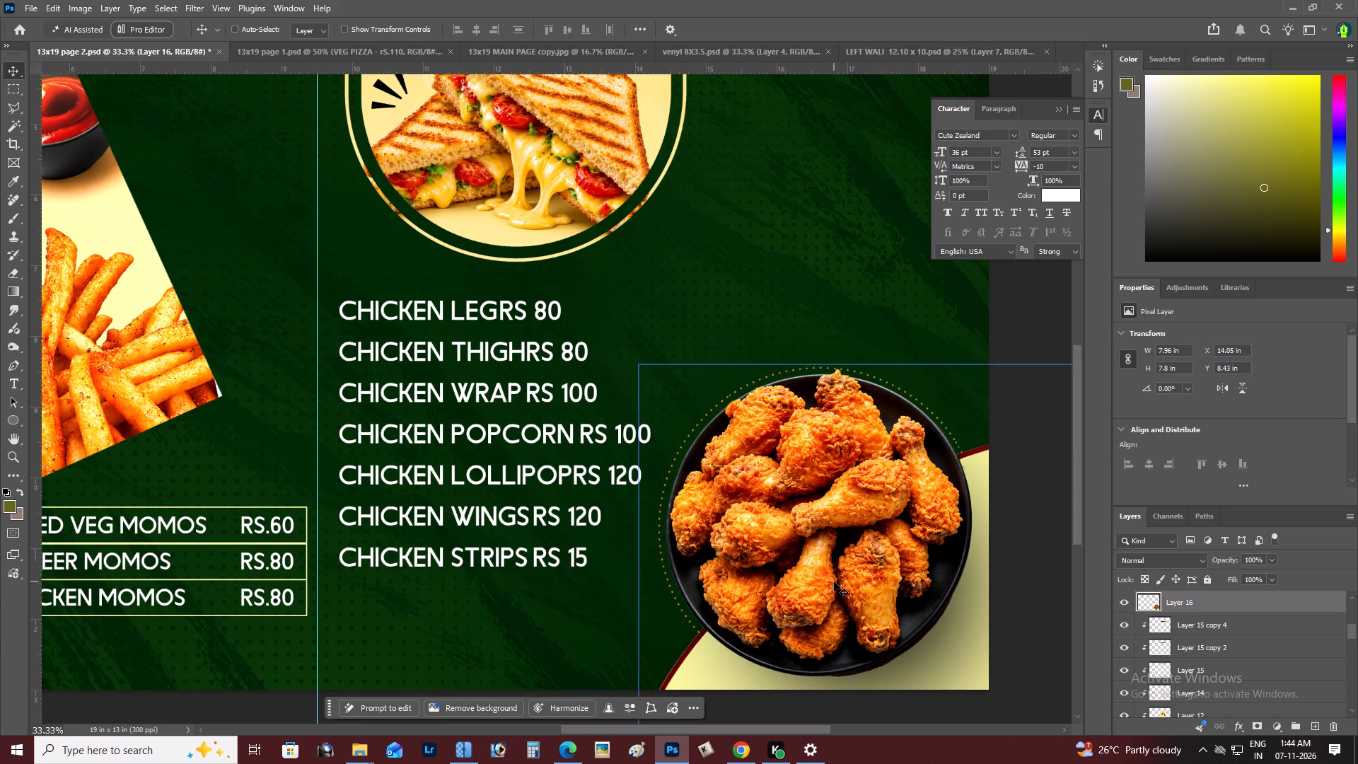
key(shift+Down)
Rewrite the Chicken Popcorn price as RS.100 and add spaces between it and the item name.
key(z)
scroll(834, 581, up, 1)
alt+click(845, 578)
right_click(845, 578)
click(869, 588)
key(space)
key(space)
key(space)
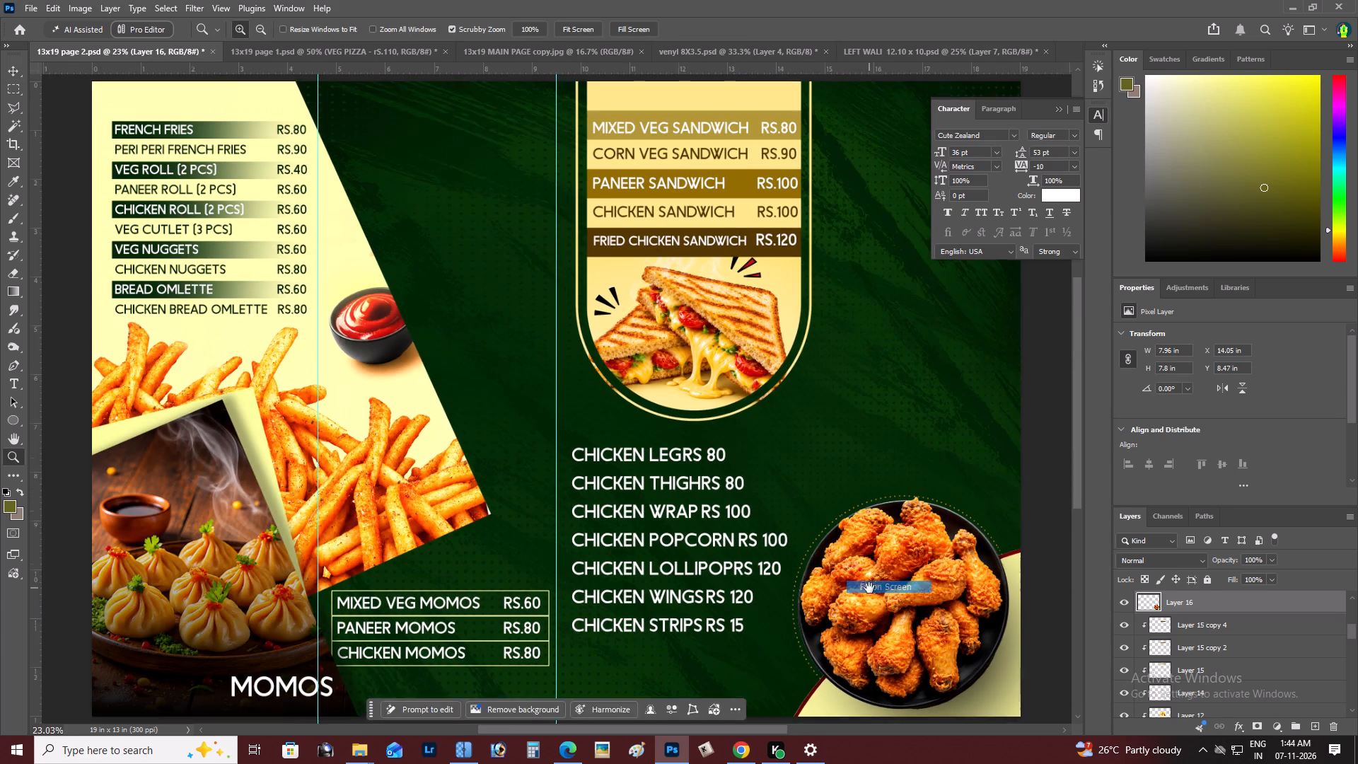
drag(869, 588, 896, 598)
key(z)
triple_click(719, 553)
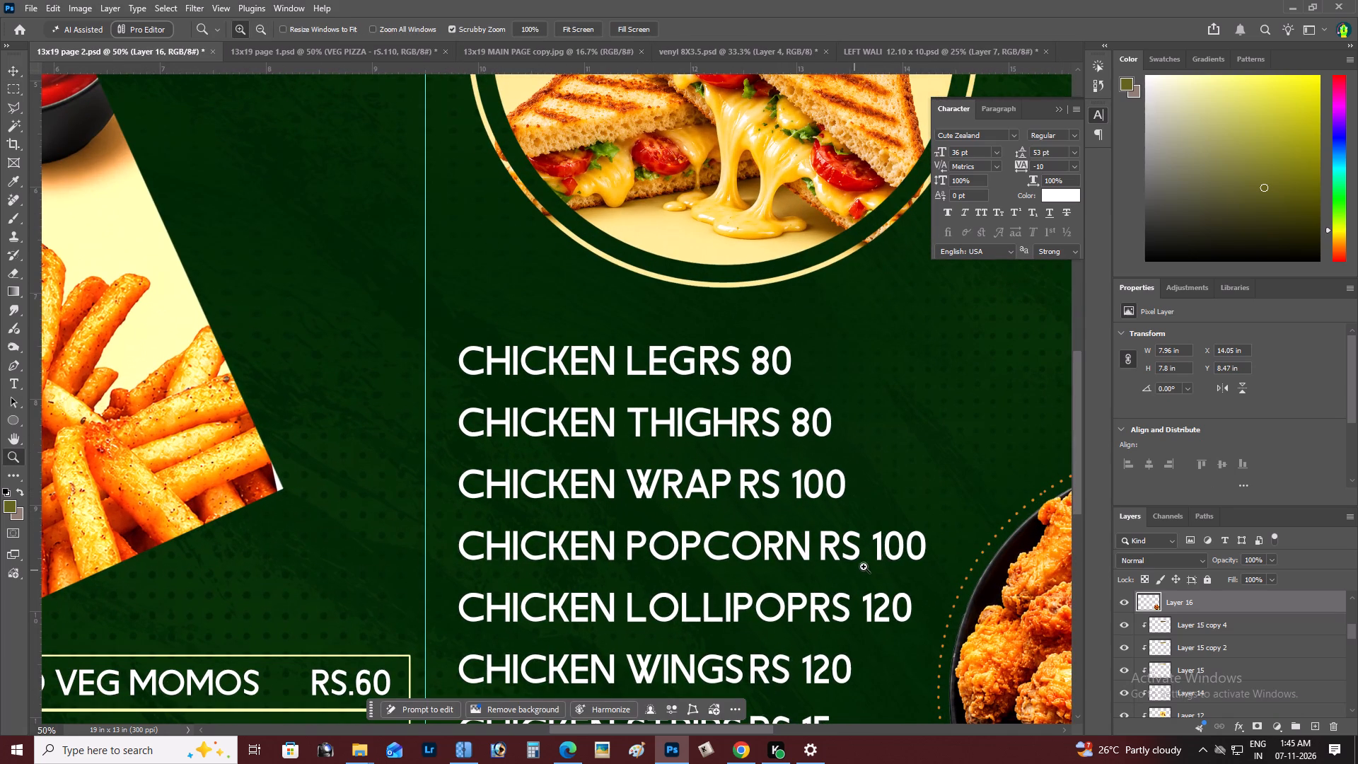
key(t)
click(874, 543)
key(BackSpace)
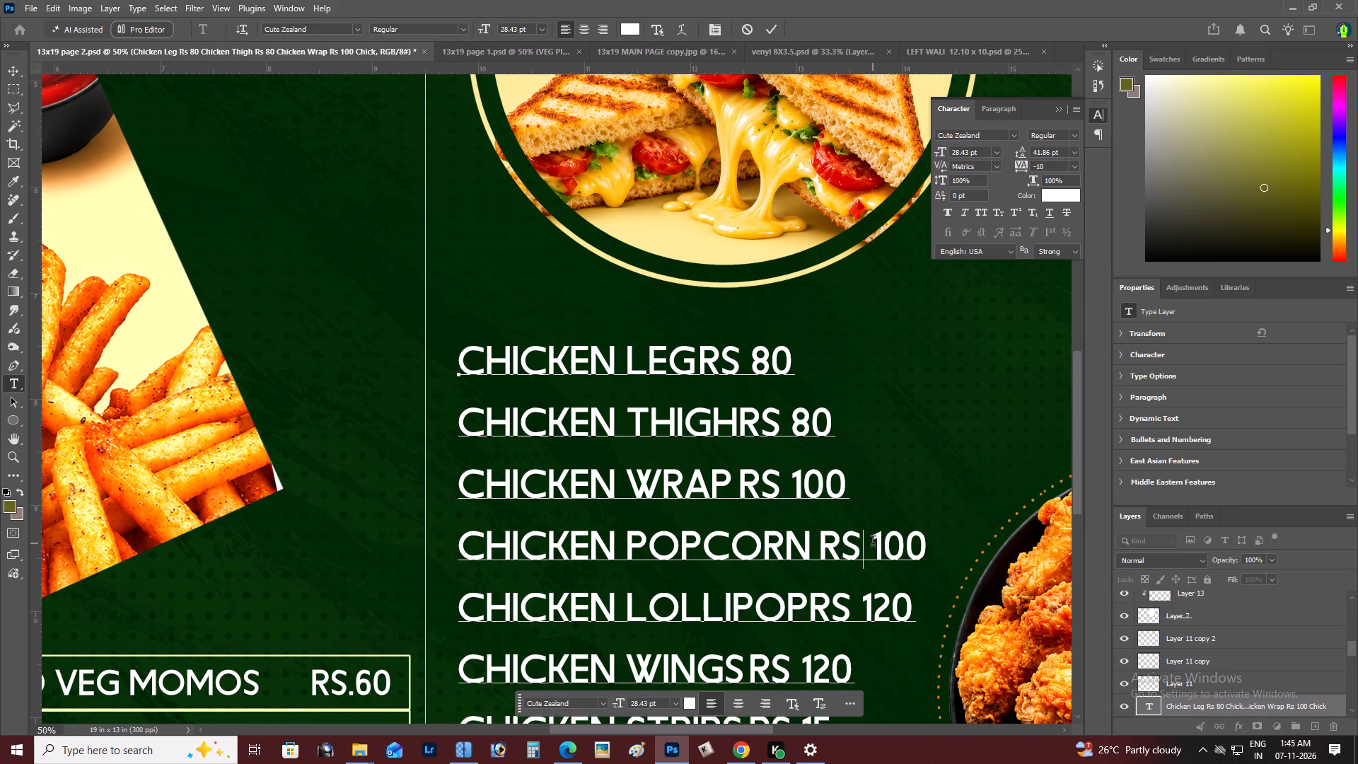
key(period)
key(Left)
key(Left)
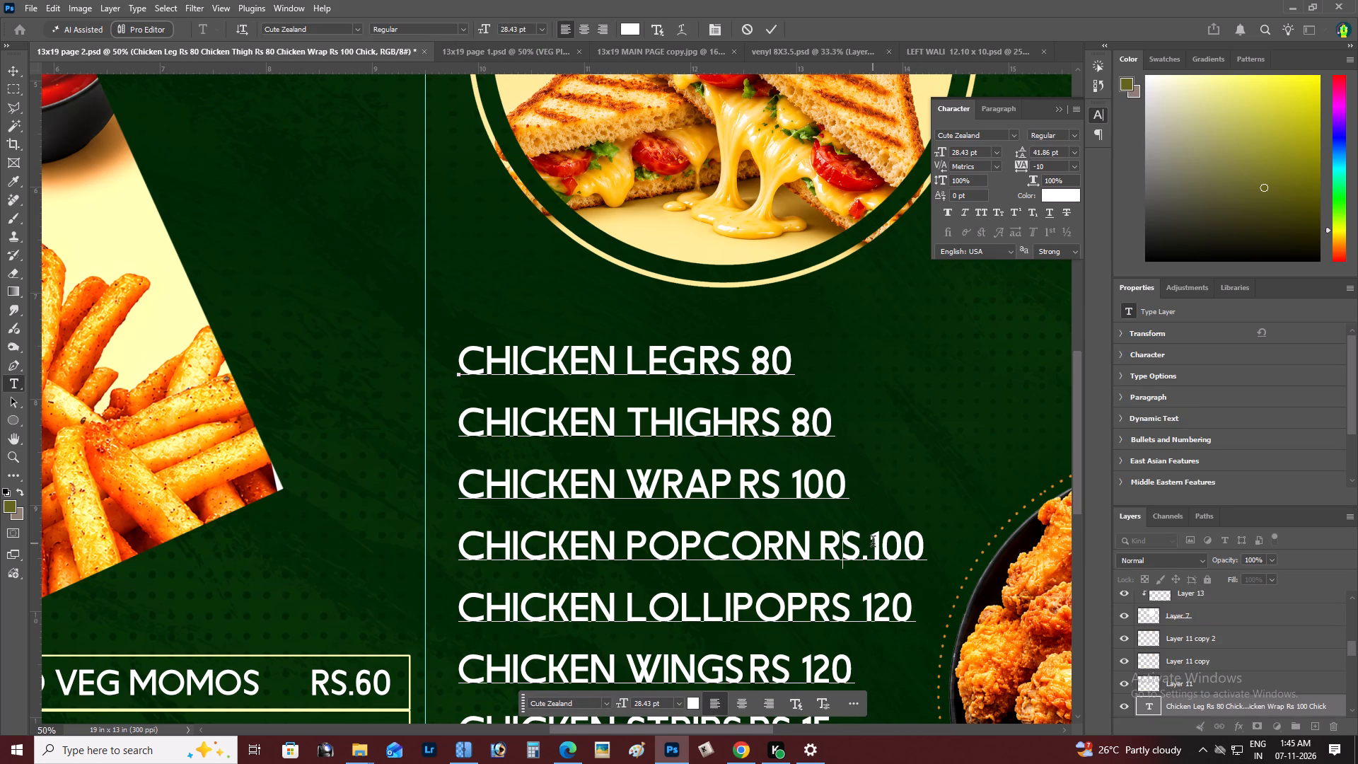
key(Left)
key(space)
key(space)
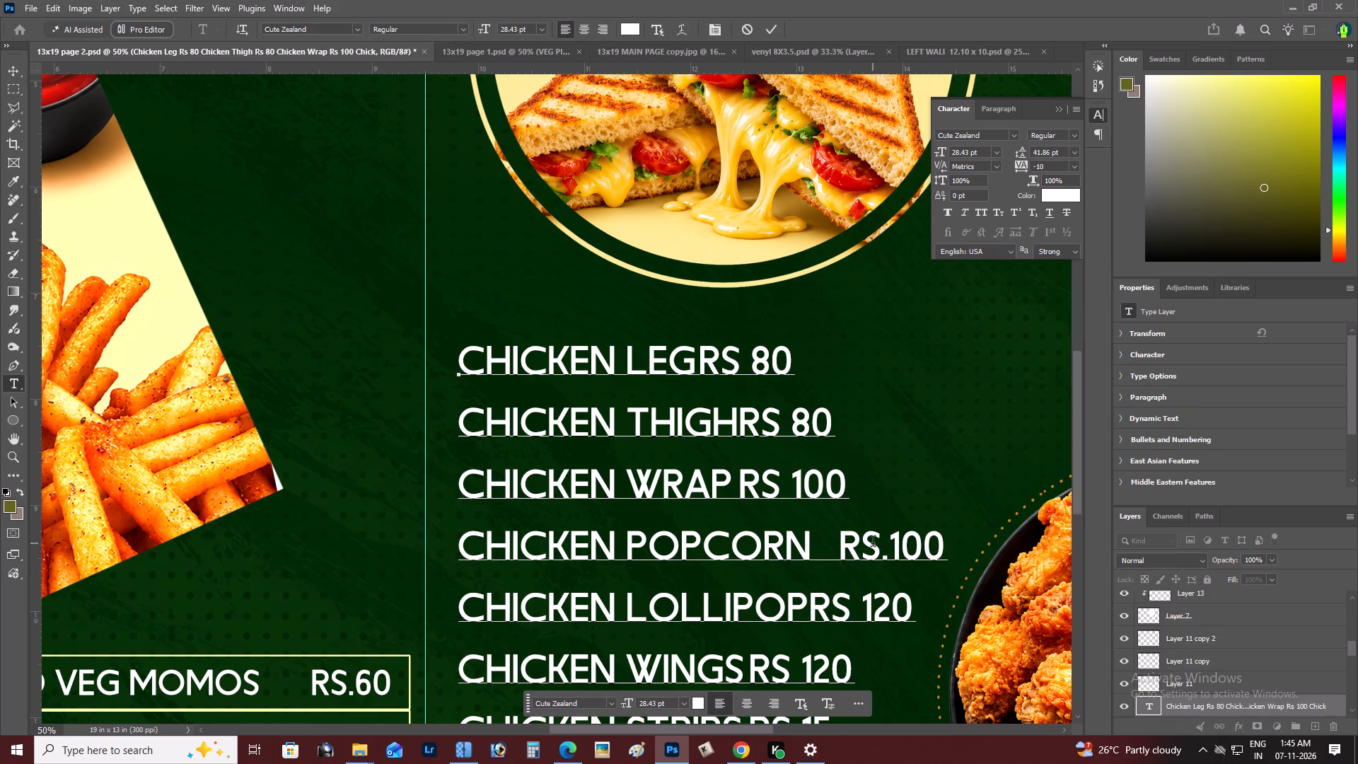
Rewrite the Chicken Lollipop price as RS.120 and space it out to line up with the popcorn price.
key(Down)
key(Right)
key(Right)
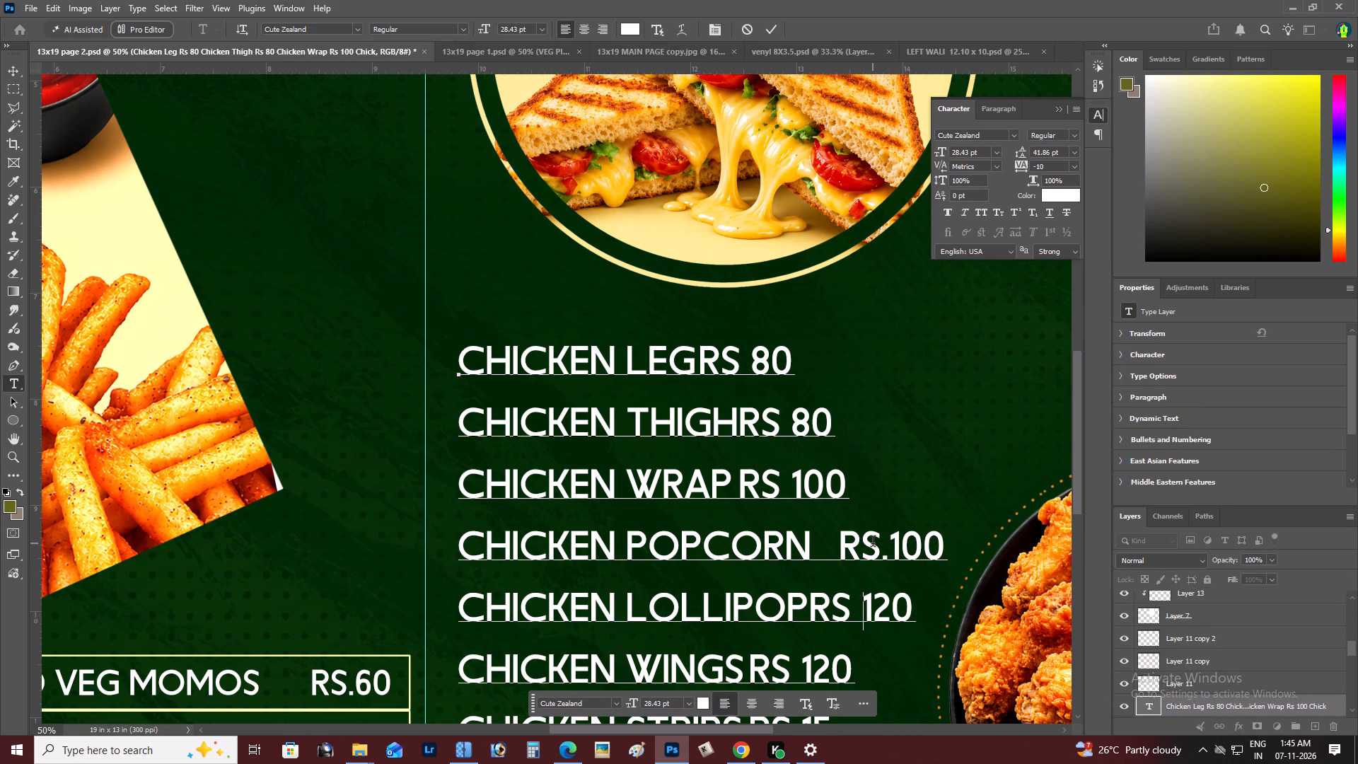
key(BackSpace)
key(period)
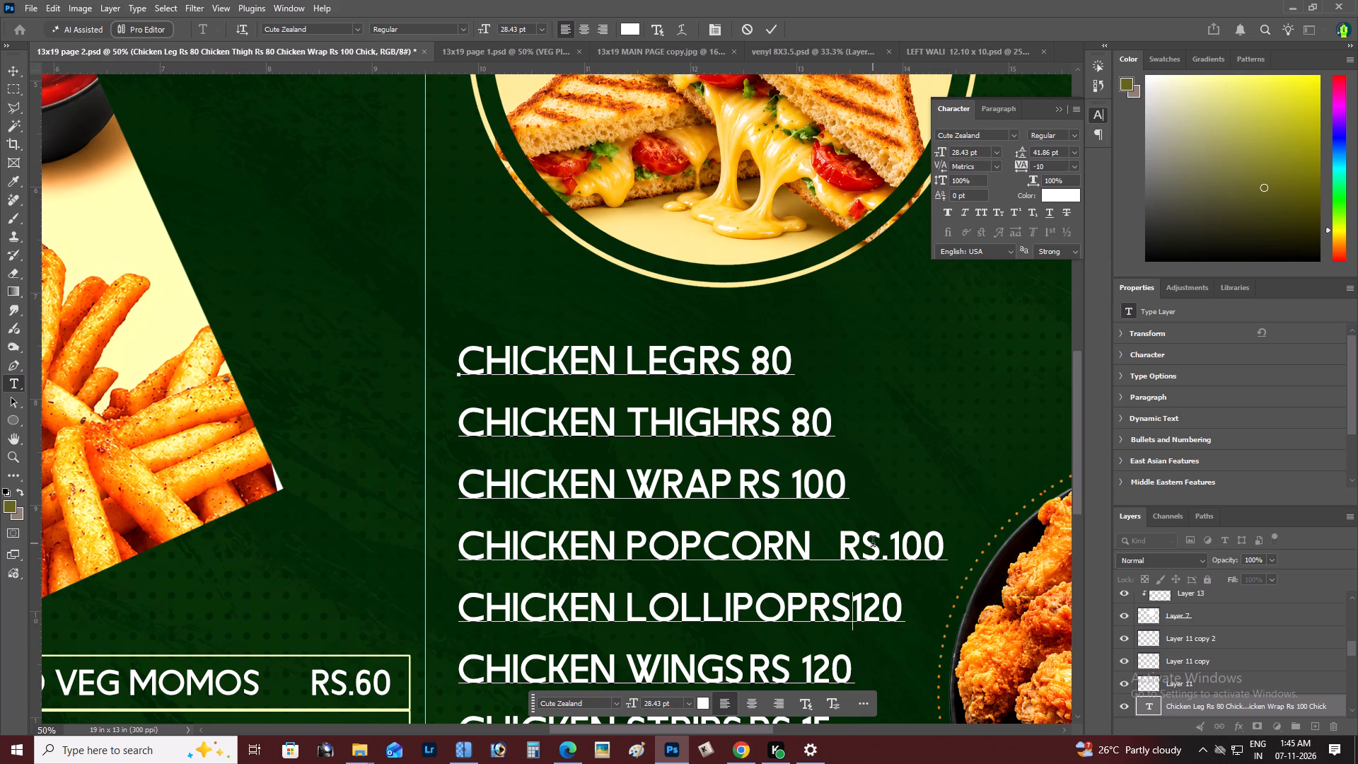
key(Left)
key(Left)
key(Left)
key(space)
key(space)
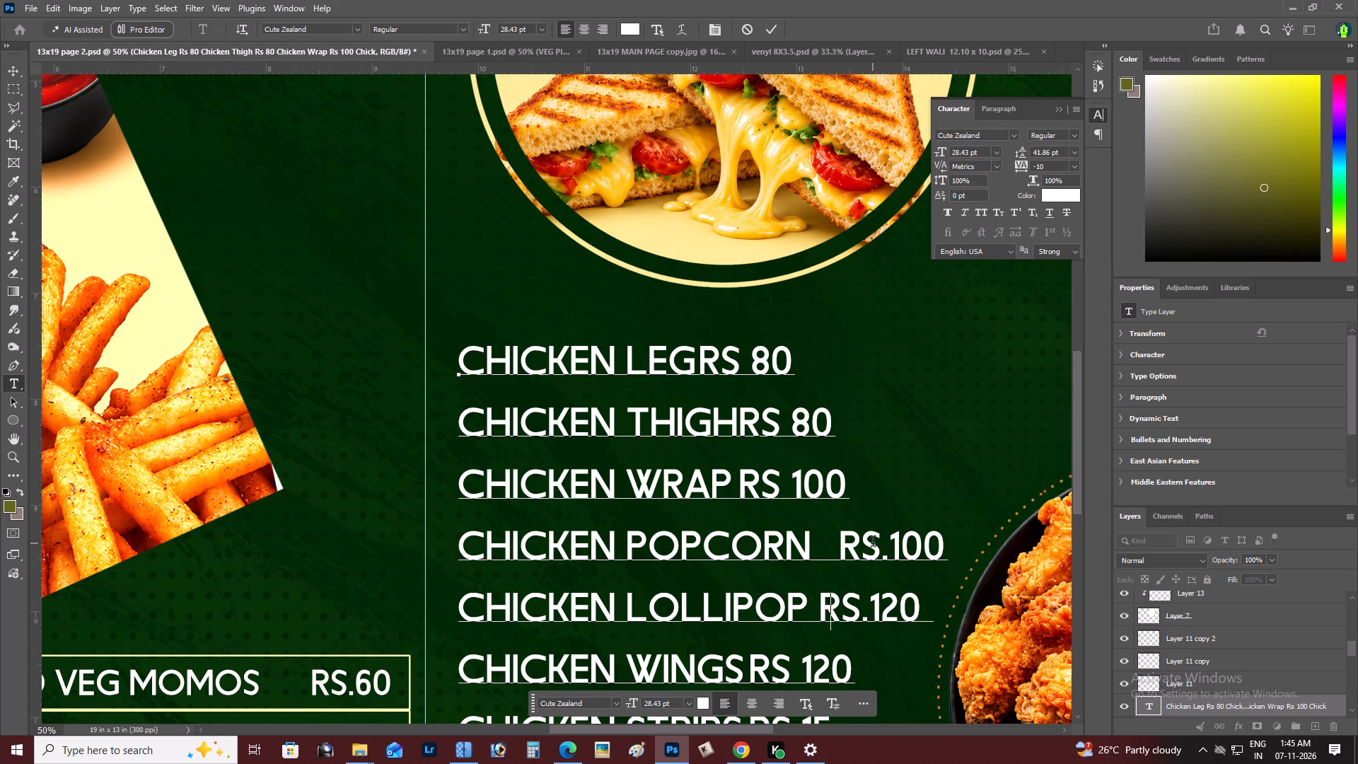
key(space)
key(ctrl+Return)
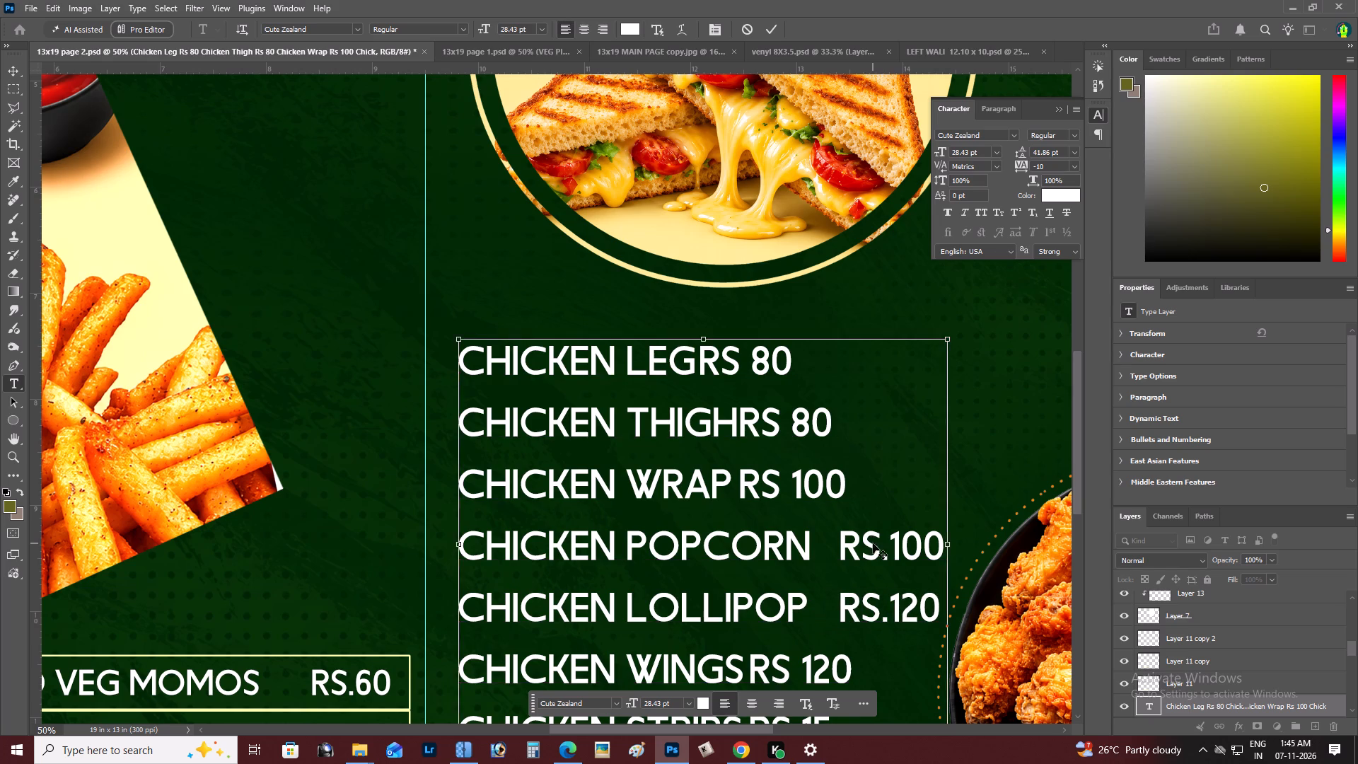
Rewrite the Chicken Wings price as RS.120 and space it out to line up with the prices above.
key(z)
alt+click(873, 543)
right_click(873, 543)
click(881, 546)
key(space)
key(space)
key(space)
key(space)
key(space)
key(space)
key(space)
key(space)
key(space)
key(space)
drag(881, 546, 852, 546)
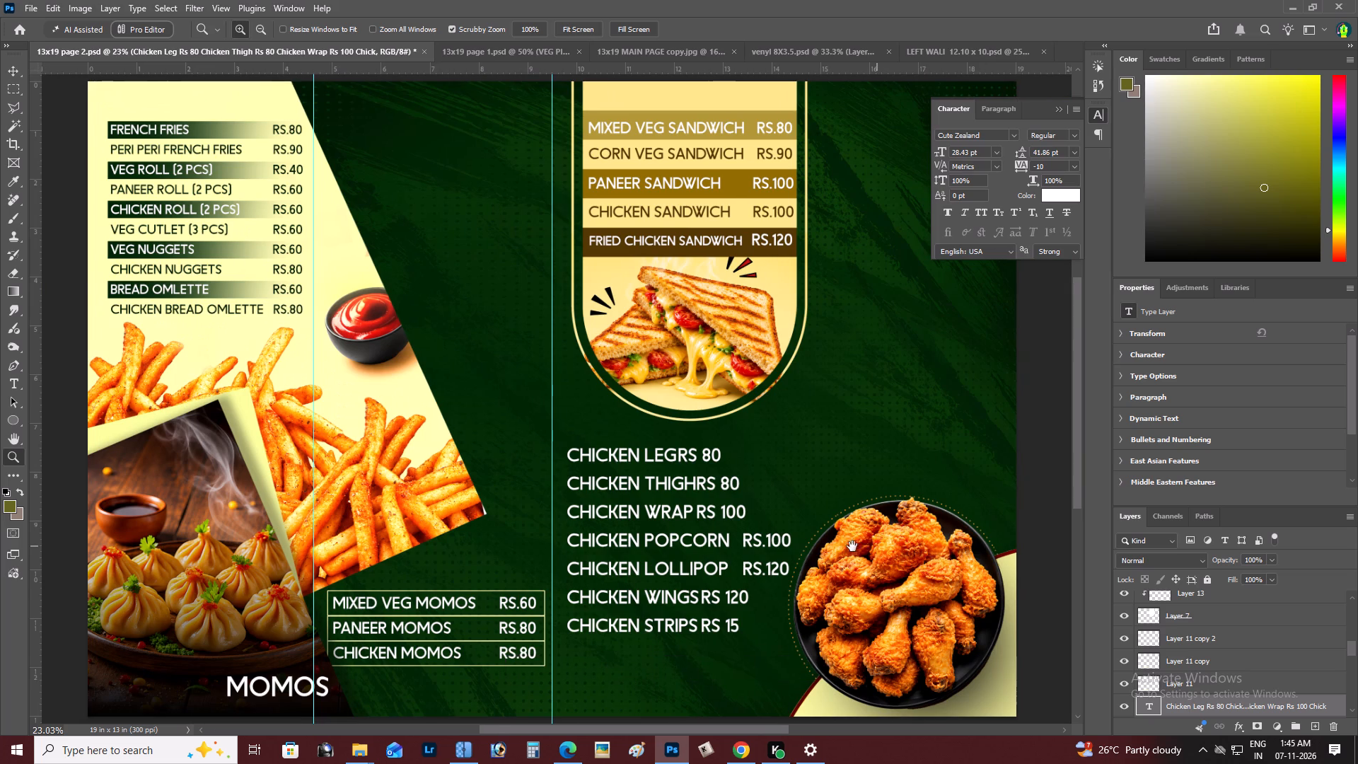
drag(852, 546, 923, 511)
key(space)
drag(998, 482, 749, 427)
key(z)
key(space)
key(space)
key(space)
key(space)
key(space)
key(space)
key(space)
key(space)
key(space)
key(space)
key(space)
key(space)
key(space)
key(space)
key(space)
key(space)
key(space)
key(space)
key(space)
key(space)
drag(874, 502, 592, 369)
drag(576, 364, 847, 388)
key(z)
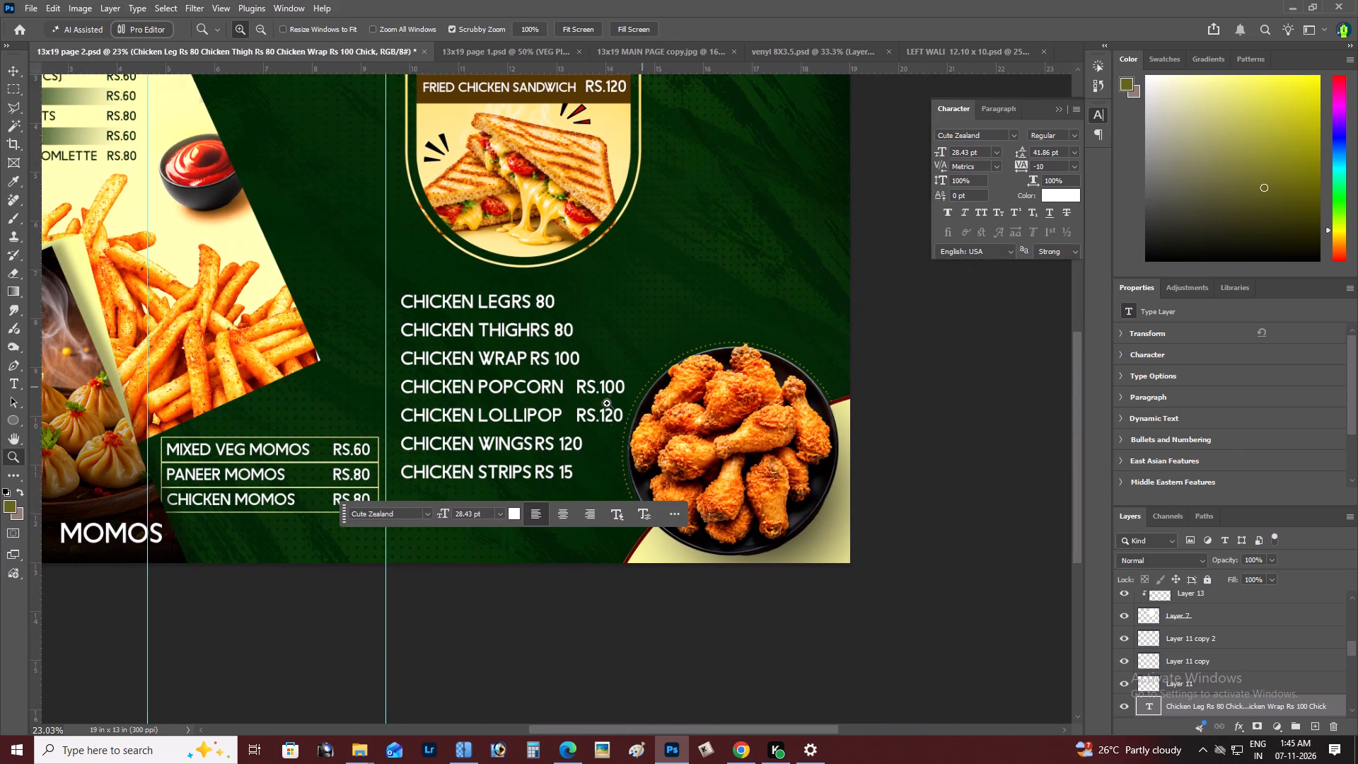
triple_click(579, 435)
key(t)
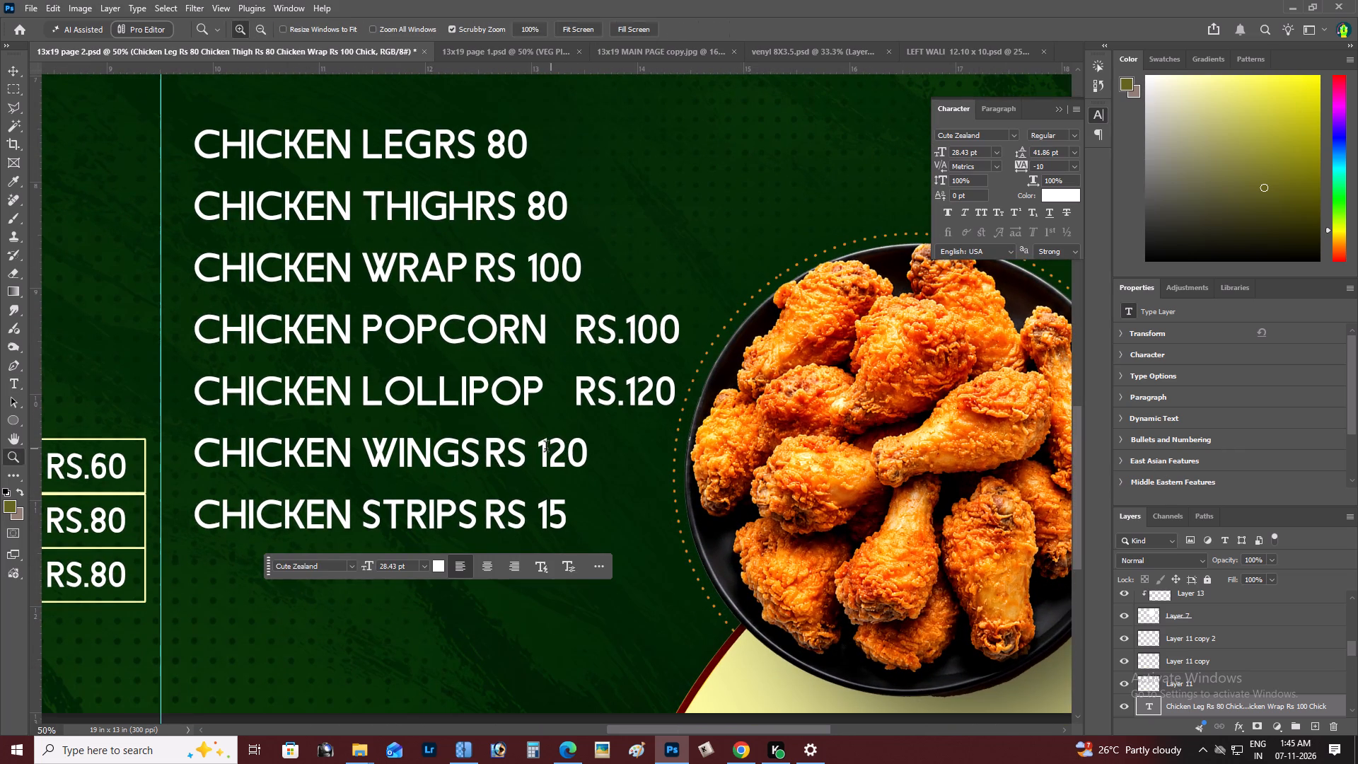
click(536, 447)
key(BackSpace)
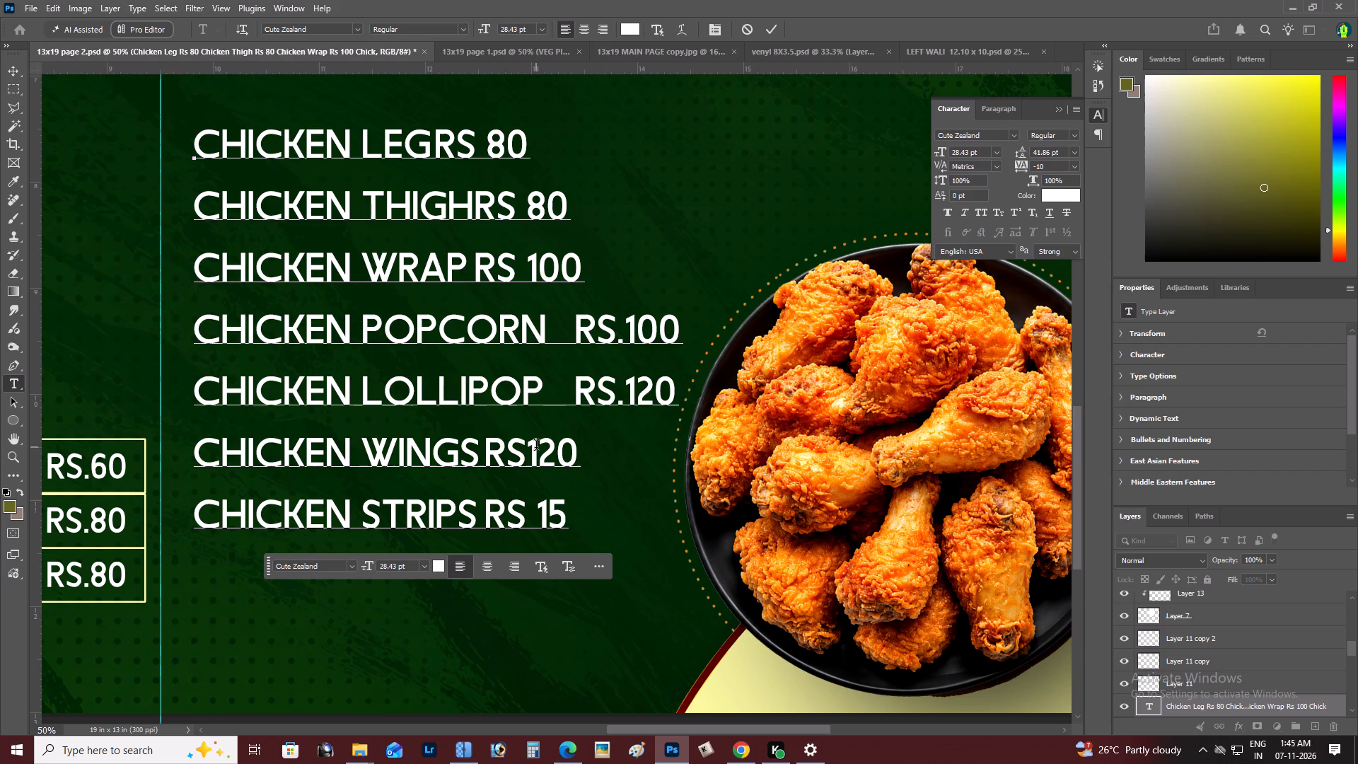
key(period)
key(Left)
key(Left)
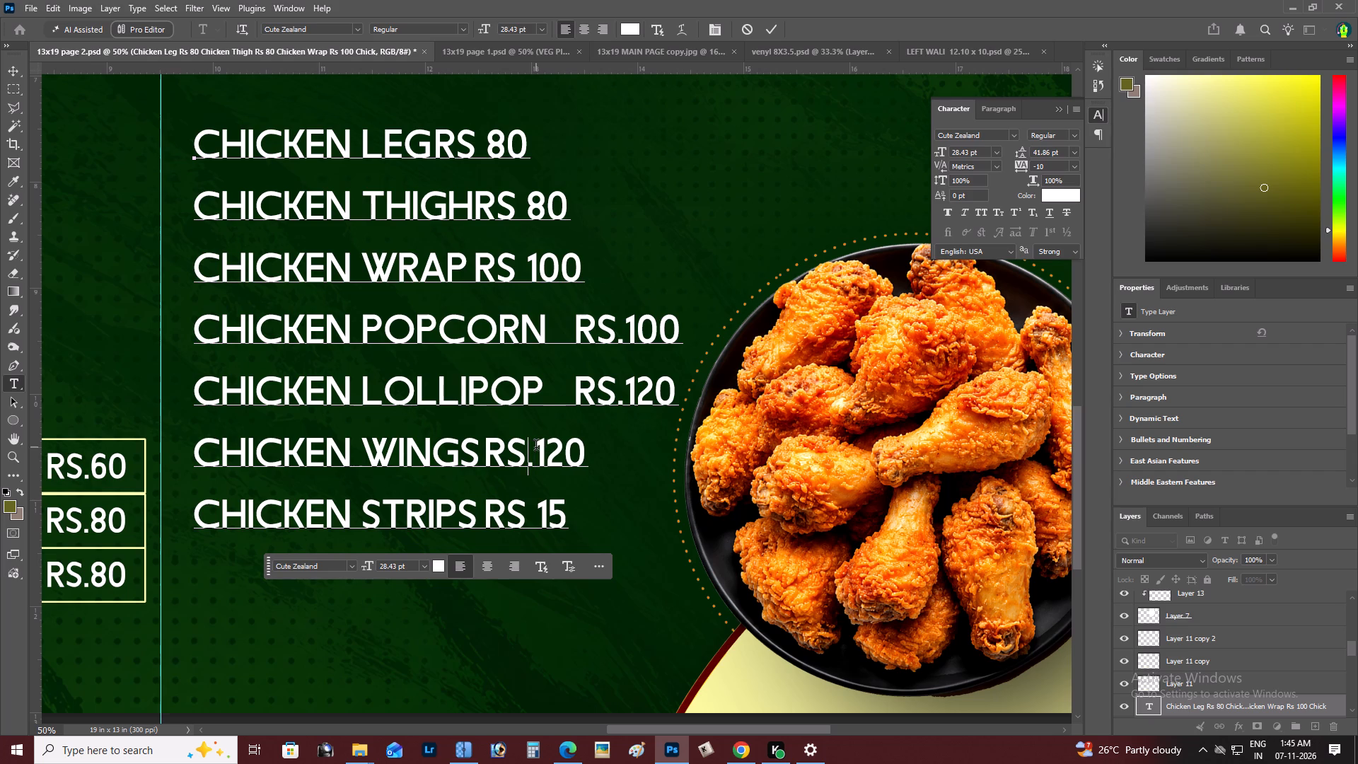
key(Left)
key(space)
key(space)
key(space)
key(space)
key(space)
key(space)
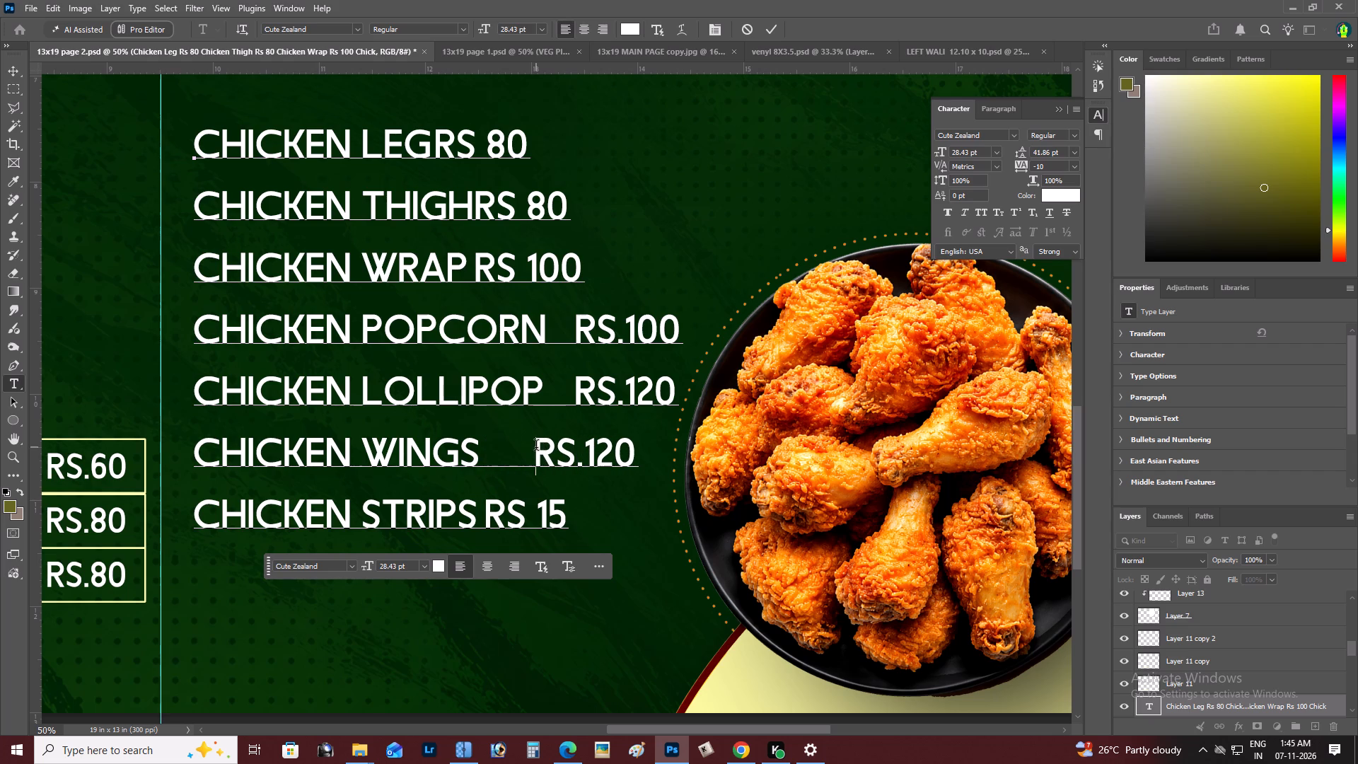
key(space)
key(space)
key(space)
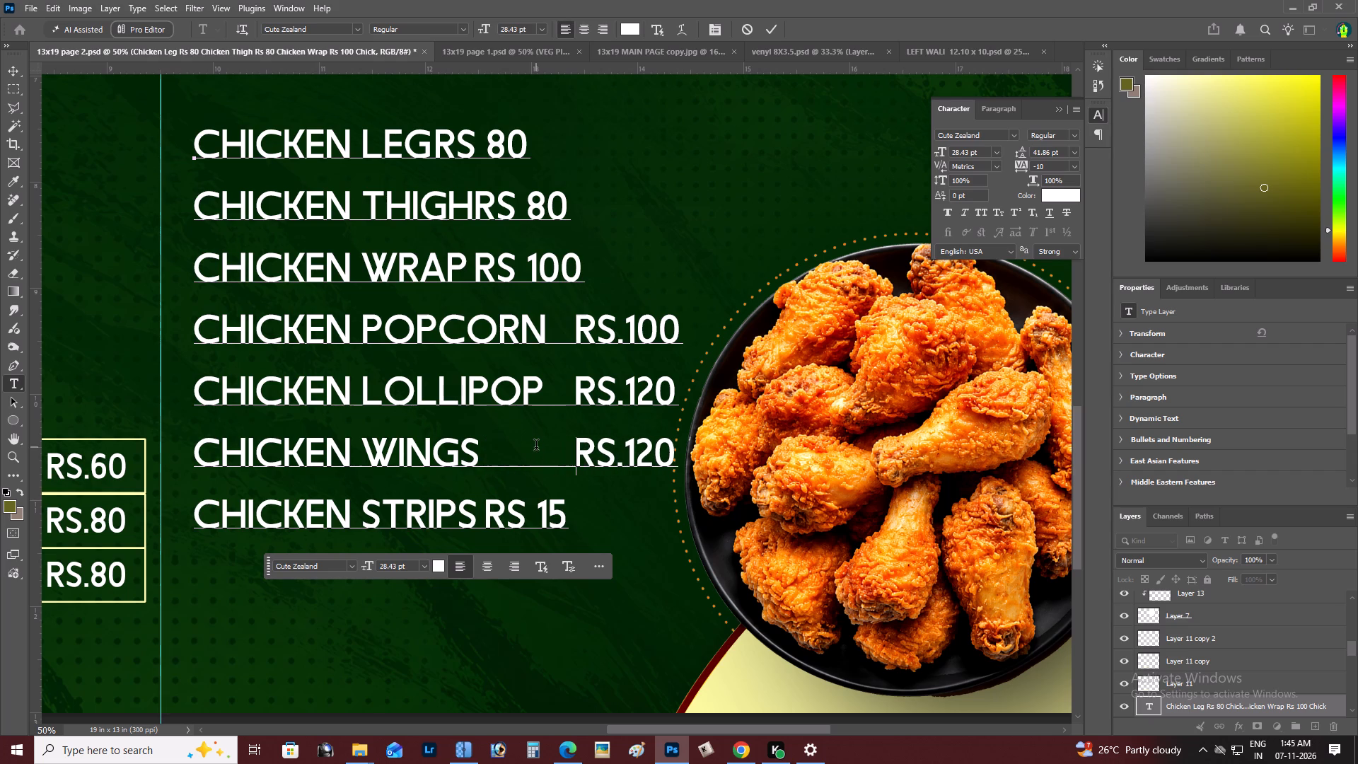
key(ctrl+Return)
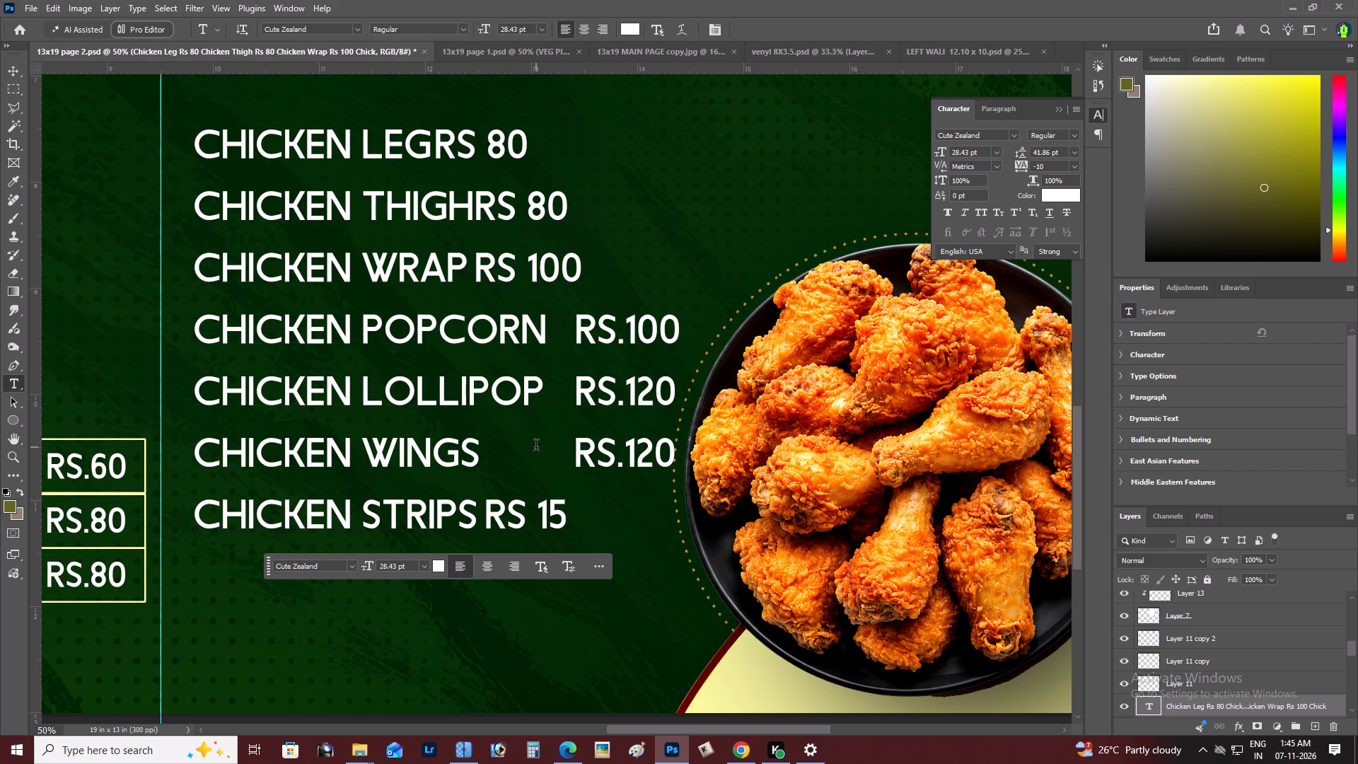
Rewrite the Chicken Strips price as RS.15 and space it out to line up with the prices above.
click(540, 510)
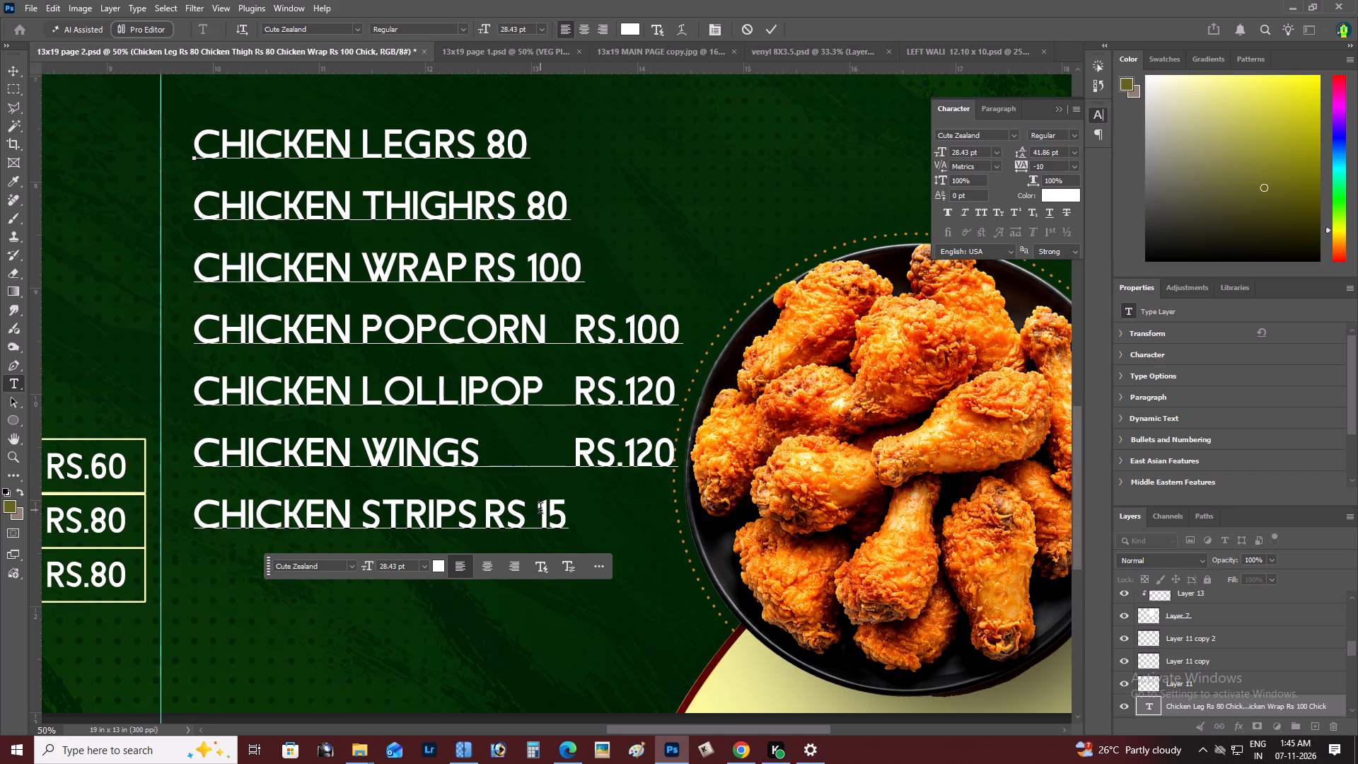
key(BackSpace)
key(period)
key(Left)
key(Left)
key(Left)
key(space)
key(space)
key(space)
key(space)
key(space)
key(space)
key(space)
key(space)
key(space)
key(space)
key(space)
key(space)
key(space)
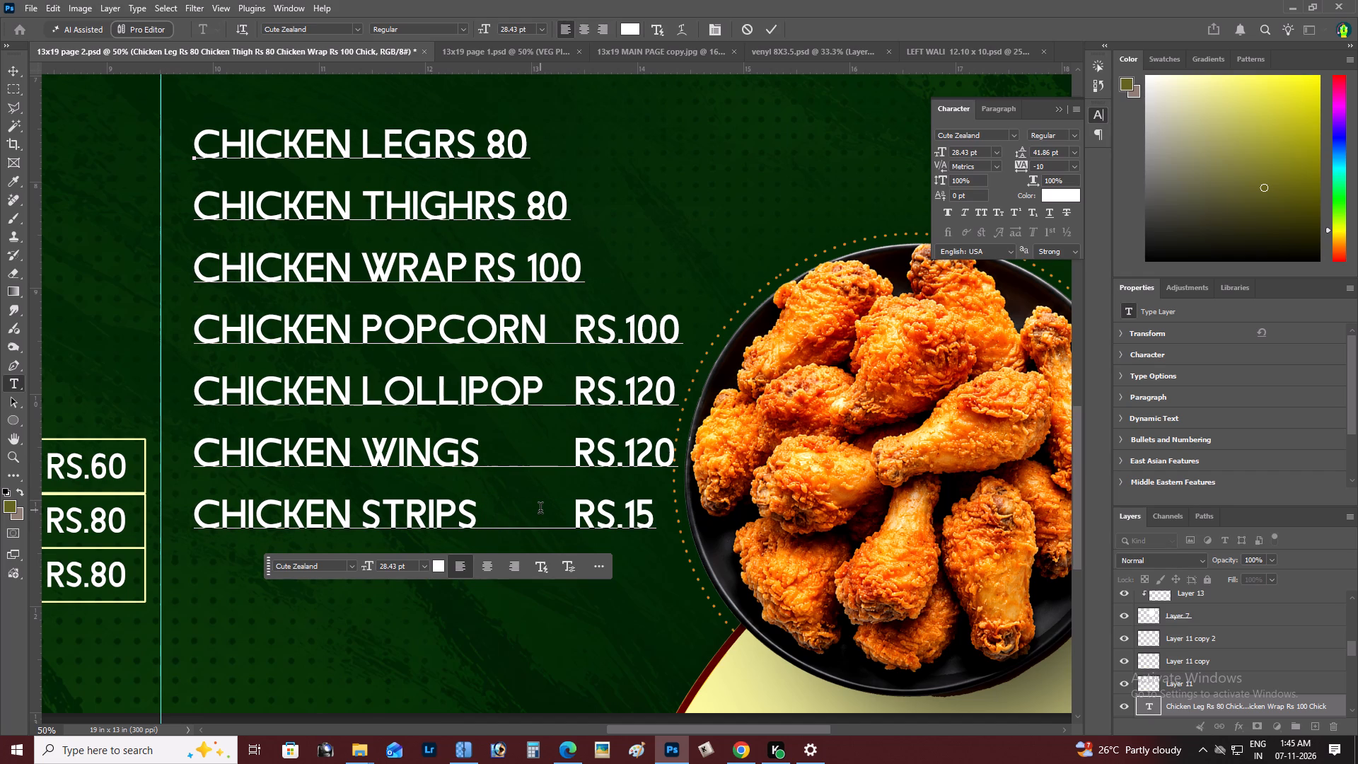
key(ctrl+Return)
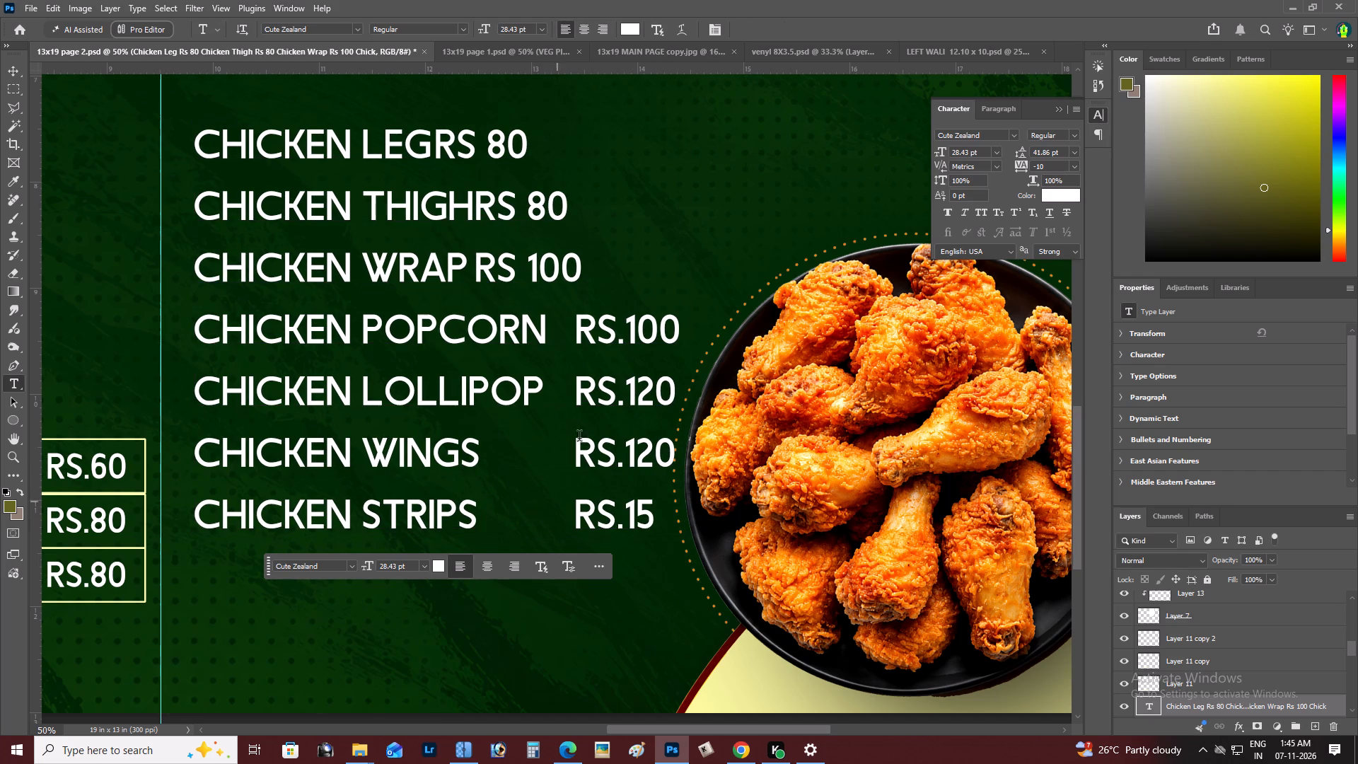
Nudge the chicken list slightly left, away from the fried chicken plate.
key(z)
alt+click(532, 363)
right_click(532, 363)
click(541, 366)
key(space)
drag(545, 366, 640, 310)
key(v)
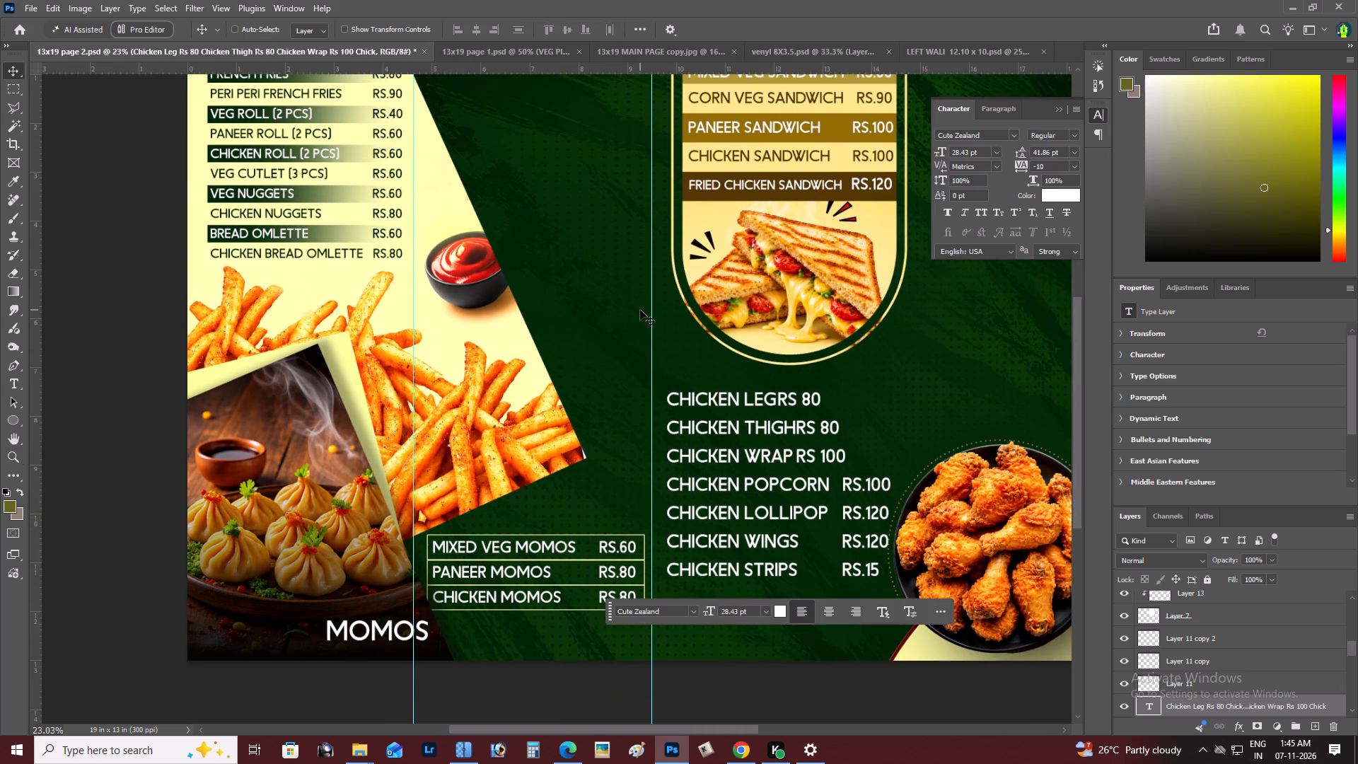
key(shift+Left)
key(shift+Left)
key(shift+Left)
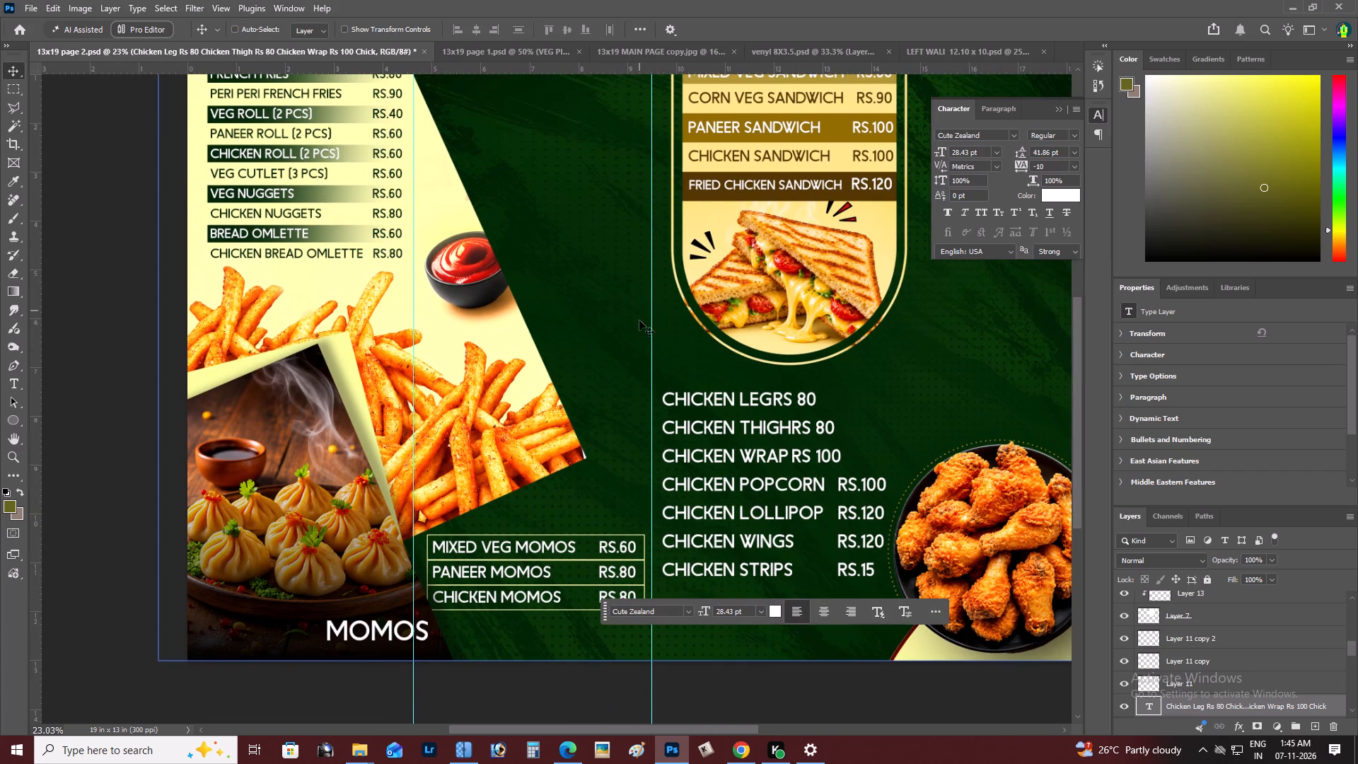
Rewrite the Chicken Wrap price as RS.100 and space it out to line up with the popcorn price below.
key(z)
double_click(777, 415)
key(space)
key(space)
key(space)
key(space)
key(space)
key(space)
key(space)
key(space)
key(space)
key(space)
key(space)
key(space)
key(space)
key(space)
key(space)
key(space)
key(space)
key(space)
key(space)
key(space)
drag(710, 412, 613, 371)
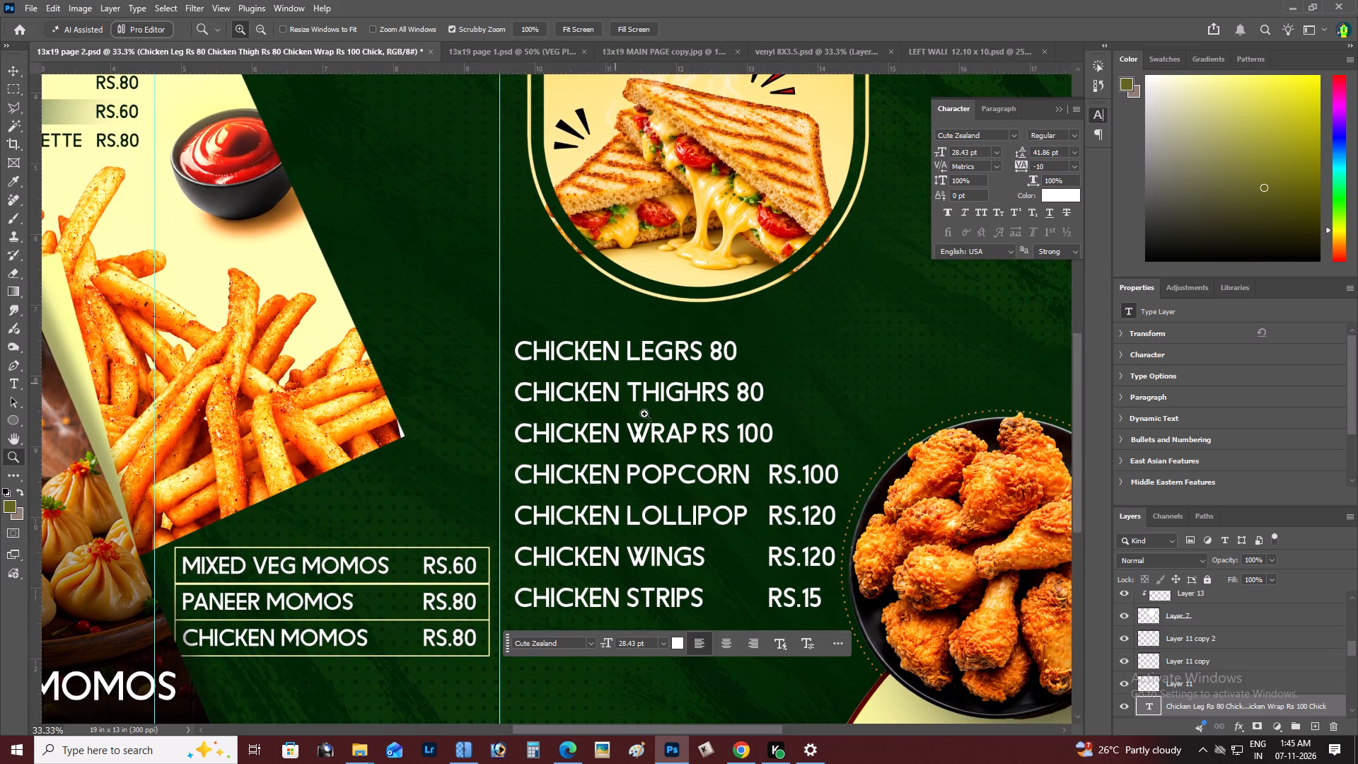
key(z)
alt+click(725, 443)
right_click(725, 443)
click(741, 449)
key(space)
drag(739, 449, 656, 410)
key(z)
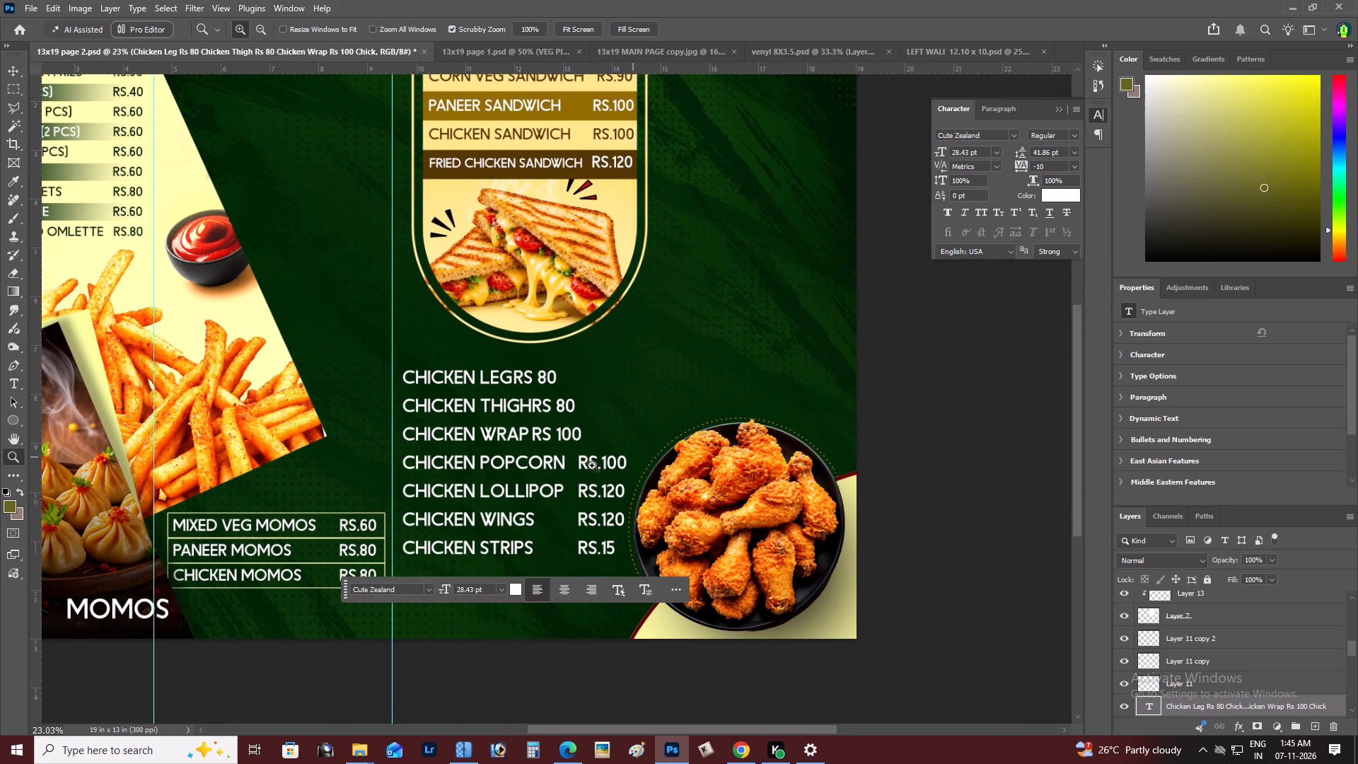
triple_click(552, 454)
click(554, 454)
key(space)
drag(554, 454, 535, 462)
key(t)
click(549, 398)
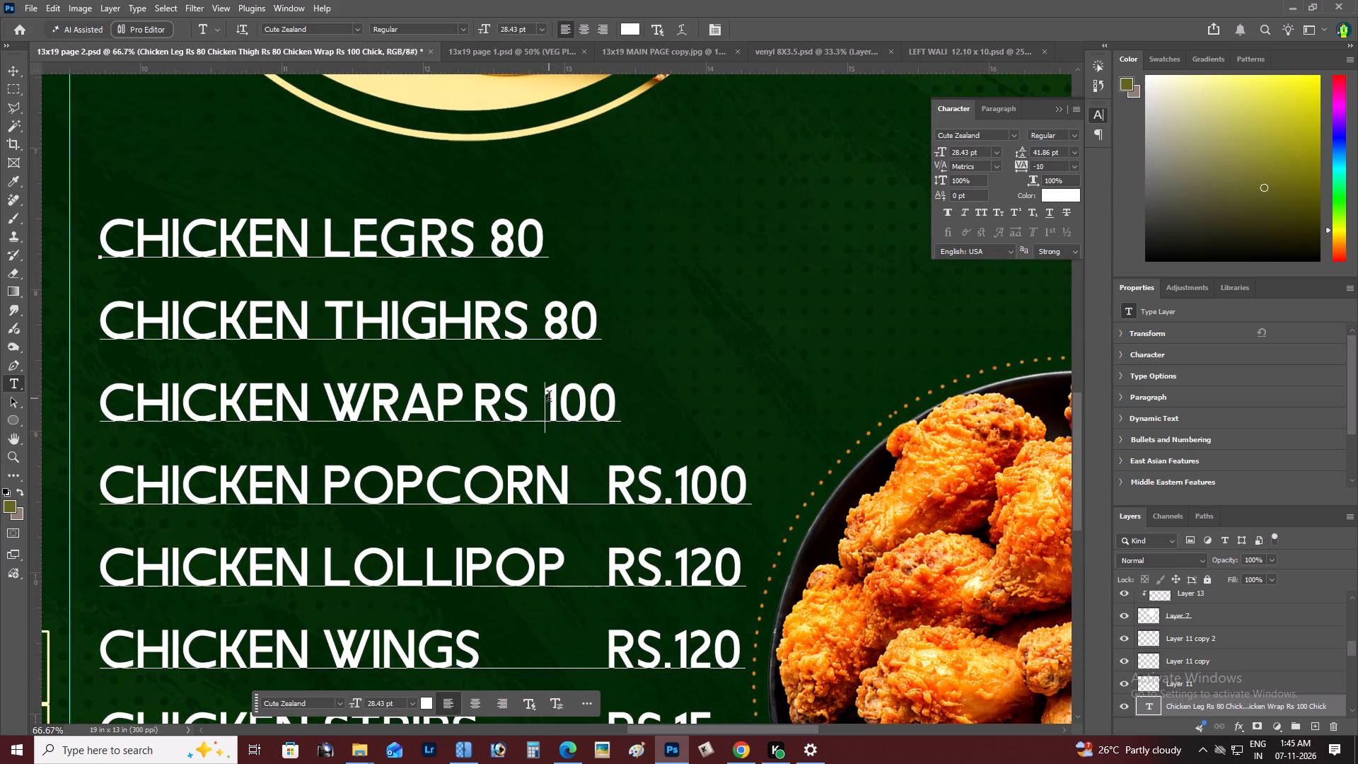
key(BackSpace)
key(period)
key(Left)
key(Left)
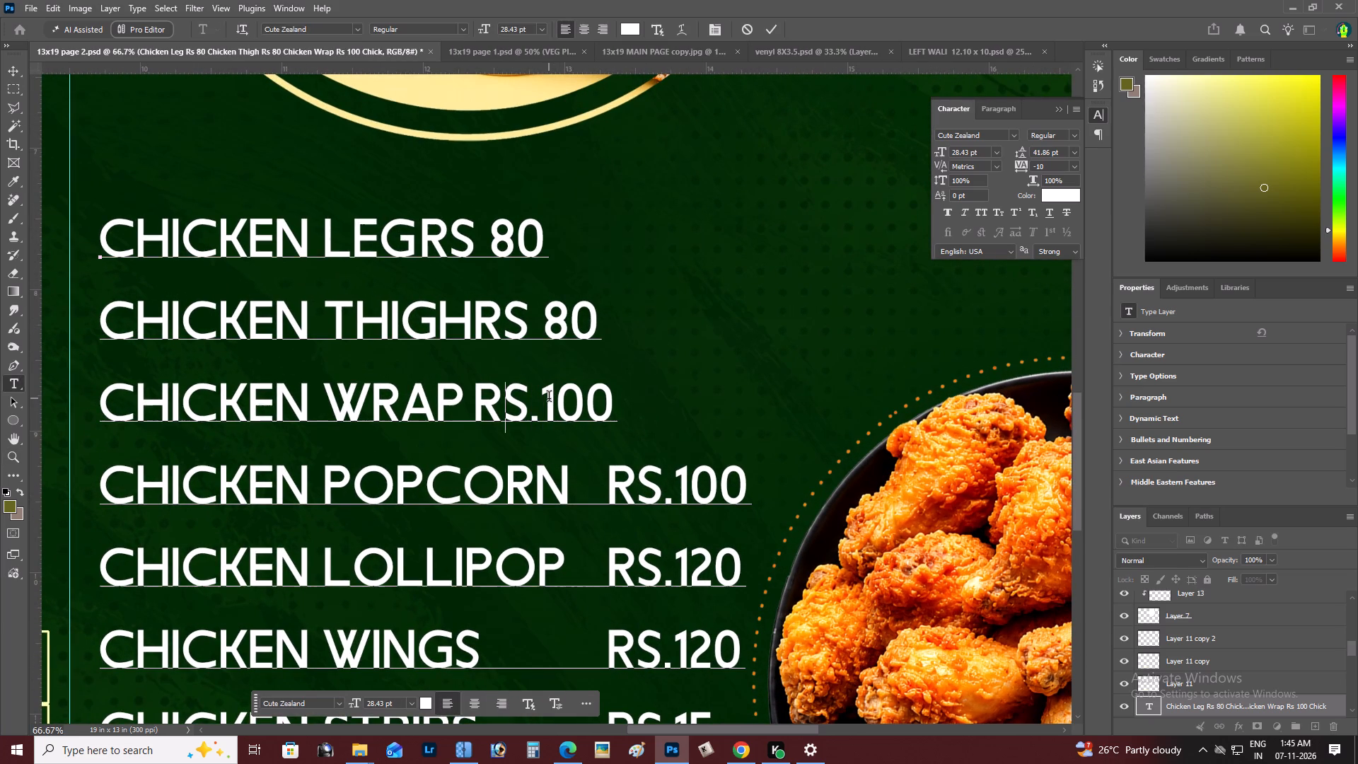
key(Left)
key(space)
key(space)
key(space)
key(space)
key(space)
key(space)
key(space)
key(space)
key(space)
key(space)
key(space)
key(space)
key(space)
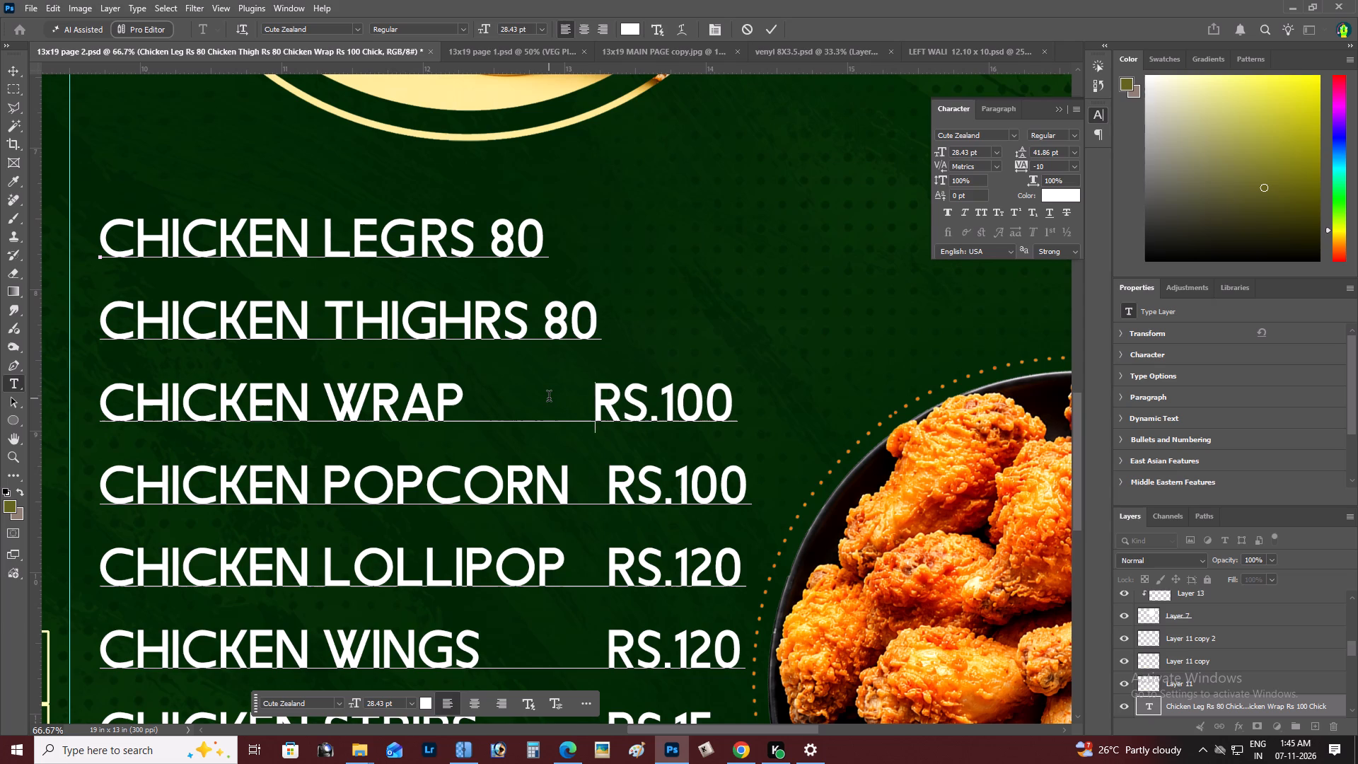
Rewrite the Chicken Thigh price as RS.80 and space it out to line up with the wrap price below.
key(Up)
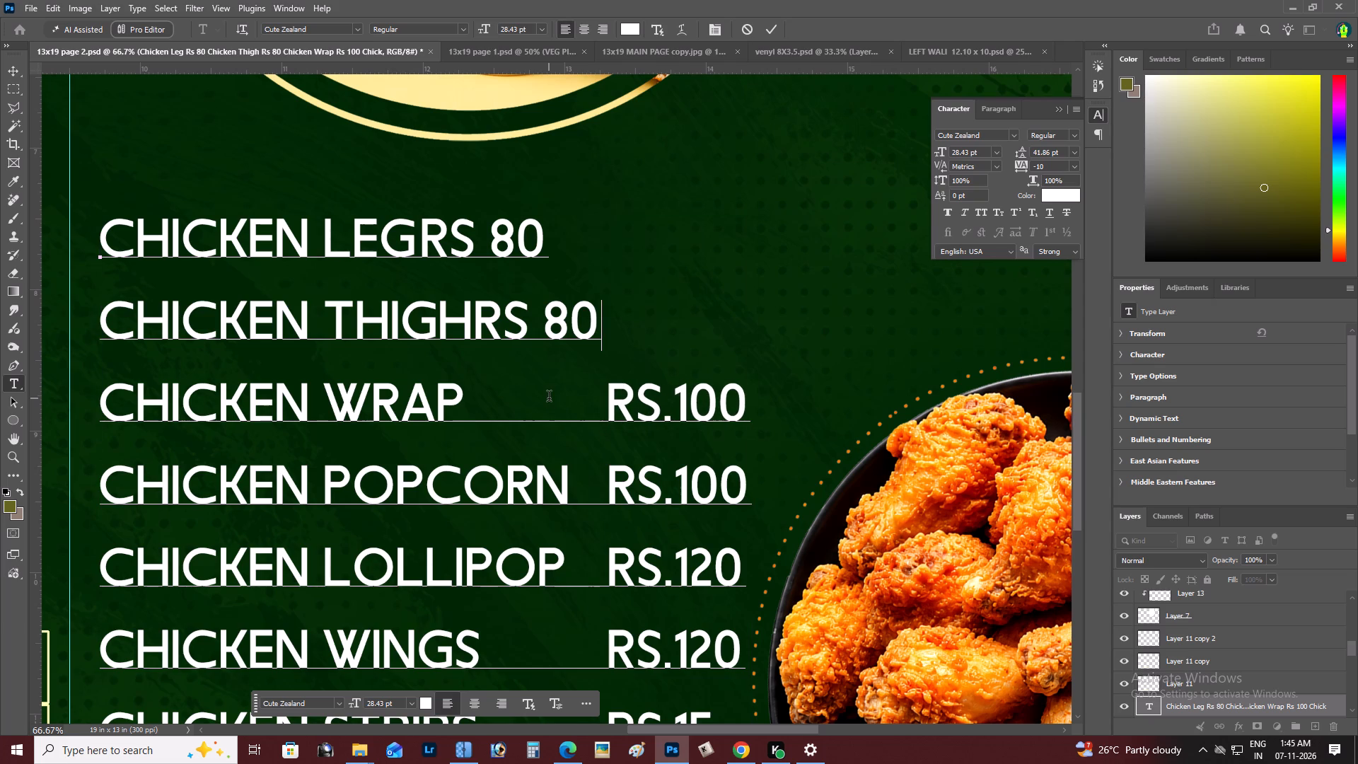
key(Left)
key(Left)
key(BackSpace)
key(period)
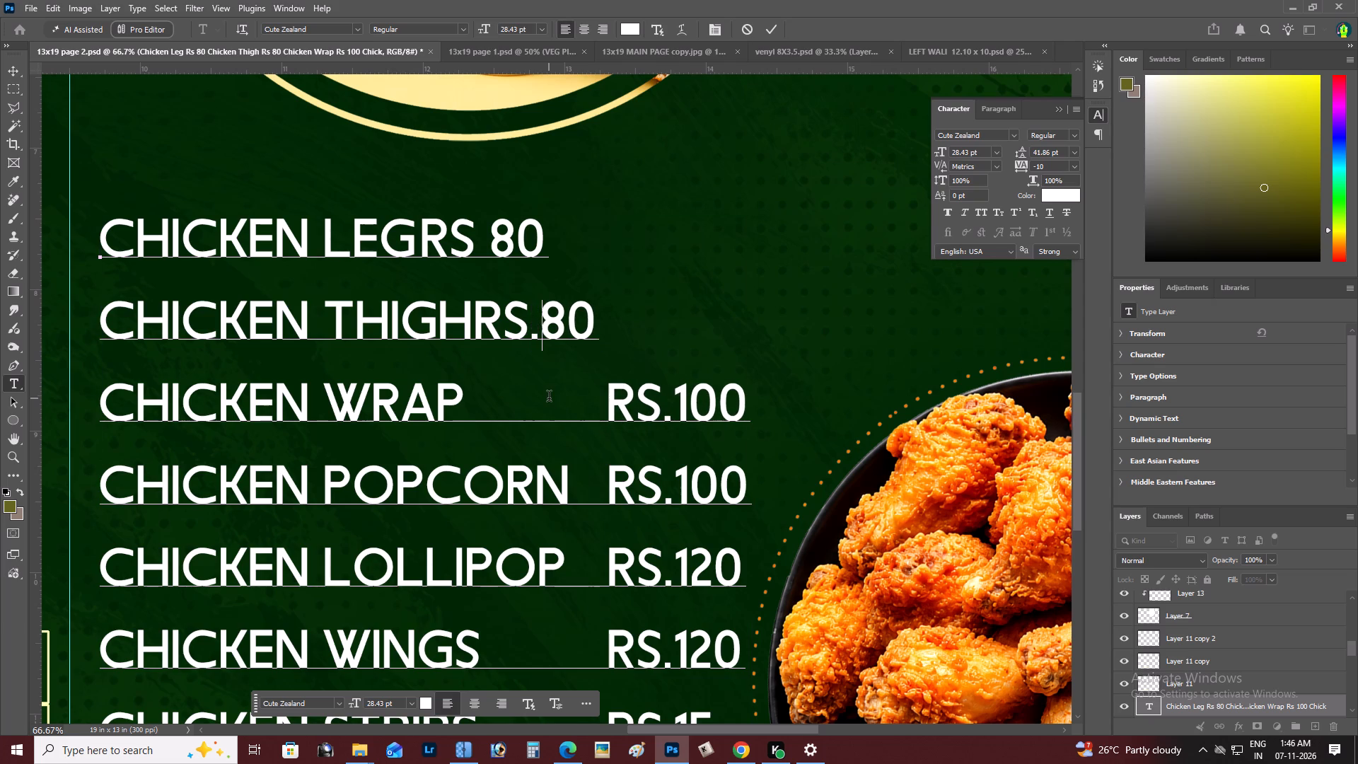
key(Left)
key(Left)
key(Left)
key(space)
key(space)
key(space)
key(space)
key(space)
key(space)
key(space)
key(space)
key(space)
key(space)
key(space)
key(space)
key(space)
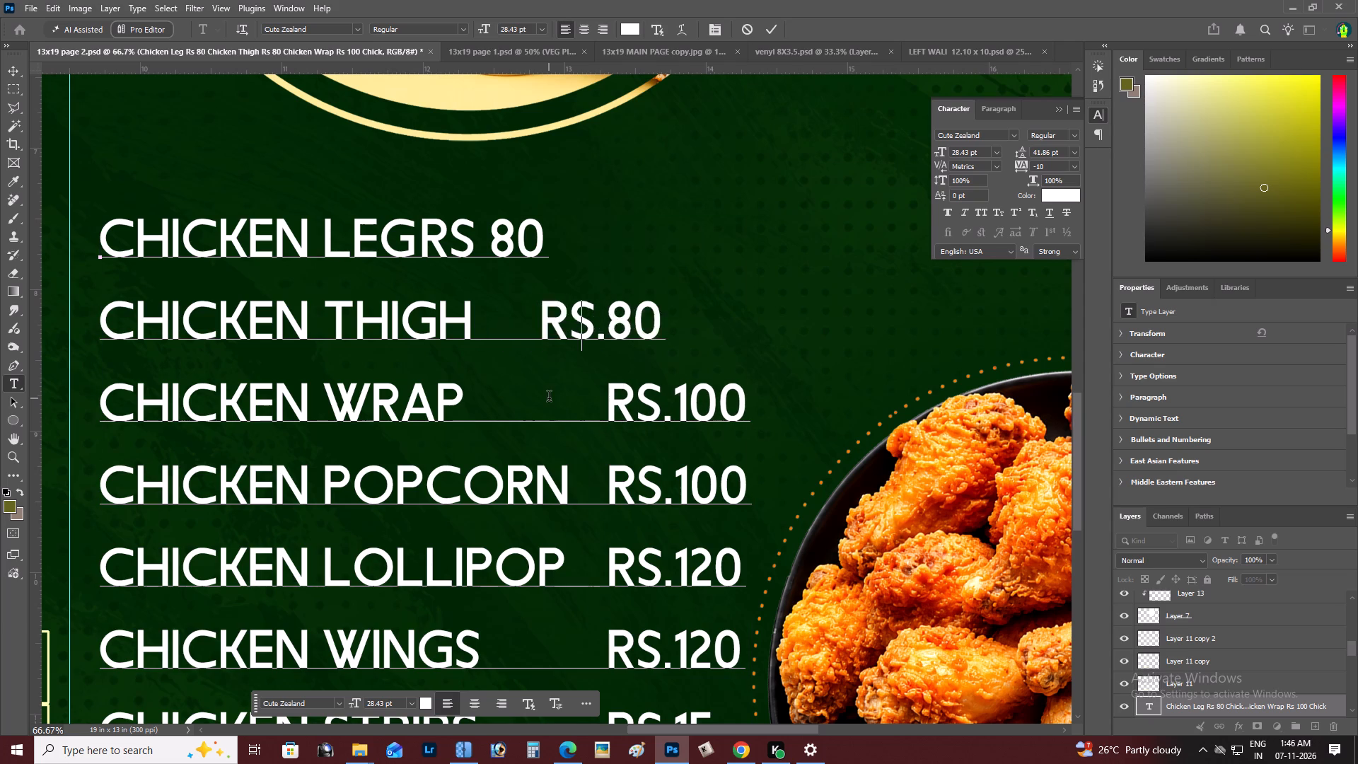
key(space)
Rewrite the Chicken Leg price as RS.80, adjust the spaces before it to match the price column, and finish the text edit.
key(Up)
key(Left)
key(Left)
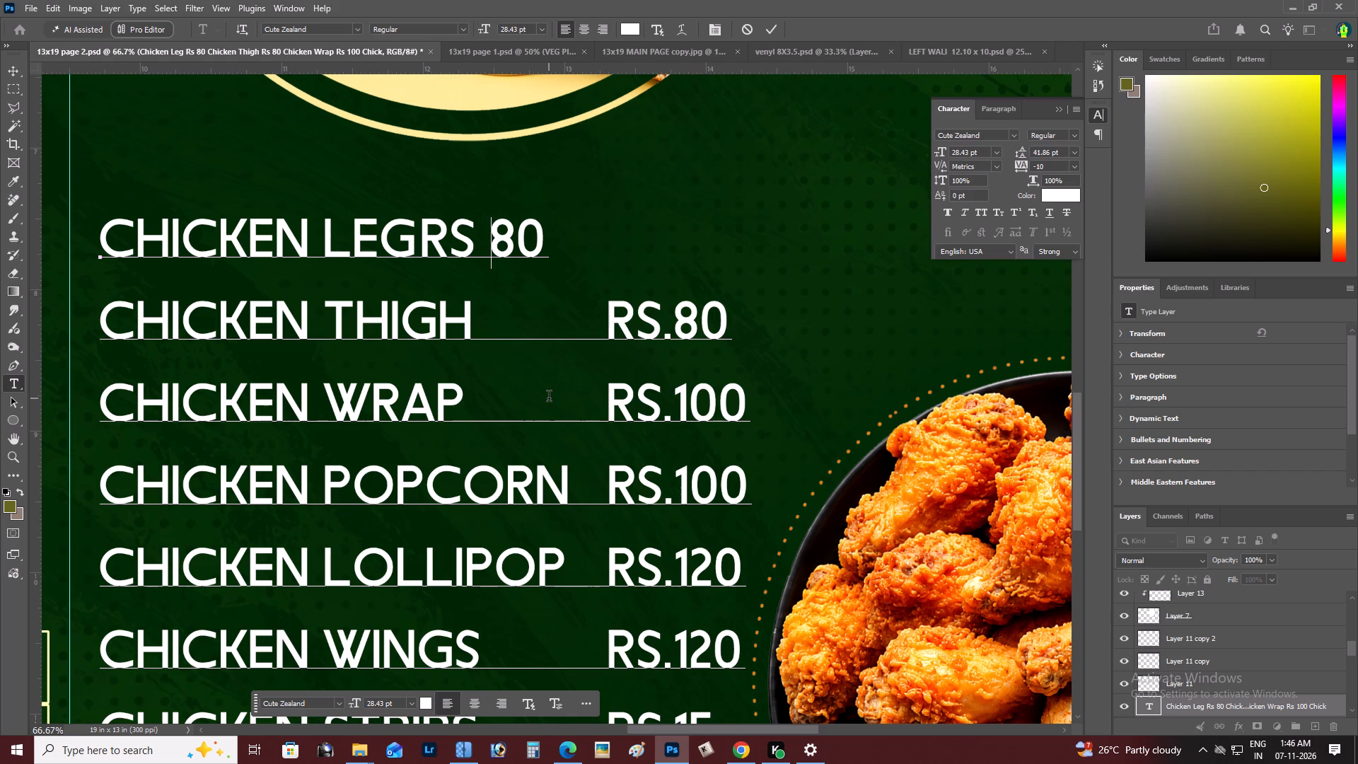
key(BackSpace)
key(period)
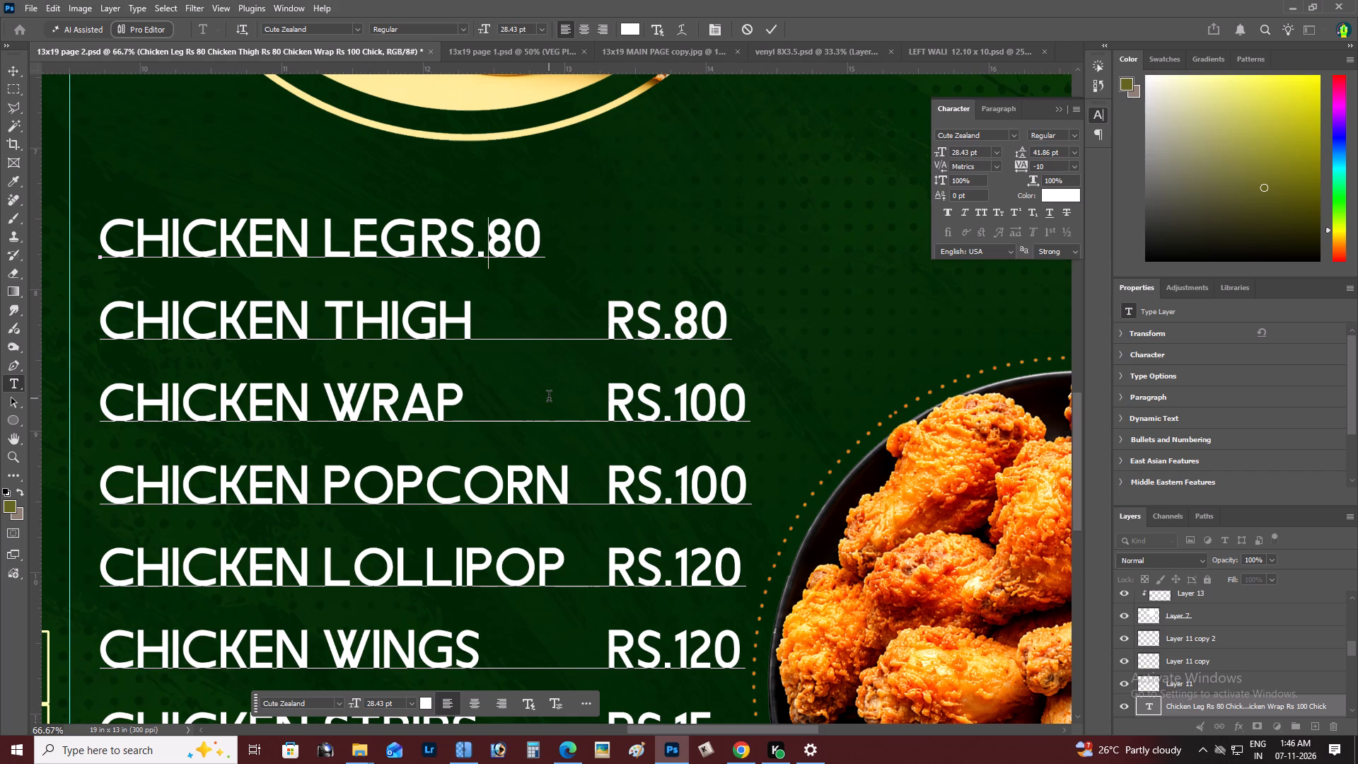
key(Left)
key(Left)
key(Left)
key(space)
key(space)
key(space)
key(space)
key(space)
key(space)
key(space)
key(space)
key(space)
key(space)
key(space)
key(space)
key(space)
key(space)
key(space)
key(space)
key(space)
key(space)
key(space)
key(space)
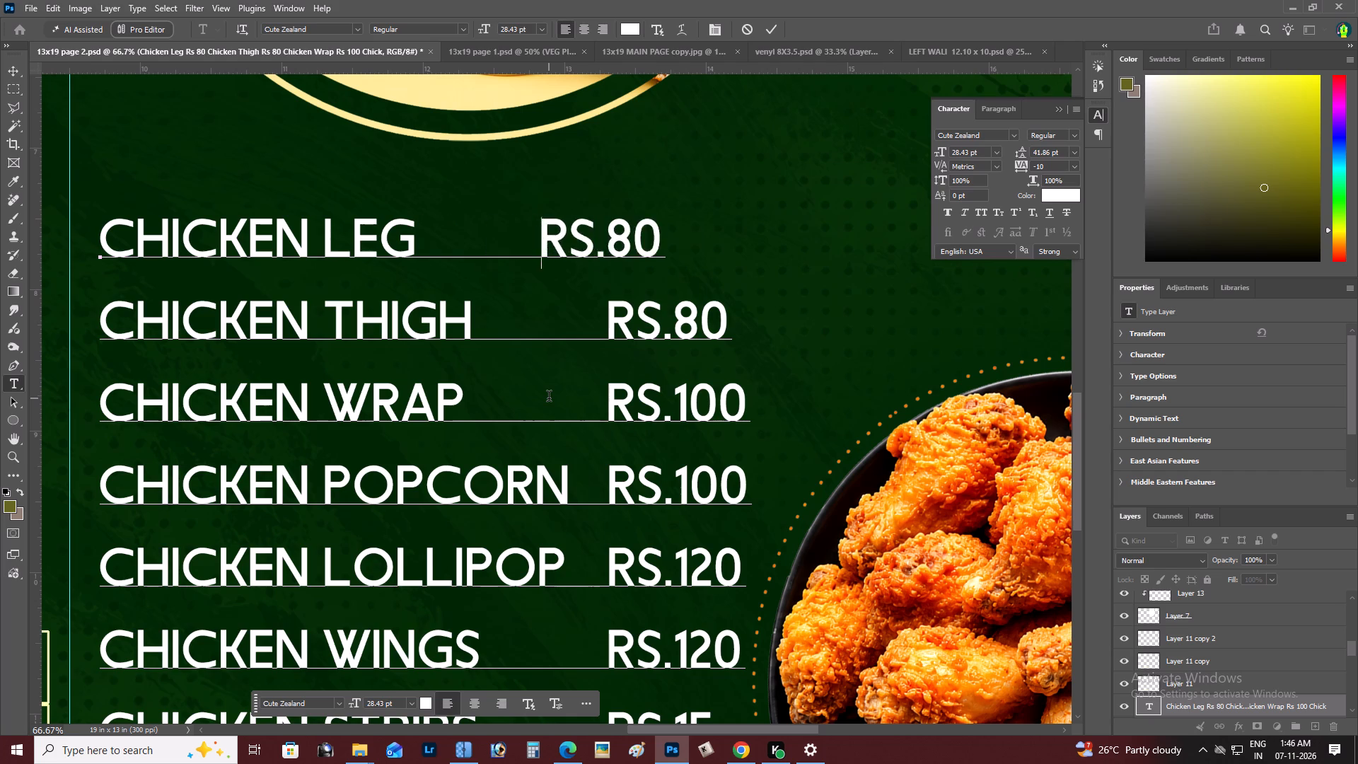
key(BackSpace)
key(BackSpace)
key(BackSpace)
key(BackSpace)
key(BackSpace)
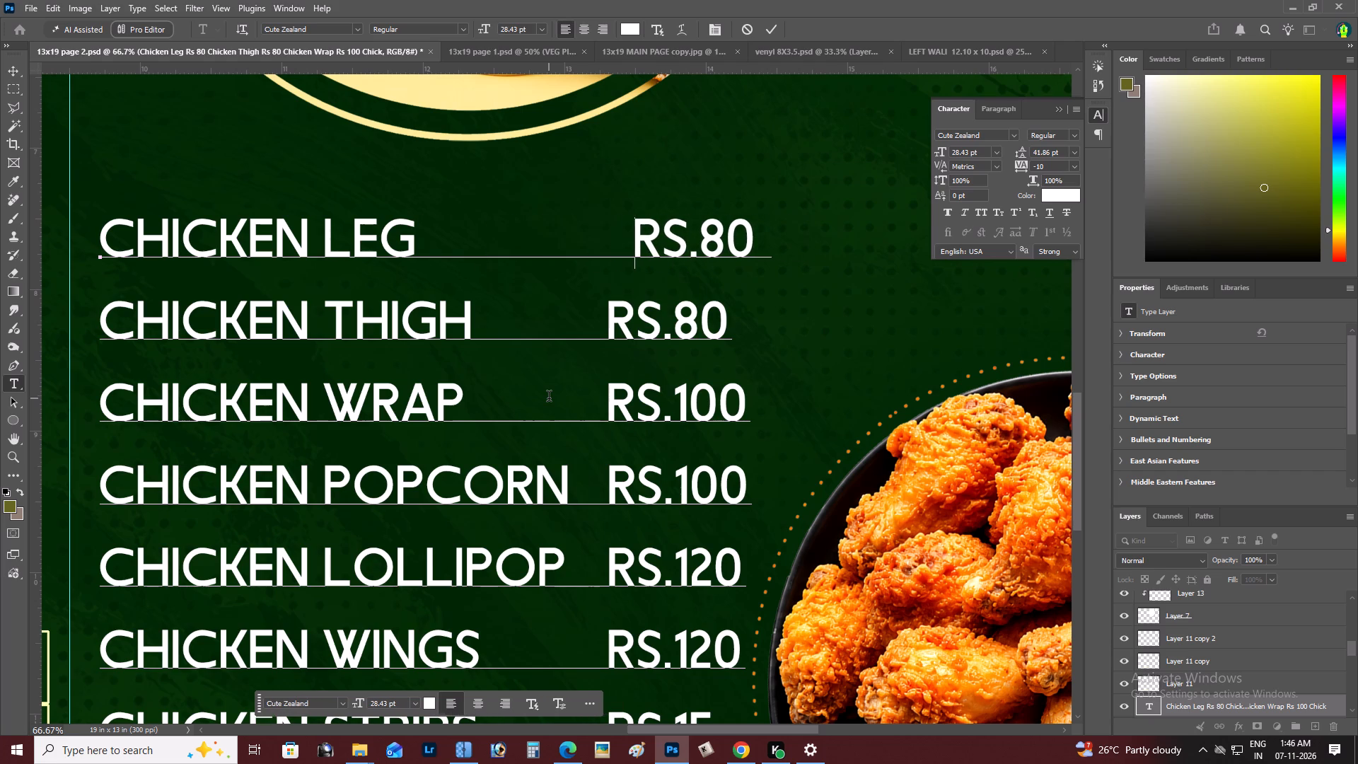
key(BackSpace)
key(BackSpace)
key(BackSpace)
key(space)
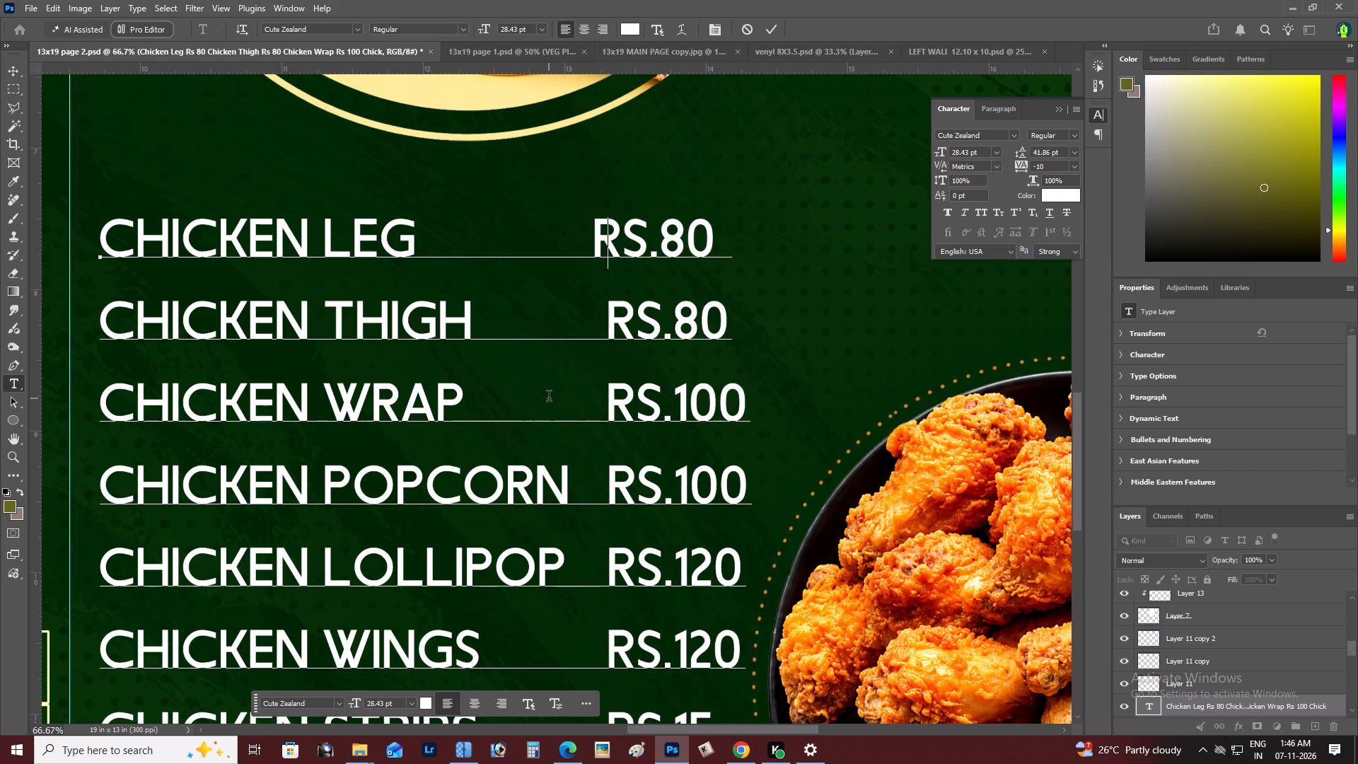
key(ctrl+Return)
Check the chicken list's price column and its fit beside the plate within the page's lower area.
key(z)
alt+click(549, 398)
right_click(549, 398)
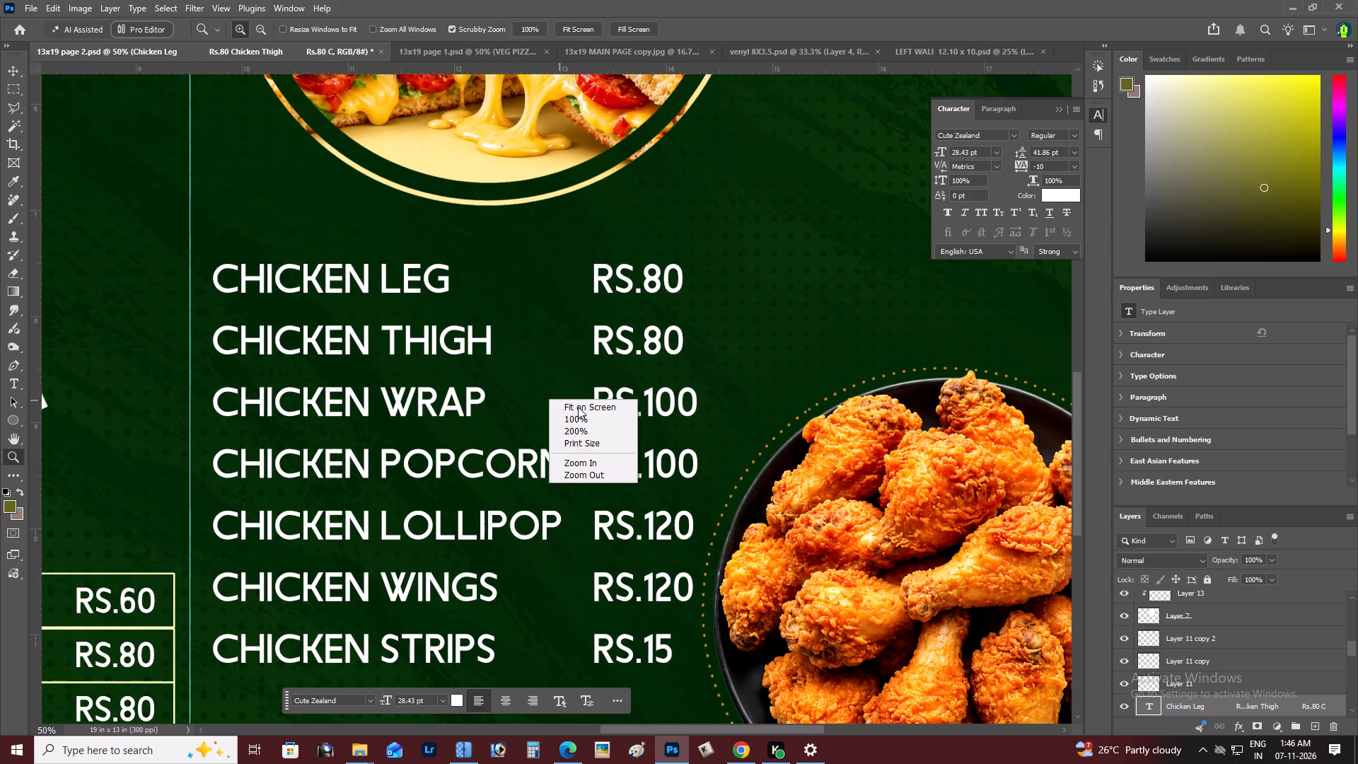
double_click(578, 407)
key(space)
key(space)
key(space)
key(space)
key(space)
key(space)
key(space)
key(space)
key(space)
drag(567, 411, 528, 382)
key(z)
double_click(615, 426)
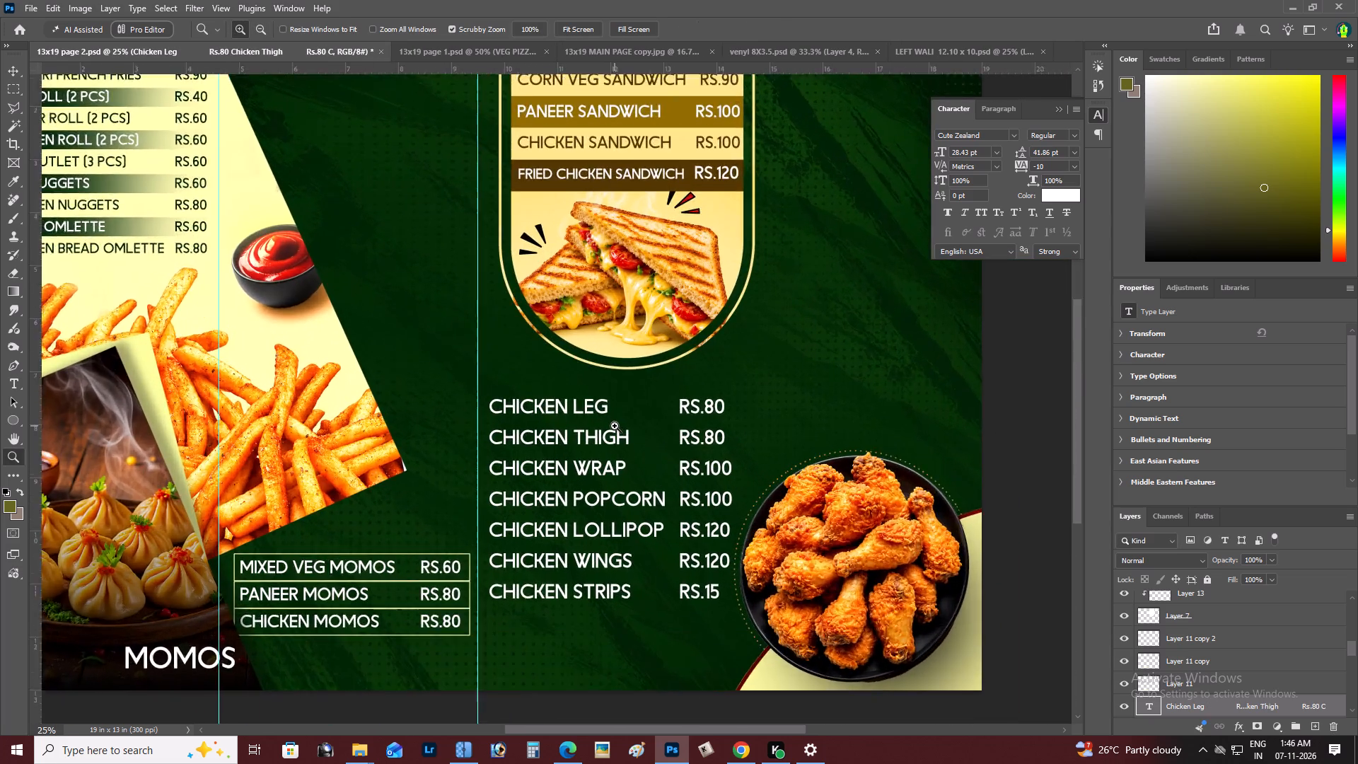
Scale the chicken list down to about 27 pt text and nudge it slightly left, away from the plate.
key(space)
key(space)
key(space)
key(space)
key(space)
key(space)
drag(615, 426, 621, 369)
key(ctrl+t)
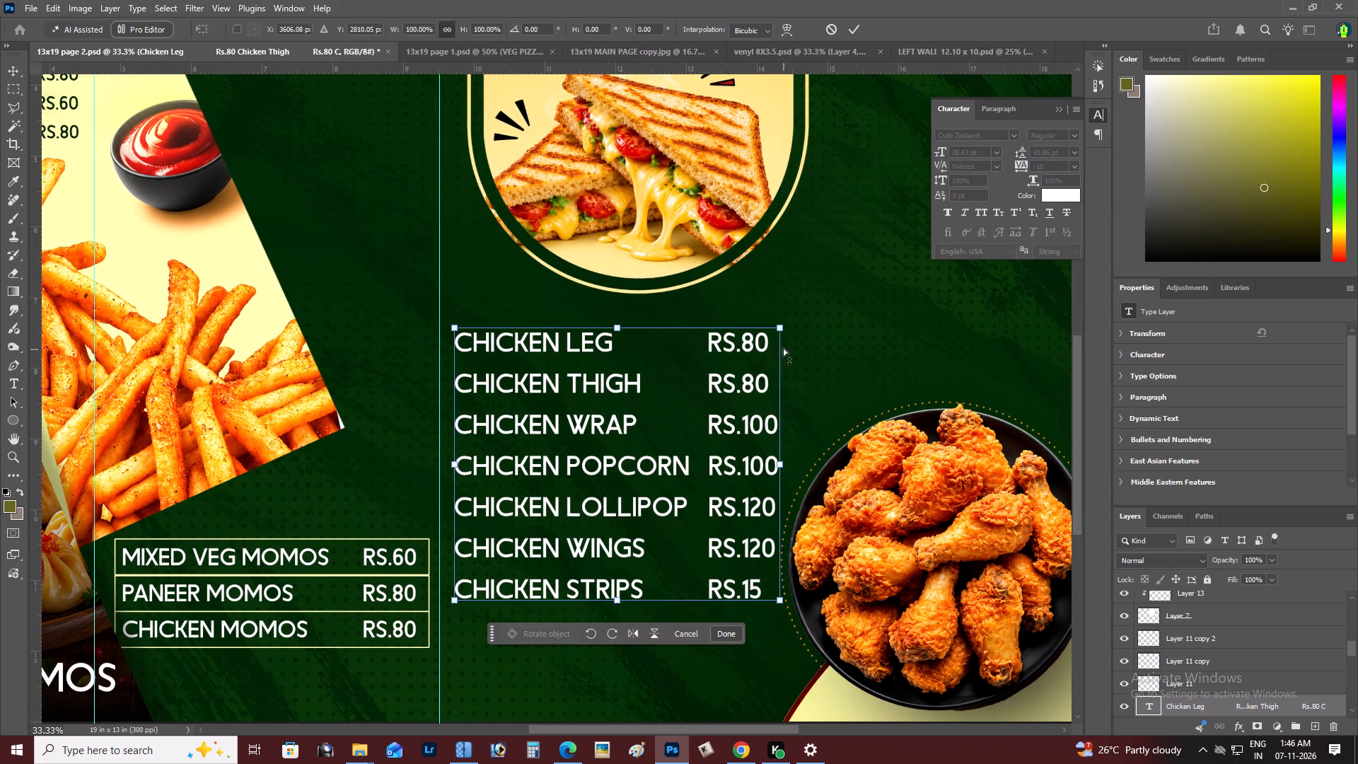
alt+drag(781, 331, 769, 333)
key(ctrl+Return)
key(v)
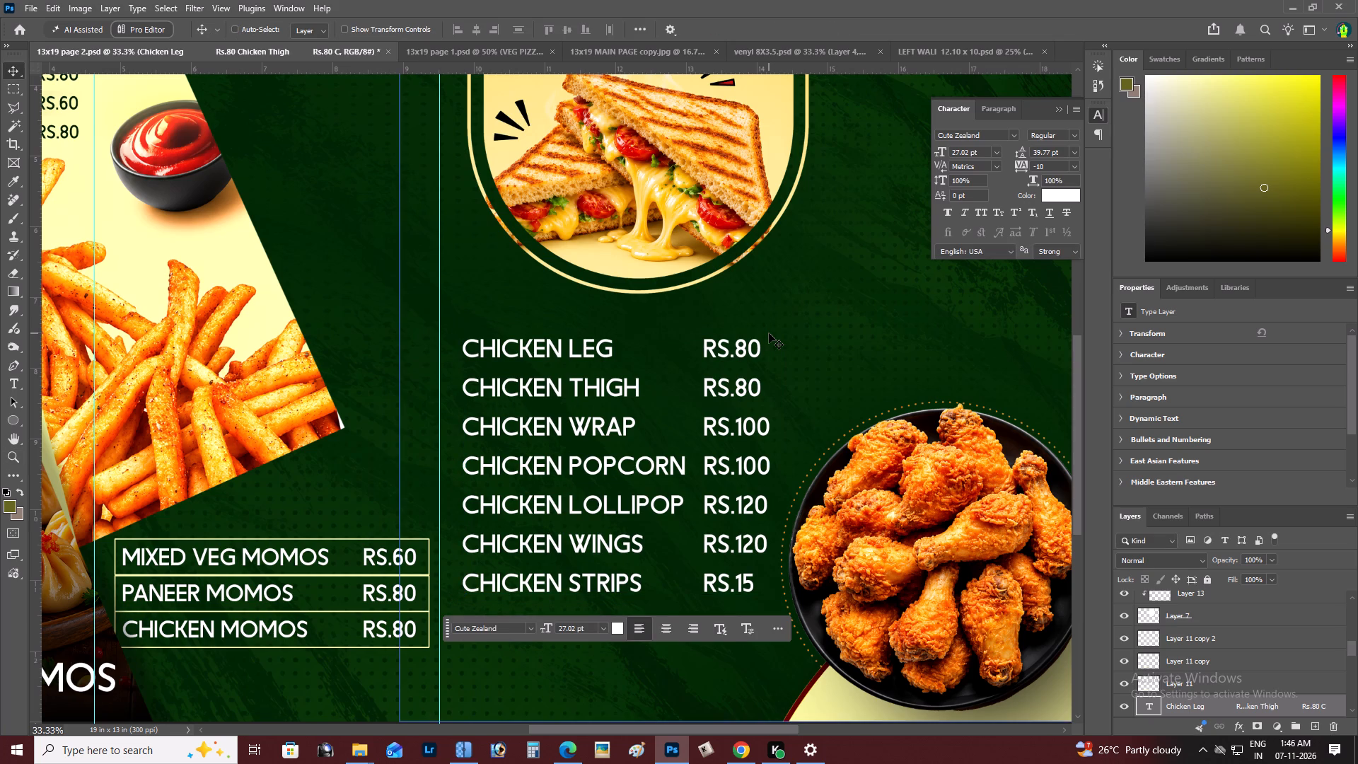
key(shift+Left)
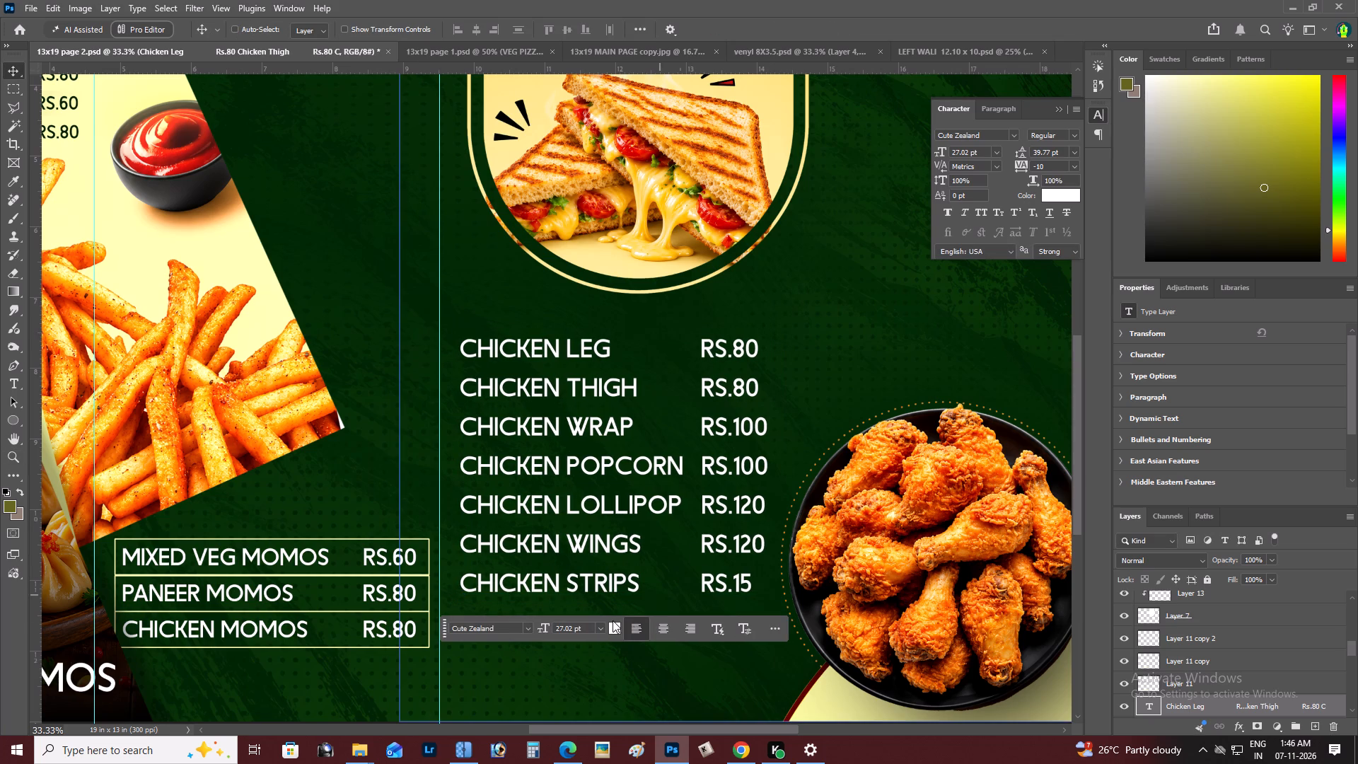
Recolour the chicken list text pale yellow, ffffbd.
click(614, 623)
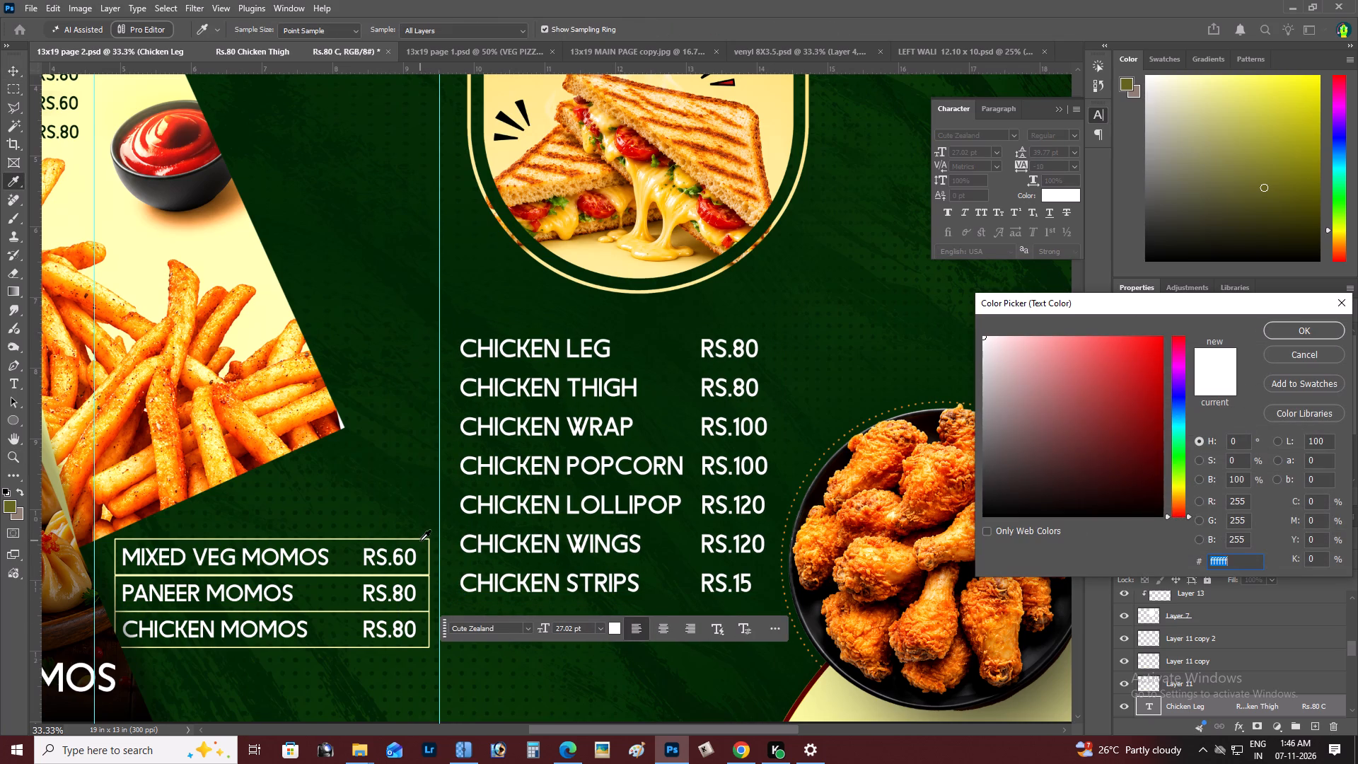
click(420, 540)
click(245, 258)
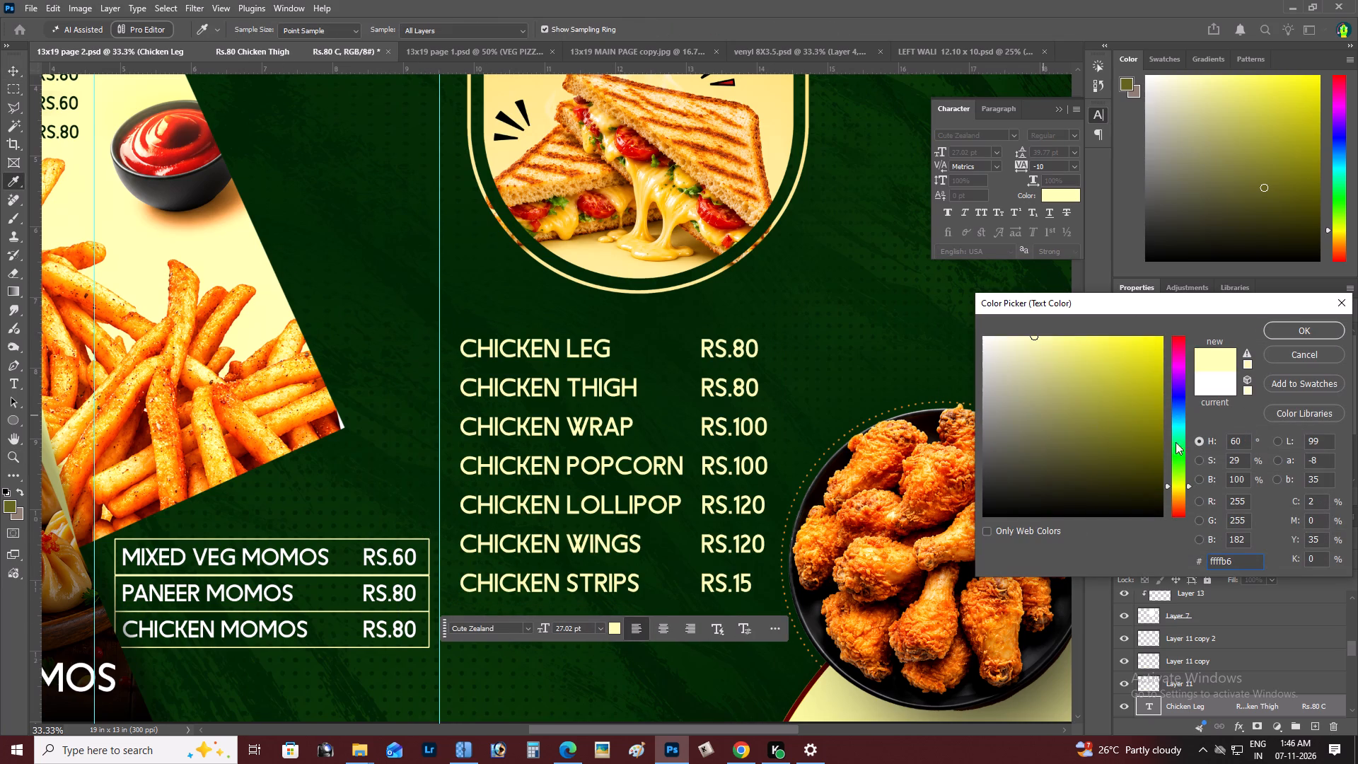
drag(1049, 354, 1029, 309)
key(Return)
Check how the resized, recoloured chicken list sits within the whole page.
key(z)
alt+click(904, 304)
right_click(806, 400)
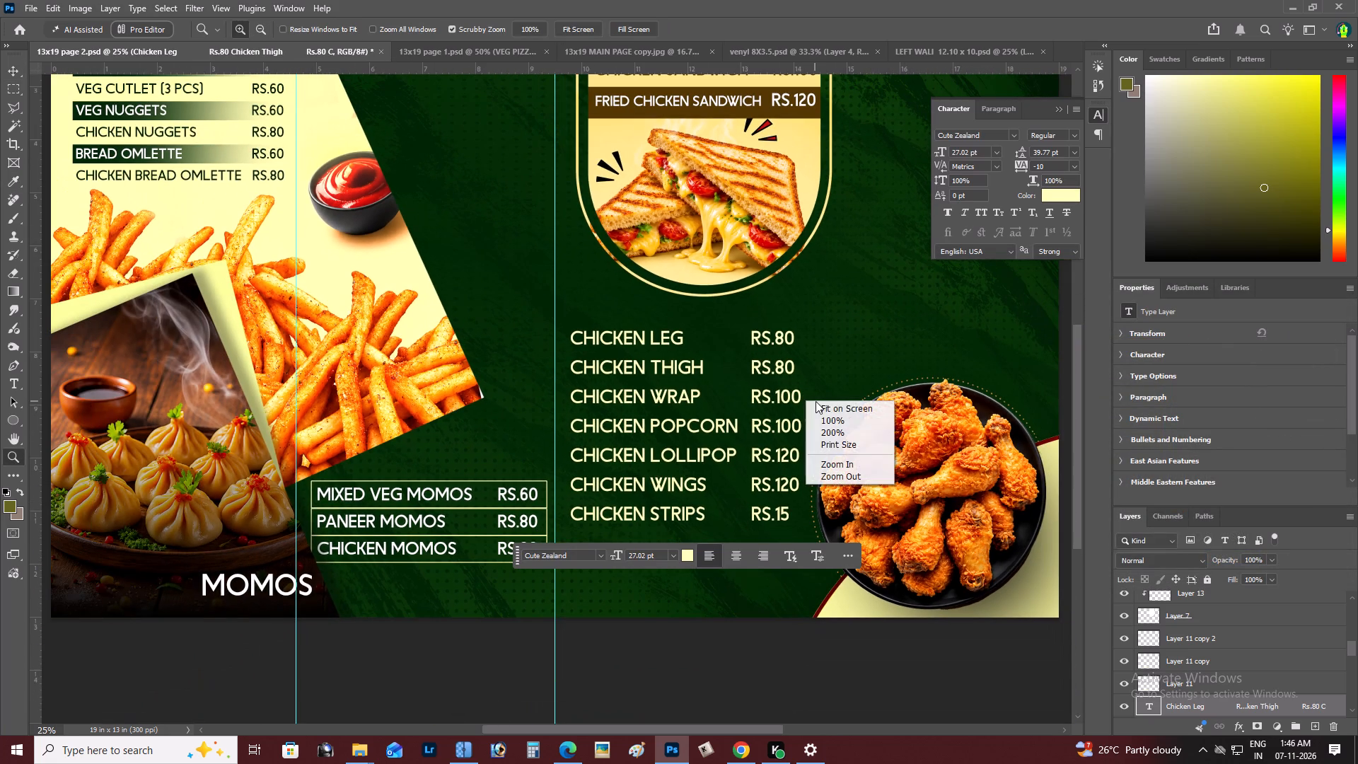
click(816, 401)
alt+click(818, 402)
key(space)
key(space)
key(space)
key(space)
key(space)
key(space)
key(space)
key(space)
key(space)
key(space)
key(space)
key(space)
click(841, 409)
key(z)
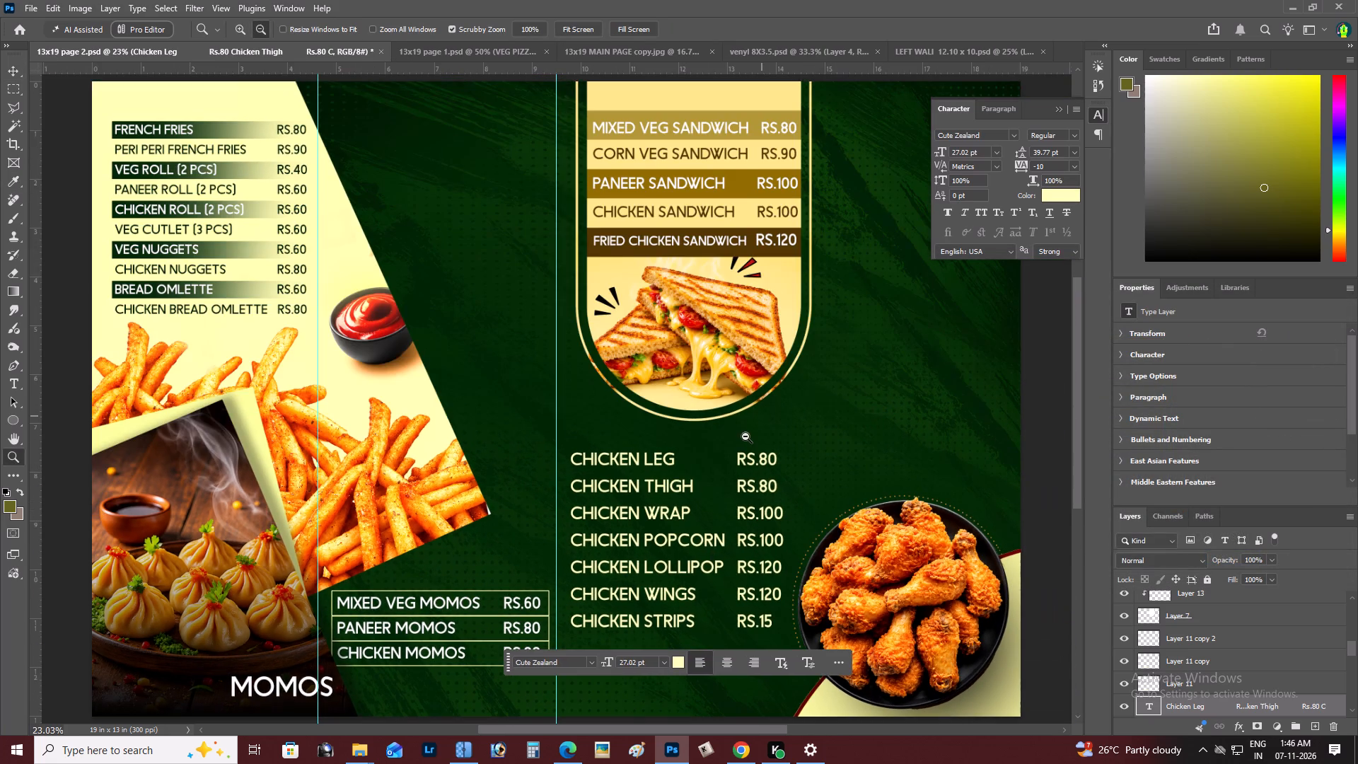
Select a rectangle about 4.42 by 0.55 in around the Chicken Leg row and add a new layer for its outline.
alt+click(745, 440)
key(space)
drag(752, 490, 812, 472)
key(z)
triple_click(768, 463)
key(space)
key(space)
key(space)
key(space)
key(space)
drag(767, 463, 716, 476)
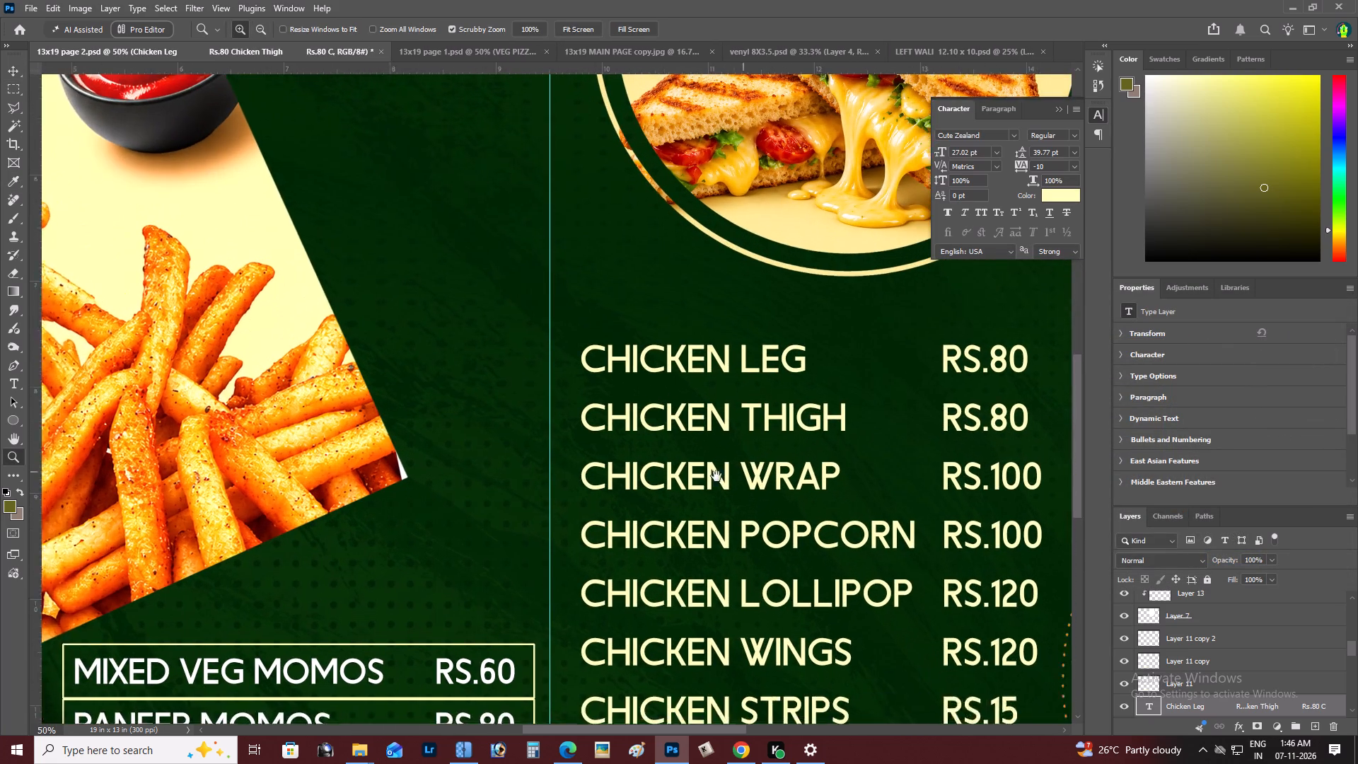
drag(716, 476, 710, 477)
key(m)
drag(631, 337, 866, 397)
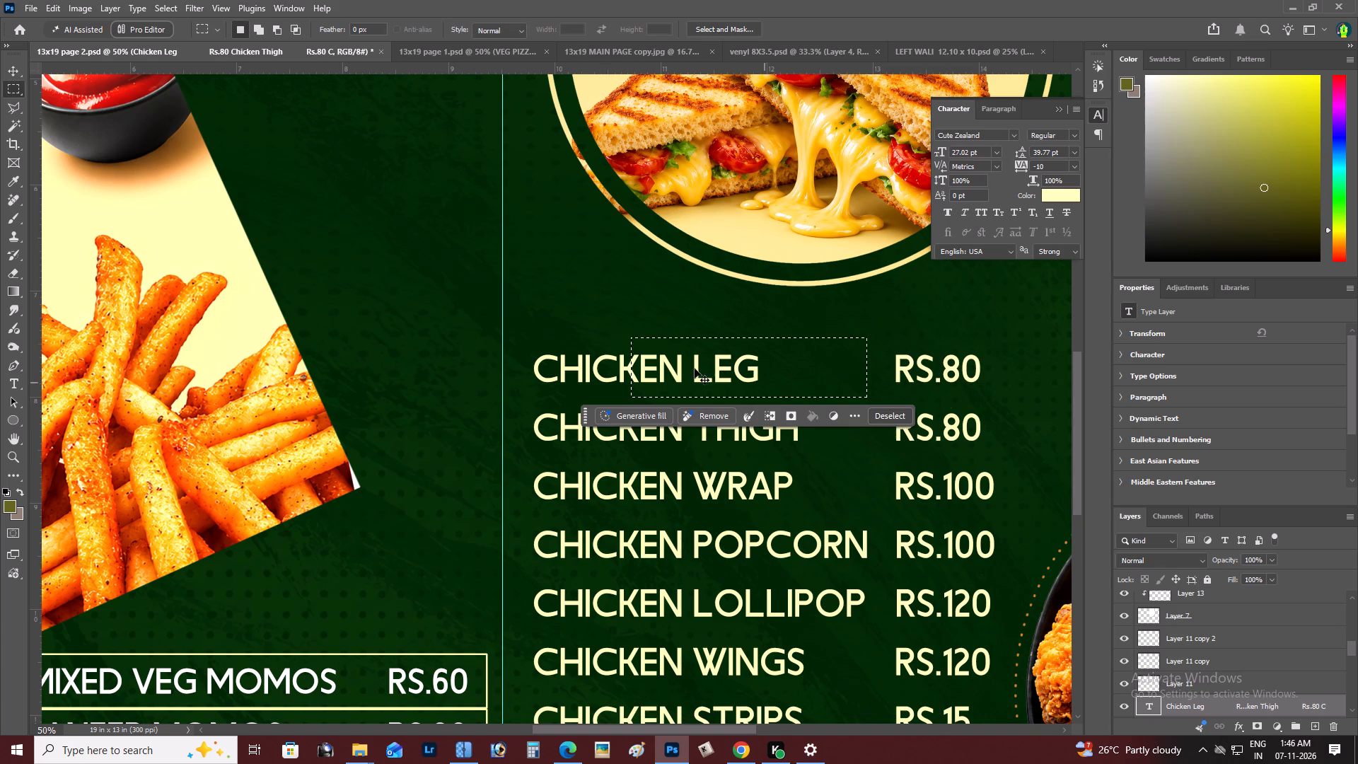
key(ctrl+d)
drag(523, 342, 866, 439)
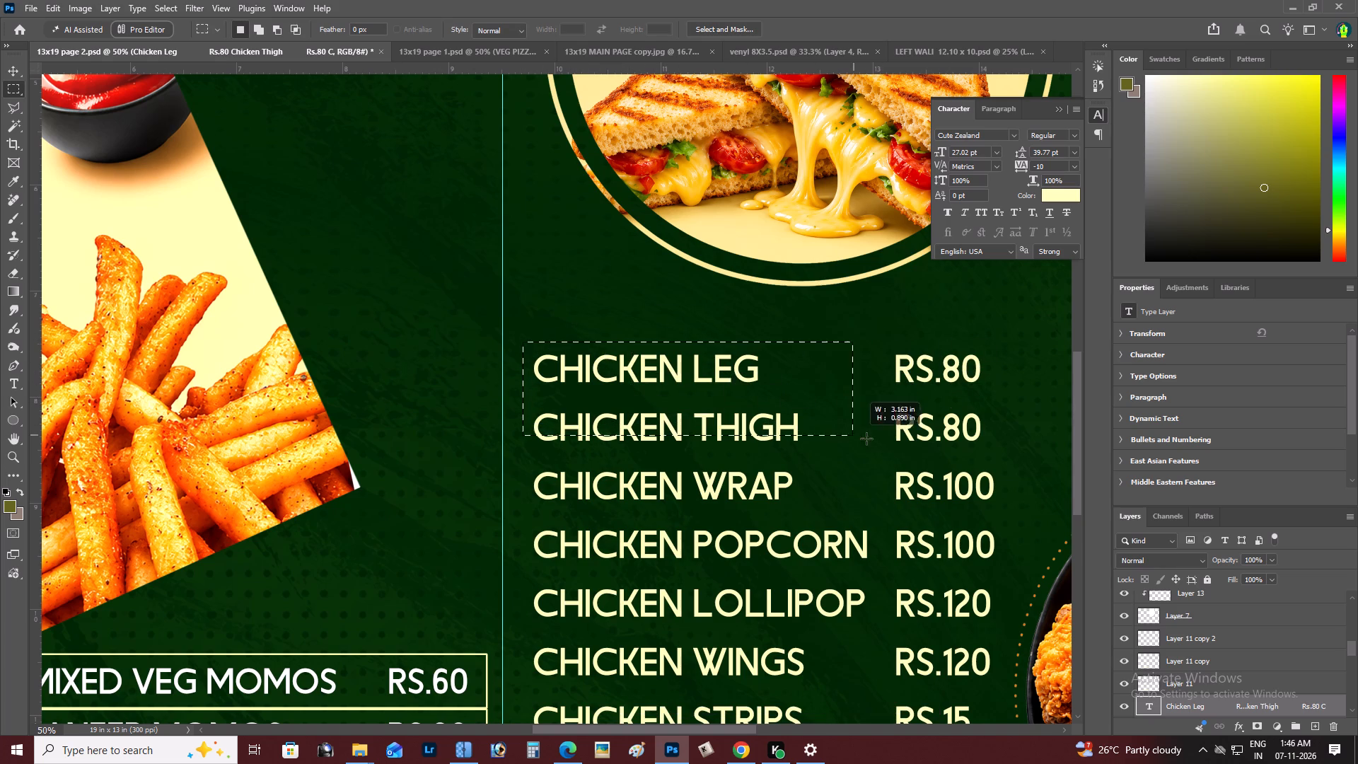
drag(866, 439, 990, 399)
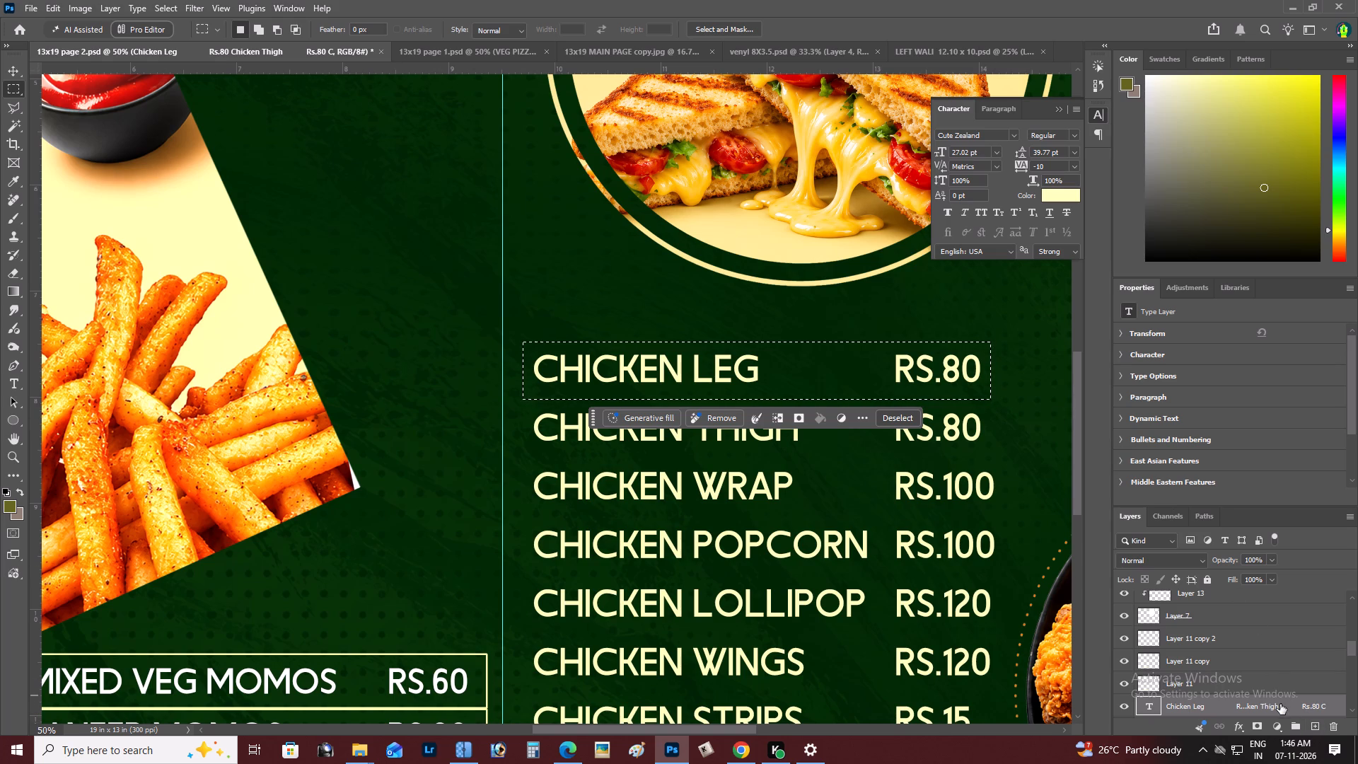
click(1313, 724)
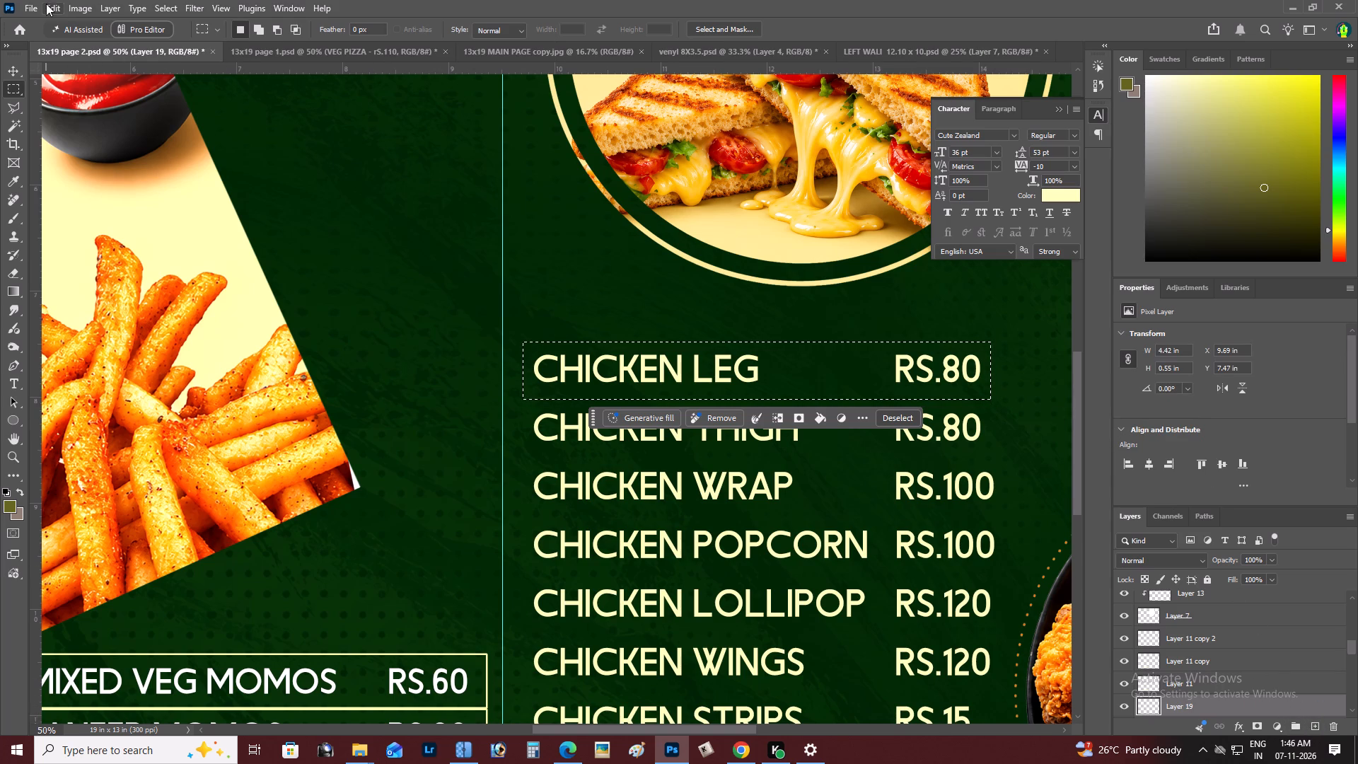
Stroke the Chicken Leg selection with a 5 px white line on the outside, and deselect.
click(46, 4)
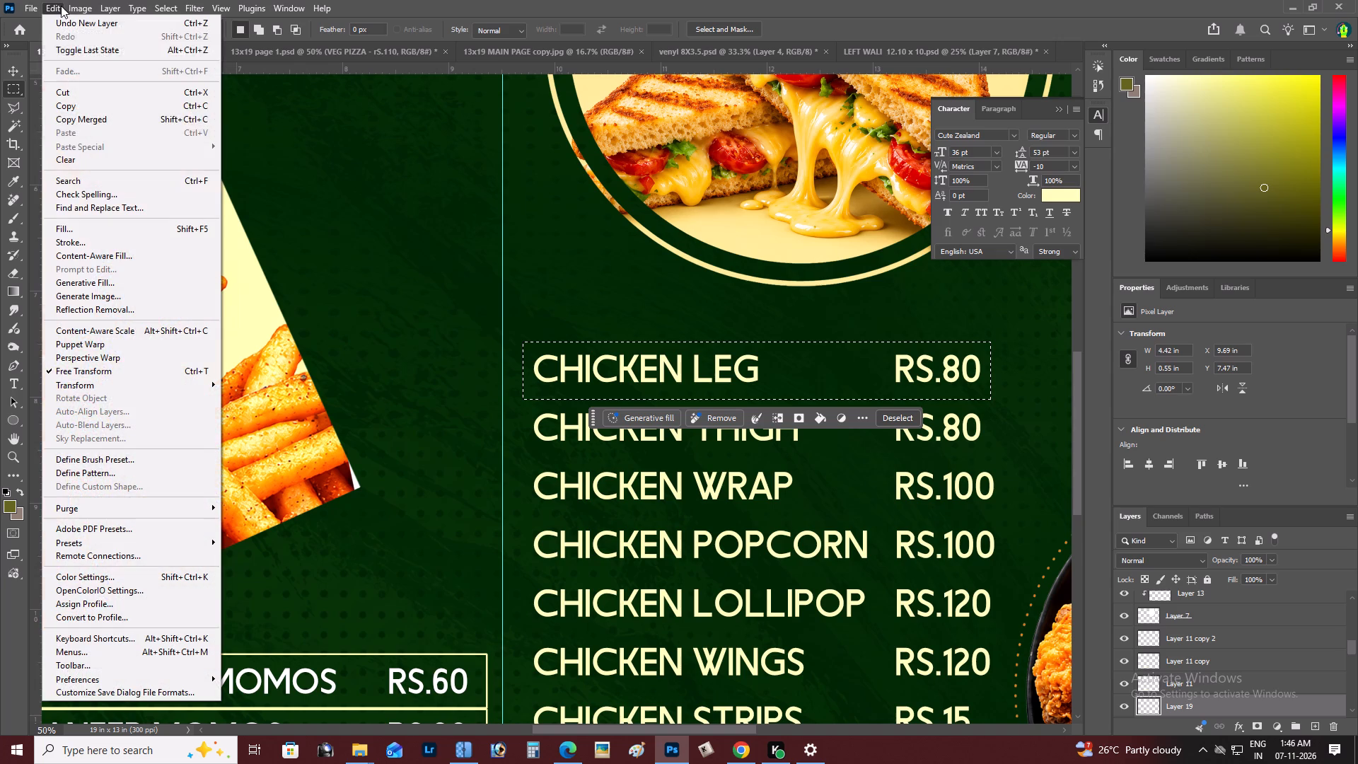
click(139, 242)
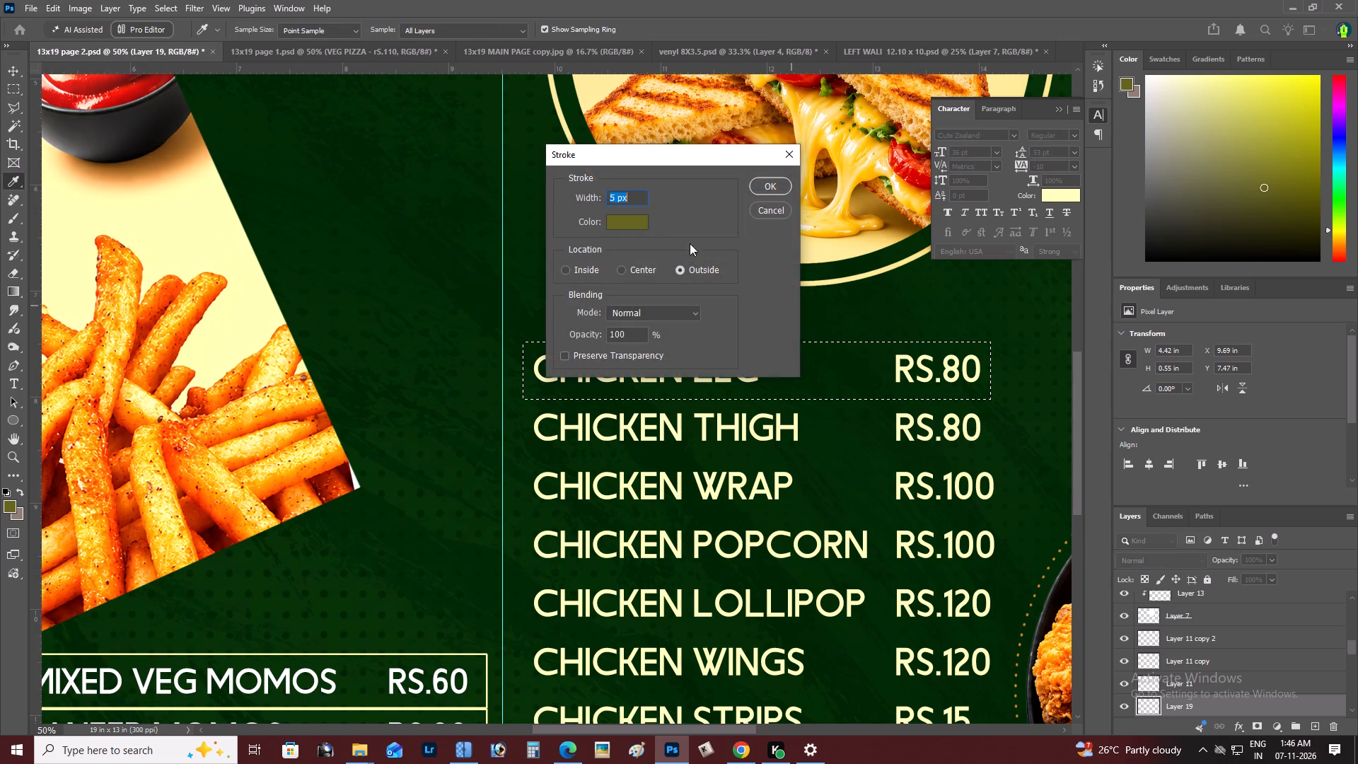
click(621, 226)
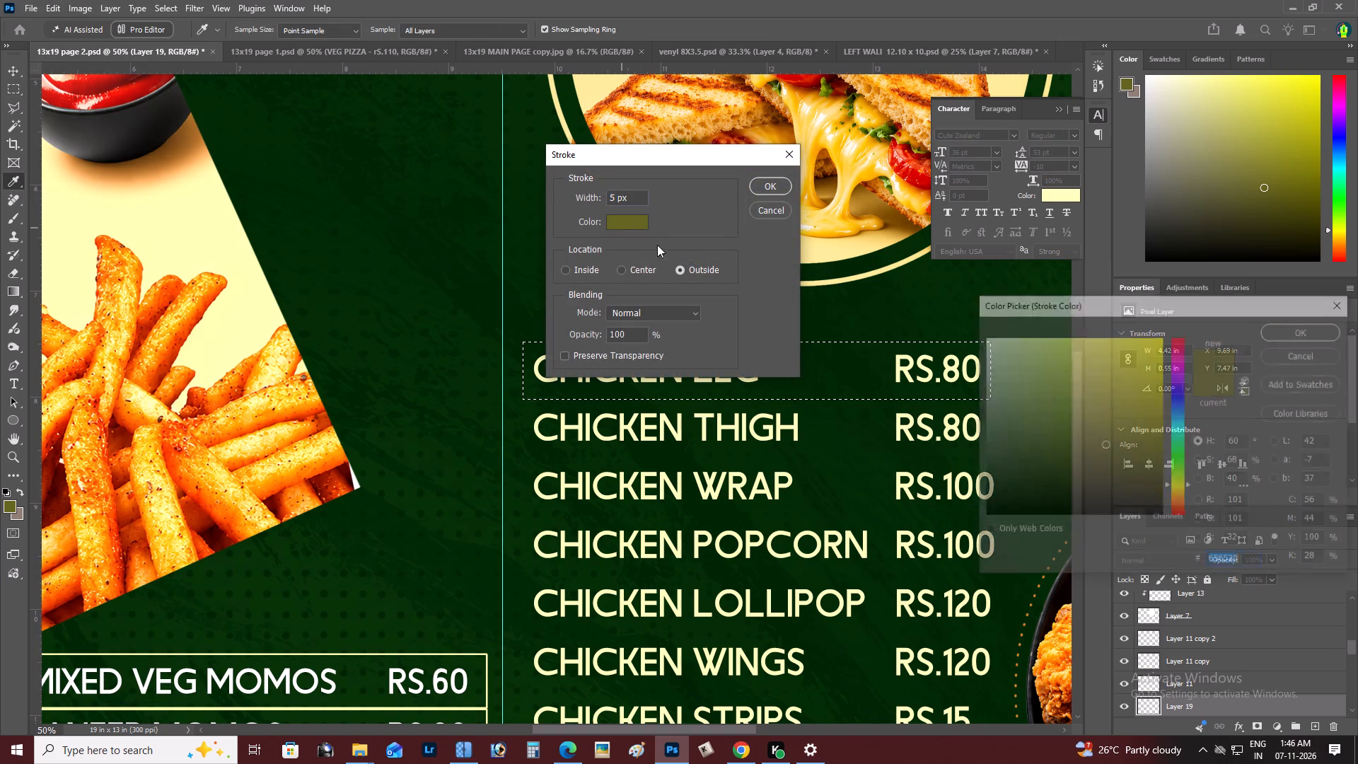
drag(1026, 406, 704, 202)
key(Return)
key(Return)
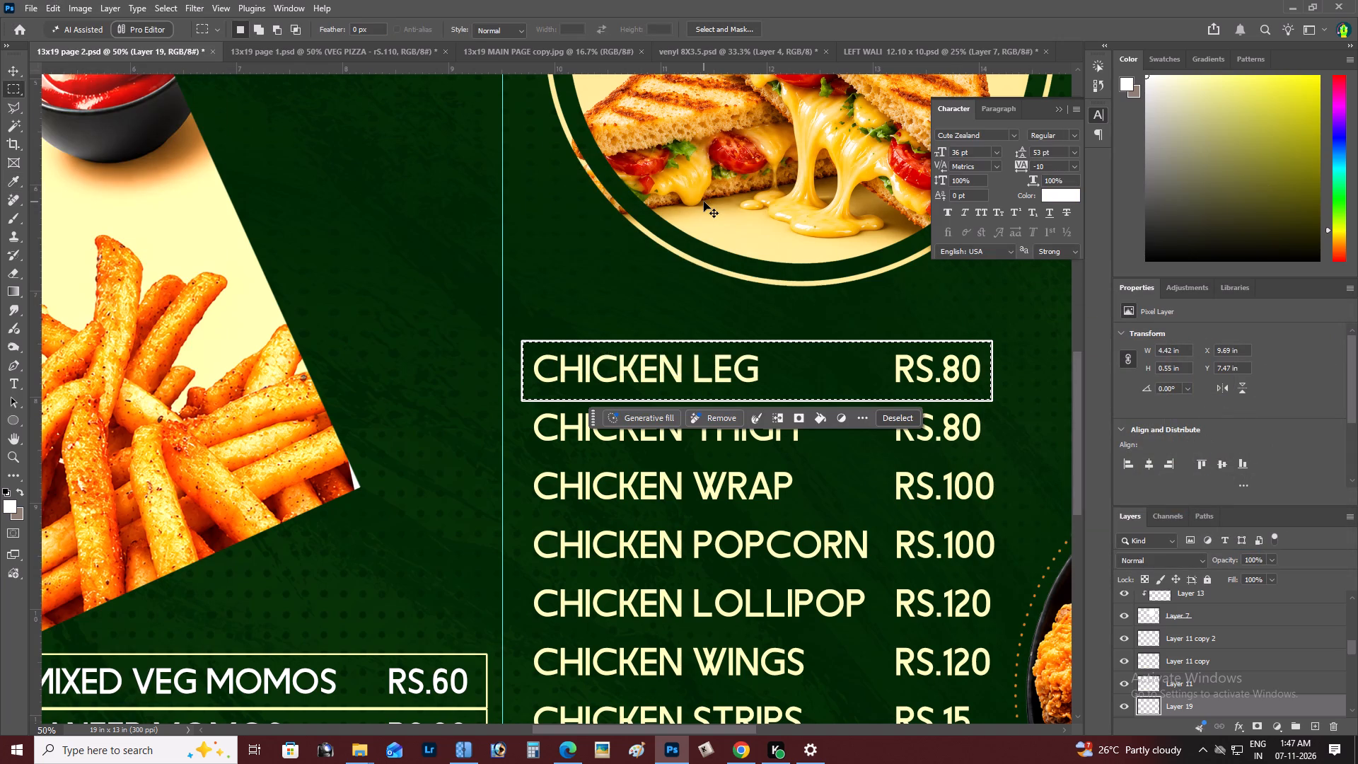
key(ctrl+d)
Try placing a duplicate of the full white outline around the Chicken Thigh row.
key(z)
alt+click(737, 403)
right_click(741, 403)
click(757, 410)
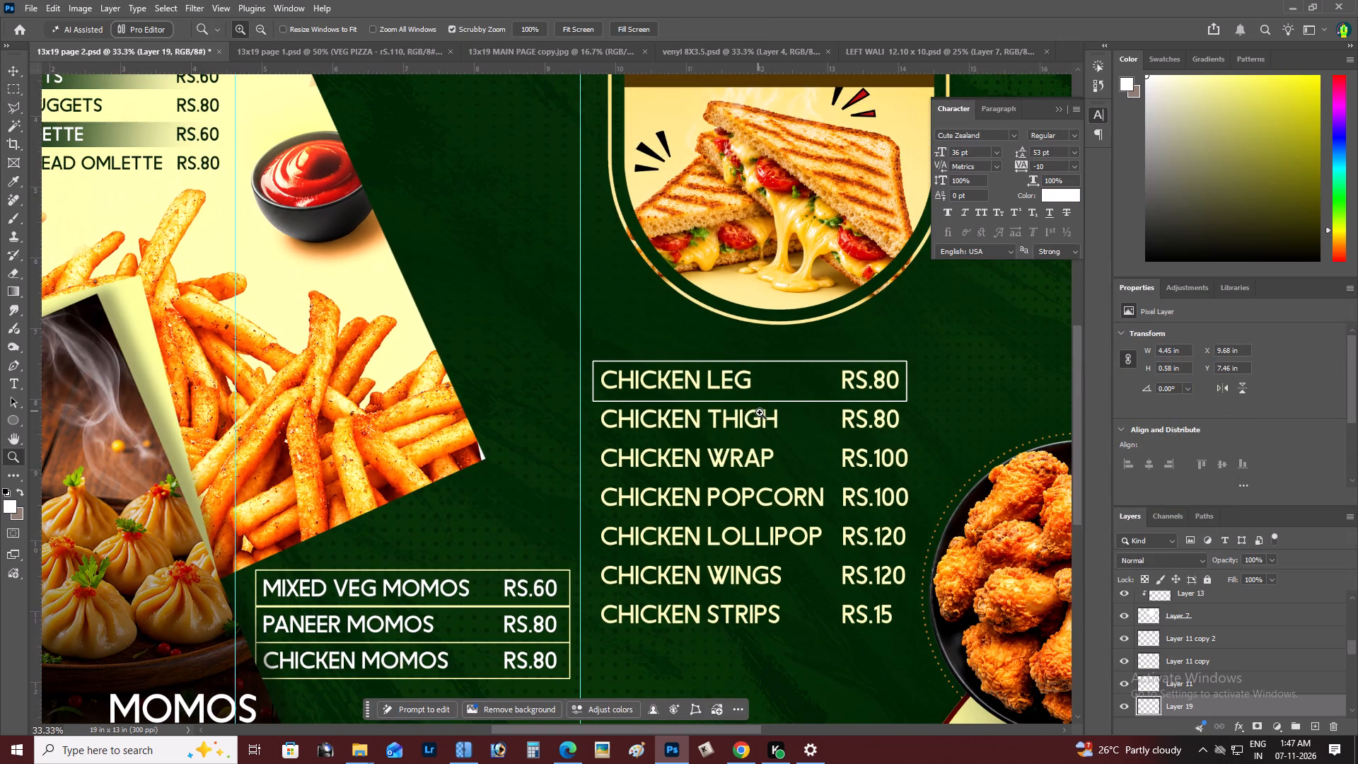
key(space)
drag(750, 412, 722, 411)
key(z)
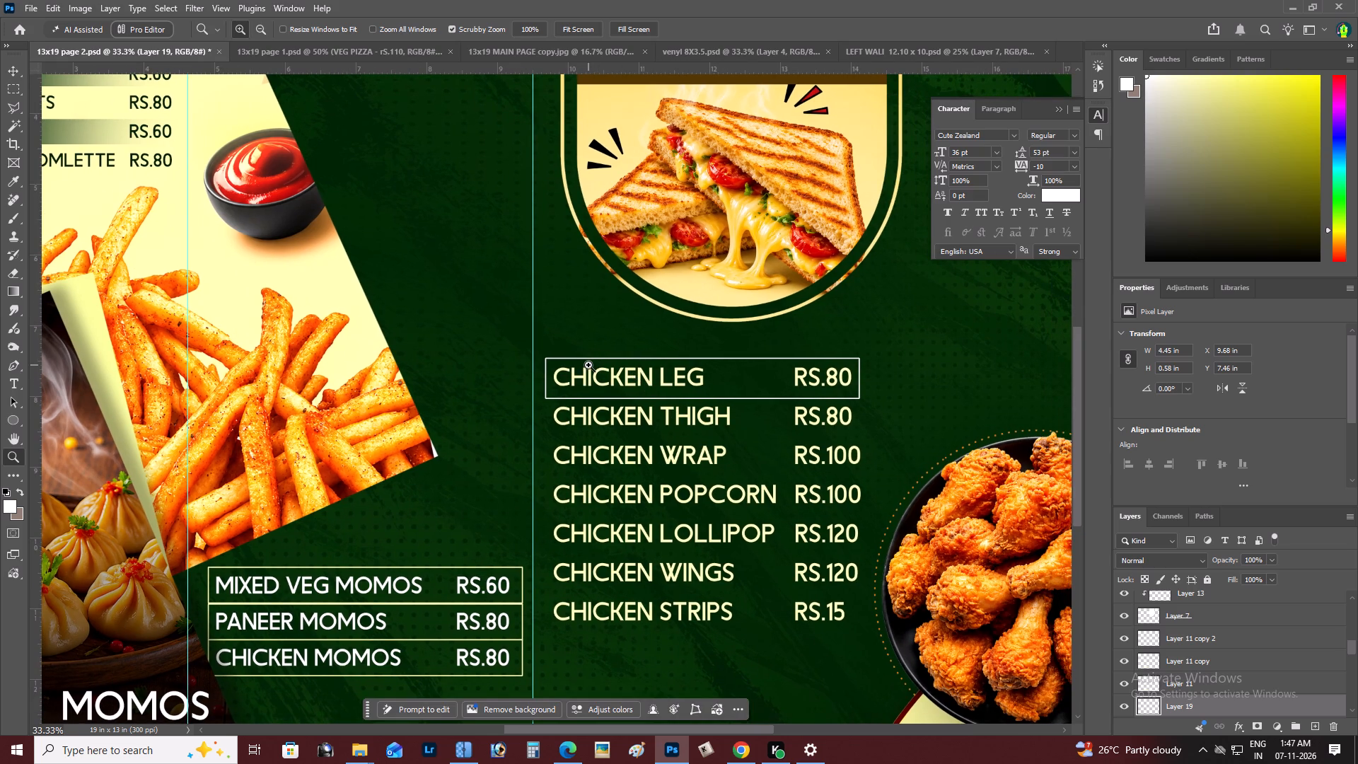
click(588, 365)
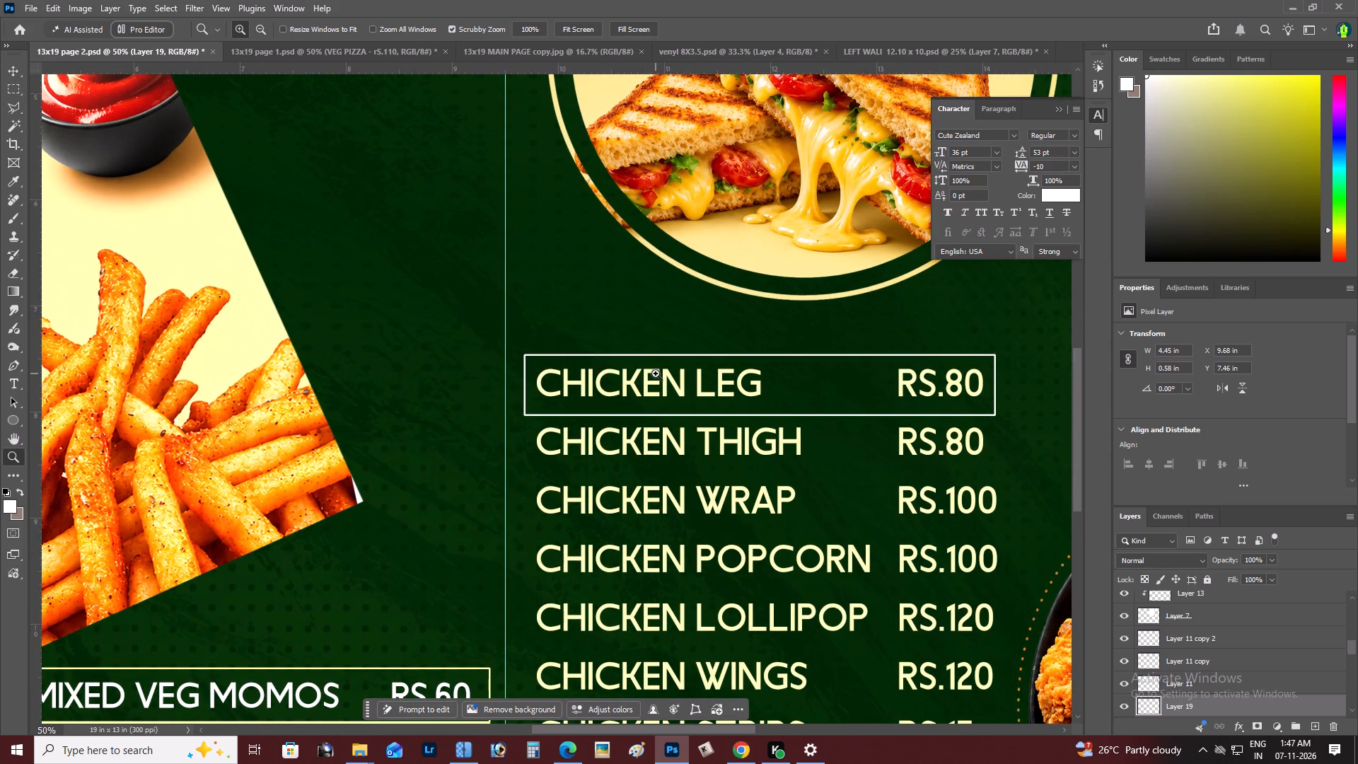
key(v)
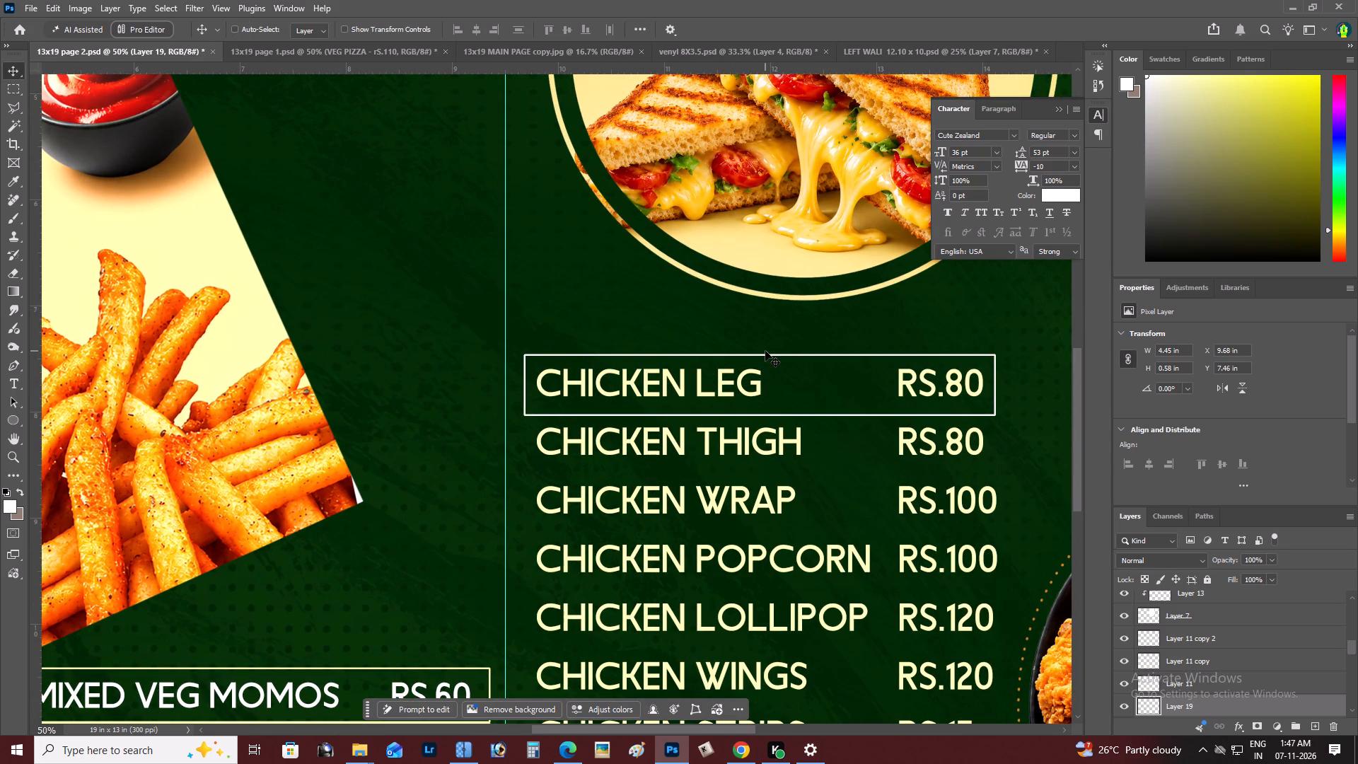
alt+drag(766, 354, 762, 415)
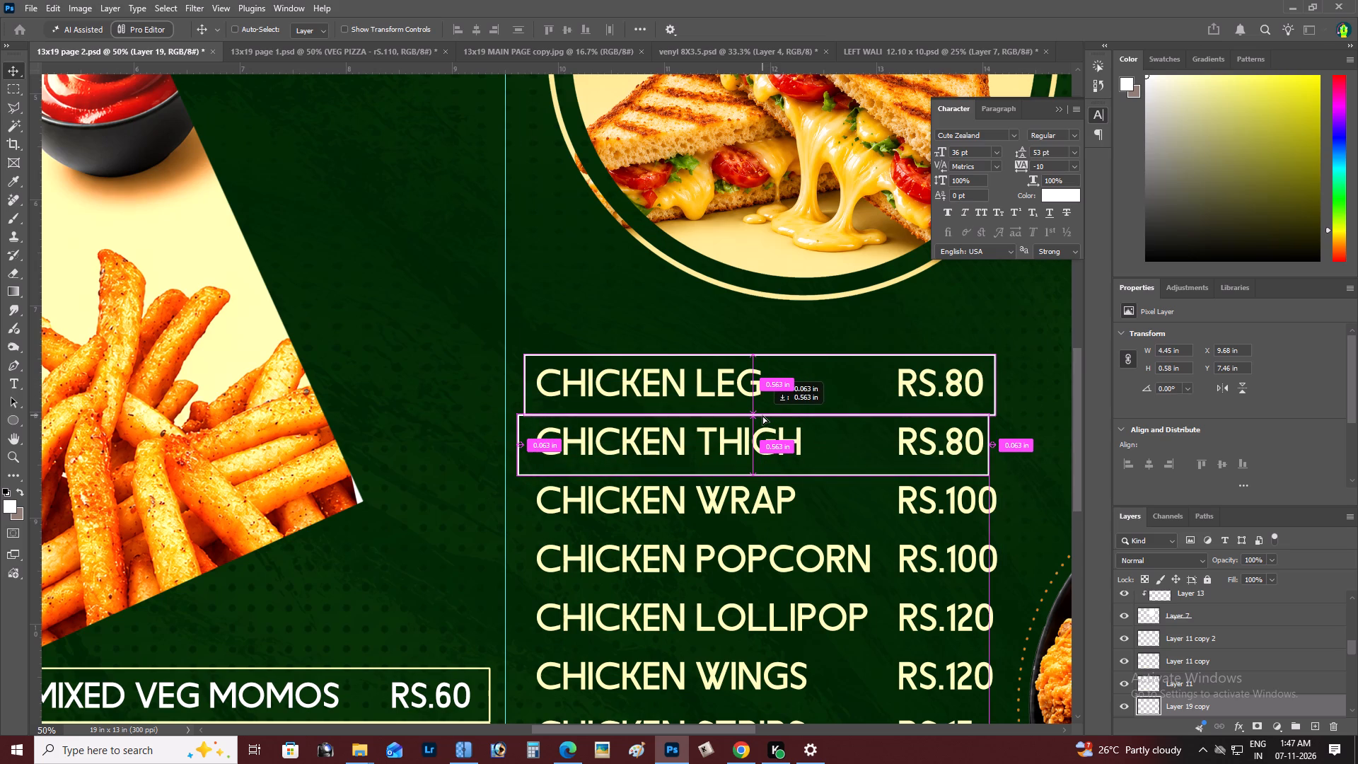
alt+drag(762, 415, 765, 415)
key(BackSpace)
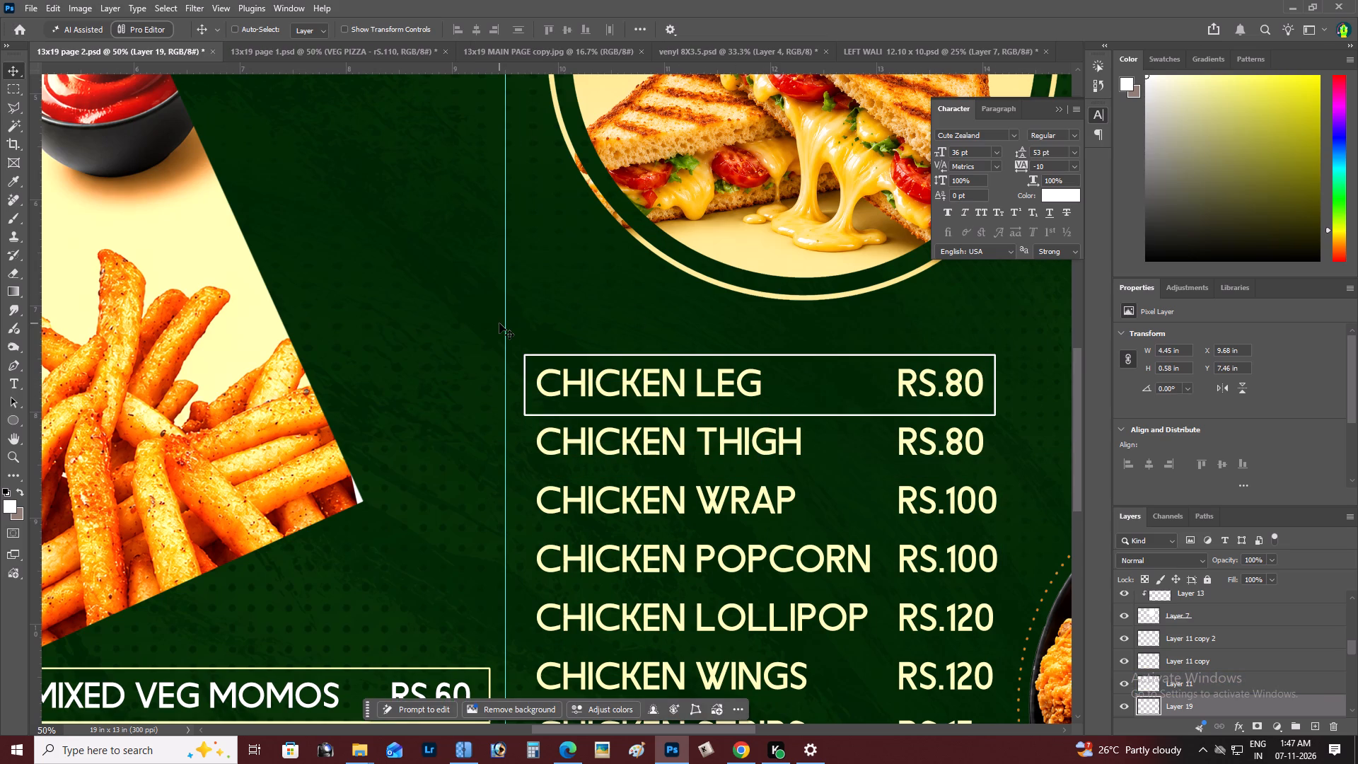
Erase the left side of the white outline around the Chicken Leg row, and deselect.
key(m)
drag(514, 337, 567, 438)
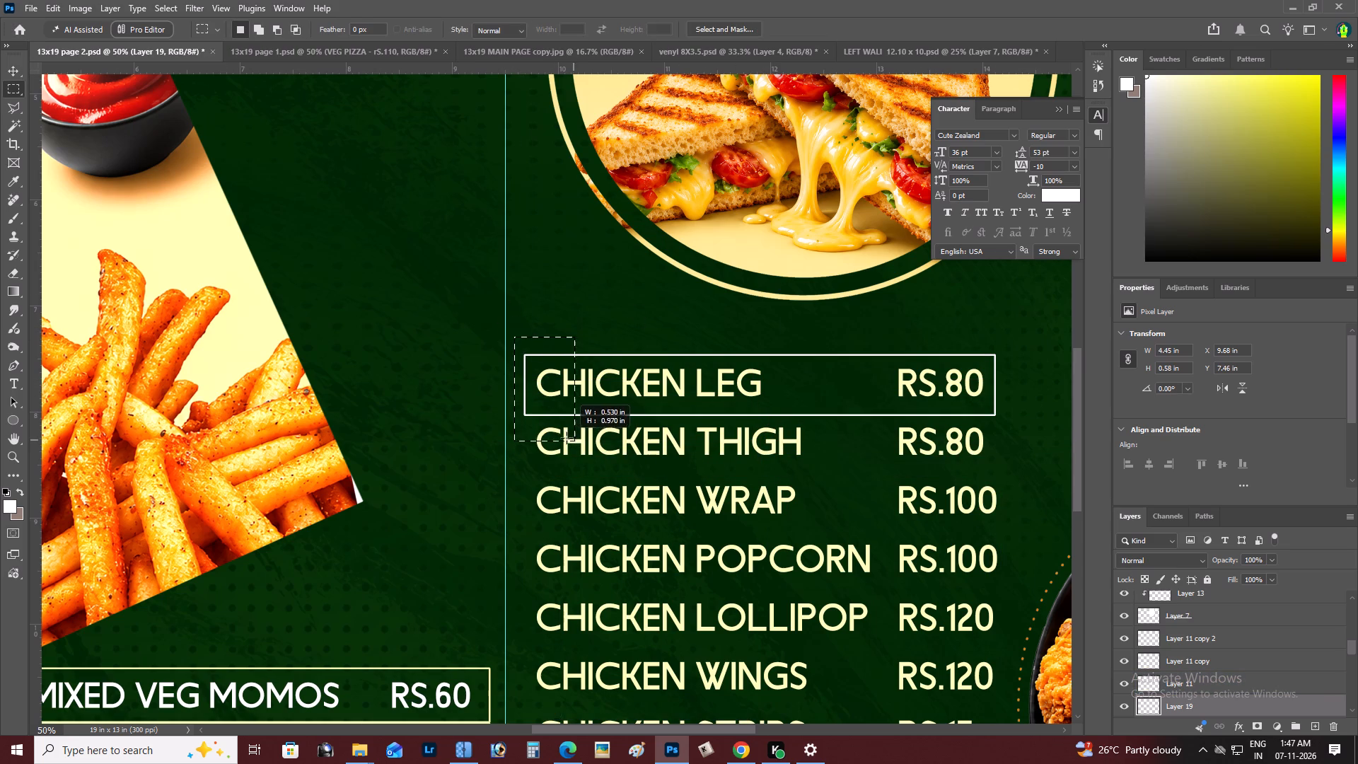
drag(567, 438, 530, 436)
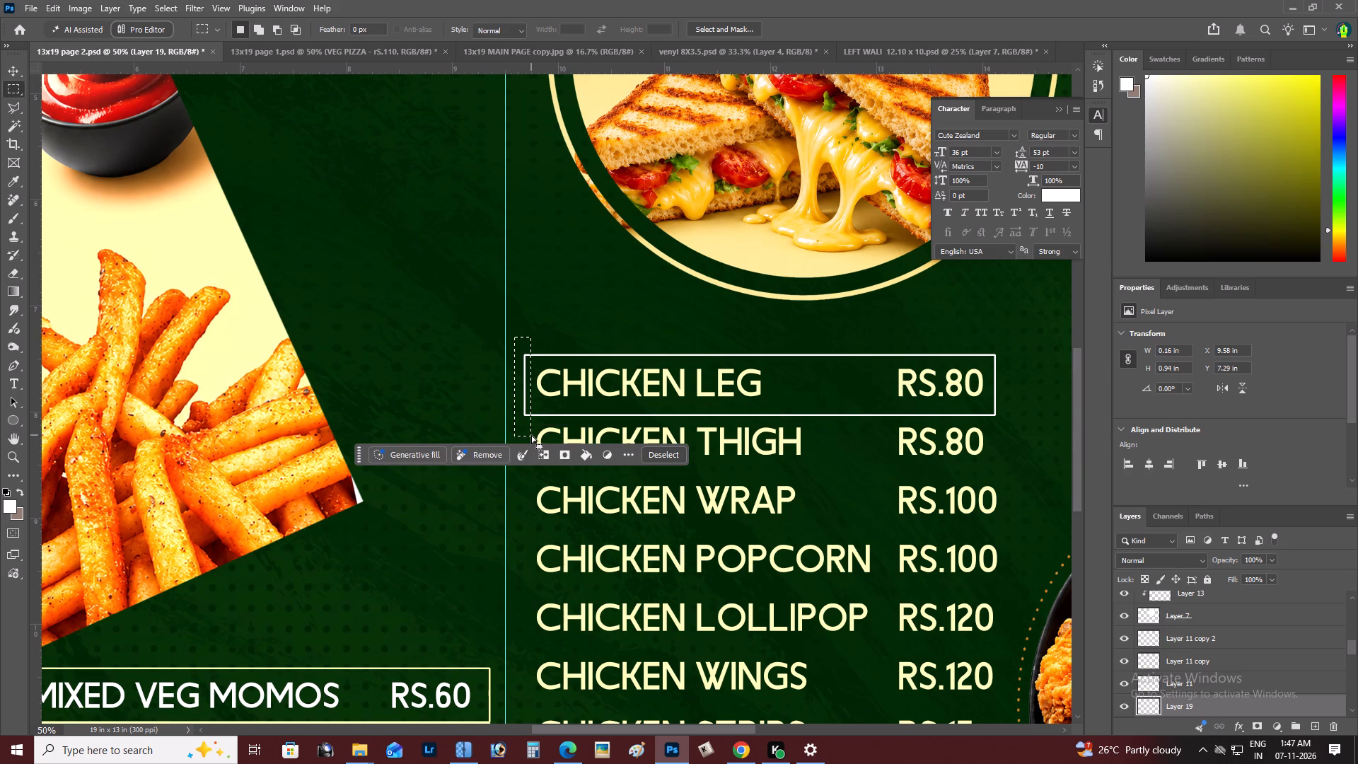
key(BackSpace)
key(ctrl+d)
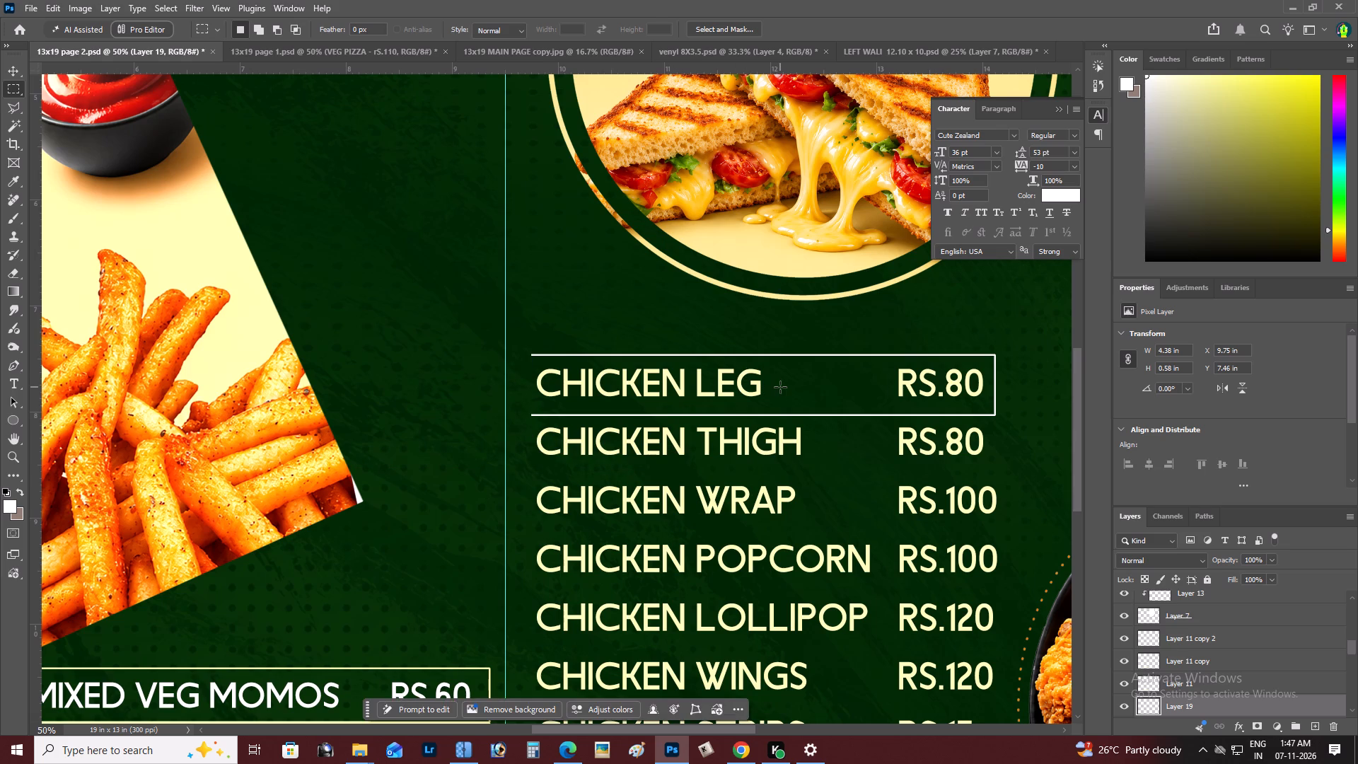
Duplicate the open-sided outline onto the Chicken Thigh row and flip the copy horizontally.
key(v)
alt+drag(793, 388, 790, 450)
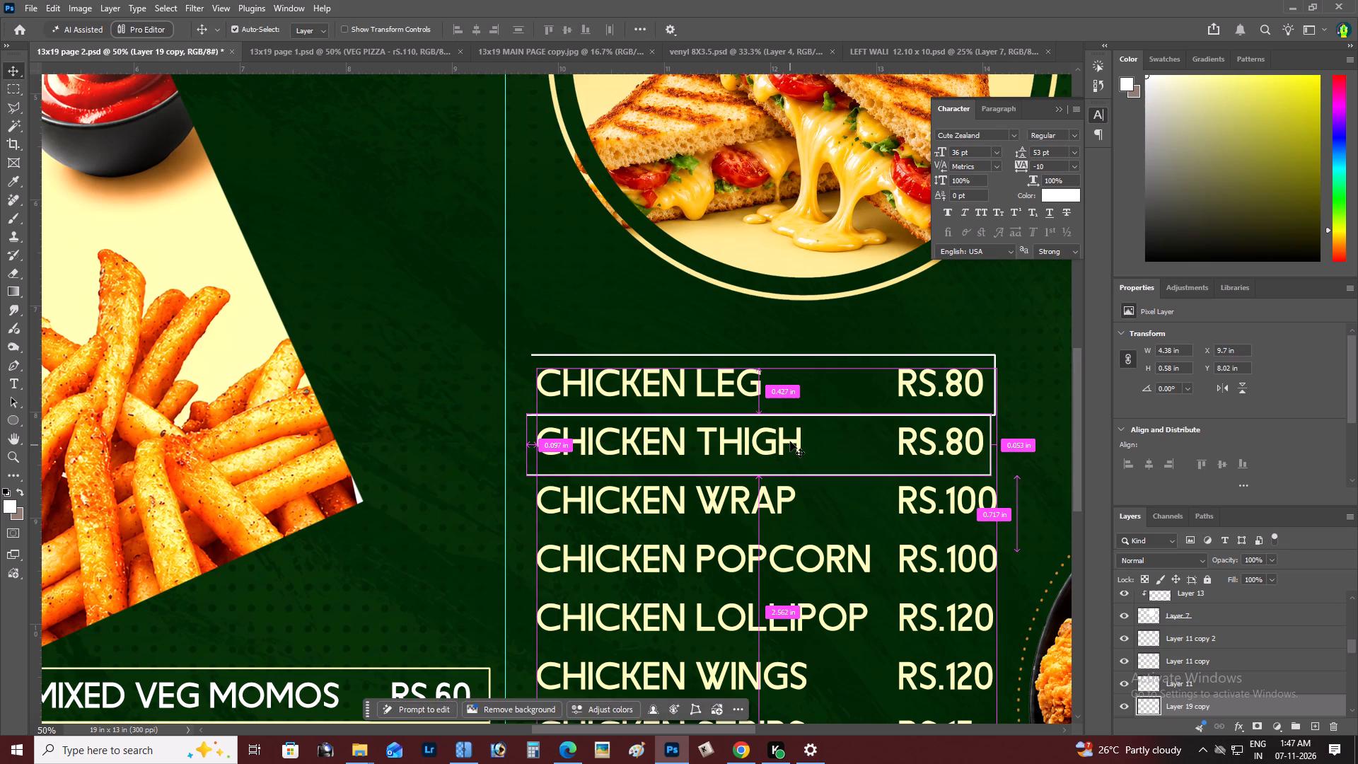
key(ctrl+t)
ctrl+right_click(790, 435)
click(823, 407)
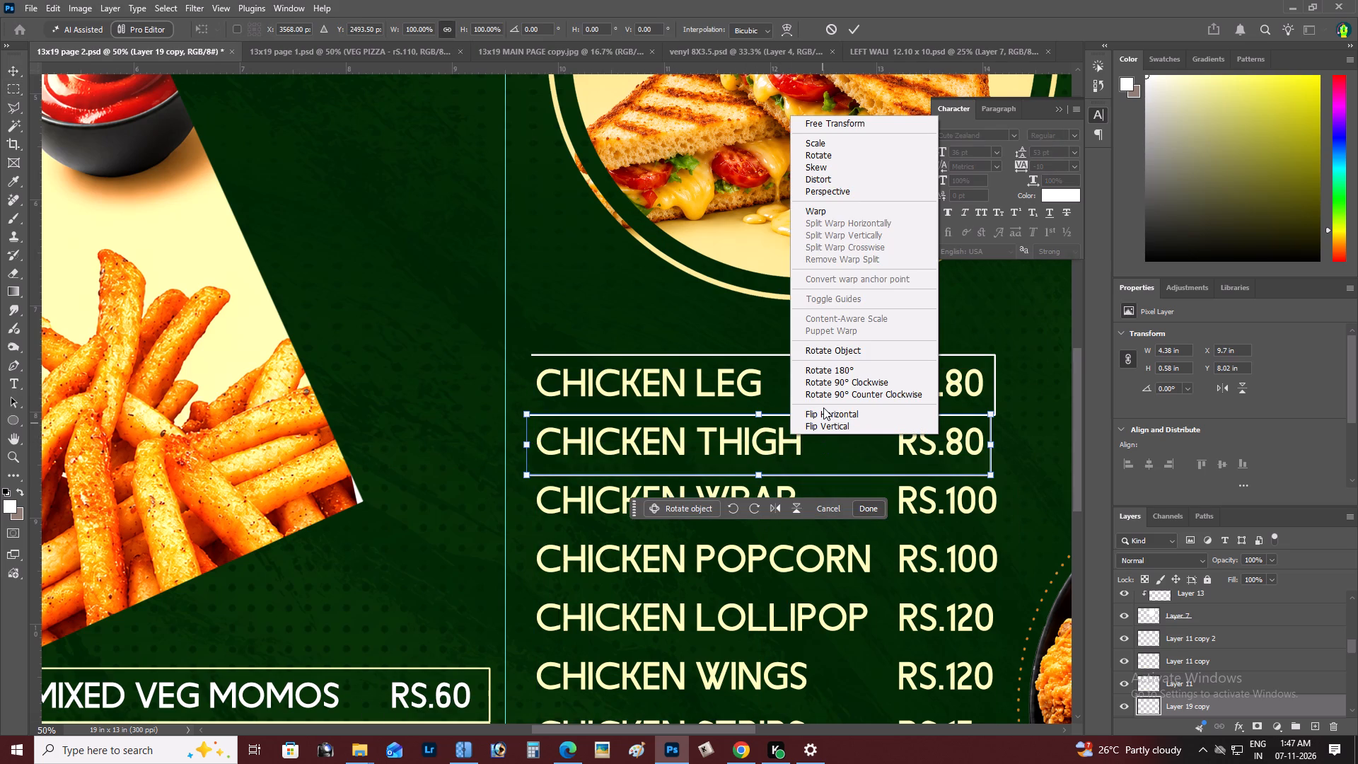
click(910, 415)
key(ctrl+Return)
Nudge the flipped outline right to X 9.73 in so it lines up with the Chicken Leg outline, and view the whole page.
key(z)
click(609, 381)
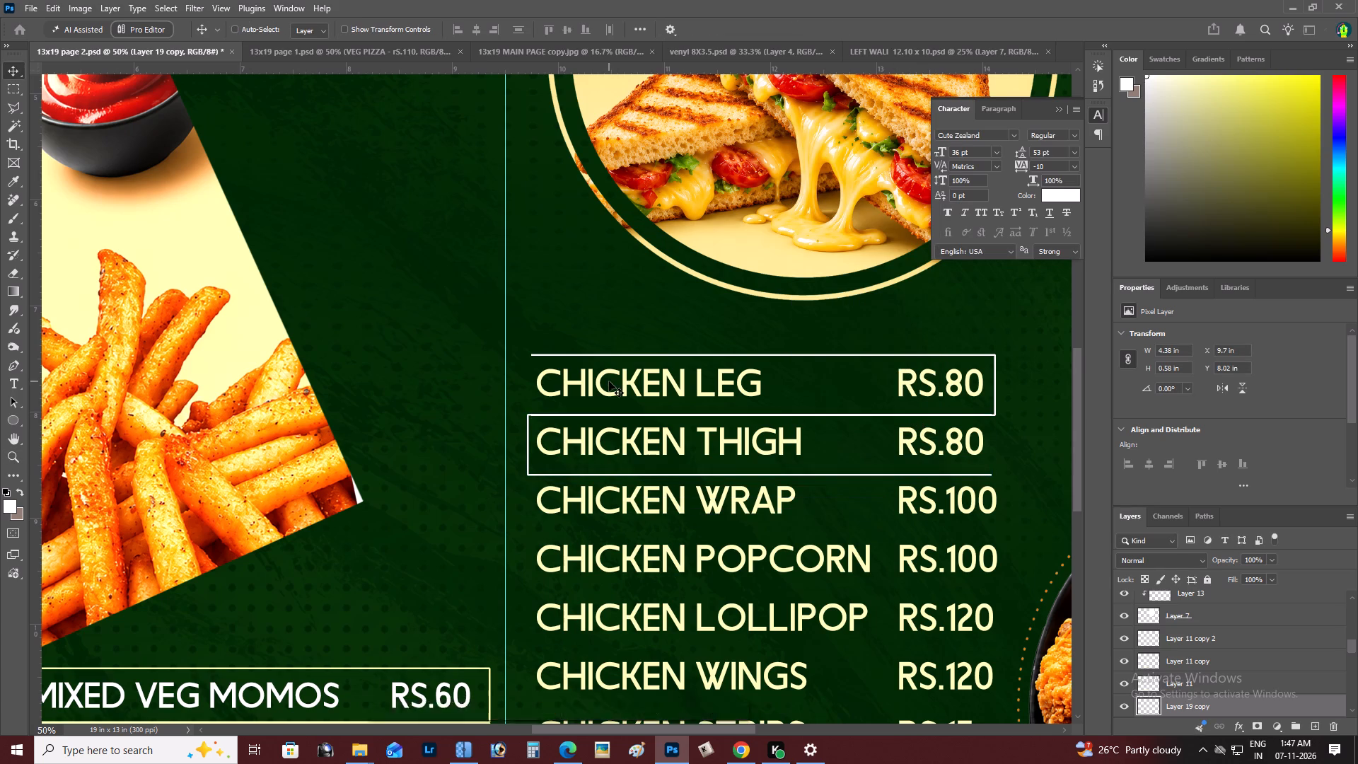
key(space)
drag(649, 419, 605, 410)
key(z)
double_click(527, 413)
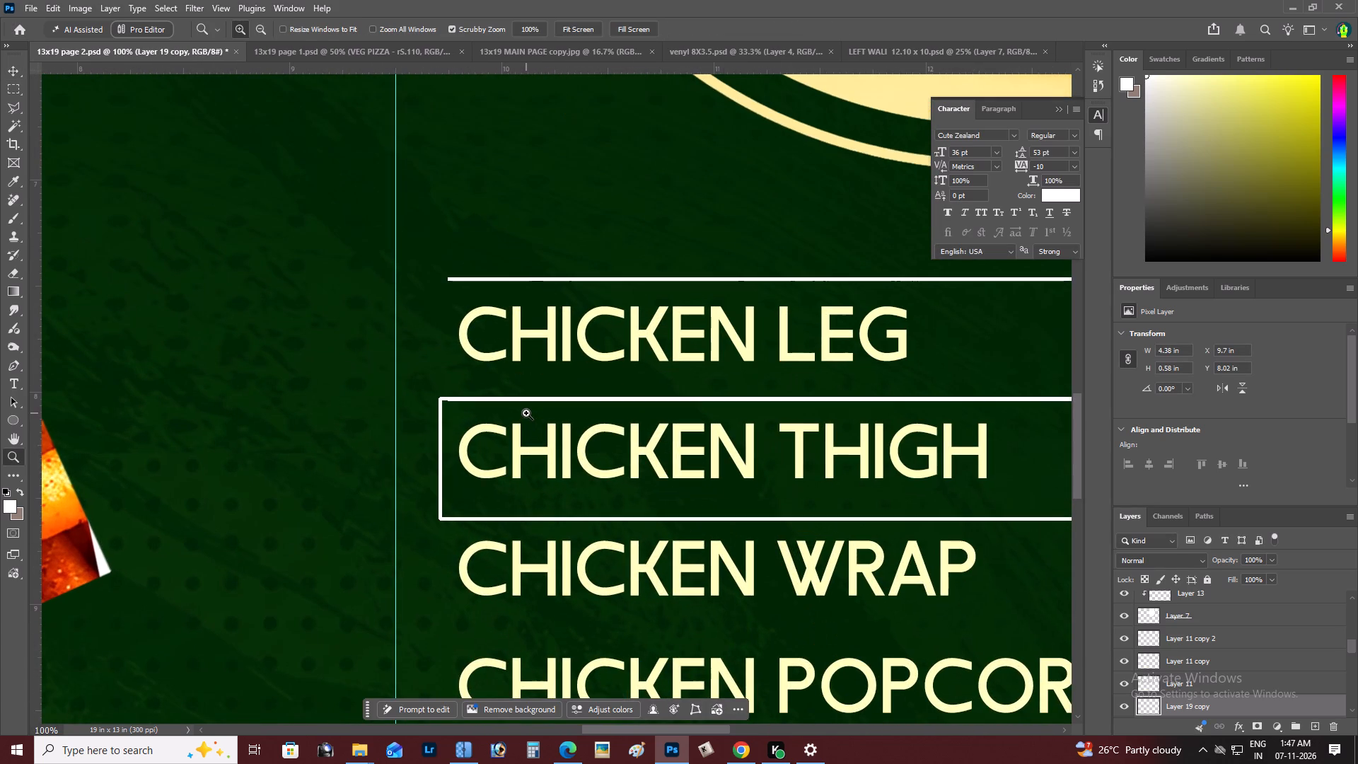
key(v)
key(Down)
key(Right)
key(Down)
key(Right)
key(Up)
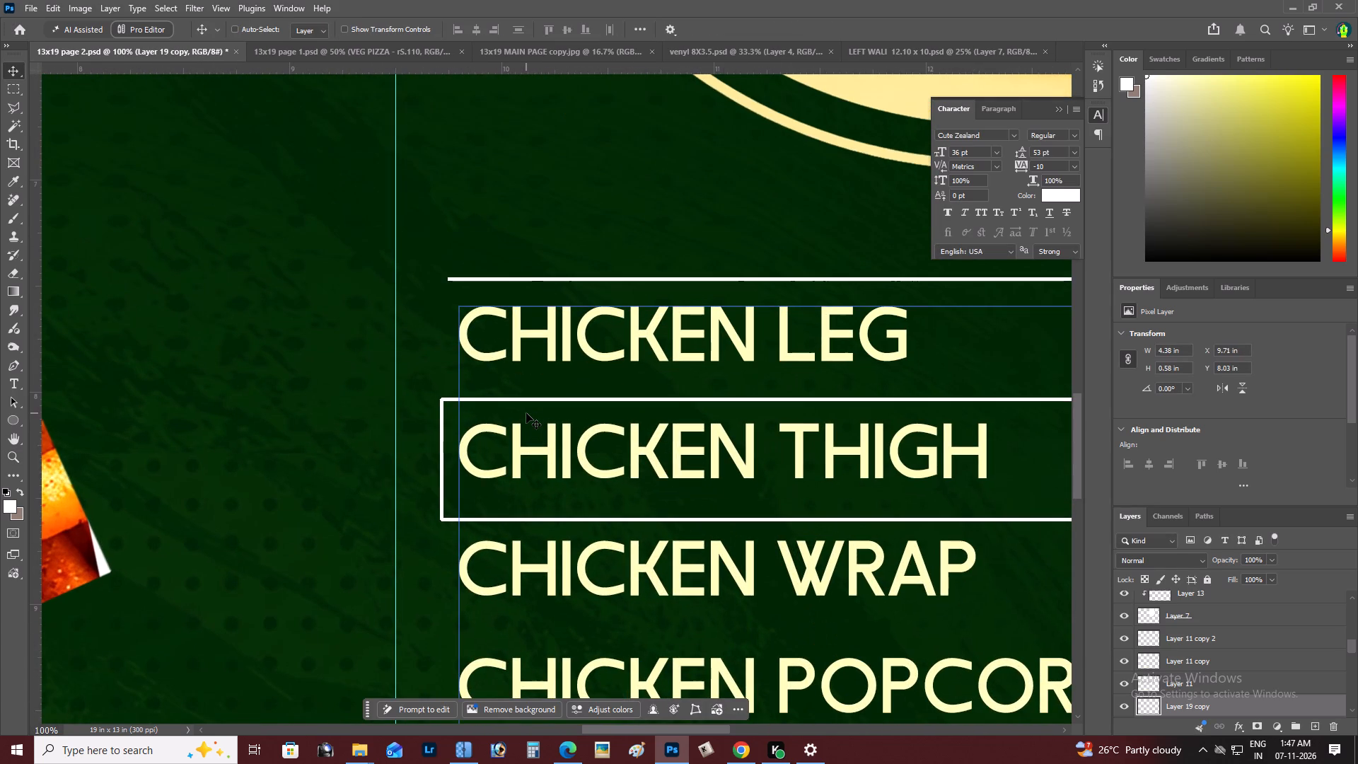
key(Right)
key(Right)
key(Right)
key(Right)
key(Right)
key(Right)
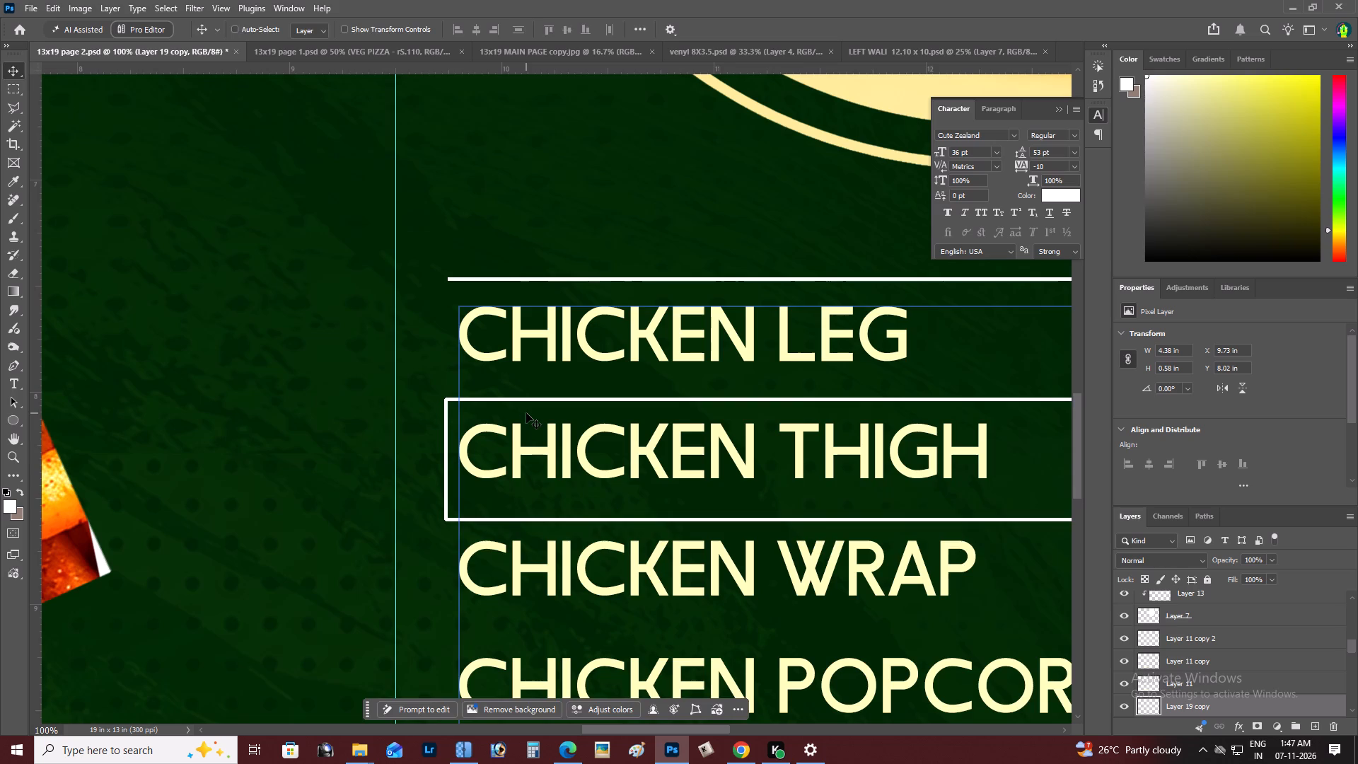
key(z)
alt+click(526, 413)
right_click(526, 413)
click(547, 419)
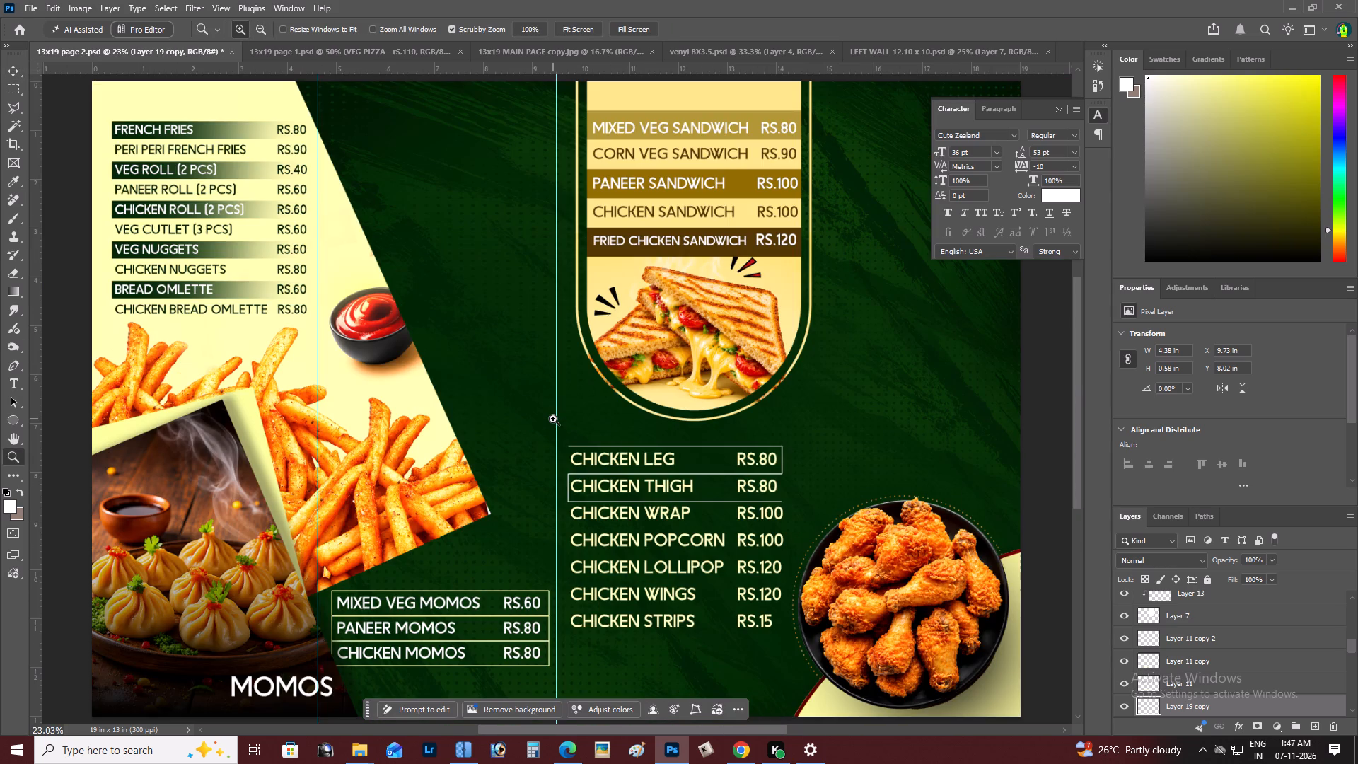
key(z)
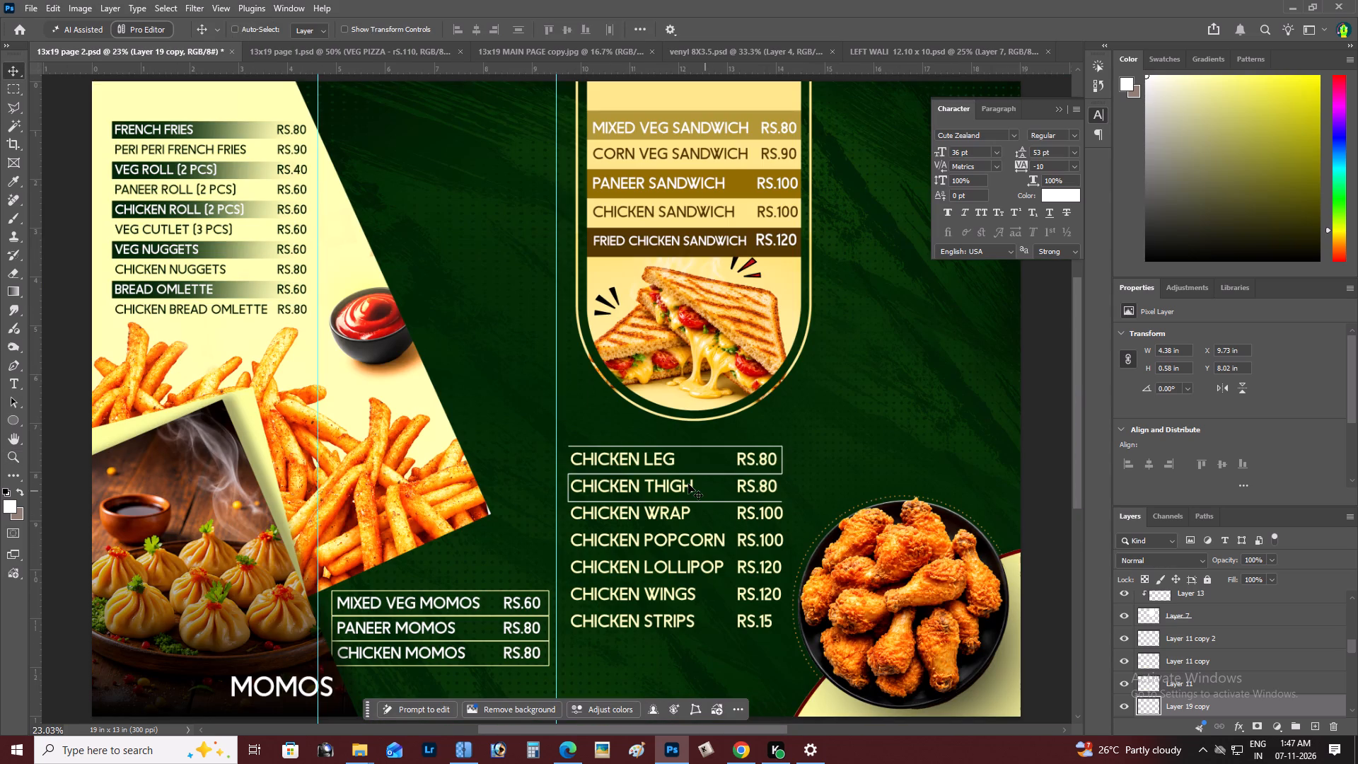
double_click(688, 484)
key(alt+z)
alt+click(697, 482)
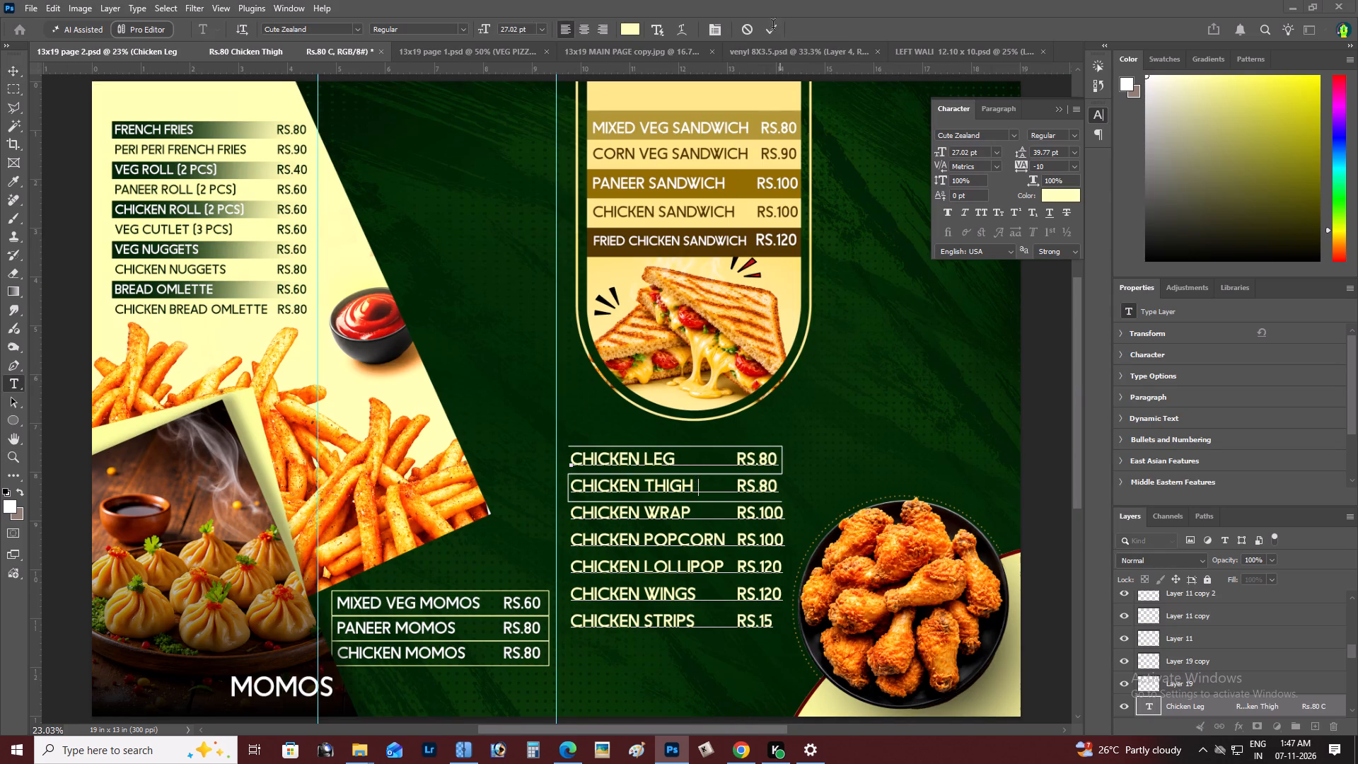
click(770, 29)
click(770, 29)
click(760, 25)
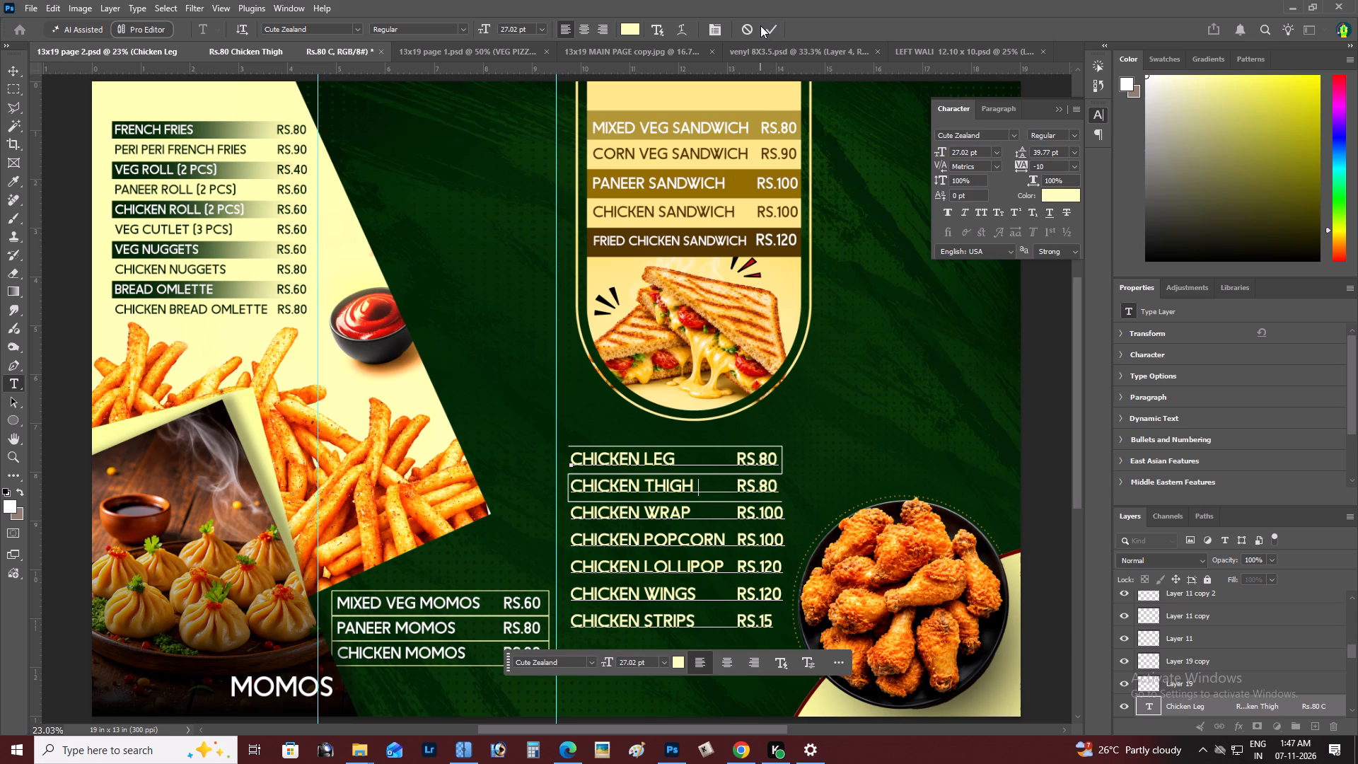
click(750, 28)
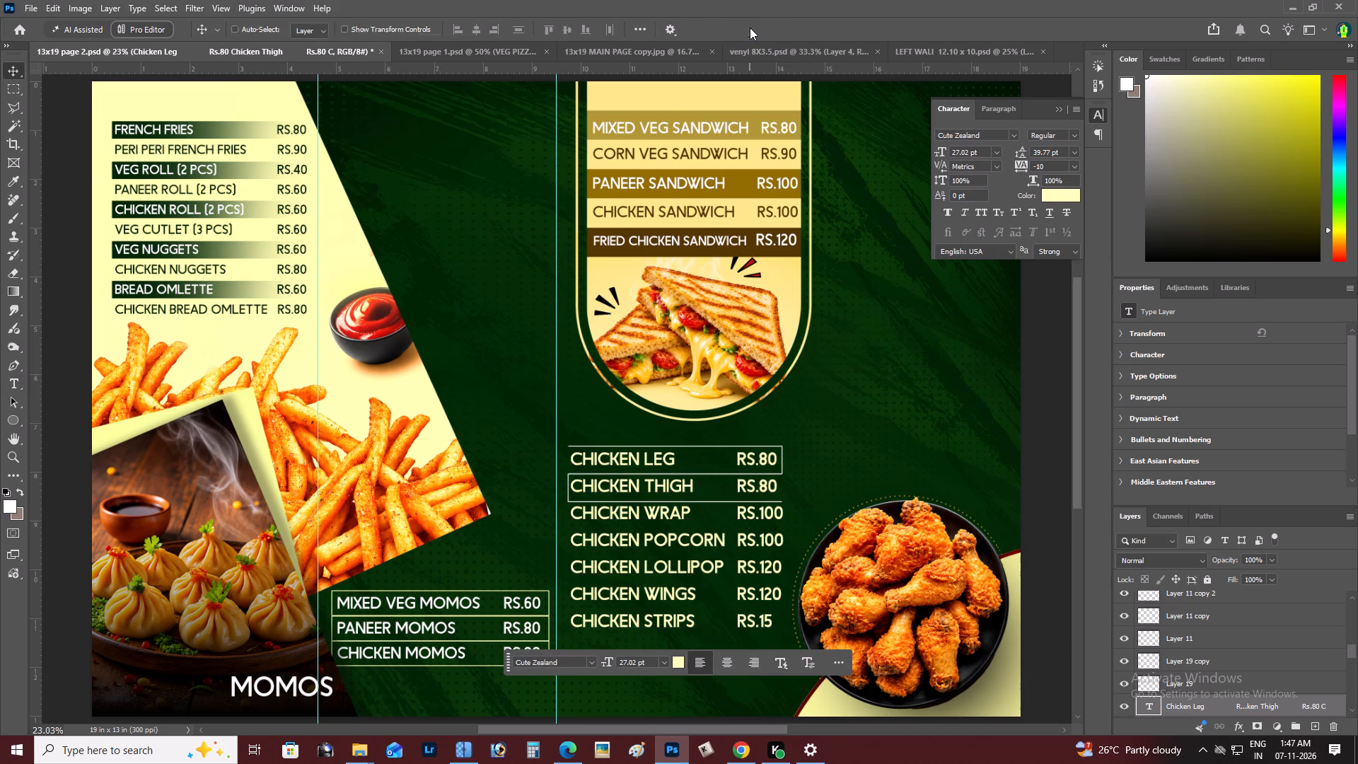
Nudge the chicken list text slightly down so its rows sit centred between the lines of the white outlines.
key(z)
triple_click(640, 499)
click(640, 499)
key(v)
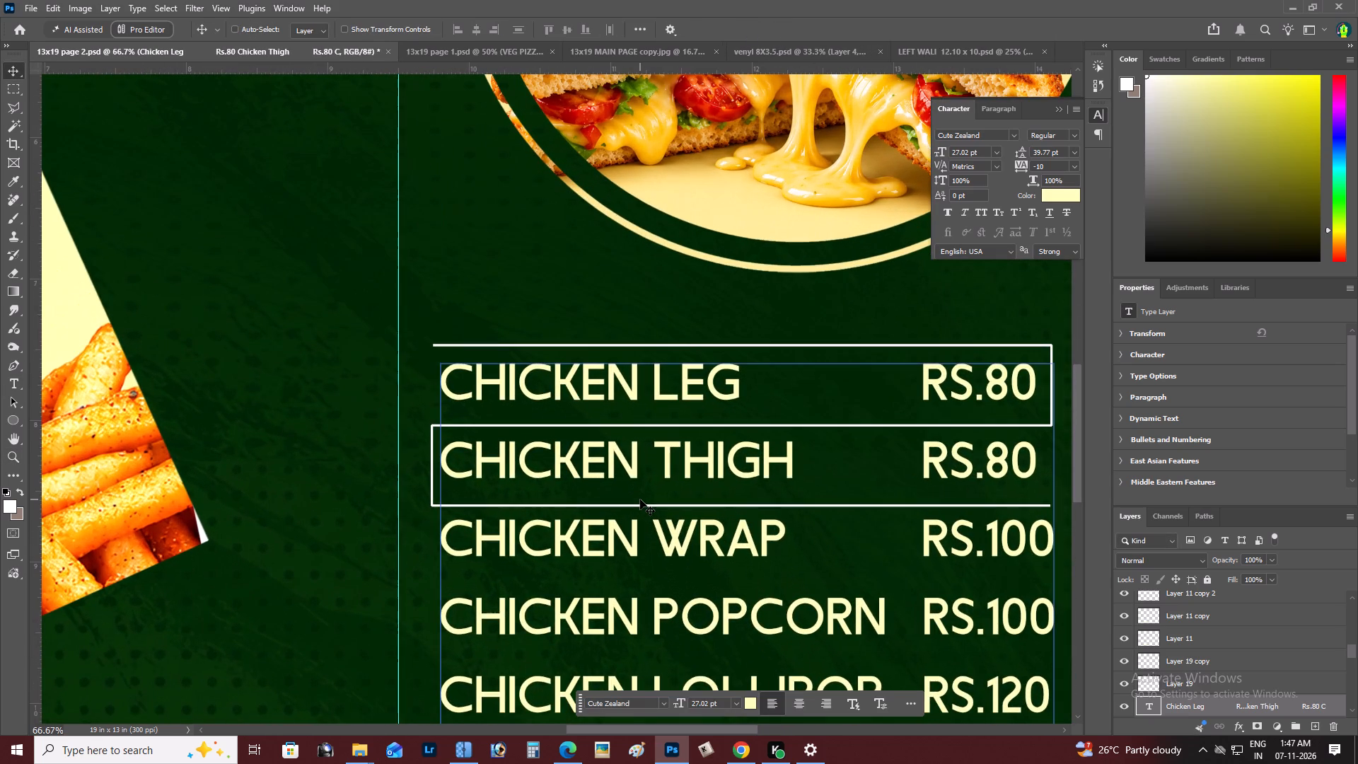
key(shift+Up)
key(ctrl+z)
key(Down)
key(Down)
key(Down)
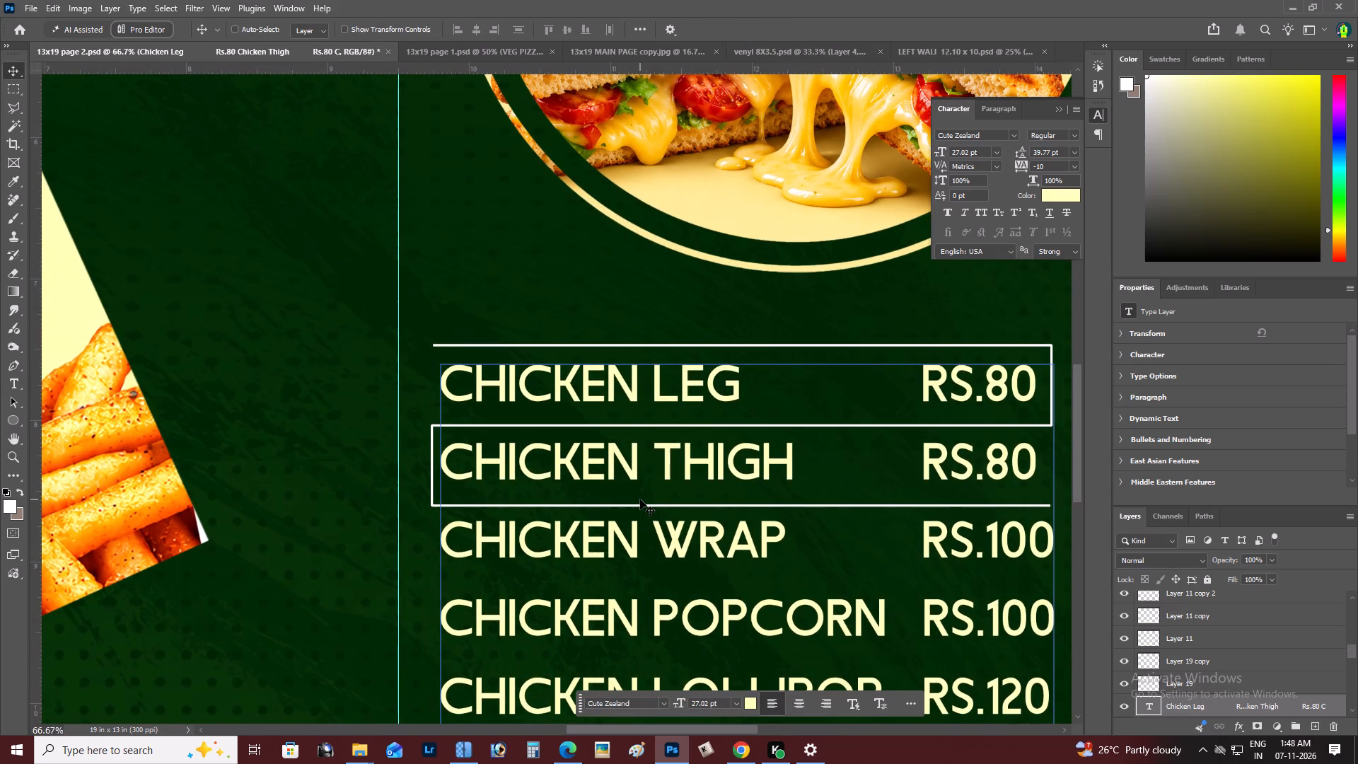
key(Down)
key(Down)
key(Down)
key(Down)
key(Down)
key(Down)
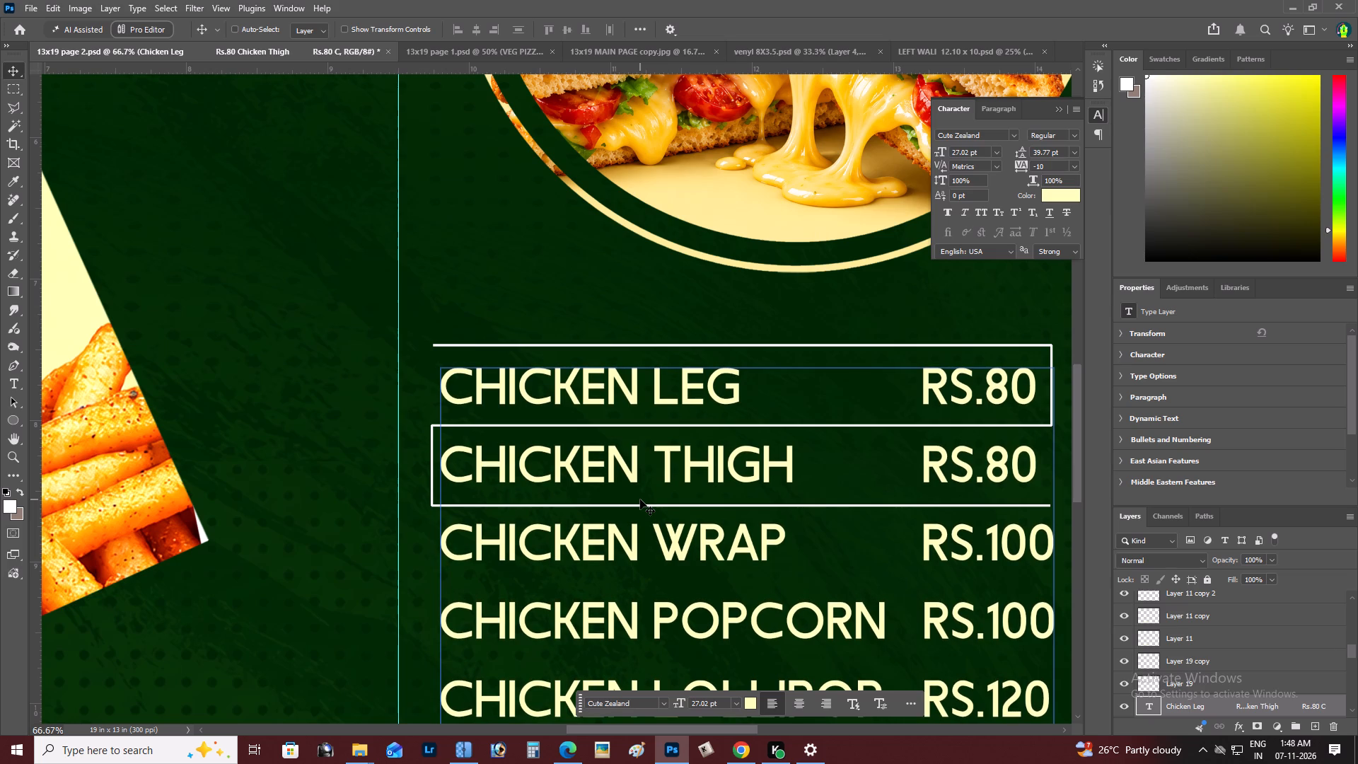
Select the open-sided outline around the Chicken Thigh row and duplicate its layer.
key(z)
click(486, 502)
key(v)
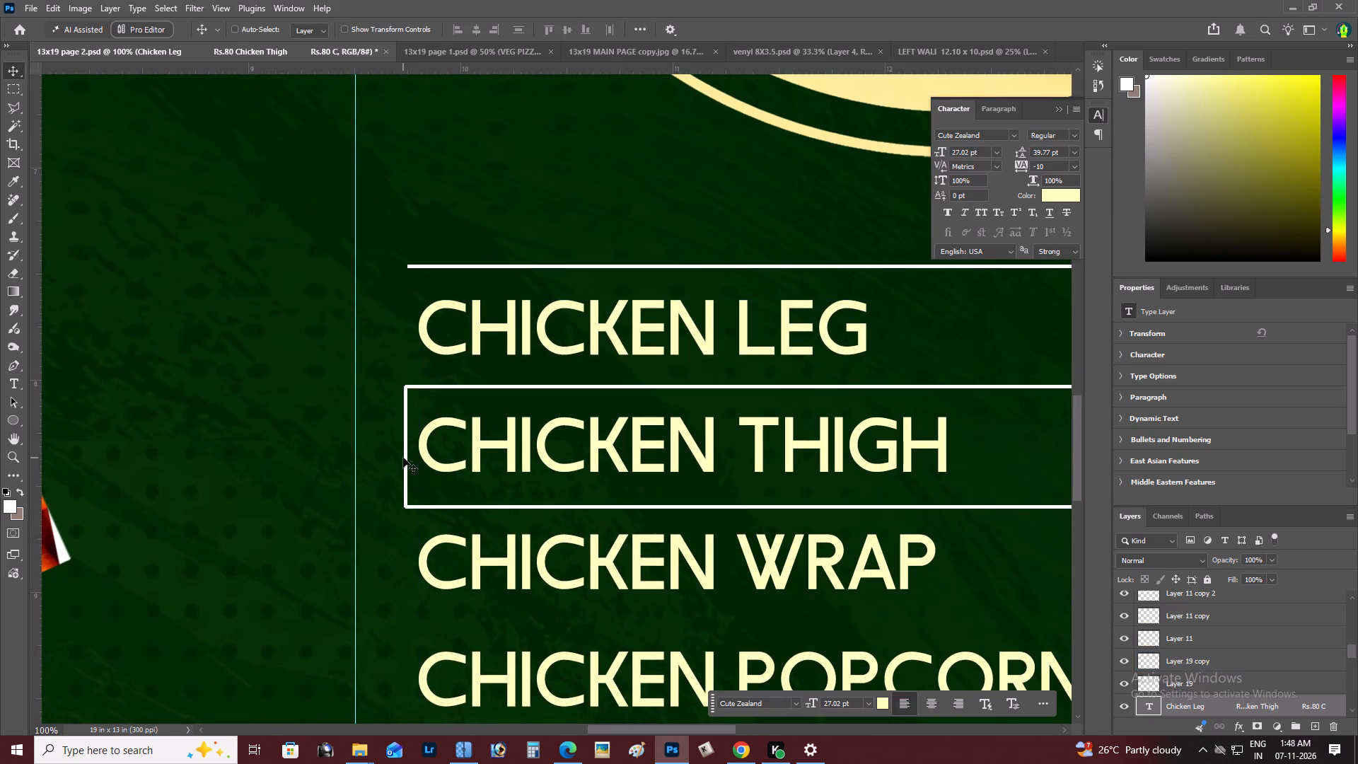
right_click(404, 458)
click(422, 465)
drag(407, 469, 370, 469)
key(ctrl+z)
key(space)
key(space)
key(space)
key(space)
key(space)
key(space)
key(space)
key(space)
key(space)
key(space)
key(space)
key(space)
key(space)
key(space)
key(space)
key(space)
key(space)
key(space)
key(space)
drag(497, 476, 52, 320)
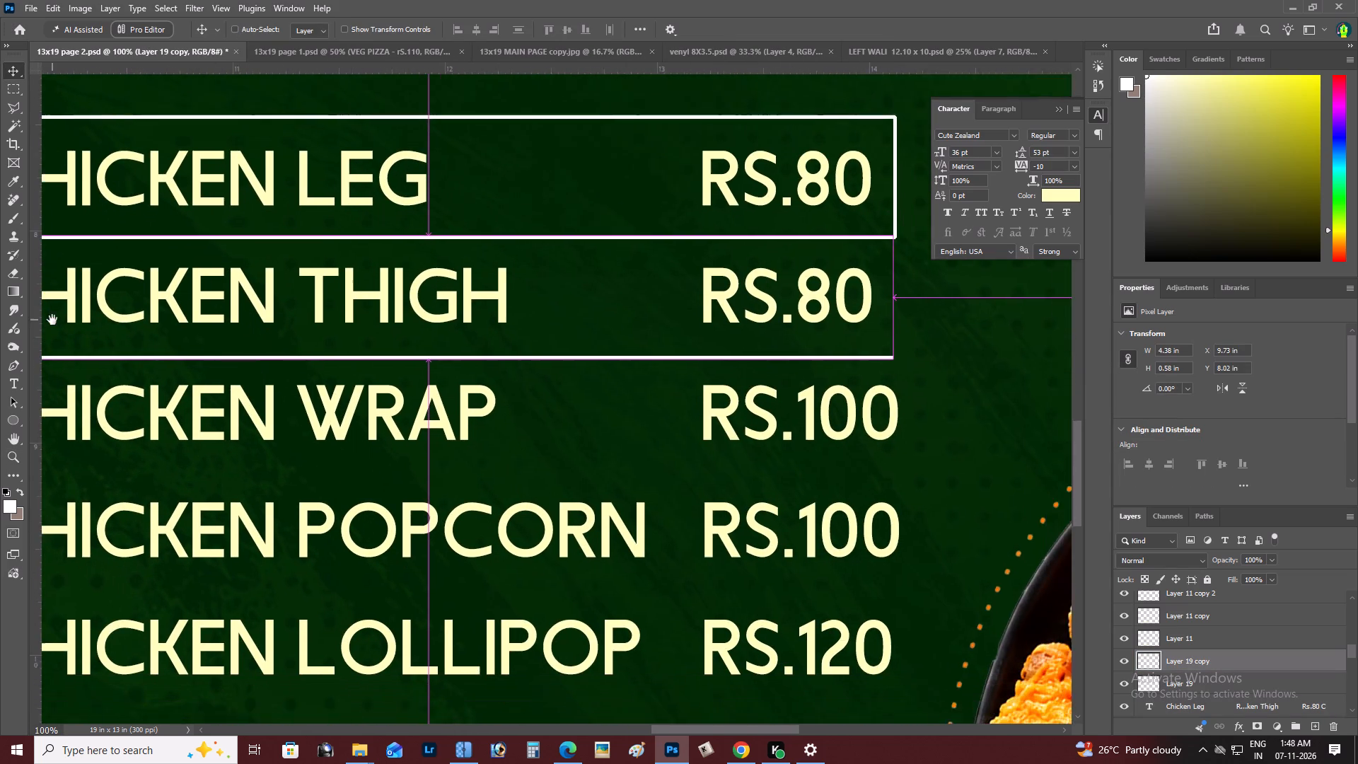
drag(52, 320, 141, 326)
key(z)
alt+click(209, 388)
key(ctrl+j)
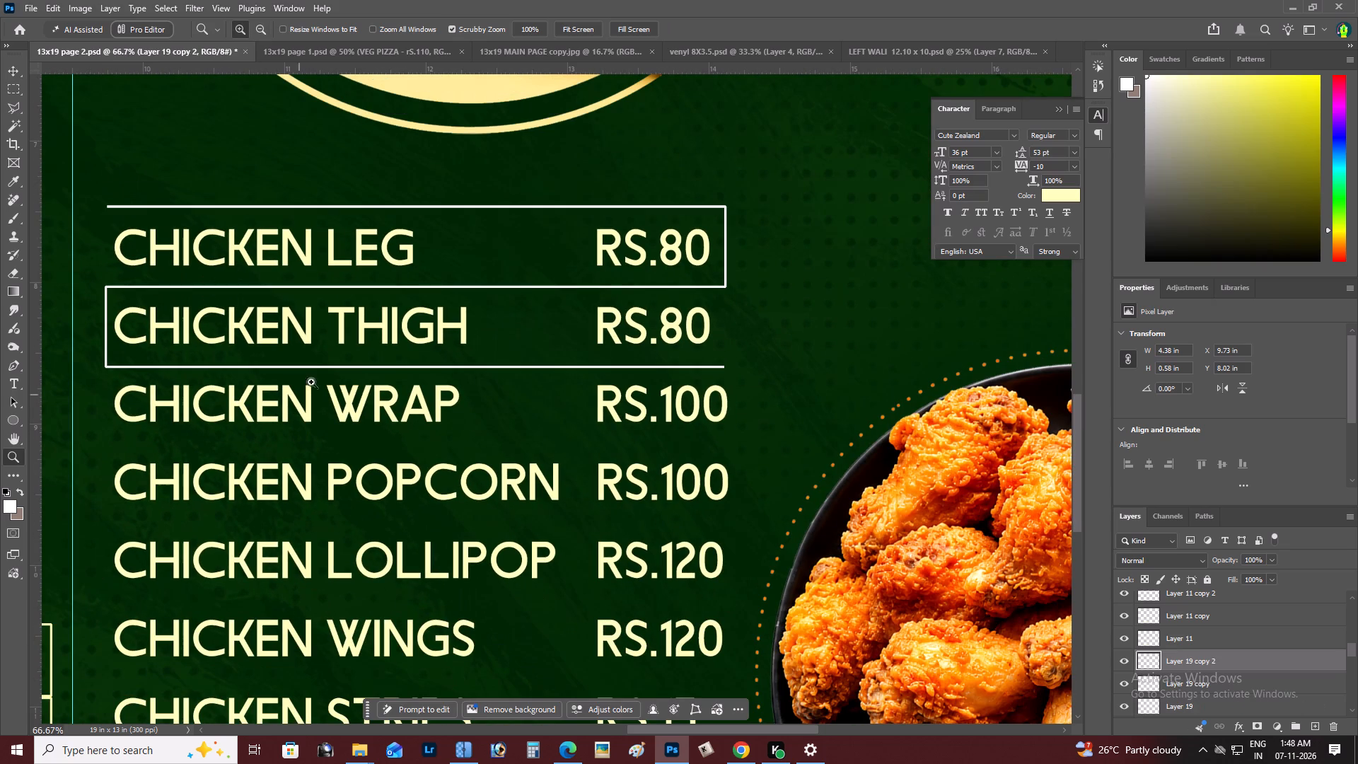
Move the duplicated outline down around the Chicken Wrap row and rotate it 180°.
drag(328, 342, 330, 378)
alt+click(344, 364)
key(space)
drag(349, 364, 364, 364)
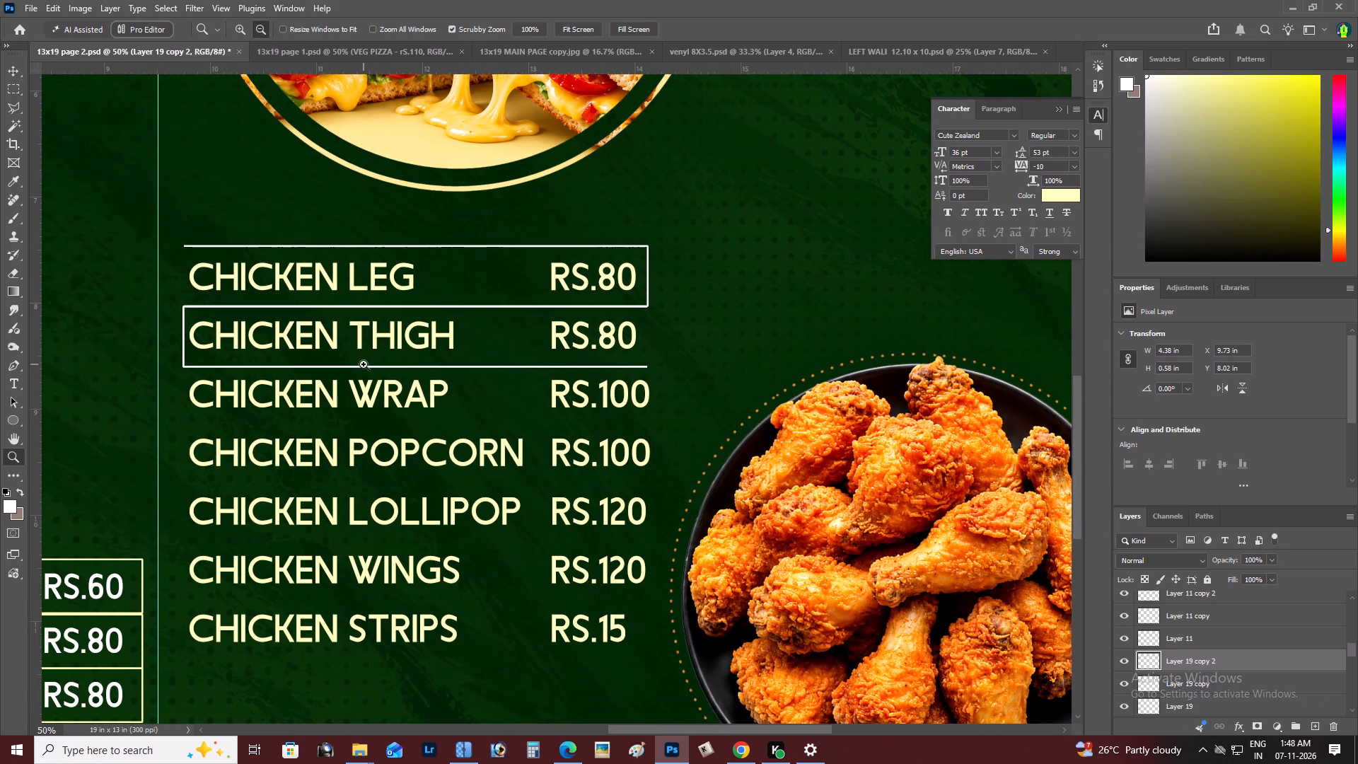
key(v)
drag(376, 346, 390, 383)
key(ctrl+t)
ctrl+right_click(390, 383)
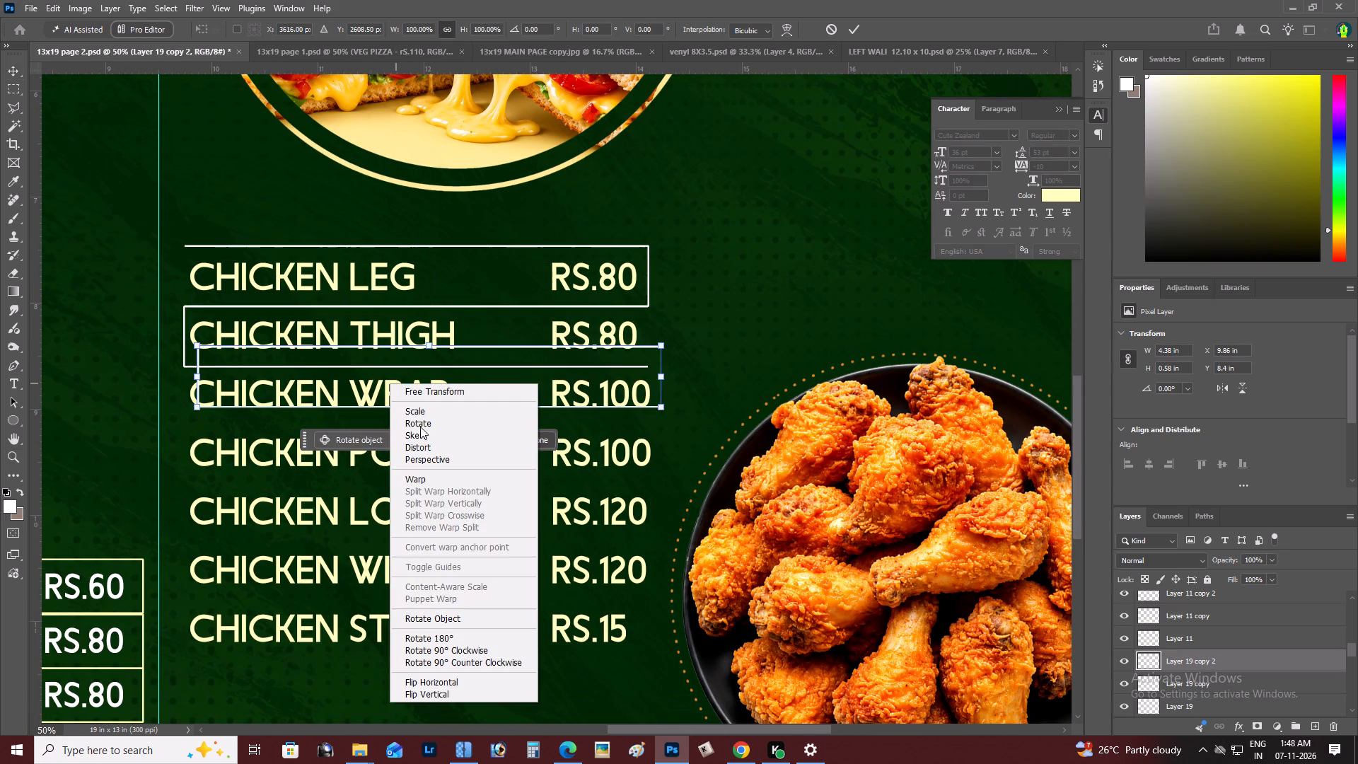
click(459, 639)
drag(405, 380, 399, 413)
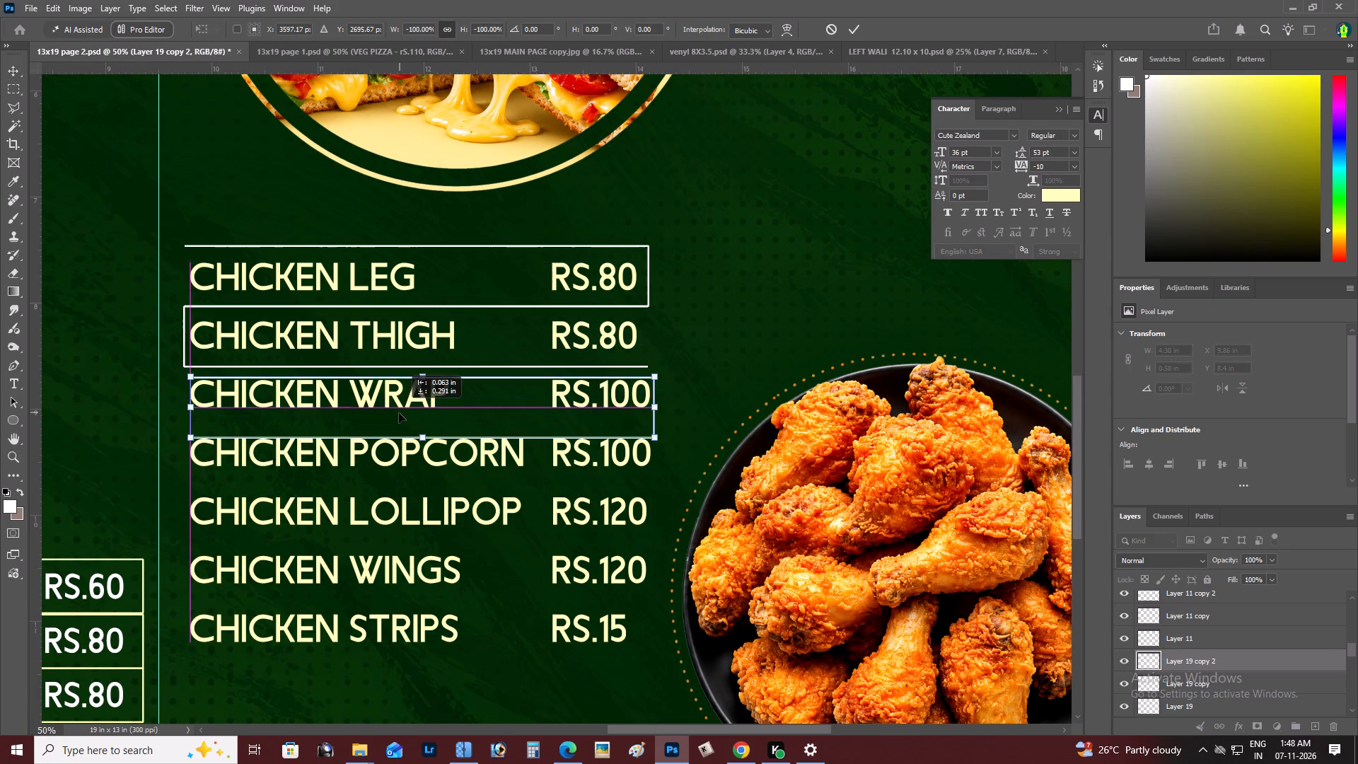
drag(399, 413, 398, 398)
key(ctrl+Return)
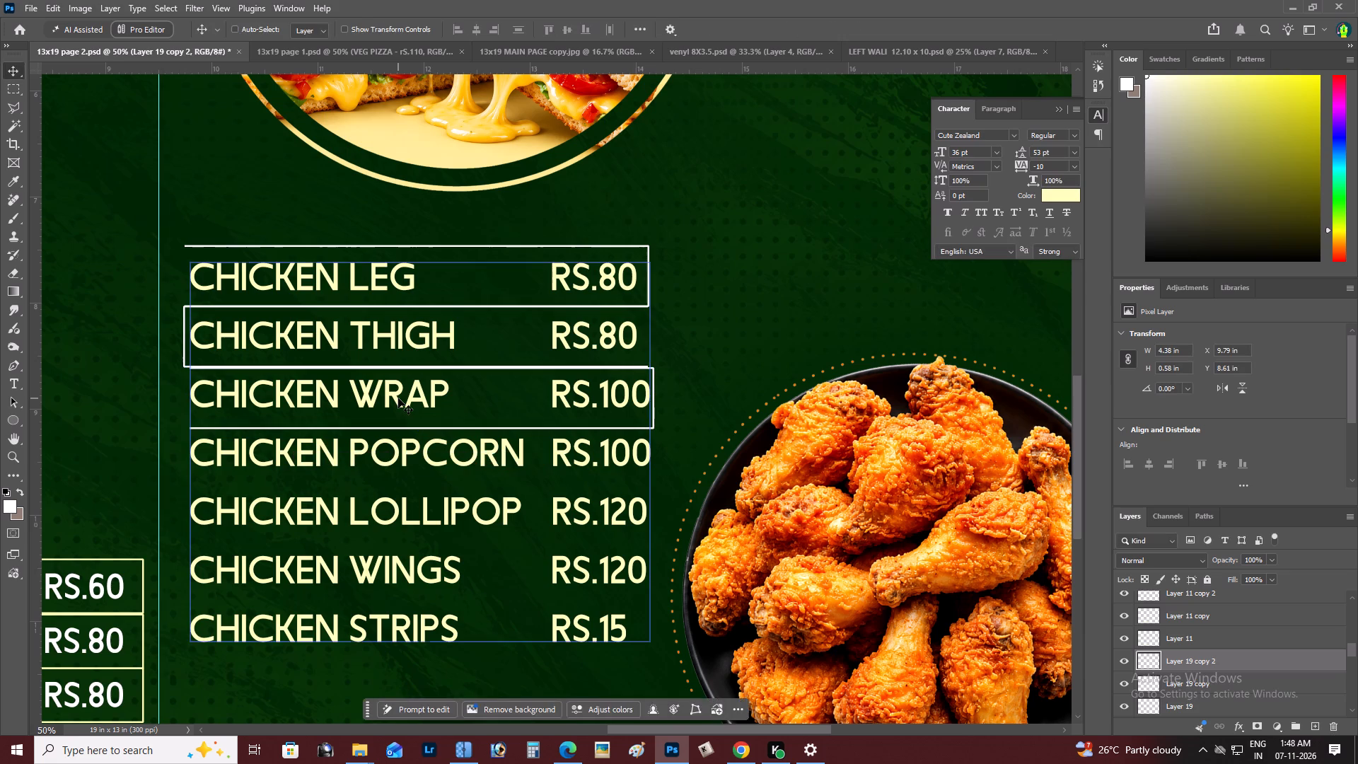
Nudge the Chicken Wrap outline to X 9.76 in, Y 8.59 in so its top line meets the Chicken Thigh outline.
key(z)
click(398, 398)
key(v)
key(shift+Up)
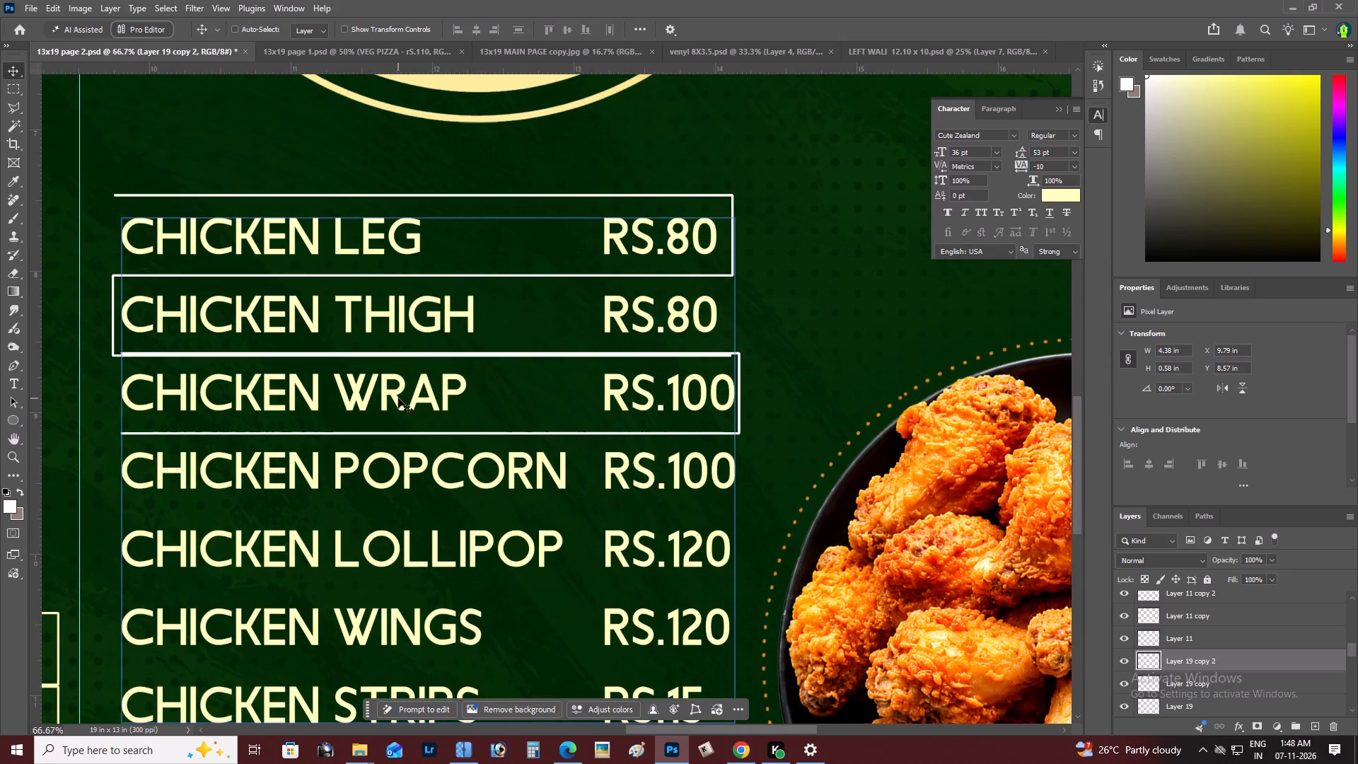
key(shift+Left)
key(Down)
key(Right)
key(Down)
key(Down)
key(Down)
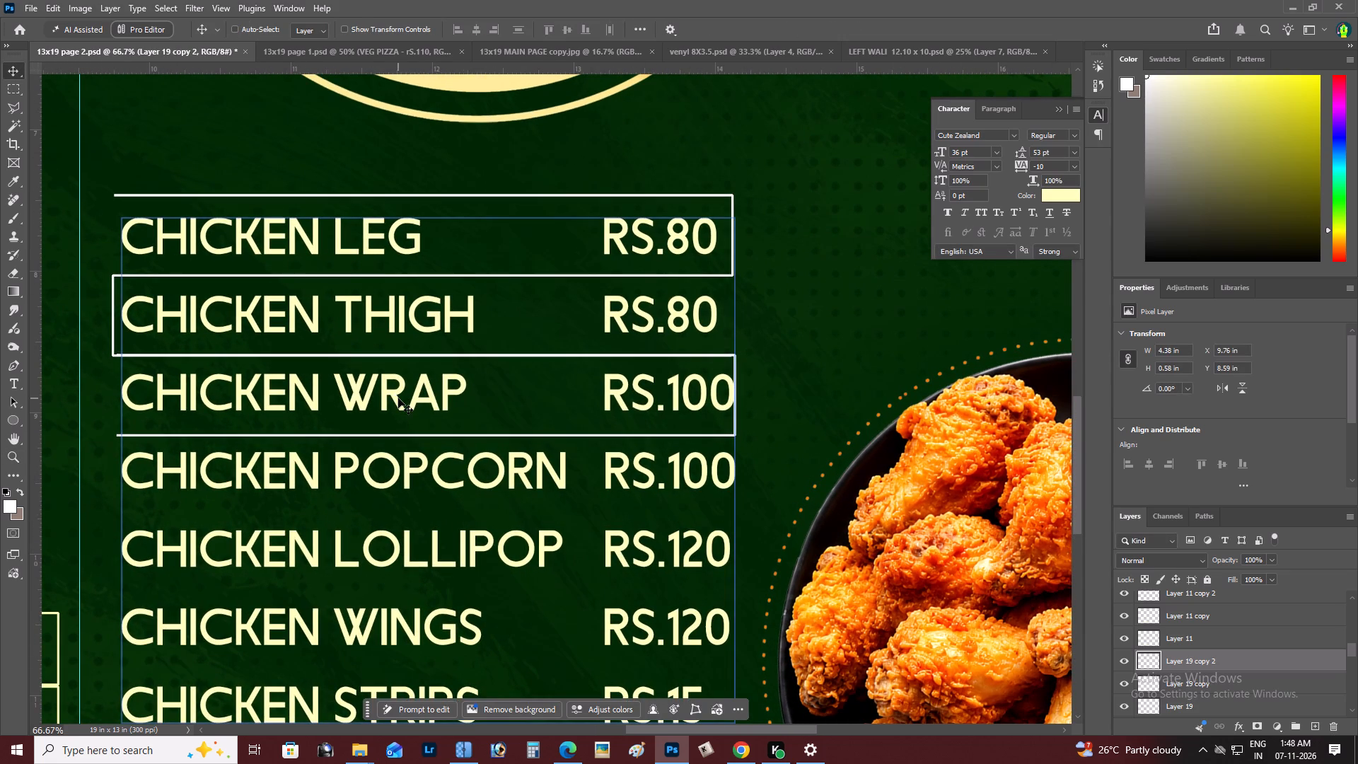
key(Down)
key(Right)
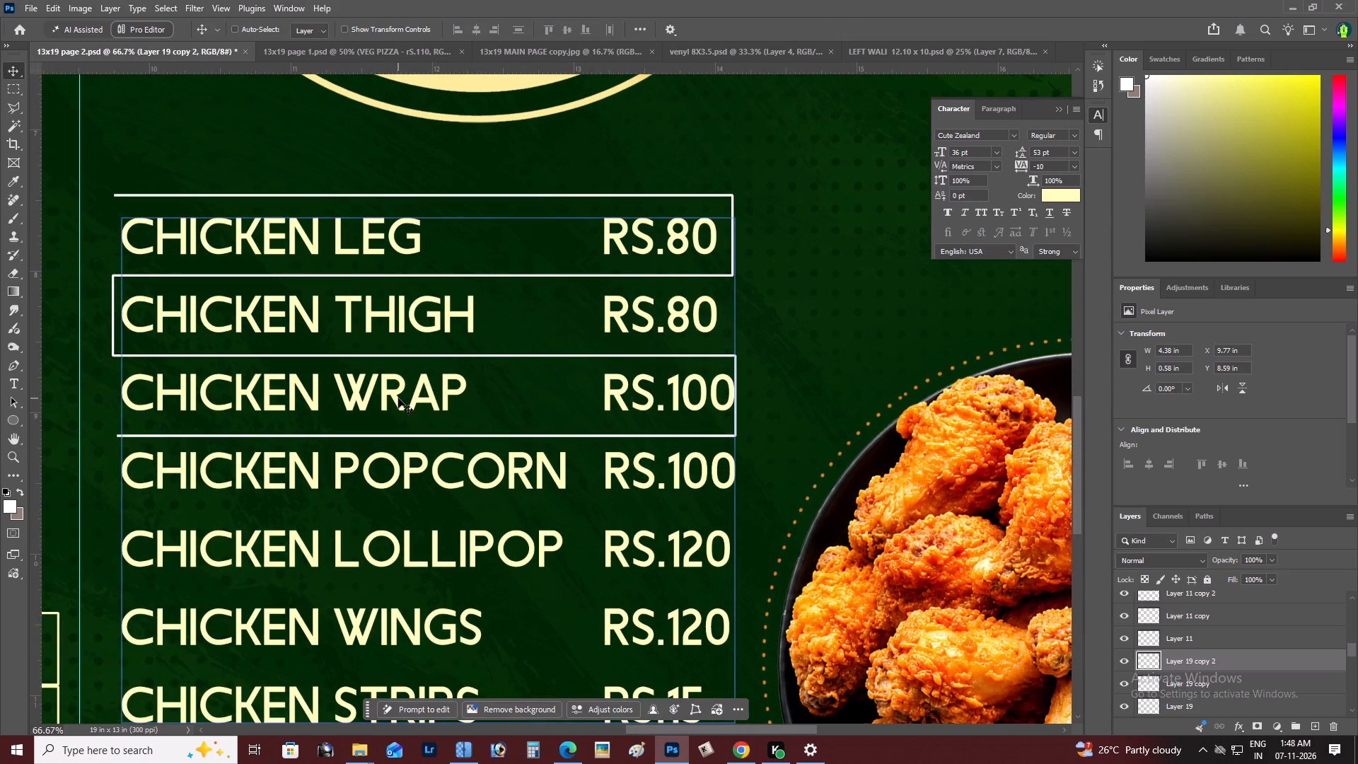
key(Right)
key(Right)
key(Right)
key(Left)
key(Left)
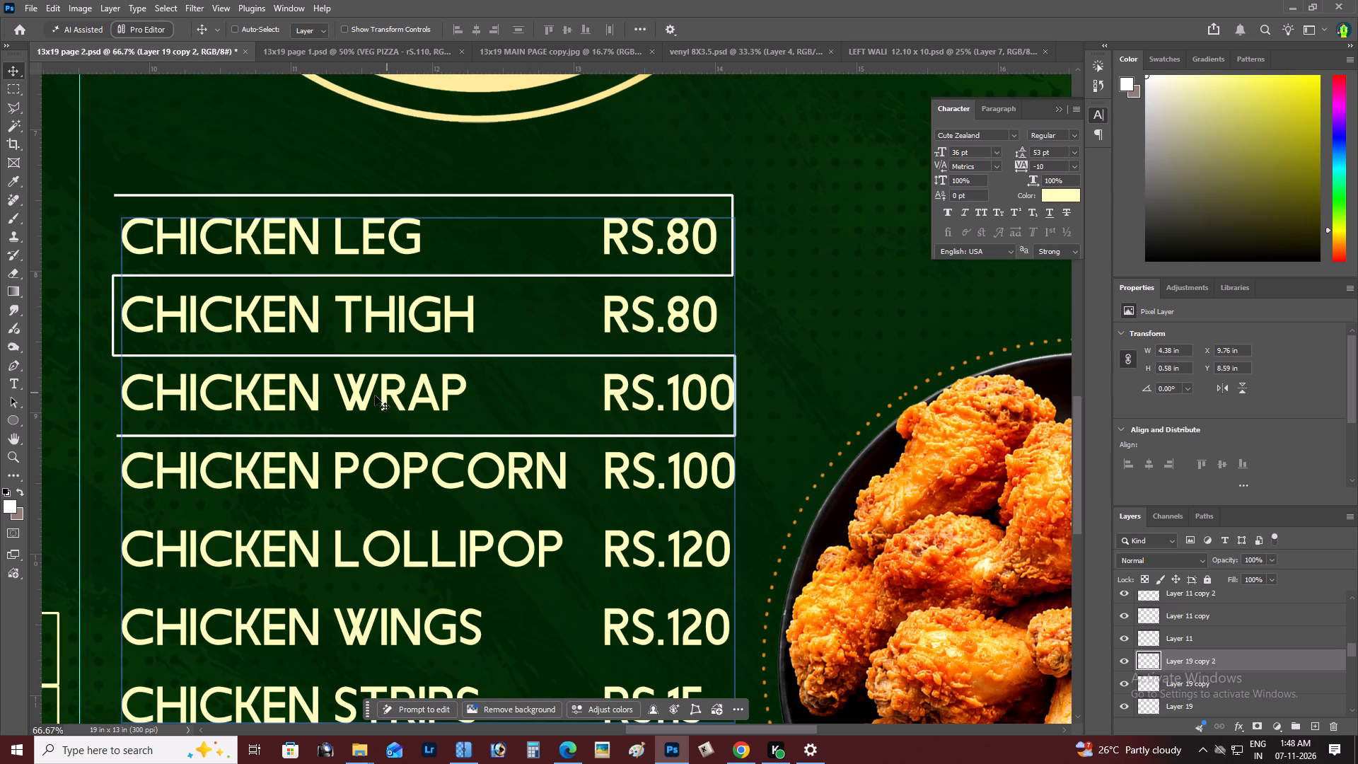
Select the chicken list text and nudge it left so the RS.100 price clears the outline's closed side.
right_click(368, 395)
click(396, 401)
key(shift+Left)
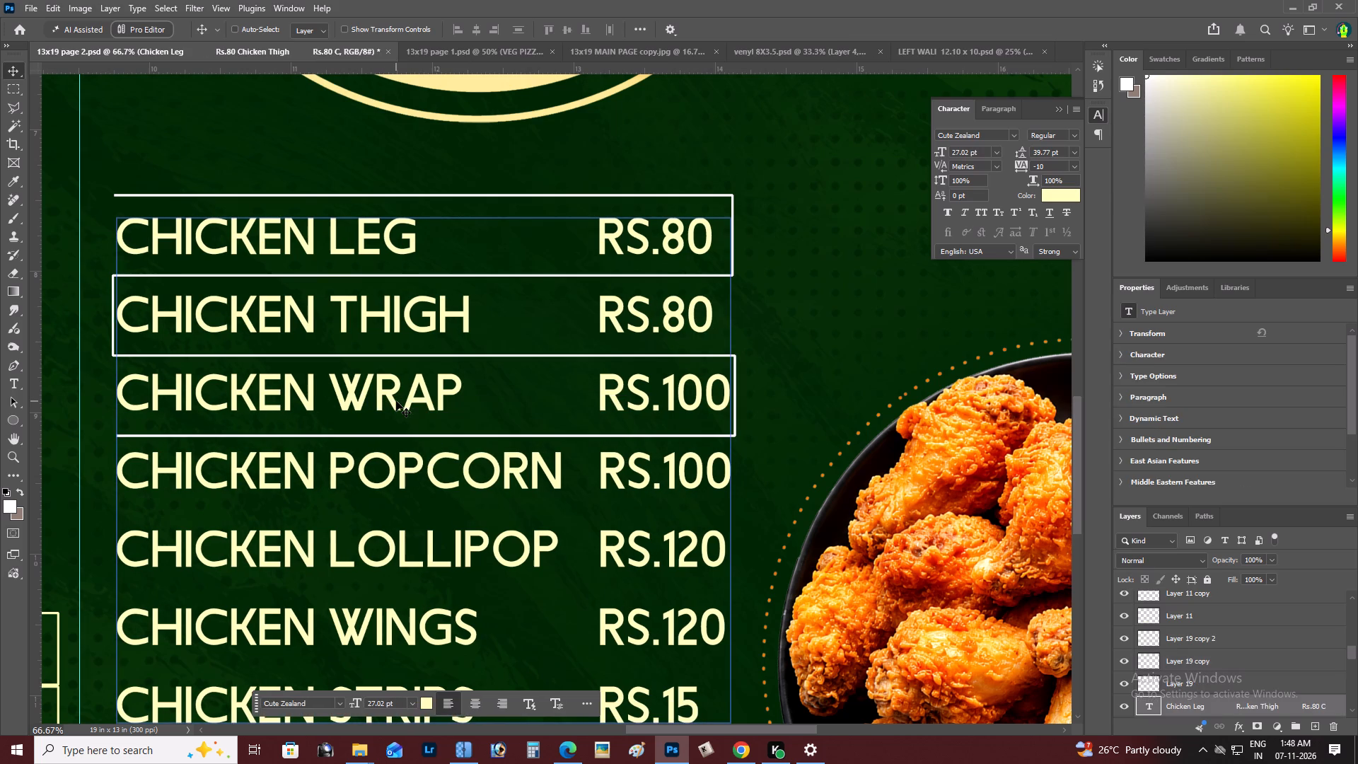
key(shift+Left)
key(Right)
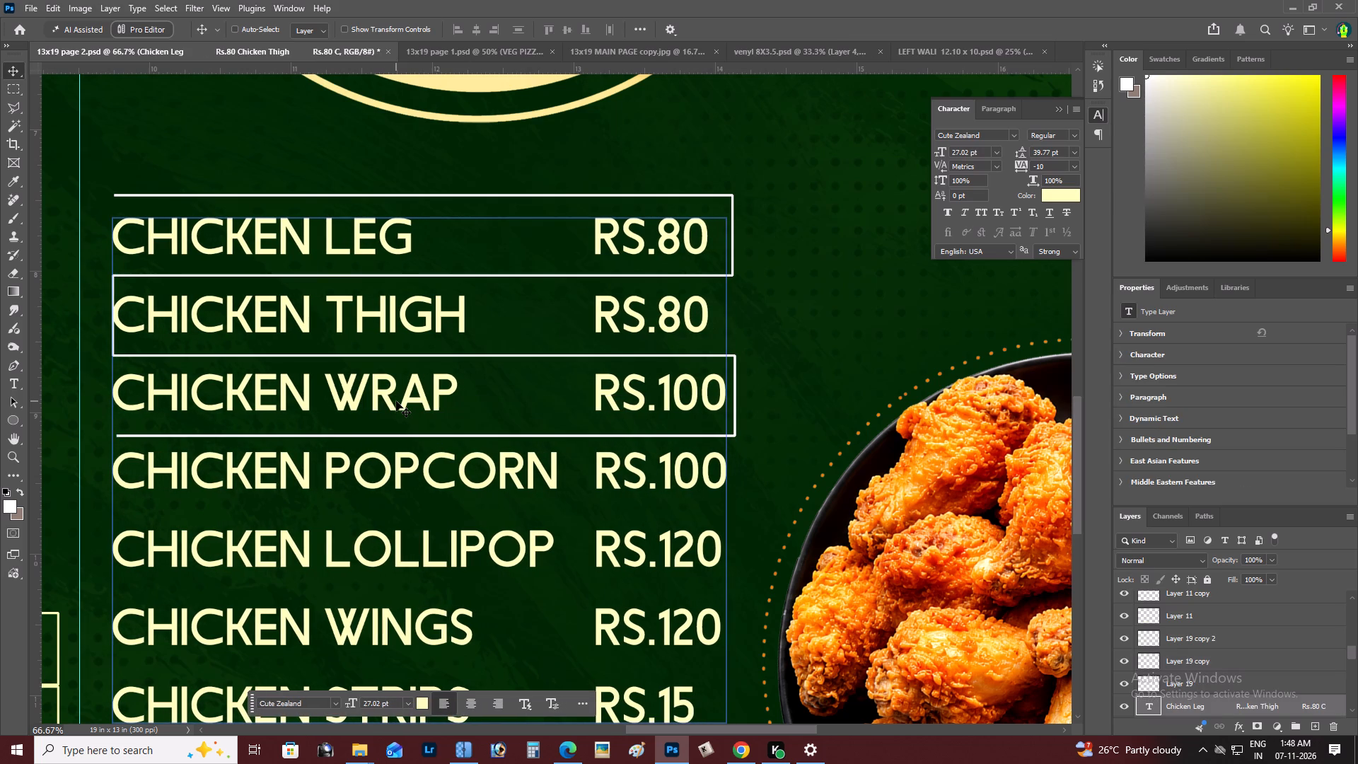
Nudge the Chicken Thigh outline left to X 9.63 in to leave space before the row's text.
key(z)
alt+click(405, 417)
right_click(406, 417)
click(434, 422)
key(space)
key(space)
key(space)
key(space)
key(space)
key(space)
key(space)
key(space)
key(space)
key(space)
key(space)
key(space)
key(space)
key(space)
key(space)
key(space)
drag(434, 422, 451, 427)
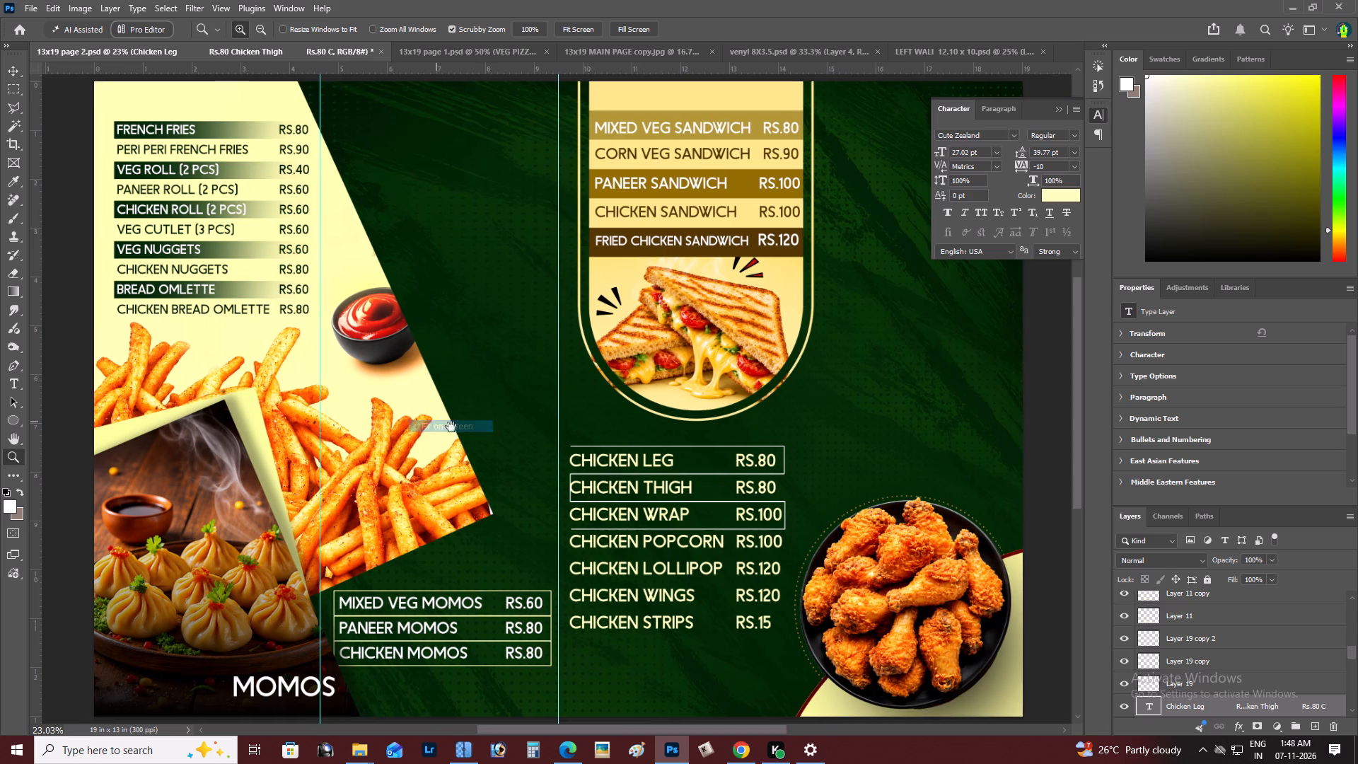
drag(451, 427, 443, 419)
key(z)
triple_click(635, 511)
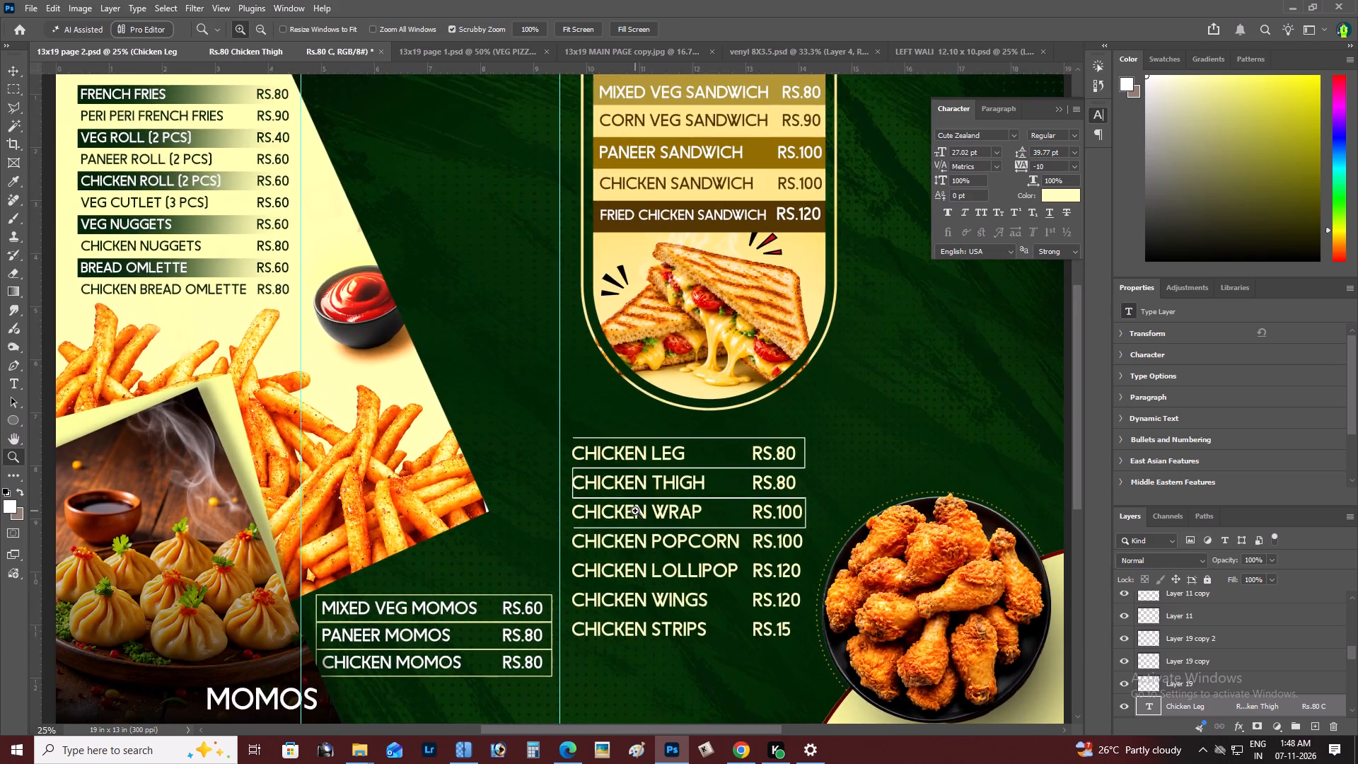
key(space)
drag(635, 511, 617, 508)
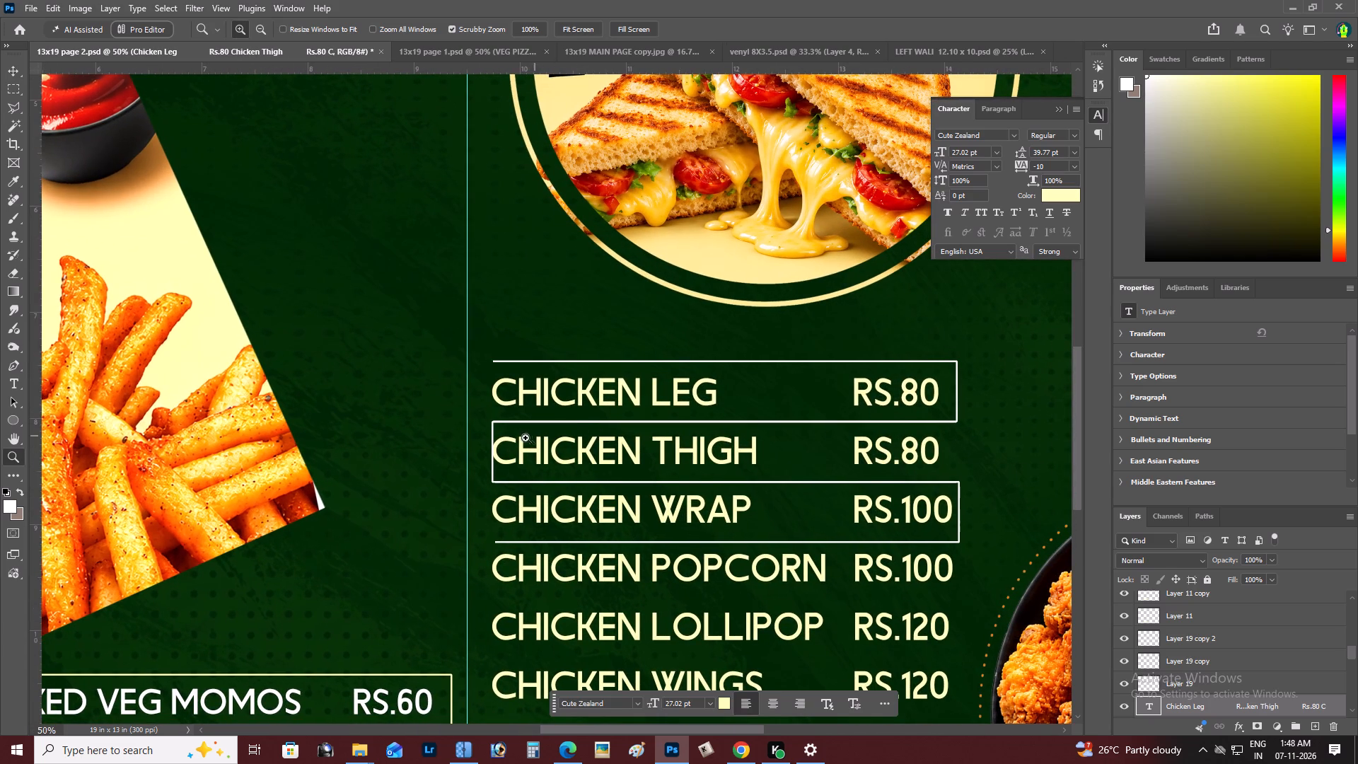
key(c)
key(z)
double_click(526, 453)
key(v)
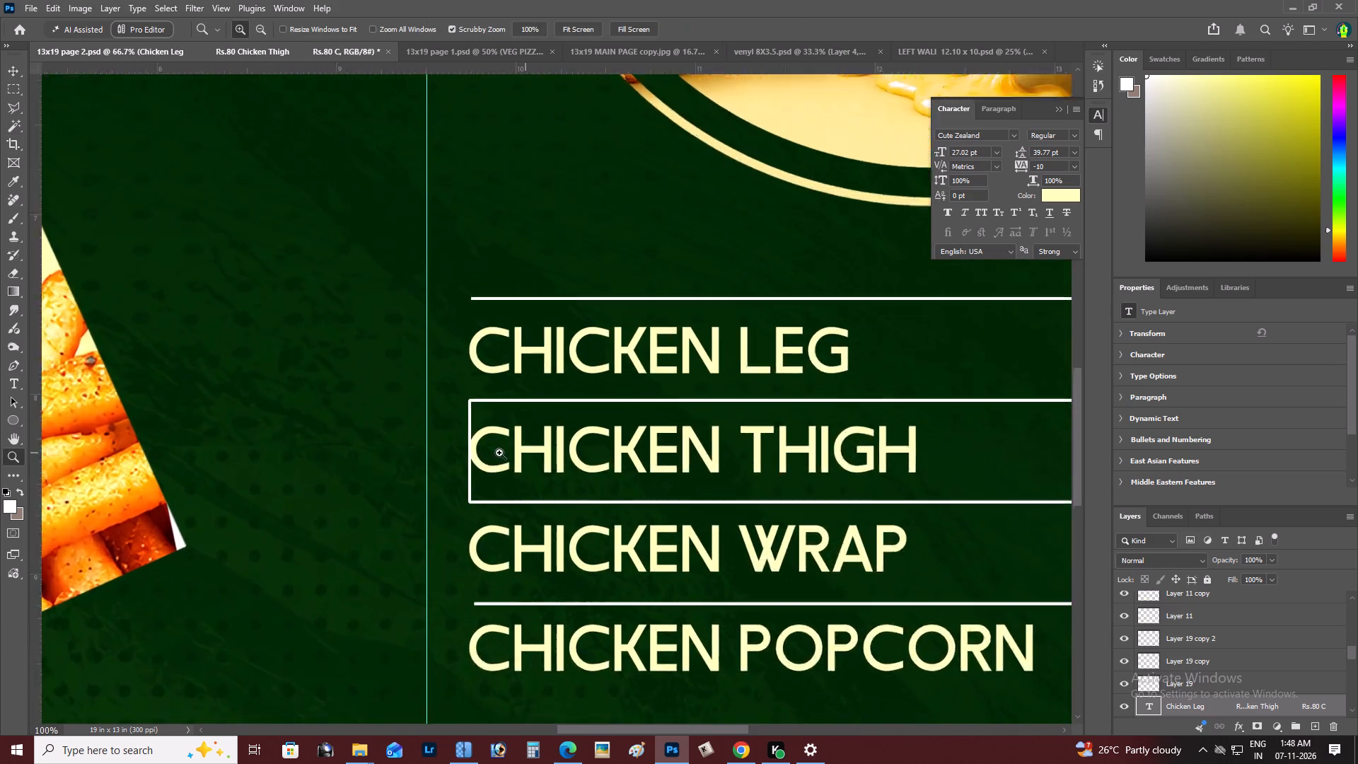
right_click(458, 446)
click(472, 450)
drag(469, 451, 447, 451)
key(ctrl+z)
key(shift+Left)
key(shift+Left)
key(shift+Left)
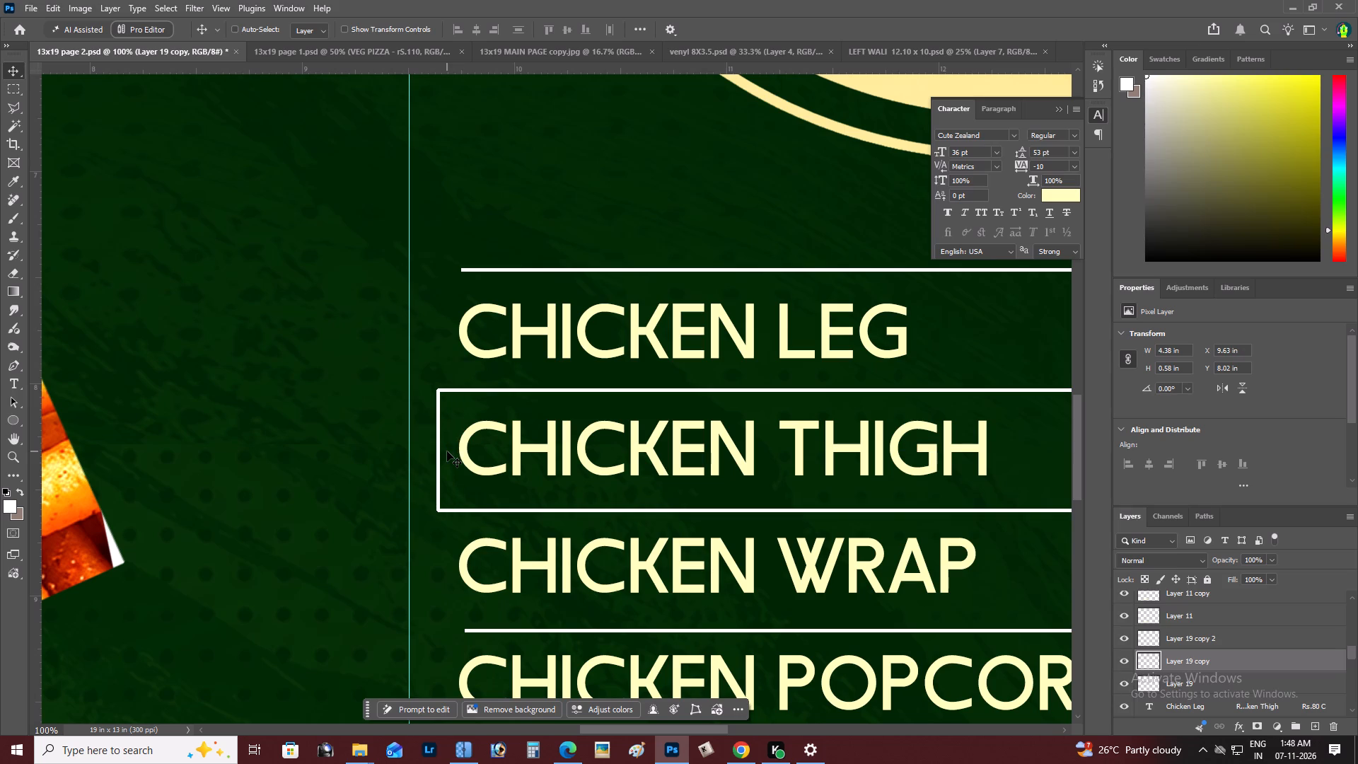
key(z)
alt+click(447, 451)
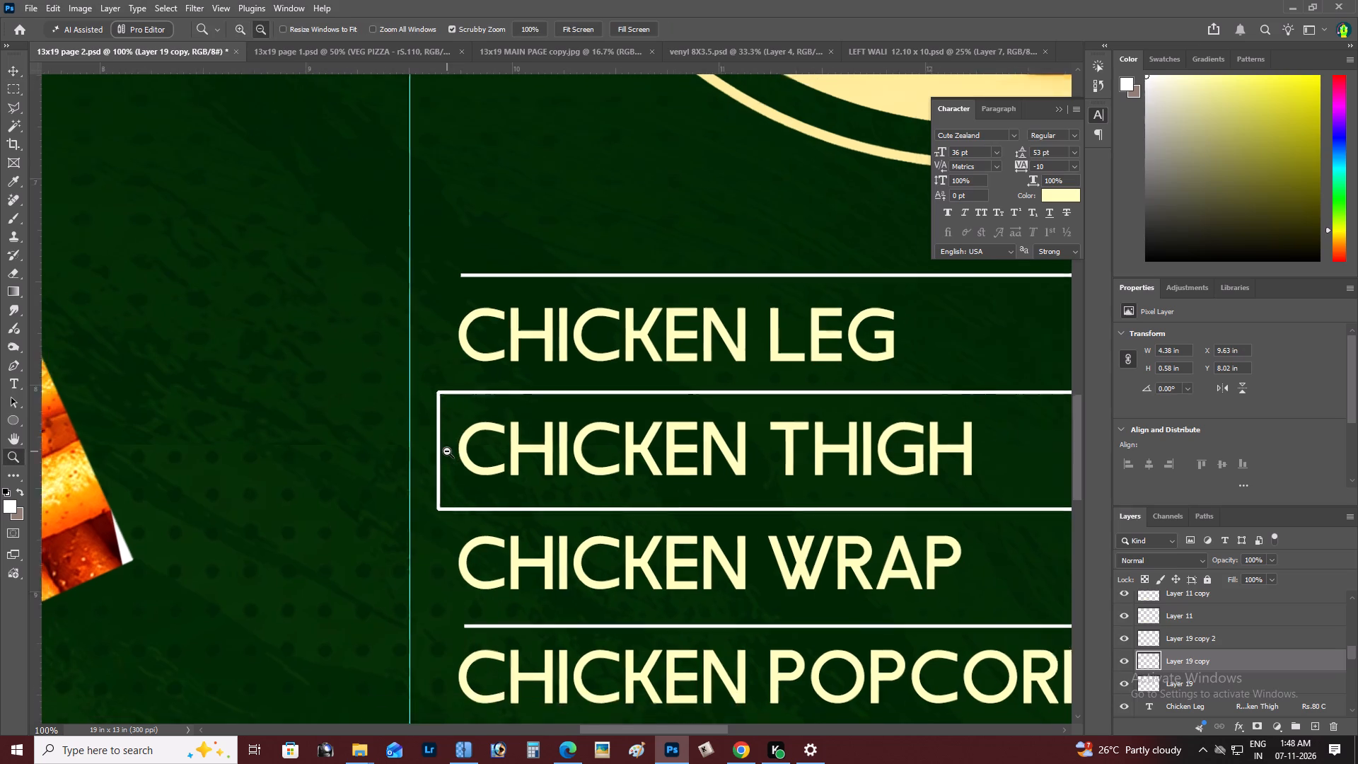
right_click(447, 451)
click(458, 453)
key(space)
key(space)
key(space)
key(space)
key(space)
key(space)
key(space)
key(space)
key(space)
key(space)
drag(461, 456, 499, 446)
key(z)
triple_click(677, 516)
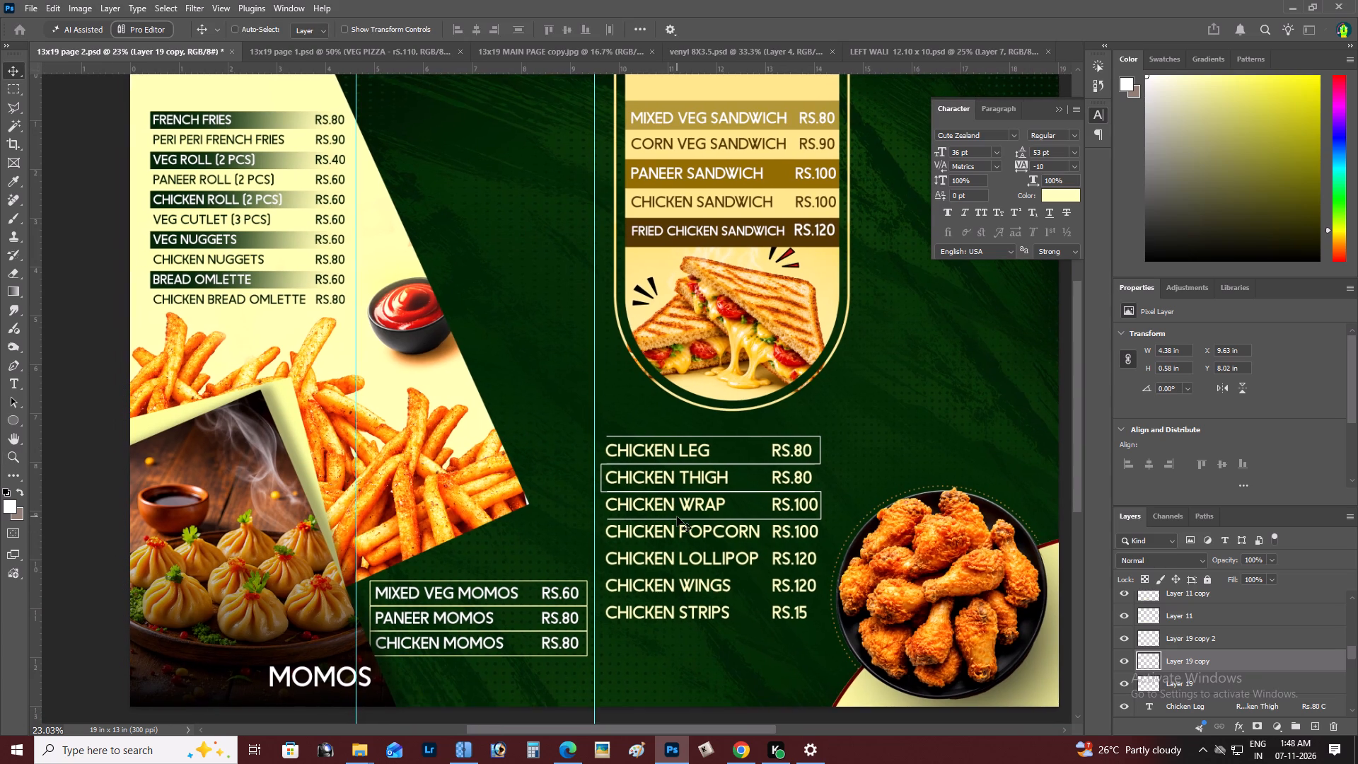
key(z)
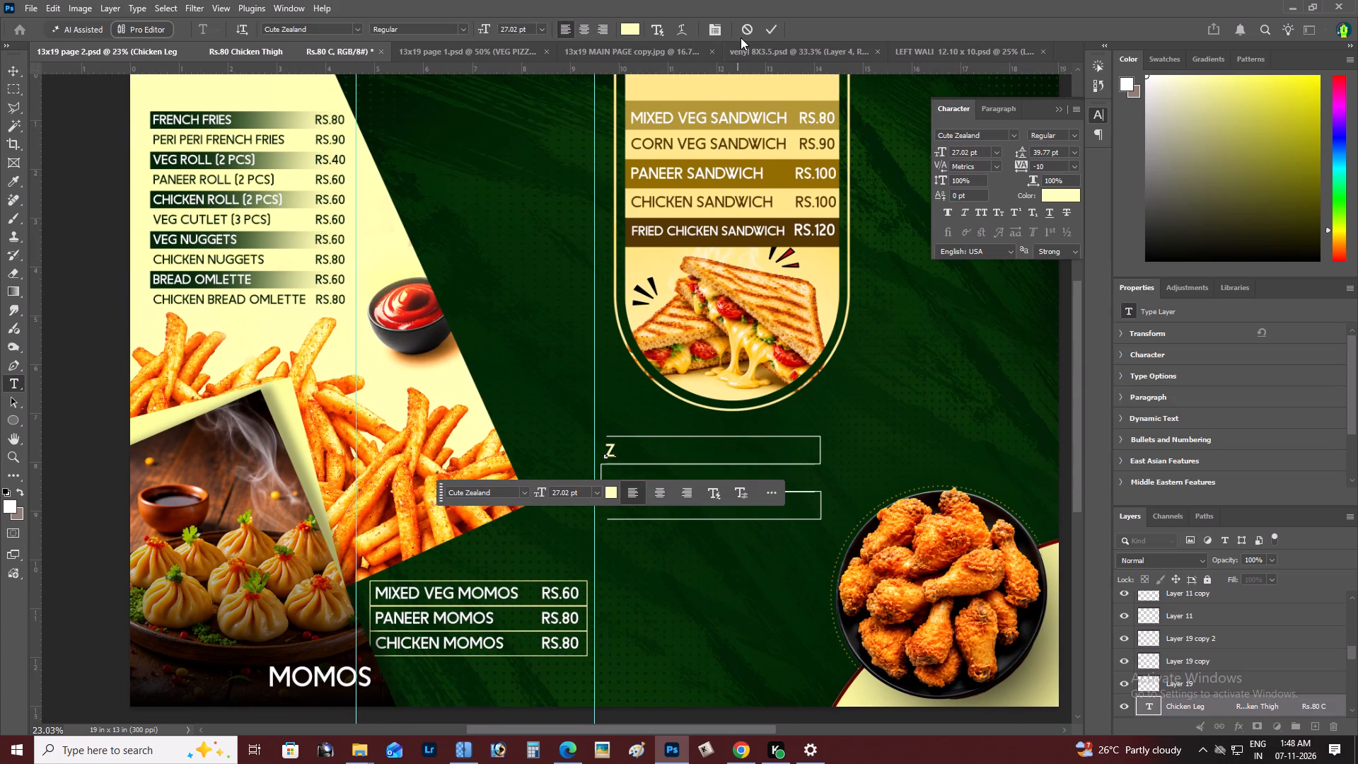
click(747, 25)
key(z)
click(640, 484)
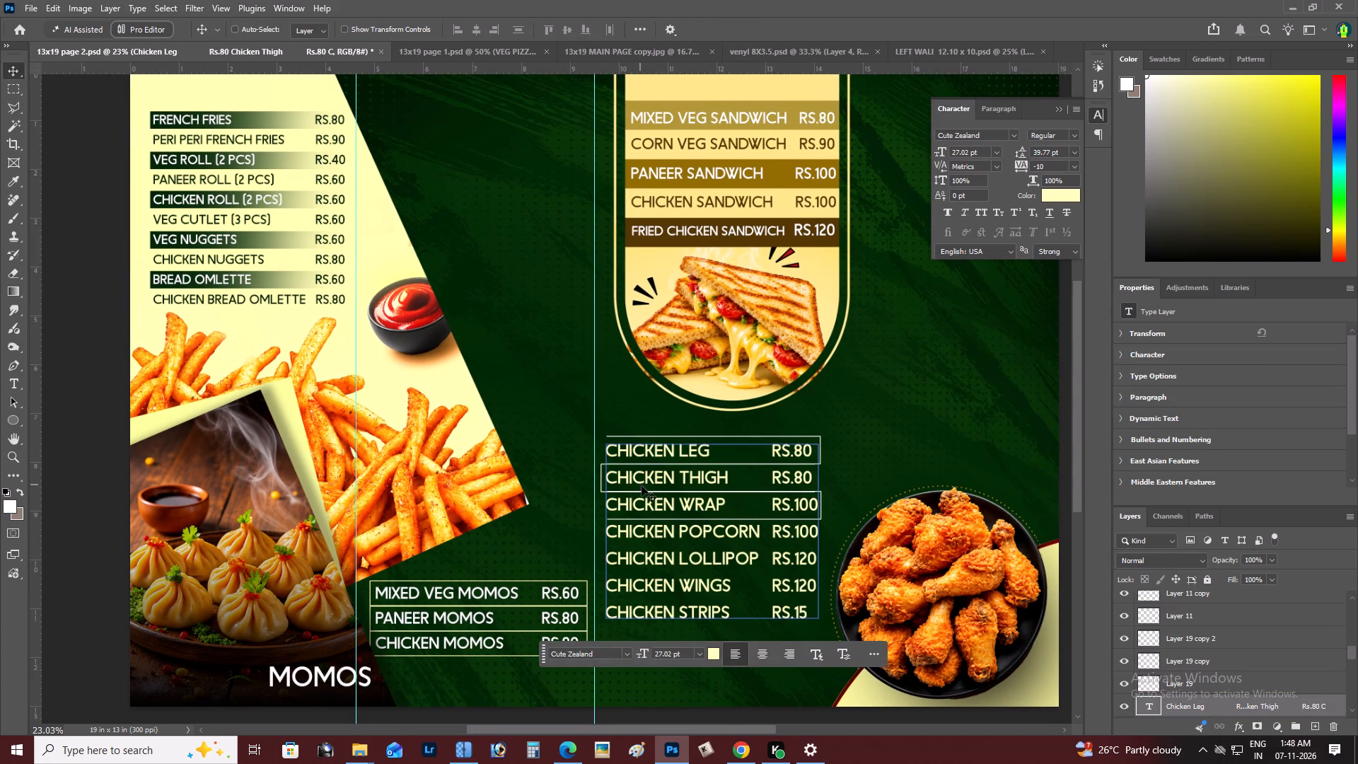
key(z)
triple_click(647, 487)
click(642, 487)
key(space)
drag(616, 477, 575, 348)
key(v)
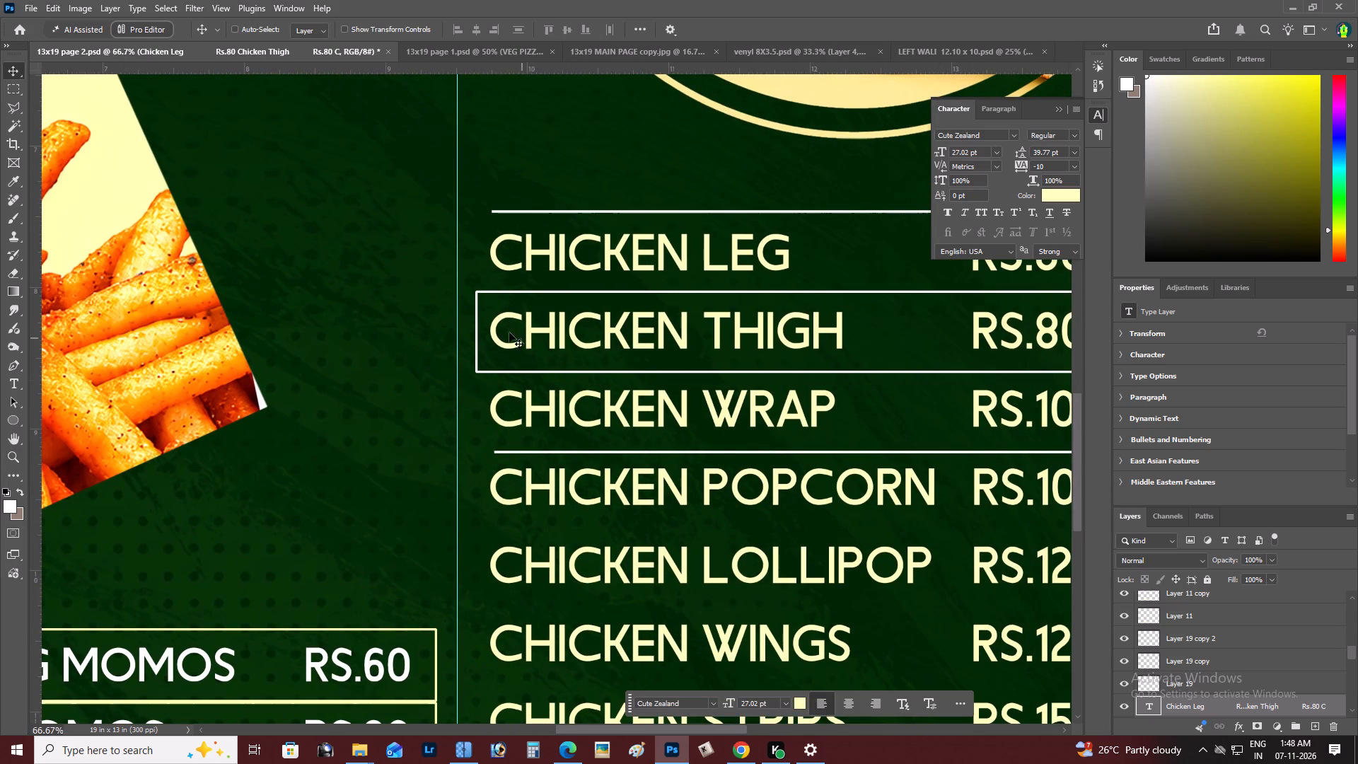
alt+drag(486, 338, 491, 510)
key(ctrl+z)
Duplicate the Chicken Thigh outline and move the copy down around the Chicken Popcorn row.
key(z)
click(487, 323)
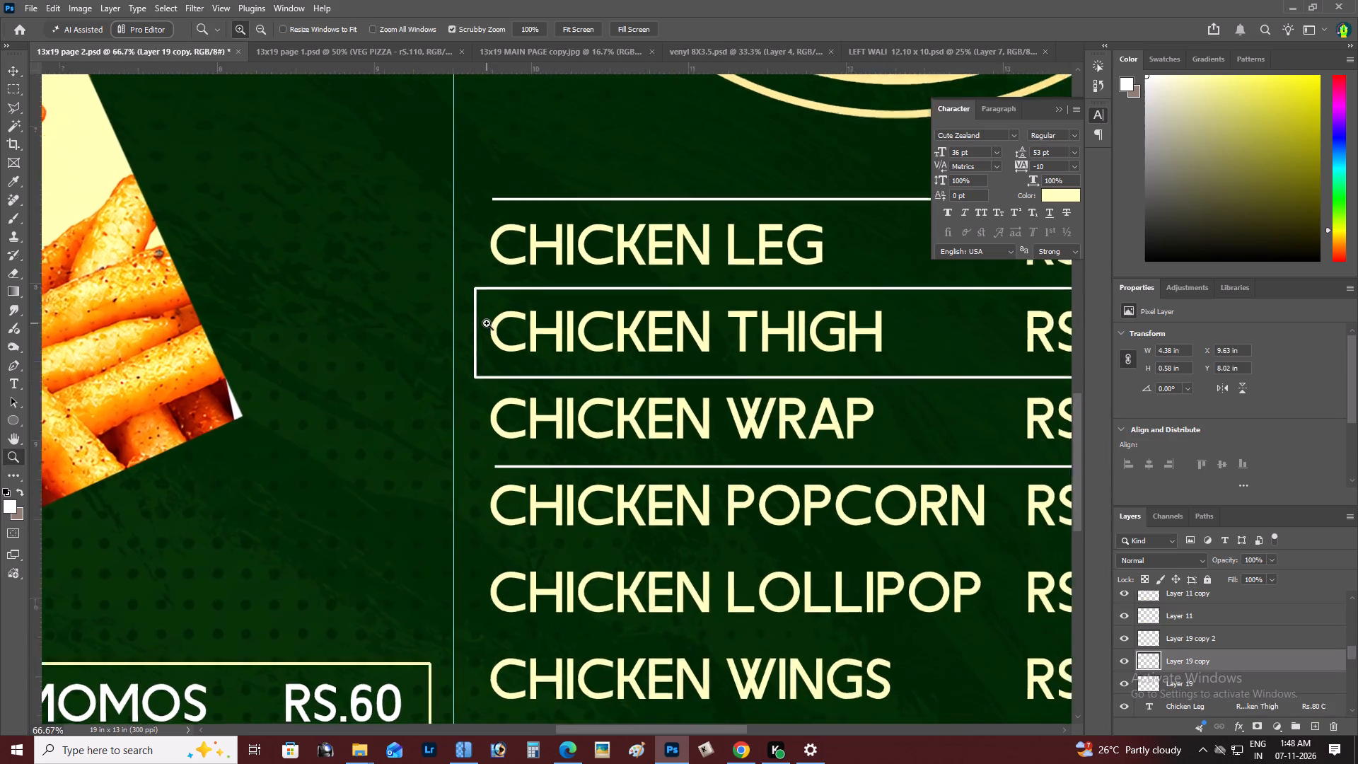
key(v)
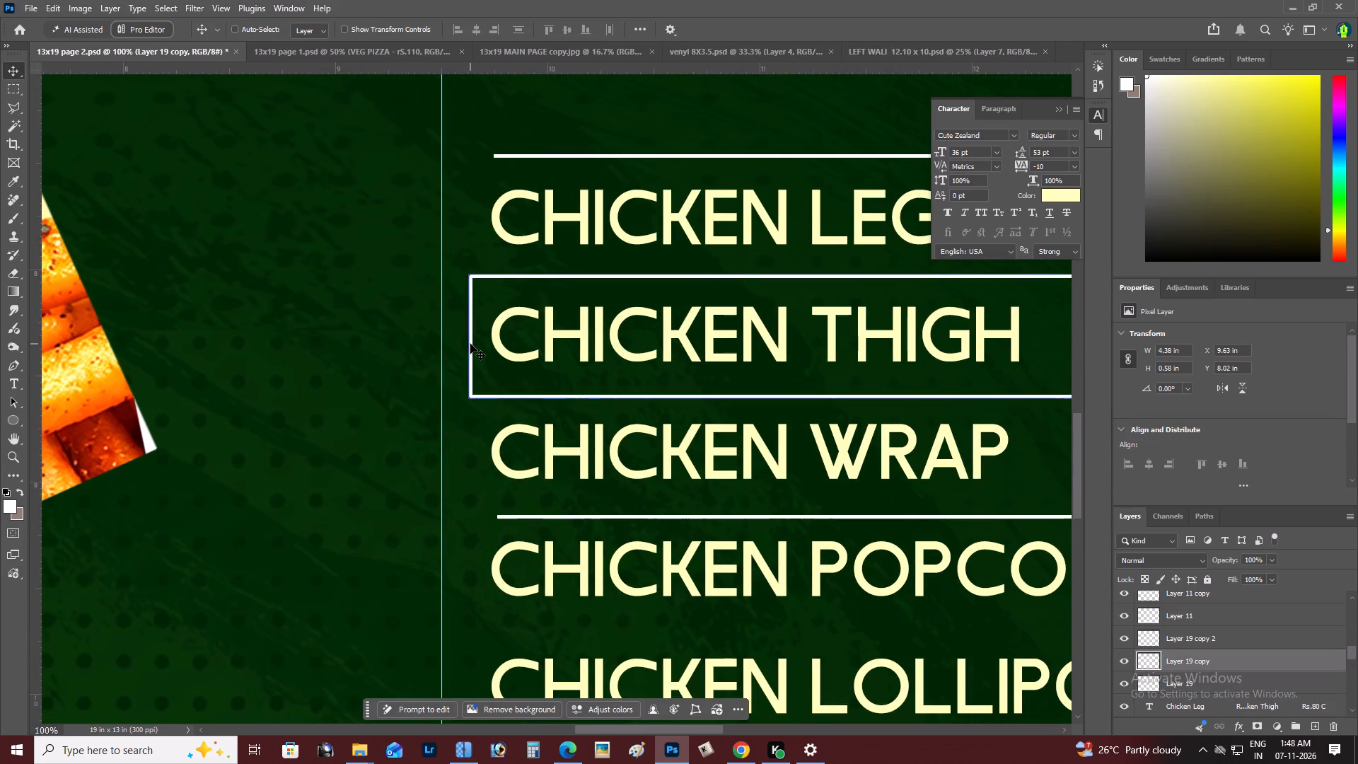
right_click(470, 344)
click(488, 354)
drag(474, 352, 439, 349)
key(ctrl+z)
alt+drag(497, 355, 478, 543)
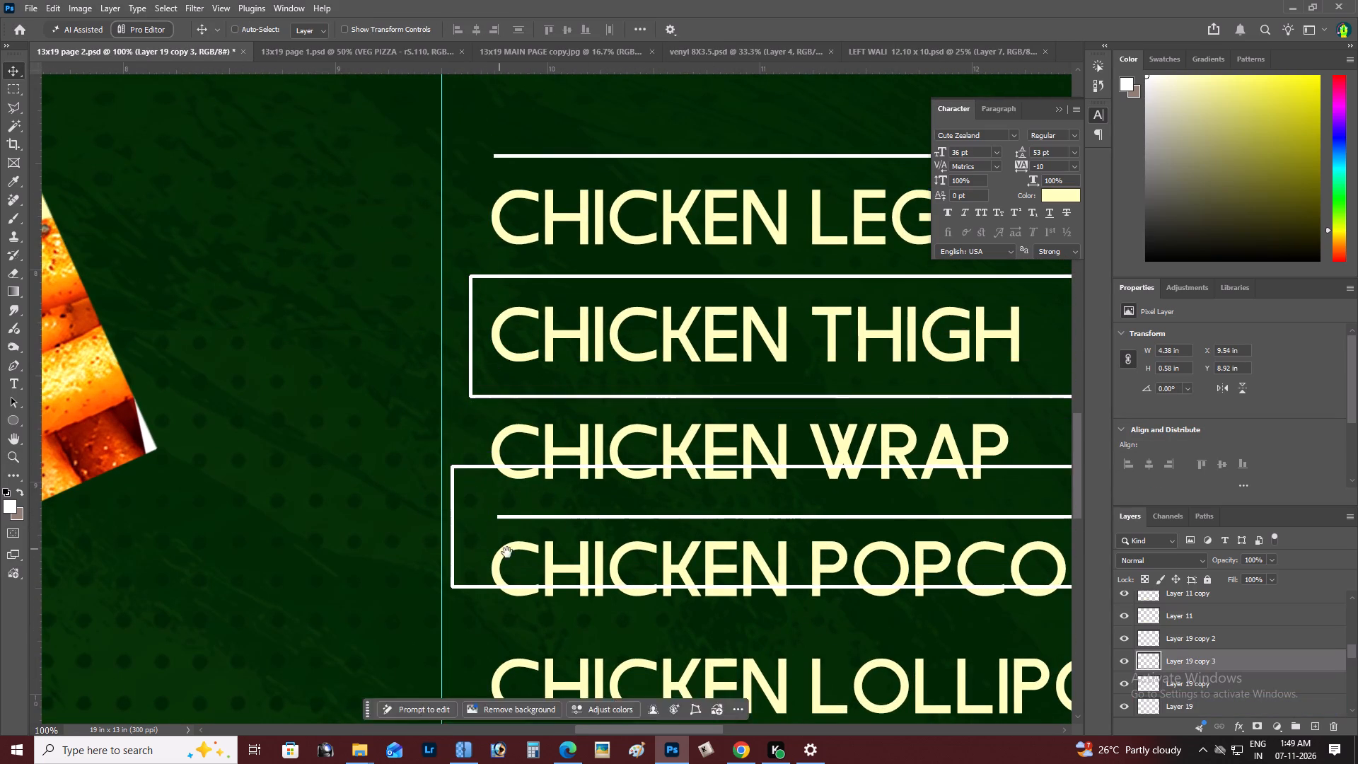
key(space)
key(space)
key(space)
drag(506, 542, 477, 392)
drag(477, 392, 494, 444)
Nudge the Chicken Popcorn outline up to Y 9.16 in so its top line meets the Chicken Wrap outline.
key(Up)
key(Up)
key(Up)
key(Up)
key(Up)
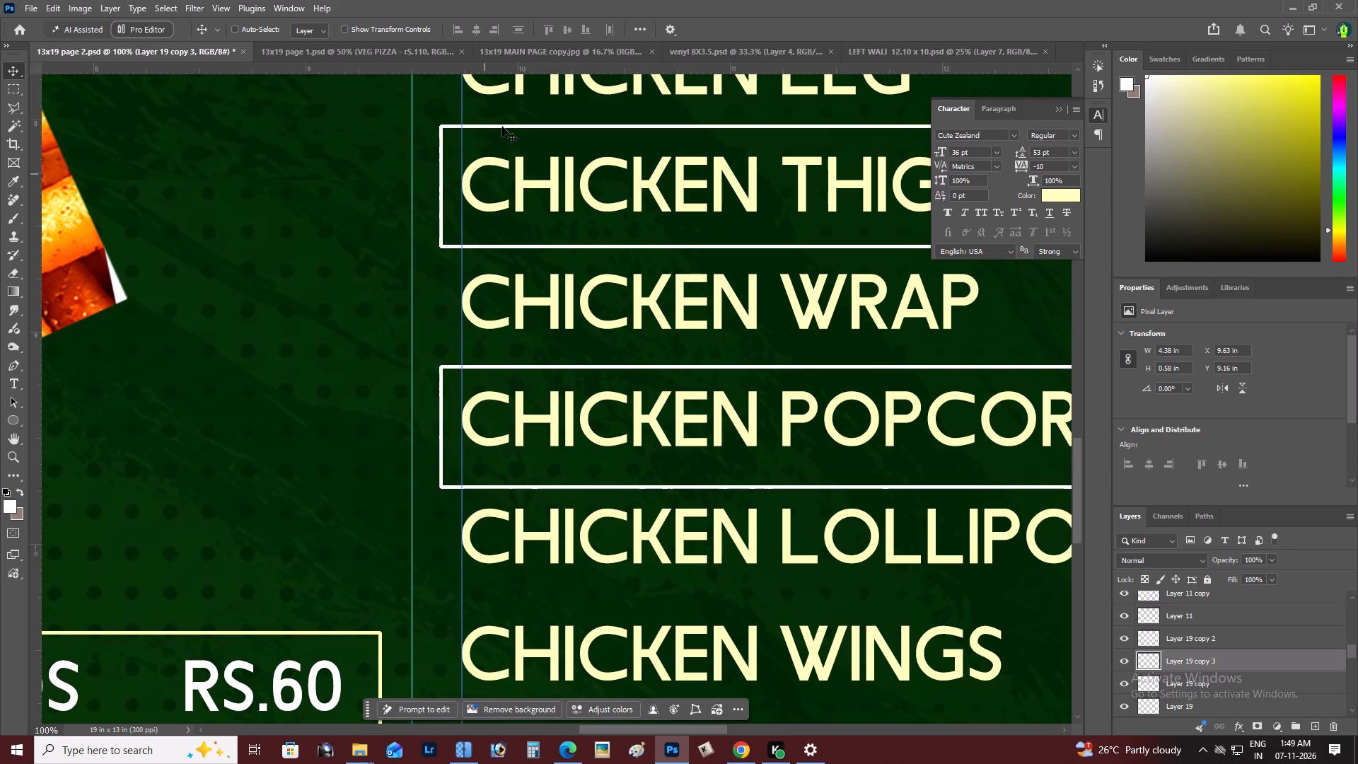
Place a vertical guide at the outlines' left closed edge and align the Chicken Popcorn outline to it at X 9.63 in.
drag(513, 68, 434, 129)
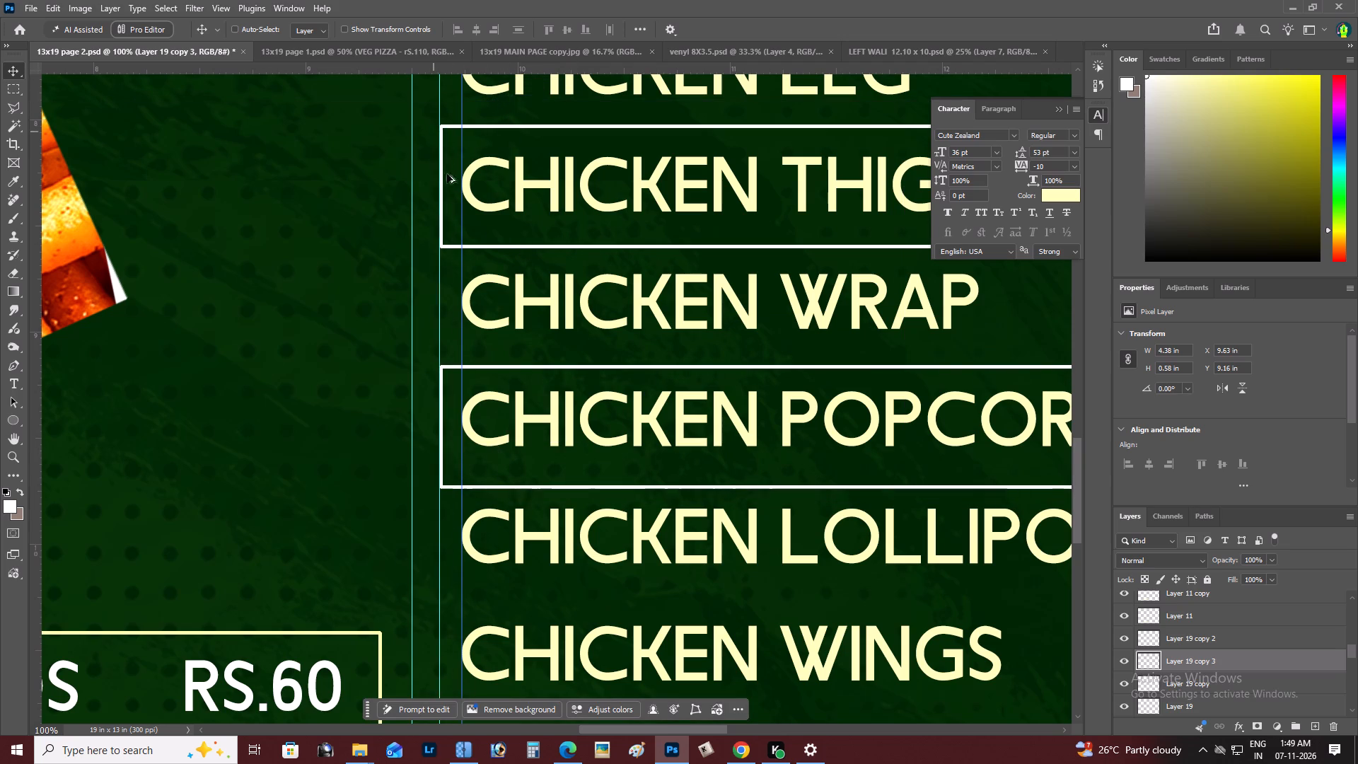
key(Right)
key(Right)
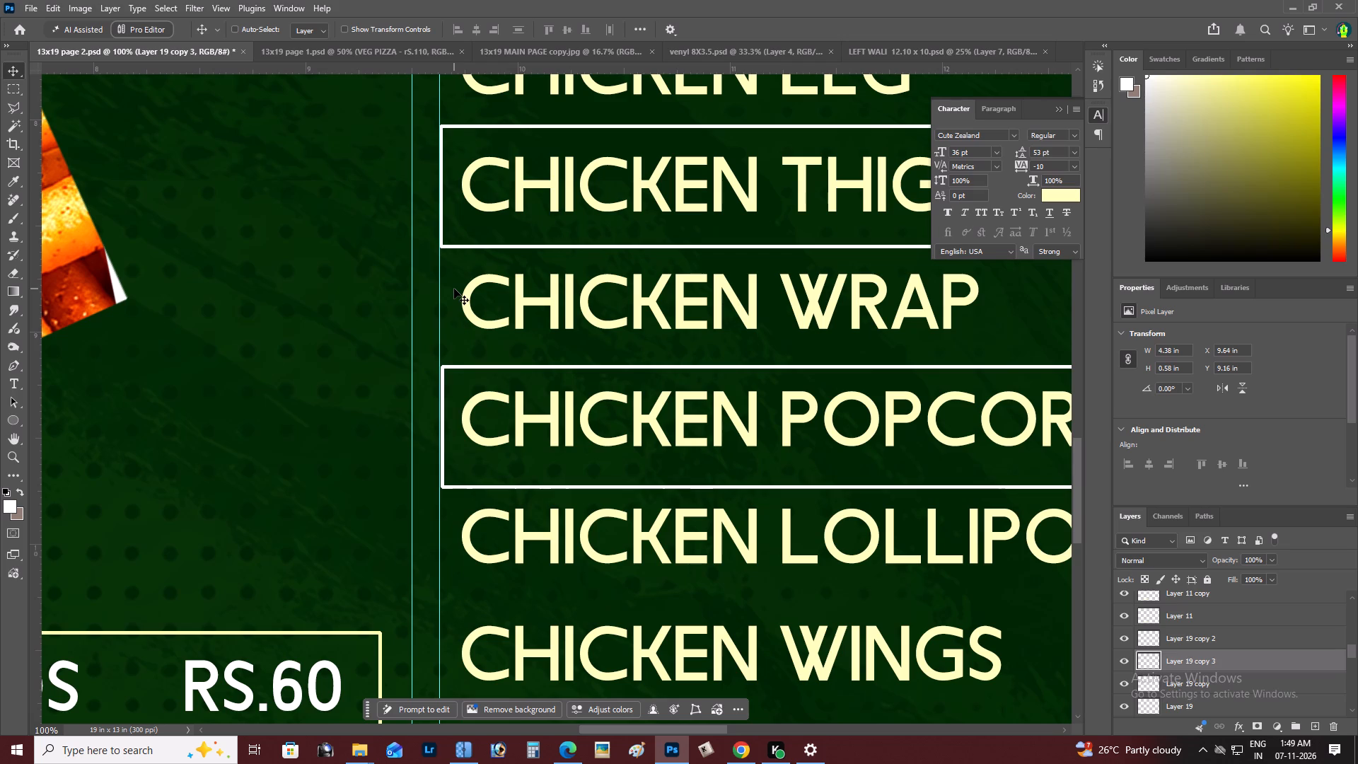
key(Left)
Duplicate the Chicken Popcorn outline and move the copy down over the Chicken Lollipop row.
key(z)
alt+click(482, 320)
right_click(530, 320)
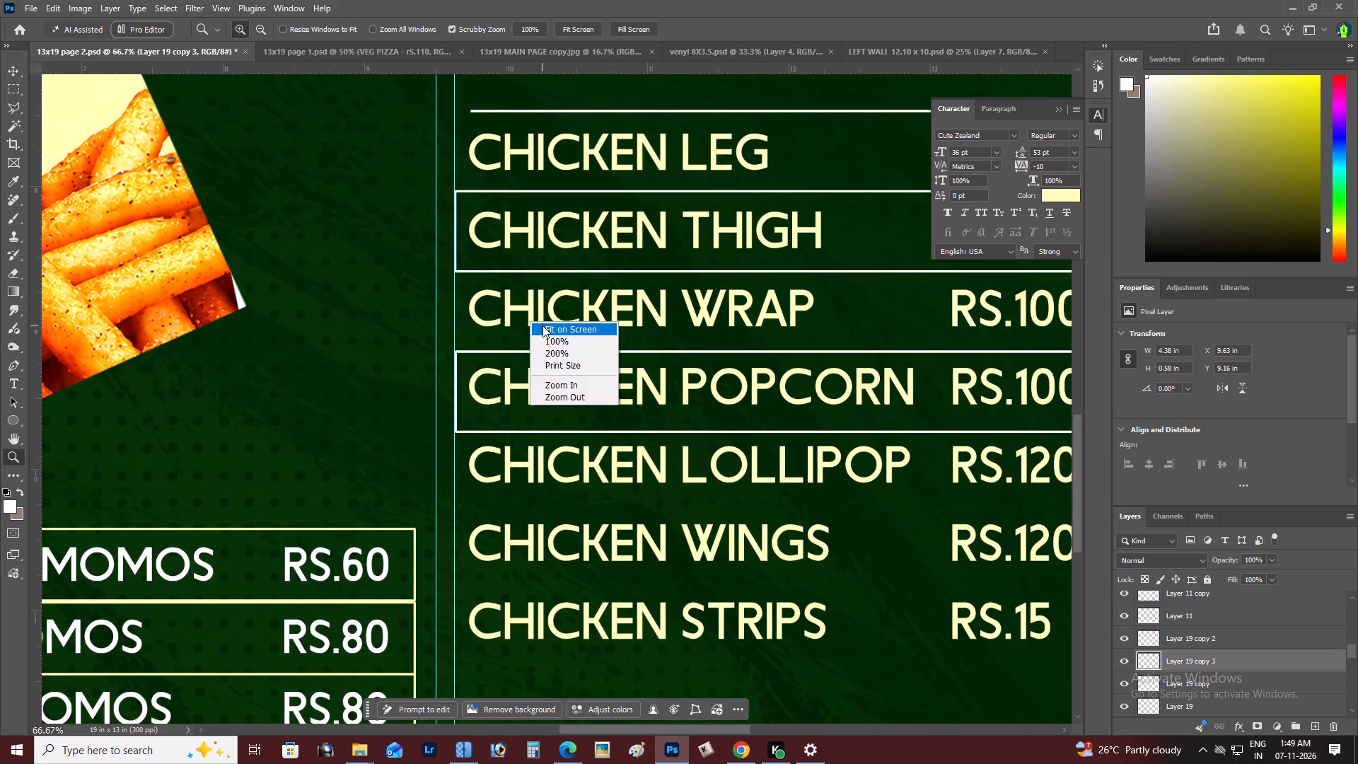
double_click(542, 325)
key(space)
key(space)
key(space)
drag(542, 345, 475, 241)
key(z)
triple_click(533, 344)
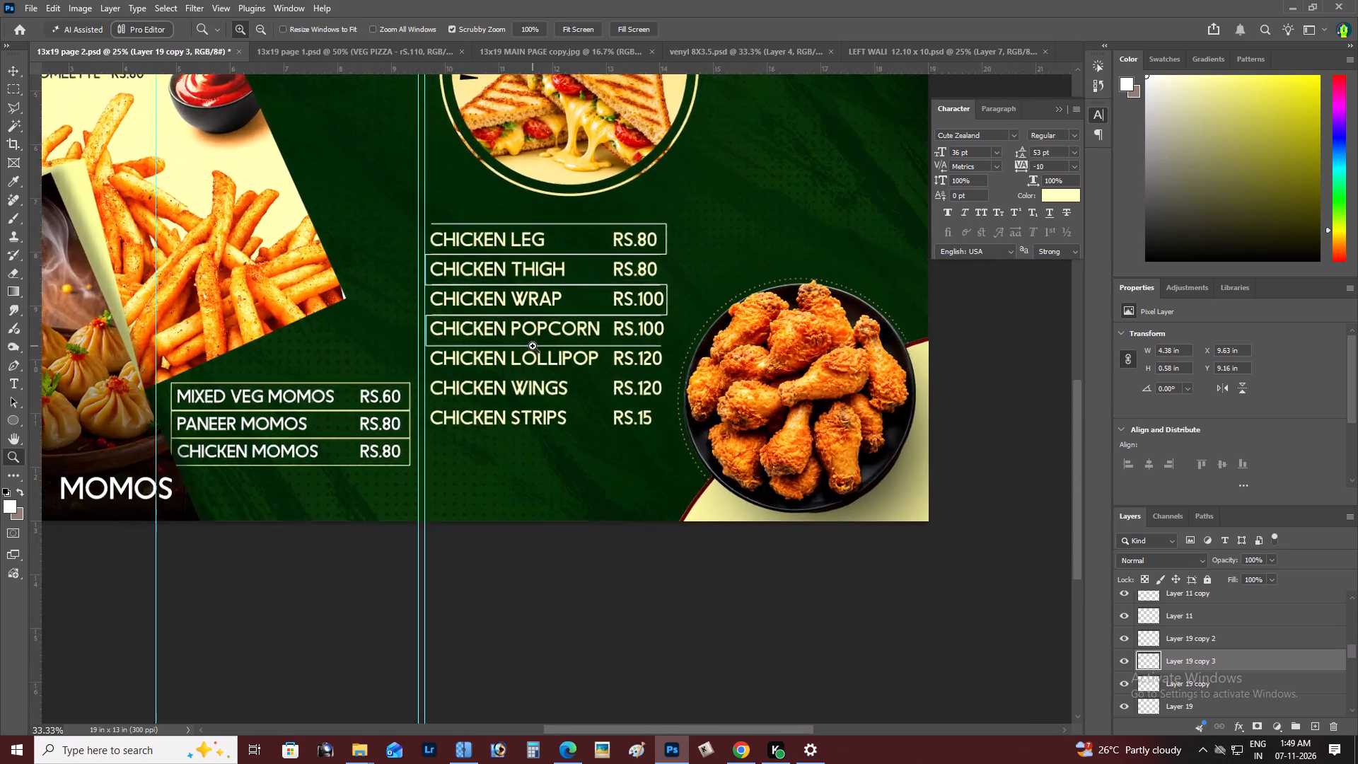
click(533, 346)
key(space)
key(space)
key(space)
key(space)
key(space)
key(space)
key(space)
drag(533, 346, 511, 351)
key(v)
alt+drag(501, 350, 526, 413)
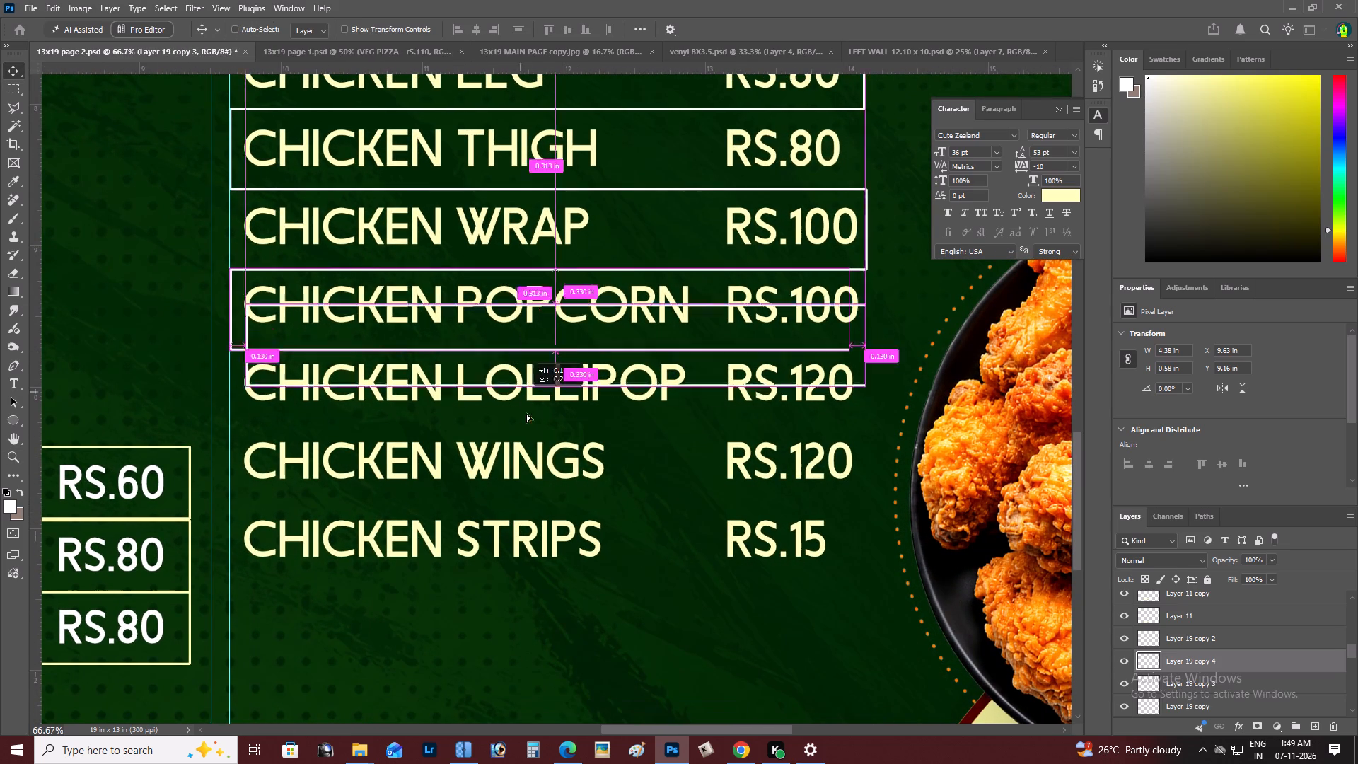
alt+drag(526, 413, 533, 442)
Flip the duplicated outline horizontally and position it around the Chicken Lollipop row at X 9.76 in, Y 9.74 in.
key(ctrl+t)
ctrl+right_click(529, 432)
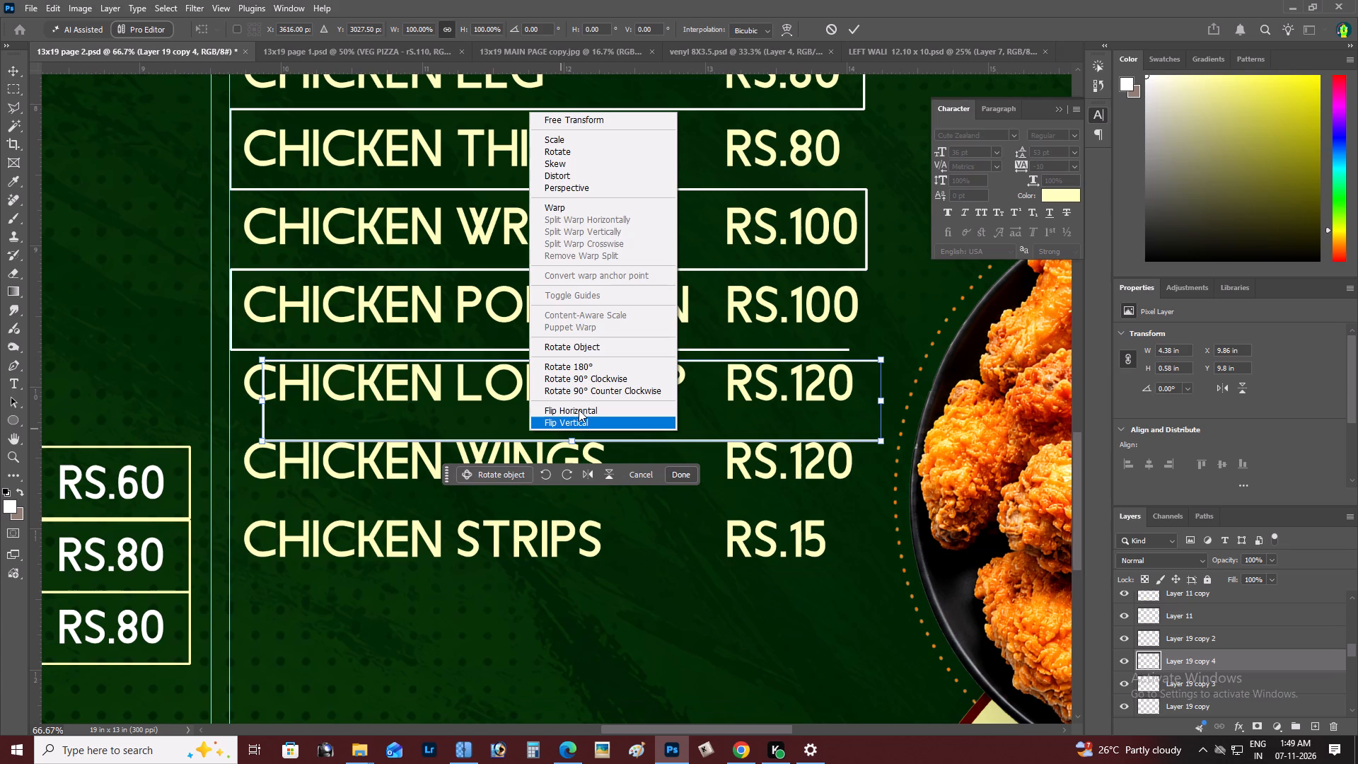
click(579, 410)
drag(506, 407, 494, 397)
key(ctrl+Return)
Nudge the Chicken Lollipop outline up to Y 9.72 in so its top line overlaps the Chicken Popcorn outline's bottom line.
key(z)
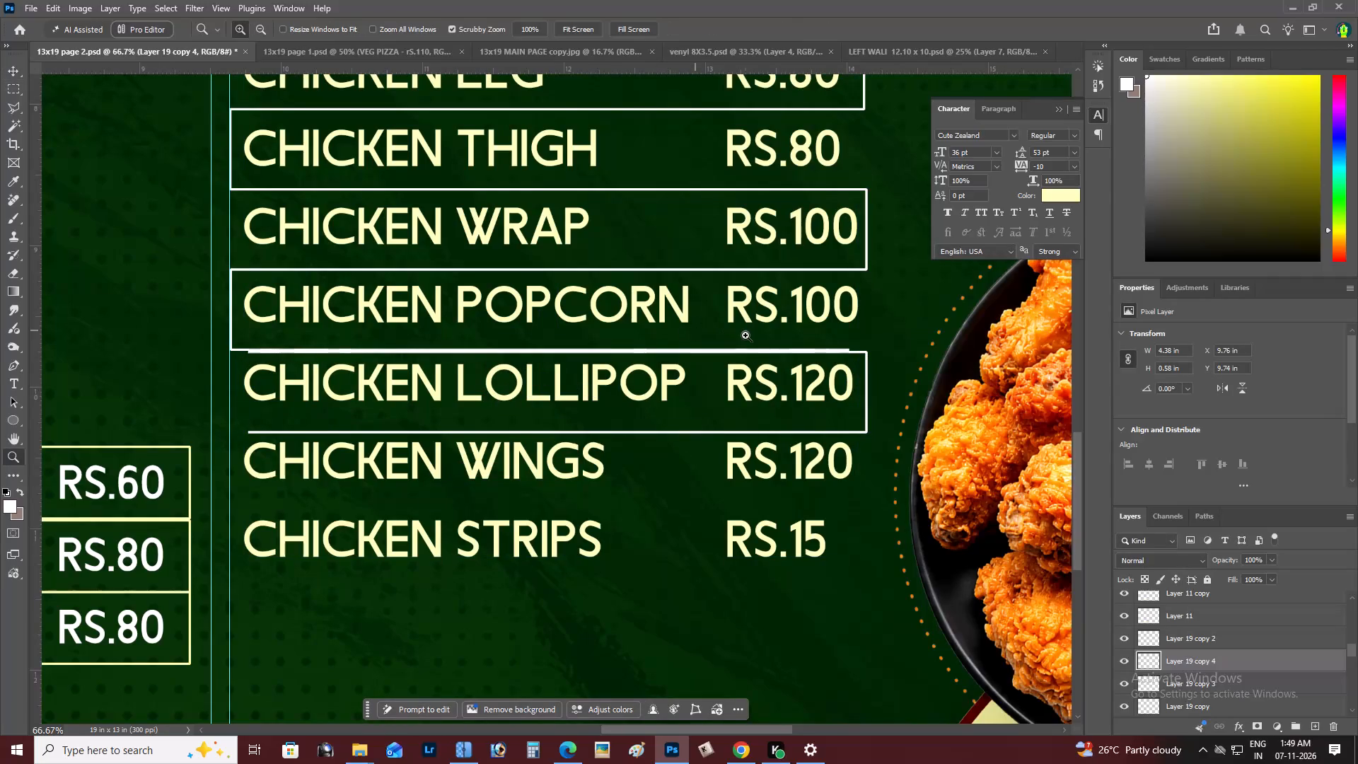
double_click(745, 335)
key(v)
key(shift+Up)
key(space)
key(space)
key(space)
key(space)
key(space)
key(space)
key(space)
key(space)
key(space)
key(space)
key(space)
key(space)
key(space)
key(space)
key(space)
key(space)
key(space)
key(space)
key(space)
key(space)
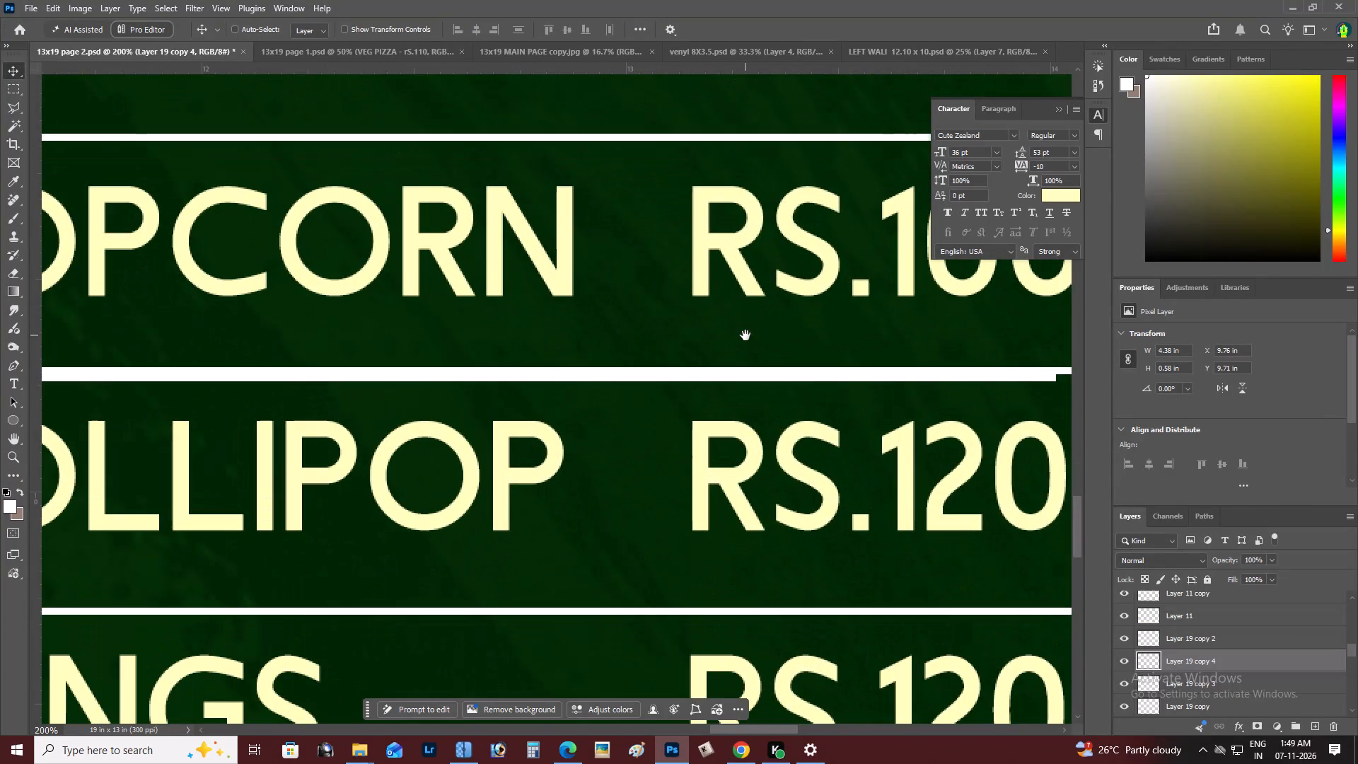
drag(745, 335, 279, 286)
key(Down)
key(Down)
key(Down)
key(Down)
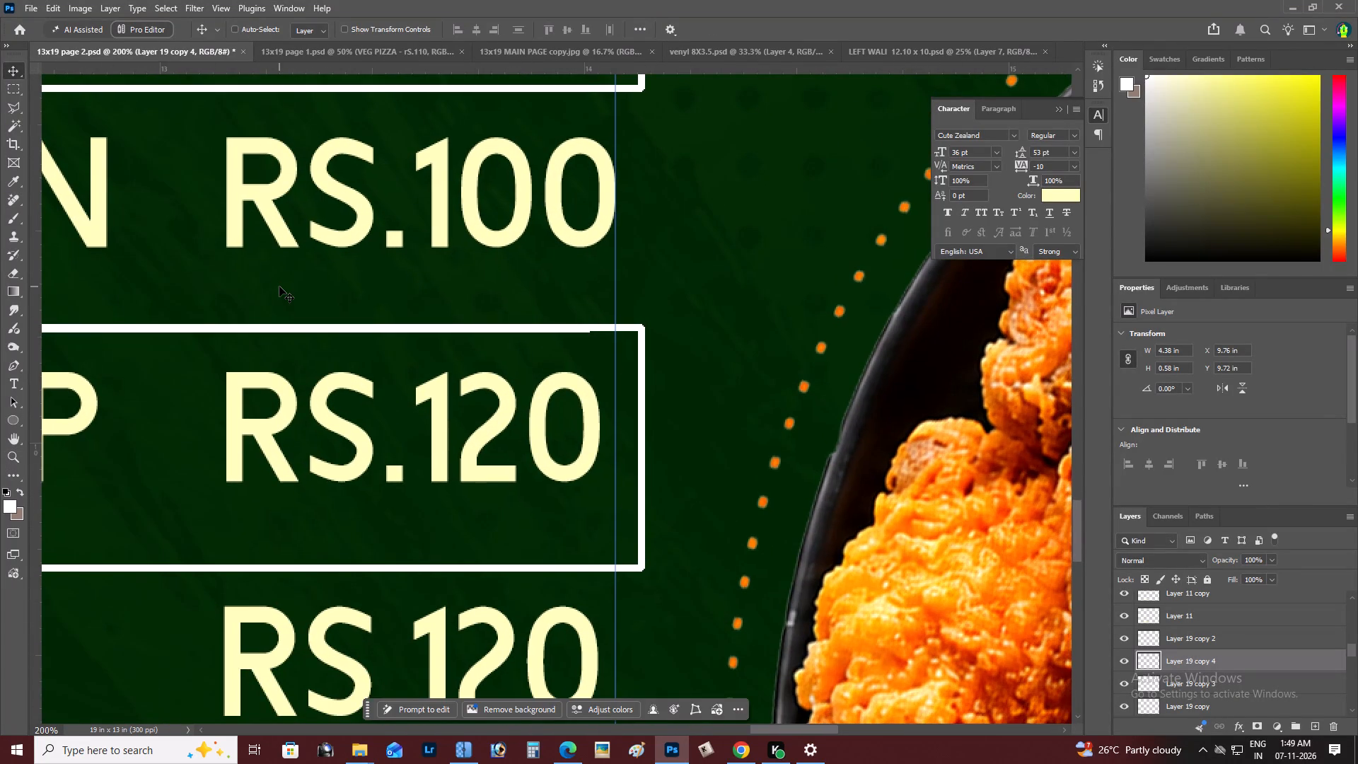
key(Down)
Place a vertical guide along the right closed edge of the Chicken Wrap and Chicken Lollipop outlines.
key(z)
alt+click(504, 228)
key(space)
drag(507, 226, 495, 232)
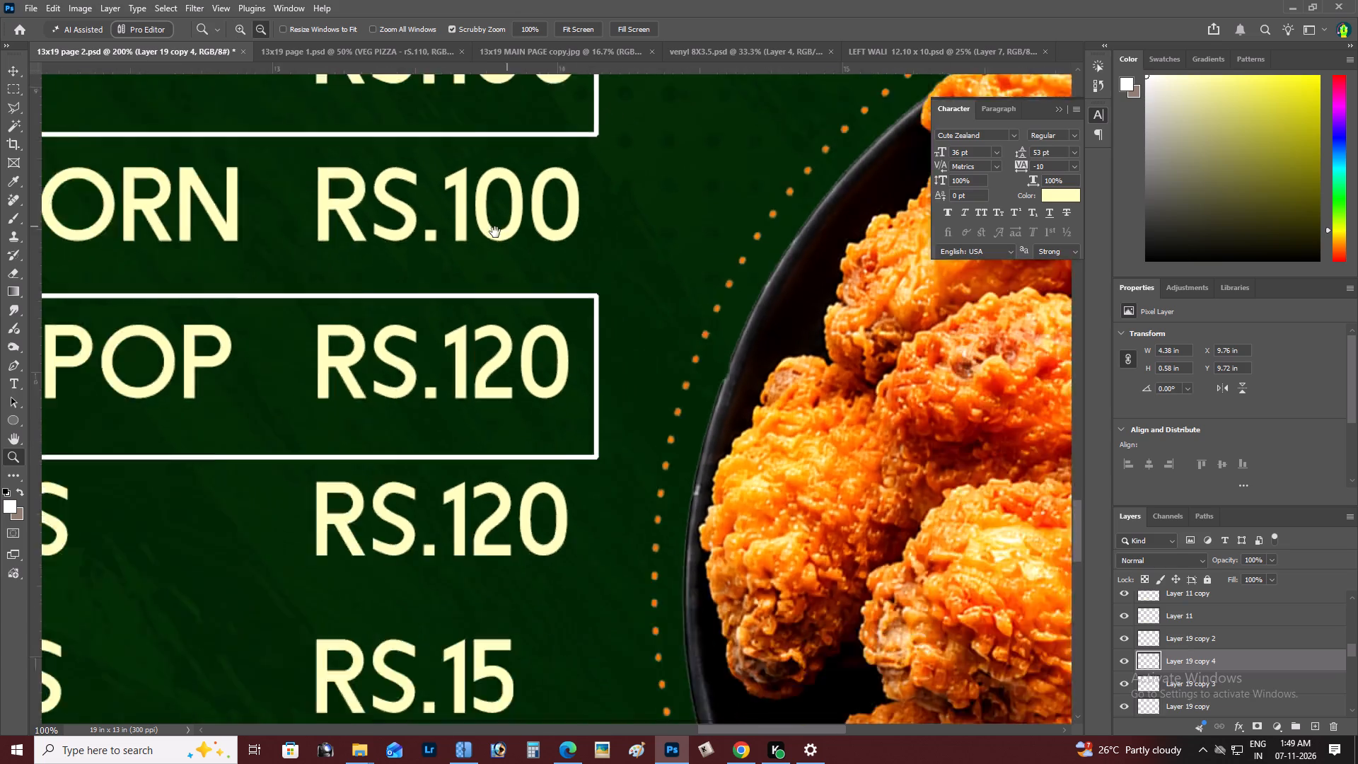
drag(495, 232, 443, 257)
key(z)
click(498, 209)
key(v)
drag(540, 69, 433, 138)
Duplicate the Chicken Lollipop outline and move the copy down around the Chicken Wings row.
key(z)
alt+click(298, 330)
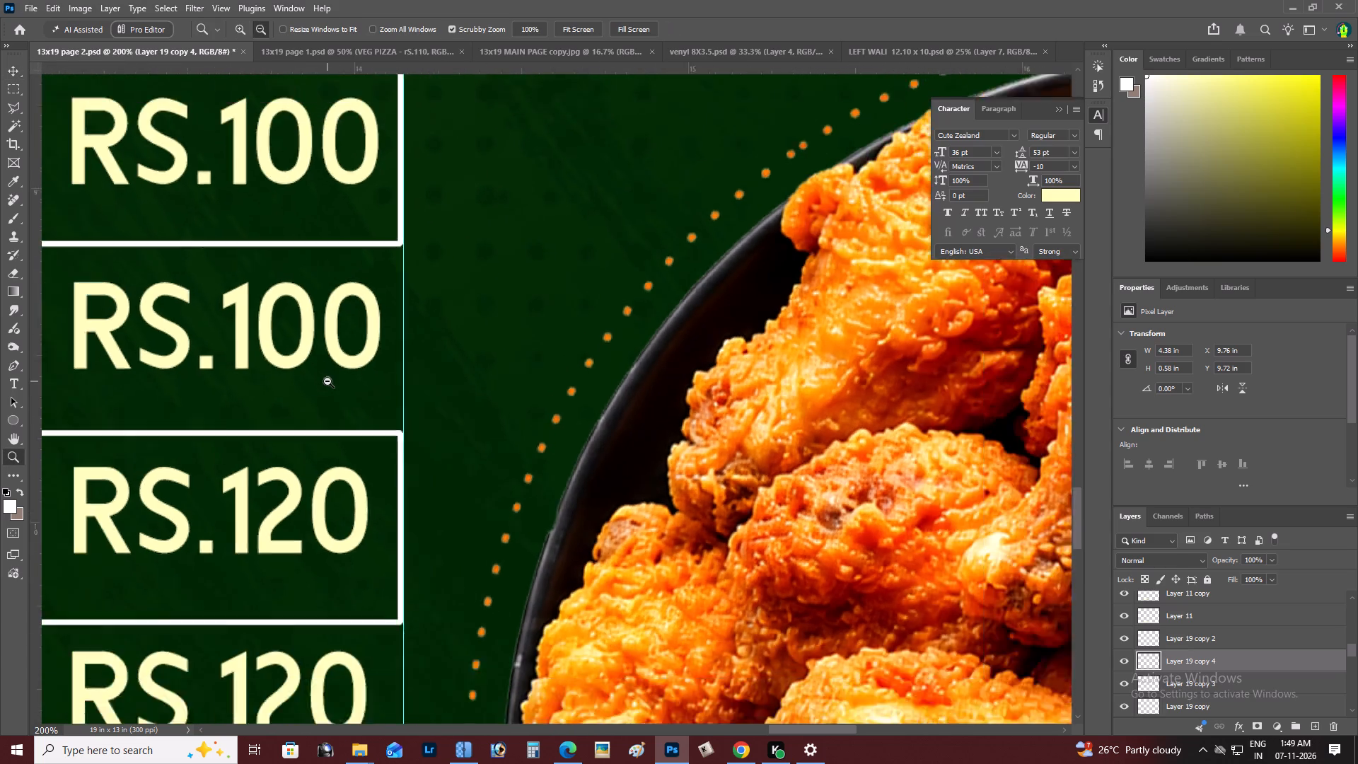
right_click(327, 381)
click(353, 385)
key(space)
key(space)
key(space)
key(space)
key(space)
key(space)
key(space)
drag(354, 385, 323, 364)
key(z)
triple_click(633, 574)
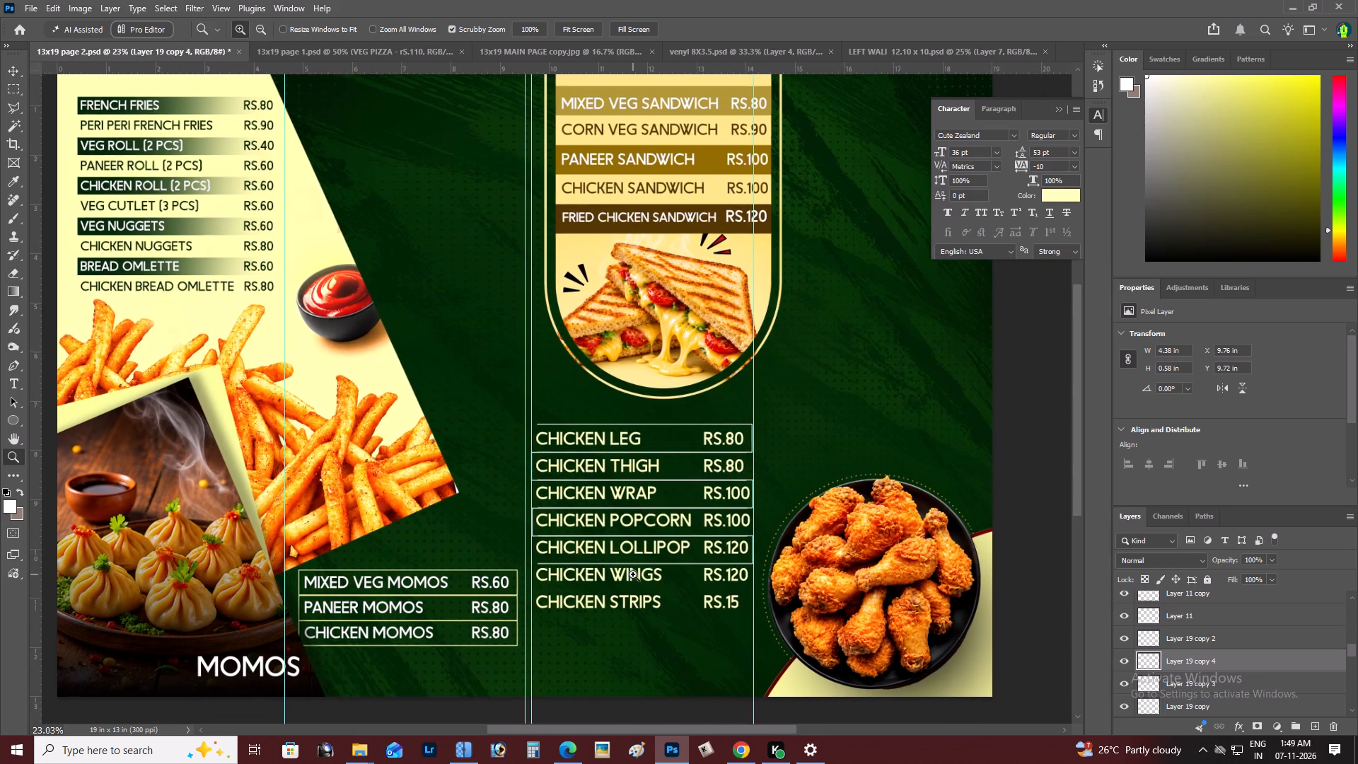
click(633, 574)
key(space)
key(space)
key(space)
key(space)
key(space)
key(space)
key(space)
key(space)
key(space)
key(space)
key(space)
key(space)
key(space)
key(space)
key(space)
key(space)
key(space)
key(space)
key(space)
key(space)
drag(627, 569, 569, 550)
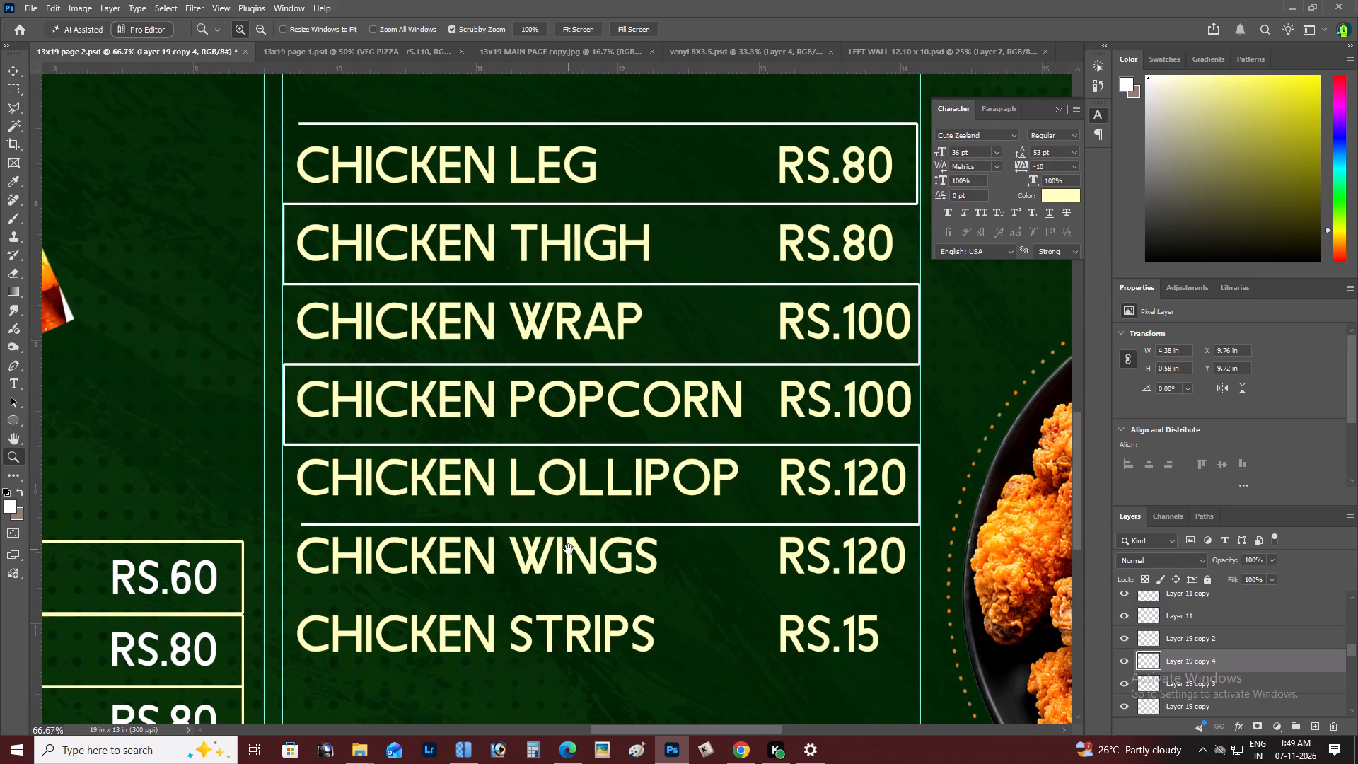
drag(569, 550, 568, 549)
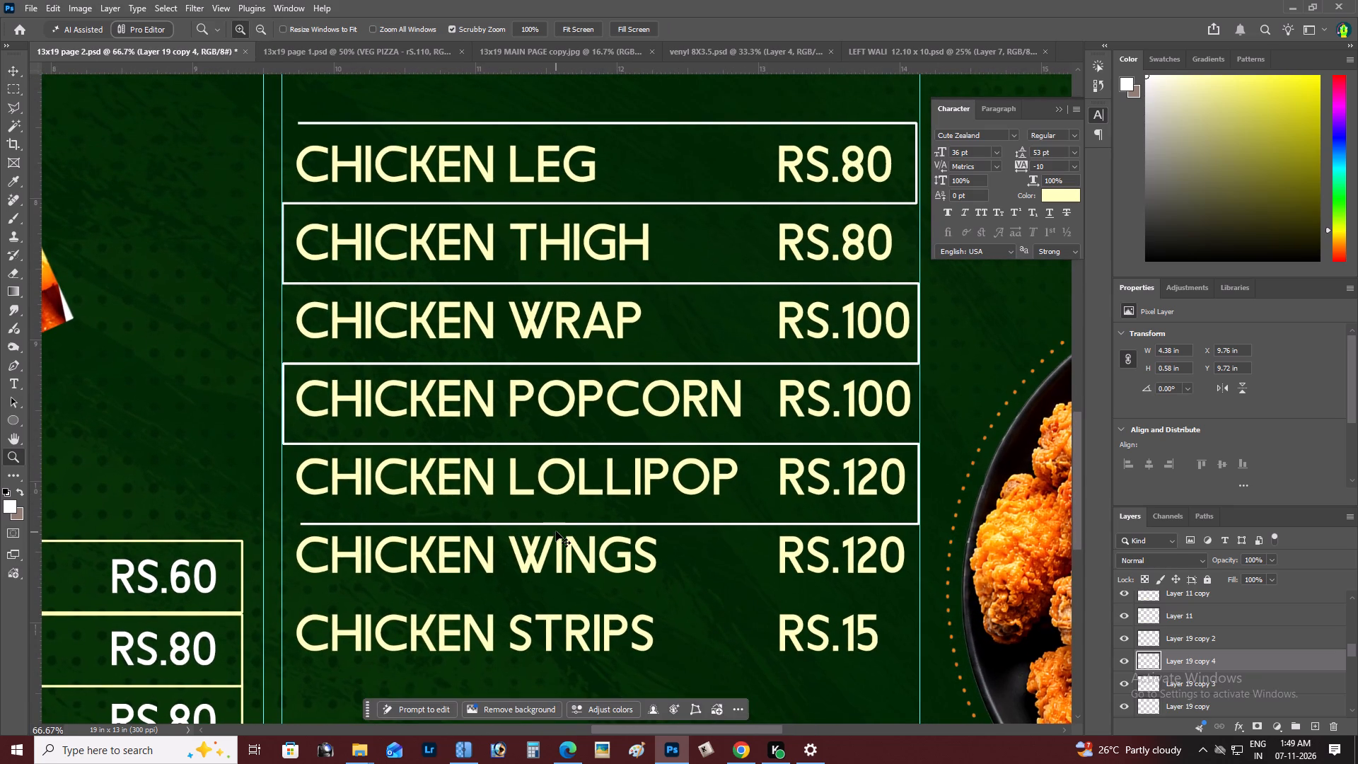
key(ctrl+j)
key(v)
drag(562, 509, 539, 568)
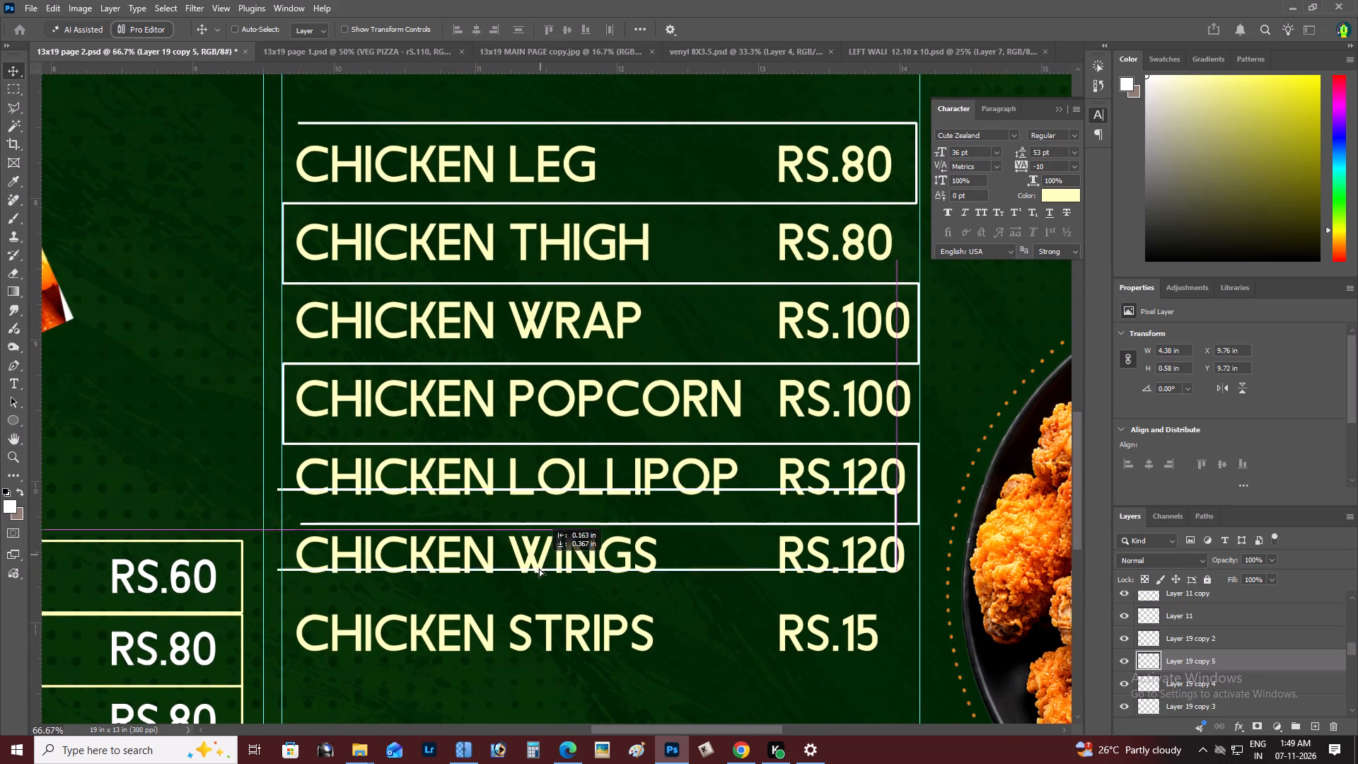
drag(539, 568, 539, 586)
Flip the Chicken Wings outline horizontally and reposition it at X 9.6 in, Y 10.31 in.
key(ctrl+t)
ctrl+right_click(535, 574)
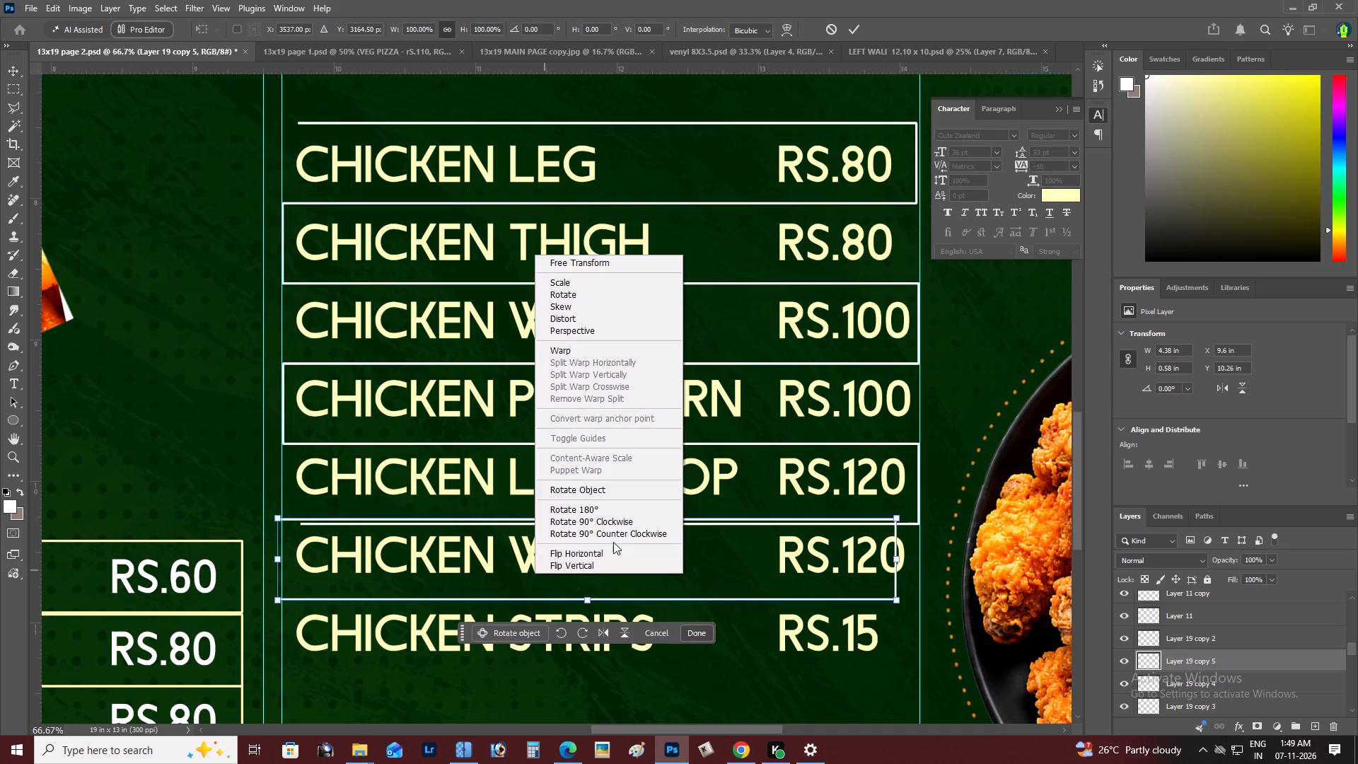
click(613, 555)
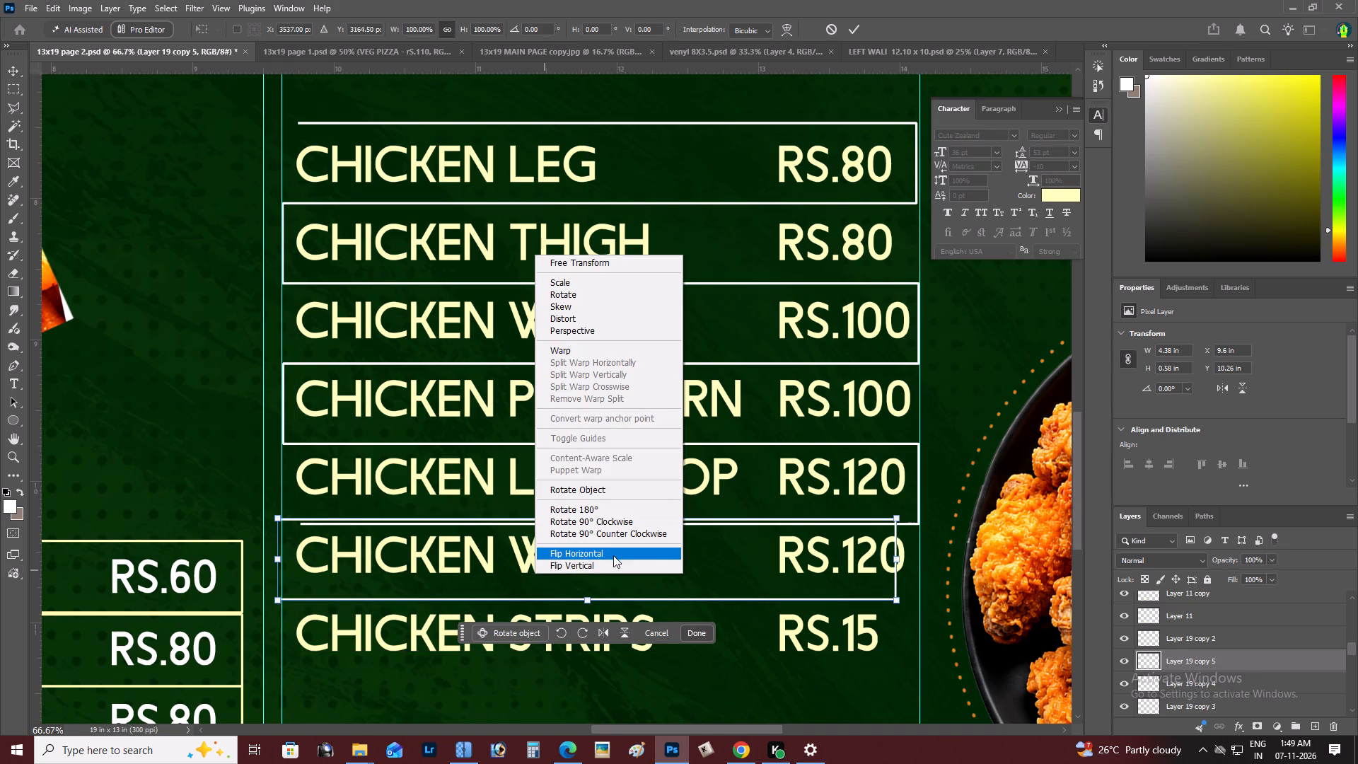
drag(542, 570, 553, 577)
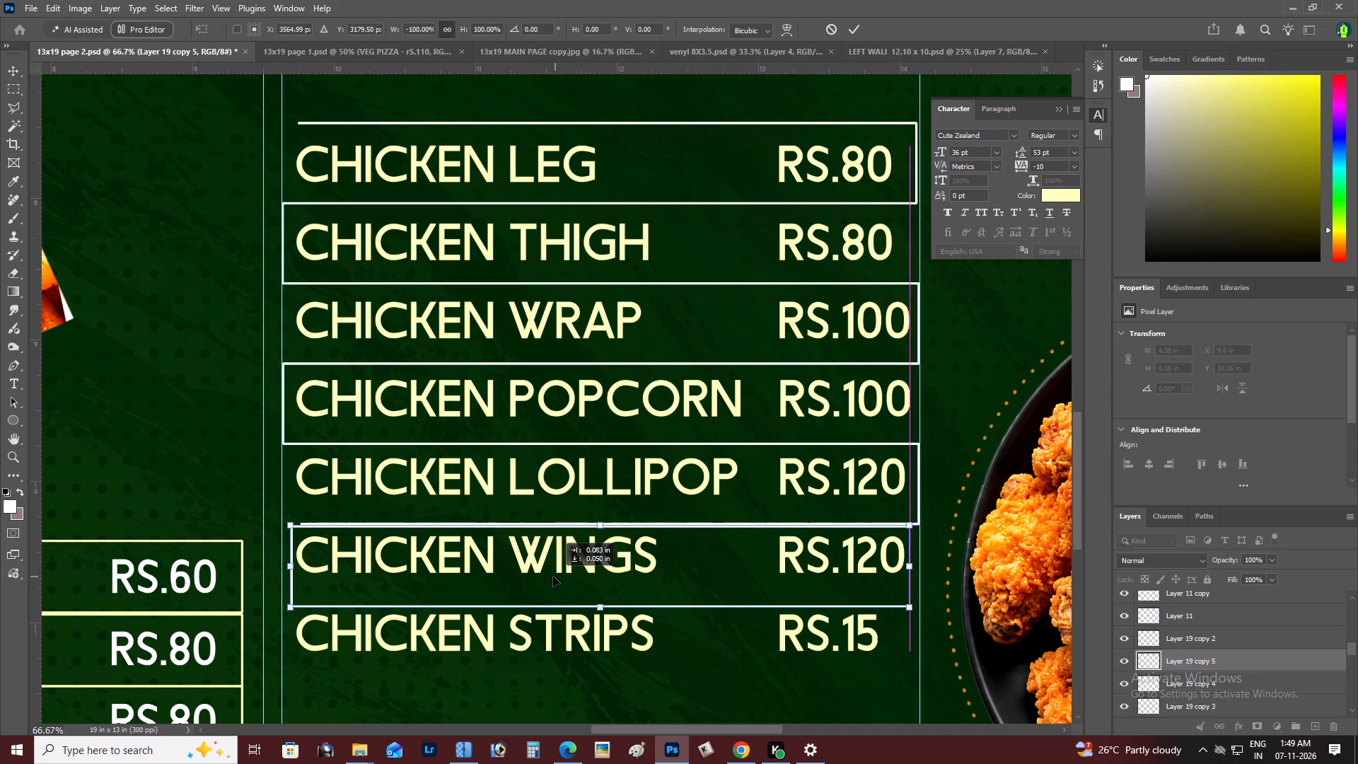
drag(553, 577, 542, 577)
key(ctrl+Return)
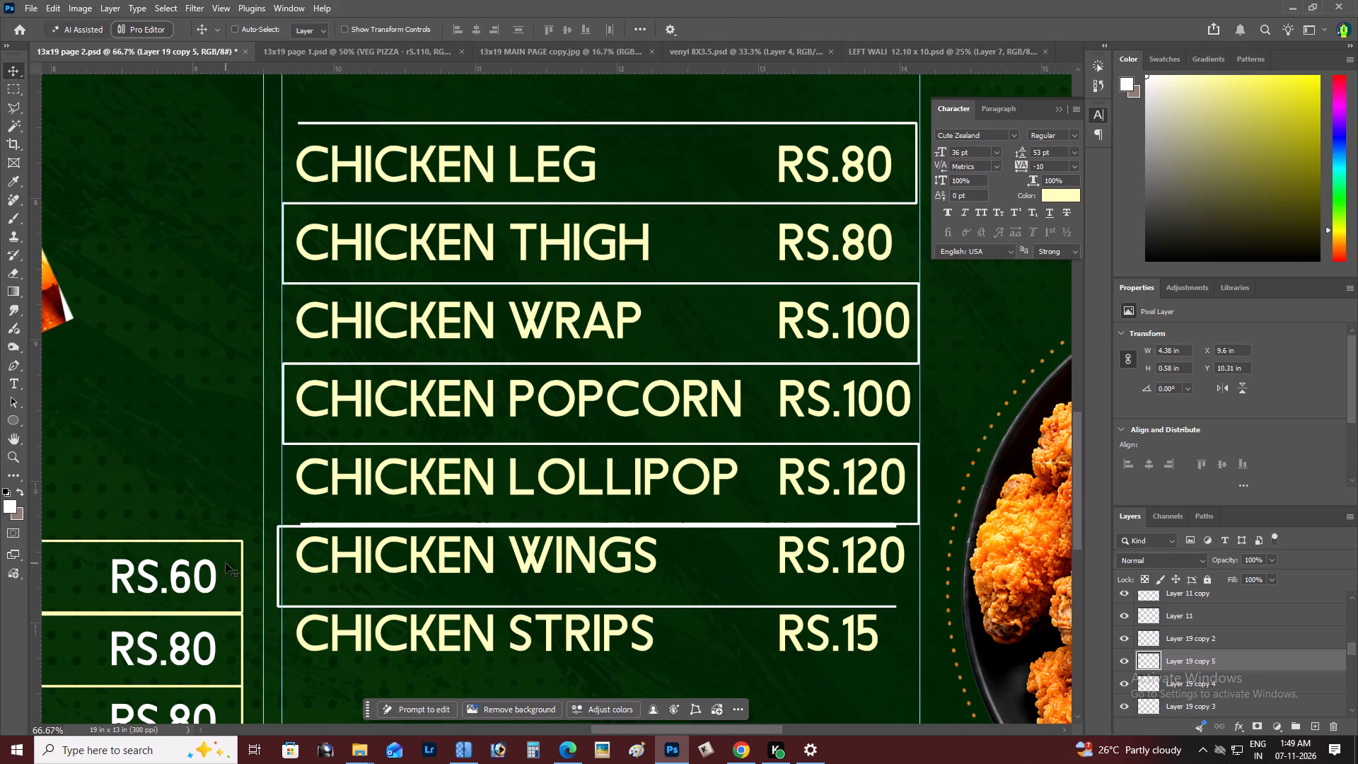
Nudge the Chicken Wings outline to X 9.63 in, Y 10.29 in, meeting the left guide and the Chicken Lollipop outline's bottom line.
key(z)
double_click(415, 531)
key(space)
key(space)
key(space)
key(space)
drag(297, 527, 427, 495)
key(v)
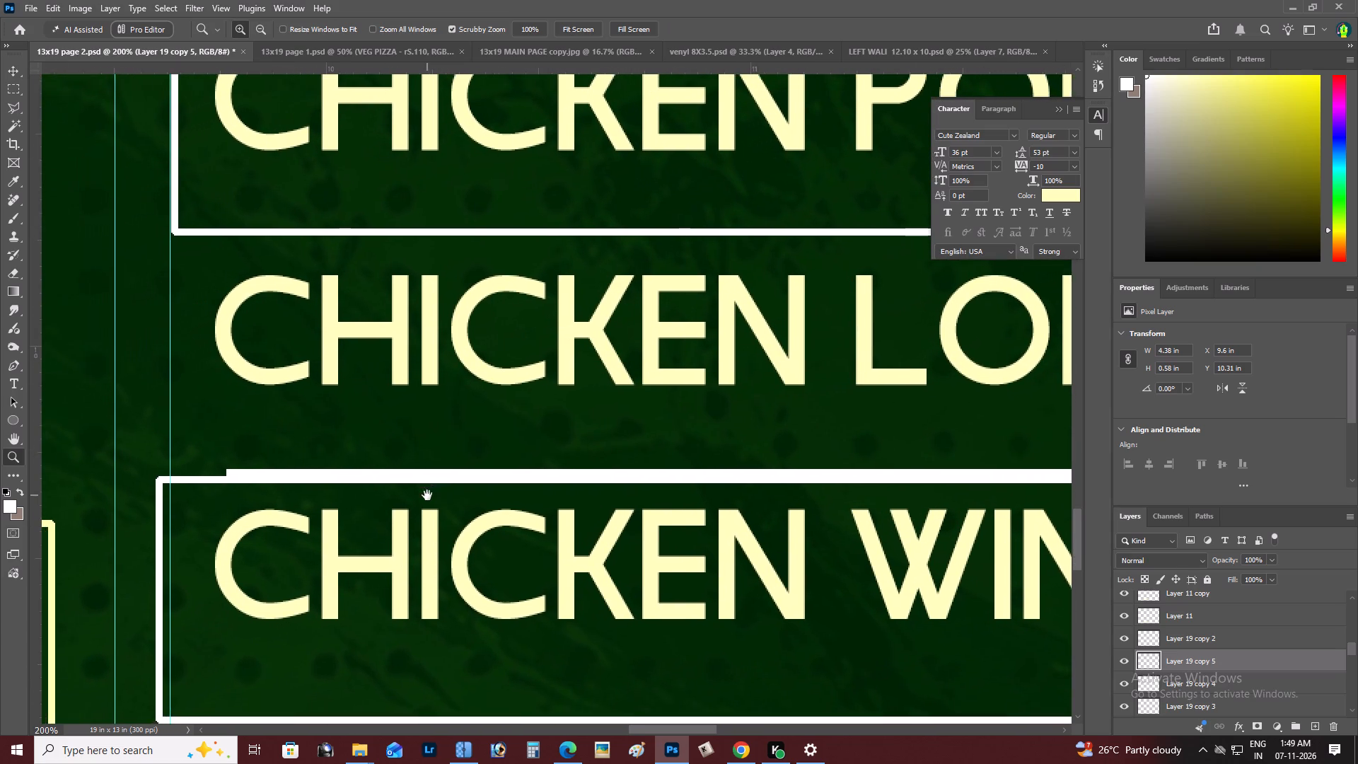
key(shift+Up)
key(shift+Right)
key(Down)
key(Down)
key(Down)
key(Down)
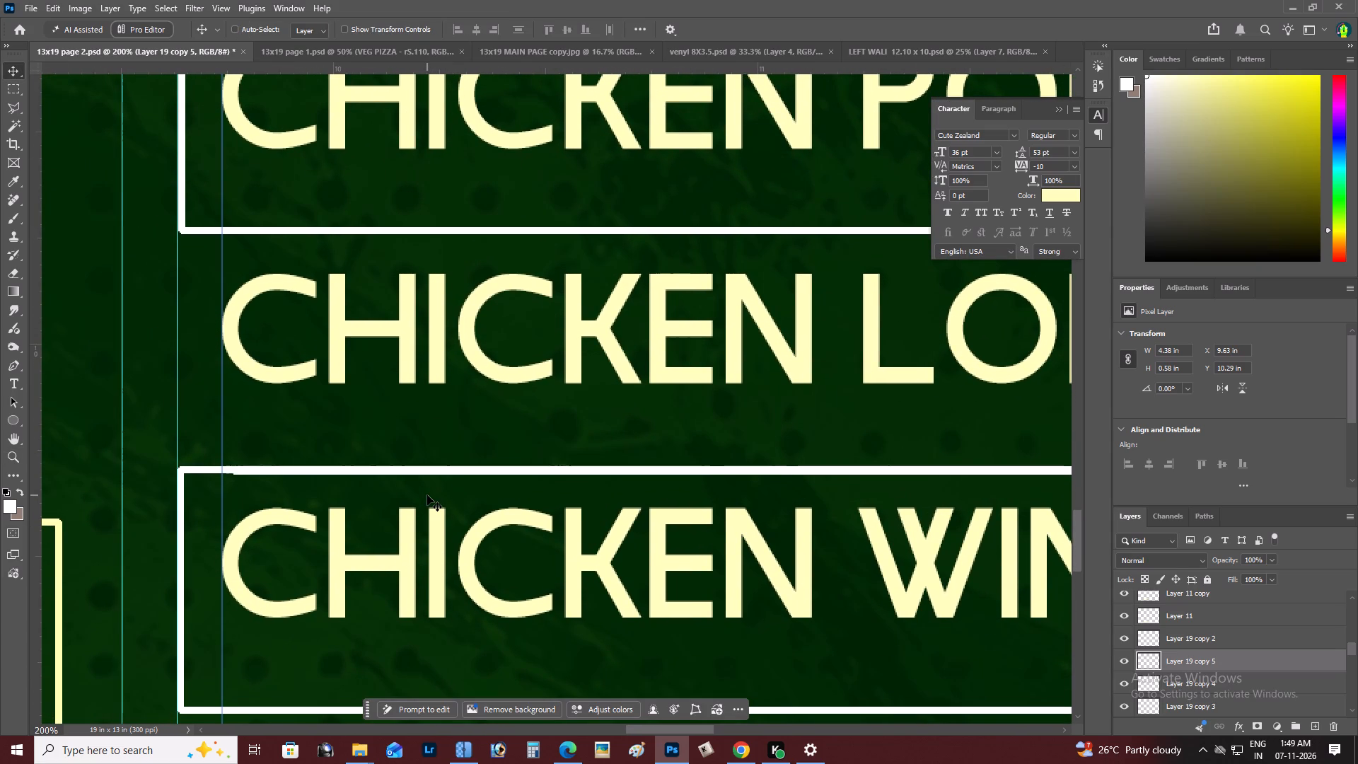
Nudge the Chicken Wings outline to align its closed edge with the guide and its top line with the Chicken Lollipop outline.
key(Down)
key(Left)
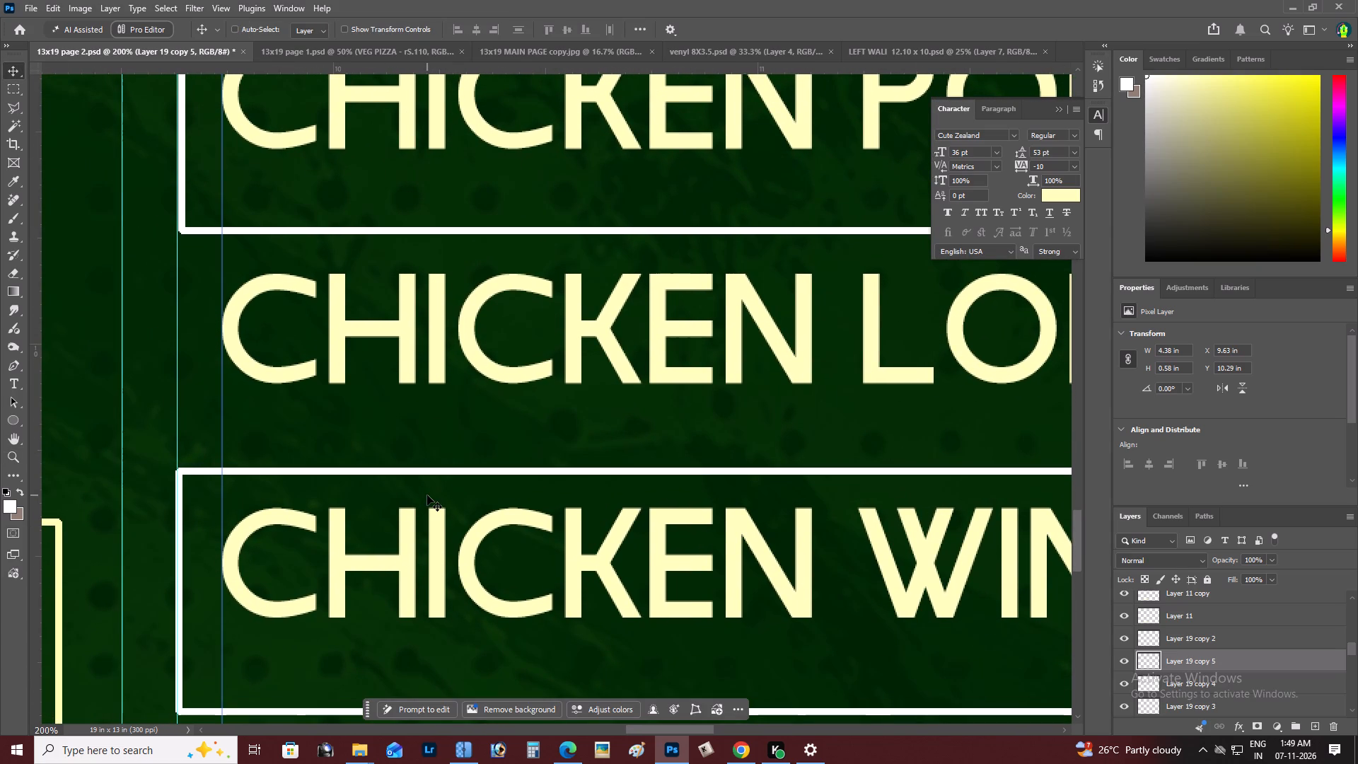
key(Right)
Examine the outlined chicken list within the whole page with the guides hidden, and show the guides again.
key(z)
alt+click(427, 495)
right_click(427, 495)
click(452, 502)
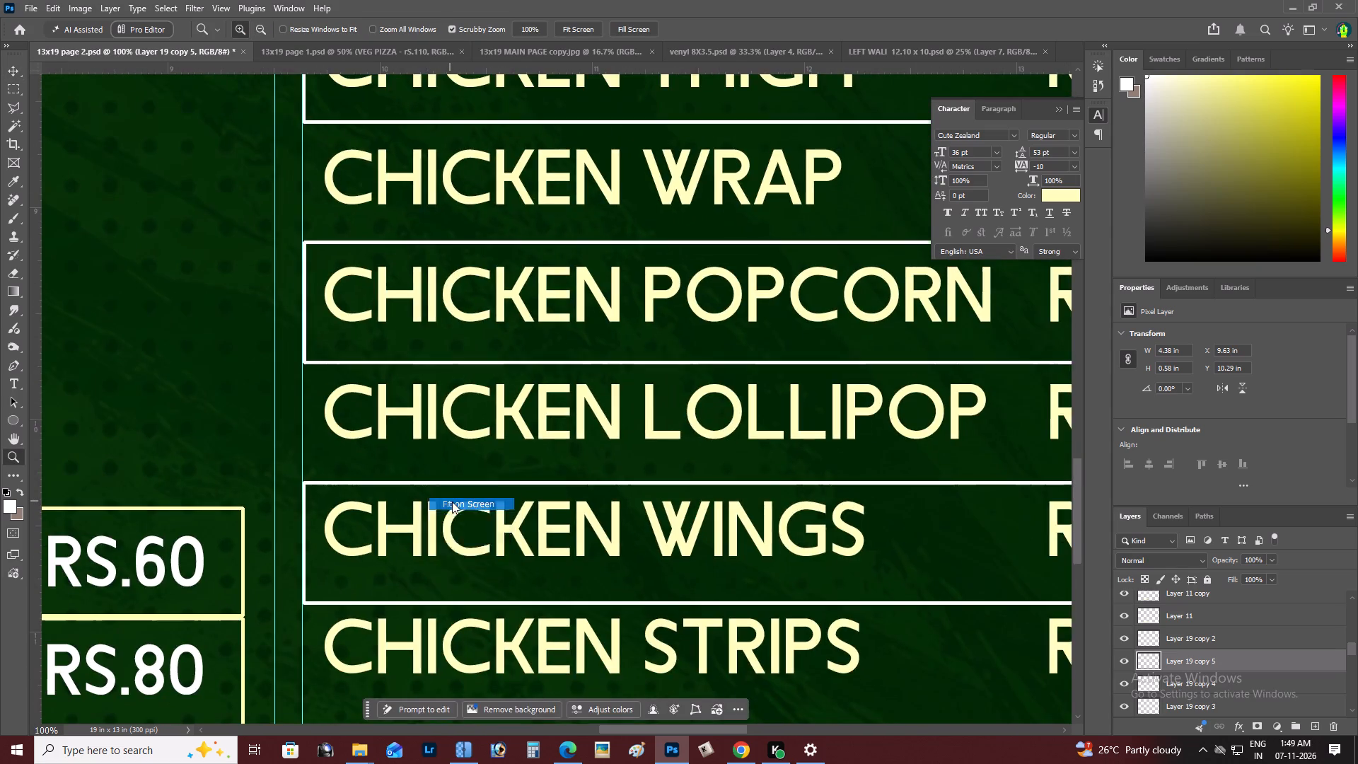
key(space)
key(space)
drag(445, 485, 392, 298)
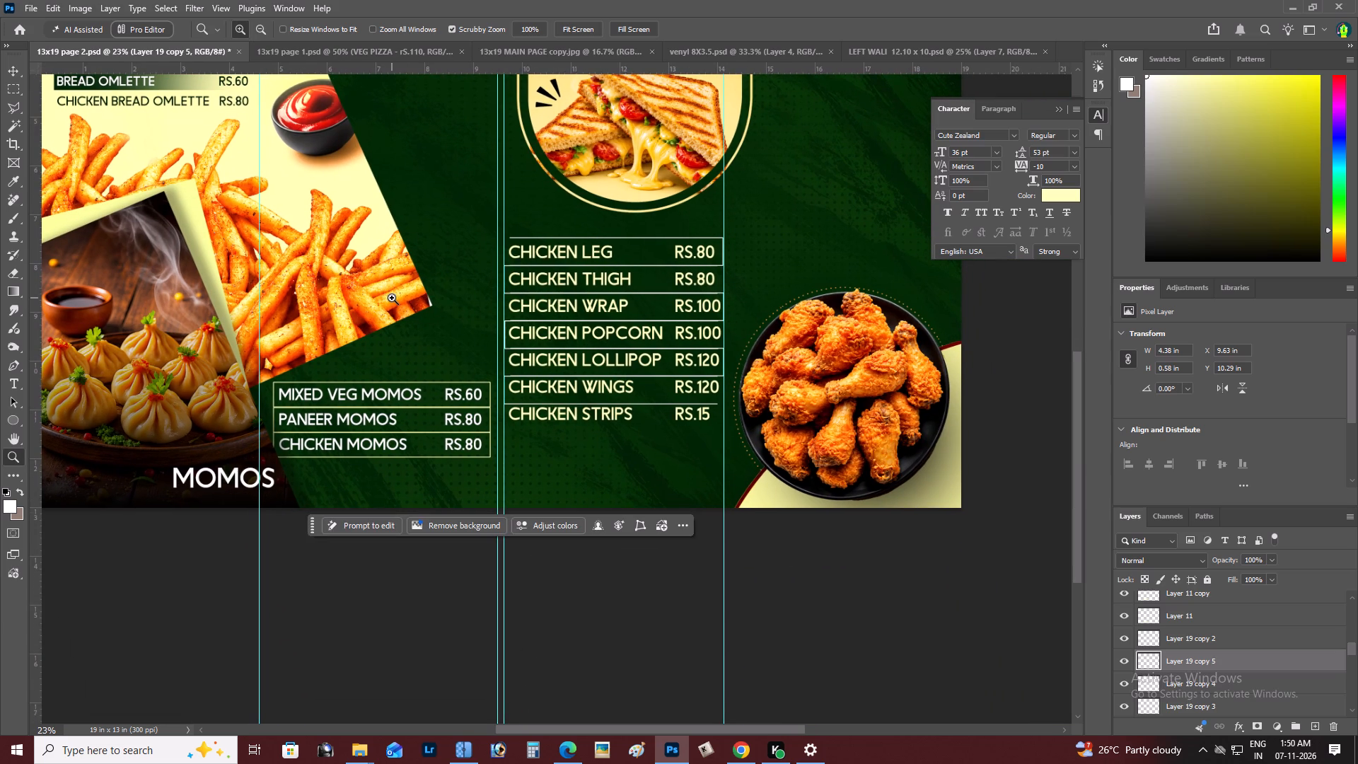
key(z)
alt+click(506, 272)
right_click(632, 300)
click(656, 309)
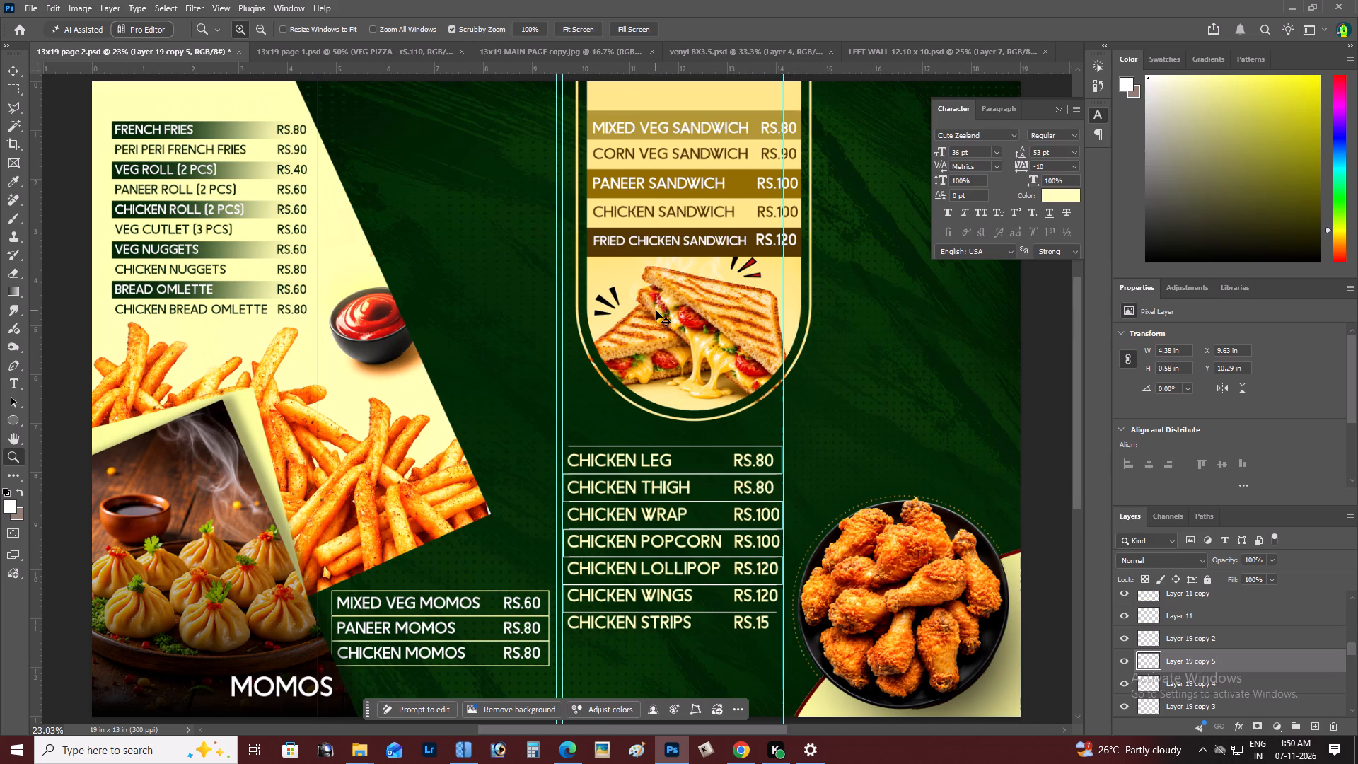
key(ctrl+semicolon)
key(z)
alt+click(707, 467)
right_click(706, 485)
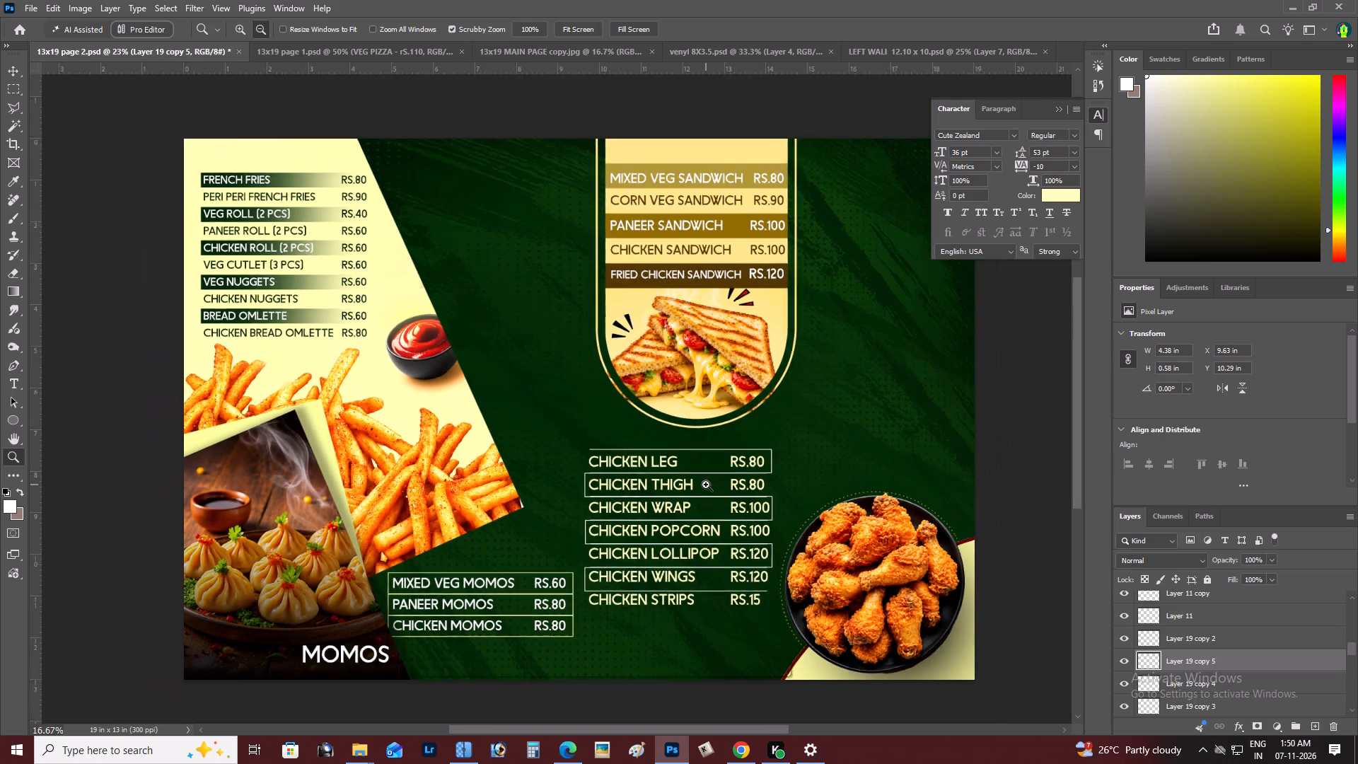
click(723, 493)
key(space)
key(space)
key(space)
key(space)
key(space)
key(space)
key(space)
key(space)
key(space)
key(space)
key(space)
key(space)
key(space)
key(space)
key(space)
key(space)
key(space)
key(space)
key(space)
key(space)
drag(730, 477, 731, 354)
key(z)
double_click(667, 492)
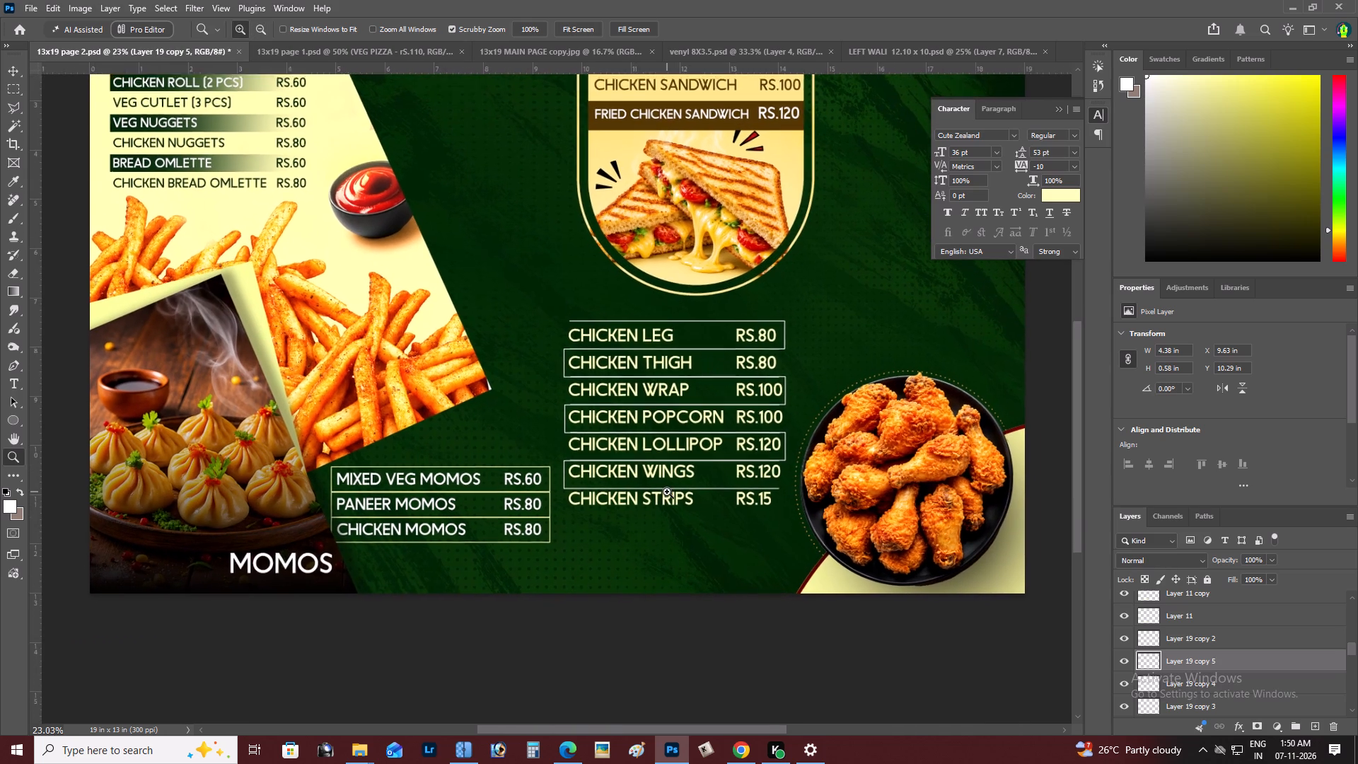
click(667, 492)
key(z)
alt+click(574, 456)
right_click(573, 454)
double_click(598, 460)
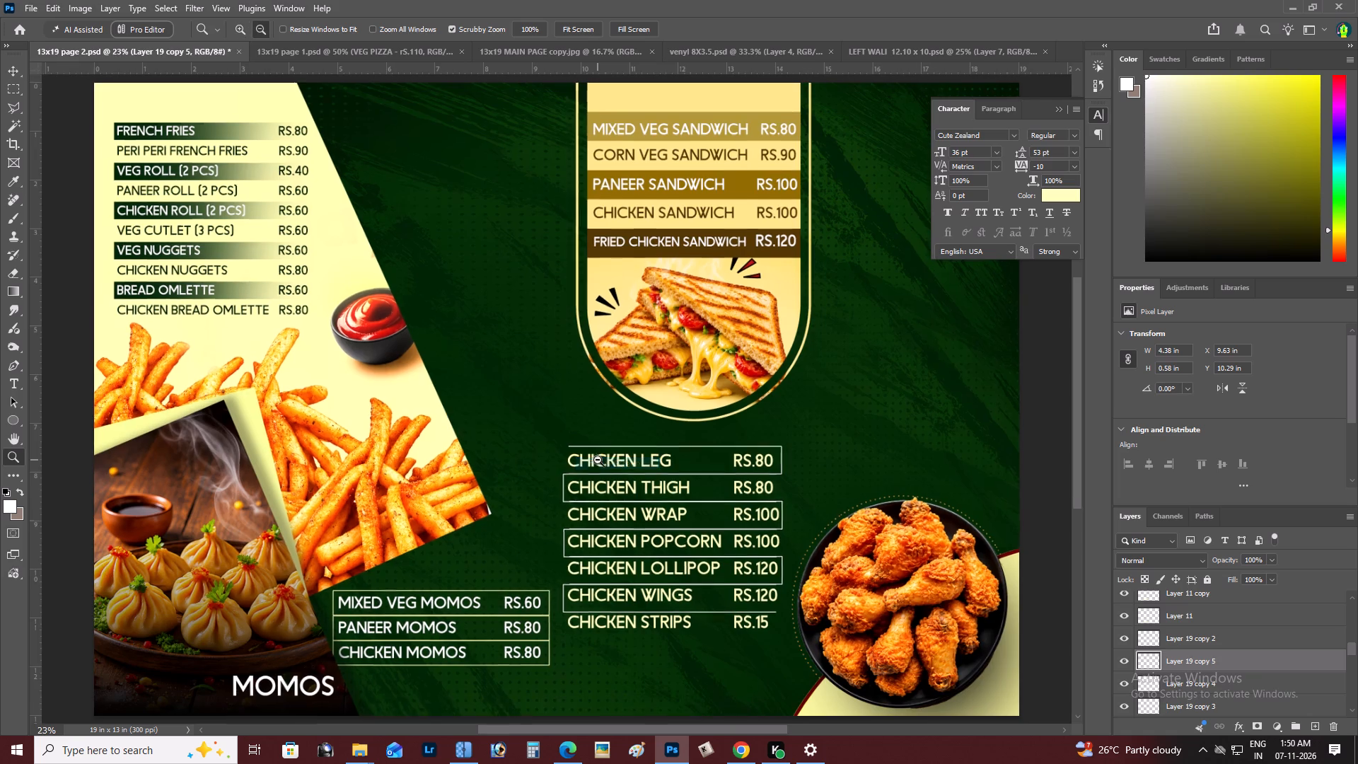
key(ctrl+semicolon)
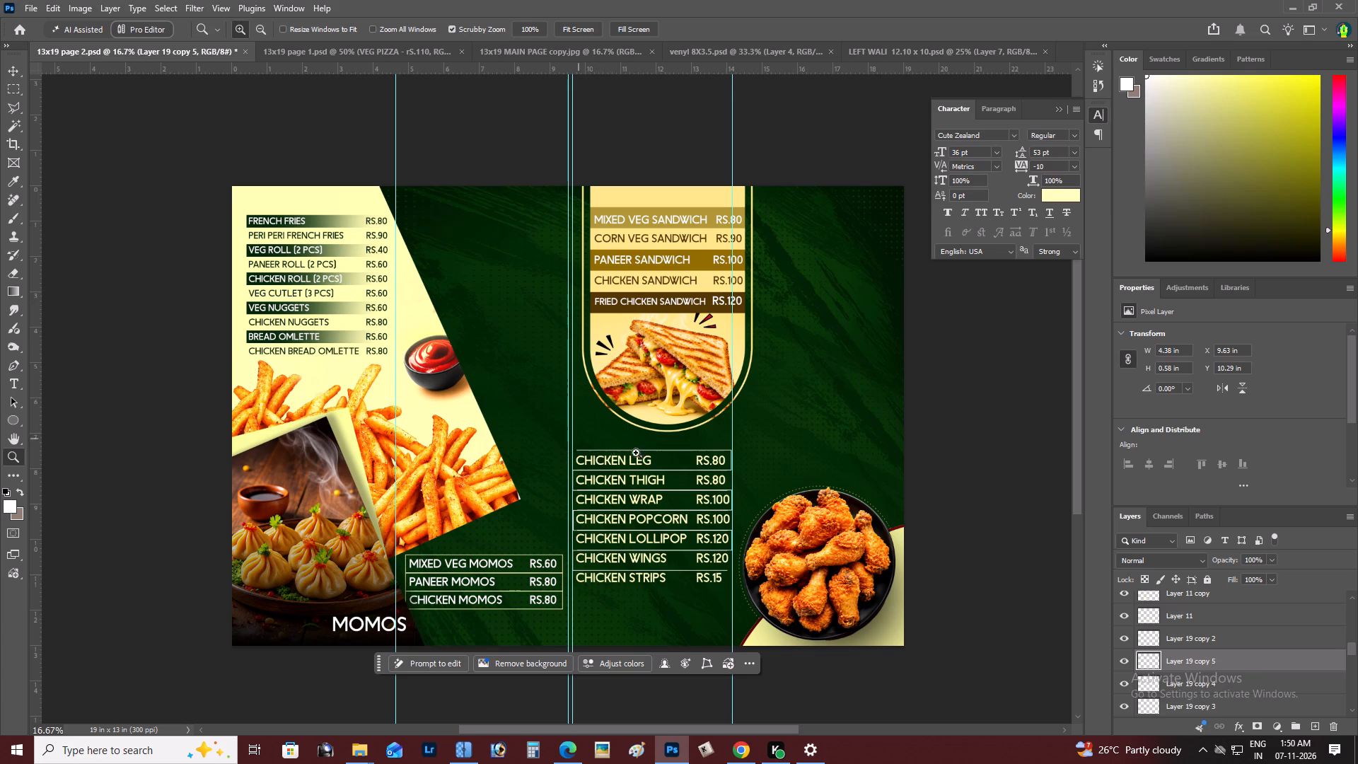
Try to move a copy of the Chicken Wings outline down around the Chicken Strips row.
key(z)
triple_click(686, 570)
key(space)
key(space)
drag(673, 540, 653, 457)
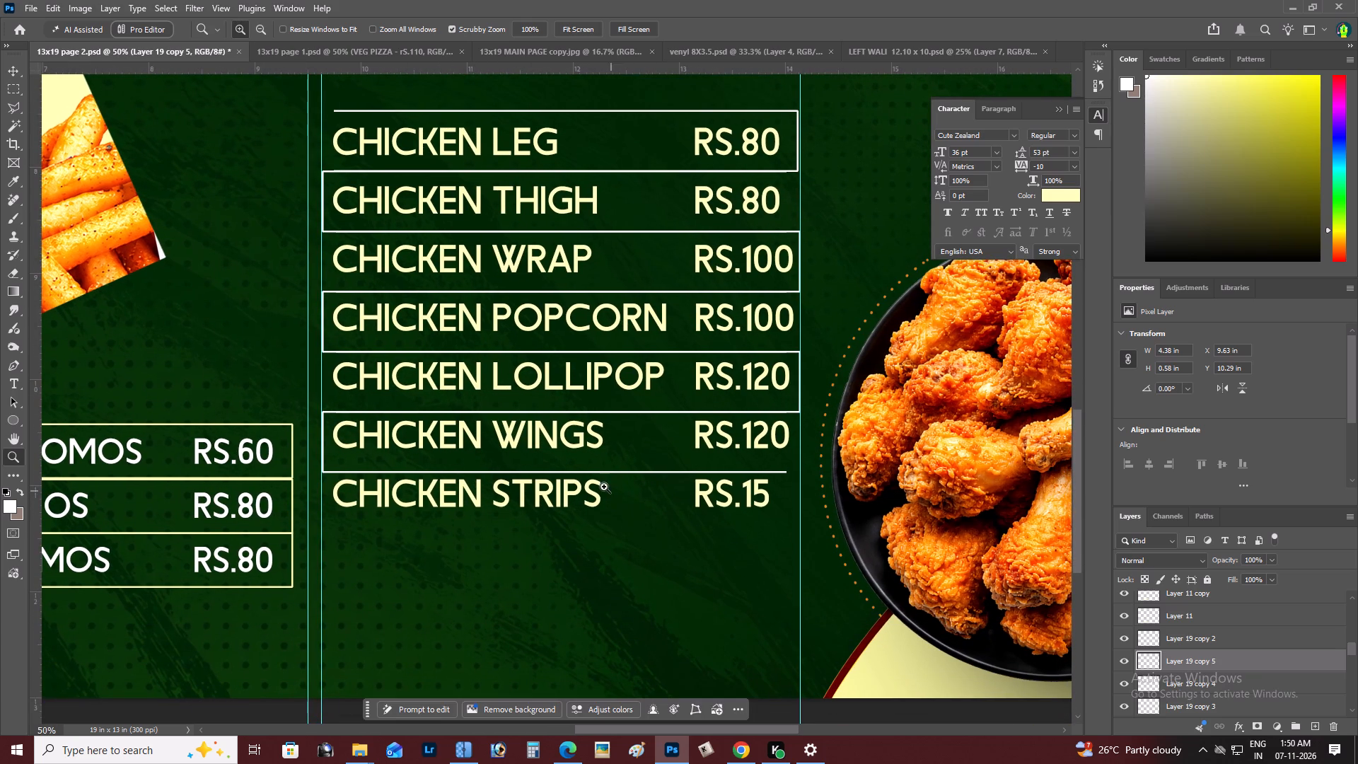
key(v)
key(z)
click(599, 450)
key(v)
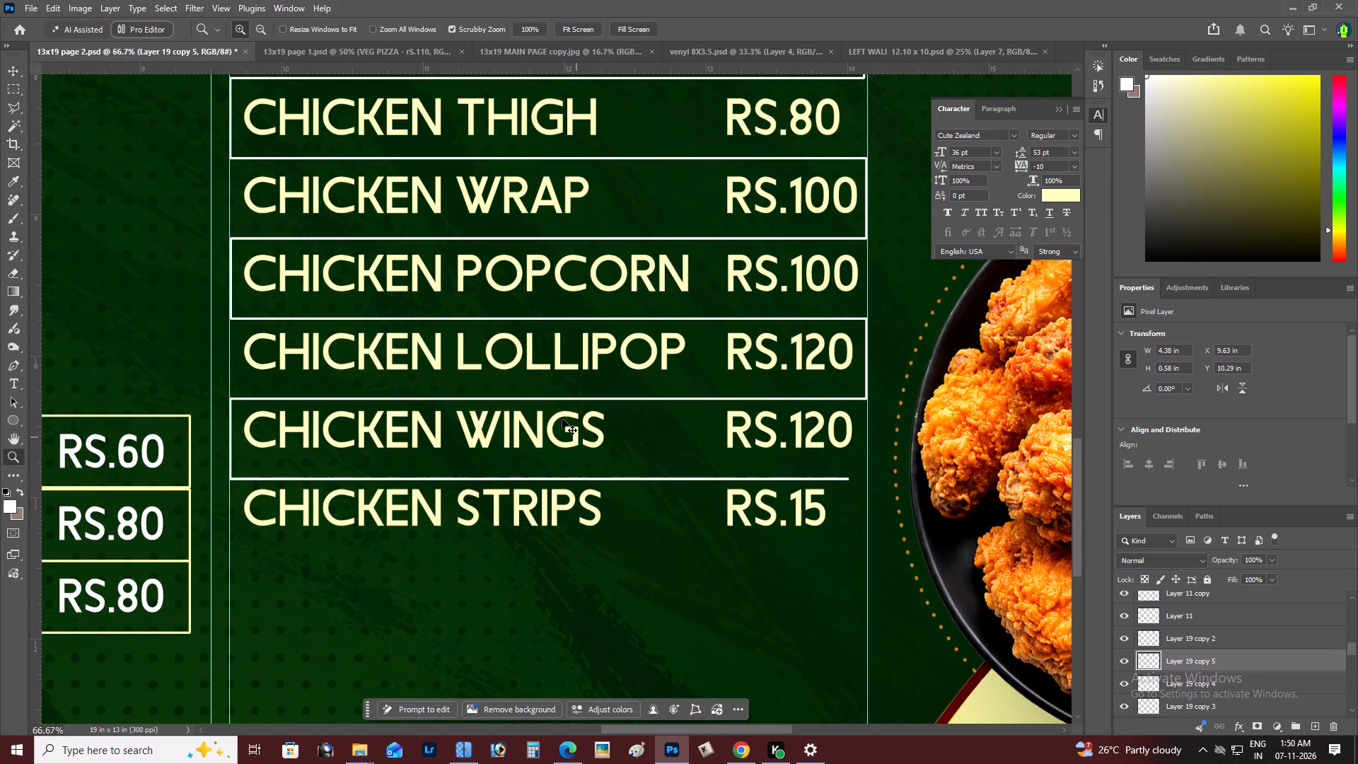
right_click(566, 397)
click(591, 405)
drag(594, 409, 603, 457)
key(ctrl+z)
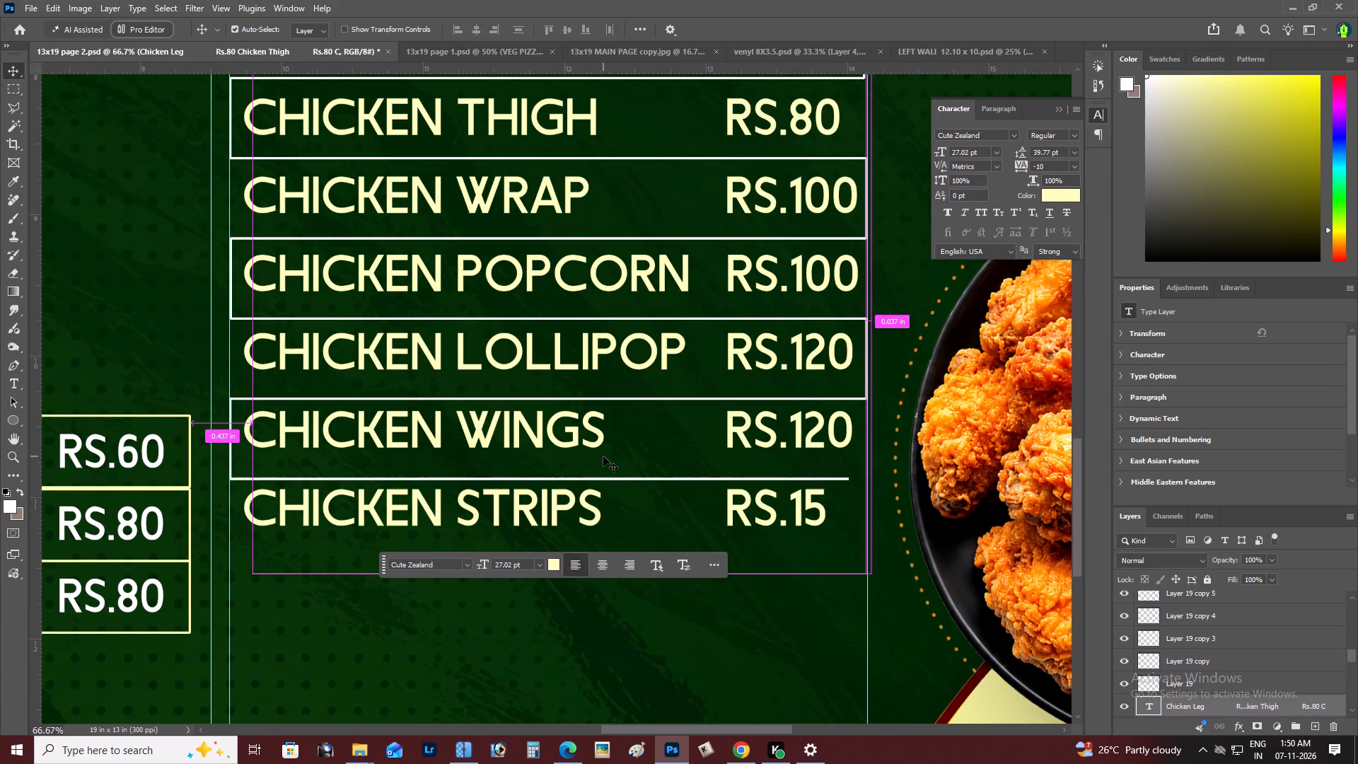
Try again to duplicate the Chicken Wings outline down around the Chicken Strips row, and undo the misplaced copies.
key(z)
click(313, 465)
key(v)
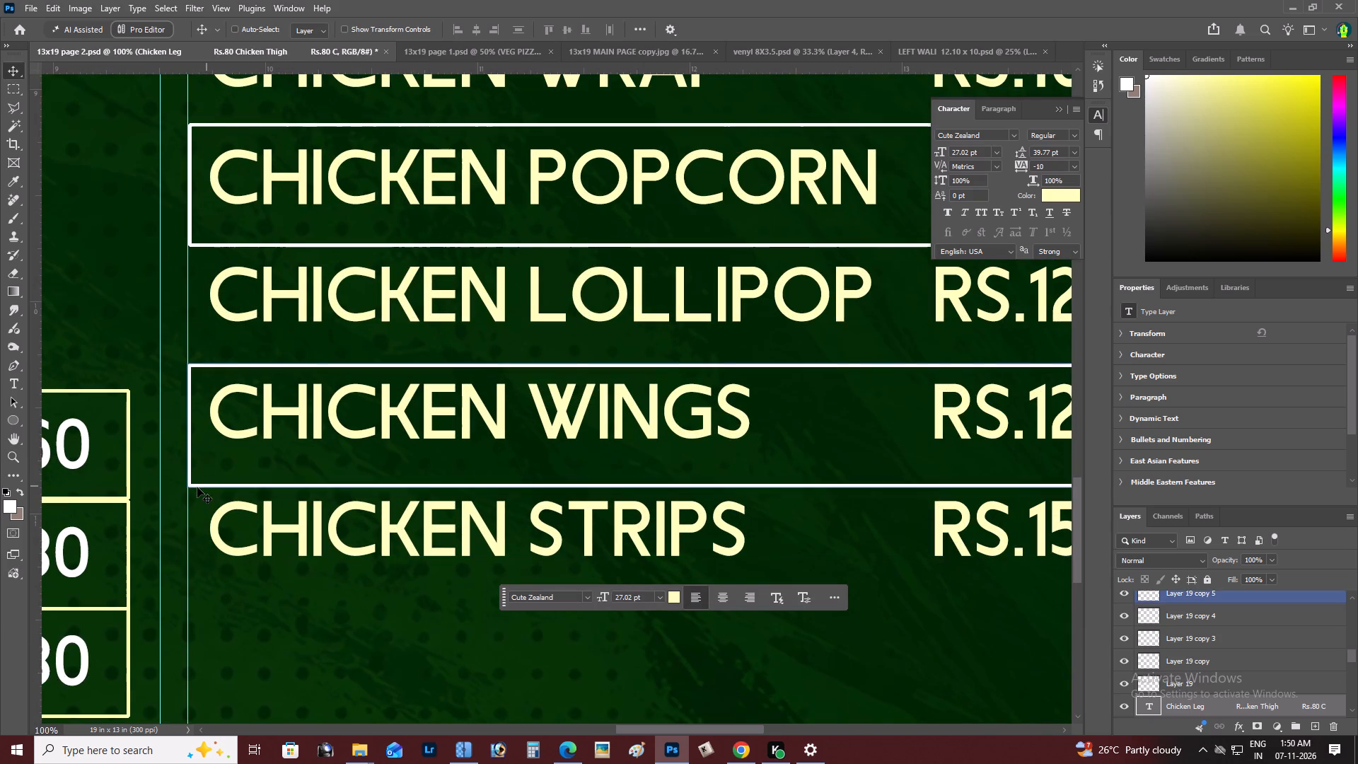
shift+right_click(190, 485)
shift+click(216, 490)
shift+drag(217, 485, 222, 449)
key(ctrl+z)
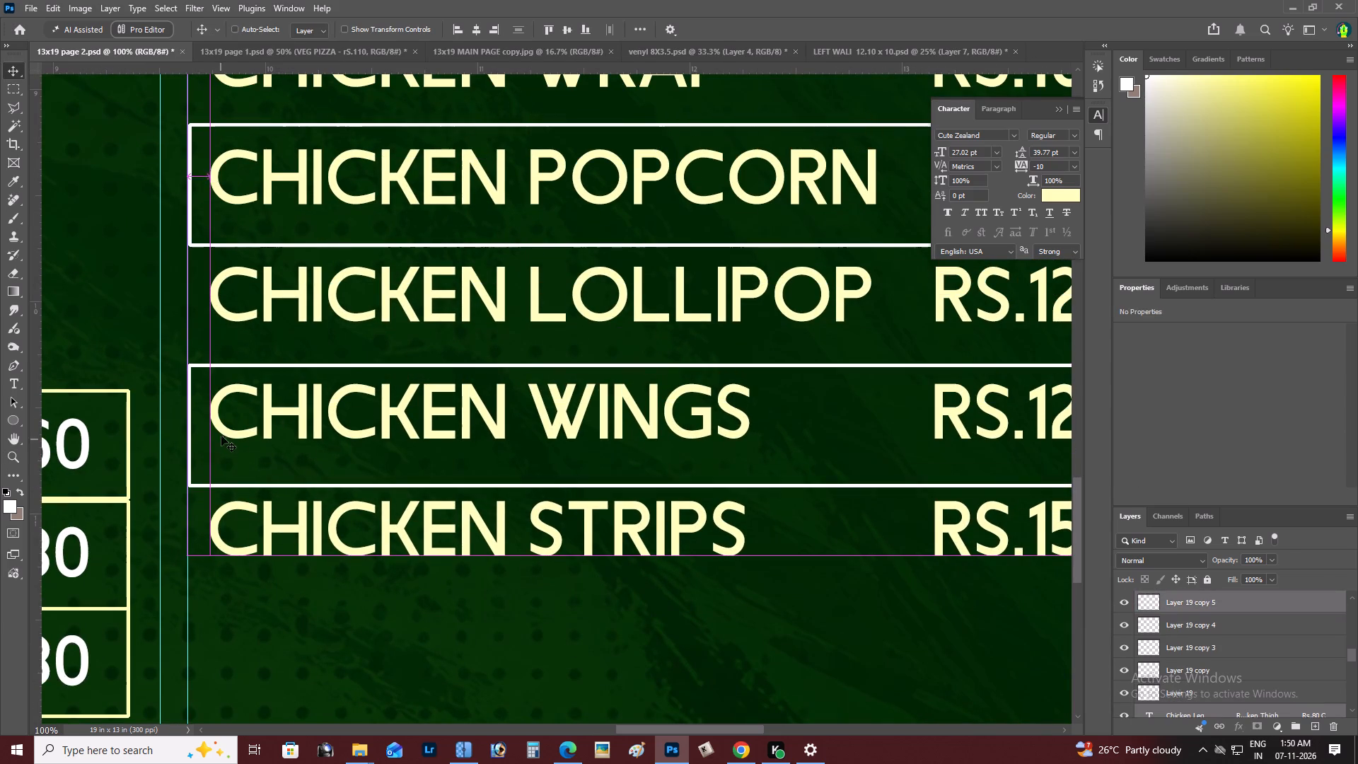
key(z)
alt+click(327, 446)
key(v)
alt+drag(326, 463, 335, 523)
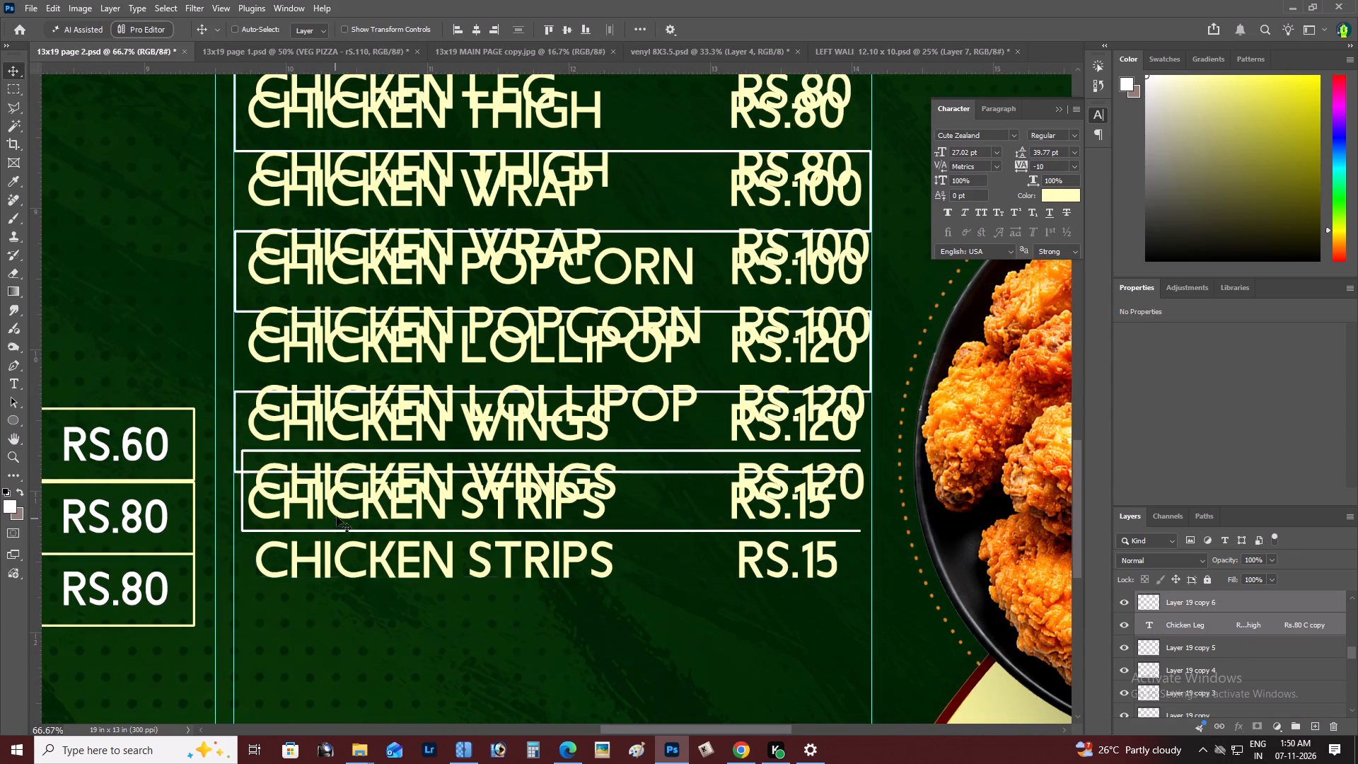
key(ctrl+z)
Hide the guides and examine the chicken list outlines in the full page and close up.
key(z)
alt+click(523, 404)
right_click(530, 400)
double_click(545, 405)
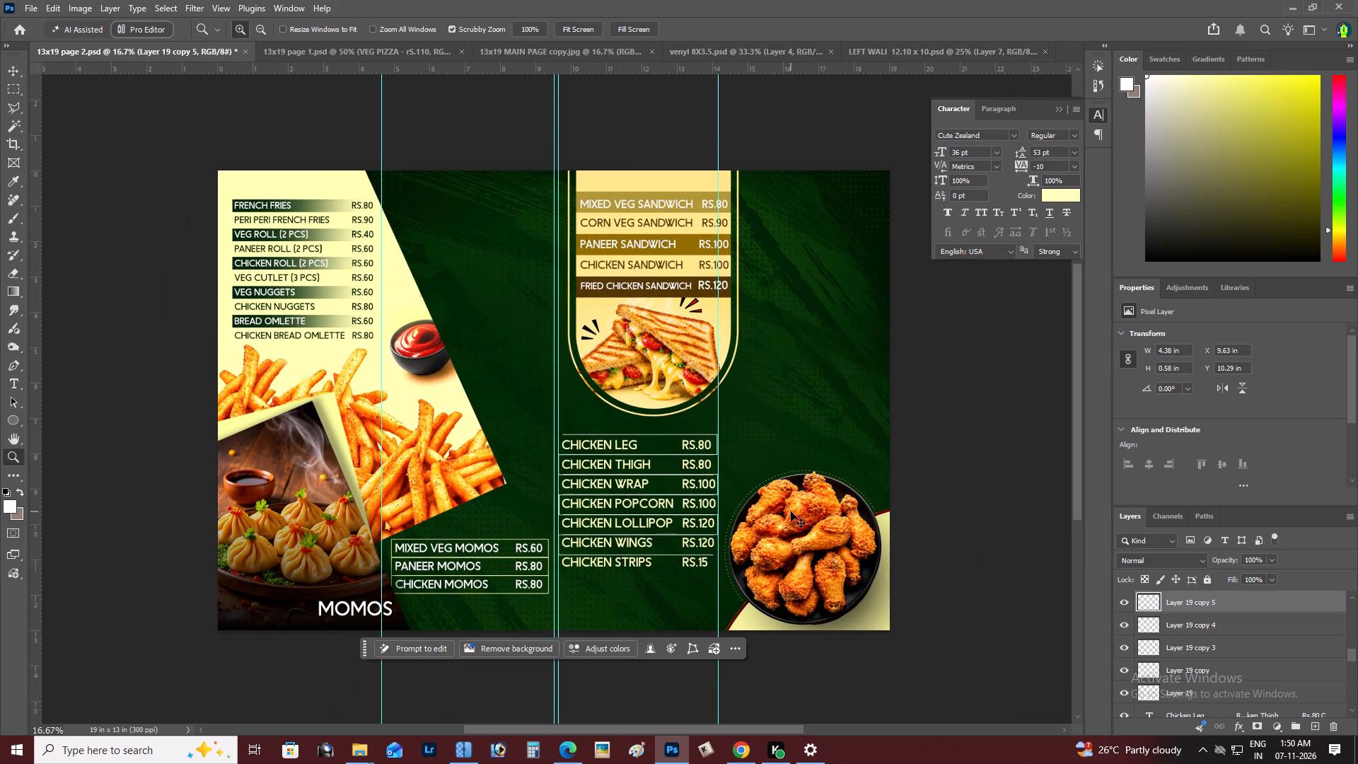
key(ctrl+semicolon)
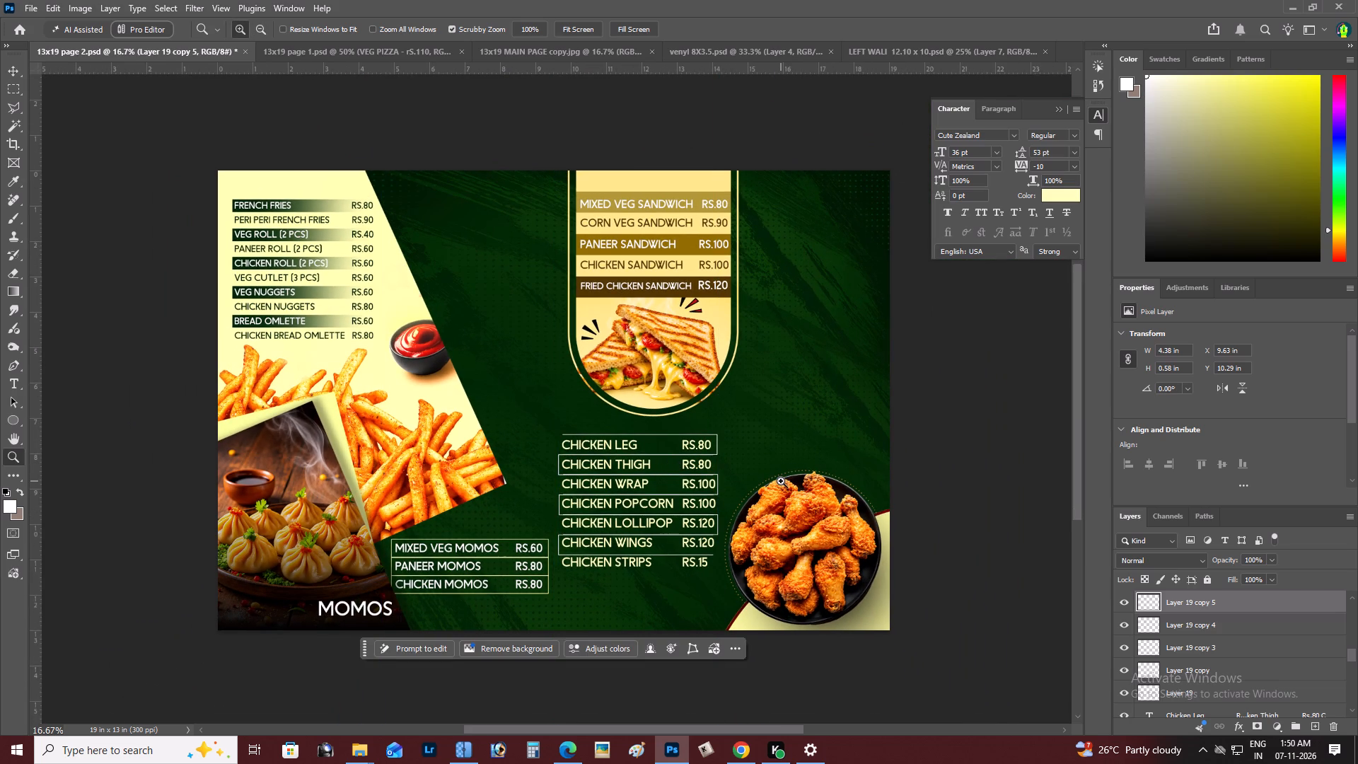
key(z)
double_click(666, 569)
key(z)
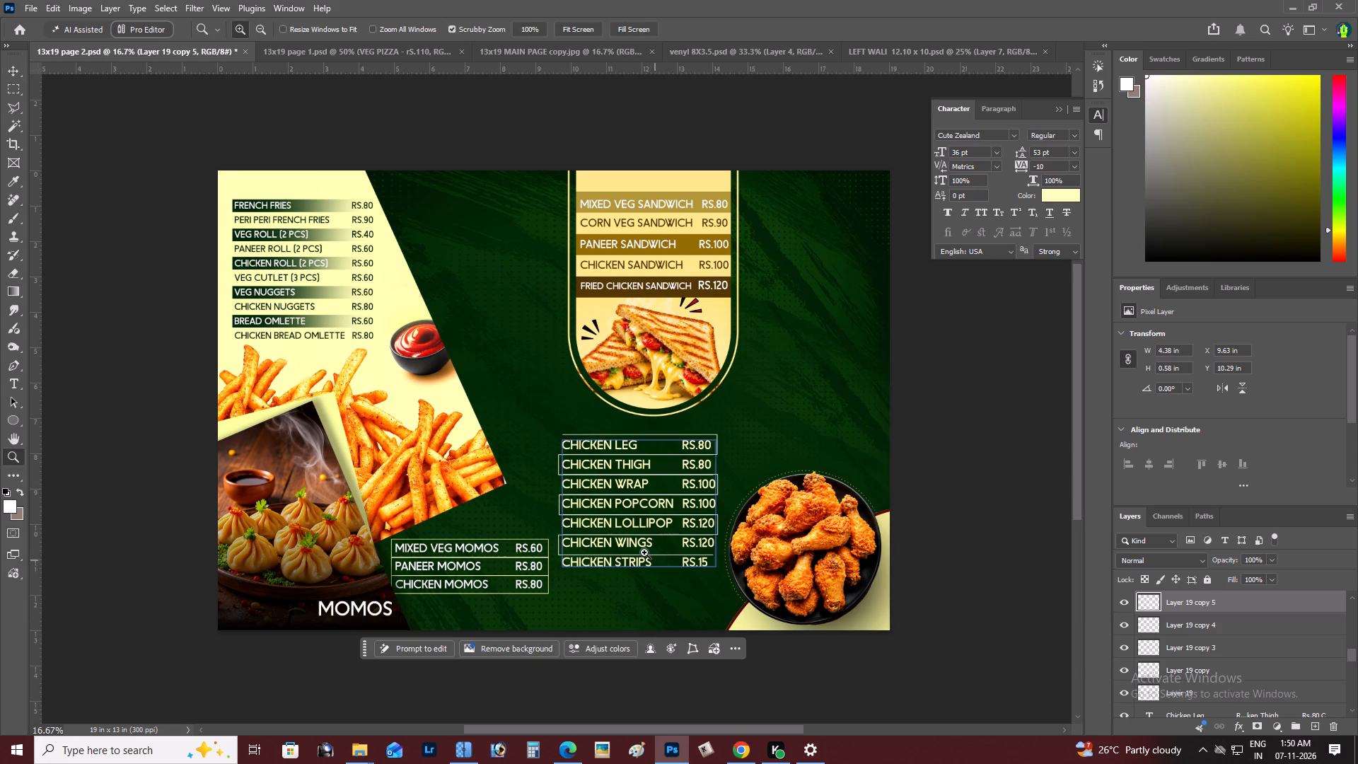
triple_click(644, 552)
key(space)
key(space)
key(space)
key(space)
key(space)
key(space)
key(space)
key(space)
key(space)
drag(644, 548, 656, 487)
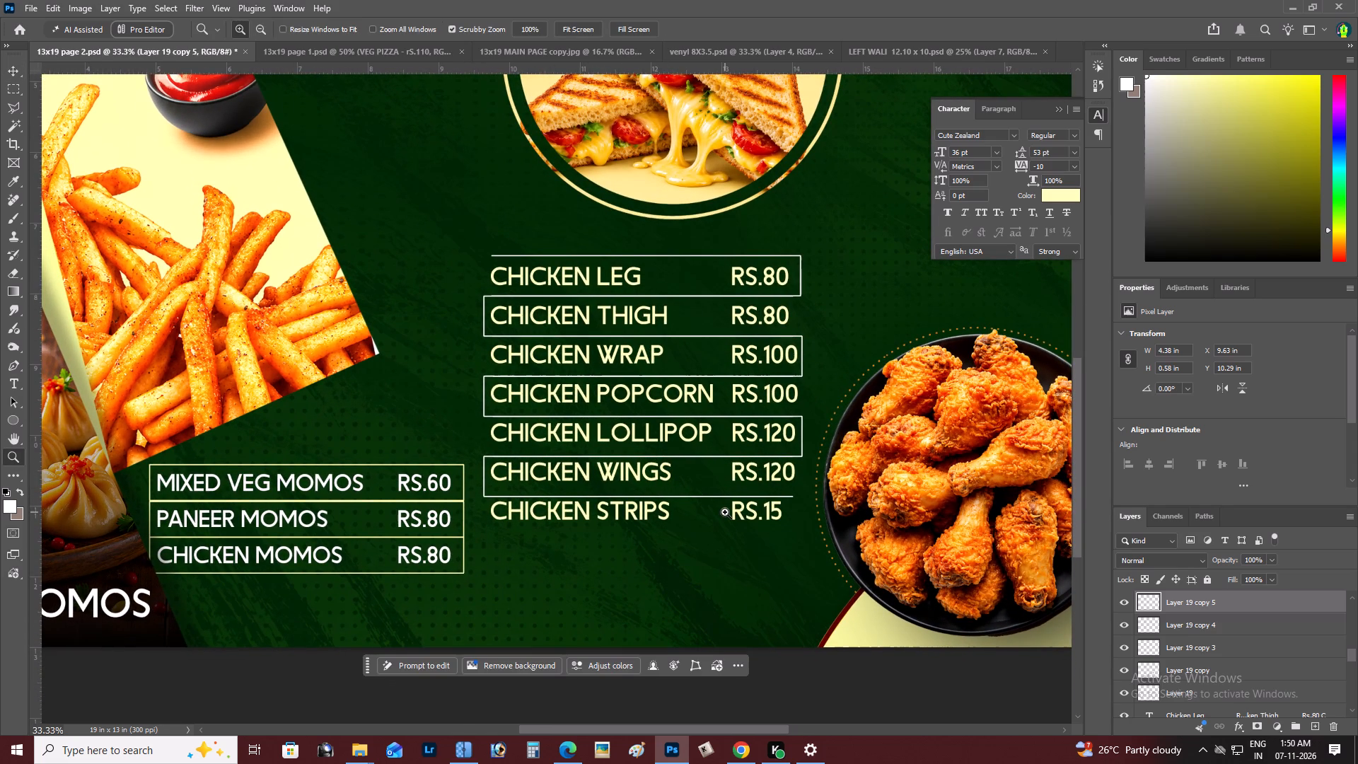
Undo the row outlines all the way back to the plain chicken list and clear the selection around the Chicken Leg row.
key(ctrl+z)
key(ctrl+z)
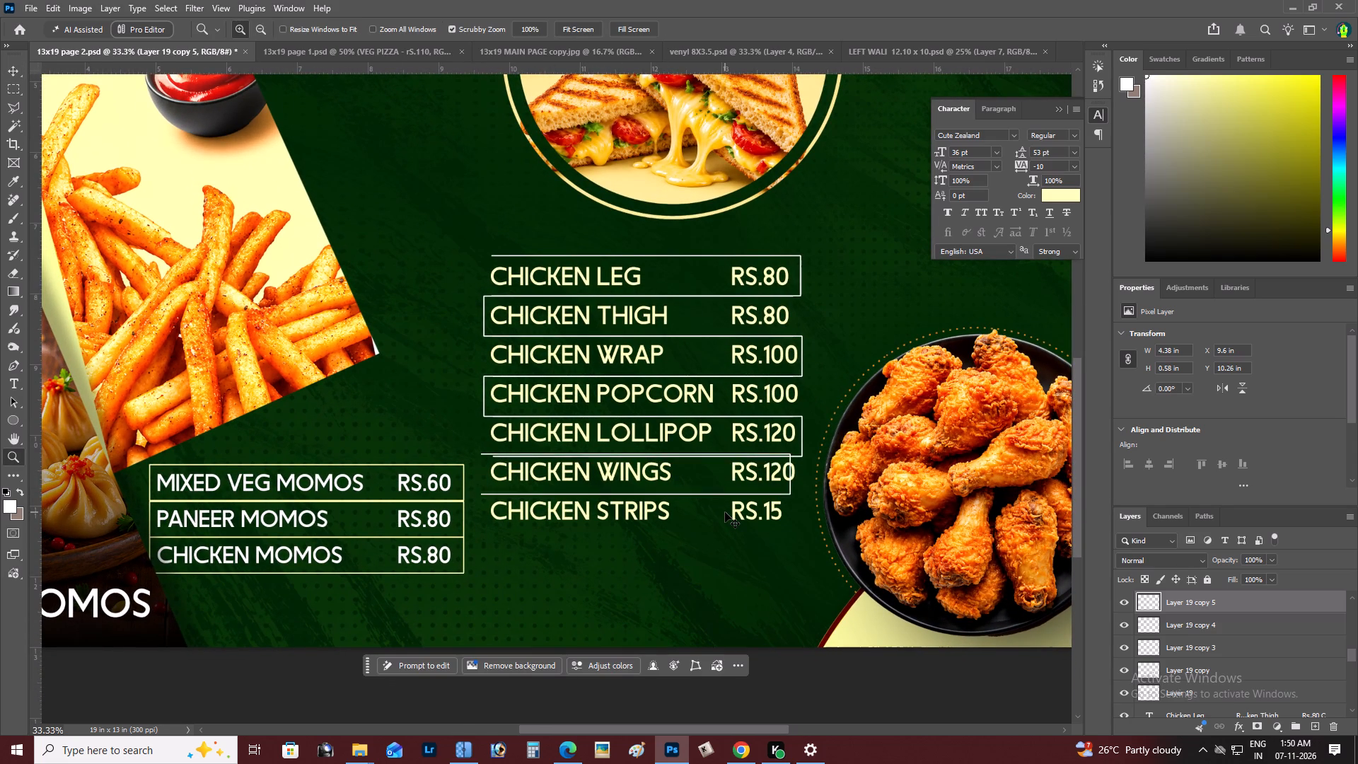
key(ctrl+z)
key(ctrl+z)
key(ctrl+z)
key(ctrl+z)
key(ctrl+z)
key(ctrl+z)
key(ctrl+z)
key(ctrl+z)
key(ctrl+z)
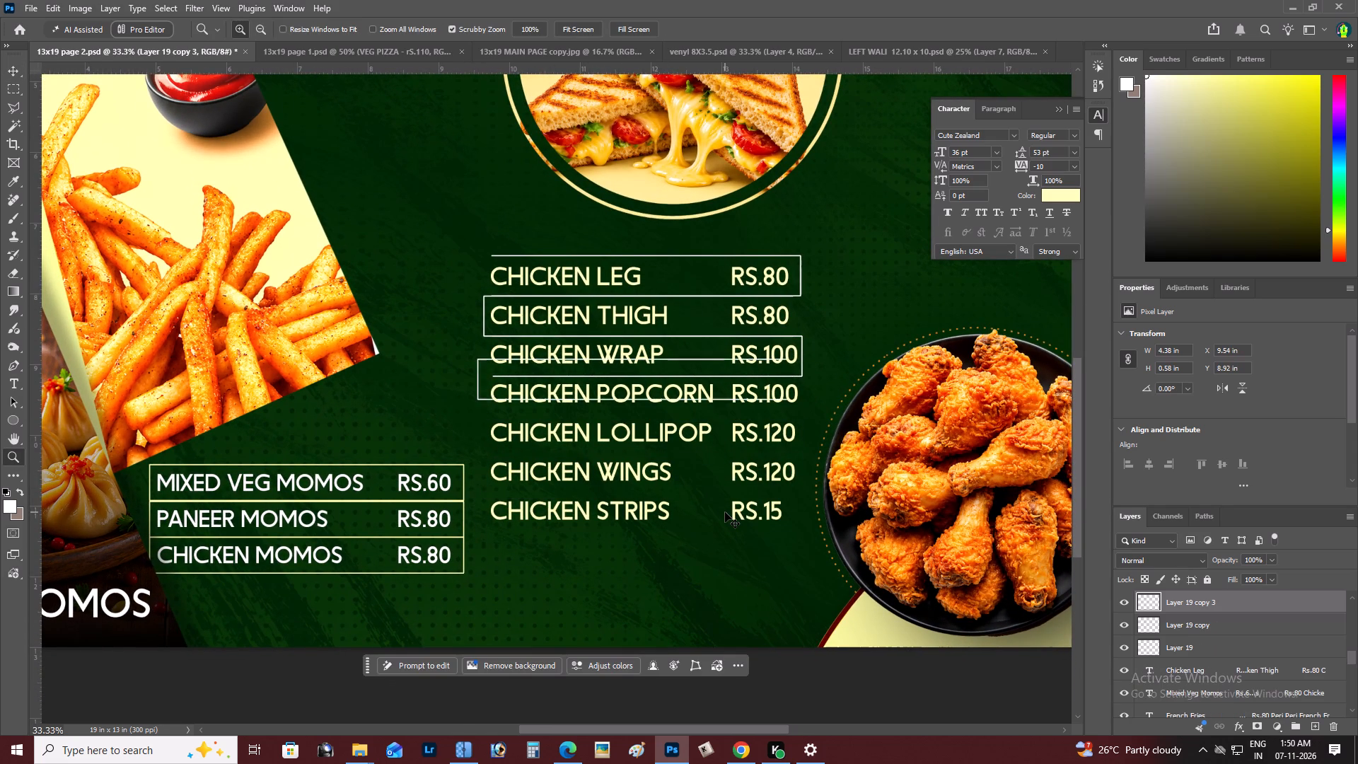
key(ctrl+z)
key(ctrl+z)
key(ctrl+z)
key(ctrl+z)
key(ctrl+z)
key(ctrl+z)
key(ctrl+z)
key(ctrl+z)
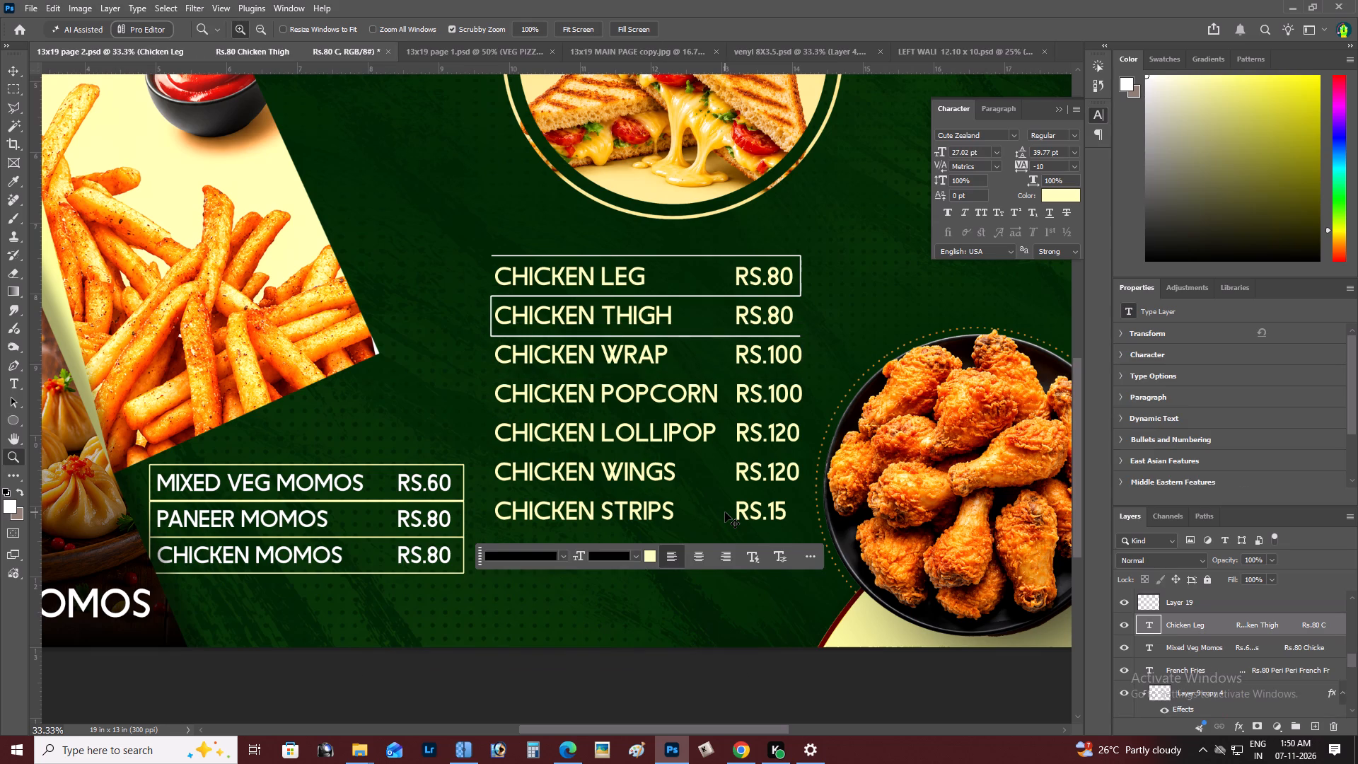
key(ctrl+z)
key(ctrl+z)
key(ctrl+z)
key(ctrl+z)
key(ctrl+z)
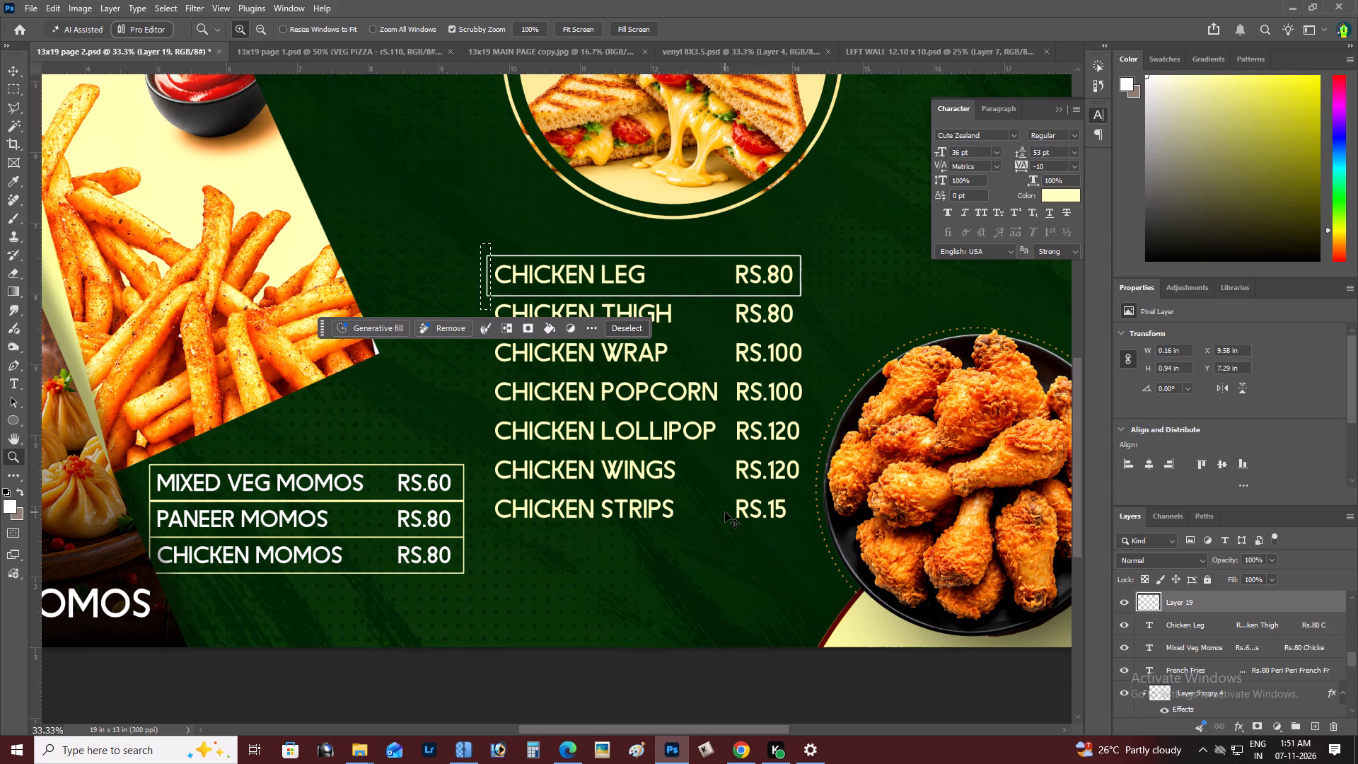
key(ctrl+z)
key(ctrl+z)
key(ctrl+z)
key(ctrl+z)
key(ctrl+z)
key(ctrl+z)
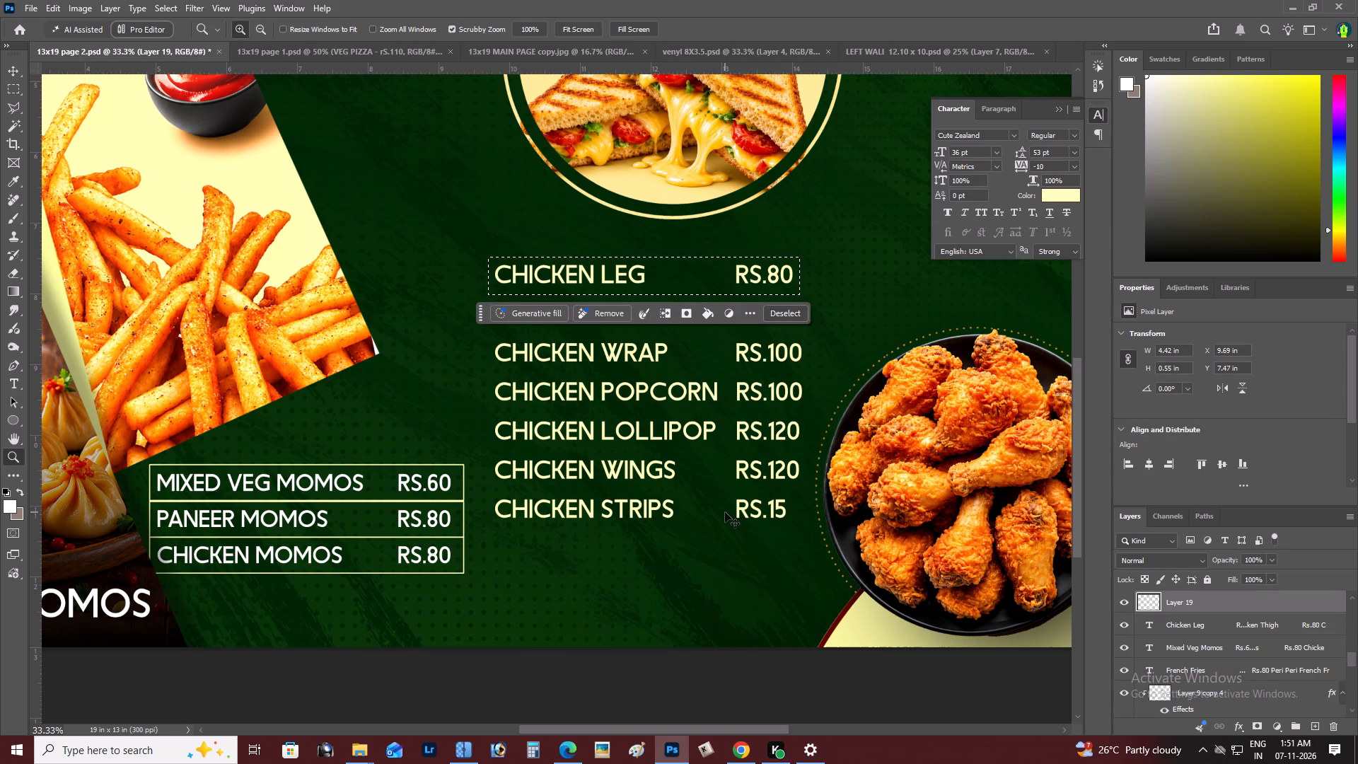
key(ctrl+d)
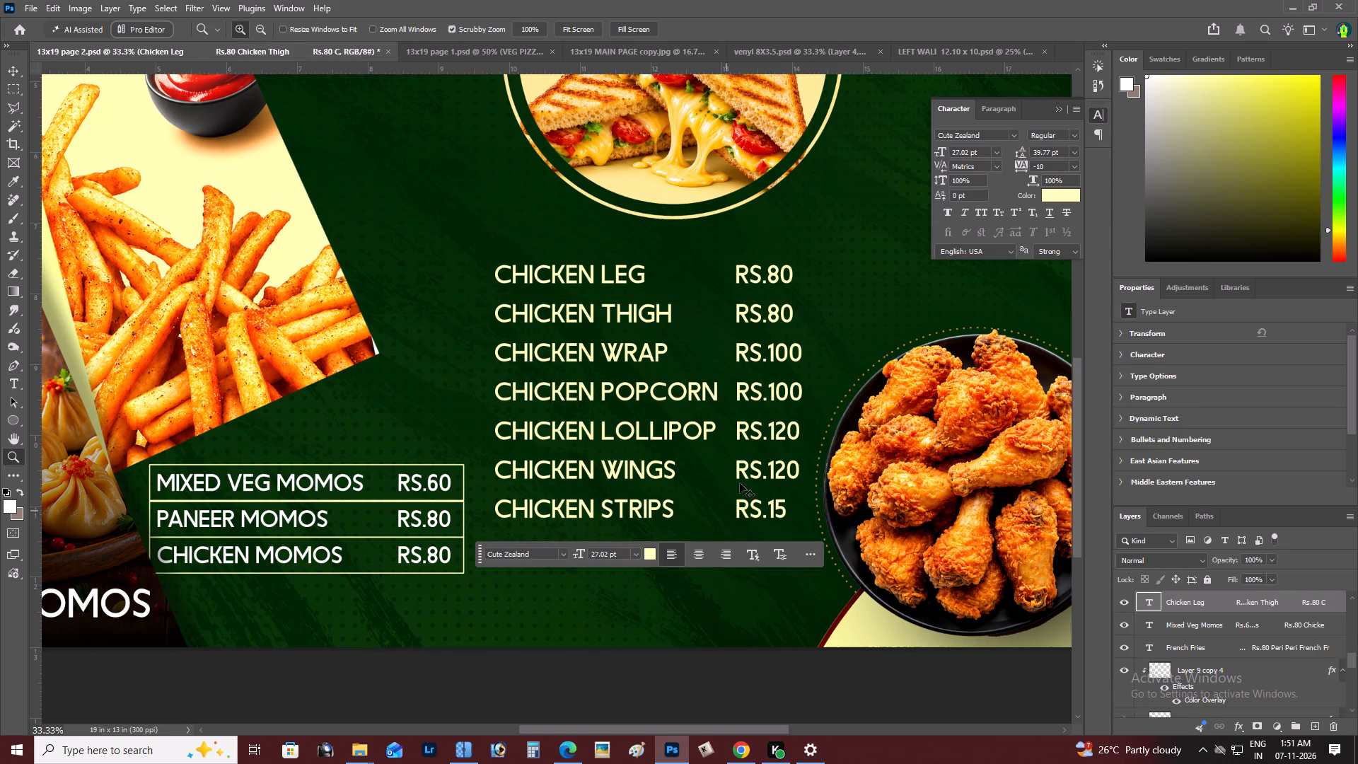
Scale the chicken list text proportionally to 85.75%, about 23.17 pt, and shift it up and right toward the chicken plate.
key(ctrl+t)
alt+drag(805, 265, 782, 275)
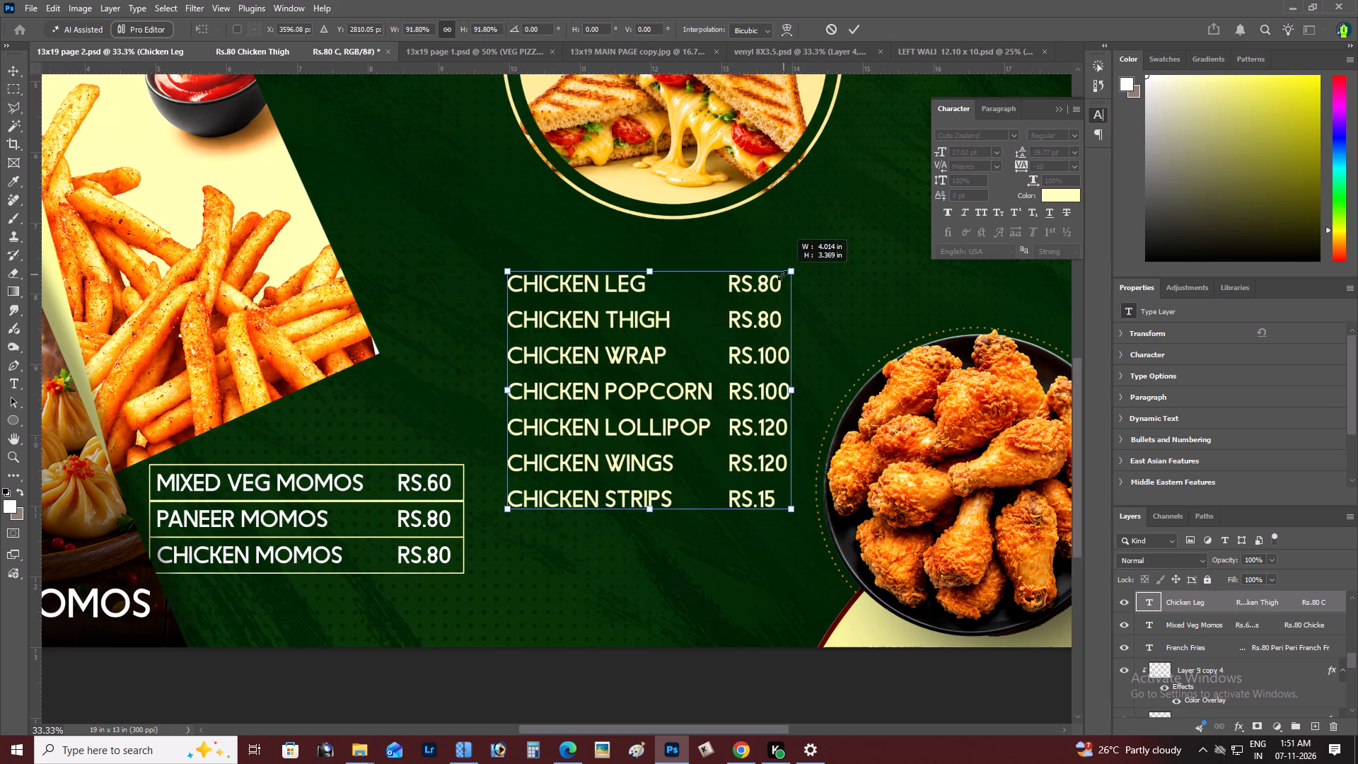
alt+drag(782, 275, 778, 278)
drag(745, 339, 760, 323)
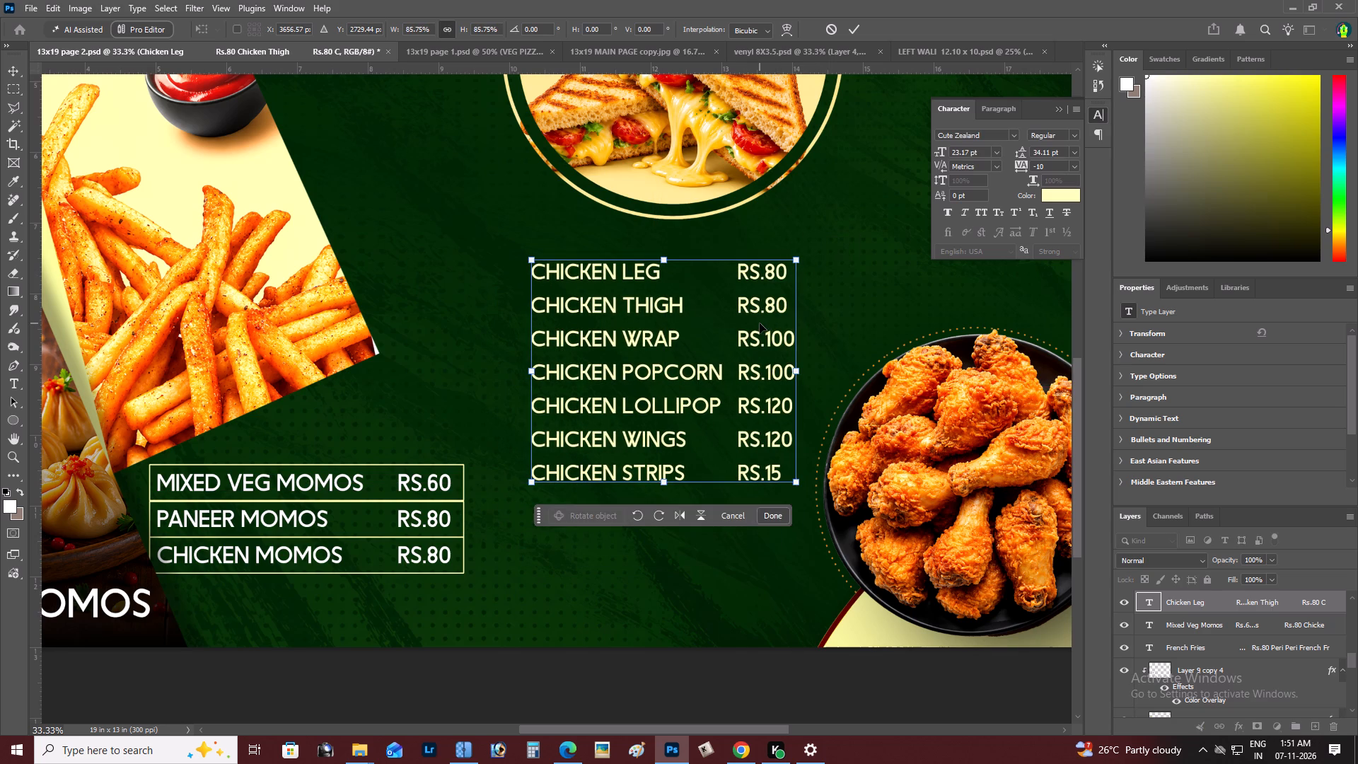
key(ctrl+Return)
key(ctrl+v)
key(v)
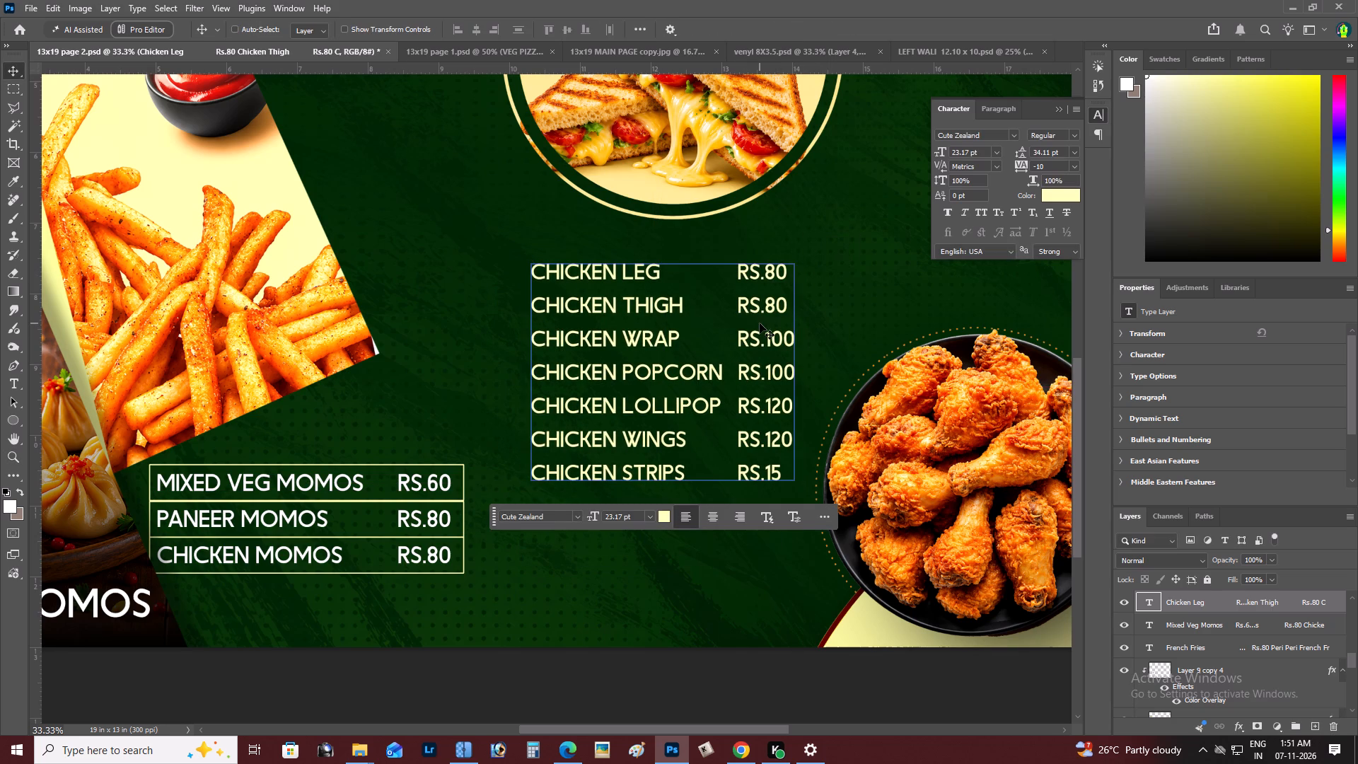
key(shift+Right)
key(shift+Right)
Examine the smaller chicken list's size and placement within the full page layout.
key(z)
alt+click(760, 323)
right_click(760, 323)
key(z)
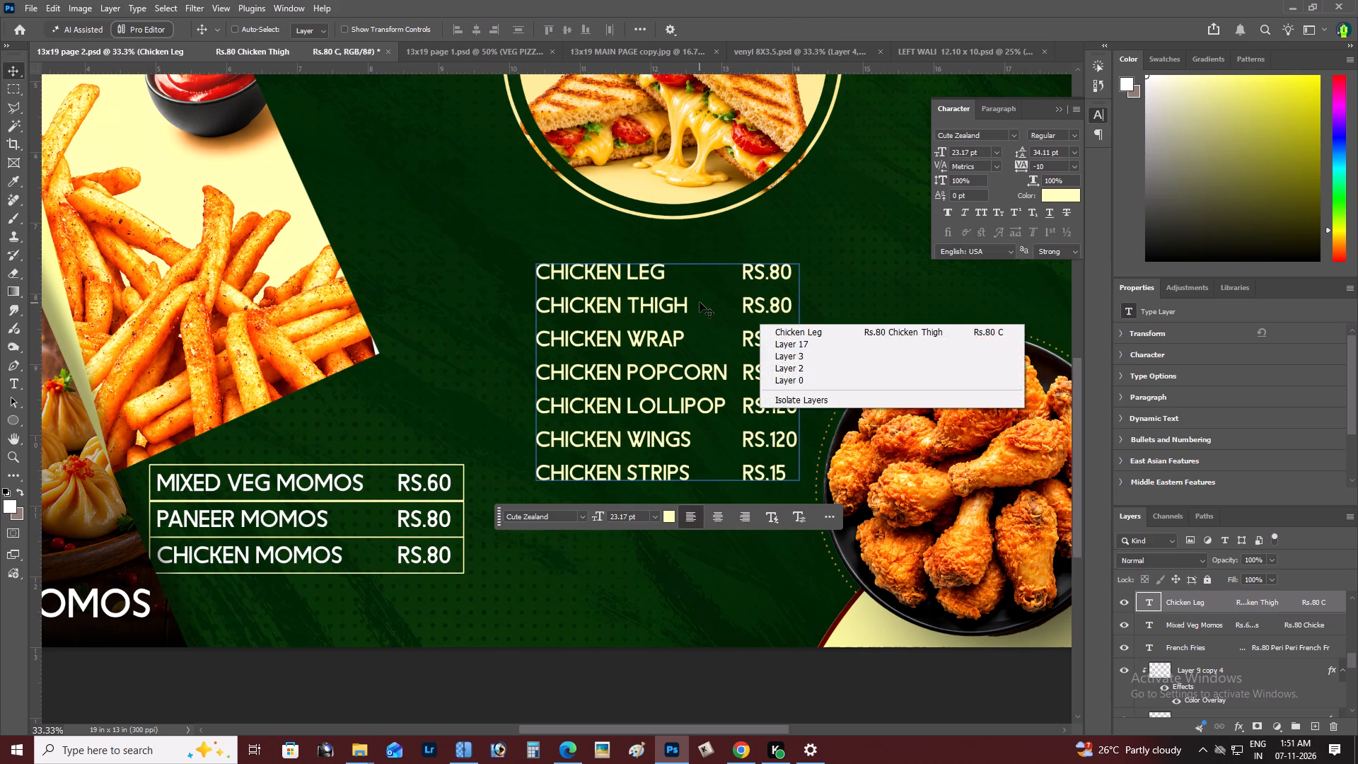
click(700, 302)
key(z)
alt+click(700, 302)
click(6, 455)
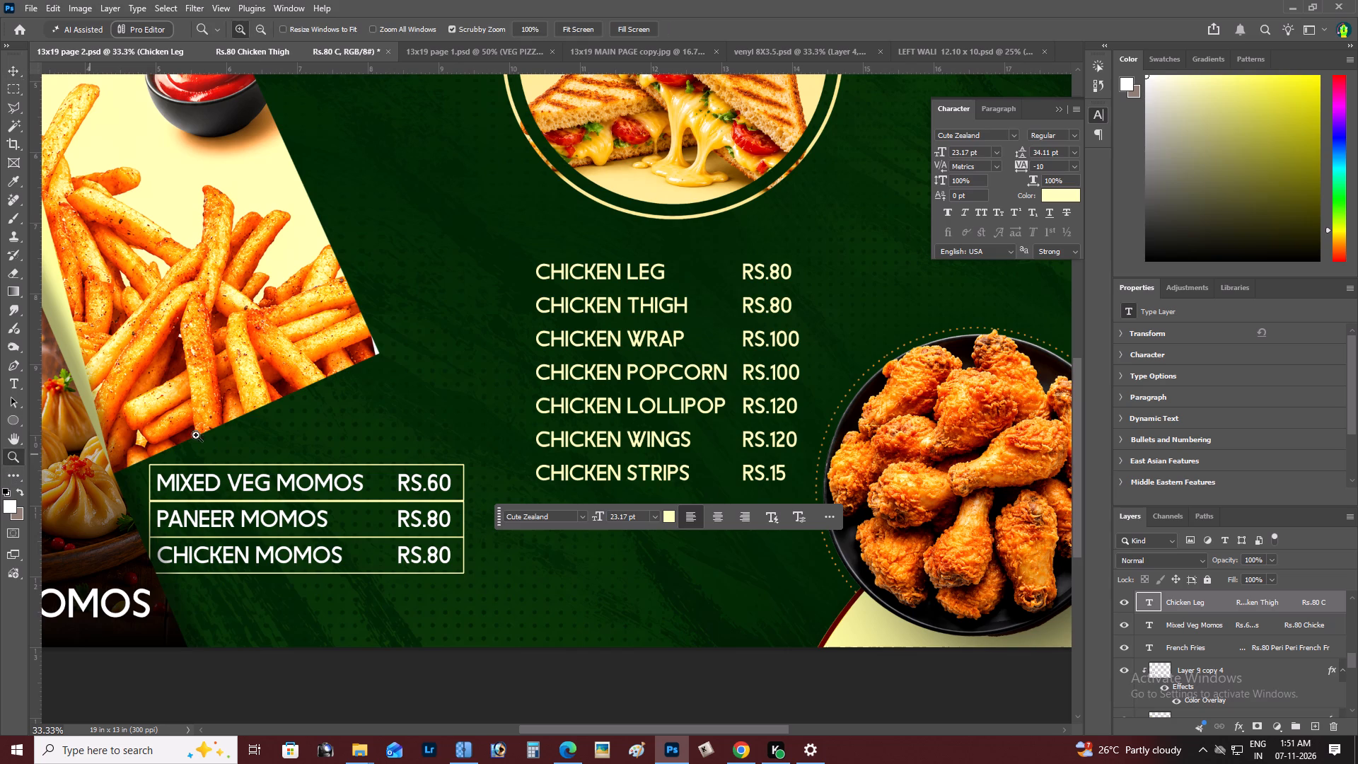
alt+click(248, 413)
right_click(268, 400)
double_click(286, 405)
key(space)
key(space)
key(space)
key(space)
key(space)
key(space)
key(space)
key(space)
key(space)
drag(286, 405, 229, 404)
key(z)
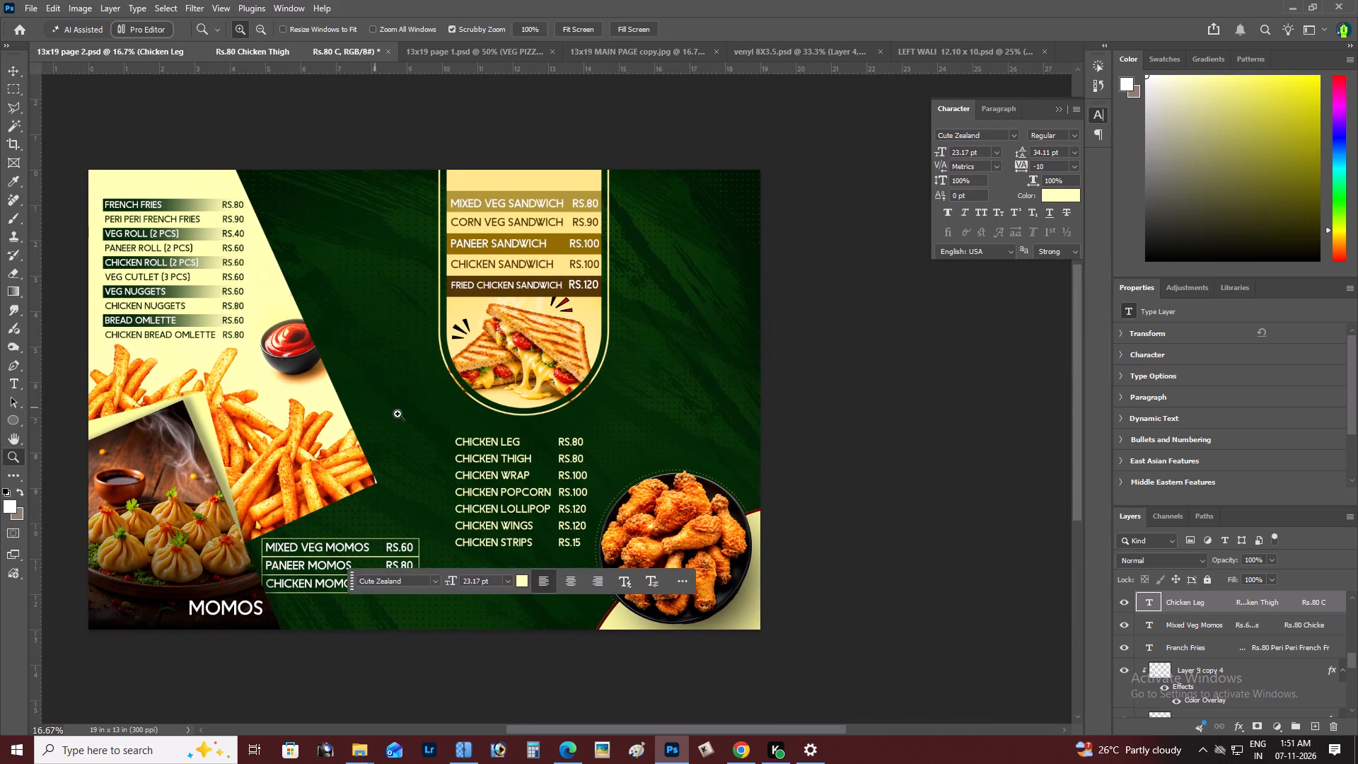
Move the chicken price list up and to the right, directly above the fried chicken plate beside the sandwich panel.
alt+click(397, 414)
right_click(509, 447)
click(518, 451)
key(space)
key(space)
key(space)
drag(516, 451, 431, 432)
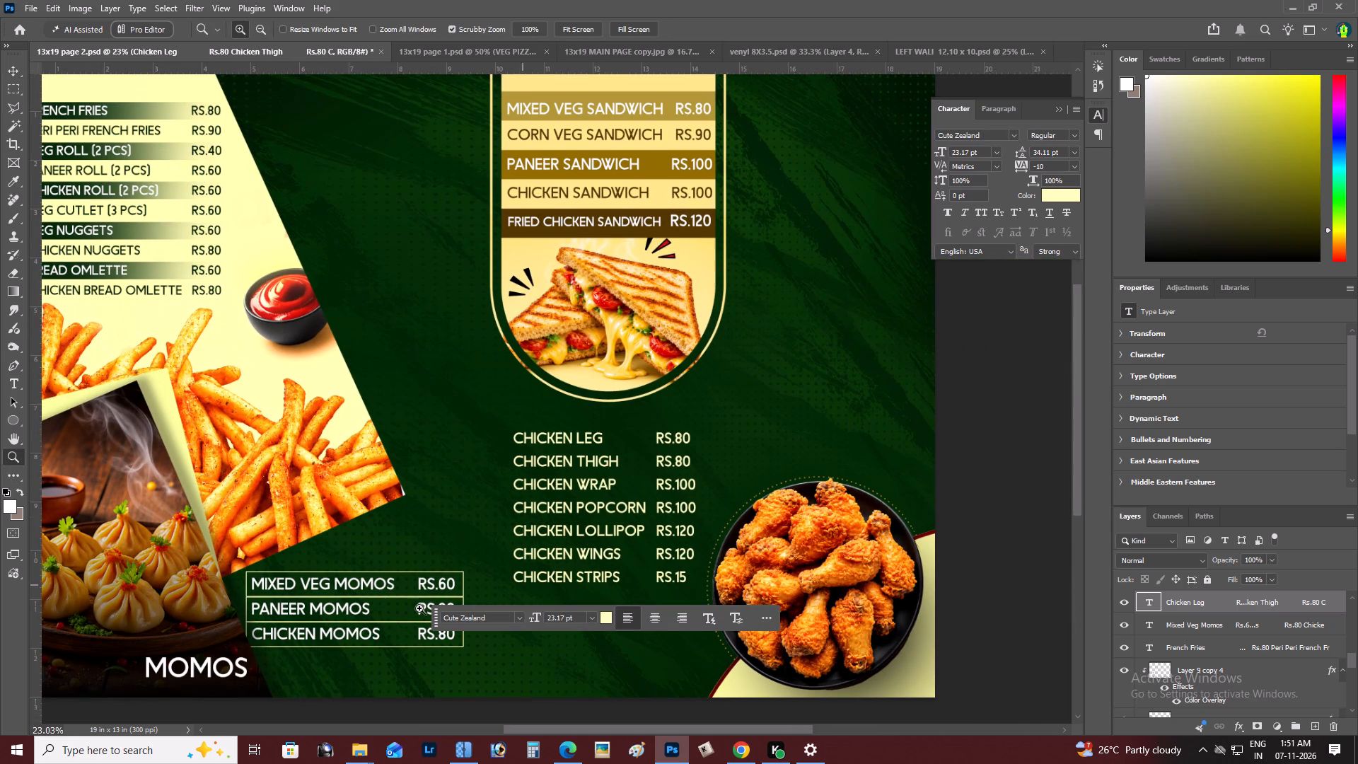
drag(438, 618, 845, 439)
key(space)
drag(654, 528, 565, 547)
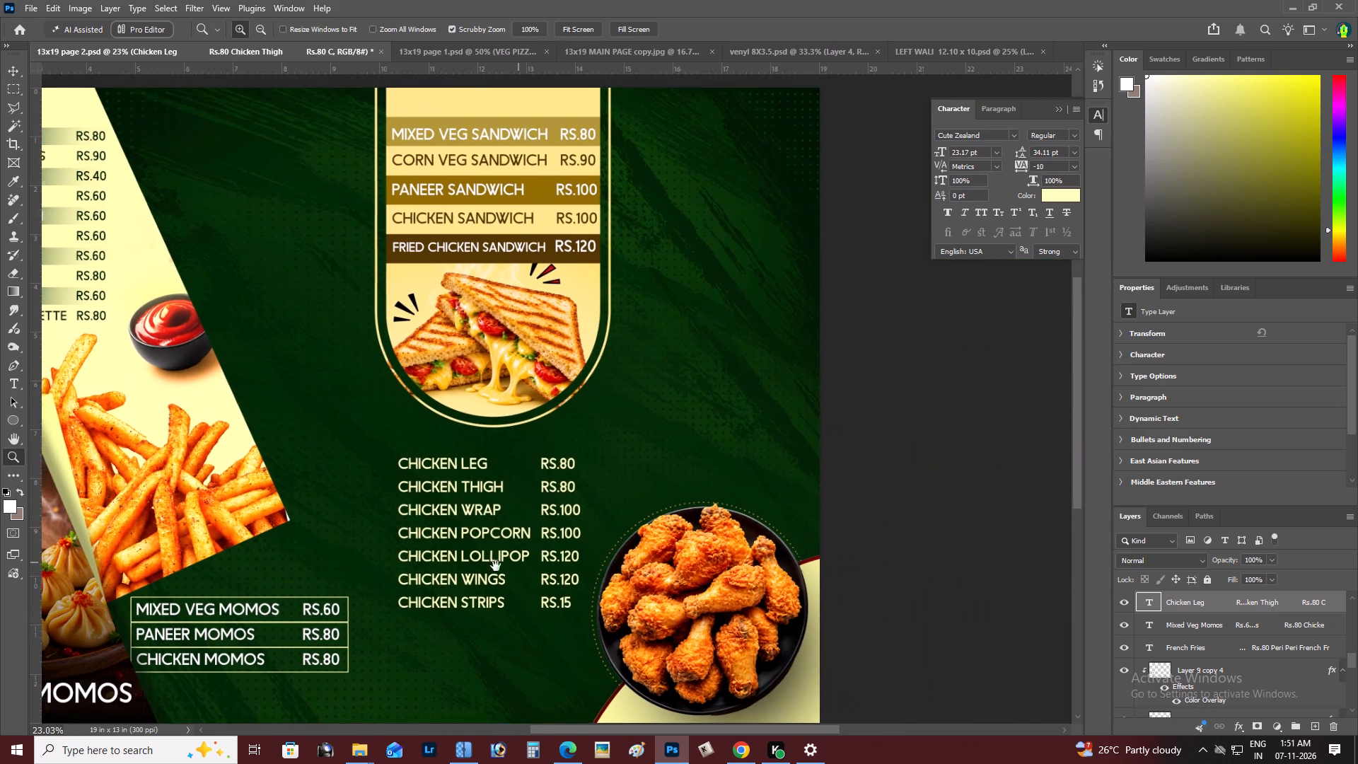
key(v)
drag(466, 571, 690, 444)
Increase the line spacing of the whole chicken price list to 54.7 pt leading.
key(z)
alt+click(700, 427)
right_click(717, 418)
click(679, 328)
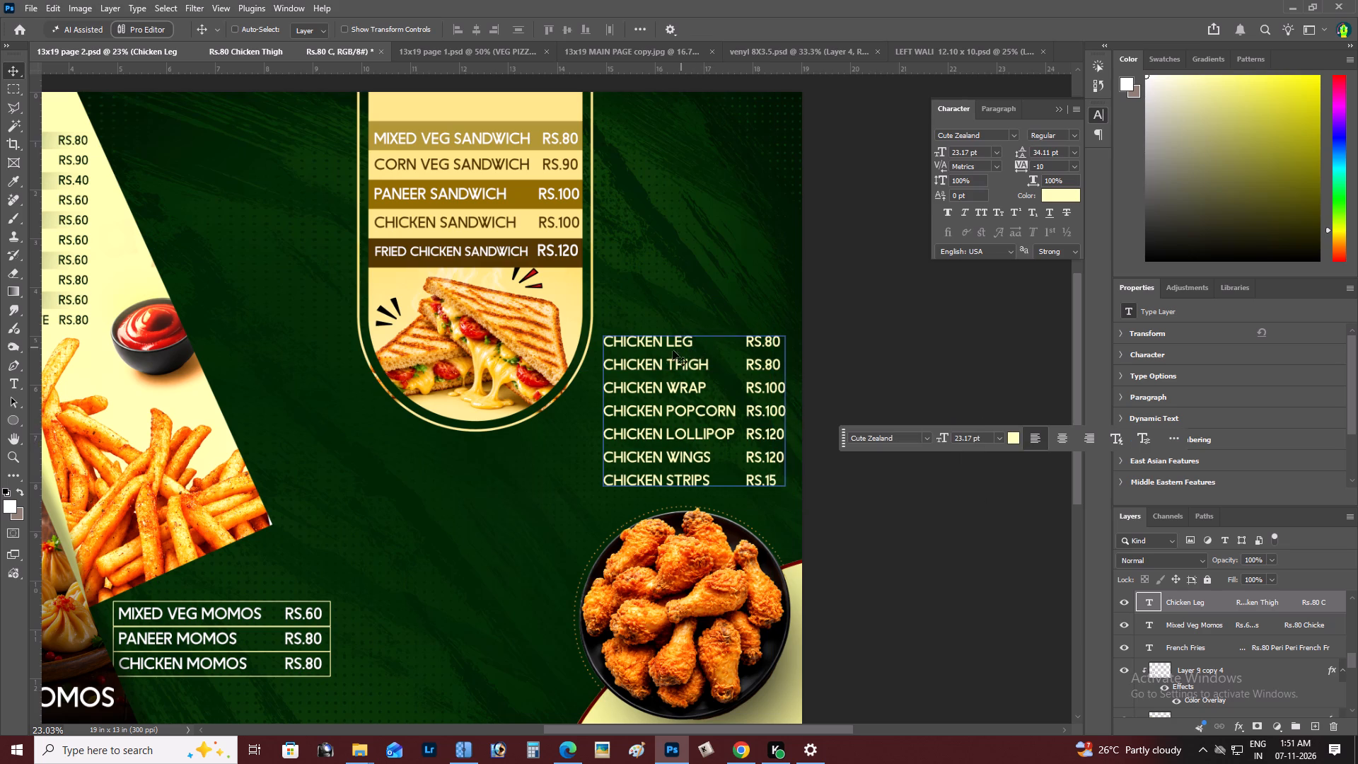
key(t)
click(658, 352)
key(ctrl+a)
key(alt+Up)
key(alt+Up)
key(alt+Up)
key(alt+Up)
key(alt+Up)
key(alt+Up)
key(alt+Down)
key(alt+Down)
key(alt+Down)
key(alt+Down)
key(alt+Down)
key(alt+Down)
key(alt+Down)
key(alt+Down)
key(alt+Down)
key(alt+Down)
key(alt+Down)
key(alt+Down)
key(alt+Down)
key(alt+Down)
key(alt+Down)
key(alt+Down)
key(alt+Down)
key(alt+Down)
key(alt+Down)
key(alt+Down)
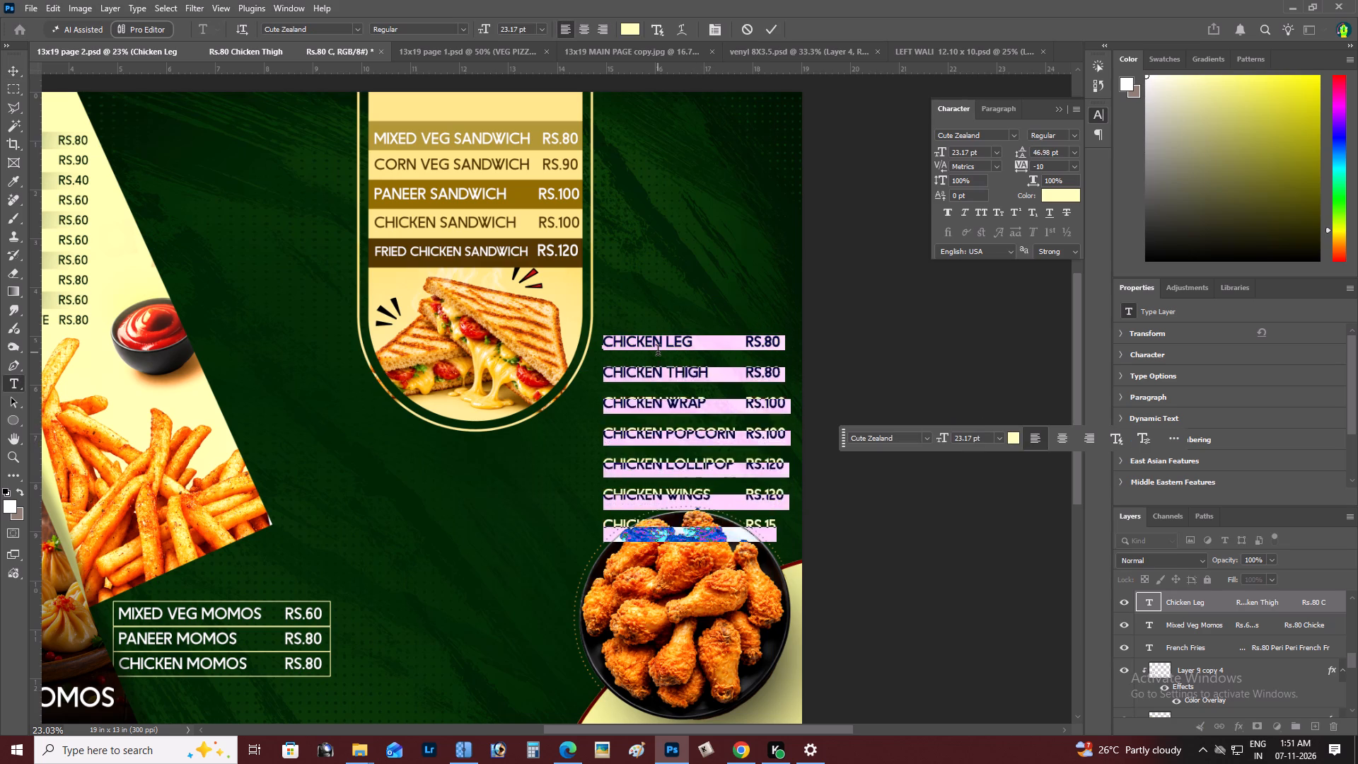
key(ctrl+z)
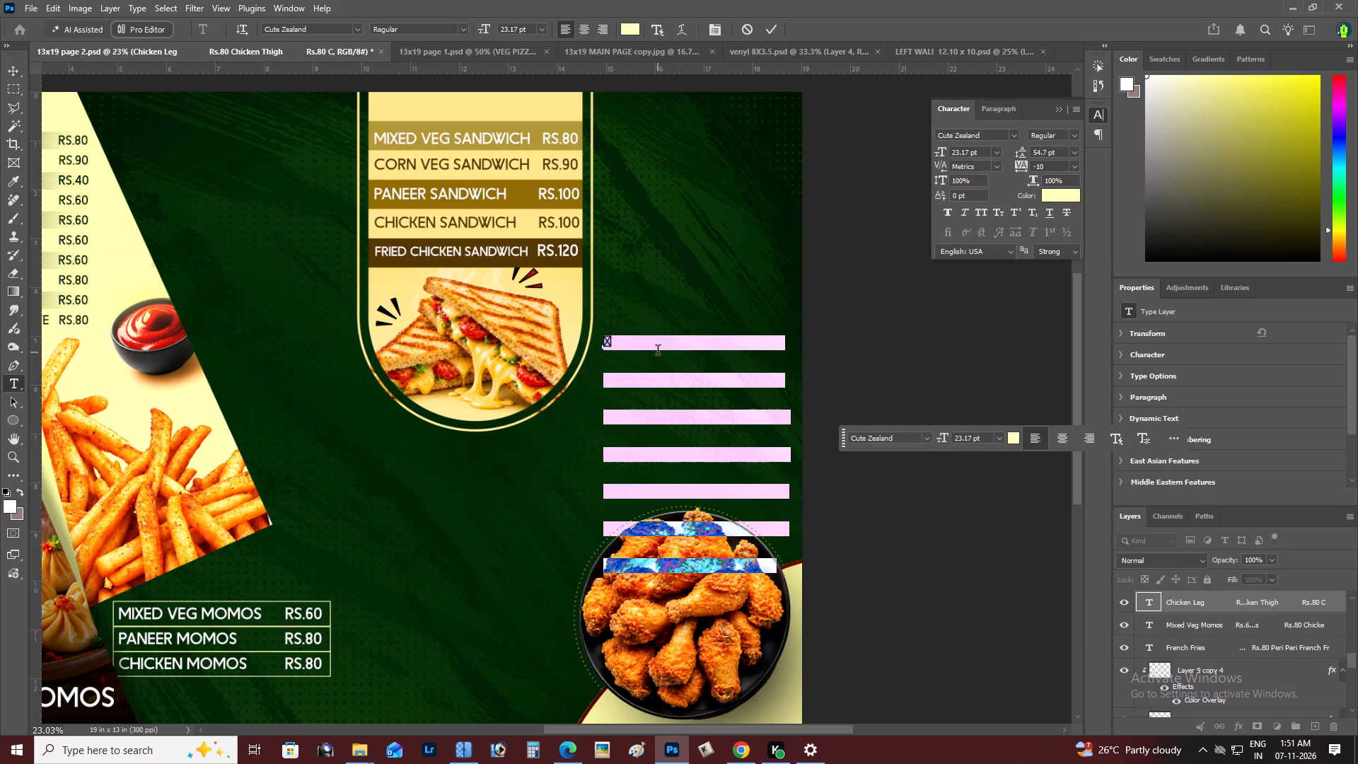
click(770, 29)
Move the widely spaced chicken list up beside the sandwich panel, with Chicken Leg level with Mixed Veg Sandwich.
key(v)
drag(690, 357, 689, 224)
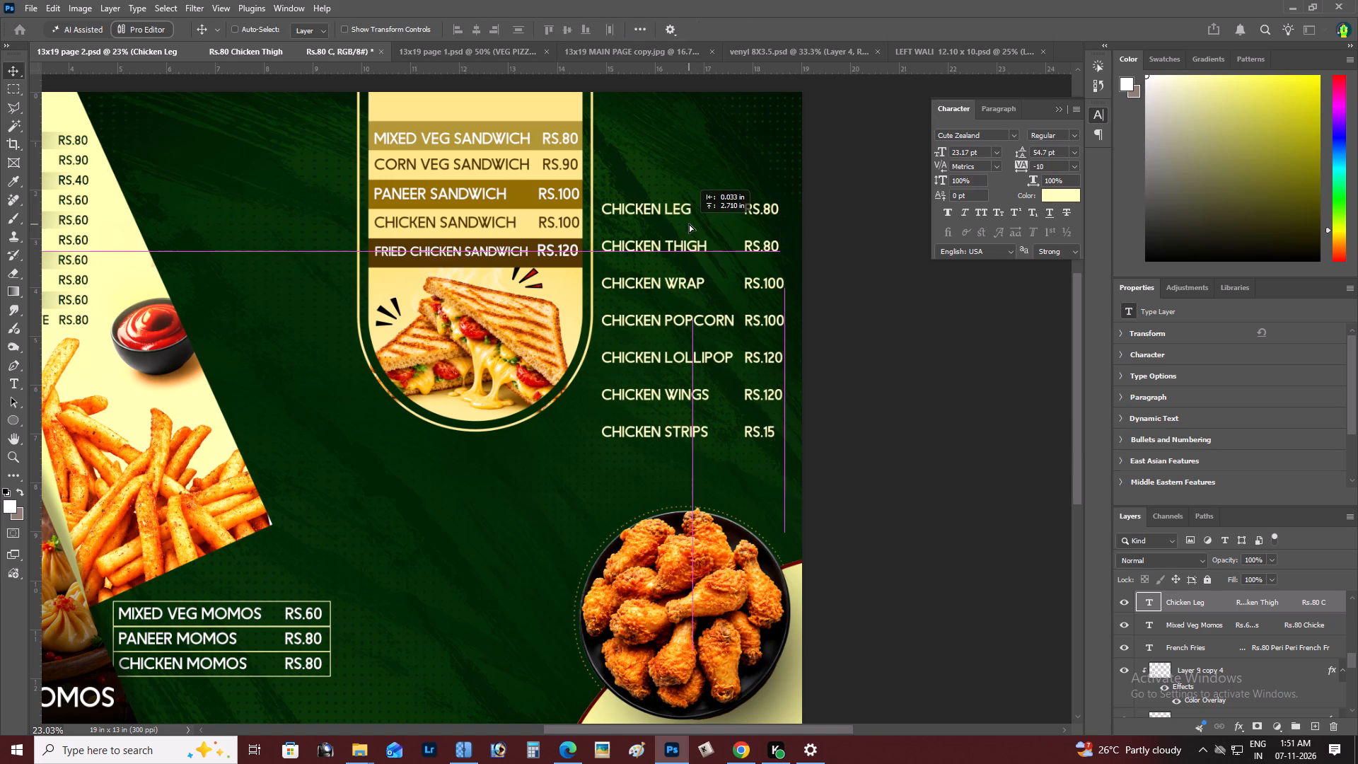
drag(689, 224, 690, 240)
key(z)
alt+click(676, 289)
right_click(679, 289)
double_click(694, 291)
key(space)
drag(695, 297, 612, 314)
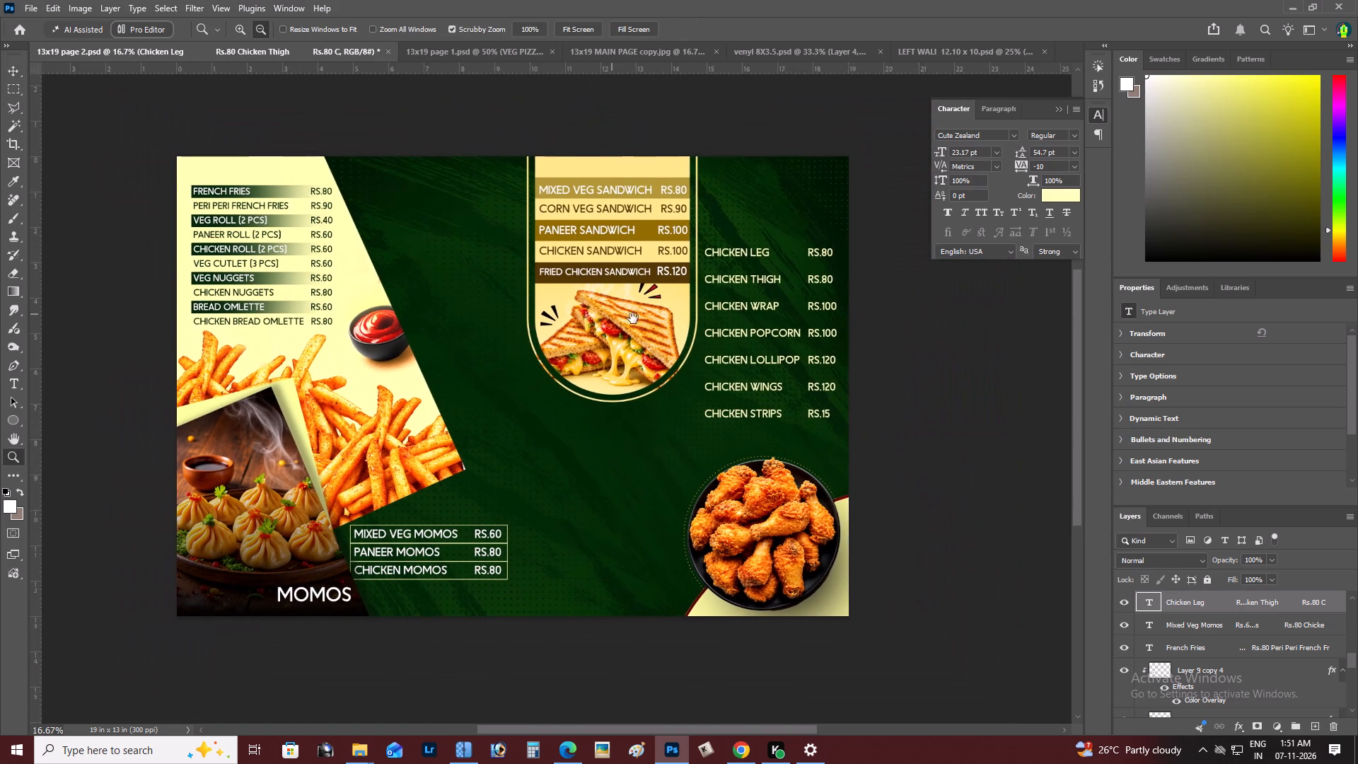
key(v)
drag(719, 321, 725, 257)
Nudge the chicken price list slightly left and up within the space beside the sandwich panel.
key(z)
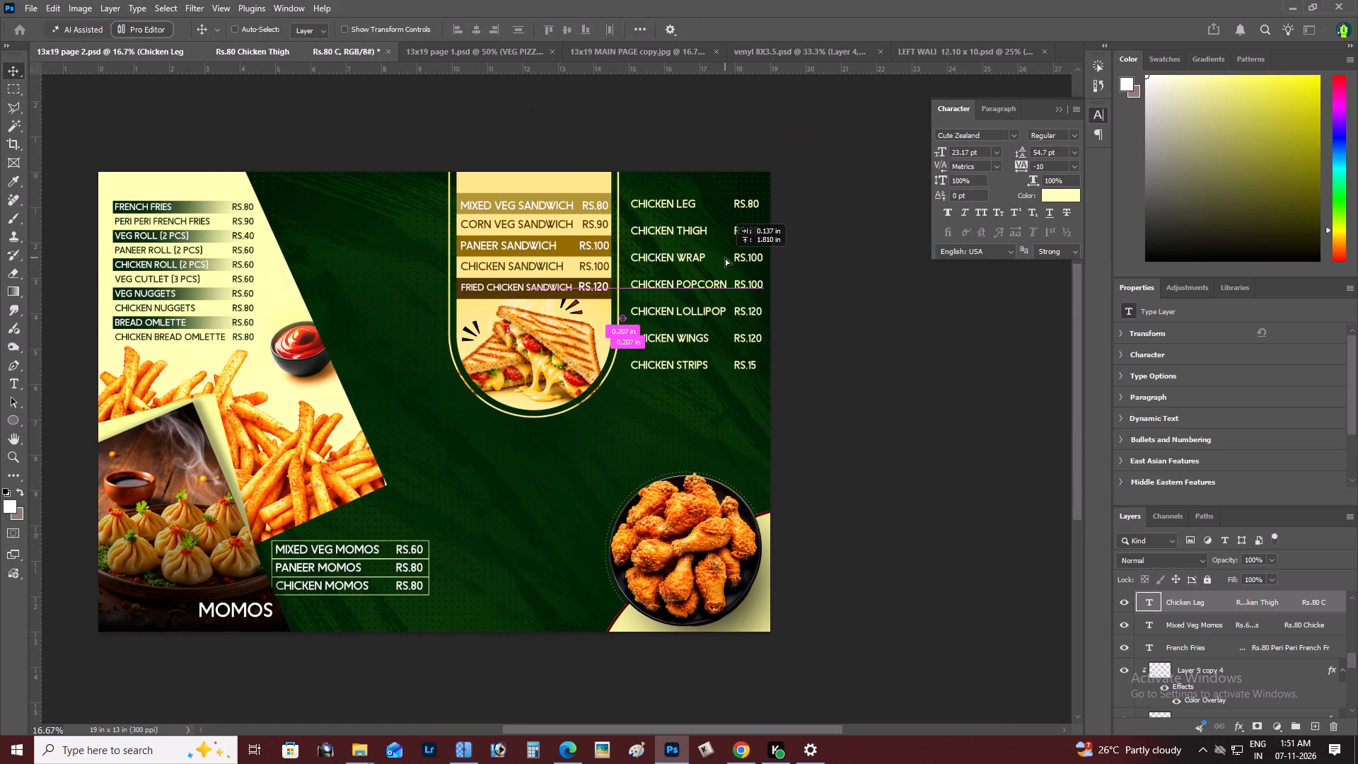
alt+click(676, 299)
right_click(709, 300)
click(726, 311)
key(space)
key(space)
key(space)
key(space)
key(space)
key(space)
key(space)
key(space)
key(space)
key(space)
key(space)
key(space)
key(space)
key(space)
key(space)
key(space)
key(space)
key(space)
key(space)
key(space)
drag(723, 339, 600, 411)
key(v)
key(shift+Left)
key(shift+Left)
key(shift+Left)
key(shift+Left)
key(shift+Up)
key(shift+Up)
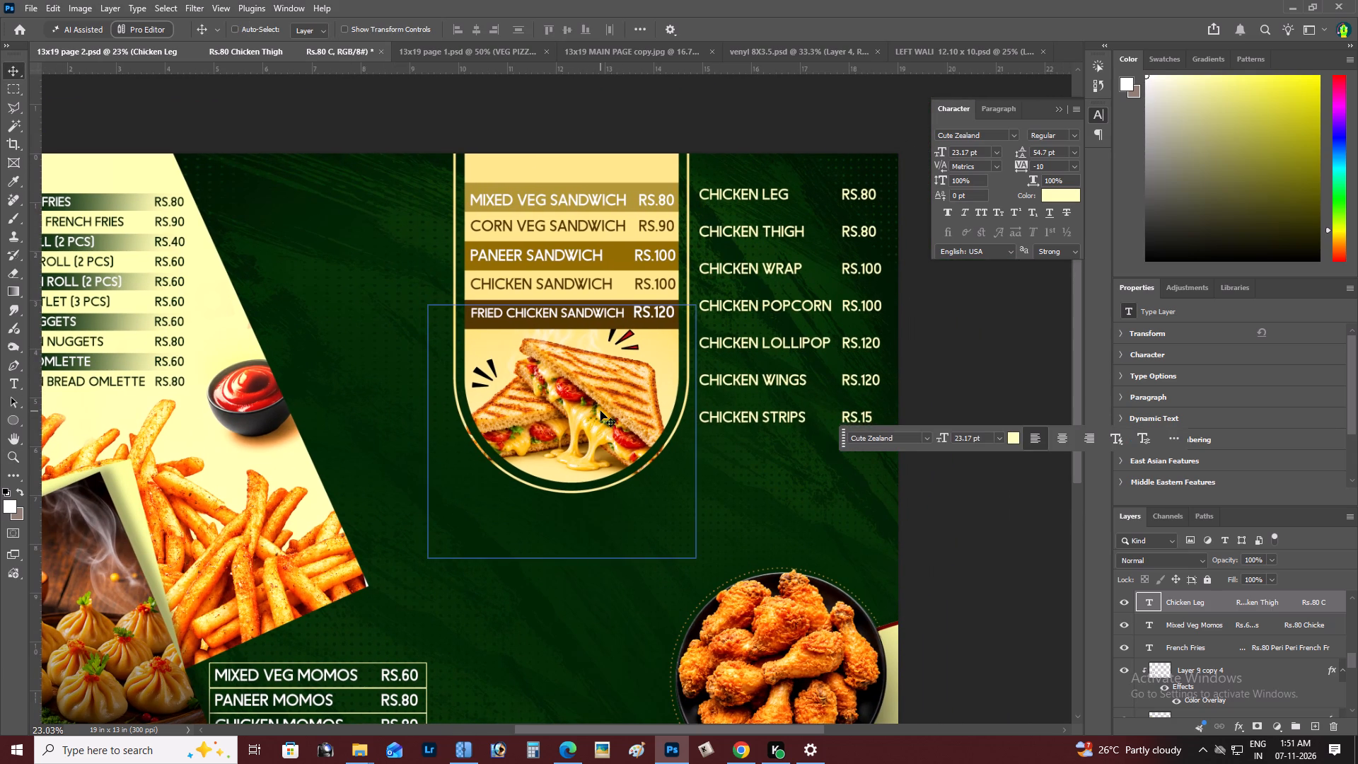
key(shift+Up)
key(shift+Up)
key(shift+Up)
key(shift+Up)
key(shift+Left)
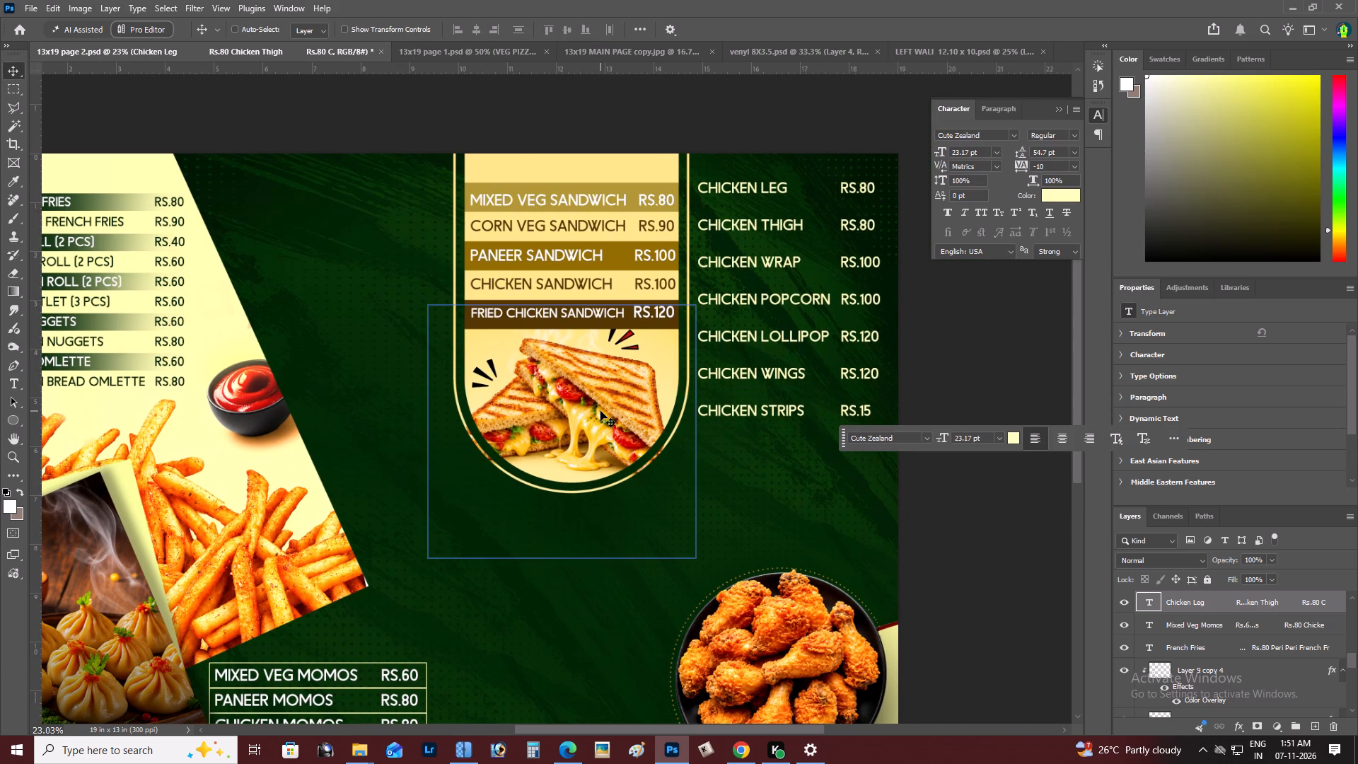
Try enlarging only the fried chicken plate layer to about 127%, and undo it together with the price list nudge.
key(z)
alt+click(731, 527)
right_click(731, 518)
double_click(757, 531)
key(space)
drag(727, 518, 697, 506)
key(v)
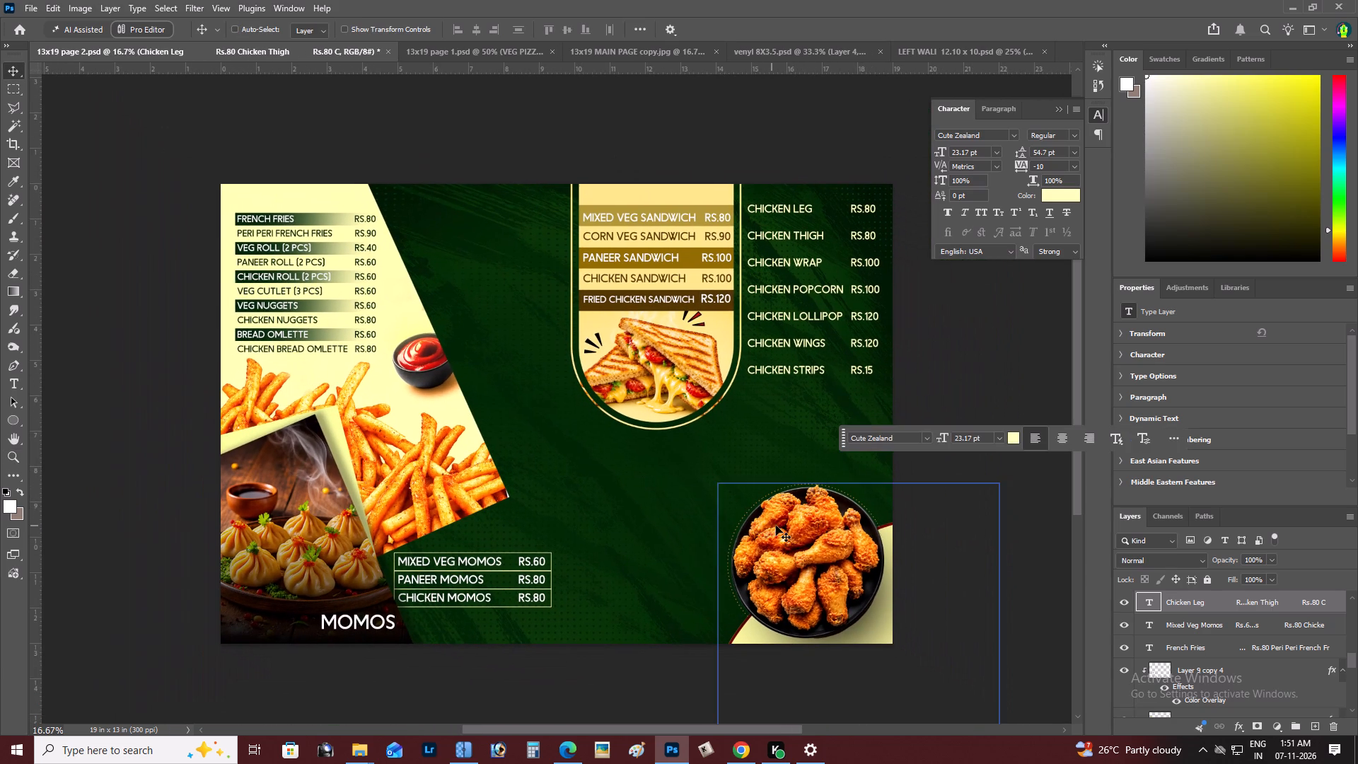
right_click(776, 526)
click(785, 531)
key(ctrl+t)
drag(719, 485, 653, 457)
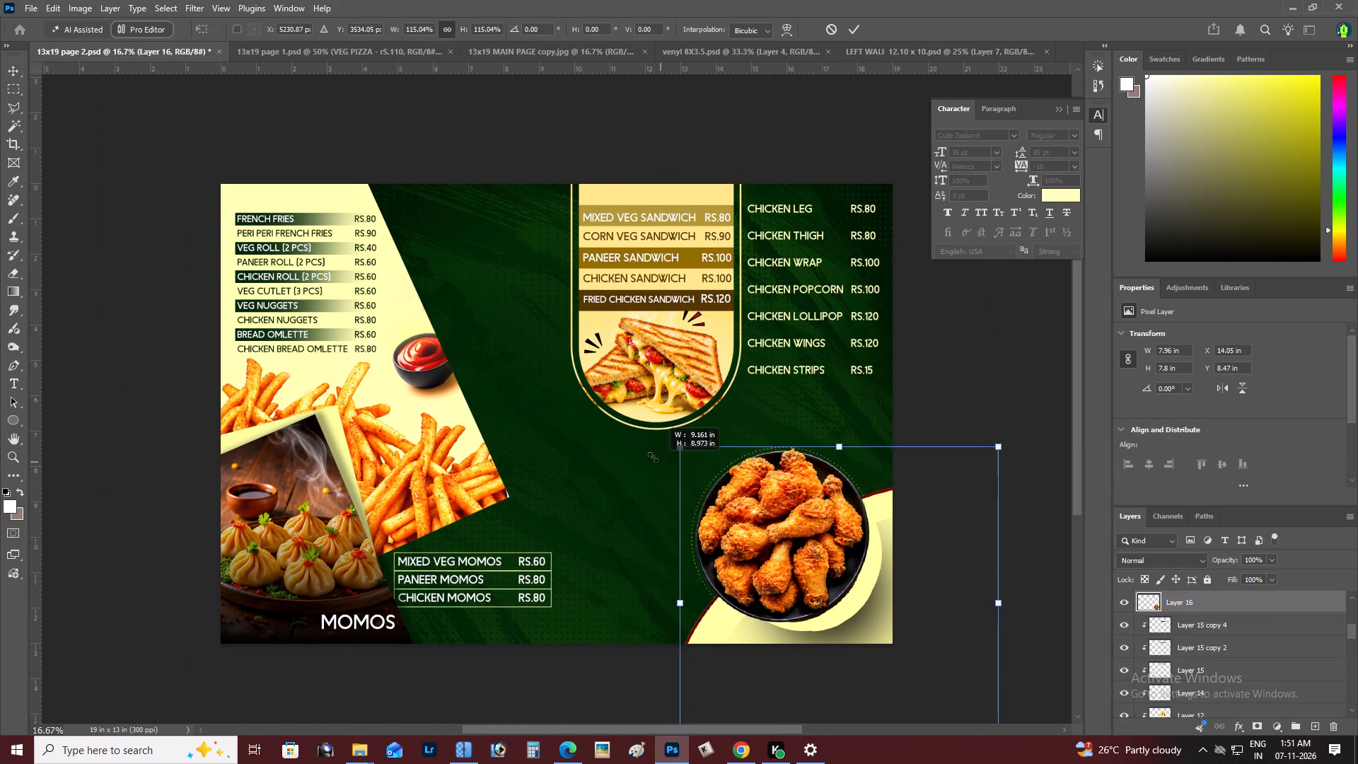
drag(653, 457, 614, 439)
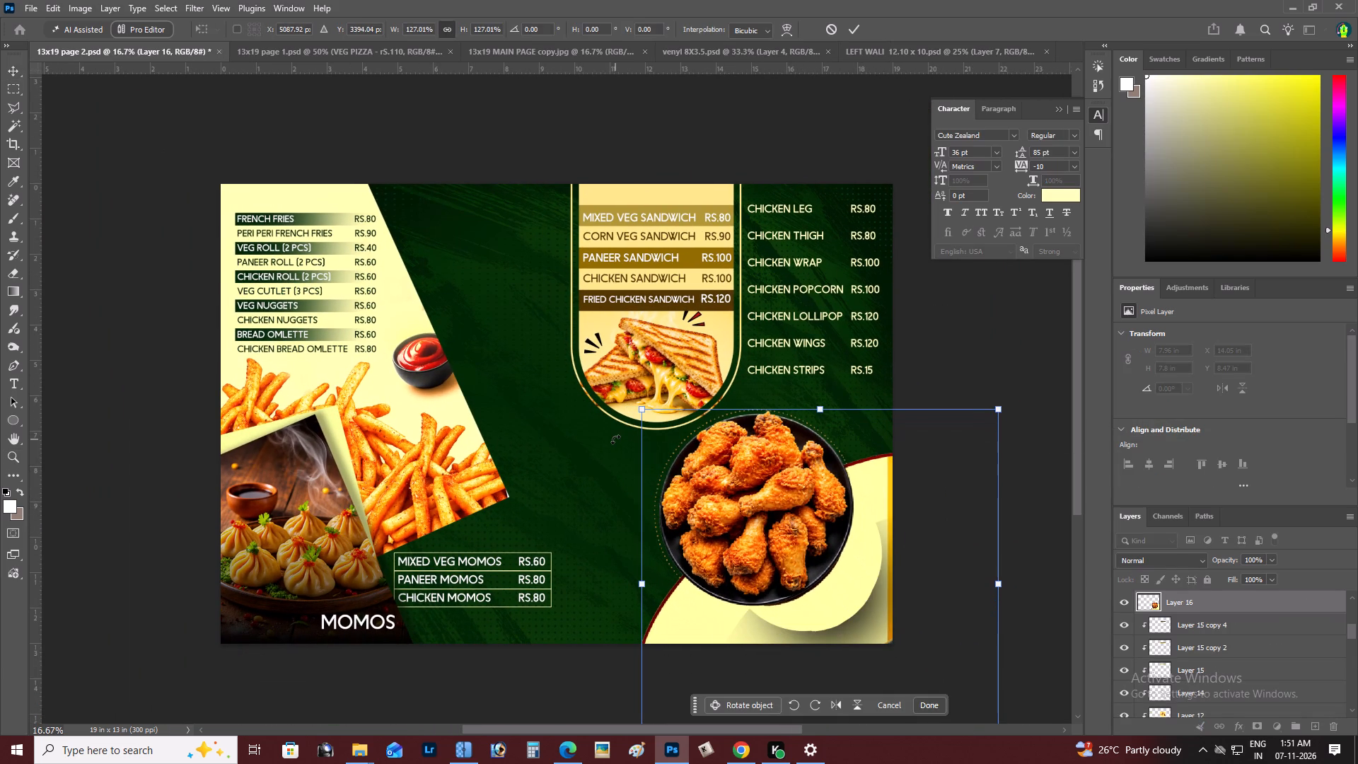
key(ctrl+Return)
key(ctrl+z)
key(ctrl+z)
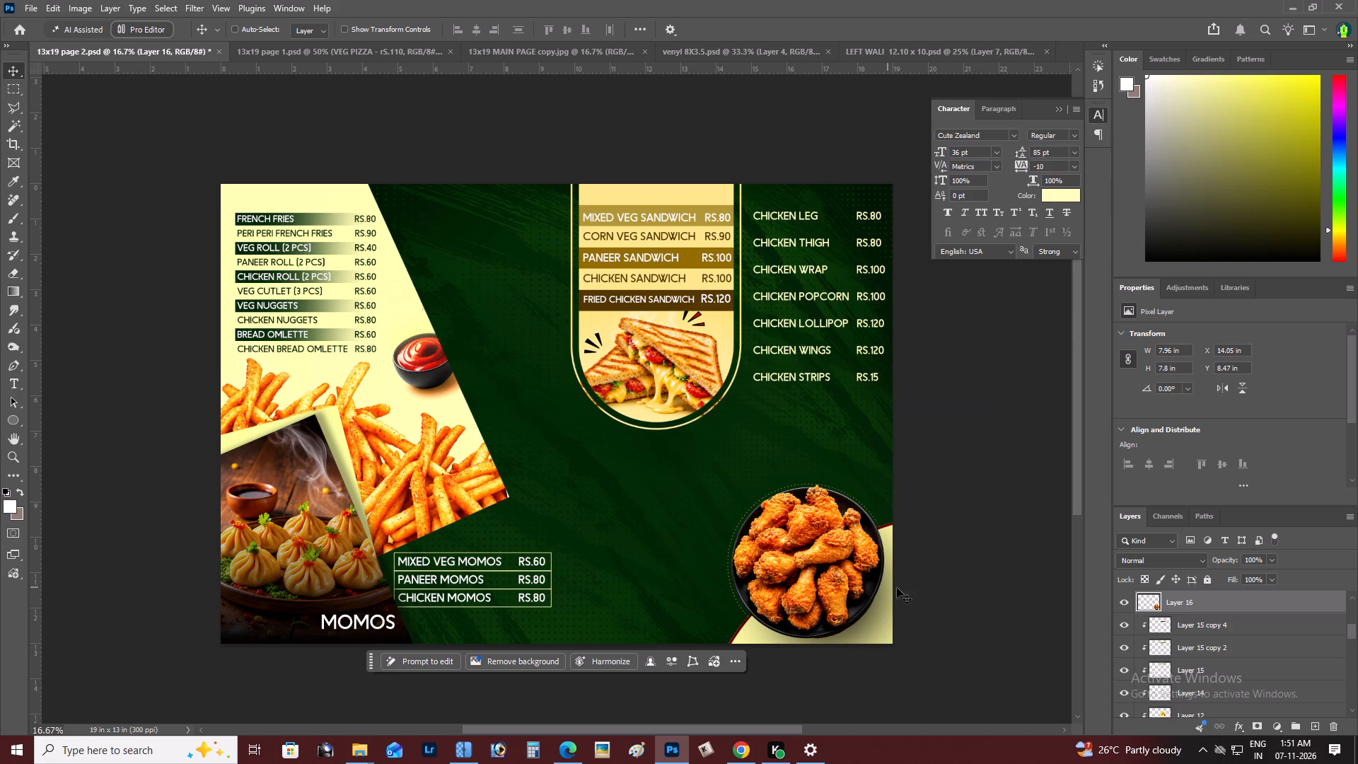
With rulers hidden, scale the fried chicken plate layer and Layer 18 together to about 9.68 × 9.48 in and settle them in the bottom corner.
right_click(869, 617)
click(881, 623)
drag(866, 613, 838, 601)
key(ctrl+z)
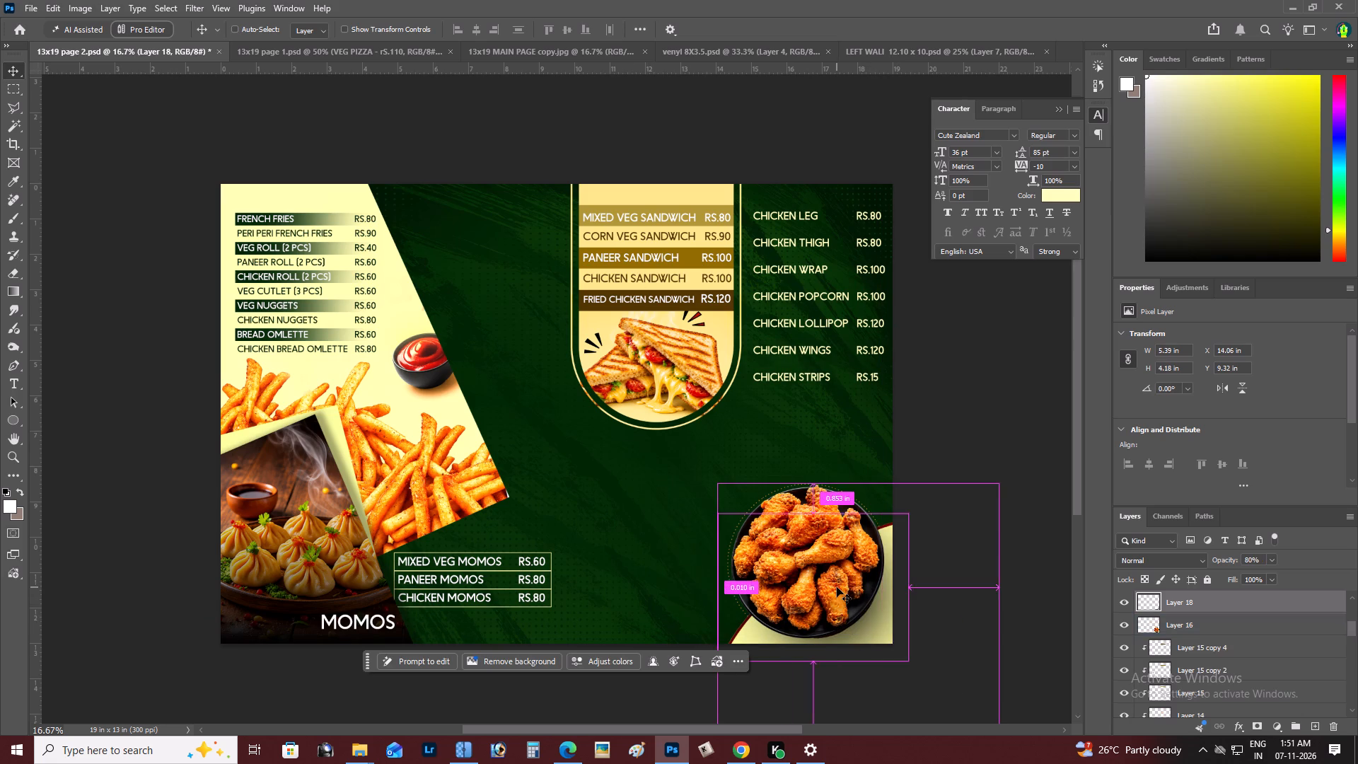
shift+right_click(799, 553)
shift+click(818, 561)
key(ctrl+r)
key(ctrl+t)
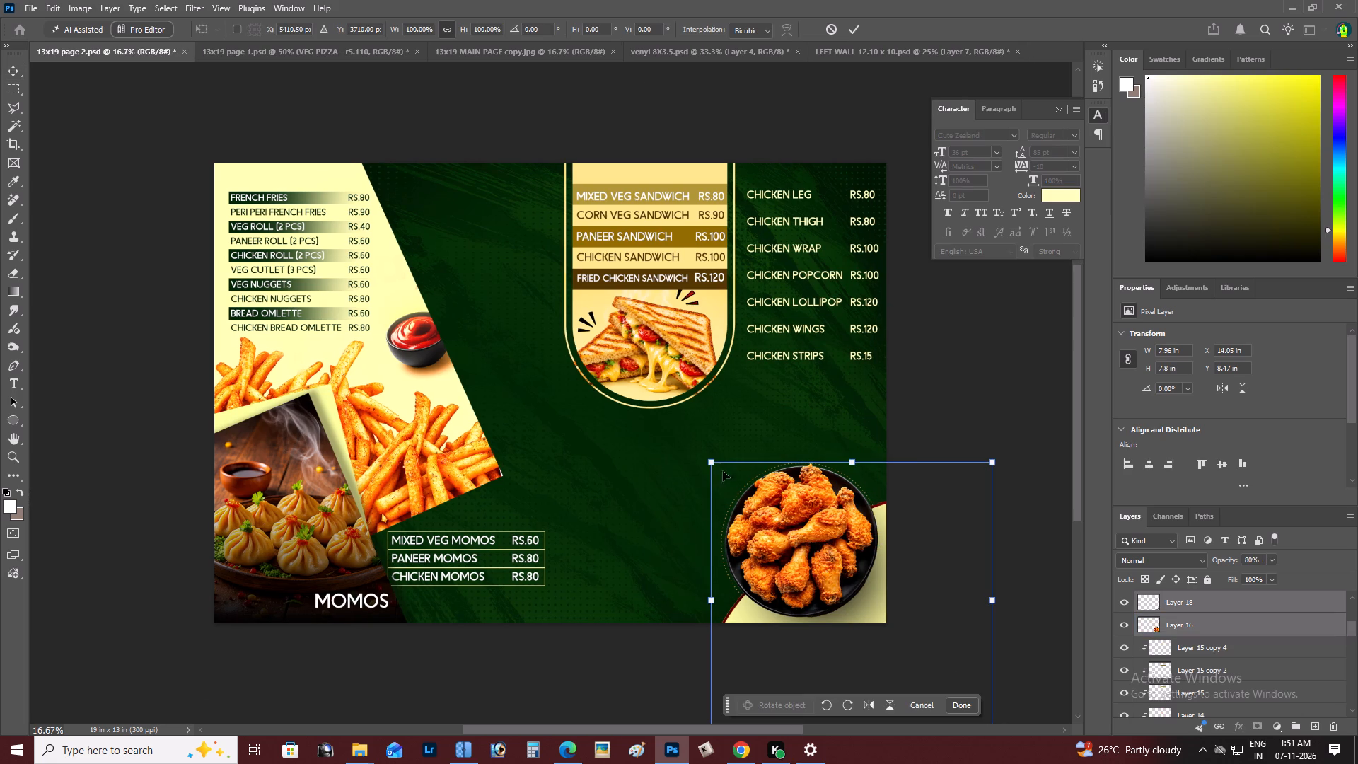
drag(718, 461, 629, 429)
drag(772, 489, 774, 498)
key(ctrl+Return)
key(v)
key(shift+Down)
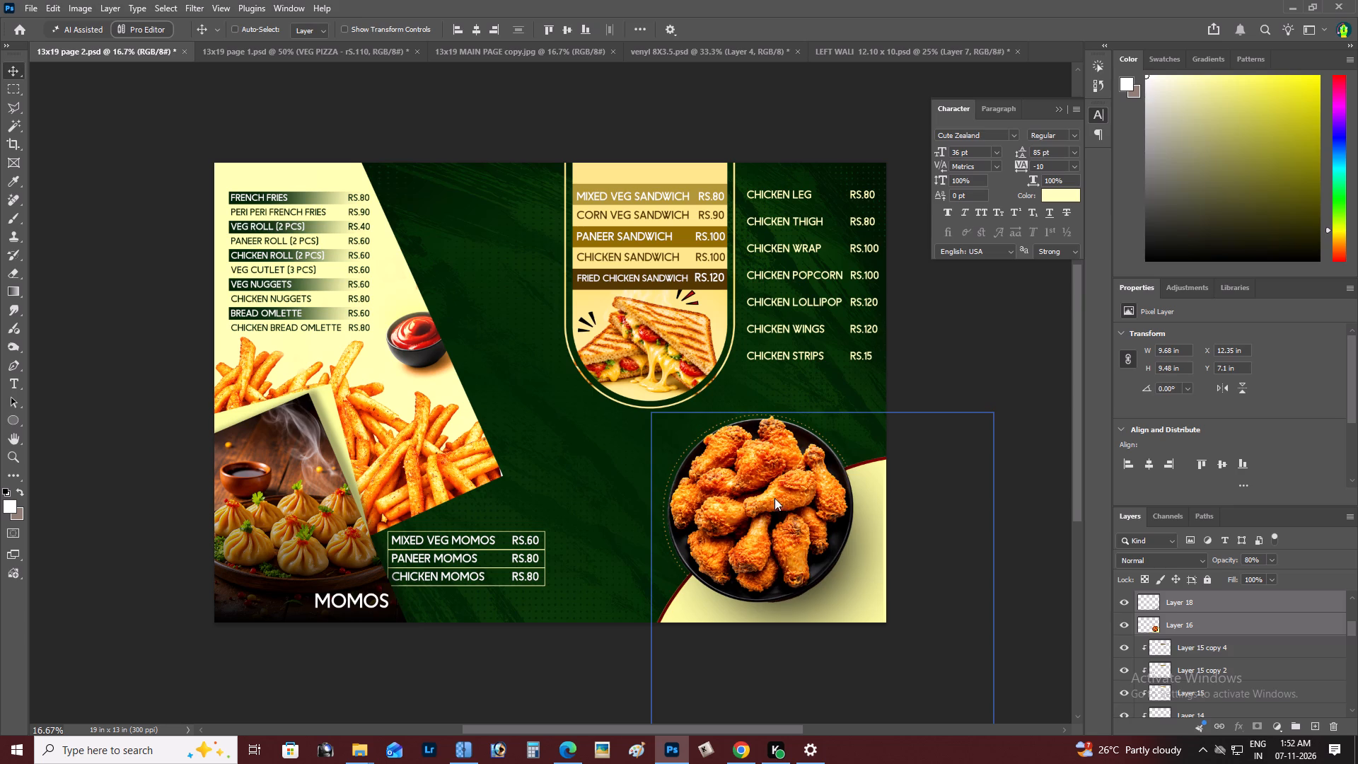
Scale the chicken price list proportionally to 89.17%, about 20.66 pt, and lower it to just above the enlarged plate.
key(z)
click(789, 497)
right_click(789, 497)
click(815, 510)
key(space)
key(space)
drag(815, 510, 629, 547)
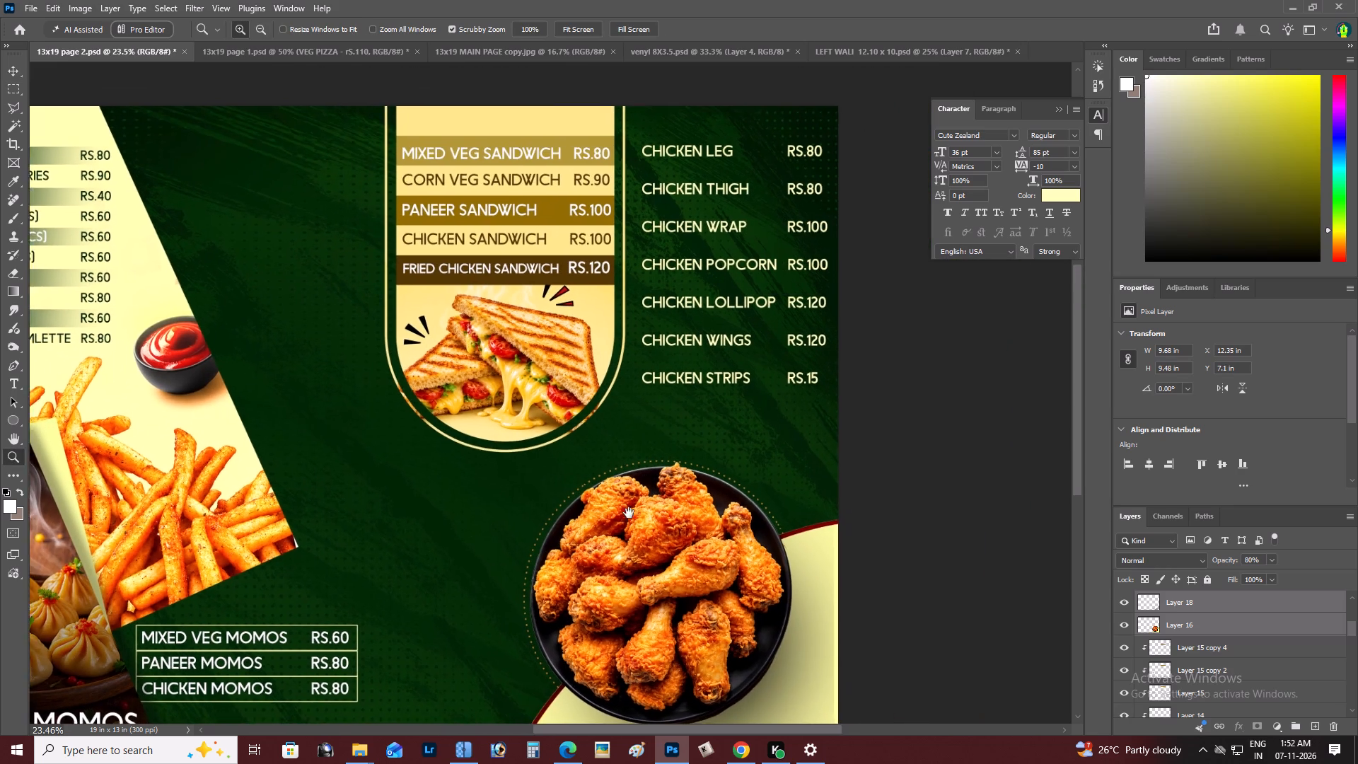
key(z)
click(689, 388)
key(space)
drag(689, 388, 654, 436)
key(v)
right_click(629, 382)
click(640, 386)
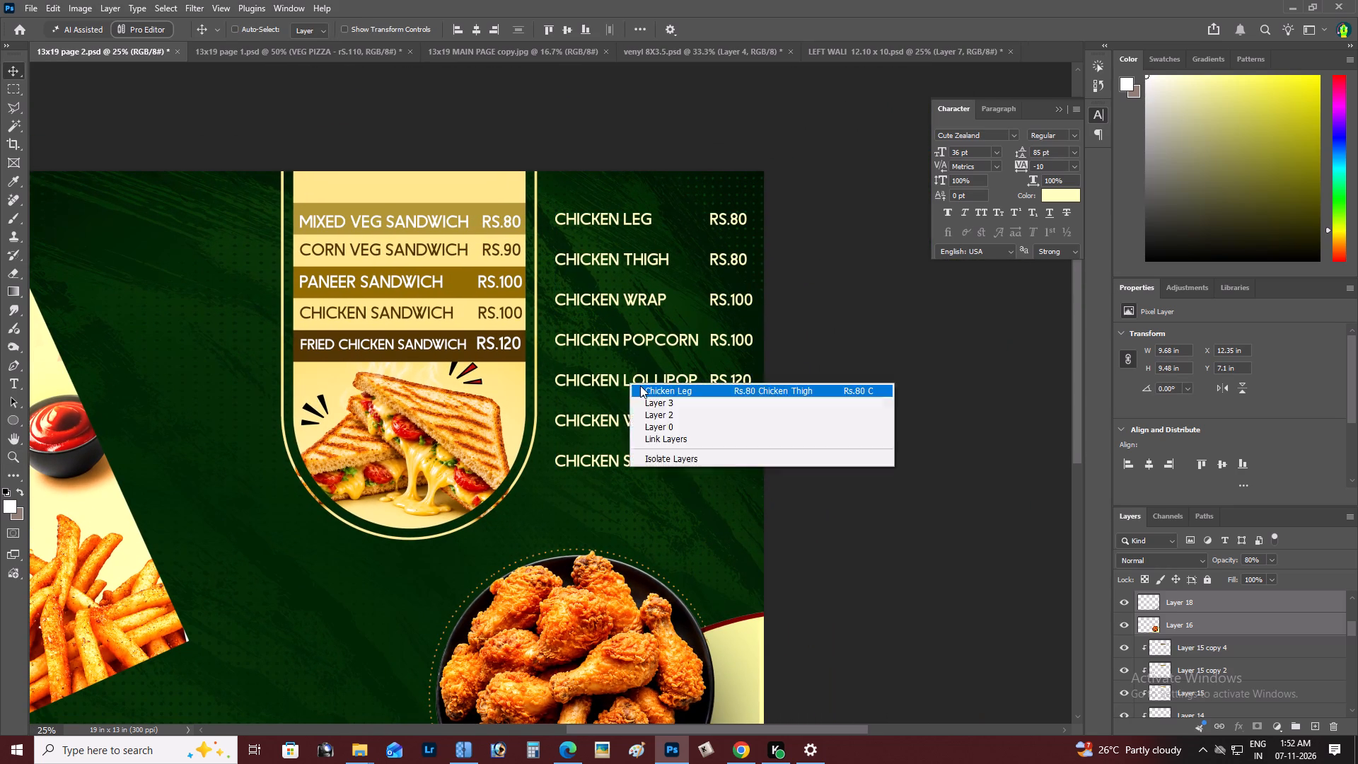
key(ctrl+t)
alt+drag(759, 207, 742, 216)
drag(710, 284, 704, 291)
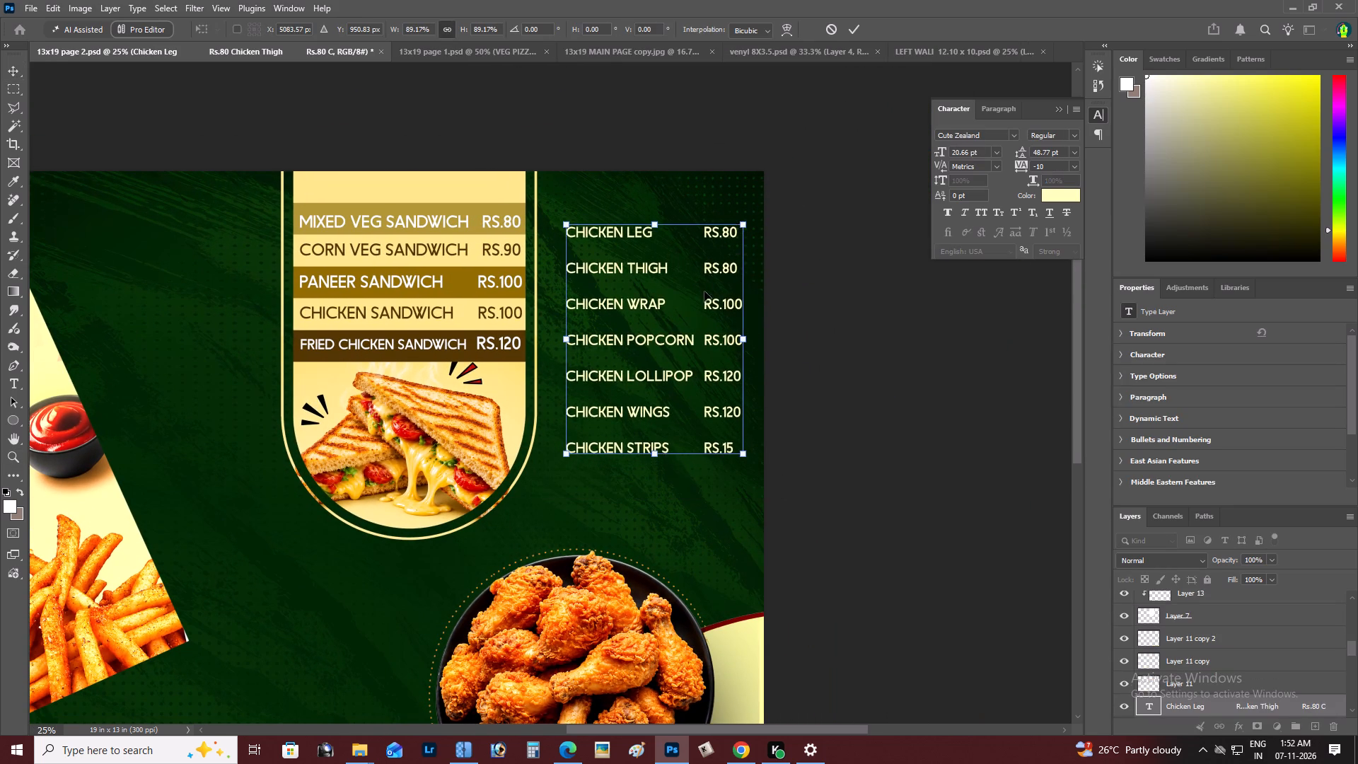
drag(704, 291, 694, 357)
key(ctrl+Return)
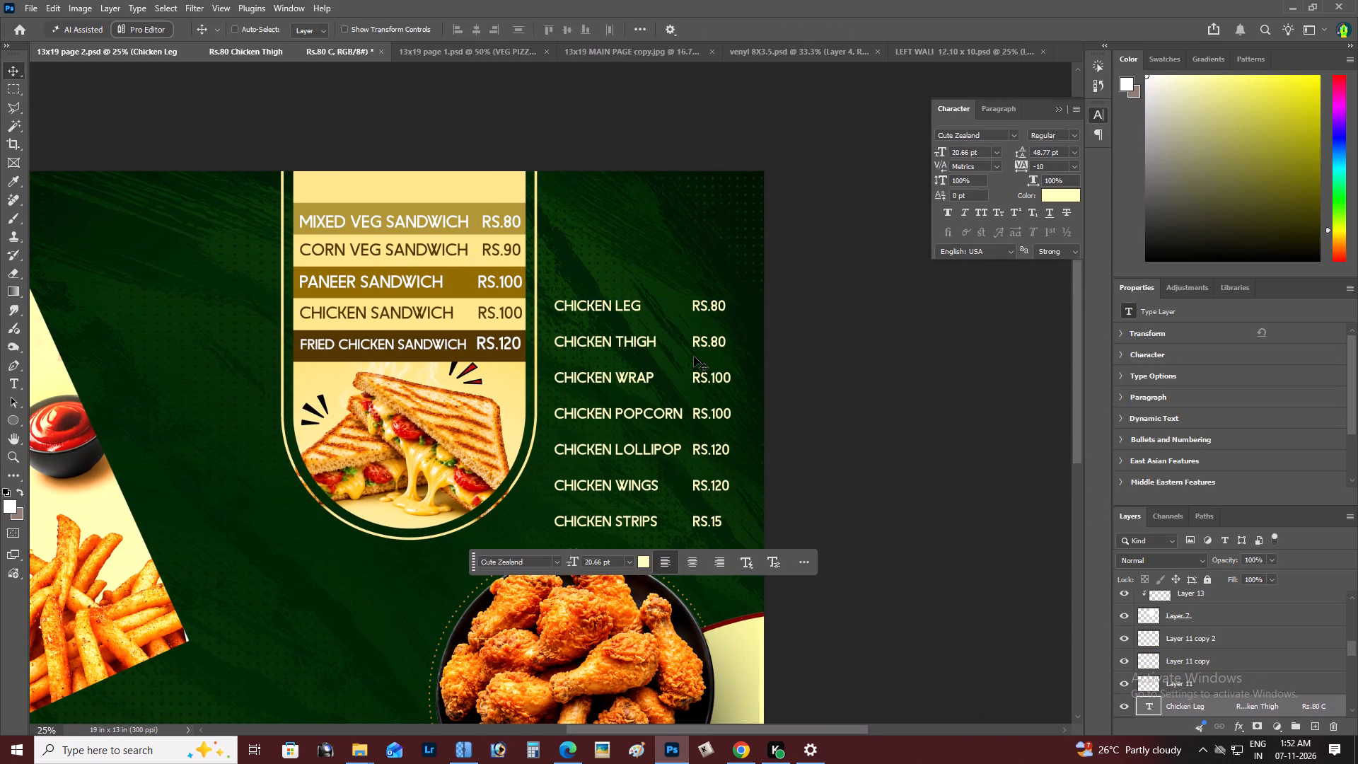
Nudge the smaller chicken price list up and slightly right, between the sandwich panel and the page edge.
key(z)
click(694, 357)
right_click(694, 357)
click(701, 362)
key(space)
key(space)
key(space)
key(space)
key(space)
drag(701, 362, 533, 345)
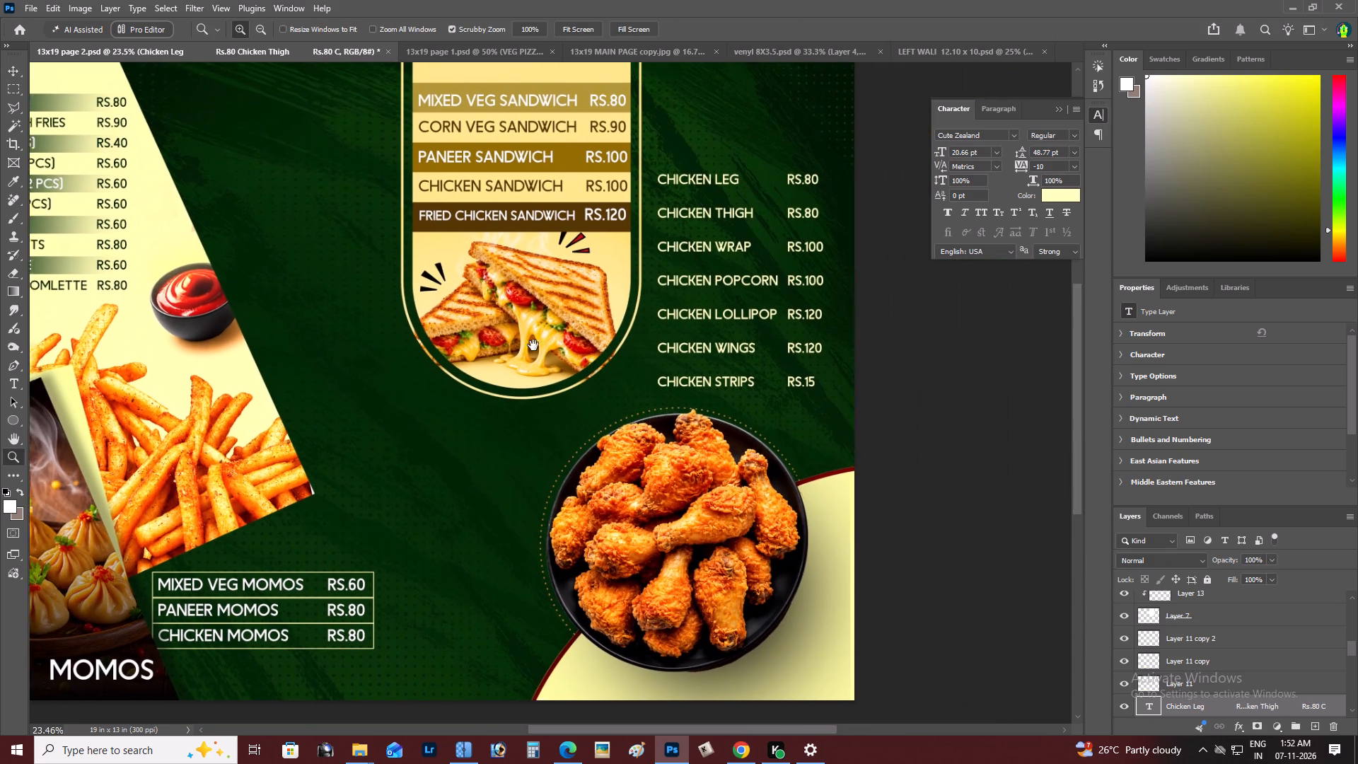
key(v)
key(shift+Up)
key(shift+Up)
key(shift+Up)
key(shift+Up)
key(shift+Up)
key(shift+Right)
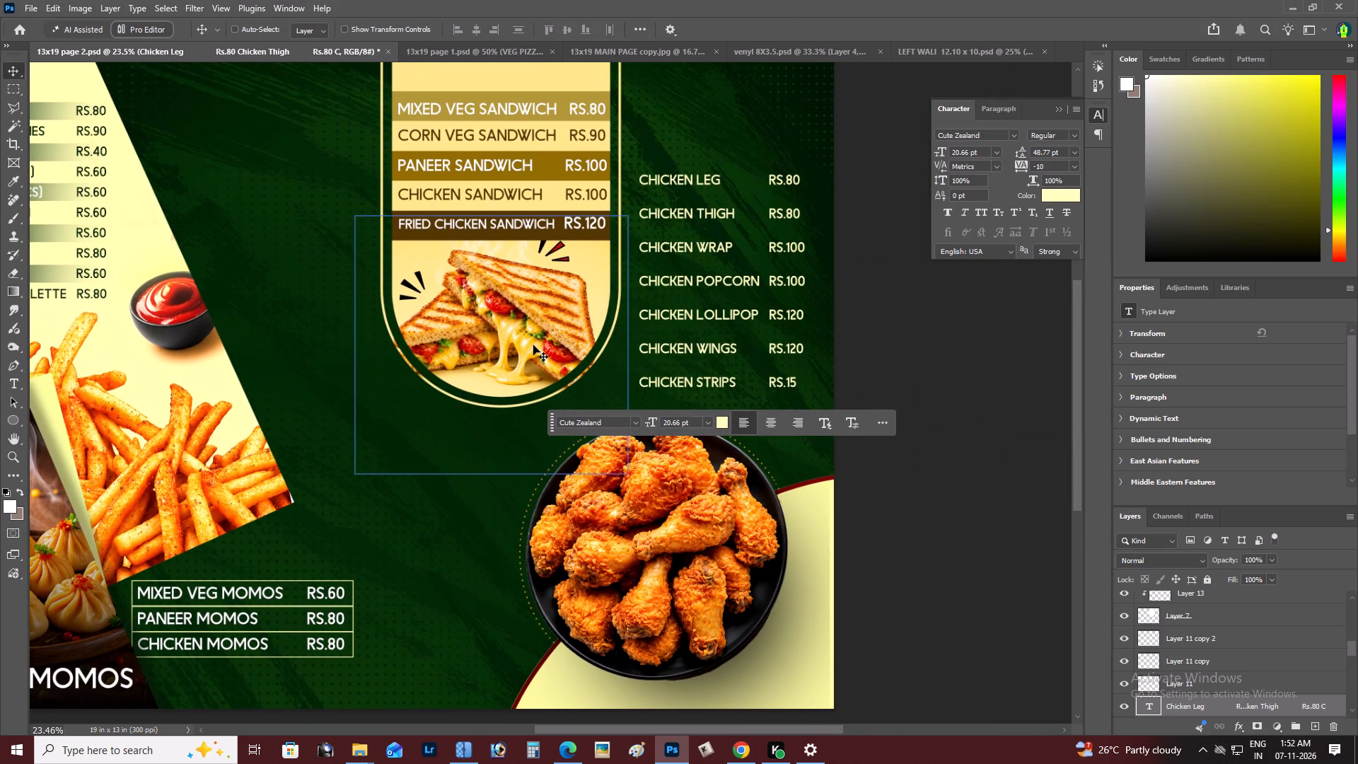
On a new layer, paint over the chicken price list with an 1800 px soft brush in dark green #012a05 sampled from the background.
key(z)
alt+click(725, 269)
right_click(734, 262)
double_click(757, 265)
key(space)
key(space)
key(space)
key(space)
key(space)
key(space)
key(space)
key(space)
key(space)
key(space)
key(space)
key(space)
key(space)
key(space)
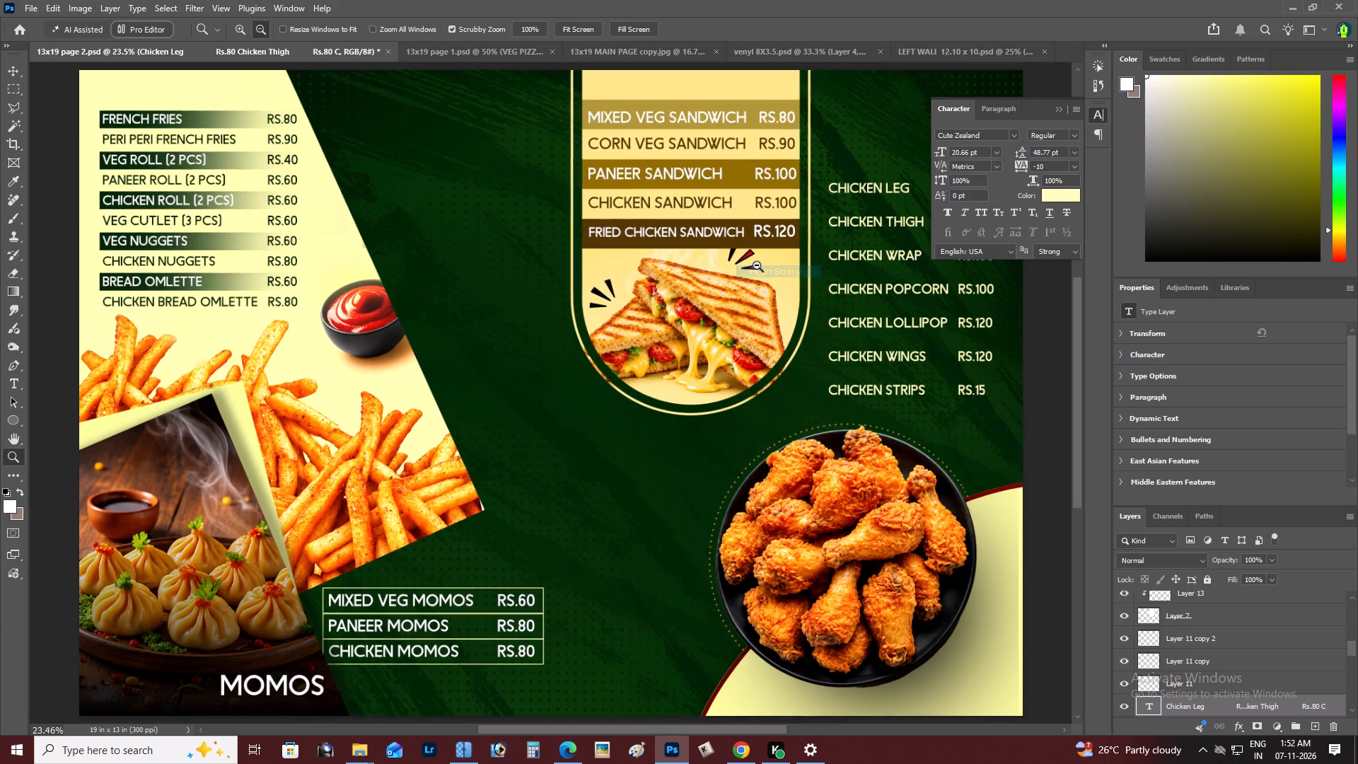
drag(757, 265, 577, 291)
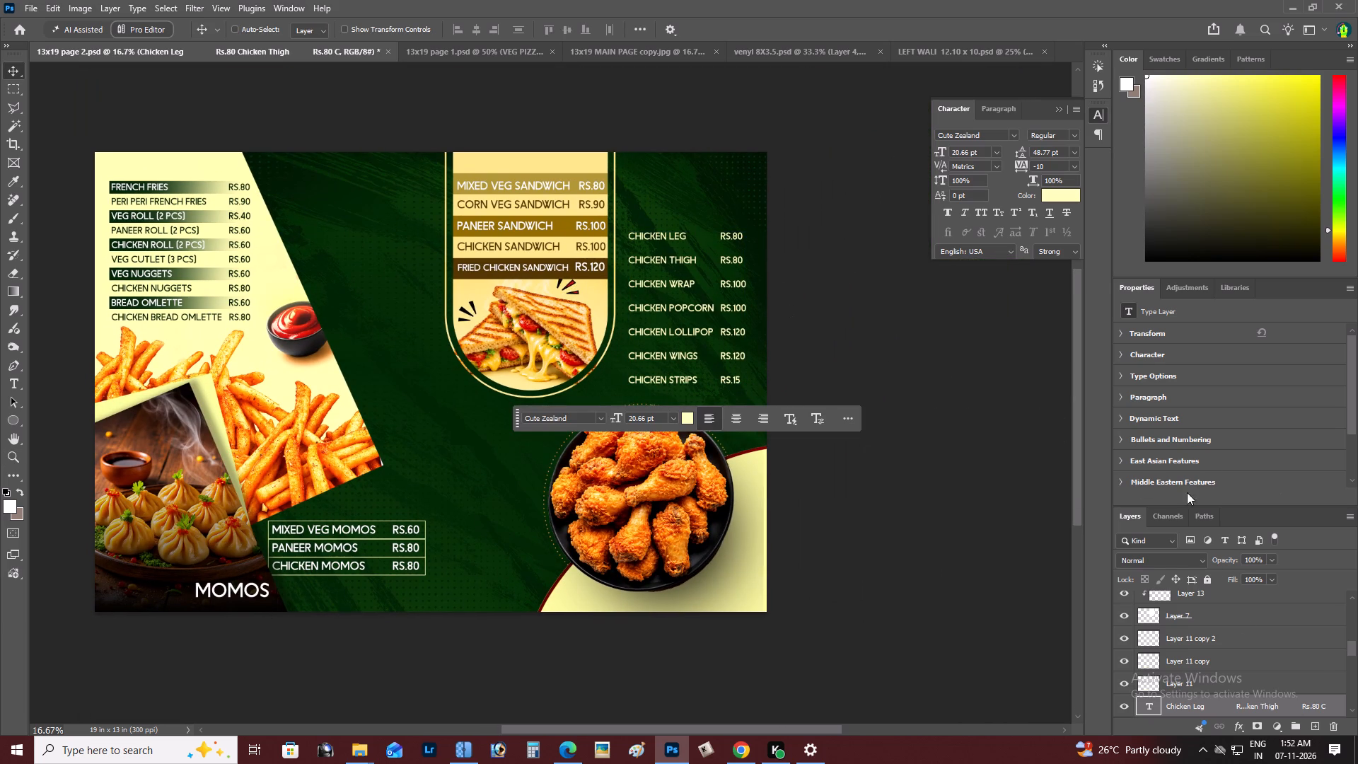
click(1316, 729)
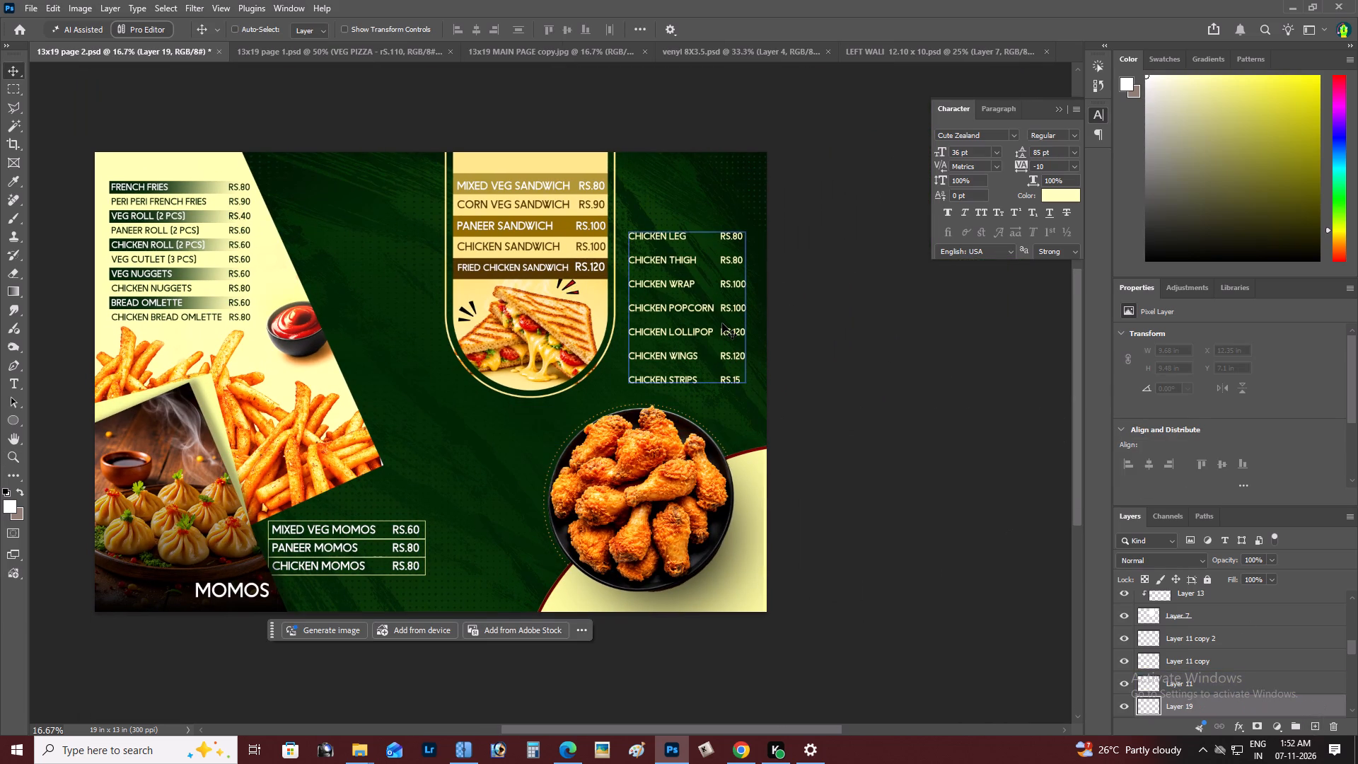
key(i)
click(448, 400)
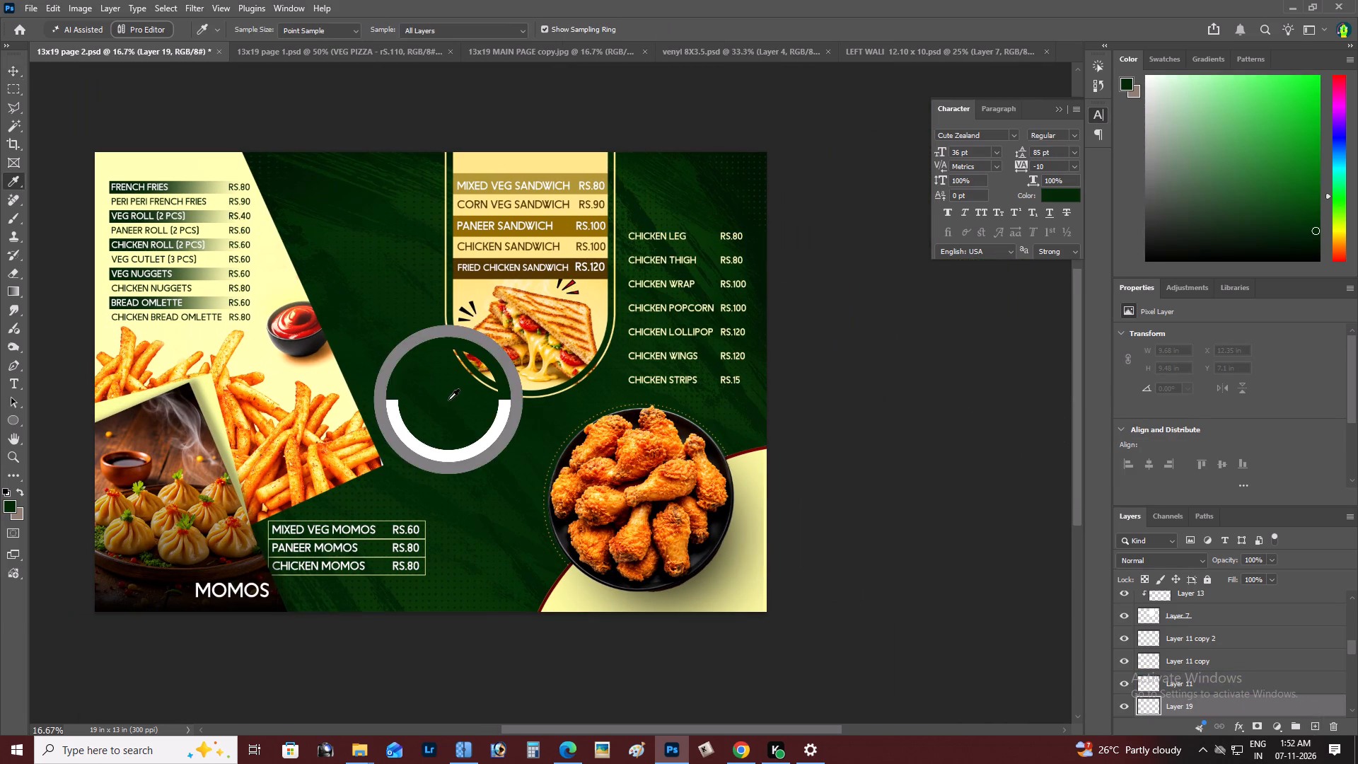
click(1066, 199)
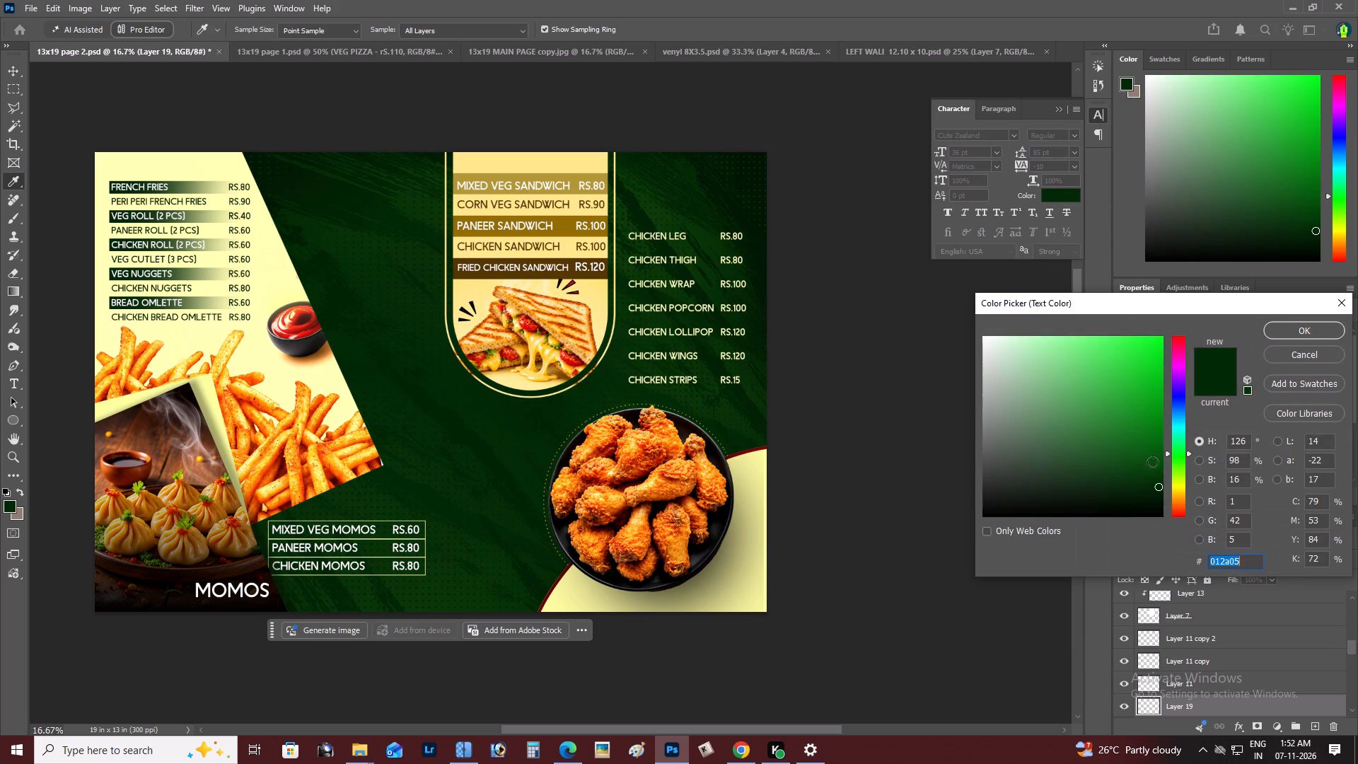
click(1295, 328)
key(b)
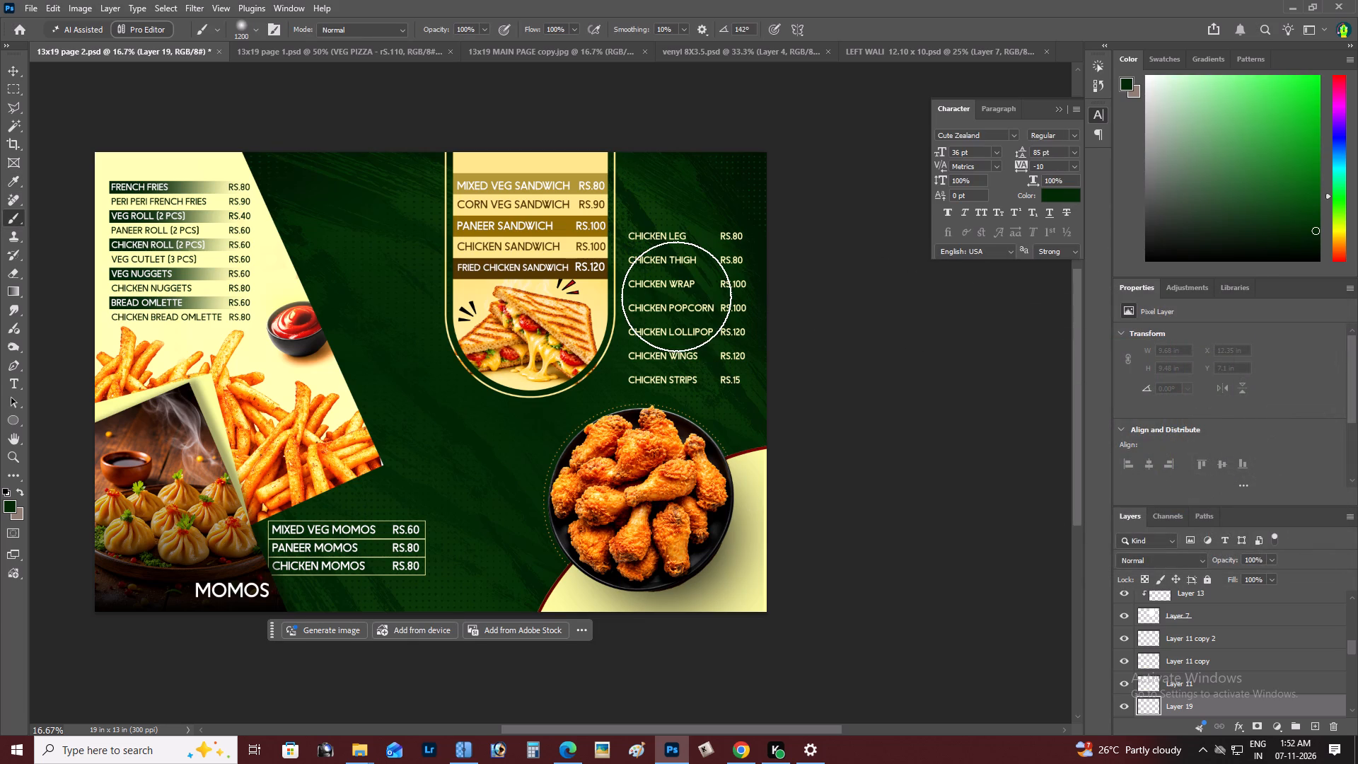
key(bracketright)
key(bracketright)
key(bracketright)
key(bracketright)
key(bracketright)
key(bracketright)
click(676, 296)
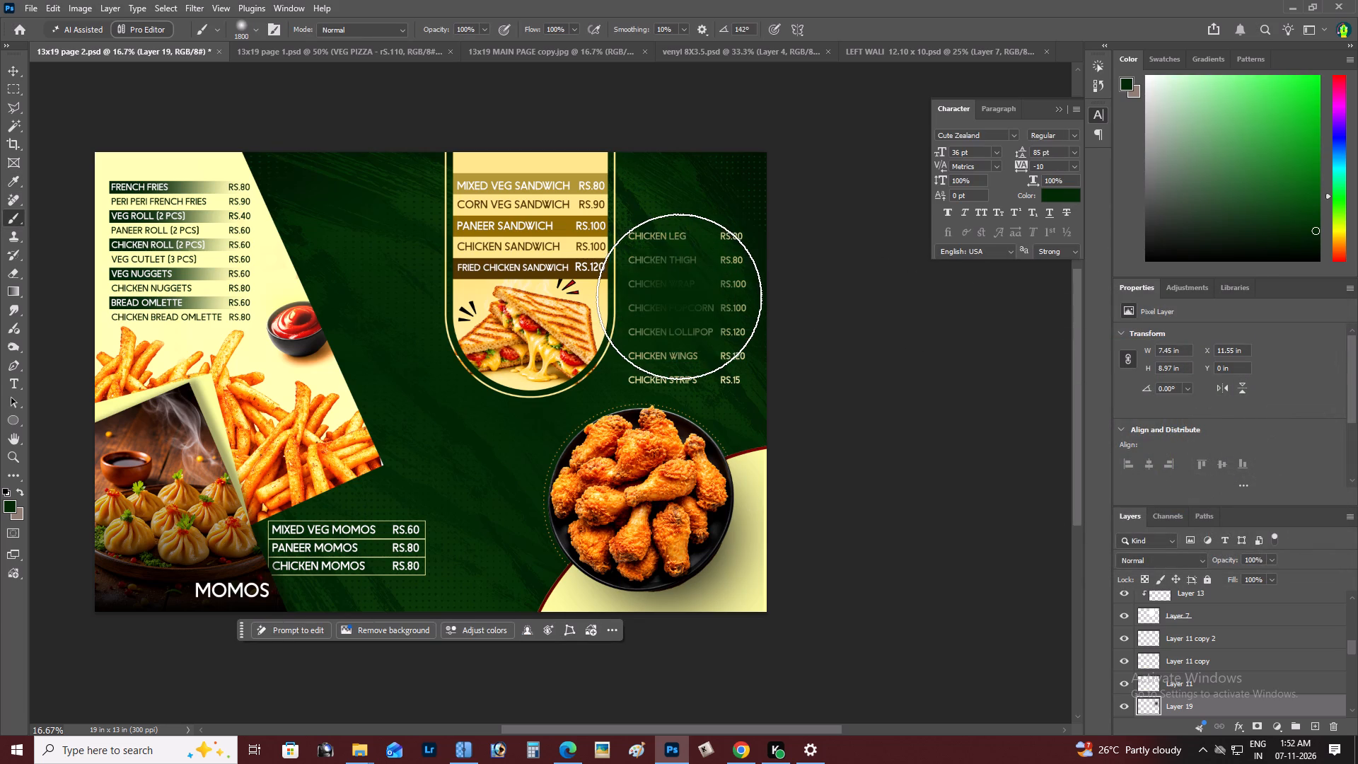
click(690, 294)
Move the dark green brush layer directly below the chicken price list text layer.
key(v)
key(ctrl+bracketleft)
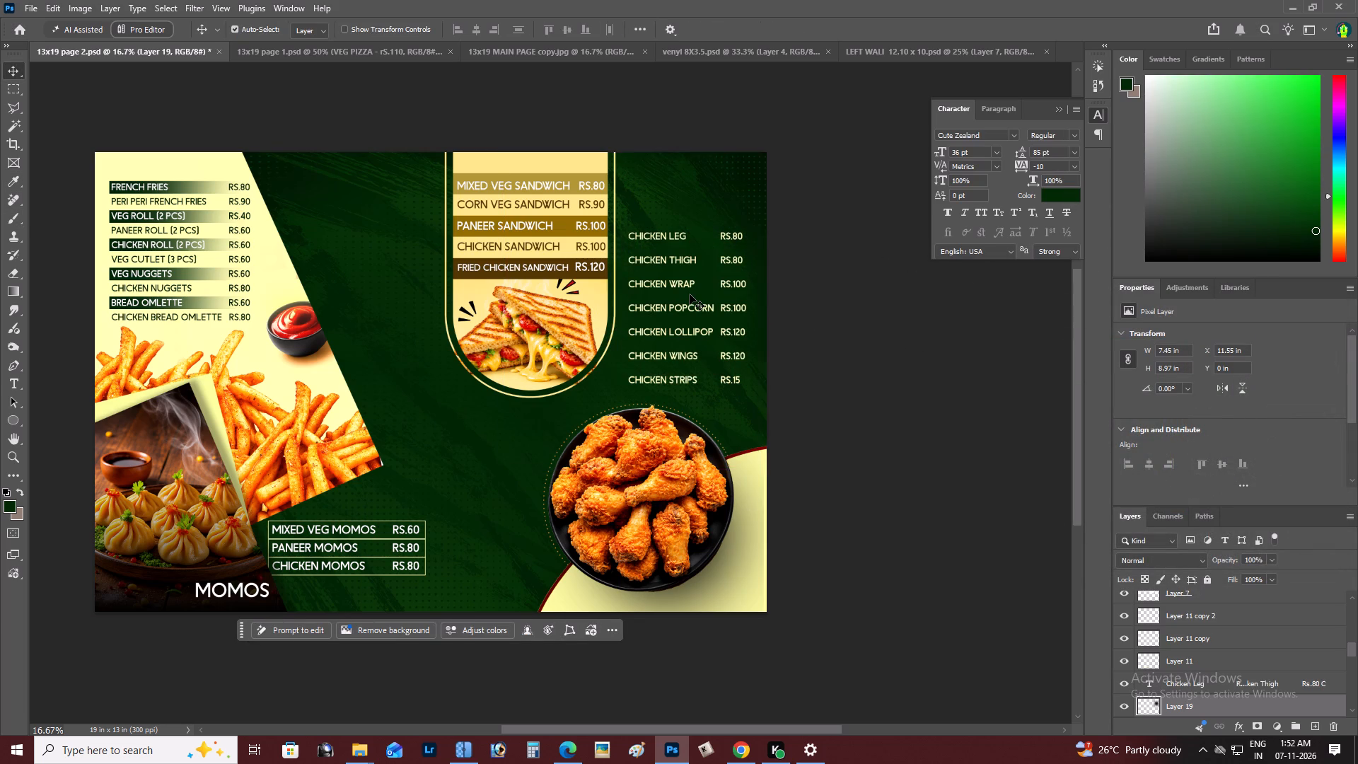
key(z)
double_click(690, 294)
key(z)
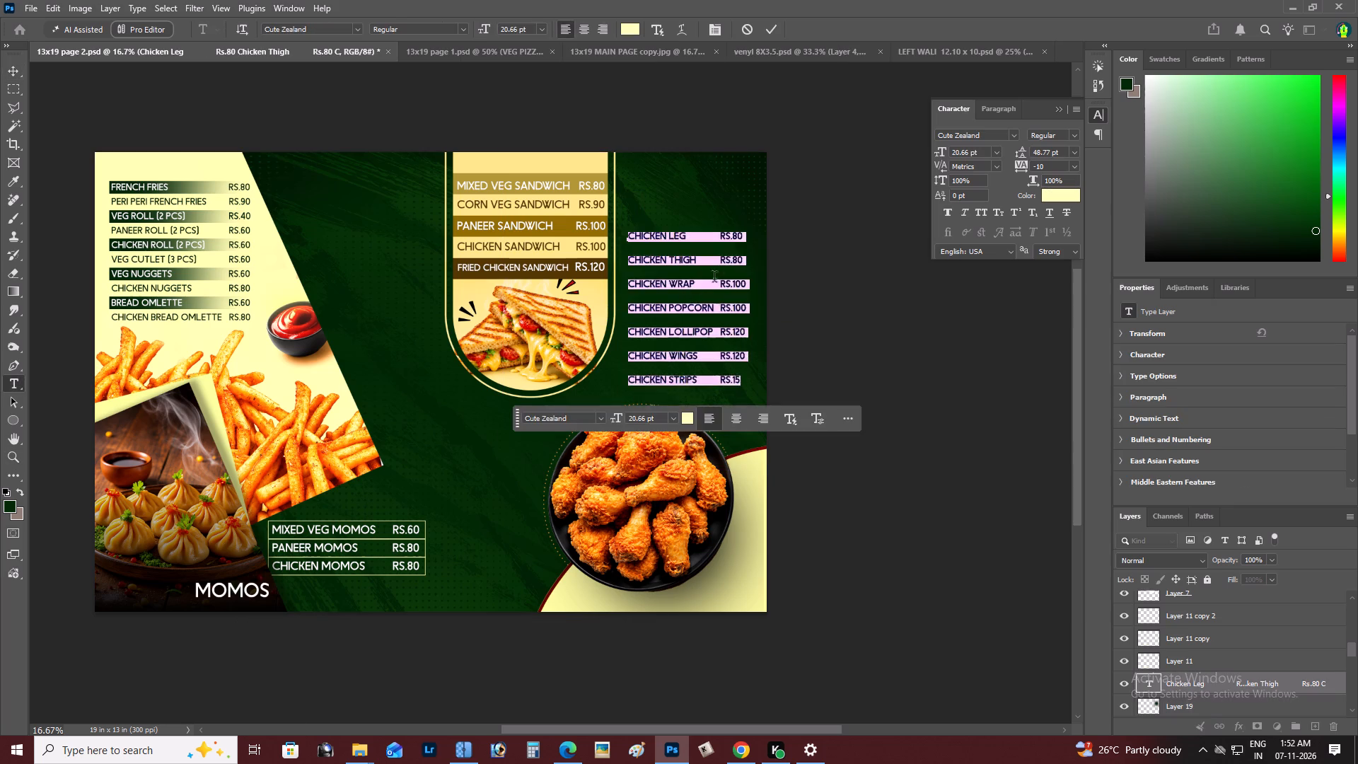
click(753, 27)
Recolour the Chicken Thigh row, including its Rs.80 price, from cream to light green.
key(z)
click(671, 253)
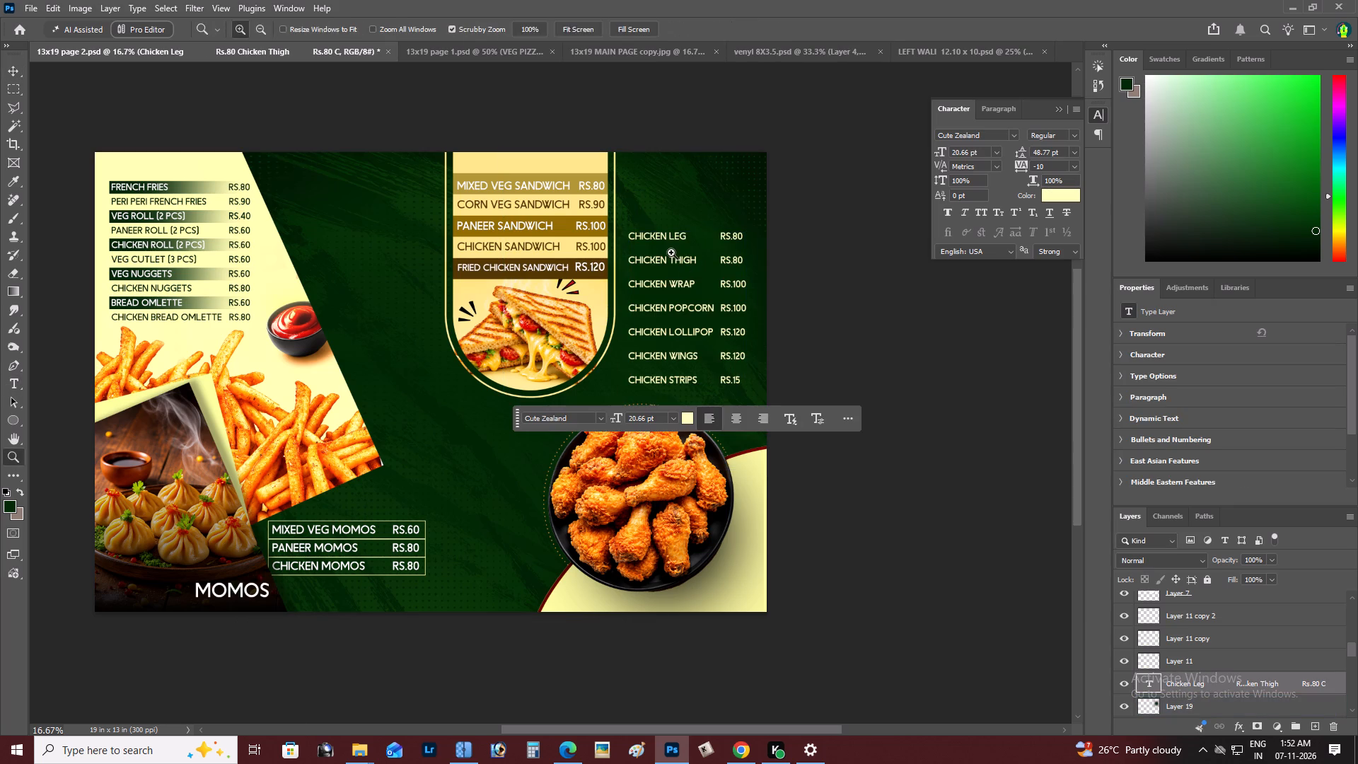
key(z)
triple_click(671, 253)
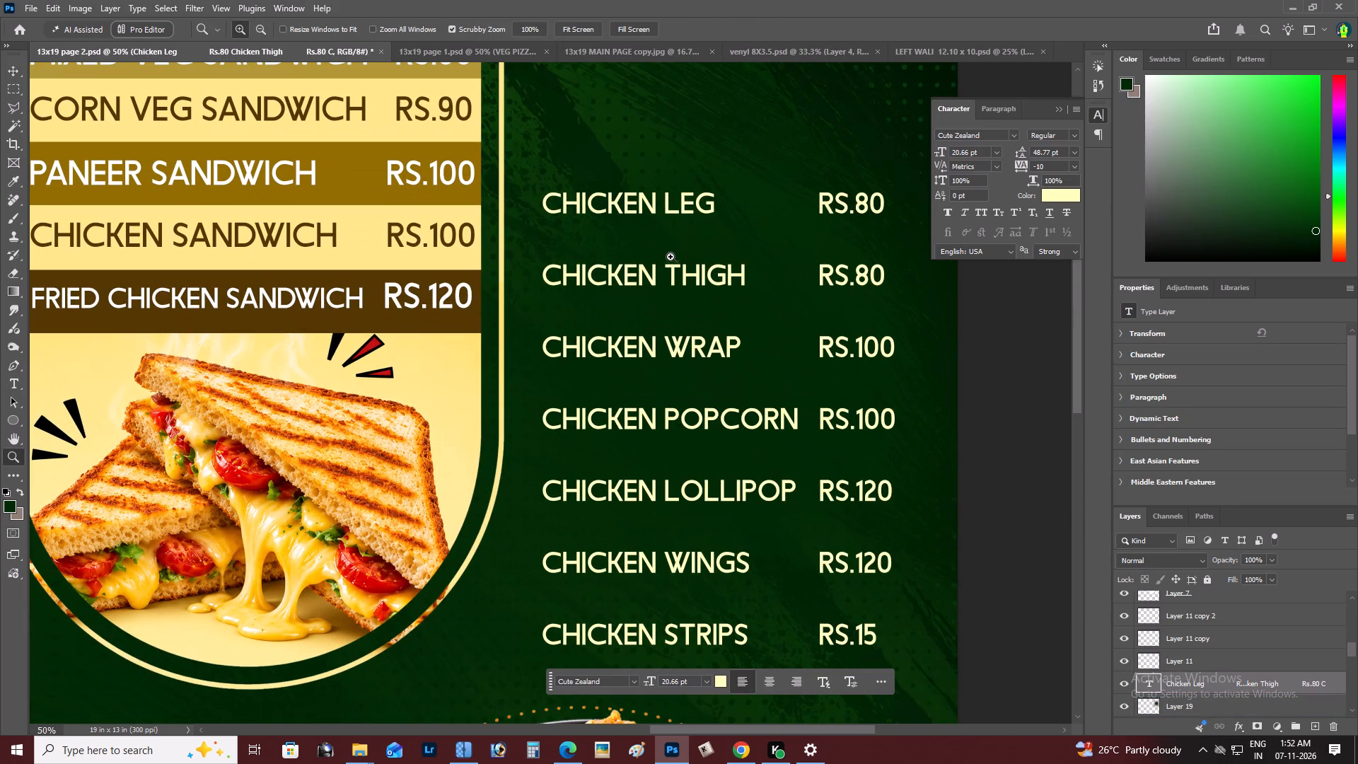
key(t)
click(627, 274)
drag(545, 276, 917, 260)
click(1058, 197)
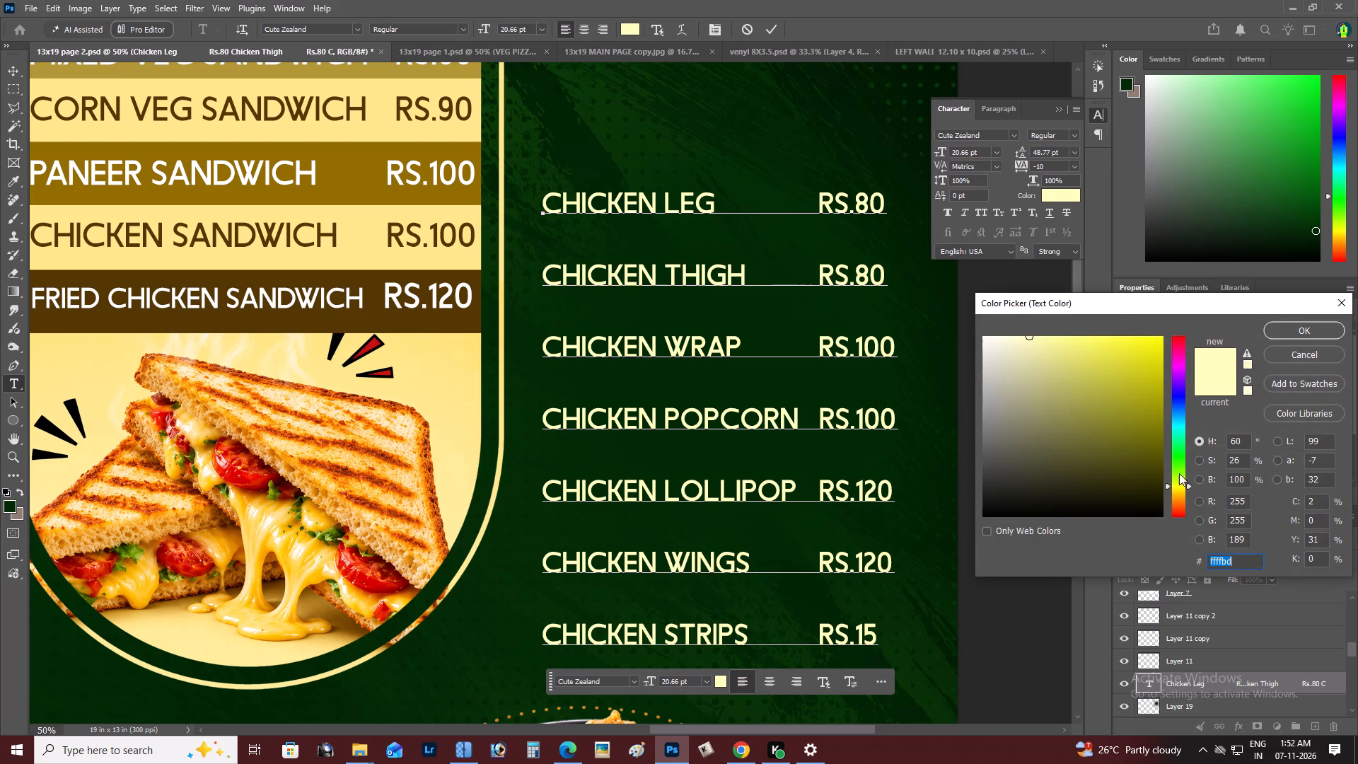
click(1179, 473)
drag(1127, 352, 1149, 293)
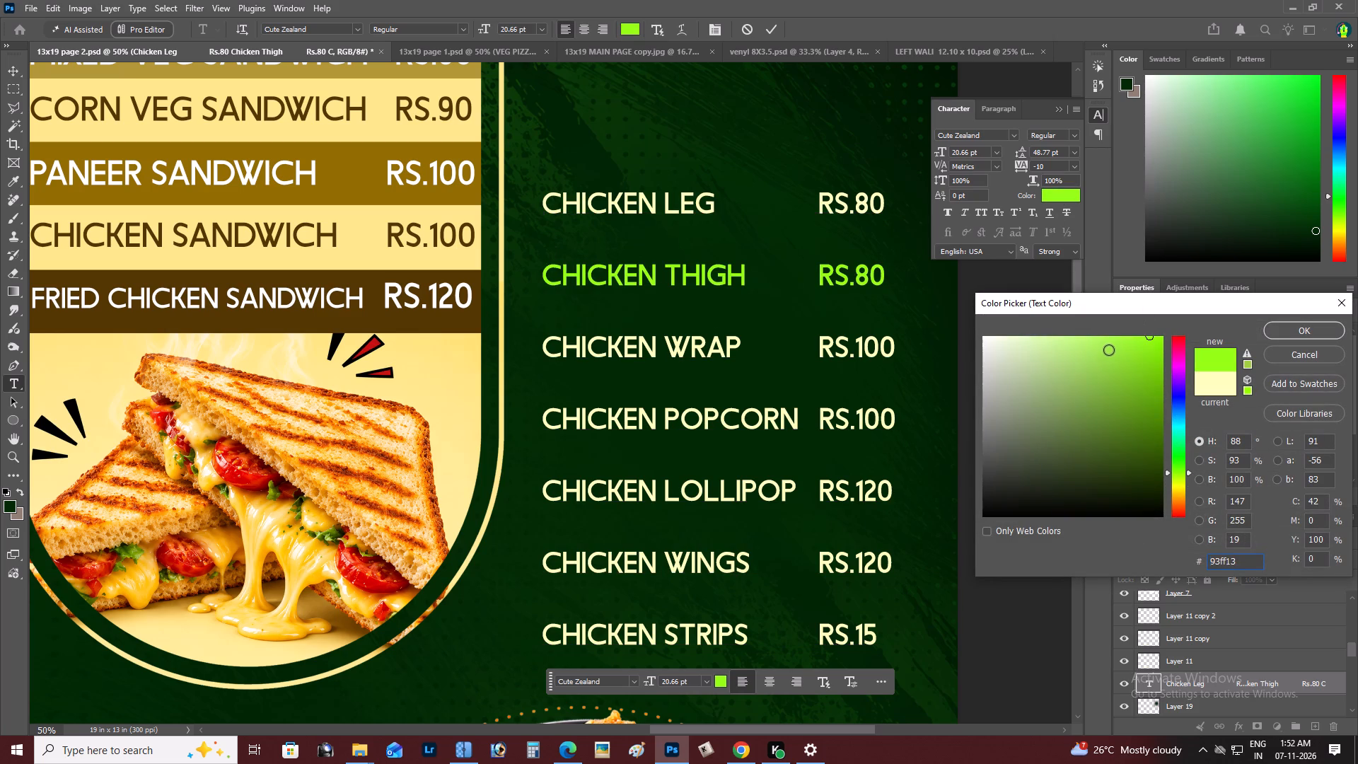
drag(1108, 349, 1087, 322)
click(1306, 337)
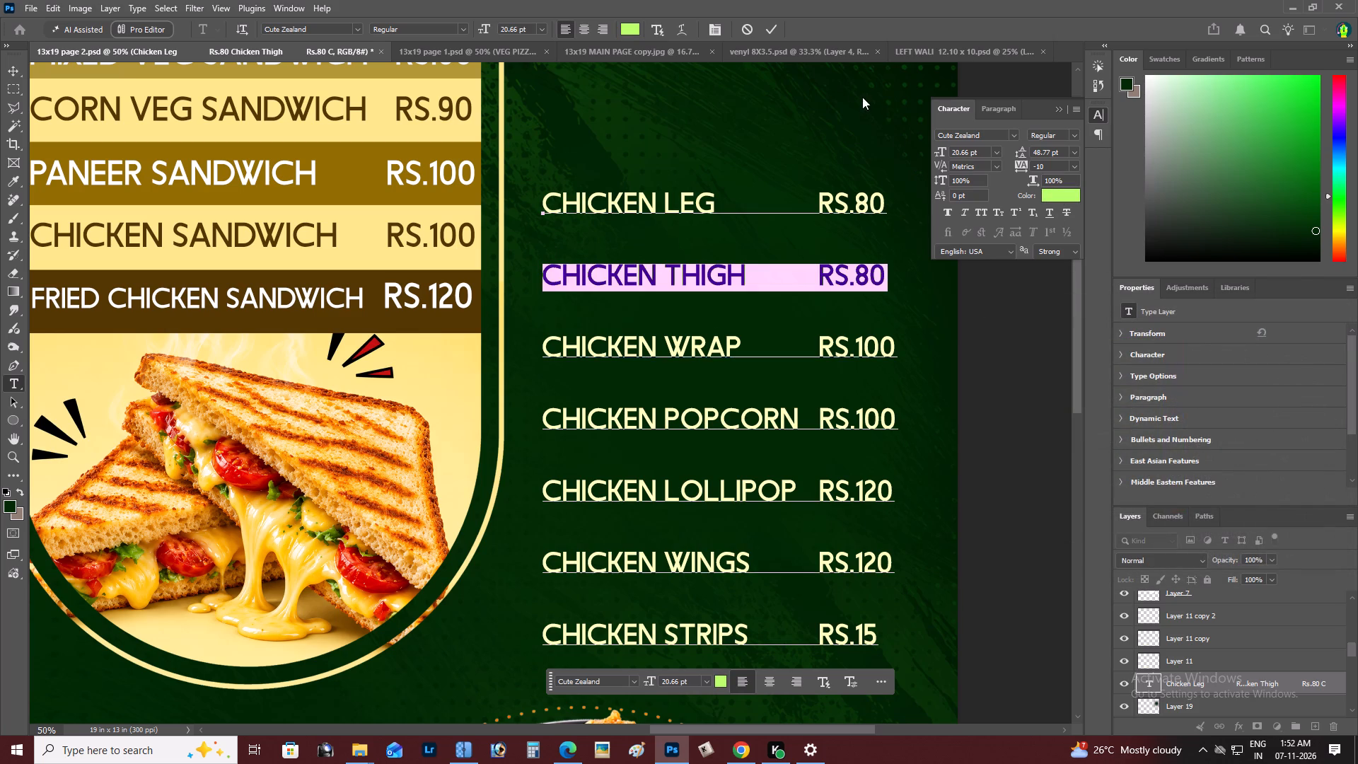
click(768, 35)
Examine the recoloured Chicken Thigh row against the rest of the chicken list and the whole menu page.
key(z)
alt+click(760, 306)
right_click(760, 303)
click(766, 305)
key(space)
key(space)
key(space)
key(space)
key(space)
key(space)
key(space)
key(space)
key(space)
key(space)
key(space)
key(space)
key(space)
key(space)
key(space)
key(space)
key(space)
key(space)
key(space)
key(space)
drag(766, 305, 704, 318)
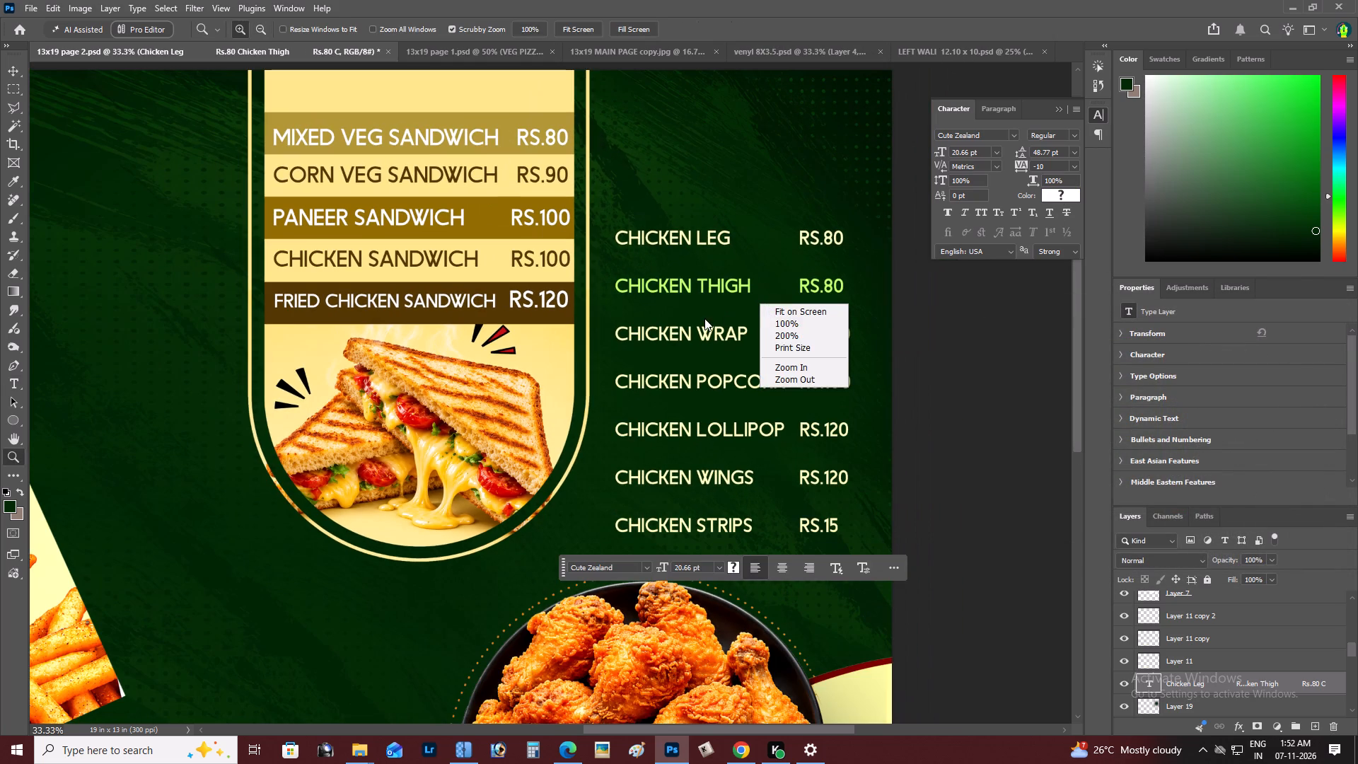
drag(704, 318, 723, 323)
drag(783, 326, 804, 307)
key(z)
alt+click(859, 320)
right_click(894, 315)
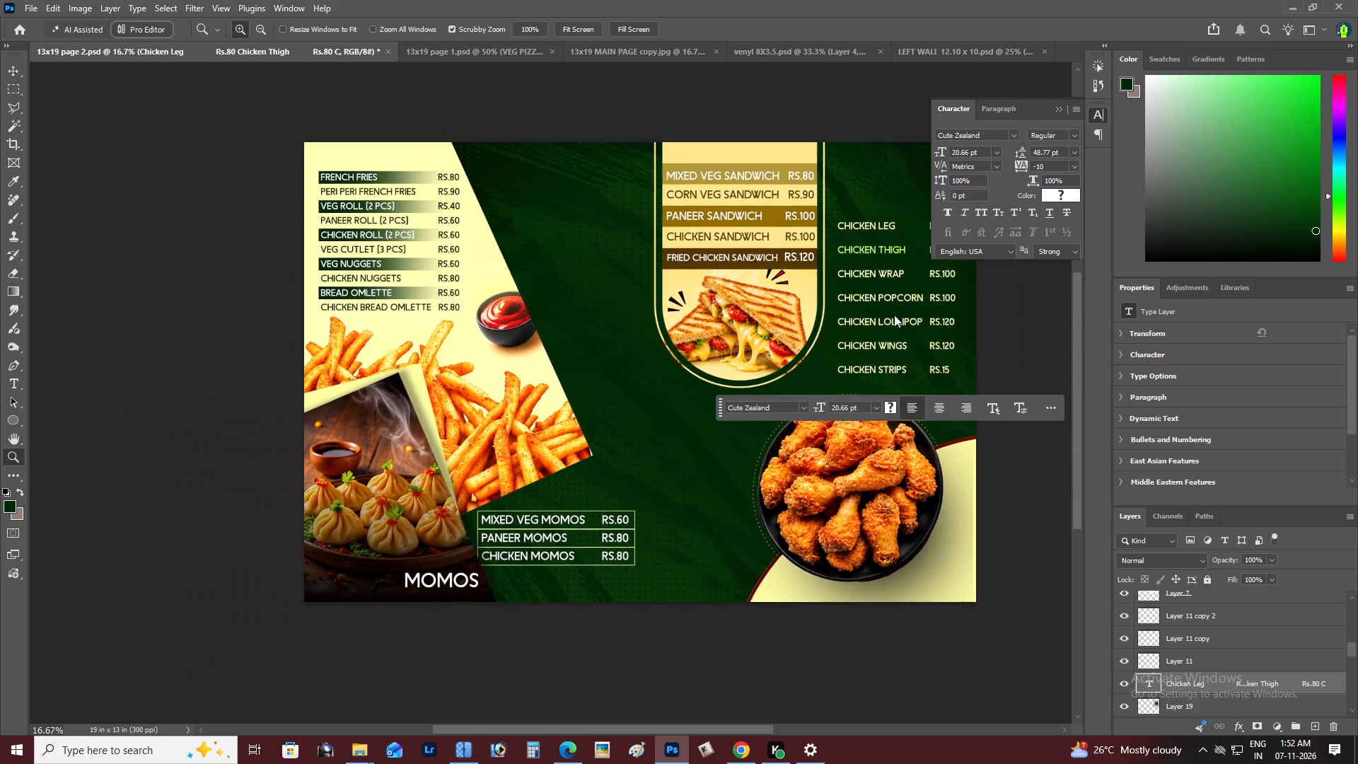
click(909, 319)
key(space)
key(space)
key(space)
drag(909, 319, 690, 367)
Recolour the Chicken Popcorn row and its Rs.100 price to #b6f968, sampled from the Chicken Thigh row.
key(z)
double_click(614, 323)
key(space)
key(space)
drag(651, 346, 518, 357)
key(t)
click(504, 348)
drag(454, 354, 688, 352)
click(631, 34)
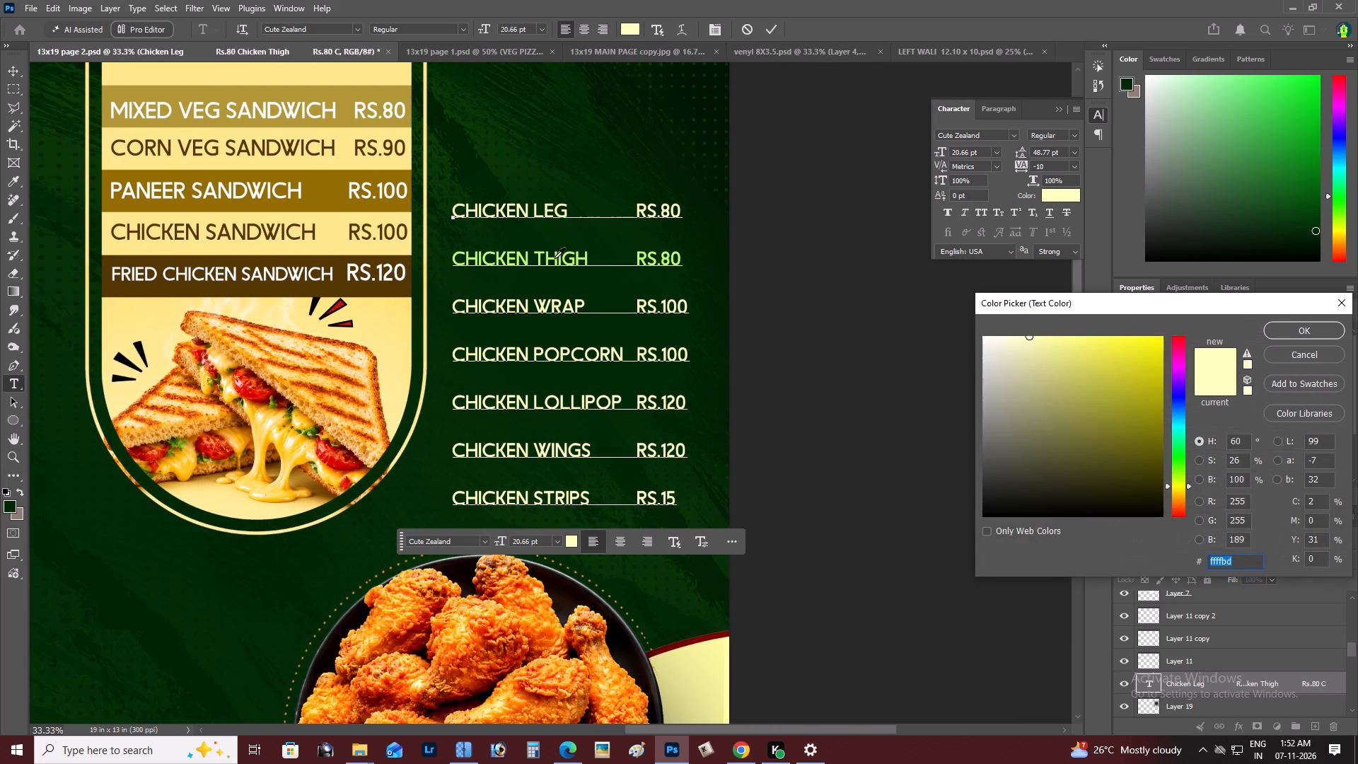
click(544, 258)
click(529, 257)
click(521, 255)
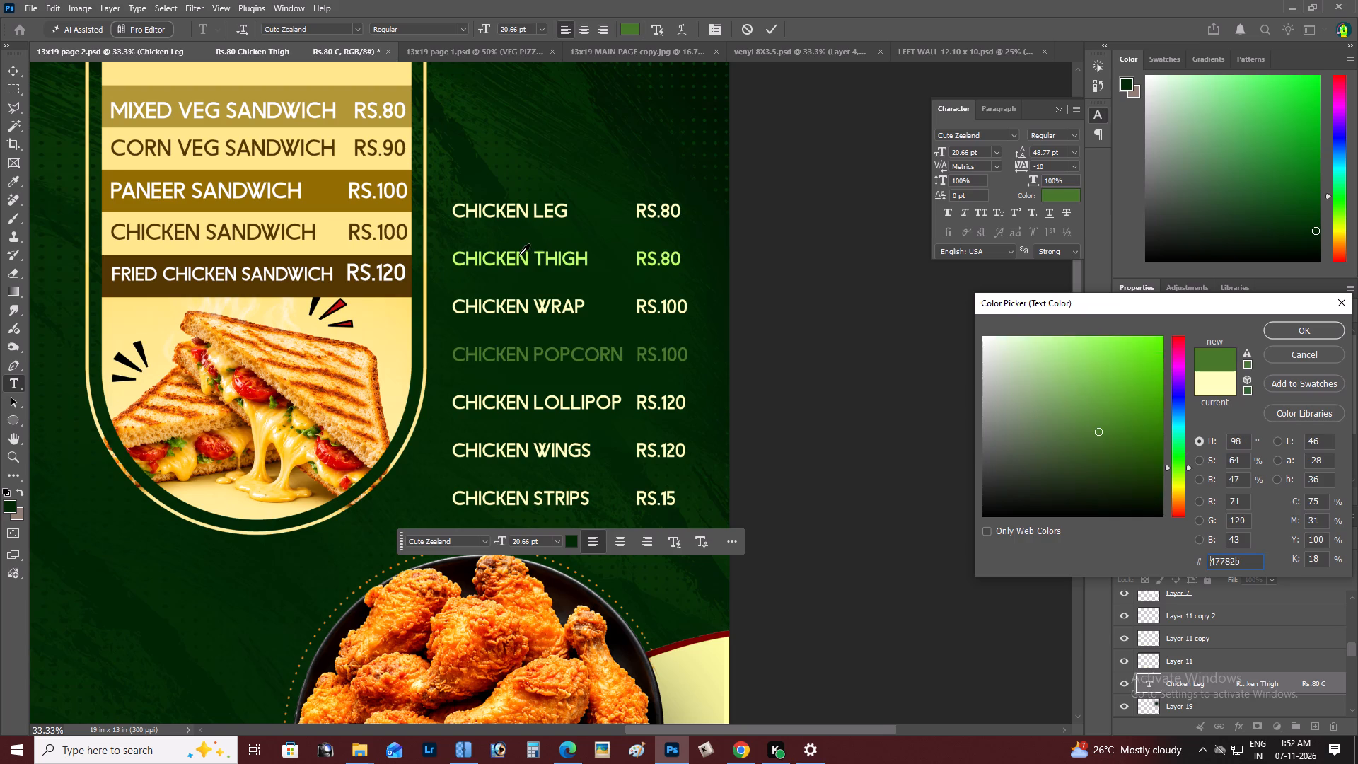
click(519, 255)
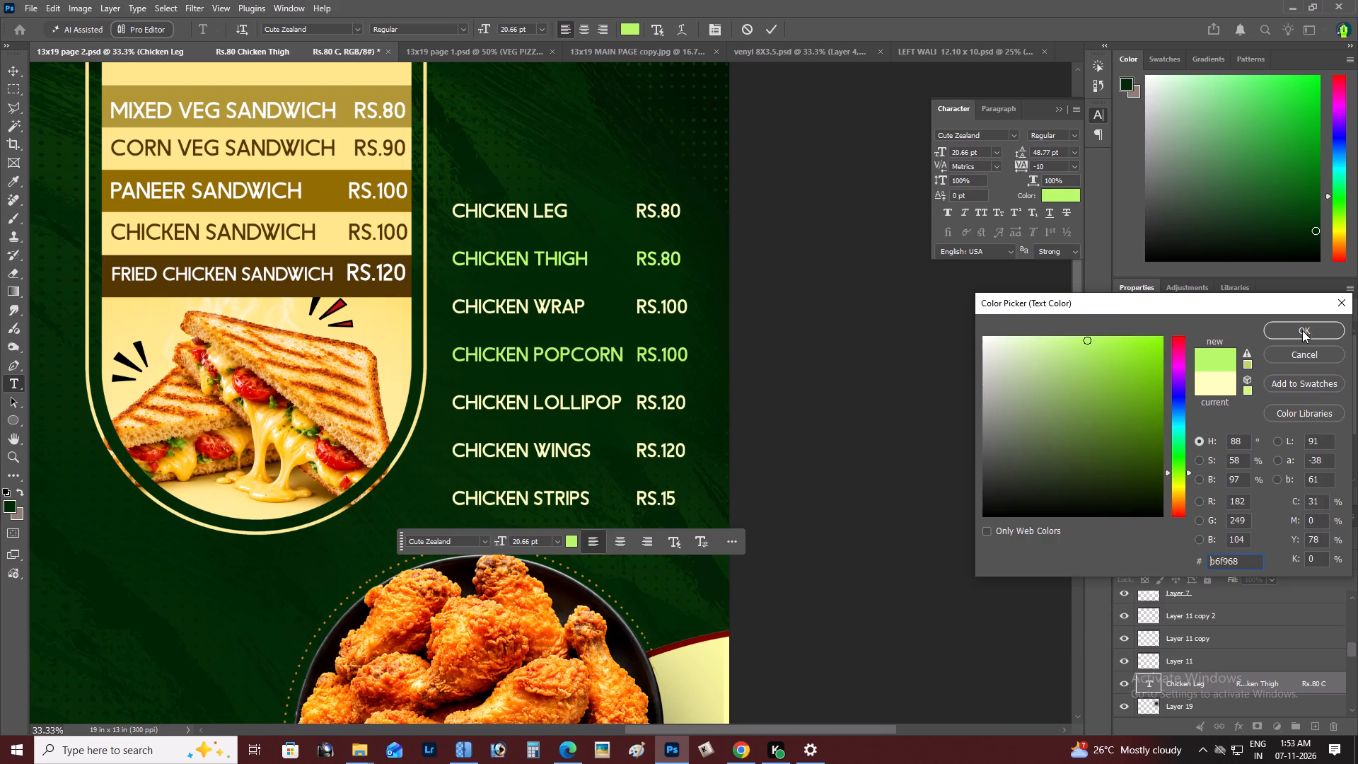
click(1302, 330)
Recolour the Chicken Wings row and its Rs.120 price to #b6f968, sampled from the Chicken Popcorn row.
click(642, 446)
click(490, 448)
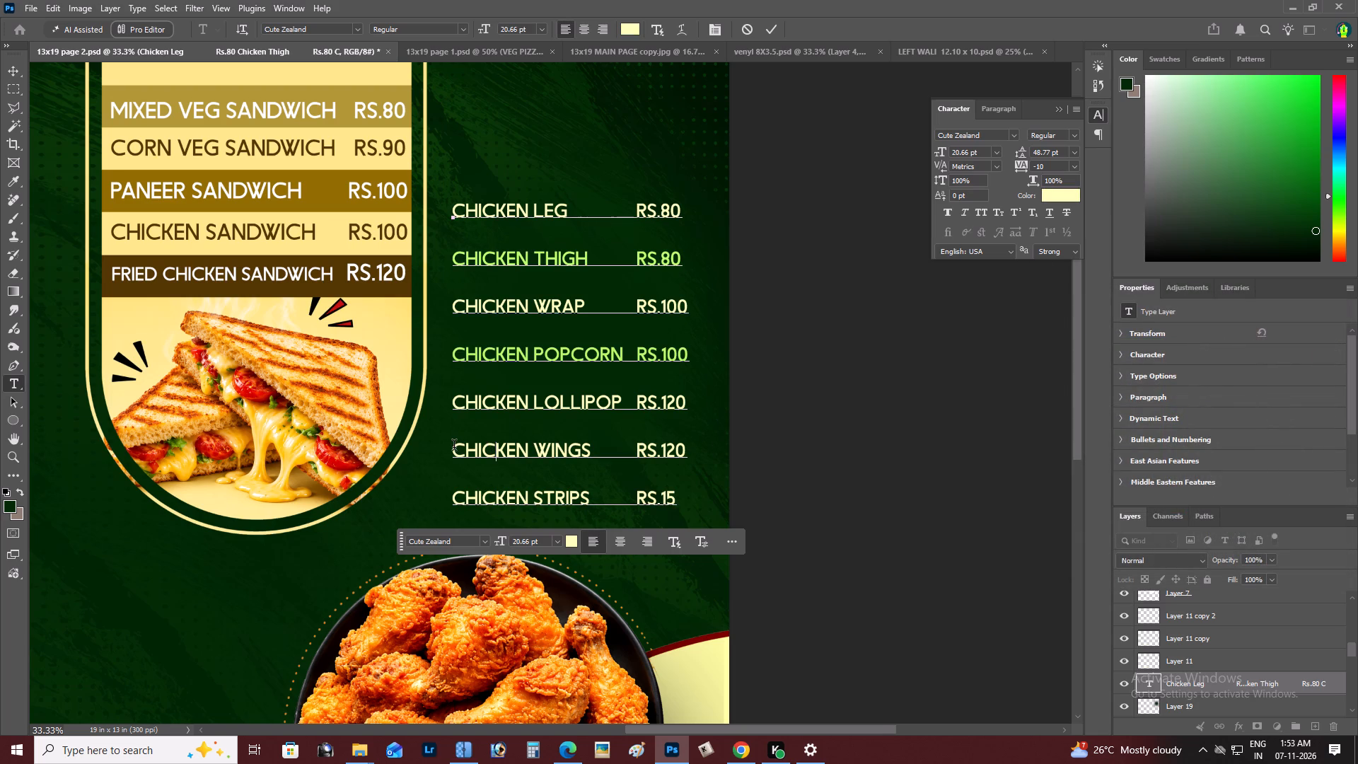
drag(454, 447, 690, 451)
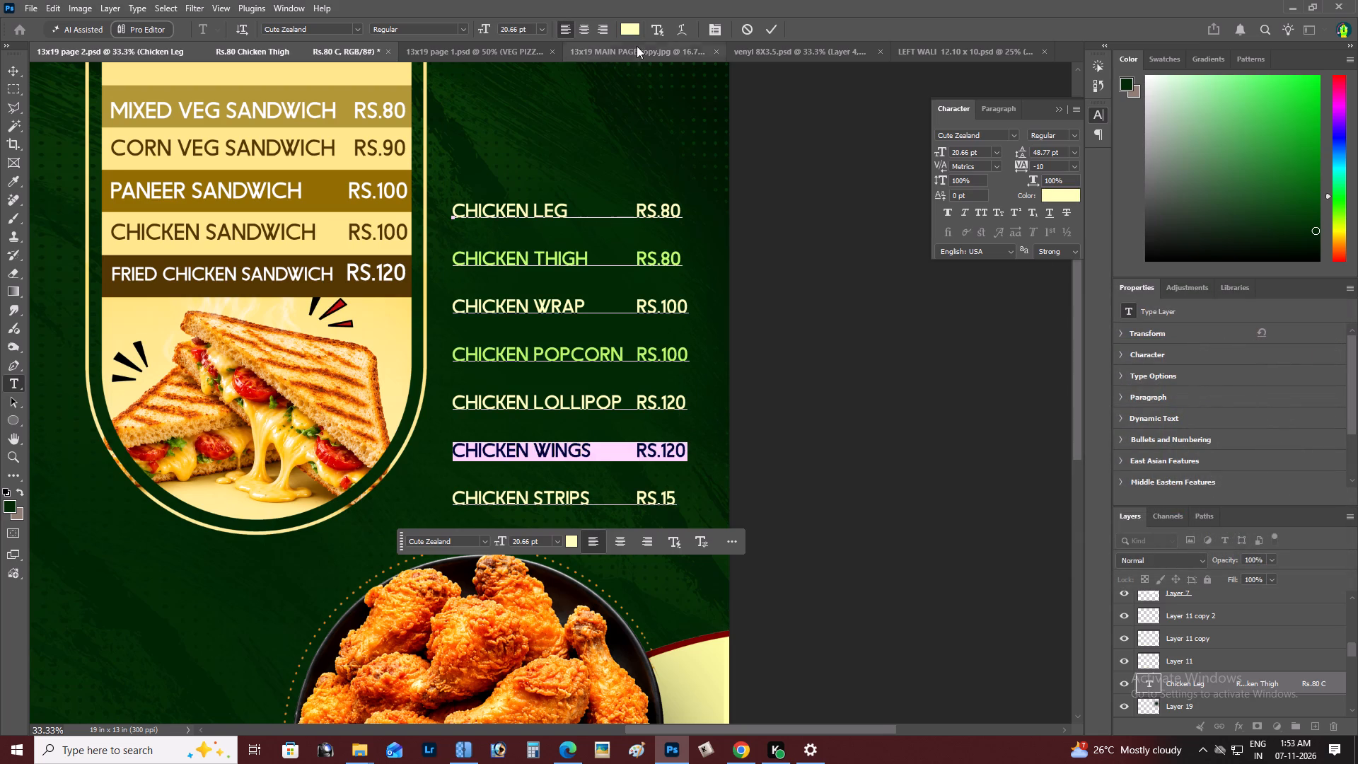
click(632, 27)
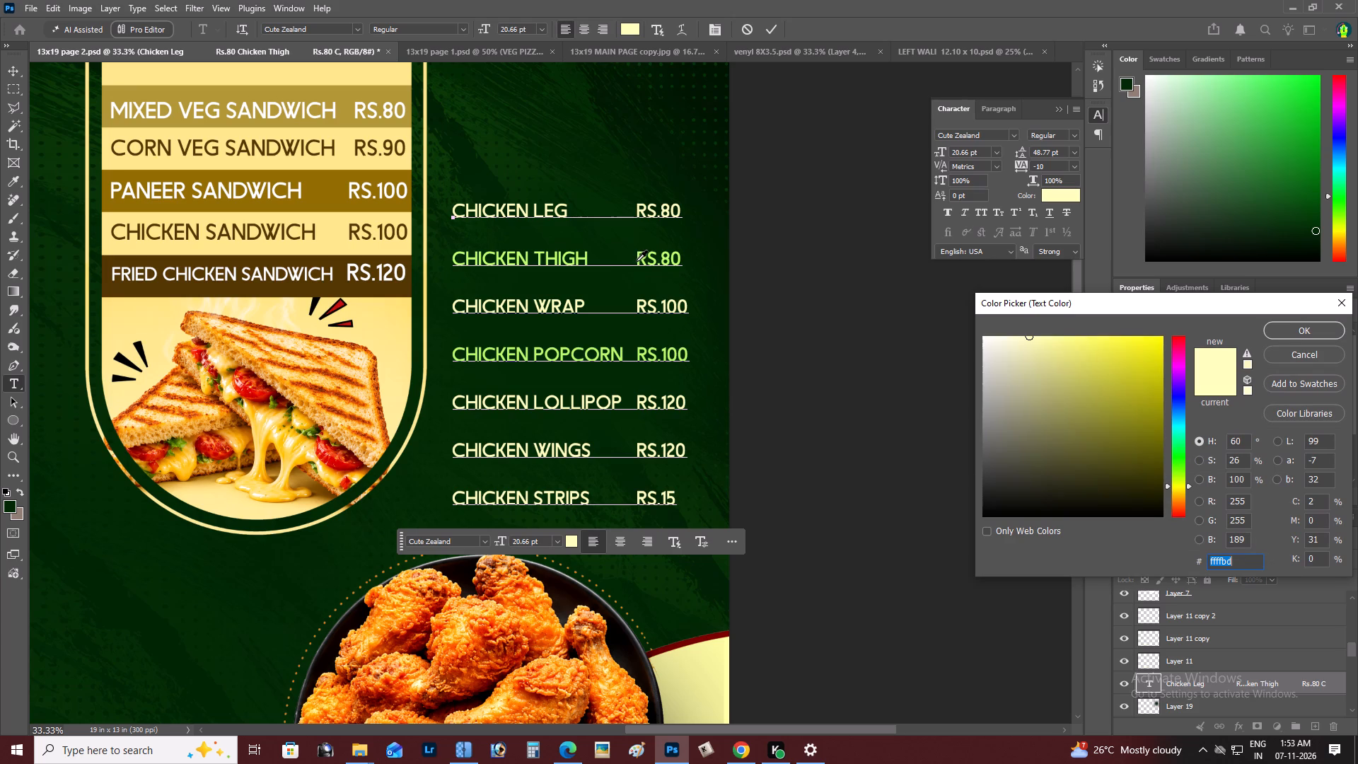
click(640, 257)
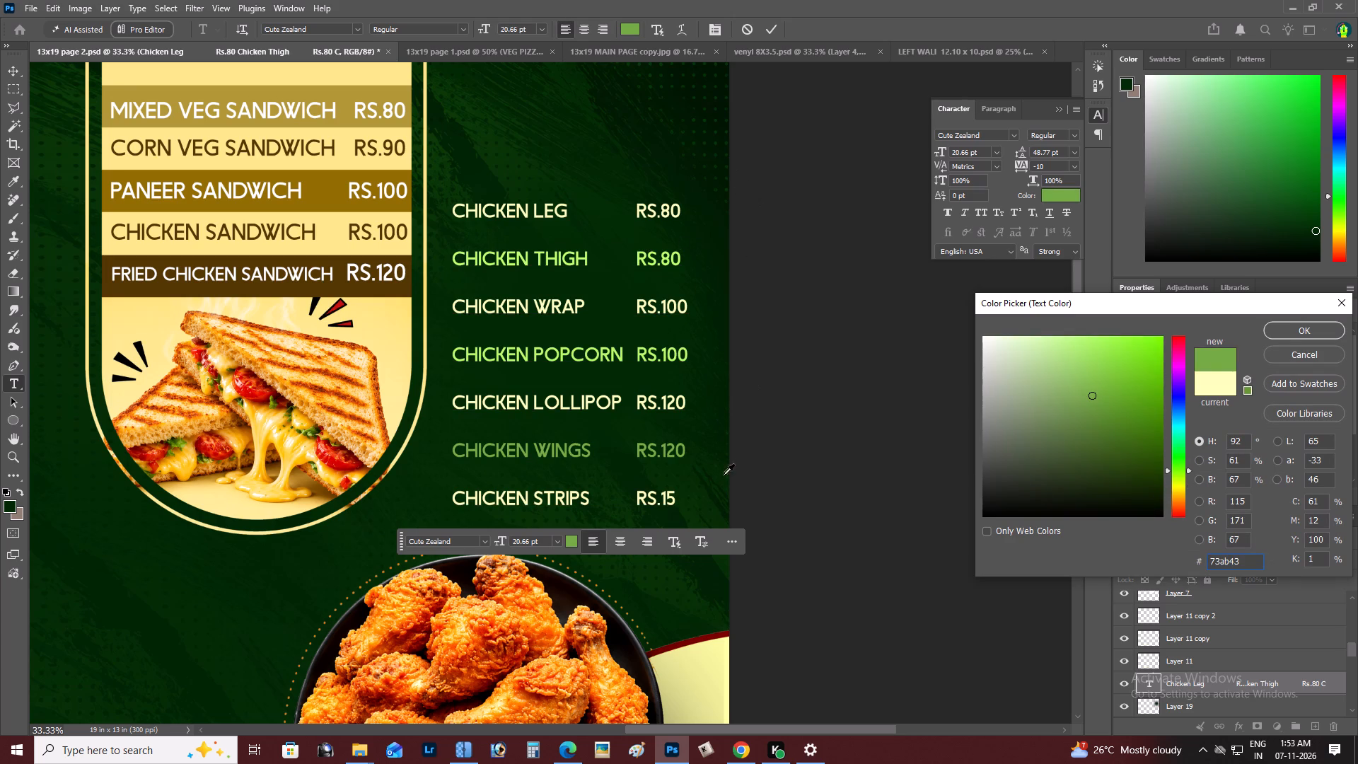
click(663, 350)
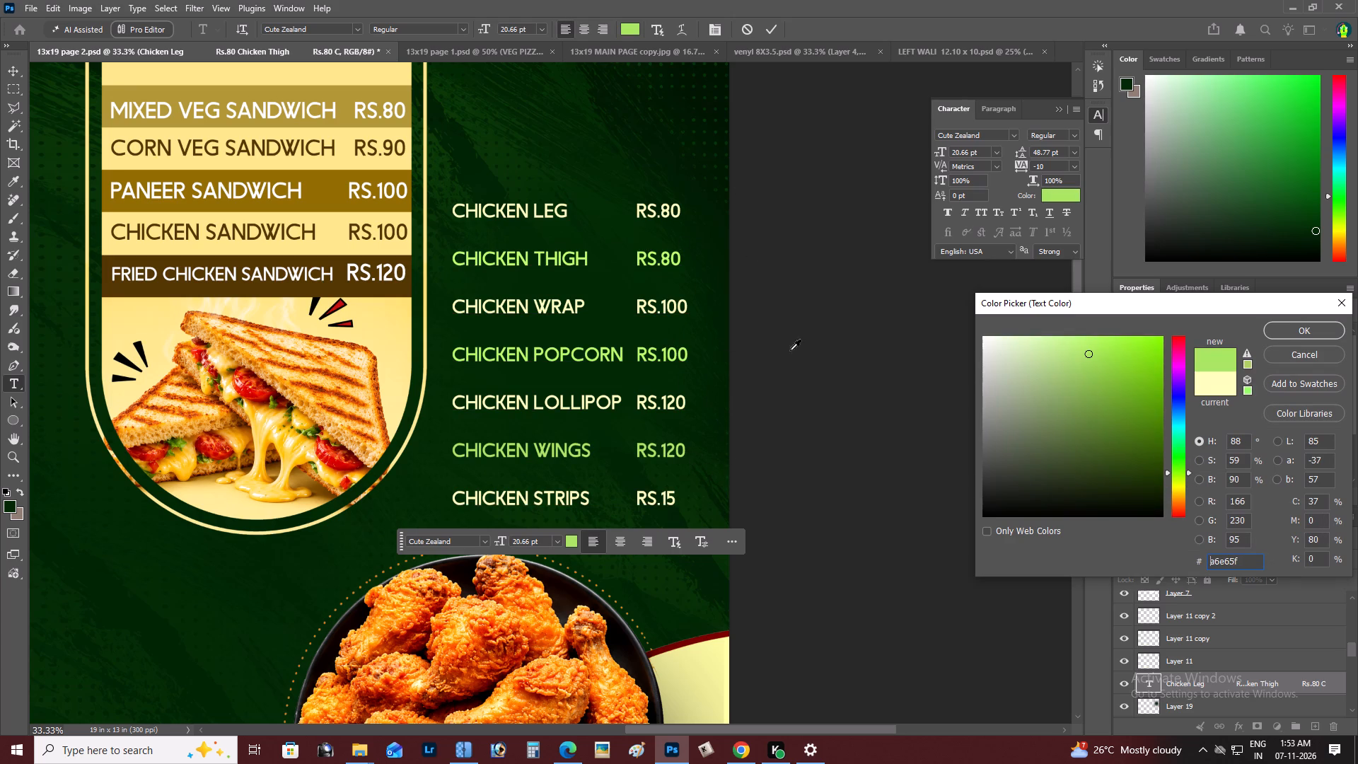
click(508, 356)
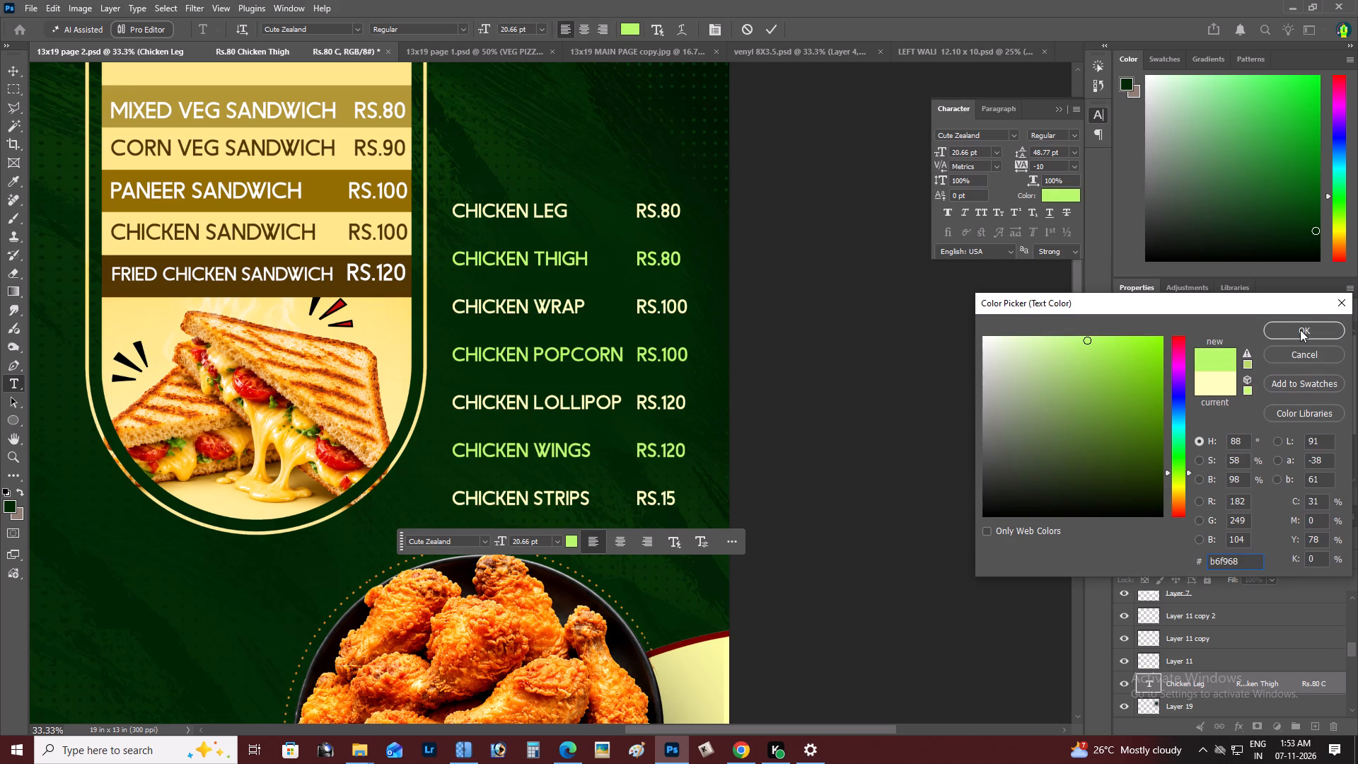
click(1300, 330)
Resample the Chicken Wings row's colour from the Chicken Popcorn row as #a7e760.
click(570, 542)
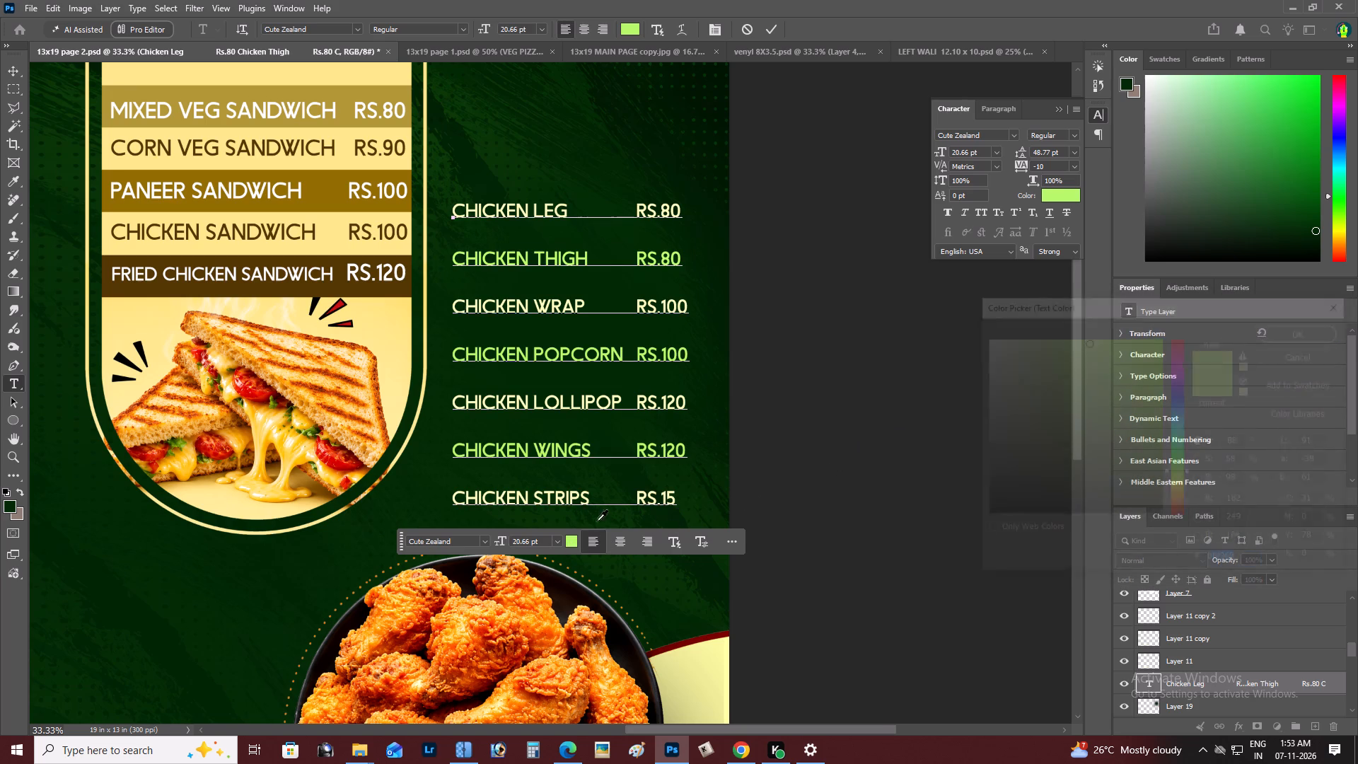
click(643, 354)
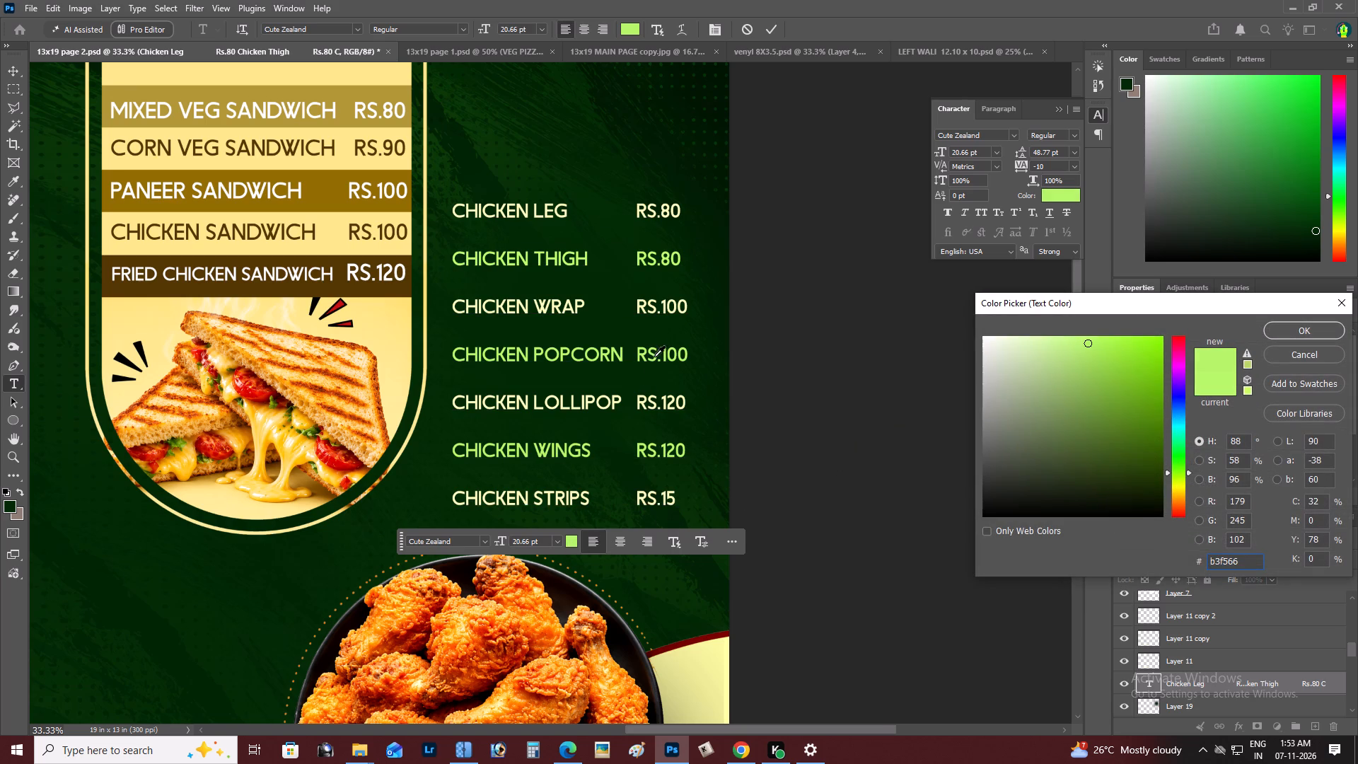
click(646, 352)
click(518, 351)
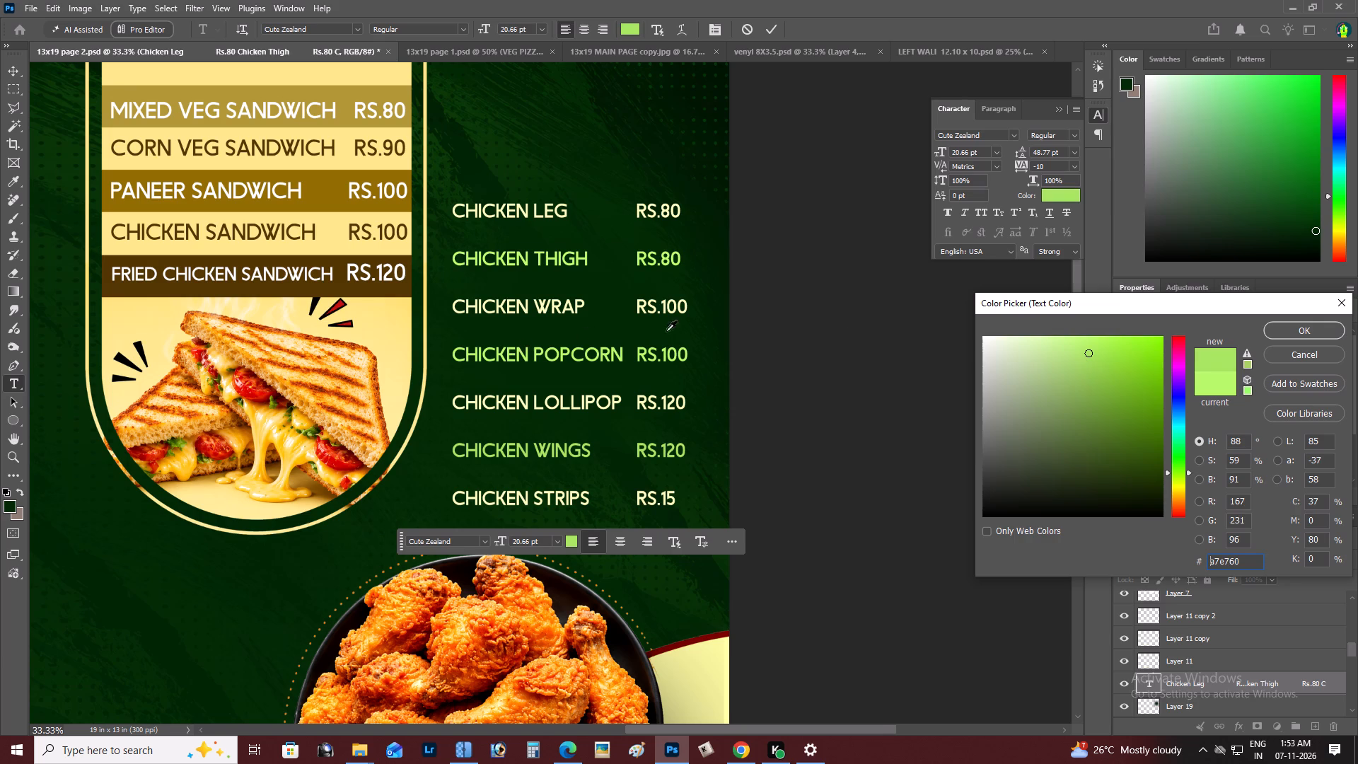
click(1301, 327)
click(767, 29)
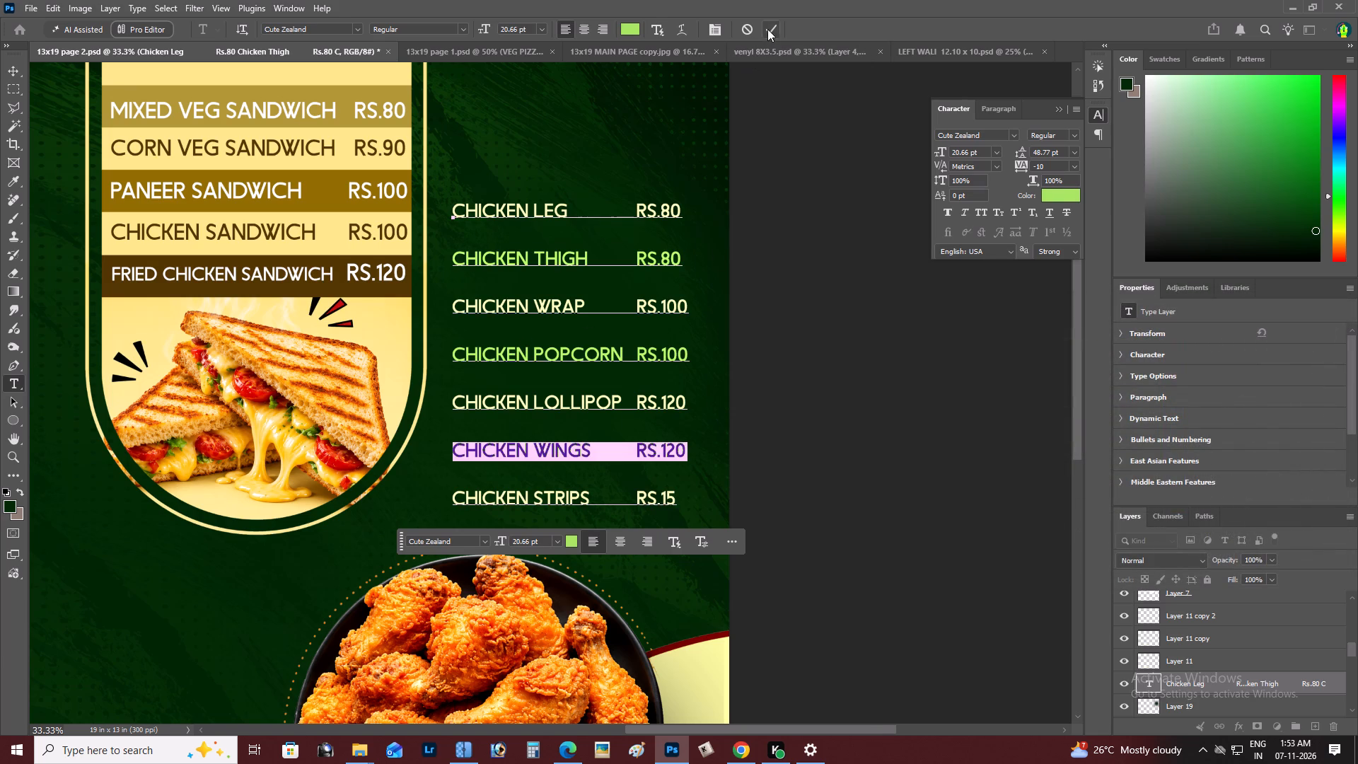
Recolour the Chicken Wings row and its Rs.120 price to #b6f968, sampled from the Chicken Popcorn row.
key(z)
triple_click(633, 438)
key(z)
alt+click(523, 451)
right_click(523, 451)
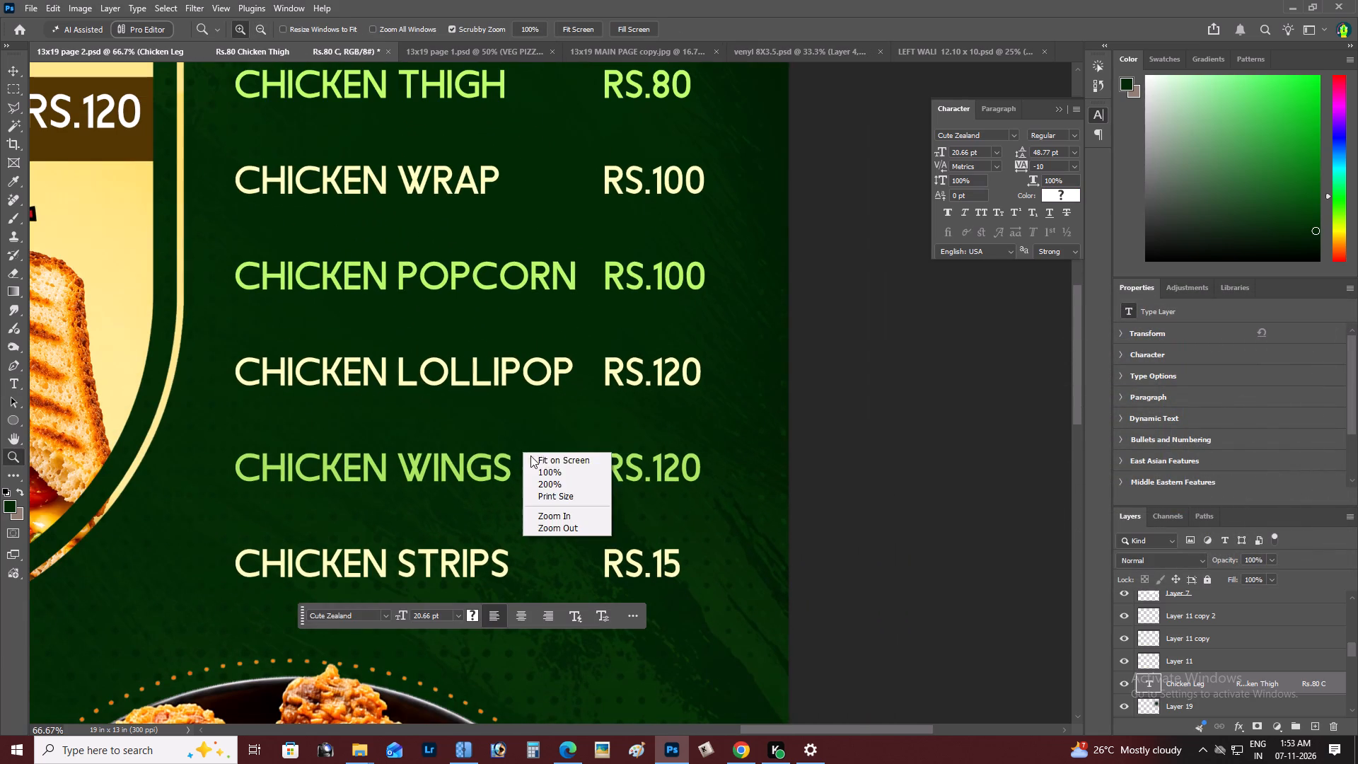
click(522, 446)
click(508, 450)
key(t)
click(430, 462)
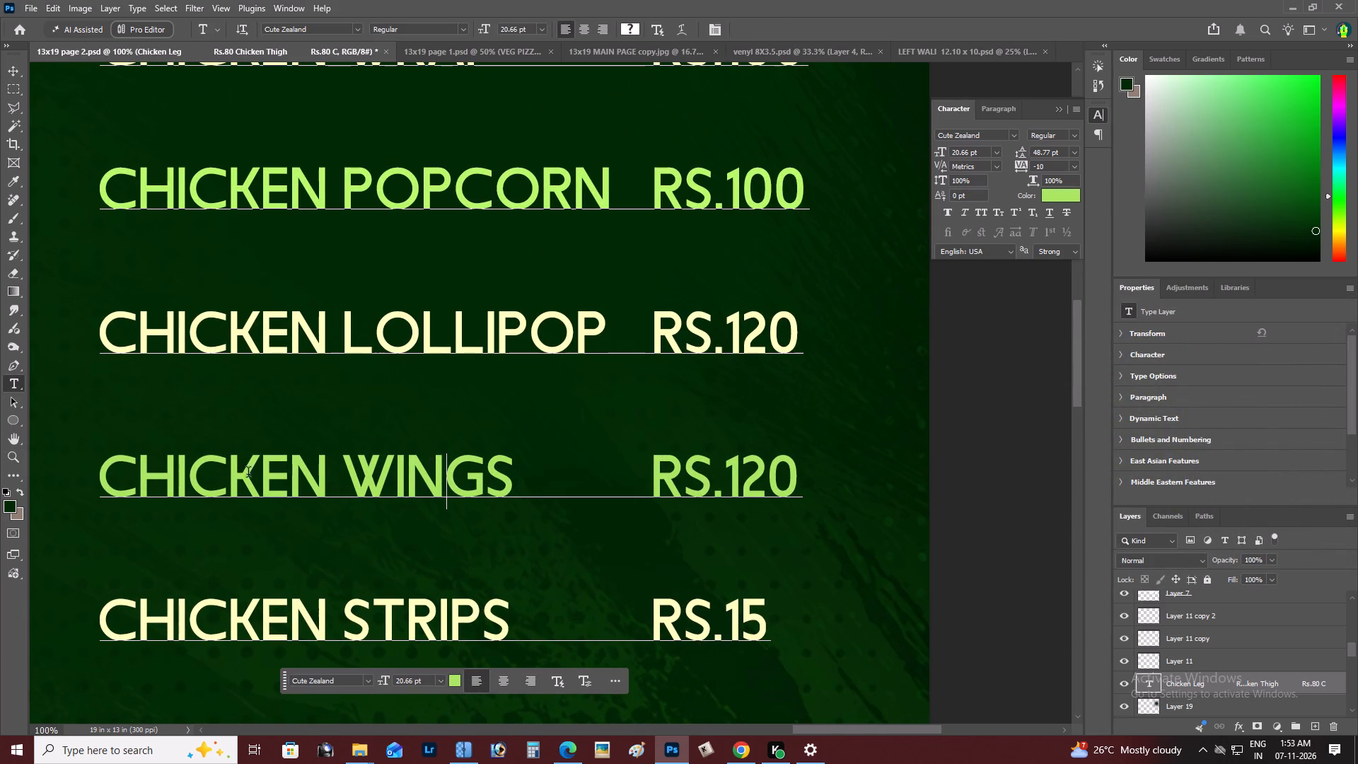
drag(105, 468, 850, 462)
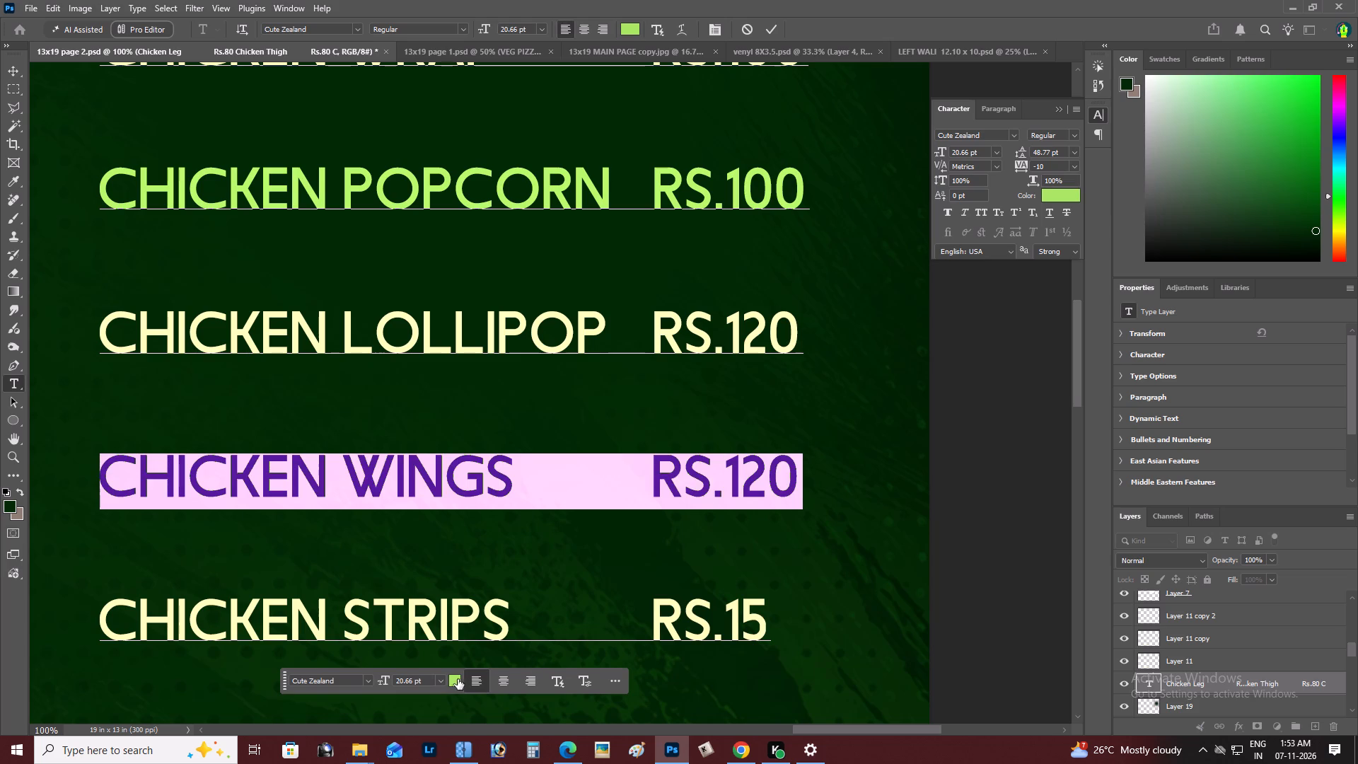
click(453, 681)
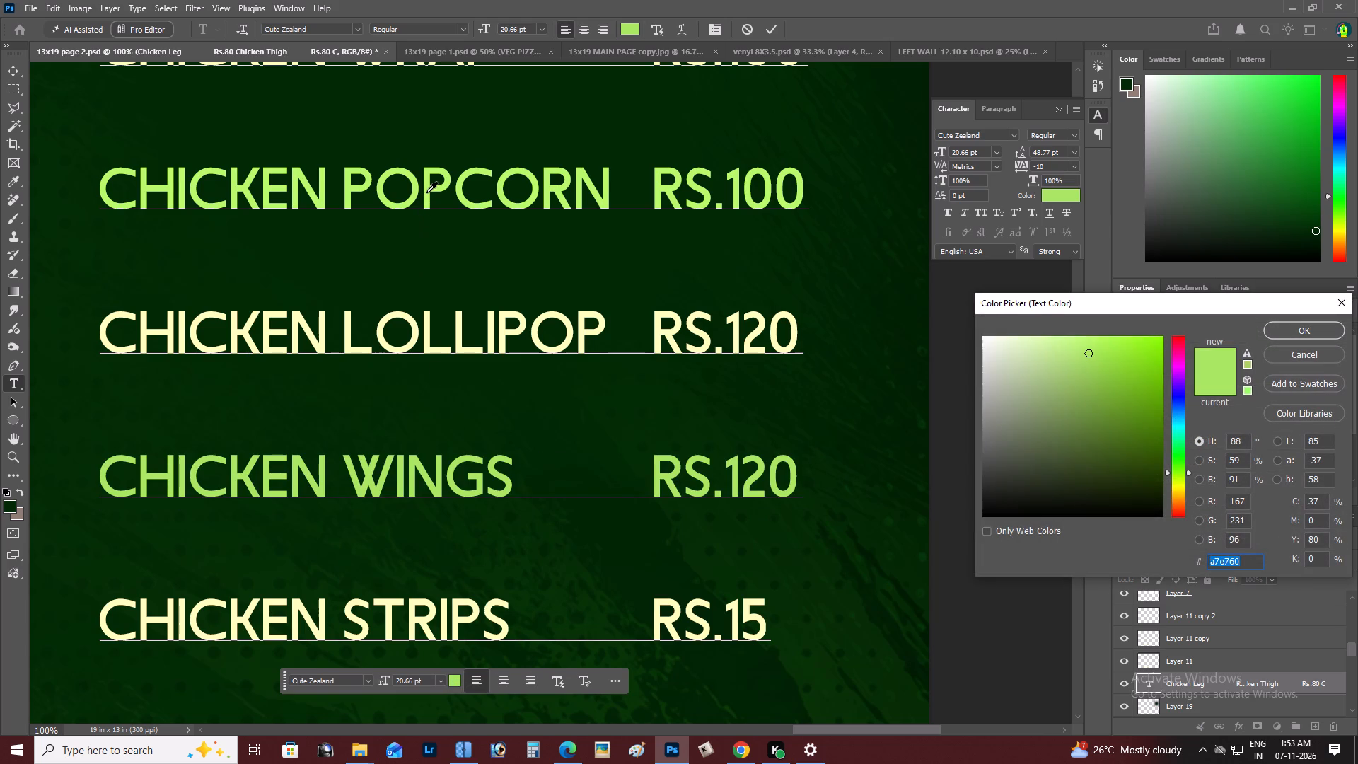
click(426, 192)
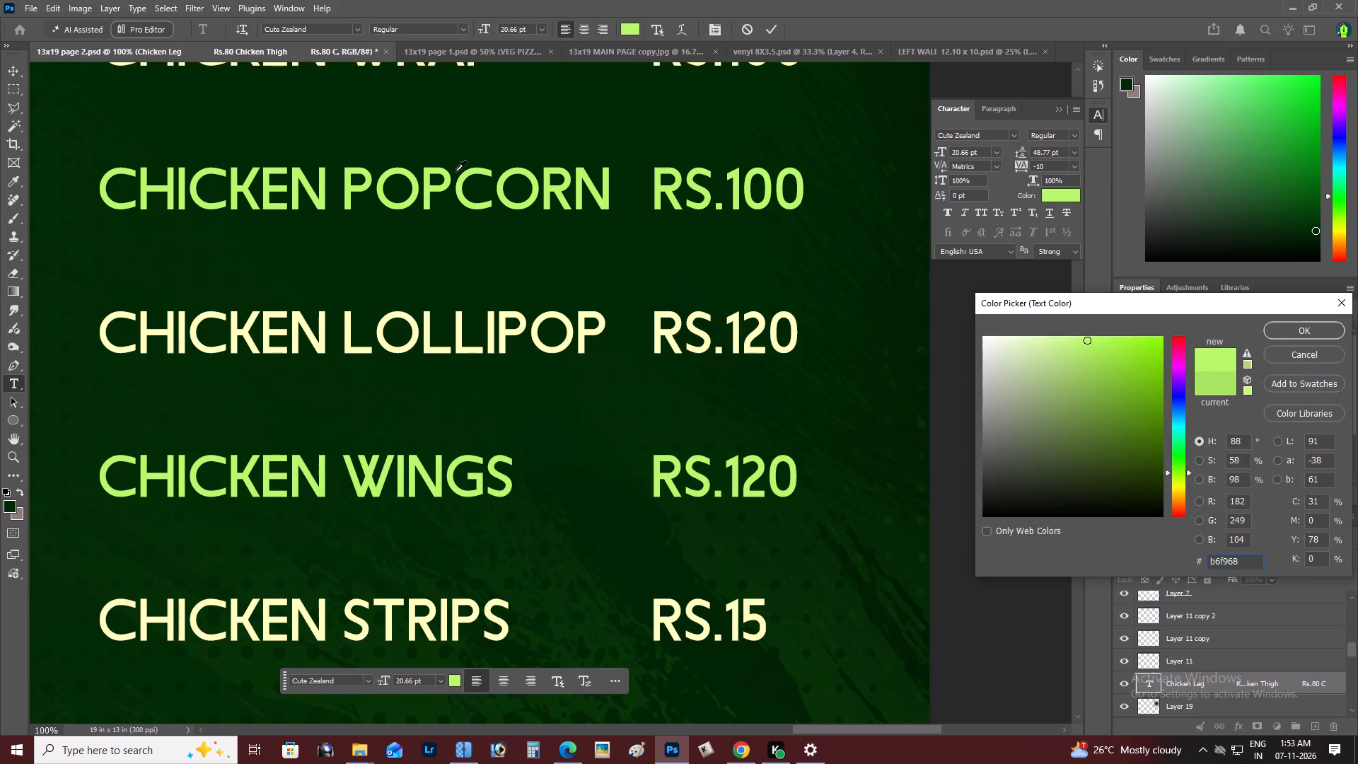
click(772, 29)
click(772, 29)
click(1312, 317)
click(1313, 321)
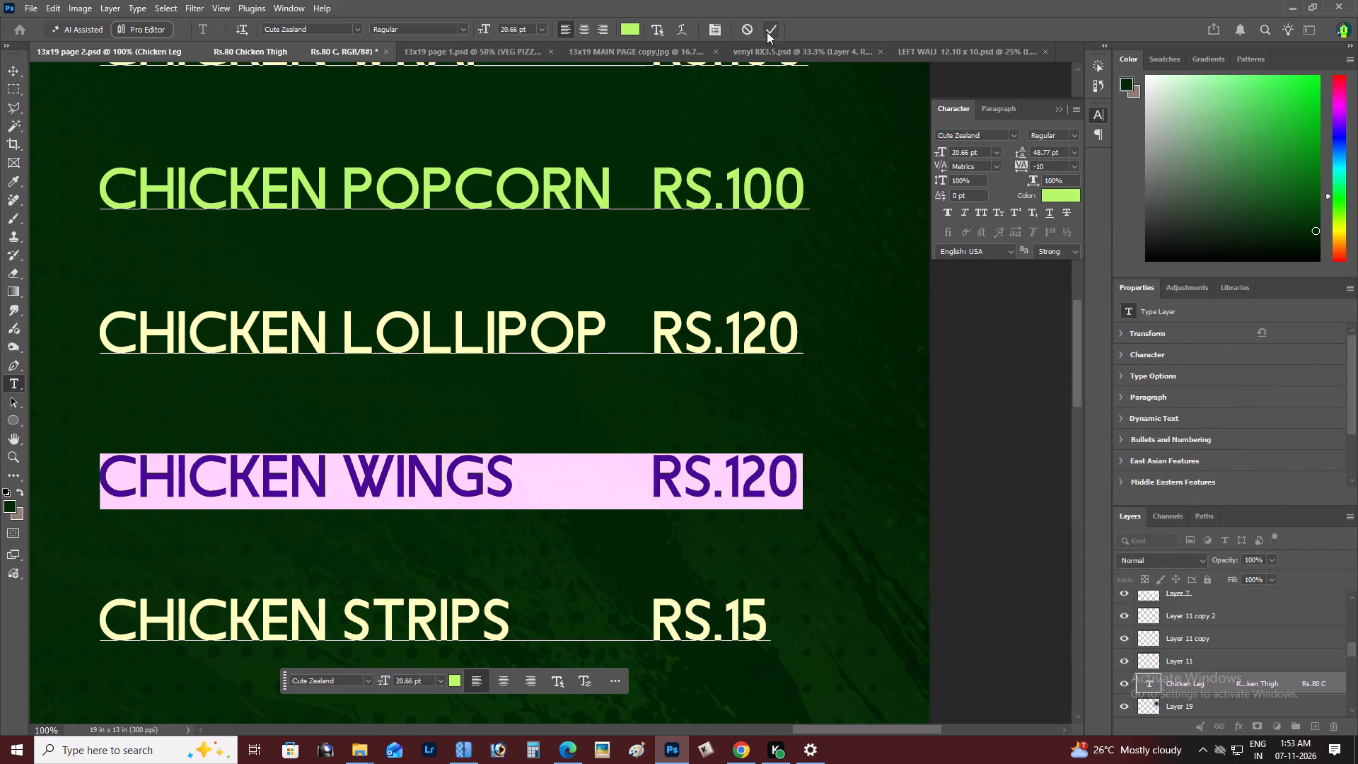
click(765, 30)
Save the 13x19 page 2 document.
key(z)
alt+click(591, 291)
right_click(589, 291)
double_click(600, 296)
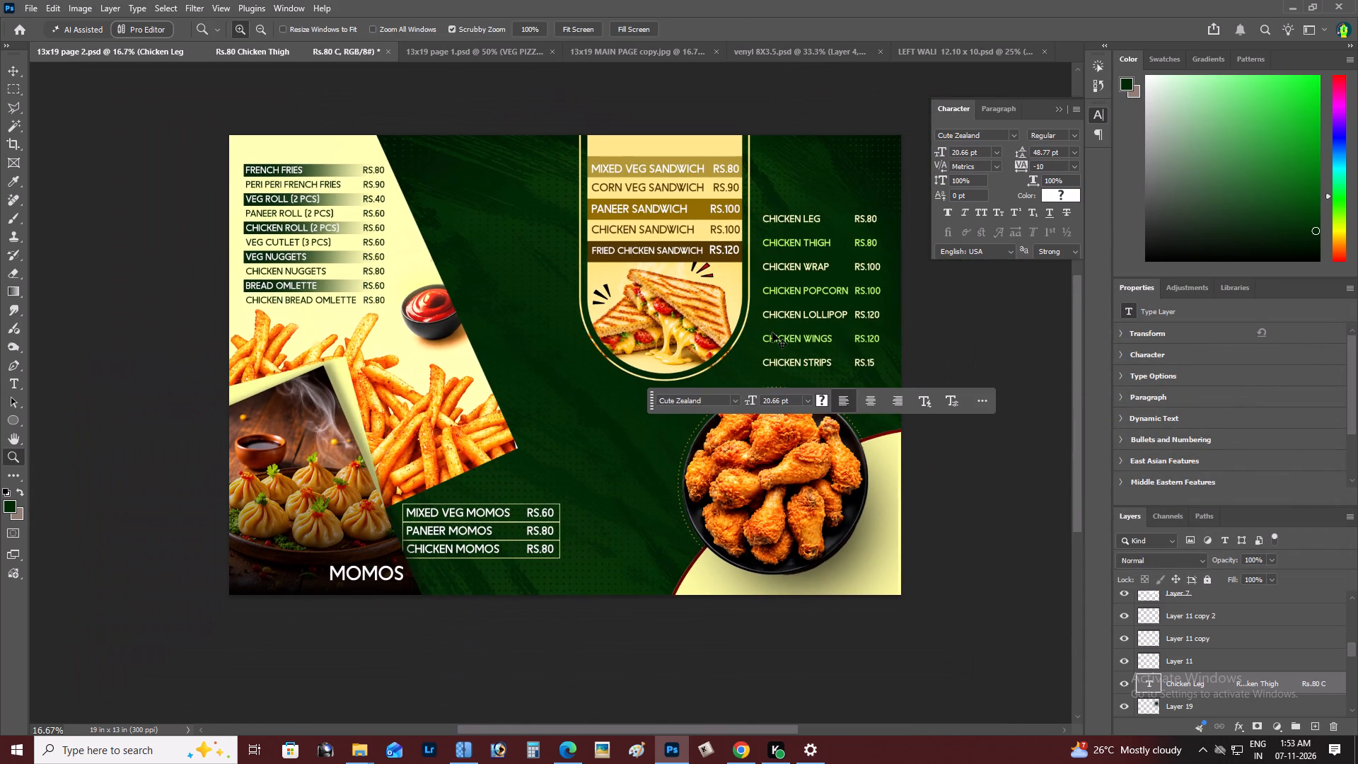
key(ctrl+s)
Frame the chicken price list on a new layer with a 5 px outside stroke, about 3.55 by 4.65 in, in pale yellow lightened from #fee78b.
key(space)
key(space)
key(space)
key(space)
key(space)
key(space)
key(space)
key(space)
drag(855, 317, 762, 335)
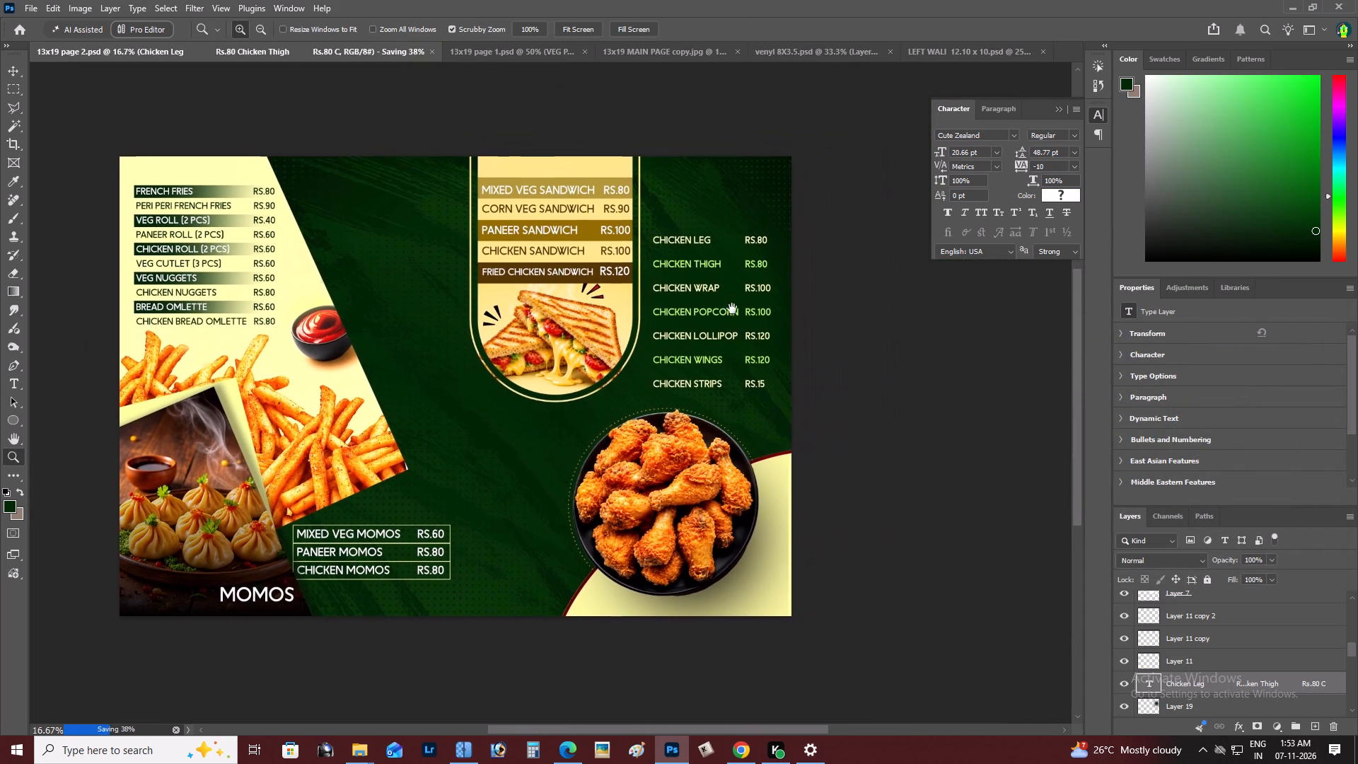
key(z)
alt+click(724, 303)
right_click(724, 303)
key(space)
key(space)
key(space)
key(space)
key(space)
key(space)
key(space)
key(space)
key(space)
key(space)
key(space)
key(space)
key(space)
key(space)
key(space)
click(740, 309)
drag(740, 309, 542, 329)
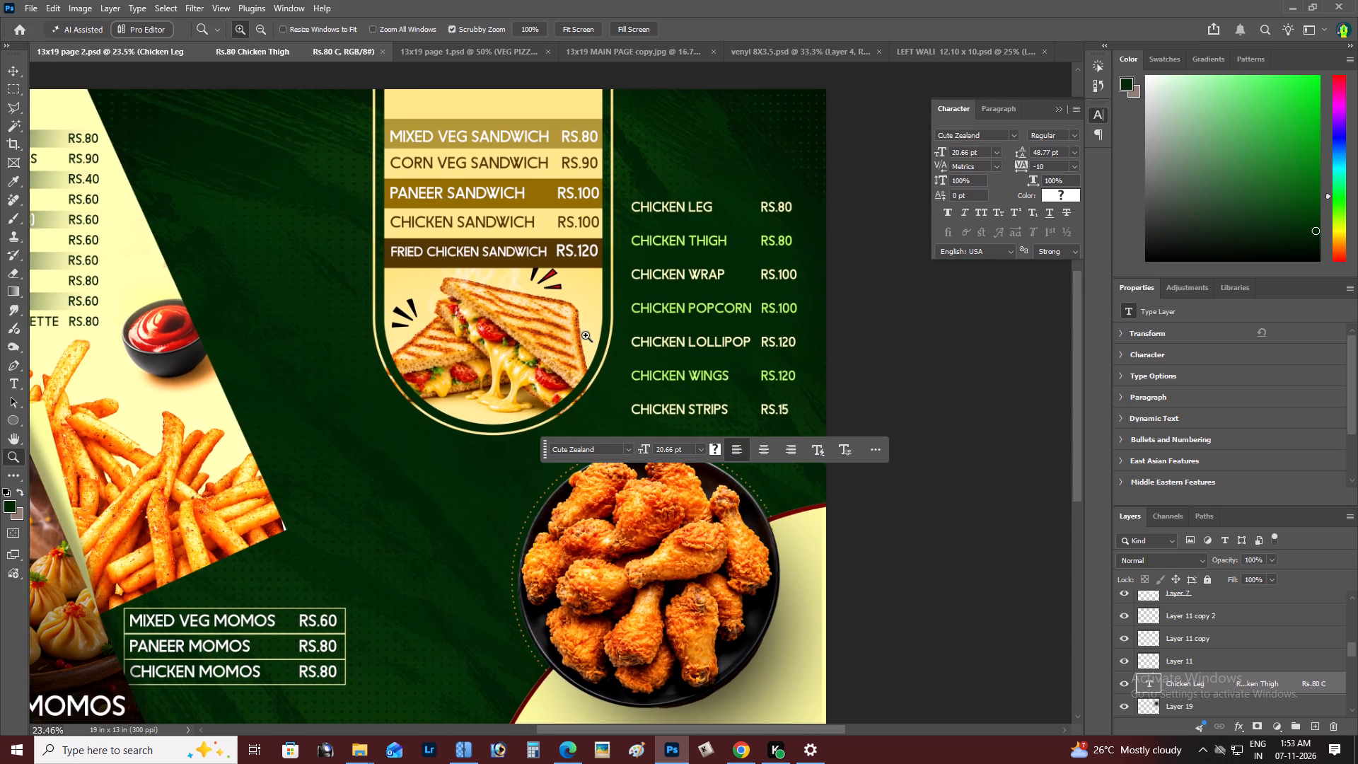
key(m)
drag(627, 195, 736, 349)
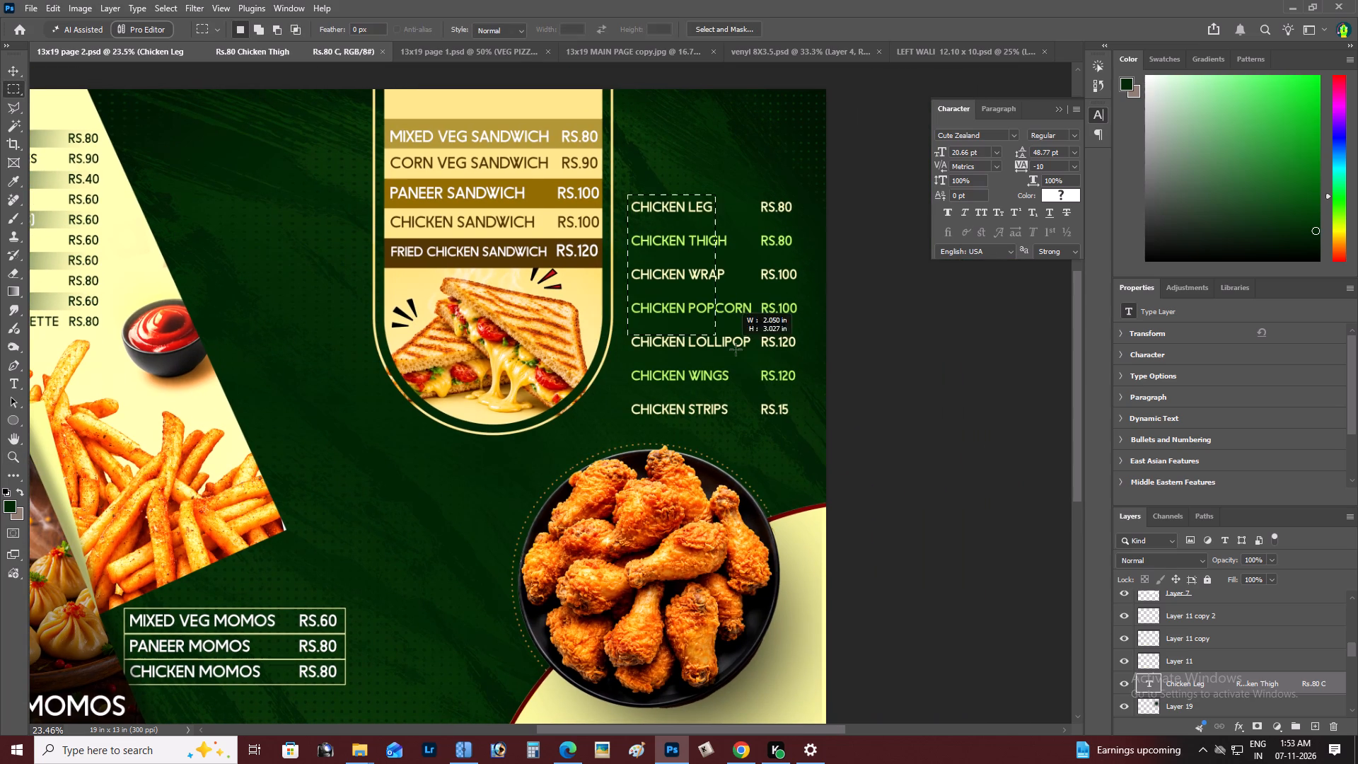
drag(736, 349, 803, 425)
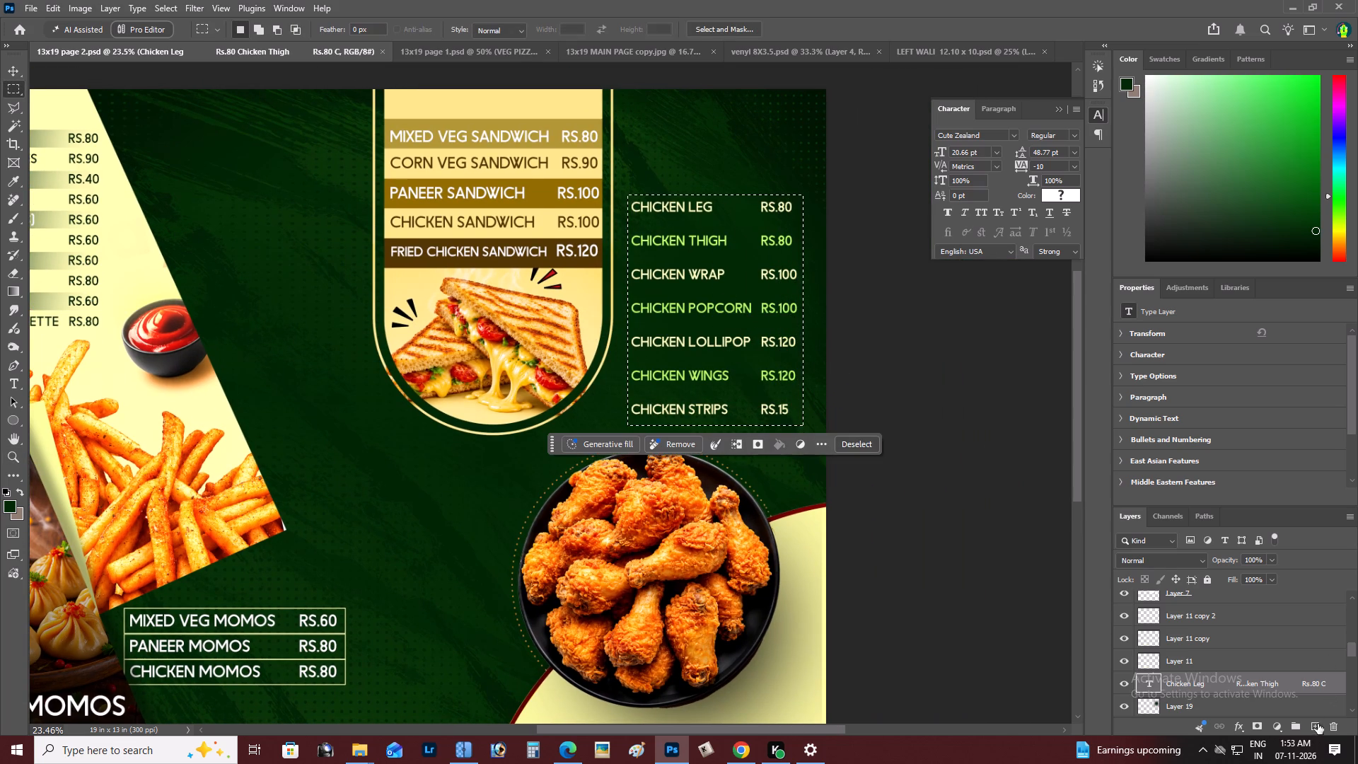
click(1318, 725)
click(44, 8)
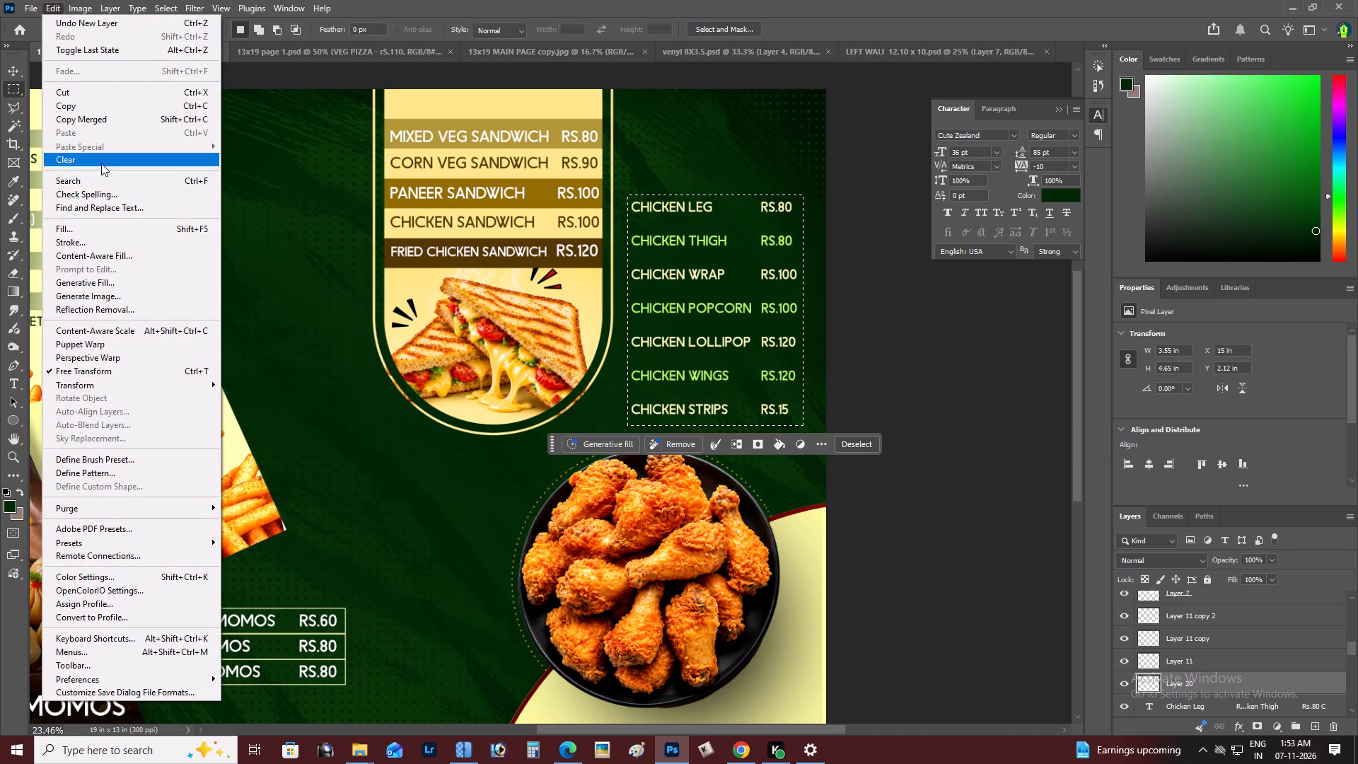
click(124, 239)
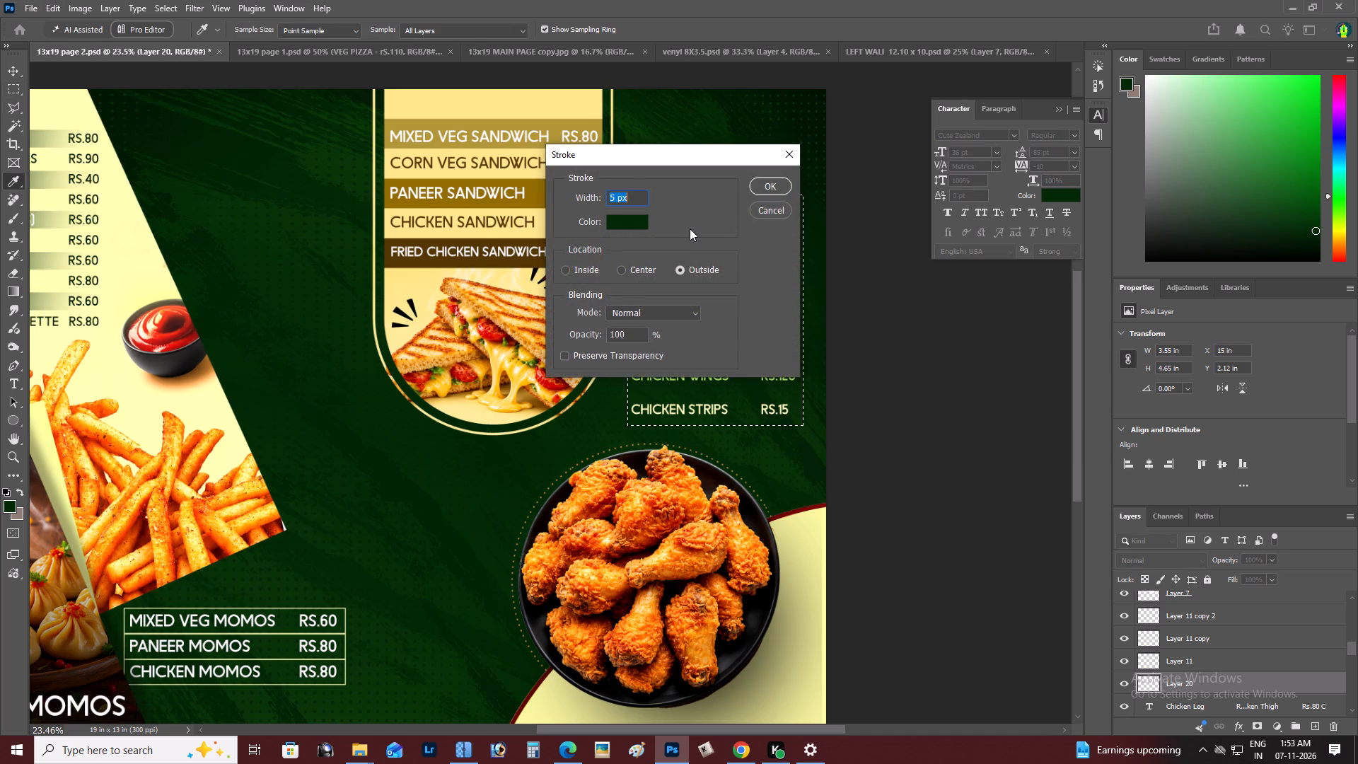
click(622, 219)
click(538, 105)
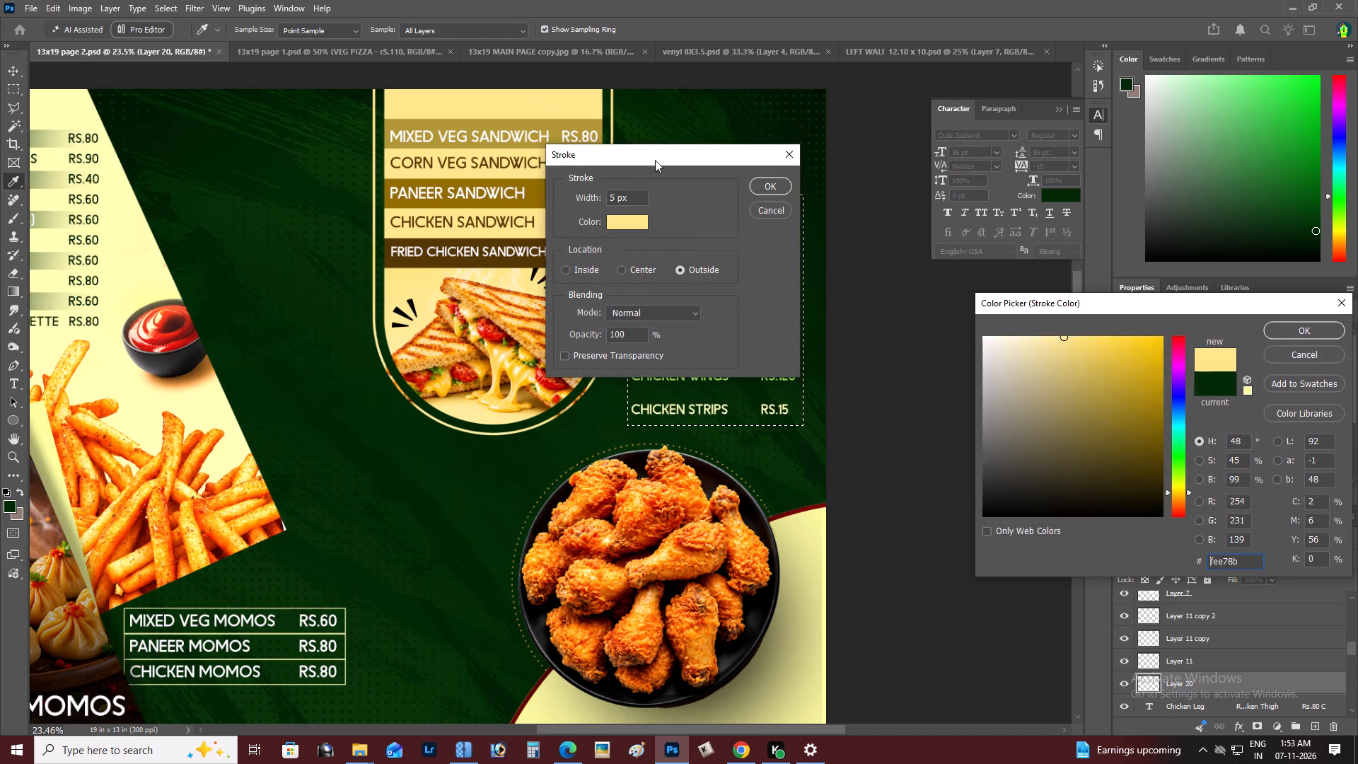
drag(1049, 341, 1044, 320)
key(Return)
key(Return)
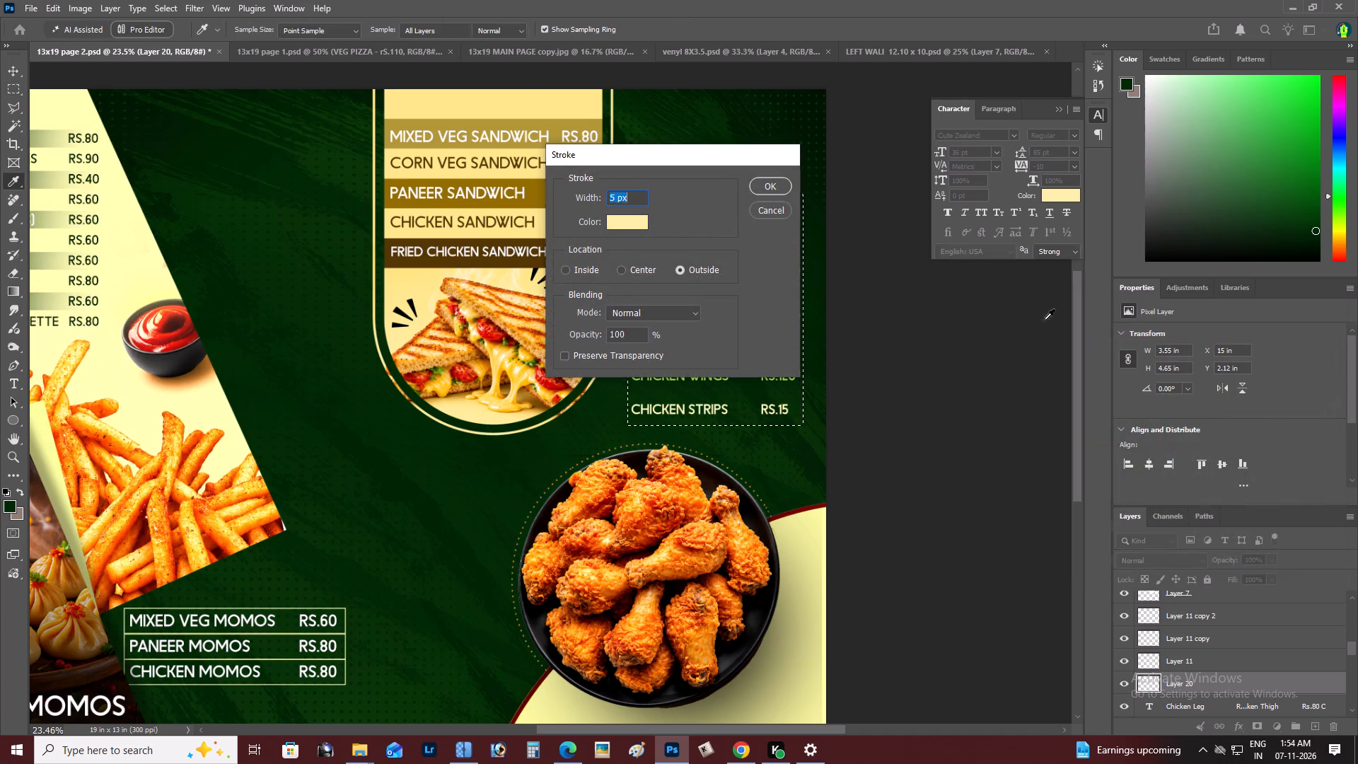
key(ctrl+d)
Duplicate the layer holding the chicken price list's frame.
key(z)
alt+click(804, 329)
right_click(804, 322)
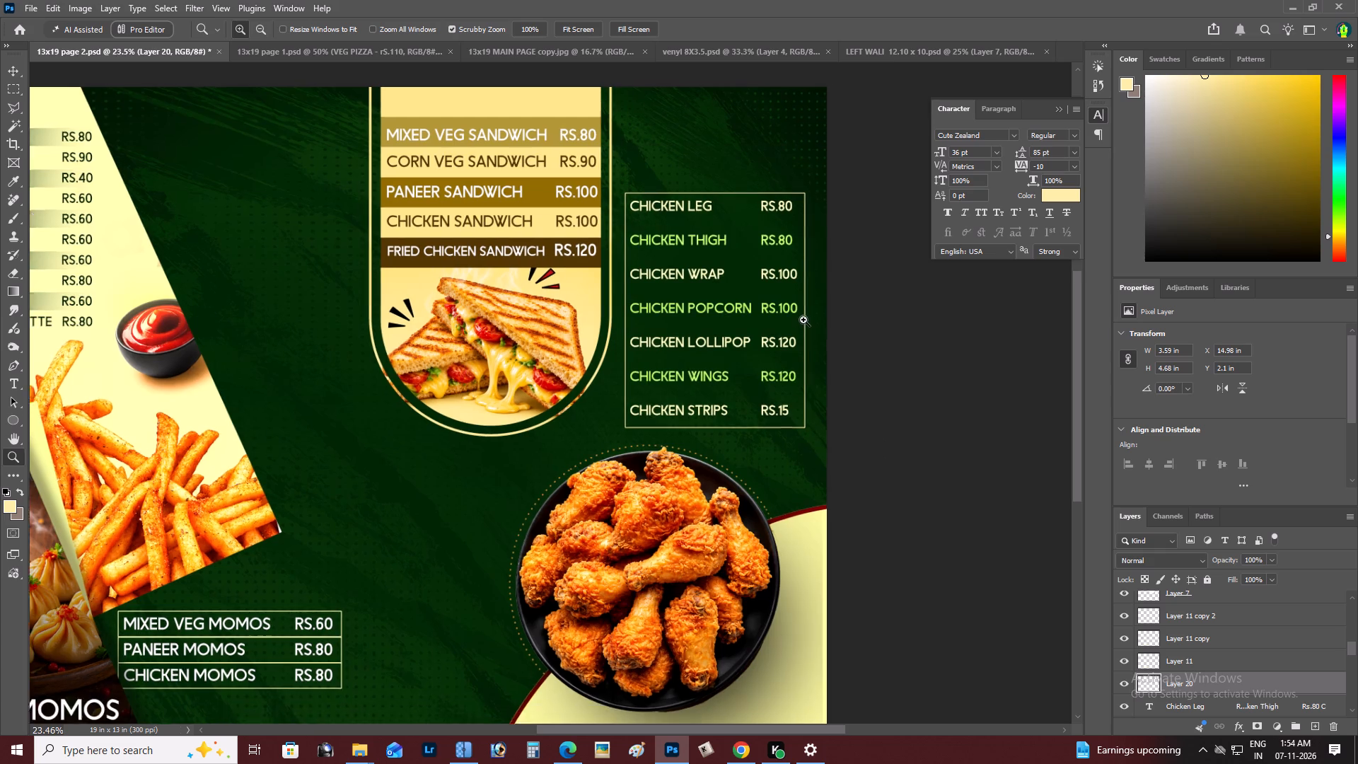
click(819, 326)
key(space)
key(space)
key(space)
drag(820, 330, 620, 313)
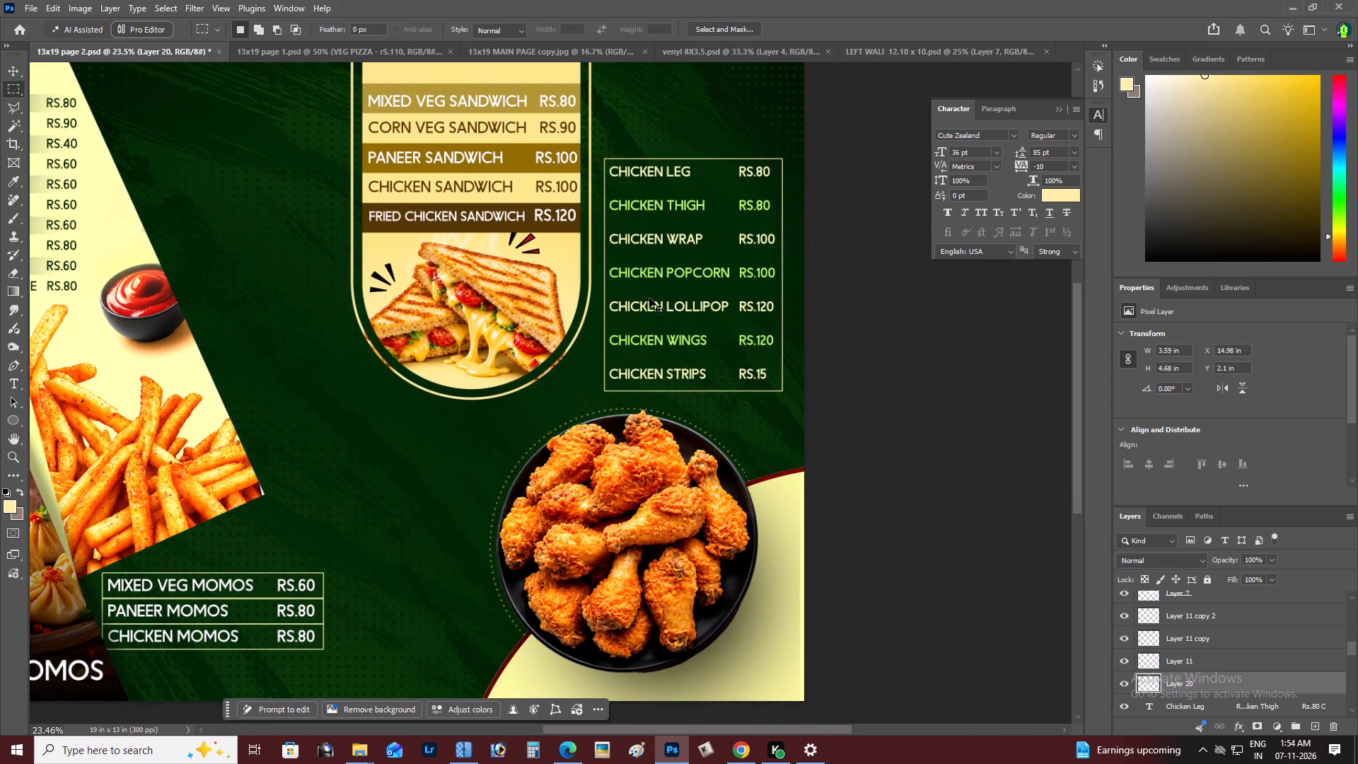
key(ctrl+j)
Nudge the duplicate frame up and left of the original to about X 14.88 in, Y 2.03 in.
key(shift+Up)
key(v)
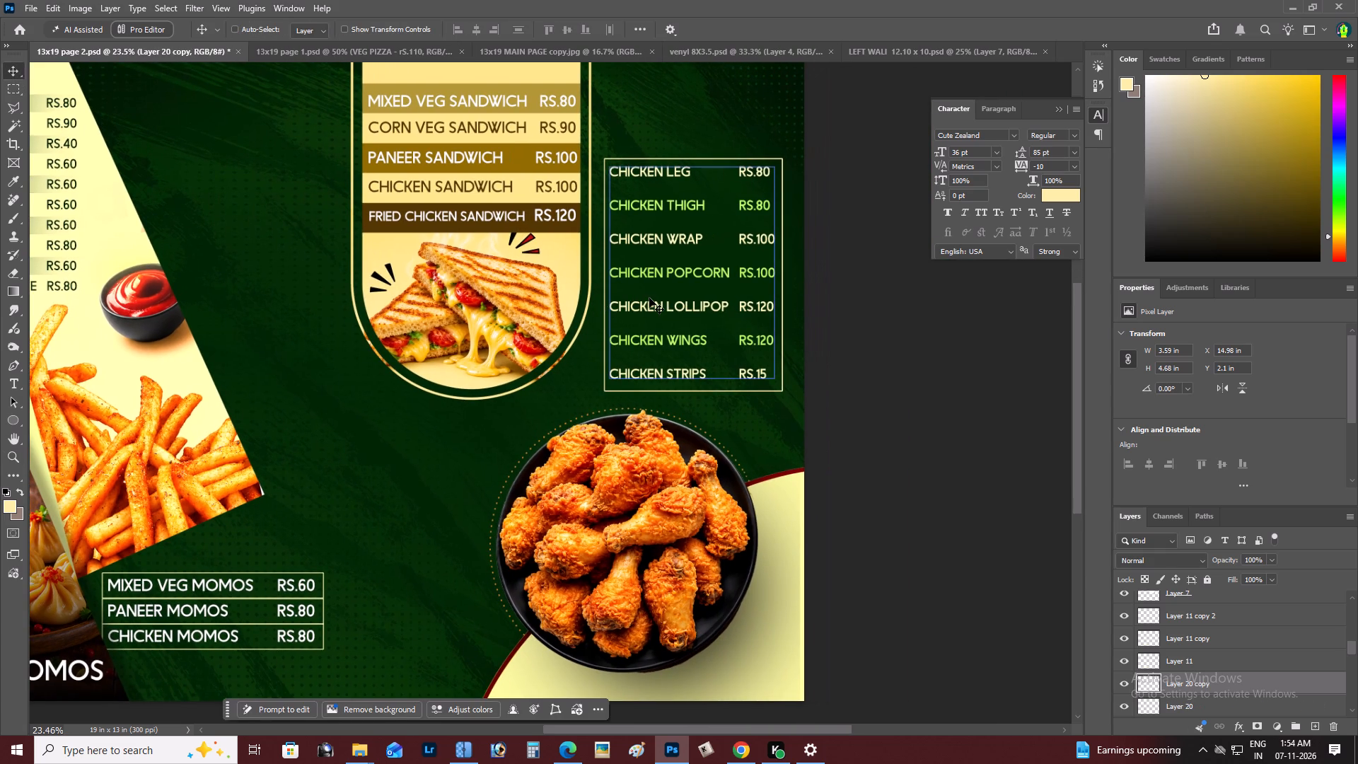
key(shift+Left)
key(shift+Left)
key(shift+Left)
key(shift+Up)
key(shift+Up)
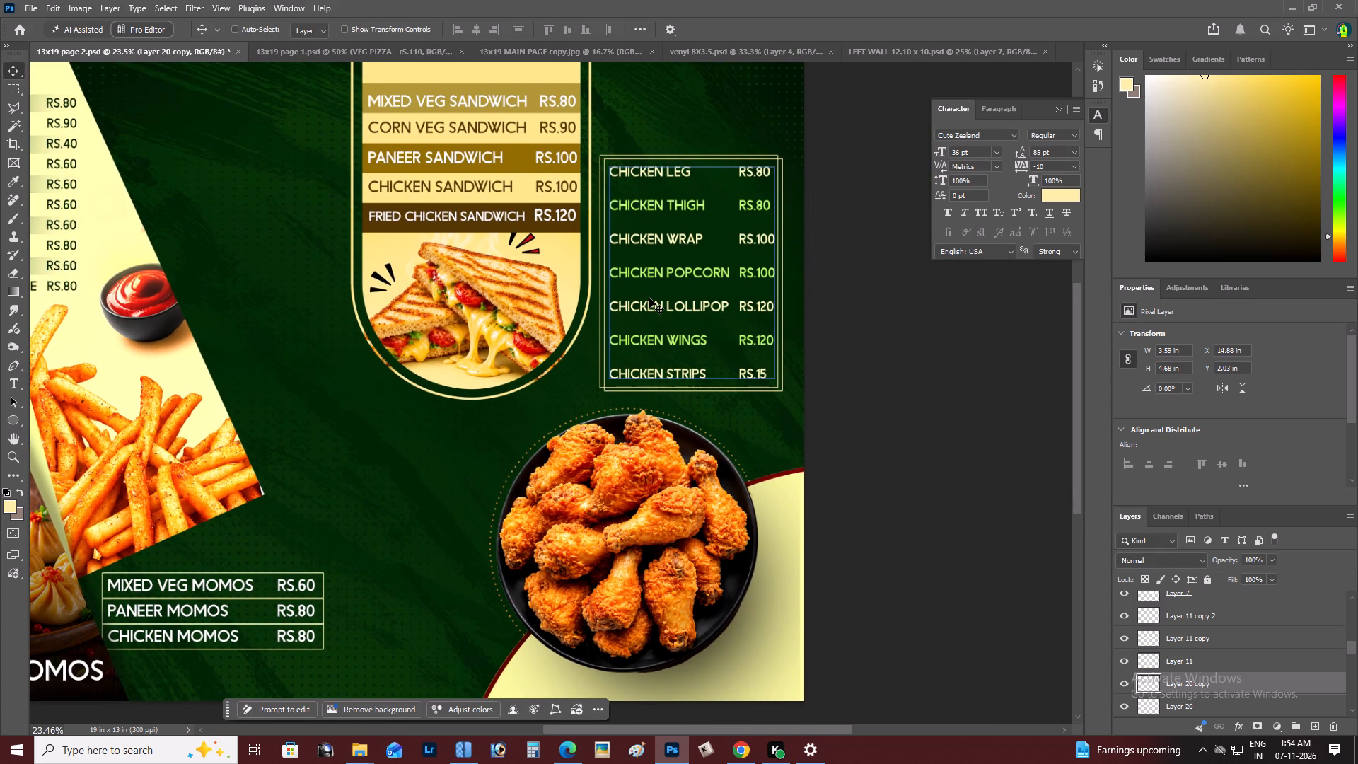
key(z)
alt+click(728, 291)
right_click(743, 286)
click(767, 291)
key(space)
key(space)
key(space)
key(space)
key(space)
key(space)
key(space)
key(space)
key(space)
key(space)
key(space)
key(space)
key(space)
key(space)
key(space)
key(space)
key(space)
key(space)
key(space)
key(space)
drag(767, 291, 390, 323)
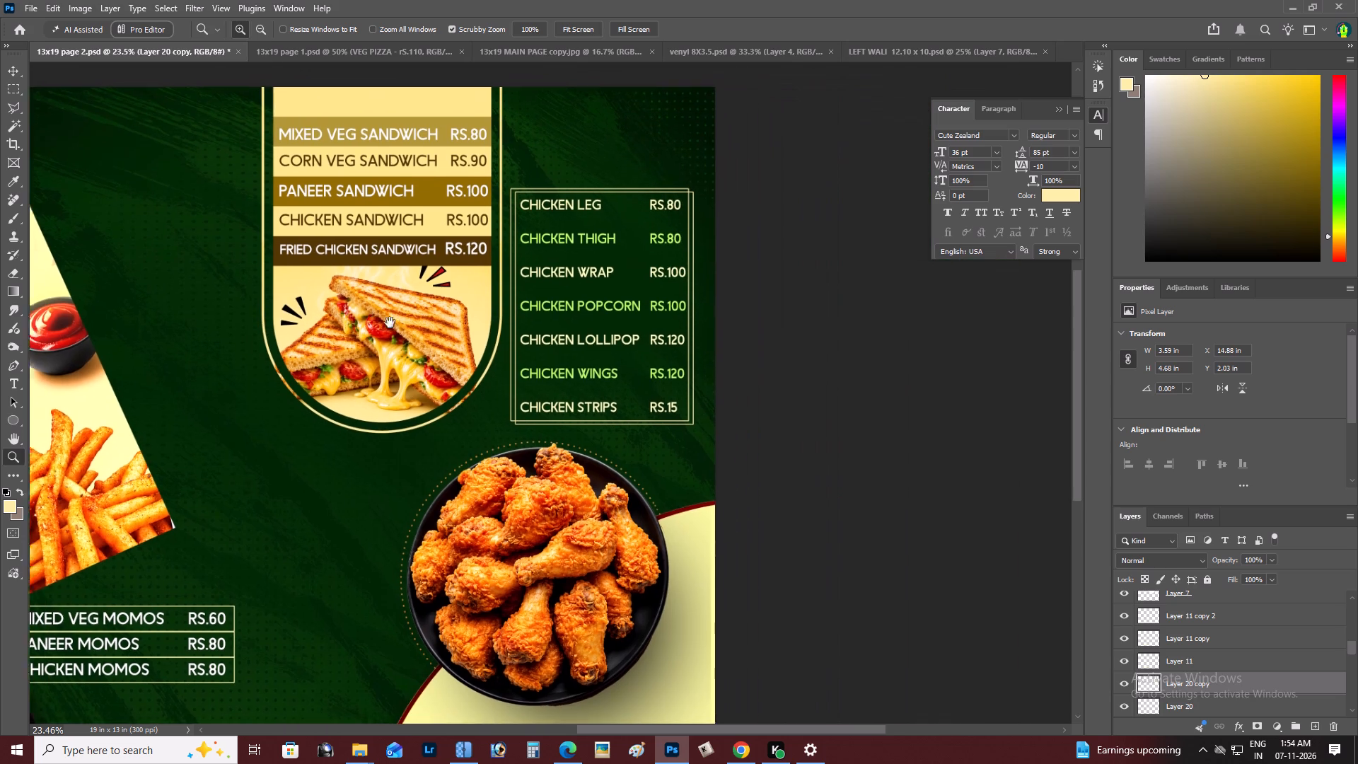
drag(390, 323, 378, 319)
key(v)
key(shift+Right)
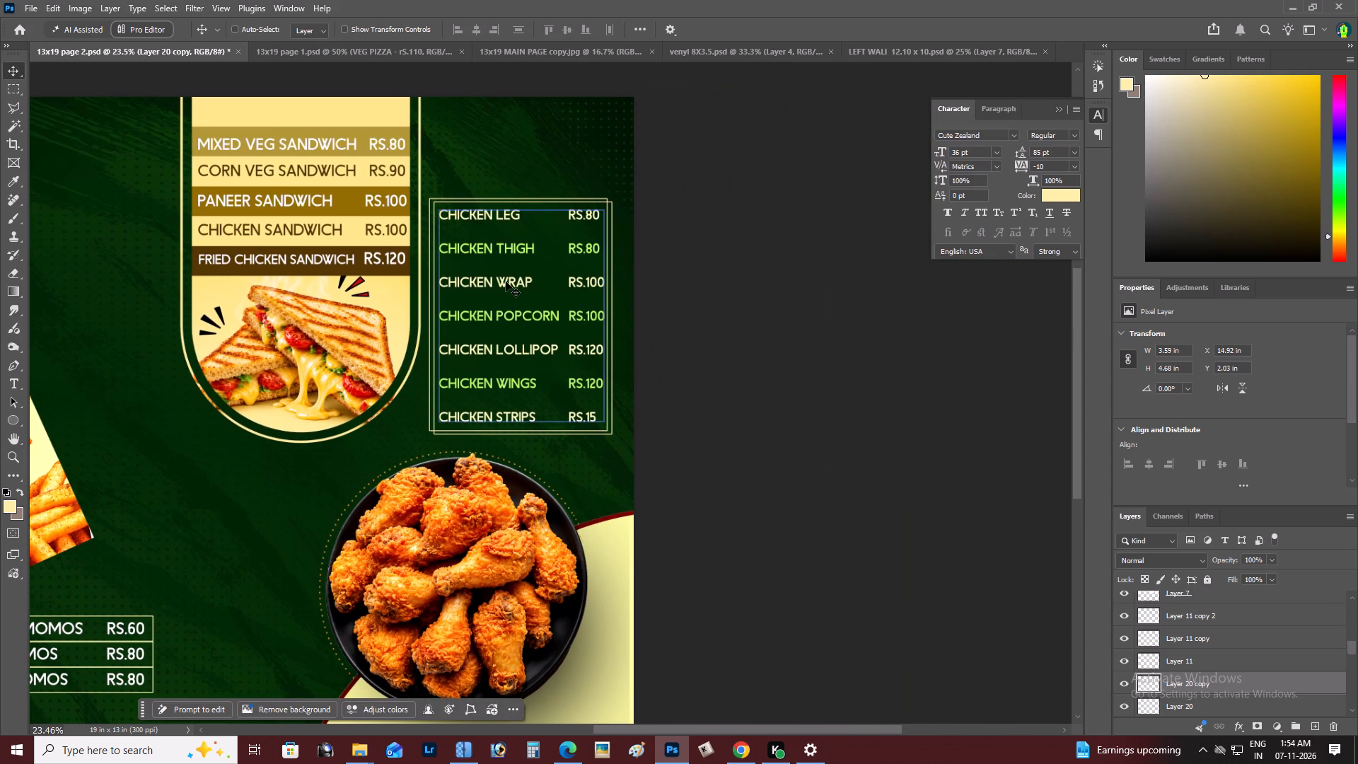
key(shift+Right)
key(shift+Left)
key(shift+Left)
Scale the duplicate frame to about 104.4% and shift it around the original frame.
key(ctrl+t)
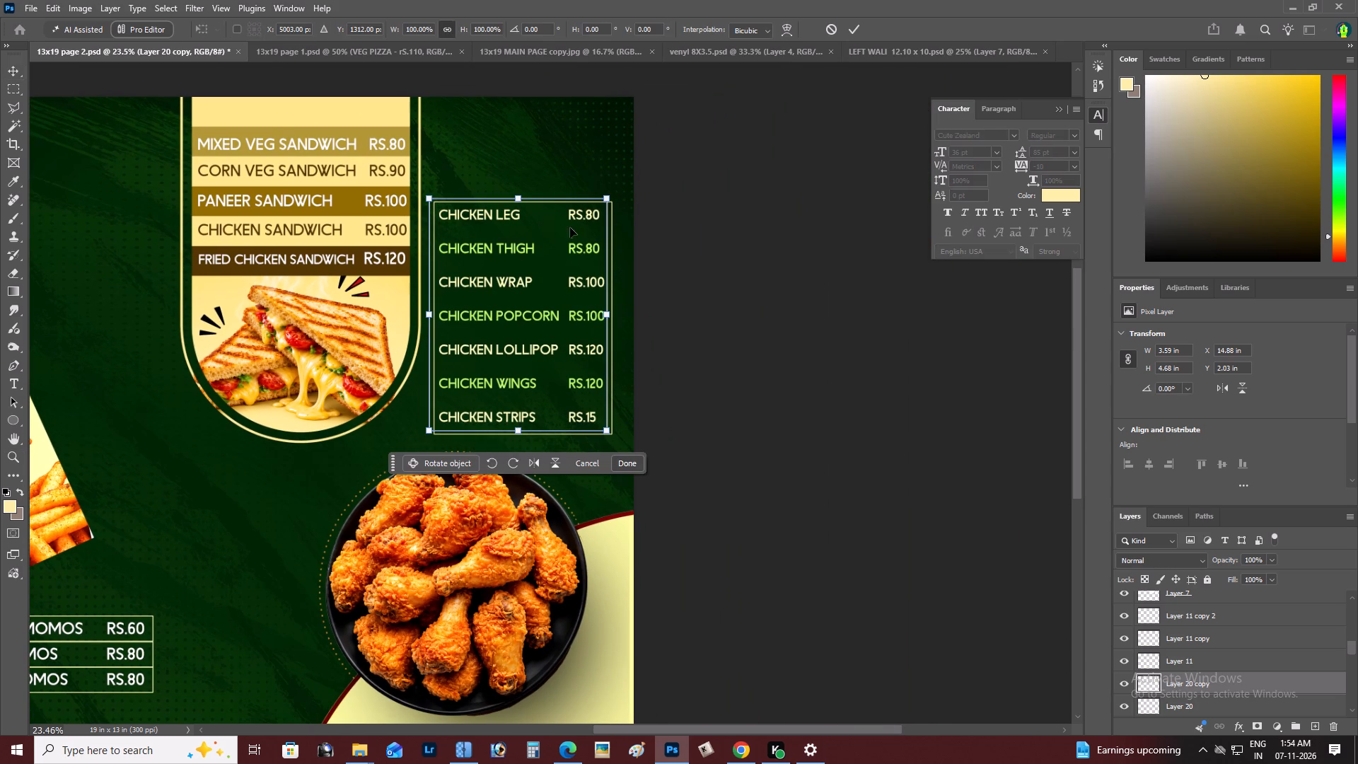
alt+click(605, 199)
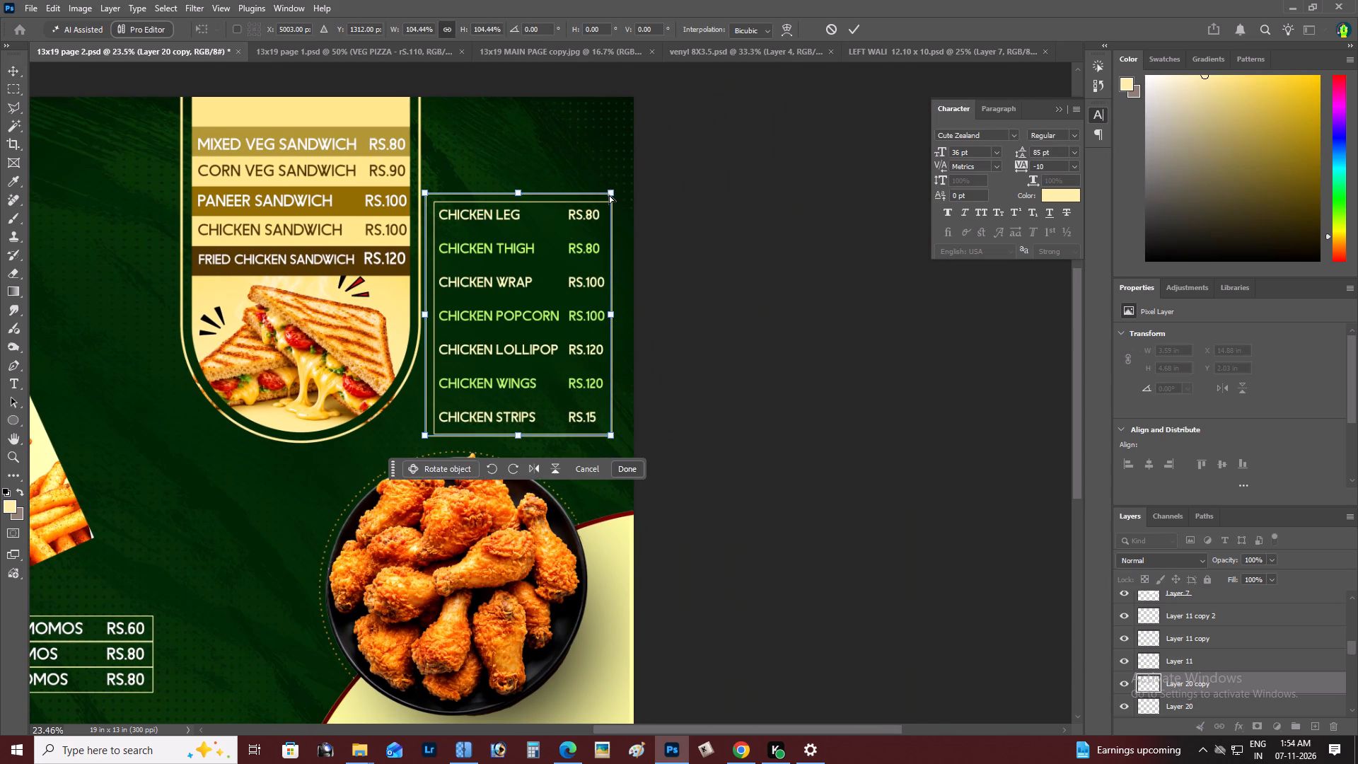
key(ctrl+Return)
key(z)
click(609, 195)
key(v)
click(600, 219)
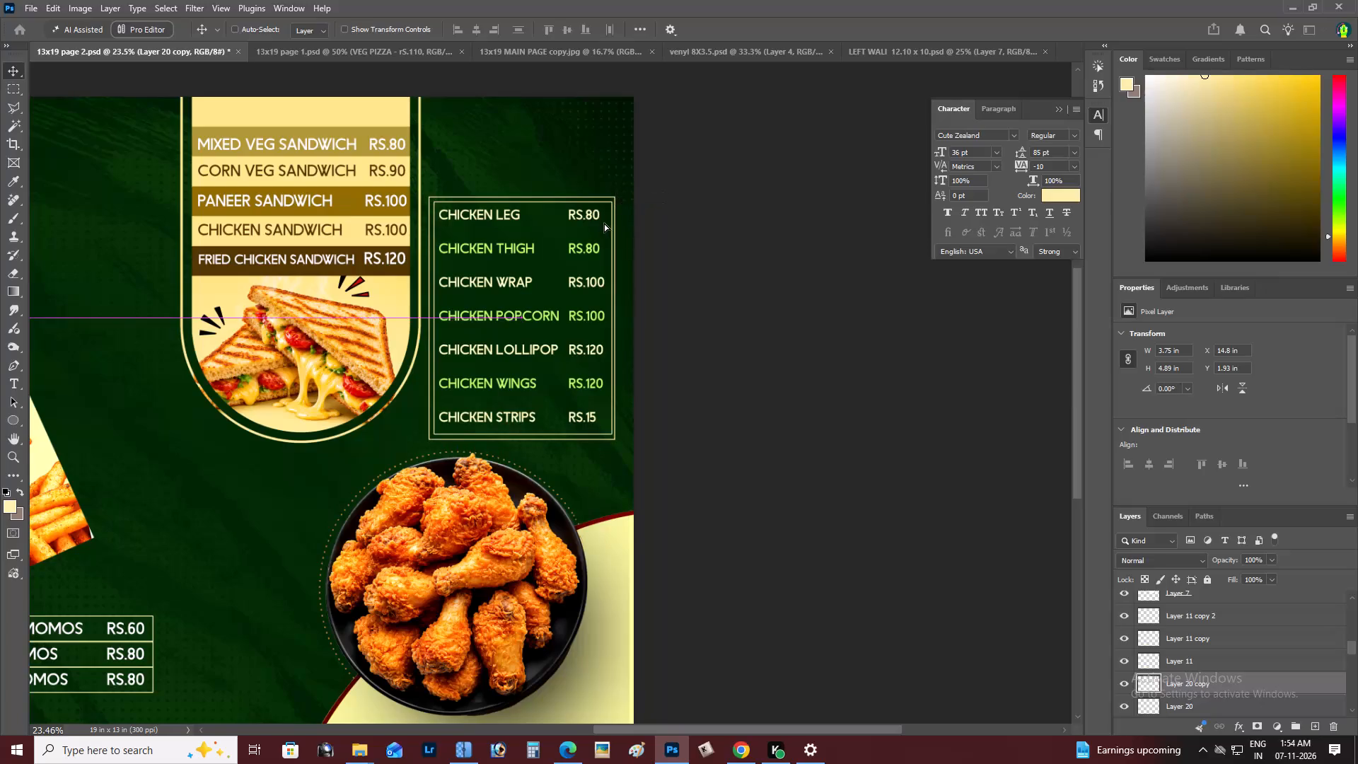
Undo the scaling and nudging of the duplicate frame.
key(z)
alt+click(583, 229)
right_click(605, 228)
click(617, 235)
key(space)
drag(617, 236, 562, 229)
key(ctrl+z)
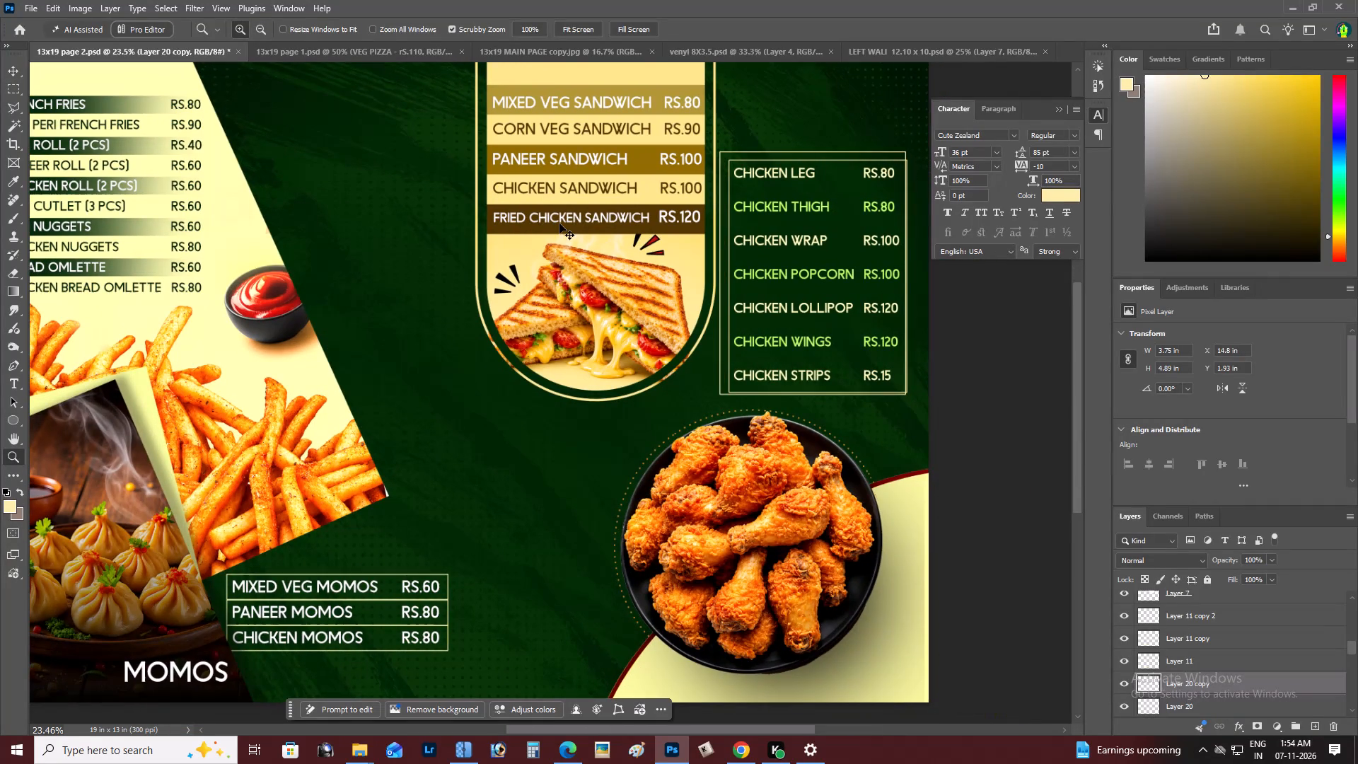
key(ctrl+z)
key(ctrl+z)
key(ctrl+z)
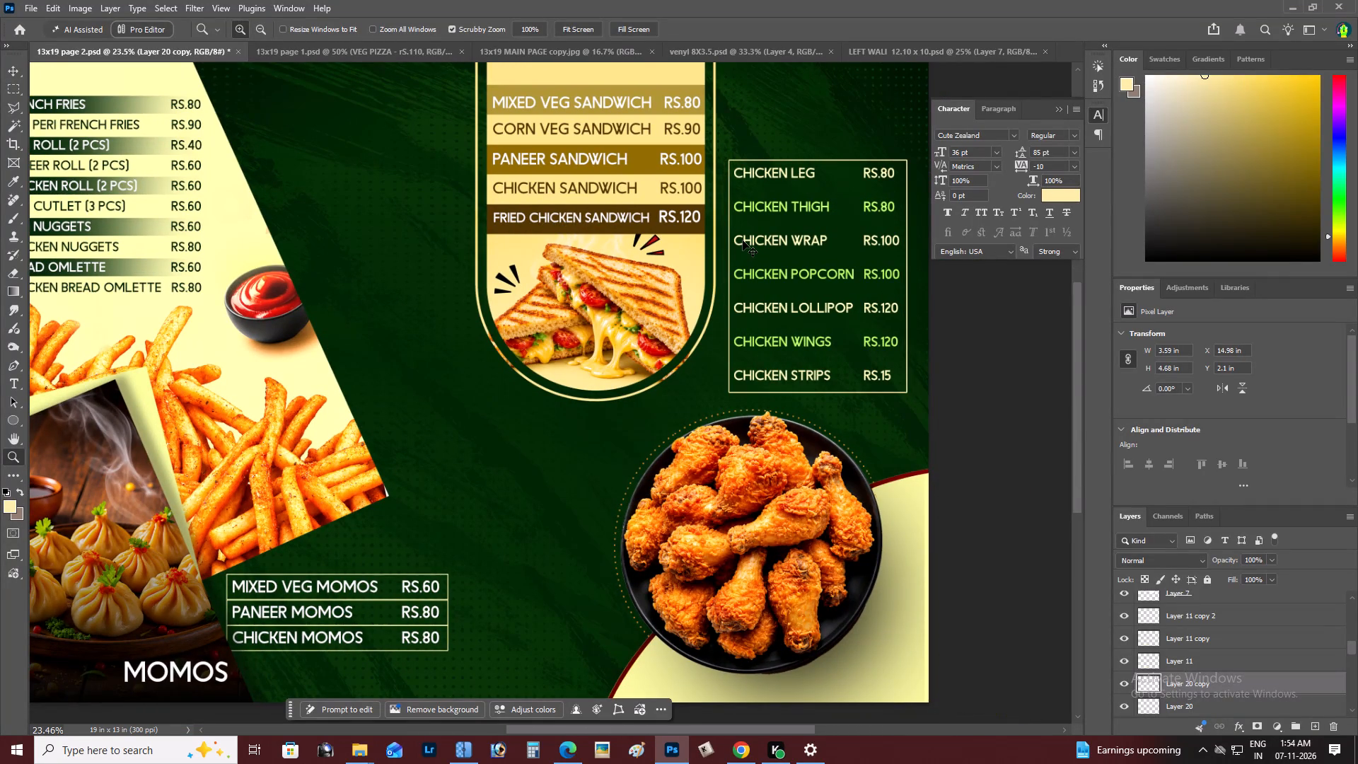
Move the duplicate frame over the page's upper-right corner, to about X 17.21 in, Y 0.48 in.
key(space)
drag(783, 226, 632, 260)
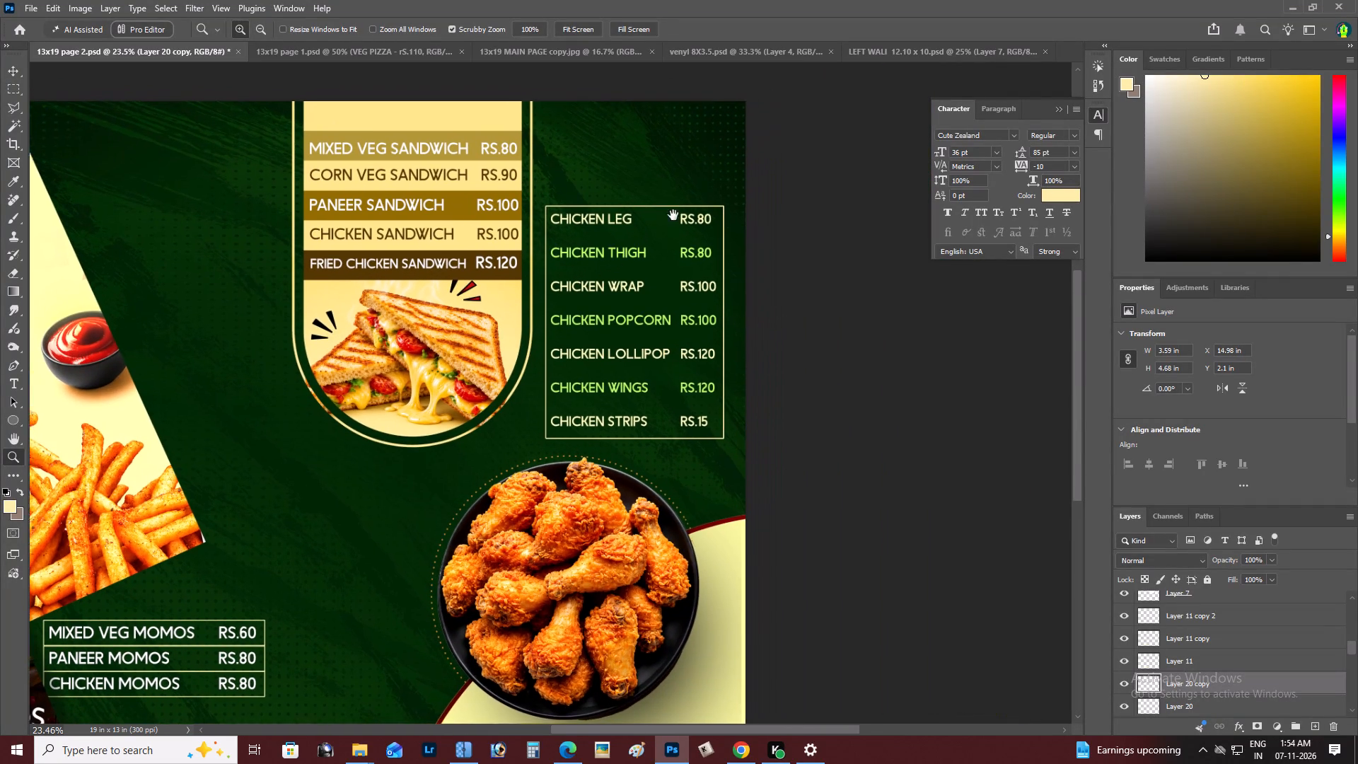
key(v)
drag(673, 215, 721, 164)
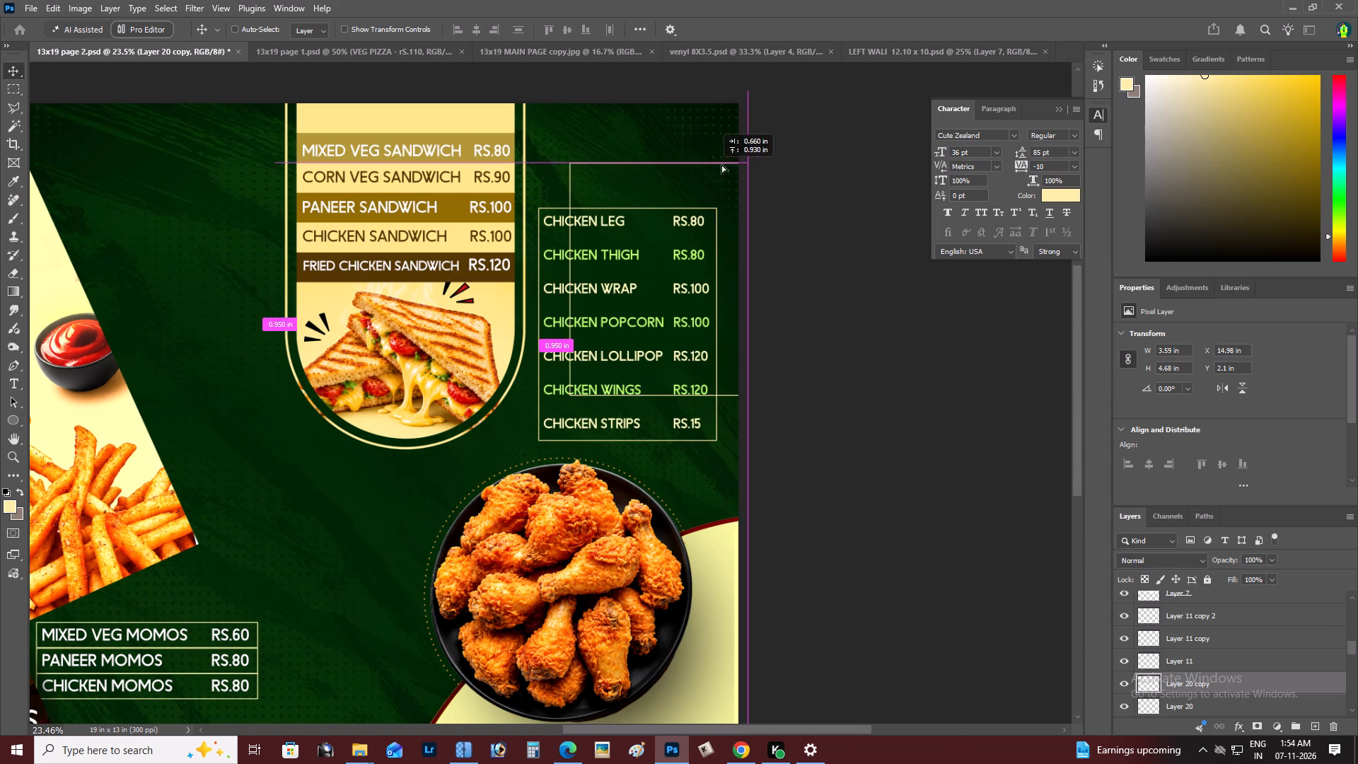
drag(721, 164, 784, 134)
Duplicate the corner frame to about X 16.46 in, Y 1 in and merge both frames into one layer.
key(z)
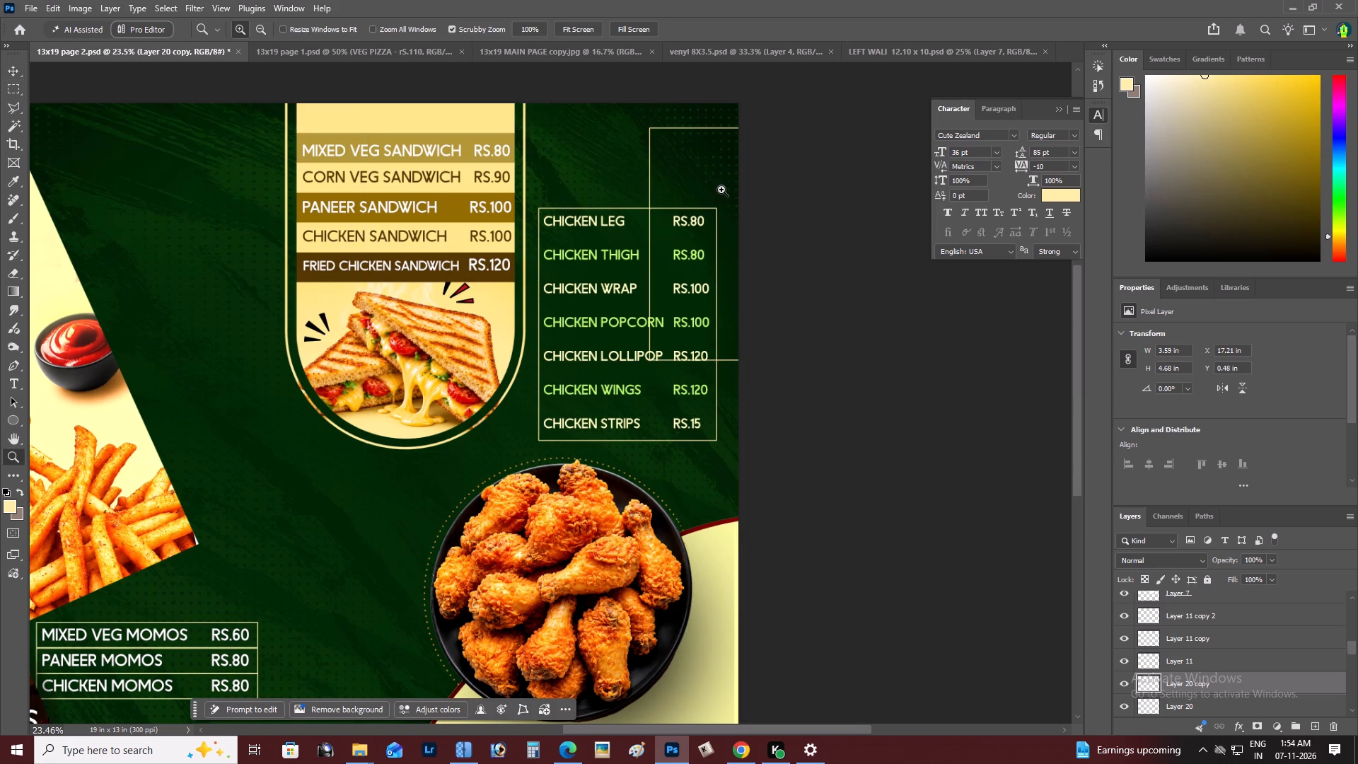
alt+drag(724, 151, 719, 177)
key(space)
drag(692, 266, 644, 279)
key(z)
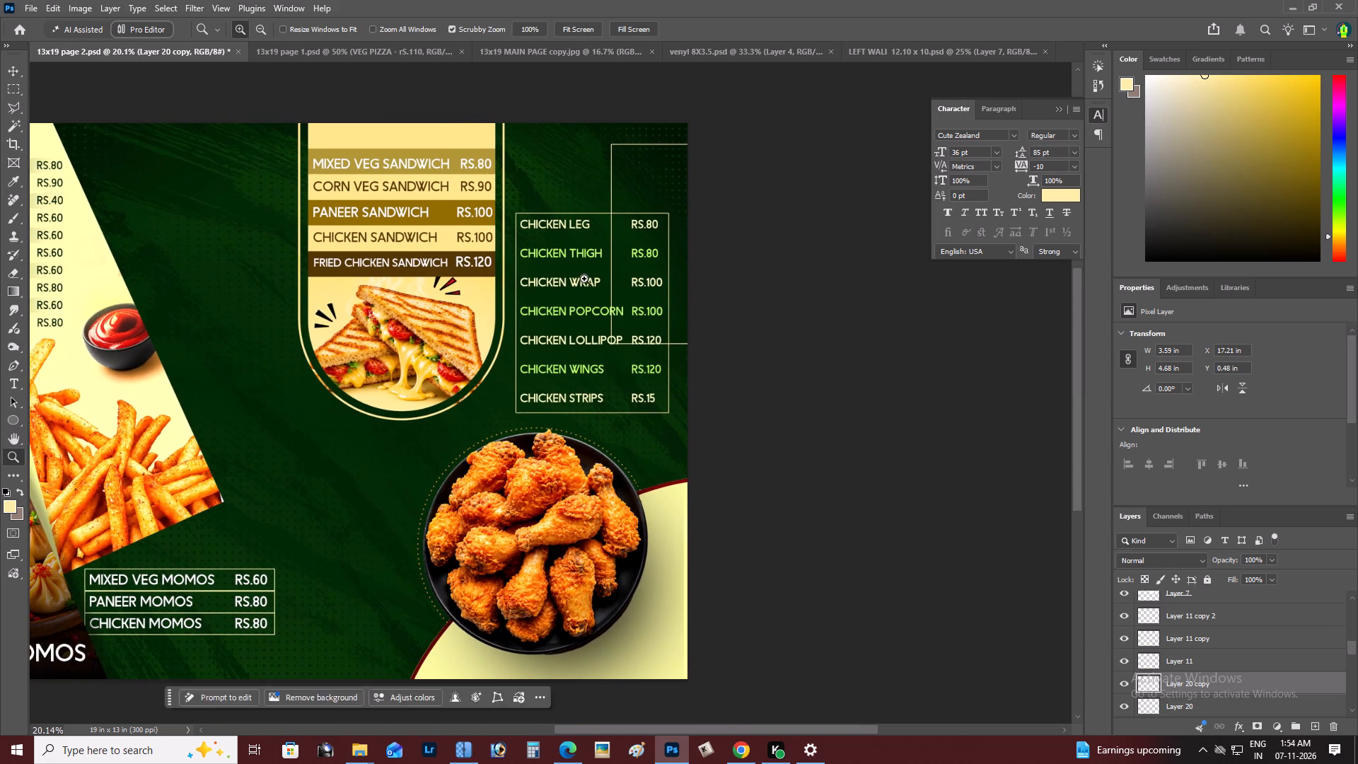
click(584, 279)
key(v)
alt+drag(658, 154, 642, 187)
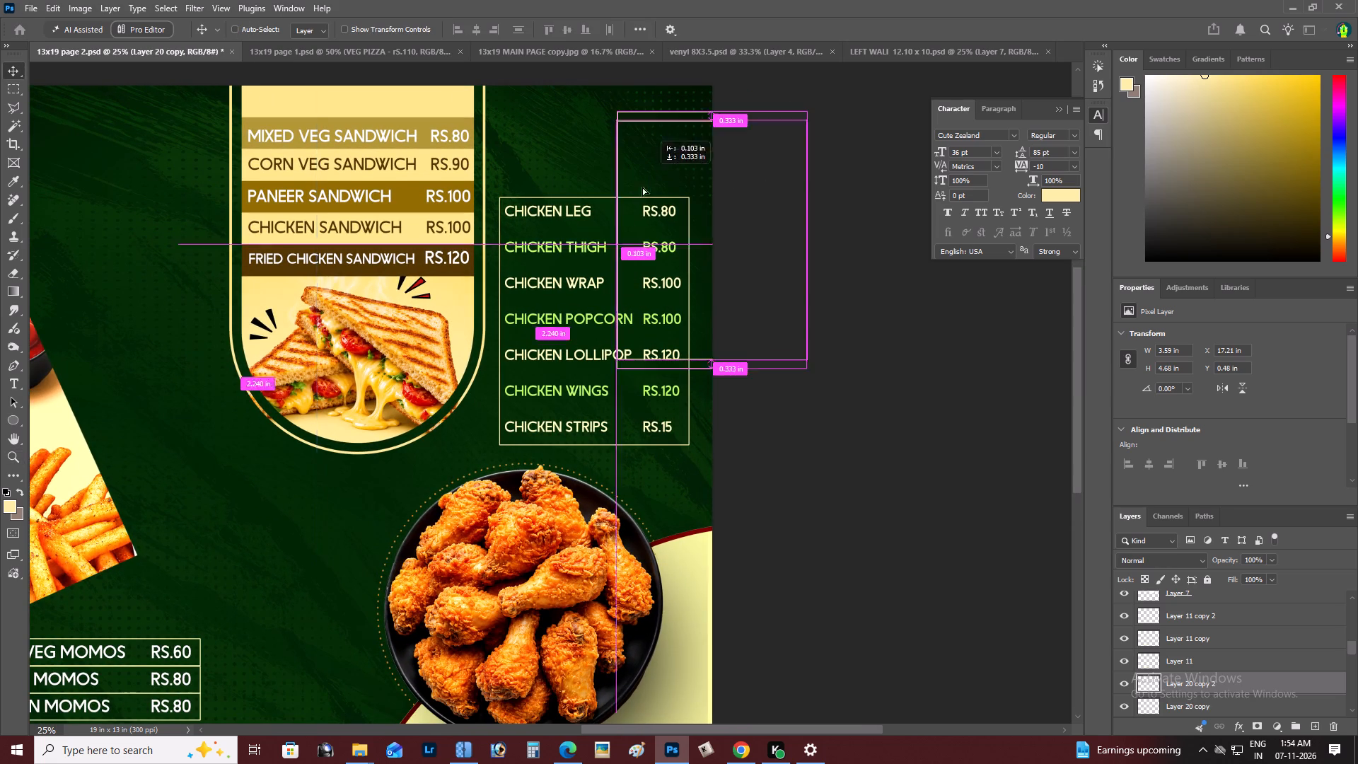
alt+drag(642, 187, 620, 180)
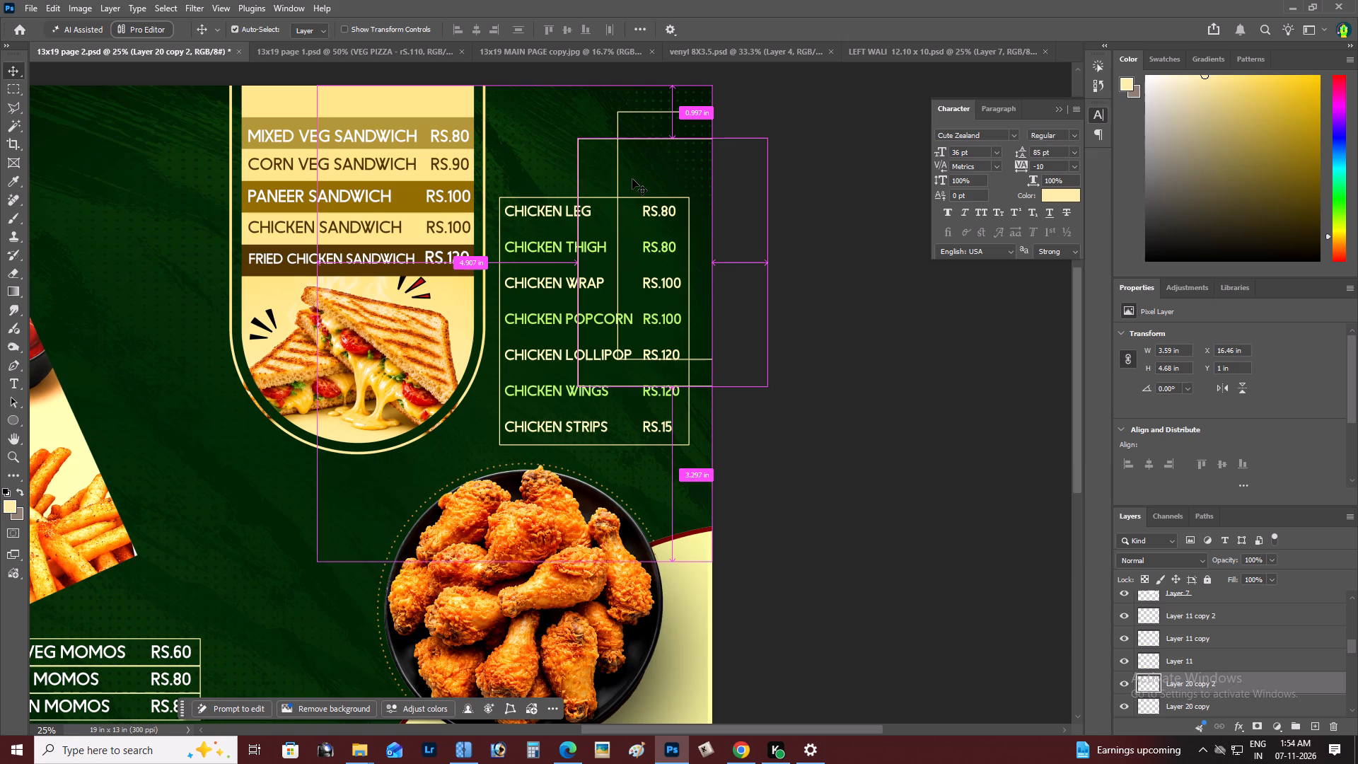
key(ctrl+e)
Duplicate the merged pair of corner frames, offsetting the copy up and left to about X 15.45 in, Y 0.12 in.
drag(642, 132, 673, 130)
key(ctrl+z)
alt+drag(646, 146, 610, 149)
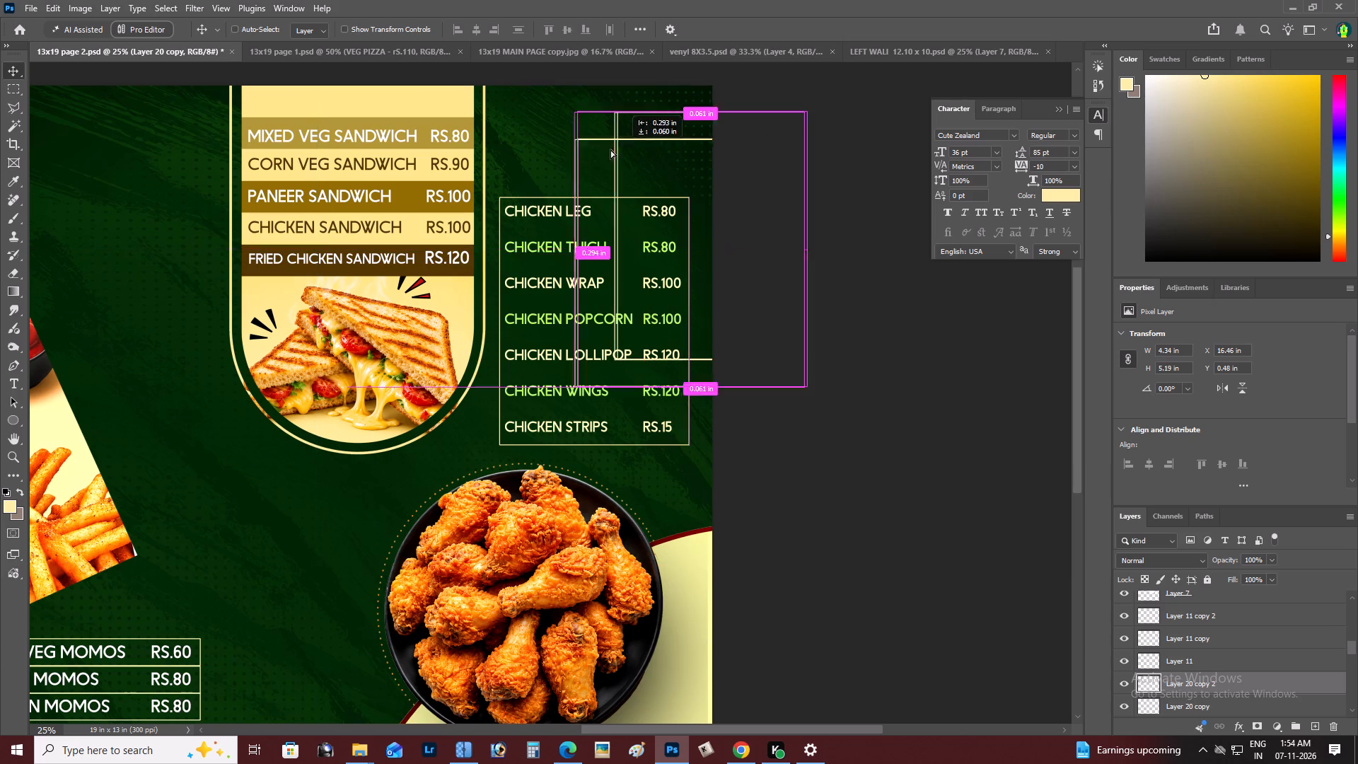
alt+drag(610, 149, 595, 126)
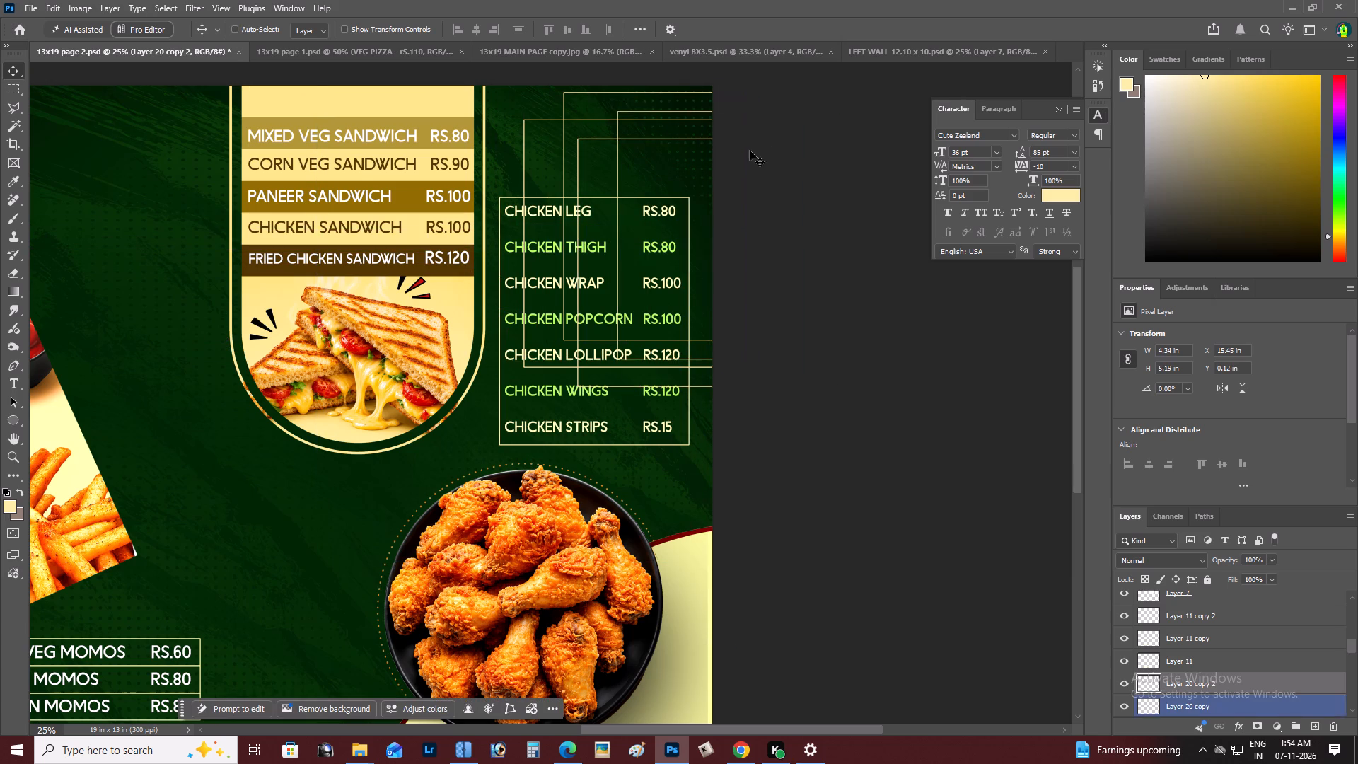
Shift the duplicate outline pair toward the page's outer edge and merge it with the other corner outlines, at about X 16.46 in, Y -0.02 in.
drag(636, 129, 733, 127)
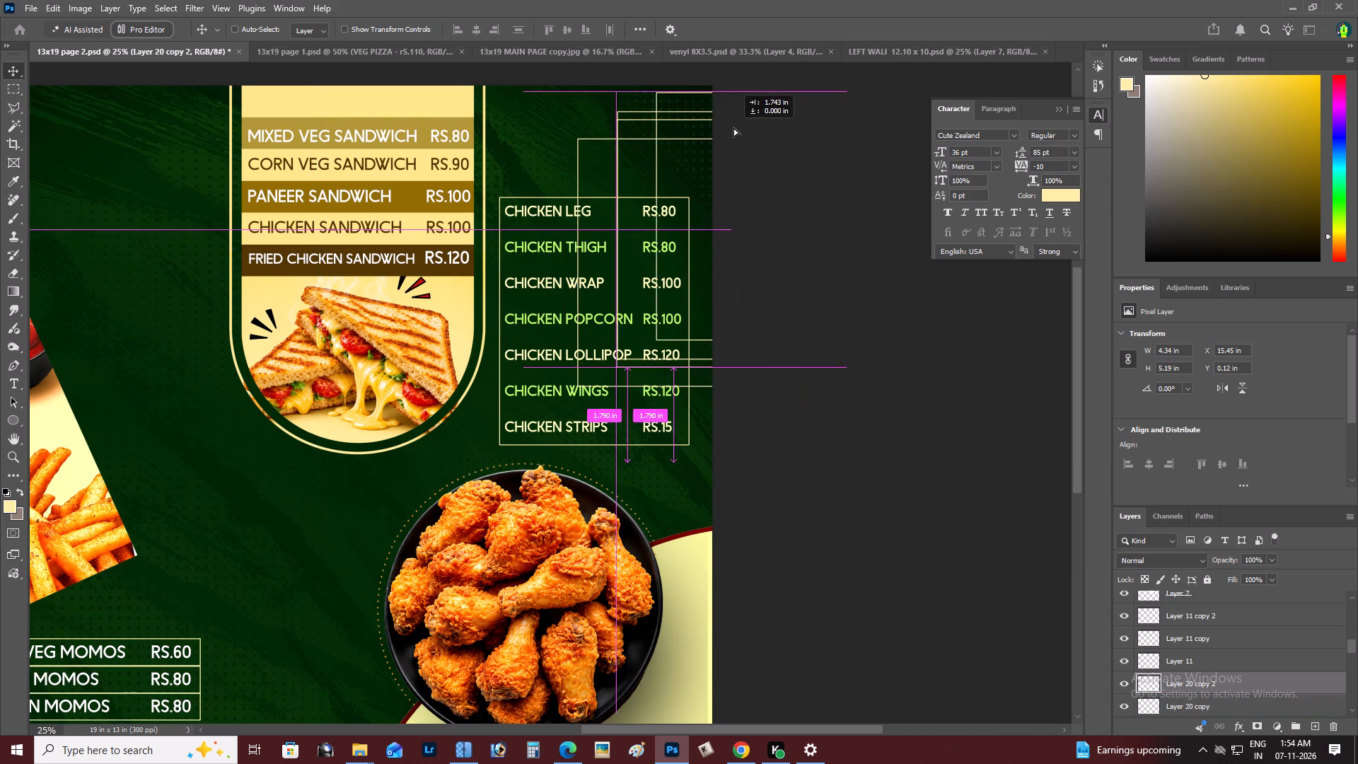
drag(733, 127, 754, 122)
key(ctrl+e)
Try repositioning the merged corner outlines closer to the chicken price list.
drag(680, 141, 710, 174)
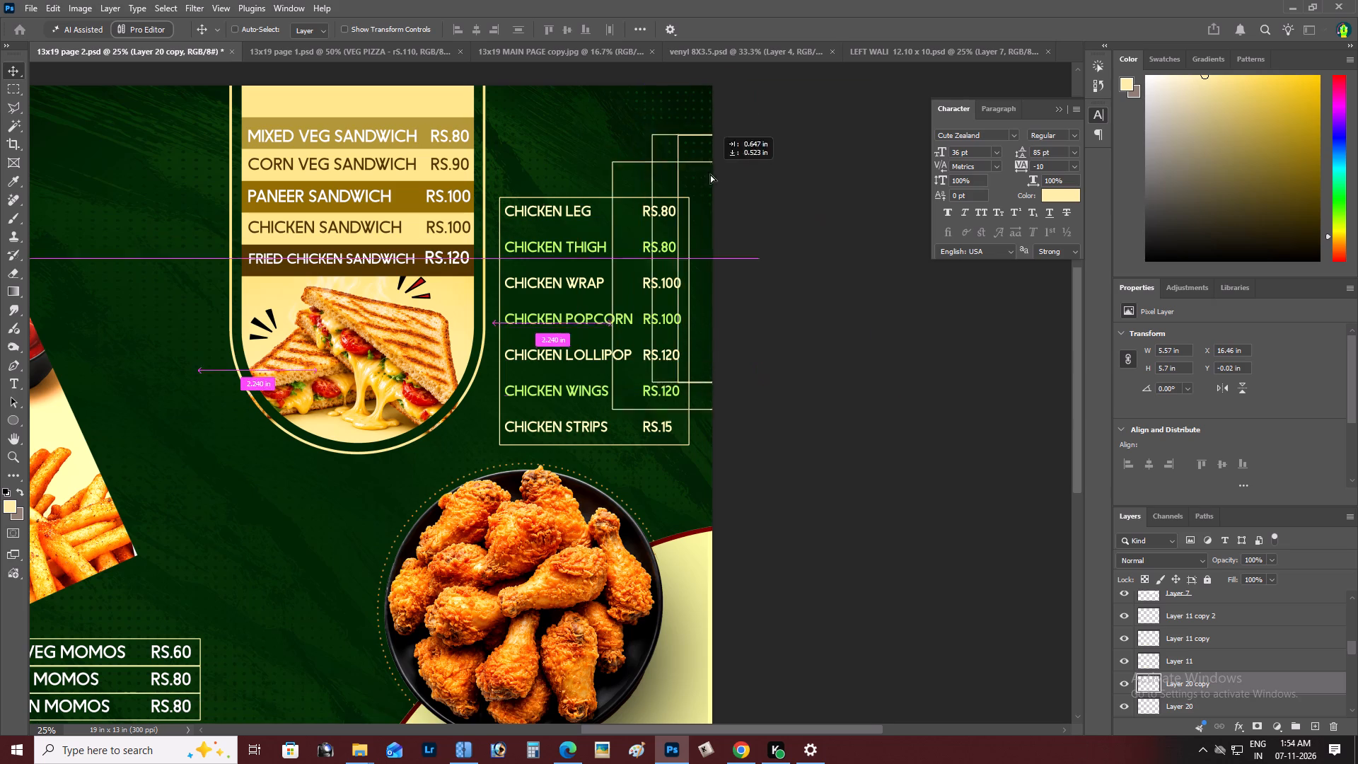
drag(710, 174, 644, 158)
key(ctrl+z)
Delete the corner outlines inside a marquee of about 2.91 × 3.86 in over the chicken list, starting at its frame's top edge.
key(z)
key(space)
drag(623, 210, 564, 223)
key(z)
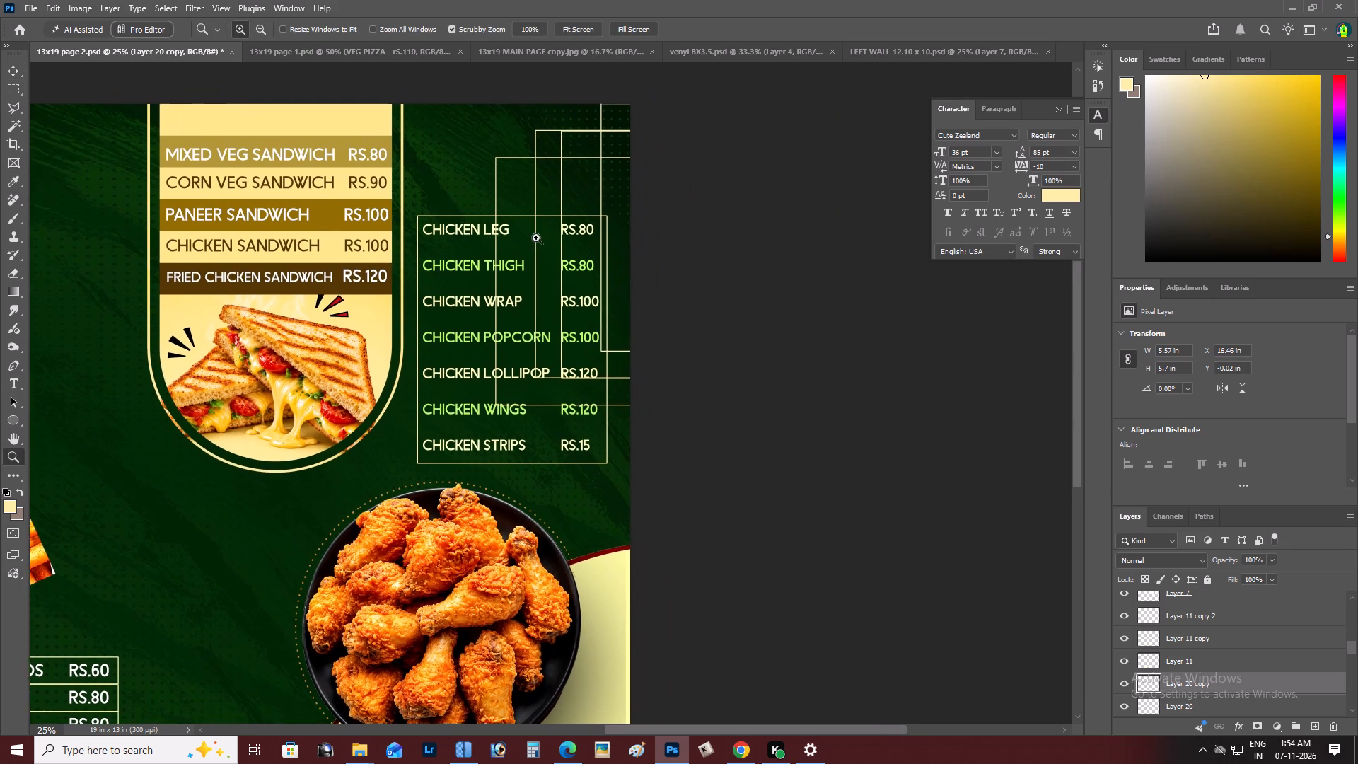
click(536, 238)
click(487, 240)
key(space)
click(484, 241)
key(m)
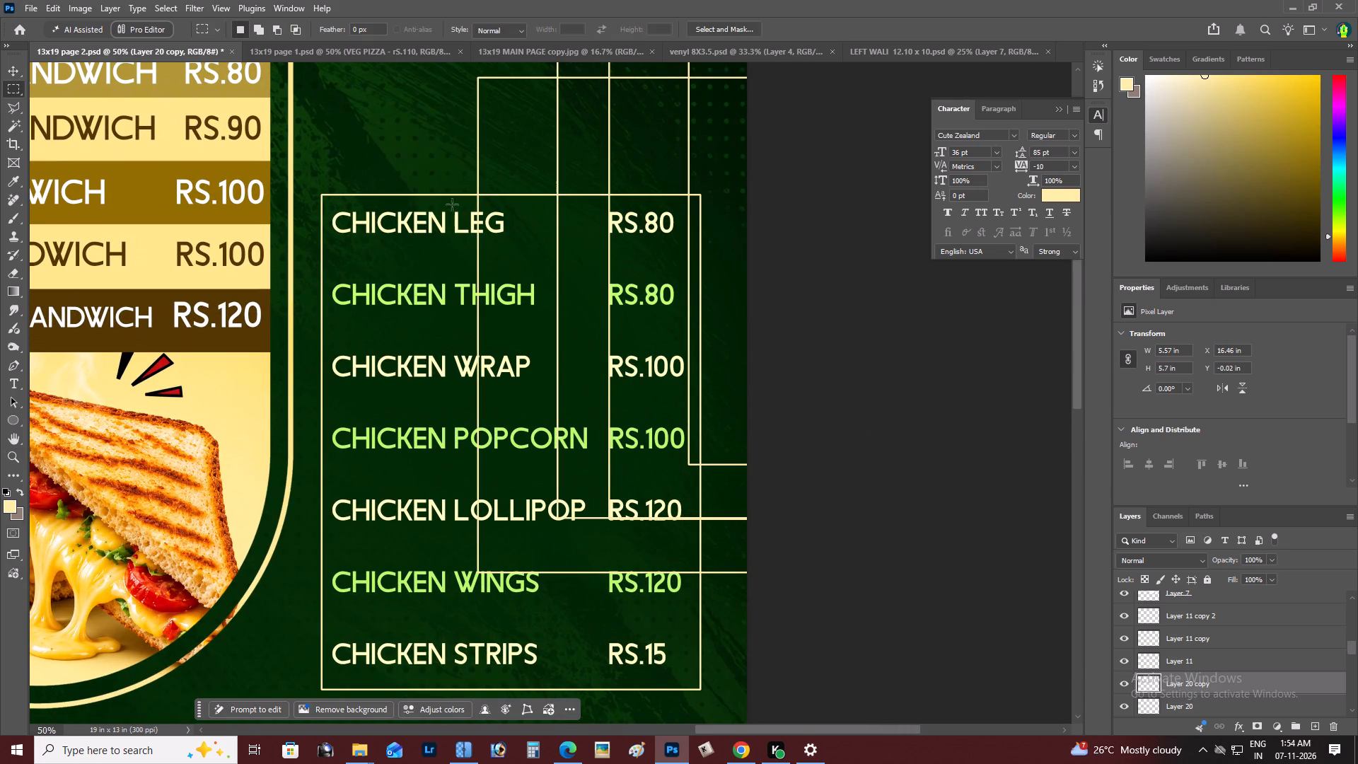
drag(439, 195, 909, 591)
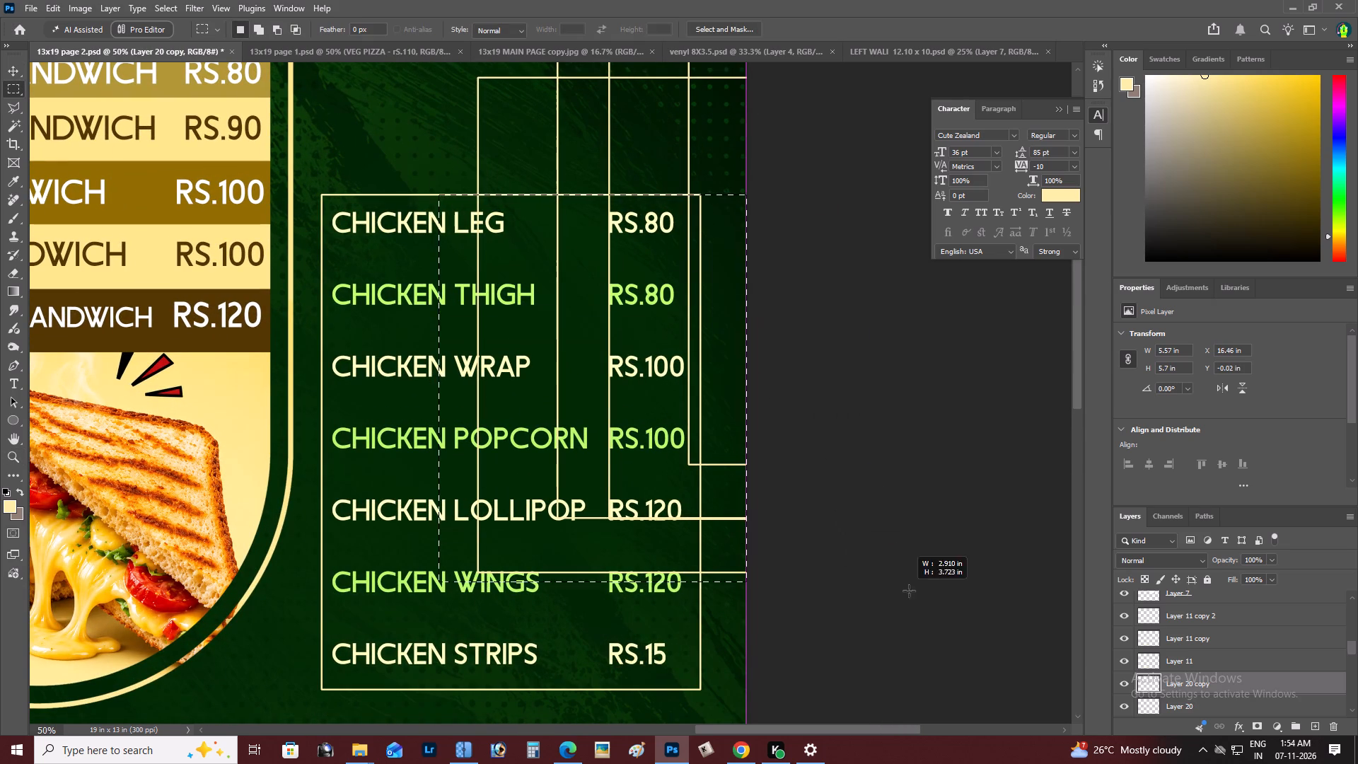
drag(909, 591, 924, 603)
key(BackSpace)
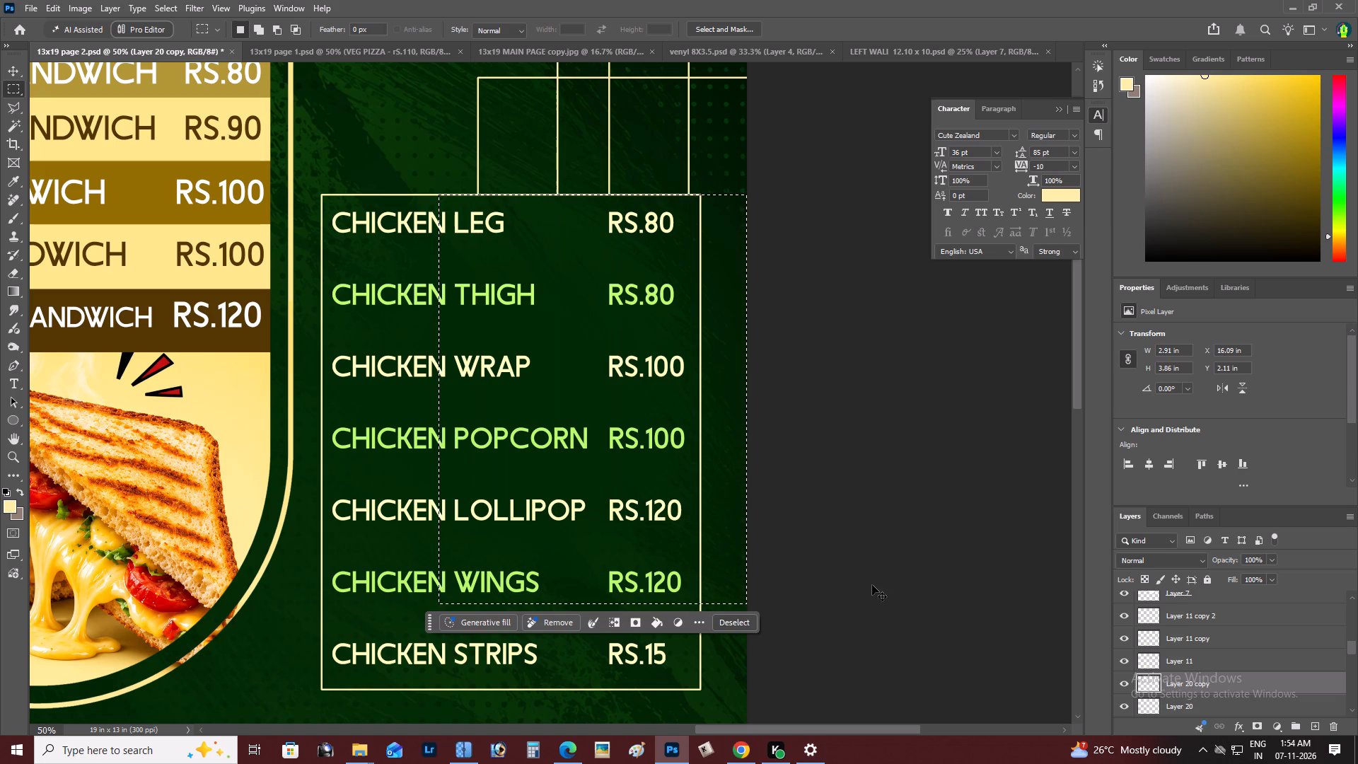
key(ctrl+d)
Examine the chicken price list and the trimmed corner outlines up close and within the whole page.
key(z)
alt+click(633, 387)
right_click(650, 378)
click(668, 393)
key(space)
drag(668, 393, 576, 412)
key(z)
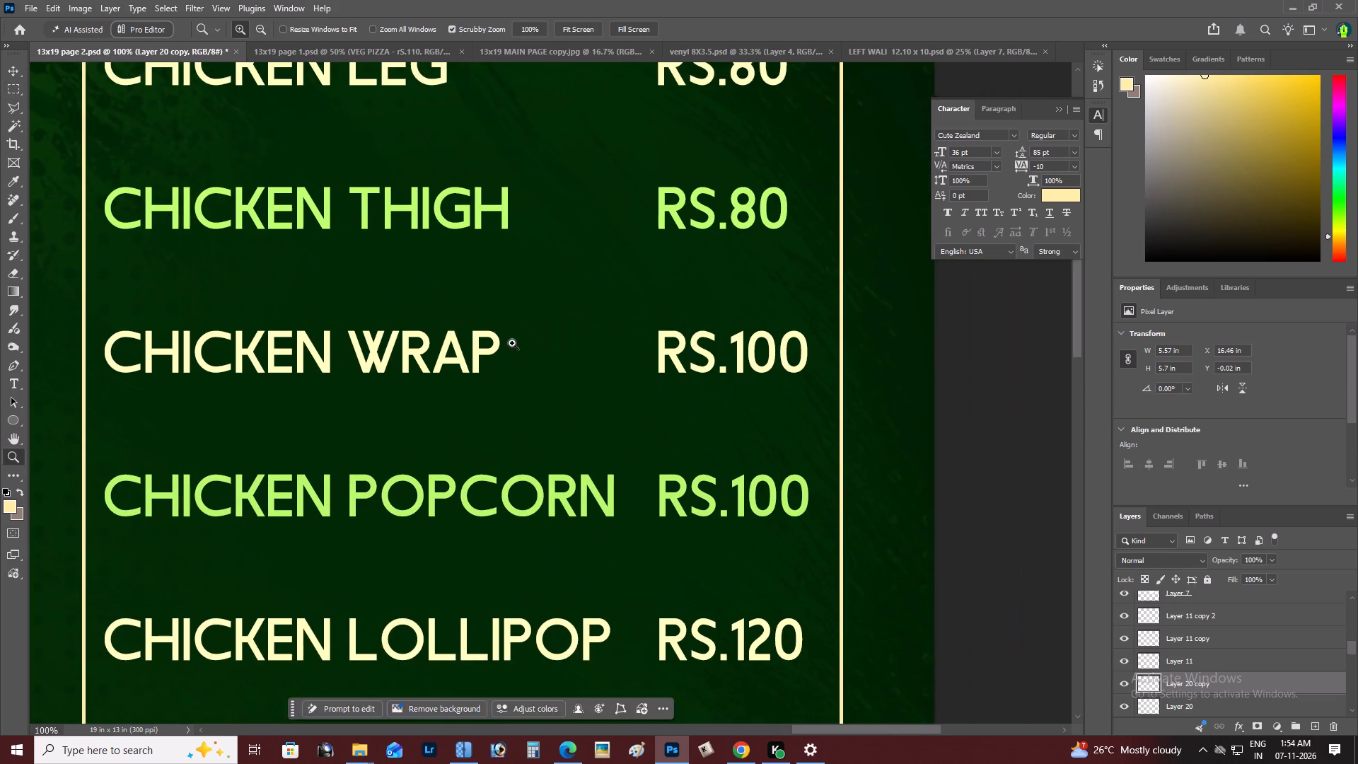
alt+click(509, 341)
right_click(509, 341)
double_click(522, 347)
key(space)
key(space)
key(space)
key(space)
key(space)
key(space)
drag(526, 350, 407, 367)
key(z)
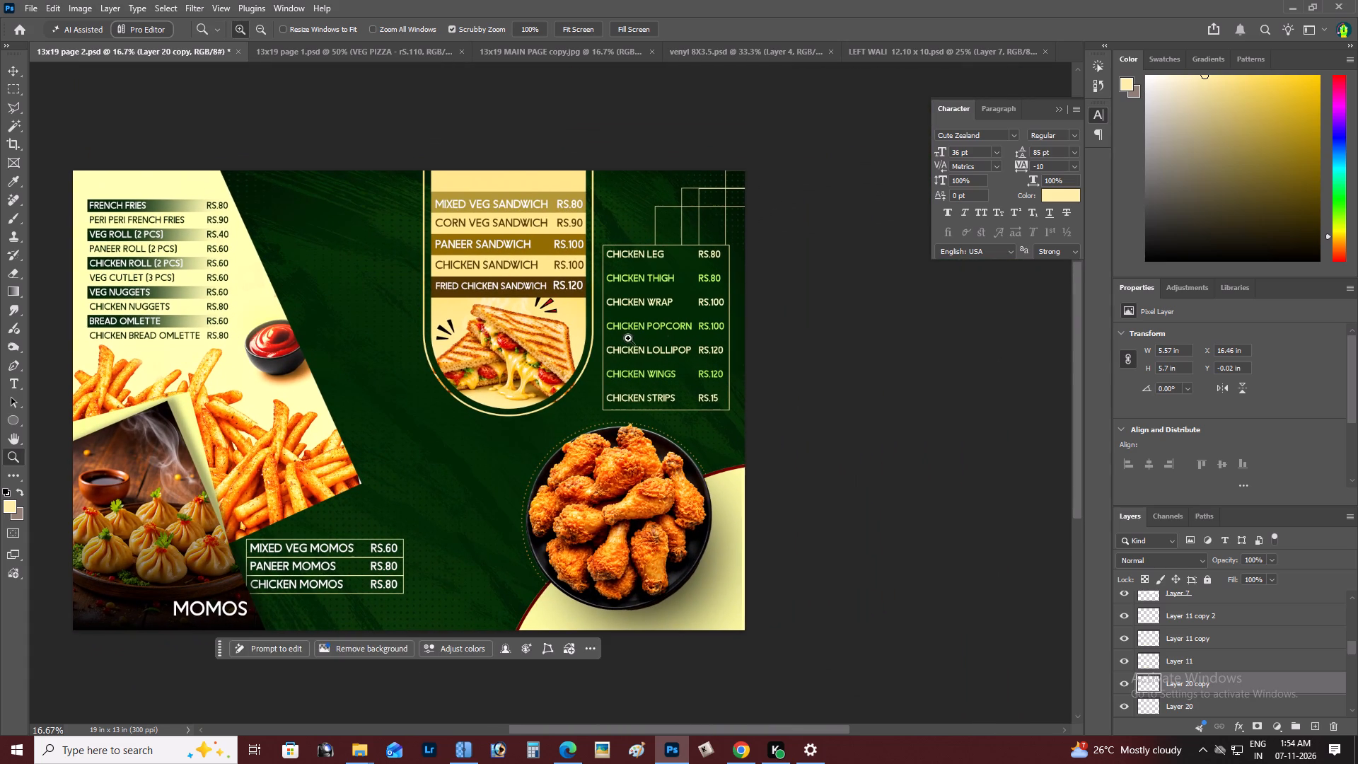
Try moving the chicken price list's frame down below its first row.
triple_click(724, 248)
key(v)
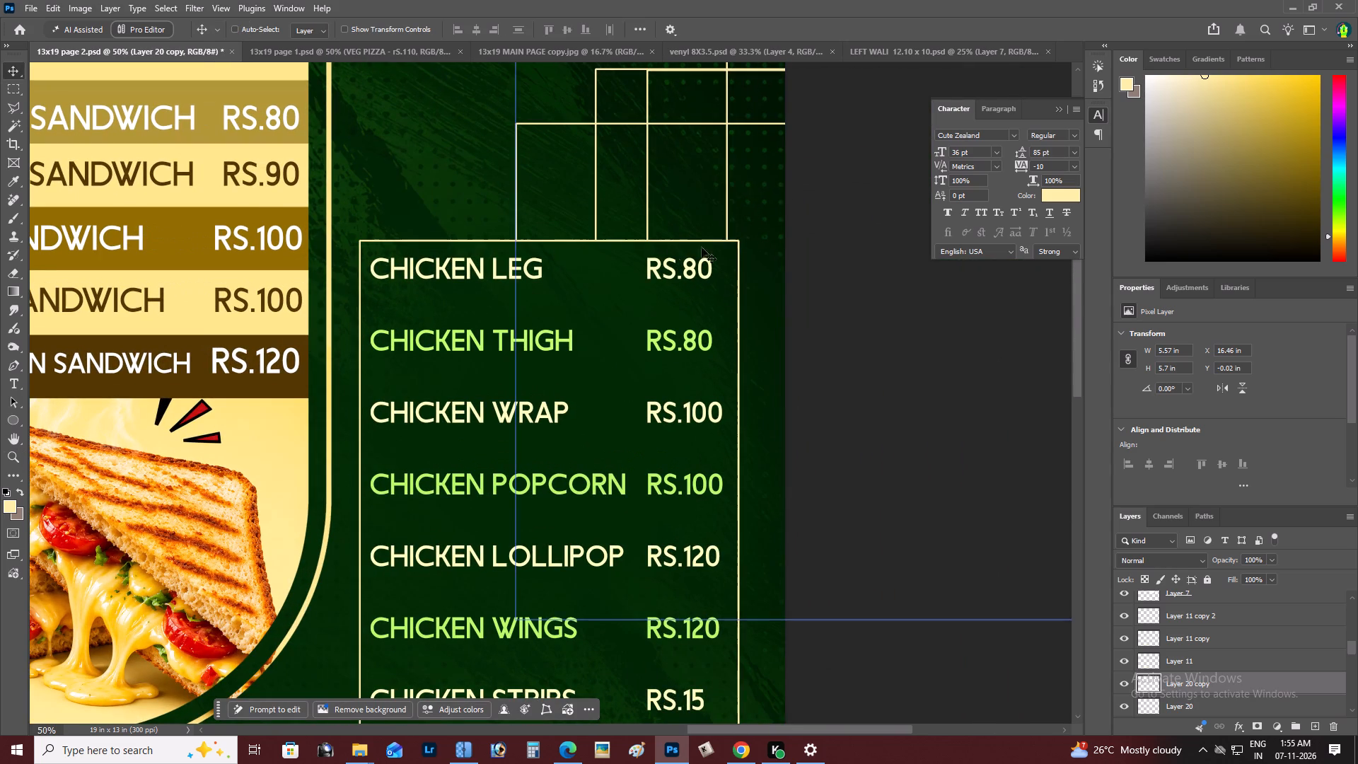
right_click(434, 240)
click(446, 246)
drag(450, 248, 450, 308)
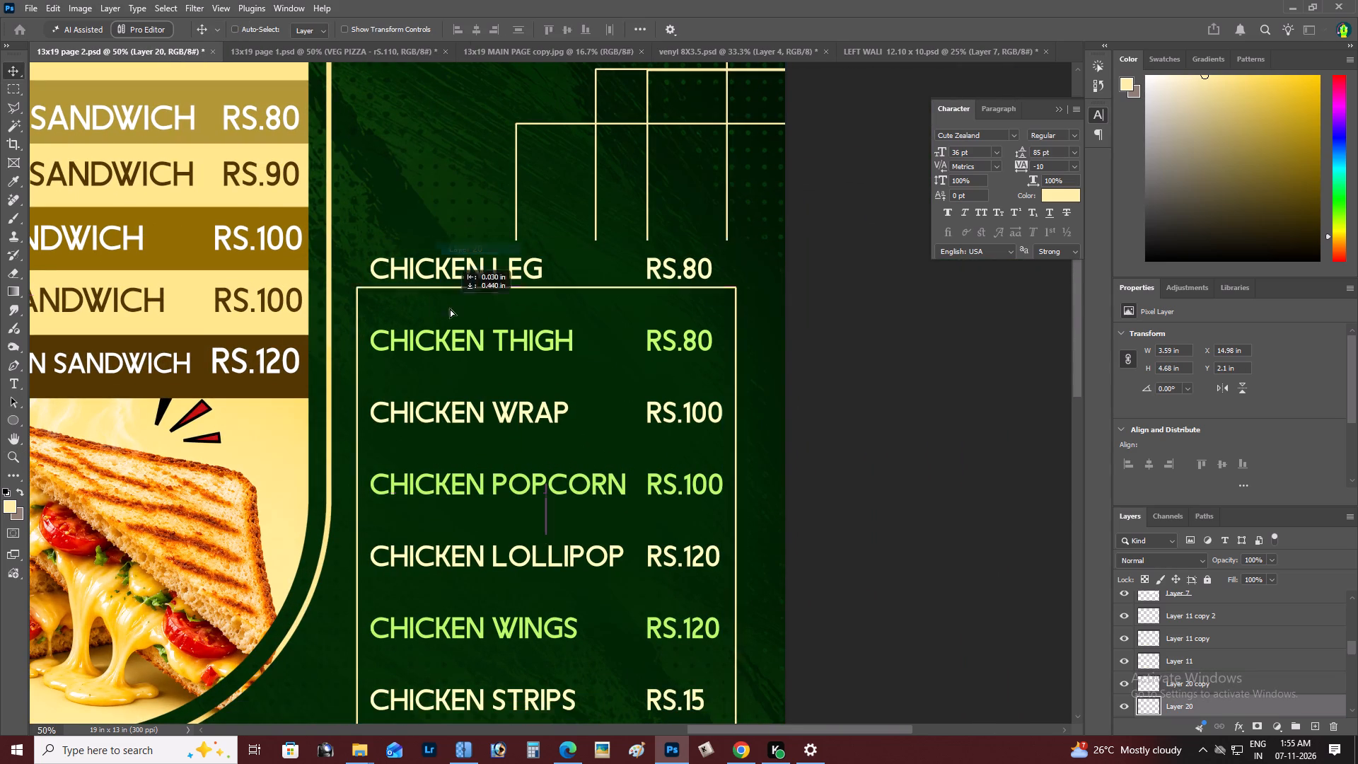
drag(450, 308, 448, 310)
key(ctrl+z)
Fade the middle of the chicken list frame's left edge using a soft Eraser of size 900 at 49% opacity.
key(z)
alt+click(474, 305)
alt+click(482, 316)
key(space)
key(space)
key(space)
click(532, 361)
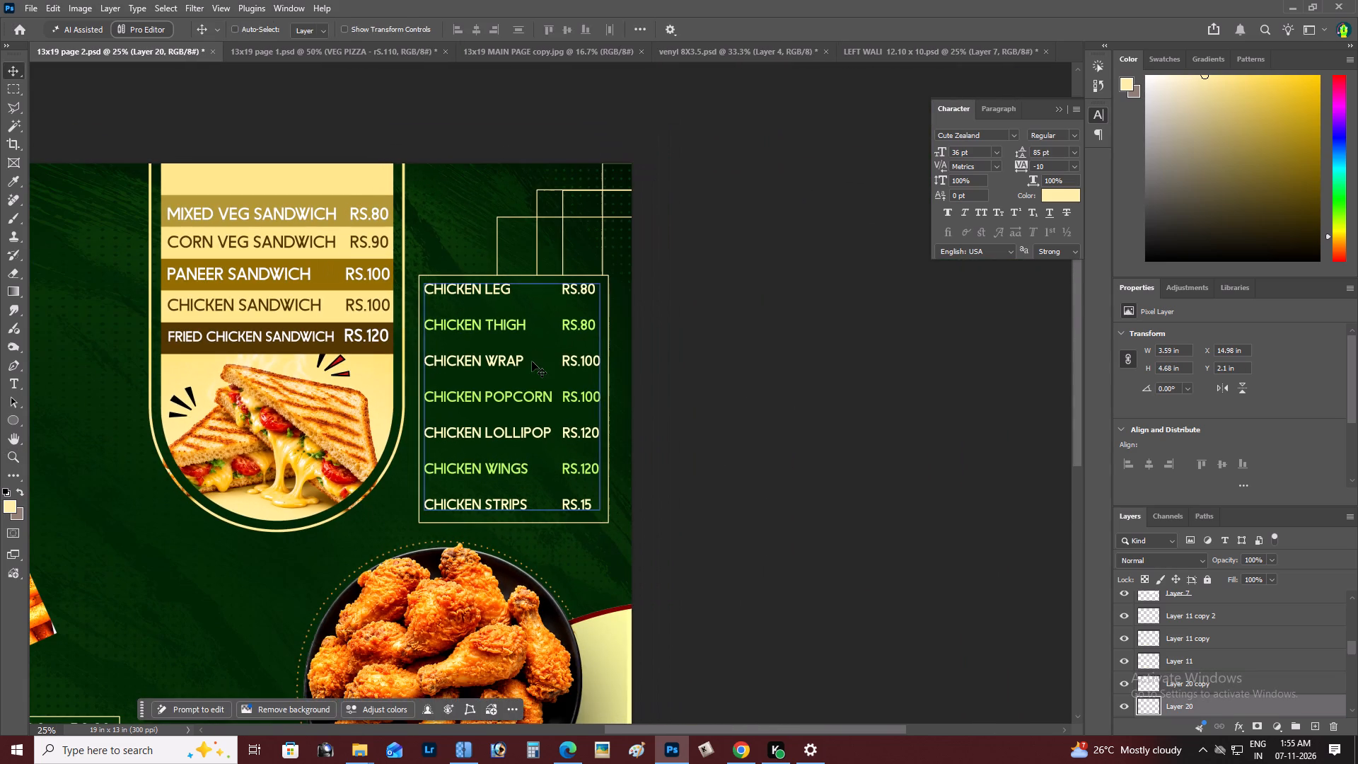
key(e)
key(bracketleft)
key(bracketleft)
key(bracketleft)
key(bracketleft)
key(bracketleft)
key(bracketleft)
key(bracketleft)
key(bracketleft)
key(bracketleft)
key(bracketleft)
key(bracketleft)
key(bracketleft)
key(bracketleft)
key(bracketleft)
key(bracketleft)
key(bracketleft)
key(bracketleft)
key(bracketleft)
key(bracketleft)
key(bracketleft)
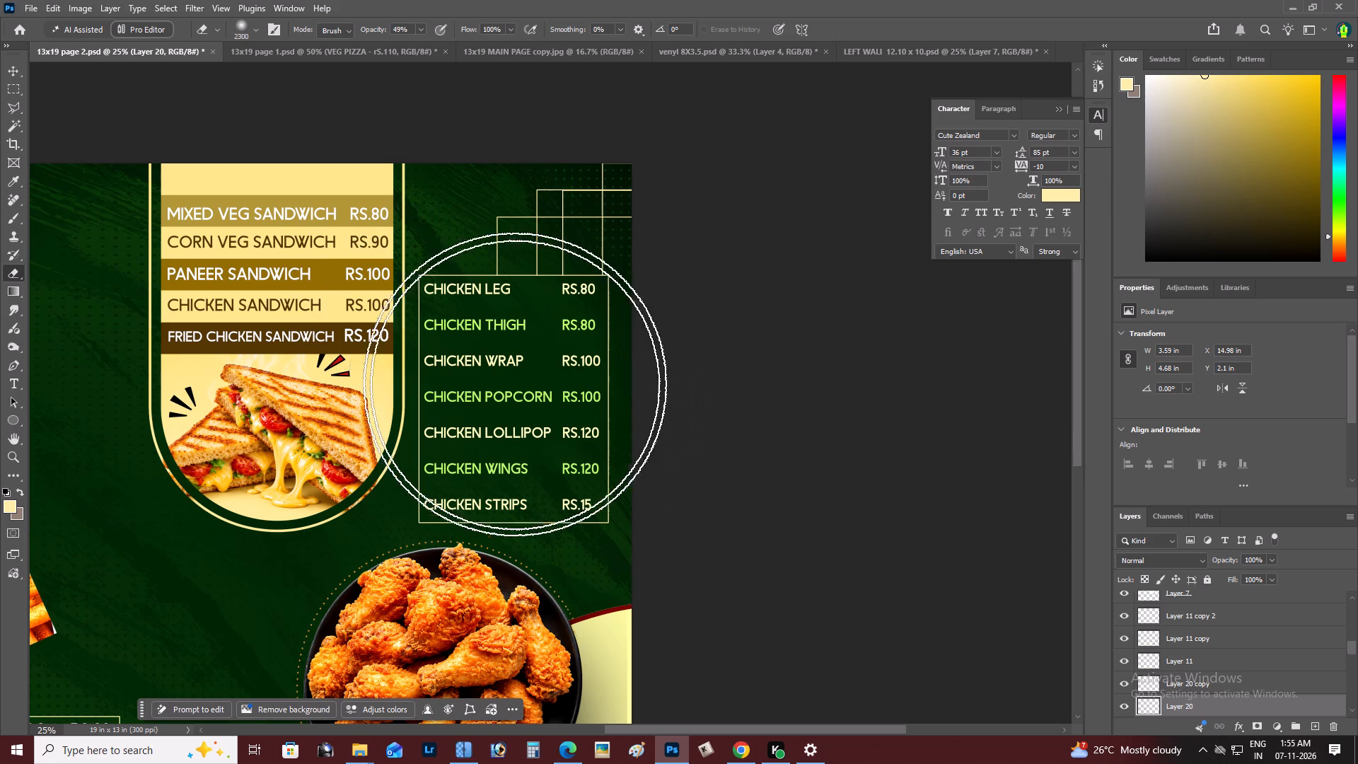
click(440, 403)
drag(422, 404, 414, 405)
triple_click(414, 405)
click(414, 405)
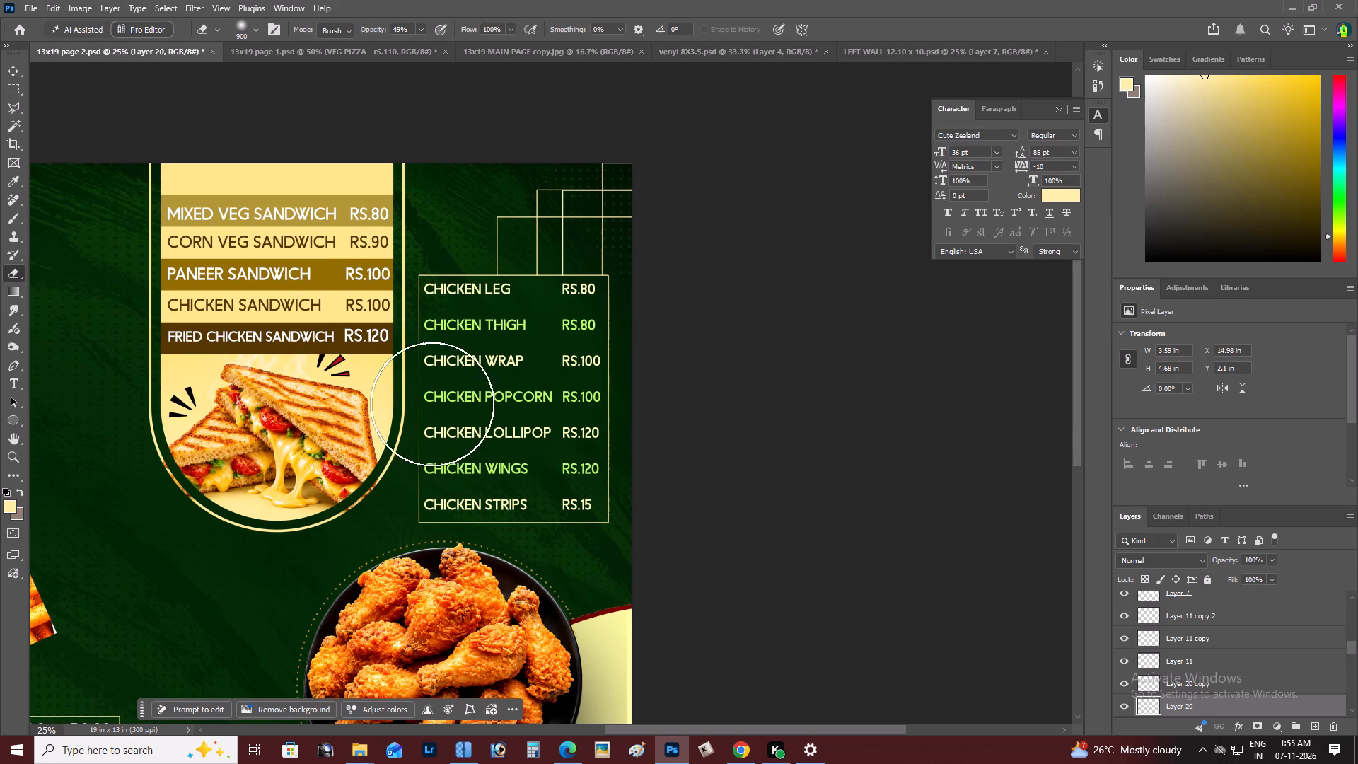
Fade the middle of the chicken list frame's right edge with the same soft Eraser.
triple_click(622, 397)
triple_click(622, 397)
click(622, 397)
drag(622, 397, 626, 406)
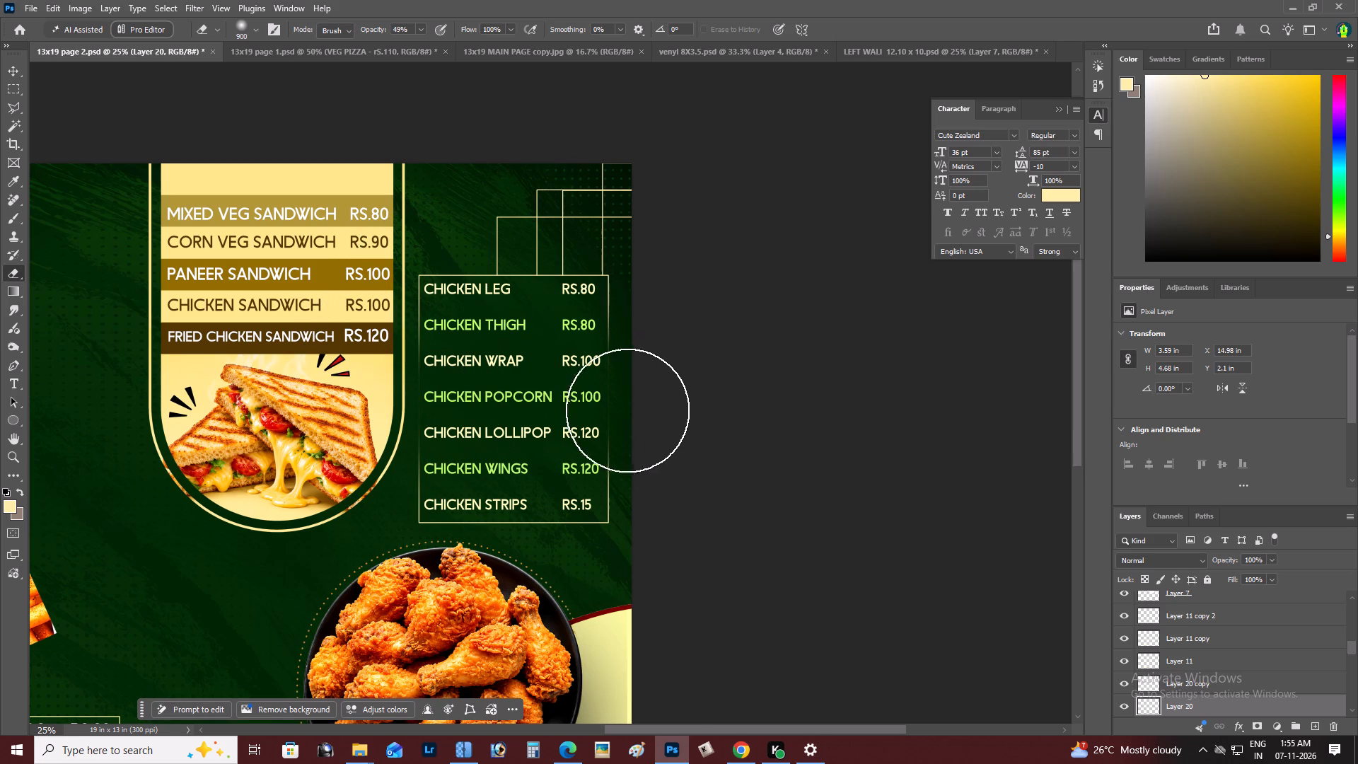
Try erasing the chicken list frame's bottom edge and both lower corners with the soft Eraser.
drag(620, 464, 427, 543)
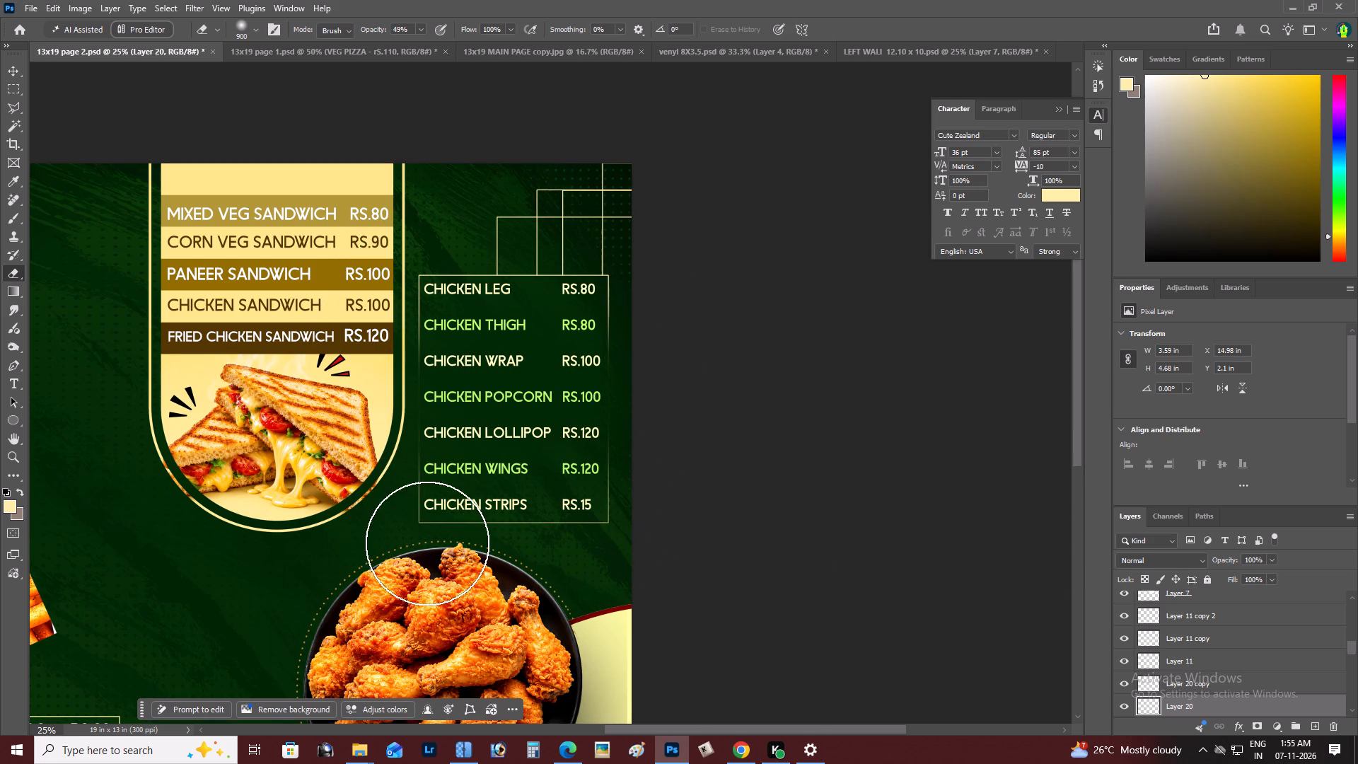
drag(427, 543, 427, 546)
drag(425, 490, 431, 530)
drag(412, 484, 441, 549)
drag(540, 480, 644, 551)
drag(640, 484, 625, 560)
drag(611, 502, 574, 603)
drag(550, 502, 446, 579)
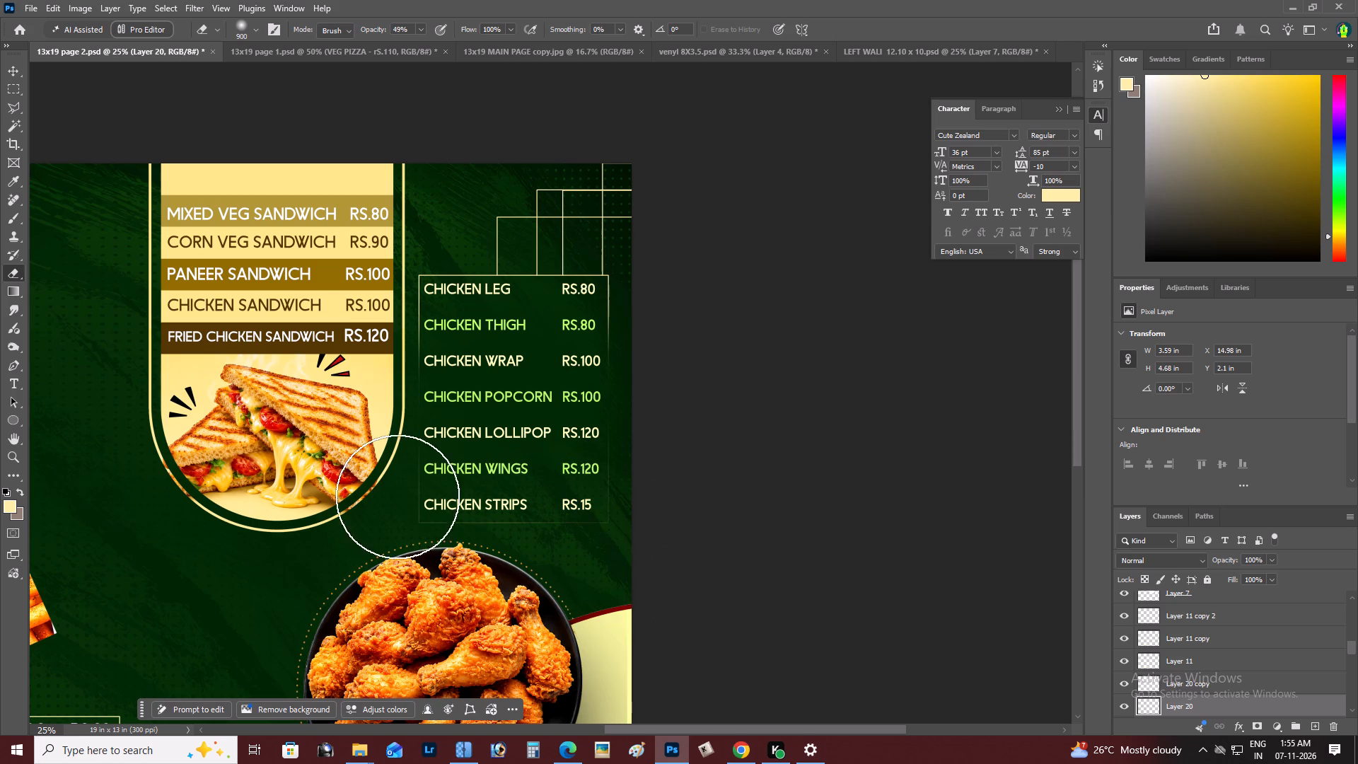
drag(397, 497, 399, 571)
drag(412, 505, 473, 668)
Examine how the faded chicken list frame looks against the rest of the page.
key(z)
alt+click(525, 407)
right_click(527, 404)
click(560, 417)
key(space)
key(space)
key(space)
key(space)
key(space)
key(space)
key(space)
key(space)
key(space)
key(space)
key(space)
key(space)
key(space)
drag(559, 419, 352, 455)
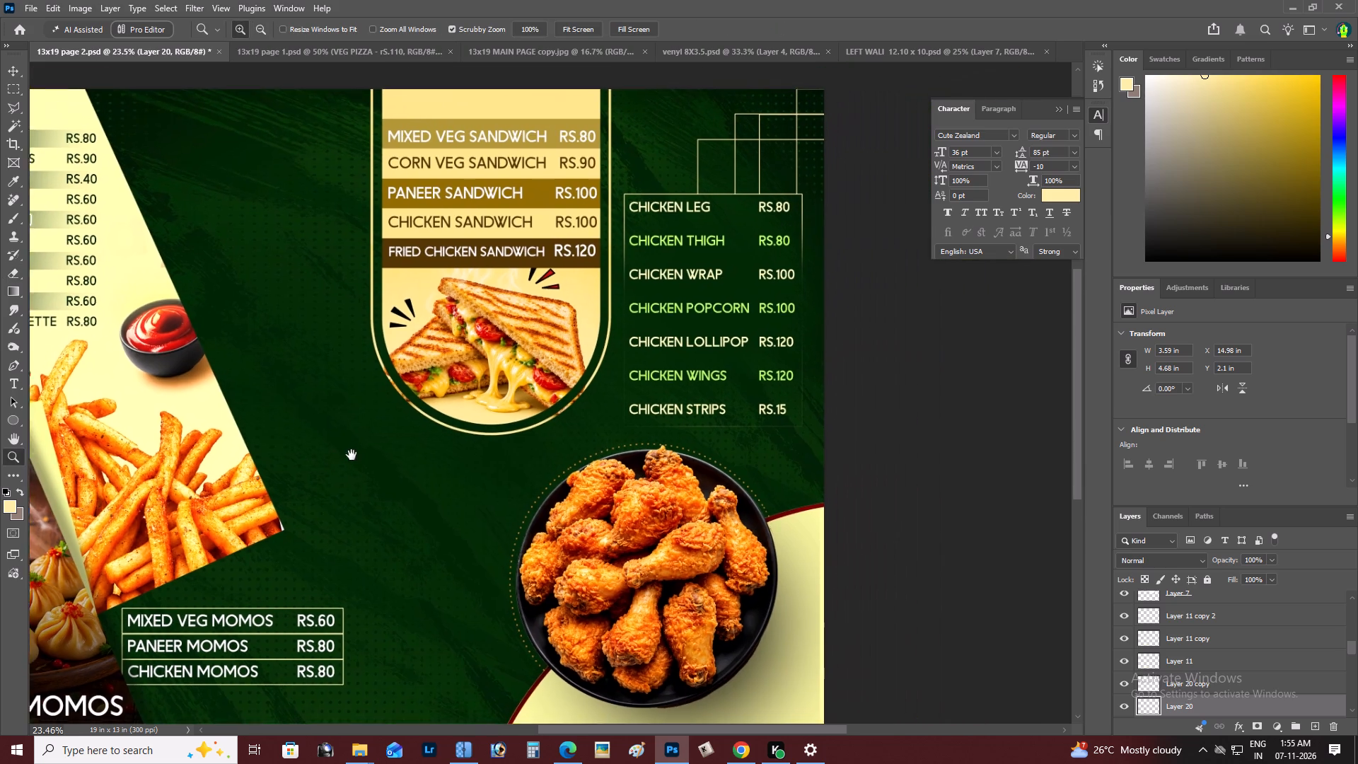
drag(352, 455, 352, 456)
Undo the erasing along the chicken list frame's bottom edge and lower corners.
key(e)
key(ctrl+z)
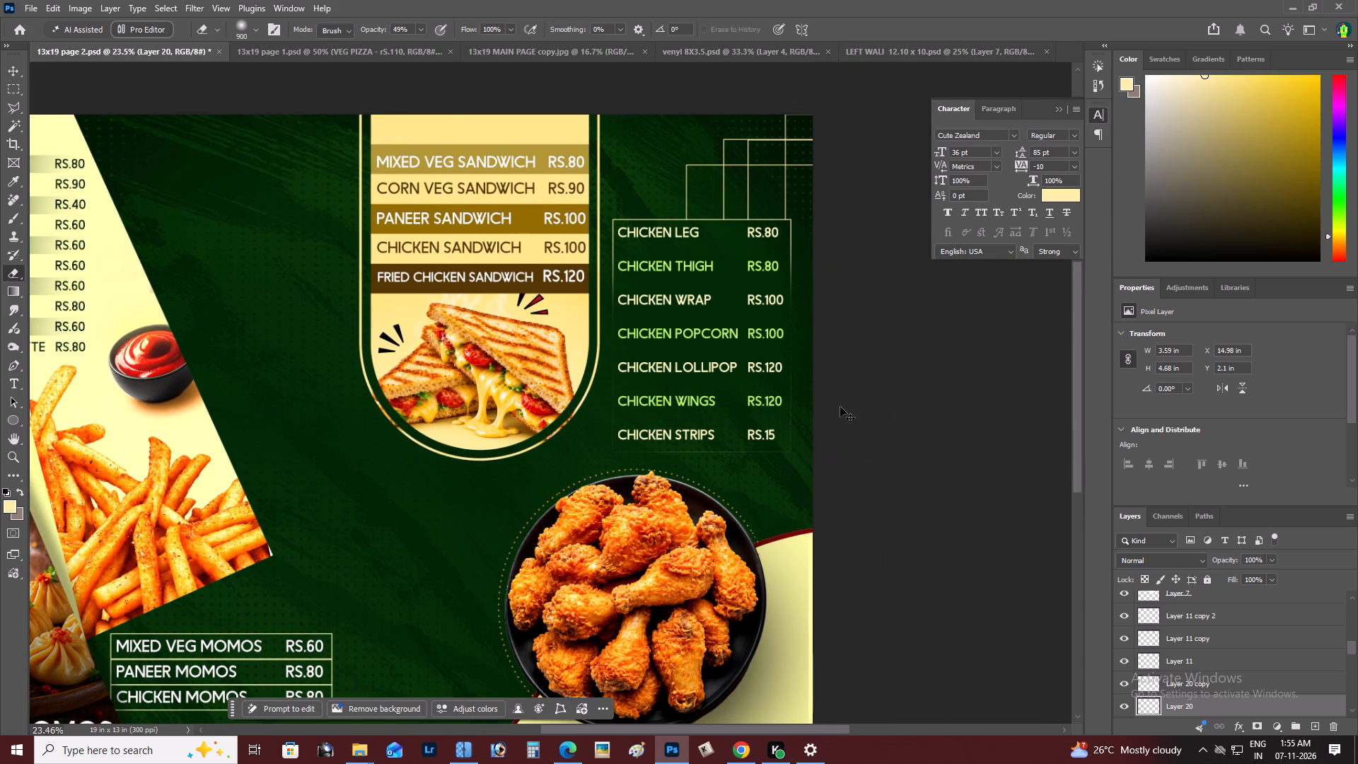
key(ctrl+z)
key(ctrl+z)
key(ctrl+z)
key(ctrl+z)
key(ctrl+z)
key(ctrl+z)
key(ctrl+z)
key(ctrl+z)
Fade the lower part of the chicken list frame's right edge down to its corner using the size 900 soft Eraser.
key(e)
click(796, 378)
click(808, 393)
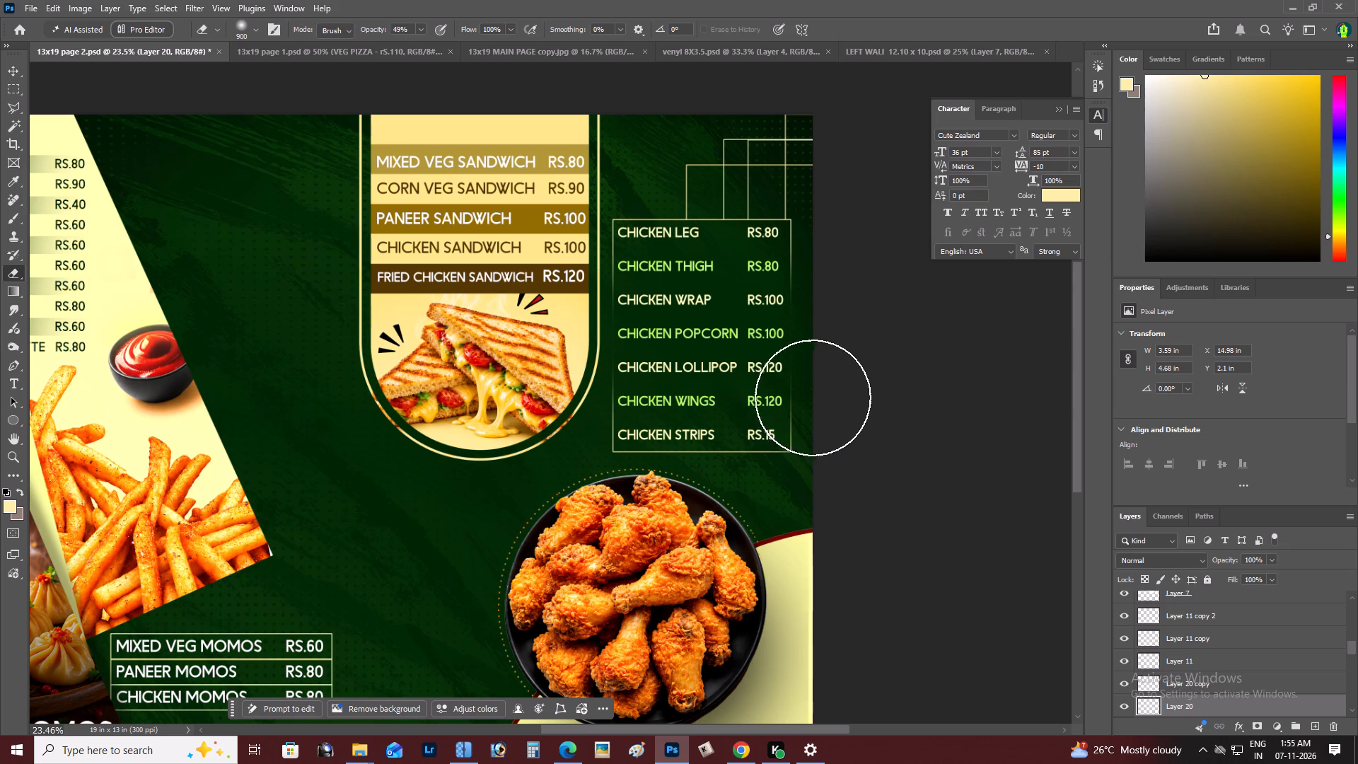
drag(818, 403, 823, 412)
triple_click(824, 415)
triple_click(824, 415)
click(824, 463)
double_click(824, 468)
drag(837, 450, 841, 441)
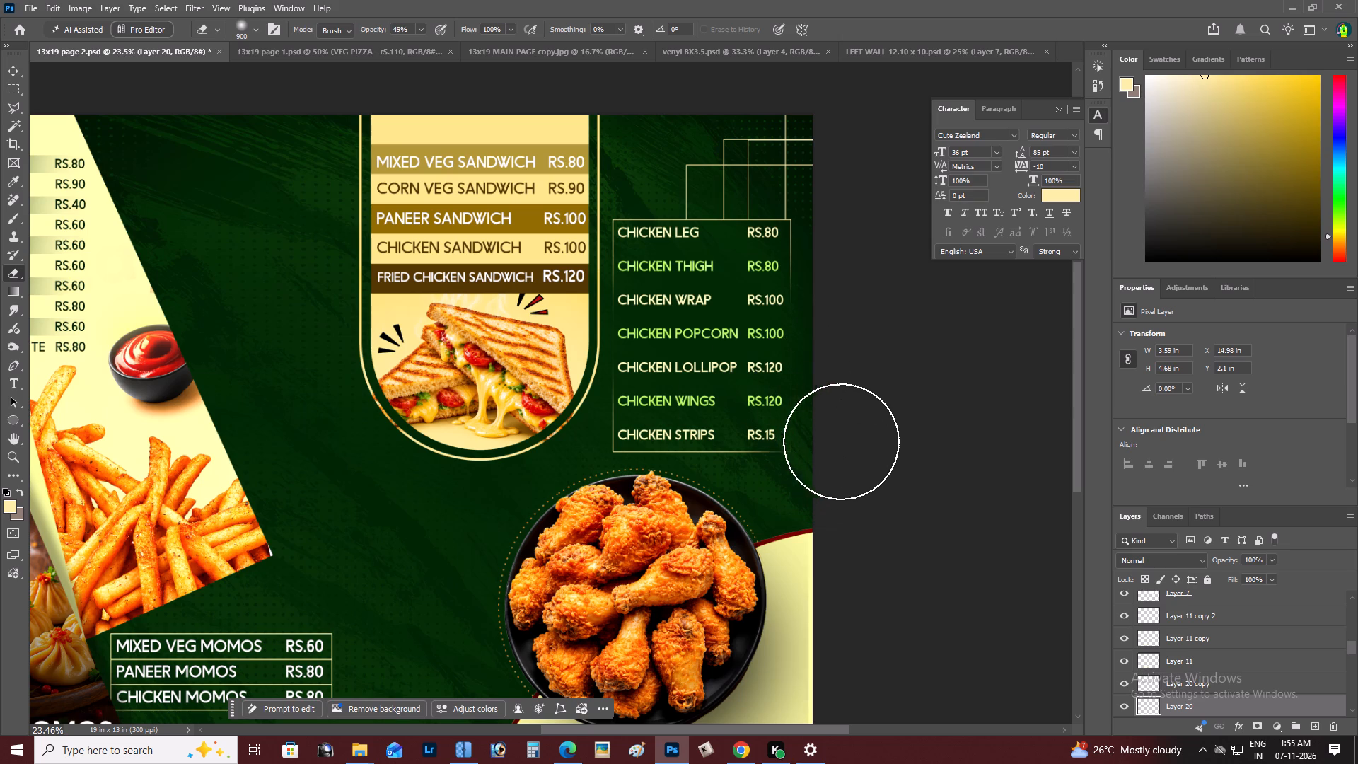
drag(841, 441, 841, 438)
Fade the lower part of the chicken list frame's left edge and its lower-left corner using the soft Eraser.
drag(597, 410, 597, 416)
click(596, 428)
click(593, 441)
click(594, 453)
drag(575, 424, 564, 476)
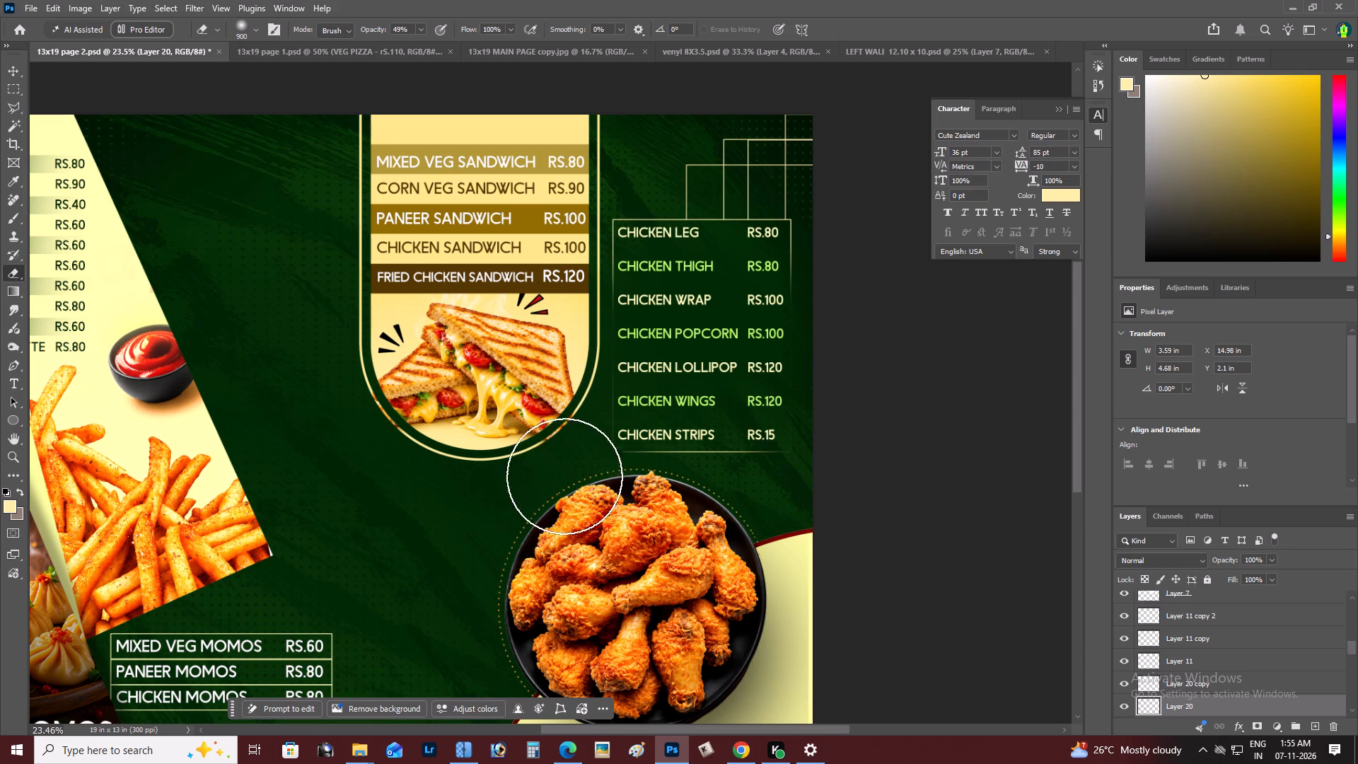
drag(564, 476, 564, 480)
drag(577, 407, 550, 484)
drag(551, 397, 541, 488)
drag(598, 390, 586, 403)
drag(585, 403, 488, 449)
drag(562, 413, 444, 584)
Refine the fade at the chicken list frame's lower-left edge and corner, reducing the soft Eraser to size 400 and then 200.
key(z)
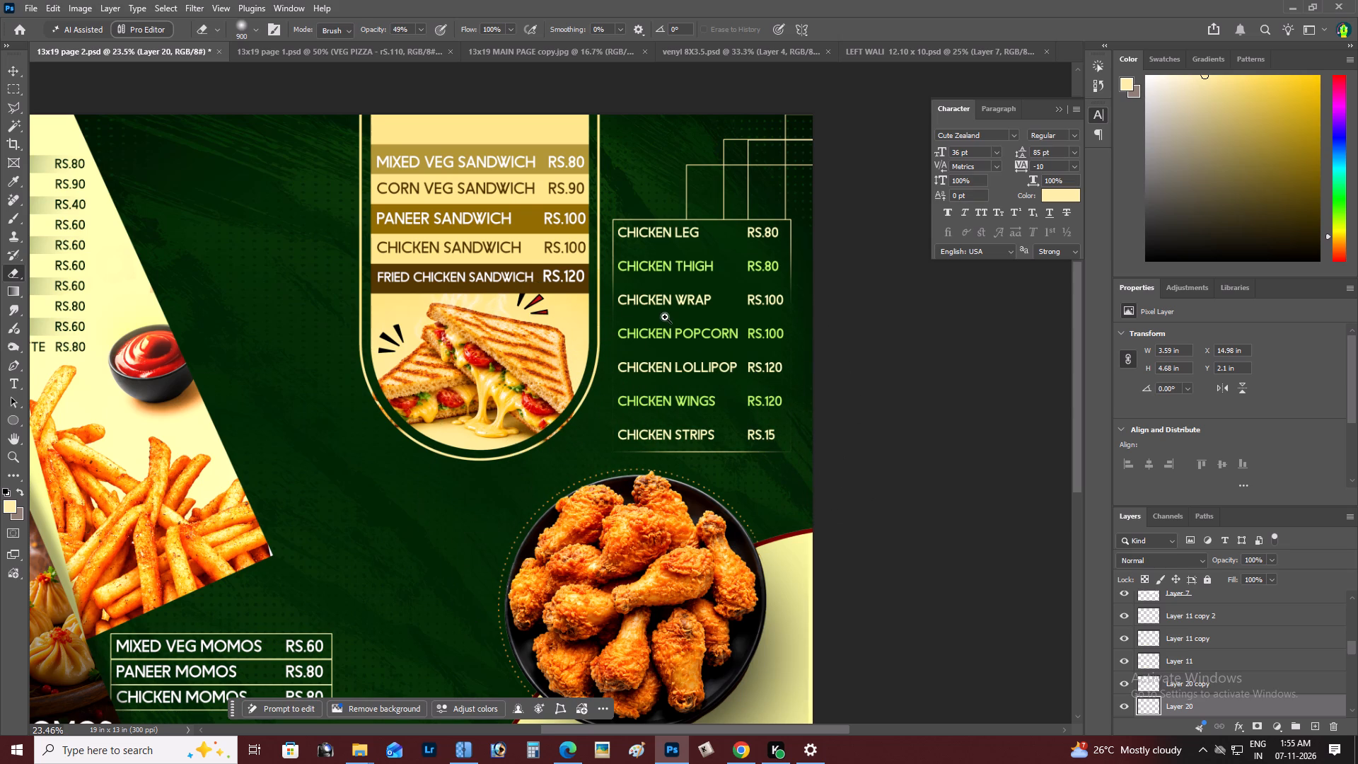
alt+click(665, 316)
right_click(673, 316)
double_click(698, 332)
key(space)
key(space)
key(space)
drag(707, 375, 525, 376)
key(z)
double_click(567, 447)
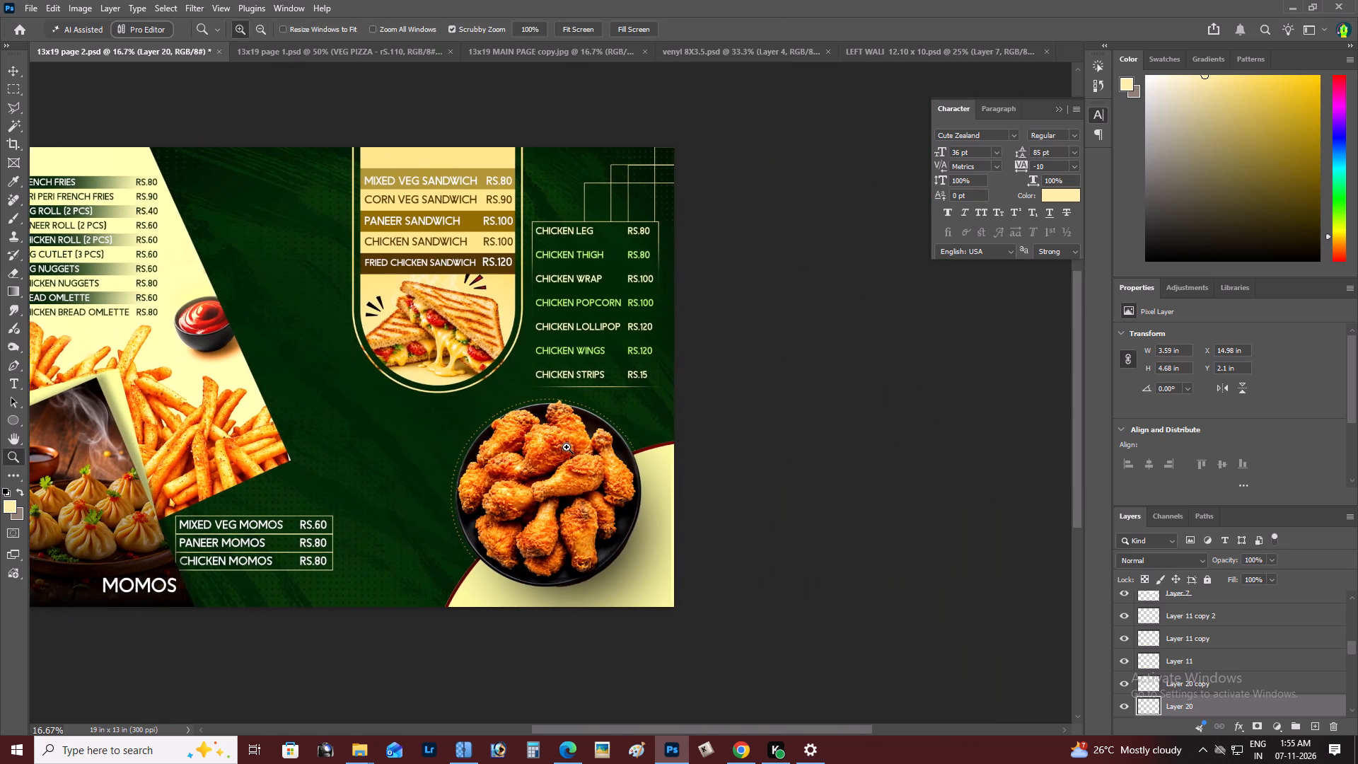
key(e)
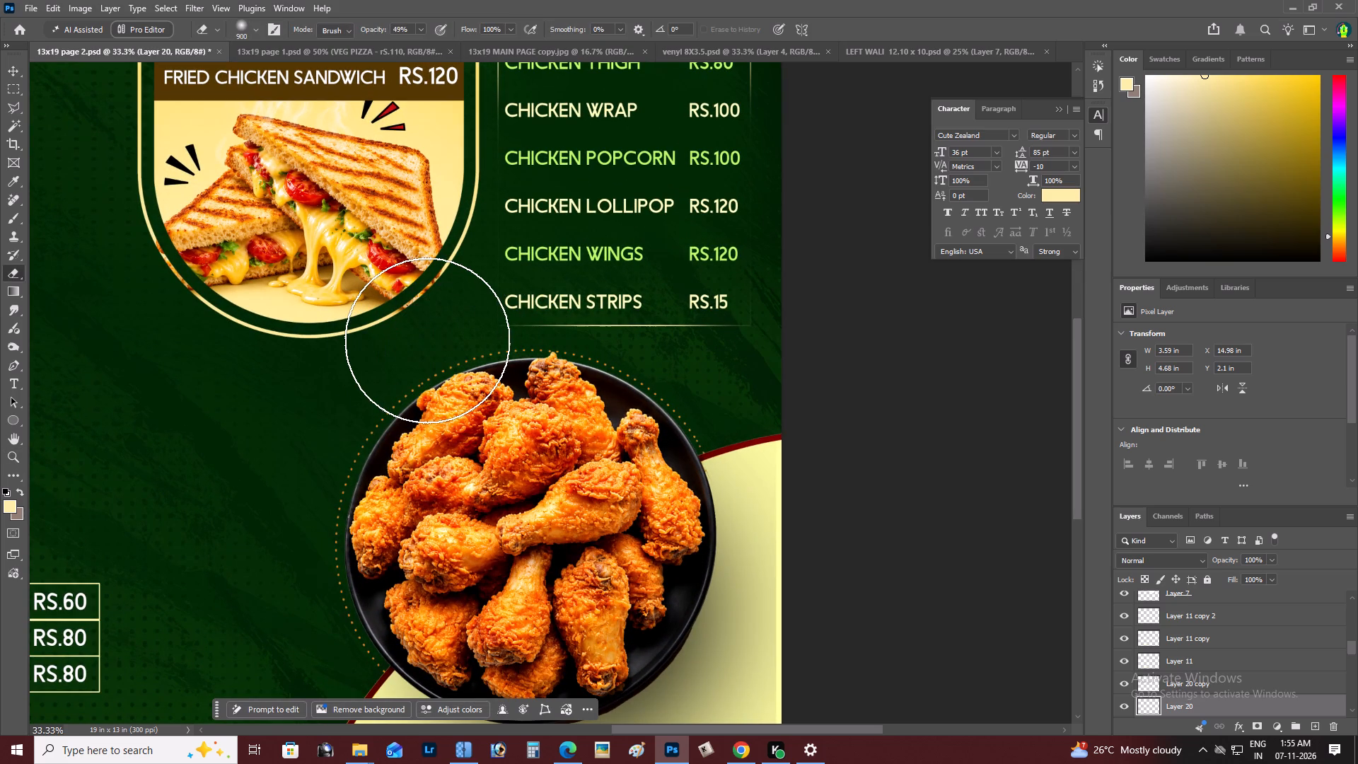
text([[)
key(bracketleft)
key(bracketleft)
key(bracketleft)
drag(511, 201, 451, 241)
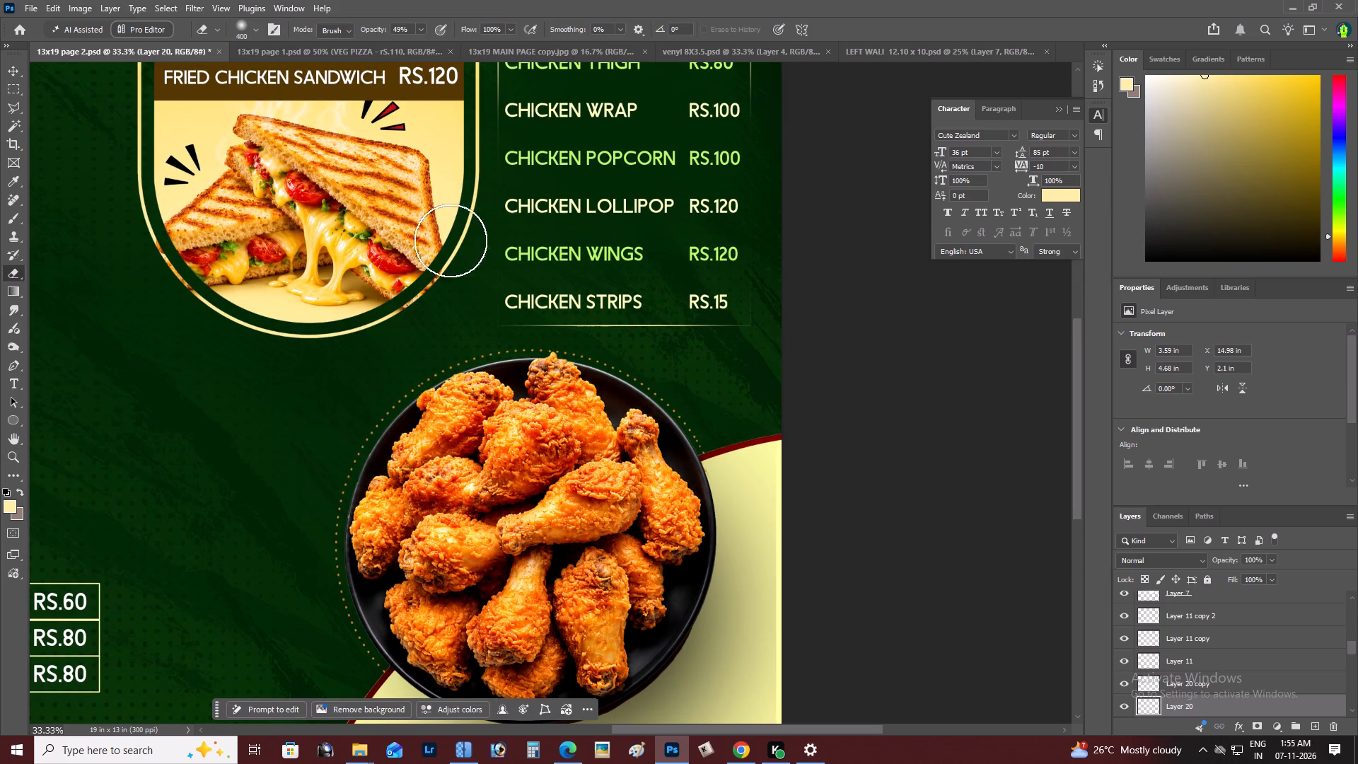
drag(451, 241, 458, 278)
text([[)
key(bracketleft)
drag(483, 292, 490, 369)
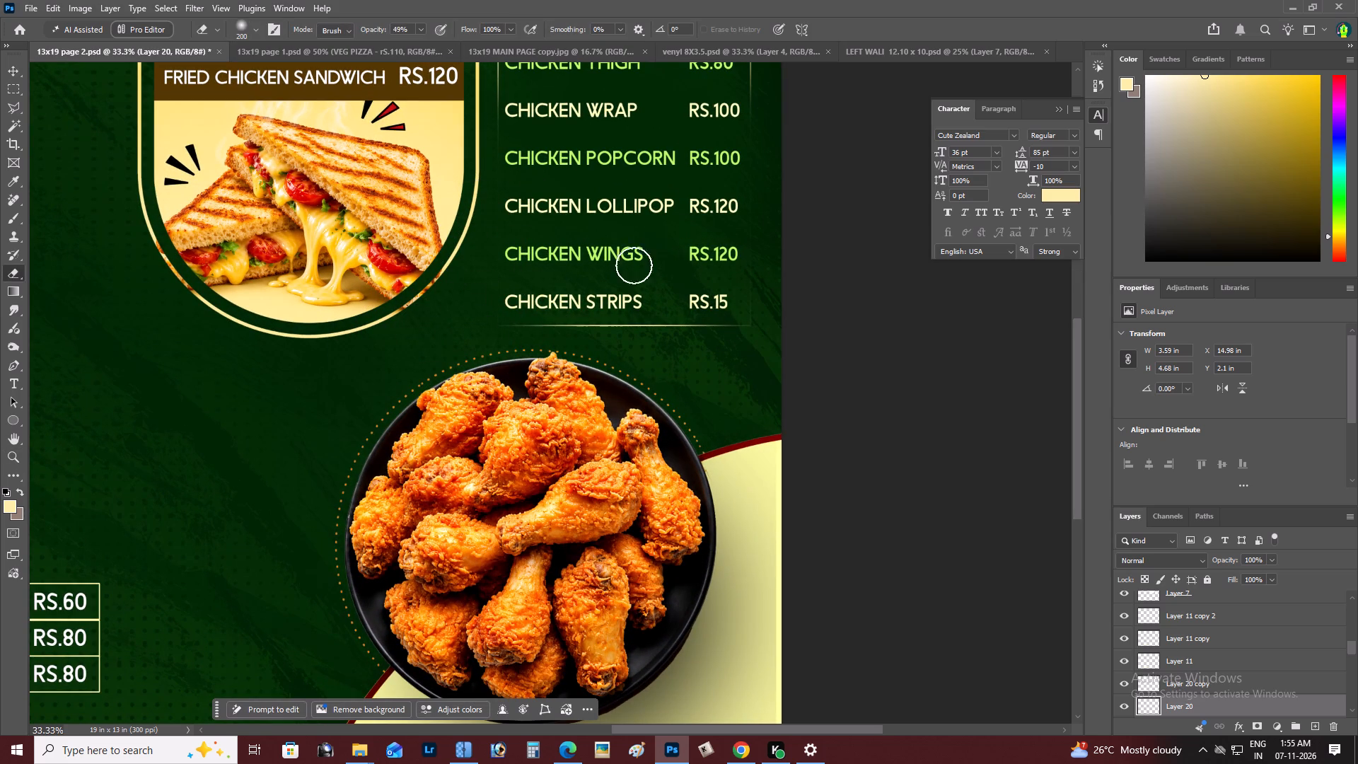
Erase the remaining lower-right corner and edge of the chicken list frame with the size 200 soft Eraser.
drag(724, 203, 776, 310)
drag(761, 292, 761, 313)
click(761, 313)
triple_click(763, 323)
drag(769, 290, 782, 221)
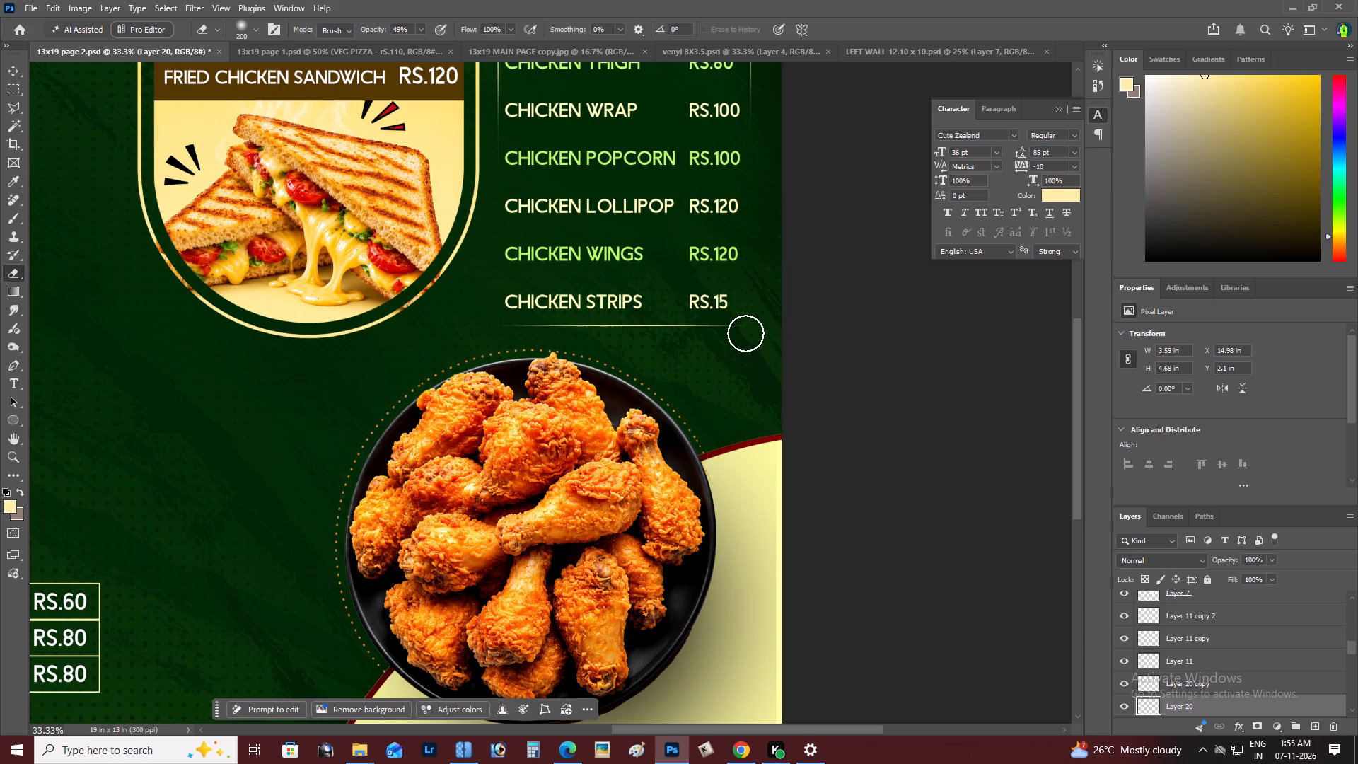
drag(748, 338, 750, 370)
Examine the faded chicken list frame, the fried chicken plate area and the overall page layout.
key(z)
alt+click(675, 357)
right_click(675, 357)
double_click(690, 364)
key(space)
key(space)
key(space)
drag(704, 381, 537, 383)
key(z)
alt+click(636, 349)
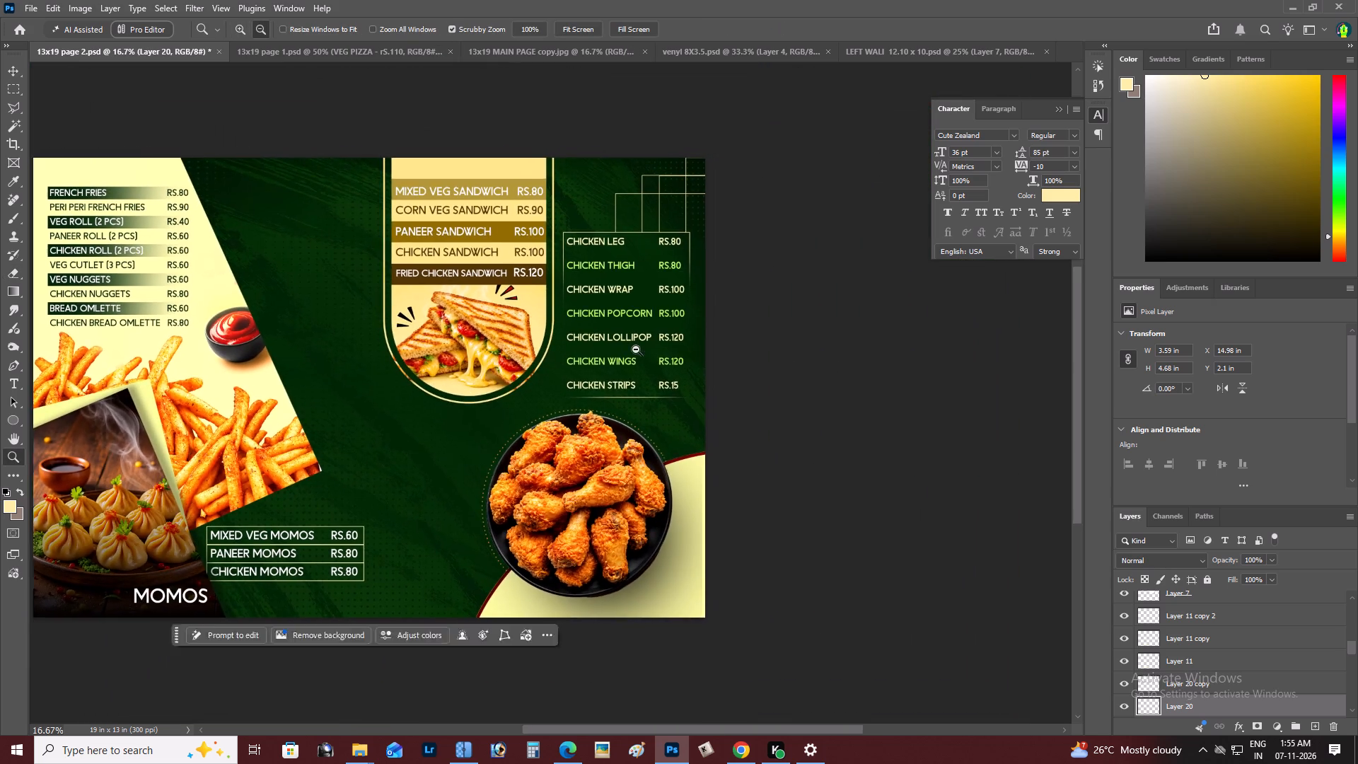
right_click(636, 349)
double_click(649, 355)
key(space)
key(space)
key(space)
key(space)
drag(655, 367, 483, 366)
key(z)
click(563, 455)
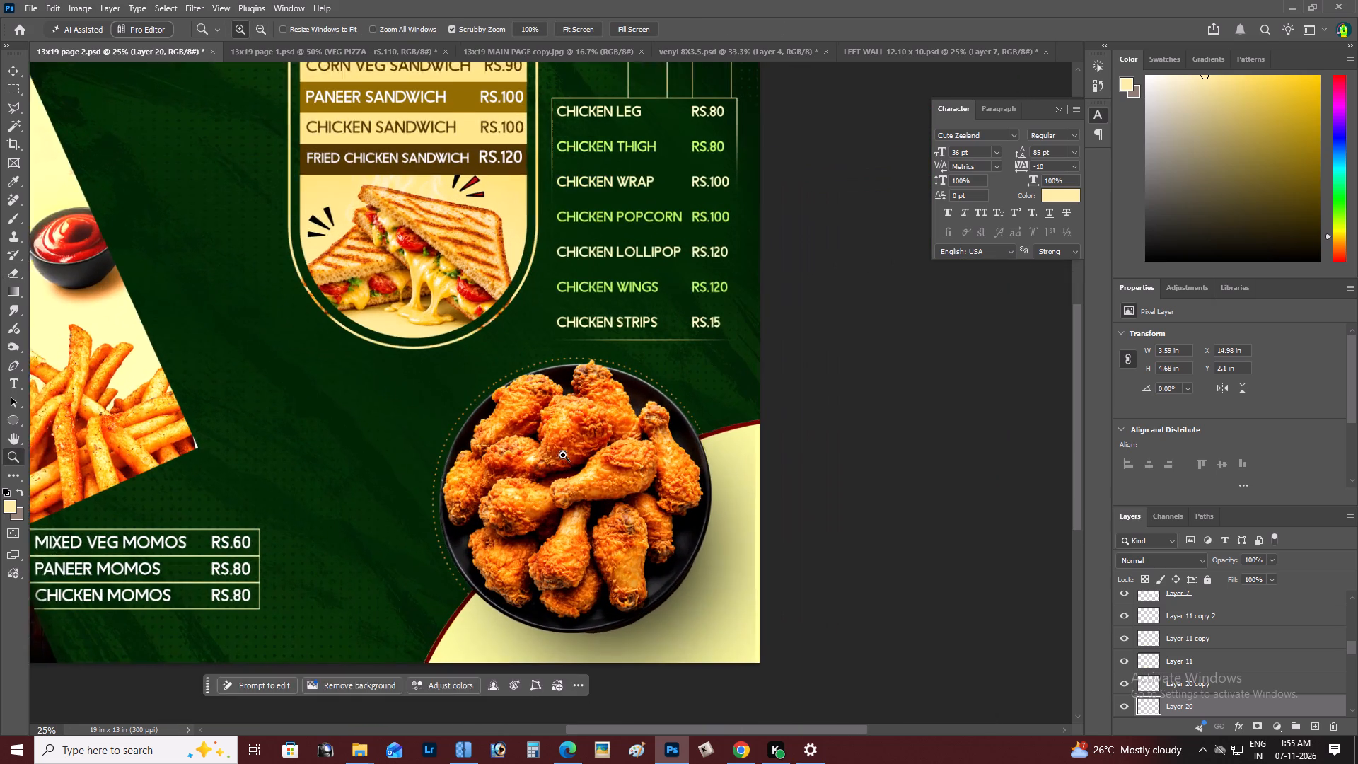
key(space)
drag(568, 444, 548, 514)
key(z)
alt+click(557, 357)
right_click(579, 351)
click(595, 357)
key(space)
key(space)
key(space)
key(space)
key(space)
key(space)
key(space)
key(space)
key(space)
key(space)
key(space)
drag(595, 357, 354, 394)
key(z)
triple_click(639, 335)
key(space)
key(space)
key(space)
key(space)
key(space)
key(space)
drag(639, 335, 528, 342)
key(z)
alt+click(714, 398)
right_click(731, 381)
alt+double_click(750, 392)
key(space)
key(space)
key(space)
key(space)
key(space)
key(space)
key(space)
key(space)
key(space)
key(space)
key(space)
key(space)
key(space)
key(space)
key(space)
key(space)
key(space)
key(space)
key(space)
key(space)
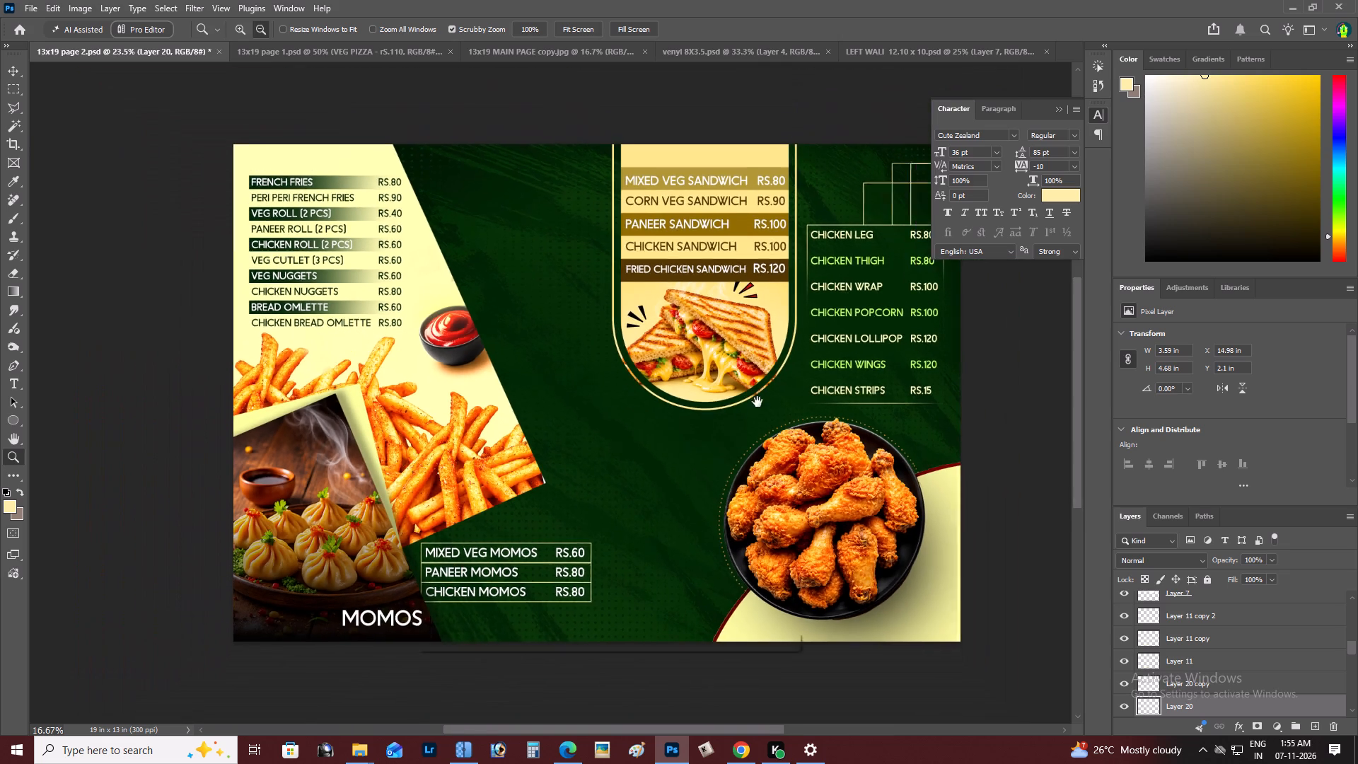
drag(758, 402, 540, 390)
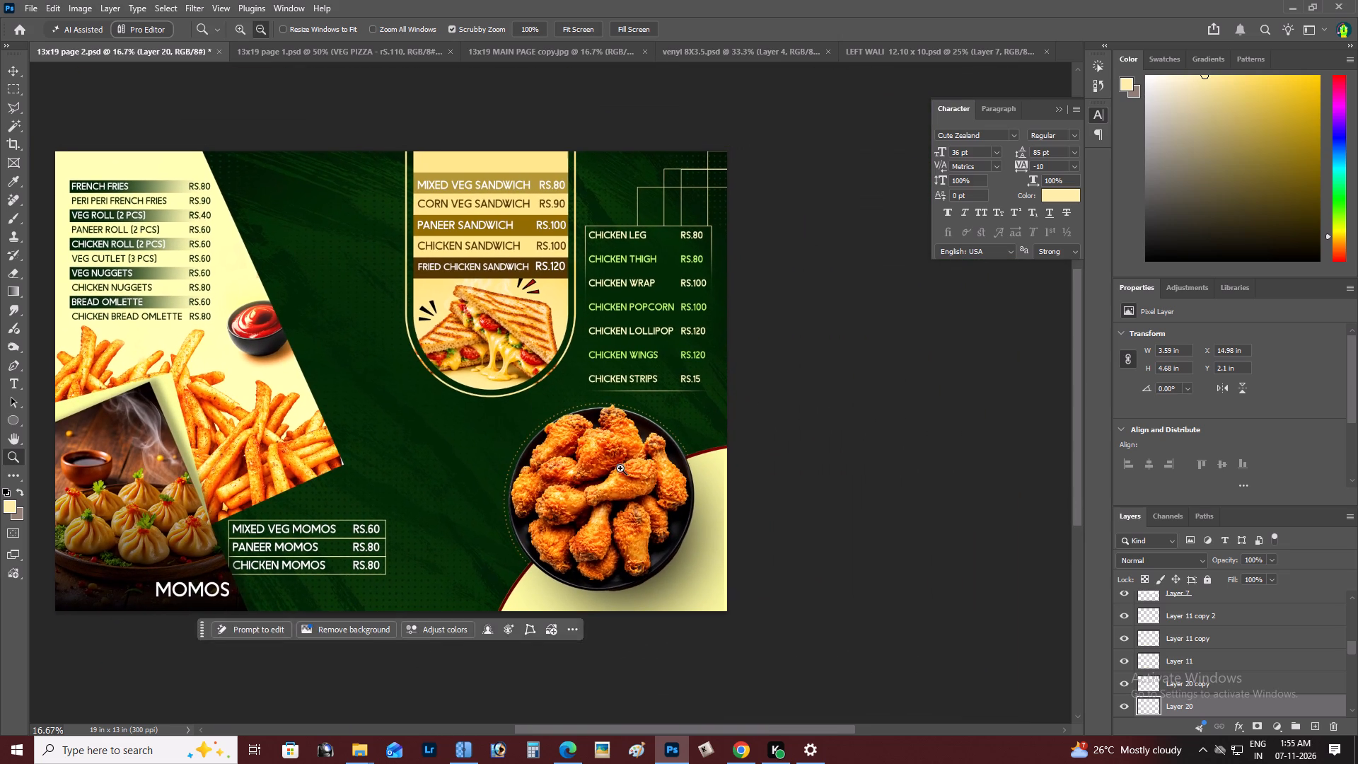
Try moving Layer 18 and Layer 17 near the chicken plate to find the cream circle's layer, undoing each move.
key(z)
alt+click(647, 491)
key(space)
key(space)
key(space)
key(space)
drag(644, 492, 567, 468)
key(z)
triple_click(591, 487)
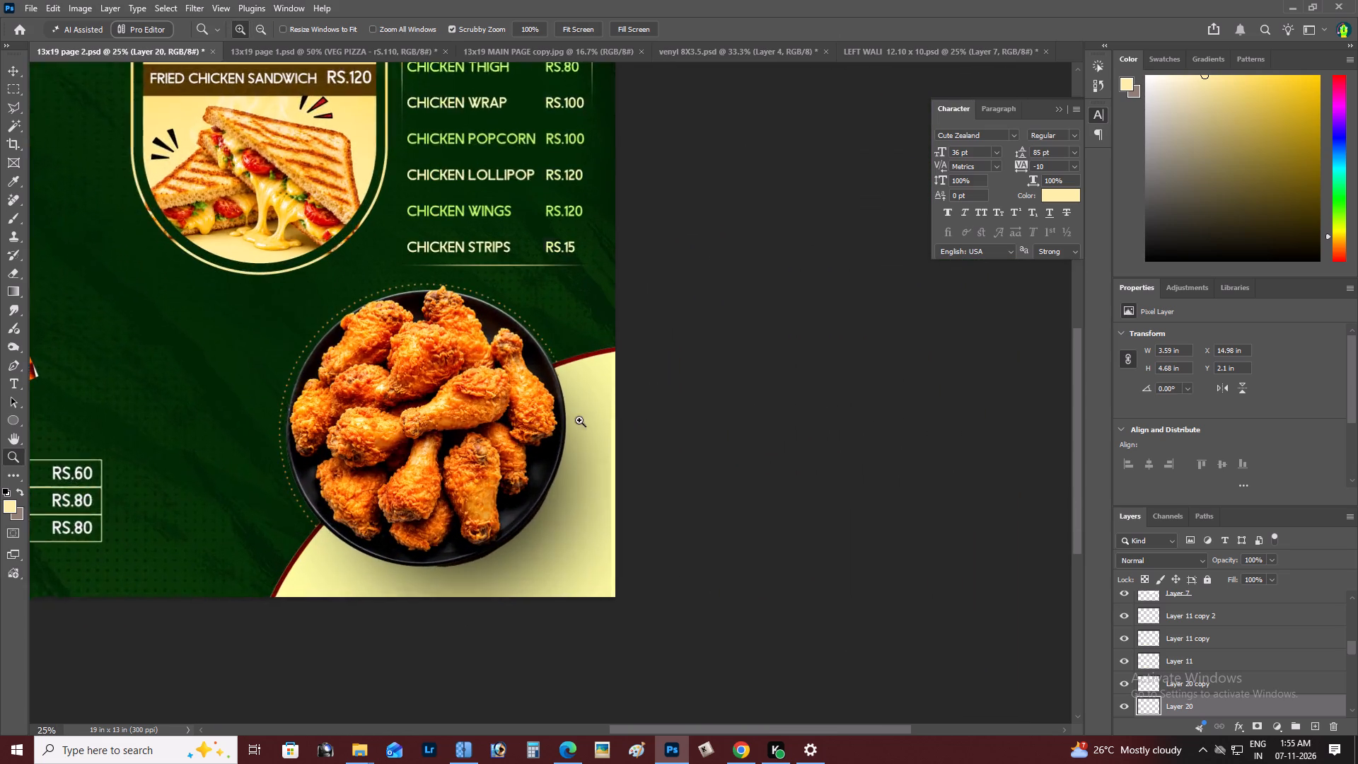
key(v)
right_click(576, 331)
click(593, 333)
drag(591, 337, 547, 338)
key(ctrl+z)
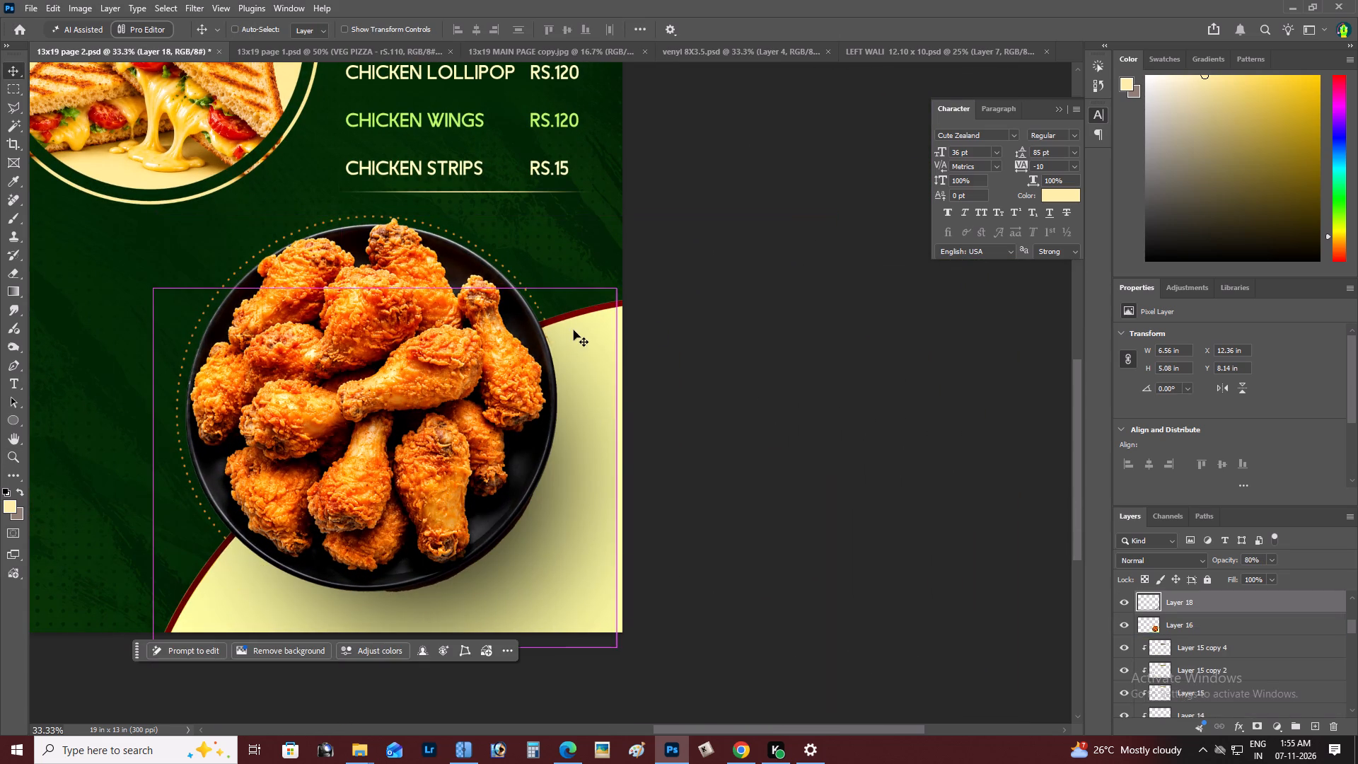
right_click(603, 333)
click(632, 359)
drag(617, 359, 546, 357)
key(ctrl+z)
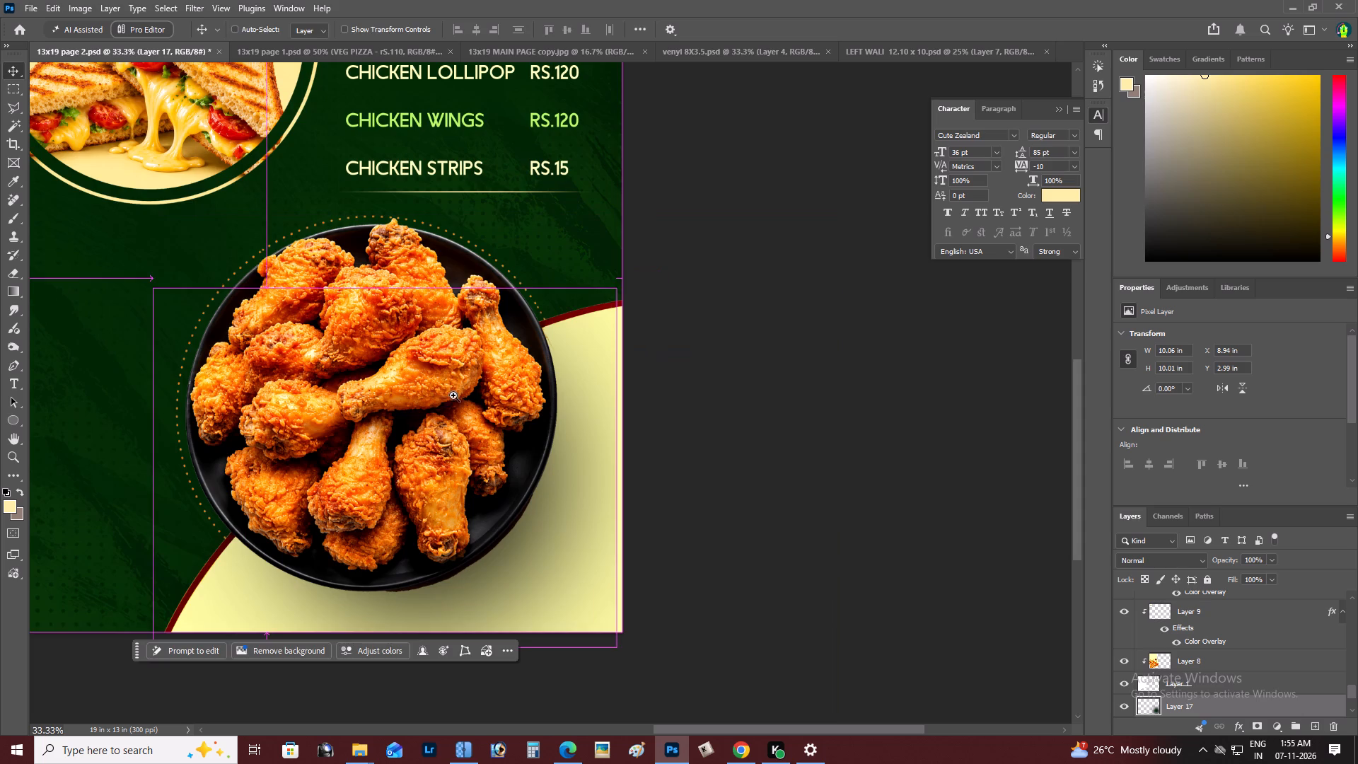
On Layer 16, select the maroon arc edge below the chicken plate's left side with the Magic Wand and fill it dark olive.
key(z)
alt+click(434, 416)
right_click(443, 412)
double_click(465, 422)
key(space)
key(space)
key(space)
key(space)
key(space)
key(space)
key(space)
key(space)
drag(472, 427, 429, 350)
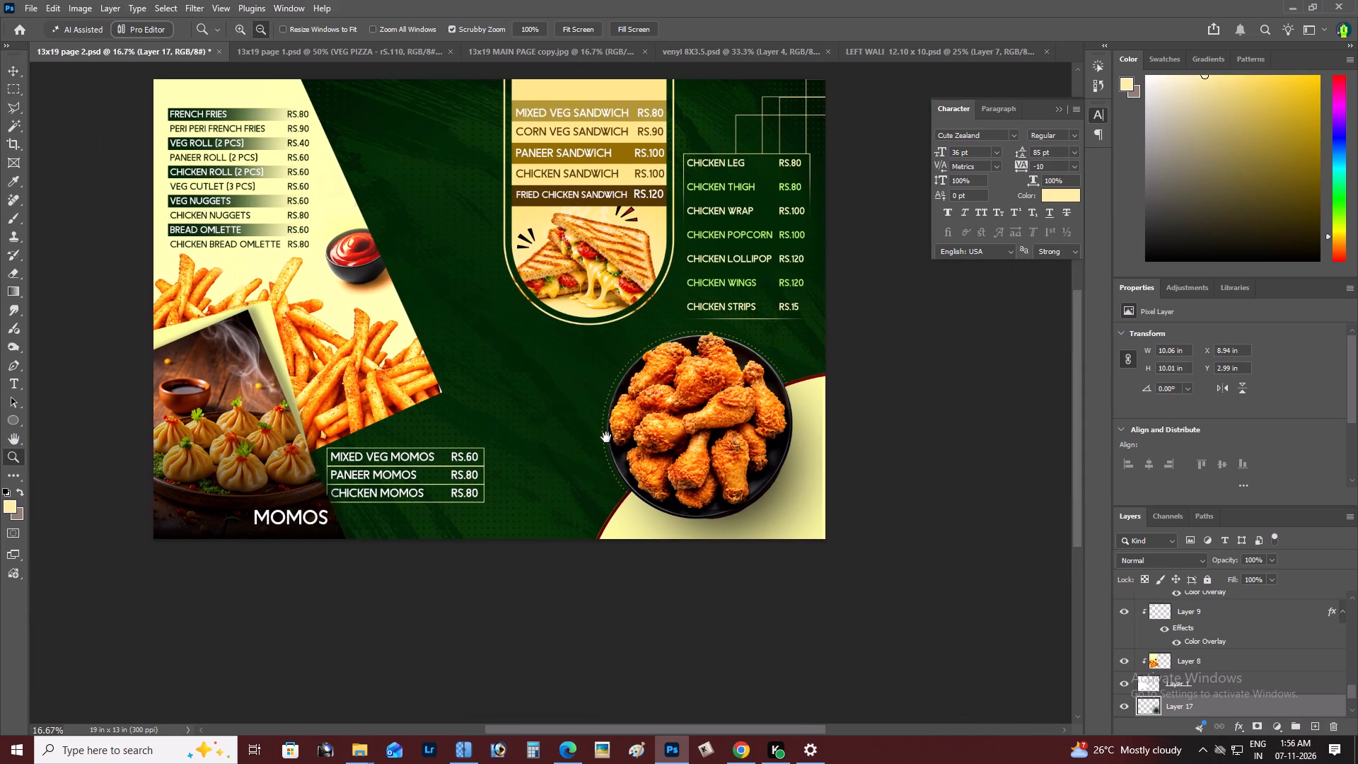
key(z)
triple_click(607, 507)
key(v)
right_click(622, 516)
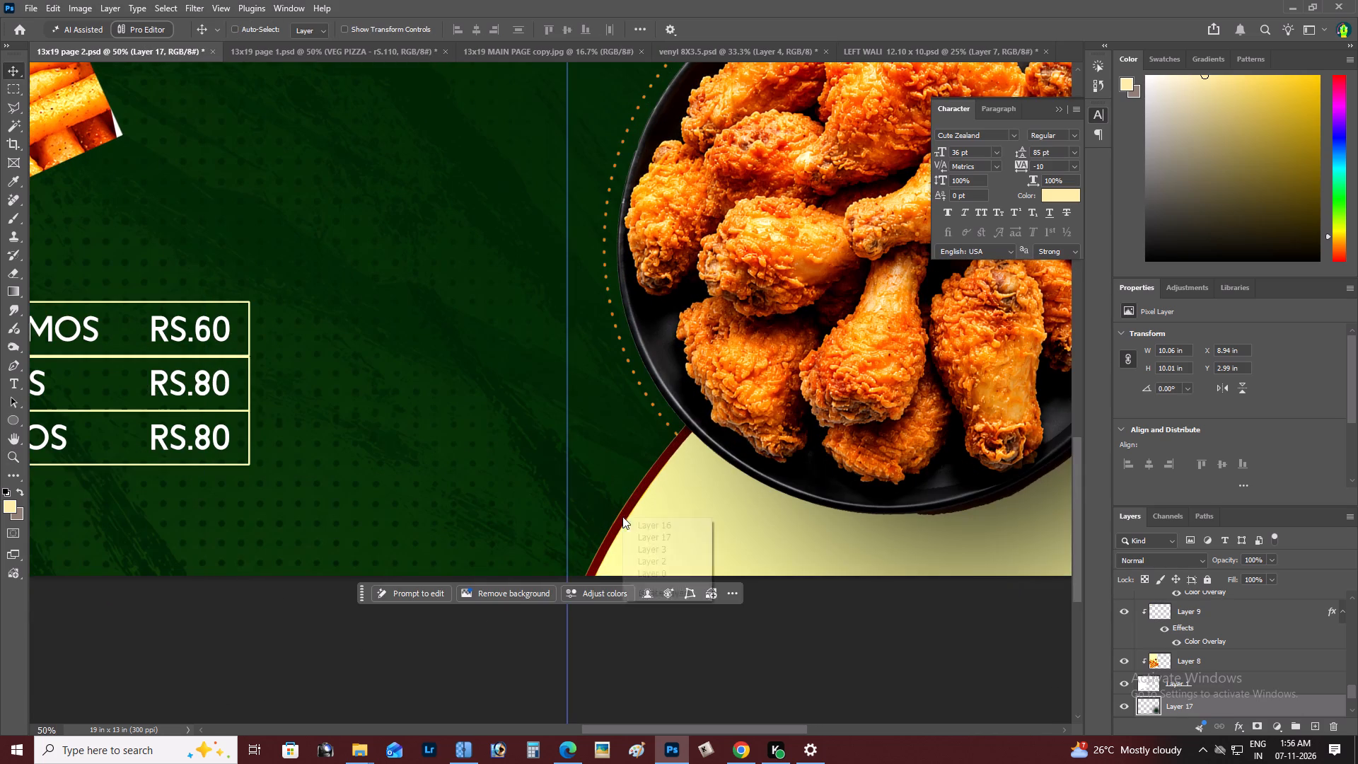
click(636, 521)
drag(632, 520, 562, 504)
key(ctrl+z)
key(w)
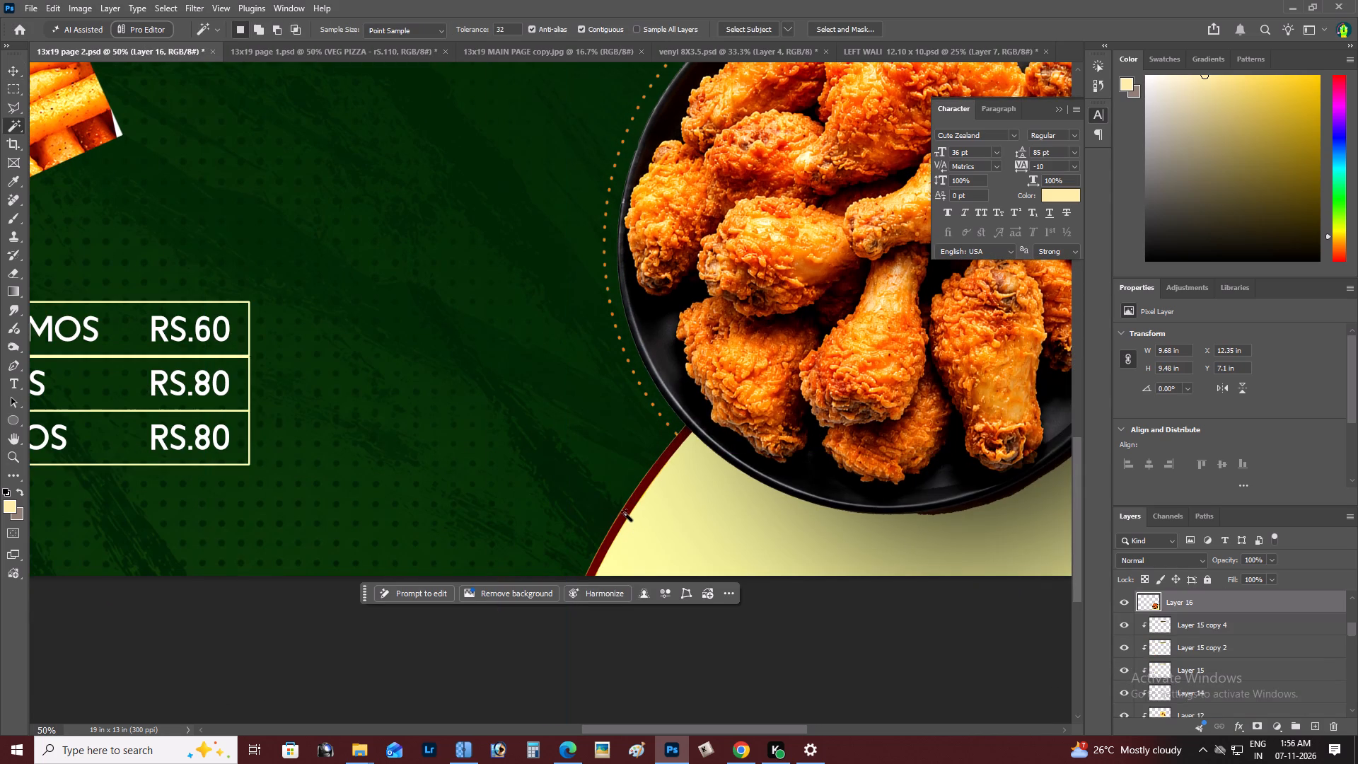
click(628, 511)
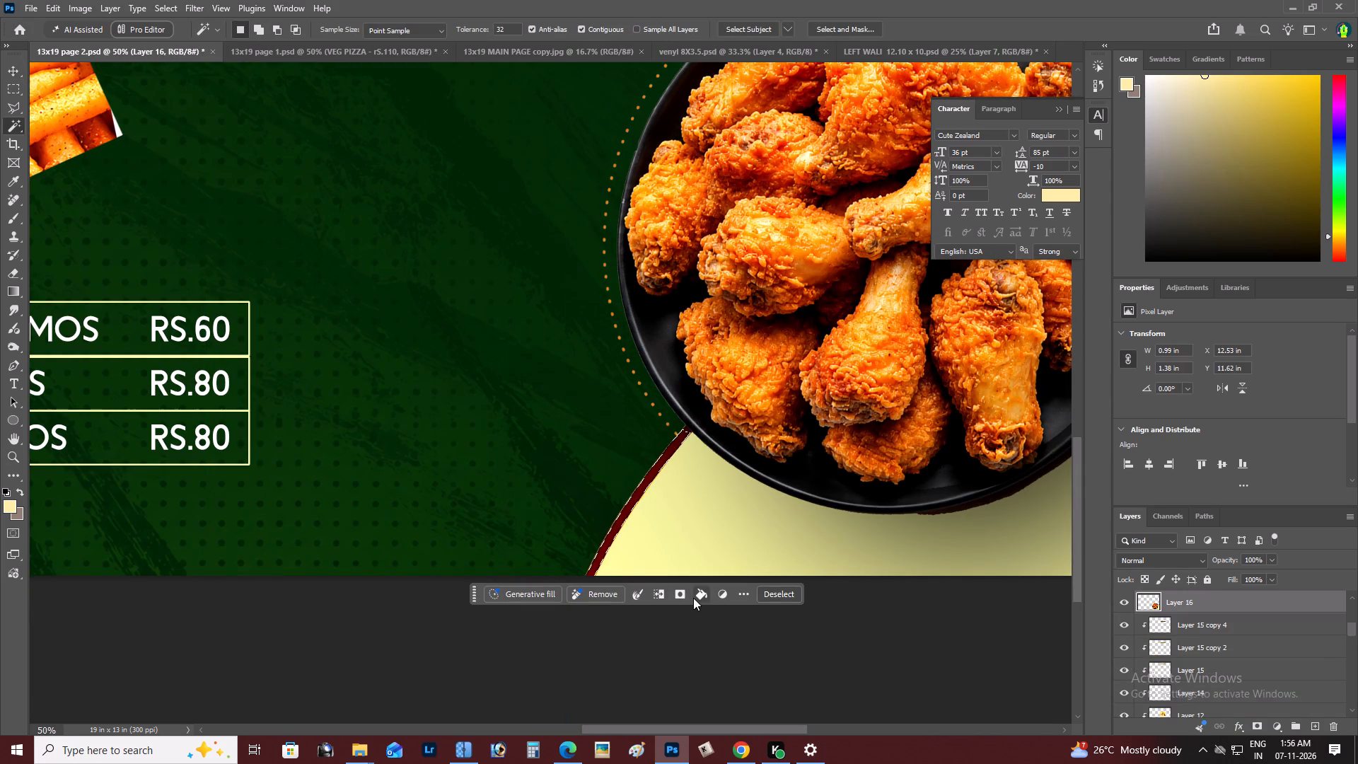
click(693, 597)
click(721, 470)
click(675, 514)
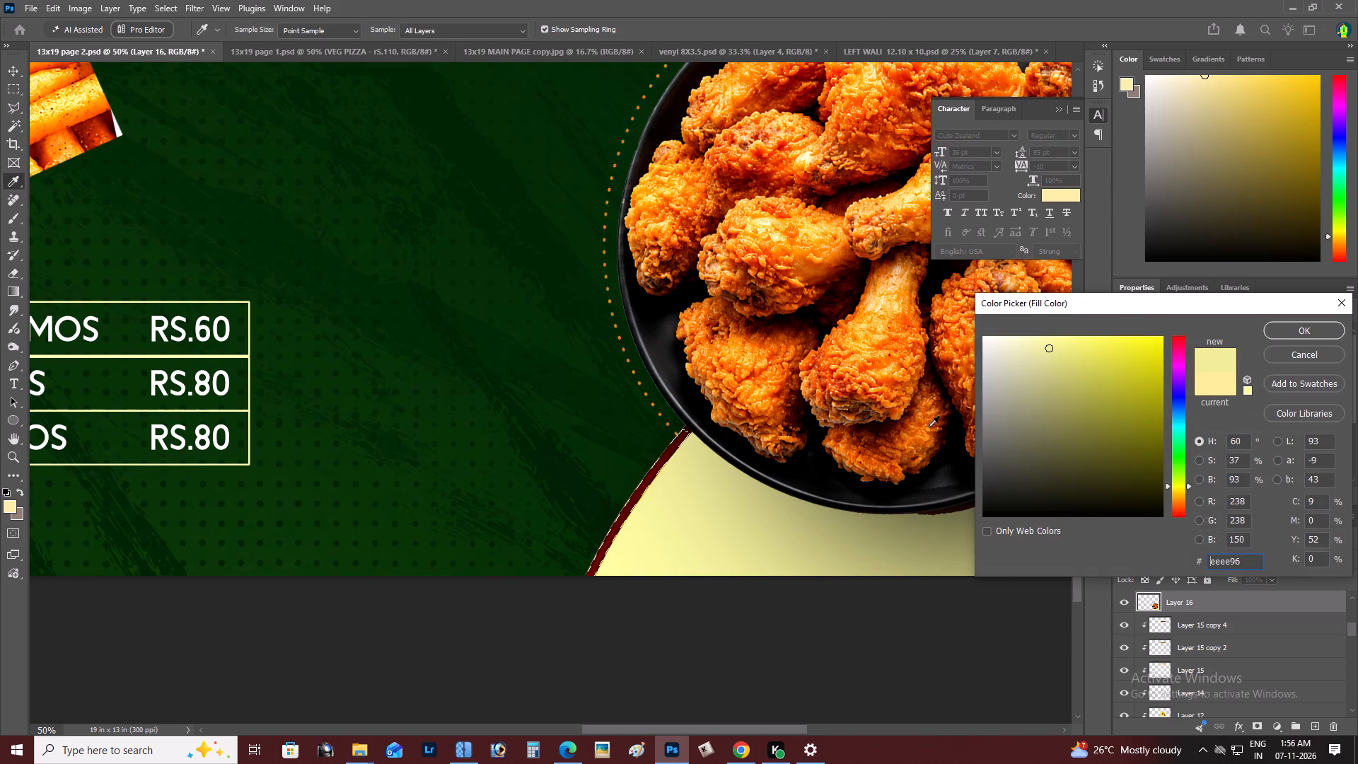
click(1095, 438)
key(Return)
key(Return)
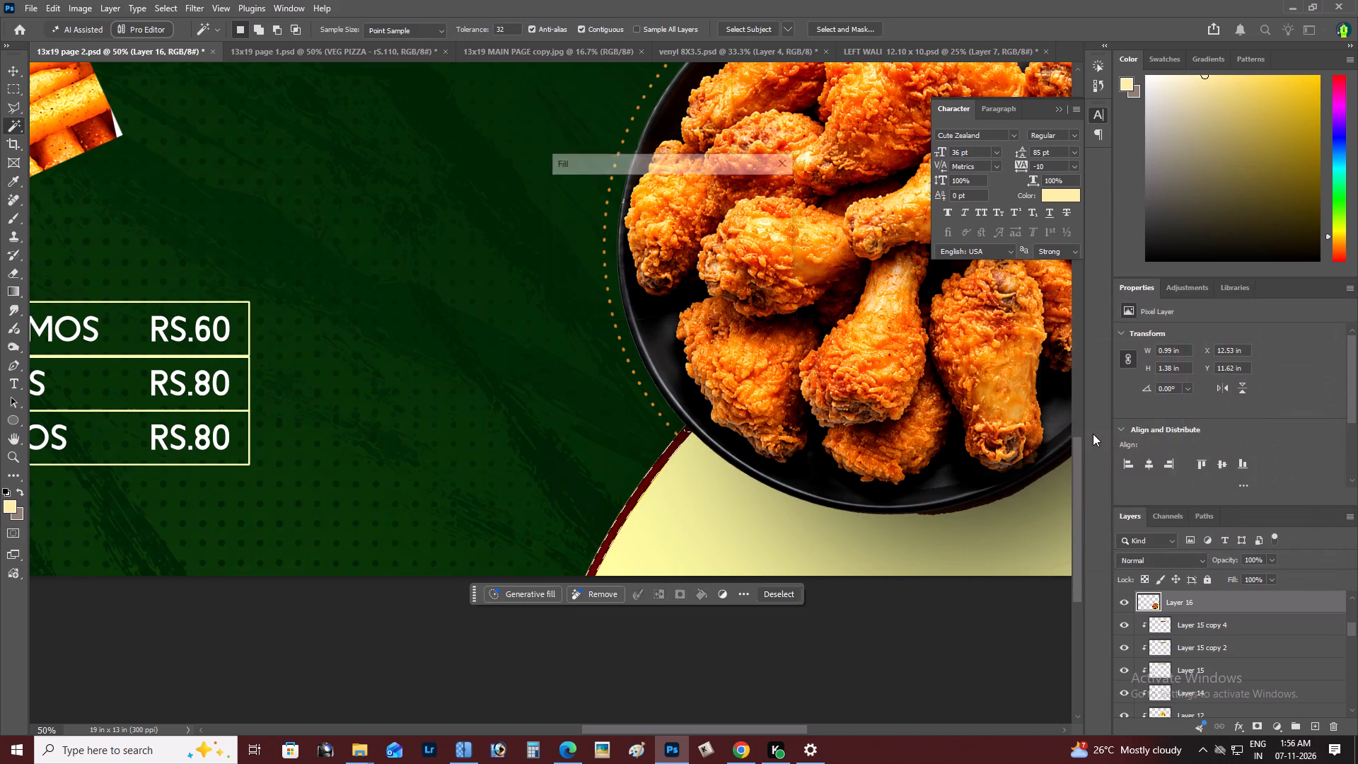
key(ctrl+d)
Select the maroon arc edge on the chicken plate's right side, adding the leftover piece beside the plate, and fill it.
key(z)
alt+click(752, 441)
right_click(760, 441)
click(775, 447)
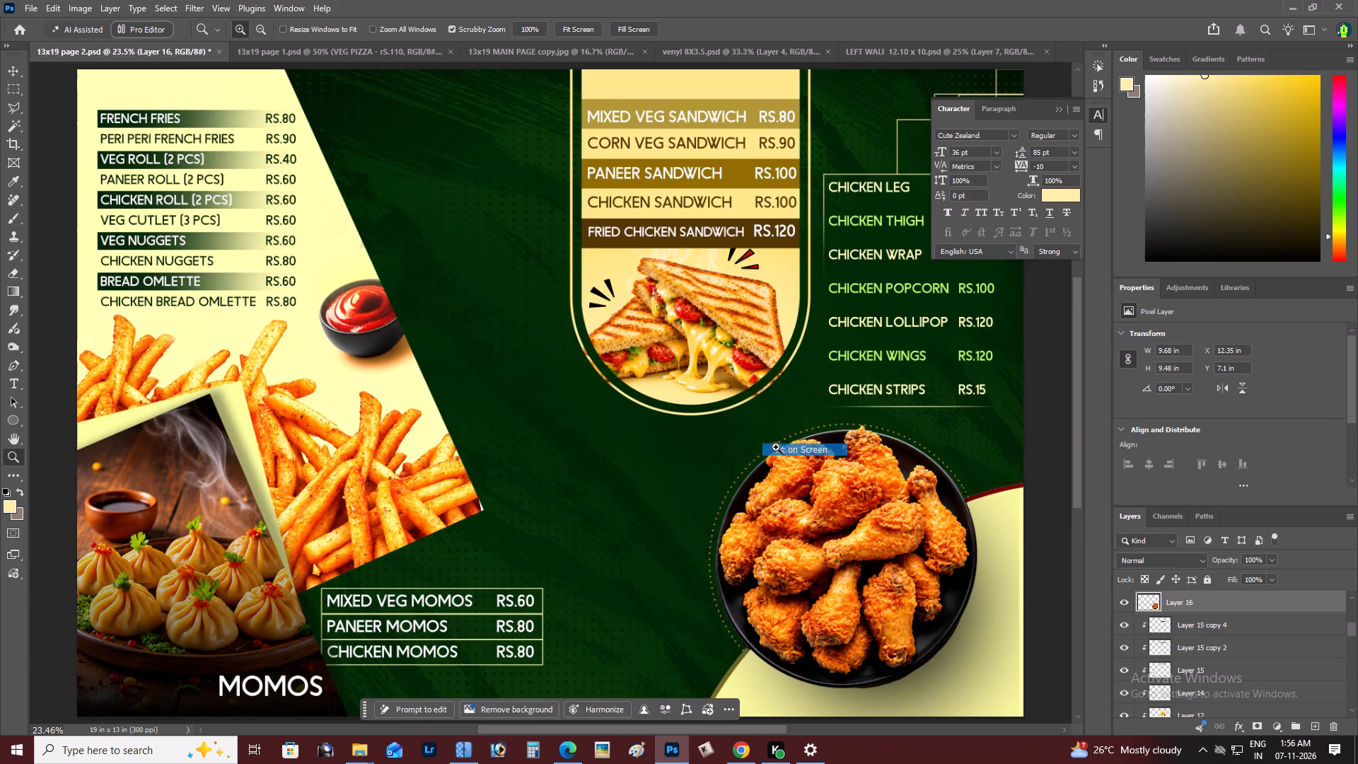
key(space)
key(space)
key(space)
key(space)
key(space)
key(space)
key(space)
drag(774, 447, 466, 328)
key(z)
triple_click(636, 372)
double_click(636, 372)
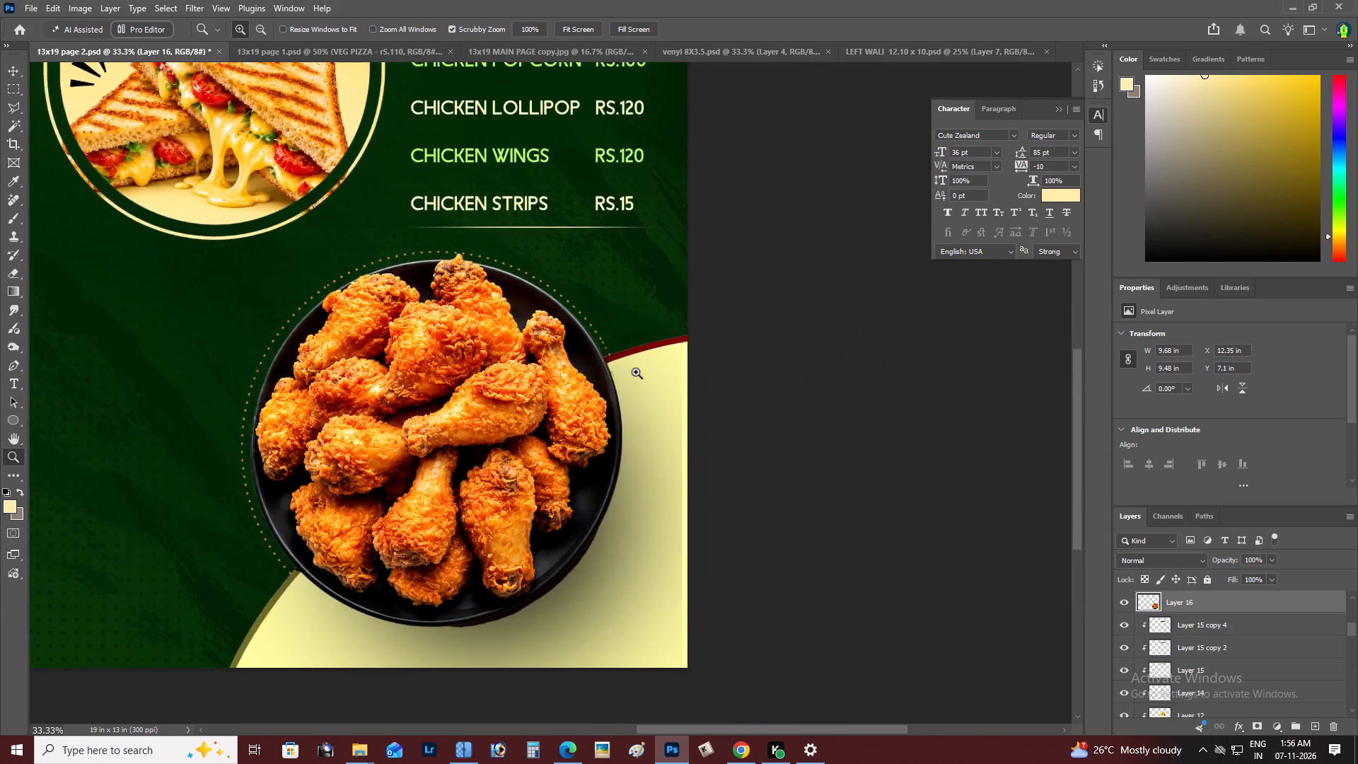
key(w)
click(613, 307)
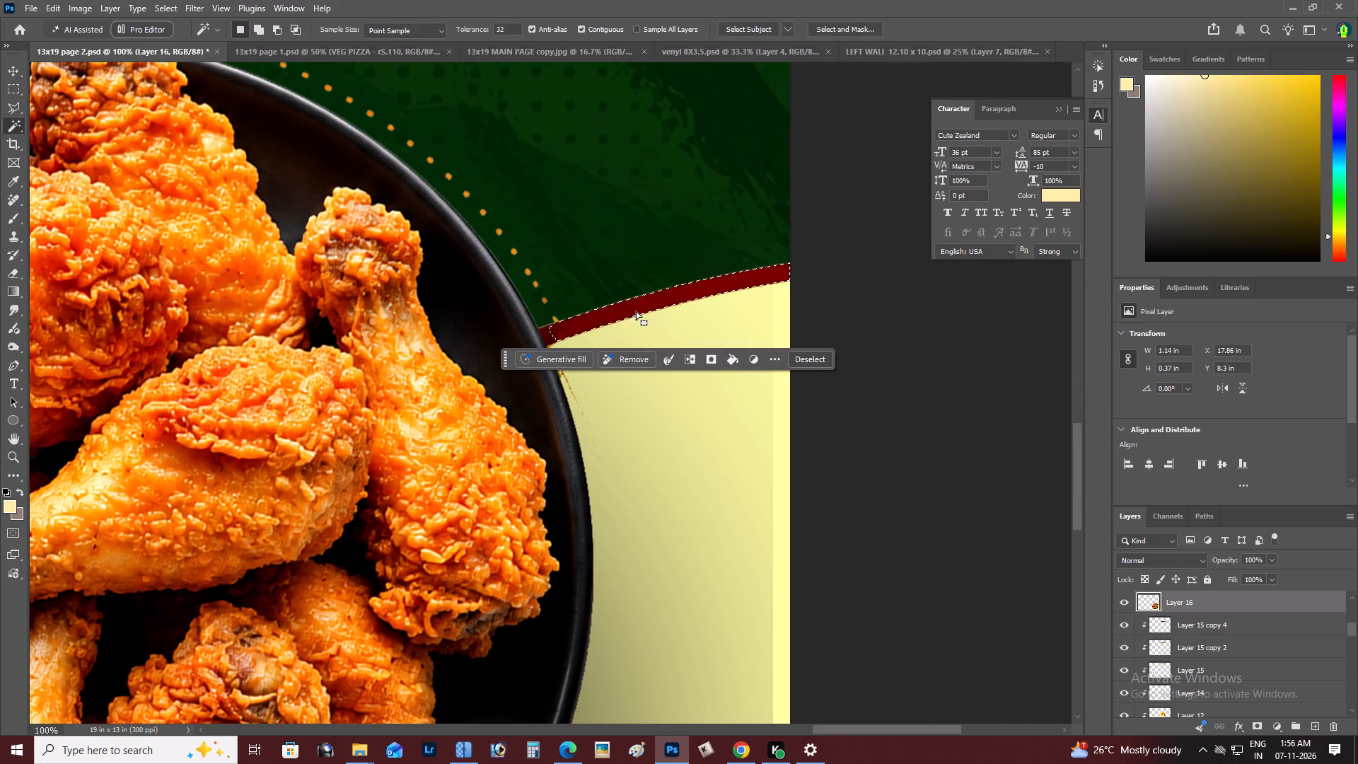
shift+drag(569, 320, 562, 325)
shift+click(550, 334)
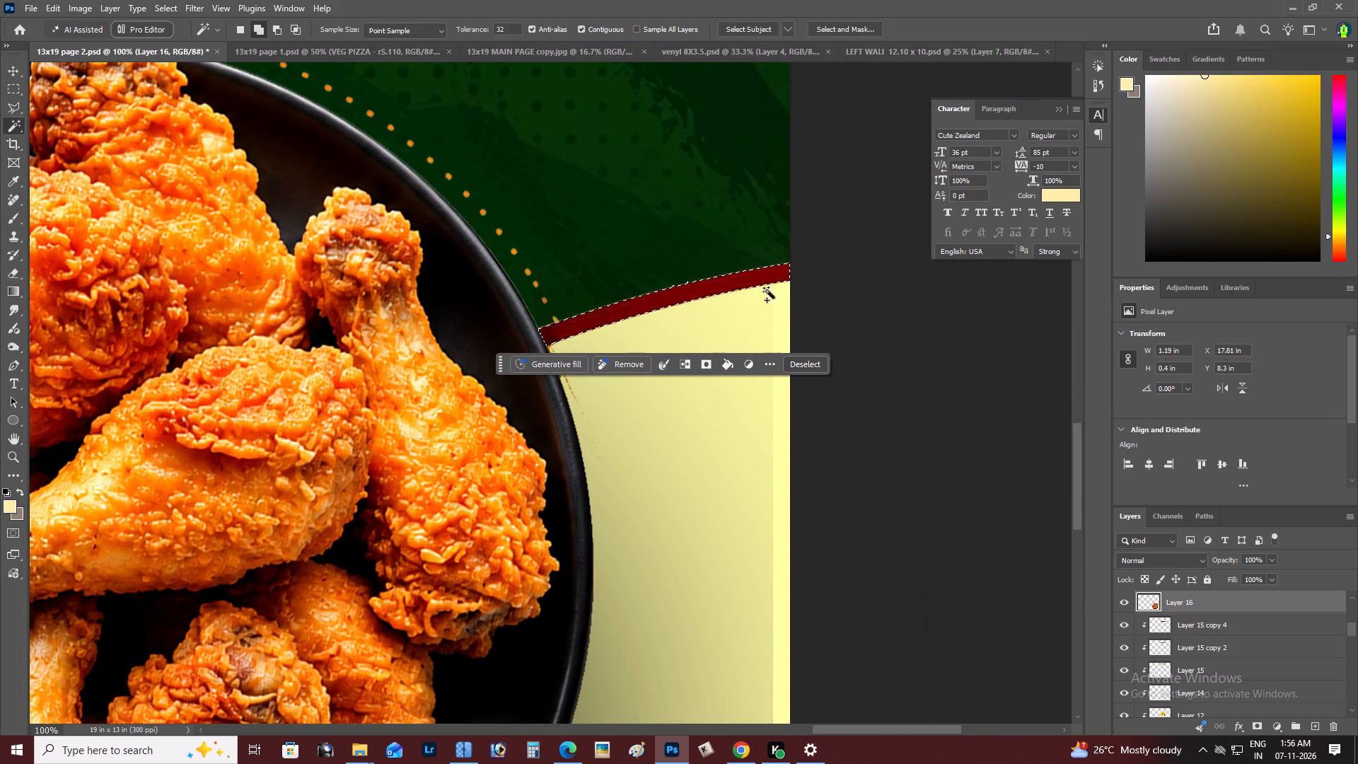
click(724, 366)
click(744, 404)
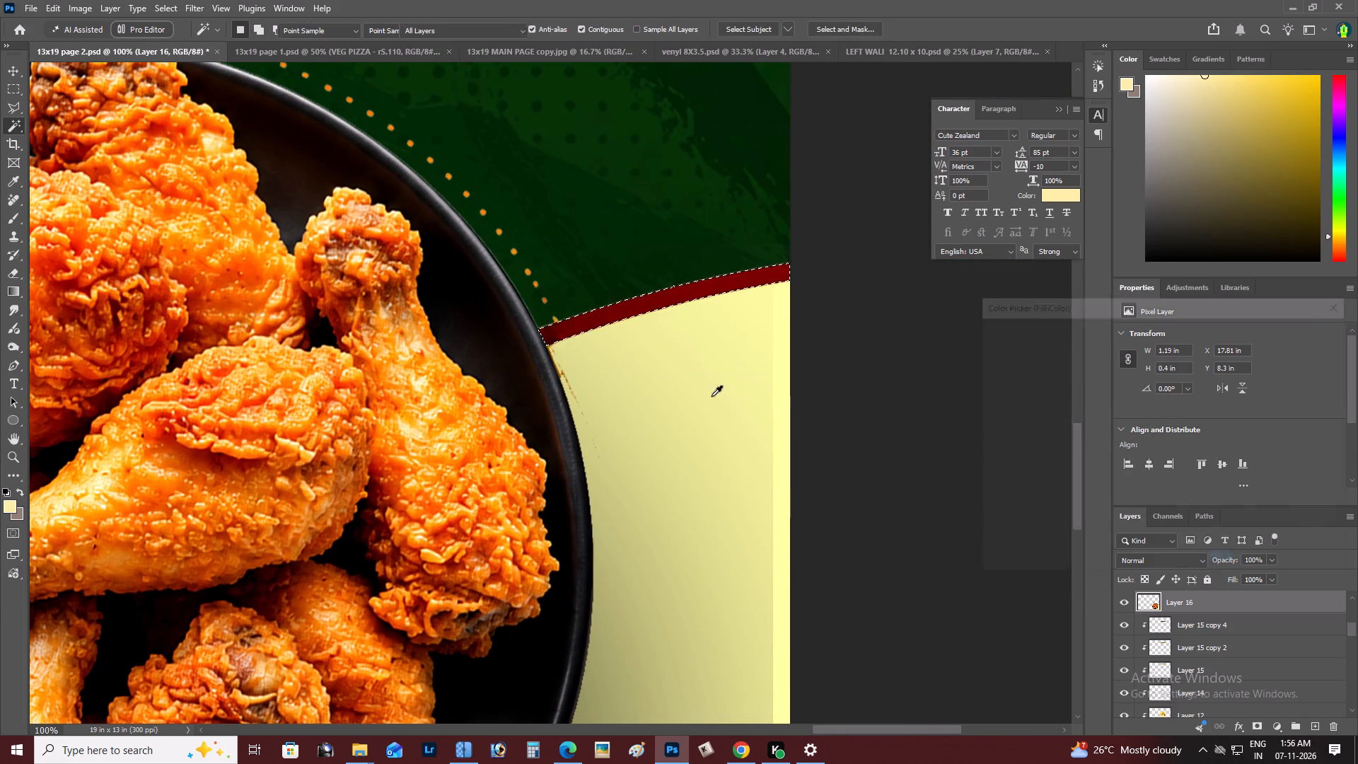
Fill the selected maroon arc edge beside the chicken plate with dark olive #67672d and clear the selection.
click(721, 336)
click(1084, 444)
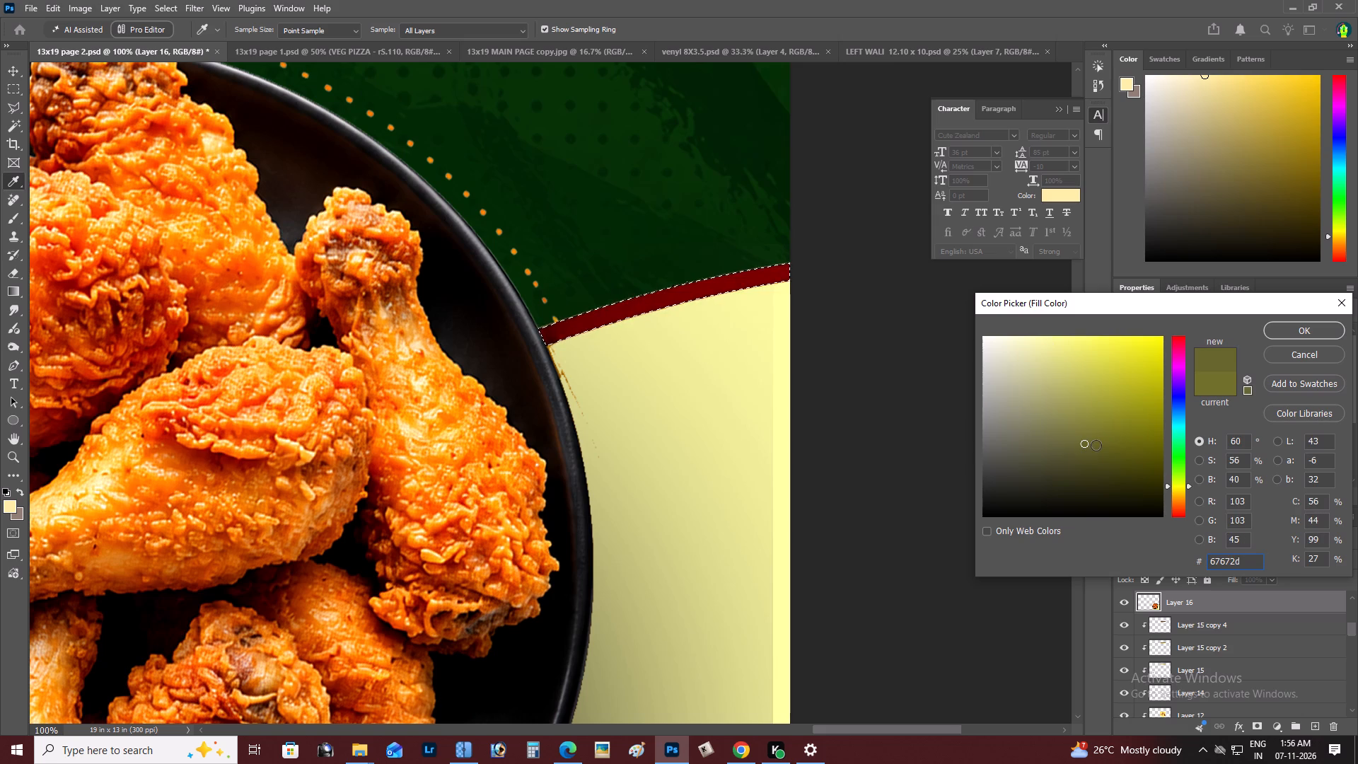
key(Return)
key(Return)
key(ctrl+d)
Examine the recoloured arc around the chicken plate and the overall page layout, selecting Layer 18 on the cream area.
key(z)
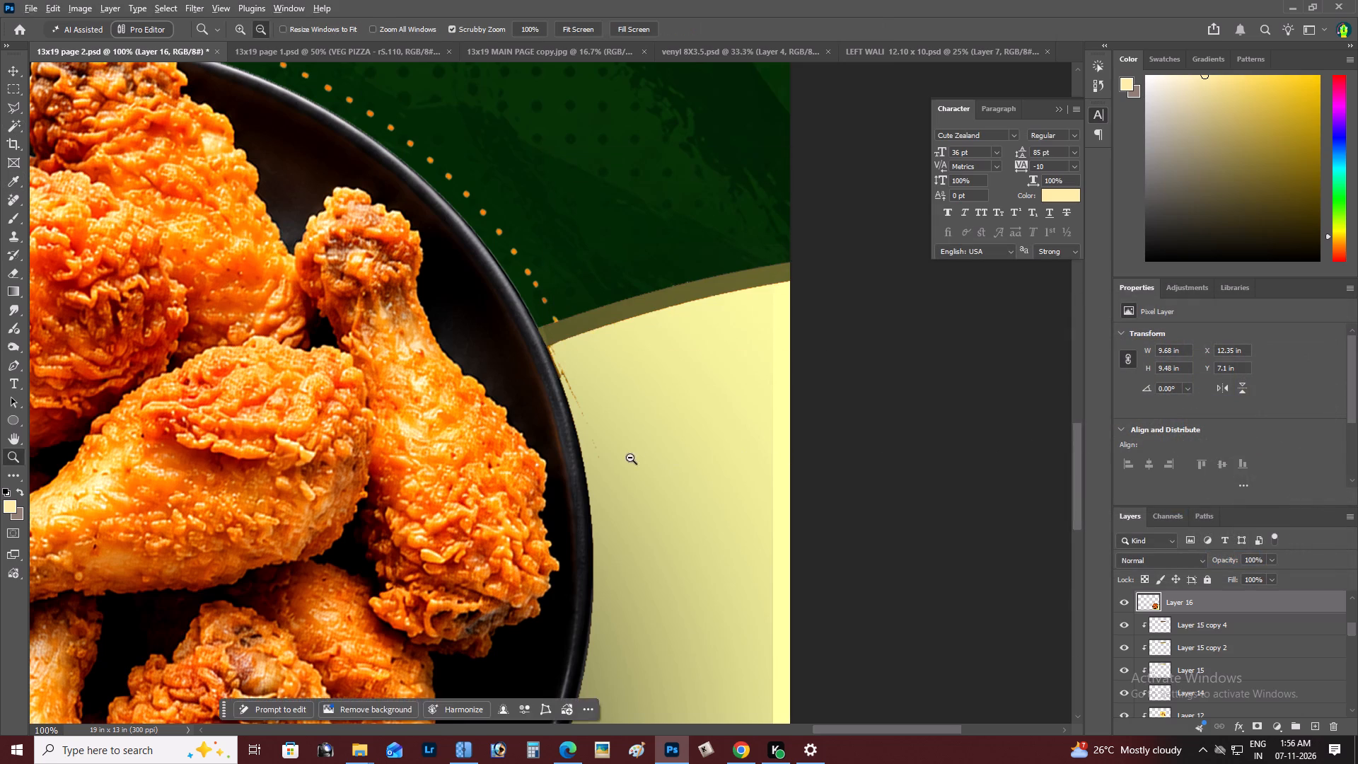
alt+click(630, 458)
right_click(638, 455)
click(661, 463)
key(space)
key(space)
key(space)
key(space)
drag(661, 463, 526, 363)
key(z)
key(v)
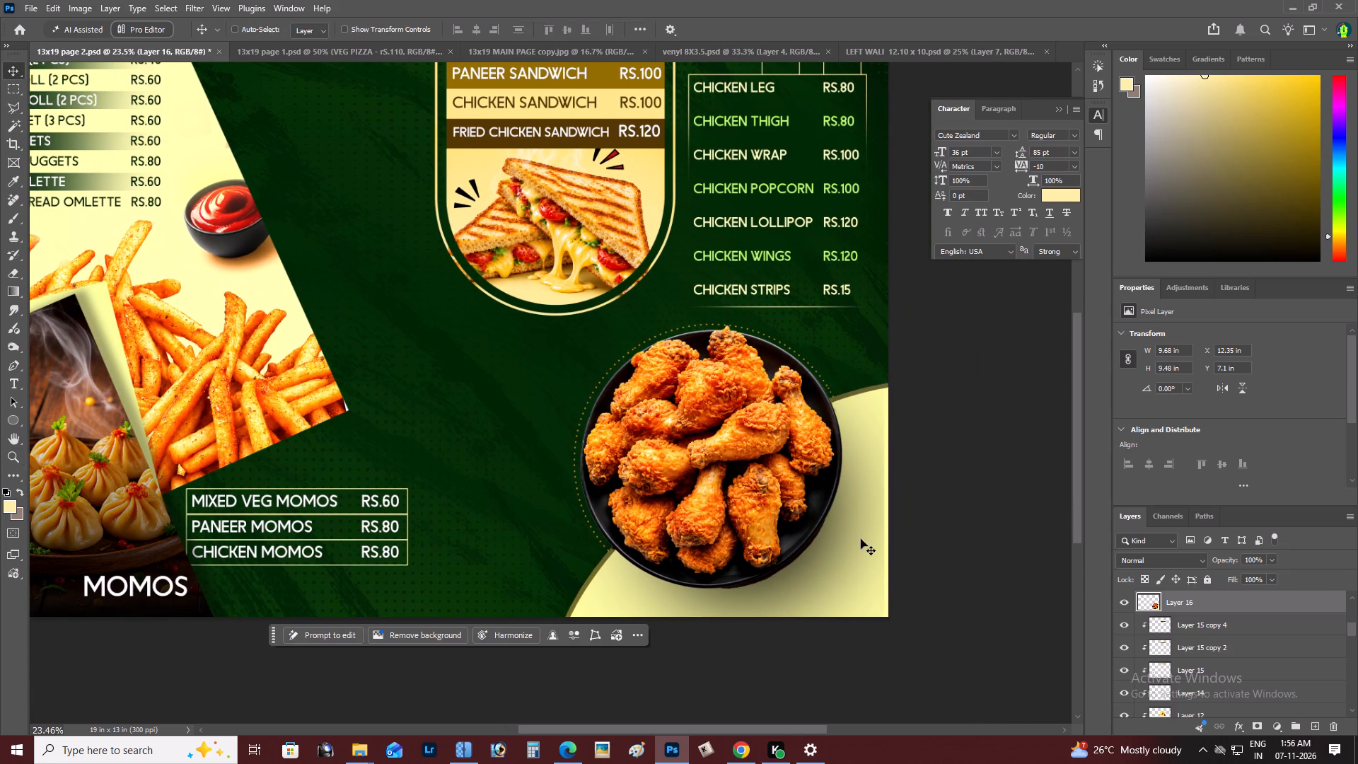
right_click(843, 532)
double_click(856, 539)
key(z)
alt+click(776, 513)
right_click(777, 481)
double_click(796, 490)
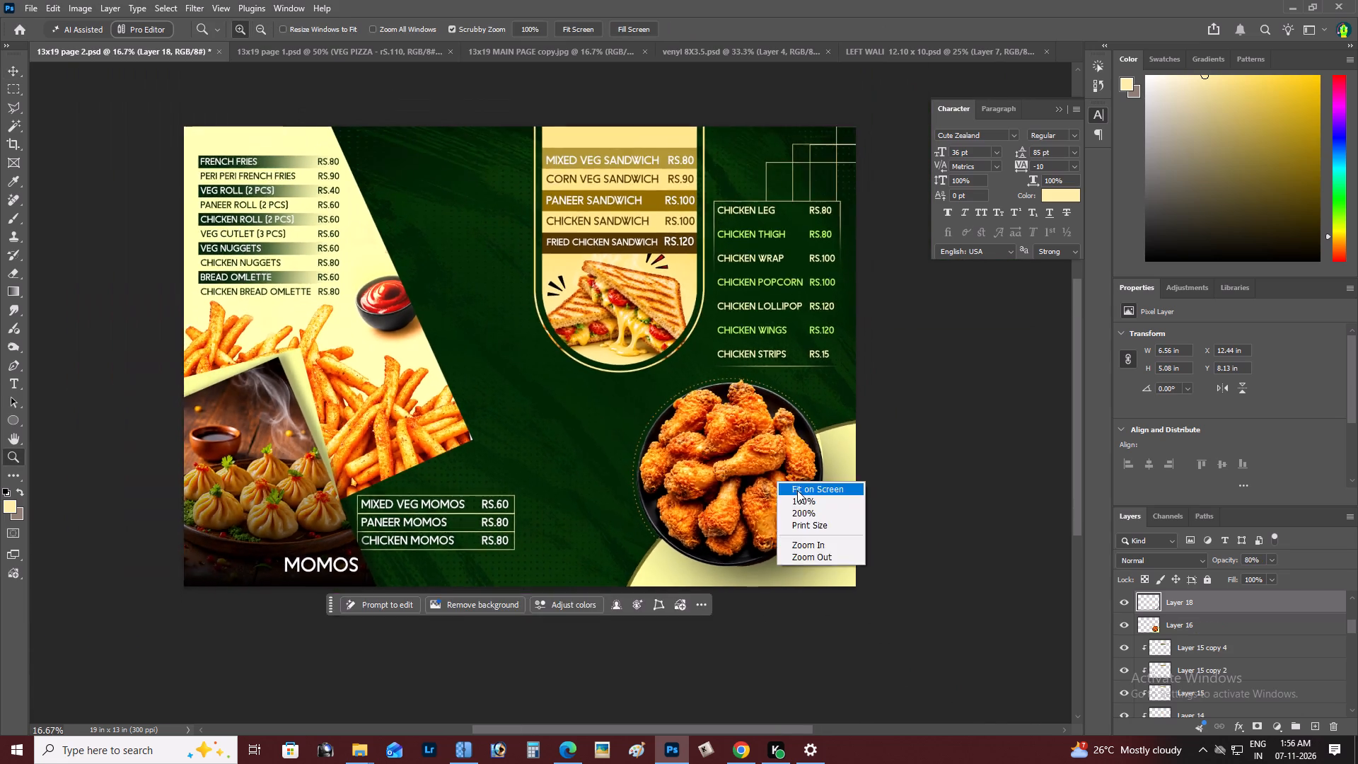
Save the page 2 document.
key(ctrl+s)
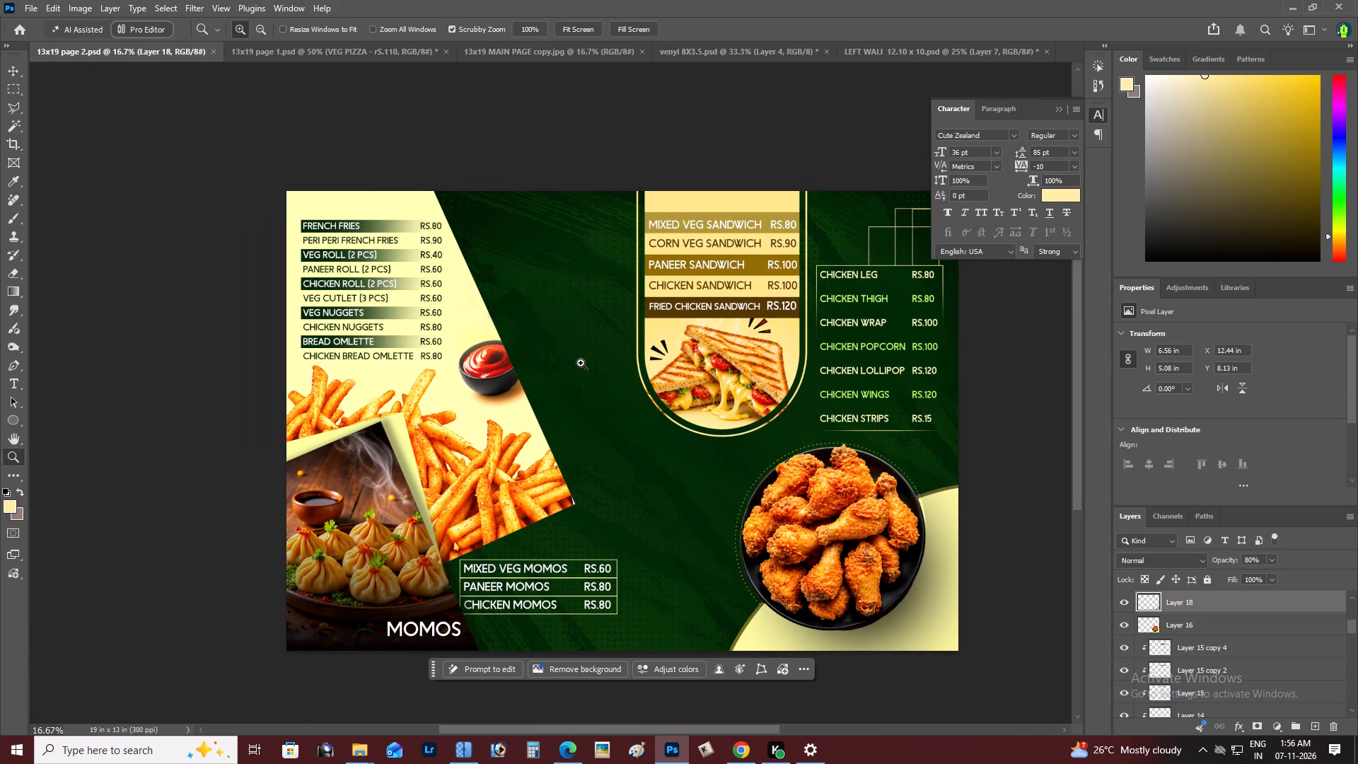
Switch to Chrome, skip the video ad and bring up the fried chicken banner pin on Pinterest.
key(alt+Tab)
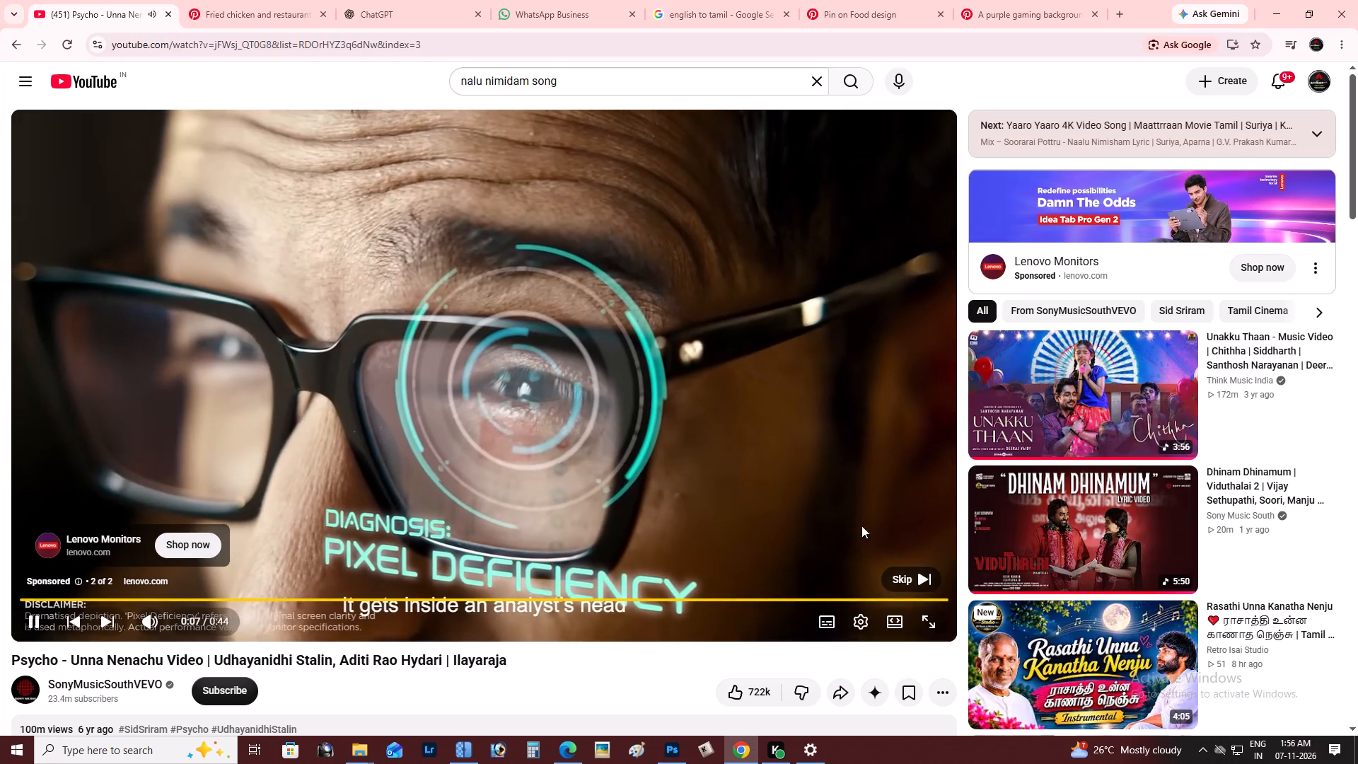
click(912, 575)
click(298, 4)
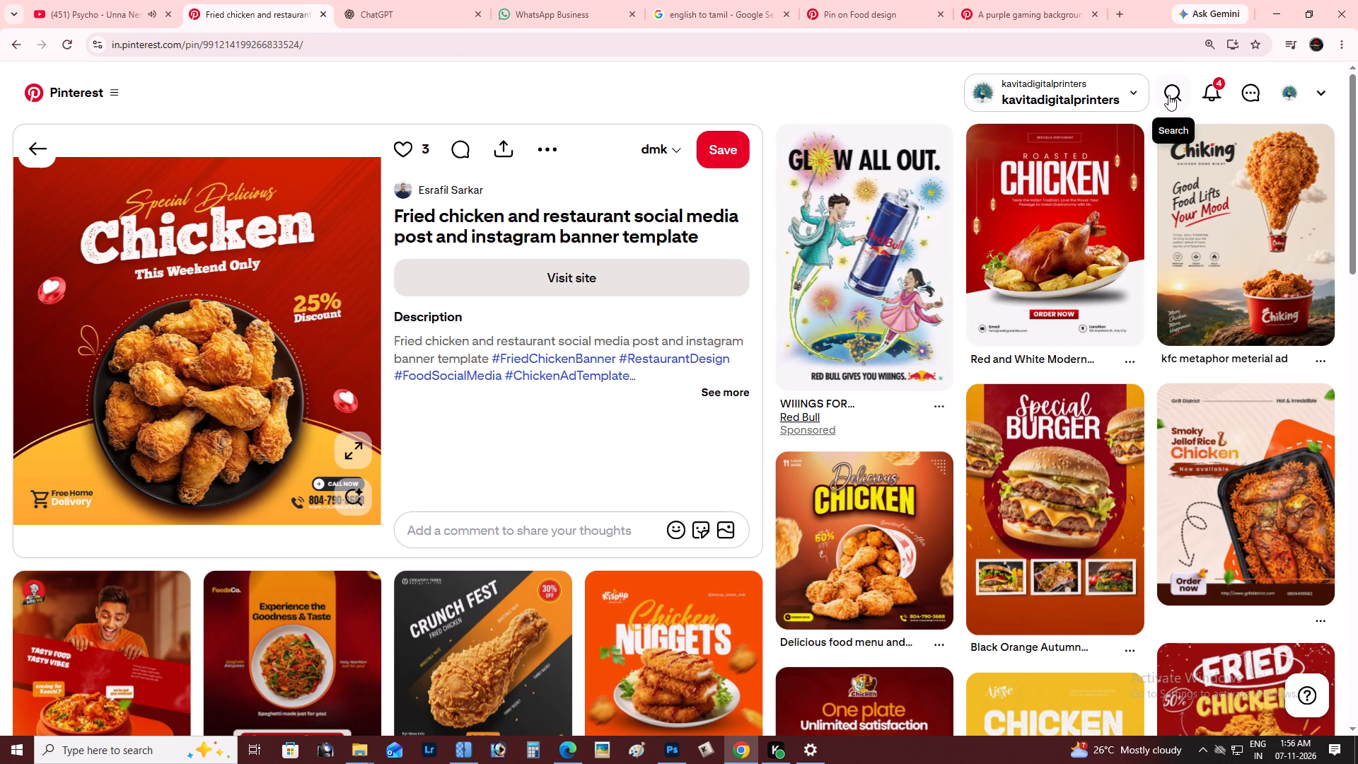
Return to Photoshop and examine the page layout around the sandwich, chicken list and chicken plate sections.
key(alt+Tab)
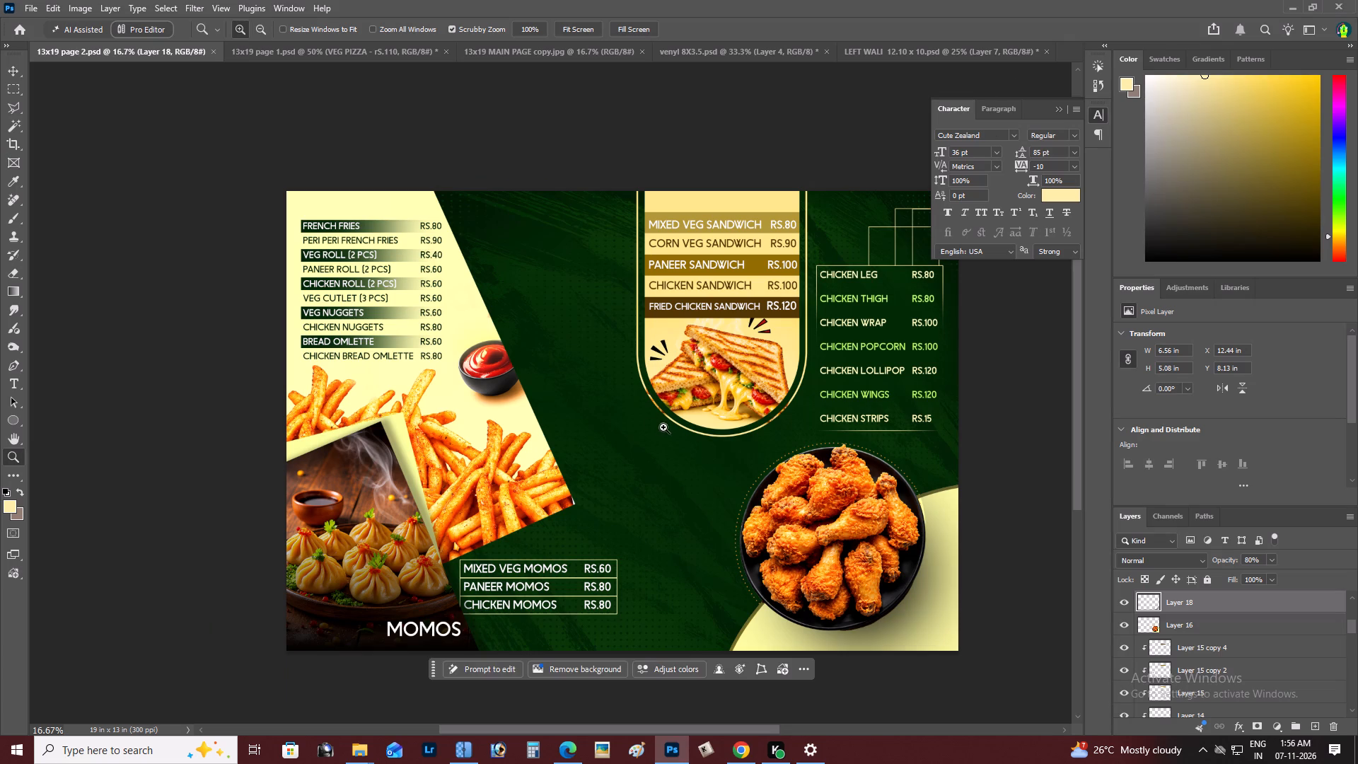
alt+click(722, 371)
right_click(727, 369)
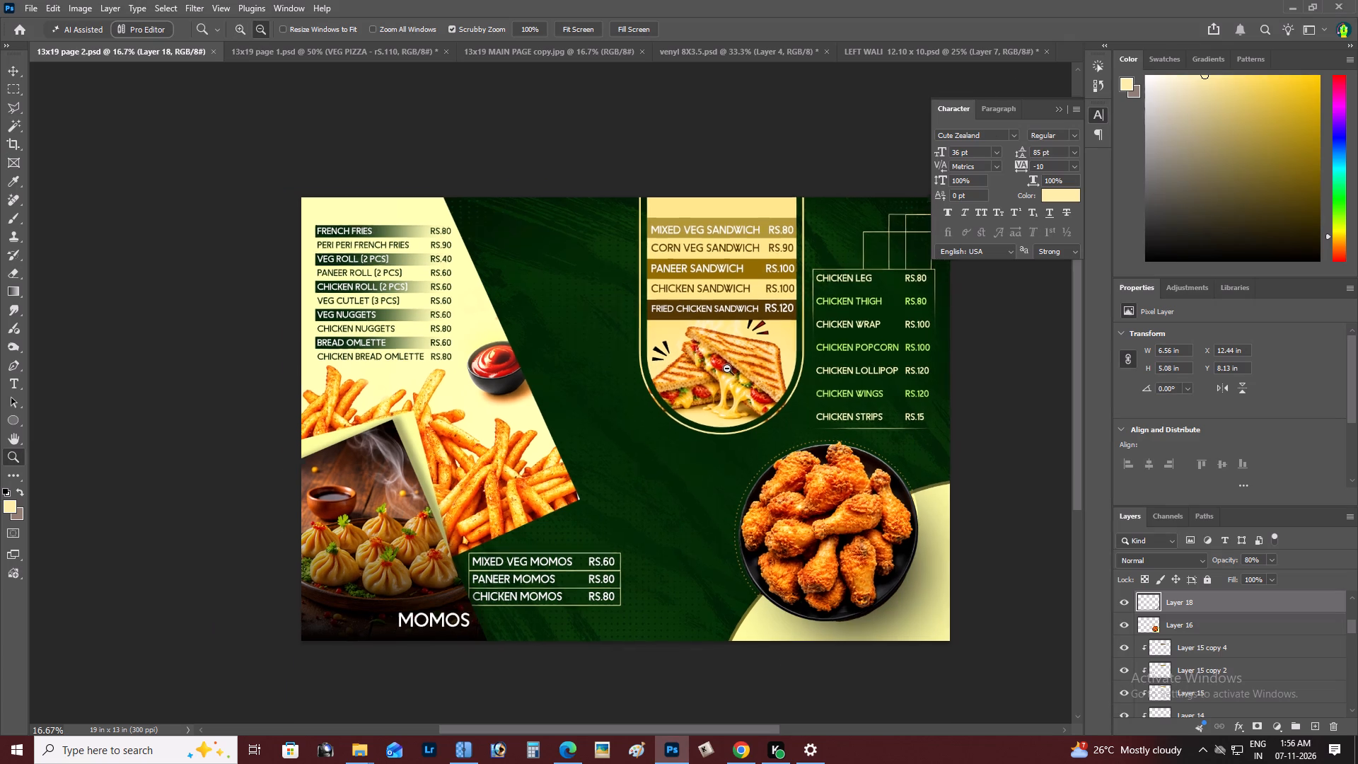
double_click(748, 378)
right_click(716, 407)
double_click(737, 412)
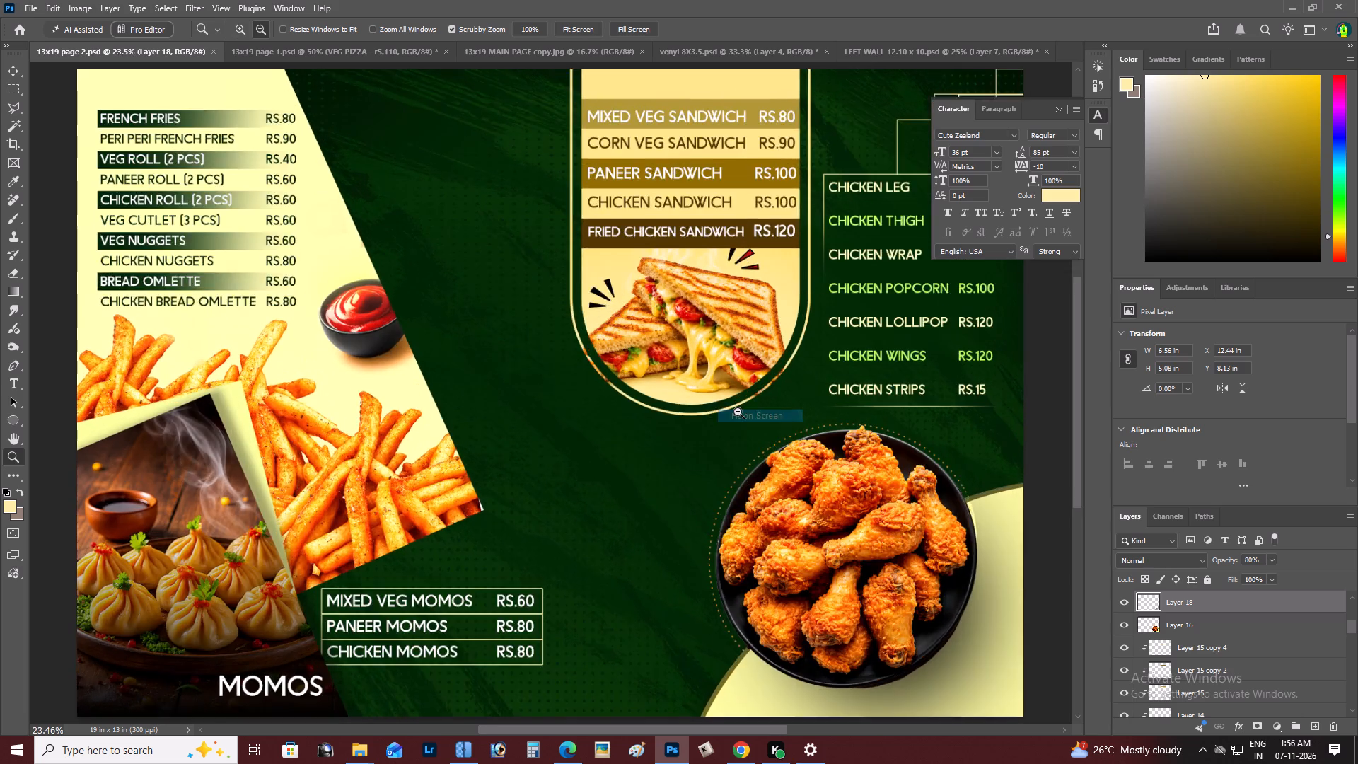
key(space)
drag(704, 429, 712, 458)
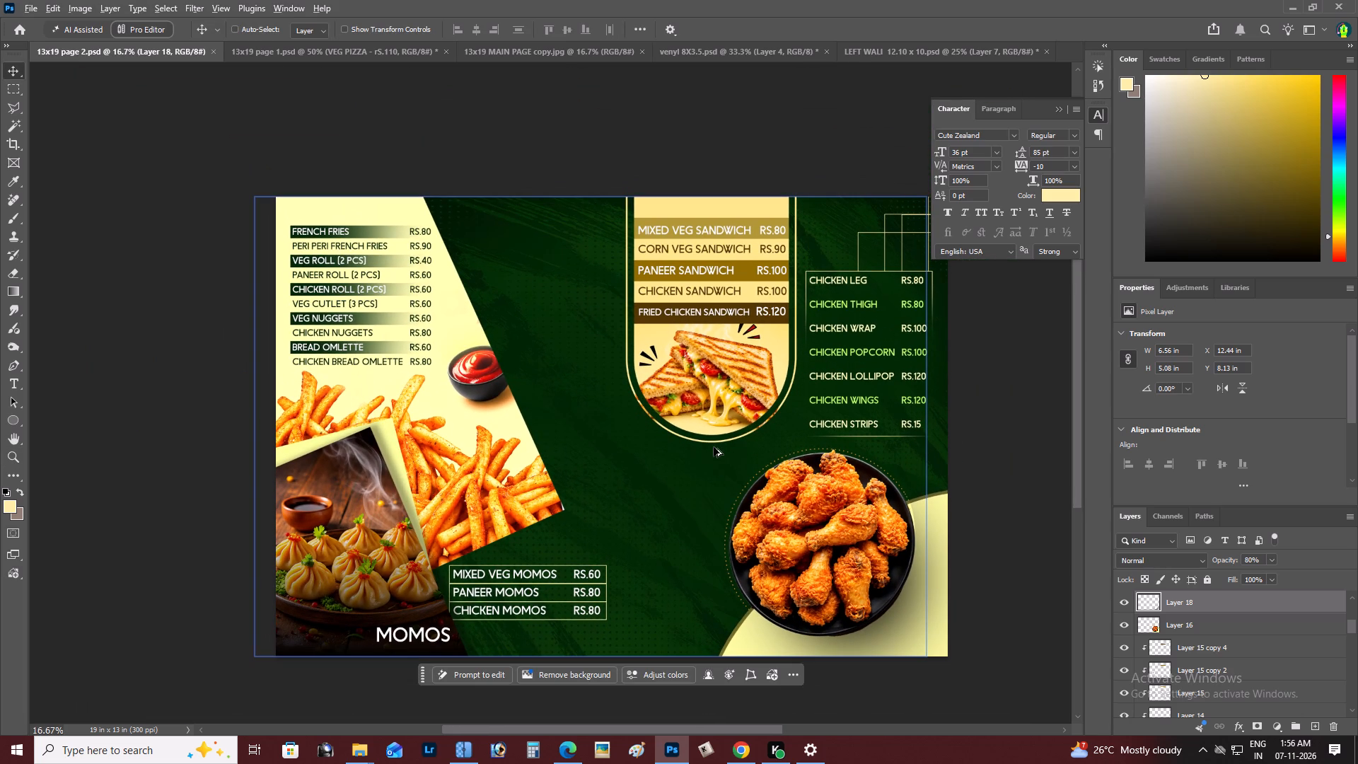
Switch back to Chrome to the fried chicken banner pin on Pinterest.
key(alt+Tab)
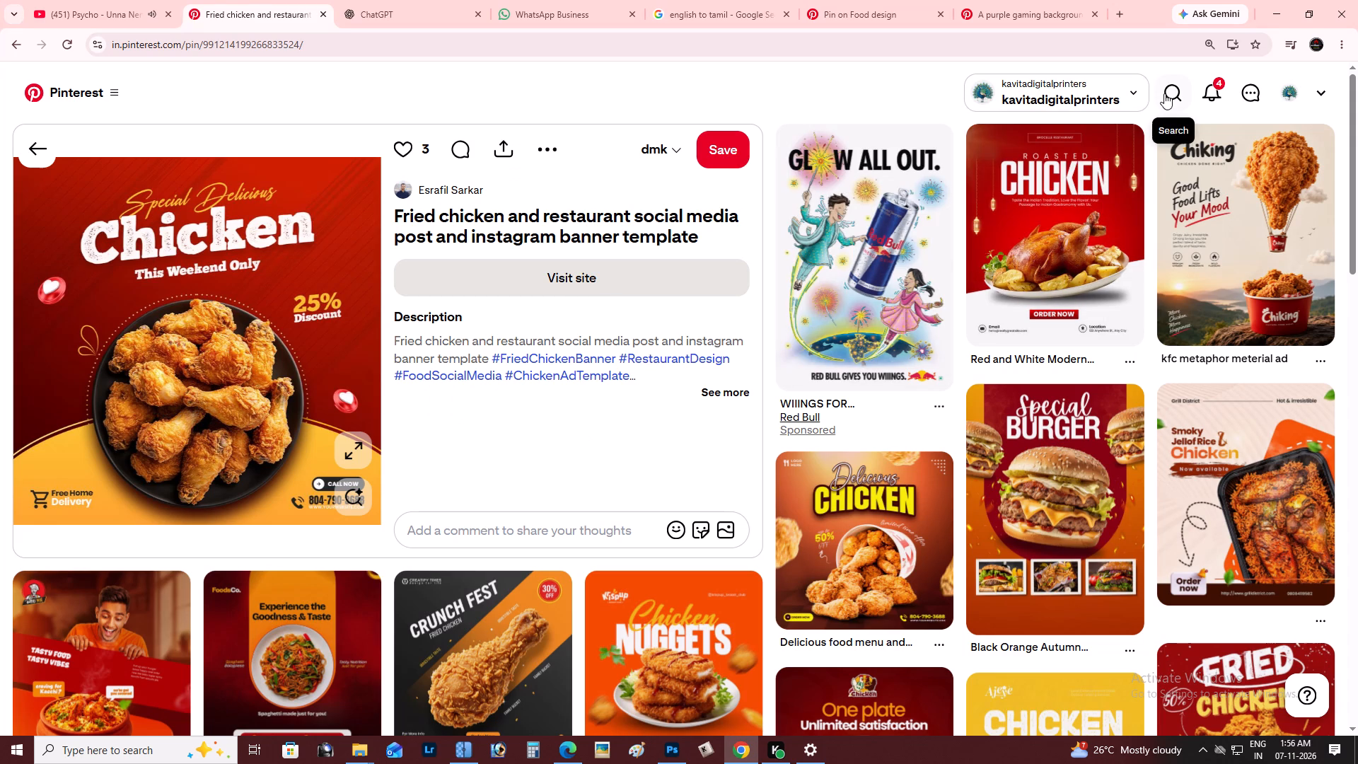
Switch to Chrome and search Pinterest for food typography.
click(1164, 93)
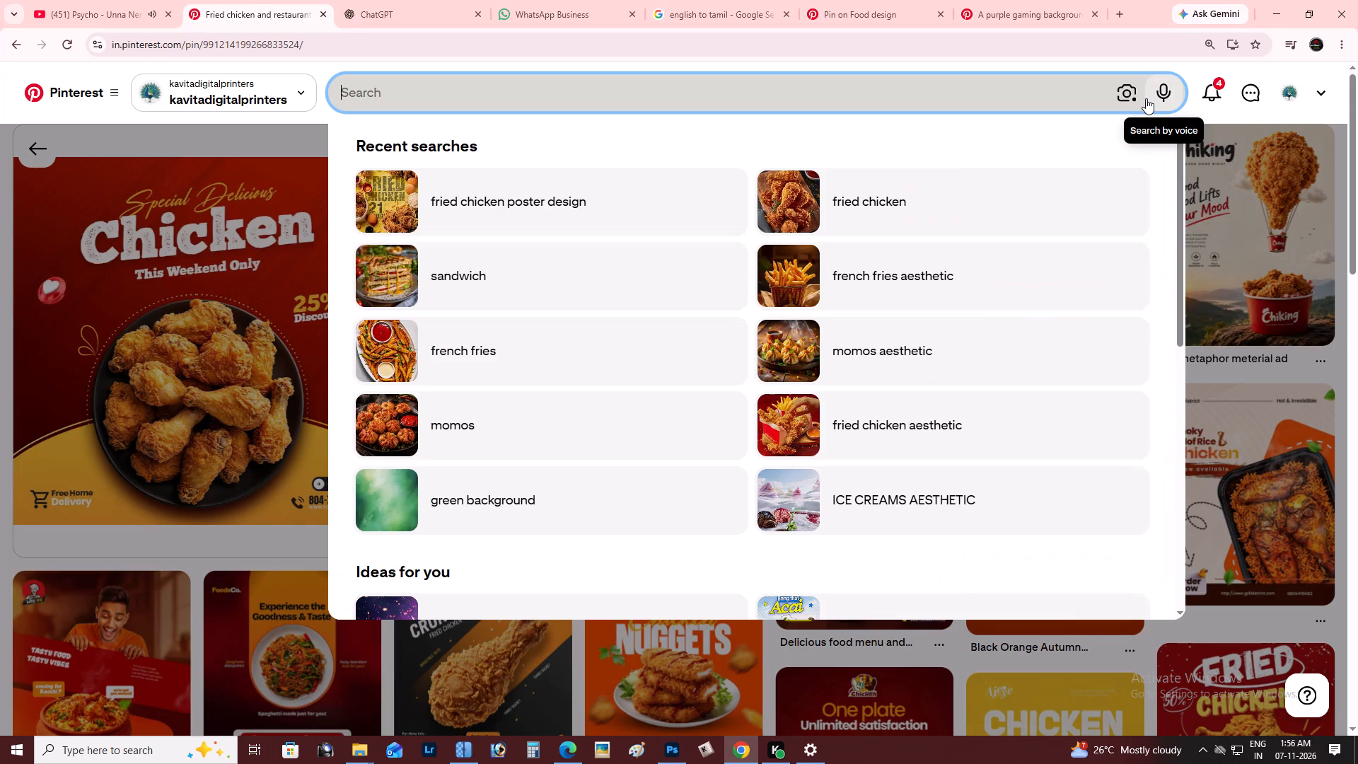
key(f)
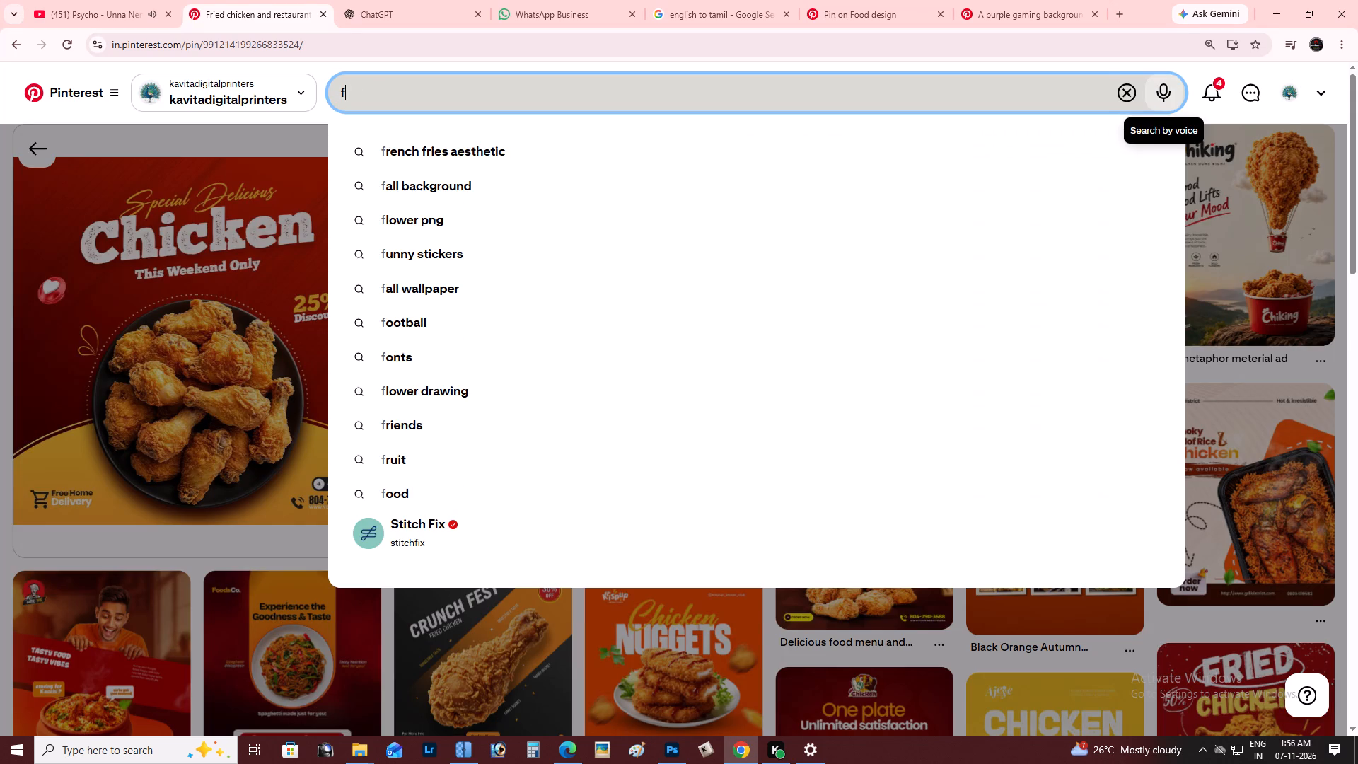
text(ood typo)
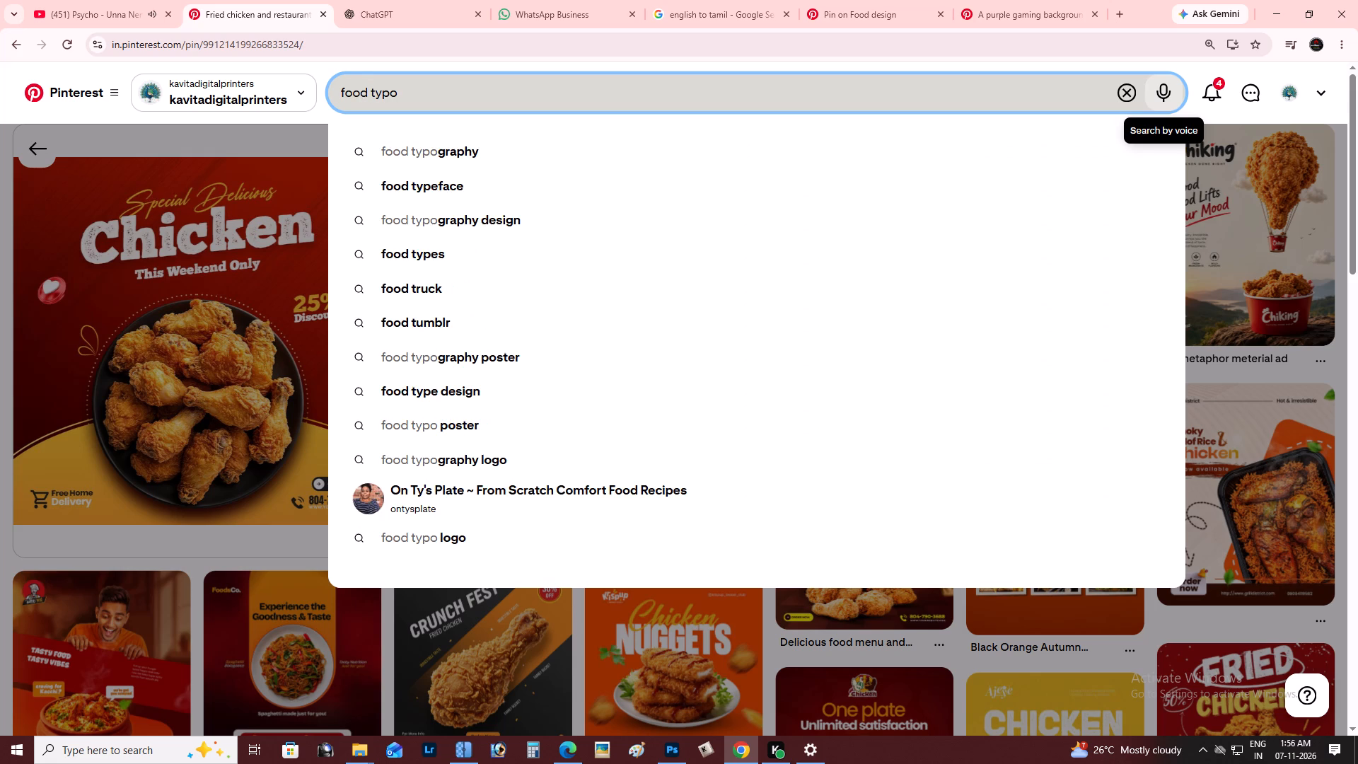
key(Down)
key(Return)
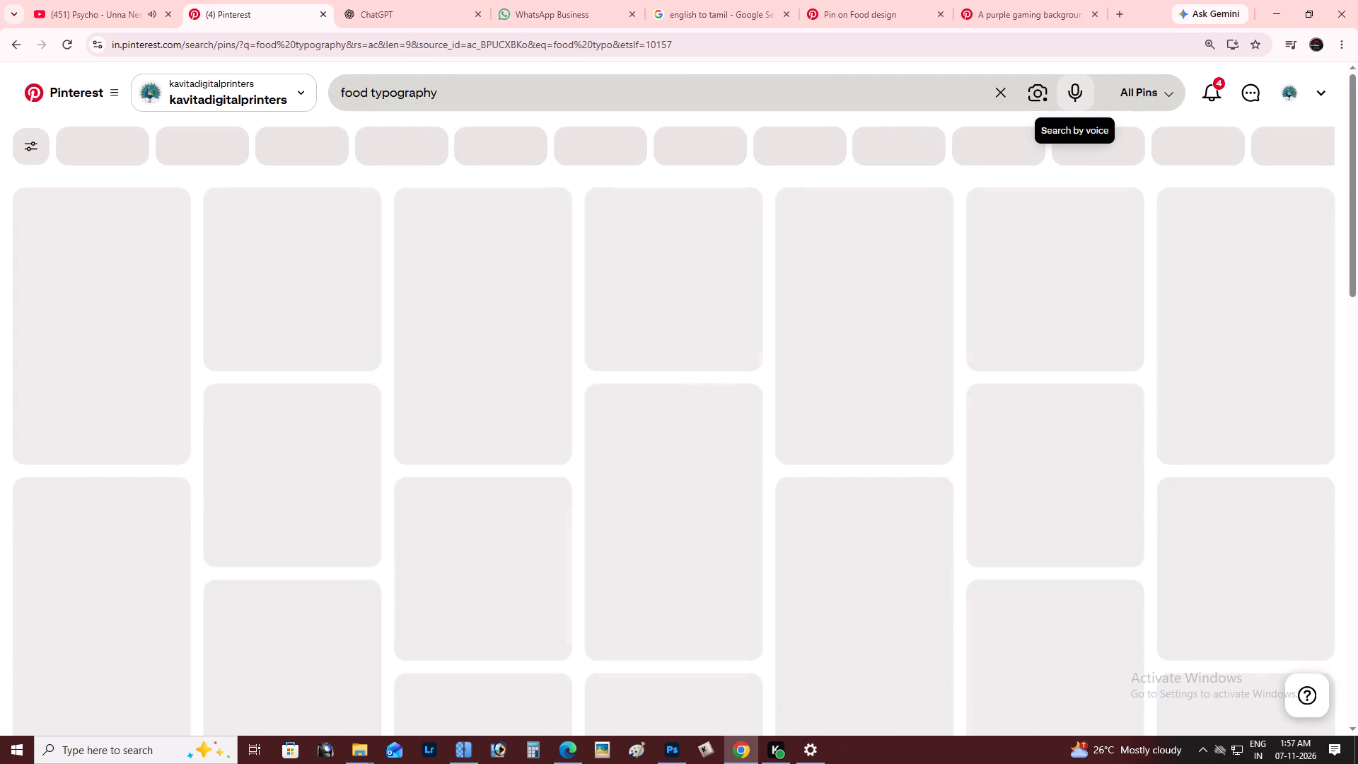
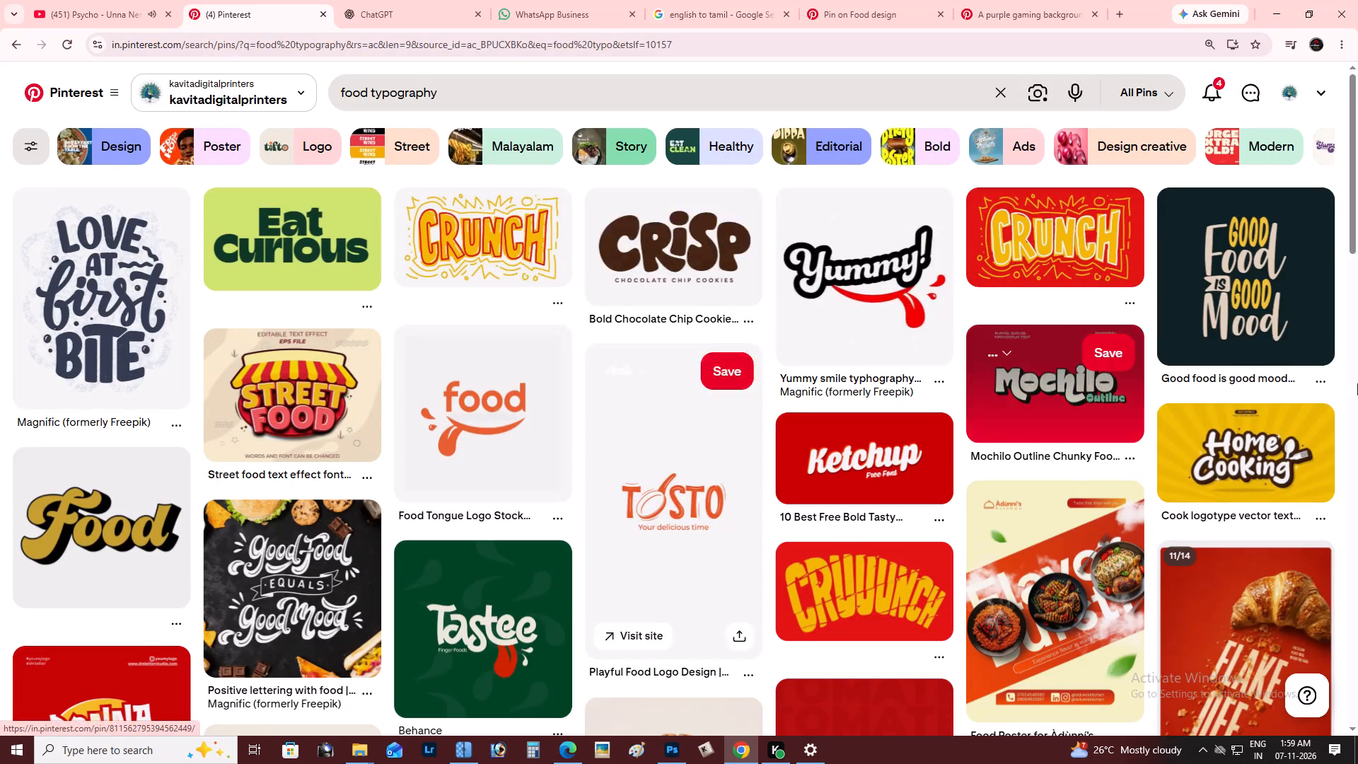
Open the navy "Love at First Bite" lettering pin from the food typography results.
key(alt+Tab)
key(alt+Tab)
click(134, 315)
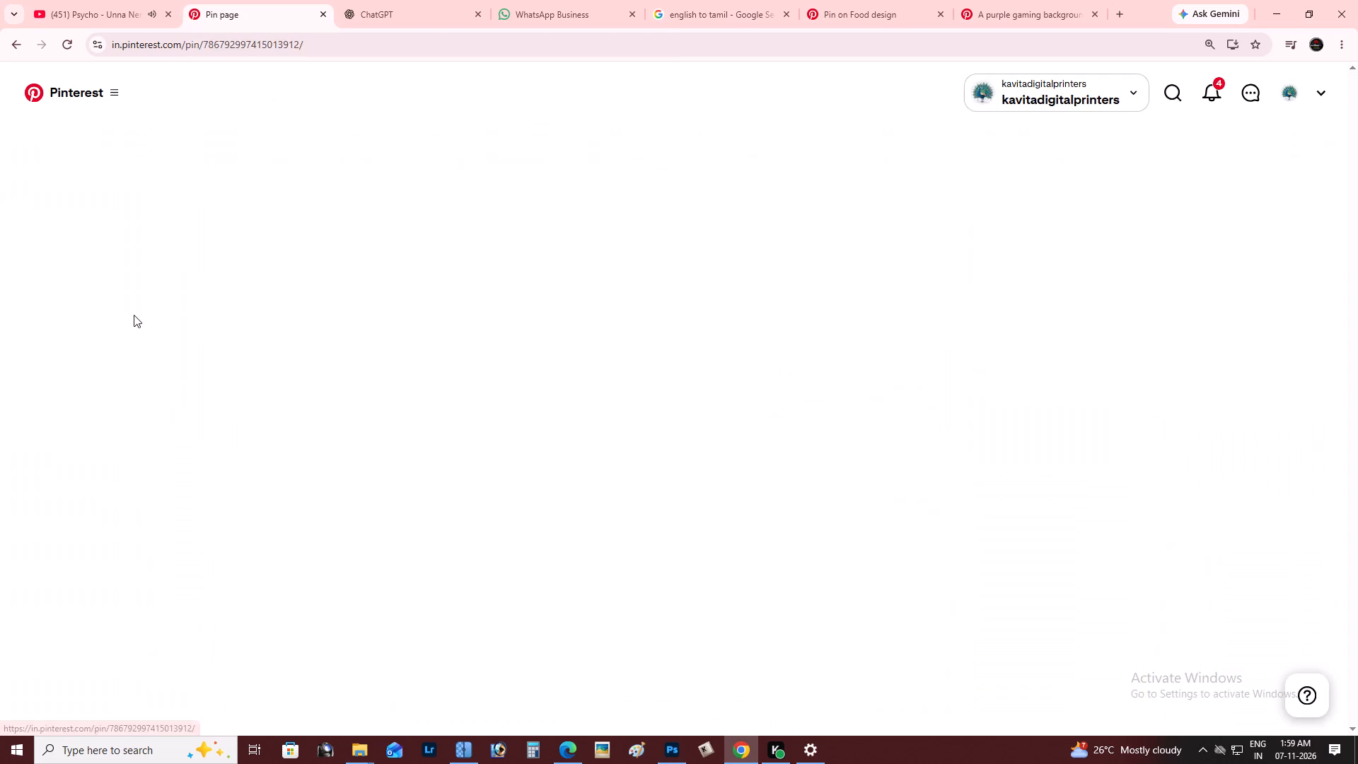
key(alt+Tab)
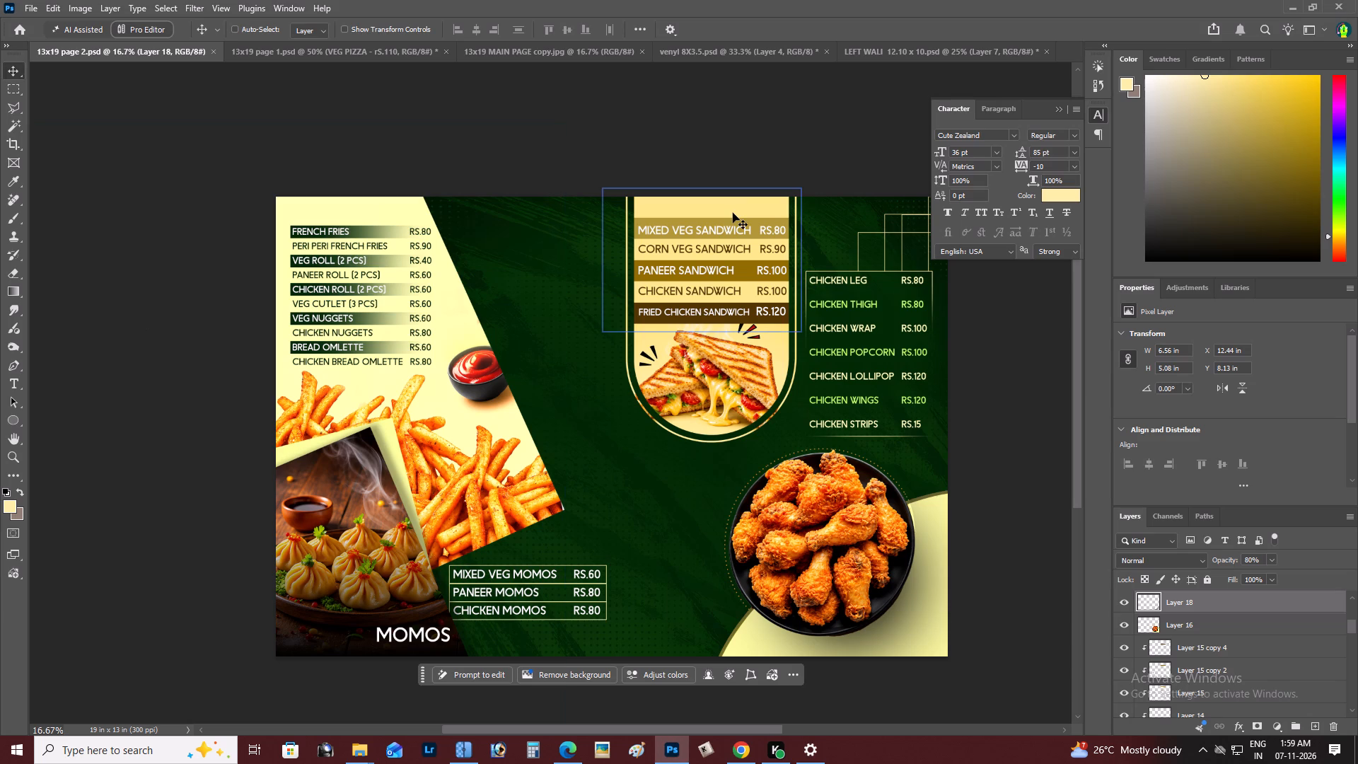
key(alt+Tab)
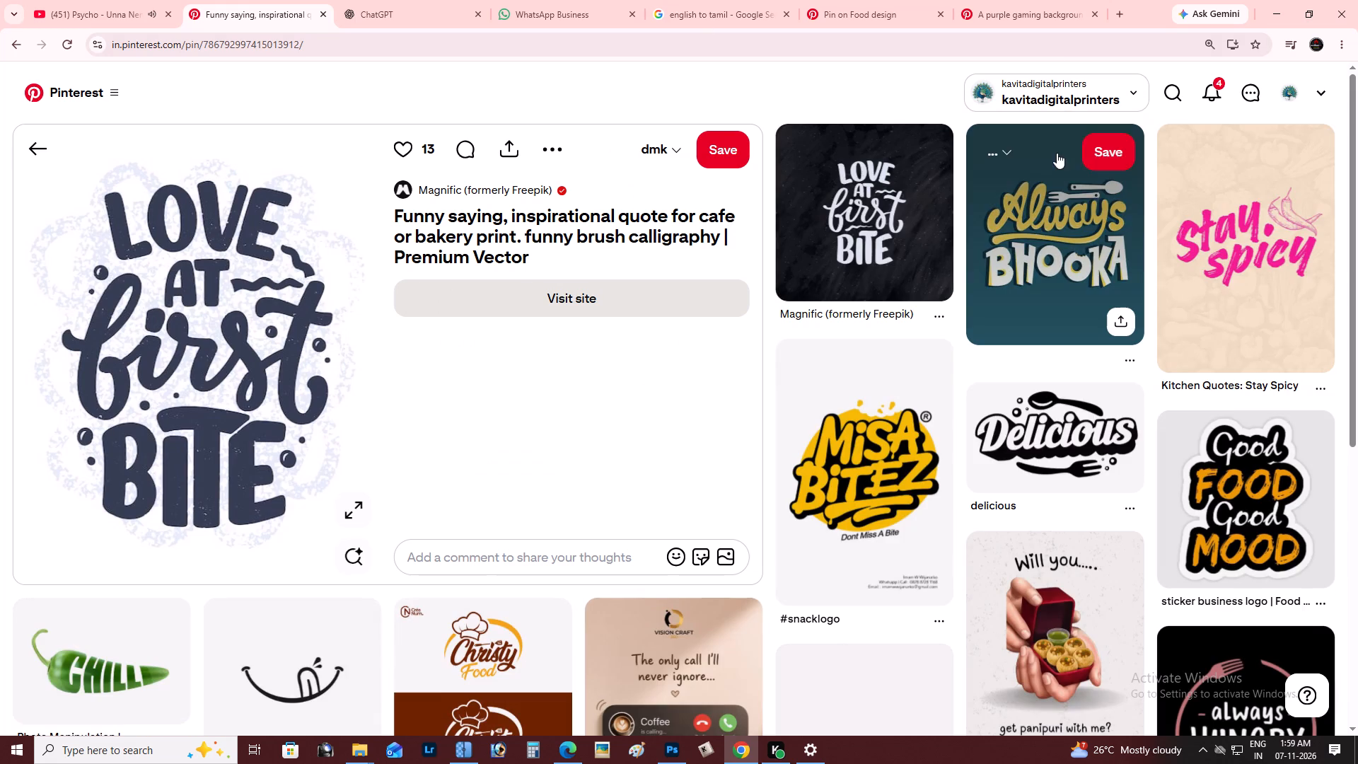
Look through the related pins under the "Love at First Bite" pin for food lettering ideas.
drag(1357, 241, 1357, 264)
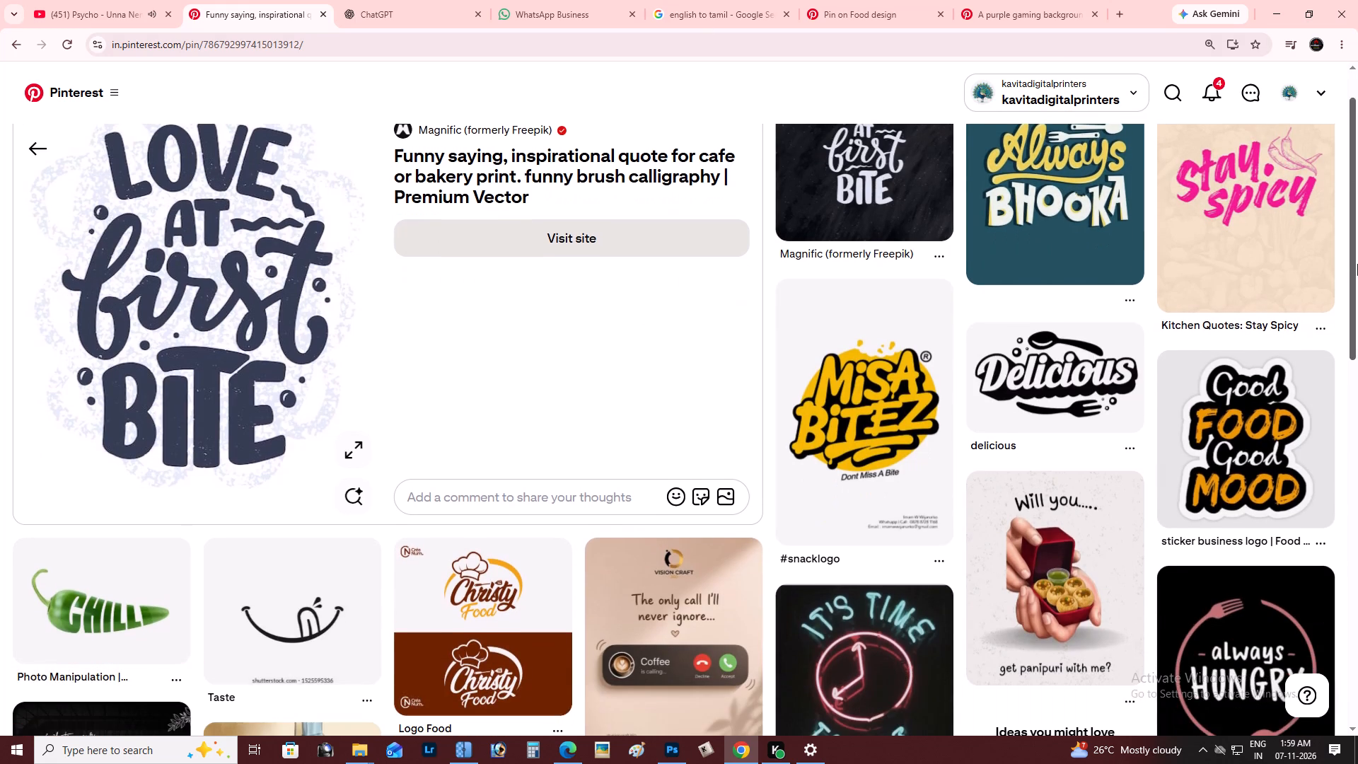
drag(1357, 264, 1357, 324)
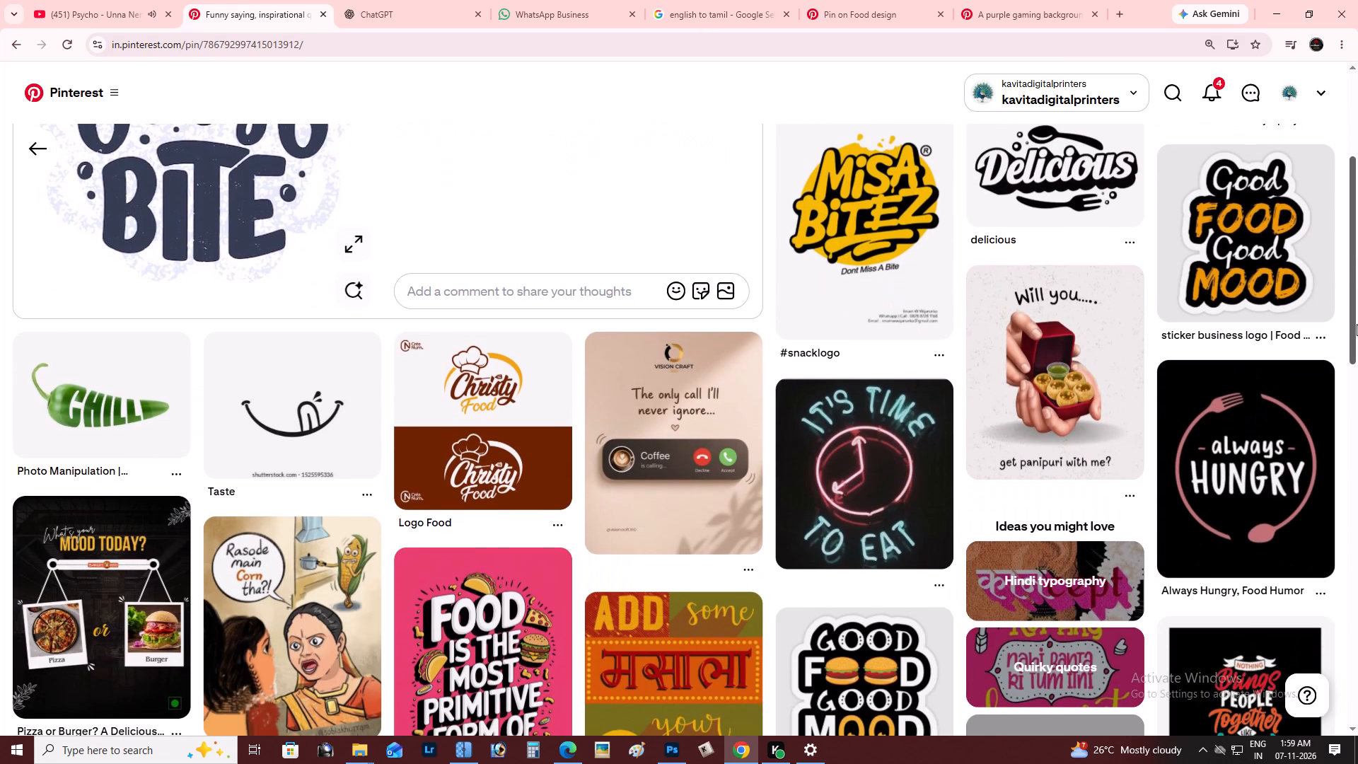
drag(1357, 324, 1321, 323)
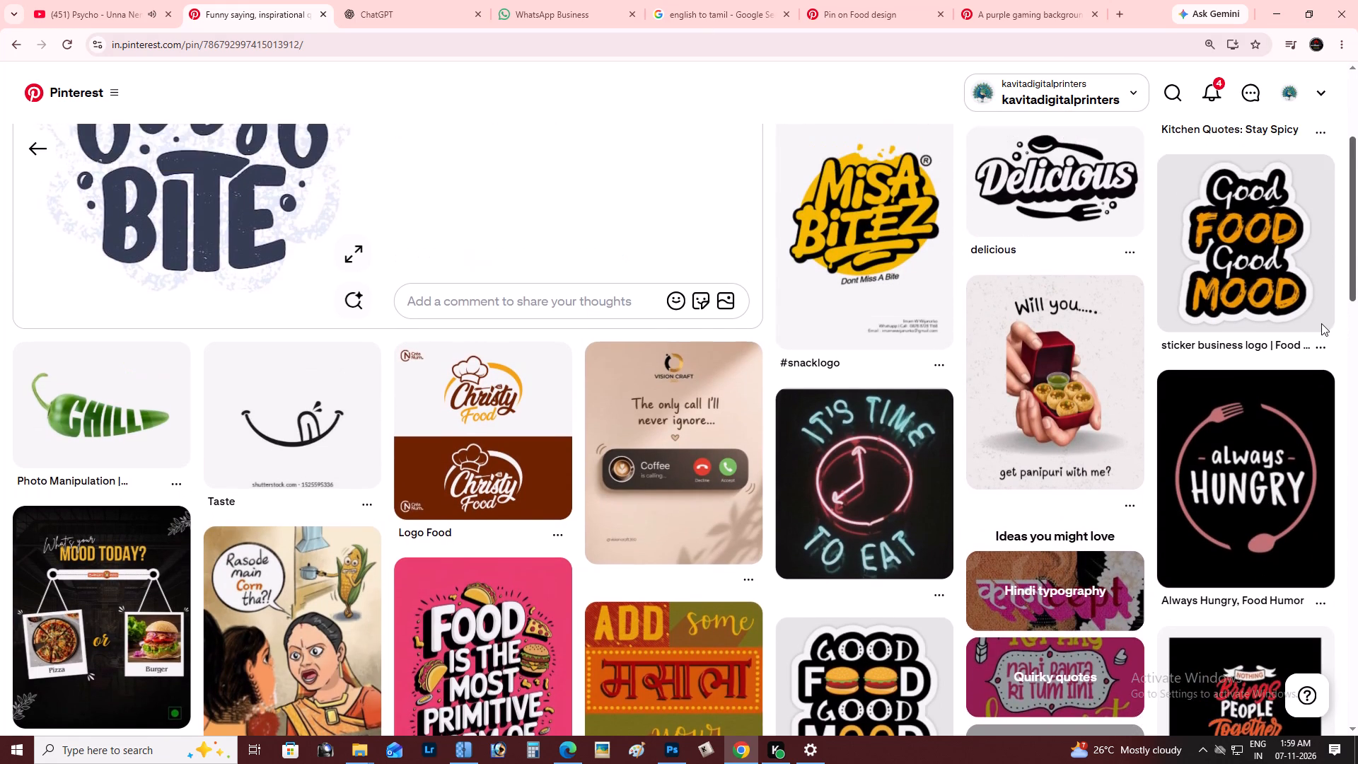
drag(1321, 323, 1357, 382)
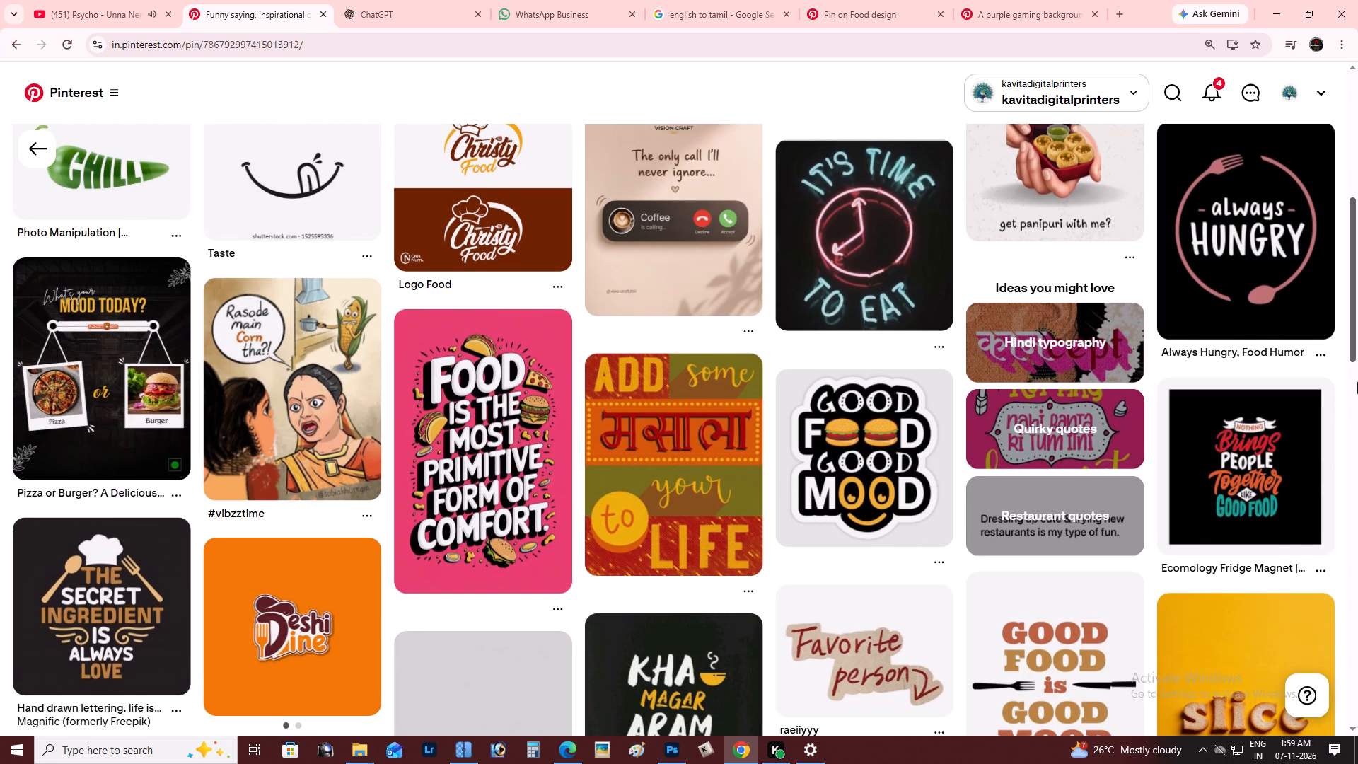
drag(1357, 382, 1357, 466)
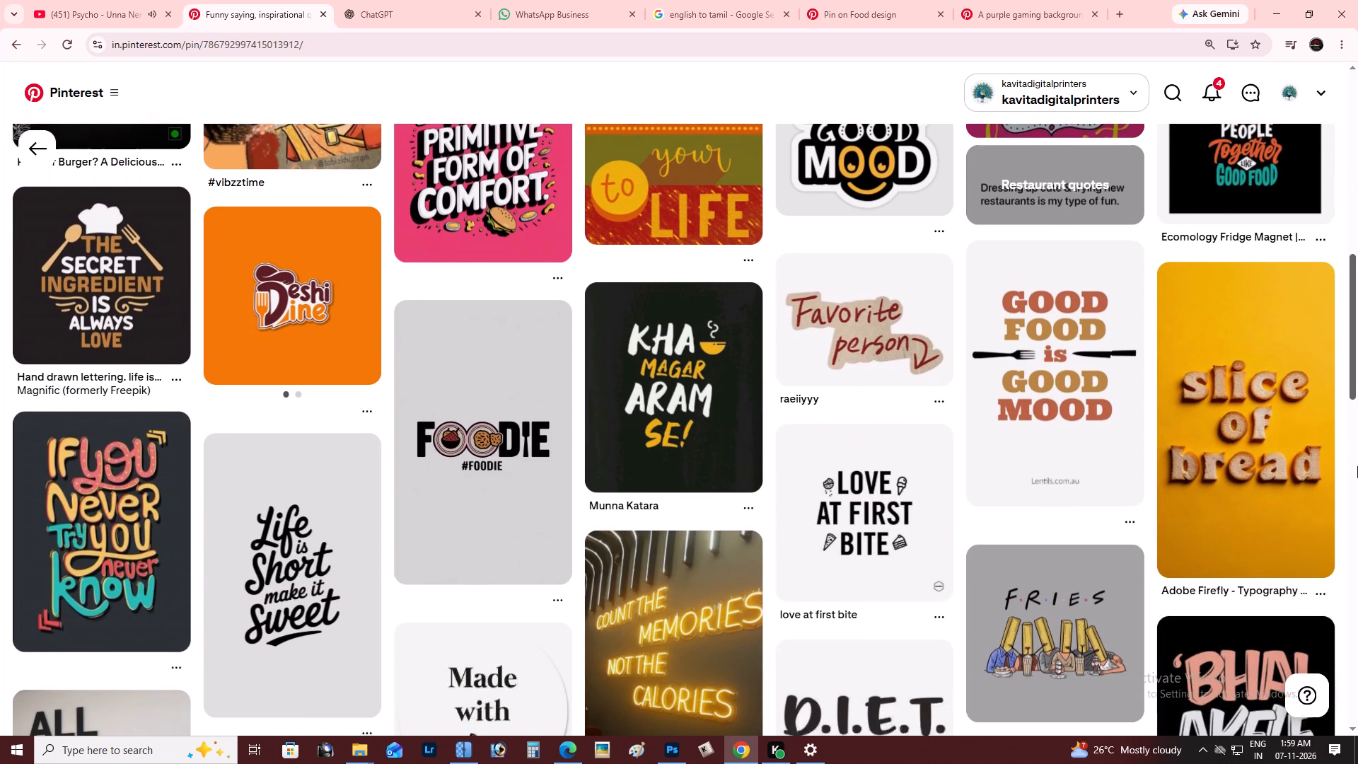
drag(1357, 466, 1357, 492)
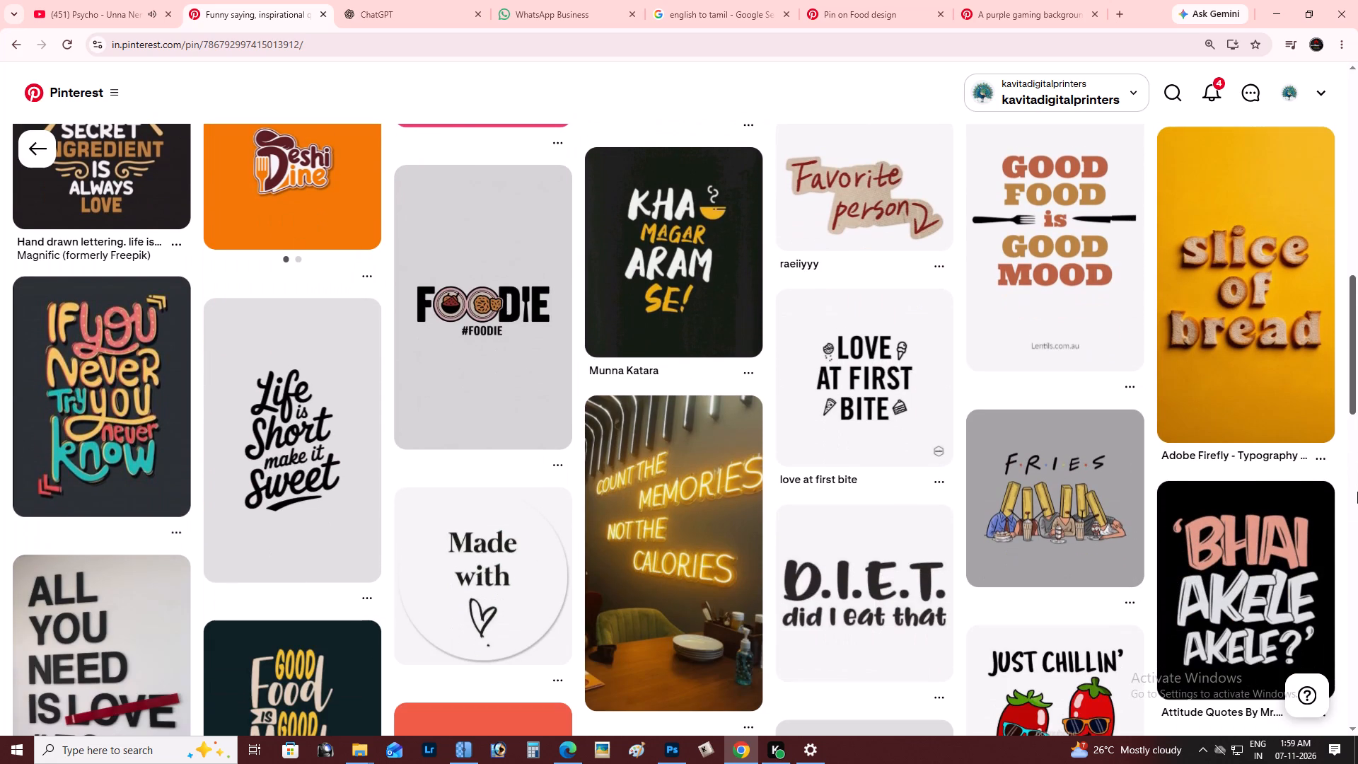
drag(1357, 492, 1357, 546)
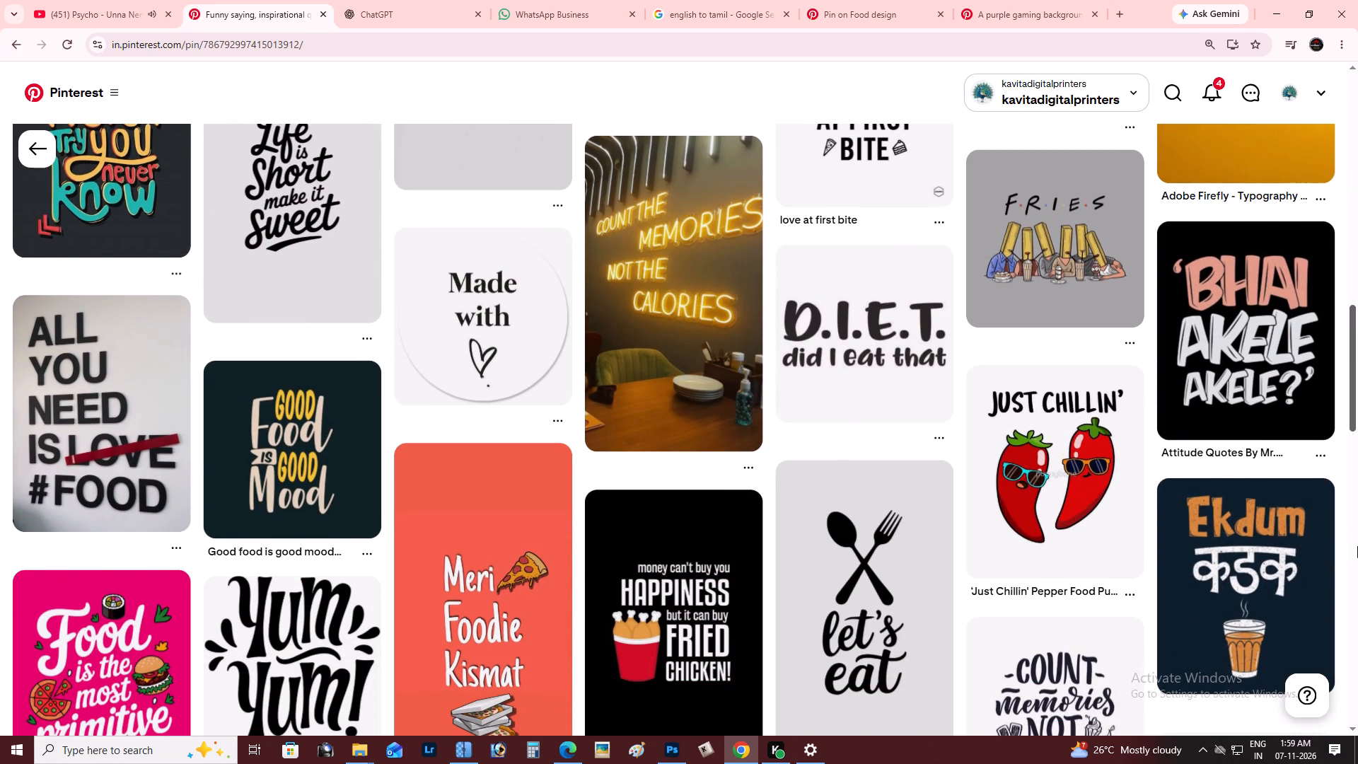
drag(1357, 546, 1357, 569)
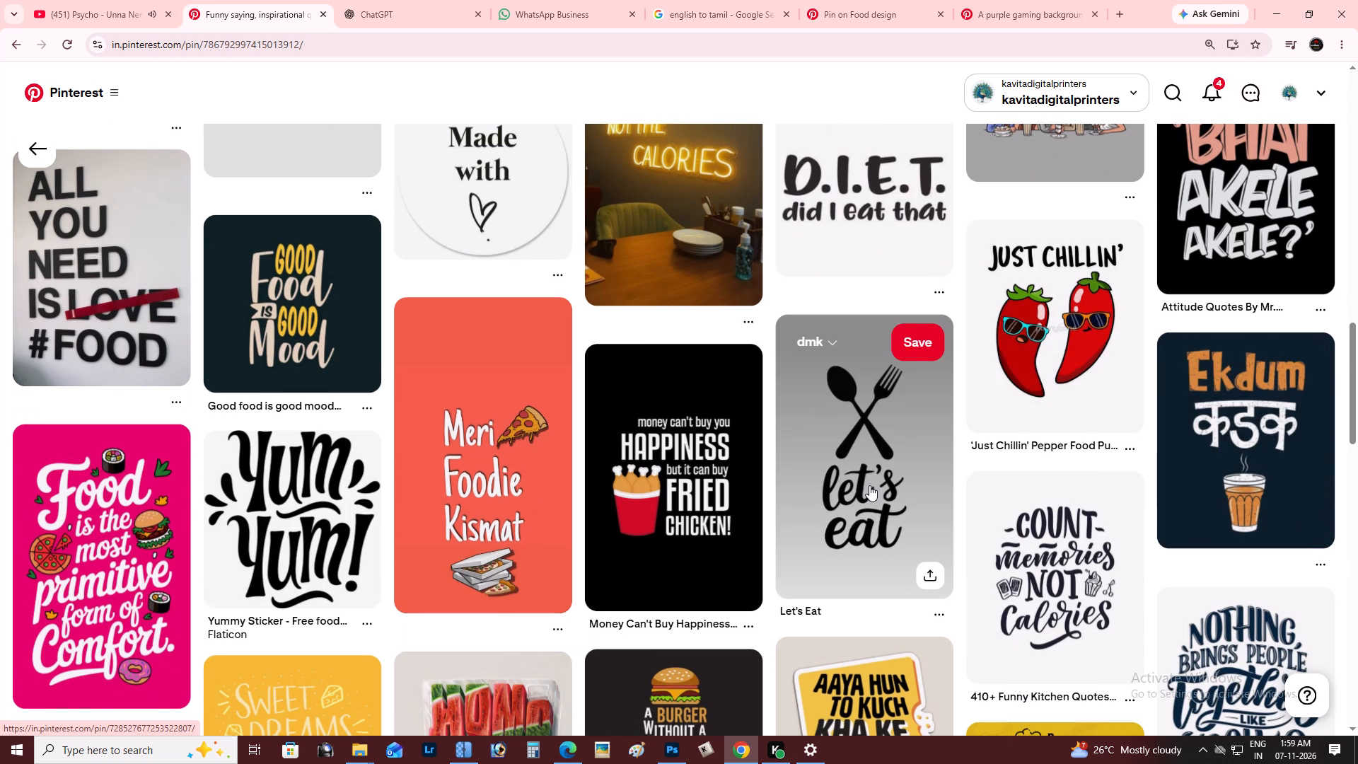
drag(1357, 450, 1357, 486)
drag(1357, 424, 1357, 447)
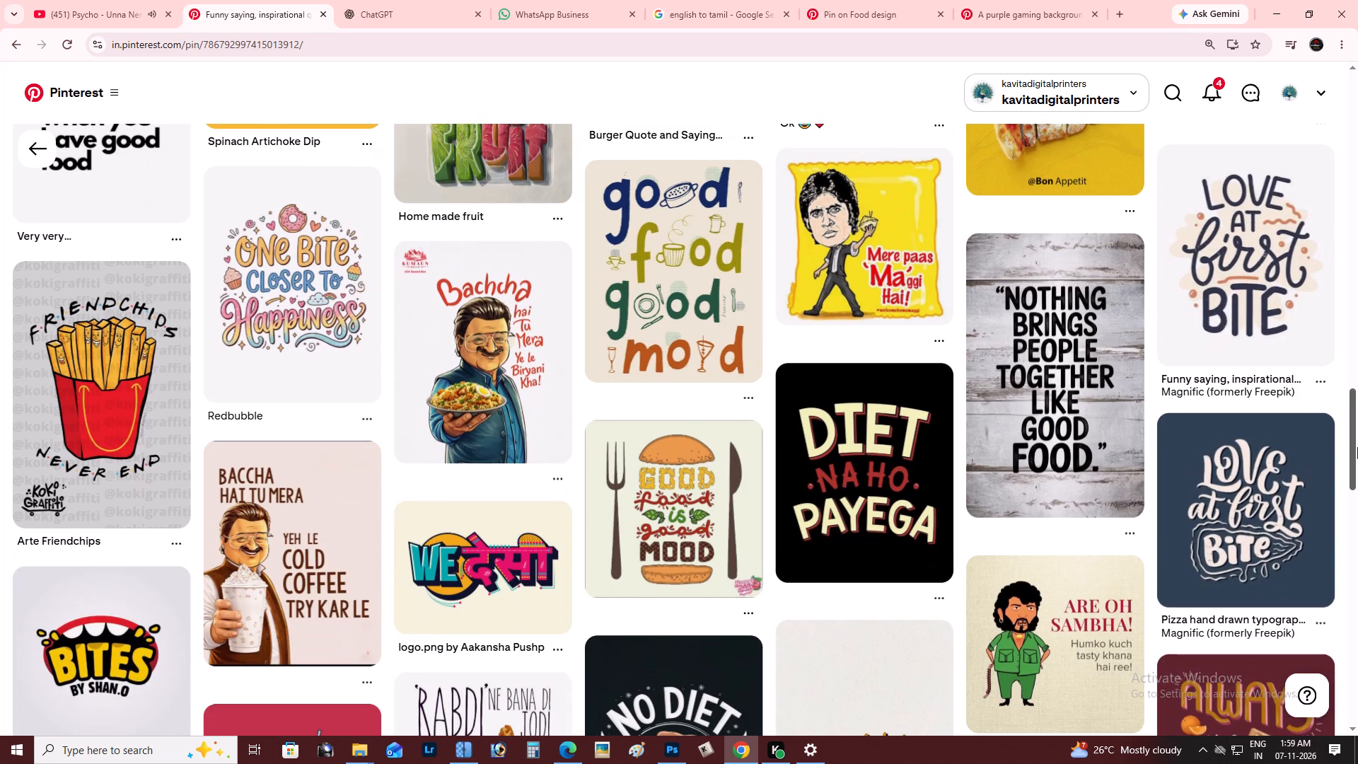
drag(1357, 447, 1357, 482)
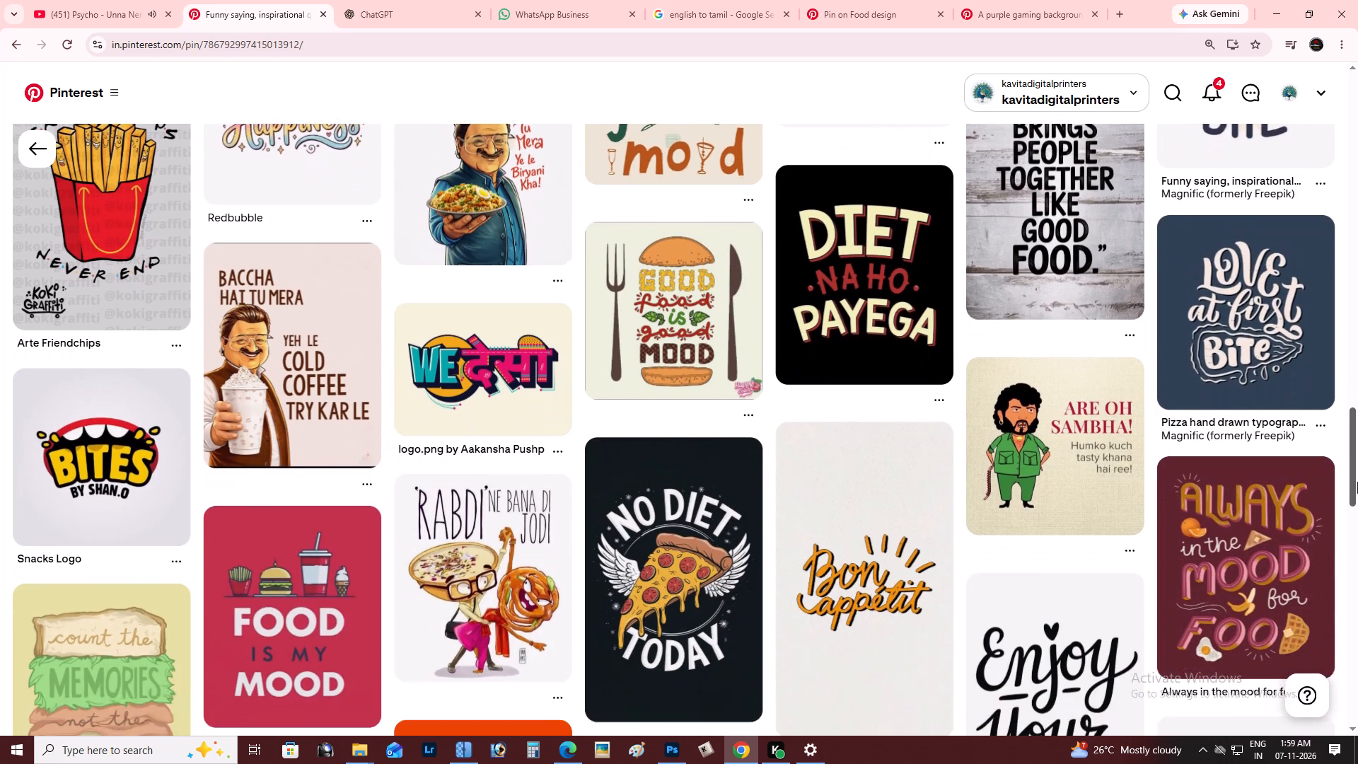
drag(1357, 482, 1357, 518)
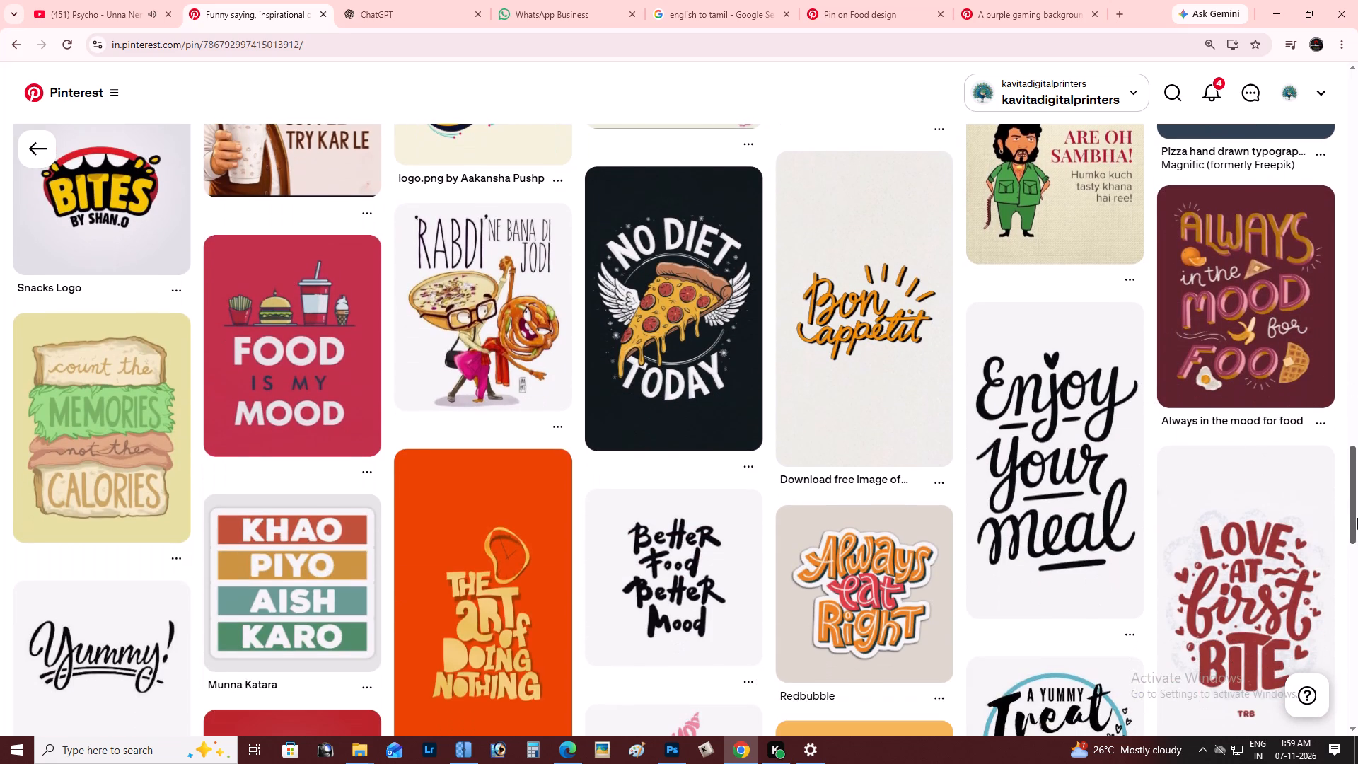
drag(1357, 518, 1357, 519)
drag(1357, 519, 1357, 525)
key(alt+Tab)
key(alt+Tab)
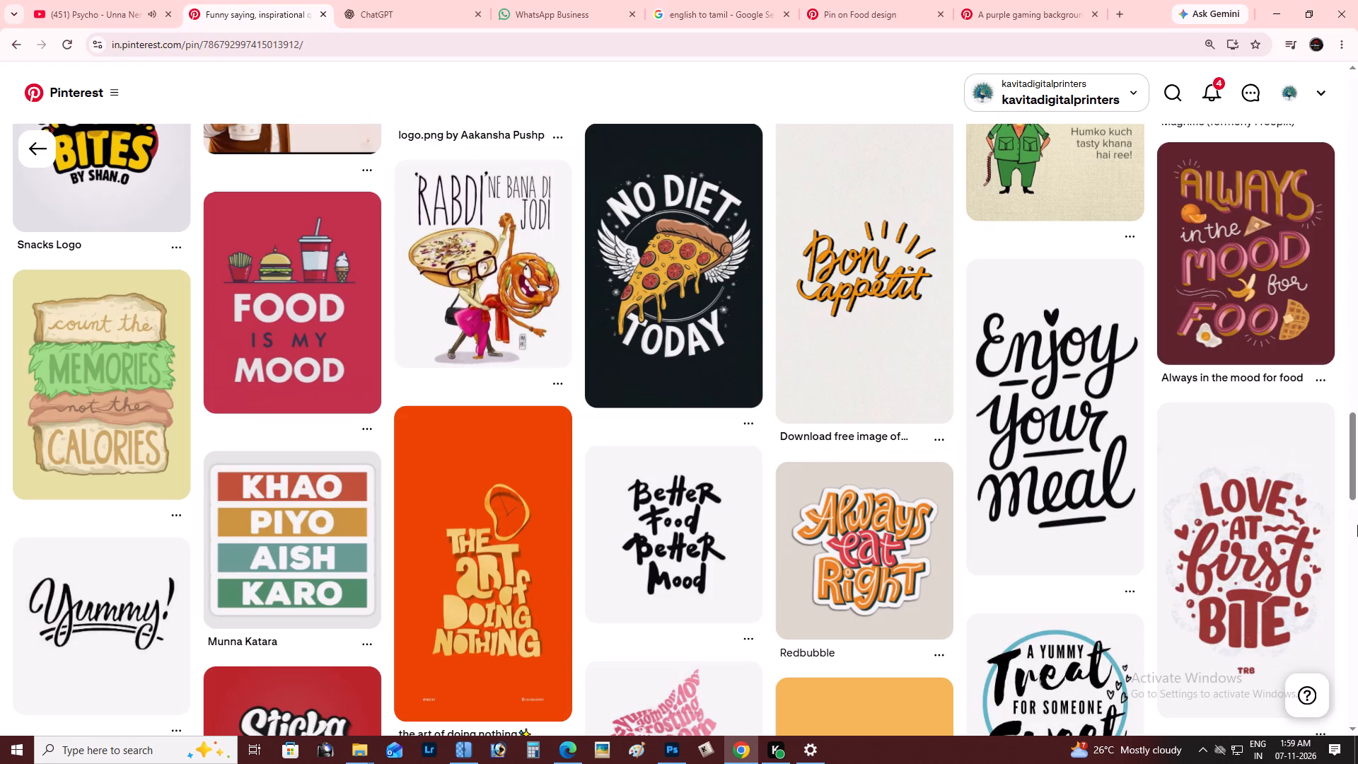
drag(1357, 456, 1357, 501)
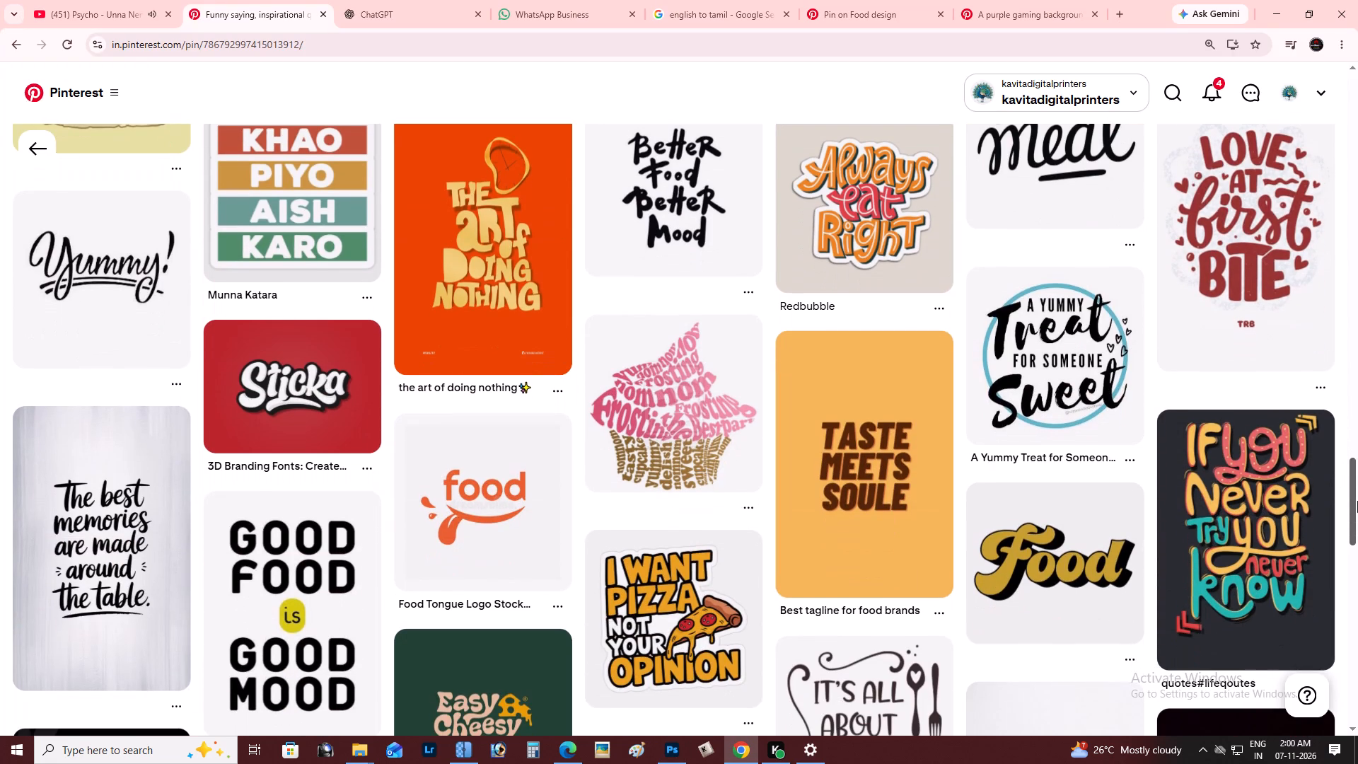
drag(1357, 501, 1357, 143)
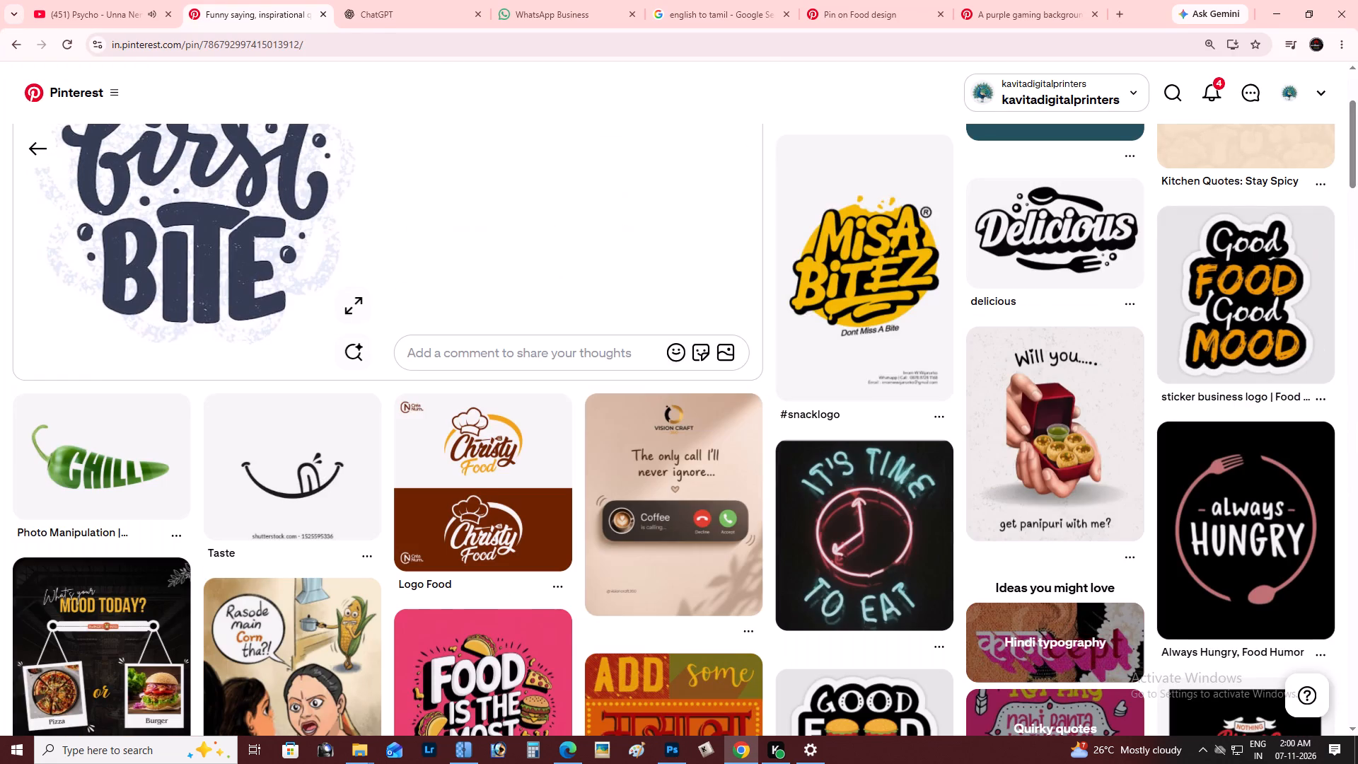
scroll(997, 413, up, 3)
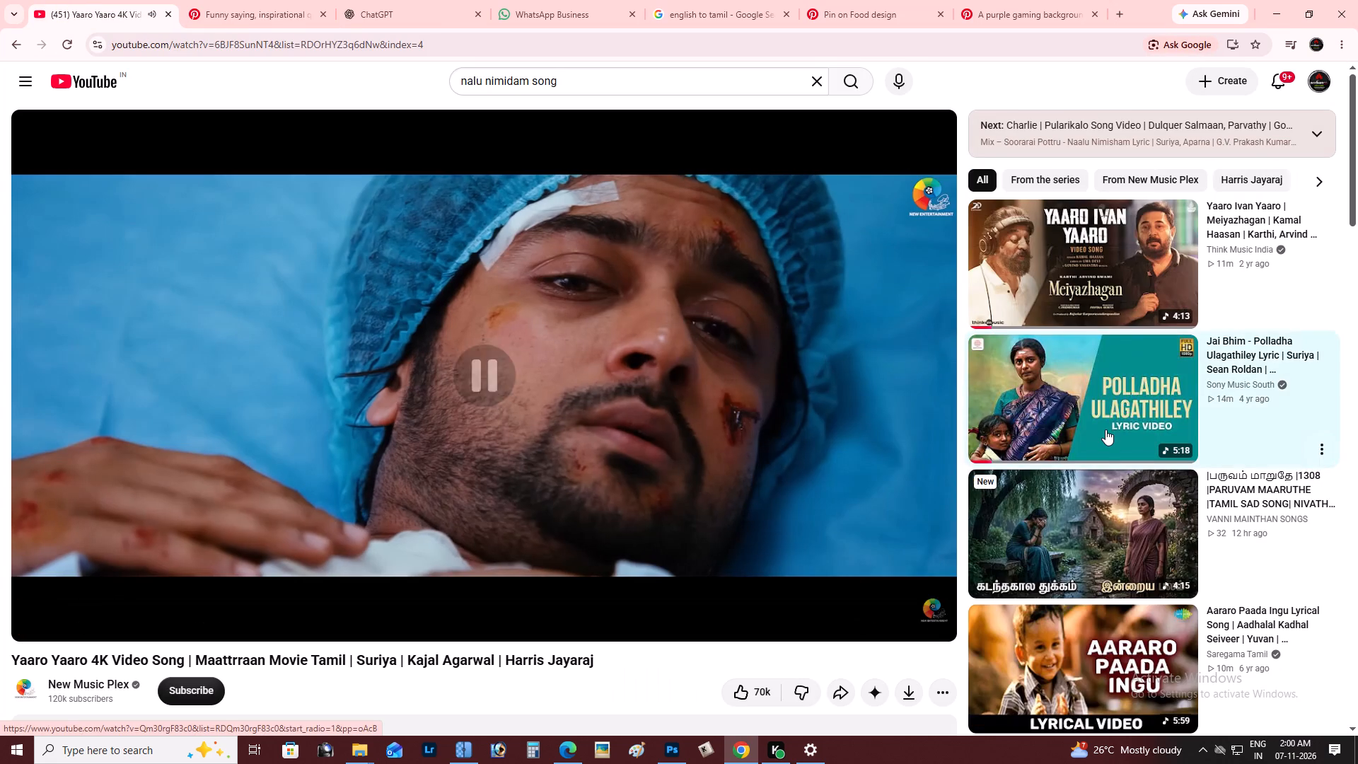
key(alt+Tab)
key(alt+Tab)
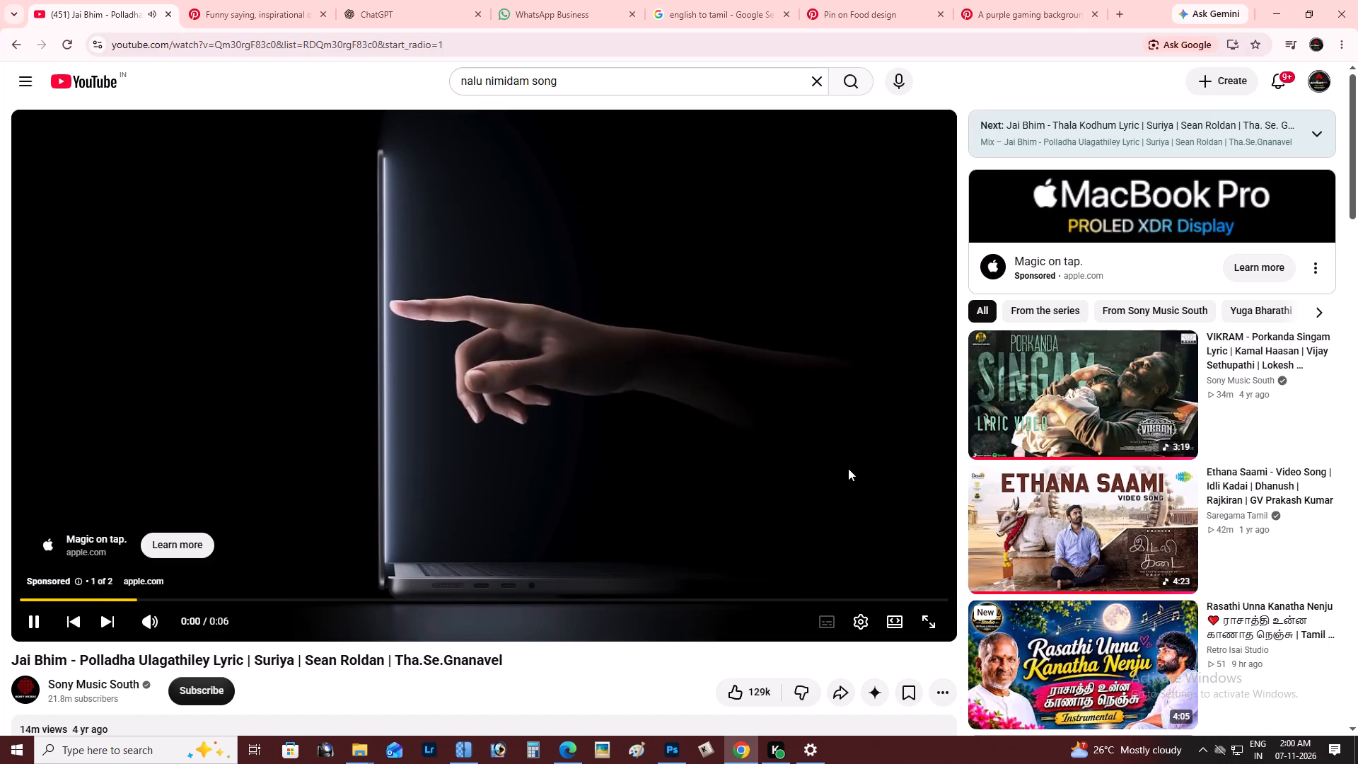
key(alt+Tab)
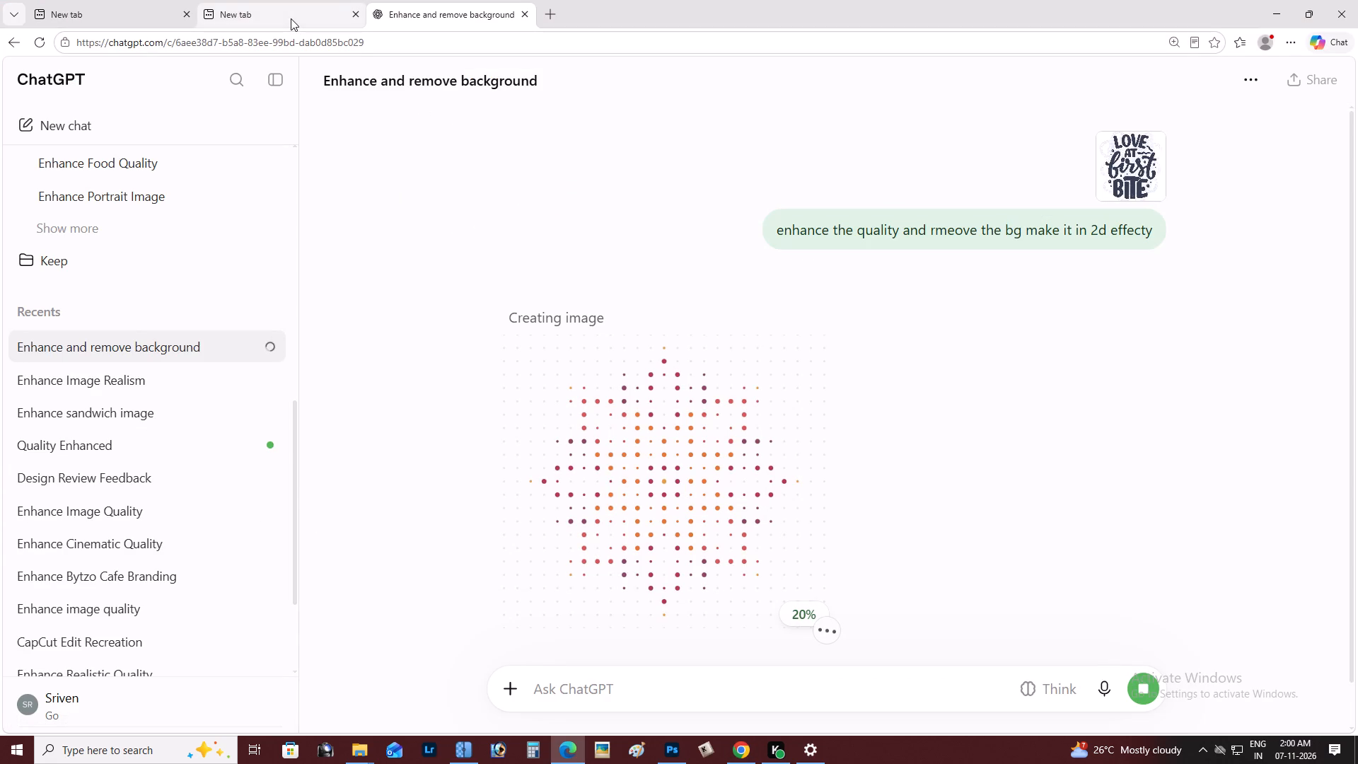
Open the generated 2D "Love at First Bite" lettering in the ChatGPT reply and copy the image.
key(alt+Tab)
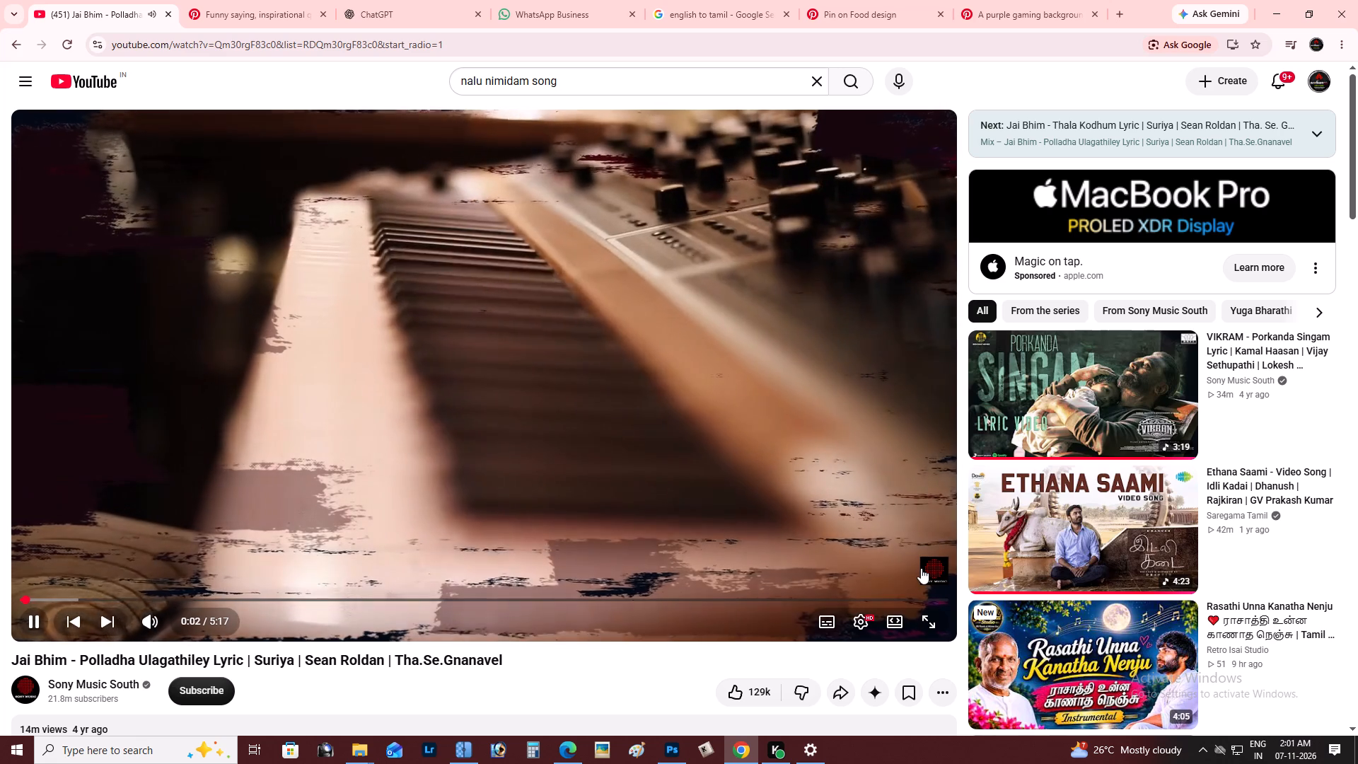
key(alt+Tab)
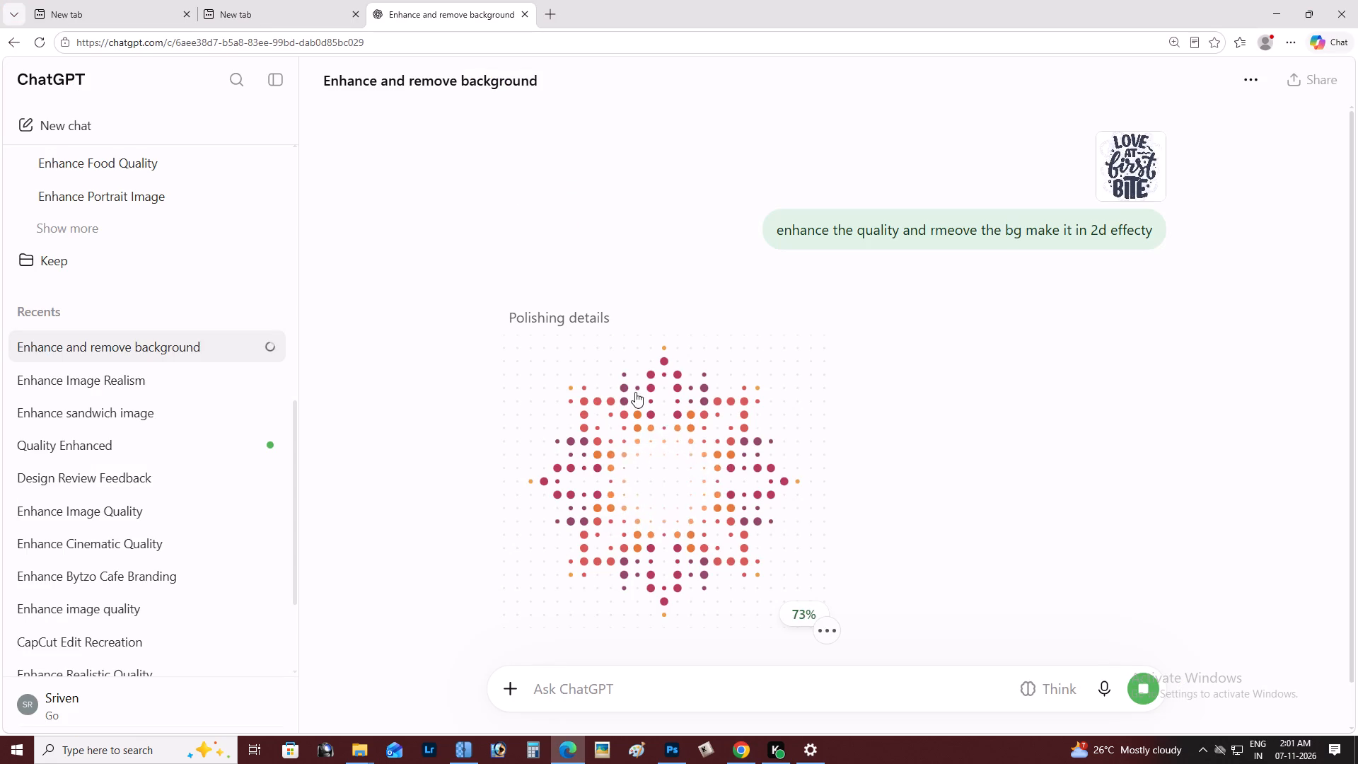
scroll(841, 386, down, 3)
scroll(841, 386, up, 5)
scroll(842, 383, down, 2)
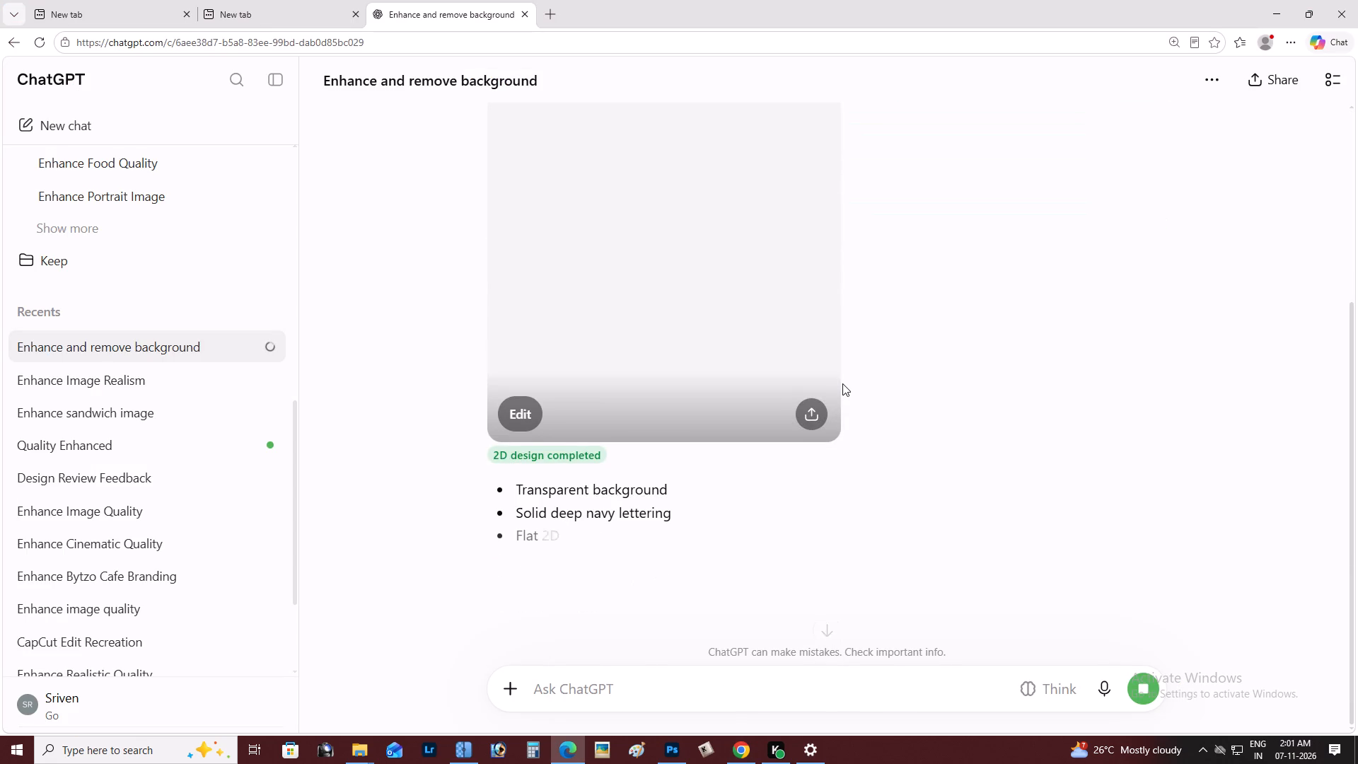
drag(1357, 520, 1357, 477)
click(629, 311)
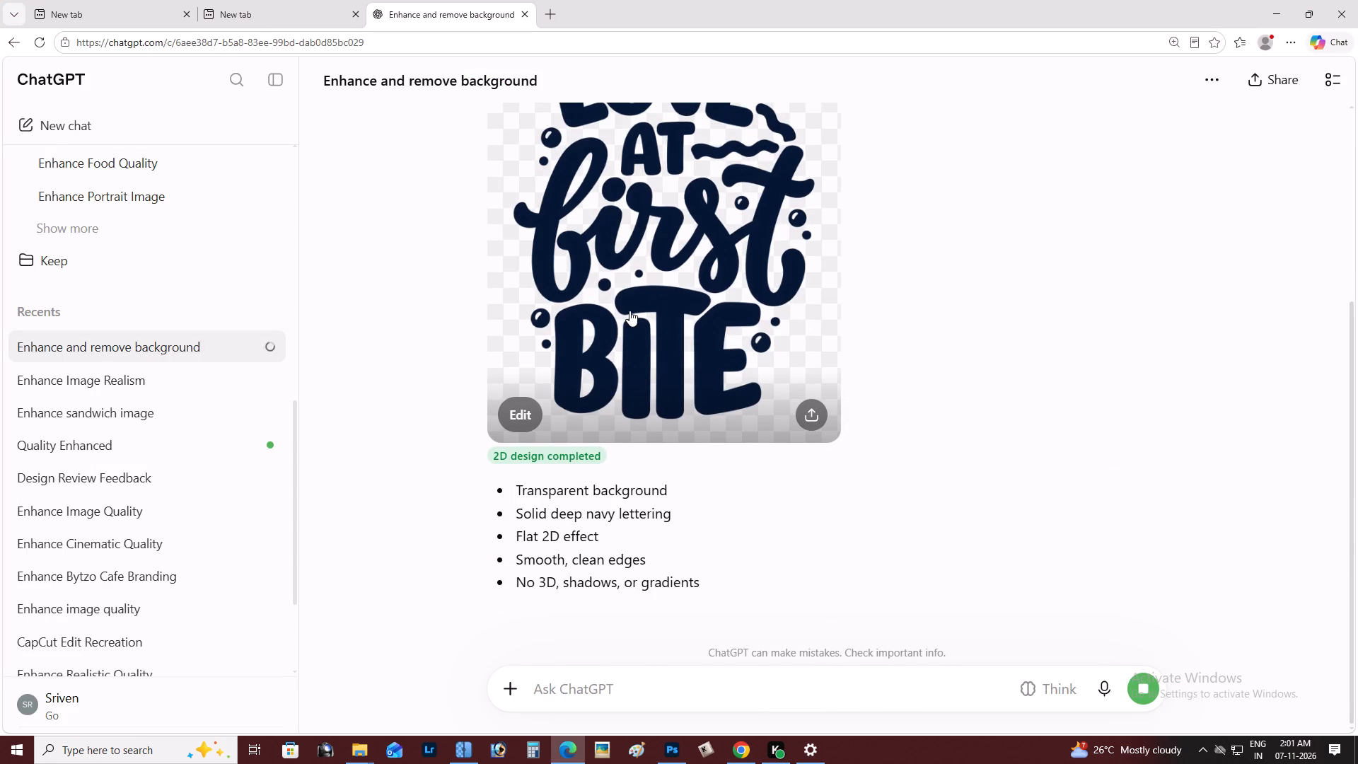
right_click(677, 289)
click(736, 349)
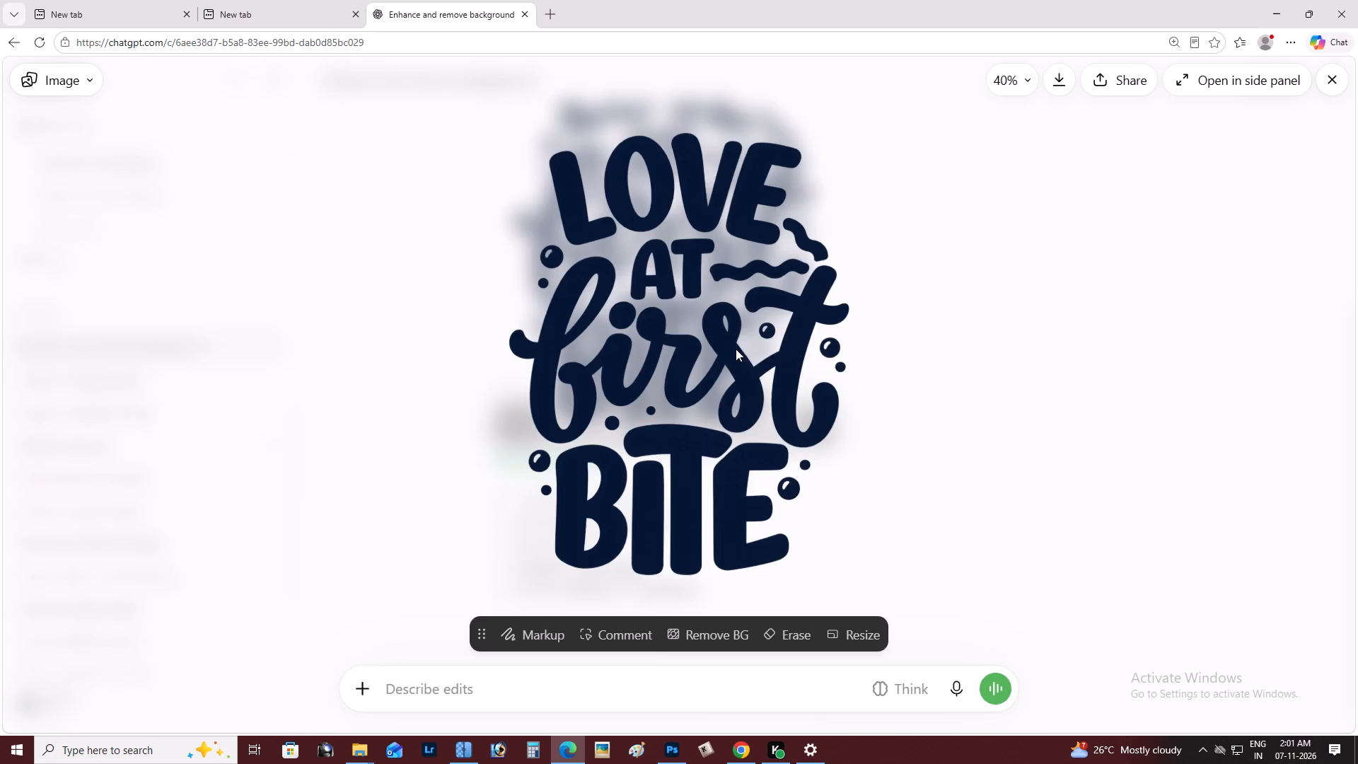
Switch to Photoshop, paste the lettering onto menu page 2, and place it on the green area between the fries and the sandwich list.
key(alt+Tab)
key(alt+Tab)
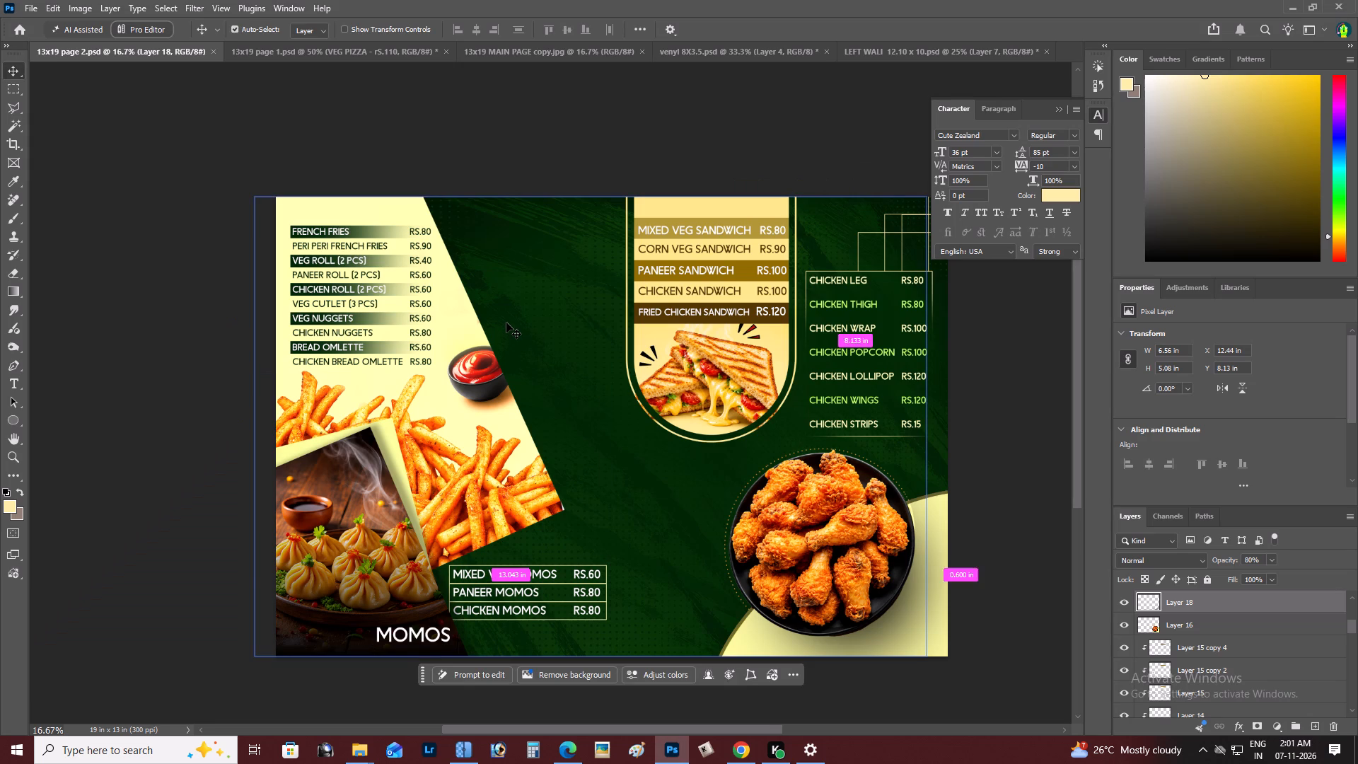
key(ctrl+v)
key(v)
drag(610, 403, 553, 272)
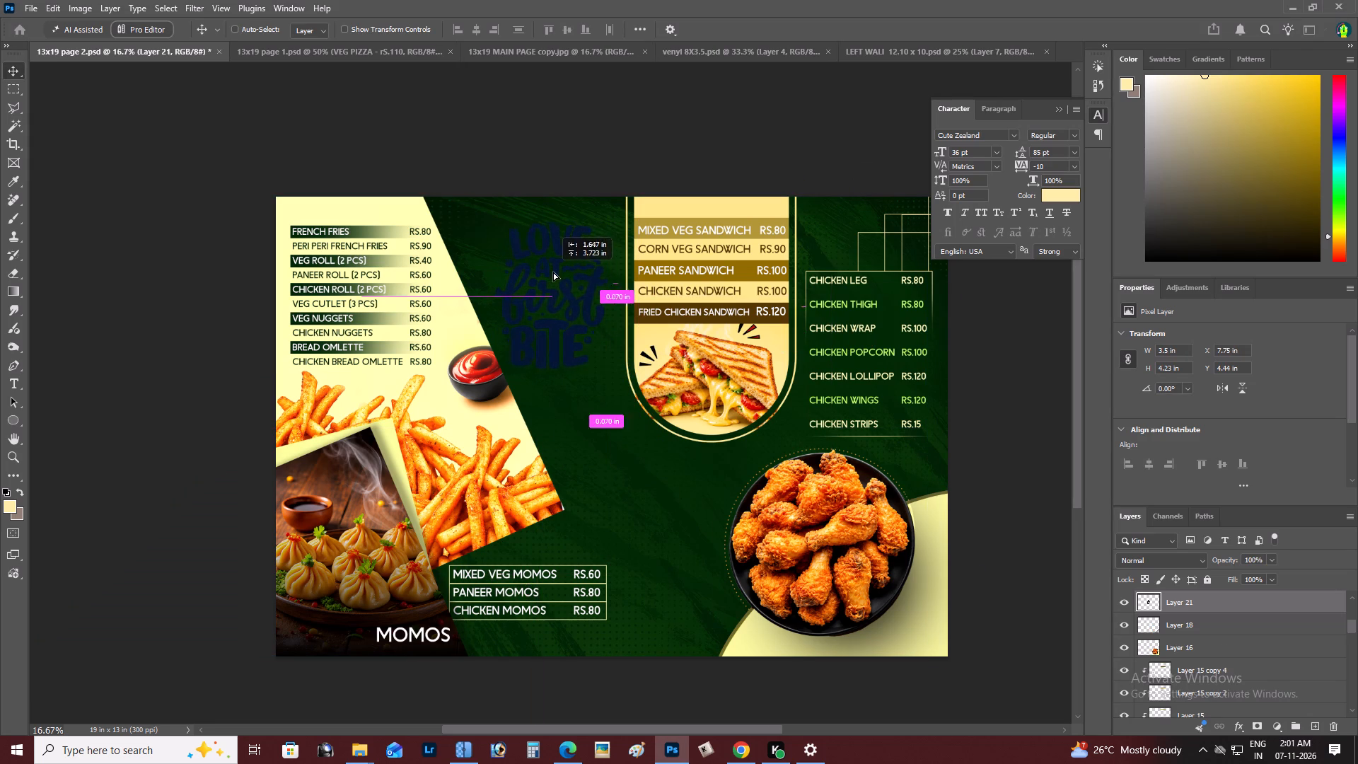
drag(553, 272, 556, 272)
key(z)
click(563, 315)
right_click(563, 309)
double_click(582, 322)
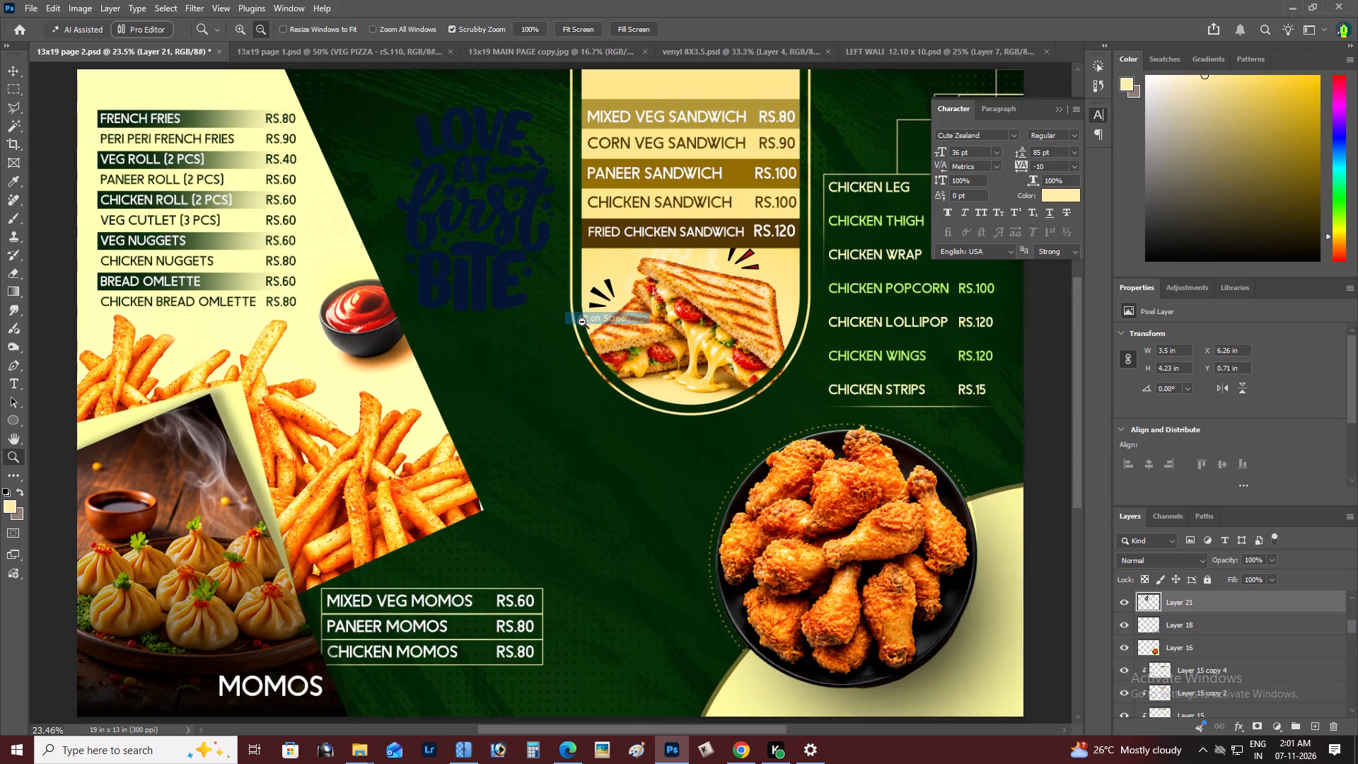
key(space)
key(v)
click(515, 241)
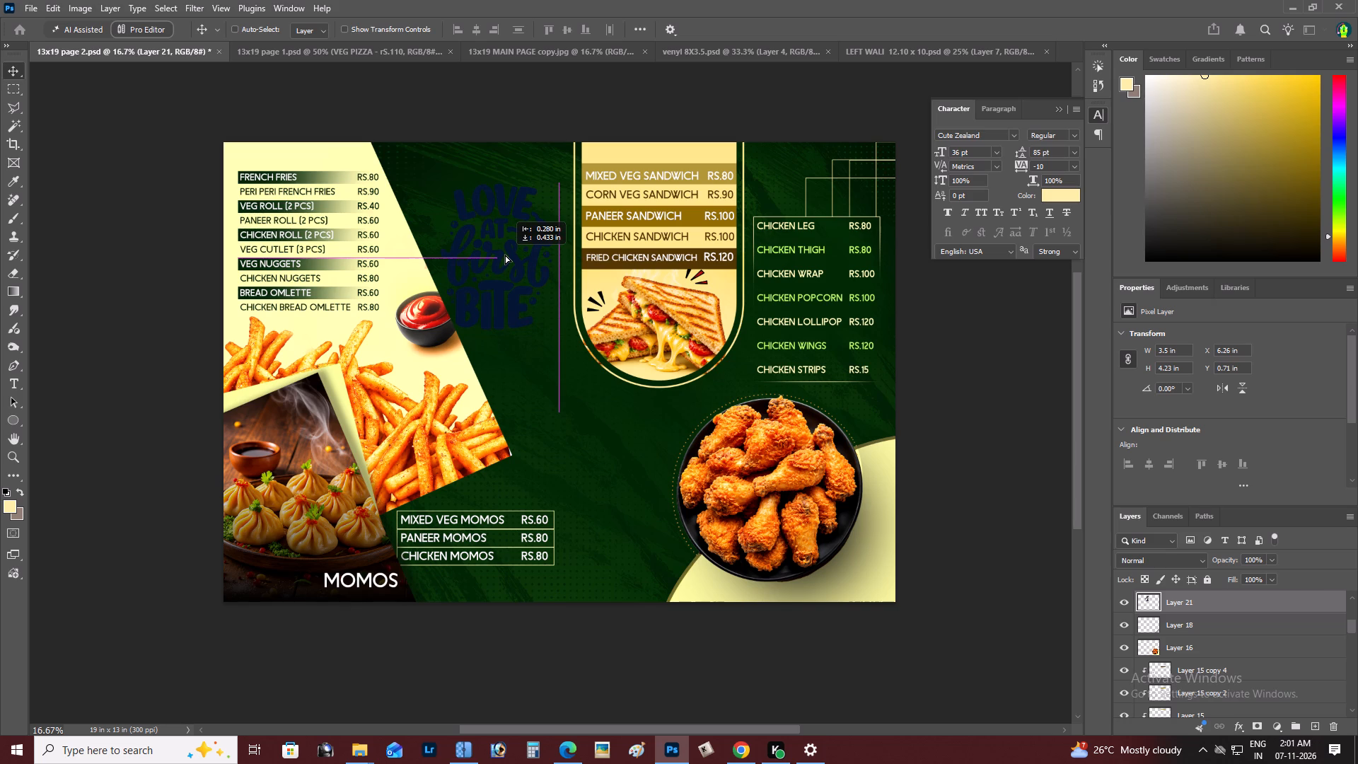
click(518, 257)
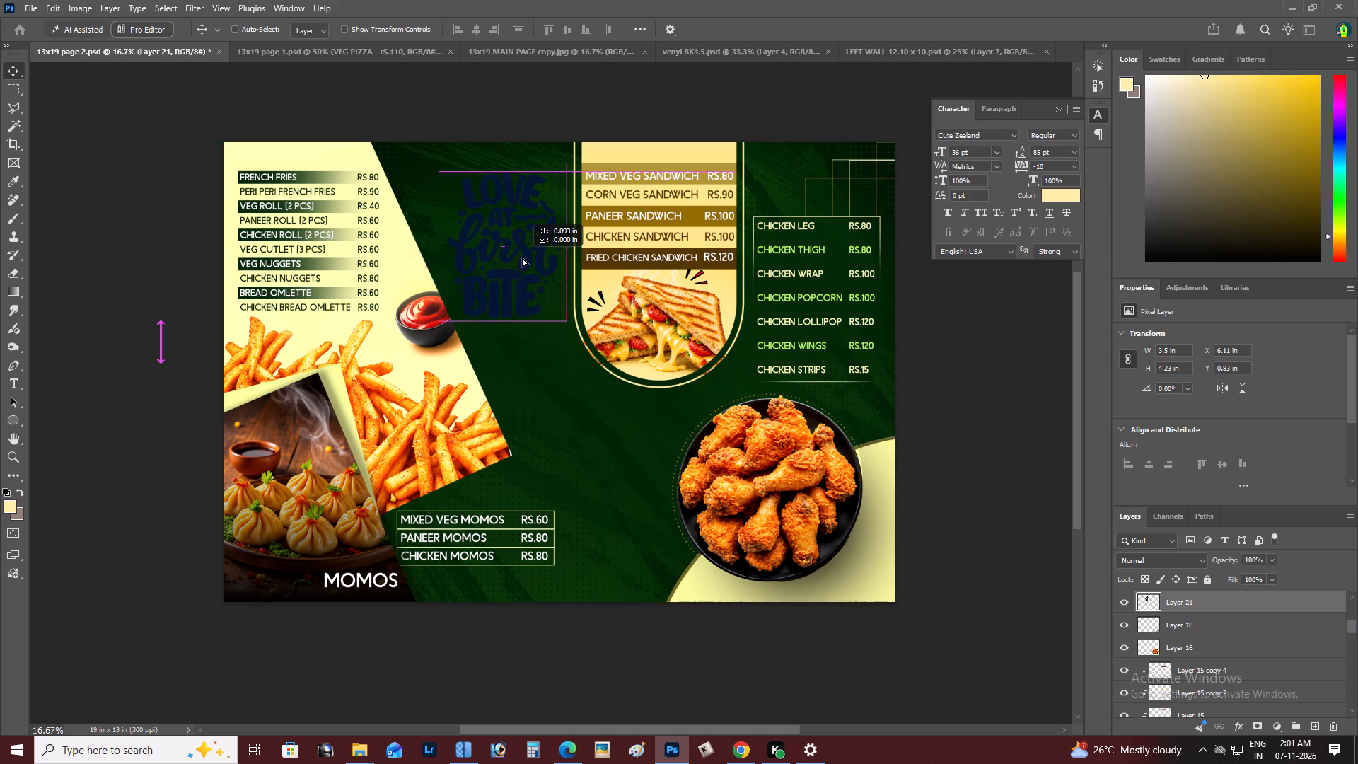
Show the guides, scale the "Love at First Bite" lettering to about 91%, and fit it before the middle fold guide.
key(ctrl+semicolon)
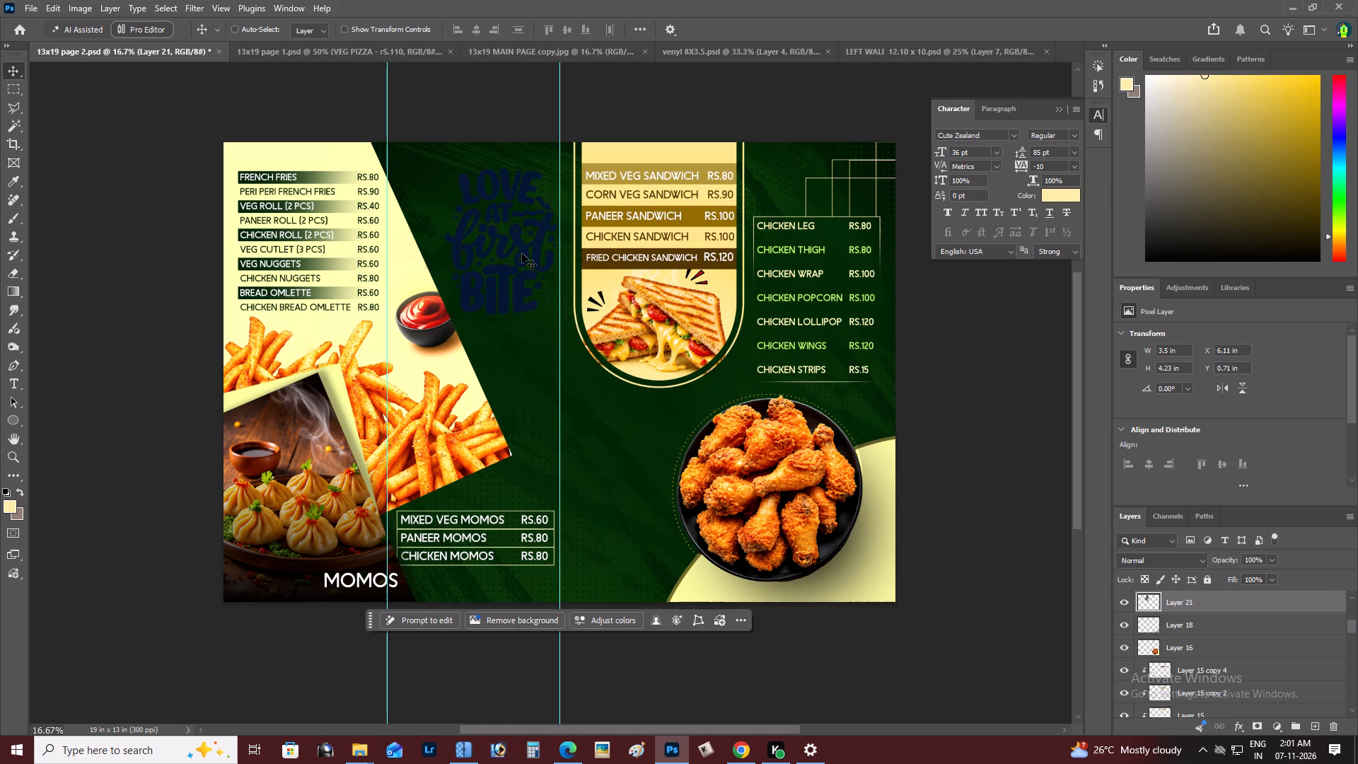
key(v)
right_click(497, 248)
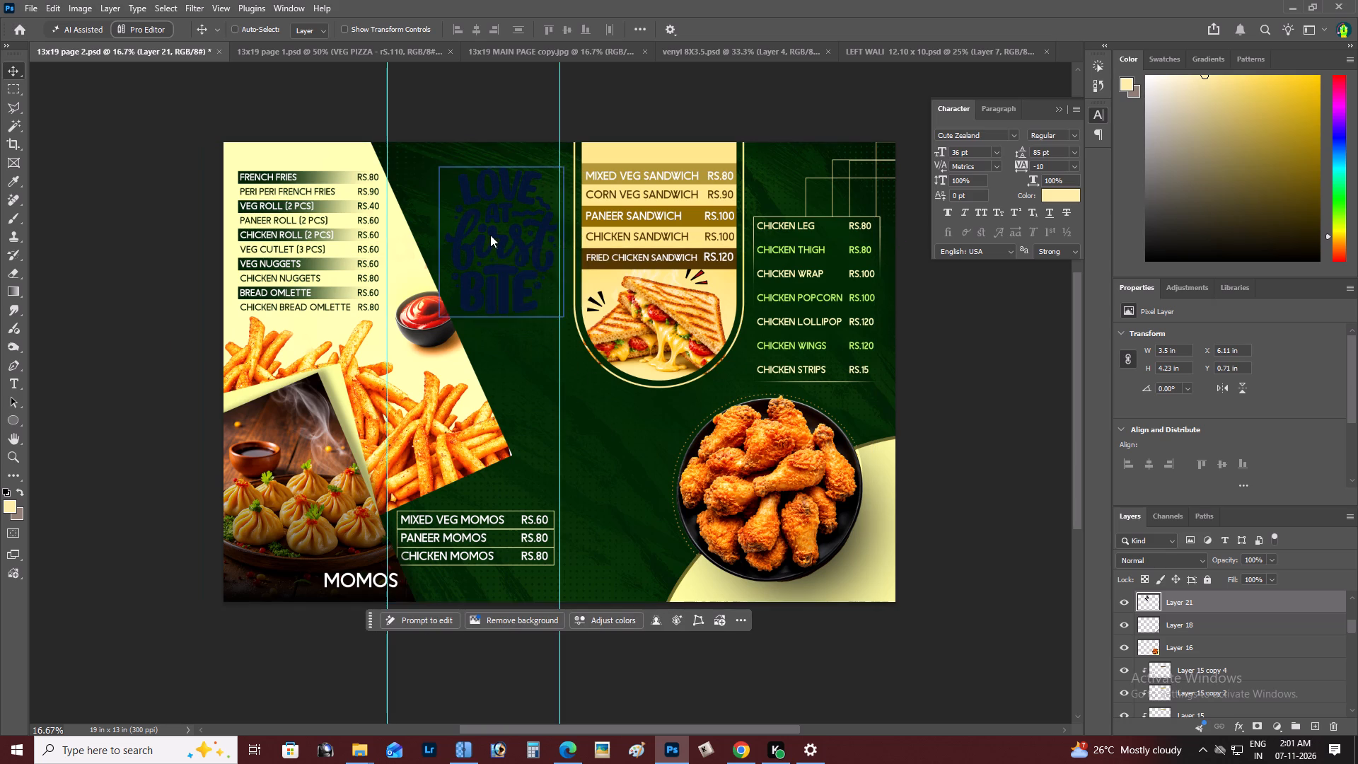
right_click(490, 235)
double_click(501, 241)
key(ctrl+t)
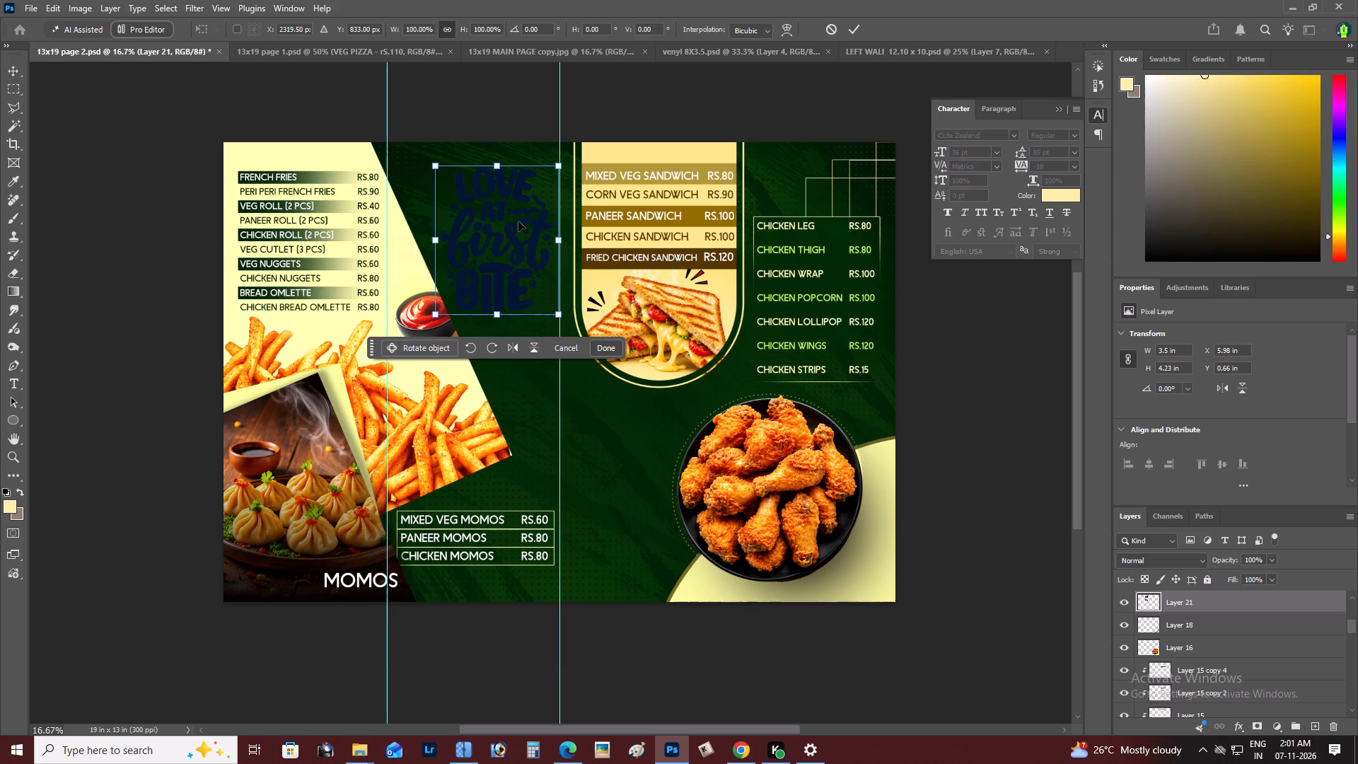
alt+drag(558, 171, 547, 173)
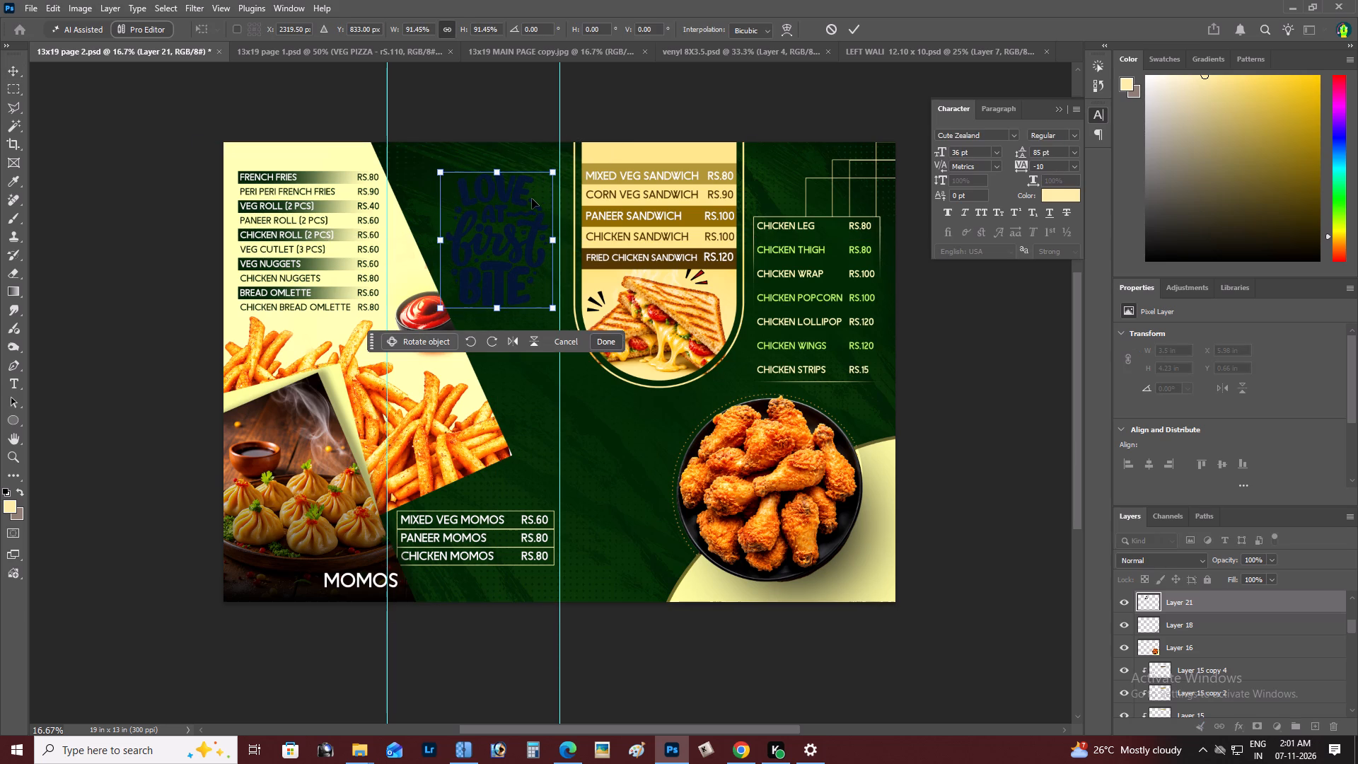
key(ctrl+Return)
key(v)
key(shift+Right)
key(shift+Right)
Apply a white (ffffff) Color Overlay at 100% opacity to the "Love at First Bite" lettering layer.
scroll(532, 199, up, 1)
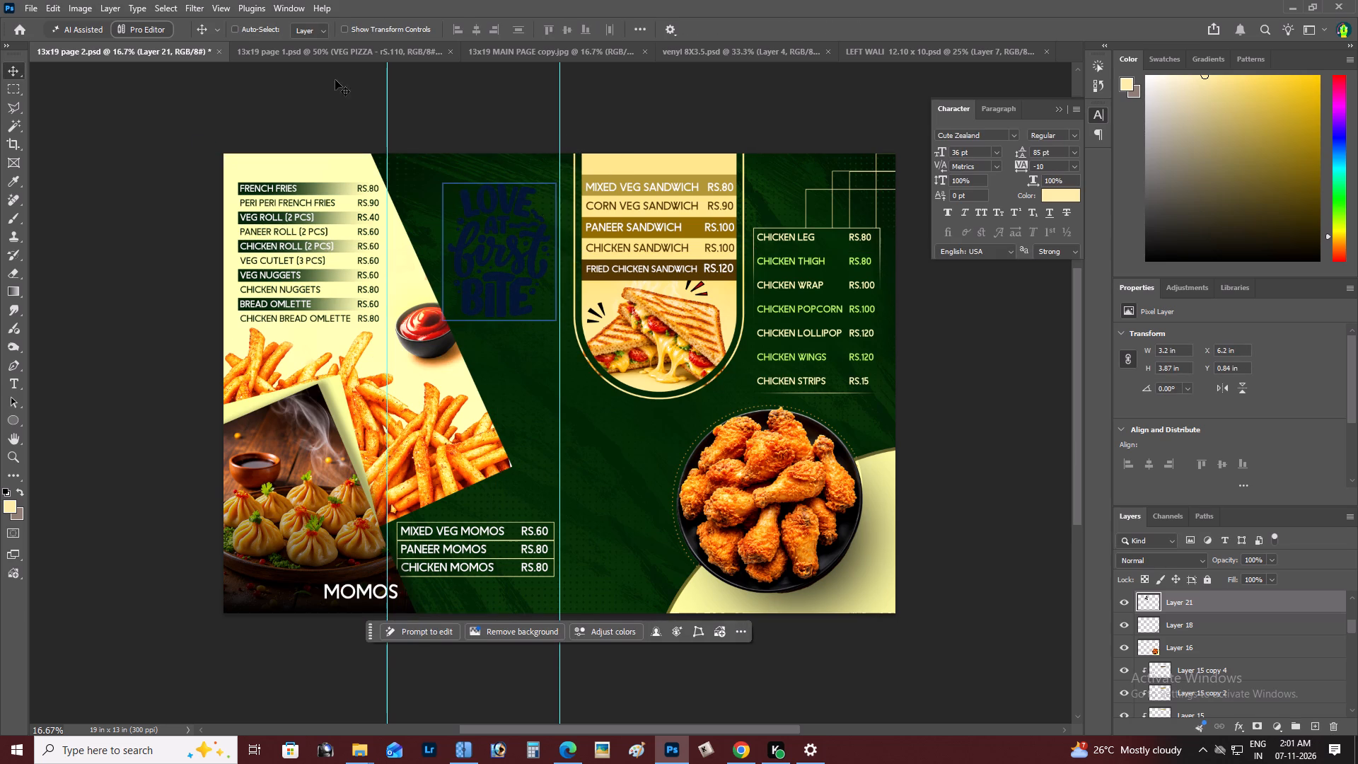
click(114, 0)
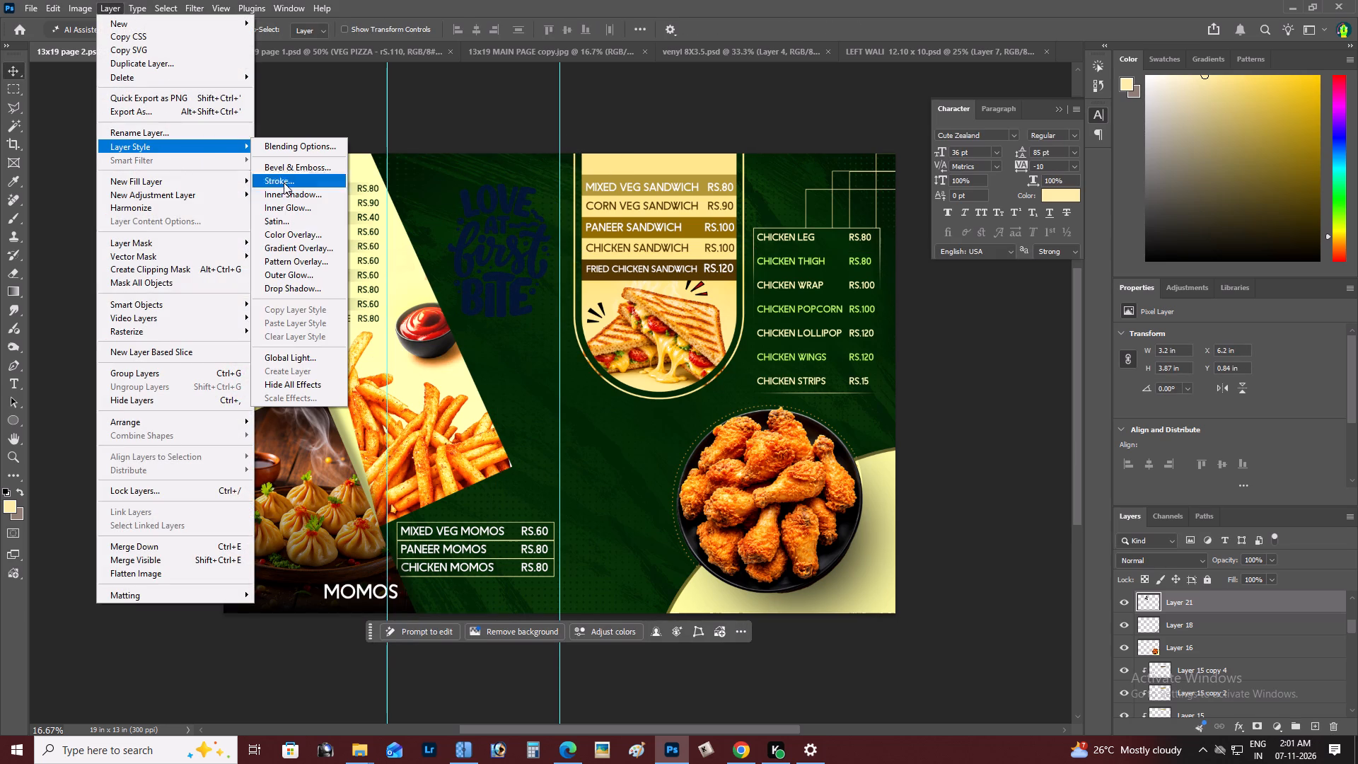
click(318, 231)
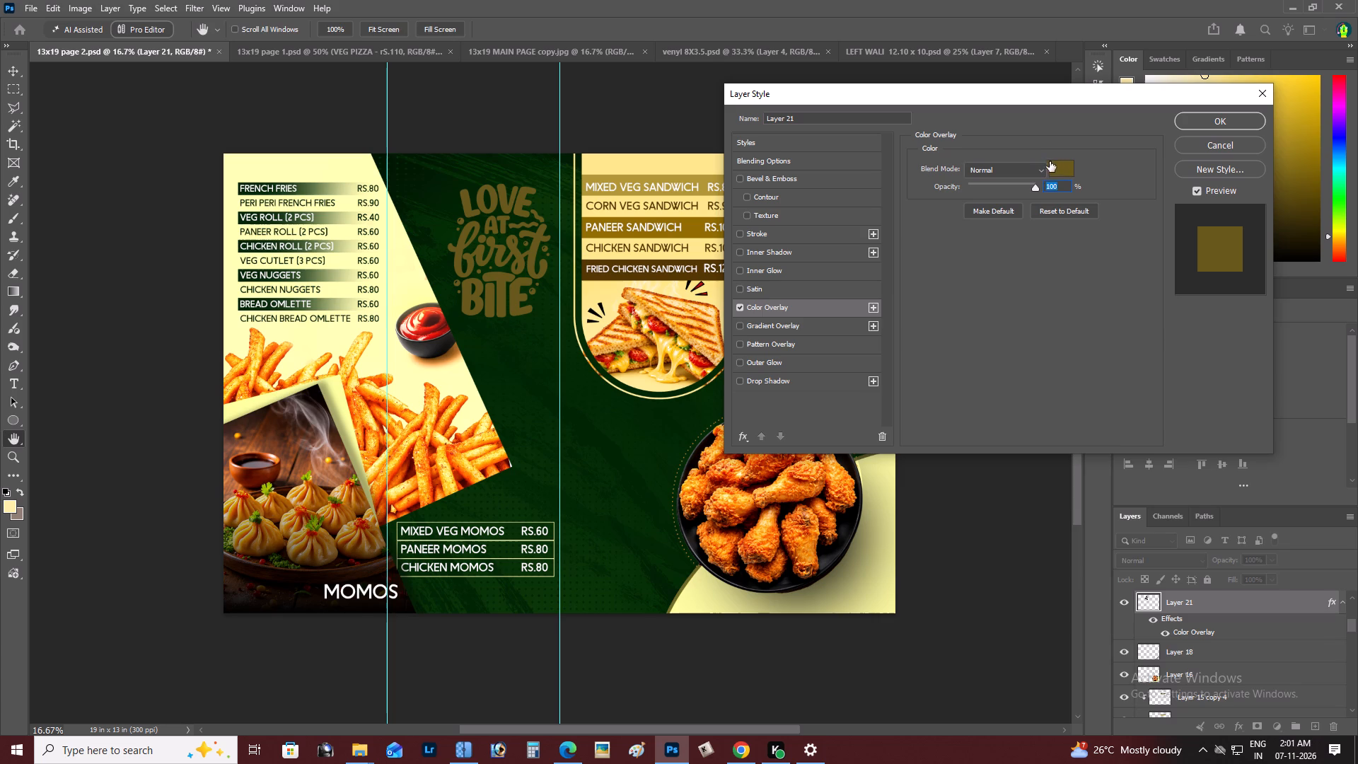
click(1071, 166)
click(698, 158)
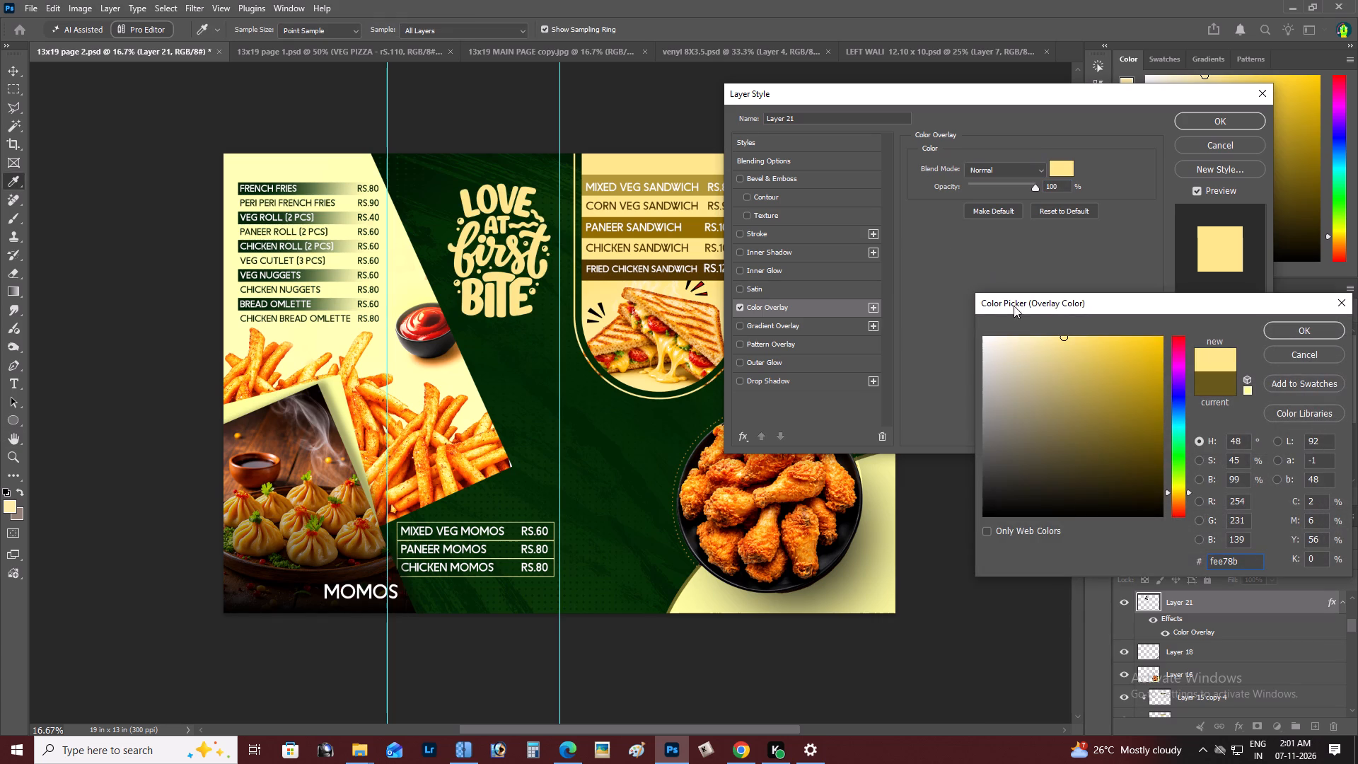
drag(1020, 403, 866, 270)
key(Return)
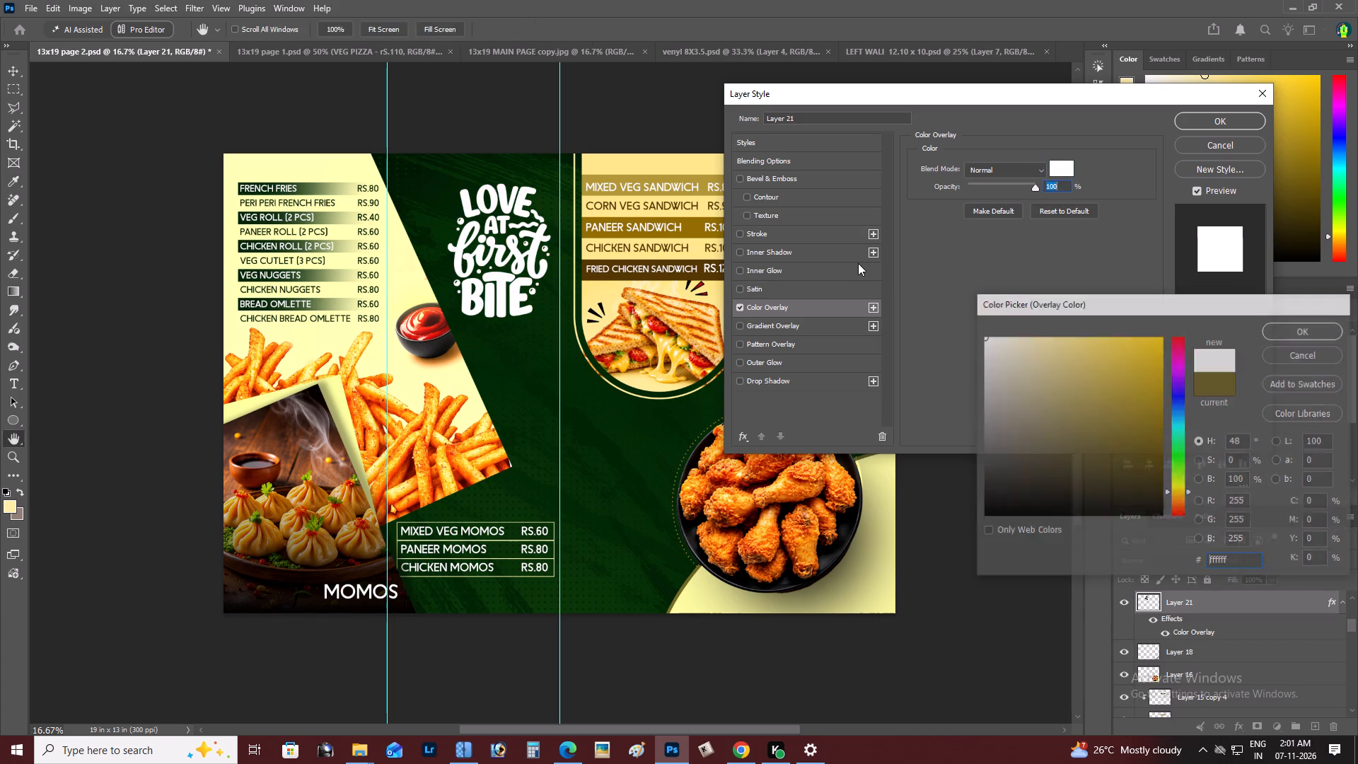
key(Return)
key(z)
alt+click(505, 240)
right_click(556, 242)
click(567, 246)
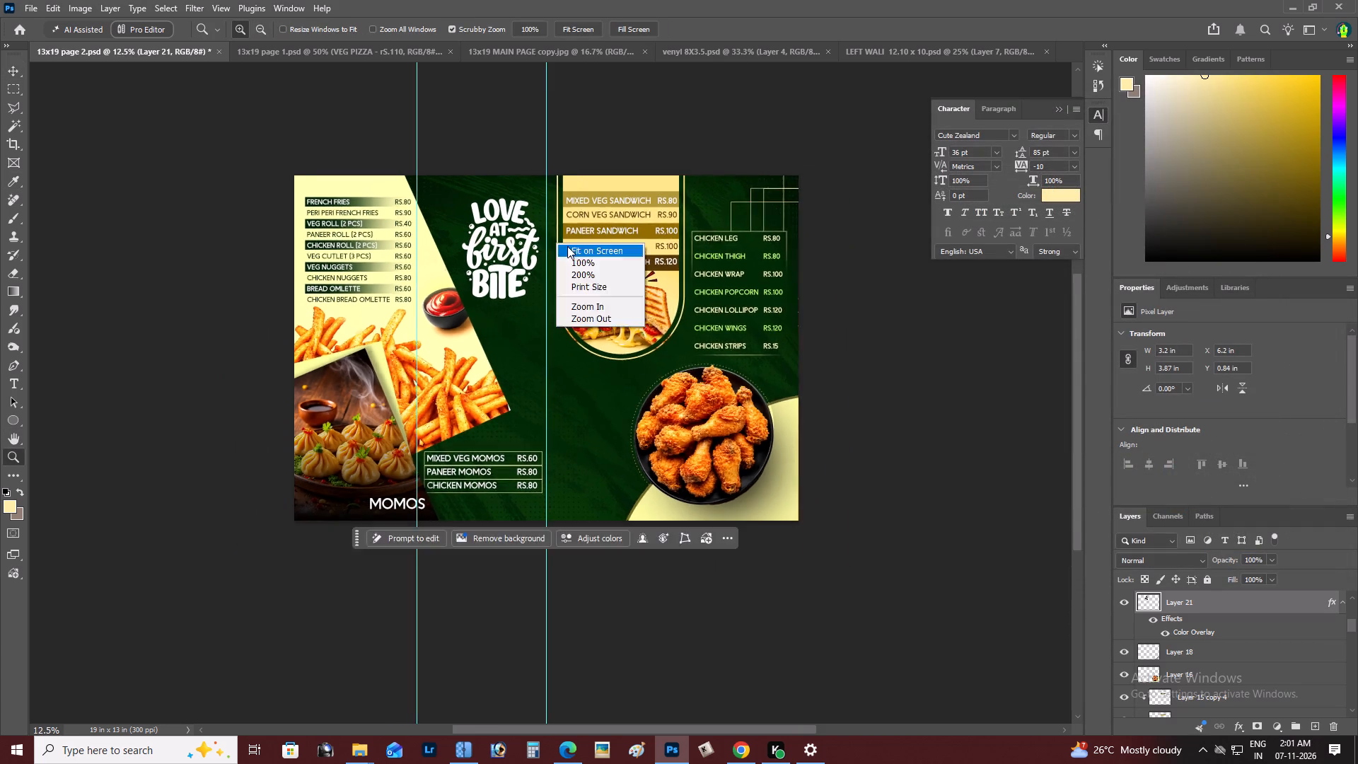
key(space)
drag(568, 246, 605, 263)
Switch to the Pinterest lettering pin in Chrome and open the related pink "Stay Spicy" kitchen quote pin.
key(alt+Tab)
key(alt+Tab)
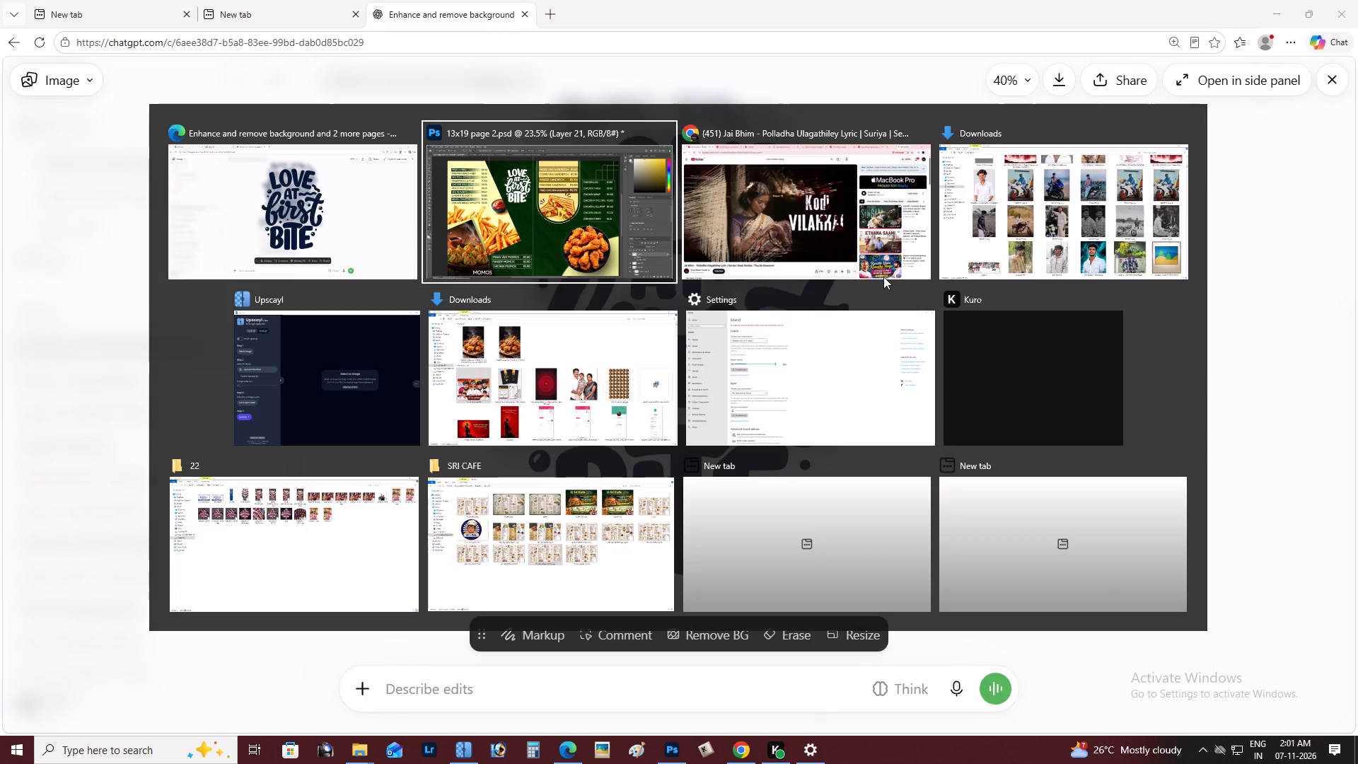
key(alt+Tab)
click(244, 3)
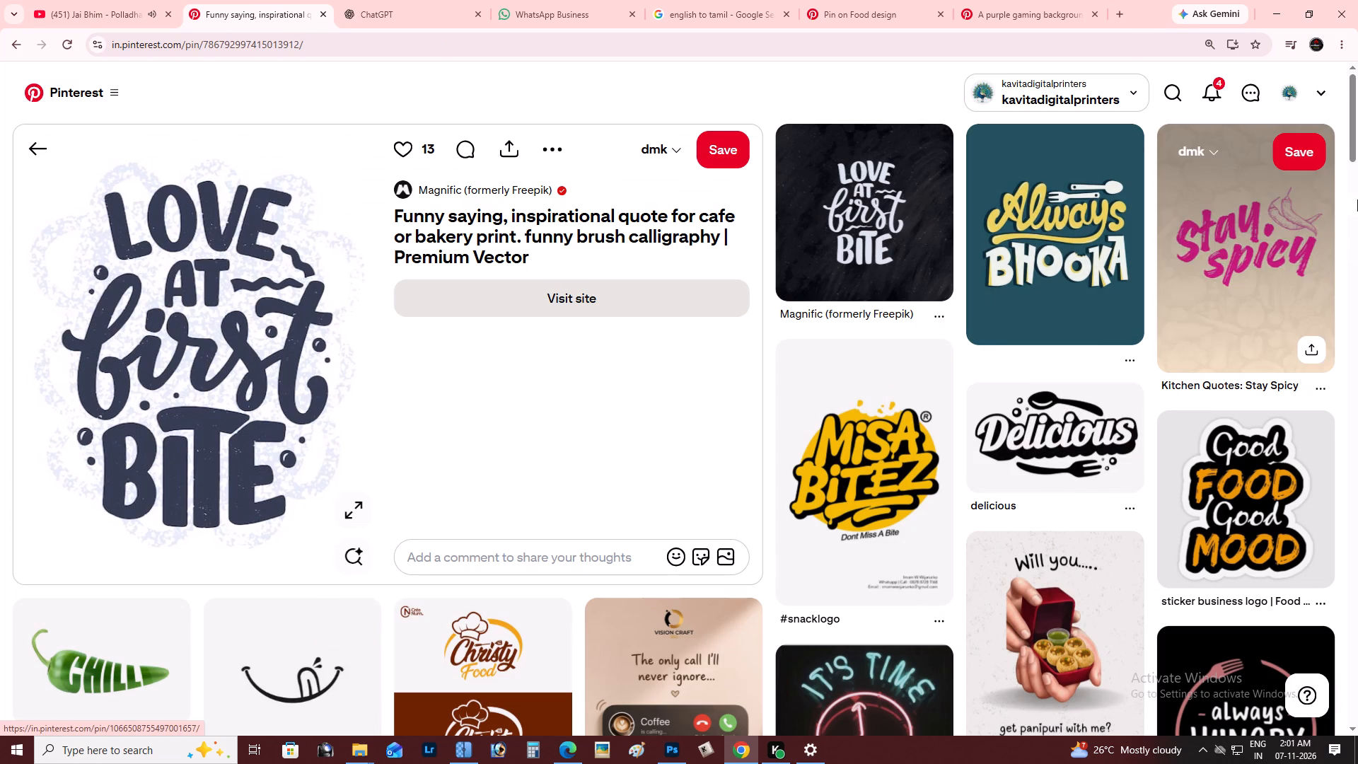
drag(1357, 206, 1357, 231)
drag(1357, 231, 1357, 163)
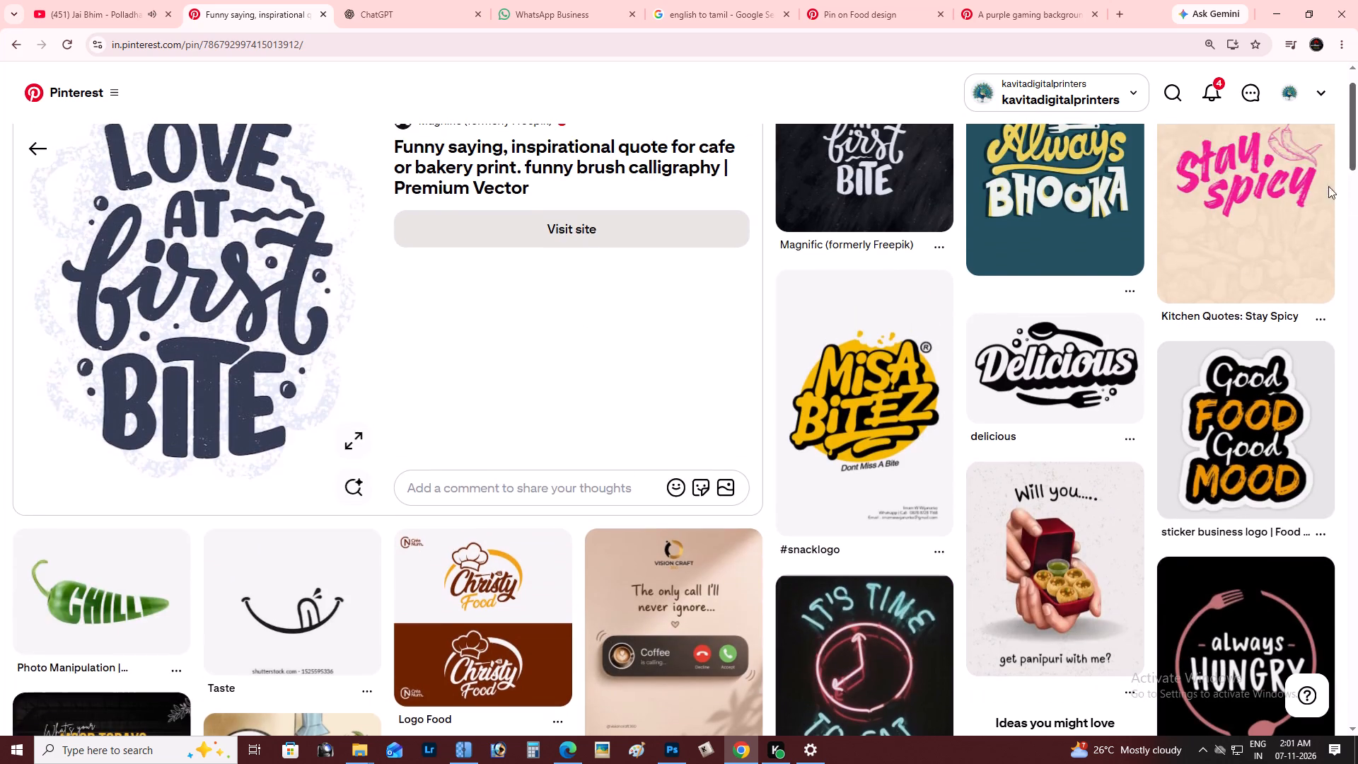
click(1214, 225)
key(alt+Tab)
key(alt+Tab)
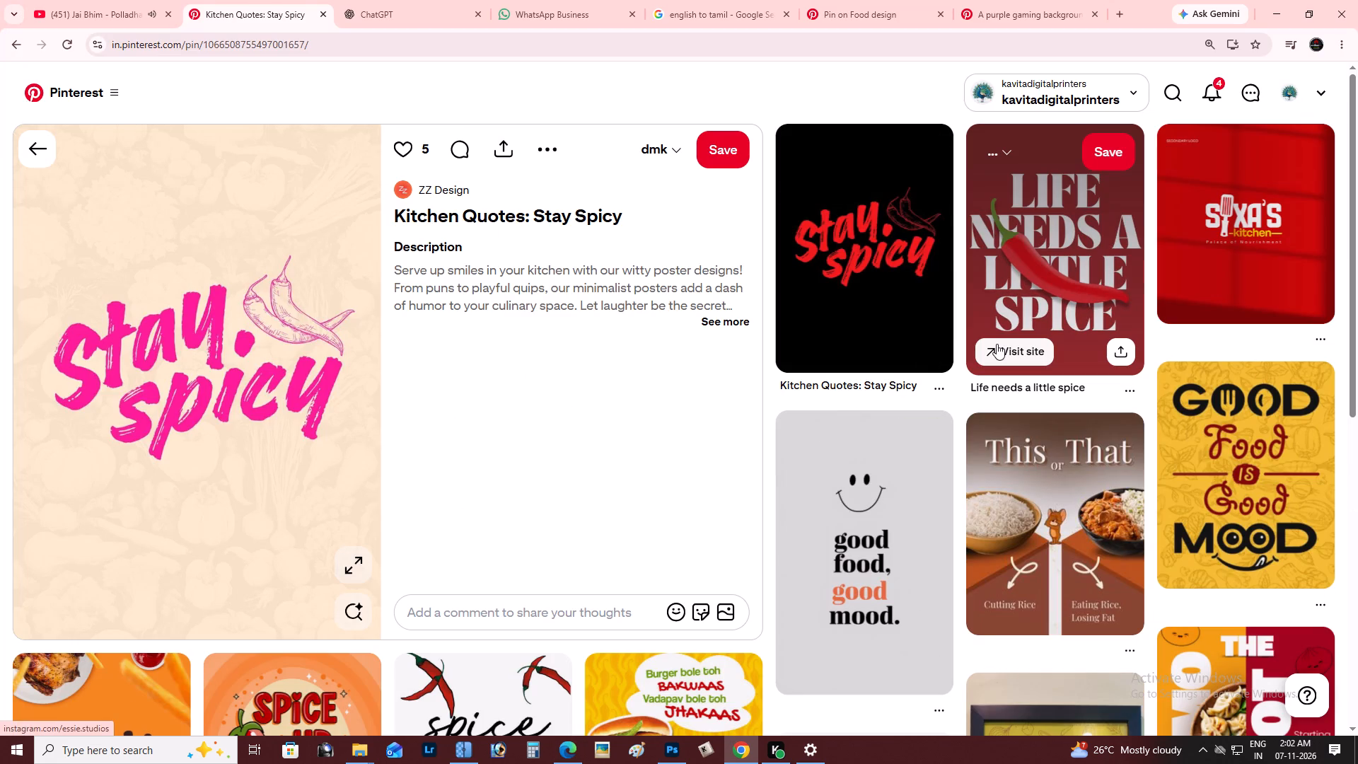
Browse the food lettering pins related to "Stay Spicy" and open the "Life is good when you have good food" pin.
drag(1357, 175, 1357, 192)
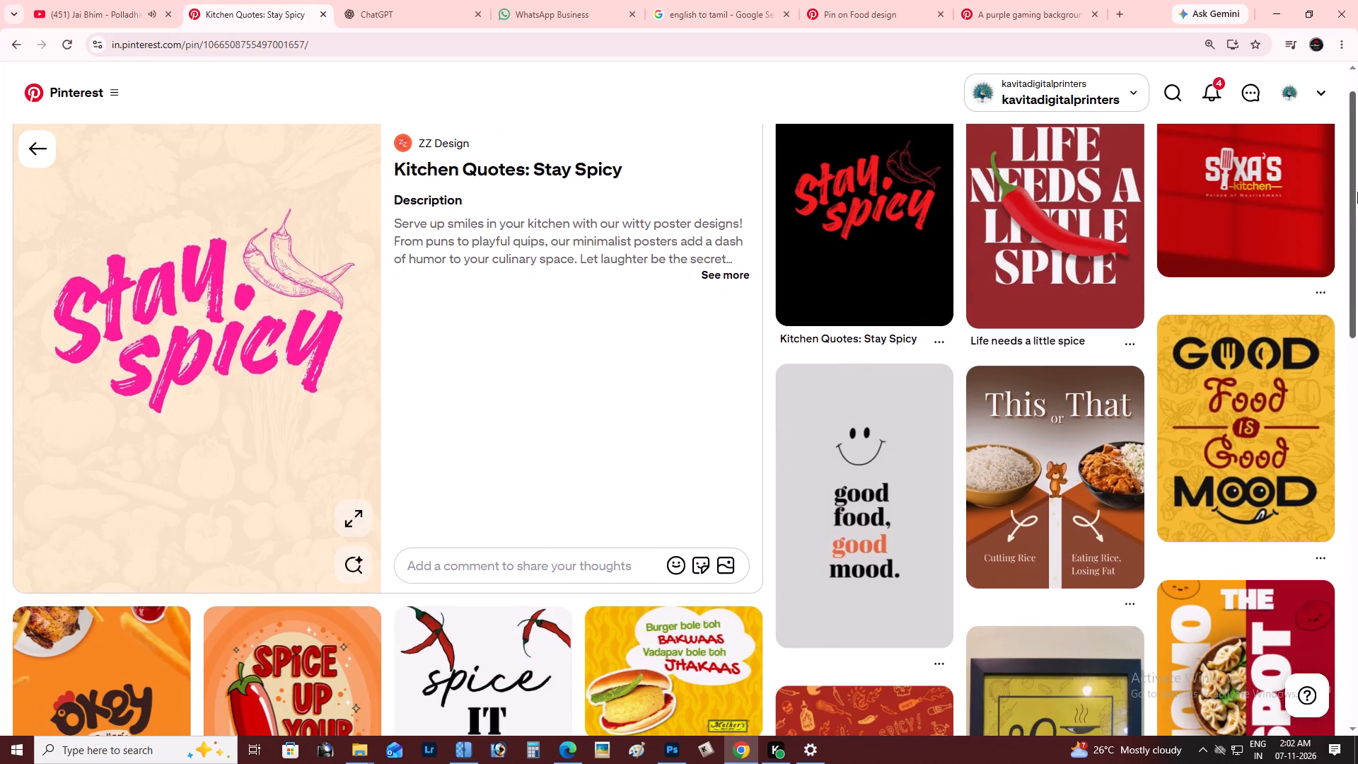
drag(1357, 192, 1357, 308)
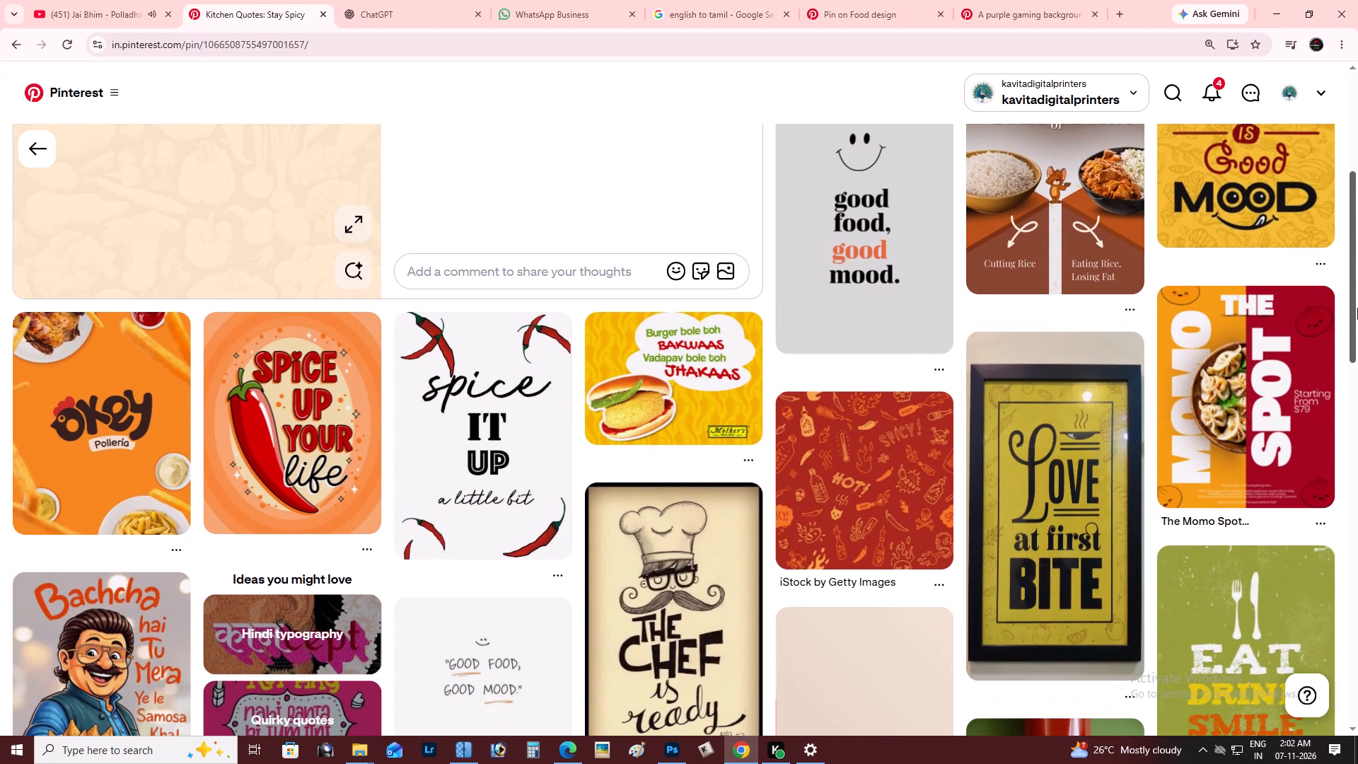
drag(1357, 308, 1356, 404)
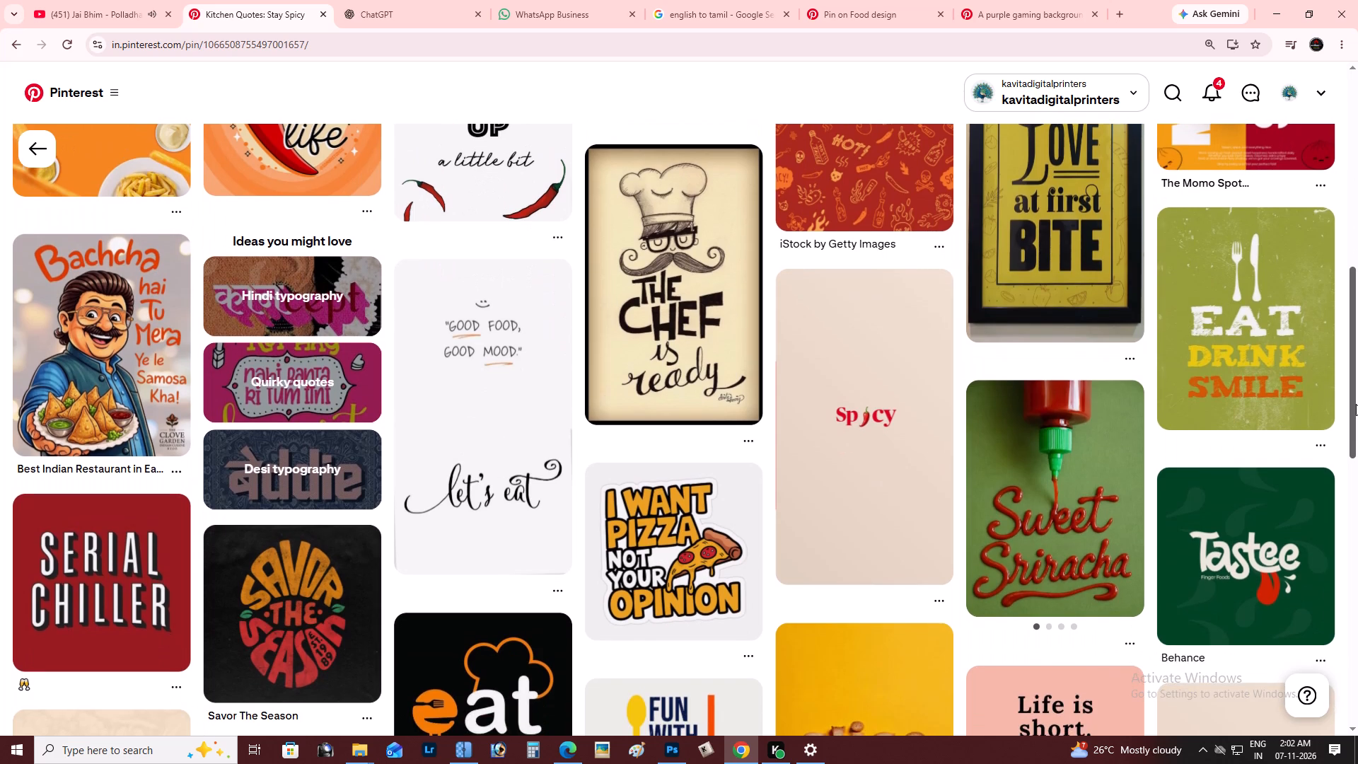
drag(1356, 404, 1357, 476)
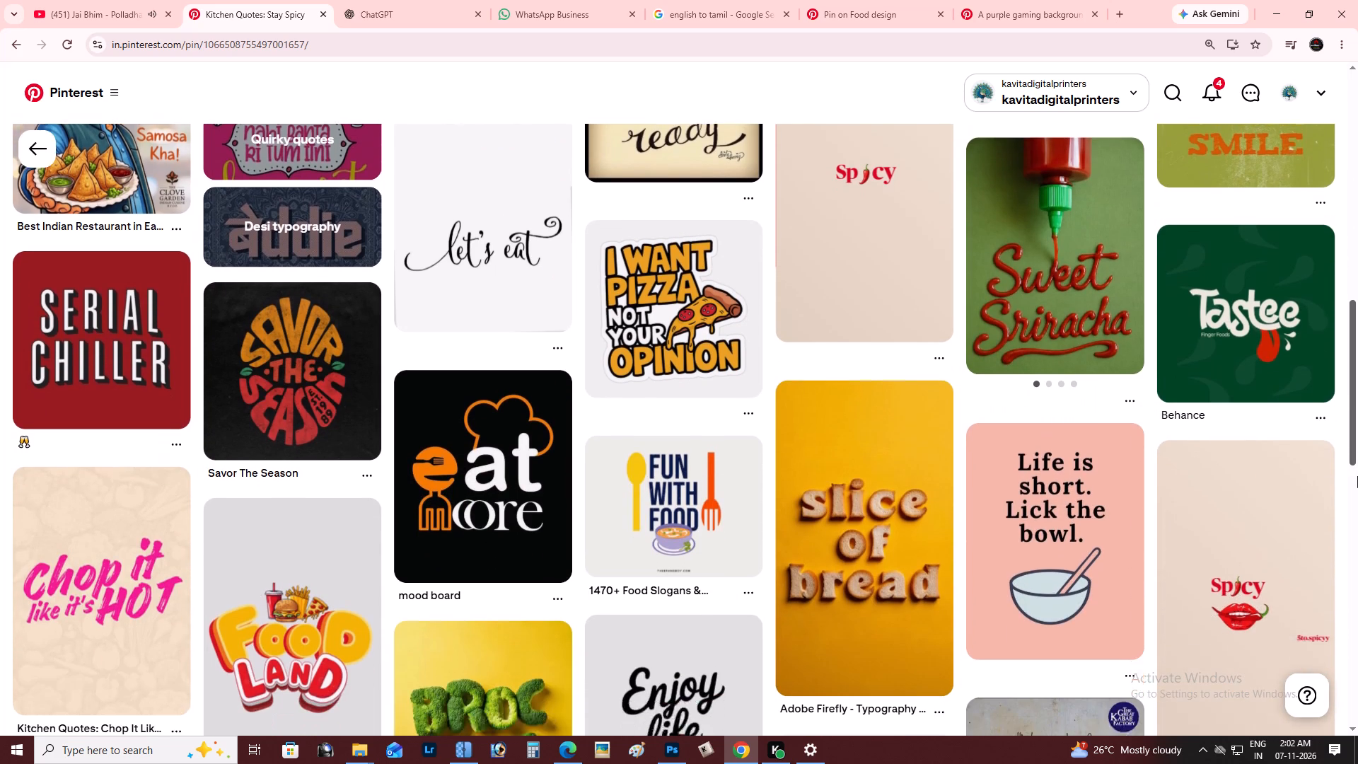
drag(1357, 476, 1357, 526)
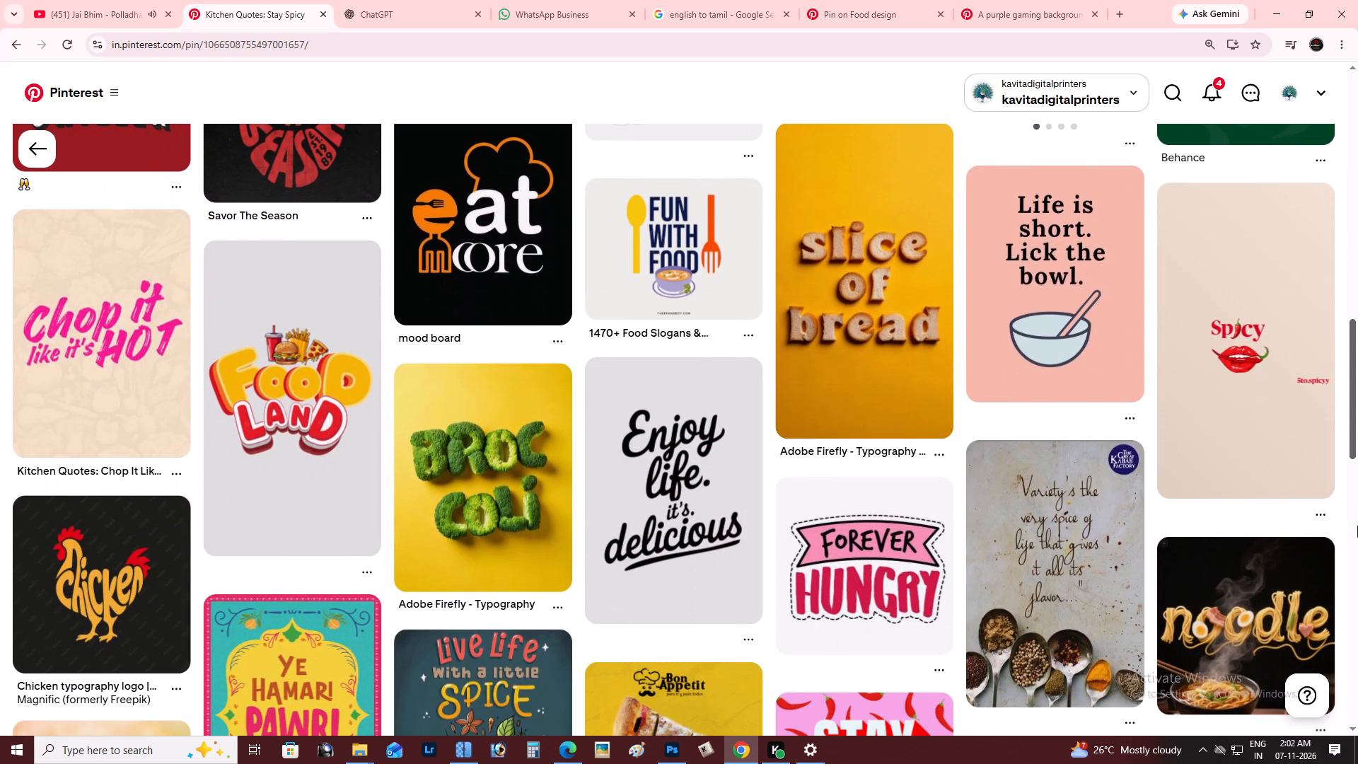
drag(1357, 526, 1350, 604)
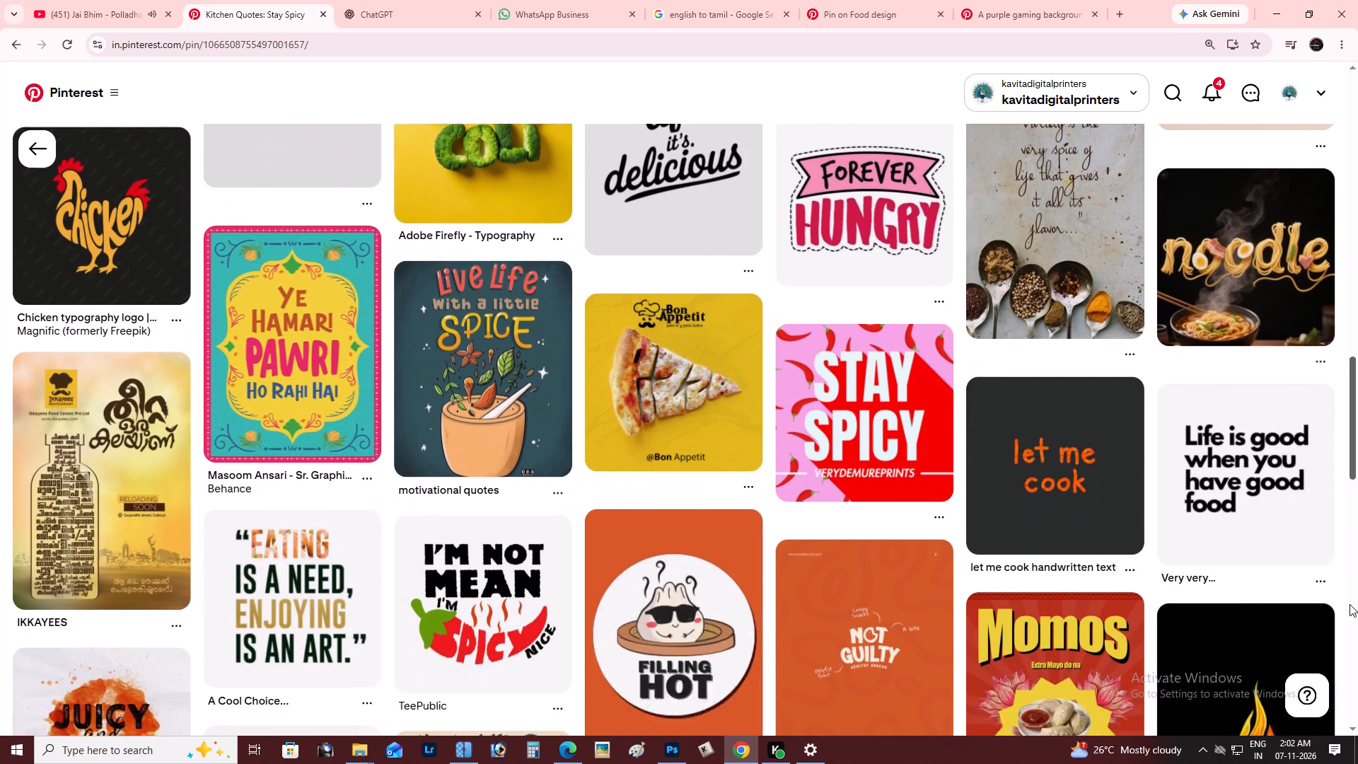
drag(1350, 604, 1347, 618)
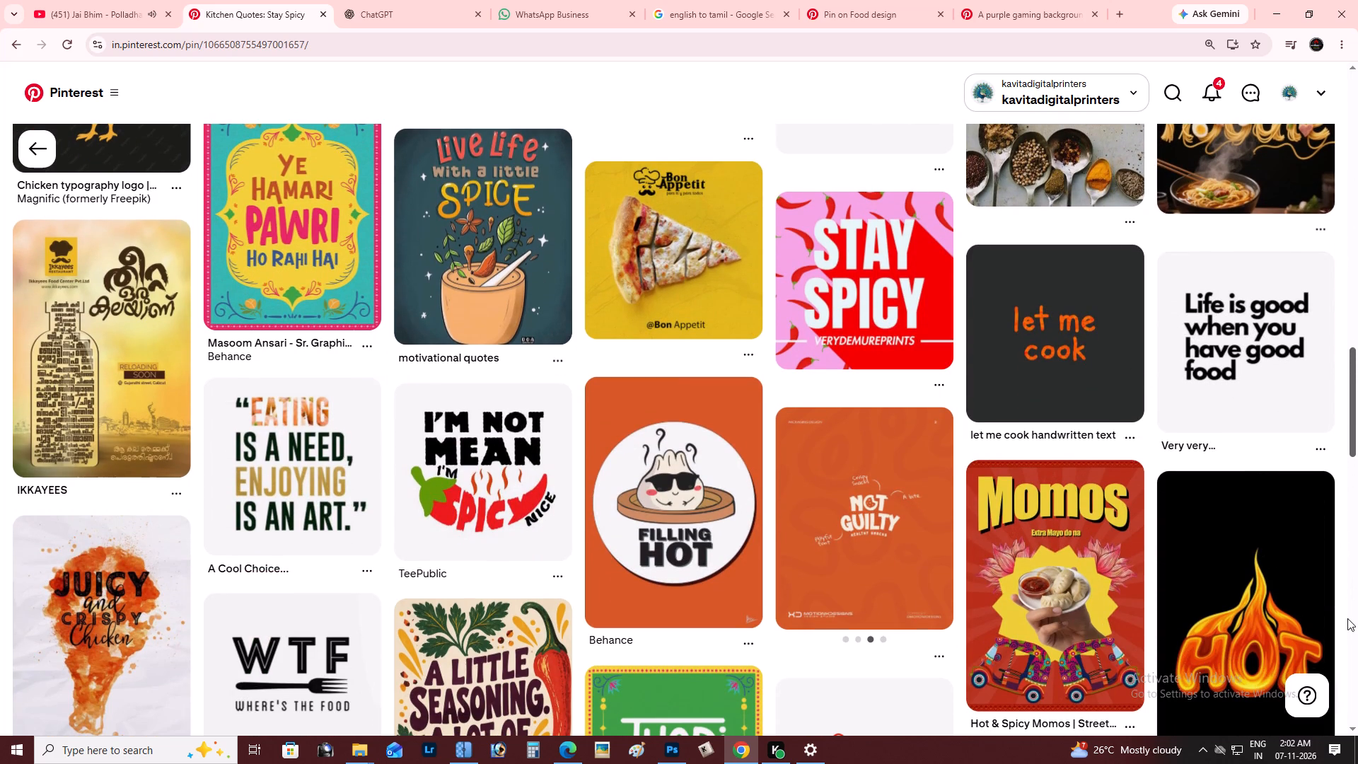
click(1261, 345)
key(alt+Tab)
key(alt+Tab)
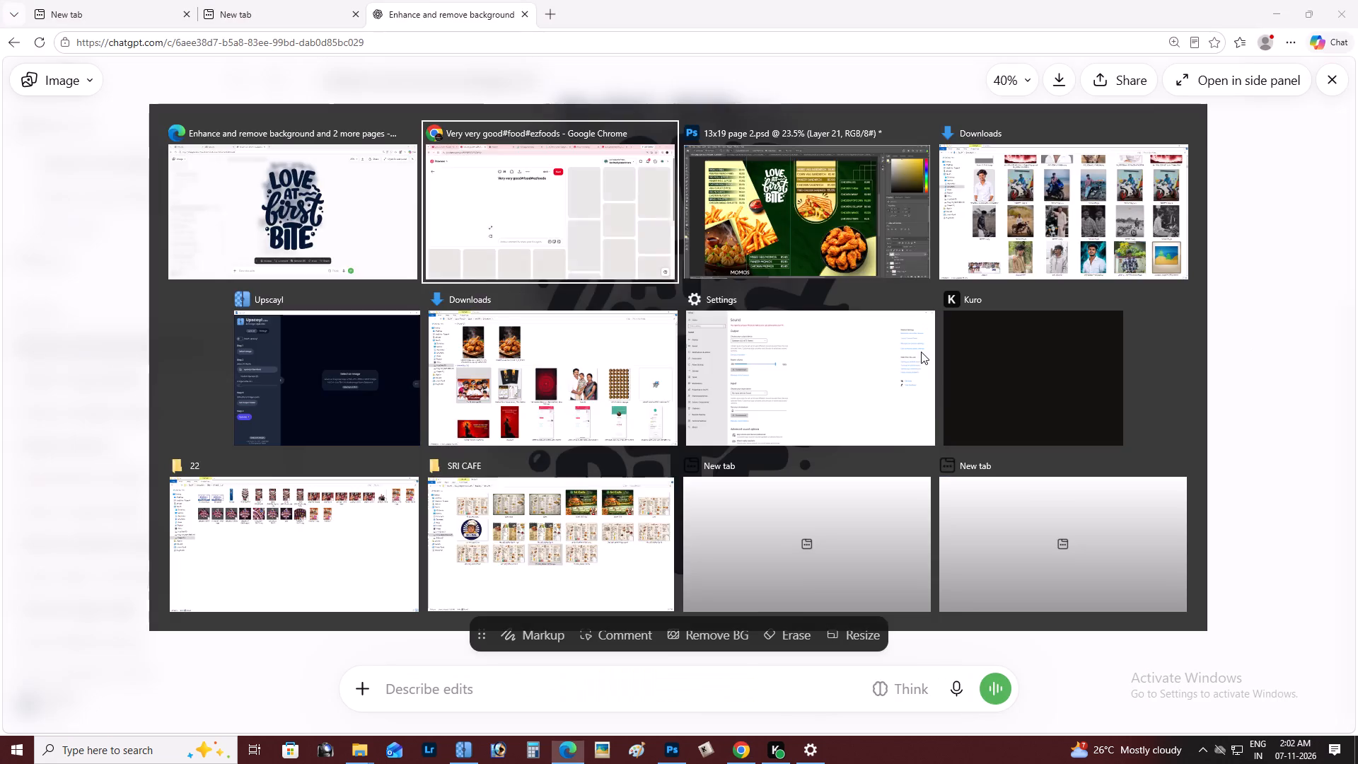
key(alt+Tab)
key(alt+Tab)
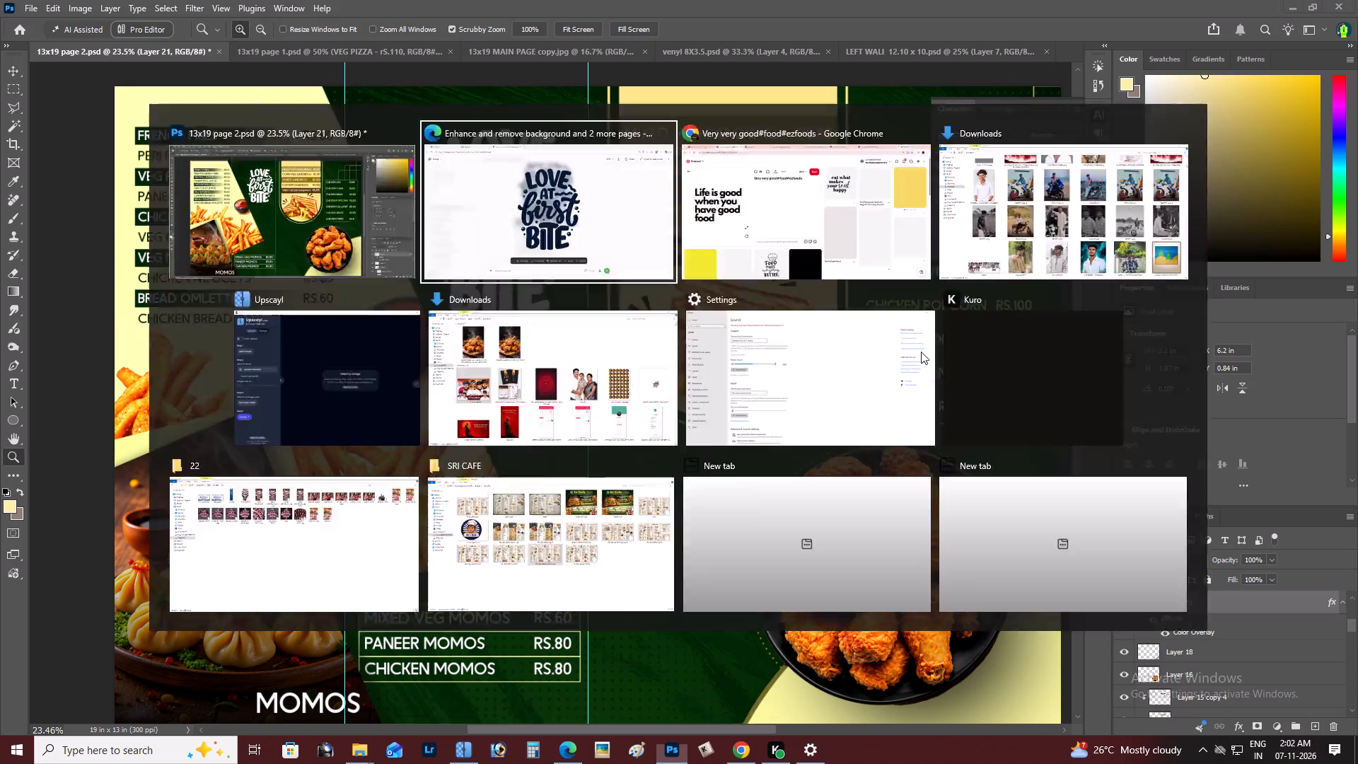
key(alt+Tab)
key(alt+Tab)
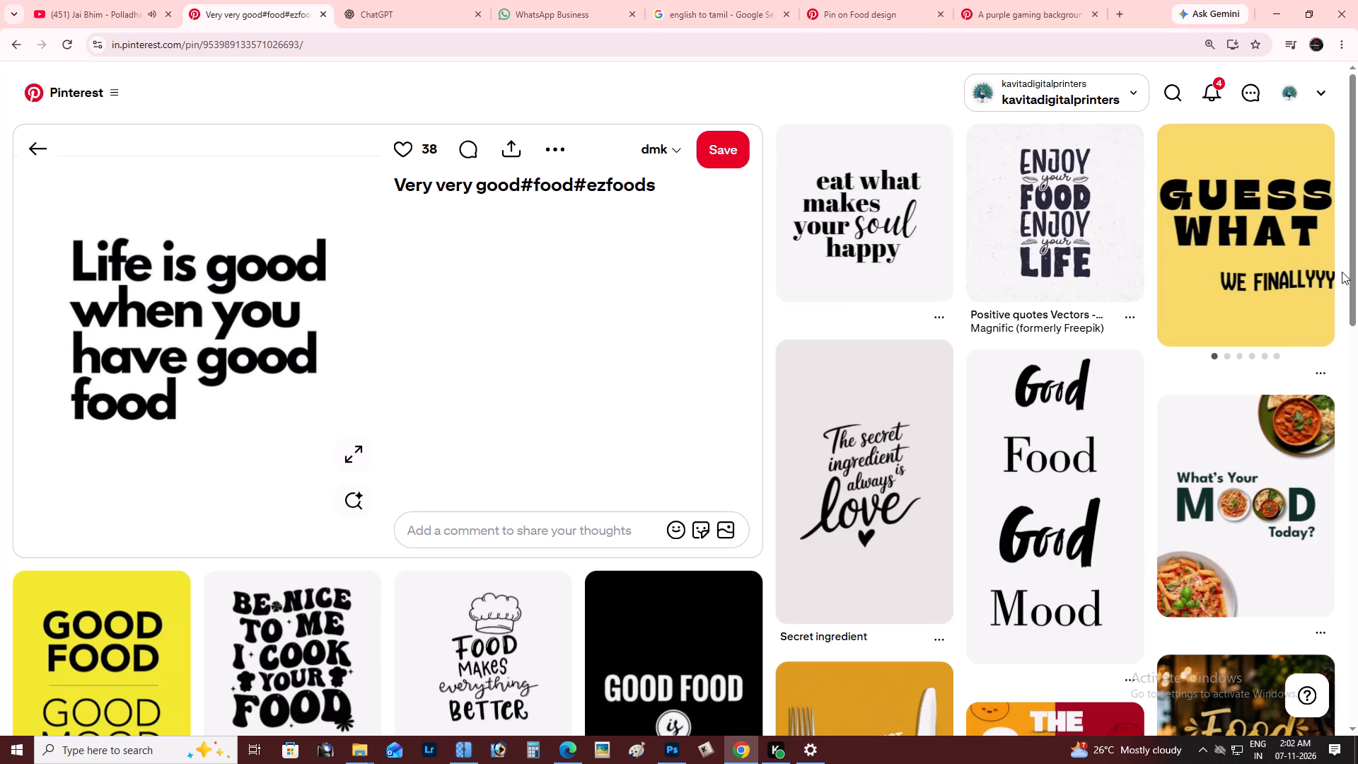
drag(1357, 220, 1357, 233)
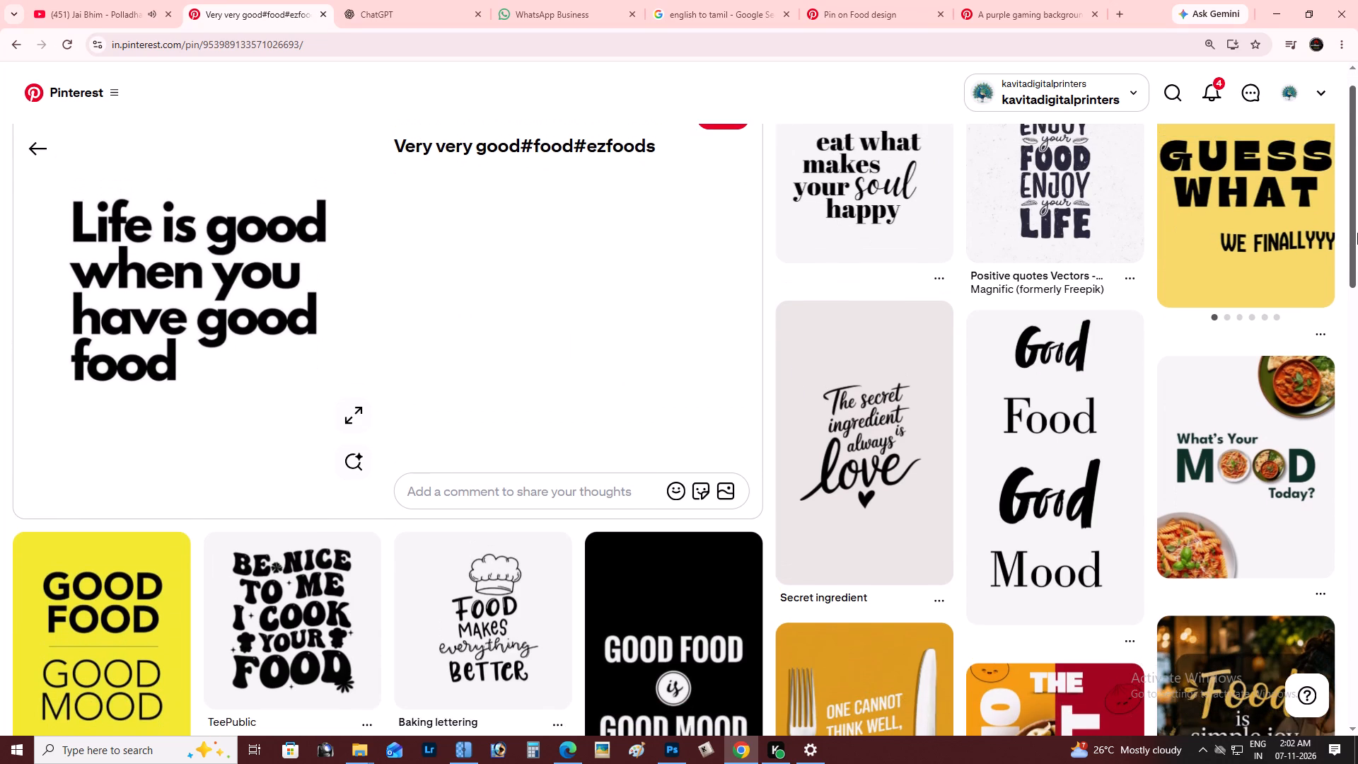
drag(1357, 233, 1357, 289)
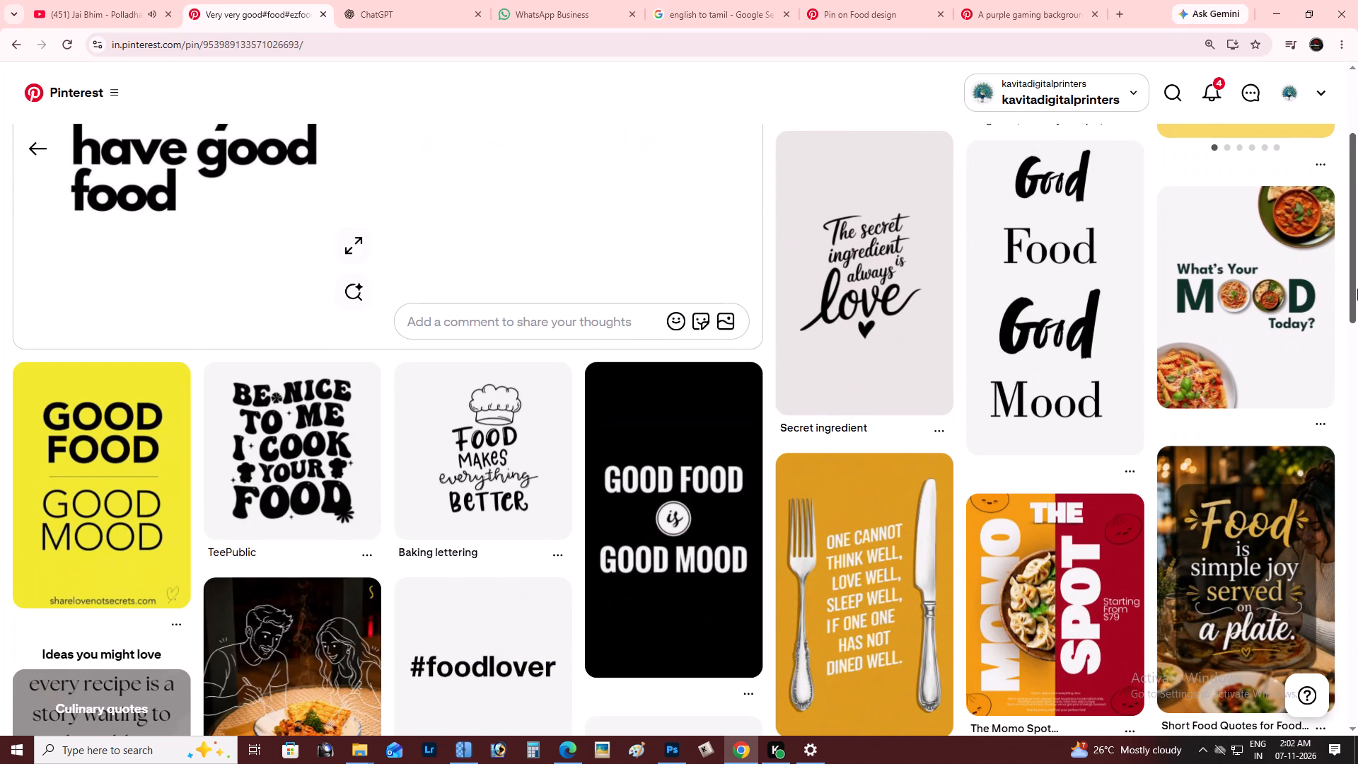
drag(1357, 289, 1357, 331)
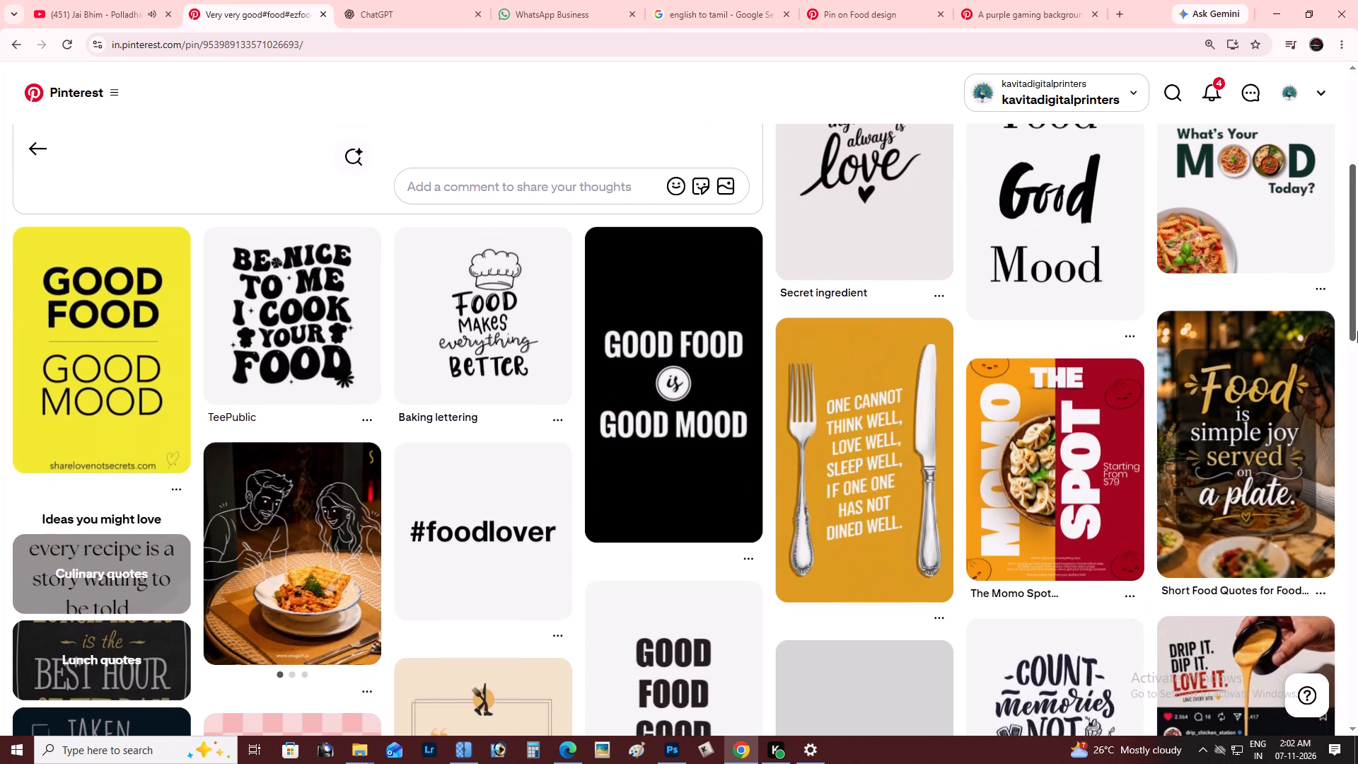
drag(1357, 331, 1352, 410)
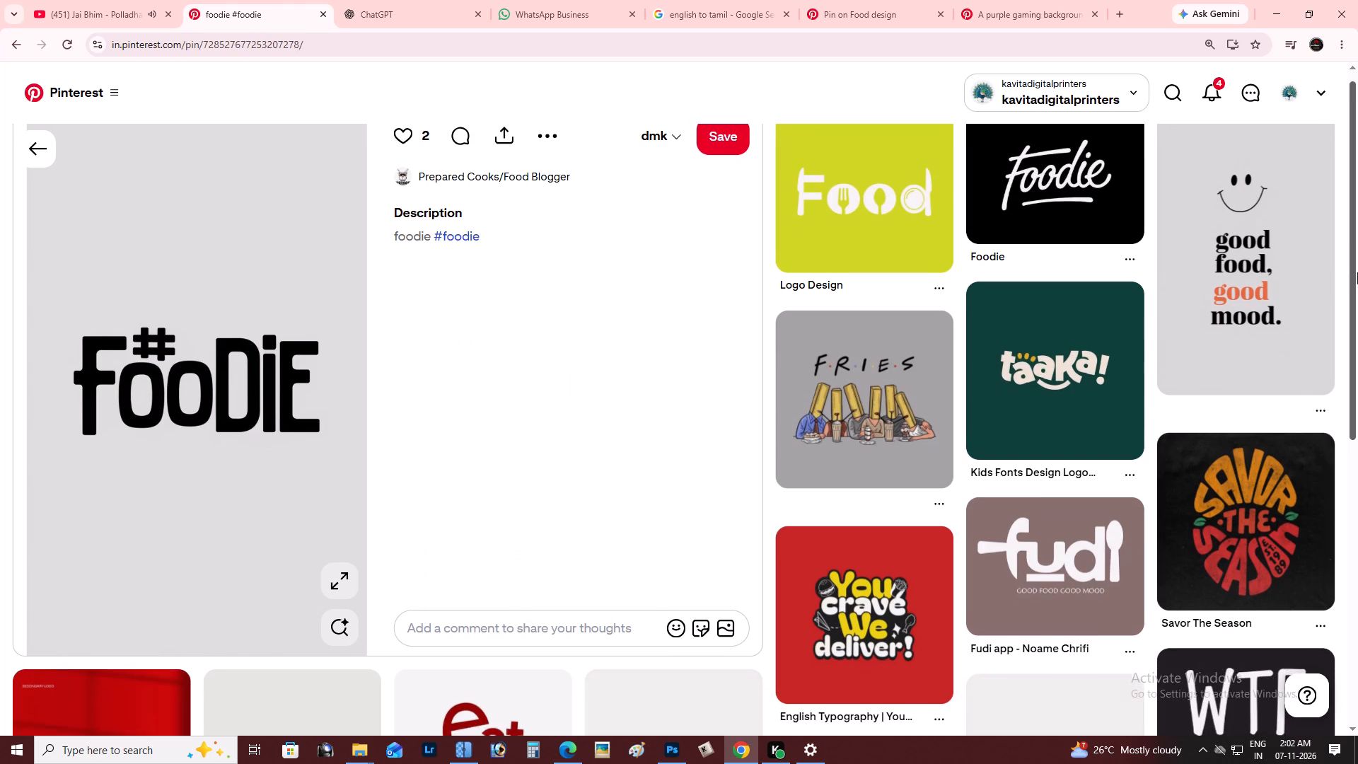
drag(1357, 272, 1357, 306)
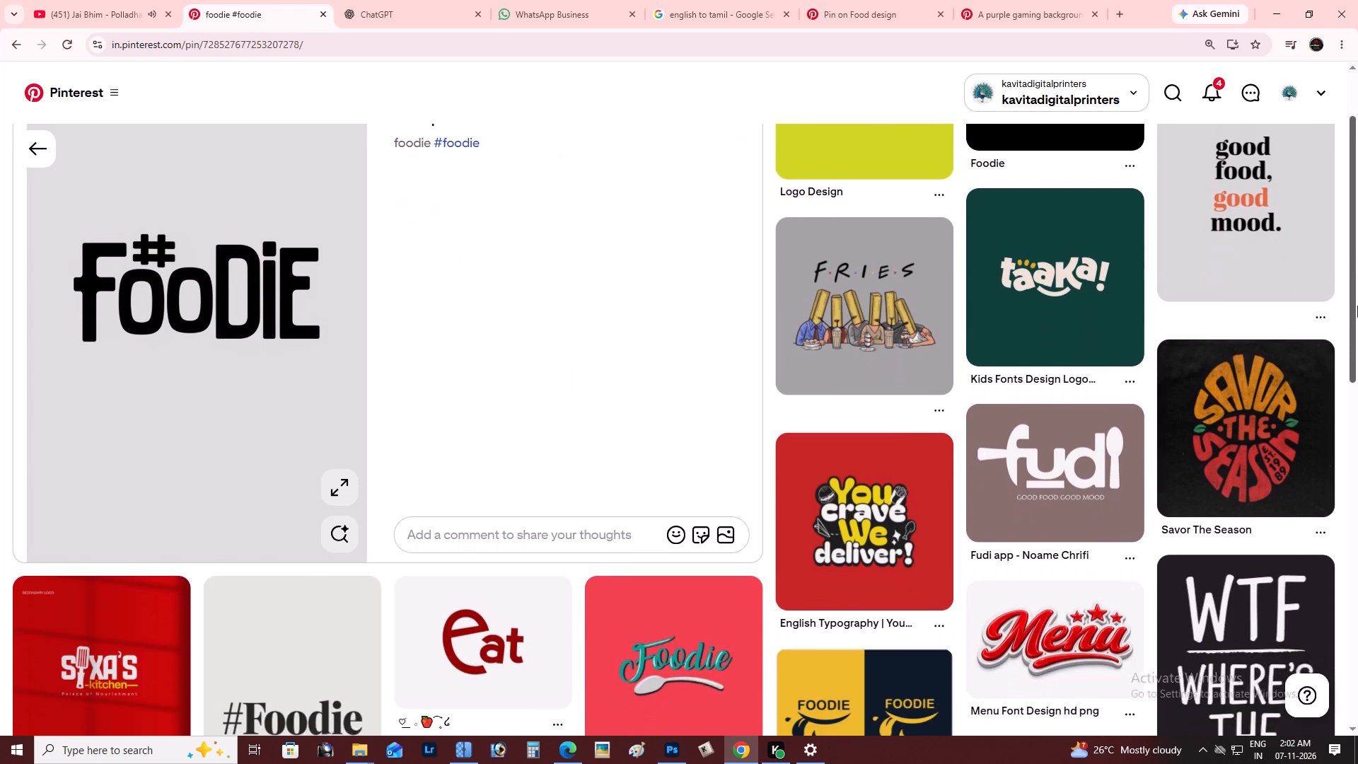
drag(1357, 306, 1347, 356)
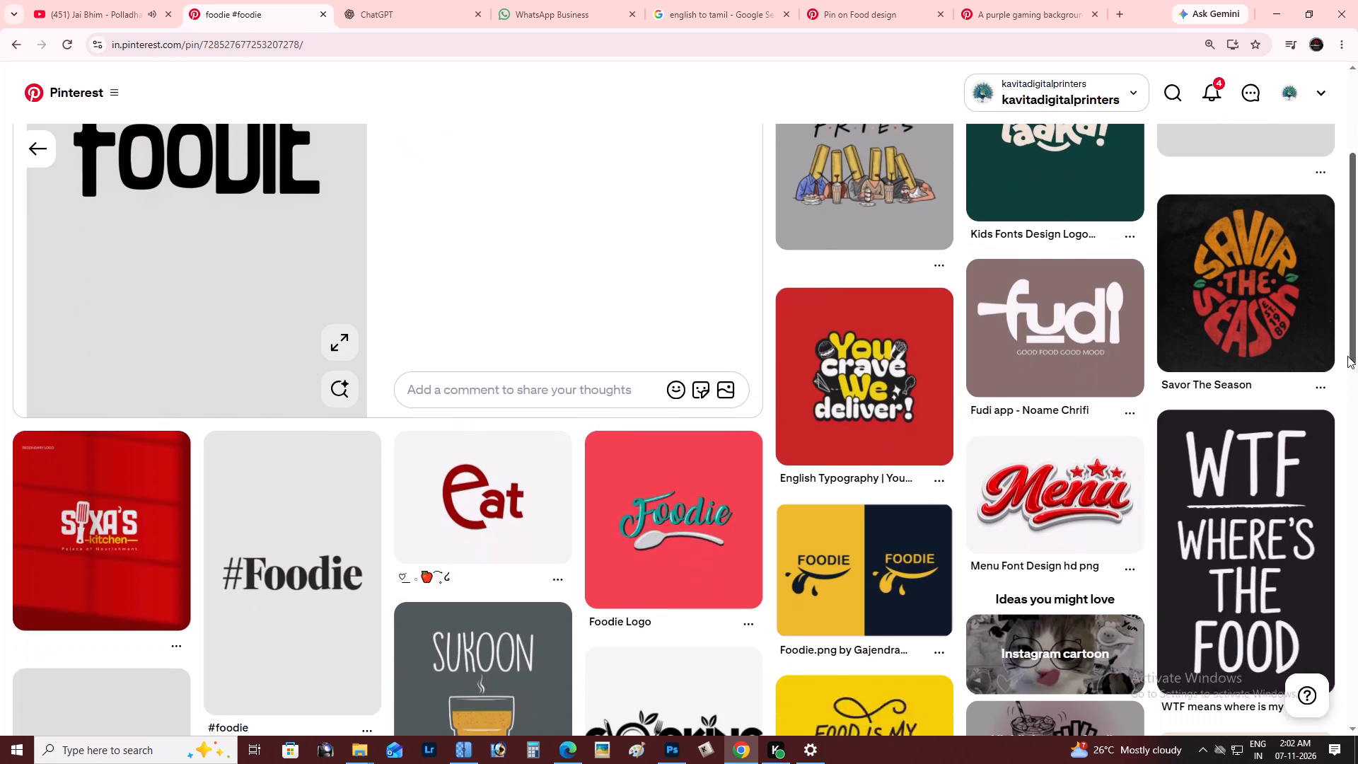
drag(1347, 356, 1347, 444)
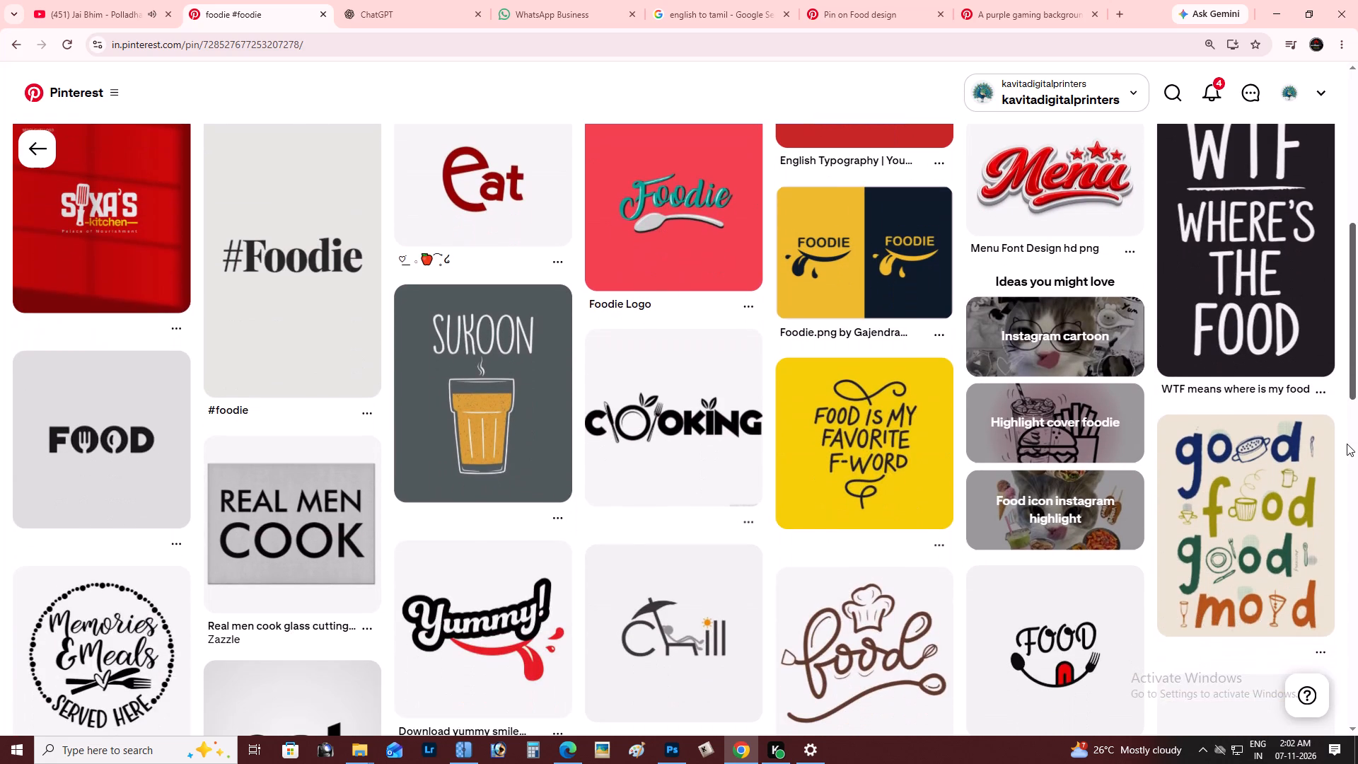
drag(1347, 444, 1355, 475)
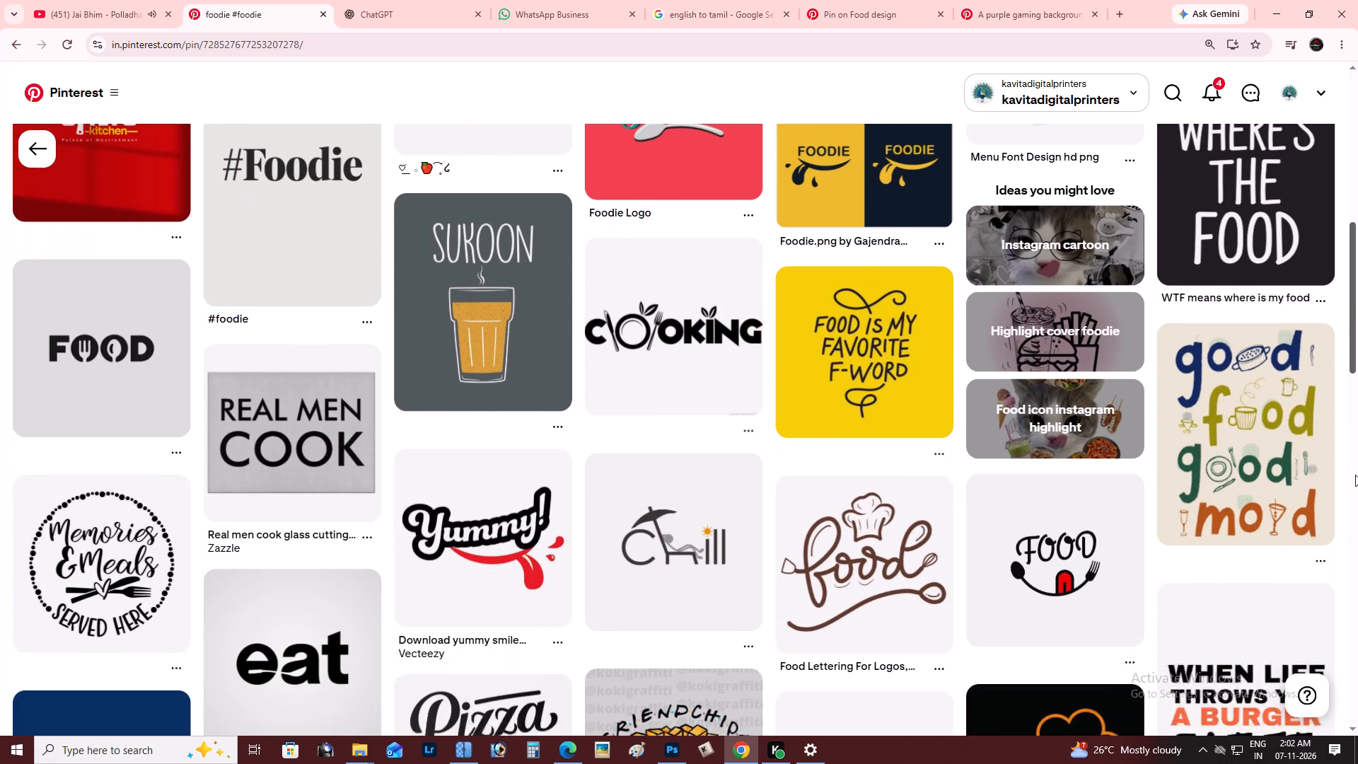
drag(1355, 475, 1357, 548)
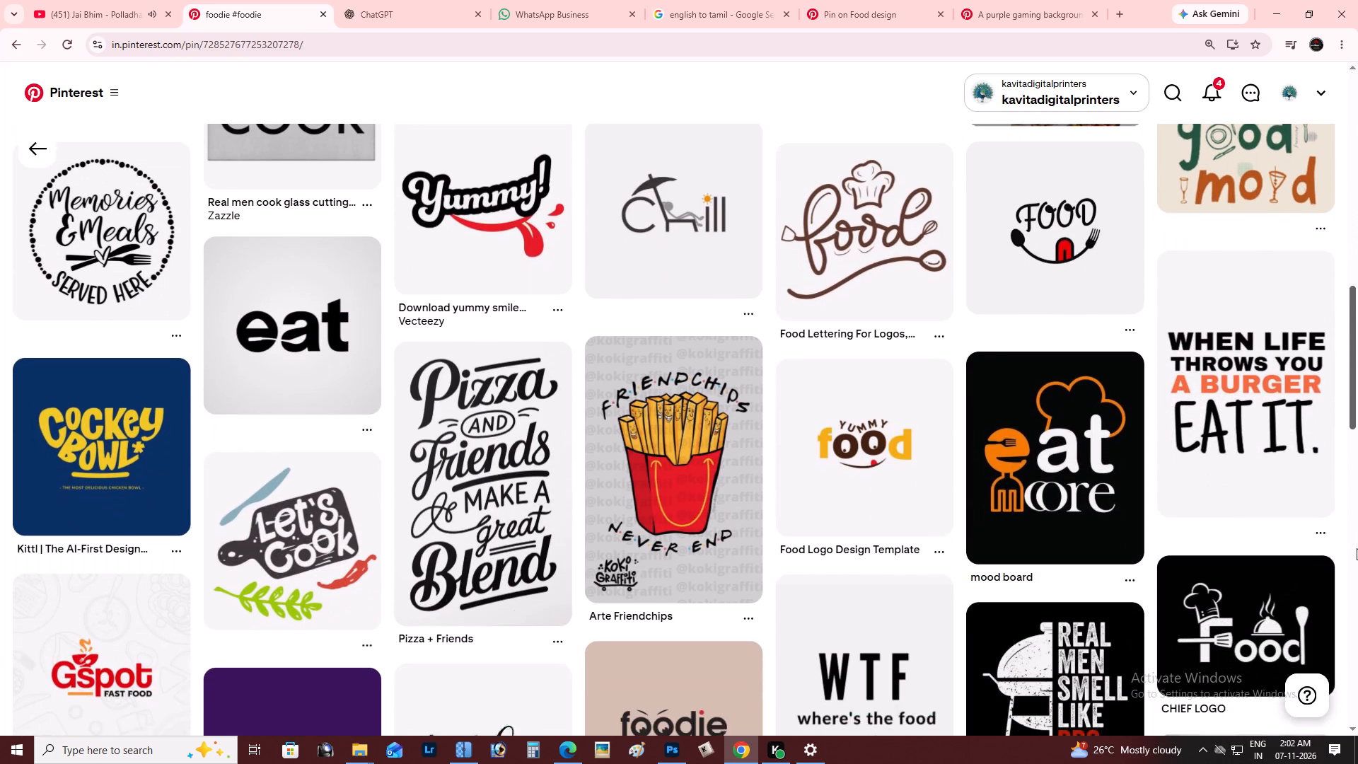
drag(1357, 548, 1357, 287)
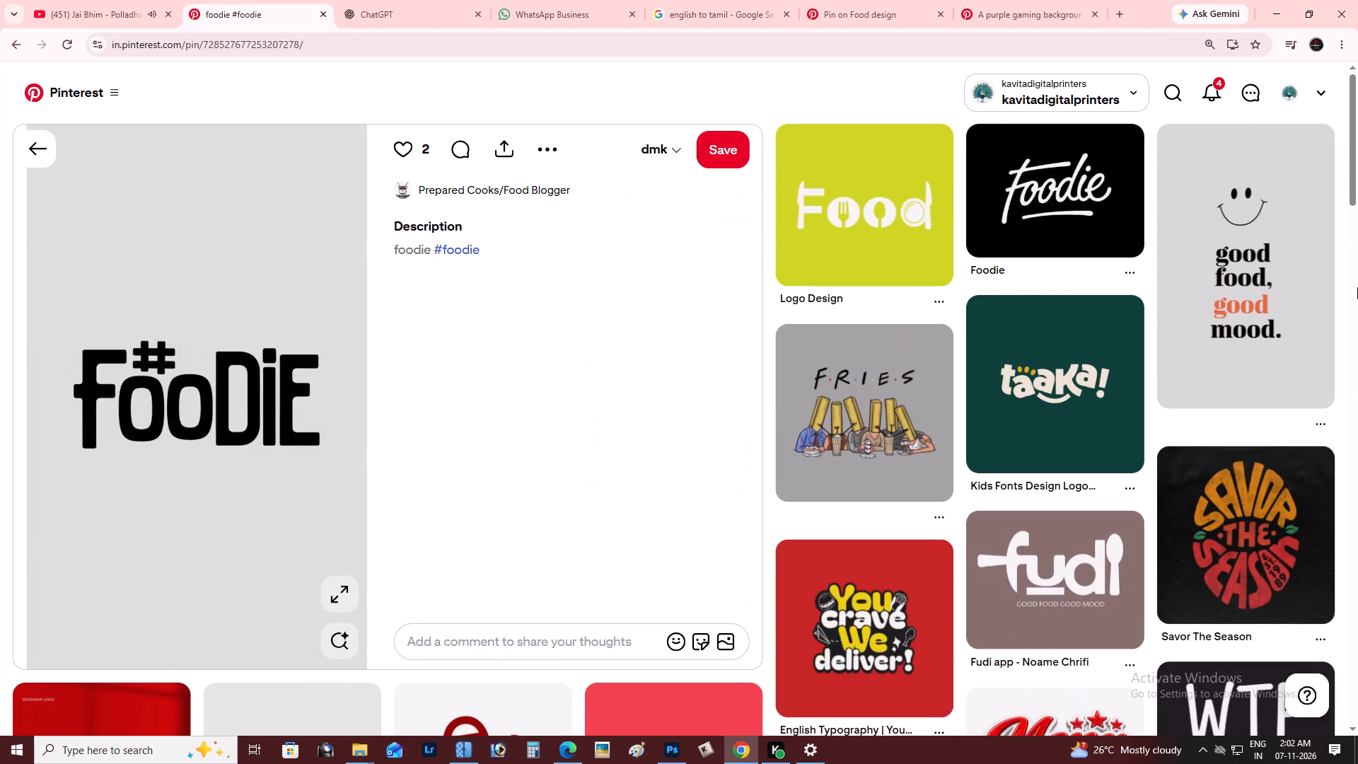
Copy the "#Foodie" pin image and paste it into the 13x19 page 2 menu in Photoshop.
right_click(287, 383)
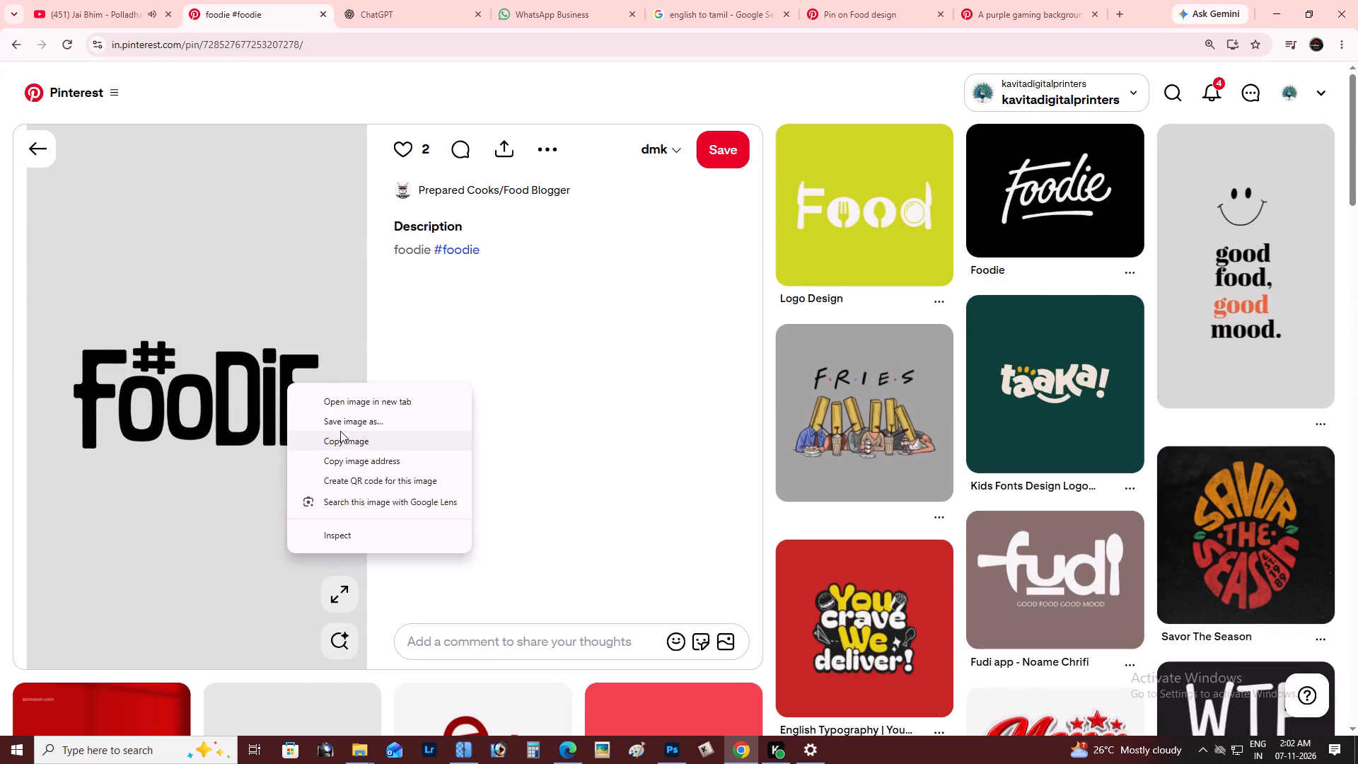
click(353, 448)
key(alt+Tab)
key(alt+Tab)
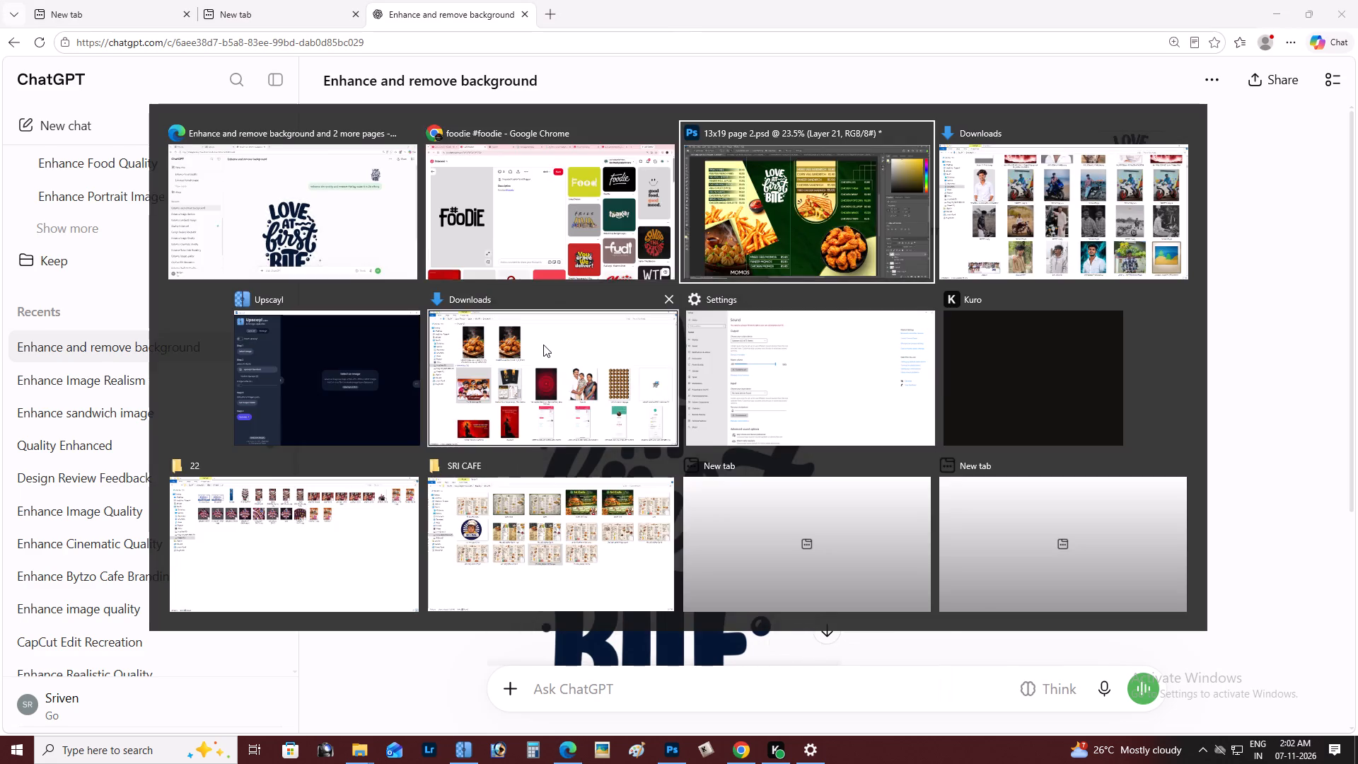
key(alt+Tab)
key(ctrl+v)
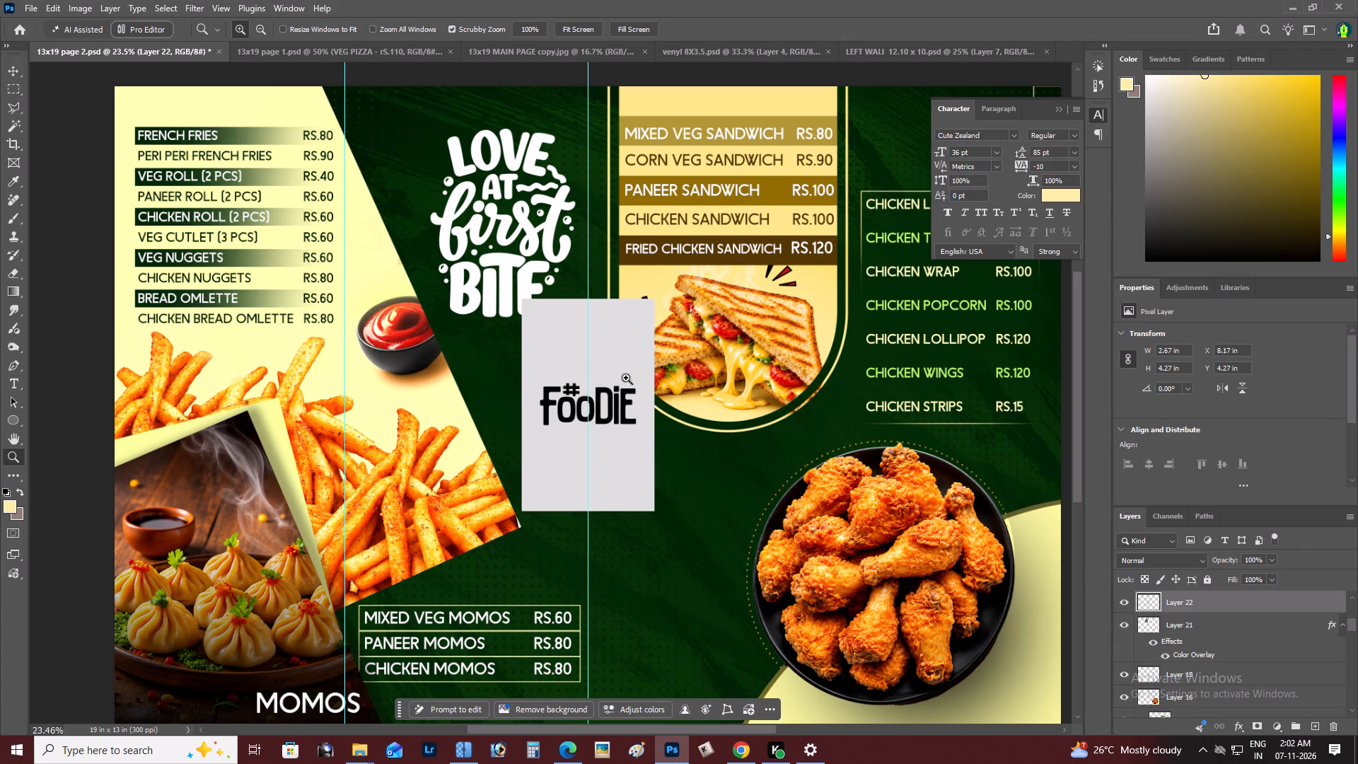
Select the grey background around the "#Foodie" lettering with the Magic Wand, delete it, and deselect.
key(w)
click(603, 360)
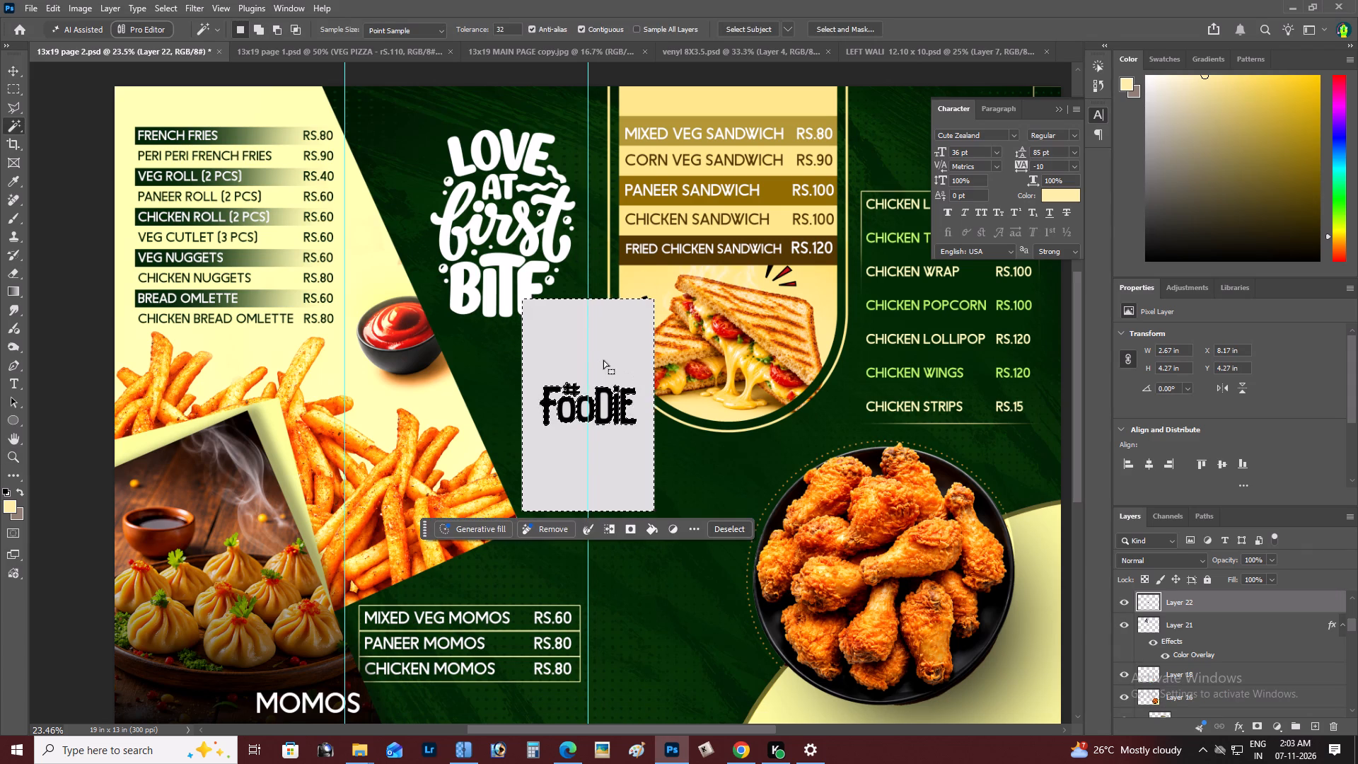
key(BackSpace)
key(ctrl+d)
Select and delete the leftover grey fills inside both o's, the D and the hash sign of the "#Foodie" lettering.
key(z)
double_click(575, 422)
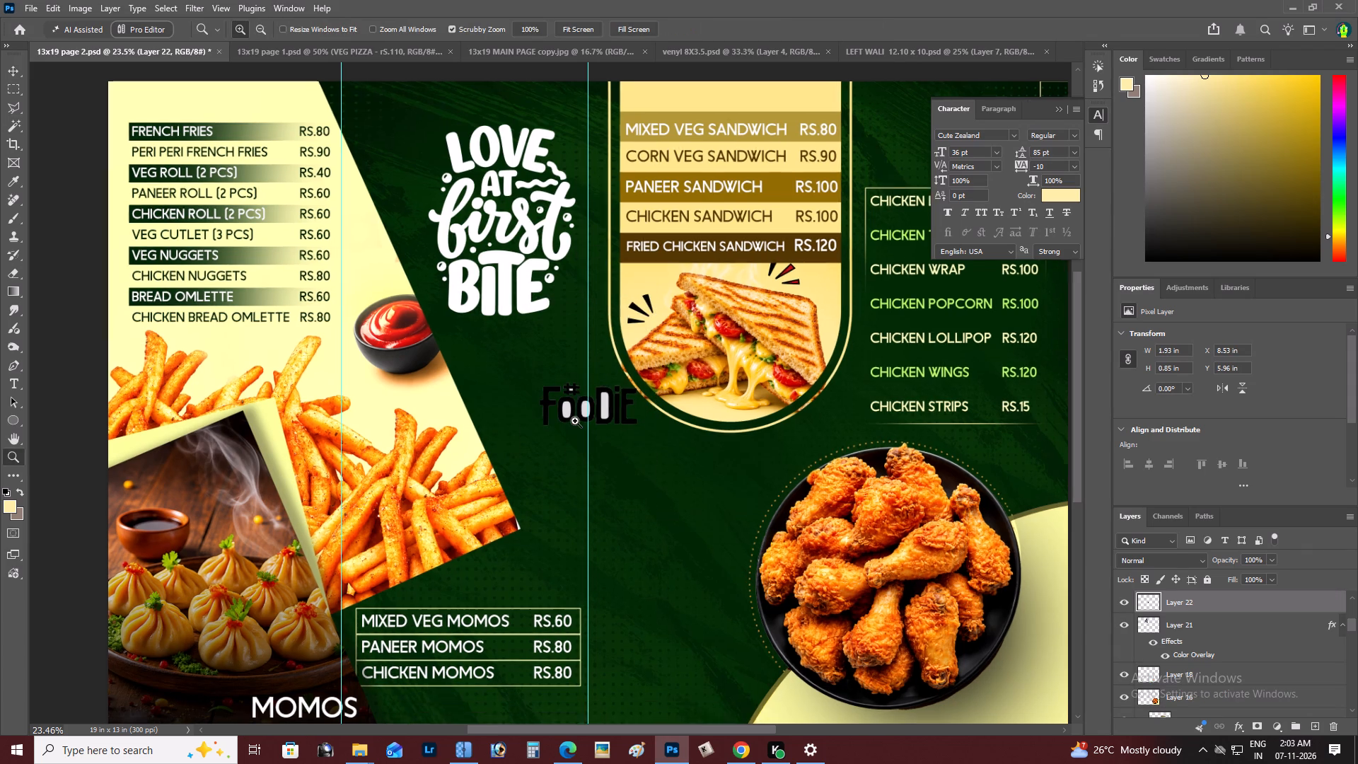
click(571, 412)
triple_click(569, 407)
key(space)
drag(567, 406, 437, 412)
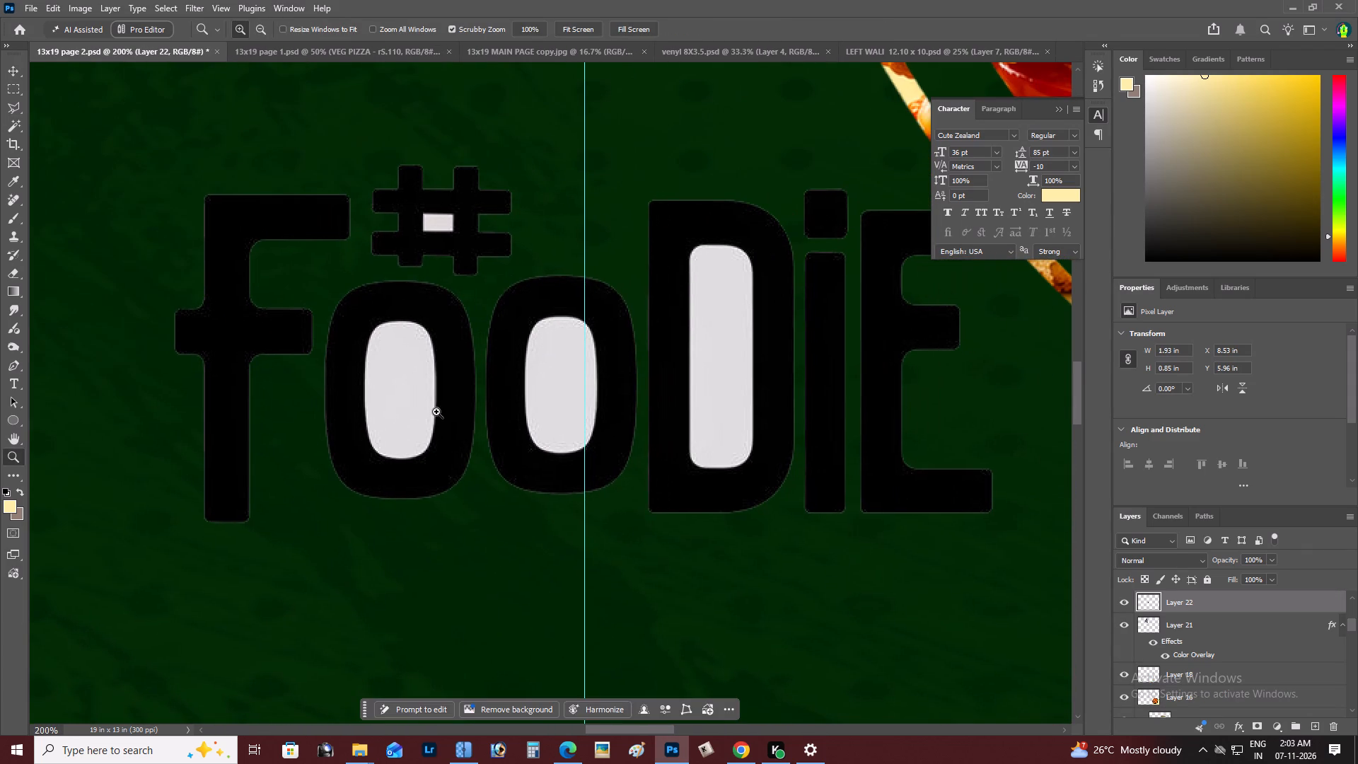
key(w)
click(407, 363)
shift+click(577, 386)
shift+click(695, 338)
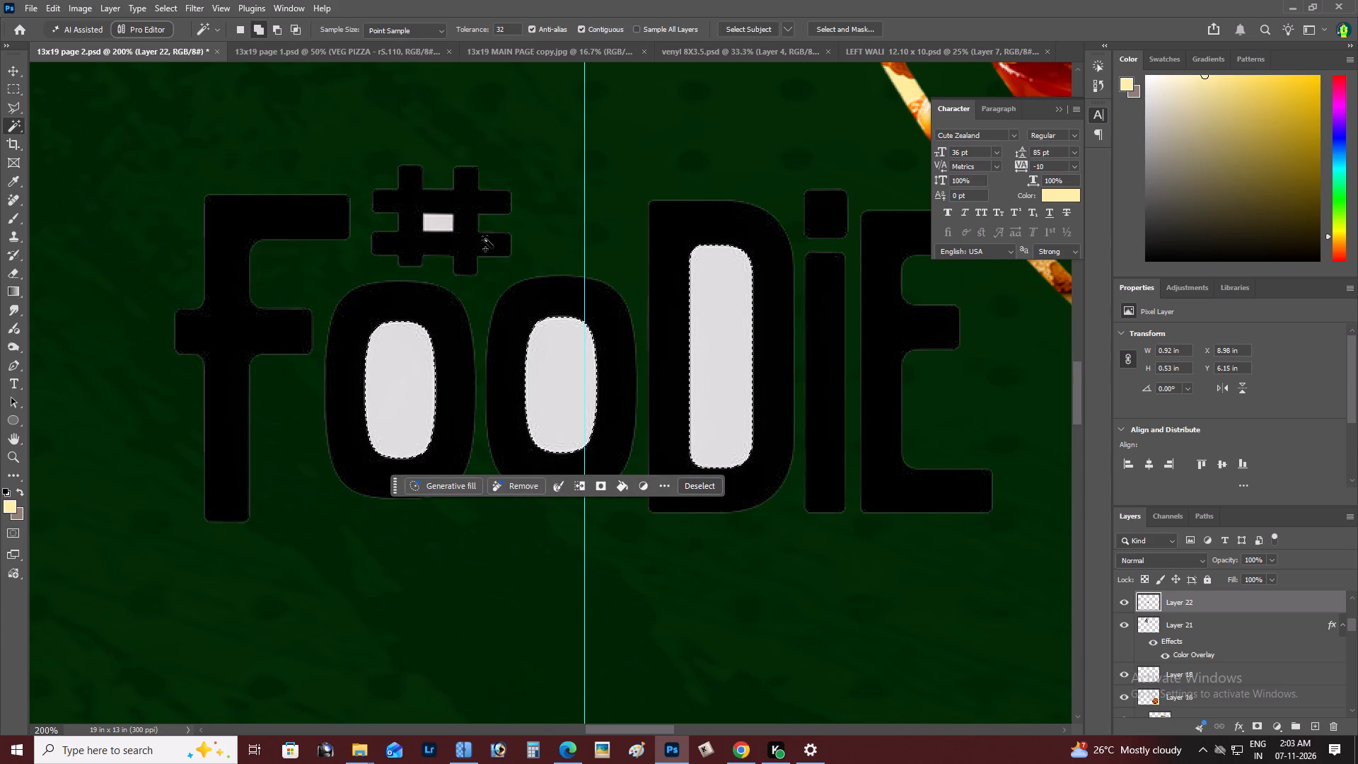
shift+click(447, 217)
key(BackSpace)
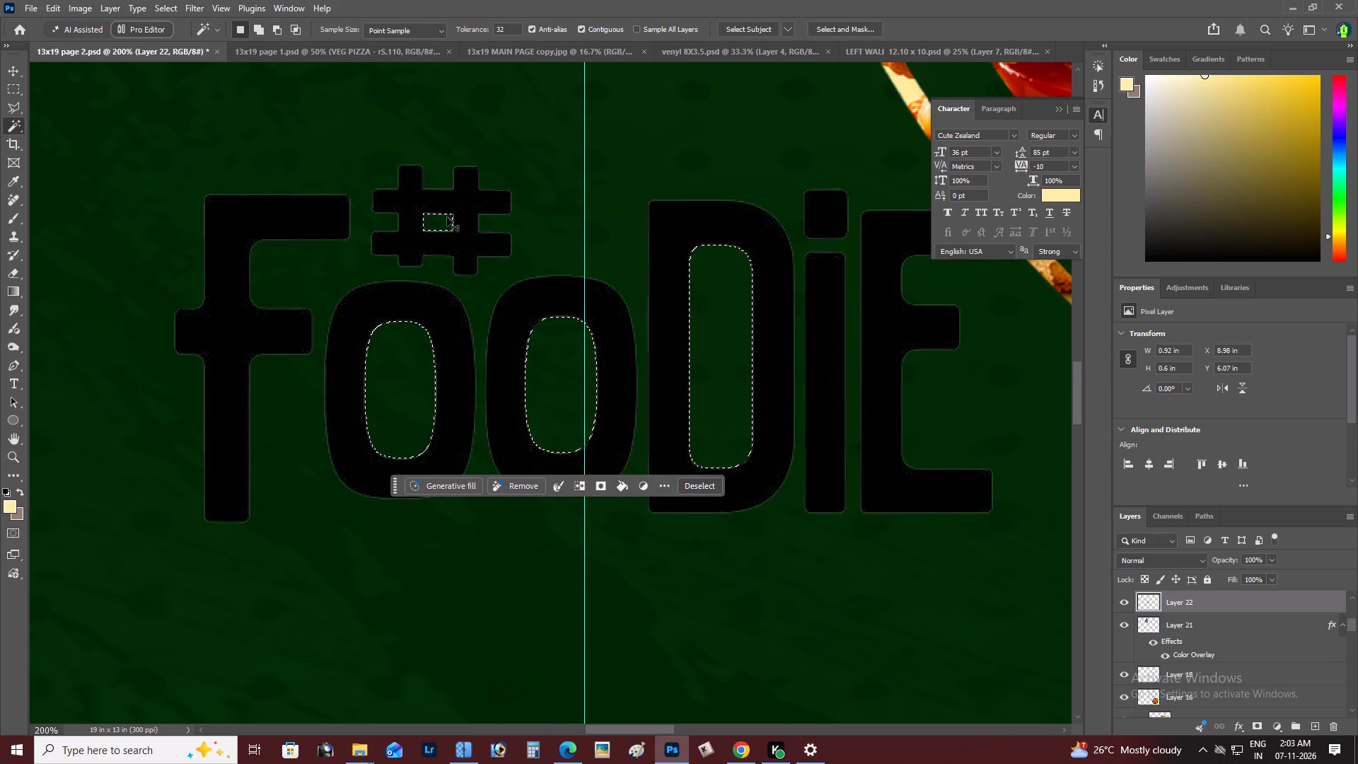
key(ctrl+d)
Apply a Color Overlay to the "#Foodie" lettering at 100% opacity, sampling the pale cream of the French fries price-list background.
key(z)
alt+click(402, 265)
right_click(408, 265)
click(443, 278)
key(space)
drag(443, 278, 402, 278)
key(z)
double_click(443, 350)
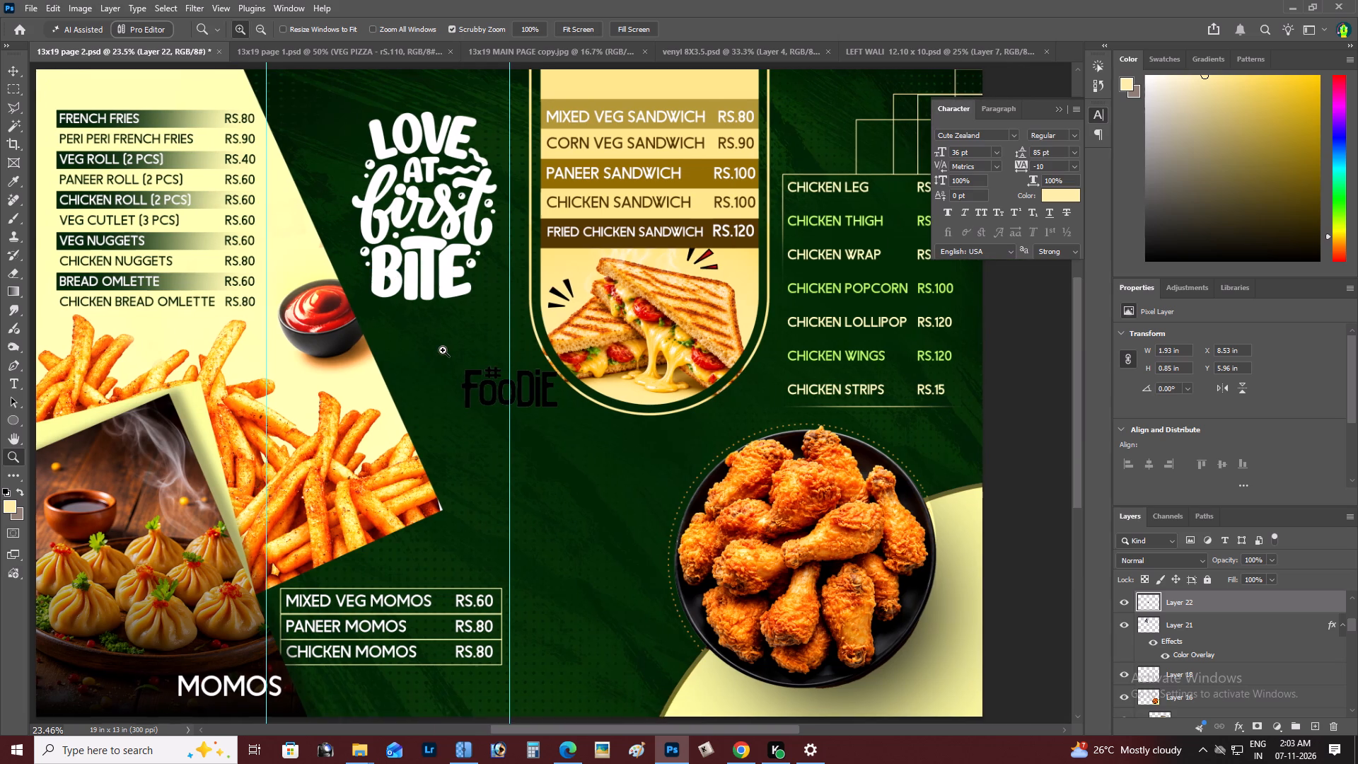
key(space)
drag(443, 350, 425, 355)
click(107, 11)
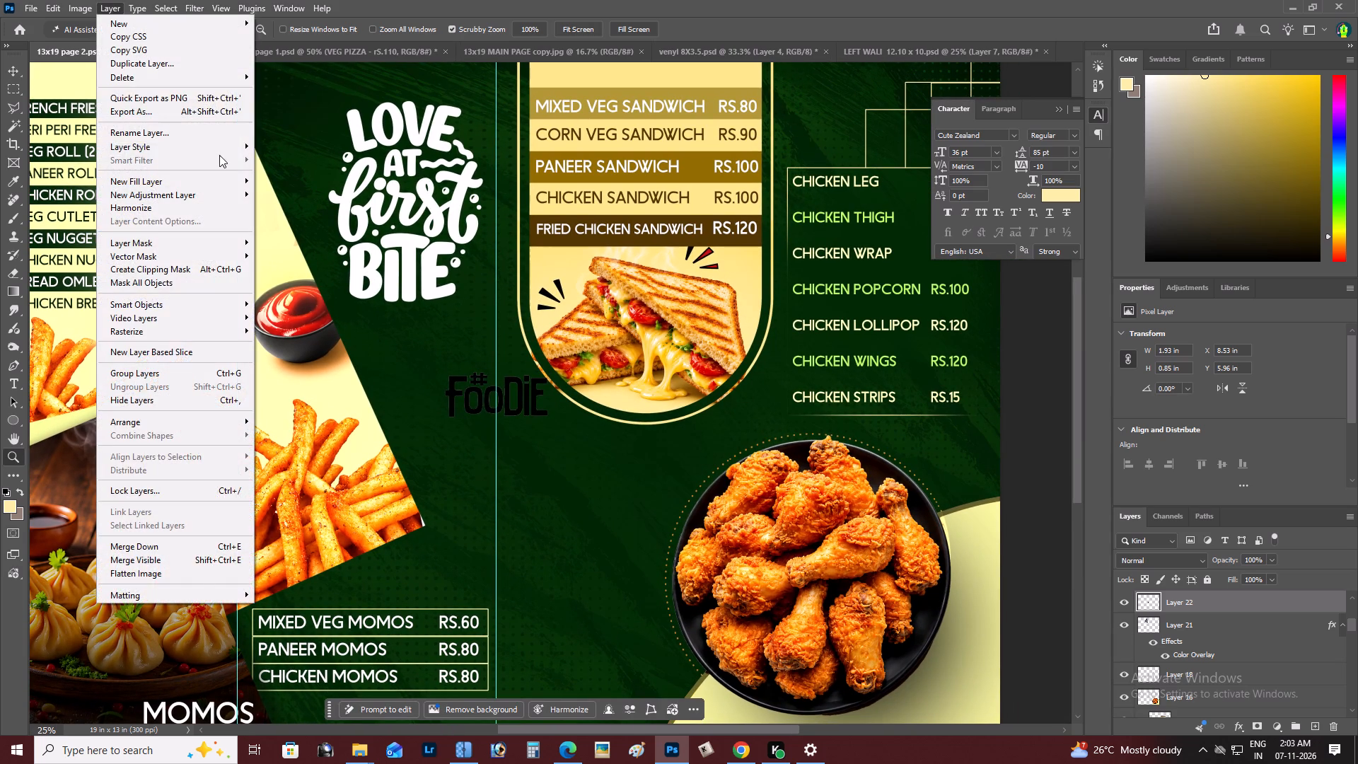
click(296, 236)
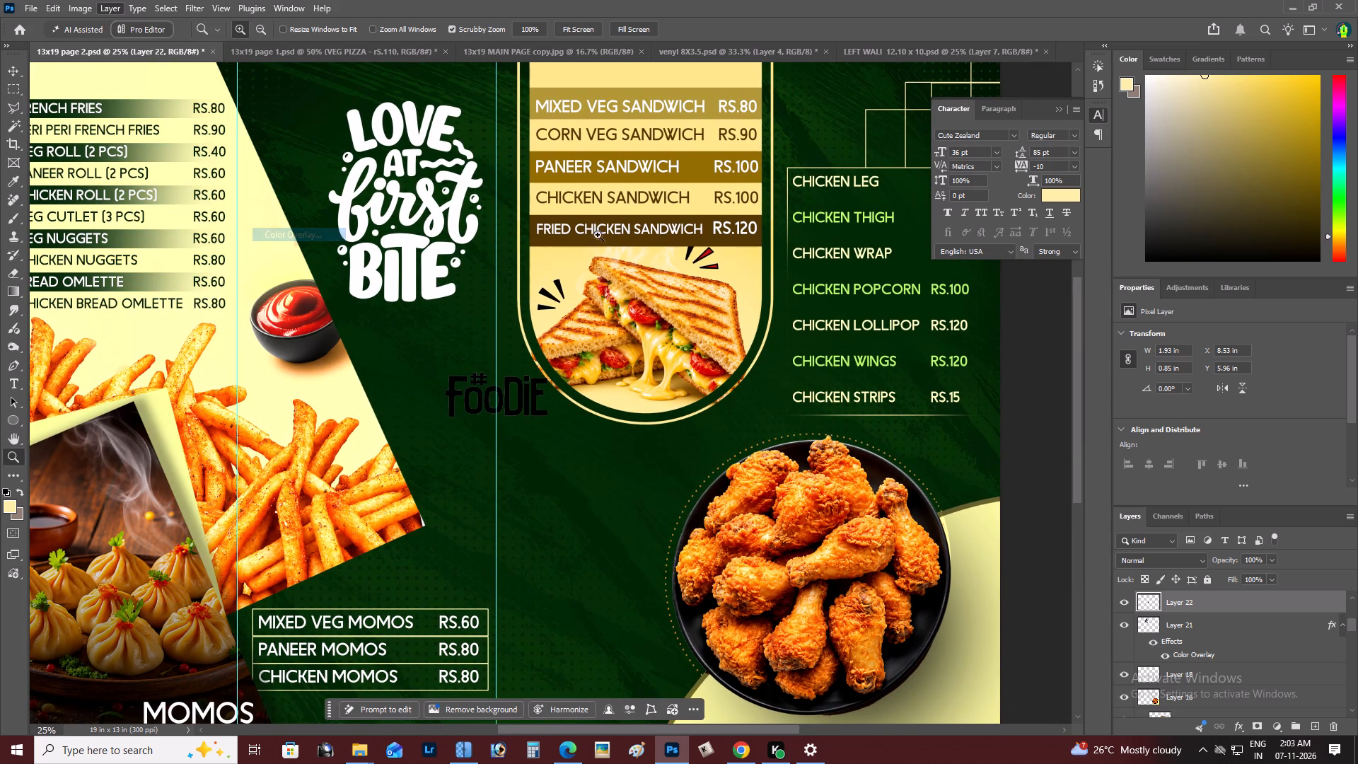
click(1062, 174)
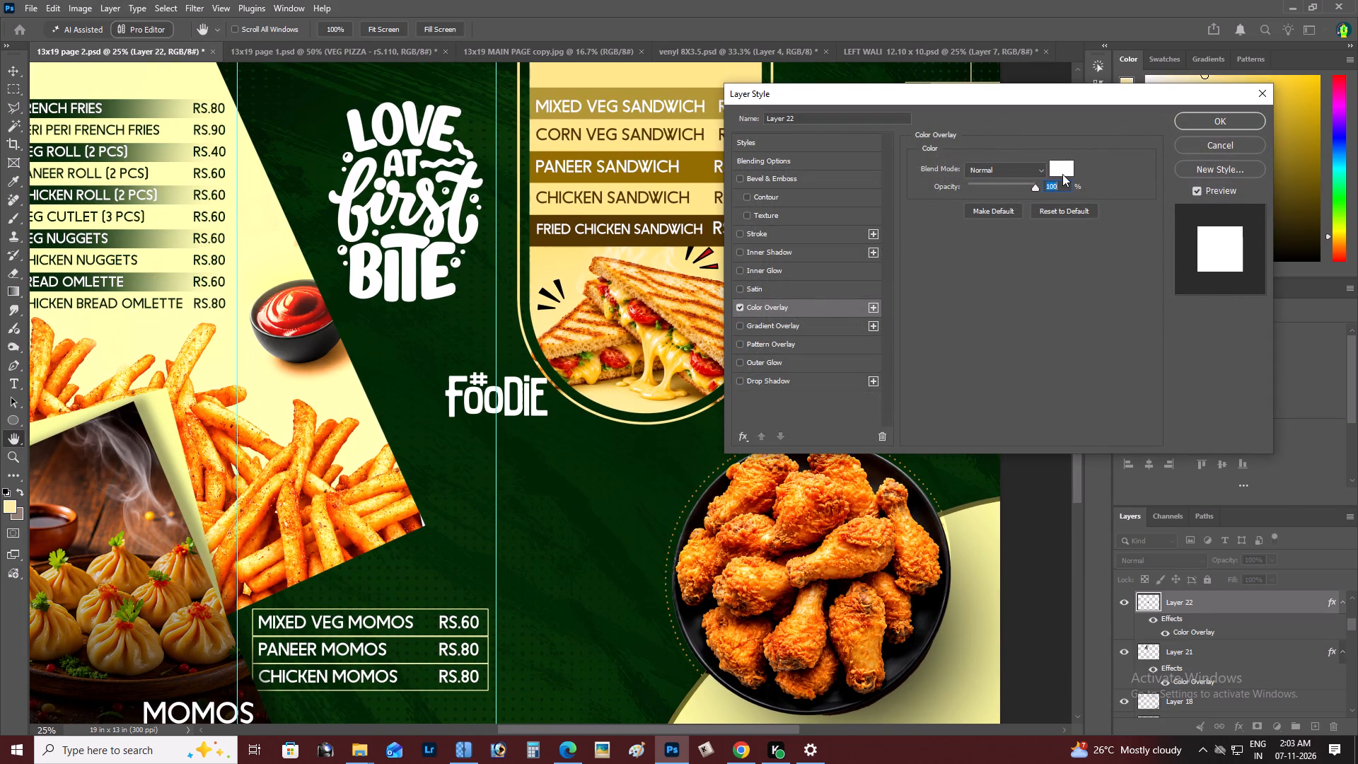
click(261, 217)
key(Return)
key(Return)
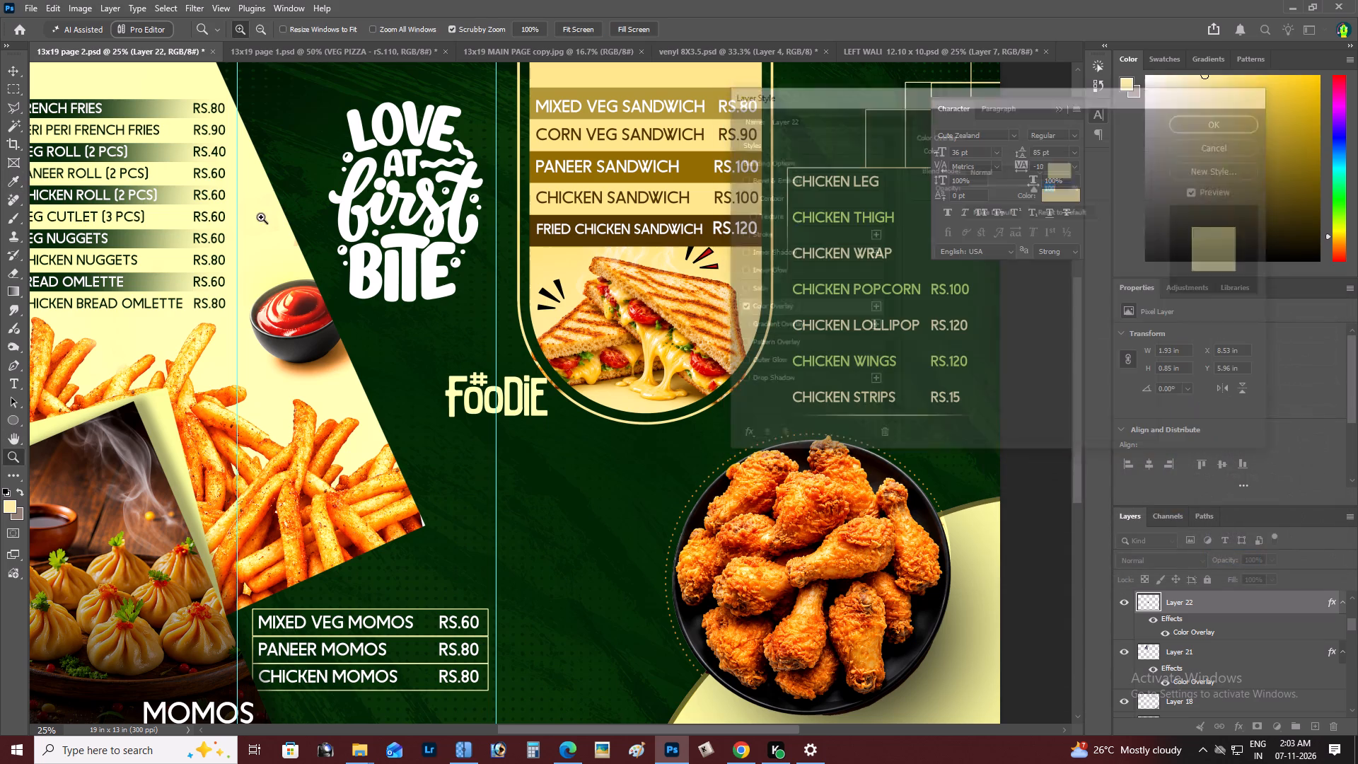
Enlarge the "#Foodie" lettering to about 293%, rotate it about 65°, and place it along the cream panel's slanted edge.
key(ctrl+t)
drag(544, 372, 567, 366)
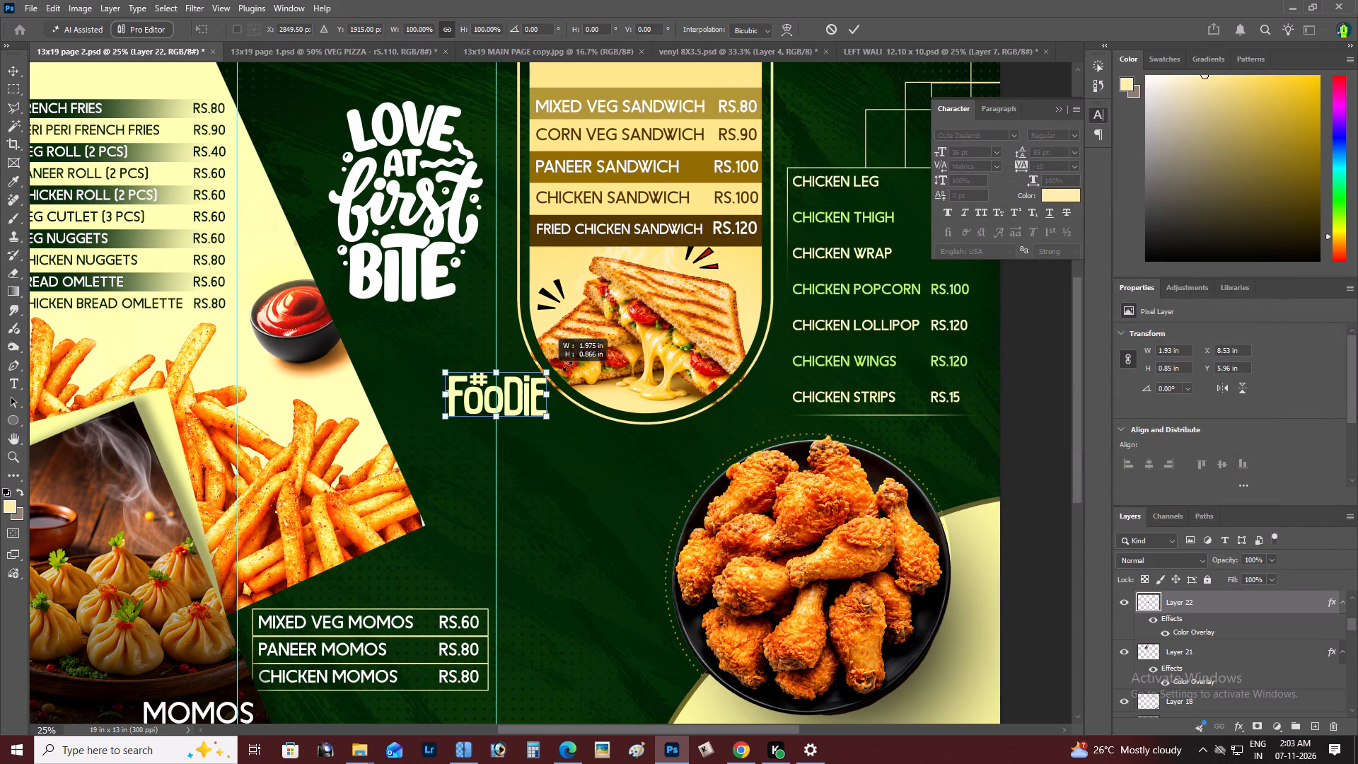
drag(567, 366, 749, 338)
drag(782, 310, 677, 465)
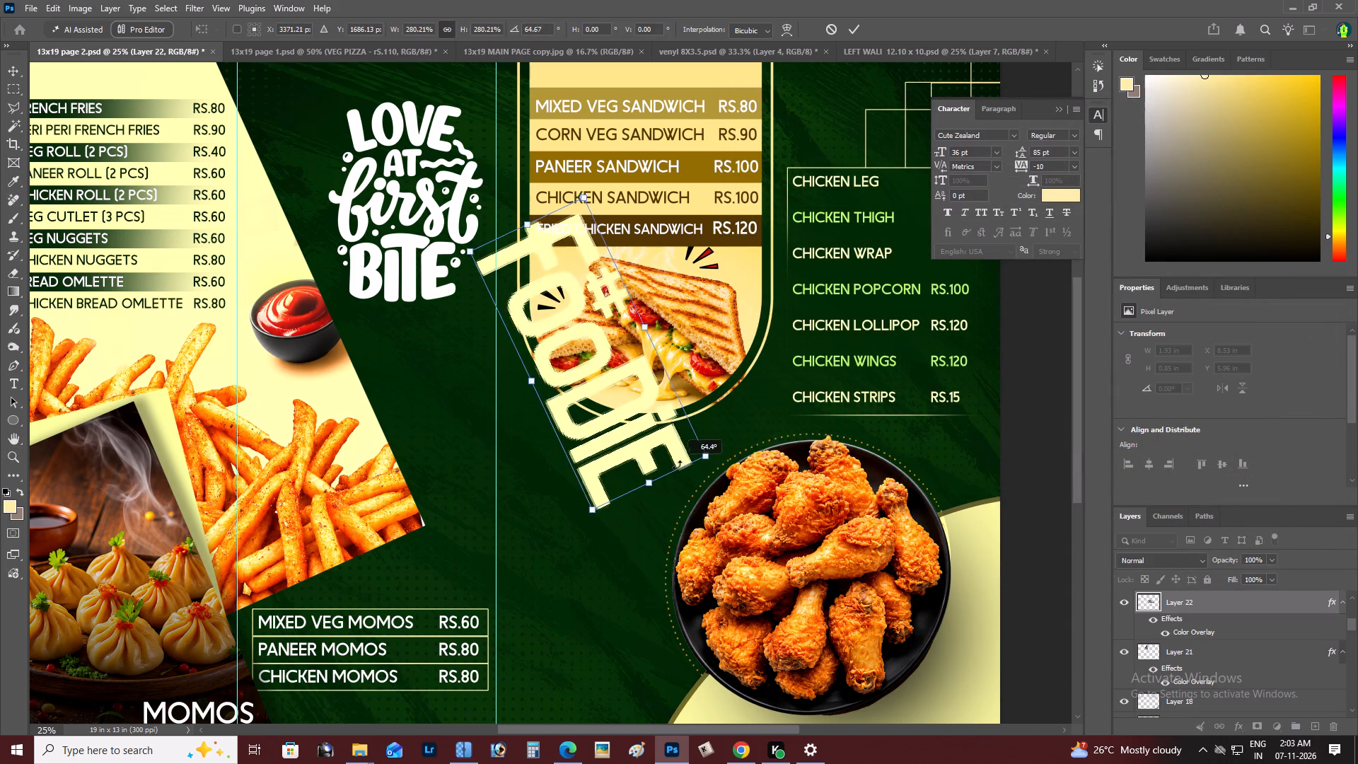
drag(677, 465, 677, 469)
drag(617, 381, 390, 244)
drag(482, 323, 497, 329)
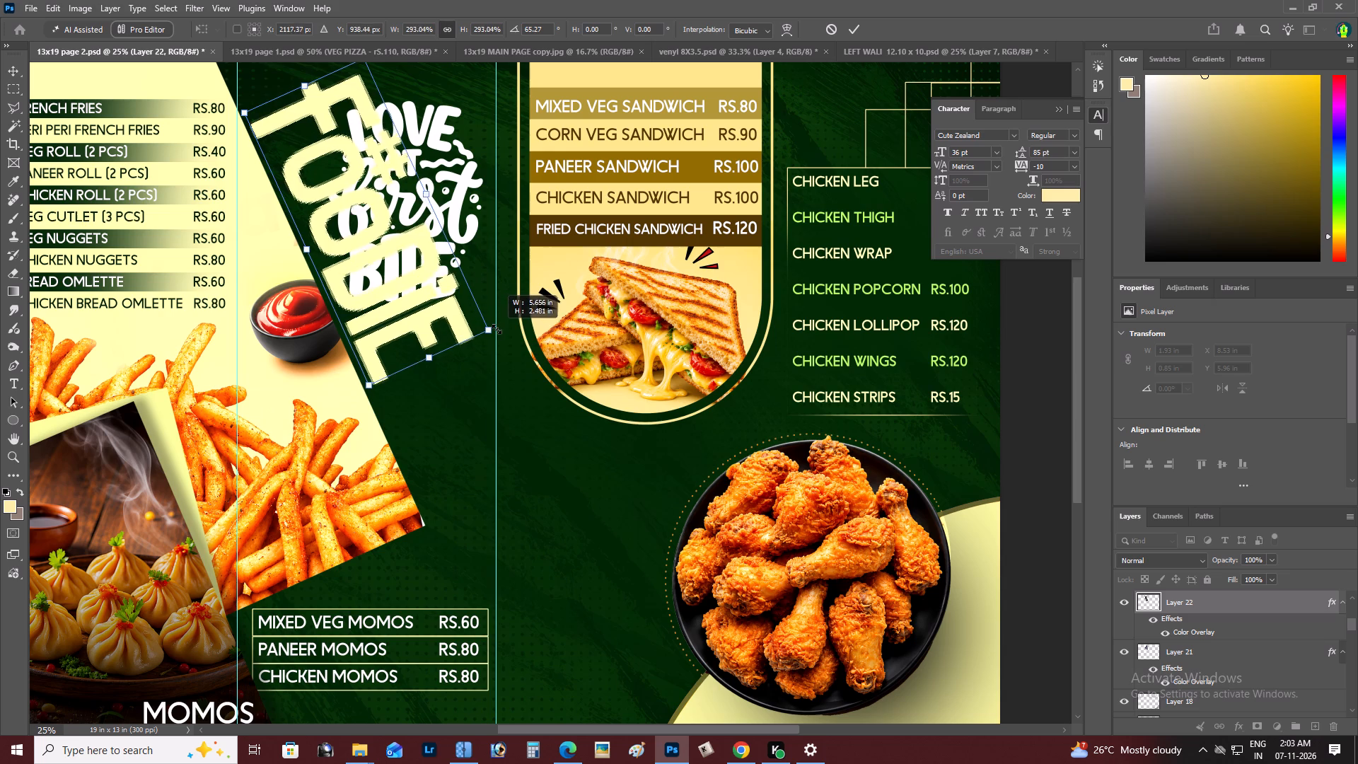
drag(497, 329, 500, 334)
key(ctrl+Return)
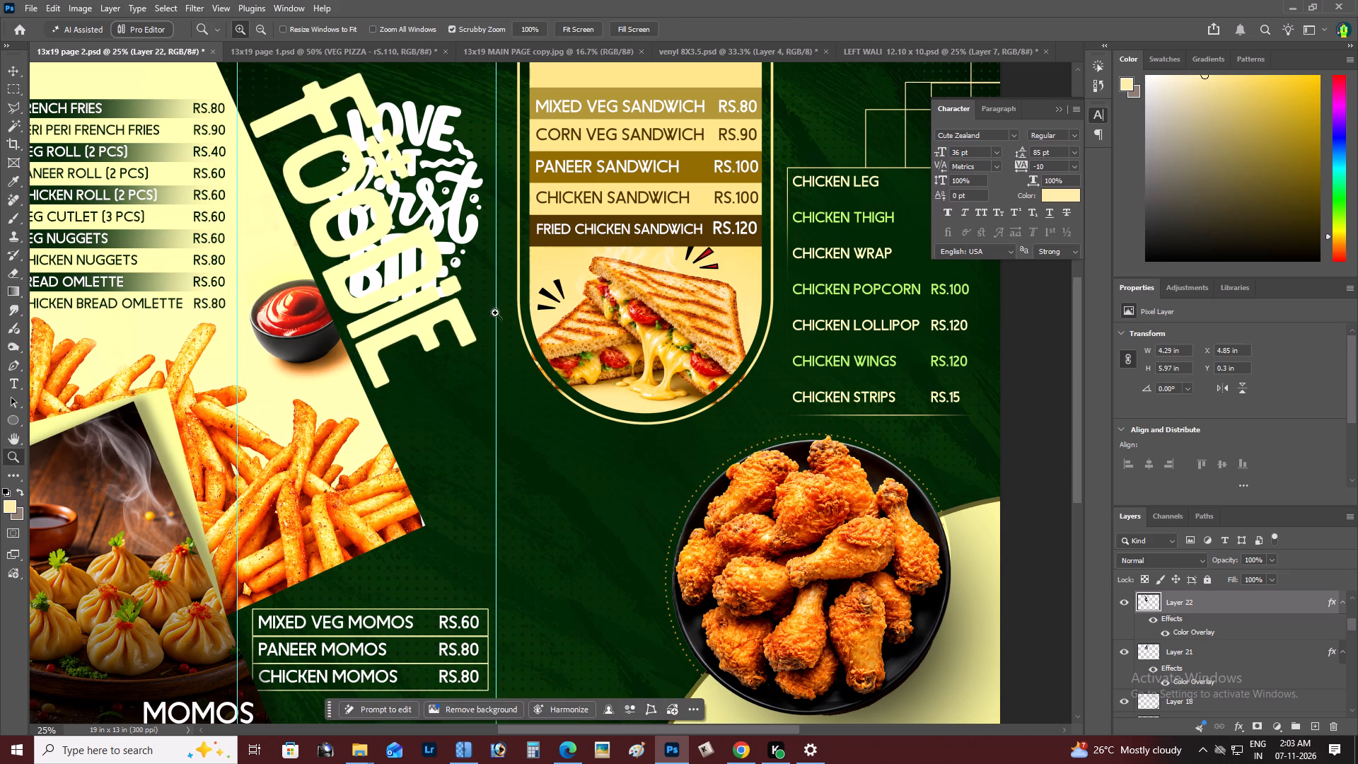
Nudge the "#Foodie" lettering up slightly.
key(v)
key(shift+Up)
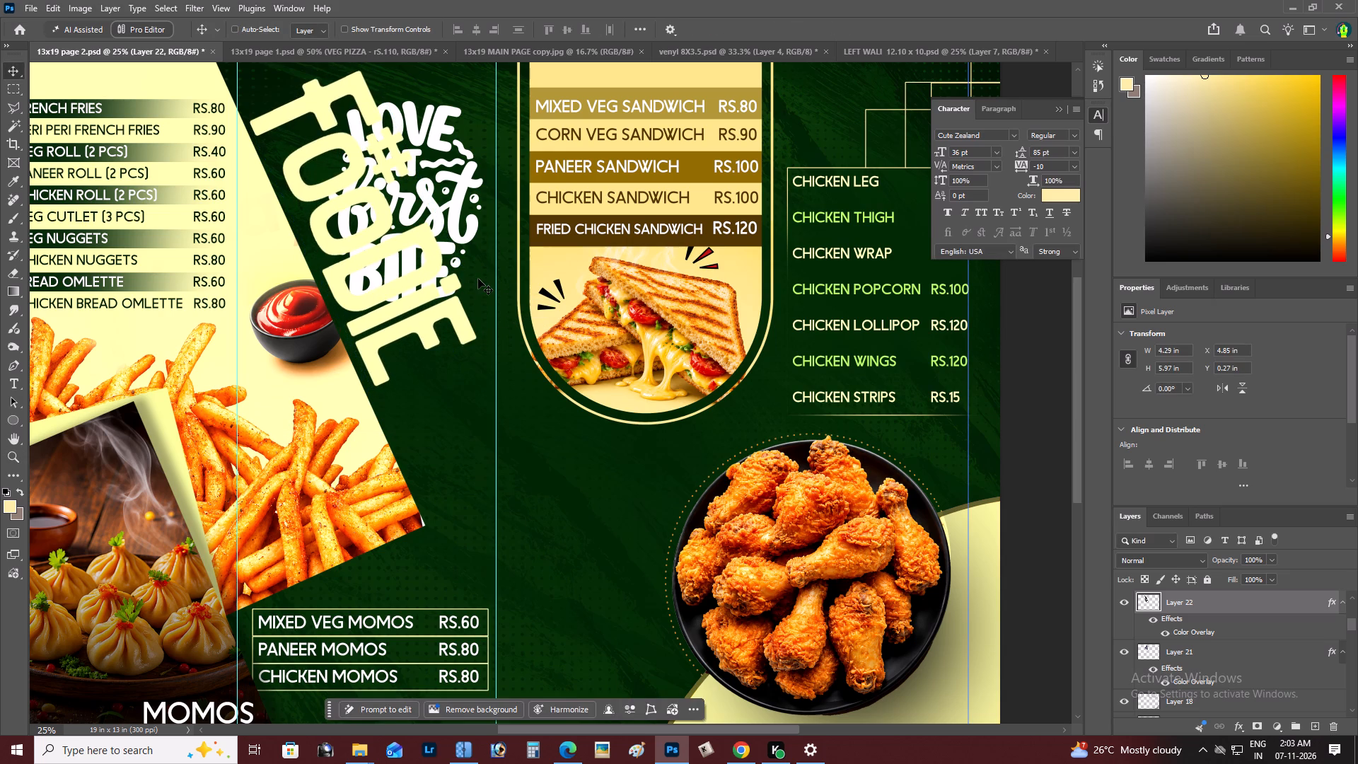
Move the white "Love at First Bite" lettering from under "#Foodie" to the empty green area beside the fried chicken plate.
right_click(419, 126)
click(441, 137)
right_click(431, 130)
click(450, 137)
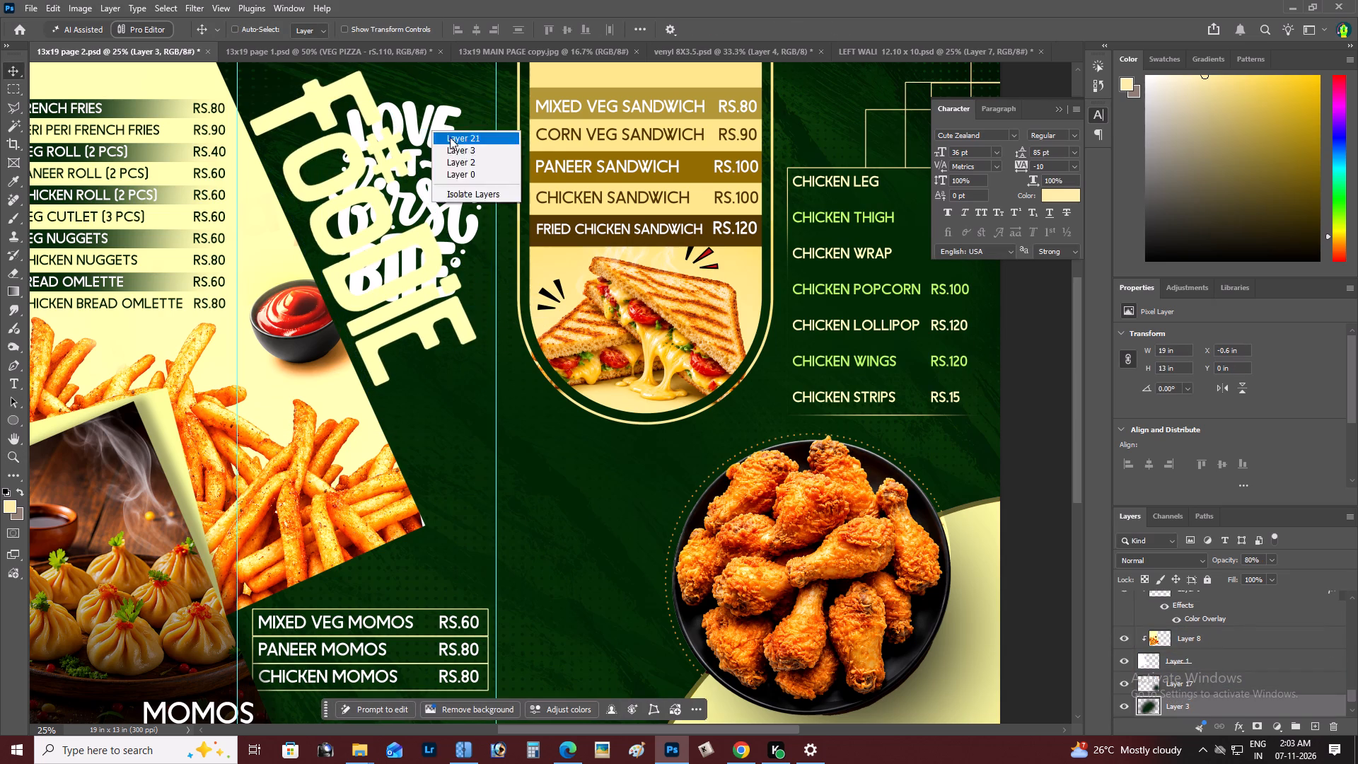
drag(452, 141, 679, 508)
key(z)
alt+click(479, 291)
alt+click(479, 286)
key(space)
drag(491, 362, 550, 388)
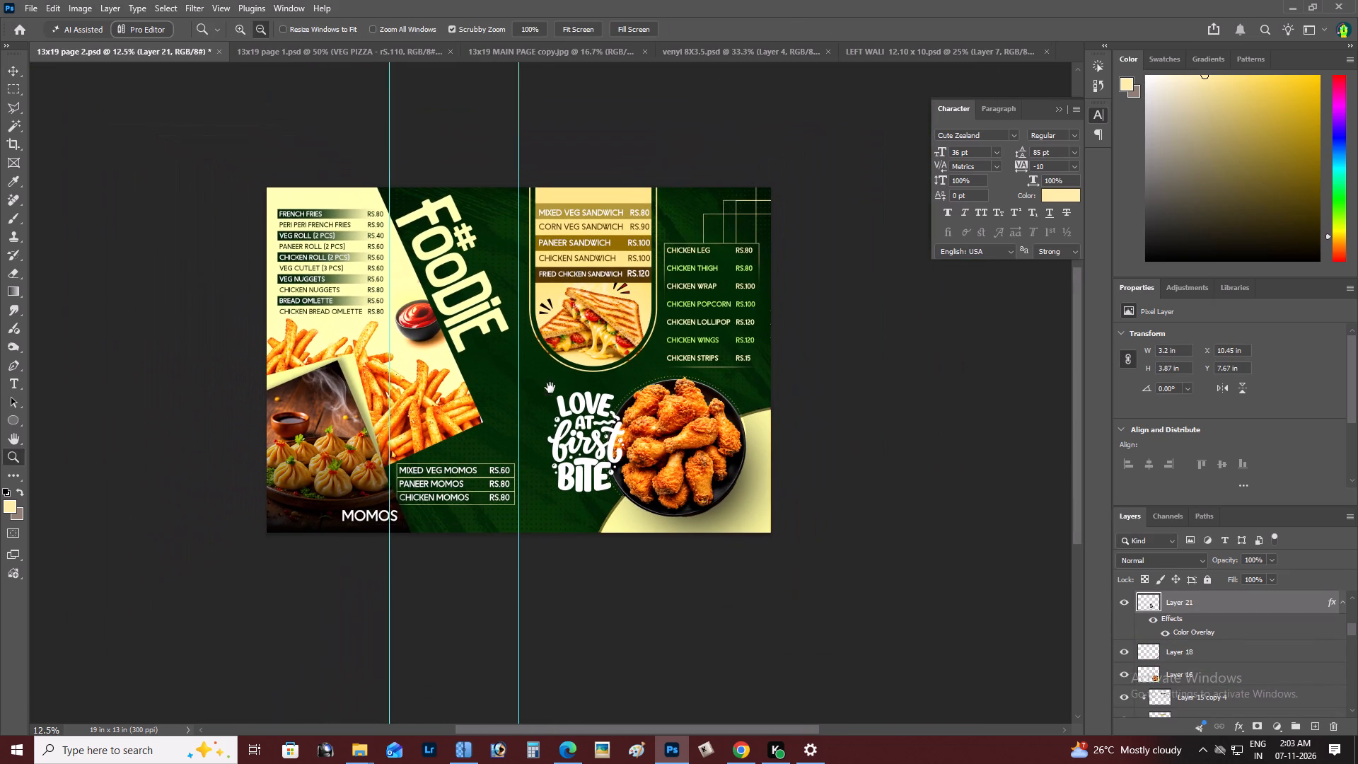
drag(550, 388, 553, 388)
Nudge the "#Foodie" lettering down and slightly to the right along the cream panel's slanted edge.
key(z)
double_click(471, 308)
key(space)
drag(471, 308, 480, 316)
key(v)
key(shift+Right)
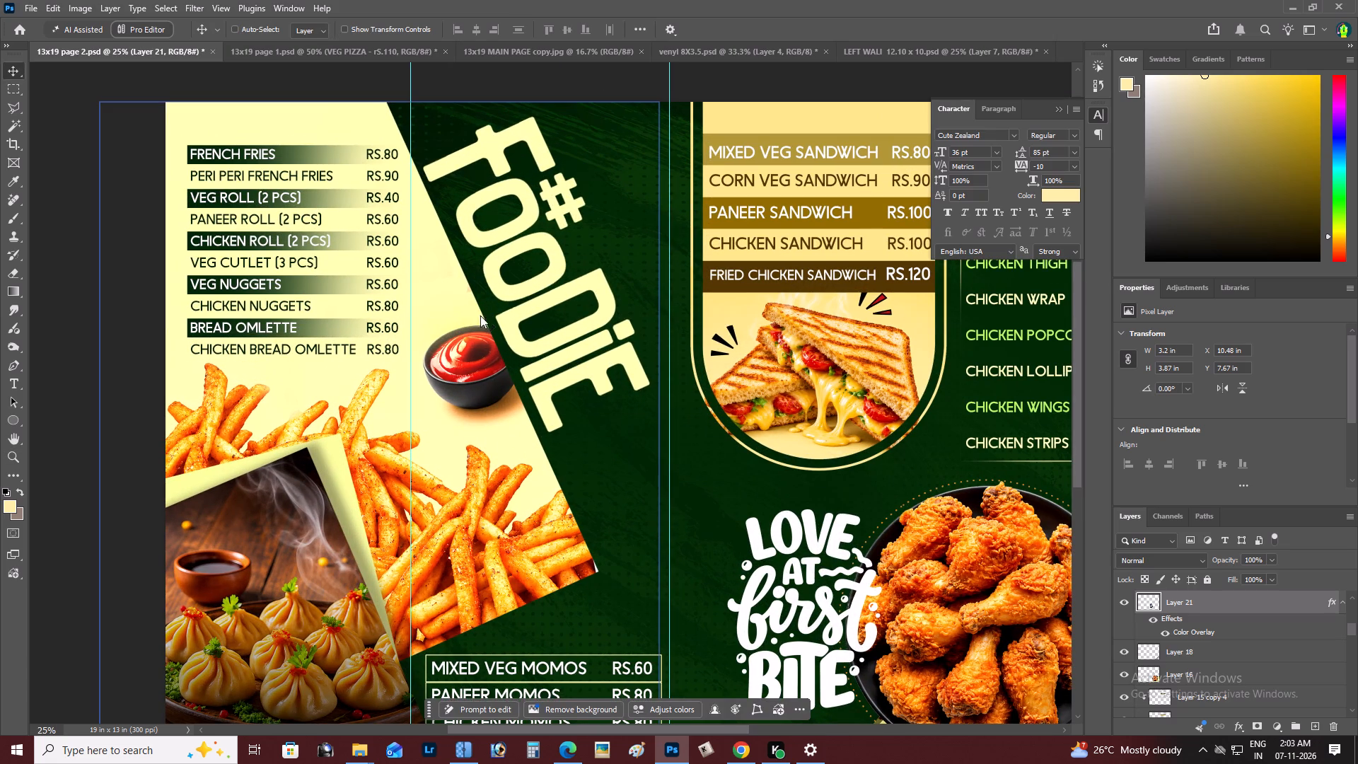
right_click(567, 207)
click(578, 212)
drag(579, 214, 590, 216)
key(ctrl+z)
key(shift+Down)
key(shift+Down)
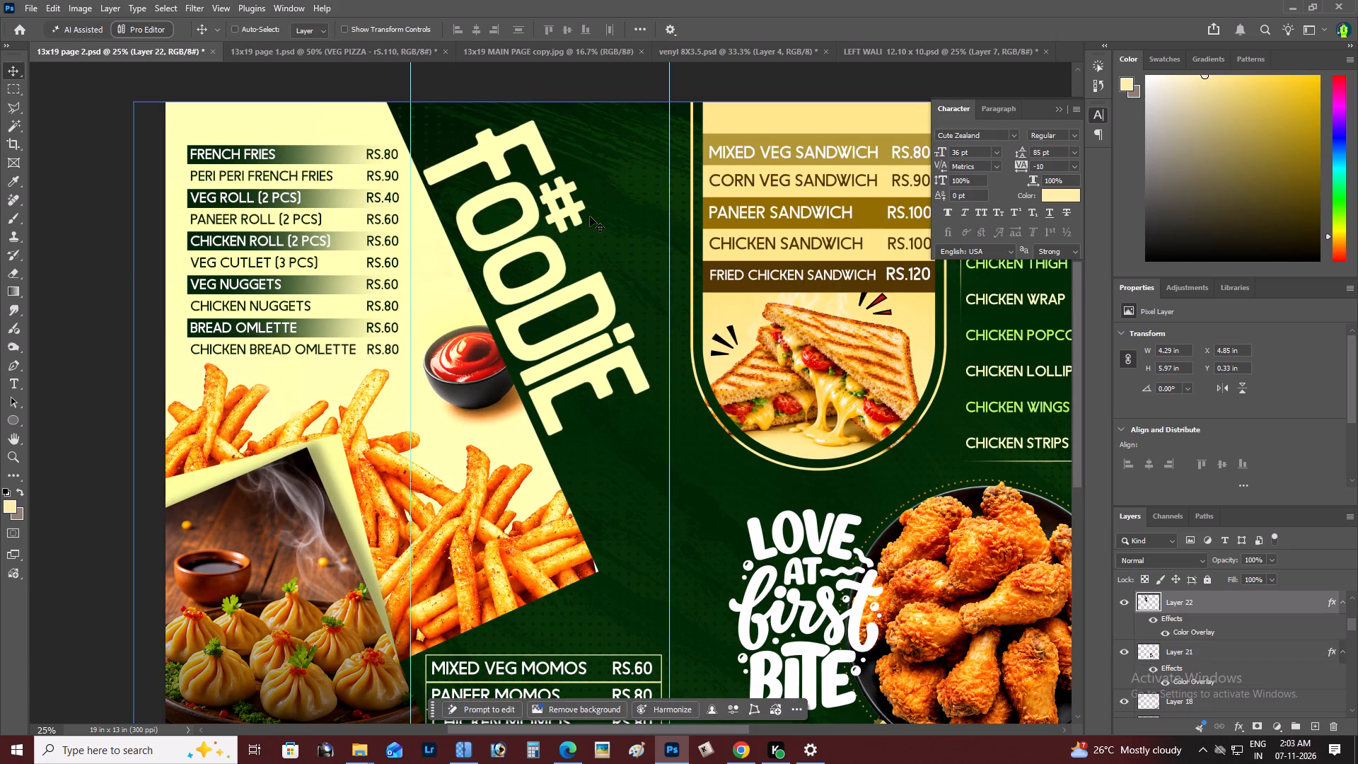
key(shift+Down)
key(shift+Right)
Select the "Love at First Bite" lettering beside the fried chicken plate and delete it.
key(z)
alt+click(590, 216)
right_click(661, 319)
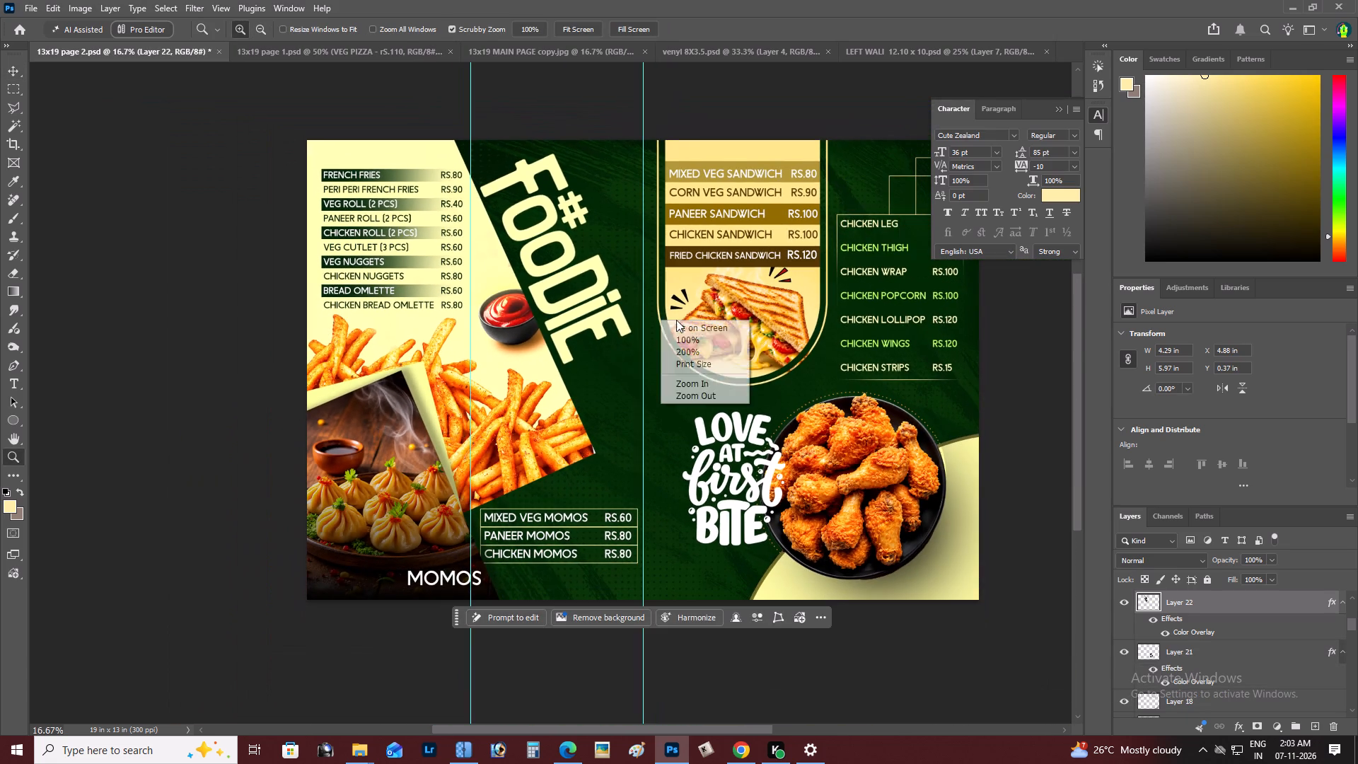
click(679, 320)
alt+click(683, 323)
key(space)
drag(648, 393, 687, 403)
key(z)
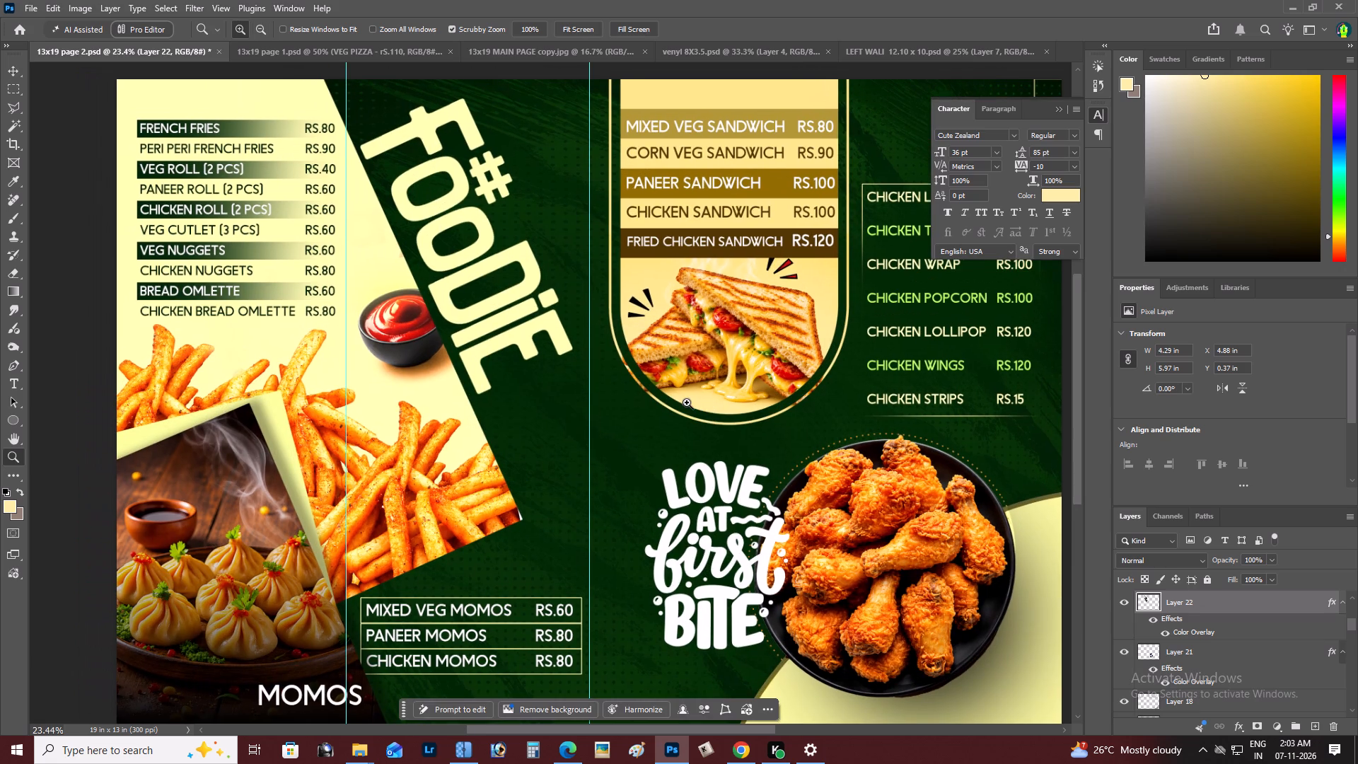
alt+click(687, 497)
right_click(699, 498)
double_click(716, 504)
key(v)
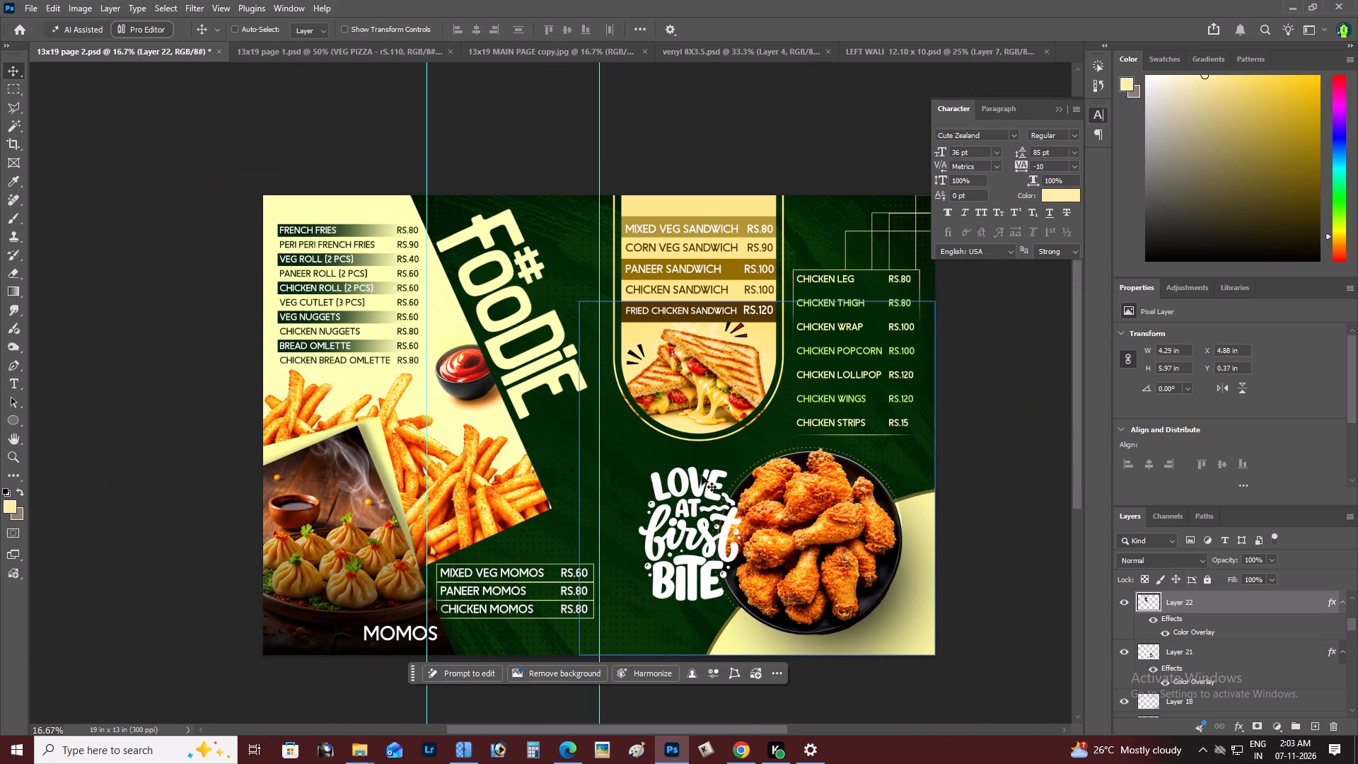
right_click(692, 480)
click(711, 487)
drag(695, 490, 671, 494)
key(BackSpace)
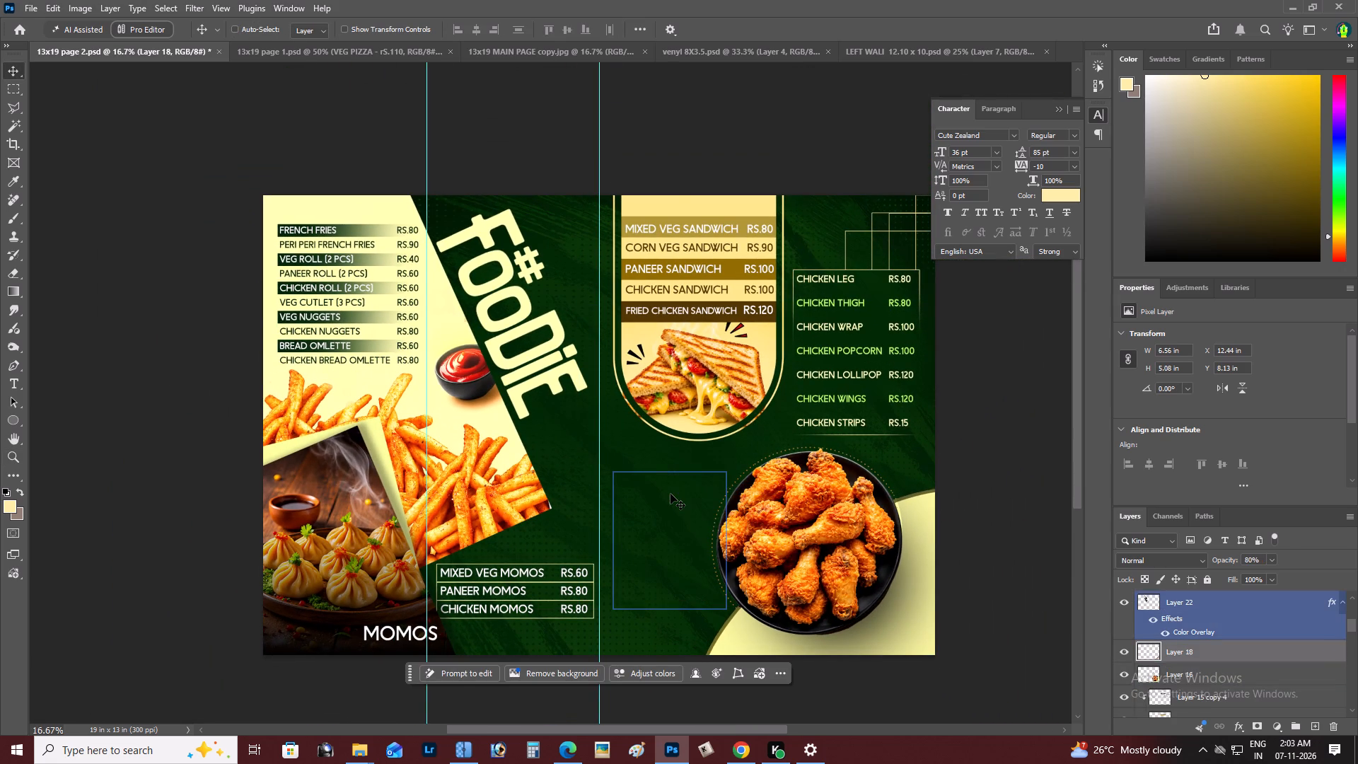
key(z)
alt+click(661, 492)
right_click(659, 492)
double_click(692, 500)
key(alt+Tab)
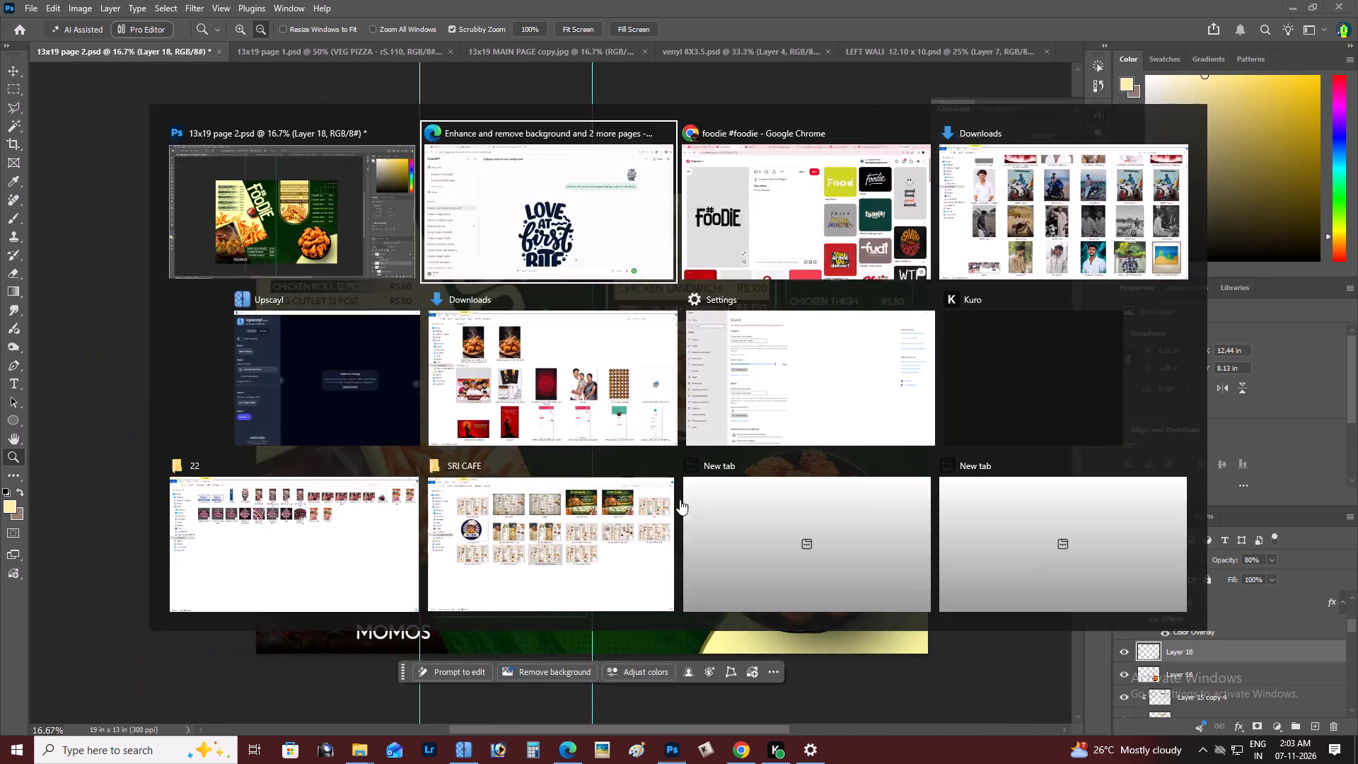
key(alt+Tab)
key(alt+Tab)
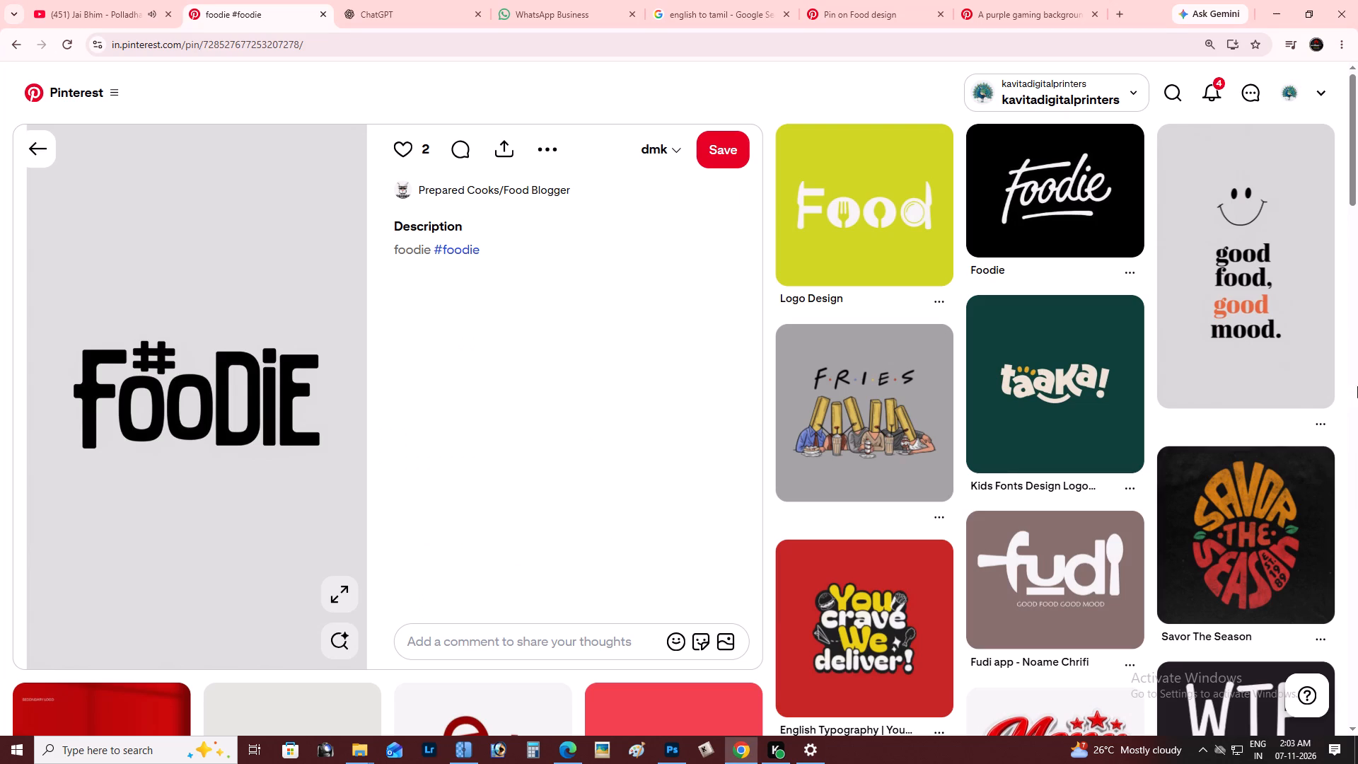
drag(1357, 195, 1357, 197)
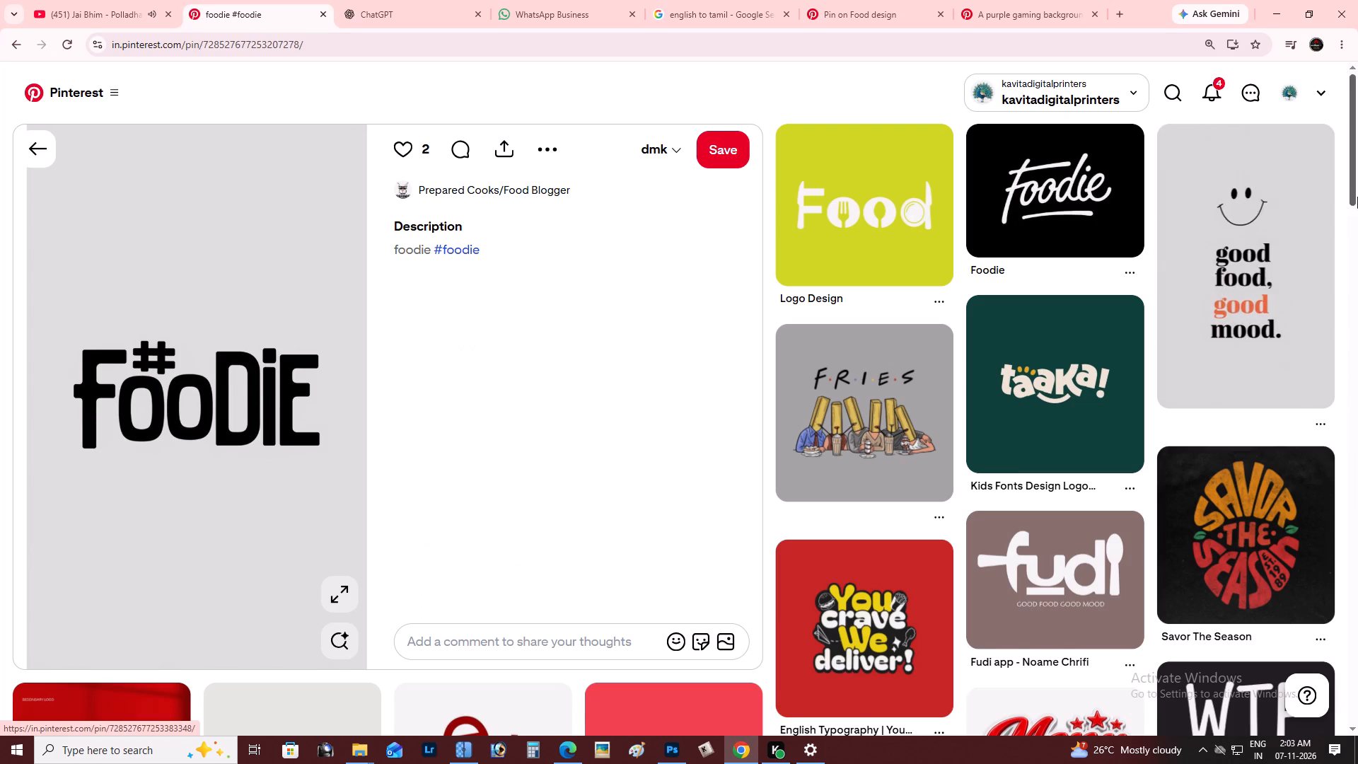
drag(1357, 197, 1357, 338)
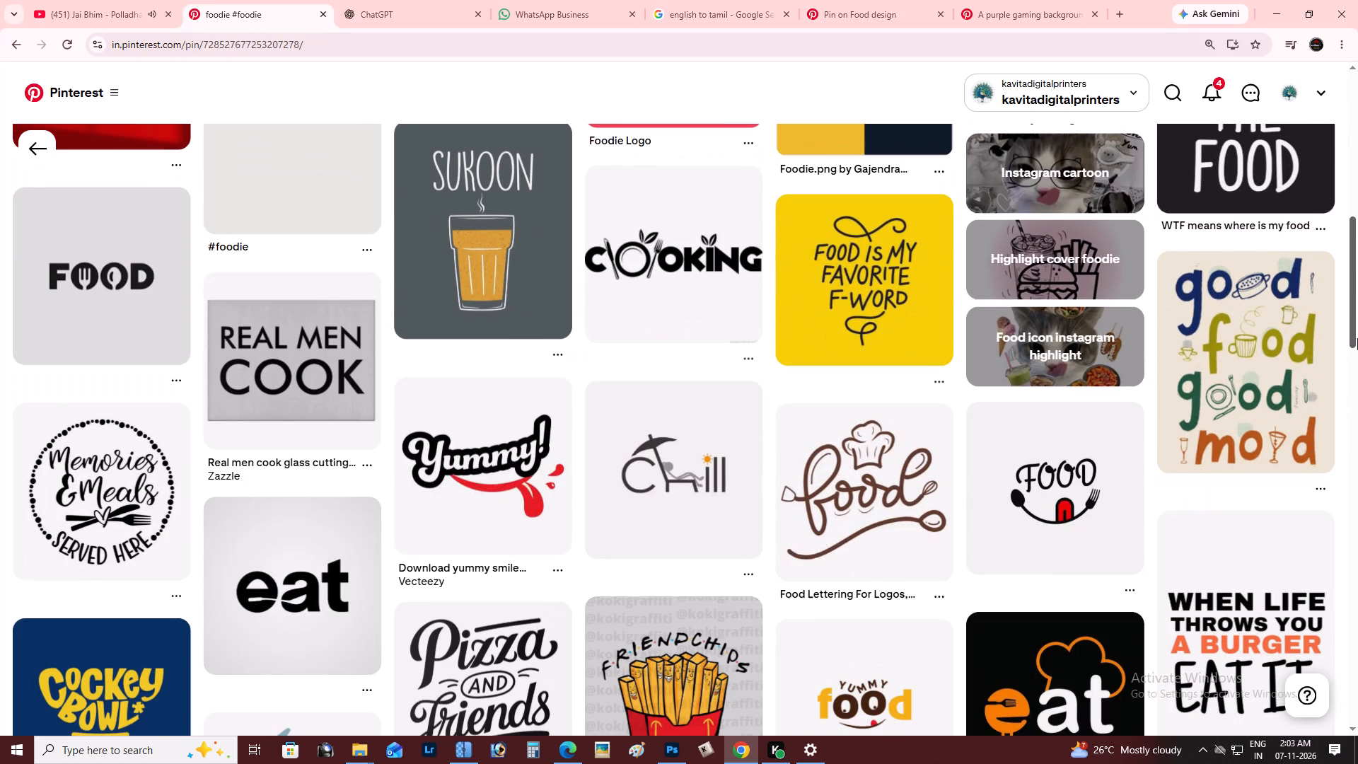
drag(1357, 338, 1357, 424)
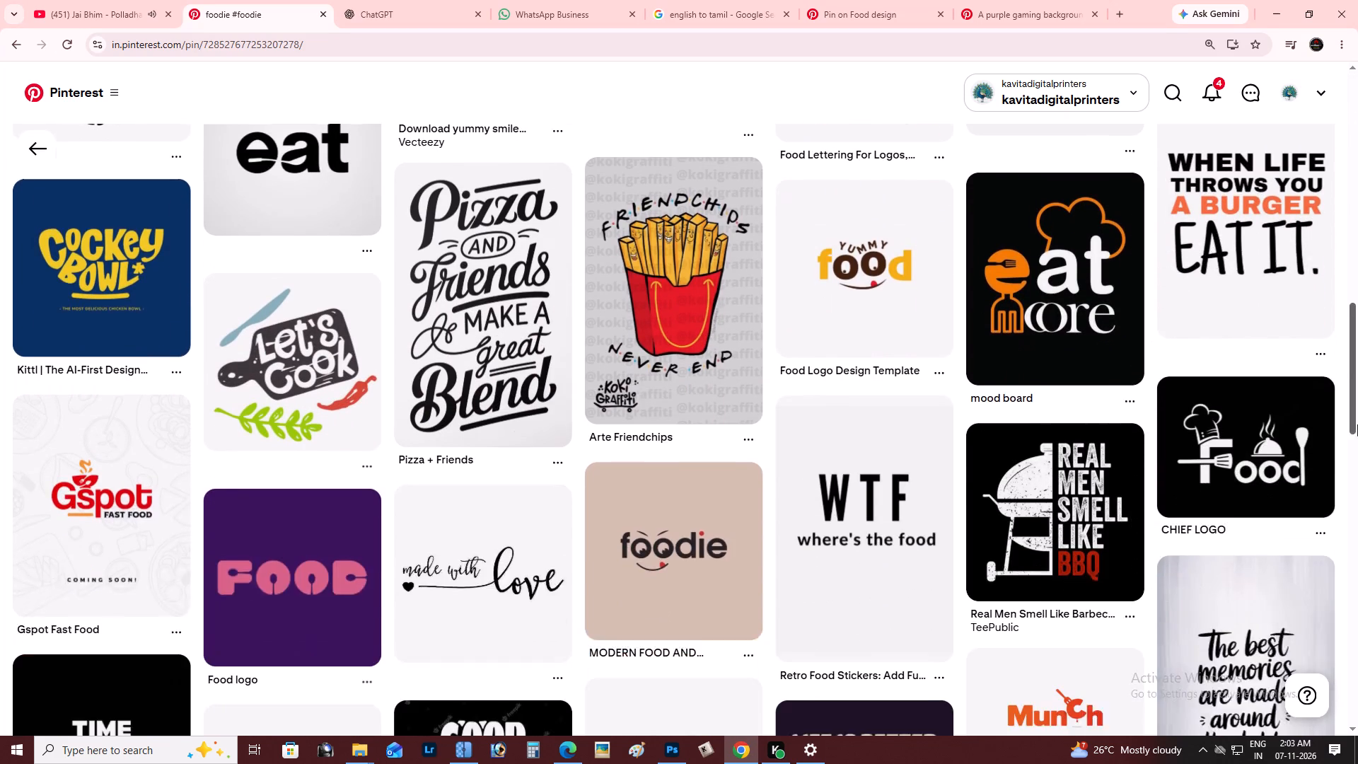
drag(1357, 424, 1357, 511)
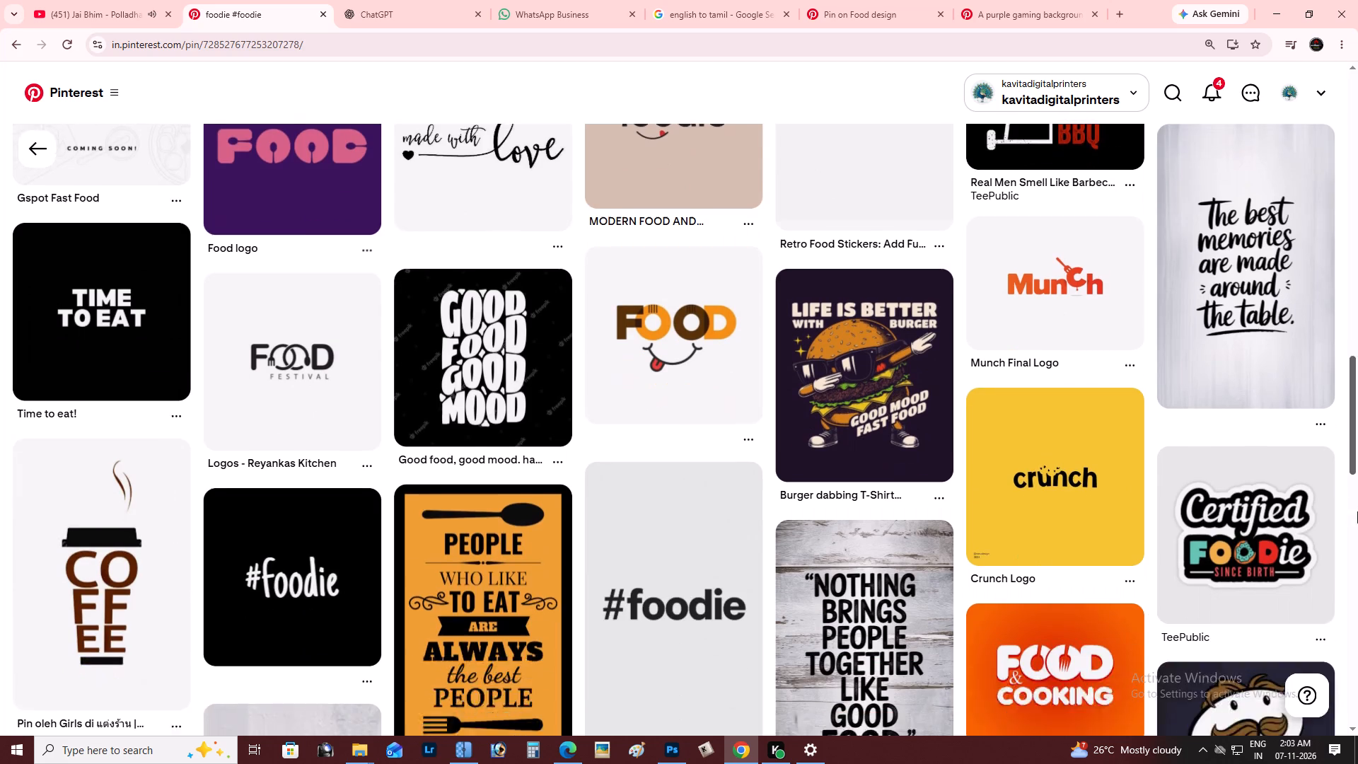
drag(1357, 511, 1357, 597)
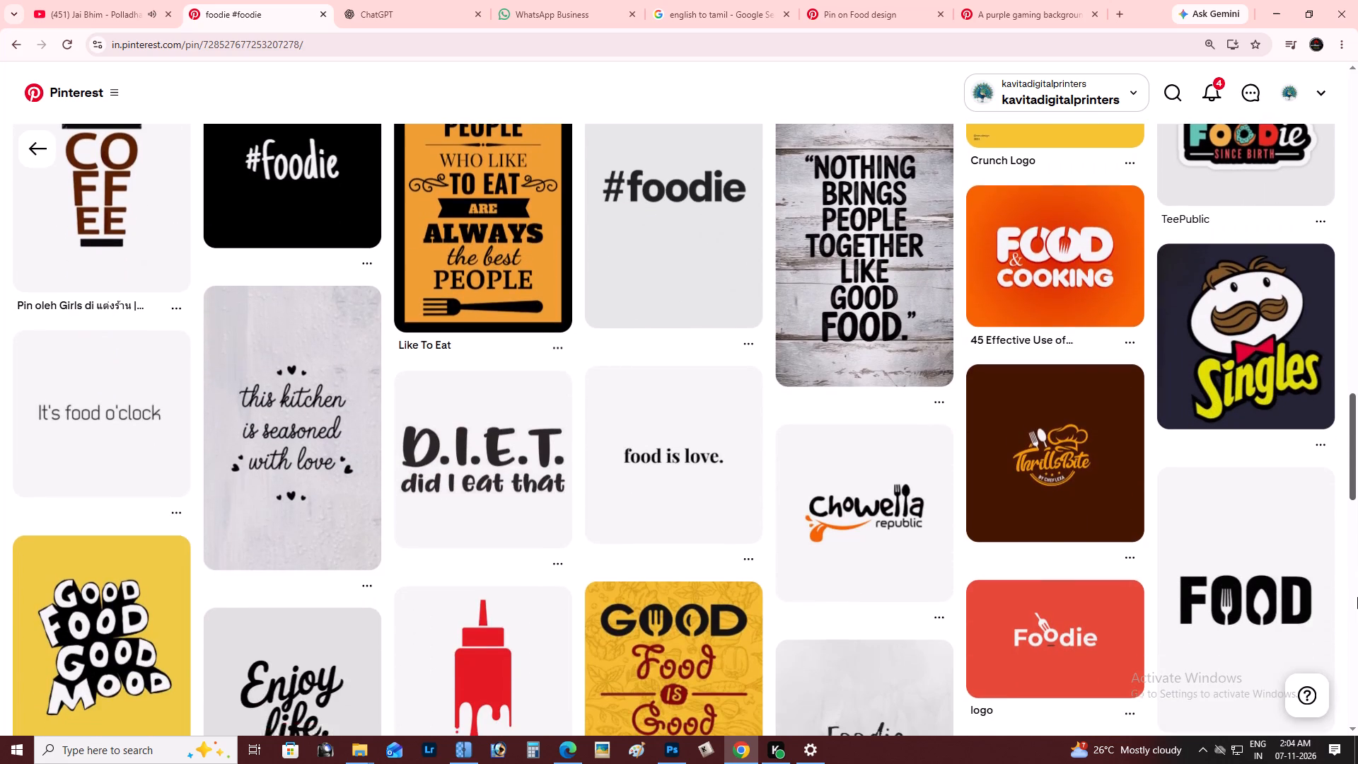
drag(1357, 597, 1357, 630)
drag(1357, 521, 1357, 554)
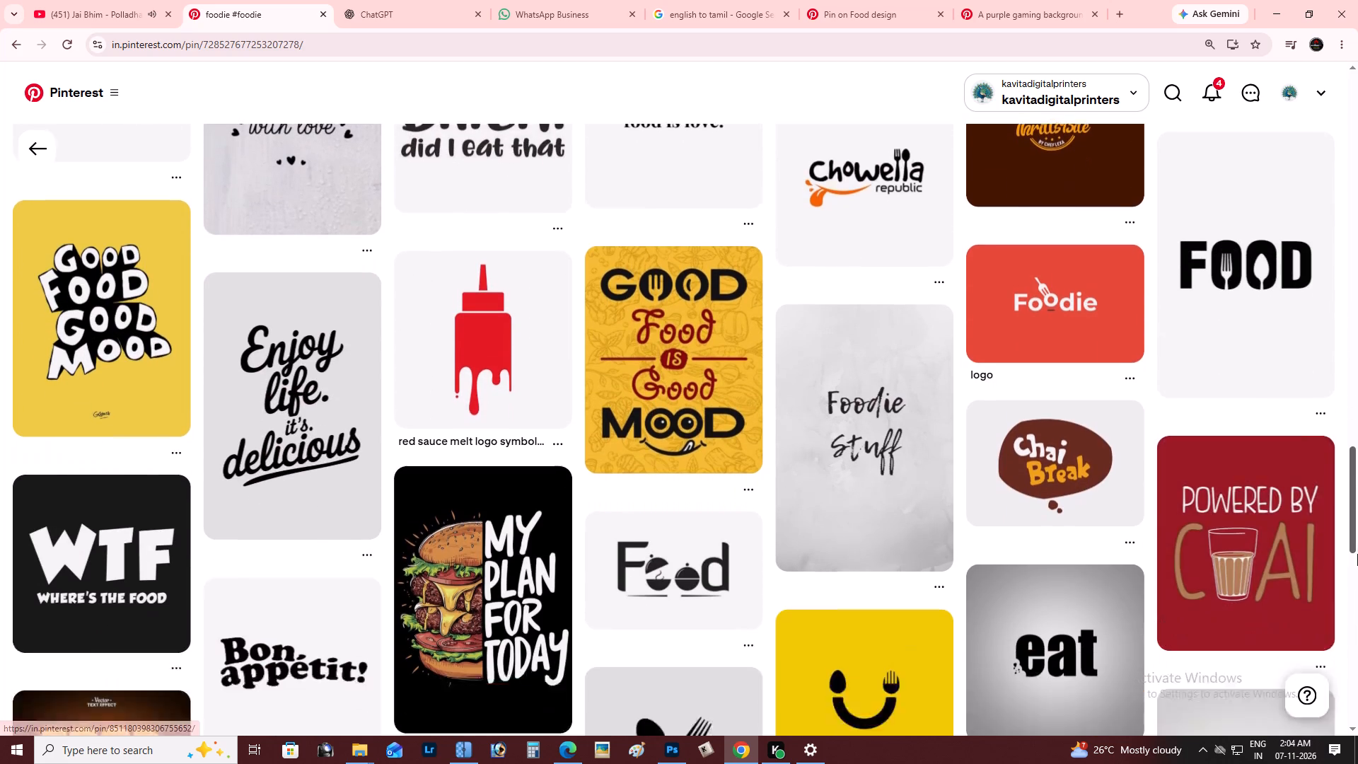
drag(1357, 554, 1357, 604)
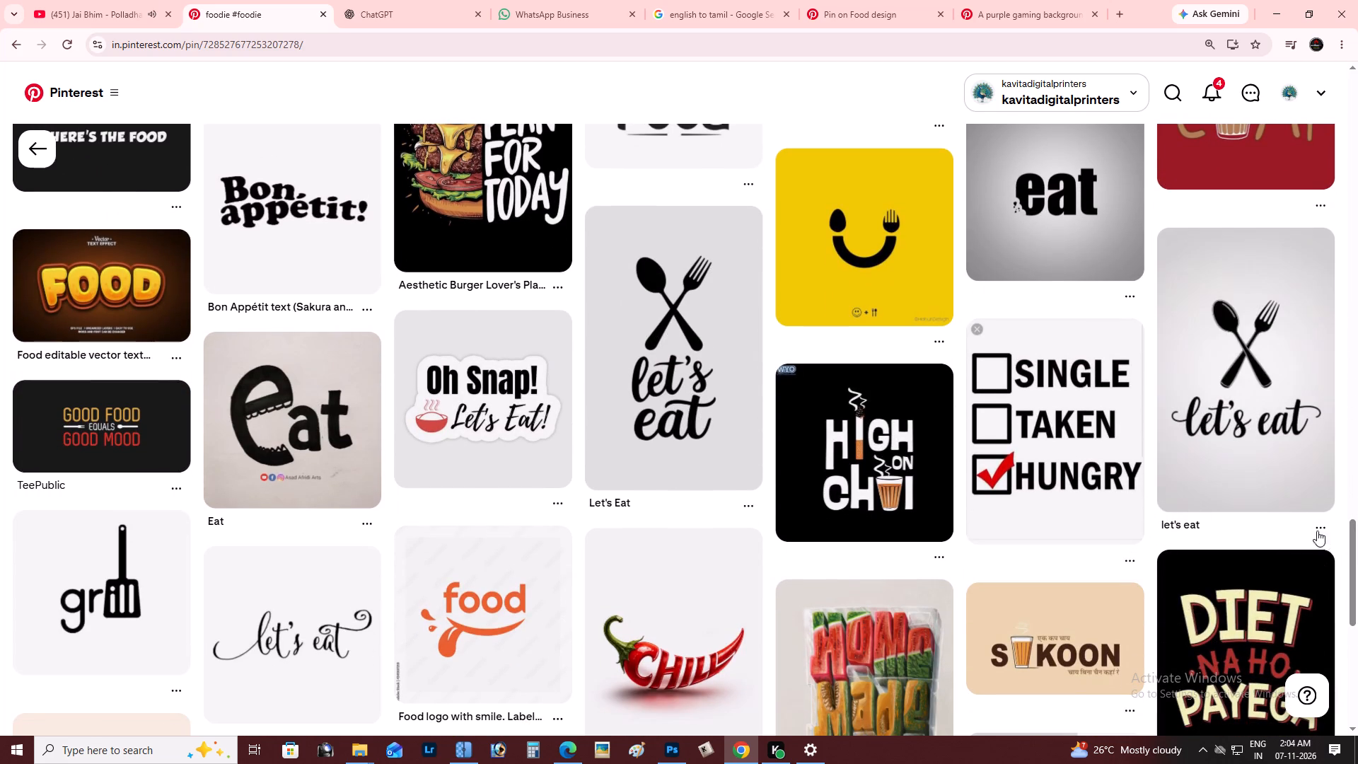
drag(1357, 546, 1357, 608)
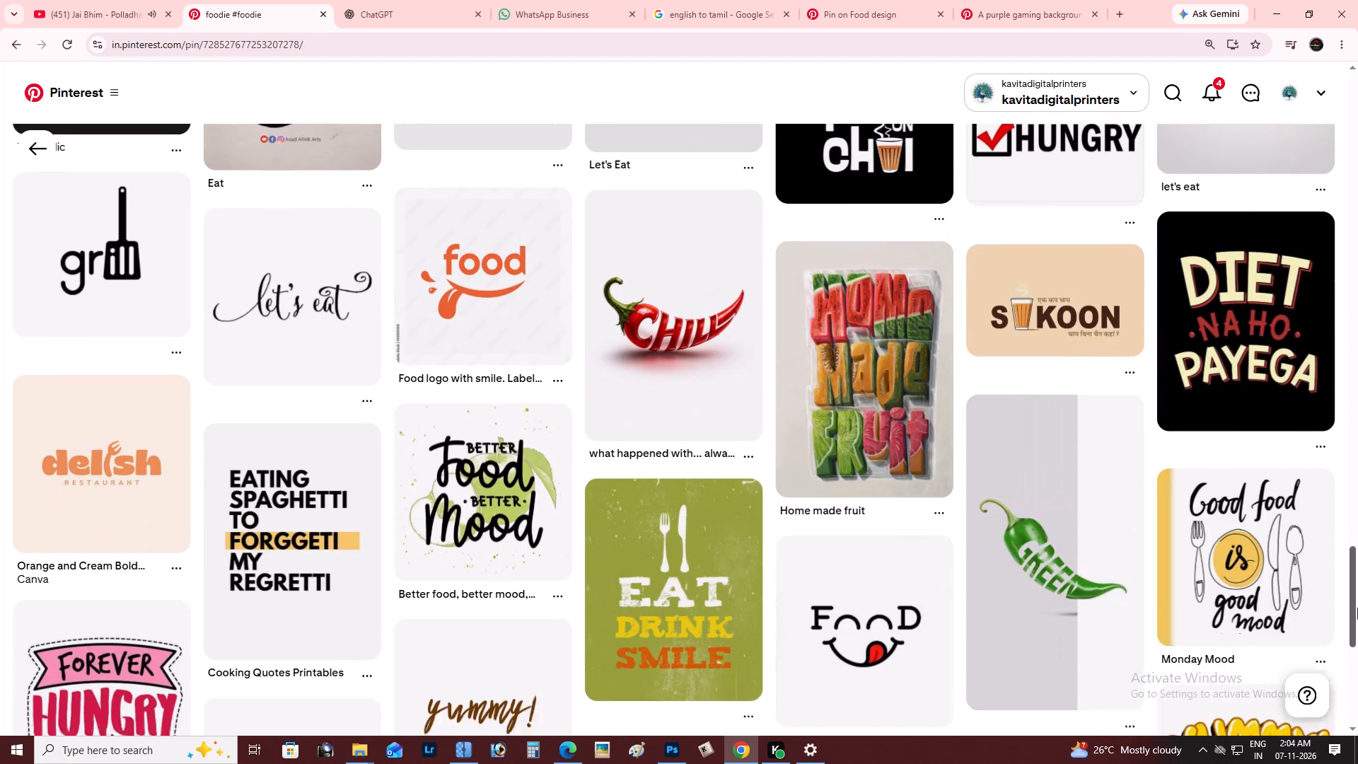
drag(1357, 608, 1357, 670)
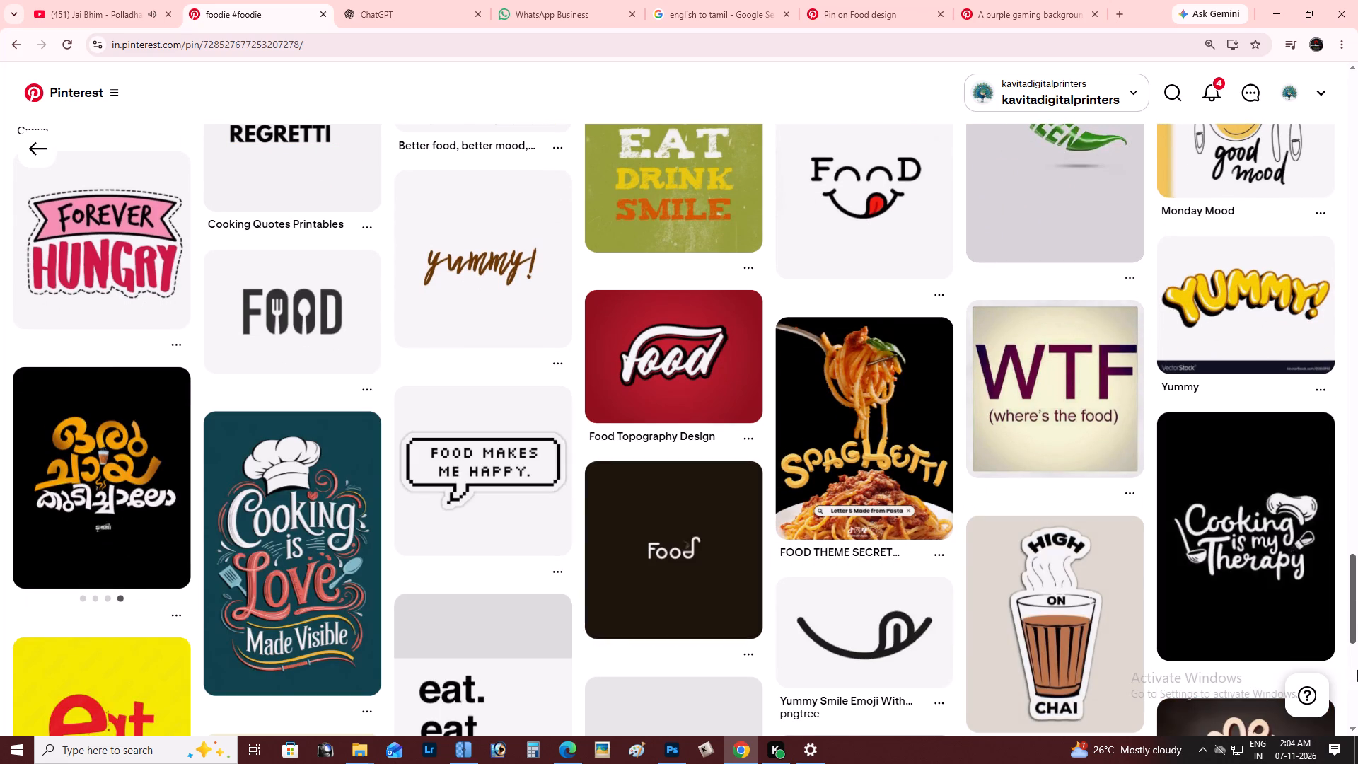
drag(1357, 670, 1354, 699)
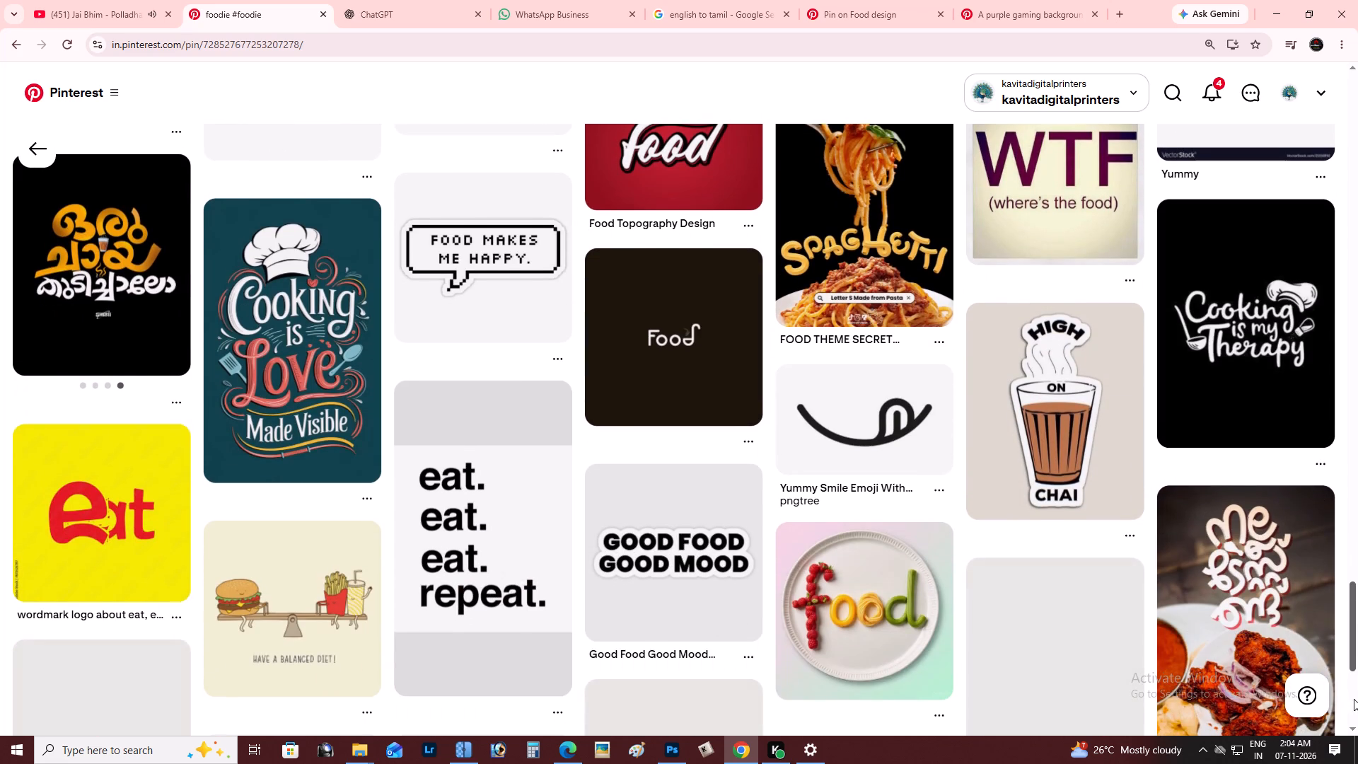
drag(1354, 699, 1357, 738)
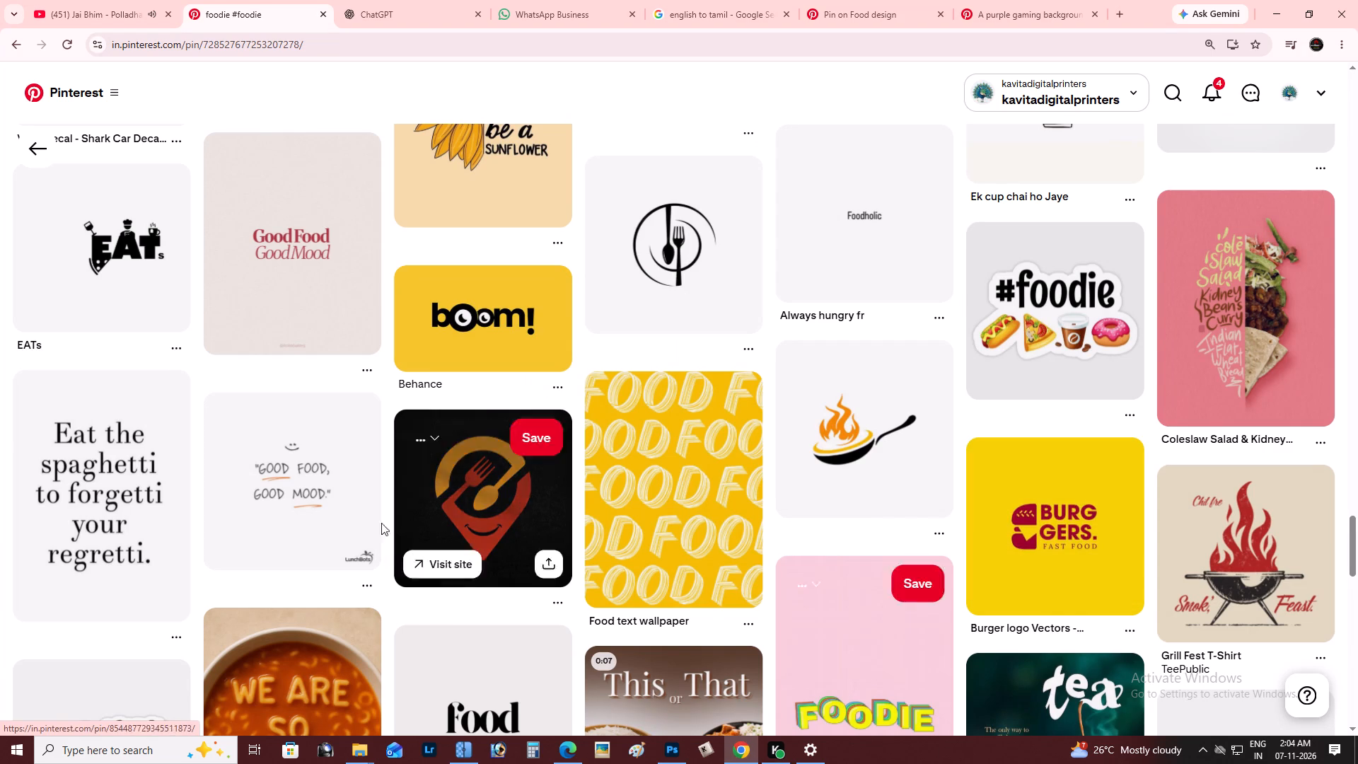
Open the "Life is good when you have good food" pin and copy its image.
click(1003, 471)
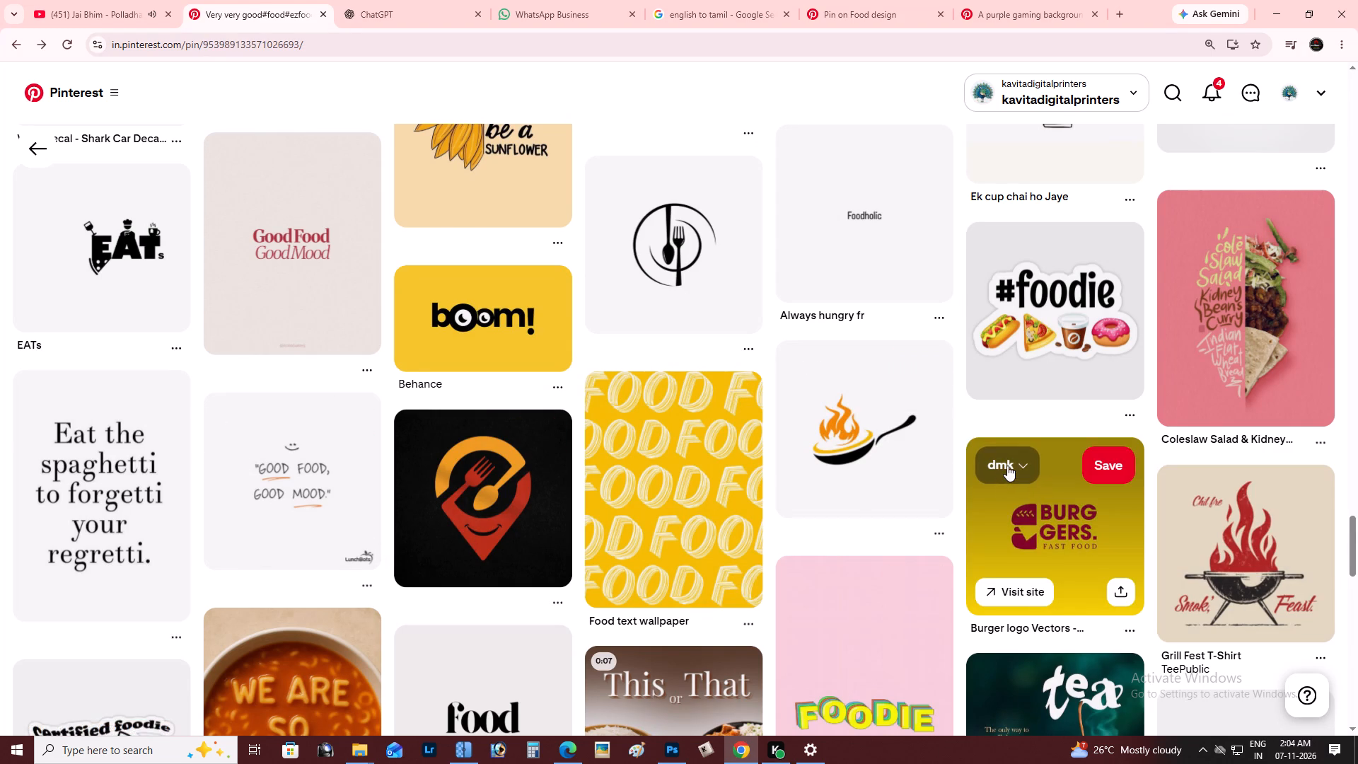
scroll(610, 366, up, 2)
key(alt+Tab)
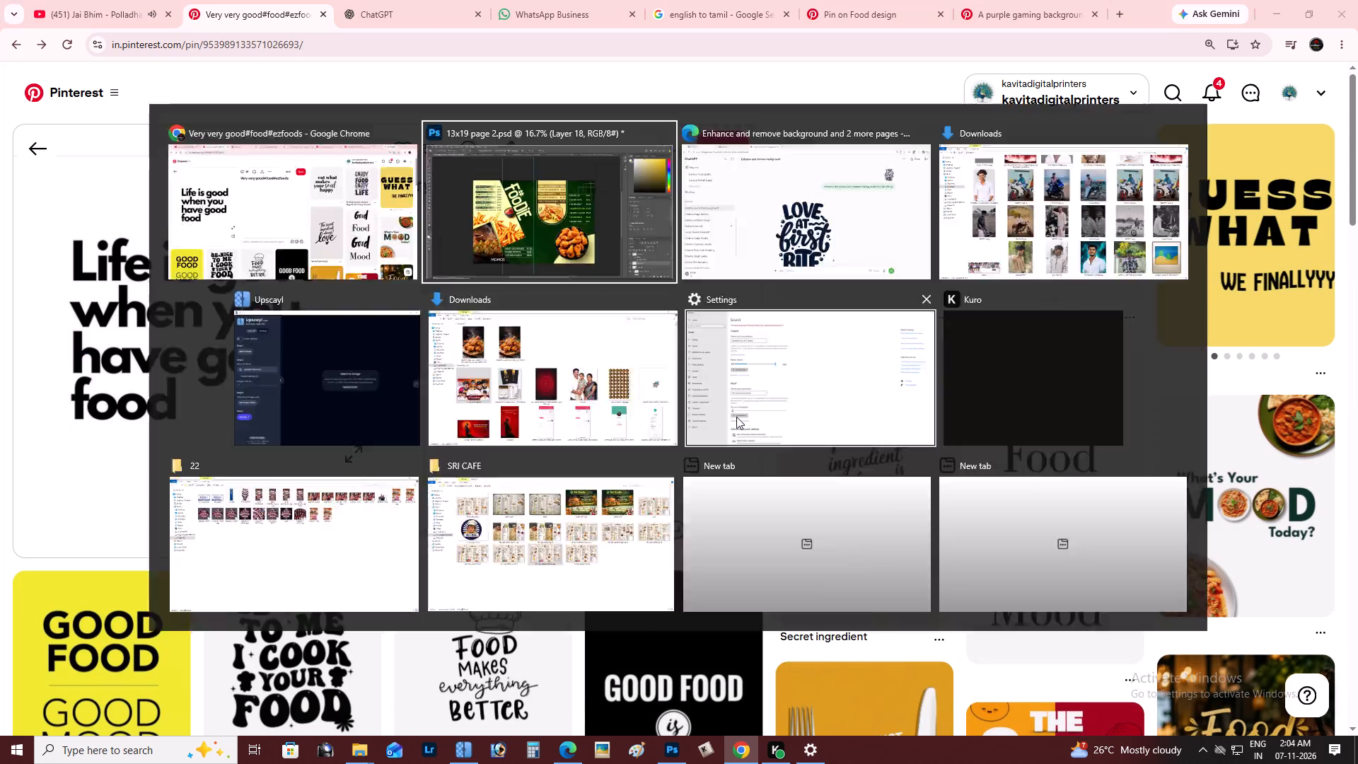
key(alt+Tab)
right_click(209, 311)
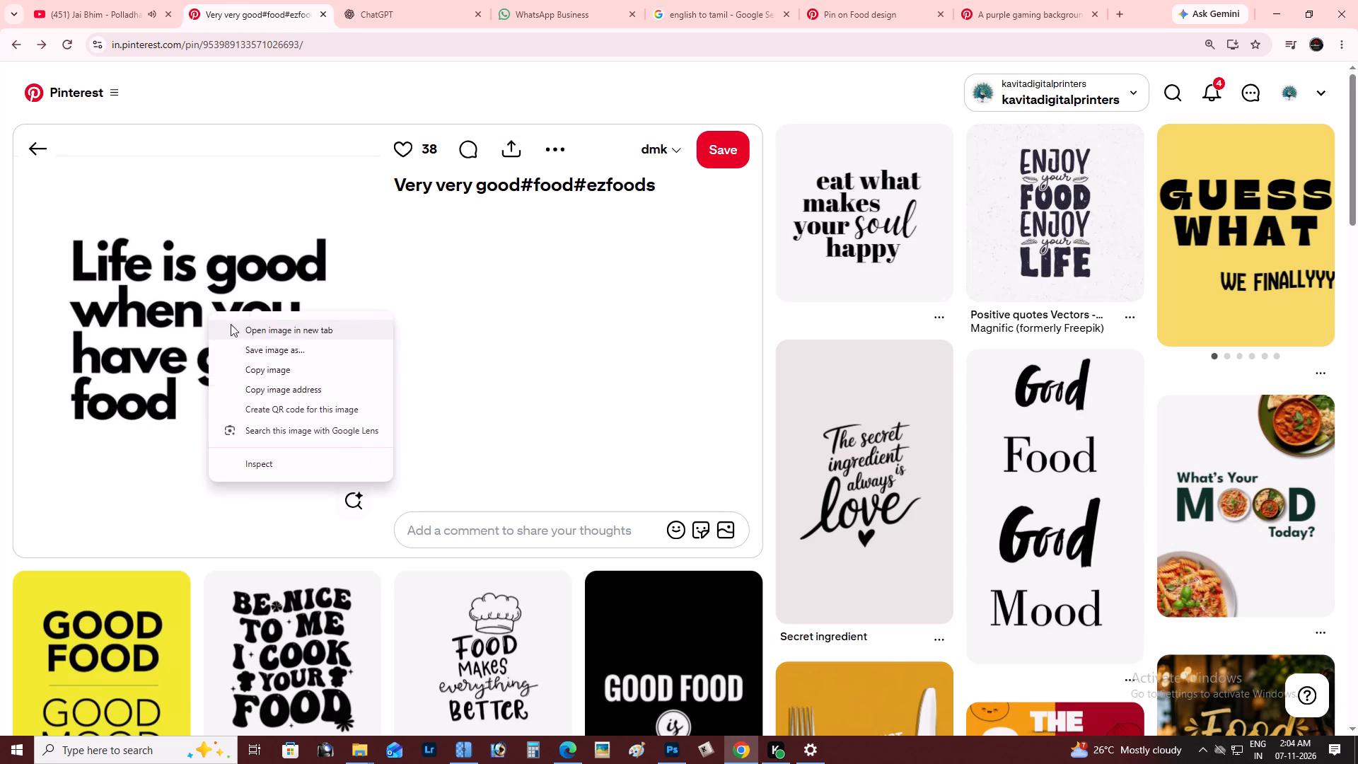
click(294, 366)
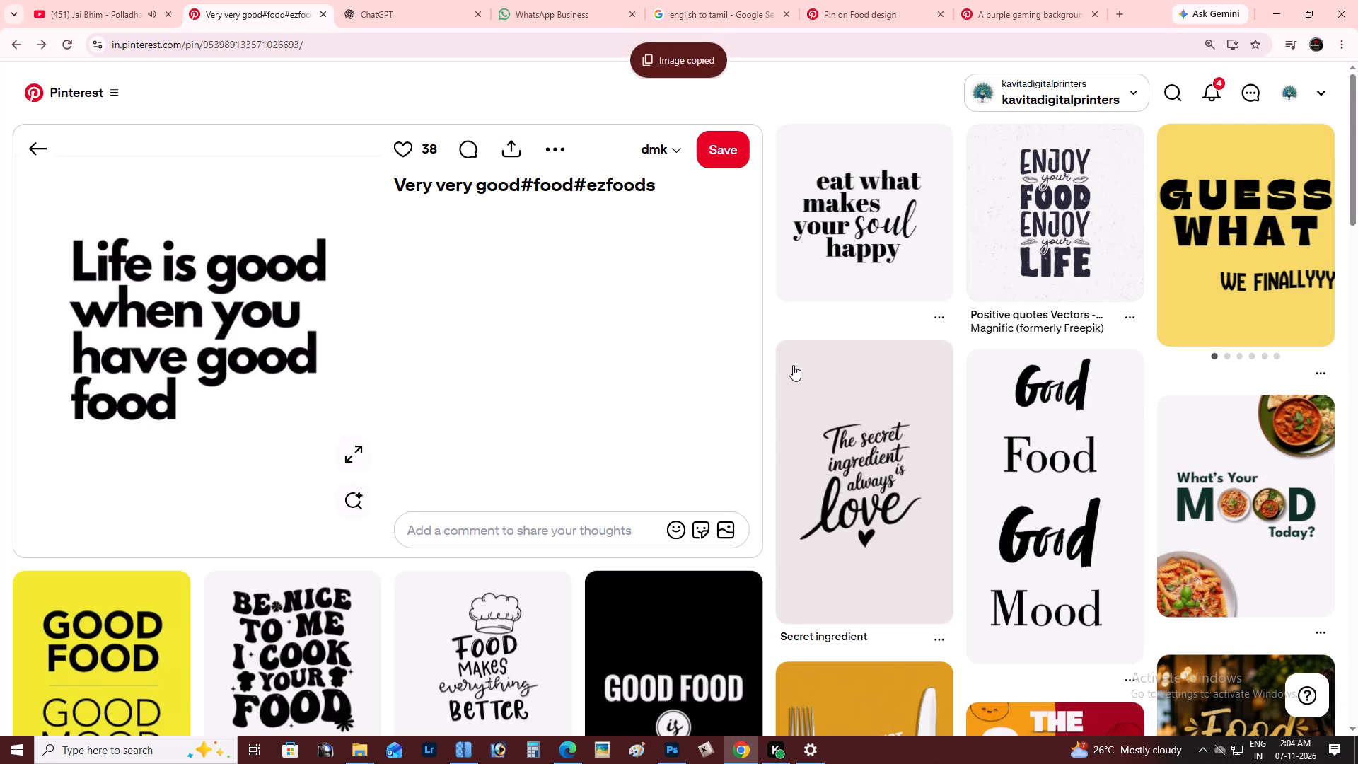
Switch to Photoshop, paste the quote image into menu page 2, and move it to about X 8.84 in, Y 5.45 in.
key(alt+Tab)
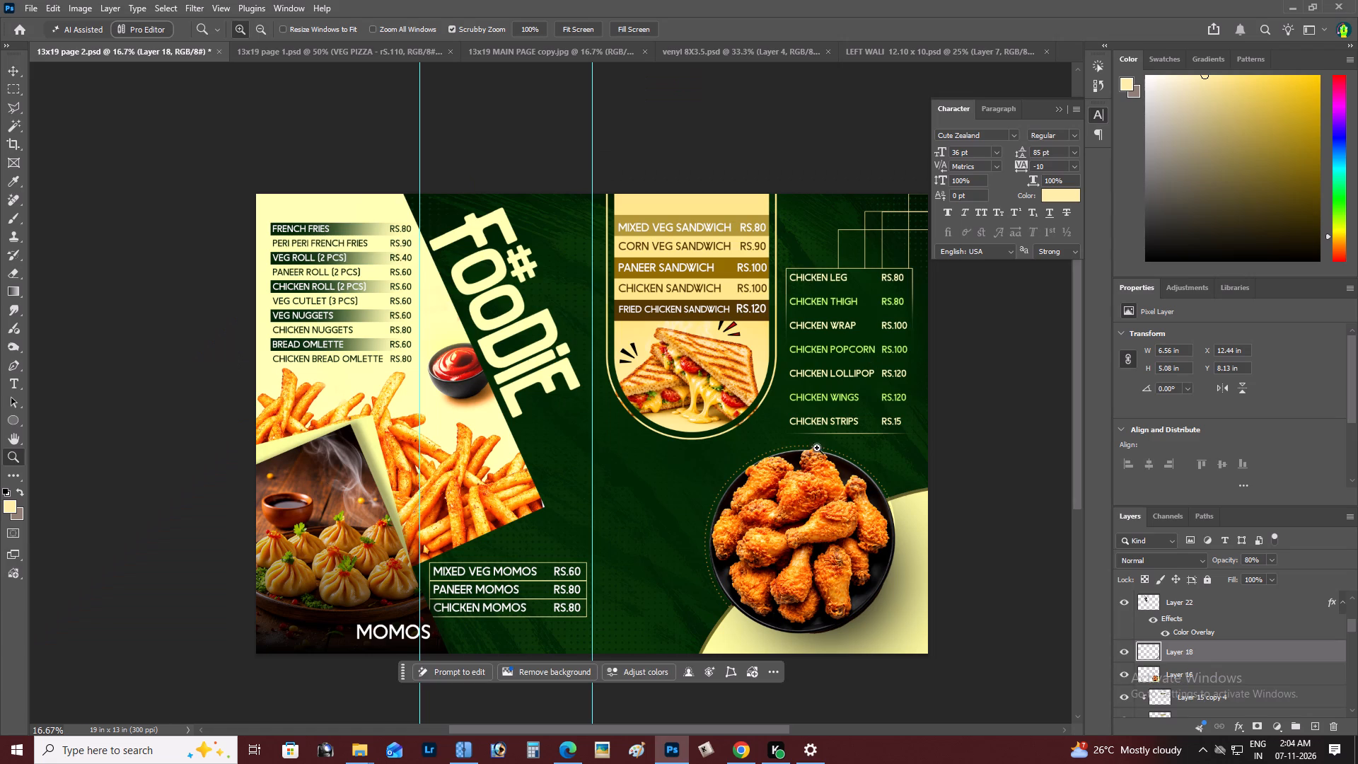
key(ctrl+v)
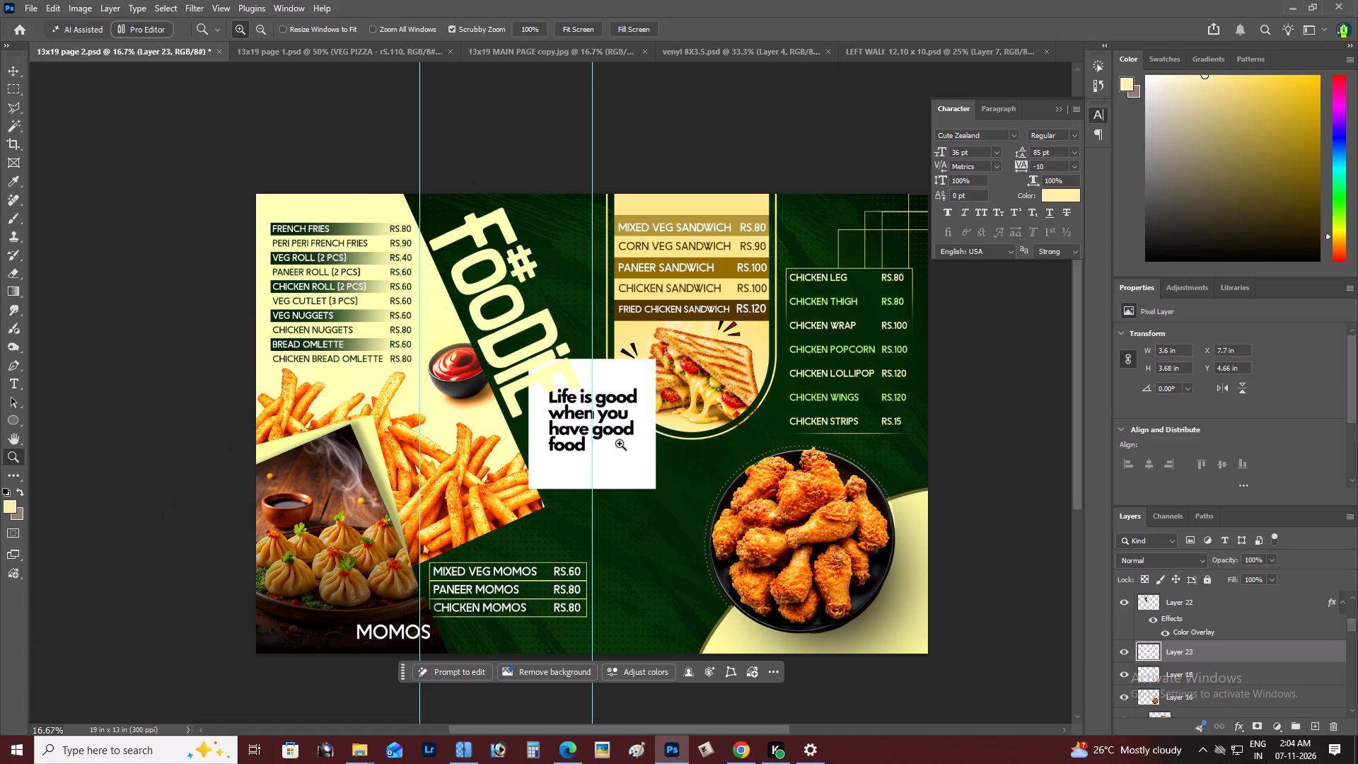
key(z)
triple_click(612, 427)
click(612, 427)
key(space)
key(space)
key(space)
key(space)
drag(591, 400, 585, 396)
key(v)
drag(551, 383, 654, 493)
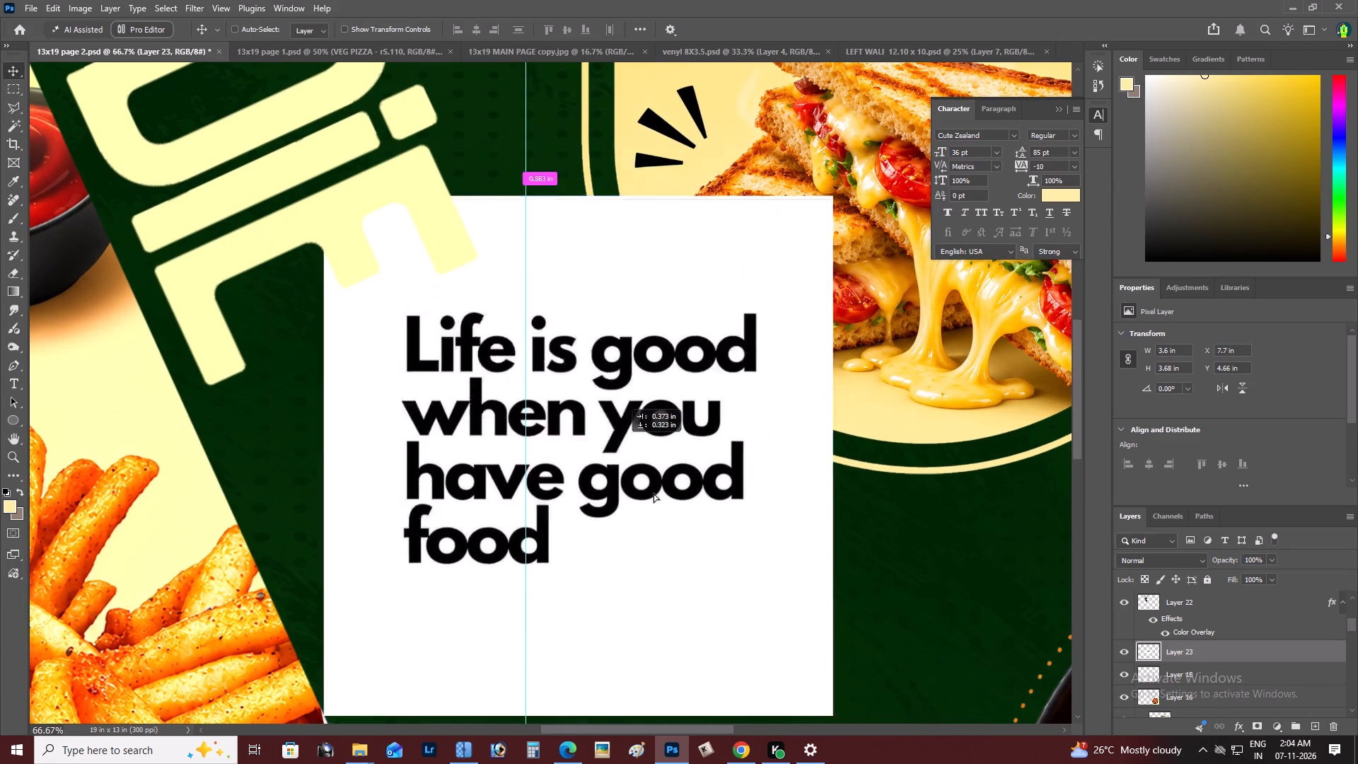
drag(654, 493, 709, 494)
Select the white background around the "Life is good when you have good food" lettering with the Magic Wand, delete it, and deselect.
key(w)
click(654, 364)
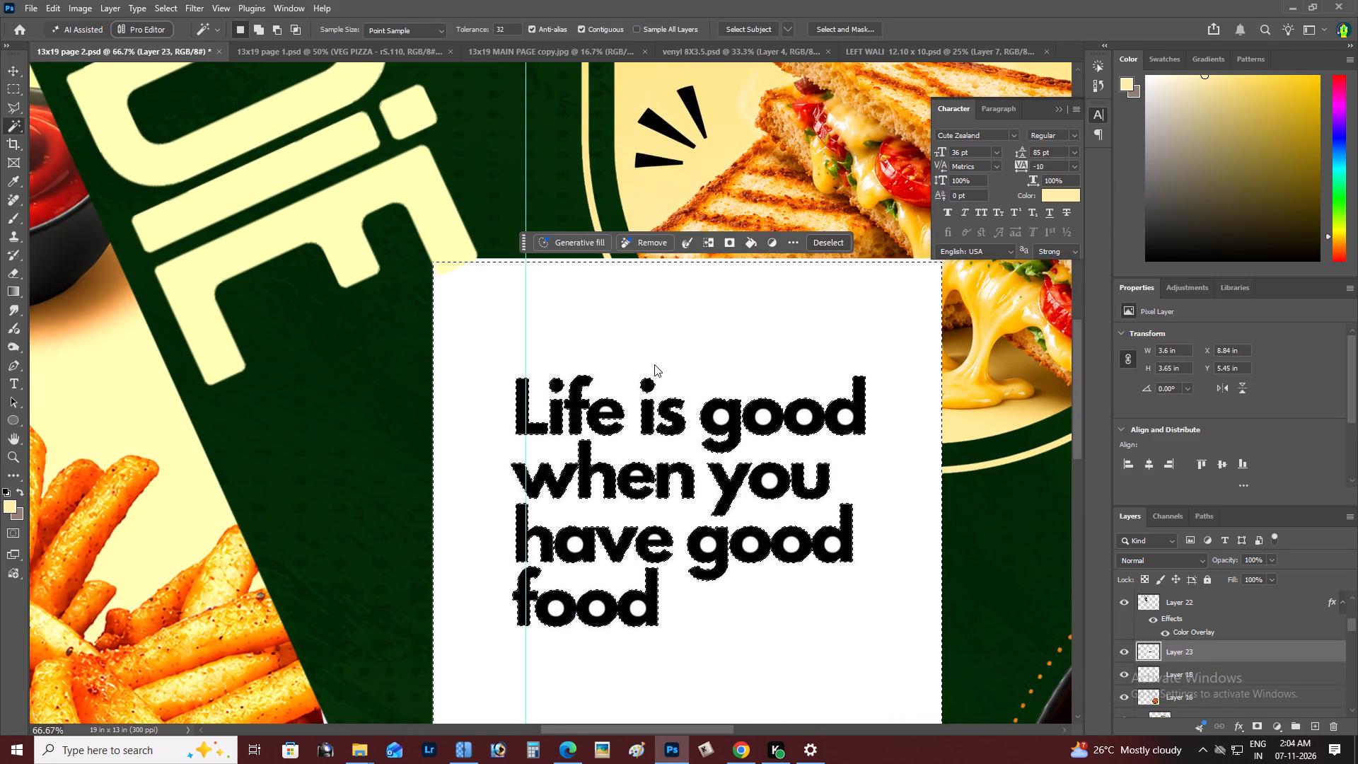
key(BackSpace)
key(ctrl+d)
Magic Wand the white areas enclosed by the quote's letters, delete them, and deselect.
shift+click(605, 412)
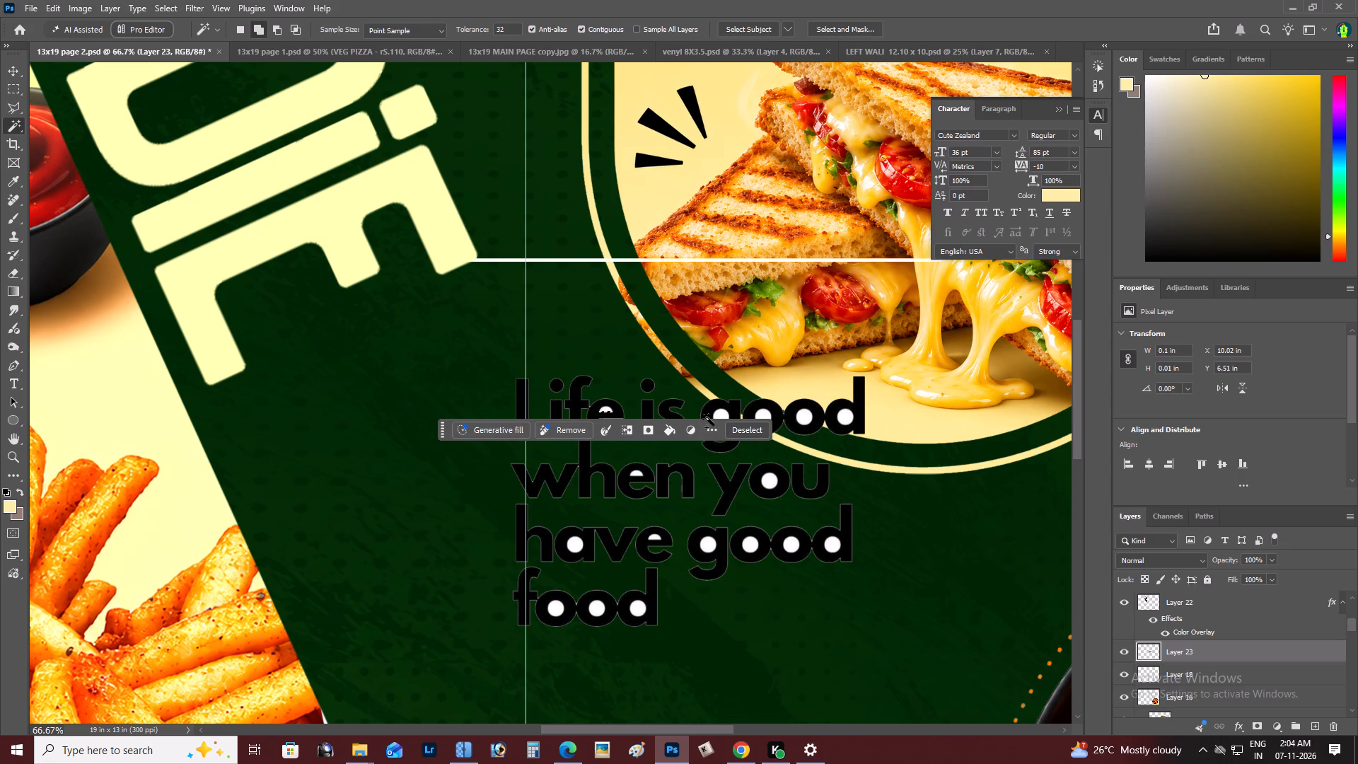
shift+click(719, 412)
shift+click(762, 421)
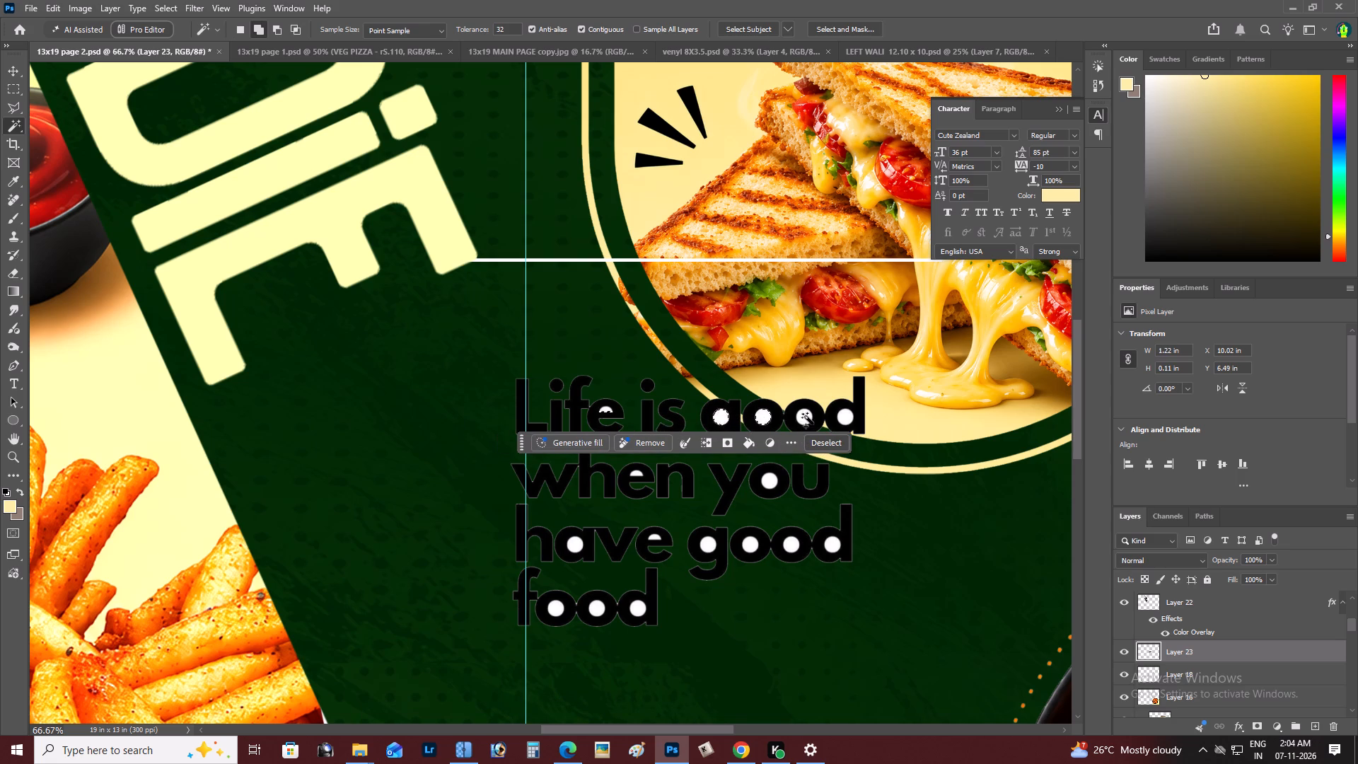
shift+click(801, 415)
shift+click(847, 416)
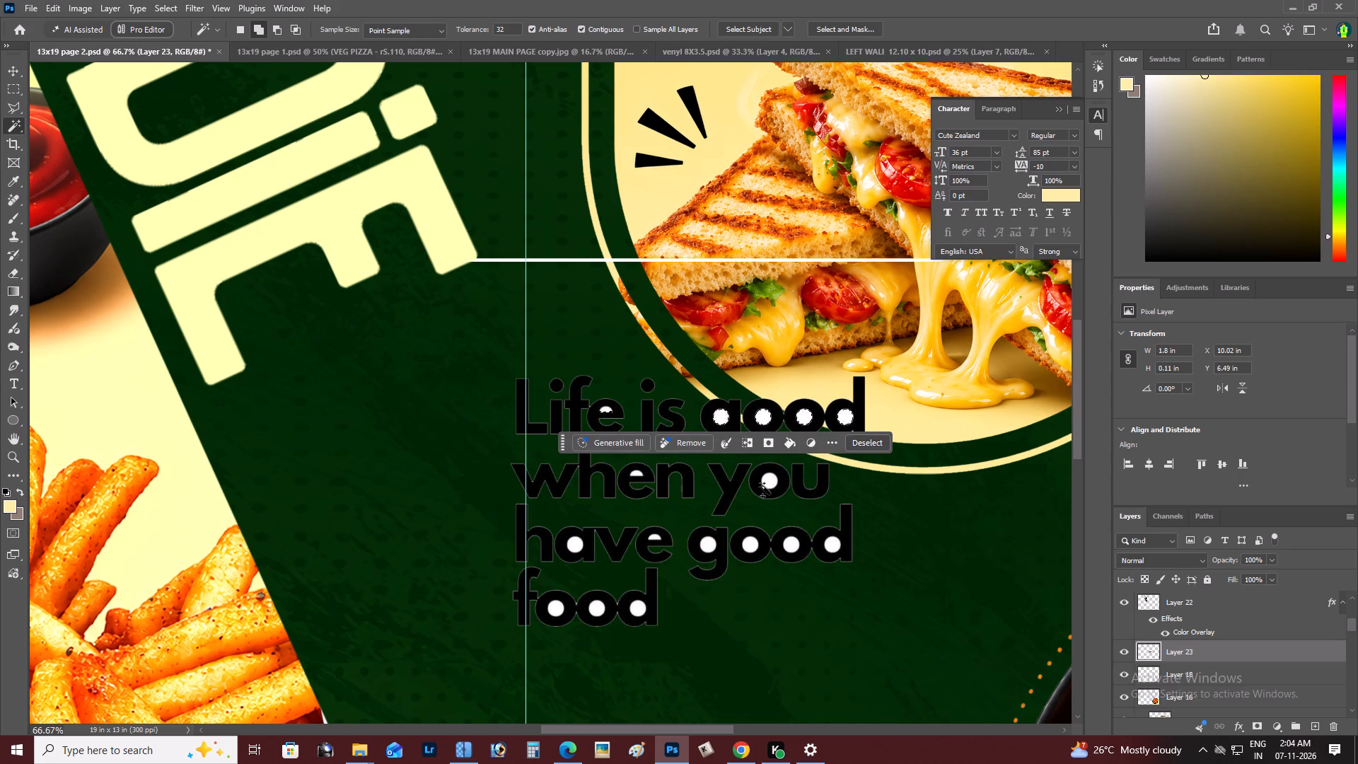
shift+click(775, 480)
shift+click(639, 473)
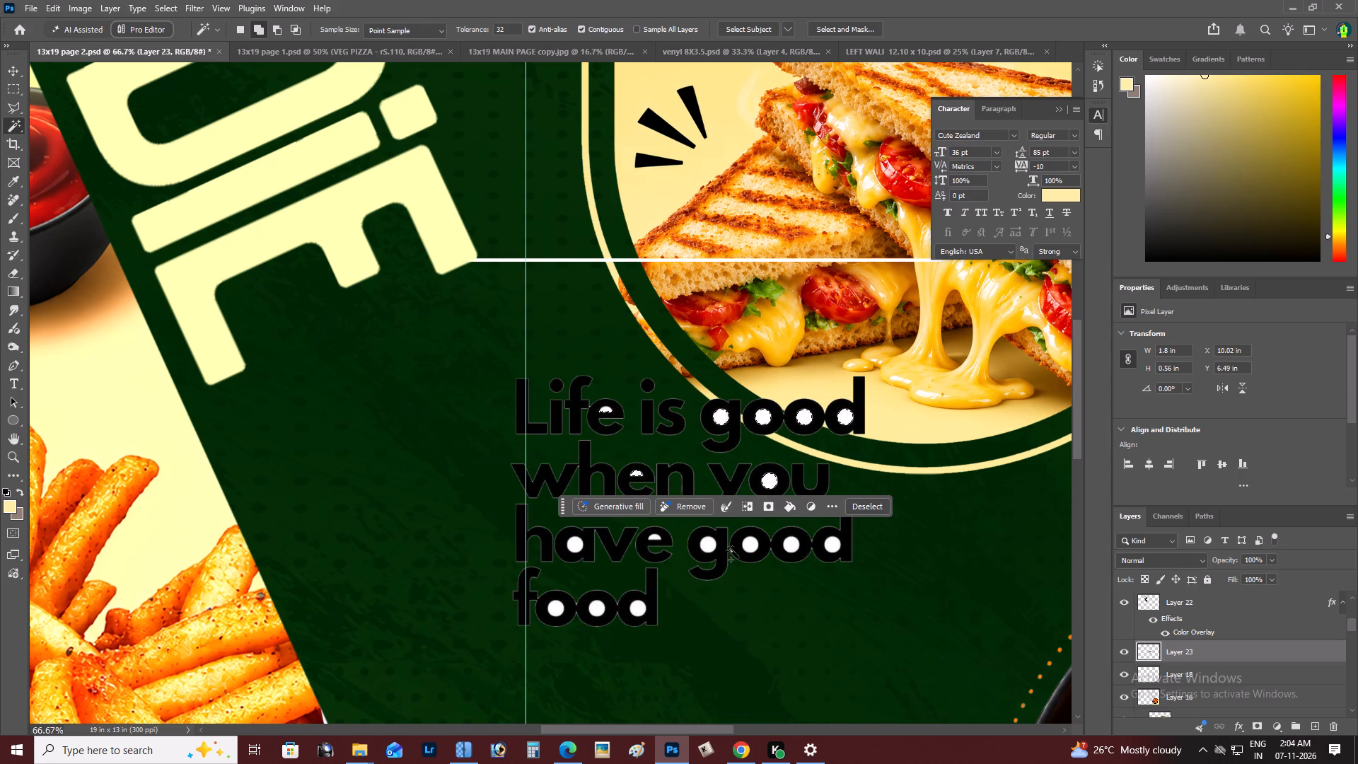
shift+click(703, 542)
shift+click(753, 548)
shift+click(789, 543)
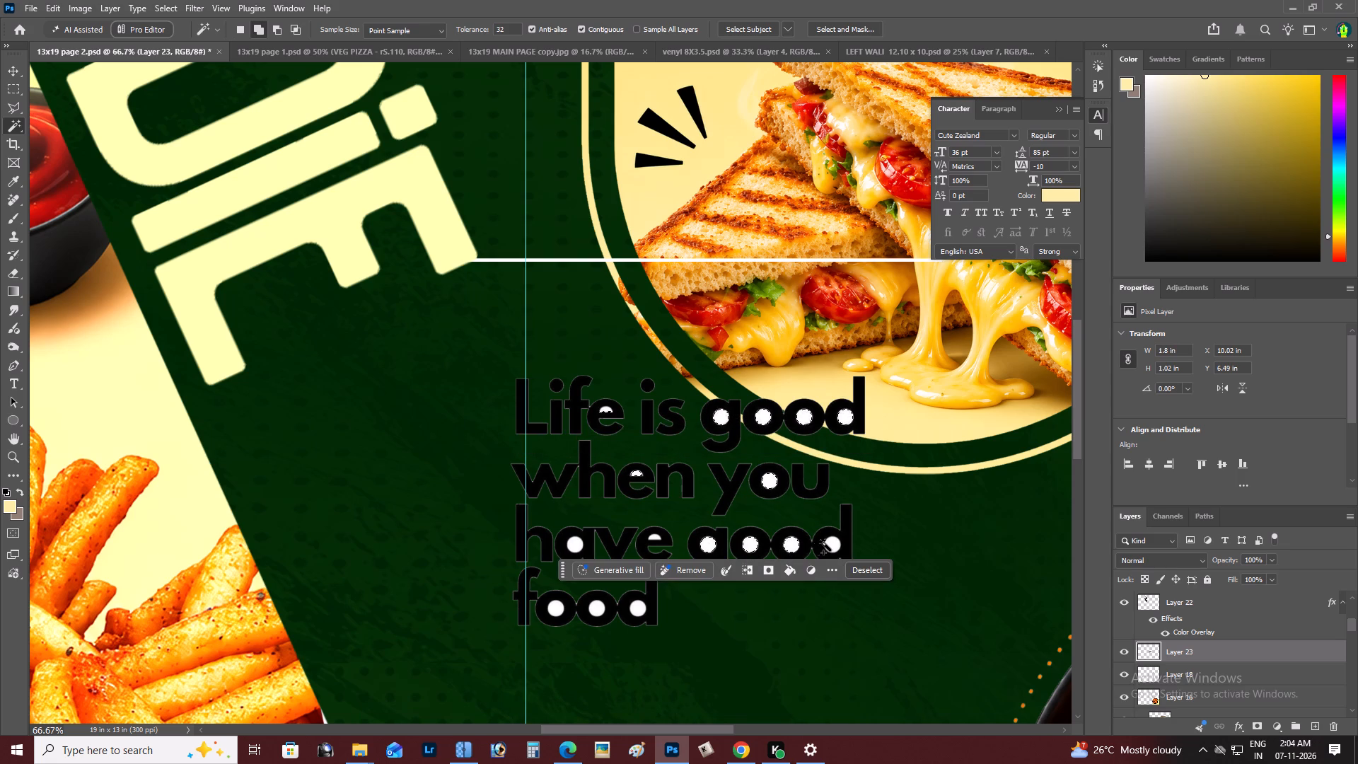
shift+click(824, 543)
key(ctrl+z)
shift+click(830, 547)
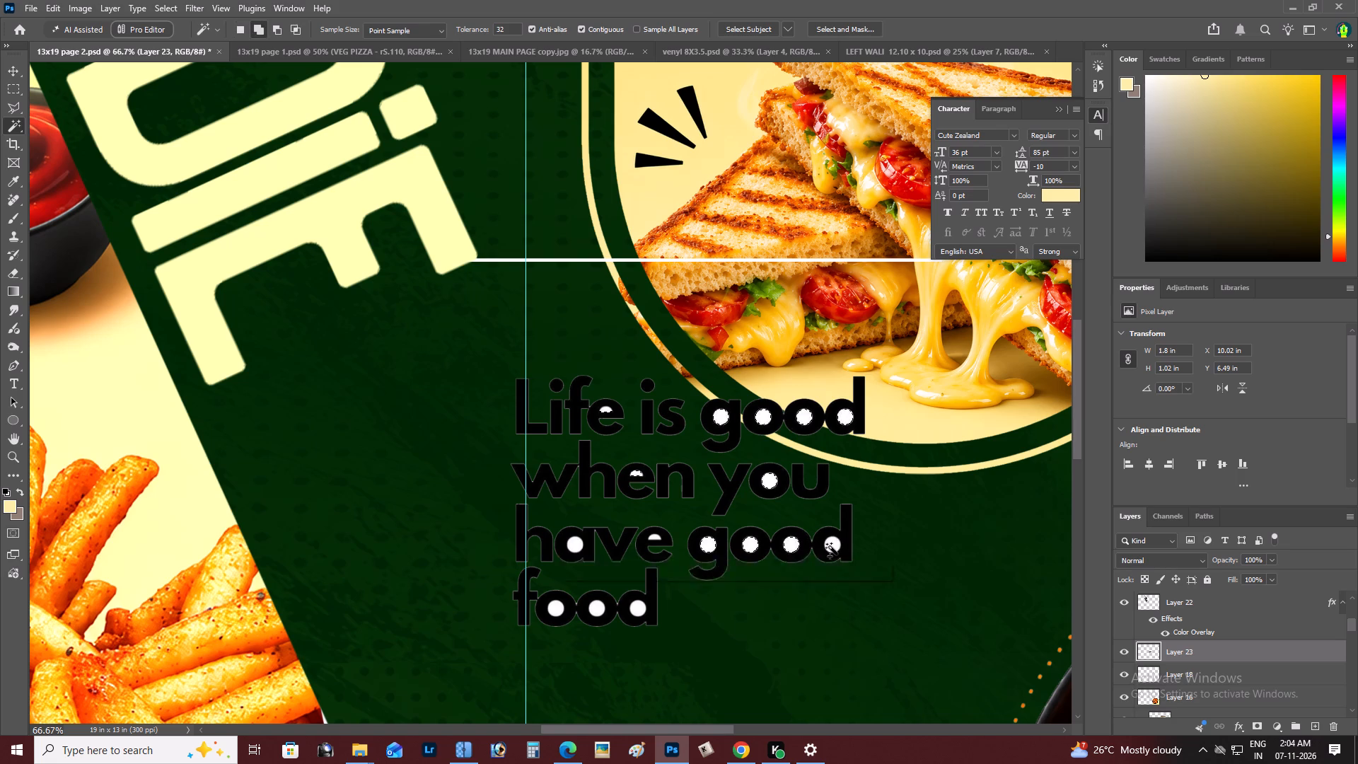
shift+click(579, 543)
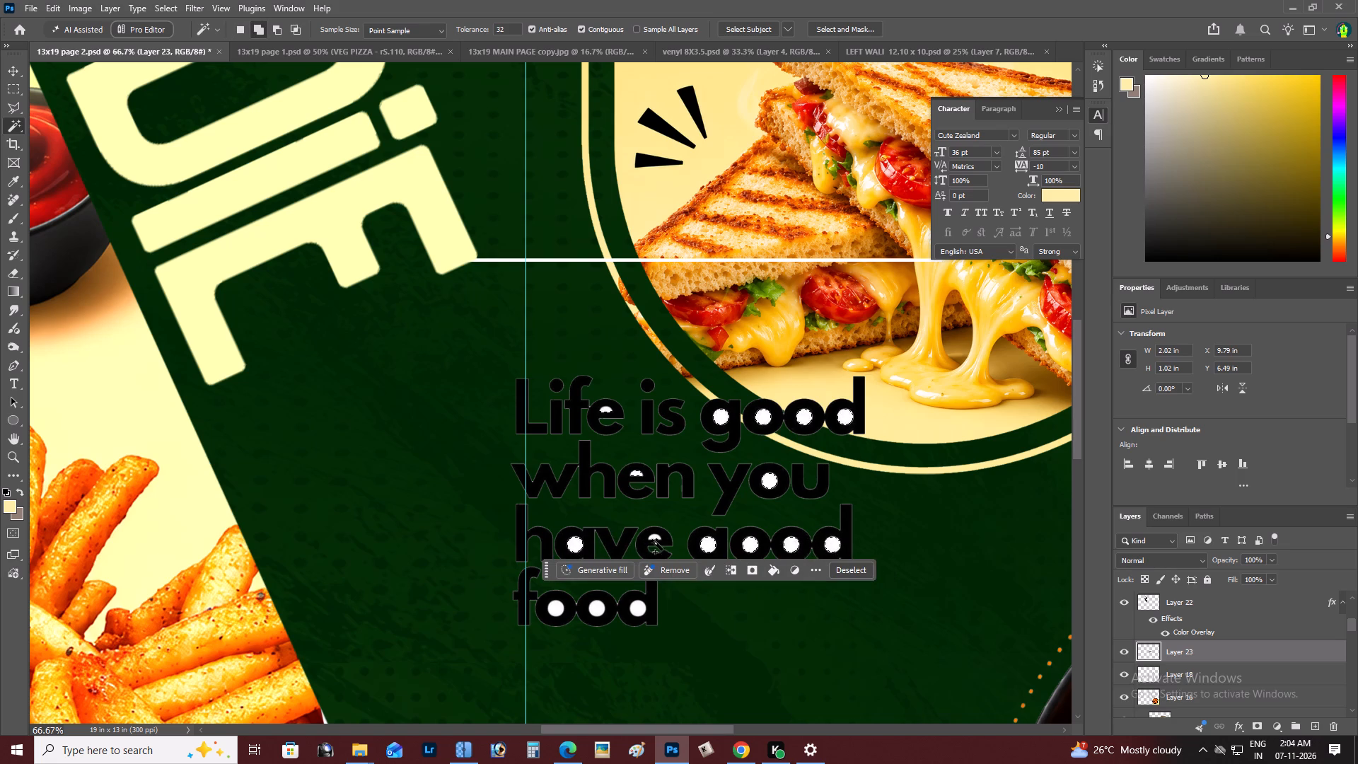
shift+click(654, 535)
shift+click(634, 610)
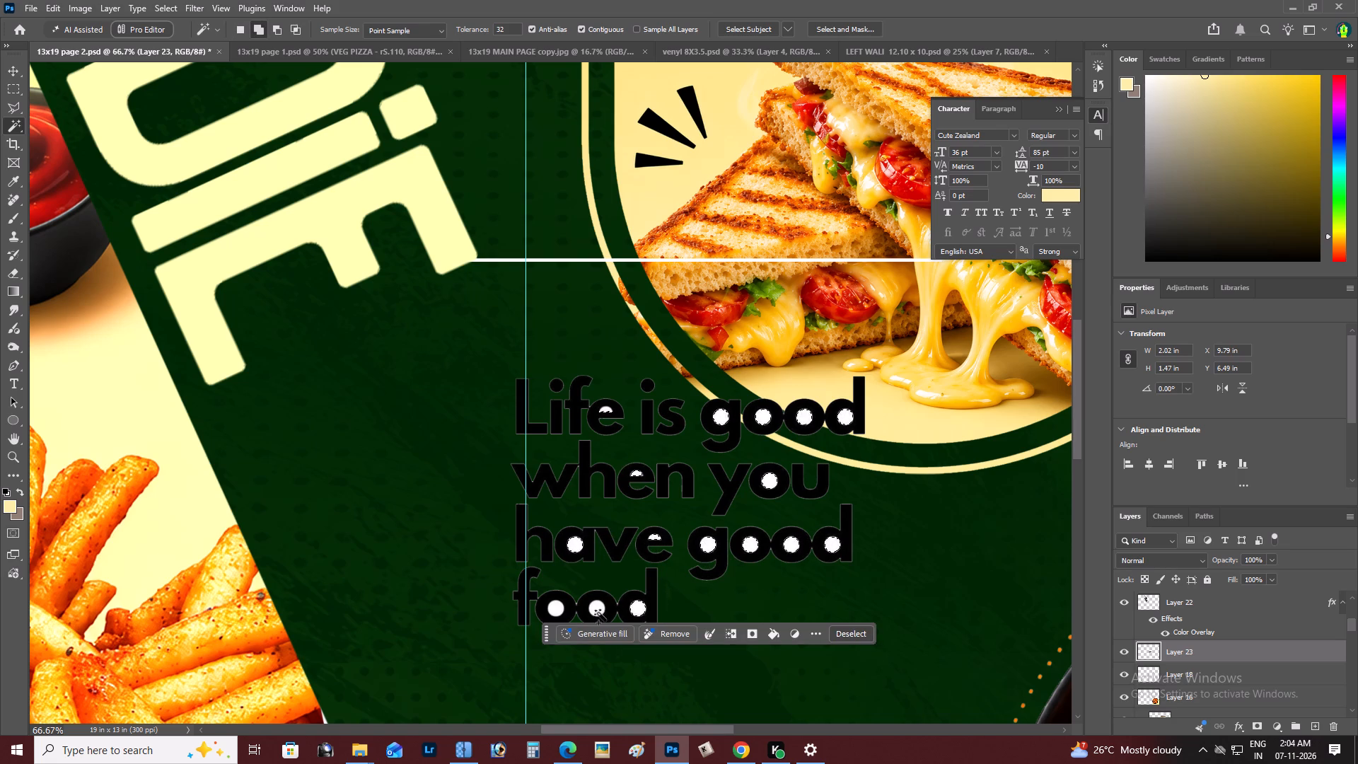
shift+click(596, 613)
shift+click(555, 613)
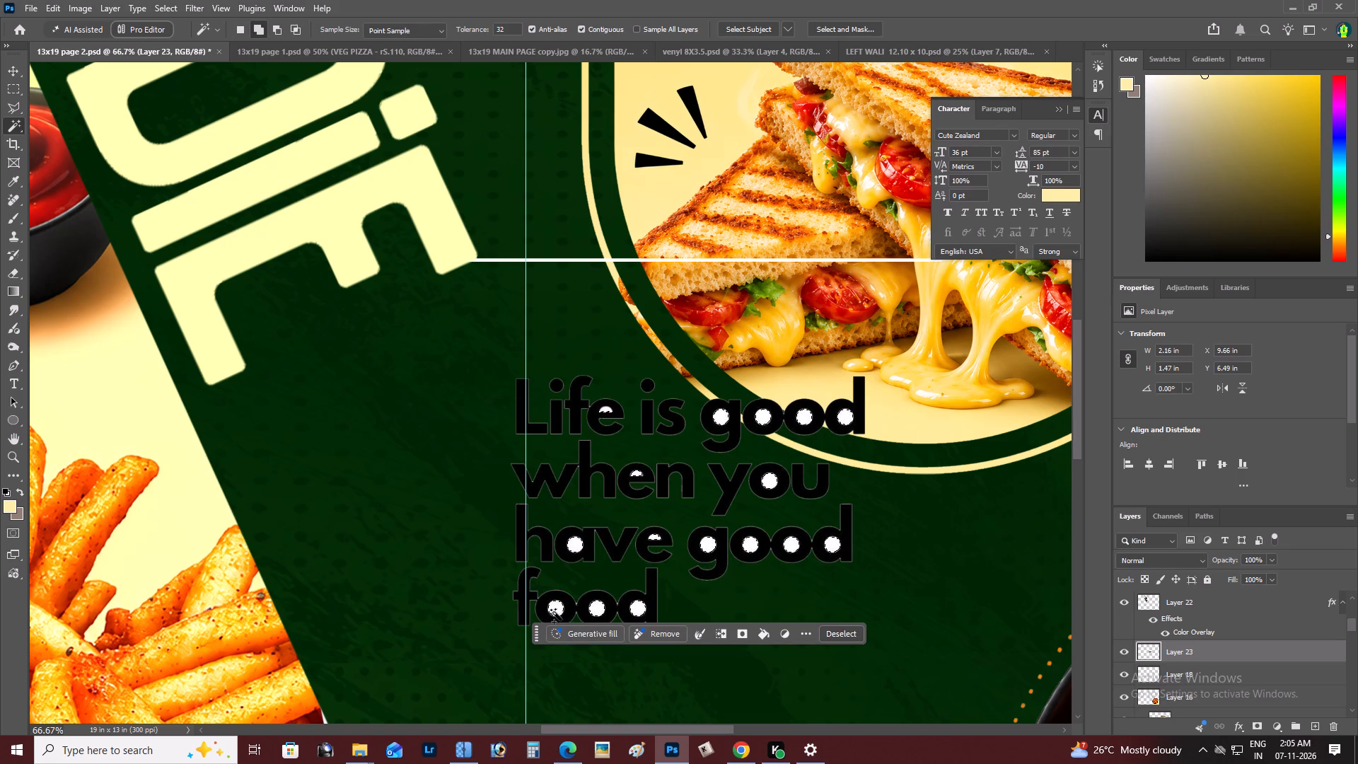
key(BackSpace)
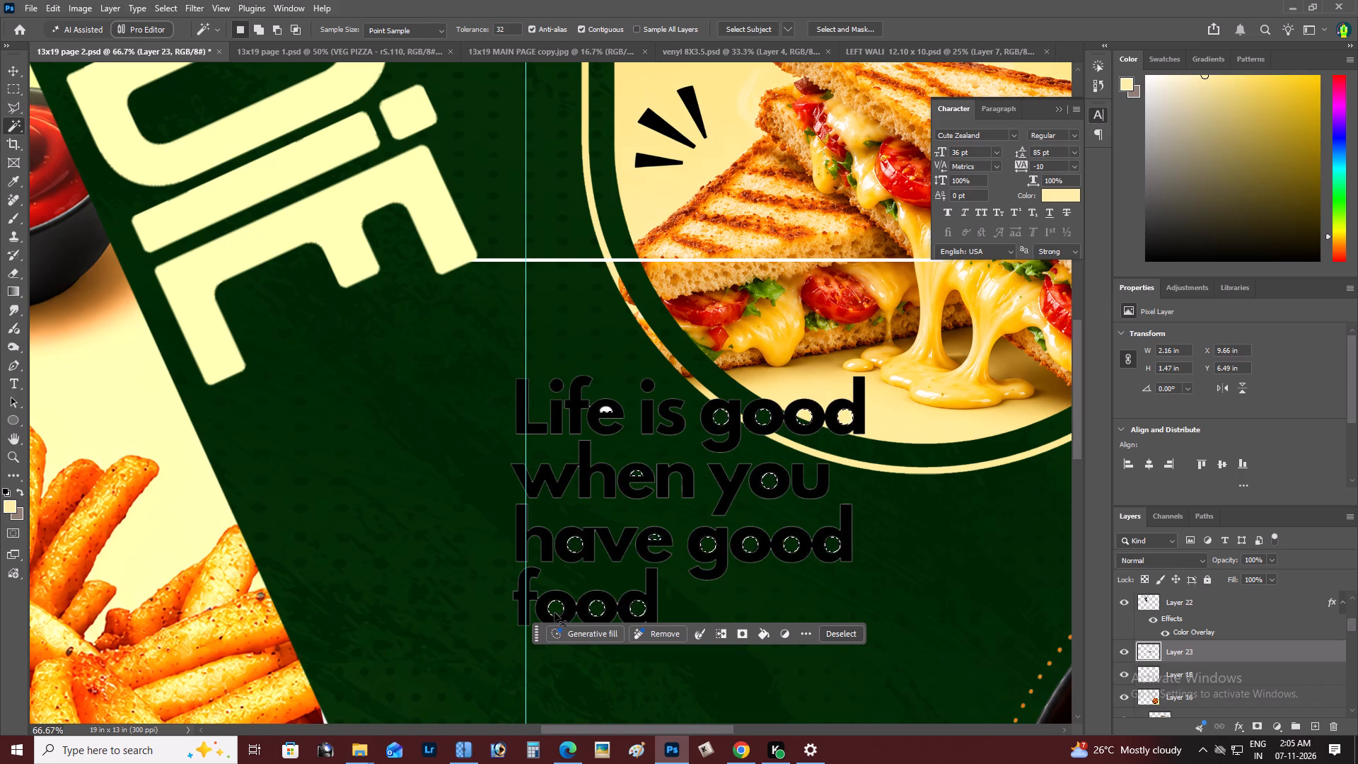
key(ctrl+d)
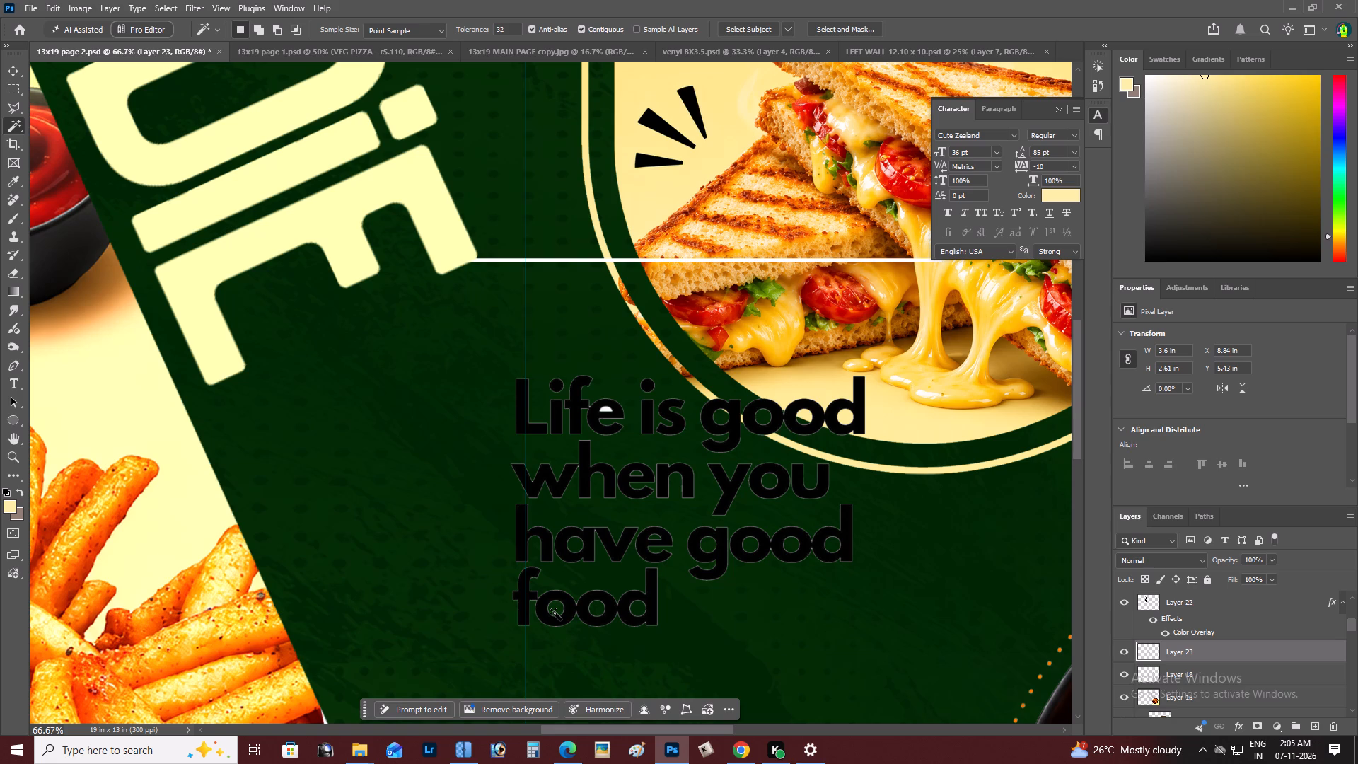
Select the leftover white spot inside the "e" of "Life", delete it, and deselect.
key(w)
click(608, 409)
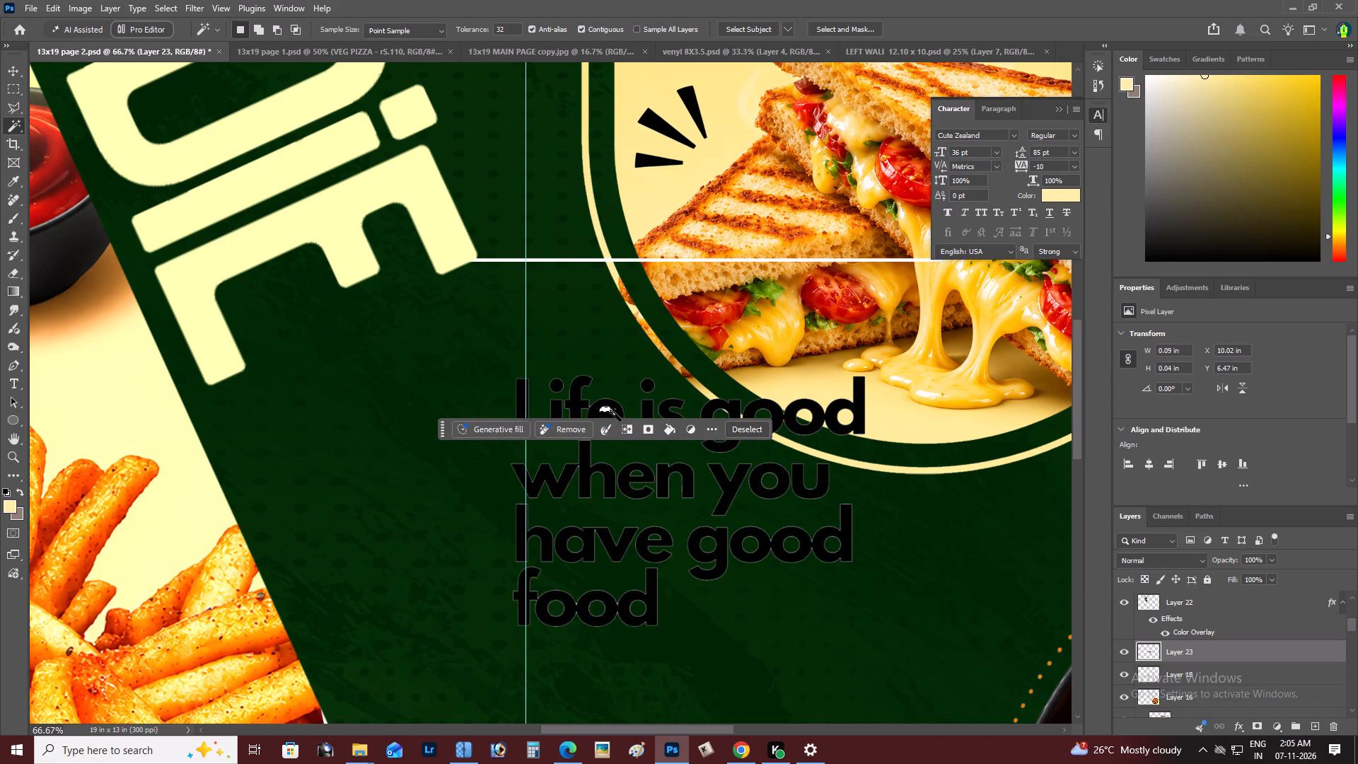
key(BackSpace)
key(ctrl+d)
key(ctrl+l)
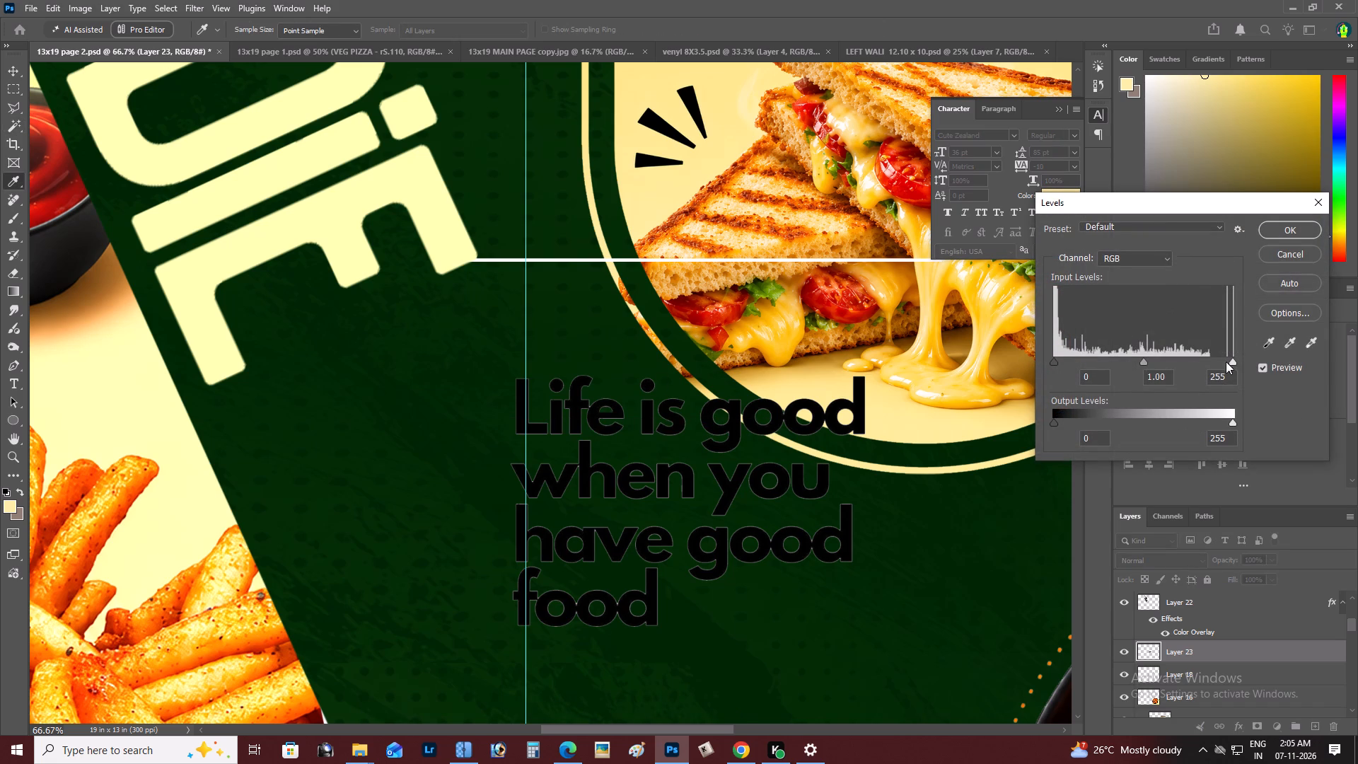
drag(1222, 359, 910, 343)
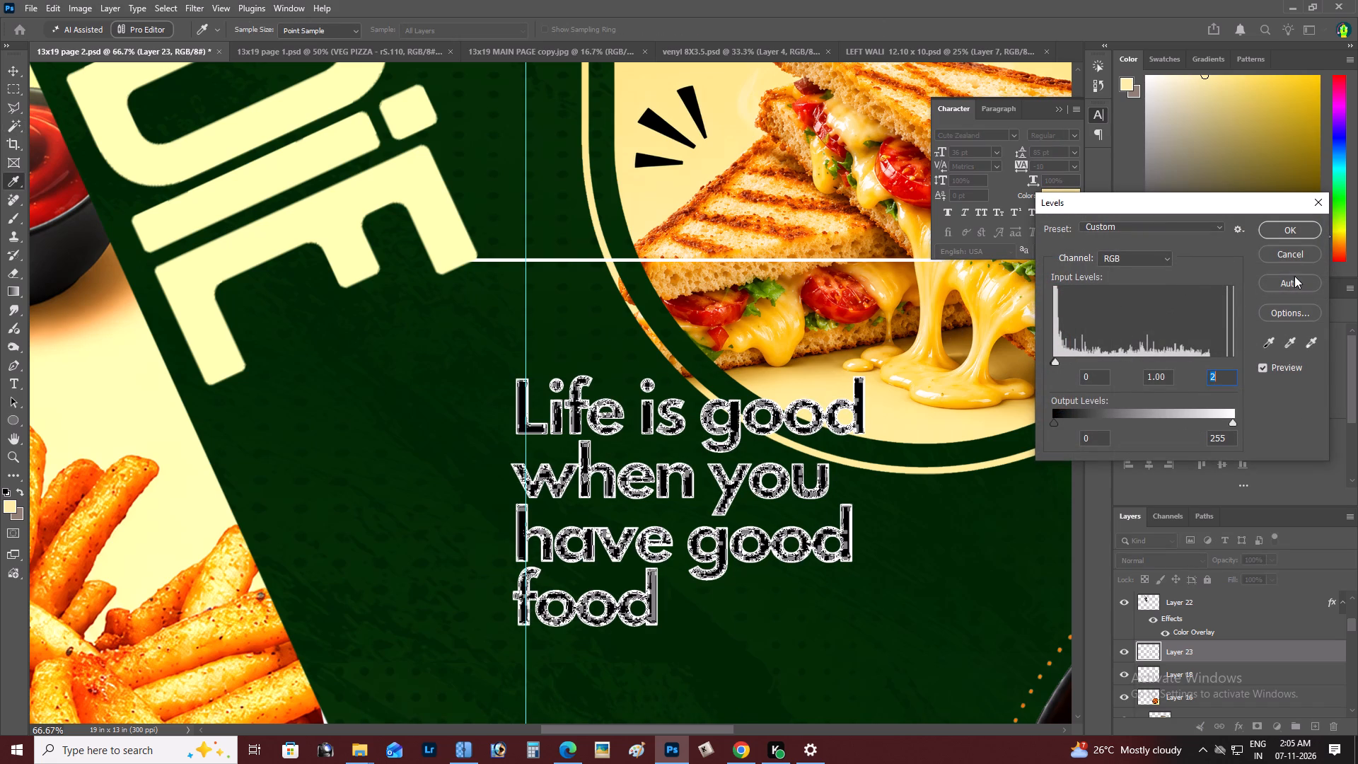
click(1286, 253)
Turn the black quote lettering white using Hue/Saturation with Lightness set to 100.
key(ctrl+u)
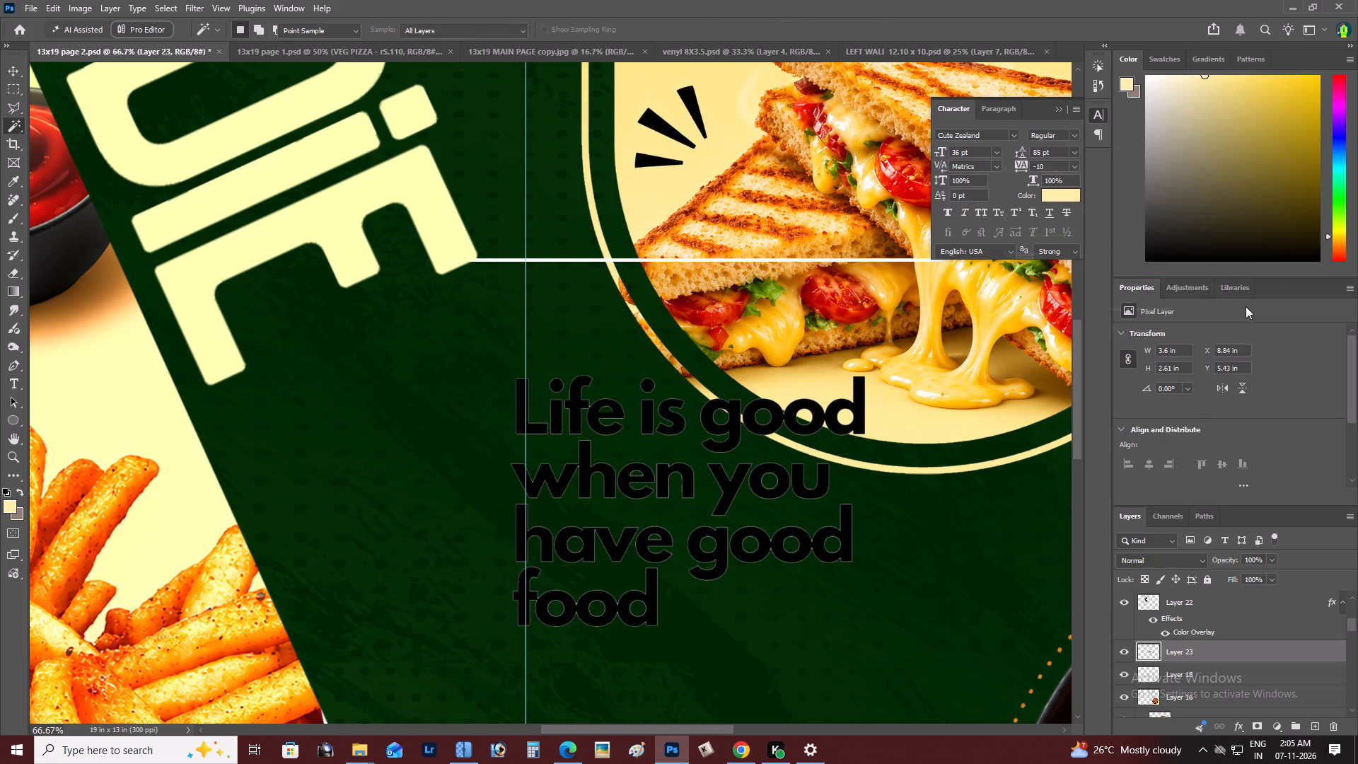
drag(1083, 314, 1270, 310)
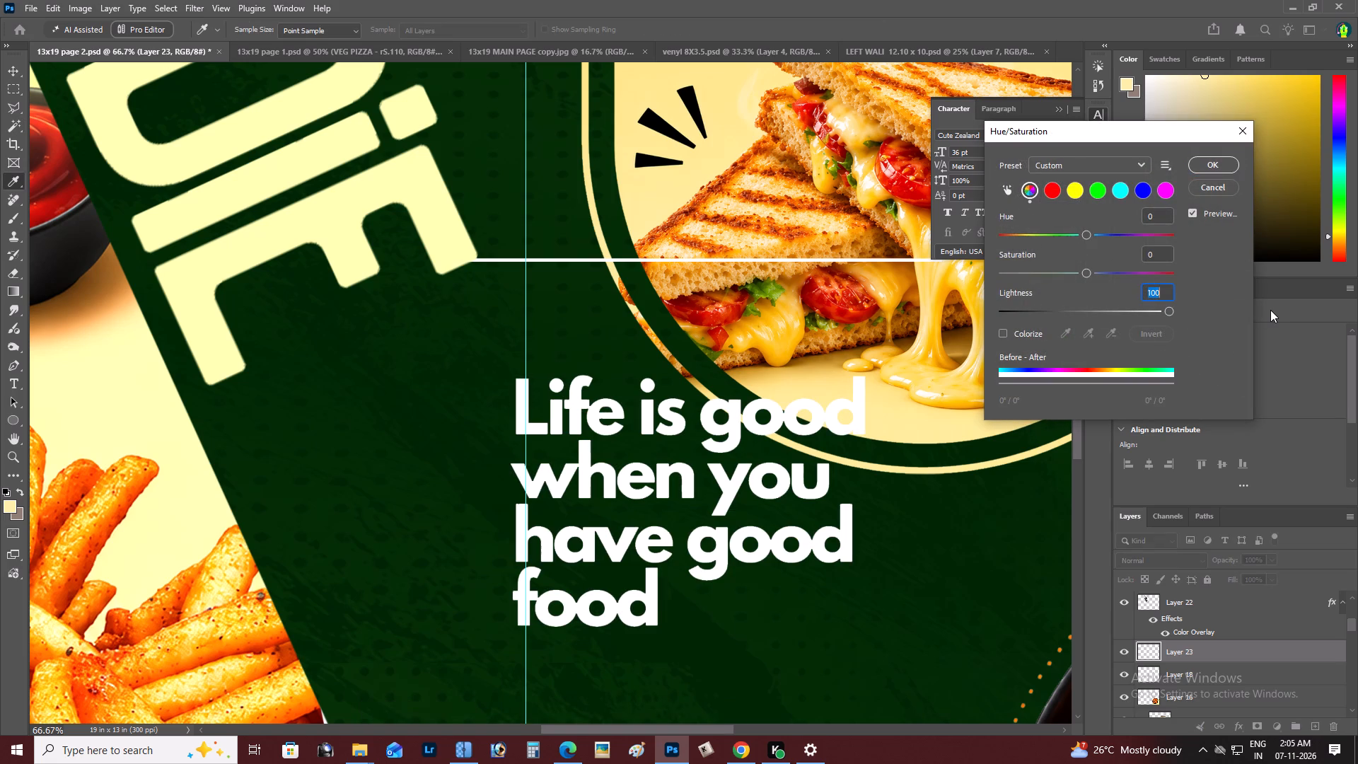
key(Return)
Move the quote below the sandwich panel, beside the fried chicken plate, at about X 9.31 in, Y 7.64 in.
key(z)
alt+click(724, 562)
right_click(728, 556)
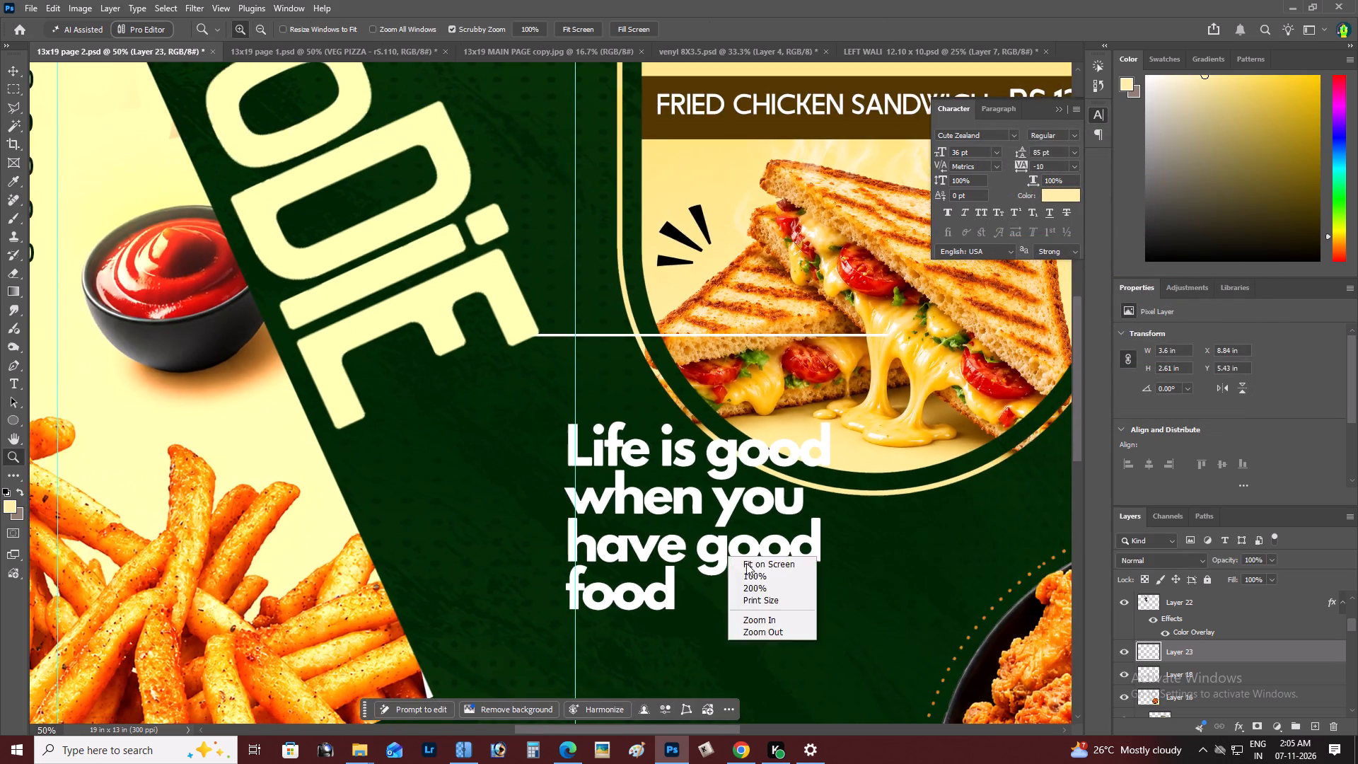
double_click(748, 565)
key(space)
drag(731, 541, 695, 513)
key(v)
drag(592, 433, 623, 498)
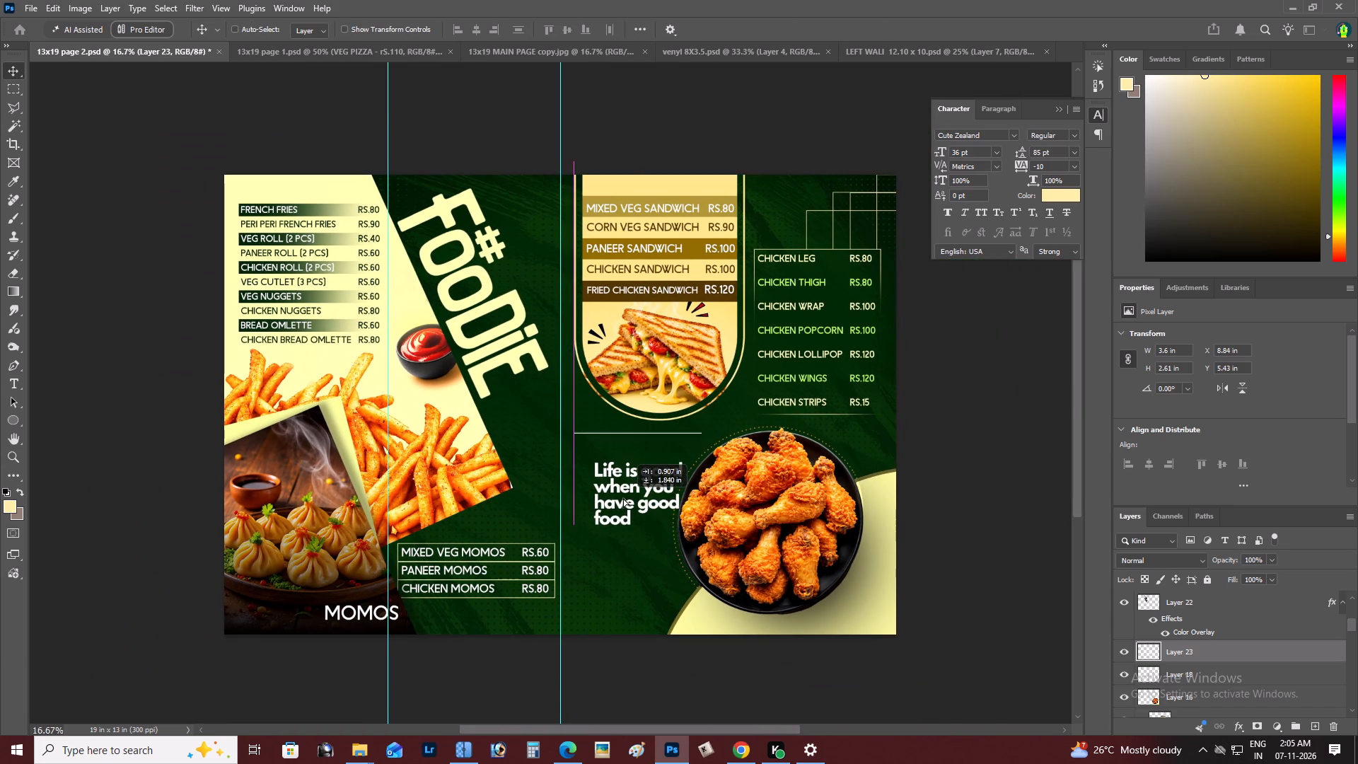
drag(623, 498, 615, 494)
key(z)
alt+click(631, 475)
right_click(652, 470)
double_click(672, 476)
key(space)
drag(679, 500, 666, 499)
key(v)
drag(634, 503, 625, 532)
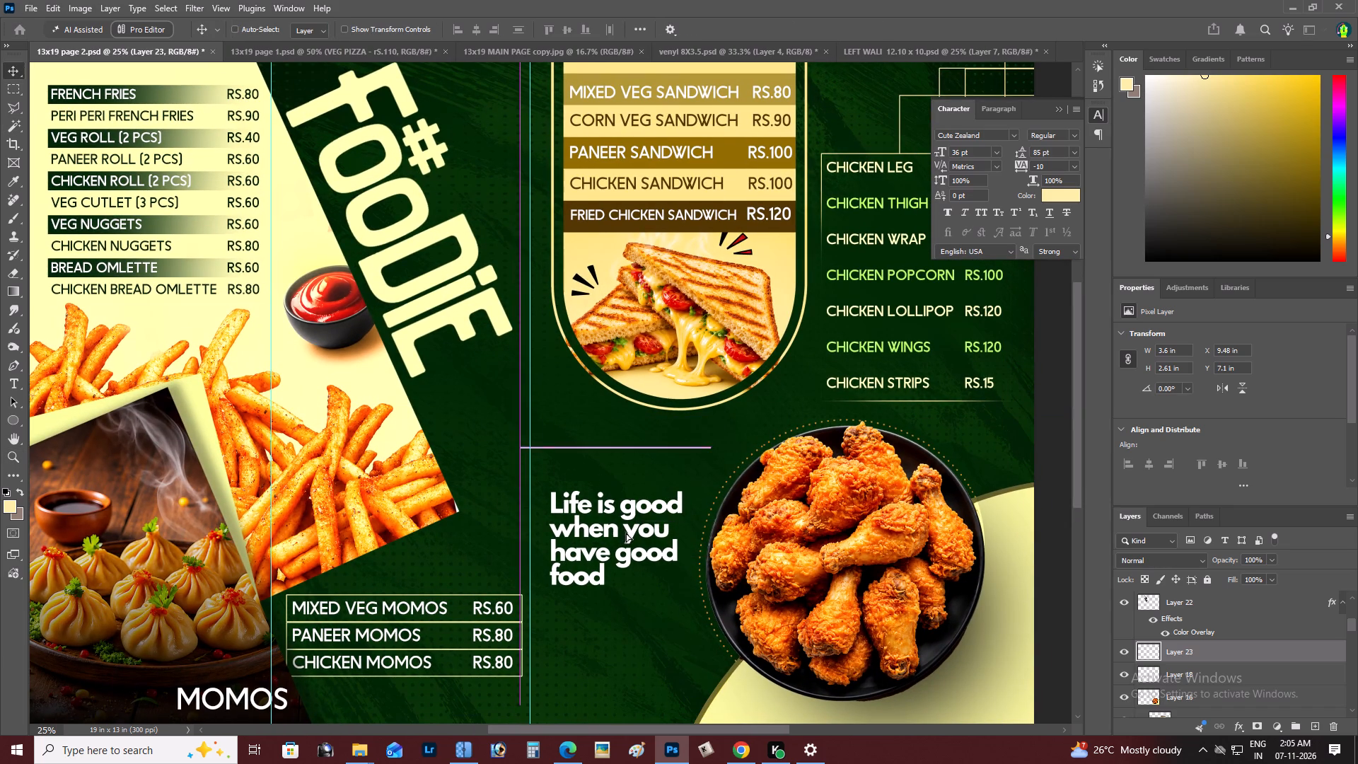
Scale the quote layer proportionally to about 114% and apply the transform.
key(ctrl+t)
alt+drag(711, 447, 721, 446)
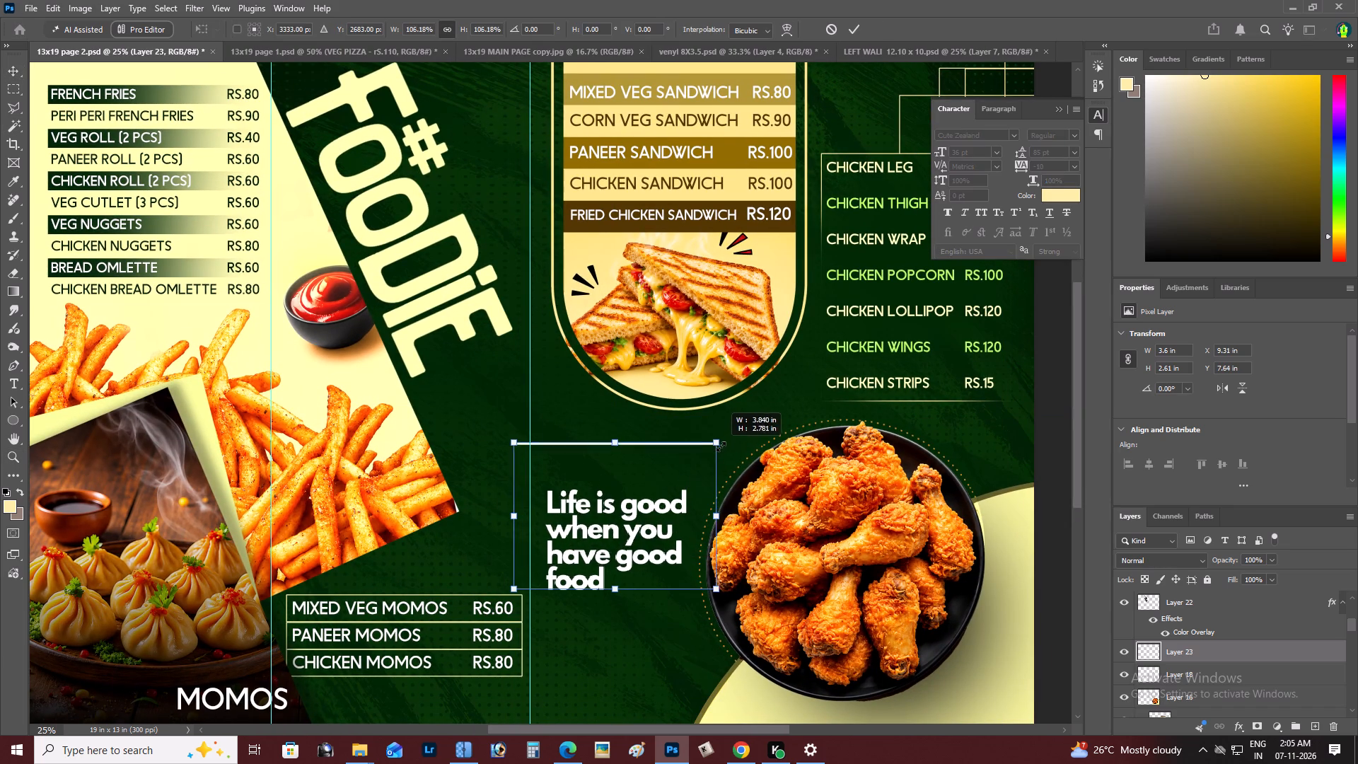
alt+drag(721, 446, 729, 443)
click(676, 500)
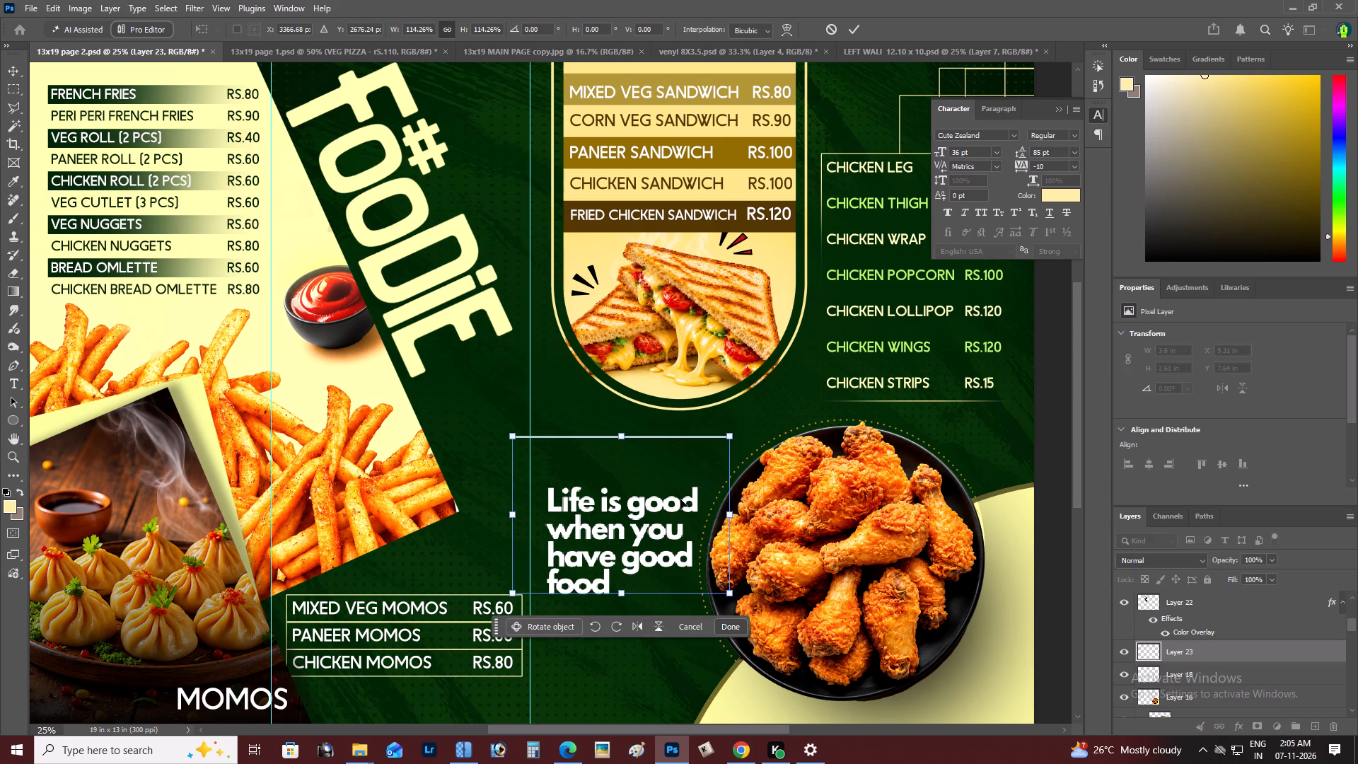
key(ctrl+Return)
Nudge the quote layer upward to about Y 7.16 in.
key(v)
key(shift+Up)
key(shift+Up)
key(shift+Up)
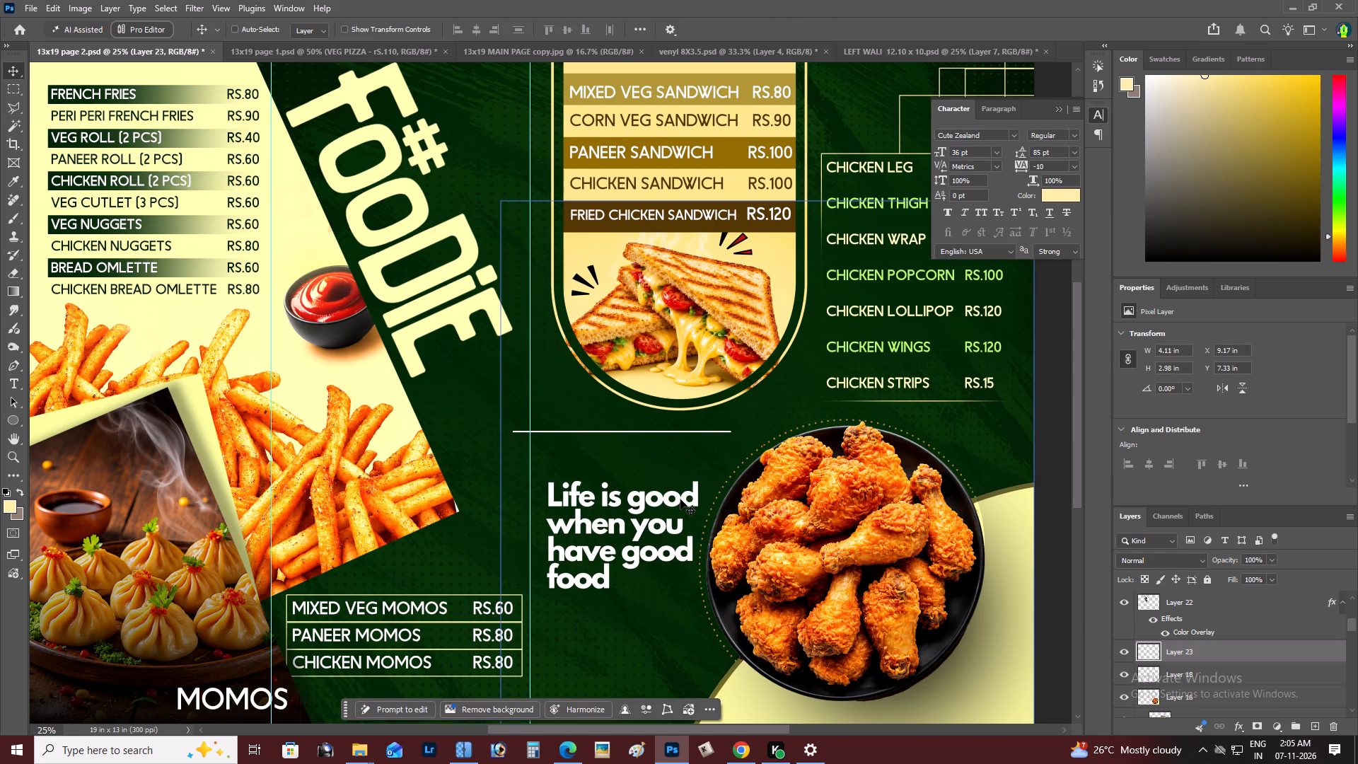
key(shift+Up)
key(shift+Up)
key(shift+Up)
key(shift+Up)
key(shift+Up)
Marquee-select the leftover white line above the quote, delete it, and deselect.
key(m)
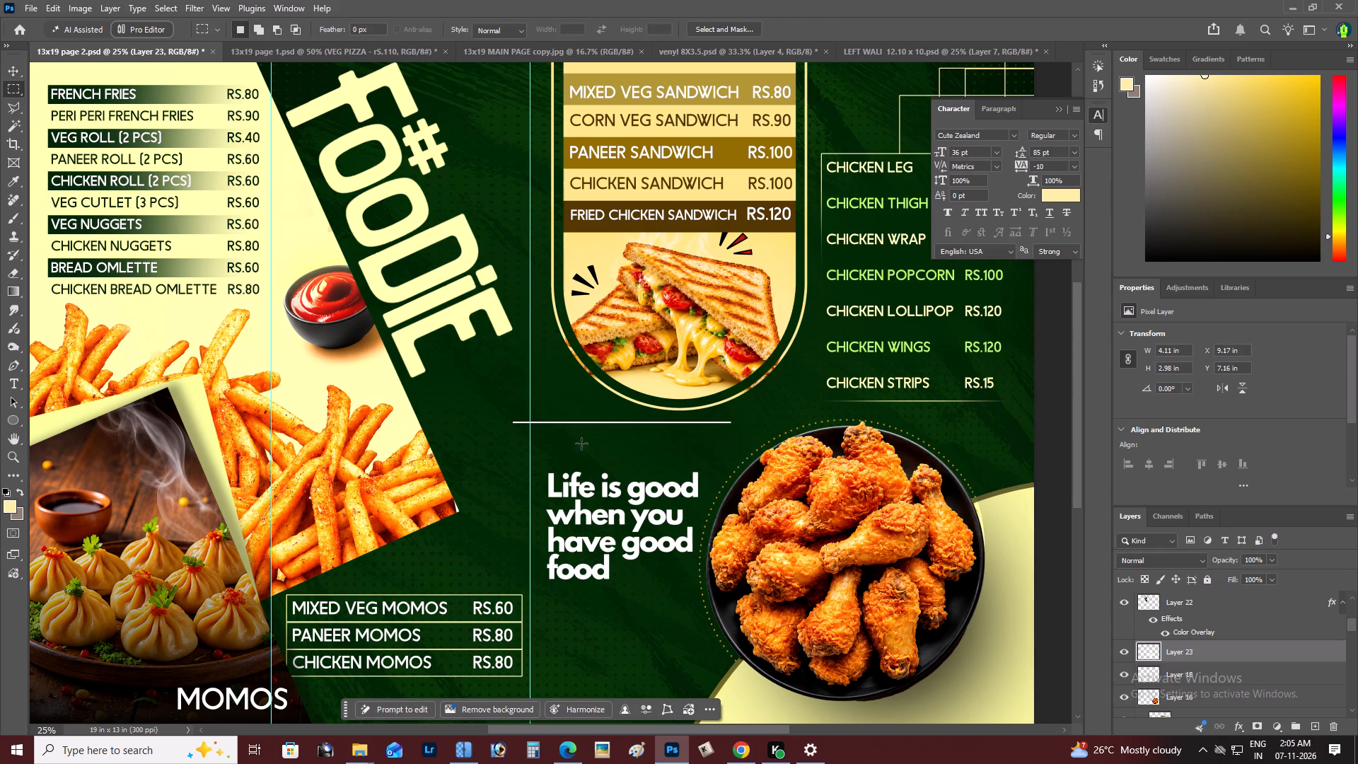
drag(492, 398, 745, 462)
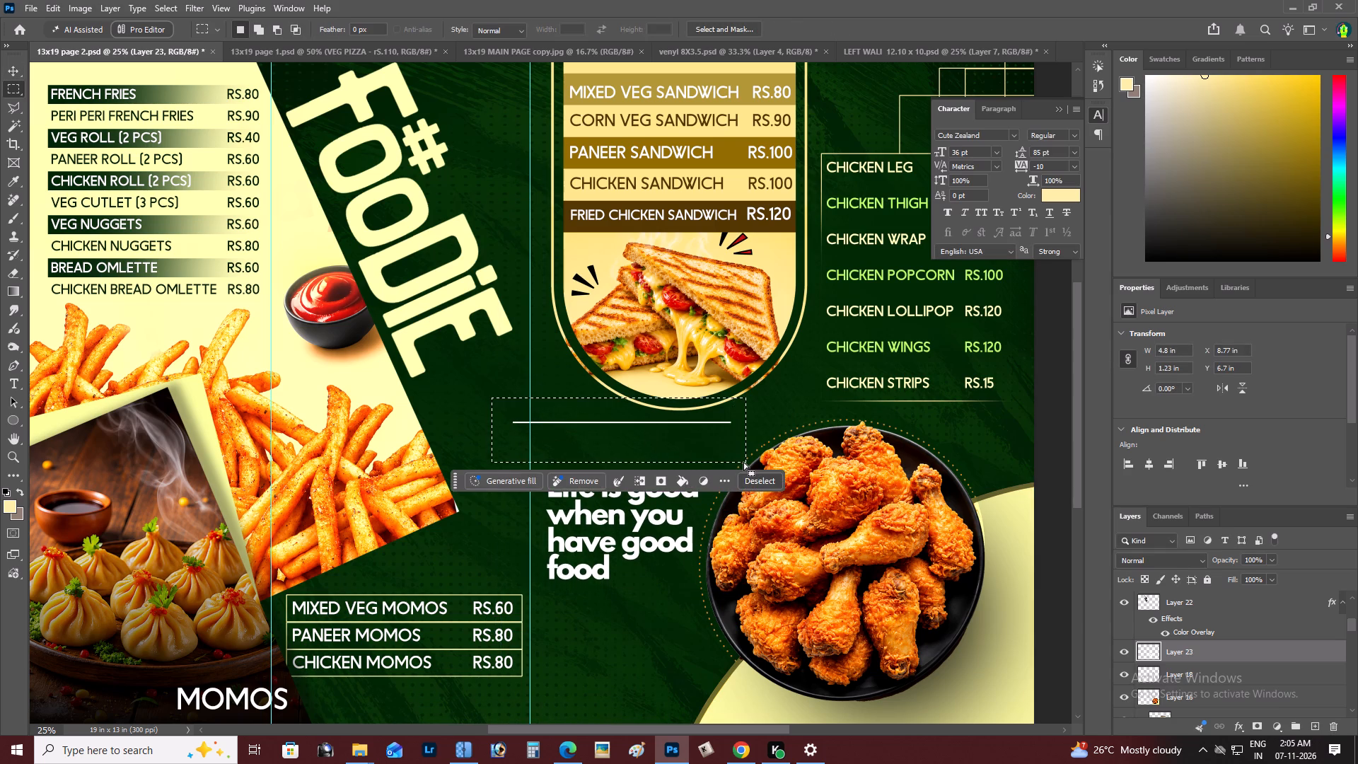
key(BackSpace)
key(ctrl+d)
Review the overall page 2 layout with the quote in place.
key(z)
alt+click(567, 373)
right_click(575, 366)
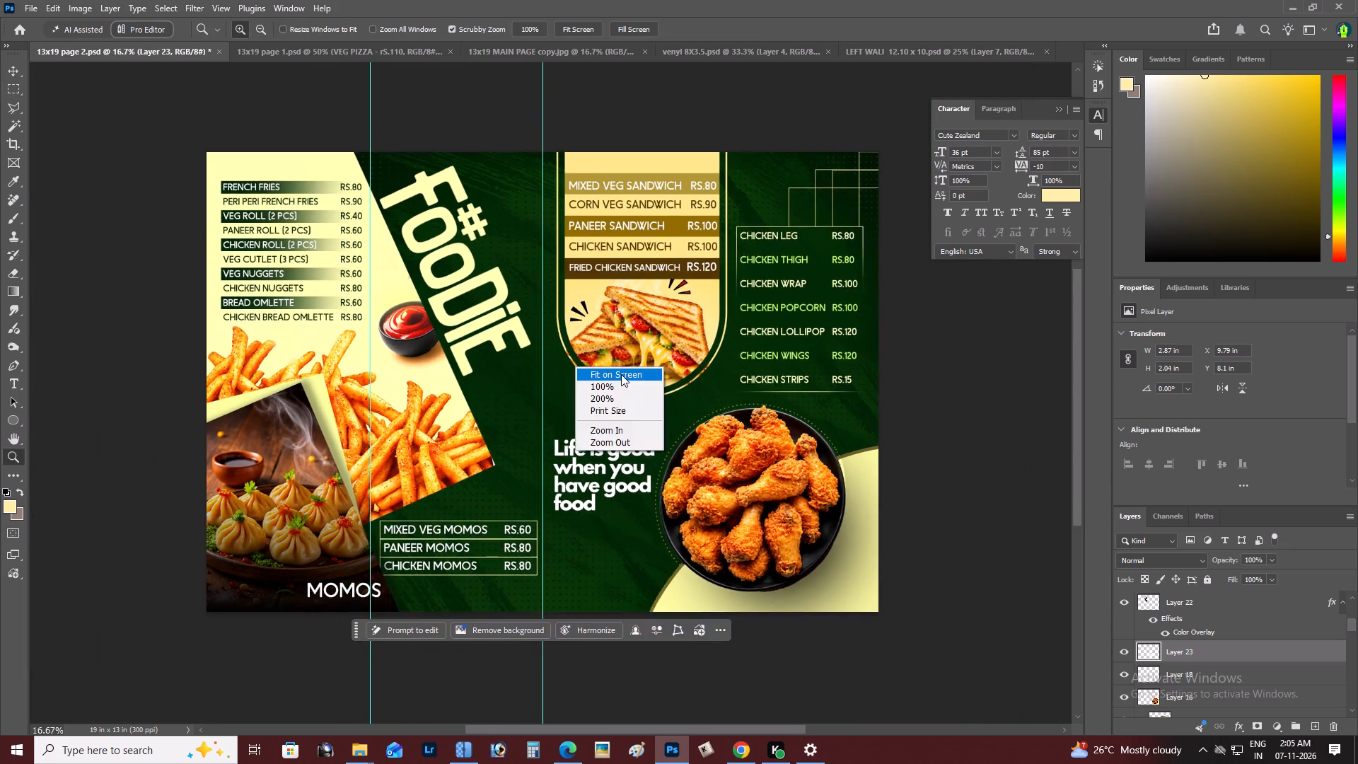
triple_click(621, 374)
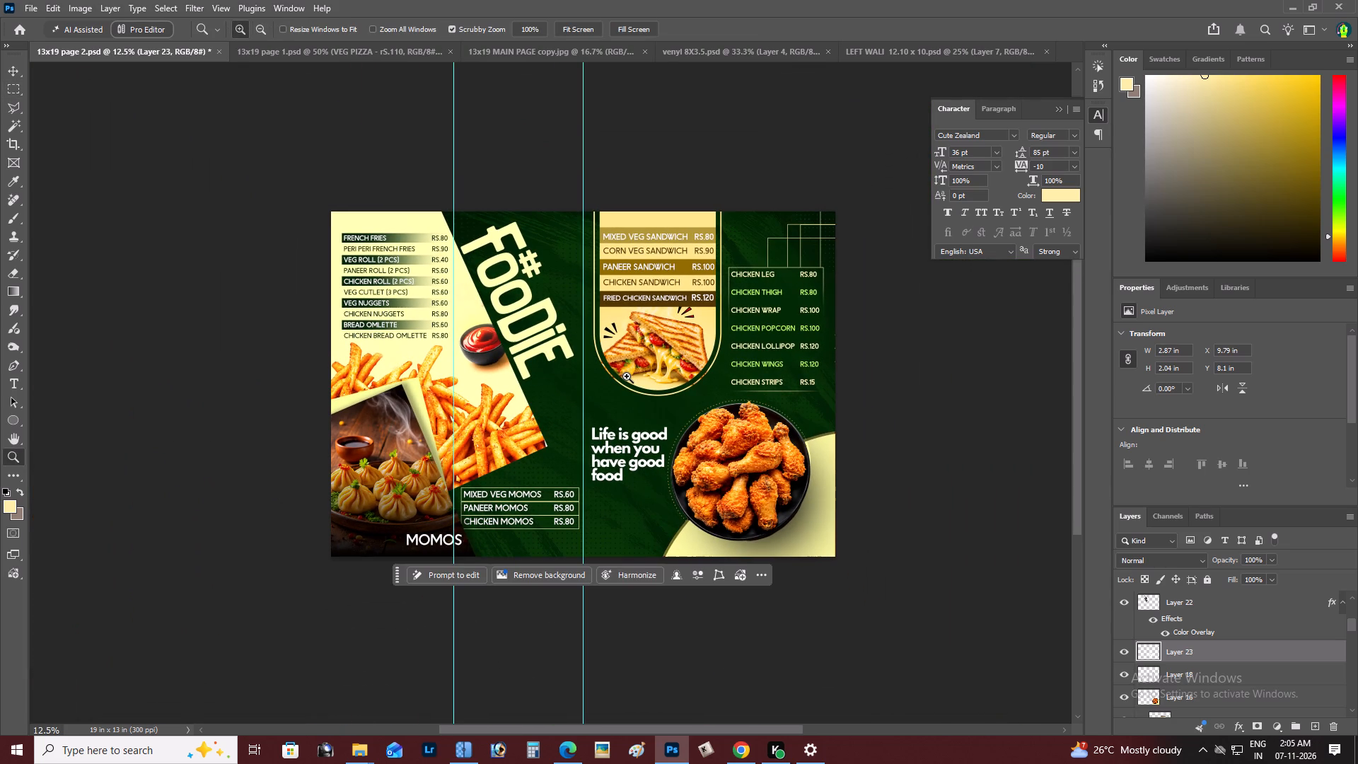
key(z)
double_click(424, 267)
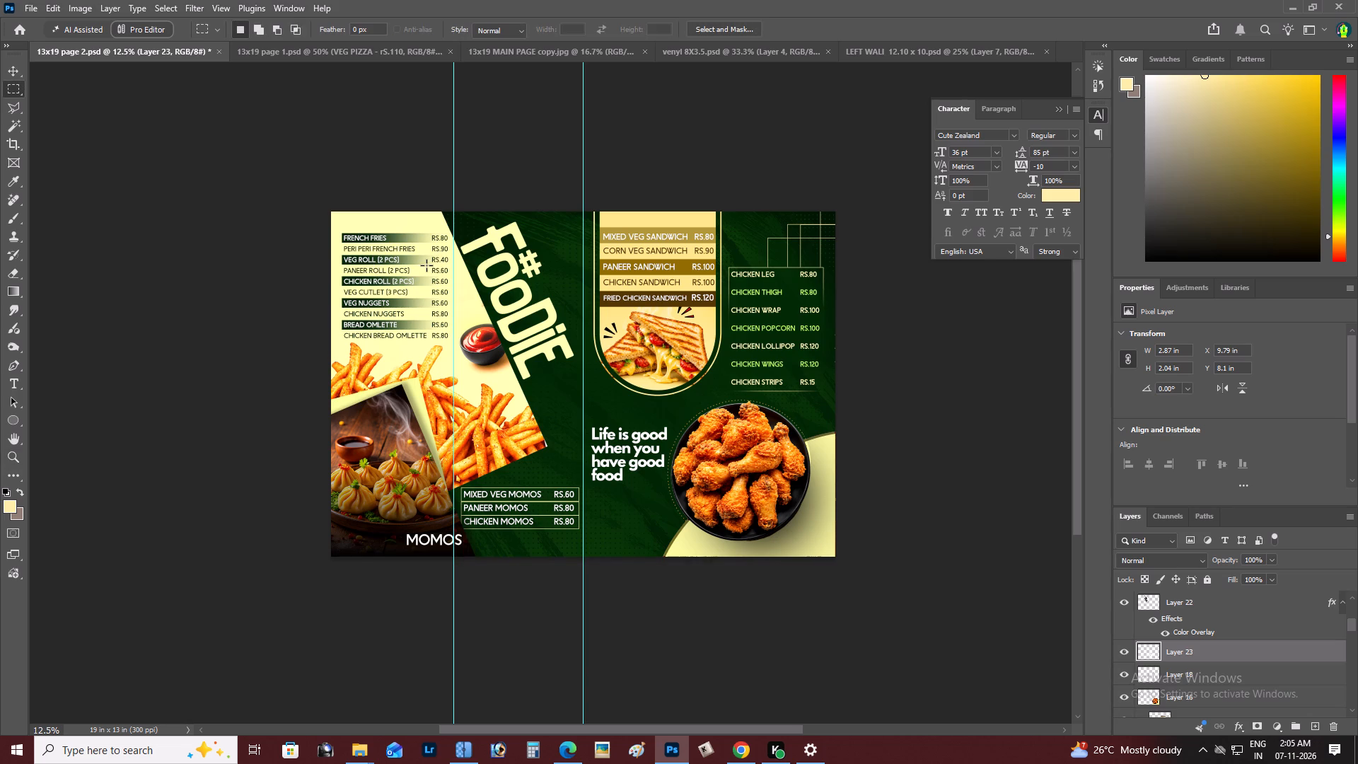
key(z)
click(436, 301)
click(442, 285)
click(448, 276)
key(space)
key(space)
drag(459, 261, 441, 301)
key(z)
click(431, 287)
right_click(455, 271)
double_click(482, 285)
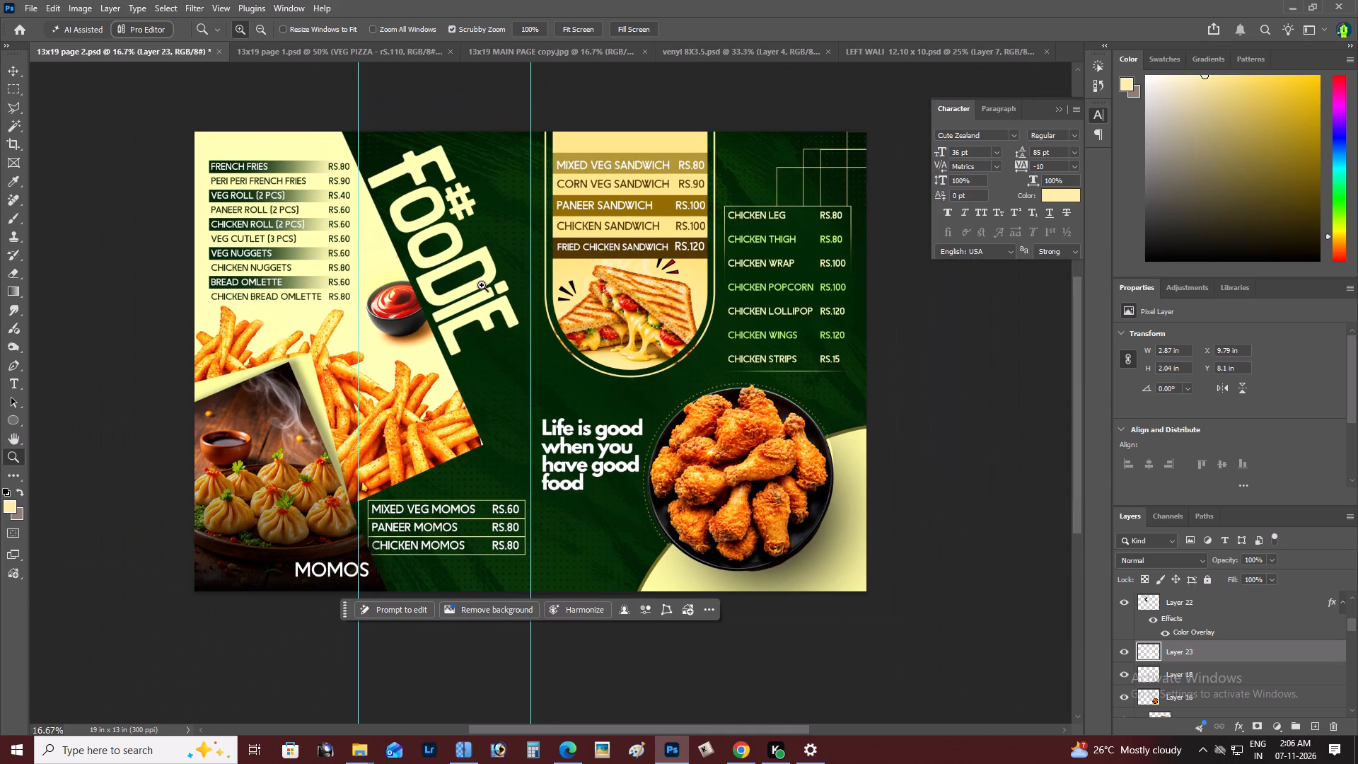
Select the slanted "#Foodie" lettering layer and reduce its opacity to 36%.
click(9, 69)
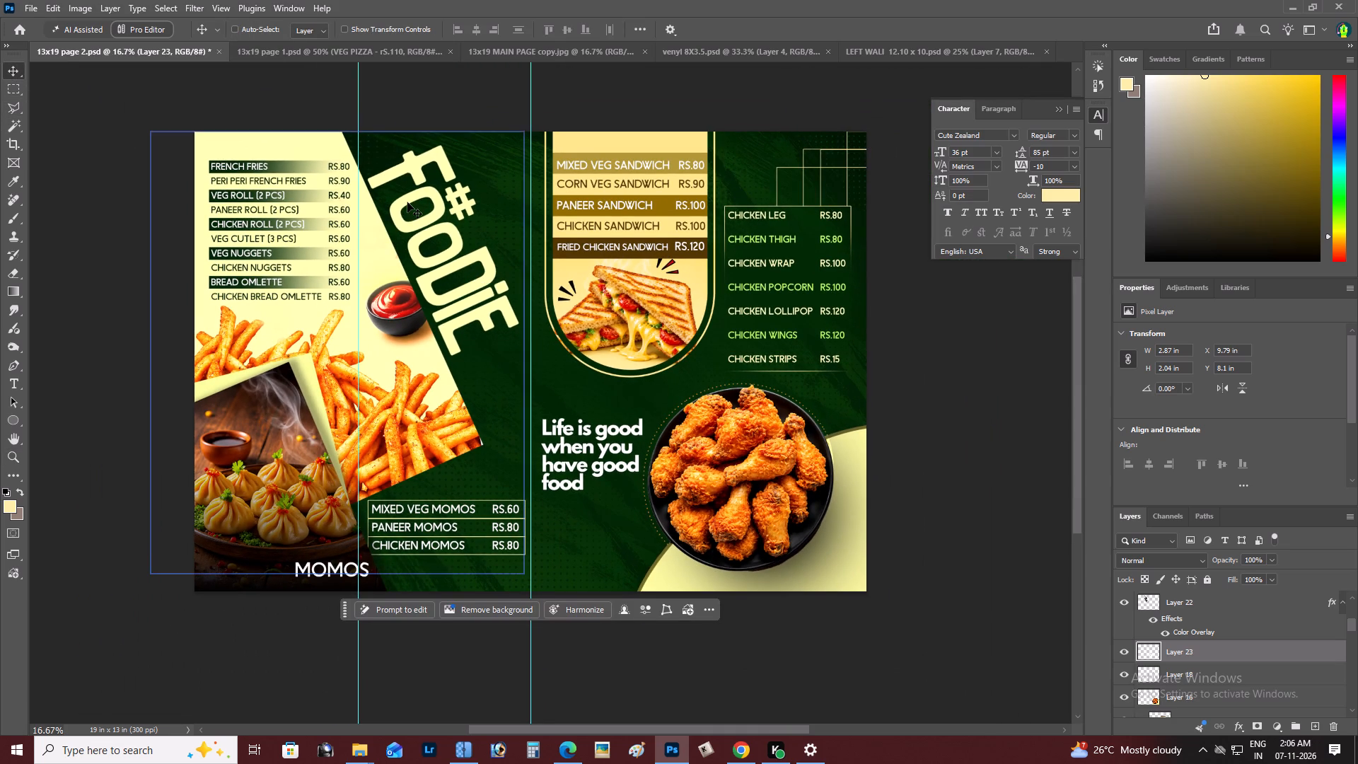
right_click(399, 191)
right_click(405, 164)
drag(427, 170, 420, 174)
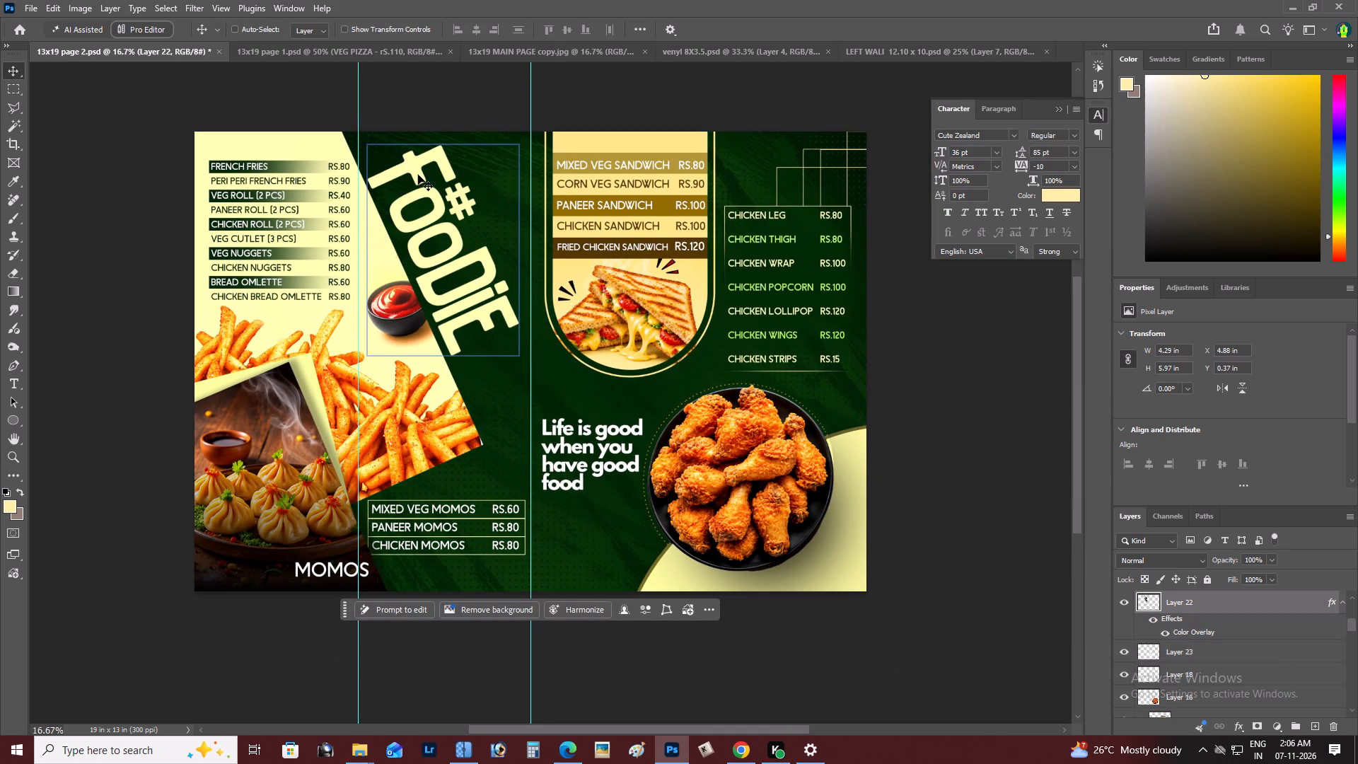
key(5)
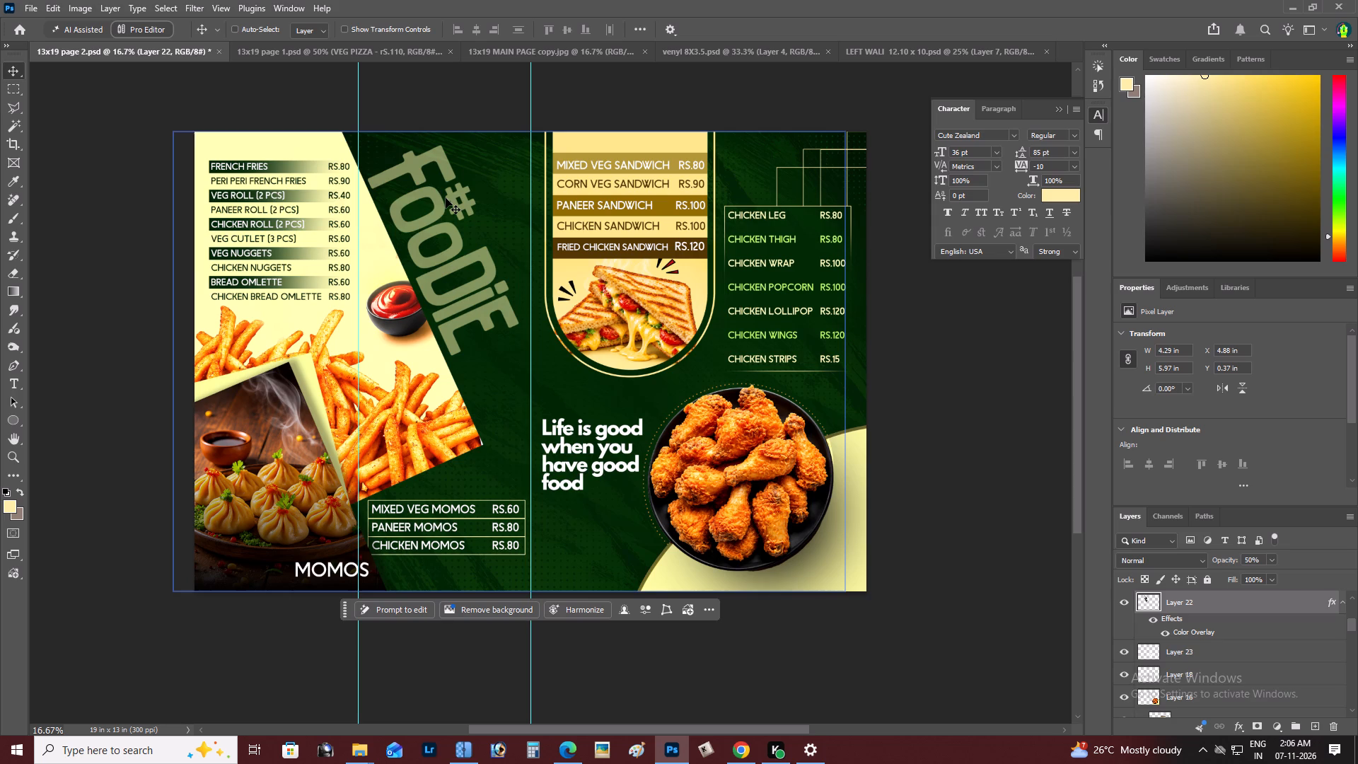
key(2)
key(3)
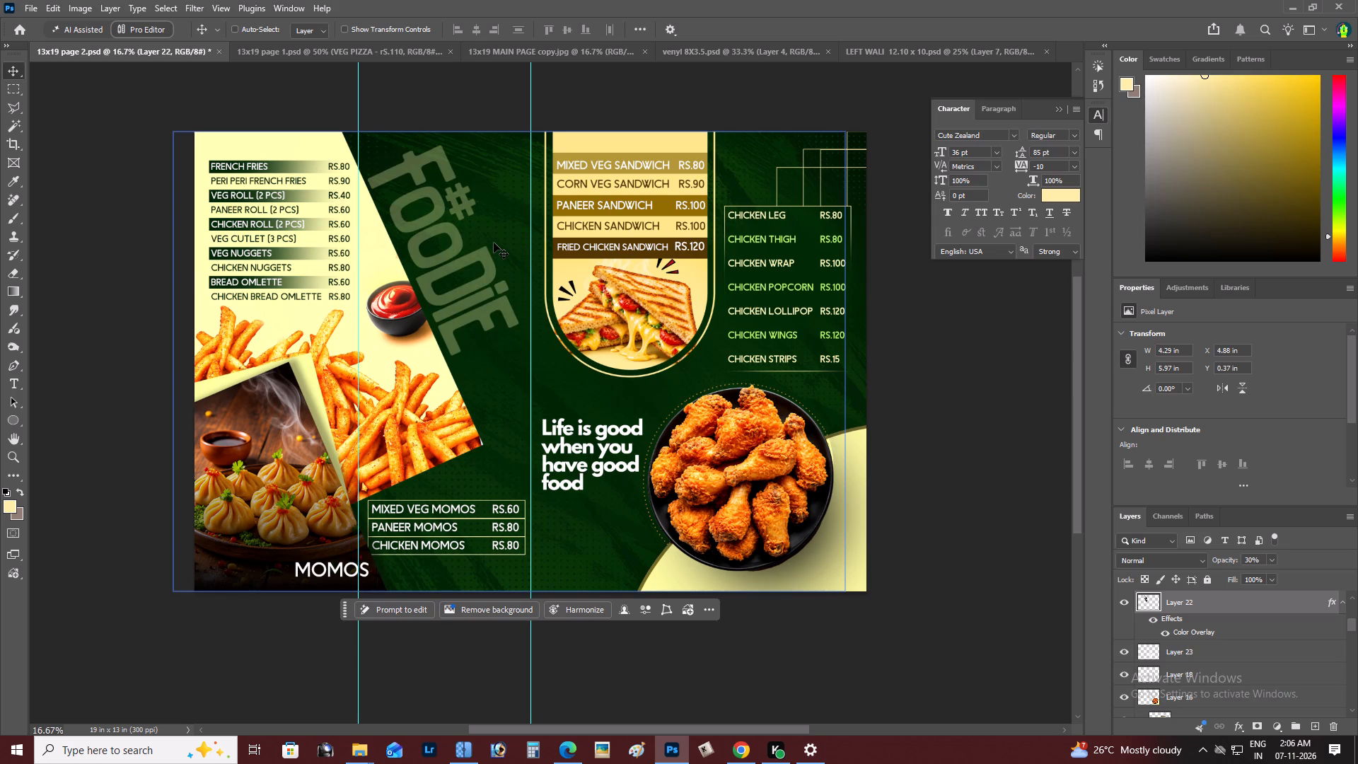
key(1)
text(36)
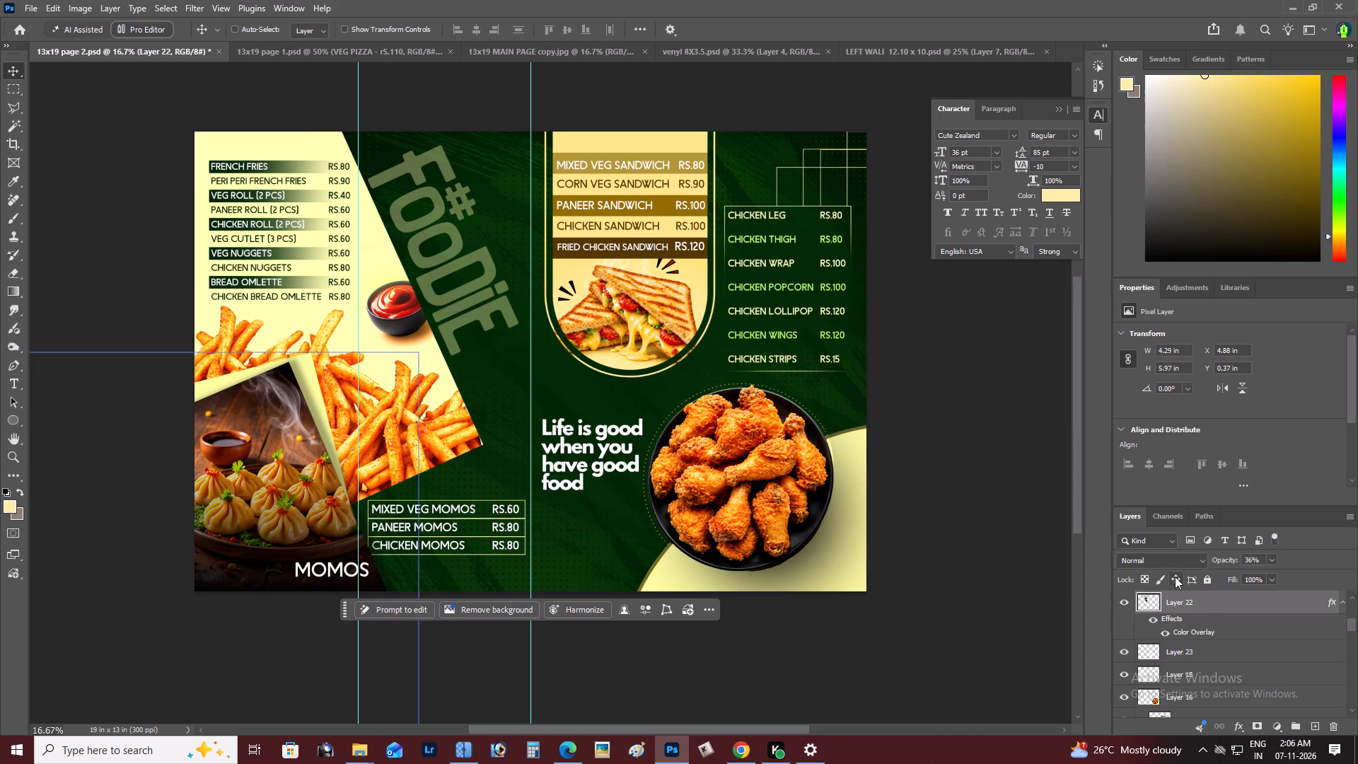
Add an empty layer beneath the slanted "#Foodie" lettering and merge the lettering down into it.
click(1184, 649)
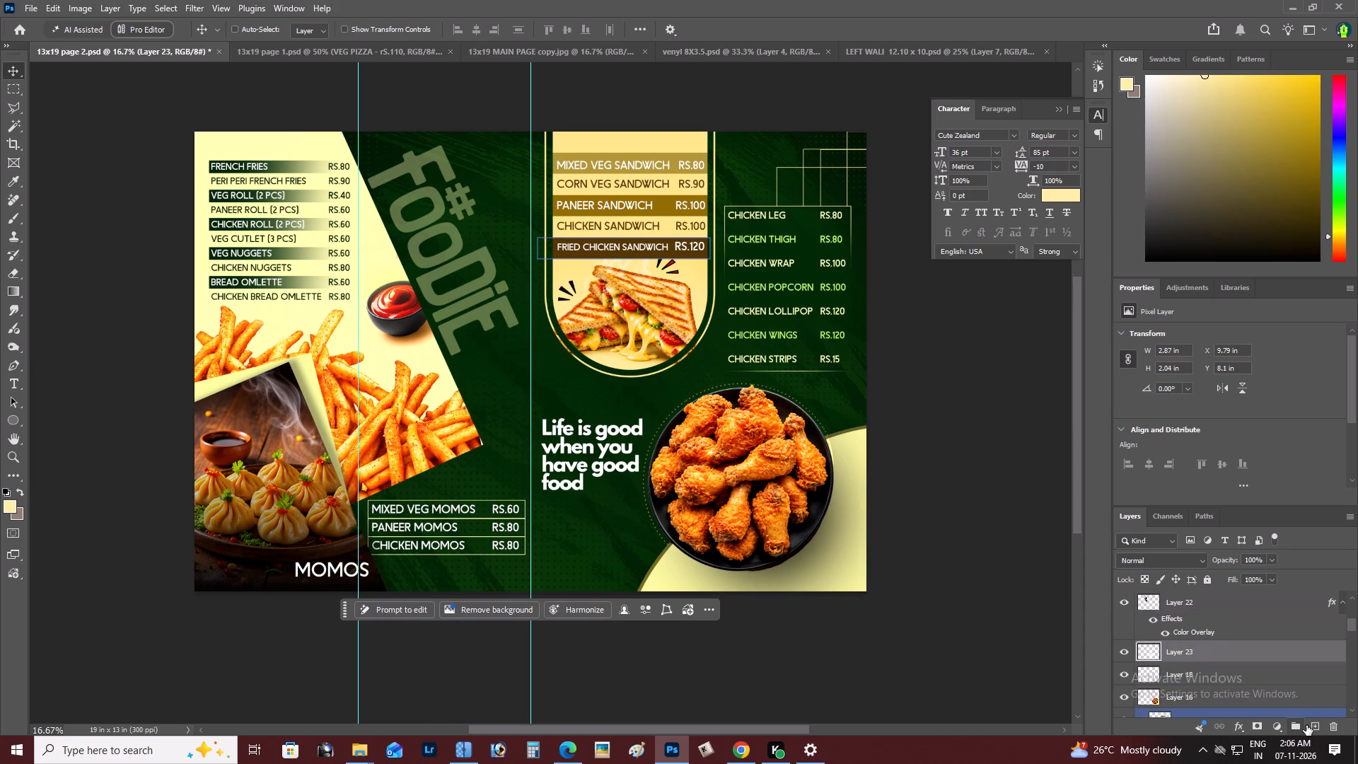
click(1309, 725)
click(1194, 603)
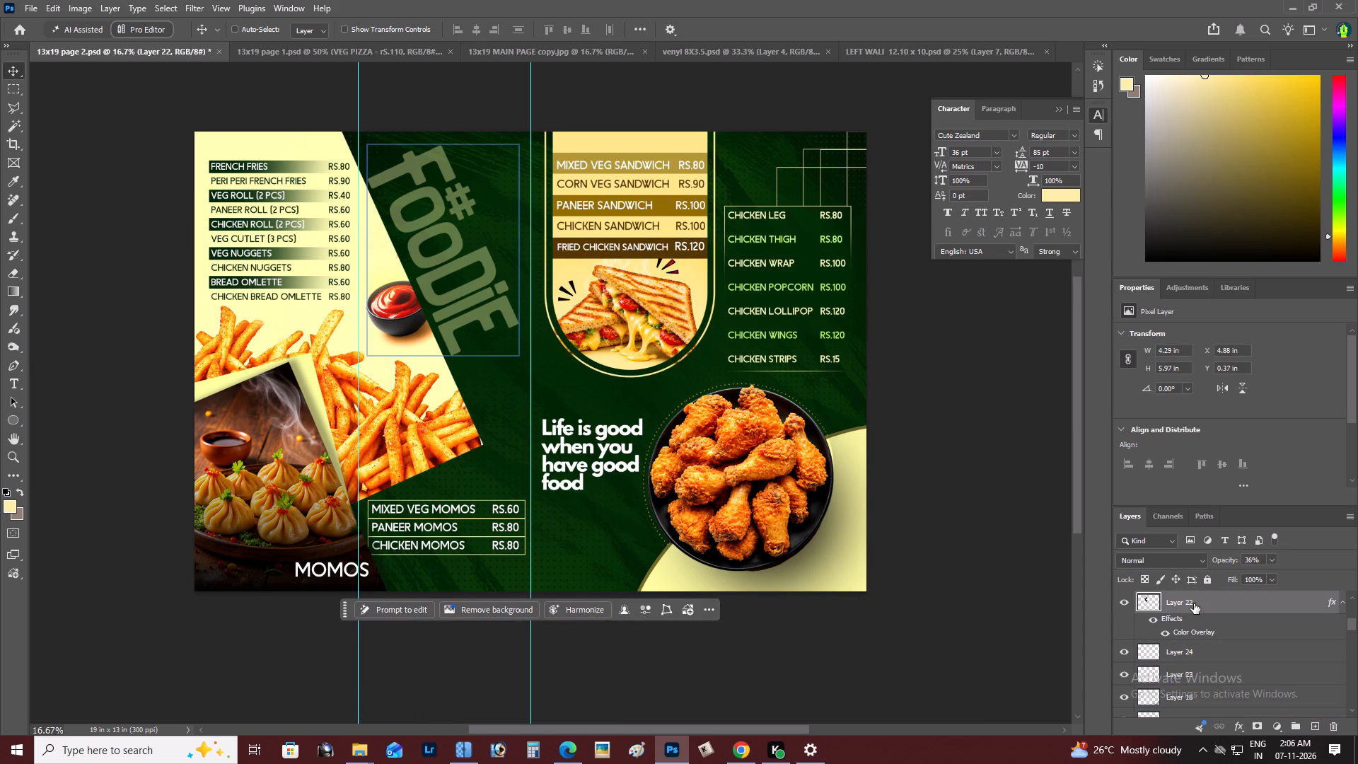
key(ctrl+e)
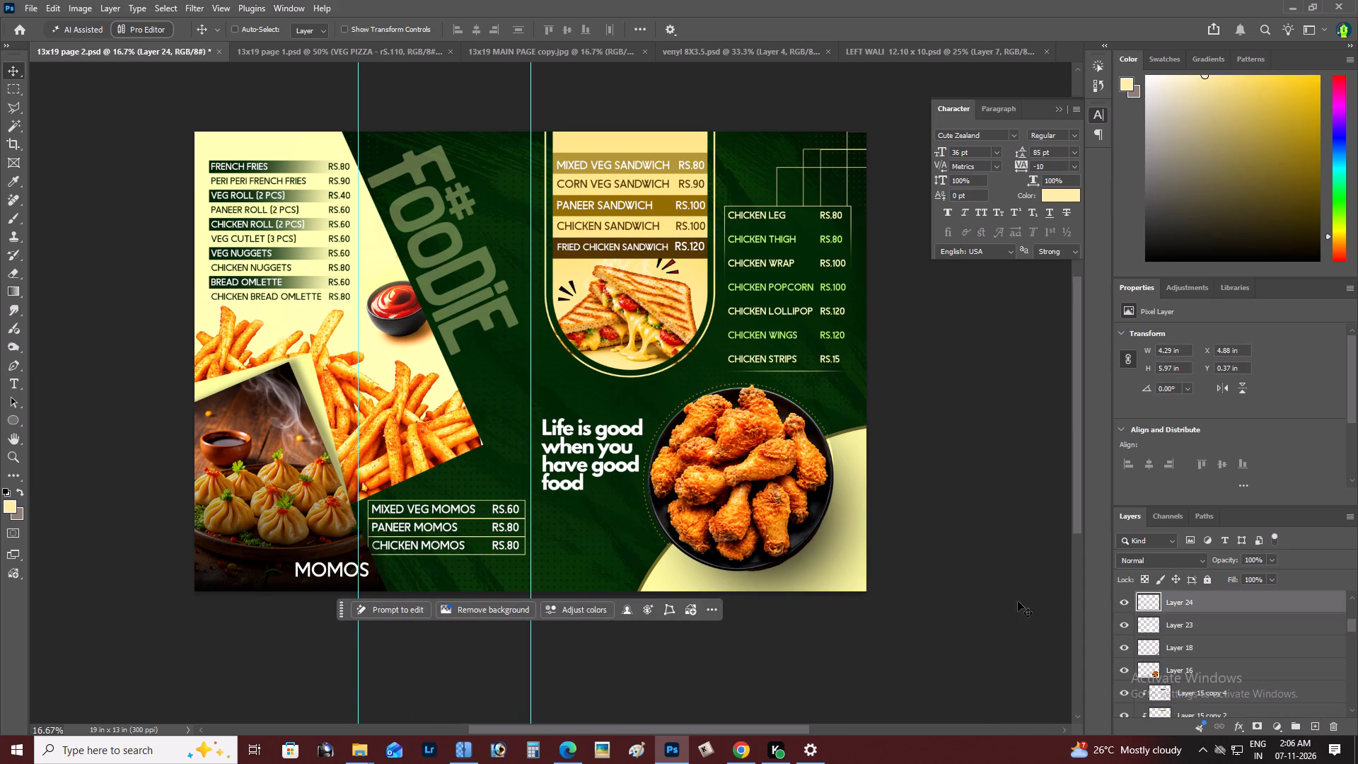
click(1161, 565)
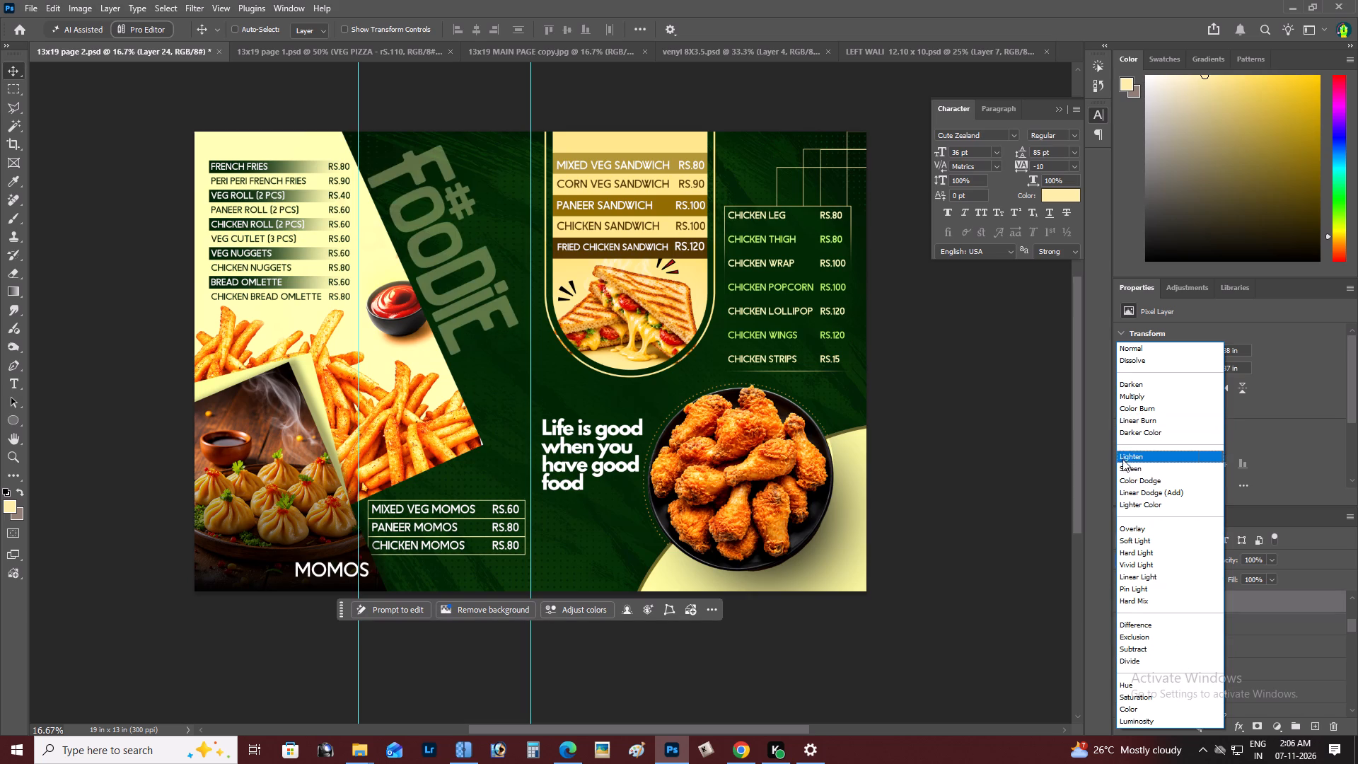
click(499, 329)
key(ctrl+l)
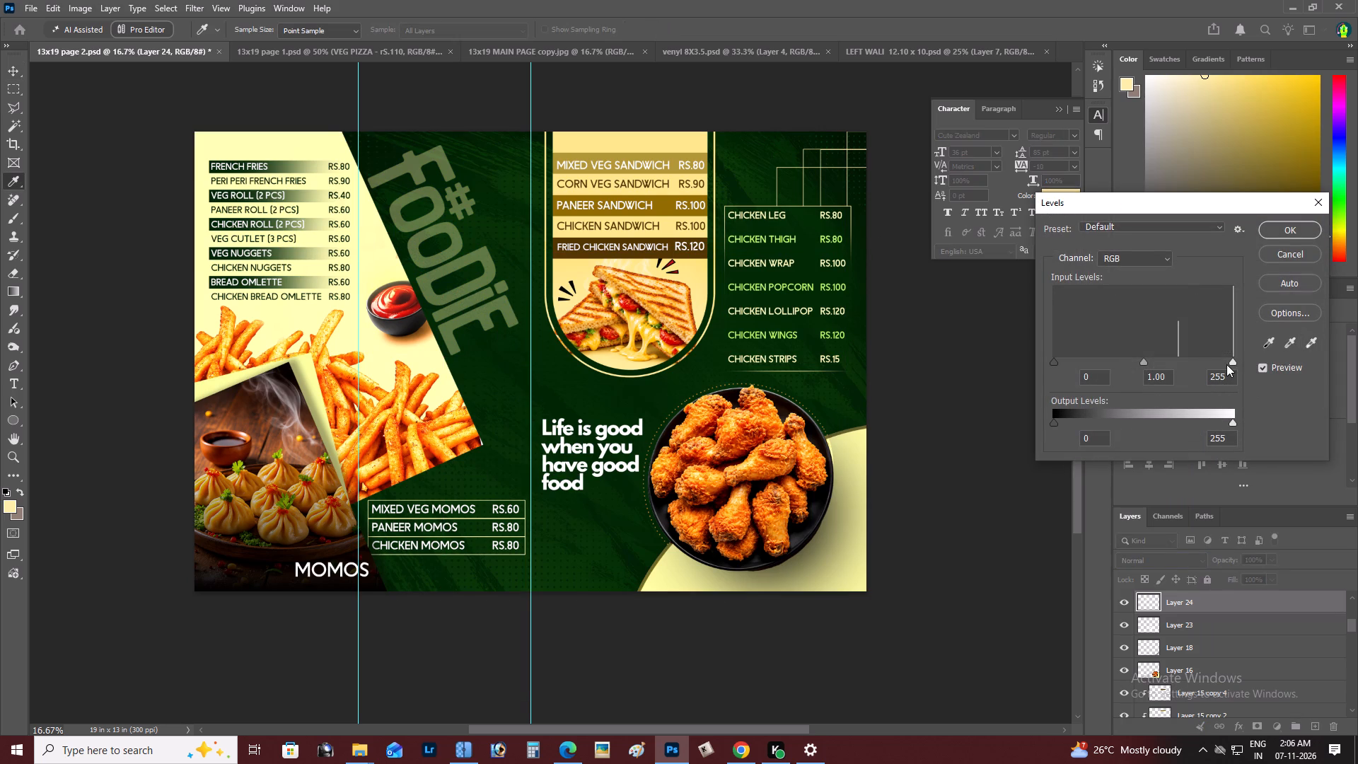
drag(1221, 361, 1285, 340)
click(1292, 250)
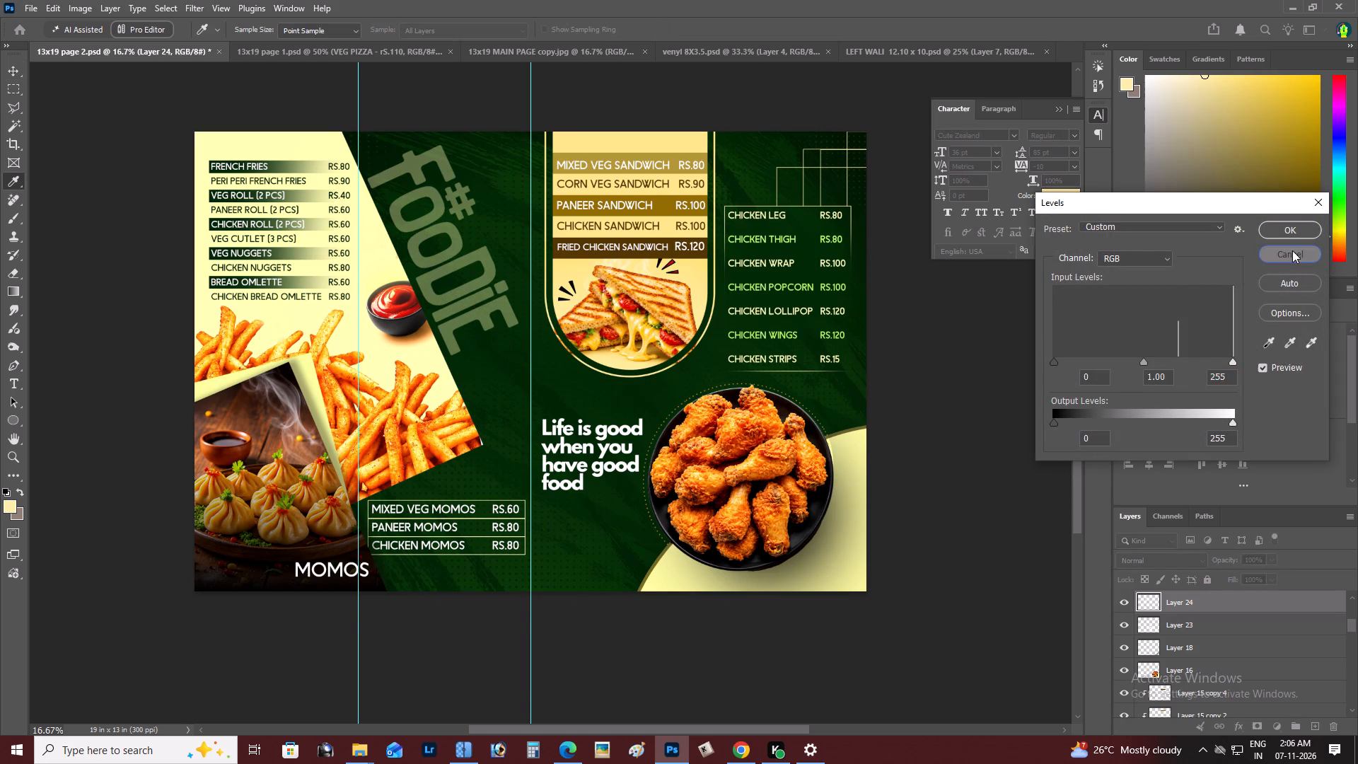
Strengthen the faded "#Foodie" lettering by duplicating its layer and merging the copy down, twice.
key(ctrl+j)
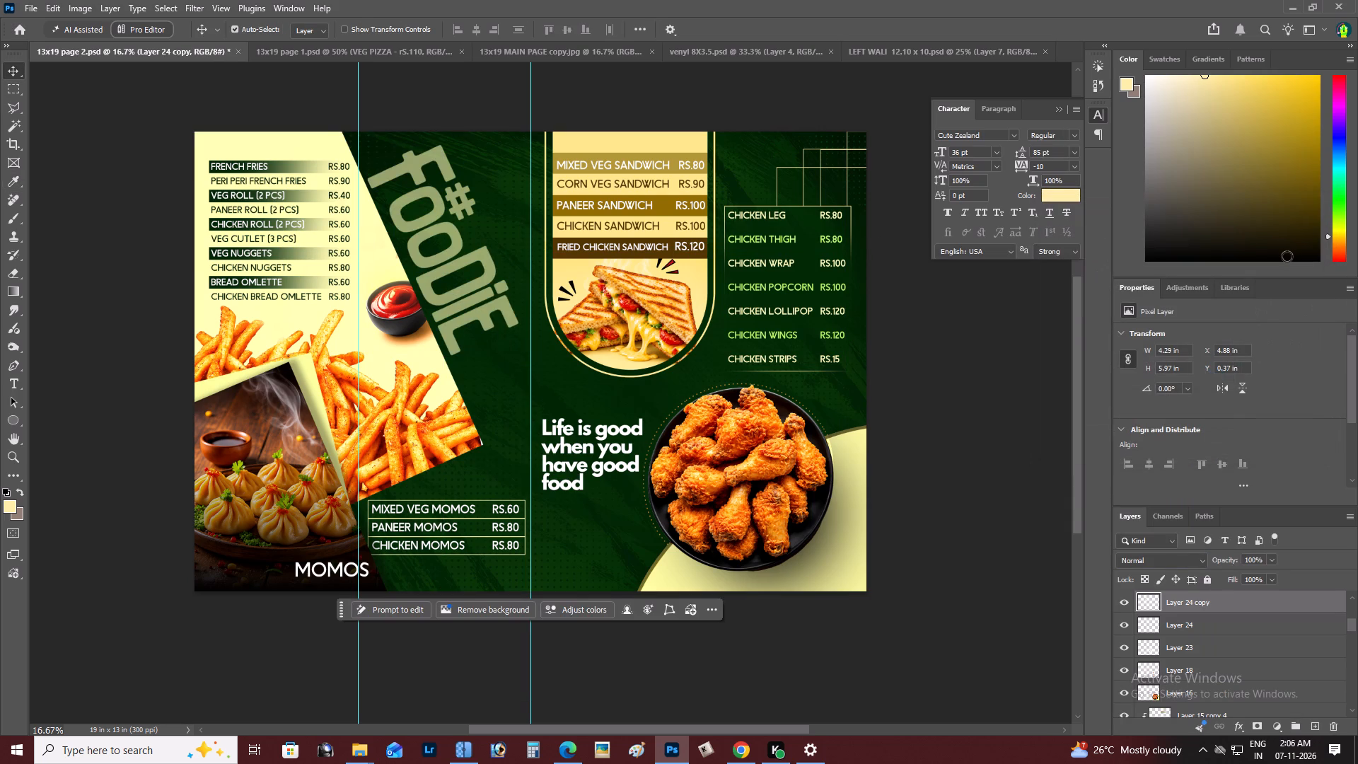
key(ctrl+e)
key(ctrl+j)
key(ctrl+e)
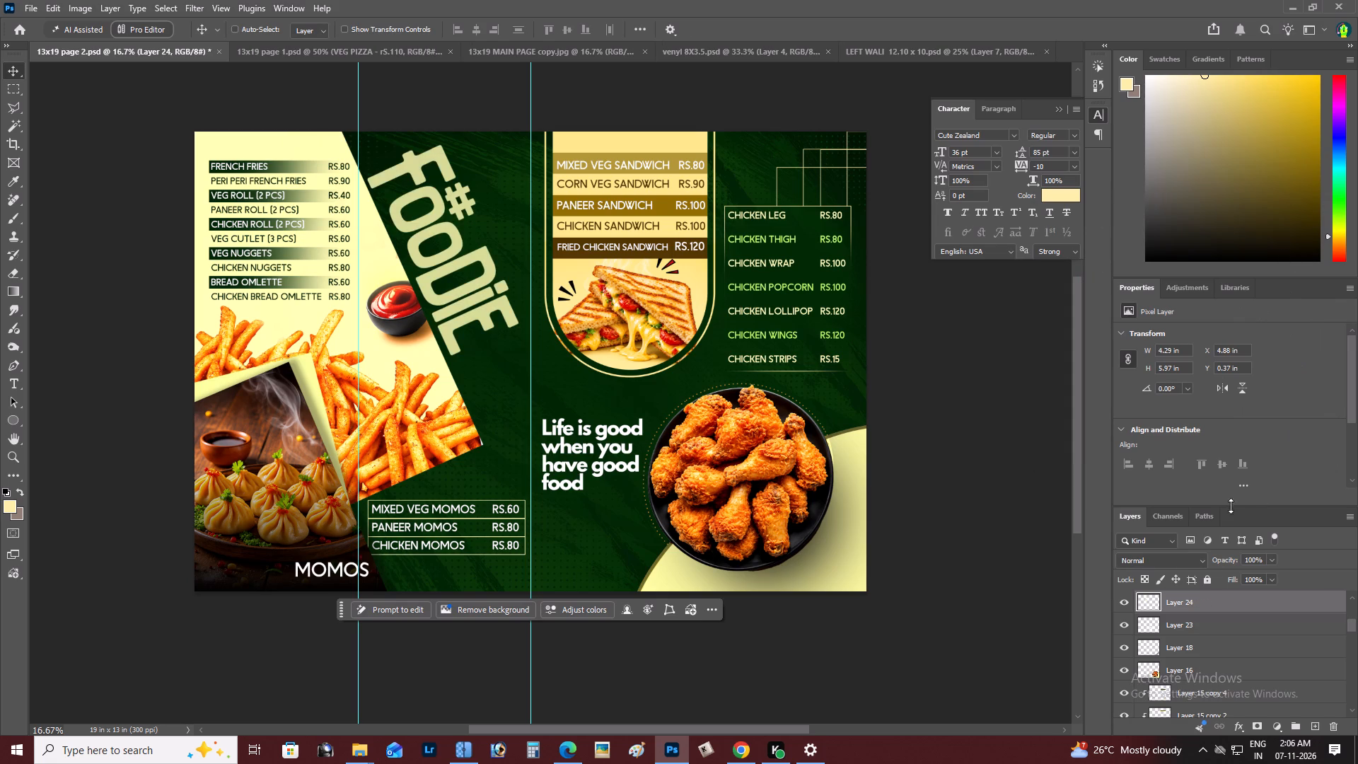
Set the "#Foodie" lettering layer's blend mode to Overlay.
click(1161, 558)
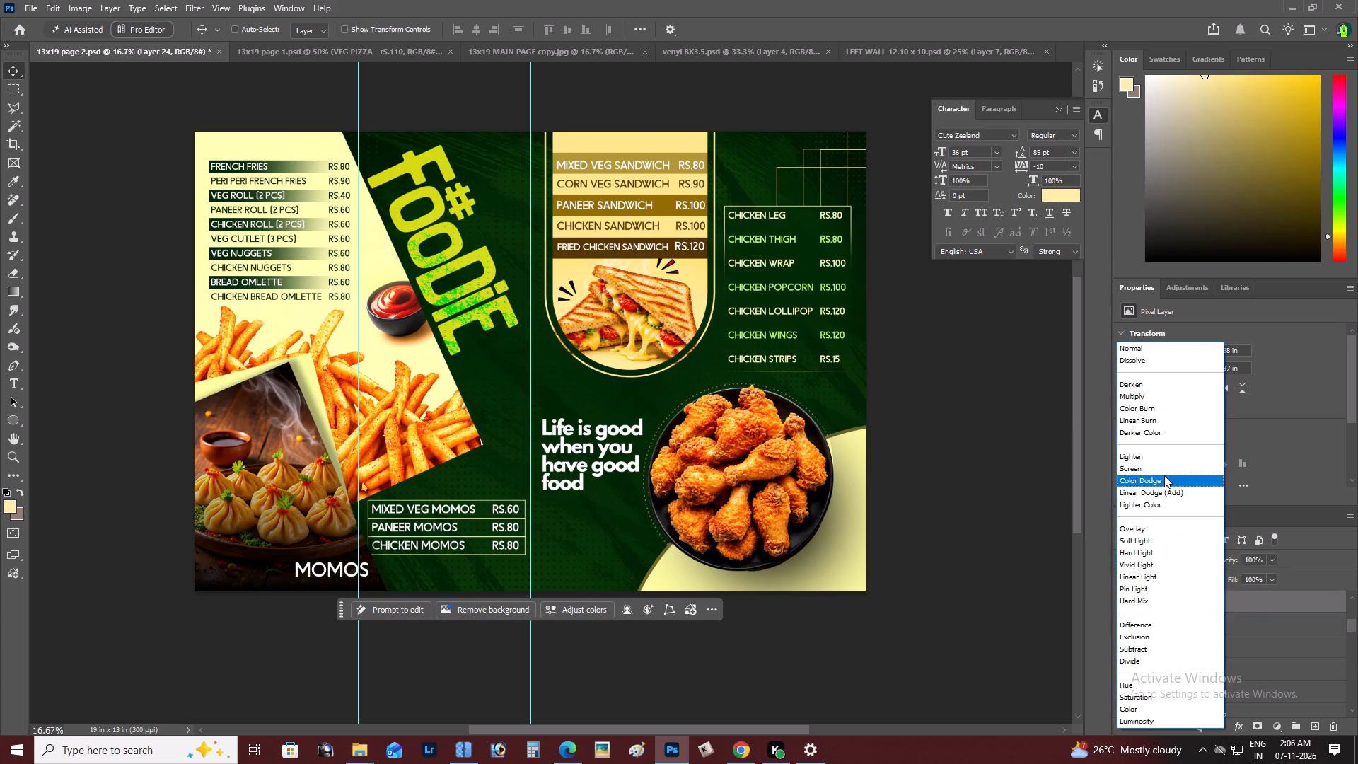
click(1178, 533)
click(504, 372)
Examine how the "#Foodie" lettering blends with the dark green background, close up and in the full layout.
key(z)
click(461, 267)
right_click(463, 262)
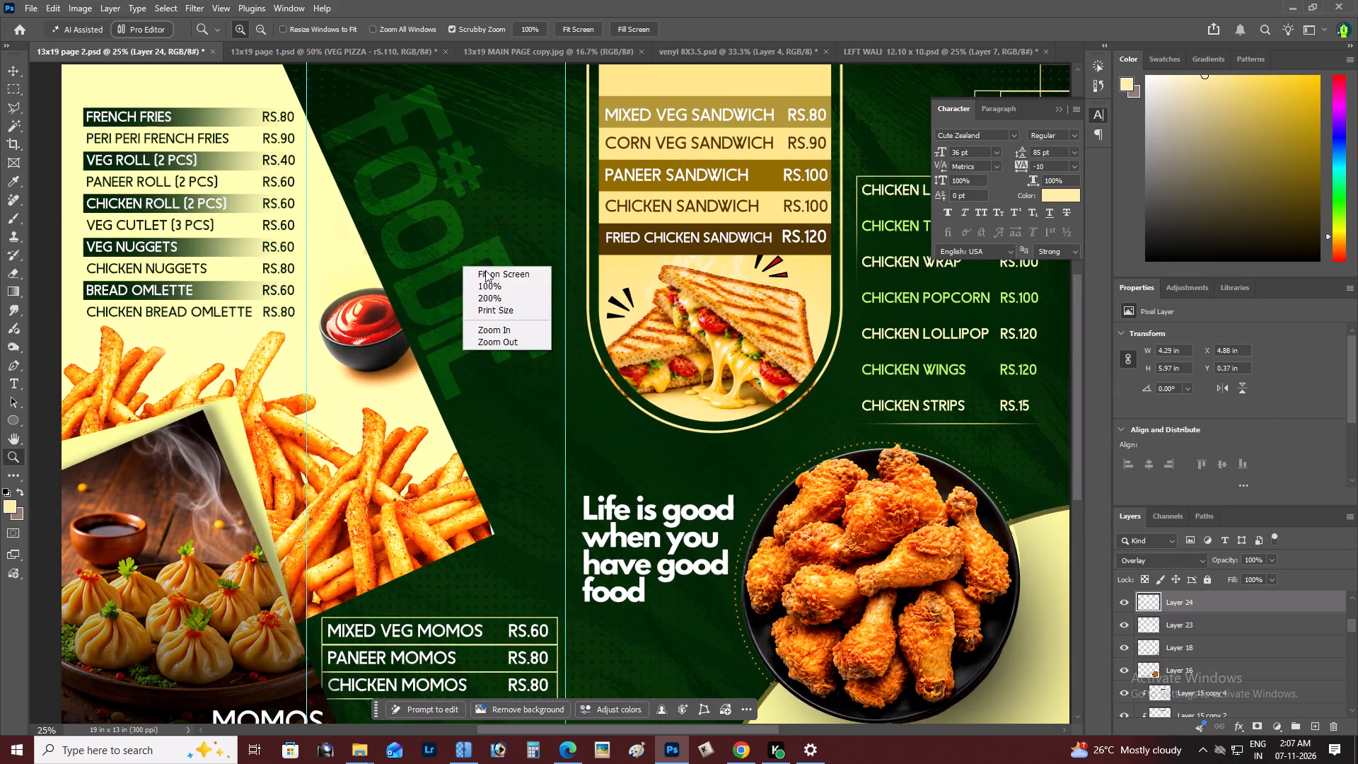
click(488, 271)
key(space)
drag(489, 272, 641, 308)
key(z)
alt+click(600, 310)
right_click(655, 306)
double_click(673, 313)
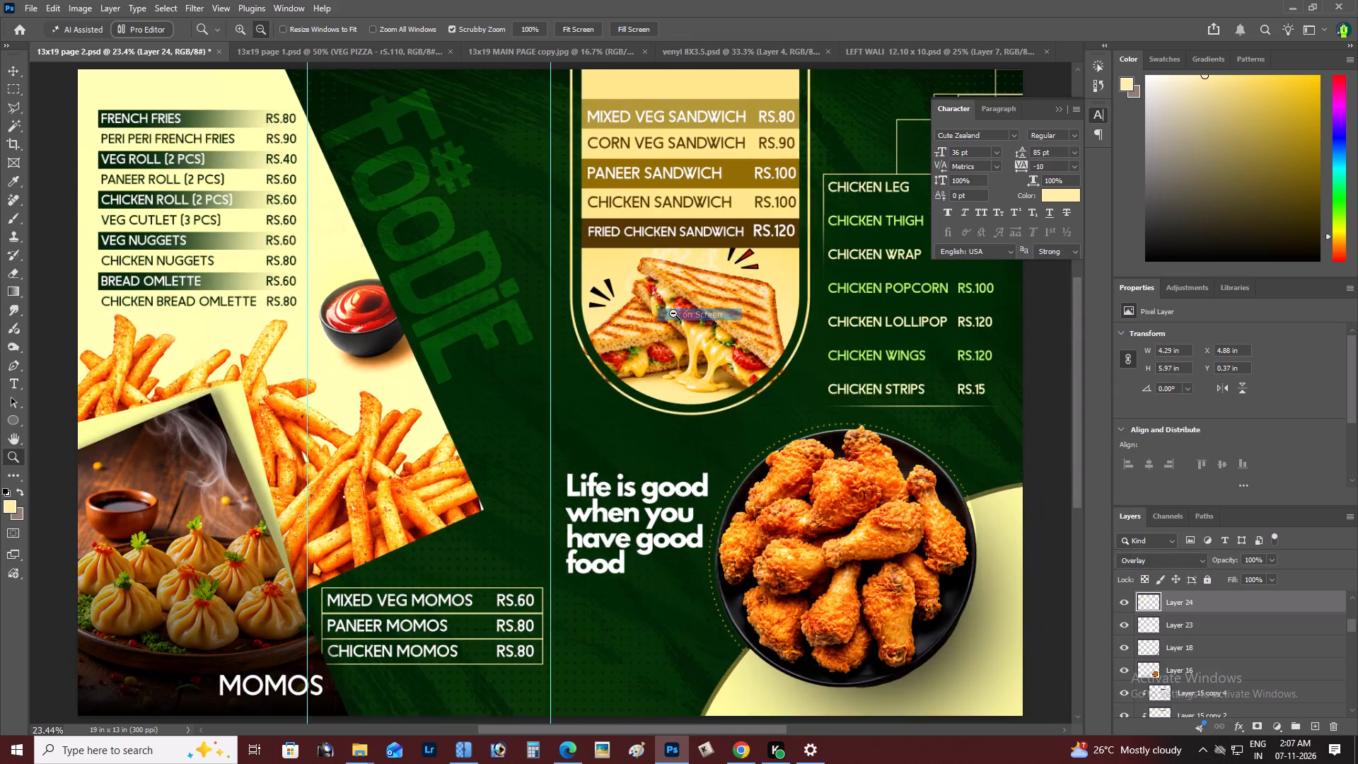
key(space)
key(space)
key(space)
key(space)
key(space)
key(space)
key(space)
drag(666, 324, 823, 355)
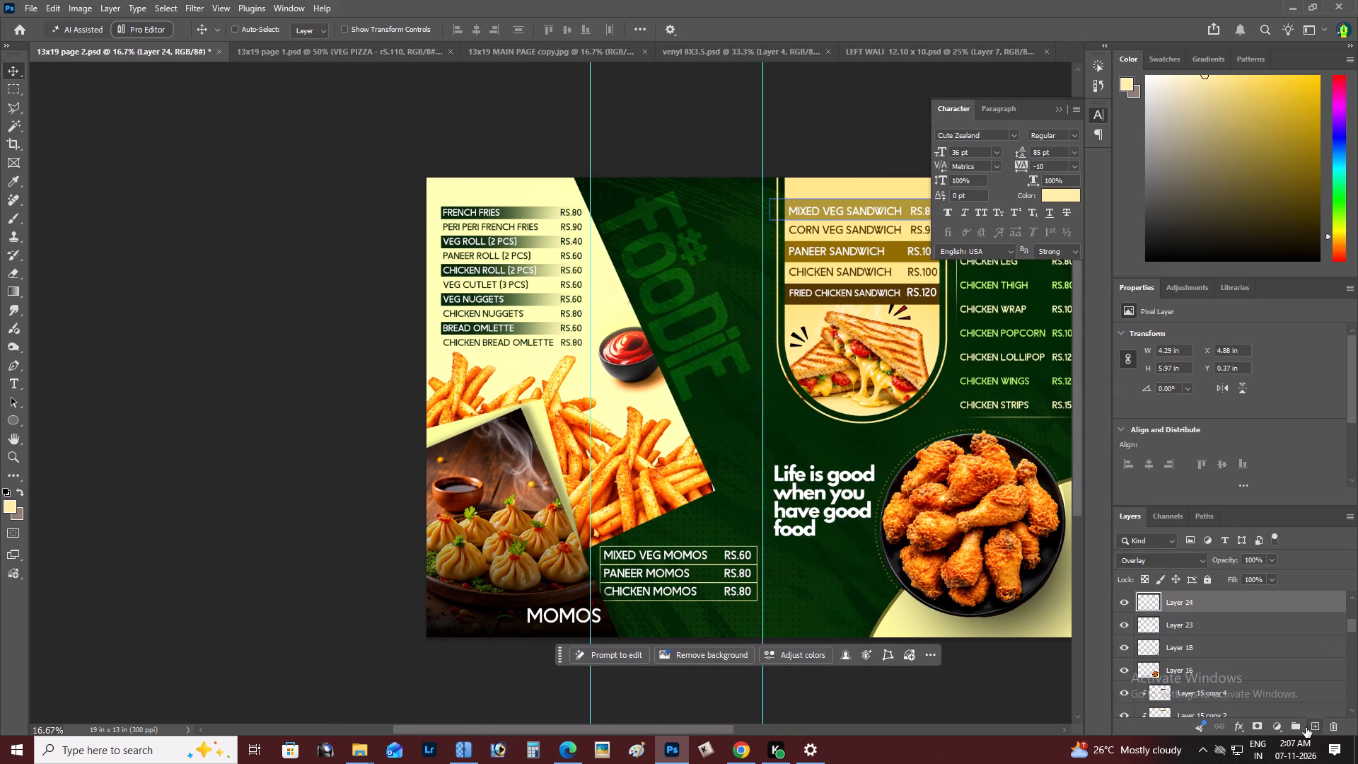
Add a new layer above the lettering and set the foreground colour to bright green #2b992d.
click(1312, 724)
key(z)
alt+click(679, 375)
right_click(683, 373)
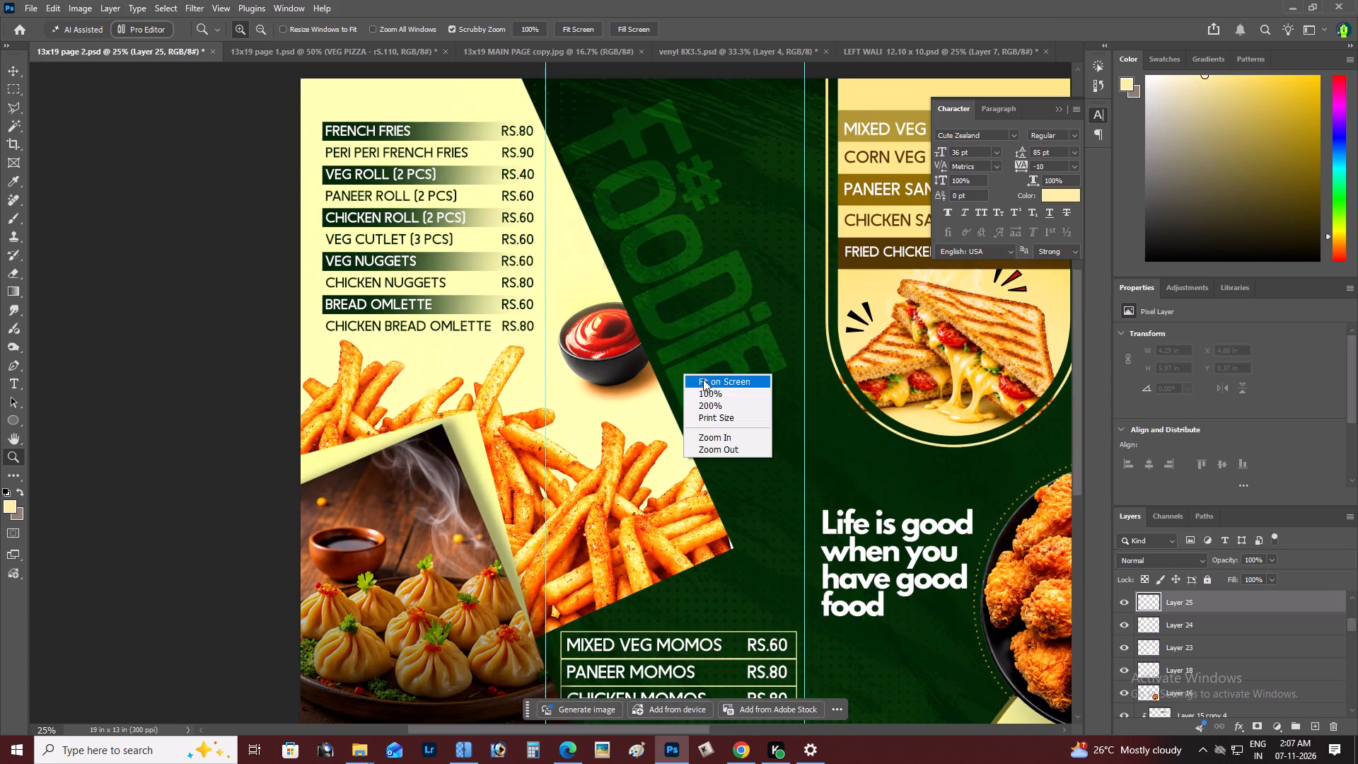
double_click(707, 381)
key(space)
drag(706, 381, 681, 386)
click(8, 508)
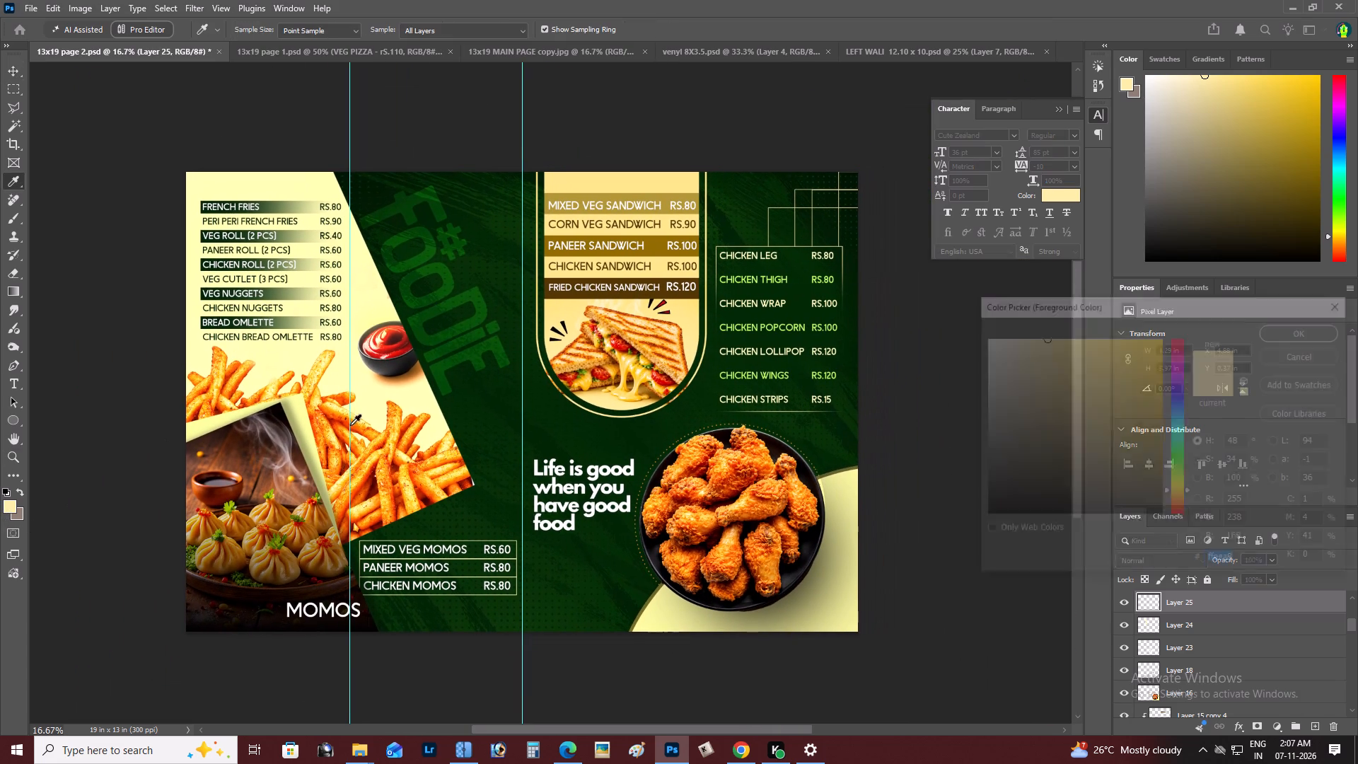
click(450, 306)
click(1112, 408)
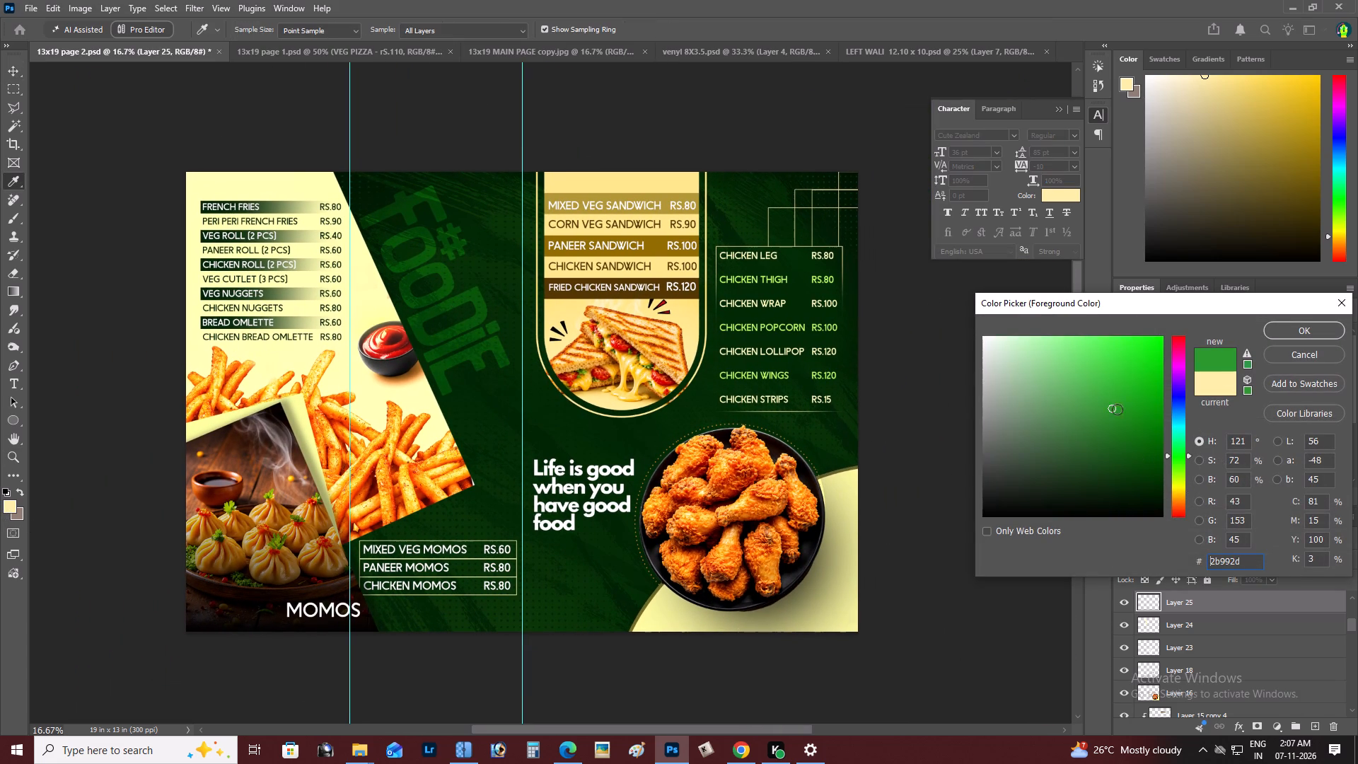
click(1290, 328)
Paint one soft green glow with the 1000 px brush over the ketchup bowl and the panel's slanted edge.
key(space)
key(space)
drag(671, 432, 808, 434)
key(v)
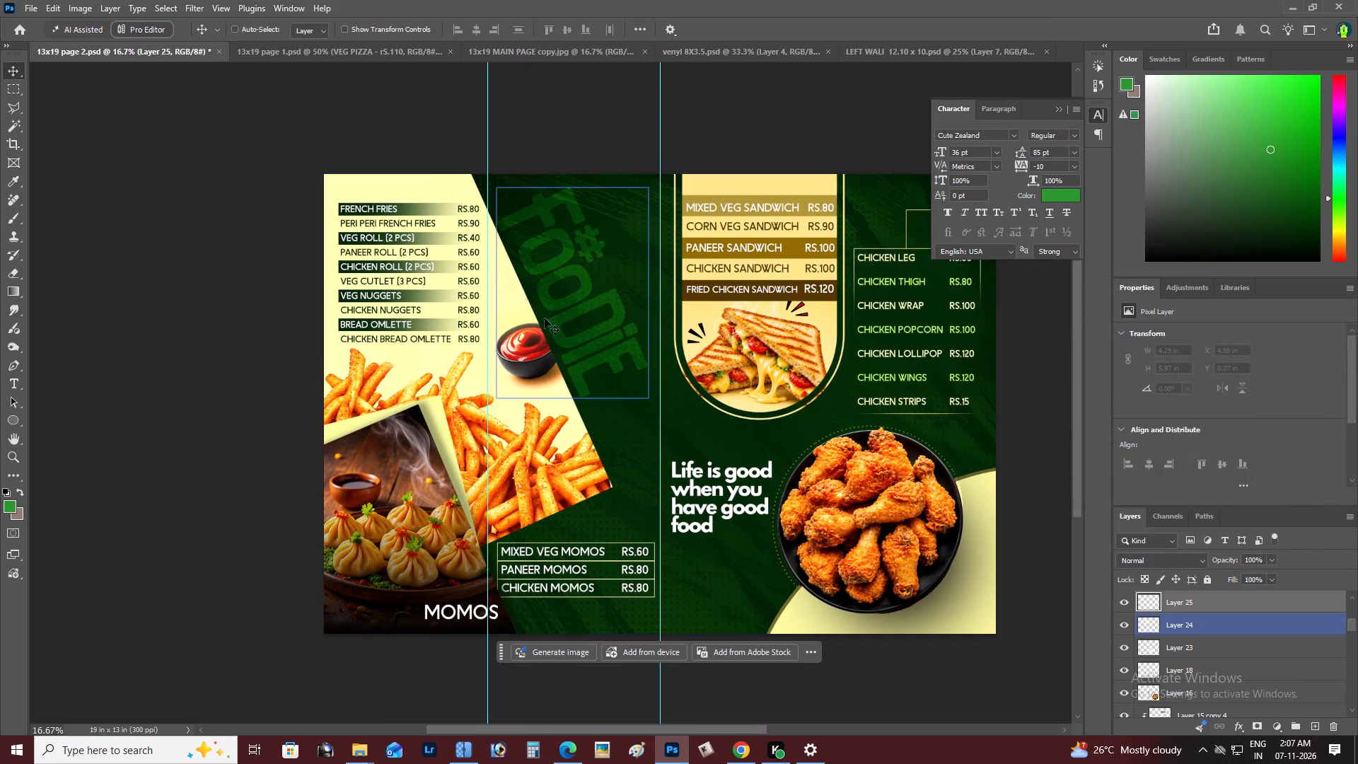
key(b)
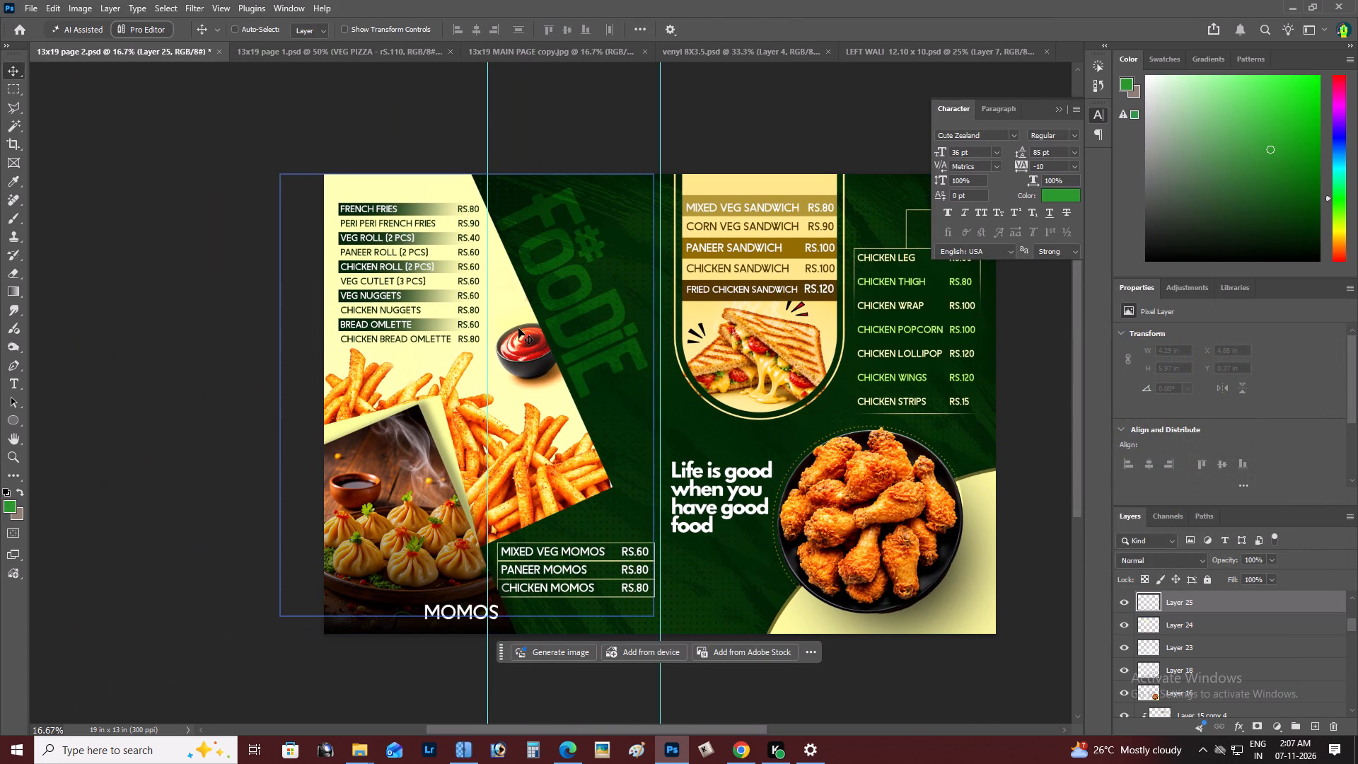
key(b)
click(517, 310)
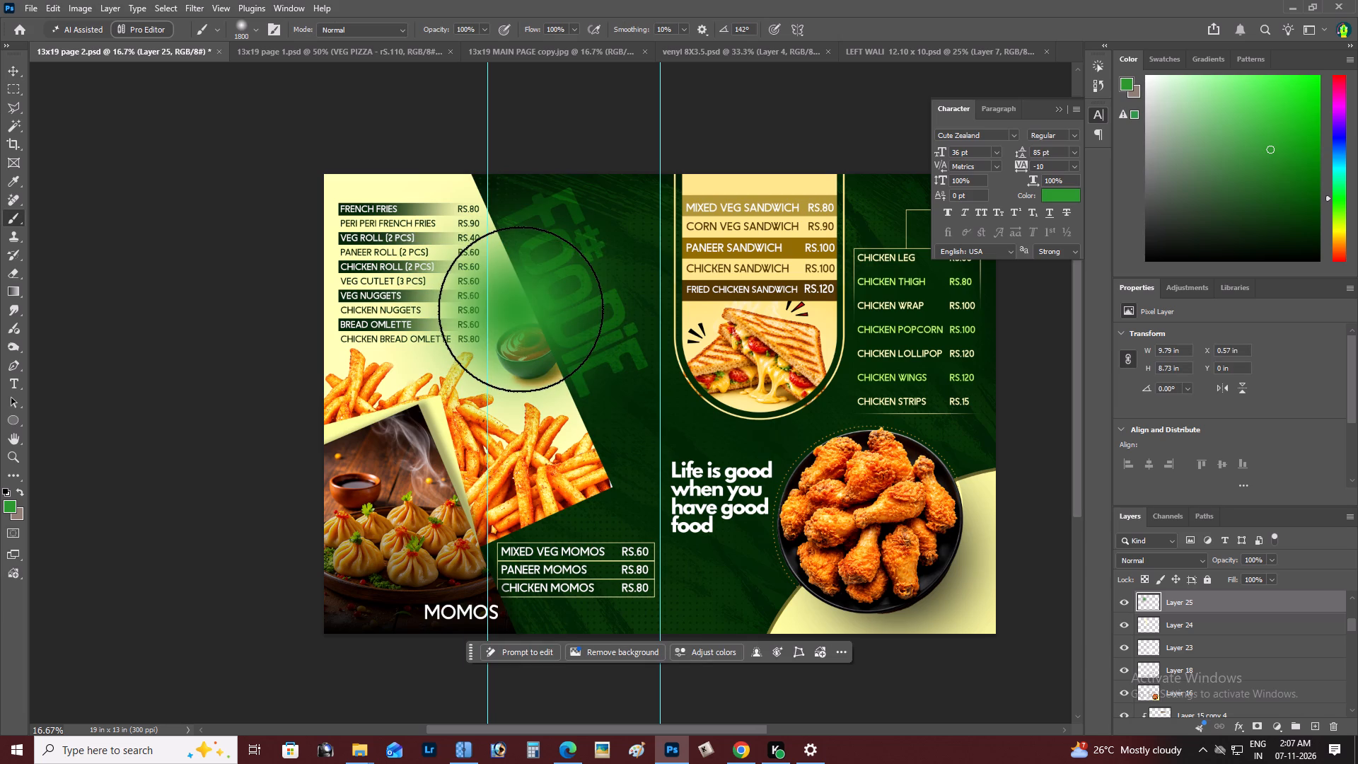
Move the green glow layer down the stack, beneath the "#Foodie" lettering and directly above Layer 18.
key(v)
key(ctrl+bracketleft)
key(ctrl+bracketleft)
key(ctrl+bracketleft)
key(ctrl+bracketleft)
key(ctrl+bracketleft)
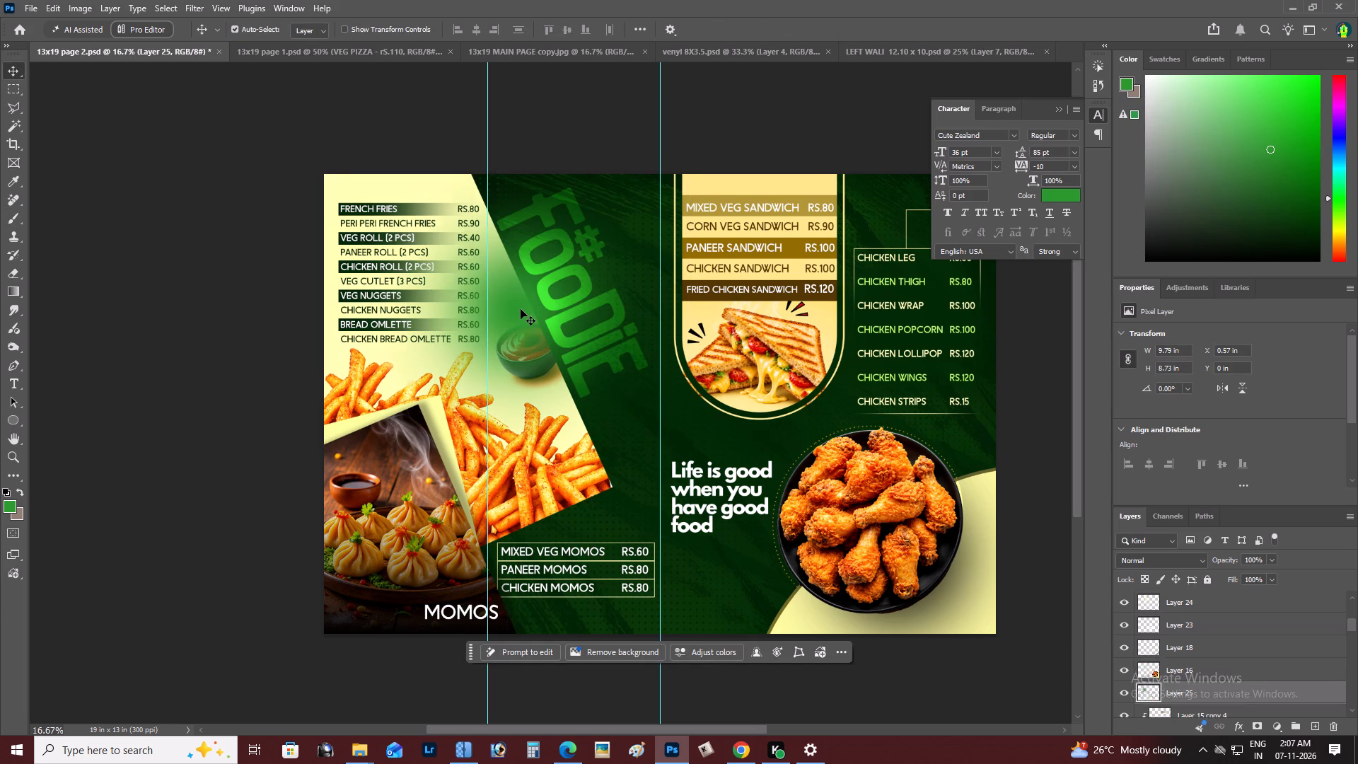
key(ctrl+bracketleft)
key(ctrl+bracketleft)
key(ctrl+bracketleft)
key(ctrl+bracketleft)
key(ctrl+bracketleft)
key(ctrl+bracketleft)
key(ctrl+bracketright)
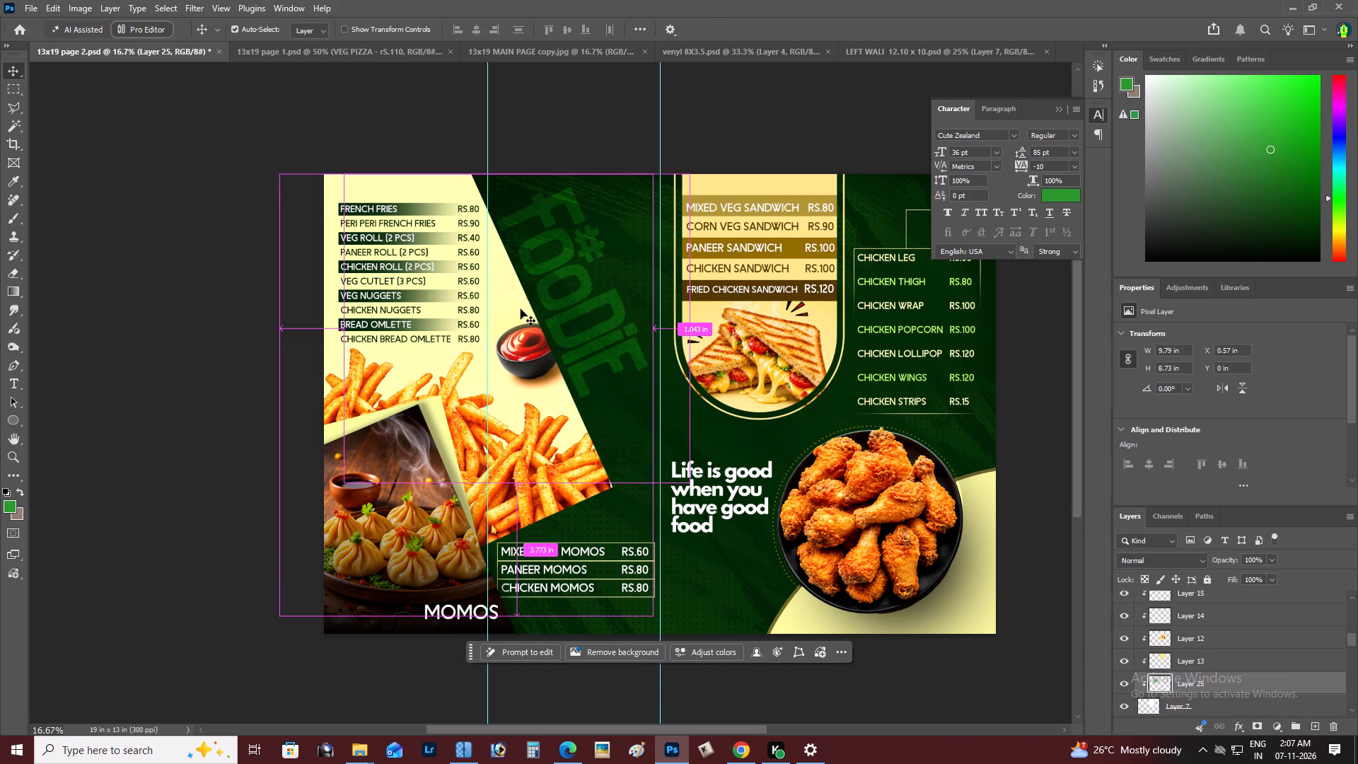
key(ctrl+bracketright)
key(ctrl+bracketright)
key(ctrl+bracketright)
key(ctrl+bracketright)
key(ctrl+bracketright)
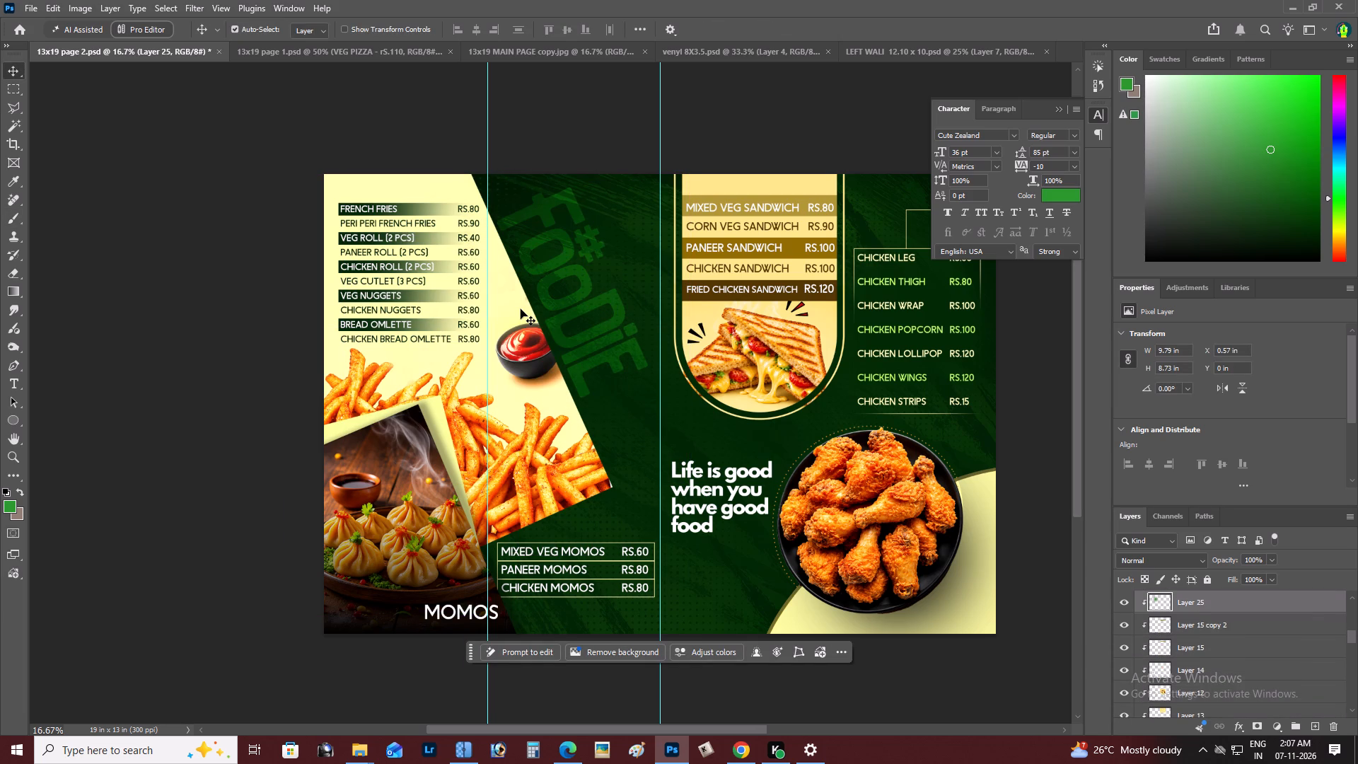
key(ctrl+bracketright)
key(ctrl+bracketright)
key(ctrl+bracketright)
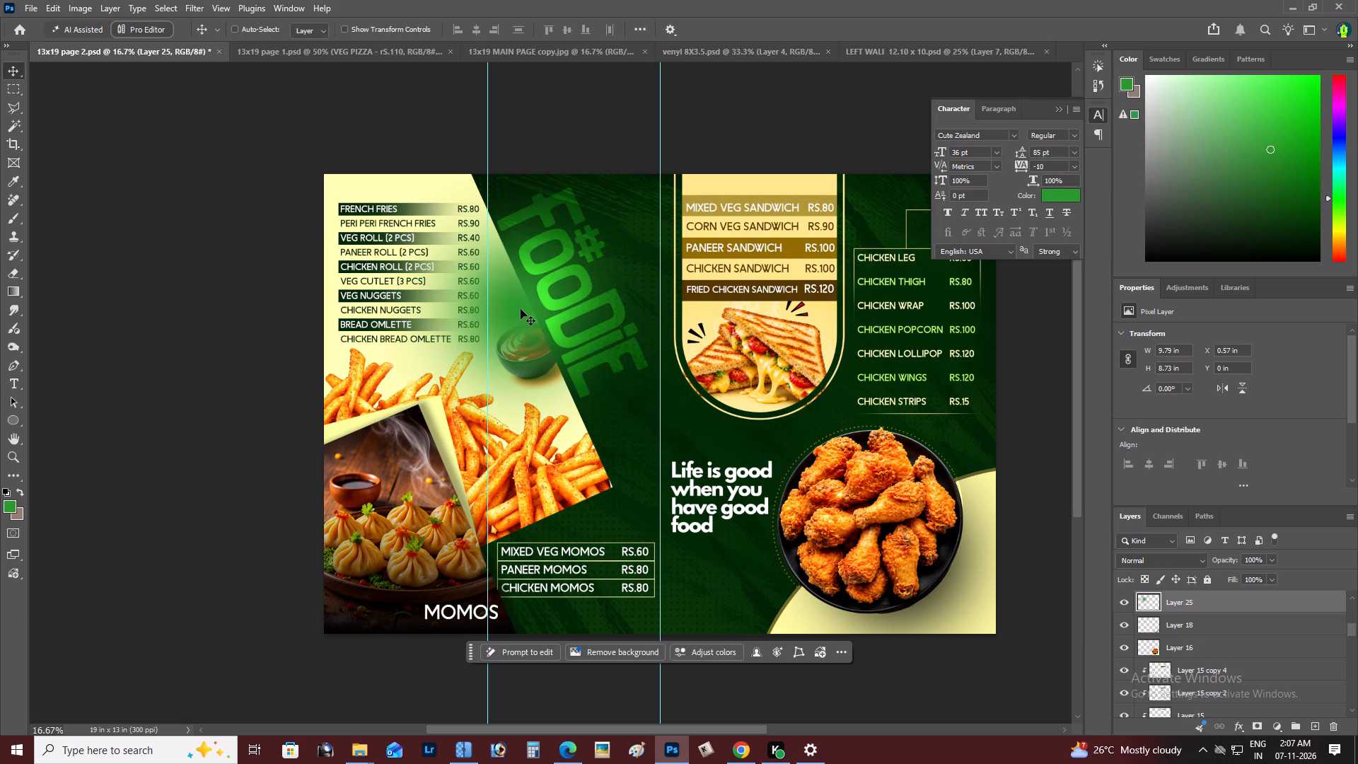
Outline the cream fries panel along its slanted edge with the Pen tool, delete the glow inside that selection, and deselect.
key(p)
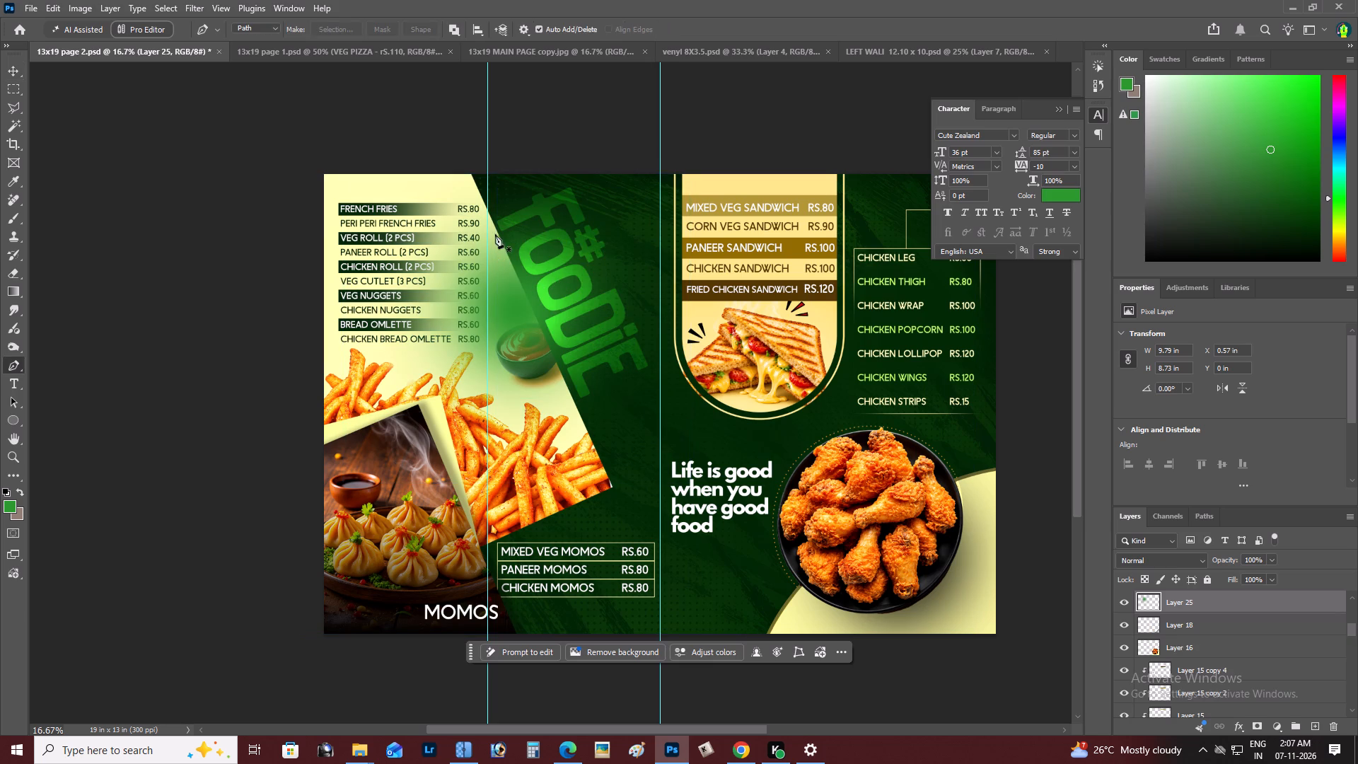
click(475, 183)
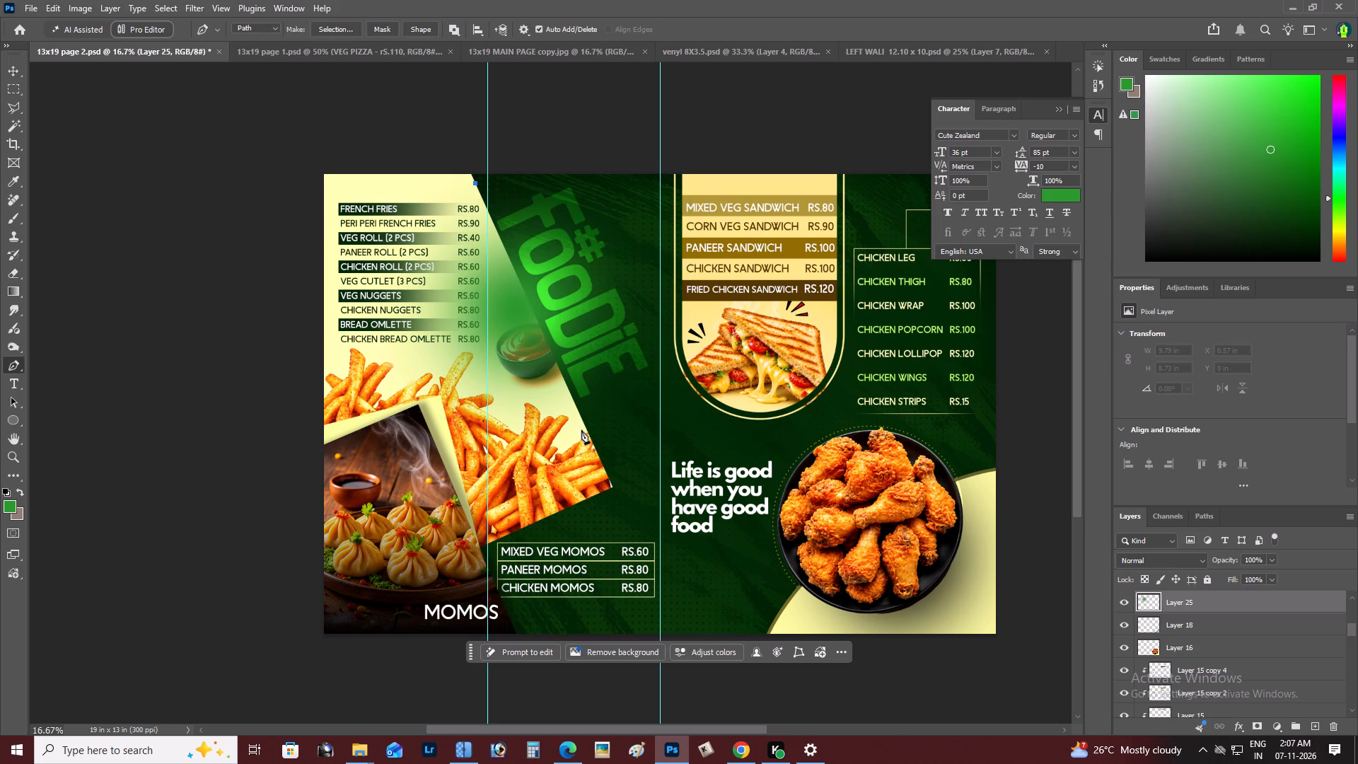
click(590, 436)
drag(429, 463, 422, 454)
drag(368, 358, 359, 308)
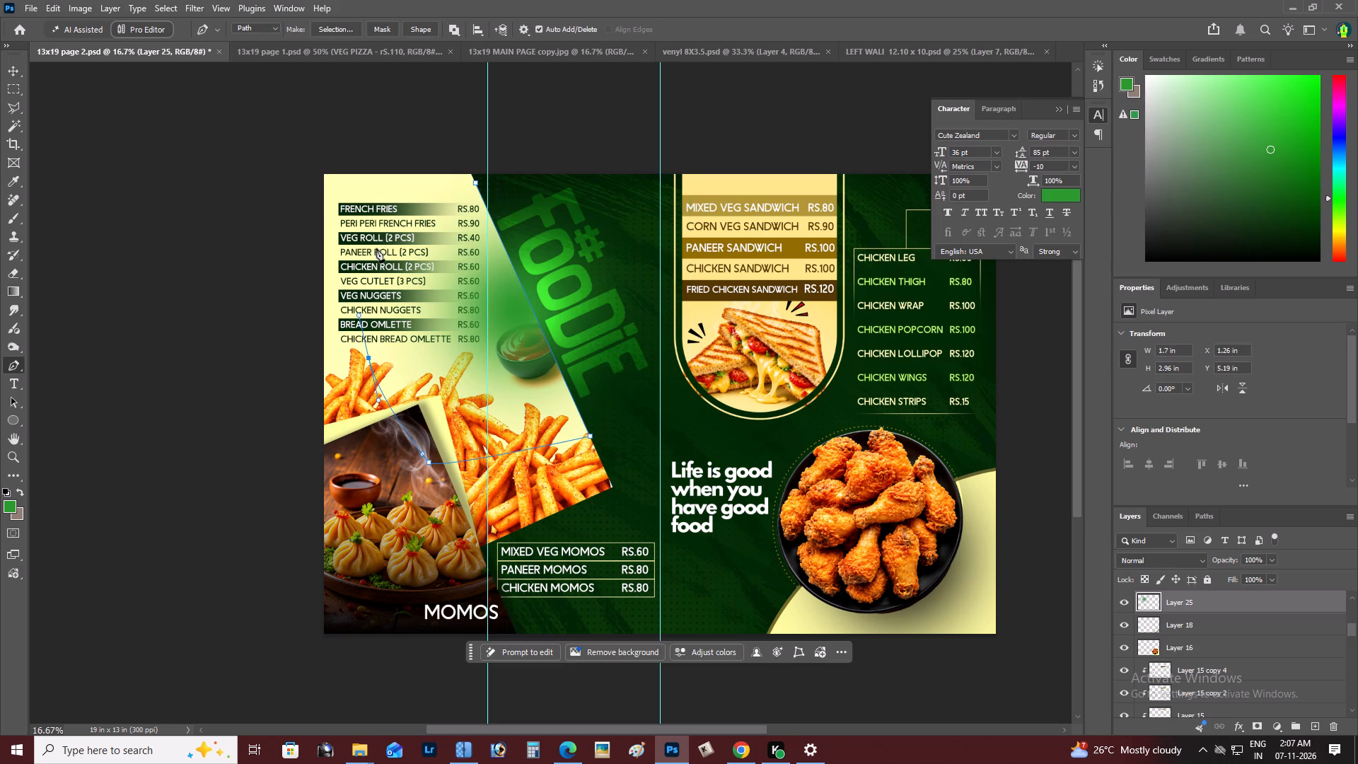
drag(380, 243, 389, 233)
right_click(429, 201)
click(460, 257)
key(Return)
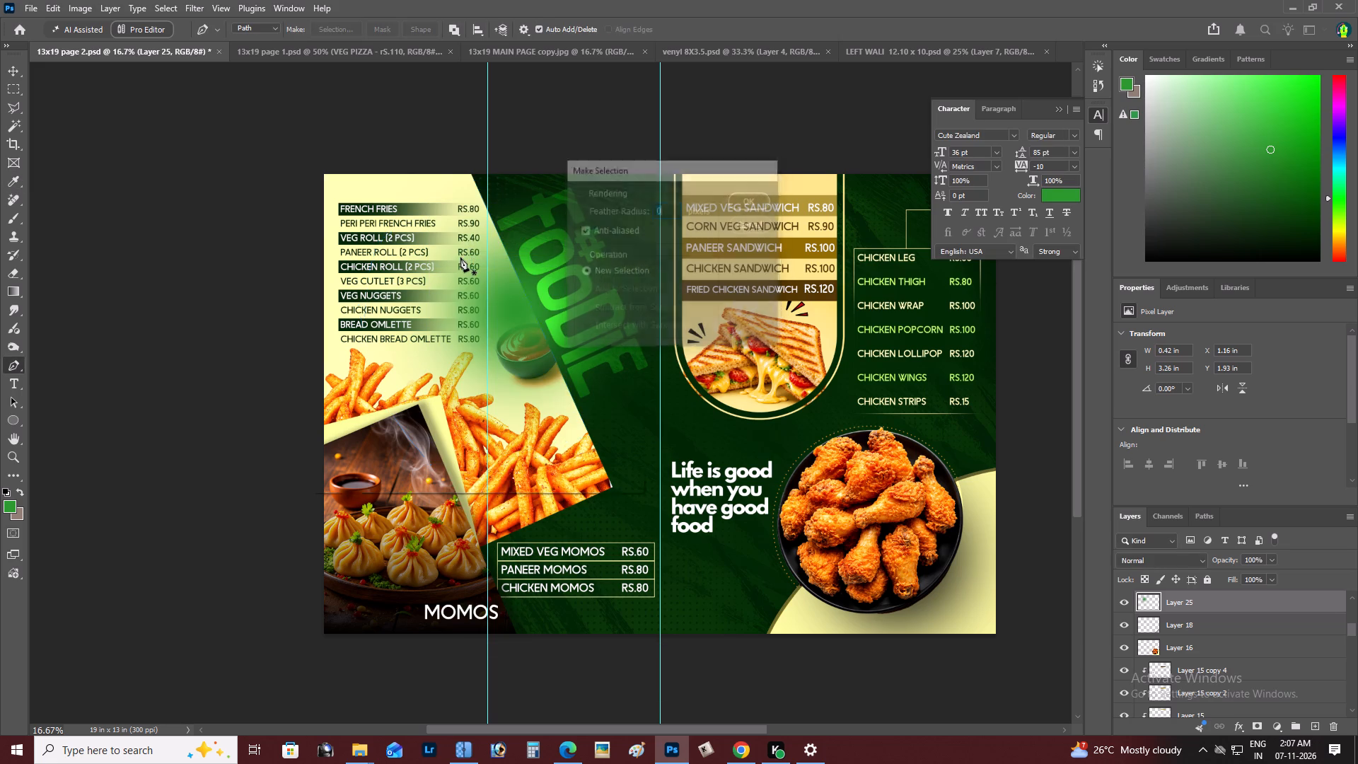
key(BackSpace)
key(ctrl+d)
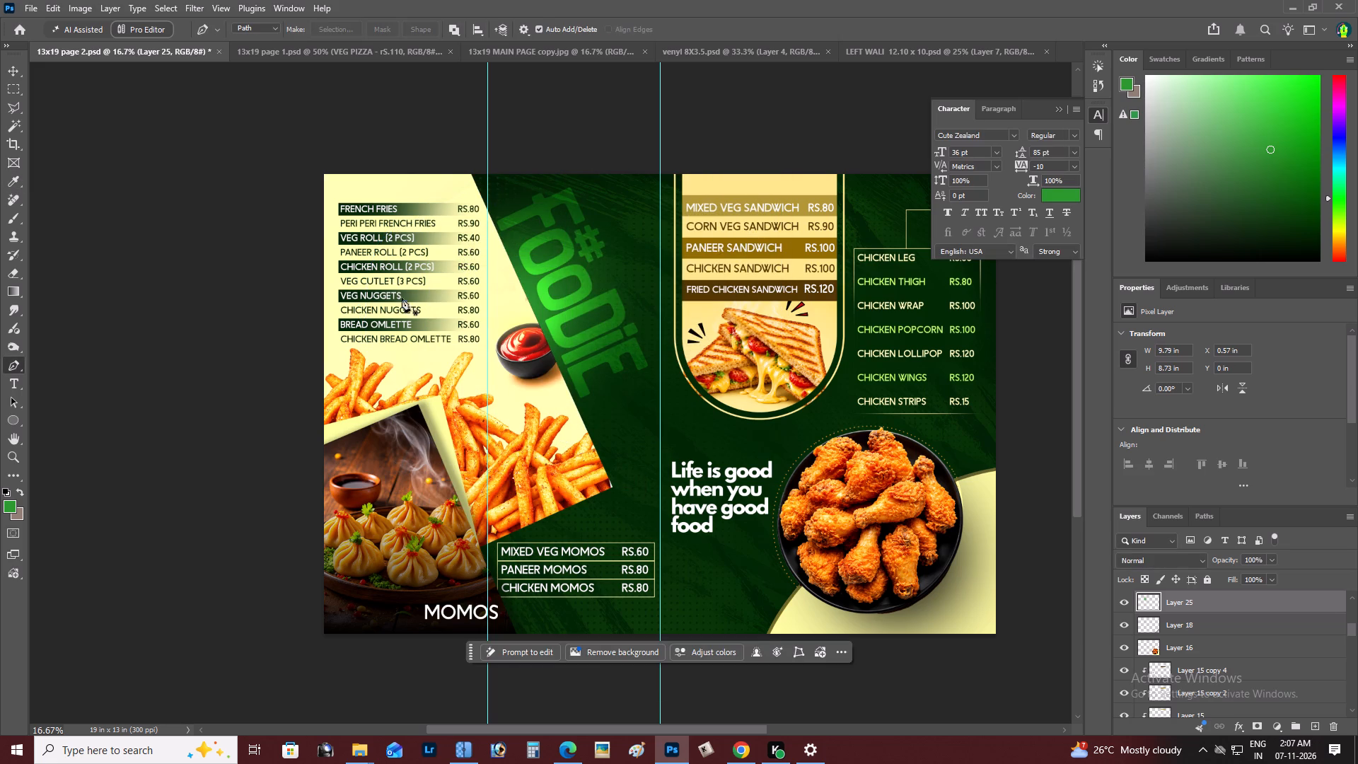
Soften the green glow along the panel's slanted edge using the Eraser at 15% opacity, enlarged to 1000 px.
key(z)
alt+click(480, 303)
right_click(490, 295)
double_click(518, 305)
key(space)
drag(515, 308, 563, 321)
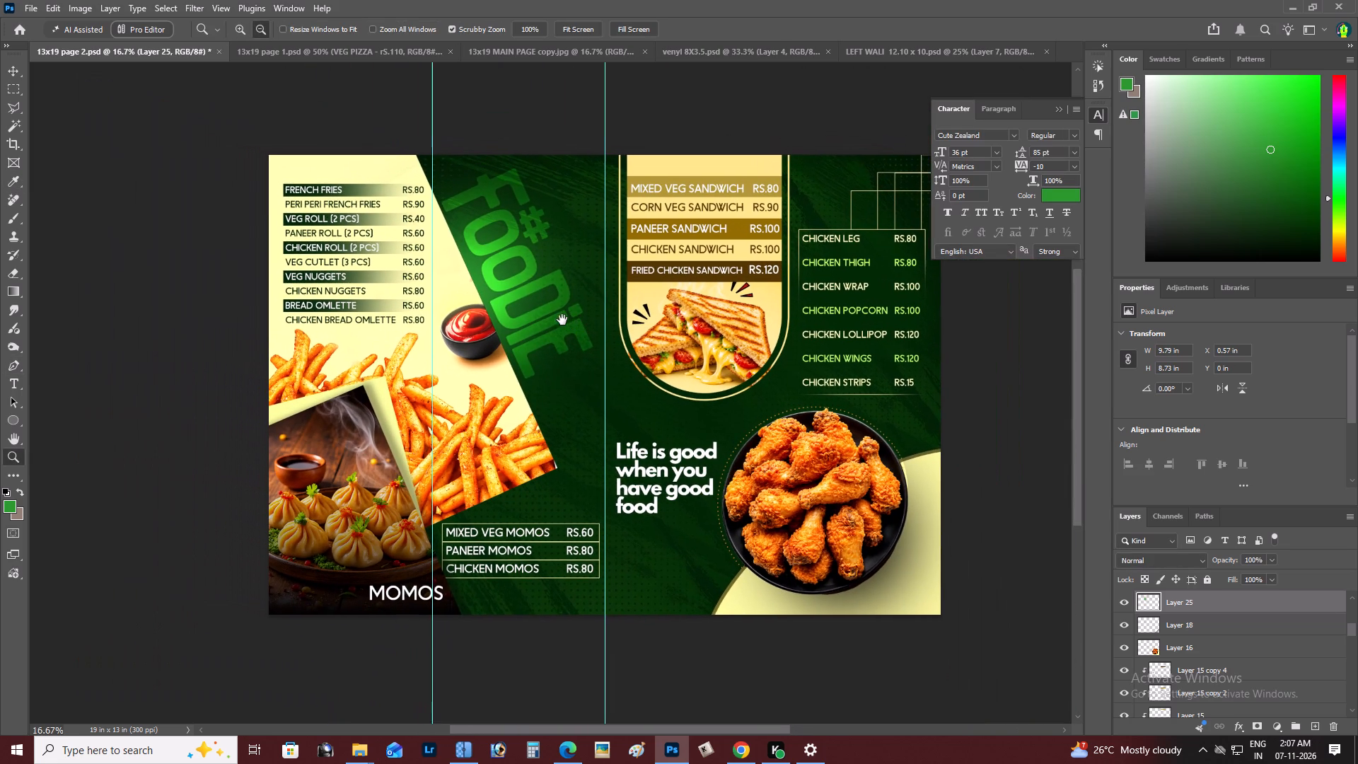
key(e)
key(bracketright)
key(bracketright)
key(bracketright)
key(bracketright)
key(bracketright)
key(bracketright)
key(bracketright)
key(bracketright)
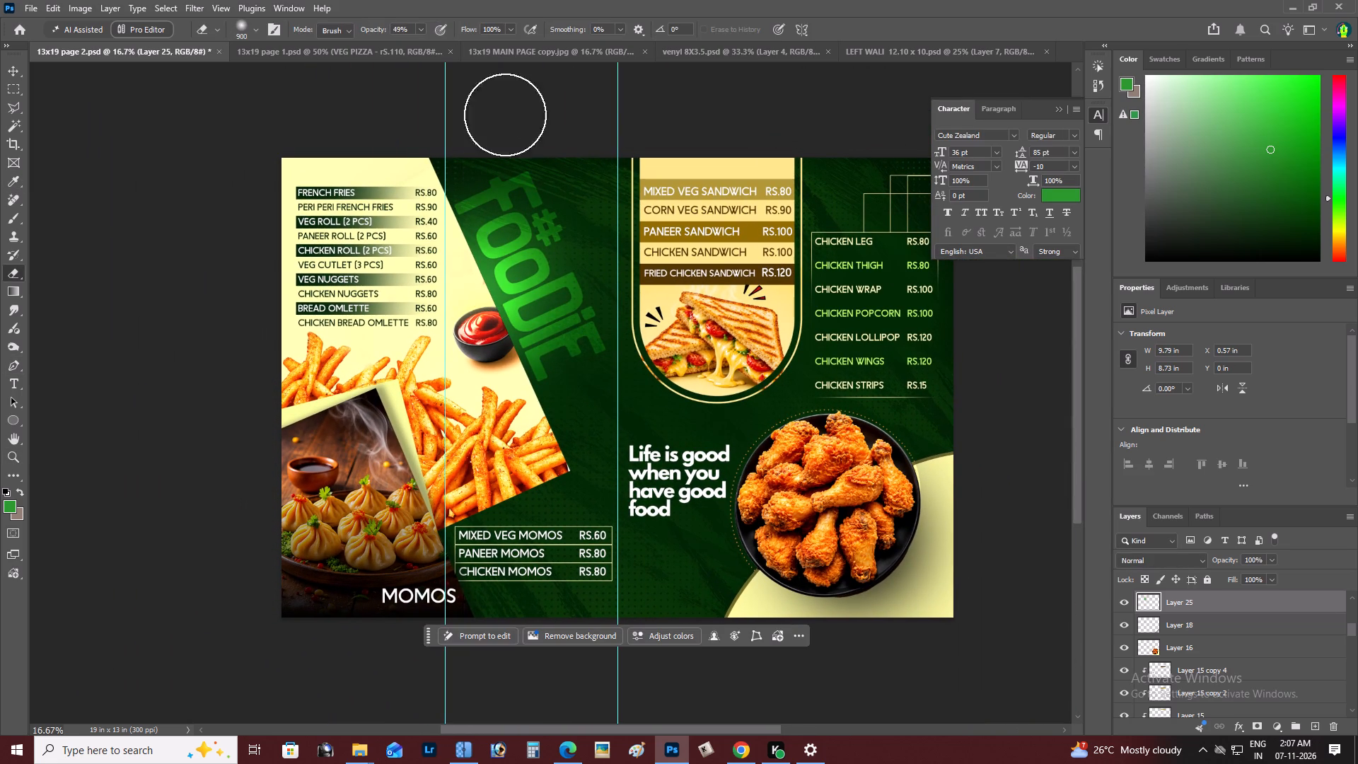
click(417, 31)
click(399, 45)
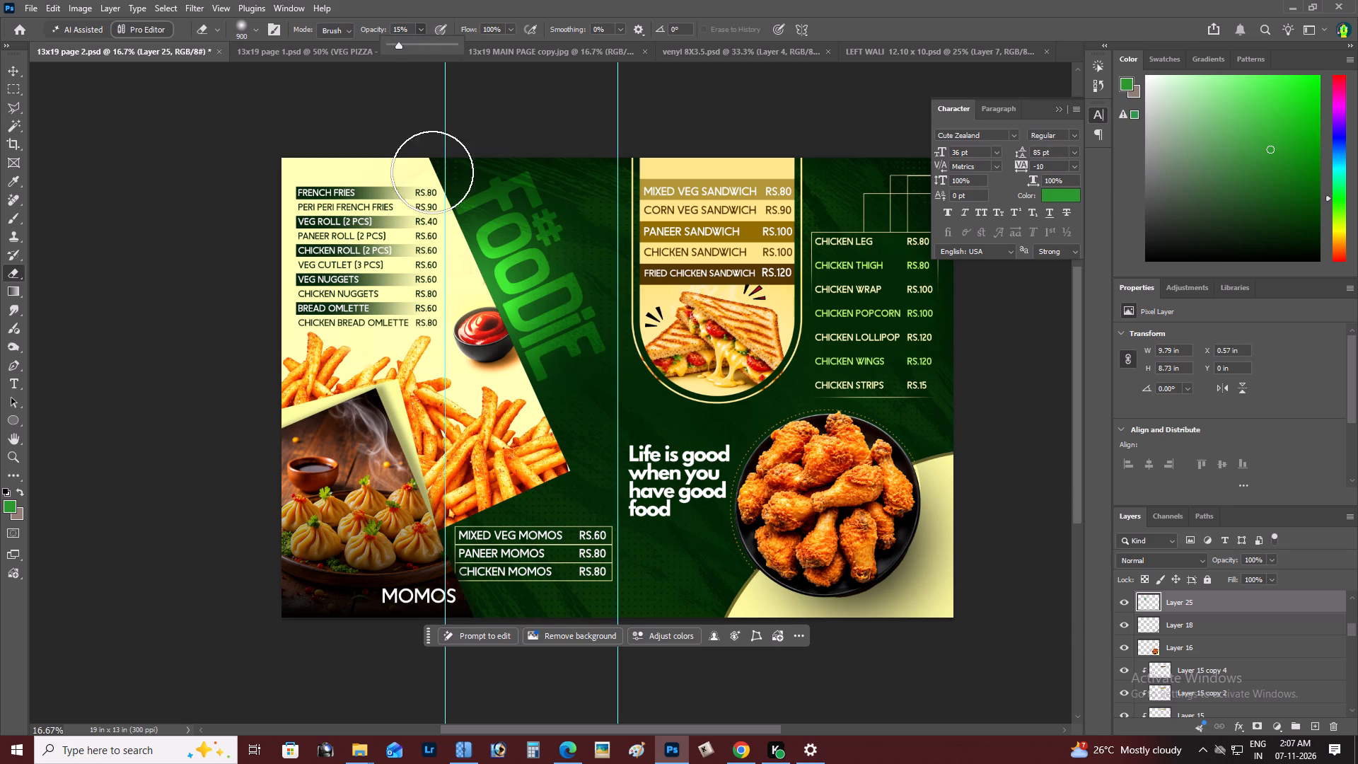
click(432, 172)
key(bracketright)
drag(443, 272, 474, 382)
drag(438, 284, 482, 364)
drag(468, 278, 492, 347)
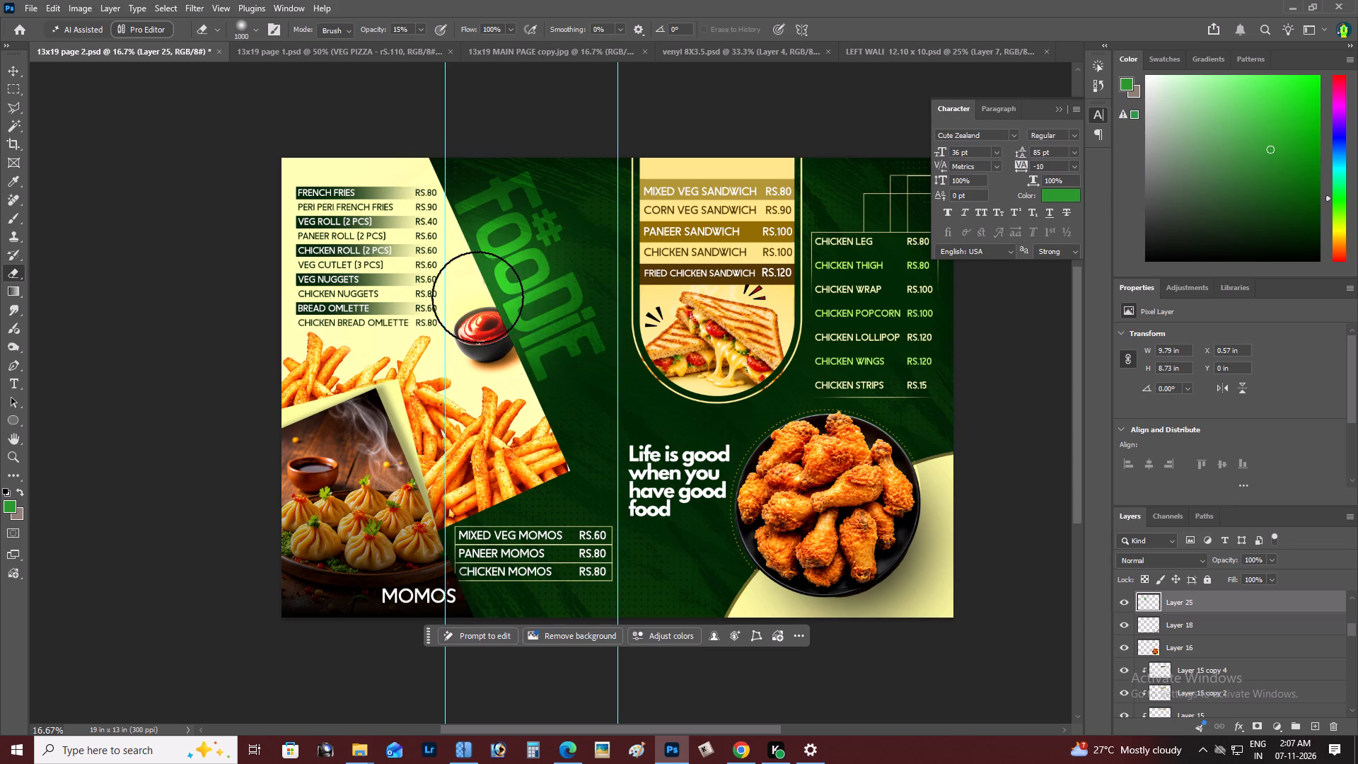
drag(482, 299, 511, 405)
drag(465, 239, 526, 470)
drag(487, 356, 571, 533)
drag(458, 320, 565, 489)
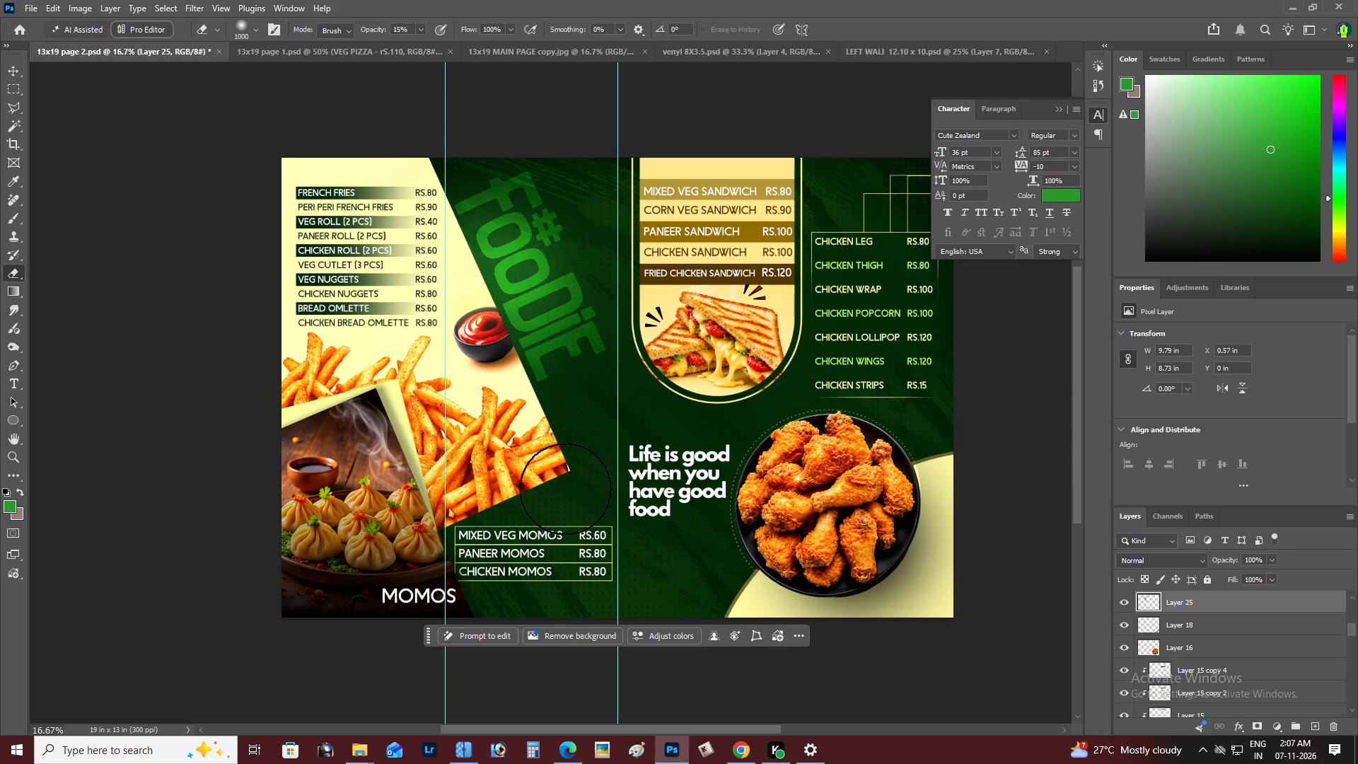
drag(565, 489, 584, 517)
Review the softened green glow behind the "#Foodie" lettering within the whole page 2 layout.
key(z)
alt+click(510, 320)
right_click(511, 308)
double_click(538, 321)
key(space)
drag(531, 322, 493, 307)
key(z)
alt+click(433, 295)
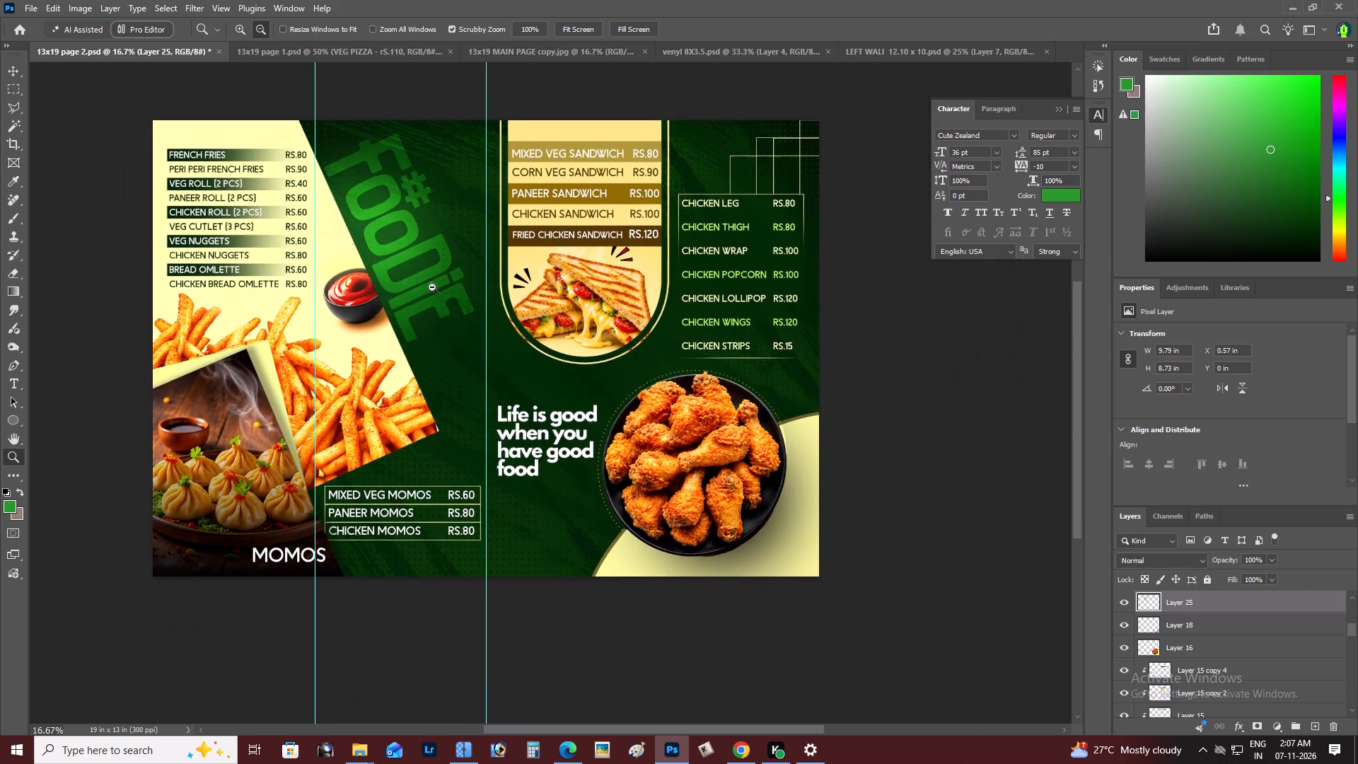
right_click(432, 287)
double_click(455, 295)
key(space)
drag(452, 294, 437, 290)
key(v)
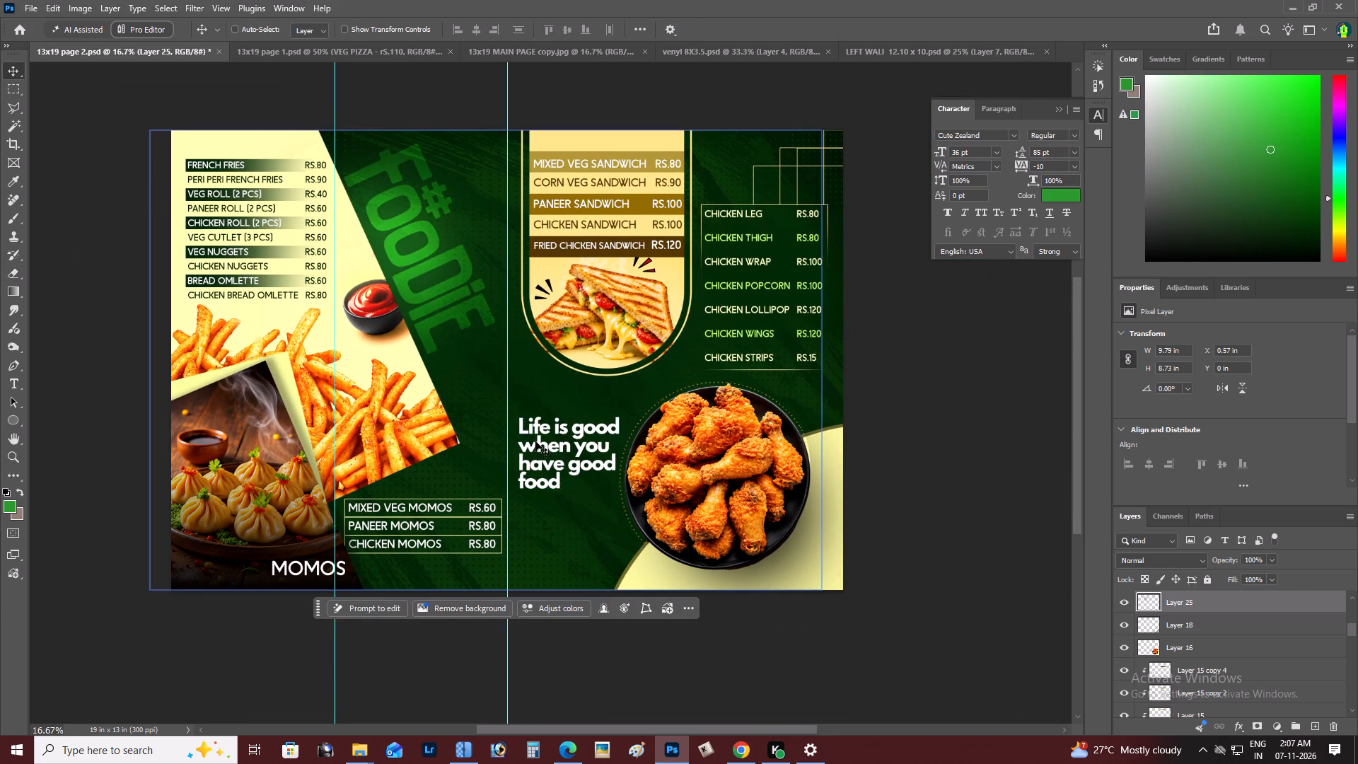
Set the blend mode of the "Life is good when you have good food" quote layer to Soft Light.
right_click(535, 441)
right_click(552, 422)
right_drag(569, 429, 556, 429)
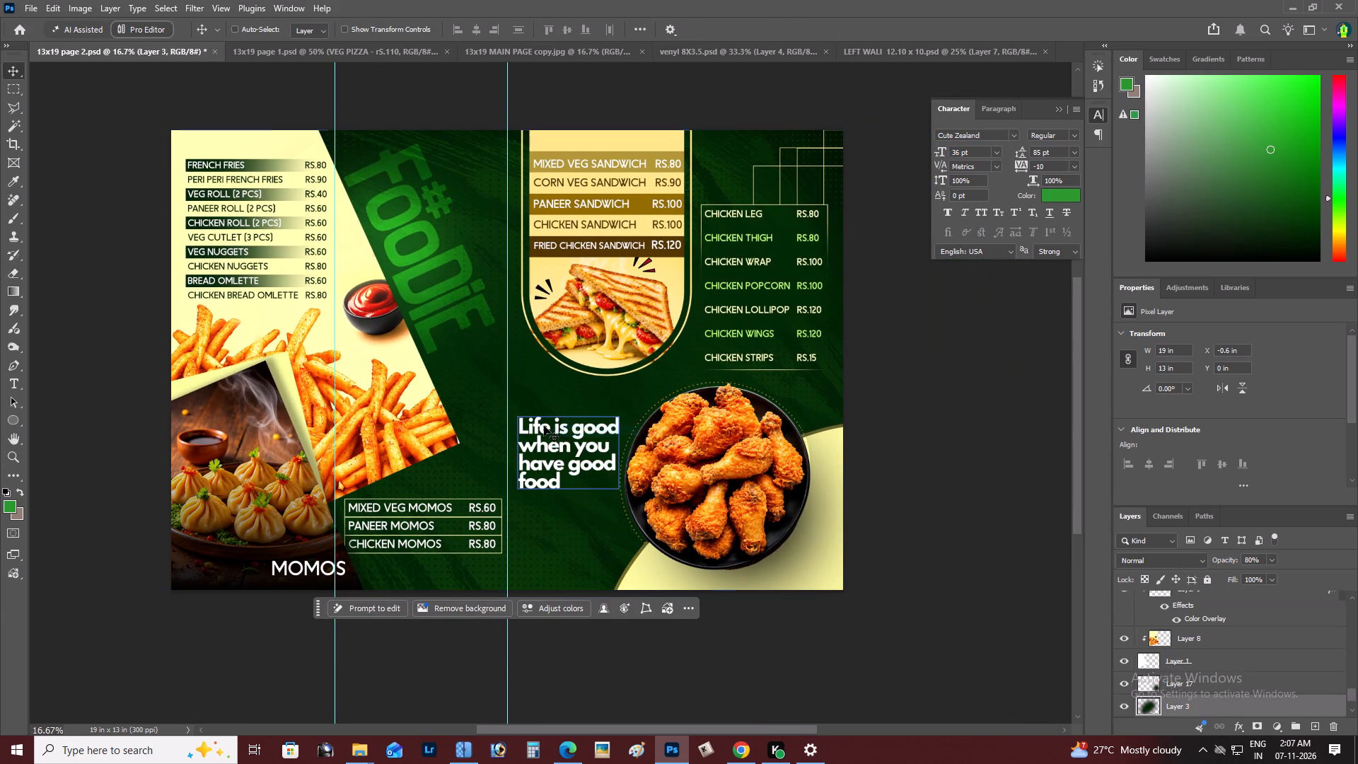
right_click(544, 426)
click(559, 432)
click(1132, 562)
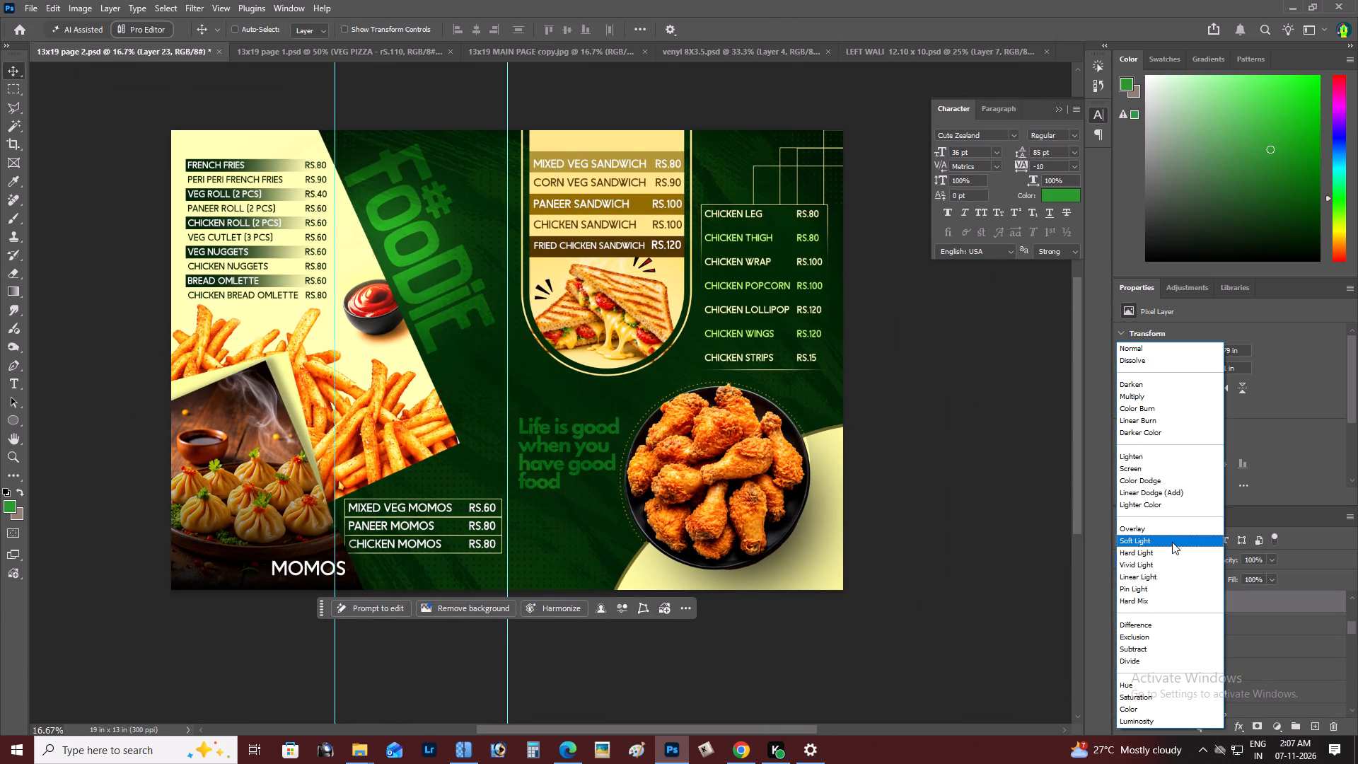
click(1172, 542)
Nudge the green food quote about 0.1 in to the left, away from the fried chicken plate.
key(z)
click(712, 502)
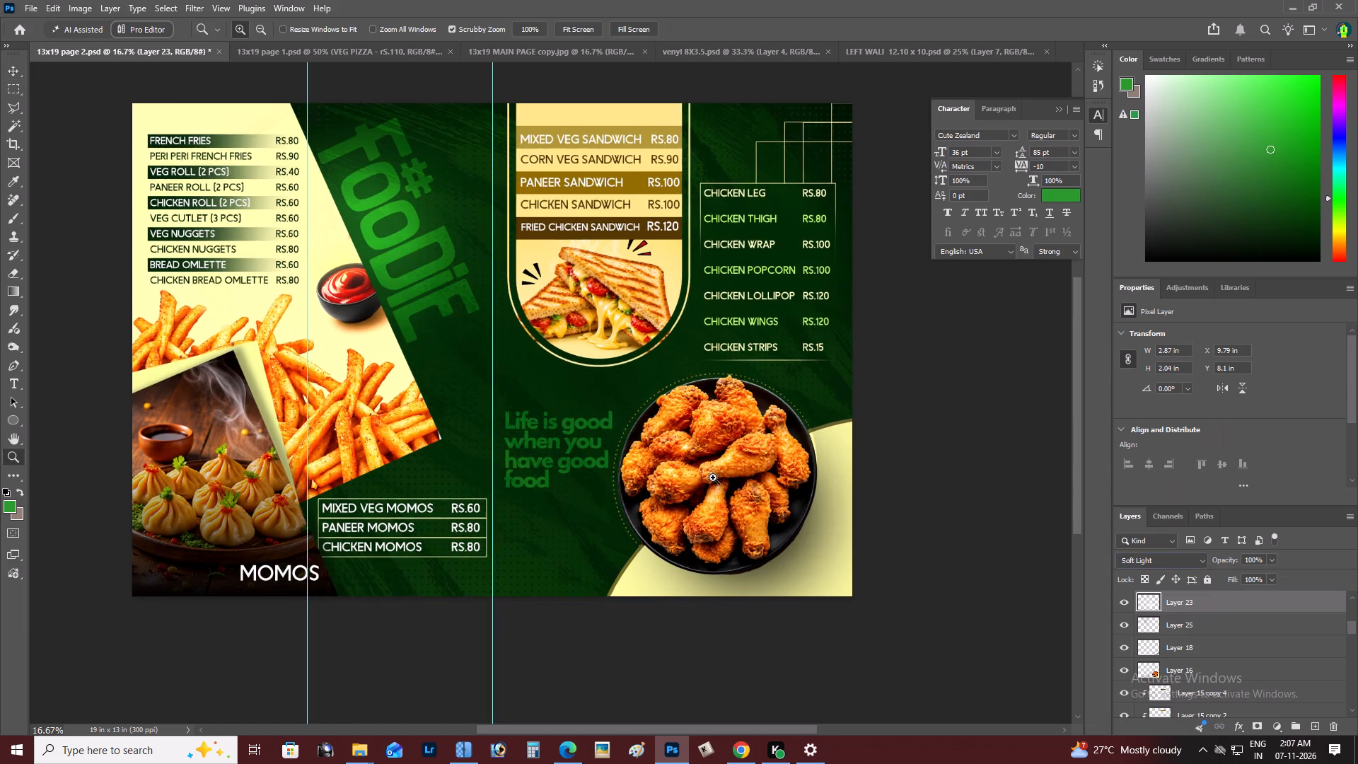
right_click(713, 477)
click(735, 490)
key(space)
drag(736, 490, 783, 485)
key(v)
key(shift+Left)
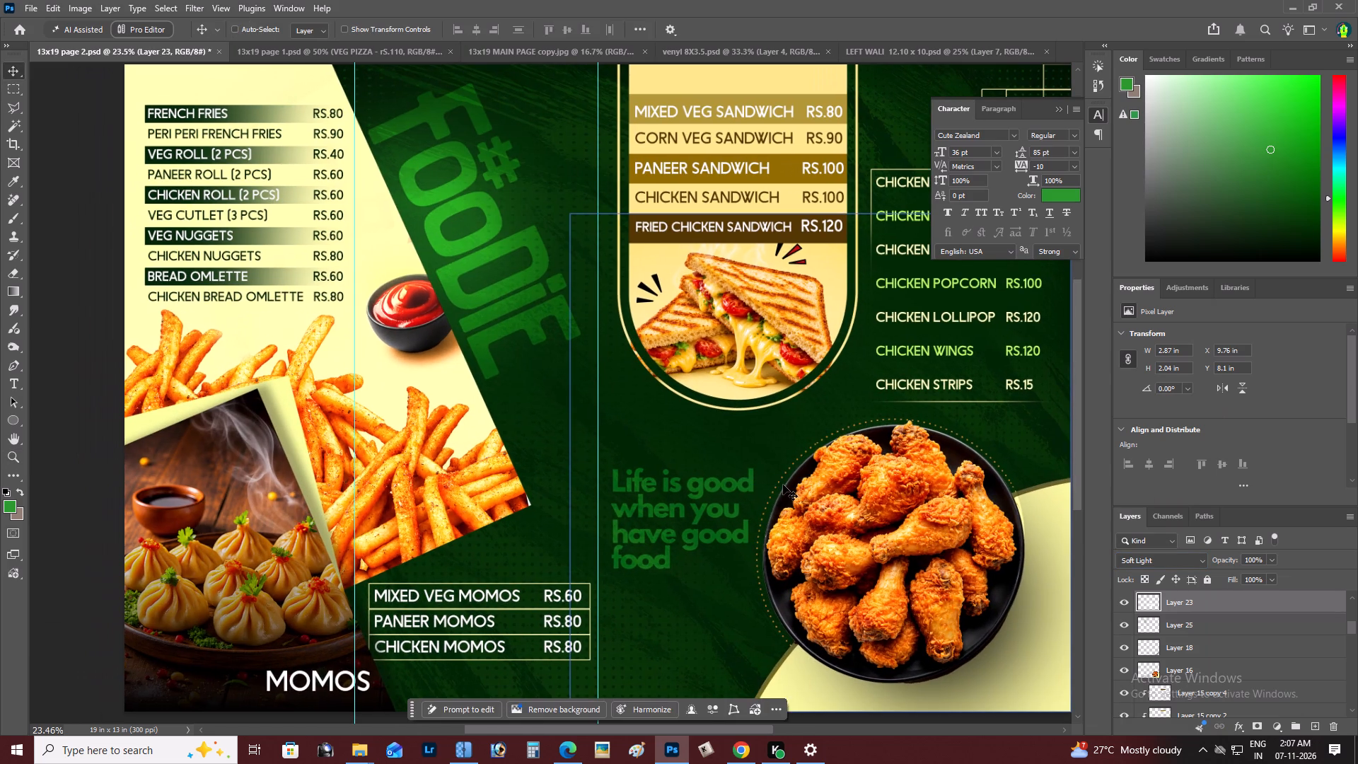
key(shift+Left)
key(shift+Left)
Hide the guides on page 2.
key(z)
alt+click(783, 485)
right_click(783, 485)
double_click(797, 489)
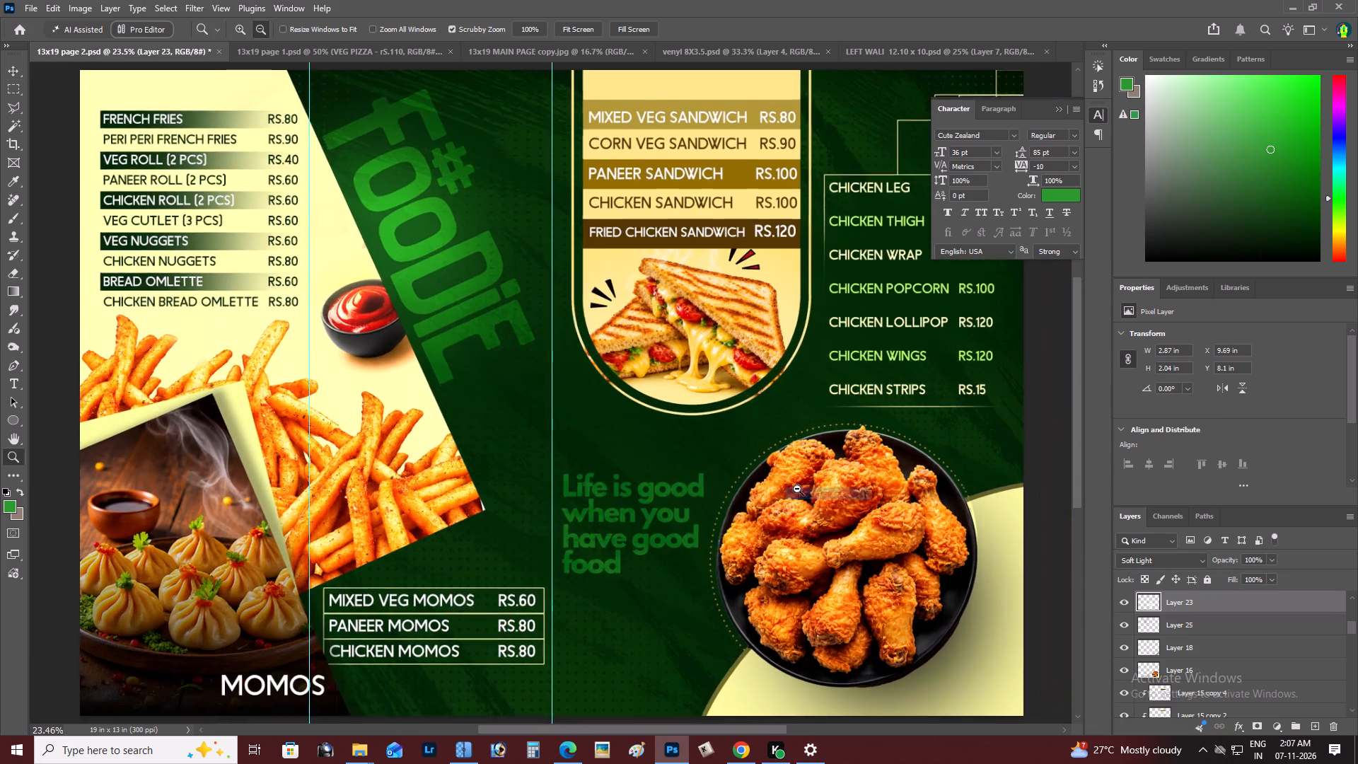
key(ctrl+semicolon)
Review the whole page 2 layout without guides, checking how the blended quote sits between the surrounding items.
key(z)
alt+click(758, 403)
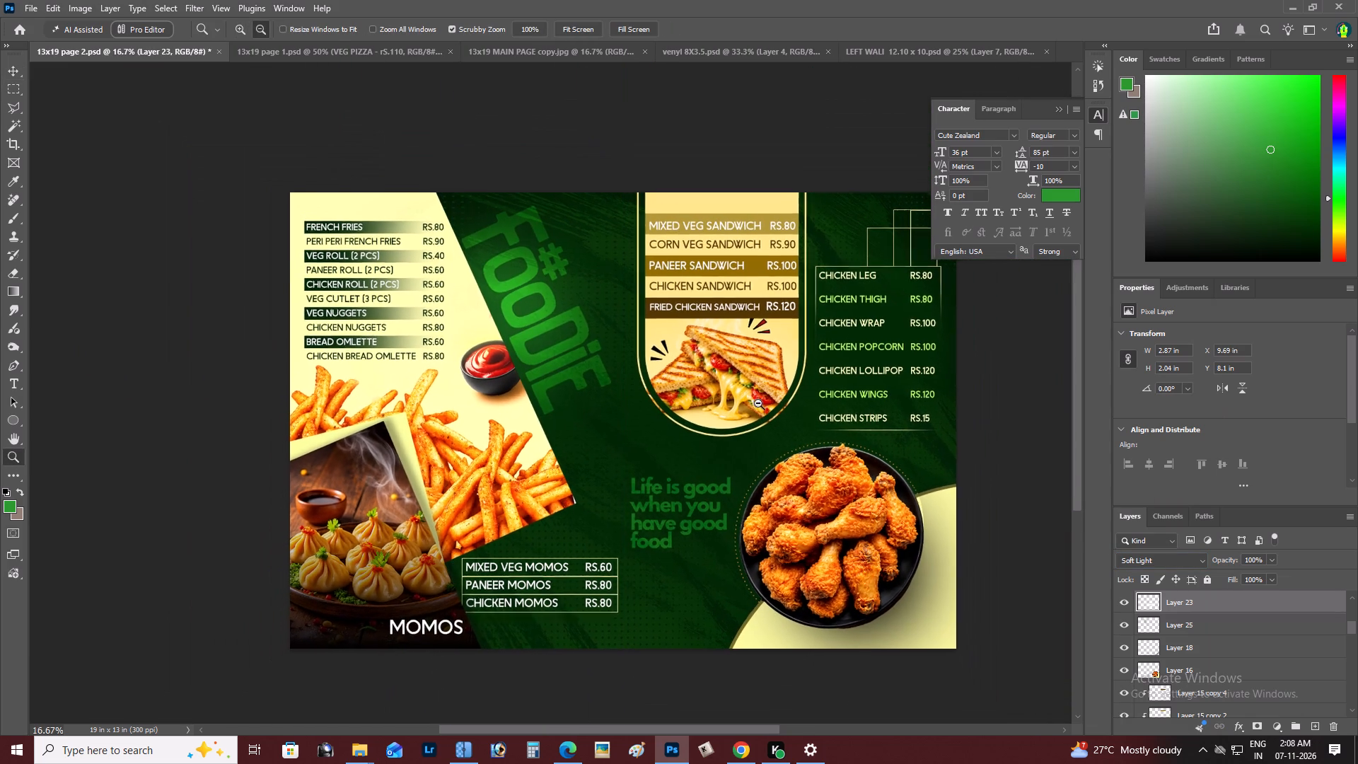
right_click(758, 403)
double_click(782, 410)
key(space)
drag(782, 410, 707, 410)
key(z)
triple_click(776, 366)
key(space)
key(space)
key(space)
drag(779, 364, 735, 372)
key(z)
alt+click(661, 368)
right_click(666, 366)
double_click(690, 380)
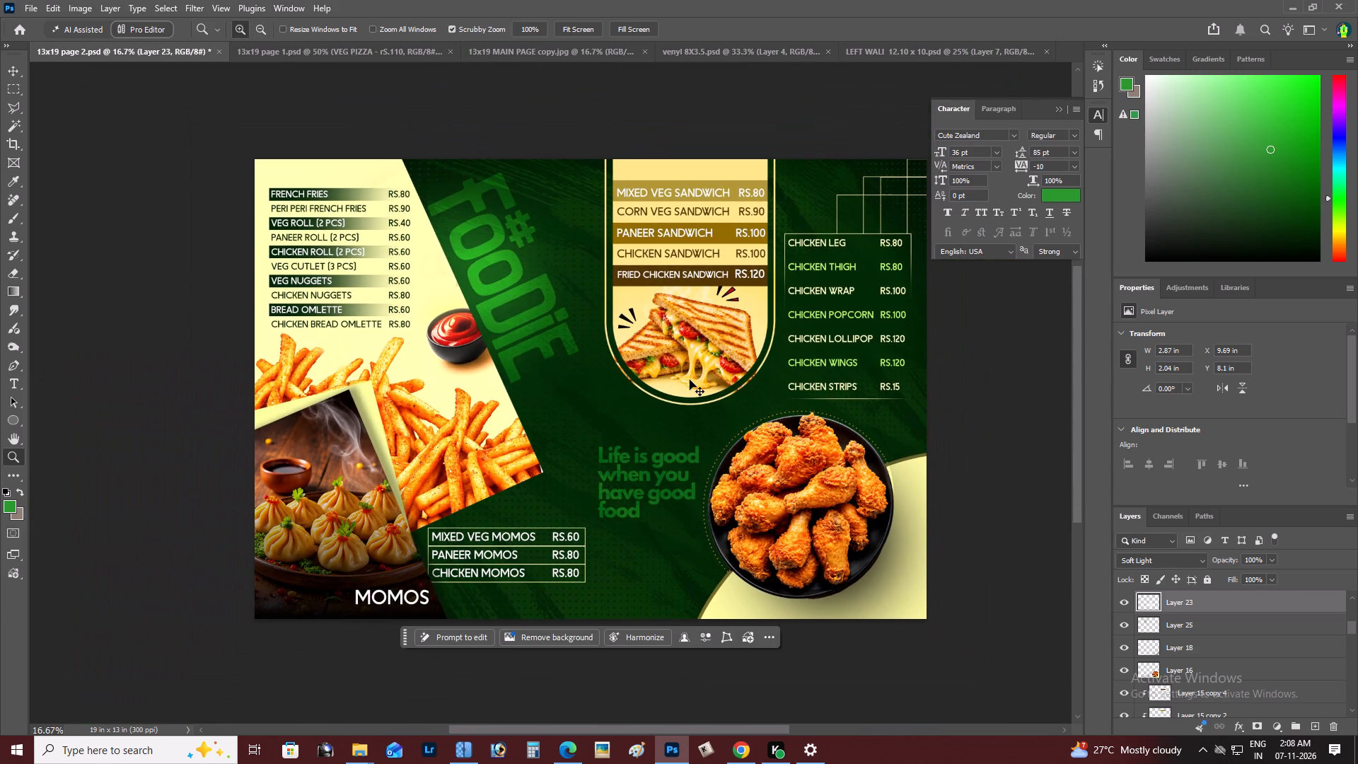
Save the page 2 document.
key(ctrl+s)
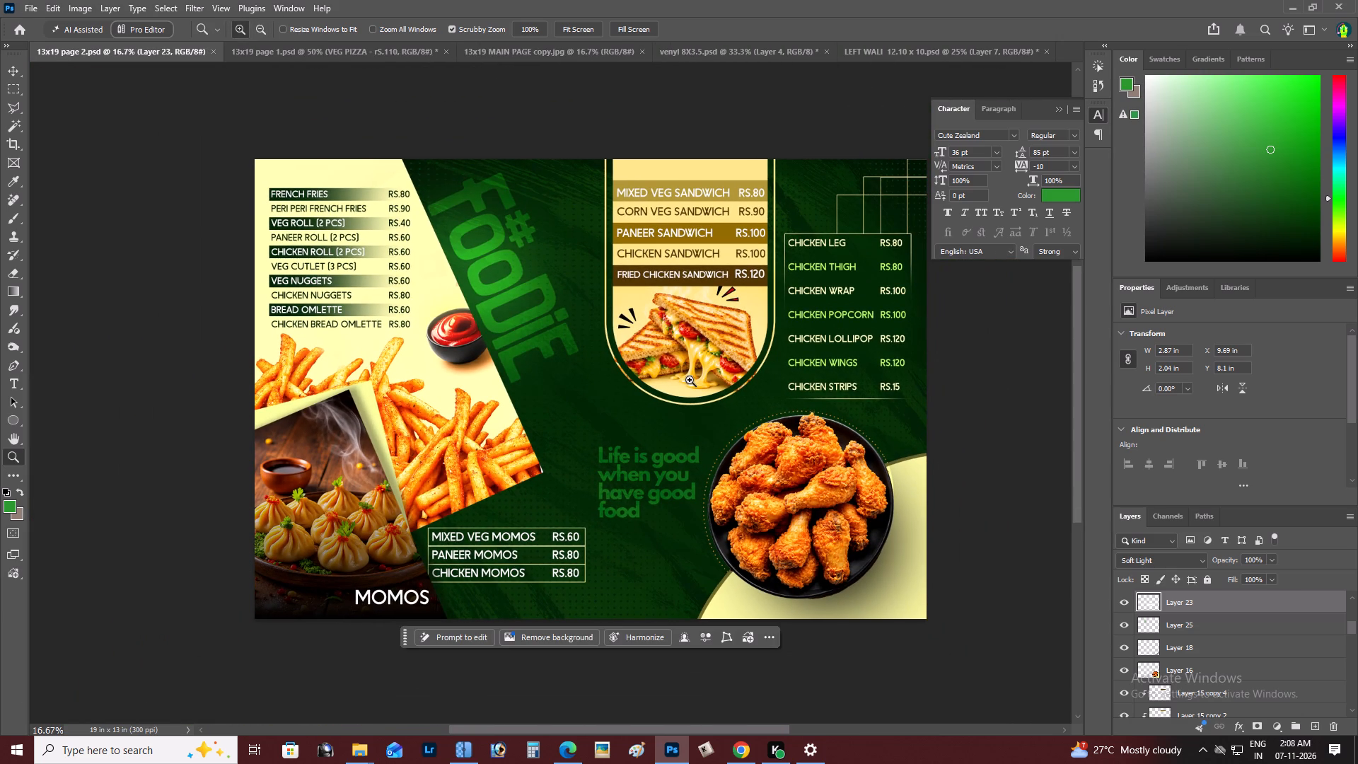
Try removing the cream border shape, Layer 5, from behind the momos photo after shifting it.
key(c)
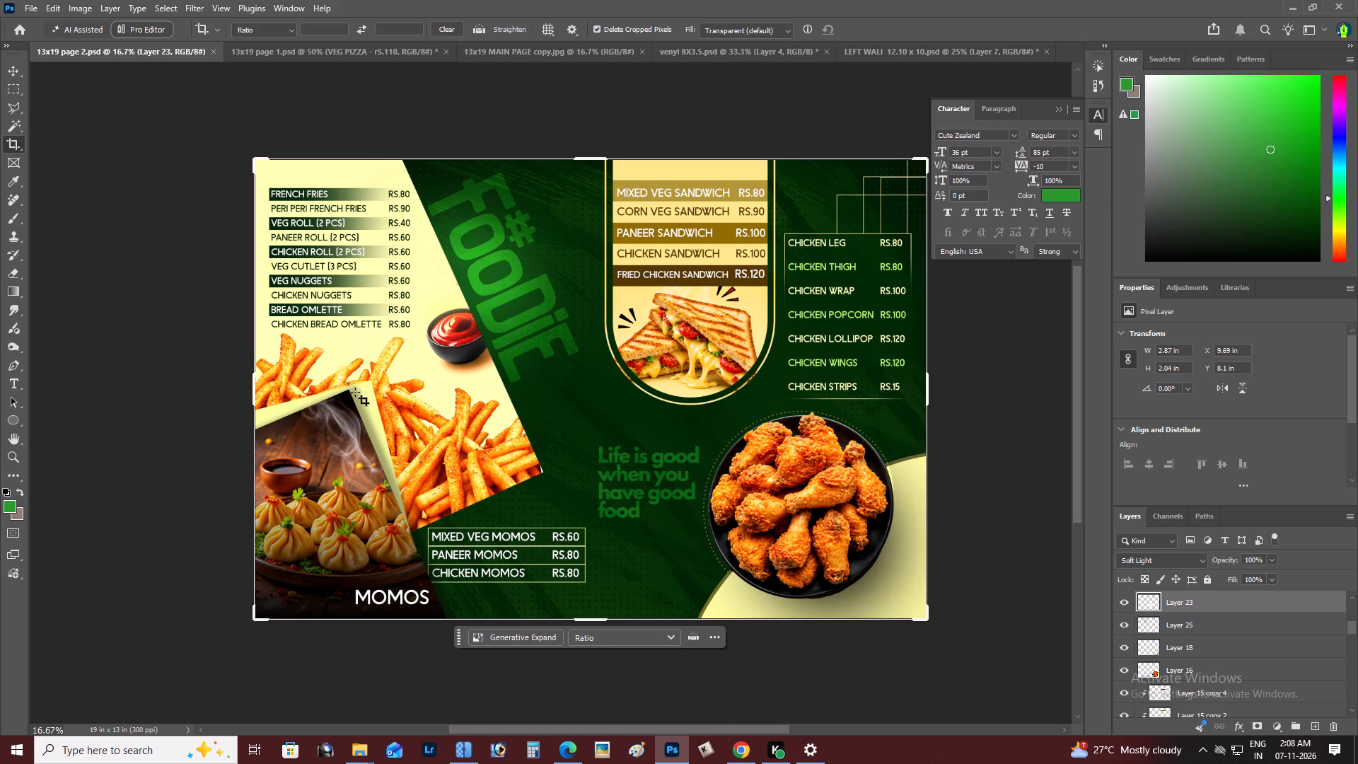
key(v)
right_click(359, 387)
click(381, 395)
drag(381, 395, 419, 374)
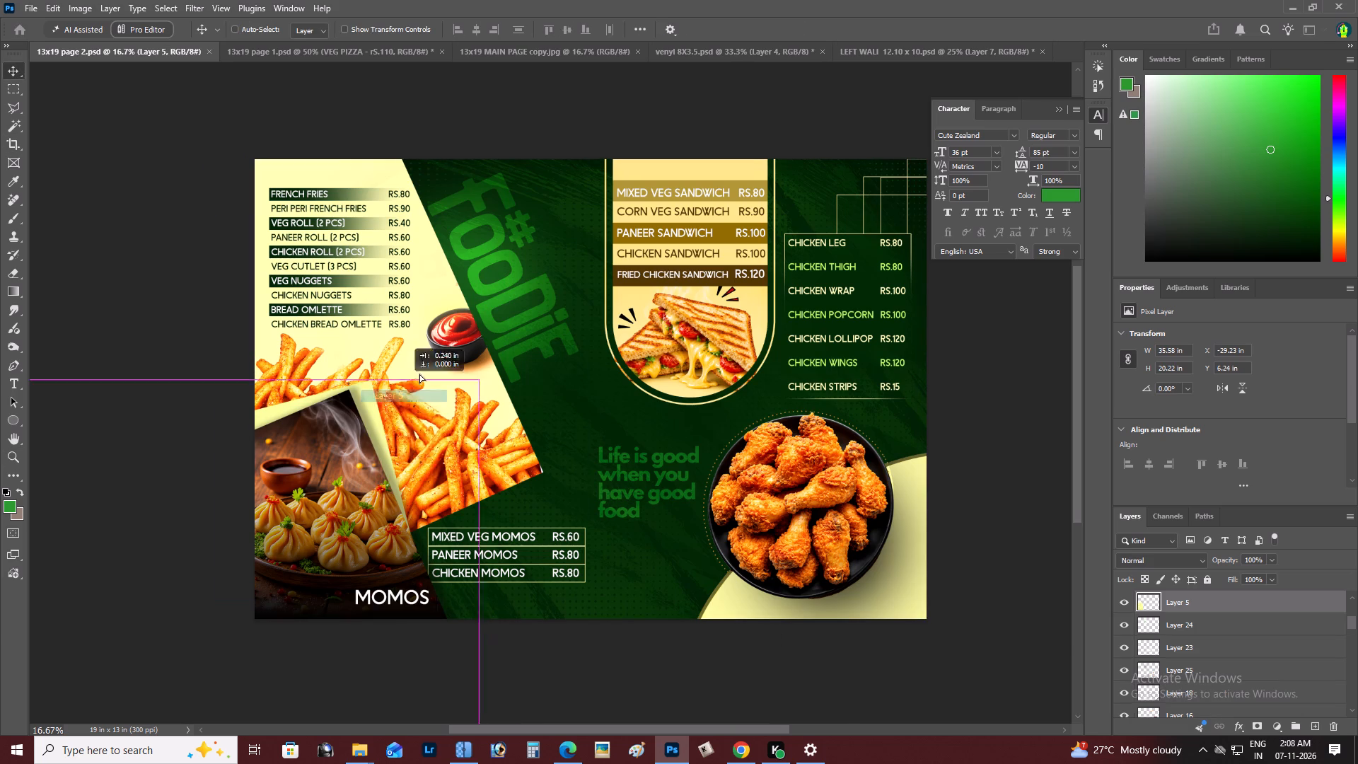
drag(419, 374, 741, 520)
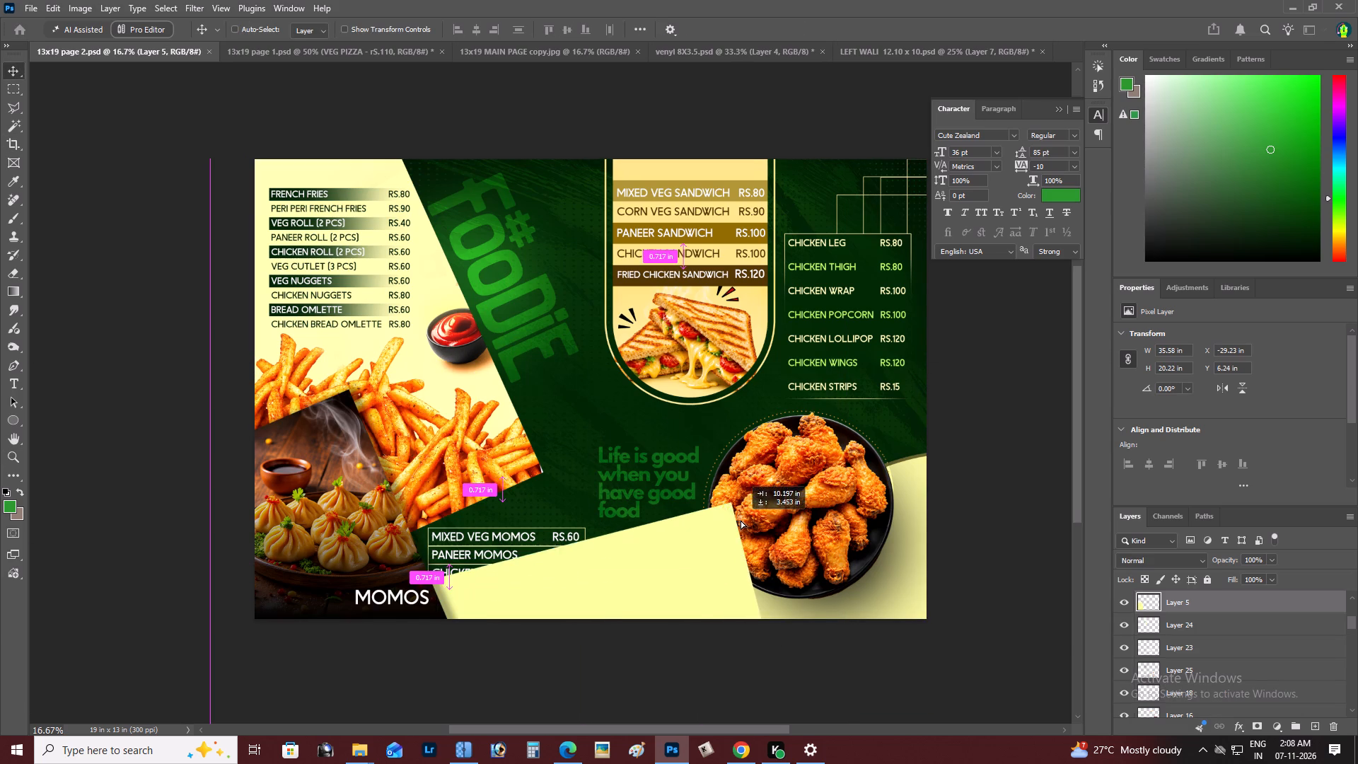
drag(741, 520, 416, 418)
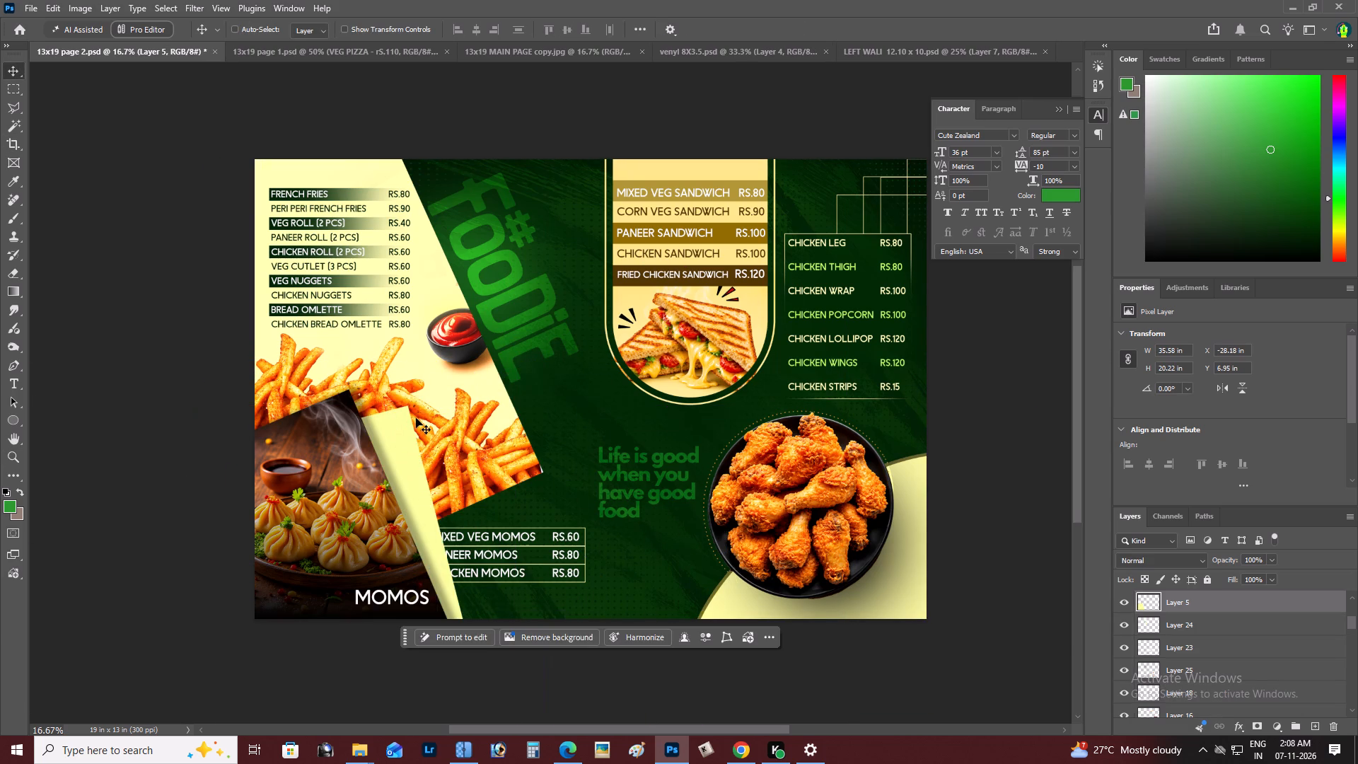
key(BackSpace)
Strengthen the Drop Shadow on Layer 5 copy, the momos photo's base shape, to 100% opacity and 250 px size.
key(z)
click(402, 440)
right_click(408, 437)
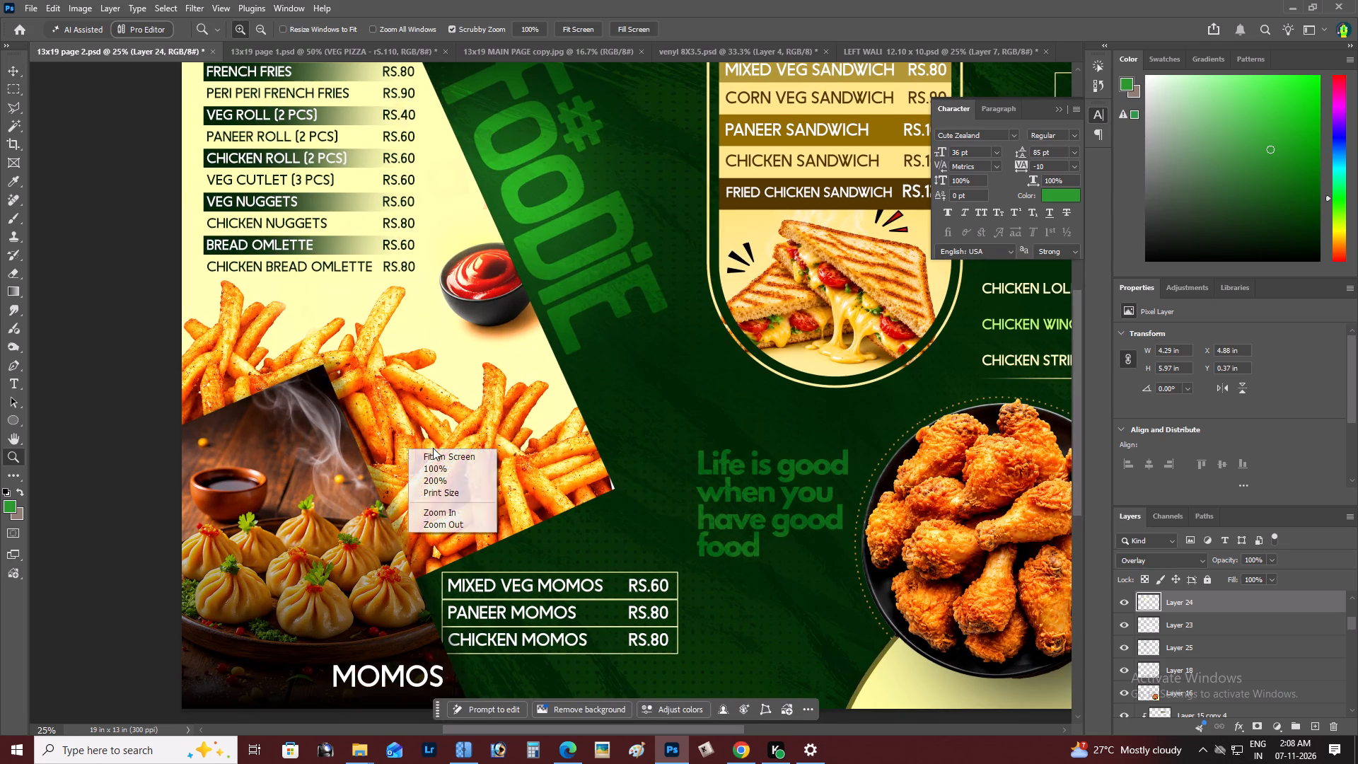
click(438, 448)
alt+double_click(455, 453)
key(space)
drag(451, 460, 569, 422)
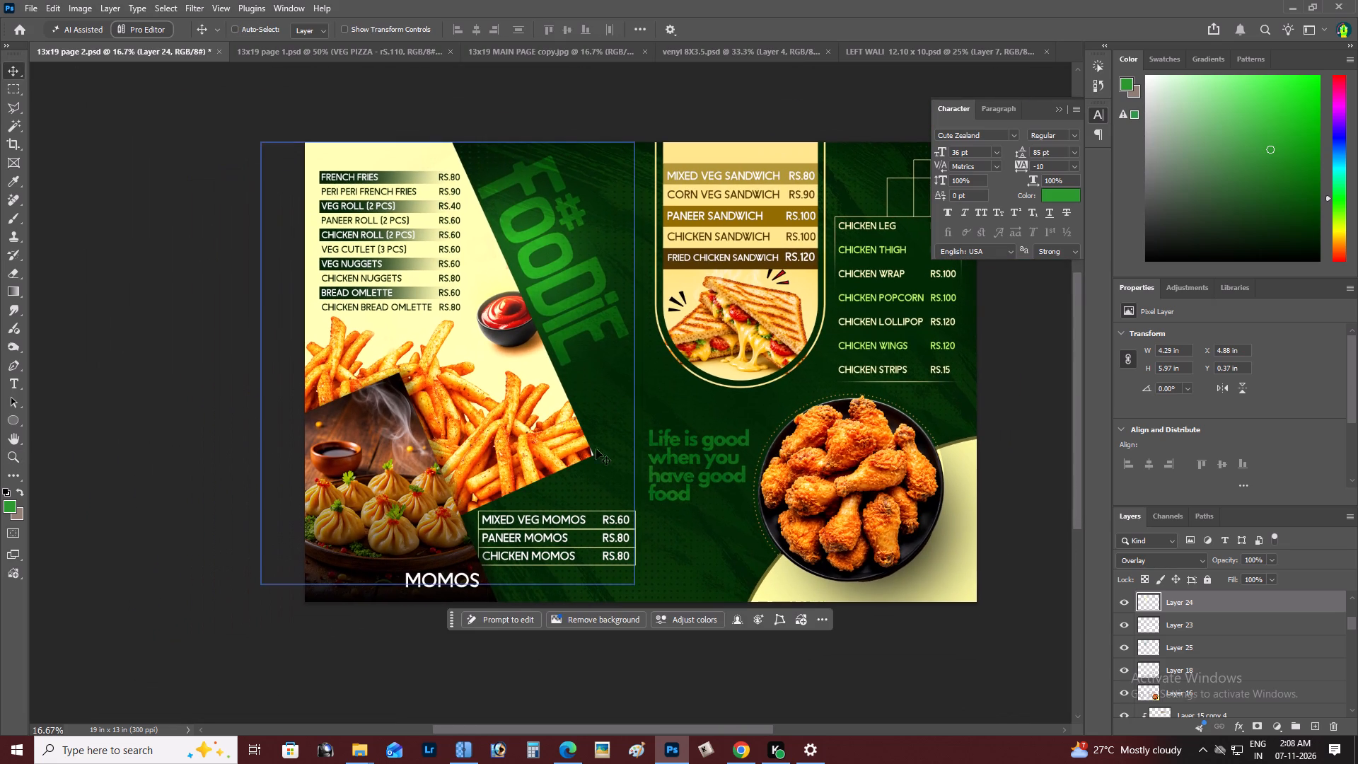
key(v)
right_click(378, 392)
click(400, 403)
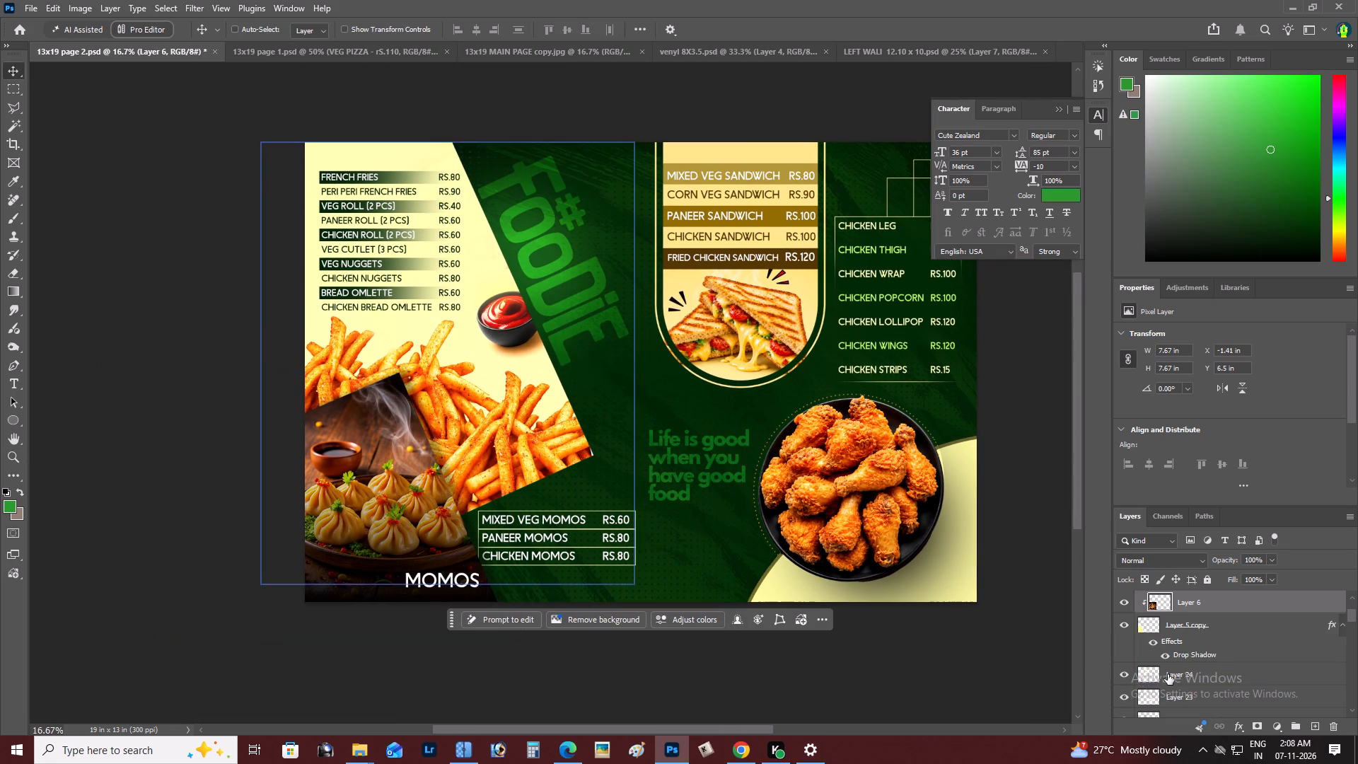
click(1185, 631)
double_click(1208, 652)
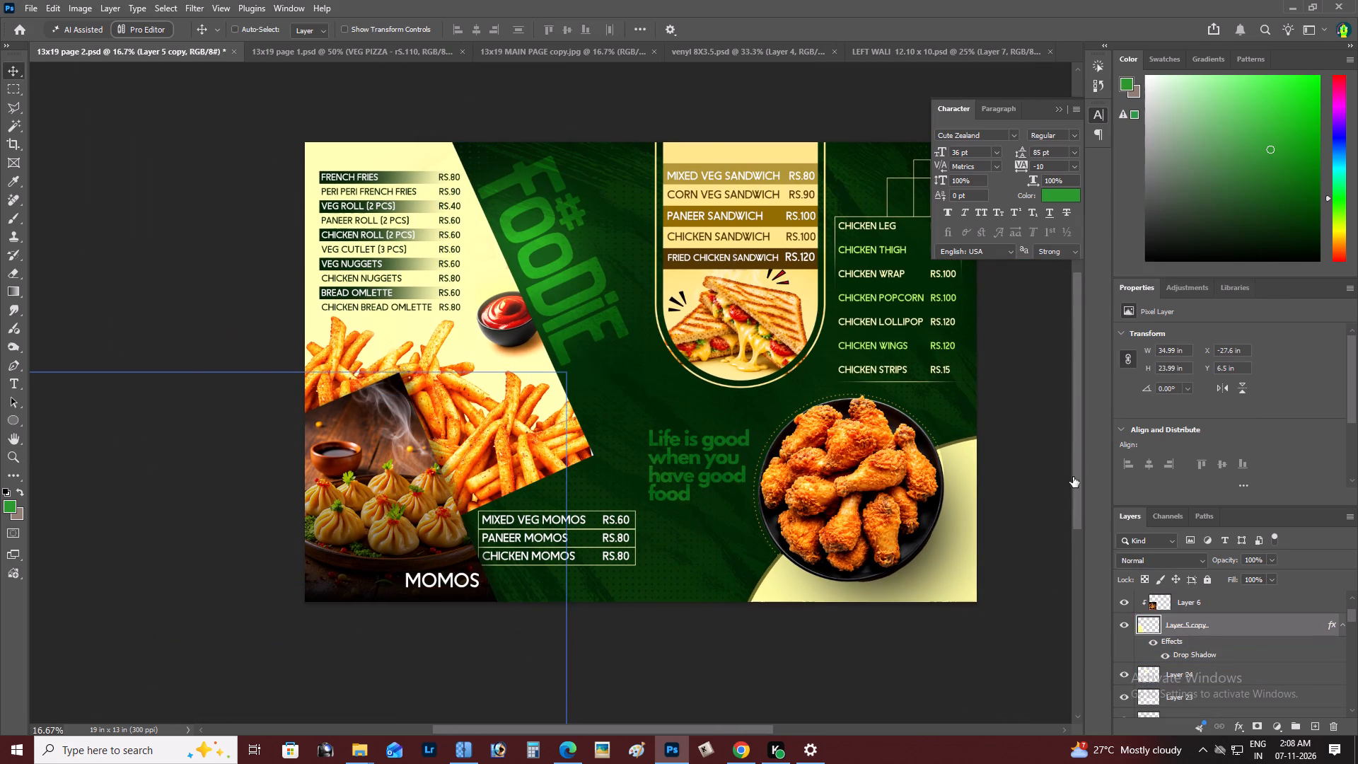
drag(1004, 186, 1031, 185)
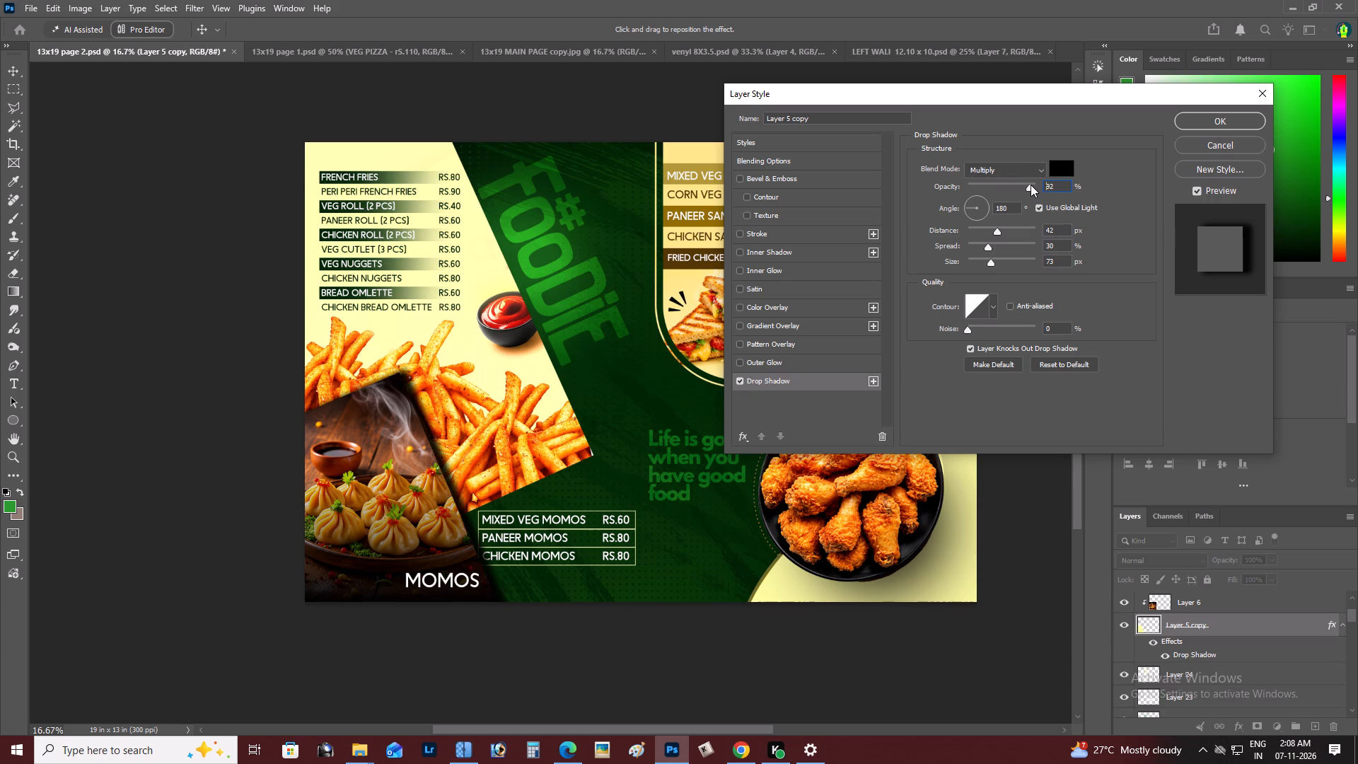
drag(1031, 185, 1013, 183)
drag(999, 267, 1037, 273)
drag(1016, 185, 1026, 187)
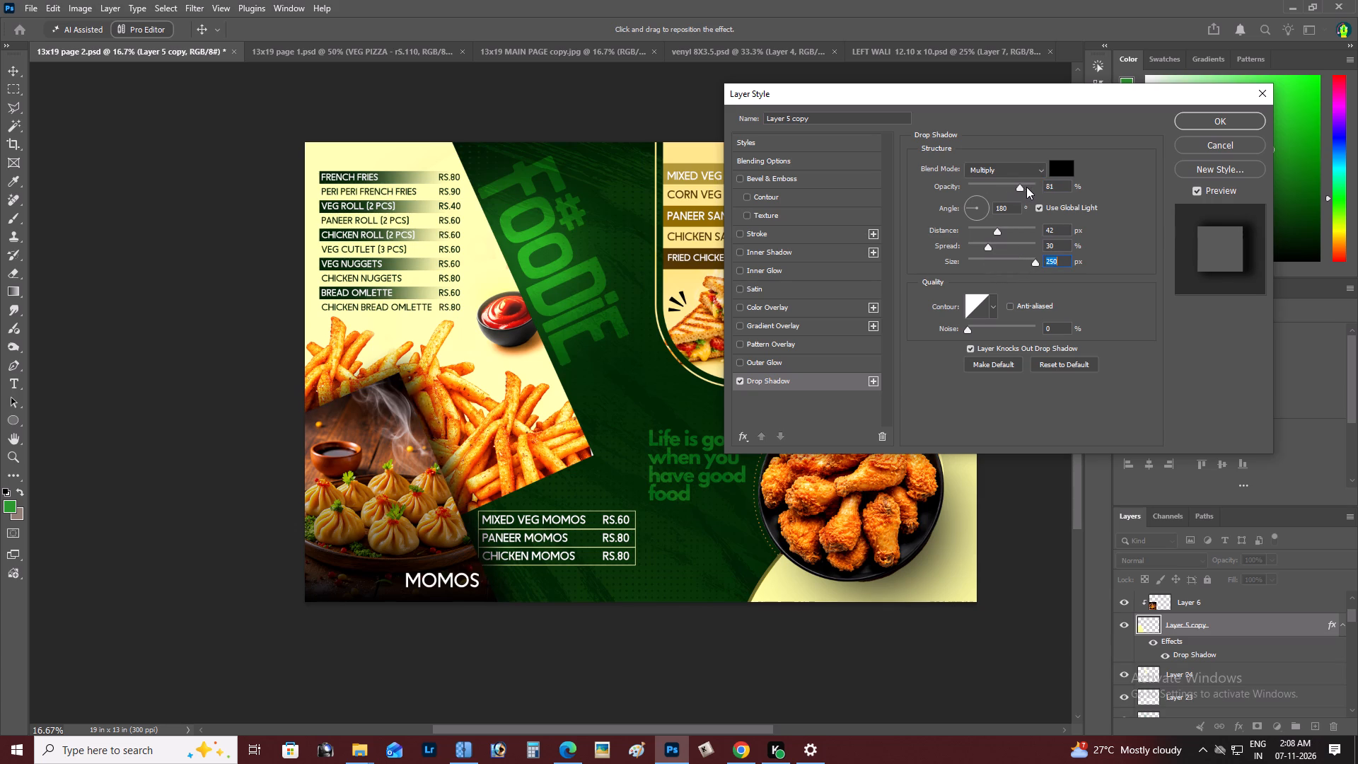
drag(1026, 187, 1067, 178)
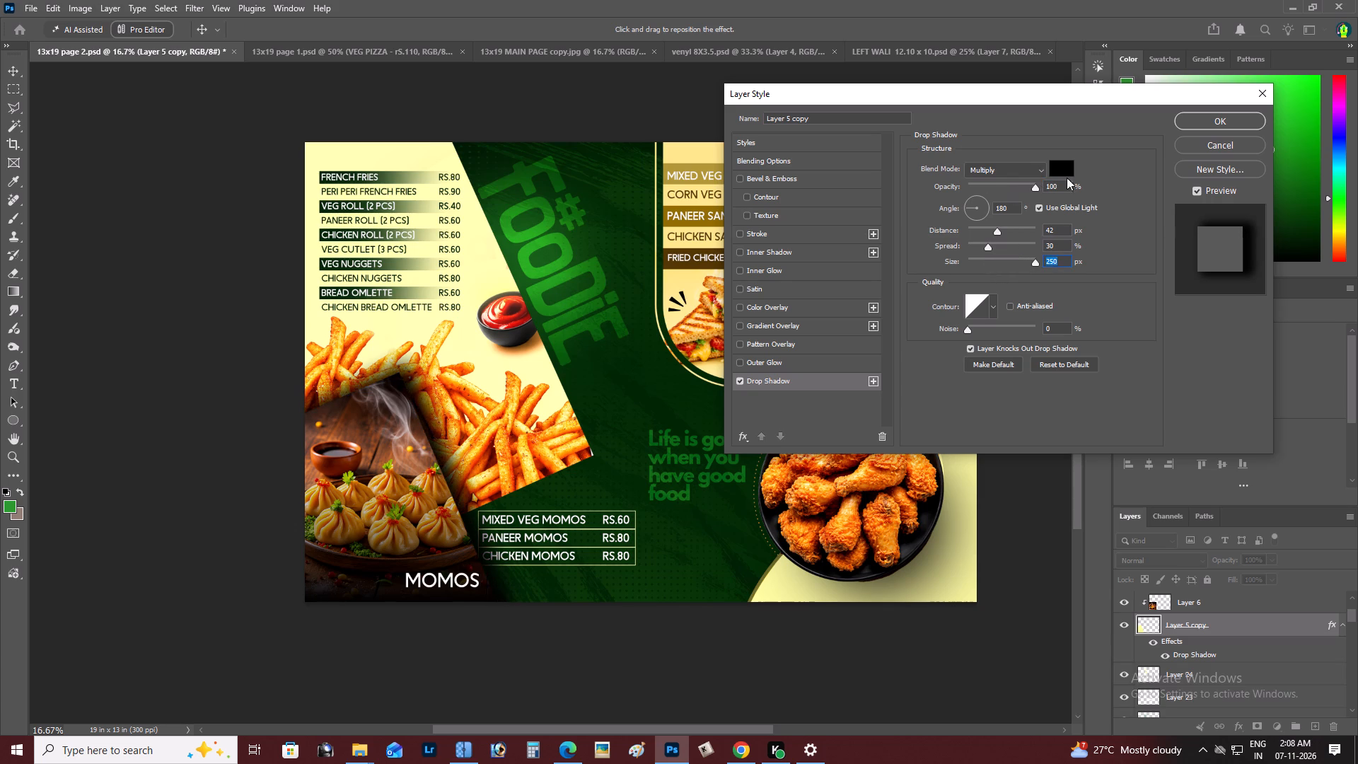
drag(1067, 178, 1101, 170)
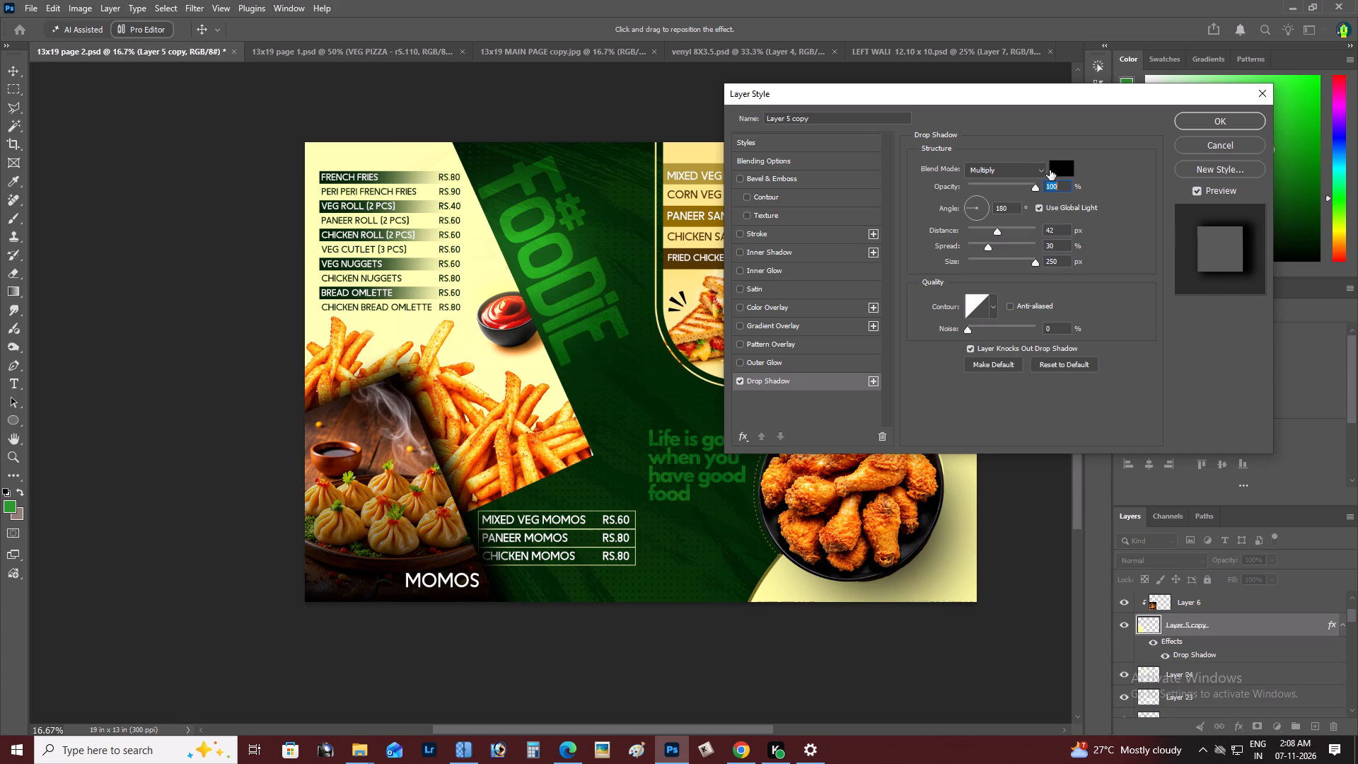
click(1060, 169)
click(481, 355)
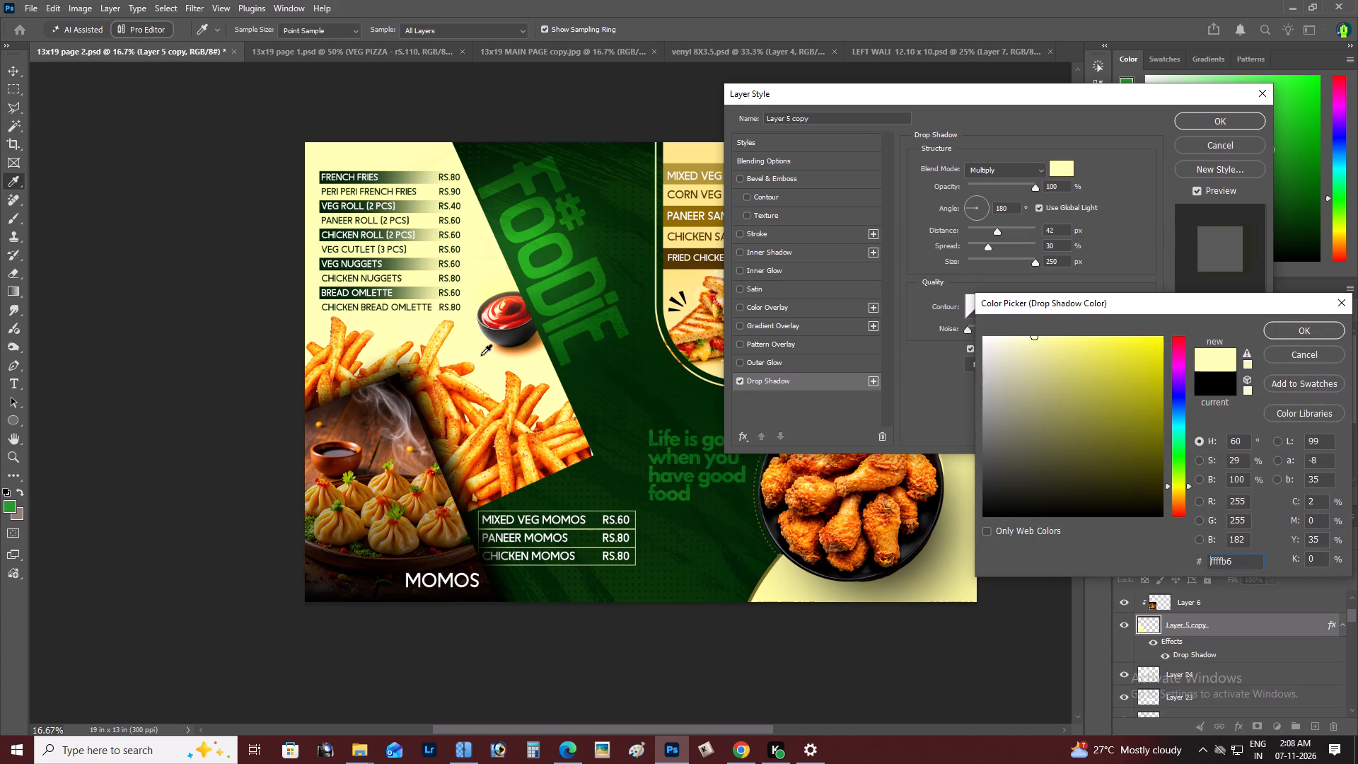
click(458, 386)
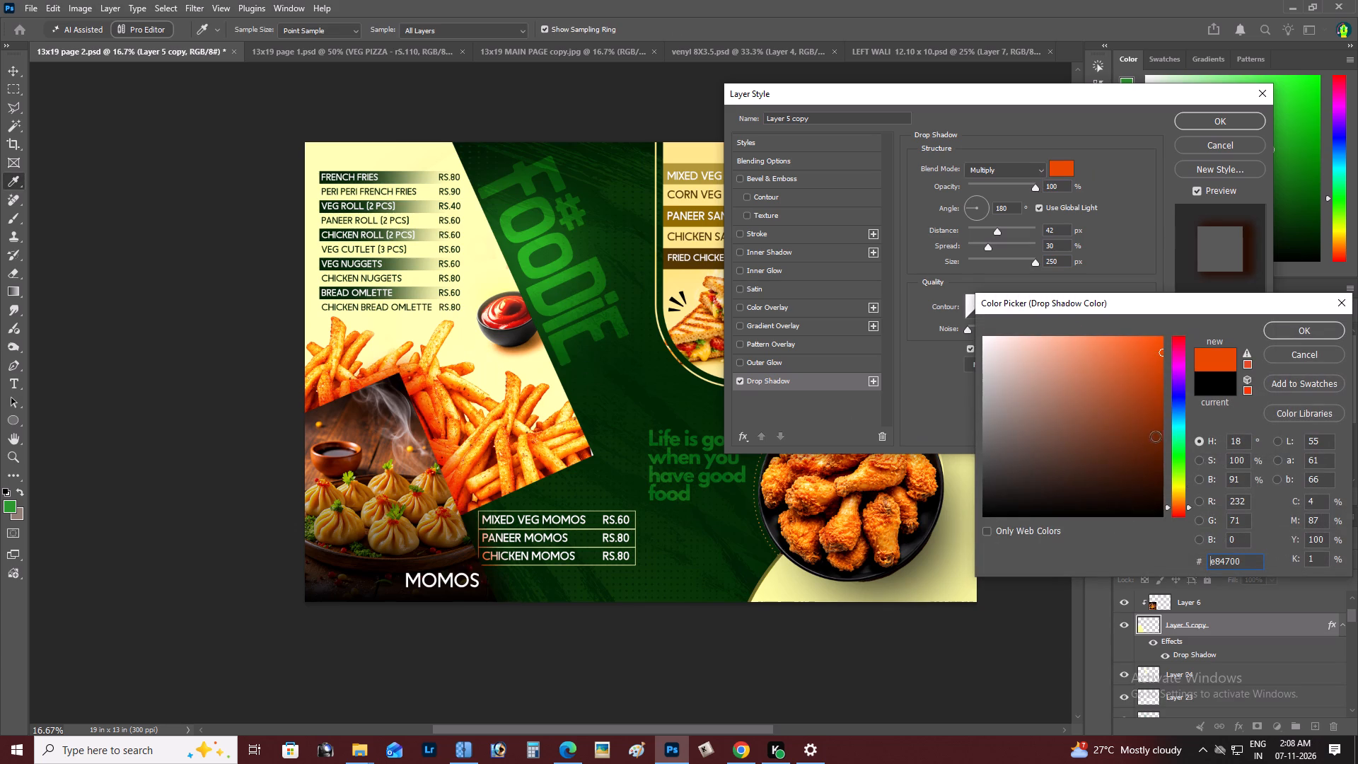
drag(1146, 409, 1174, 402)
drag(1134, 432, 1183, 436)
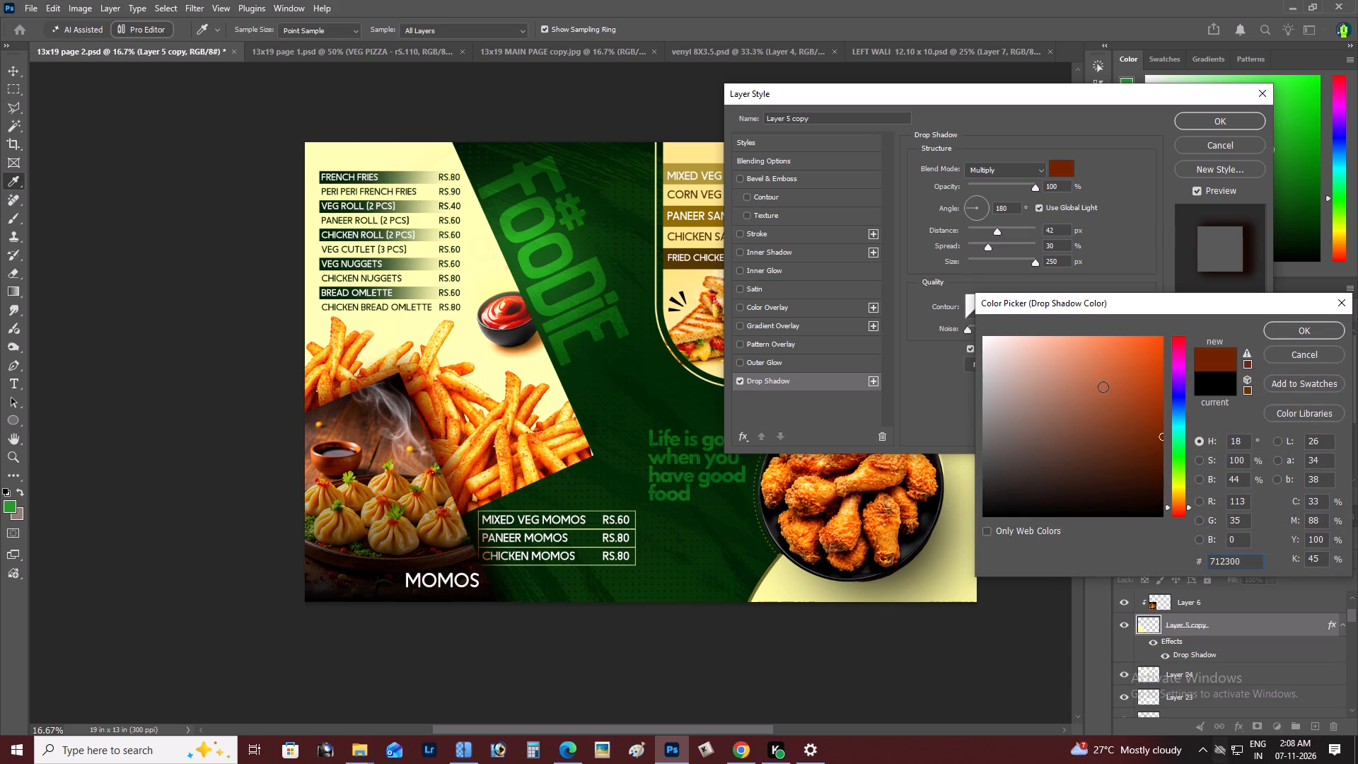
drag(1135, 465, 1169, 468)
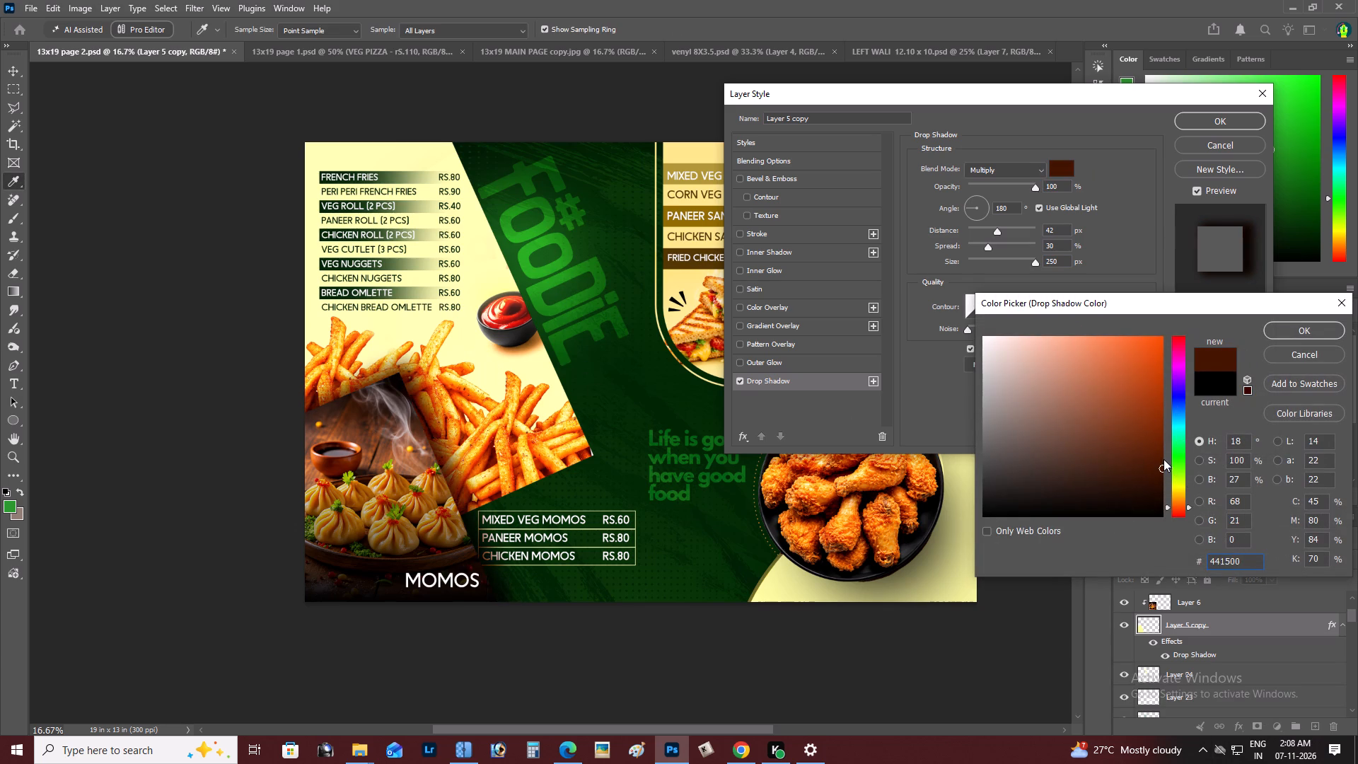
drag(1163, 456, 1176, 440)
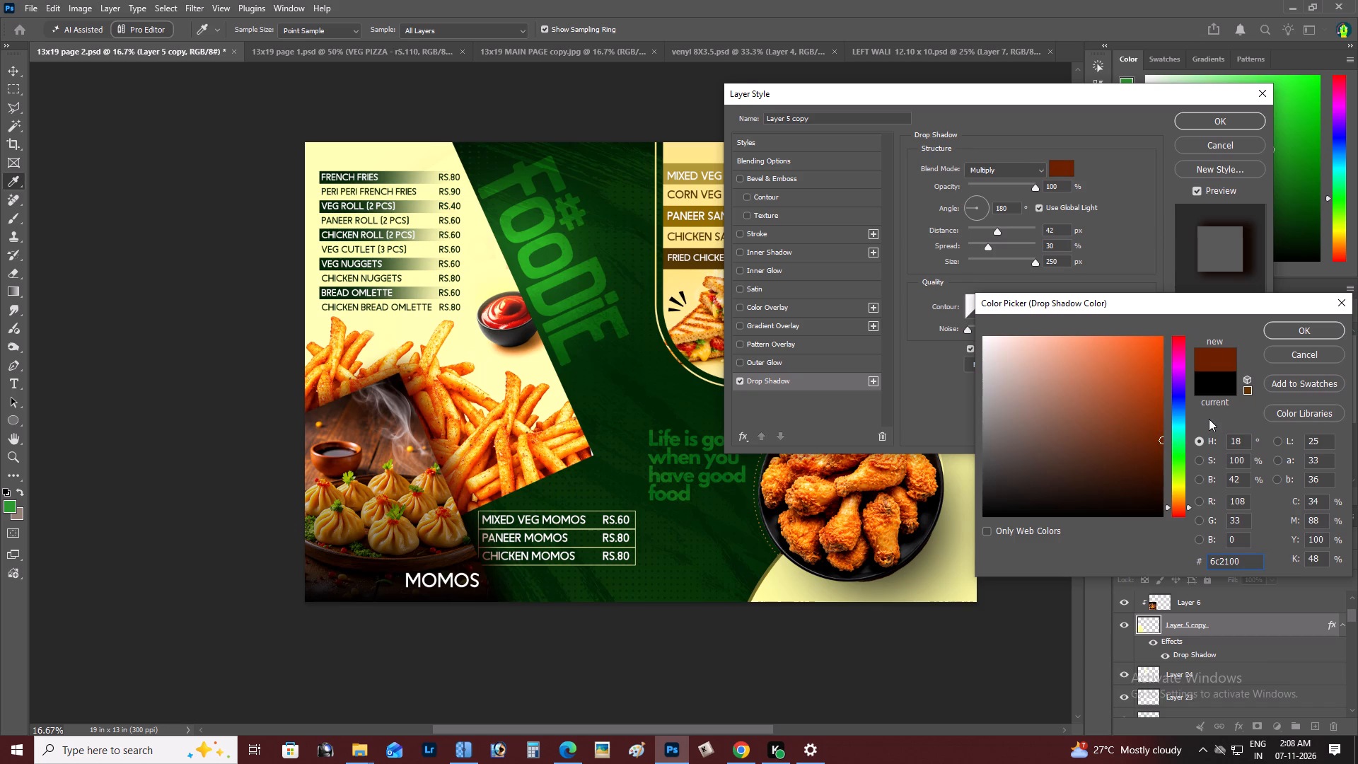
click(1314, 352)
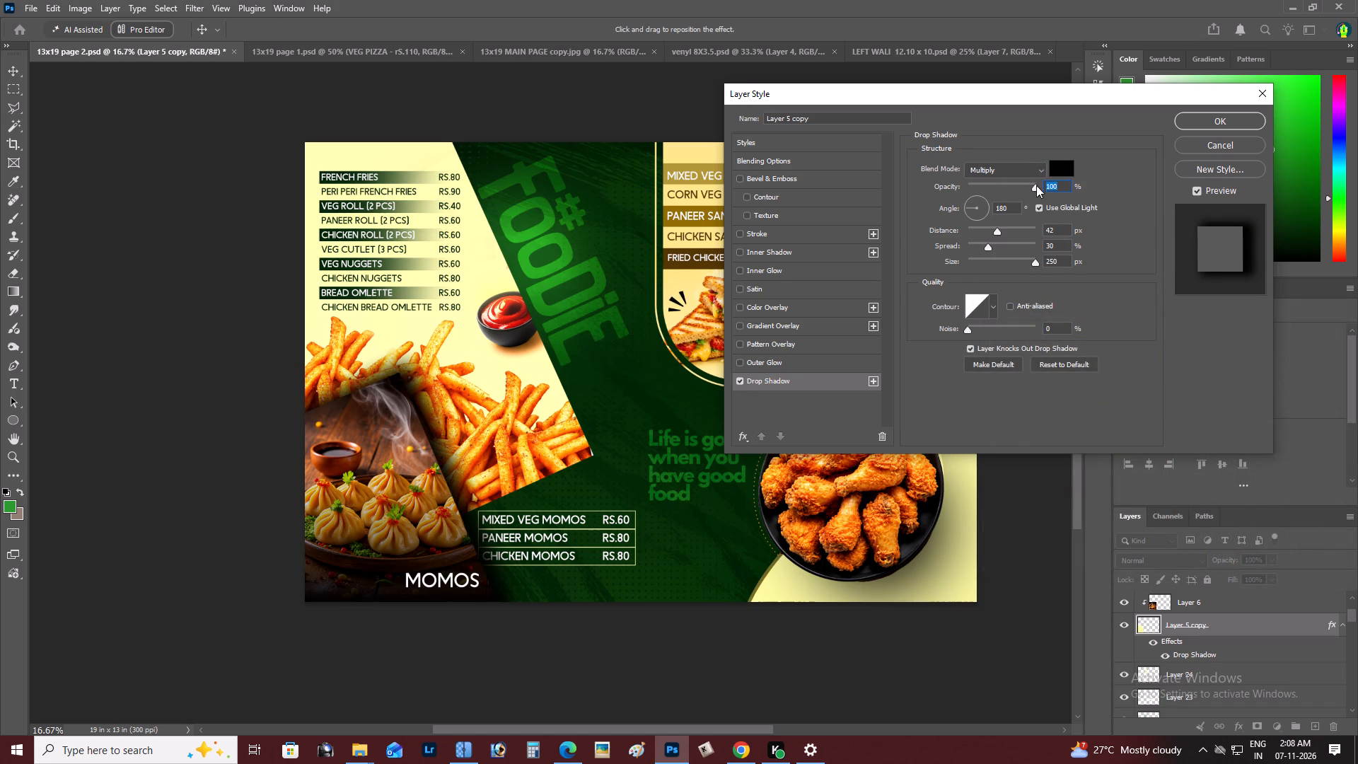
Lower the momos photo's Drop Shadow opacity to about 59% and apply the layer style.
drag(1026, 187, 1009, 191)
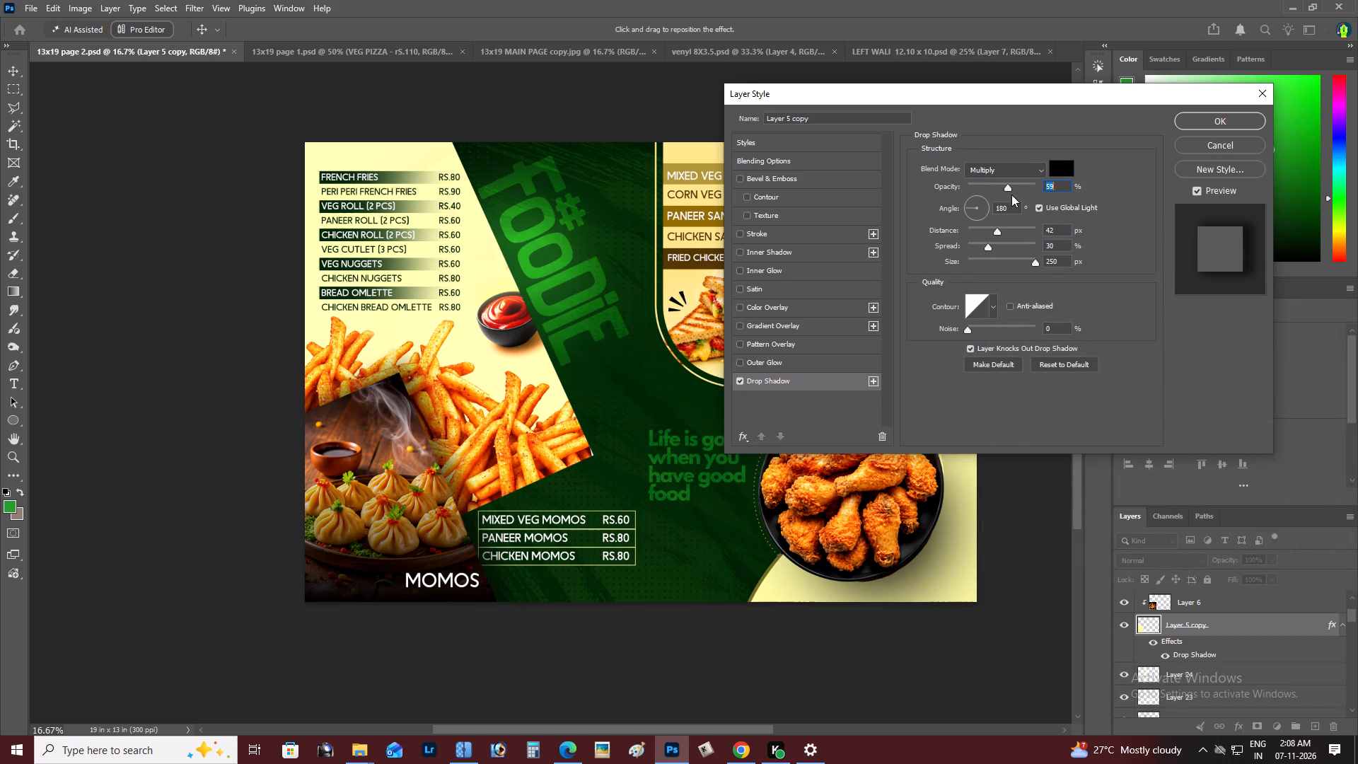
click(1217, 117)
Examine the momos photo's edge and shadow against the fries, without the cream border, in the full page.
key(z)
alt+click(636, 236)
right_click(631, 236)
double_click(641, 239)
key(space)
drag(611, 313, 581, 310)
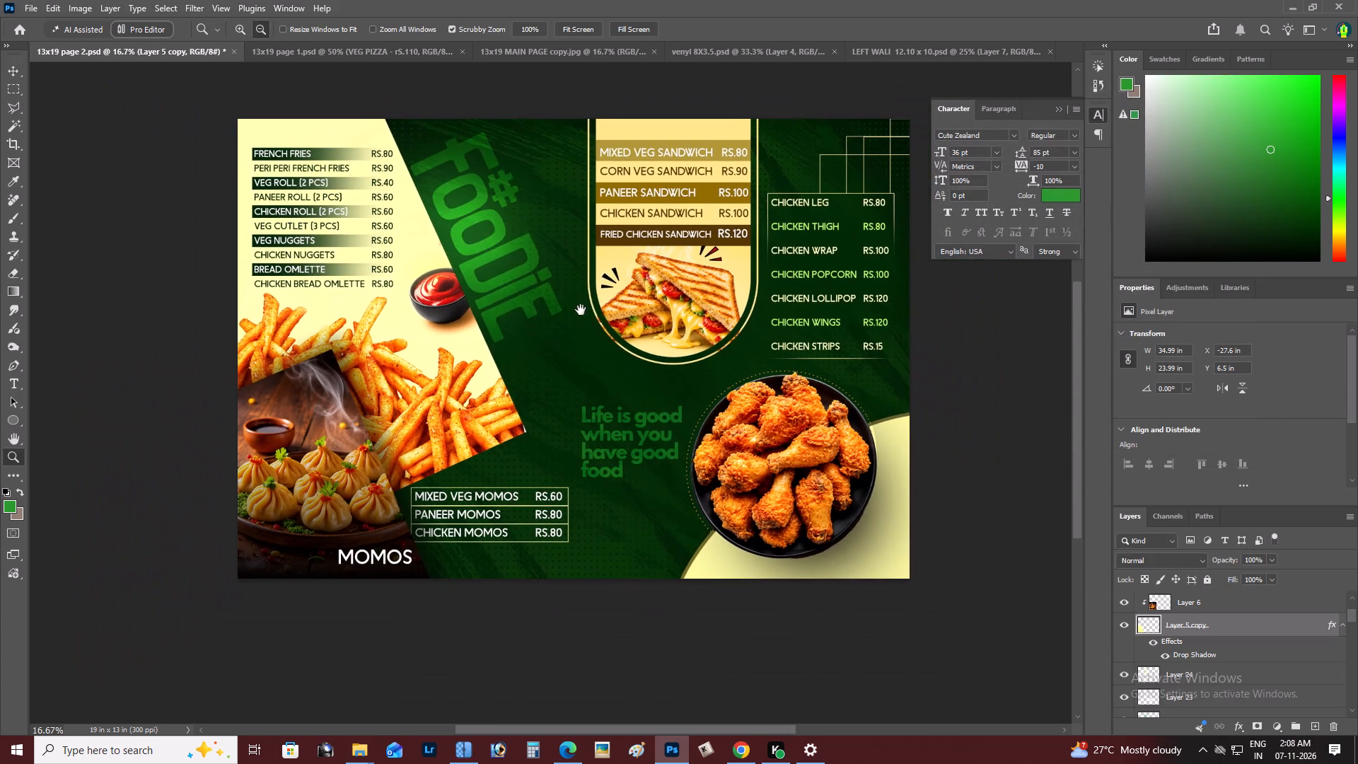
drag(581, 310, 568, 311)
key(z)
alt+click(339, 369)
right_click(339, 369)
triple_click(356, 376)
key(space)
key(space)
key(space)
key(space)
key(space)
key(space)
key(space)
key(space)
key(space)
key(space)
key(space)
key(space)
key(space)
key(space)
key(space)
key(space)
key(space)
key(space)
key(space)
key(space)
drag(365, 398, 396, 400)
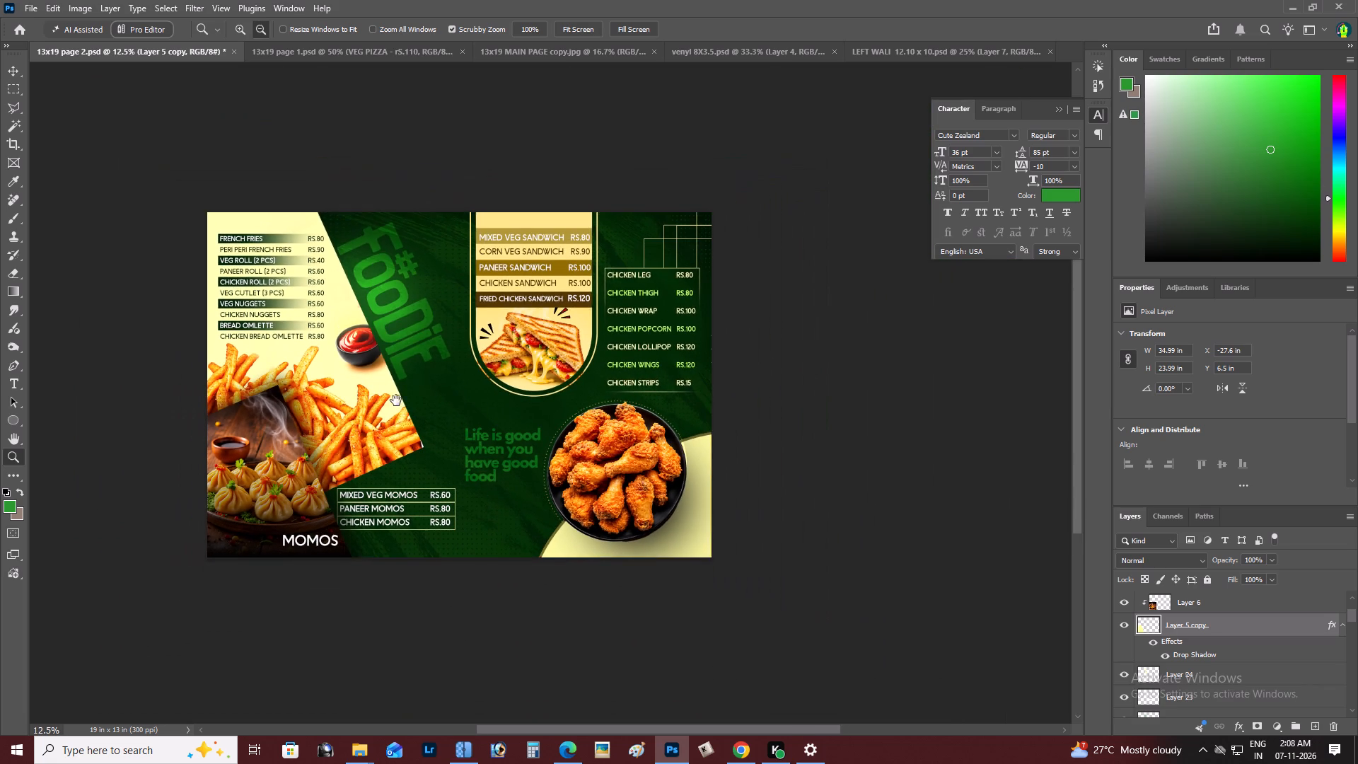
drag(396, 400, 496, 395)
key(z)
double_click(401, 425)
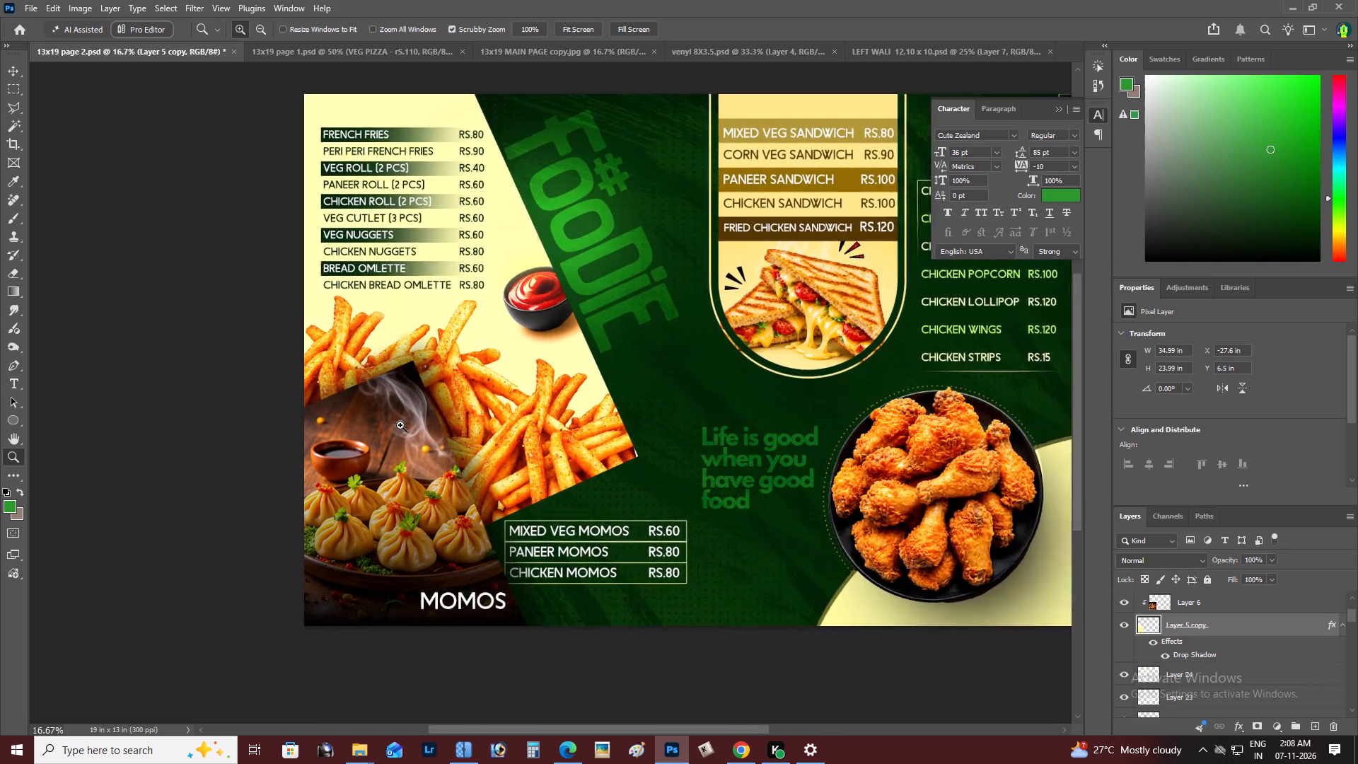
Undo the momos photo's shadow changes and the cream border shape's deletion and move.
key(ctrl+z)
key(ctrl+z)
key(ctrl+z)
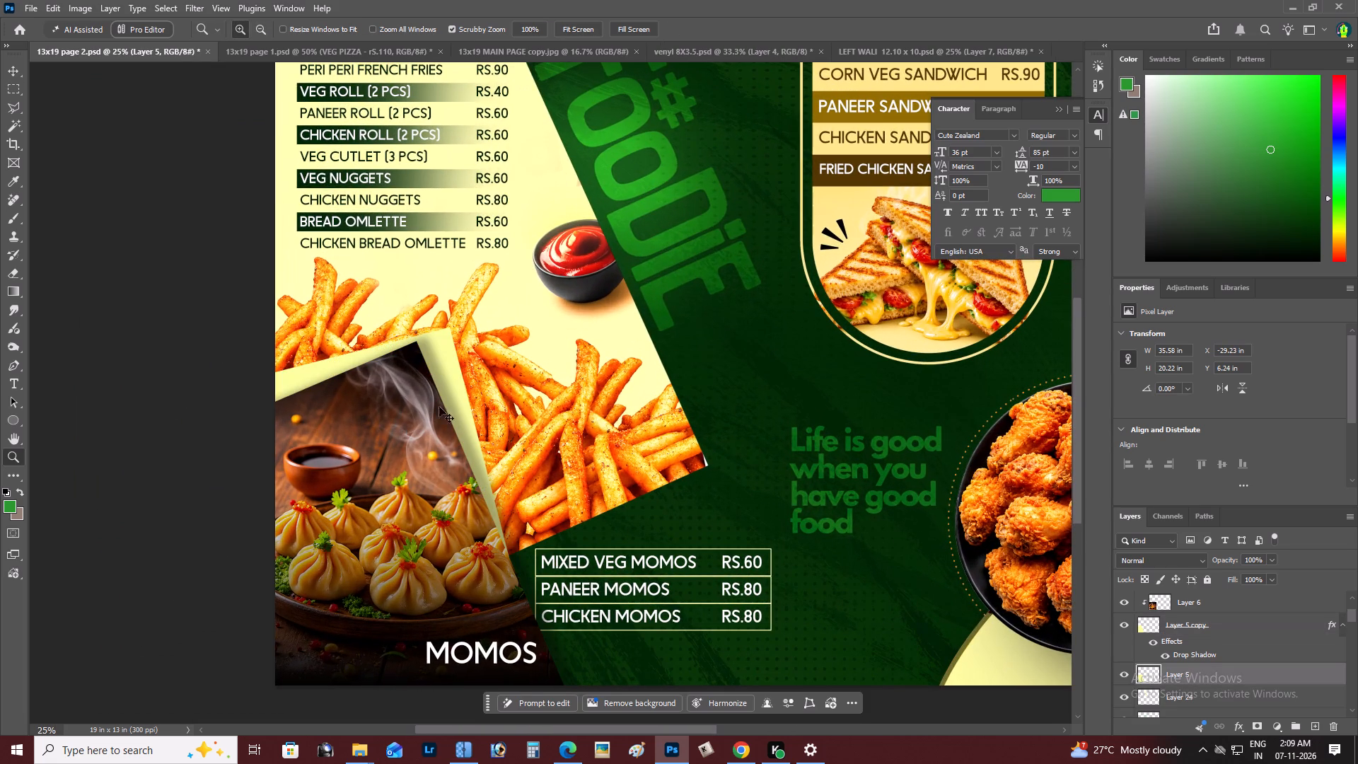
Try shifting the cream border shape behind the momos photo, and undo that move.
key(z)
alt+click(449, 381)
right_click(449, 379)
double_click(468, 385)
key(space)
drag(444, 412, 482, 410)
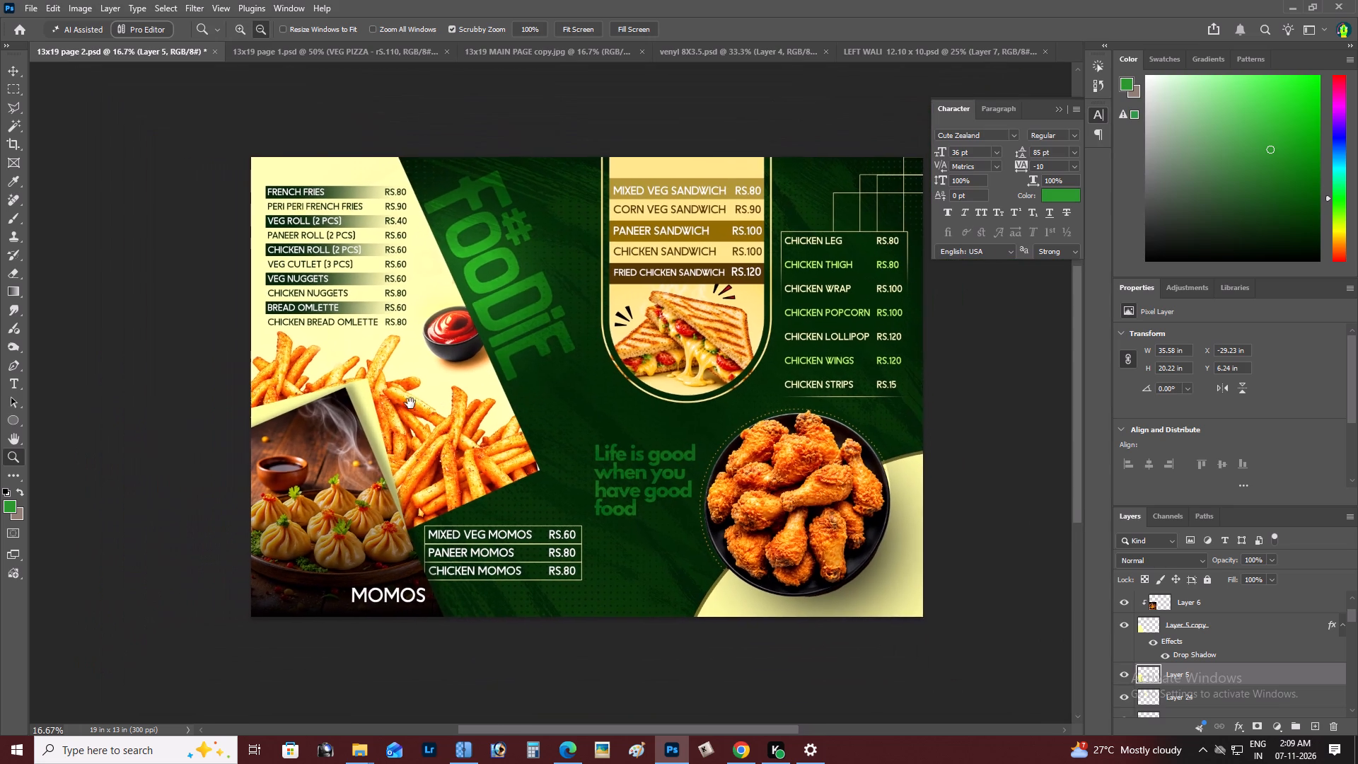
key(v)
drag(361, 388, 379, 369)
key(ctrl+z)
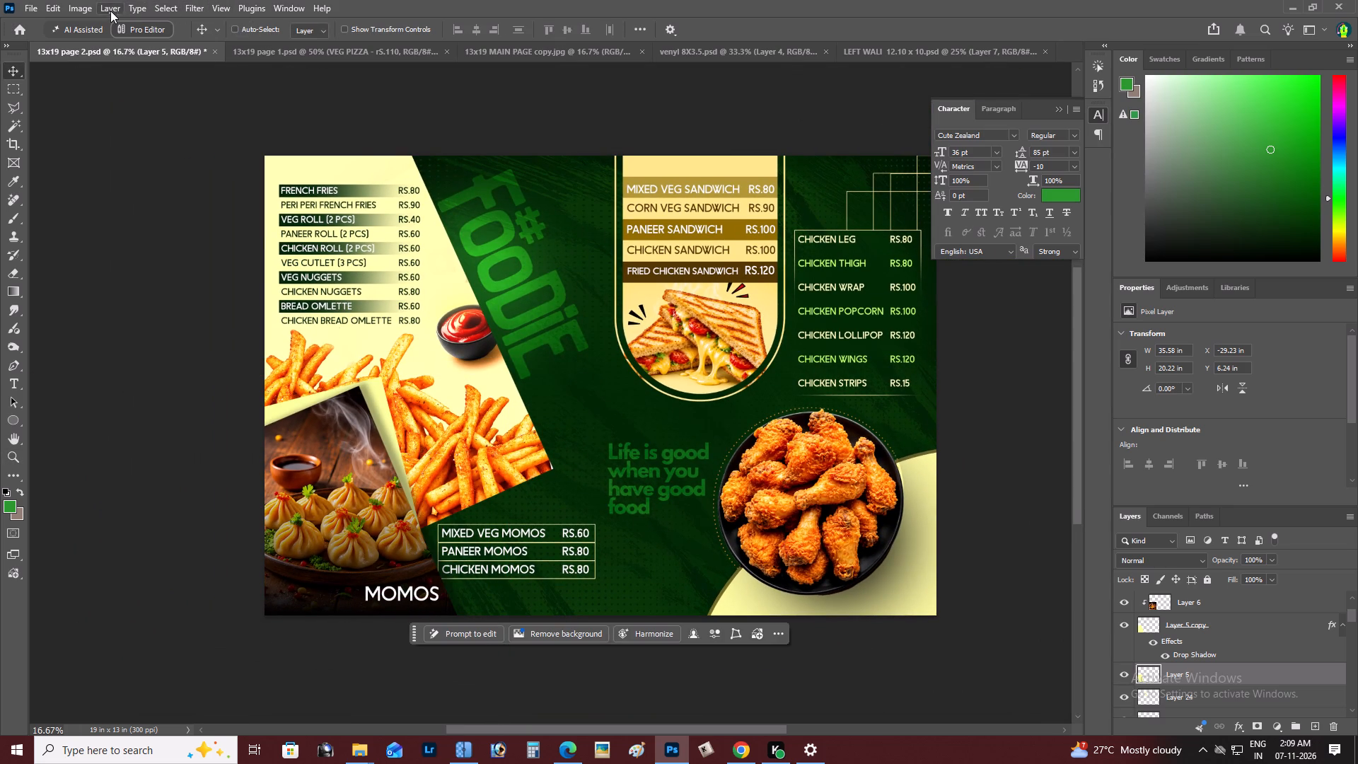
Add a Color Overlay to the cream border shape behind the momos photo, using green #167b11 sampled from the FOODIE lettering.
click(110, 11)
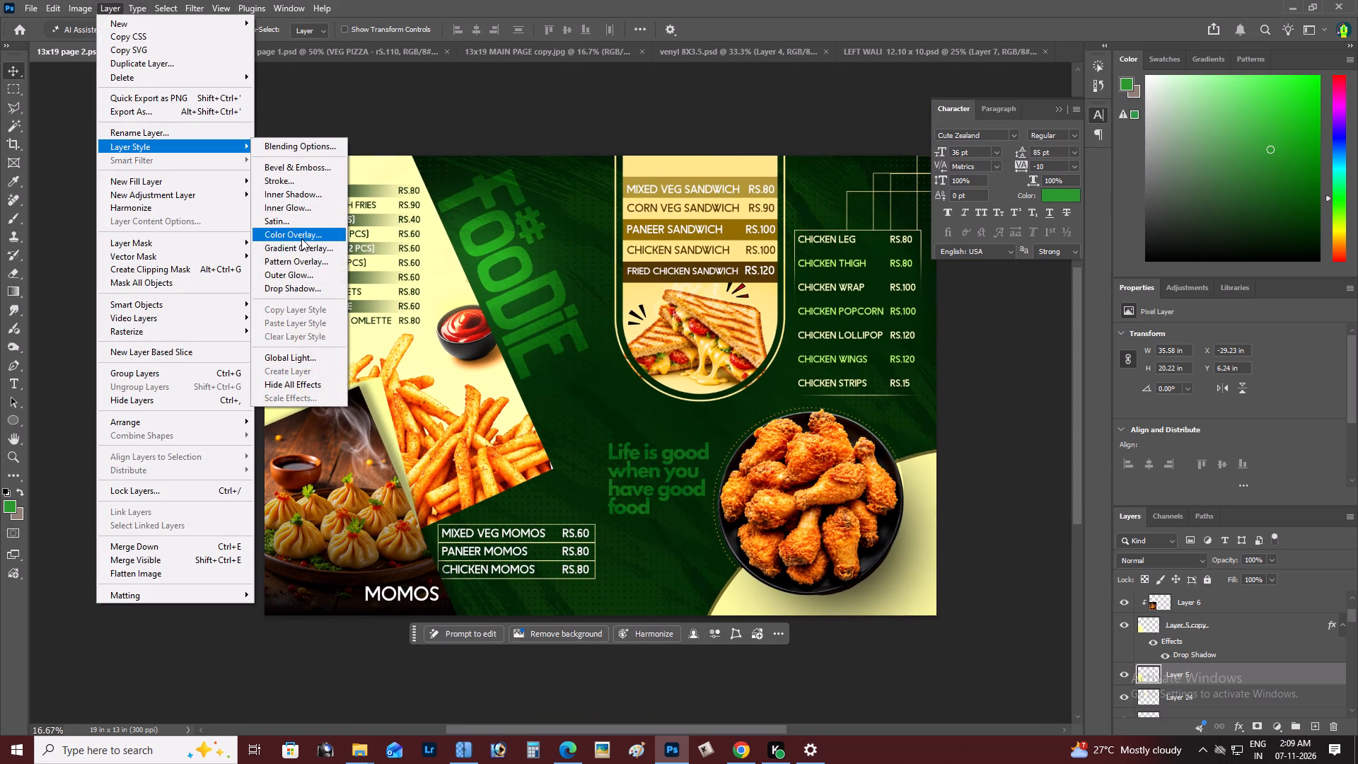
click(301, 238)
click(1067, 168)
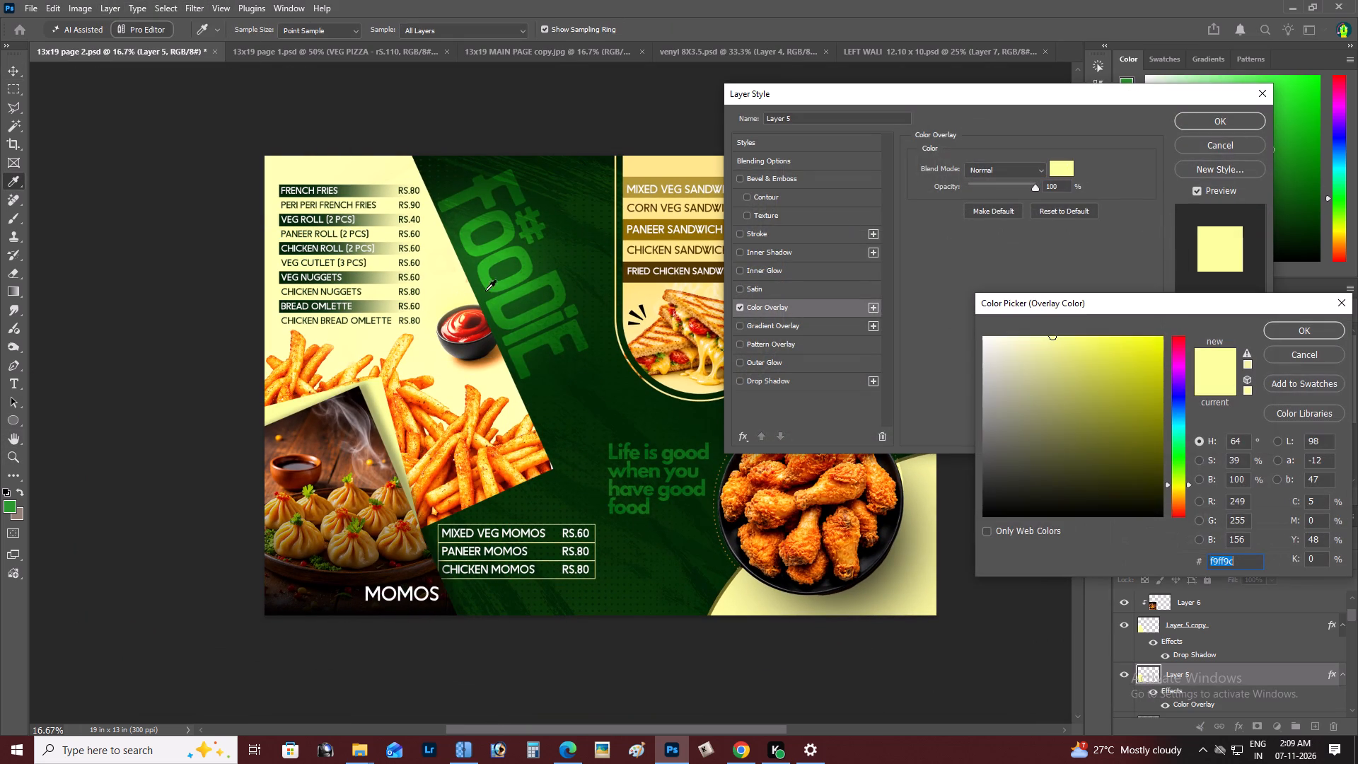
click(519, 277)
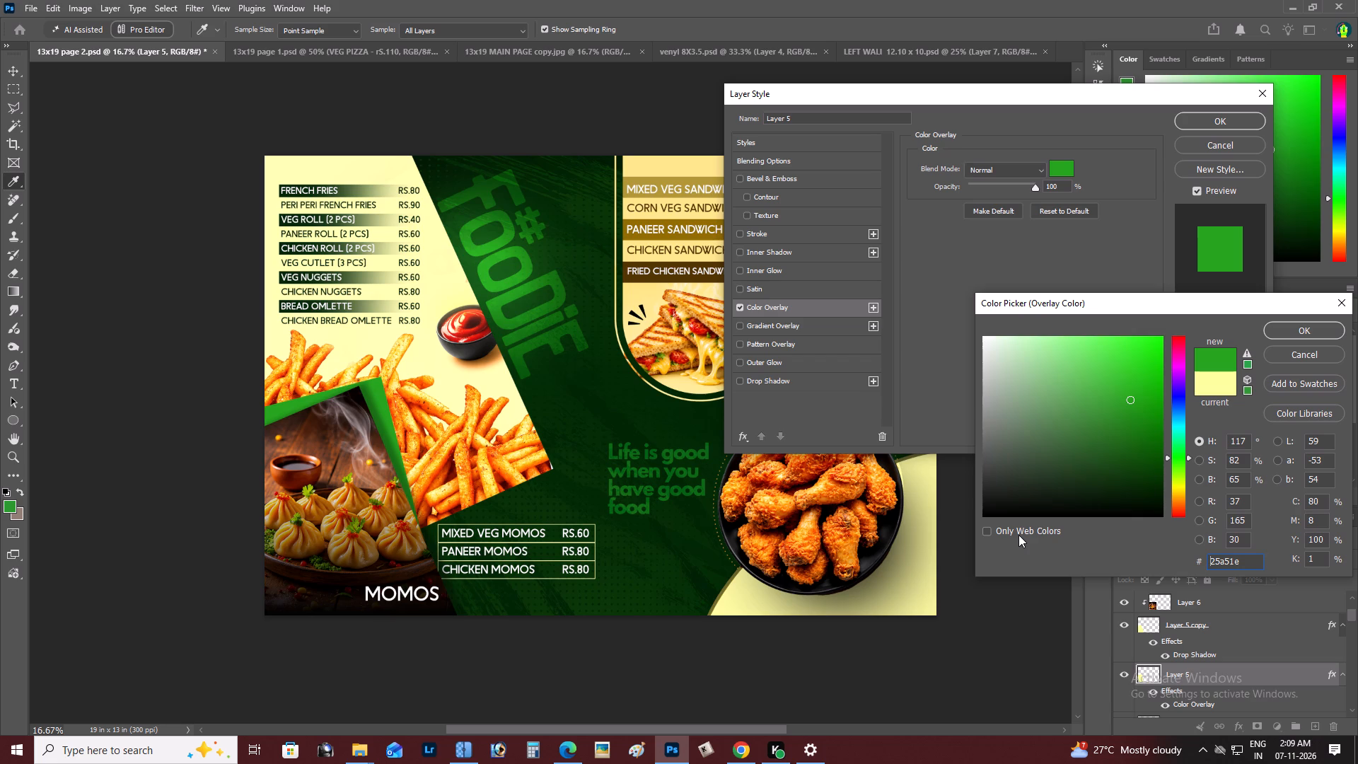
click(629, 436)
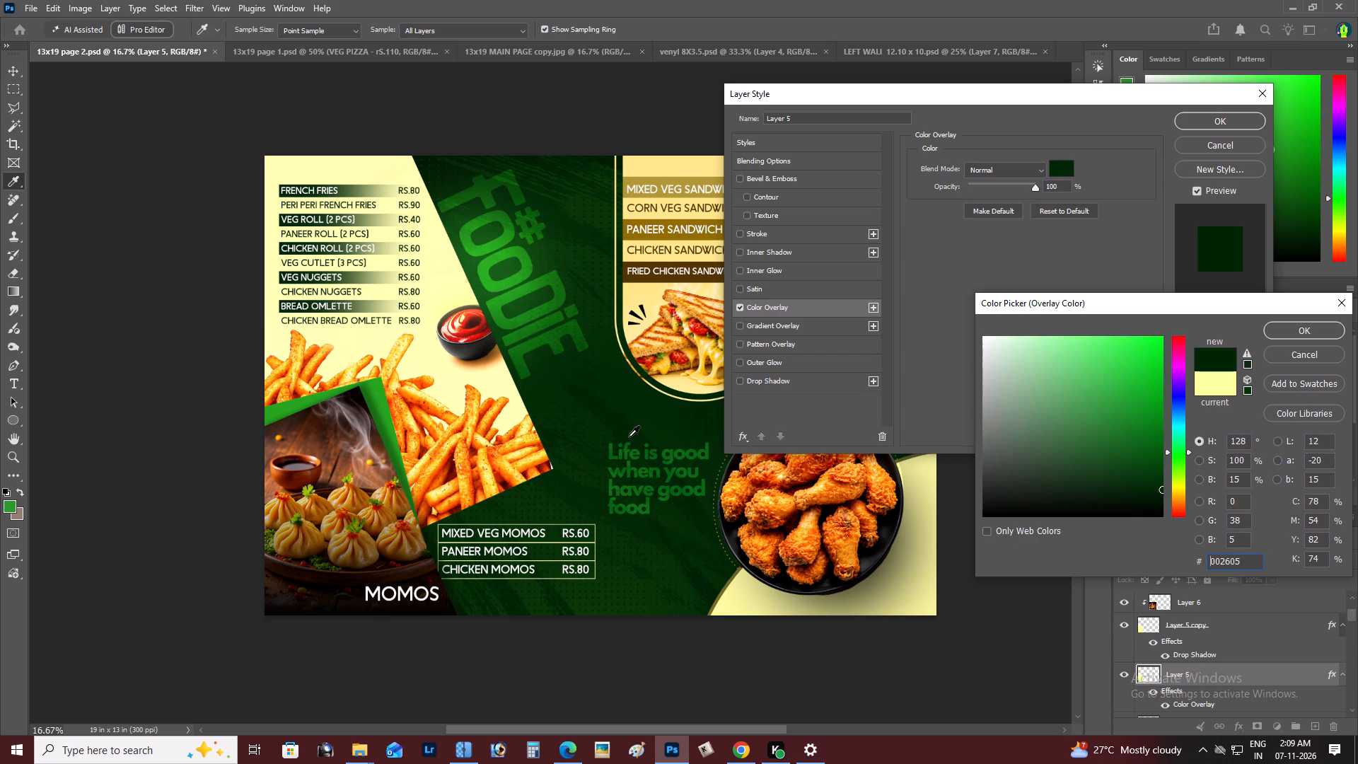
click(547, 276)
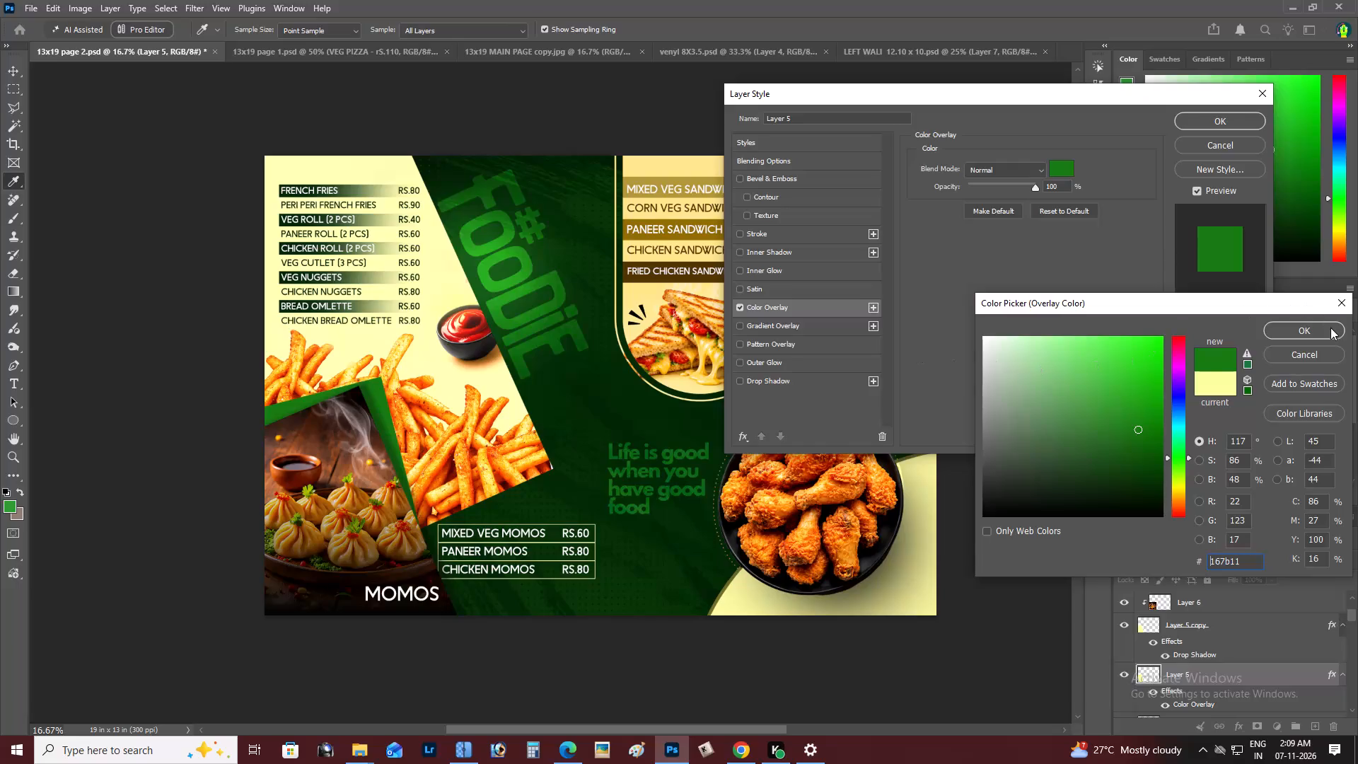
click(1330, 330)
Add a Drop Shadow to the momos border shape with 51% opacity, 13 px distance and 250 px size, and apply the style.
click(784, 380)
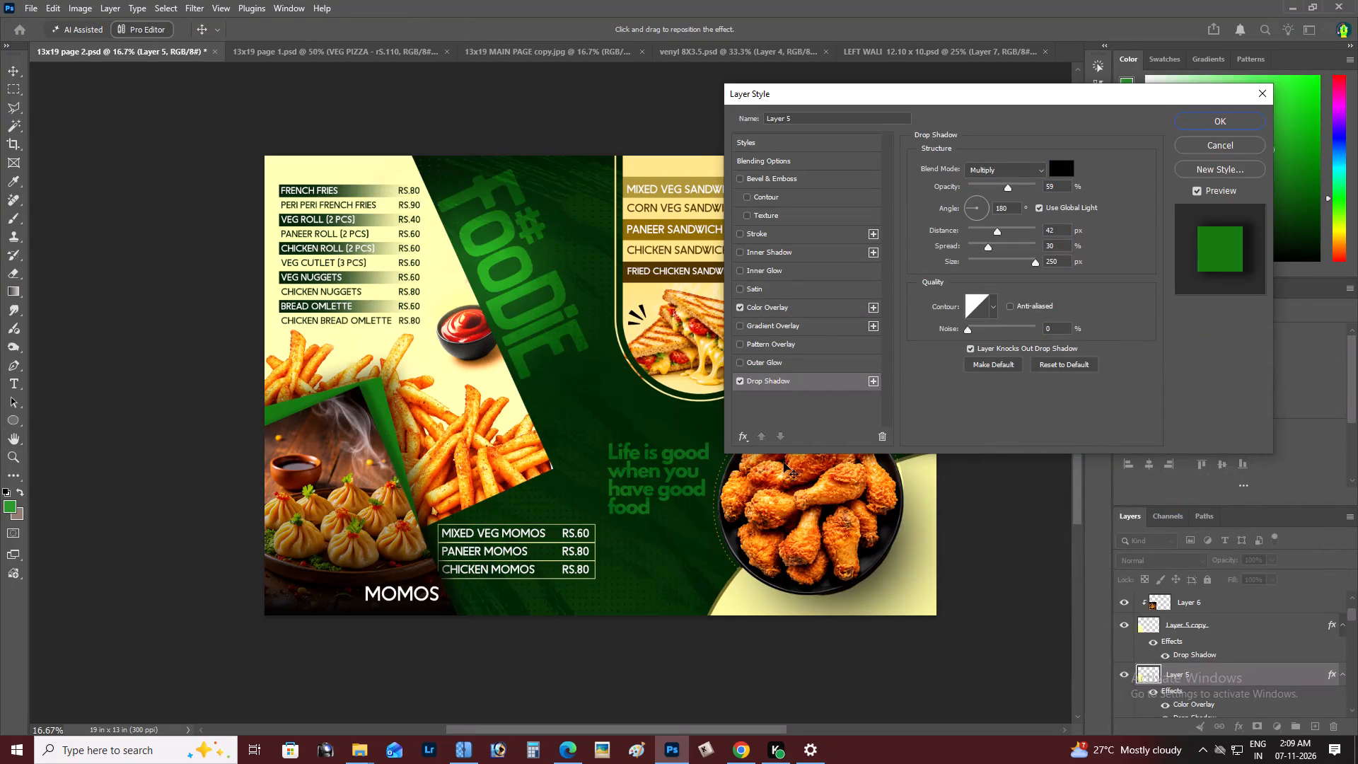
drag(1020, 263, 989, 261)
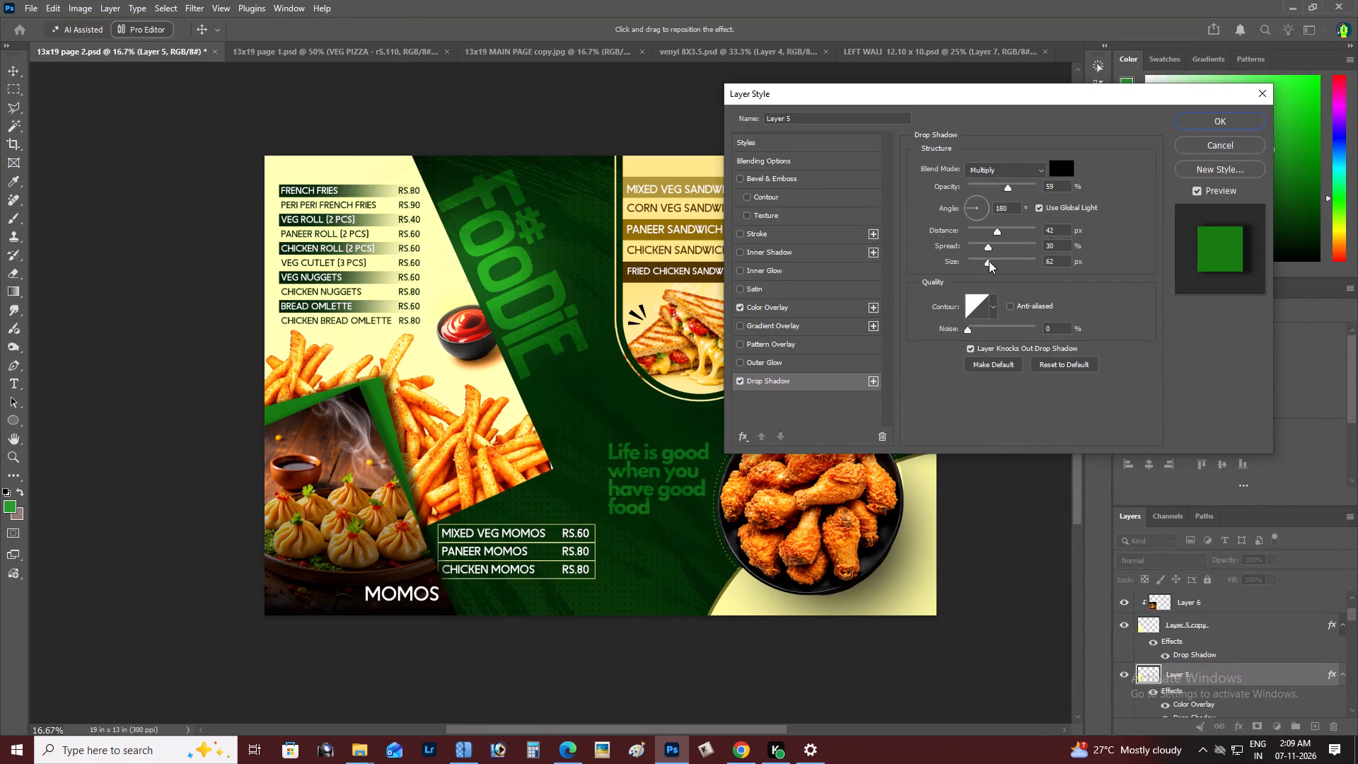
drag(989, 261, 1073, 258)
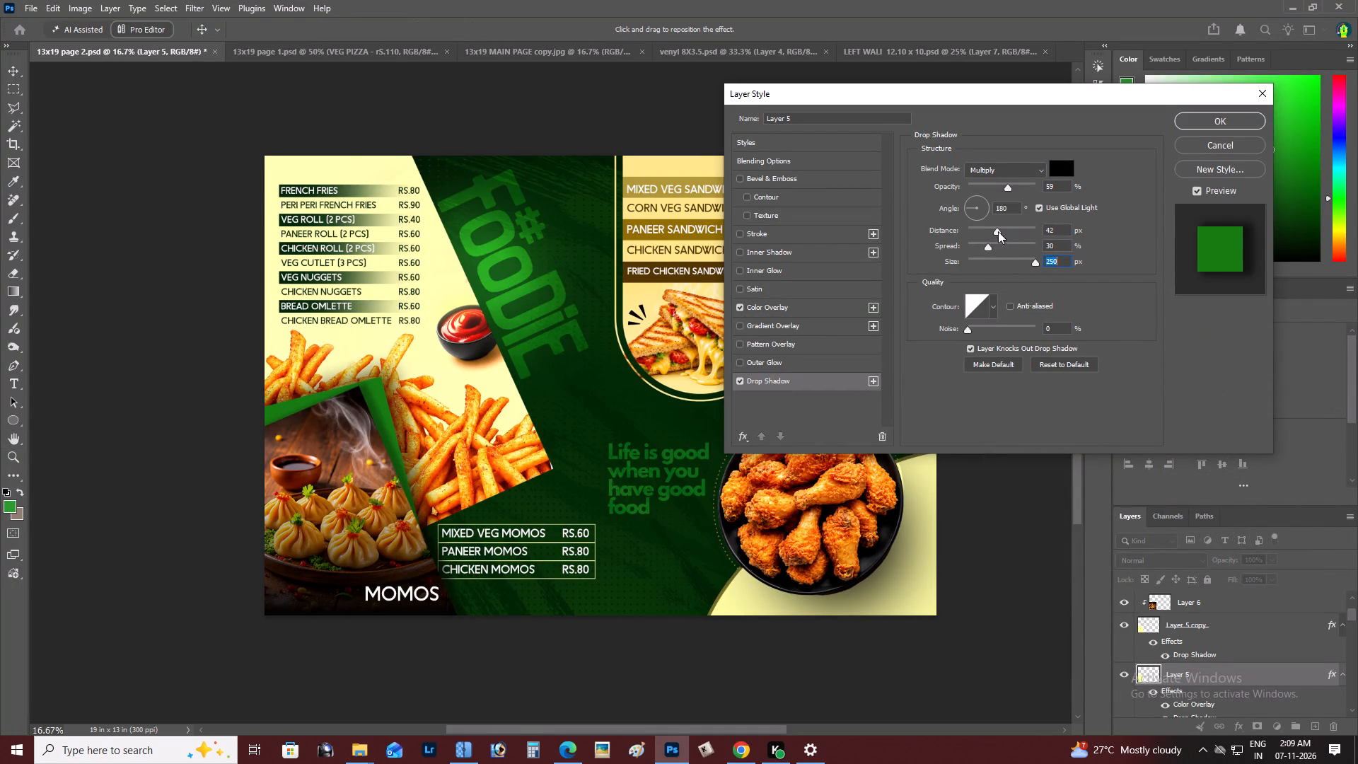
drag(992, 228, 977, 227)
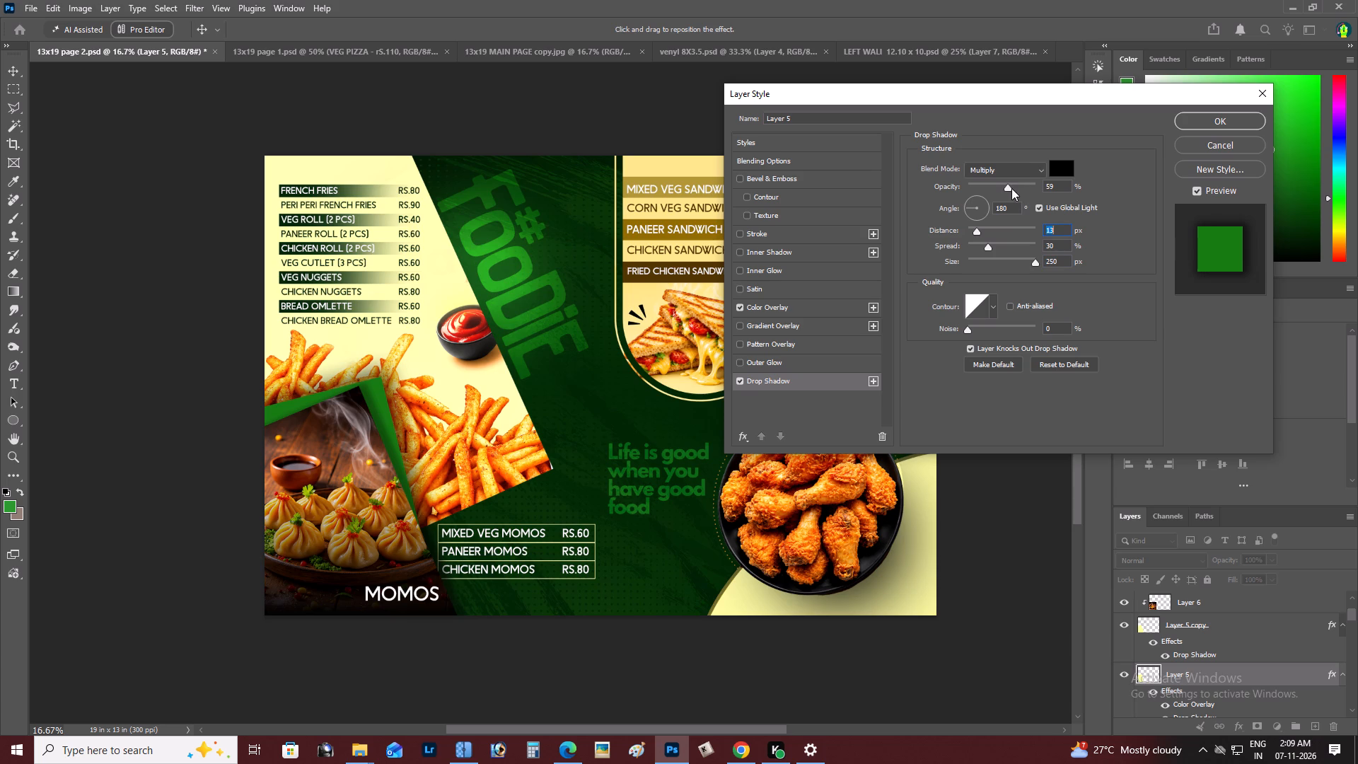
click(1007, 188)
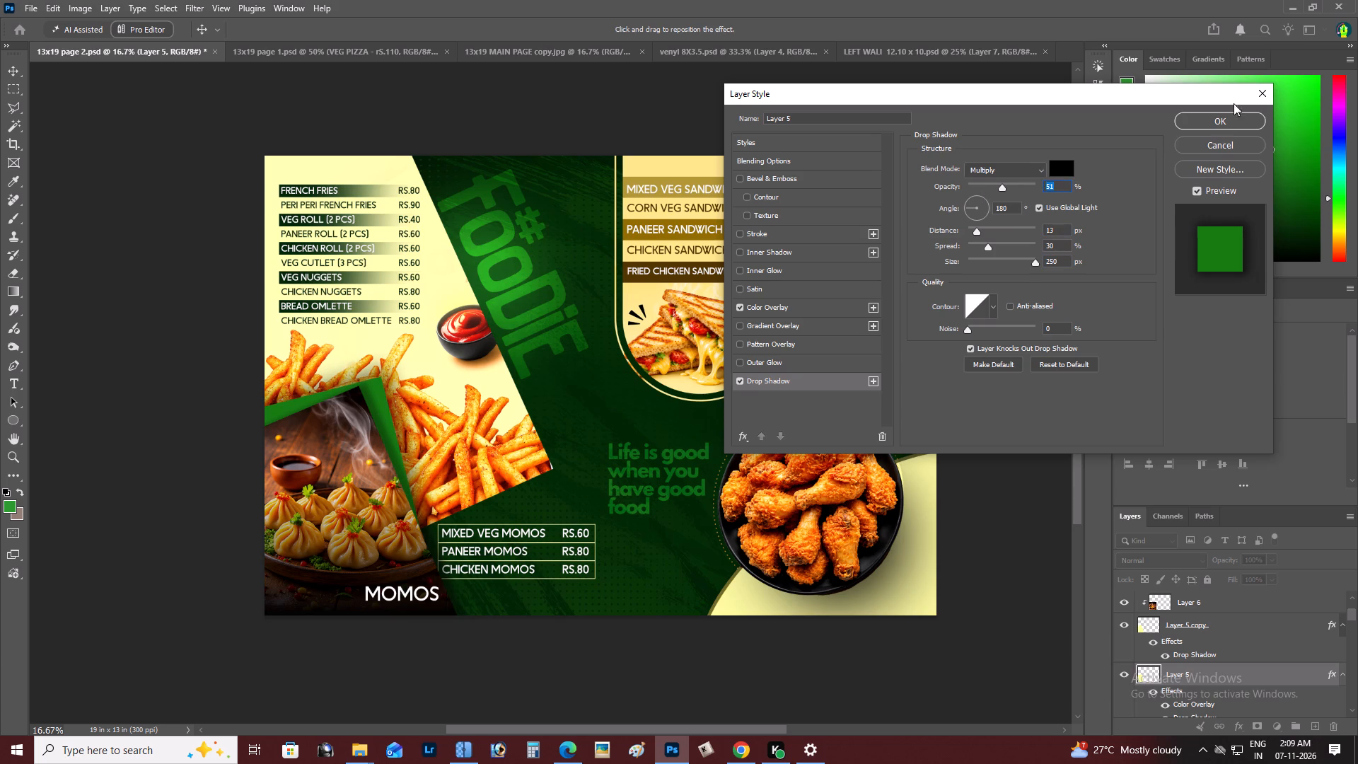
click(1236, 100)
click(1234, 112)
Examine the green momos border and its shadow against the fries, both up close and in the full page.
key(z)
alt+click(674, 311)
right_click(674, 311)
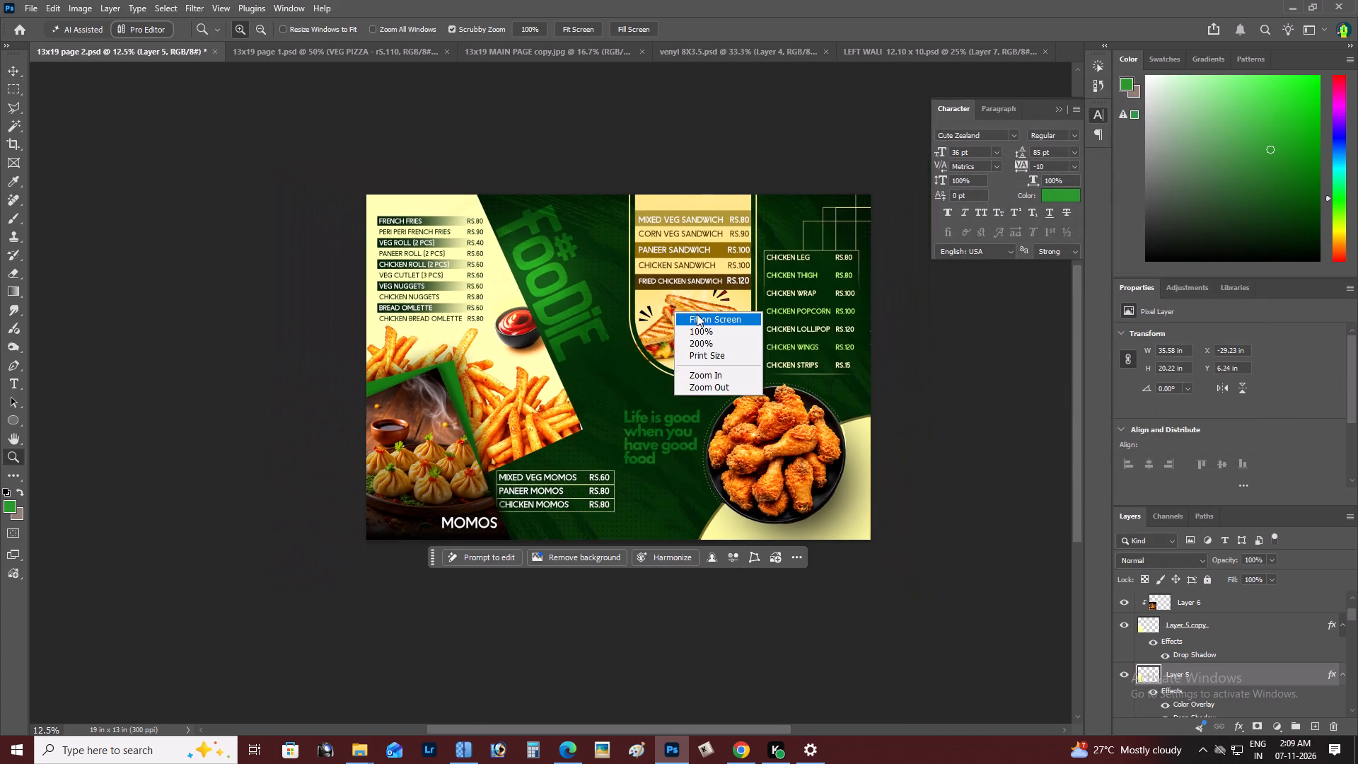
double_click(697, 314)
key(space)
drag(453, 396, 516, 381)
key(z)
double_click(344, 415)
click(356, 412)
click(410, 393)
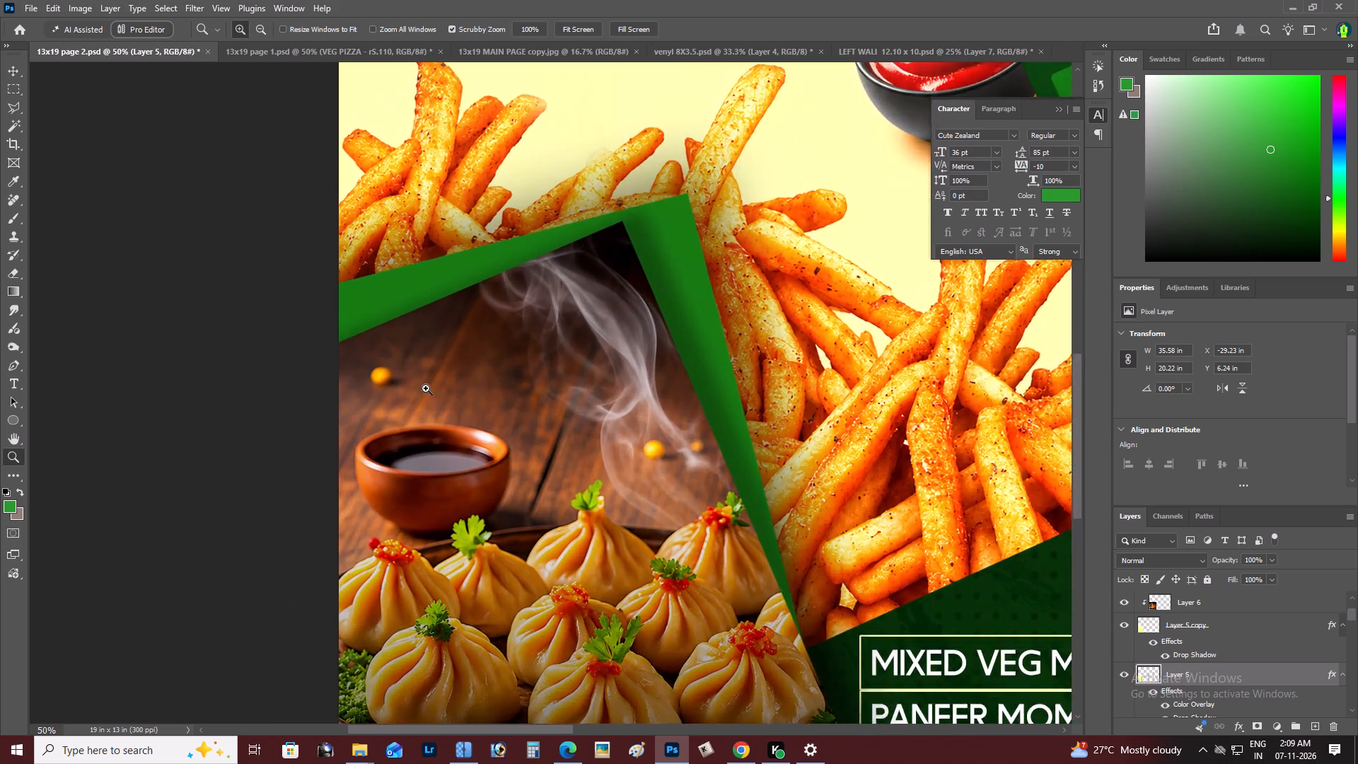
key(space)
key(space)
key(space)
drag(527, 354, 391, 381)
key(z)
alt+click(428, 374)
right_click(440, 370)
double_click(451, 374)
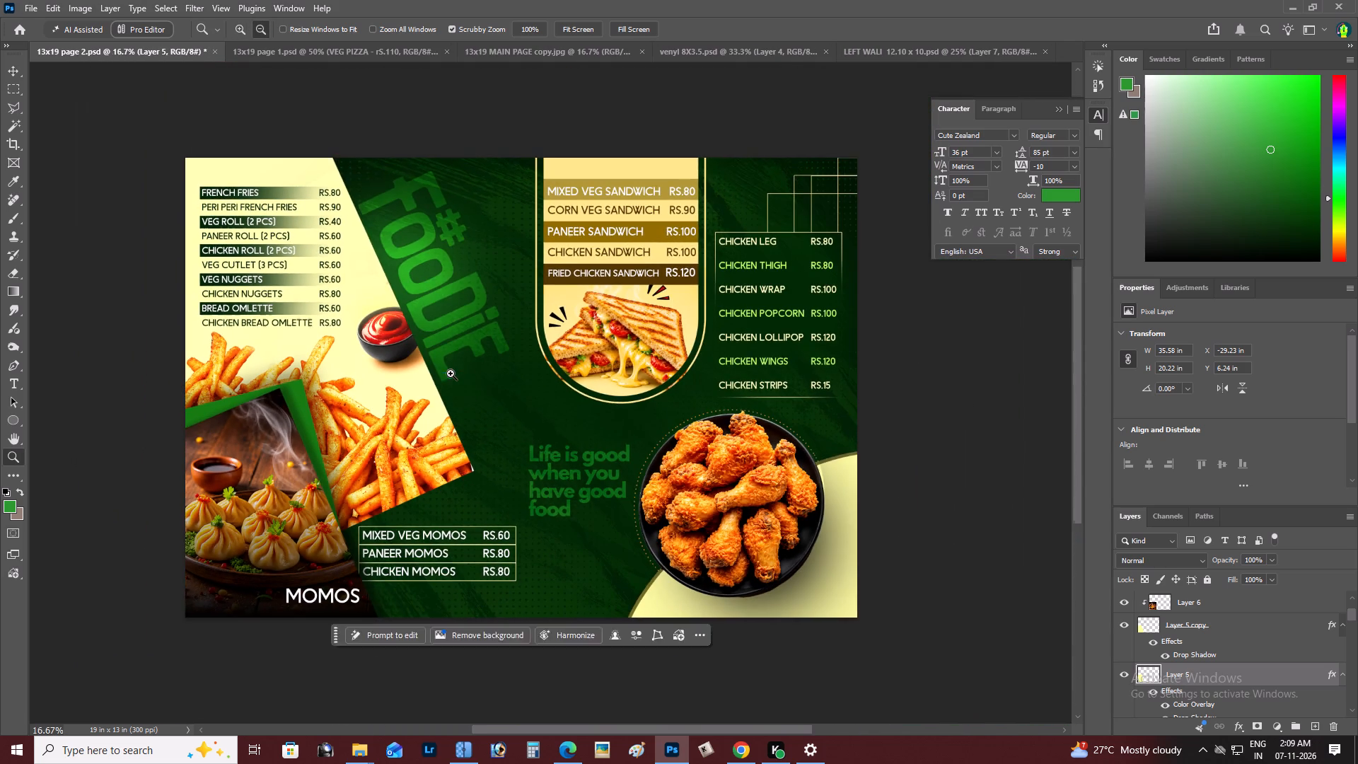
key(space)
drag(451, 374, 431, 371)
key(z)
alt+click(414, 371)
right_click(414, 371)
click(434, 373)
alt+drag(434, 373, 441, 374)
alt+click(441, 374)
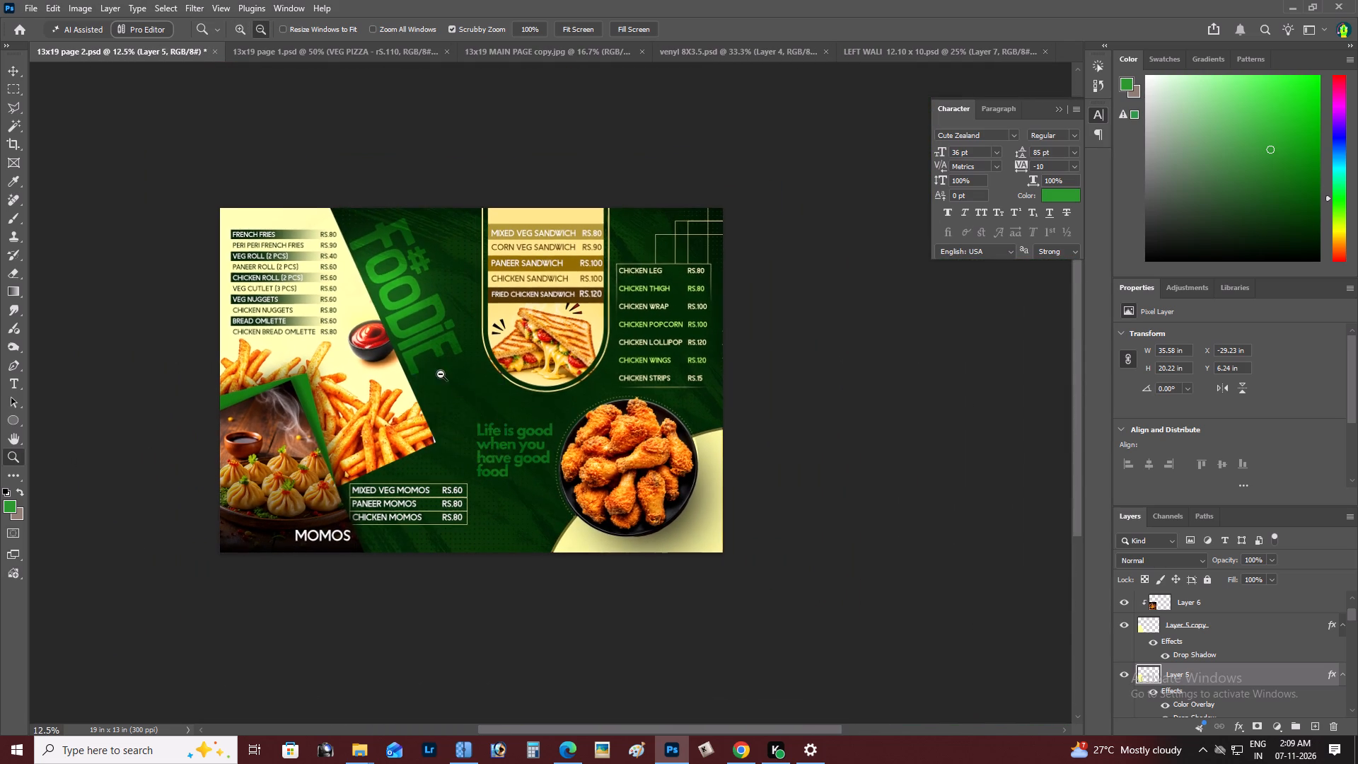
right_click(501, 403)
double_click(510, 406)
Save the 13x19 page 2 document.
key(ctrl+s)
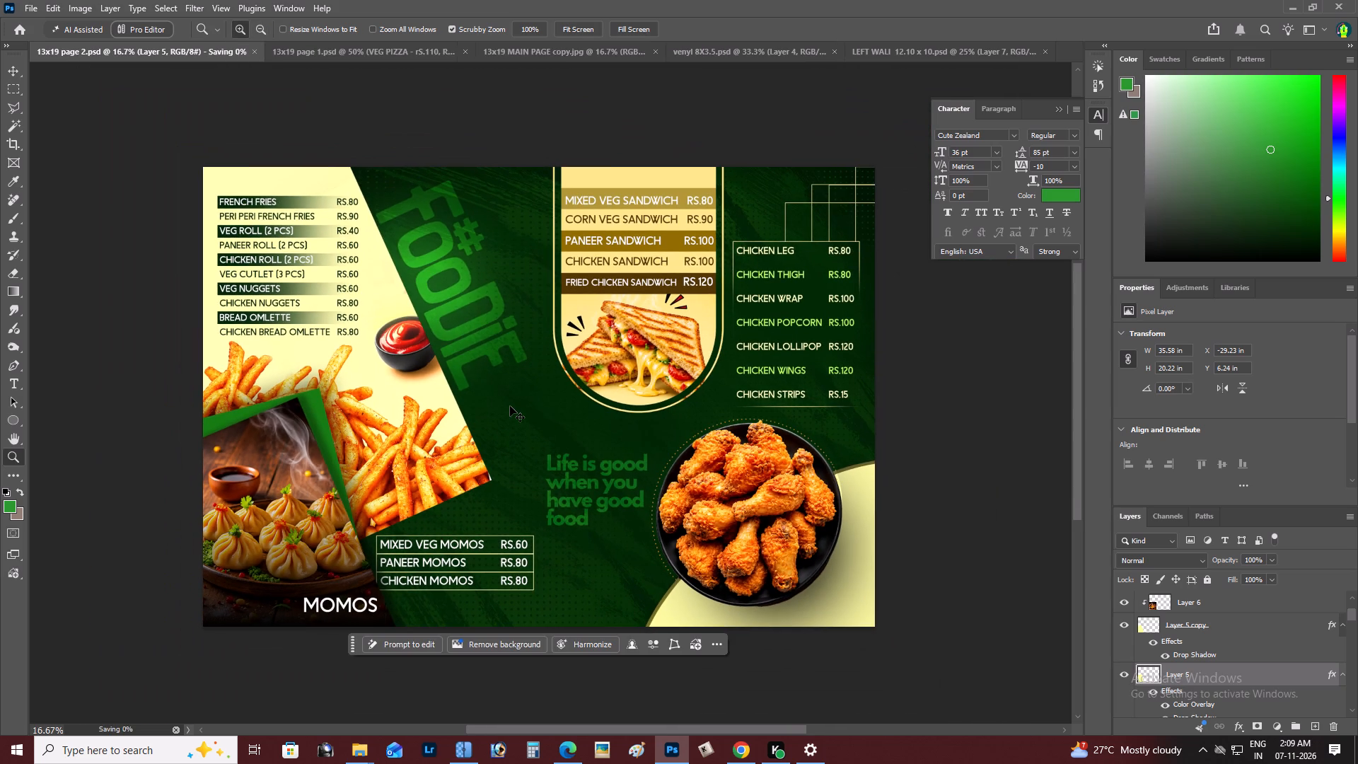
Save a JPEG copy of the page as "13x19 page 2 copy" in the MENU CARD folder, at maximum quality 12, Progressive.
alt+click(525, 401)
right_click(528, 398)
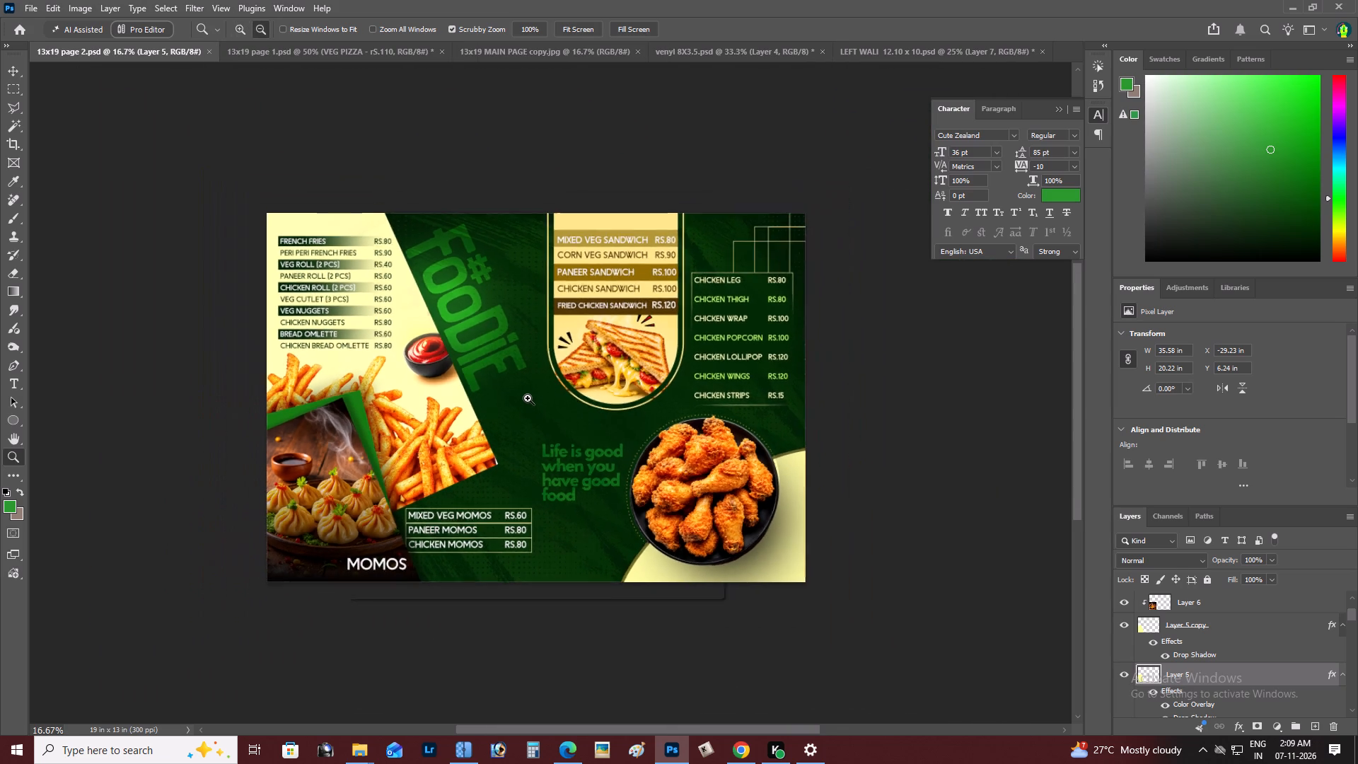
double_click(538, 402)
key(ctrl+shift+s)
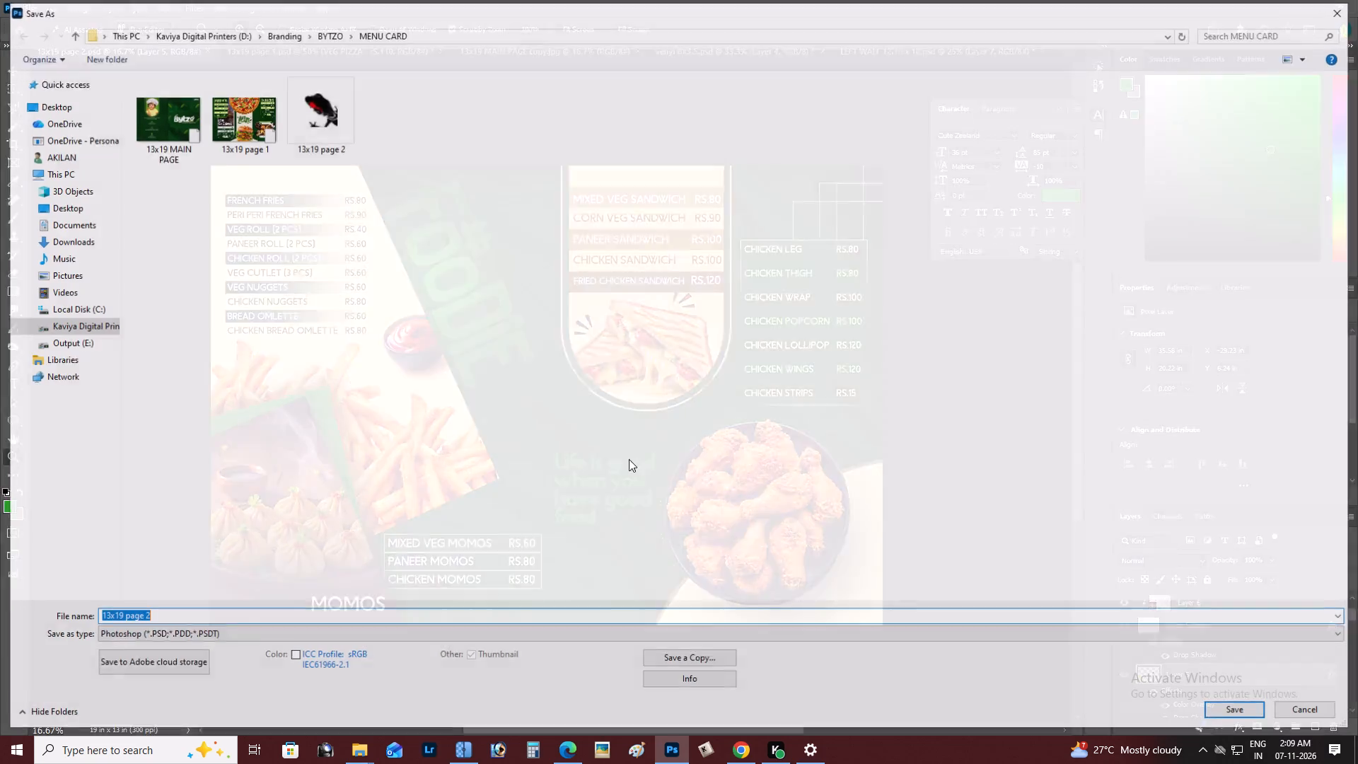
click(690, 651)
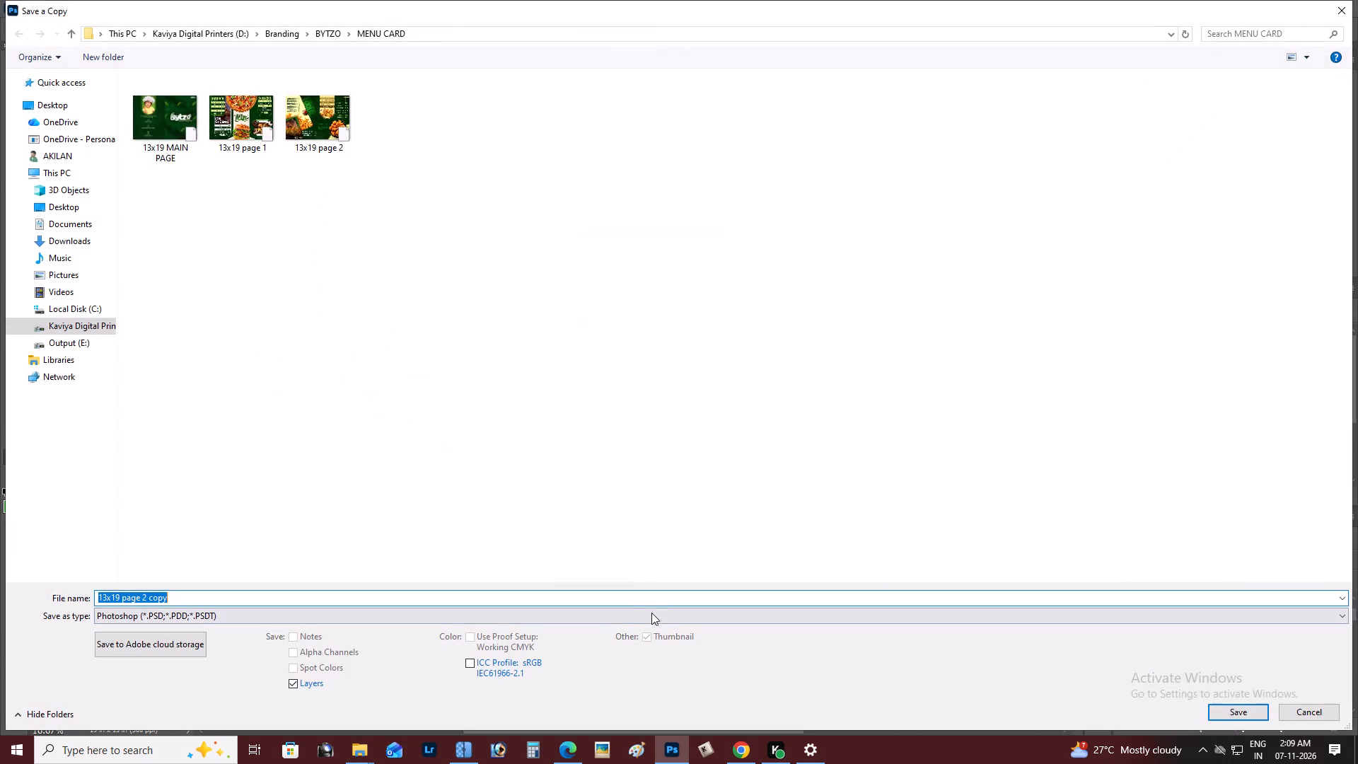
click(654, 618)
click(594, 429)
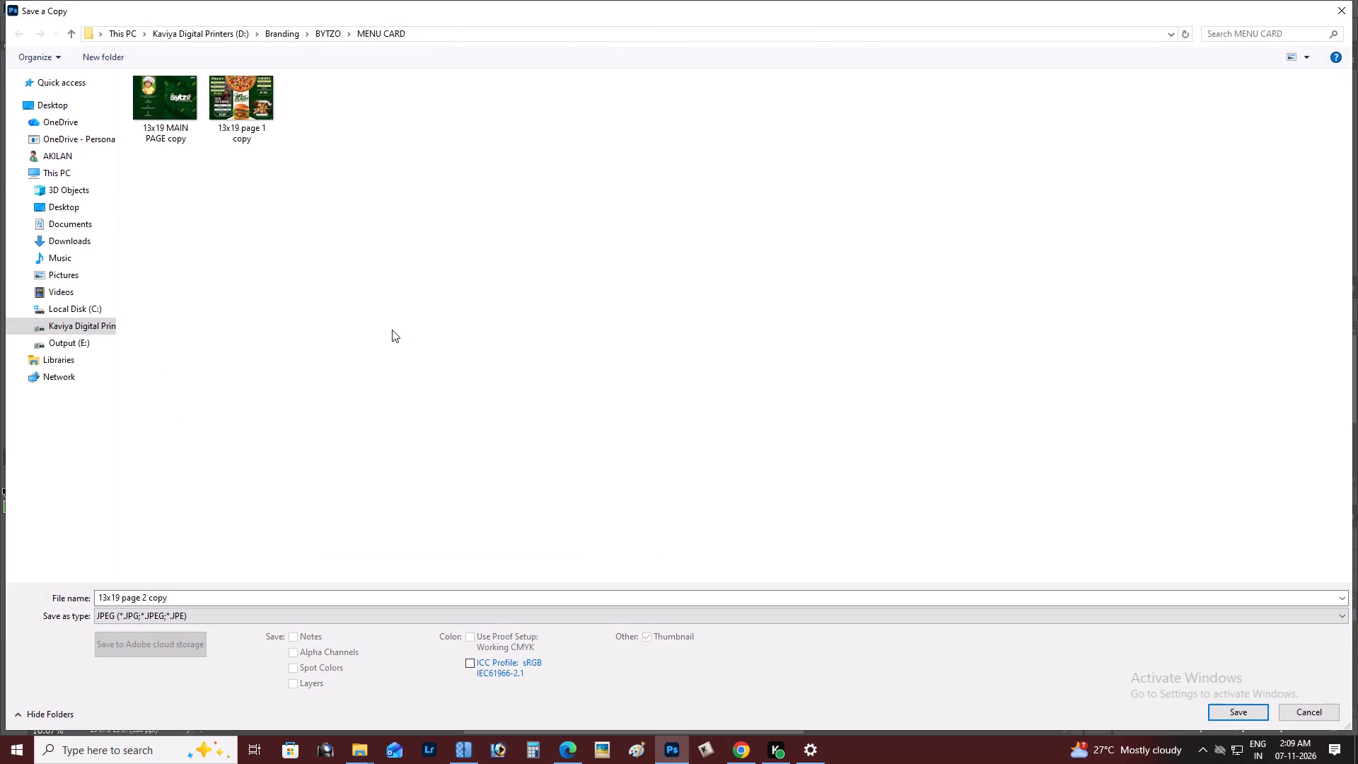
key(Return)
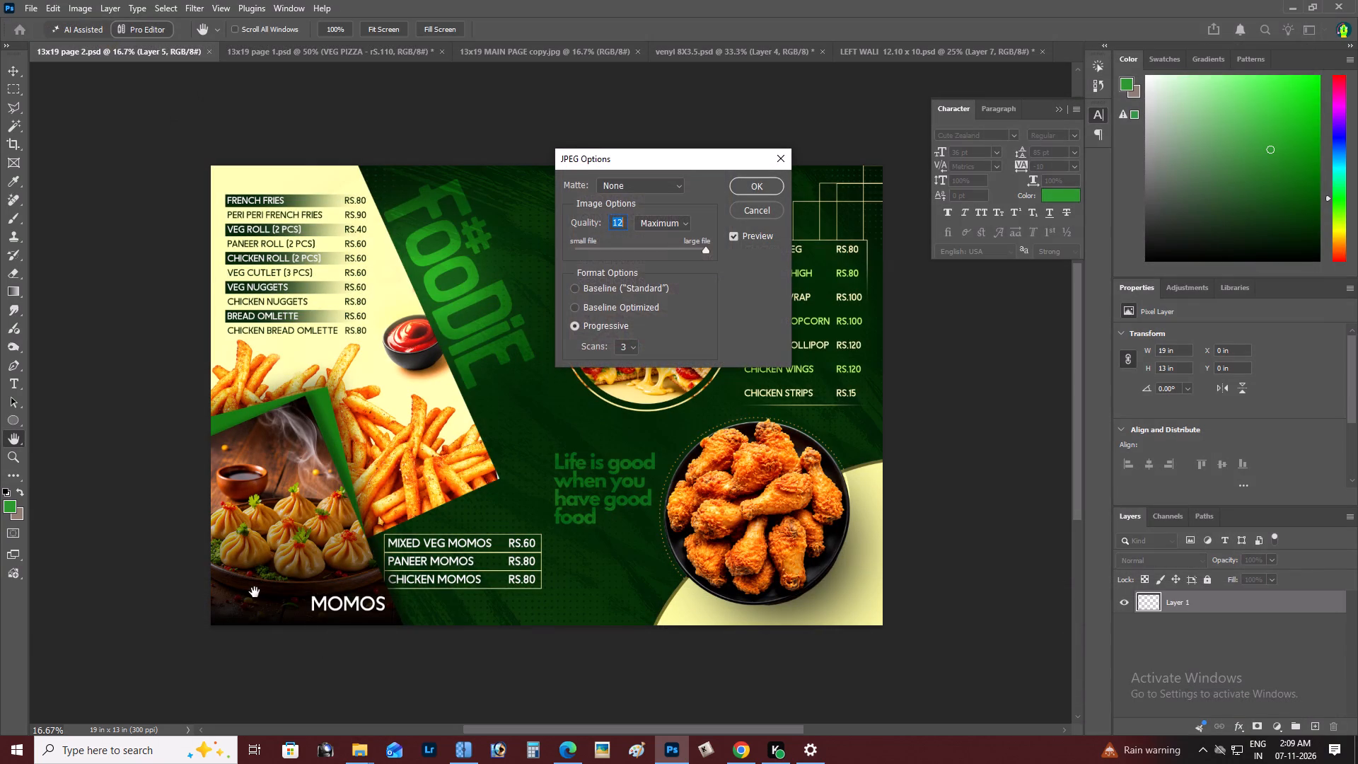
key(Return)
Examine the finished page 2 layout as a whole.
alt+click(450, 425)
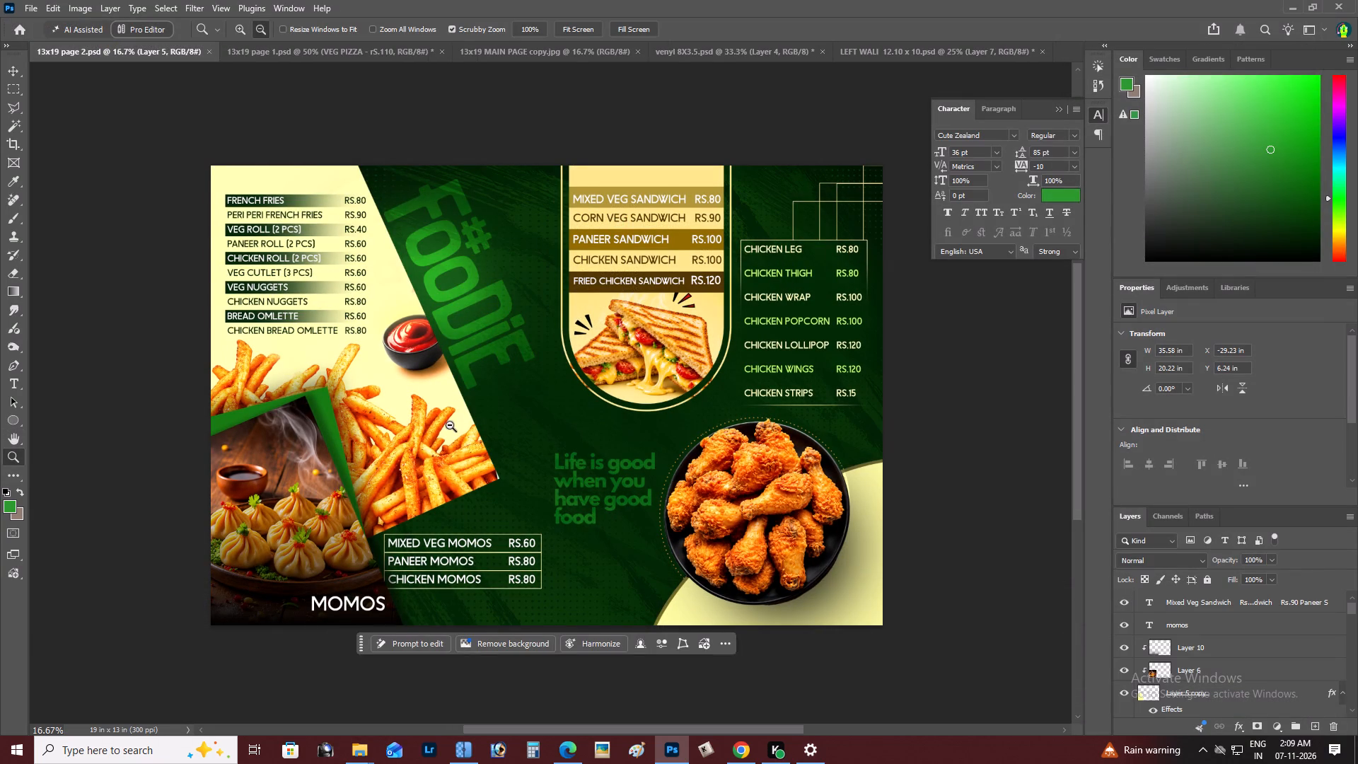
right_click(456, 422)
double_click(480, 432)
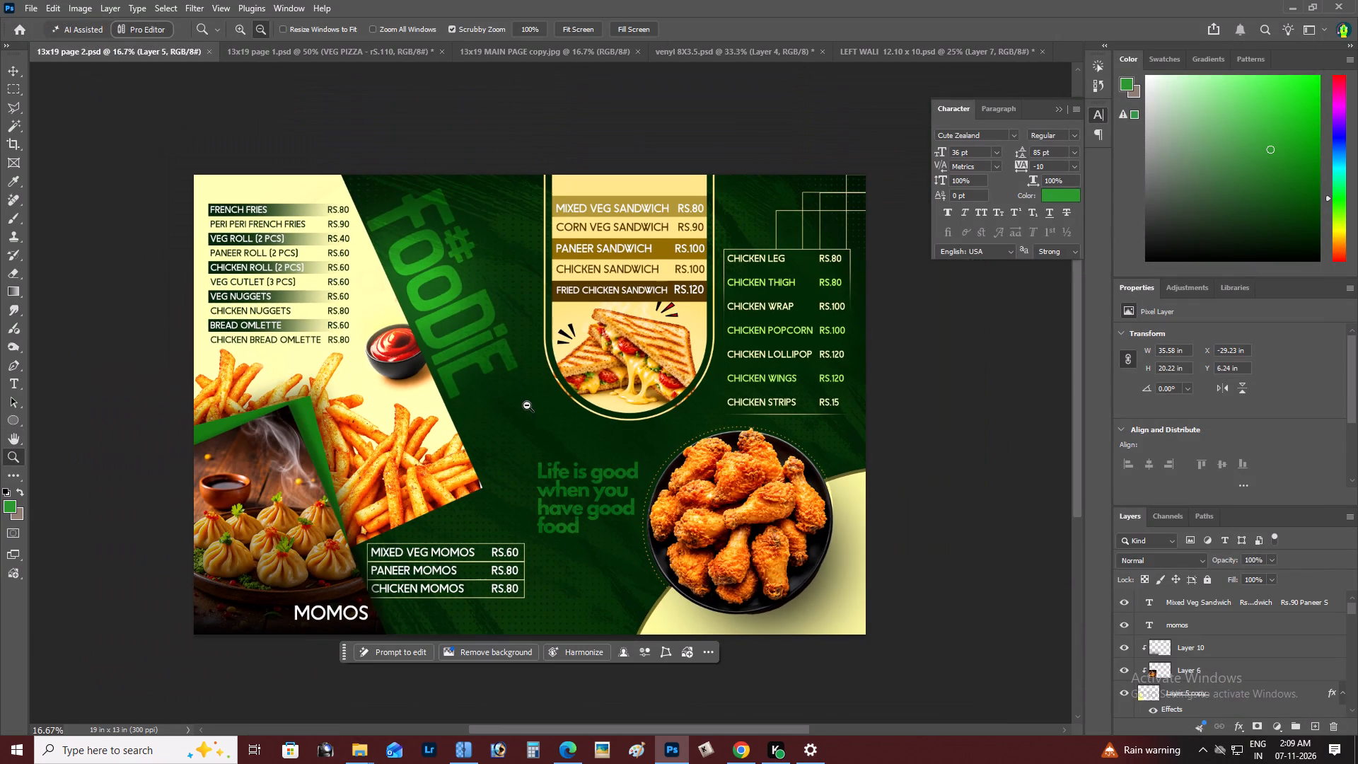
alt+click(527, 405)
right_click(550, 392)
double_click(571, 399)
key(space)
key(space)
key(space)
key(space)
drag(571, 399, 557, 399)
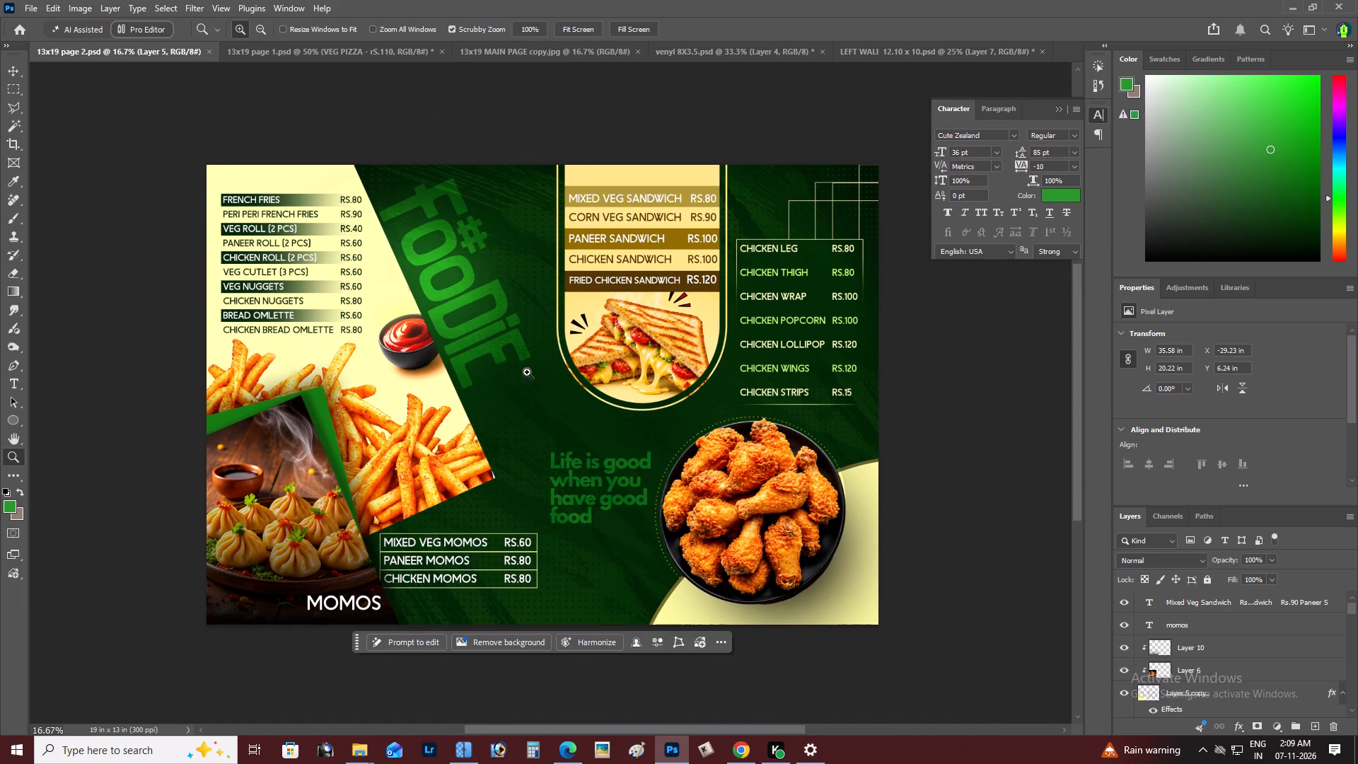
Review the full layouts of the 13x19 page 1 and 13x19 MAIN PAGE copy documents.
click(356, 60)
alt+click(502, 226)
right_click(516, 234)
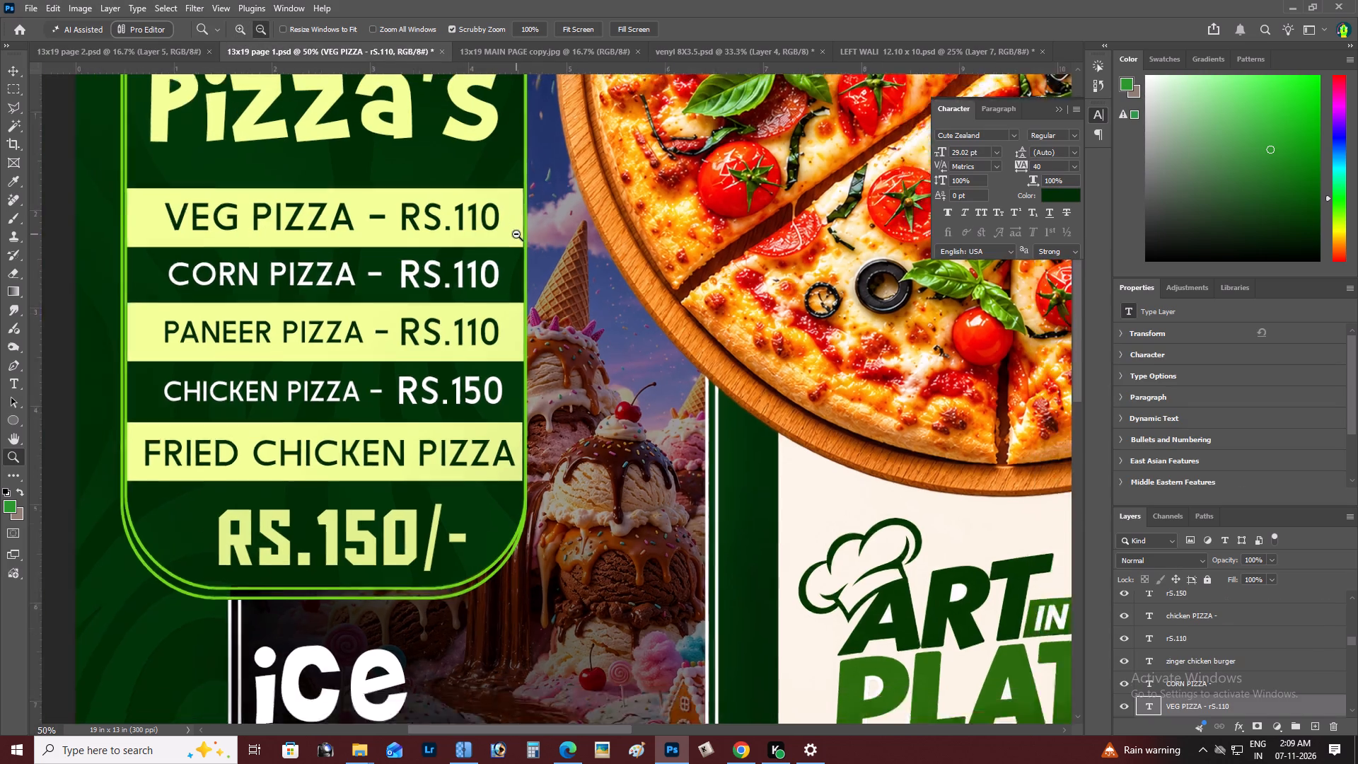
click(532, 241)
alt+click(588, 277)
right_click(649, 275)
click(661, 277)
alt+click(670, 282)
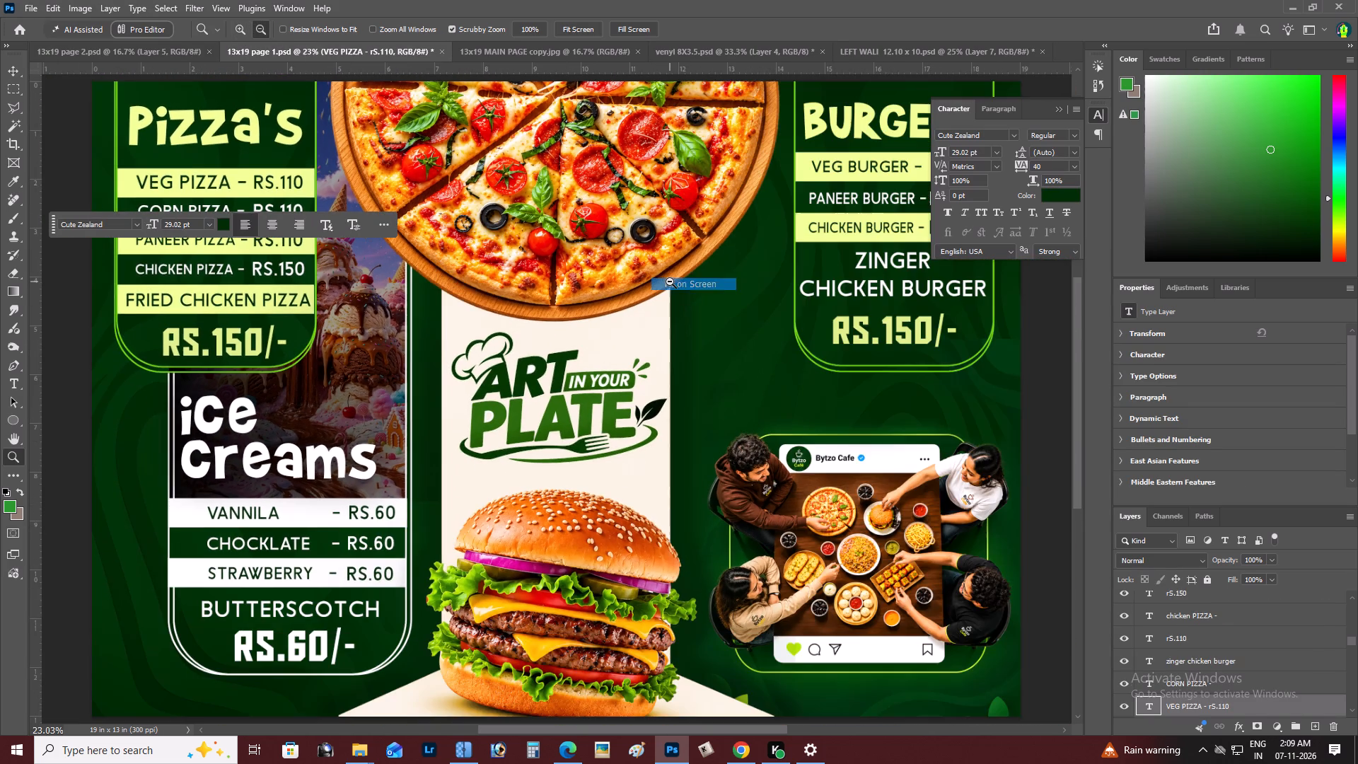
alt+click(666, 285)
key(space)
drag(630, 313, 613, 313)
alt+click(581, 317)
key(space)
drag(595, 335, 569, 334)
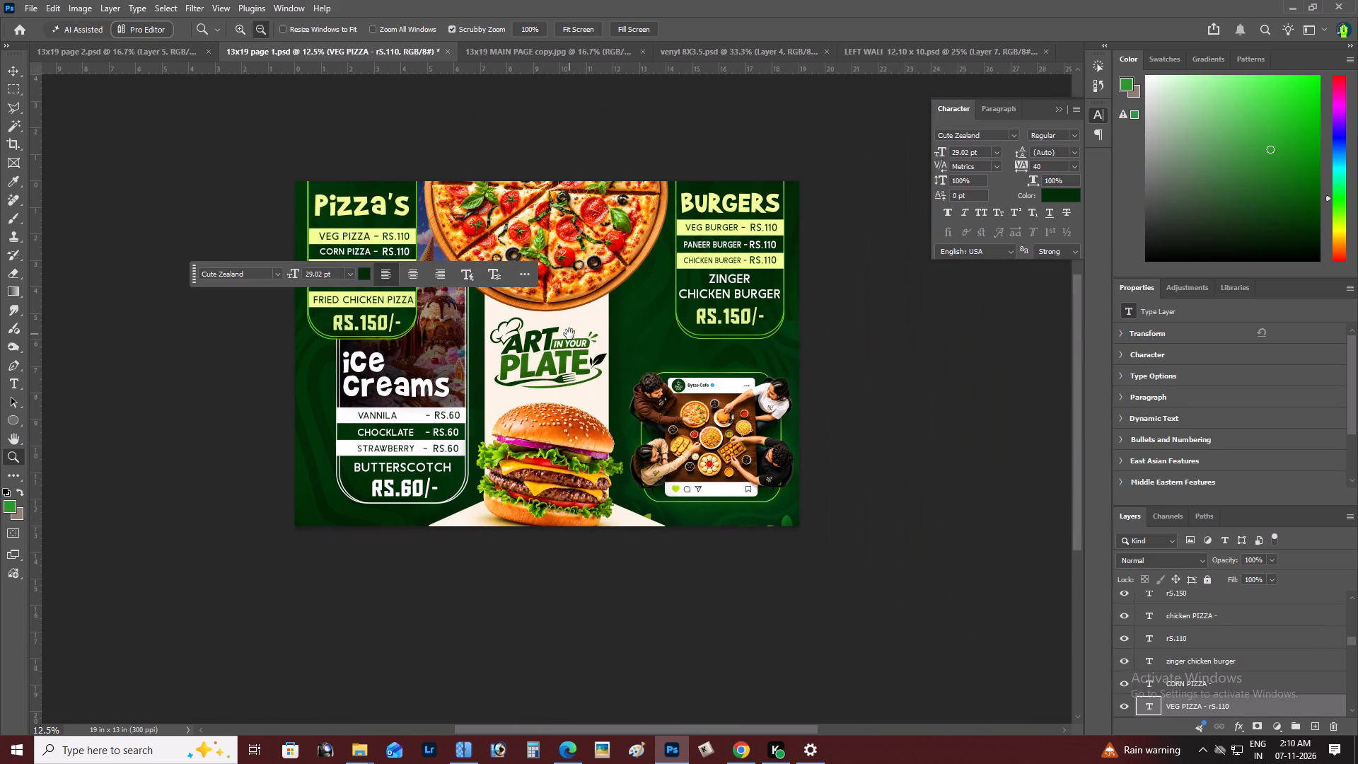
click(492, 50)
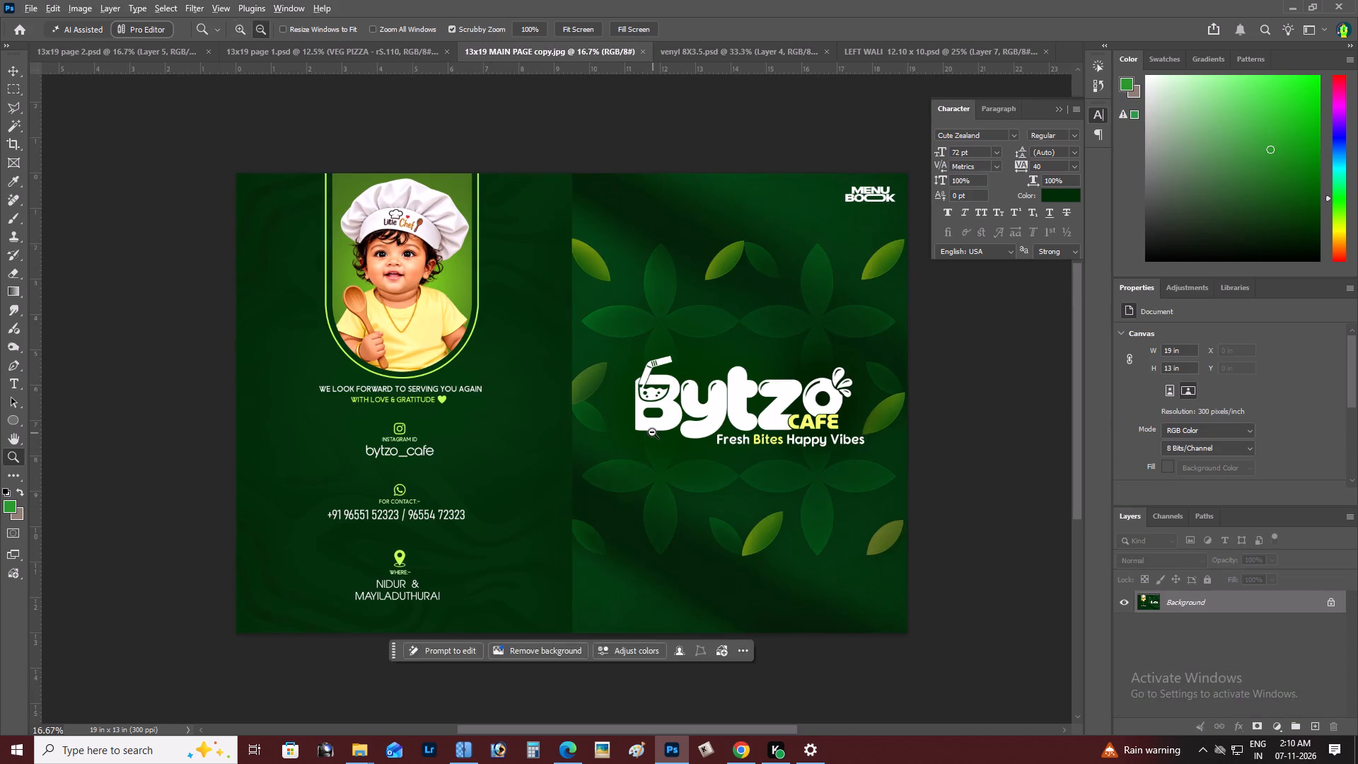
alt+click(652, 432)
right_click(655, 424)
double_click(673, 428)
key(space)
drag(657, 425, 609, 422)
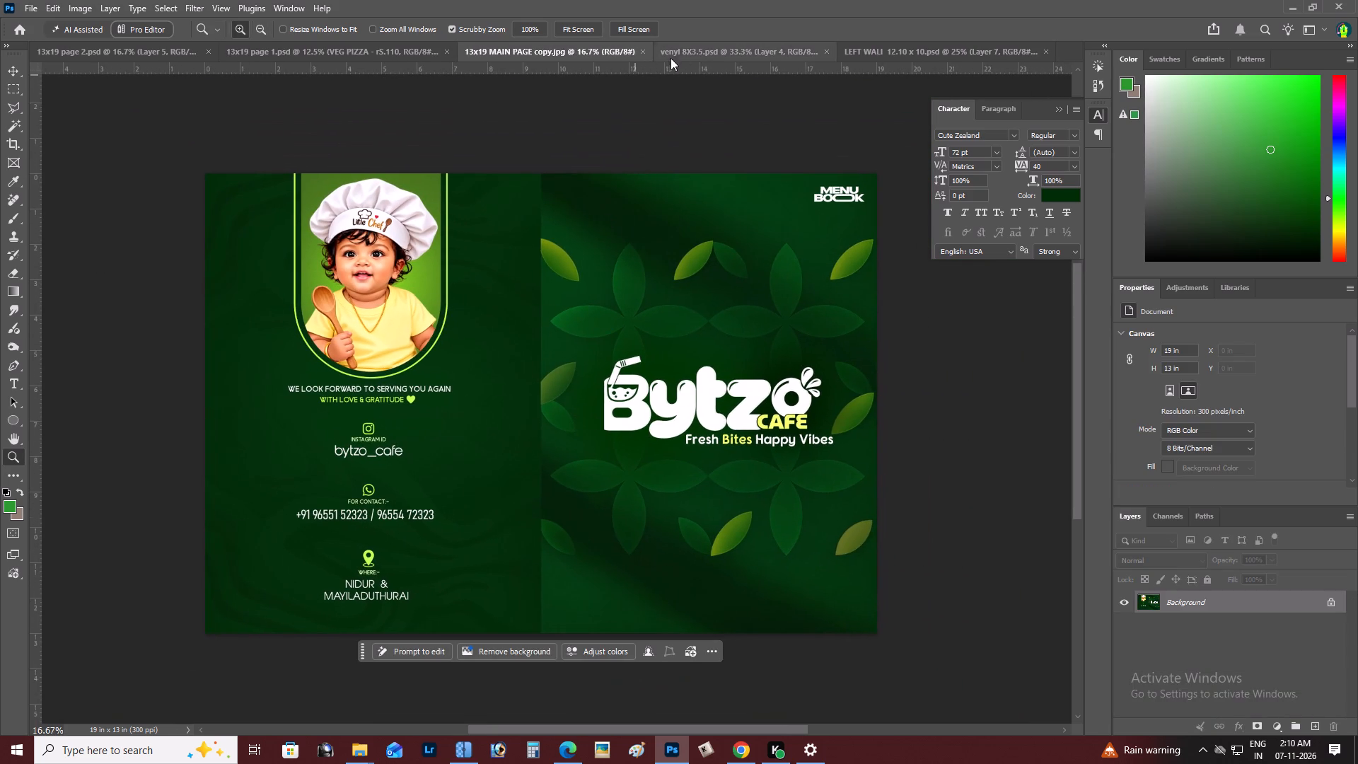
View the venyl 8X3.5 document and close it.
click(679, 53)
alt+click(722, 318)
right_click(719, 320)
double_click(736, 325)
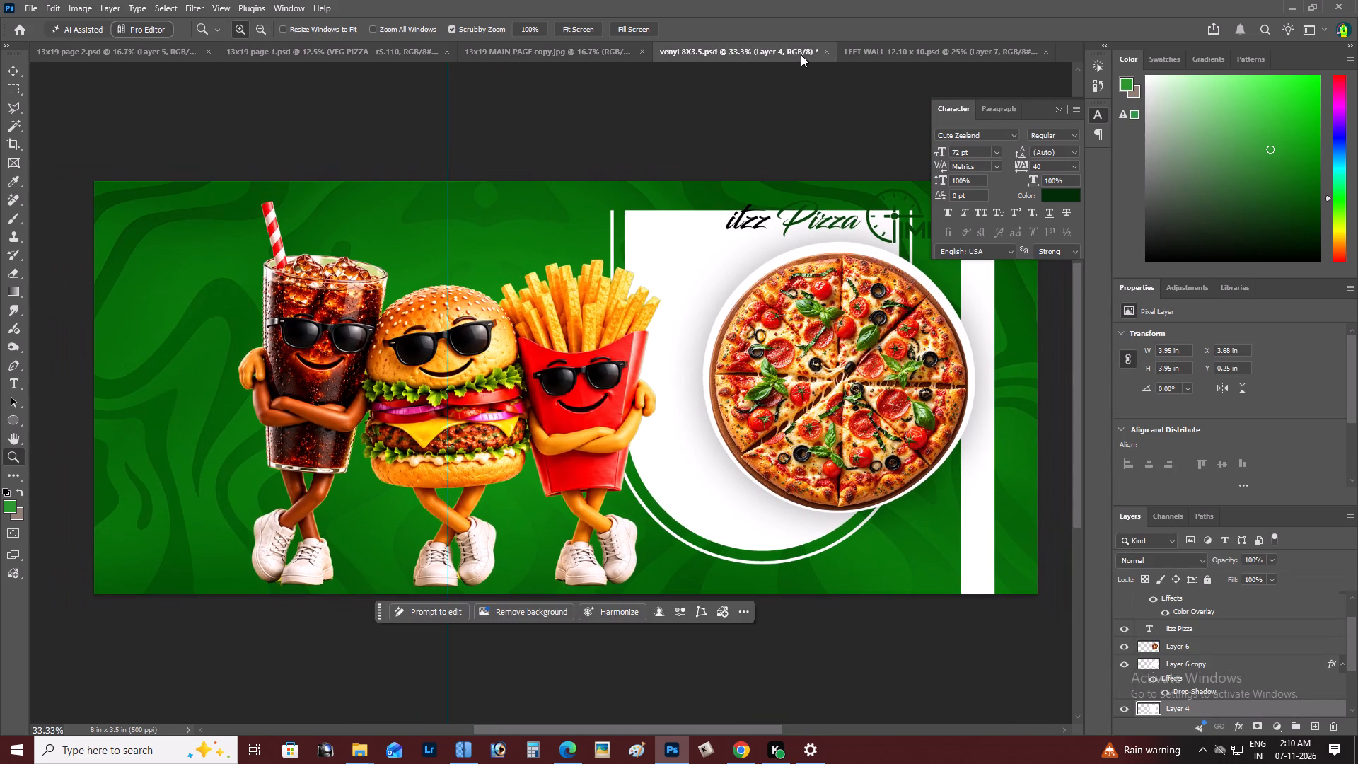
click(823, 49)
click(666, 279)
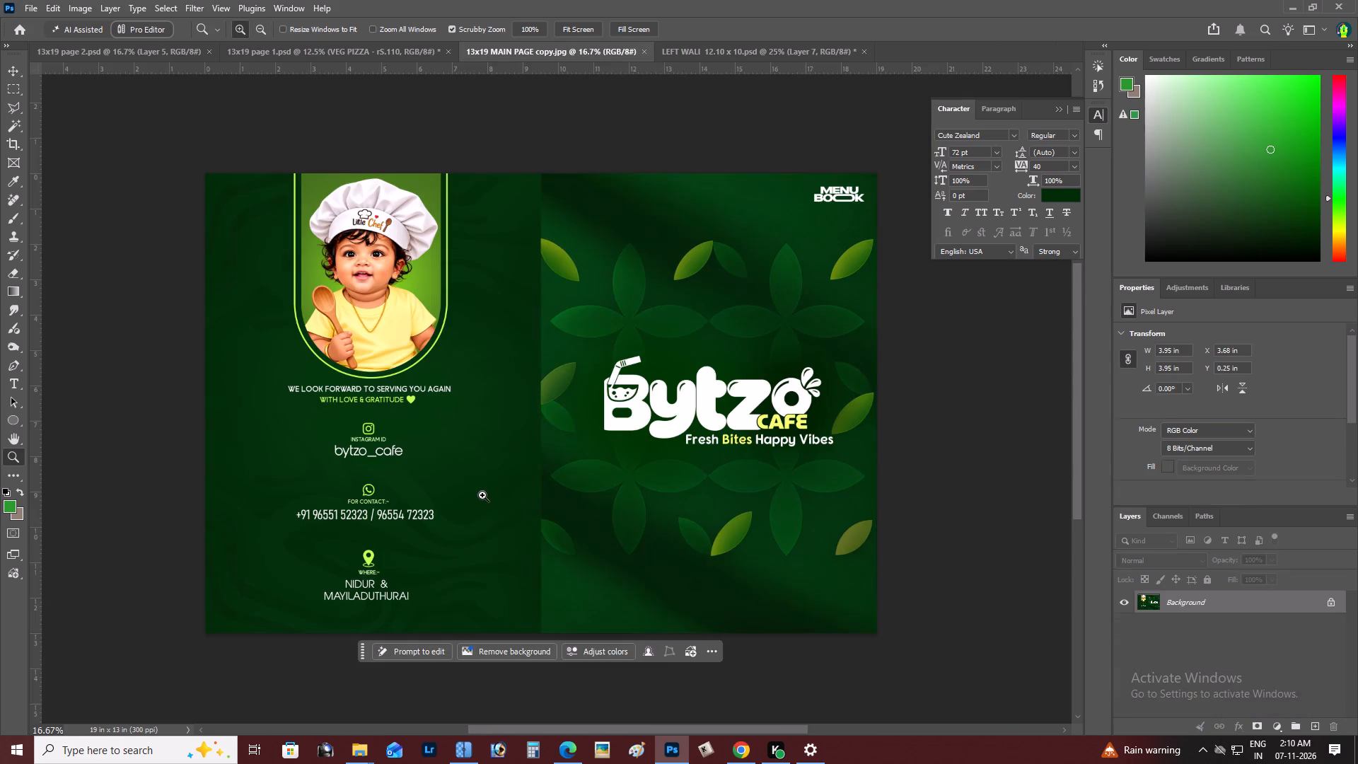
View the LEFT WALL 12.10 x 10 document and close it.
alt+click(481, 492)
key(space)
drag(482, 475, 406, 475)
click(782, 56)
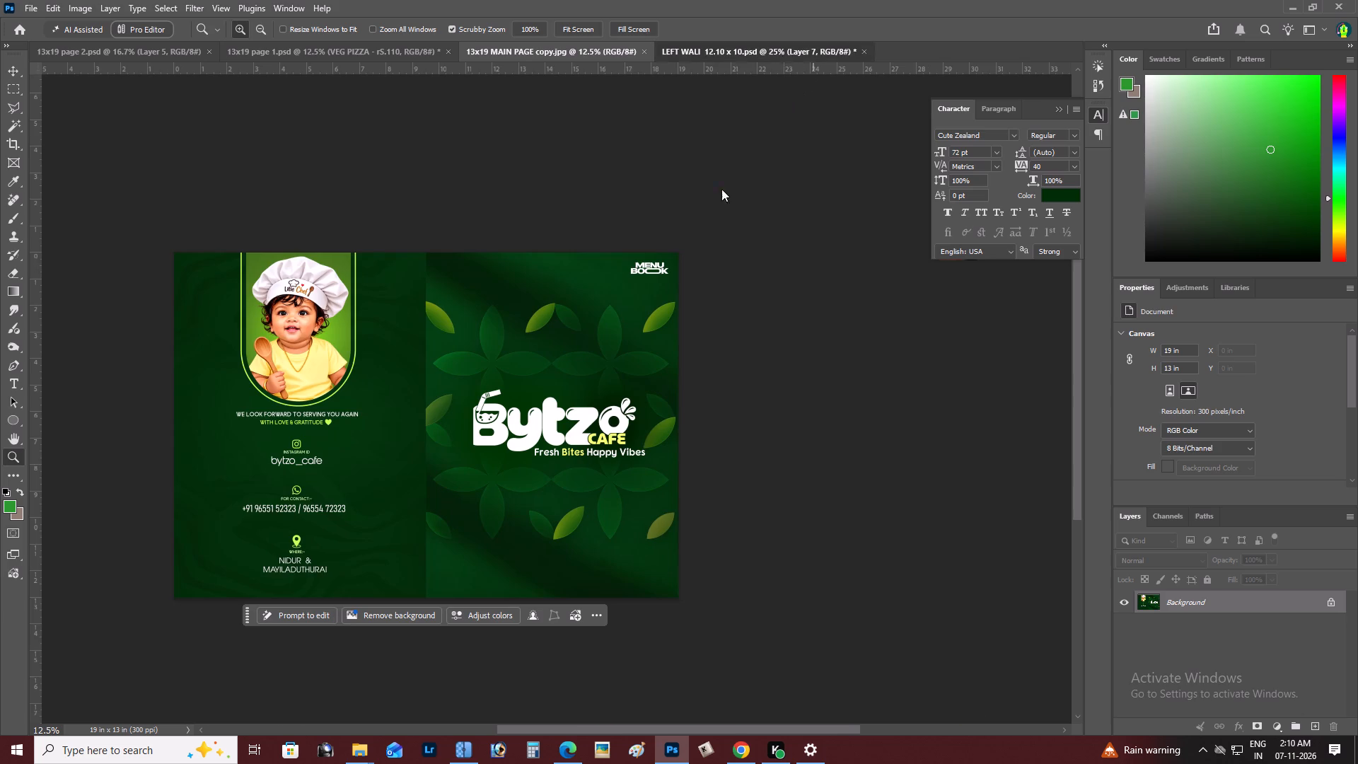
alt+click(598, 314)
right_click(595, 315)
double_click(610, 322)
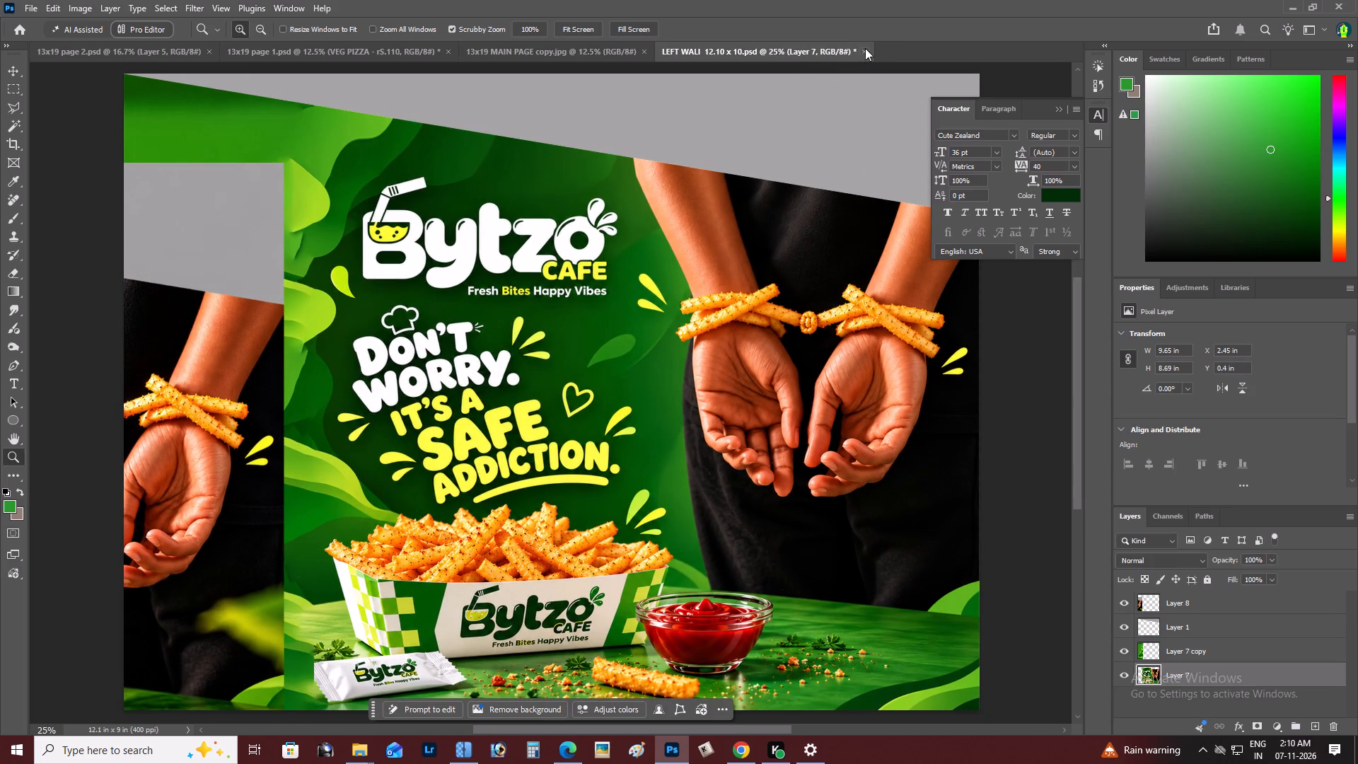
click(865, 48)
click(687, 282)
Finish closing the LEFT WALL 12.10 x 10 document.
alt+click(656, 282)
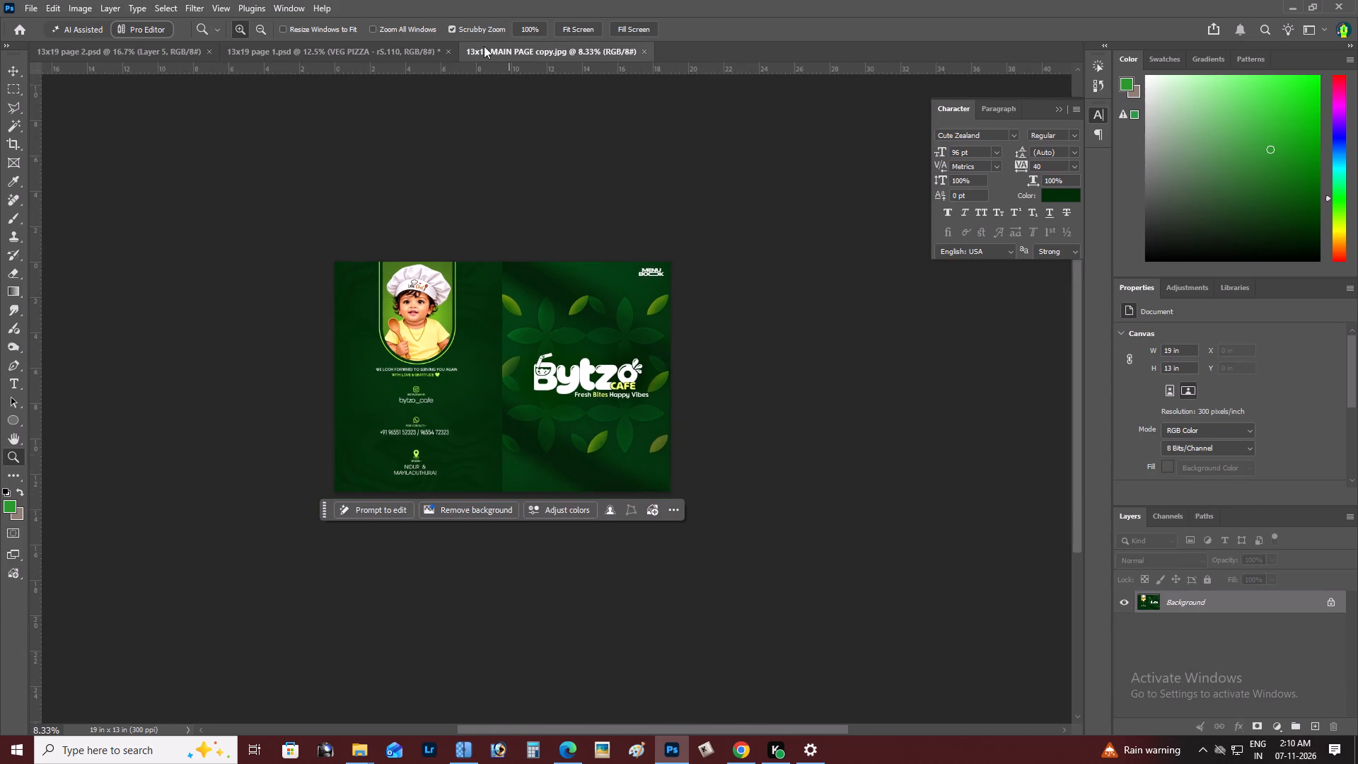
Review the 13x19 page 1 document, and examine the full layout of 13x19 page 2.
click(412, 49)
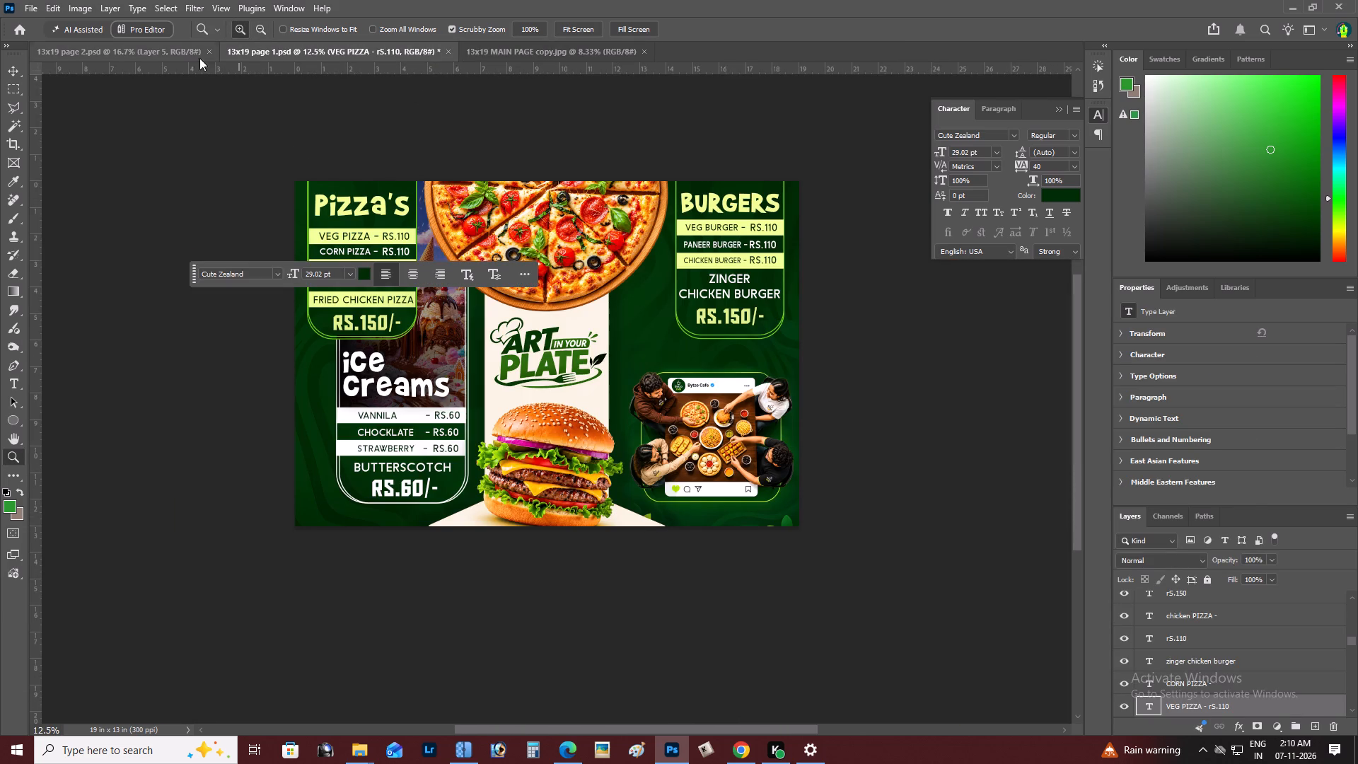
click(168, 55)
alt+click(479, 289)
right_click(482, 289)
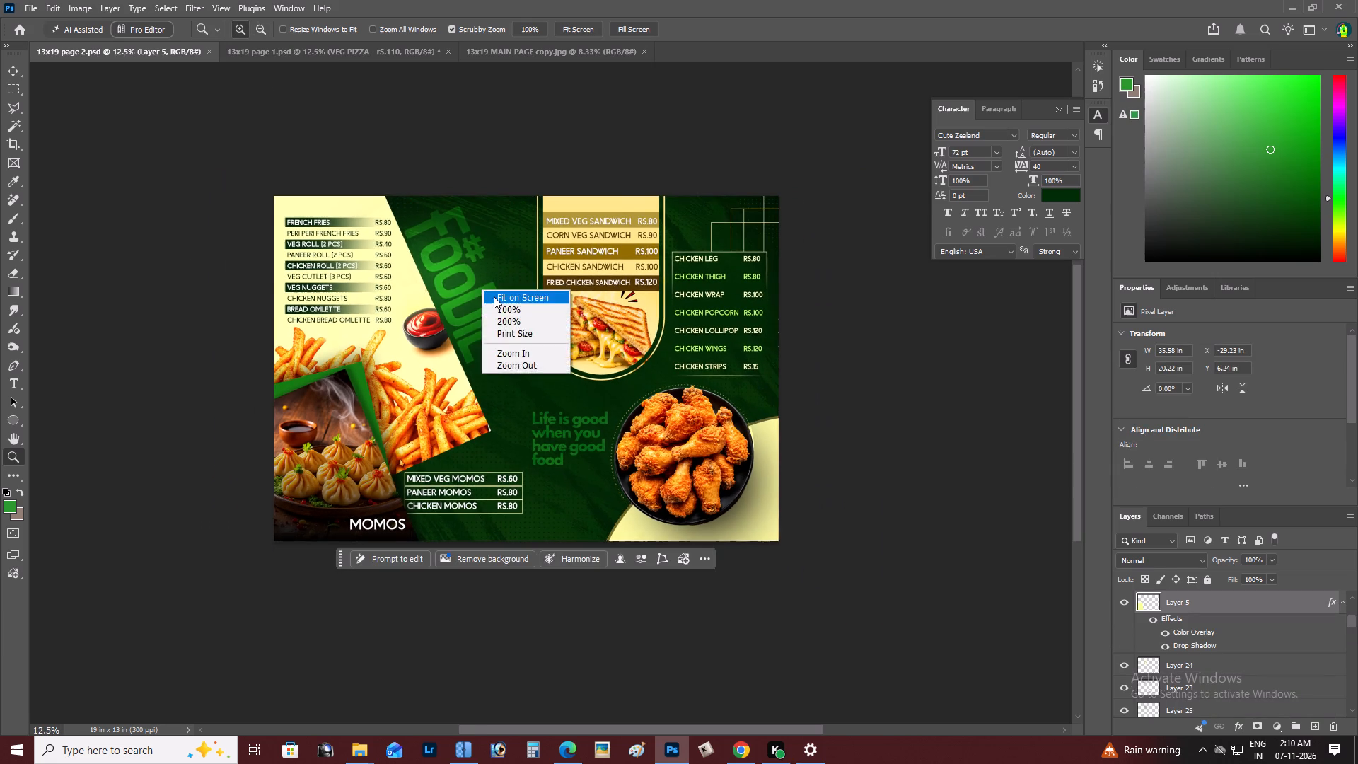
double_click(494, 297)
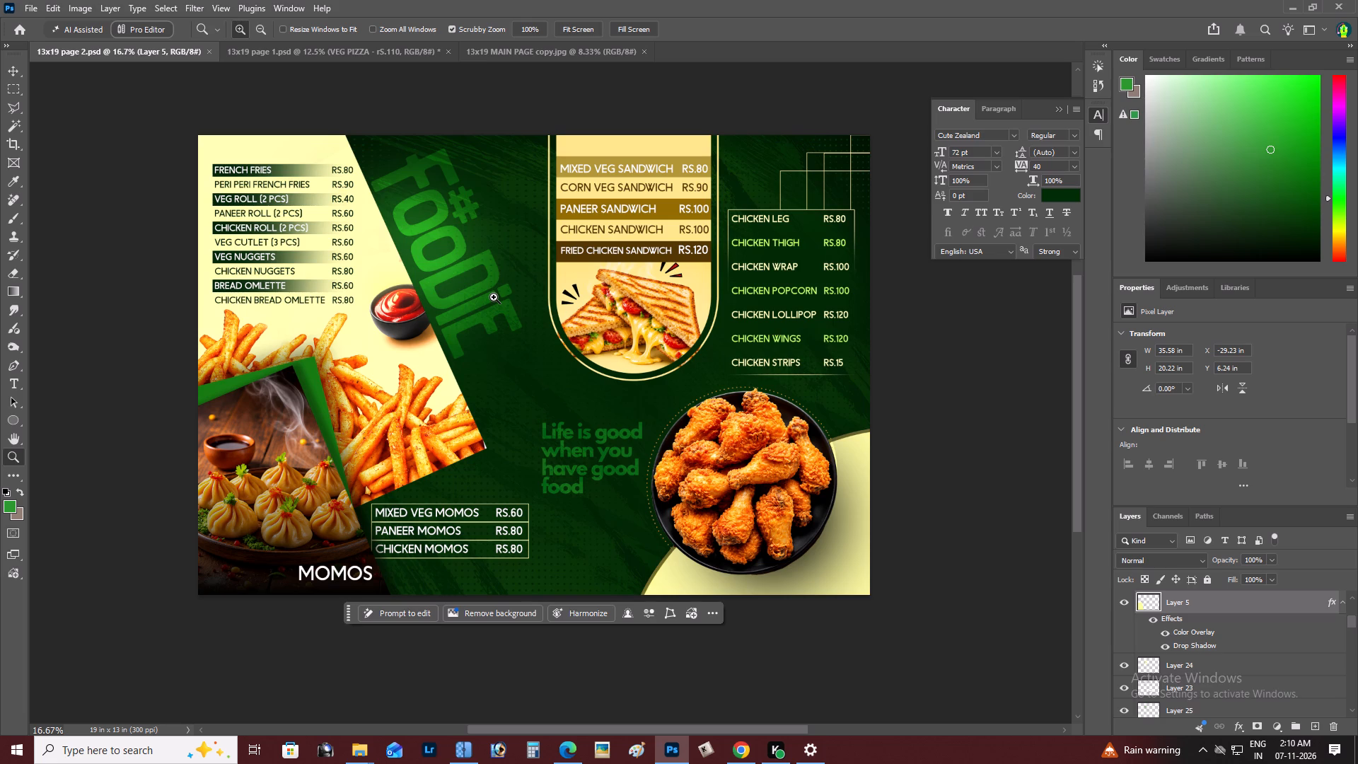
scroll(494, 297, down, 3)
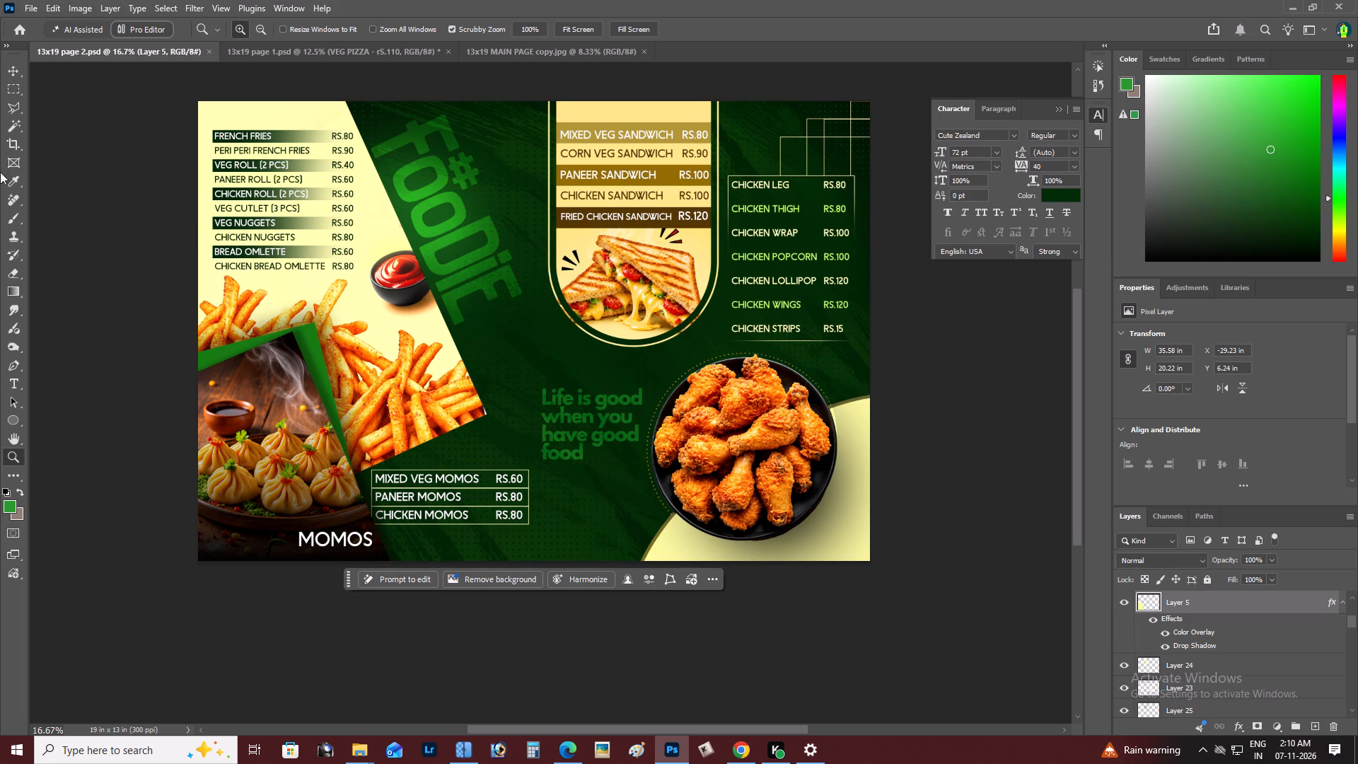
key(z)
key(alt+z)
alt+click(560, 230)
alt+click(542, 235)
right_click(547, 229)
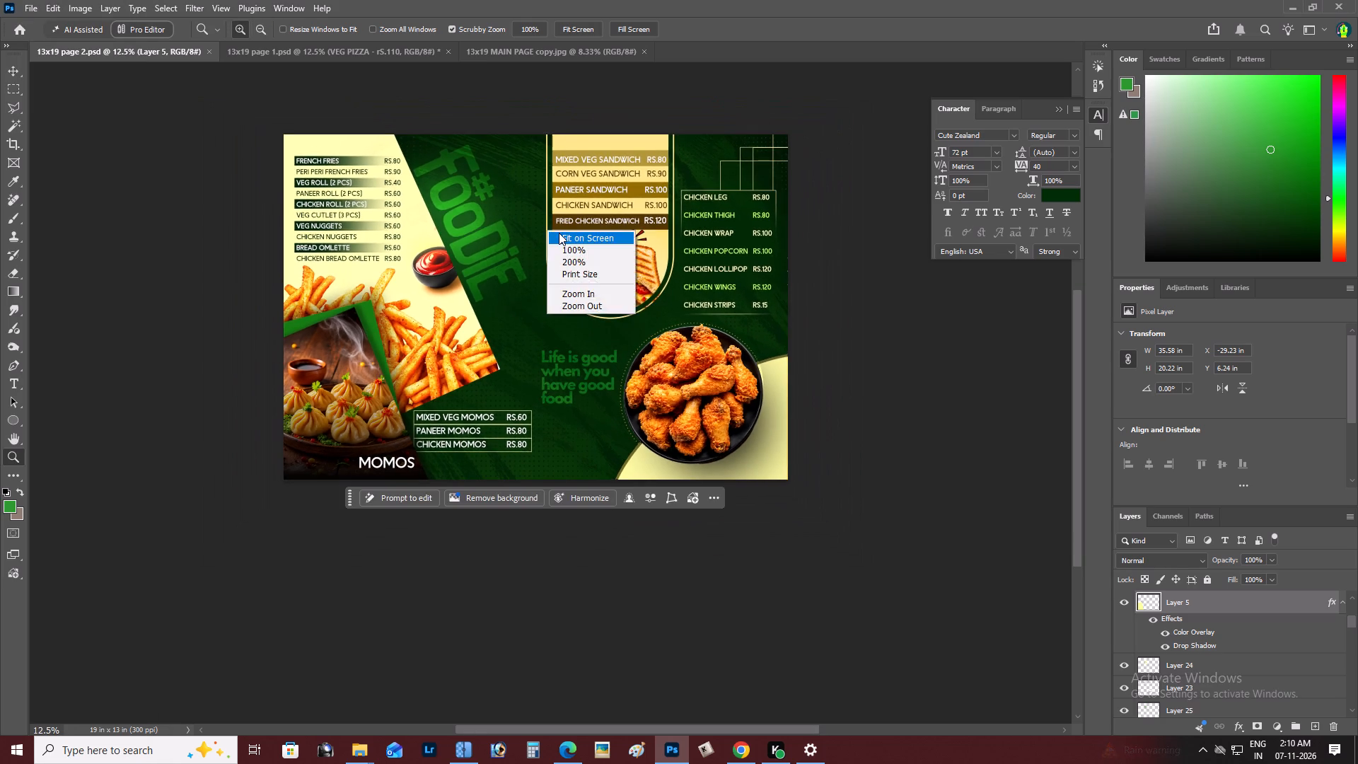
double_click(559, 233)
Switch to Chrome, view the purple gaming background pin on Pinterest, and return to Photoshop.
key(alt+Tab)
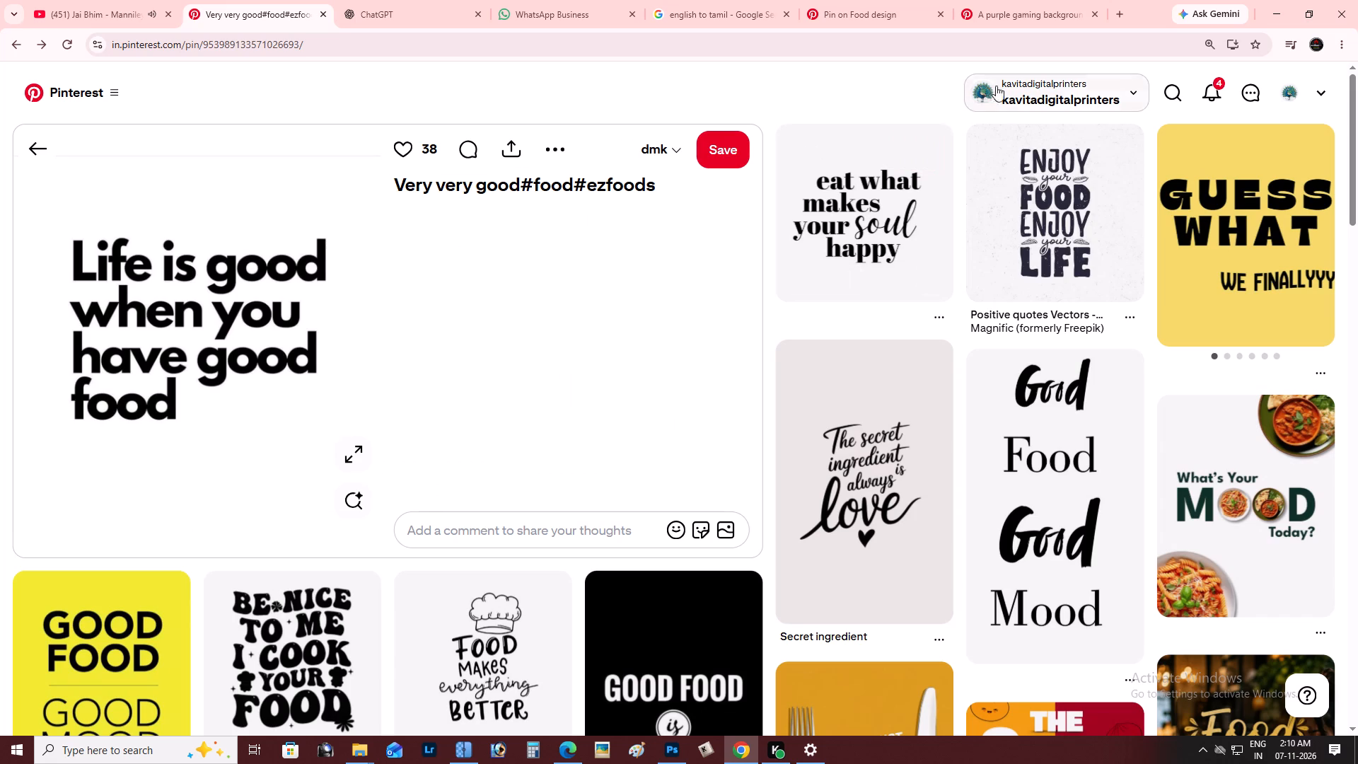
click(999, 0)
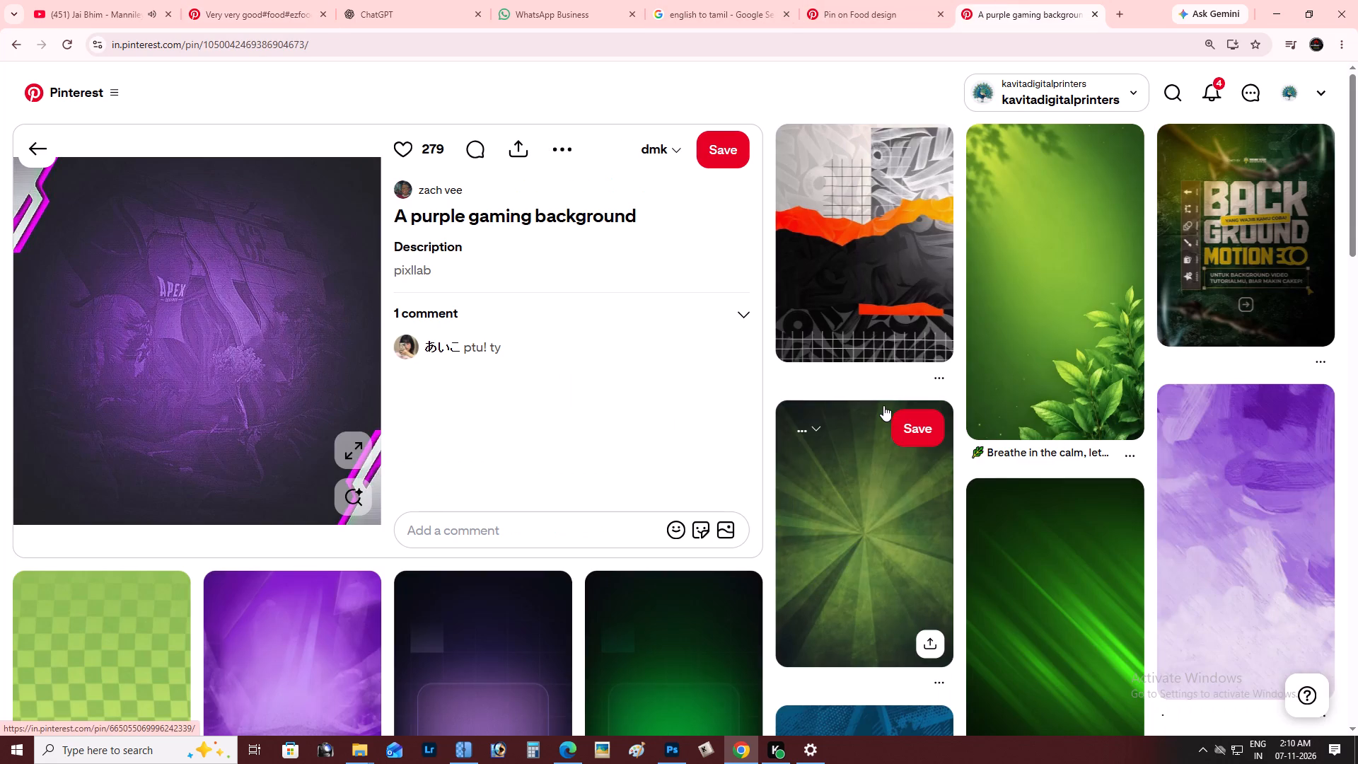
key(alt+Tab)
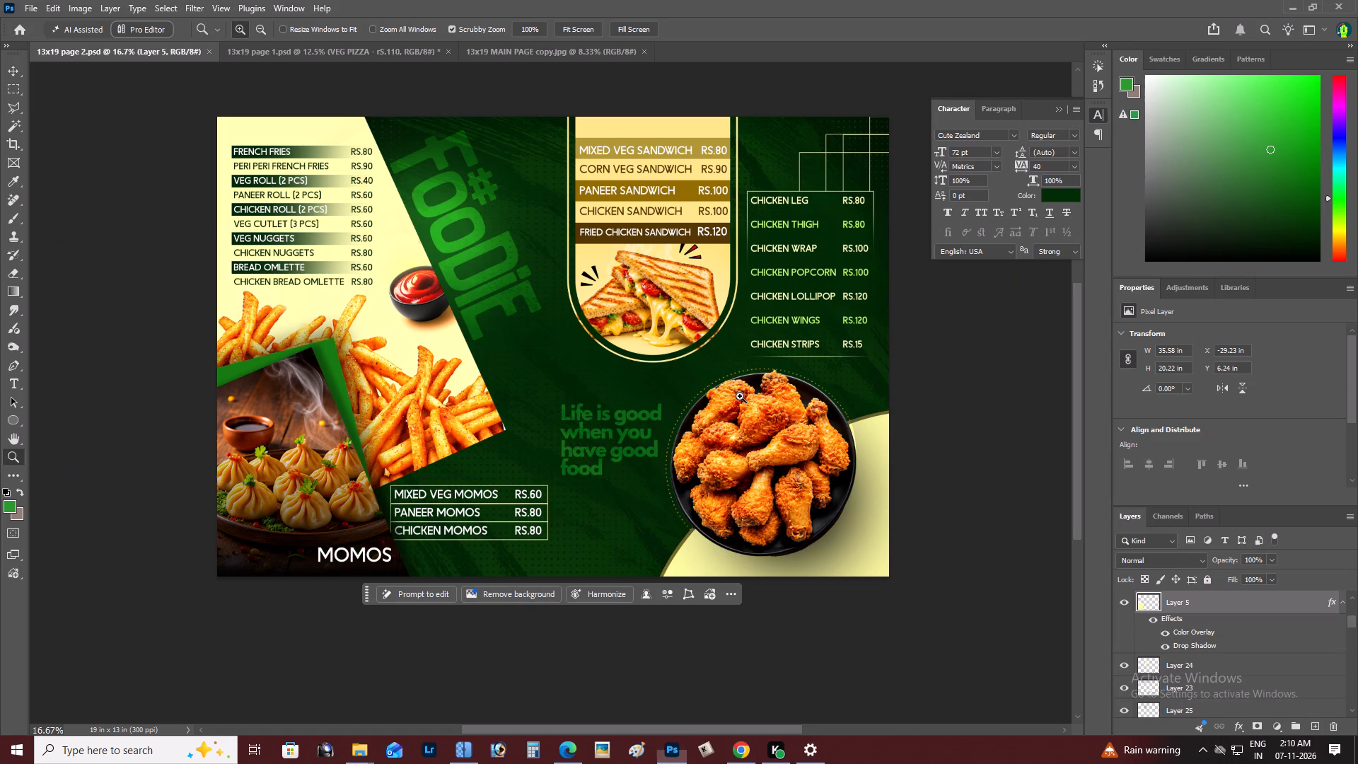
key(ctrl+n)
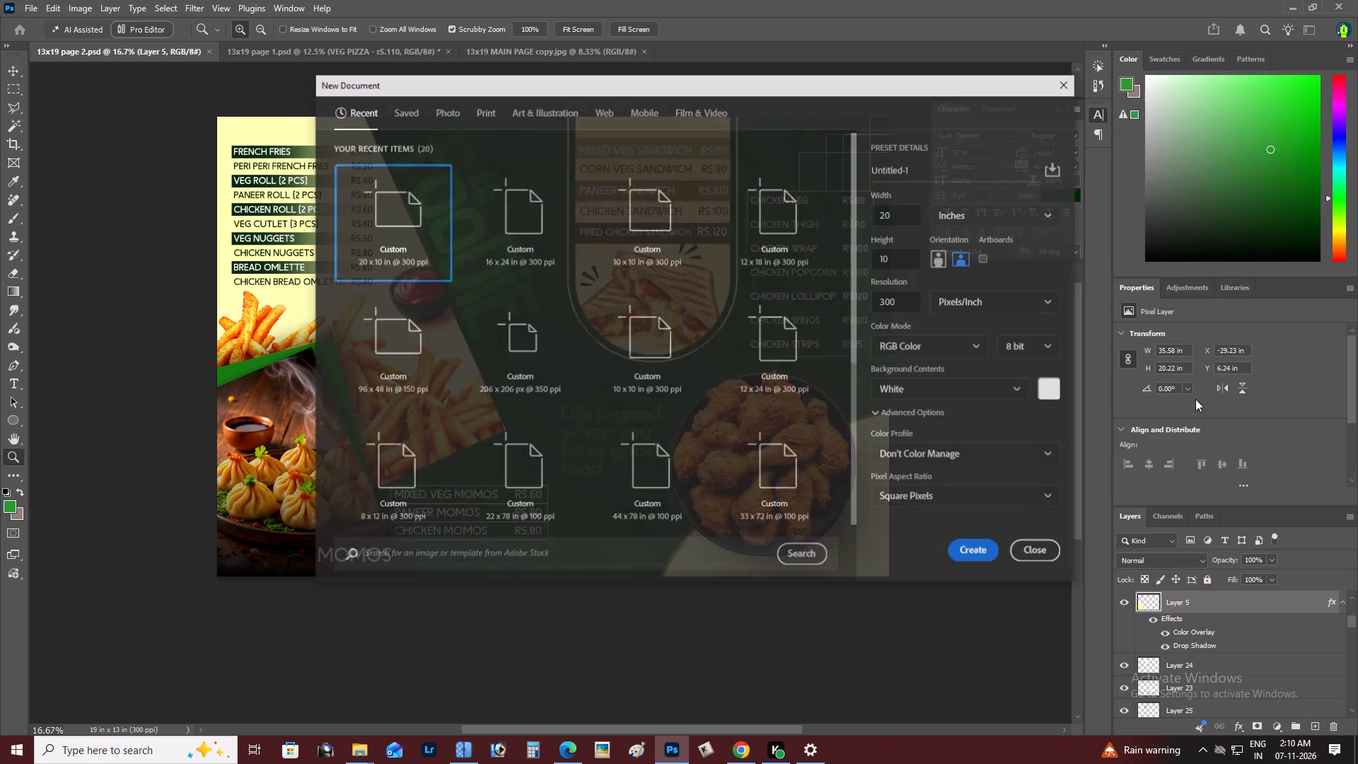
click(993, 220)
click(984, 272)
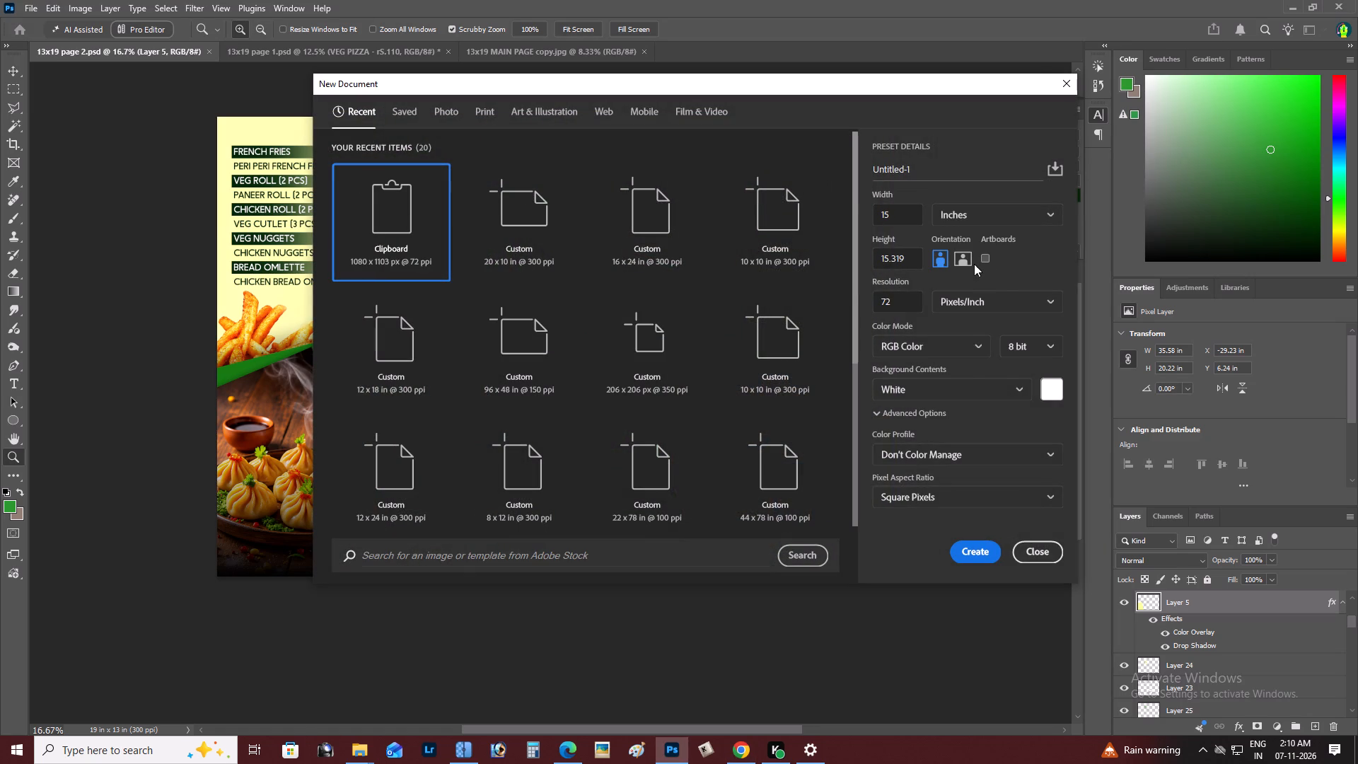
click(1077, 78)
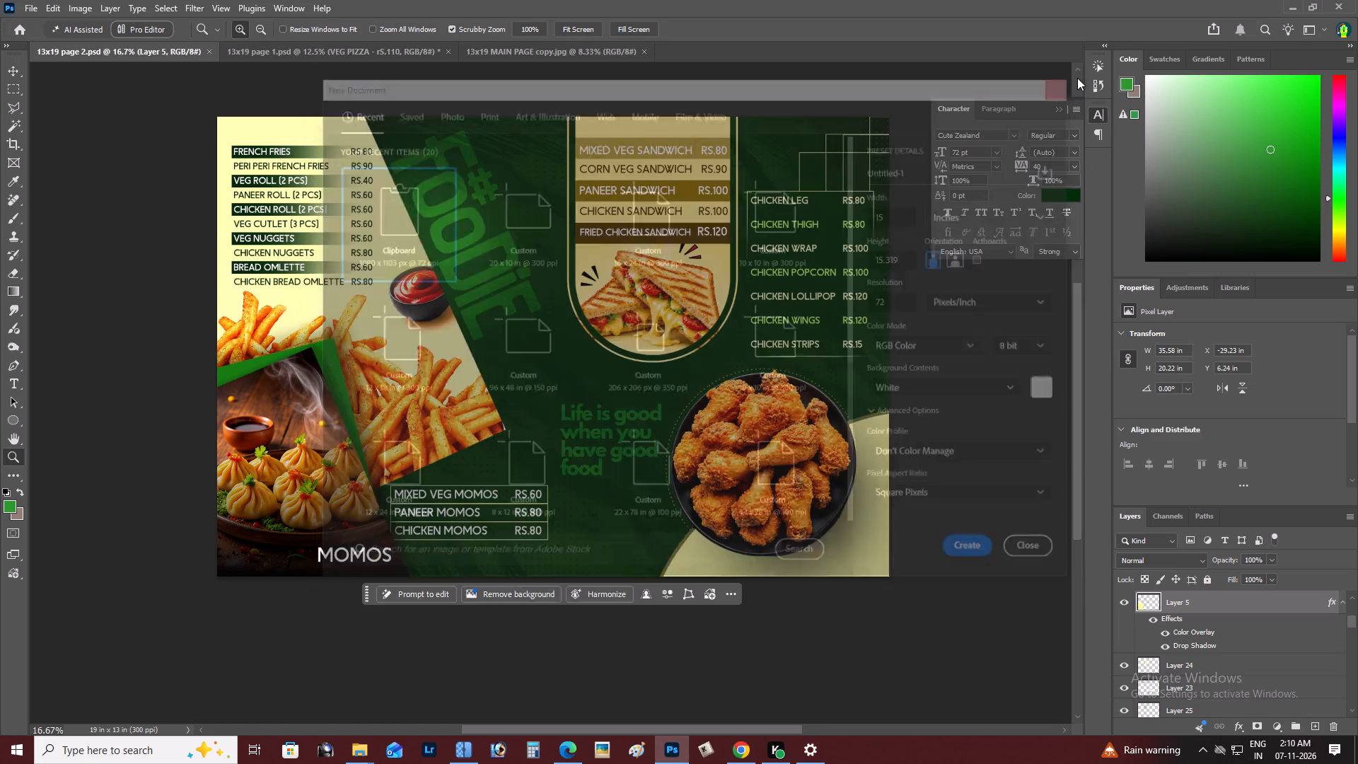
Duplicate the 13x19 MAIN PAGE copy.jpg document and dock the duplicate alongside the other open documents.
click(502, 52)
drag(516, 54, 516, 66)
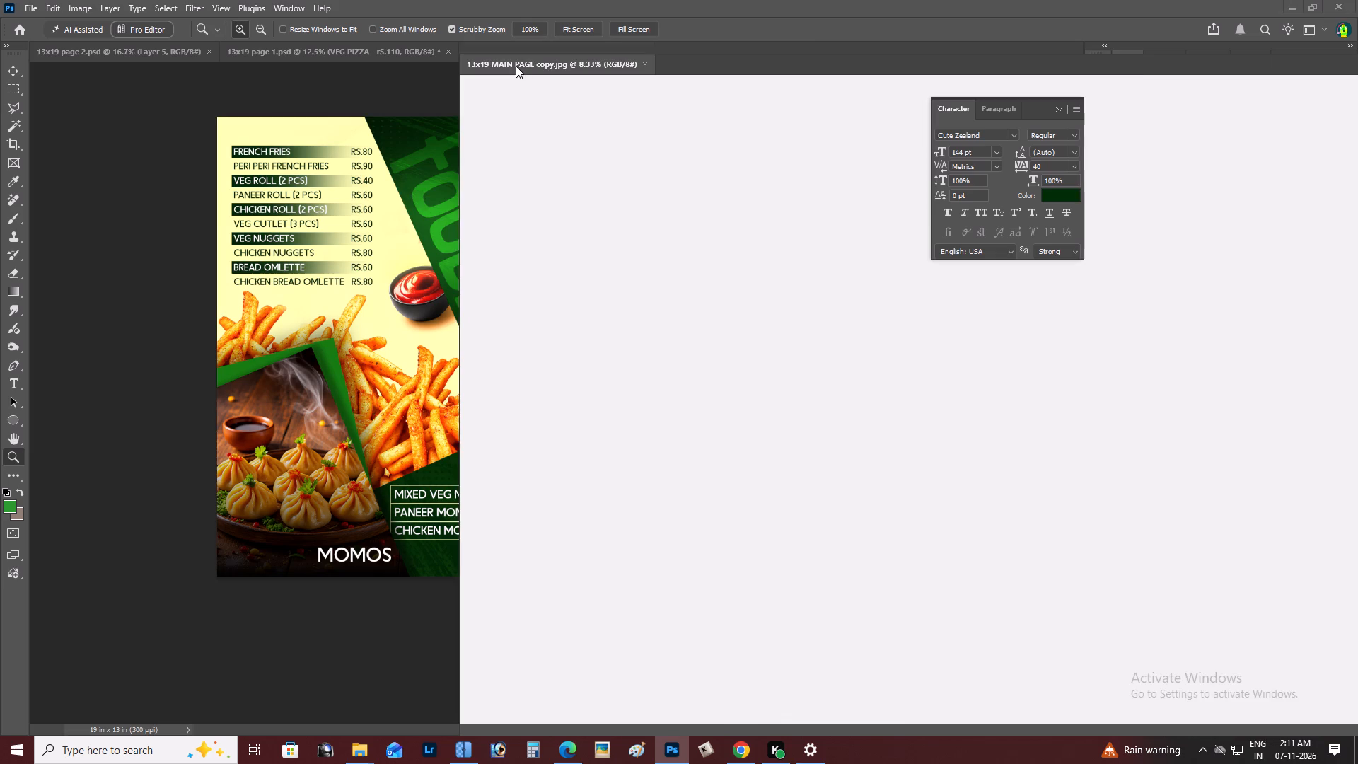
right_click(521, 60)
click(535, 67)
key(Return)
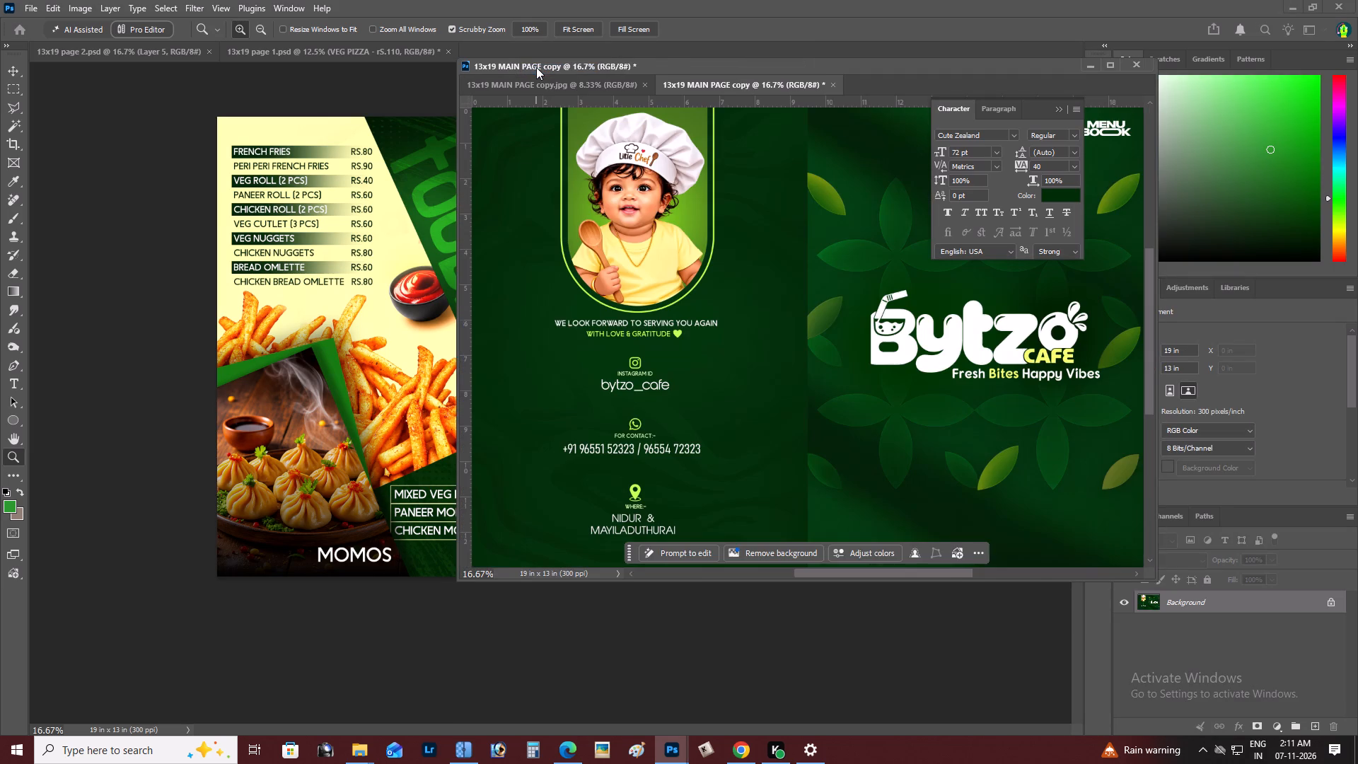
drag(536, 67, 539, 52)
key(z)
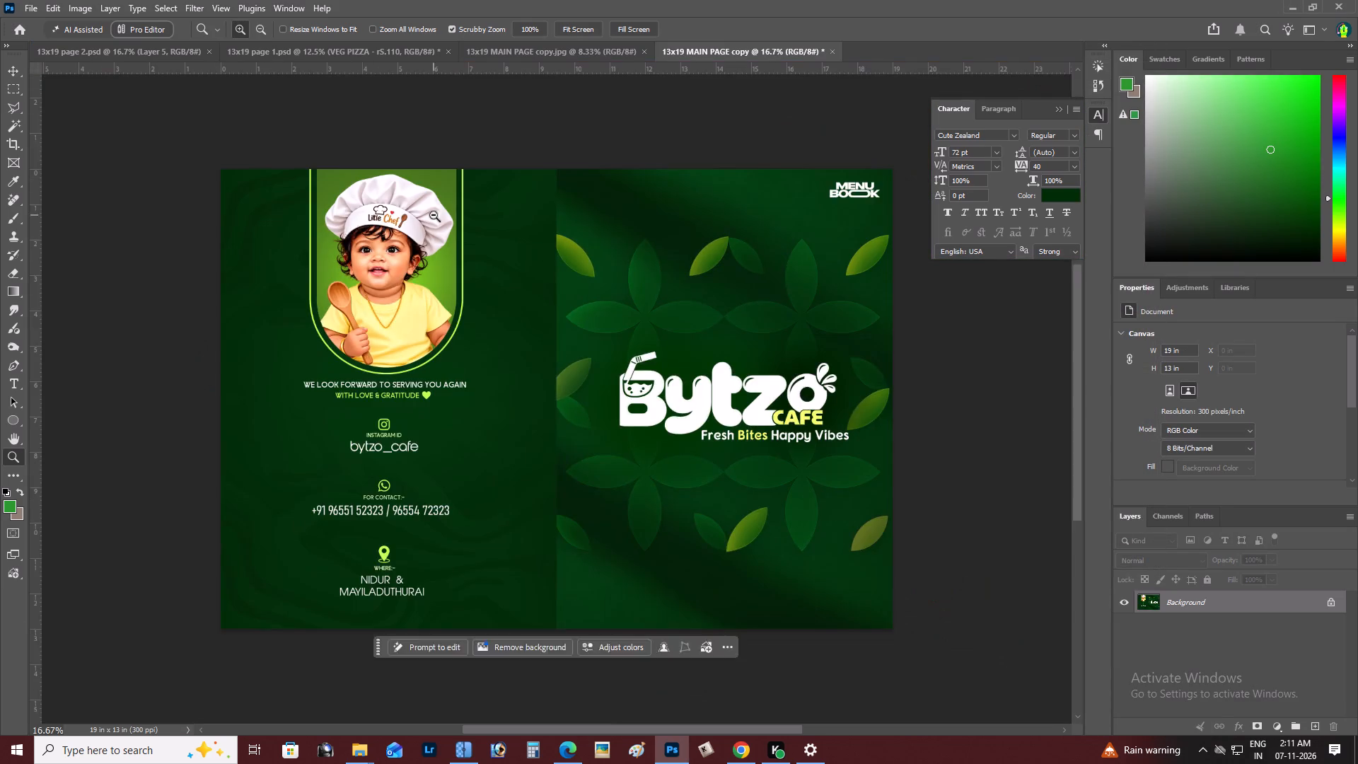
alt+click(434, 215)
key(space)
drag(487, 232, 460, 229)
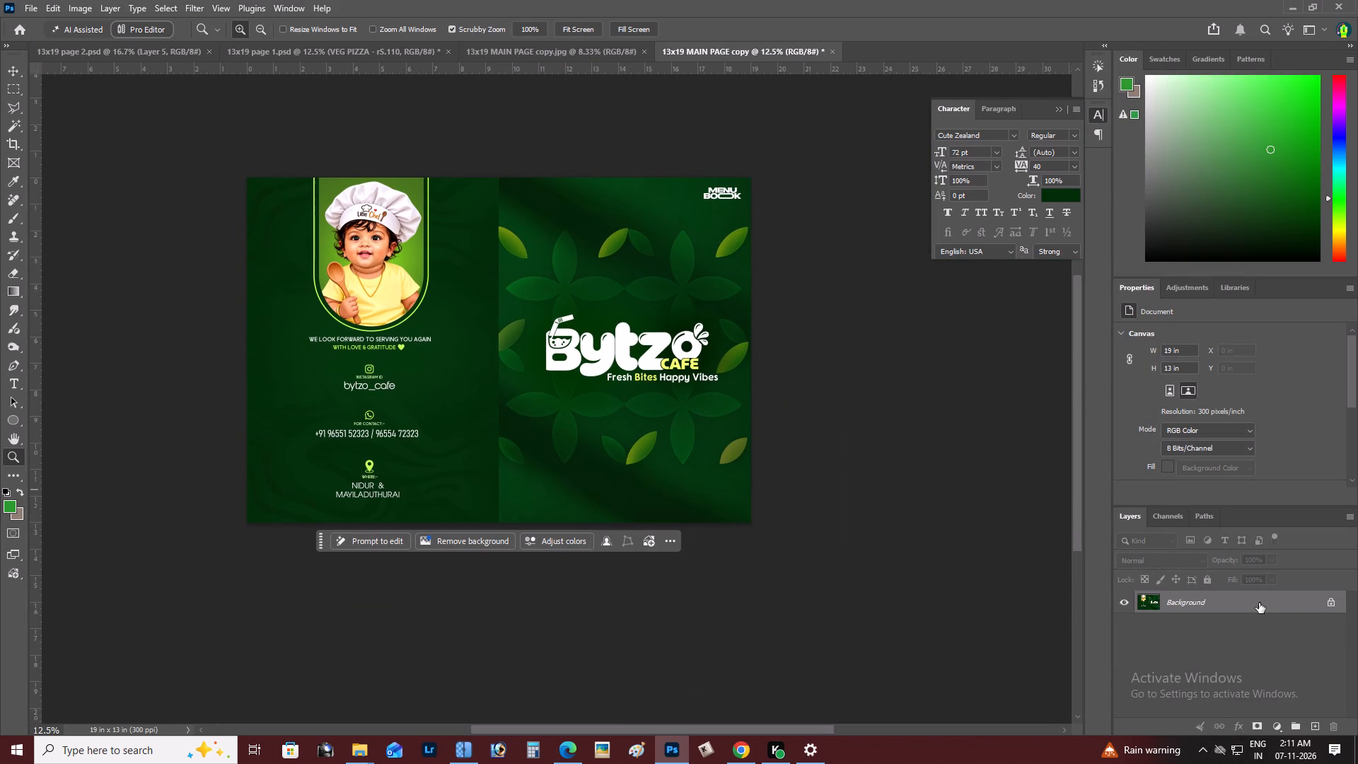
Convert the duplicate's locked Background into a regular layer named Layer 0.
double_click(1323, 601)
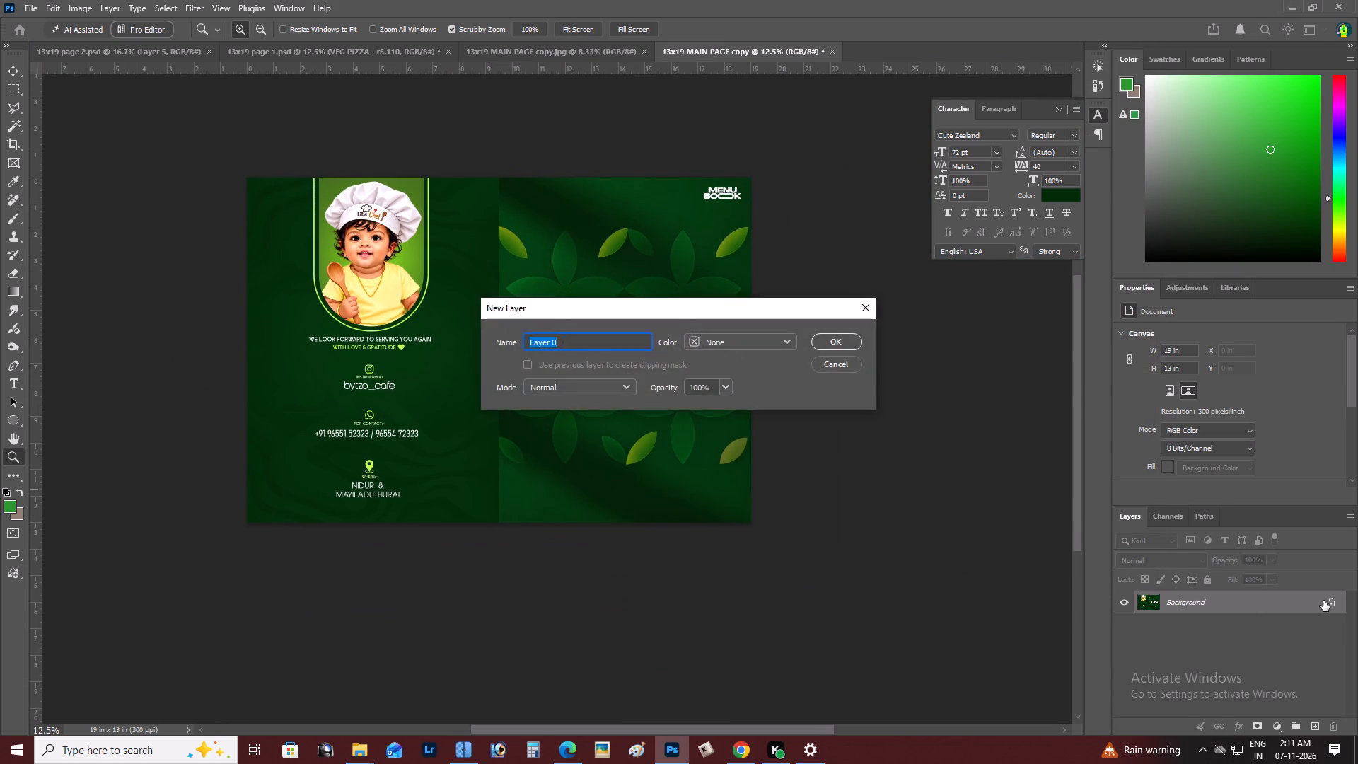
key(Return)
key(BackSpace)
key(backslash)
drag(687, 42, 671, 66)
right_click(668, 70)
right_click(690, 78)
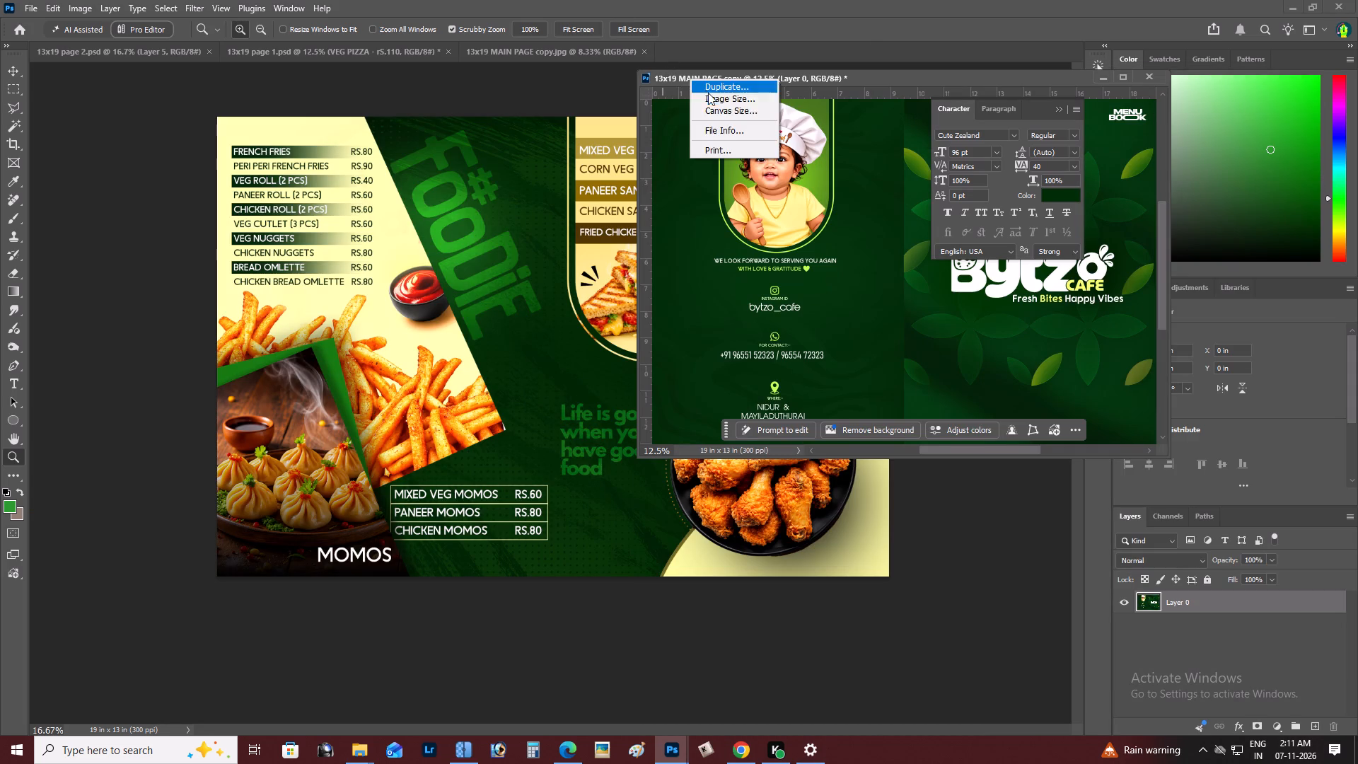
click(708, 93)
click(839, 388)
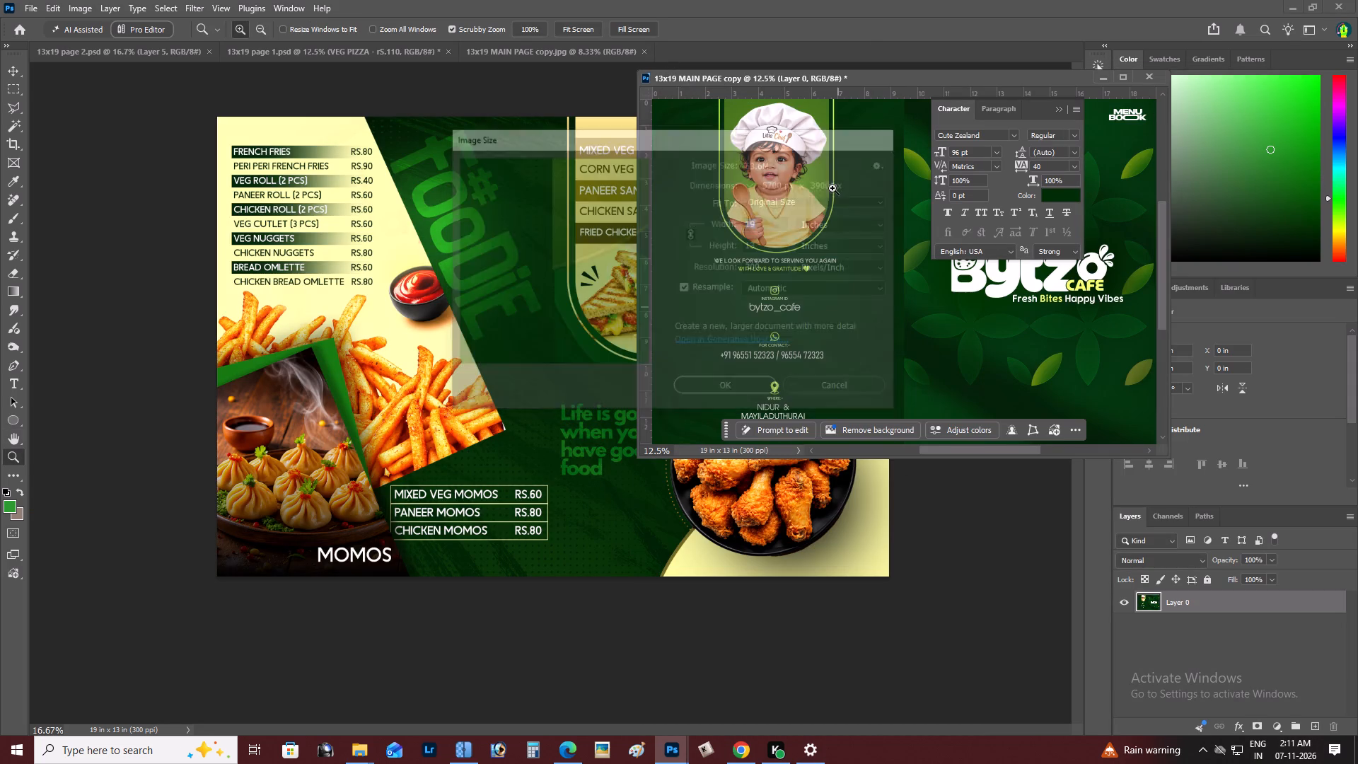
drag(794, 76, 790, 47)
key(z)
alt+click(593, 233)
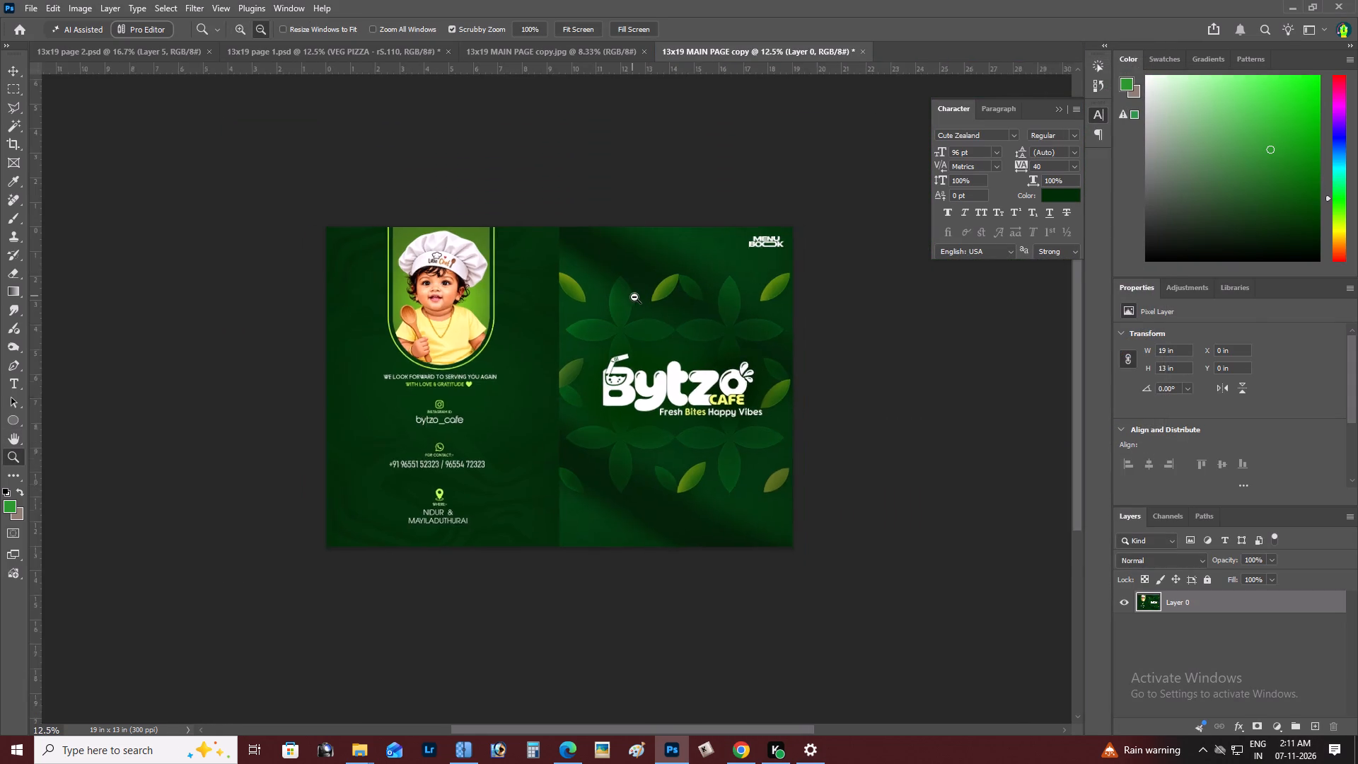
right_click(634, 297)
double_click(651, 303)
Switch to Chrome and browse Pinterest for background textures, including pins related to the purple typographic background.
key(alt+Tab)
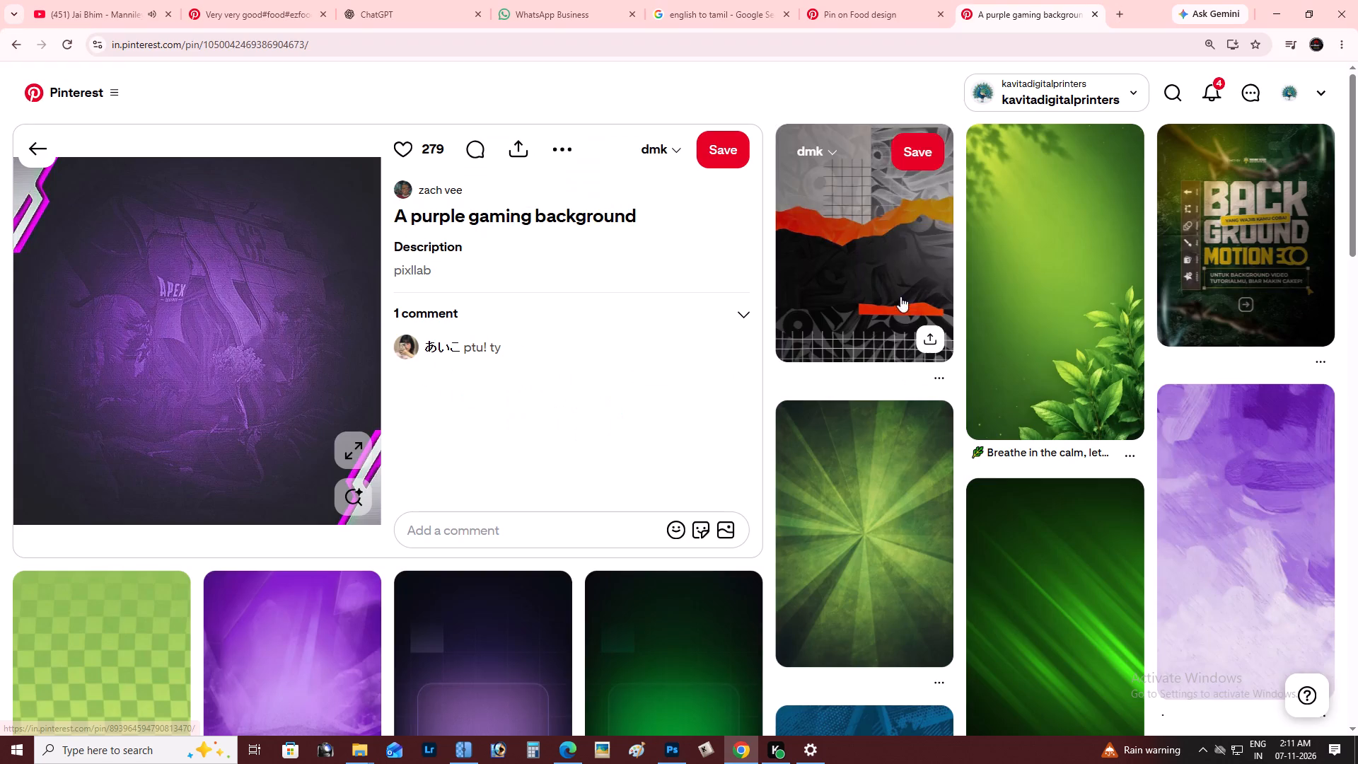
drag(1357, 213, 1357, 225)
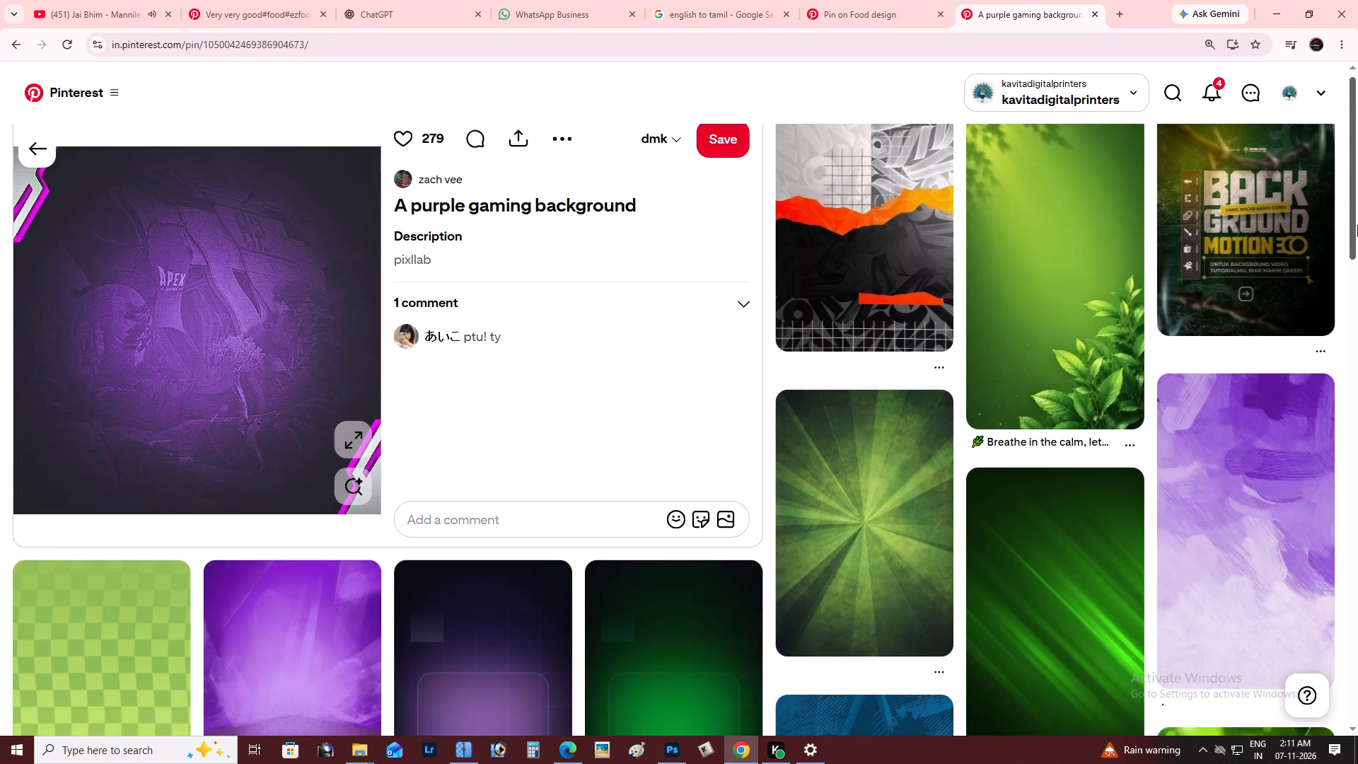
drag(1357, 225, 1344, 342)
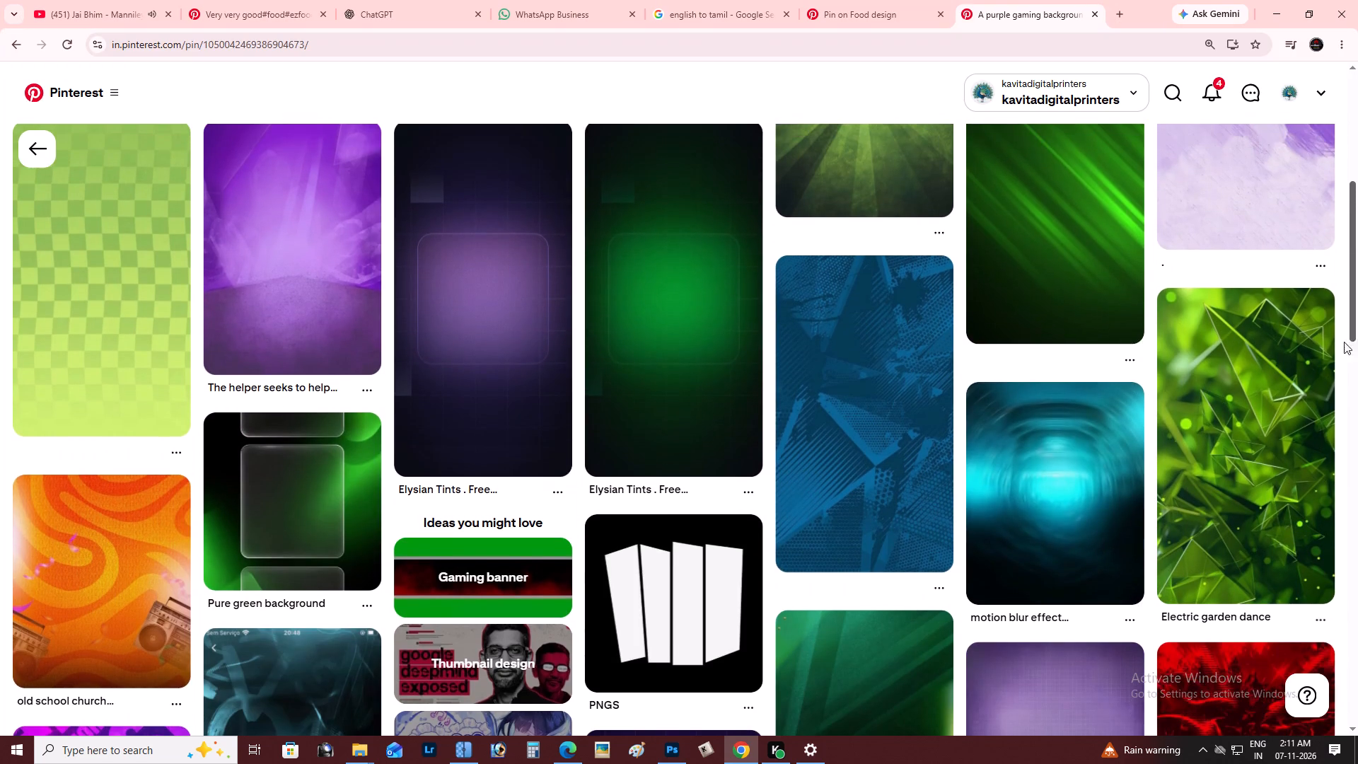
drag(1344, 342, 1357, 407)
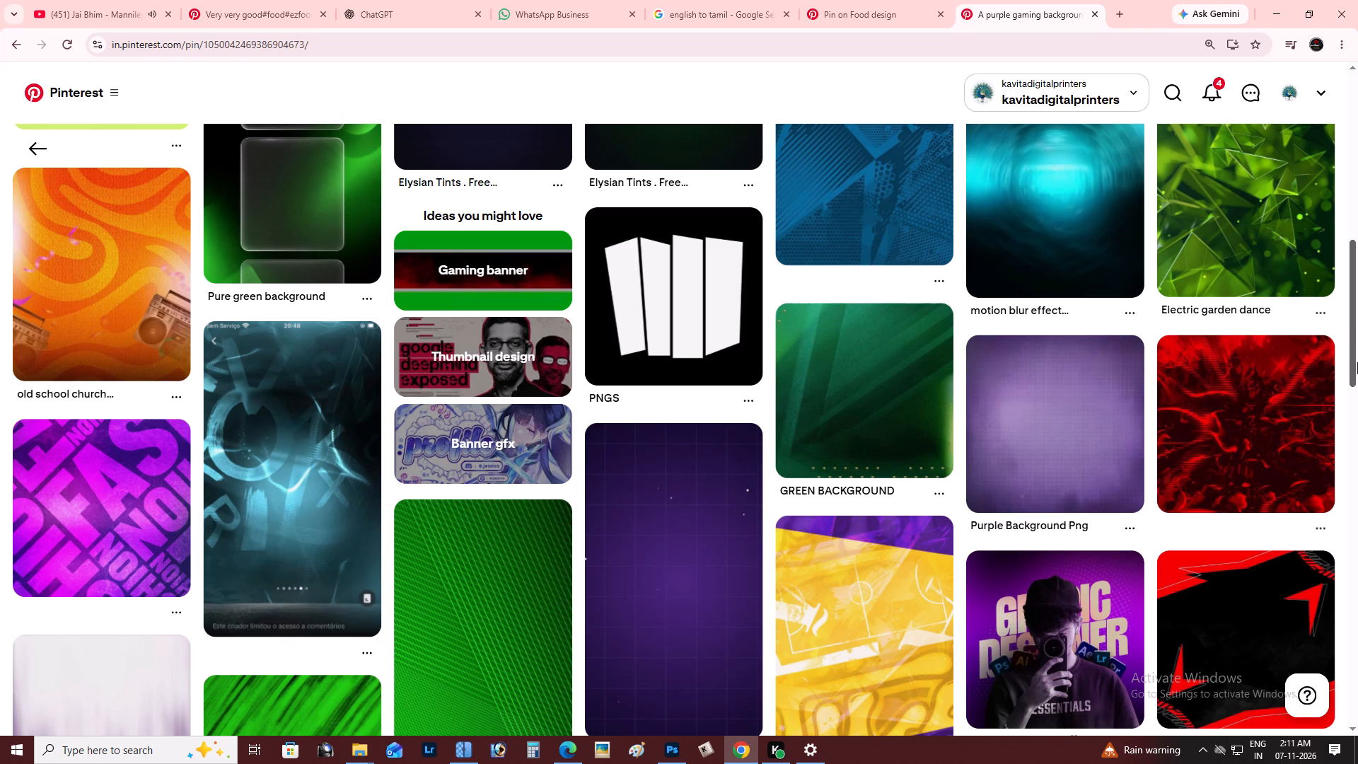
click(47, 540)
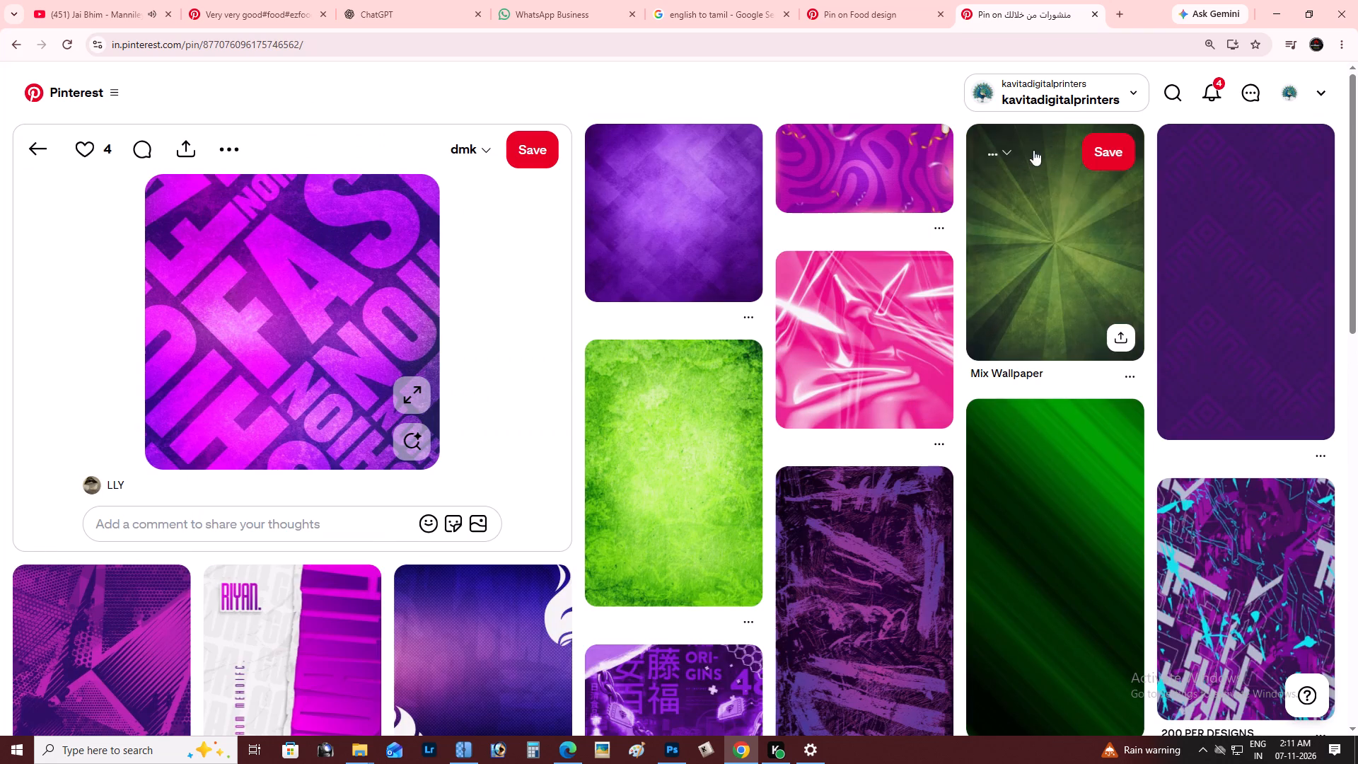
drag(1357, 204, 1357, 284)
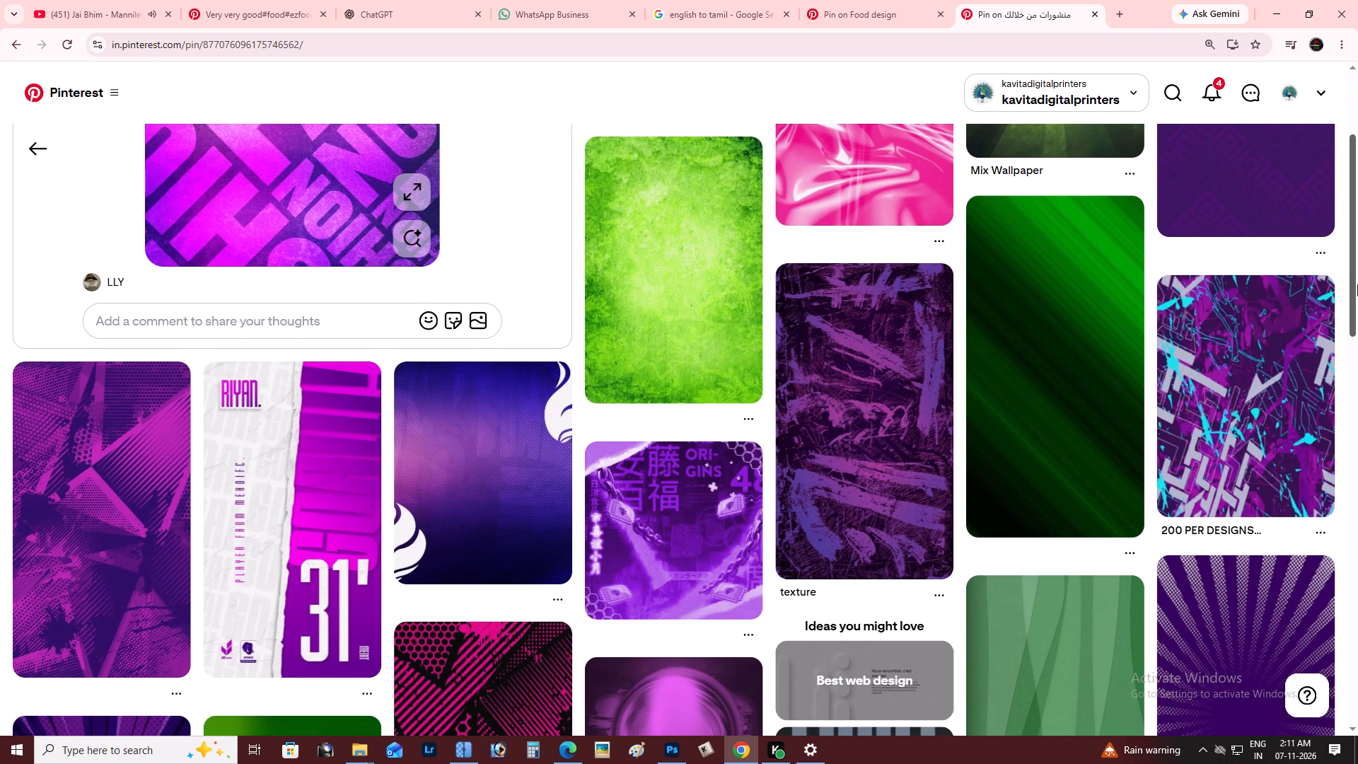
drag(1357, 284, 1357, 486)
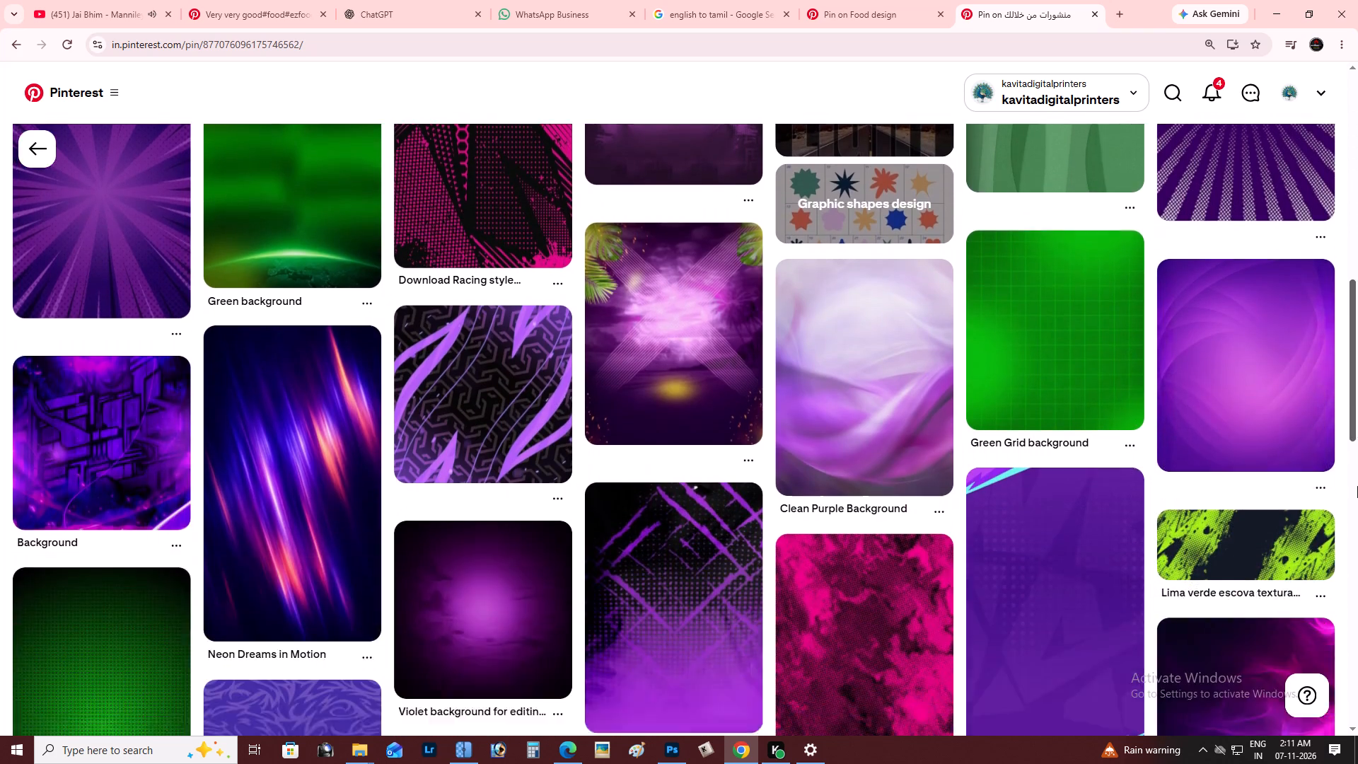
drag(1357, 486, 1352, 647)
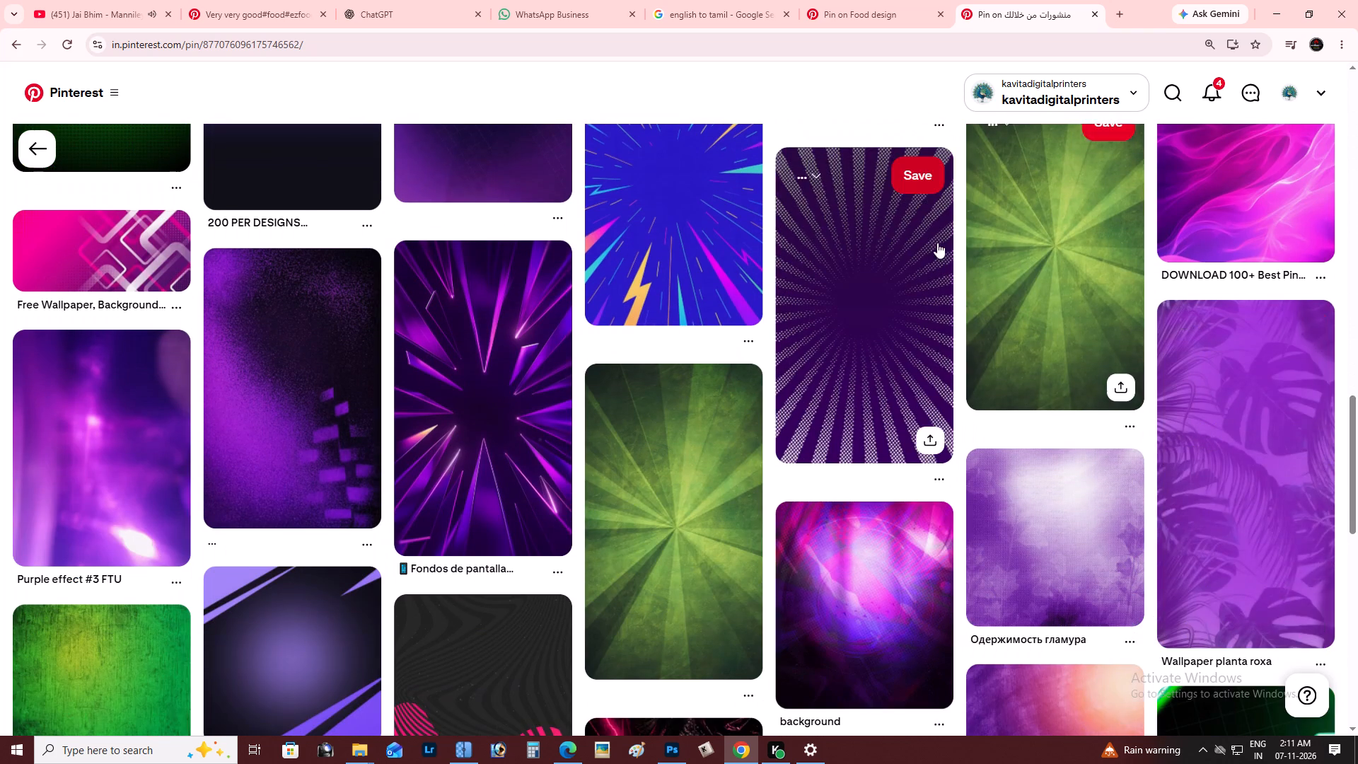
scroll(939, 278, down, 2)
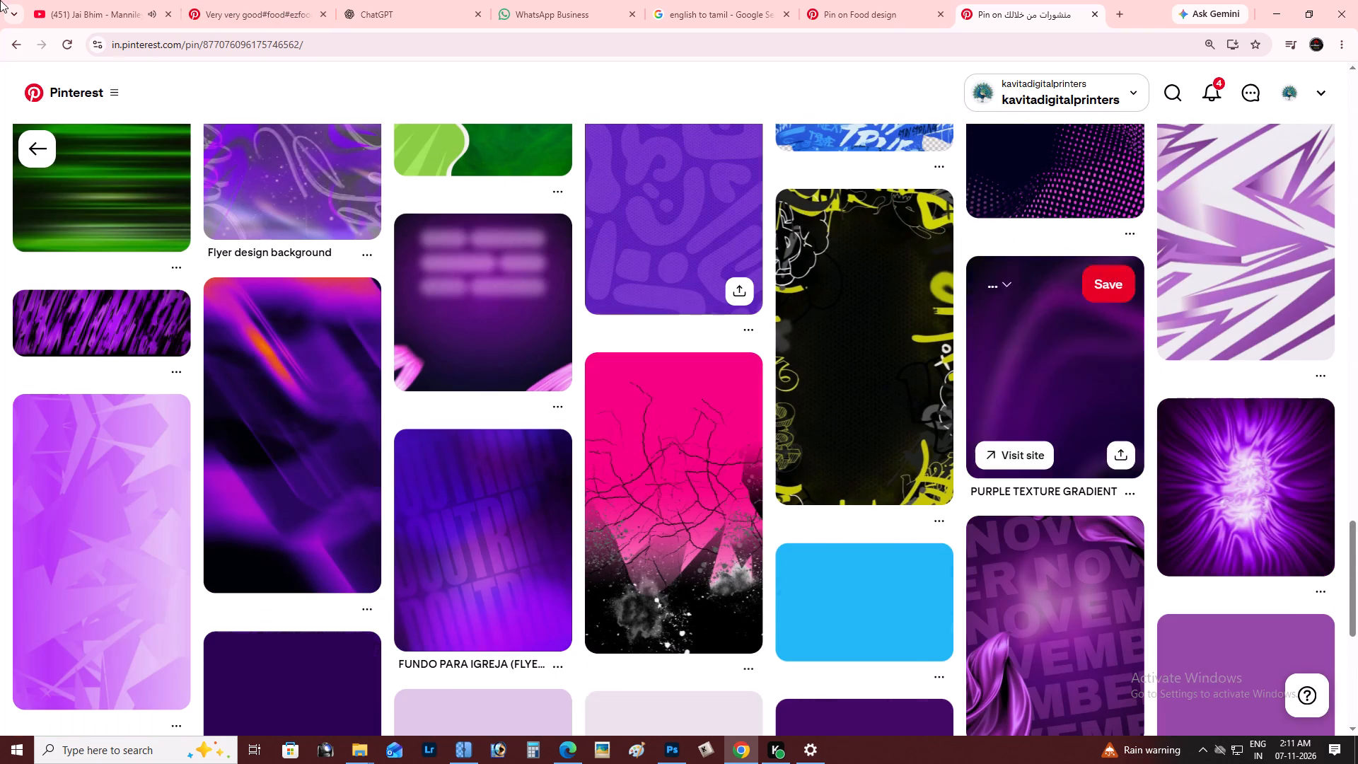
drag(1357, 524, 1357, 604)
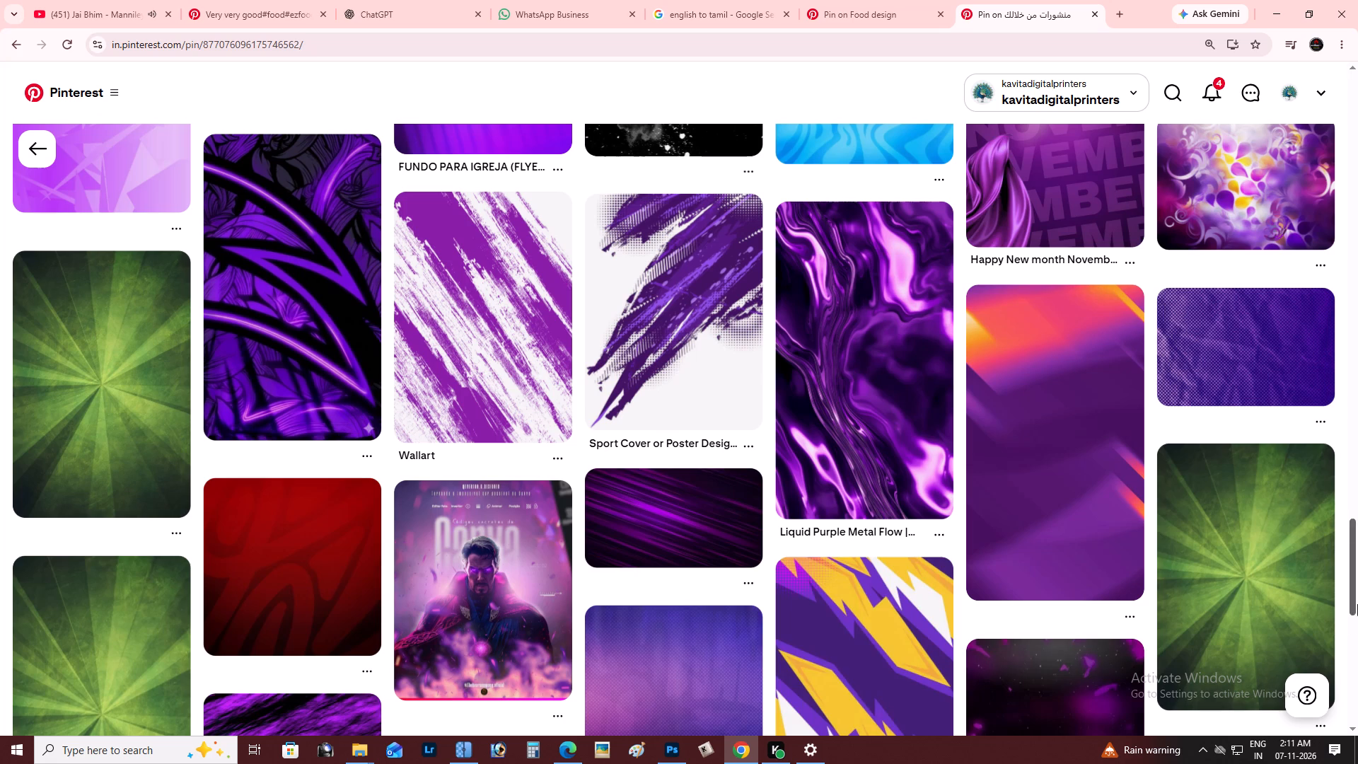
drag(1357, 604, 1356, 604)
Open the purple halftone paper texture pin and browse its related background pins.
click(1207, 397)
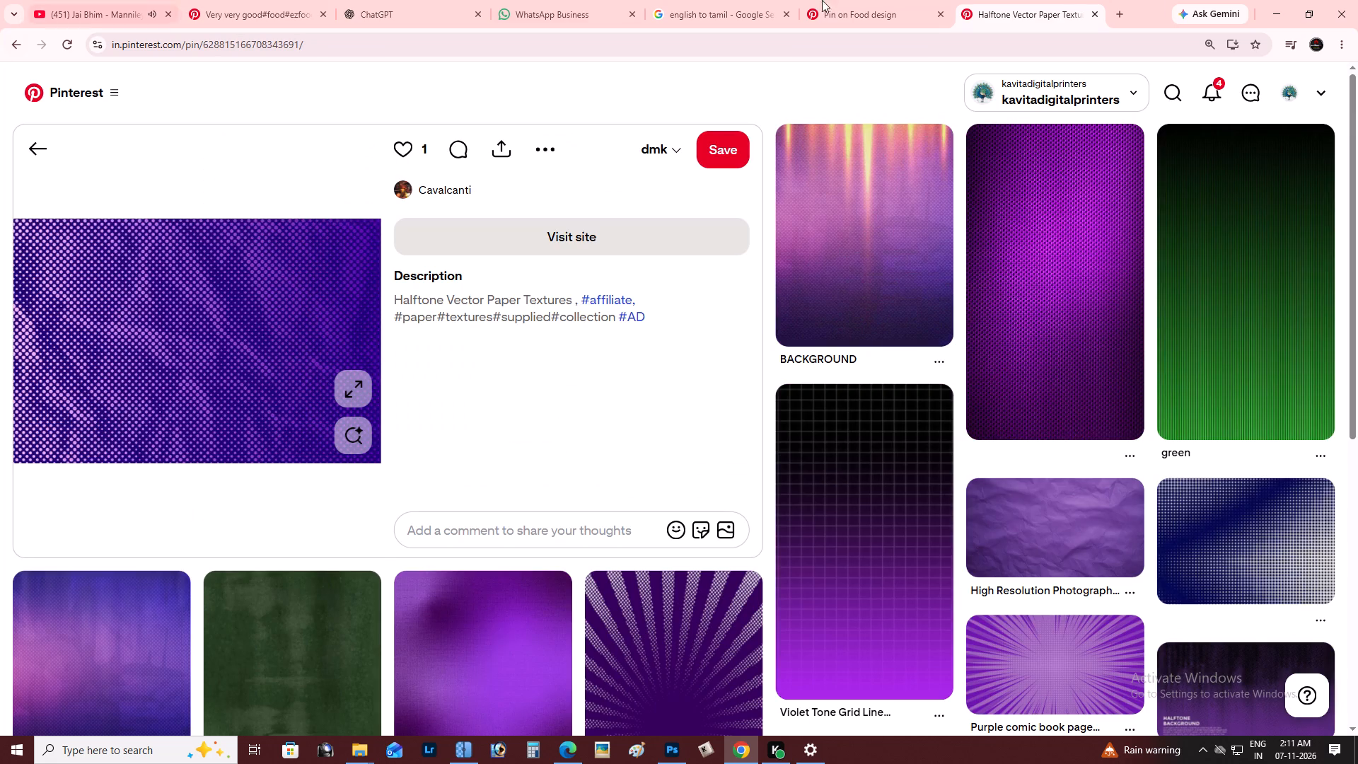
drag(1357, 180, 1357, 397)
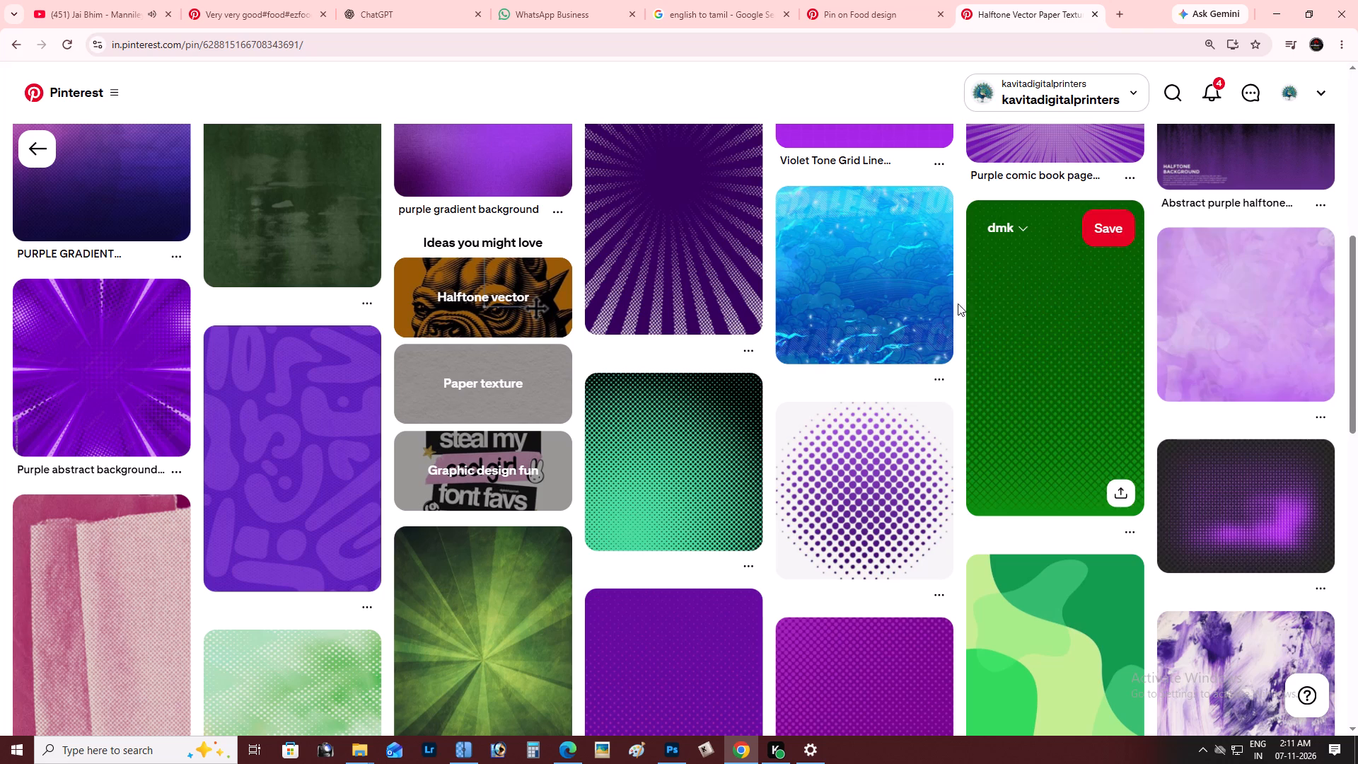
drag(1357, 369, 1357, 402)
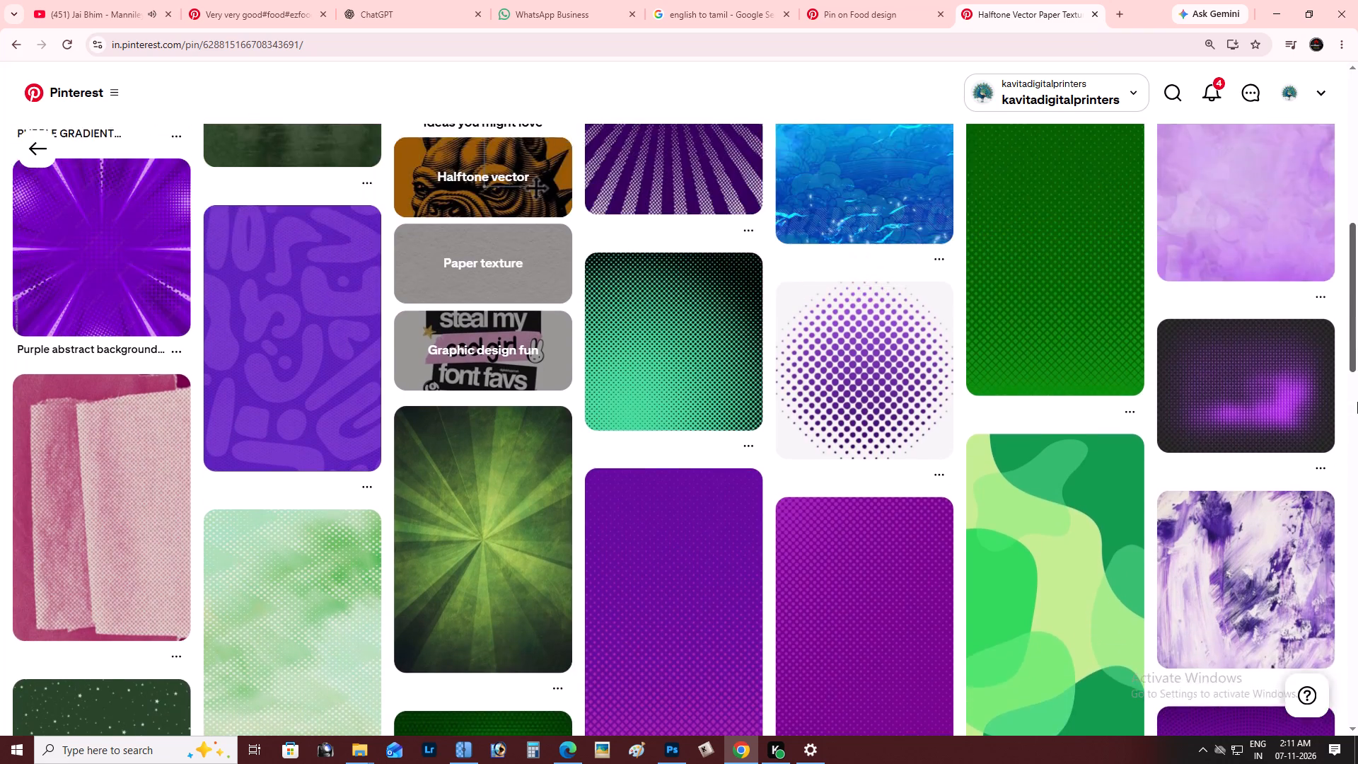
drag(1357, 402, 1357, 480)
drag(1357, 339, 1357, 435)
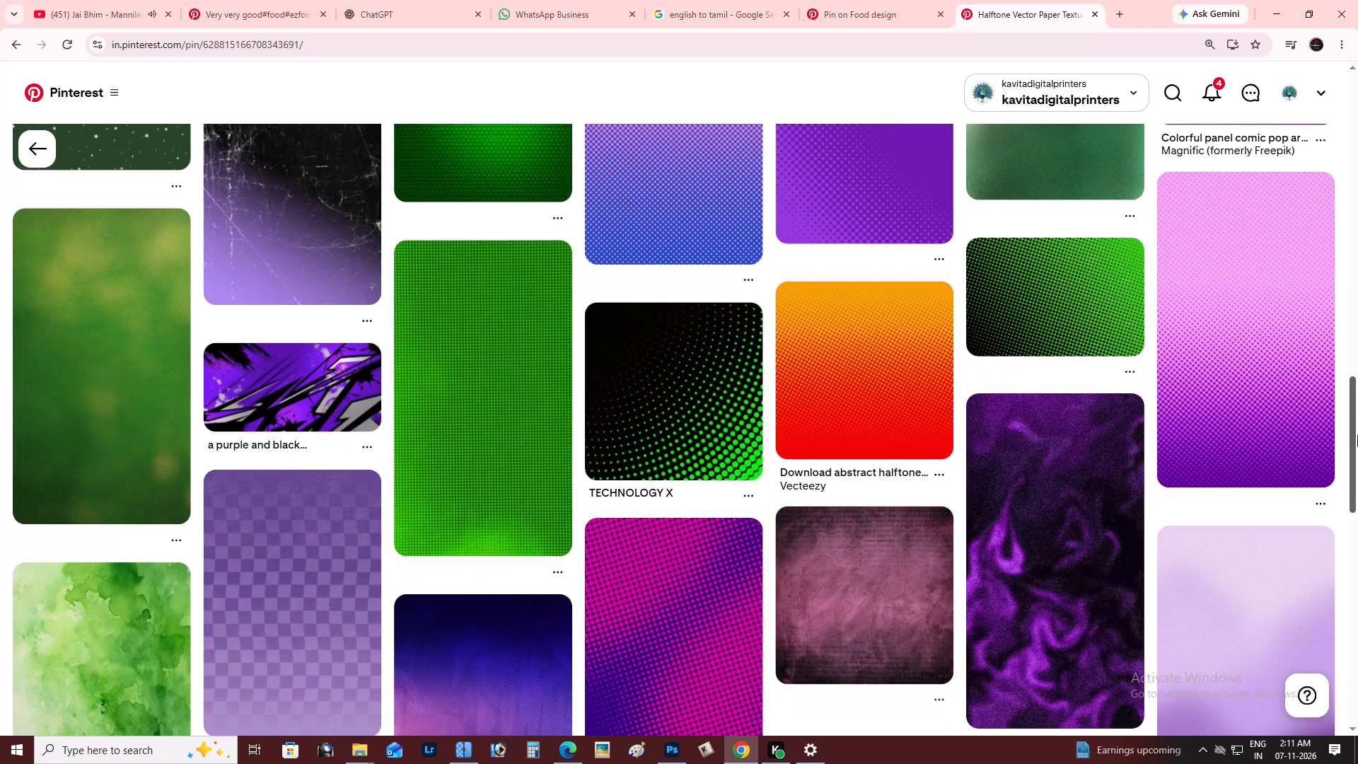
drag(1357, 435, 1348, 489)
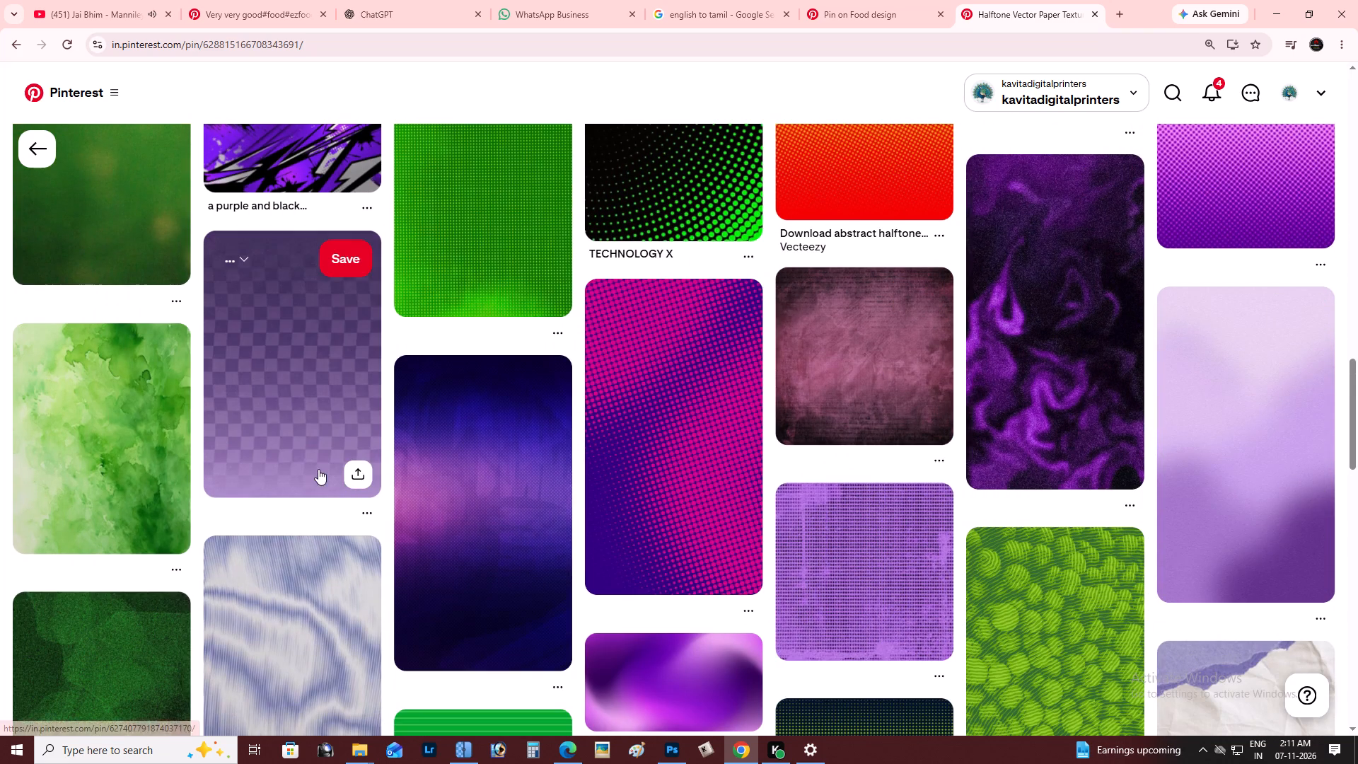
scroll(243, 403, down, 1)
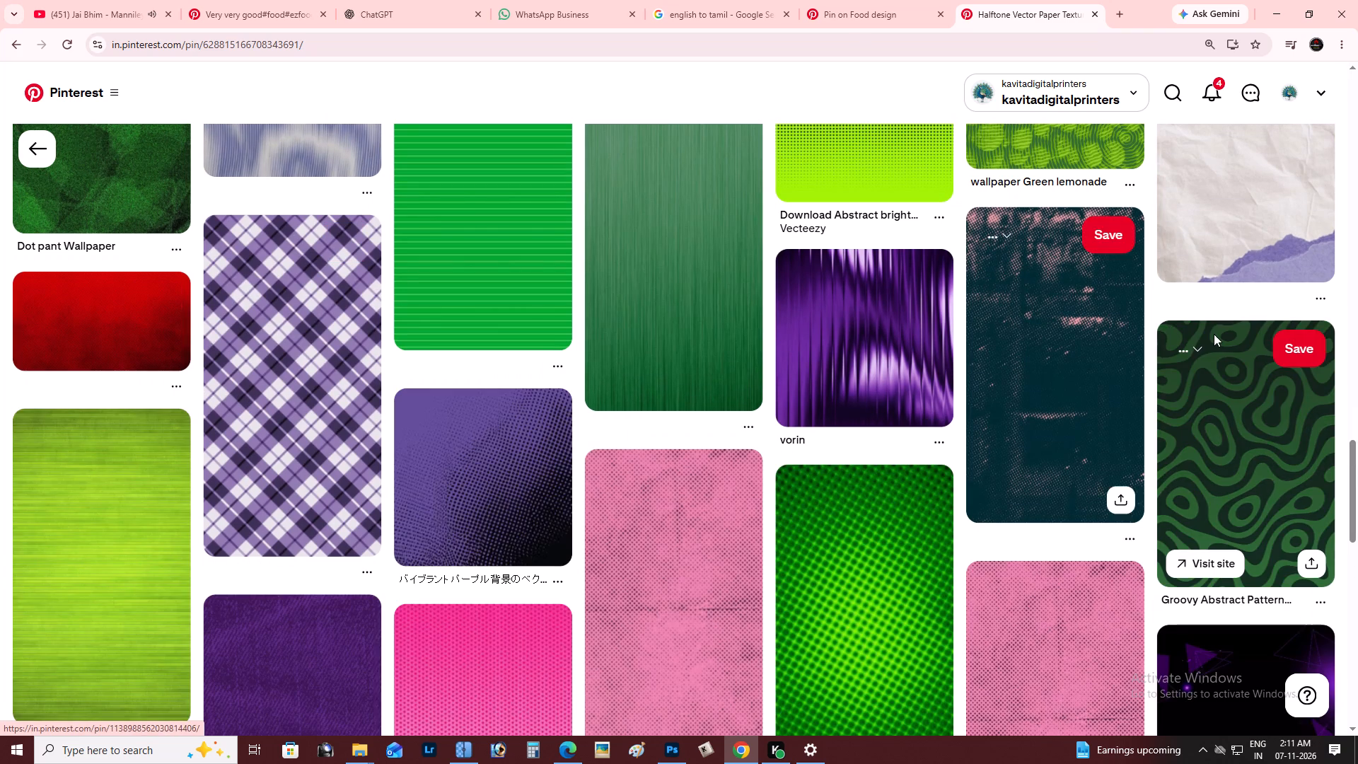
scroll(156, 468, down, 1)
Switch to Photoshop and examine the green cover artwork in the 13x19 MAIN PAGE copy document.
key(alt+Tab)
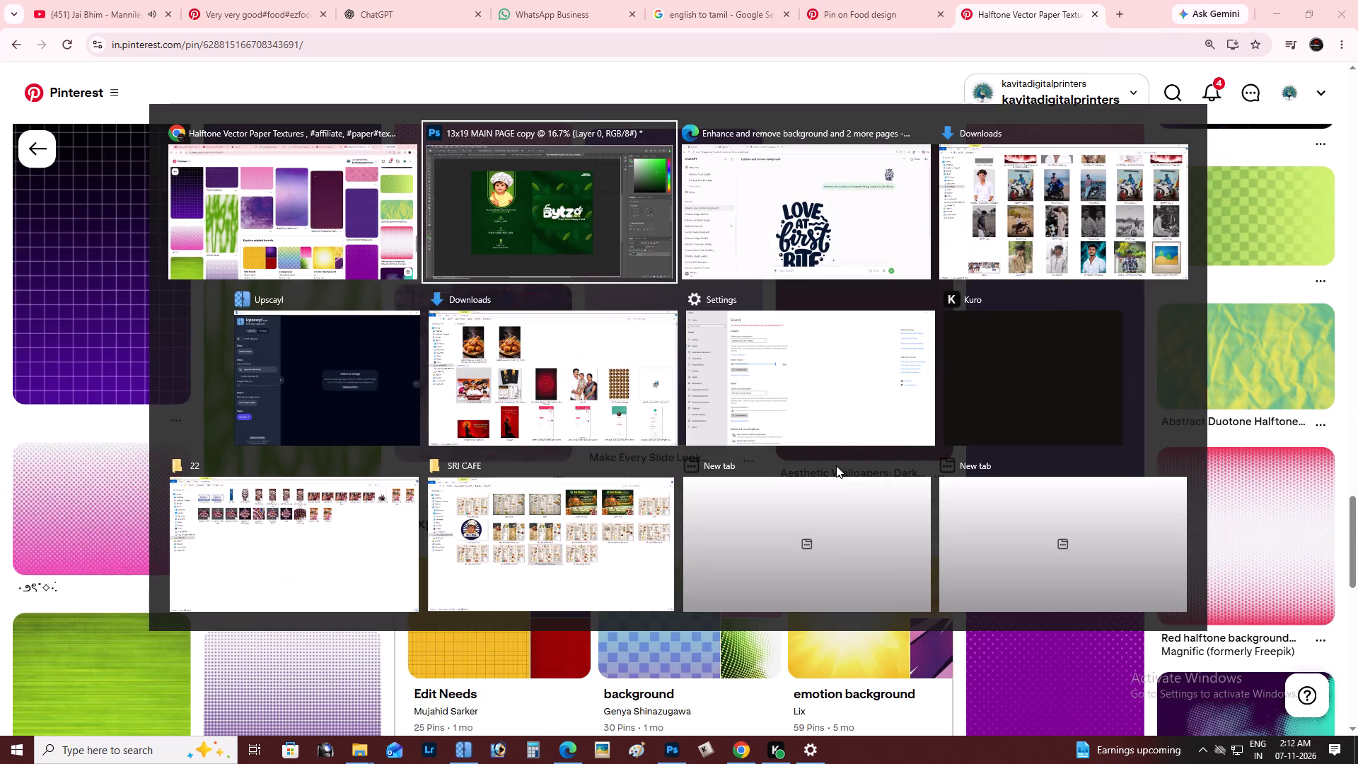
key(alt+z)
click(636, 291)
key(z)
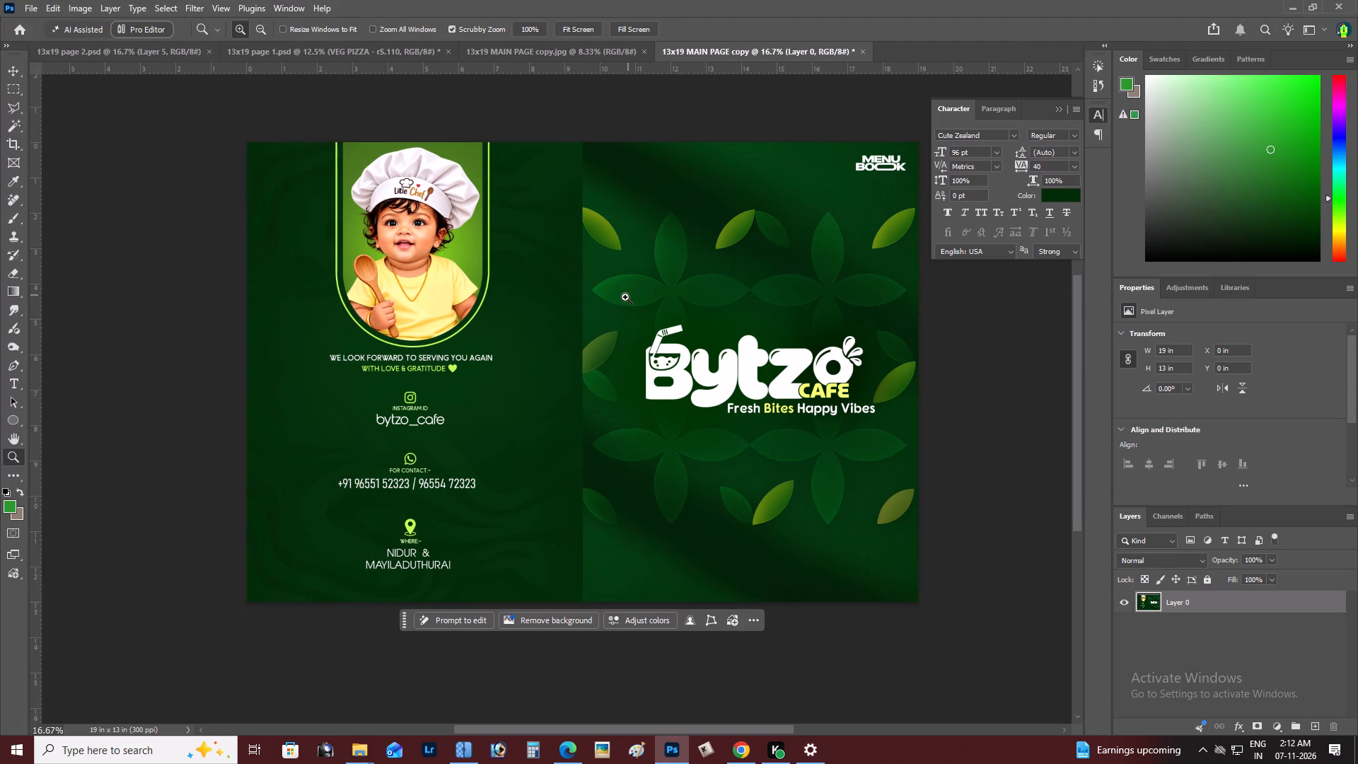
alt+click(625, 297)
right_click(629, 296)
double_click(654, 307)
key(space)
drag(649, 325, 604, 332)
alt+click(599, 331)
right_click(634, 310)
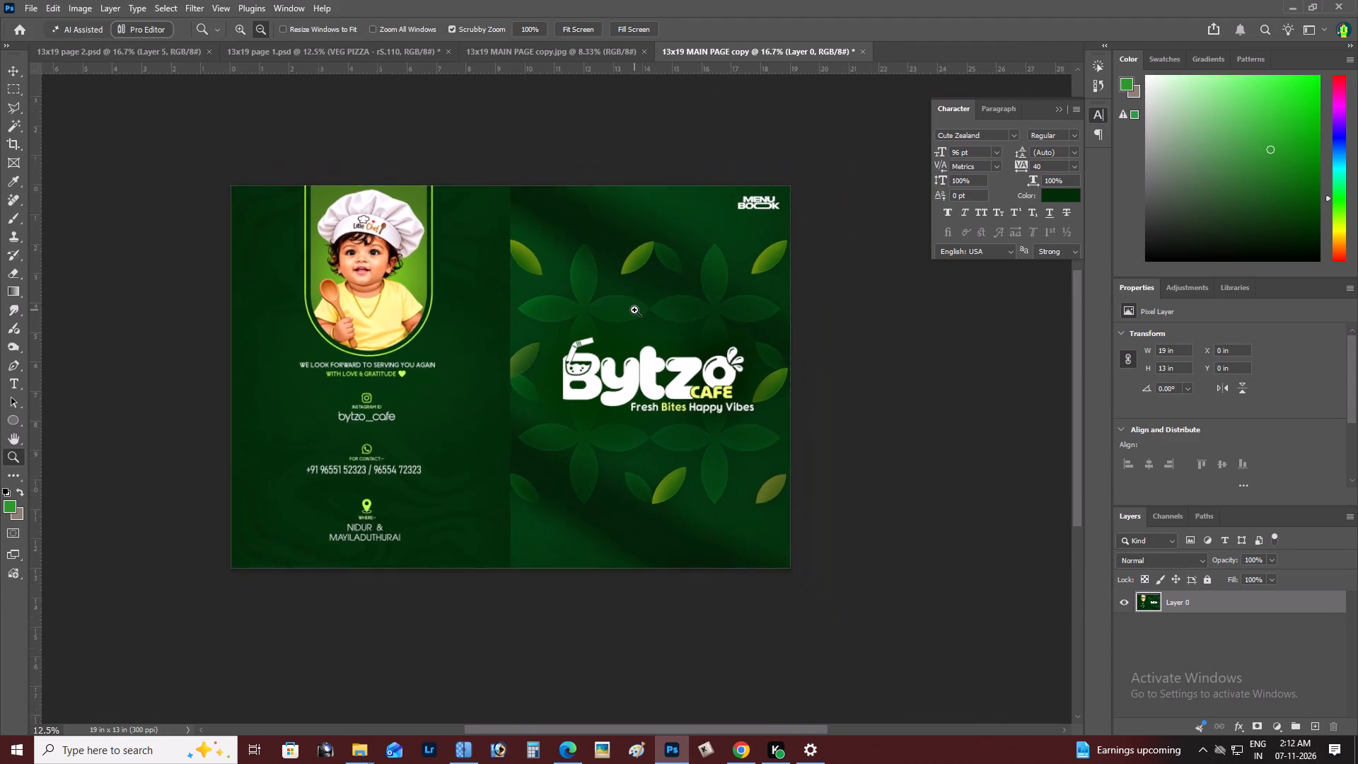
double_click(651, 314)
Switch to Chrome and browse more pins related to the halftone paper texture.
key(alt+Tab)
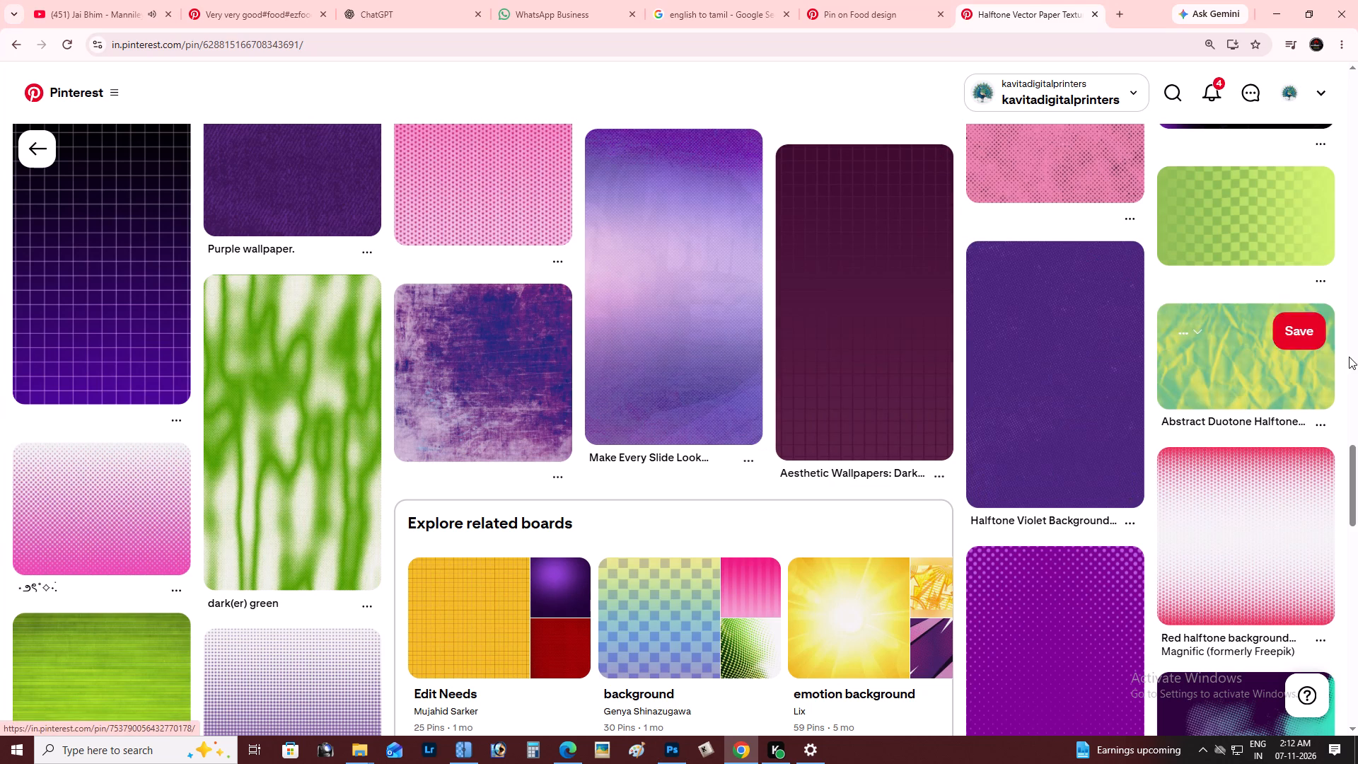
scroll(1248, 330, down, 1)
scroll(658, 364, down, 1)
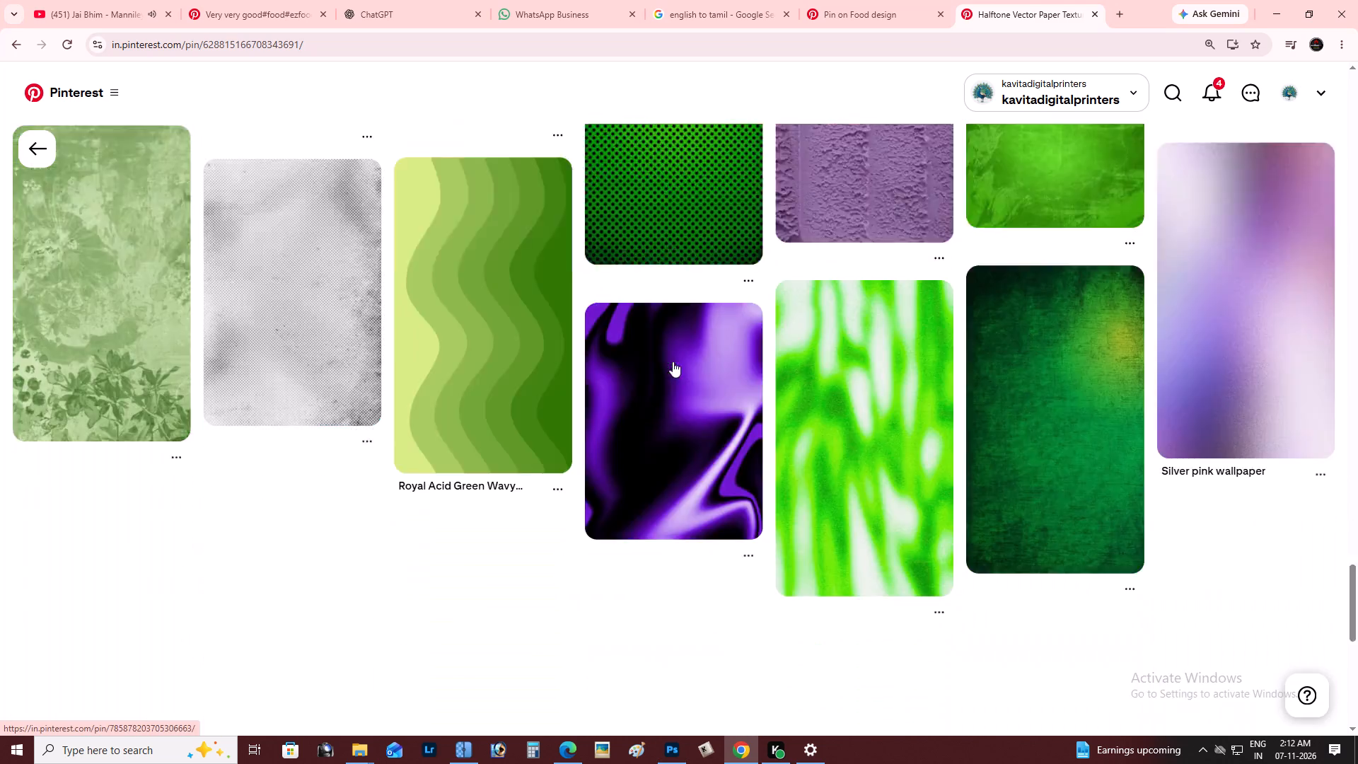
Switch to Photoshop and examine the main page duplicate up close, including the contact details on its back cover.
key(alt+Tab)
alt+click(557, 316)
right_click(585, 311)
double_click(600, 315)
key(space)
key(space)
key(space)
key(space)
key(space)
key(space)
key(space)
key(space)
drag(533, 386, 560, 386)
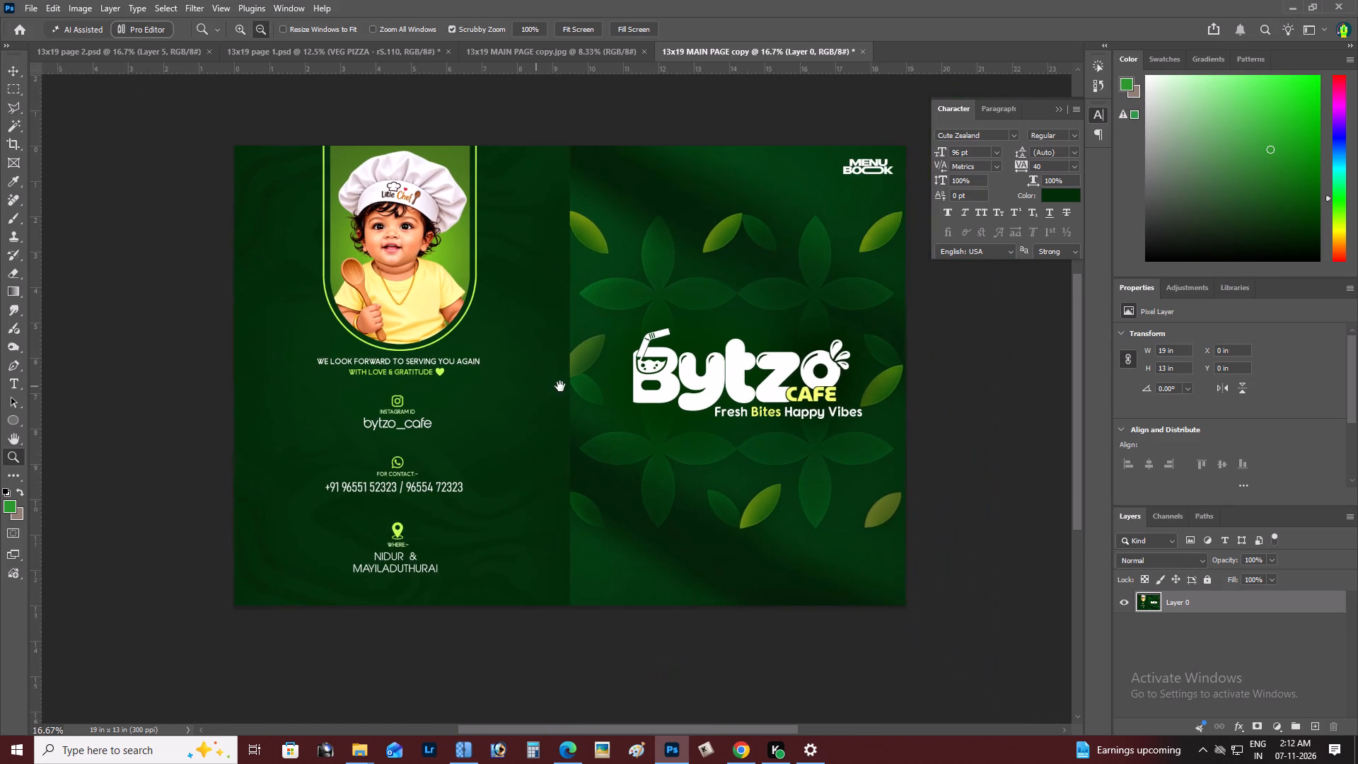
drag(560, 386, 598, 379)
triple_click(473, 447)
key(space)
key(space)
drag(473, 447, 489, 399)
alt+click(522, 412)
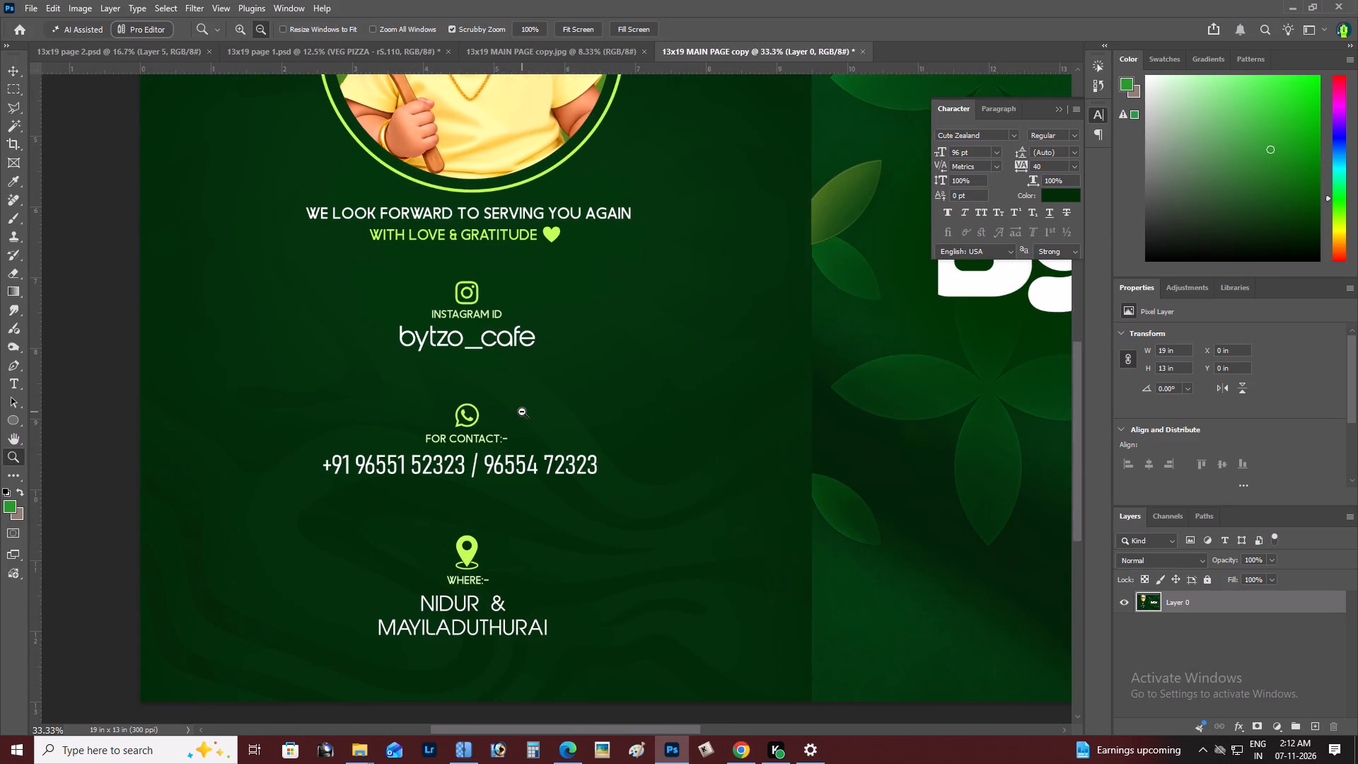
right_click(556, 405)
double_click(576, 410)
Switch to Chrome and look further through the halftone pin's related backgrounds.
key(alt+Tab)
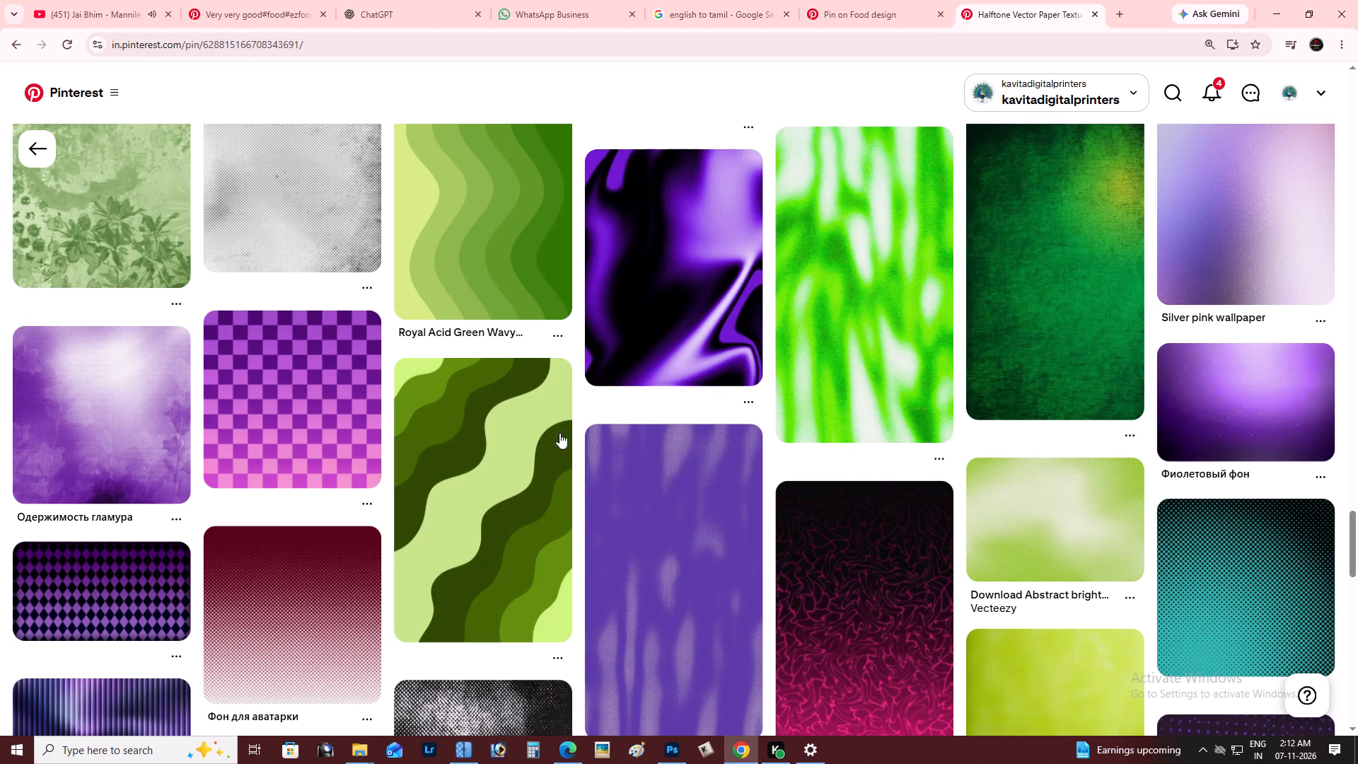
scroll(460, 433, down, 1)
scroll(1281, 402, down, 1)
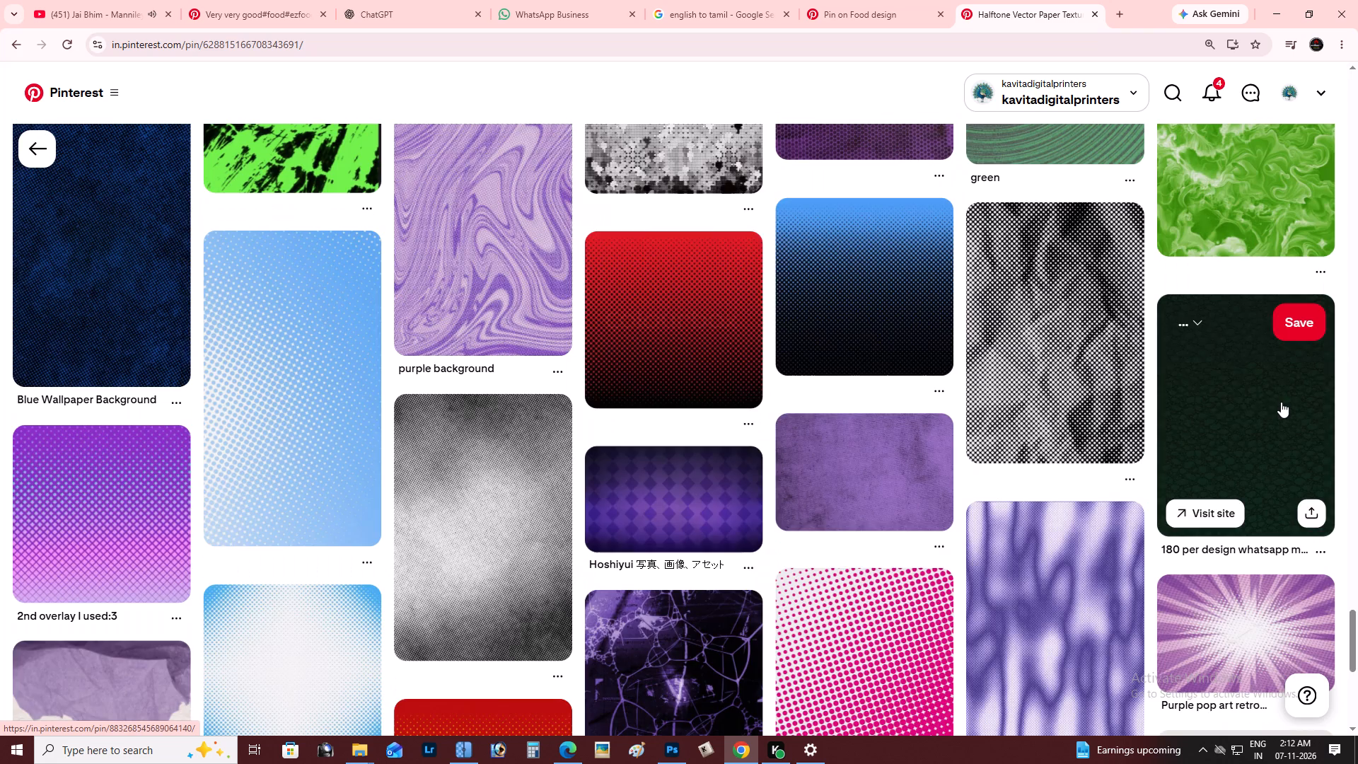
scroll(687, 389, down, 1)
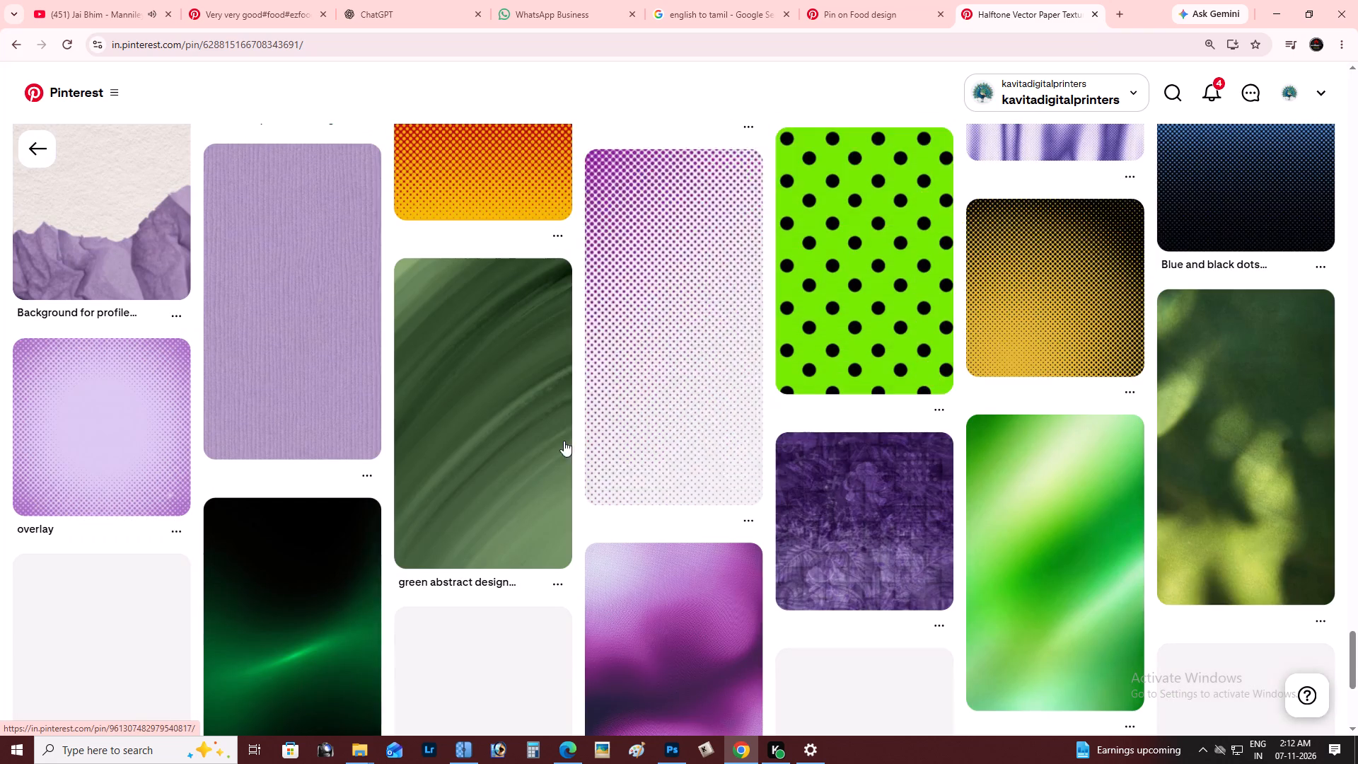
scroll(563, 441, down, 1)
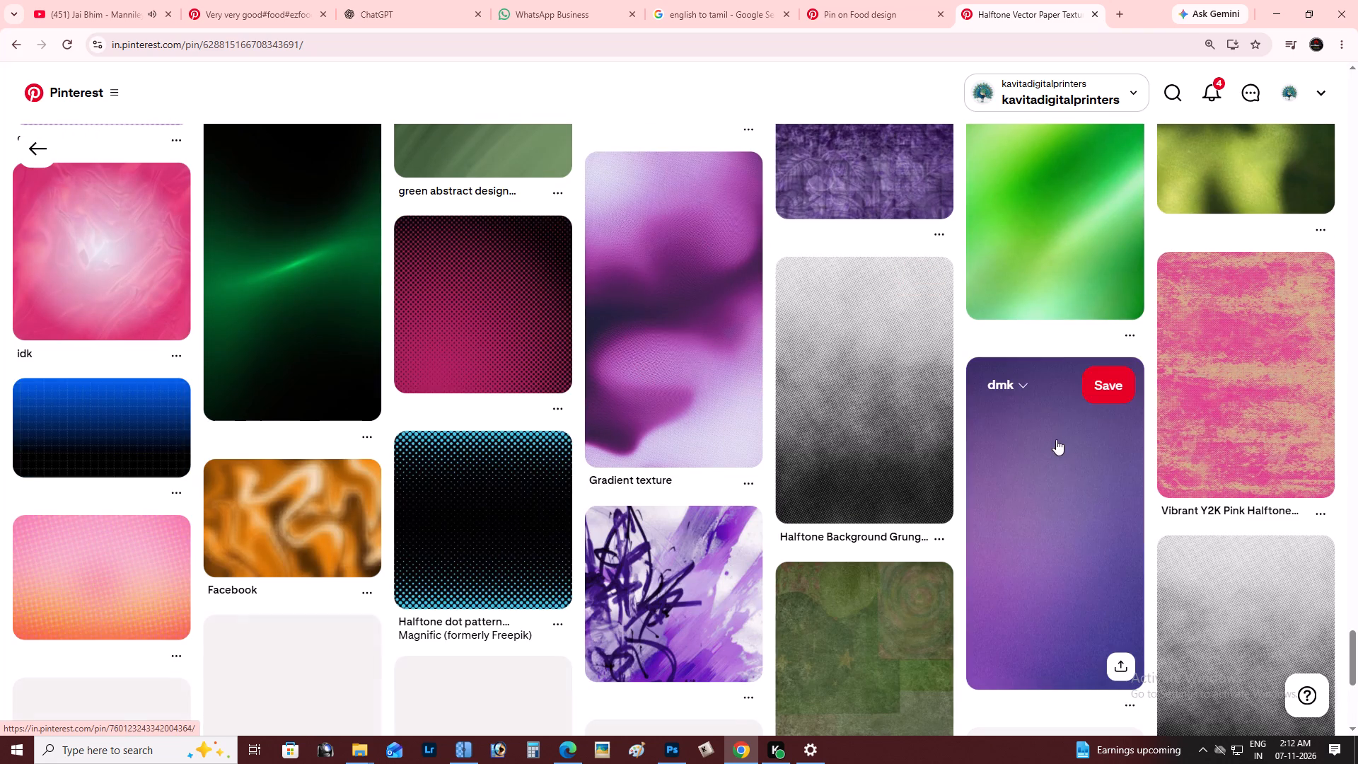
Go to the Pinterest home feed and open the purple Abstract Wallpaper pin by eruma.abs.
click(115, 97)
click(136, 226)
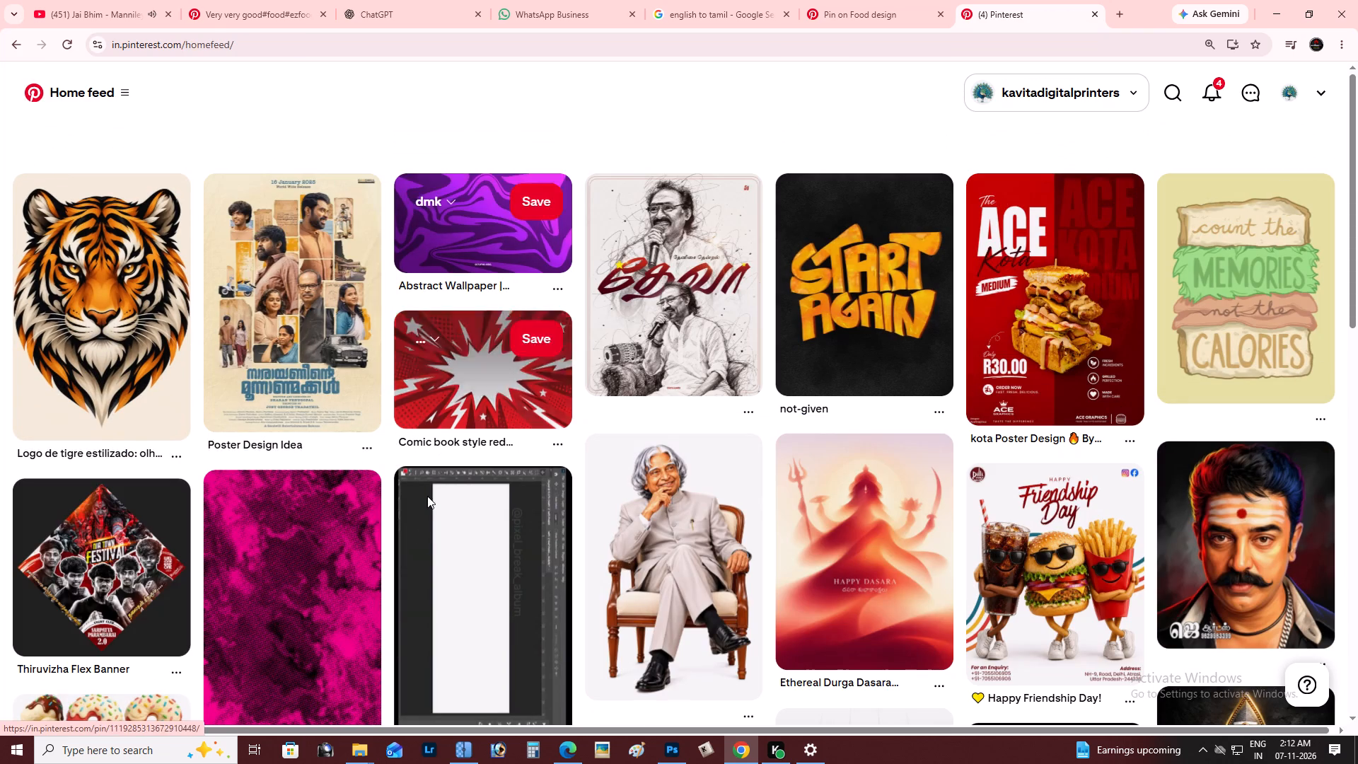
click(482, 236)
key(alt+Tab)
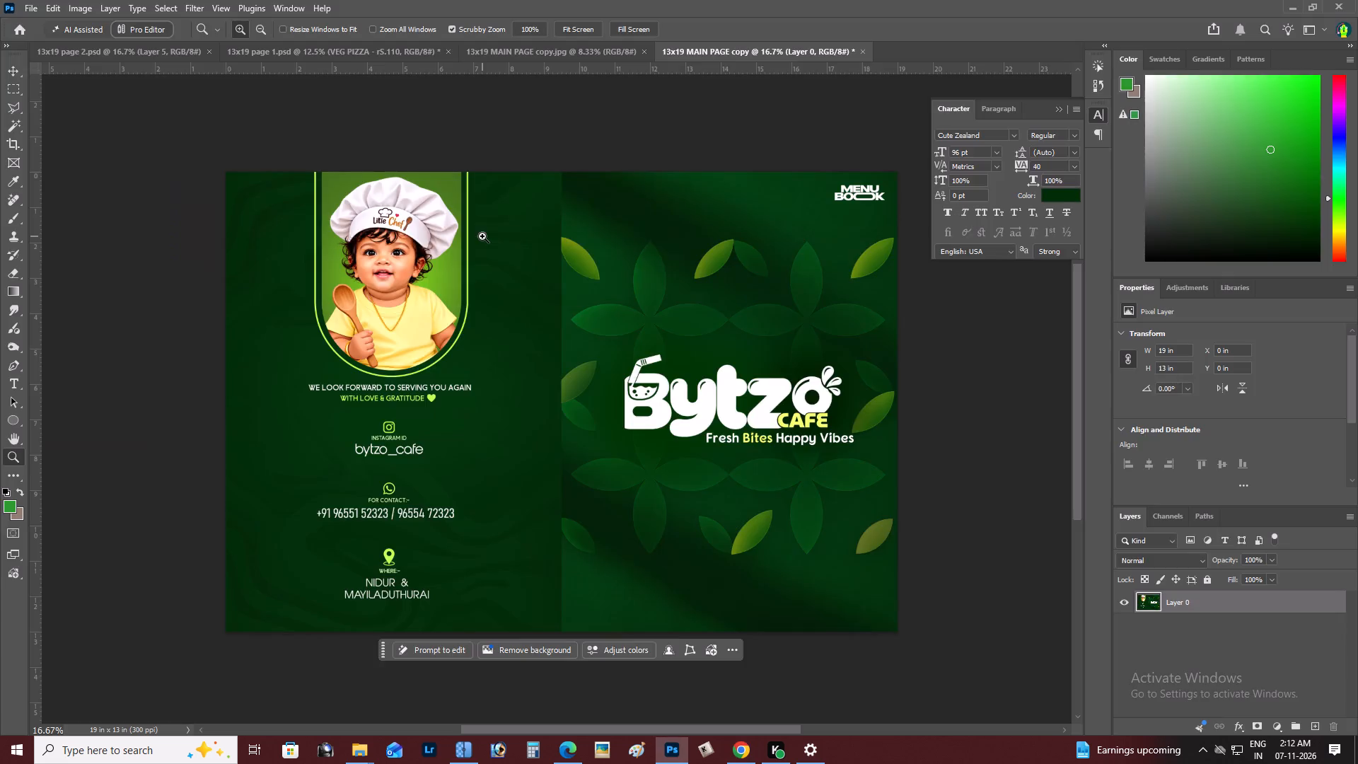
key(alt+Tab)
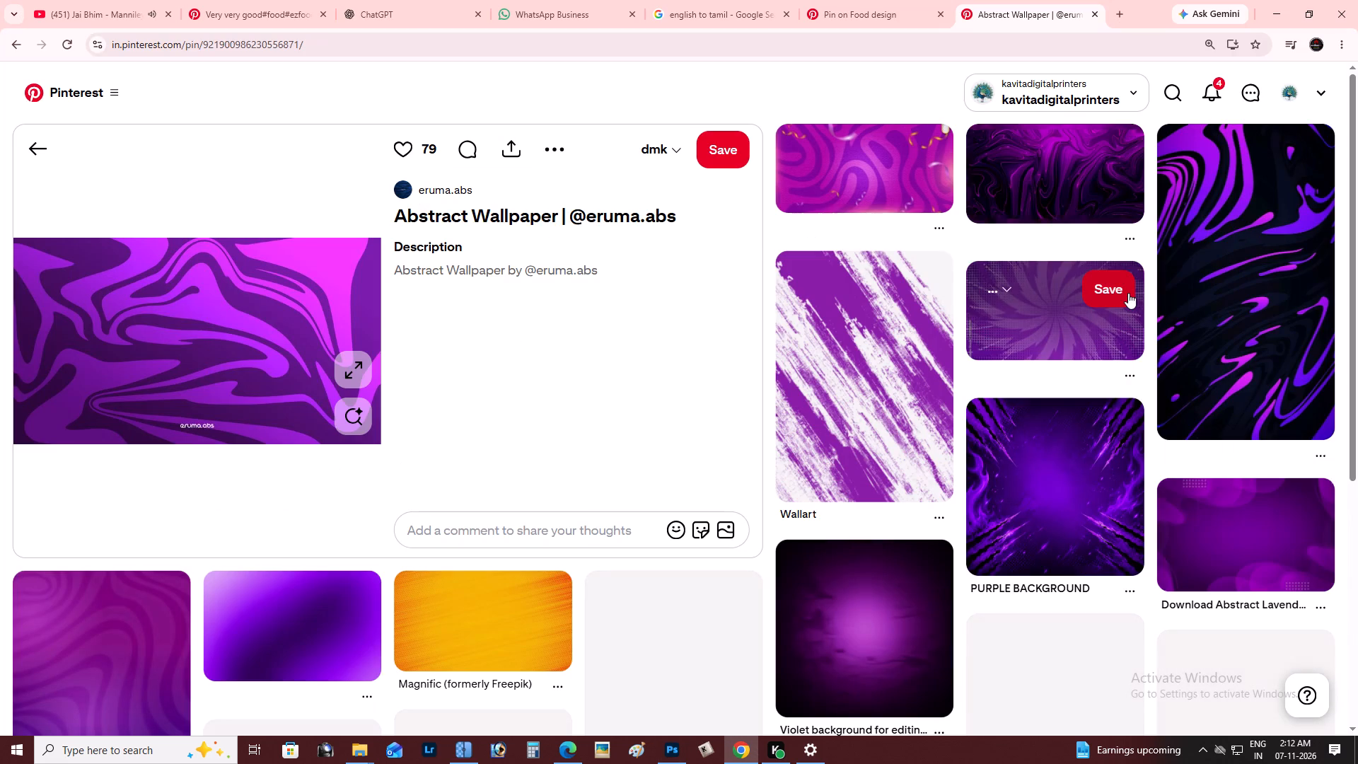
Open the related dark purple liquid swirl pin and copy its image.
click(1038, 202)
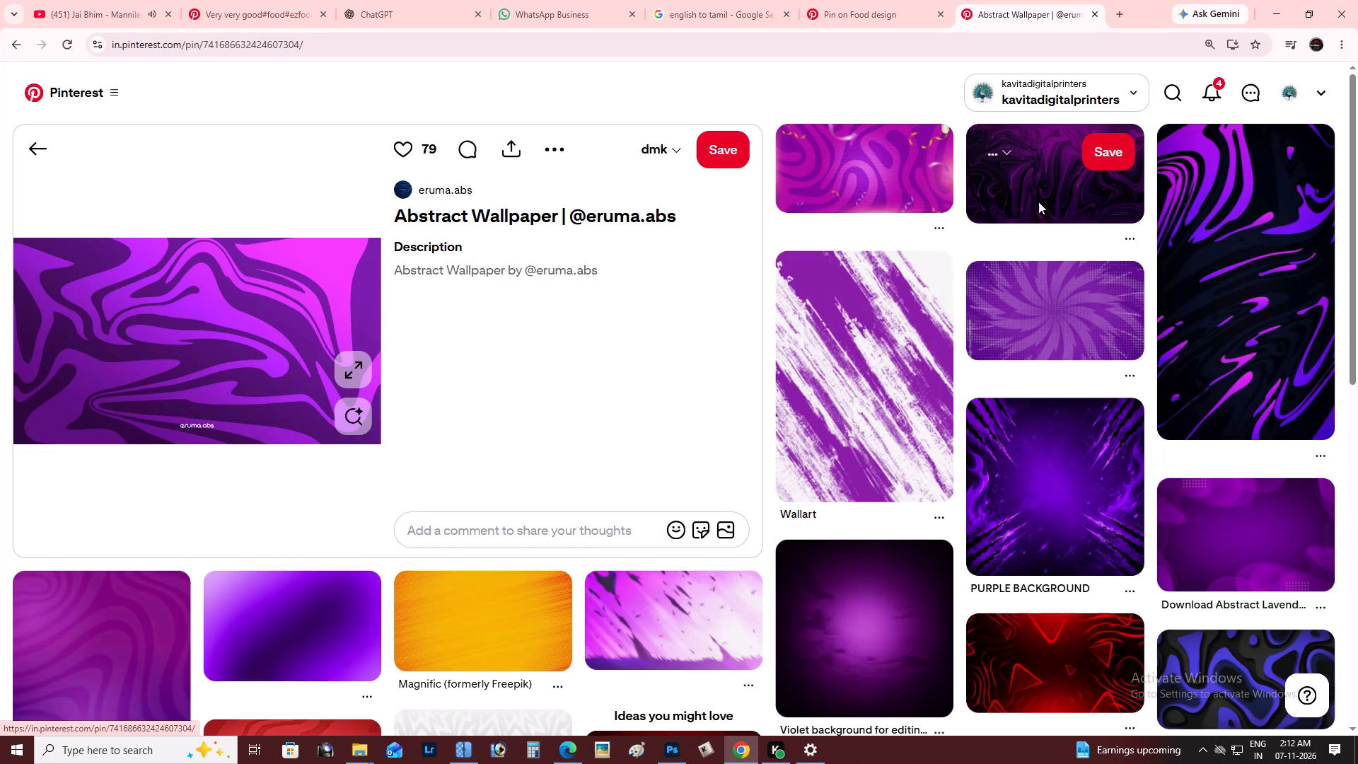
key(alt+Tab)
key(alt+Tab)
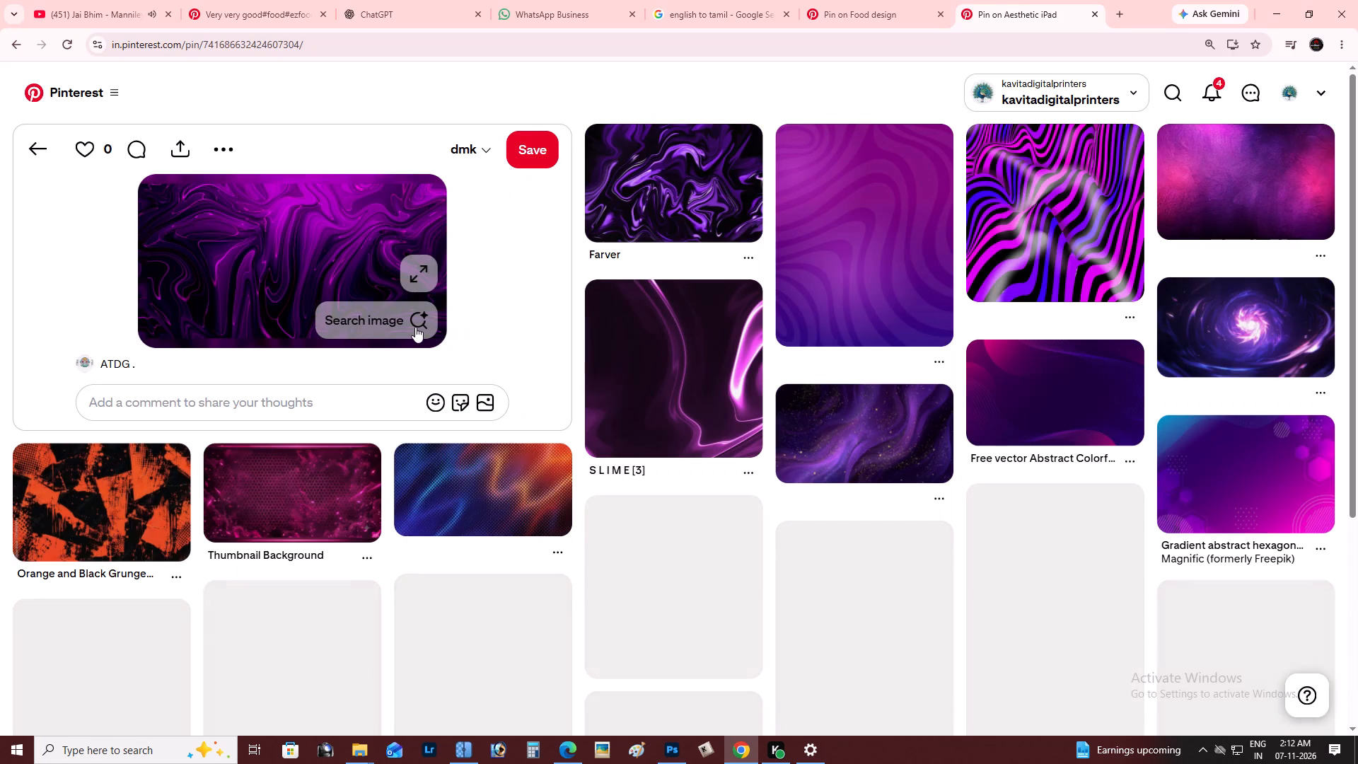
right_click(339, 263)
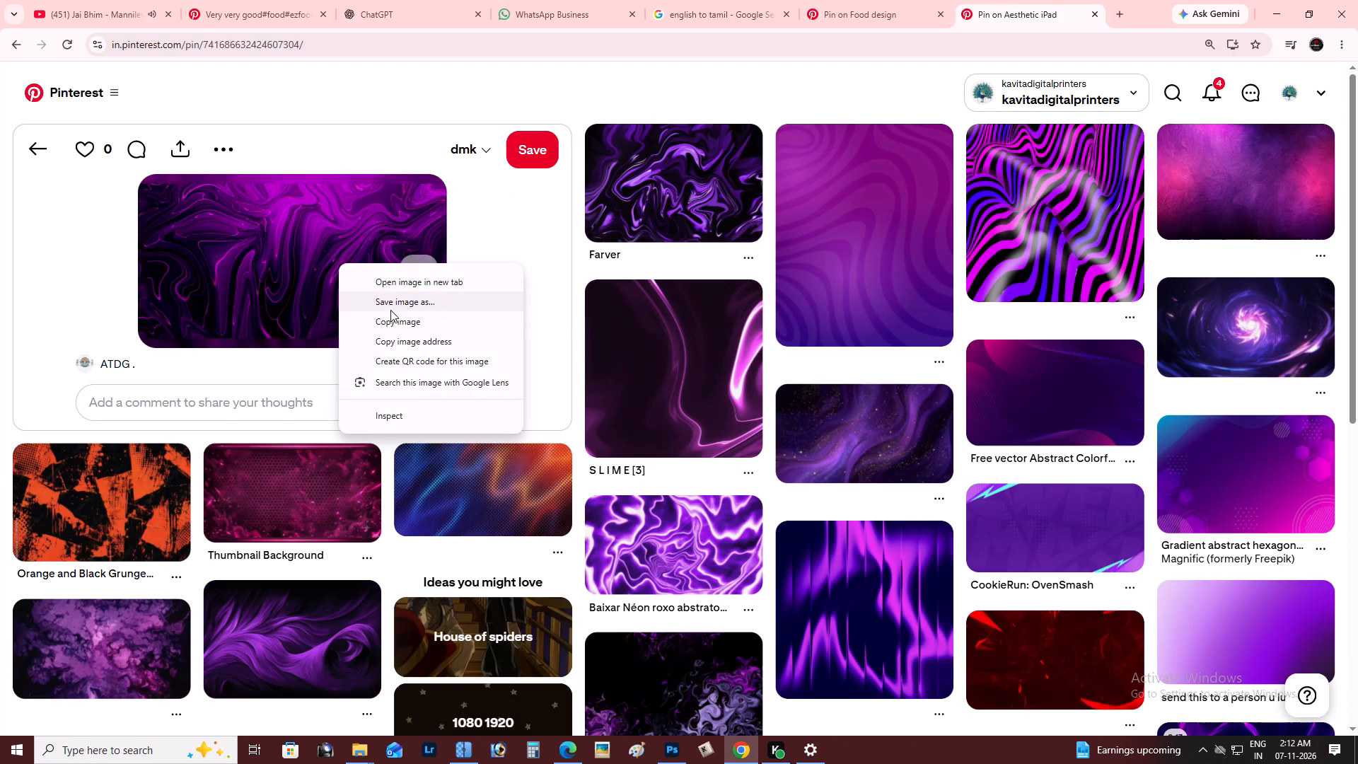
click(401, 316)
right_click(341, 277)
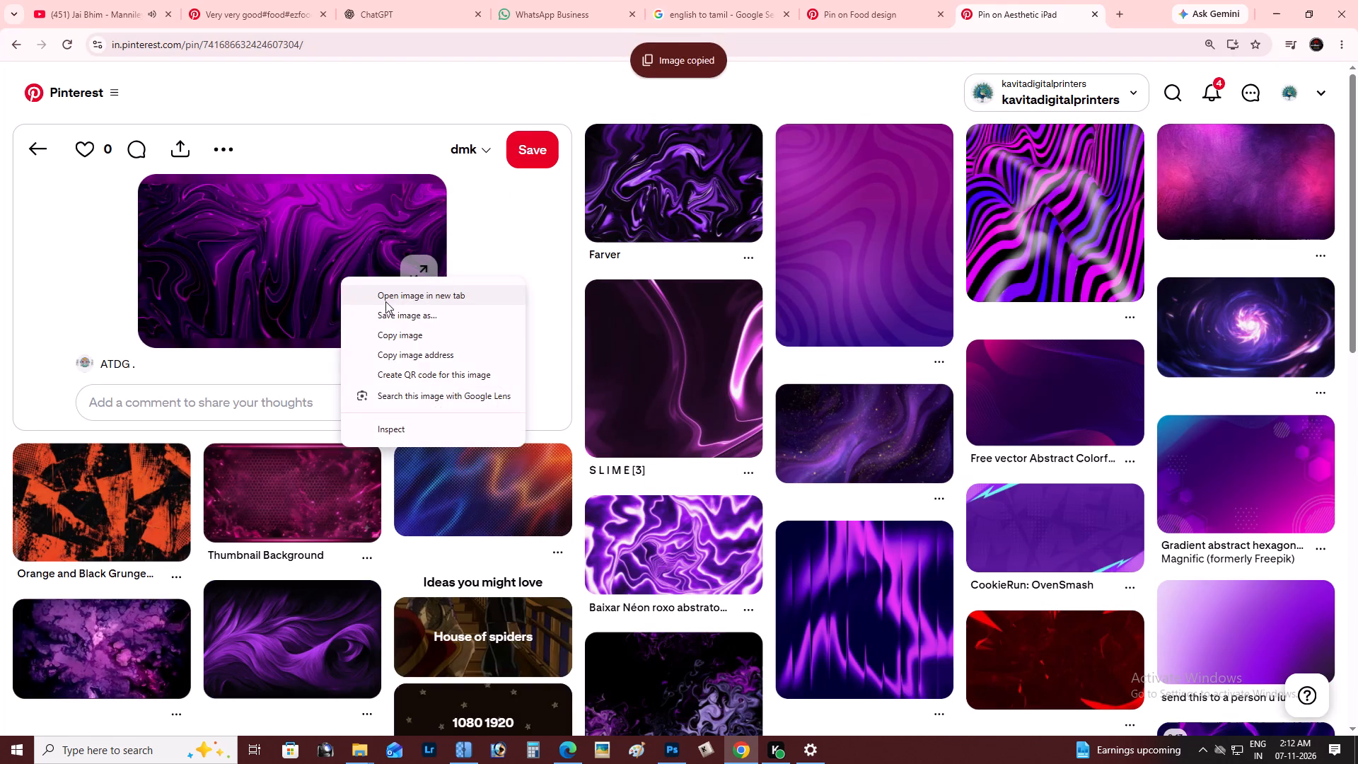
click(410, 341)
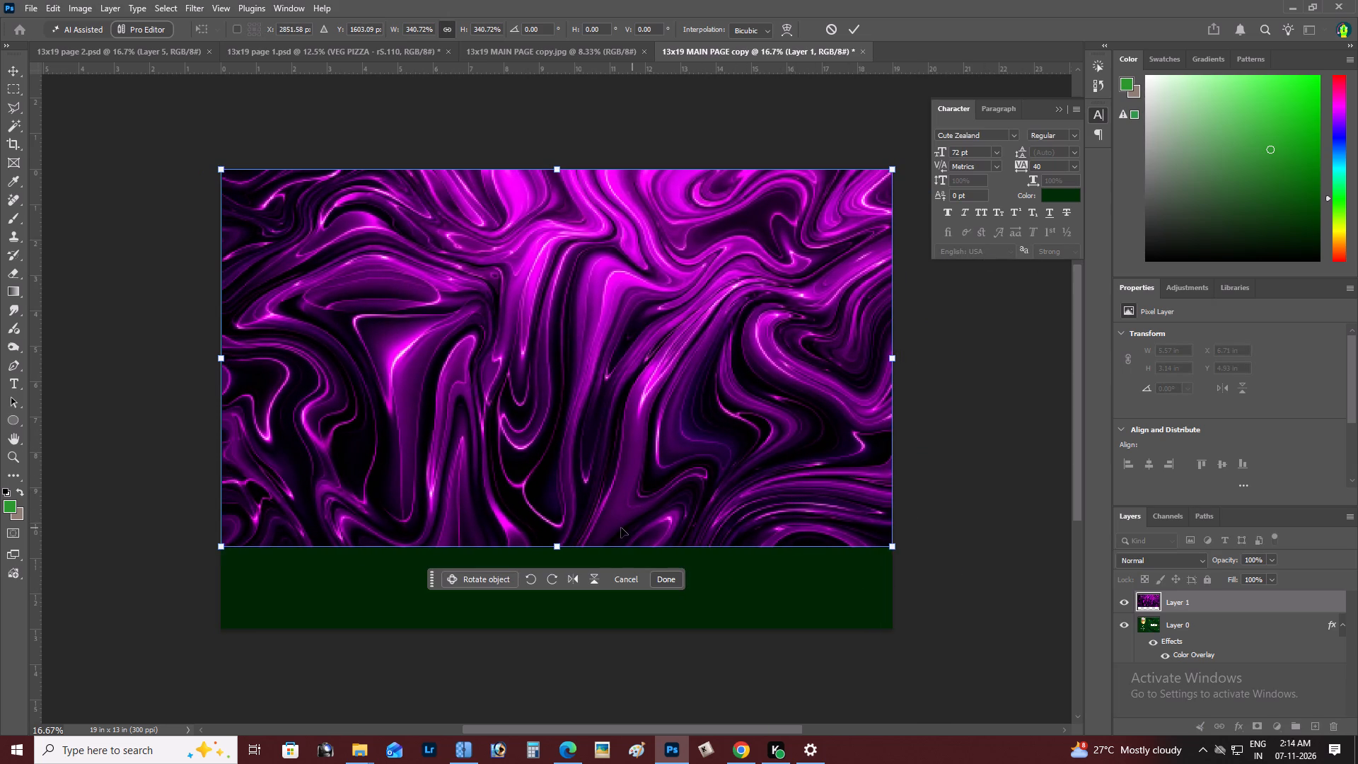
shift+drag(576, 553, 592, 632)
key(ctrl+Return)
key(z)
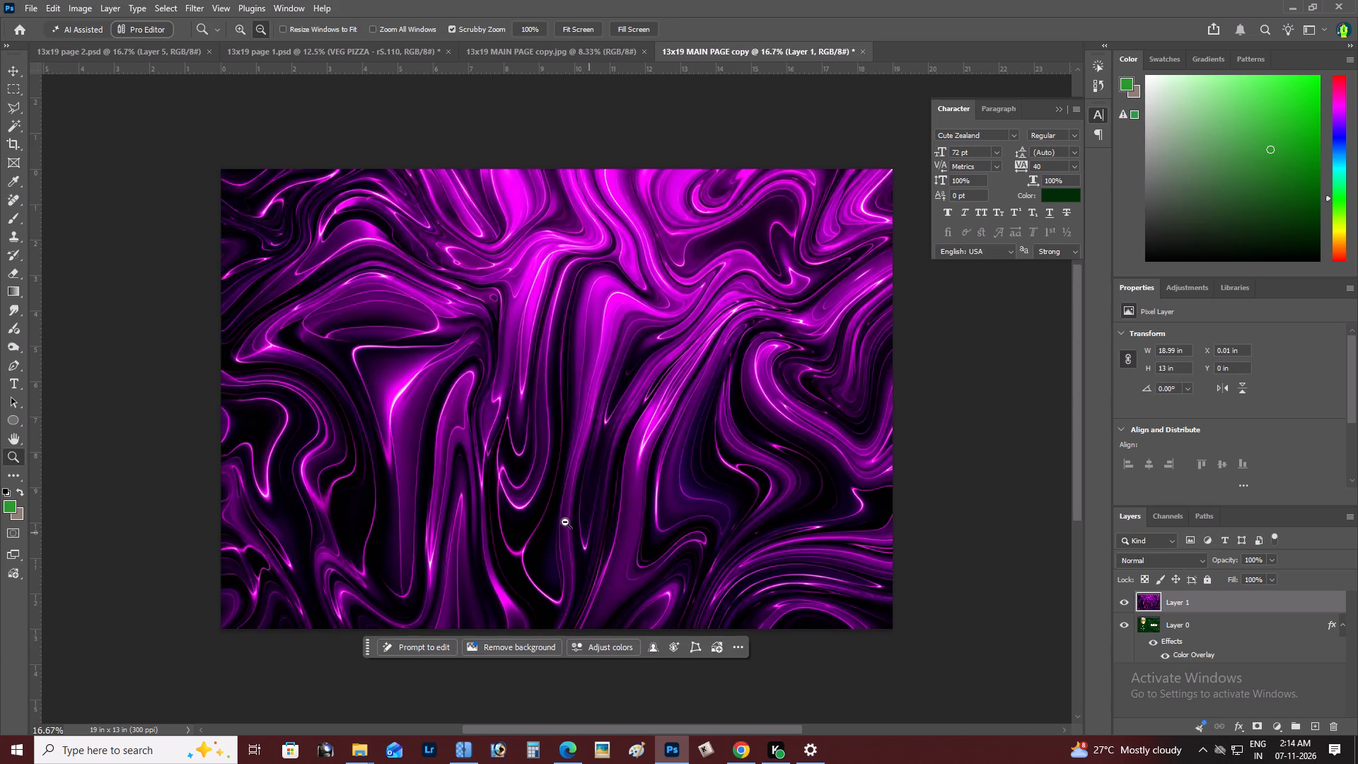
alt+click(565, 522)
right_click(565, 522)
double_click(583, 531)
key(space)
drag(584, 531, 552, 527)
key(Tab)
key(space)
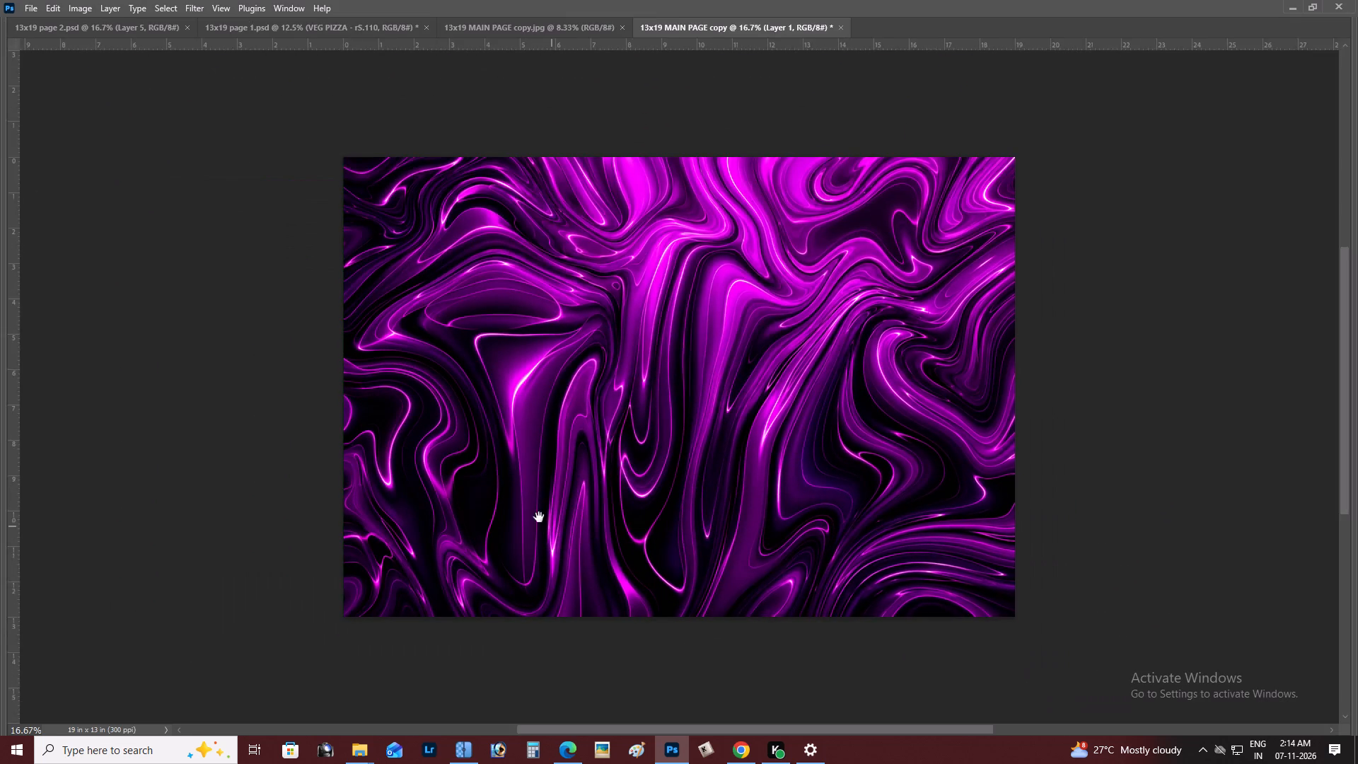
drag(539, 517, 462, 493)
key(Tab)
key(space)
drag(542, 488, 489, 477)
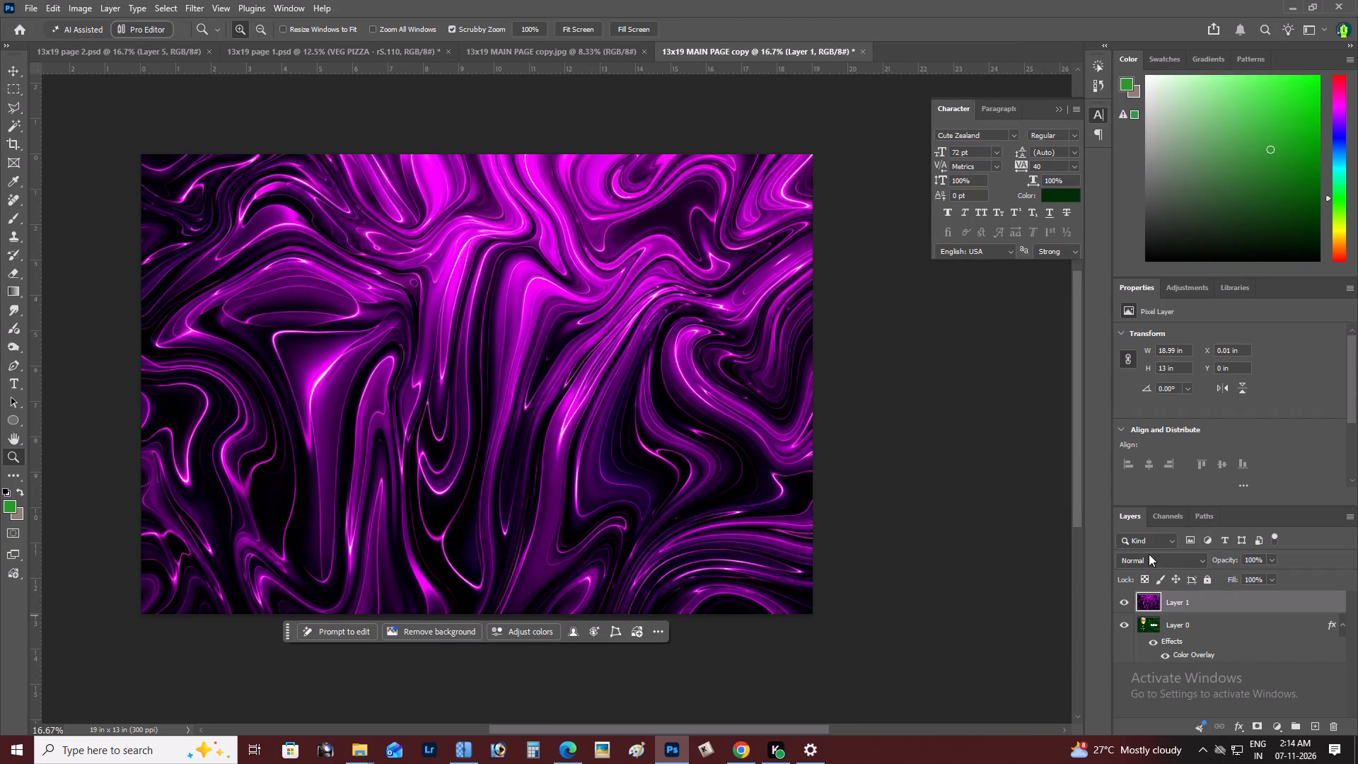
Open the blend mode choices for the purple swirl layer, Layer 1.
click(1149, 554)
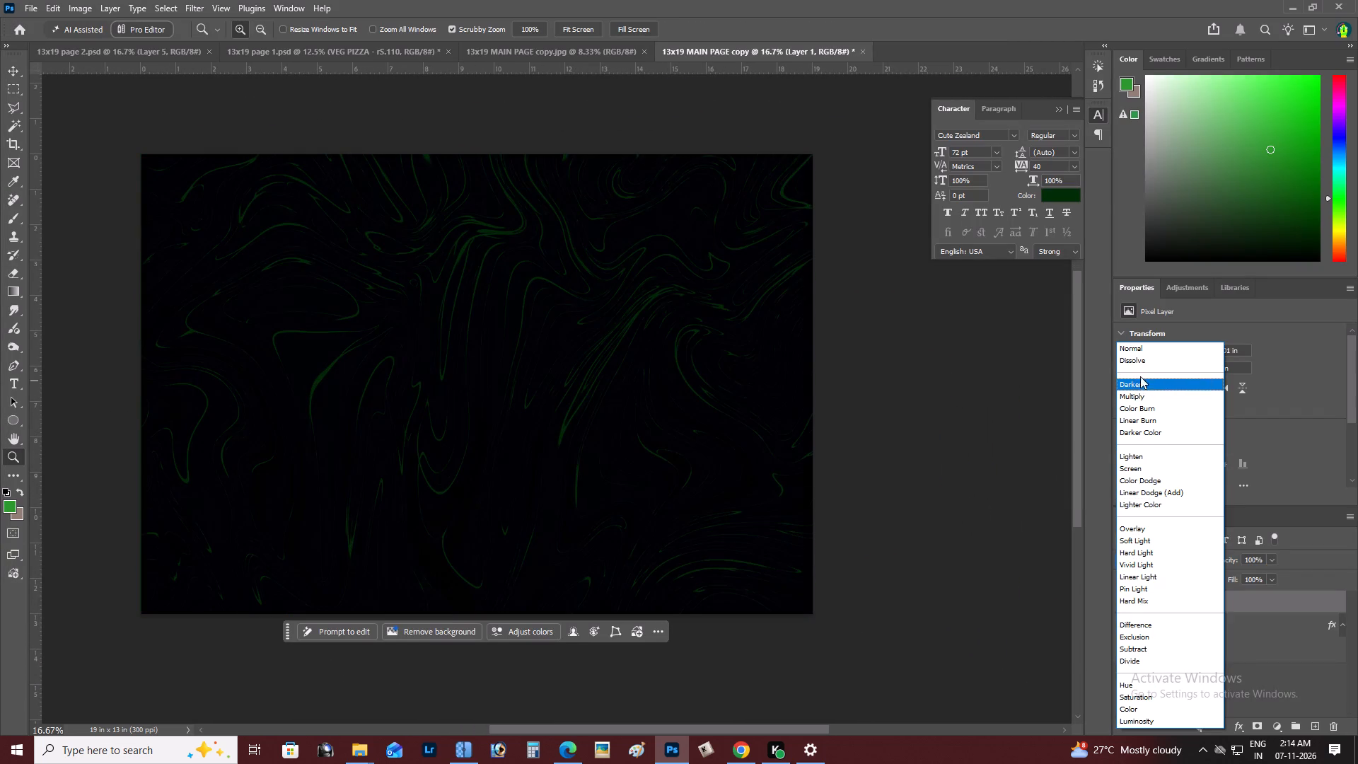